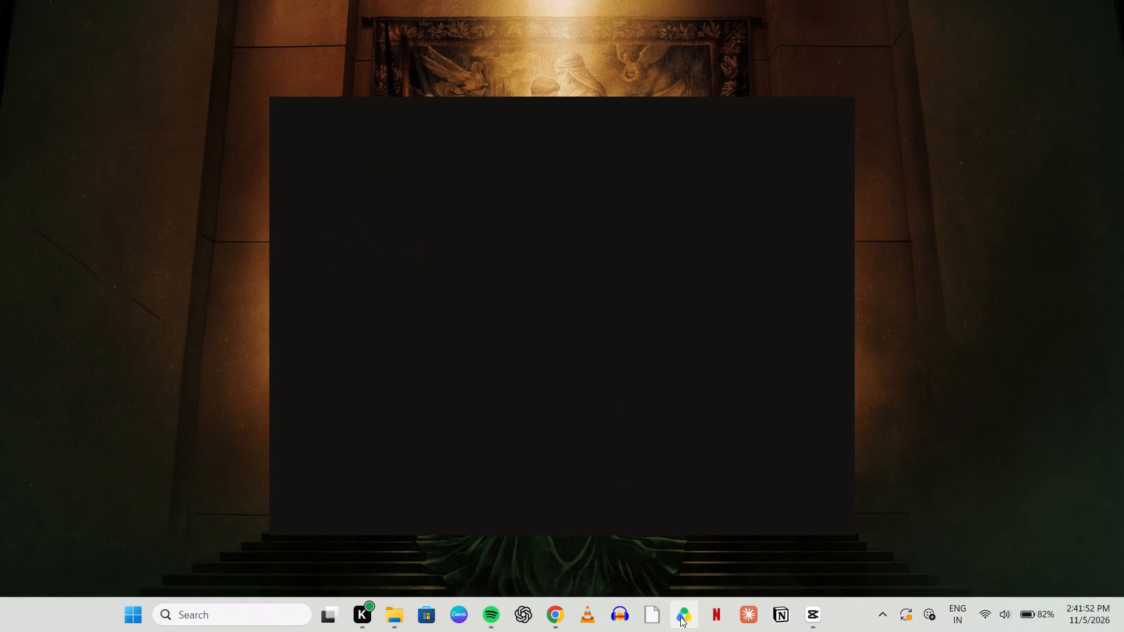
{"action": "left_click", "coordinate": [680, 617]}
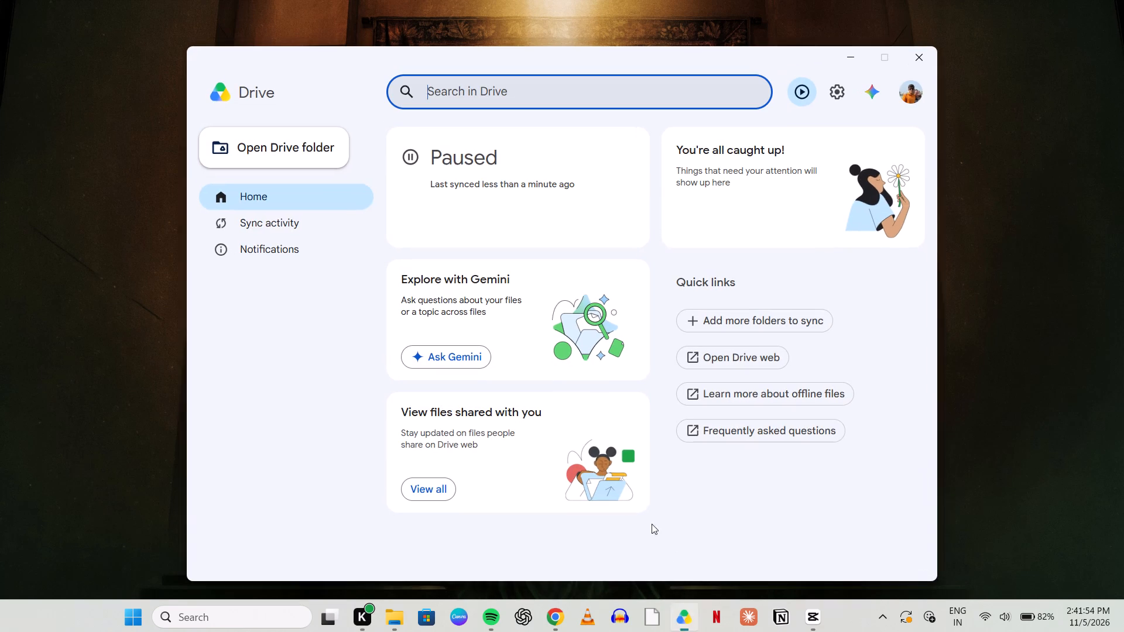
{"action": "left_click", "coordinate": [485, 95]}
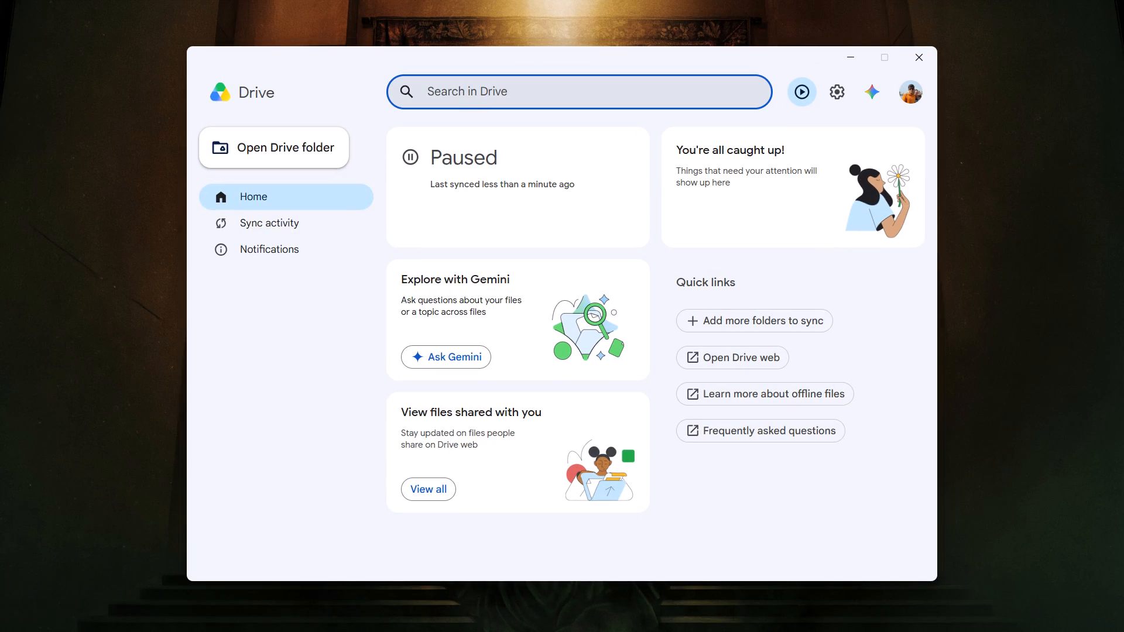
{"action": "type", "text": "wen"}
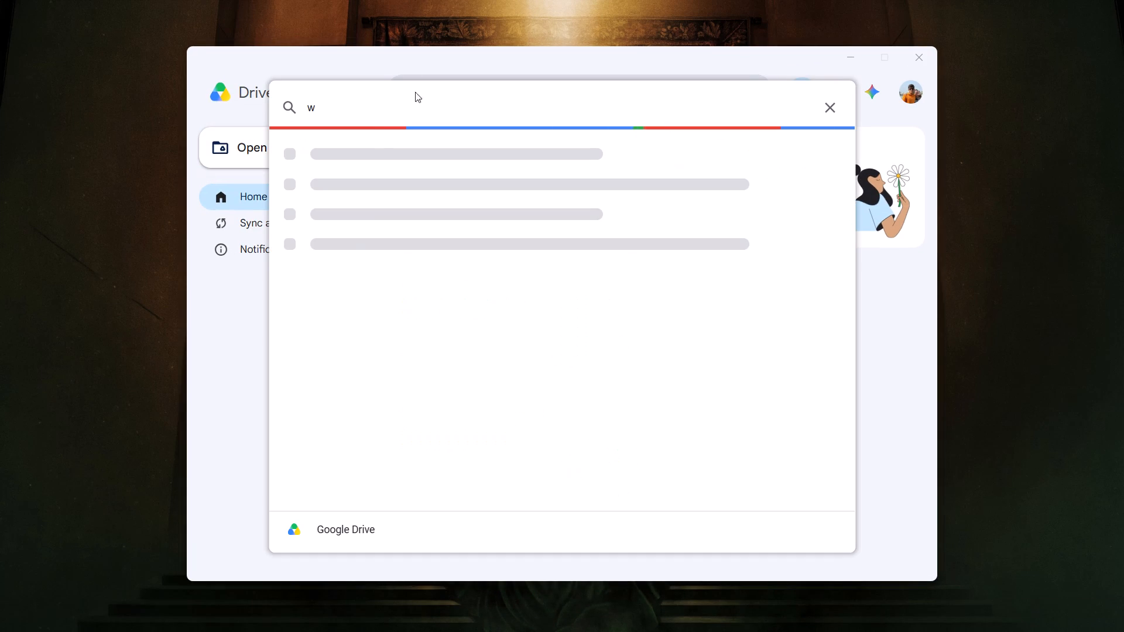
{"action": "left_click", "coordinate": [332, 114]}
{"action": "type", "text": "enk"}
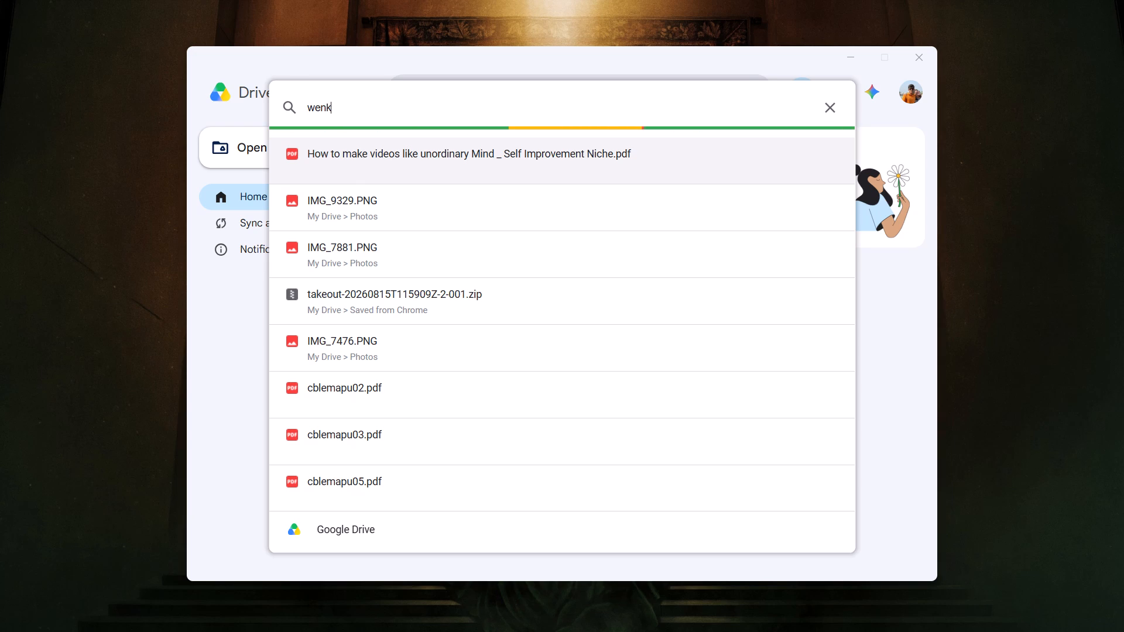
{"action": "left_click", "coordinate": [386, 156]}
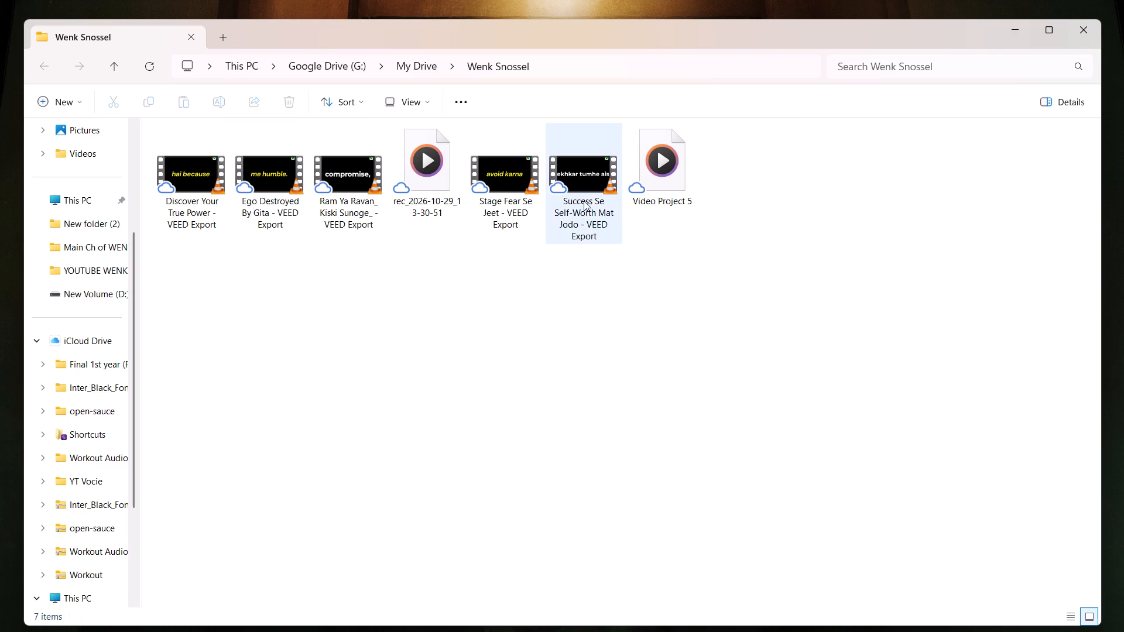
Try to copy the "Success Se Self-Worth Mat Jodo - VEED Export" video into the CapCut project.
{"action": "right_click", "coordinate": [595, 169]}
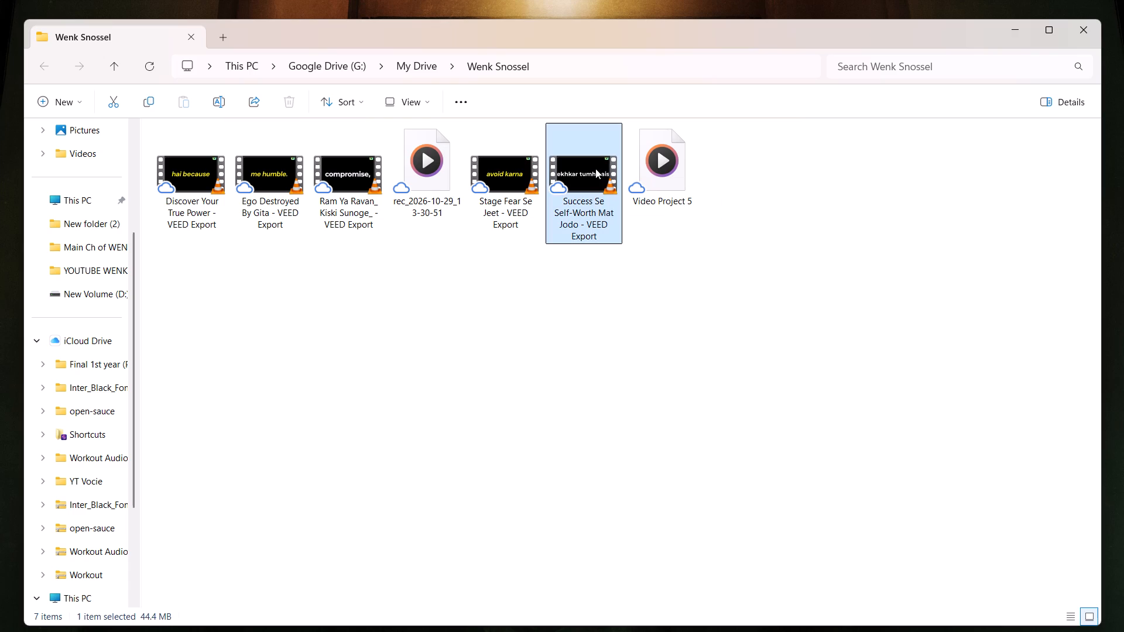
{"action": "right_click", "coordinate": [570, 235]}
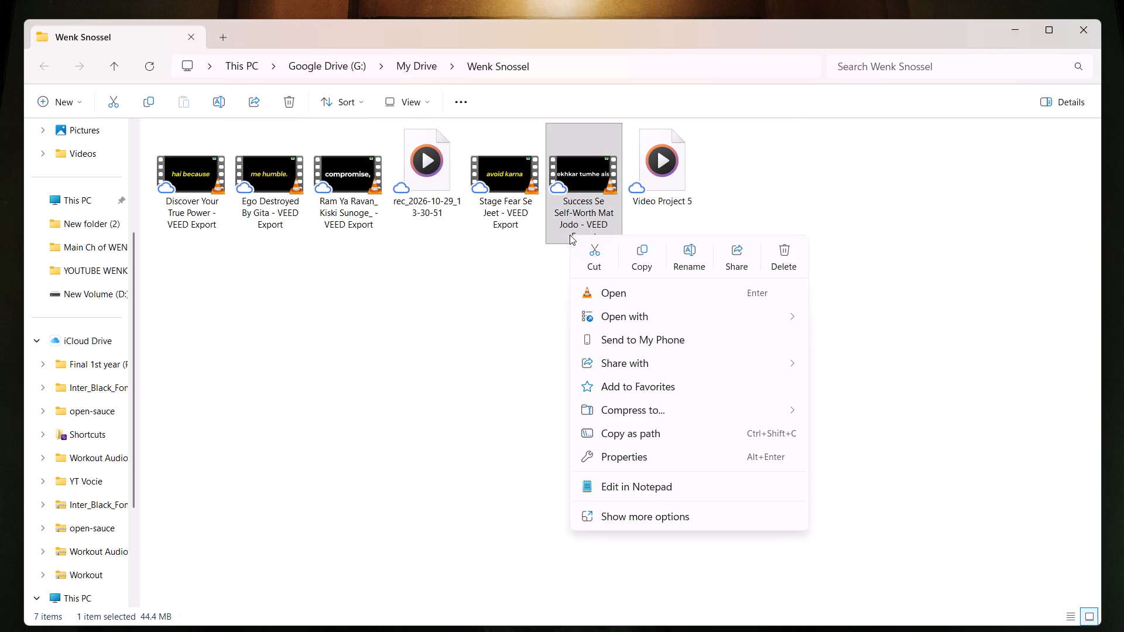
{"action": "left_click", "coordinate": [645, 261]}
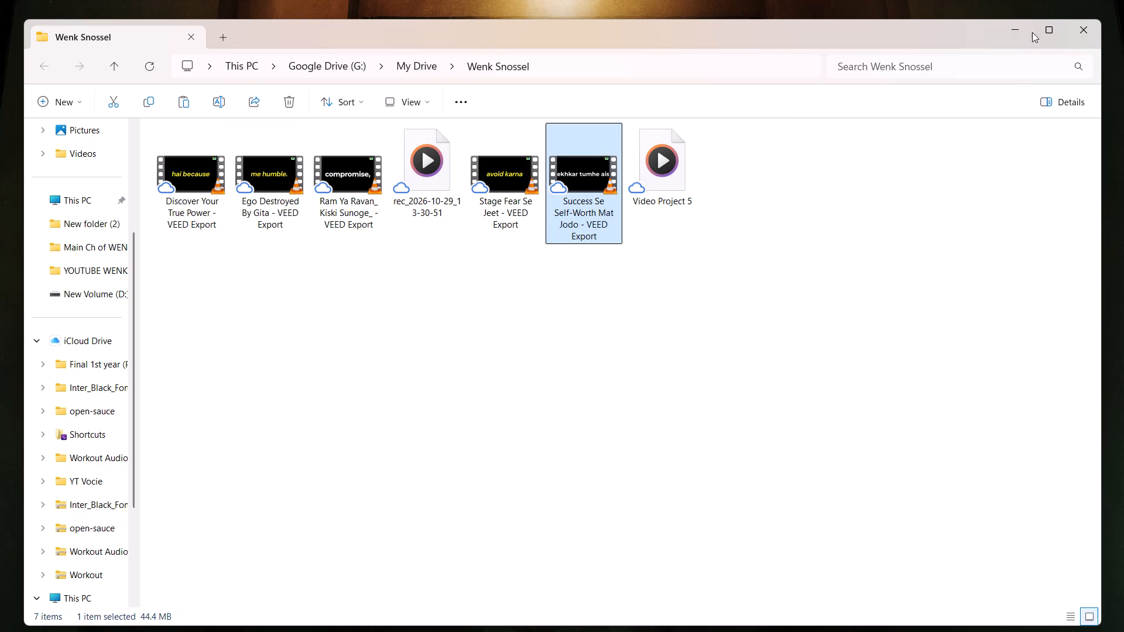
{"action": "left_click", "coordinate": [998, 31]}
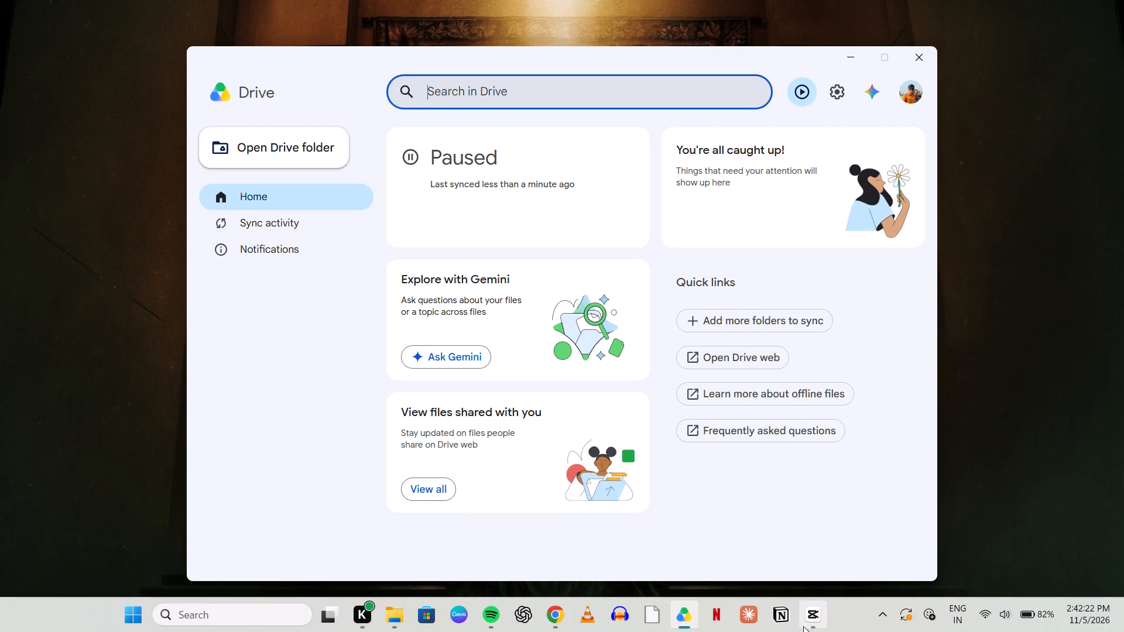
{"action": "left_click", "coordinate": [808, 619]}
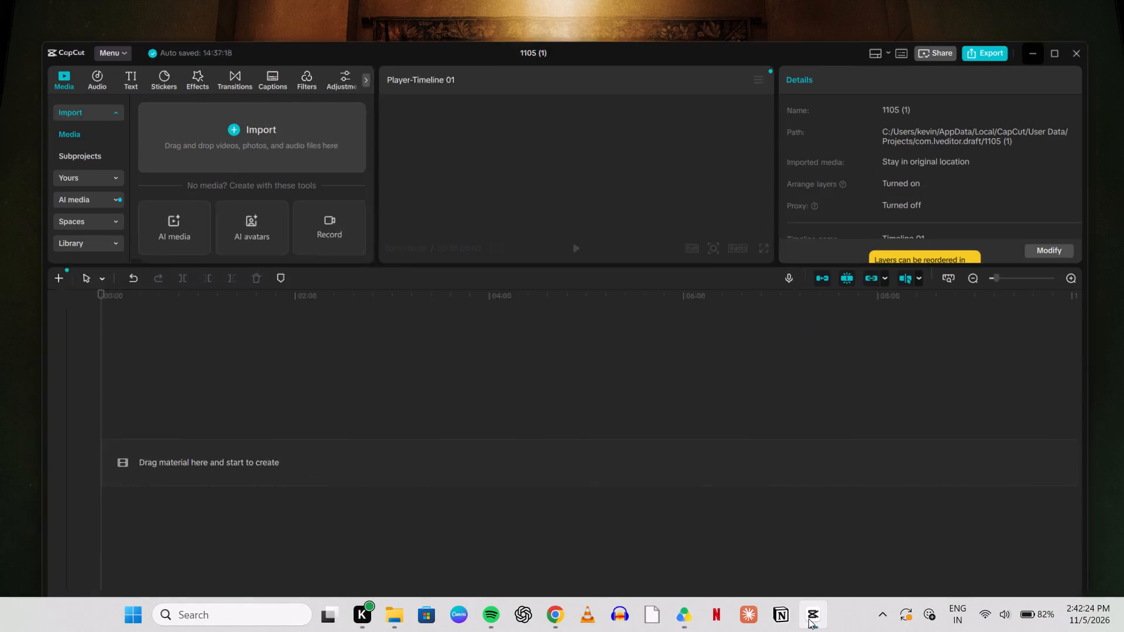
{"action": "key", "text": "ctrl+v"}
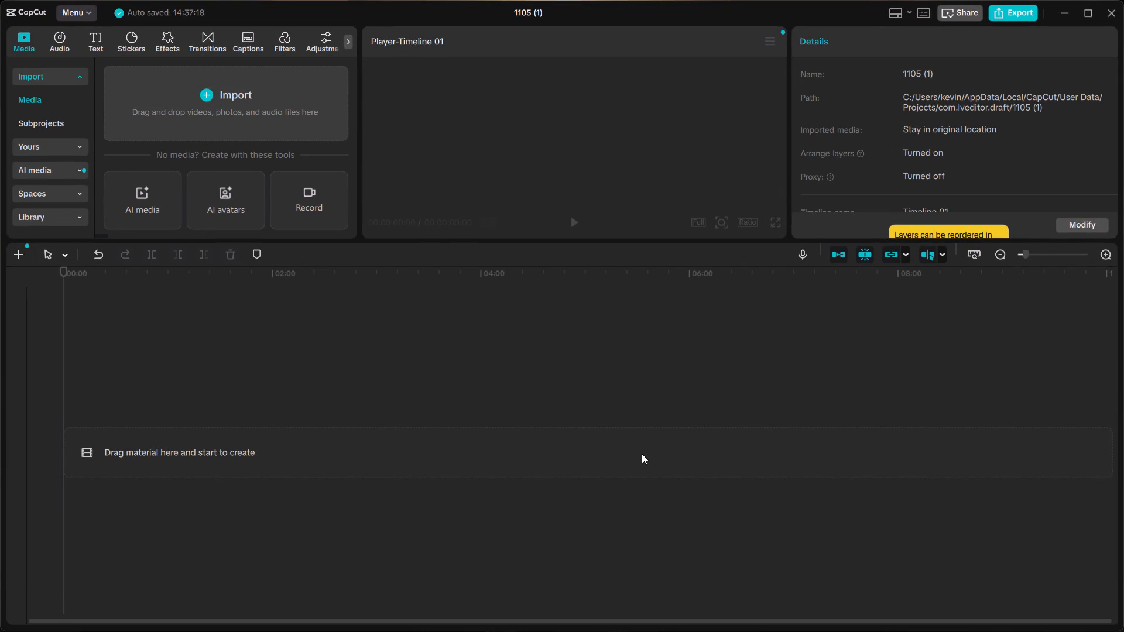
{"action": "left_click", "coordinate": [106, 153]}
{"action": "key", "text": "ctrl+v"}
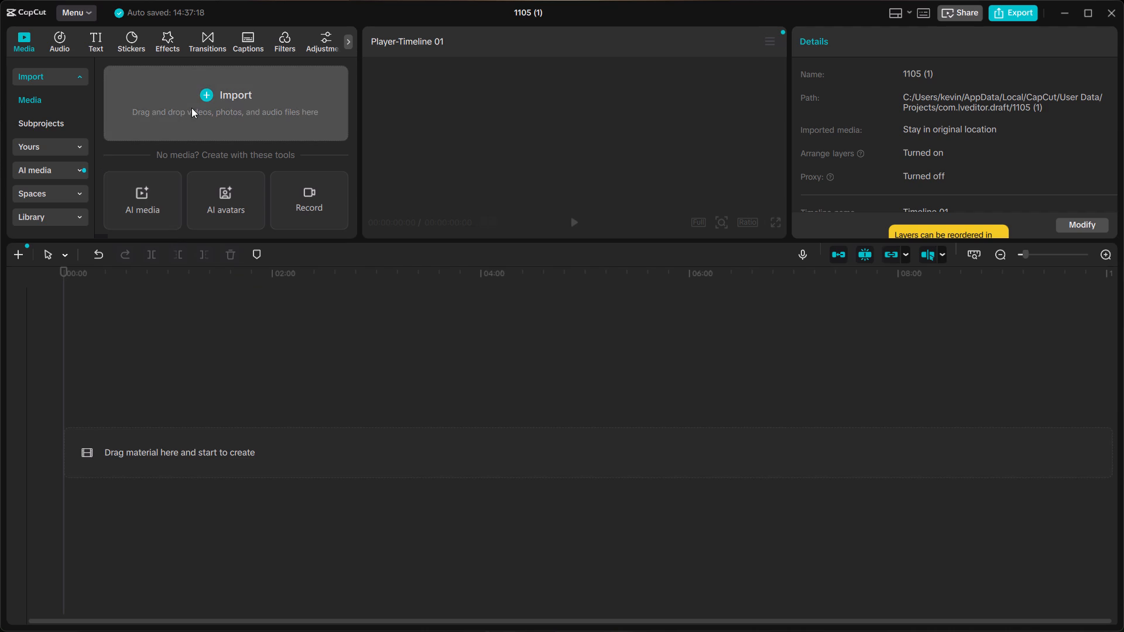
{"action": "left_click", "coordinate": [192, 108]}
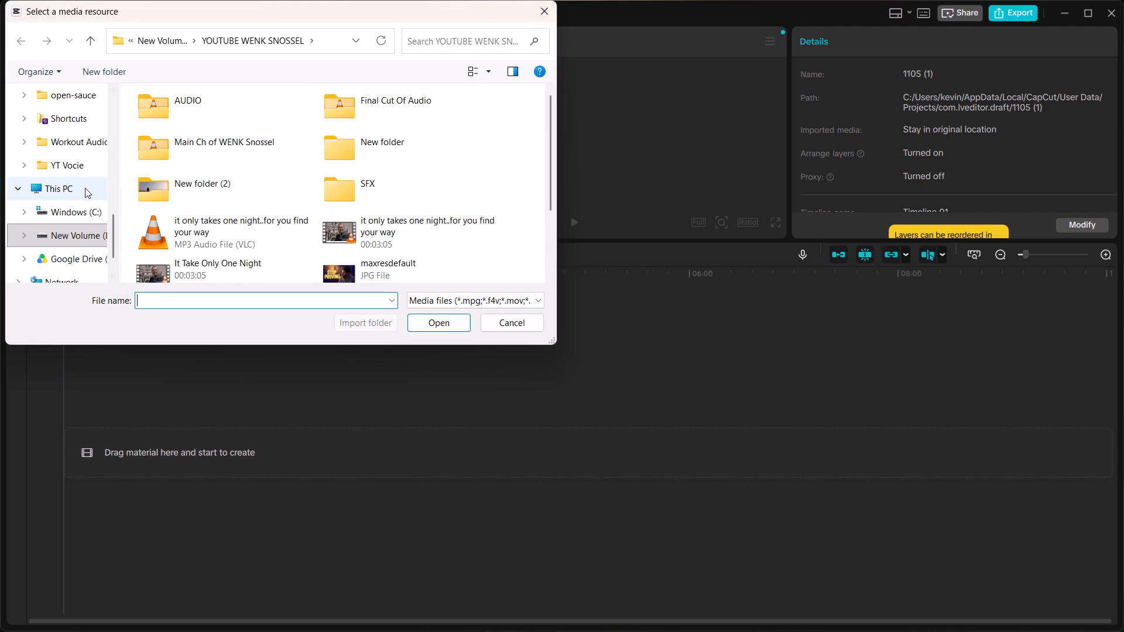
{"action": "scroll", "coordinate": [83, 195], "scroll_direction": "down", "scroll_amount": 1}
{"action": "left_click", "coordinate": [76, 215]}
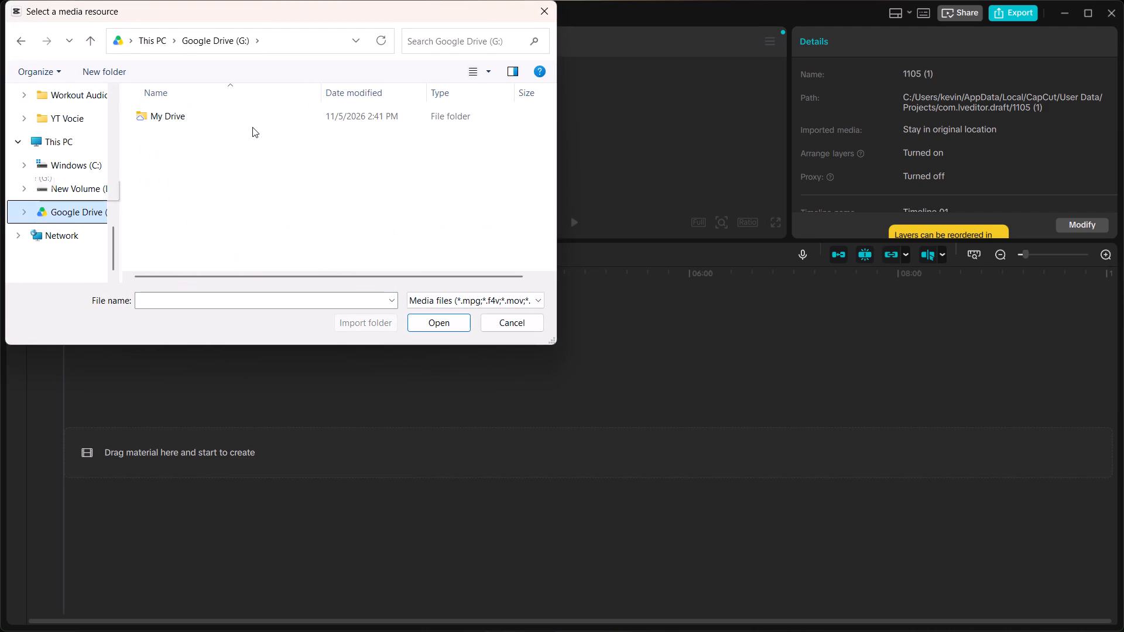
{"action": "double_click", "coordinate": [255, 117]}
{"action": "scroll", "coordinate": [189, 145], "scroll_direction": "down", "scroll_amount": 2}
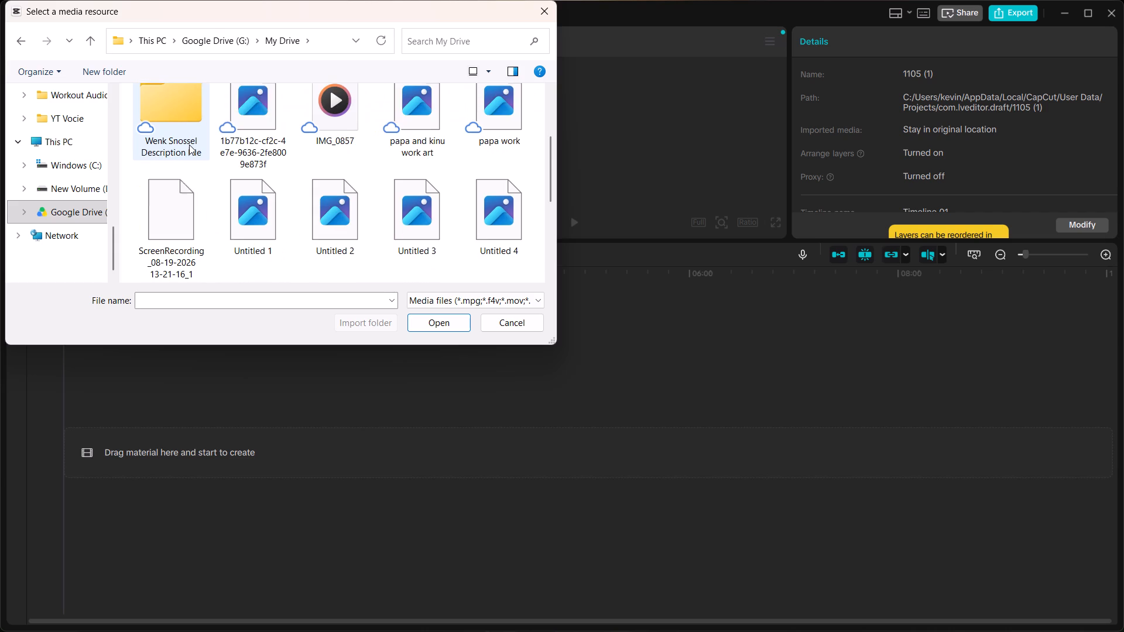
{"action": "scroll", "coordinate": [179, 128], "scroll_direction": "up", "scroll_amount": 2}
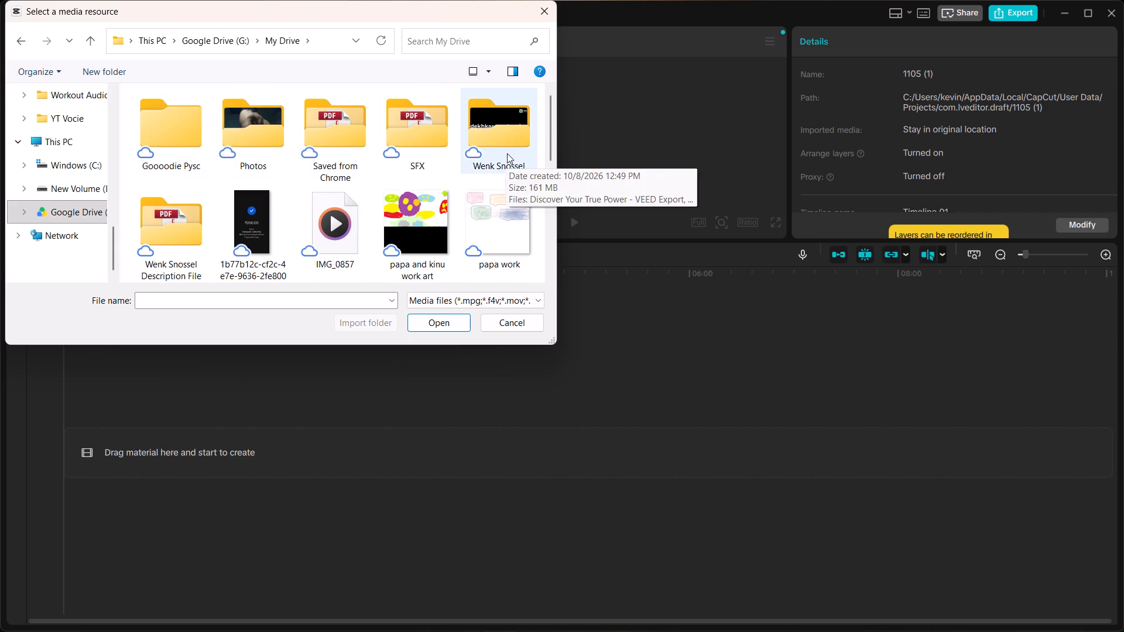
{"action": "double_click", "coordinate": [507, 153]}
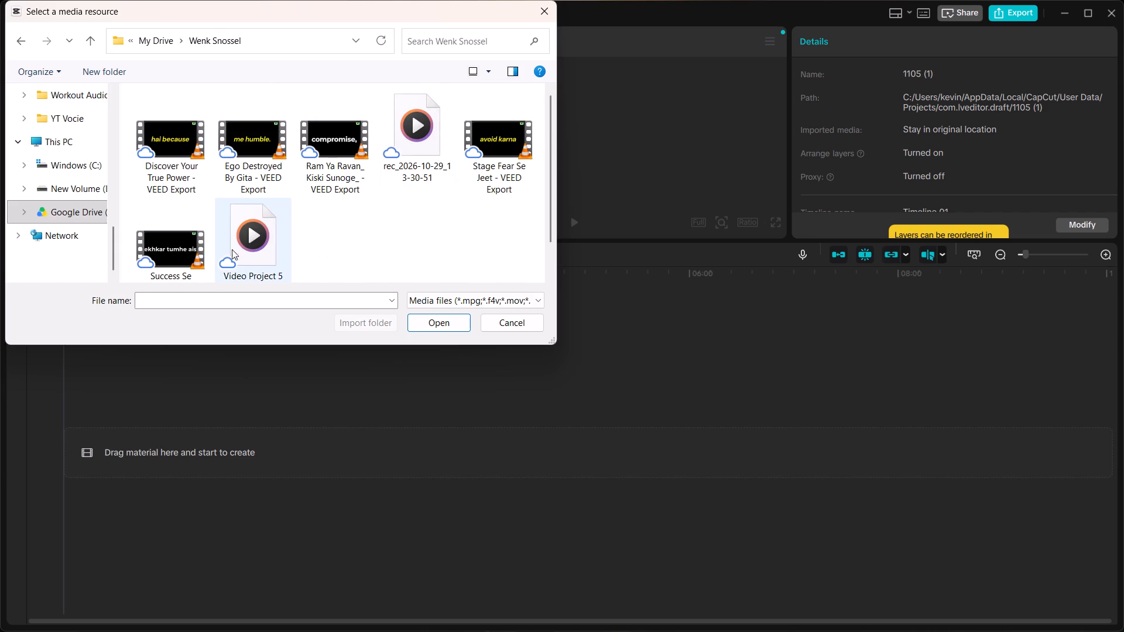
{"action": "left_click", "coordinate": [184, 258]}
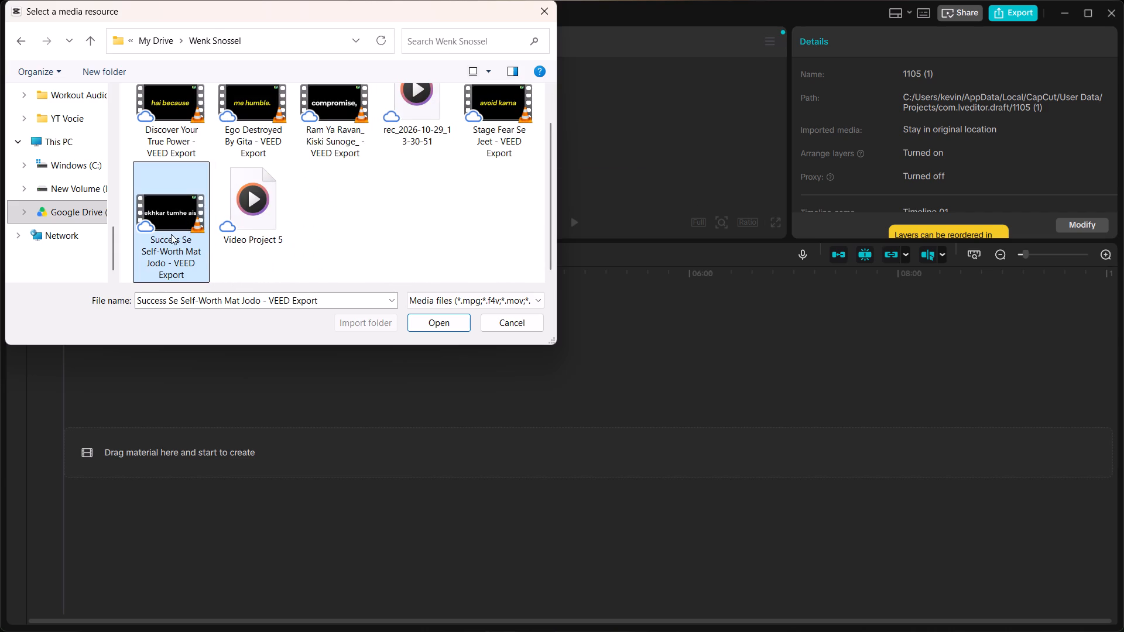
{"action": "left_click", "coordinate": [434, 322]}
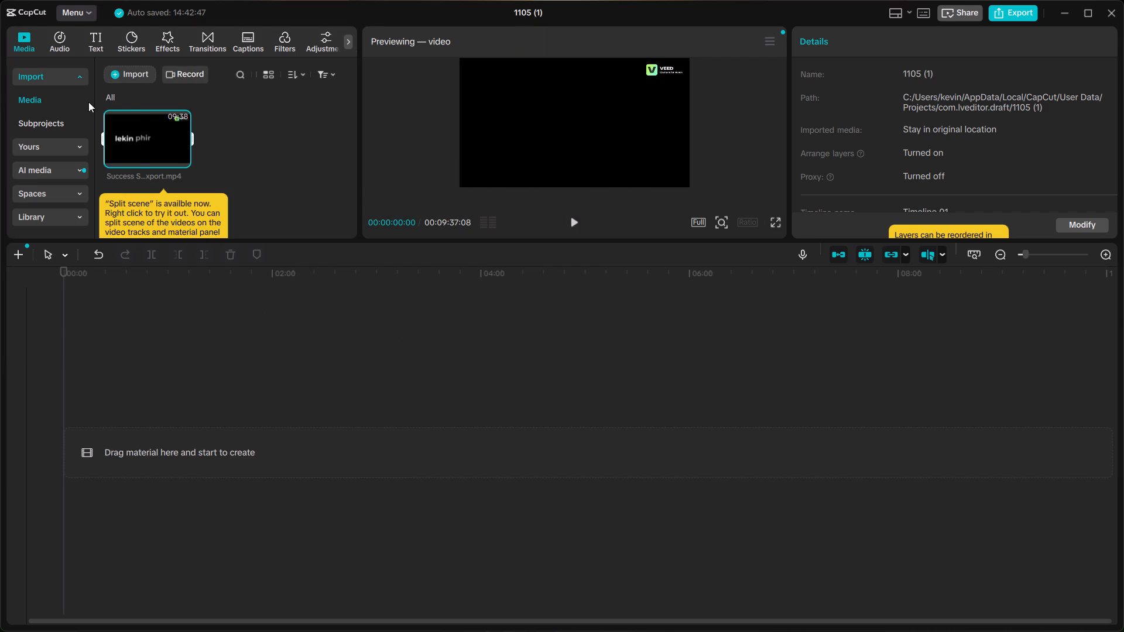
Place the imported Success Se Self-Worth Mat Jodo clip at the start of the timeline and select it.
{"action": "left_click_drag", "start_coordinate": [140, 131], "coordinate": [156, 449]}
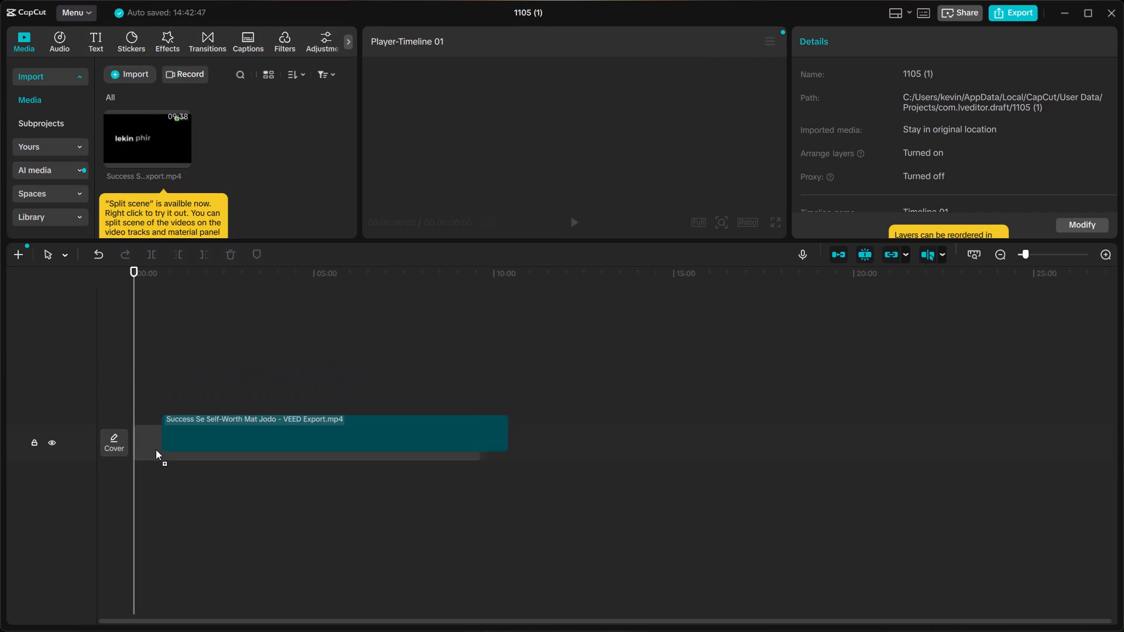
{"action": "left_click_drag", "start_coordinate": [156, 449], "coordinate": [141, 446]}
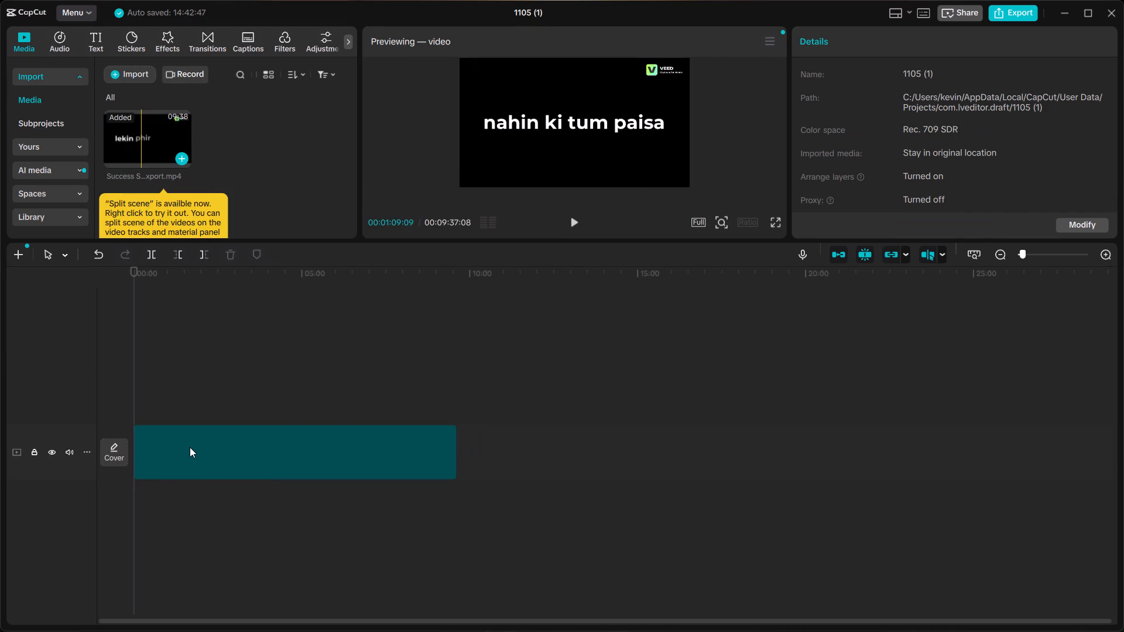
{"action": "left_click", "coordinate": [192, 463]}
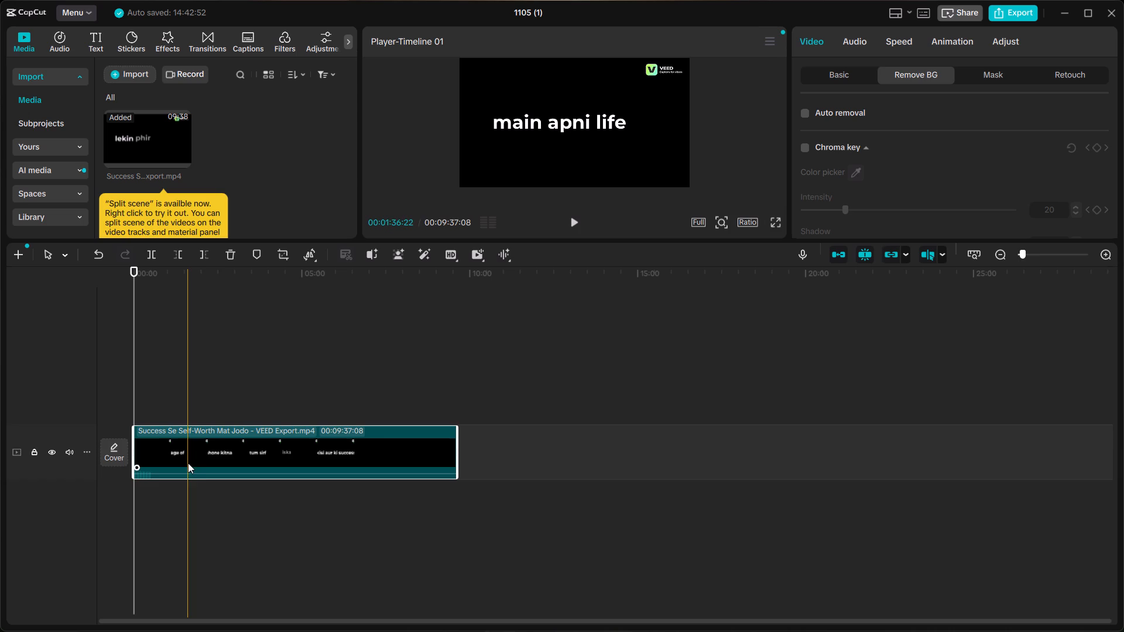
View the video preview in full screen and return to the editor.
{"action": "left_click", "coordinate": [770, 225]}
{"action": "left_click", "coordinate": [778, 222]}
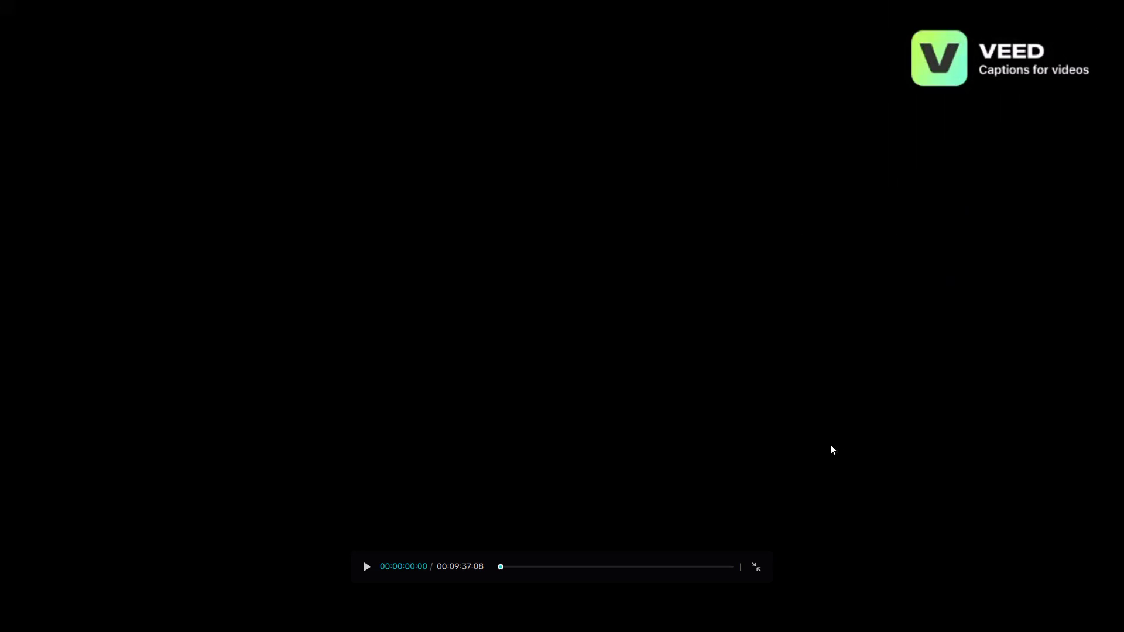
{"action": "left_click", "coordinate": [755, 573]}
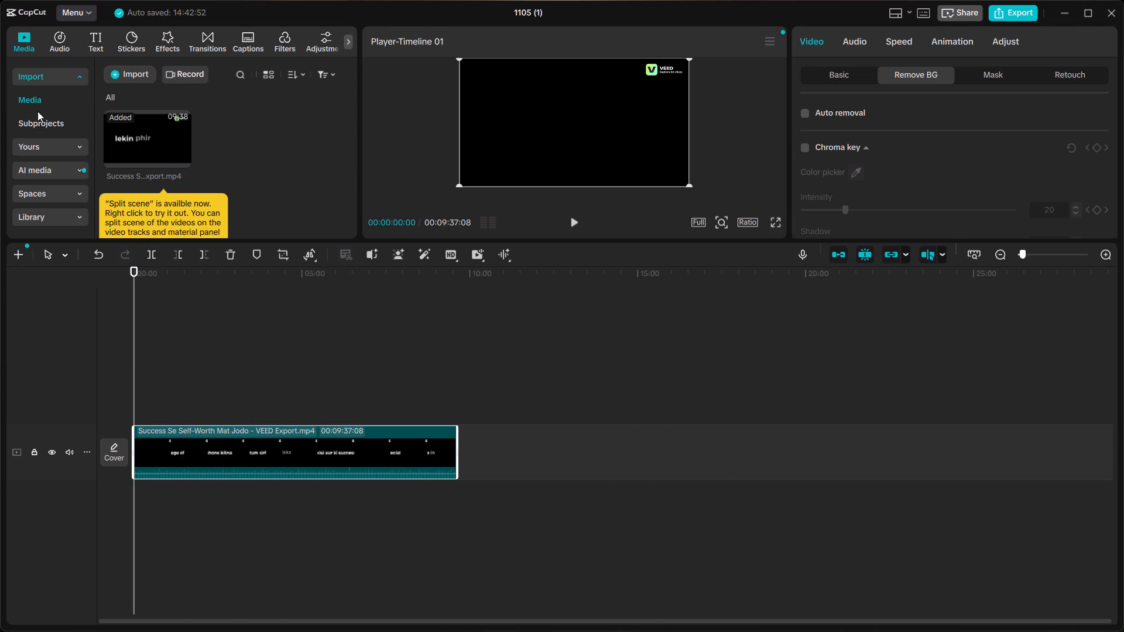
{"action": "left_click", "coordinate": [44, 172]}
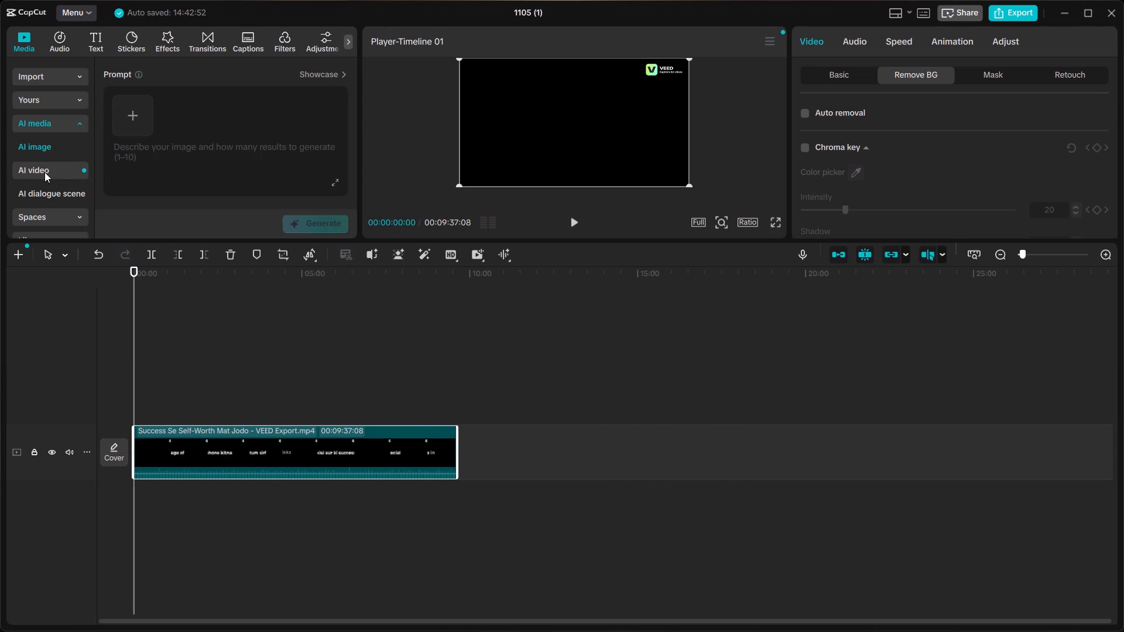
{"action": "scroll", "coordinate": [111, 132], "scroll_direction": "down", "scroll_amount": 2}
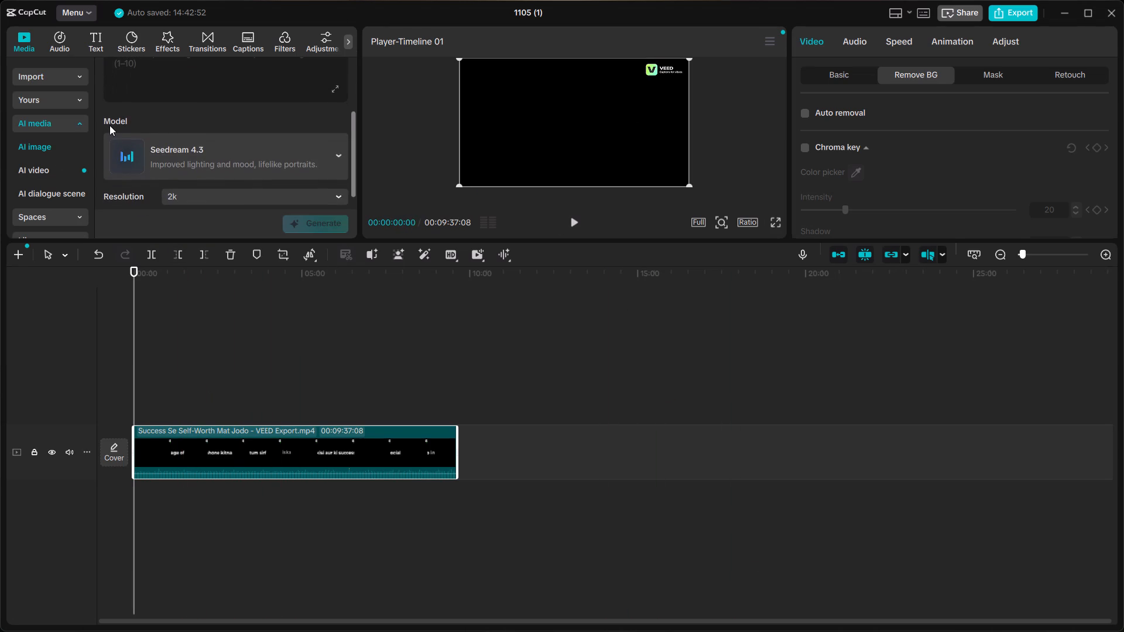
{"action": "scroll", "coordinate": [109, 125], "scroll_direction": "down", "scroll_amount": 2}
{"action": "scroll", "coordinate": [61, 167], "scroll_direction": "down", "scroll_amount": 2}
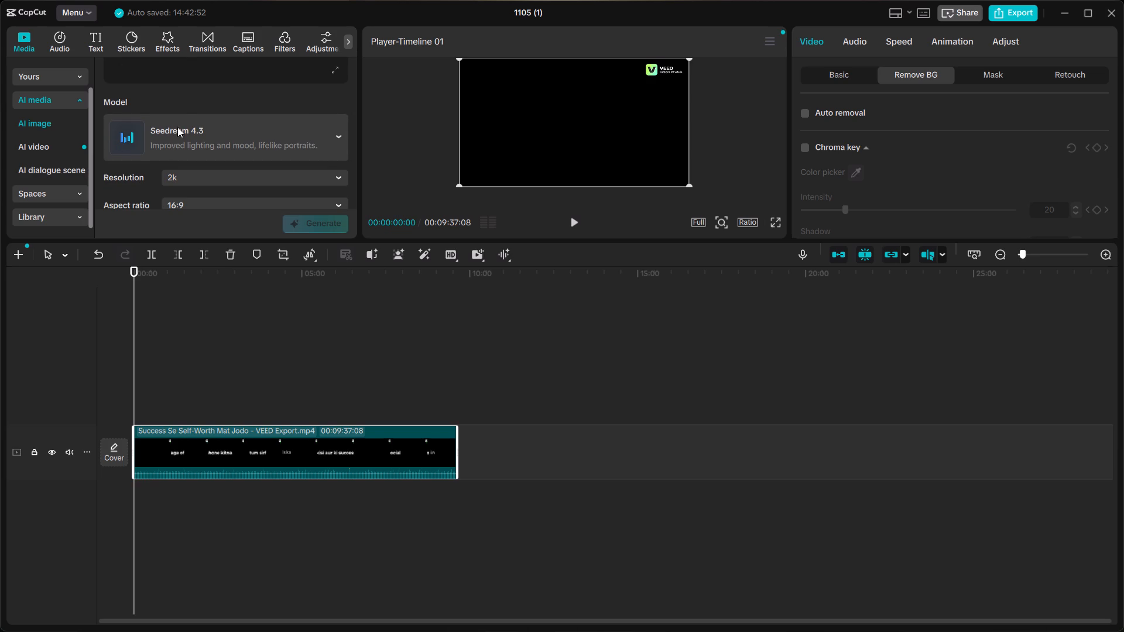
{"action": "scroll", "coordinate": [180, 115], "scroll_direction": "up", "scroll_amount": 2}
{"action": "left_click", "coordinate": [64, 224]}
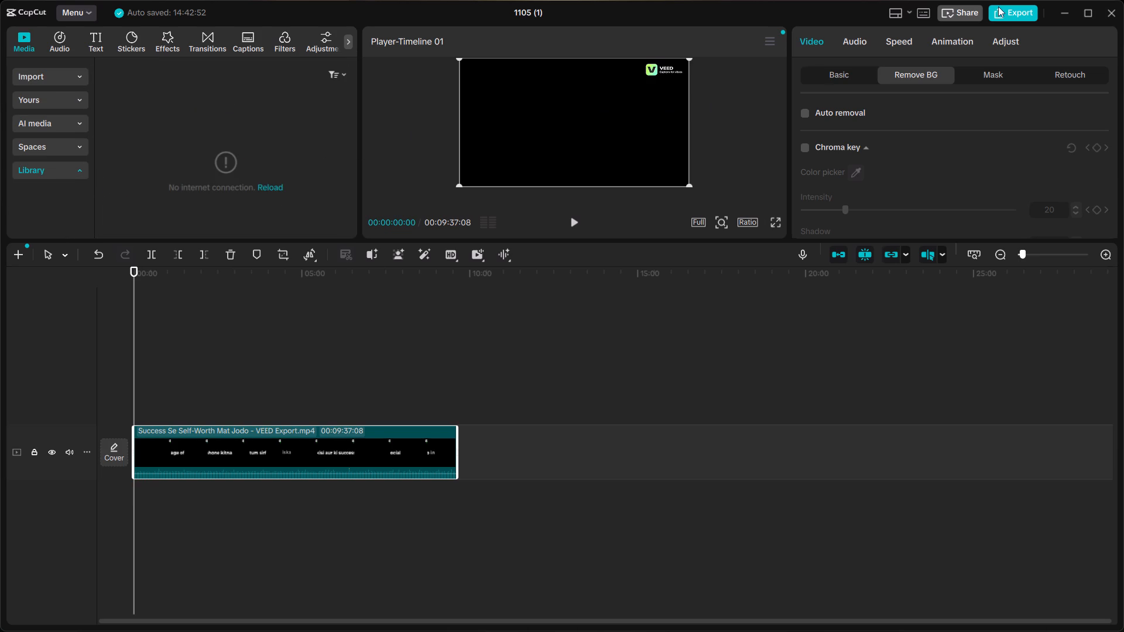
Minimize the CapCut window.
{"action": "left_click", "coordinate": [1065, 15]}
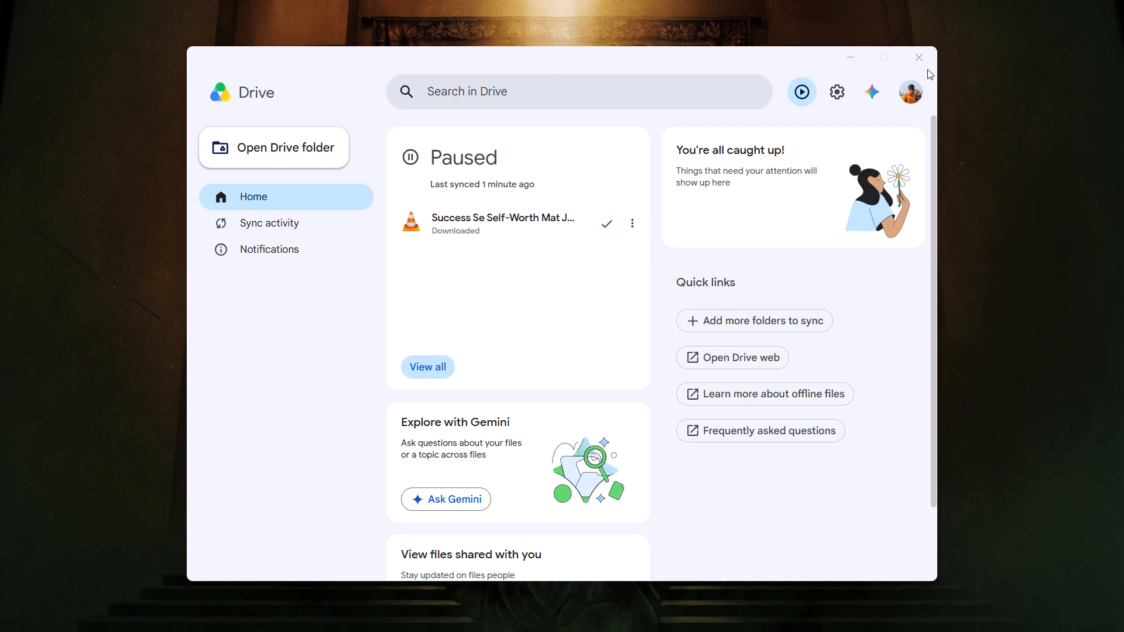
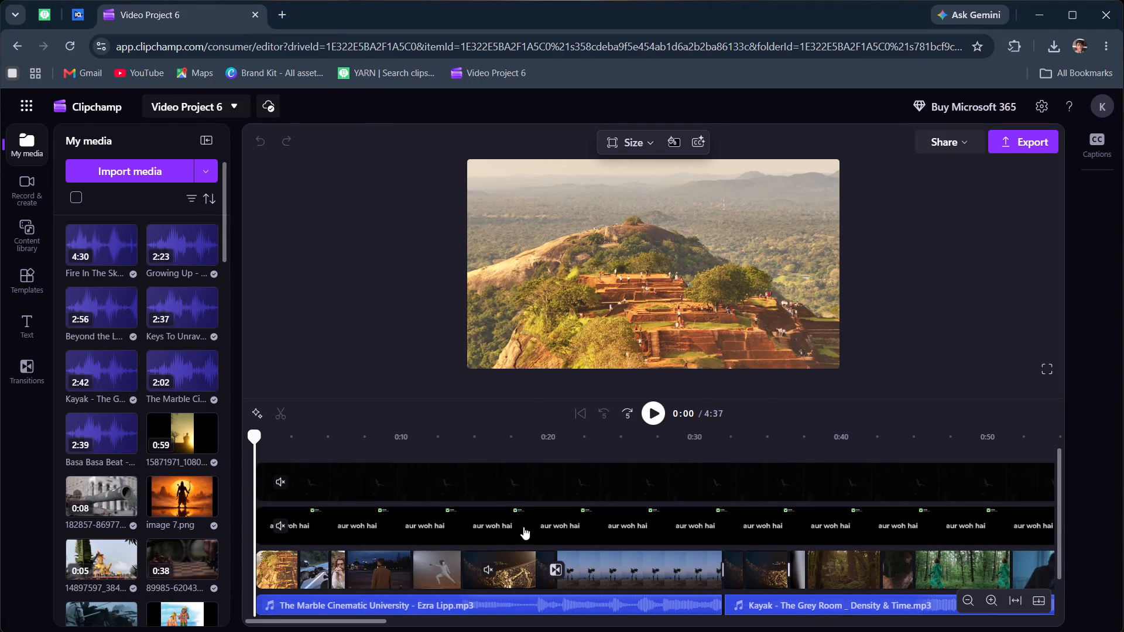
Search Google Images for "black screen" in a new browser tab and narrow the results to 1080p.
{"action": "left_click", "coordinate": [283, 13]}
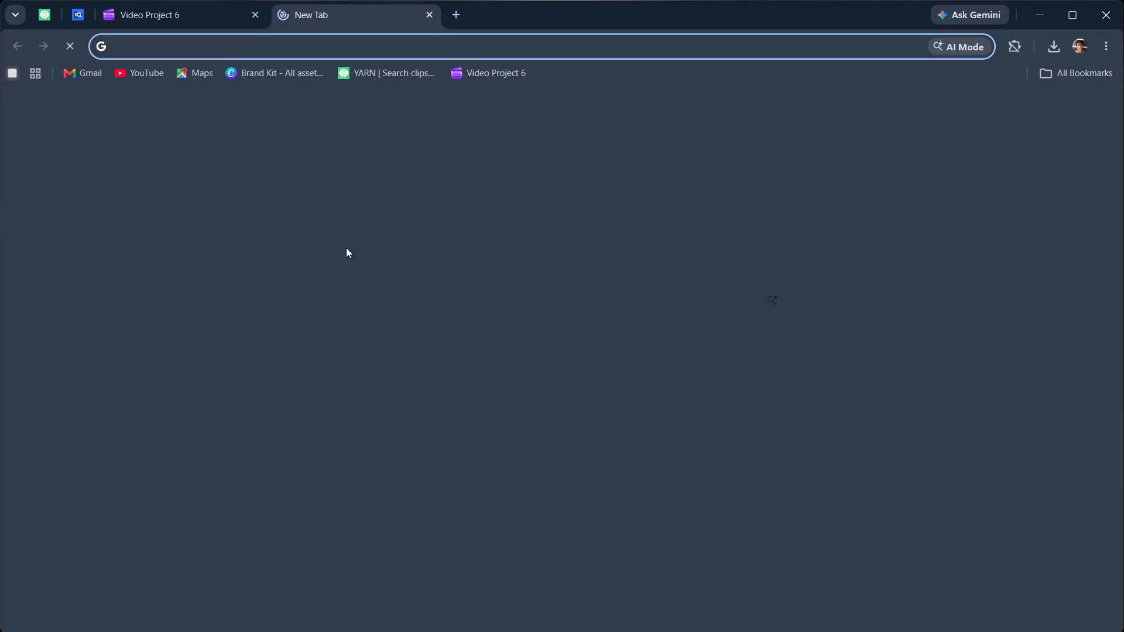
{"action": "left_click", "coordinate": [348, 312]}
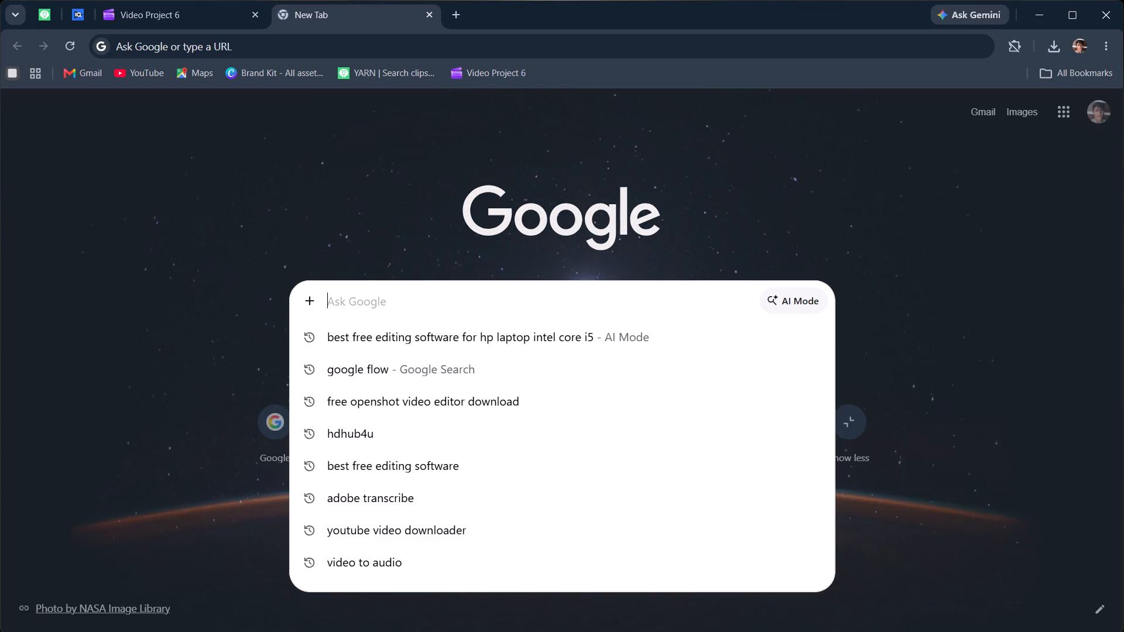
{"action": "type", "text": "black"}
{"action": "key", "text": "space"}
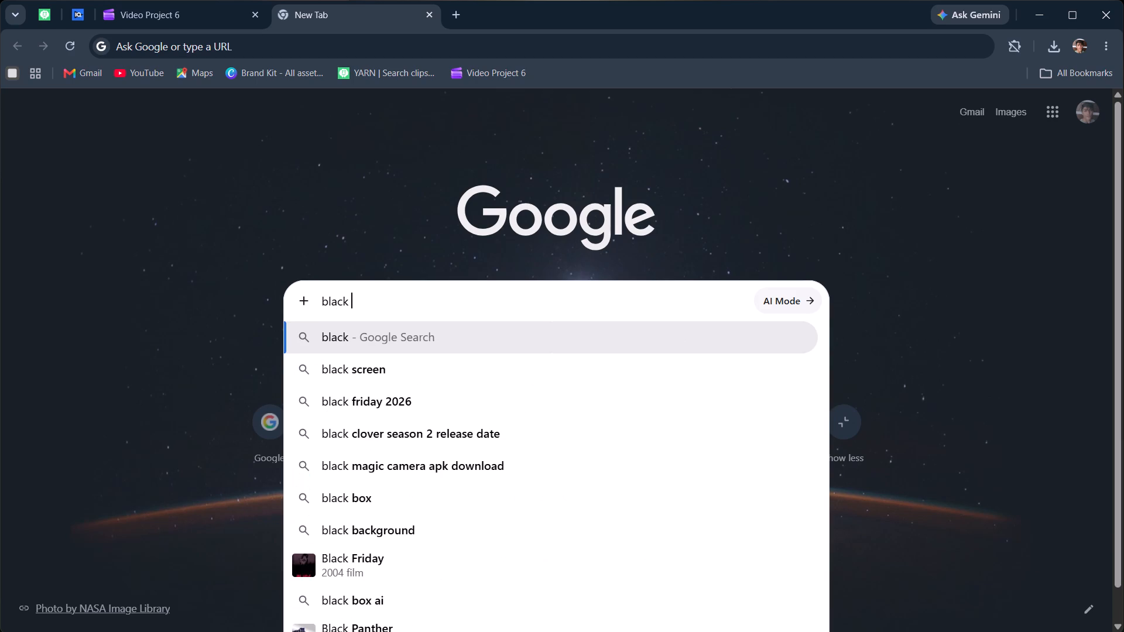
{"action": "left_click", "coordinate": [352, 379]}
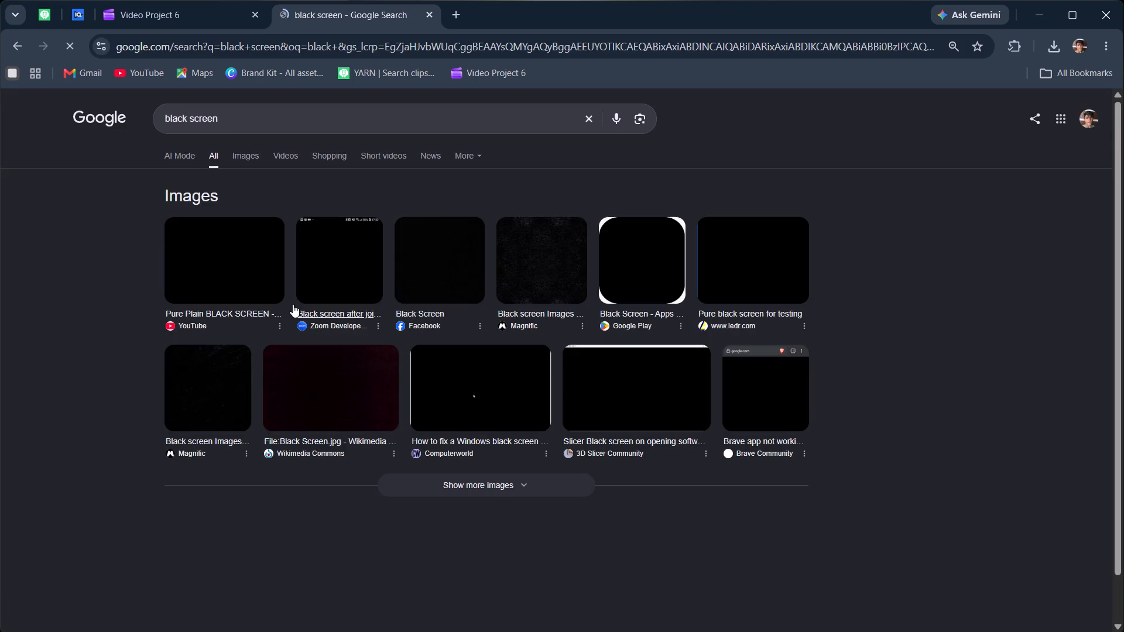
{"action": "left_click", "coordinate": [244, 159]}
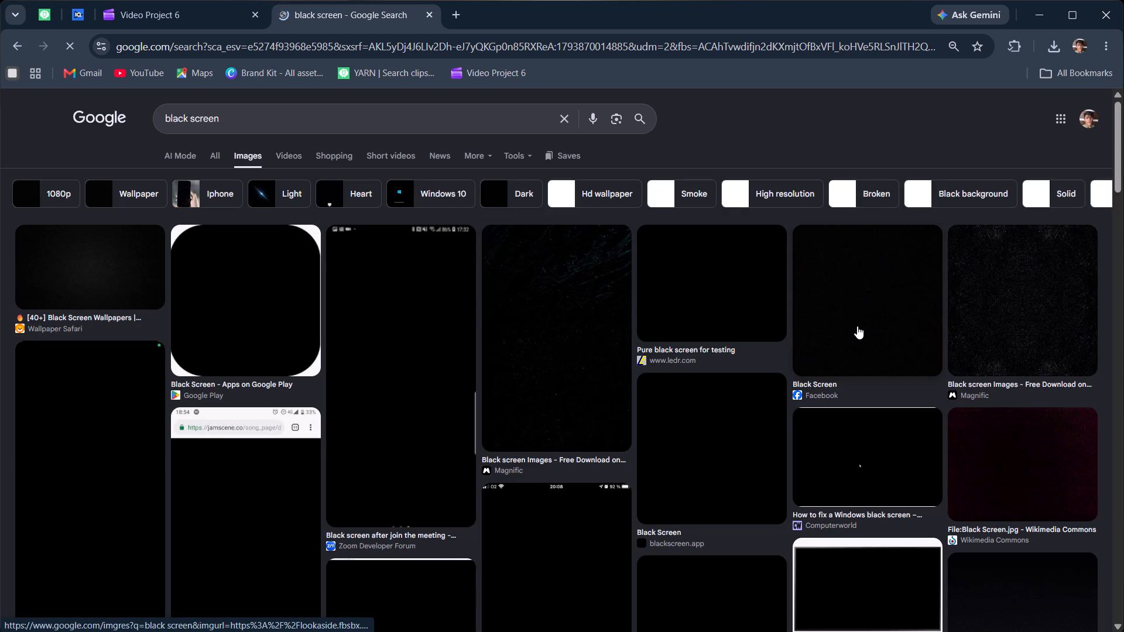
{"action": "left_click", "coordinate": [15, 193]}
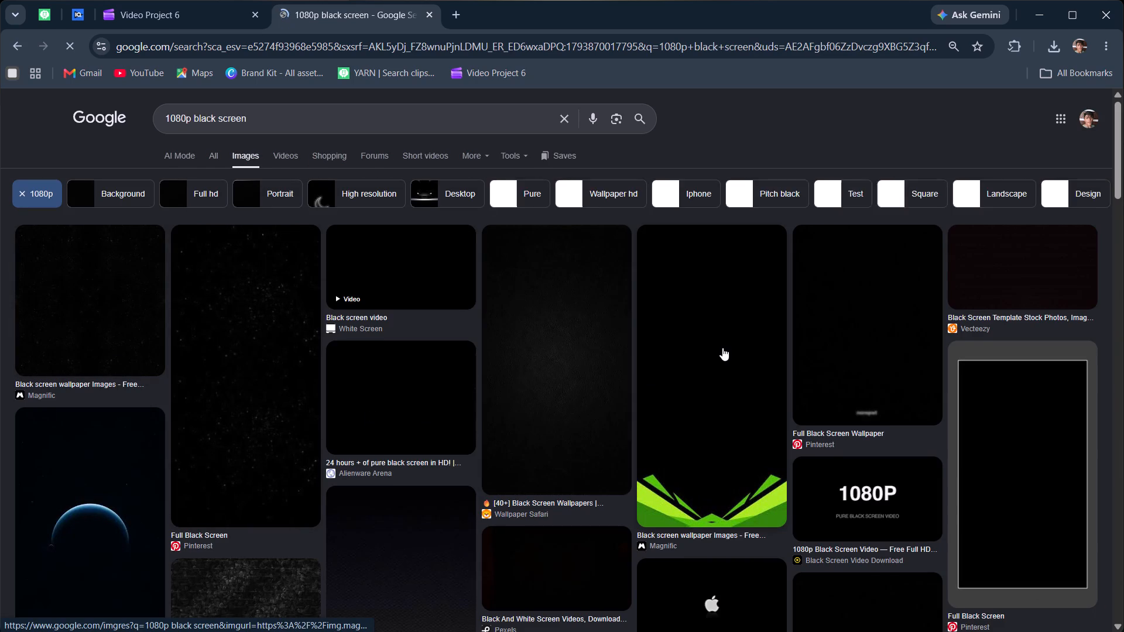
Browse the 1080p black screen image results for a suitable plain black background.
{"action": "scroll", "coordinate": [712, 355], "scroll_direction": "down", "scroll_amount": 3}
{"action": "scroll", "coordinate": [525, 362], "scroll_direction": "down", "scroll_amount": 6}
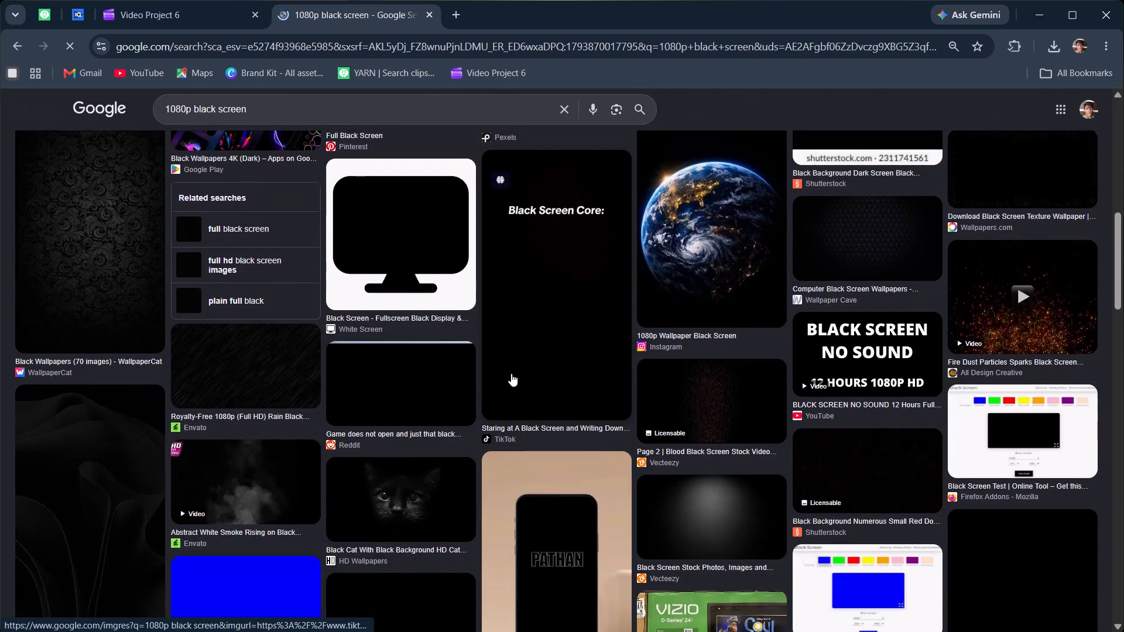
{"action": "scroll", "coordinate": [313, 339], "scroll_direction": "down", "scroll_amount": 5}
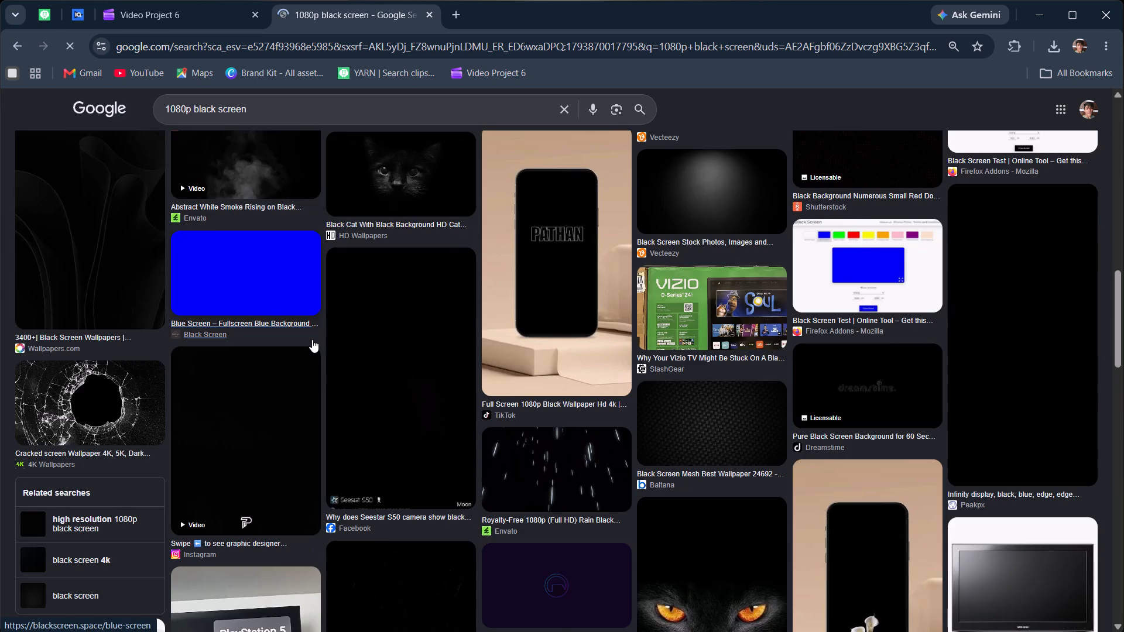
{"action": "scroll", "coordinate": [312, 339], "scroll_direction": "down", "scroll_amount": 5}
{"action": "scroll", "coordinate": [107, 394], "scroll_direction": "down", "scroll_amount": 2}
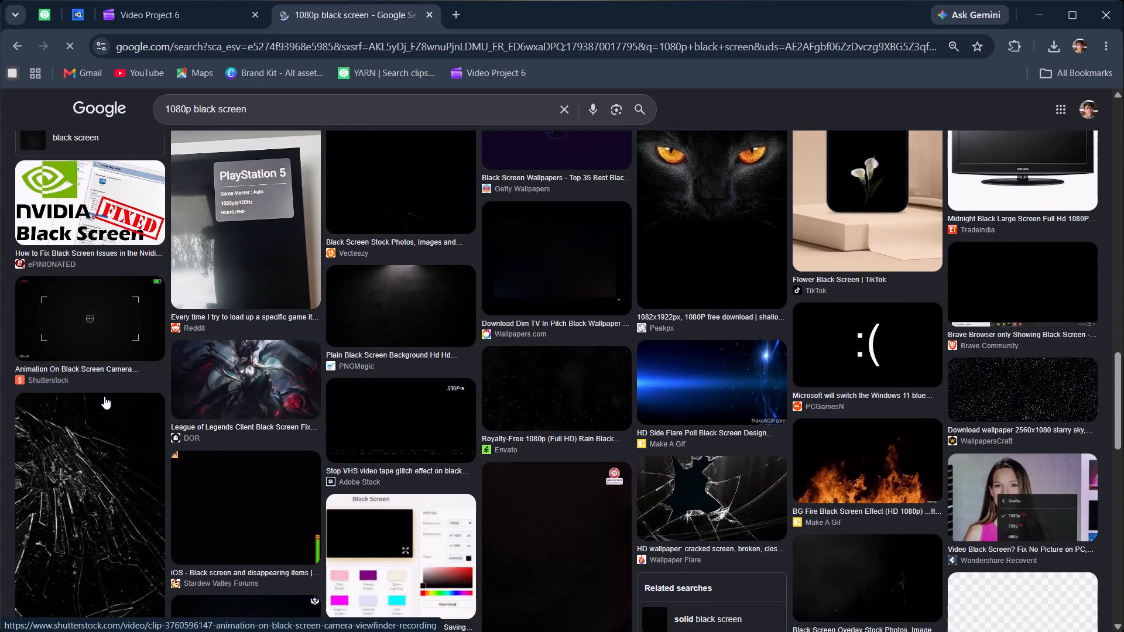
{"action": "scroll", "coordinate": [104, 396], "scroll_direction": "down", "scroll_amount": 8}
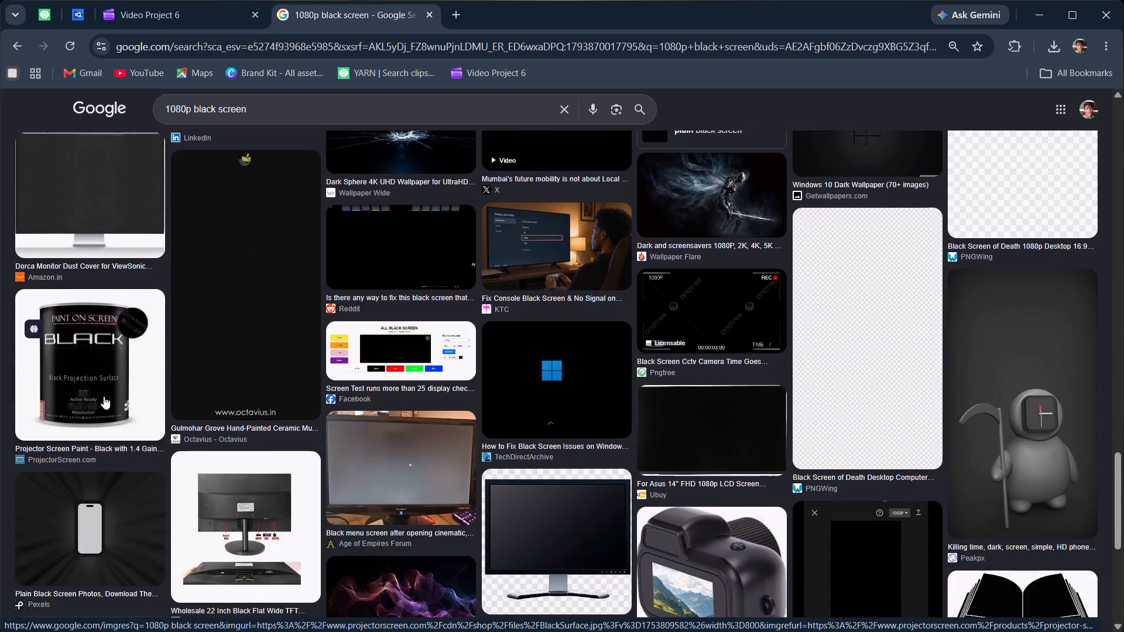
{"action": "scroll", "coordinate": [104, 396], "scroll_direction": "down", "scroll_amount": 5}
{"action": "scroll", "coordinate": [105, 397], "scroll_direction": "up", "scroll_amount": 11}
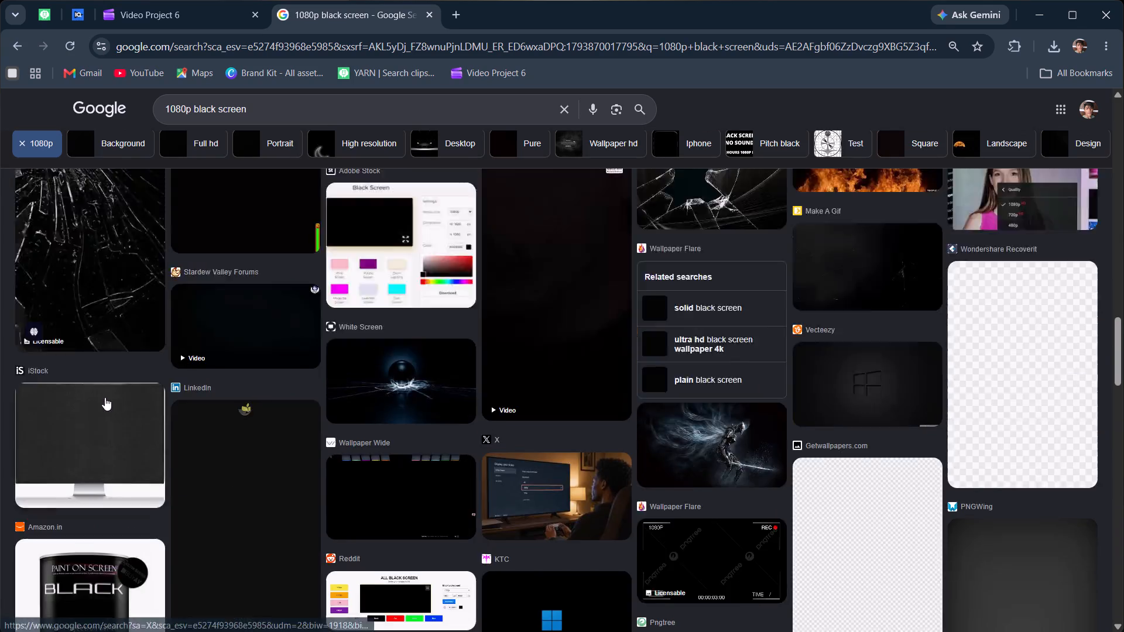
{"action": "scroll", "coordinate": [105, 397], "scroll_direction": "up", "scroll_amount": 20}
Narrow the image results to landscape and look through them for a plain black background.
{"action": "left_click", "coordinate": [997, 134]}
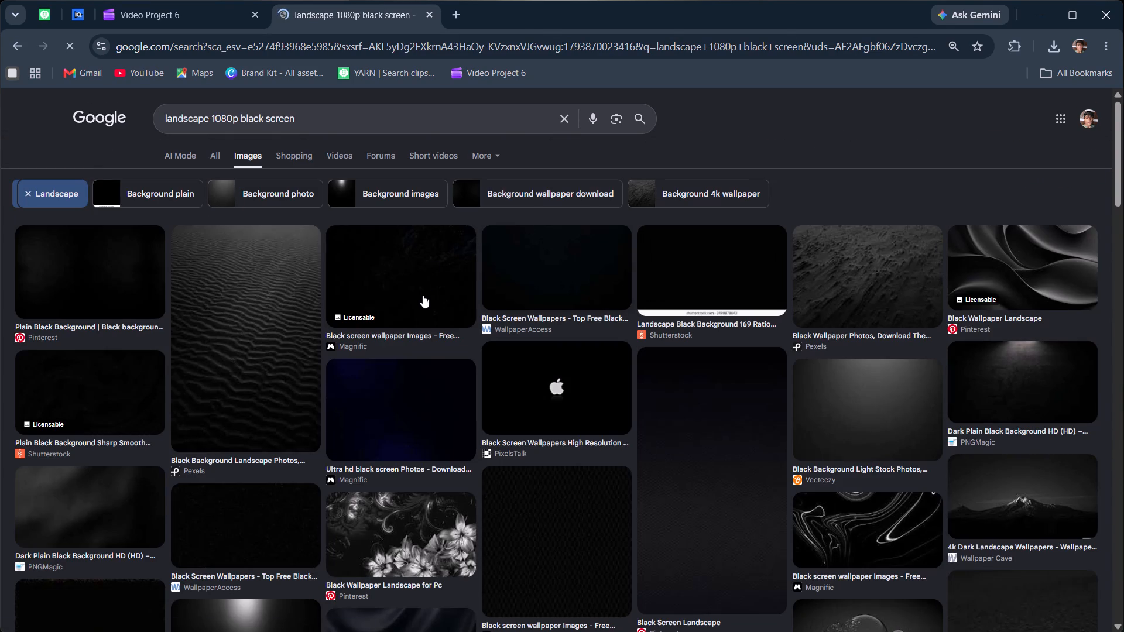
{"action": "scroll", "coordinate": [761, 415], "scroll_direction": "down", "scroll_amount": 3}
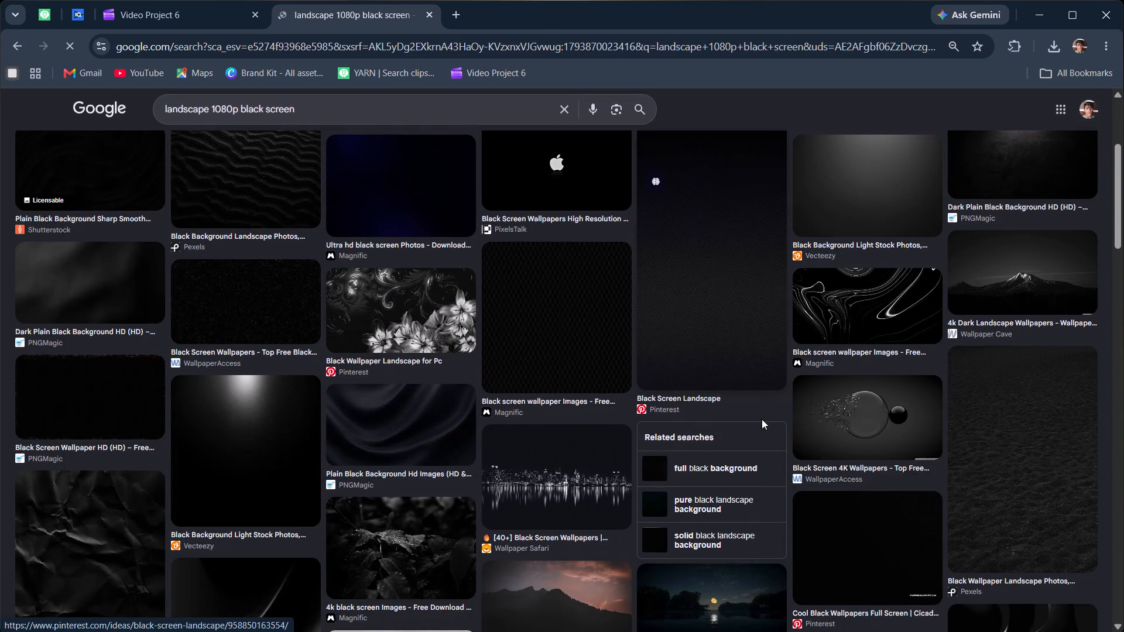
{"action": "scroll", "coordinate": [187, 445], "scroll_direction": "down", "scroll_amount": 3}
{"action": "scroll", "coordinate": [776, 401], "scroll_direction": "down", "scroll_amount": 2}
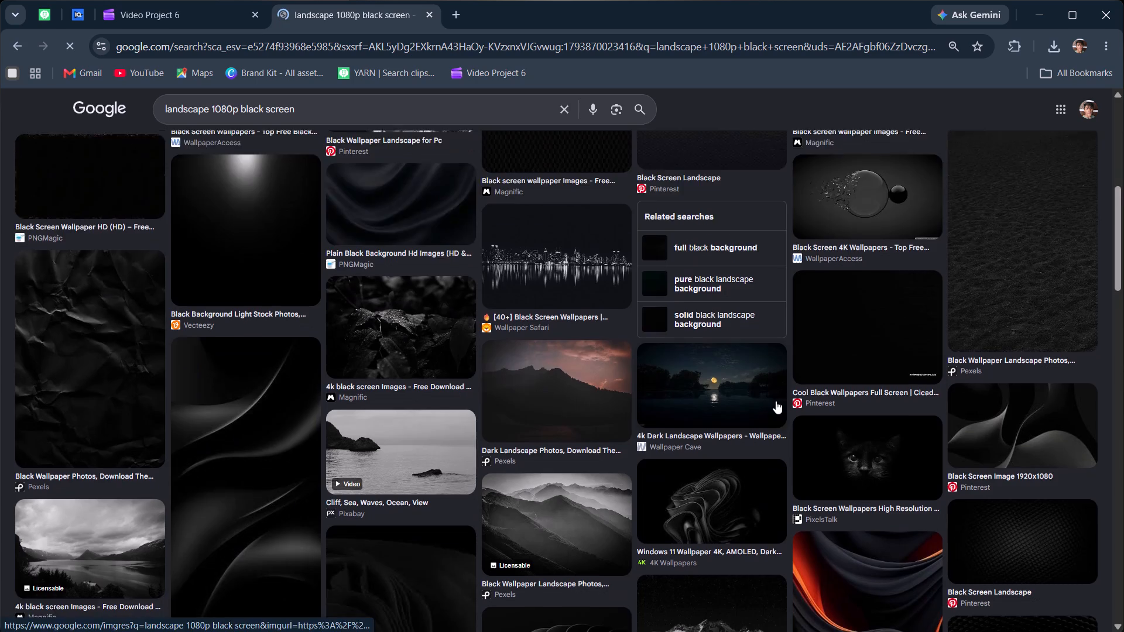
{"action": "scroll", "coordinate": [769, 424], "scroll_direction": "down", "scroll_amount": 6}
{"action": "scroll", "coordinate": [368, 478], "scroll_direction": "down", "scroll_amount": 7}
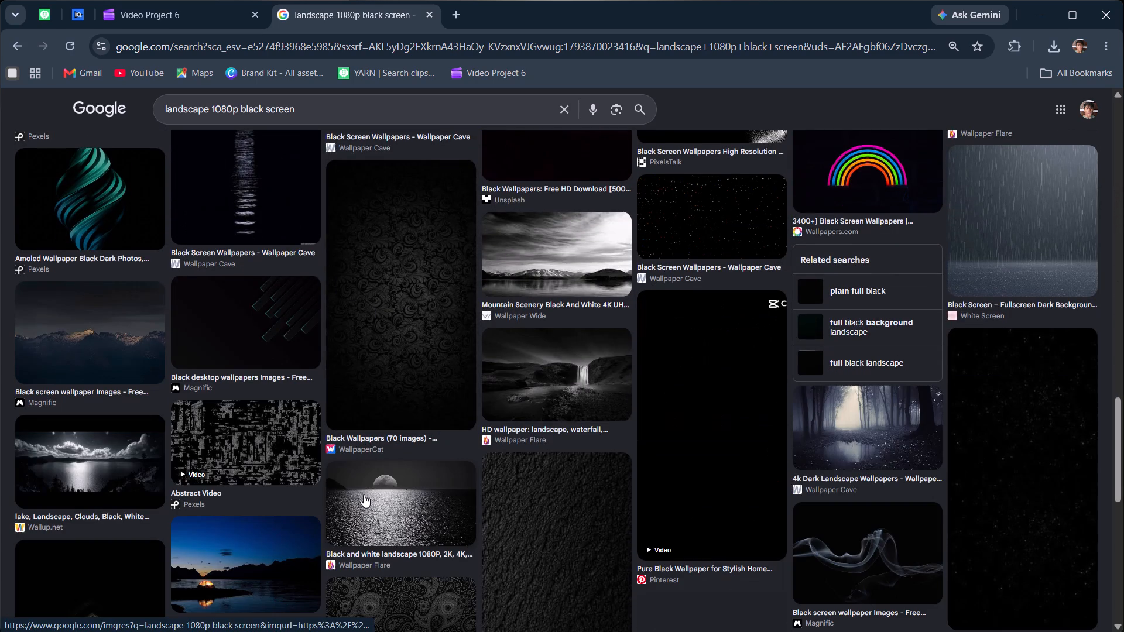
{"action": "scroll", "coordinate": [688, 413], "scroll_direction": "down", "scroll_amount": 6}
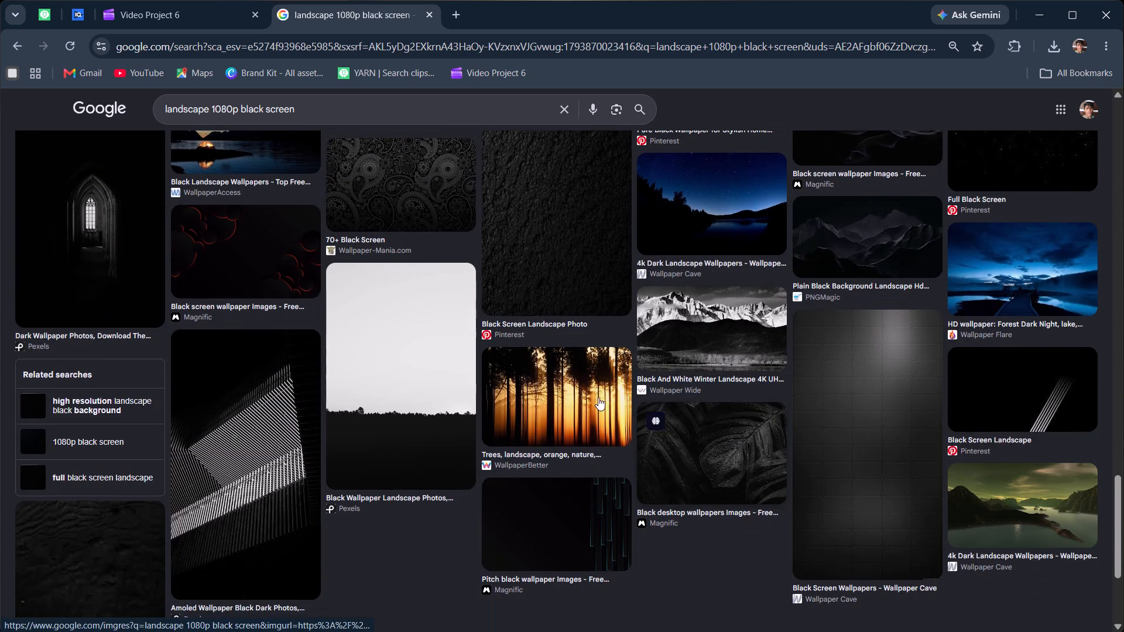
{"action": "scroll", "coordinate": [153, 431], "scroll_direction": "down", "scroll_amount": 8}
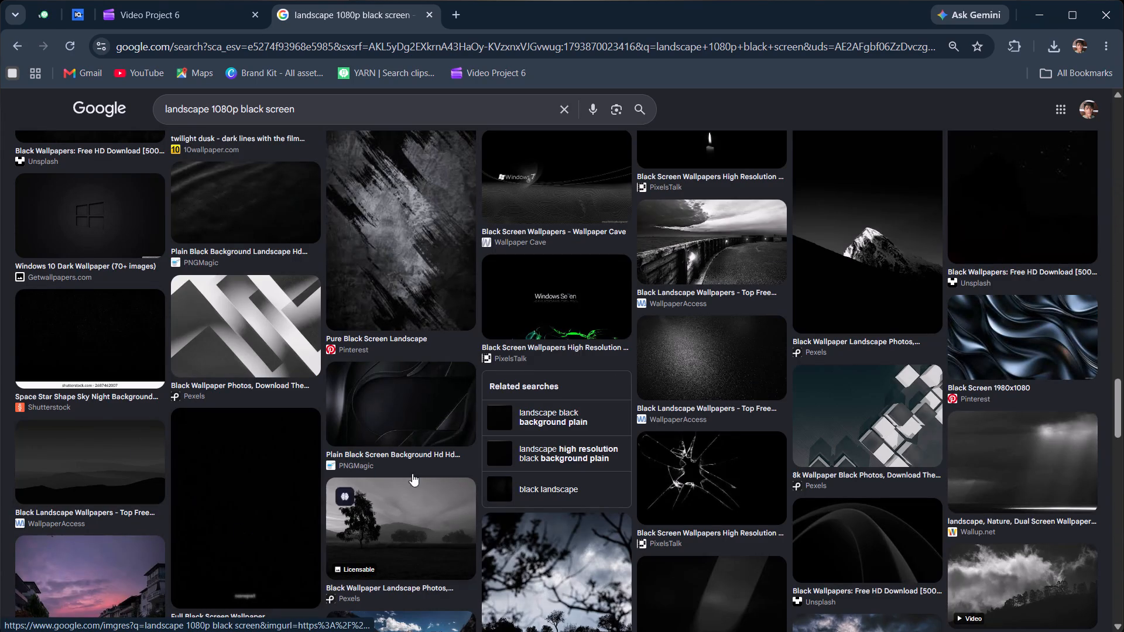
{"action": "scroll", "coordinate": [824, 369], "scroll_direction": "down", "scroll_amount": 5}
{"action": "scroll", "coordinate": [417, 387], "scroll_direction": "down", "scroll_amount": 6}
{"action": "scroll", "coordinate": [75, 394], "scroll_direction": "down", "scroll_amount": 5}
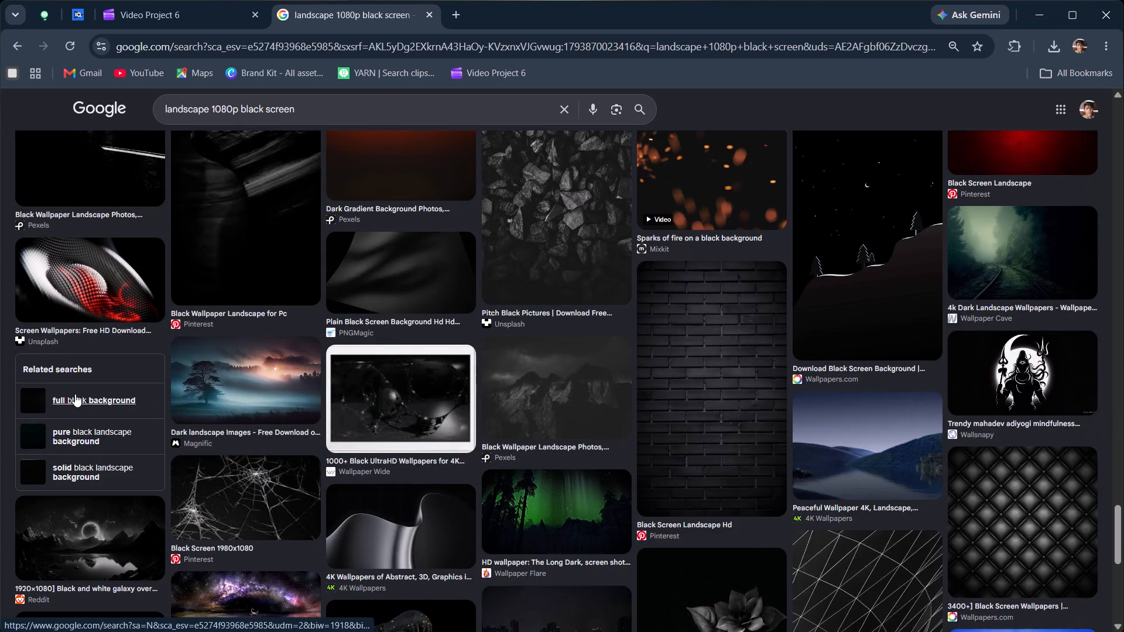
{"action": "scroll", "coordinate": [75, 393], "scroll_direction": "down", "scroll_amount": 9}
{"action": "scroll", "coordinate": [472, 239], "scroll_direction": "up", "scroll_amount": 20}
{"action": "scroll", "coordinate": [472, 239], "scroll_direction": "up", "scroll_amount": 20}
{"action": "scroll", "coordinate": [472, 239], "scroll_direction": "up", "scroll_amount": 5}
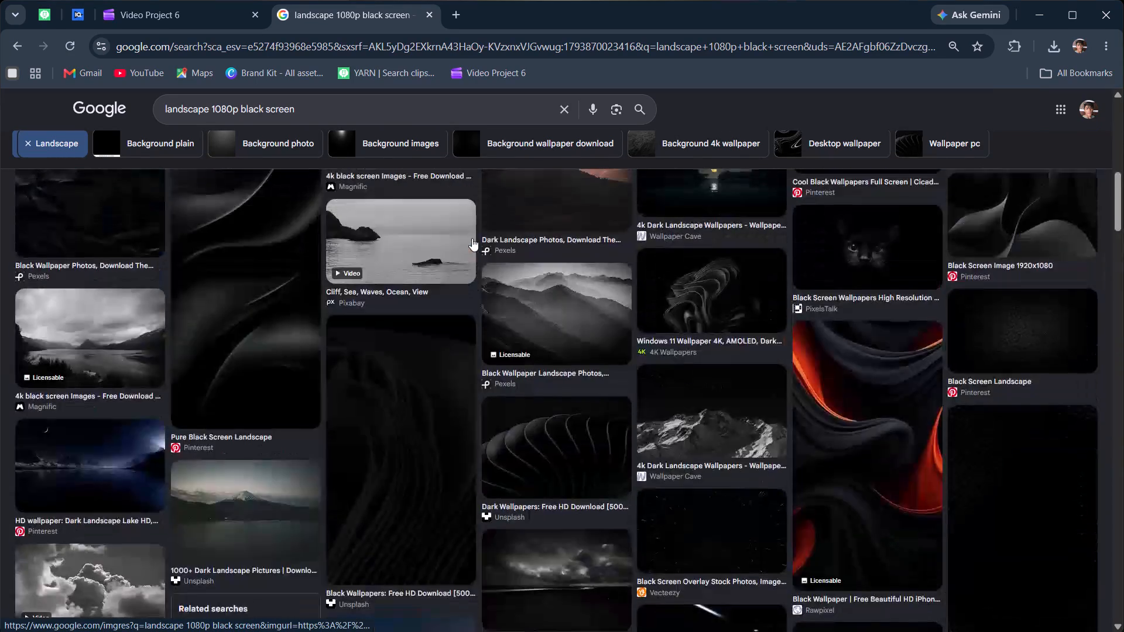
{"action": "scroll", "coordinate": [472, 238], "scroll_direction": "up", "scroll_amount": 20}
{"action": "scroll", "coordinate": [472, 238], "scroll_direction": "up", "scroll_amount": 4}
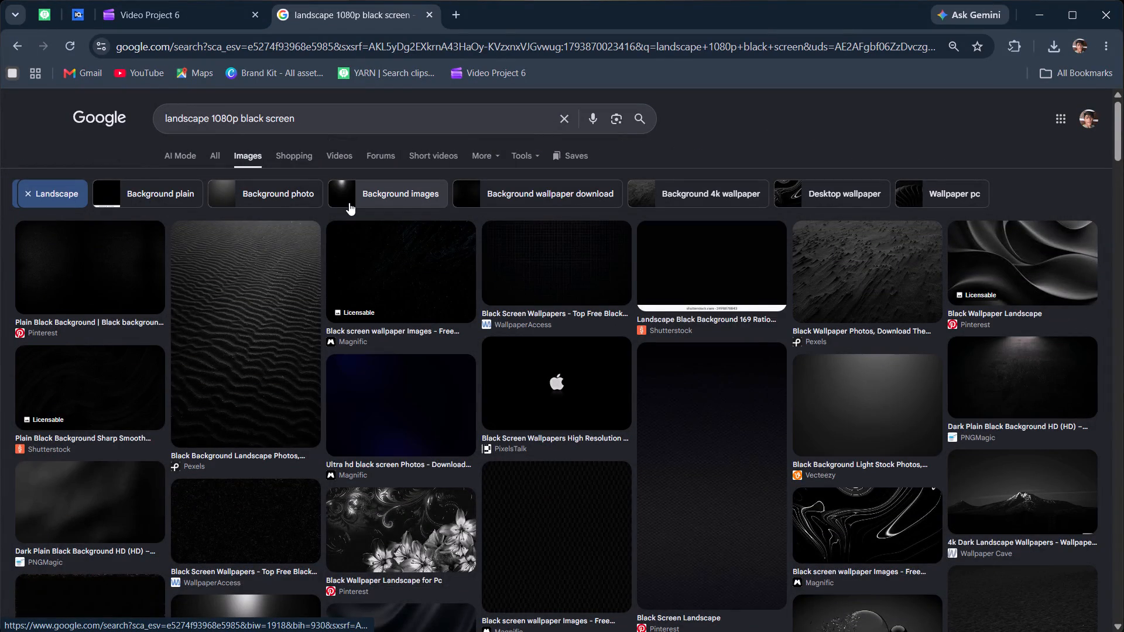
Narrow the results to background images, compare the Magnific and Pinterest black images, and open Wallpaper Safari's Full Black Screen Wallpapers image.
{"action": "left_click", "coordinate": [349, 202]}
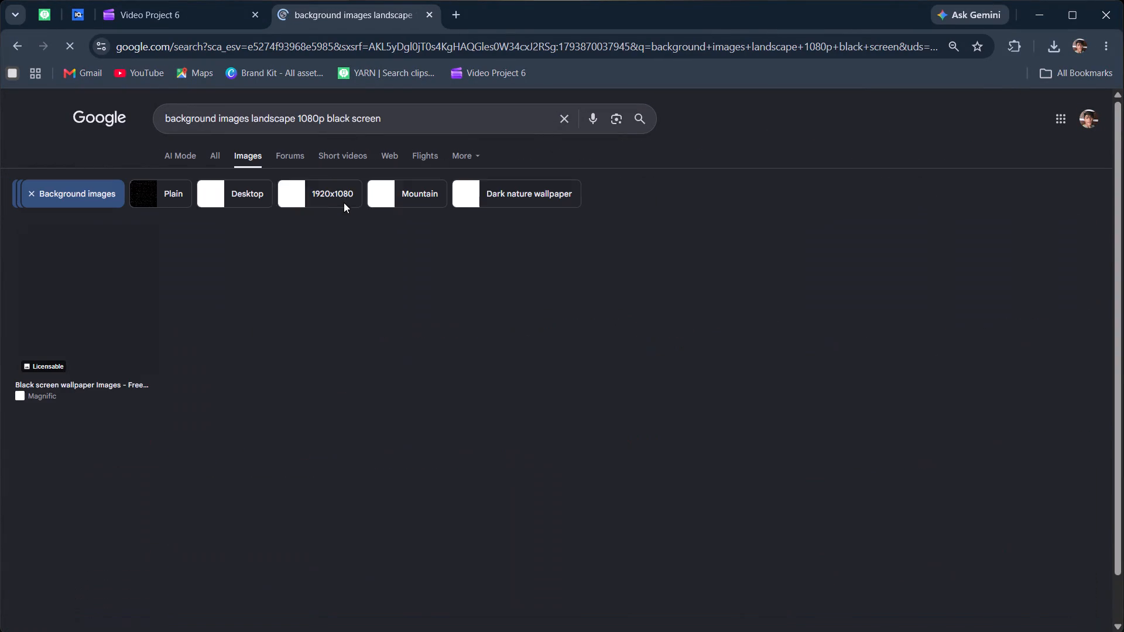
{"action": "left_click", "coordinate": [106, 317]}
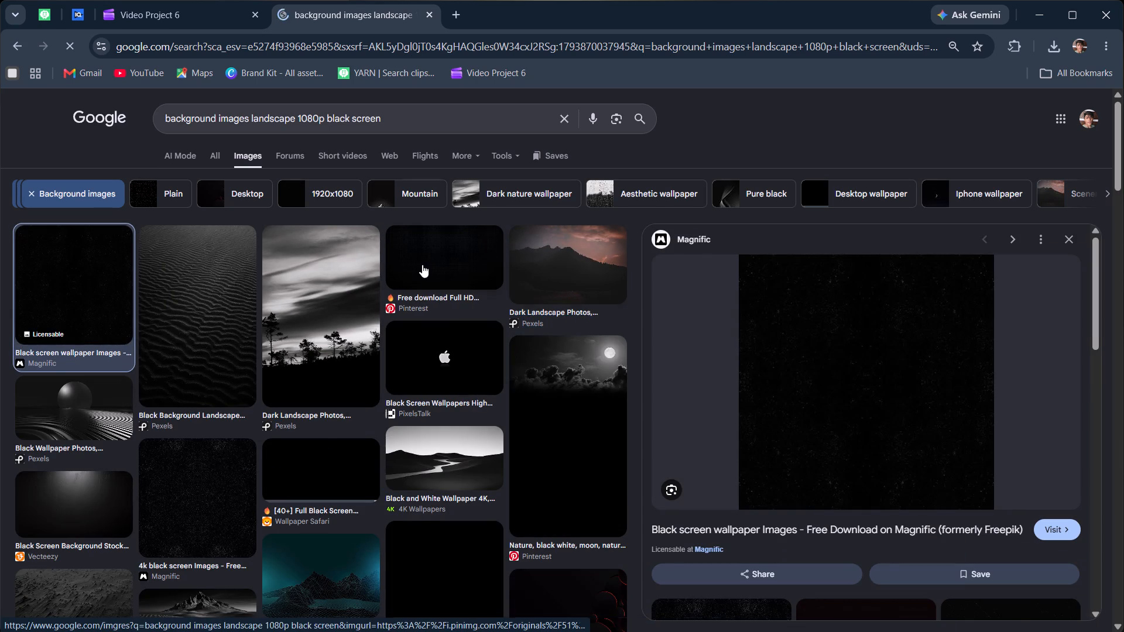
{"action": "left_click", "coordinate": [422, 265]}
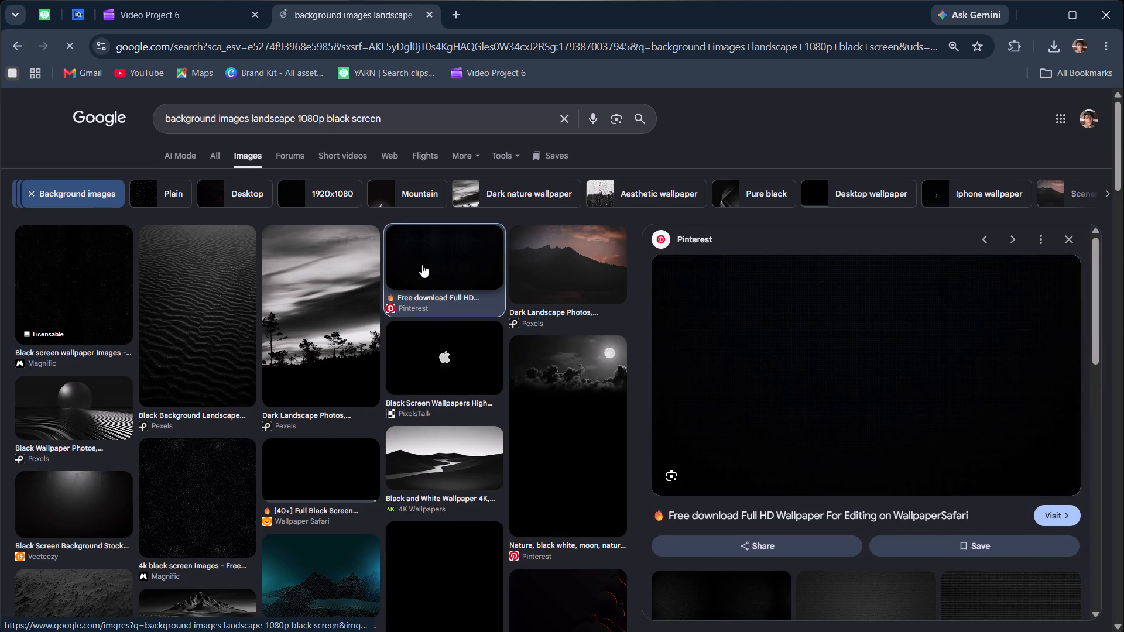
{"action": "left_click", "coordinate": [108, 270]}
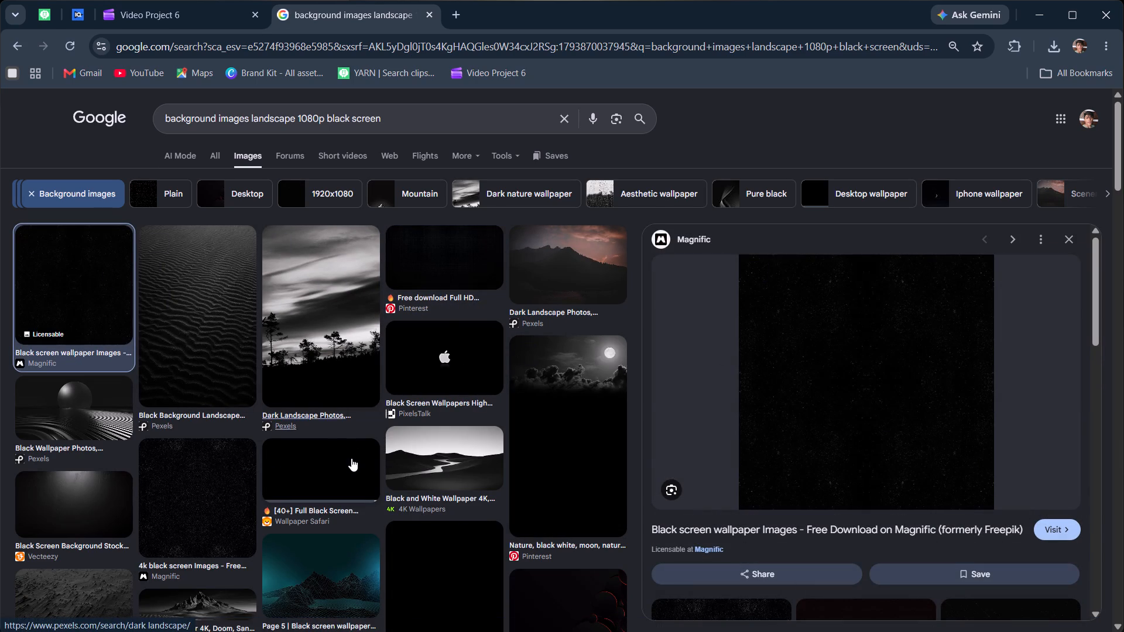
{"action": "left_click", "coordinate": [345, 469]}
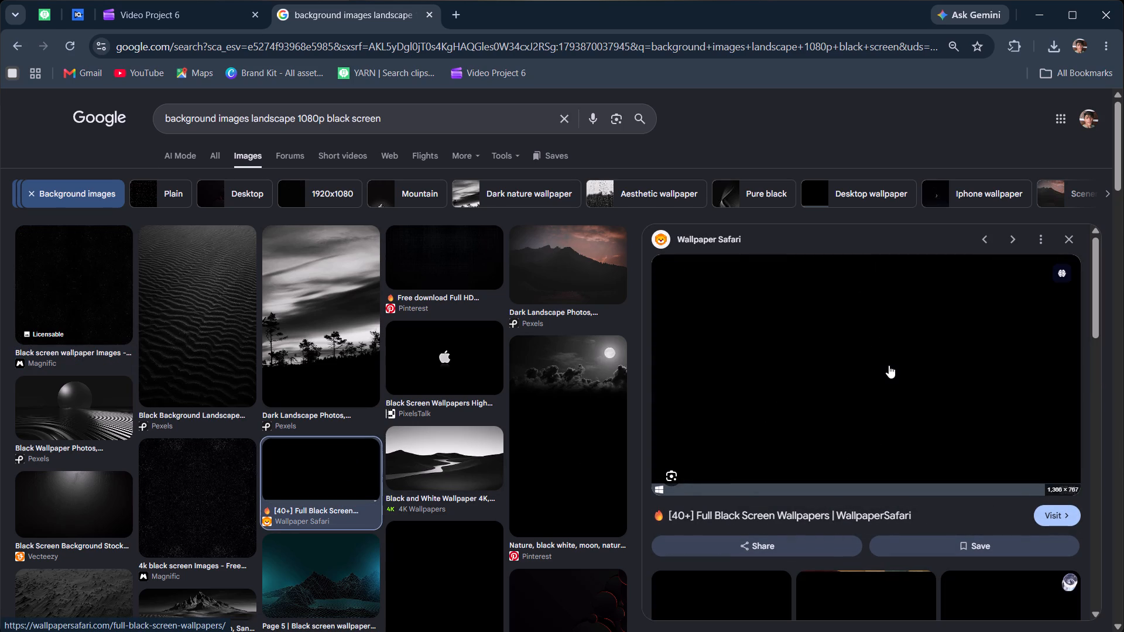
Save the previewed Wallpaper Safari black image as UMltdm.jpg in the Main Ch of WENK Snossel folder inside YOUTUBE WENK SNOSSEL.
{"action": "right_click", "coordinate": [889, 365]}
{"action": "left_click", "coordinate": [676, 442]}
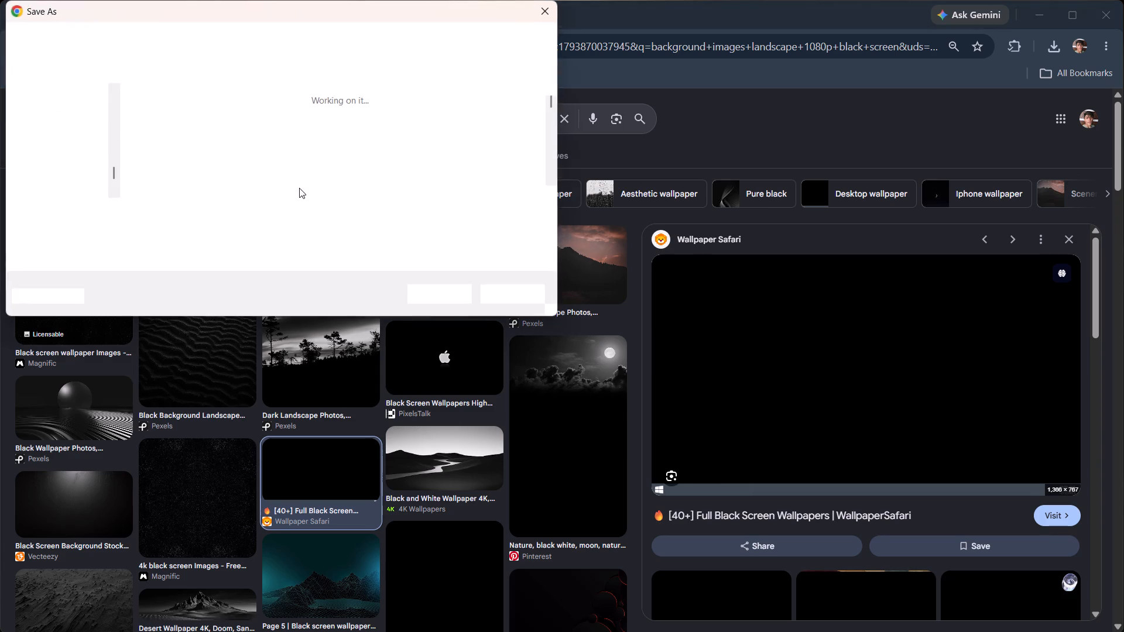
{"action": "left_click", "coordinate": [200, 49]}
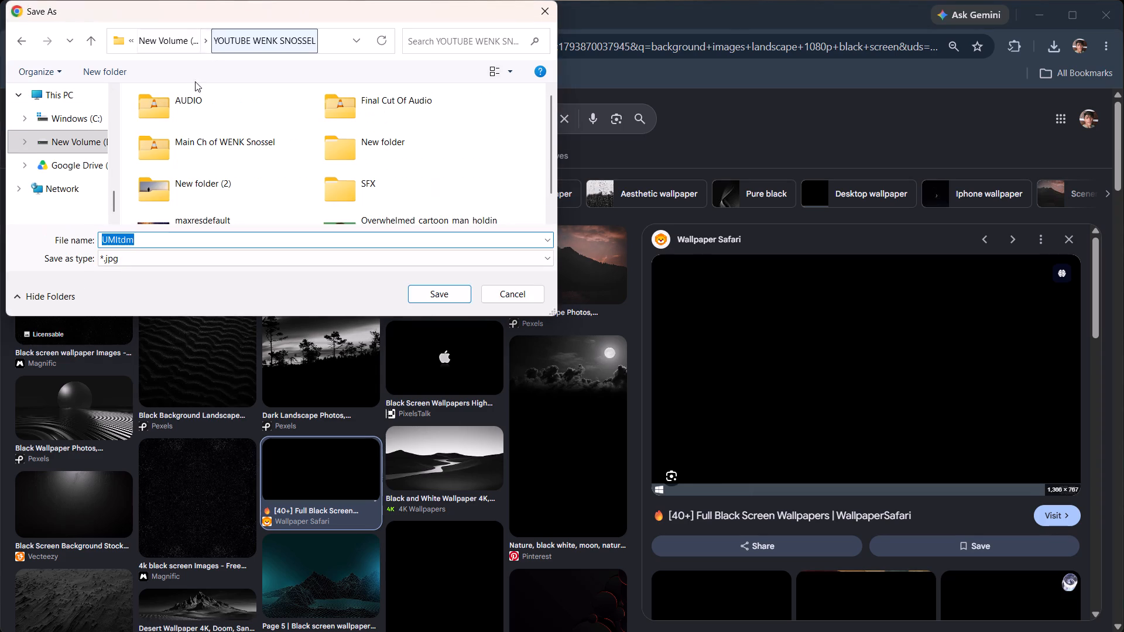
{"action": "double_click", "coordinate": [237, 142]}
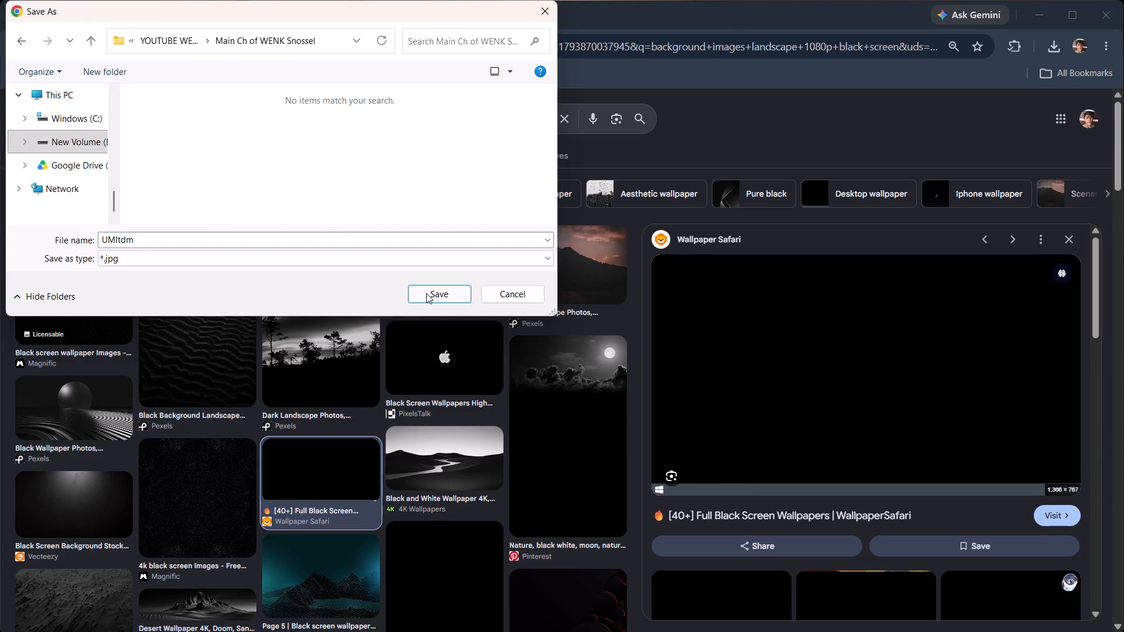
{"action": "left_click", "coordinate": [426, 293]}
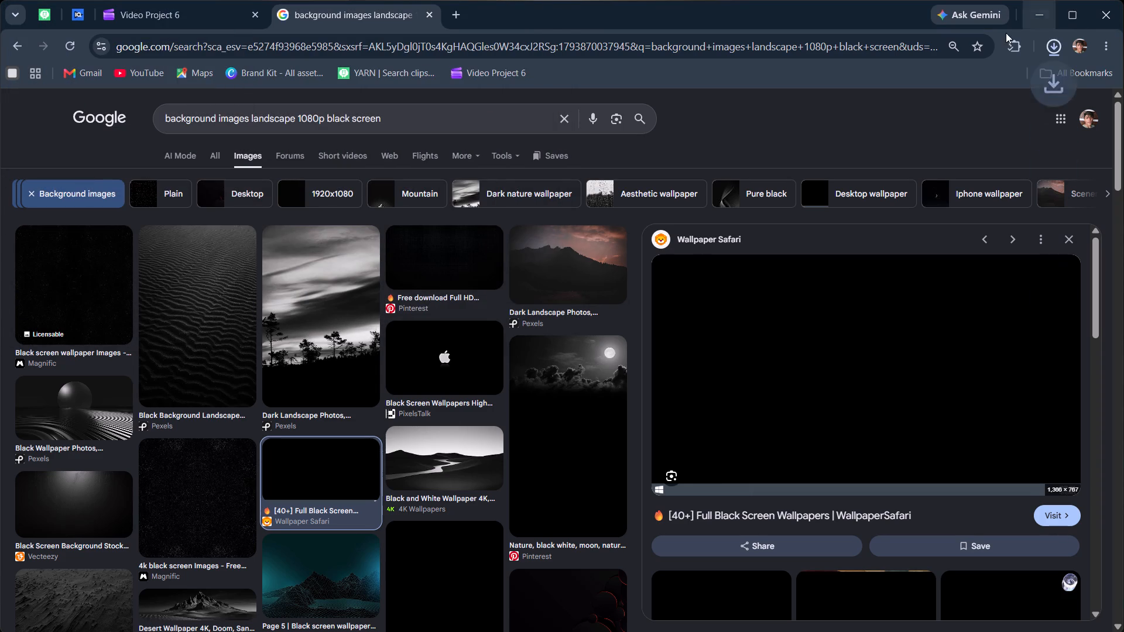
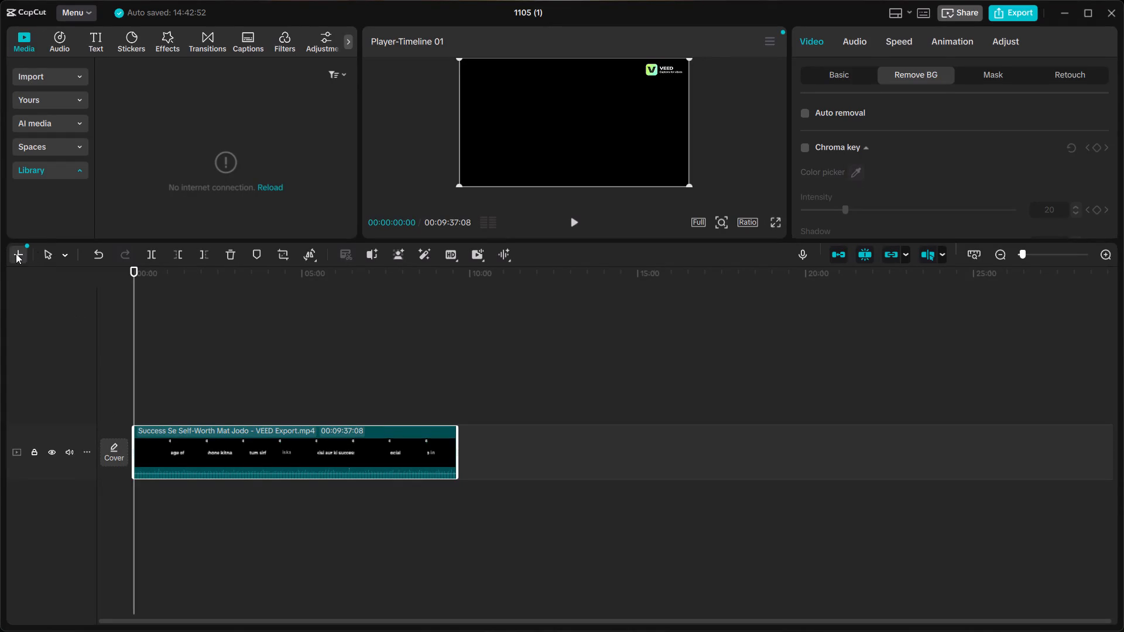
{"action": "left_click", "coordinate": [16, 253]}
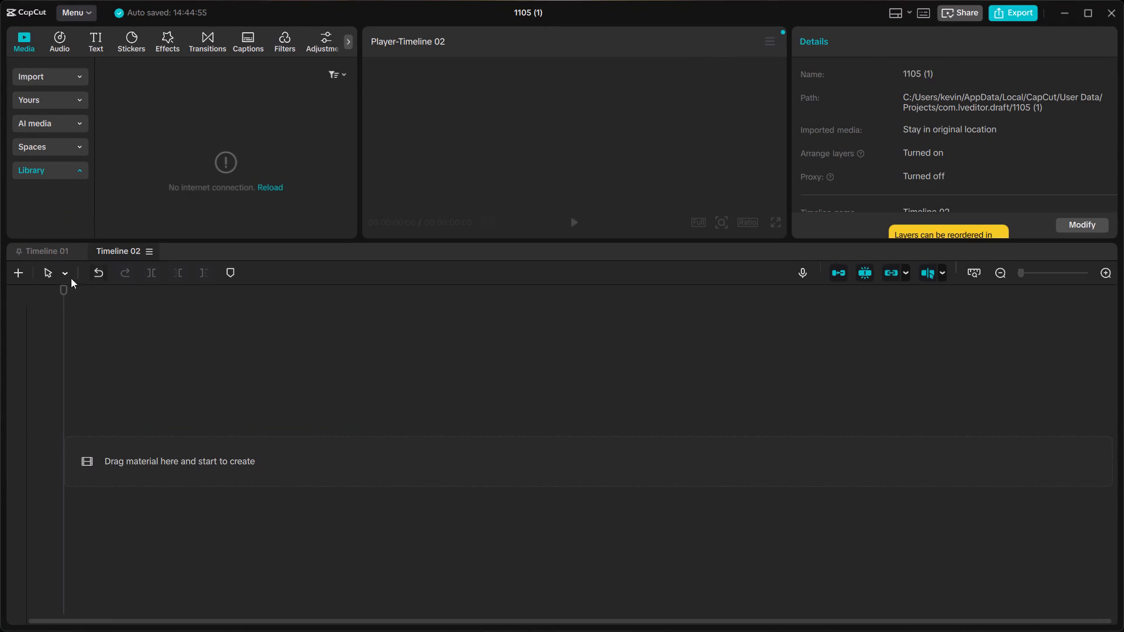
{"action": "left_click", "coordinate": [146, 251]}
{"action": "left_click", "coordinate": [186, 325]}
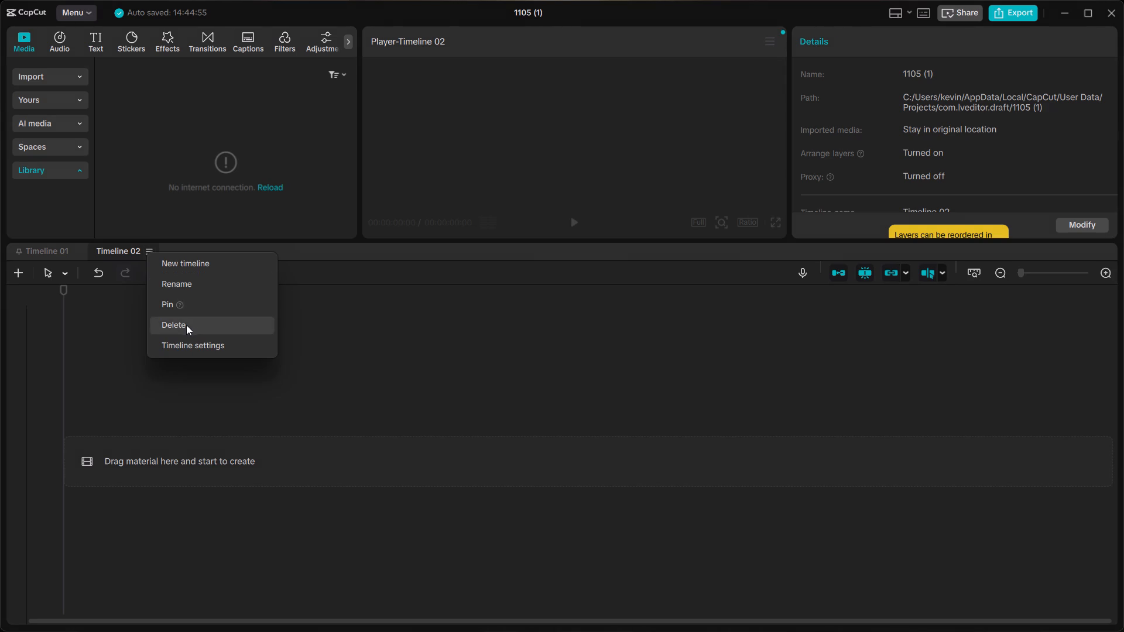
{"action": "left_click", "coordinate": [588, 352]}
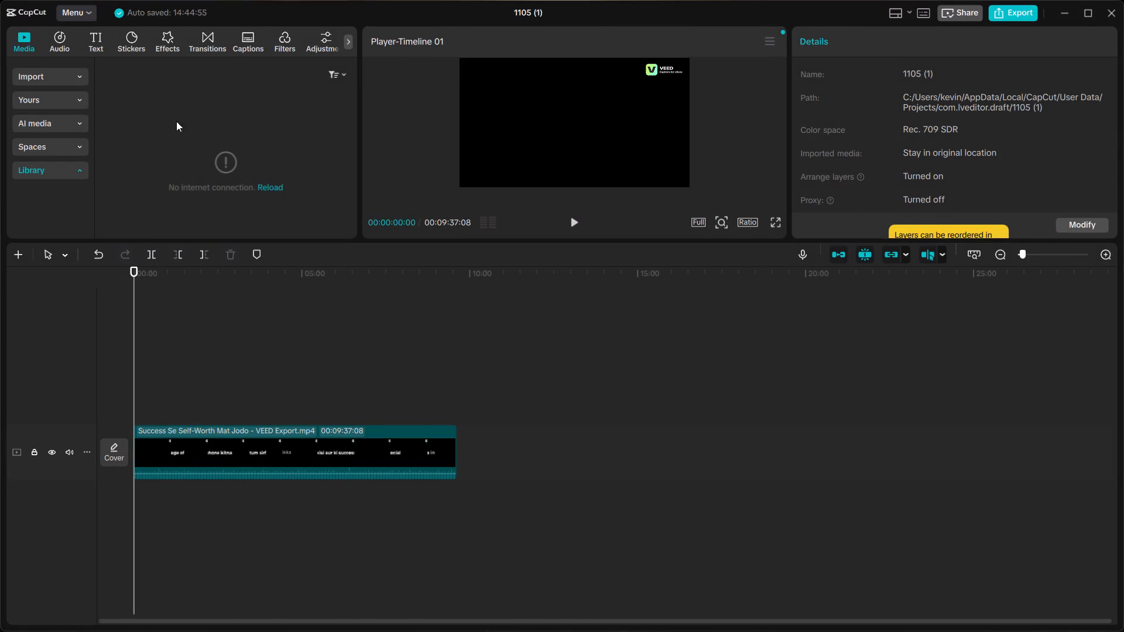
Import the saved UMltdm.jpg black image into the project's media from the Home location.
{"action": "left_click", "coordinate": [77, 77]}
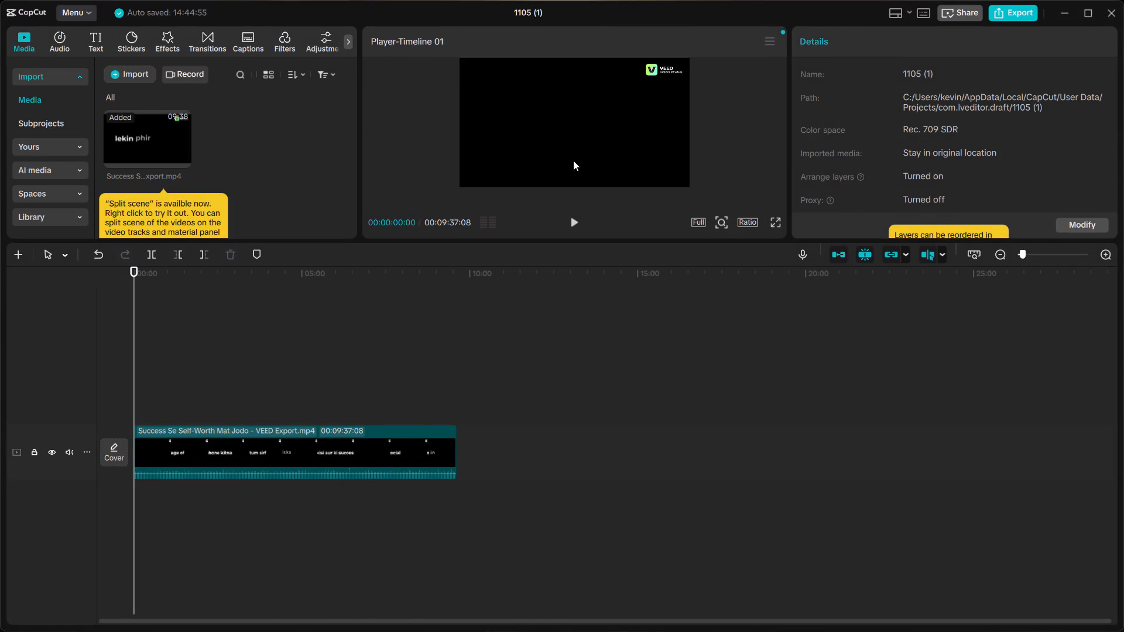
{"action": "left_click", "coordinate": [115, 76]}
{"action": "scroll", "coordinate": [30, 123], "scroll_direction": "up", "scroll_amount": 5}
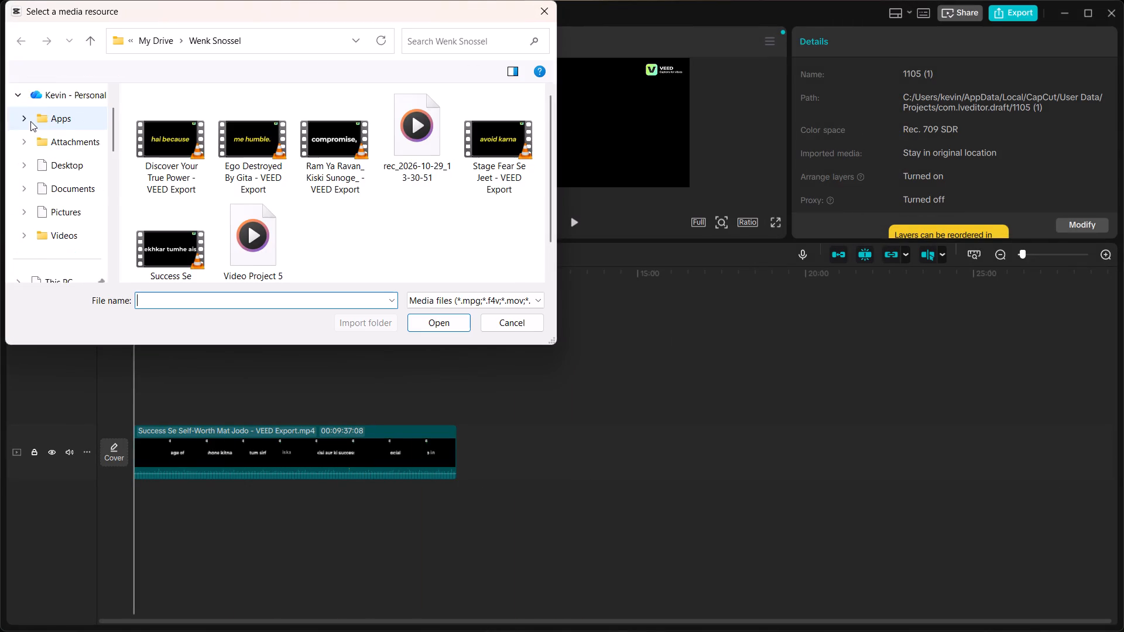
{"action": "scroll", "coordinate": [30, 121], "scroll_direction": "up", "scroll_amount": 5}
{"action": "left_click", "coordinate": [52, 102]}
{"action": "scroll", "coordinate": [405, 206], "scroll_direction": "down", "scroll_amount": 4}
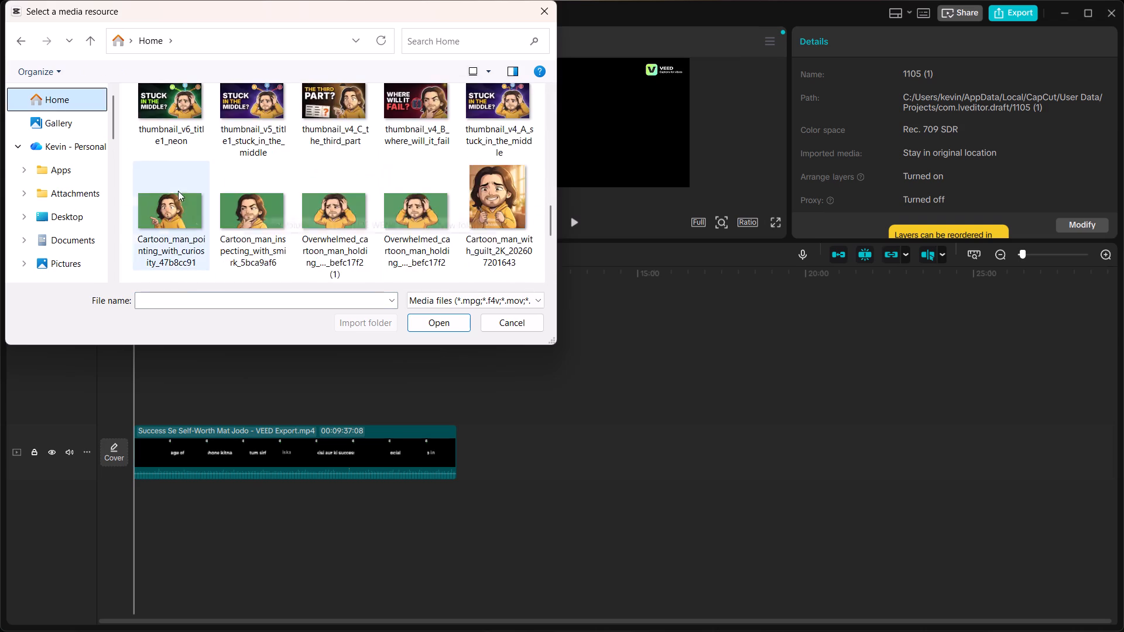
{"action": "scroll", "coordinate": [175, 145], "scroll_direction": "up", "scroll_amount": 3}
{"action": "left_click", "coordinate": [166, 189]}
{"action": "left_click", "coordinate": [442, 320]}
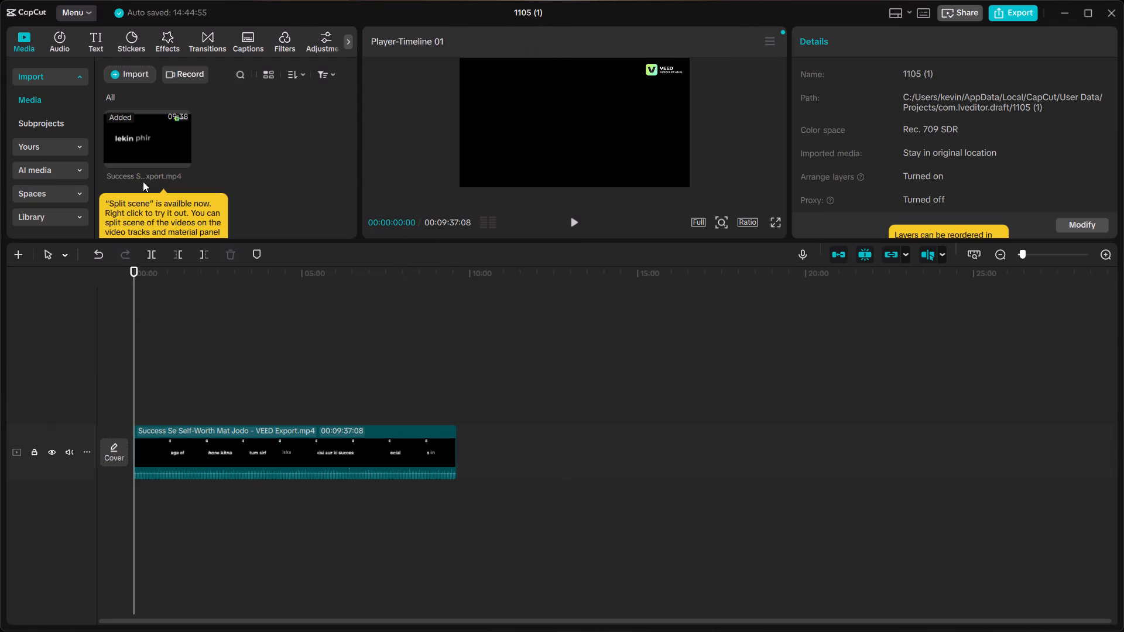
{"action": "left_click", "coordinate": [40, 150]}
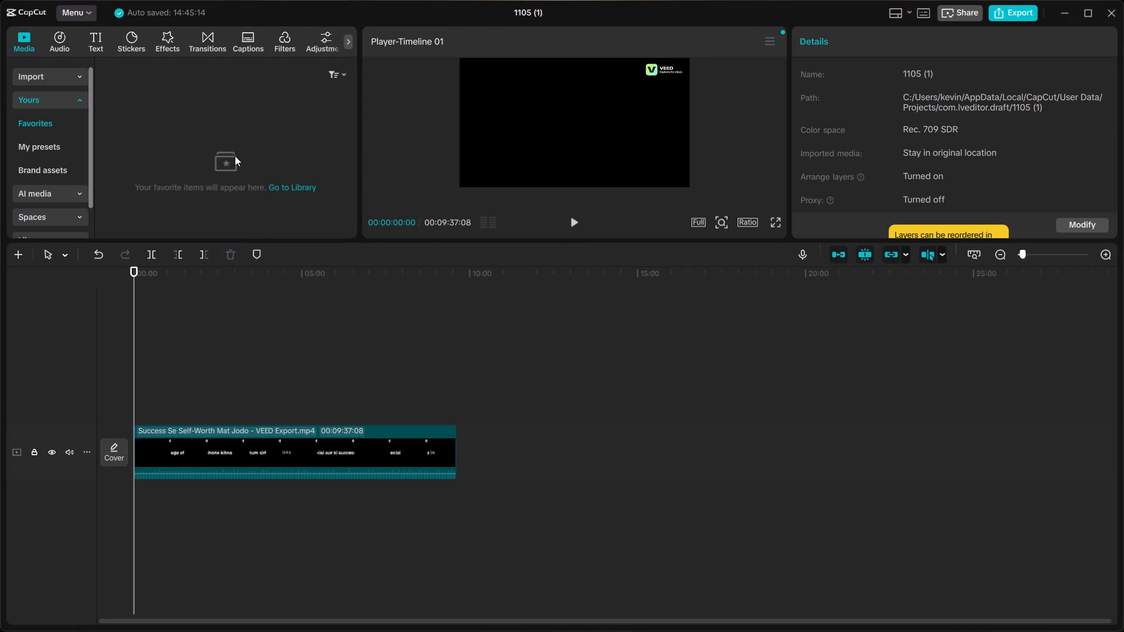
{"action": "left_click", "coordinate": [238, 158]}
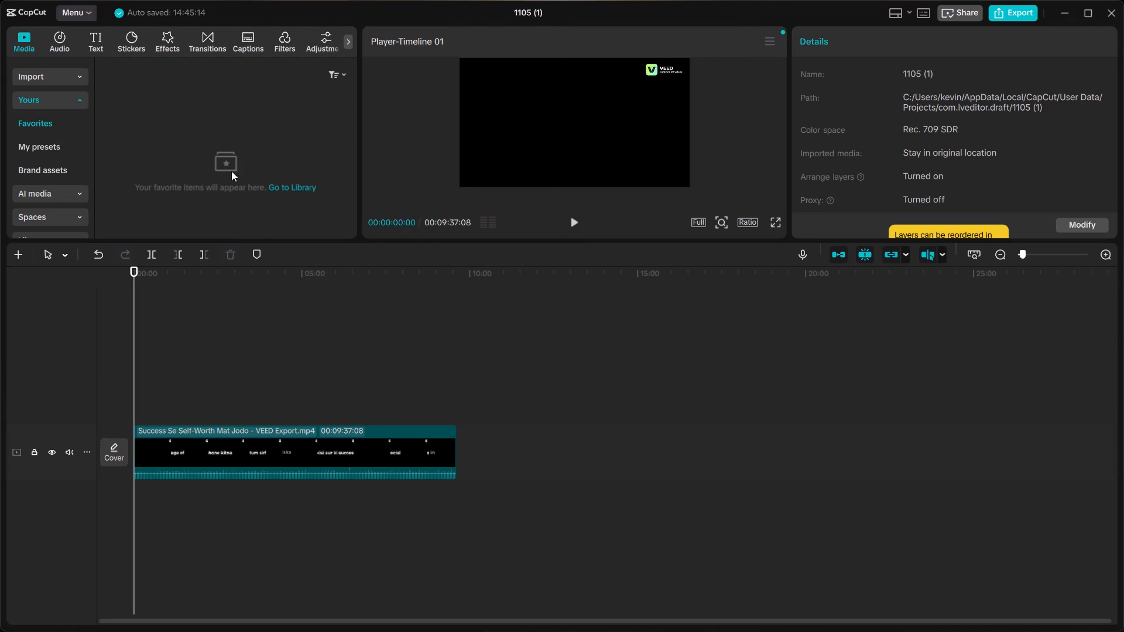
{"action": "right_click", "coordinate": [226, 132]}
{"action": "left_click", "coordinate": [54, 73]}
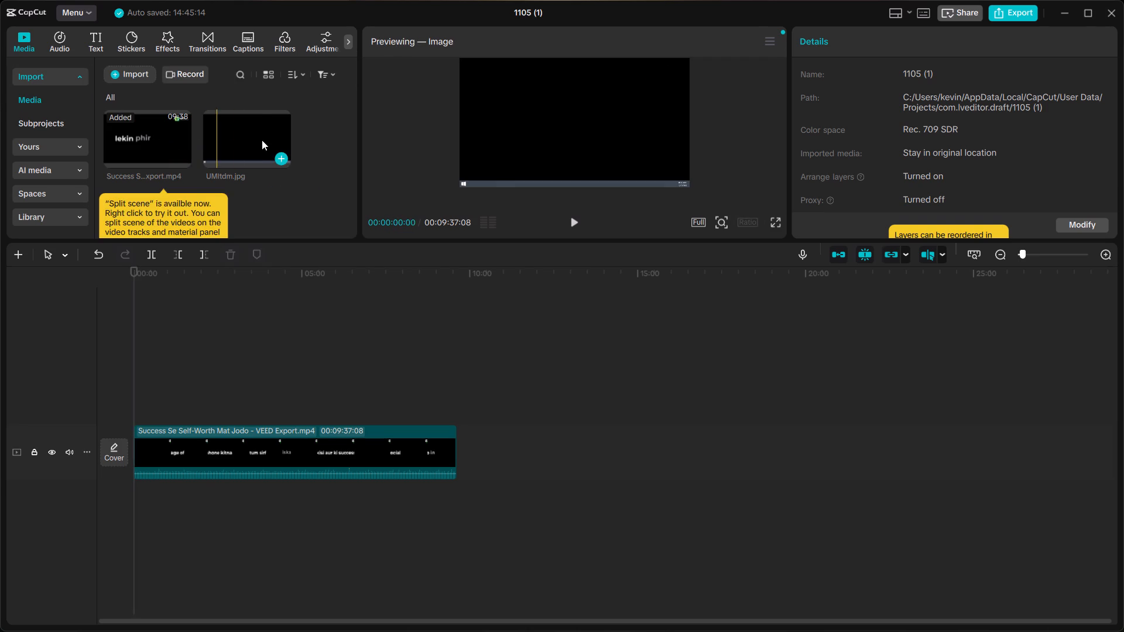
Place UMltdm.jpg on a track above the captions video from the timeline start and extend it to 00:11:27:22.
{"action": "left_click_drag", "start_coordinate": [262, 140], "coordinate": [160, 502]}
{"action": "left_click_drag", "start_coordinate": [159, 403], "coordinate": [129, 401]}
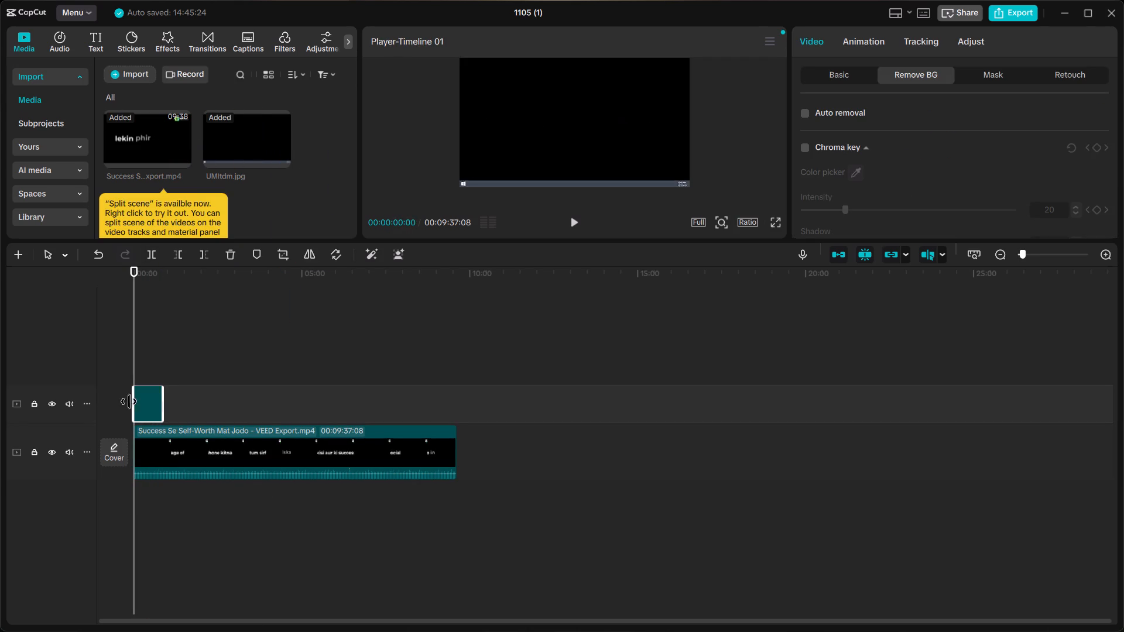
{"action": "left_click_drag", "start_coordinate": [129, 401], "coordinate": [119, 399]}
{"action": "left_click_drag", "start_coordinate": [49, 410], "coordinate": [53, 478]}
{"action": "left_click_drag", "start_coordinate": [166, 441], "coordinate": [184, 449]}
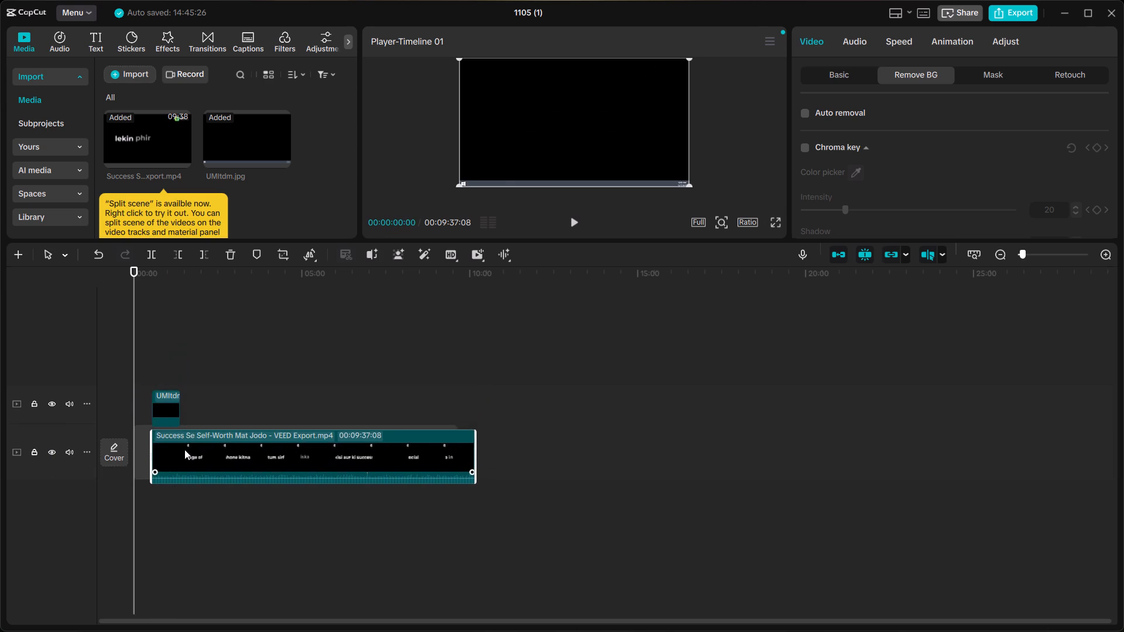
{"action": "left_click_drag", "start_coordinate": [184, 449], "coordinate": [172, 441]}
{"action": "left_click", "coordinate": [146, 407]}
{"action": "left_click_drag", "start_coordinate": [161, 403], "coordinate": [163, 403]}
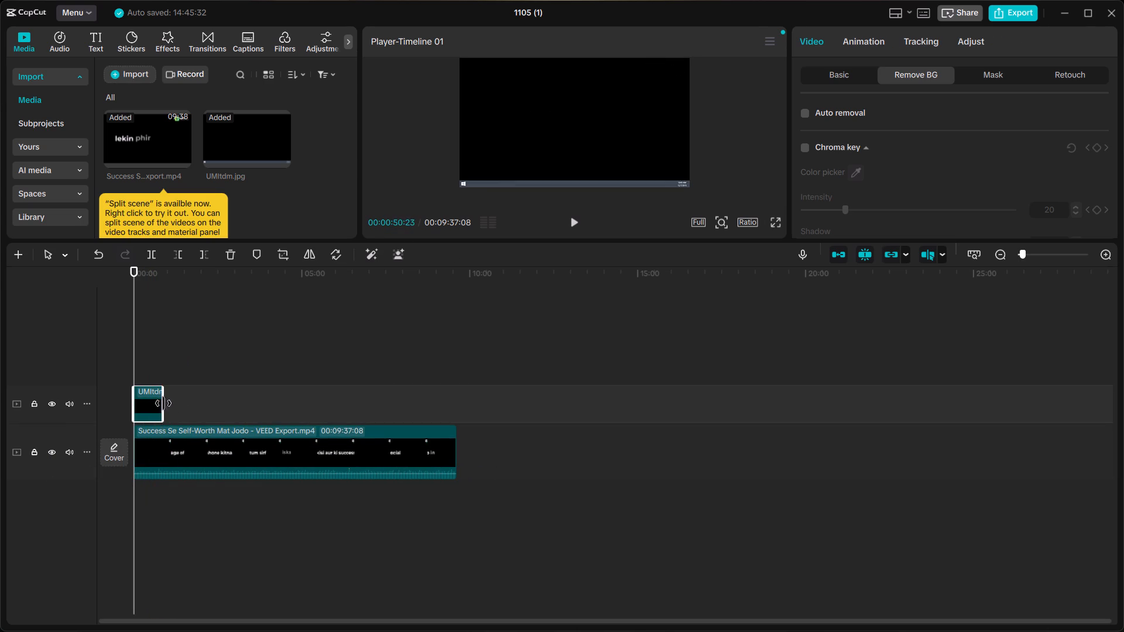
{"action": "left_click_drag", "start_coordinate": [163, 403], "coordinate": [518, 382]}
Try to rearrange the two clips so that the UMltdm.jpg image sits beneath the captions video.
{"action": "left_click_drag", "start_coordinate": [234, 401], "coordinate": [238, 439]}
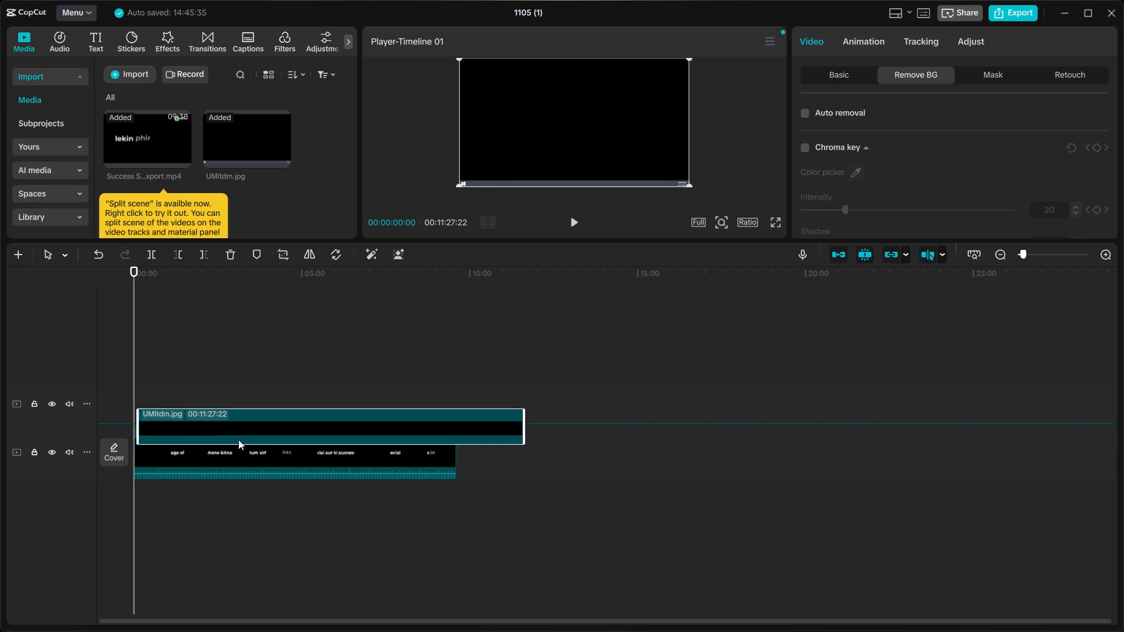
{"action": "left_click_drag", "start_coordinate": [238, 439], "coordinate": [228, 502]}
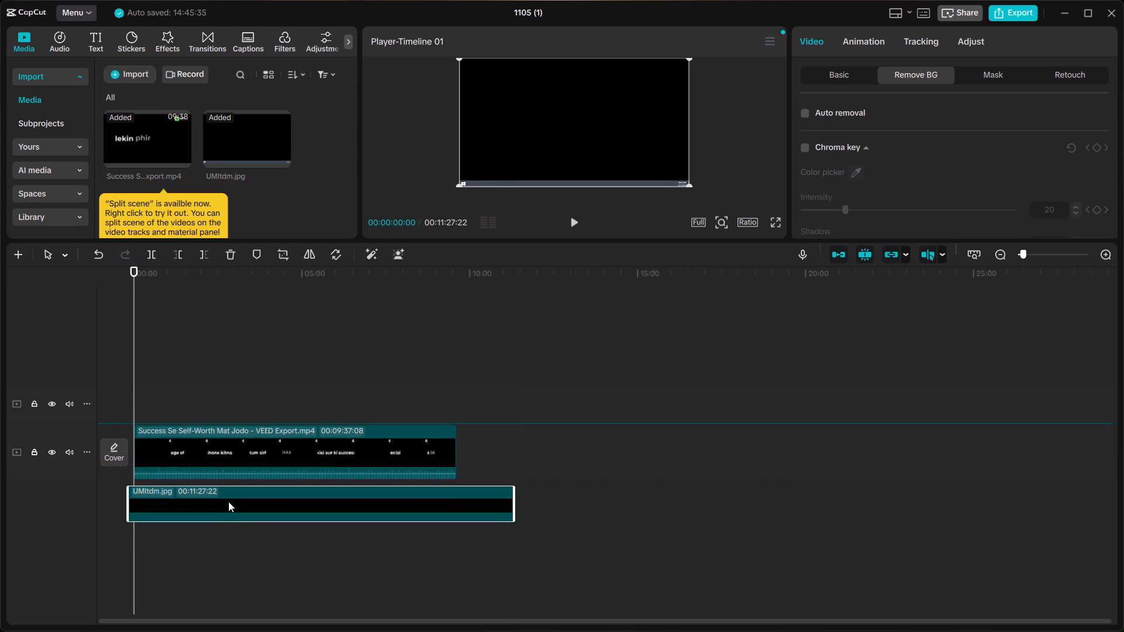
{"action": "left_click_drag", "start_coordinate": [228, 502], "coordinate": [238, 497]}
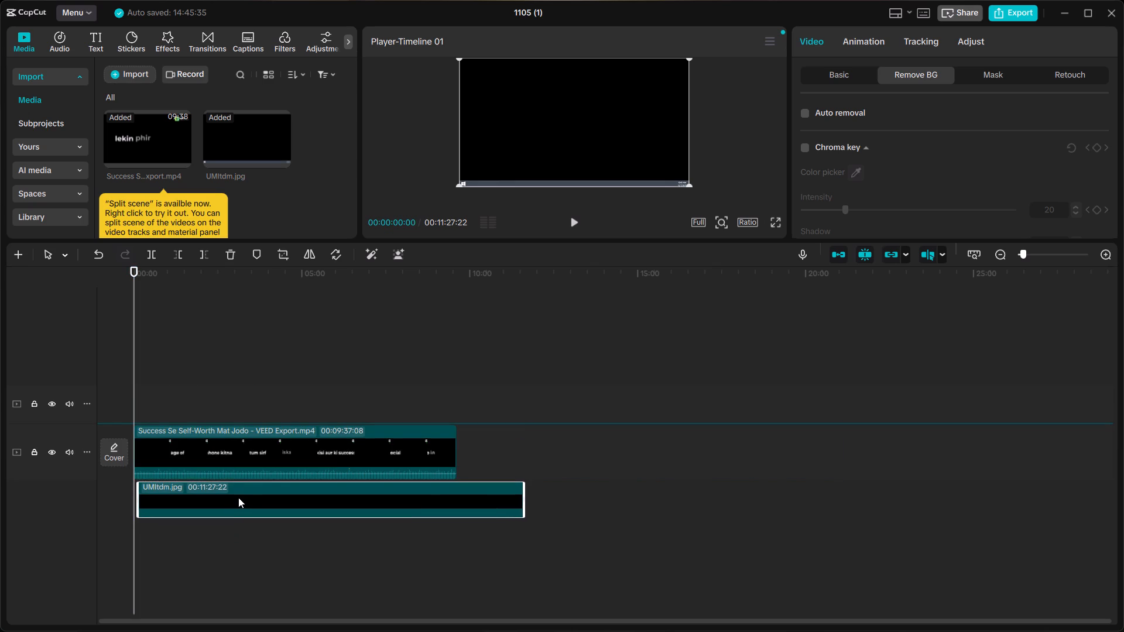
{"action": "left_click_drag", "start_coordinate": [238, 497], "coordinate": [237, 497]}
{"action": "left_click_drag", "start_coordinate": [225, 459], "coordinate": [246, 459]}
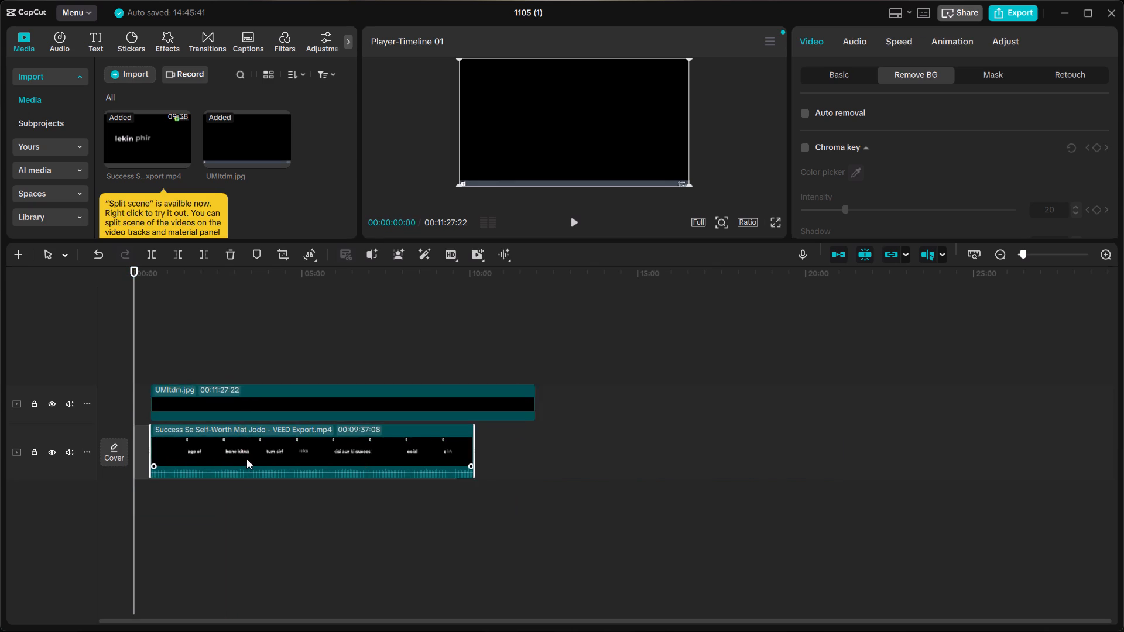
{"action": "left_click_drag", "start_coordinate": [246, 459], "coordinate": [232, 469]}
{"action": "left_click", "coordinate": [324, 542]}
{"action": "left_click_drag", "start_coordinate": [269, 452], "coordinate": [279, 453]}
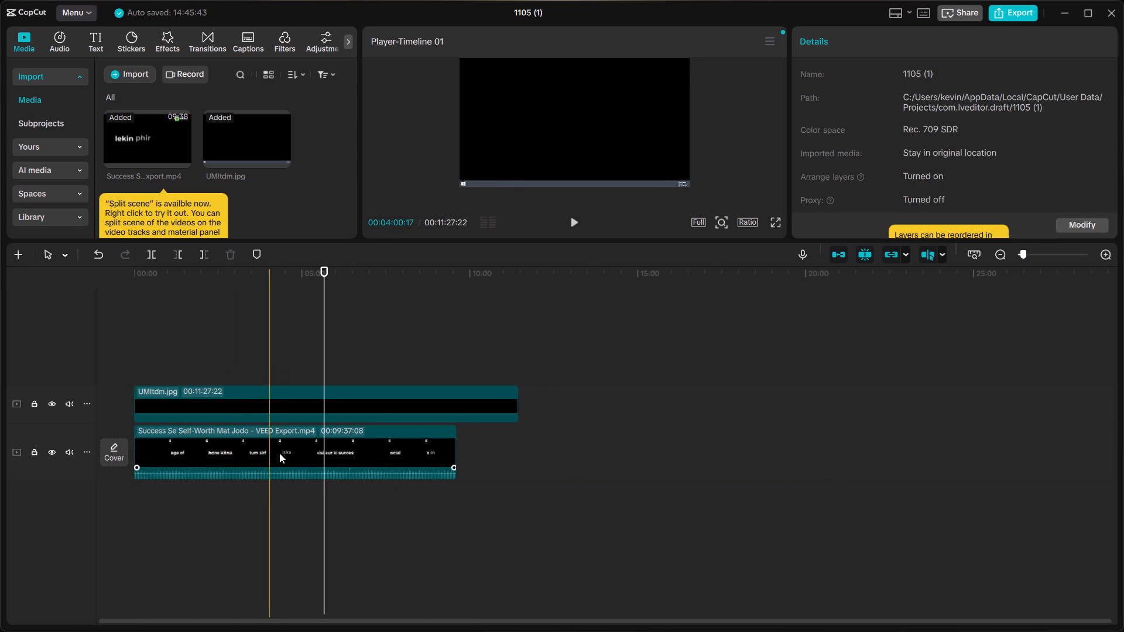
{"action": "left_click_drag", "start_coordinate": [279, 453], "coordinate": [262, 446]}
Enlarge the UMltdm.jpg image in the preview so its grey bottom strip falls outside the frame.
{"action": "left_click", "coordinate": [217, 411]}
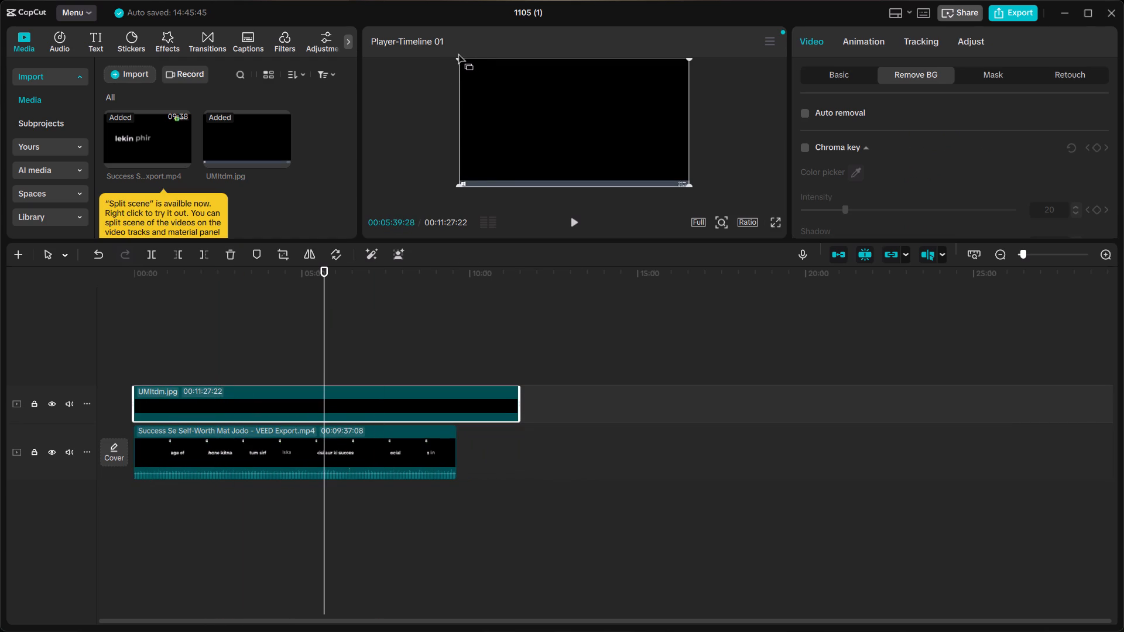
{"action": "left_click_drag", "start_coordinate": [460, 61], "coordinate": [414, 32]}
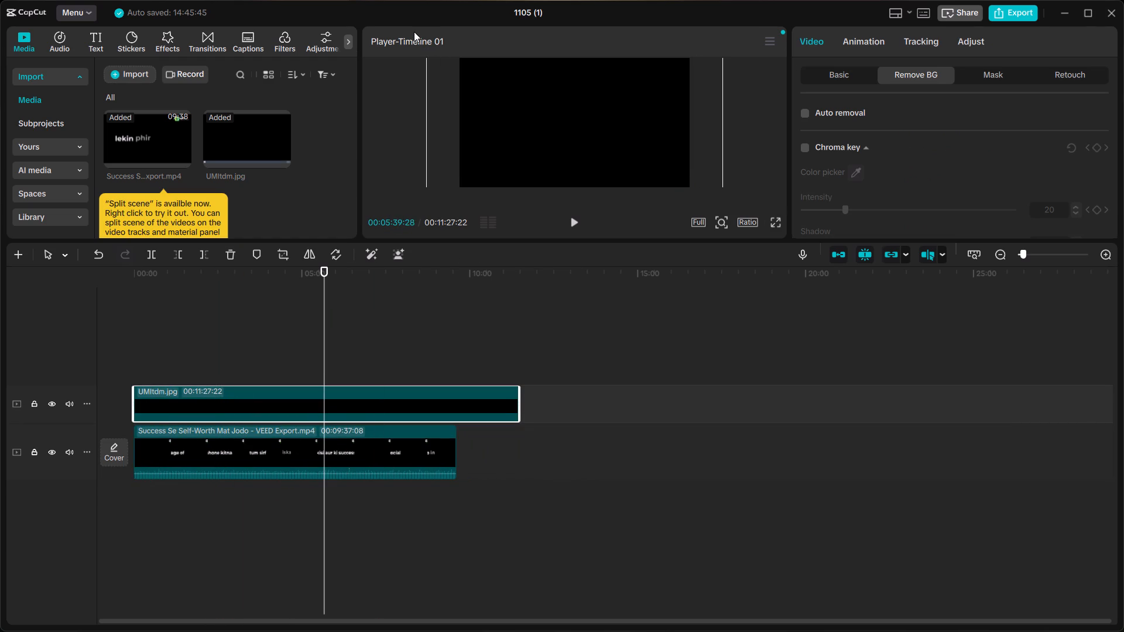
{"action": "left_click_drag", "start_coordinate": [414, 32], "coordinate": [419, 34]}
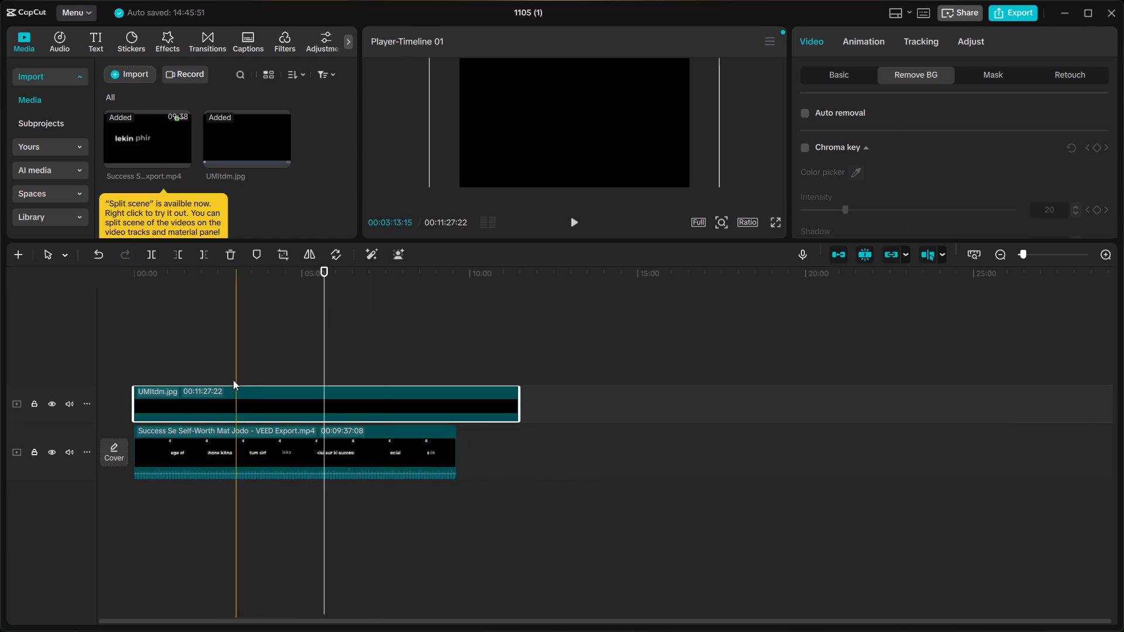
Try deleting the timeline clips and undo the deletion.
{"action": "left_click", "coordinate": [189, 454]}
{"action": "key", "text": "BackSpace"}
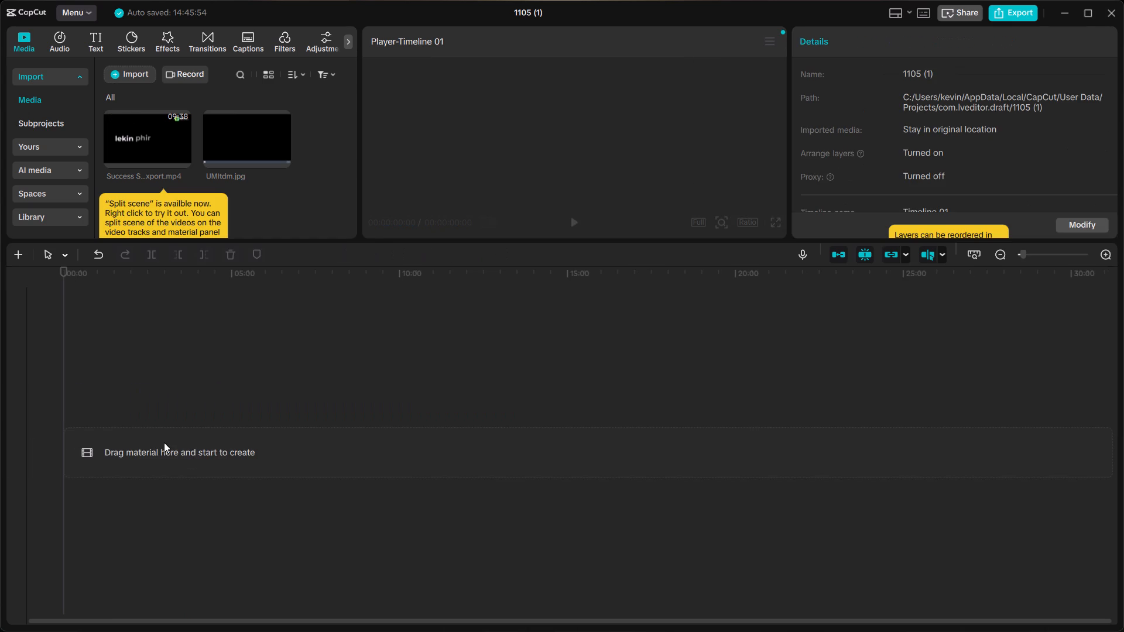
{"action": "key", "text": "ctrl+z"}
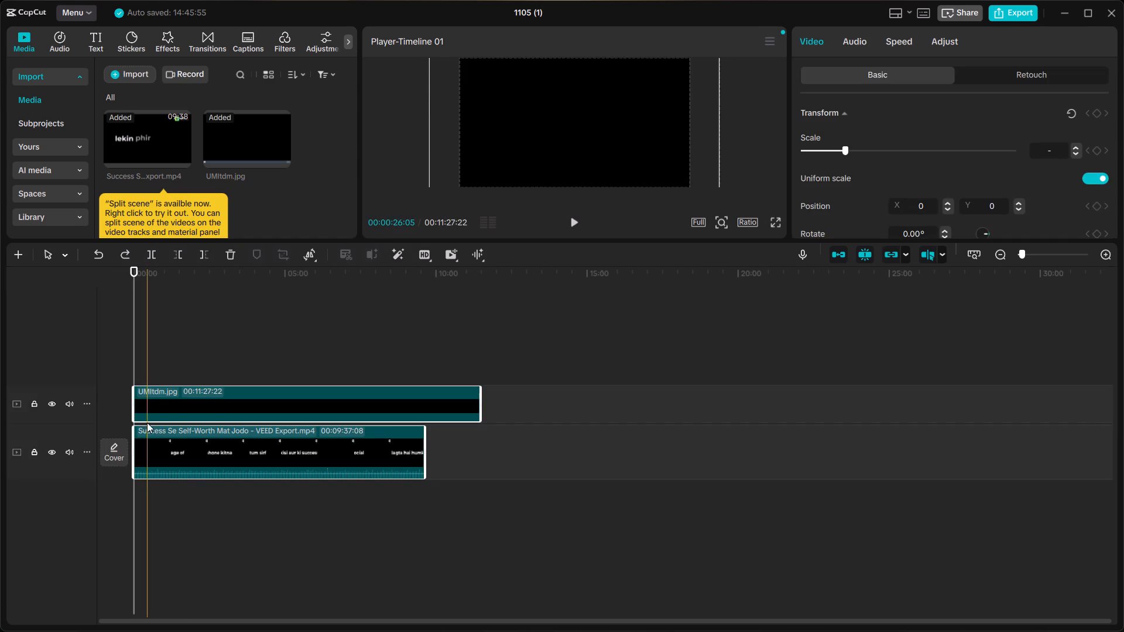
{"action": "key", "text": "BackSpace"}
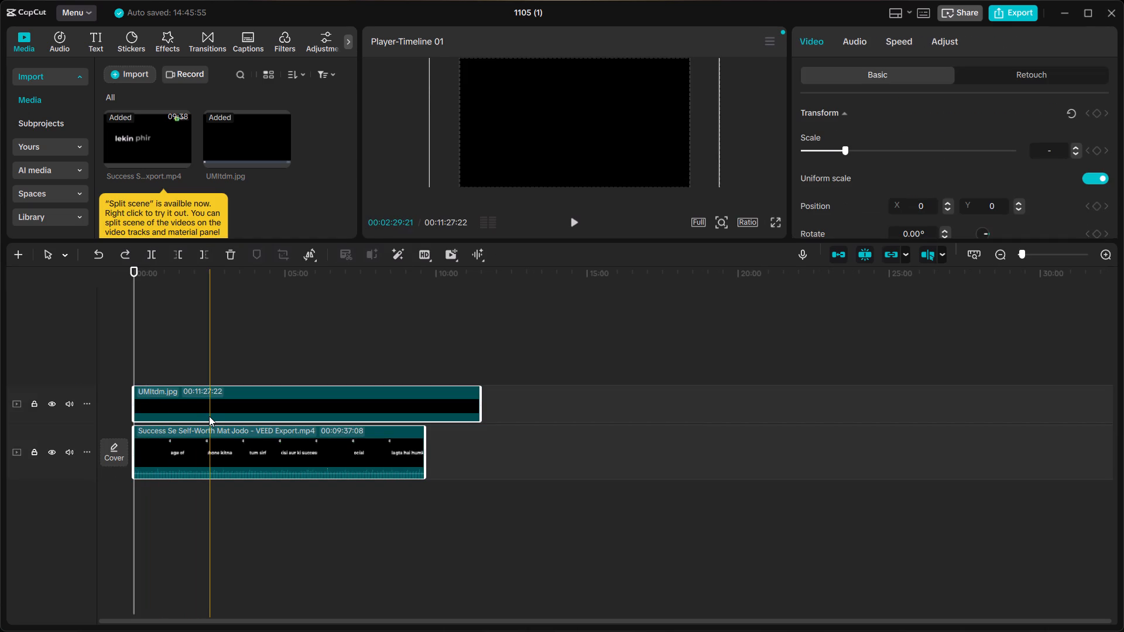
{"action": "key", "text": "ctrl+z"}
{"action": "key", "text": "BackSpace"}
Clear the timeline by deleting both the UMltdm.jpg clip and the captions video clip.
{"action": "left_click", "coordinate": [429, 511]}
{"action": "left_click_drag", "start_coordinate": [425, 529], "coordinate": [191, 372]}
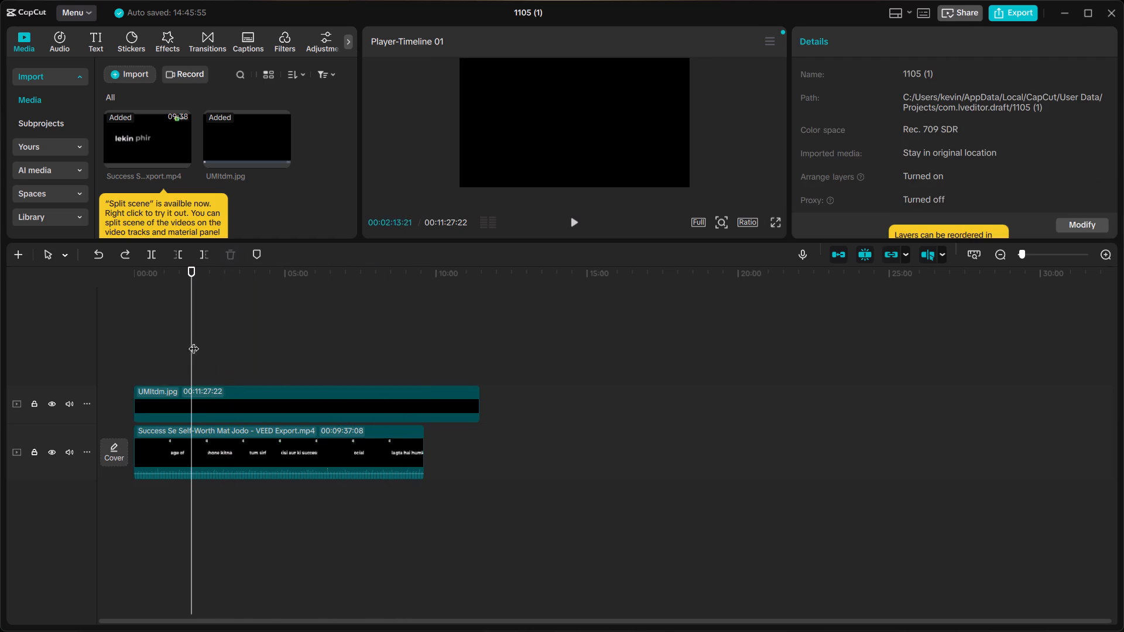
{"action": "left_click_drag", "start_coordinate": [194, 341], "coordinate": [298, 499]}
{"action": "left_click", "coordinate": [142, 328]}
{"action": "left_click_drag", "start_coordinate": [118, 358], "coordinate": [311, 503]}
{"action": "key", "text": "BackSpace"}
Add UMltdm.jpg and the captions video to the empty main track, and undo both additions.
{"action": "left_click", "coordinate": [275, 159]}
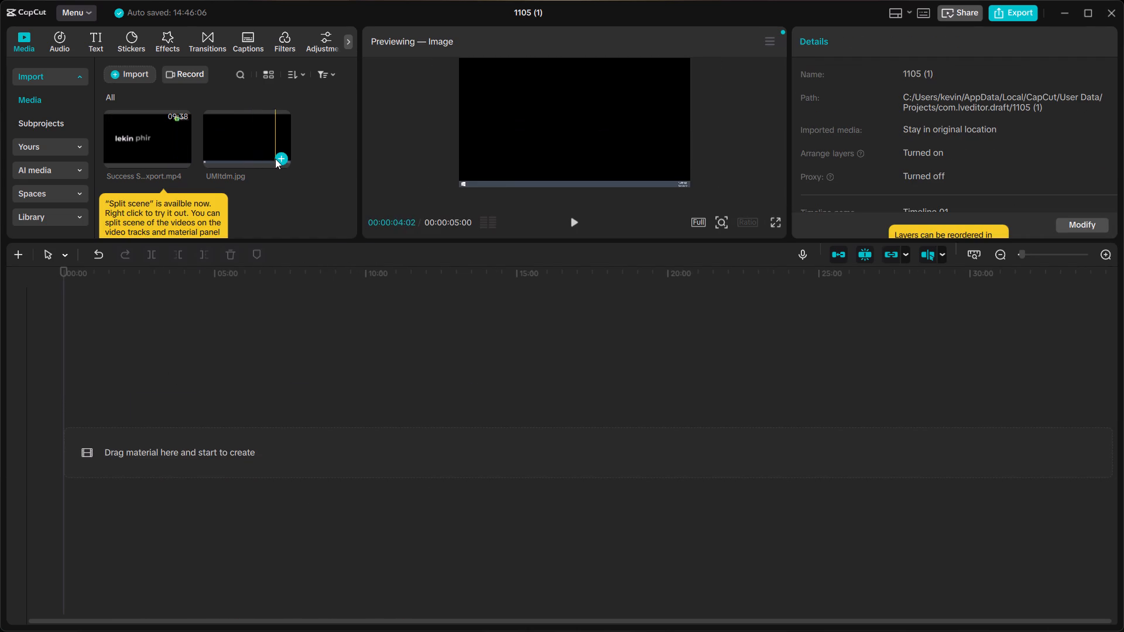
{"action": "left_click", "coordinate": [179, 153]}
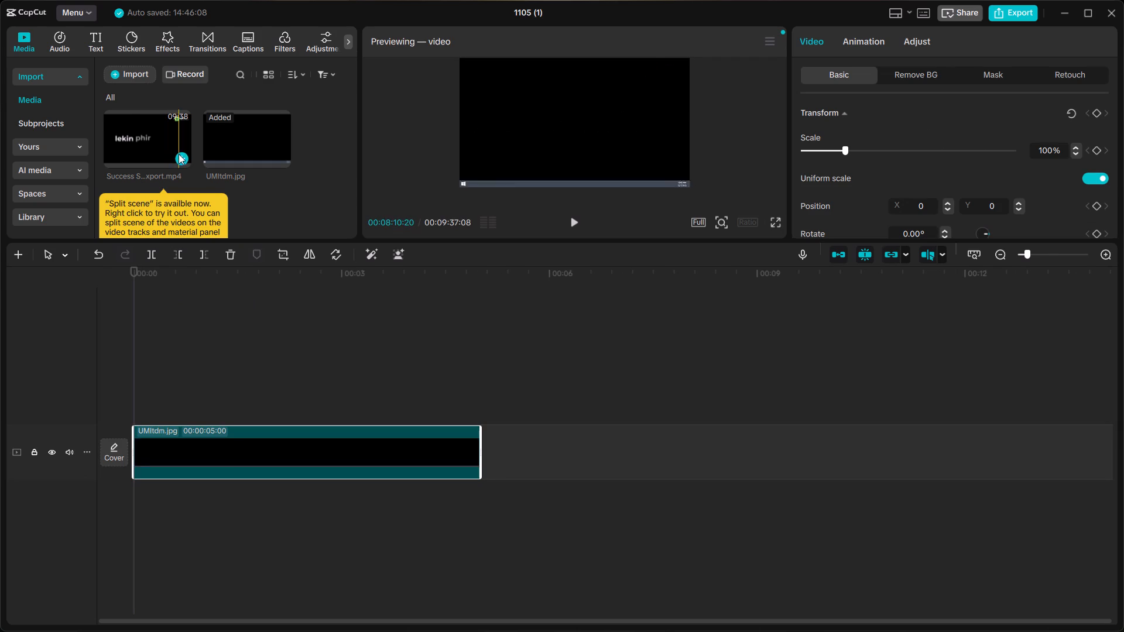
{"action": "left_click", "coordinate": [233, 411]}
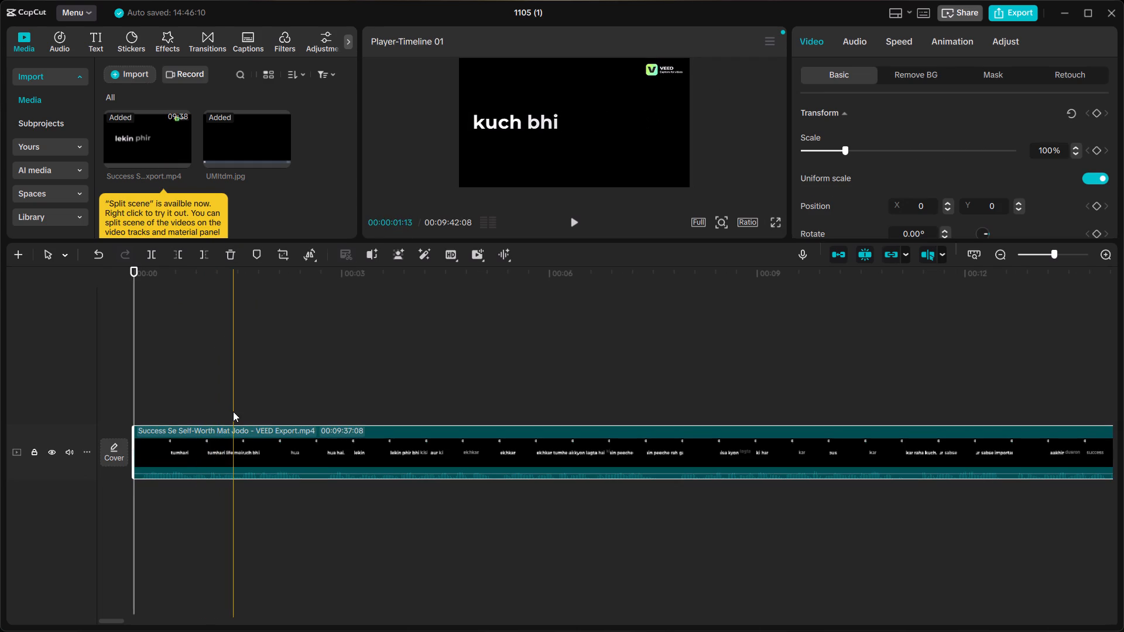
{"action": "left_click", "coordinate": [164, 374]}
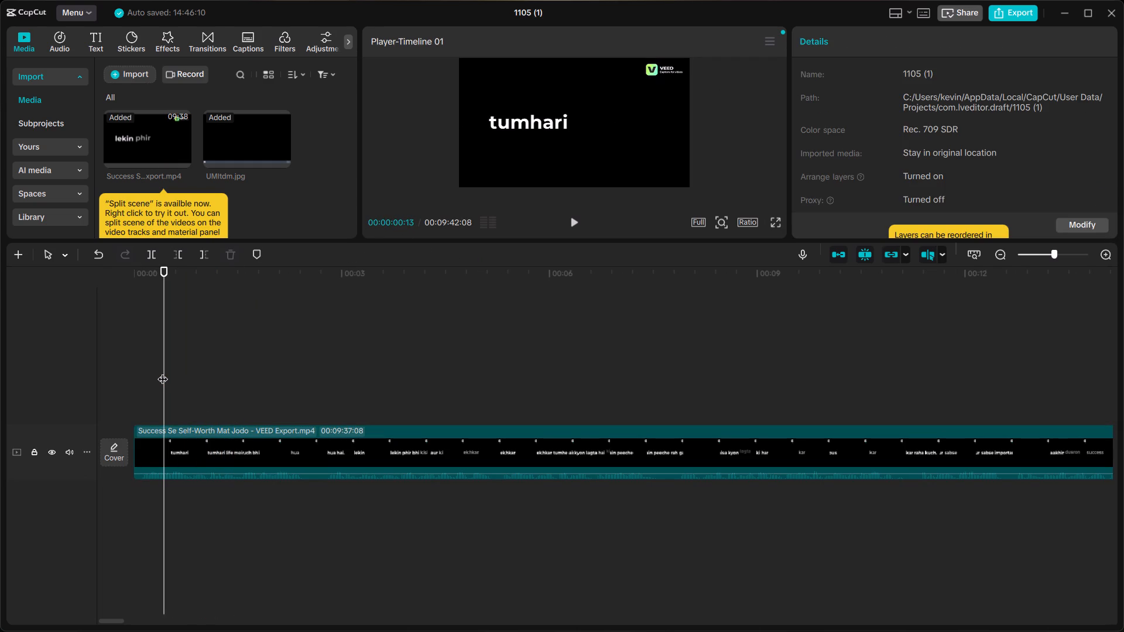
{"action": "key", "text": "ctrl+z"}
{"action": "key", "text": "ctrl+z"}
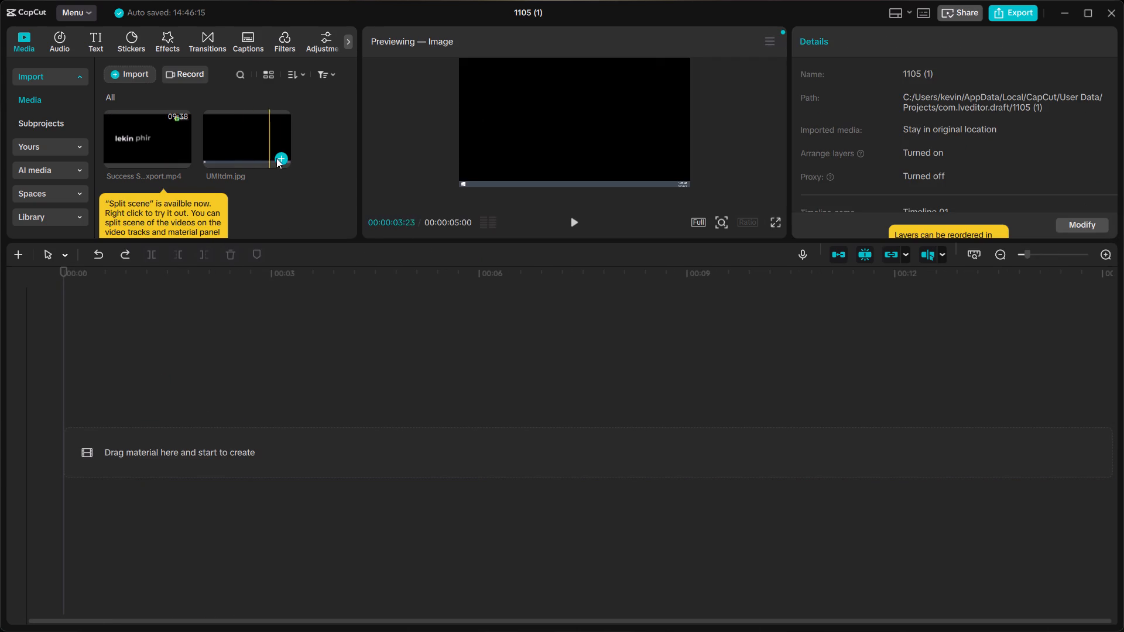
Add UMltdm.jpg to the empty main track and extend the clip to 00:00:06:26.
{"action": "left_click", "coordinate": [280, 152]}
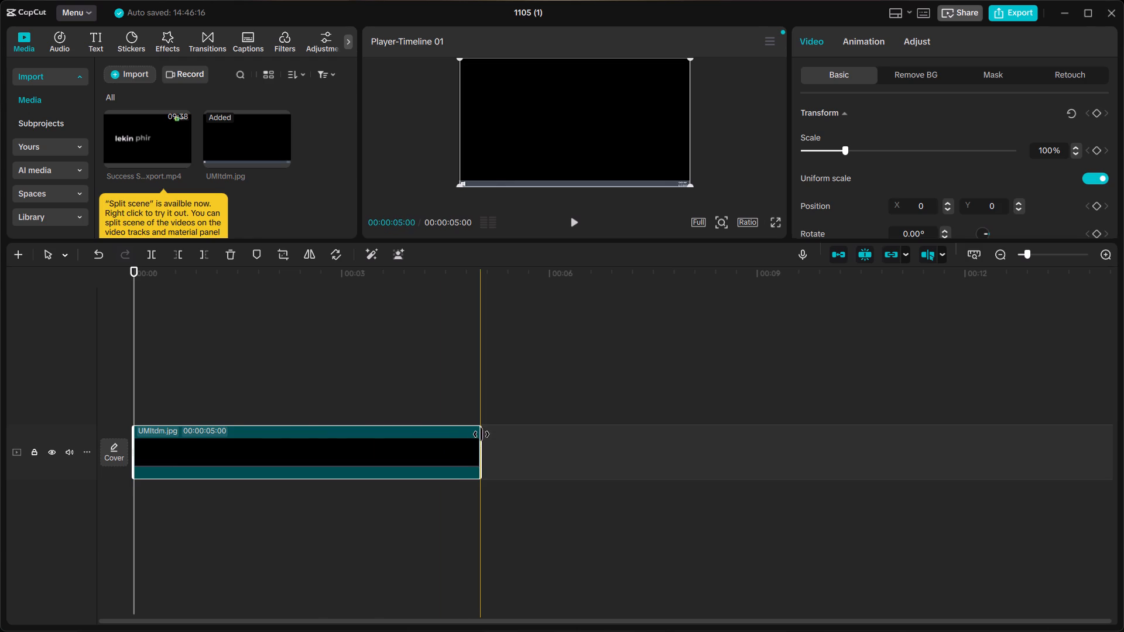
{"action": "left_click_drag", "start_coordinate": [481, 434], "coordinate": [606, 449]}
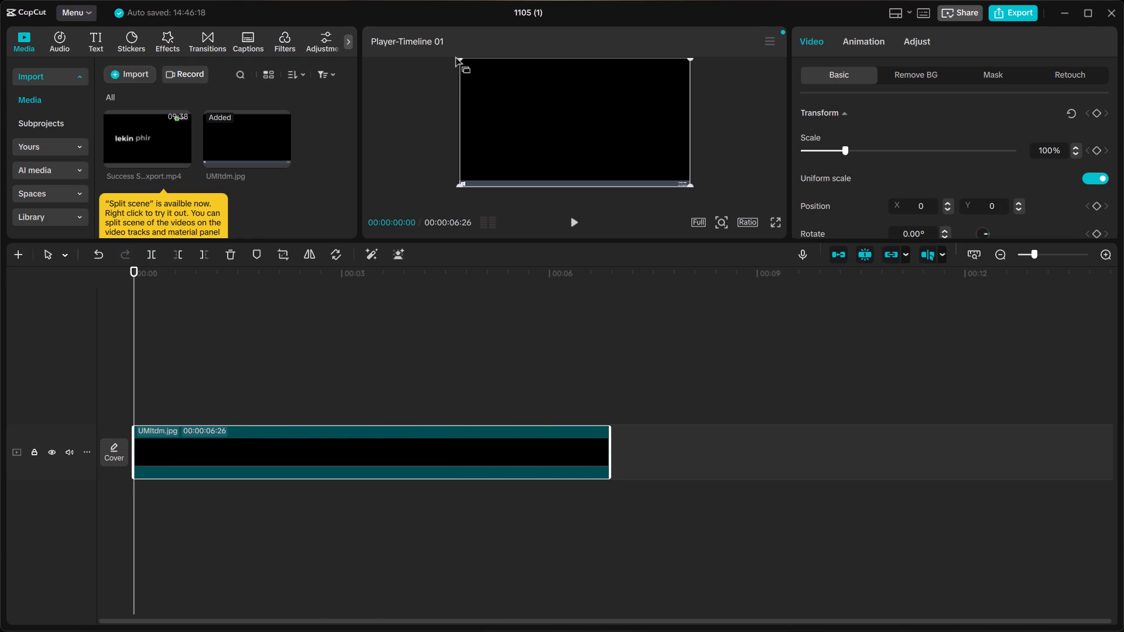
Scale the UMltdm.jpg image up to 122% so it overfills the frame.
{"action": "left_click_drag", "start_coordinate": [453, 55], "coordinate": [447, 53]}
{"action": "left_click_drag", "start_coordinate": [460, 57], "coordinate": [450, 49]}
{"action": "left_click_drag", "start_coordinate": [459, 62], "coordinate": [426, 37]}
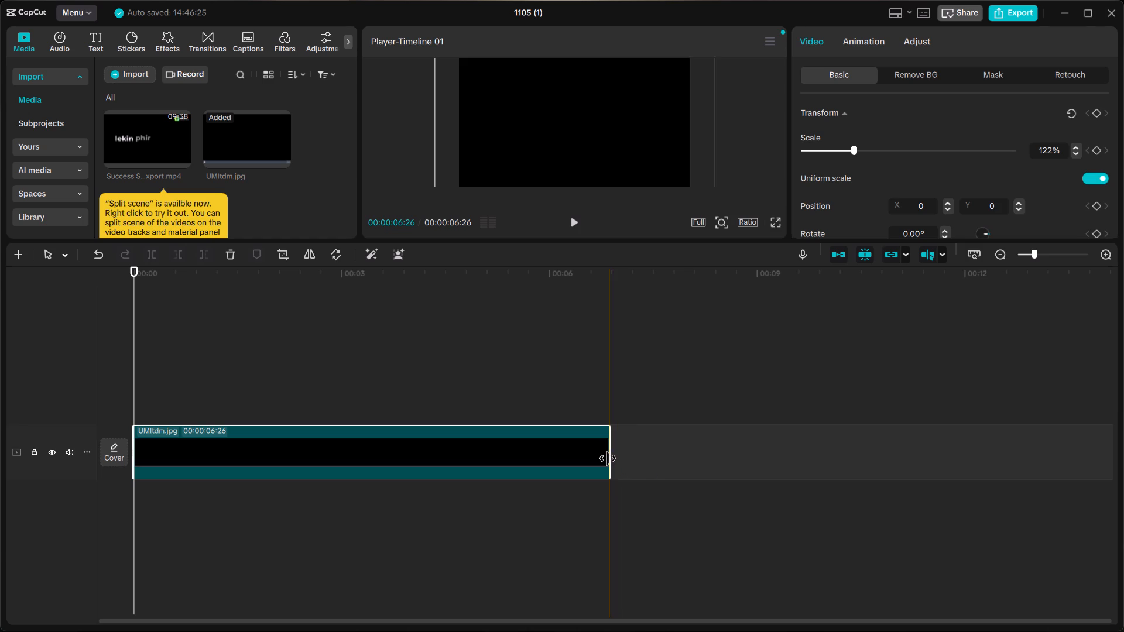
Lengthen the UMltdm.jpg clip on the main track to a duration of 00:10:33:28.
{"action": "left_click_drag", "start_coordinate": [608, 458], "coordinate": [1122, 455]}
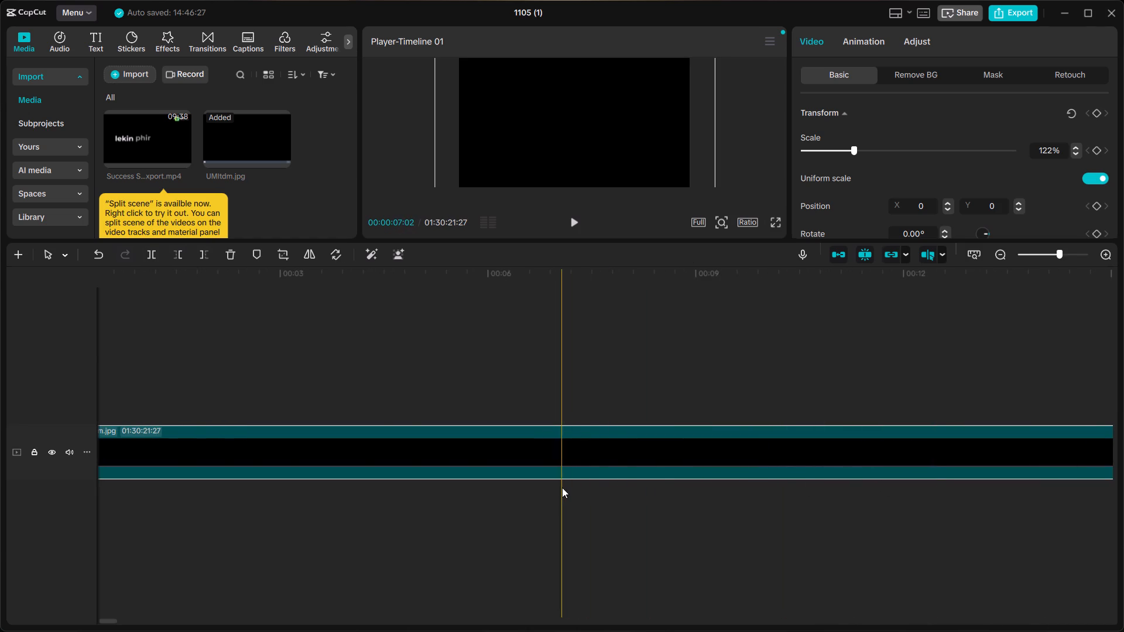
{"action": "scroll", "coordinate": [562, 487], "scroll_direction": "down", "scroll_amount": 19, "text": "ctrl"}
{"action": "scroll", "coordinate": [562, 487], "scroll_direction": "down", "scroll_amount": 5, "text": "ctrl"}
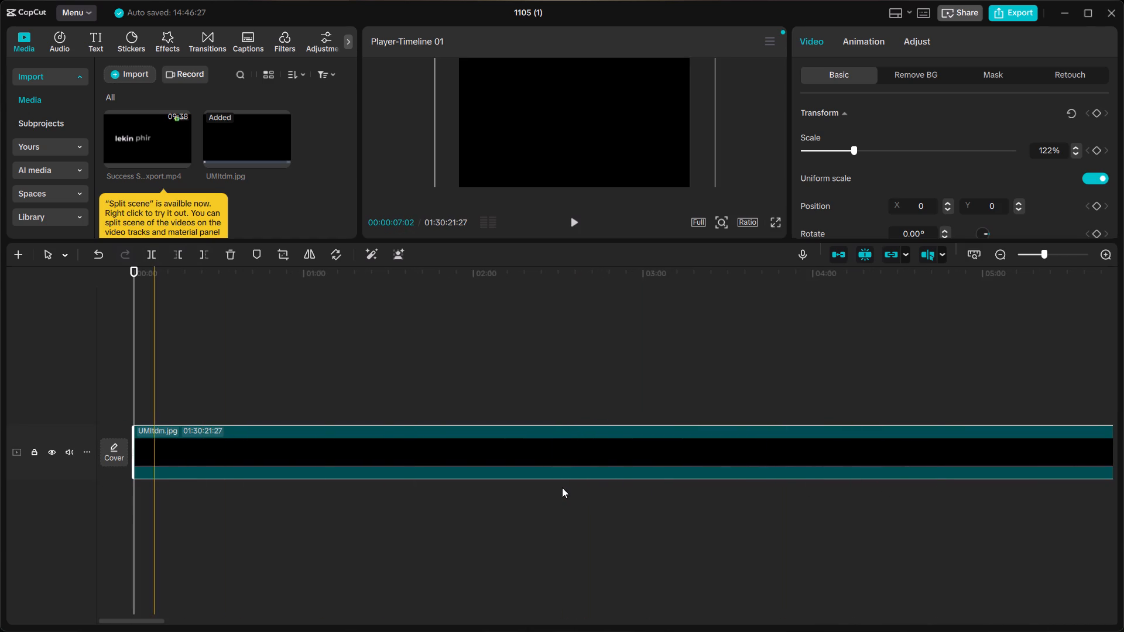
{"action": "scroll", "coordinate": [562, 487], "scroll_direction": "down", "scroll_amount": 18, "text": "ctrl"}
{"action": "scroll", "coordinate": [562, 487], "scroll_direction": "down", "scroll_amount": 5, "text": "ctrl"}
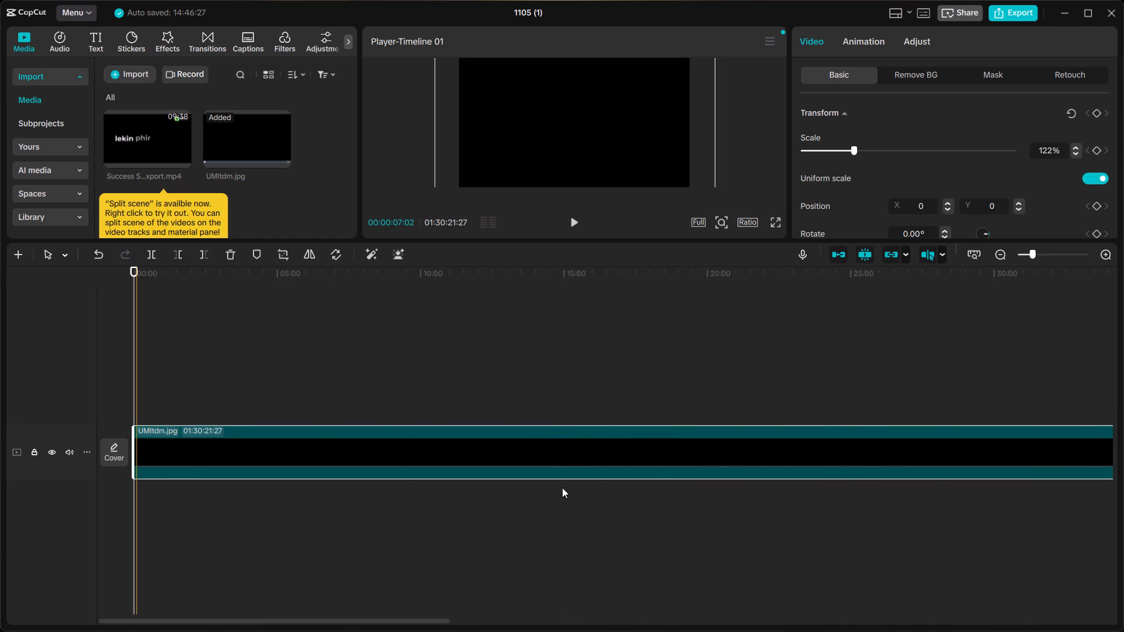
{"action": "scroll", "coordinate": [562, 487], "scroll_direction": "down", "scroll_amount": 7, "text": "ctrl"}
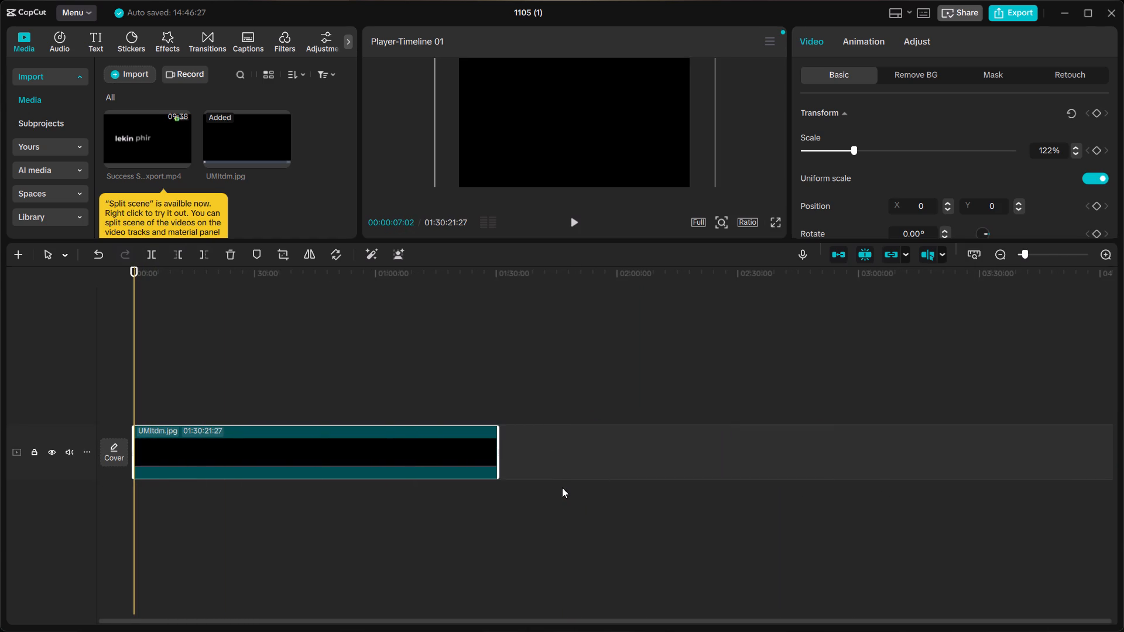
{"action": "left_click_drag", "start_coordinate": [498, 455], "coordinate": [267, 475]}
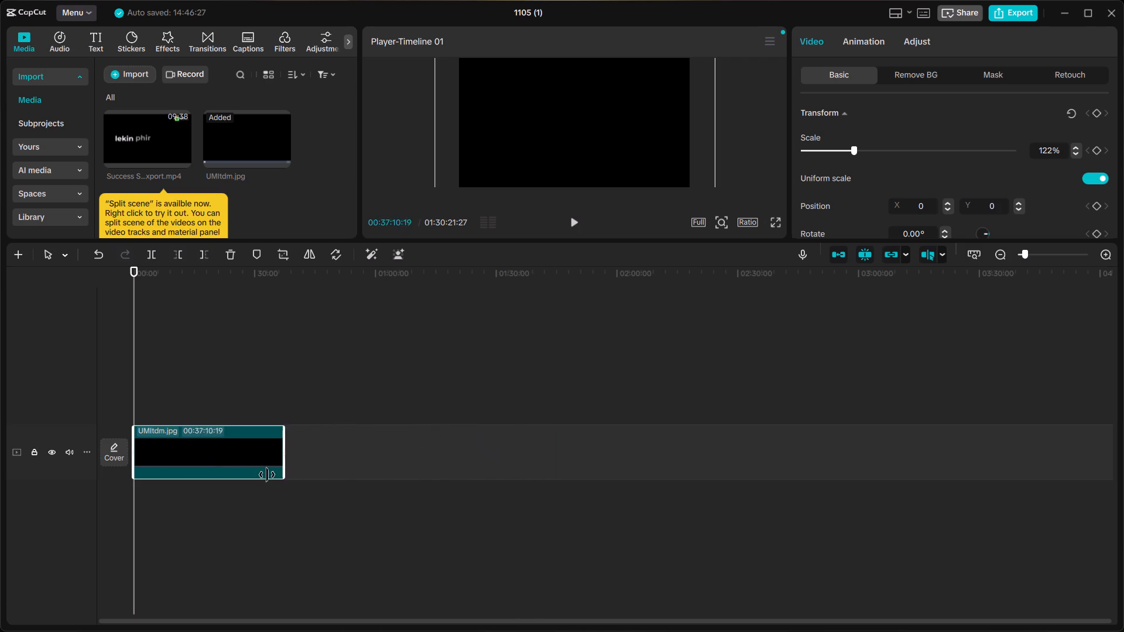
{"action": "left_click_drag", "start_coordinate": [267, 475], "coordinate": [173, 489]}
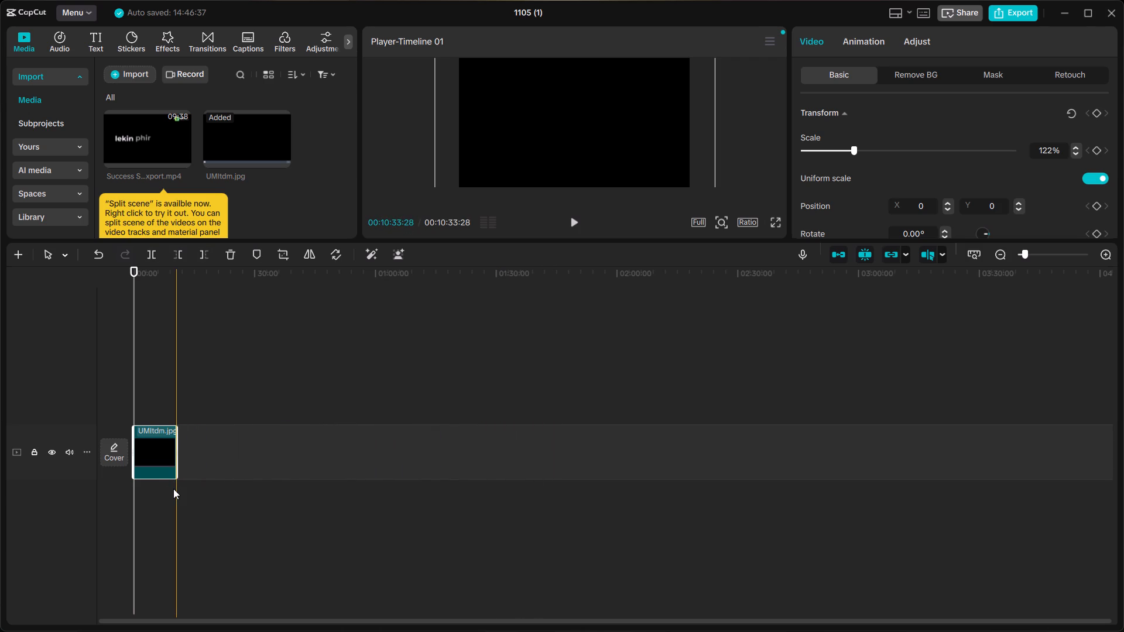
Add the Success Se Self-Worth Mat Jodo captions video on a track above UMltdm.jpg, starting at 00:00.
{"action": "scroll", "coordinate": [173, 489], "scroll_direction": "up", "scroll_amount": 9, "text": "ctrl"}
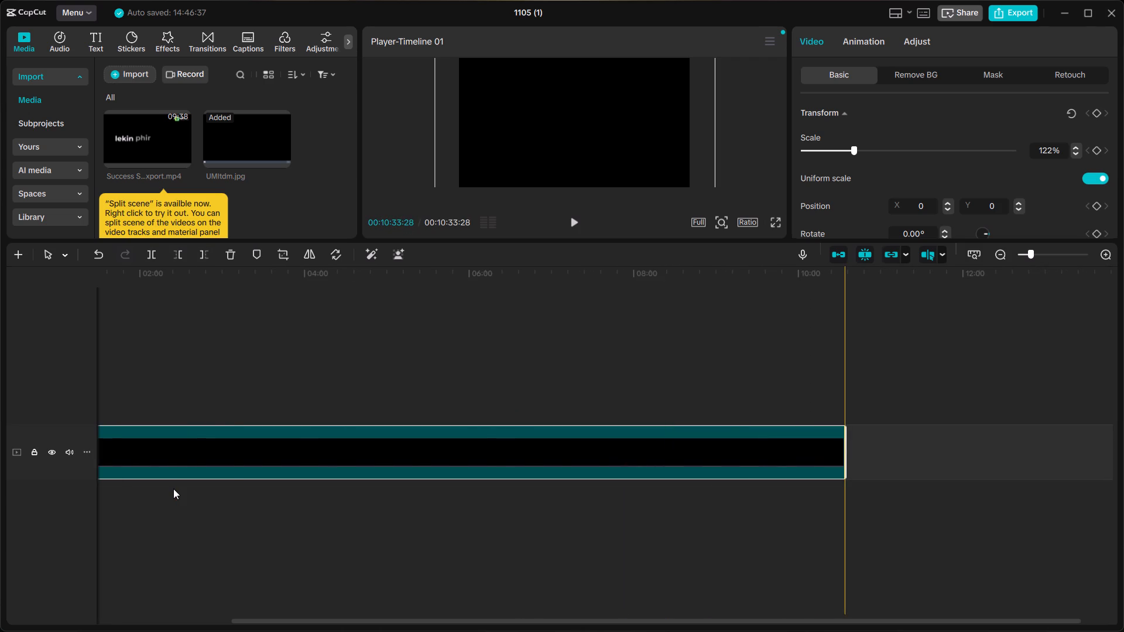
{"action": "scroll", "coordinate": [173, 489], "scroll_direction": "right", "scroll_amount": 13}
{"action": "left_click_drag", "start_coordinate": [152, 133], "coordinate": [241, 323]}
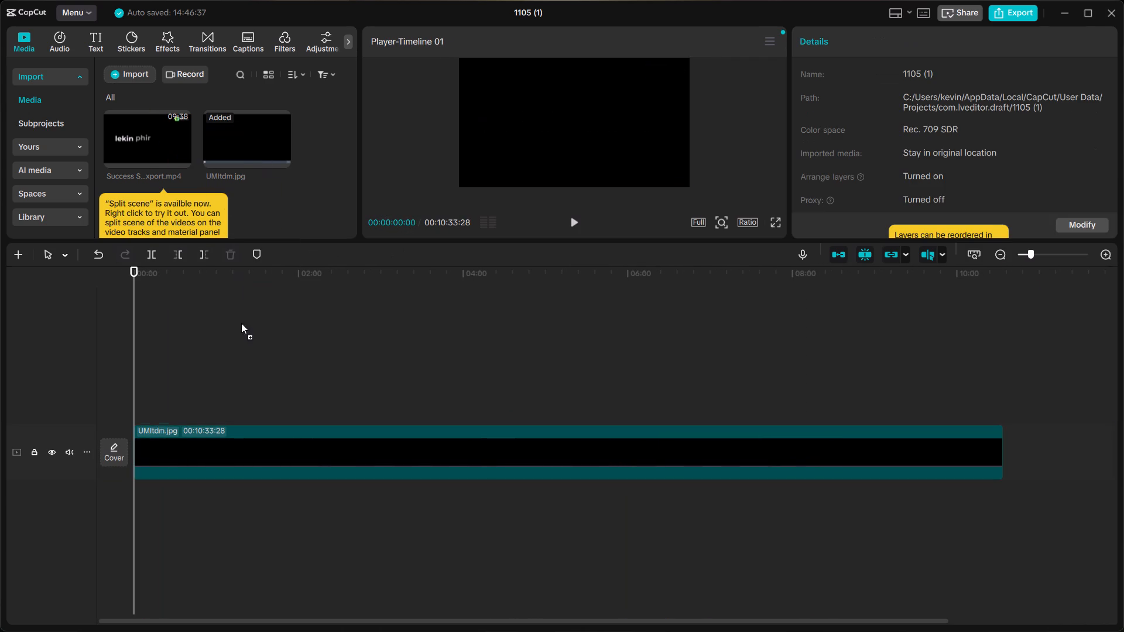
{"action": "left_click_drag", "start_coordinate": [241, 323], "coordinate": [132, 404]}
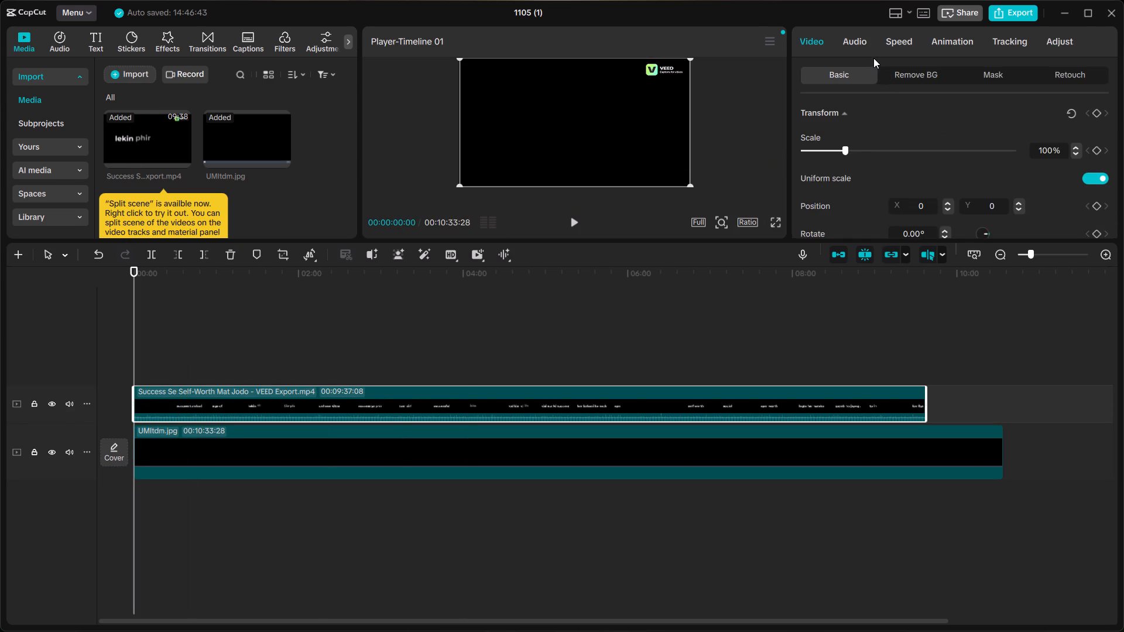
Look through the captions clip's Basic, Mask, Remove BG, Adjust, Speed and Audio settings.
{"action": "right_click", "coordinate": [711, 129]}
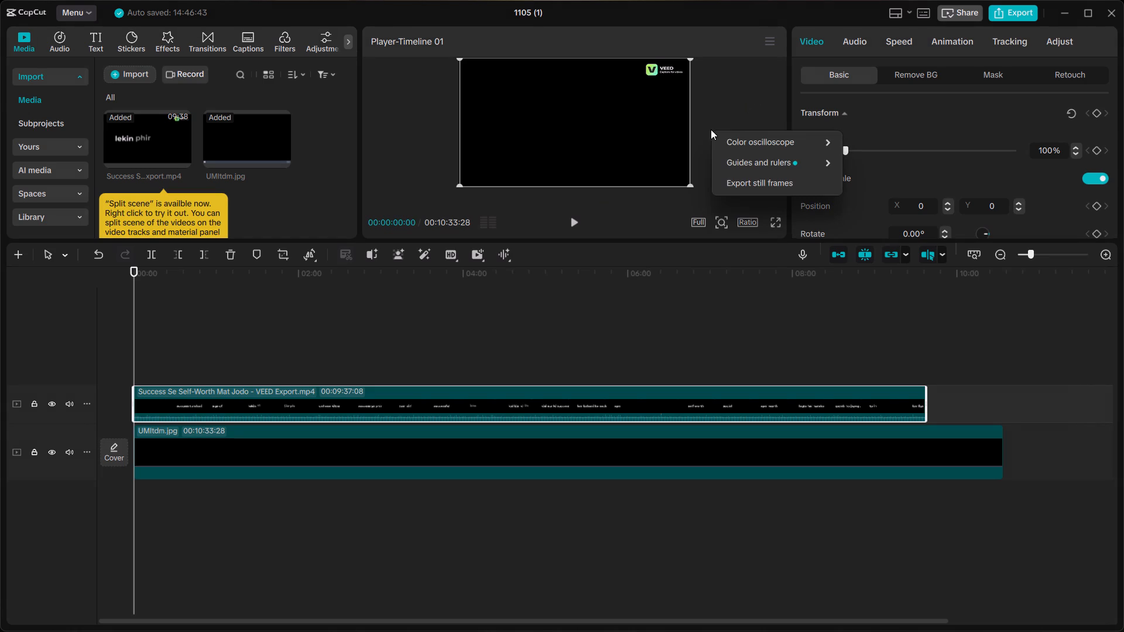
{"action": "left_click", "coordinate": [628, 130]}
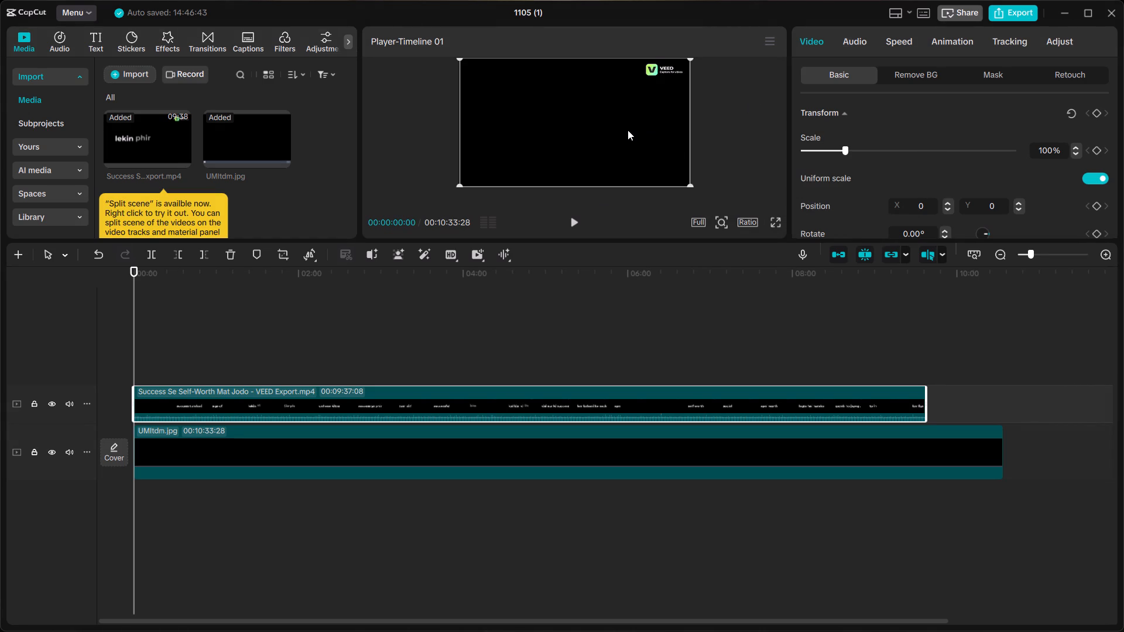
{"action": "right_click", "coordinate": [561, 139]}
{"action": "scroll", "coordinate": [821, 90], "scroll_direction": "down", "scroll_amount": 1}
{"action": "scroll", "coordinate": [903, 174], "scroll_direction": "down", "scroll_amount": 4}
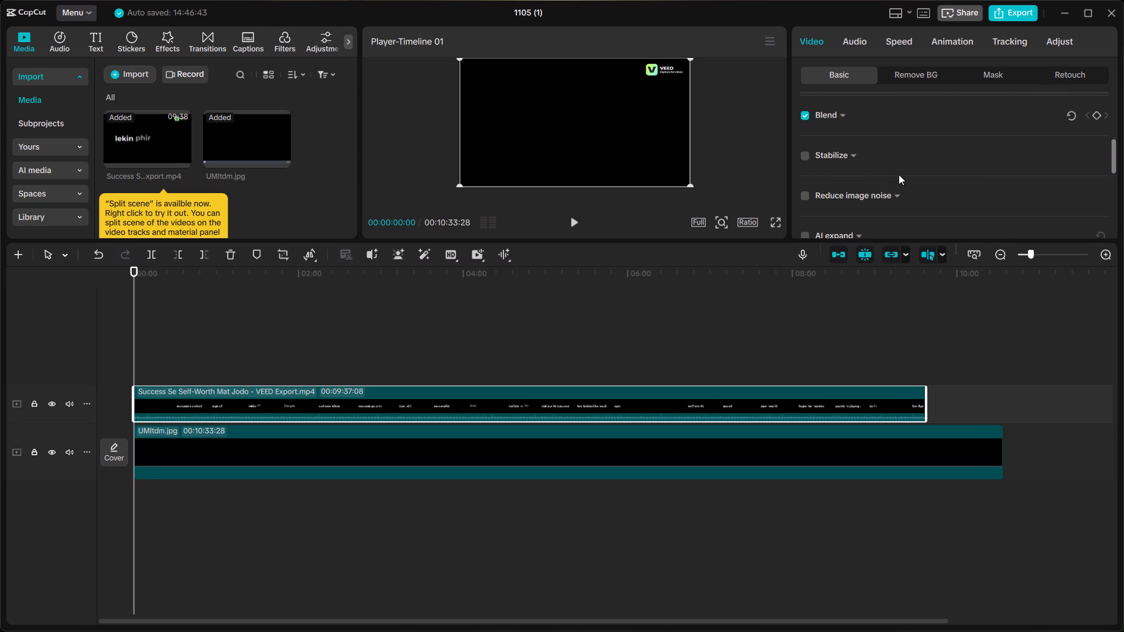
{"action": "scroll", "coordinate": [875, 173], "scroll_direction": "down", "scroll_amount": 9}
{"action": "scroll", "coordinate": [875, 173], "scroll_direction": "up", "scroll_amount": 5}
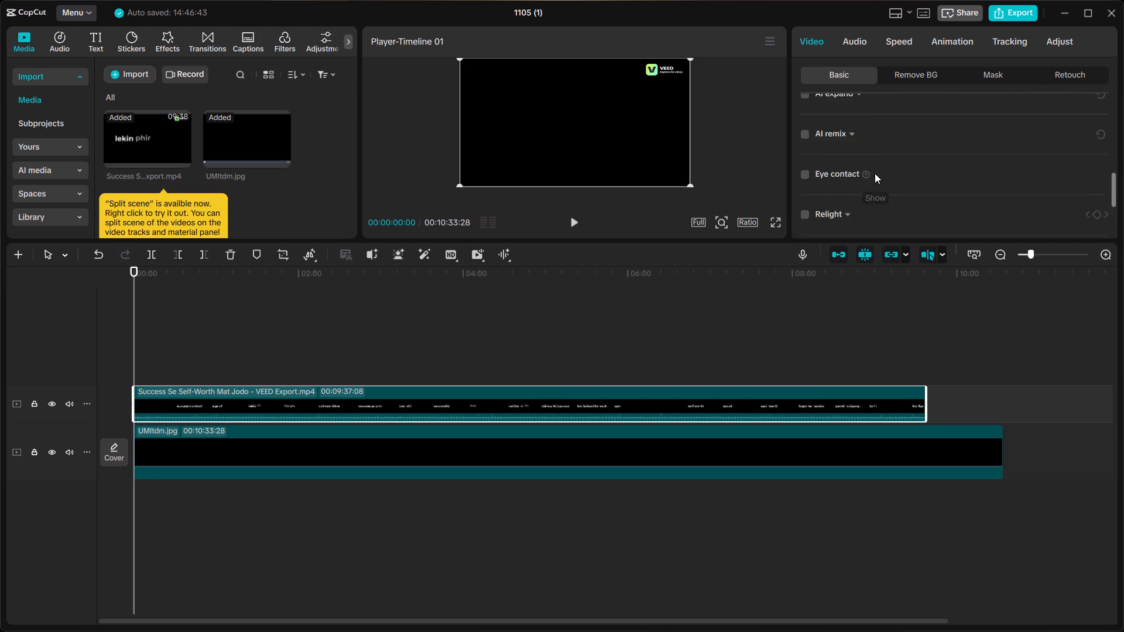
{"action": "scroll", "coordinate": [875, 173], "scroll_direction": "up", "scroll_amount": 13}
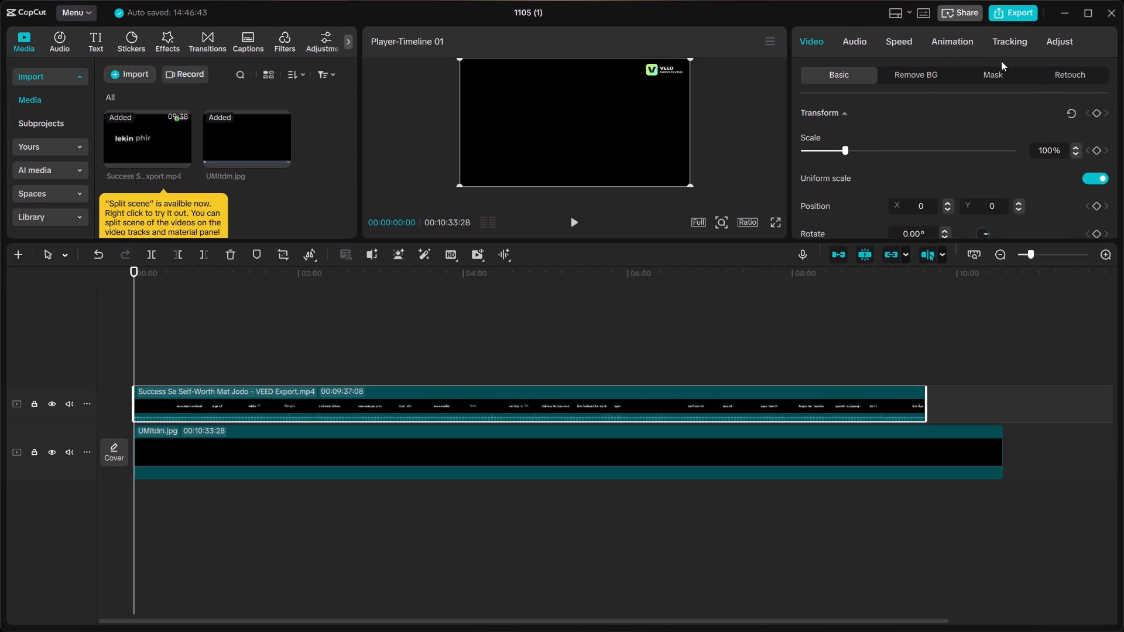
{"action": "left_click", "coordinate": [1001, 67]}
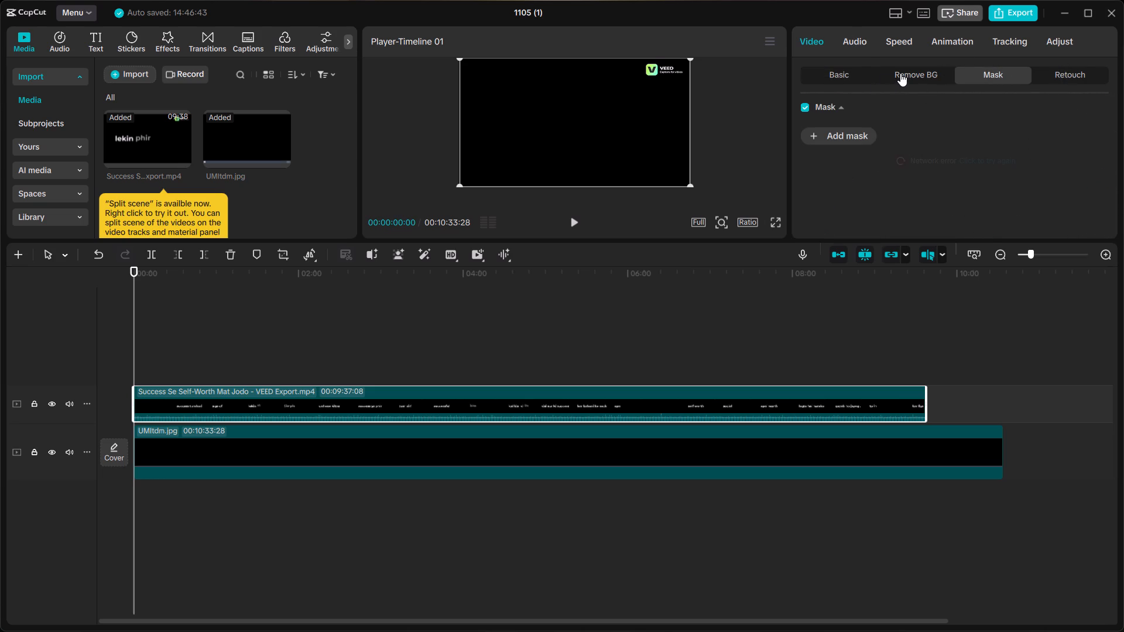
{"action": "left_click", "coordinate": [902, 73]}
{"action": "left_click", "coordinate": [1060, 43]}
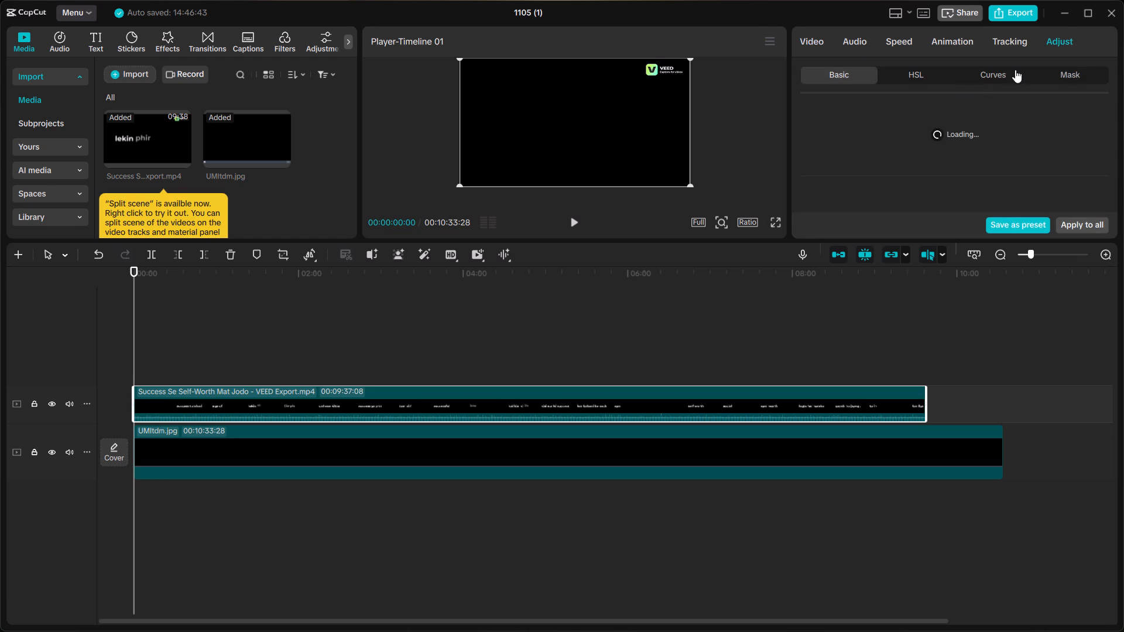
{"action": "left_click", "coordinate": [907, 71]}
{"action": "left_click", "coordinate": [911, 50]}
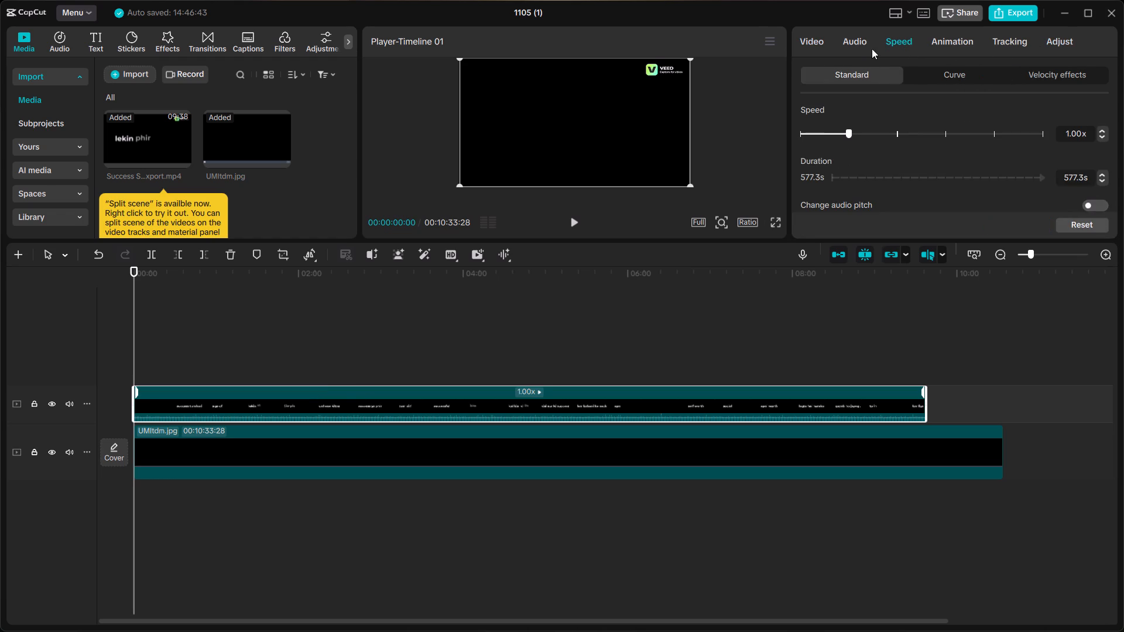
{"action": "left_click", "coordinate": [839, 44]}
{"action": "left_click", "coordinate": [804, 43]}
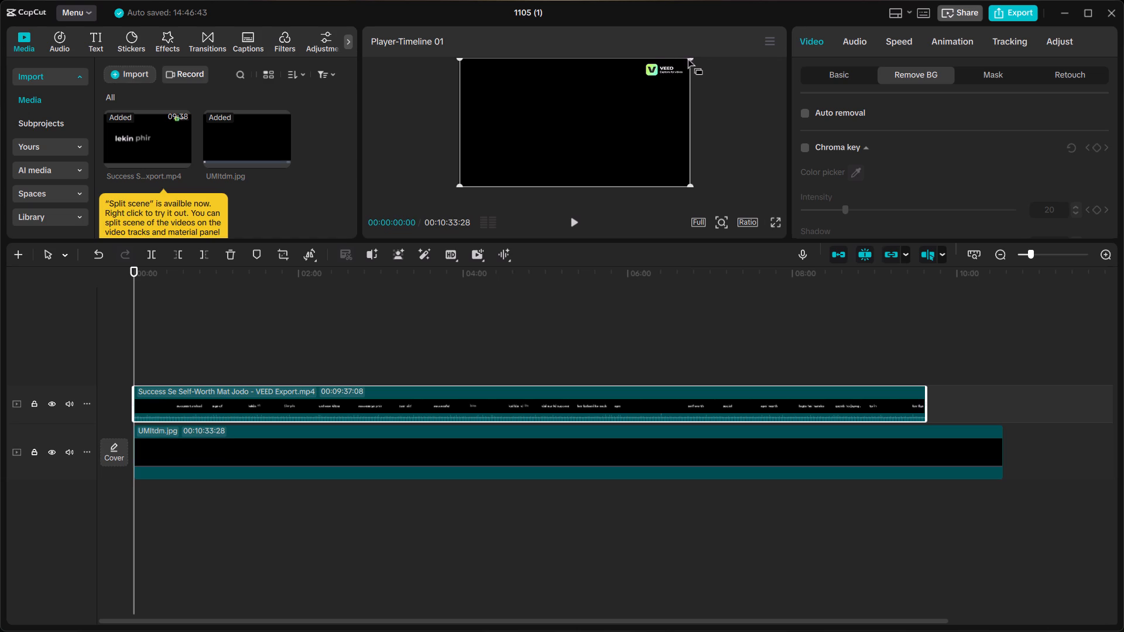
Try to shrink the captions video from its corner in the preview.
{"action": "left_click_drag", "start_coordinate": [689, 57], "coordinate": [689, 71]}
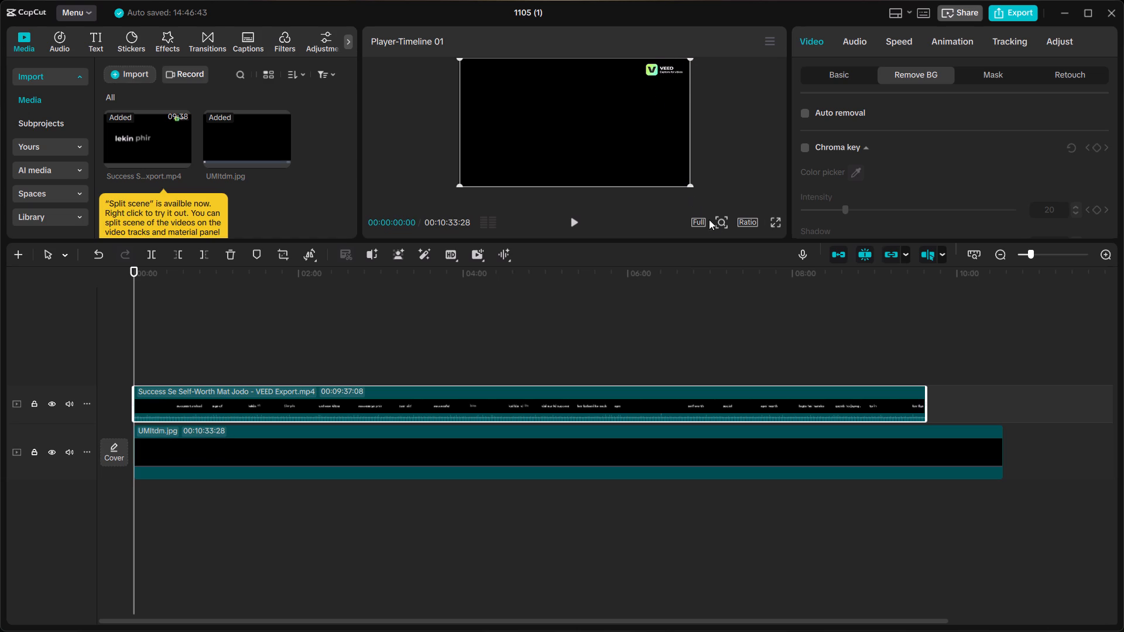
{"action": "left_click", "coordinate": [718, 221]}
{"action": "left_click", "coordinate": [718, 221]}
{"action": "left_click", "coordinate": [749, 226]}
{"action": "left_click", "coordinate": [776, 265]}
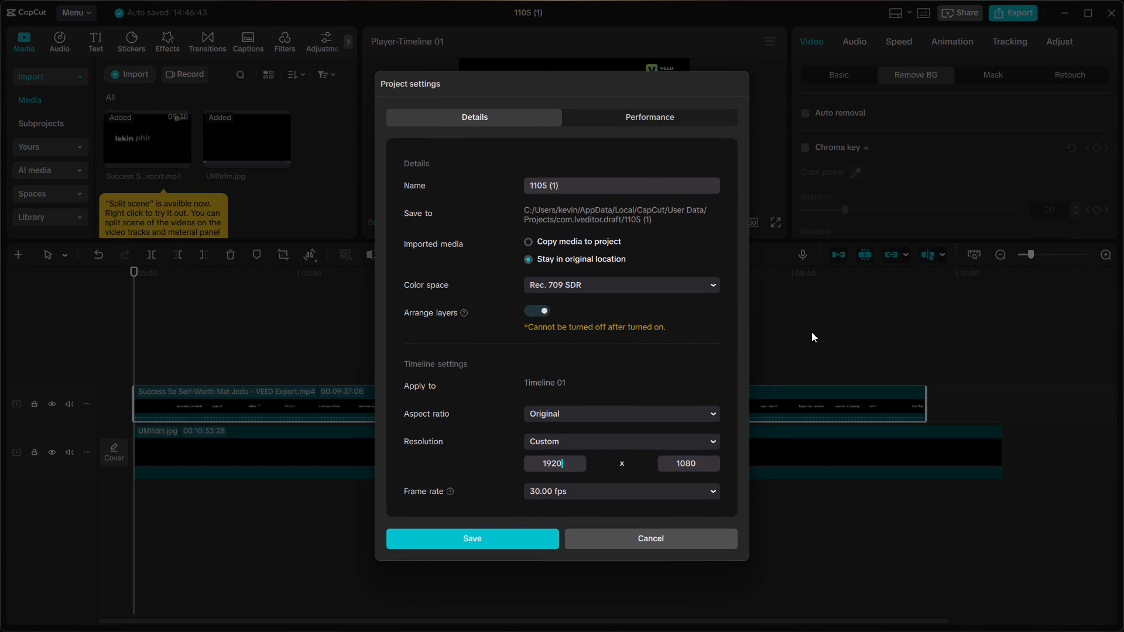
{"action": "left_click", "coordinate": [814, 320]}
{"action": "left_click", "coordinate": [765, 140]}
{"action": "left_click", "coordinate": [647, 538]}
Set the timeline's aspect ratio to 16:9.
{"action": "left_click", "coordinate": [744, 225]}
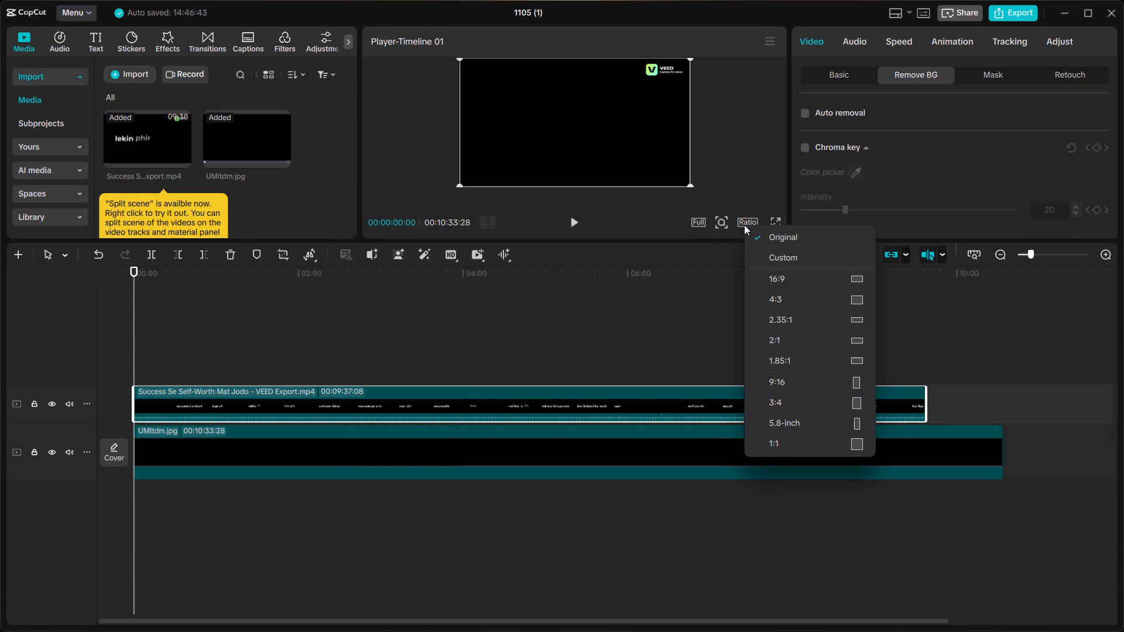
{"action": "left_click", "coordinate": [791, 279]}
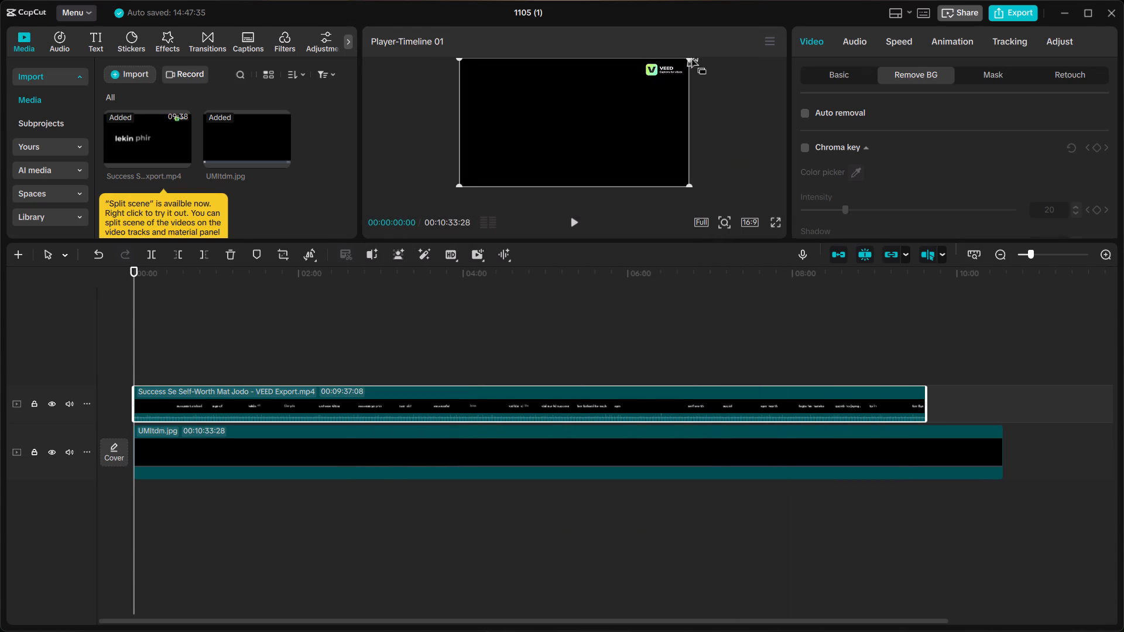
Scale the captions video down to 92% within the frame.
{"action": "left_click_drag", "start_coordinate": [687, 60], "coordinate": [682, 81]}
{"action": "right_click", "coordinate": [636, 86]}
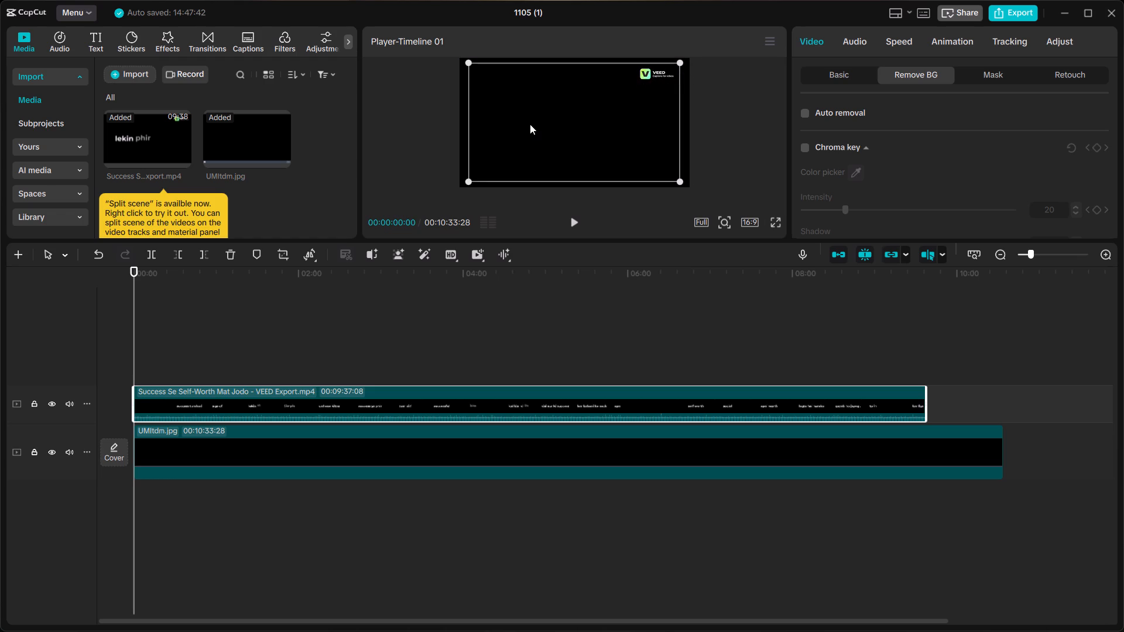
Look through the captions clip's available actions and its Basic and Remove BG settings.
{"action": "right_click", "coordinate": [347, 396]}
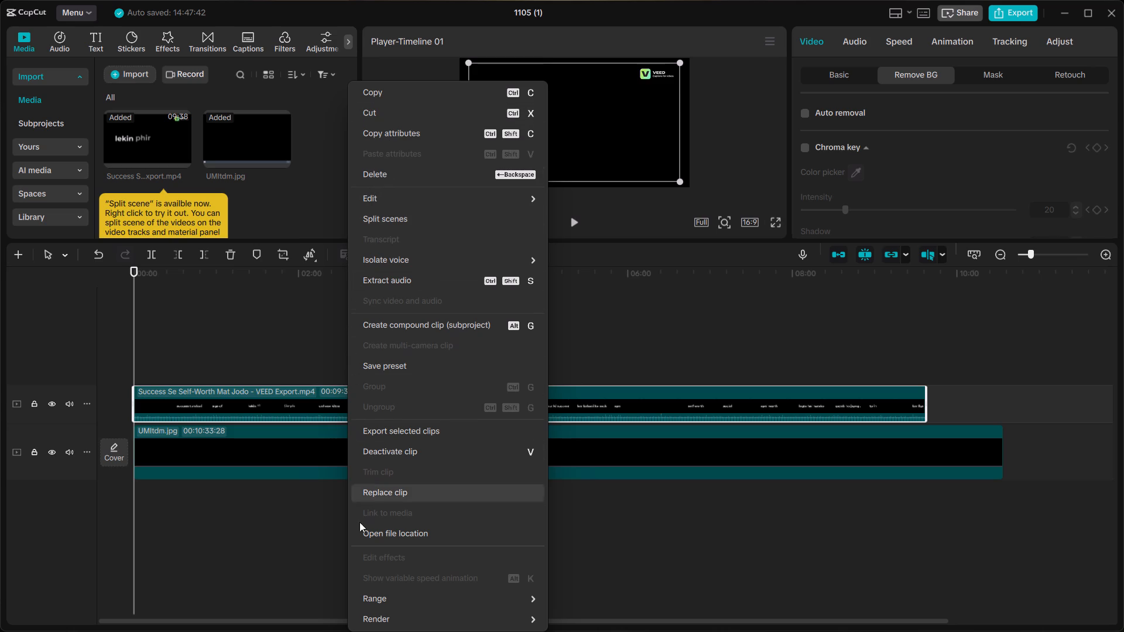
{"action": "scroll", "coordinate": [393, 295], "scroll_direction": "down", "scroll_amount": 8}
{"action": "left_click", "coordinate": [621, 317]}
{"action": "scroll", "coordinate": [872, 150], "scroll_direction": "down", "scroll_amount": 2}
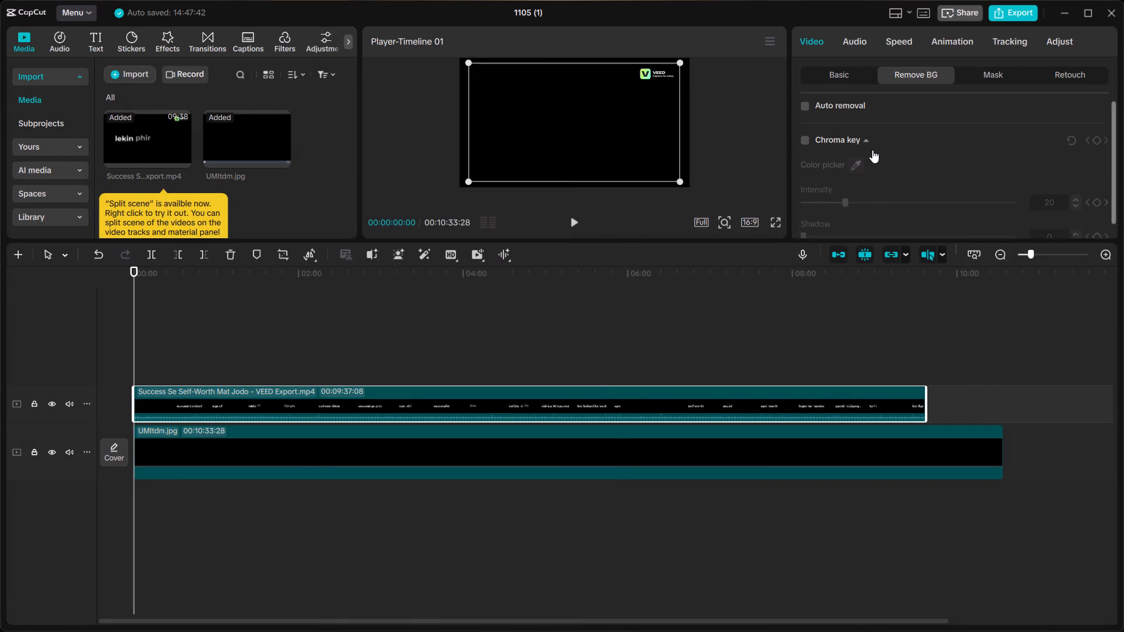
{"action": "scroll", "coordinate": [872, 150], "scroll_direction": "down", "scroll_amount": 3}
{"action": "scroll", "coordinate": [872, 149], "scroll_direction": "up", "scroll_amount": 5}
{"action": "left_click", "coordinate": [829, 73]}
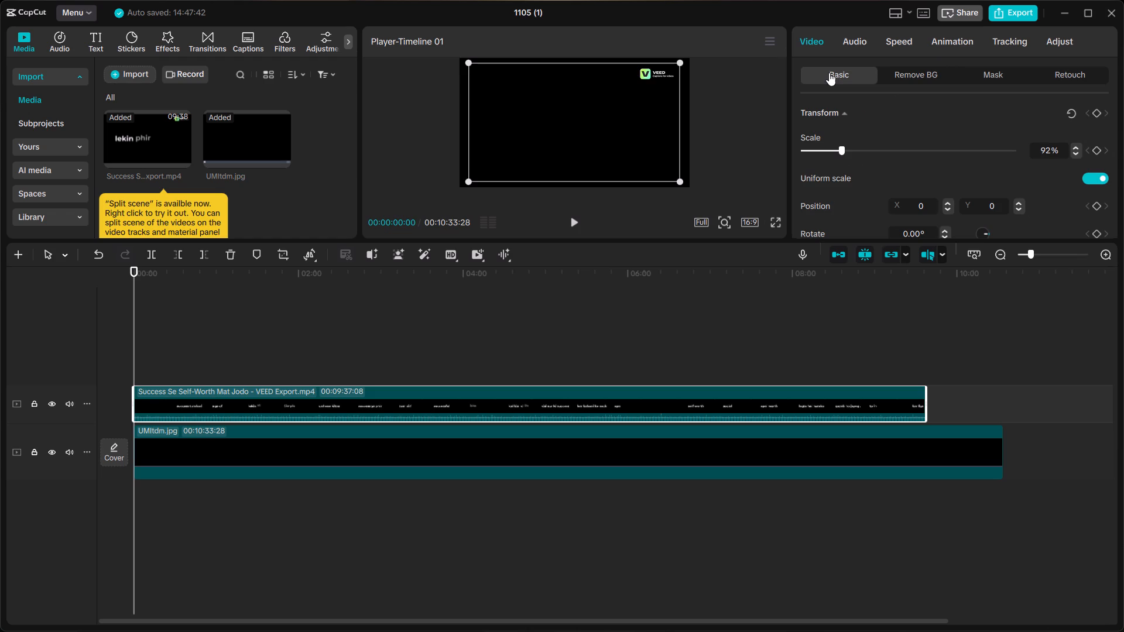
{"action": "scroll", "coordinate": [869, 155], "scroll_direction": "down", "scroll_amount": 3}
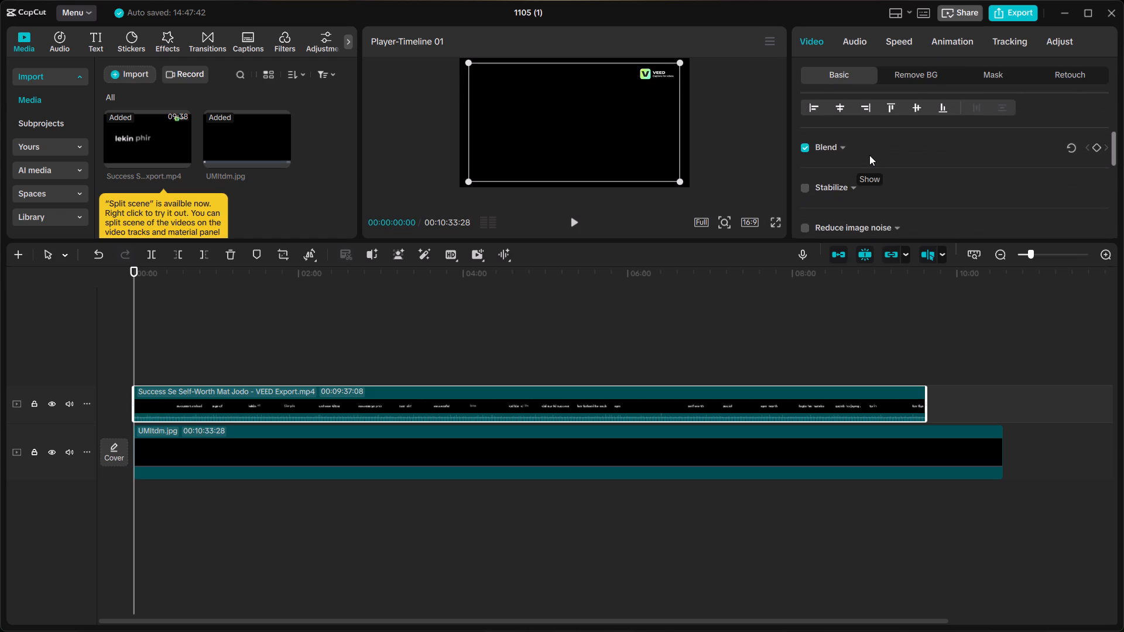
{"action": "scroll", "coordinate": [869, 155], "scroll_direction": "up", "scroll_amount": 3}
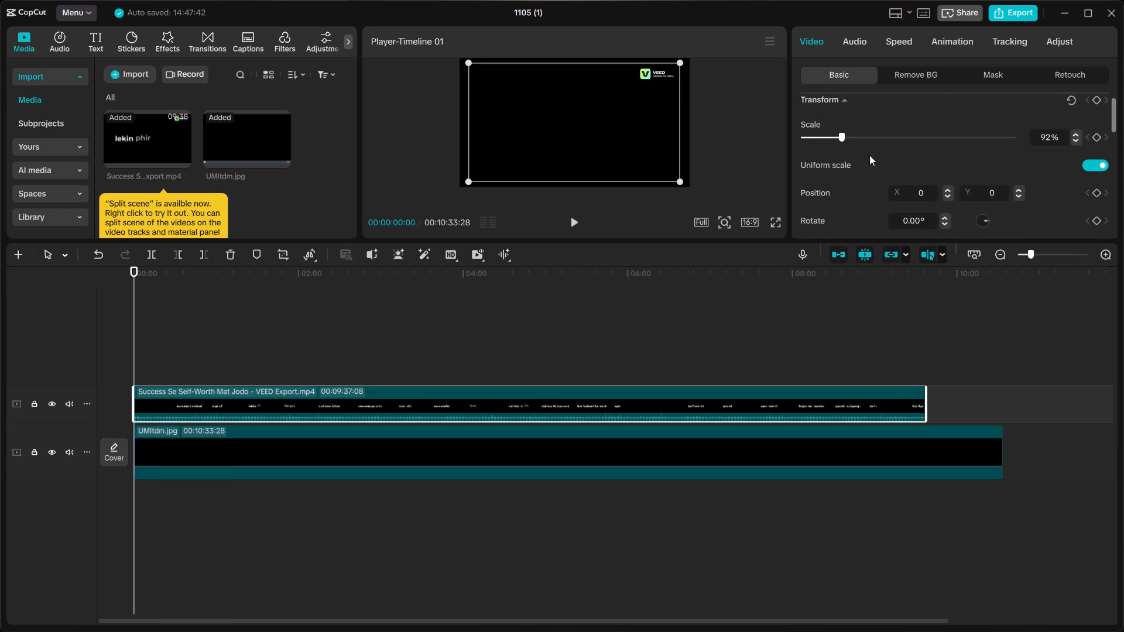
{"action": "scroll", "coordinate": [869, 155], "scroll_direction": "up", "scroll_amount": 3}
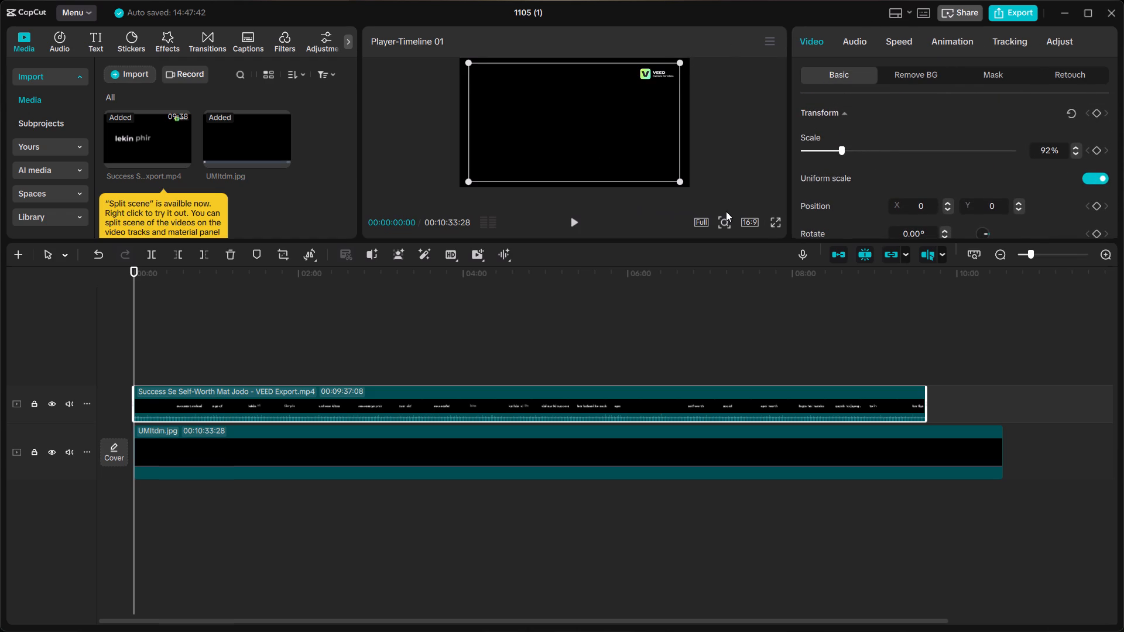
{"action": "scroll", "coordinate": [946, 132], "scroll_direction": "down", "scroll_amount": 7}
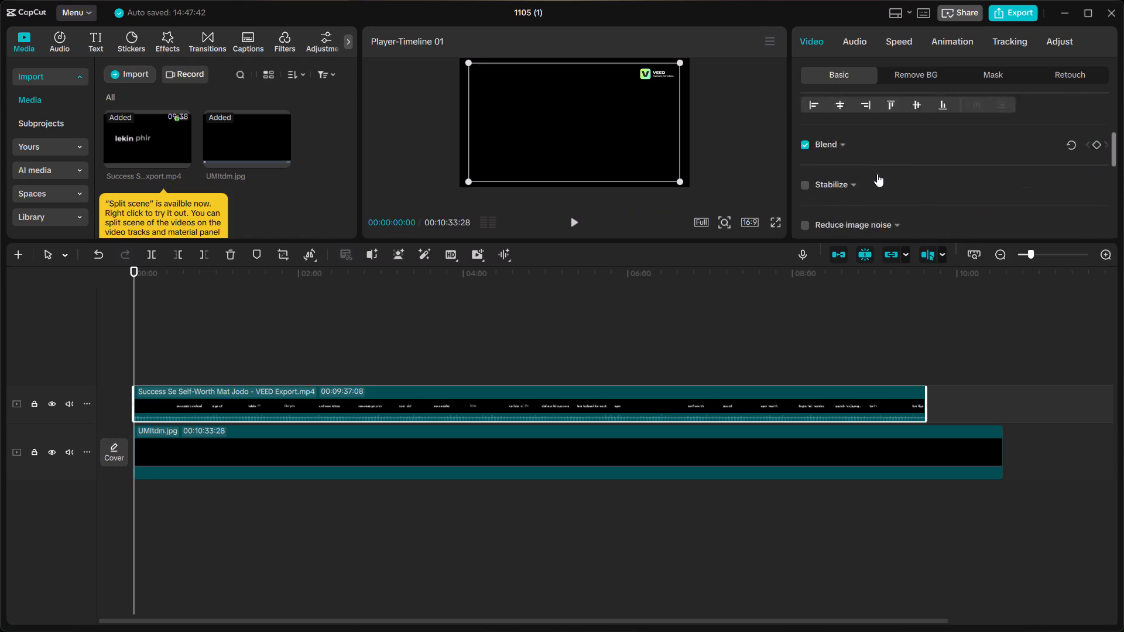
{"action": "scroll", "coordinate": [866, 186], "scroll_direction": "down", "scroll_amount": 6}
{"action": "scroll", "coordinate": [866, 187], "scroll_direction": "up", "scroll_amount": 4}
{"action": "scroll", "coordinate": [866, 187], "scroll_direction": "down", "scroll_amount": 17}
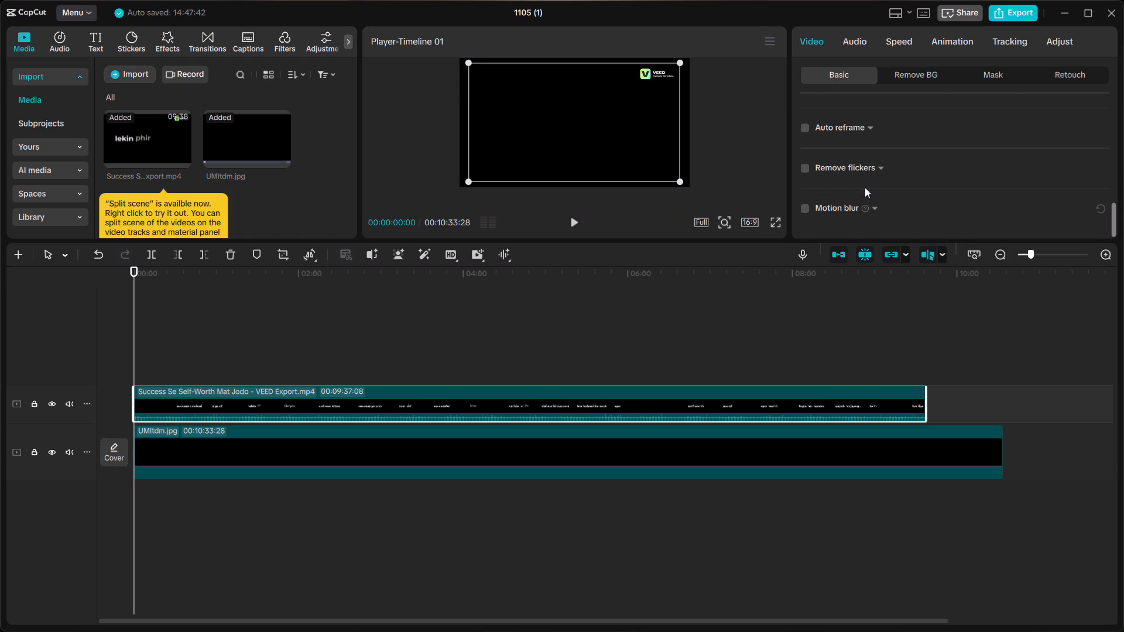
{"action": "scroll", "coordinate": [863, 174], "scroll_direction": "up", "scroll_amount": 20}
{"action": "scroll", "coordinate": [863, 174], "scroll_direction": "up", "scroll_amount": 2}
{"action": "left_click", "coordinate": [921, 85]}
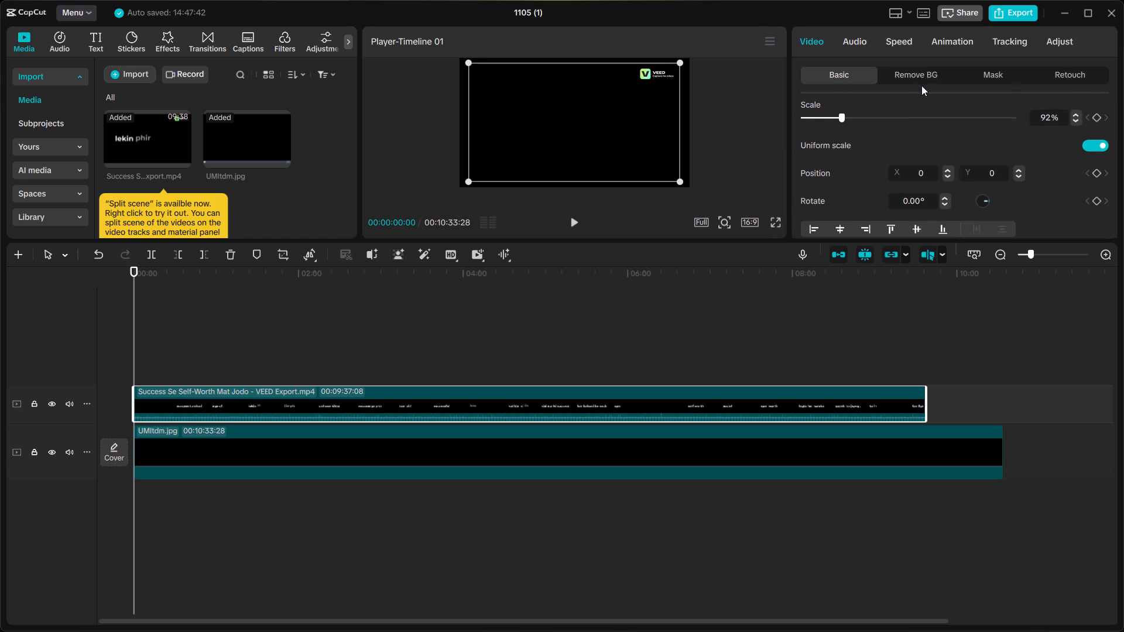
{"action": "left_click", "coordinate": [920, 78]}
{"action": "scroll", "coordinate": [982, 133], "scroll_direction": "down", "scroll_amount": 6}
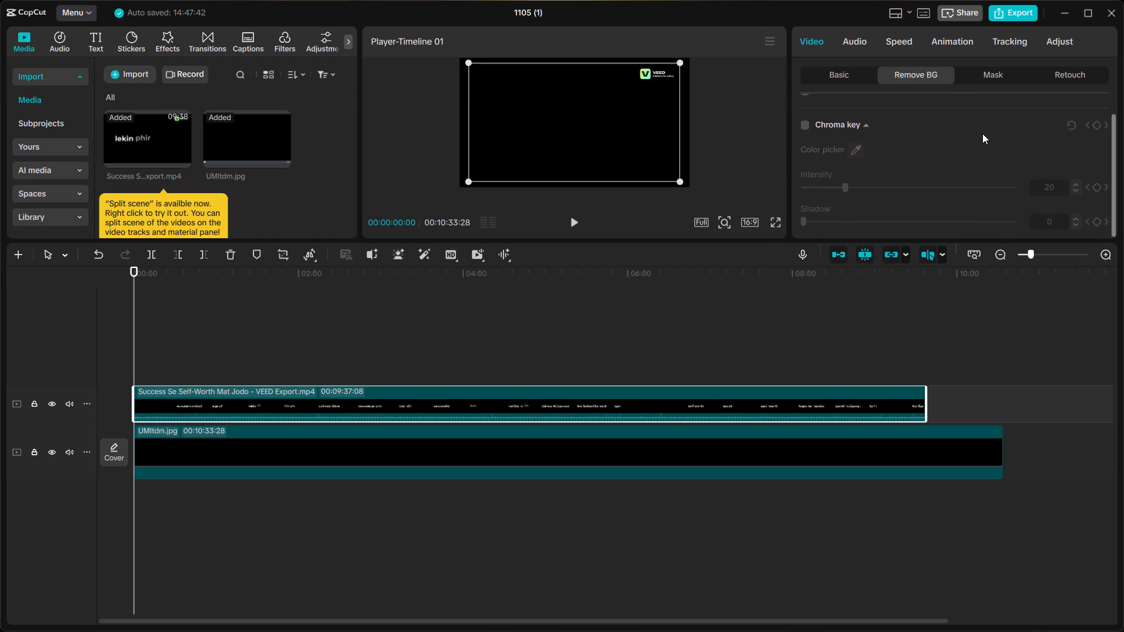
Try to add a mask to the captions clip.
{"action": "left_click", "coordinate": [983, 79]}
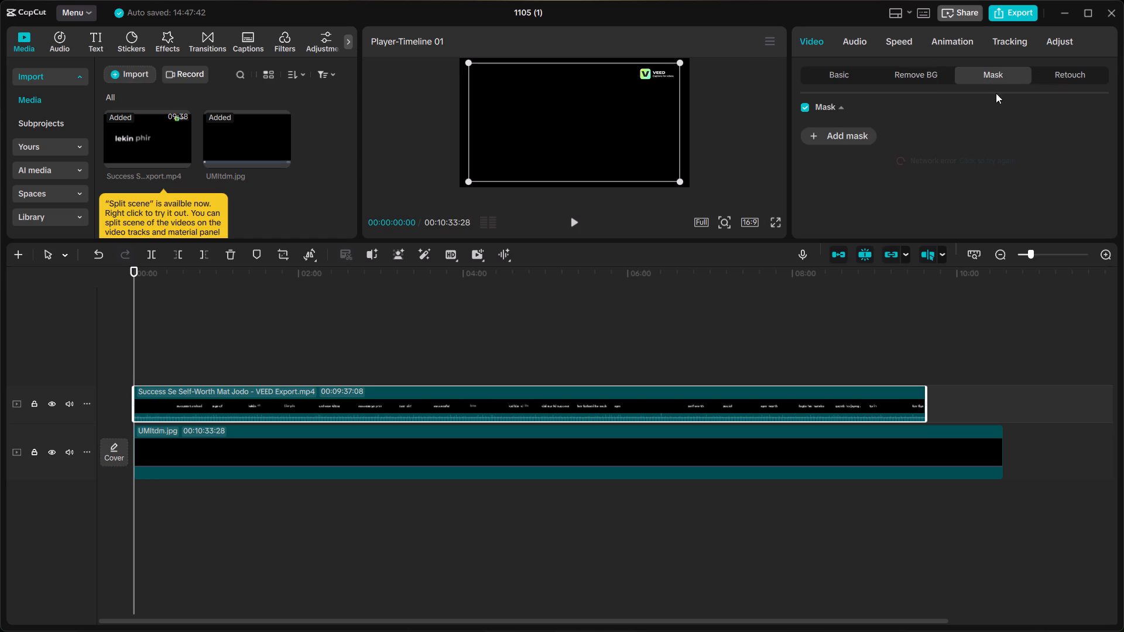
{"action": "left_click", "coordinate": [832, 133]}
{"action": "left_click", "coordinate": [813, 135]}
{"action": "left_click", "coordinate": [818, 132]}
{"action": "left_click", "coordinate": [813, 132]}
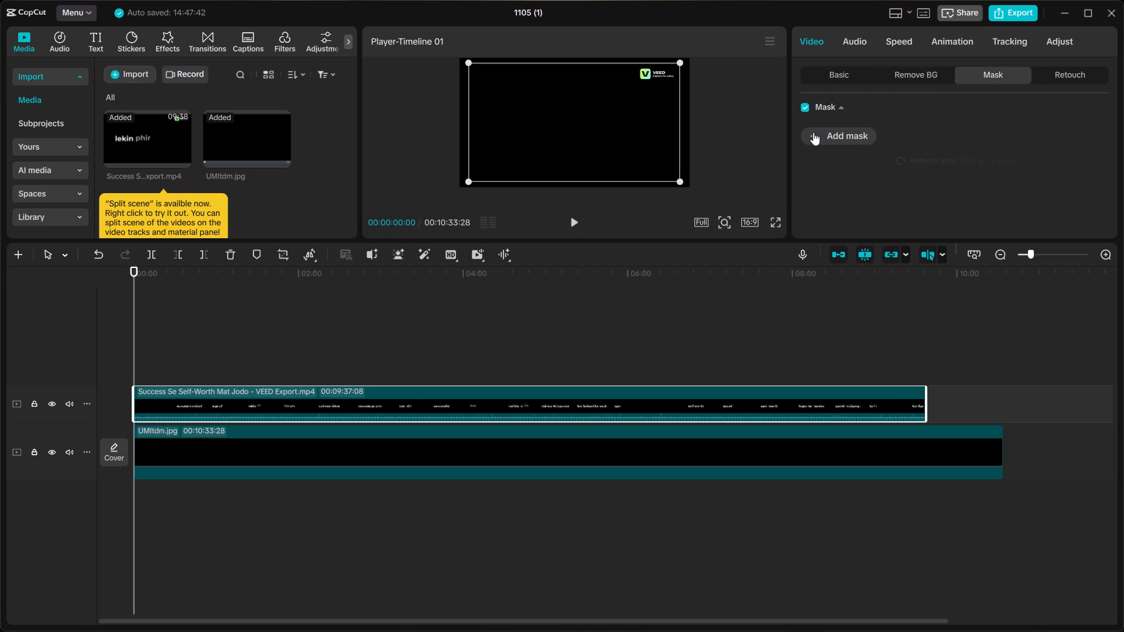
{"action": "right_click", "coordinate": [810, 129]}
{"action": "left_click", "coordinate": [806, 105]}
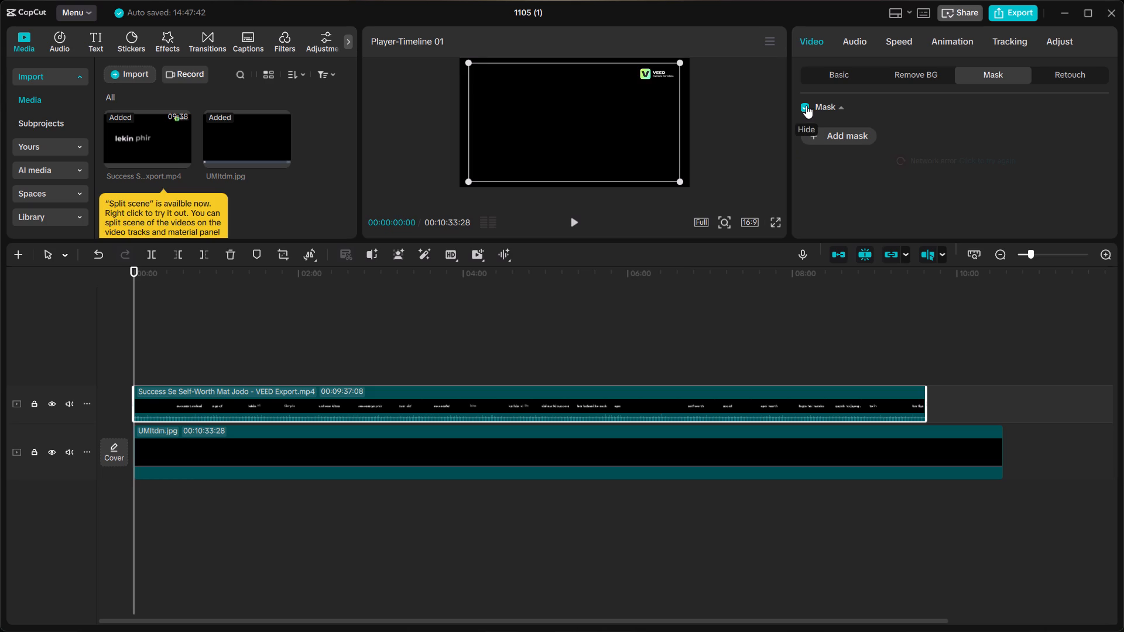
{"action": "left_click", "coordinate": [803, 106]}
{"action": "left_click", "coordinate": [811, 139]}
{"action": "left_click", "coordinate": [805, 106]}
Look through the captions clip's Retouch, Adjust, Animation and Speed settings.
{"action": "left_click", "coordinate": [1068, 68]}
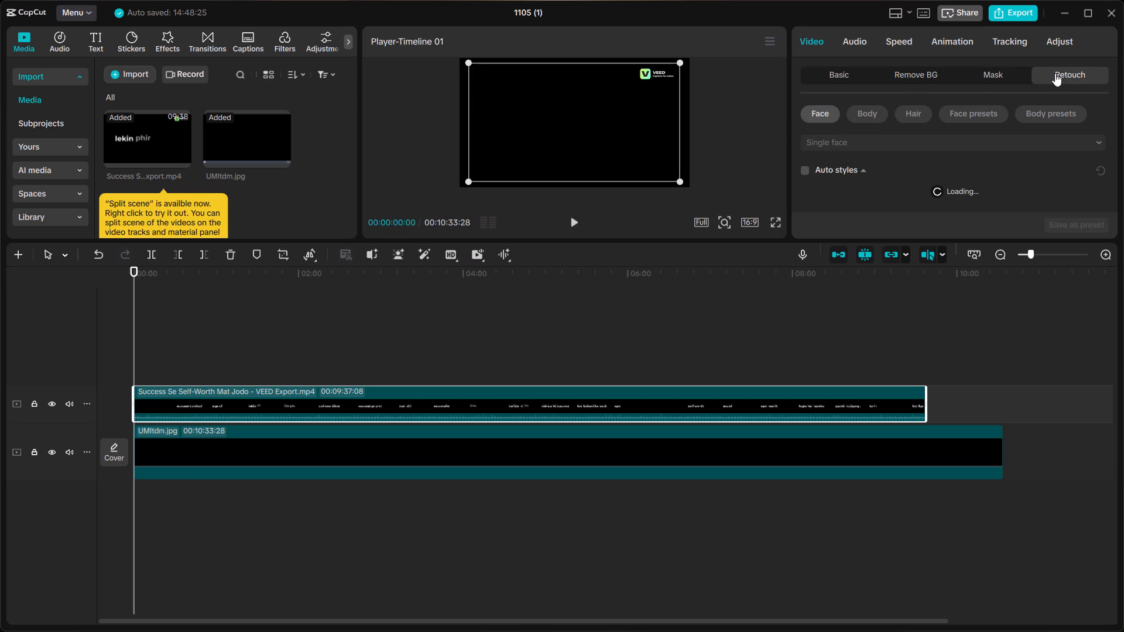
{"action": "left_click", "coordinate": [1051, 37]}
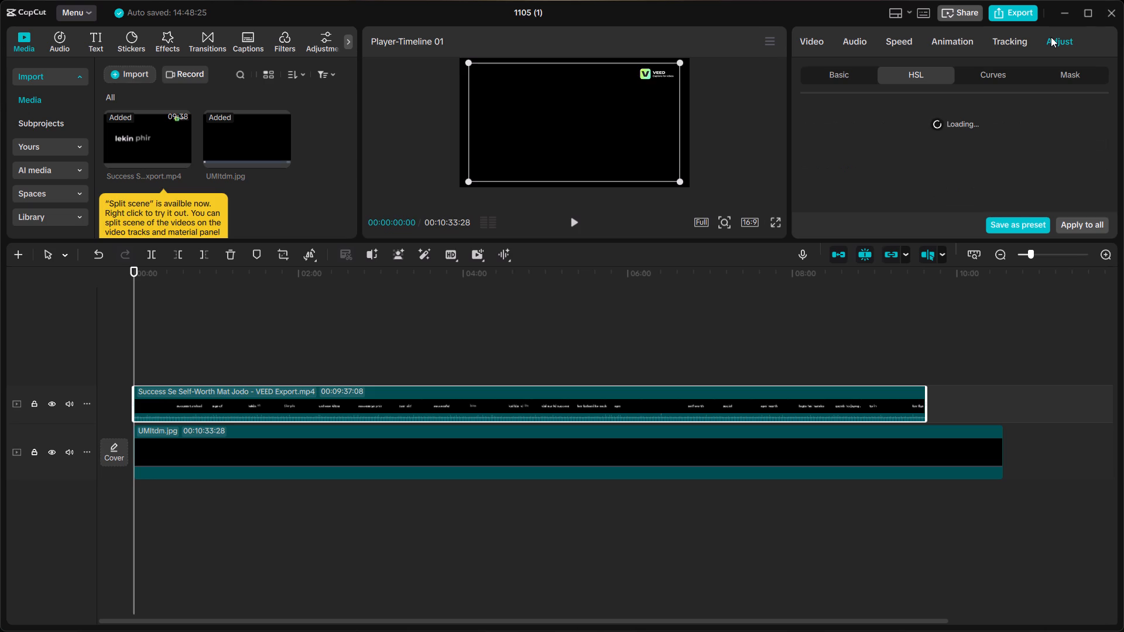
{"action": "left_click", "coordinate": [825, 77]}
{"action": "left_click", "coordinate": [1010, 74]}
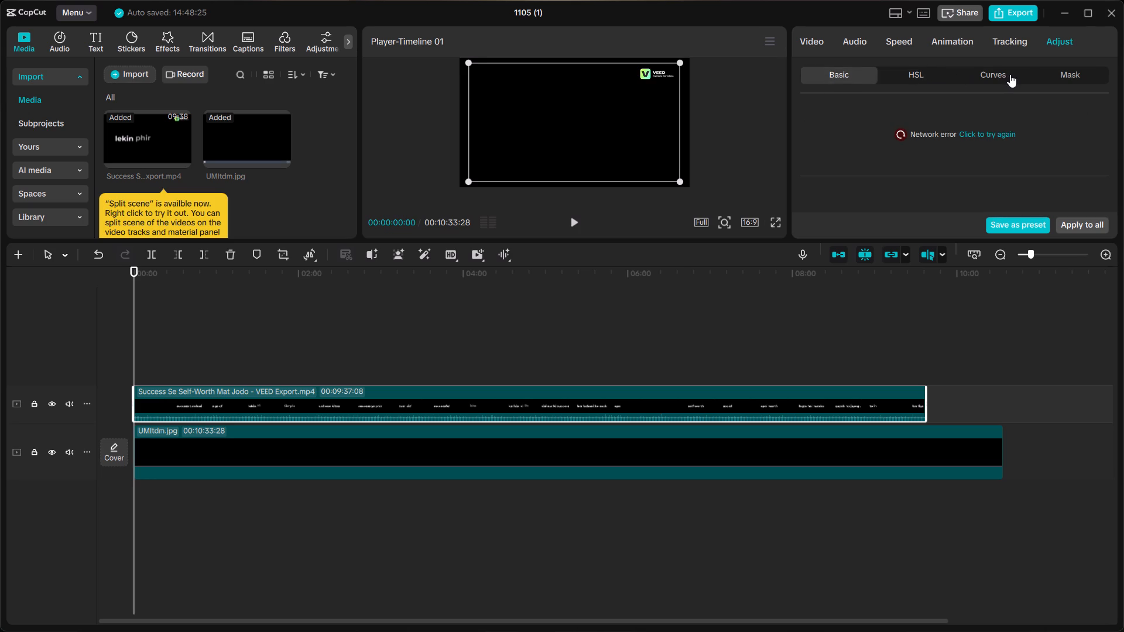
{"action": "left_click", "coordinate": [1060, 71]}
{"action": "left_click", "coordinate": [938, 42]}
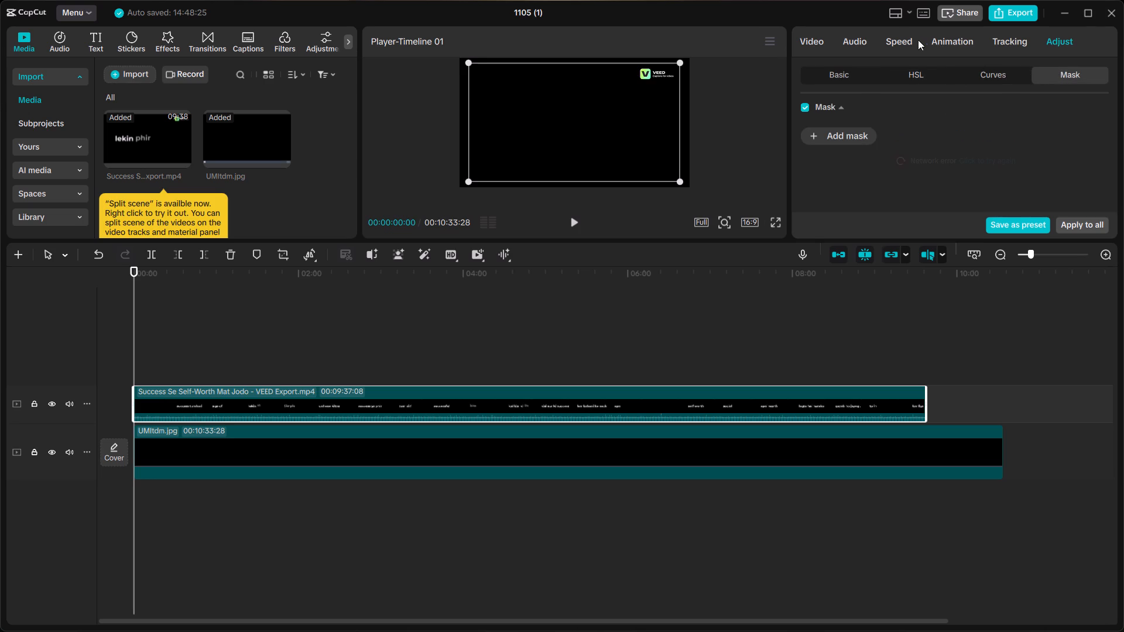
{"action": "left_click", "coordinate": [900, 36]}
Mute the captions clip by lowering its volume to -∞ dB.
{"action": "left_click", "coordinate": [872, 38]}
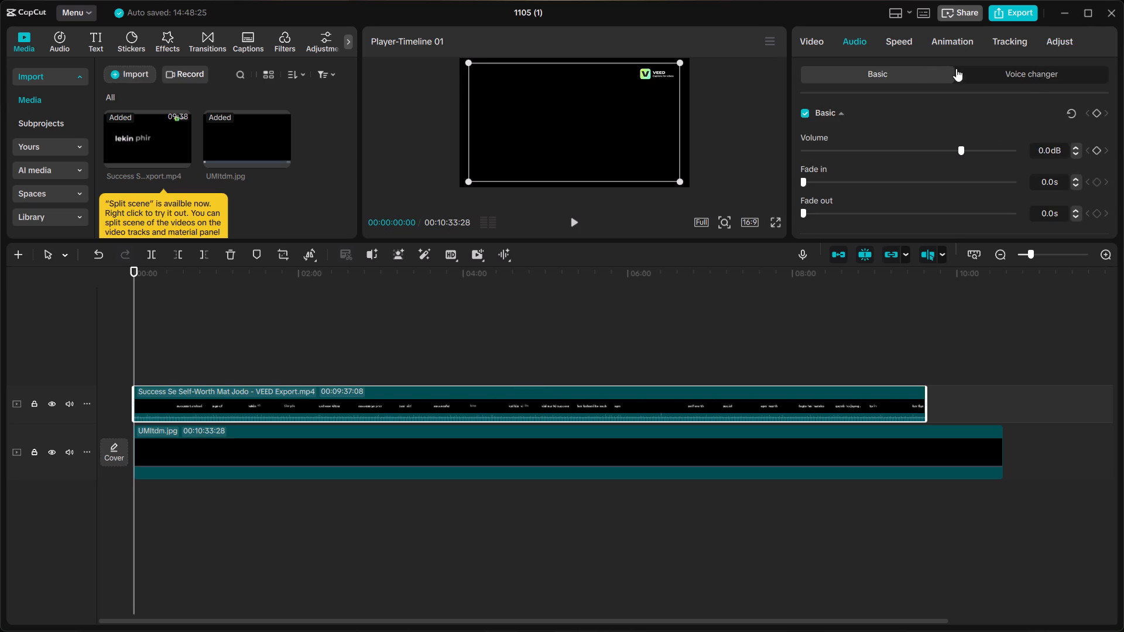
{"action": "scroll", "coordinate": [998, 119], "scroll_direction": "down", "scroll_amount": 5}
{"action": "scroll", "coordinate": [863, 160], "scroll_direction": "down", "scroll_amount": 6}
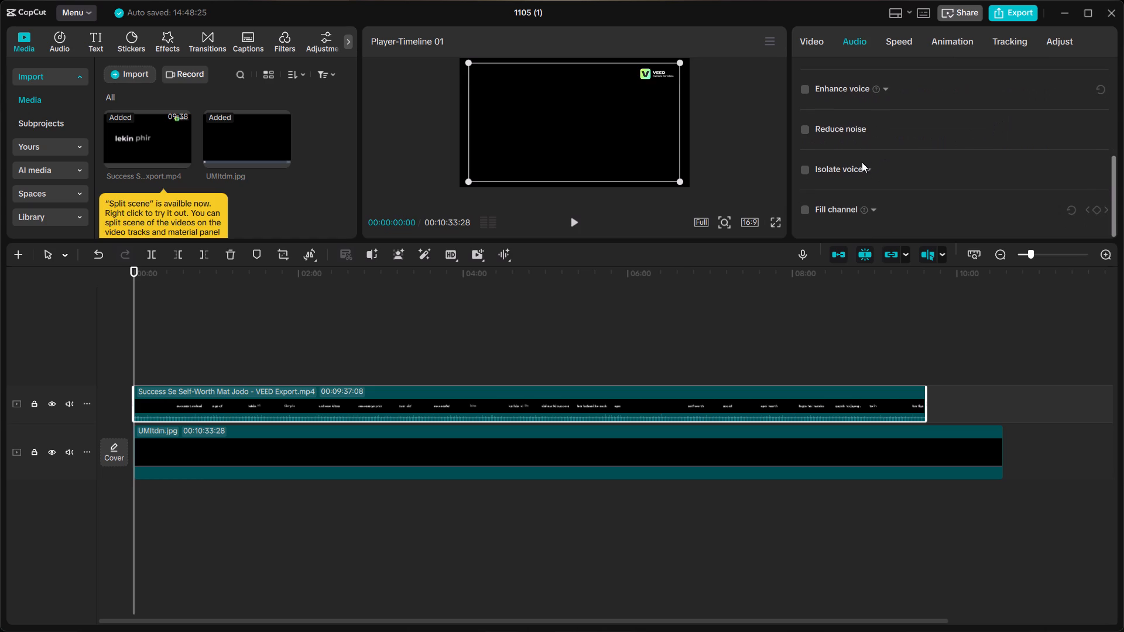
{"action": "scroll", "coordinate": [833, 173], "scroll_direction": "up", "scroll_amount": 10}
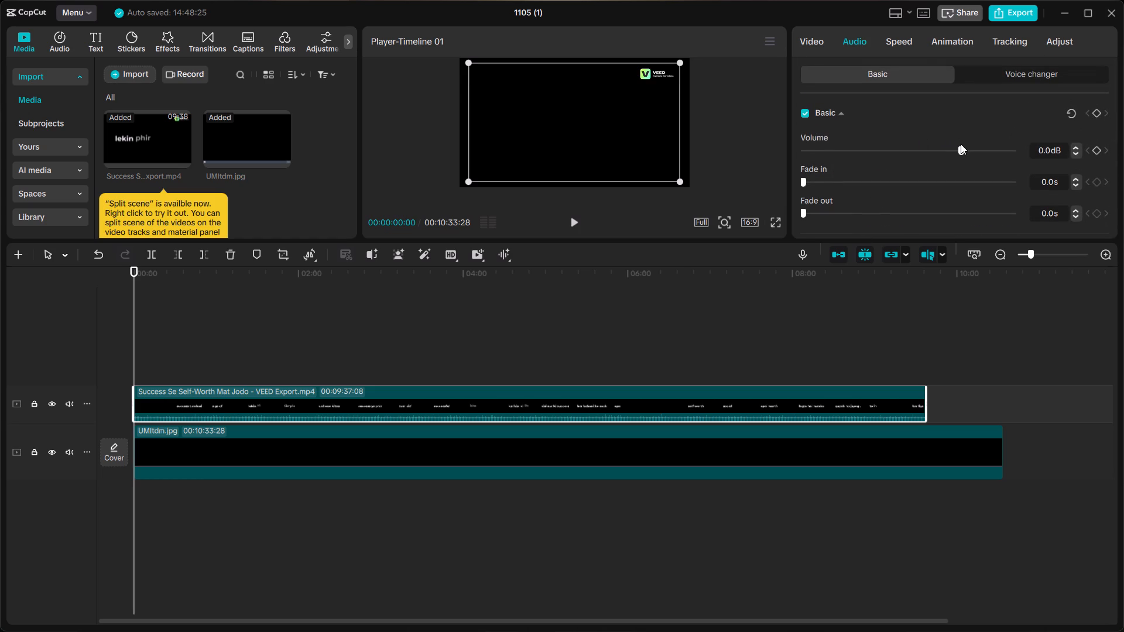
{"action": "left_click_drag", "start_coordinate": [962, 147], "coordinate": [732, 153]}
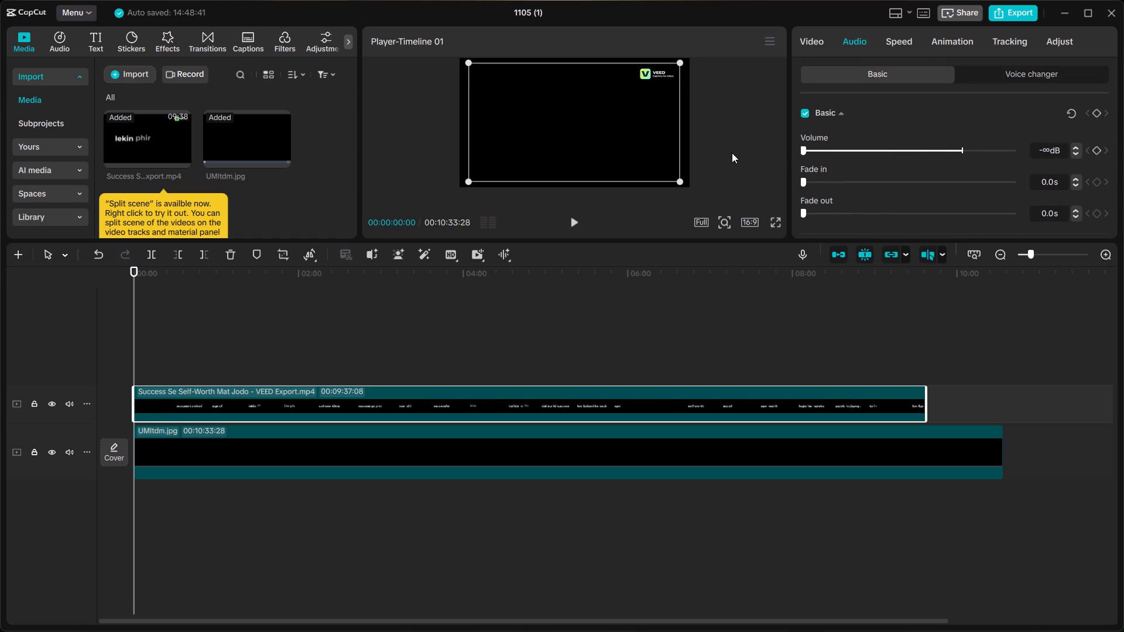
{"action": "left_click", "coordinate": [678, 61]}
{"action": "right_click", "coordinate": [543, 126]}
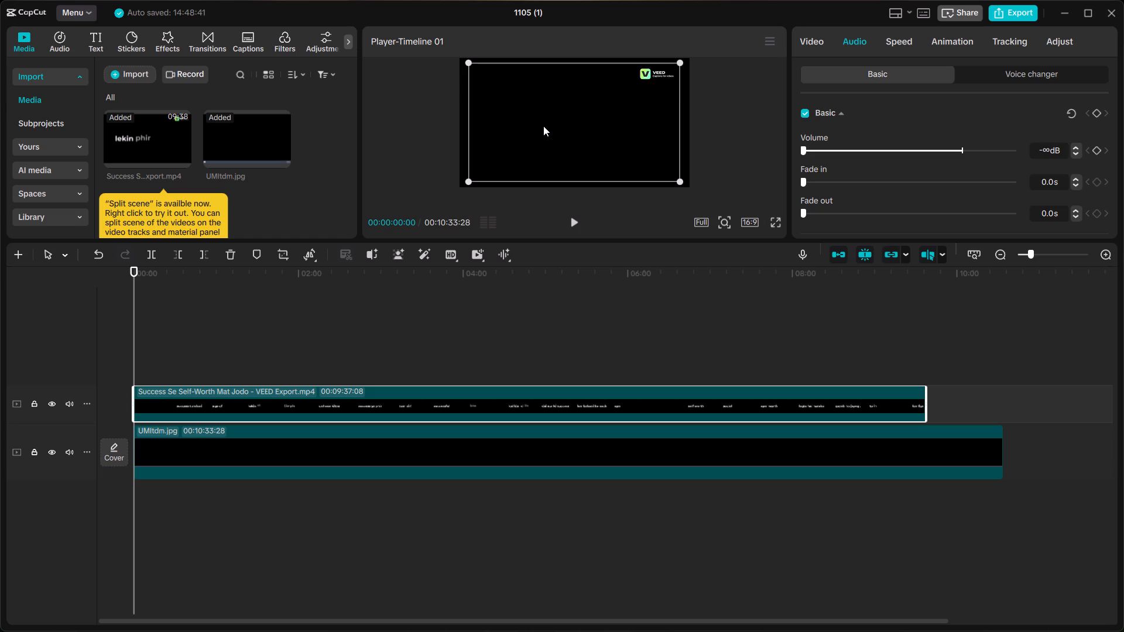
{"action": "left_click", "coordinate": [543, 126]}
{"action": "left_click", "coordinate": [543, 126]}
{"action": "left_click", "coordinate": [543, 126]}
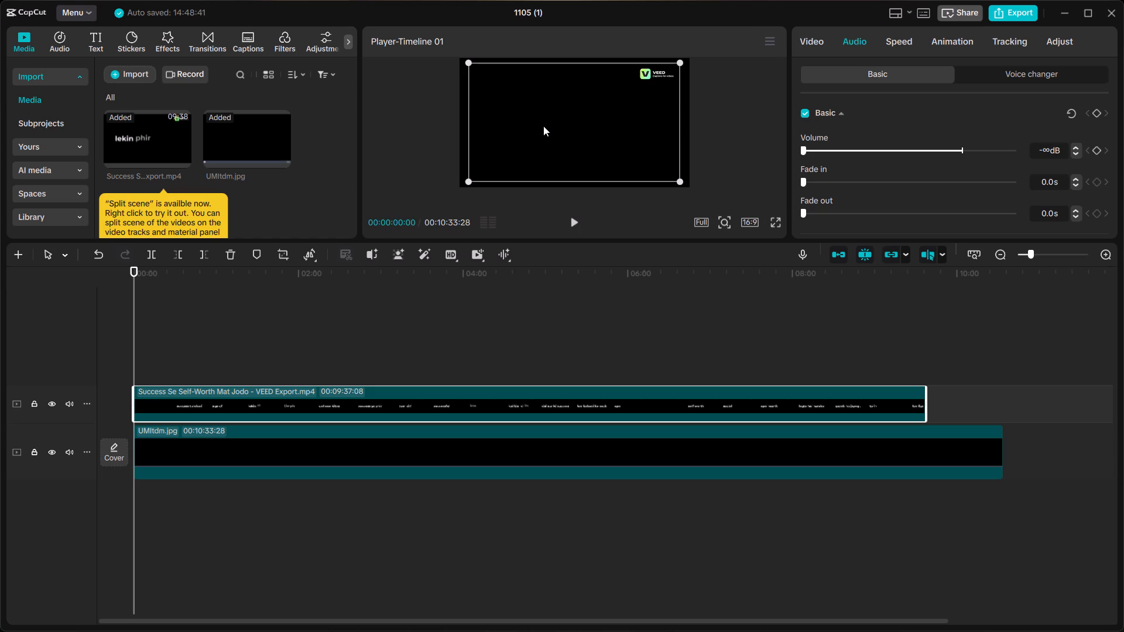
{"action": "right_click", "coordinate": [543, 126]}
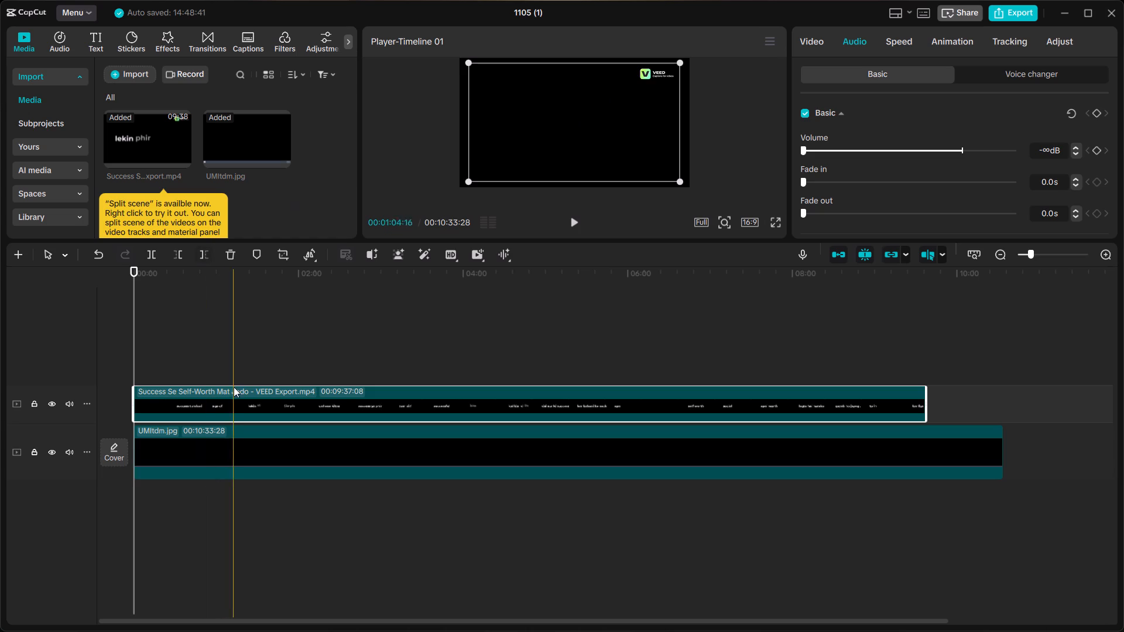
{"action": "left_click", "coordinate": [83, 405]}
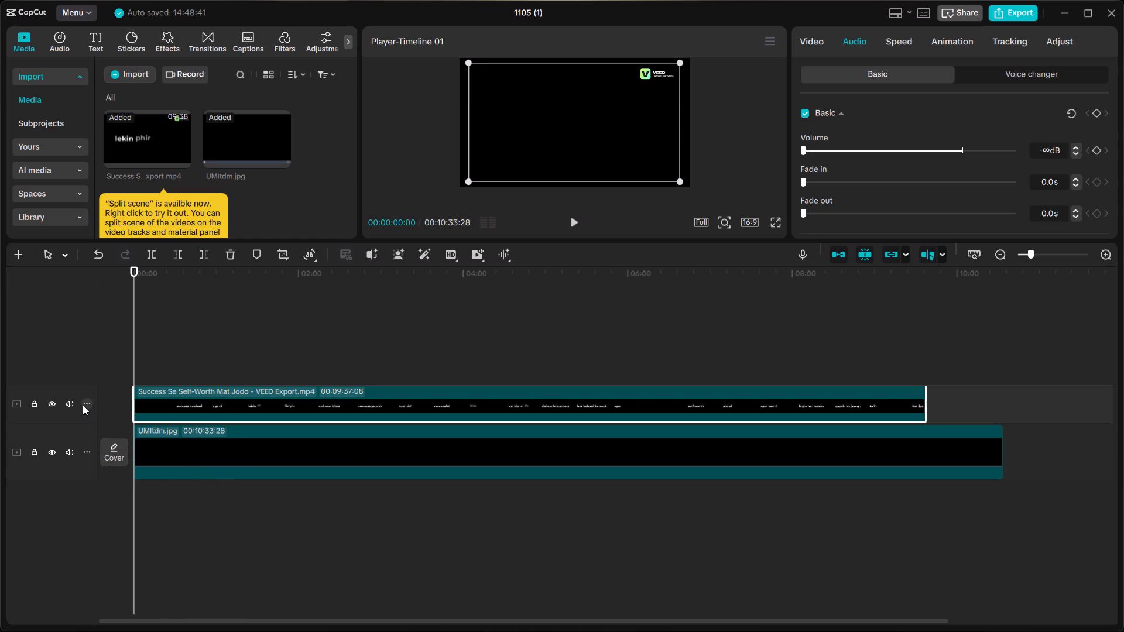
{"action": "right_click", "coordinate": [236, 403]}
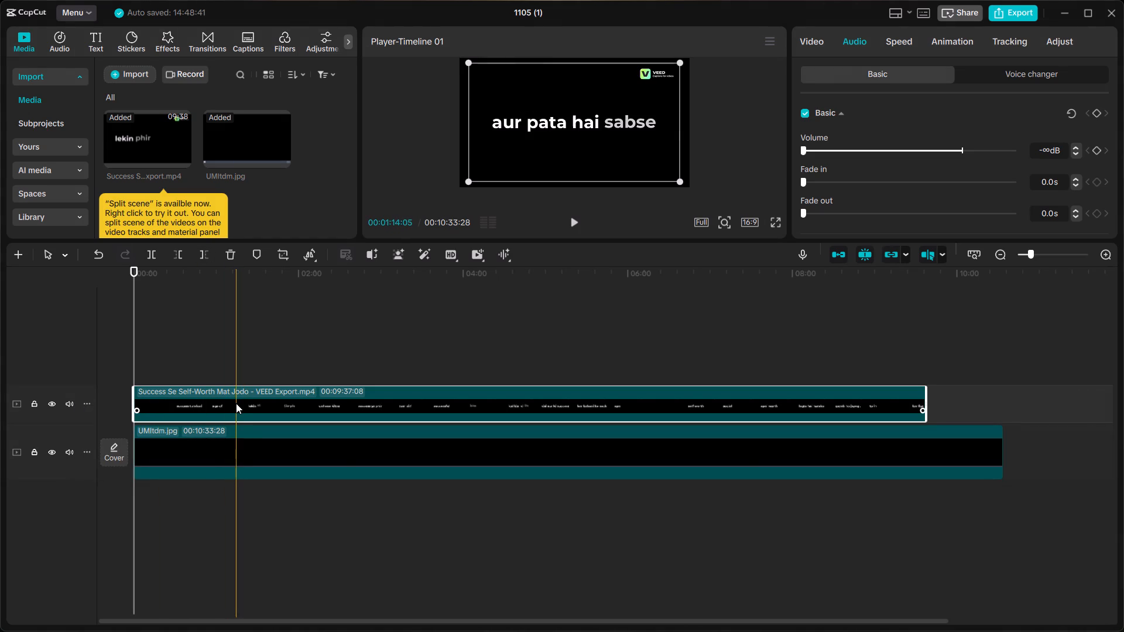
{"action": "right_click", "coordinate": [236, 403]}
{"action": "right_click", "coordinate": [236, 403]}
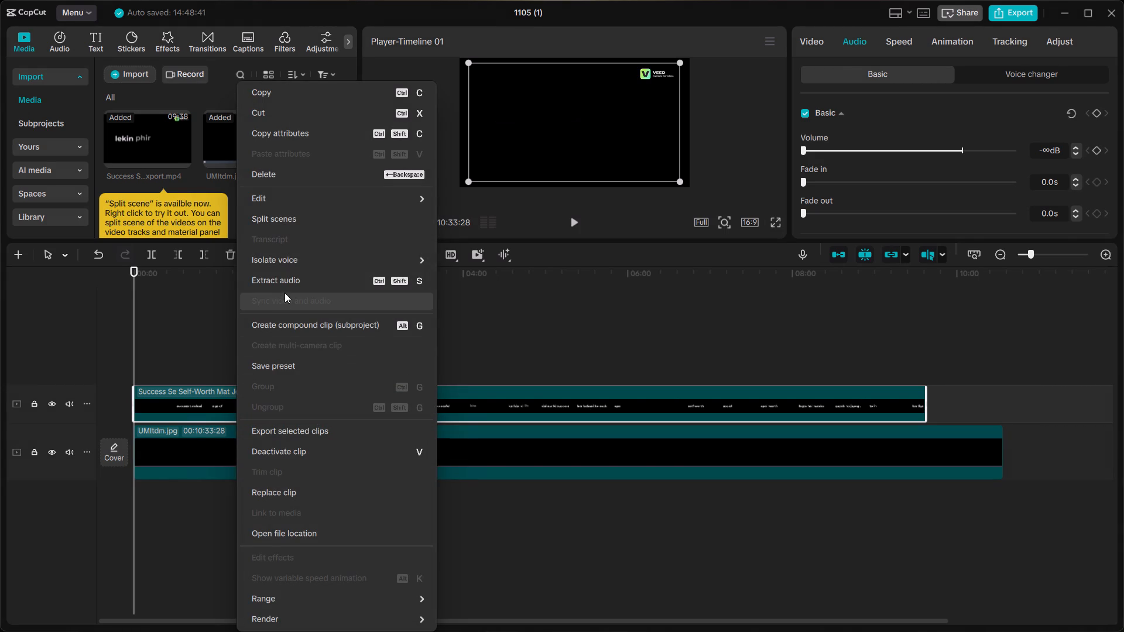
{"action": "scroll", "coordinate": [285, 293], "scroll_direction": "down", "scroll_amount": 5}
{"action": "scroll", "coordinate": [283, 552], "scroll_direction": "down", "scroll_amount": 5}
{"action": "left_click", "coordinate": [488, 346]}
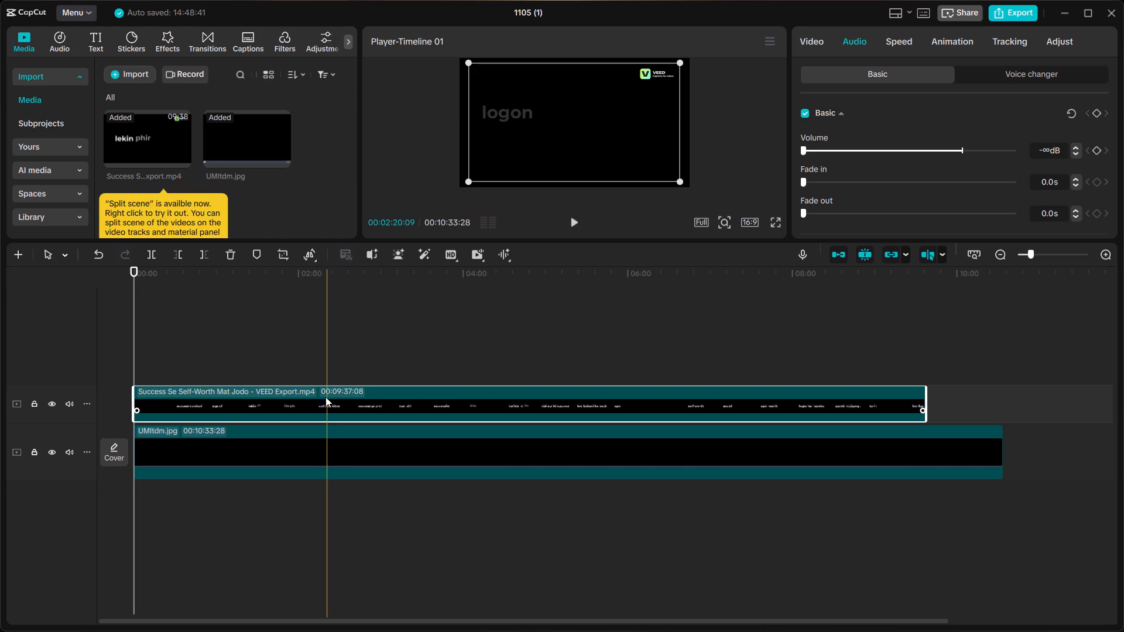
Crop the top strip off the captions clip with a free-ratio crop, cutting out the VEED watermark.
{"action": "left_click", "coordinate": [283, 253]}
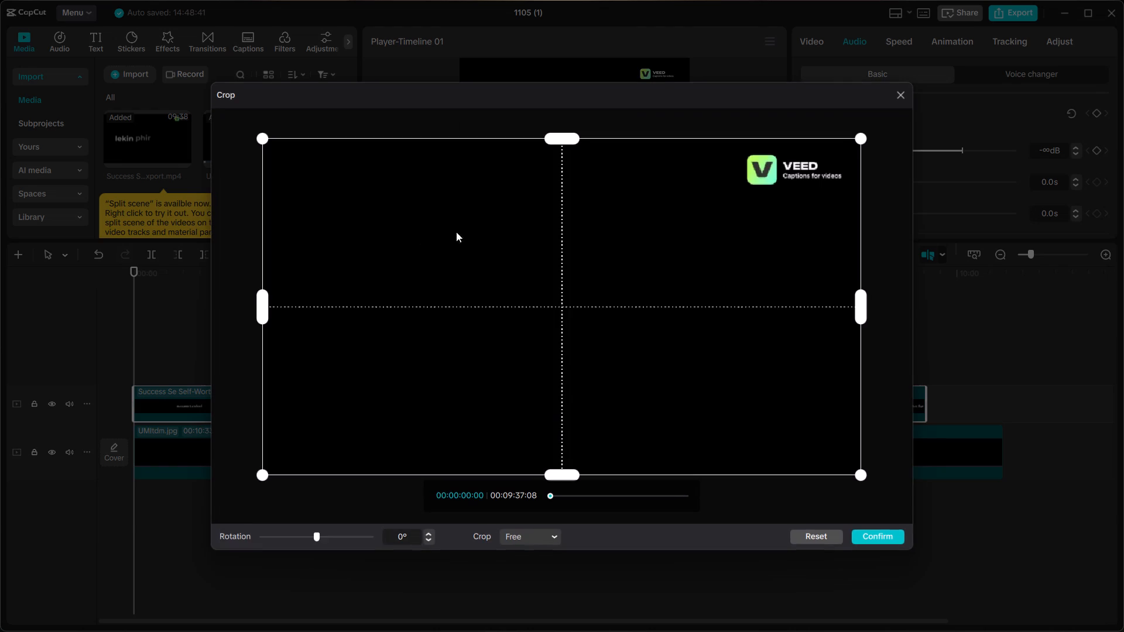
{"action": "left_click_drag", "start_coordinate": [566, 130], "coordinate": [561, 160]}
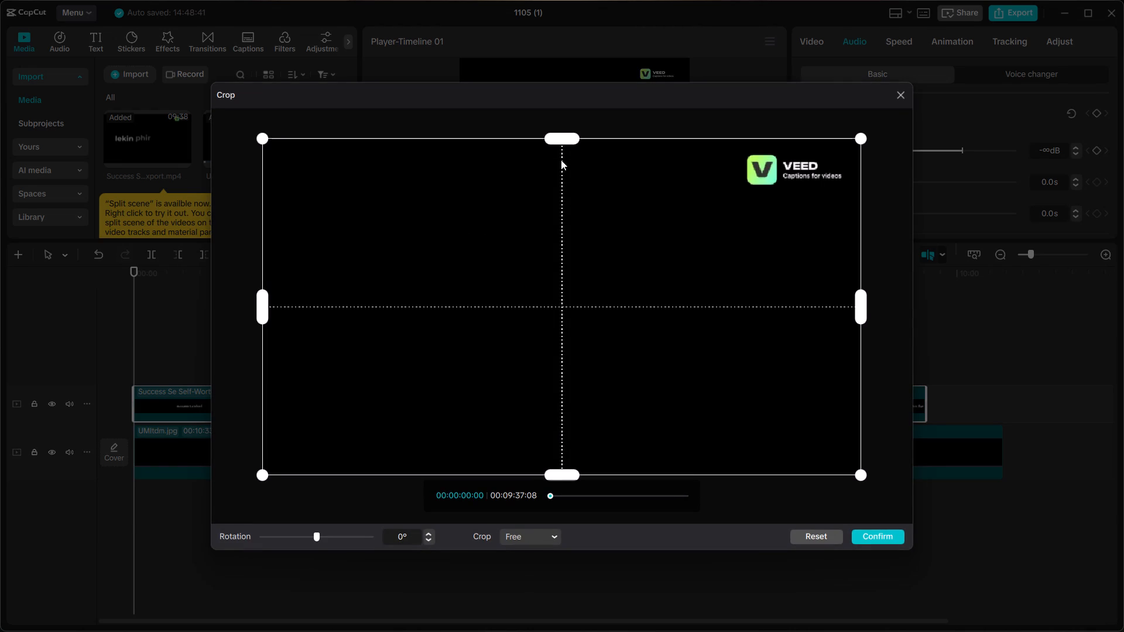
{"action": "left_click_drag", "start_coordinate": [561, 160], "coordinate": [560, 166]}
{"action": "left_click_drag", "start_coordinate": [561, 130], "coordinate": [560, 147]}
{"action": "left_click_drag", "start_coordinate": [259, 132], "coordinate": [259, 154]}
{"action": "left_click", "coordinate": [522, 538]}
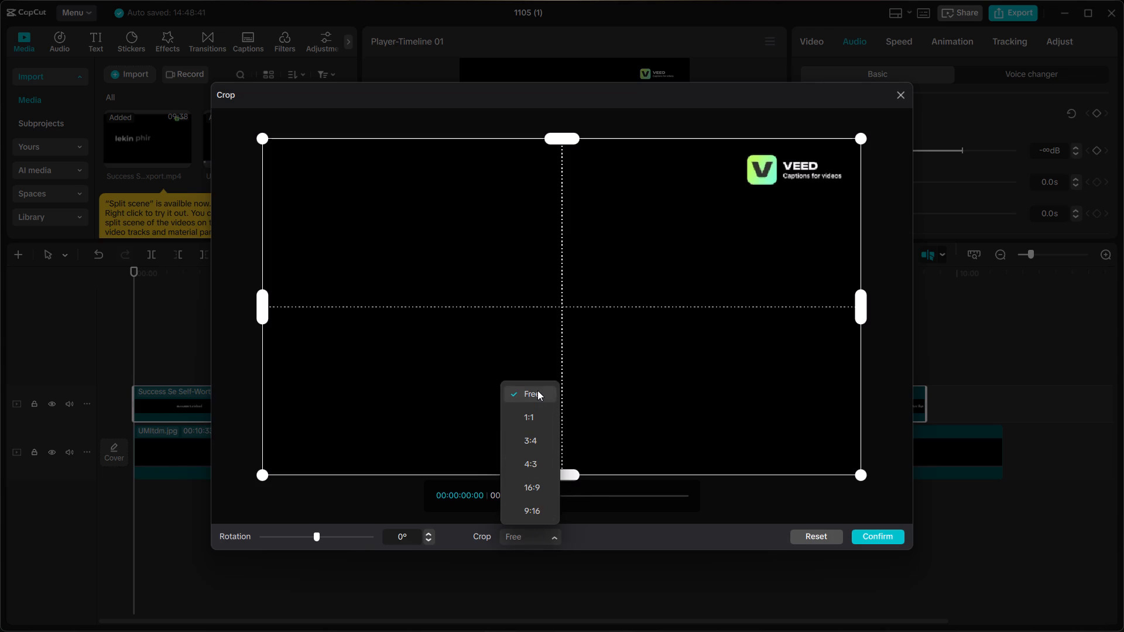
{"action": "left_click", "coordinate": [537, 390]}
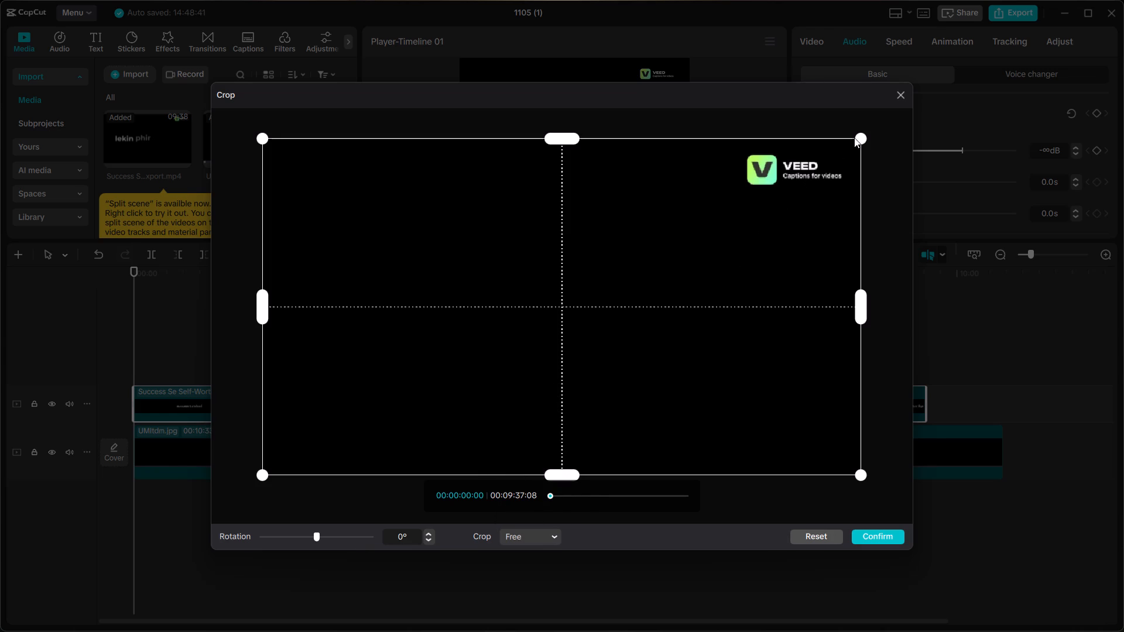
{"action": "left_click_drag", "start_coordinate": [556, 135], "coordinate": [558, 157]}
{"action": "left_click_drag", "start_coordinate": [558, 157], "coordinate": [570, 184]}
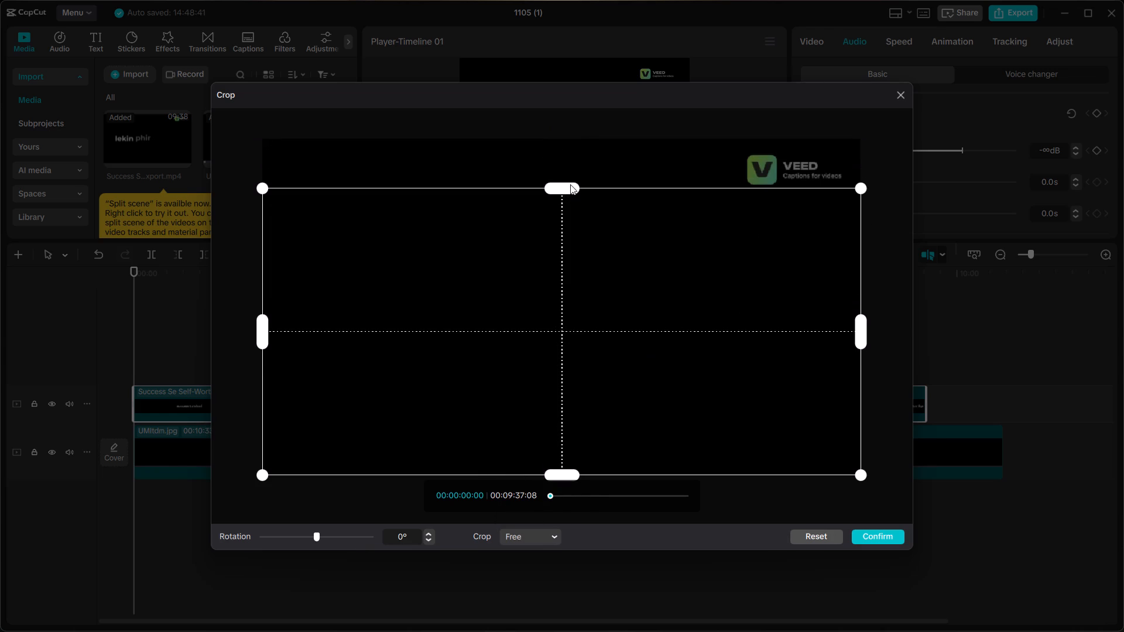
{"action": "left_click_drag", "start_coordinate": [570, 184], "coordinate": [574, 193]}
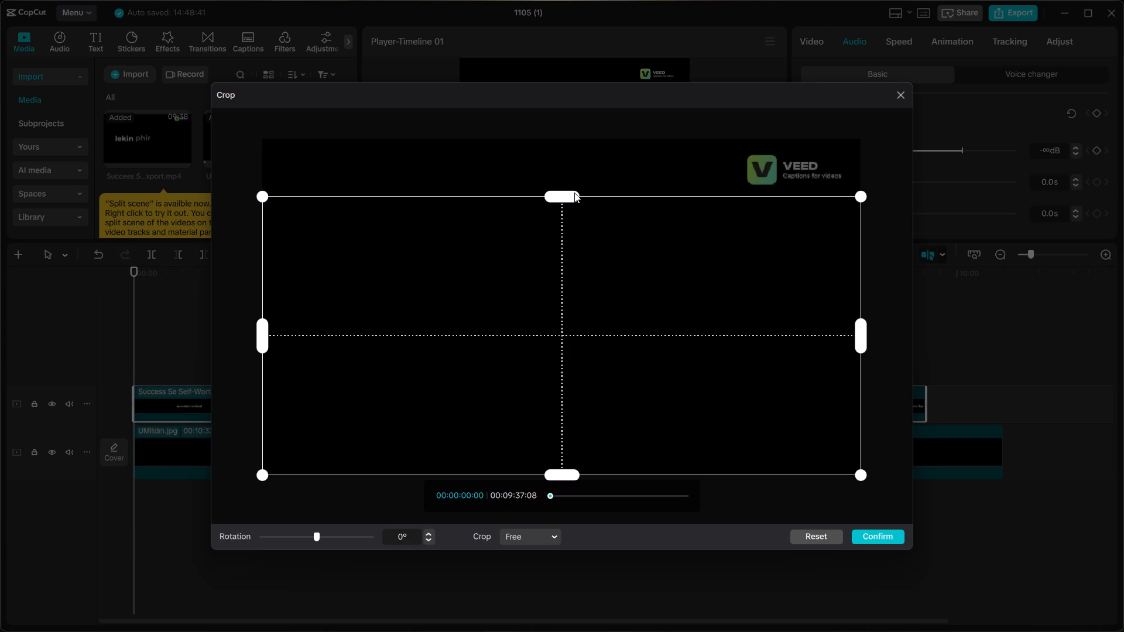
{"action": "left_click_drag", "start_coordinate": [574, 193], "coordinate": [576, 193]}
{"action": "left_click", "coordinate": [886, 532]}
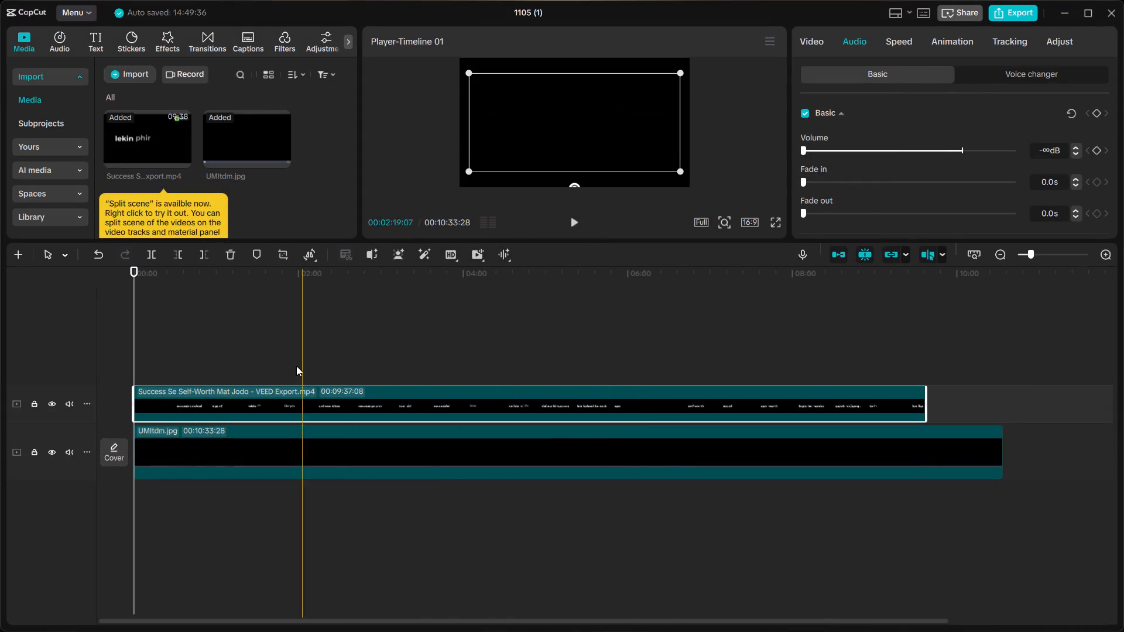
Scale the cropped captions clip to the full frame width, move it to the lower part of the frame, and check it full screen.
{"action": "left_click", "coordinate": [197, 355]}
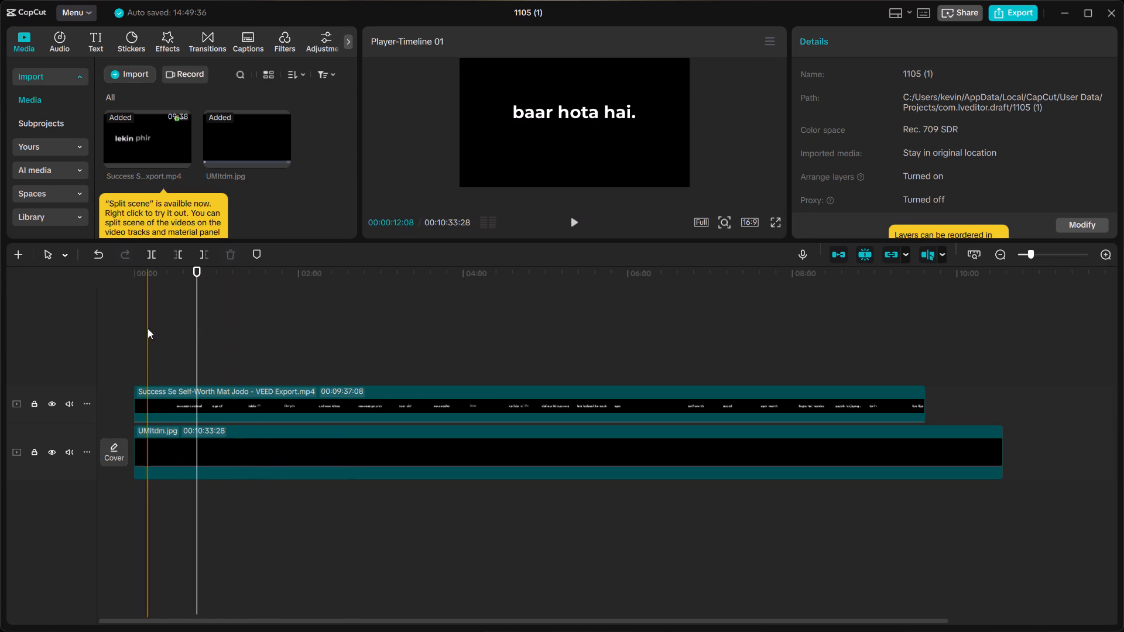
{"action": "left_click", "coordinate": [137, 327]}
{"action": "left_click", "coordinate": [272, 348]}
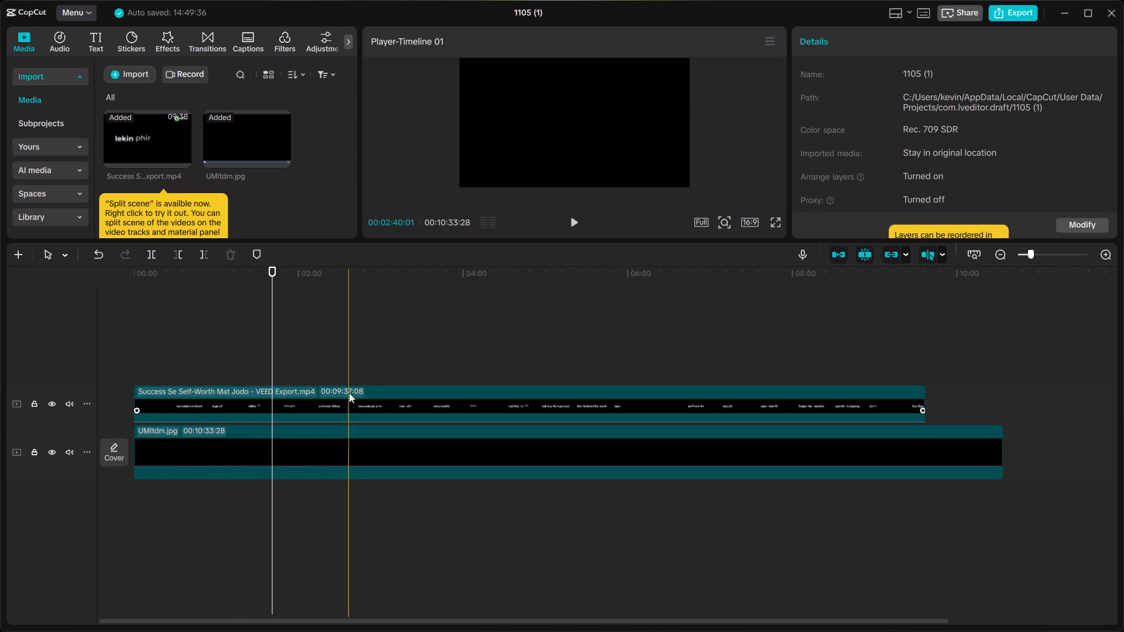
{"action": "left_click", "coordinate": [349, 393]}
{"action": "left_click_drag", "start_coordinate": [571, 129], "coordinate": [571, 156]}
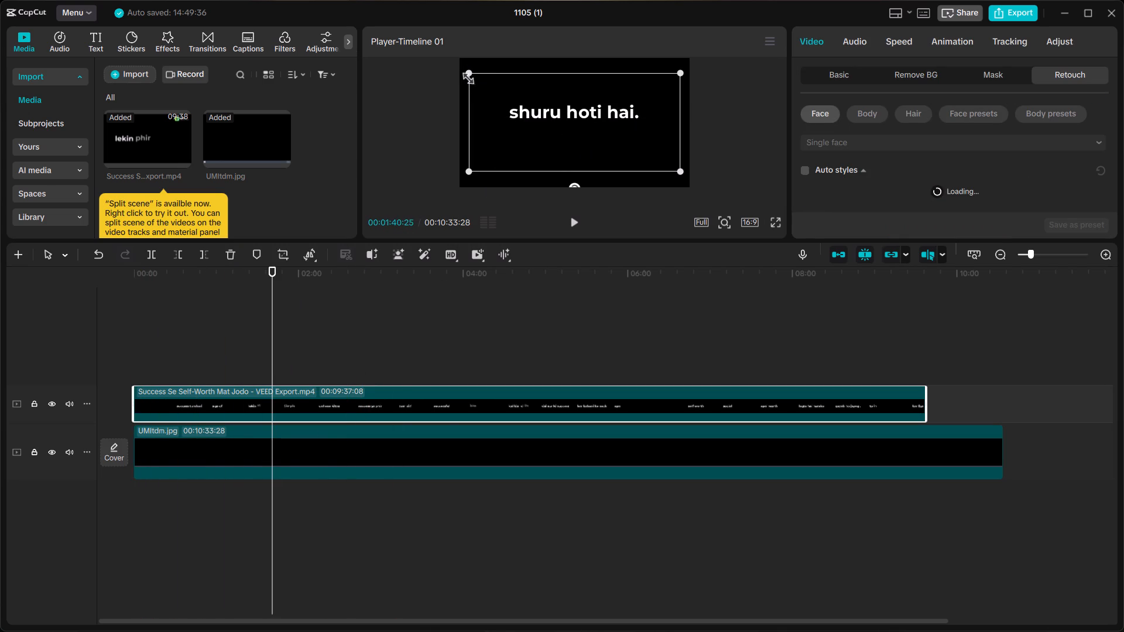
{"action": "left_click_drag", "start_coordinate": [465, 69], "coordinate": [450, 68]}
{"action": "left_click_drag", "start_coordinate": [558, 107], "coordinate": [561, 120]}
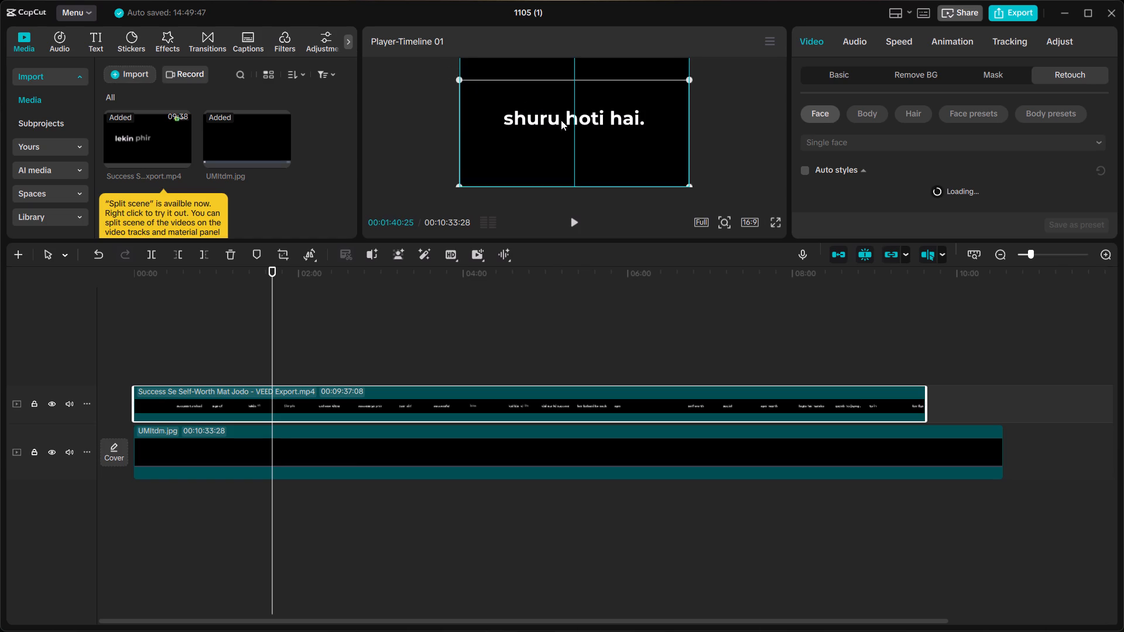
{"action": "left_click_drag", "start_coordinate": [561, 120], "coordinate": [560, 162]}
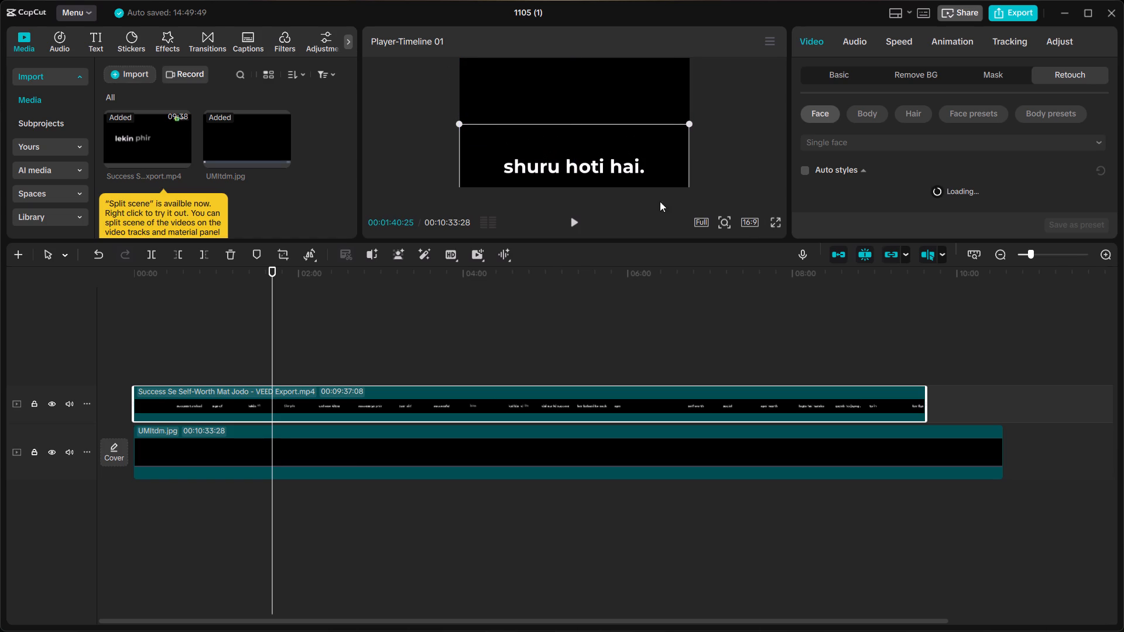
{"action": "left_click", "coordinate": [775, 222]}
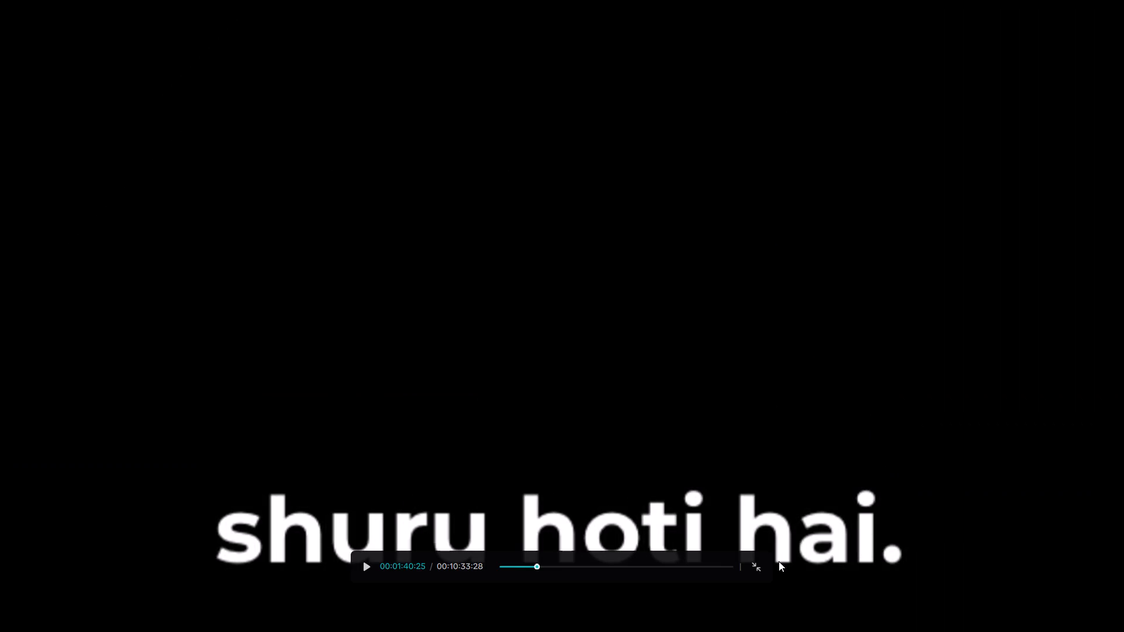
{"action": "left_click", "coordinate": [755, 571]}
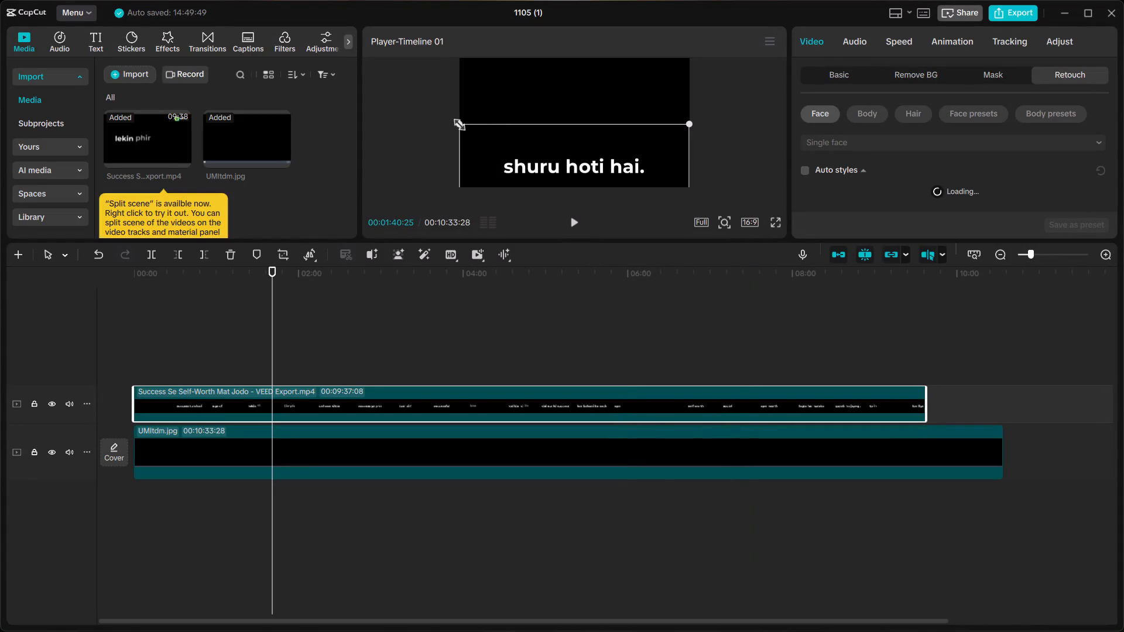
Shrink the captions clip to about half the frame width, keep it centred near the bottom edge, and check it full screen.
{"action": "left_click_drag", "start_coordinate": [457, 122], "coordinate": [505, 152]}
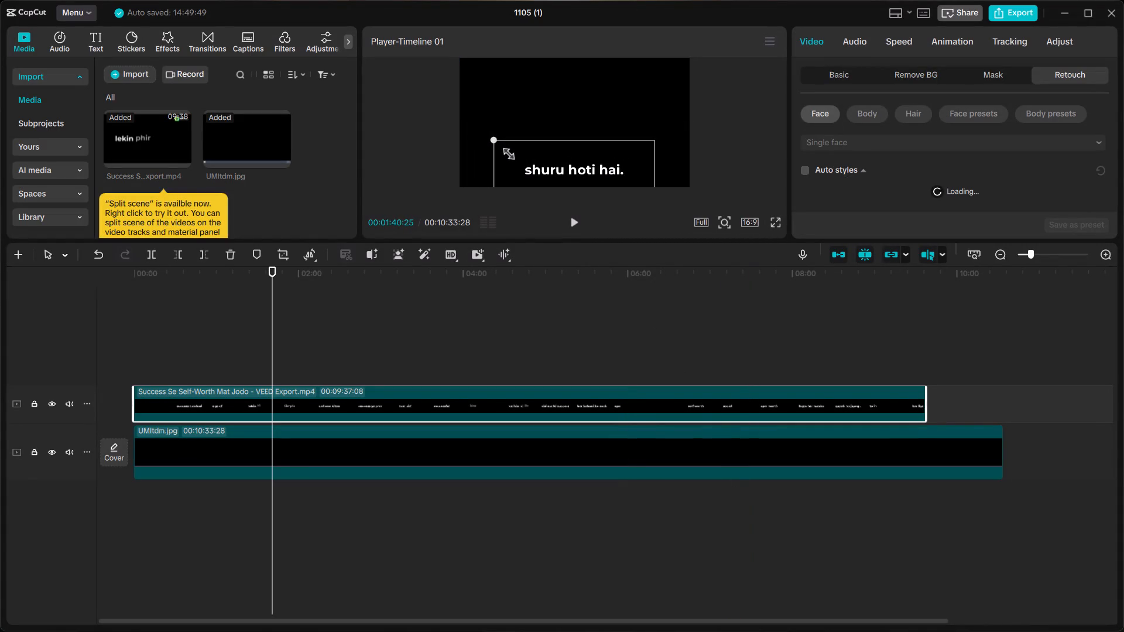
{"action": "left_click_drag", "start_coordinate": [505, 152], "coordinate": [506, 153]}
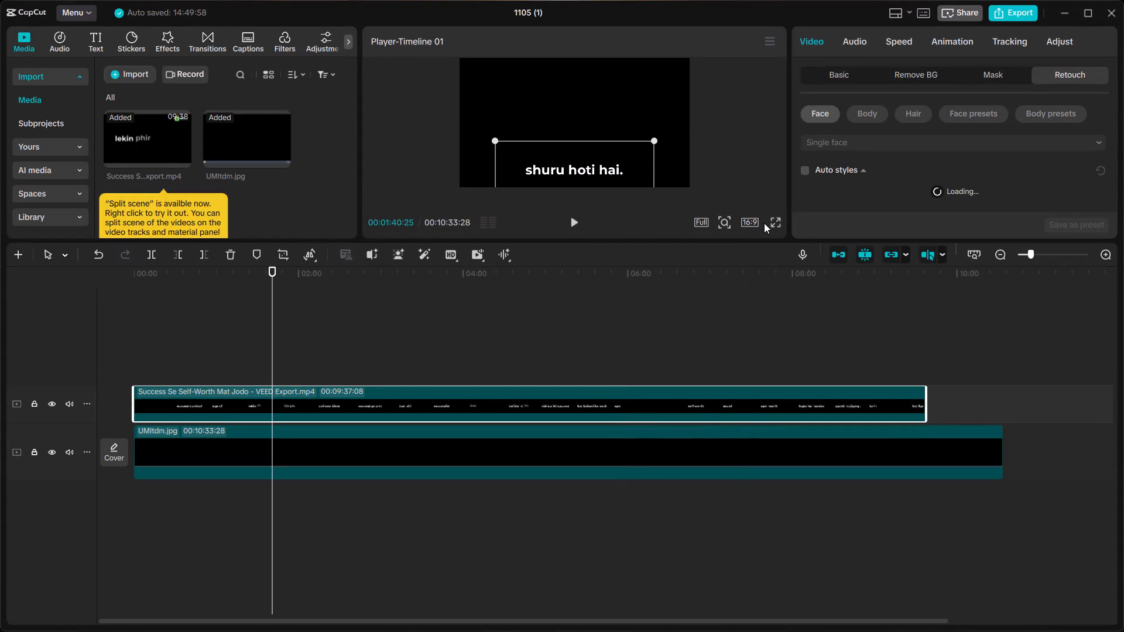
{"action": "left_click", "coordinate": [765, 224]}
{"action": "left_click", "coordinate": [772, 224]}
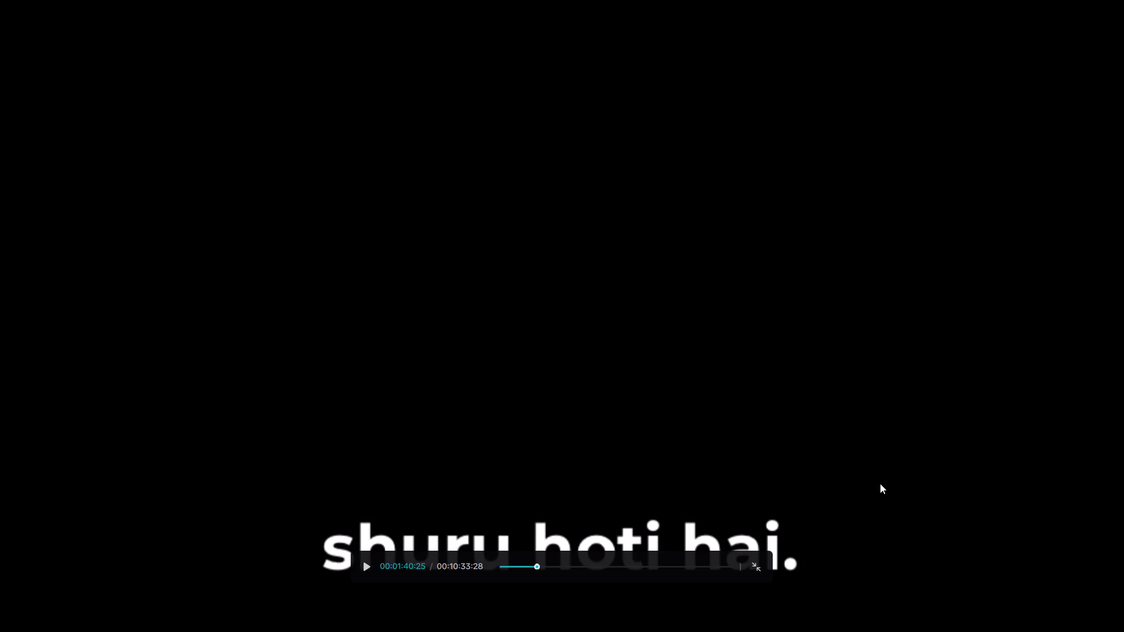
{"action": "left_click", "coordinate": [755, 572]}
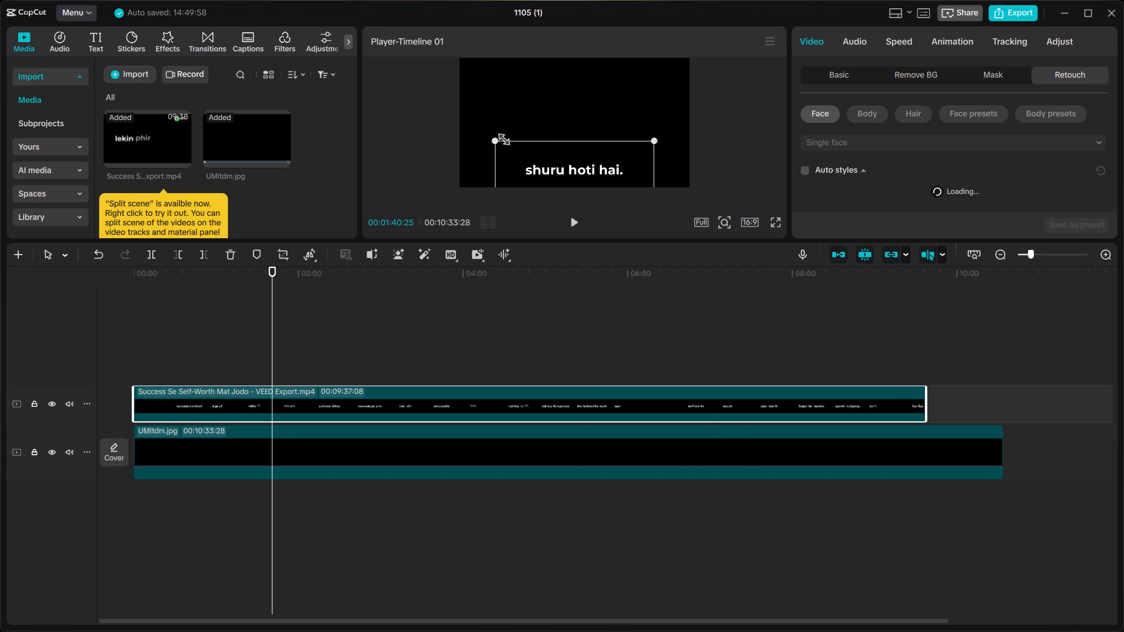
{"action": "left_click_drag", "start_coordinate": [492, 140], "coordinate": [521, 160]}
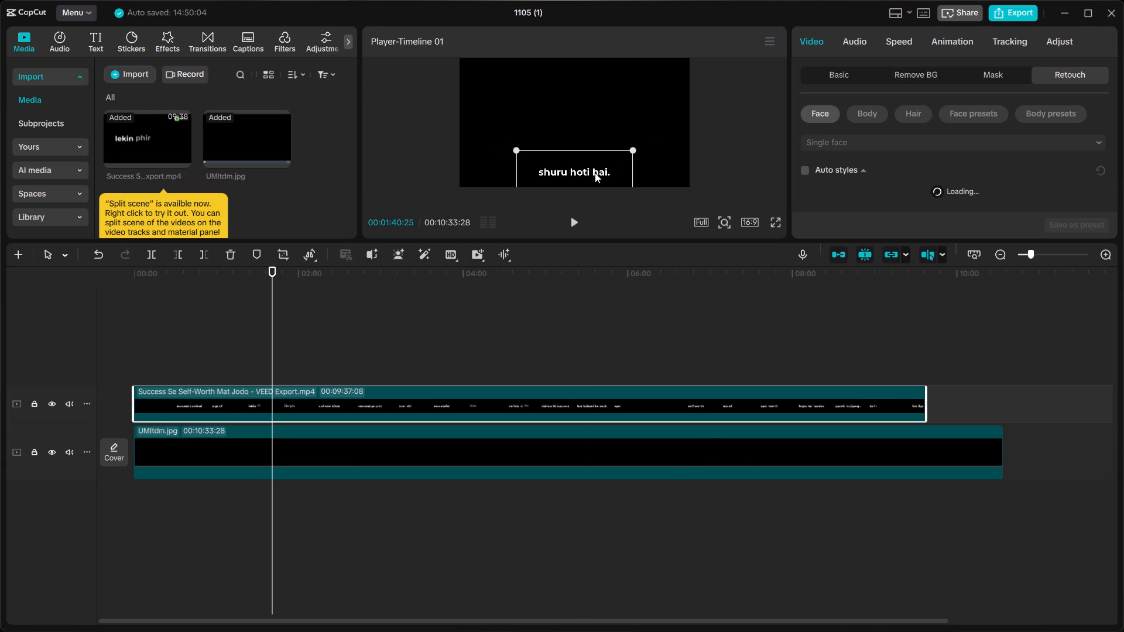
{"action": "left_click", "coordinate": [594, 173]}
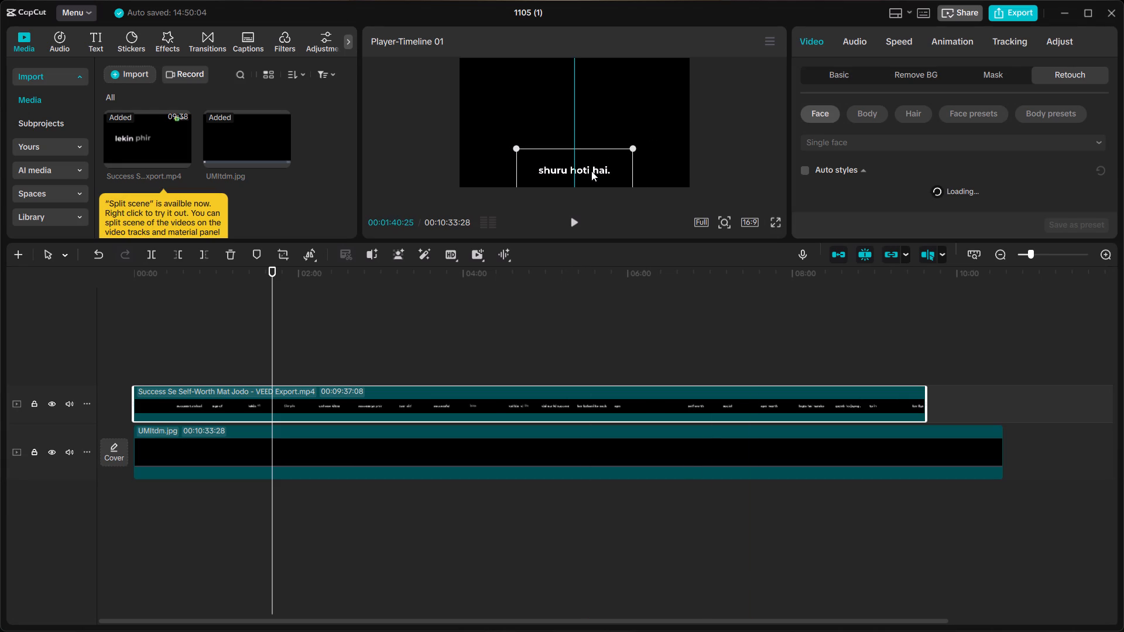
{"action": "left_click", "coordinate": [776, 222]}
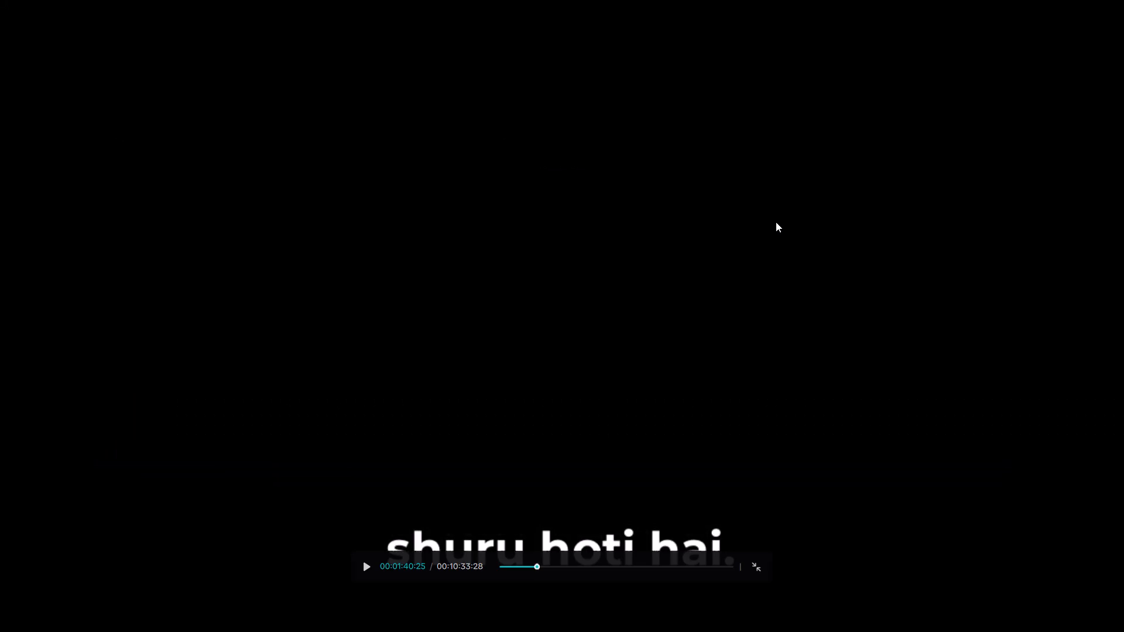
{"action": "left_click", "coordinate": [750, 570]}
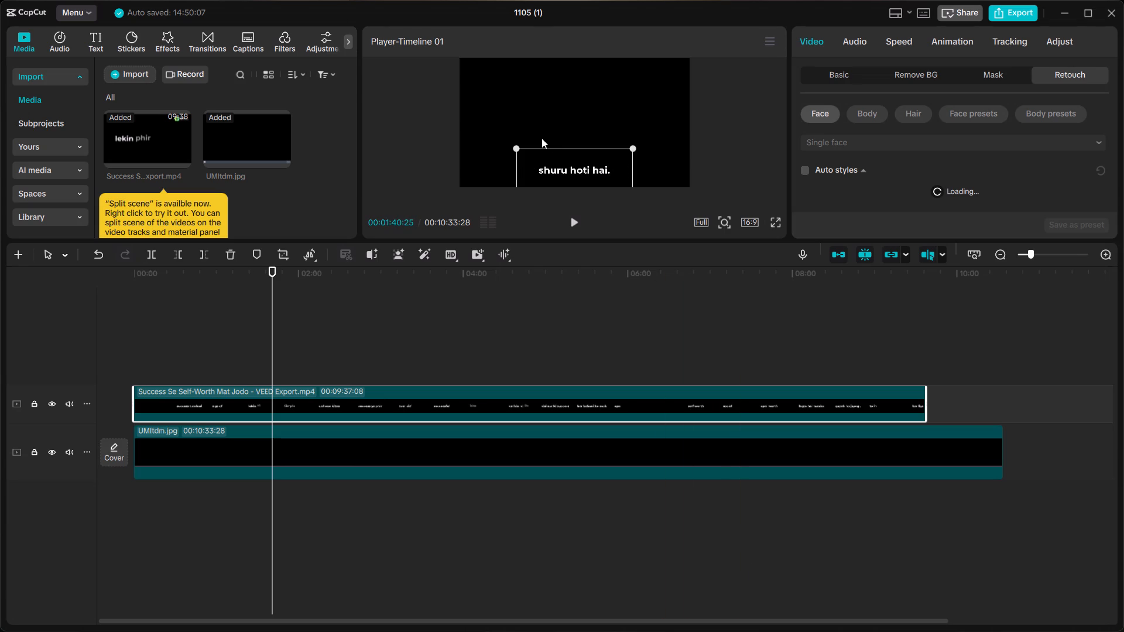
Shrink the captions clip slightly more, fine-tune its height at the bottom centre of the frame, and check it full screen.
{"action": "left_click_drag", "start_coordinate": [514, 147], "coordinate": [523, 152]}
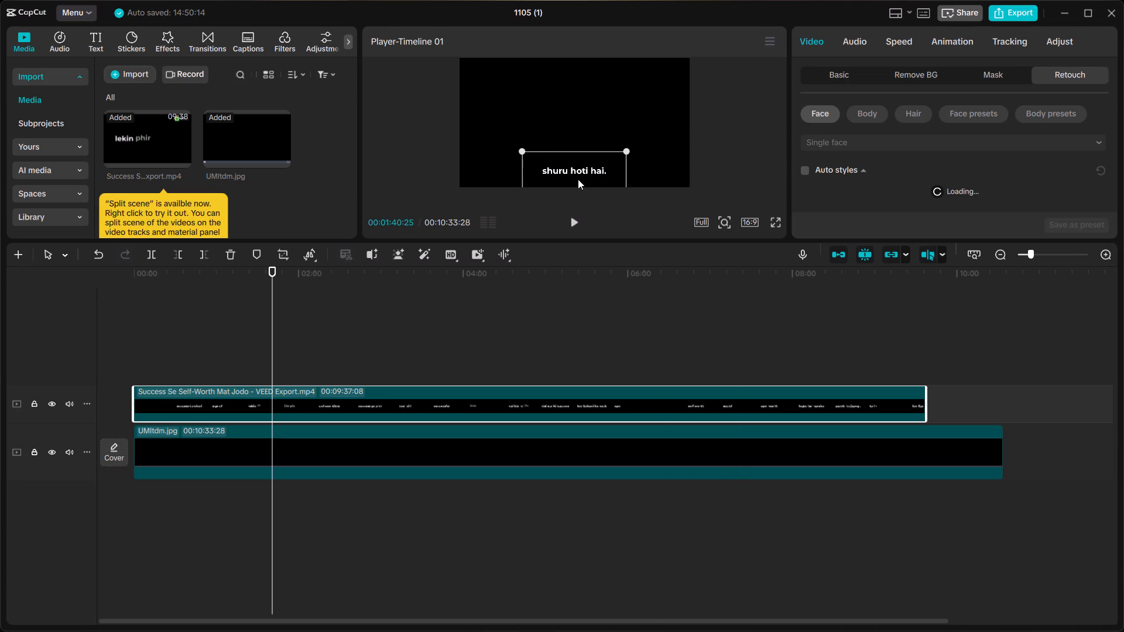
{"action": "left_click_drag", "start_coordinate": [578, 173], "coordinate": [578, 181]}
{"action": "left_click_drag", "start_coordinate": [578, 162], "coordinate": [579, 162]}
{"action": "left_click_drag", "start_coordinate": [579, 162], "coordinate": [581, 167]}
{"action": "left_click", "coordinate": [773, 222]}
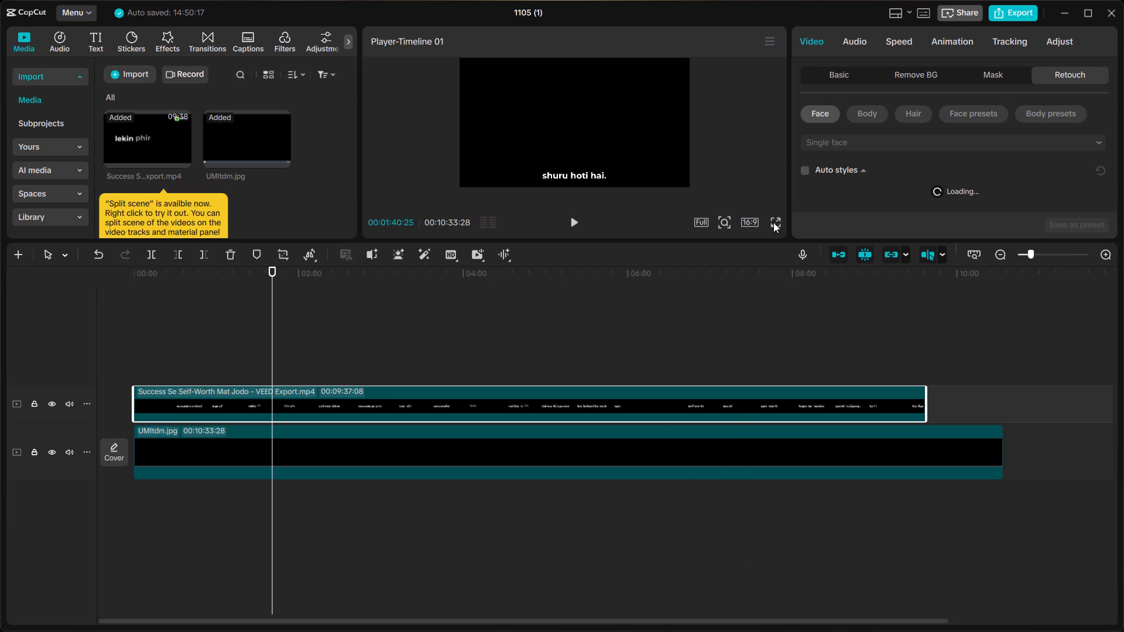
{"action": "left_click", "coordinate": [752, 567]}
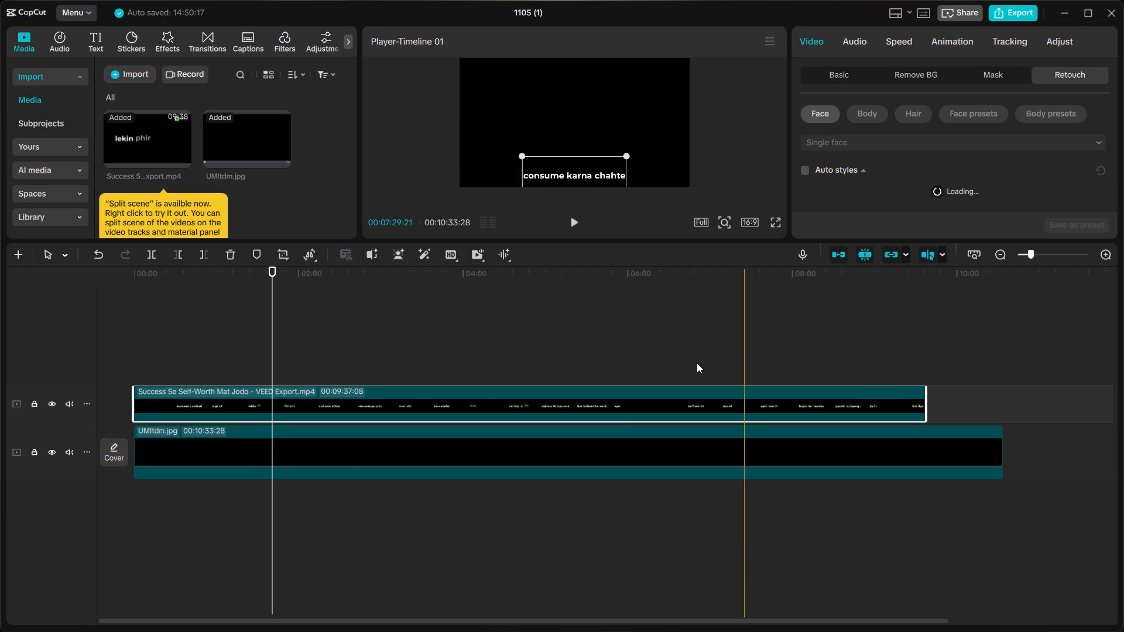
{"action": "left_click", "coordinate": [577, 169]}
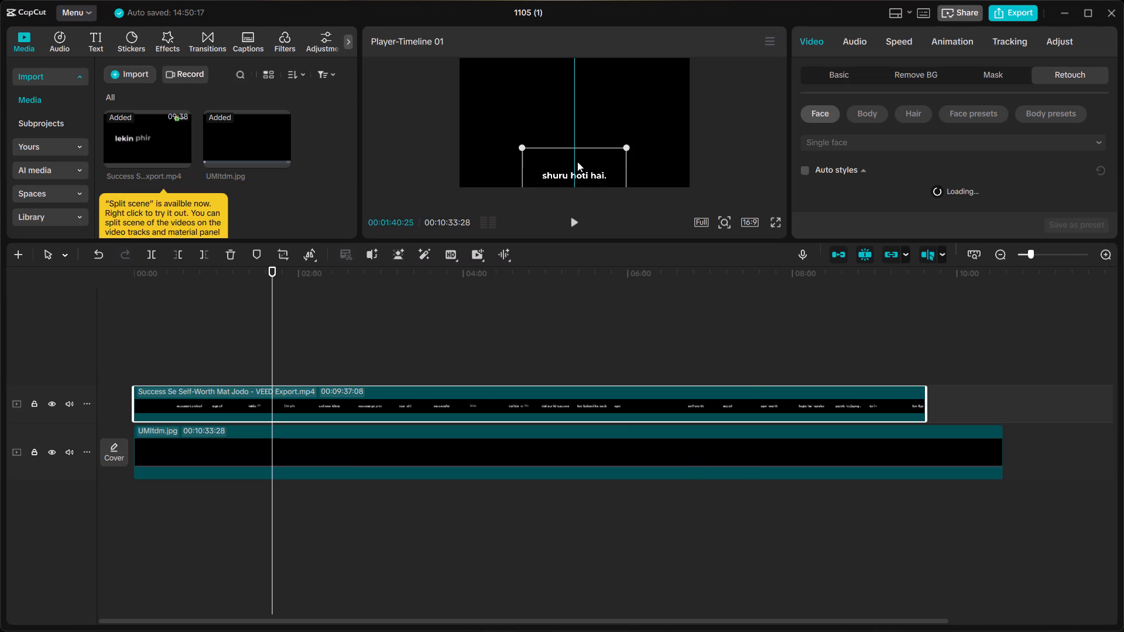
{"action": "left_click", "coordinate": [772, 224]}
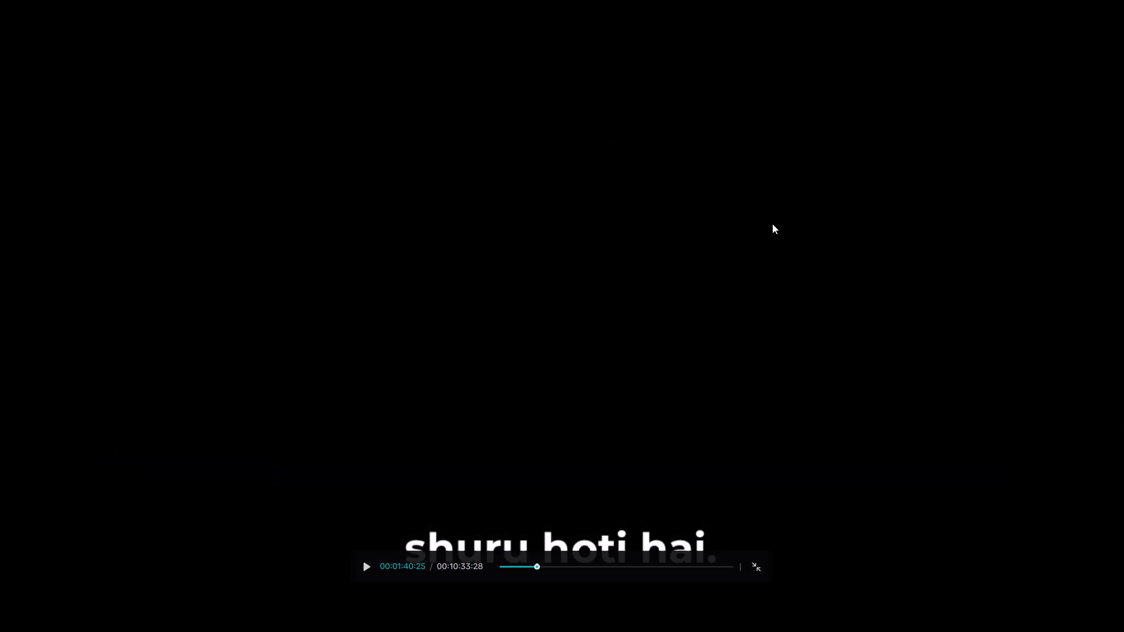
{"action": "left_click", "coordinate": [755, 573]}
Import the video "it only takes one night..for you find your way.mp4" into the project media.
{"action": "left_click", "coordinate": [131, 338]}
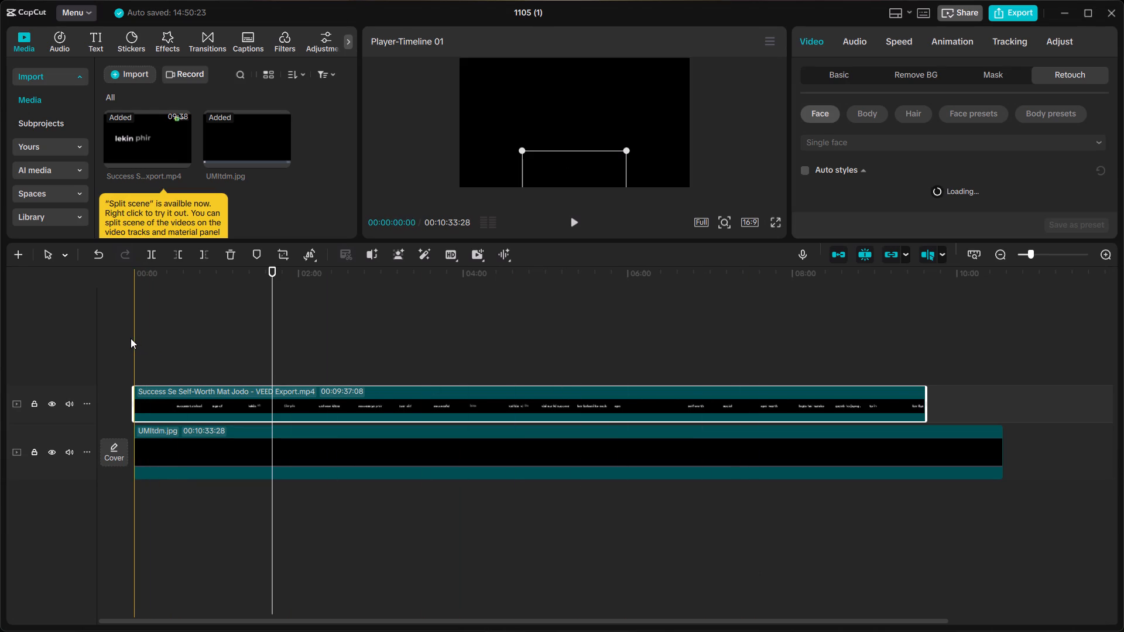
{"action": "left_click", "coordinate": [122, 326]}
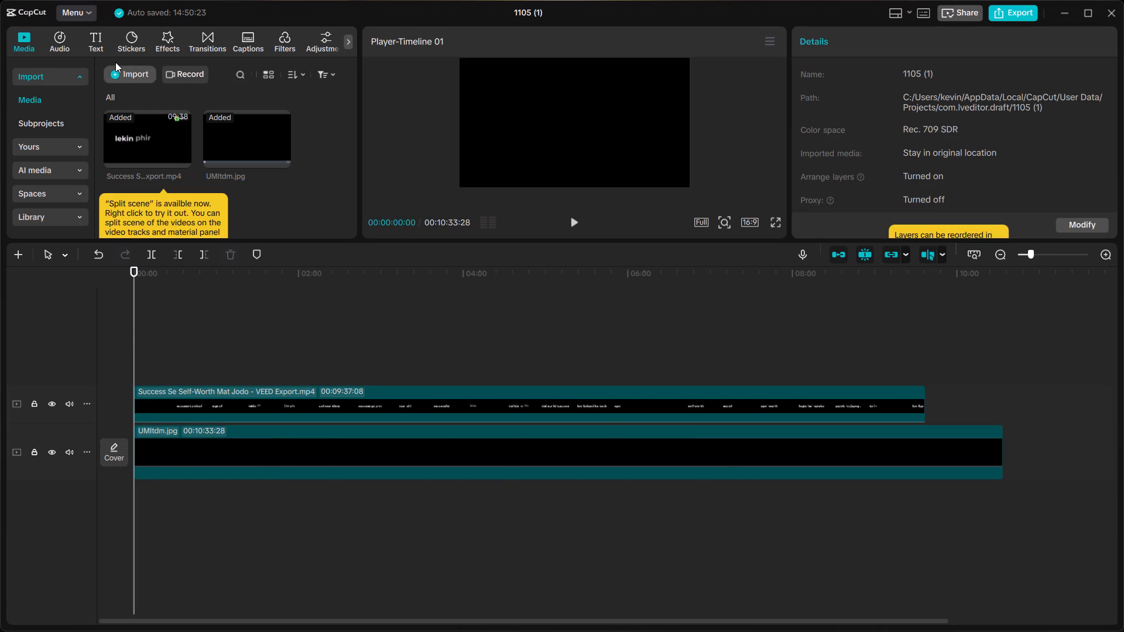
{"action": "left_click", "coordinate": [115, 62]}
{"action": "left_click", "coordinate": [117, 67]}
{"action": "scroll", "coordinate": [53, 114], "scroll_direction": "up", "scroll_amount": 9}
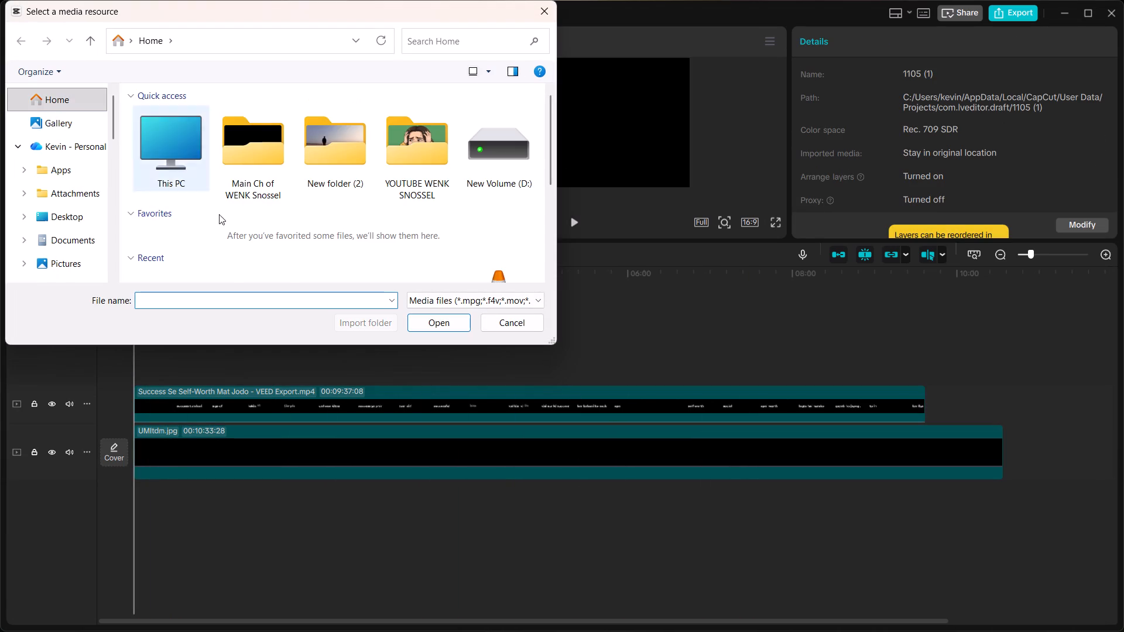
{"action": "scroll", "coordinate": [258, 232], "scroll_direction": "down", "scroll_amount": 4}
{"action": "scroll", "coordinate": [189, 176], "scroll_direction": "down", "scroll_amount": 1}
{"action": "scroll", "coordinate": [189, 176], "scroll_direction": "up", "scroll_amount": 3}
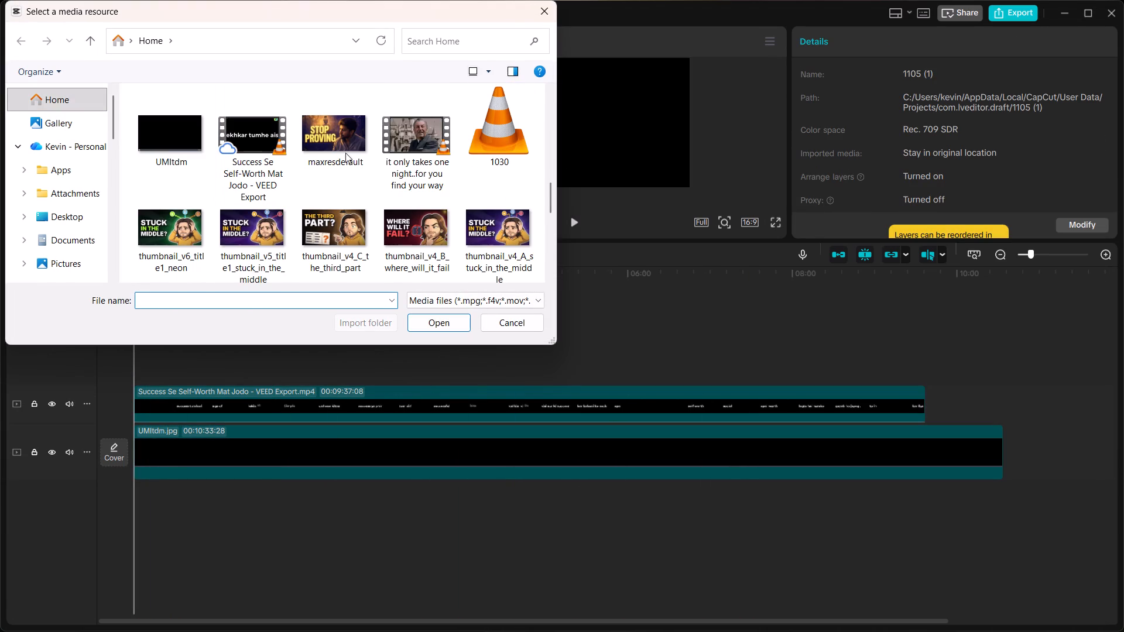
{"action": "left_click", "coordinate": [429, 162]}
{"action": "left_click", "coordinate": [448, 321]}
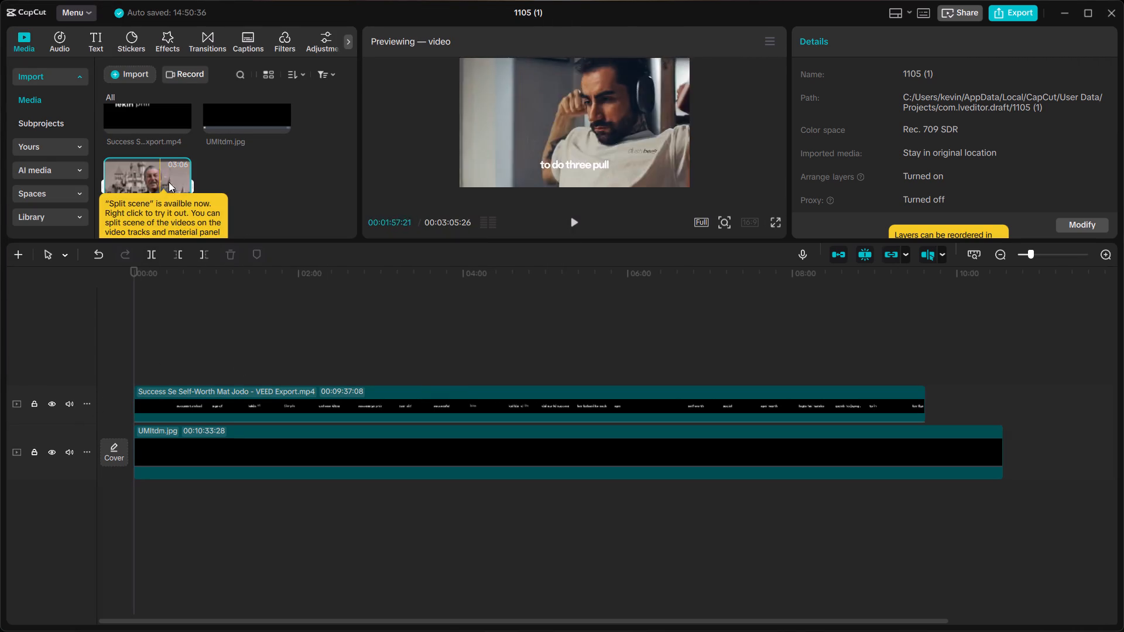
Add the imported "it only takes one night" video to the timeline on a new track above the captions clip, starting at 00:00.
{"action": "left_click", "coordinate": [233, 214]}
{"action": "left_click", "coordinate": [237, 198]}
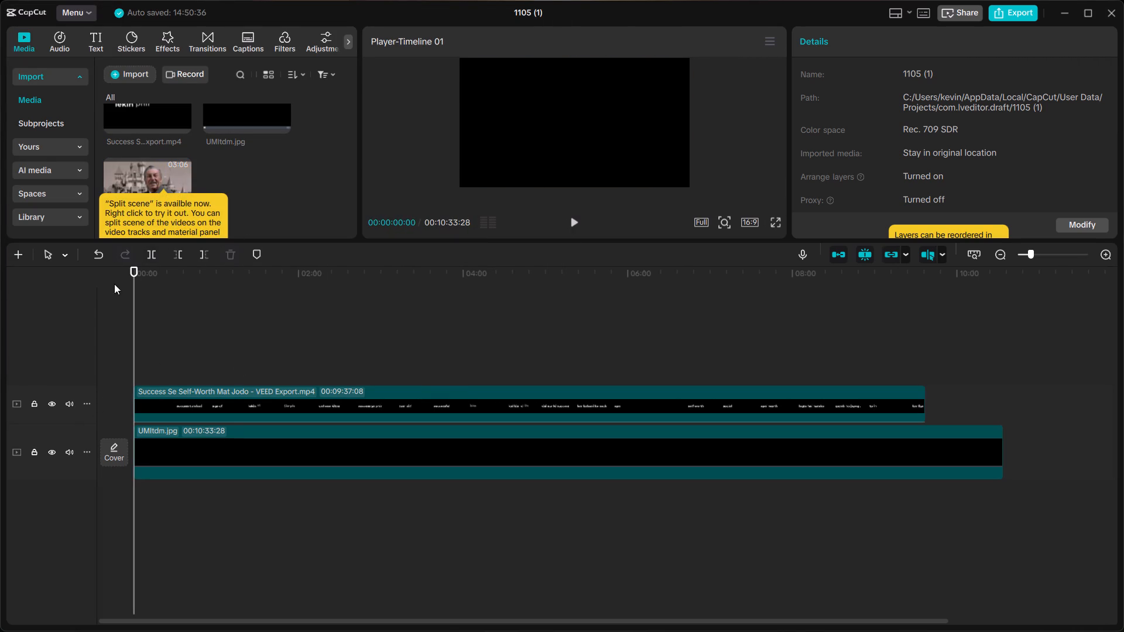
{"action": "left_click", "coordinate": [112, 303]}
{"action": "left_click", "coordinate": [165, 213]}
{"action": "left_click", "coordinate": [180, 207]}
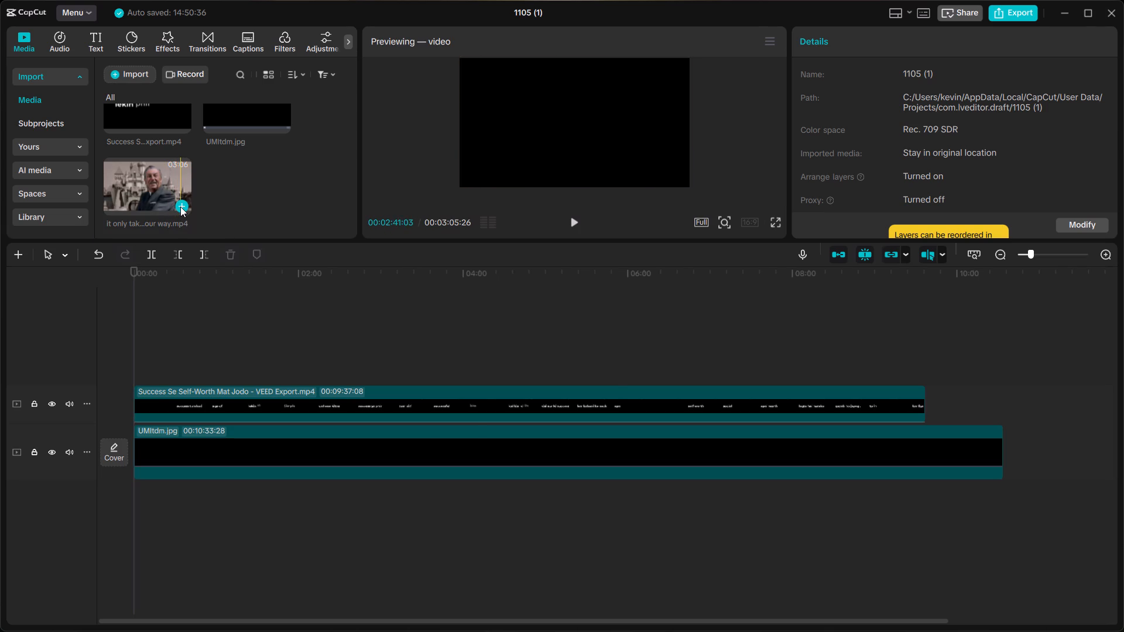
{"action": "left_click_drag", "start_coordinate": [225, 460], "coordinate": [289, 369]}
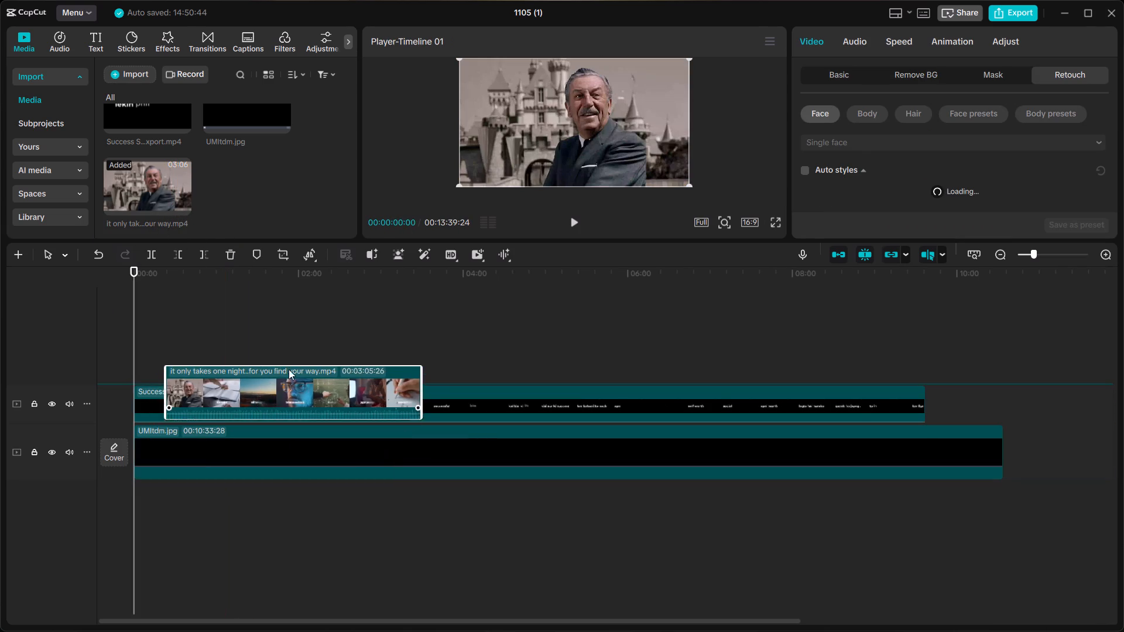
{"action": "left_click_drag", "start_coordinate": [289, 369], "coordinate": [189, 370]}
Mute the "it only takes one night" clip by lowering its volume to -∞ dB.
{"action": "left_click", "coordinate": [364, 310]}
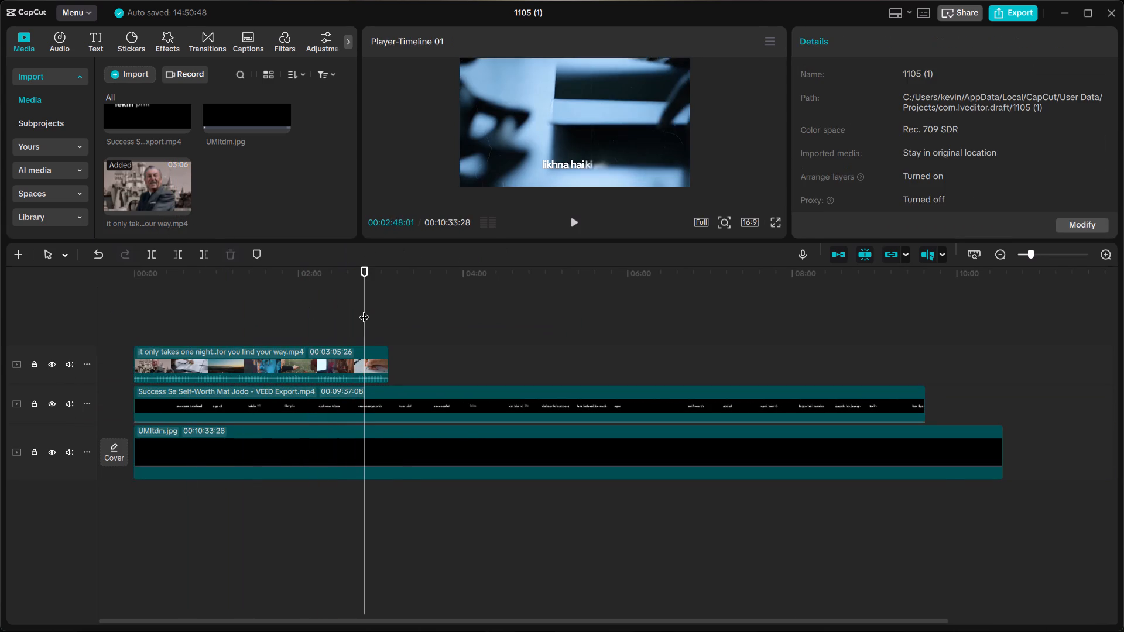
{"action": "left_click", "coordinate": [304, 367]}
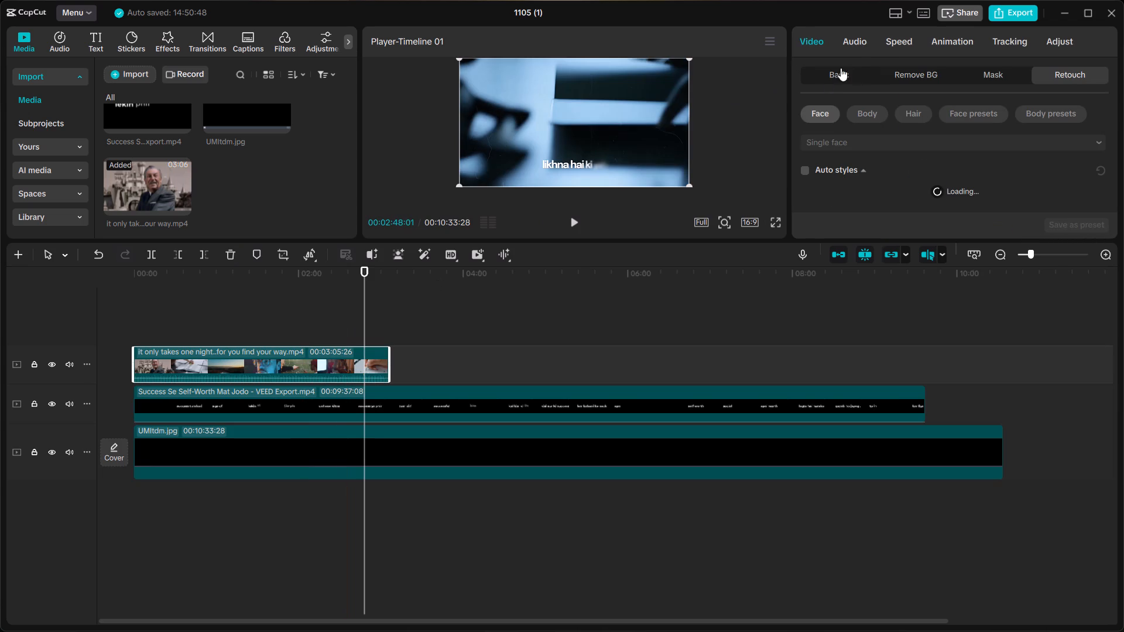
{"action": "left_click", "coordinate": [821, 45]}
{"action": "left_click", "coordinate": [845, 39]}
{"action": "left_click_drag", "start_coordinate": [960, 152], "coordinate": [775, 176]}
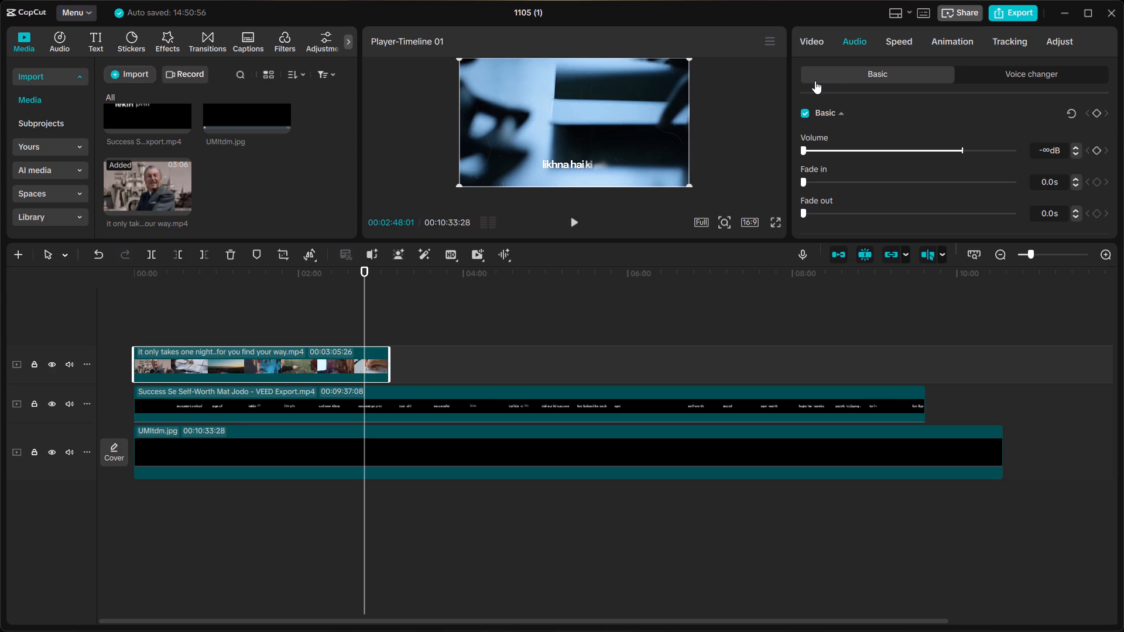
Move the captions clip to the topmost track, above the "it only takes one night" clip, starting at 00:00.
{"action": "left_click", "coordinate": [373, 400]}
{"action": "left_click_drag", "start_coordinate": [375, 400], "coordinate": [382, 320]}
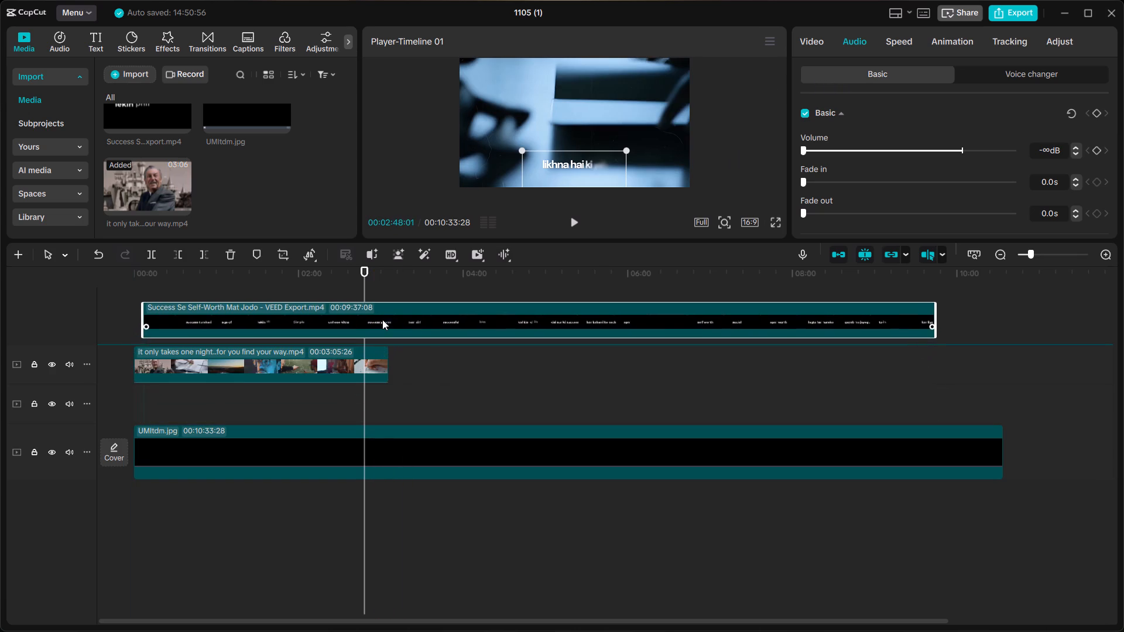
{"action": "left_click_drag", "start_coordinate": [382, 320], "coordinate": [379, 328]}
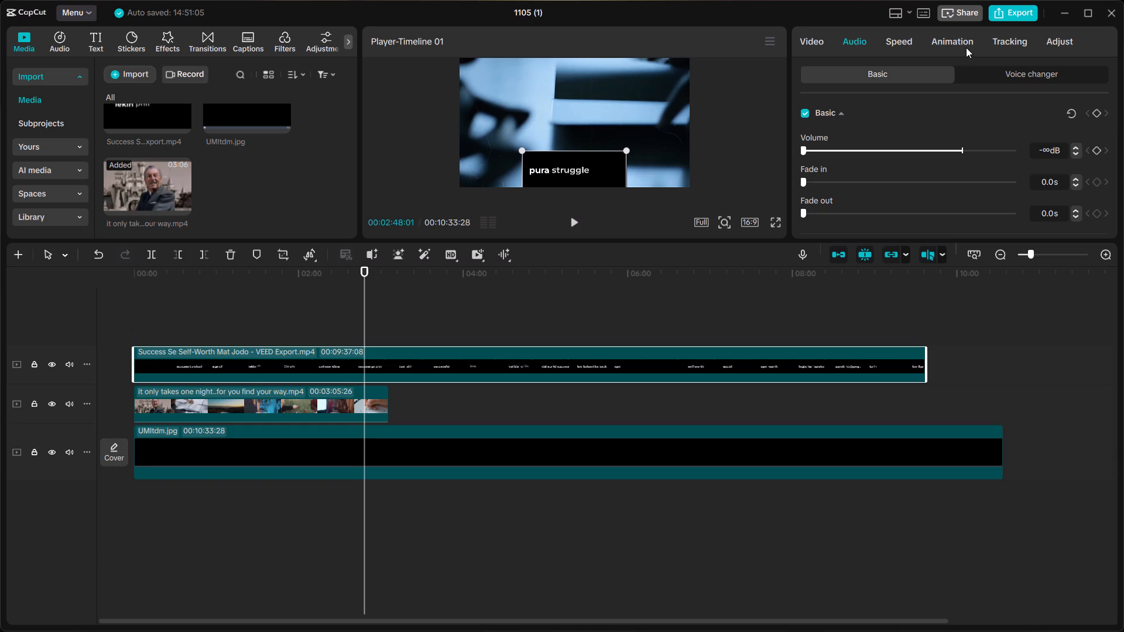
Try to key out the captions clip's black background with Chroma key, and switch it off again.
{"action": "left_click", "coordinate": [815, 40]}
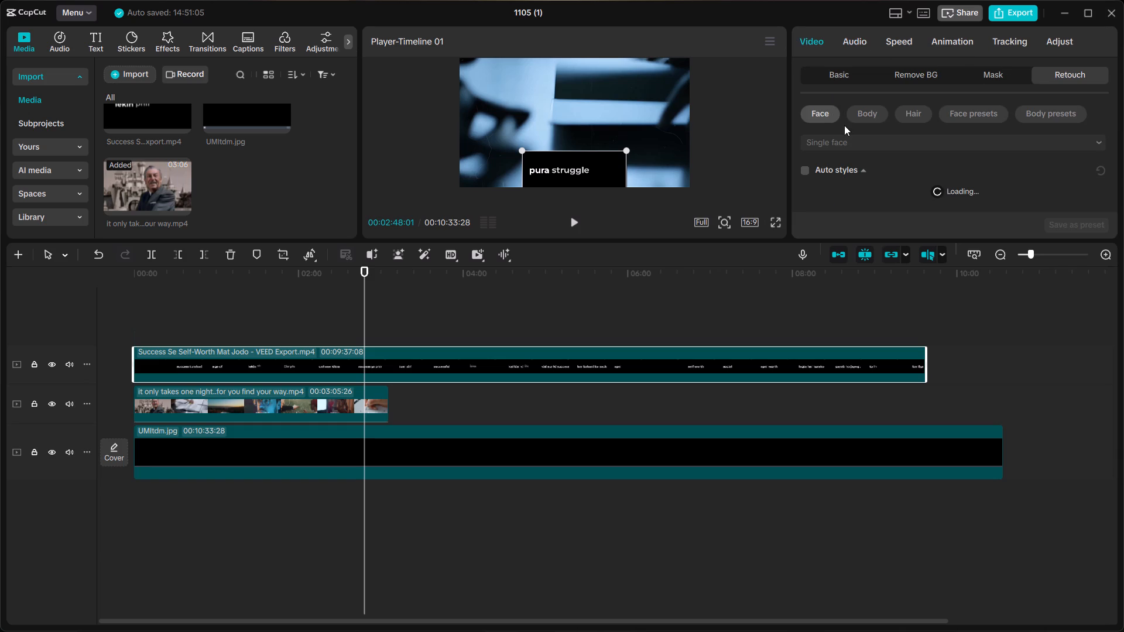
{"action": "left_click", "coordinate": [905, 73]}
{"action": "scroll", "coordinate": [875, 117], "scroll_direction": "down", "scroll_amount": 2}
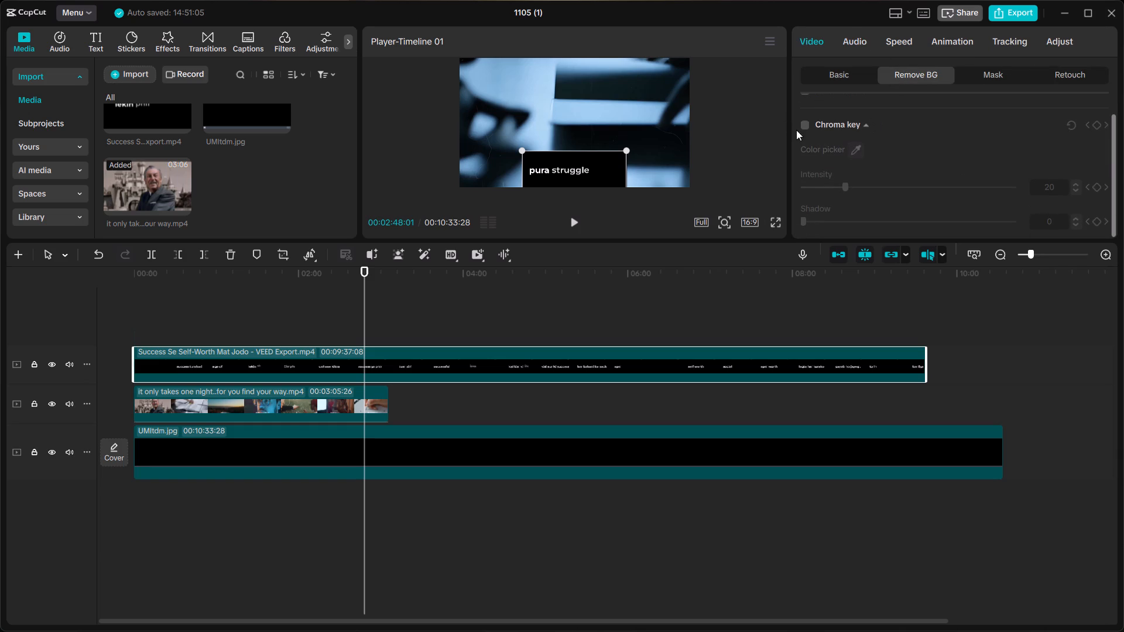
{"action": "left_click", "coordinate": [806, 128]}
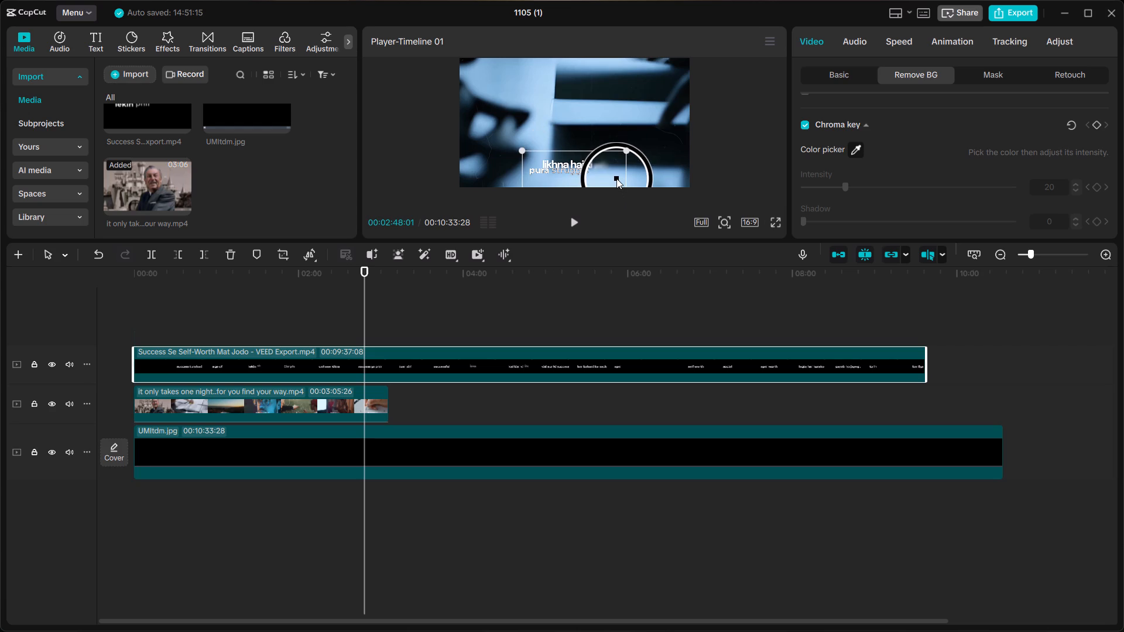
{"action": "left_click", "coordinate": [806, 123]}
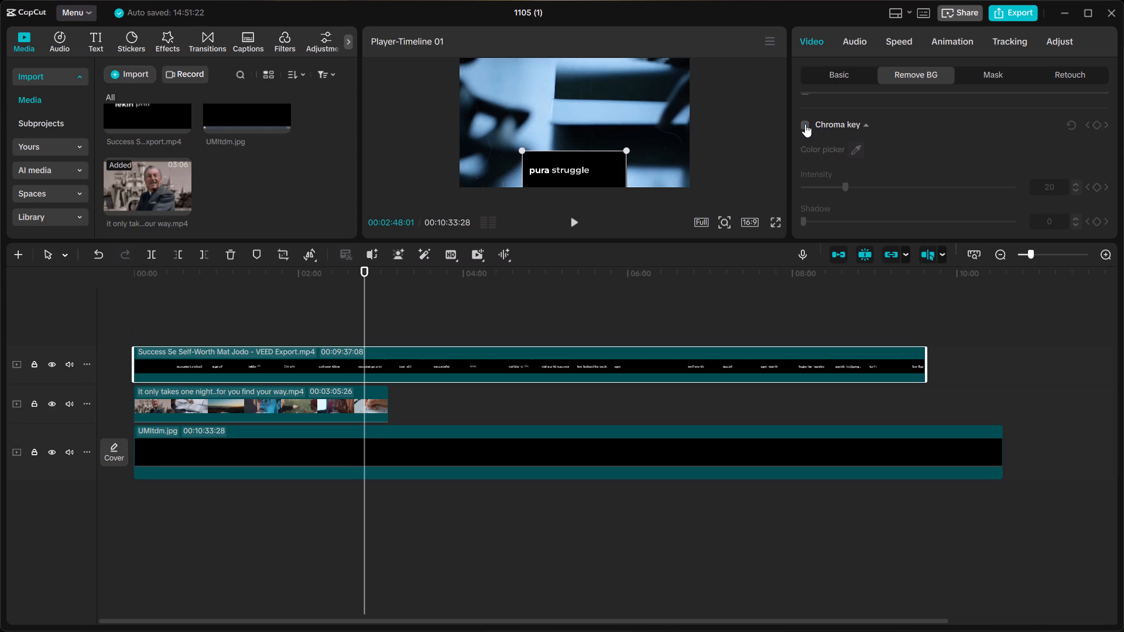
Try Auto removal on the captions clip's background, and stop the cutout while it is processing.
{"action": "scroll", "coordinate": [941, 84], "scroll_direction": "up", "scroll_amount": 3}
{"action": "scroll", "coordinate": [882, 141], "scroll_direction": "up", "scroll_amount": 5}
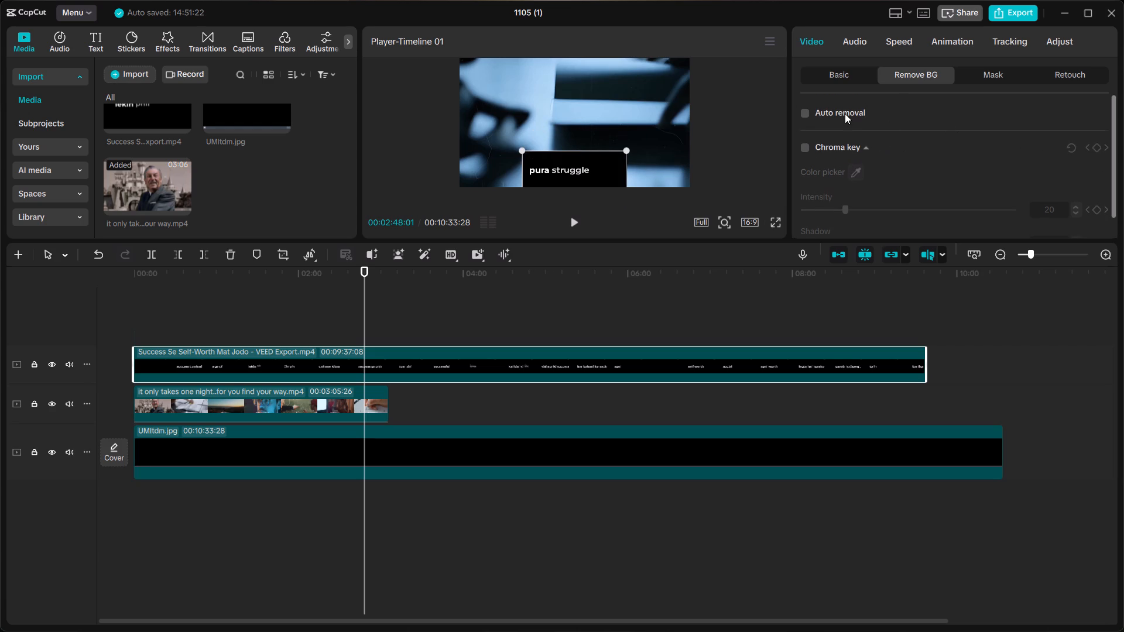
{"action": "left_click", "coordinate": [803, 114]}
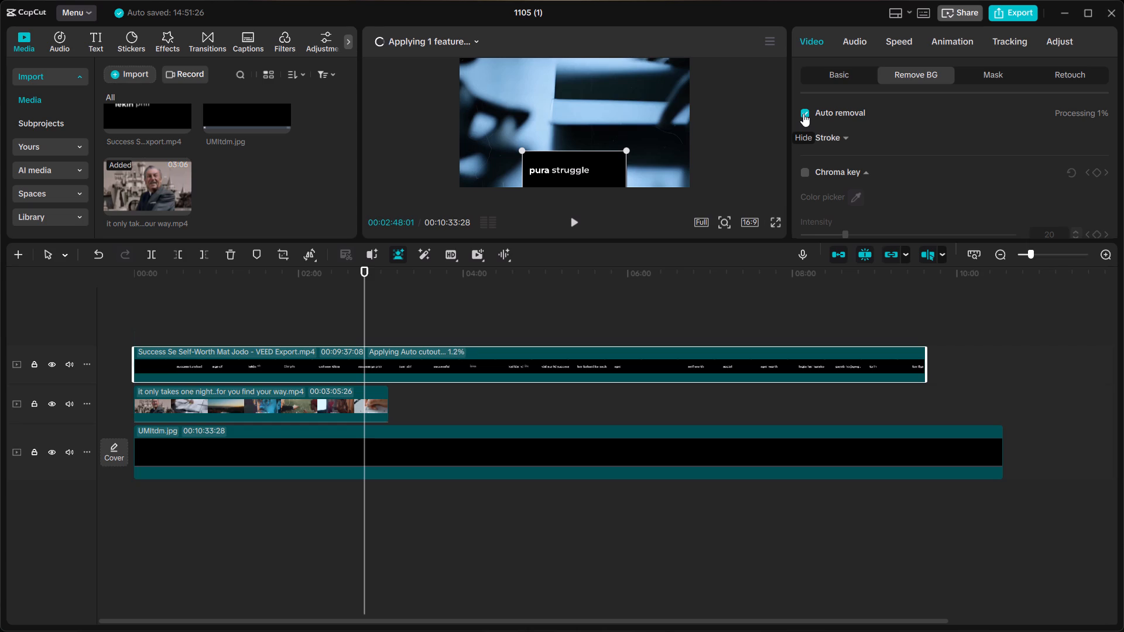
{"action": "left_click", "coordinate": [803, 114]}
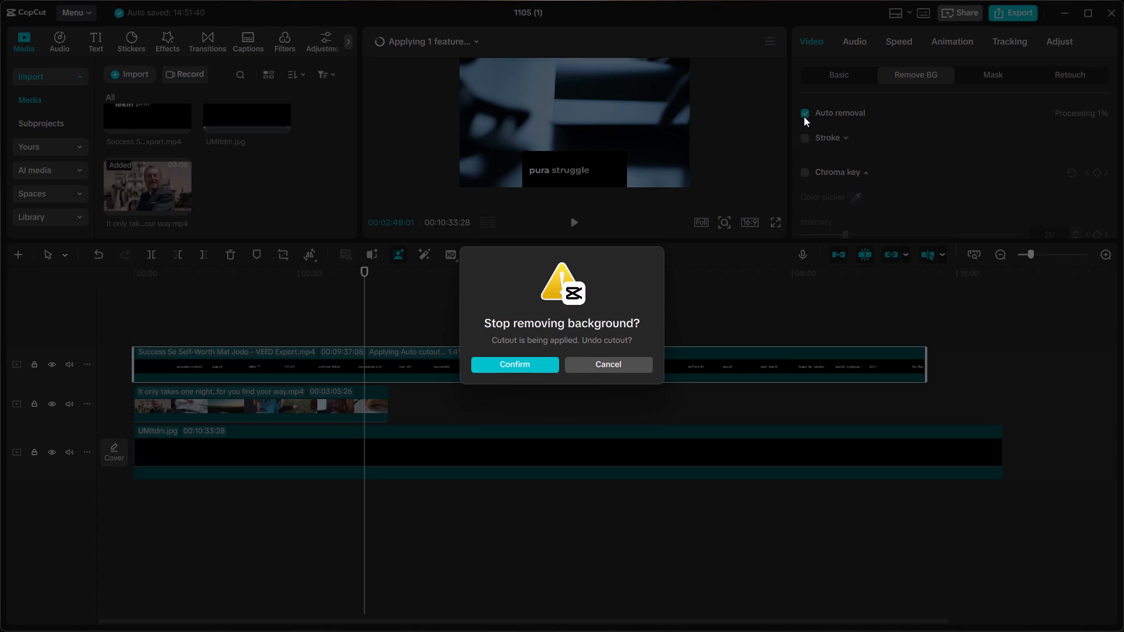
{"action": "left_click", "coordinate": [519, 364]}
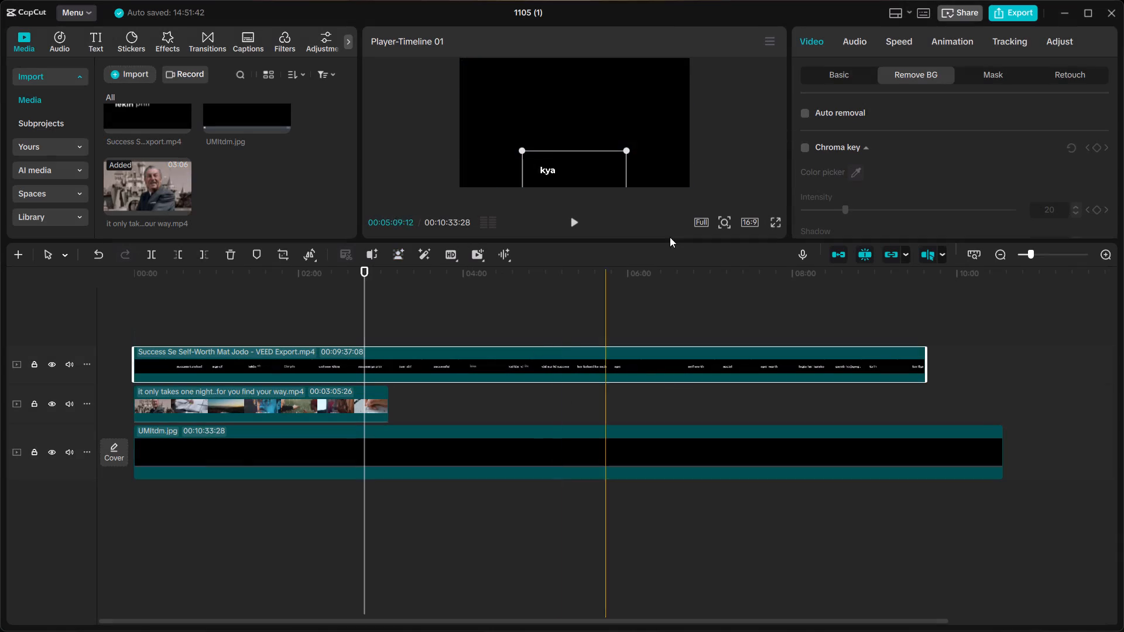
Set the captions clip's blend mode to Screen to drop its black background, and check it full screen.
{"action": "left_click", "coordinate": [817, 74]}
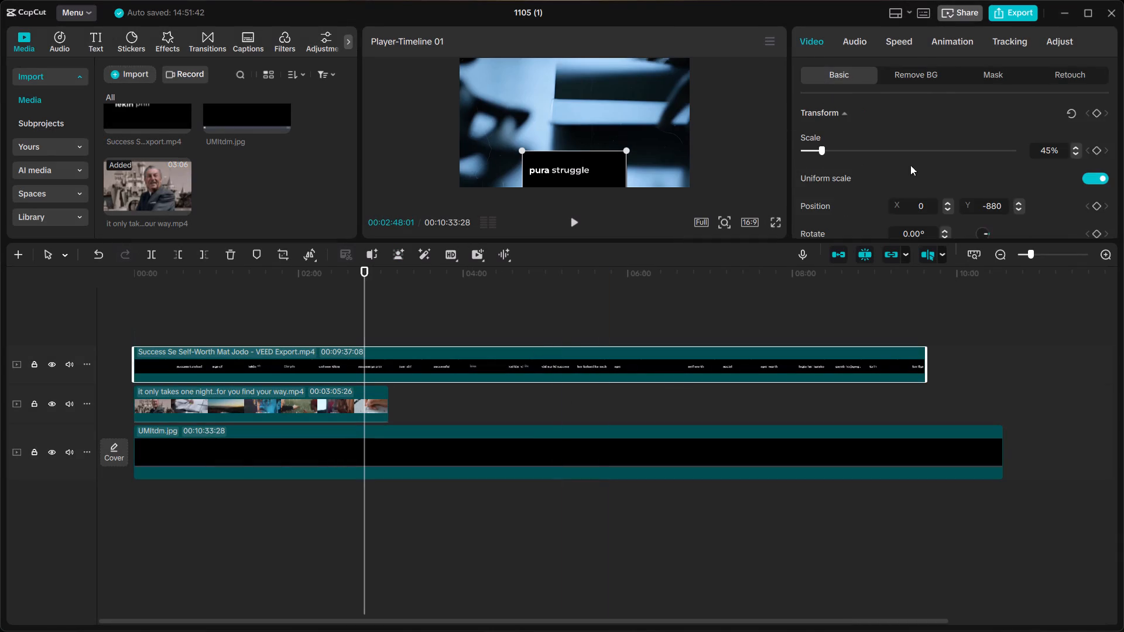
{"action": "scroll", "coordinate": [914, 173], "scroll_direction": "down", "scroll_amount": 3}
{"action": "left_click", "coordinate": [839, 158]}
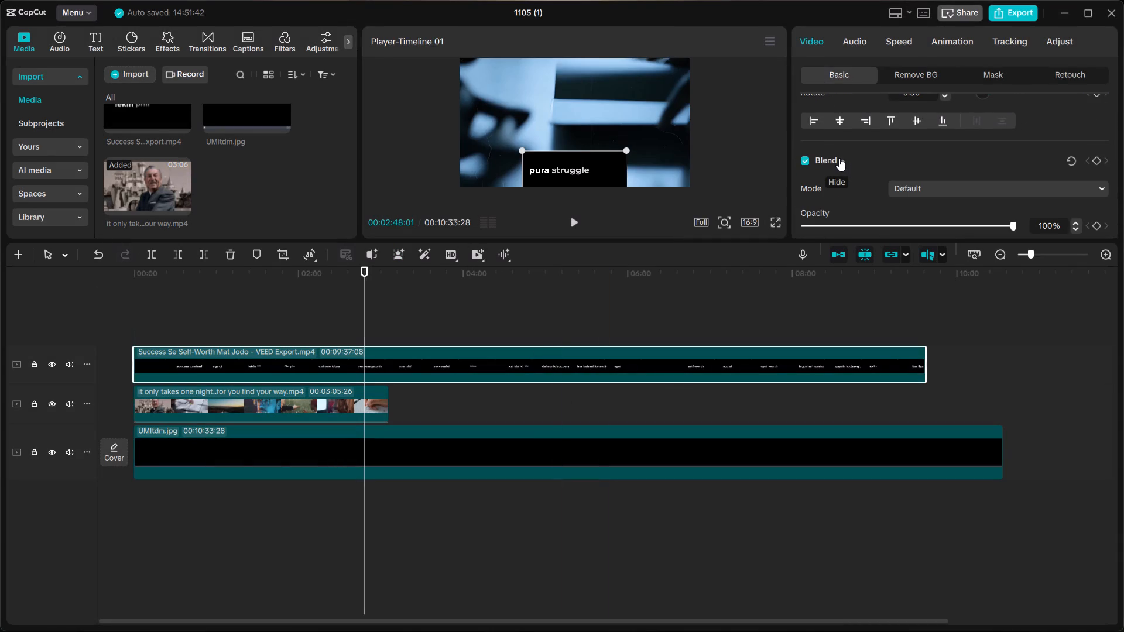
{"action": "scroll", "coordinate": [848, 170], "scroll_direction": "down", "scroll_amount": 3}
{"action": "scroll", "coordinate": [966, 104], "scroll_direction": "up", "scroll_amount": 2}
{"action": "left_click", "coordinate": [937, 137]}
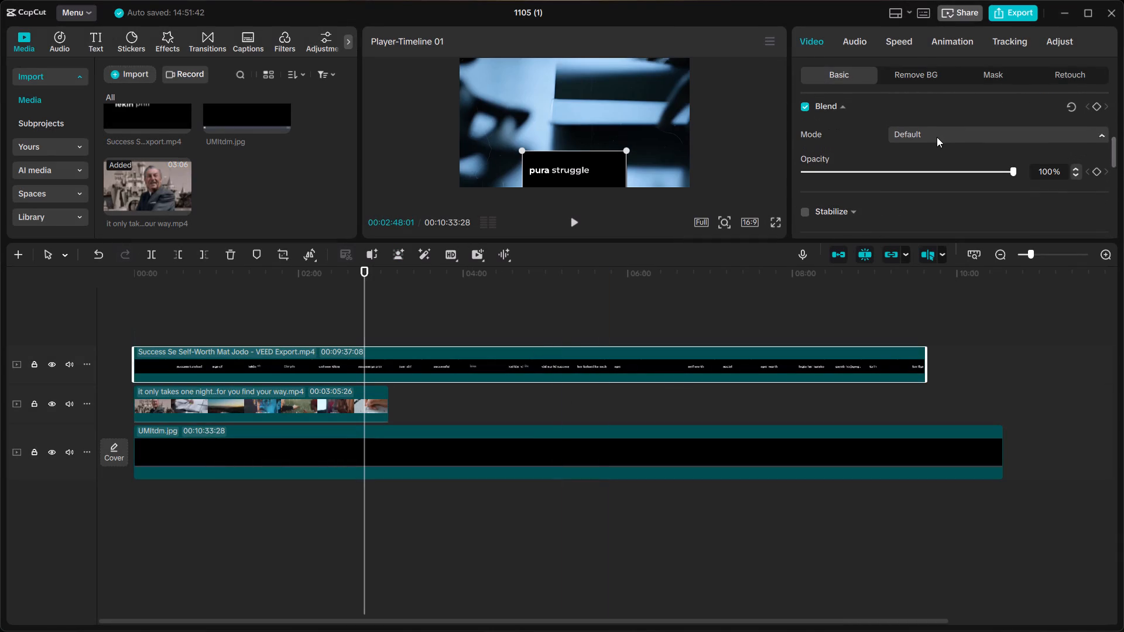
{"action": "left_click", "coordinate": [934, 212]}
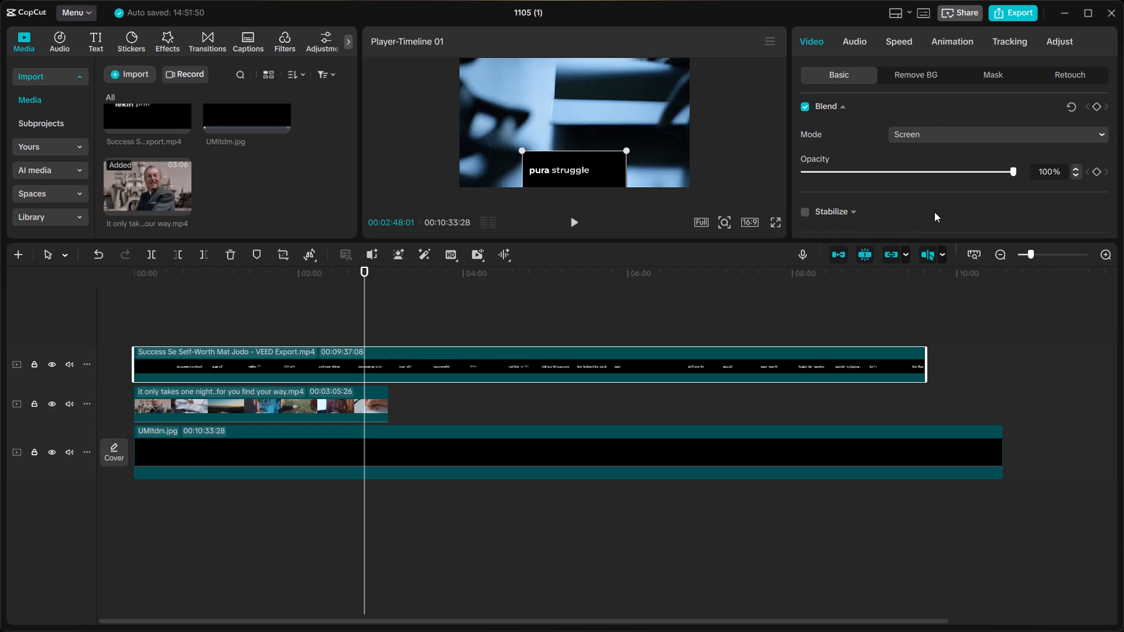
{"action": "left_click", "coordinate": [782, 219]}
{"action": "left_click", "coordinate": [773, 226]}
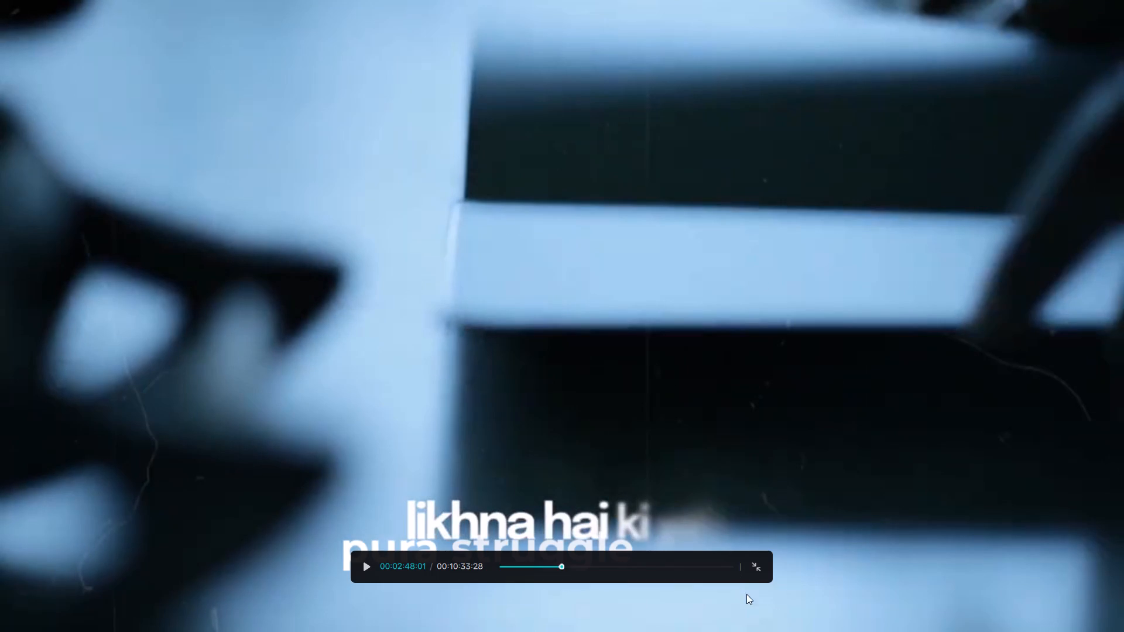
{"action": "left_click", "coordinate": [758, 569]}
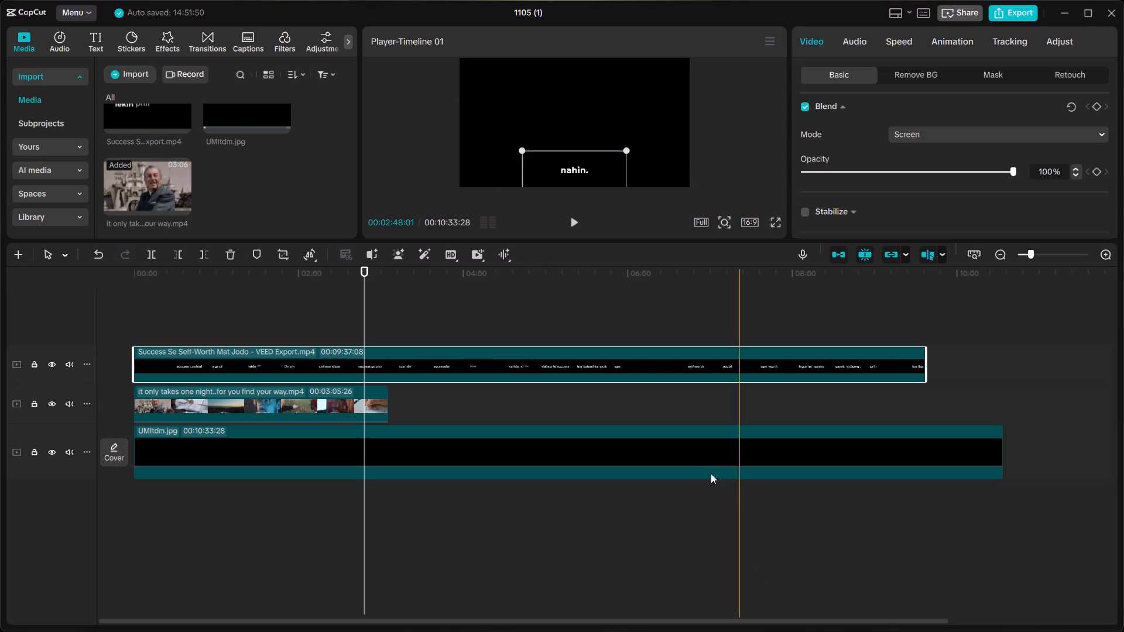
With the preview enlarged, move the captions clip up to Y position -801, keeping it horizontally centred at X 0.
{"action": "left_click", "coordinate": [349, 318]}
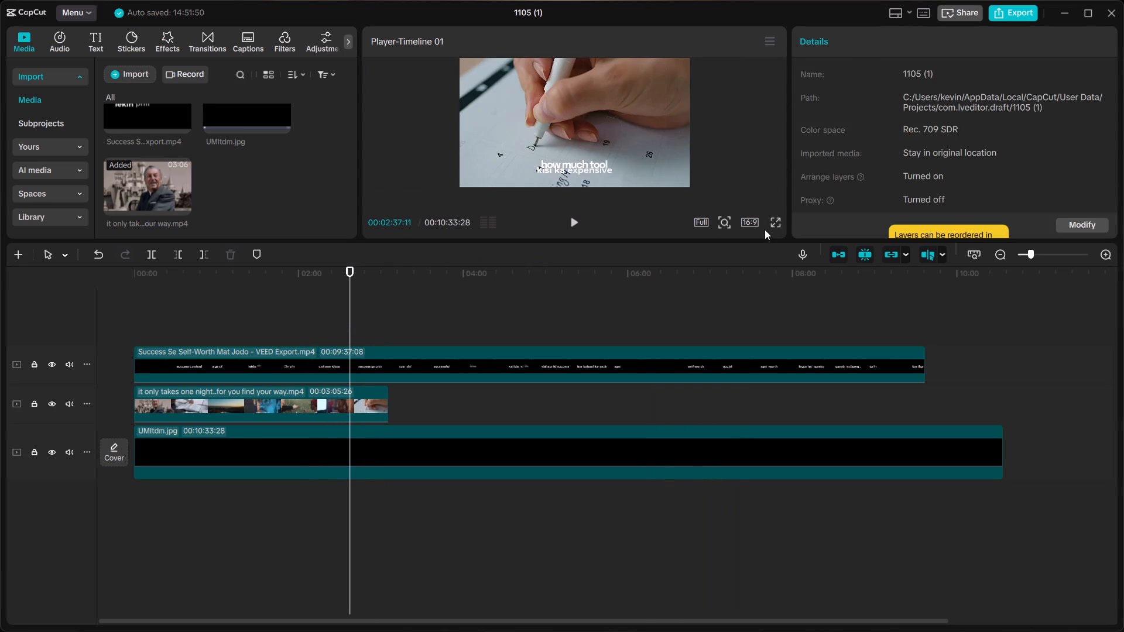
{"action": "left_click_drag", "start_coordinate": [561, 242], "coordinate": [533, 350]}
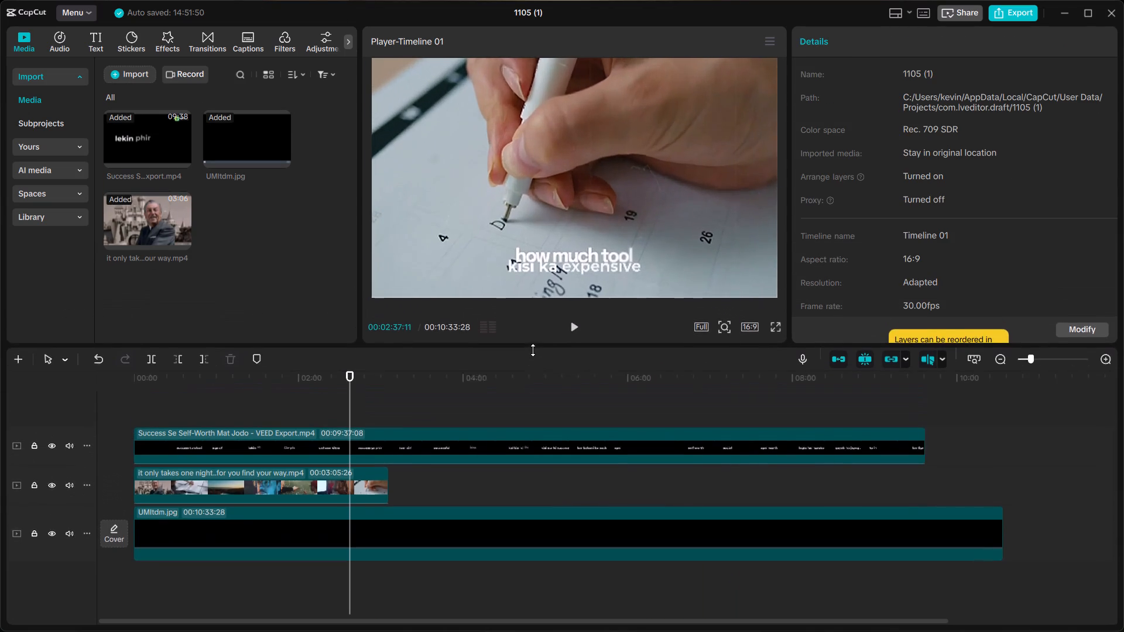
{"action": "left_click_drag", "start_coordinate": [533, 350], "coordinate": [531, 361]}
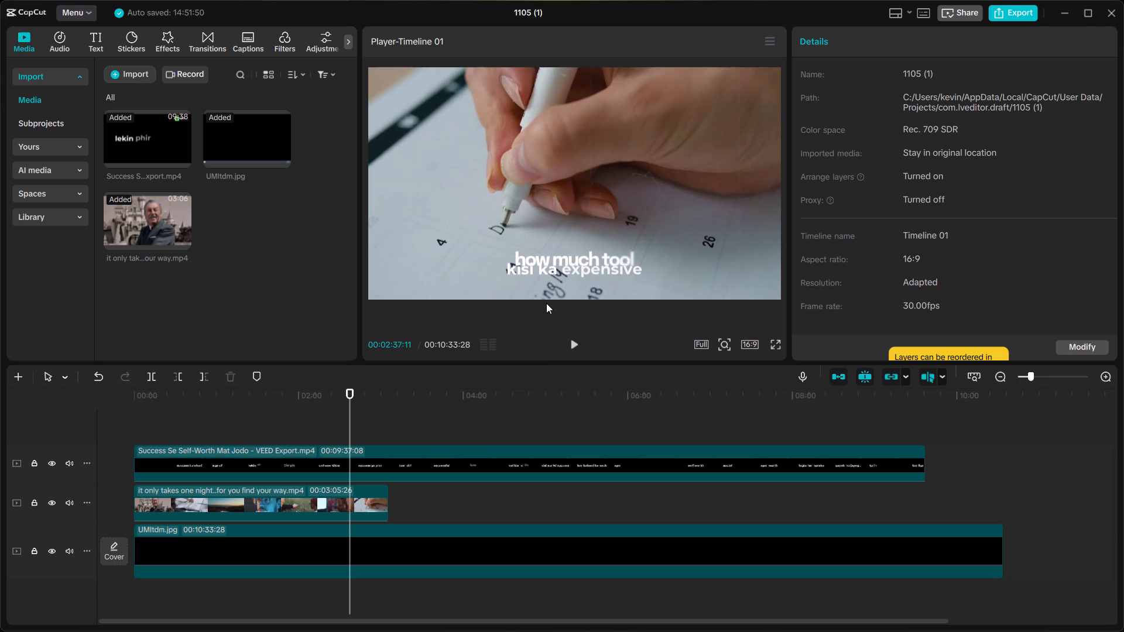
{"action": "left_click", "coordinate": [570, 258]}
{"action": "left_click_drag", "start_coordinate": [570, 258], "coordinate": [570, 269]}
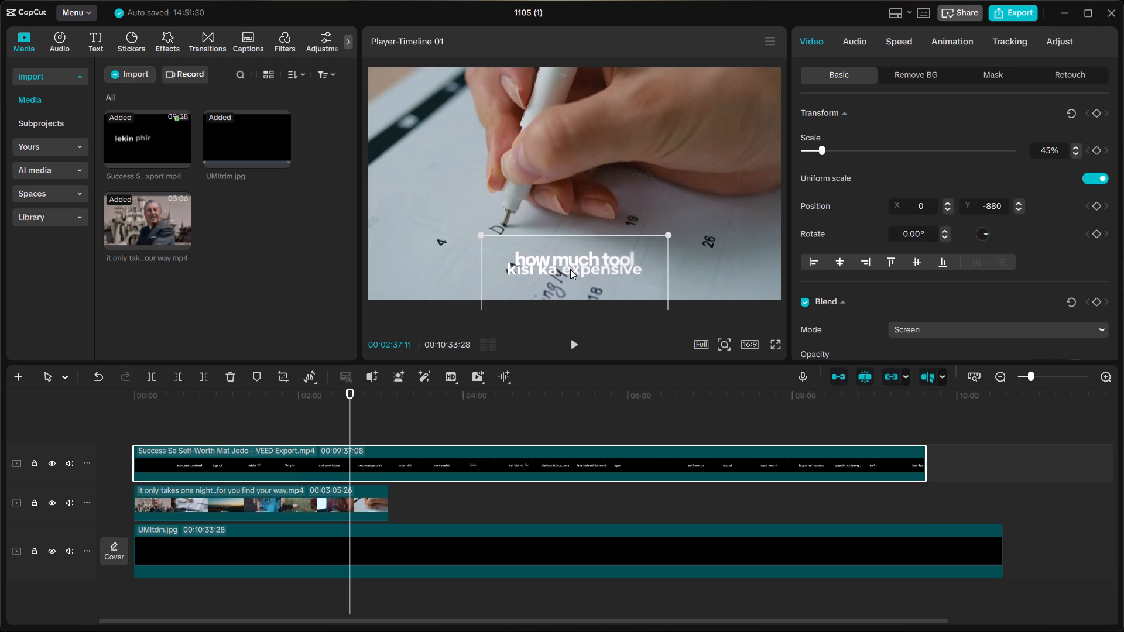
{"action": "left_click_drag", "start_coordinate": [570, 269], "coordinate": [568, 250]}
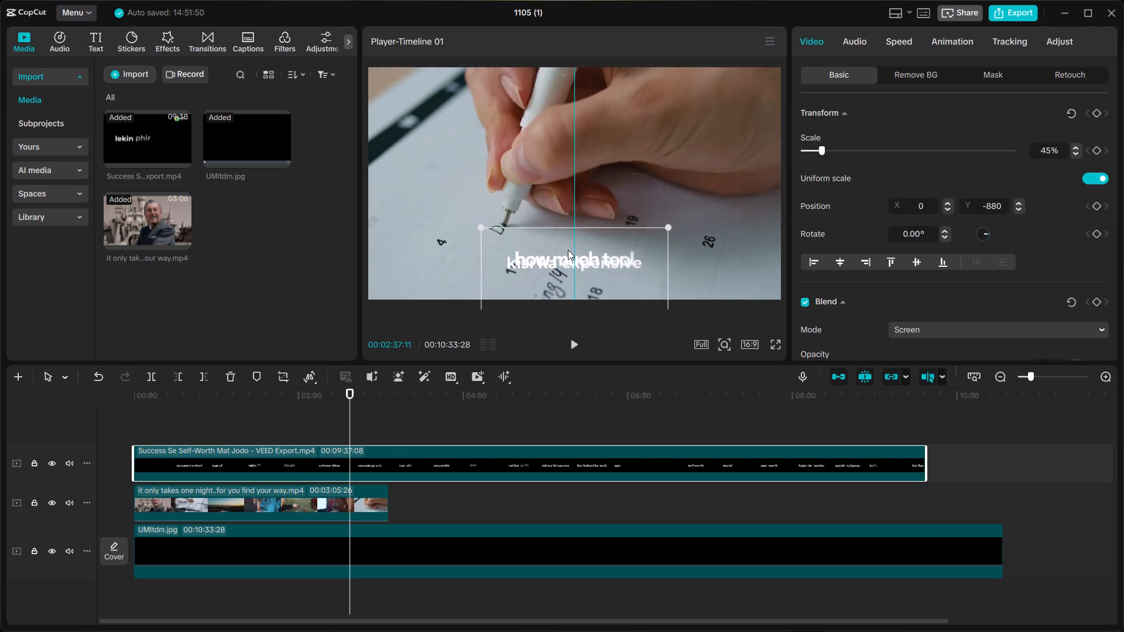
{"action": "left_click_drag", "start_coordinate": [568, 250], "coordinate": [568, 250]}
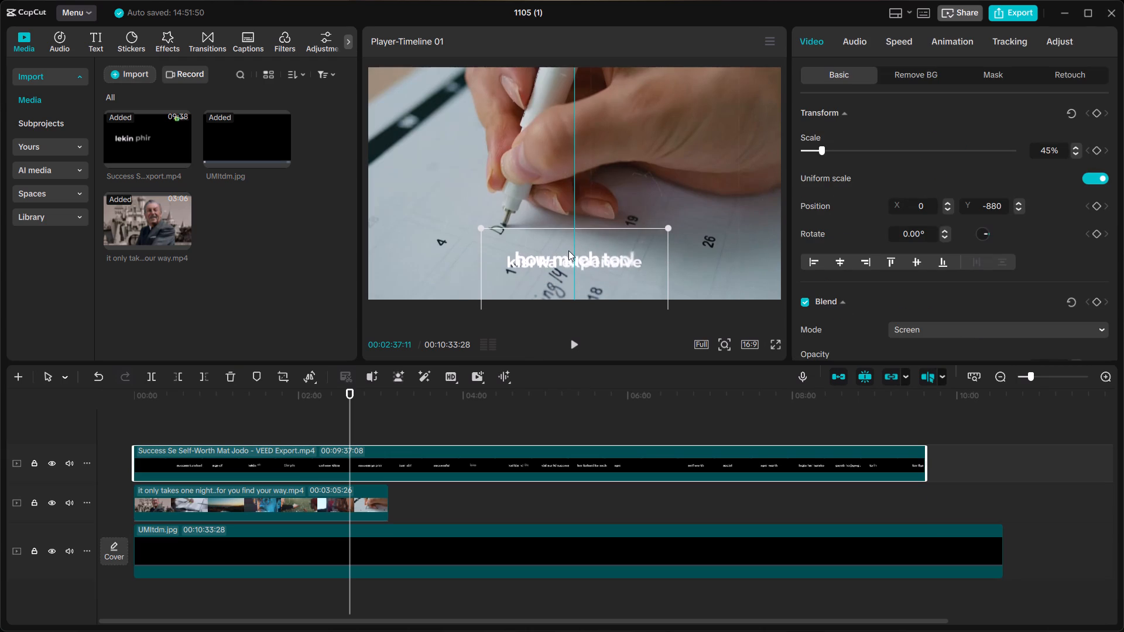
{"action": "left_click_drag", "start_coordinate": [568, 250], "coordinate": [567, 249]}
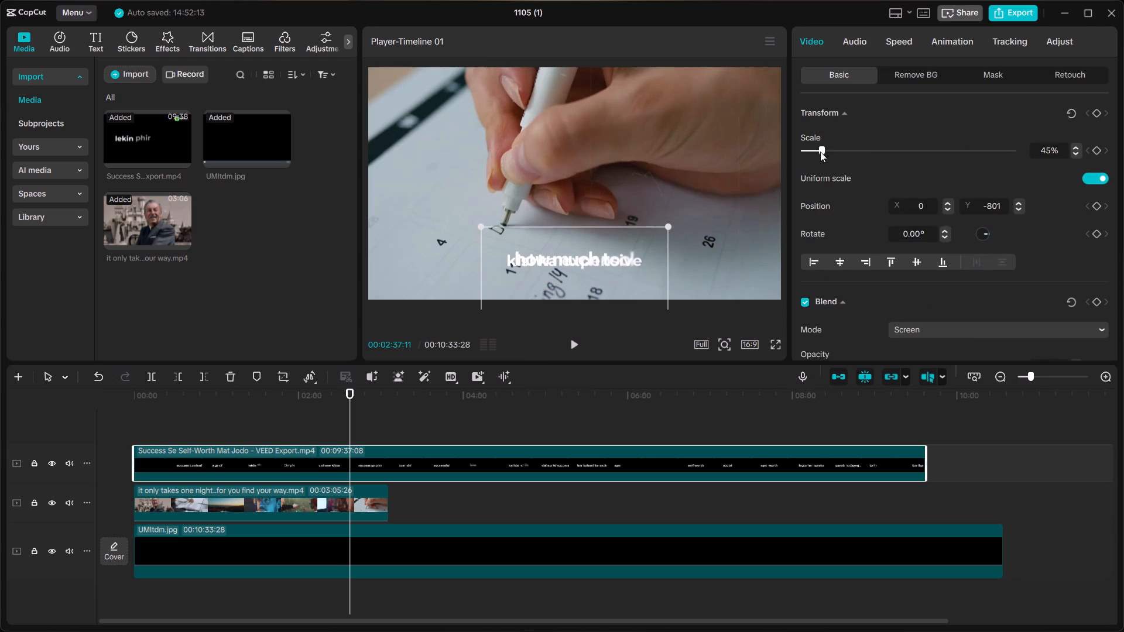
Scale the captions clip to 48% and set its Y position to -795, keeping X at 0.
{"action": "left_click_drag", "start_coordinate": [820, 150], "coordinate": [819, 154]}
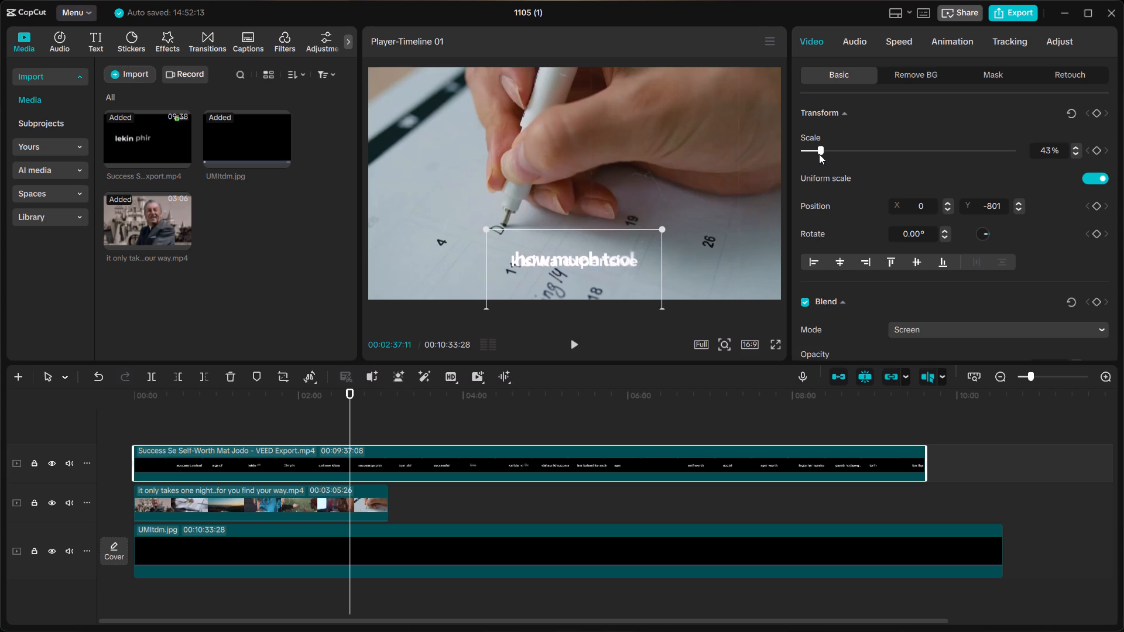
{"action": "left_click_drag", "start_coordinate": [819, 154], "coordinate": [821, 155]}
{"action": "left_click", "coordinate": [626, 280]}
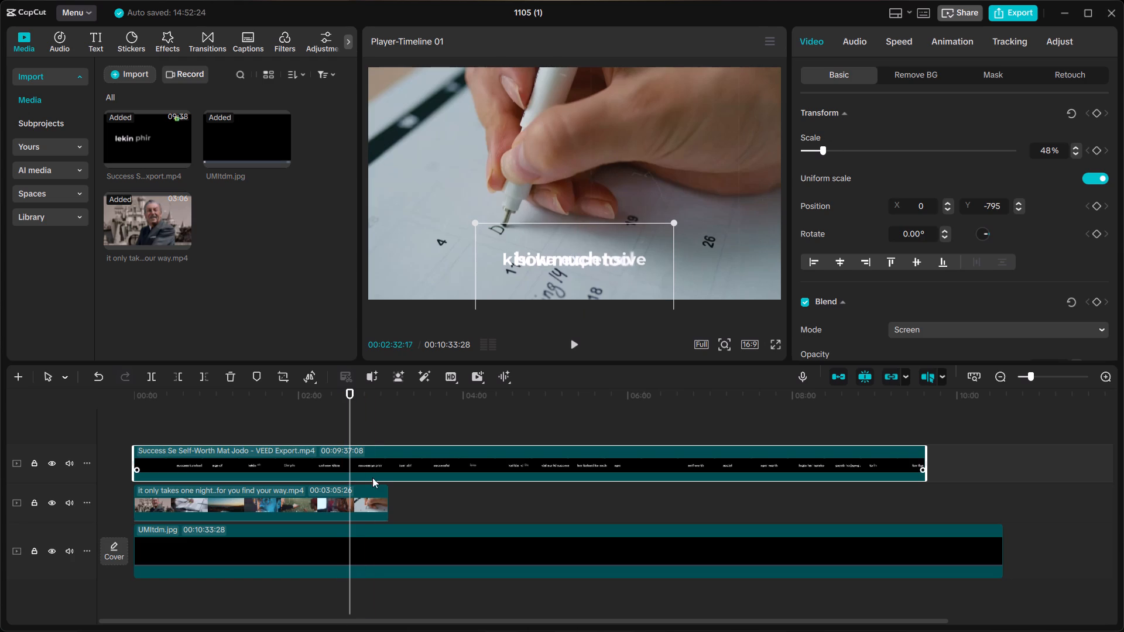
Delete the reference video clip "it only takes one night..for you find your way" from the timeline.
{"action": "left_click", "coordinate": [365, 500]}
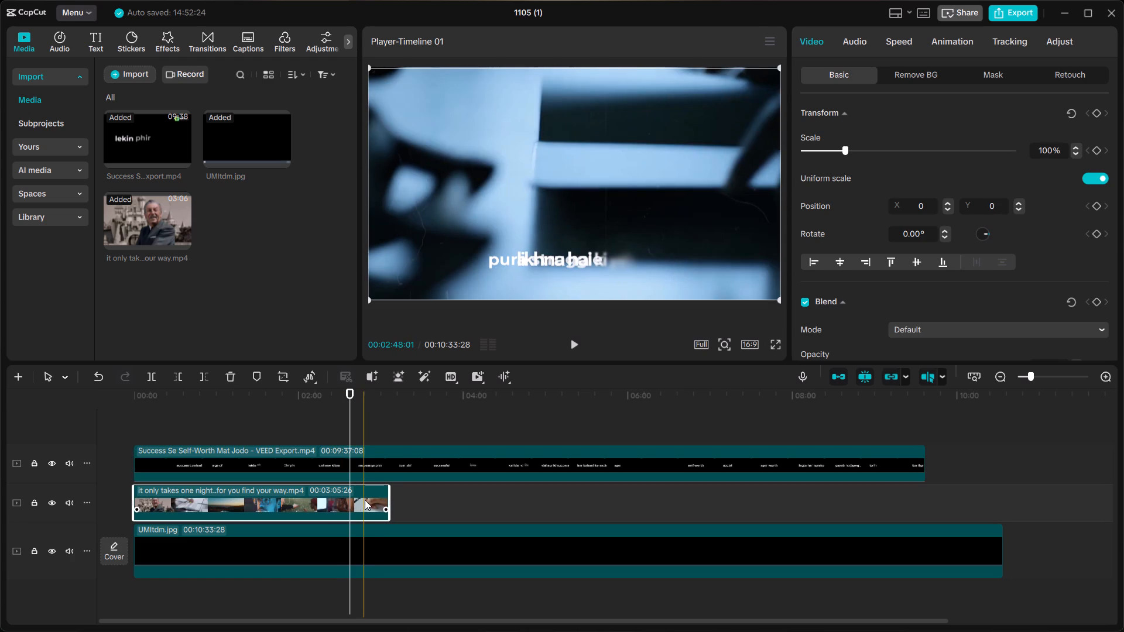
{"action": "key", "text": "BackSpace"}
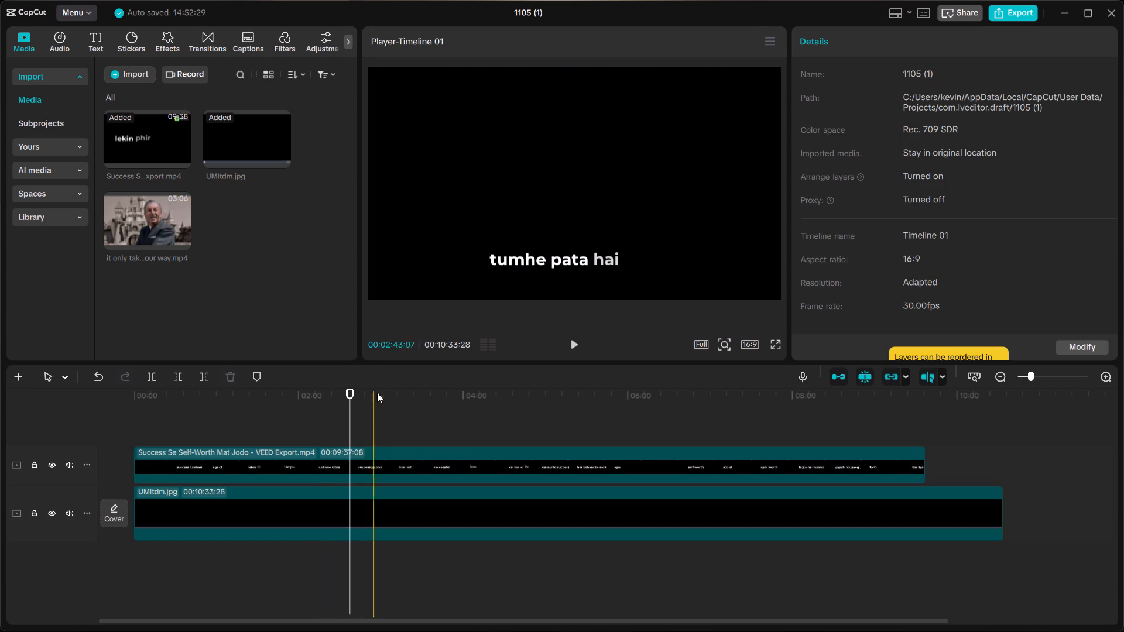
Play the captions over the black background from the timeline start, and return the playhead to 00:00:00:00.
{"action": "left_click_drag", "start_coordinate": [351, 391], "coordinate": [108, 390]}
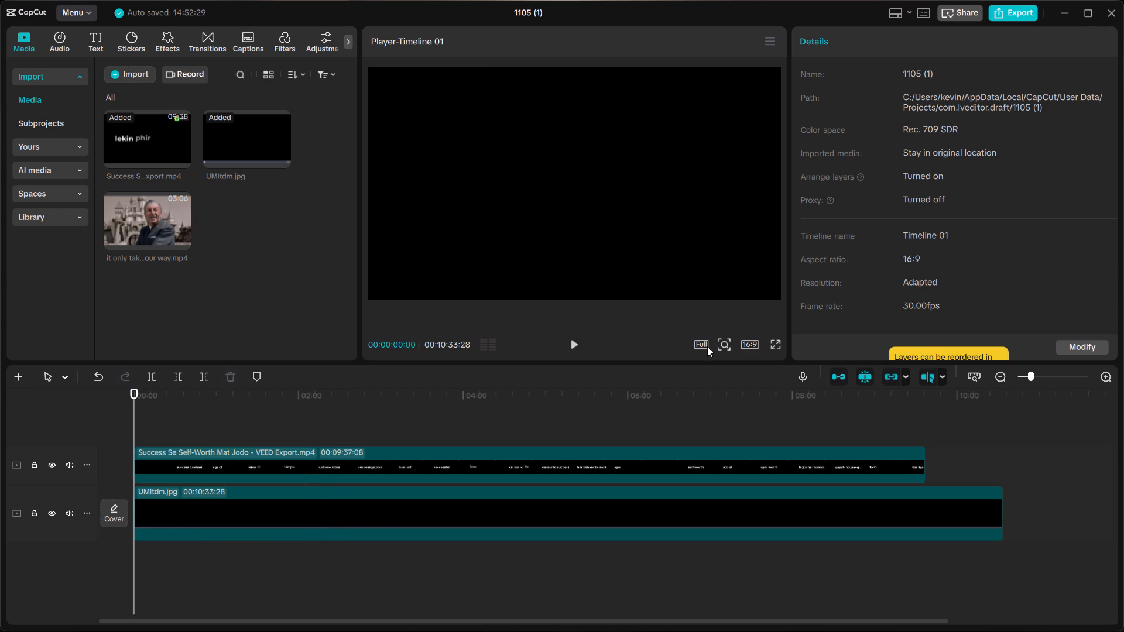
{"action": "left_click", "coordinate": [780, 350]}
{"action": "left_click", "coordinate": [781, 338]}
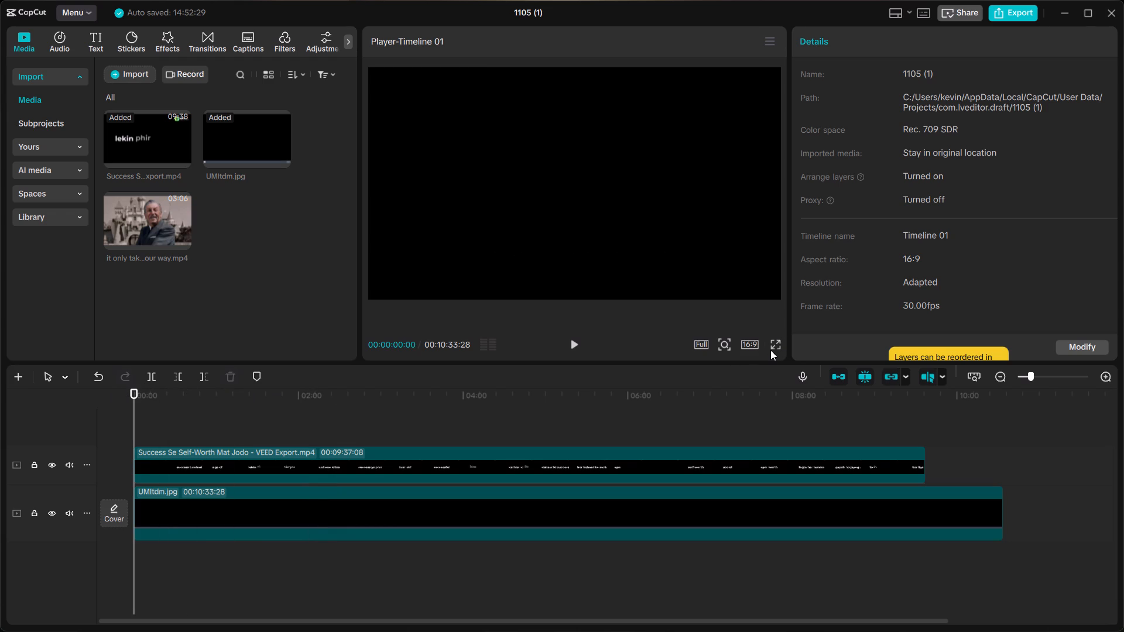
{"action": "left_click", "coordinate": [771, 349]}
{"action": "key", "text": "space"}
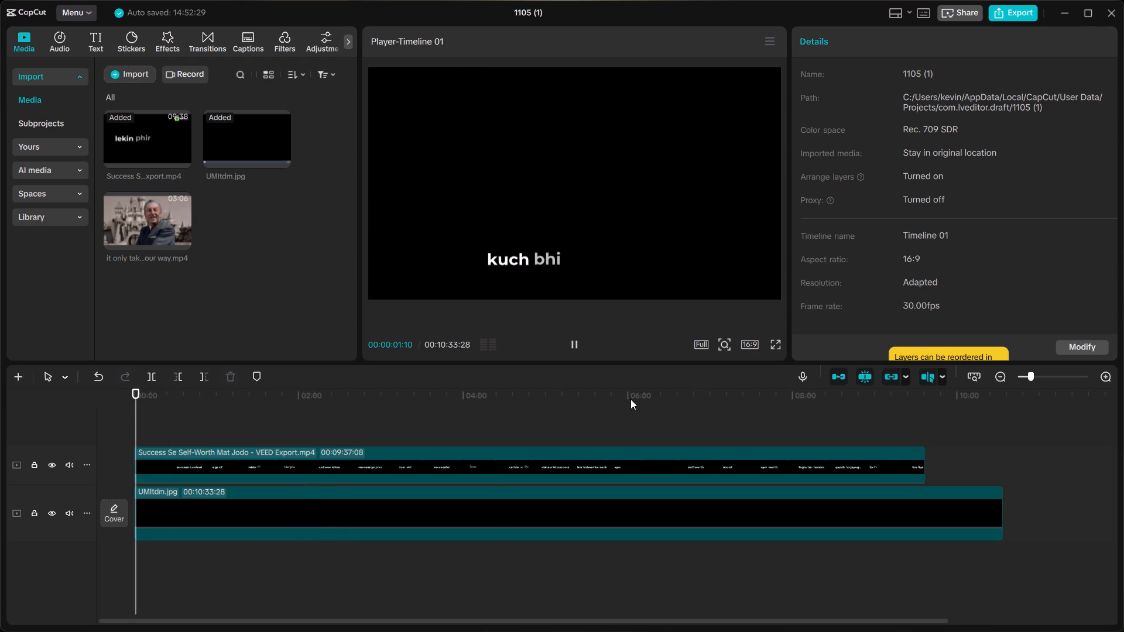
{"action": "key", "text": "space"}
{"action": "left_click_drag", "start_coordinate": [135, 389], "coordinate": [119, 389]}
{"action": "key", "text": "space"}
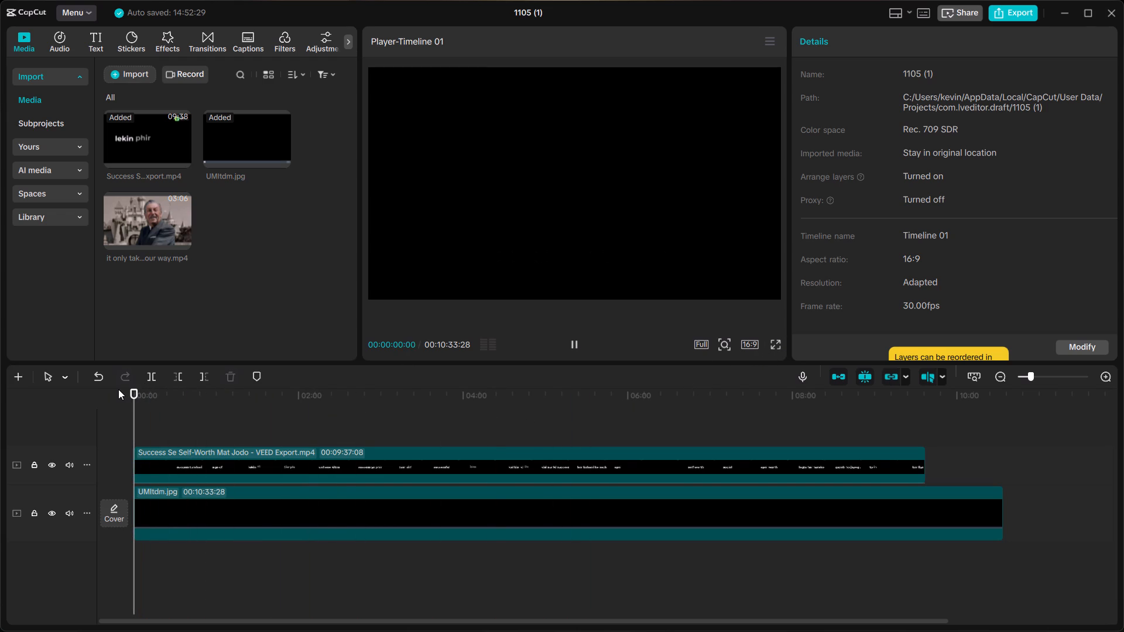
{"action": "key", "text": "space"}
{"action": "left_click", "coordinate": [176, 527]}
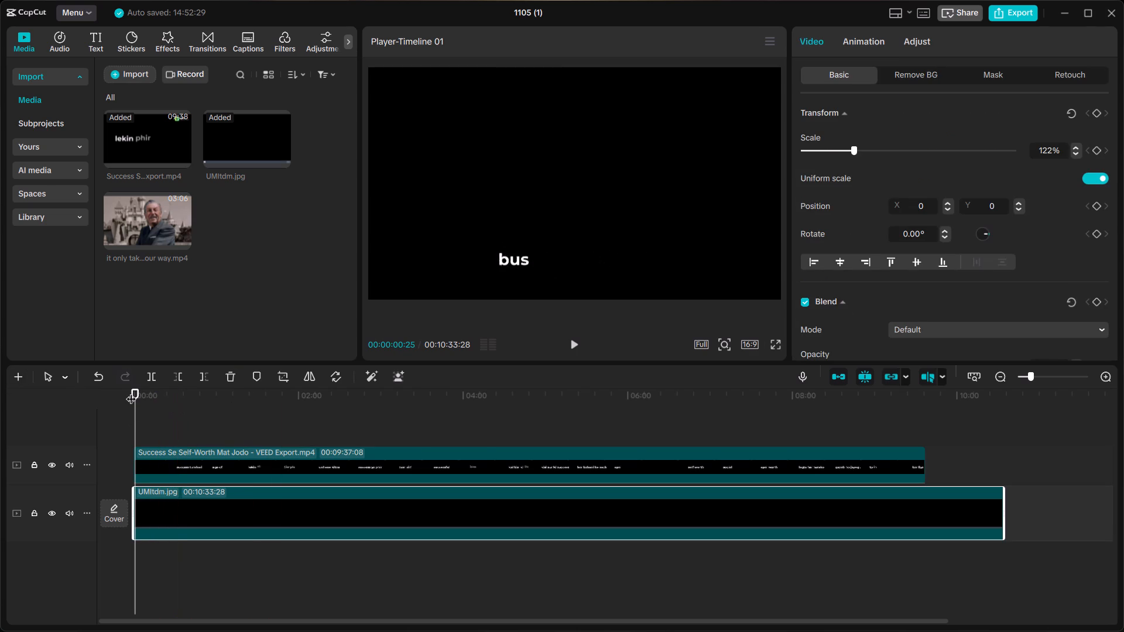
{"action": "left_click_drag", "start_coordinate": [133, 389], "coordinate": [109, 393]}
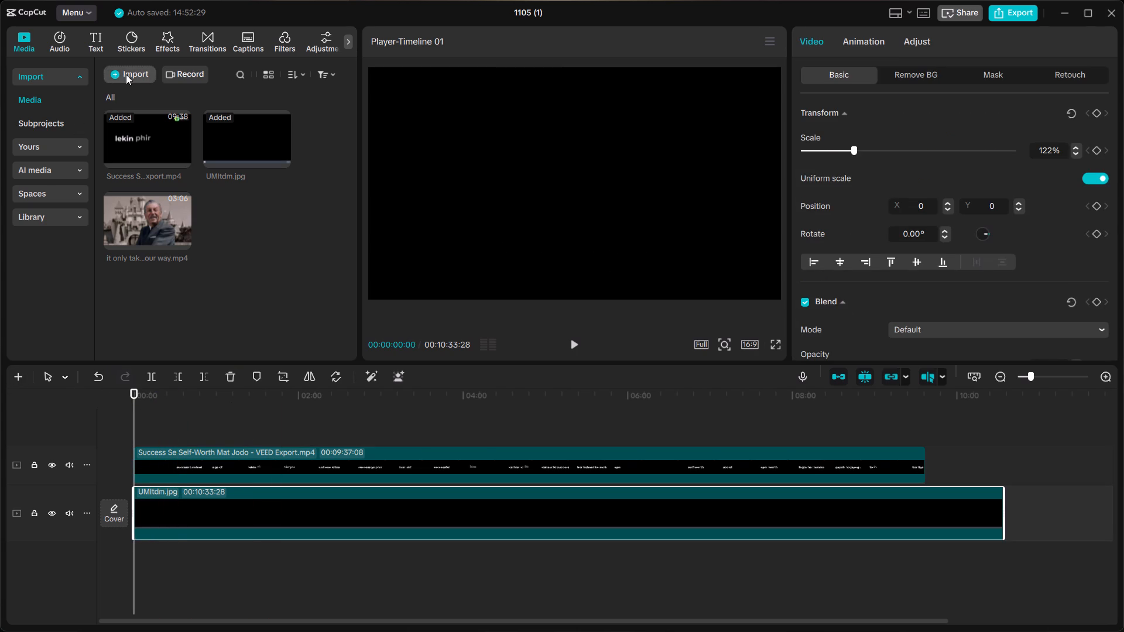
Import the 1030 audio file and place it at the timeline start on an audio track below the background image.
{"action": "left_click", "coordinate": [126, 74]}
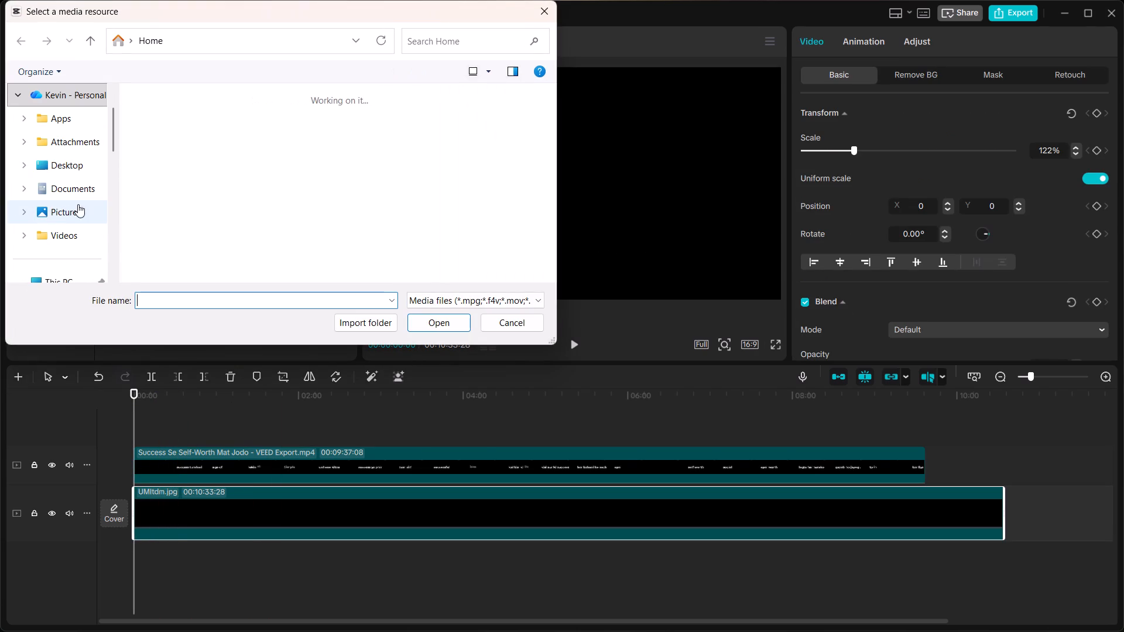
{"action": "scroll", "coordinate": [180, 149], "scroll_direction": "down", "scroll_amount": 5}
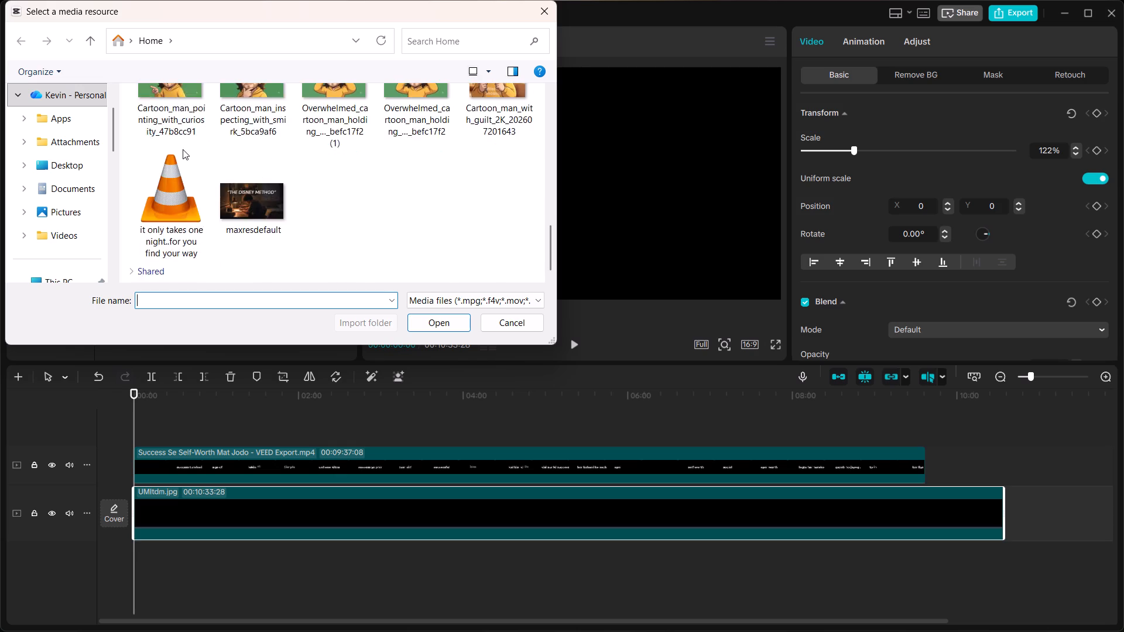
{"action": "scroll", "coordinate": [183, 149], "scroll_direction": "up", "scroll_amount": 4}
{"action": "scroll", "coordinate": [183, 149], "scroll_direction": "down", "scroll_amount": 3}
{"action": "scroll", "coordinate": [187, 198], "scroll_direction": "up", "scroll_amount": 2}
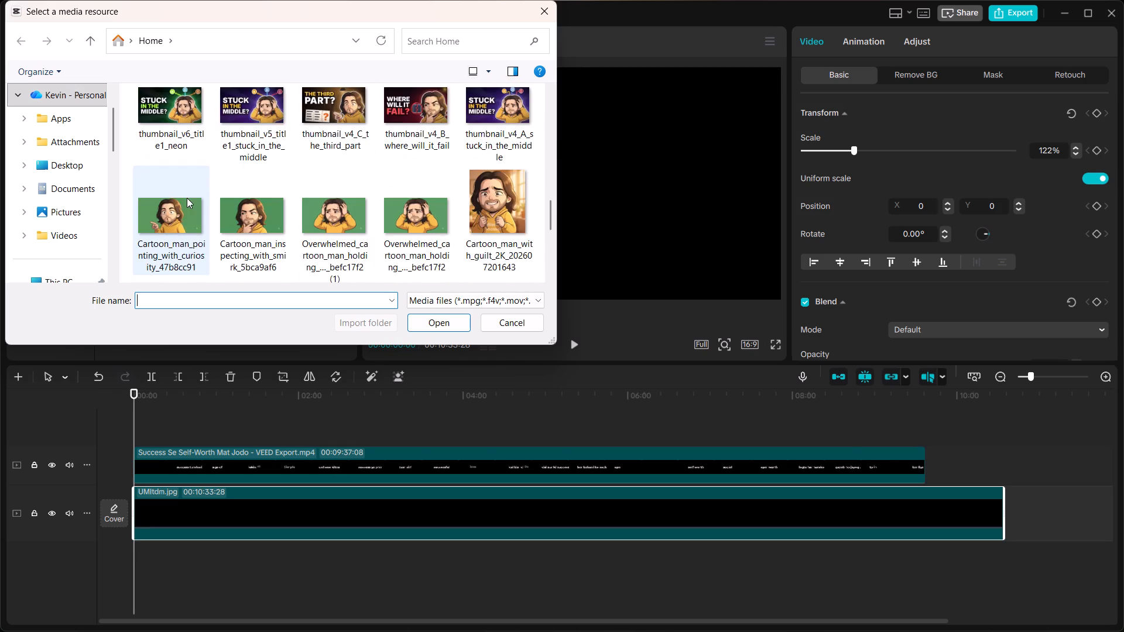
{"action": "scroll", "coordinate": [188, 198], "scroll_direction": "up", "scroll_amount": 3}
{"action": "scroll", "coordinate": [193, 203], "scroll_direction": "down", "scroll_amount": 1}
{"action": "left_click", "coordinate": [481, 223]}
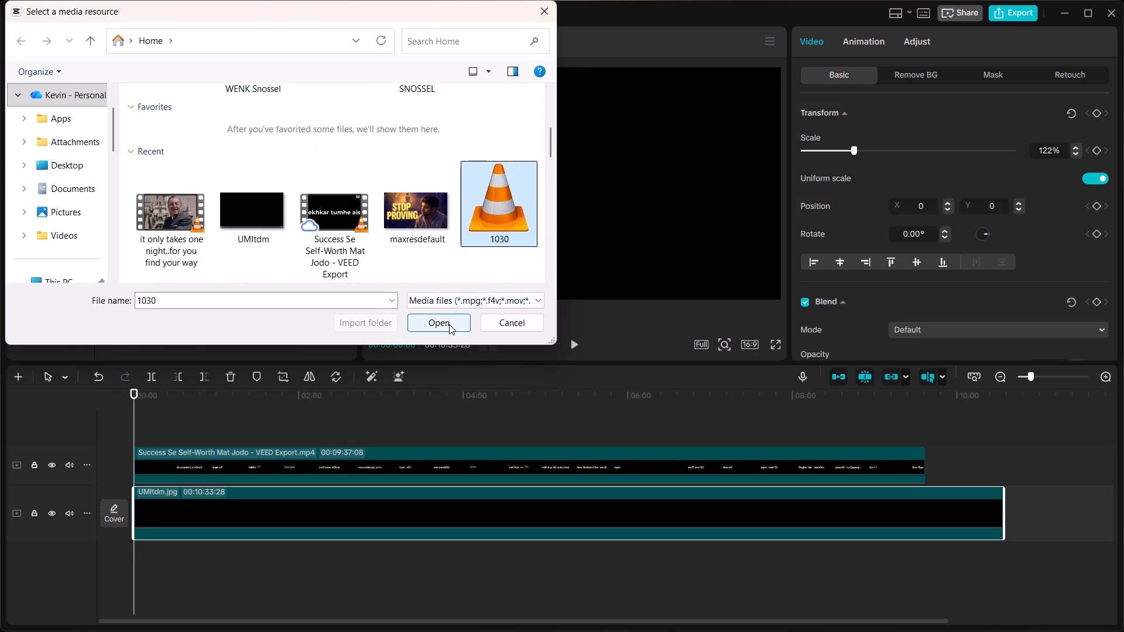
{"action": "left_click", "coordinate": [449, 324]}
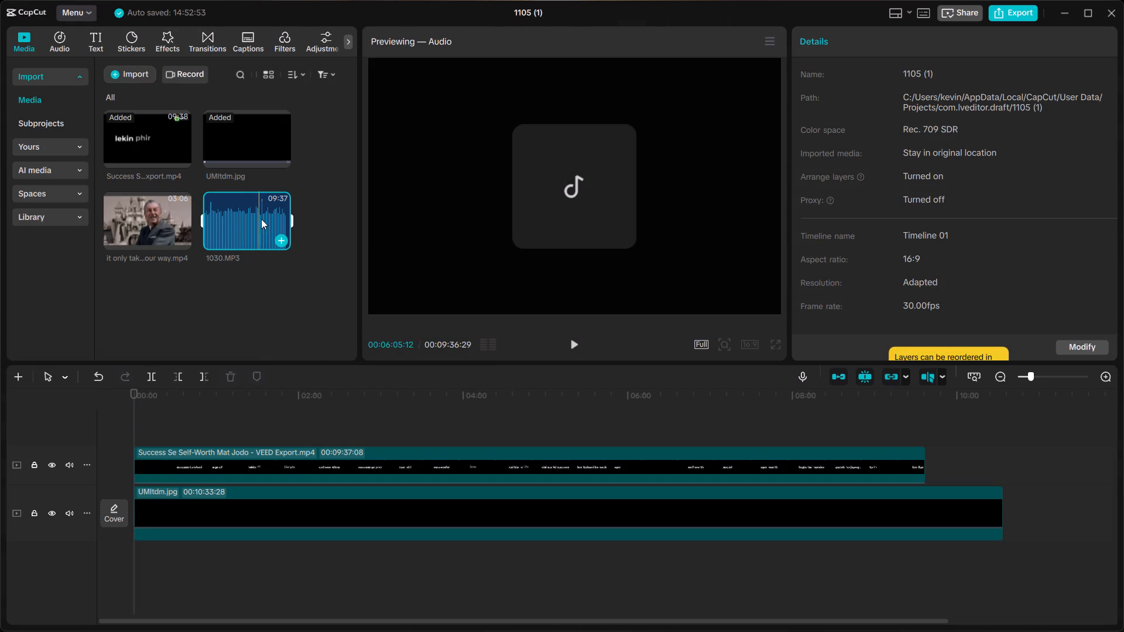
{"action": "left_click_drag", "start_coordinate": [251, 217], "coordinate": [128, 565]}
{"action": "left_click", "coordinate": [167, 566]}
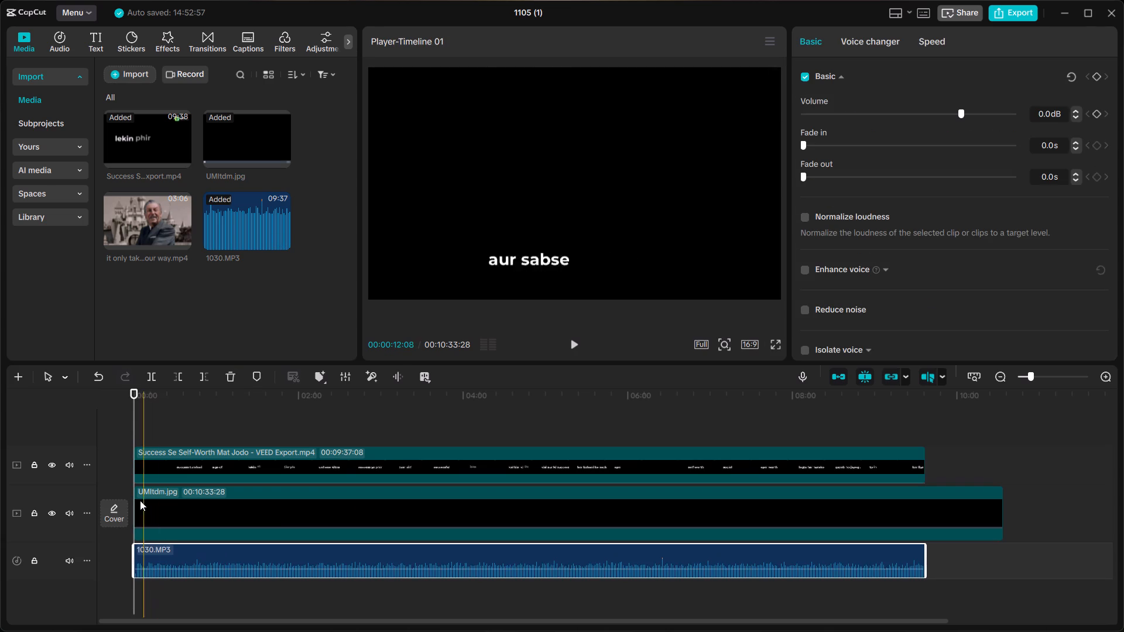
Play and scrub the opening of the timeline to check the captions against the 1030 audio, and return to the start.
{"action": "key", "text": "space"}
{"action": "key", "text": "space"}
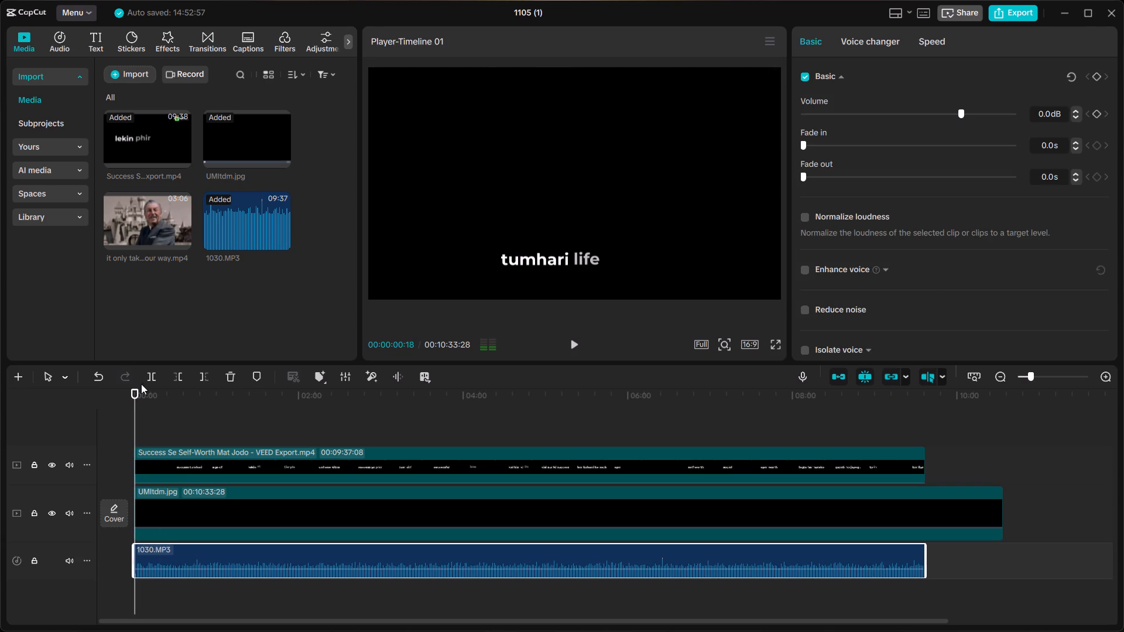
{"action": "left_click_drag", "start_coordinate": [134, 391], "coordinate": [112, 393]}
{"action": "key", "text": "space"}
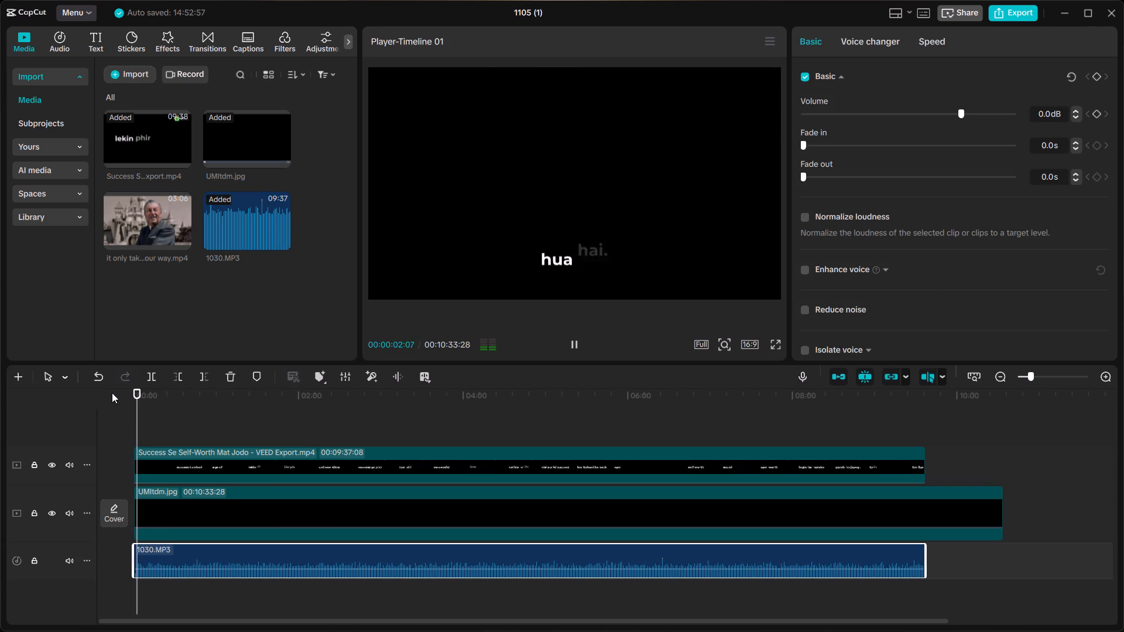
{"action": "key", "text": "space"}
{"action": "left_click", "coordinate": [294, 541]}
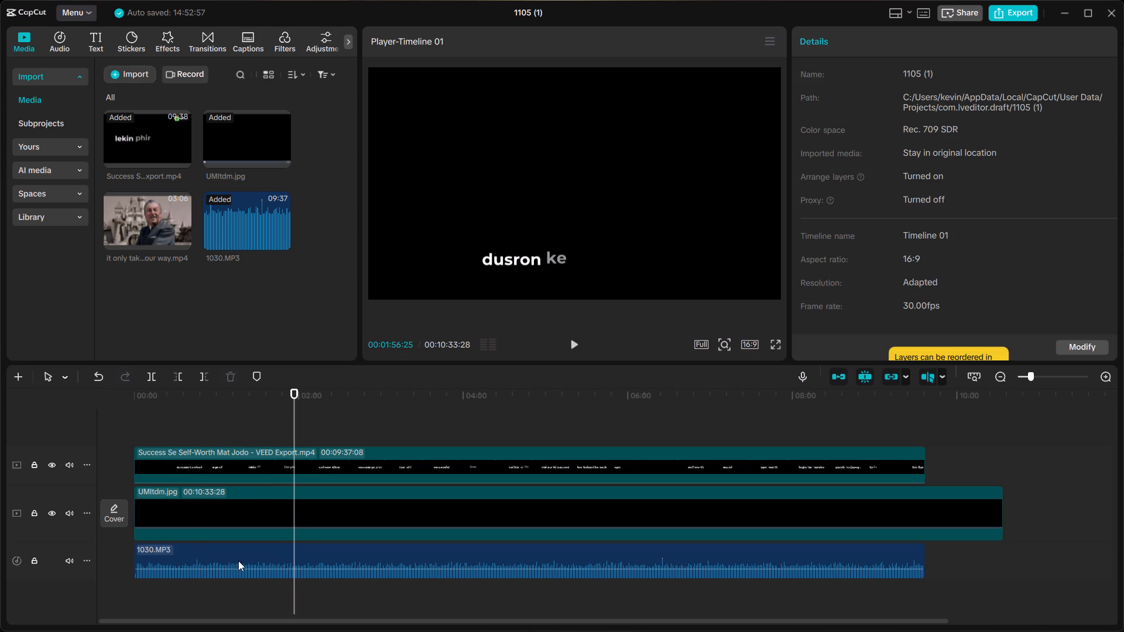
{"action": "left_click", "coordinate": [214, 561]}
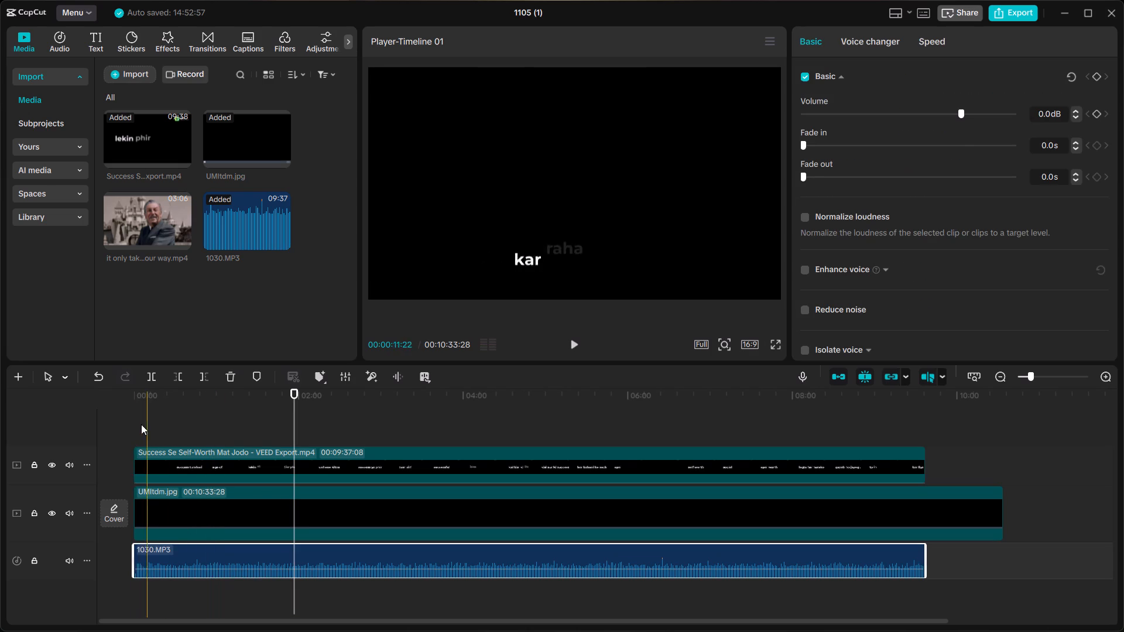
{"action": "left_click", "coordinate": [121, 422]}
{"action": "key", "text": "space"}
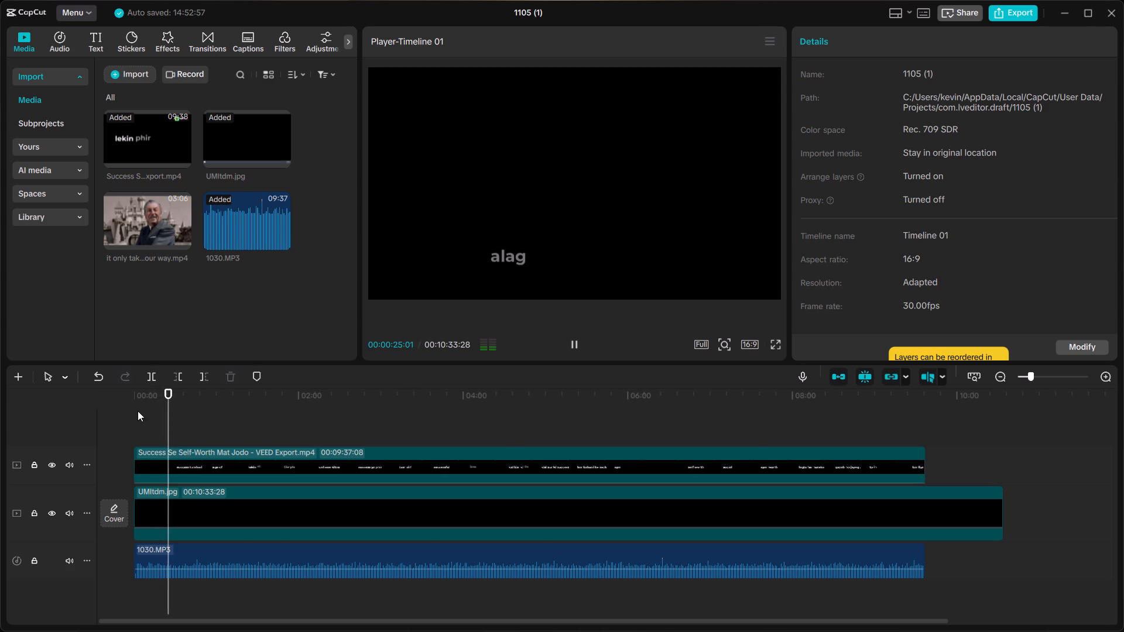
{"action": "key", "text": "space"}
{"action": "left_click_drag", "start_coordinate": [170, 389], "coordinate": [108, 384]}
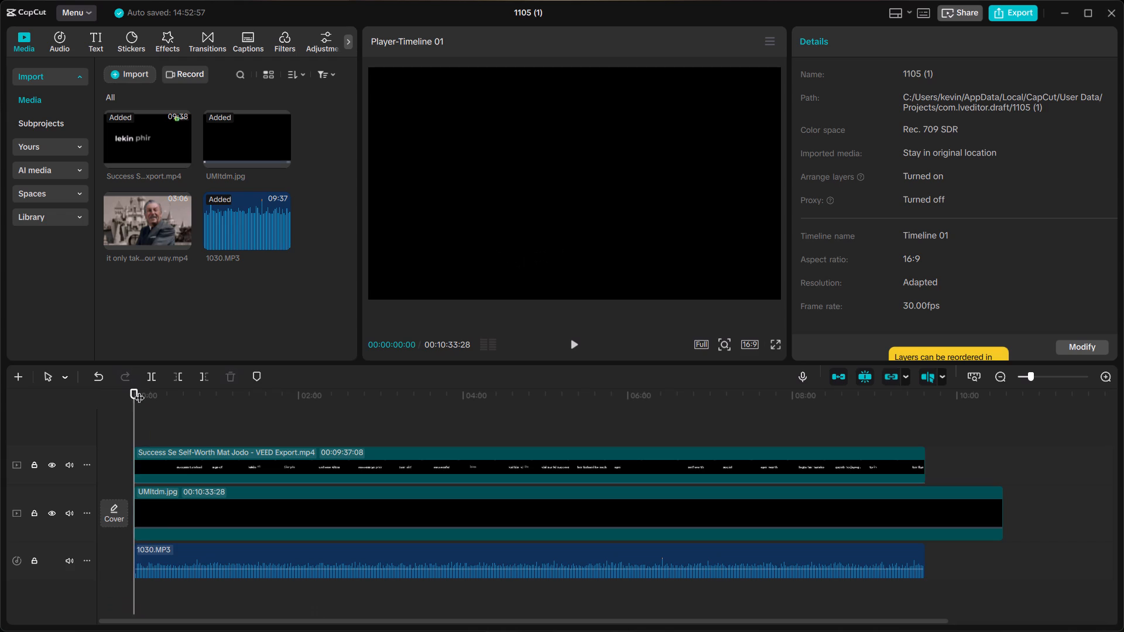
{"action": "left_click_drag", "start_coordinate": [132, 387], "coordinate": [208, 403]}
{"action": "left_click", "coordinate": [198, 386]}
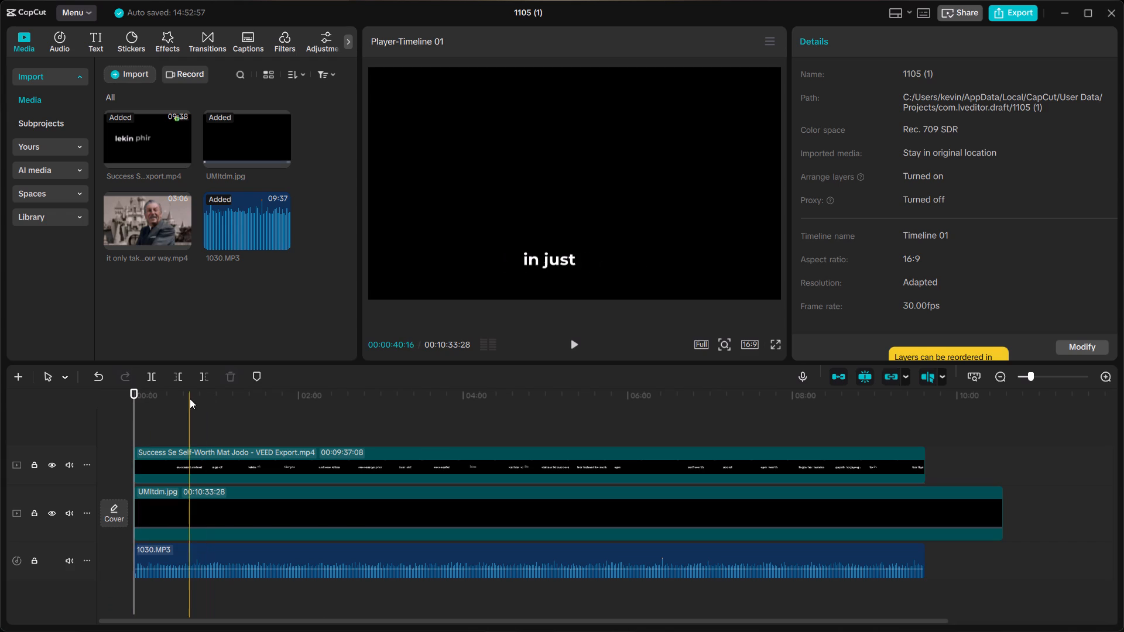
{"action": "left_click", "coordinate": [190, 399]}
{"action": "left_click_drag", "start_coordinate": [191, 386], "coordinate": [160, 386]}
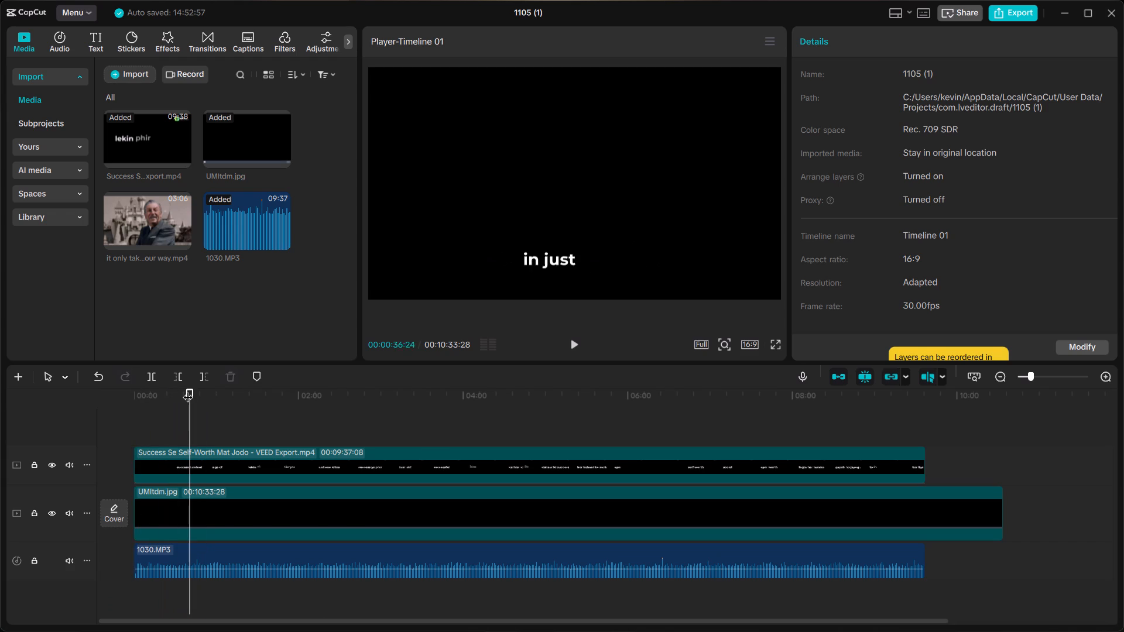
{"action": "left_click_drag", "start_coordinate": [188, 390], "coordinate": [102, 387]}
Remove the reference video "it only takes one night..for you find your way" from the project's imported media.
{"action": "left_click_drag", "start_coordinate": [160, 272], "coordinate": [125, 227]}
{"action": "key", "text": "BackSpace"}
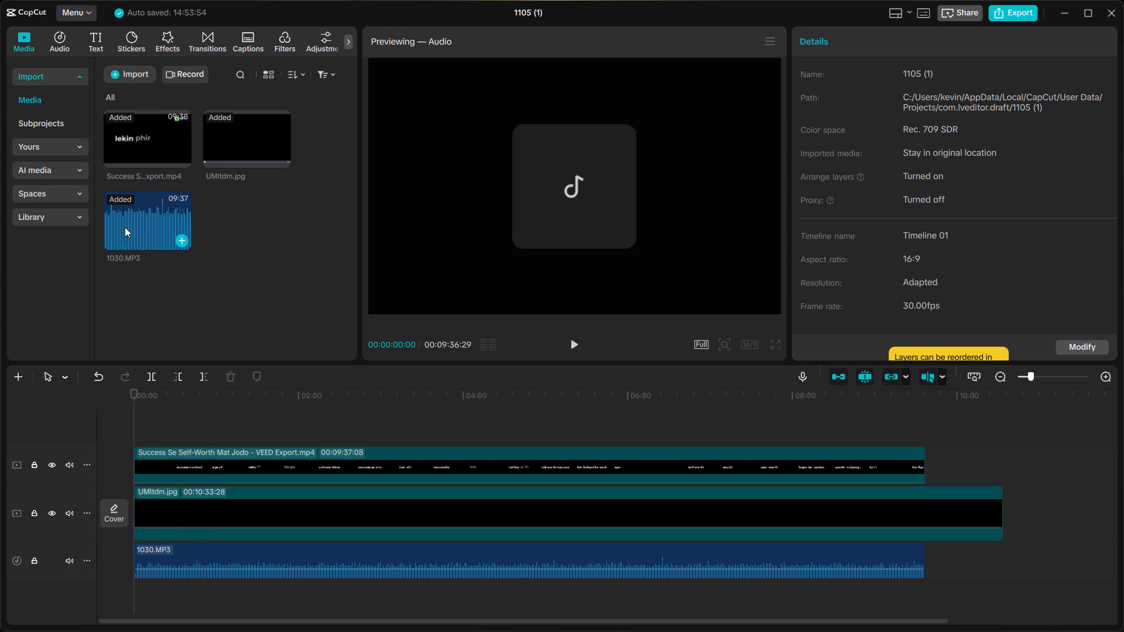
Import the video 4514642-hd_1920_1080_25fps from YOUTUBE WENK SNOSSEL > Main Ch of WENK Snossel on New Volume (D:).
{"action": "scroll", "coordinate": [256, 262], "scroll_direction": "up", "scroll_amount": 4}
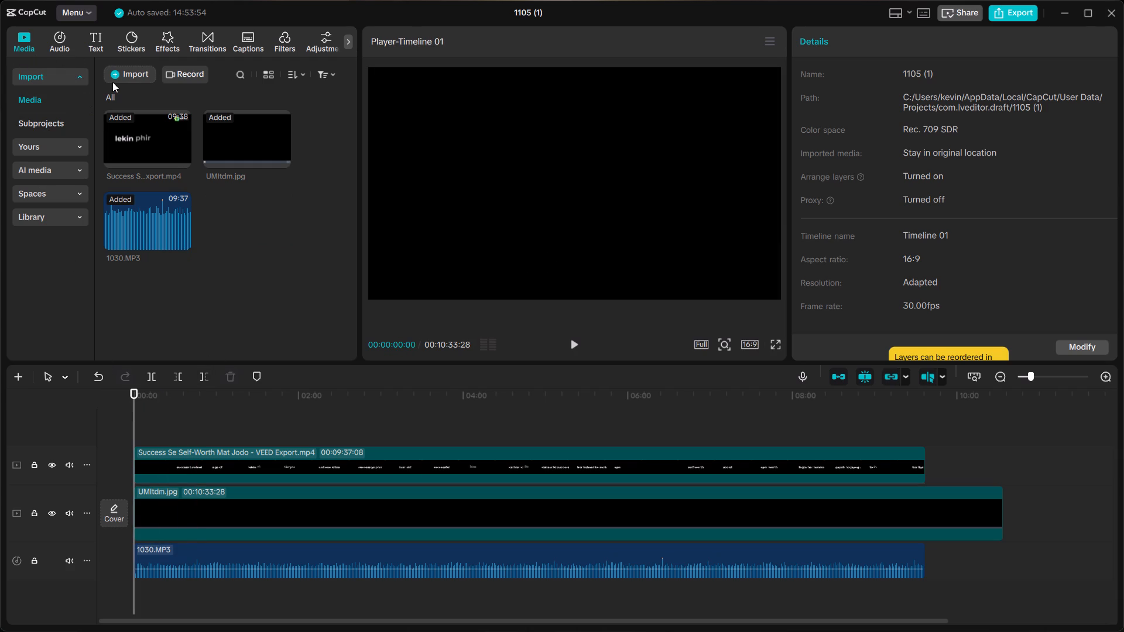
{"action": "left_click", "coordinate": [120, 67]}
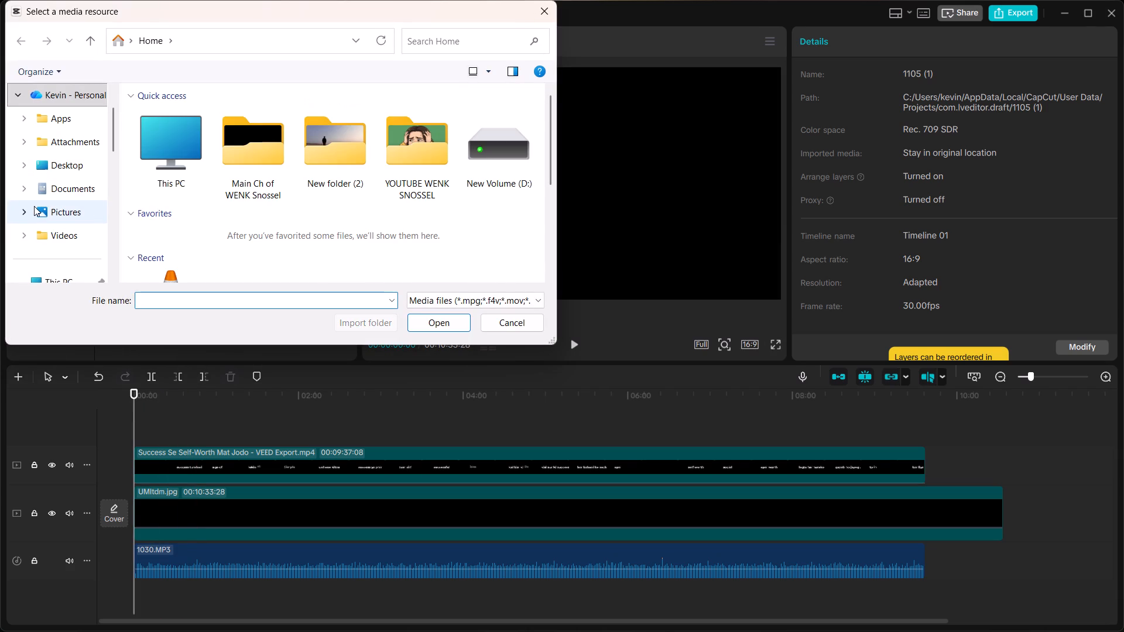
{"action": "scroll", "coordinate": [34, 206], "scroll_direction": "down", "scroll_amount": 7}
{"action": "left_click", "coordinate": [64, 191]}
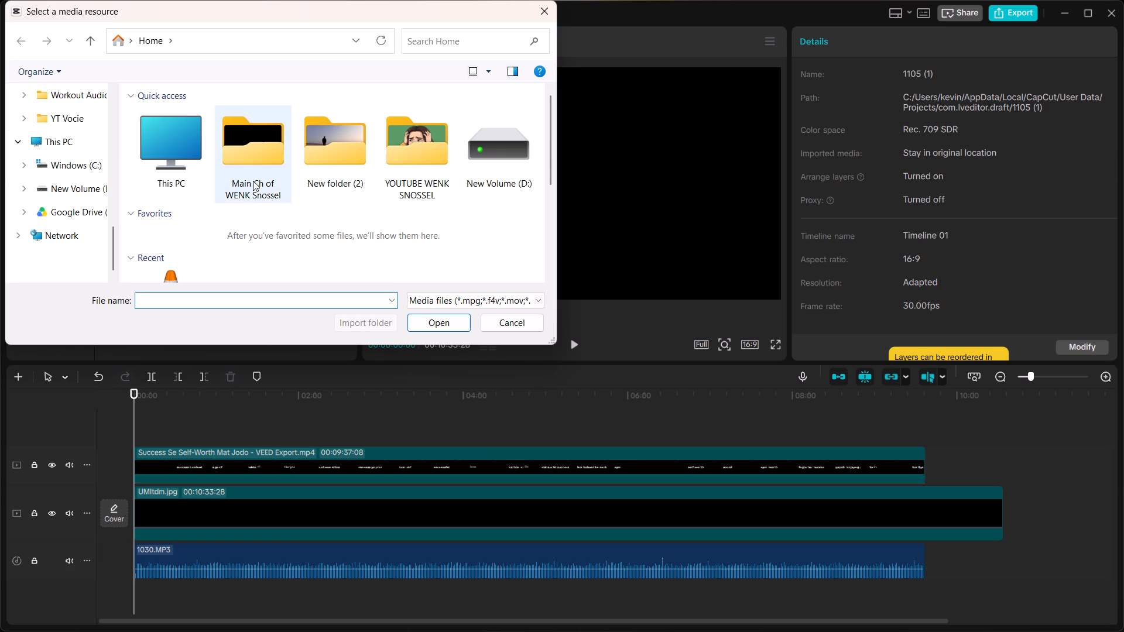
{"action": "left_click", "coordinate": [76, 185]}
{"action": "scroll", "coordinate": [310, 172], "scroll_direction": "down", "scroll_amount": 4}
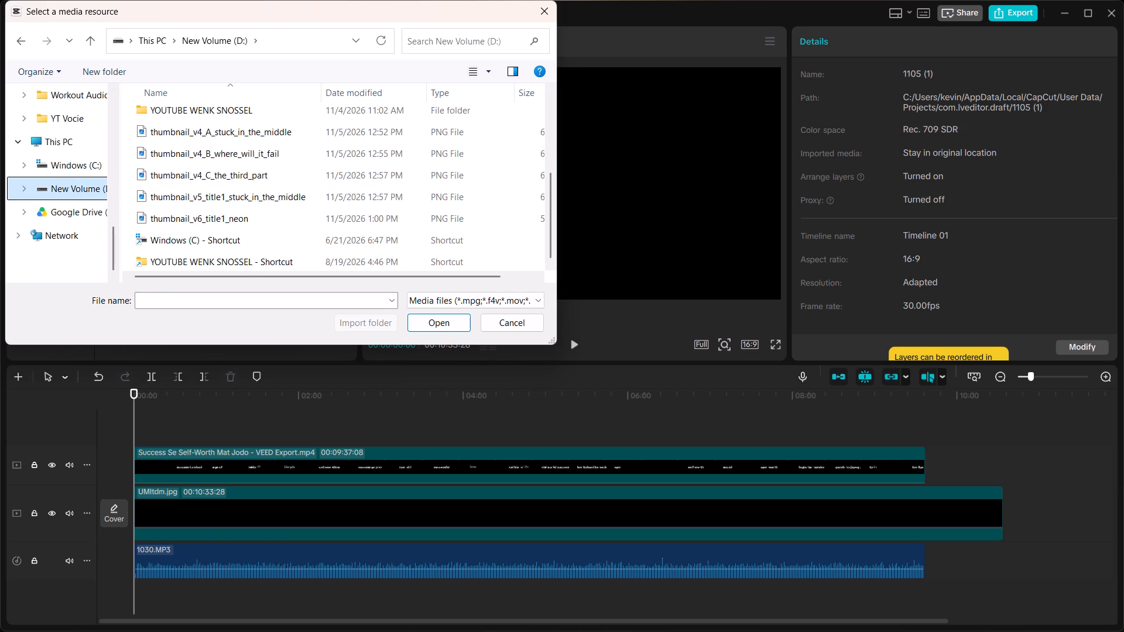
{"action": "scroll", "coordinate": [259, 196], "scroll_direction": "down", "scroll_amount": 5}
{"action": "scroll", "coordinate": [216, 218], "scroll_direction": "up", "scroll_amount": 1}
{"action": "double_click", "coordinate": [273, 154]}
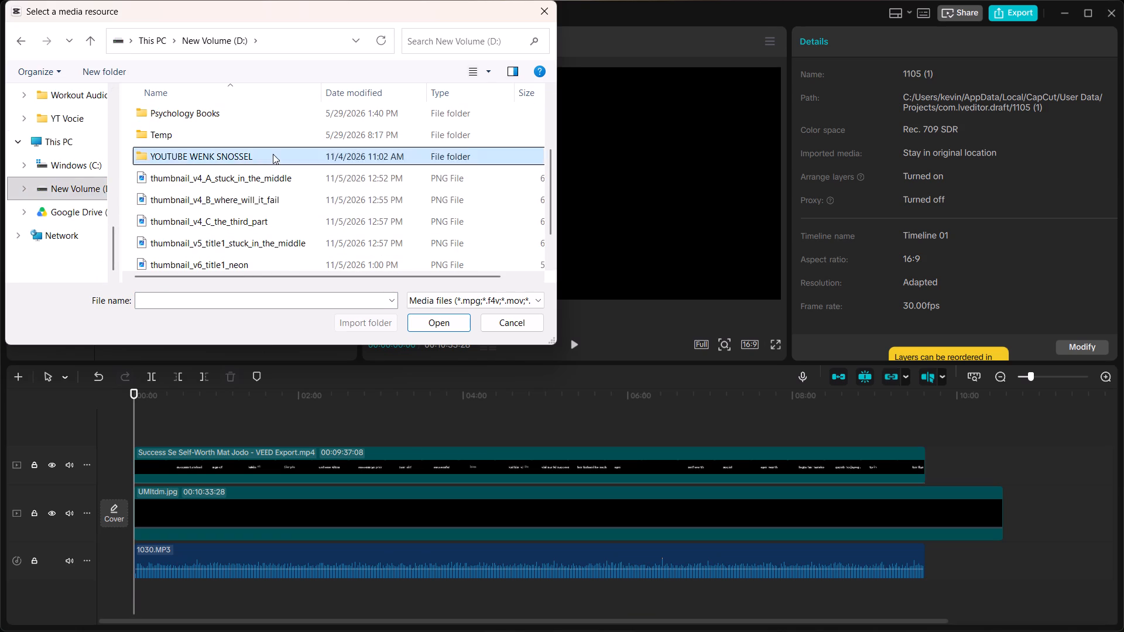
{"action": "double_click", "coordinate": [222, 155]}
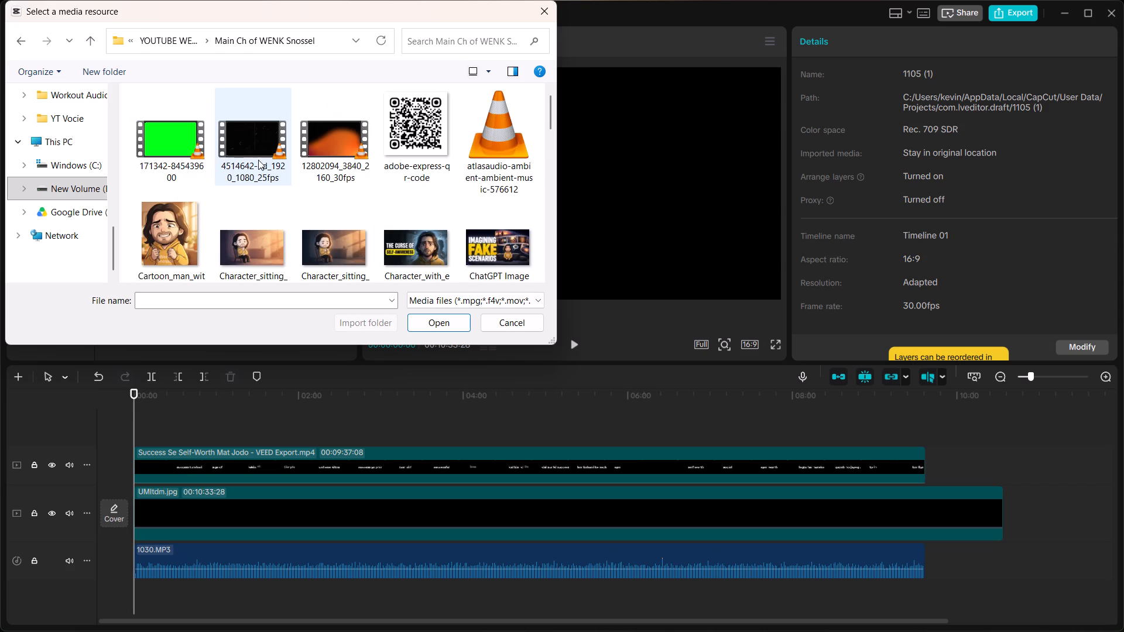
{"action": "scroll", "coordinate": [292, 191], "scroll_direction": "down", "scroll_amount": 3}
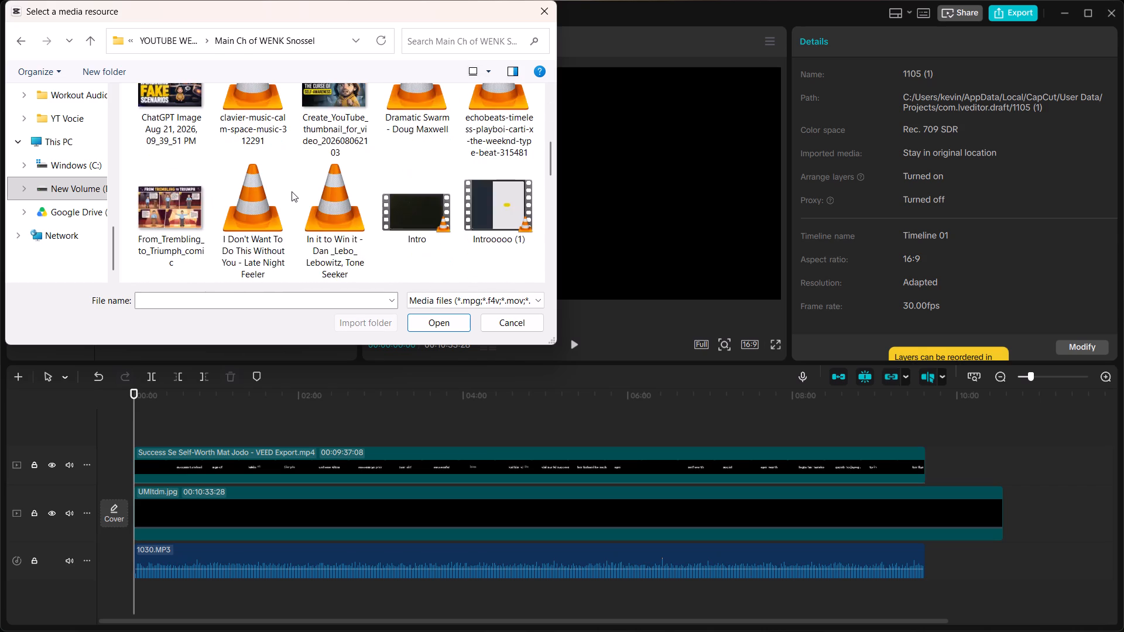
{"action": "scroll", "coordinate": [292, 191], "scroll_direction": "down", "scroll_amount": 3}
{"action": "scroll", "coordinate": [292, 191], "scroll_direction": "up", "scroll_amount": 3}
{"action": "scroll", "coordinate": [233, 142], "scroll_direction": "up", "scroll_amount": 2}
{"action": "left_click", "coordinate": [246, 132]}
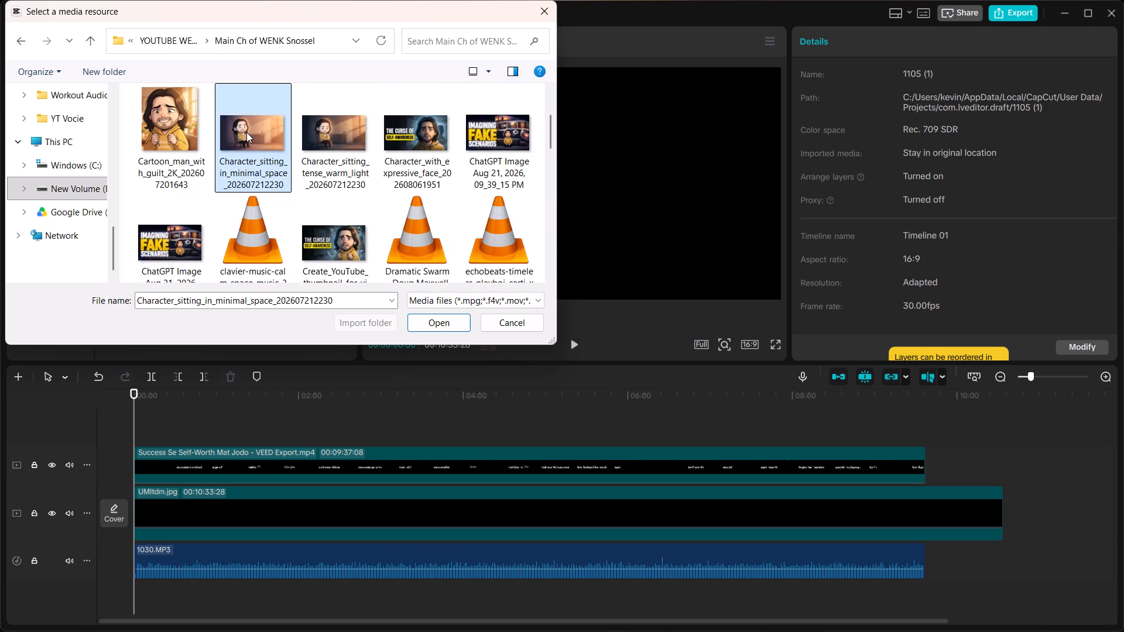
{"action": "scroll", "coordinate": [273, 166], "scroll_direction": "up", "scroll_amount": 4}
{"action": "left_click", "coordinate": [267, 165]}
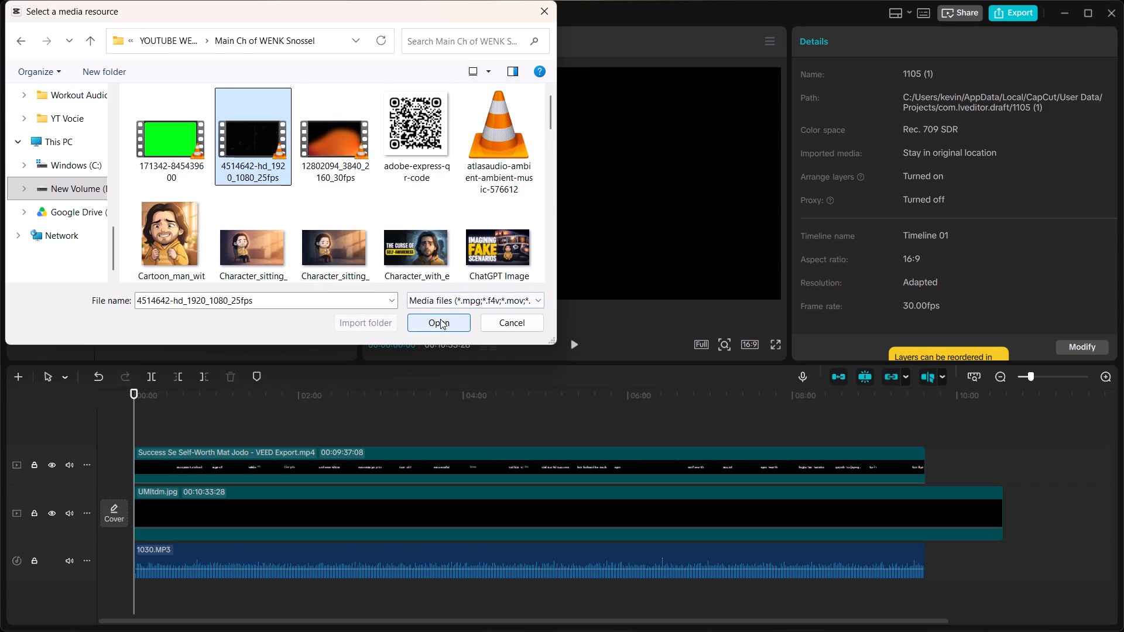
{"action": "left_click", "coordinate": [440, 320]}
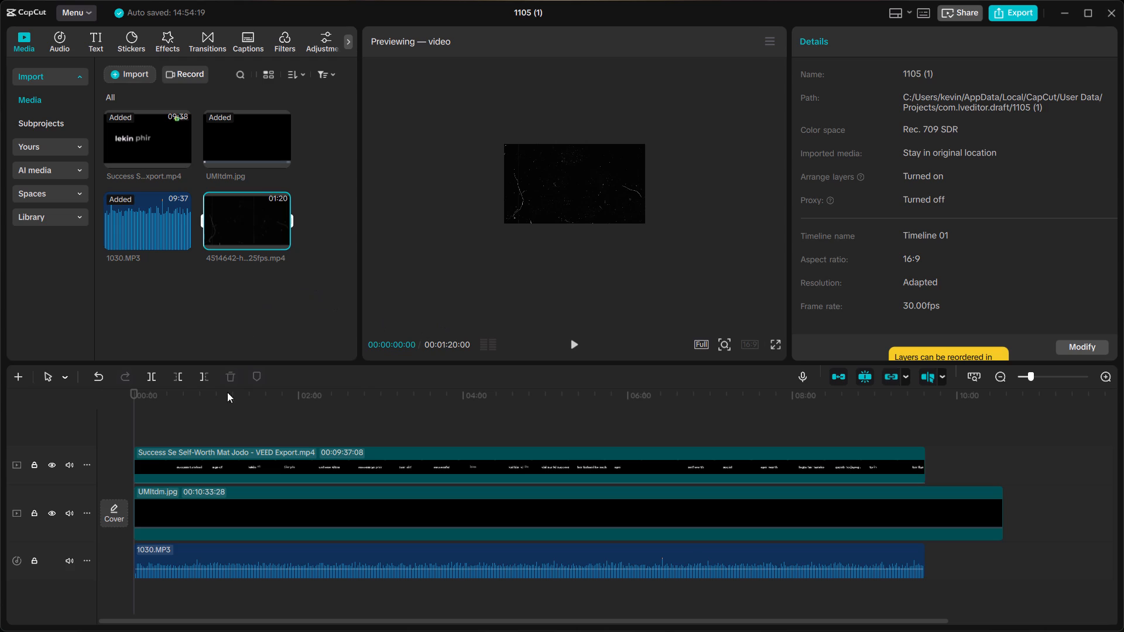
Place the imported 4514642-hd_1920_1080_25fps overlay video at the timeline start on a new track above the captions clip.
{"action": "left_click", "coordinate": [574, 204]}
{"action": "left_click", "coordinate": [172, 408]}
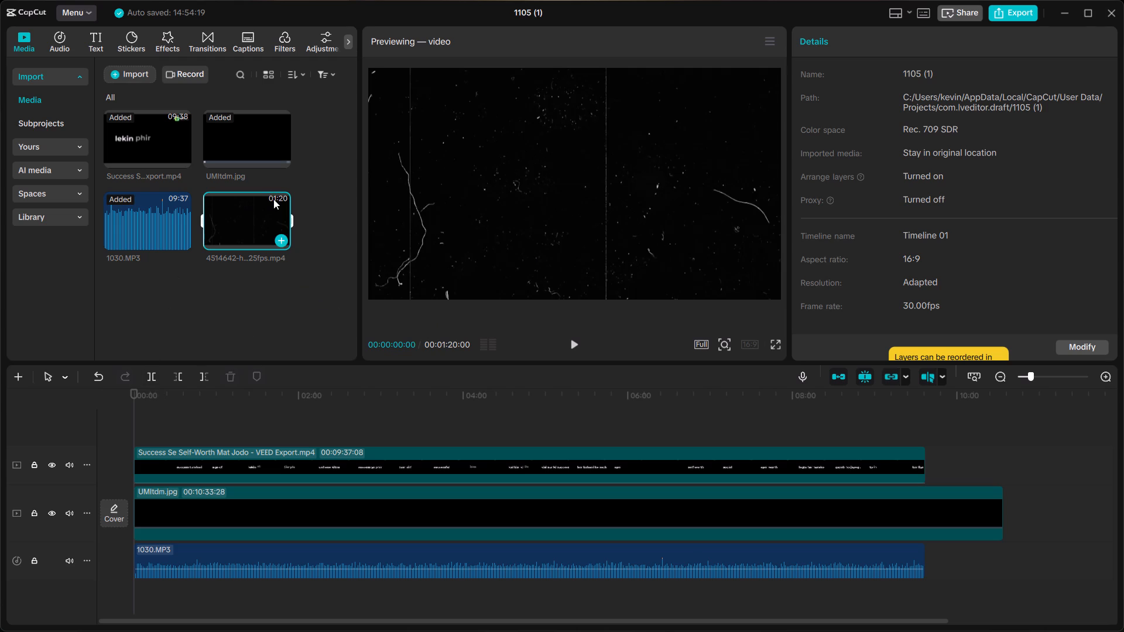
{"action": "scroll", "coordinate": [273, 199], "scroll_direction": "up", "scroll_amount": 3}
{"action": "left_click_drag", "start_coordinate": [248, 225], "coordinate": [265, 293]}
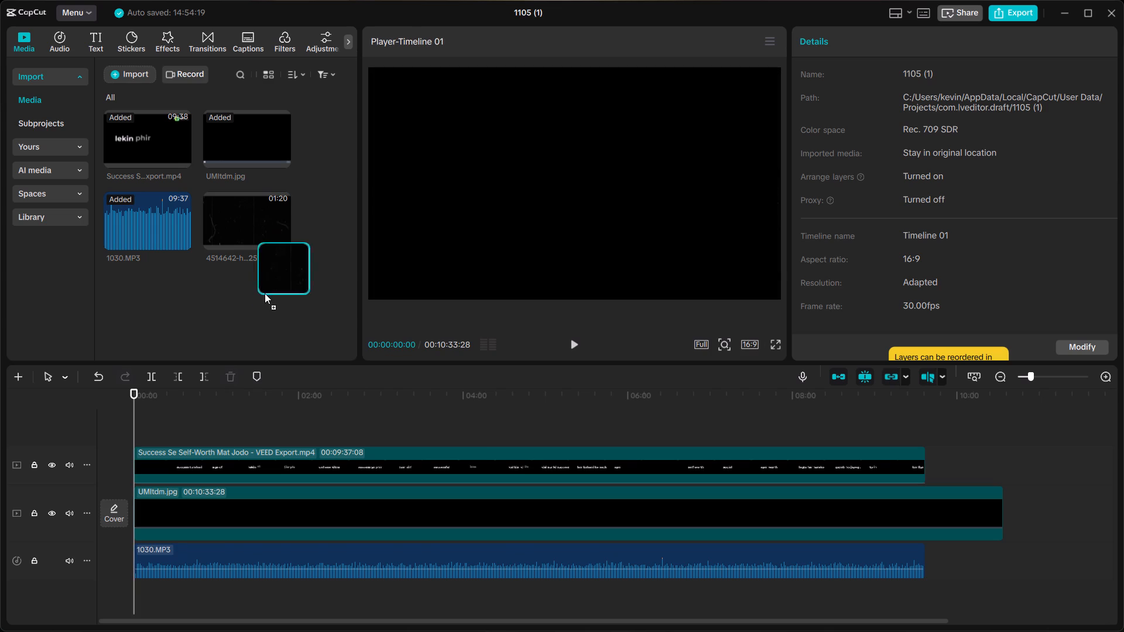
{"action": "left_click_drag", "start_coordinate": [265, 293], "coordinate": [121, 430]}
{"action": "left_click", "coordinate": [168, 473]}
{"action": "left_click_drag", "start_coordinate": [168, 473], "coordinate": [167, 479]}
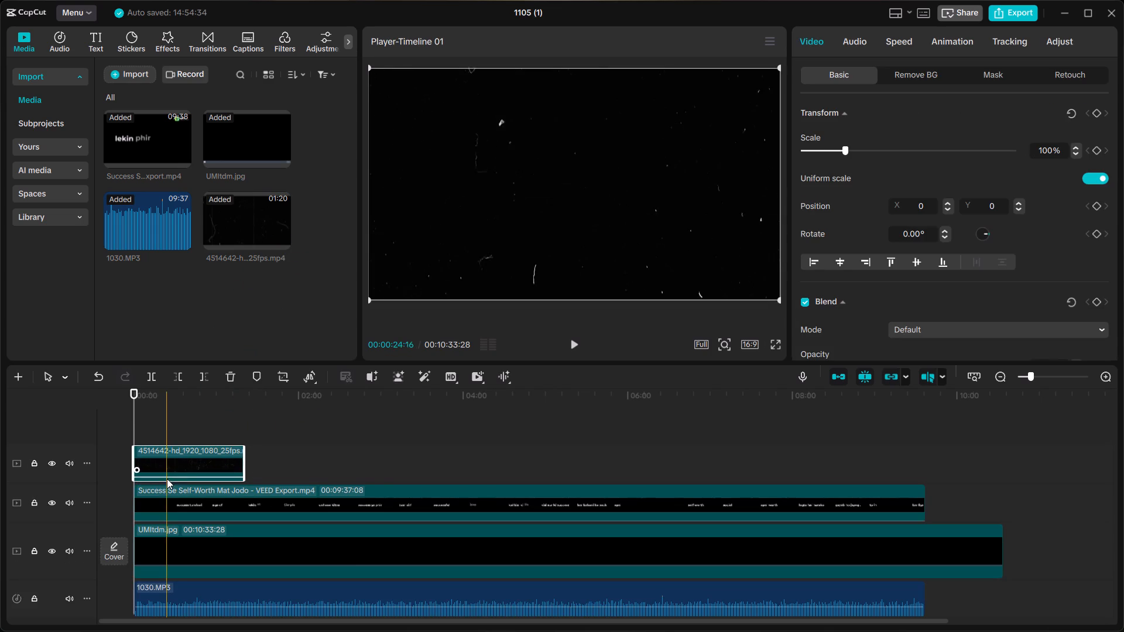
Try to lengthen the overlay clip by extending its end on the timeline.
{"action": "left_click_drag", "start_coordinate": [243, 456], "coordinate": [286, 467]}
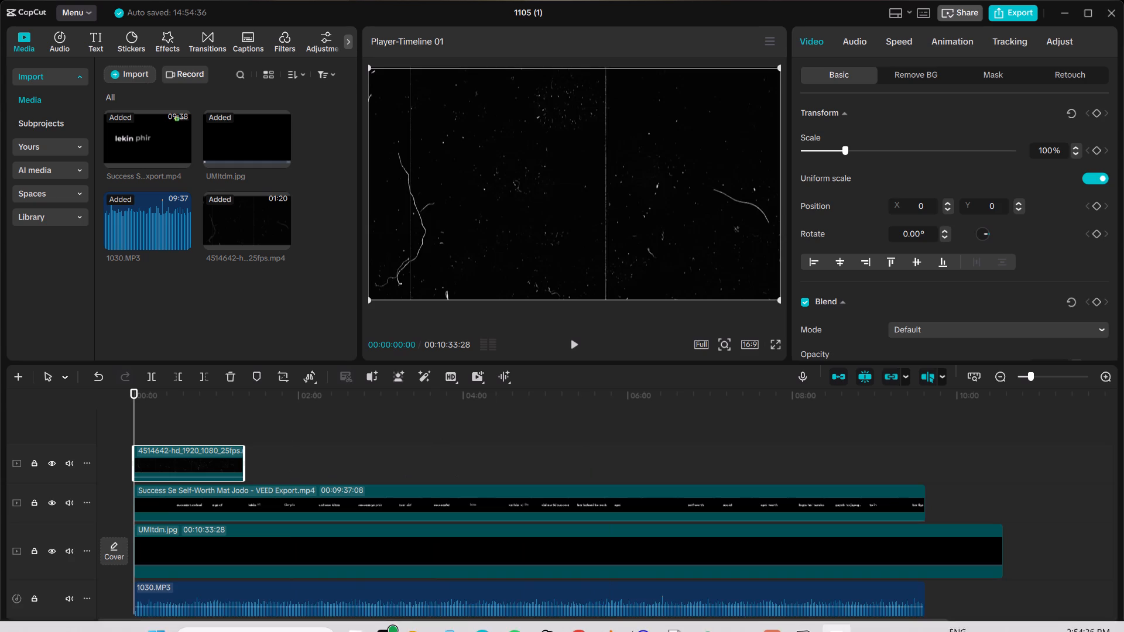
Switch to Chrome and check the top overlay clip's Audio, Fade, Speed and Adjust colors settings in Clipchamp's Video Project 6.
{"action": "left_click", "coordinate": [582, 609]}
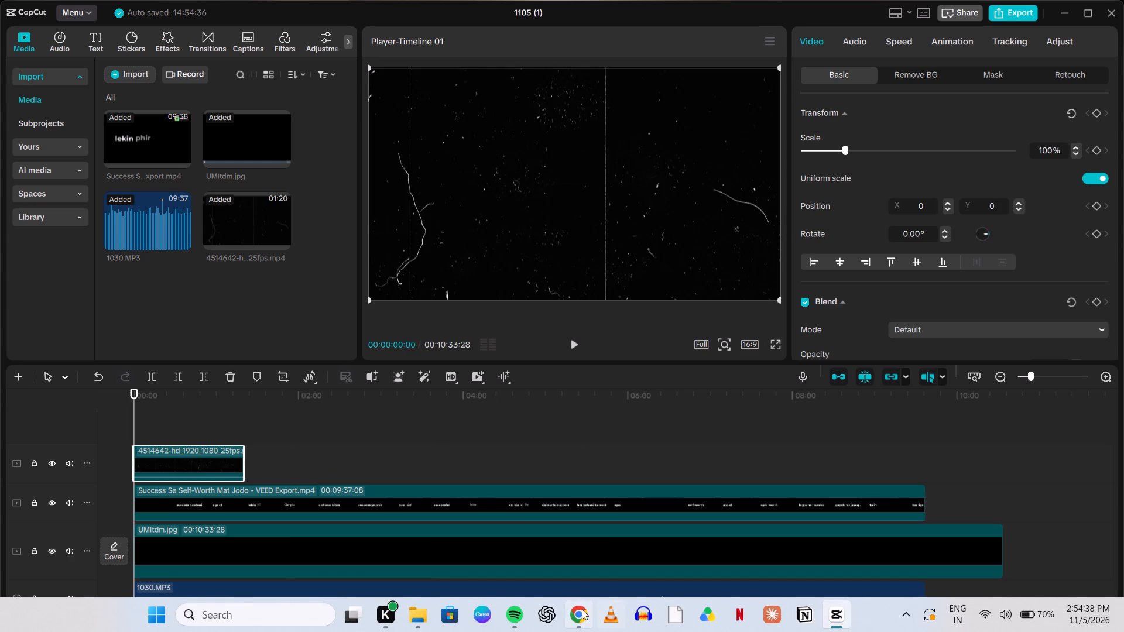
{"action": "left_click", "coordinate": [189, 0]}
{"action": "left_click", "coordinate": [187, 16]}
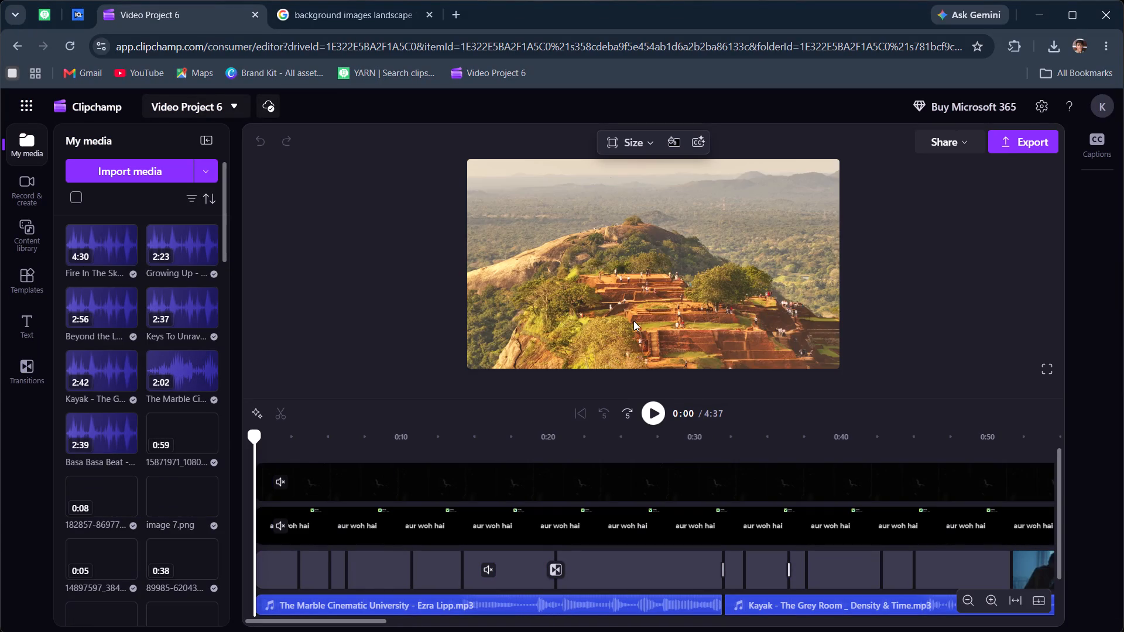
{"action": "left_click", "coordinate": [497, 482]}
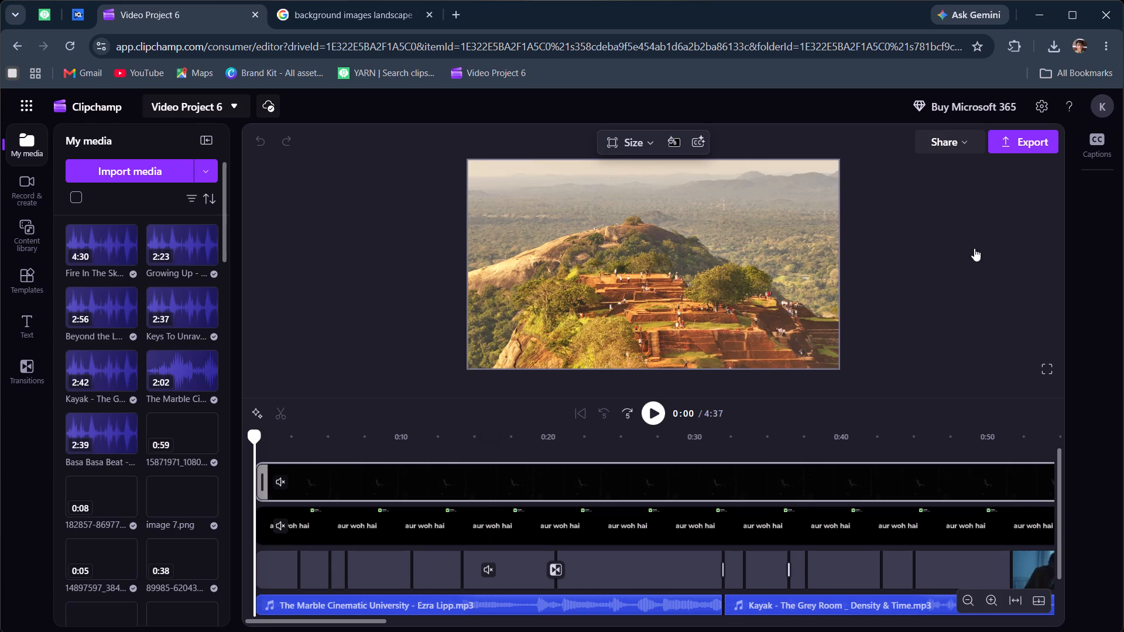
{"action": "left_click", "coordinate": [1082, 148]}
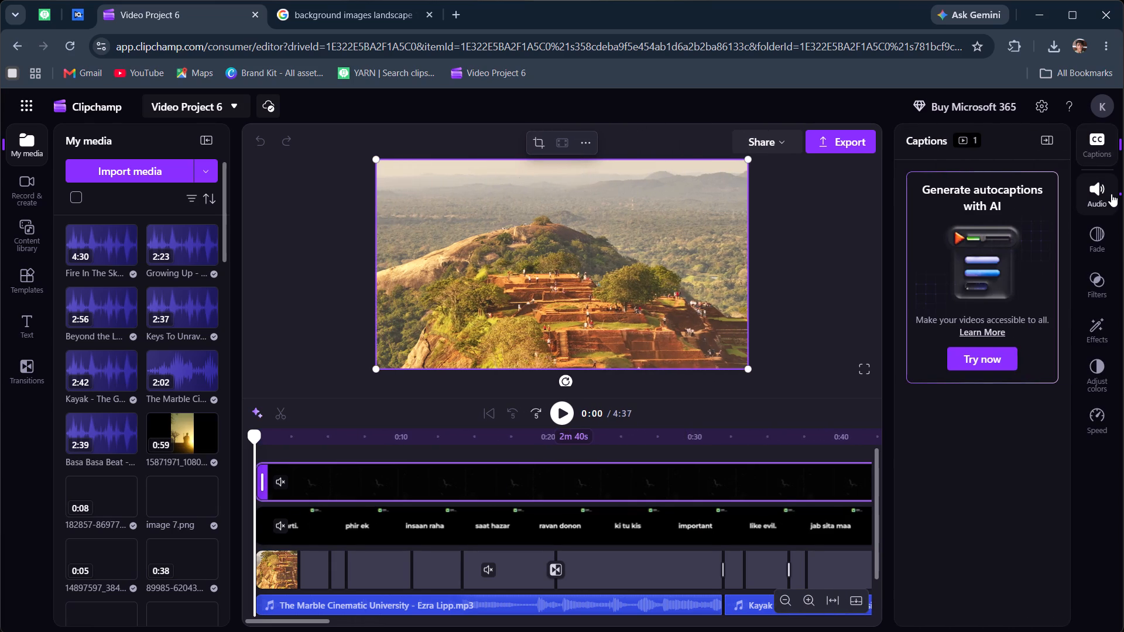
{"action": "left_click", "coordinate": [1111, 194]}
{"action": "left_click", "coordinate": [1115, 239]}
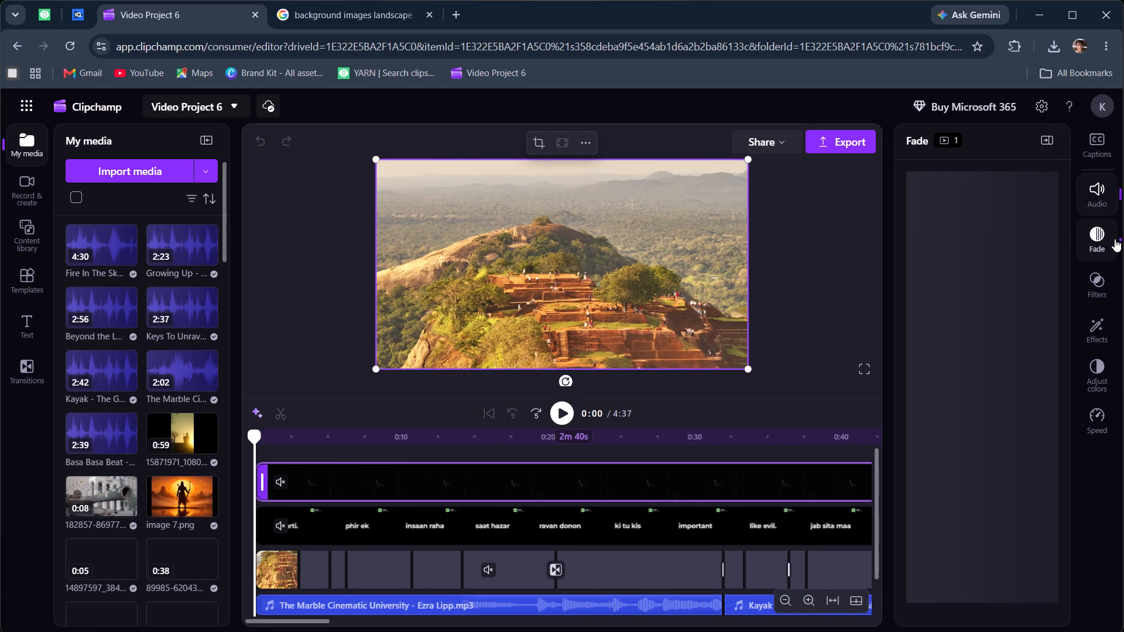
{"action": "left_click", "coordinate": [1101, 416]}
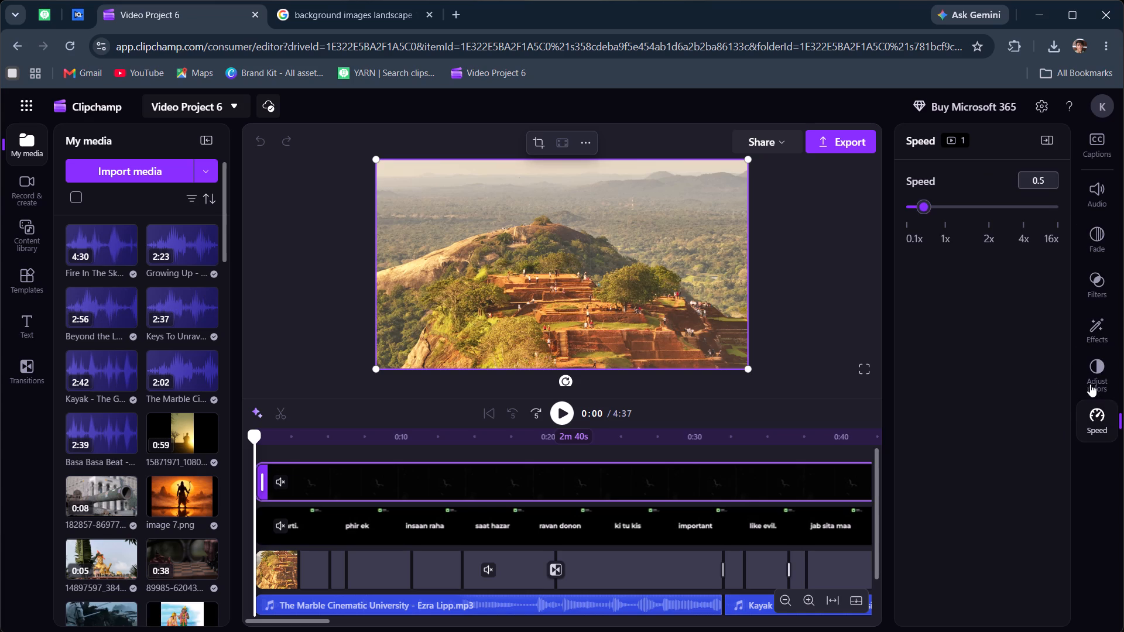
{"action": "left_click", "coordinate": [1092, 377]}
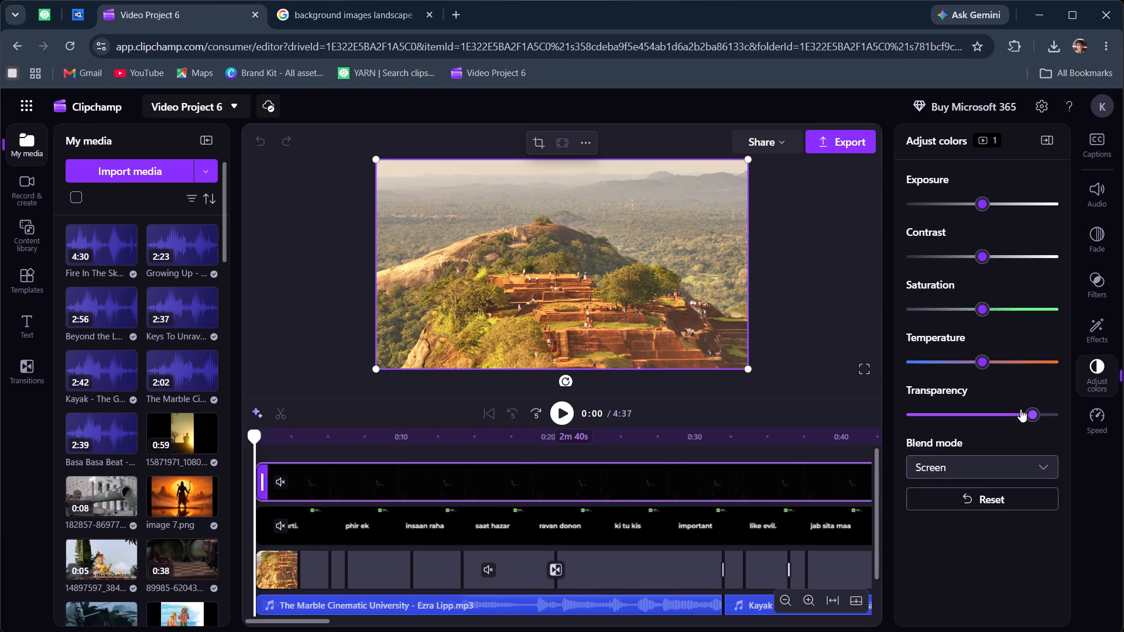
Close the Google search tab for landscape black-screen background images.
{"action": "left_click", "coordinate": [348, 8]}
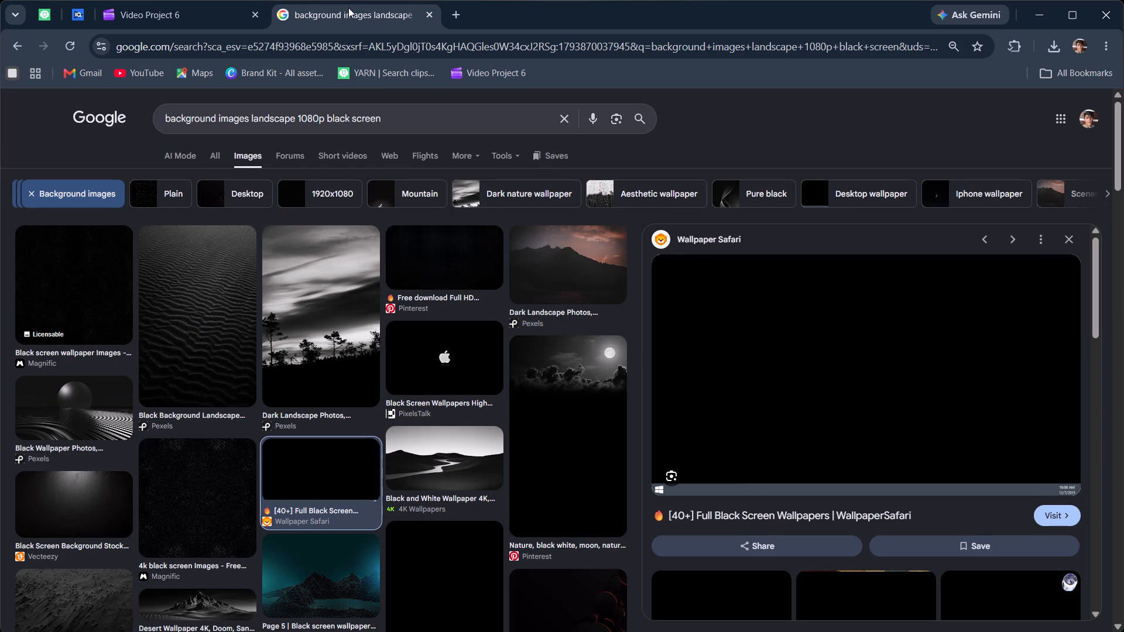
{"action": "left_click", "coordinate": [429, 14]}
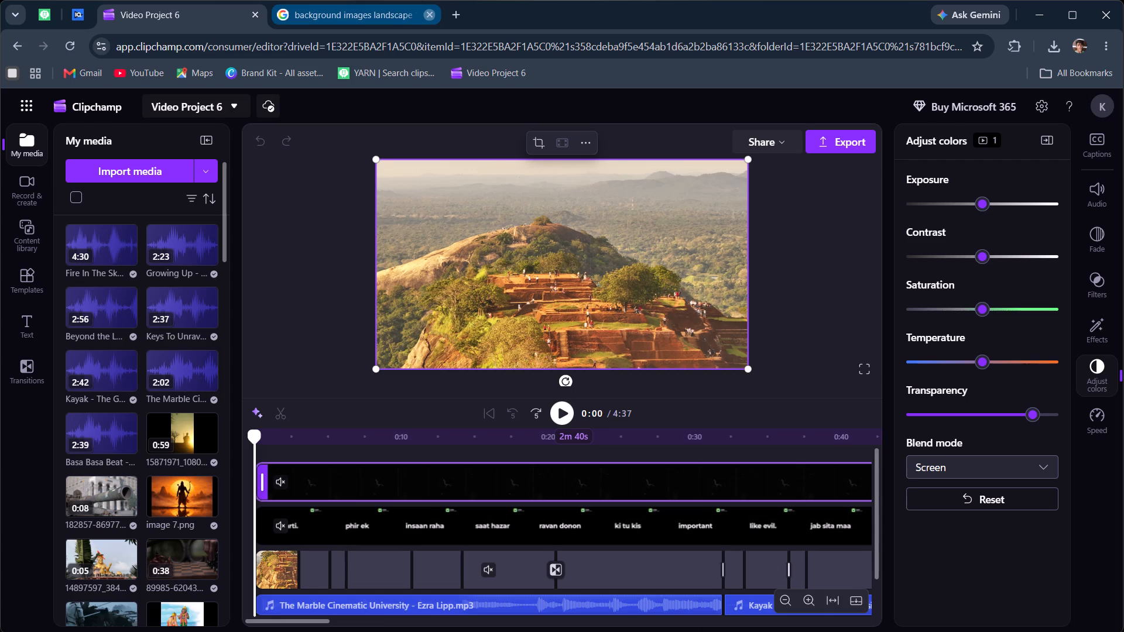
Switch back to CapCut and slow the 4514642-hd_1920_1080_25fps overlay clip to a standard speed of 0.10x.
{"action": "left_click", "coordinate": [835, 611]}
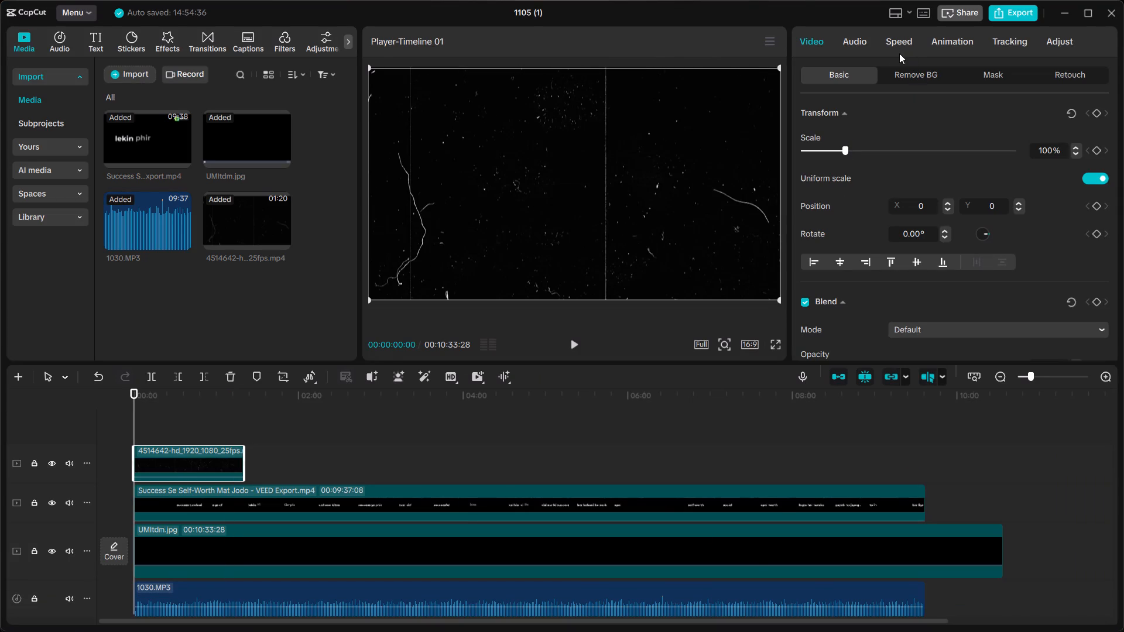
{"action": "left_click", "coordinate": [904, 37]}
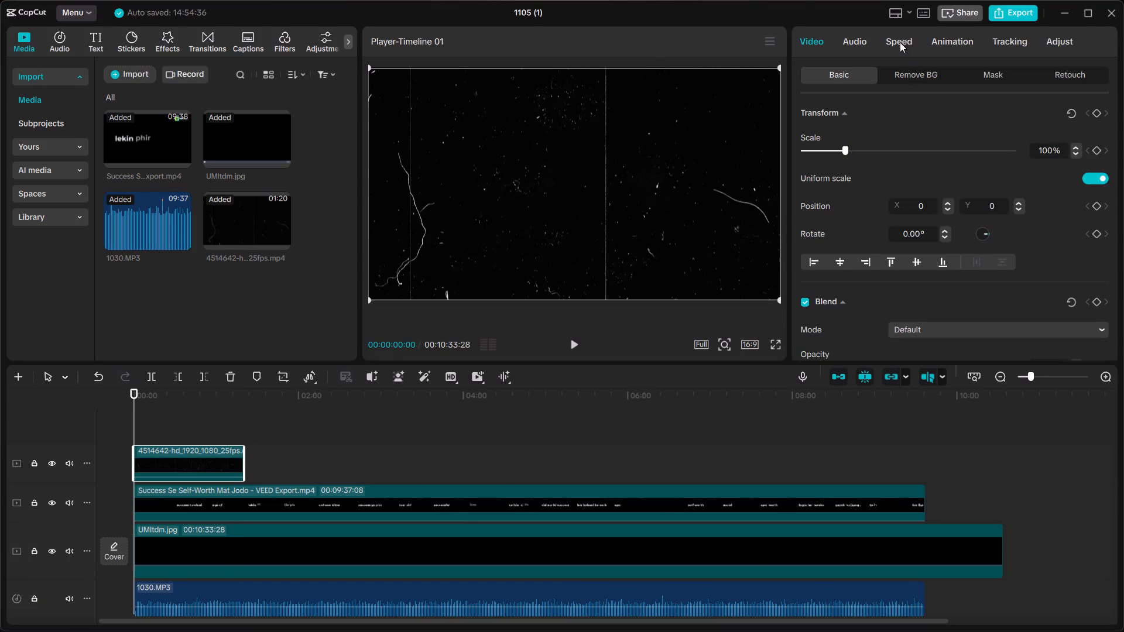
{"action": "left_click", "coordinate": [899, 44]}
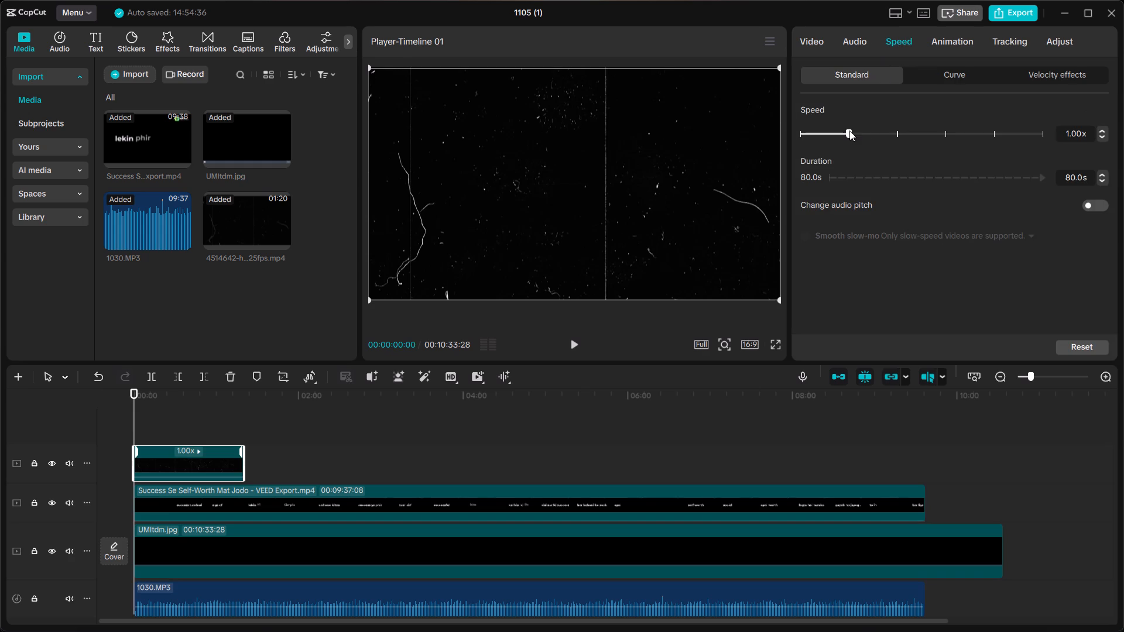
{"action": "left_click_drag", "start_coordinate": [849, 130], "coordinate": [820, 132]}
{"action": "left_click", "coordinate": [1100, 129]}
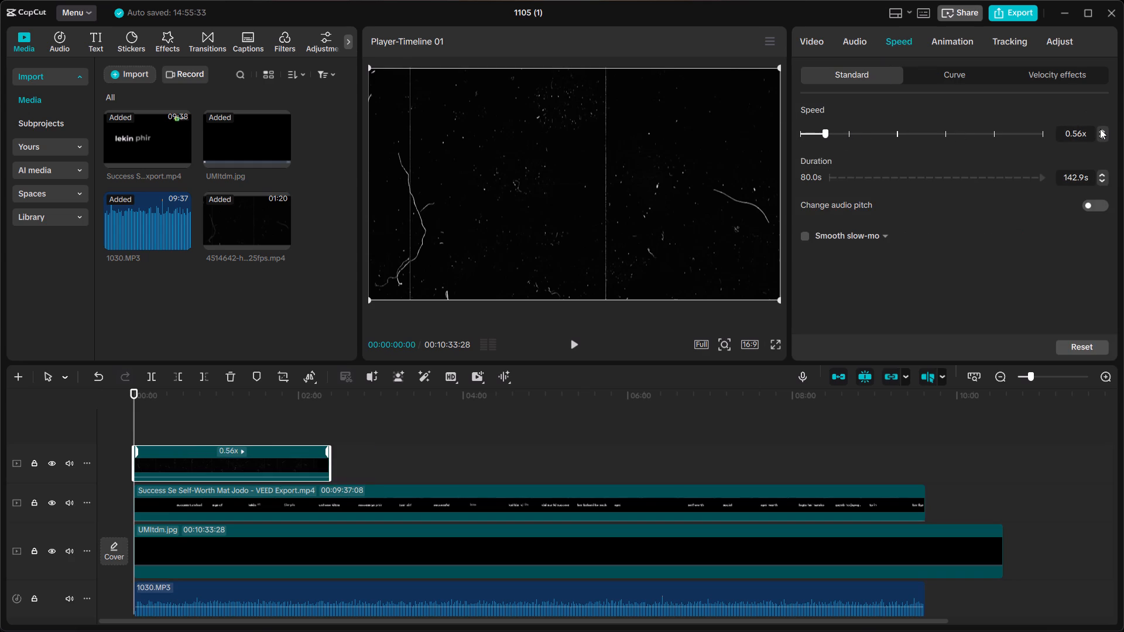
{"action": "left_click", "coordinate": [1100, 129]}
{"action": "left_click", "coordinate": [1099, 133]}
{"action": "triple_click", "coordinate": [1101, 137]}
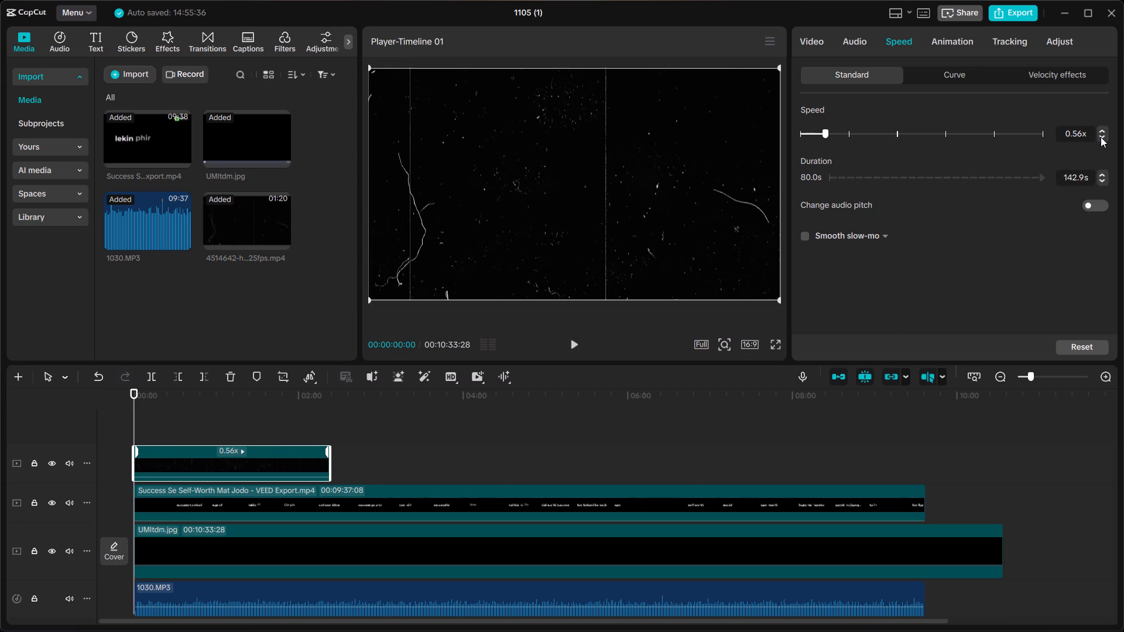
{"action": "left_click", "coordinate": [1101, 137]}
{"action": "triple_click", "coordinate": [1101, 137]}
{"action": "triple_click", "coordinate": [1101, 137]}
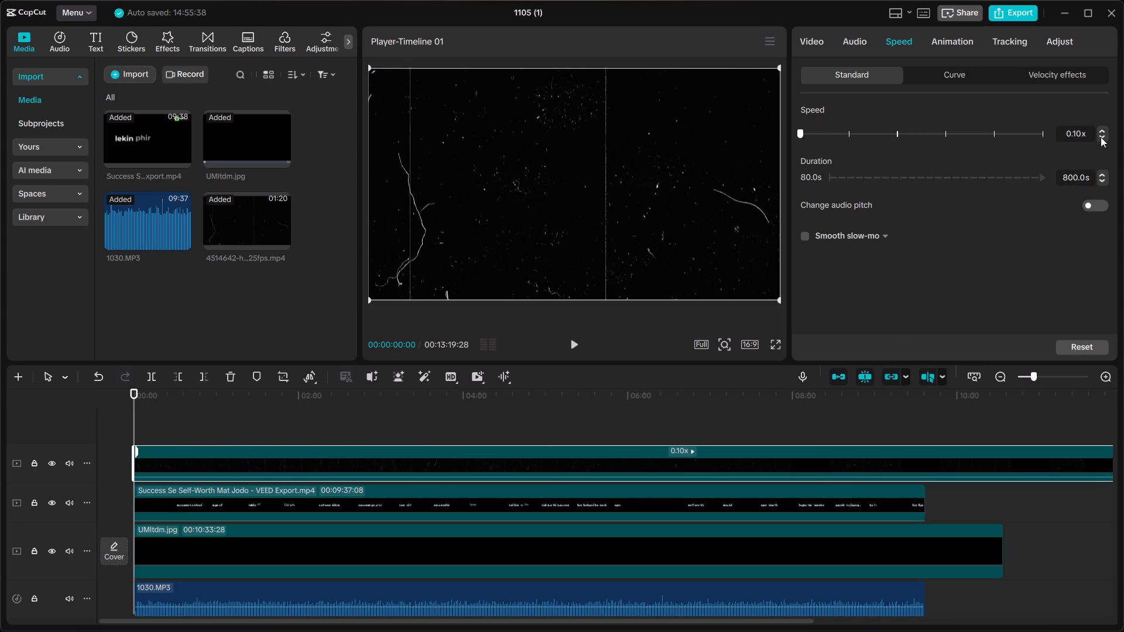
{"action": "left_click", "coordinate": [1101, 137]}
Play the first few seconds of the timeline to check the slowed overlay's motion, and pause.
{"action": "left_click", "coordinate": [578, 339]}
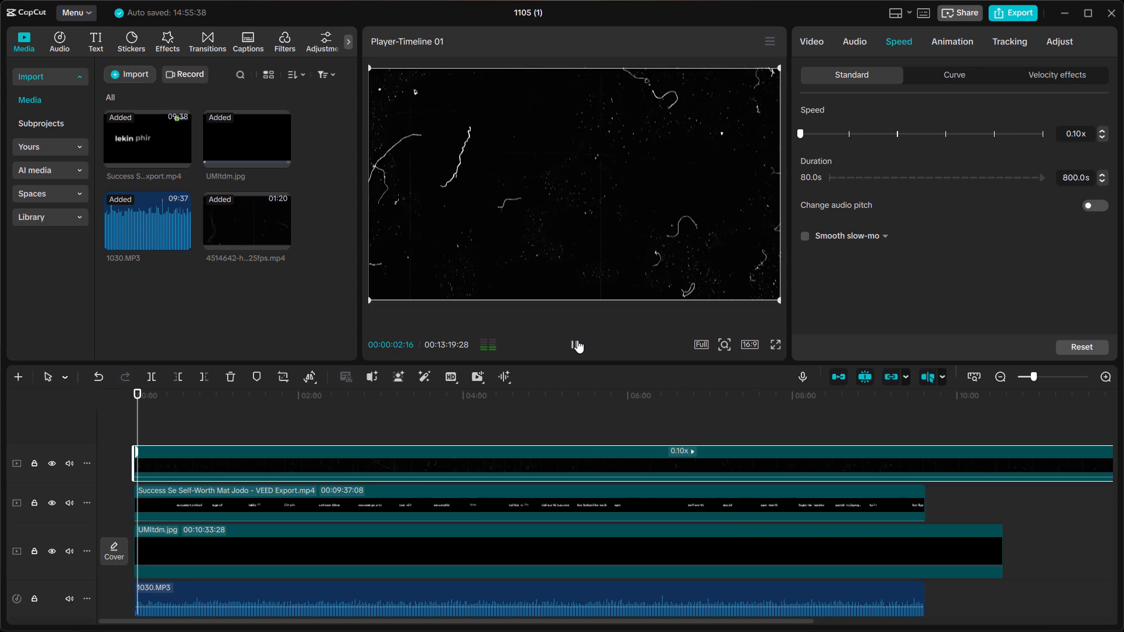
{"action": "left_click", "coordinate": [577, 340]}
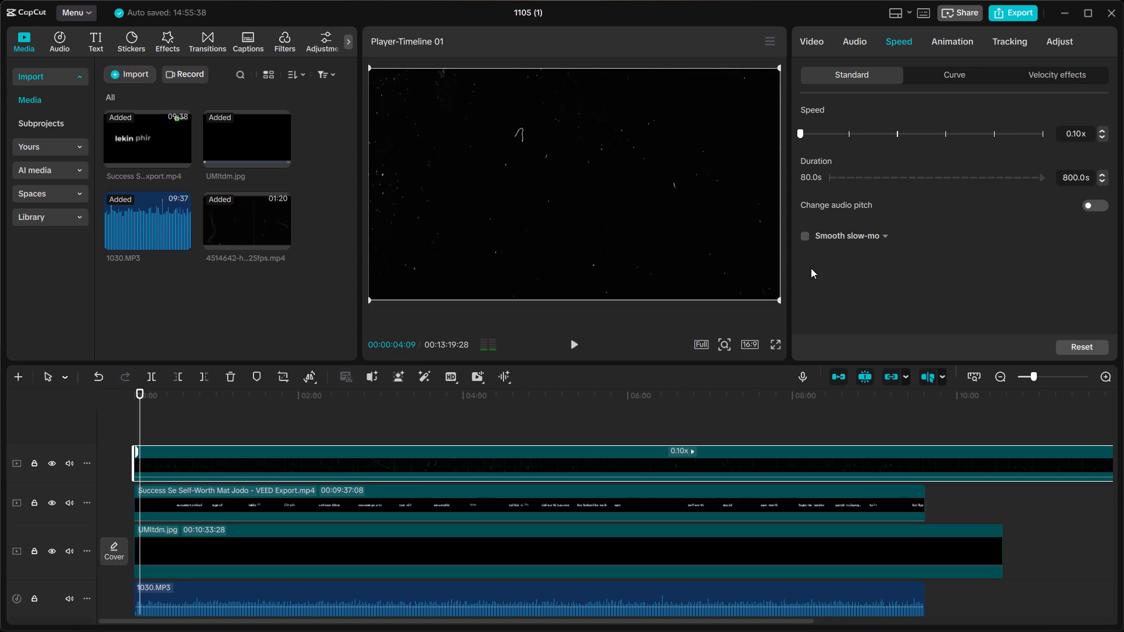
Set the 4514642-hd_1920_1080_25fps overlay clip's standard speed to 0.50x.
{"action": "double_click", "coordinate": [1101, 128]}
{"action": "left_click", "coordinate": [1100, 128]}
{"action": "double_click", "coordinate": [1099, 129]}
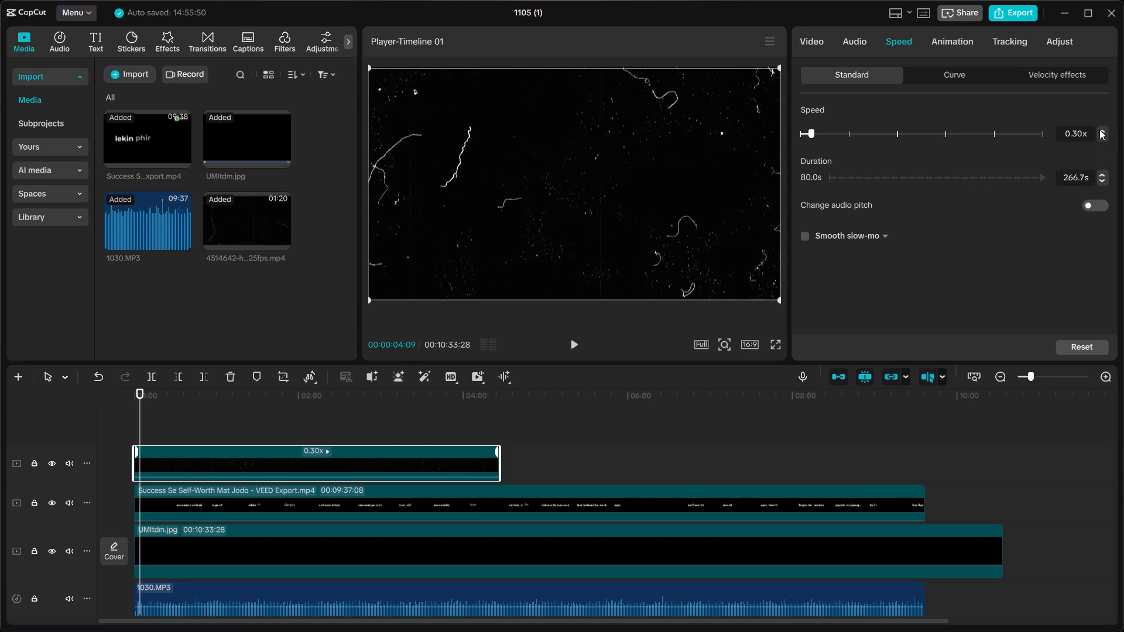
{"action": "left_click", "coordinate": [1099, 129]}
{"action": "left_click", "coordinate": [1099, 129]}
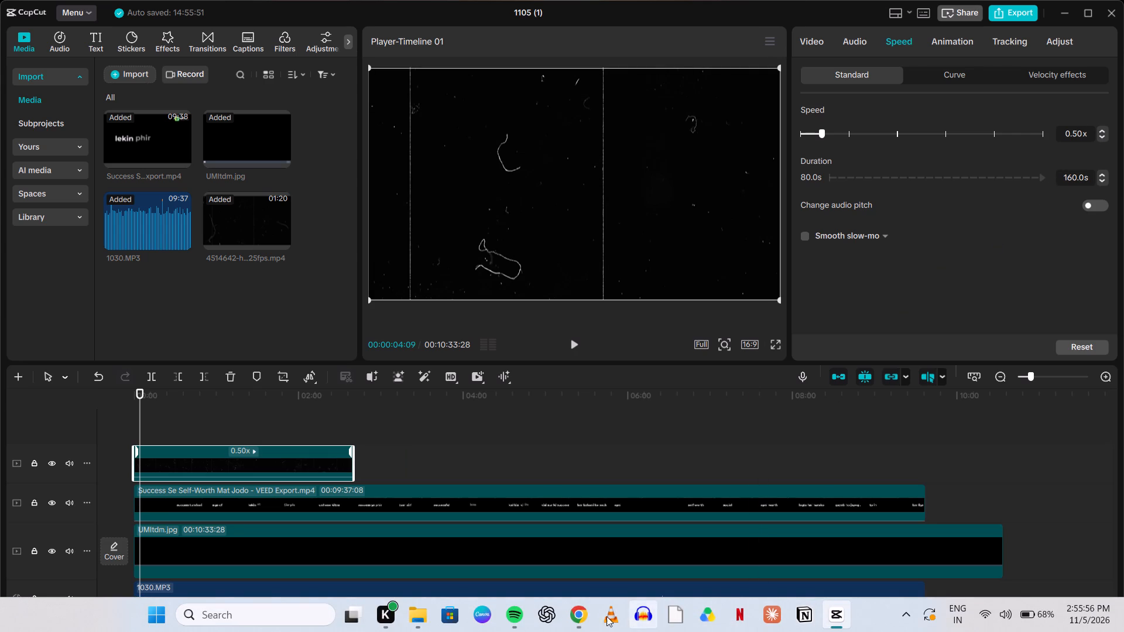
Switch to Chrome, examine the overlay clips' length across the whole Video Project 6 timeline in Clipchamp, and return to CapCut.
{"action": "left_click", "coordinate": [578, 619]}
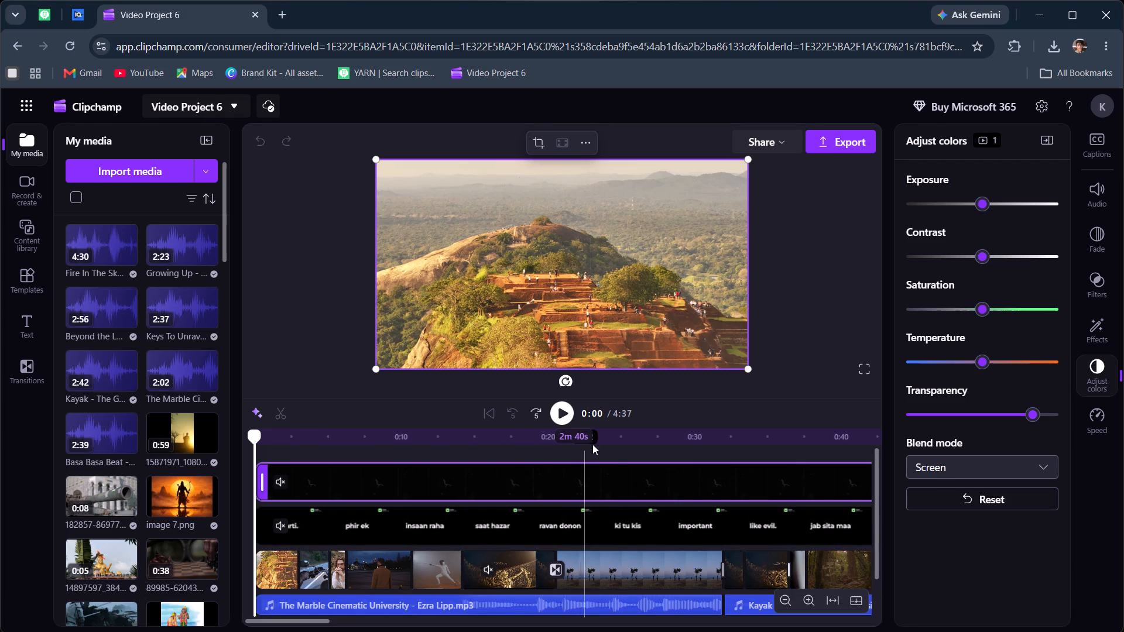
{"action": "scroll", "coordinate": [618, 442], "scroll_direction": "left", "scroll_amount": 11}
{"action": "scroll", "coordinate": [718, 439], "scroll_direction": "left", "scroll_amount": 11}
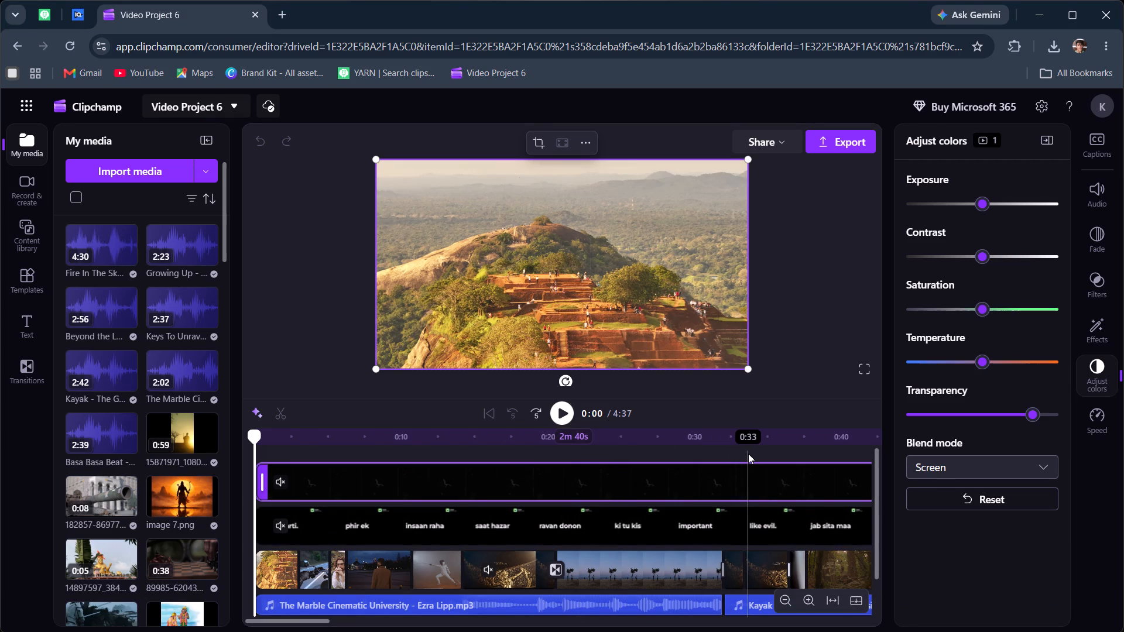
{"action": "scroll", "coordinate": [748, 454], "scroll_direction": "left", "scroll_amount": 6}
{"action": "scroll", "coordinate": [748, 454], "scroll_direction": "right", "scroll_amount": 2}
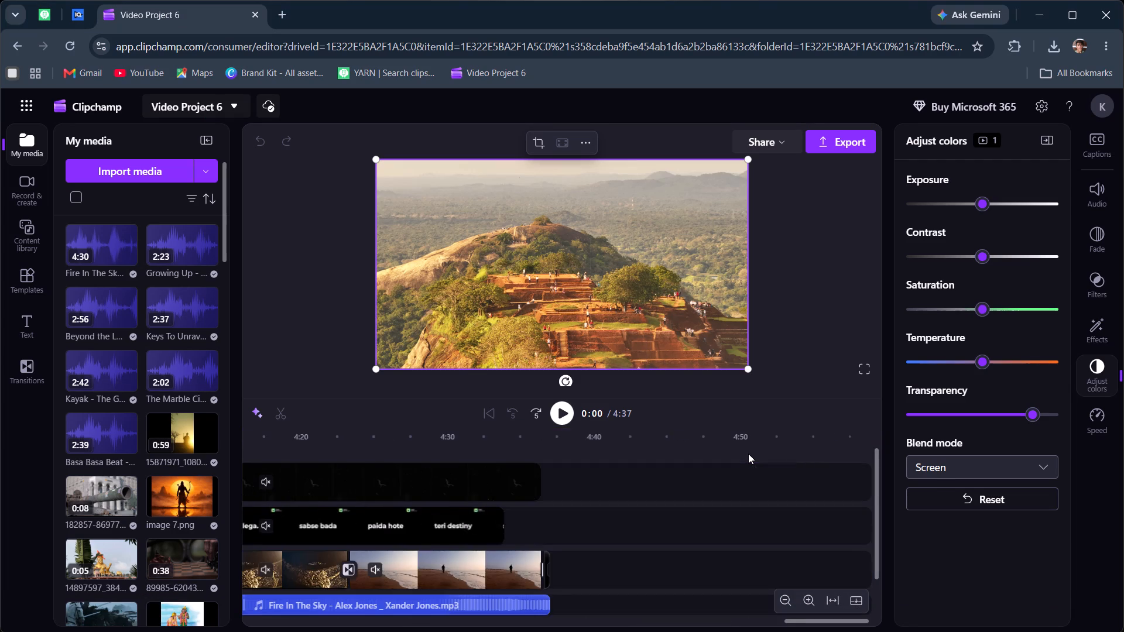
{"action": "scroll", "coordinate": [748, 454], "scroll_direction": "right", "scroll_amount": 1}
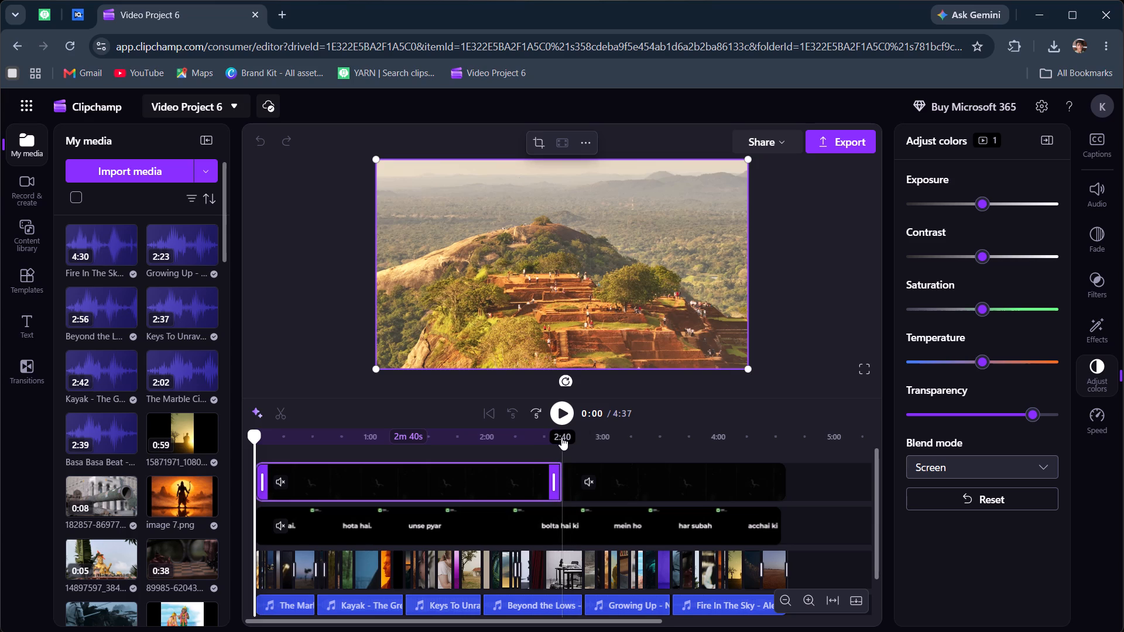
{"action": "left_click", "coordinate": [1047, 19]}
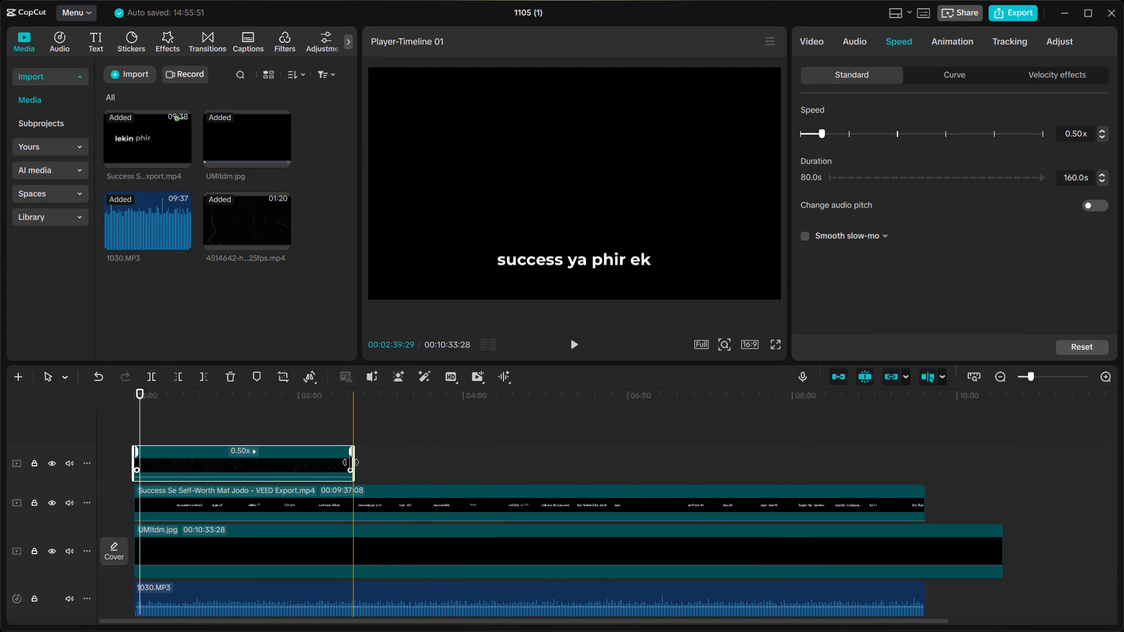
Move the playhead to the end of the overlay clip and examine the timeline around that point.
{"action": "scroll", "coordinate": [353, 465], "scroll_direction": "up", "scroll_amount": 4, "text": "ctrl"}
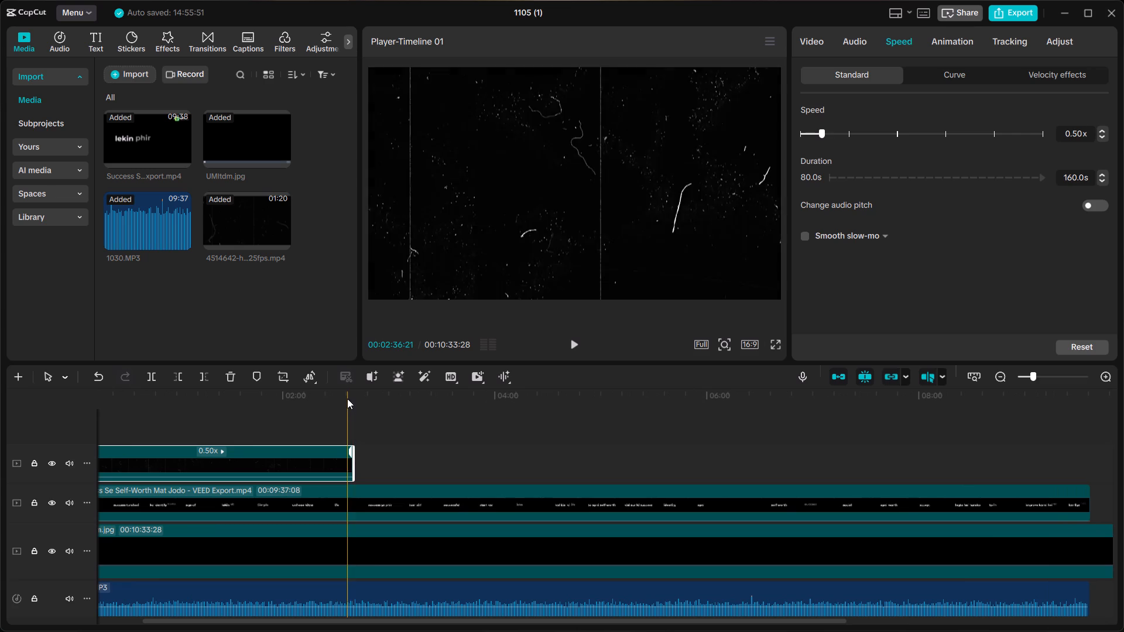
{"action": "left_click", "coordinate": [354, 394]}
{"action": "left_click", "coordinate": [353, 389]}
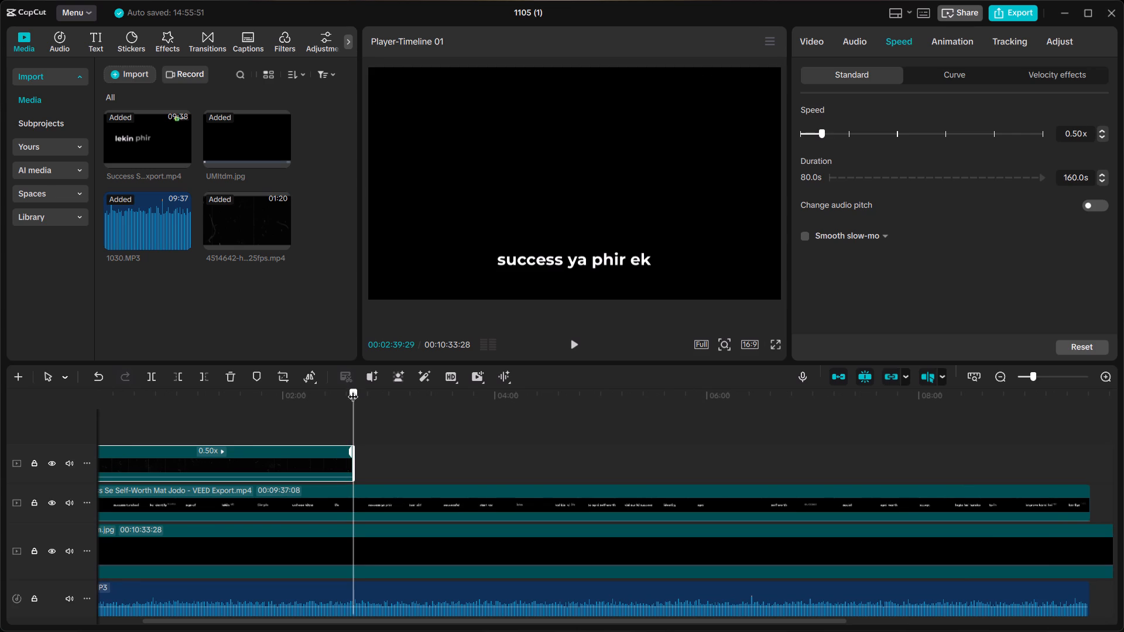
{"action": "scroll", "coordinate": [283, 391], "scroll_direction": "up", "scroll_amount": 3, "text": "ctrl"}
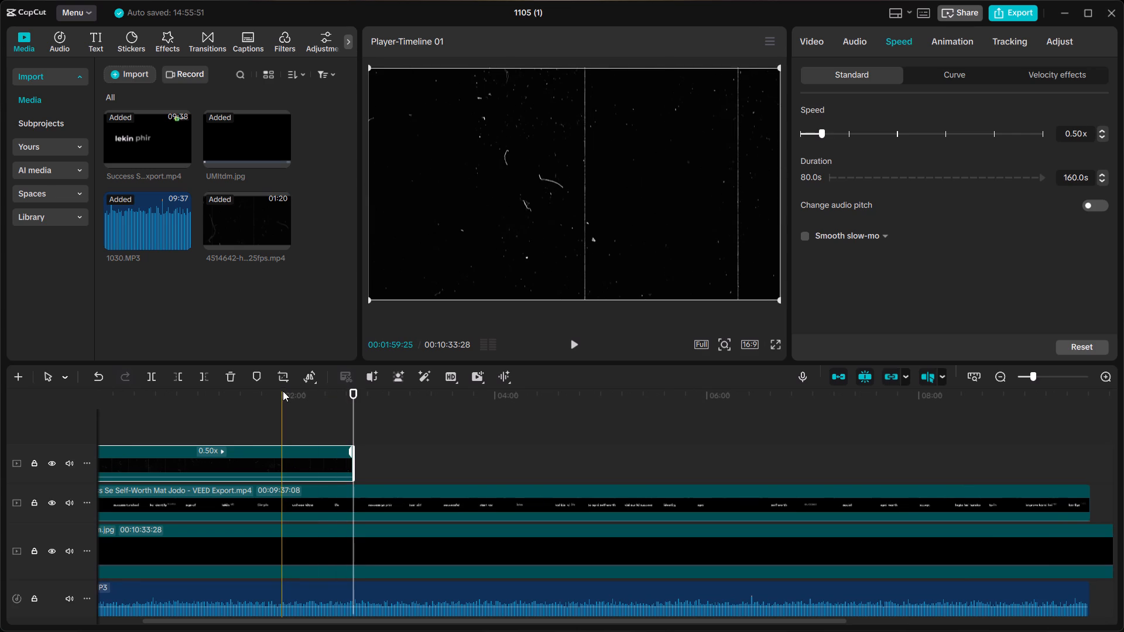
{"action": "scroll", "coordinate": [283, 391], "scroll_direction": "up", "scroll_amount": 6, "text": "ctrl"}
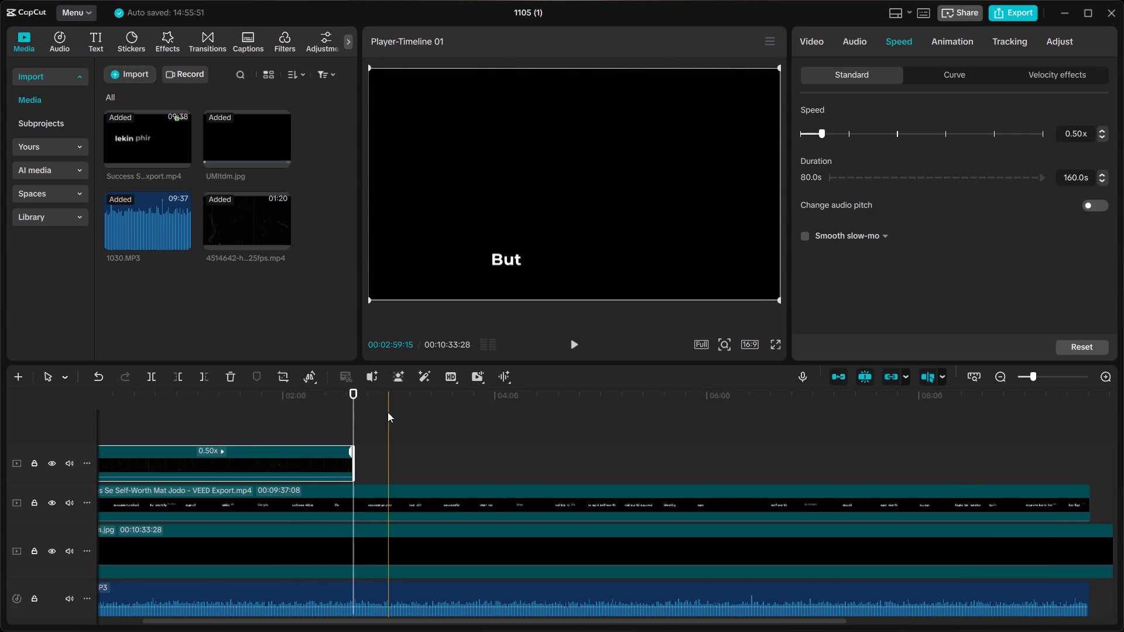
{"action": "scroll", "coordinate": [388, 412], "scroll_direction": "up", "scroll_amount": 8, "text": "ctrl"}
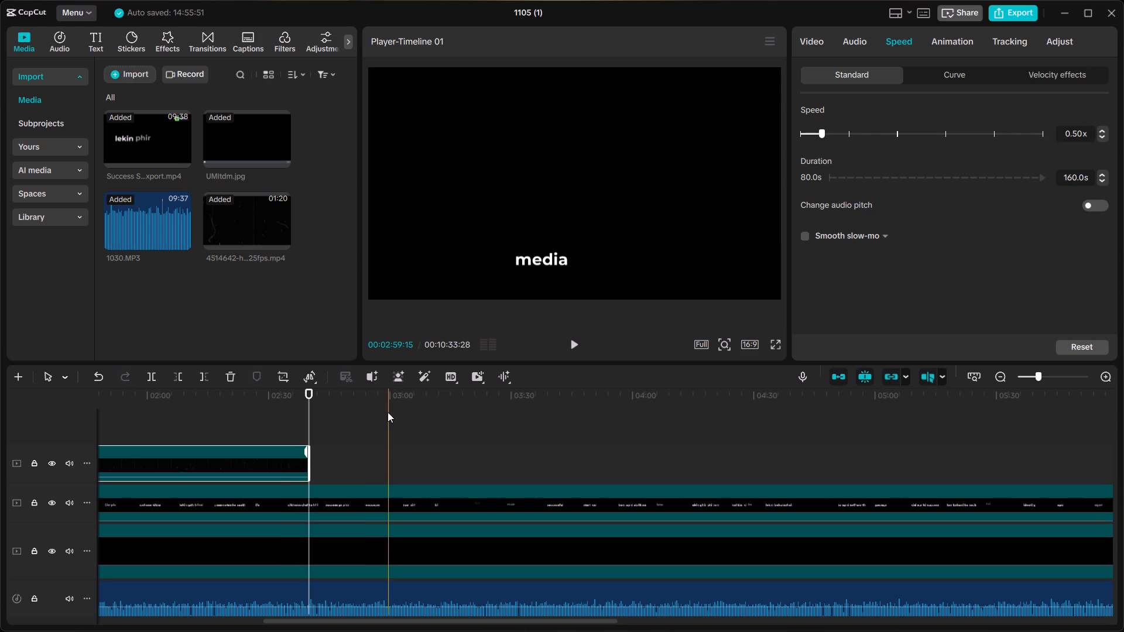
{"action": "left_click", "coordinate": [262, 409]}
{"action": "left_click", "coordinate": [311, 398]}
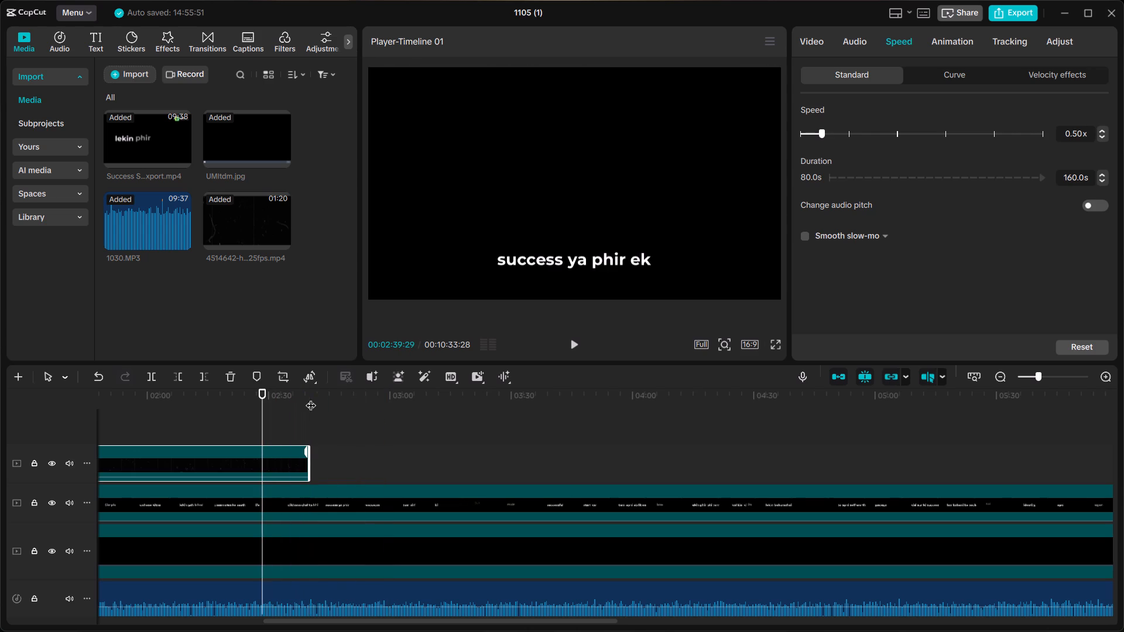
{"action": "scroll", "coordinate": [311, 398], "scroll_direction": "up", "scroll_amount": 12, "text": "ctrl"}
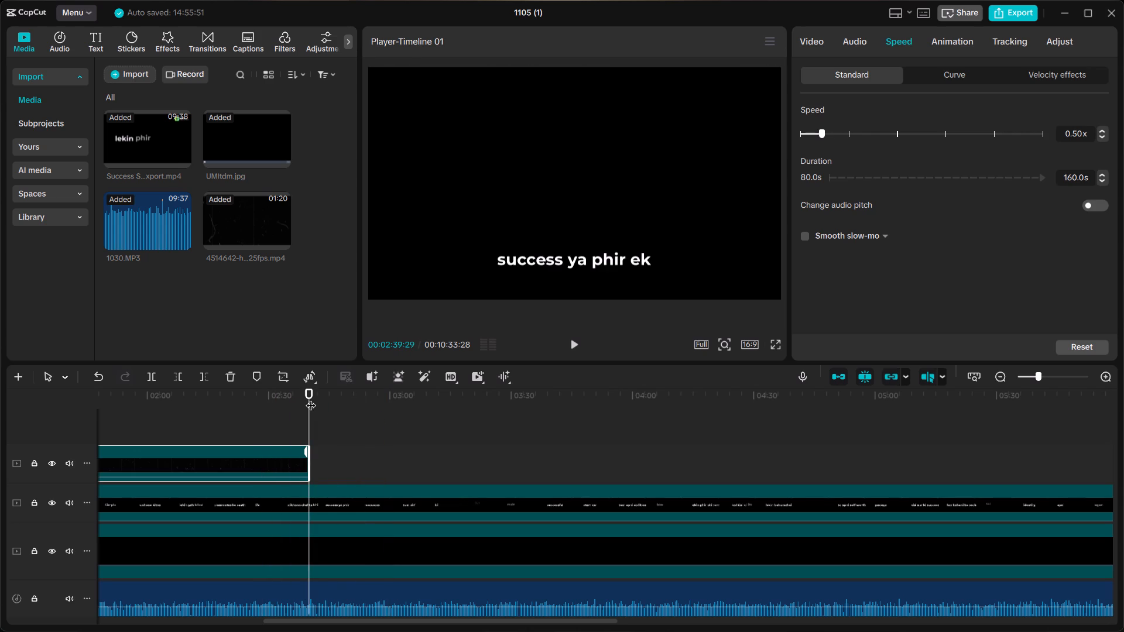
{"action": "scroll", "coordinate": [311, 398], "scroll_direction": "up", "scroll_amount": 18, "text": "ctrl"}
{"action": "scroll", "coordinate": [343, 418], "scroll_direction": "down", "scroll_amount": 9, "text": "ctrl"}
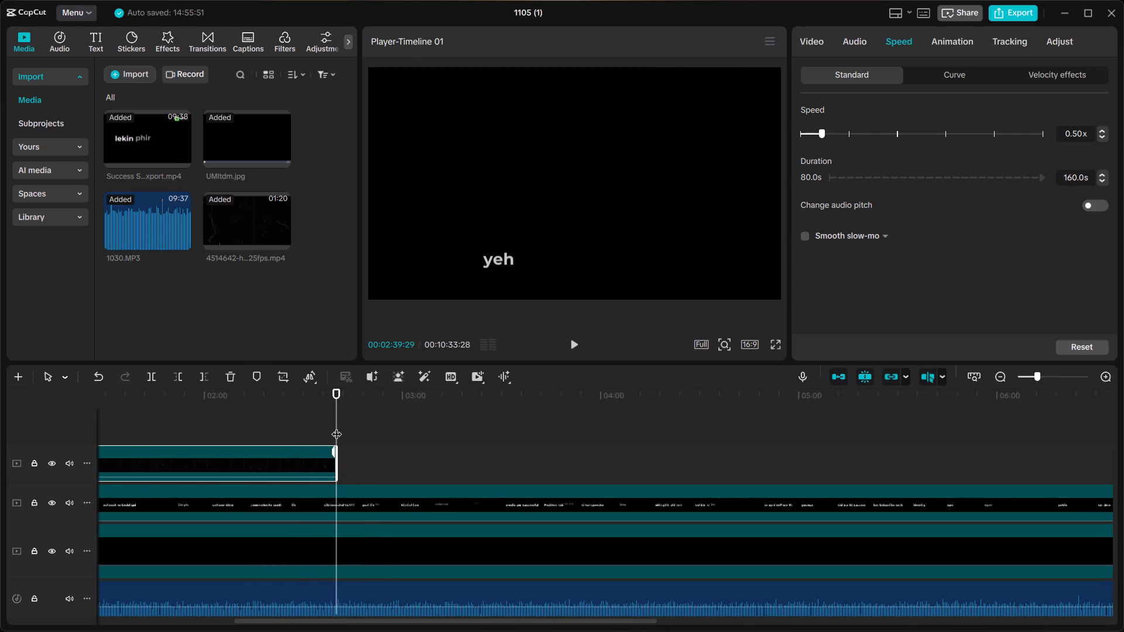
{"action": "scroll", "coordinate": [330, 434], "scroll_direction": "down", "scroll_amount": 7, "text": "ctrl"}
{"action": "scroll", "coordinate": [275, 448], "scroll_direction": "right", "scroll_amount": 8}
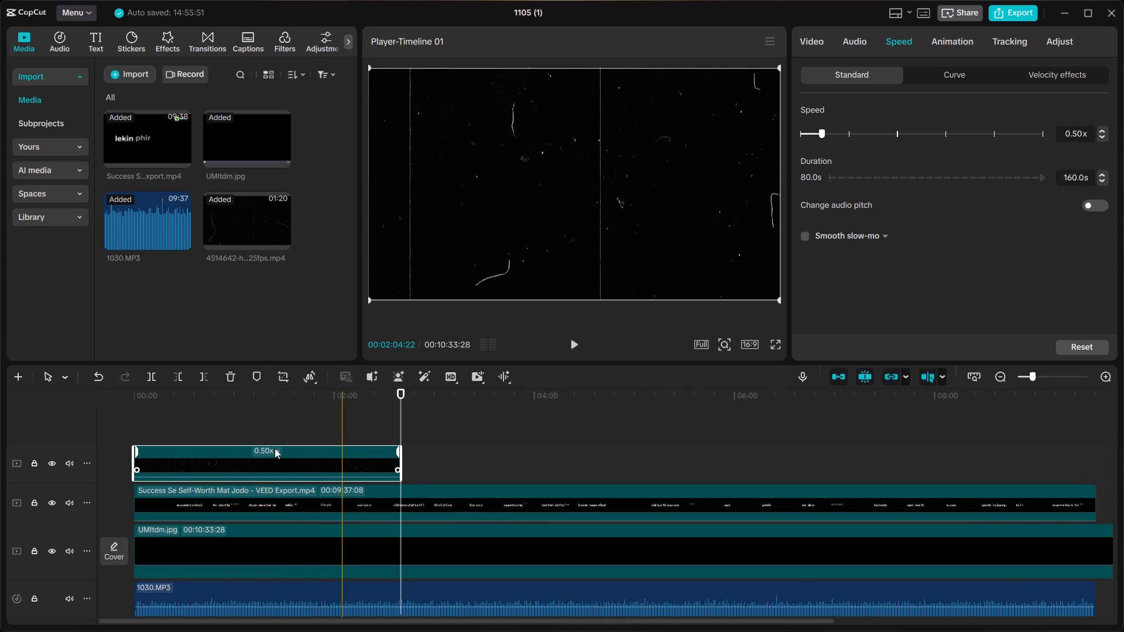
Lower the overlay clip's blend opacity to about 76%, checking it against a caption at about 1:44.
{"action": "left_click", "coordinate": [813, 49]}
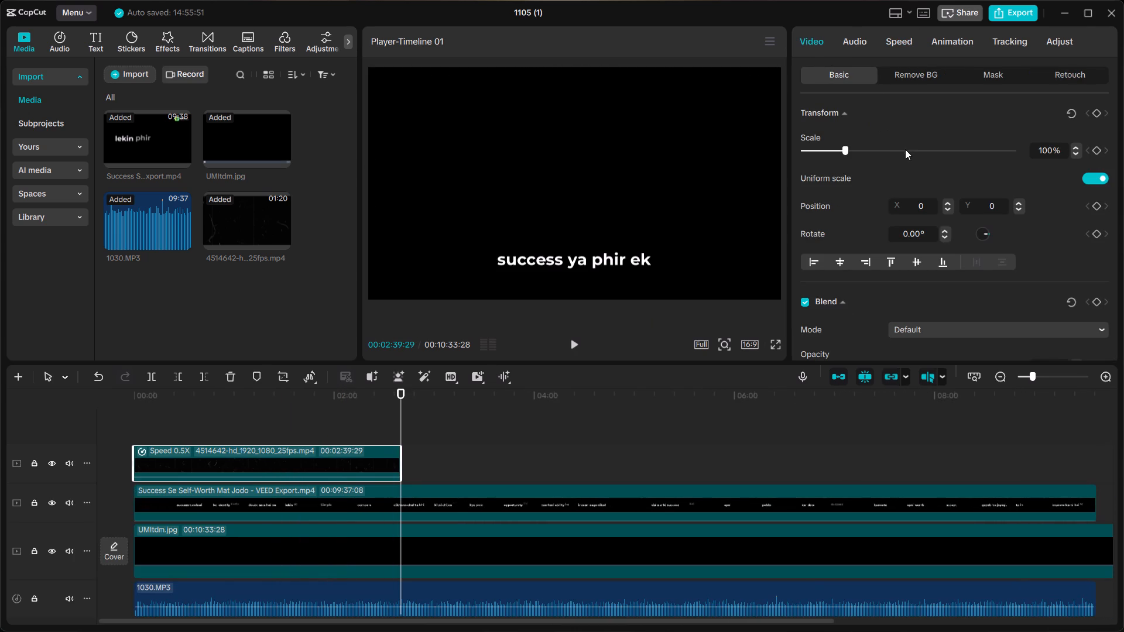
{"action": "scroll", "coordinate": [961, 228], "scroll_direction": "down", "scroll_amount": 3}
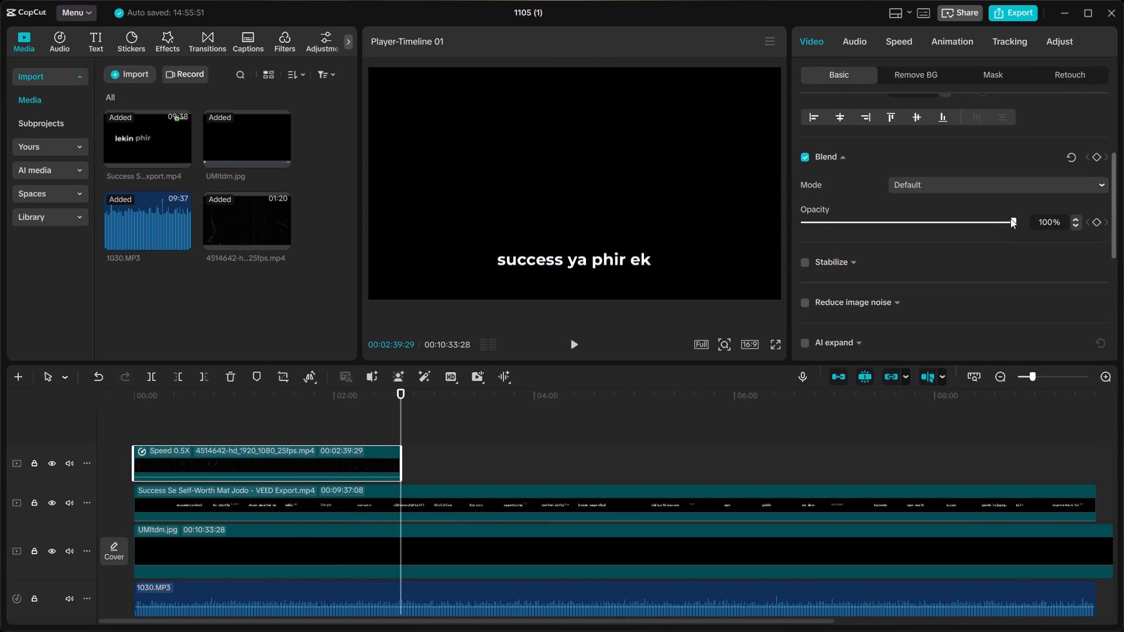
{"action": "left_click_drag", "start_coordinate": [1013, 220], "coordinate": [982, 228]}
{"action": "left_click", "coordinate": [308, 406]}
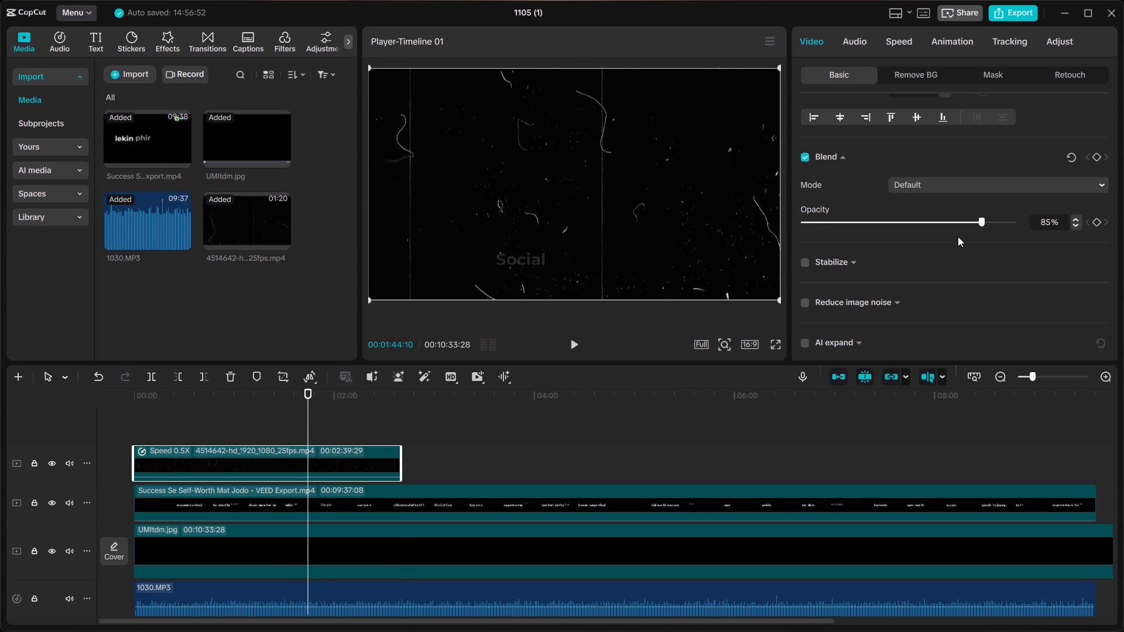
{"action": "left_click_drag", "start_coordinate": [980, 221], "coordinate": [976, 221]}
{"action": "left_click_drag", "start_coordinate": [976, 221], "coordinate": [971, 224]}
{"action": "left_click_drag", "start_coordinate": [971, 224], "coordinate": [956, 226]}
{"action": "left_click_drag", "start_coordinate": [956, 226], "coordinate": [961, 232]}
{"action": "left_click_drag", "start_coordinate": [961, 232], "coordinate": [959, 234]}
Check the overlay over the captions at several points along the clip, and play about the first 11 seconds of the timeline.
{"action": "left_click", "coordinate": [208, 412]}
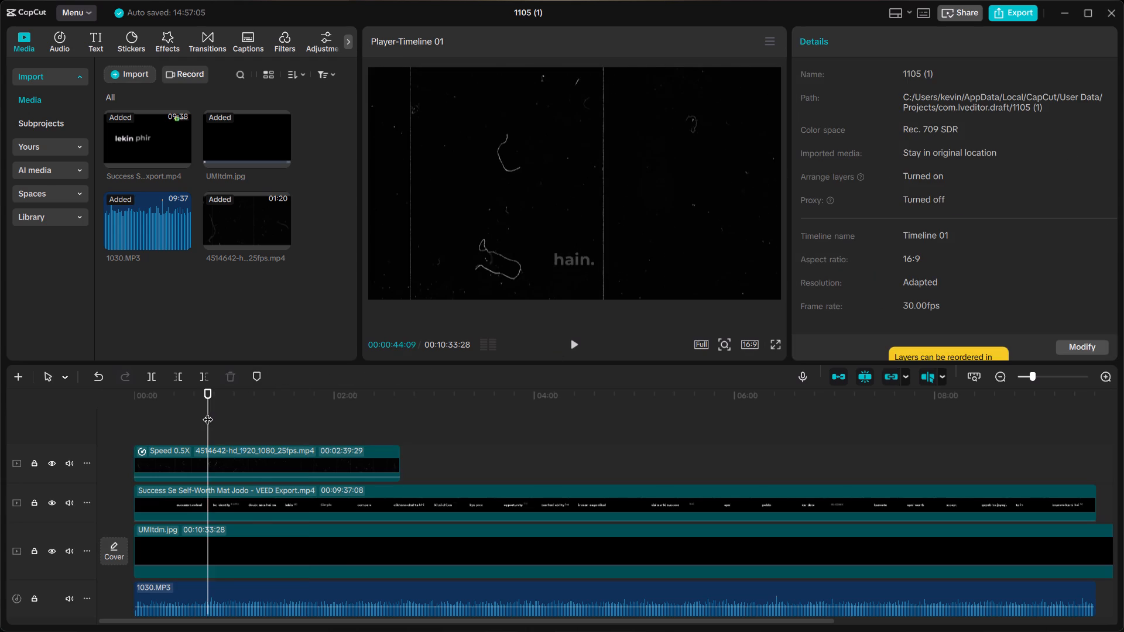
{"action": "left_click", "coordinate": [247, 420]}
{"action": "left_click", "coordinate": [263, 423]}
{"action": "left_click", "coordinate": [292, 424]}
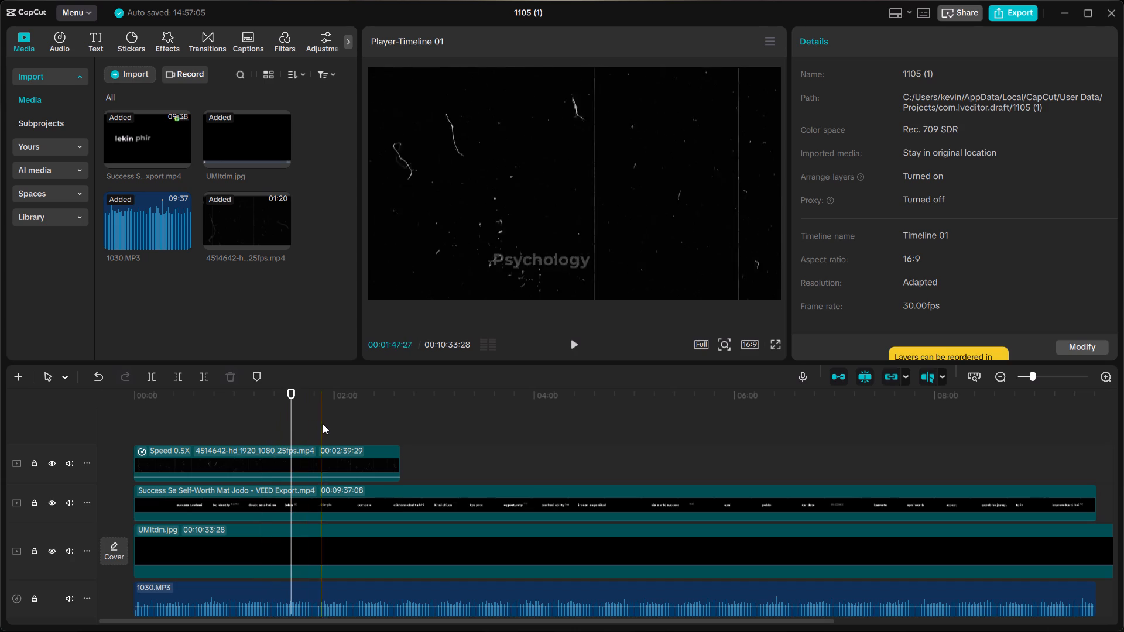
{"action": "left_click", "coordinate": [325, 423]}
{"action": "left_click", "coordinate": [345, 423]}
{"action": "left_click", "coordinate": [370, 420]}
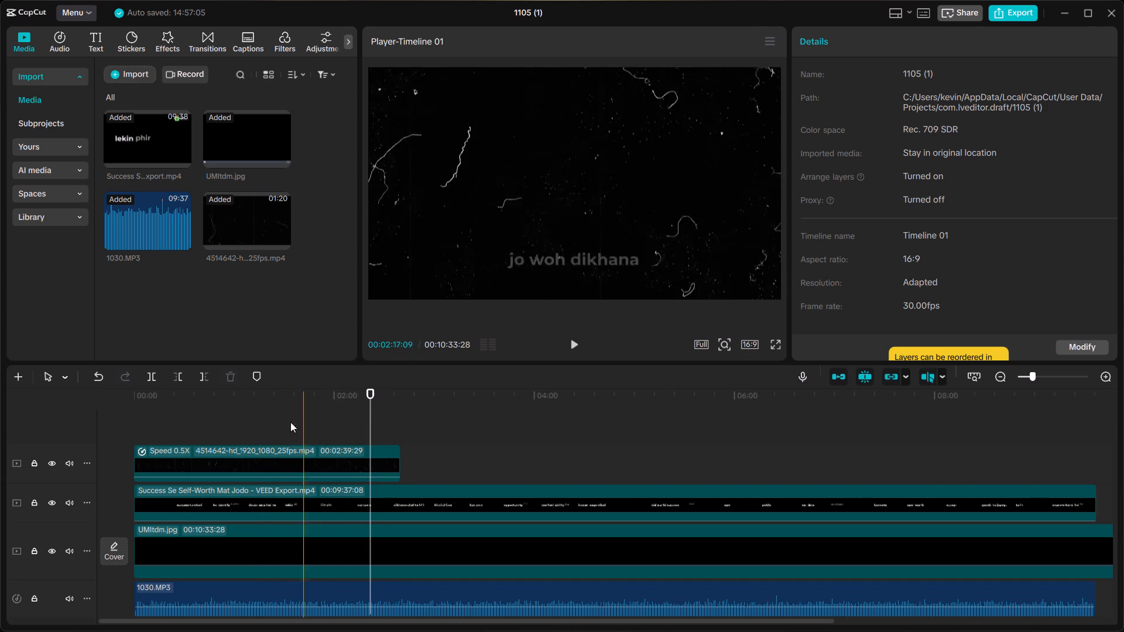
{"action": "left_click", "coordinate": [130, 422]}
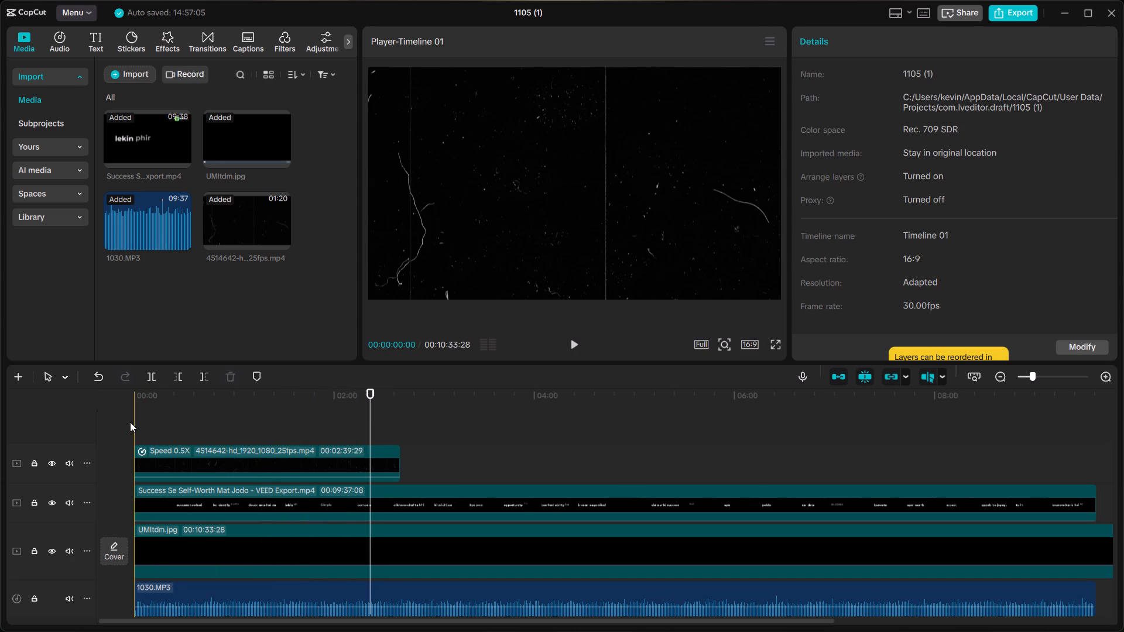
{"action": "key", "text": "space"}
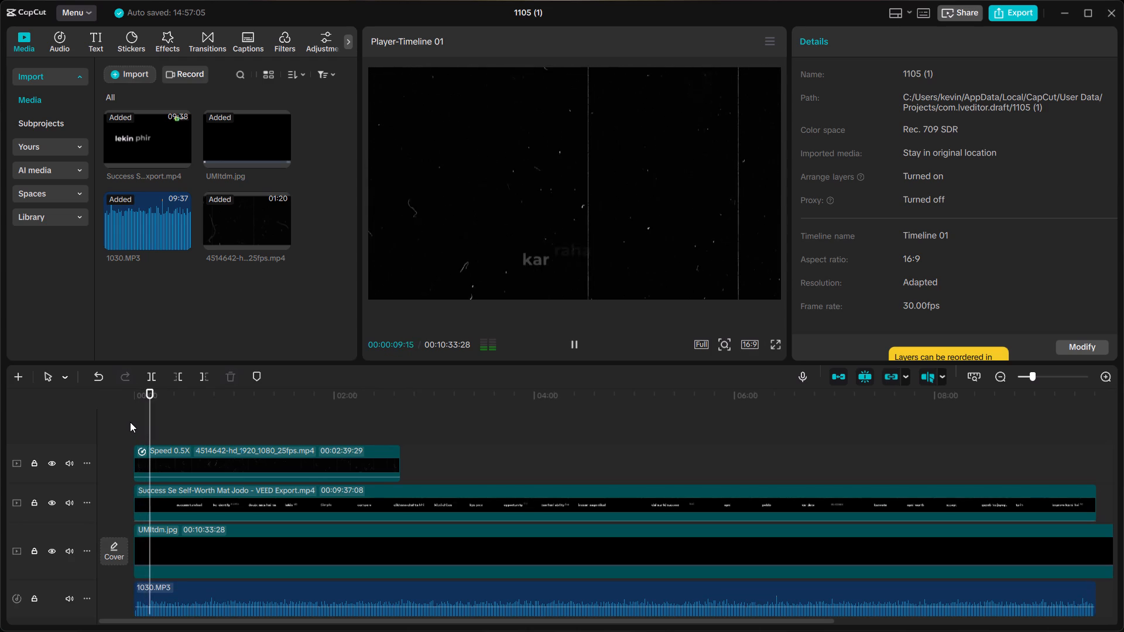
{"action": "key", "text": "space"}
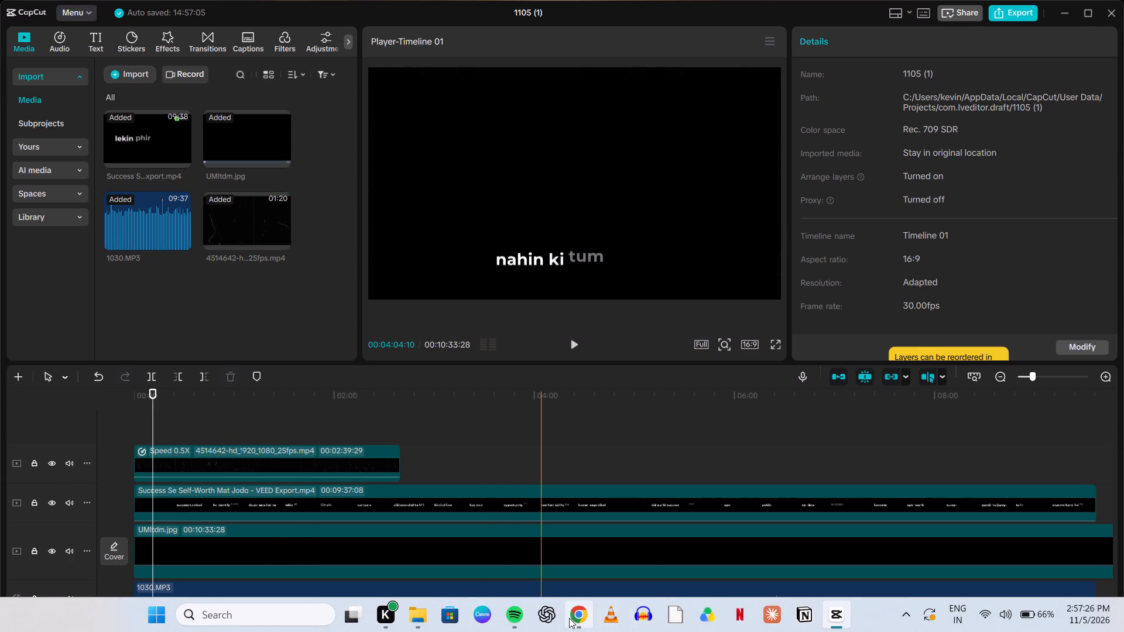
Switch to Chrome to check the top overlay clip's blend mode and transparency in Clipchamp, and return to CapCut.
{"action": "left_click", "coordinate": [577, 623]}
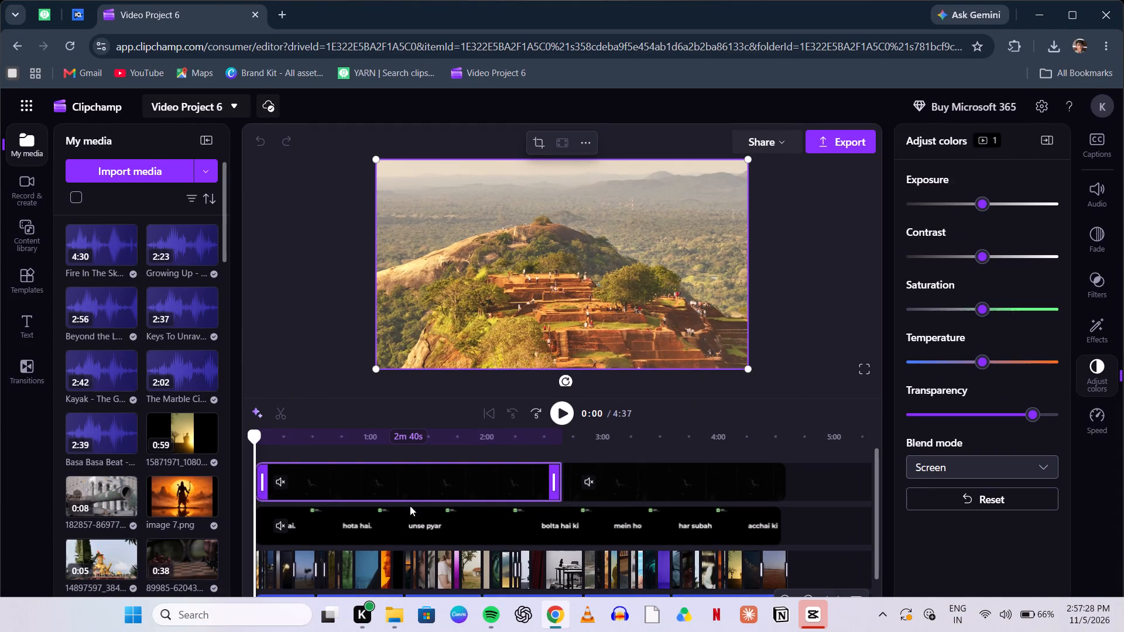
{"action": "left_click", "coordinate": [1033, 18]}
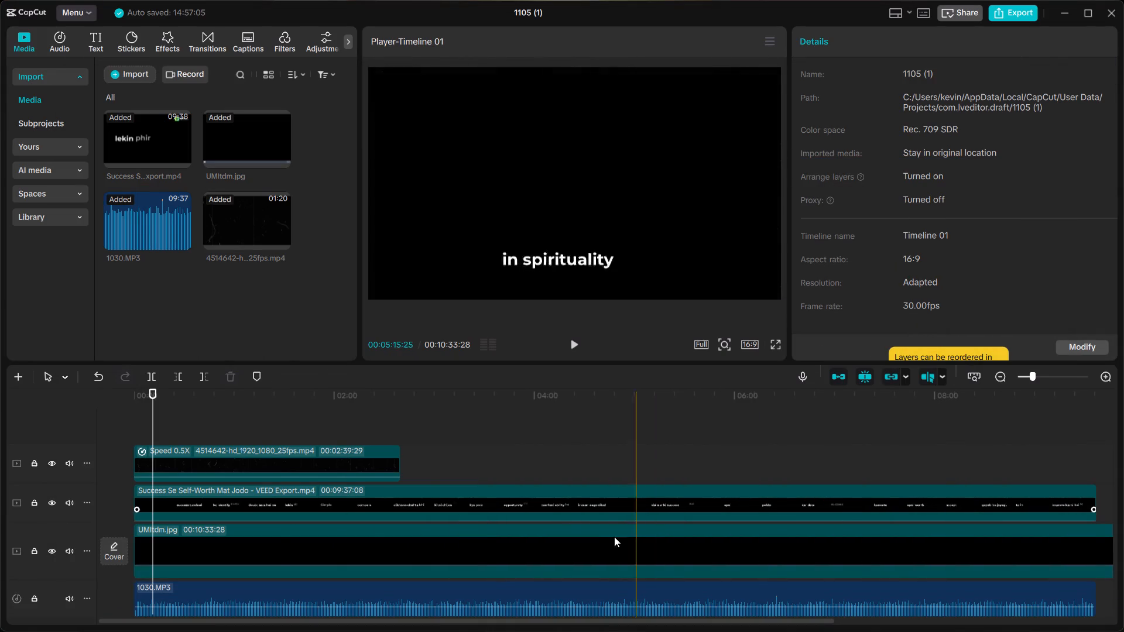
Set the blend mode of the 4514642-hd_1920_1080_25fps overlay clip to Screen.
{"action": "left_click", "coordinate": [275, 470]}
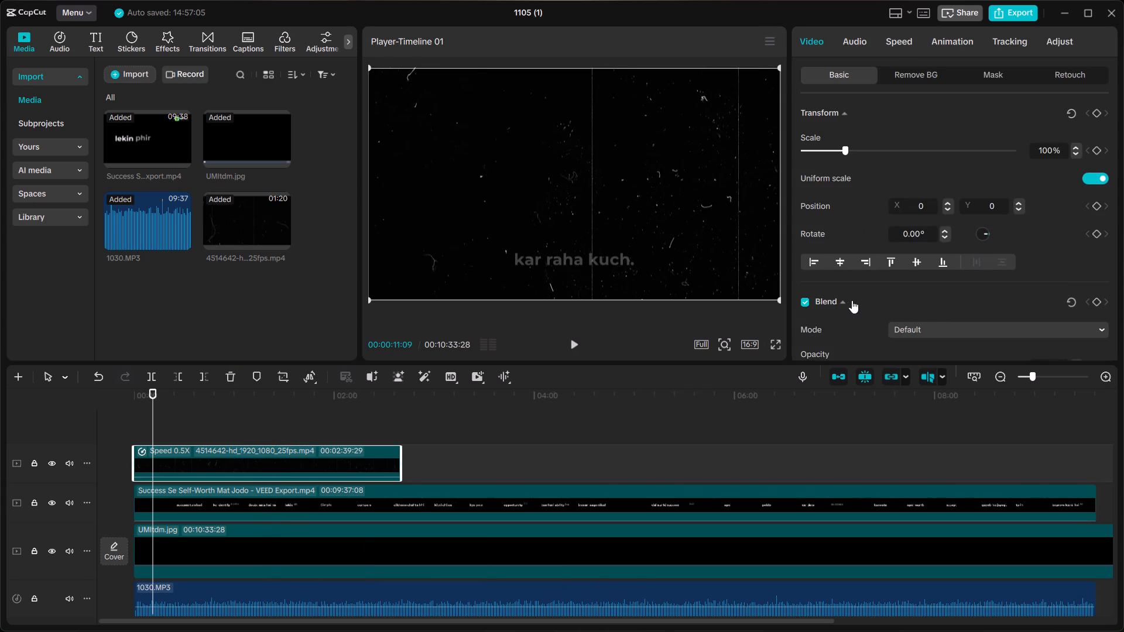
{"action": "left_click", "coordinate": [930, 323]}
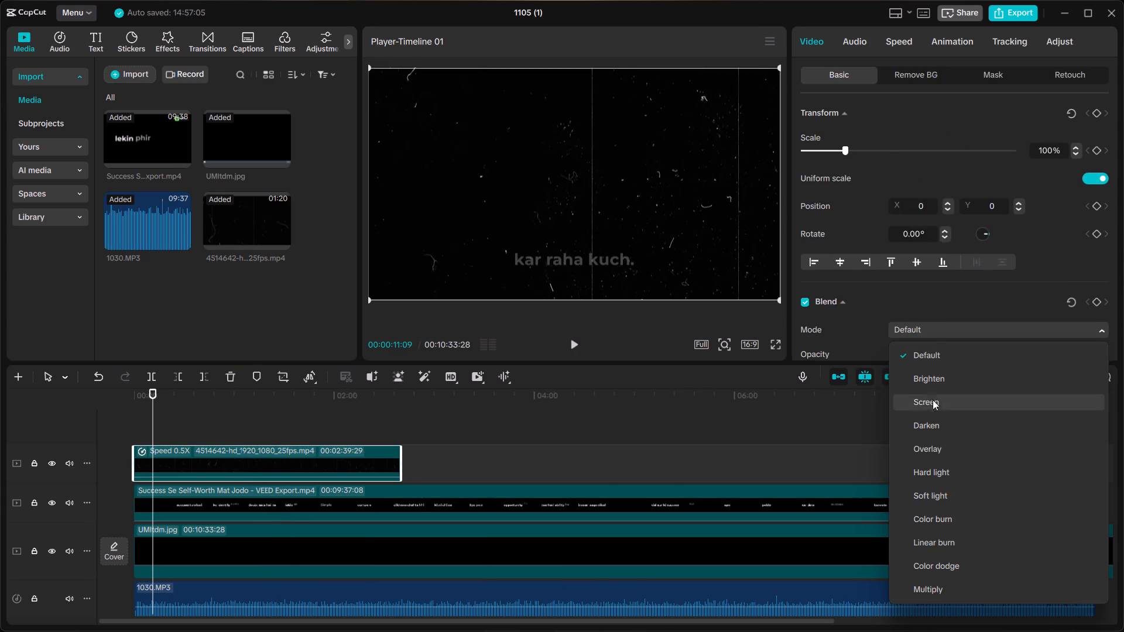
{"action": "left_click", "coordinate": [933, 405]}
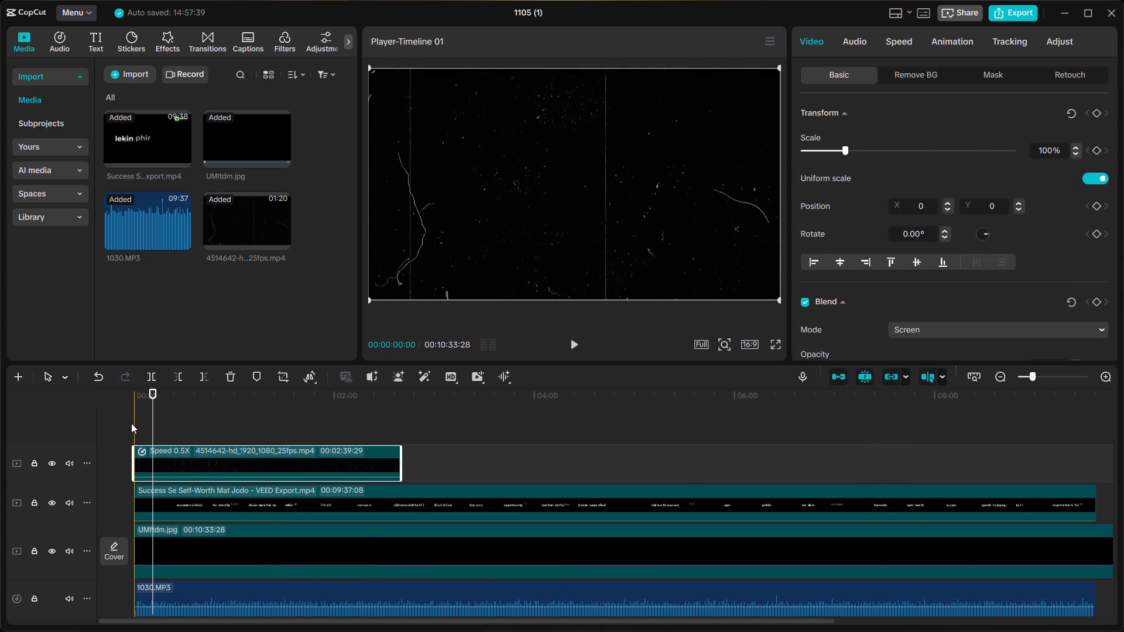
Play about the first 6 seconds of the timeline and check the preview quality options, keeping Full quality.
{"action": "left_click", "coordinate": [131, 423]}
{"action": "key", "text": "space"}
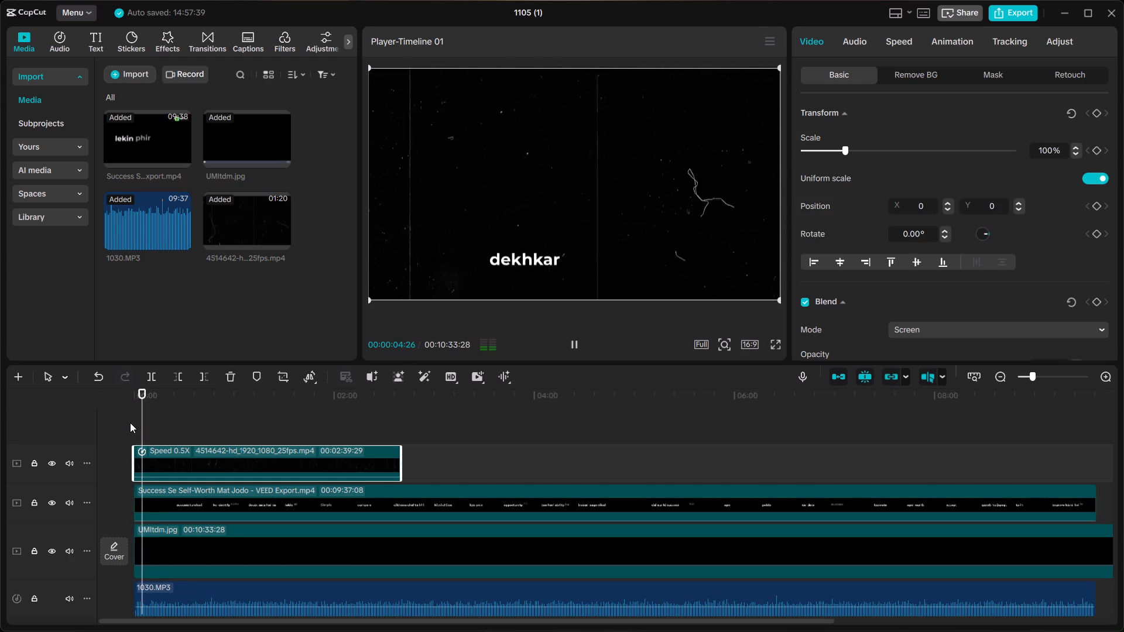
{"action": "key", "text": "space"}
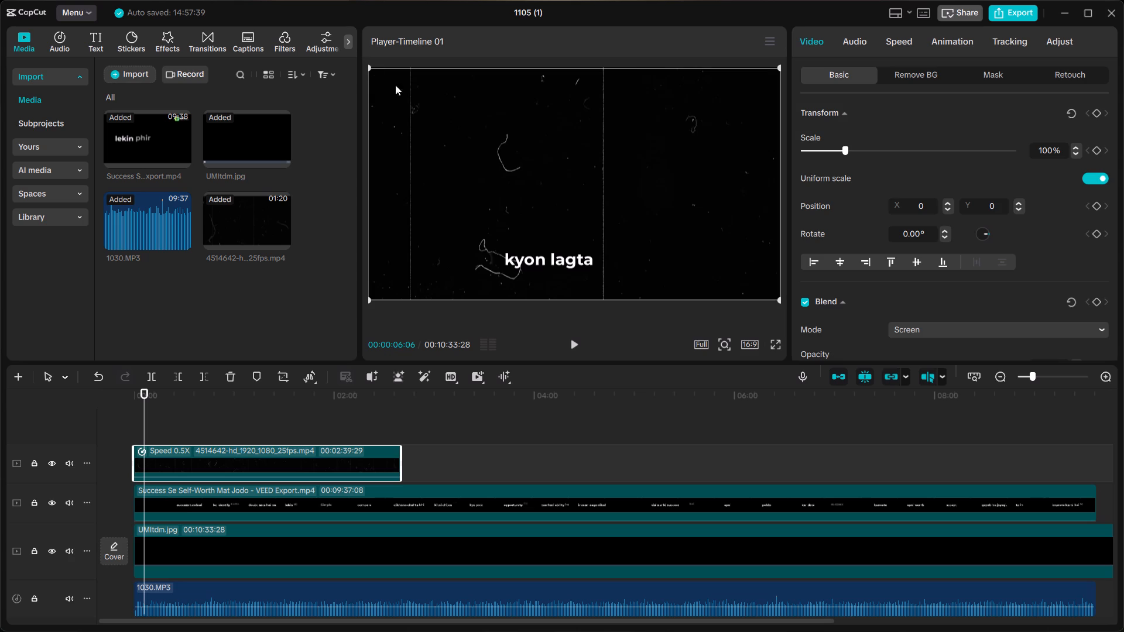
{"action": "left_click", "coordinate": [699, 349]}
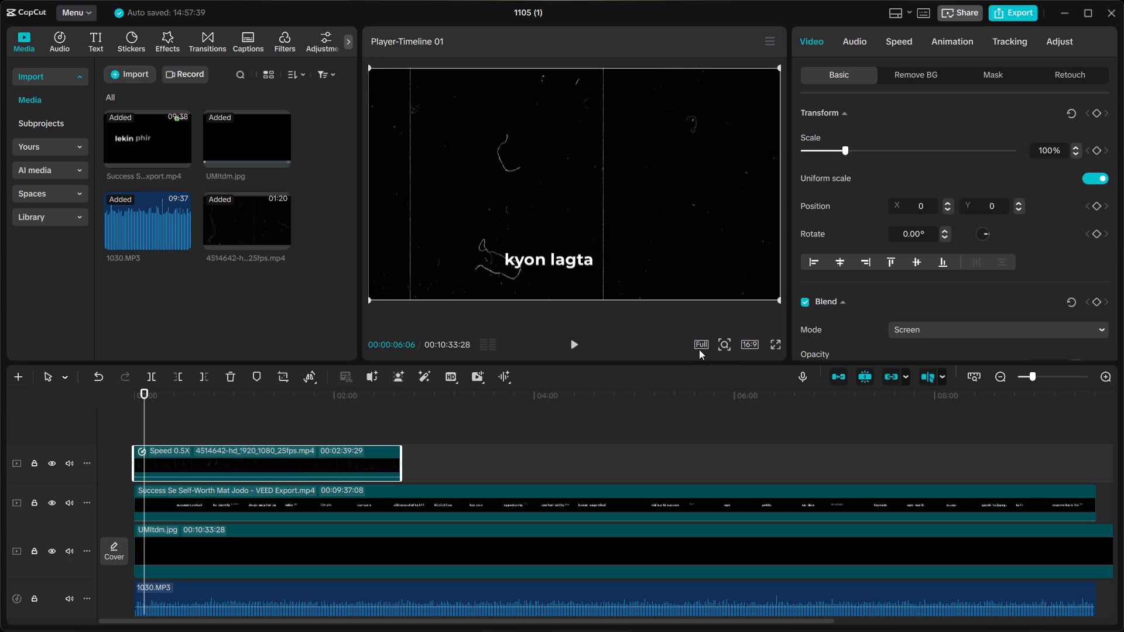
{"action": "left_click", "coordinate": [700, 345]}
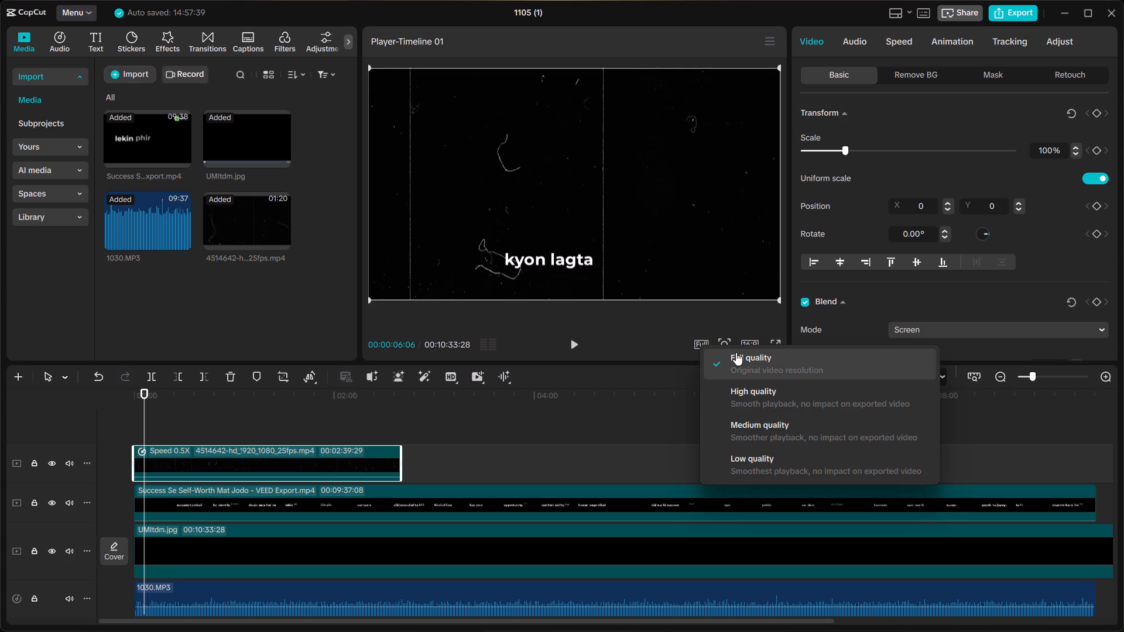
{"action": "left_click", "coordinate": [760, 376]}
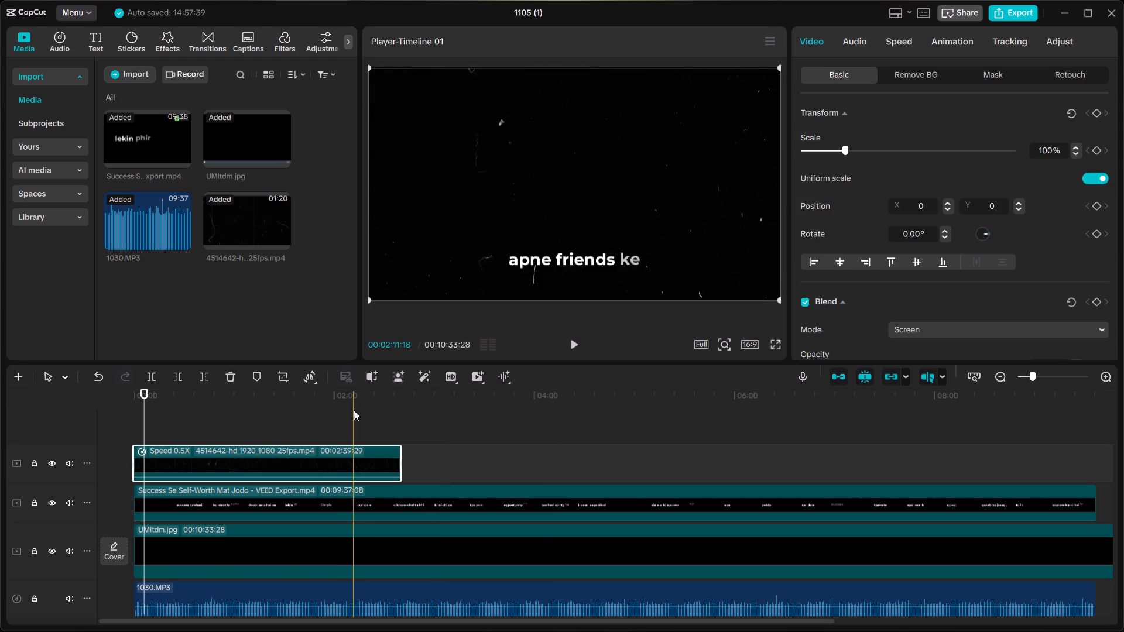
Copy the slowed 4514642-hd_1920_1080_25fps overlay clip and place the copy directly after the original on the overlay track.
{"action": "left_click", "coordinate": [354, 410]}
{"action": "left_click", "coordinate": [383, 462]}
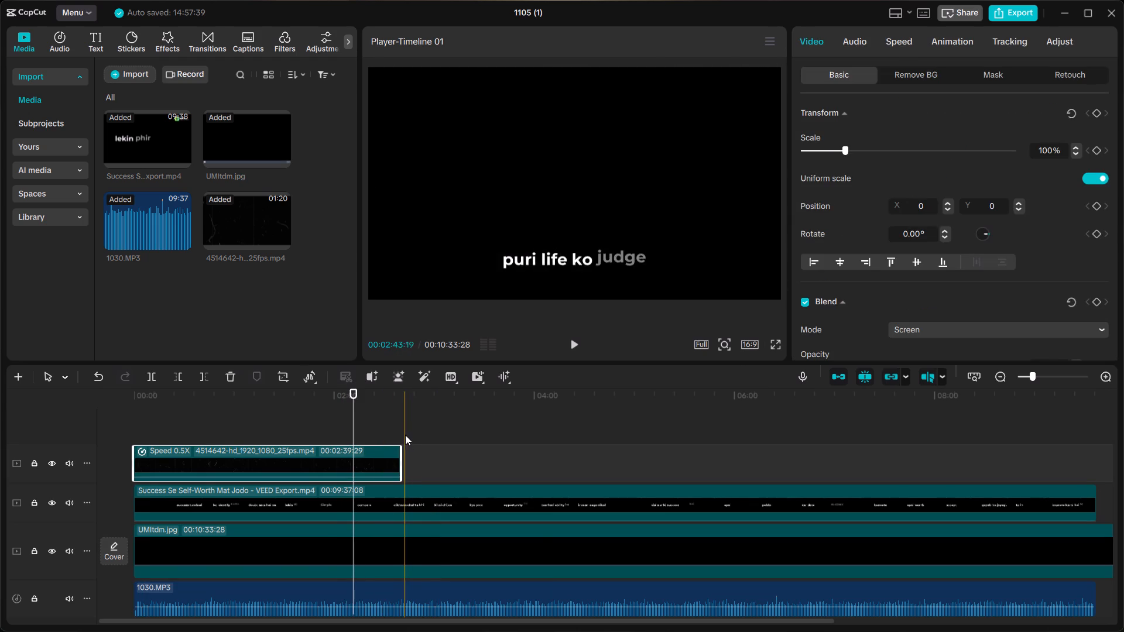
{"action": "left_click", "coordinate": [403, 432]}
{"action": "left_click", "coordinate": [359, 451]}
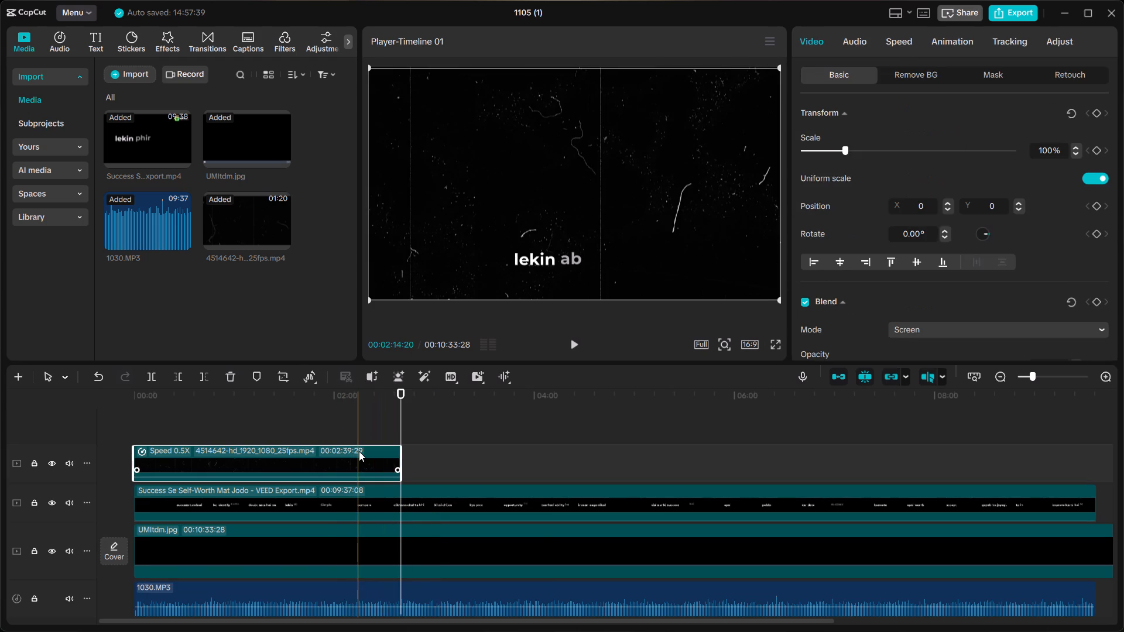
{"action": "key", "text": "ctrl+c"}
{"action": "key", "text": "ctrl+v"}
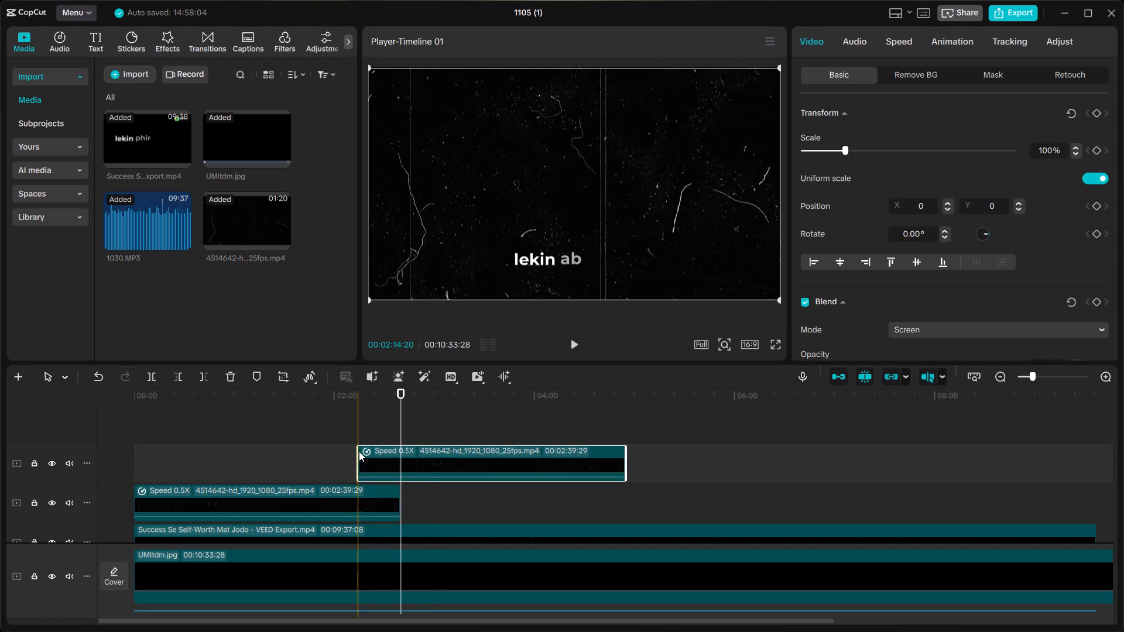
{"action": "left_click_drag", "start_coordinate": [436, 461], "coordinate": [479, 504]}
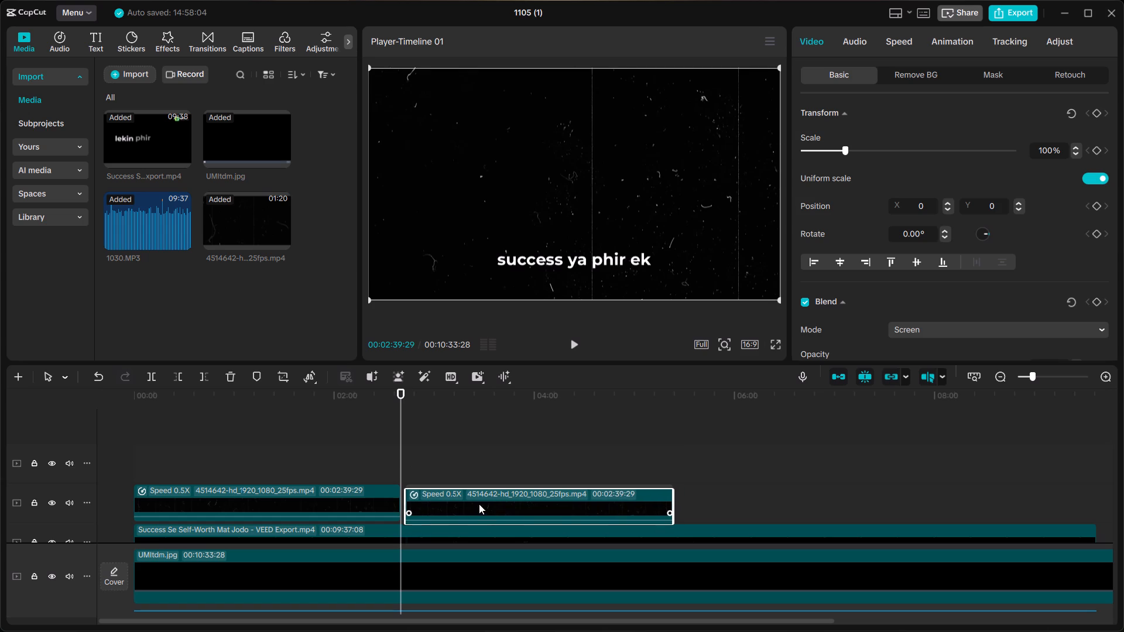
{"action": "left_click_drag", "start_coordinate": [479, 504], "coordinate": [478, 503]}
Add two more copies of the overlay clip end to end, starting at about 5:19 and 7:59.
{"action": "left_click", "coordinate": [672, 416]}
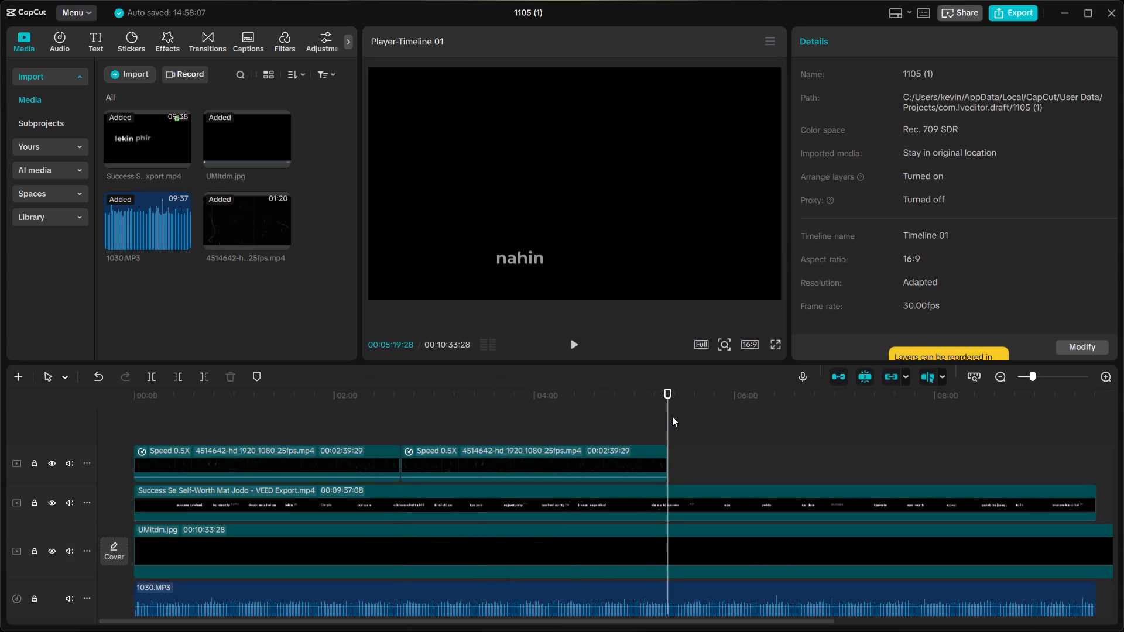
{"action": "key", "text": "ctrl+v"}
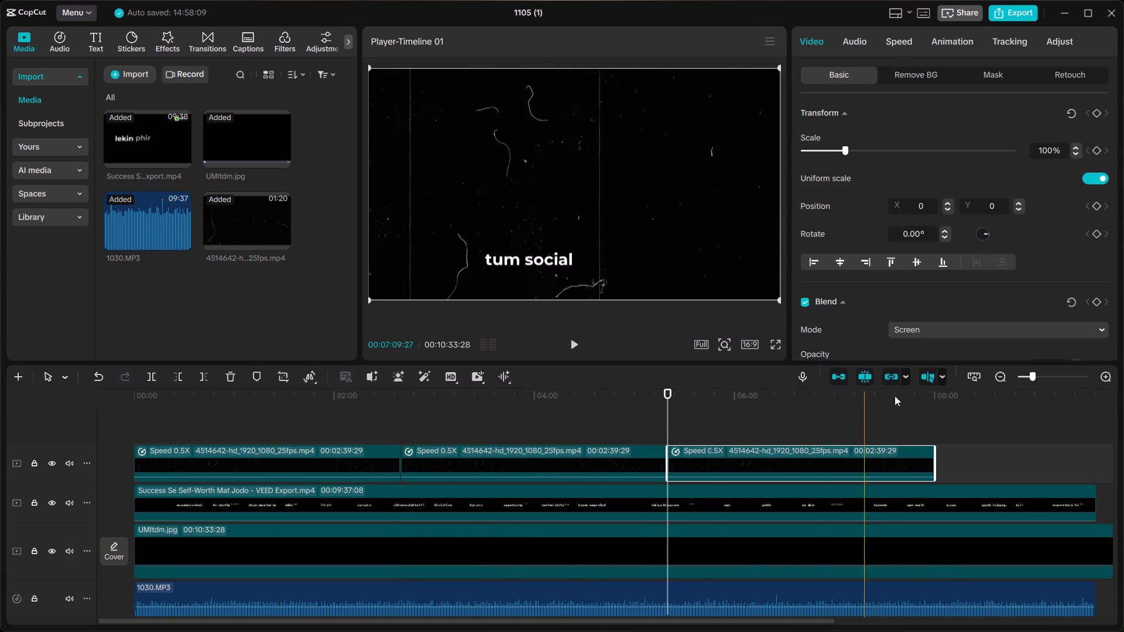
{"action": "left_click", "coordinate": [935, 403]}
{"action": "key", "text": "ctrl+v"}
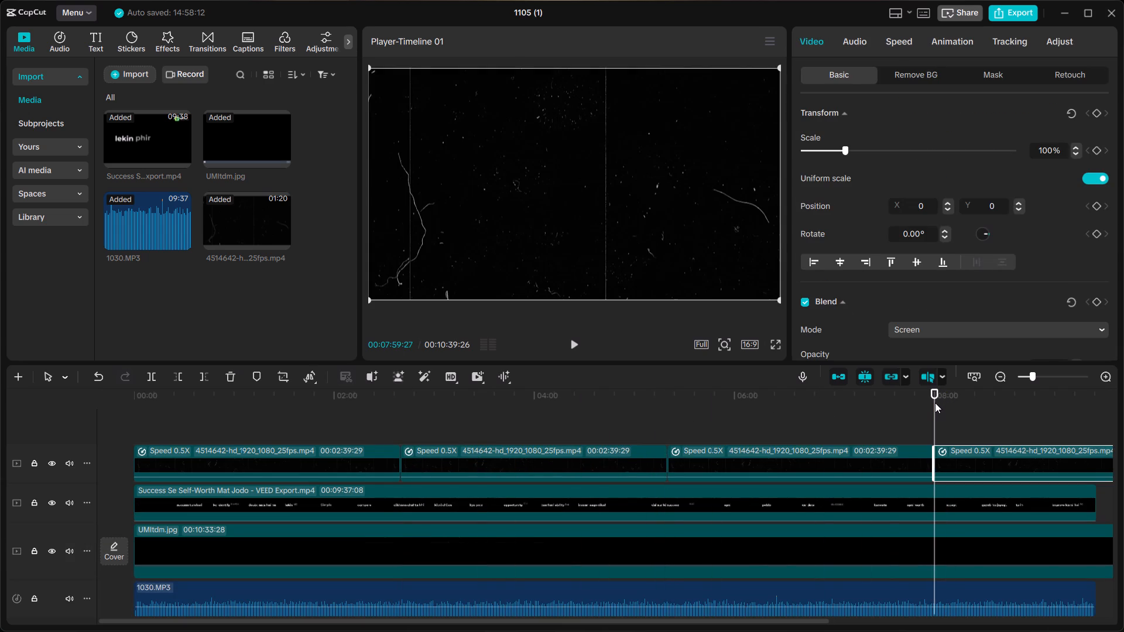
Spot-check the fourth overlay copy against the captions and play the section from about 9:13 past the end of the captions.
{"action": "scroll", "coordinate": [935, 403], "scroll_direction": "left", "scroll_amount": 6}
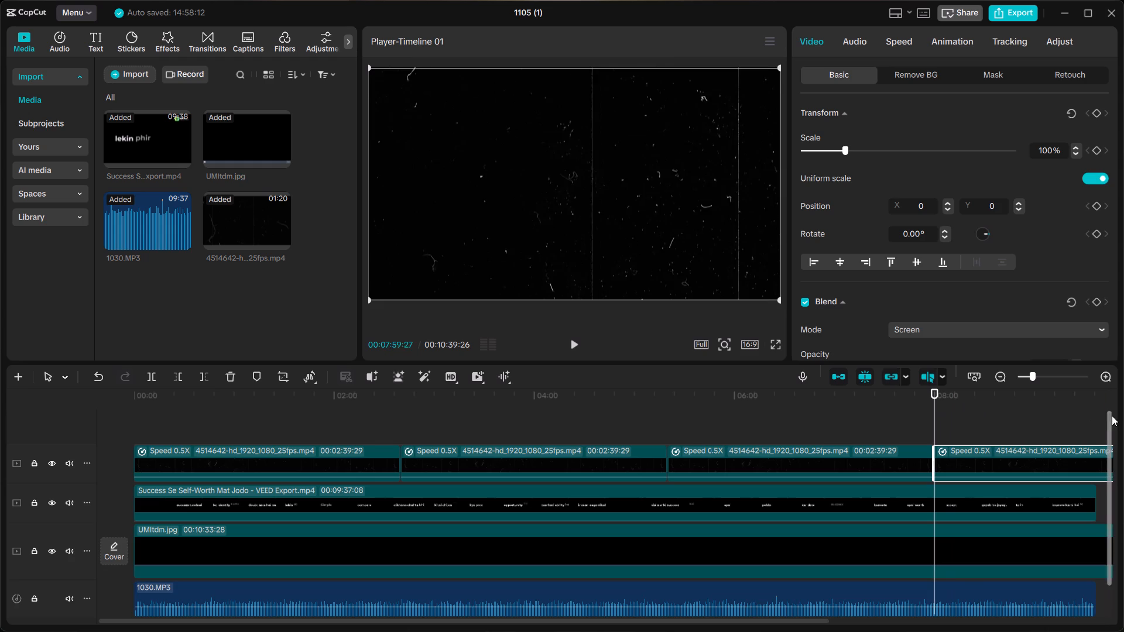
{"action": "scroll", "coordinate": [1065, 415], "scroll_direction": "left", "scroll_amount": 3}
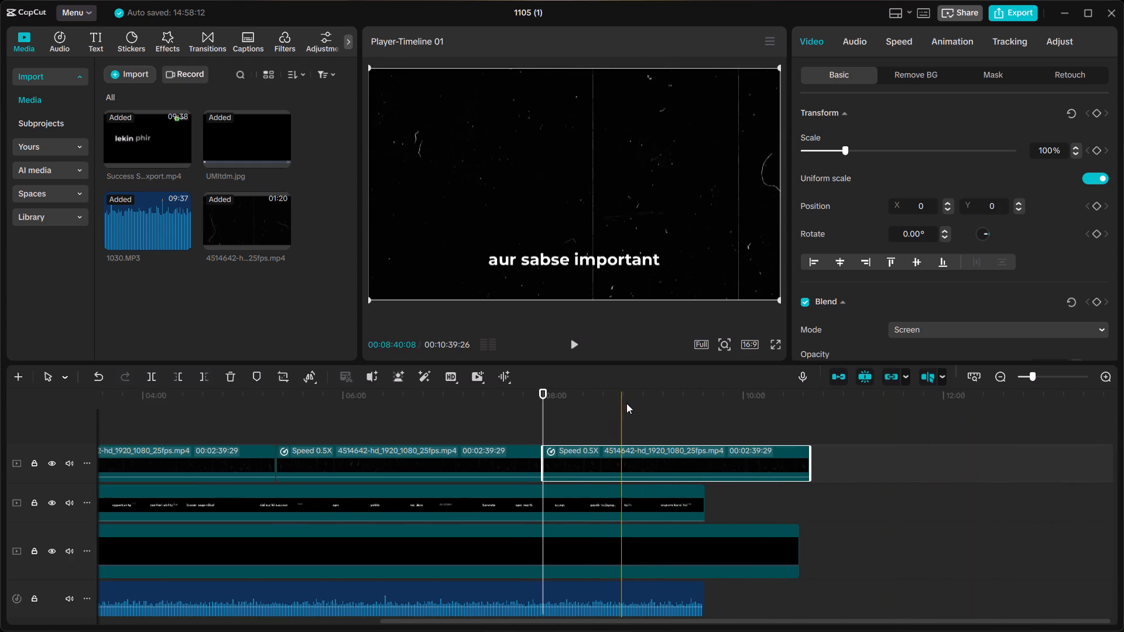
{"action": "left_click", "coordinate": [628, 403]}
{"action": "key", "text": "space"}
{"action": "left_click", "coordinate": [666, 403]}
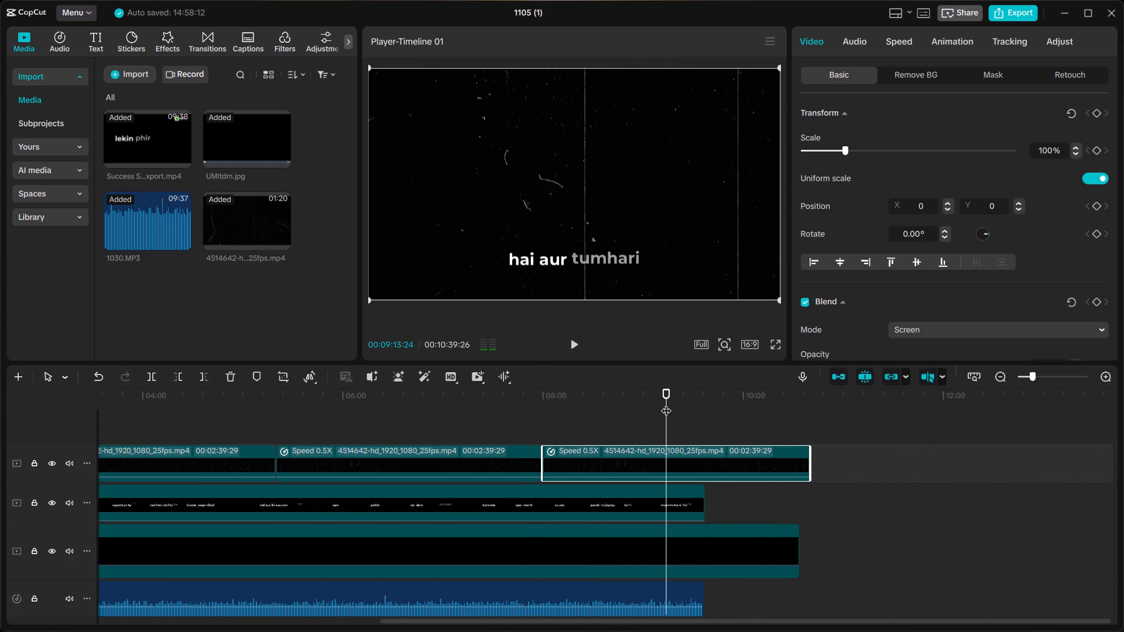
{"action": "key", "text": "space"}
{"action": "left_click", "coordinate": [695, 415]}
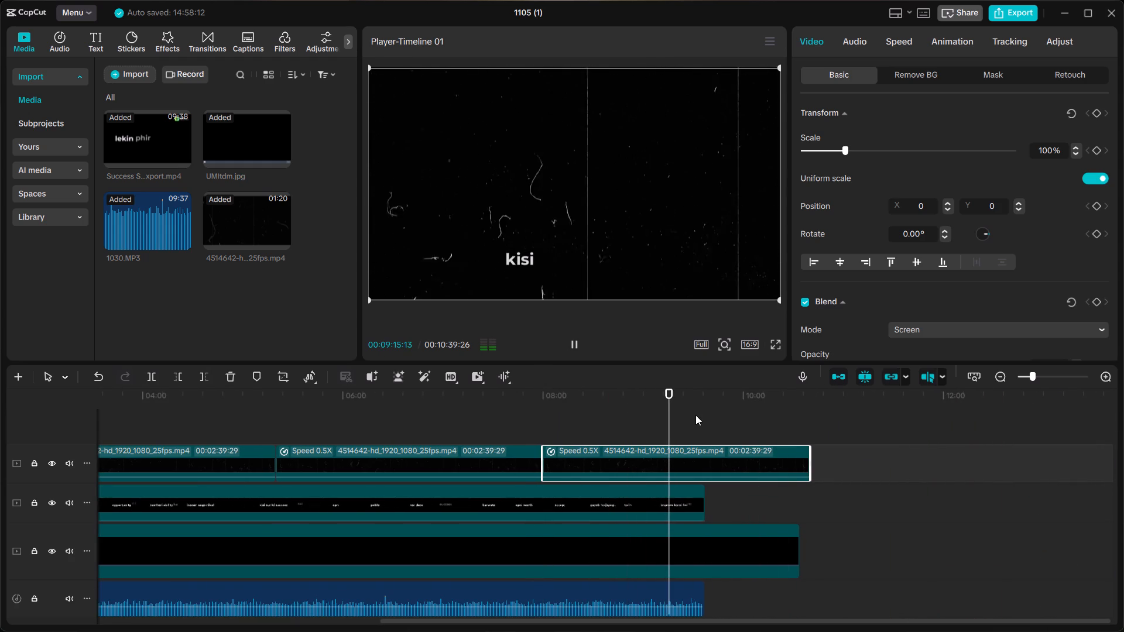
{"action": "key", "text": "space"}
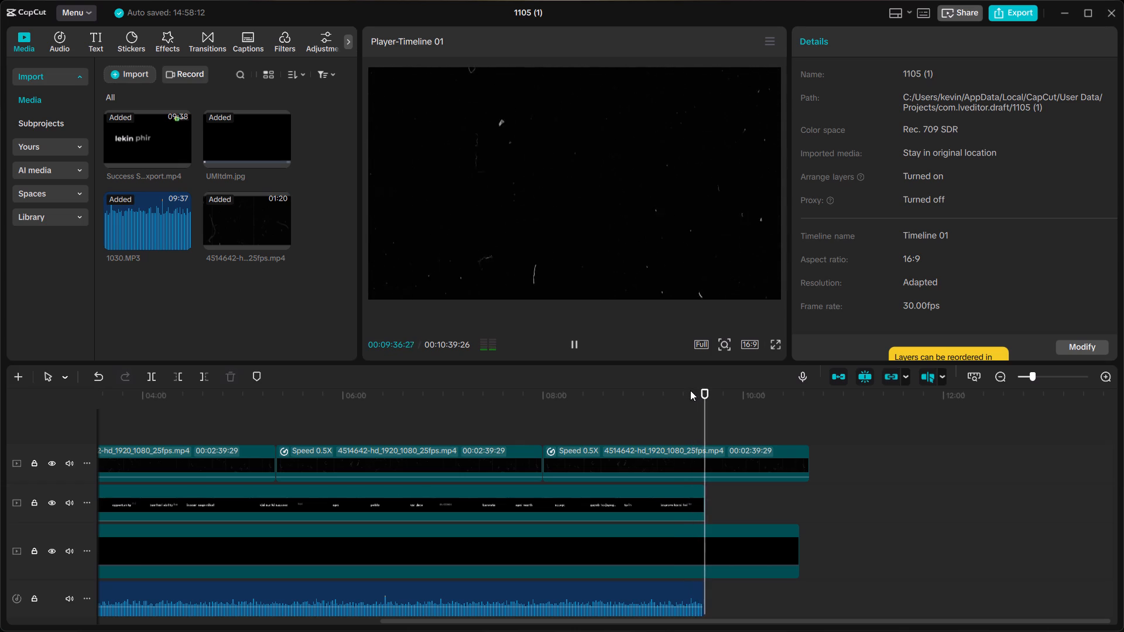
{"action": "key", "text": "space"}
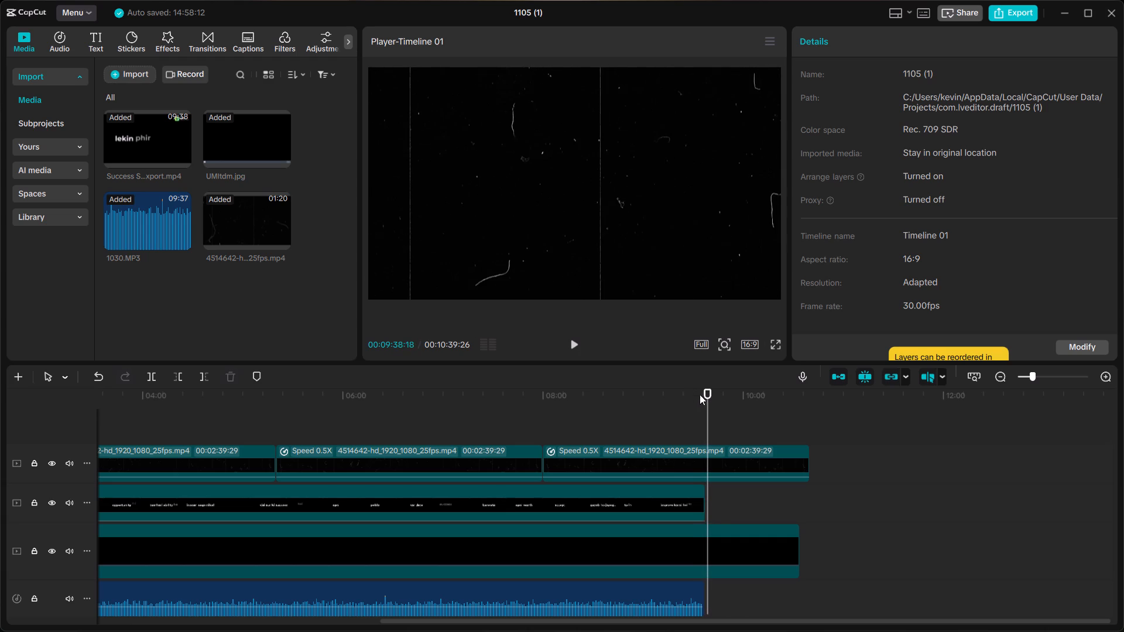
Examine where the captions clip and the 1030 audio end relative to the overlay and black background, around 9:37.
{"action": "scroll", "coordinate": [764, 458], "scroll_direction": "up", "scroll_amount": 5, "text": "ctrl"}
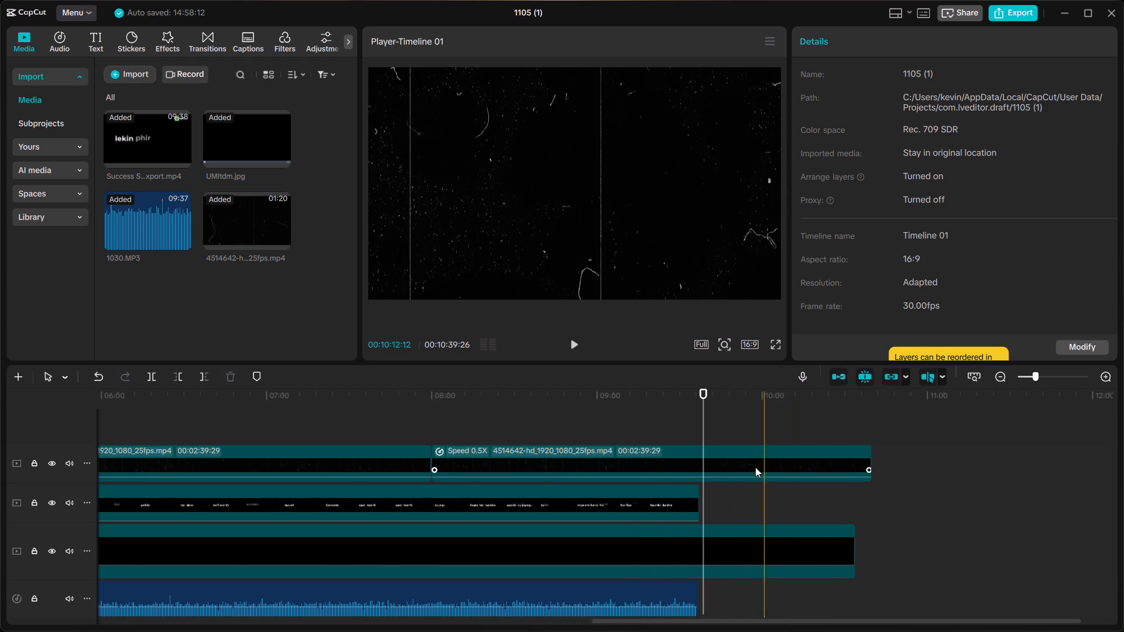
{"action": "scroll", "coordinate": [722, 479], "scroll_direction": "up", "scroll_amount": 13, "text": "ctrl"}
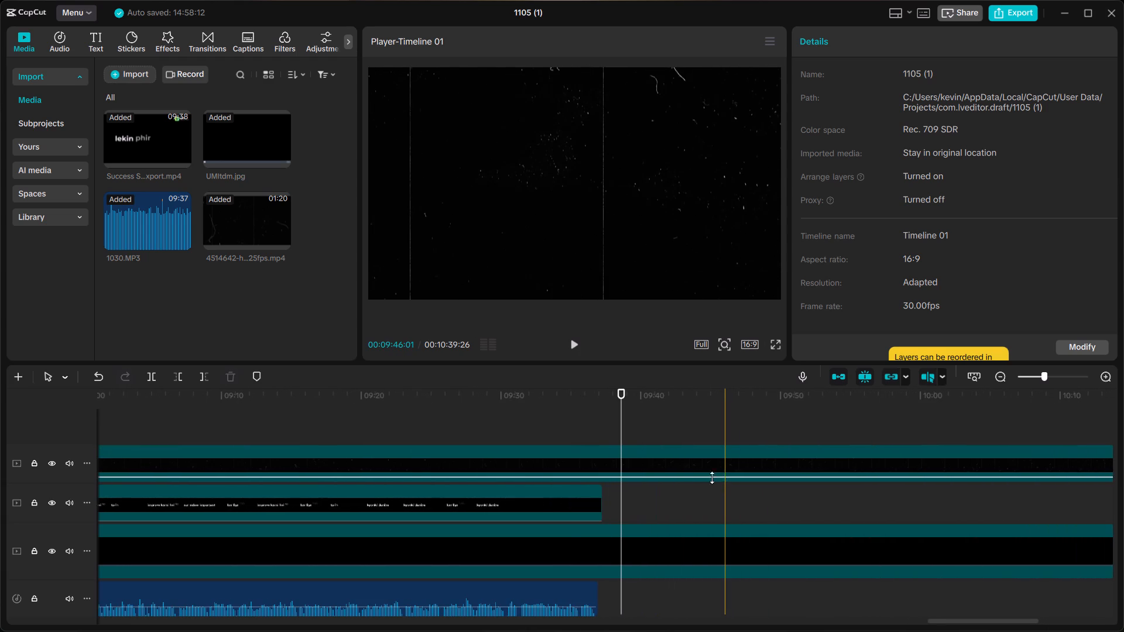
{"action": "left_click", "coordinate": [603, 428]}
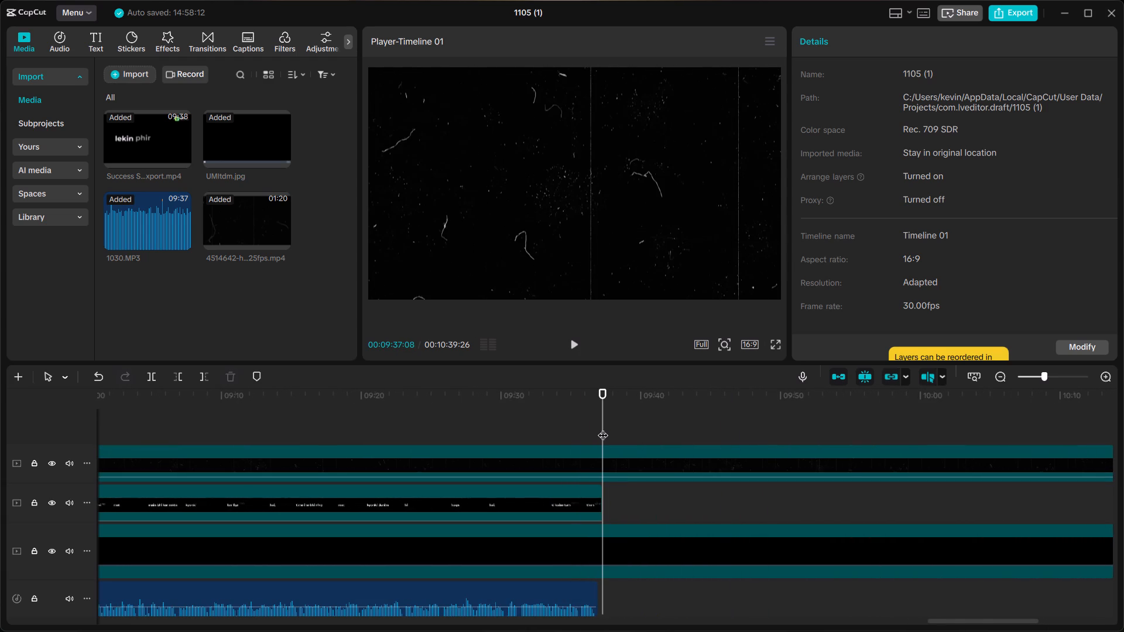
{"action": "scroll", "coordinate": [603, 428], "scroll_direction": "up", "scroll_amount": 18, "text": "ctrl"}
{"action": "scroll", "coordinate": [603, 428], "scroll_direction": "up", "scroll_amount": 16, "text": "ctrl"}
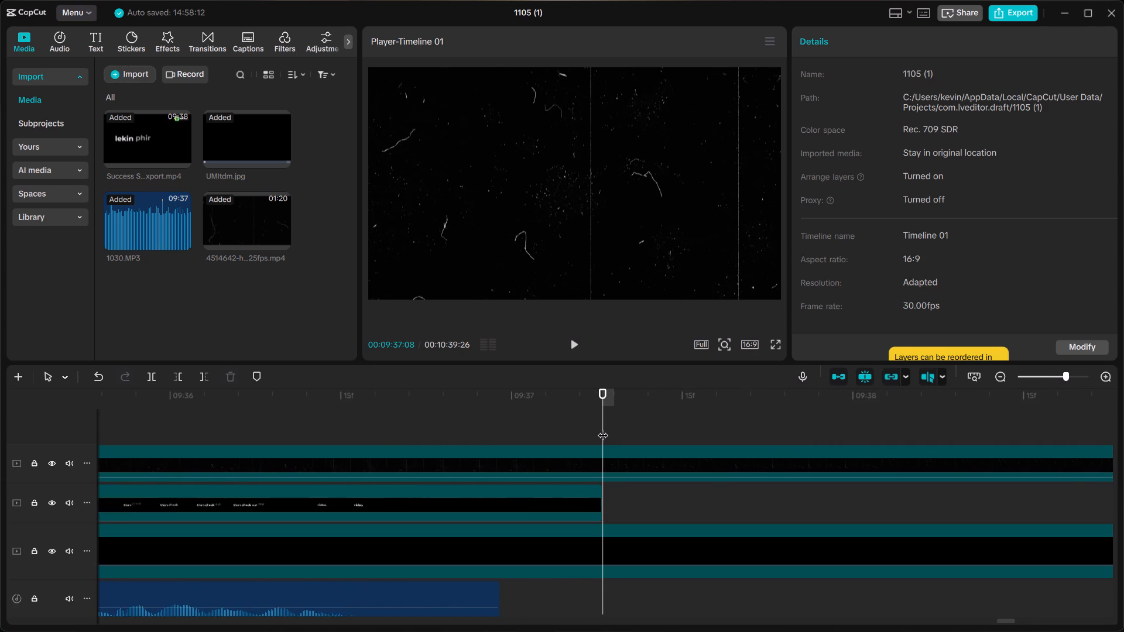
{"action": "scroll", "coordinate": [603, 428], "scroll_direction": "up", "scroll_amount": 8, "text": "ctrl"}
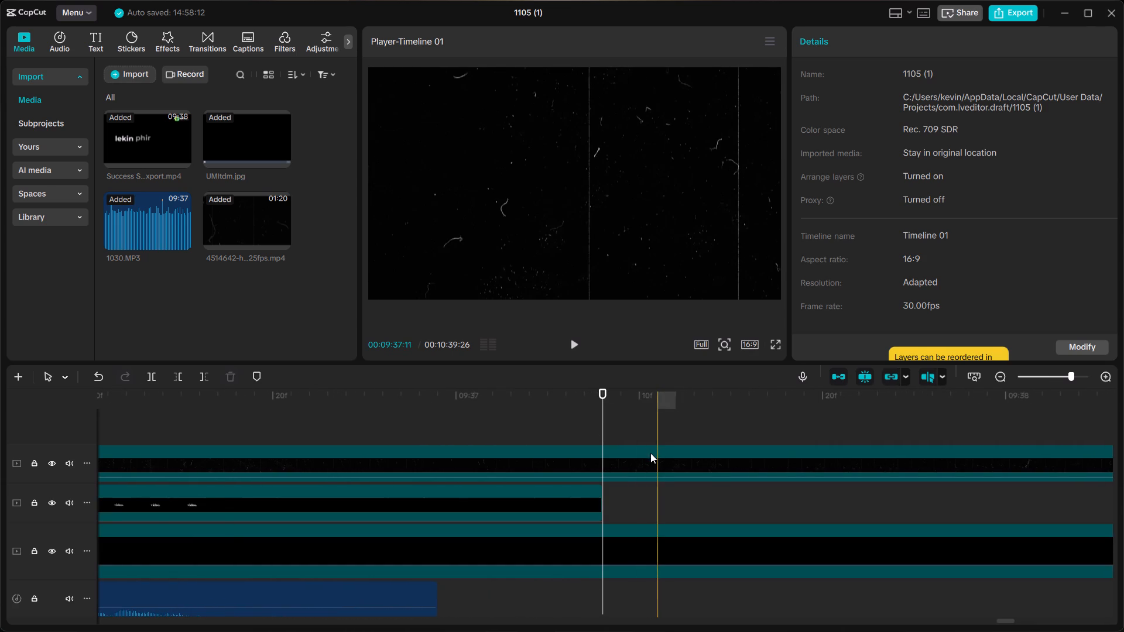
{"action": "scroll", "coordinate": [619, 434], "scroll_direction": "down", "scroll_amount": 15, "text": "ctrl"}
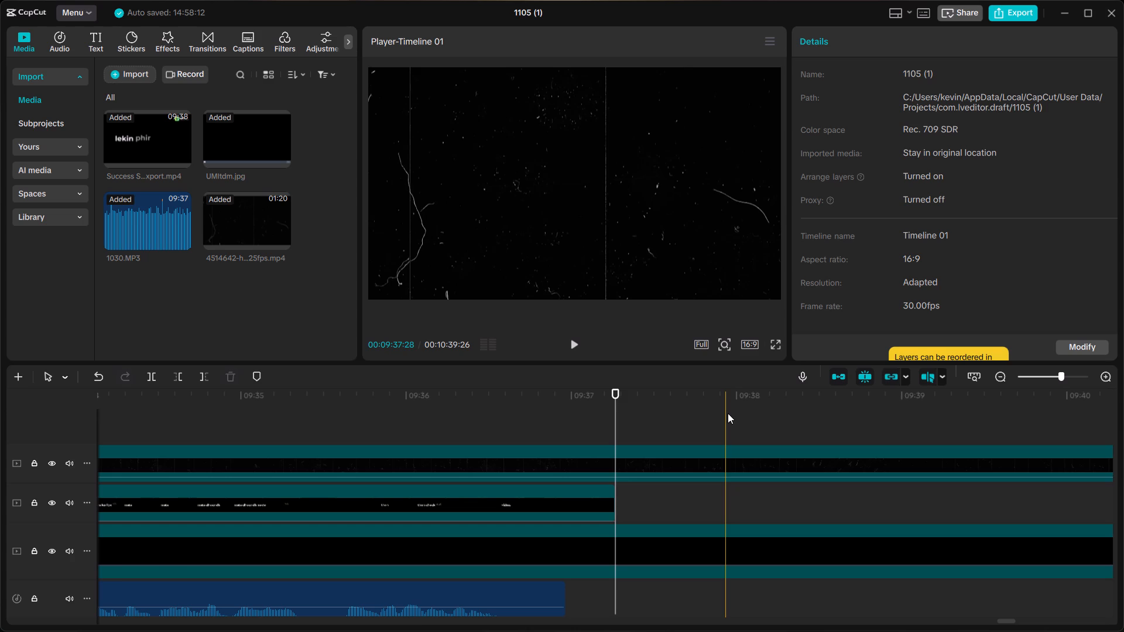
{"action": "scroll", "coordinate": [728, 413], "scroll_direction": "down", "scroll_amount": 9, "text": "ctrl"}
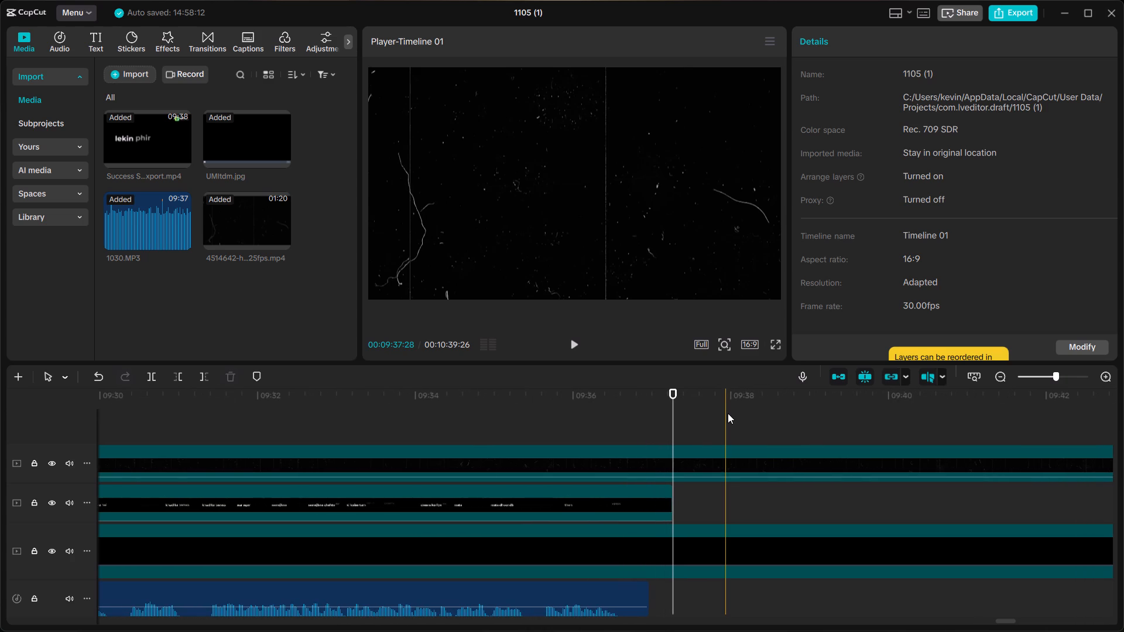
{"action": "scroll", "coordinate": [727, 415], "scroll_direction": "down", "scroll_amount": 5, "text": "ctrl"}
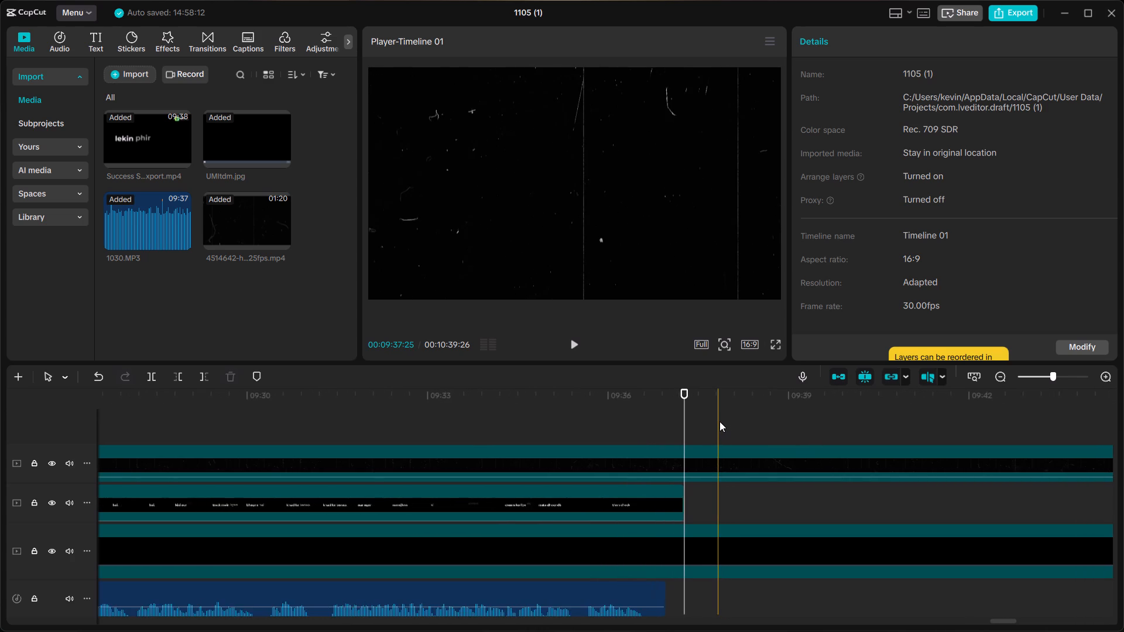
{"action": "scroll", "coordinate": [719, 421], "scroll_direction": "down", "scroll_amount": 2, "text": "ctrl"}
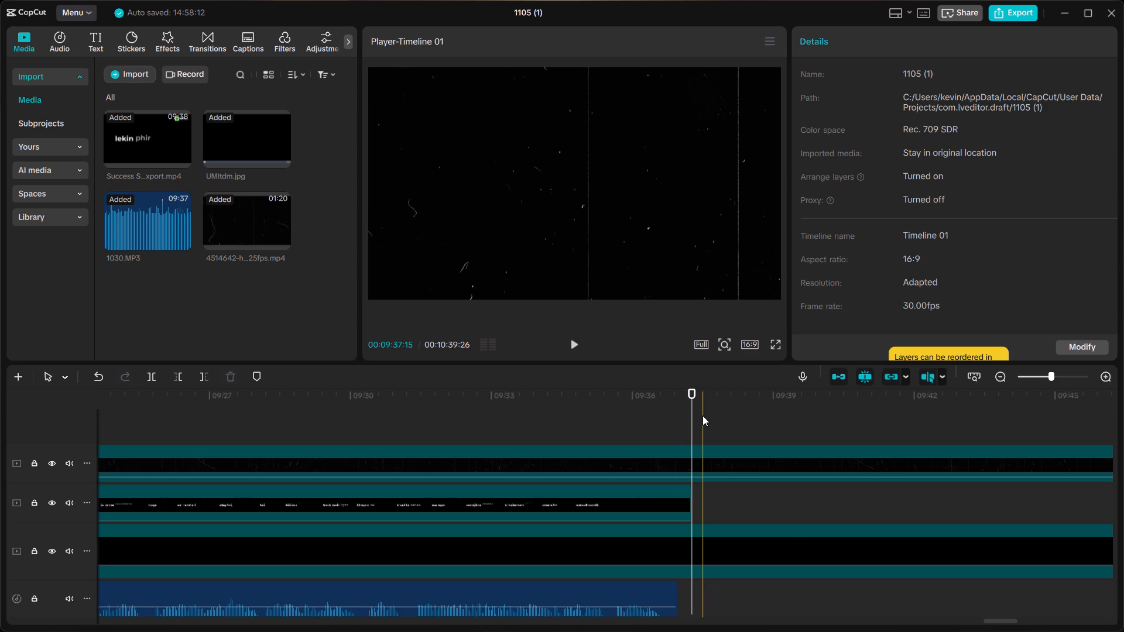
With the preview axis turned off, split the overlay and the UMltdm.jpg background at 00:09:41:20 and delete both parts after it.
{"action": "scroll", "coordinate": [756, 417], "scroll_direction": "left", "scroll_amount": 2}
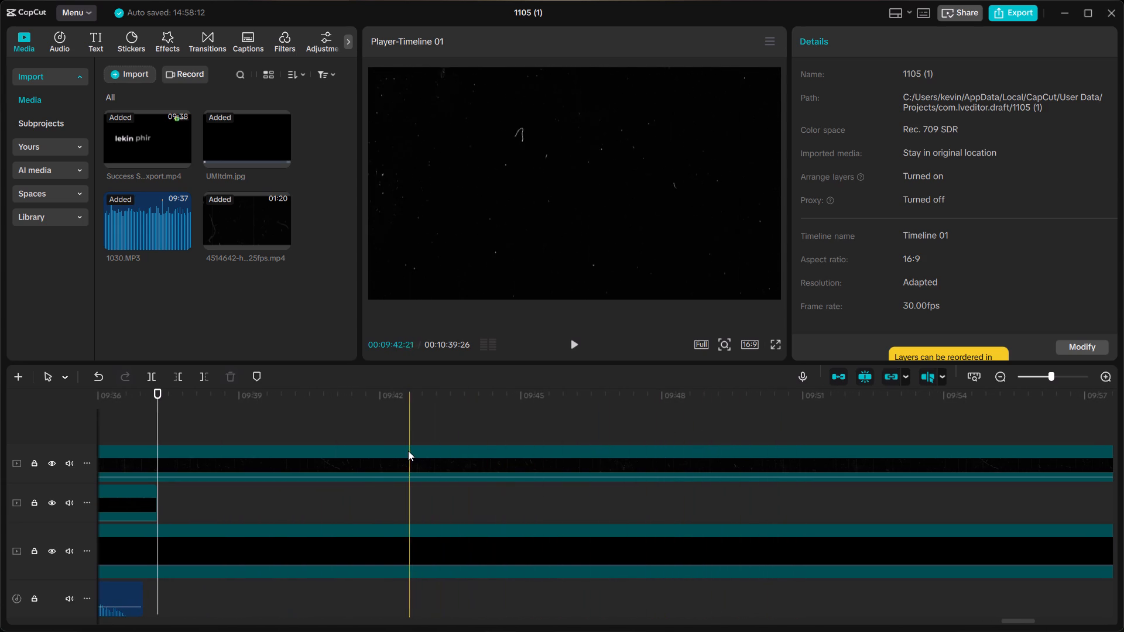
{"action": "left_click", "coordinate": [365, 448]}
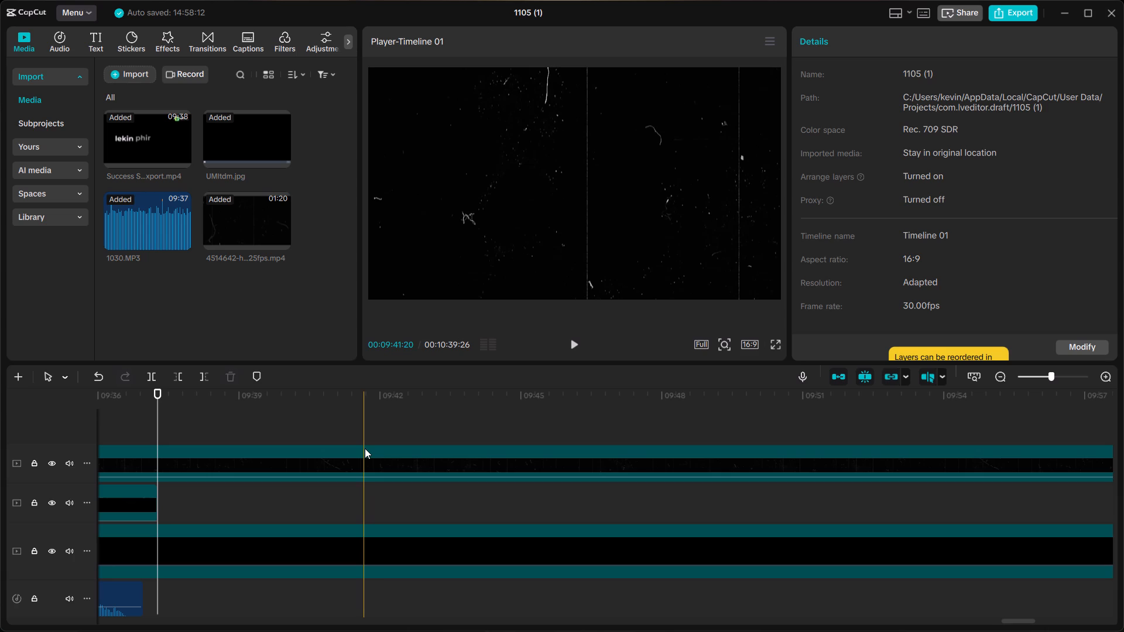
{"action": "left_click", "coordinate": [366, 465]}
{"action": "key", "text": "s"}
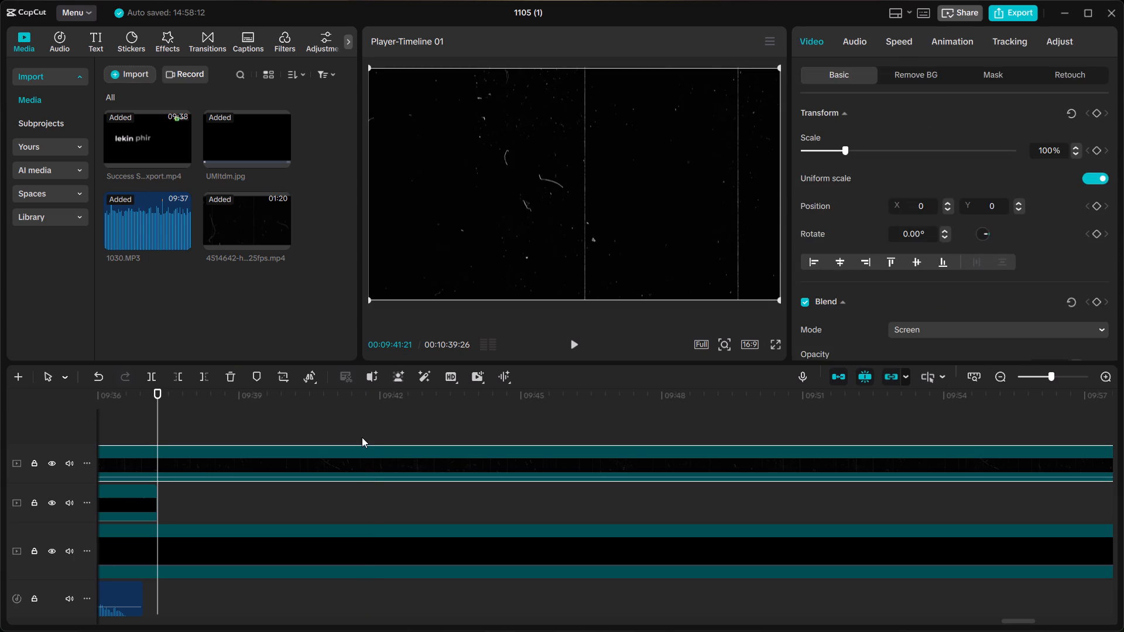
{"action": "left_click", "coordinate": [364, 404]}
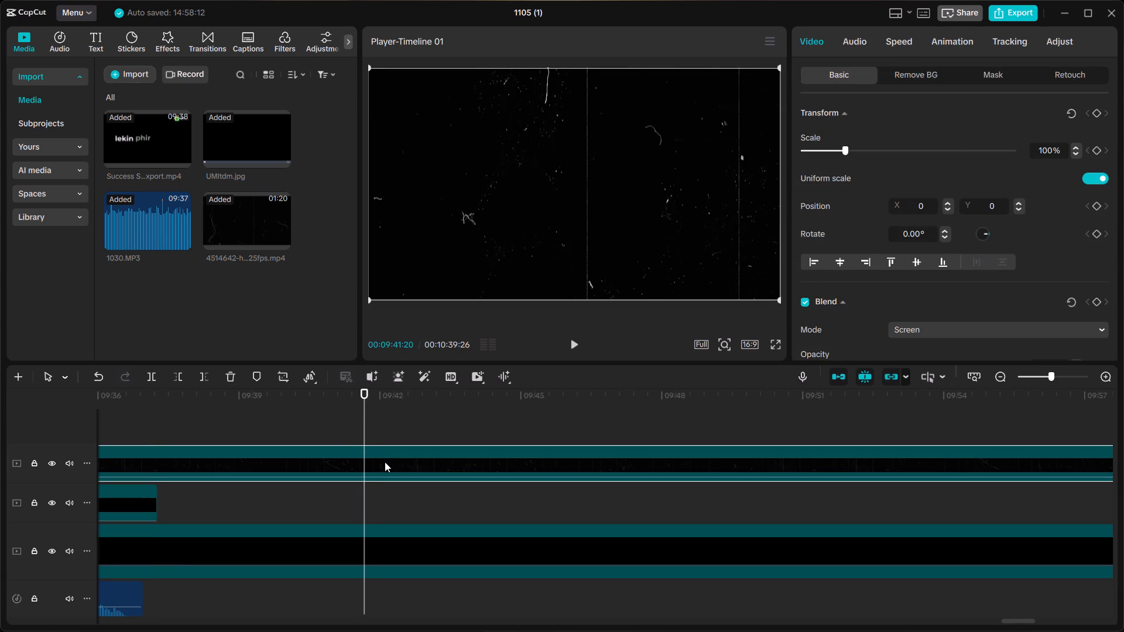
{"action": "key", "text": "ctrl+b"}
{"action": "left_click", "coordinate": [369, 545], "text": "ctrl"}
{"action": "key", "text": "ctrl+b"}
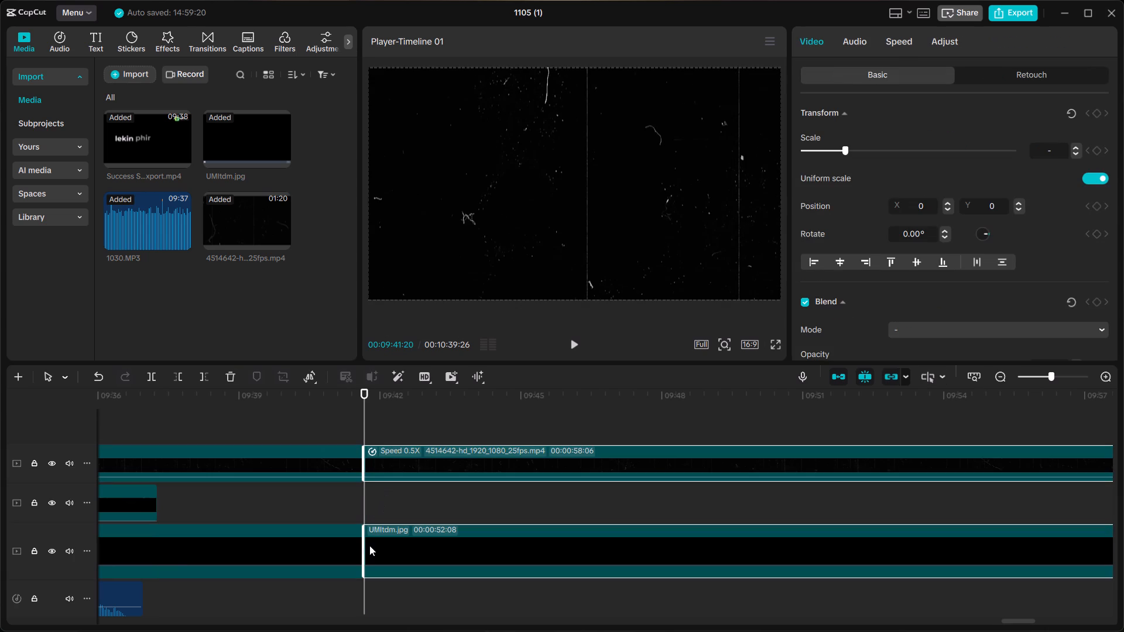
{"action": "scroll", "coordinate": [377, 523], "scroll_direction": "down", "scroll_amount": 4, "text": "ctrl"}
{"action": "scroll", "coordinate": [377, 523], "scroll_direction": "down", "scroll_amount": 4}
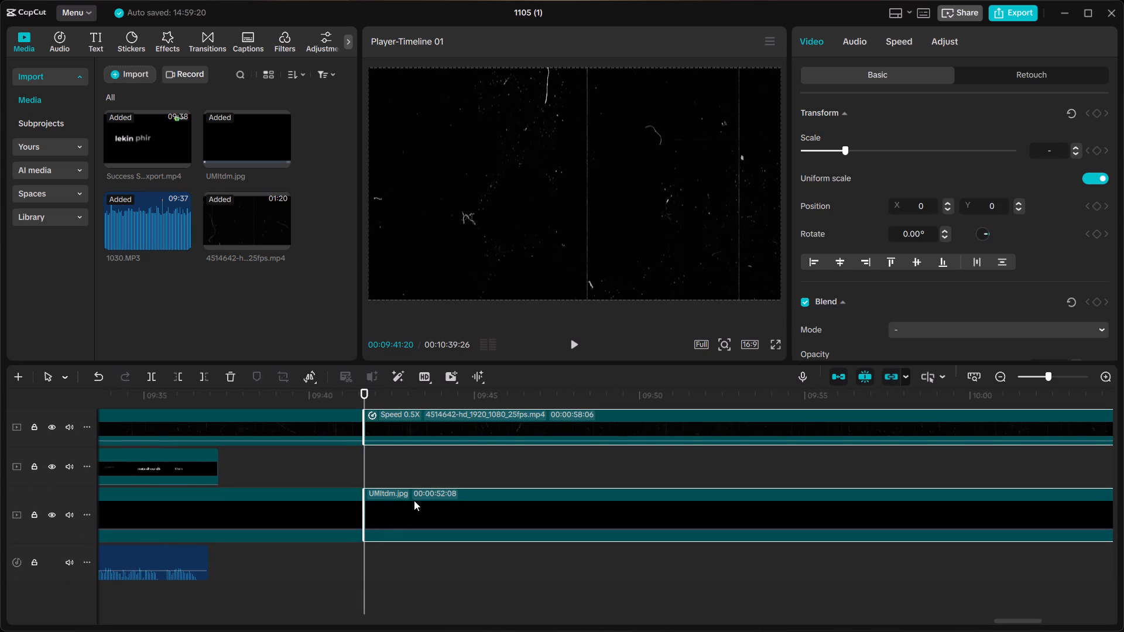
{"action": "key", "text": "BackSpace"}
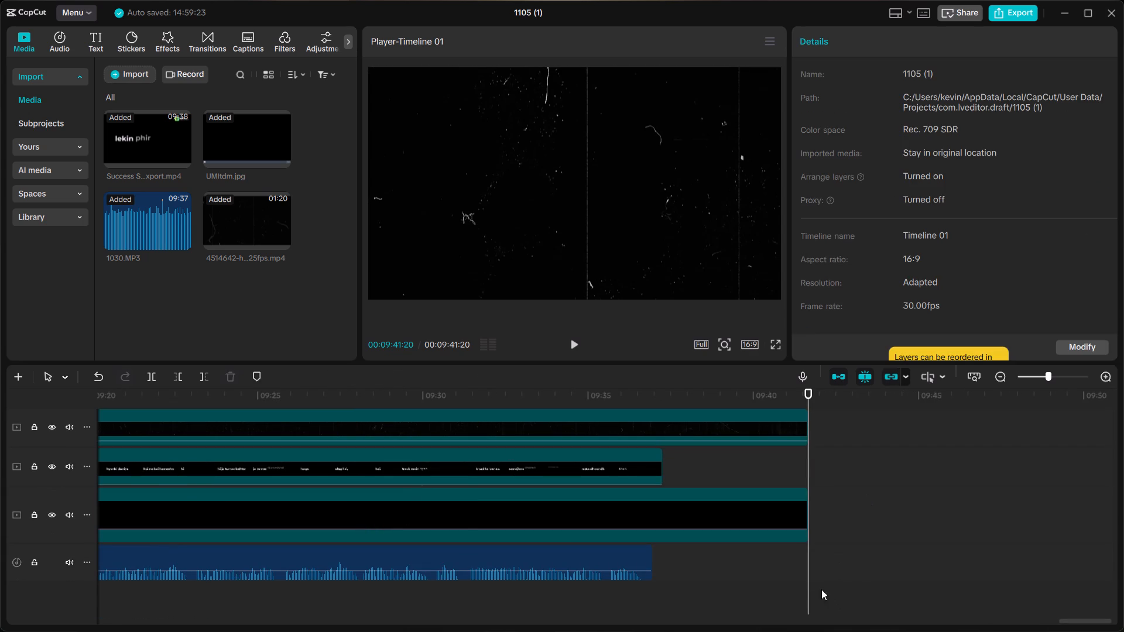
Examine the captions clip's scale, position, blend and audio settings, starting from the beginning of the timeline.
{"action": "left_click", "coordinate": [646, 465]}
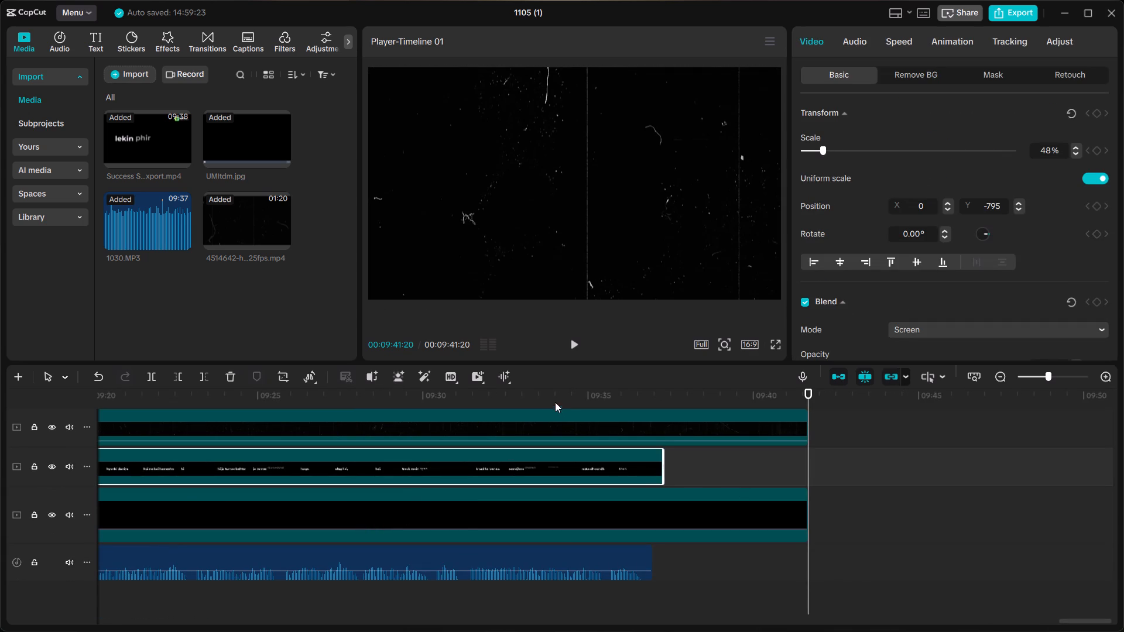
{"action": "left_click", "coordinate": [549, 390]}
{"action": "key", "text": "space"}
{"action": "scroll", "coordinate": [763, 472], "scroll_direction": "right", "scroll_amount": 9}
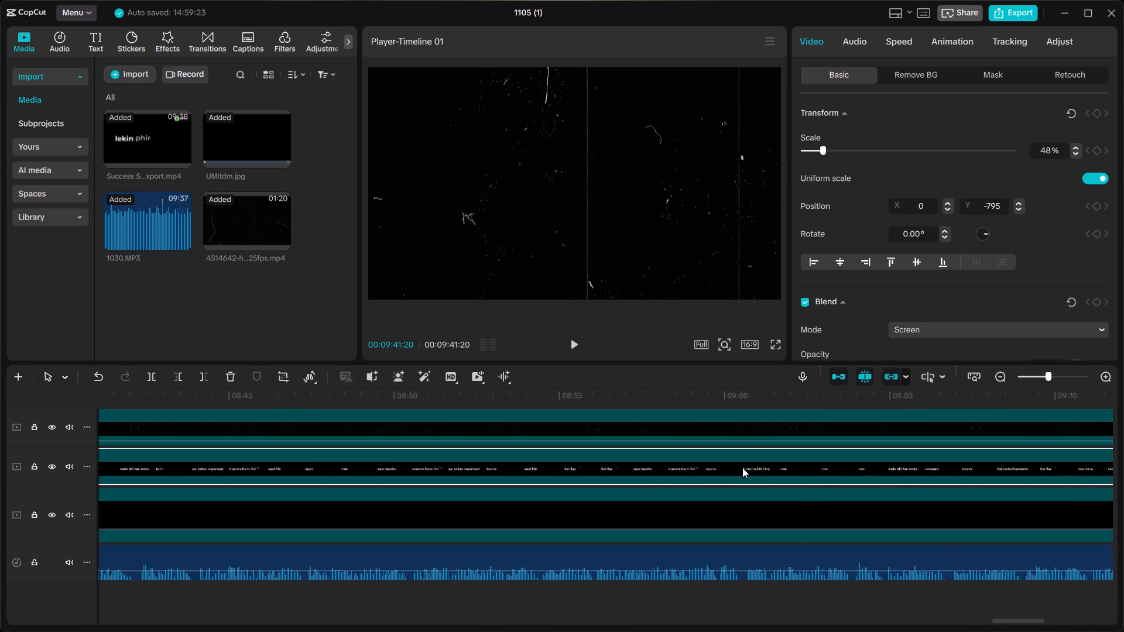
{"action": "scroll", "coordinate": [734, 468], "scroll_direction": "right", "scroll_amount": 7}
{"action": "scroll", "coordinate": [626, 475], "scroll_direction": "right", "scroll_amount": 7}
{"action": "scroll", "coordinate": [495, 505], "scroll_direction": "right", "scroll_amount": 7}
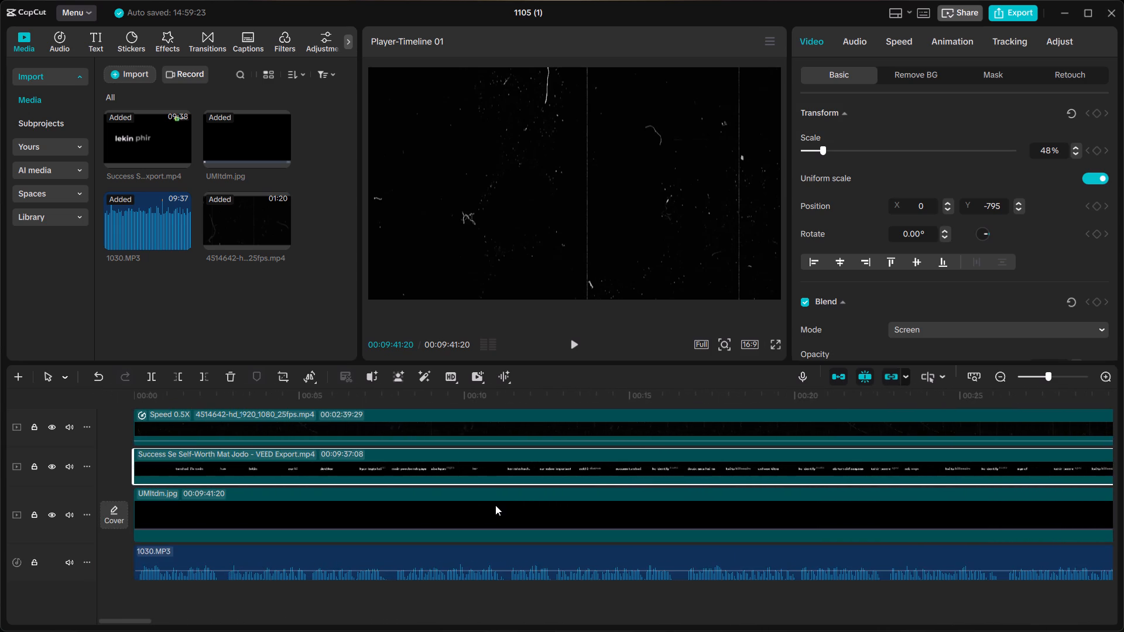
{"action": "left_click", "coordinate": [145, 471]}
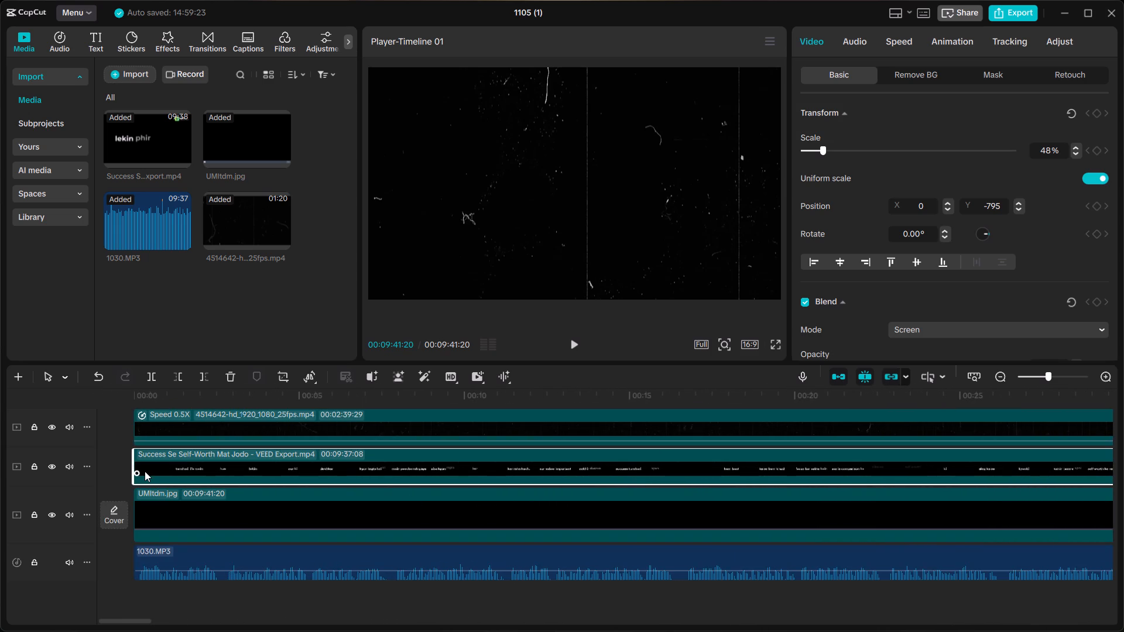
{"action": "scroll", "coordinate": [888, 225], "scroll_direction": "down", "scroll_amount": 1}
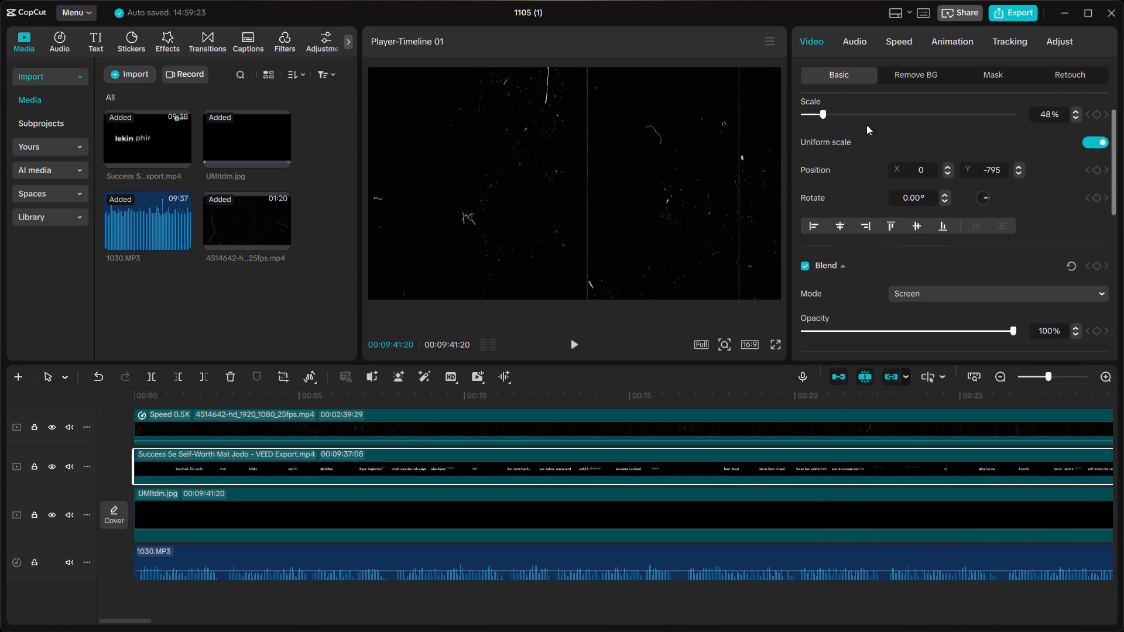
{"action": "left_click", "coordinate": [858, 47]}
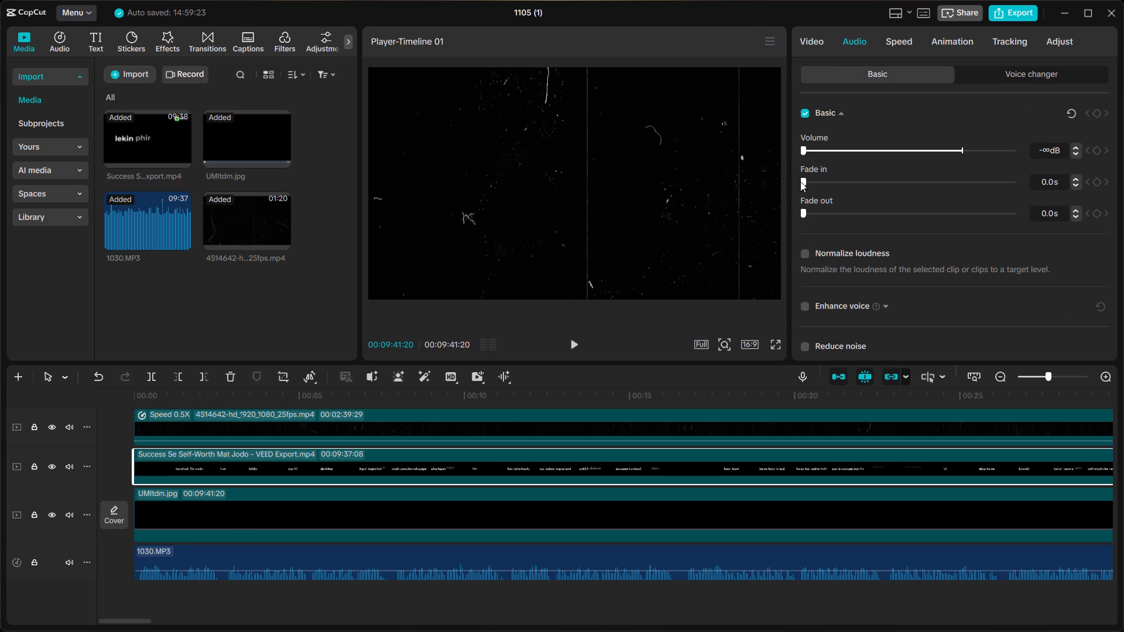
Return the playhead to the very start of the timeline, at 00:00:00:00.
{"action": "left_click", "coordinate": [230, 526]}
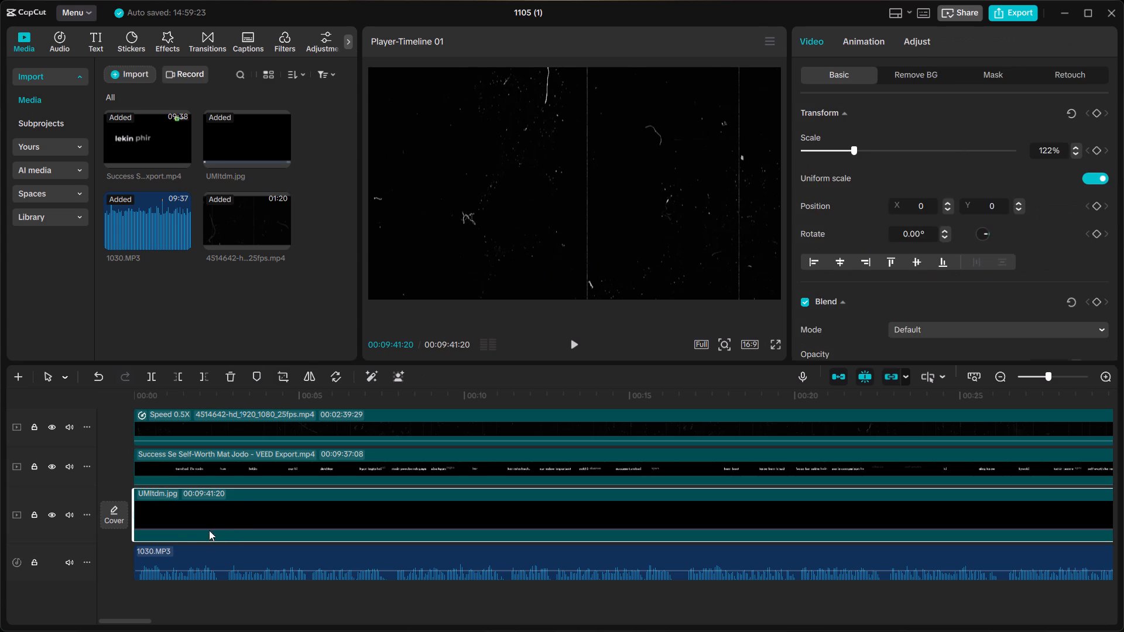
{"action": "left_click", "coordinate": [135, 392]}
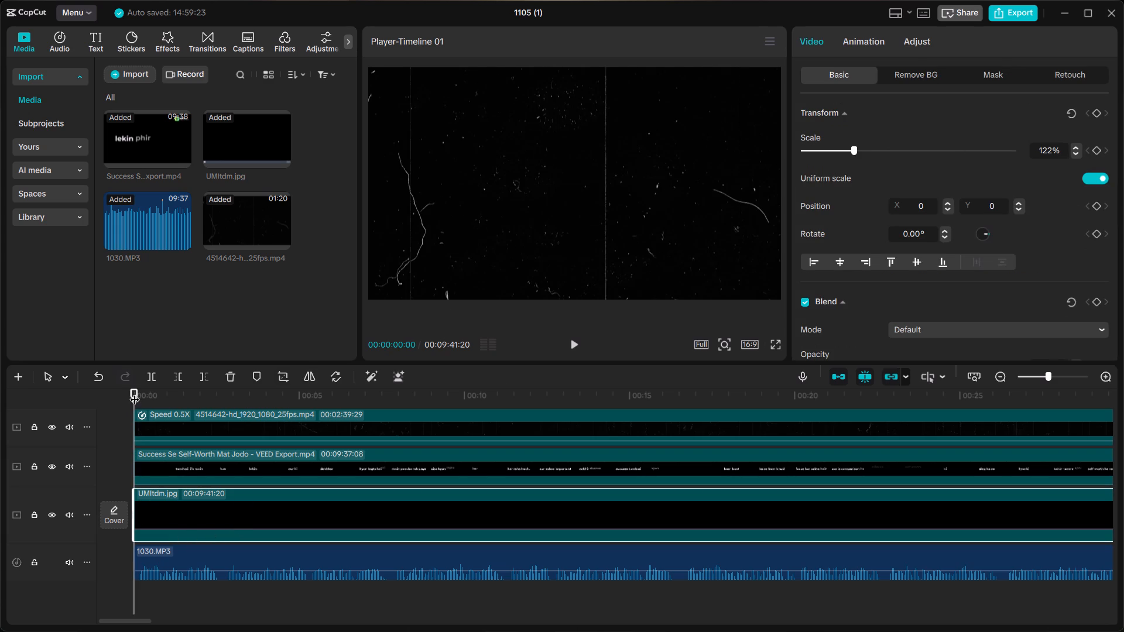
{"action": "left_click", "coordinate": [129, 387]}
{"action": "left_click_drag", "start_coordinate": [129, 387], "coordinate": [116, 386]}
{"action": "scroll", "coordinate": [301, 517], "scroll_direction": "up", "scroll_amount": 5}
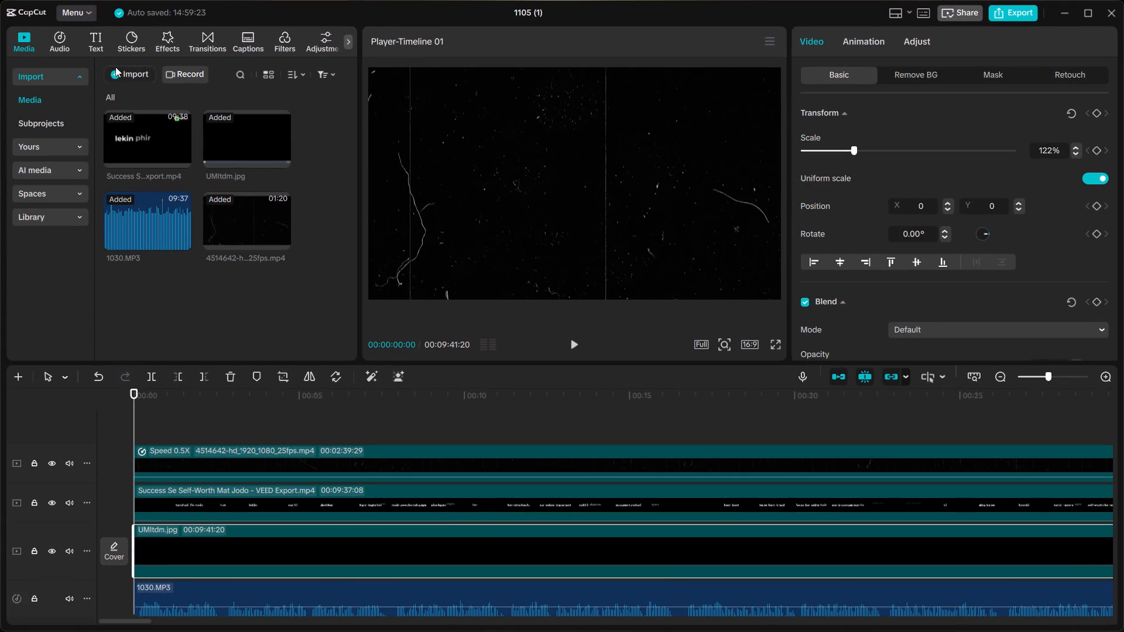
{"action": "scroll", "coordinate": [73, 173], "scroll_direction": "up", "scroll_amount": 10}
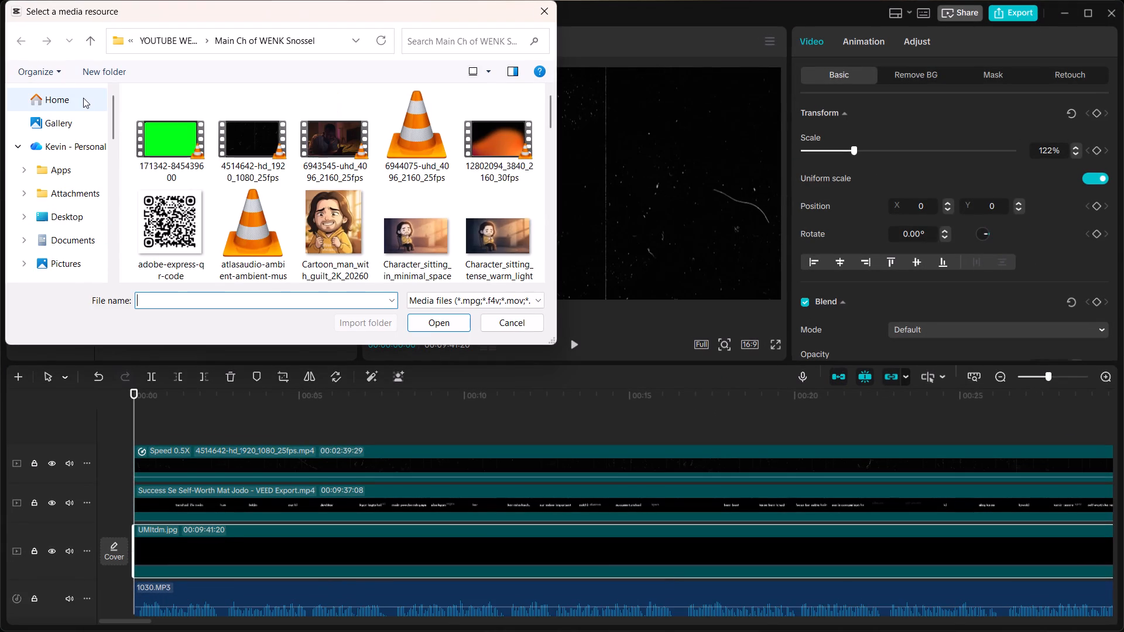
{"action": "left_click", "coordinate": [83, 98]}
{"action": "scroll", "coordinate": [299, 162], "scroll_direction": "down", "scroll_amount": 3}
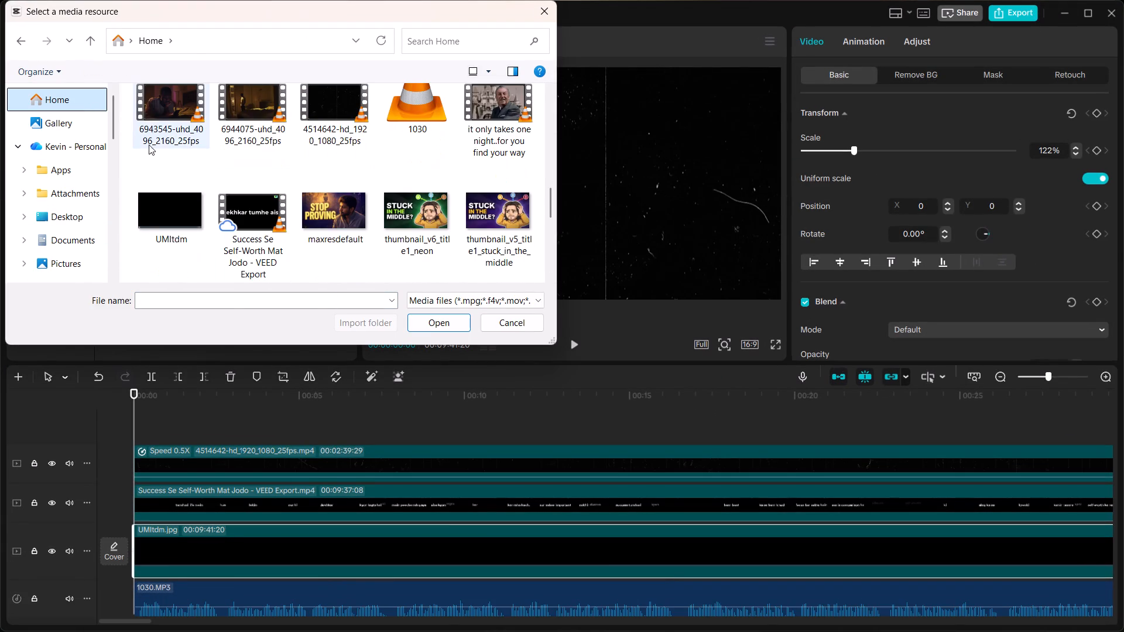
{"action": "scroll", "coordinate": [149, 145], "scroll_direction": "up", "scroll_amount": 1}
{"action": "left_click", "coordinate": [254, 164]}
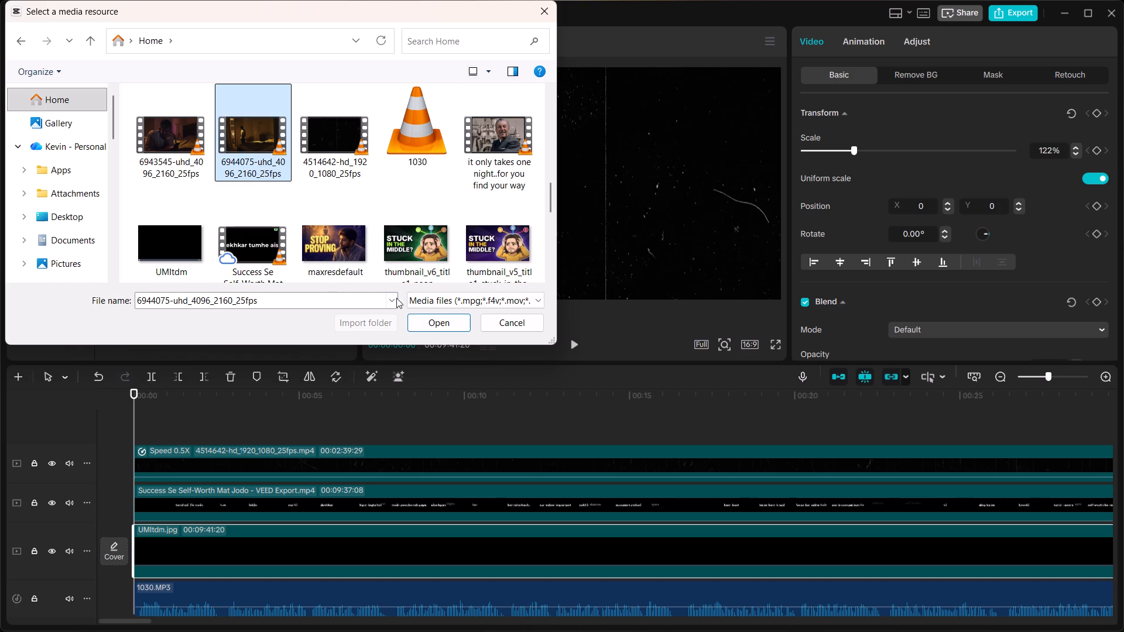
{"action": "left_click", "coordinate": [433, 329]}
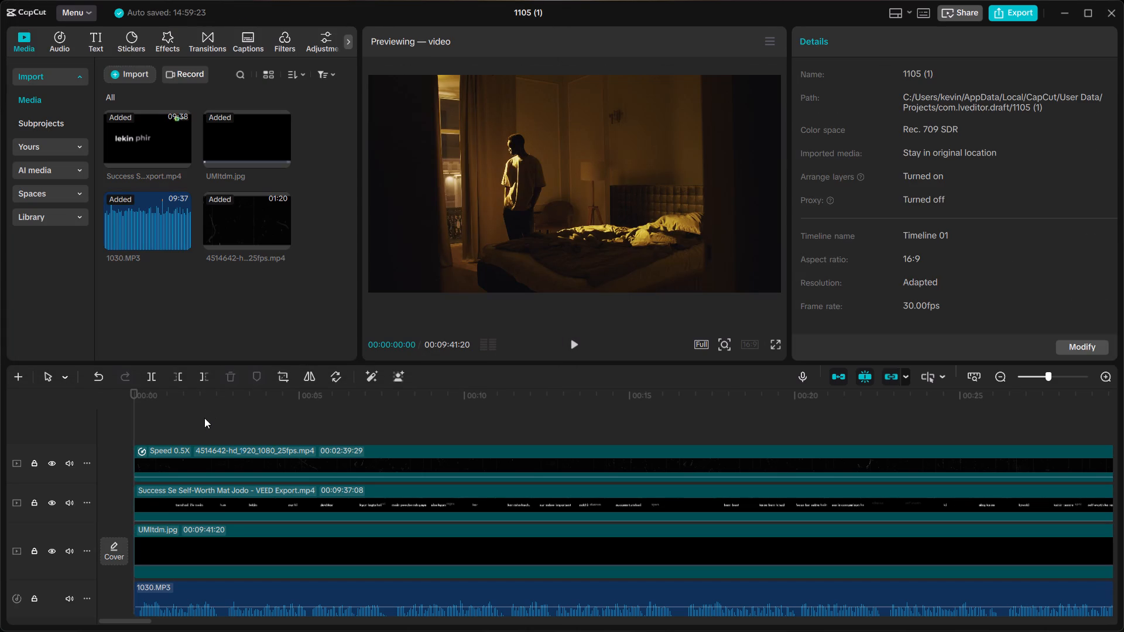
{"action": "left_click", "coordinate": [542, 176]}
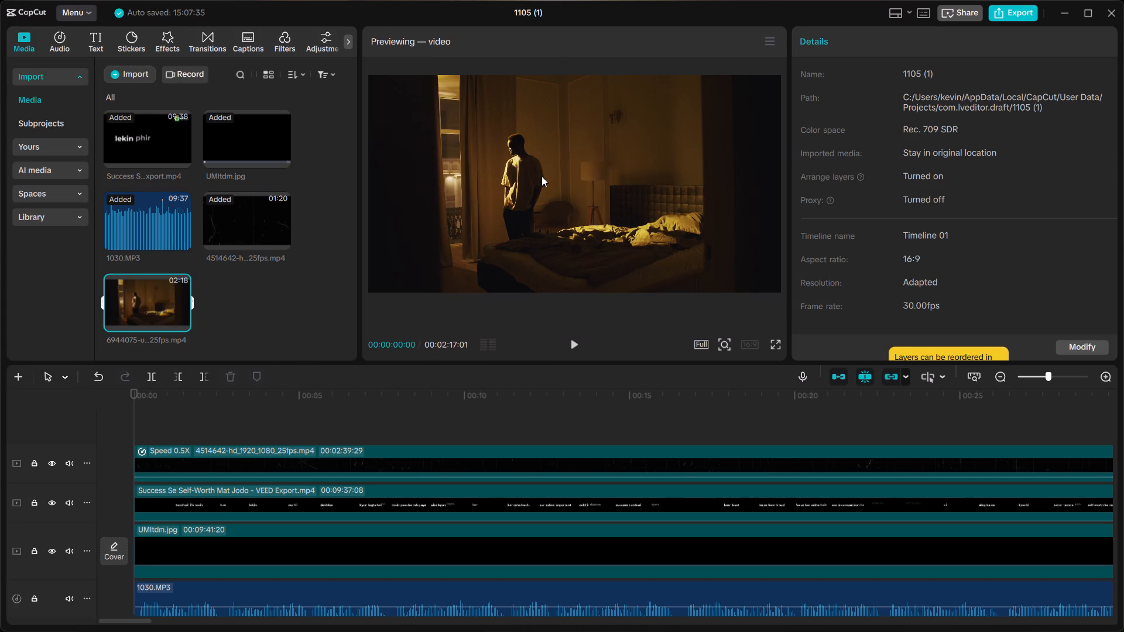
Place the 6944075 bedroom clip at the timeline start on its own track between the dust overlay and the captions video.
{"action": "left_click_drag", "start_coordinate": [143, 306], "coordinate": [183, 322]}
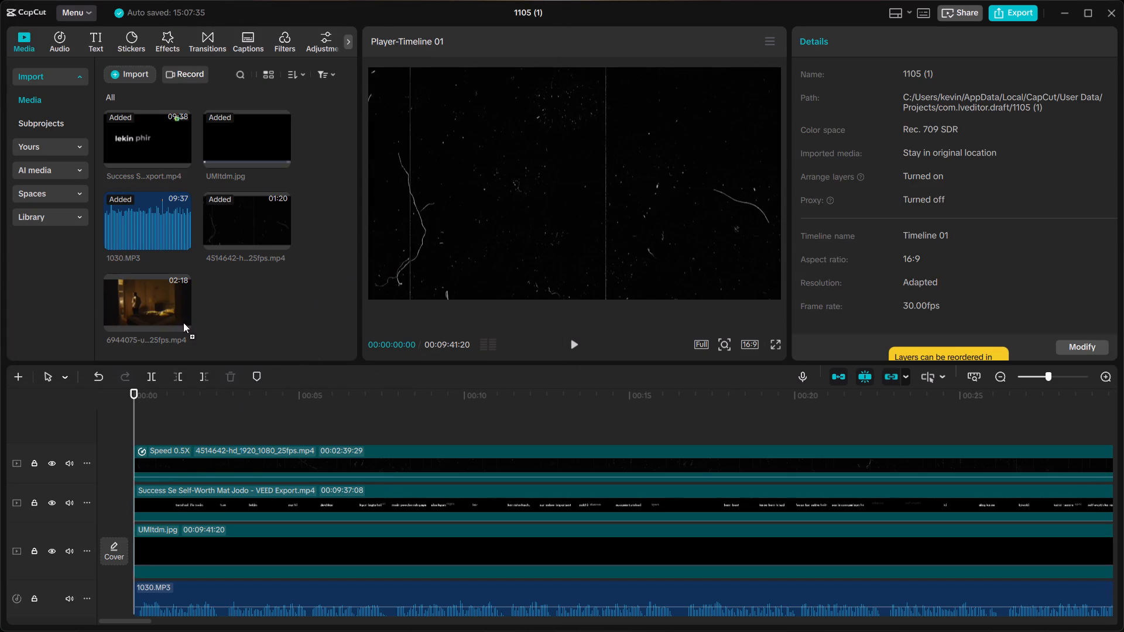
{"action": "left_click_drag", "start_coordinate": [183, 322], "coordinate": [139, 527]}
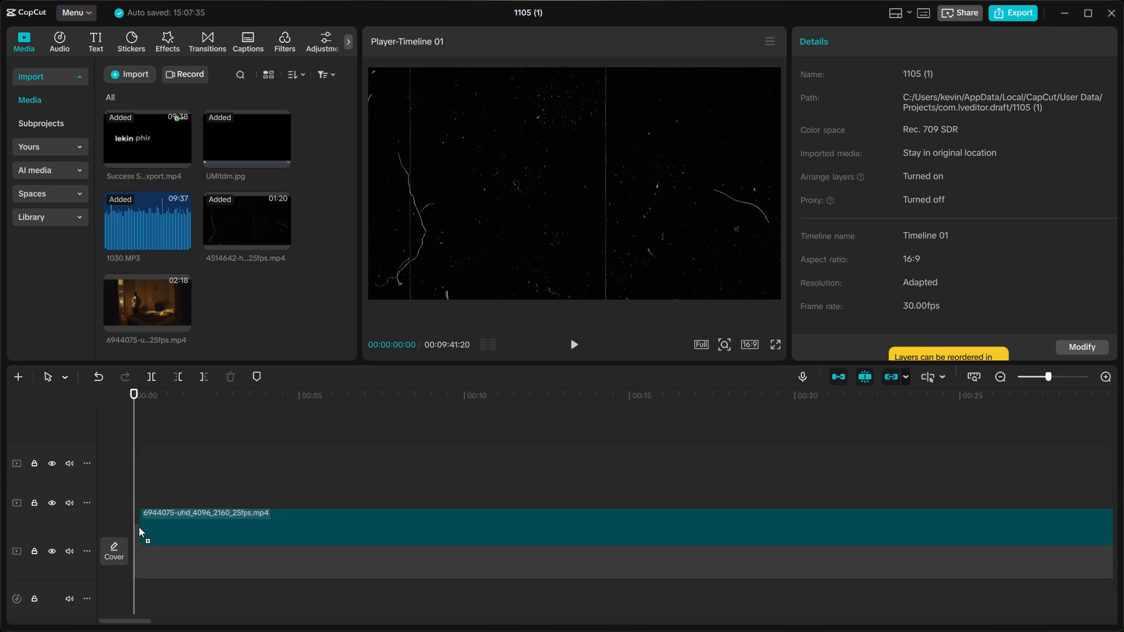
{"action": "left_click_drag", "start_coordinate": [139, 527], "coordinate": [132, 471]}
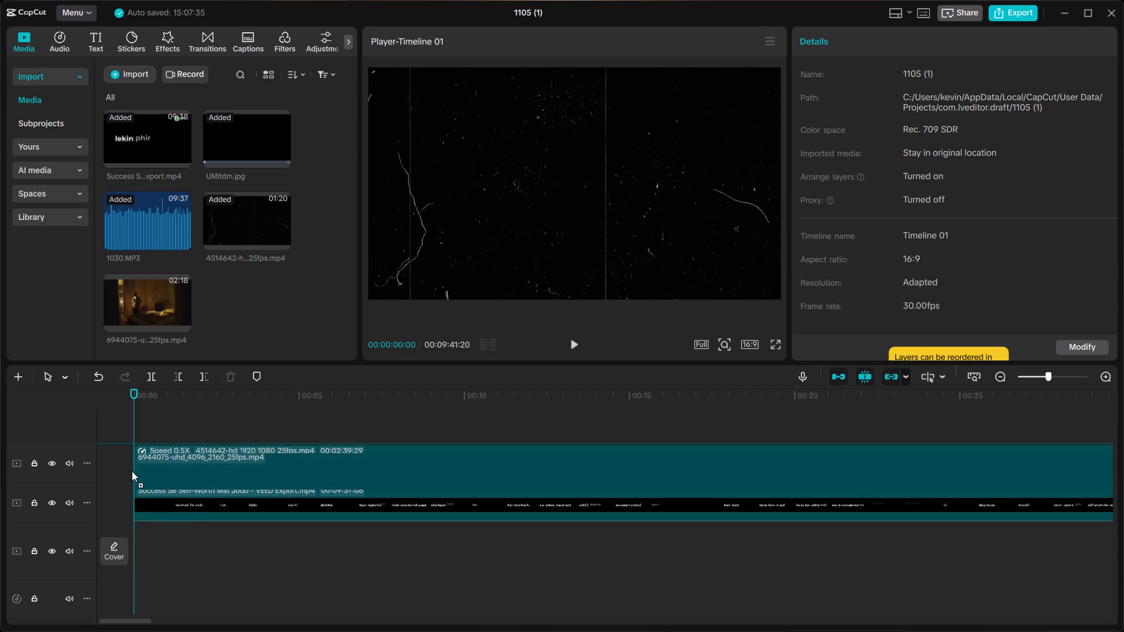
{"action": "left_click_drag", "start_coordinate": [132, 471], "coordinate": [125, 486]}
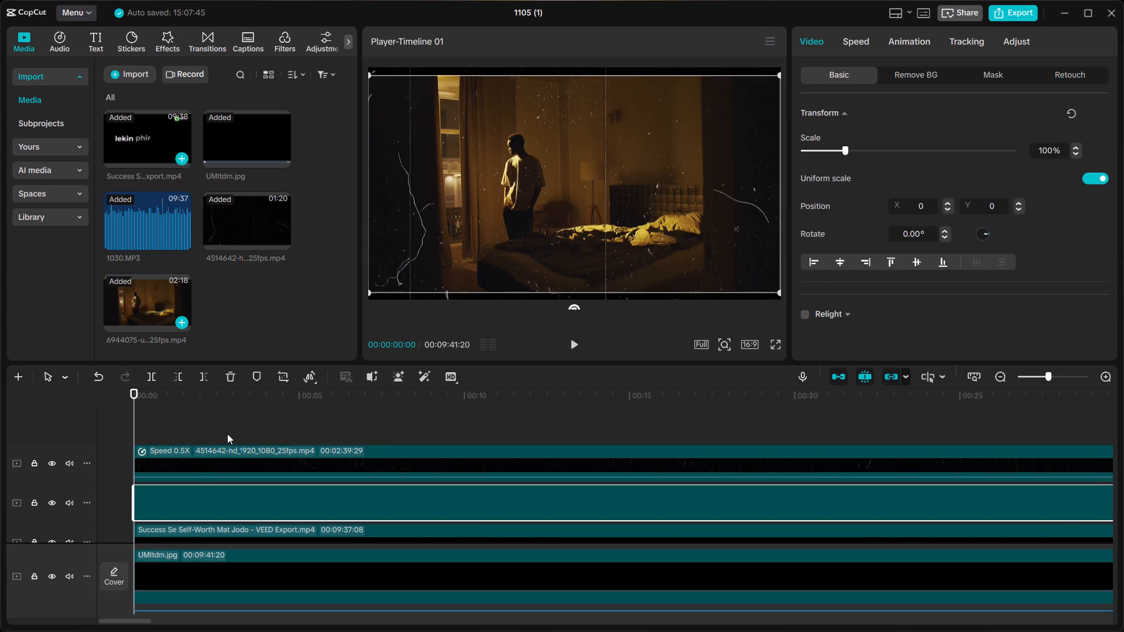
{"action": "left_click", "coordinate": [273, 402]}
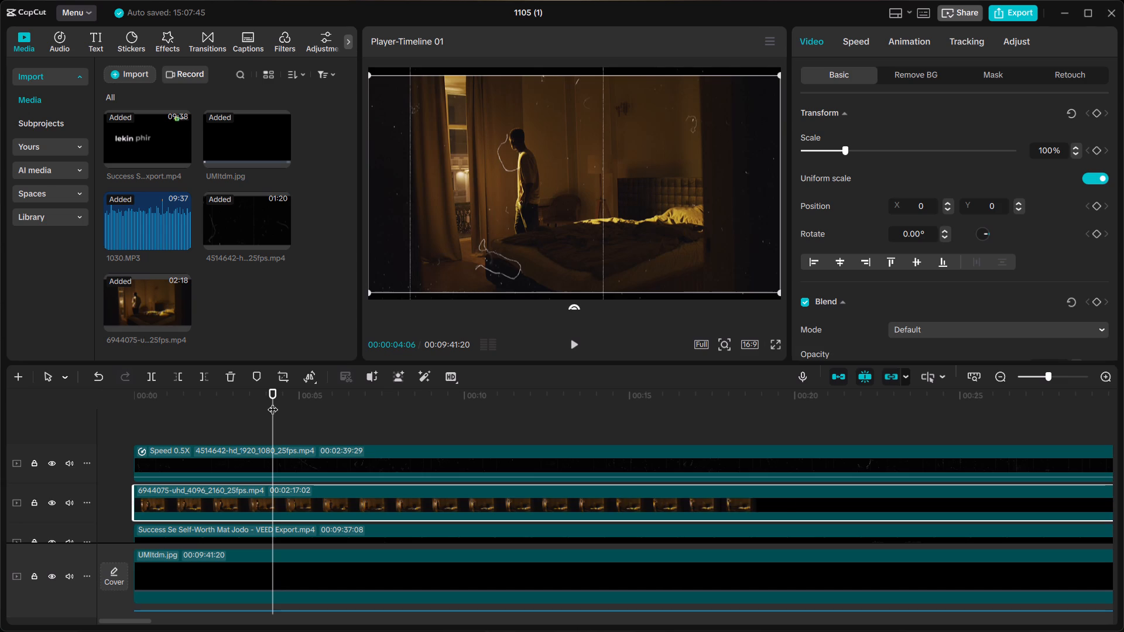
{"action": "left_click", "coordinate": [135, 421]}
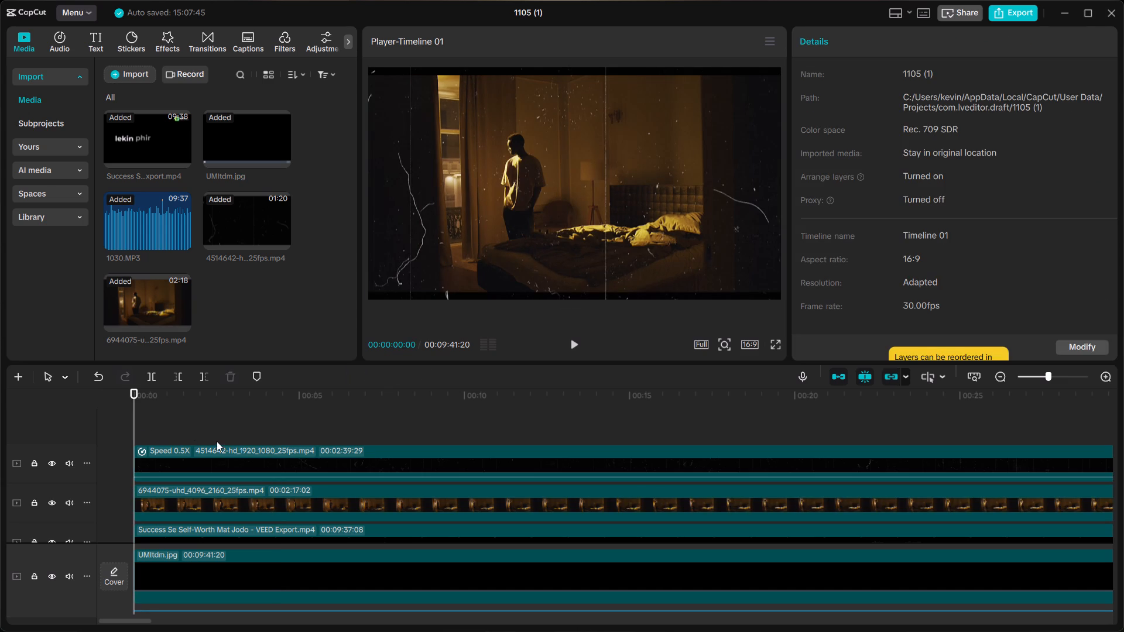
Enlarge the bedroom clip to 115% so it fills the 16:9 frame, and scrub through its first seconds.
{"action": "left_click", "coordinate": [297, 499]}
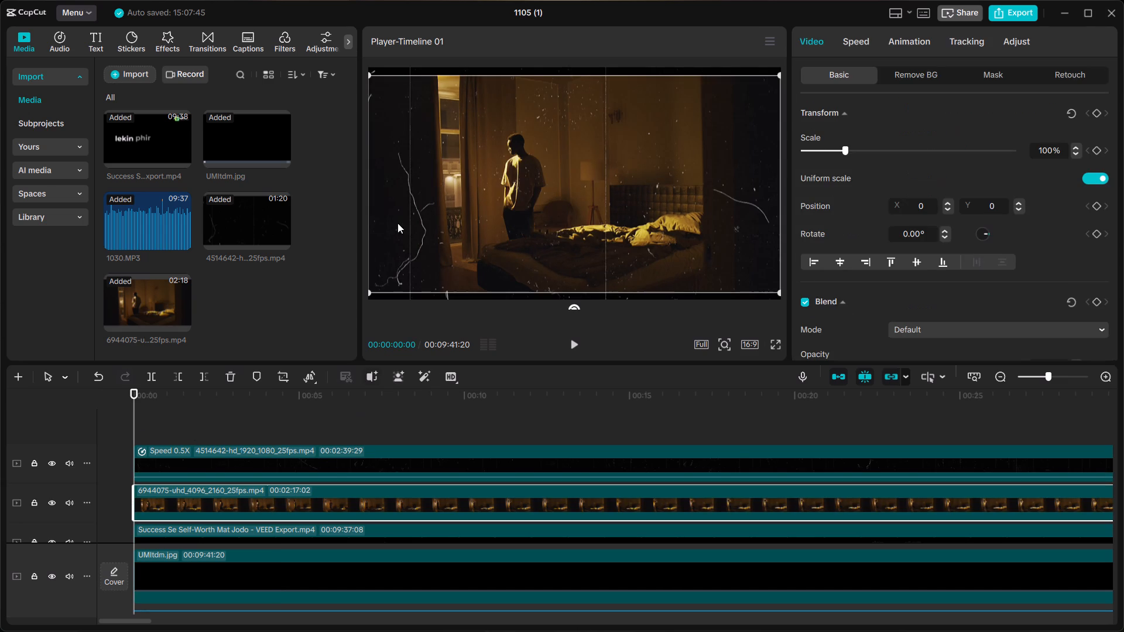
{"action": "left_click_drag", "start_coordinate": [369, 75], "coordinate": [347, 47]}
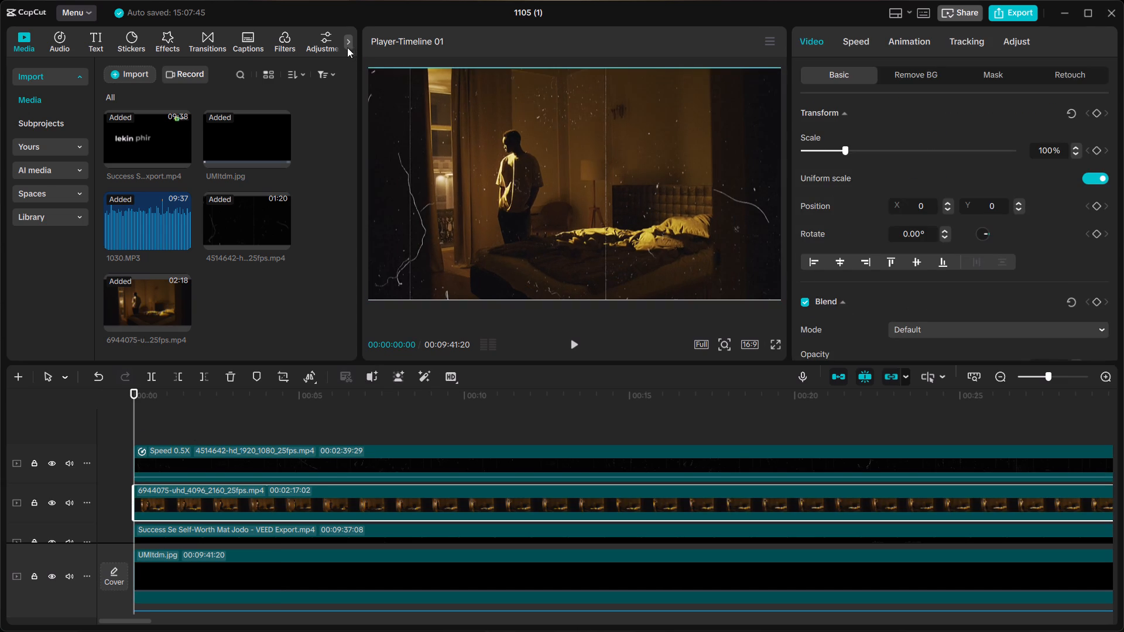
{"action": "left_click_drag", "start_coordinate": [347, 47], "coordinate": [334, 37]}
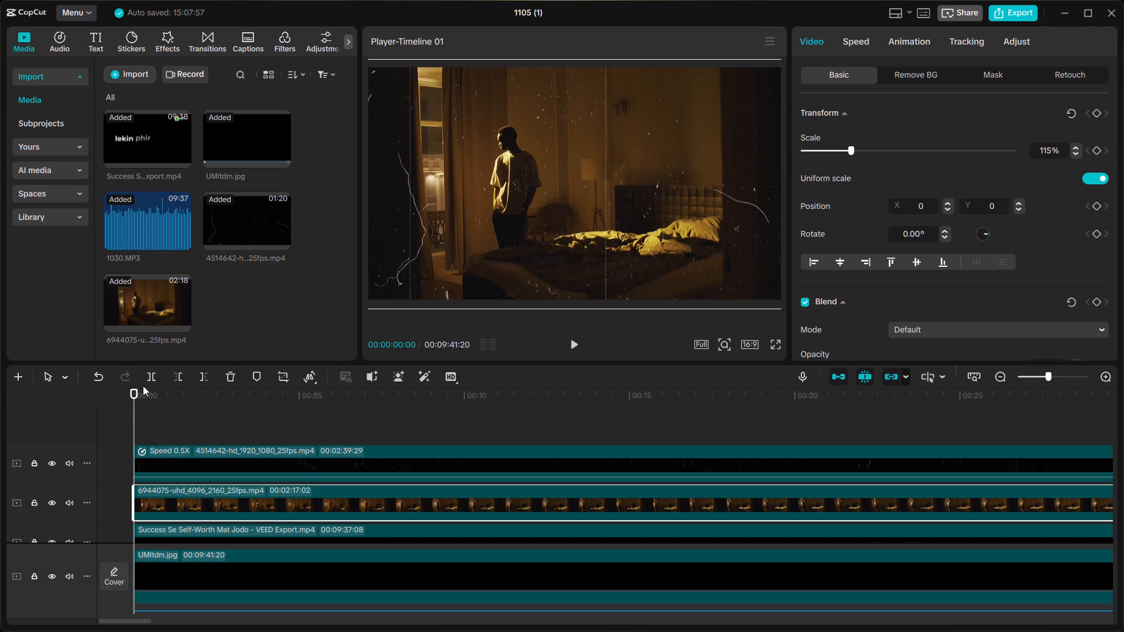
{"action": "left_click_drag", "start_coordinate": [132, 390], "coordinate": [249, 391]}
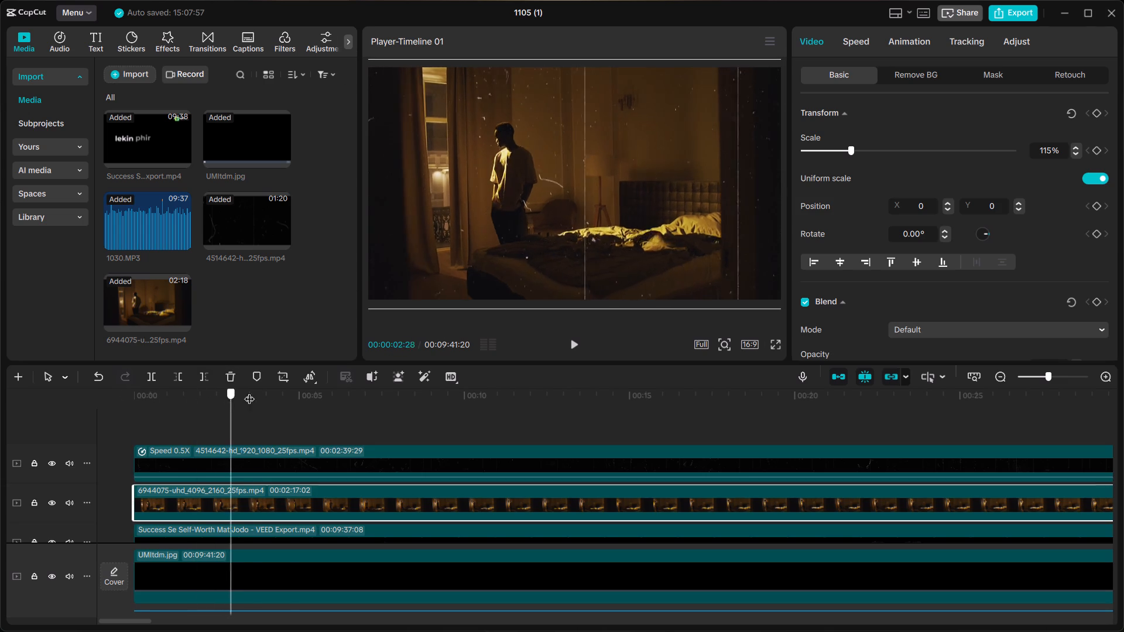
{"action": "left_click_drag", "start_coordinate": [249, 391], "coordinate": [111, 404]}
Lower the 4514642 dust overlay's opacity to 25% and preview the timeline's first seconds.
{"action": "left_click", "coordinate": [492, 471]}
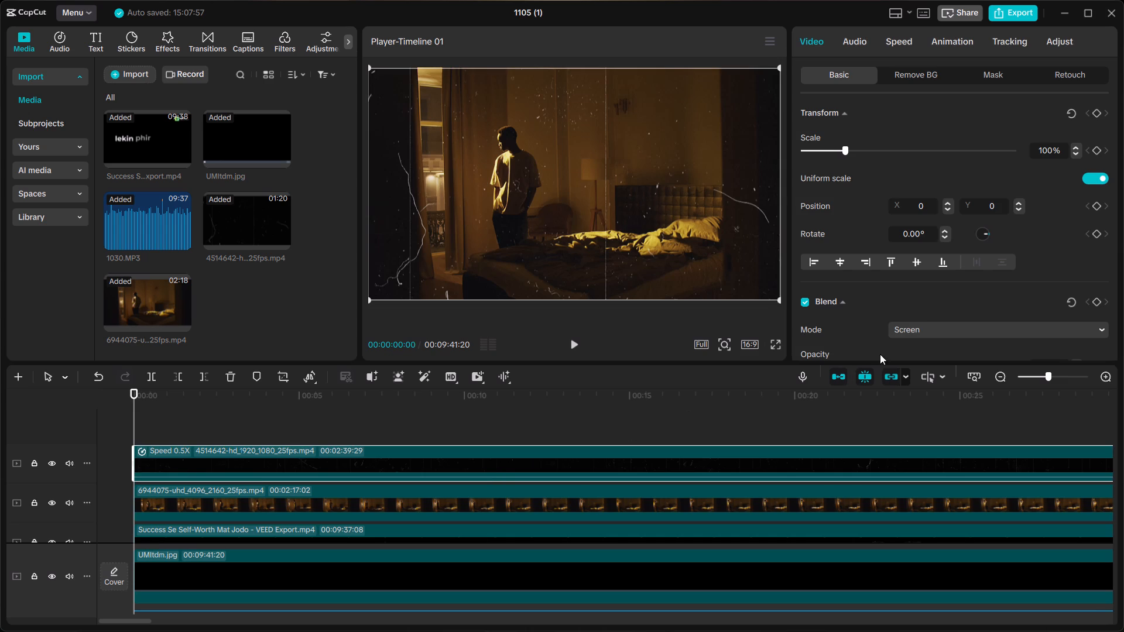
{"action": "scroll", "coordinate": [959, 274], "scroll_direction": "down", "scroll_amount": 2}
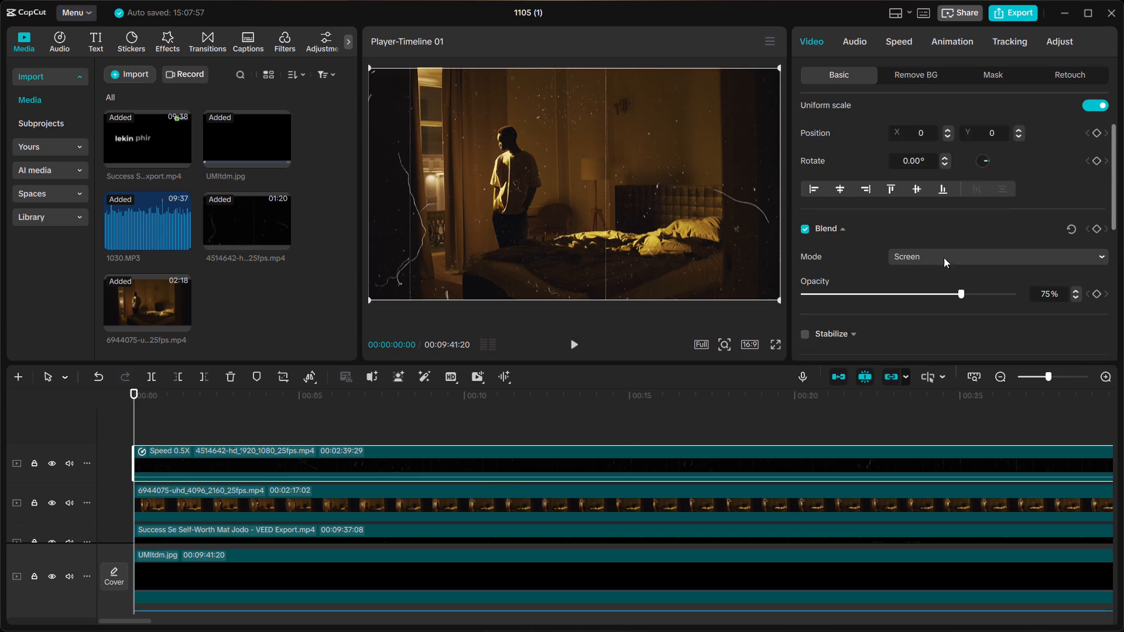
{"action": "scroll", "coordinate": [921, 237], "scroll_direction": "down", "scroll_amount": 2}
{"action": "left_click_drag", "start_coordinate": [959, 186], "coordinate": [948, 187]}
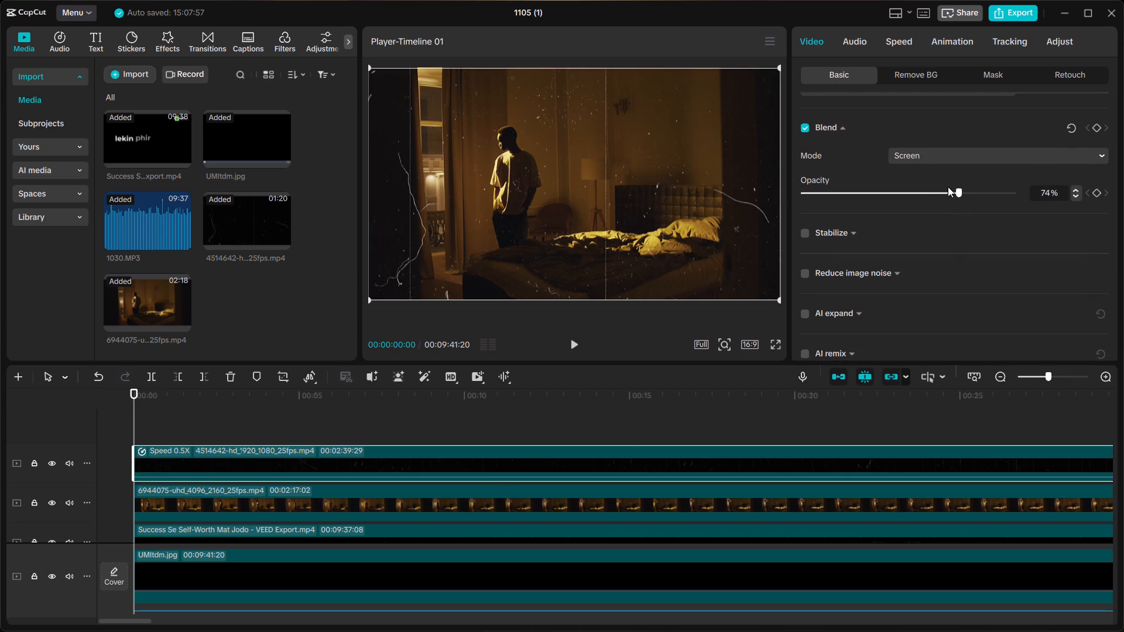
{"action": "left_click_drag", "start_coordinate": [948, 187], "coordinate": [911, 196]}
{"action": "left_click_drag", "start_coordinate": [911, 196], "coordinate": [886, 200]}
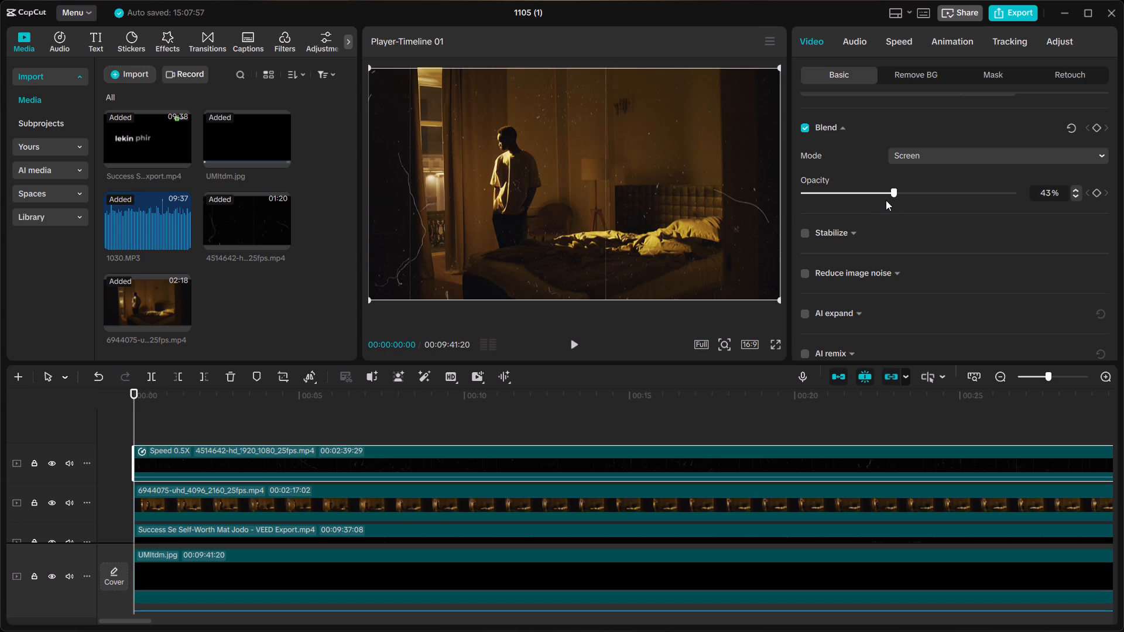
{"action": "left_click_drag", "start_coordinate": [886, 200], "coordinate": [864, 208]}
{"action": "left_click_drag", "start_coordinate": [864, 208], "coordinate": [858, 209]}
{"action": "left_click_drag", "start_coordinate": [858, 209], "coordinate": [854, 202]}
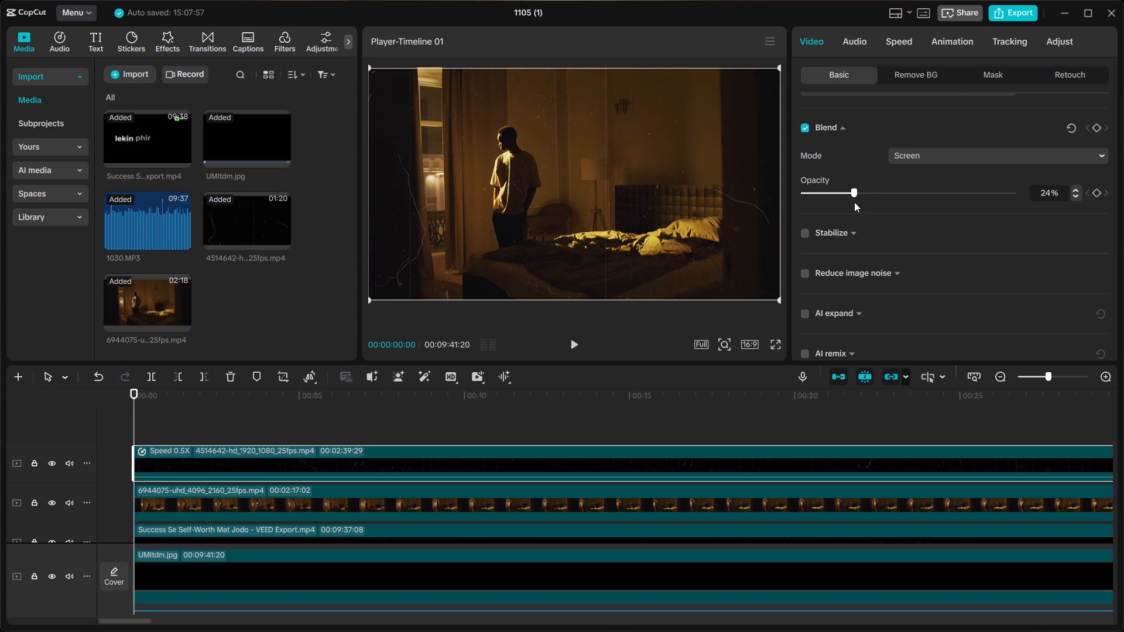
{"action": "left_click_drag", "start_coordinate": [854, 202], "coordinate": [856, 202]}
{"action": "left_click_drag", "start_coordinate": [133, 388], "coordinate": [120, 387]}
{"action": "left_click", "coordinate": [204, 510]}
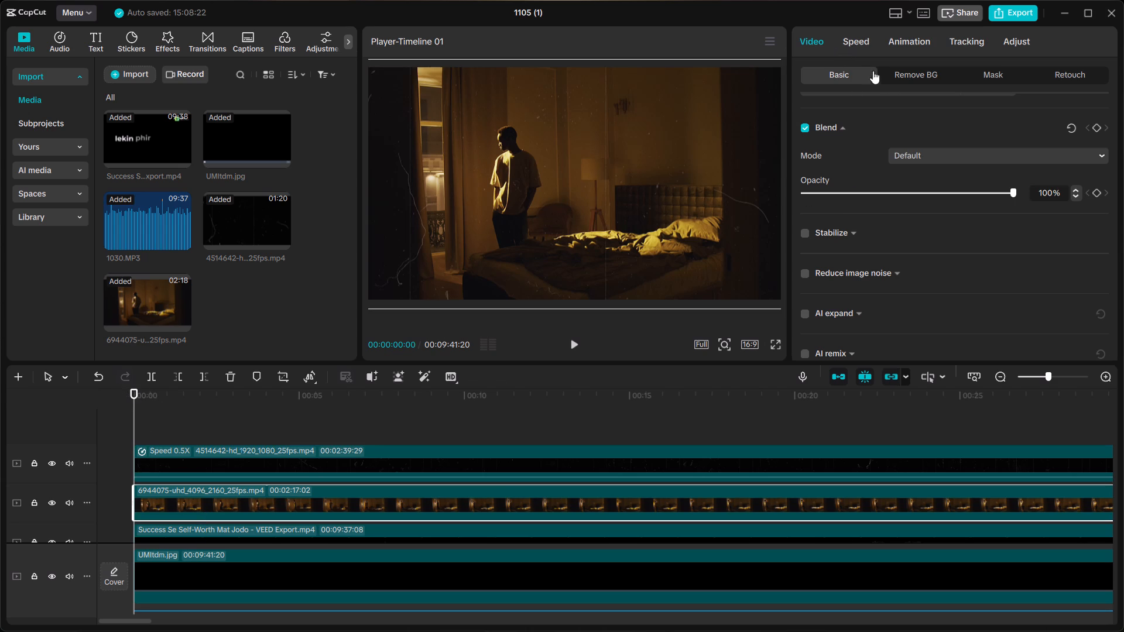
{"action": "scroll", "coordinate": [911, 102], "scroll_direction": "up", "scroll_amount": 12}
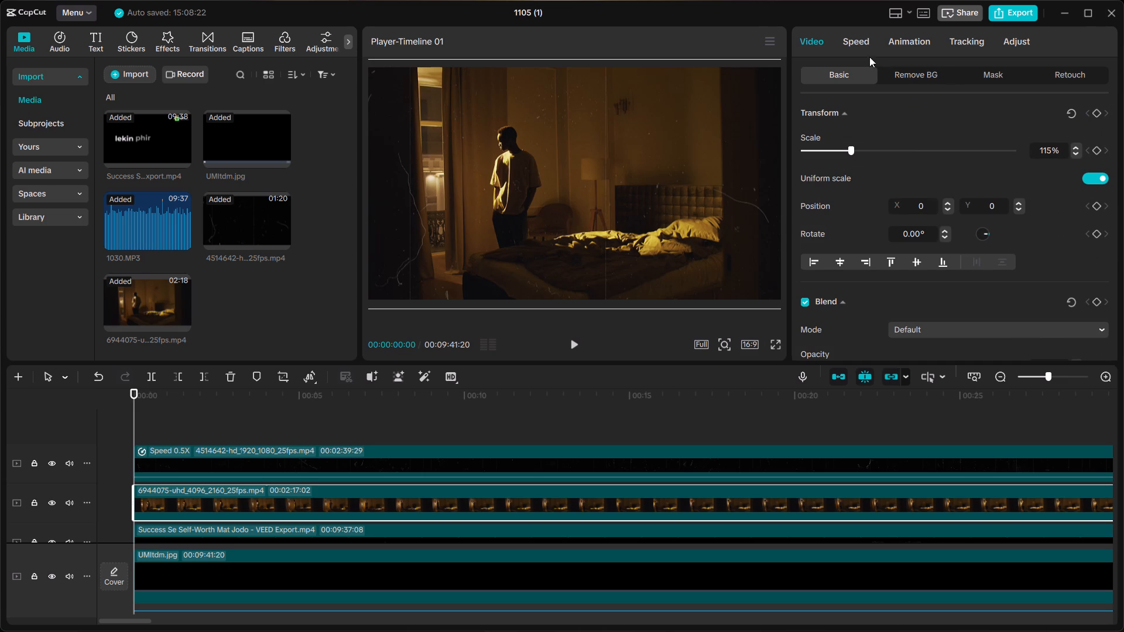
{"action": "left_click", "coordinate": [568, 345]}
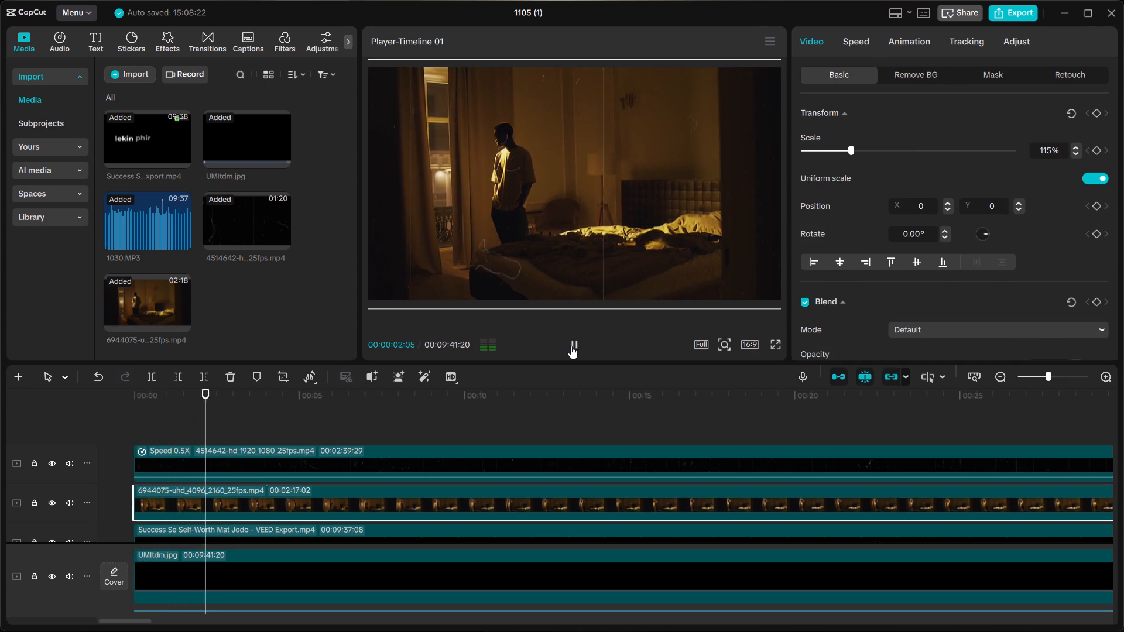
{"action": "left_click", "coordinate": [571, 346]}
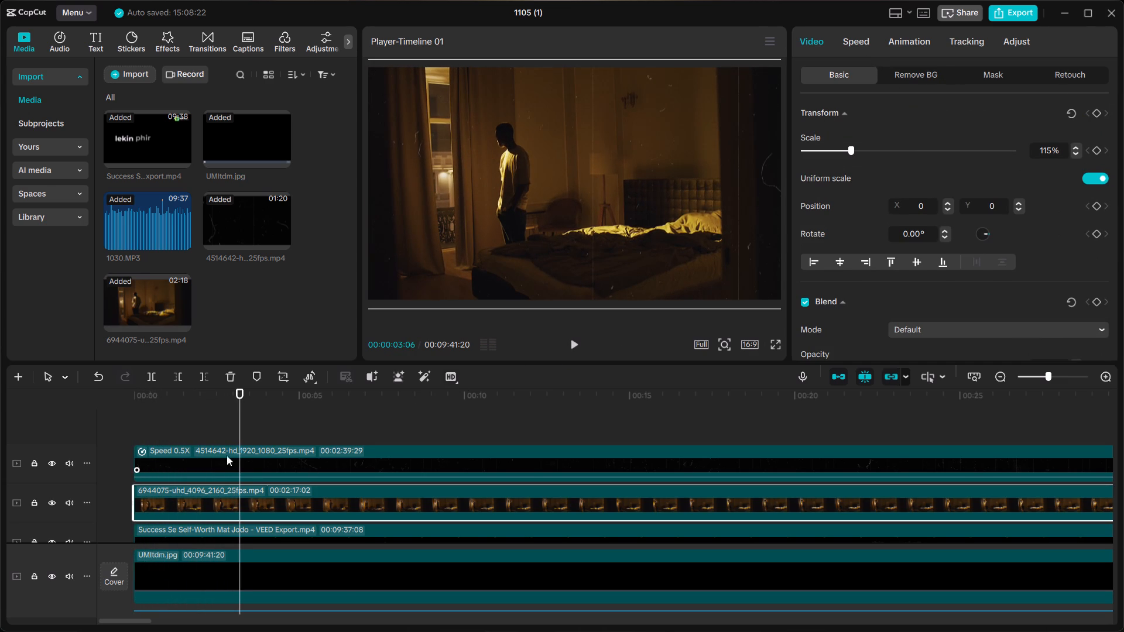
Move the 6944075 bedroom clip to the track below the captions video and play the opening from the start.
{"action": "left_click", "coordinate": [130, 414]}
{"action": "scroll", "coordinate": [220, 482], "scroll_direction": "down", "scroll_amount": 2}
{"action": "left_click_drag", "start_coordinate": [215, 463], "coordinate": [212, 528]}
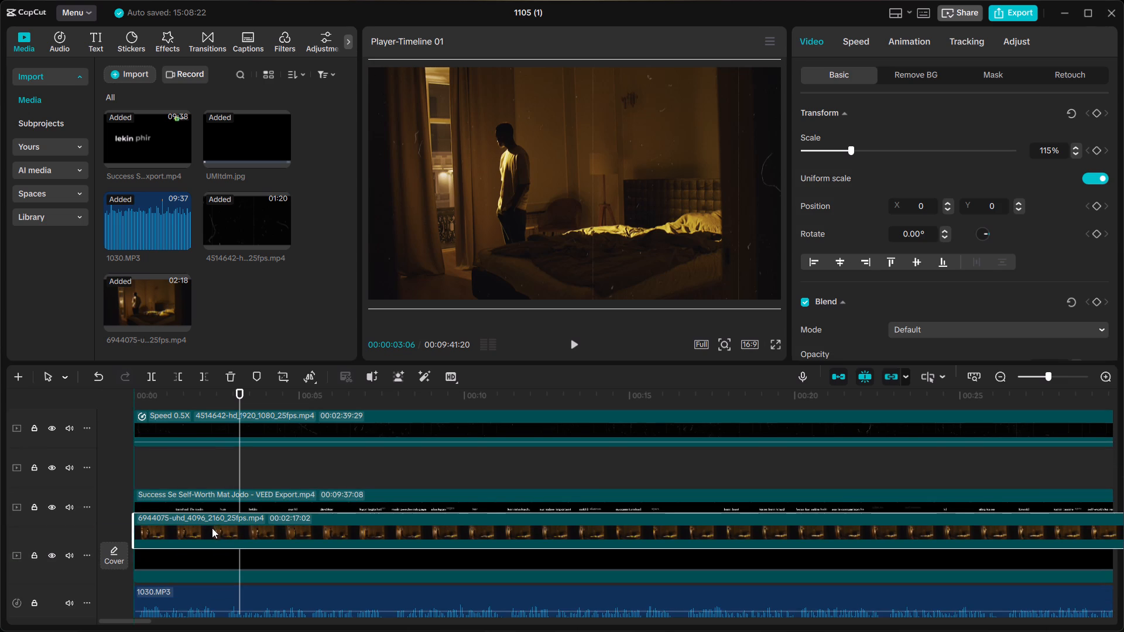
{"action": "left_click_drag", "start_coordinate": [212, 528], "coordinate": [214, 530]}
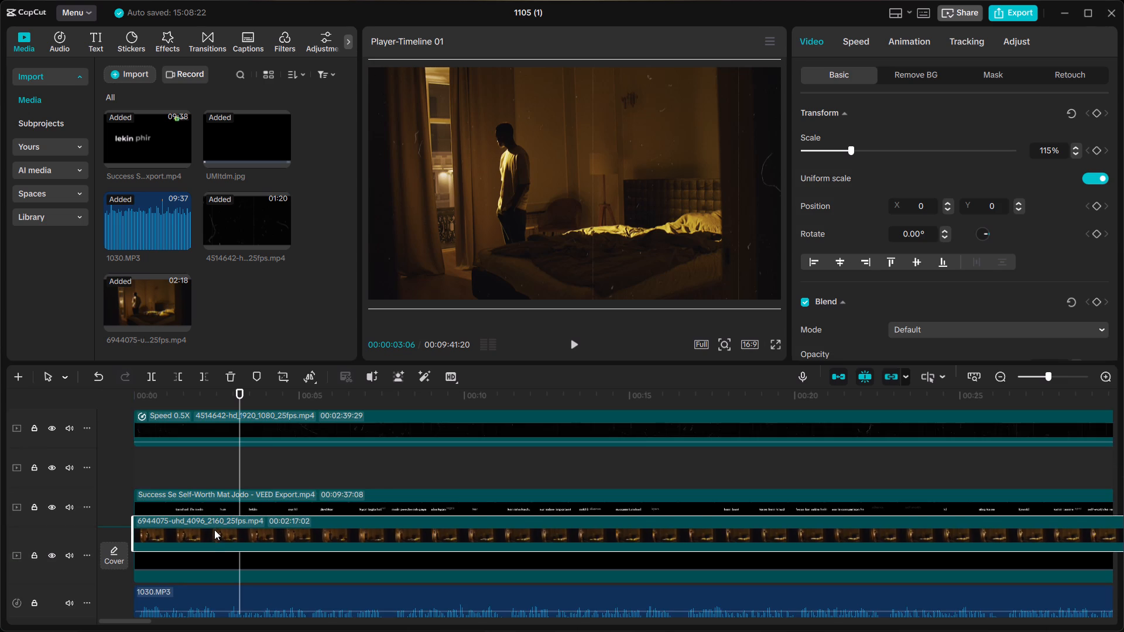
{"action": "left_click", "coordinate": [129, 396]}
{"action": "left_click", "coordinate": [136, 392]}
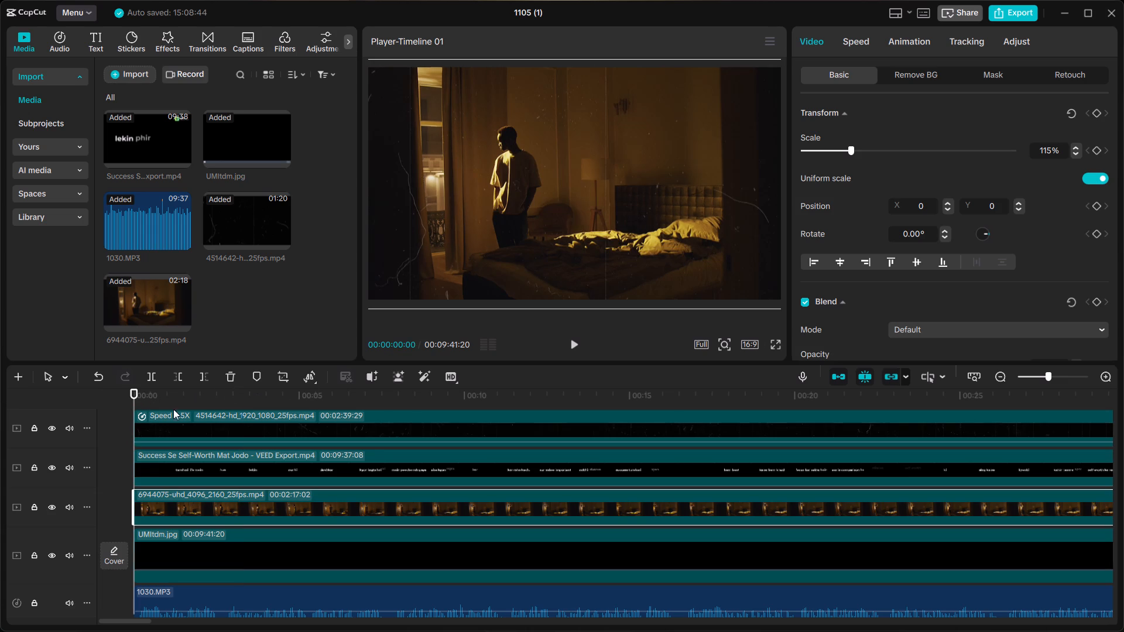
{"action": "left_click_drag", "start_coordinate": [130, 389], "coordinate": [118, 391]}
{"action": "left_click", "coordinate": [577, 342]}
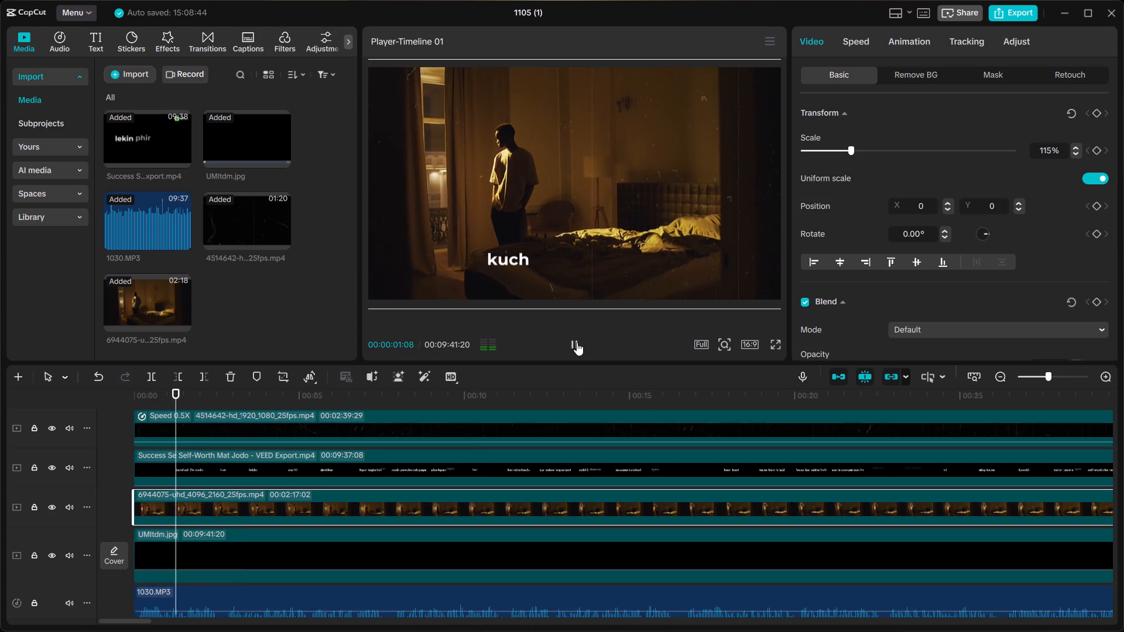
{"action": "left_click", "coordinate": [577, 342]}
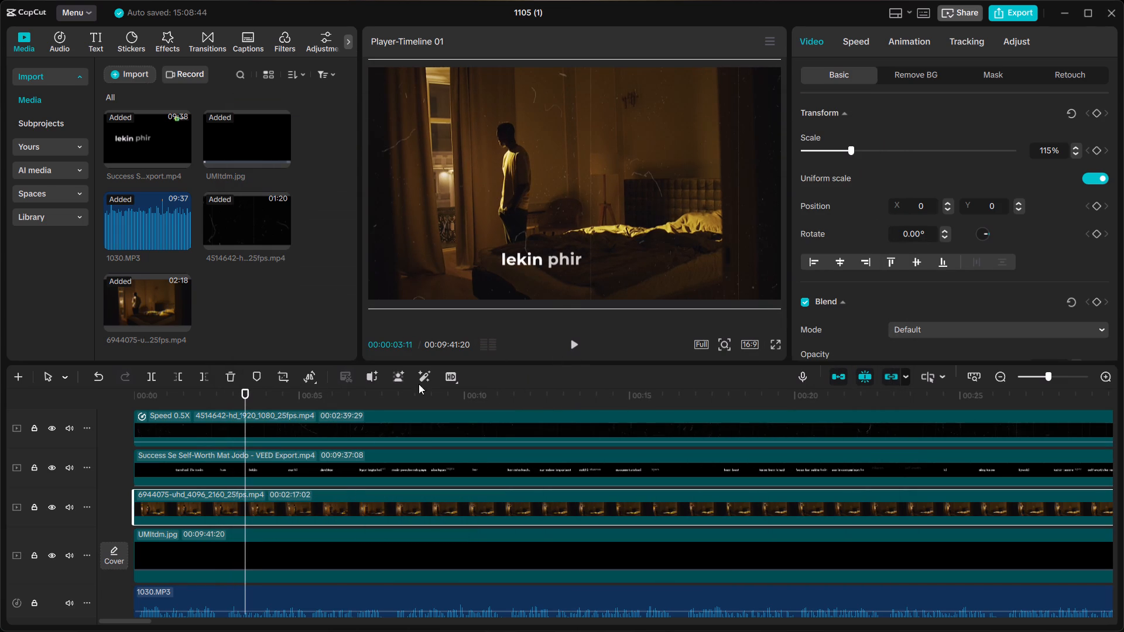
{"action": "left_click_drag", "start_coordinate": [245, 389], "coordinate": [238, 386]}
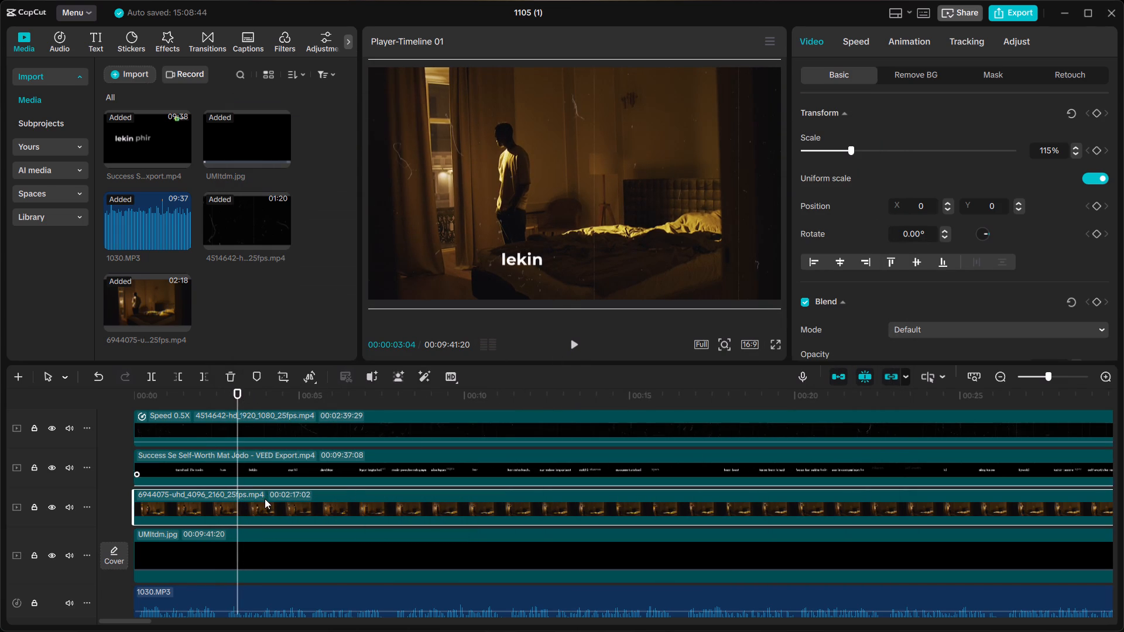
{"action": "key", "text": "s"}
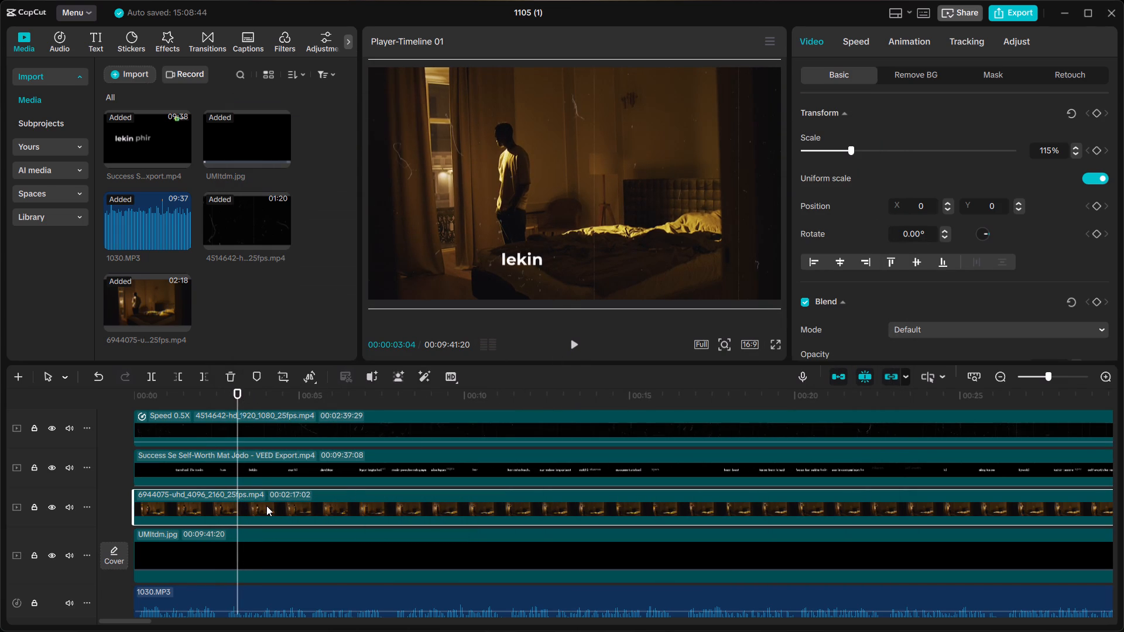
{"action": "left_click", "coordinate": [266, 506]}
{"action": "key", "text": "ctrl+b"}
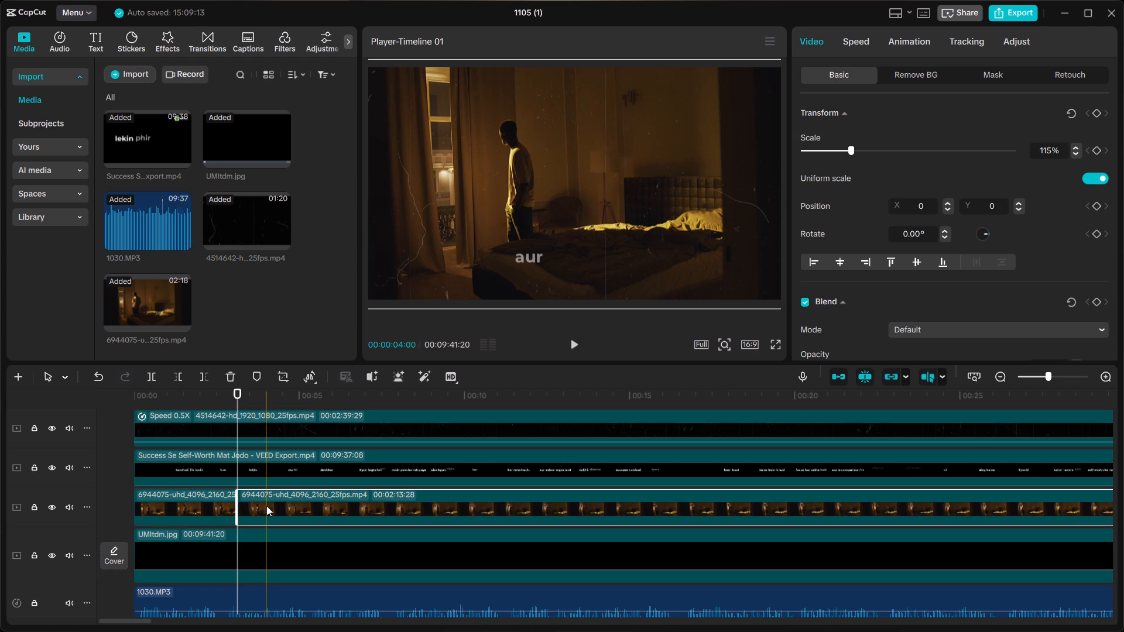
Import the phone-in-bed clip 6943545-uhd_4096_2160_25fps into the project media.
{"action": "left_click", "coordinate": [131, 70]}
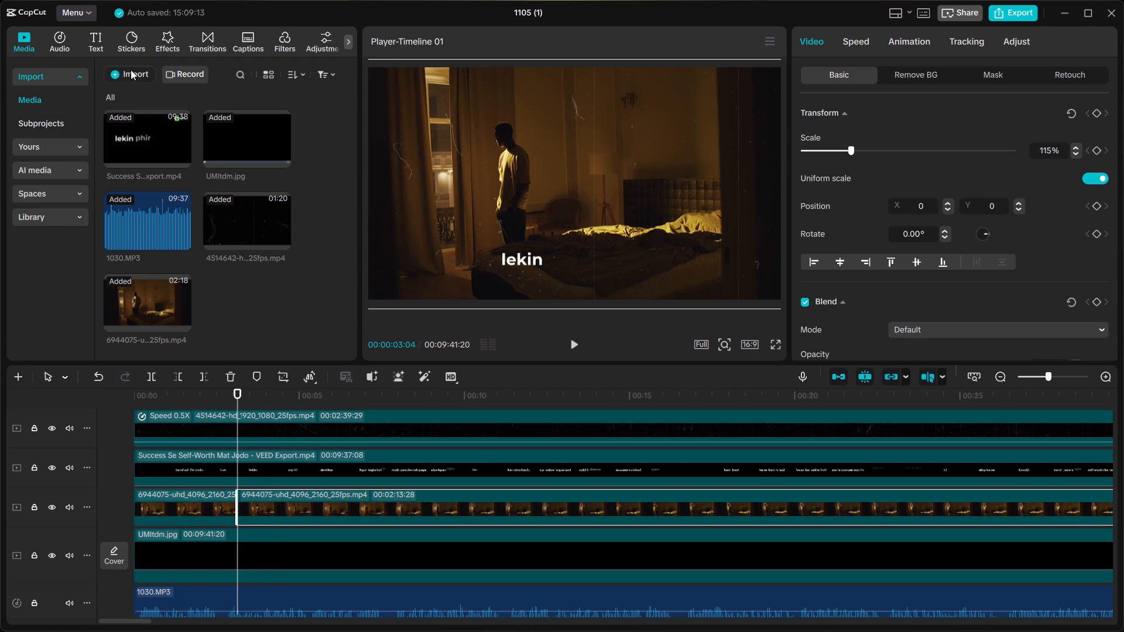
{"action": "scroll", "coordinate": [63, 163], "scroll_direction": "up", "scroll_amount": 5}
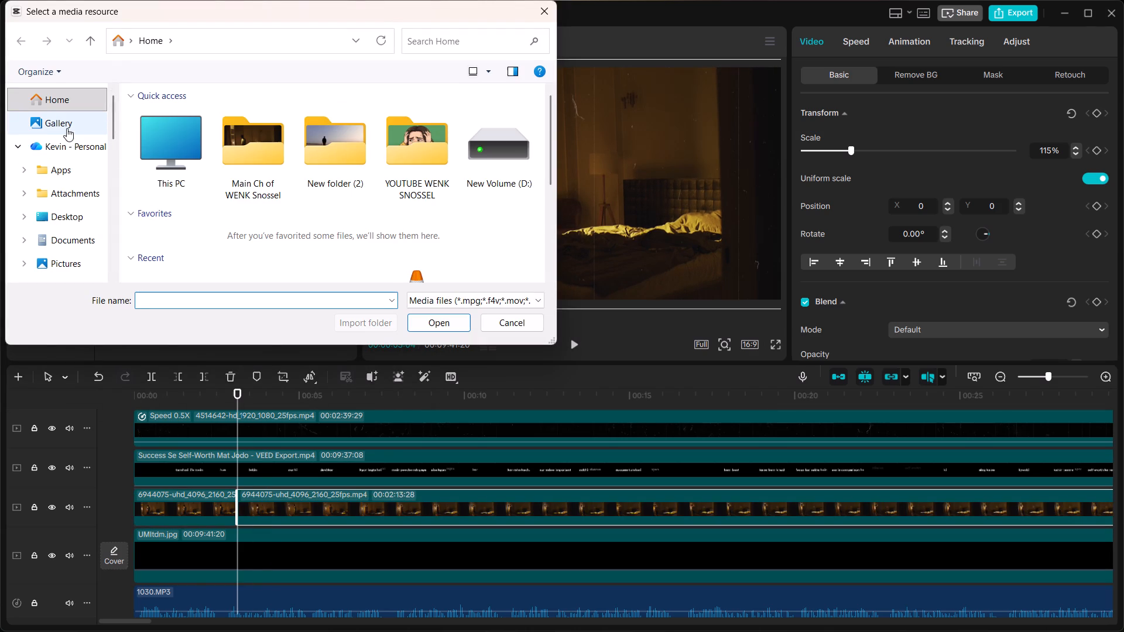
{"action": "scroll", "coordinate": [183, 160], "scroll_direction": "down", "scroll_amount": 2}
{"action": "left_click", "coordinate": [257, 149]}
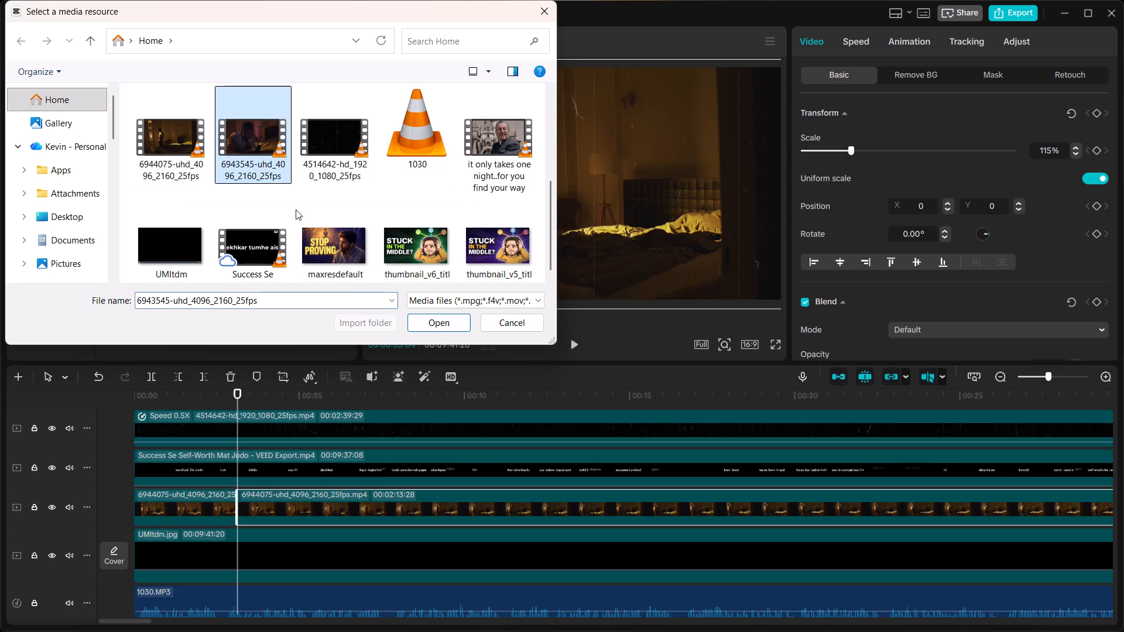
{"action": "left_click", "coordinate": [414, 322]}
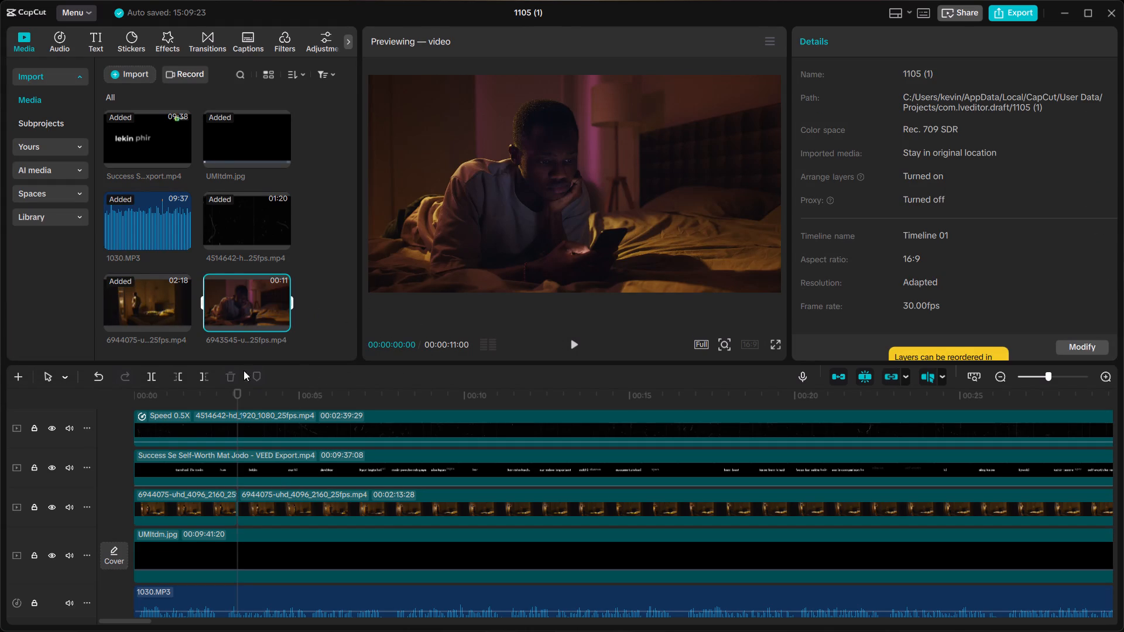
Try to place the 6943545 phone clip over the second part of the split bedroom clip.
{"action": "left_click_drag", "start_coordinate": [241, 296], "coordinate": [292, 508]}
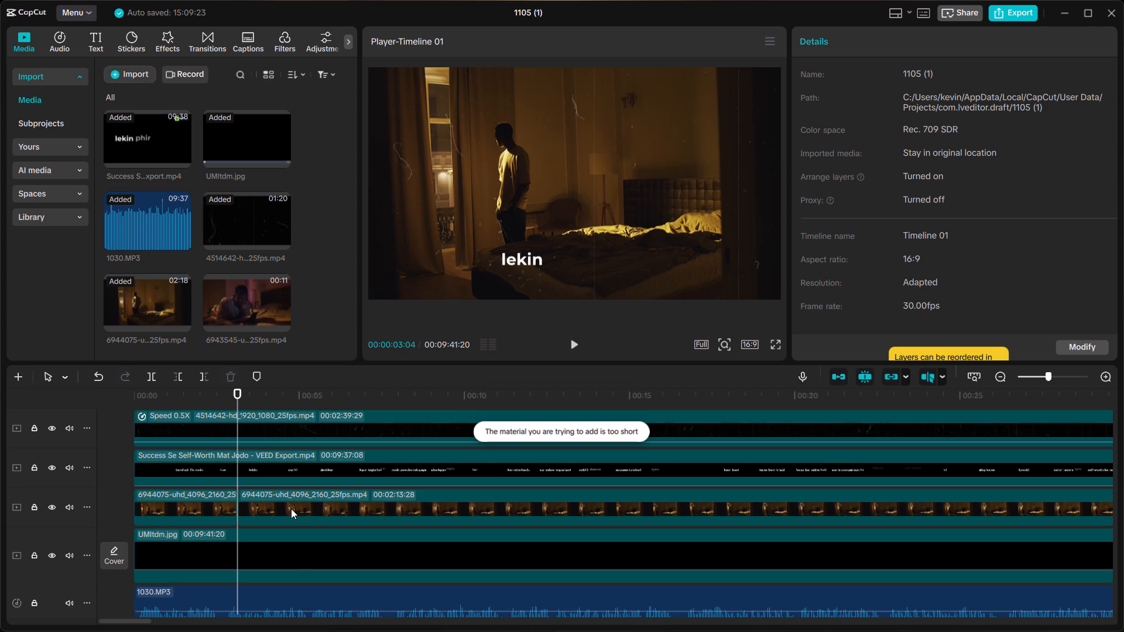
Delete the part of the bedroom clip that follows the split at 00:00:03:04.
{"action": "left_click", "coordinate": [312, 500]}
{"action": "left_click", "coordinate": [317, 506]}
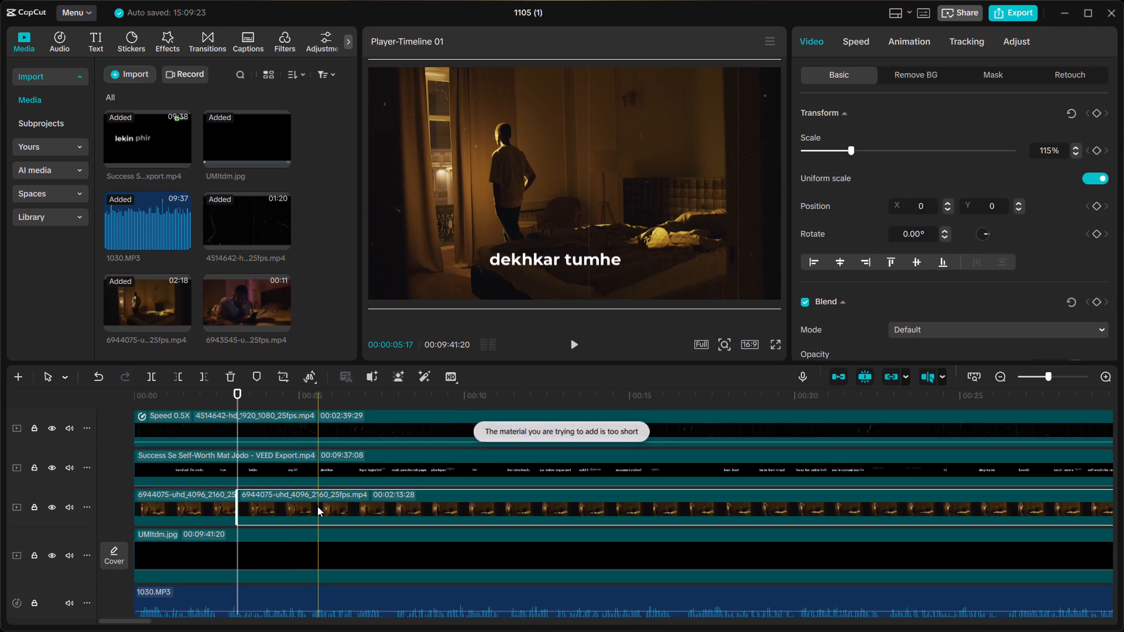
{"action": "key", "text": "BackSpace"}
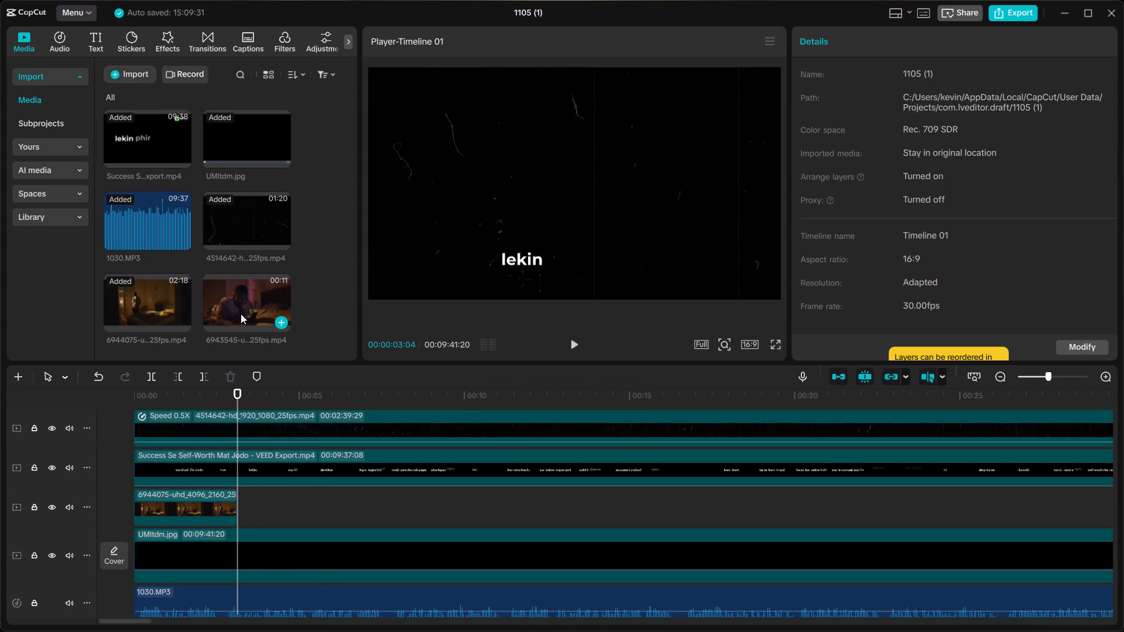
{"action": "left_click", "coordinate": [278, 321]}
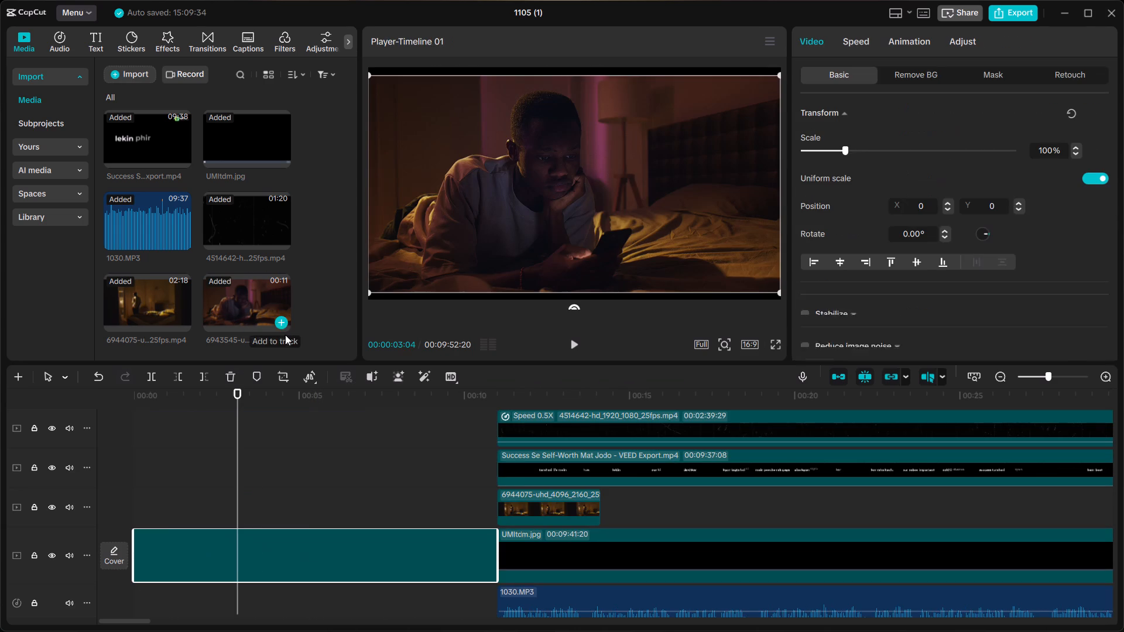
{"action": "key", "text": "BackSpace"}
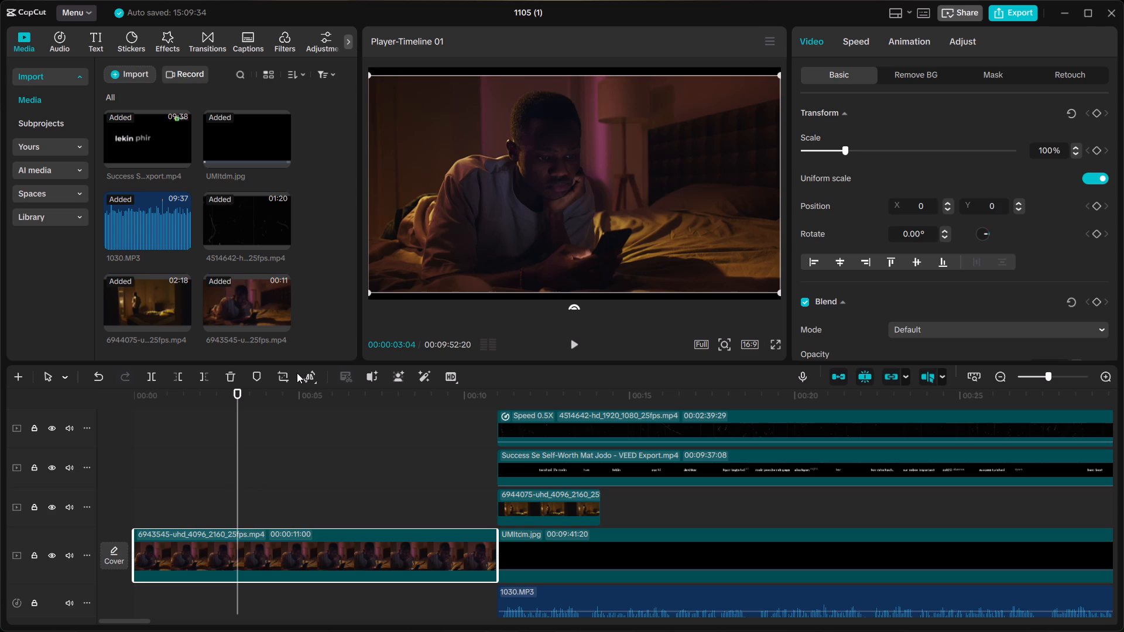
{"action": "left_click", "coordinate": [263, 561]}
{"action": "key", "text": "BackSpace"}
Place the 6943545 phone clip directly after the bedroom clip at 00:00:03:04, on the same track.
{"action": "left_click_drag", "start_coordinate": [234, 299], "coordinate": [239, 507]}
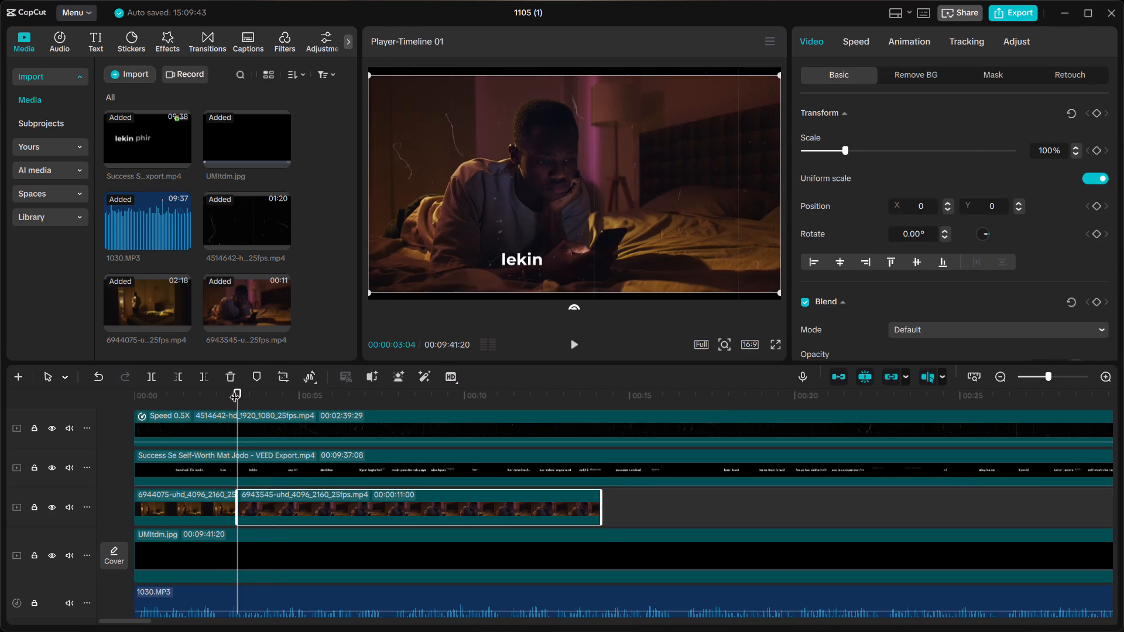
{"action": "left_click_drag", "start_coordinate": [237, 389], "coordinate": [250, 389]}
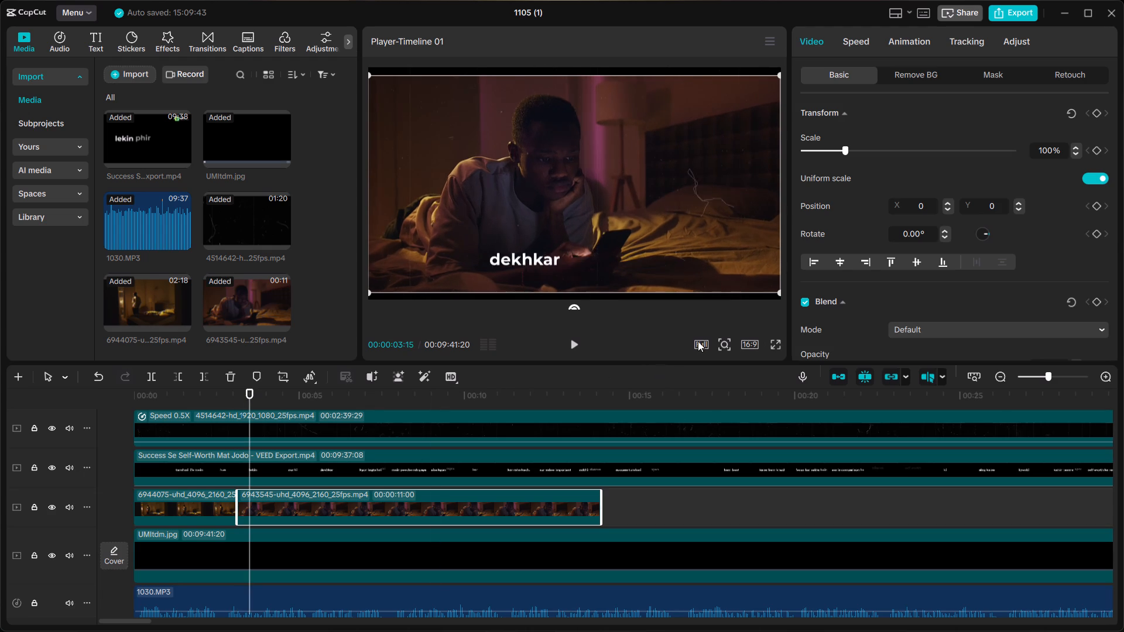
Zoom the player preview in slightly so the phone clip's picture fills the preview area.
{"action": "left_click", "coordinate": [699, 345]}
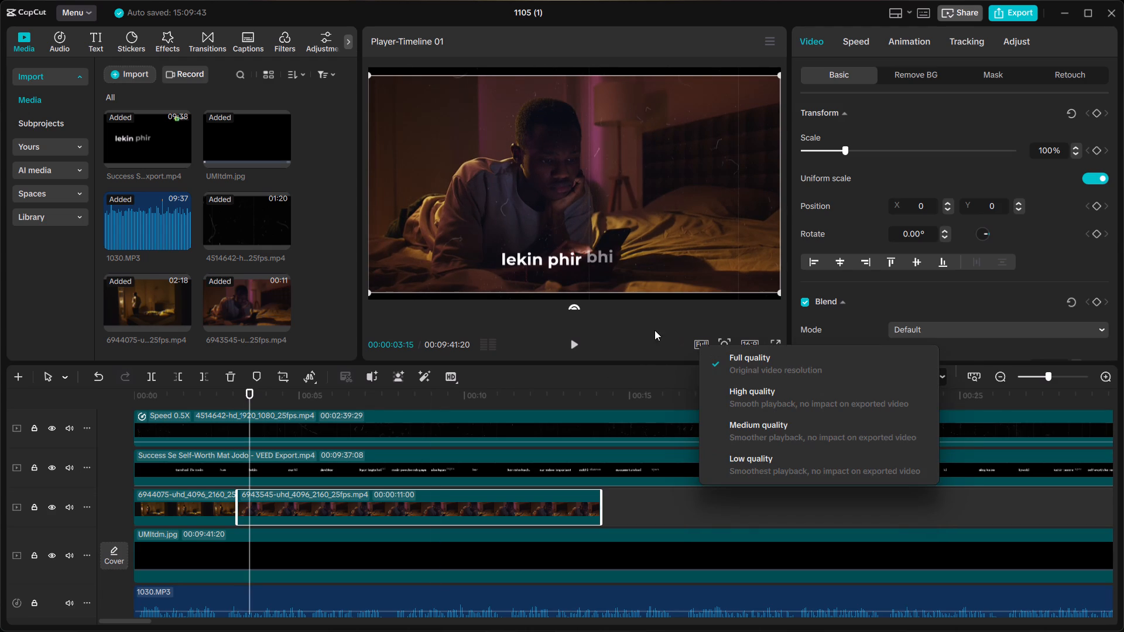
{"action": "left_click", "coordinate": [654, 330]}
{"action": "left_click", "coordinate": [723, 345]}
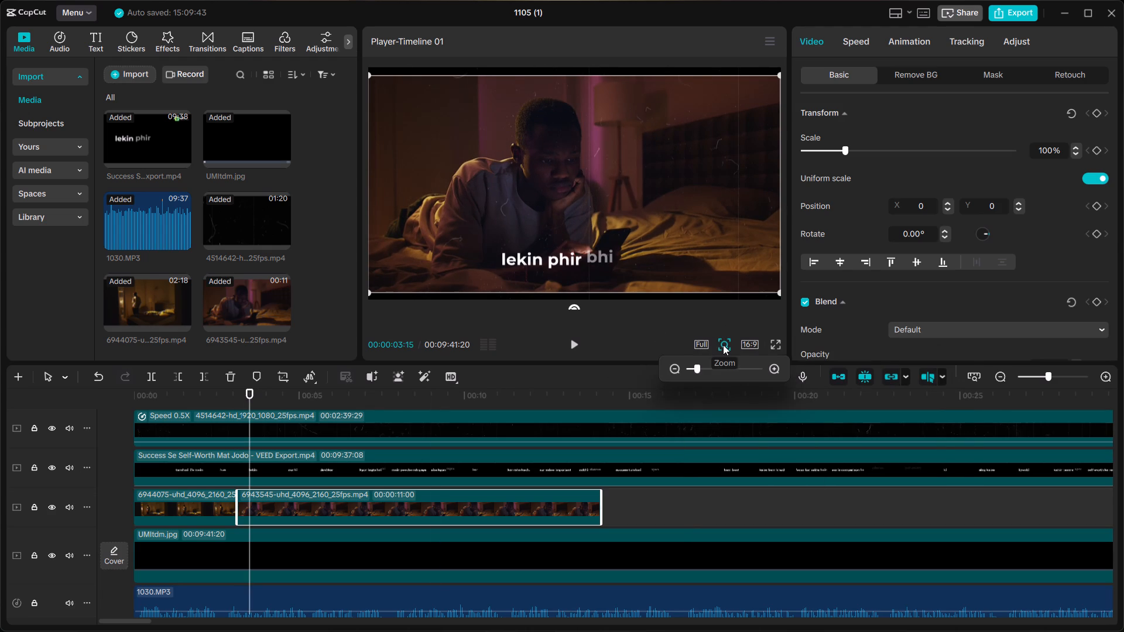
{"action": "left_click_drag", "start_coordinate": [696, 370], "coordinate": [698, 369]}
{"action": "left_click_drag", "start_coordinate": [698, 369], "coordinate": [701, 371]}
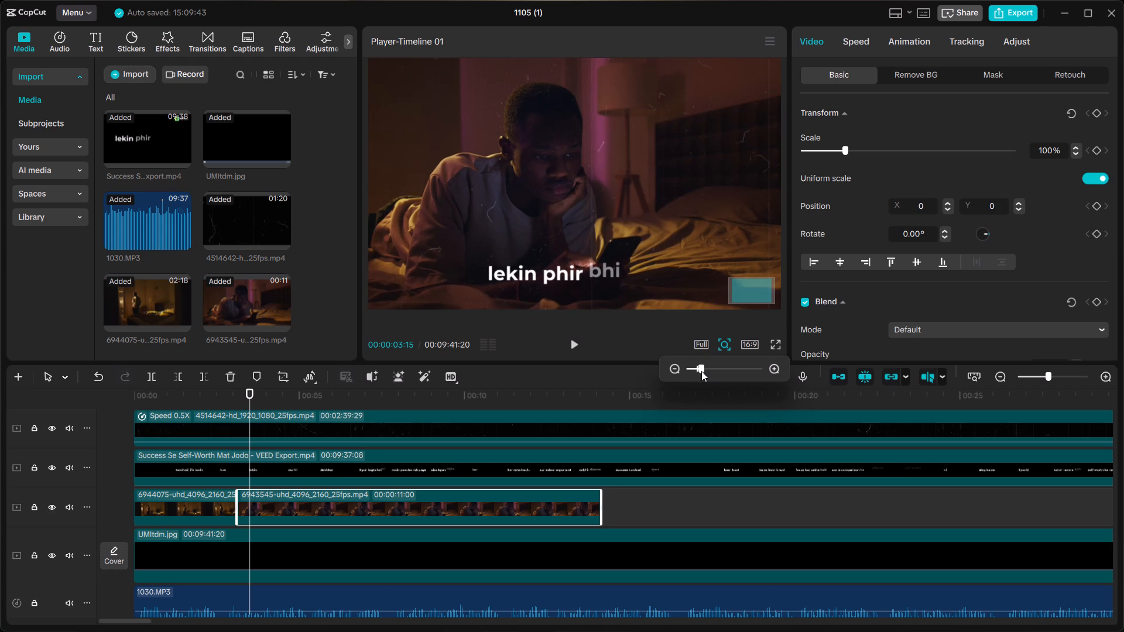
{"action": "left_click_drag", "start_coordinate": [701, 371], "coordinate": [702, 377]}
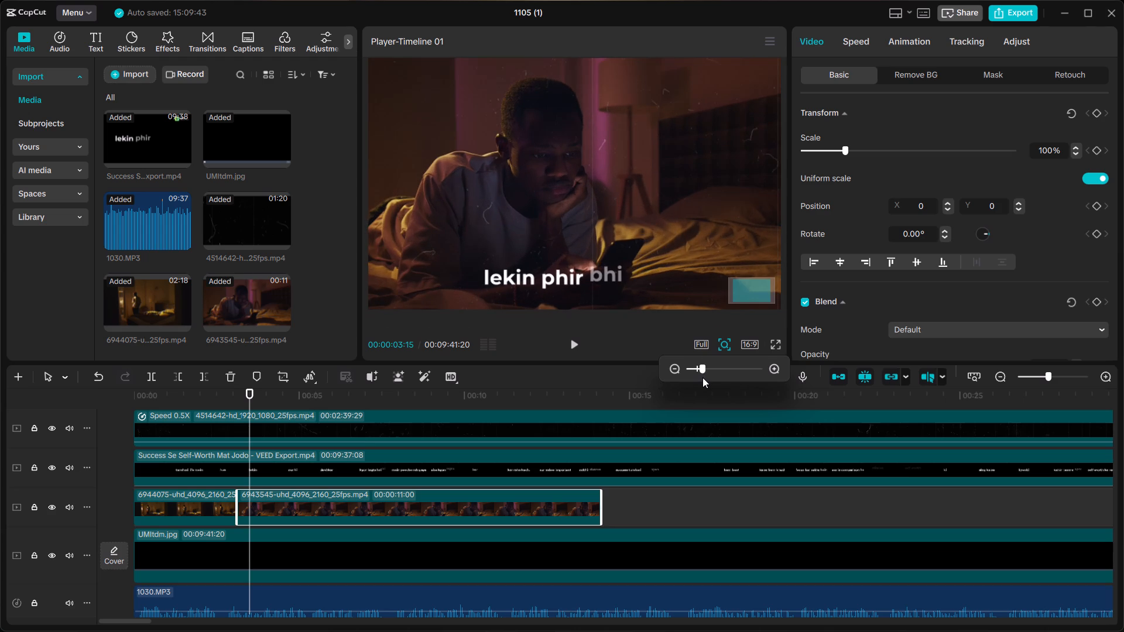
{"action": "left_click_drag", "start_coordinate": [702, 377], "coordinate": [701, 376]}
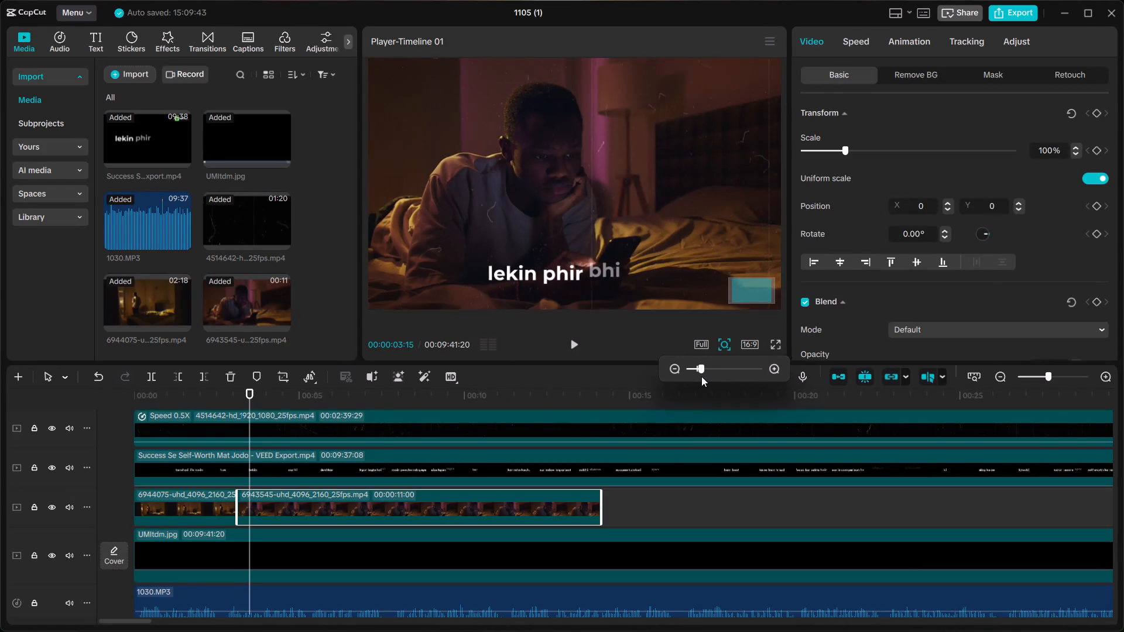
{"action": "left_click_drag", "start_coordinate": [701, 376], "coordinate": [701, 378]}
{"action": "left_click", "coordinate": [220, 393]}
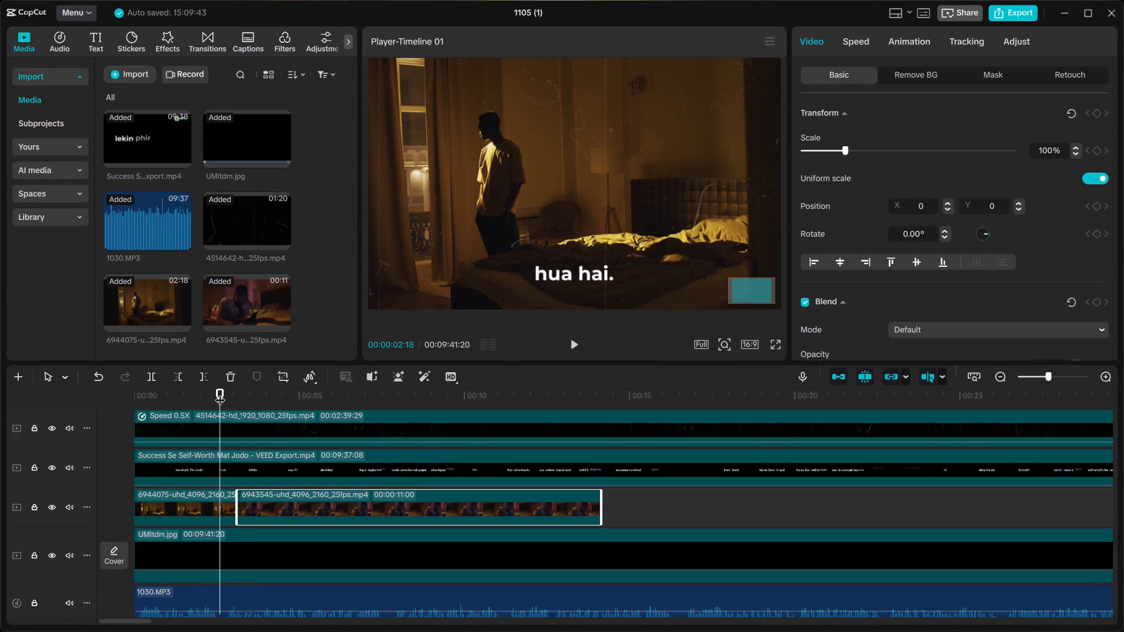
{"action": "key", "text": "space"}
{"action": "left_click", "coordinate": [215, 390]}
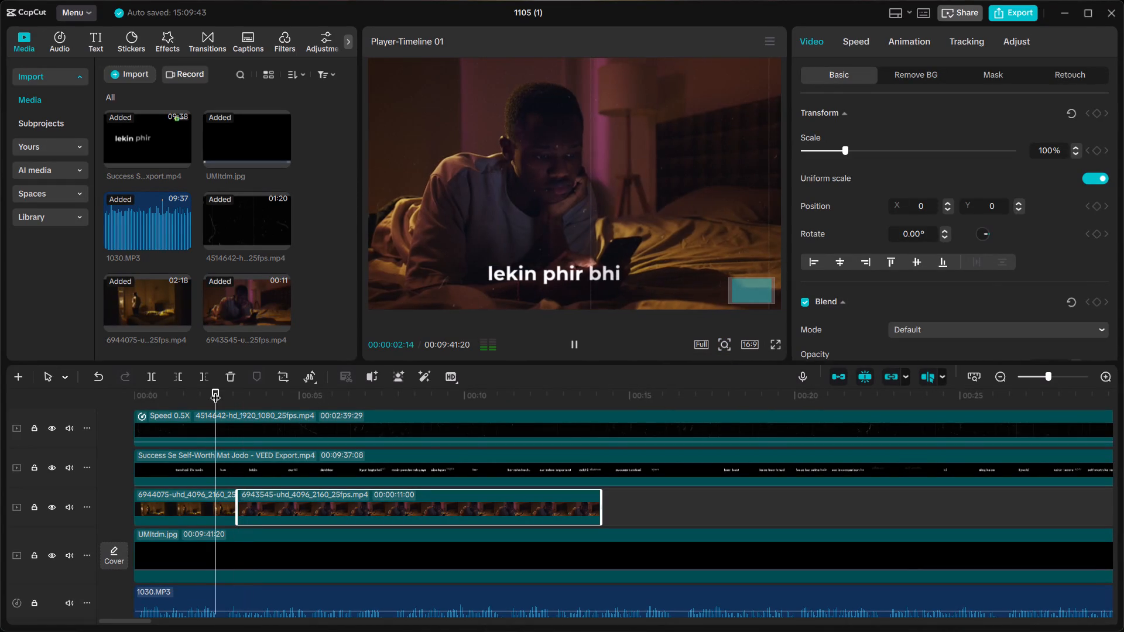
{"action": "left_click", "coordinate": [196, 398]}
{"action": "key", "text": "space"}
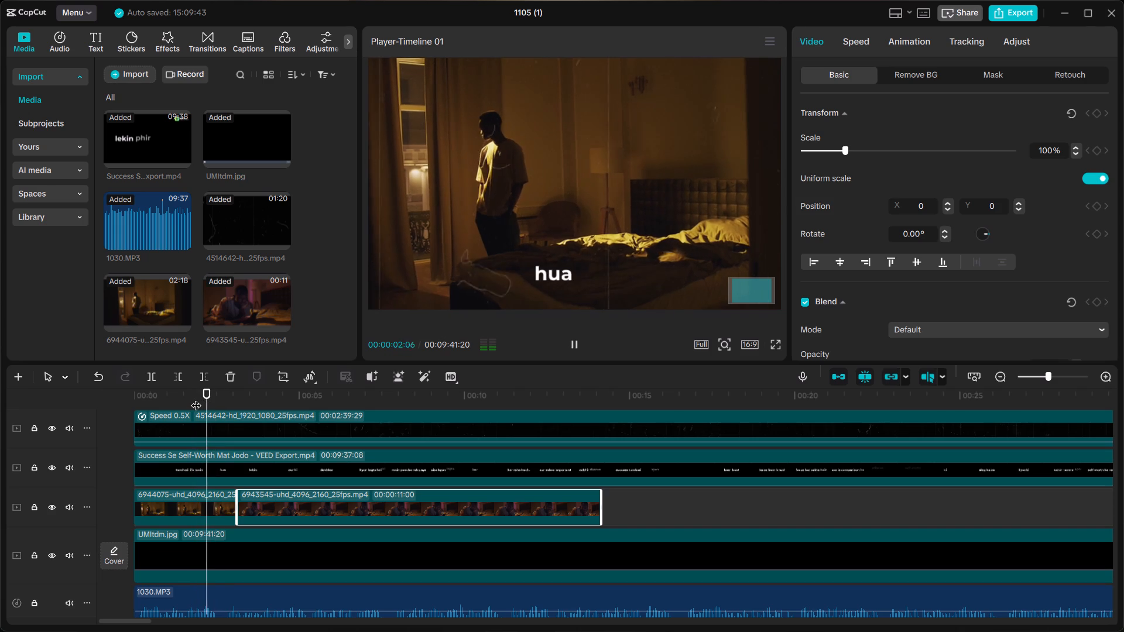
{"action": "key", "text": "space"}
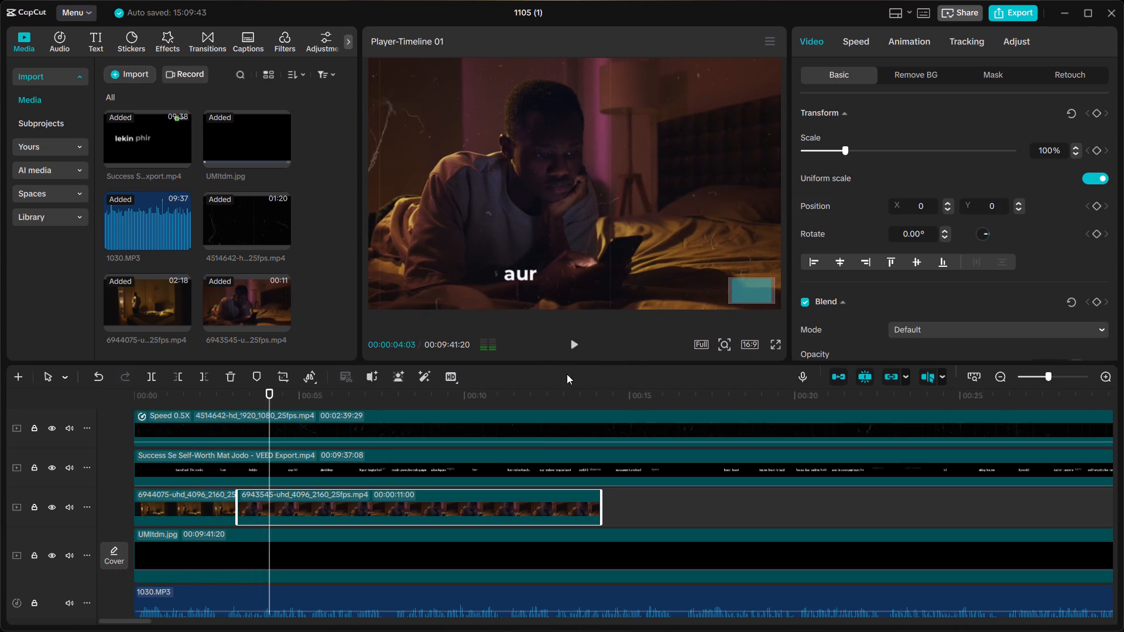
{"action": "left_click", "coordinate": [590, 391]}
{"action": "left_click", "coordinate": [764, 314]}
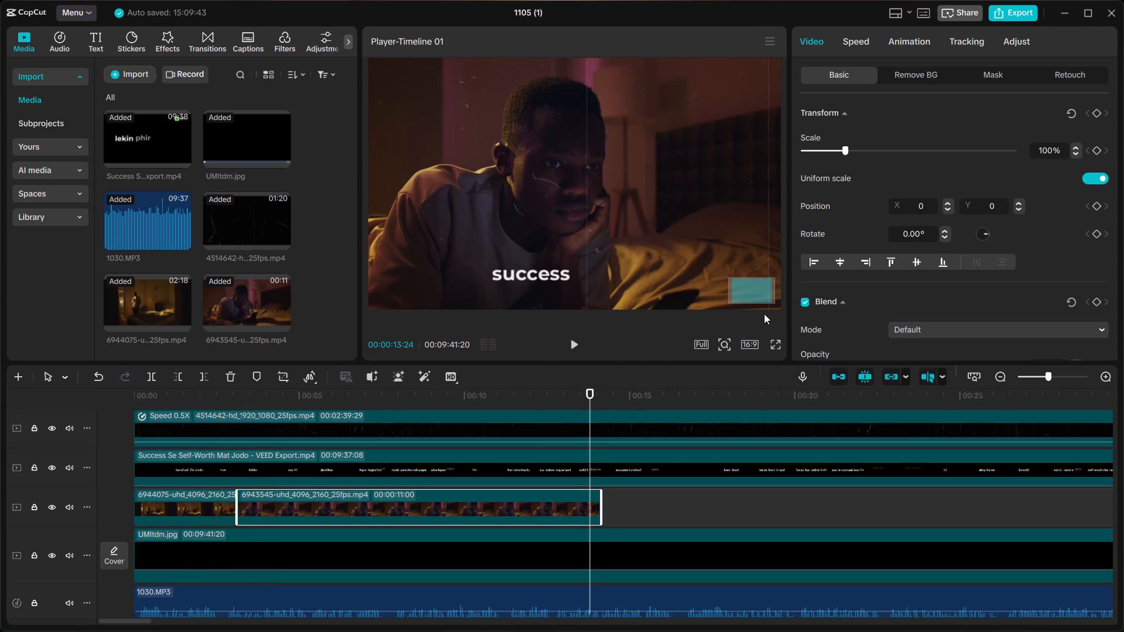
{"action": "left_click", "coordinate": [209, 397]}
{"action": "key", "text": "space"}
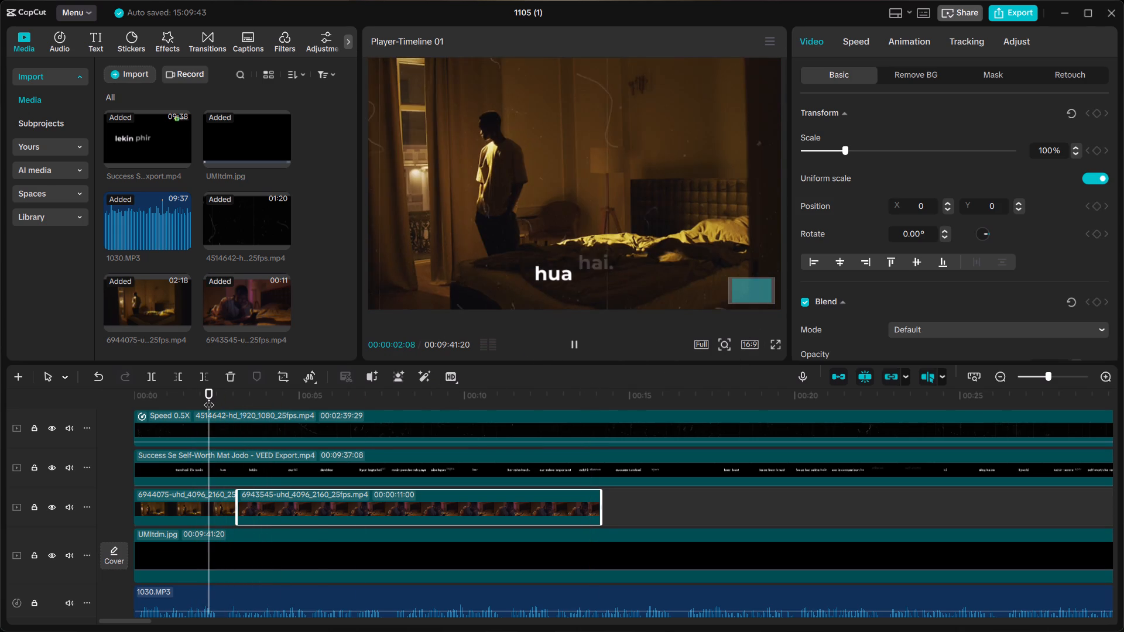
{"action": "left_click", "coordinate": [209, 397]}
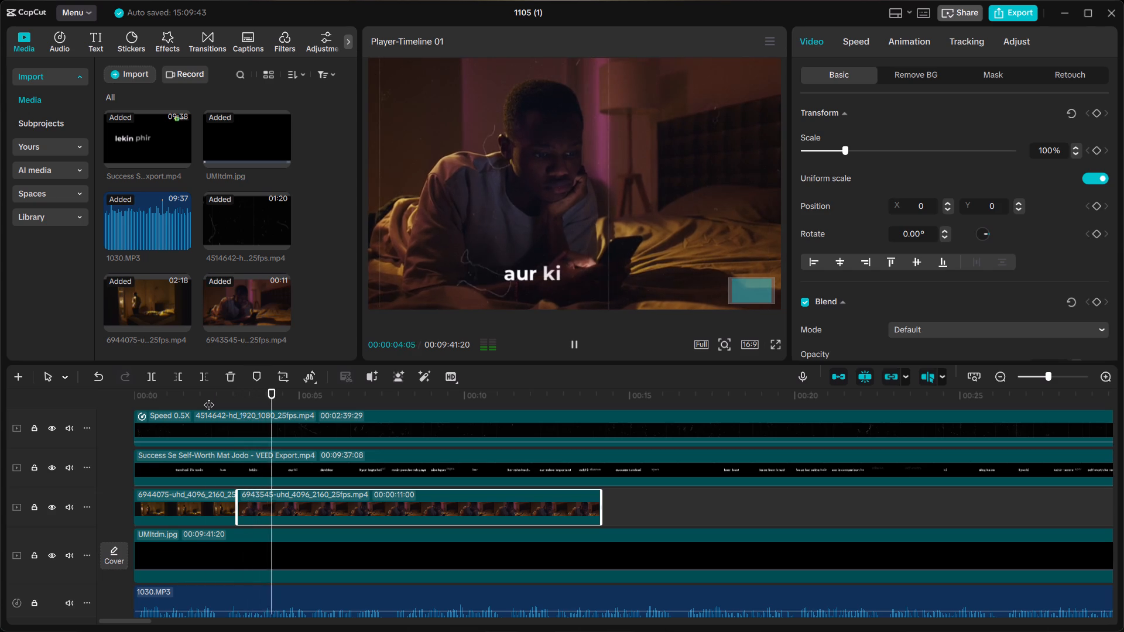
{"action": "left_click", "coordinate": [209, 397]}
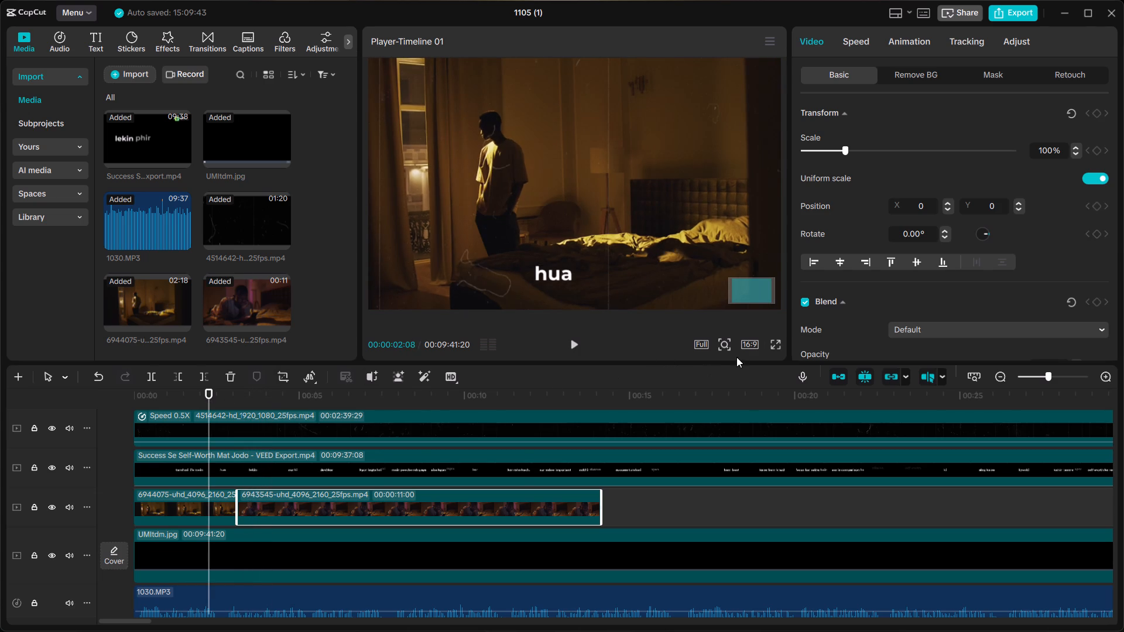
{"action": "left_click", "coordinate": [181, 399]}
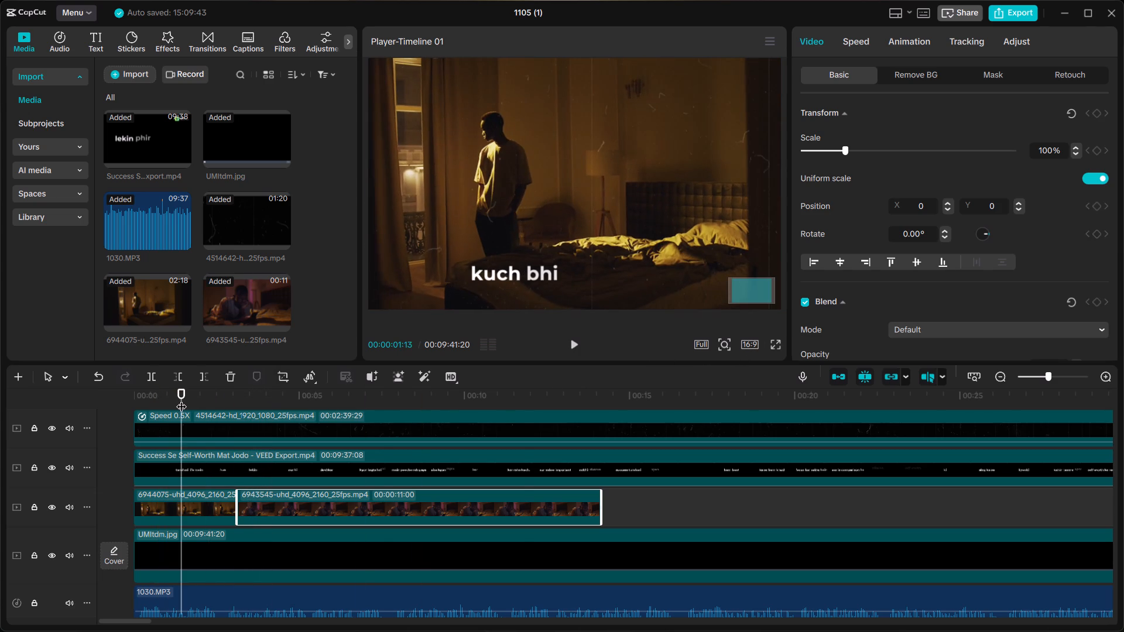
{"action": "key", "text": "space"}
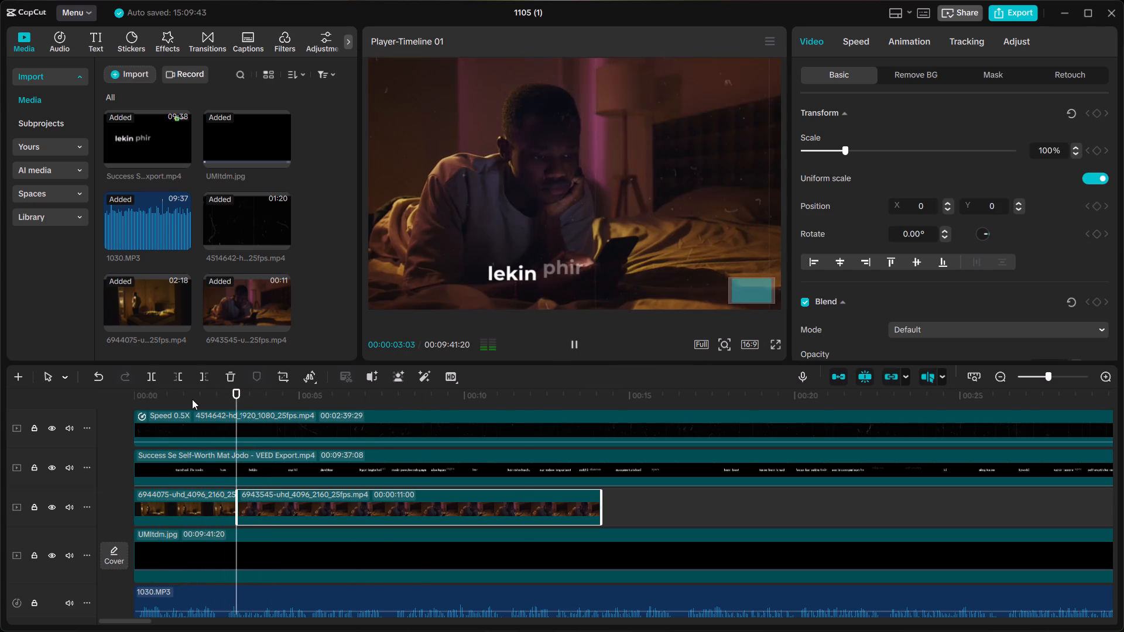
{"action": "left_click", "coordinate": [192, 399]}
{"action": "key", "text": "space"}
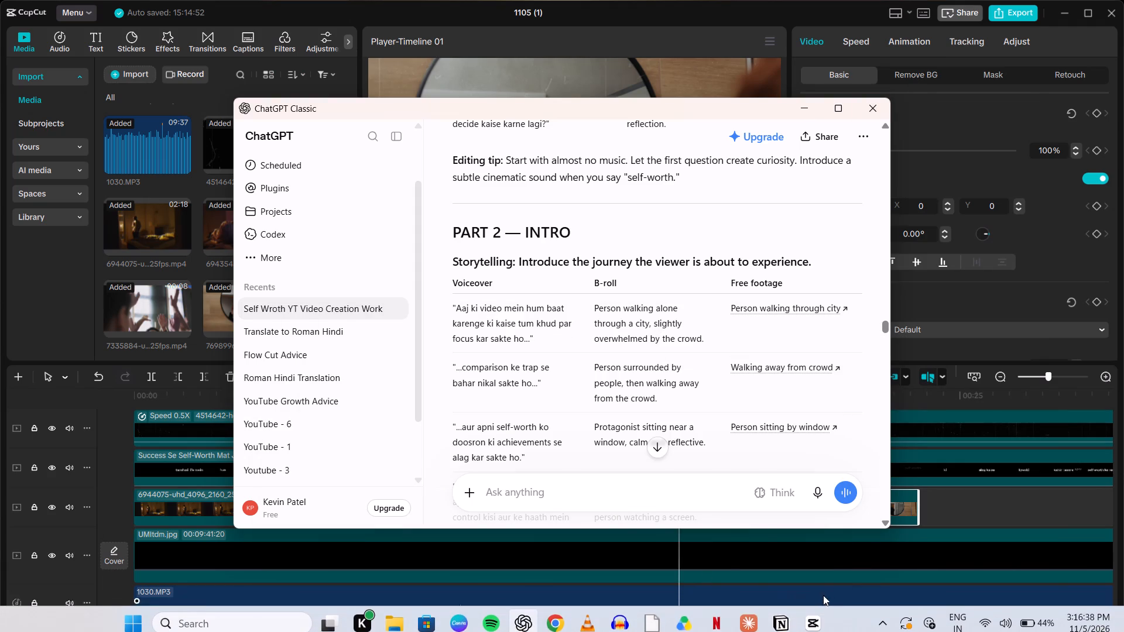
{"action": "left_click", "coordinate": [800, 105]}
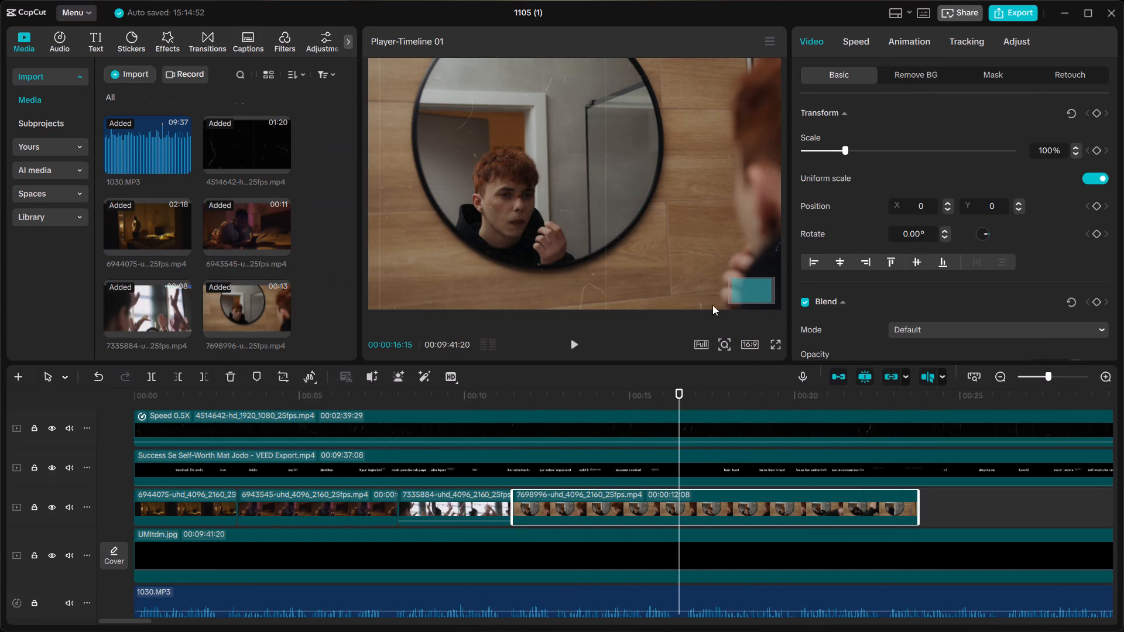
{"action": "left_click", "coordinate": [658, 409]}
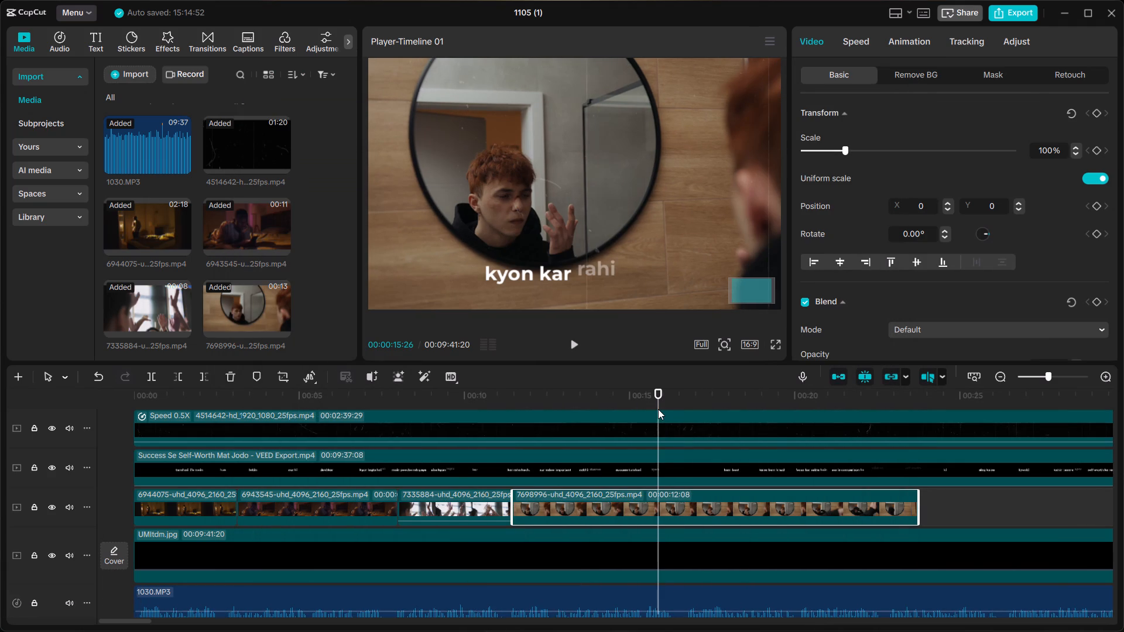
{"action": "left_click", "coordinate": [633, 425]}
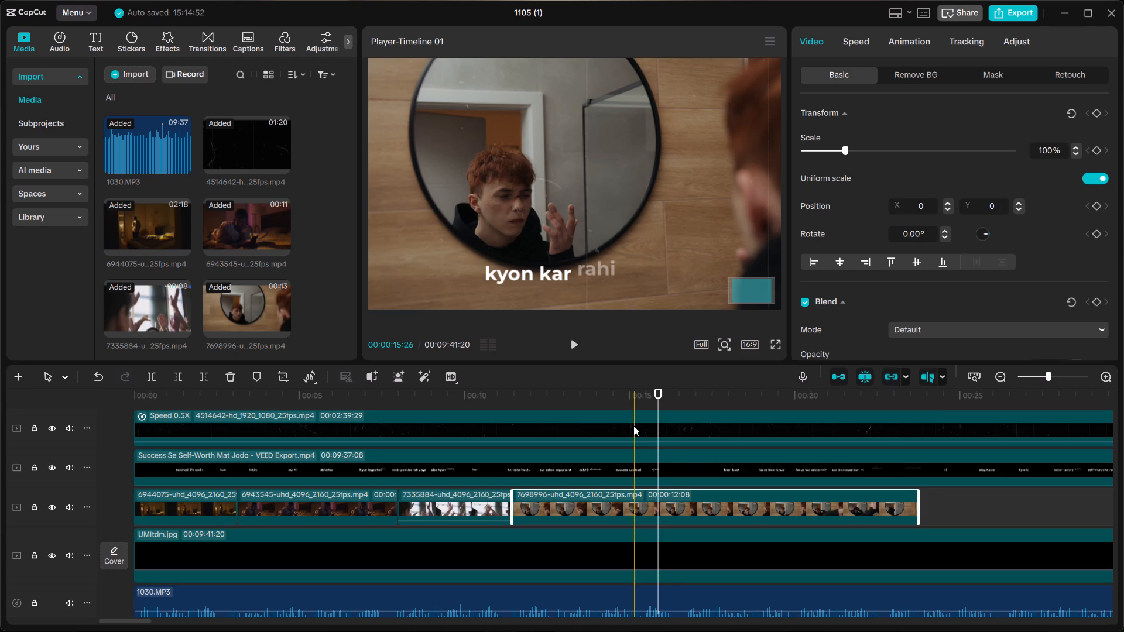
{"action": "left_click", "coordinate": [643, 427]}
{"action": "left_click", "coordinate": [660, 420]}
{"action": "left_click", "coordinate": [677, 412]}
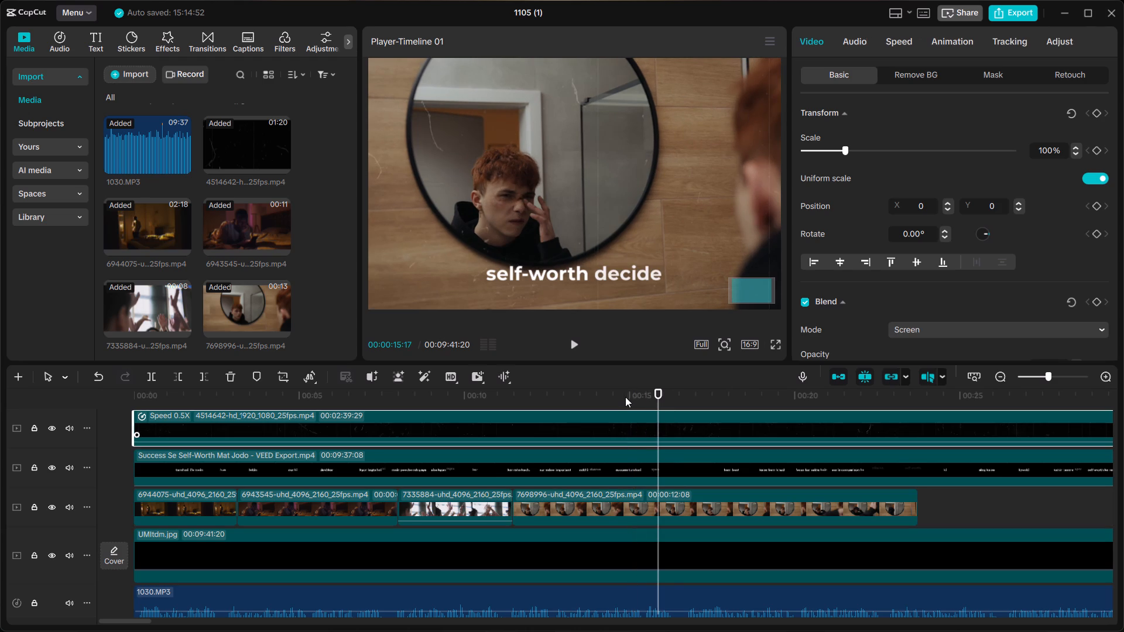
{"action": "left_click", "coordinate": [625, 397]}
{"action": "left_click", "coordinate": [620, 396]}
{"action": "left_click", "coordinate": [618, 396]}
{"action": "left_click", "coordinate": [603, 397]}
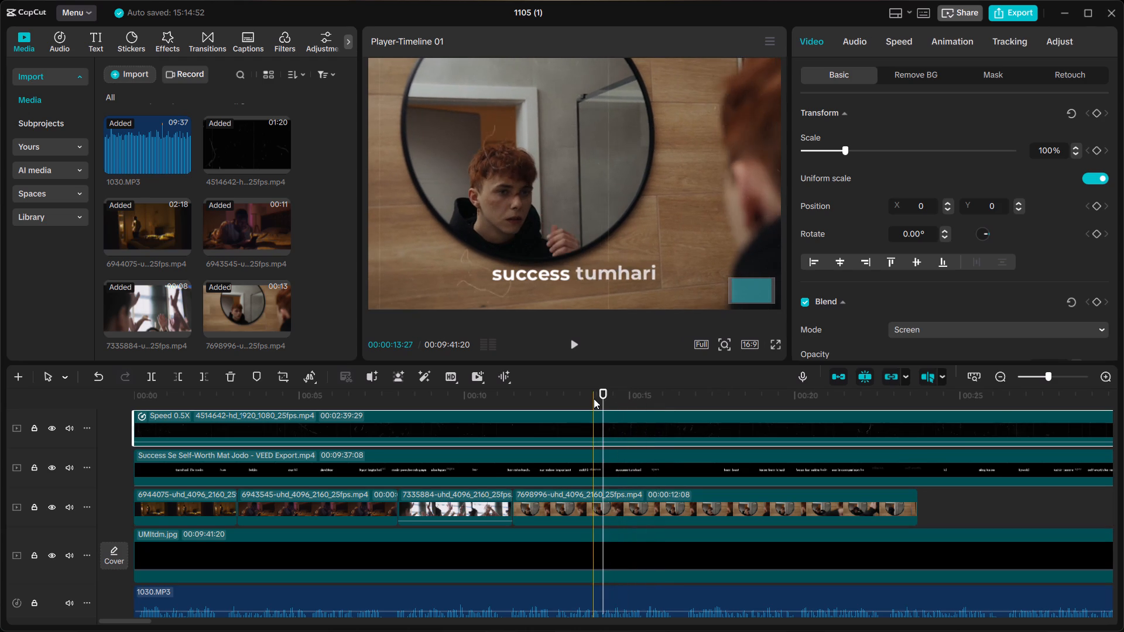
{"action": "left_click", "coordinate": [594, 399]}
{"action": "left_click", "coordinate": [592, 399]}
{"action": "left_click", "coordinate": [585, 400]}
{"action": "left_click", "coordinate": [585, 400]}
{"action": "left_click", "coordinate": [571, 400]}
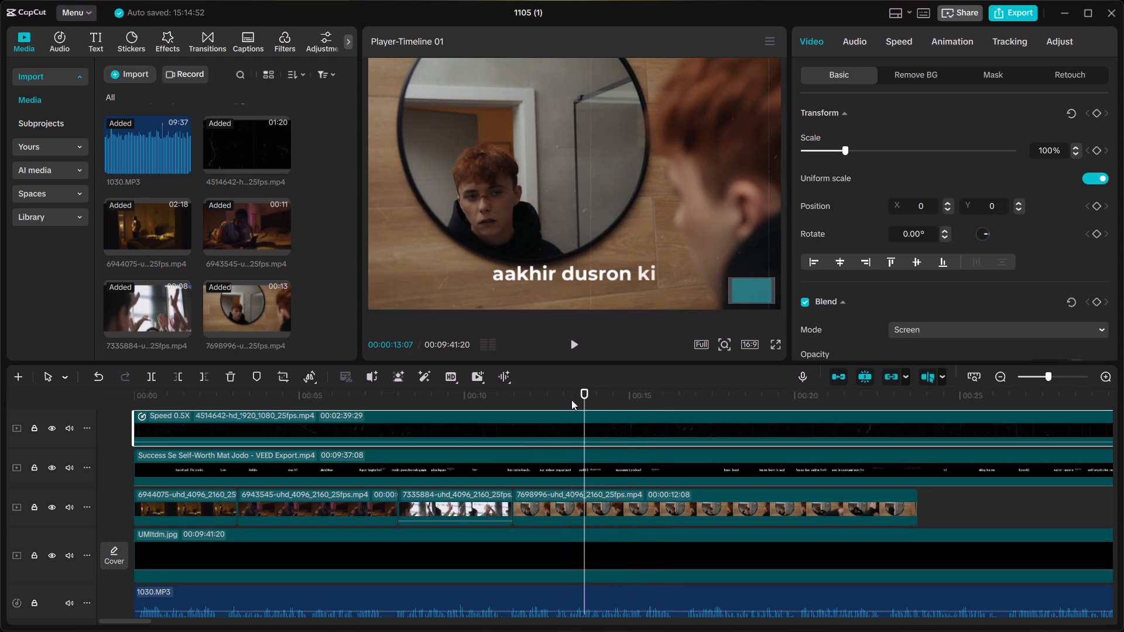
{"action": "key", "text": "space"}
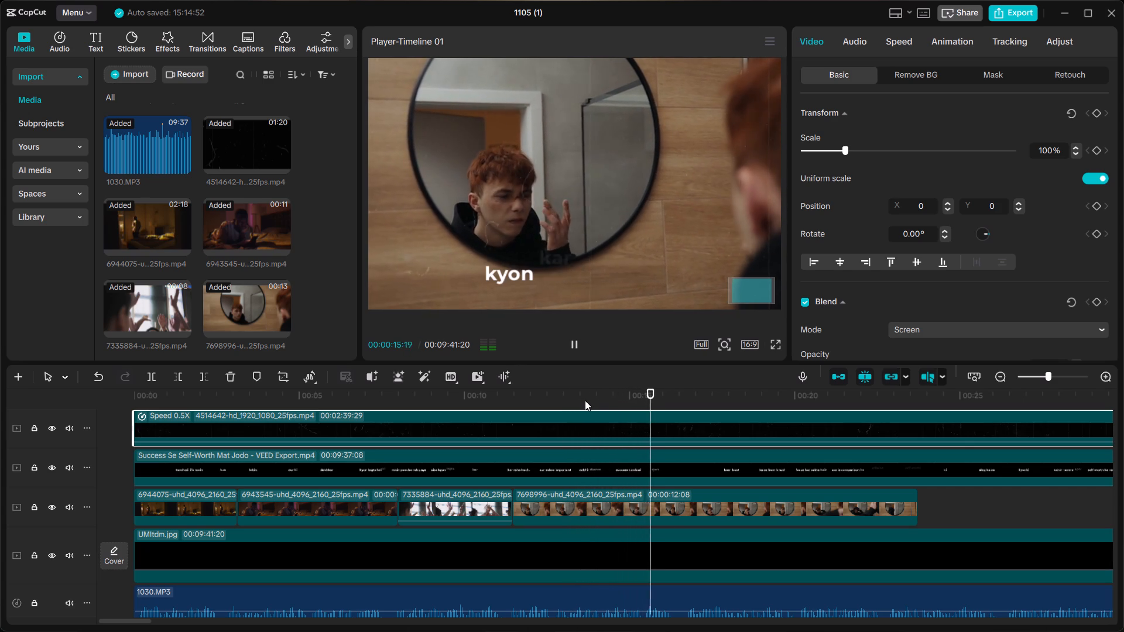
{"action": "key", "text": "space"}
{"action": "key", "text": "space"}
{"action": "key", "text": "space"}
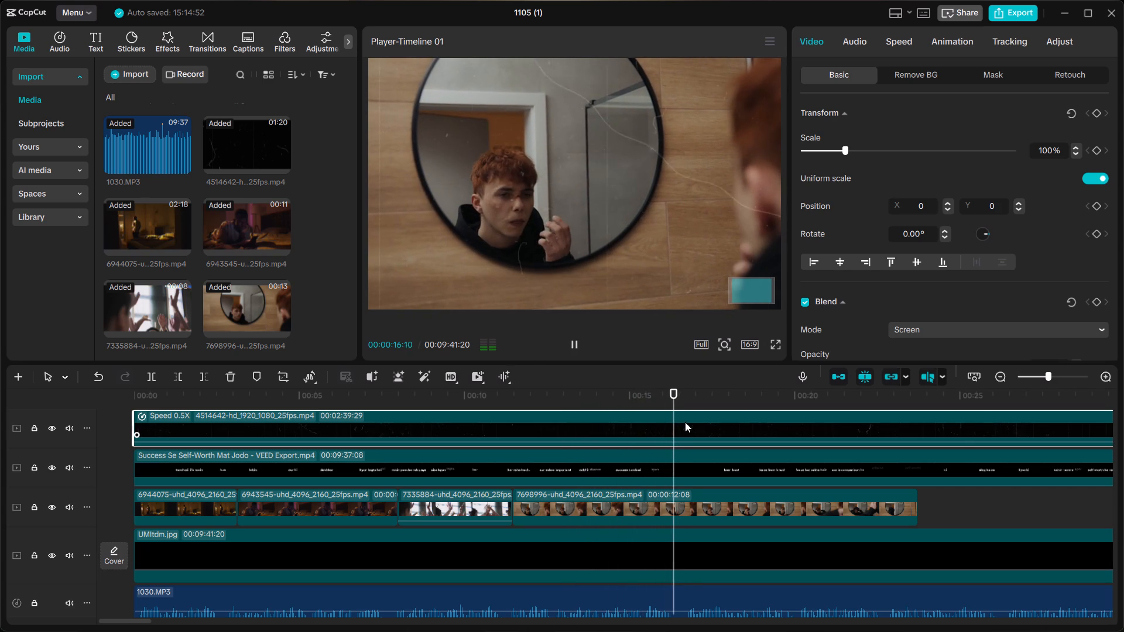
{"action": "key", "text": "space"}
{"action": "key", "text": "space"}
{"action": "key", "text": "space"}
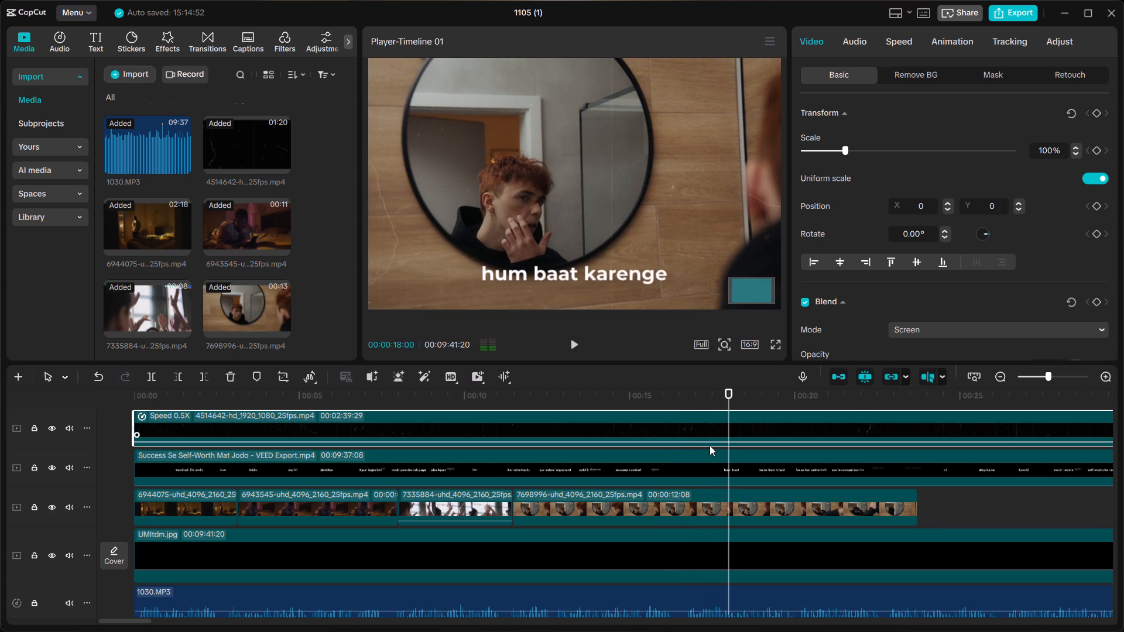
Replay around the "aaj" caption's start, split the mirror clip 7698996 at about 00:00:16:22, and delete the part after the cut.
{"action": "left_click", "coordinate": [677, 418]}
{"action": "key", "text": "space"}
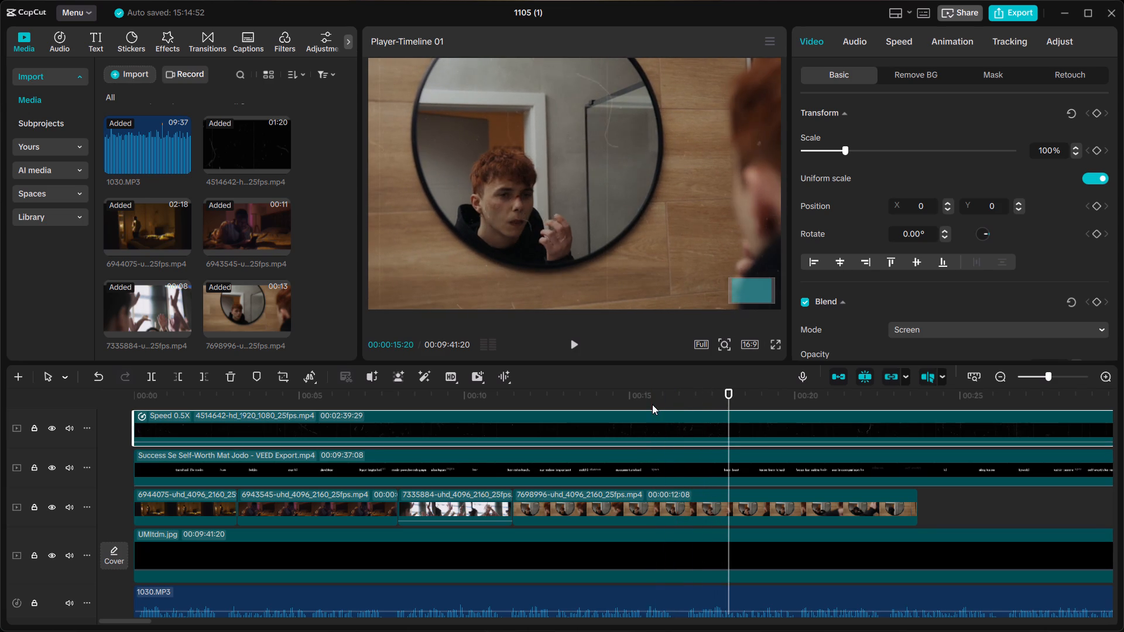
{"action": "left_click", "coordinate": [652, 404]}
{"action": "key", "text": "space"}
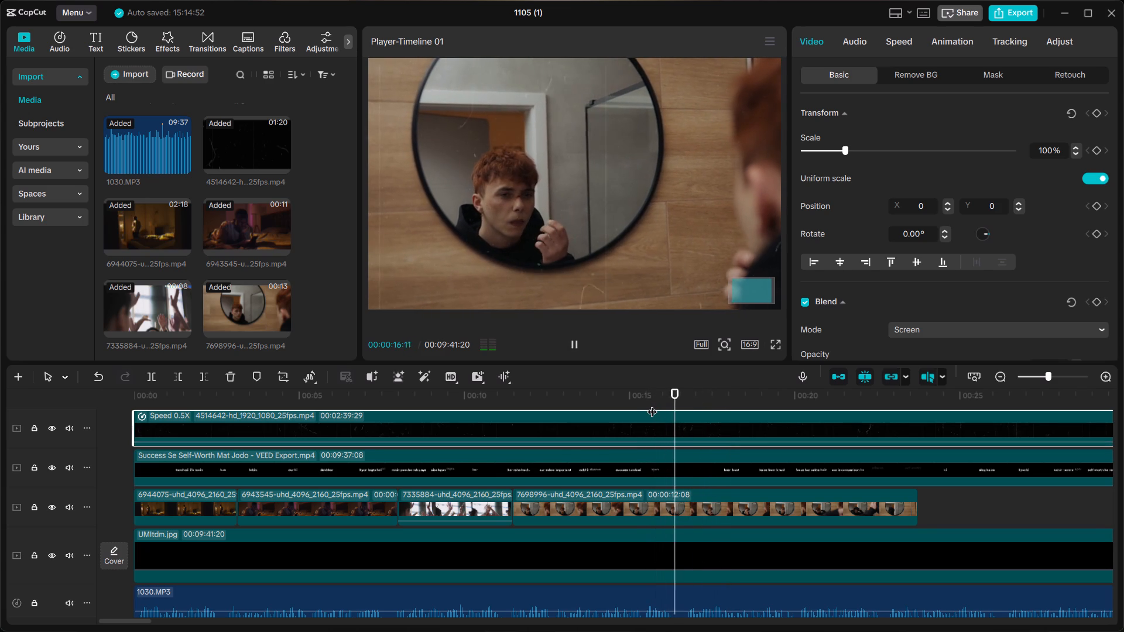
{"action": "key", "text": "space"}
{"action": "key", "text": "space"}
{"action": "key", "text": "space"}
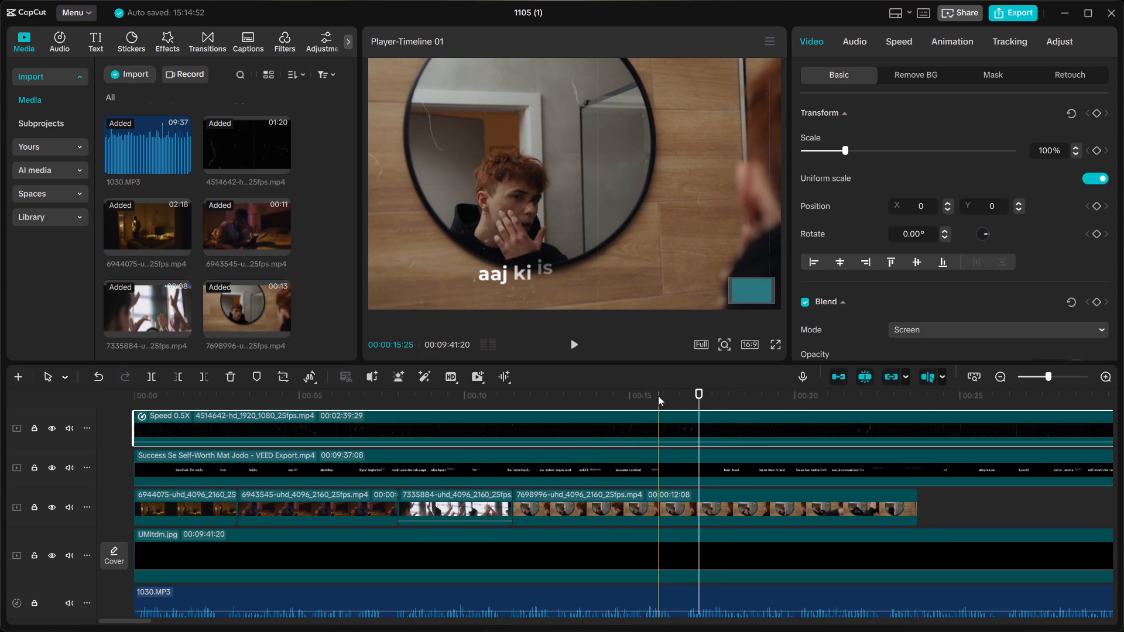
{"action": "left_click", "coordinate": [658, 396]}
{"action": "key", "text": "space"}
{"action": "key", "text": "space"}
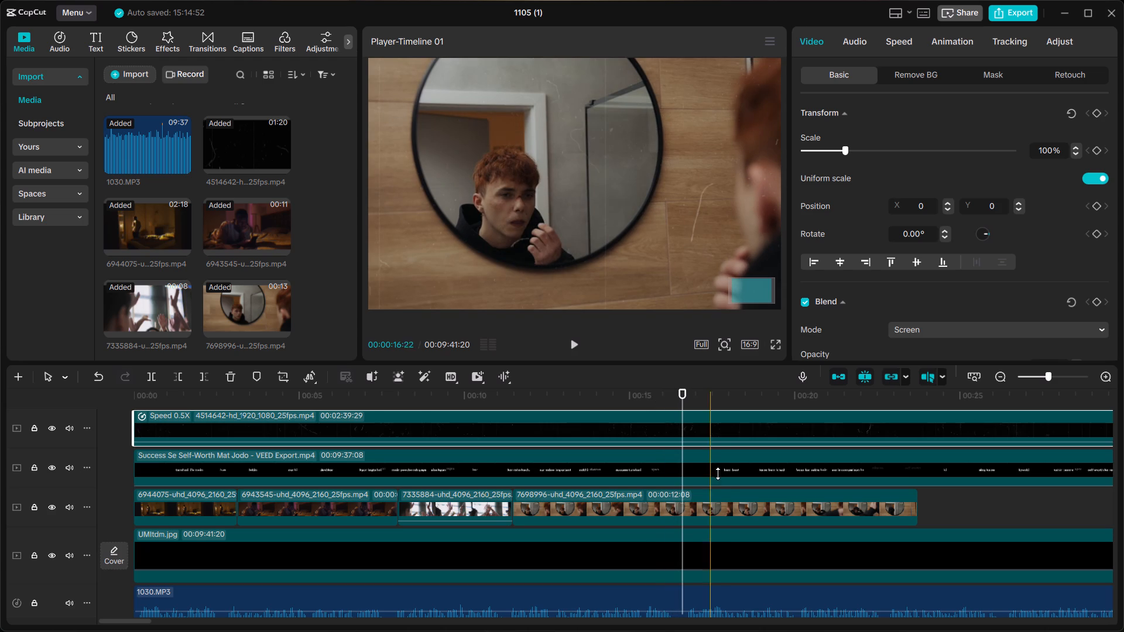
{"action": "left_click", "coordinate": [734, 500]}
{"action": "key", "text": "s"}
{"action": "left_click", "coordinate": [734, 500]}
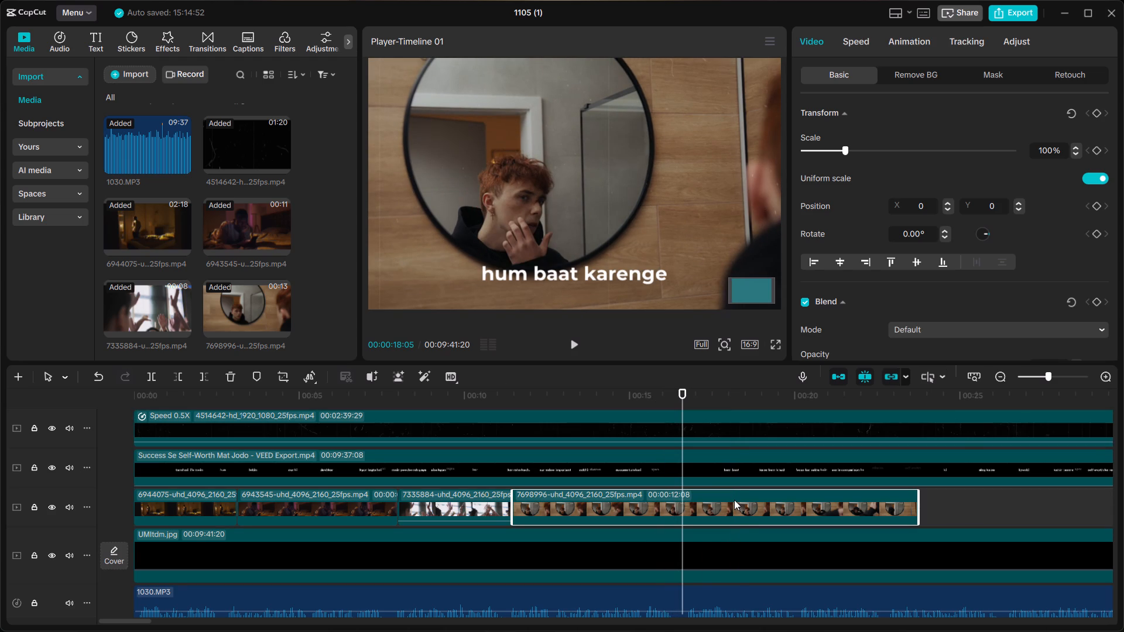
{"action": "key", "text": "ctrl+b"}
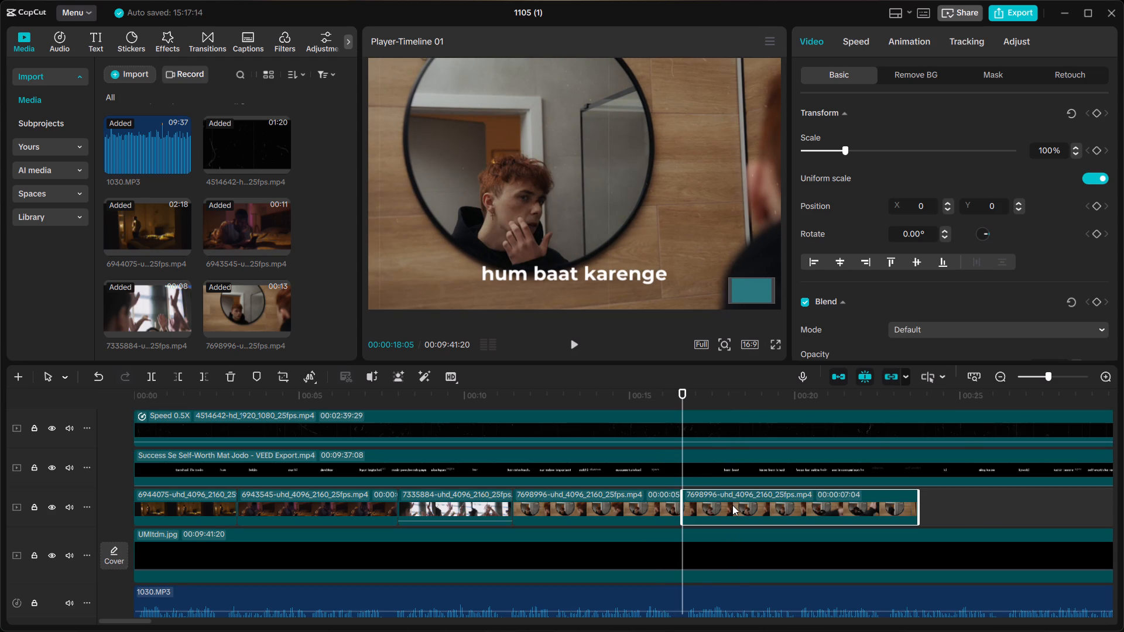
{"action": "key", "text": "BackSpace"}
Import the downloaded tunnel silhouette clip 13413251_3840_2160_24fps into the project media.
{"action": "scroll", "coordinate": [197, 277], "scroll_direction": "down", "scroll_amount": 3}
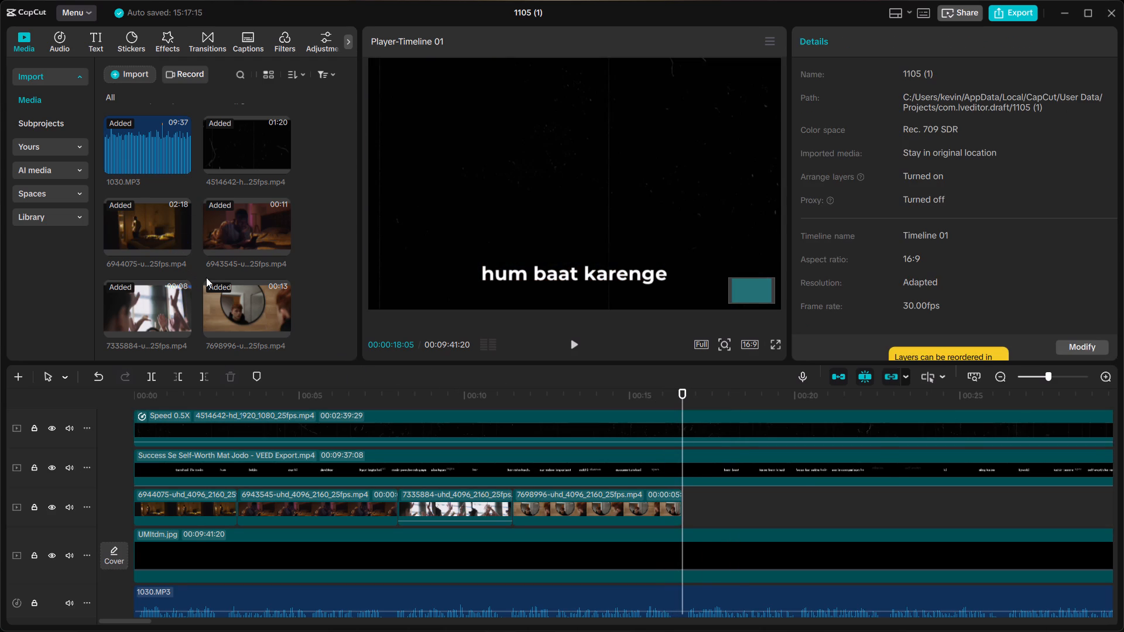
{"action": "scroll", "coordinate": [206, 277], "scroll_direction": "down", "scroll_amount": 1}
{"action": "scroll", "coordinate": [139, 154], "scroll_direction": "up", "scroll_amount": 2}
{"action": "left_click", "coordinate": [114, 77]}
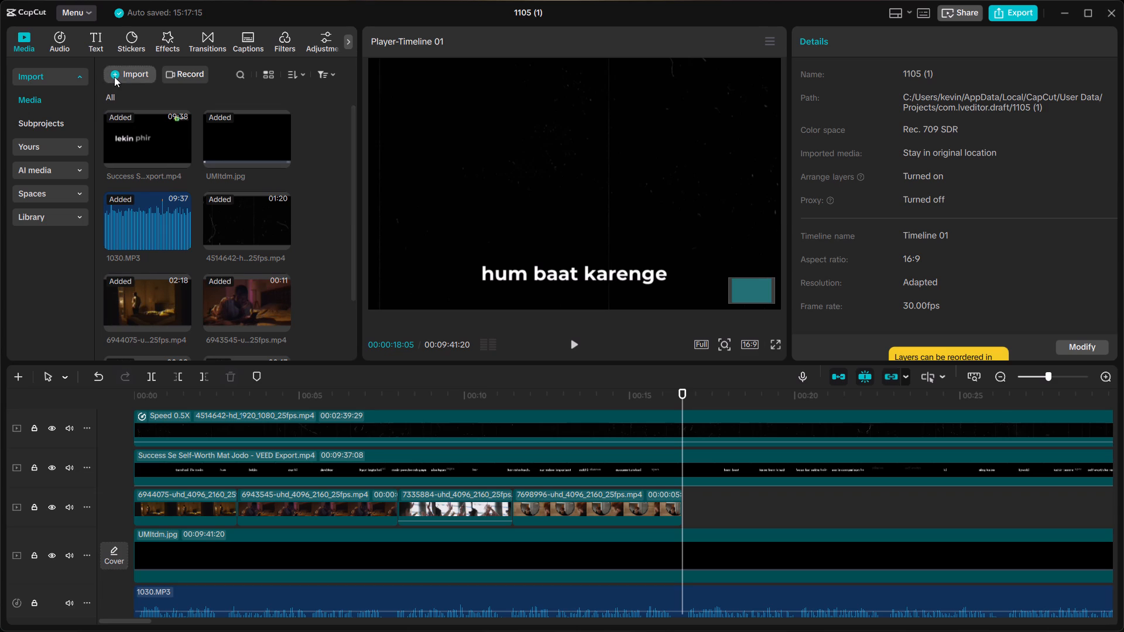
{"action": "scroll", "coordinate": [71, 138], "scroll_direction": "up", "scroll_amount": 10}
{"action": "left_click", "coordinate": [67, 99]}
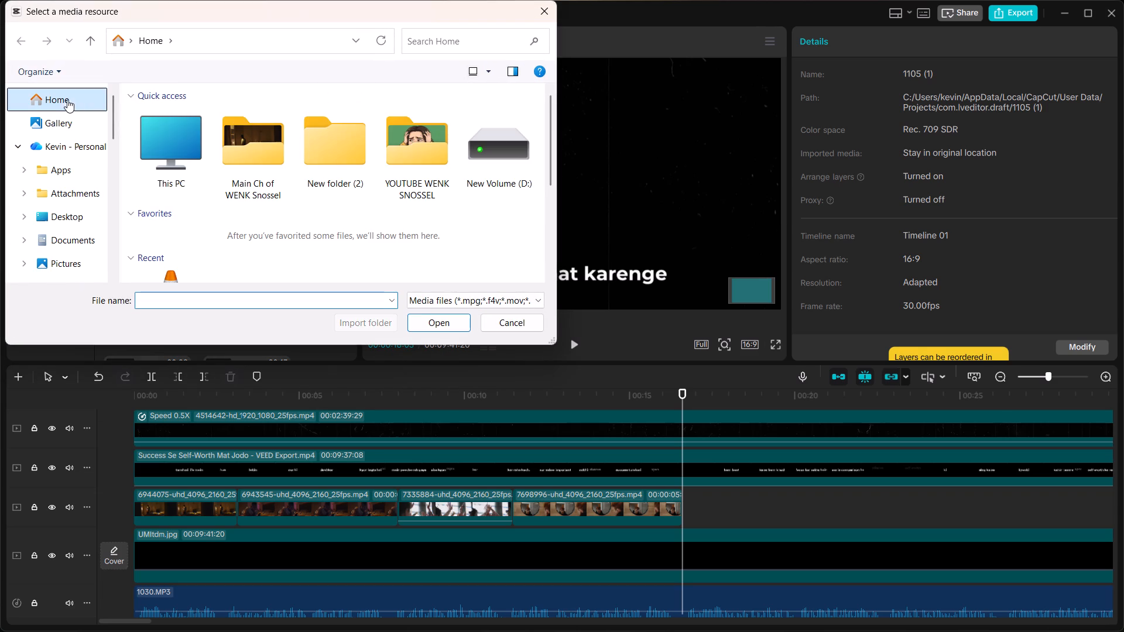
{"action": "scroll", "coordinate": [331, 143], "scroll_direction": "down", "scroll_amount": 4}
{"action": "scroll", "coordinate": [230, 147], "scroll_direction": "up", "scroll_amount": 3}
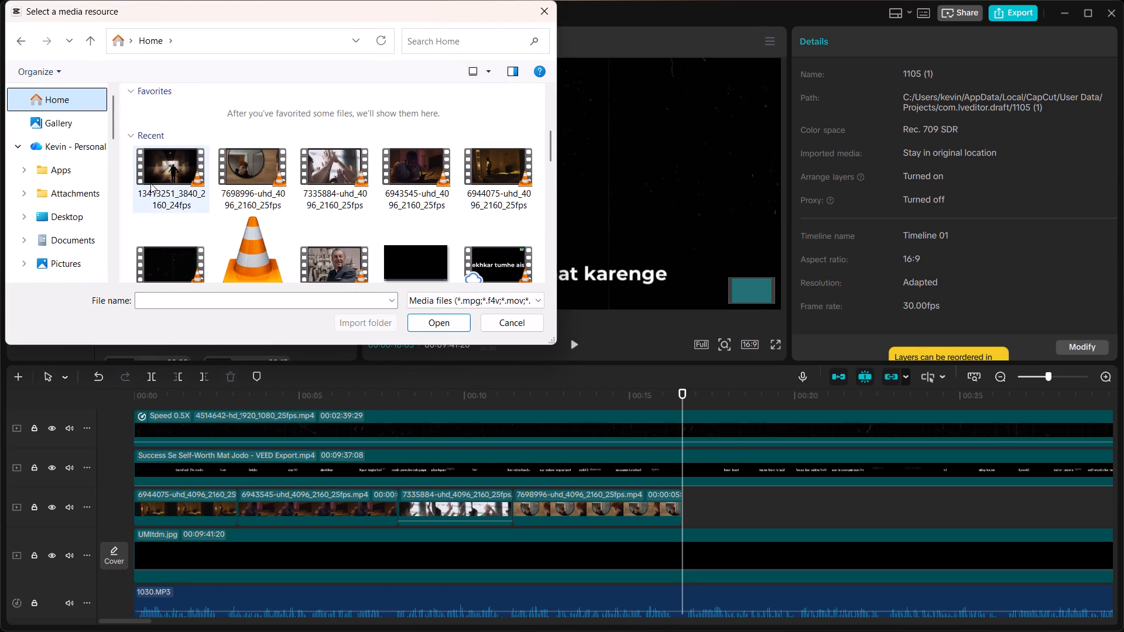
{"action": "left_click", "coordinate": [150, 183]}
{"action": "left_click", "coordinate": [432, 322]}
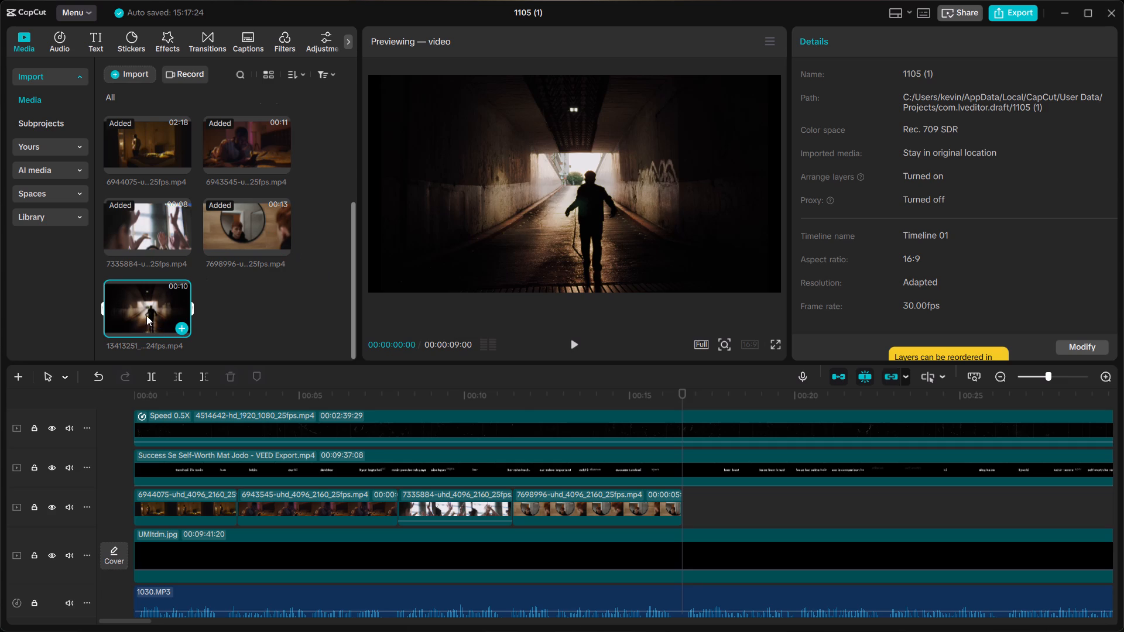
Place clip 13413251 on the B-roll track directly after the mirror clip 7698996.
{"action": "left_click_drag", "start_coordinate": [146, 315], "coordinate": [687, 509]}
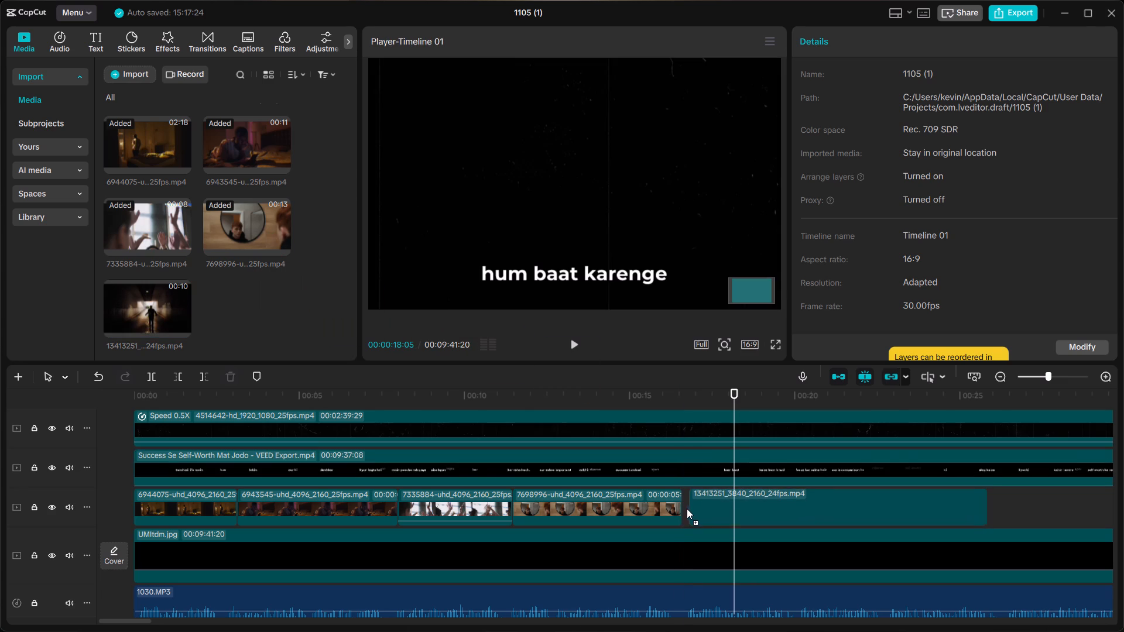
{"action": "left_click_drag", "start_coordinate": [687, 509], "coordinate": [686, 509]}
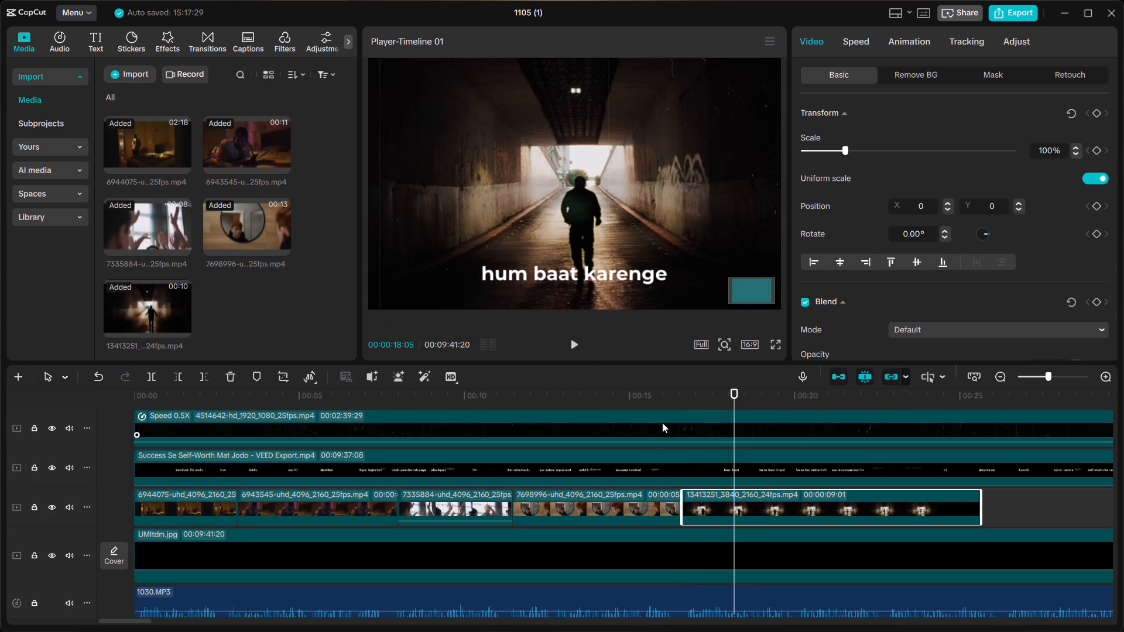
Play back from the mirror clip's end to the "aur is" caption, split tunnel clip 13413251 at 00:00:20:11, and delete the part after the cut.
{"action": "left_click", "coordinate": [673, 394]}
{"action": "key", "text": "space"}
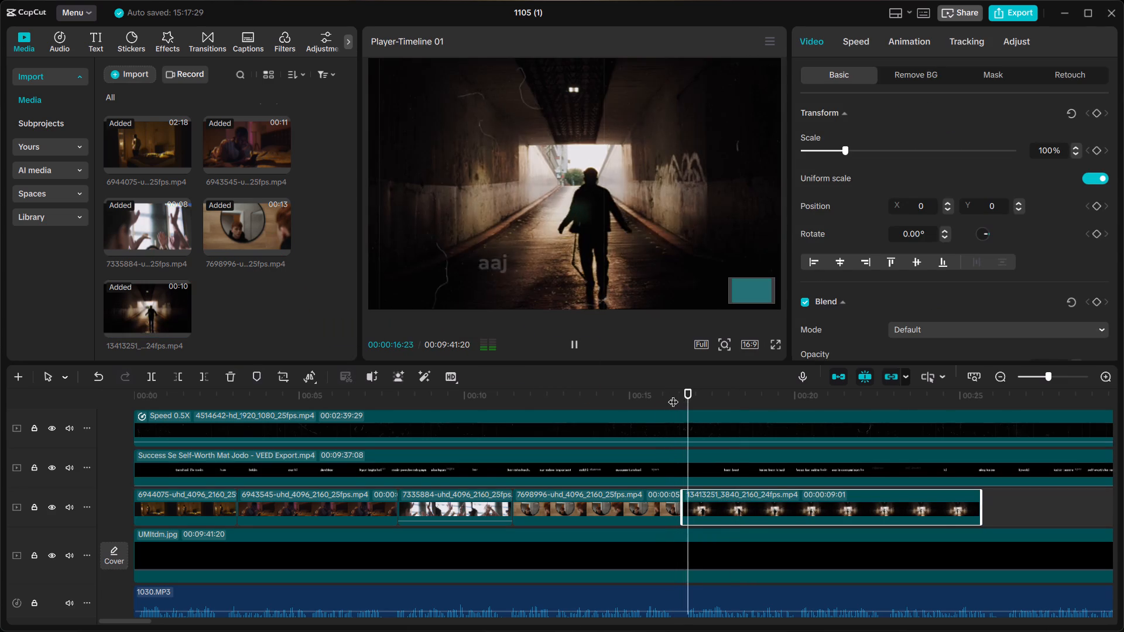
{"action": "left_click", "coordinate": [673, 394]}
{"action": "double_click", "coordinate": [669, 390]}
{"action": "left_click", "coordinate": [654, 387]}
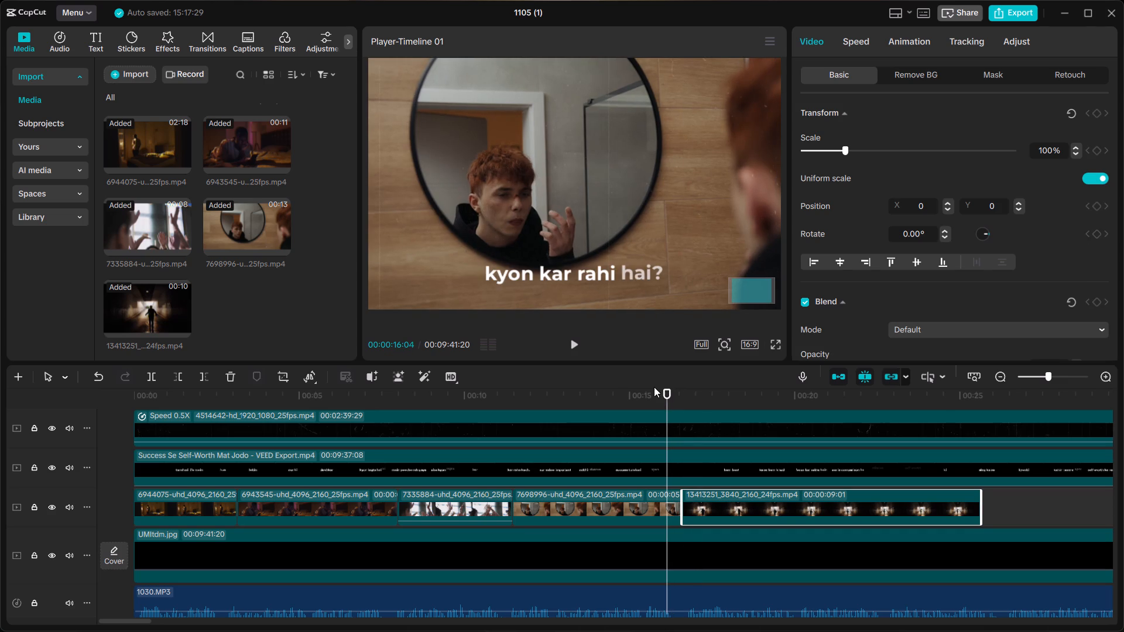
{"action": "key", "text": "space"}
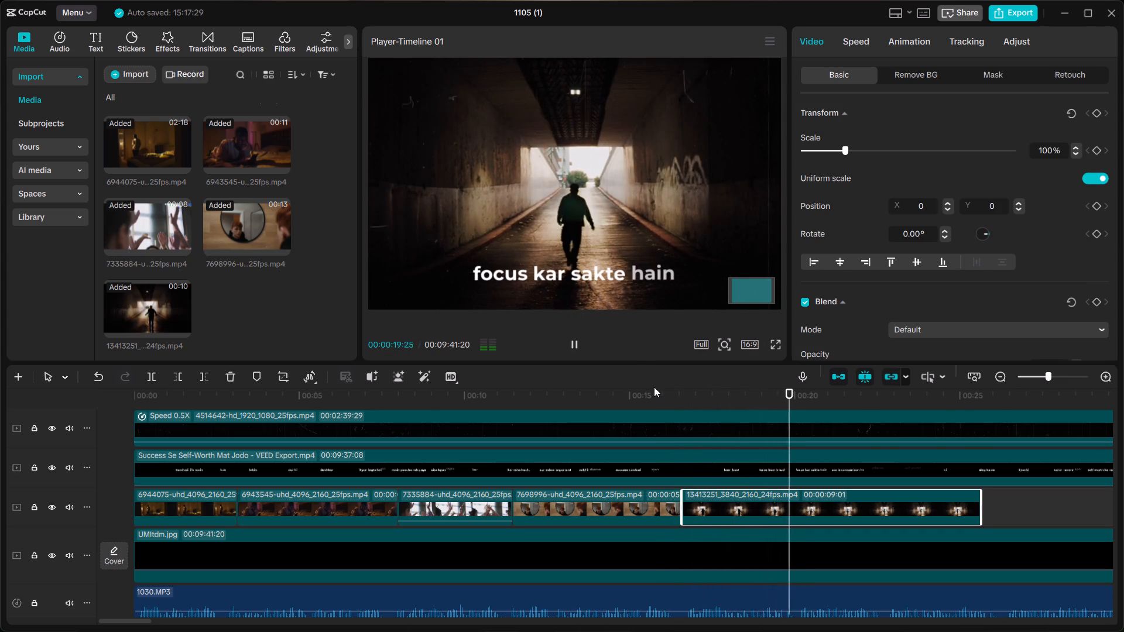
{"action": "key", "text": "space"}
{"action": "left_click", "coordinate": [654, 387]}
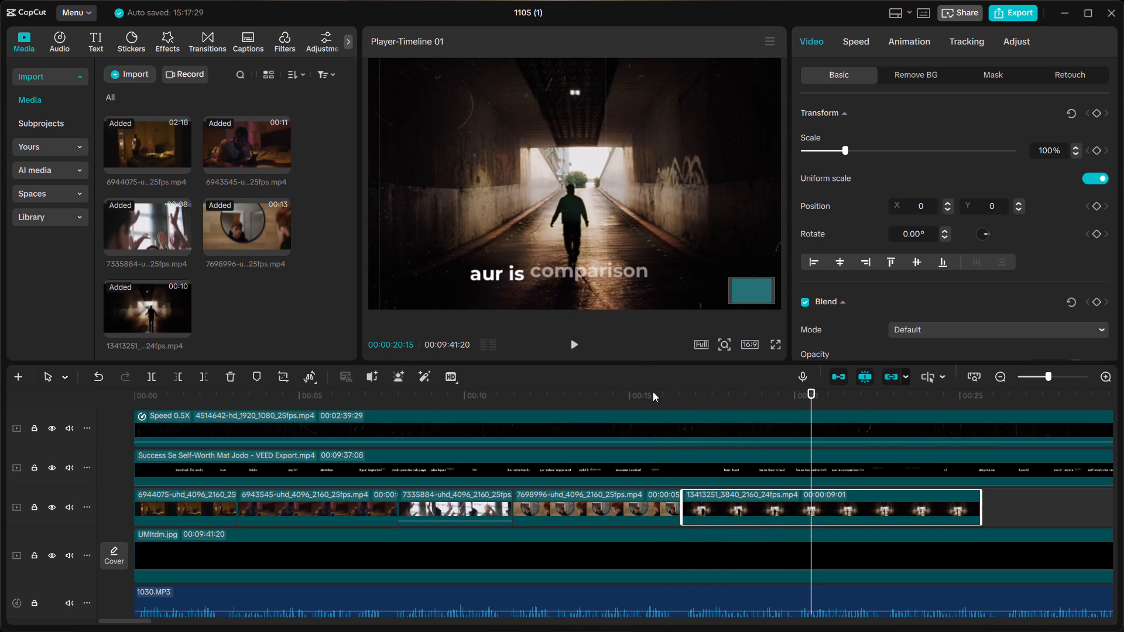
{"action": "left_click", "coordinate": [653, 391]}
{"action": "key", "text": "space"}
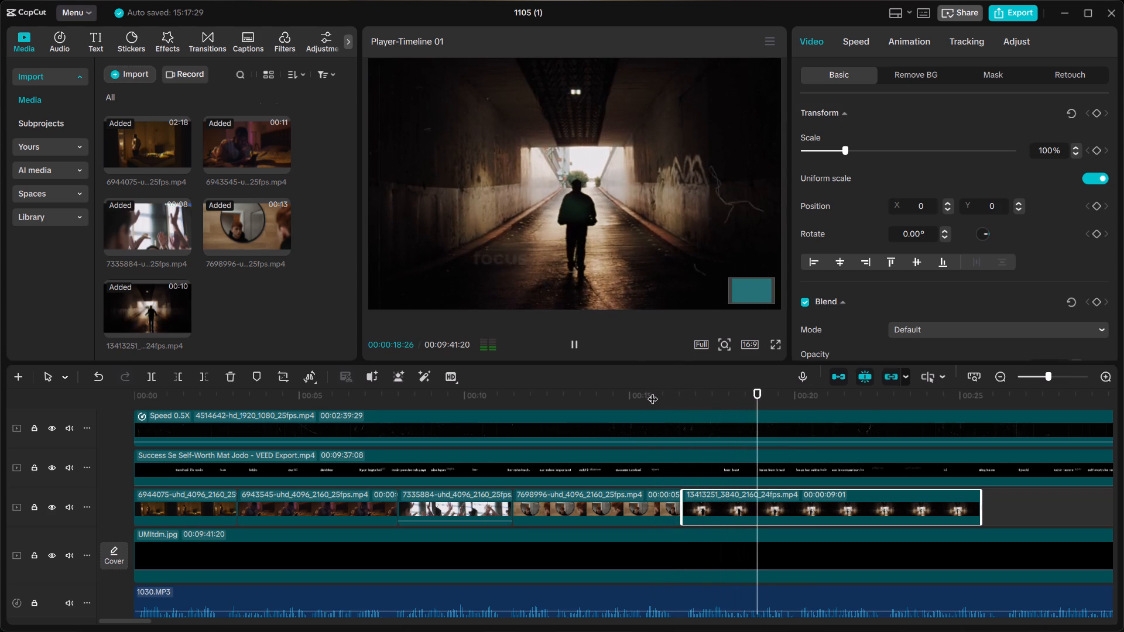
{"action": "key", "text": "space"}
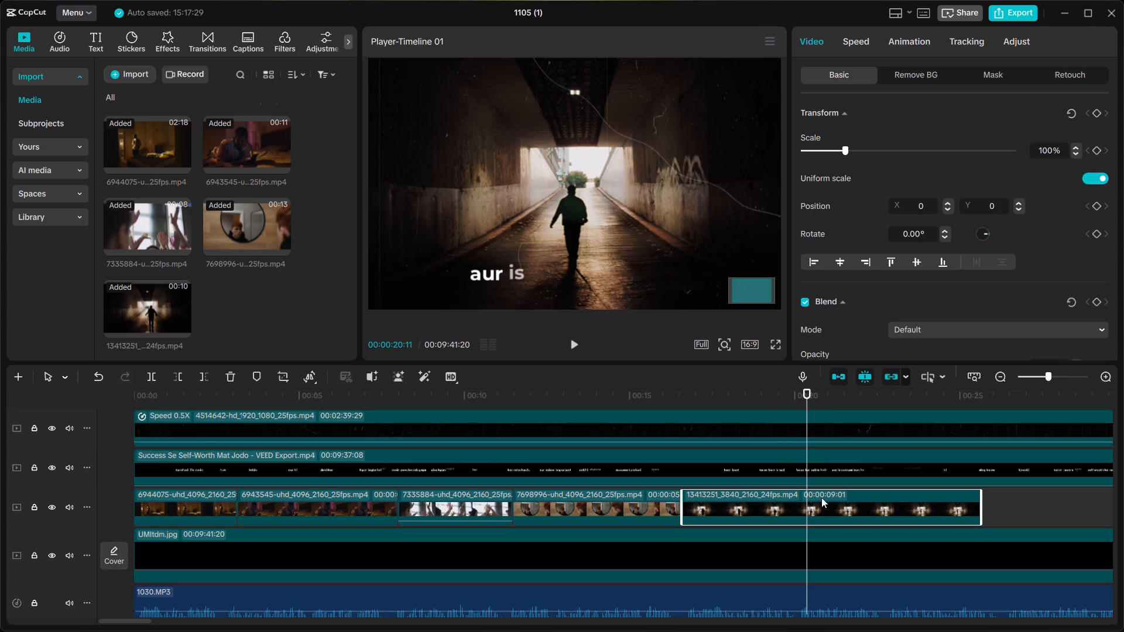
{"action": "key", "text": "ctrl+b"}
{"action": "key", "text": "BackSpace"}
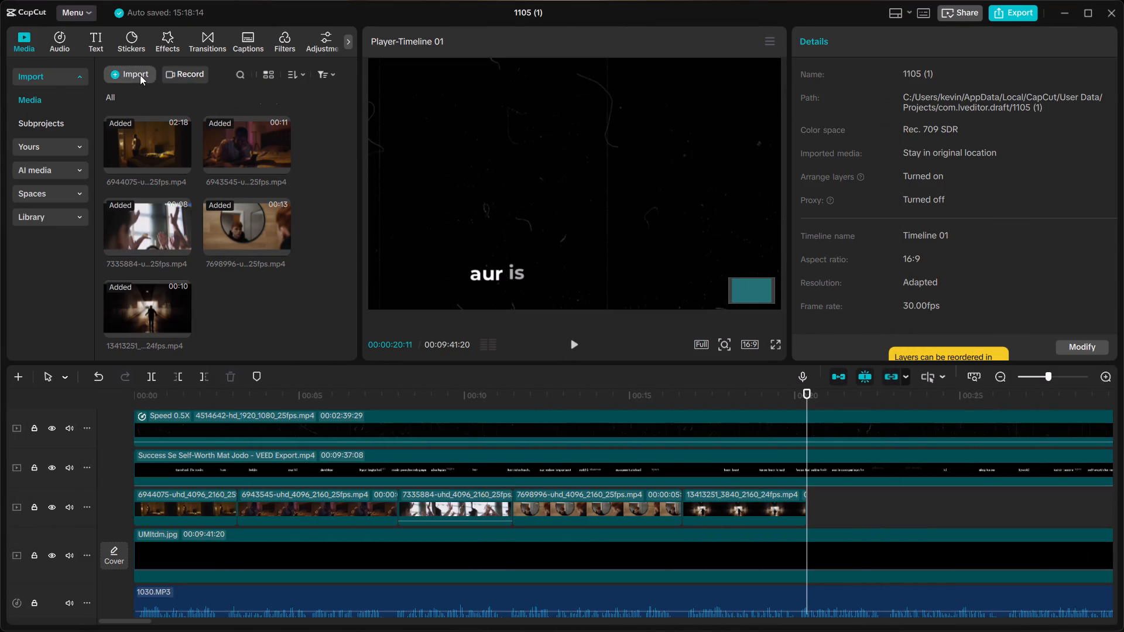
{"action": "left_click", "coordinate": [140, 75]}
{"action": "scroll", "coordinate": [67, 206], "scroll_direction": "up", "scroll_amount": 7}
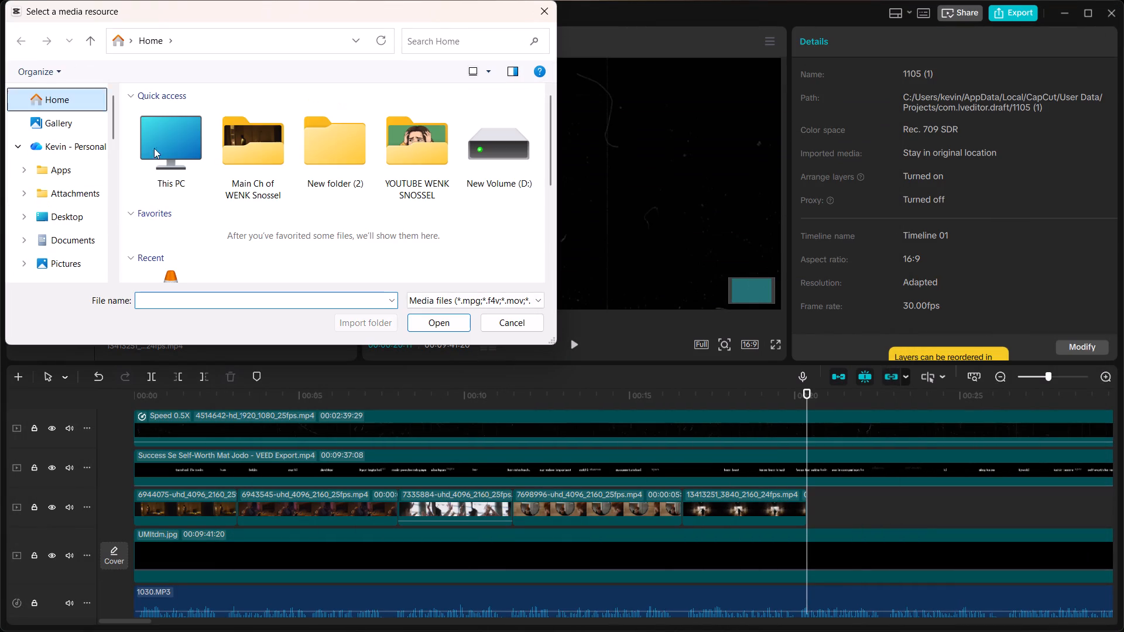
{"action": "scroll", "coordinate": [298, 186], "scroll_direction": "down", "scroll_amount": 3}
{"action": "left_click", "coordinate": [160, 123]}
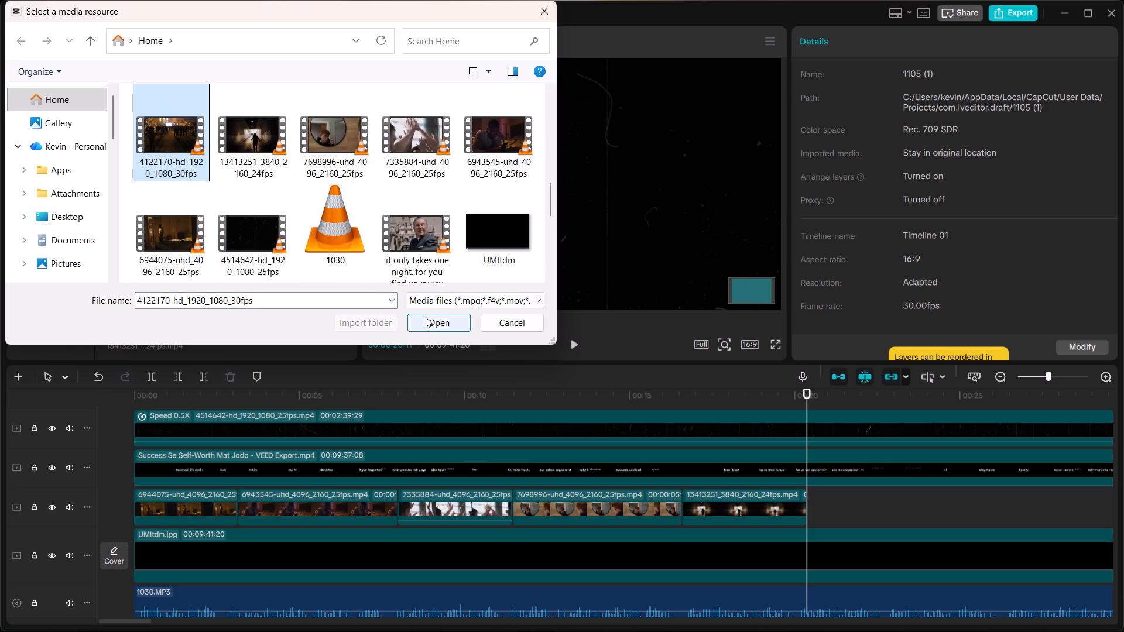
{"action": "left_click", "coordinate": [426, 317]}
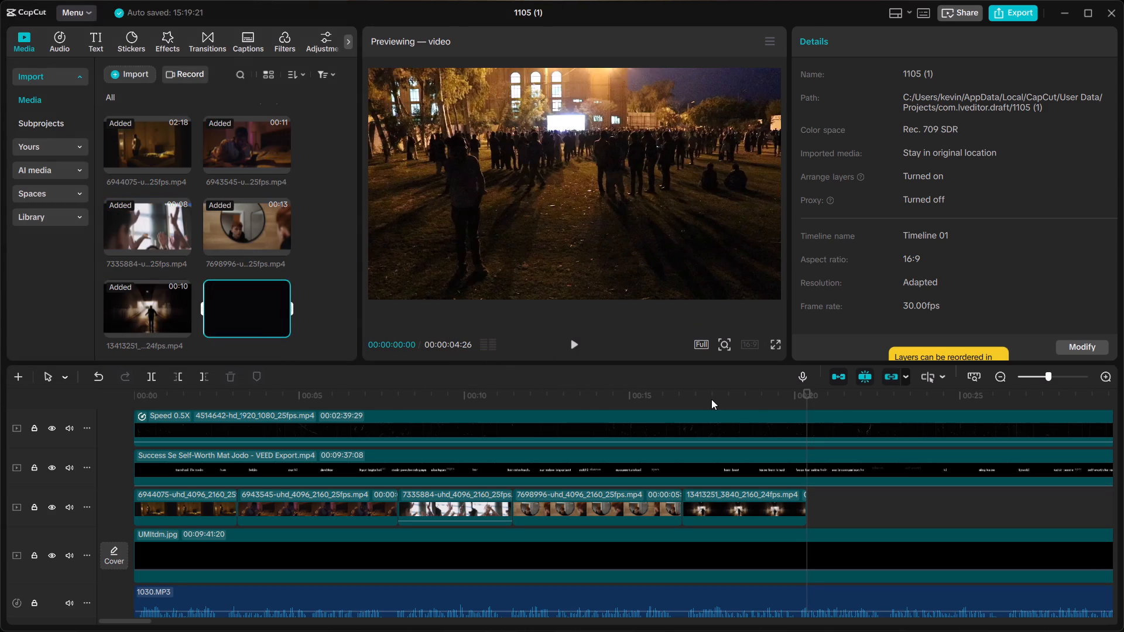
Place crowd clip 4122170 on the B-roll track directly after the tunnel clip 13413251, starting at 00:00:20:11.
{"action": "left_click_drag", "start_coordinate": [256, 311], "coordinate": [256, 311]}
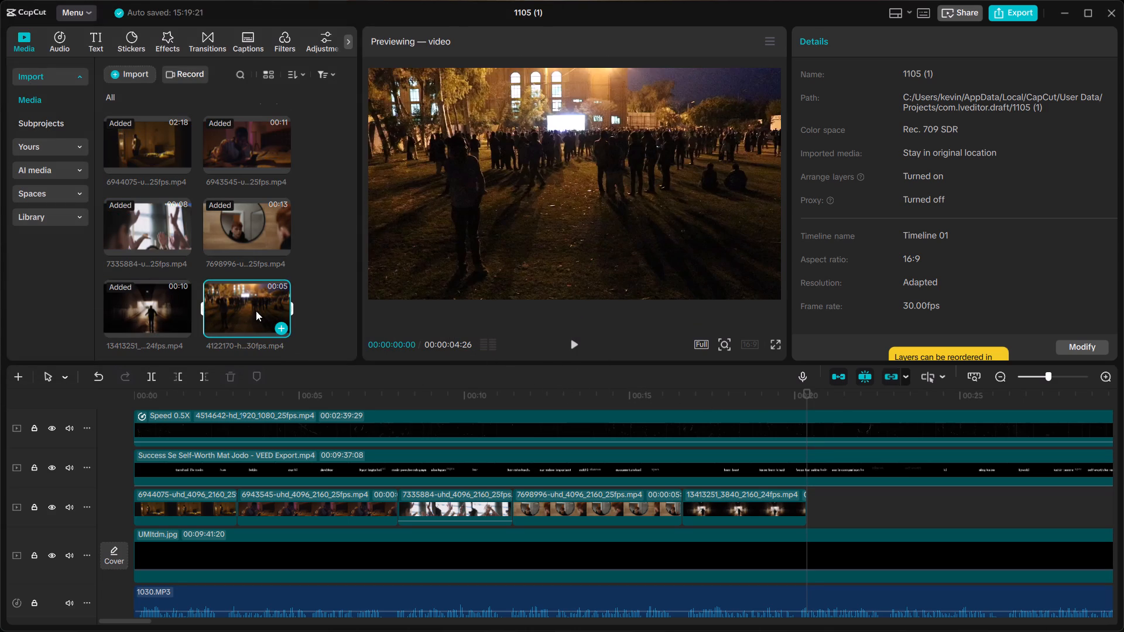
{"action": "left_click_drag", "start_coordinate": [256, 311], "coordinate": [805, 513]}
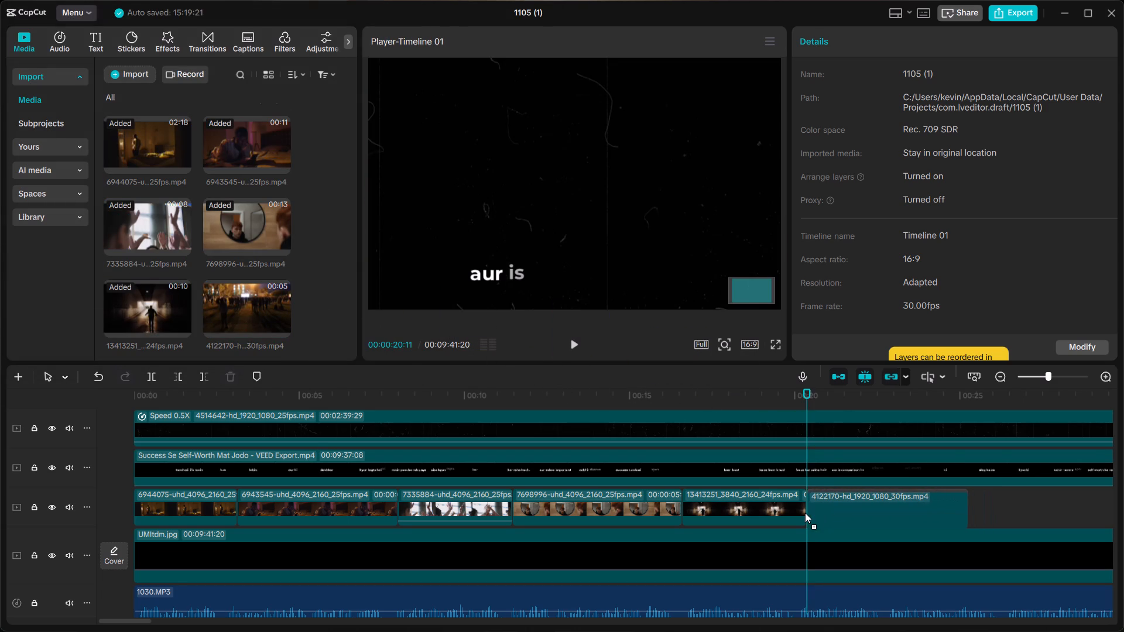
{"action": "left_click_drag", "start_coordinate": [805, 513], "coordinate": [804, 513]}
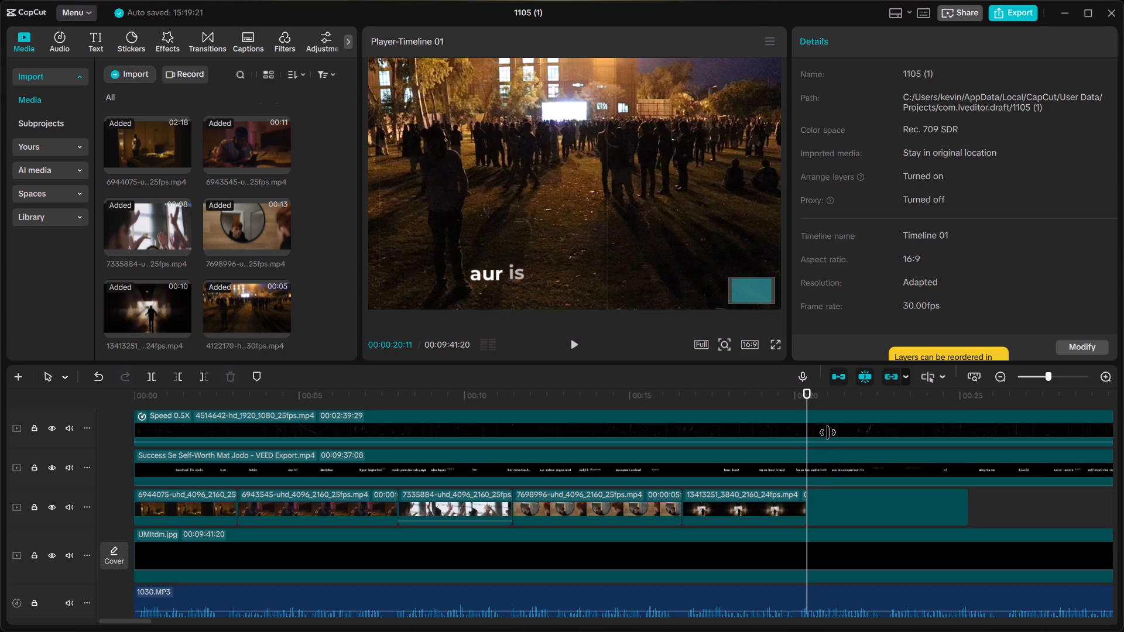
Zoom the player preview out to show the whole frame and inspect how the tunnel and crowd clips fill it.
{"action": "left_click", "coordinate": [789, 403]}
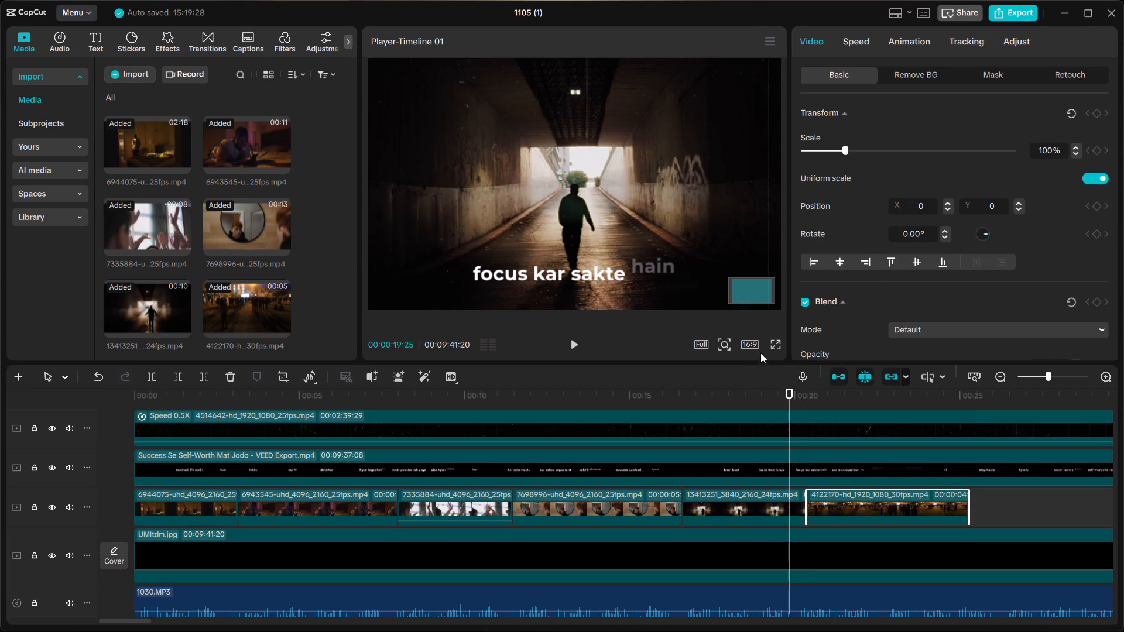
{"action": "left_click", "coordinate": [721, 342]}
{"action": "left_click_drag", "start_coordinate": [702, 365], "coordinate": [700, 380]}
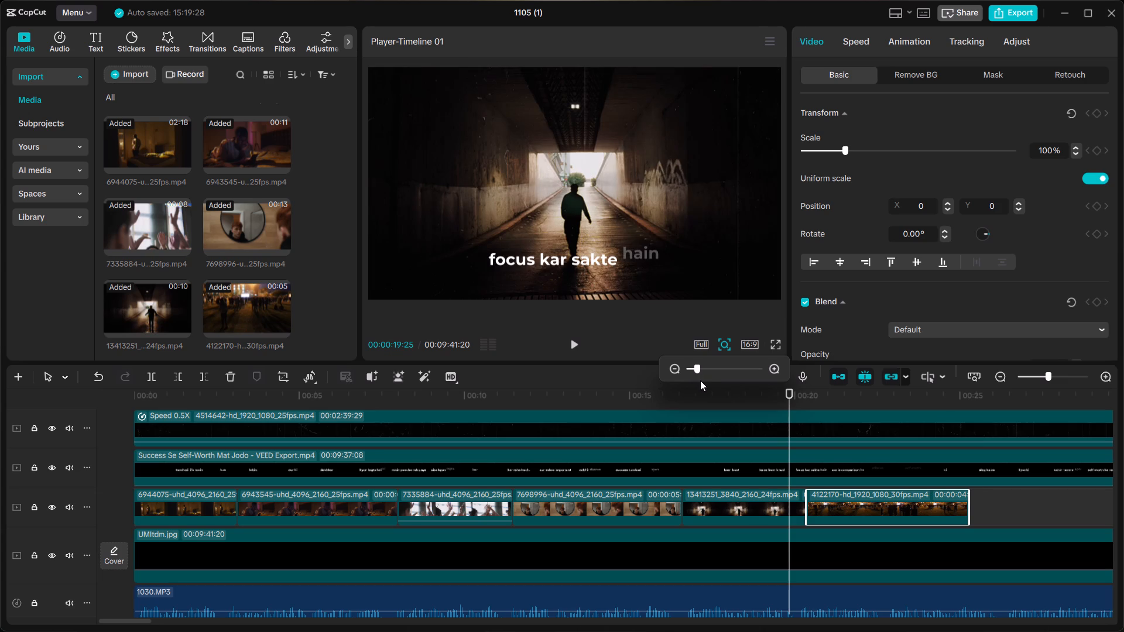
{"action": "left_click_drag", "start_coordinate": [700, 380], "coordinate": [696, 386]}
{"action": "left_click_drag", "start_coordinate": [696, 386], "coordinate": [700, 394]}
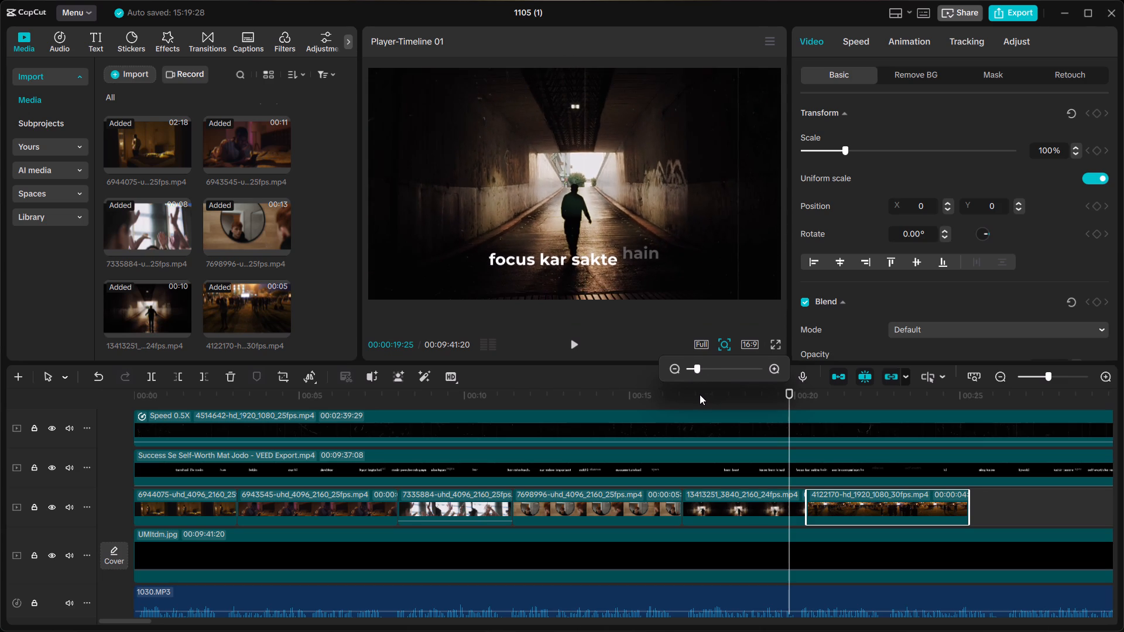
{"action": "left_click_drag", "start_coordinate": [700, 394], "coordinate": [700, 396]}
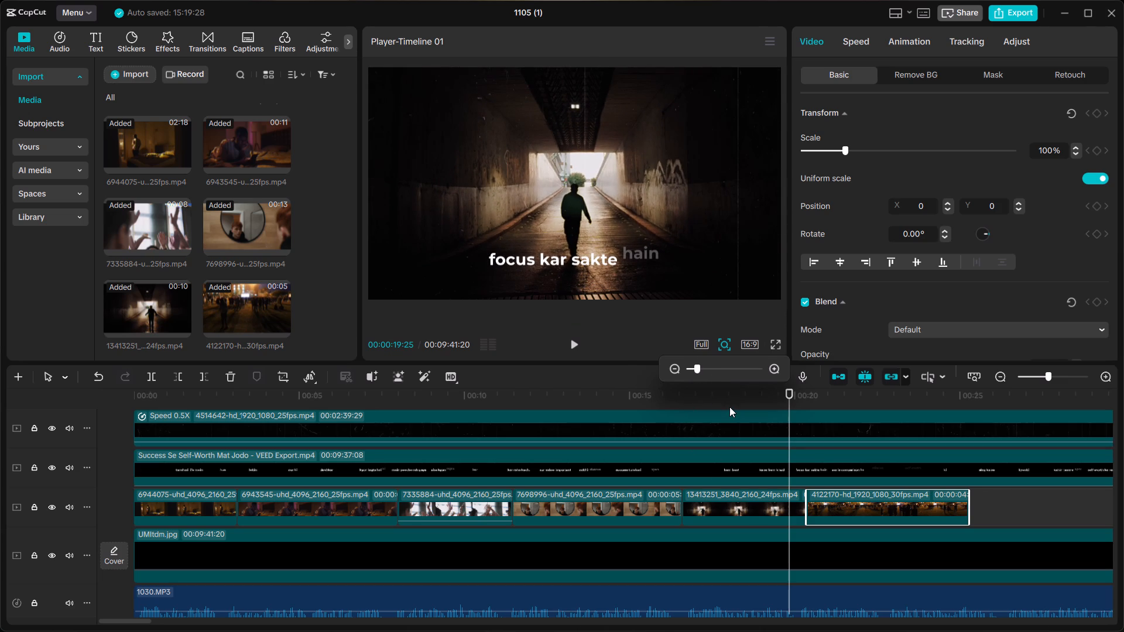
{"action": "left_click", "coordinate": [729, 407]}
{"action": "left_click", "coordinate": [753, 512]}
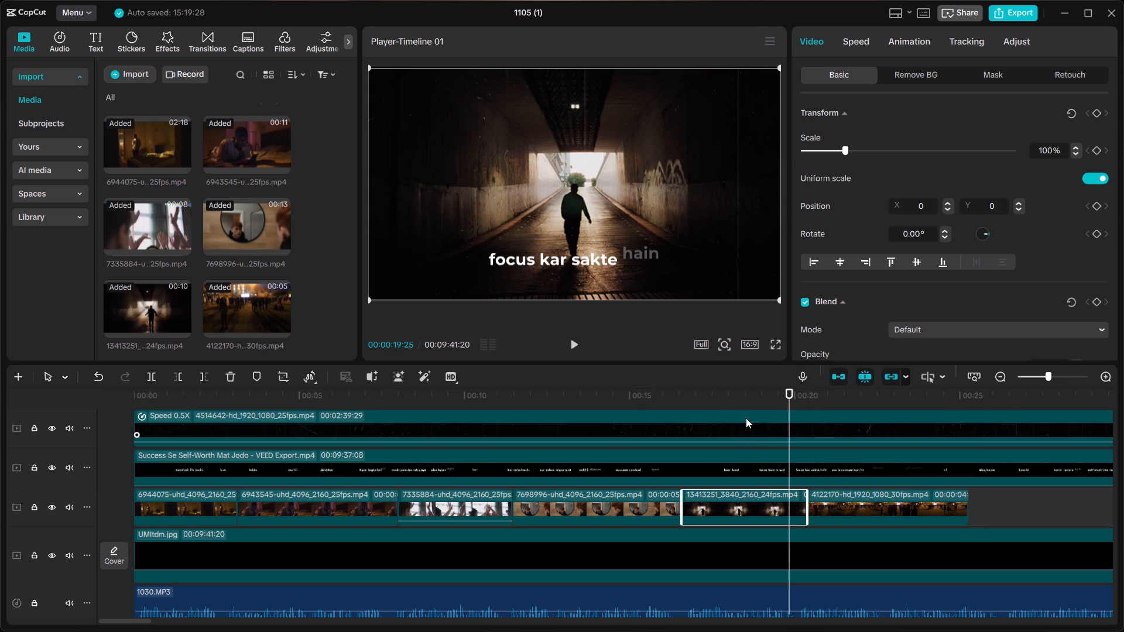
{"action": "left_click", "coordinate": [859, 403]}
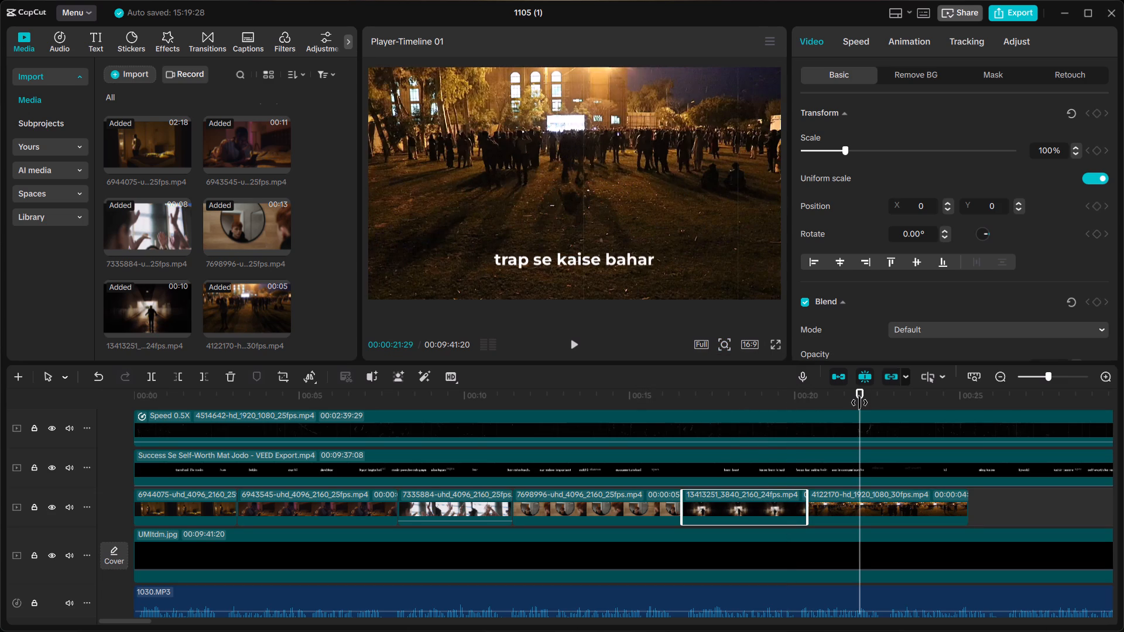
Scale the mirror clip 7698996 up to 107% so it covers the black bars above and below.
{"action": "left_click", "coordinate": [580, 399]}
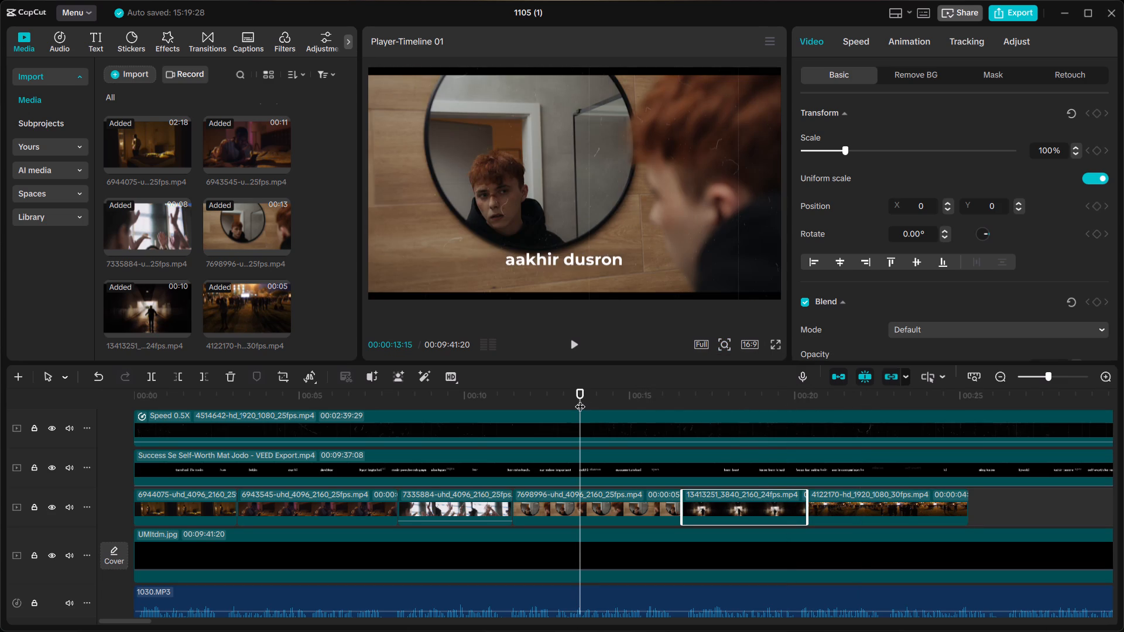
{"action": "left_click", "coordinate": [602, 227]}
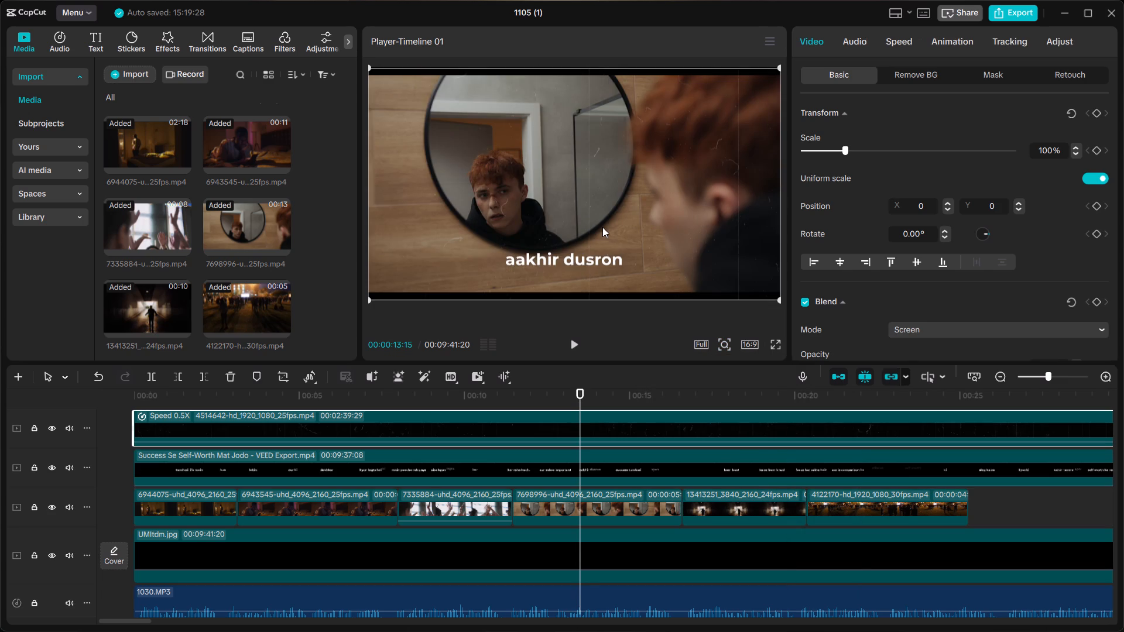
{"action": "left_click", "coordinate": [556, 513]}
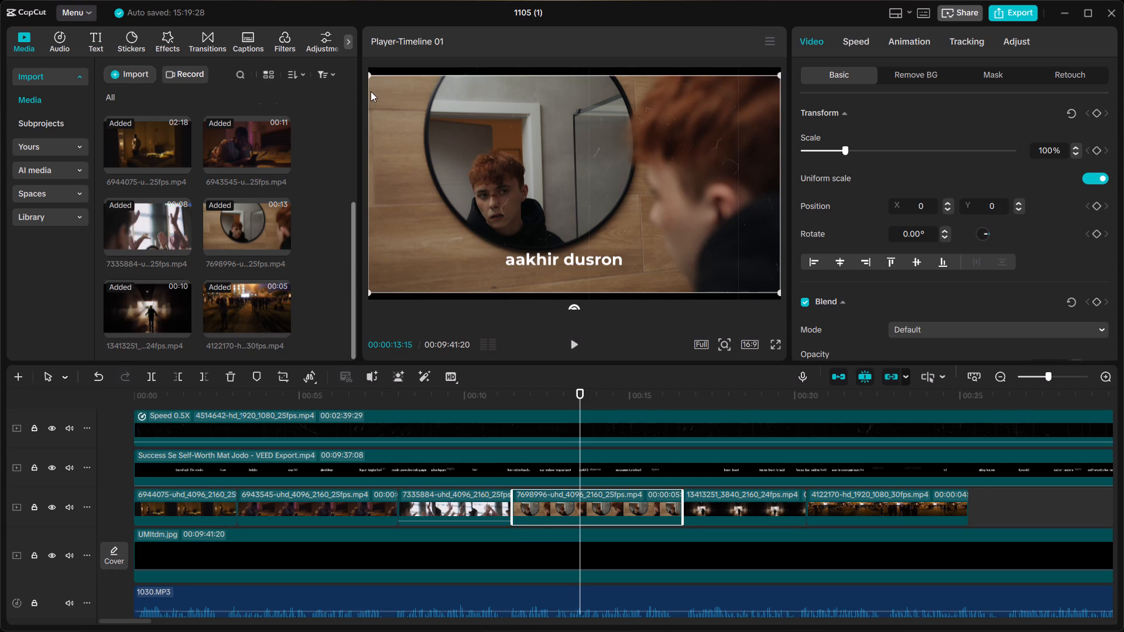
{"action": "left_click_drag", "start_coordinate": [368, 75], "coordinate": [343, 59]}
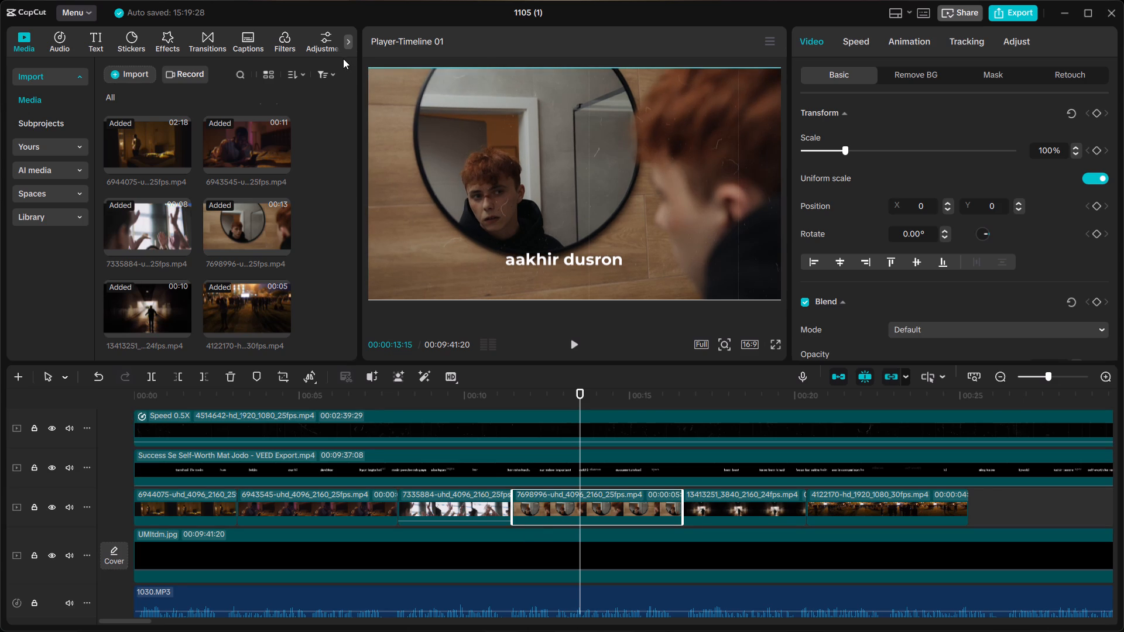
{"action": "left_click_drag", "start_coordinate": [343, 59], "coordinate": [342, 58]}
Enlarge the high-five clip 7335884 until it fills the full height of the frame.
{"action": "left_click", "coordinate": [433, 507]}
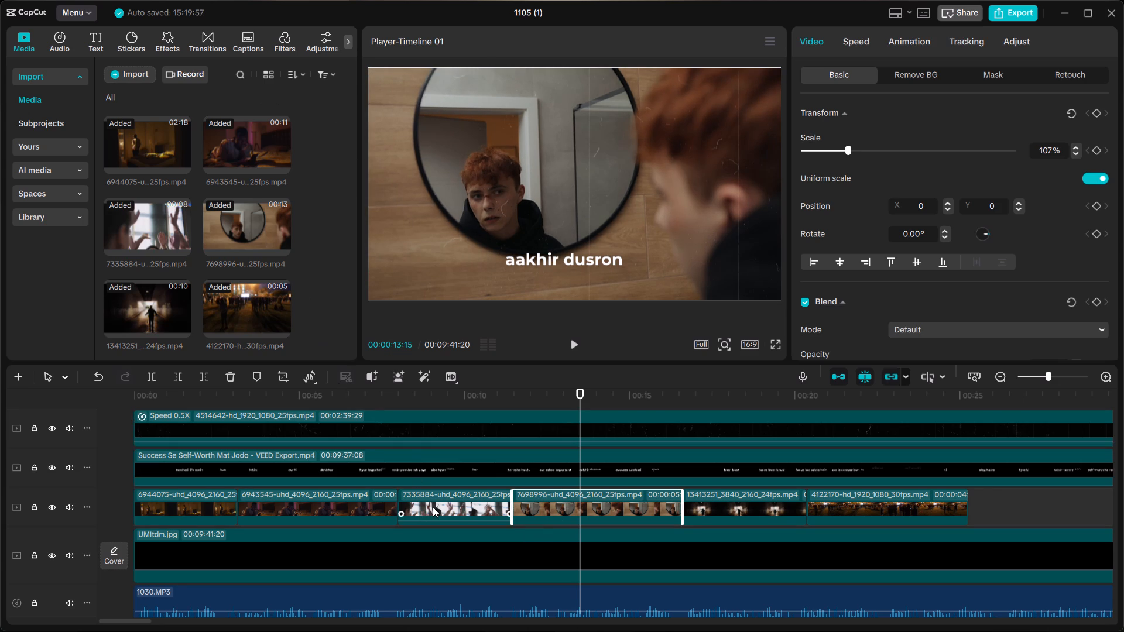
{"action": "left_click", "coordinate": [446, 404]}
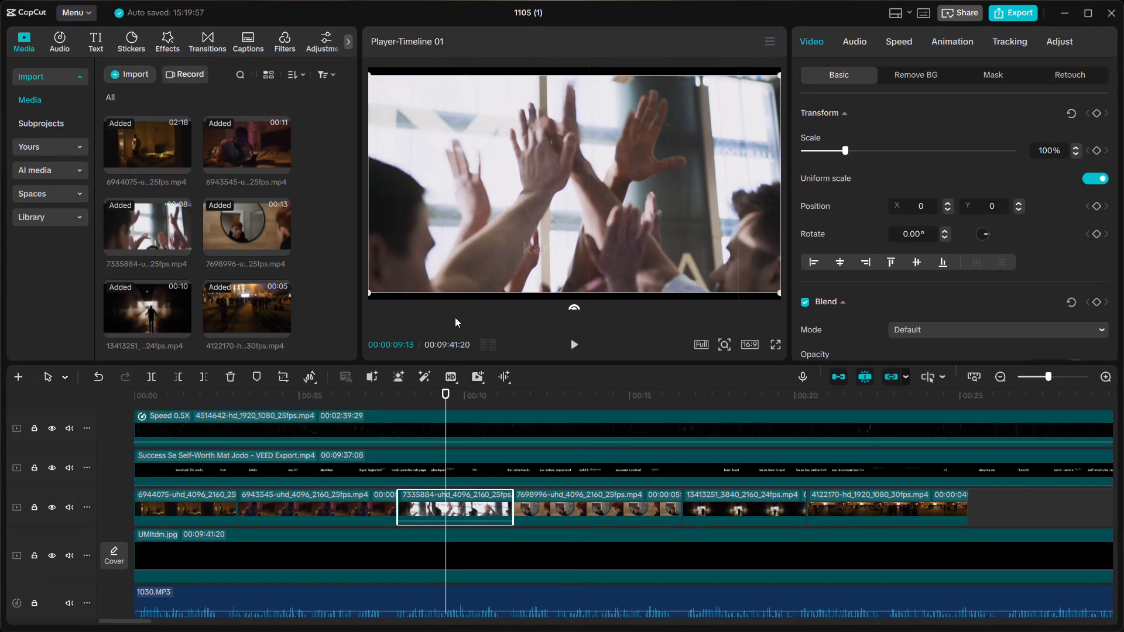
{"action": "left_click_drag", "start_coordinate": [368, 74], "coordinate": [358, 66]}
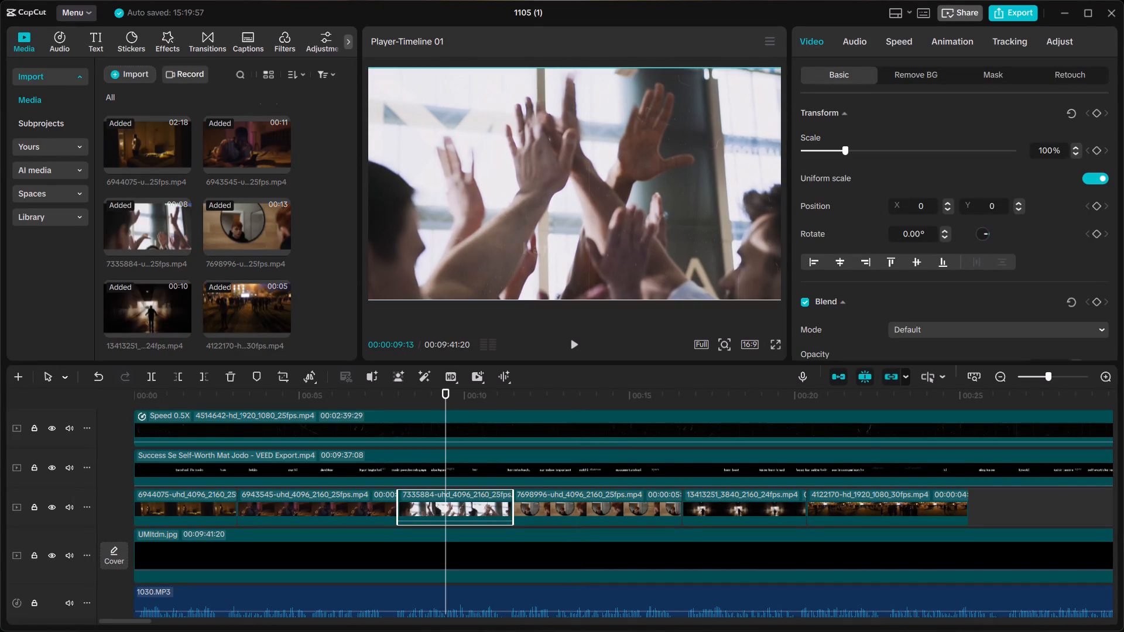
{"action": "left_click_drag", "start_coordinate": [358, 66], "coordinate": [357, 65]}
Scale the bedroom phone clip 6943545 up to 107% and check the opening clip 6944075's frame coverage.
{"action": "left_click", "coordinate": [300, 515]}
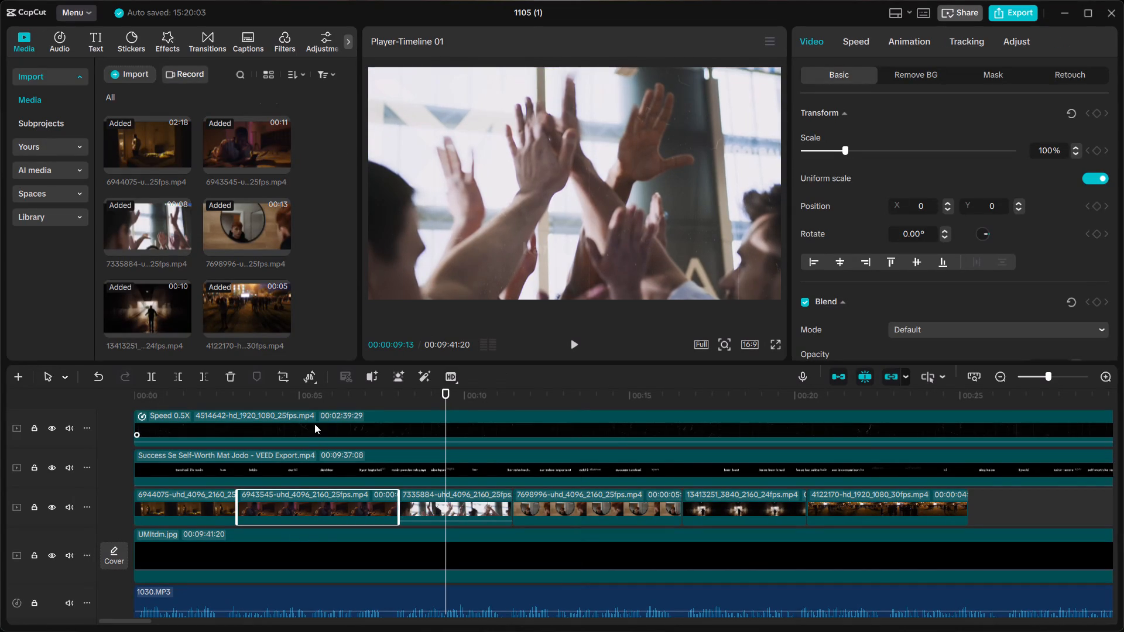
{"action": "left_click", "coordinate": [320, 399]}
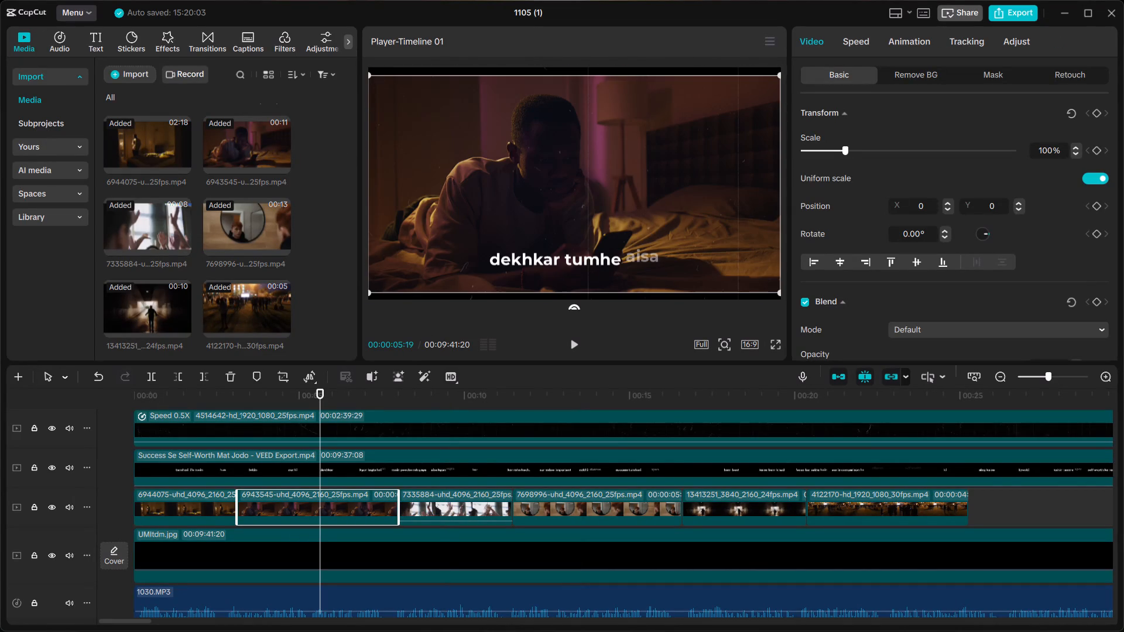
{"action": "left_click_drag", "start_coordinate": [368, 75], "coordinate": [357, 63]}
{"action": "left_click", "coordinate": [164, 397]}
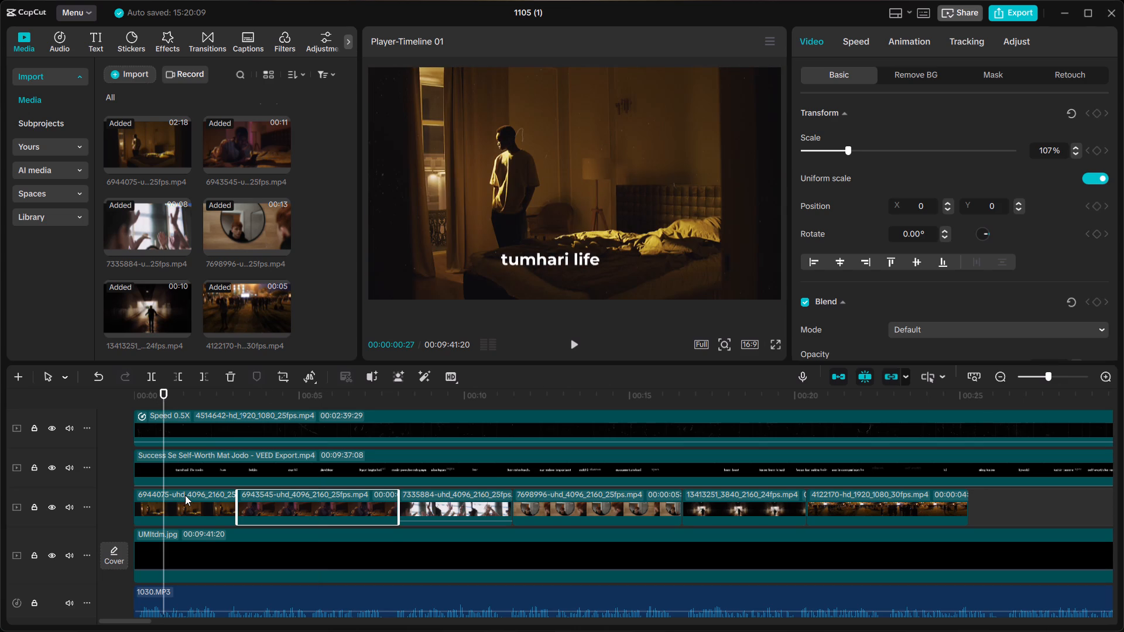
{"action": "left_click", "coordinate": [186, 495]}
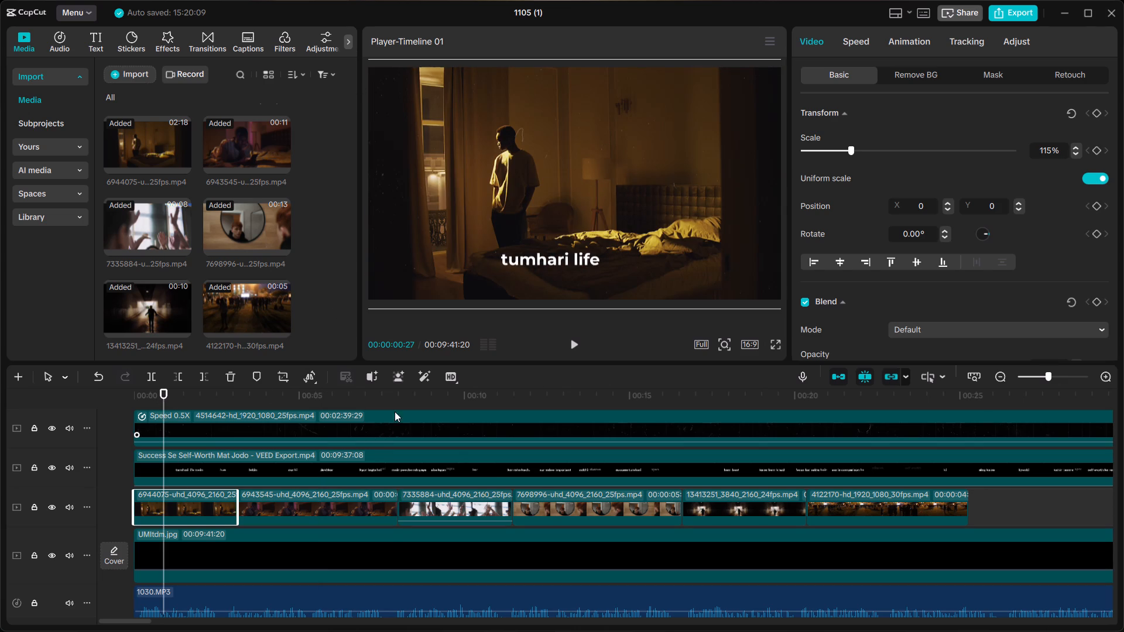
Enlarge the tunnel clip 13413251 very slightly so its edges meet the frame.
{"action": "left_click", "coordinate": [730, 412]}
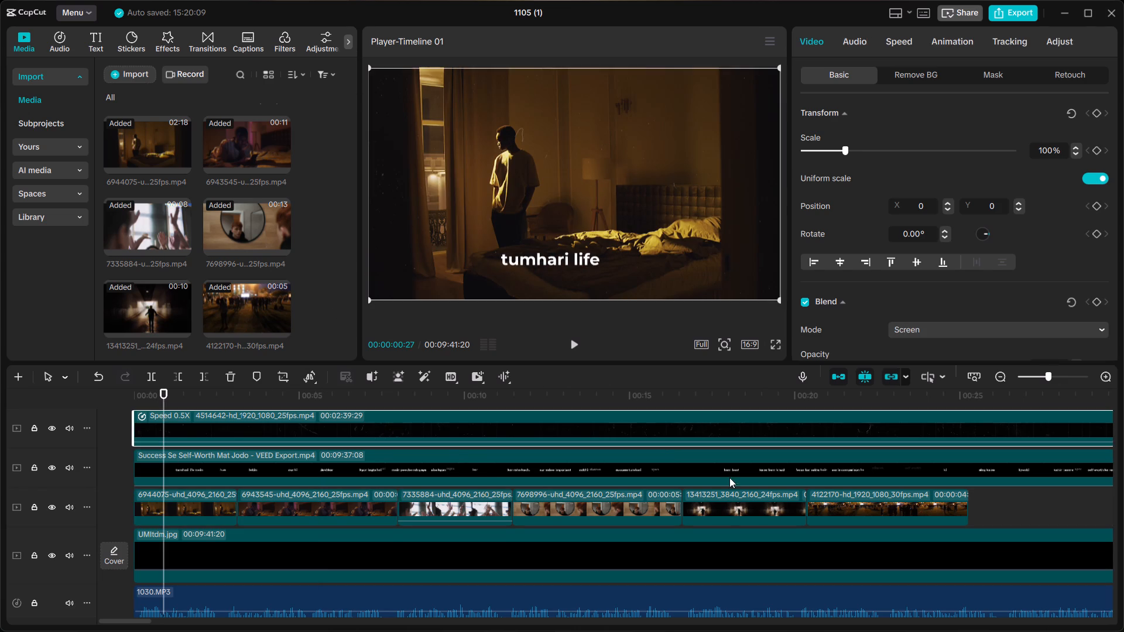
{"action": "left_click", "coordinate": [731, 511]}
{"action": "left_click", "coordinate": [755, 397]}
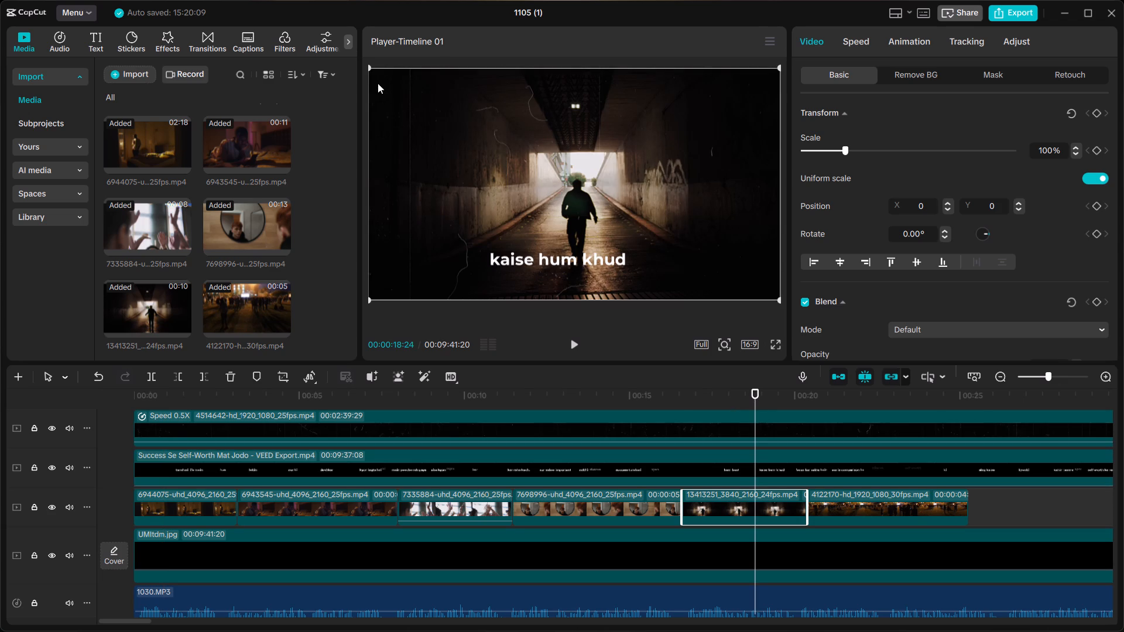
{"action": "left_click_drag", "start_coordinate": [366, 61], "coordinate": [361, 56]}
{"action": "left_click_drag", "start_coordinate": [367, 66], "coordinate": [359, 60]}
{"action": "left_click_drag", "start_coordinate": [368, 67], "coordinate": [359, 60]}
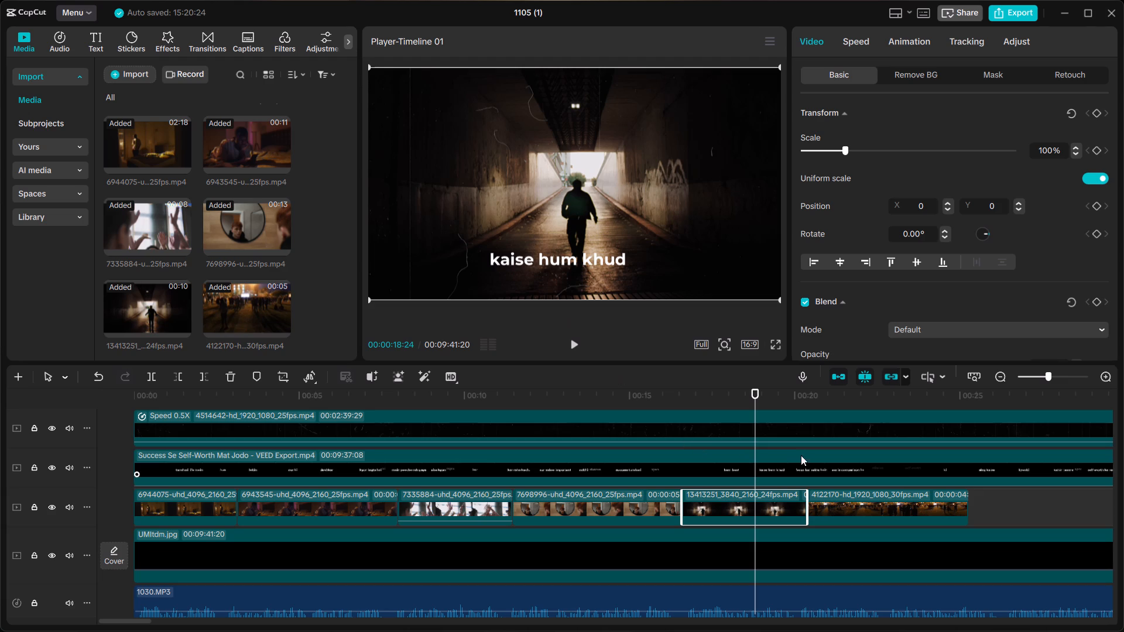
Scale the crowd clip 4122170 up to 108% so it extends past the frame edges.
{"action": "left_click", "coordinate": [851, 417]}
{"action": "left_click", "coordinate": [852, 499]}
{"action": "left_click", "coordinate": [867, 399]}
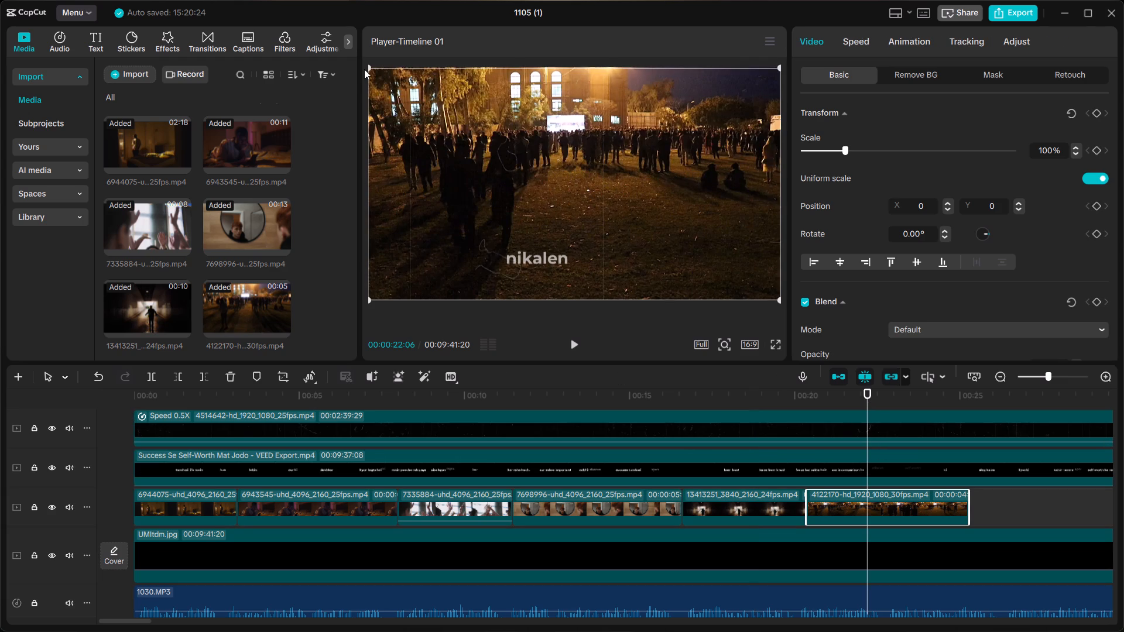
{"action": "left_click_drag", "start_coordinate": [369, 66], "coordinate": [355, 54]}
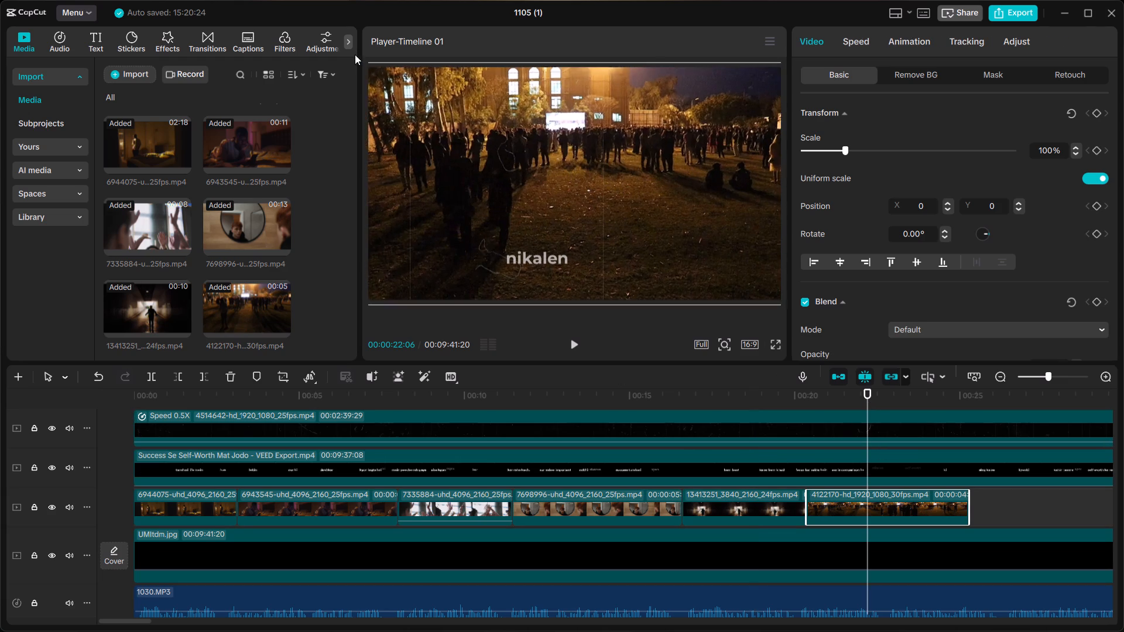
{"action": "left_click_drag", "start_coordinate": [355, 54], "coordinate": [347, 48]}
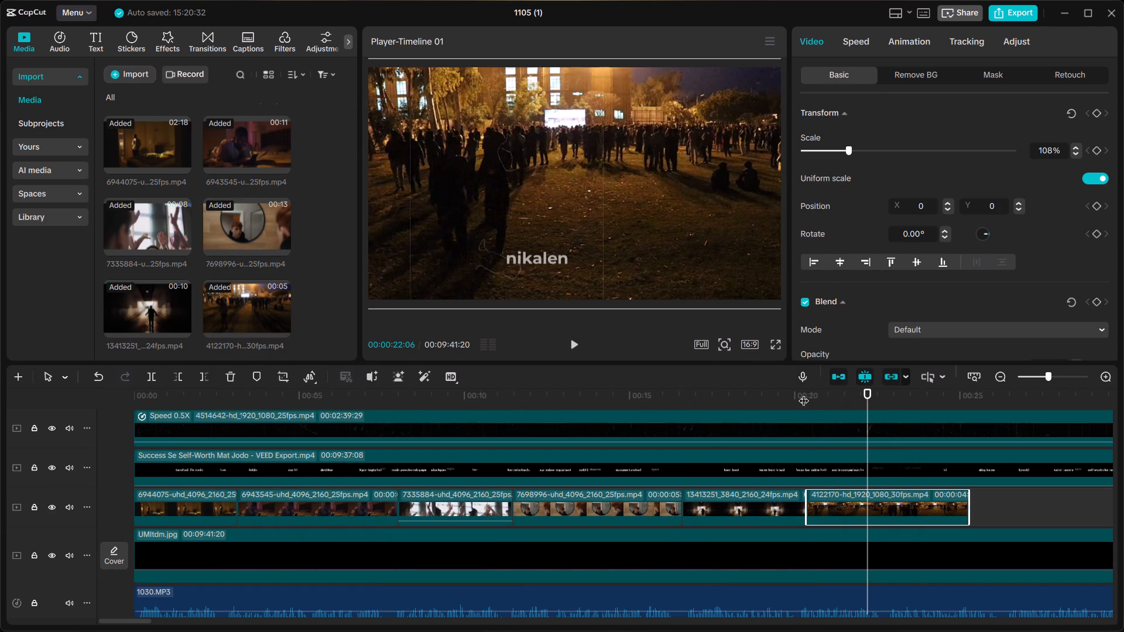
{"action": "left_click", "coordinate": [804, 393]}
{"action": "key", "text": "space"}
{"action": "left_click", "coordinate": [804, 393]}
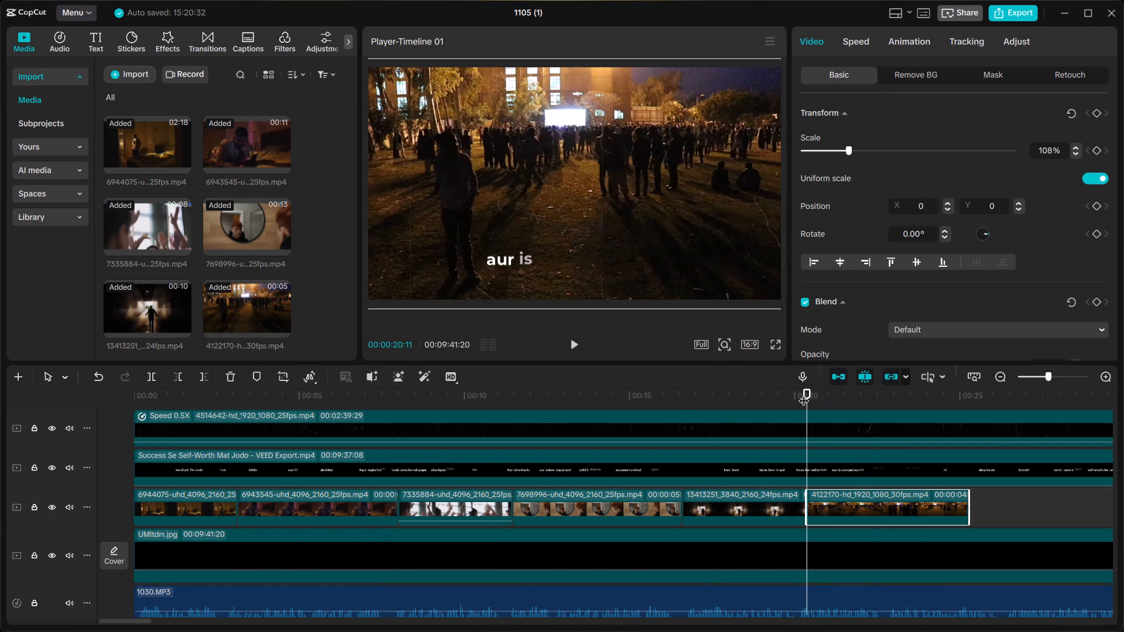
{"action": "key", "text": "space"}
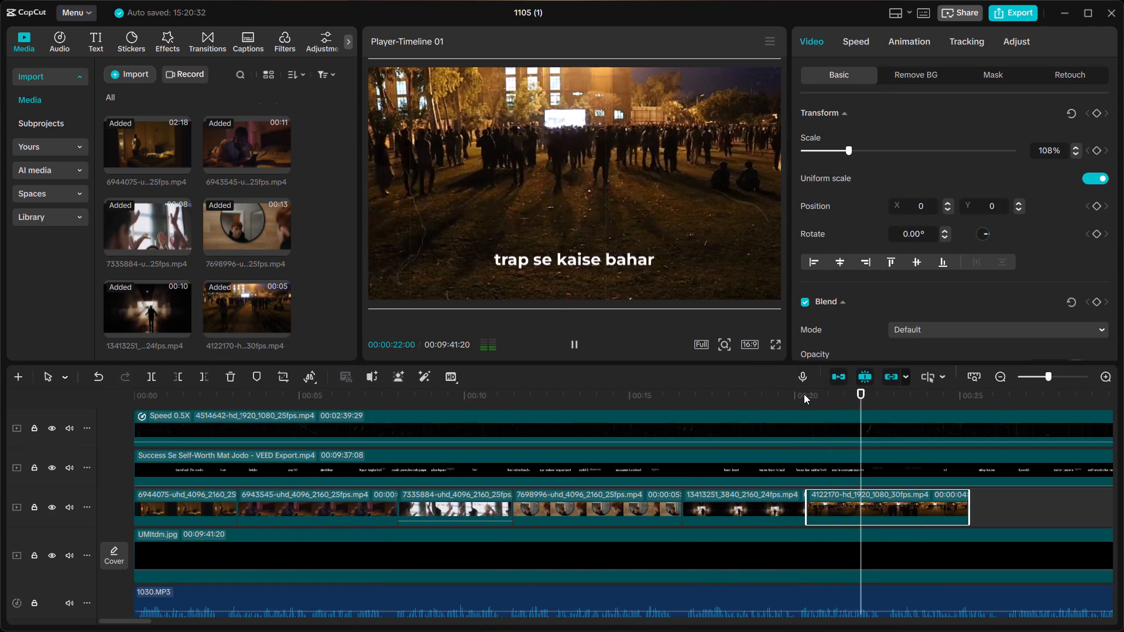
{"action": "key", "text": "space"}
{"action": "key", "text": "space"}
{"action": "key", "text": "space"}
{"action": "left_click", "coordinate": [804, 394]}
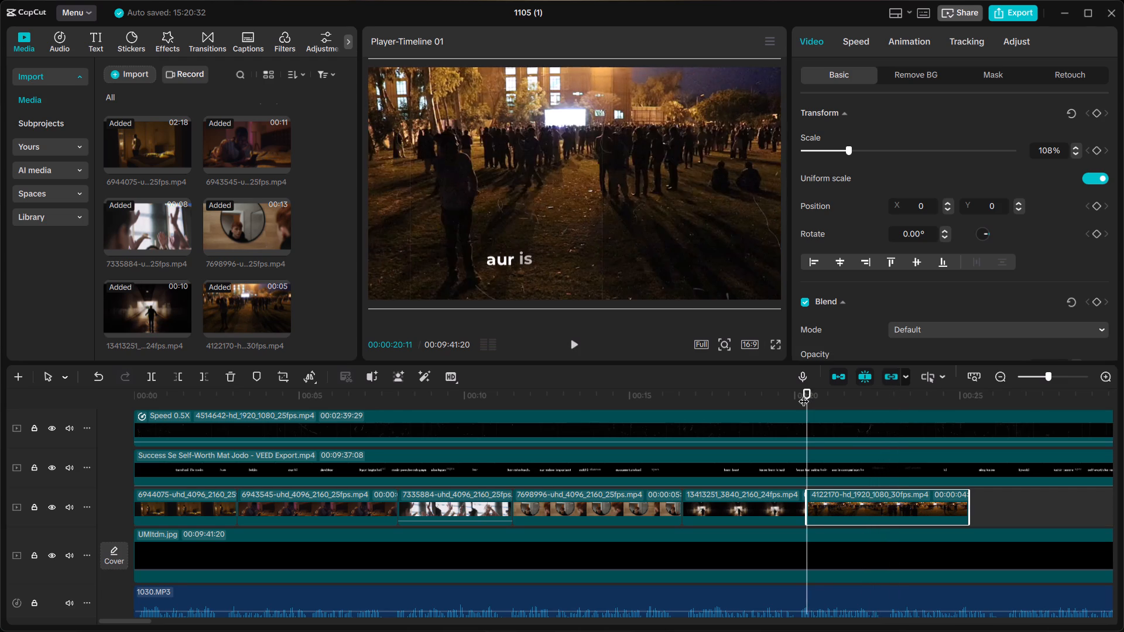
{"action": "key", "text": "space"}
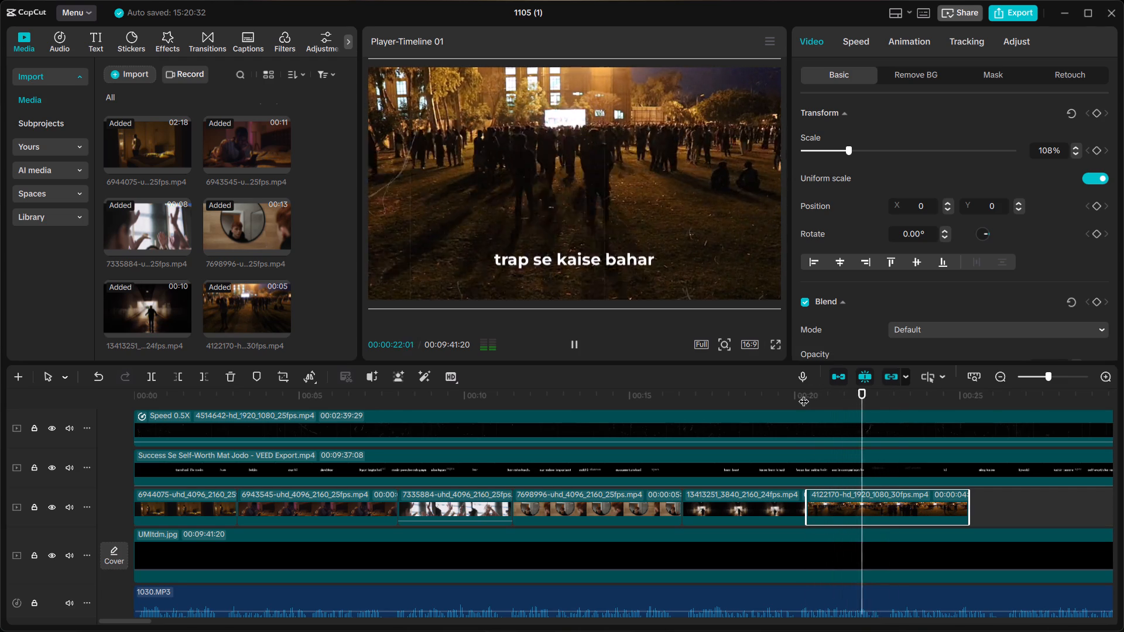
{"action": "key", "text": "space"}
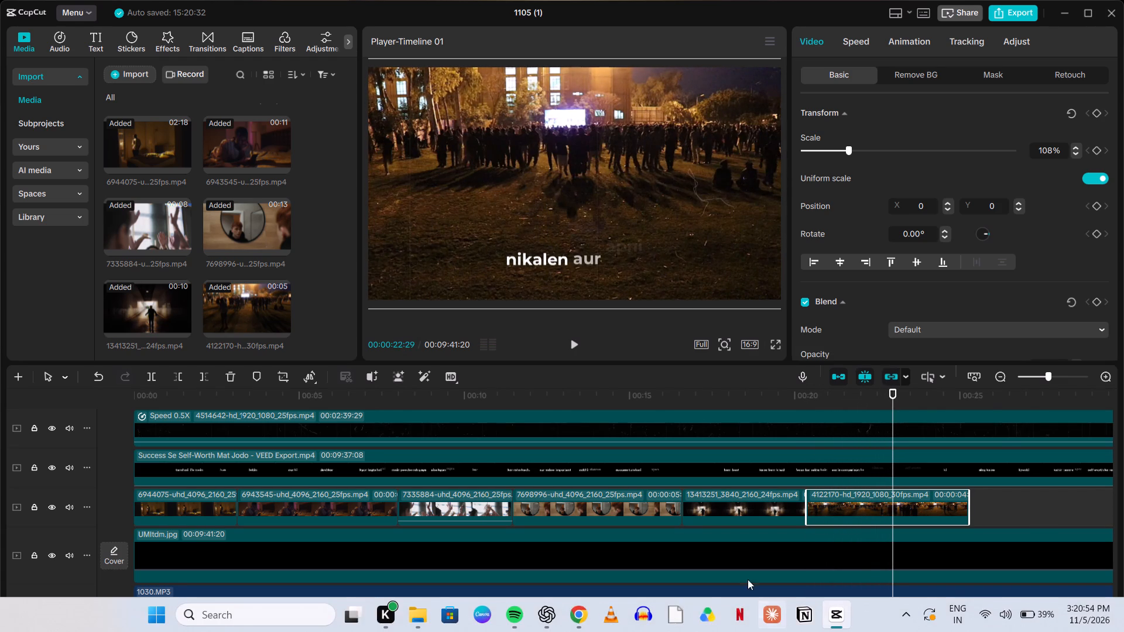
{"action": "key", "text": "ctrl+b"}
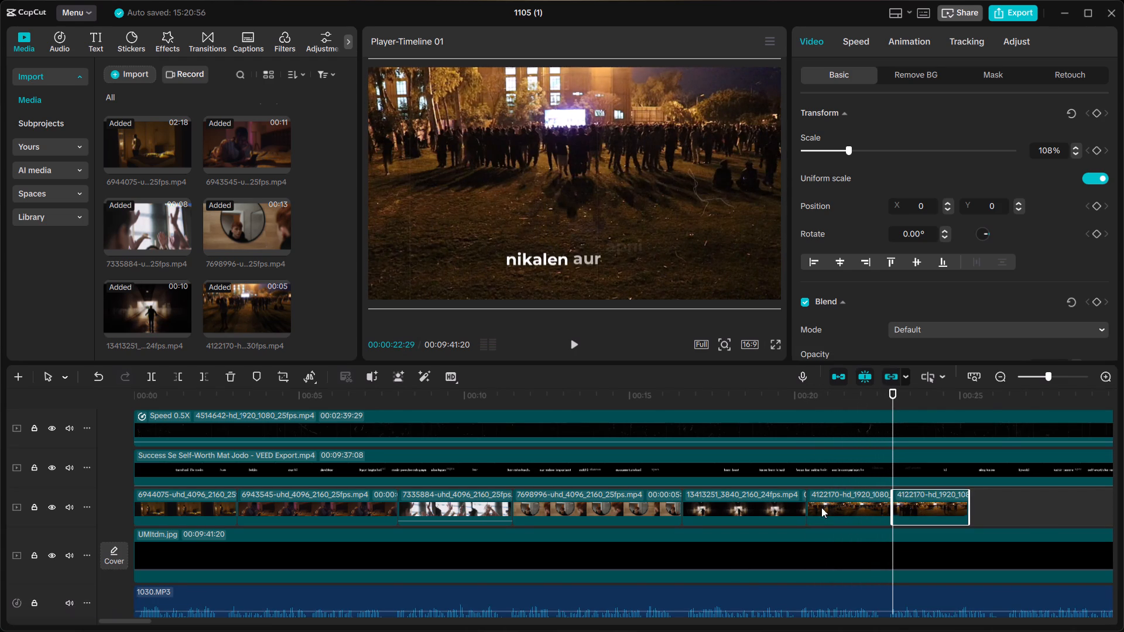
{"action": "key", "text": "BackSpace"}
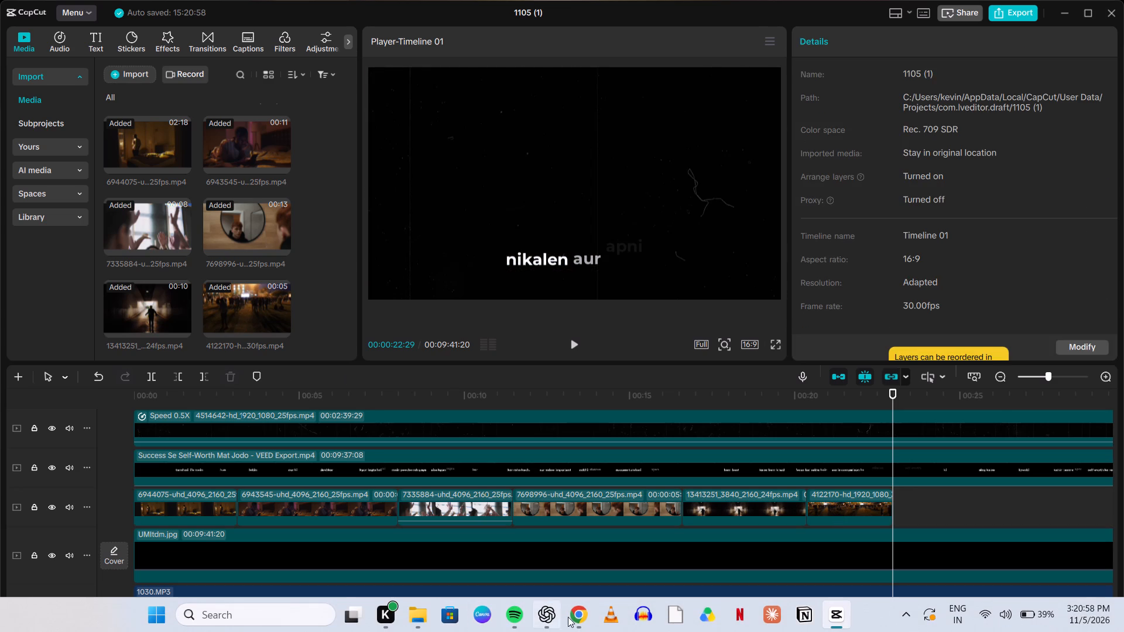
Switch to Chrome and open the copied Pexels video search for "person sitting window" in the current tab.
{"action": "left_click", "coordinate": [583, 614]}
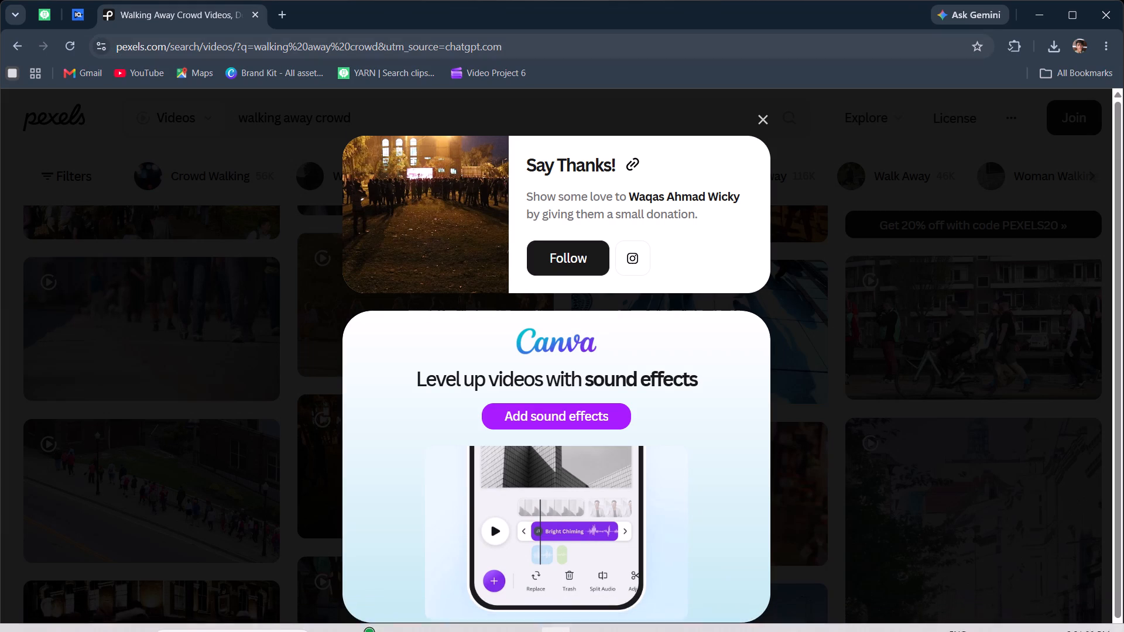
{"action": "left_click", "coordinate": [269, 52]}
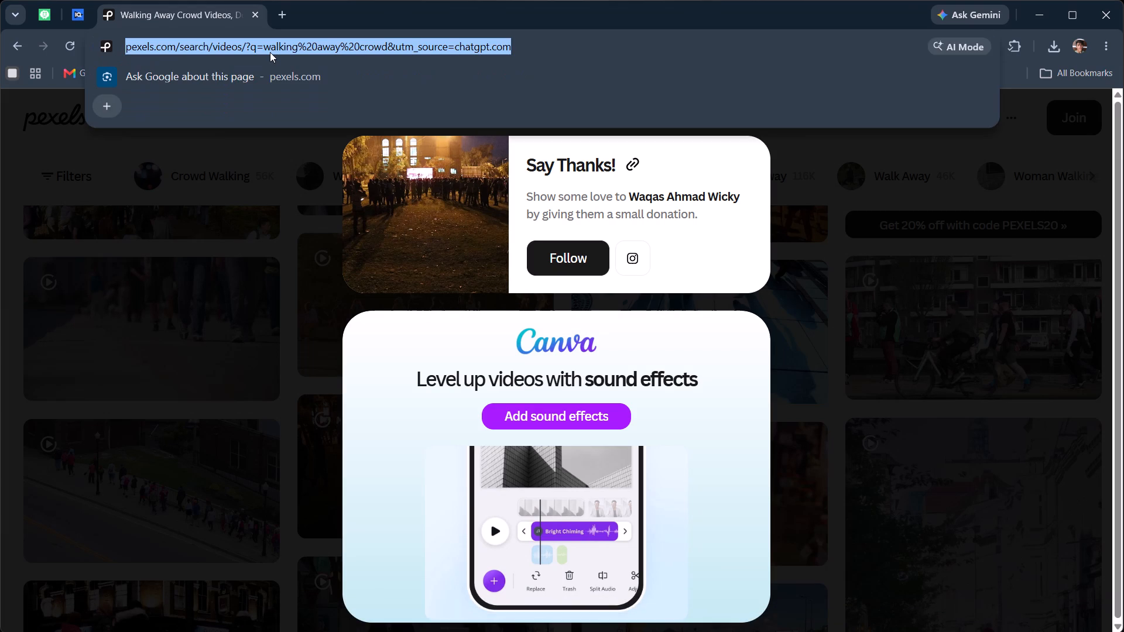
{"action": "key", "text": "ctrl+b"}
{"action": "key", "text": "BackSpace"}
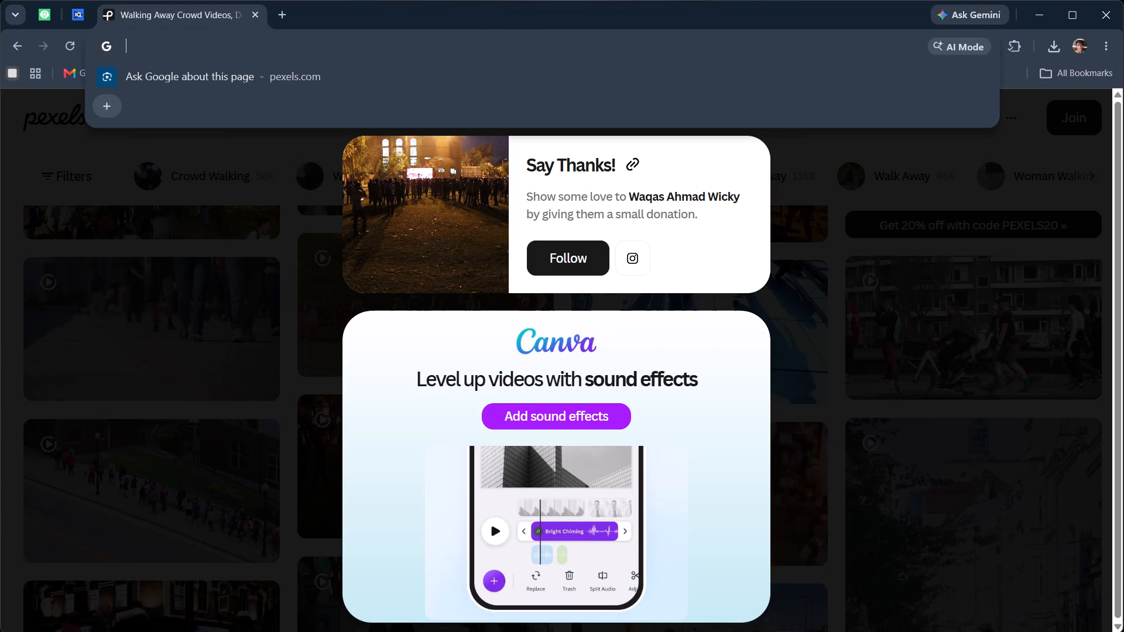
{"action": "key", "text": "ctrl+v"}
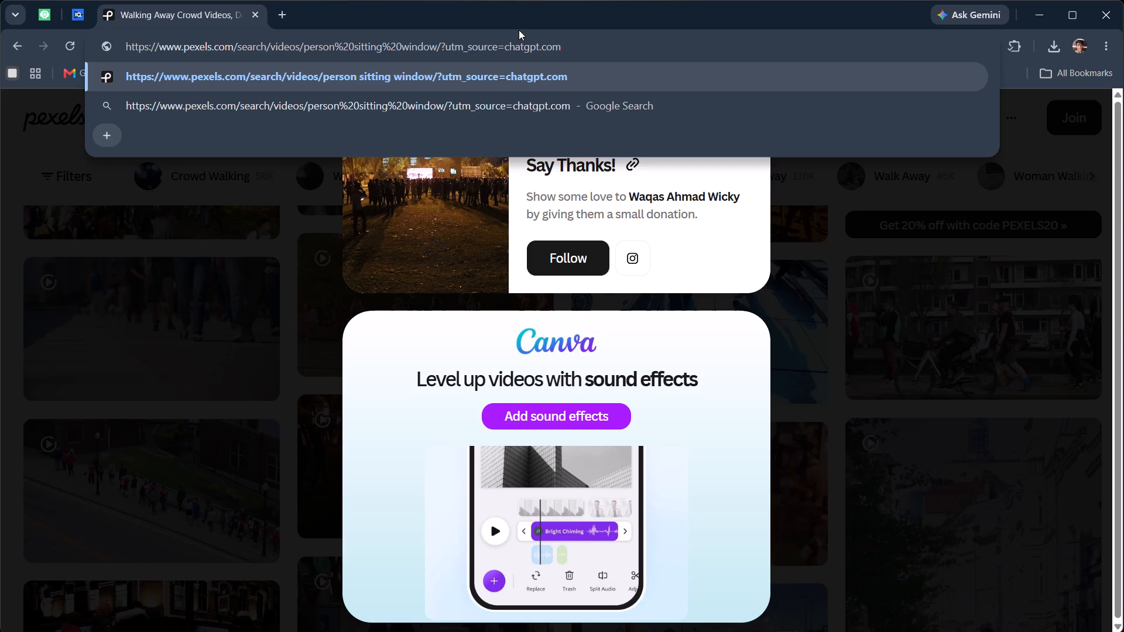
{"action": "key", "text": "Return"}
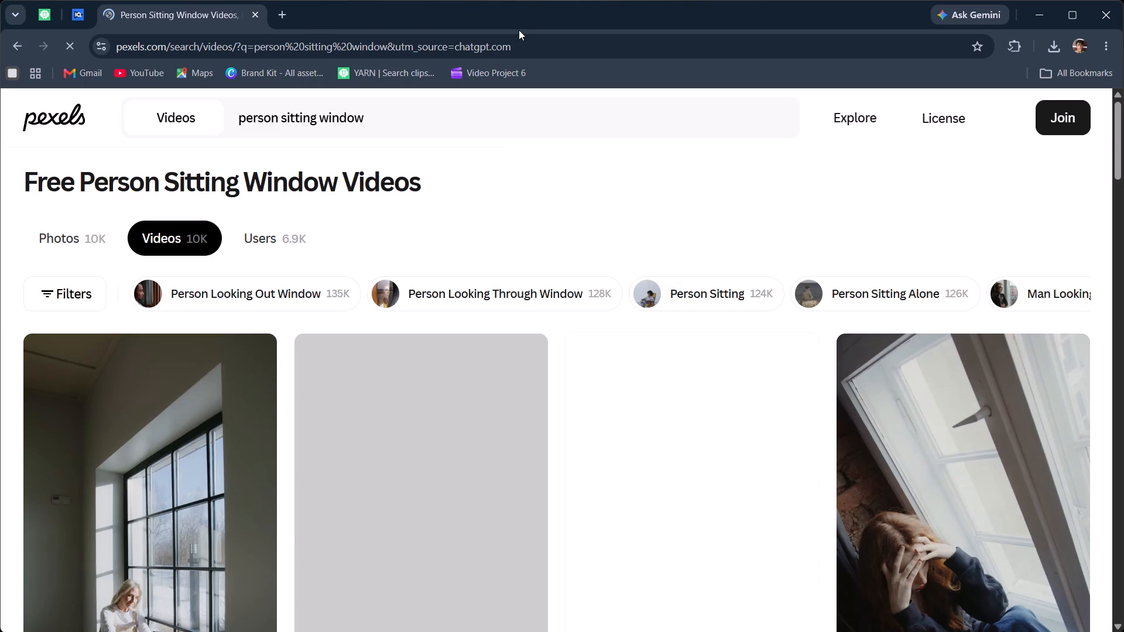
Browse the Pexels "person sitting window" video results for a landscape clip suited to the self-worth line.
{"action": "scroll", "coordinate": [548, 92], "scroll_direction": "down", "scroll_amount": 4}
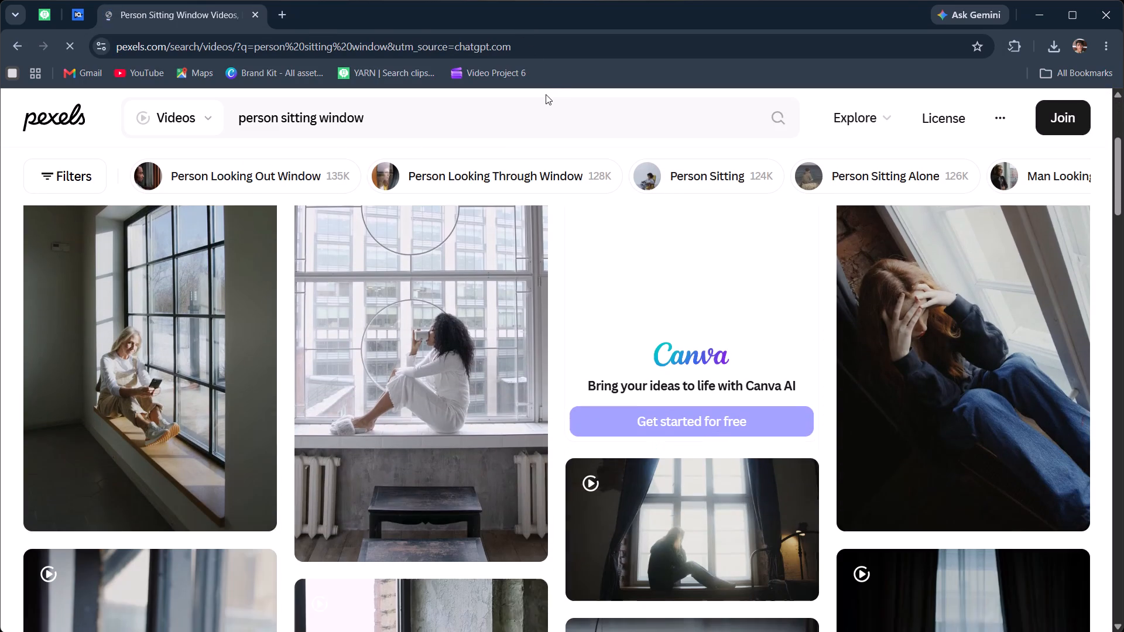
{"action": "scroll", "coordinate": [546, 94], "scroll_direction": "down", "scroll_amount": 4}
{"action": "scroll", "coordinate": [469, 372], "scroll_direction": "down", "scroll_amount": 2}
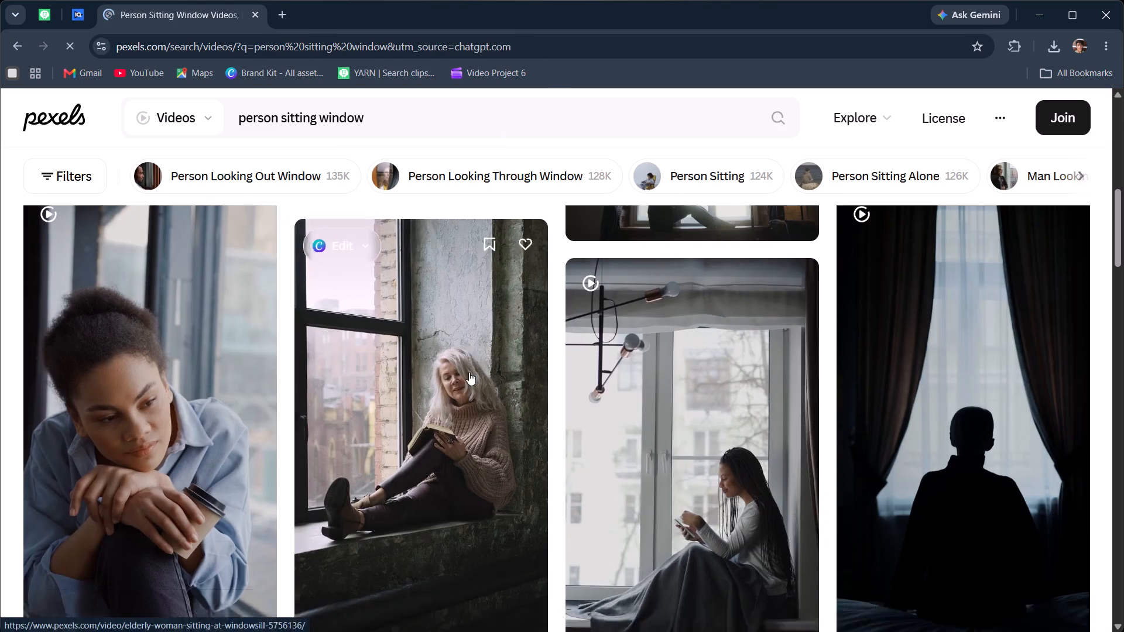
{"action": "scroll", "coordinate": [469, 372], "scroll_direction": "down", "scroll_amount": 4}
{"action": "scroll", "coordinate": [323, 414], "scroll_direction": "down", "scroll_amount": 5}
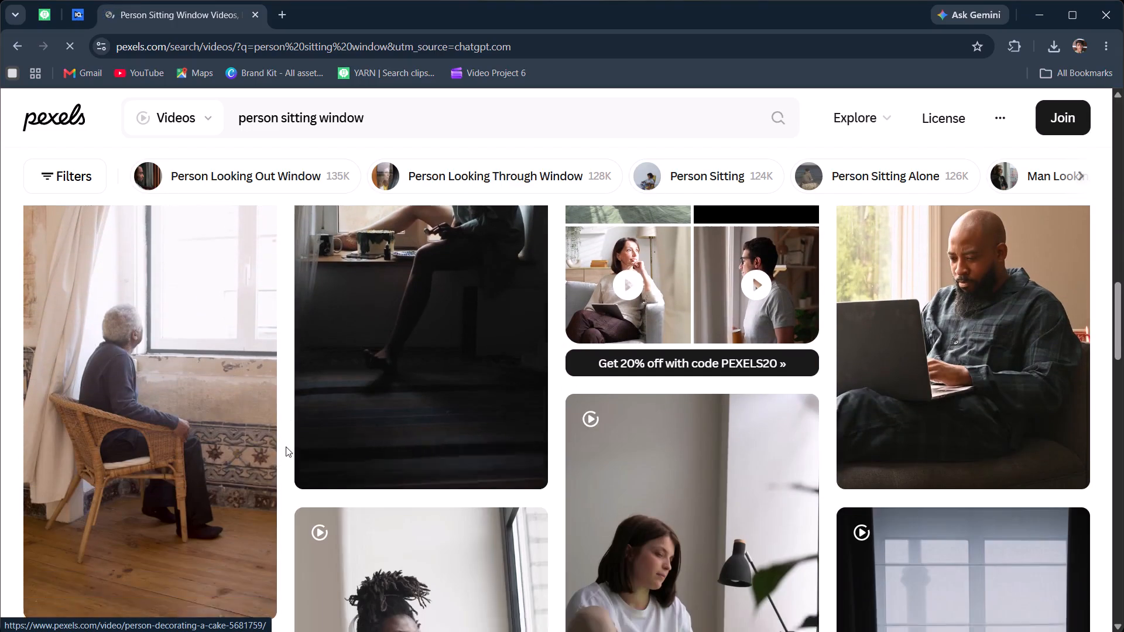
{"action": "scroll", "coordinate": [286, 446], "scroll_direction": "down", "scroll_amount": 7}
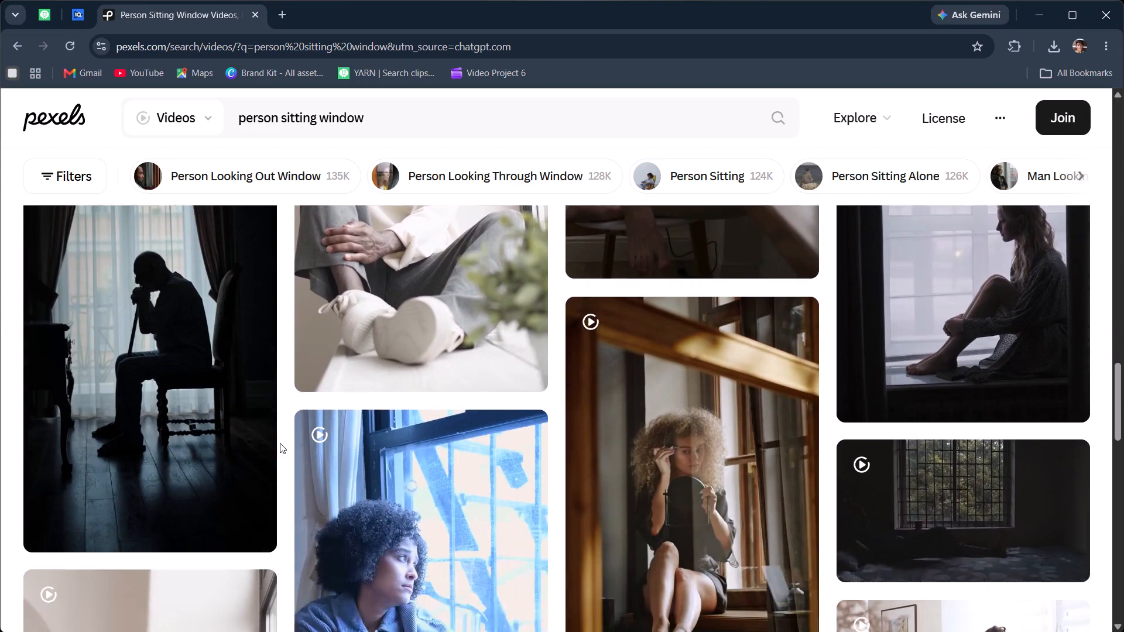
{"action": "scroll", "coordinate": [278, 442], "scroll_direction": "down", "scroll_amount": 10}
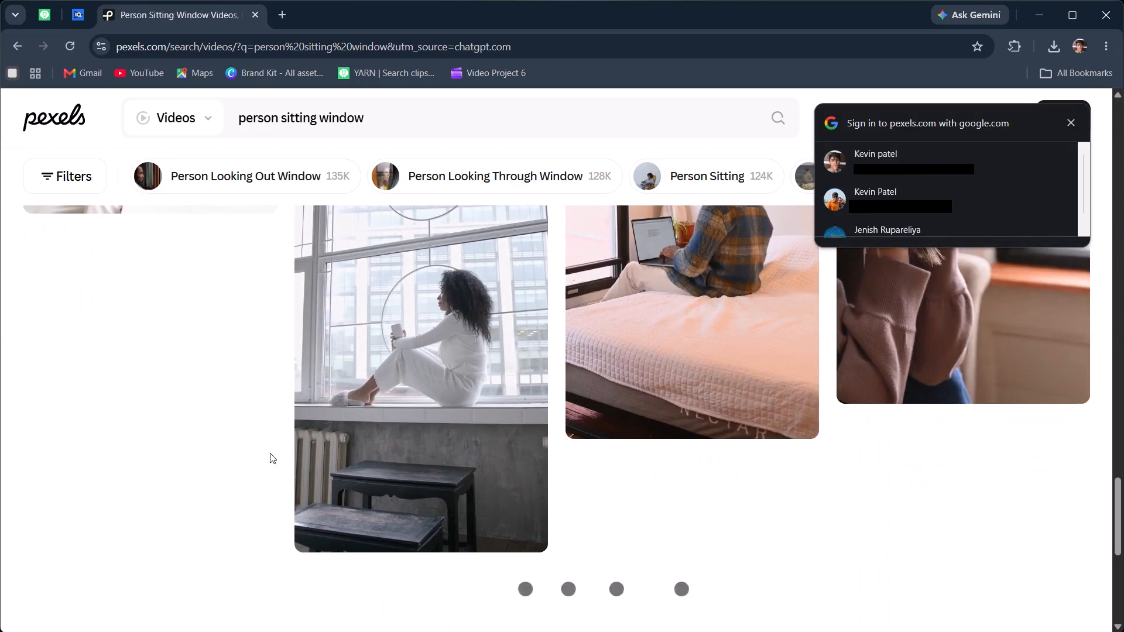
{"action": "scroll", "coordinate": [270, 453], "scroll_direction": "down", "scroll_amount": 10}
{"action": "scroll", "coordinate": [271, 438], "scroll_direction": "up", "scroll_amount": 1}
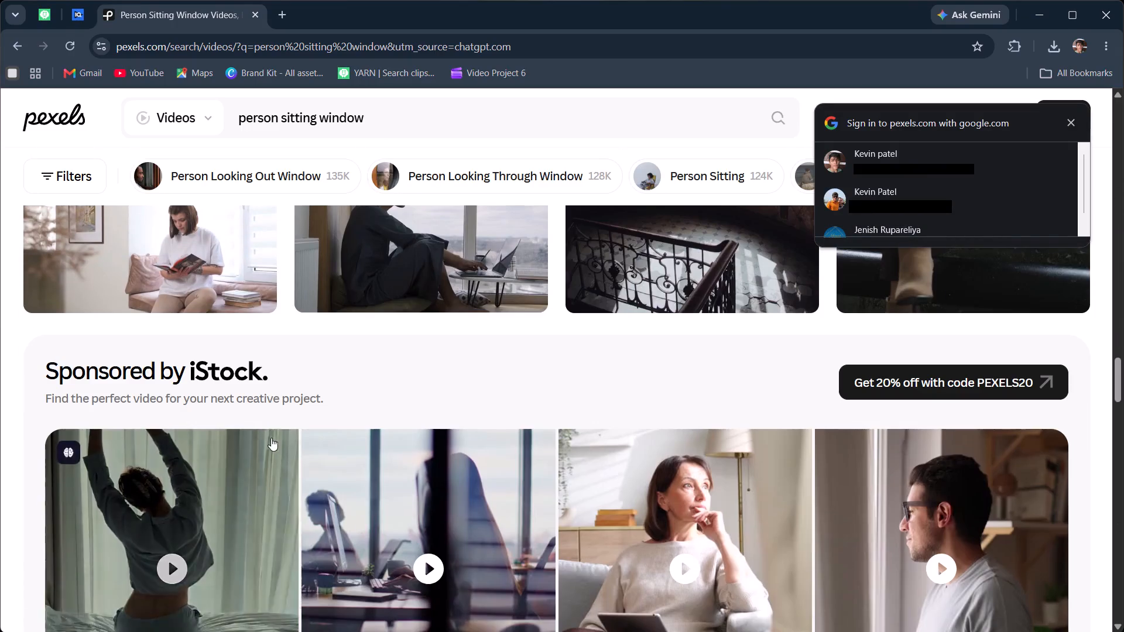
{"action": "scroll", "coordinate": [271, 438], "scroll_direction": "up", "scroll_amount": 1}
{"action": "scroll", "coordinate": [771, 380], "scroll_direction": "down", "scroll_amount": 4}
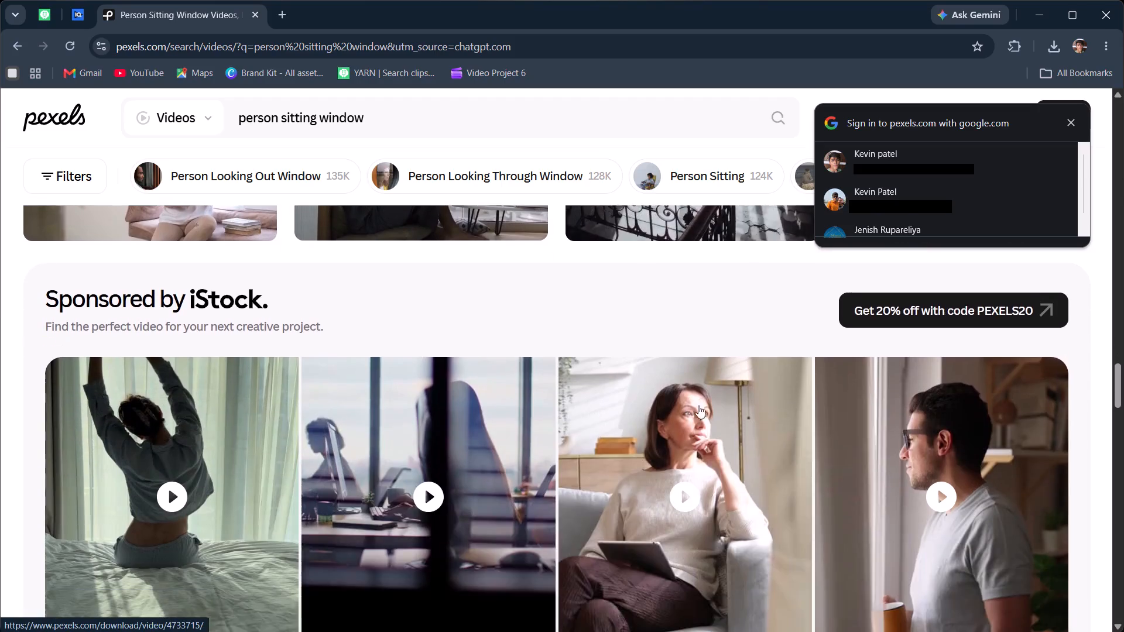
{"action": "scroll", "coordinate": [698, 406], "scroll_direction": "down", "scroll_amount": 2}
{"action": "scroll", "coordinate": [357, 388], "scroll_direction": "down", "scroll_amount": 2}
{"action": "scroll", "coordinate": [357, 388], "scroll_direction": "up", "scroll_amount": 3}
{"action": "scroll", "coordinate": [357, 388], "scroll_direction": "down", "scroll_amount": 7}
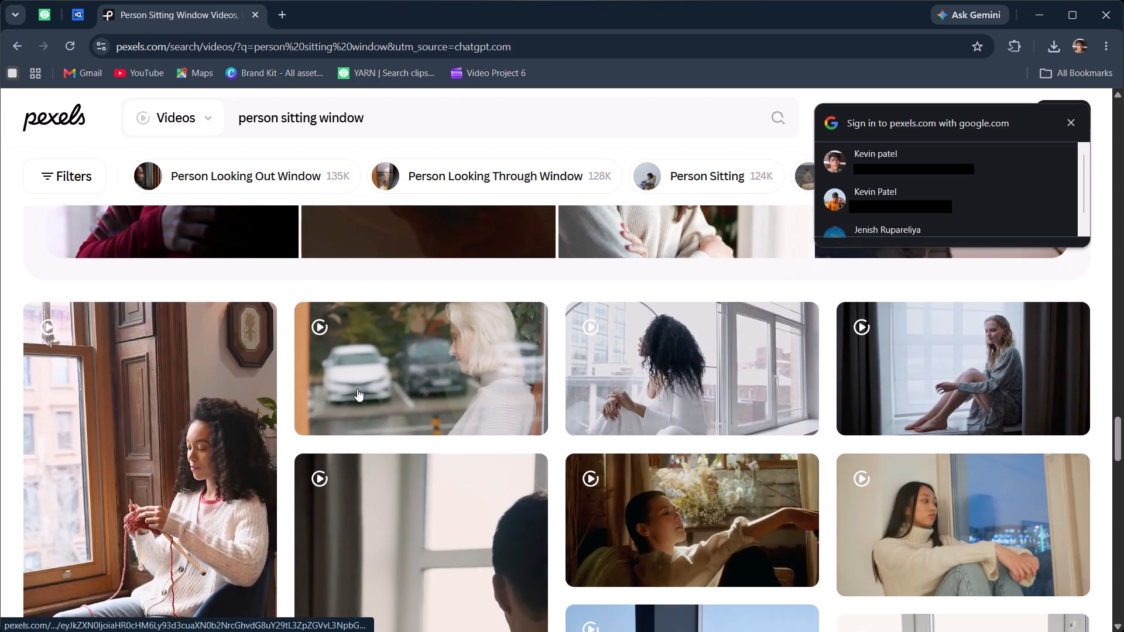
{"action": "scroll", "coordinate": [357, 389], "scroll_direction": "down", "scroll_amount": 3}
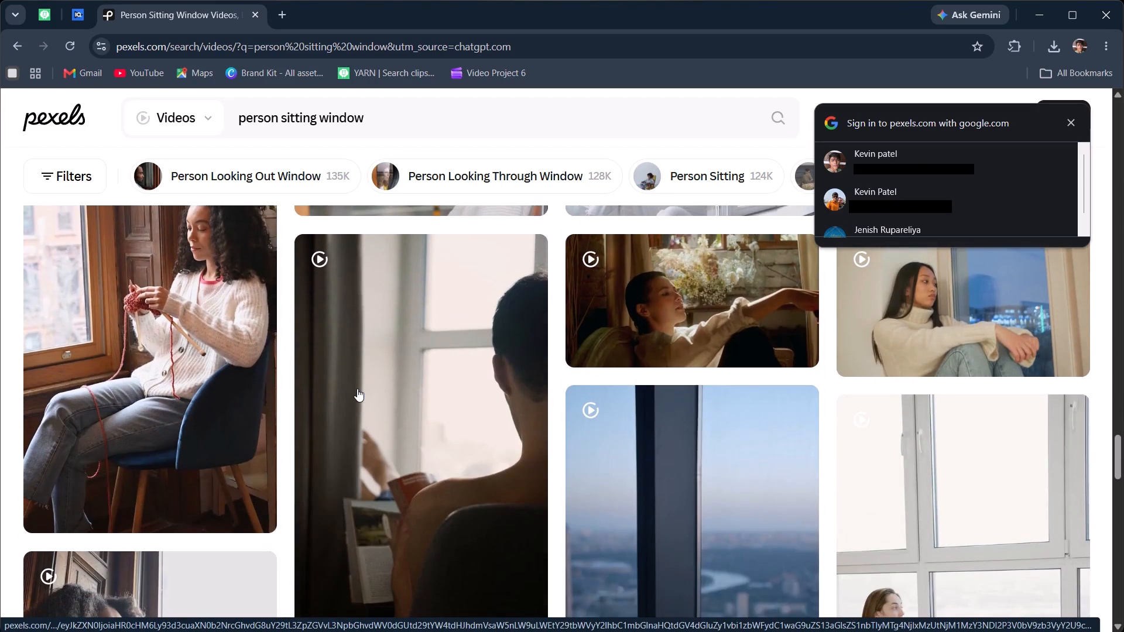
{"action": "scroll", "coordinate": [357, 389], "scroll_direction": "down", "scroll_amount": 12}
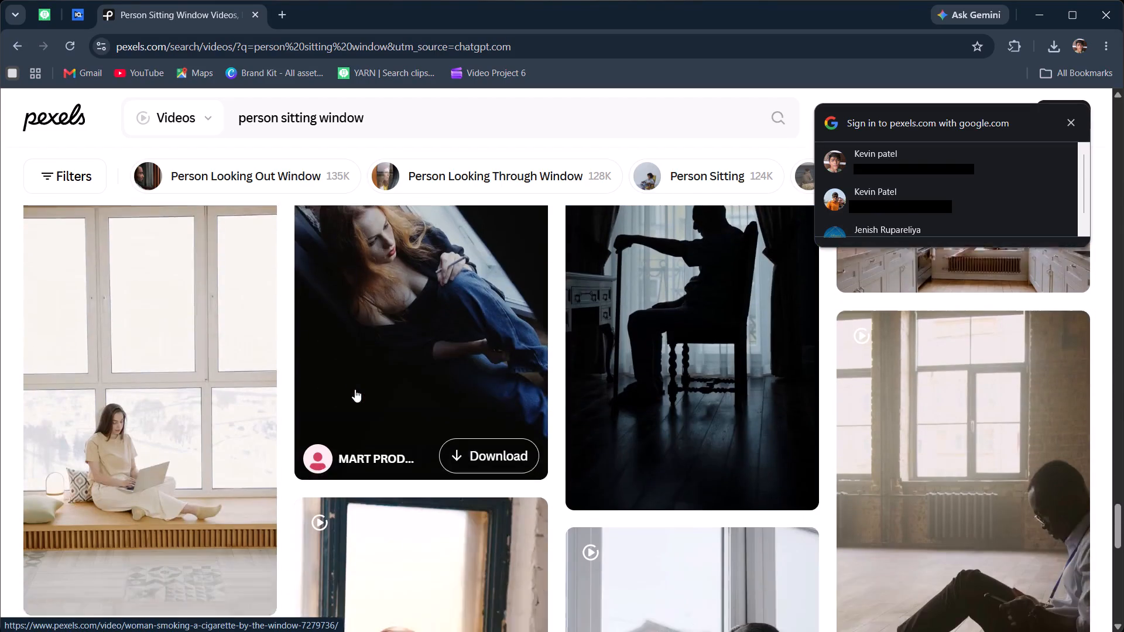
{"action": "scroll", "coordinate": [355, 389], "scroll_direction": "up", "scroll_amount": 2}
{"action": "scroll", "coordinate": [355, 389], "scroll_direction": "down", "scroll_amount": 4}
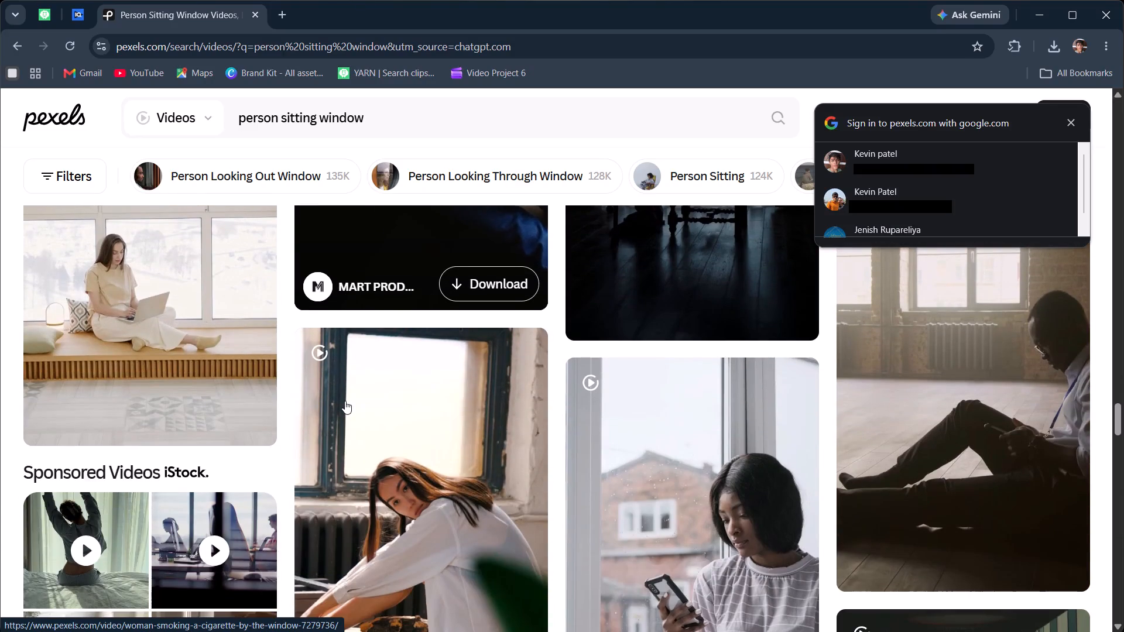
{"action": "scroll", "coordinate": [345, 401], "scroll_direction": "down", "scroll_amount": 3}
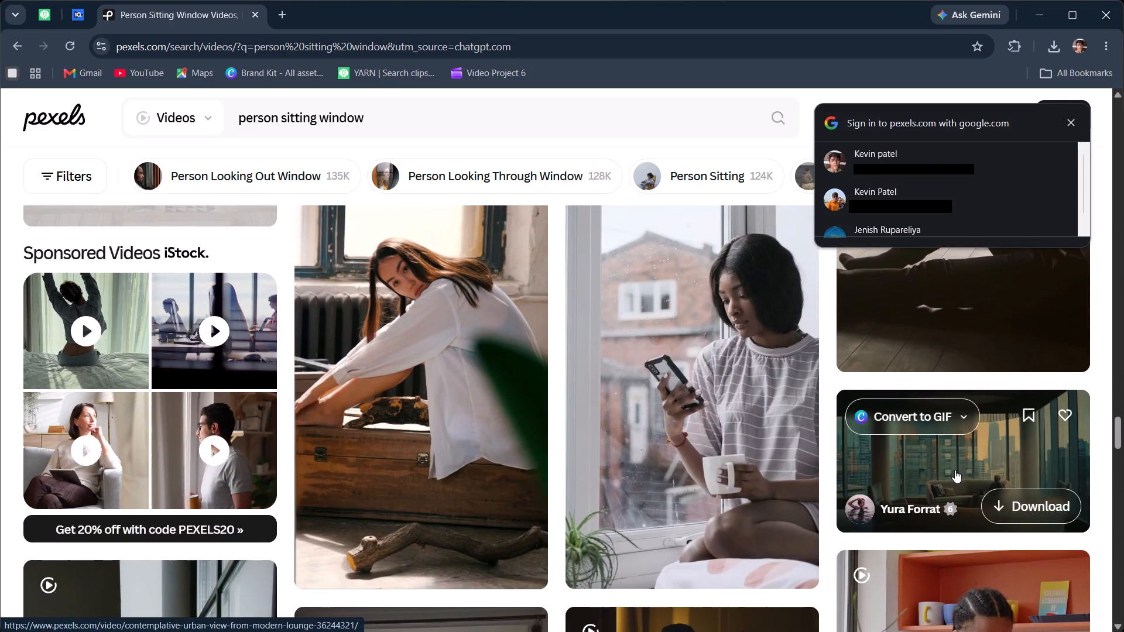
{"action": "scroll", "coordinate": [482, 412], "scroll_direction": "down", "scroll_amount": 4}
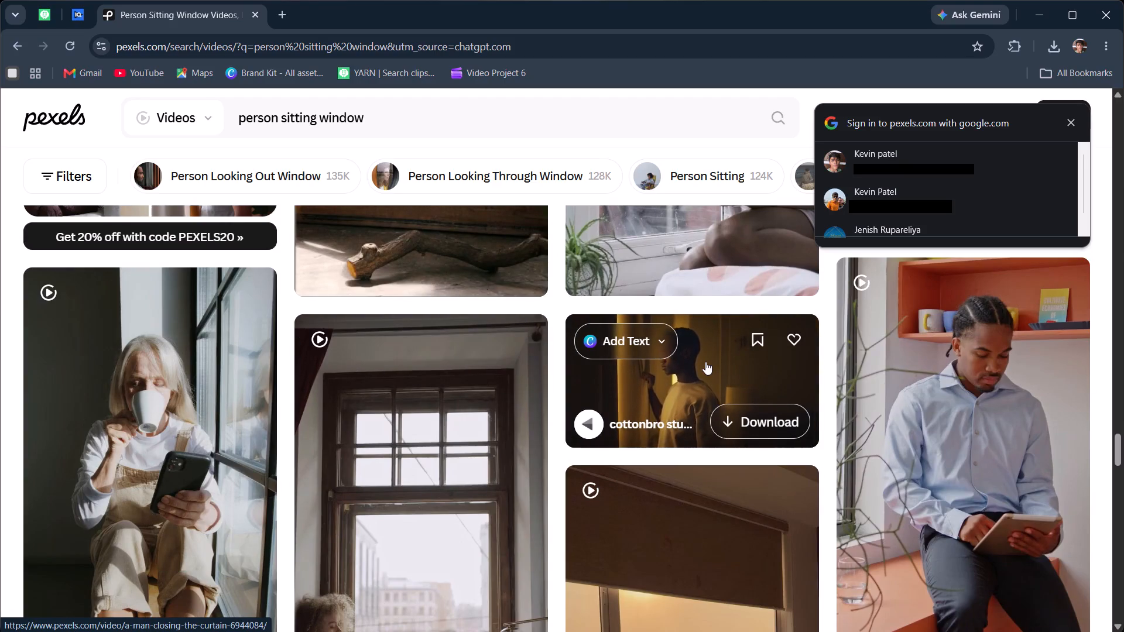
{"action": "scroll", "coordinate": [705, 362], "scroll_direction": "down", "scroll_amount": 6}
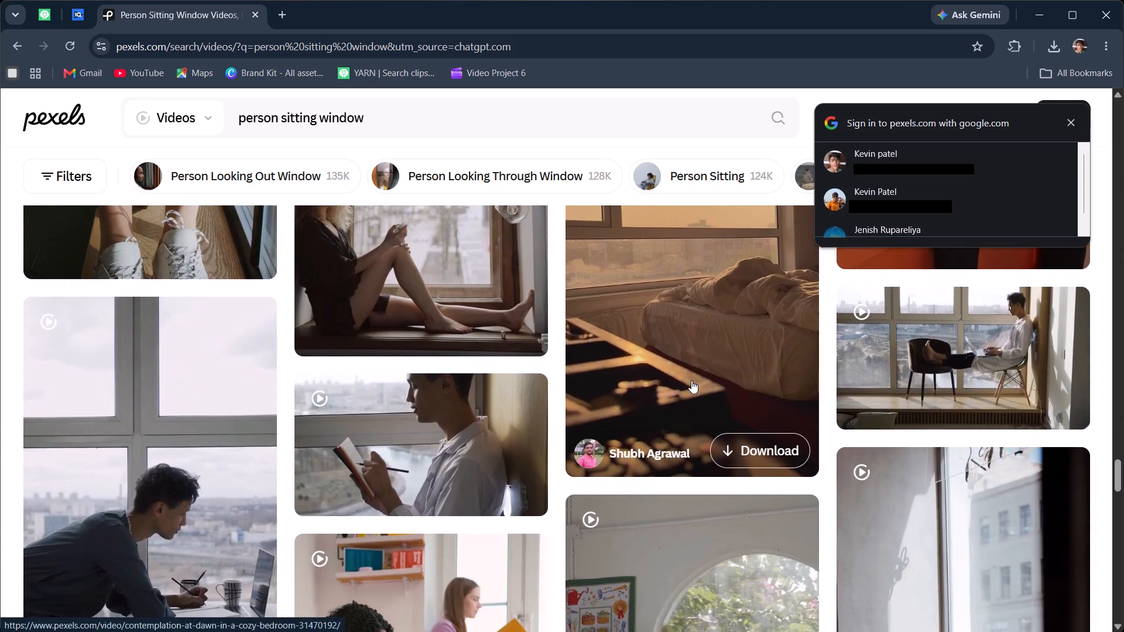
{"action": "scroll", "coordinate": [691, 380], "scroll_direction": "down", "scroll_amount": 5}
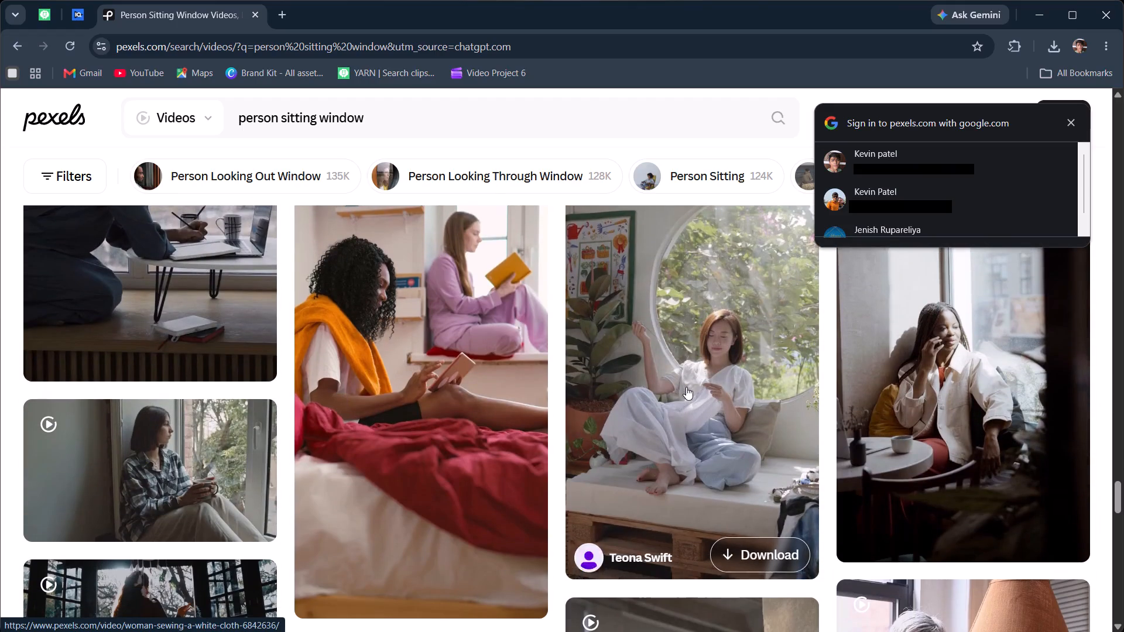
{"action": "scroll", "coordinate": [686, 387], "scroll_direction": "down", "scroll_amount": 6}
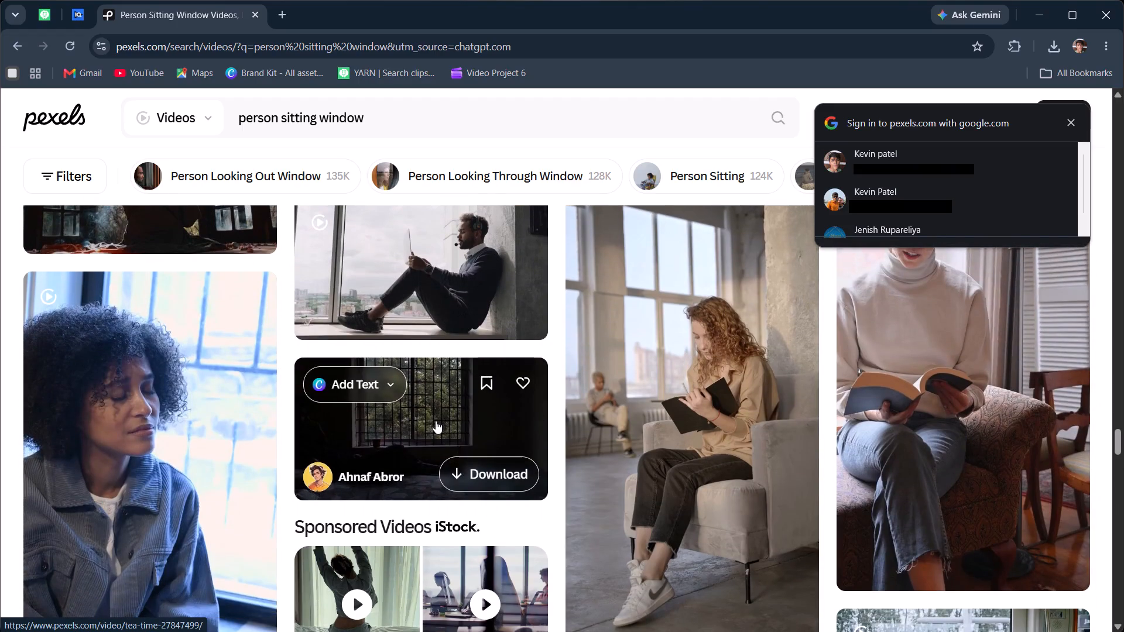
{"action": "scroll", "coordinate": [437, 420], "scroll_direction": "down", "scroll_amount": 10}
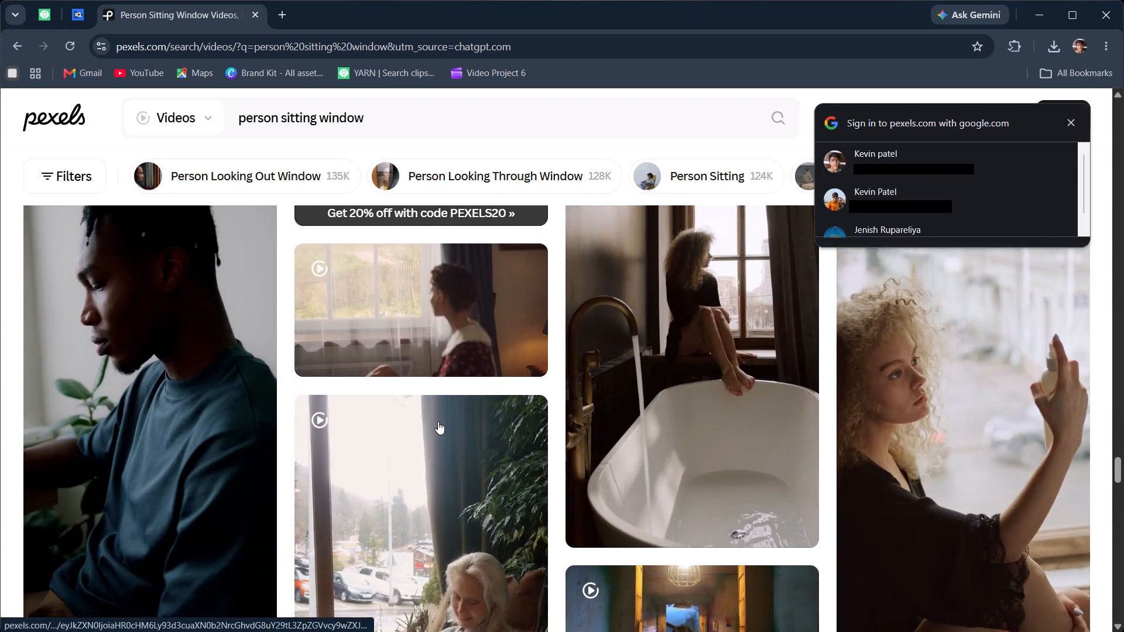
{"action": "scroll", "coordinate": [438, 421], "scroll_direction": "down", "scroll_amount": 4}
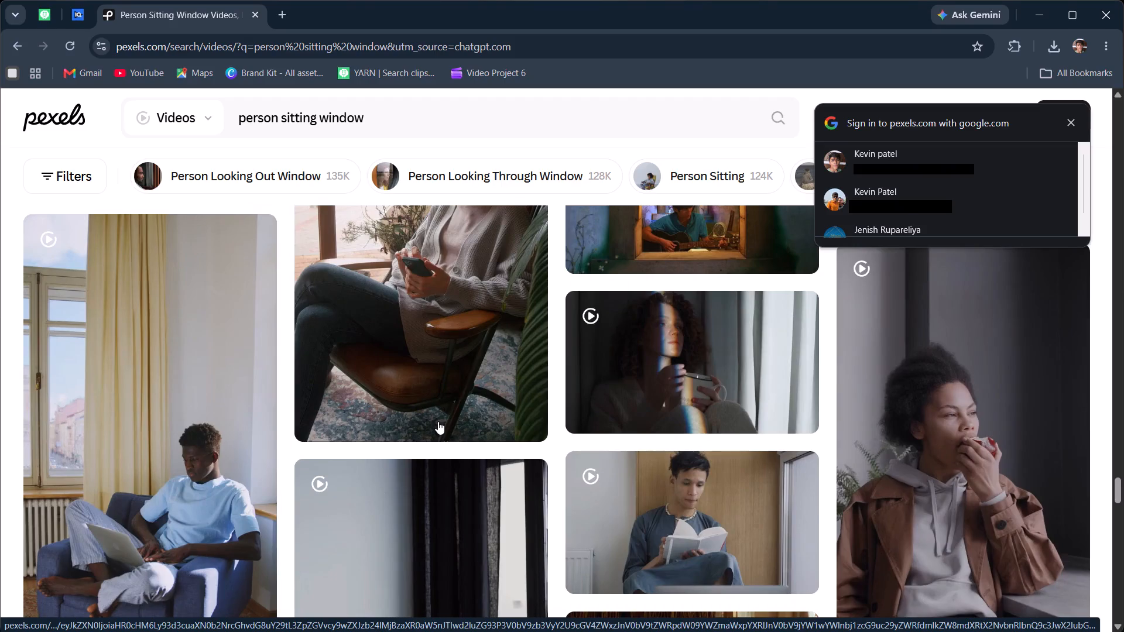
{"action": "scroll", "coordinate": [438, 421], "scroll_direction": "up", "scroll_amount": 2}
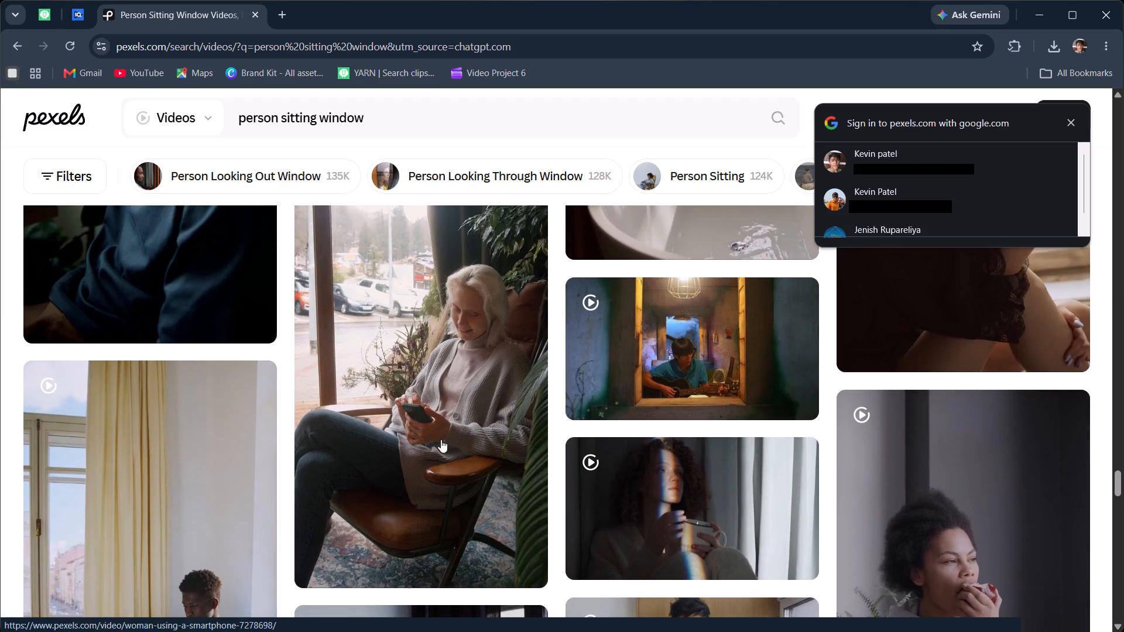
{"action": "scroll", "coordinate": [441, 439], "scroll_direction": "down", "scroll_amount": 7}
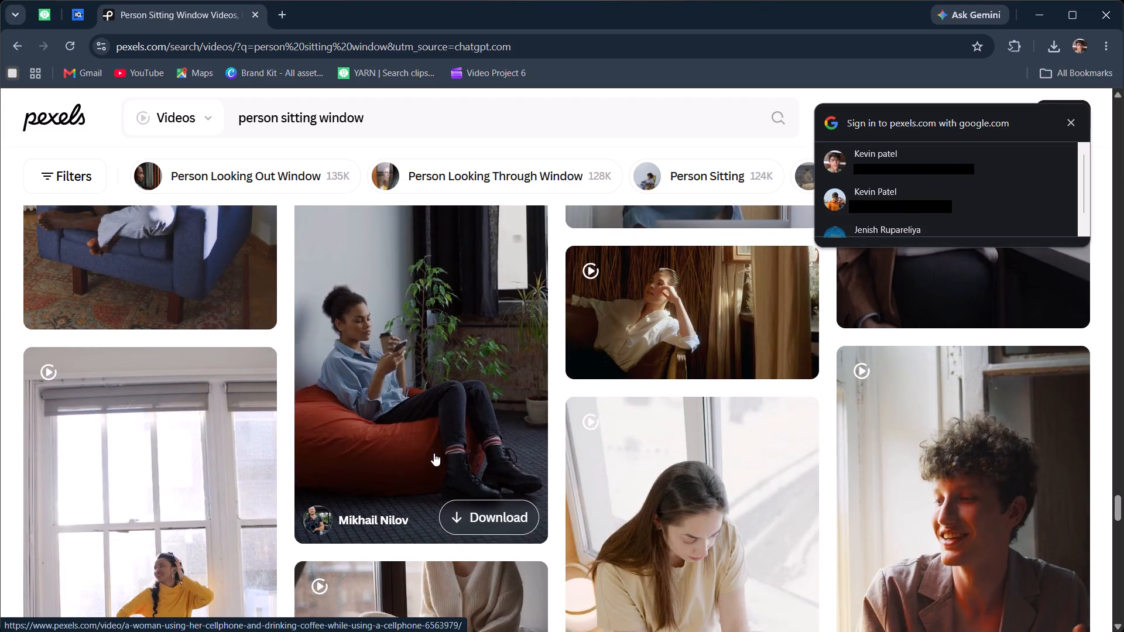
{"action": "scroll", "coordinate": [434, 453], "scroll_direction": "down", "scroll_amount": 7}
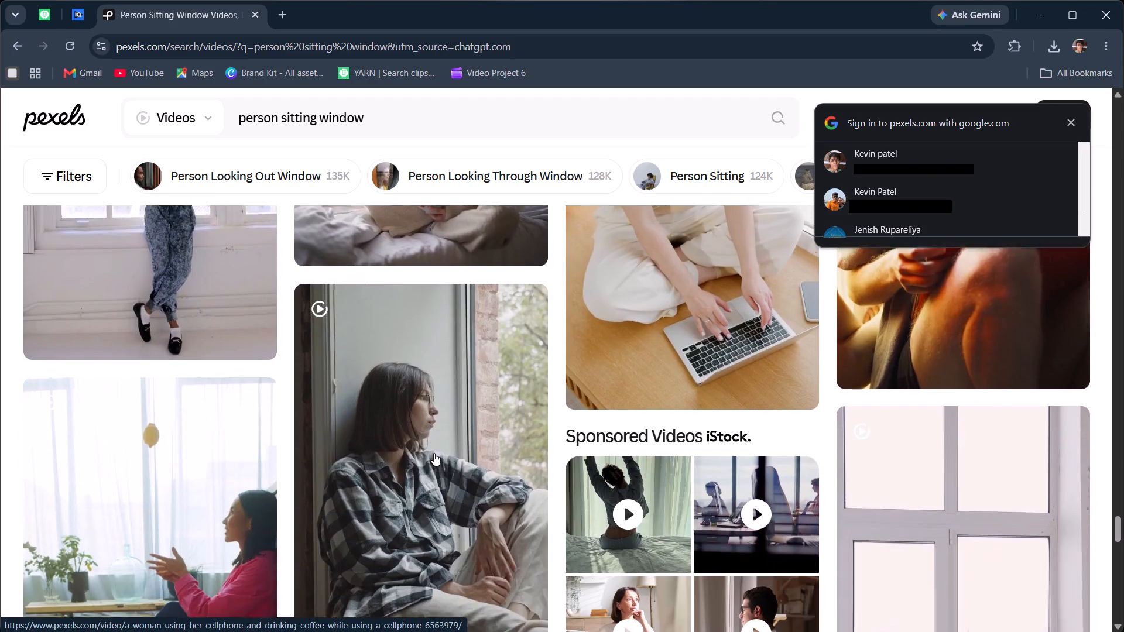
{"action": "scroll", "coordinate": [434, 453], "scroll_direction": "down", "scroll_amount": 5}
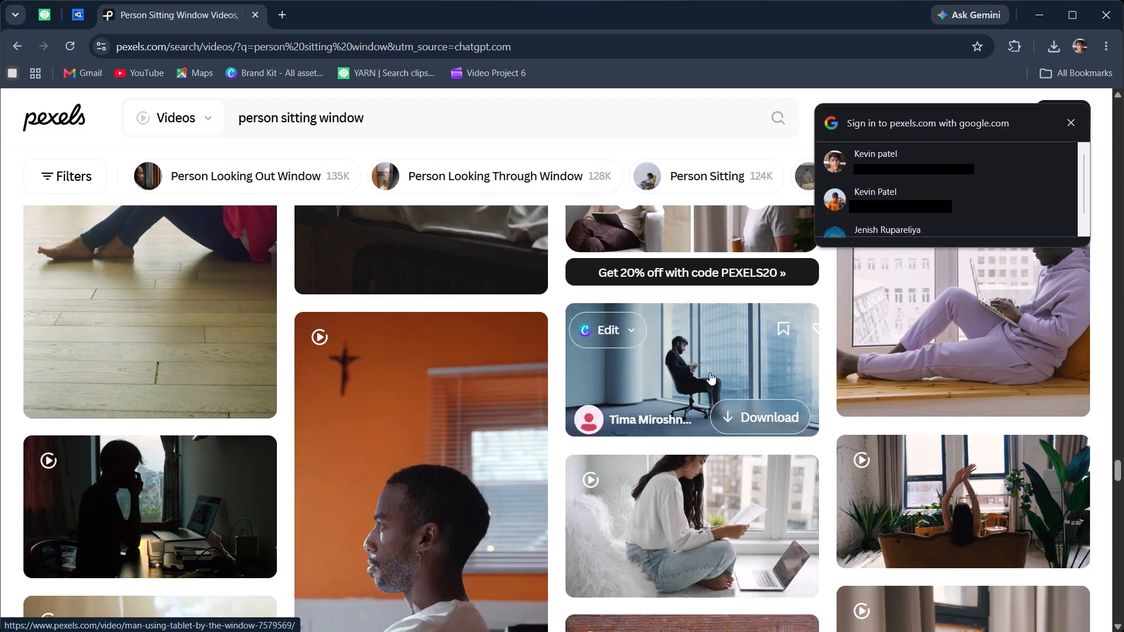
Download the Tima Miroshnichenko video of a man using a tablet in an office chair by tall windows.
{"action": "left_click", "coordinate": [735, 408]}
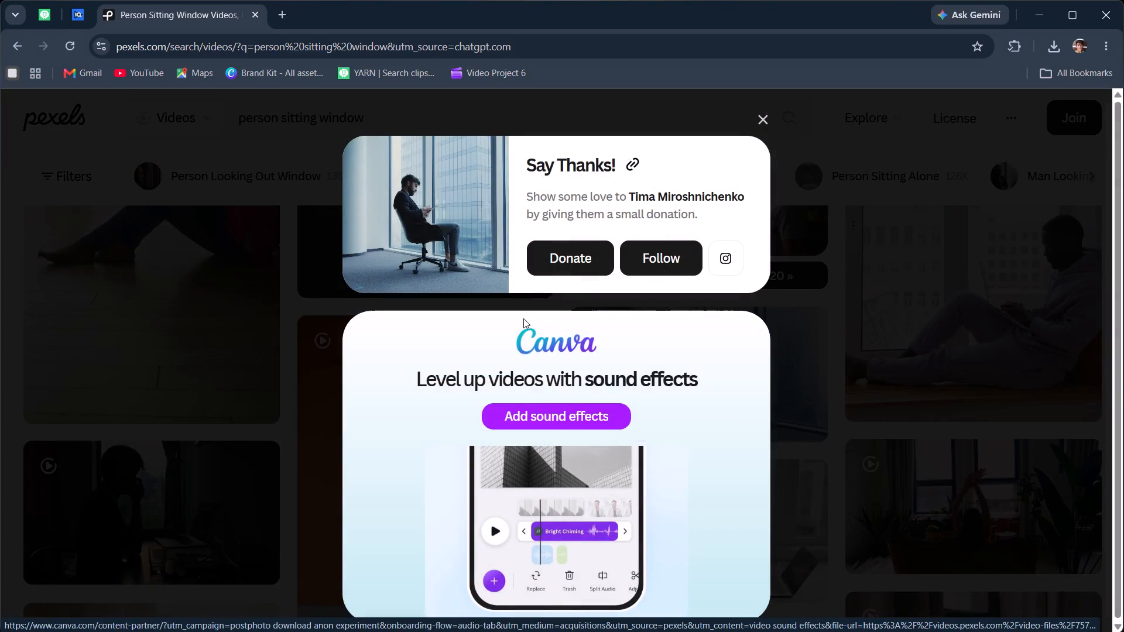
{"action": "left_click", "coordinate": [442, 293]}
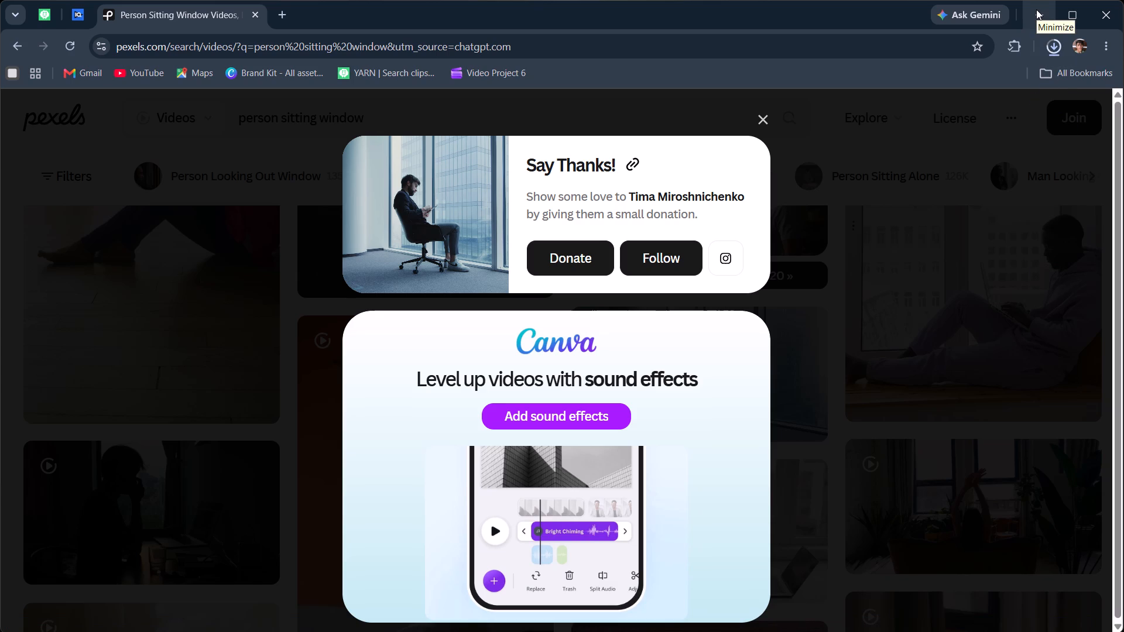
Switch to CapCut and import the downloaded clip 7579569-uhd_4096_2160_25fps into the project media.
{"action": "left_click", "coordinate": [1036, 9]}
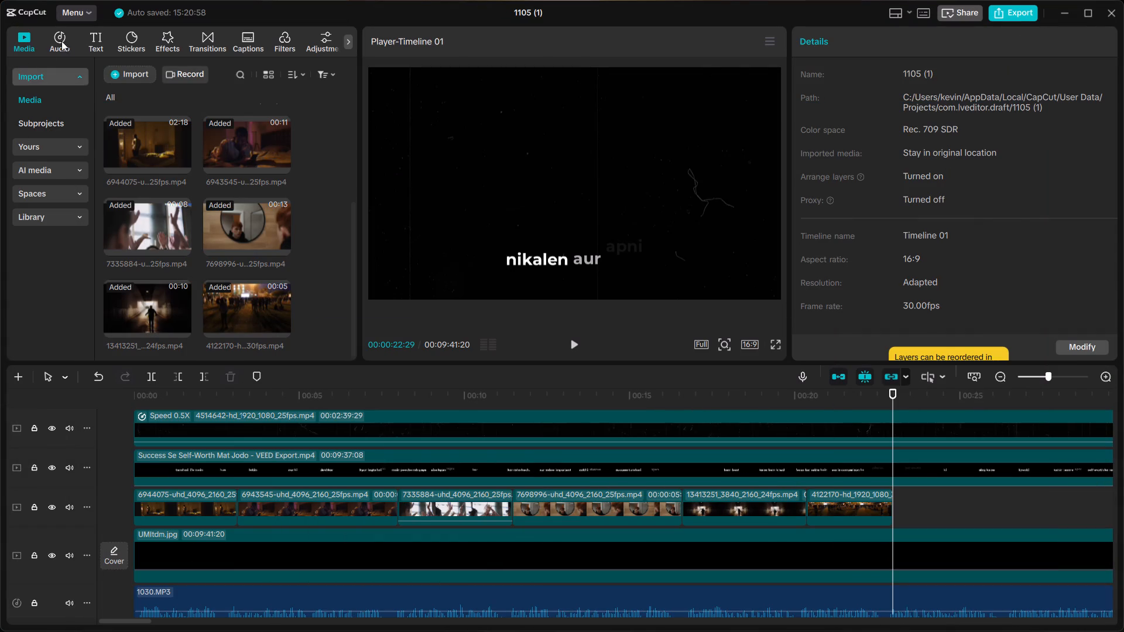
{"action": "left_click", "coordinate": [143, 73]}
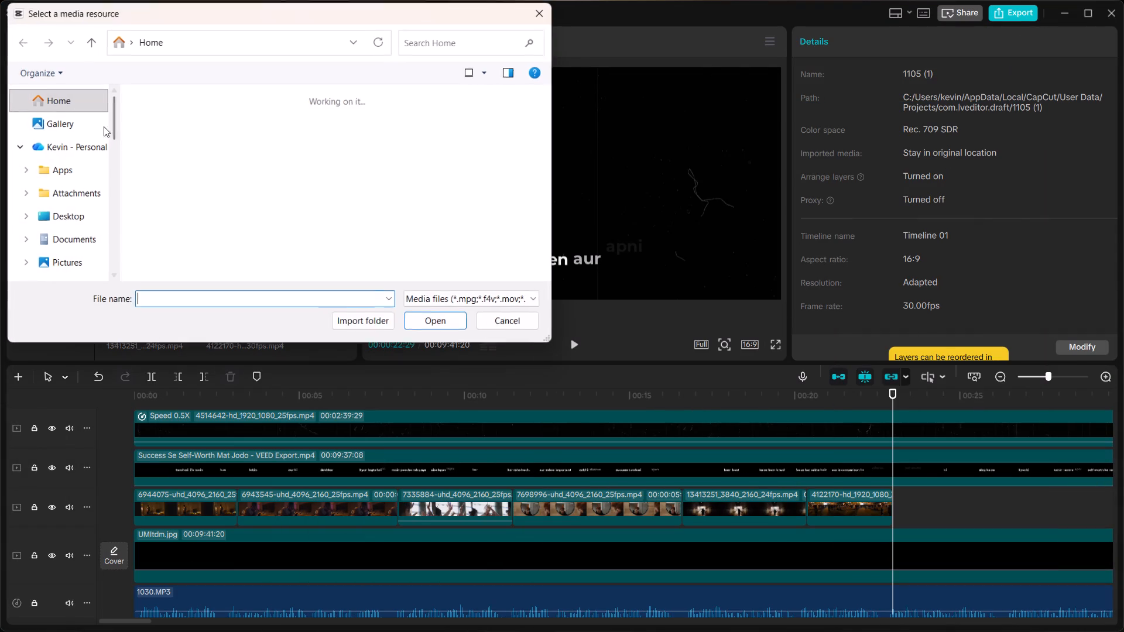
{"action": "scroll", "coordinate": [38, 212], "scroll_direction": "up", "scroll_amount": 7}
{"action": "left_click", "coordinate": [51, 92]}
{"action": "scroll", "coordinate": [268, 413], "scroll_direction": "down", "scroll_amount": 2}
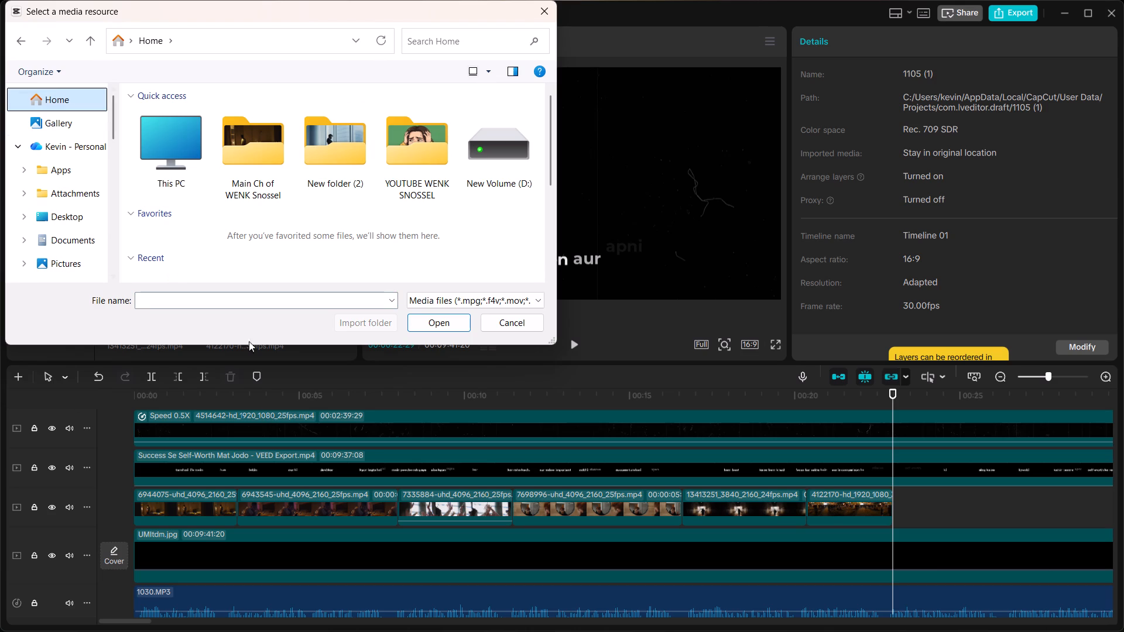
{"action": "scroll", "coordinate": [229, 160], "scroll_direction": "down", "scroll_amount": 4}
{"action": "scroll", "coordinate": [174, 142], "scroll_direction": "up", "scroll_amount": 1}
{"action": "left_click", "coordinate": [170, 172]}
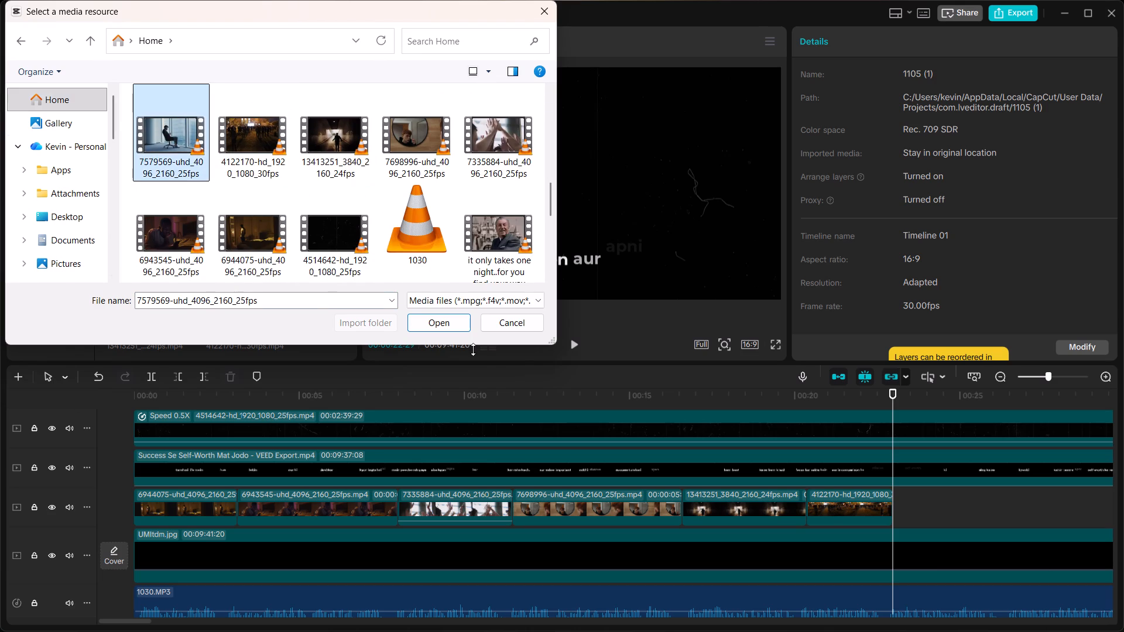
{"action": "left_click", "coordinate": [433, 322]}
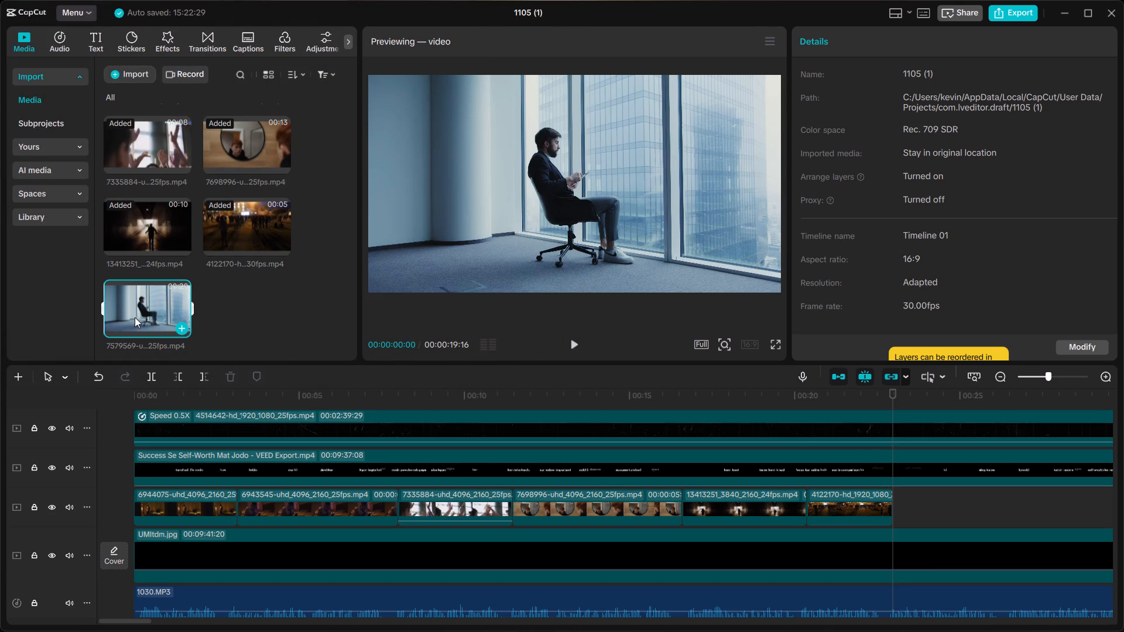
Place clip 7579569 on the B-roll track directly after the crowd clip, starting at 00:00:22:29.
{"action": "left_click_drag", "start_coordinate": [138, 310], "coordinate": [950, 492]}
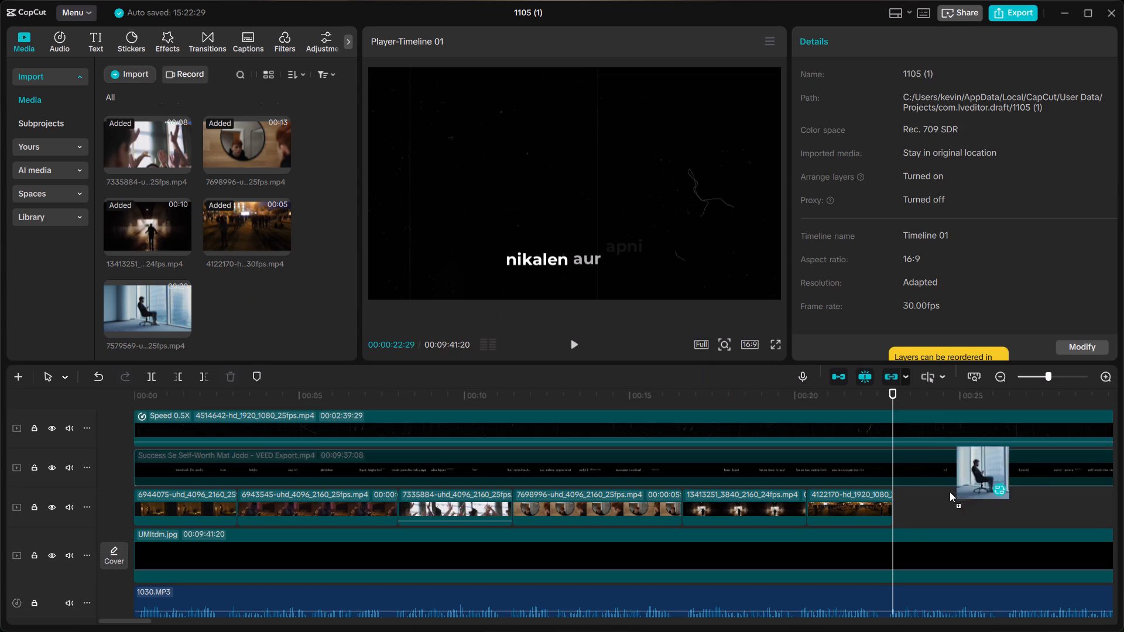
{"action": "left_click_drag", "start_coordinate": [950, 492], "coordinate": [895, 511]}
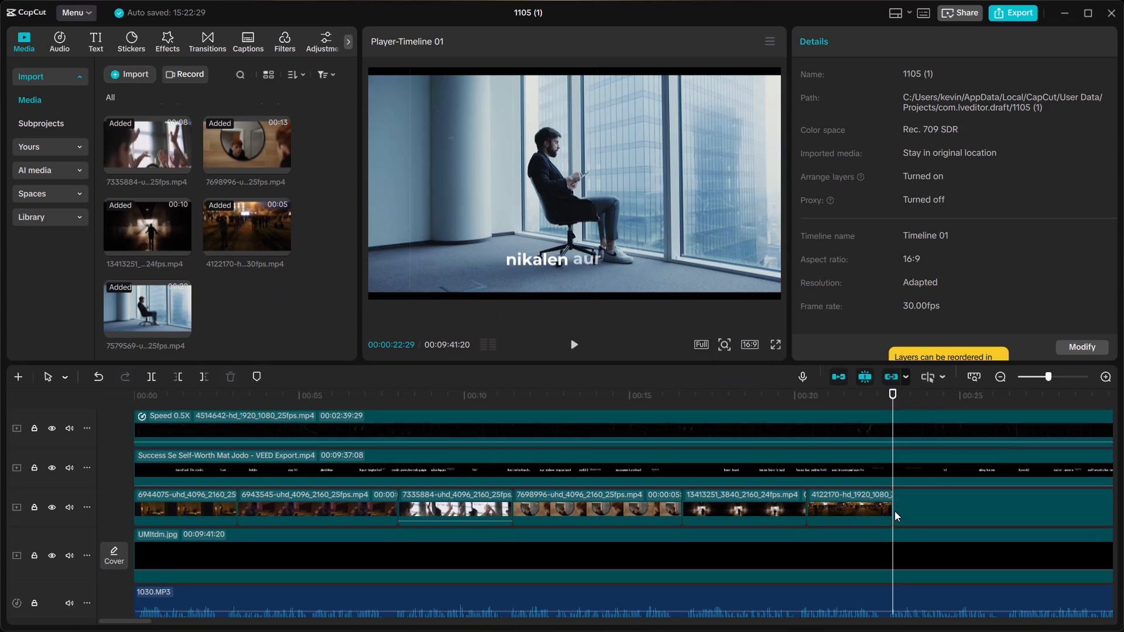
Scale up the office chair clip 7579569 in the preview until it fills the 16:9 frame without black bars.
{"action": "left_click", "coordinate": [920, 401]}
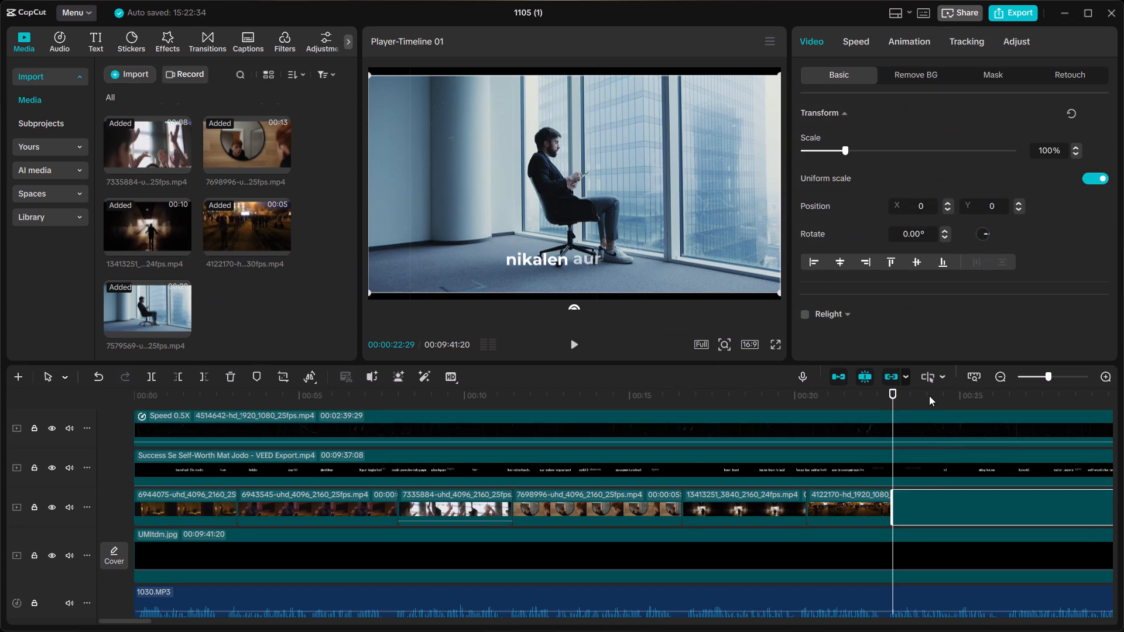
{"action": "left_click", "coordinate": [929, 396]}
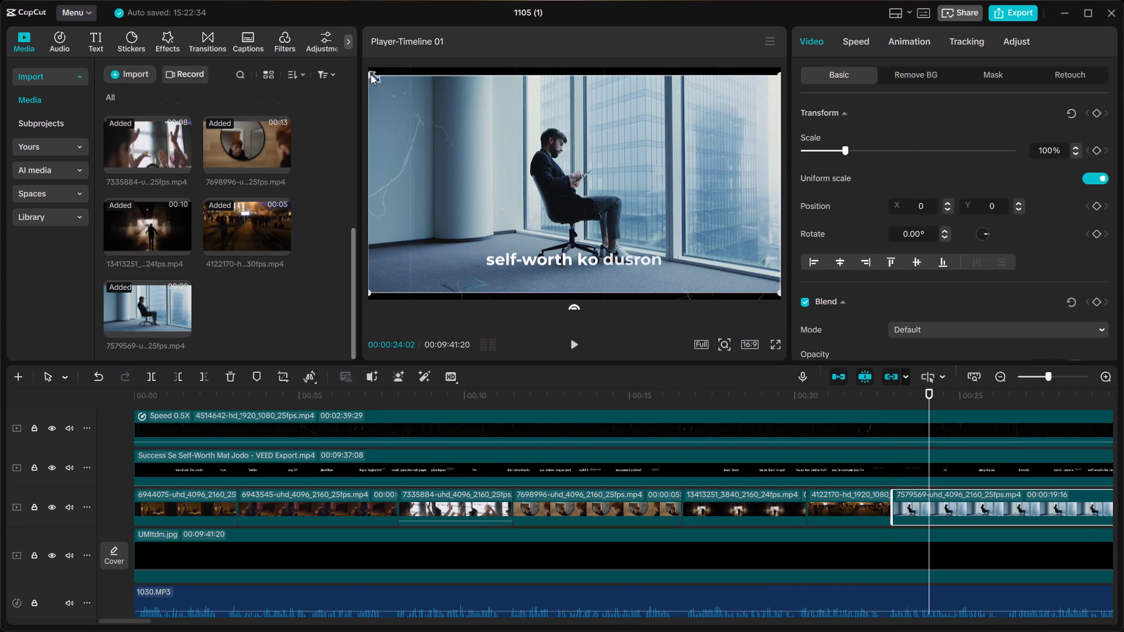
{"action": "left_click", "coordinate": [365, 70]}
{"action": "left_click_drag", "start_coordinate": [370, 74], "coordinate": [362, 69]}
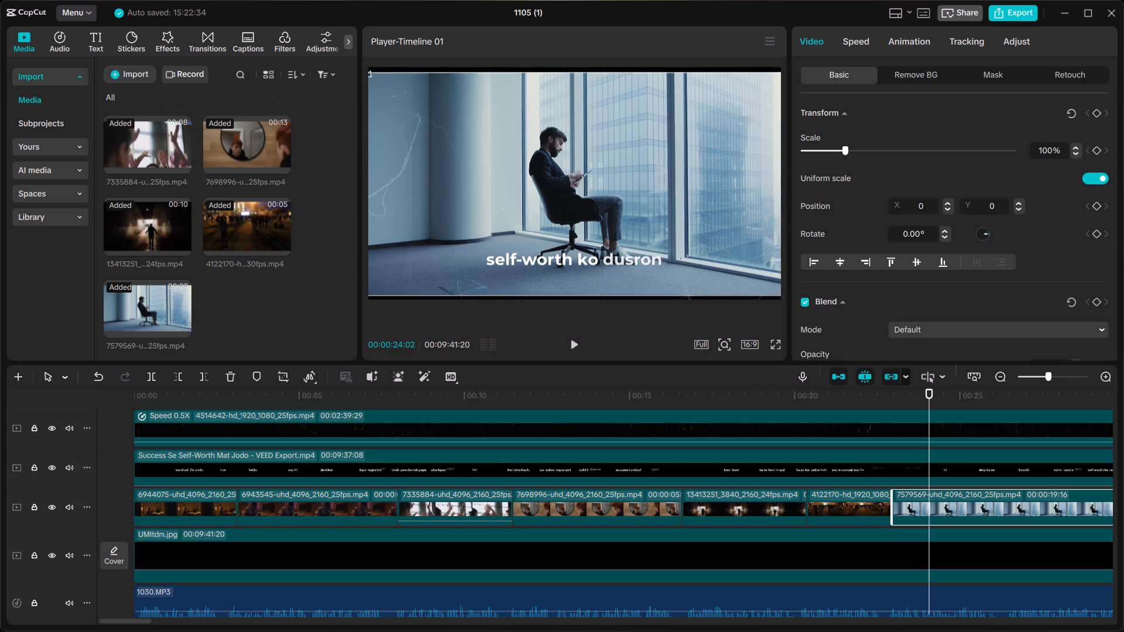
{"action": "left_click_drag", "start_coordinate": [362, 69], "coordinate": [356, 63]}
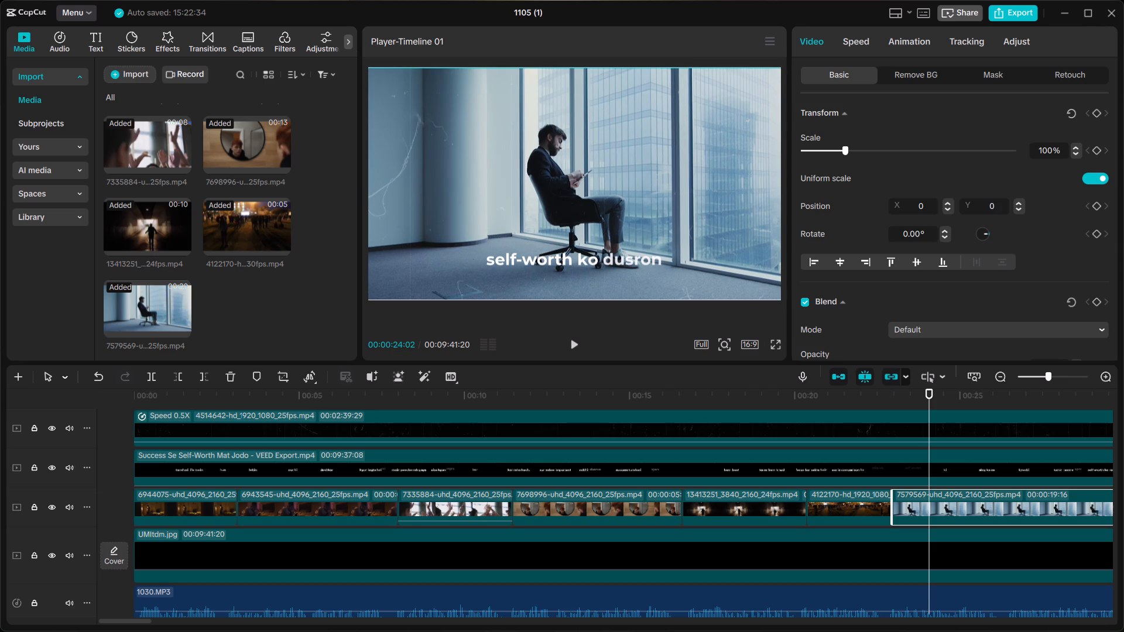
Scale the office chair clip 7579569 to 107% so it fills the 16:9 frame.
{"action": "left_click_drag", "start_coordinate": [356, 63], "coordinate": [350, 52]}
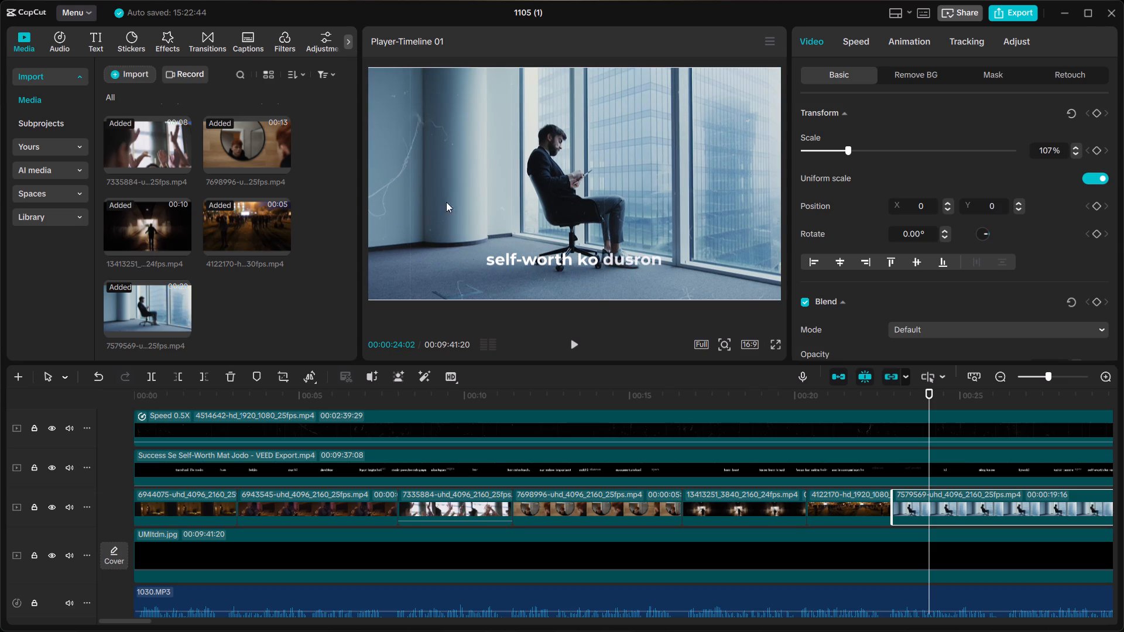
{"action": "left_click", "coordinate": [894, 392]}
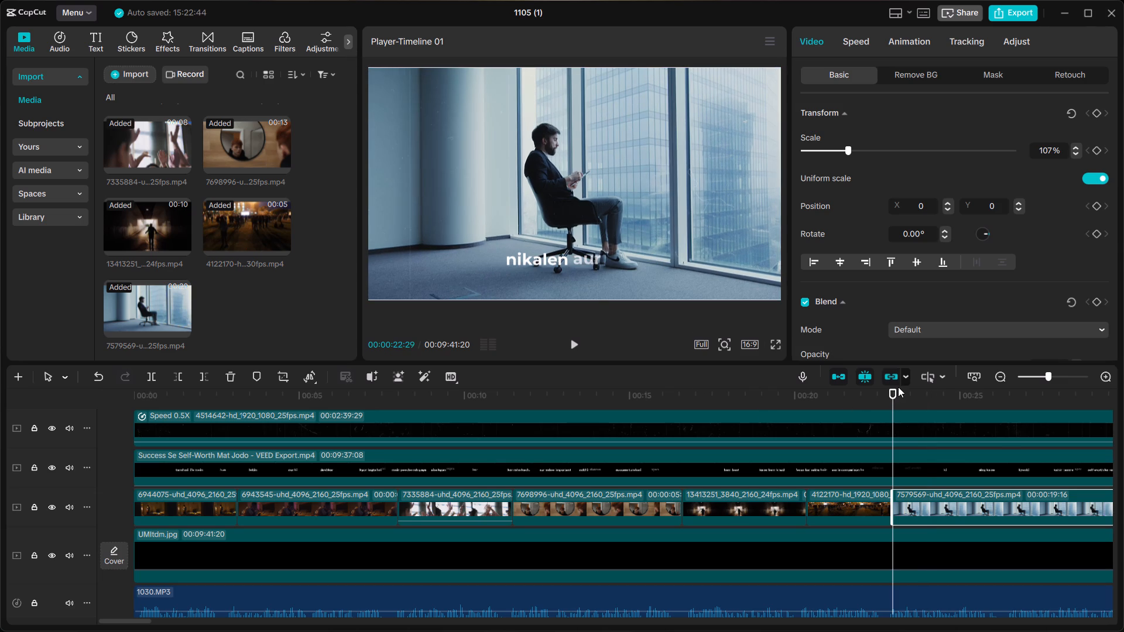
{"action": "scroll", "coordinate": [898, 387], "scroll_direction": "left", "scroll_amount": 5}
{"action": "scroll", "coordinate": [957, 415], "scroll_direction": "left", "scroll_amount": 2}
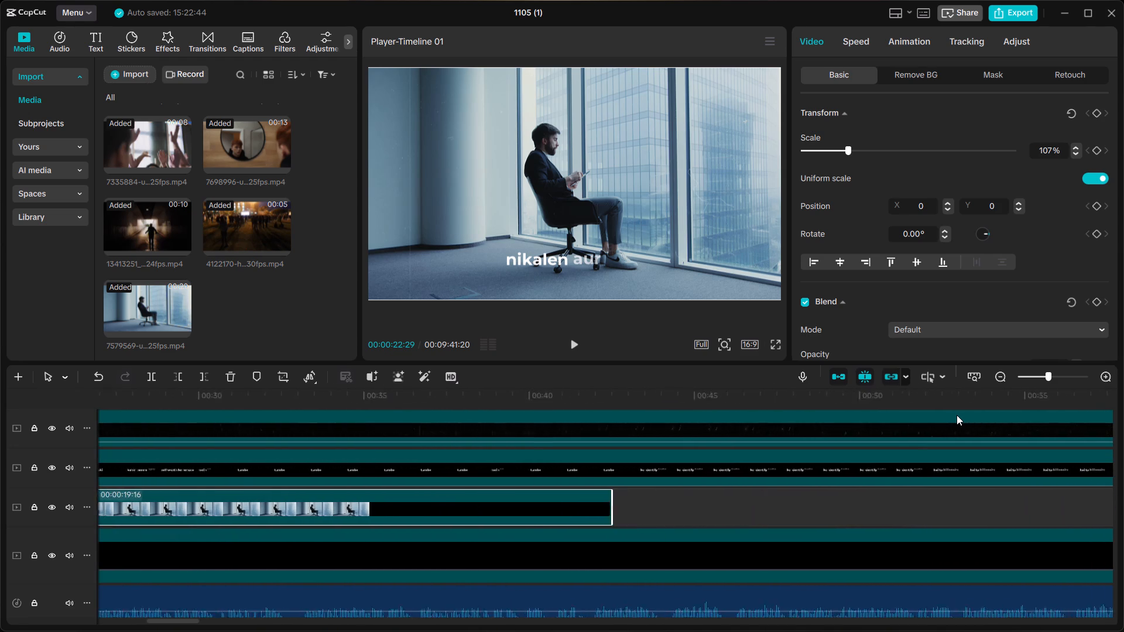
{"action": "scroll", "coordinate": [957, 415], "scroll_direction": "left", "scroll_amount": 1}
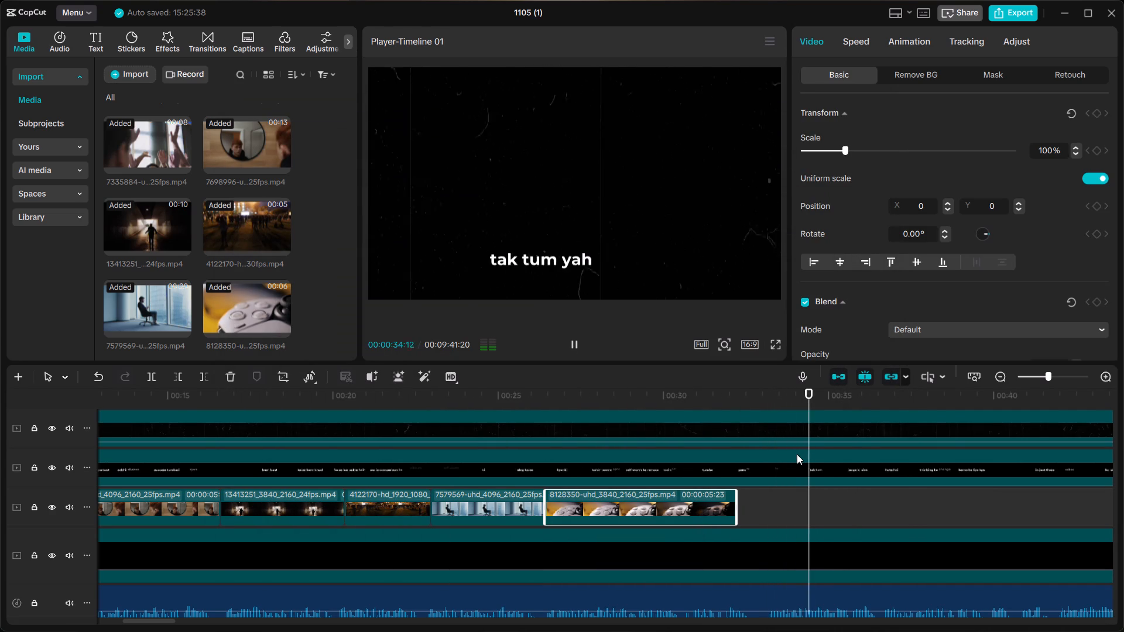
{"action": "key", "text": "space"}
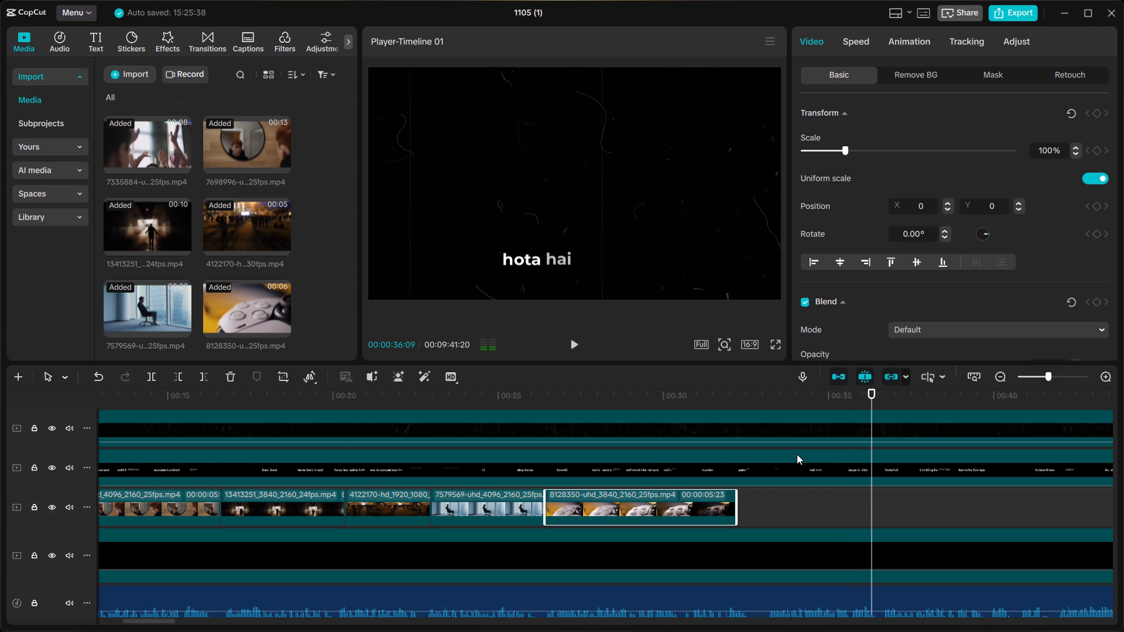
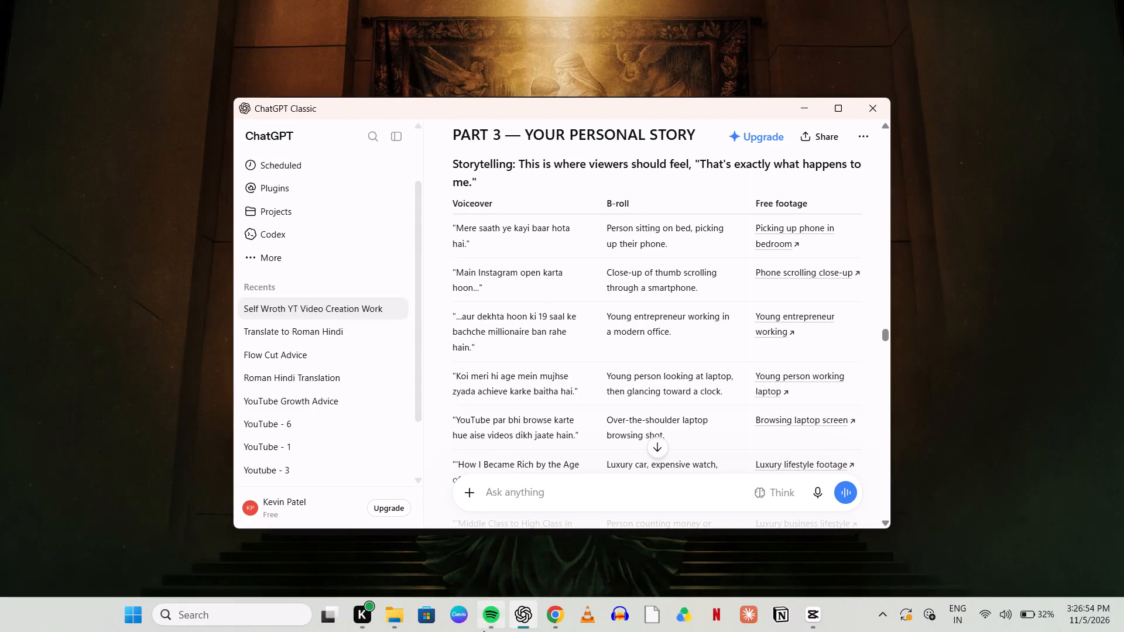
Switch to Chrome, dismiss the donation pop-up, search Pexels videos for "clear" and look through the results.
{"action": "left_click", "coordinate": [563, 618]}
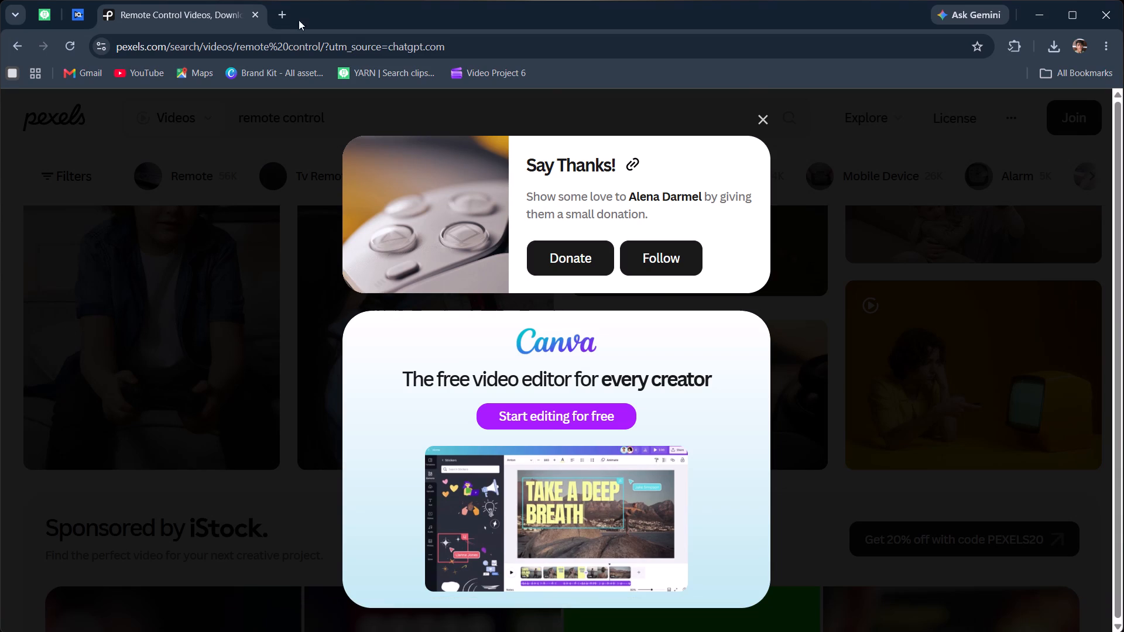
{"action": "left_click", "coordinate": [761, 119]}
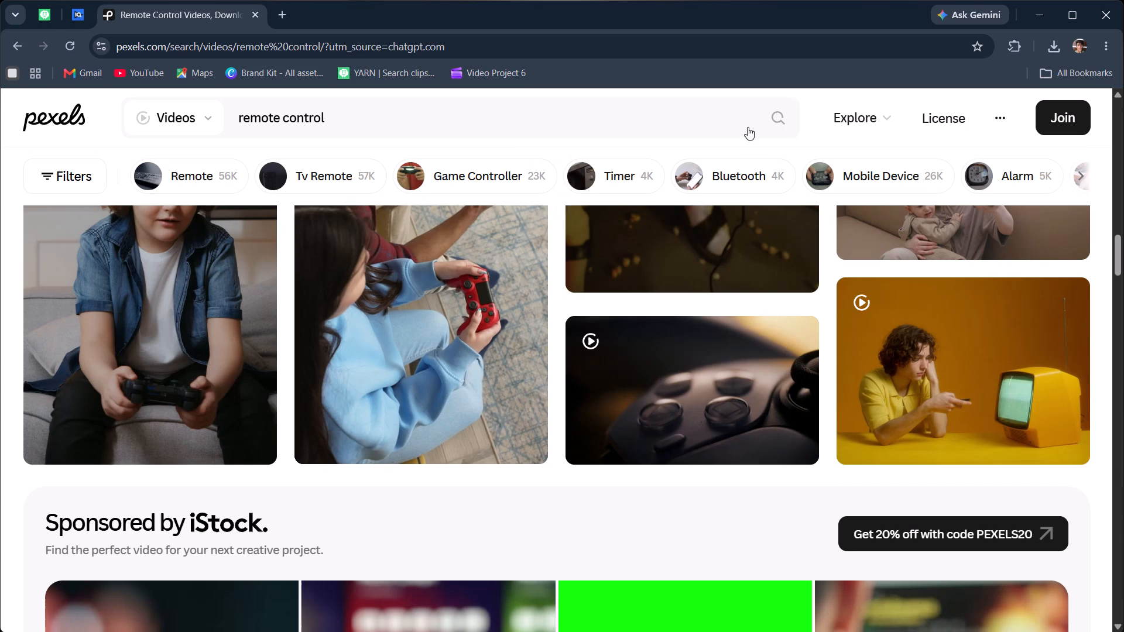
{"action": "left_click", "coordinate": [341, 118]}
{"action": "left_click_drag", "start_coordinate": [340, 118], "coordinate": [241, 124]}
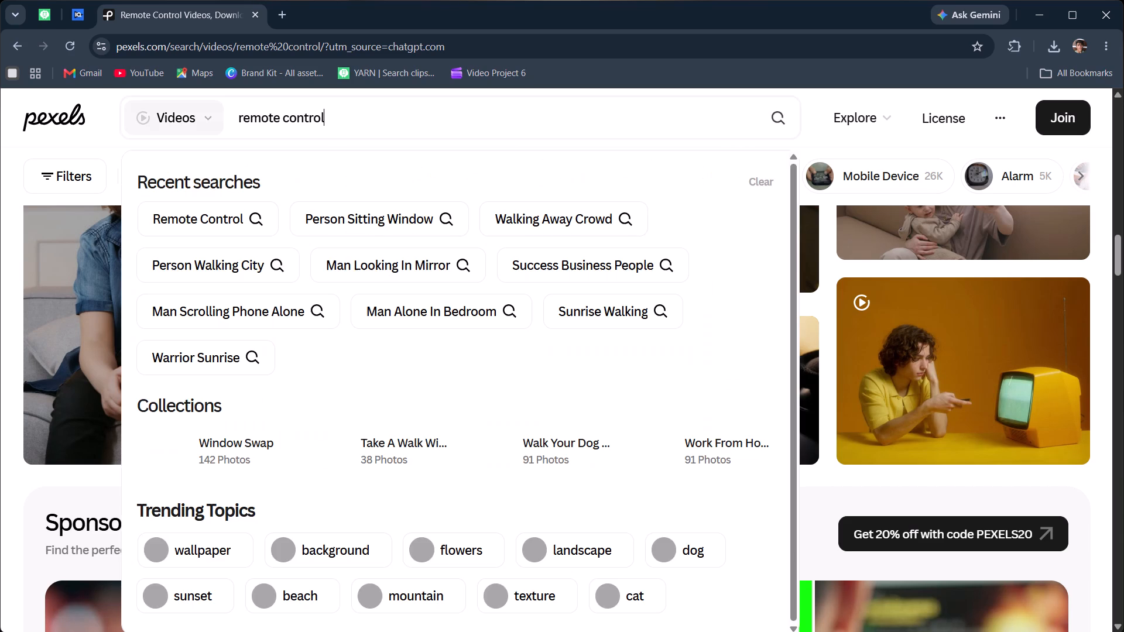
{"action": "left_click_drag", "start_coordinate": [241, 124], "coordinate": [238, 122]}
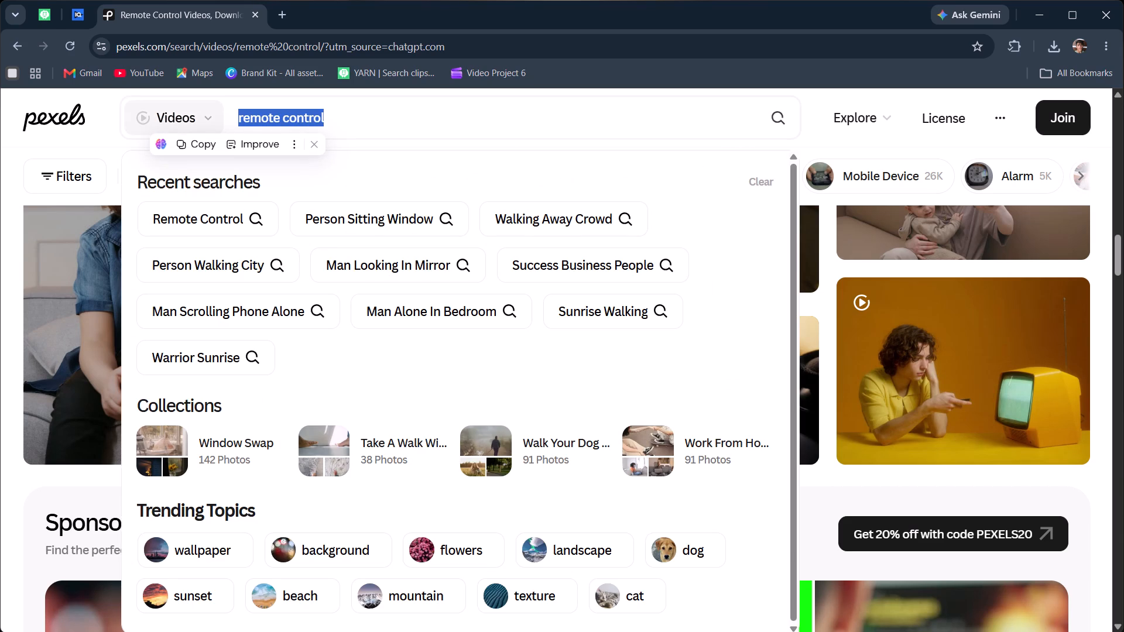
{"action": "key", "text": "BackSpace"}
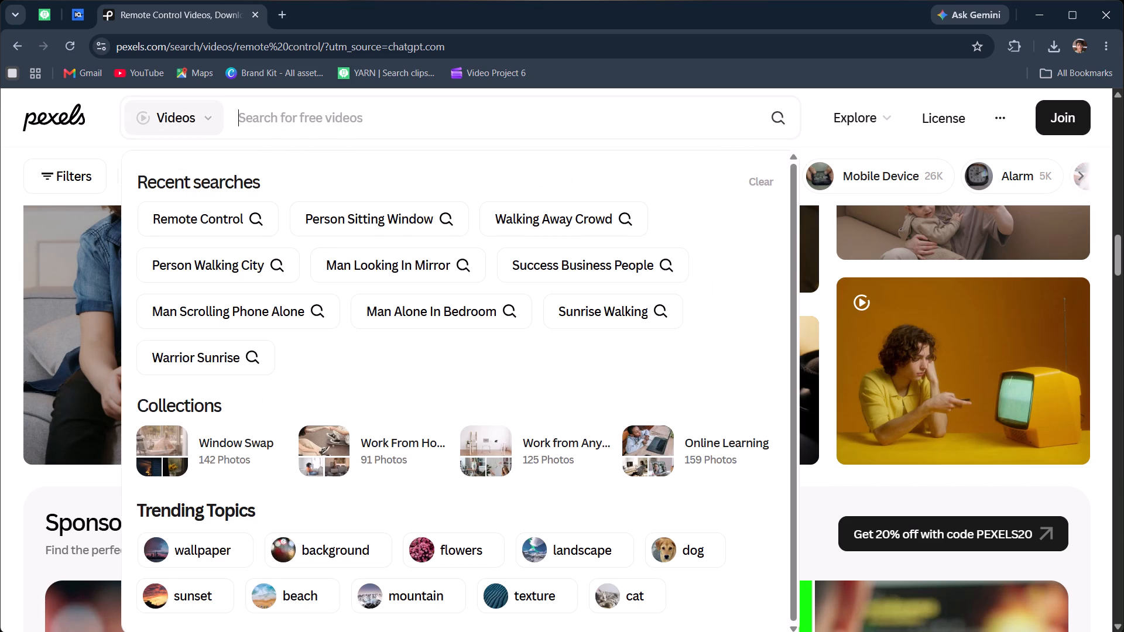
{"action": "type", "text": "clear"}
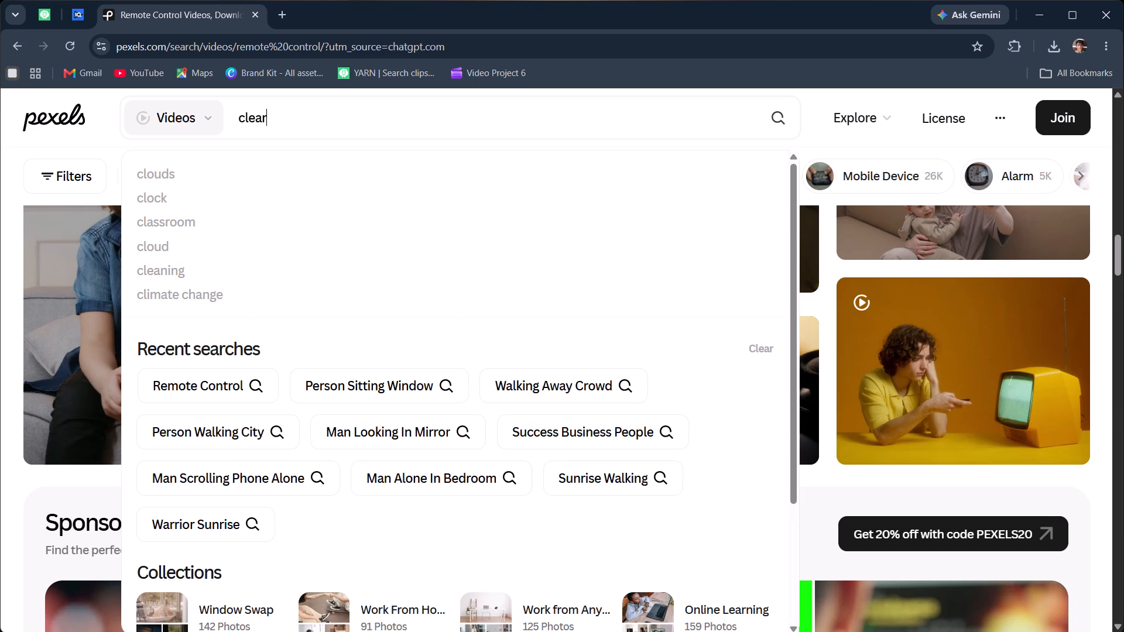
{"action": "key", "text": "Return"}
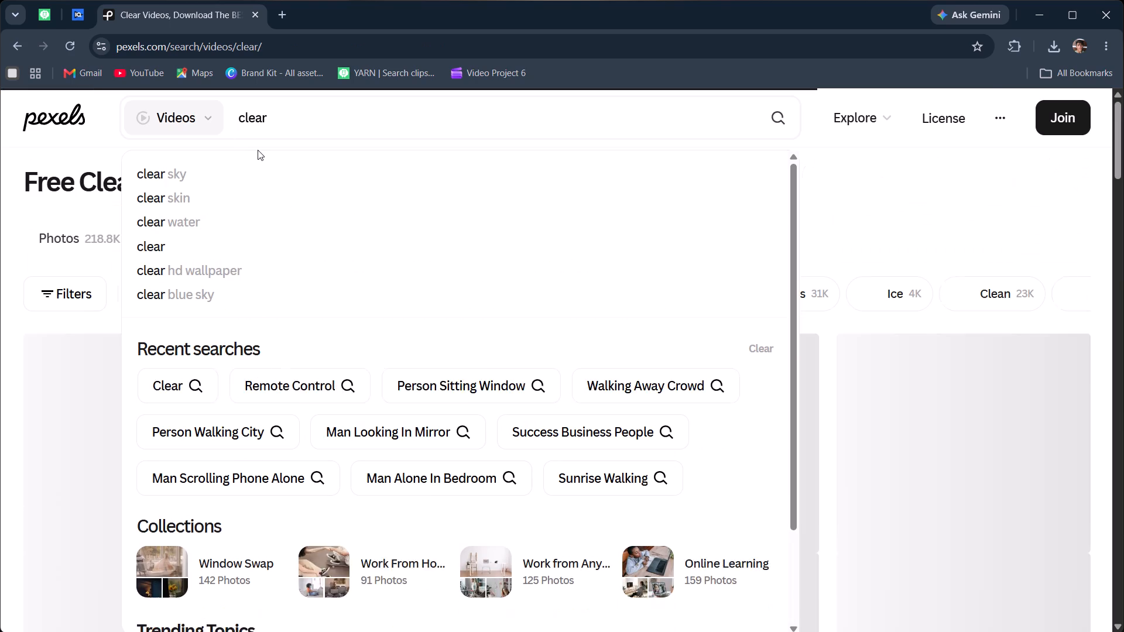
{"action": "scroll", "coordinate": [375, 167], "scroll_direction": "down", "scroll_amount": 2}
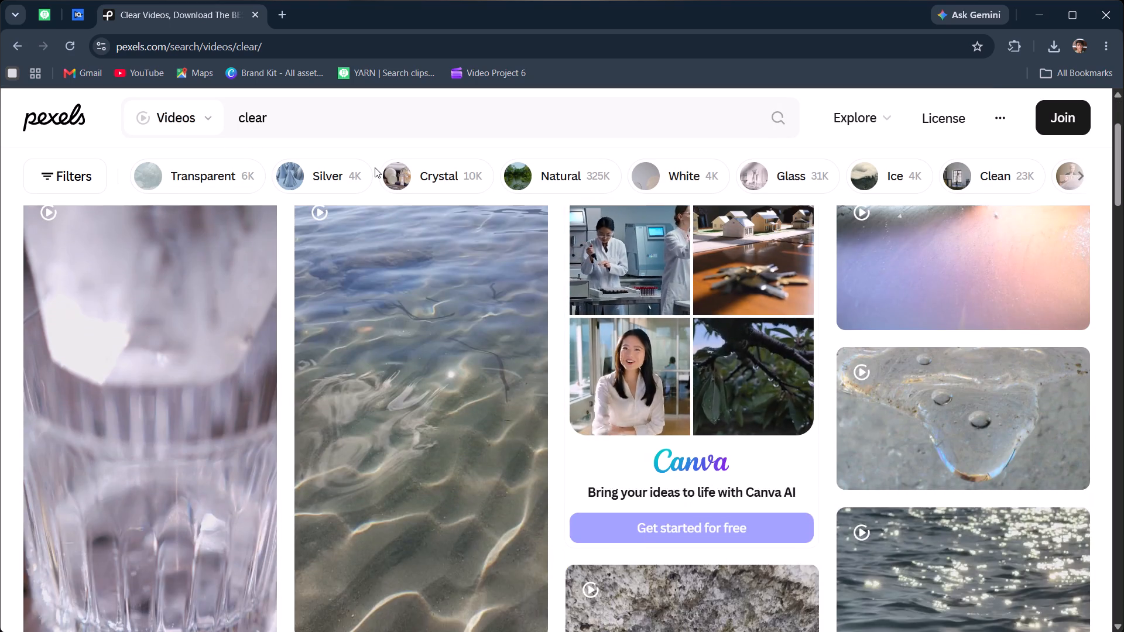
{"action": "scroll", "coordinate": [375, 167], "scroll_direction": "down", "scroll_amount": 7}
{"action": "scroll", "coordinate": [333, 212], "scroll_direction": "down", "scroll_amount": 11}
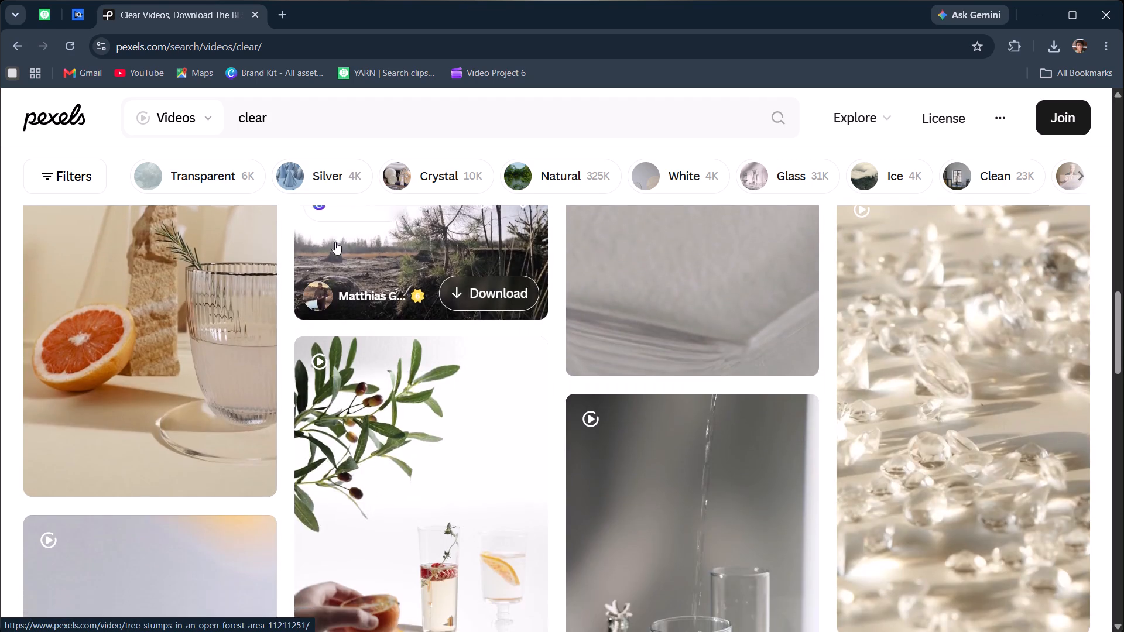
{"action": "scroll", "coordinate": [335, 242], "scroll_direction": "down", "scroll_amount": 9}
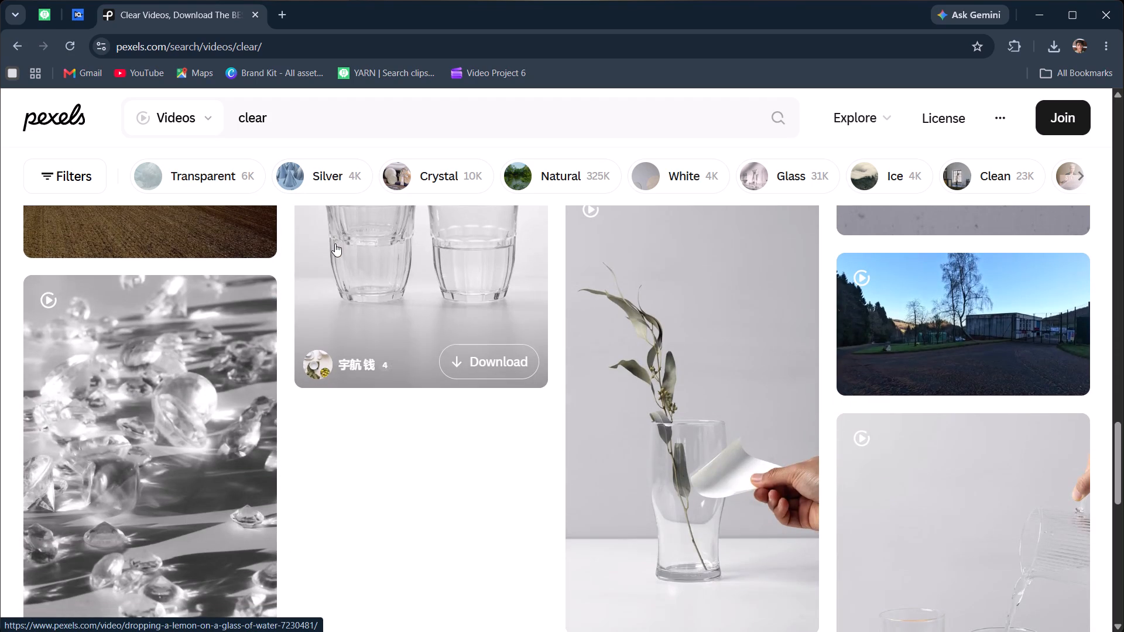
{"action": "scroll", "coordinate": [334, 246], "scroll_direction": "down", "scroll_amount": 6}
Refine the Pexels video search to "clear mind".
{"action": "left_click", "coordinate": [304, 118]}
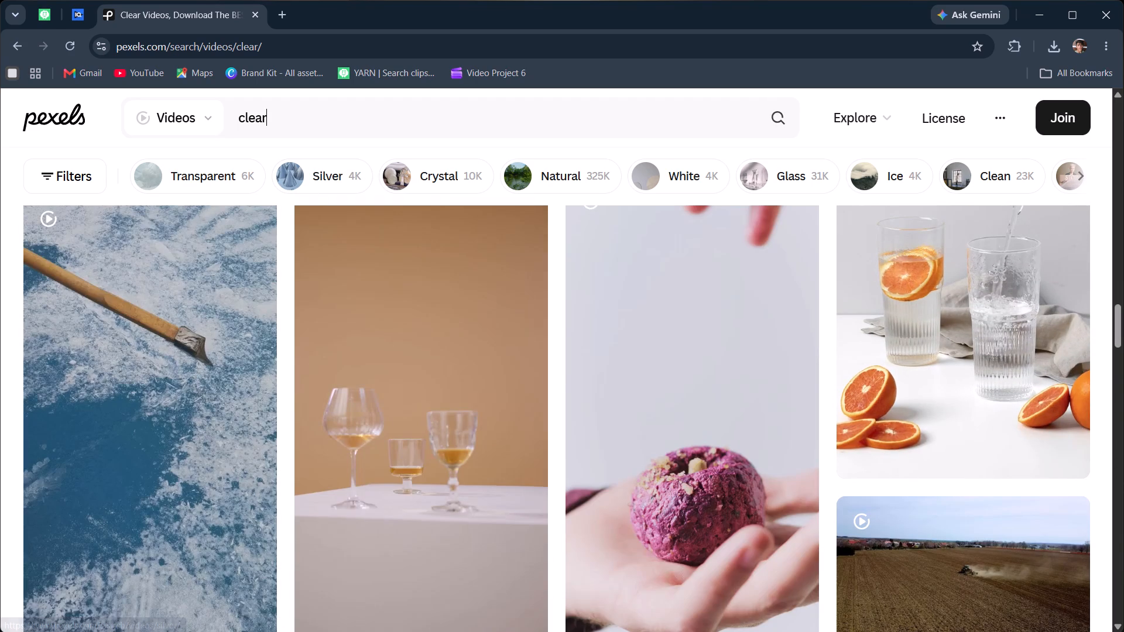
{"action": "key", "text": "n"}
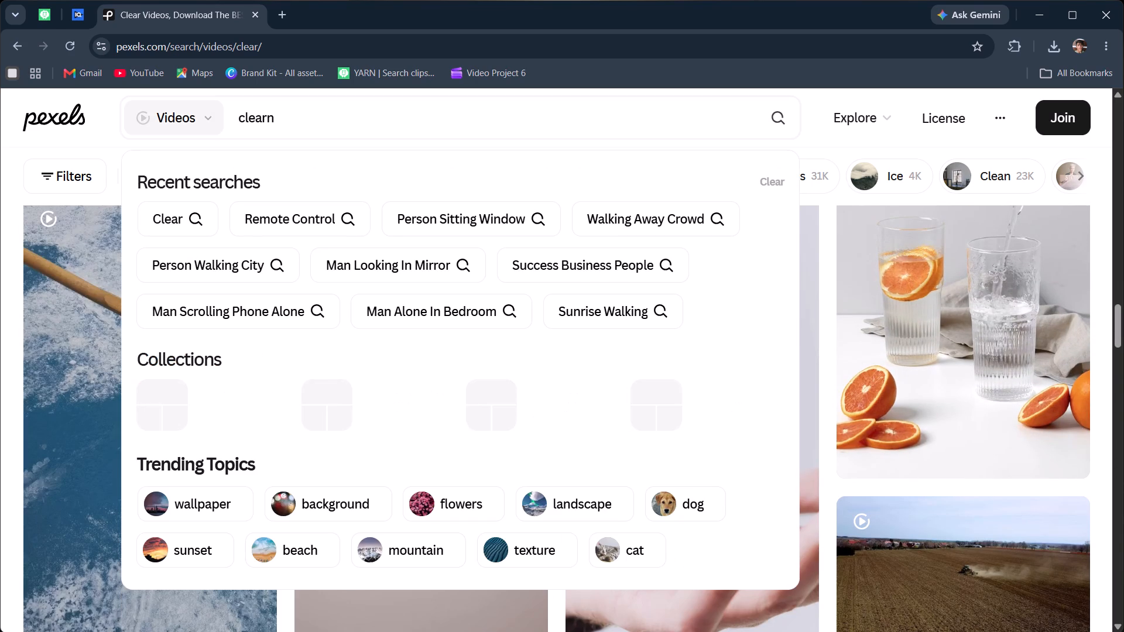
{"action": "key", "text": "BackSpace"}
{"action": "key", "text": "space"}
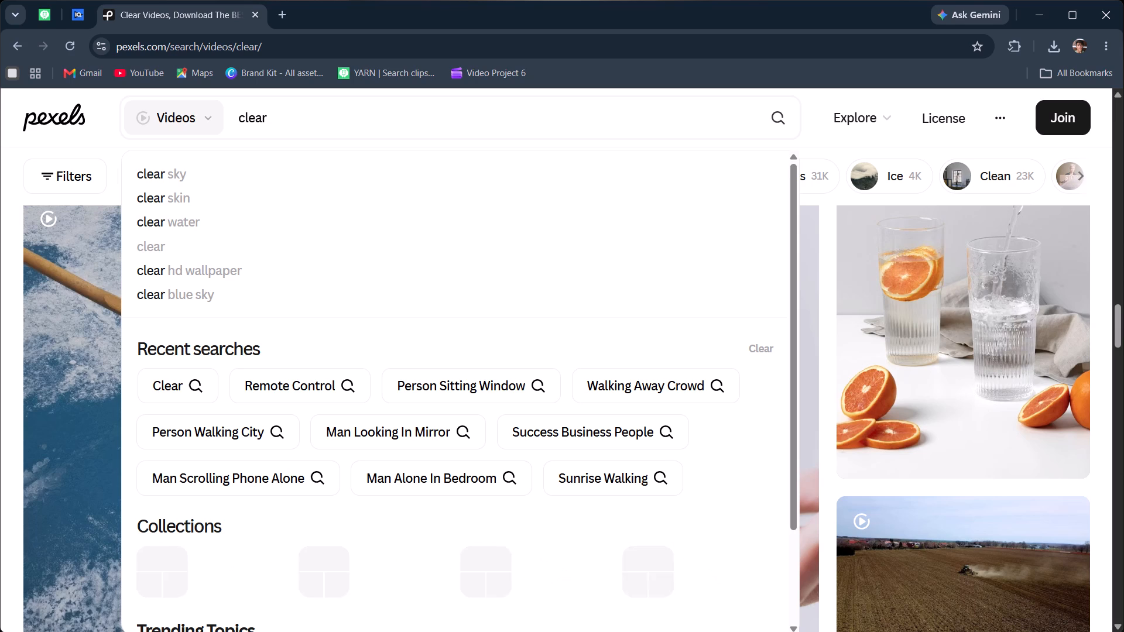
{"action": "type", "text": "mind"}
{"action": "key", "text": "Return"}
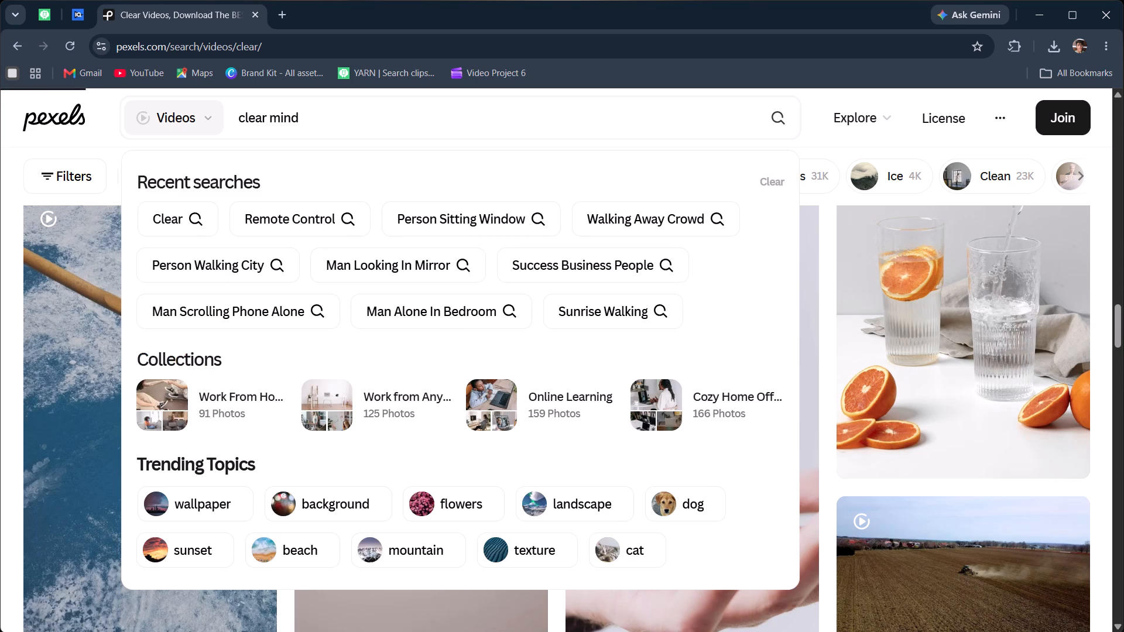
Browse the "clear mind" video results for a suitable b-roll clip.
{"action": "scroll", "coordinate": [334, 222], "scroll_direction": "down", "scroll_amount": 2}
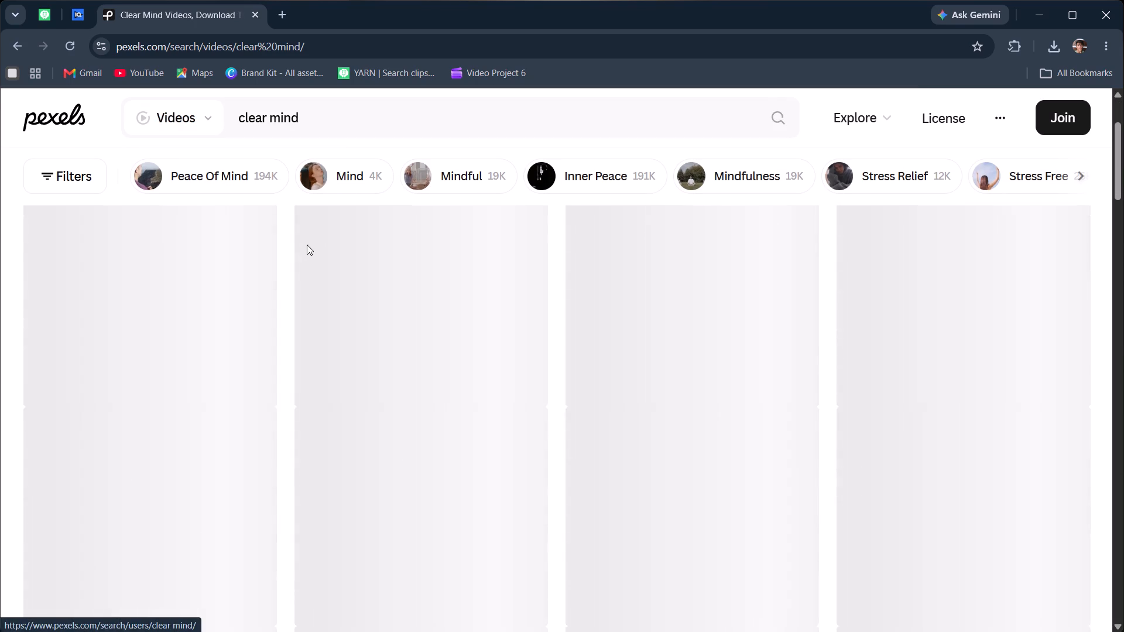
{"action": "scroll", "coordinate": [148, 257], "scroll_direction": "up", "scroll_amount": 1}
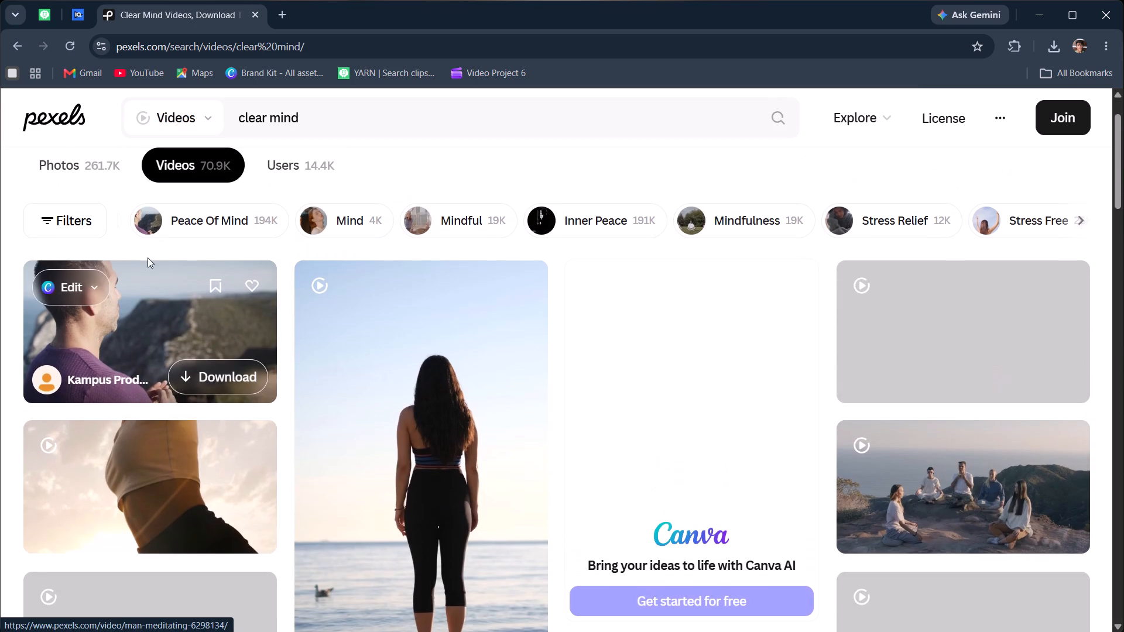
{"action": "scroll", "coordinate": [152, 273], "scroll_direction": "down", "scroll_amount": 4}
{"action": "scroll", "coordinate": [364, 346], "scroll_direction": "down", "scroll_amount": 3}
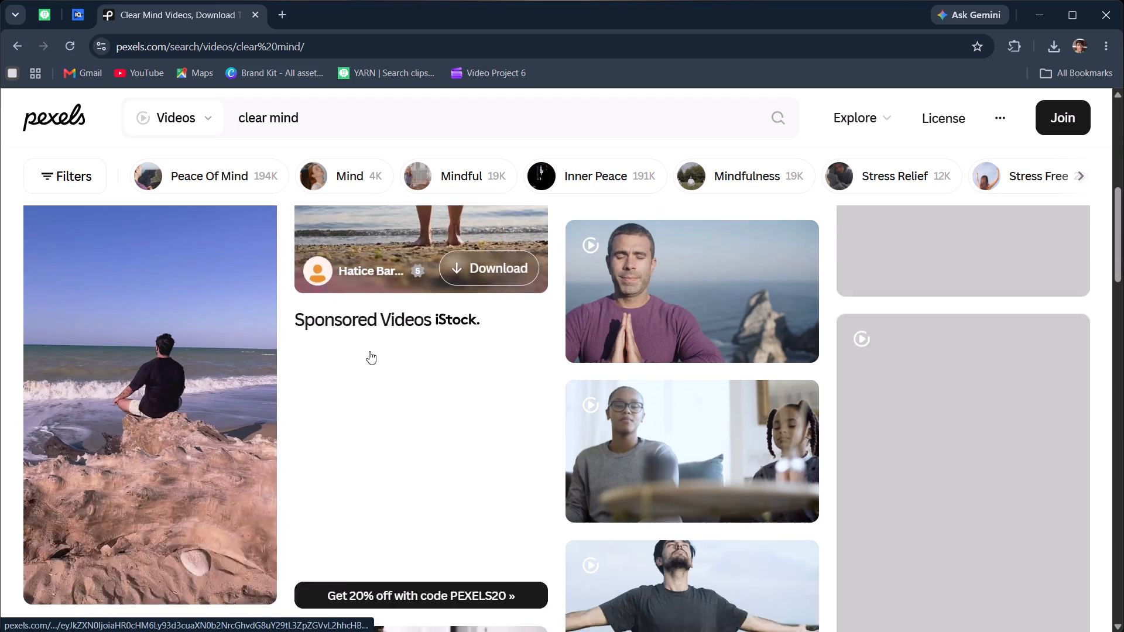
{"action": "scroll", "coordinate": [265, 355], "scroll_direction": "down", "scroll_amount": 11}
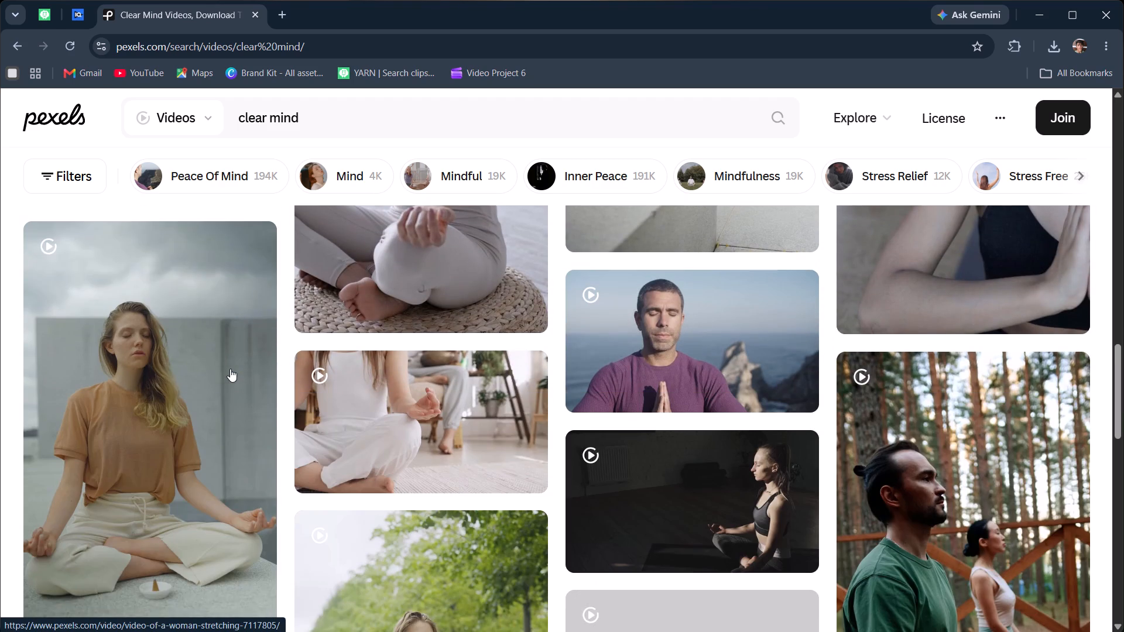
{"action": "scroll", "coordinate": [593, 457], "scroll_direction": "down", "scroll_amount": 4}
{"action": "scroll", "coordinate": [440, 425], "scroll_direction": "down", "scroll_amount": 6}
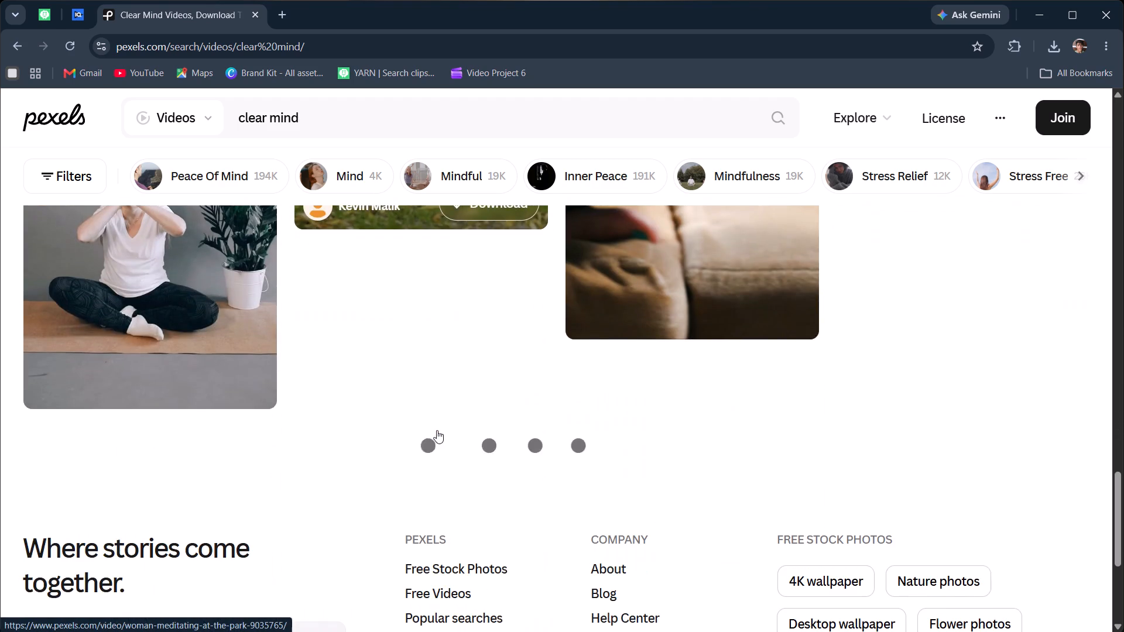
{"action": "scroll", "coordinate": [430, 425], "scroll_direction": "down", "scroll_amount": 8}
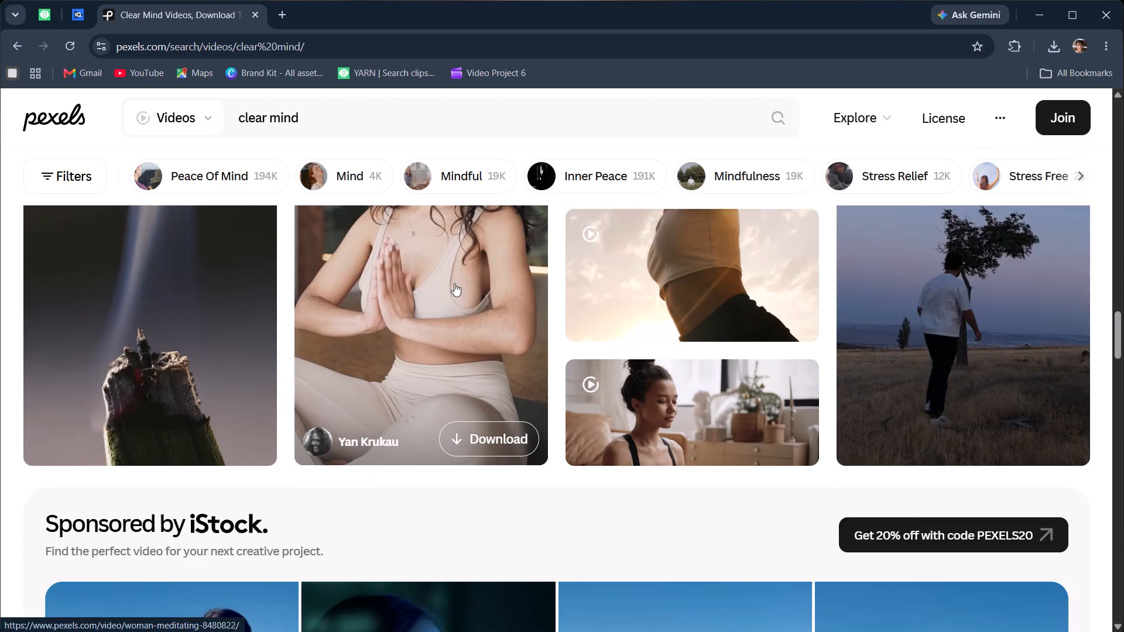
{"action": "scroll", "coordinate": [458, 295], "scroll_direction": "down", "scroll_amount": 14}
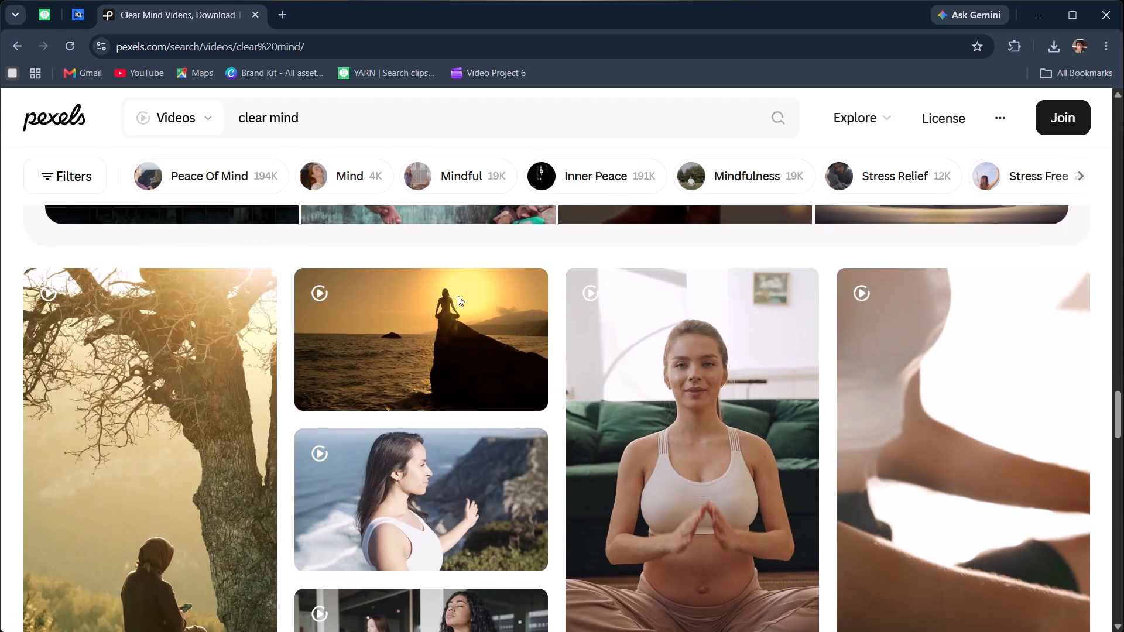
{"action": "scroll", "coordinate": [458, 296], "scroll_direction": "down", "scroll_amount": 1}
{"action": "scroll", "coordinate": [456, 294], "scroll_direction": "up", "scroll_amount": 2}
{"action": "scroll", "coordinate": [456, 294], "scroll_direction": "down", "scroll_amount": 5}
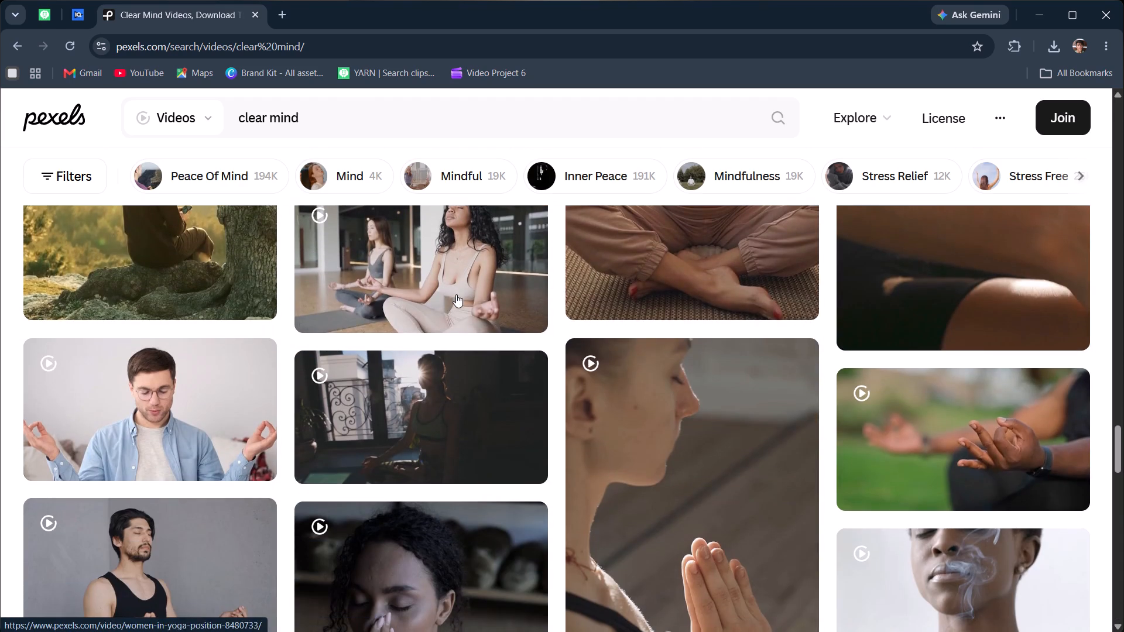
{"action": "scroll", "coordinate": [455, 294], "scroll_direction": "down", "scroll_amount": 18}
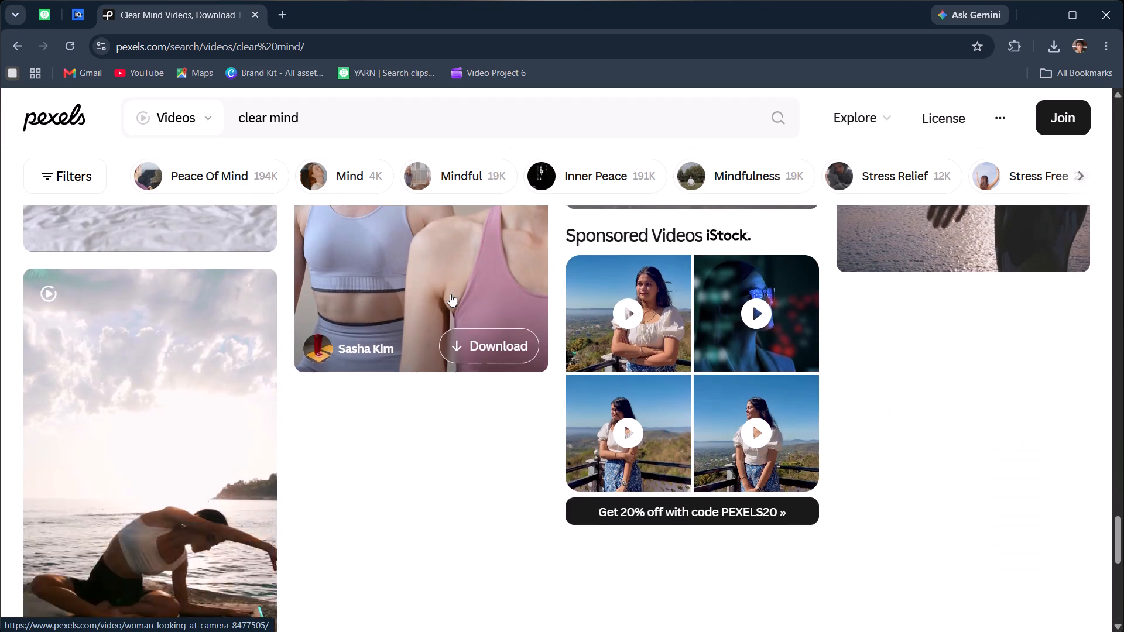
{"action": "scroll", "coordinate": [450, 294], "scroll_direction": "down", "scroll_amount": 3}
{"action": "scroll", "coordinate": [450, 294], "scroll_direction": "up", "scroll_amount": 3}
{"action": "scroll", "coordinate": [450, 294], "scroll_direction": "down", "scroll_amount": 7}
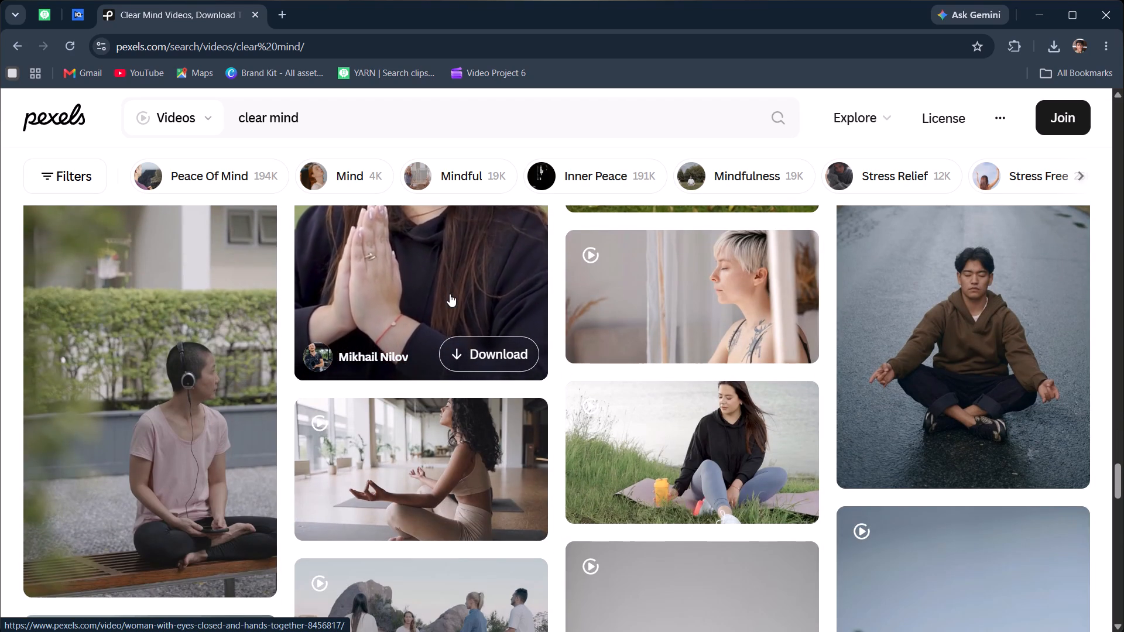
{"action": "scroll", "coordinate": [450, 294], "scroll_direction": "down", "scroll_amount": 3}
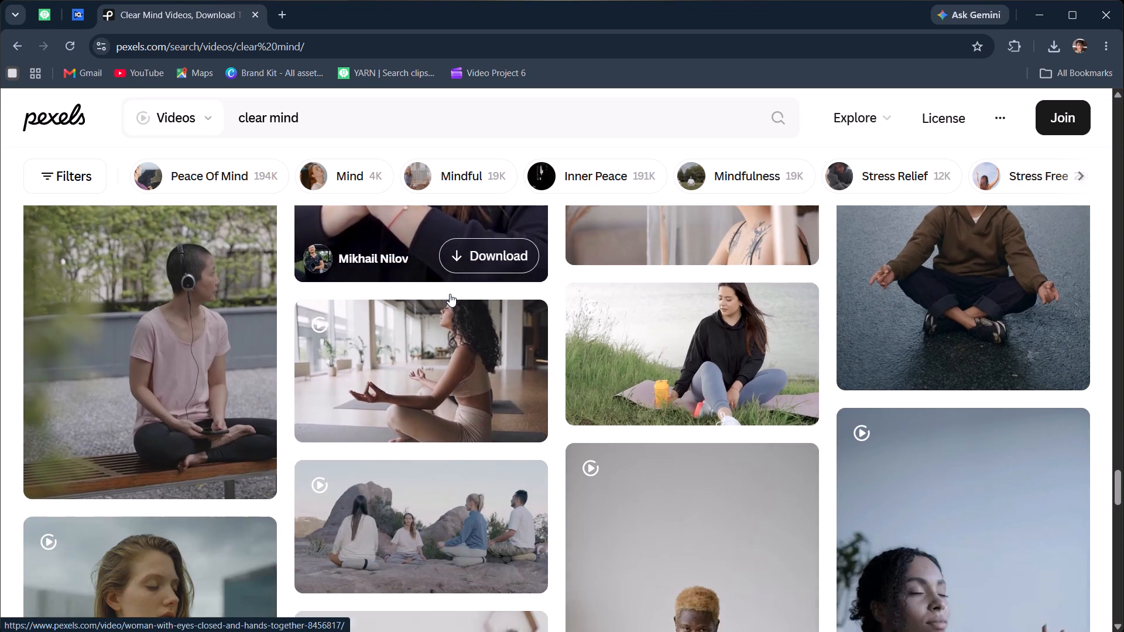
{"action": "scroll", "coordinate": [450, 294], "scroll_direction": "down", "scroll_amount": 3}
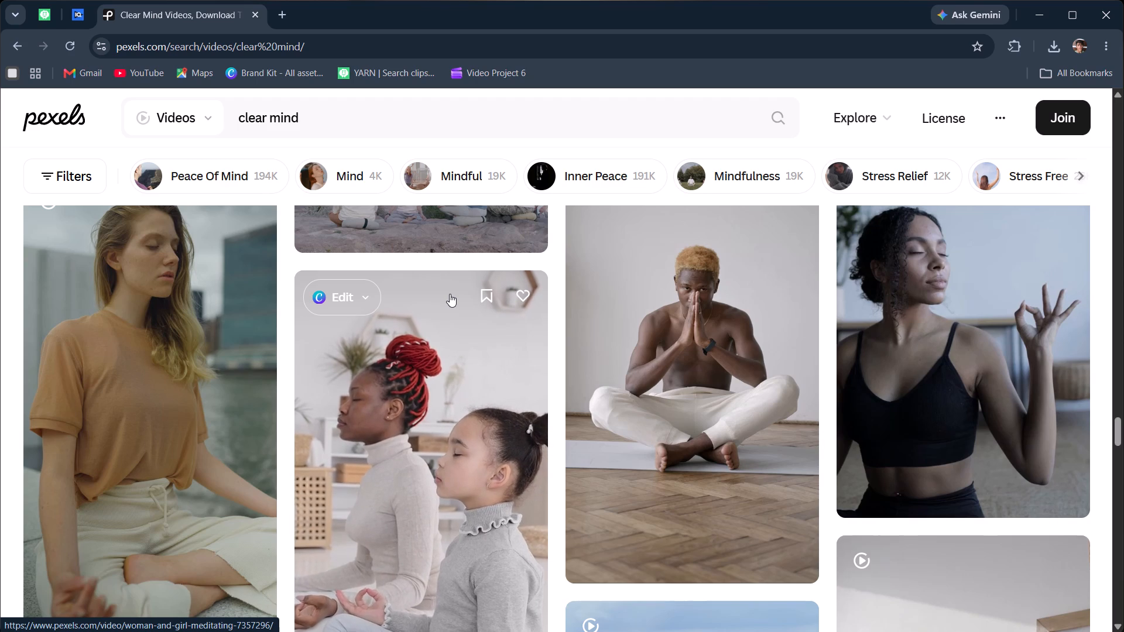
{"action": "scroll", "coordinate": [485, 286], "scroll_direction": "down", "scroll_amount": 5}
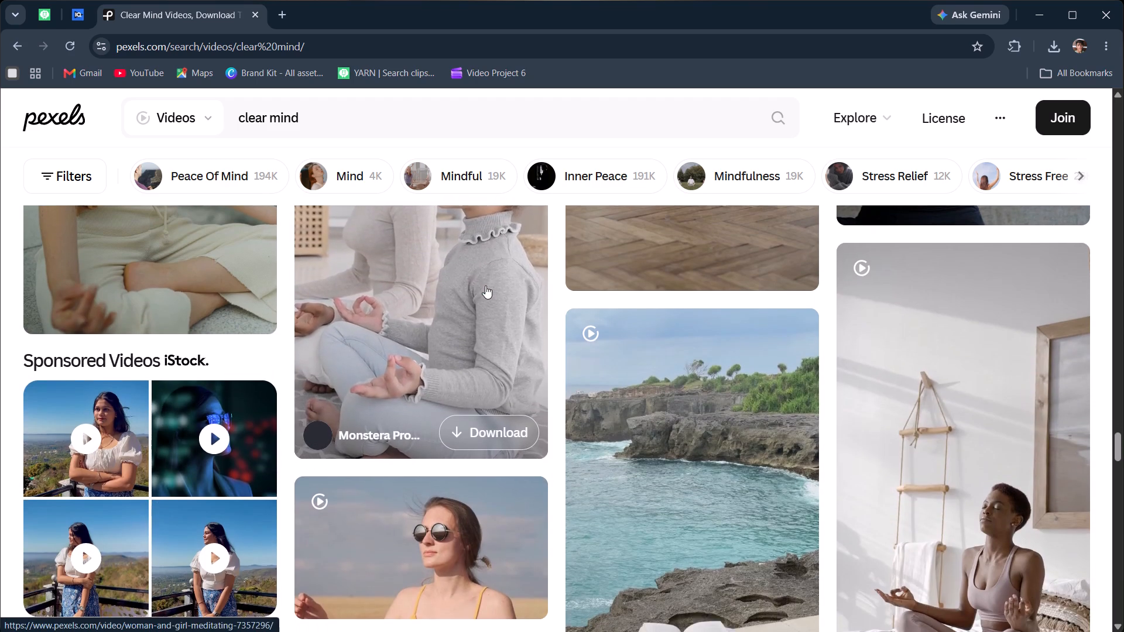
{"action": "scroll", "coordinate": [485, 286], "scroll_direction": "down", "scroll_amount": 9}
{"action": "scroll", "coordinate": [344, 372], "scroll_direction": "down", "scroll_amount": 8}
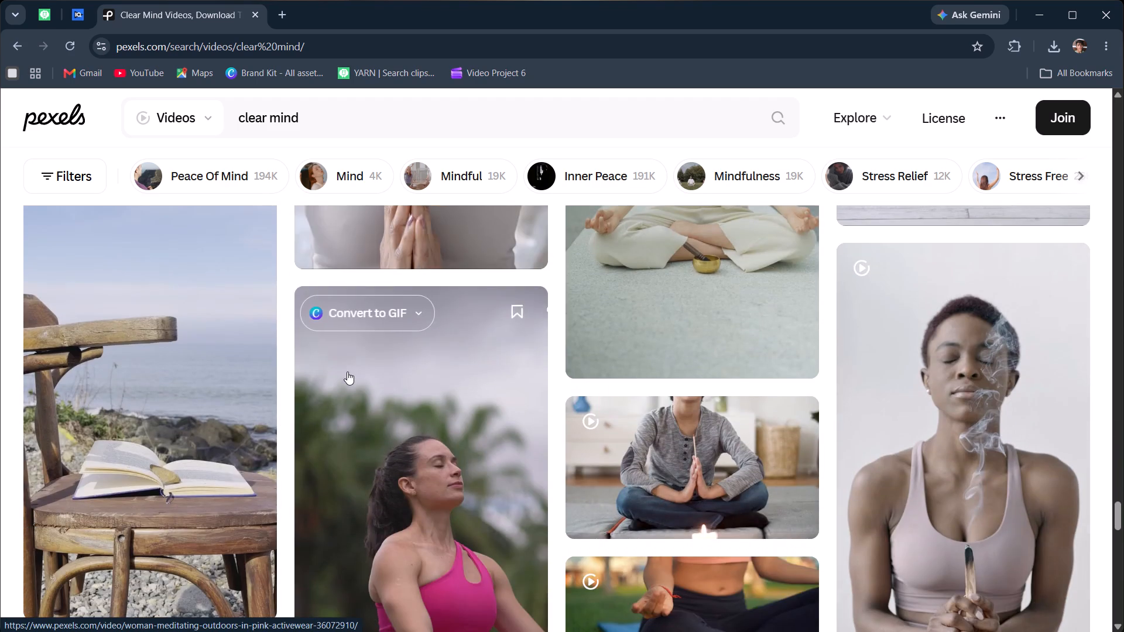
{"action": "scroll", "coordinate": [347, 372], "scroll_direction": "down", "scroll_amount": 7}
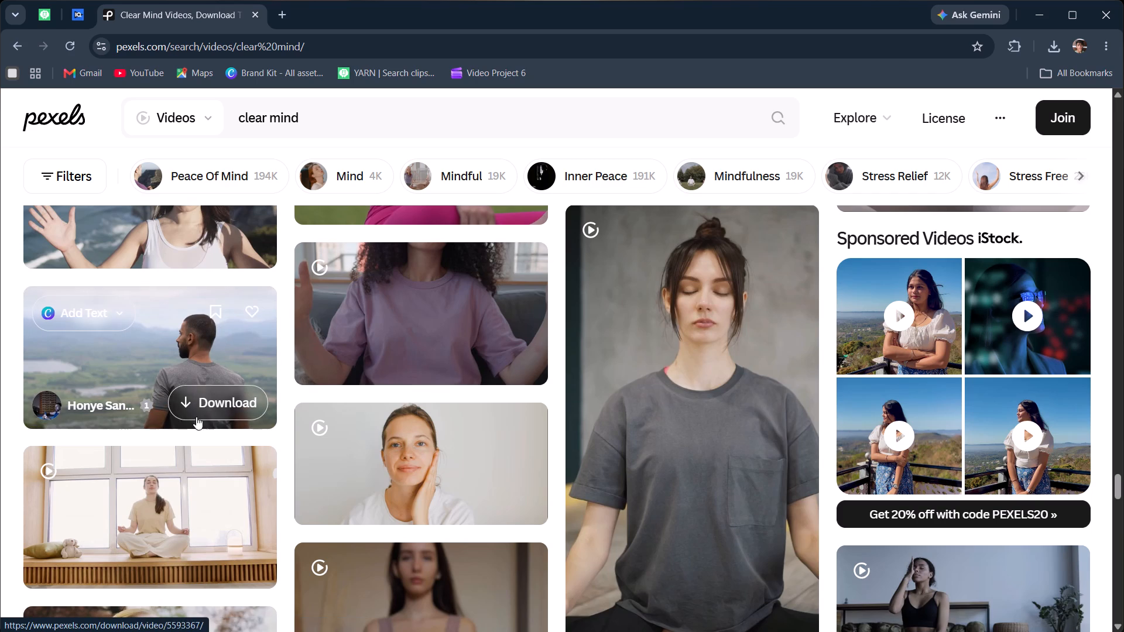
Download the clip of the man in a grey shirt facing a green landscape and save it in New folder (2).
{"action": "left_click", "coordinate": [218, 391]}
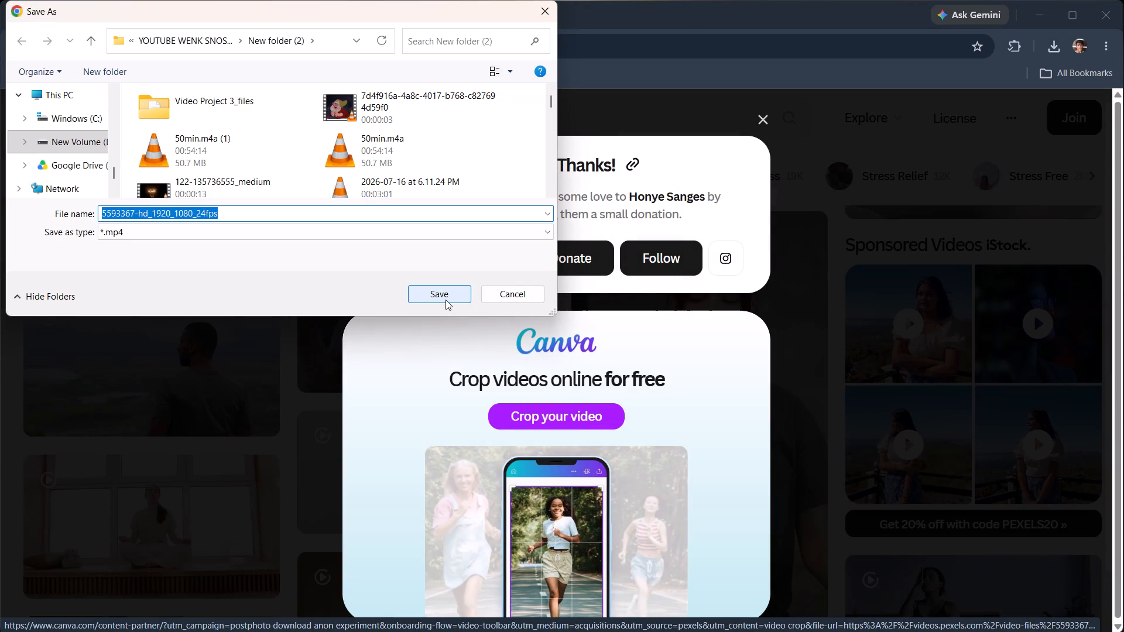
{"action": "left_click", "coordinate": [445, 295]}
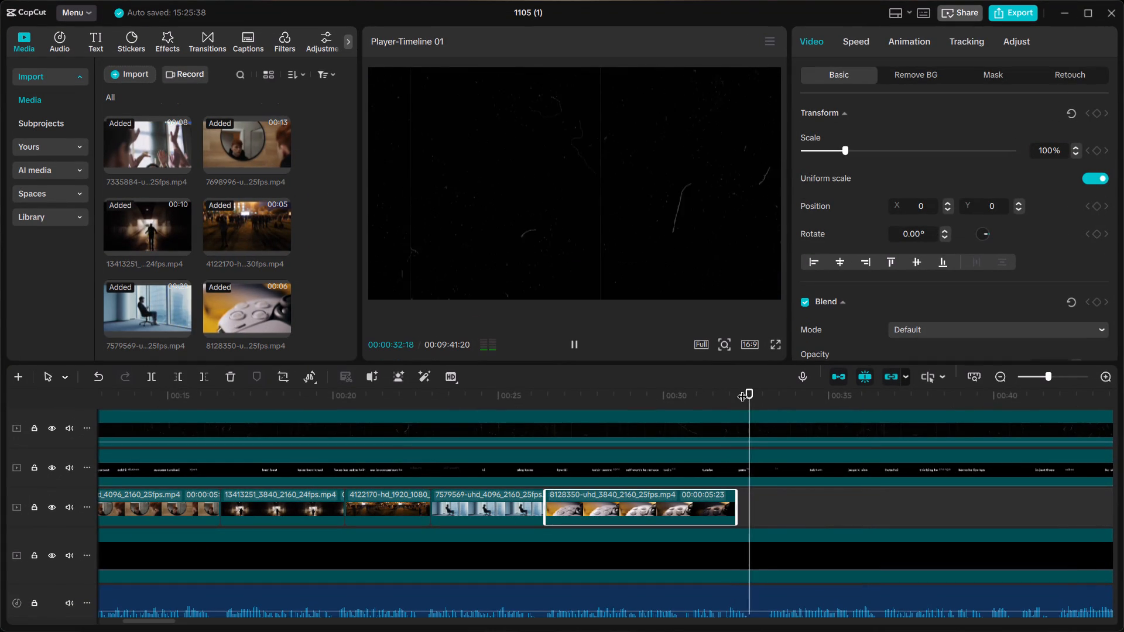
{"action": "left_click", "coordinate": [743, 389]}
{"action": "left_click", "coordinate": [714, 391]}
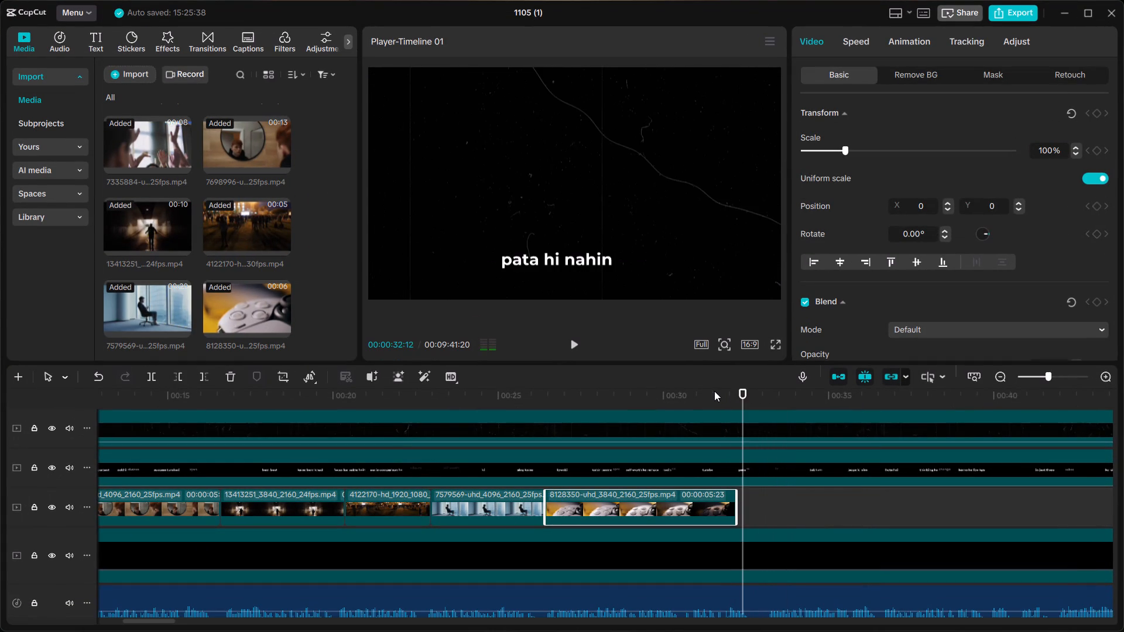
{"action": "key", "text": "space"}
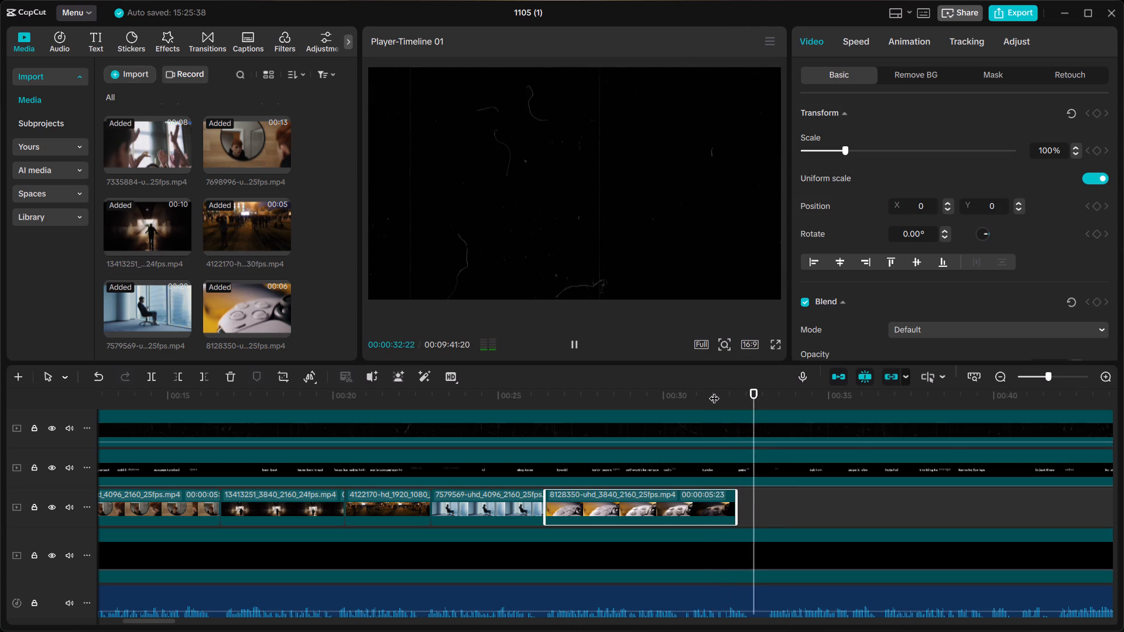
{"action": "key", "text": "space"}
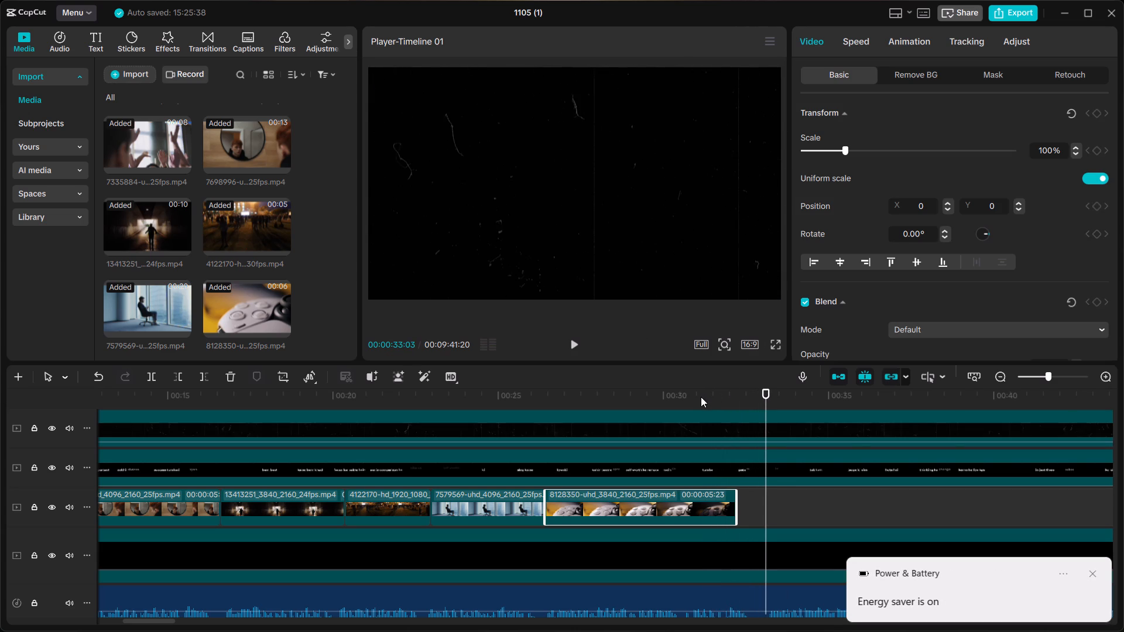
{"action": "left_click", "coordinate": [675, 396]}
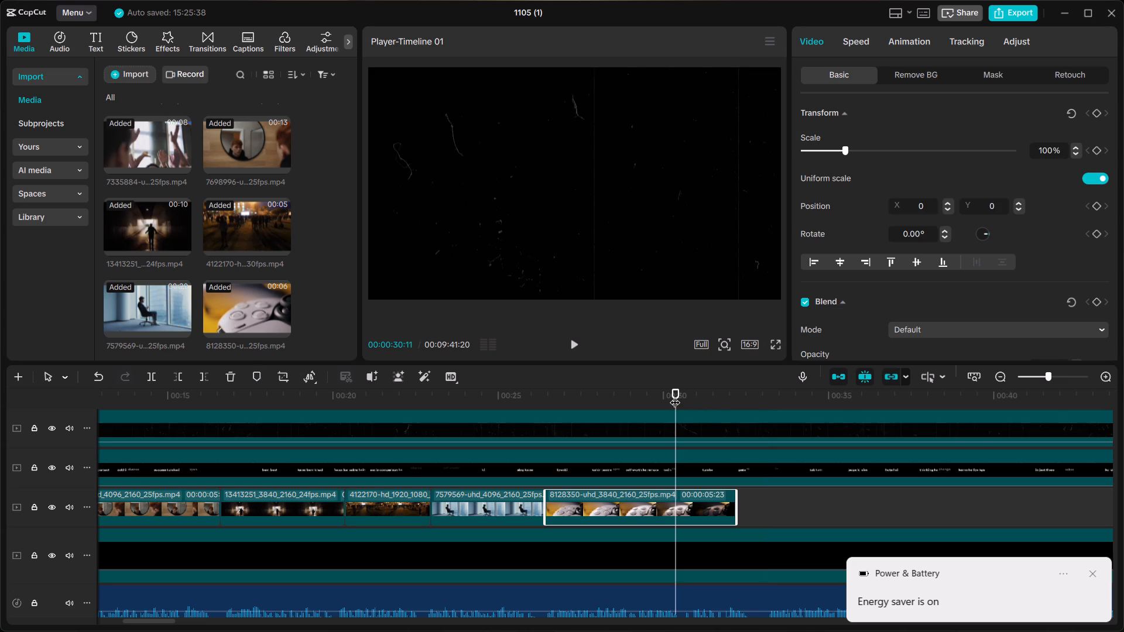
{"action": "key", "text": "space"}
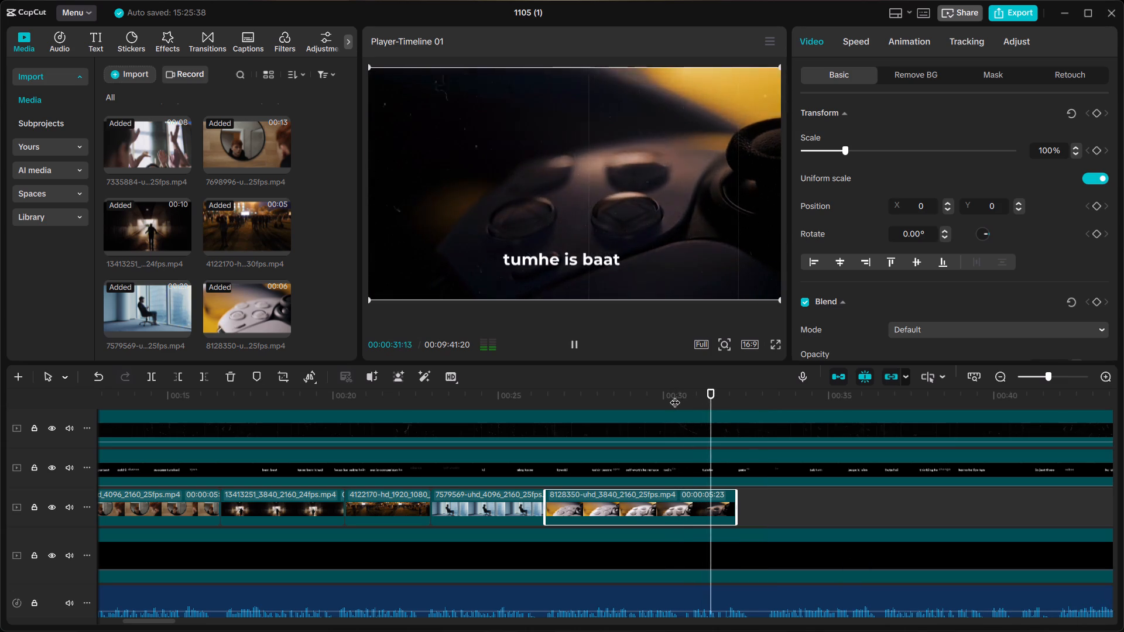
{"action": "key", "text": "space"}
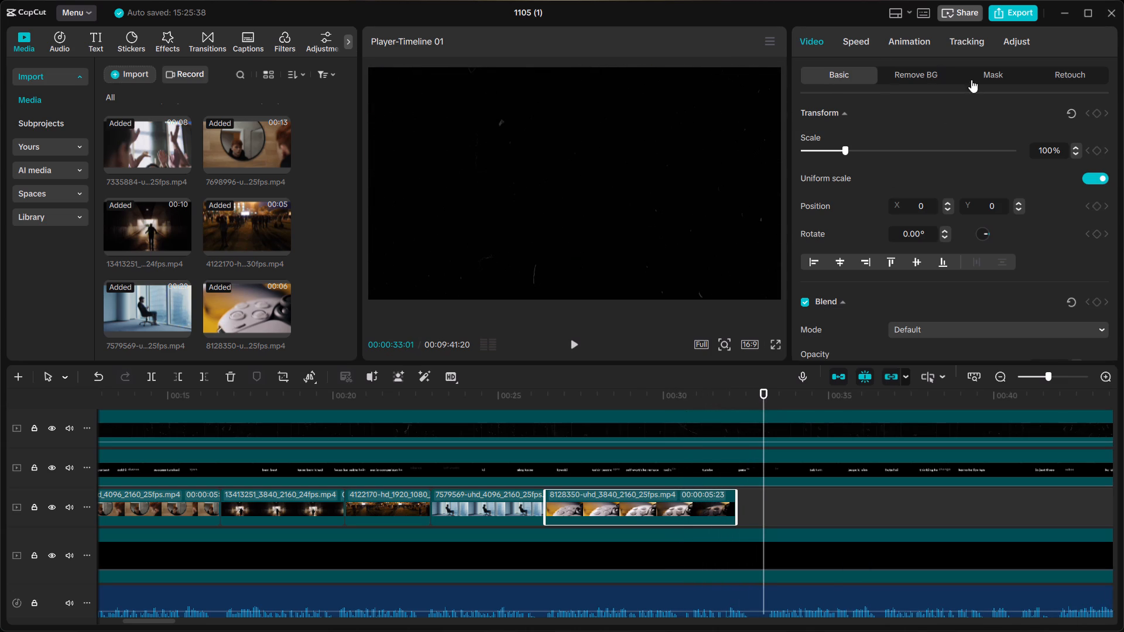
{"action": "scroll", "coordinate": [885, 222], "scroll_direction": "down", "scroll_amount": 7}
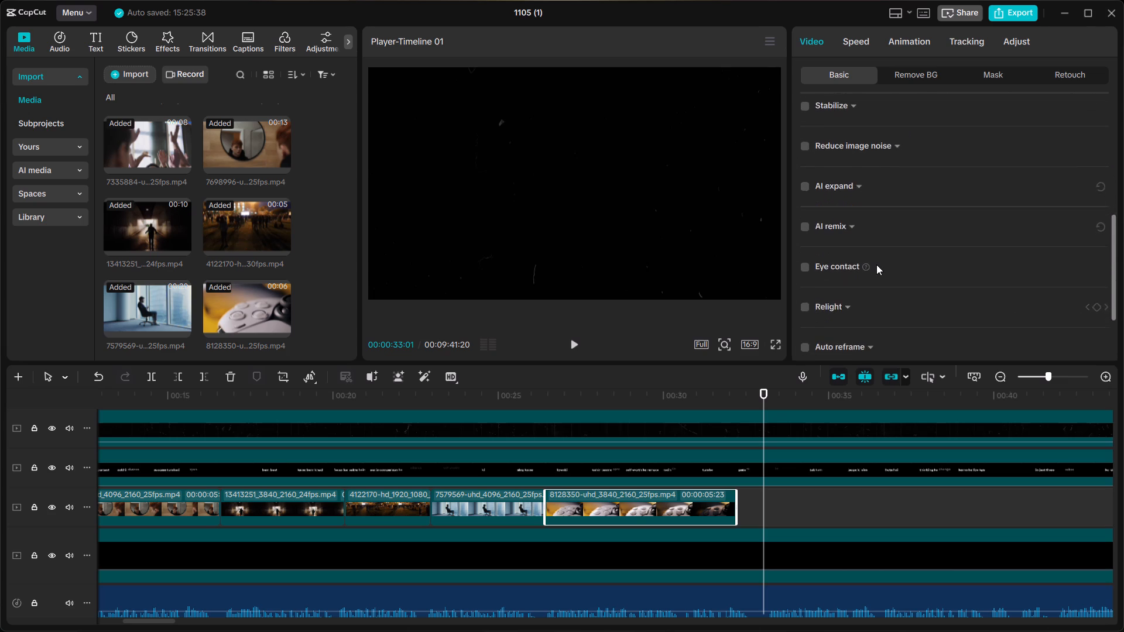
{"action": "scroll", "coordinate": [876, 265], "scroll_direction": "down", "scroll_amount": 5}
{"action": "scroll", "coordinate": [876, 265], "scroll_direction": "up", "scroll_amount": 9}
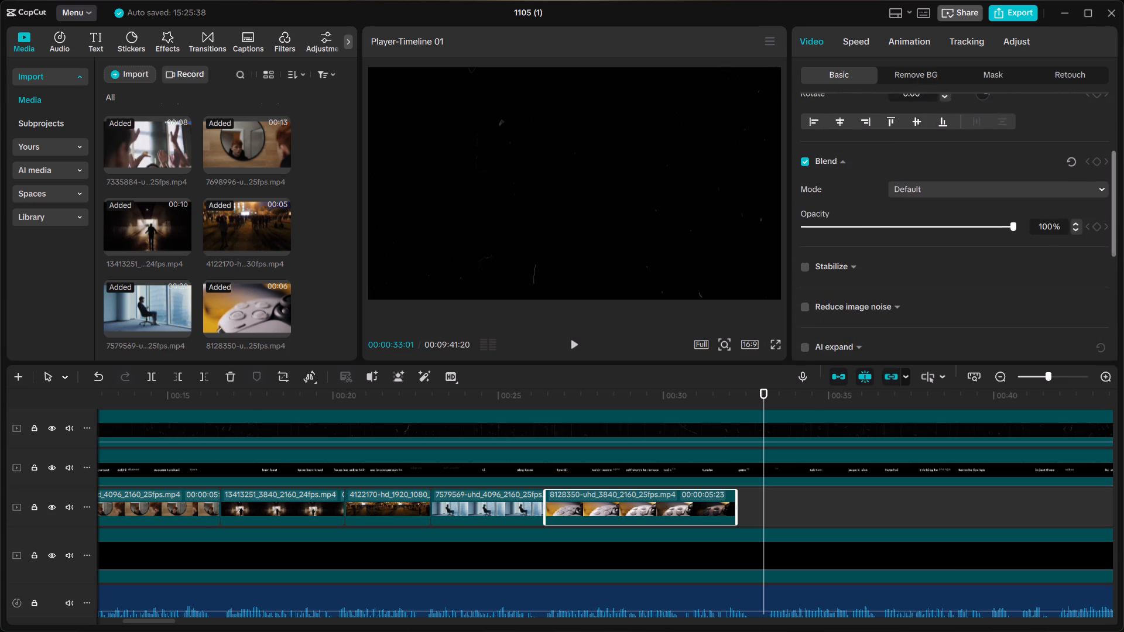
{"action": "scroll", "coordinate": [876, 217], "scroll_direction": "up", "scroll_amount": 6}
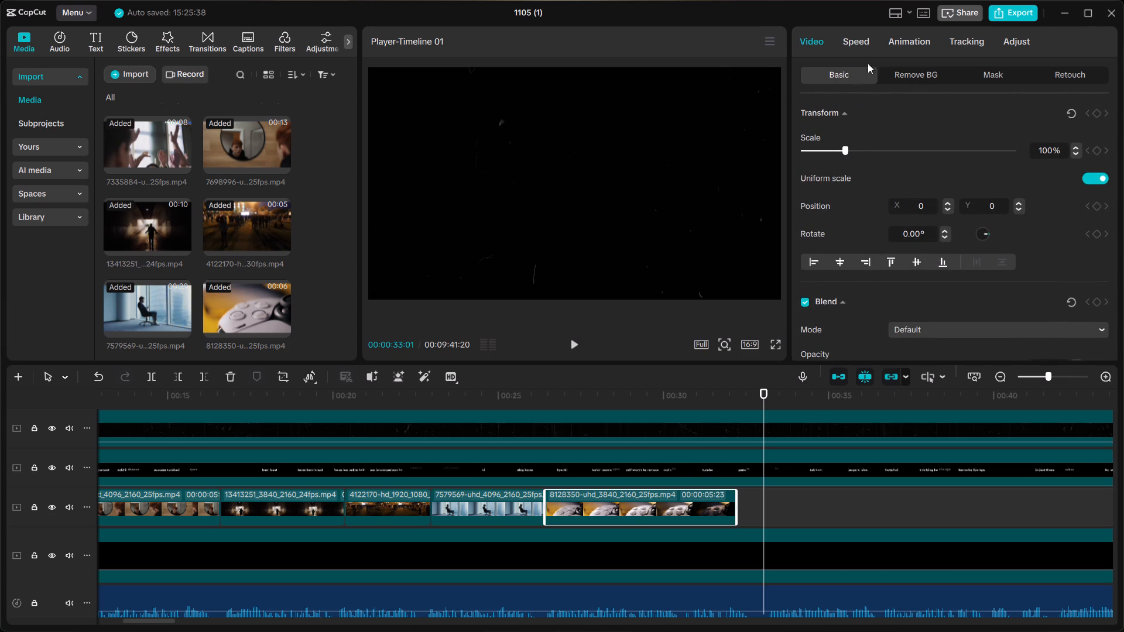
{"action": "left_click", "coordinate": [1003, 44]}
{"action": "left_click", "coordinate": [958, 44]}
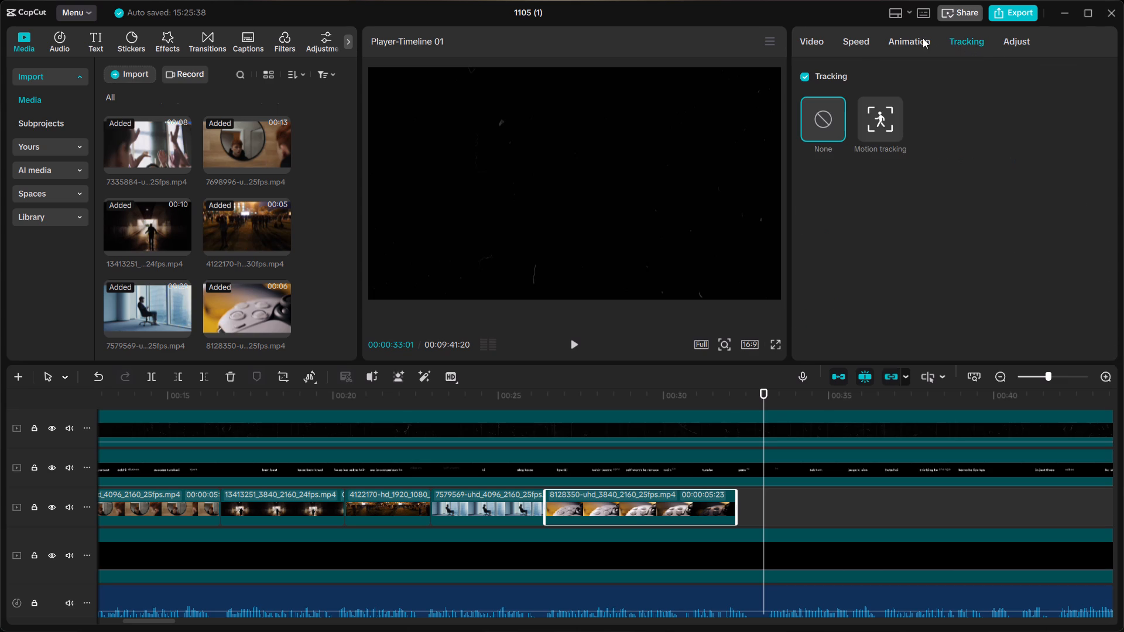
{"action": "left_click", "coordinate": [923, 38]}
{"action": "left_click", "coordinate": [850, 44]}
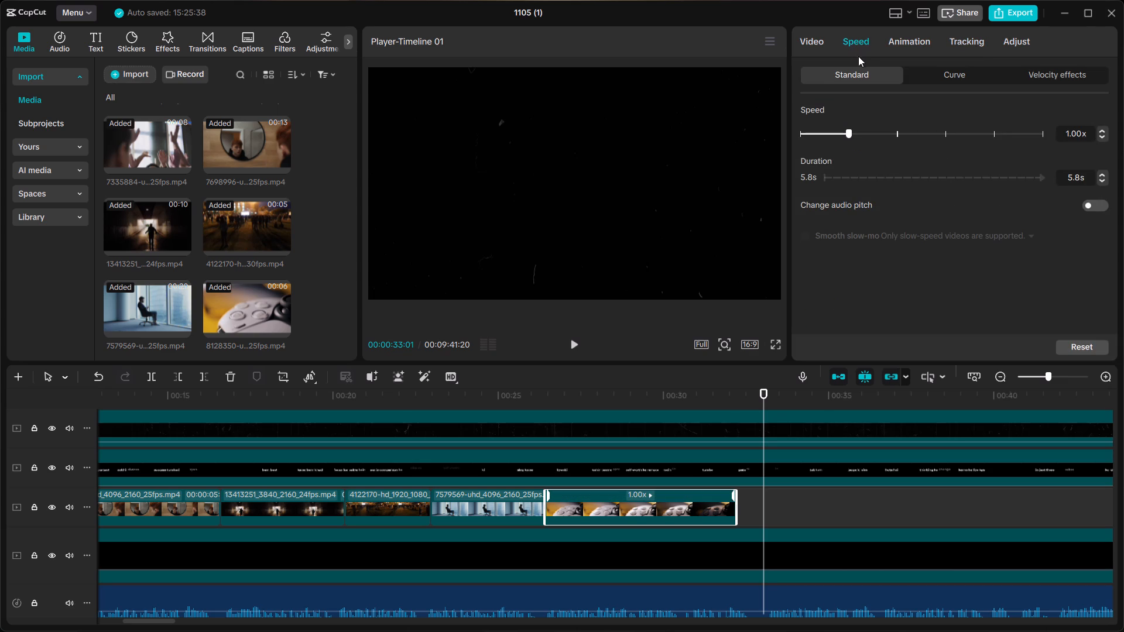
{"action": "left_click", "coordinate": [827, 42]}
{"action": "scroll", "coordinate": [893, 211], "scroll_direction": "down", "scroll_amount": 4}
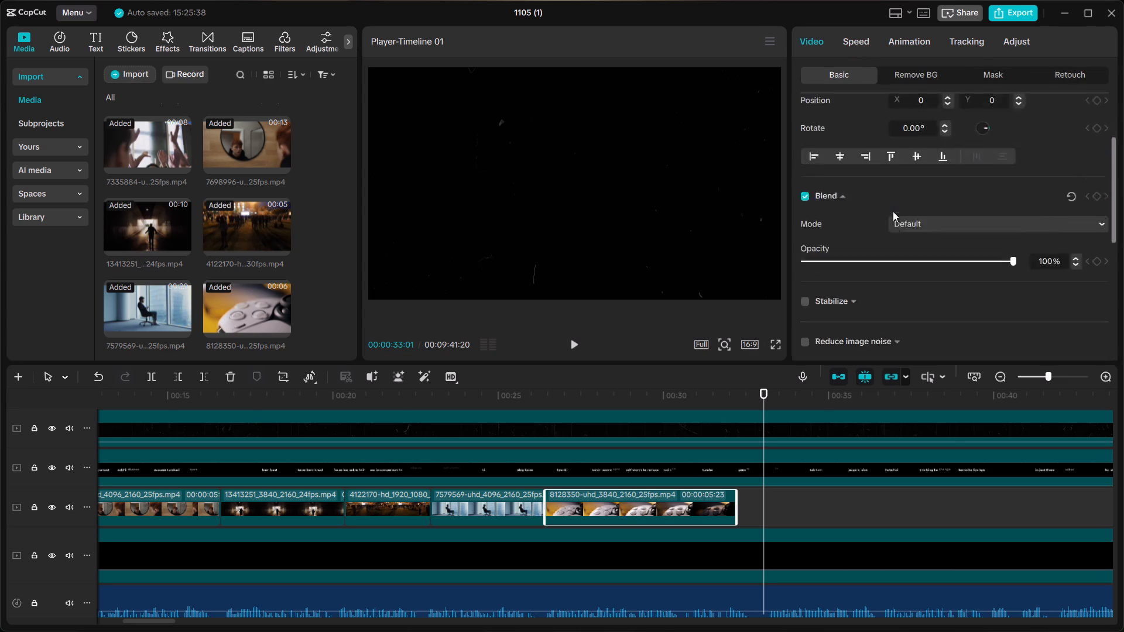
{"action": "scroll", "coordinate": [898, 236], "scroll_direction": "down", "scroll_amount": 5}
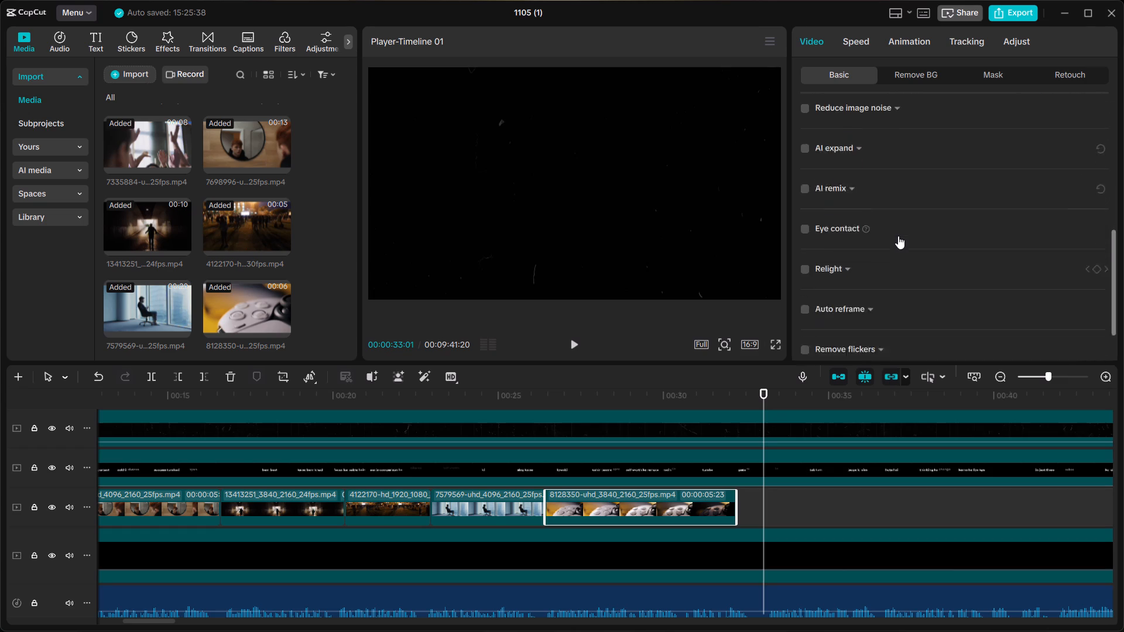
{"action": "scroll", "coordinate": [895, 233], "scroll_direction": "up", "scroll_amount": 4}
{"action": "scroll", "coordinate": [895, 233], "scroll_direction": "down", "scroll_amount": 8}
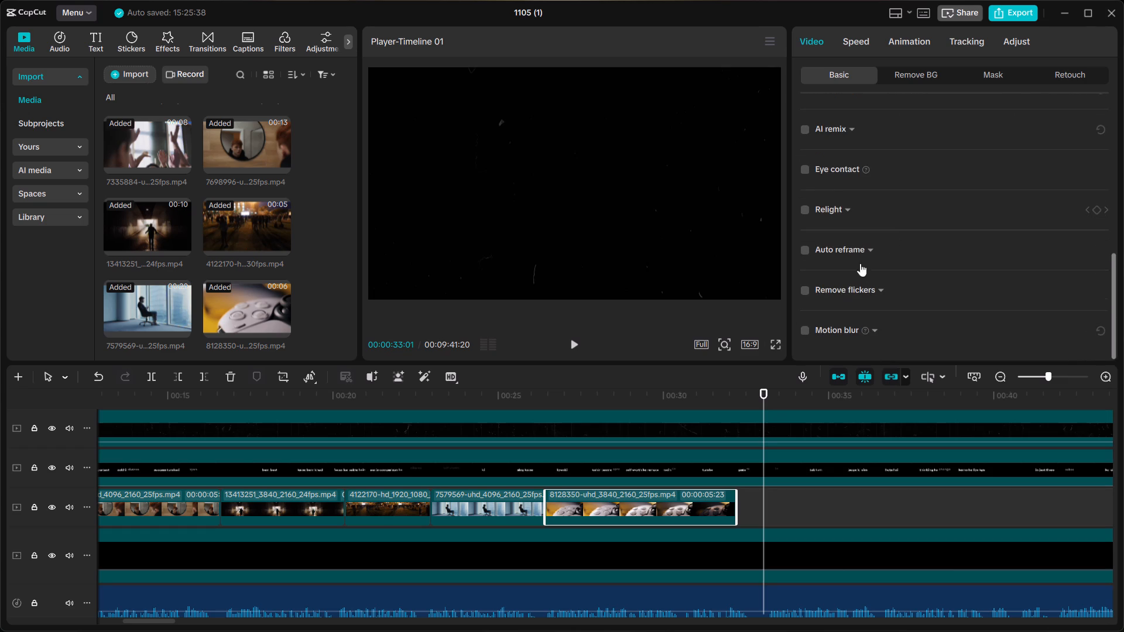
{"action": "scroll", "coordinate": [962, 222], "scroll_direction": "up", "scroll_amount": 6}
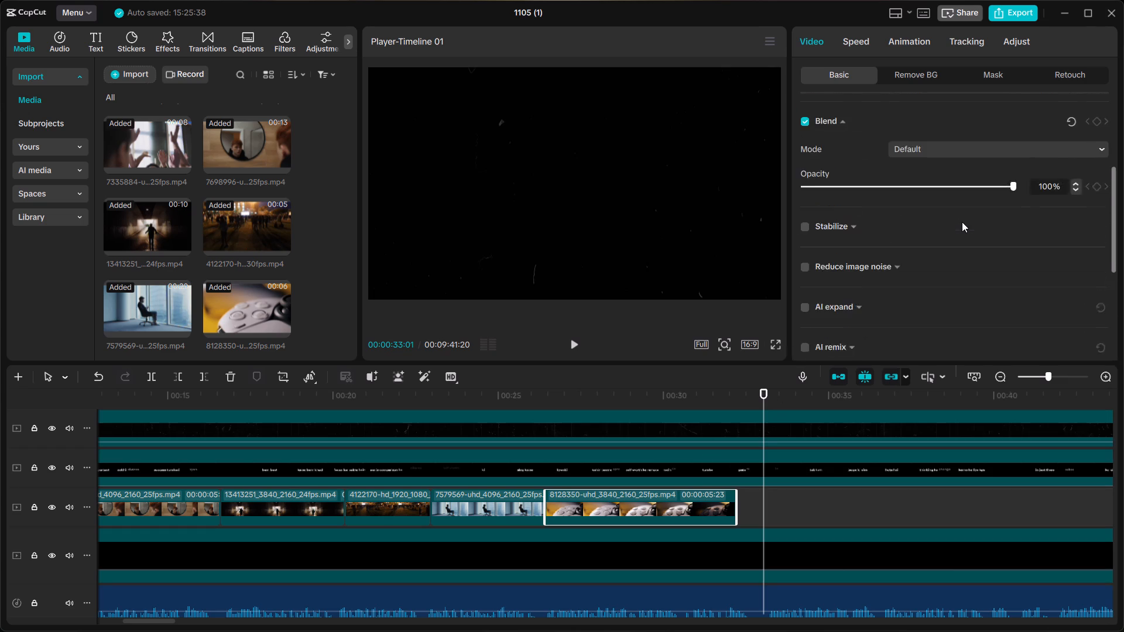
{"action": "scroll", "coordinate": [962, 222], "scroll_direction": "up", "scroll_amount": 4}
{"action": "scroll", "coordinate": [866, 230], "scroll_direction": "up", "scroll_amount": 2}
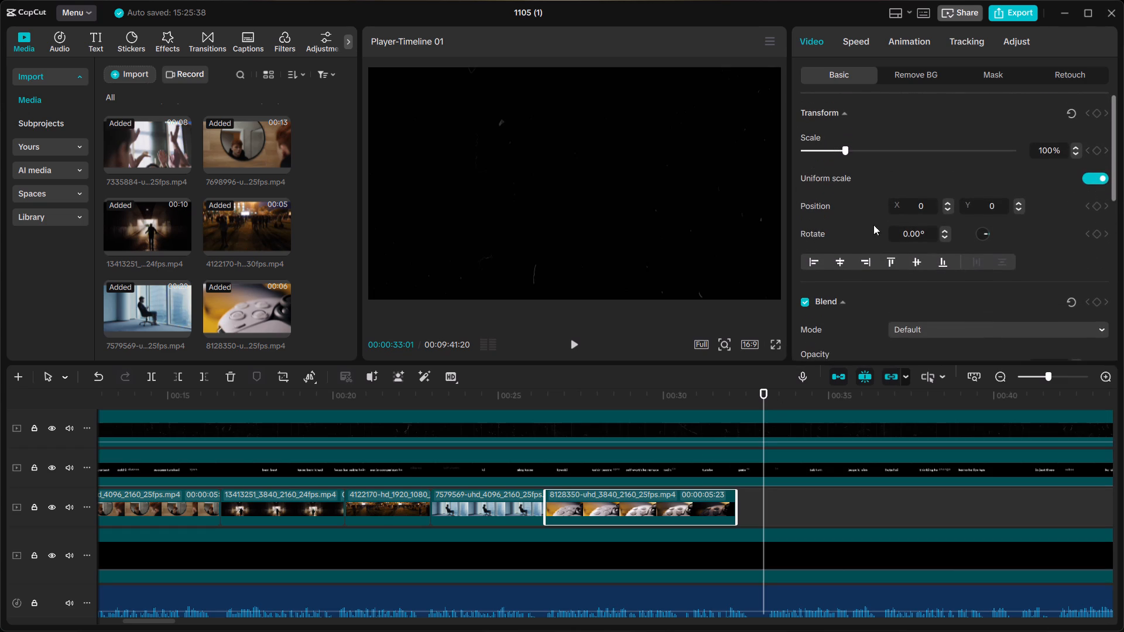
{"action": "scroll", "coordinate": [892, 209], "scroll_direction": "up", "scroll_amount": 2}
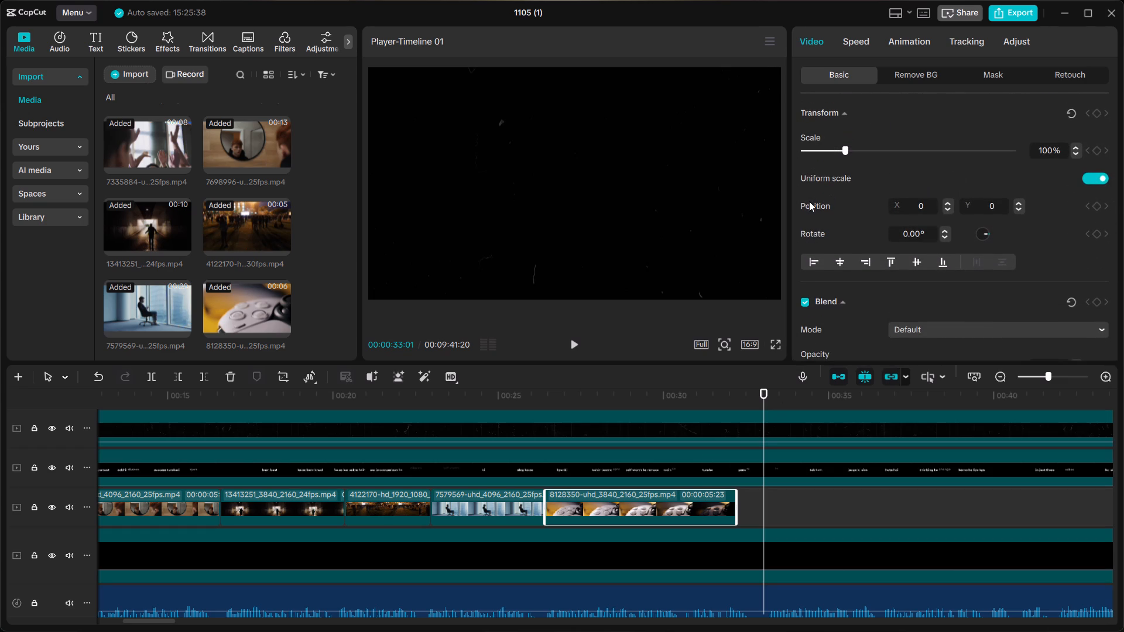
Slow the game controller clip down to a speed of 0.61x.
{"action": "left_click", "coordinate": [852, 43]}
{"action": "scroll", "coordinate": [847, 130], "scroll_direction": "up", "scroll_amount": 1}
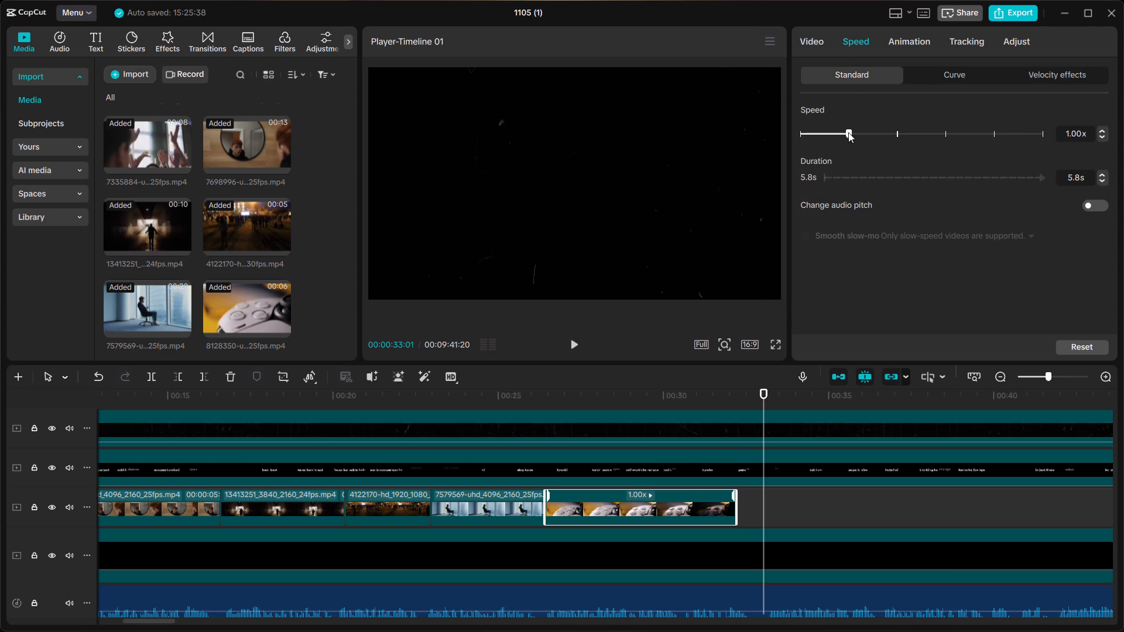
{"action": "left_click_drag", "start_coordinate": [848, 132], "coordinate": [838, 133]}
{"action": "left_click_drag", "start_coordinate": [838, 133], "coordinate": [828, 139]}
Play back the slowed game controller clip against the voiceover and captions from about 00:00:31:13.
{"action": "left_click", "coordinate": [711, 398]}
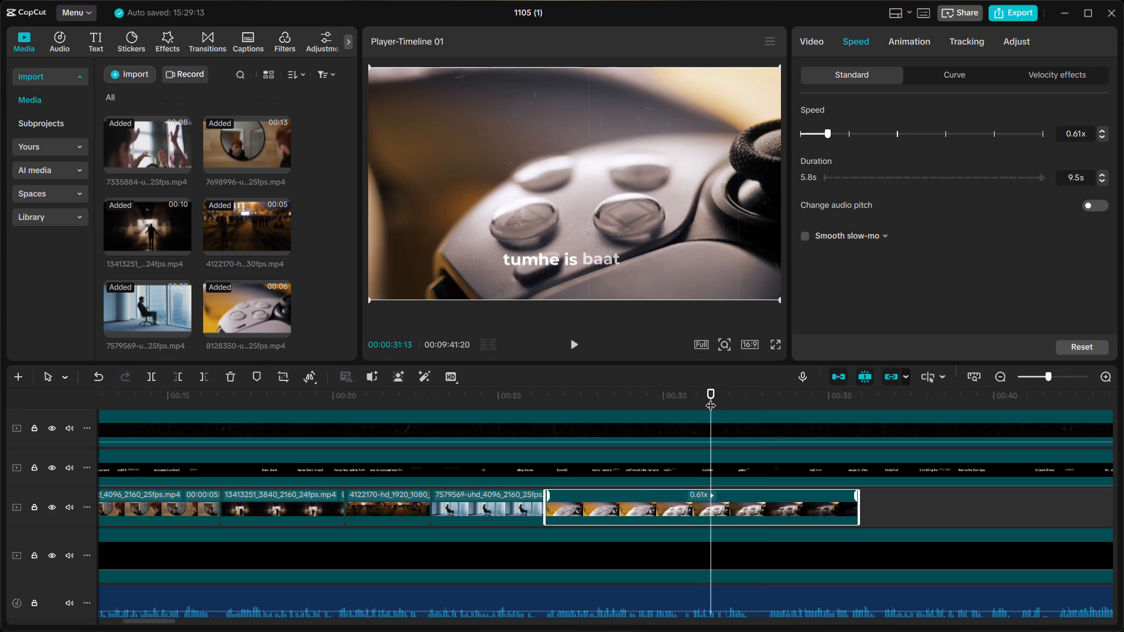
{"action": "key", "text": "space"}
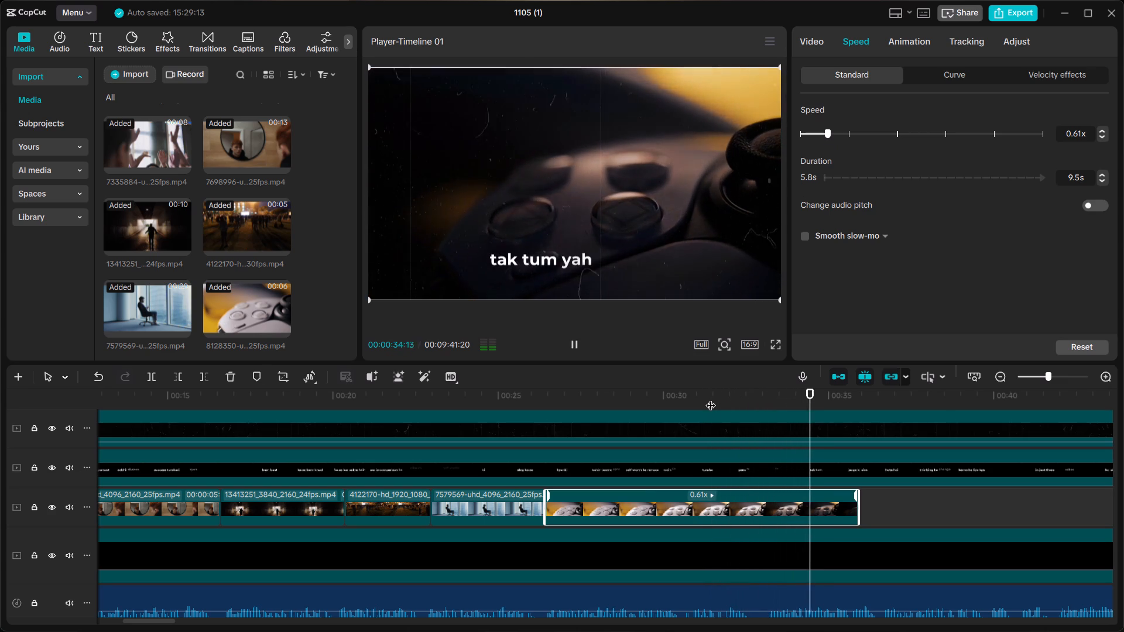
{"action": "key", "text": "space"}
{"action": "left_click", "coordinate": [711, 398]}
{"action": "key", "text": "space"}
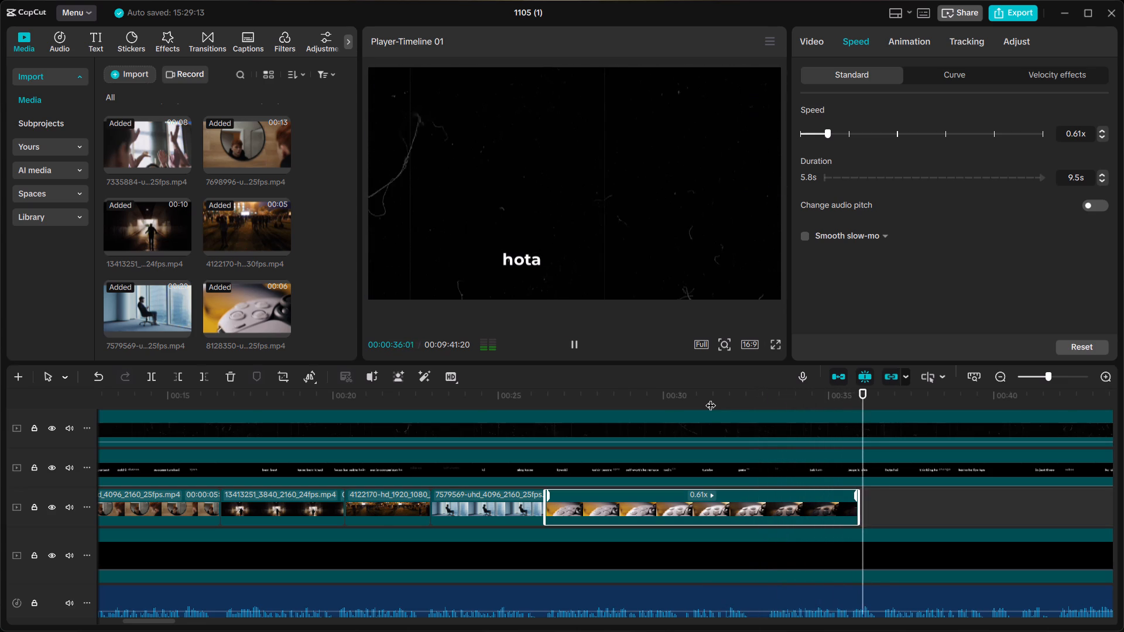
{"action": "left_click", "coordinate": [711, 398]}
{"action": "key", "text": "space"}
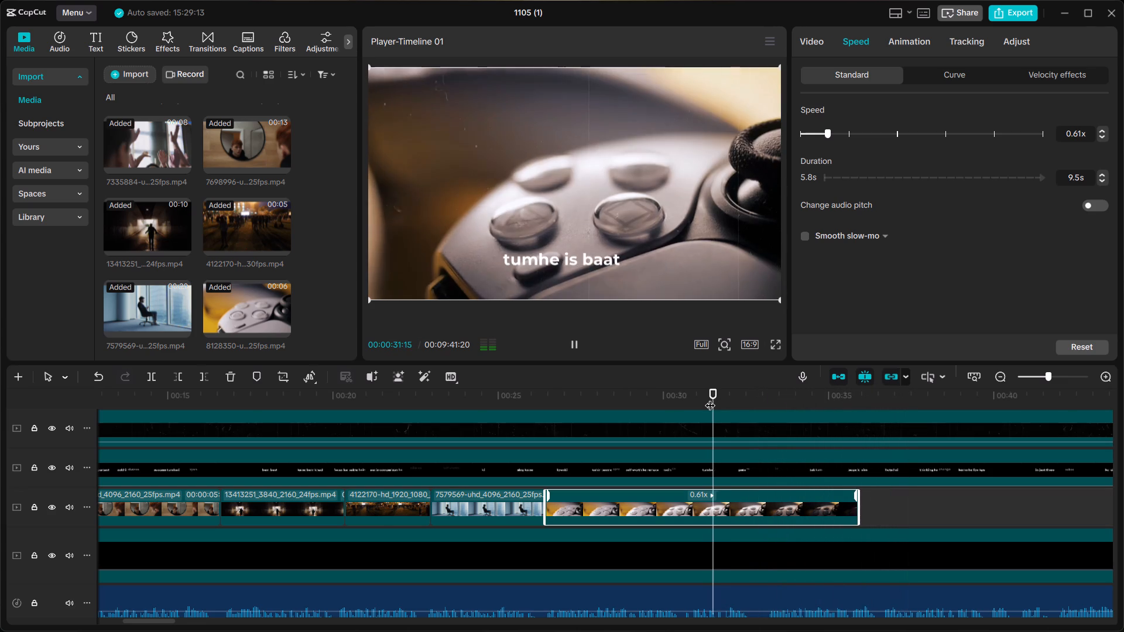
{"action": "key", "text": "space"}
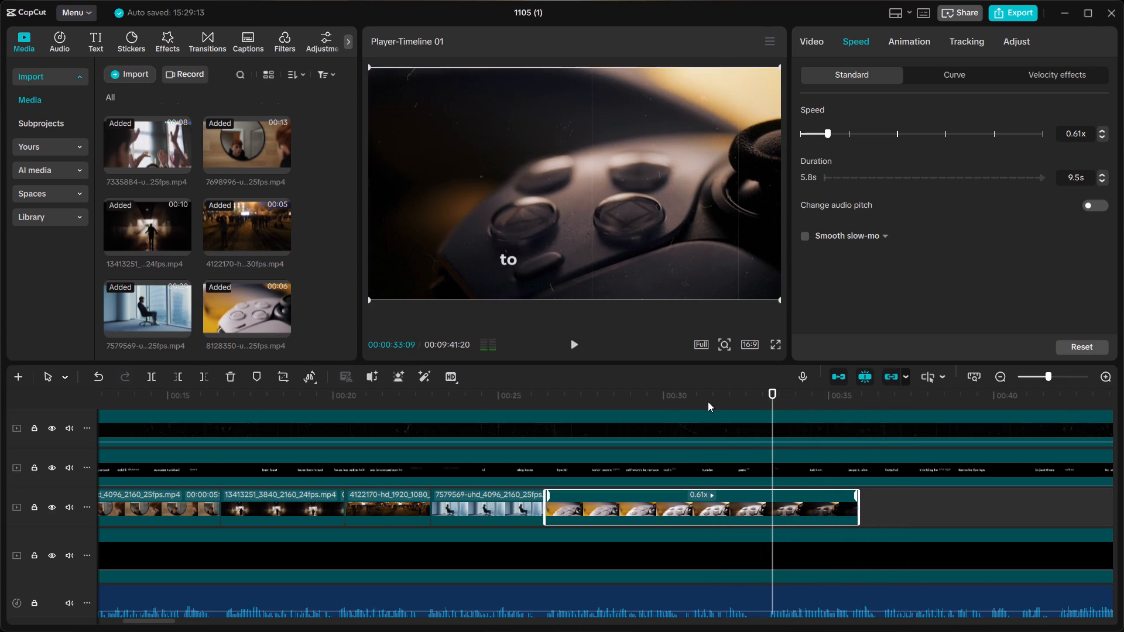
{"action": "left_click", "coordinate": [708, 401]}
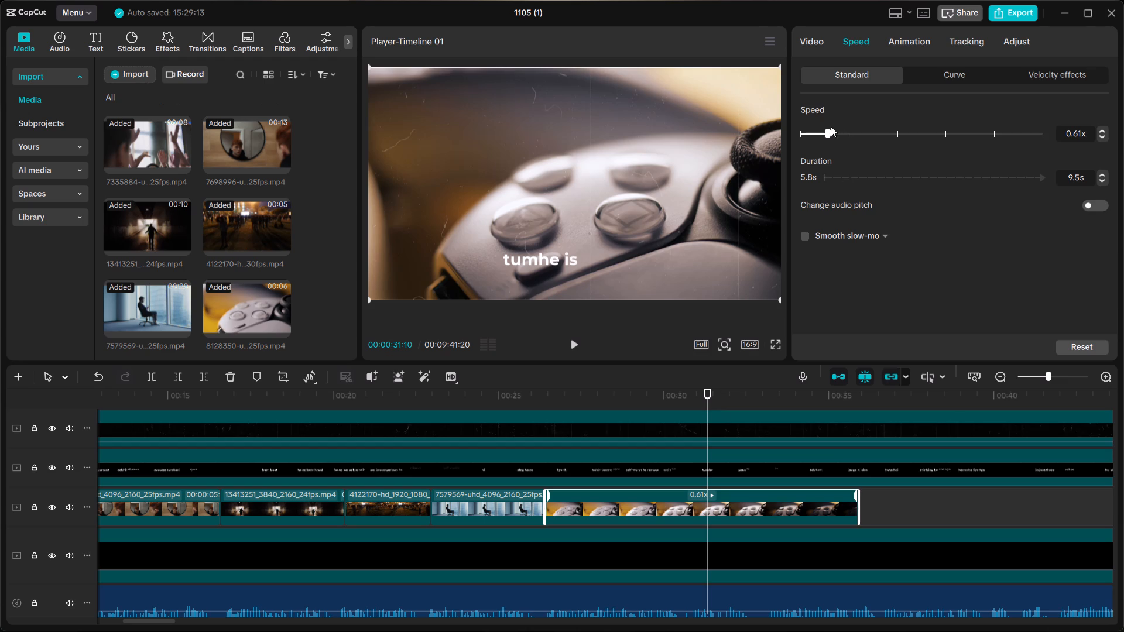
Set the game controller clip's speed to 0.82x.
{"action": "left_click_drag", "start_coordinate": [830, 130], "coordinate": [839, 137]}
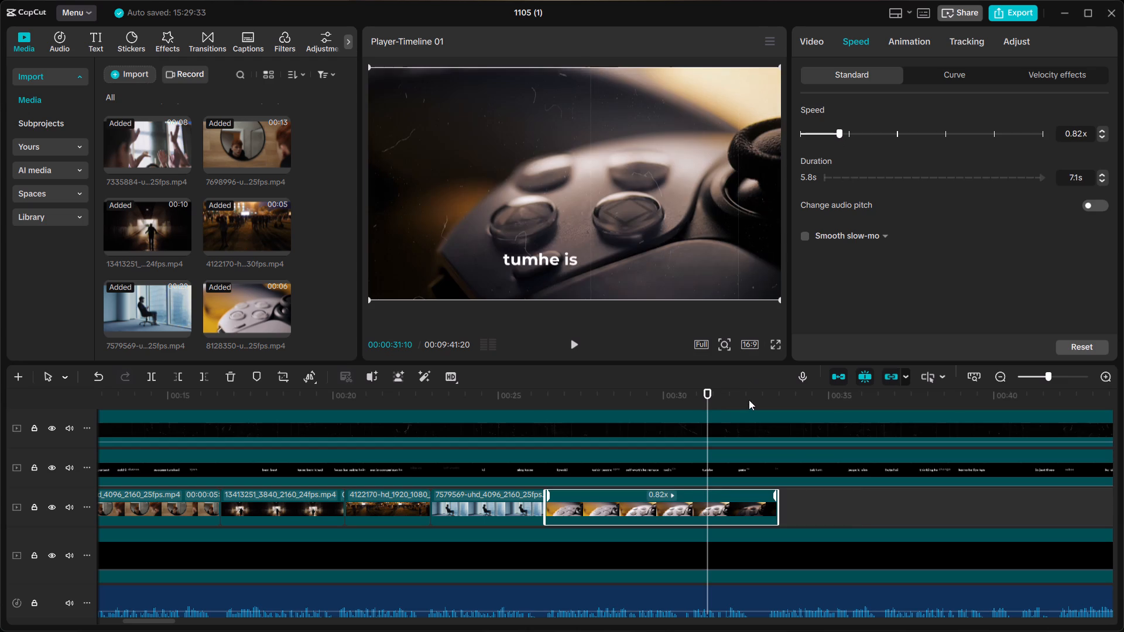
Play back the end of the game controller clip, split it at 00:00:32:19 and delete the remainder.
{"action": "left_click", "coordinate": [681, 422]}
{"action": "left_click", "coordinate": [685, 390]}
{"action": "key", "text": "space"}
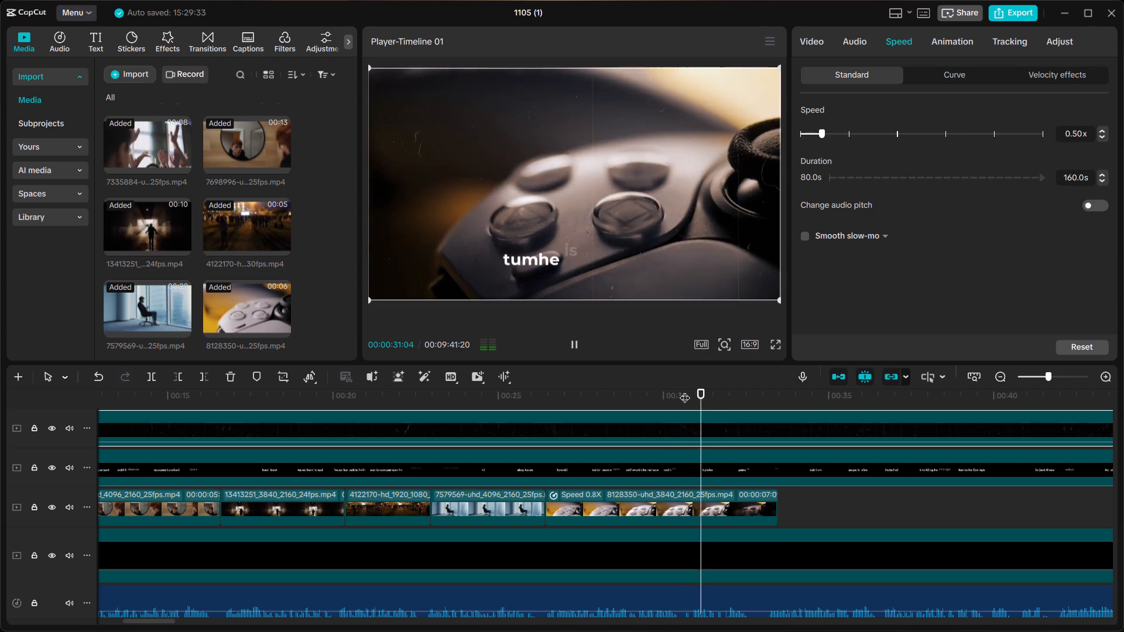
{"action": "key", "text": "space"}
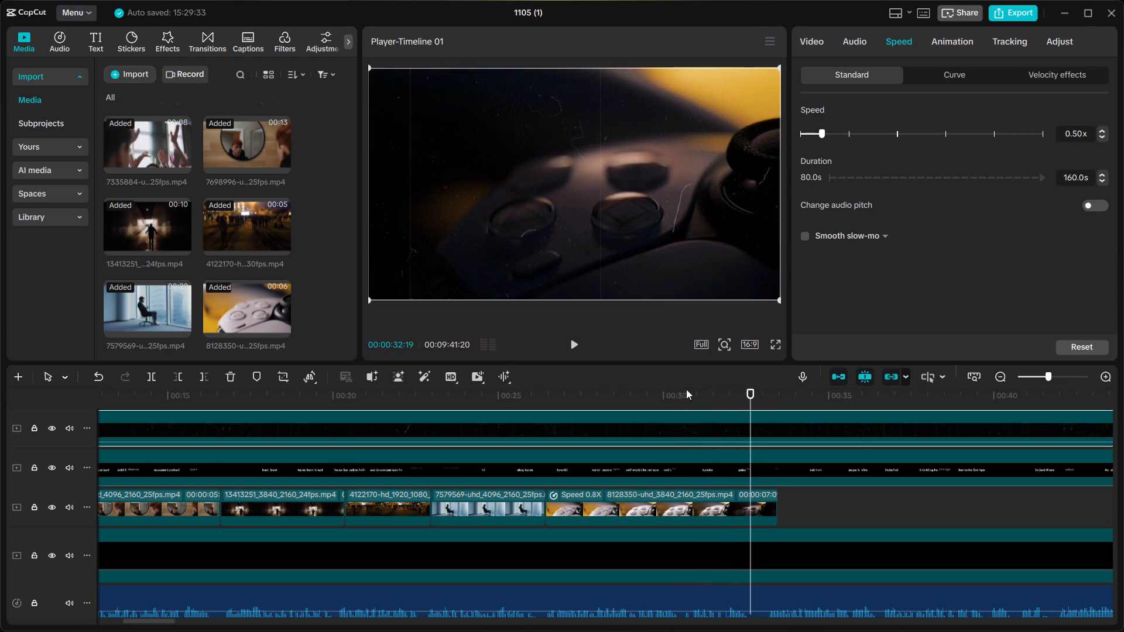
{"action": "left_click", "coordinate": [756, 502]}
{"action": "key", "text": "s"}
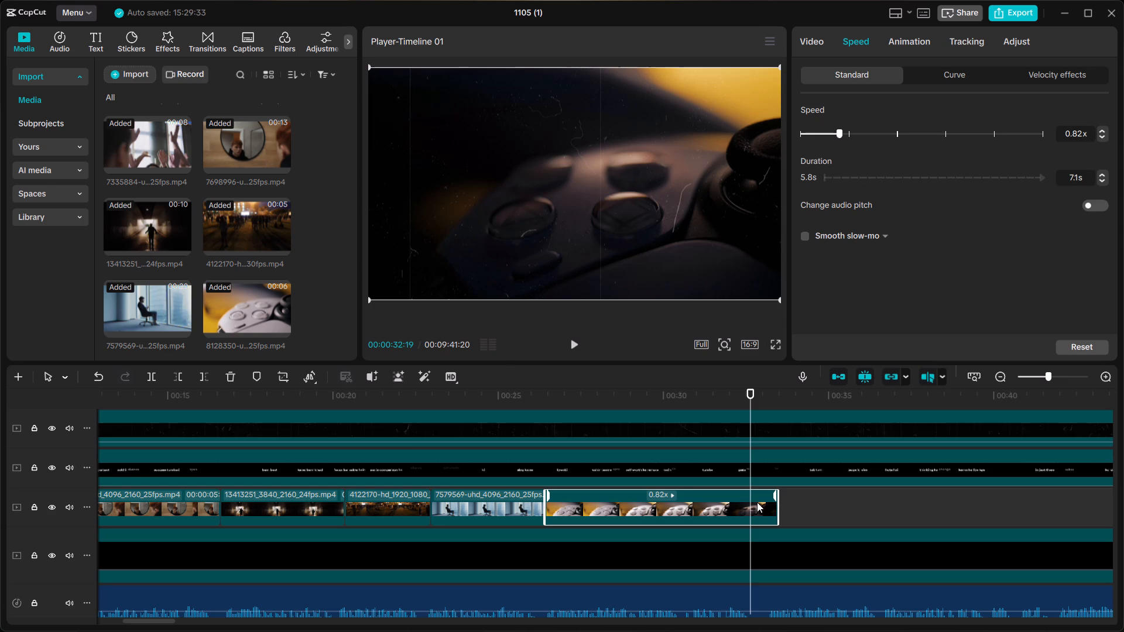
{"action": "key", "text": "ctrl+b"}
{"action": "key", "text": "BackSpace"}
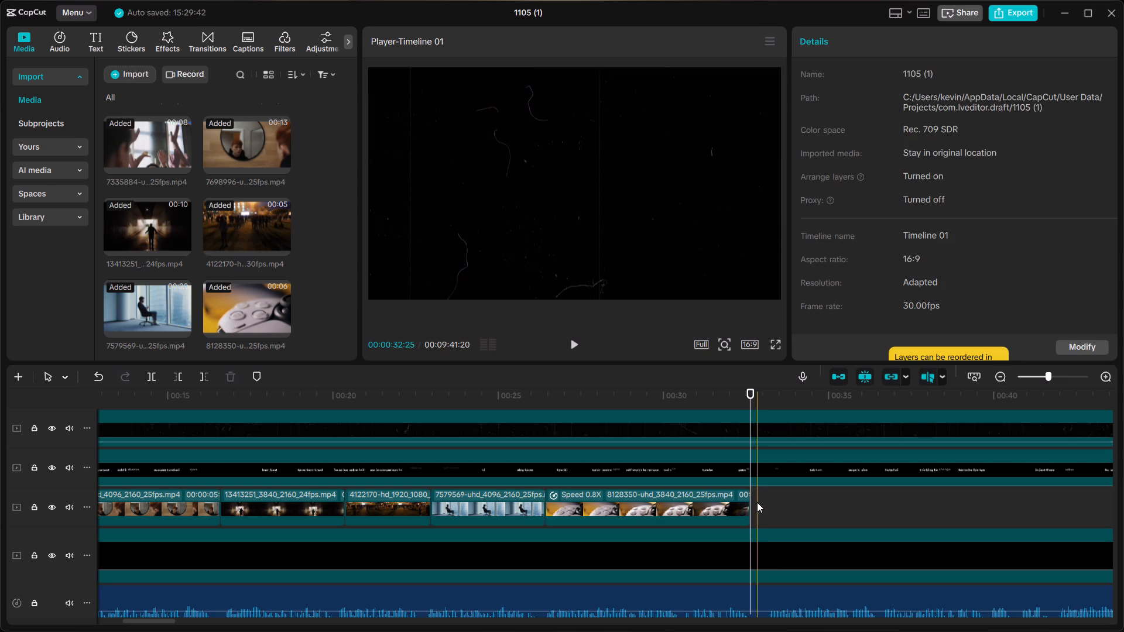
Import the downloaded clip 5593367-hd_1920_1080_24fps, the man overlooking the valley, into the project media.
{"action": "left_click", "coordinate": [118, 80]}
{"action": "scroll", "coordinate": [74, 188], "scroll_direction": "up", "scroll_amount": 6}
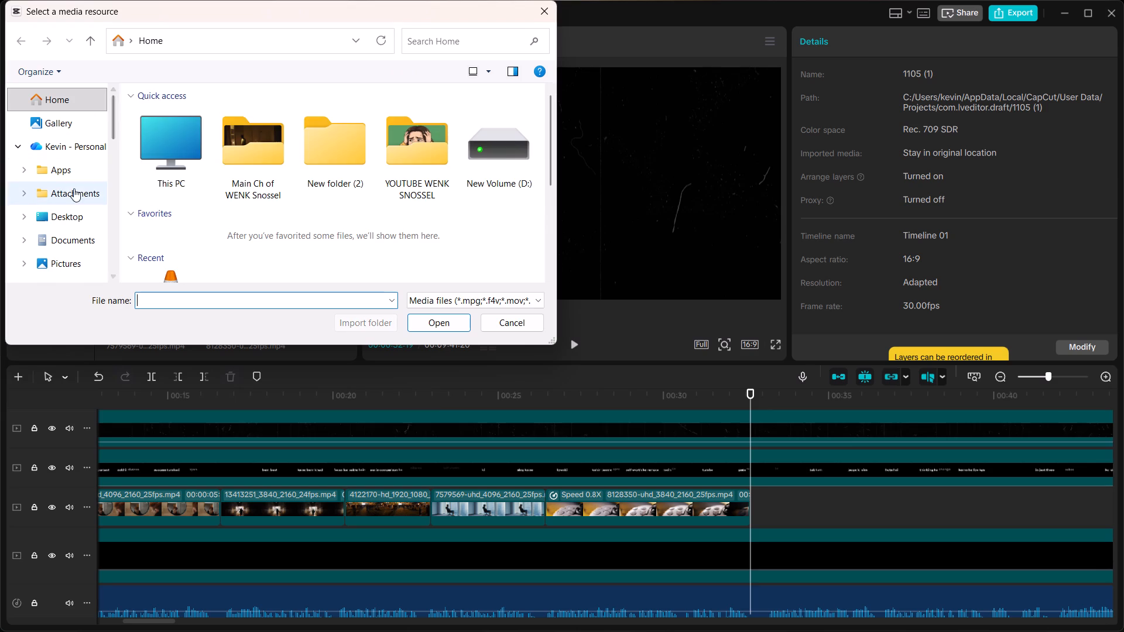
{"action": "scroll", "coordinate": [74, 188], "scroll_direction": "up", "scroll_amount": 4}
{"action": "left_click", "coordinate": [40, 98]}
{"action": "scroll", "coordinate": [247, 164], "scroll_direction": "down", "scroll_amount": 3}
{"action": "left_click", "coordinate": [192, 176]}
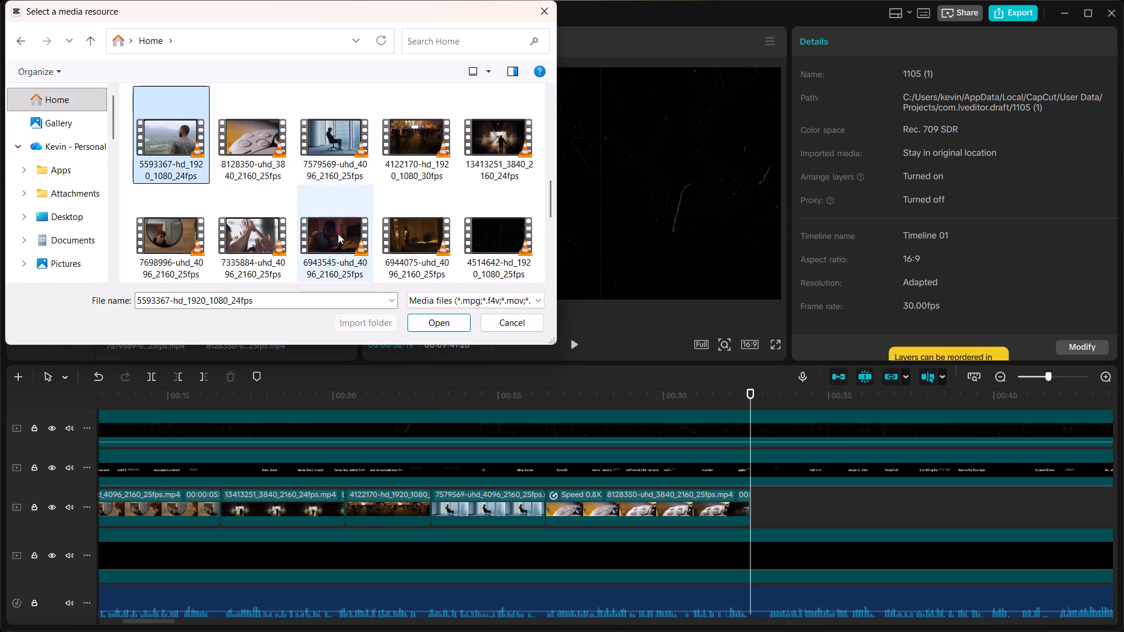
{"action": "left_click", "coordinate": [421, 327]}
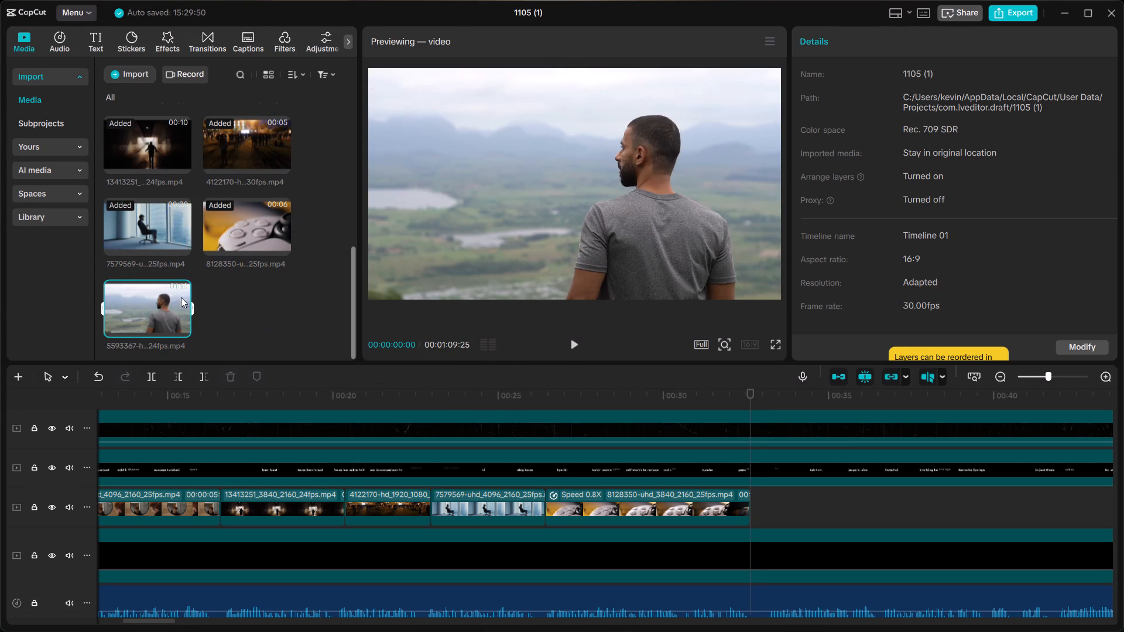
Place the clip of the man overlooking the valley directly after the game controller clip, starting at 00:00:32:19.
{"action": "left_click_drag", "start_coordinate": [134, 314], "coordinate": [810, 466]}
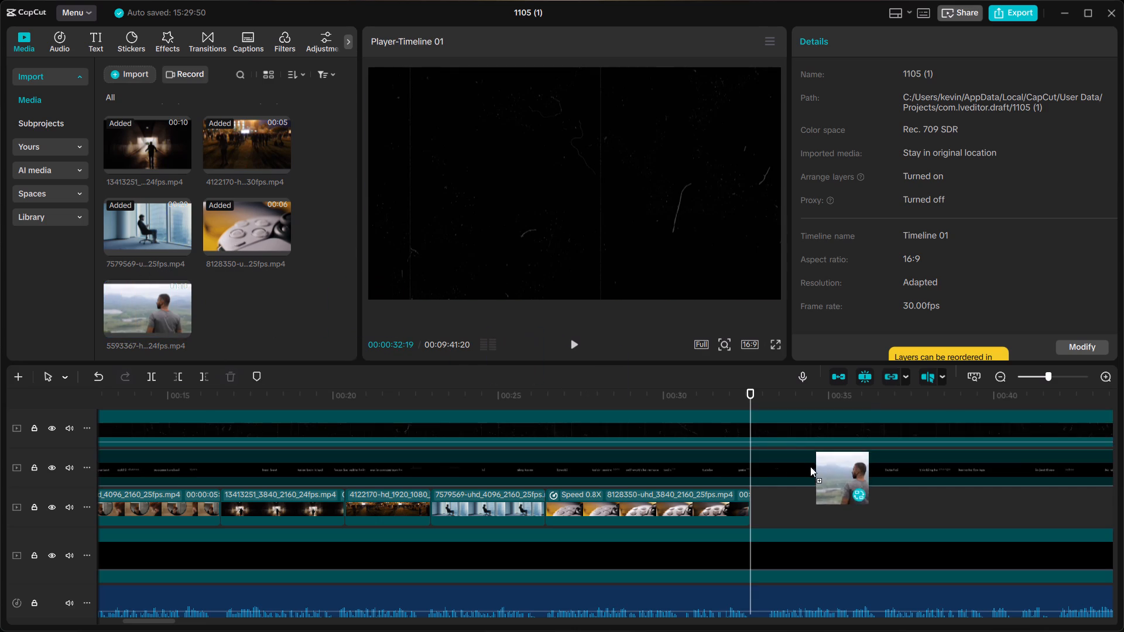
{"action": "left_click_drag", "start_coordinate": [810, 466], "coordinate": [750, 504]}
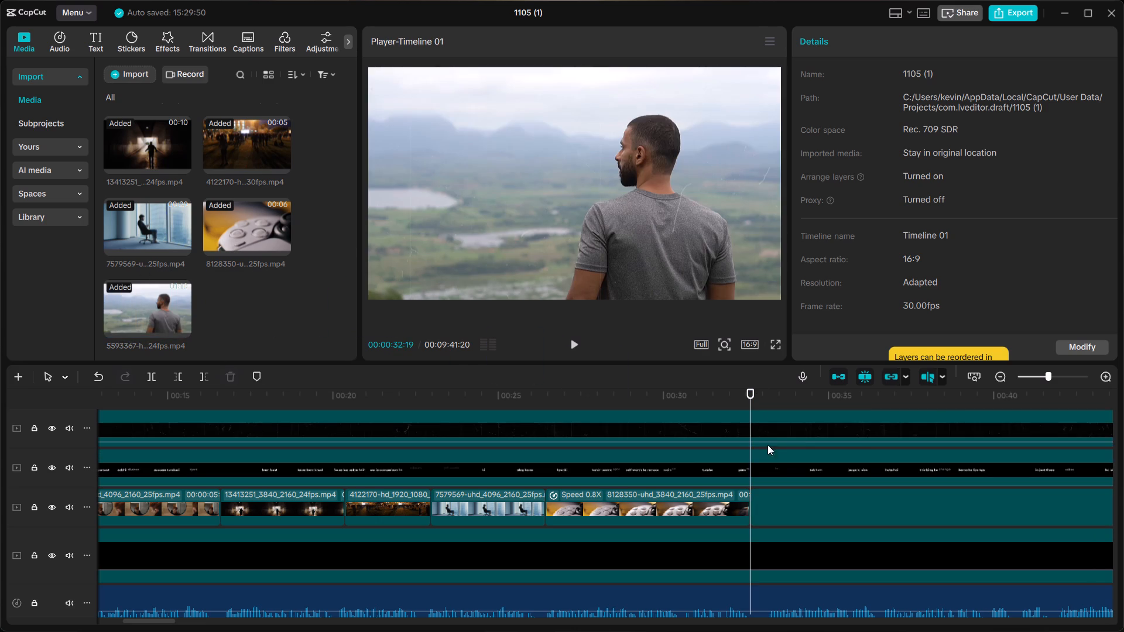
Play back the cut from the game controller to the man clip from about 00:00:32:02 against the voiceover.
{"action": "left_click", "coordinate": [736, 404]}
{"action": "left_click", "coordinate": [754, 404]}
{"action": "left_click", "coordinate": [732, 401]}
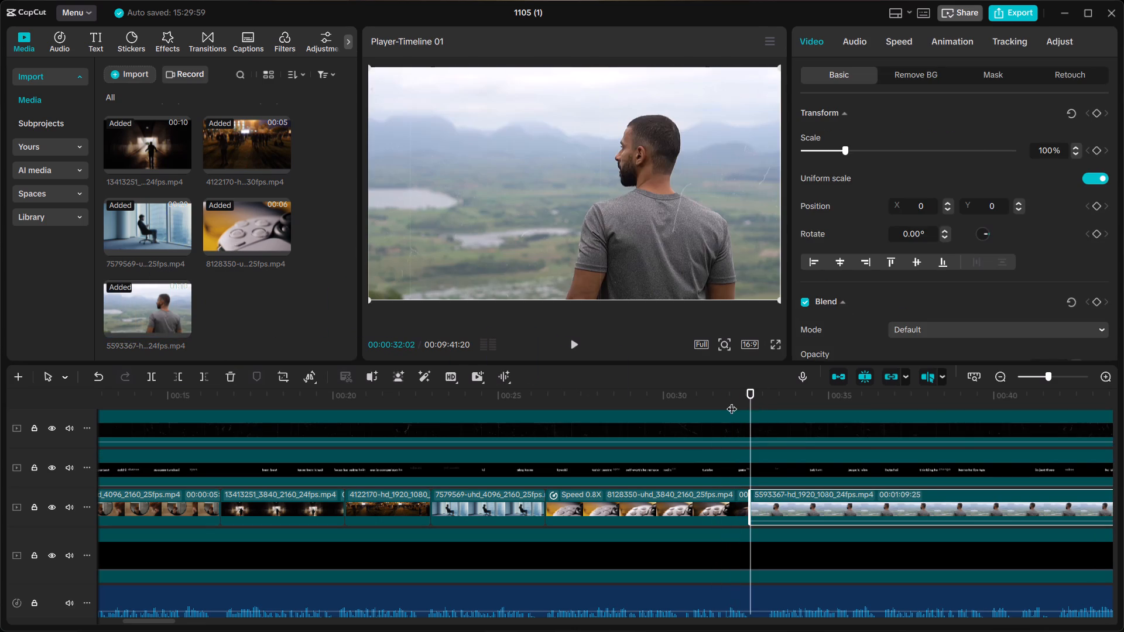
{"action": "key", "text": "space"}
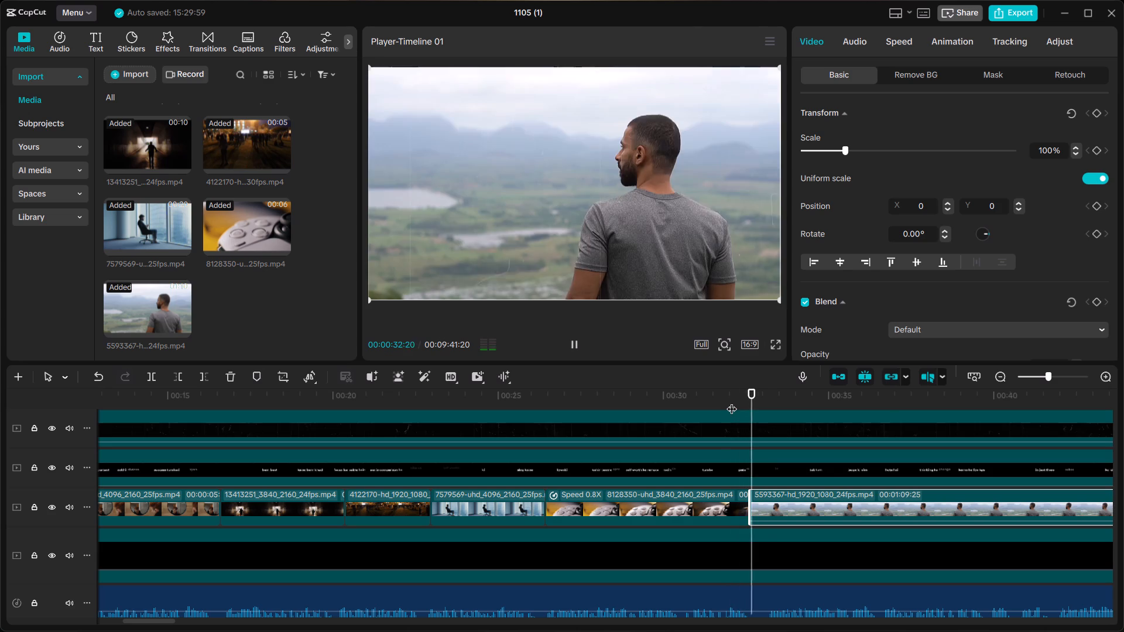
{"action": "left_click", "coordinate": [732, 401]}
{"action": "key", "text": "space"}
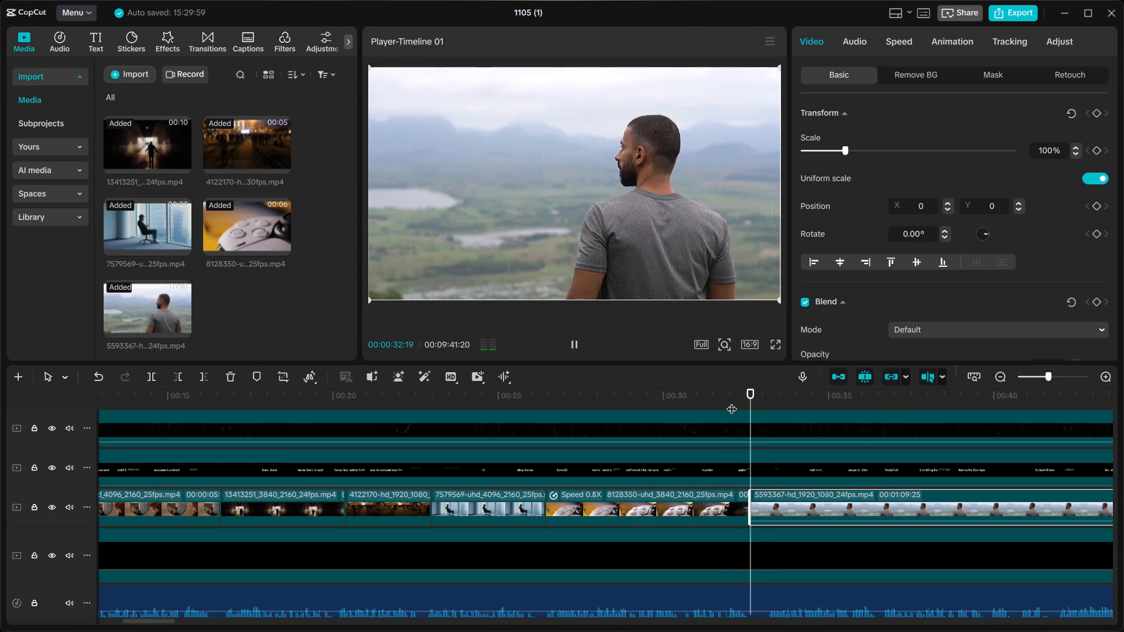
{"action": "left_click", "coordinate": [732, 401]}
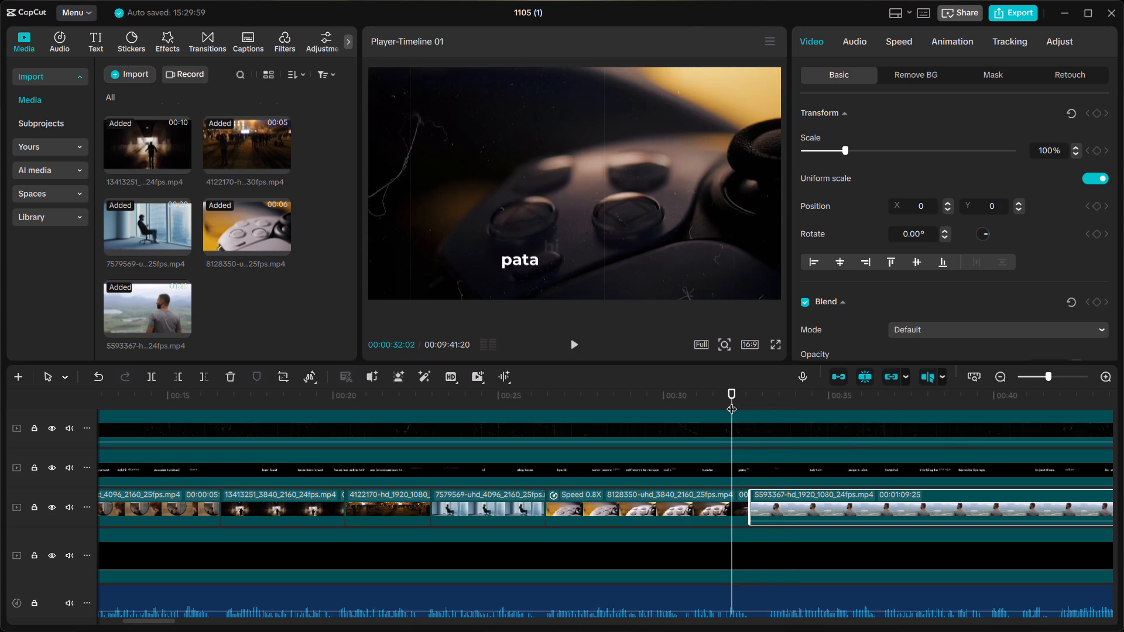
{"action": "key", "text": "space"}
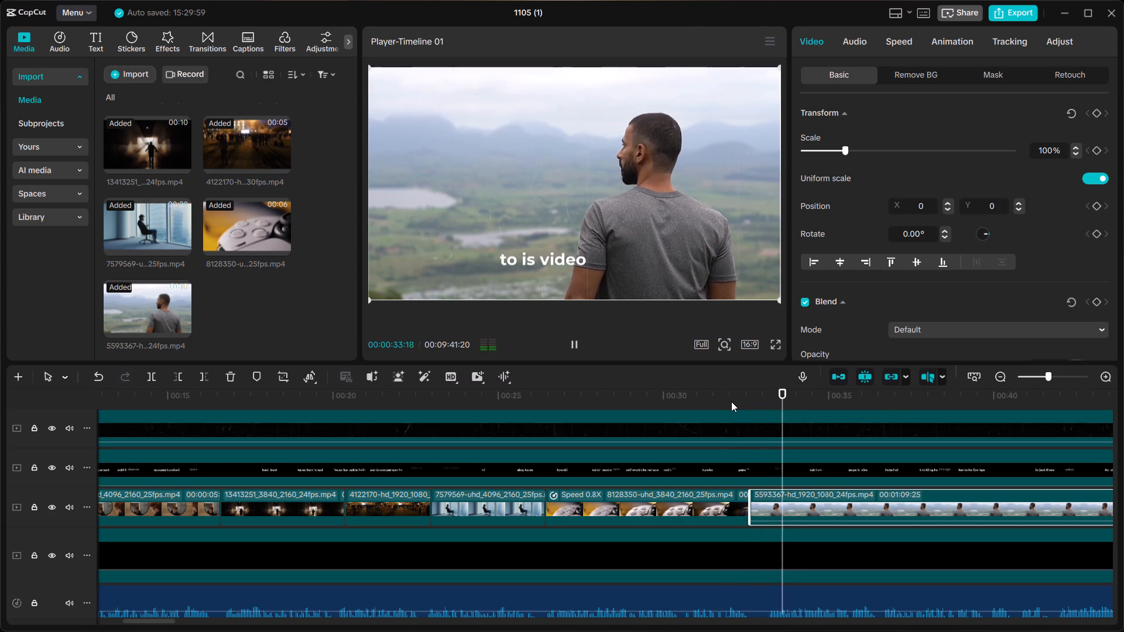
{"action": "key", "text": "space"}
Trim the man clip's start to a length of 00:01:09:20 and extend the game controller clip to meet it.
{"action": "left_click_drag", "start_coordinate": [748, 504], "coordinate": [751, 510]}
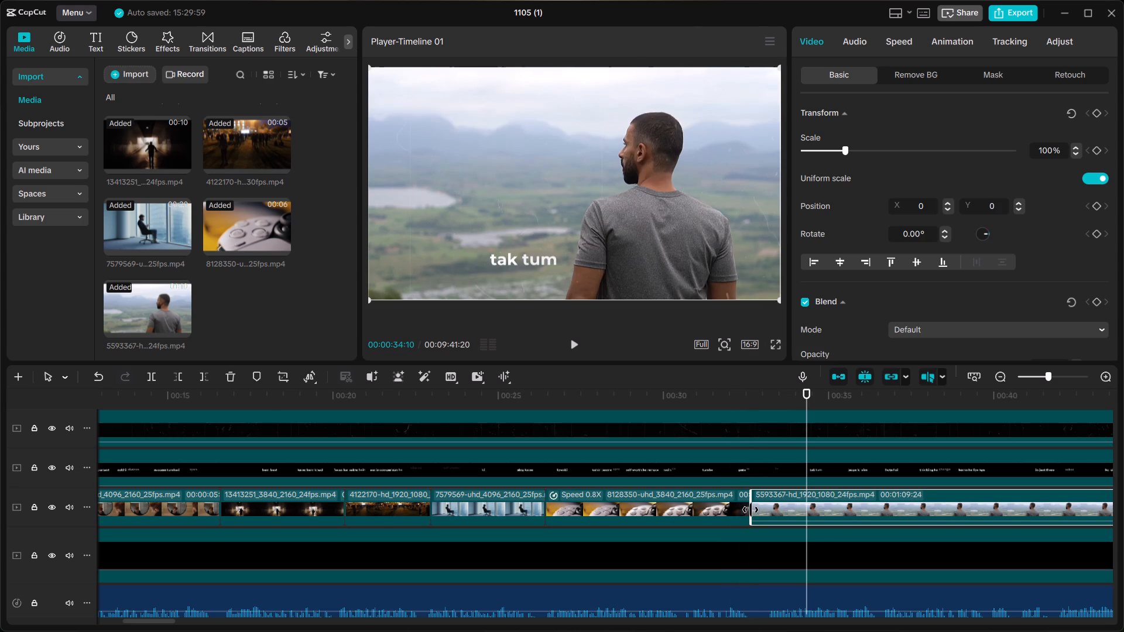
{"action": "left_click_drag", "start_coordinate": [751, 510], "coordinate": [757, 514]}
{"action": "left_click", "coordinate": [745, 509]}
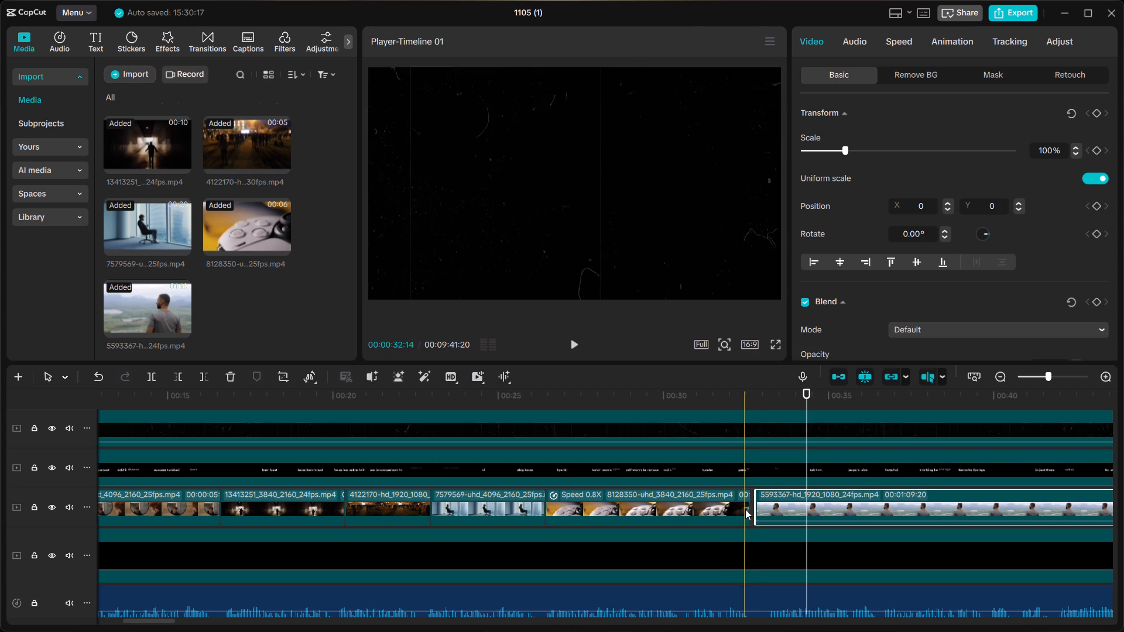
{"action": "left_click", "coordinate": [750, 506]}
Recheck the cut, trim the man clip's start to a length of 00:01:09:16, and extend the game controller clip to meet it.
{"action": "left_click", "coordinate": [728, 410]}
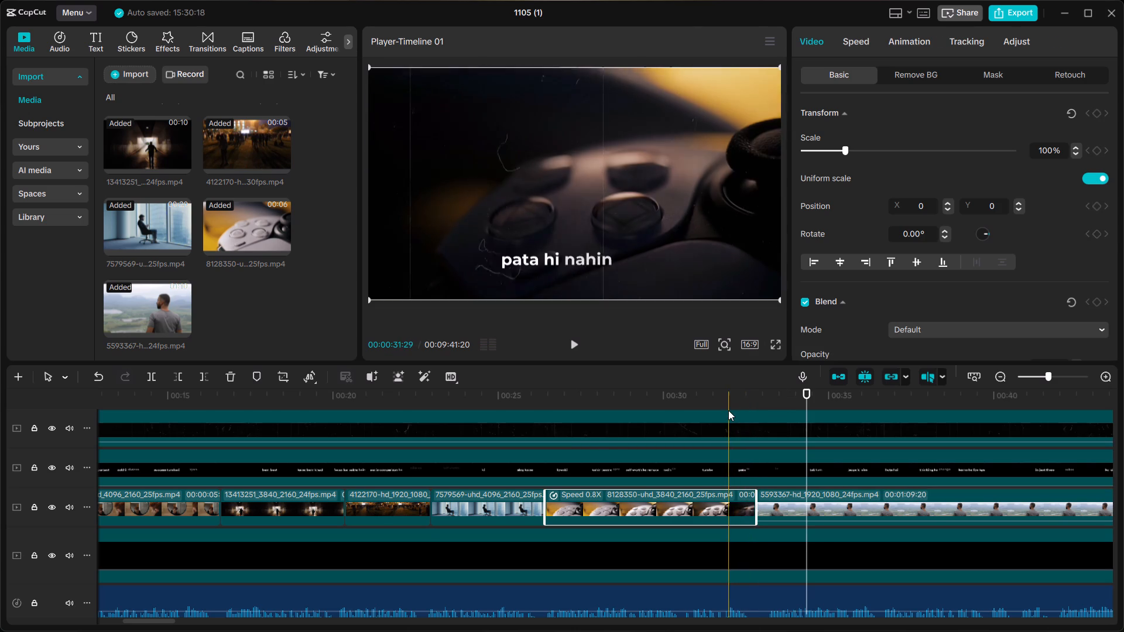
{"action": "key", "text": "space"}
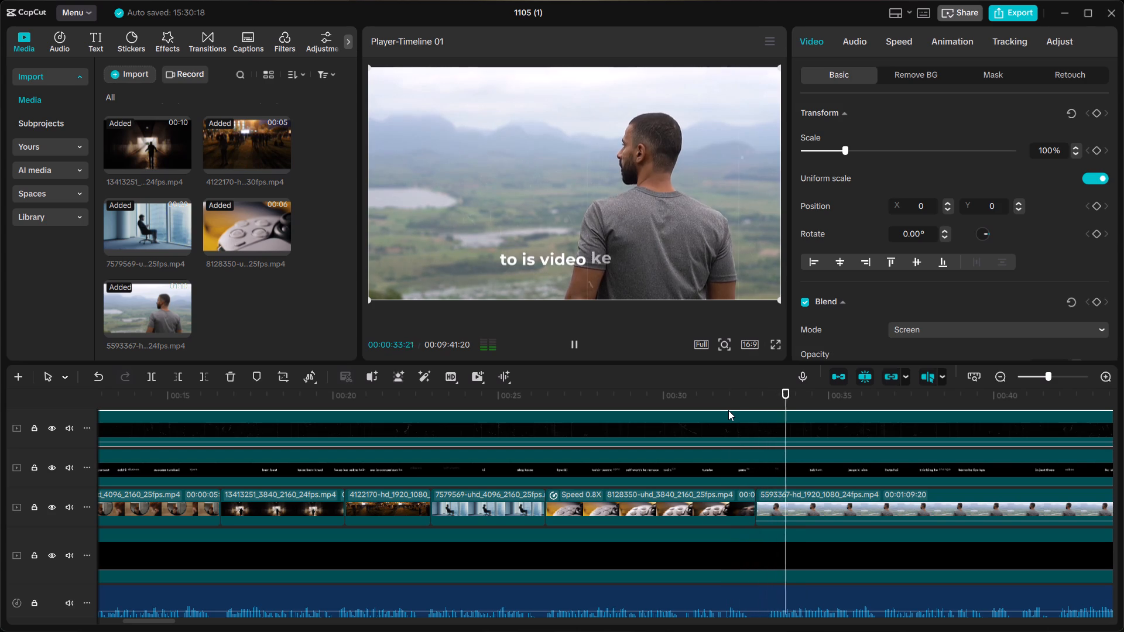
{"action": "left_click", "coordinate": [724, 400]}
{"action": "key", "text": "space"}
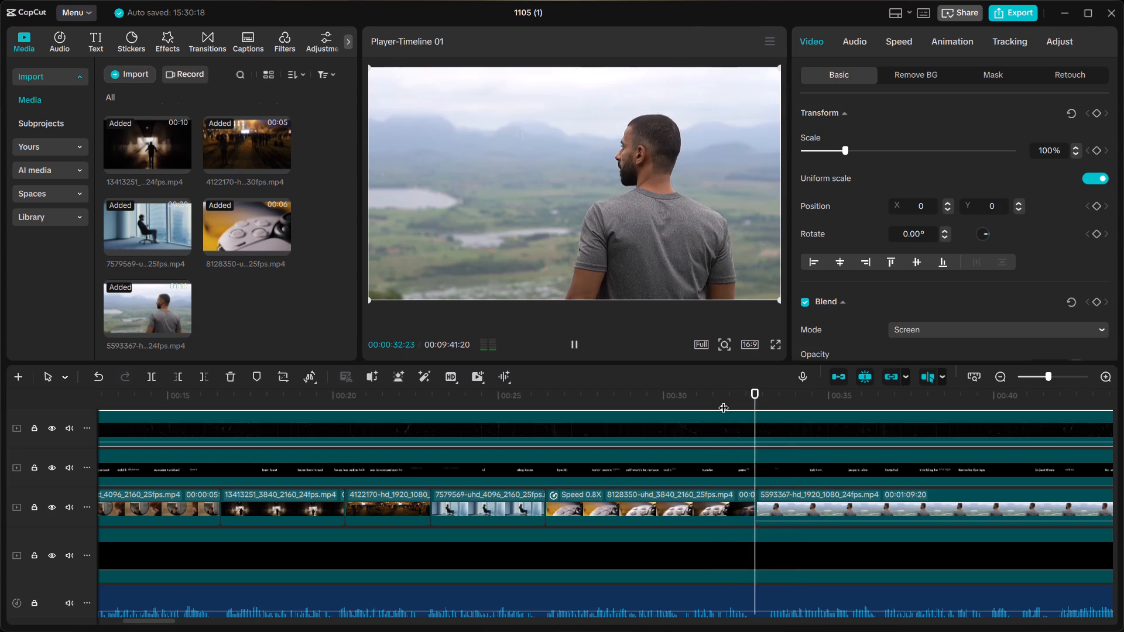
{"action": "key", "text": "space"}
{"action": "left_click", "coordinate": [763, 509]}
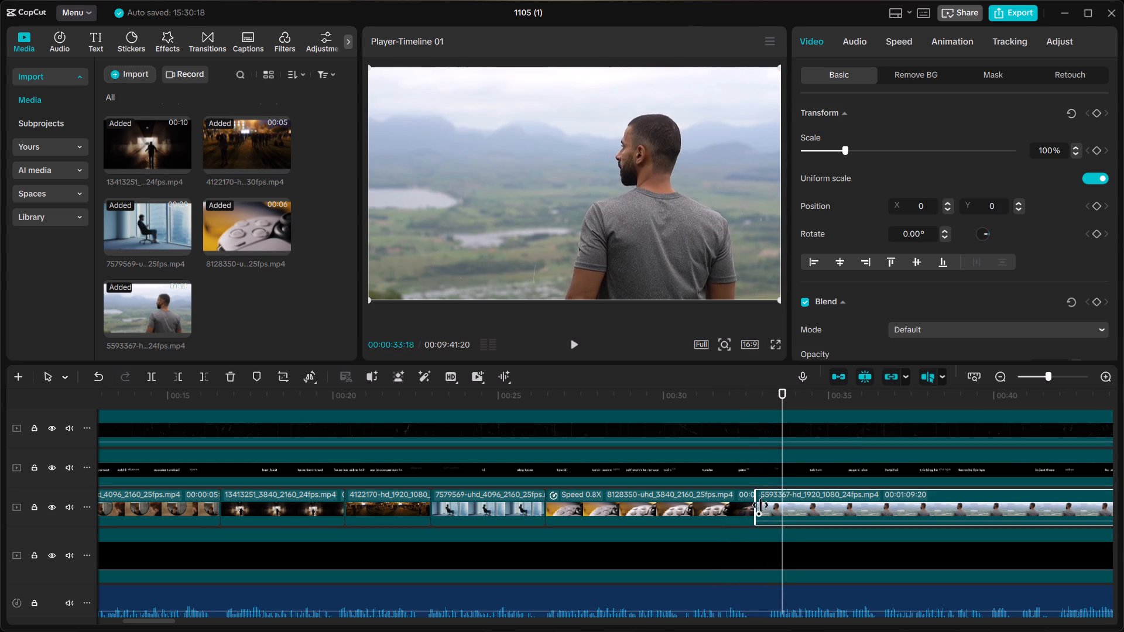
{"action": "left_click_drag", "start_coordinate": [756, 500], "coordinate": [762, 502]}
{"action": "left_click", "coordinate": [731, 507]}
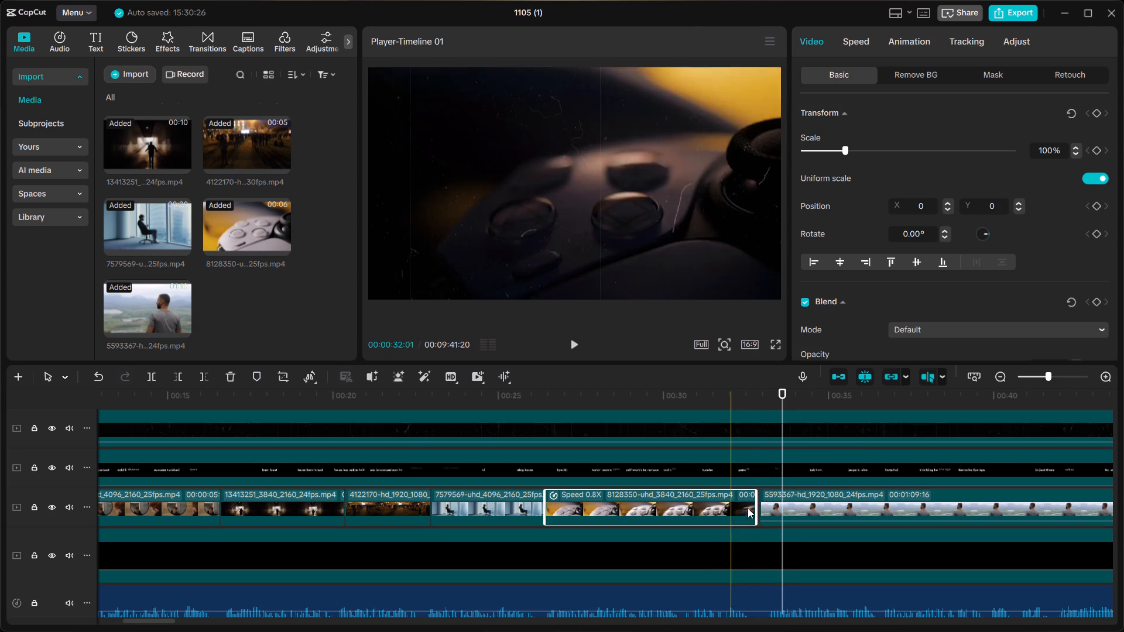
{"action": "left_click", "coordinate": [755, 508]}
Play back the adjusted cut and slow the game controller clip to 0.72x, giving it a 7.4 s duration.
{"action": "left_click", "coordinate": [702, 391]}
{"action": "key", "text": "space"}
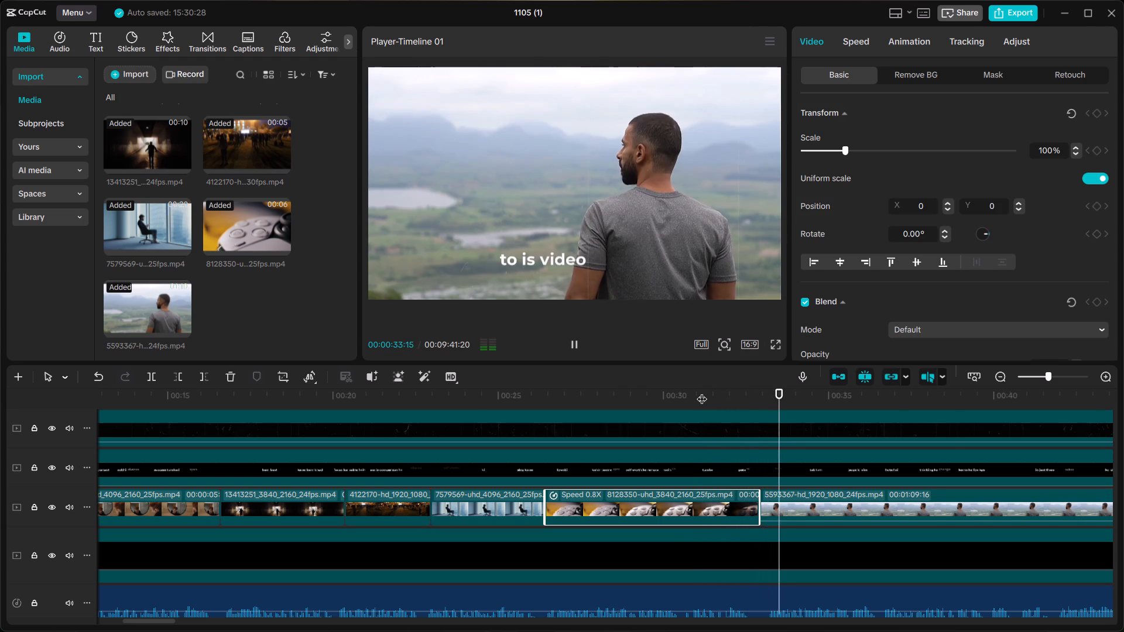
{"action": "key", "text": "space"}
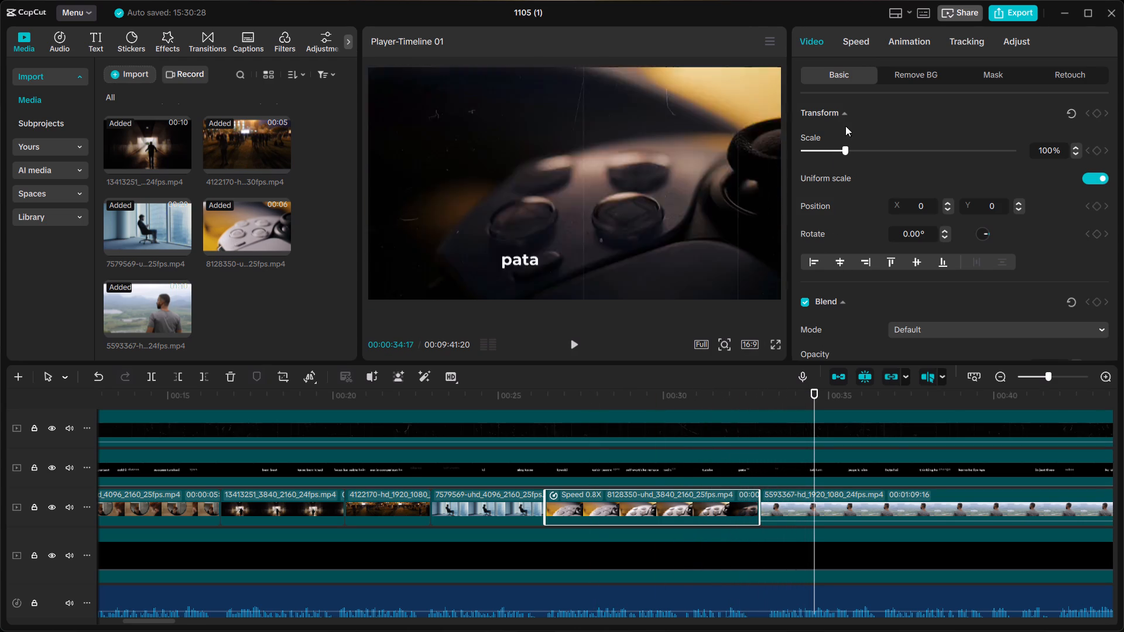
{"action": "left_click", "coordinate": [861, 37]}
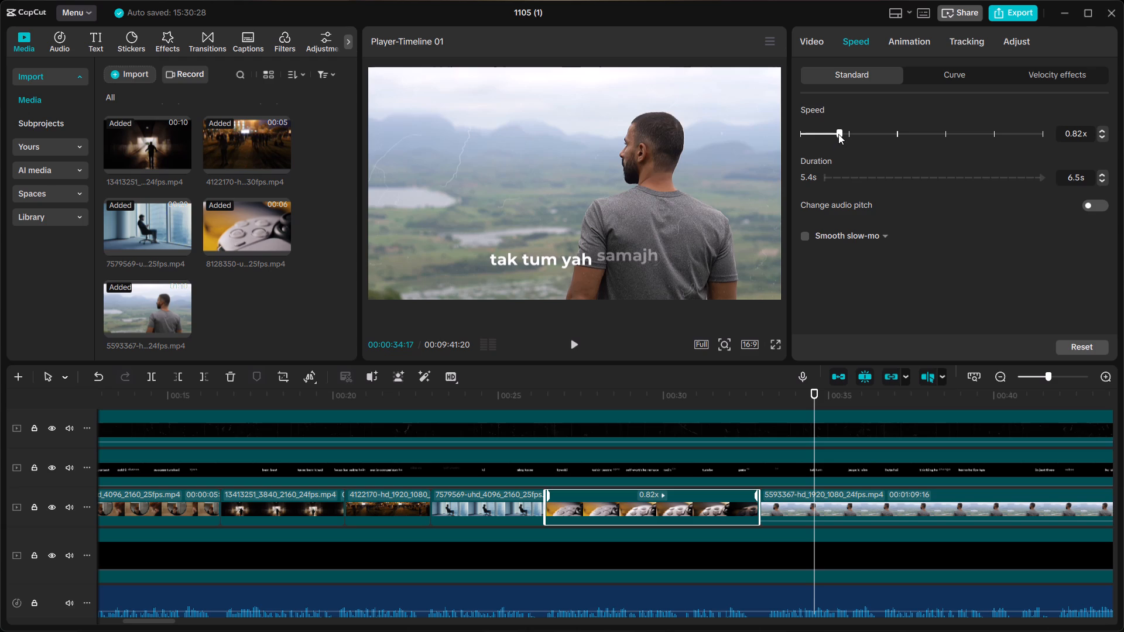
{"action": "left_click", "coordinate": [838, 134]}
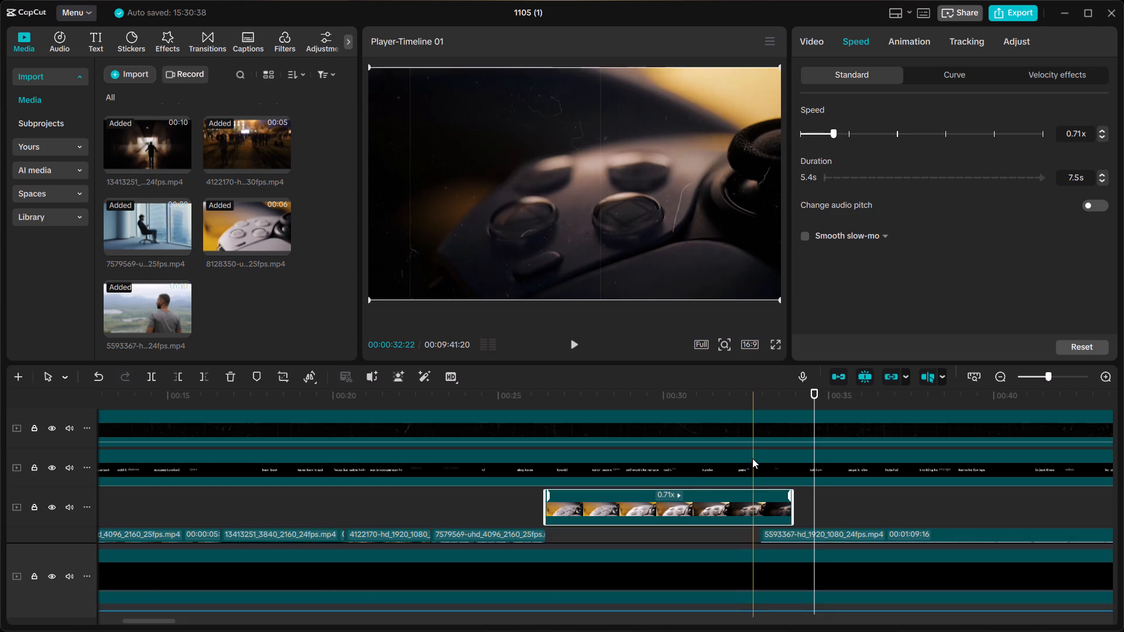
{"action": "left_click", "coordinate": [763, 454]}
{"action": "left_click", "coordinate": [769, 505]}
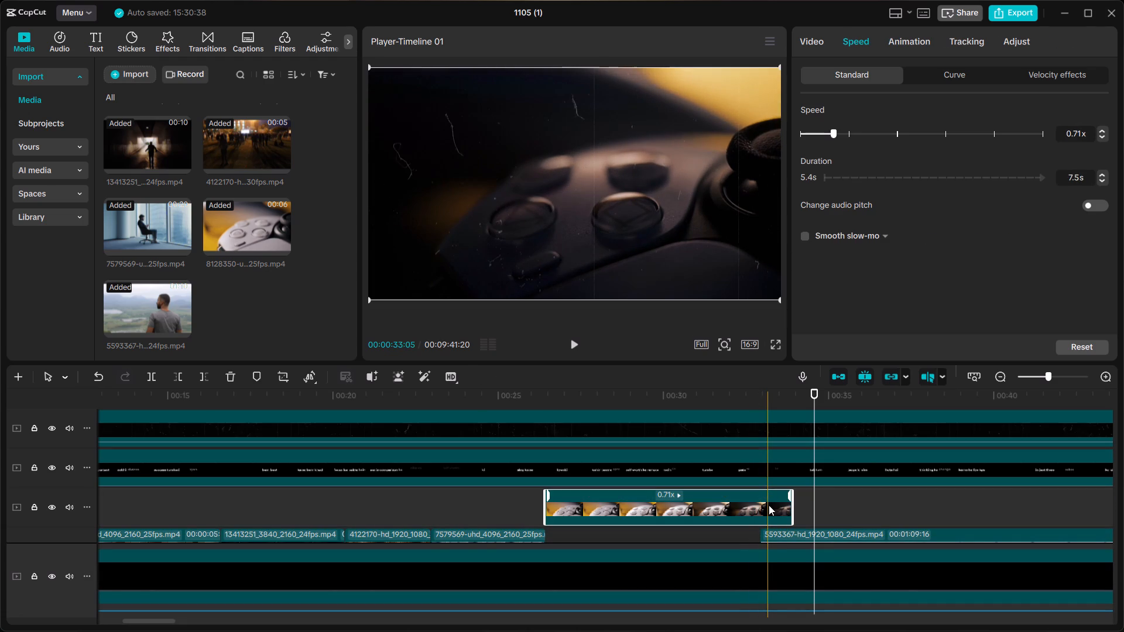
{"action": "key", "text": "s"}
{"action": "left_click", "coordinate": [789, 495]}
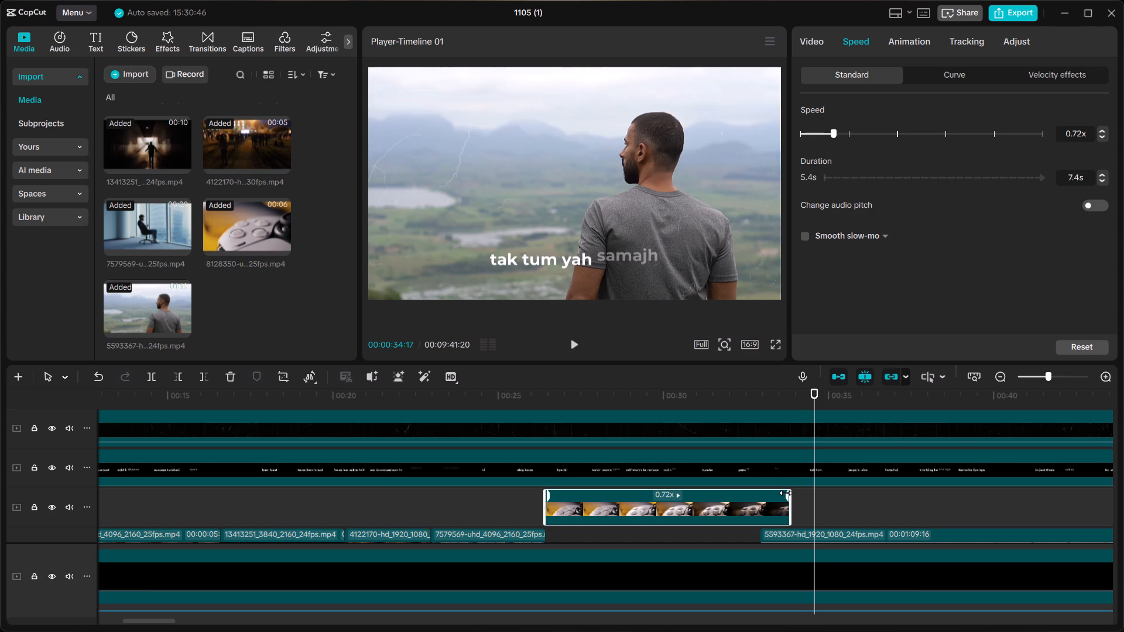
{"action": "left_click", "coordinate": [786, 493]}
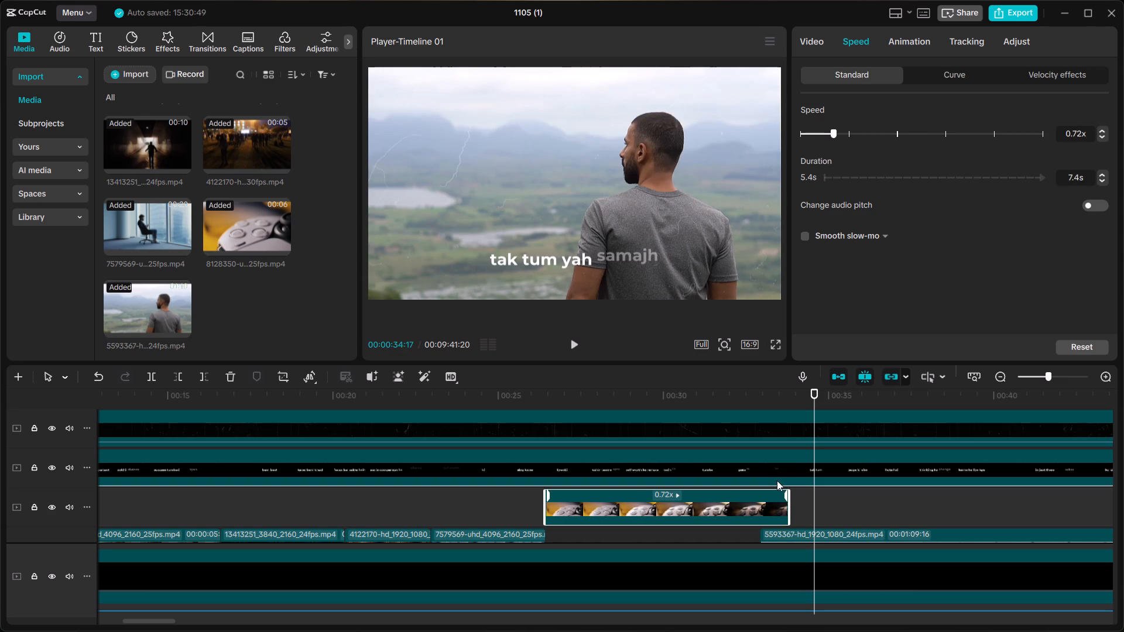
Check the slowed game controller clip against the captions and extend its end to a duration of 8.0 s.
{"action": "left_click", "coordinate": [766, 396]}
{"action": "key", "text": "space"}
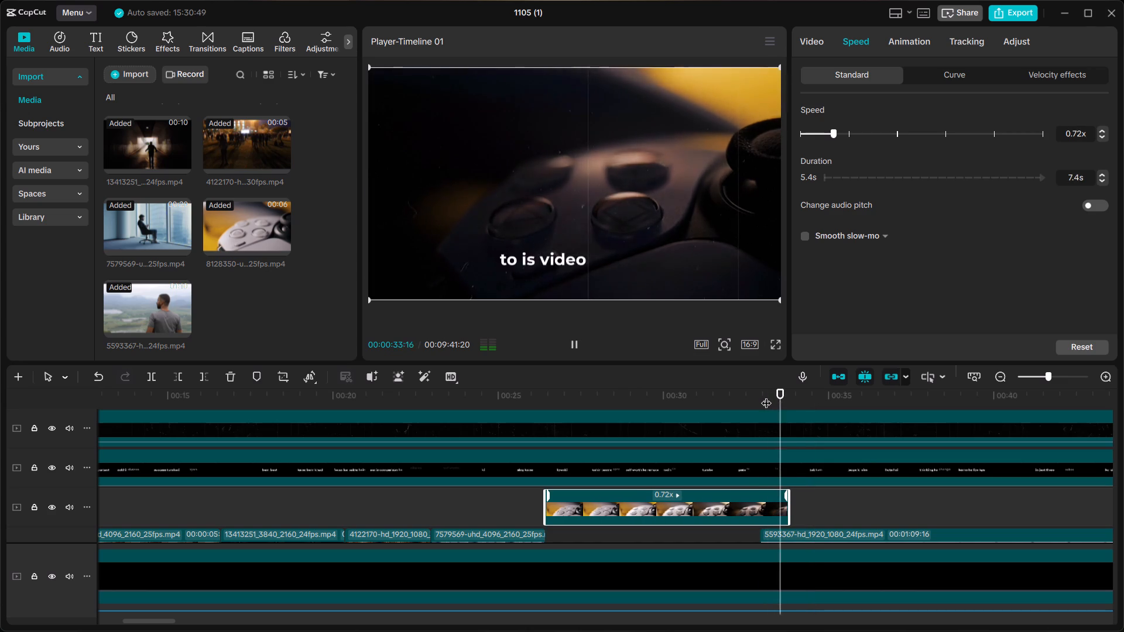
{"action": "key", "text": "space"}
{"action": "left_click", "coordinate": [752, 383]}
{"action": "left_click", "coordinate": [729, 389]}
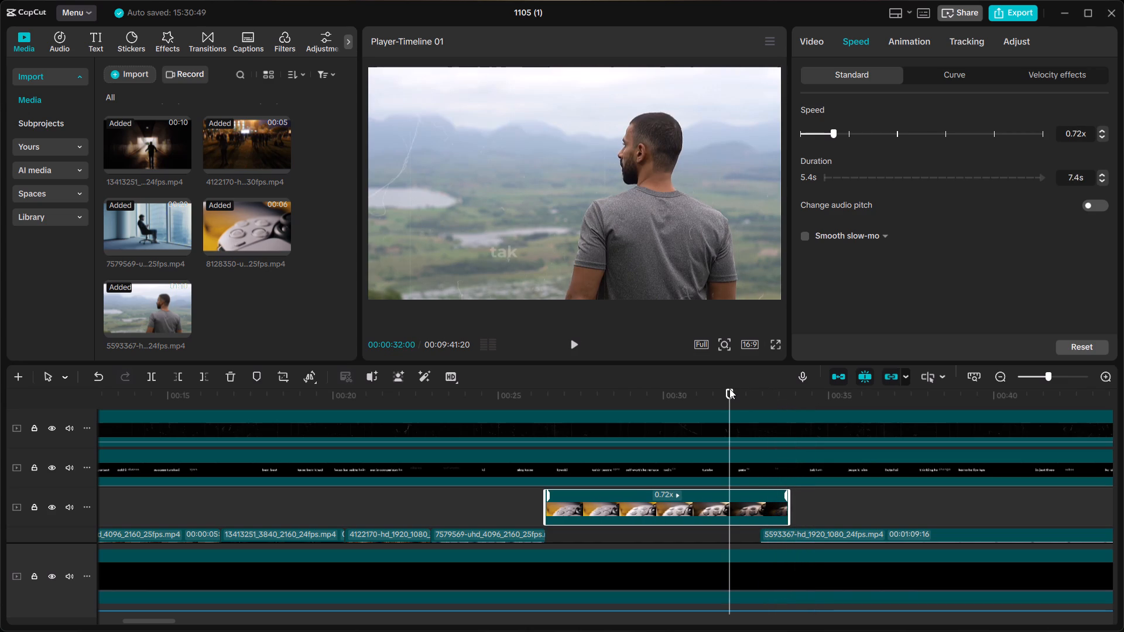
{"action": "key", "text": "space"}
{"action": "key", "text": "space"}
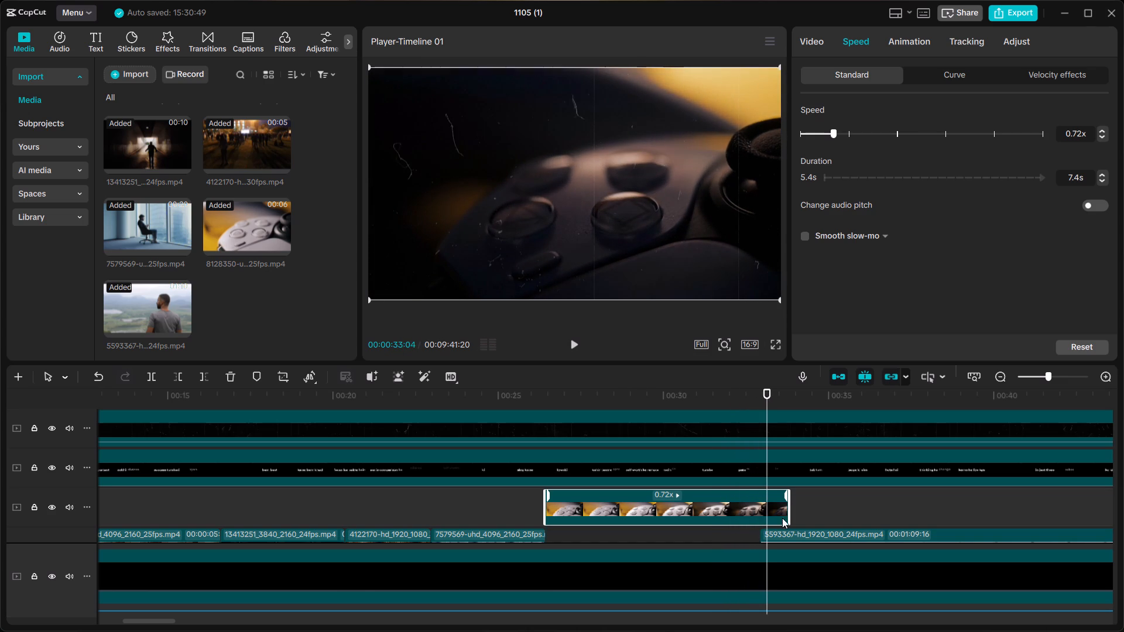
{"action": "left_click_drag", "start_coordinate": [790, 505], "coordinate": [872, 506]}
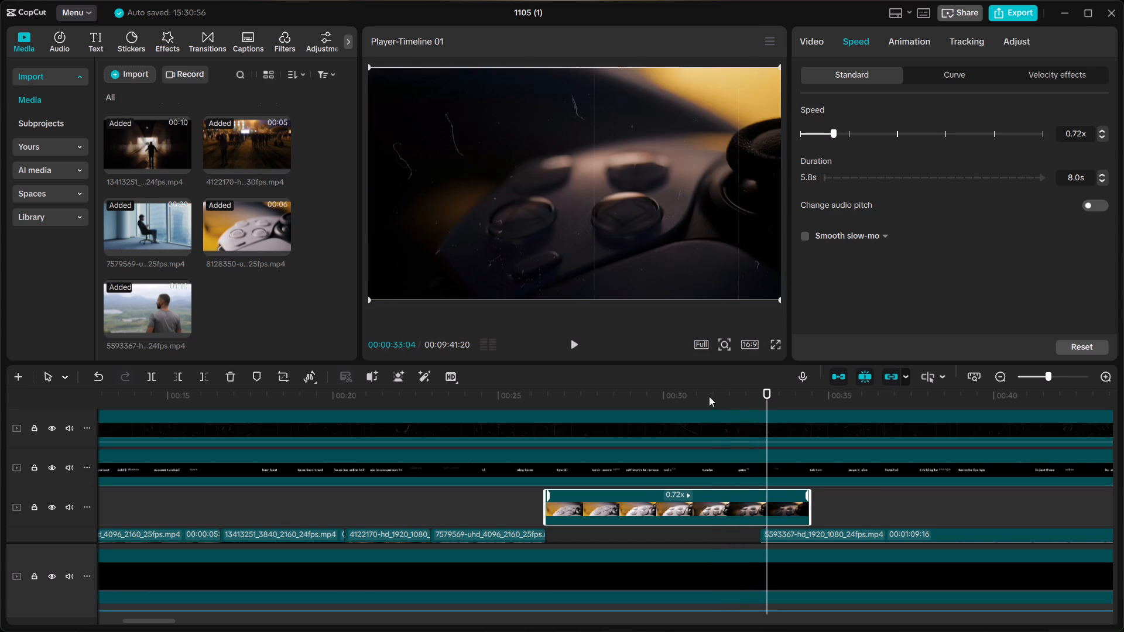
Play back the cut and slow the game controller clip to 0.63x for a 9.2 s duration, rechecking it against the captions.
{"action": "left_click", "coordinate": [709, 396]}
{"action": "key", "text": "space"}
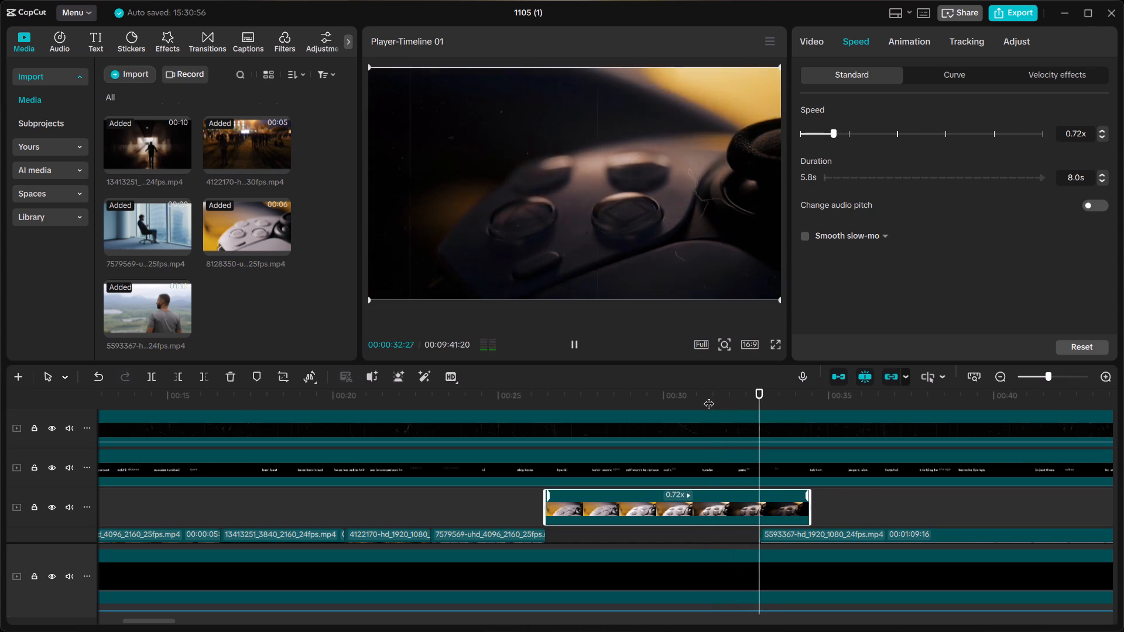
{"action": "key", "text": "space"}
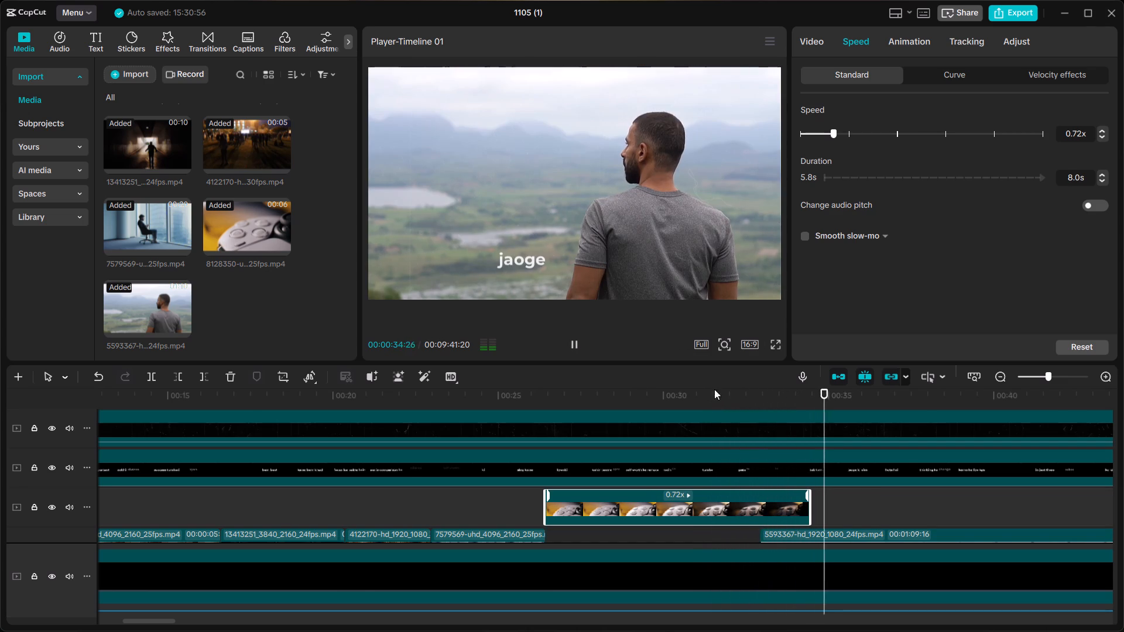
{"action": "left_click", "coordinate": [833, 133]}
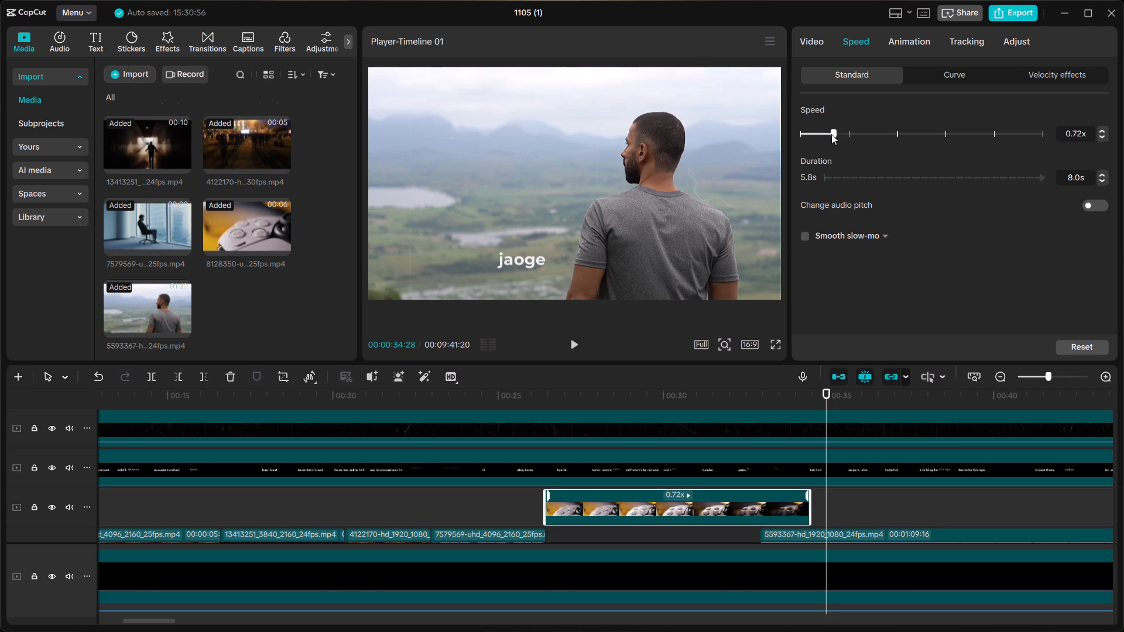
{"action": "left_click", "coordinate": [730, 404]}
{"action": "key", "text": "space"}
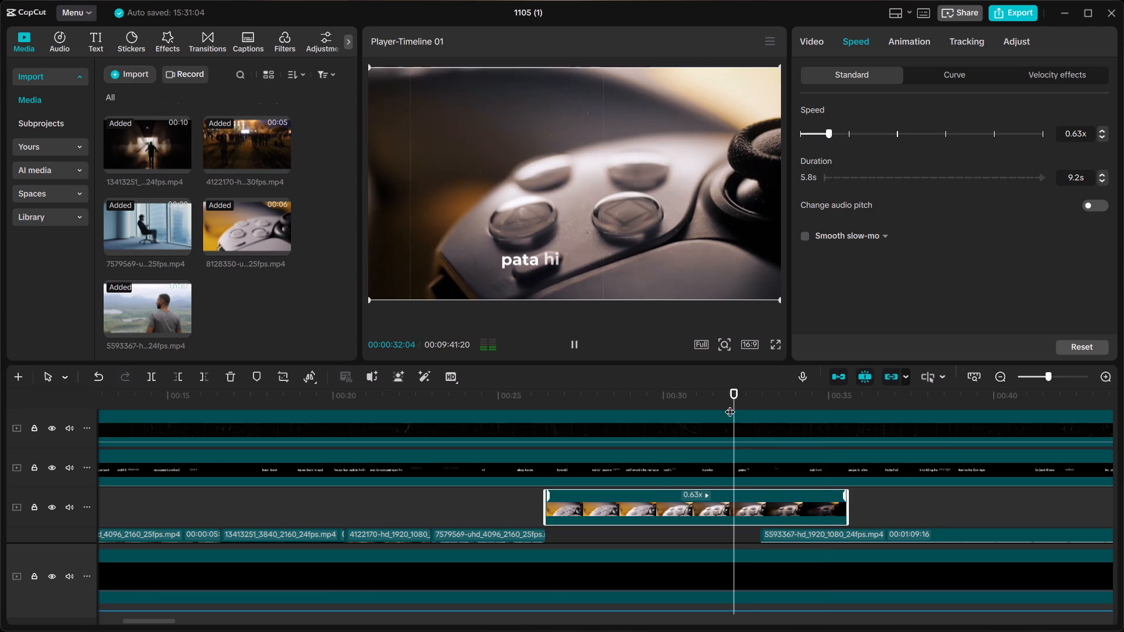
{"action": "key", "text": "space"}
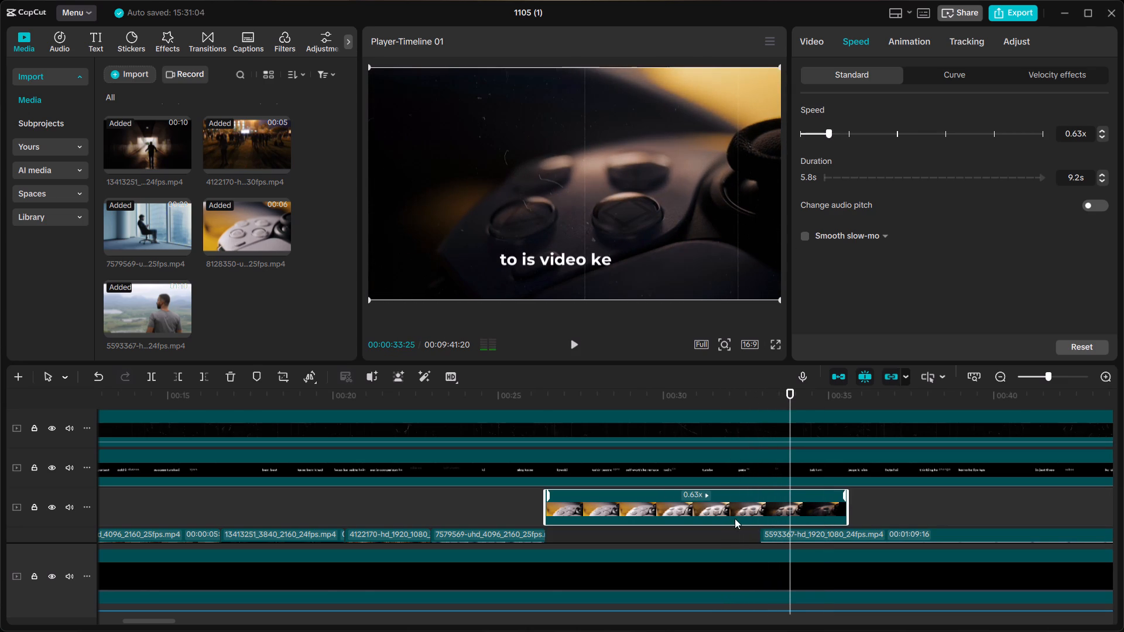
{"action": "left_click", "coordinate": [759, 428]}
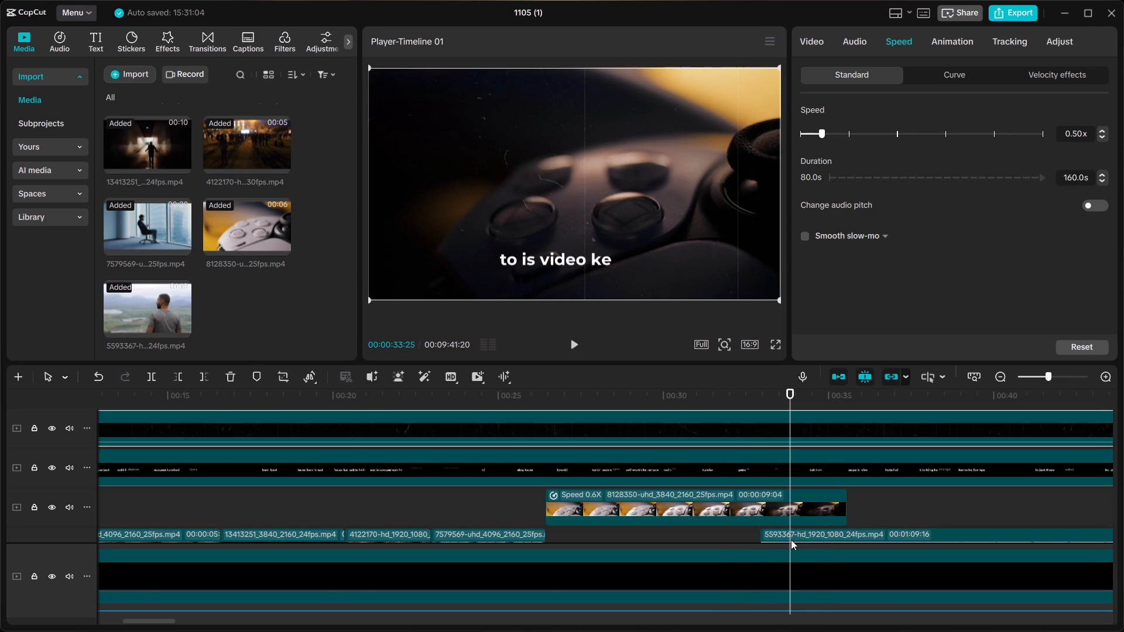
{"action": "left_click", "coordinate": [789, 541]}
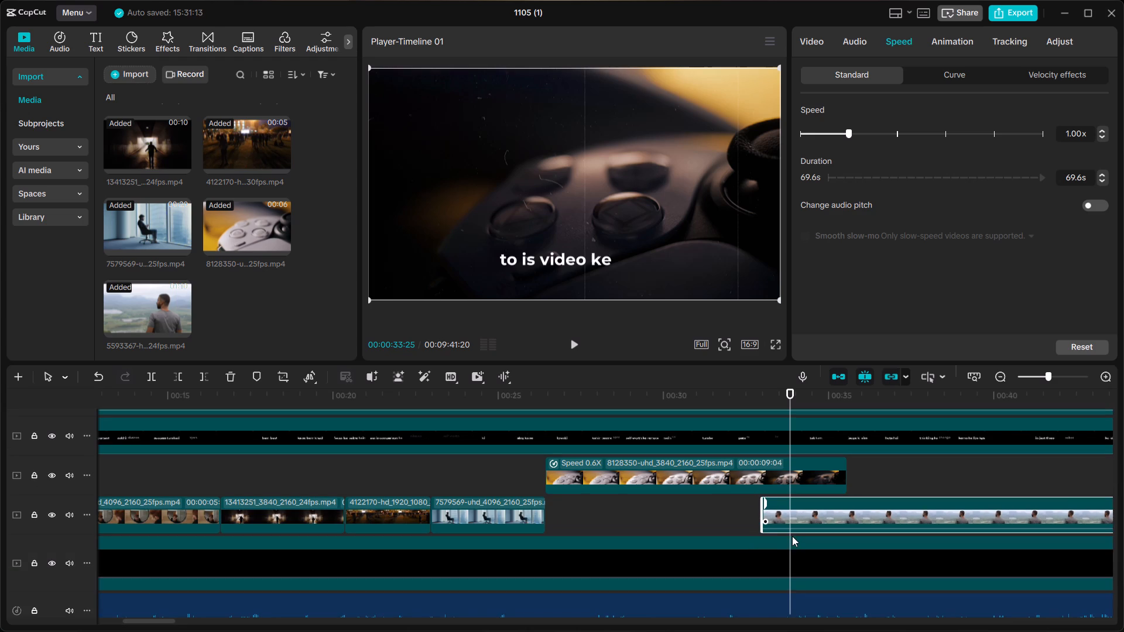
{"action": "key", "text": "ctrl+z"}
Split the game controller clip at 00:00:32:28, where the man clip starts, and delete the part after the split.
{"action": "left_click", "coordinate": [754, 517]}
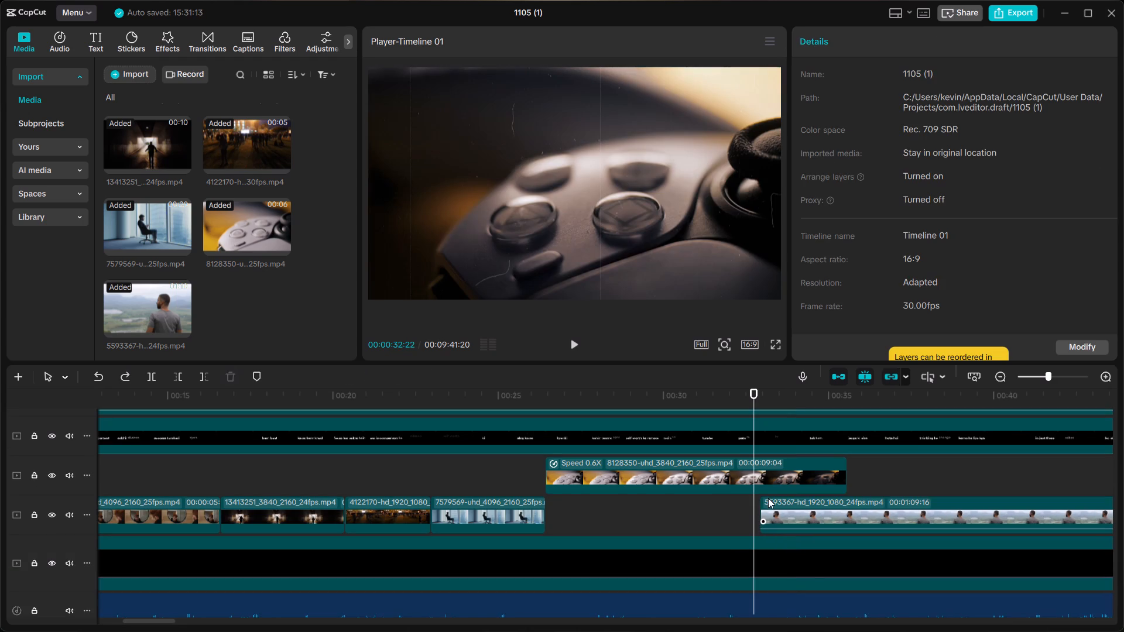
{"action": "left_click", "coordinate": [760, 500]}
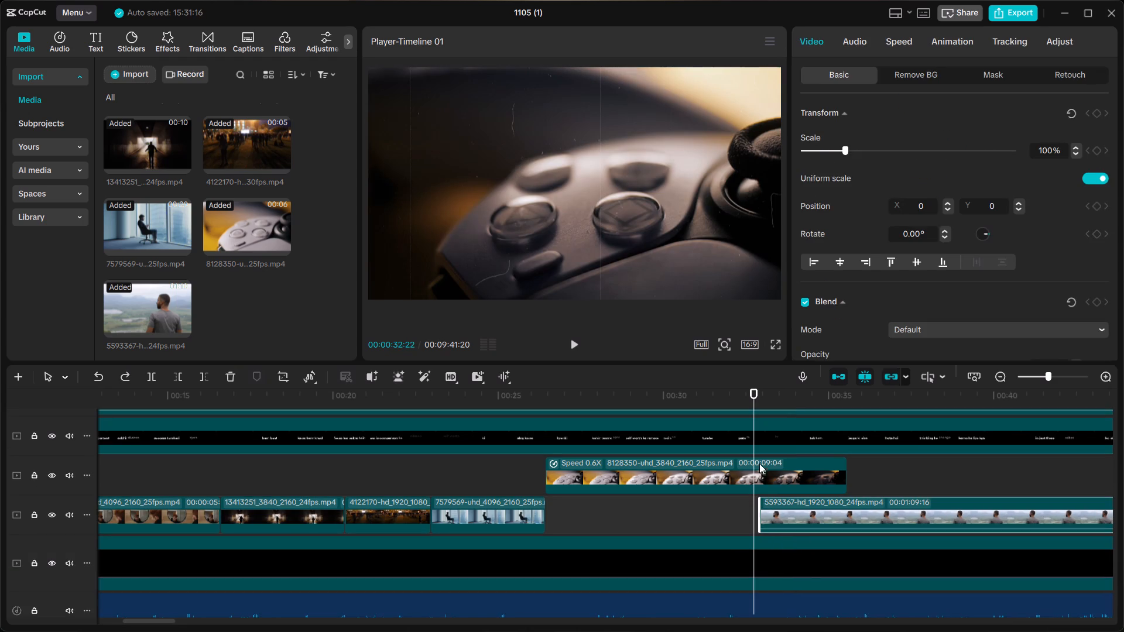
{"action": "left_click", "coordinate": [755, 389]}
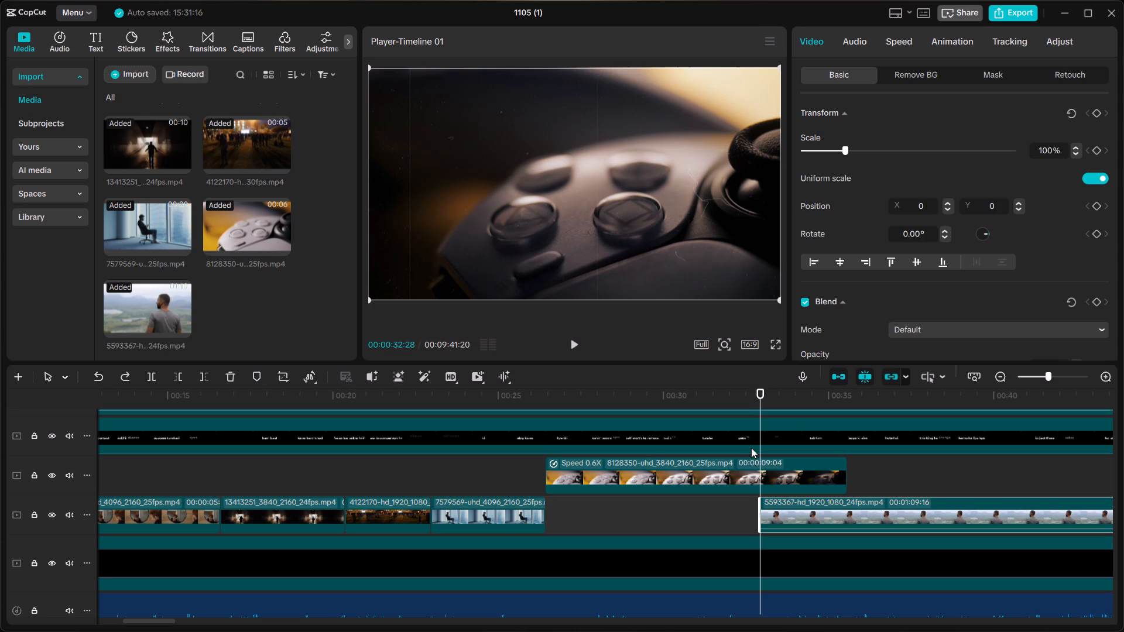
{"action": "left_click", "coordinate": [766, 470]}
{"action": "key", "text": "s"}
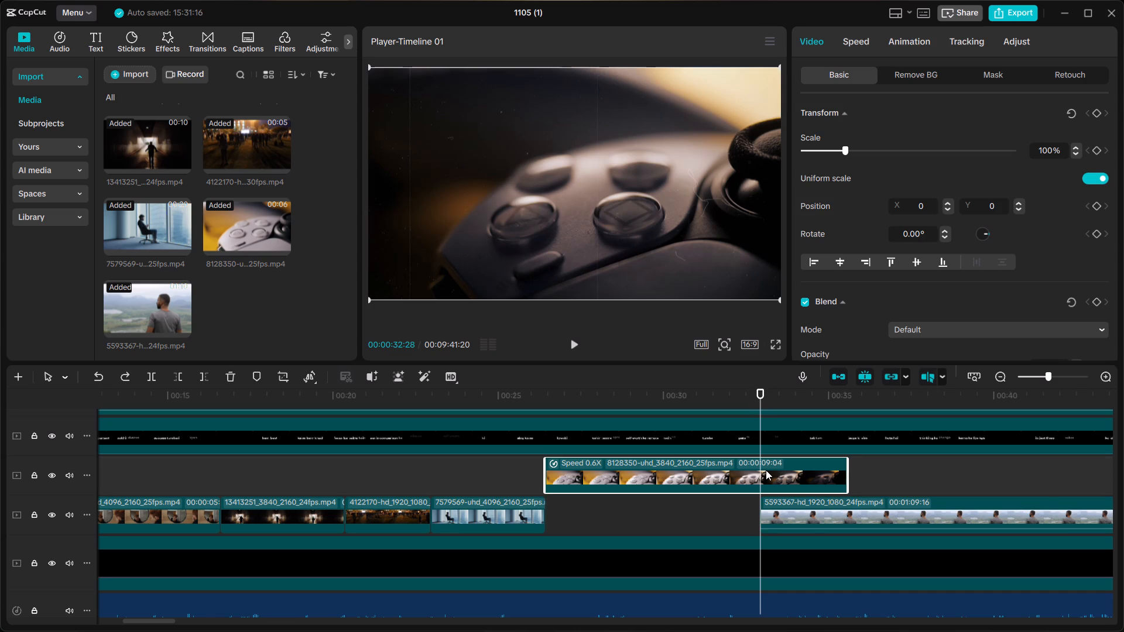
{"action": "key", "text": "ctrl+b"}
{"action": "key", "text": "BackSpace"}
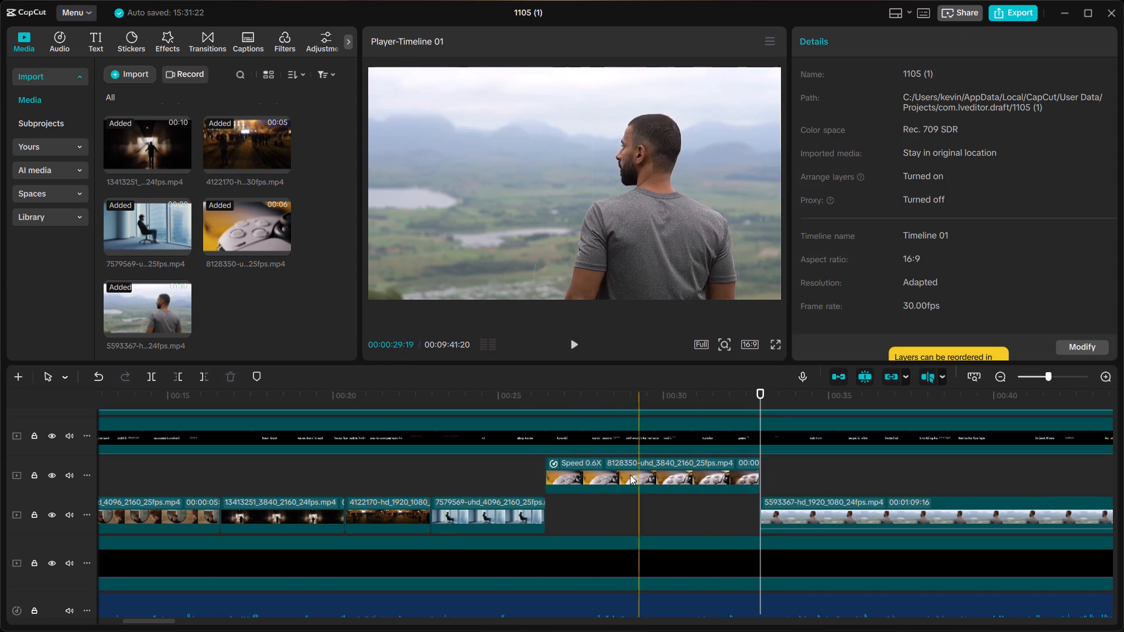
Move the game controller clip down a track into the gap between the office clip and the man clip.
{"action": "left_click", "coordinate": [578, 476]}
{"action": "left_click", "coordinate": [579, 476]}
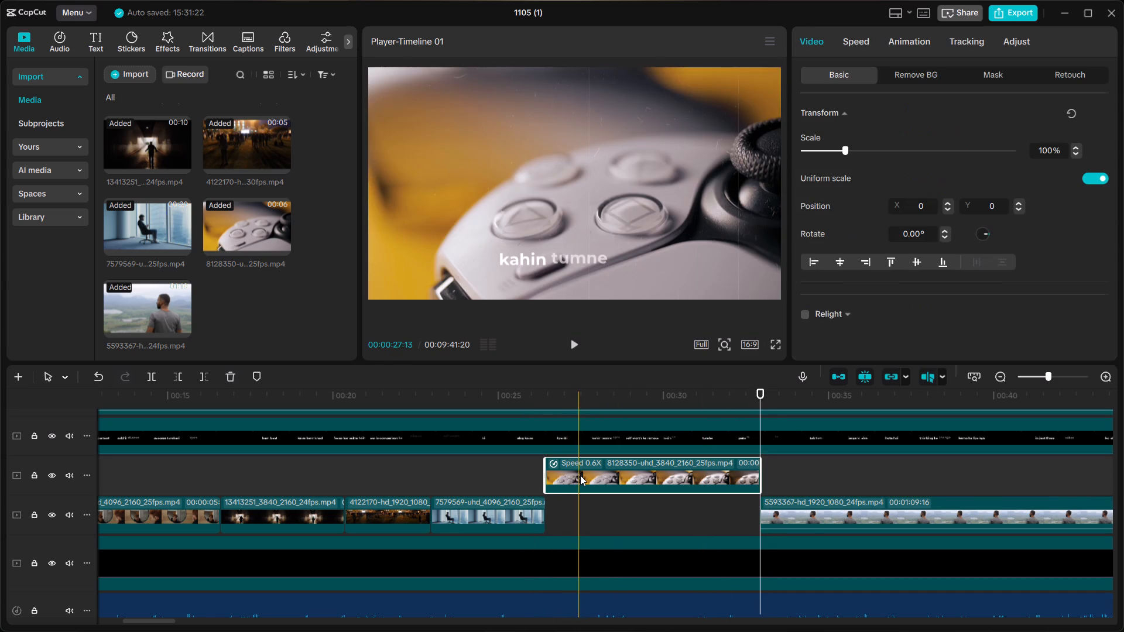
{"action": "left_click_drag", "start_coordinate": [580, 475], "coordinate": [581, 518]}
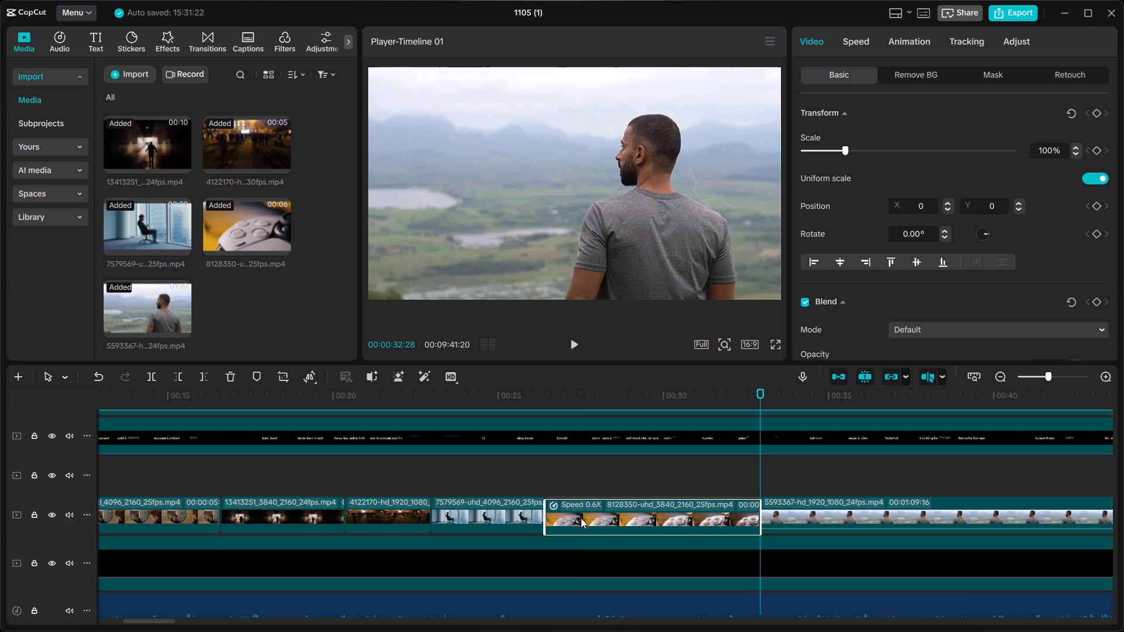
Play back the sequence from just before the game controller clip through the man clip, checking it against the captions.
{"action": "left_click", "coordinate": [544, 388]}
{"action": "left_click", "coordinate": [530, 390]}
{"action": "key", "text": "space"}
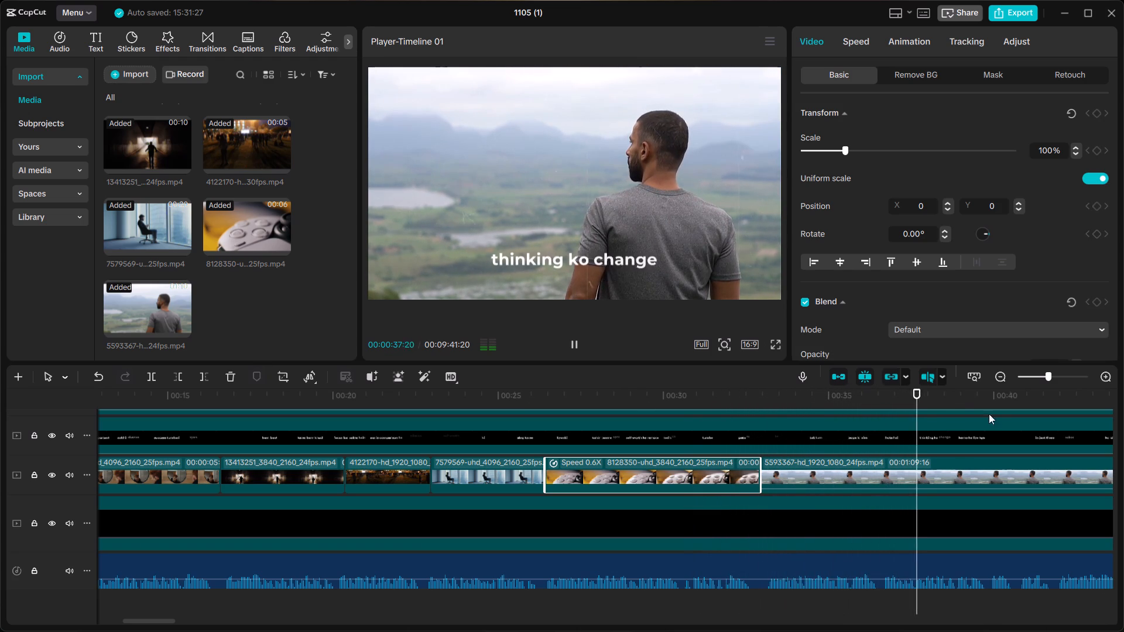
{"action": "scroll", "coordinate": [985, 423], "scroll_direction": "left", "scroll_amount": 3}
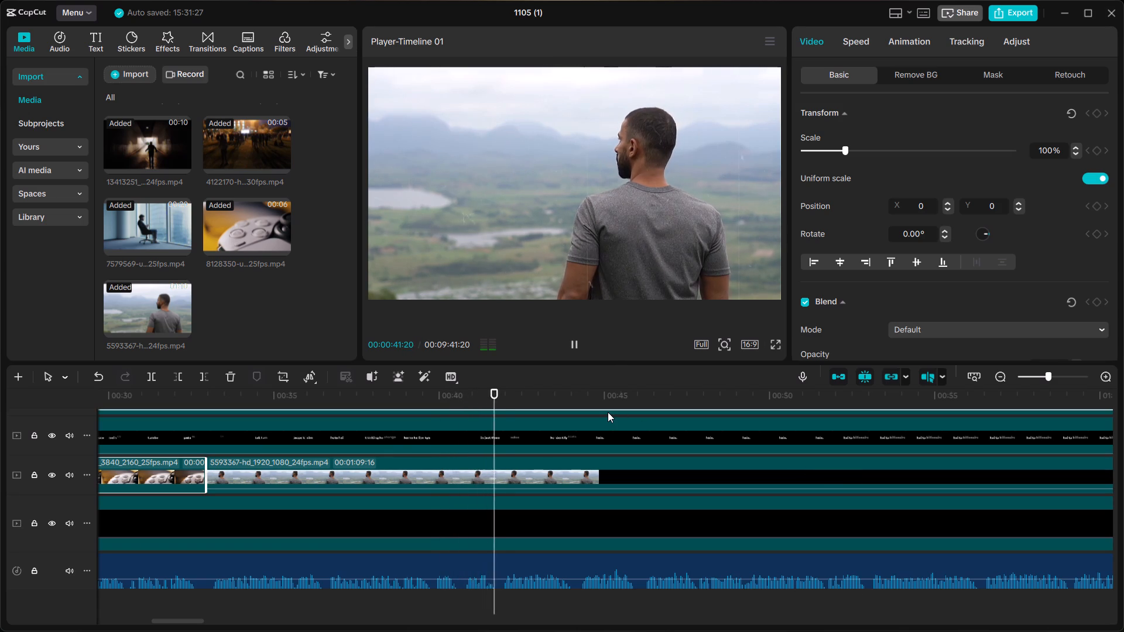
{"action": "key", "text": "space"}
{"action": "key", "text": "space"}
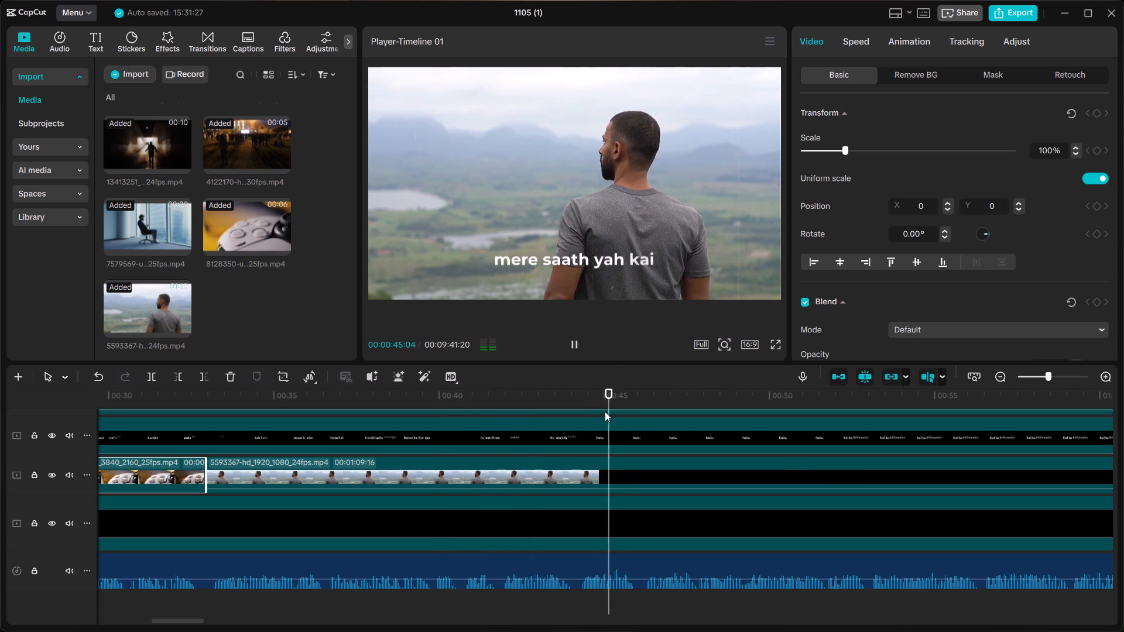
{"action": "left_click", "coordinate": [480, 386]}
{"action": "left_click", "coordinate": [488, 403]}
{"action": "key", "text": "space"}
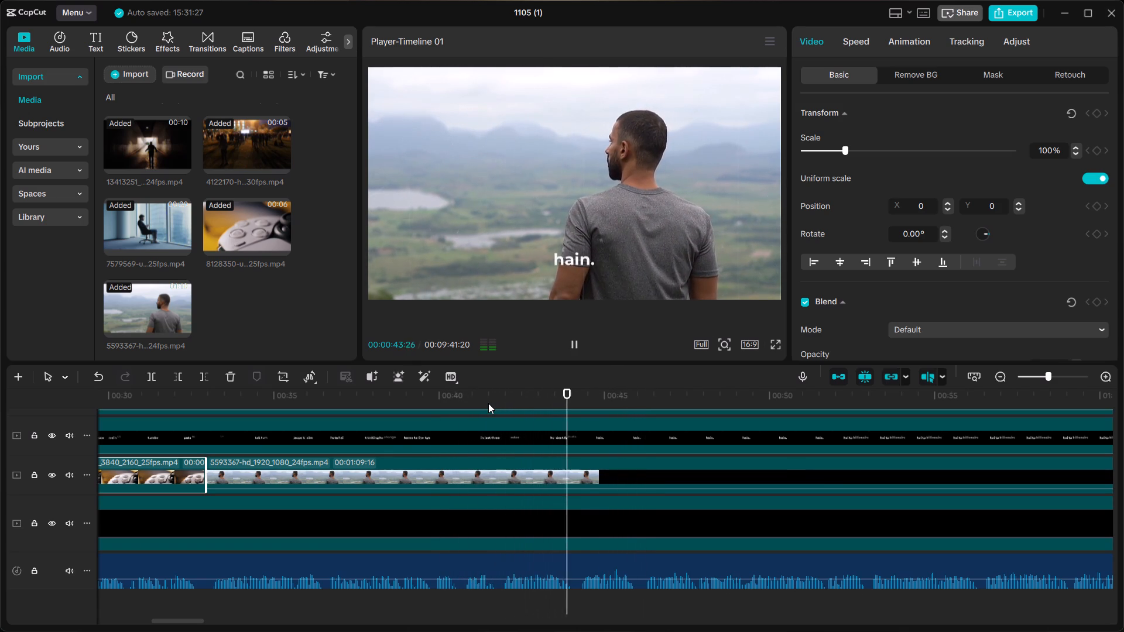
{"action": "key", "text": "space"}
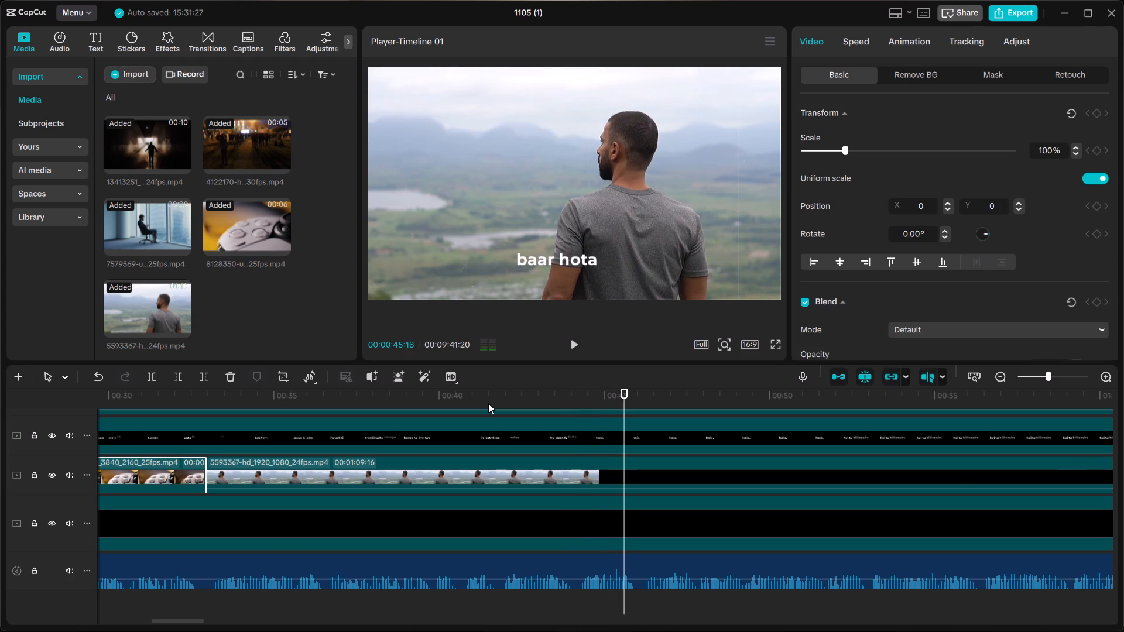
Replay the transition from the game controller clip to the man clip to check its timing against the voiceover.
{"action": "scroll", "coordinate": [488, 403], "scroll_direction": "right", "scroll_amount": 3}
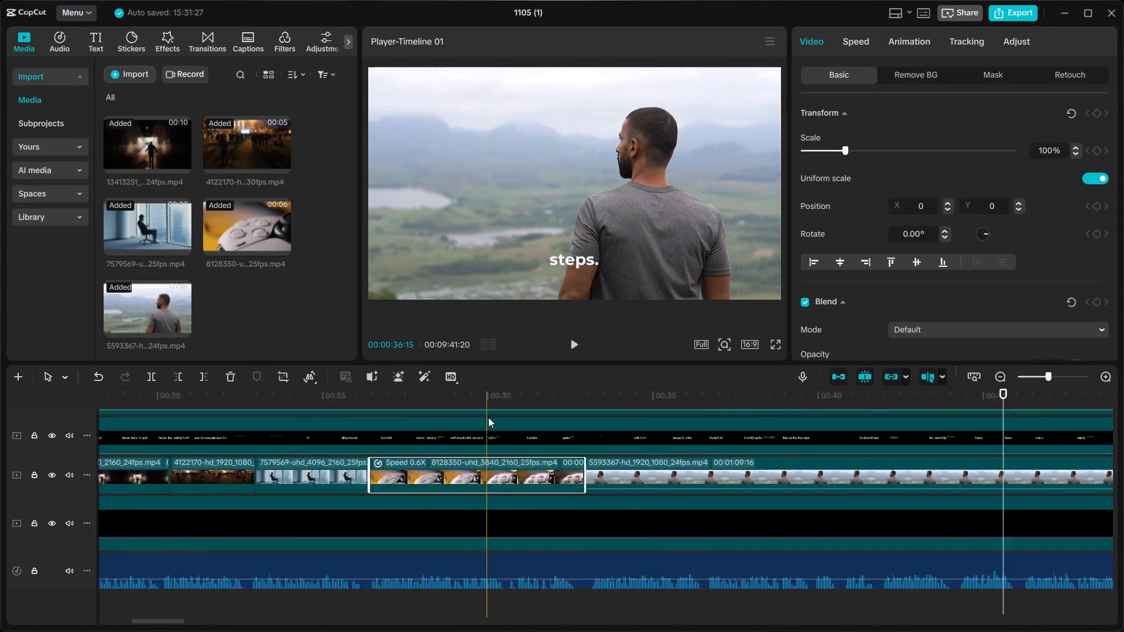
{"action": "scroll", "coordinate": [488, 417], "scroll_direction": "right", "scroll_amount": 1}
{"action": "left_click", "coordinate": [773, 407]}
{"action": "left_click", "coordinate": [766, 406]}
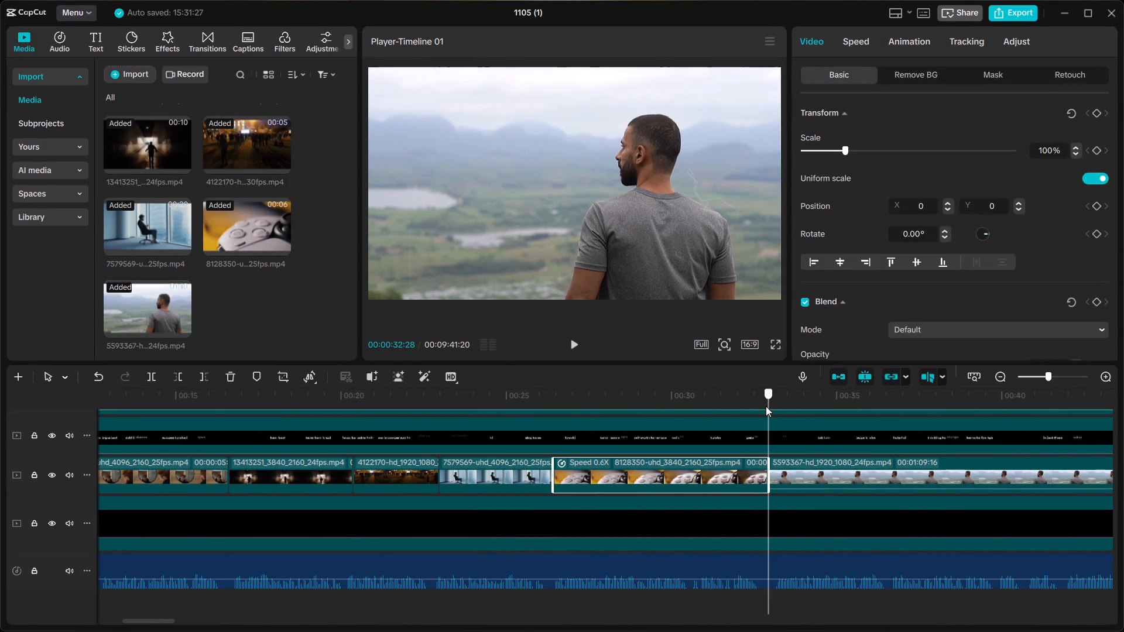
{"action": "key", "text": "space"}
{"action": "left_click", "coordinate": [687, 408]}
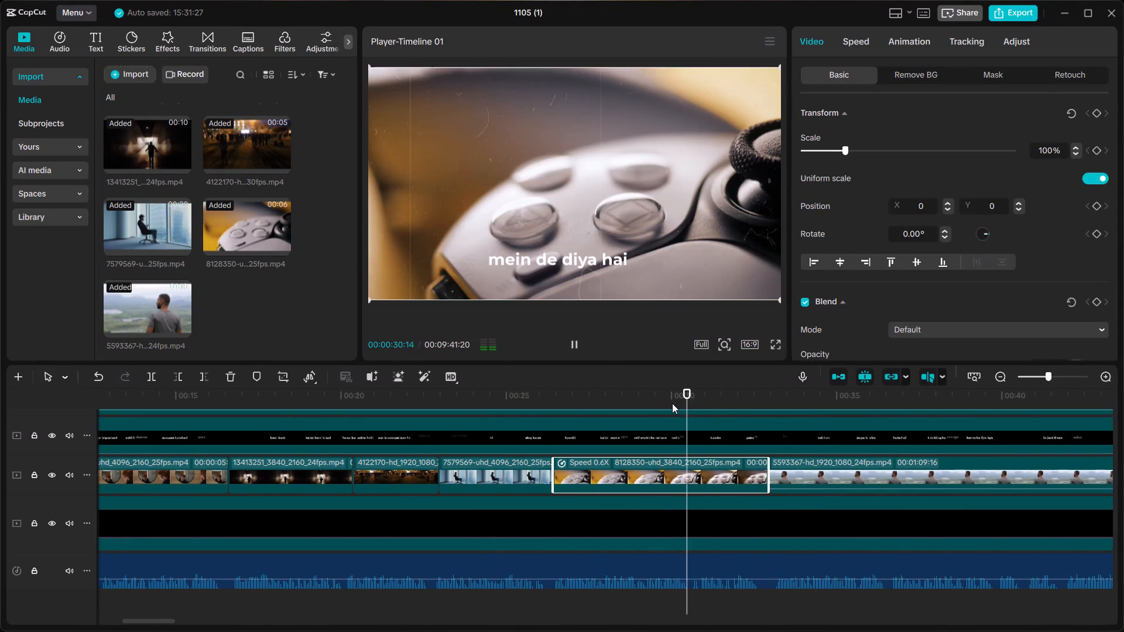
{"action": "key", "text": "space"}
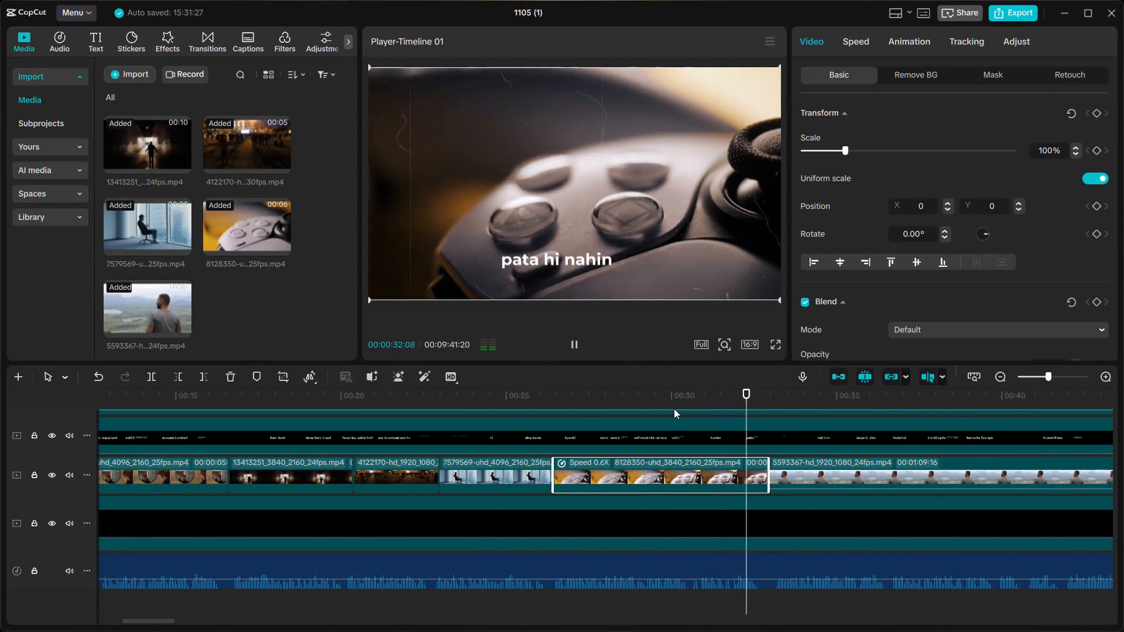
Split the man clip at 00:00:42:01, where the "sabse pehle" caption begins, and delete the rest, keeping 00:00:09:03.
{"action": "scroll", "coordinate": [686, 407], "scroll_direction": "left", "scroll_amount": 1}
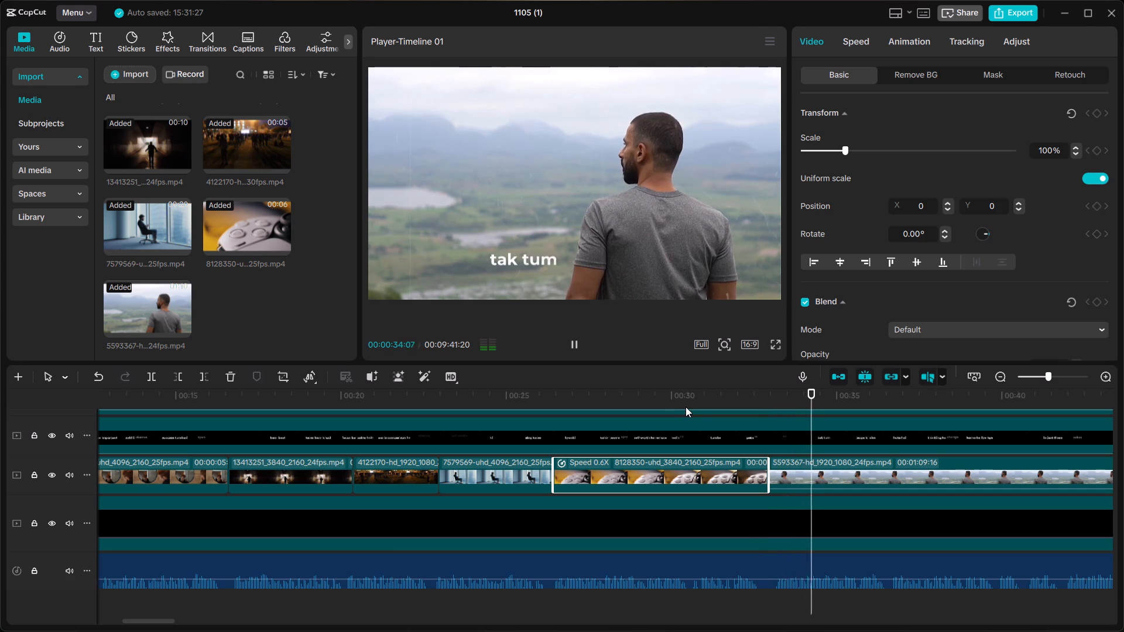
{"action": "scroll", "coordinate": [686, 407], "scroll_direction": "left", "scroll_amount": 1}
{"action": "scroll", "coordinate": [887, 467], "scroll_direction": "left", "scroll_amount": 2}
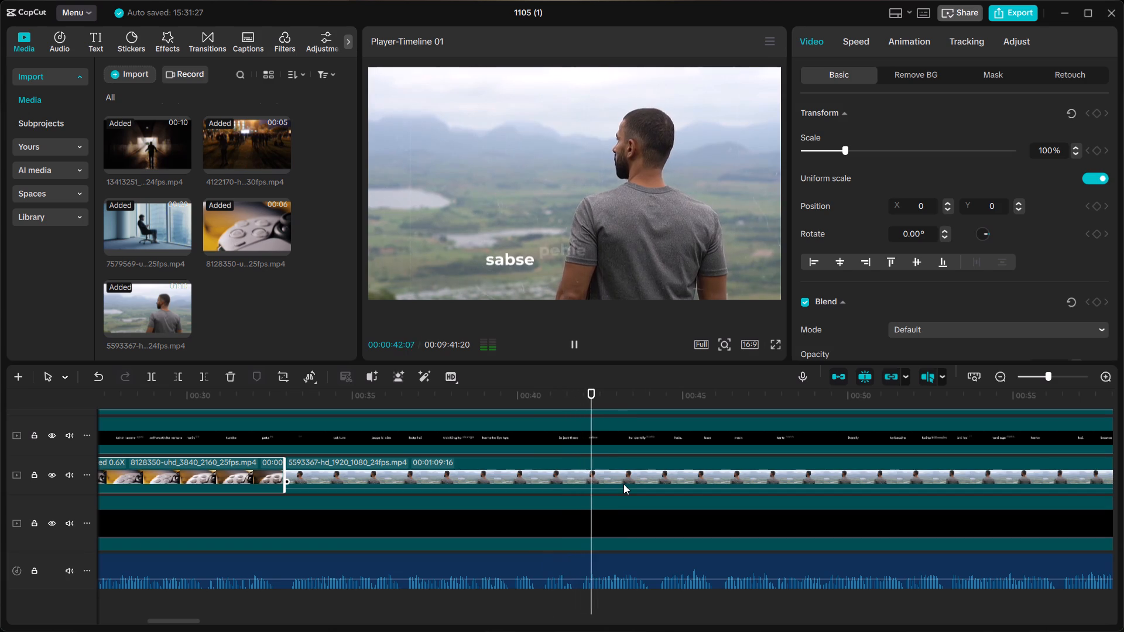
{"action": "key", "text": "space"}
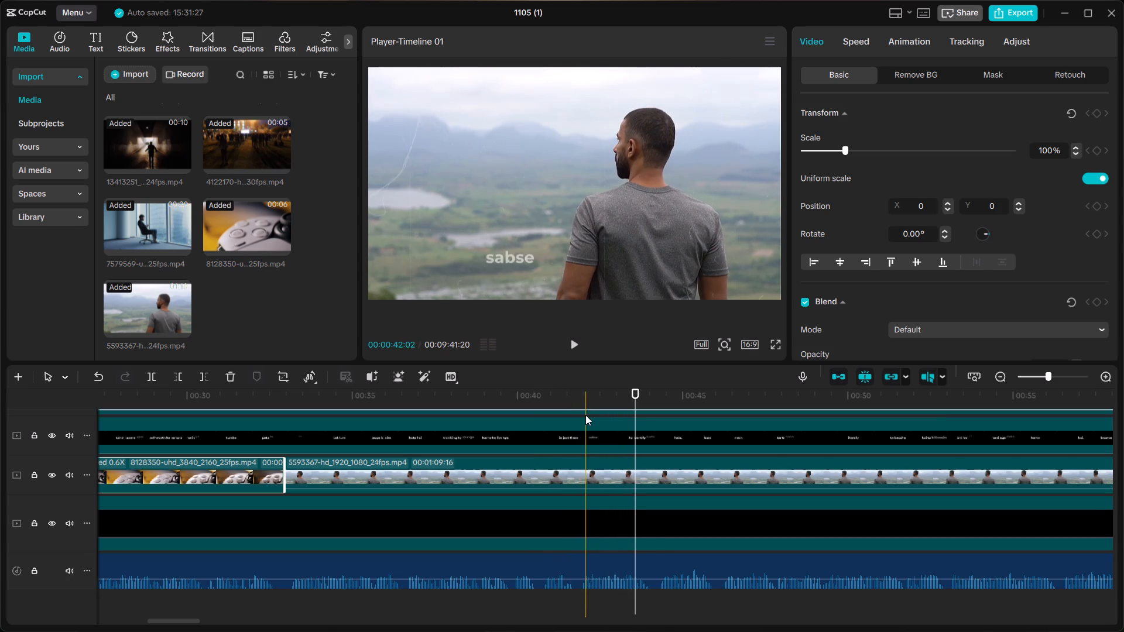
{"action": "left_click", "coordinate": [582, 414]}
{"action": "left_click", "coordinate": [591, 466]}
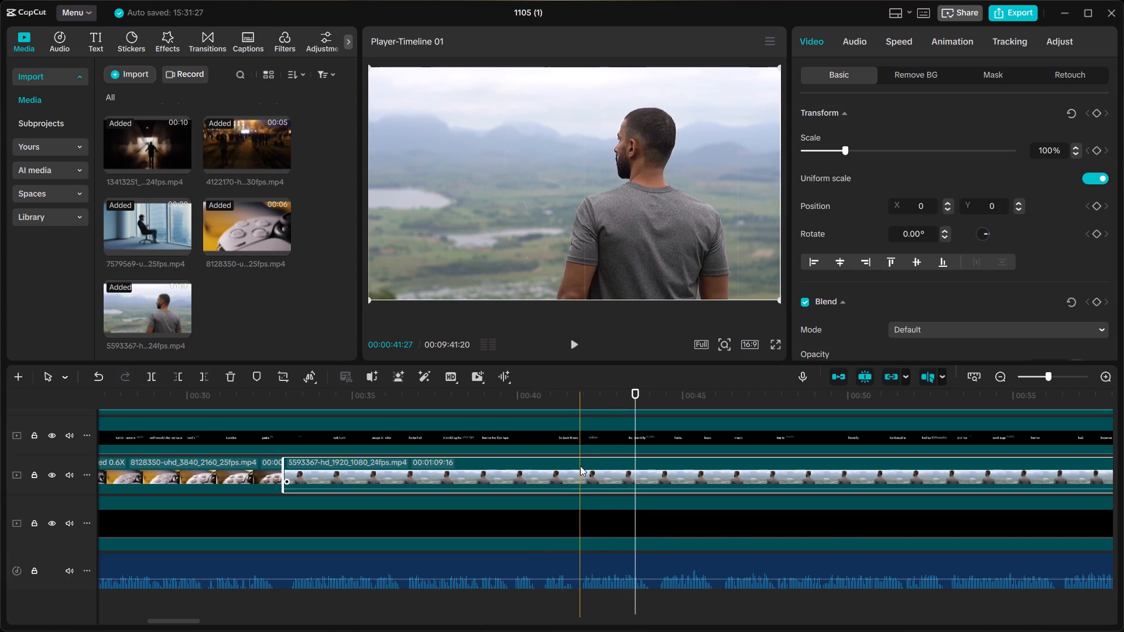
{"action": "left_click", "coordinate": [584, 469]}
{"action": "left_click", "coordinate": [580, 469]}
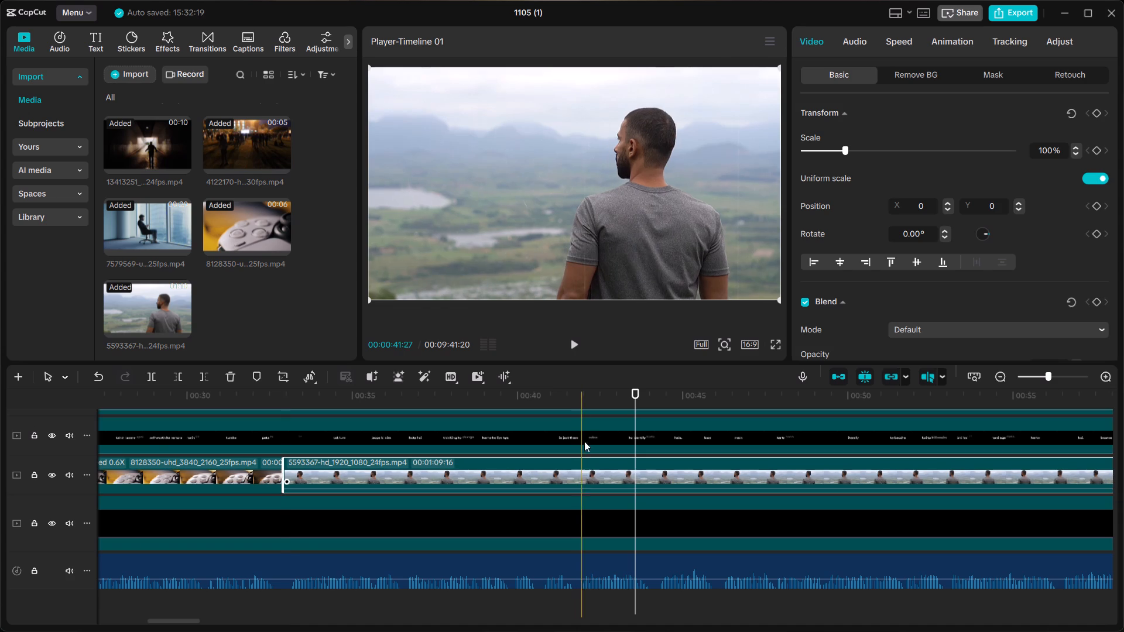
{"action": "left_click_drag", "start_coordinate": [584, 391], "coordinate": [586, 396]}
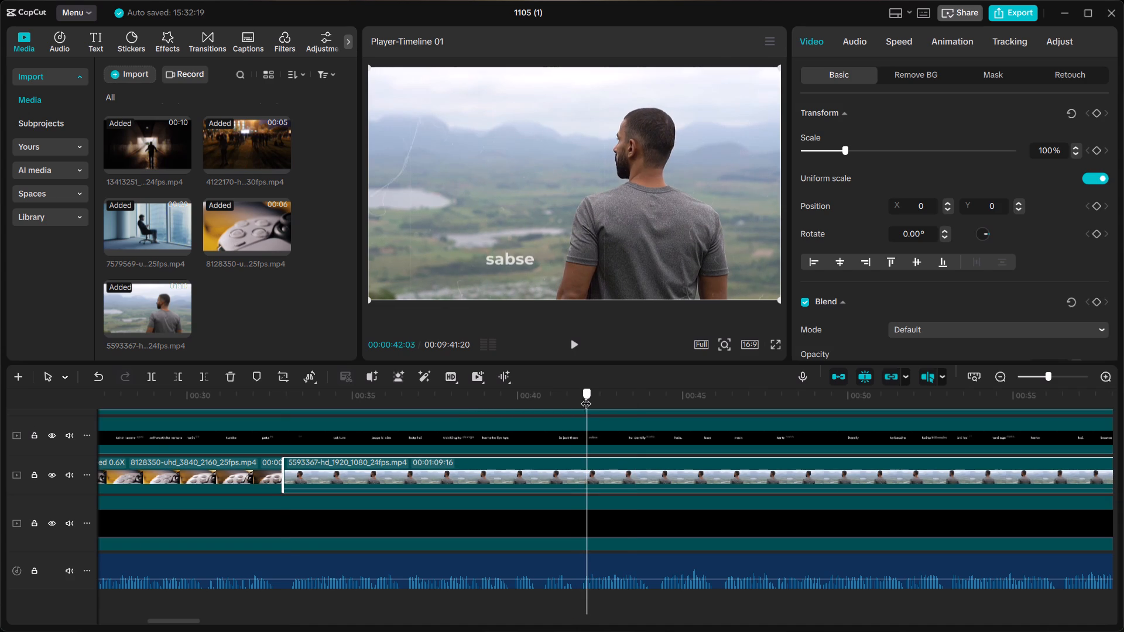
{"action": "left_click_drag", "start_coordinate": [586, 396], "coordinate": [585, 397]}
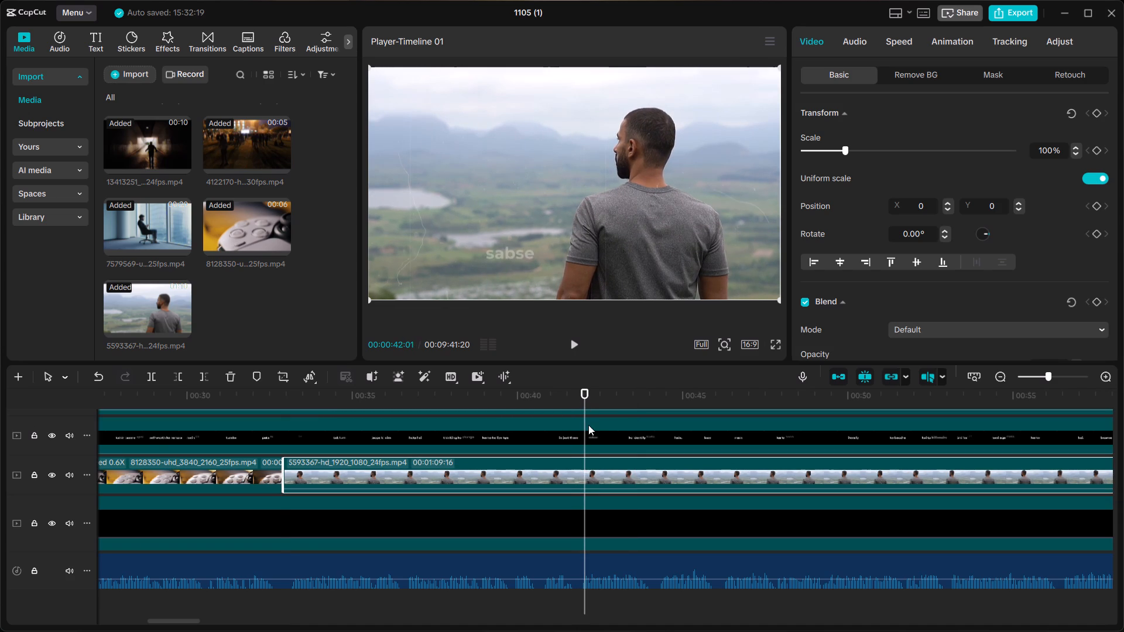
{"action": "left_click", "coordinate": [590, 442]}
{"action": "left_click", "coordinate": [596, 473]}
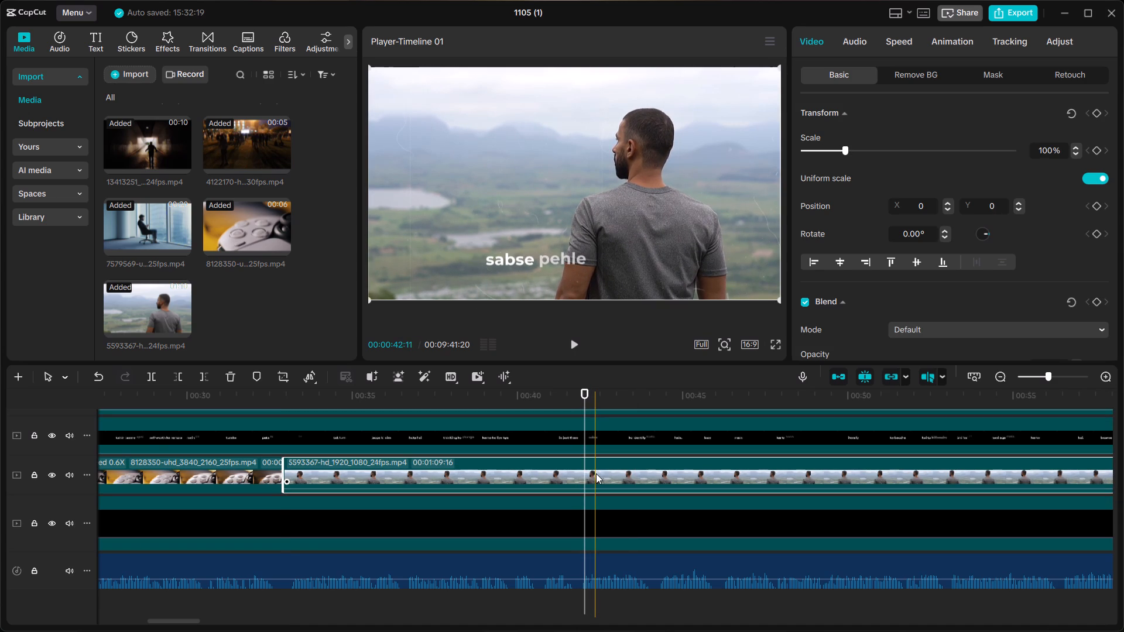
{"action": "key", "text": "ctrl+b"}
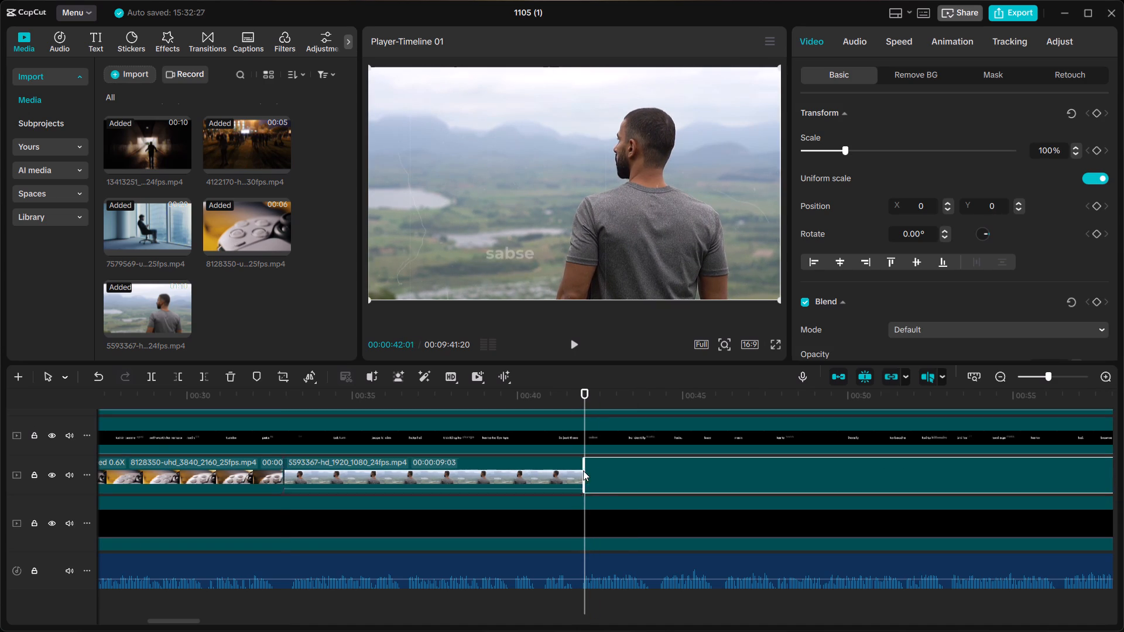
{"action": "key", "text": "BackSpace"}
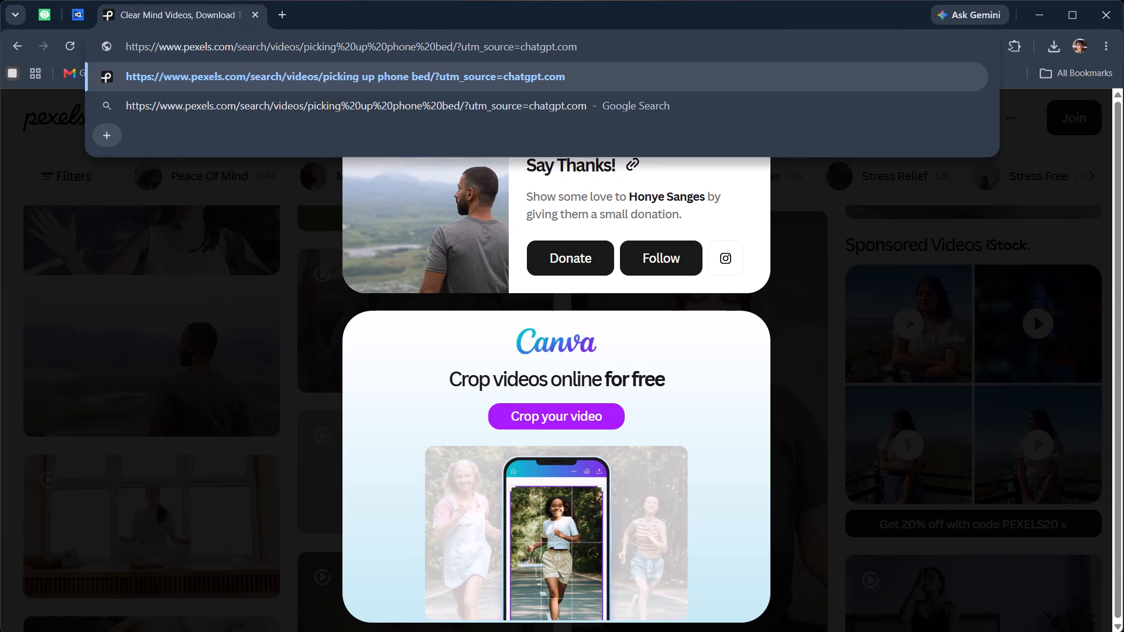
{"action": "key", "text": "Return"}
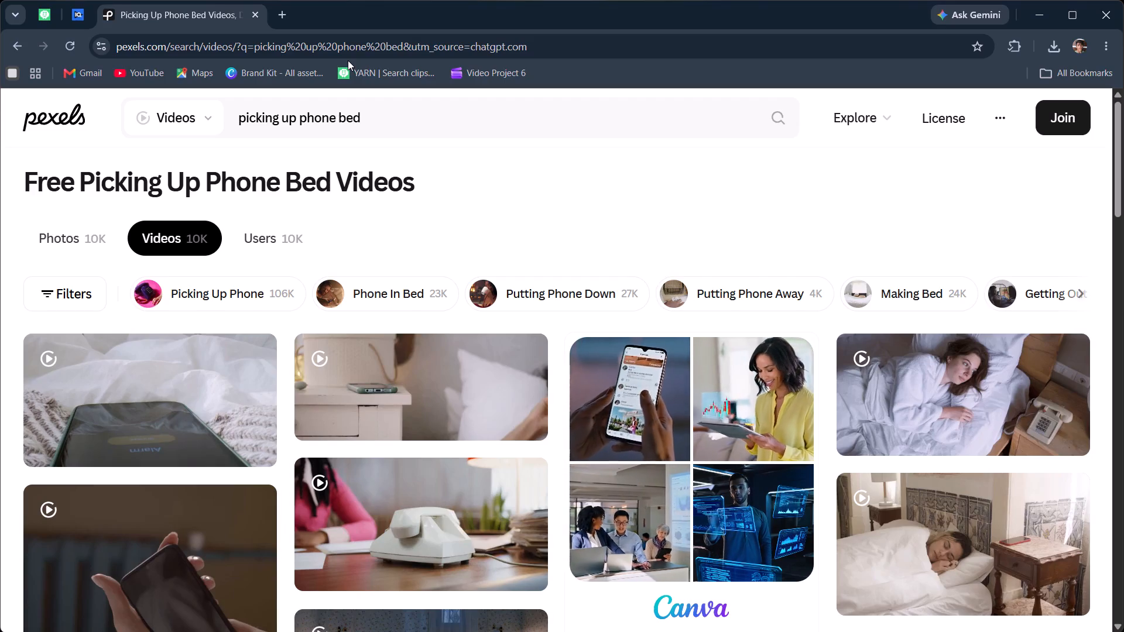
Find the dark clip of a curly-haired man lying in bed with his phone and save it as 8070886-uhd_4096_2160_25fps.
{"action": "scroll", "coordinate": [347, 62], "scroll_direction": "down", "scroll_amount": 3}
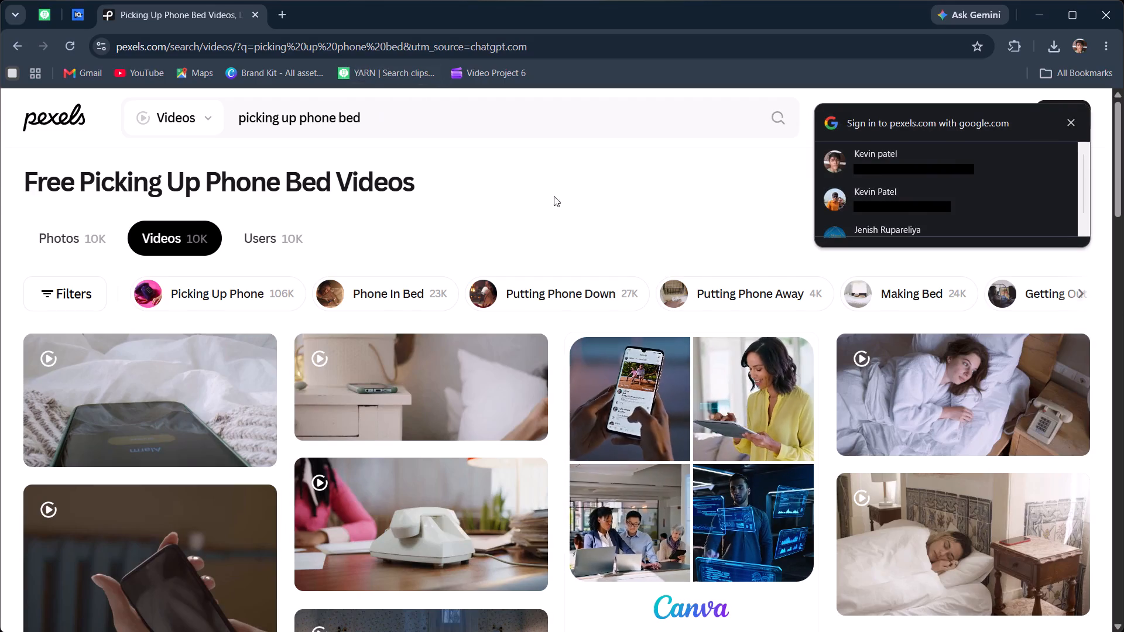
{"action": "scroll", "coordinate": [380, 97], "scroll_direction": "down", "scroll_amount": 4}
{"action": "scroll", "coordinate": [492, 143], "scroll_direction": "down", "scroll_amount": 2}
{"action": "scroll", "coordinate": [376, 379], "scroll_direction": "down", "scroll_amount": 4}
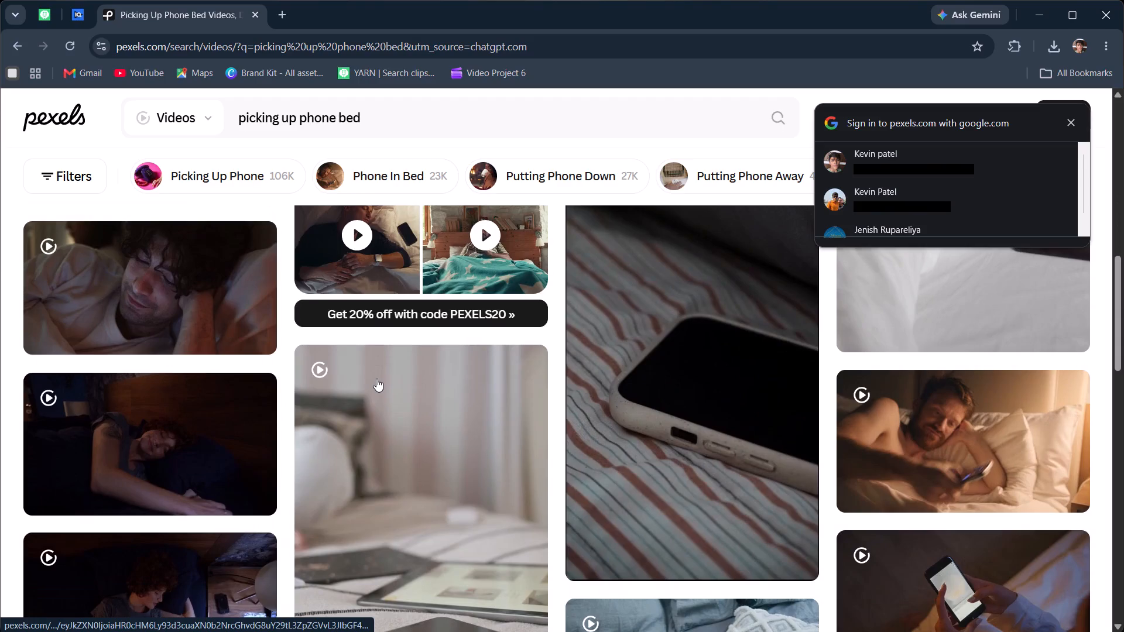
{"action": "scroll", "coordinate": [376, 379], "scroll_direction": "down", "scroll_amount": 2}
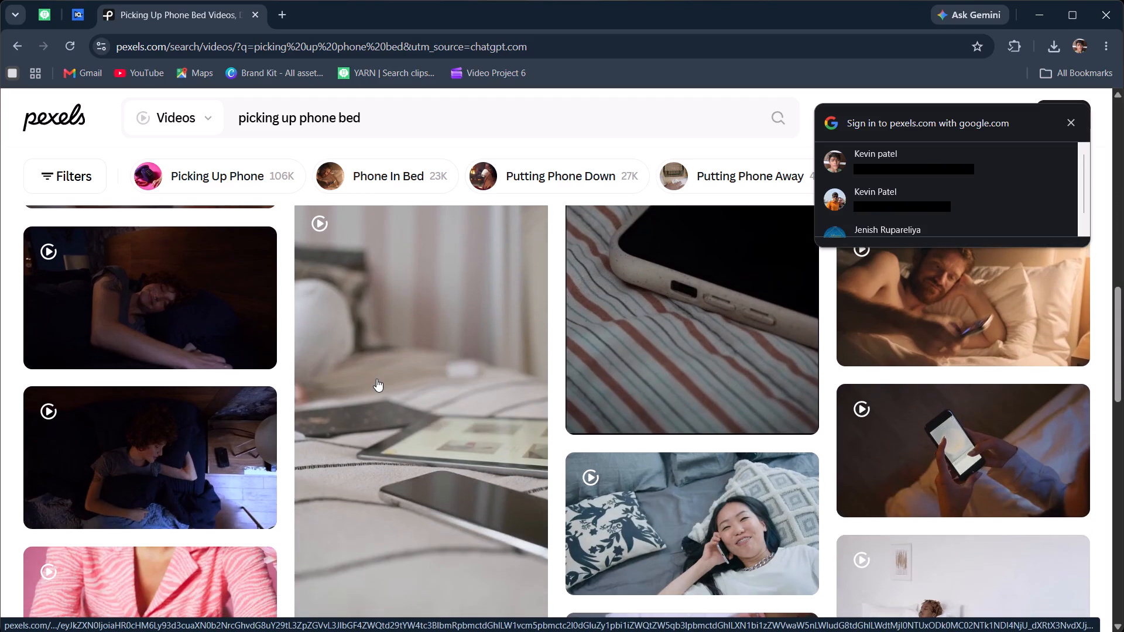
{"action": "scroll", "coordinate": [373, 379], "scroll_direction": "down", "scroll_amount": 2}
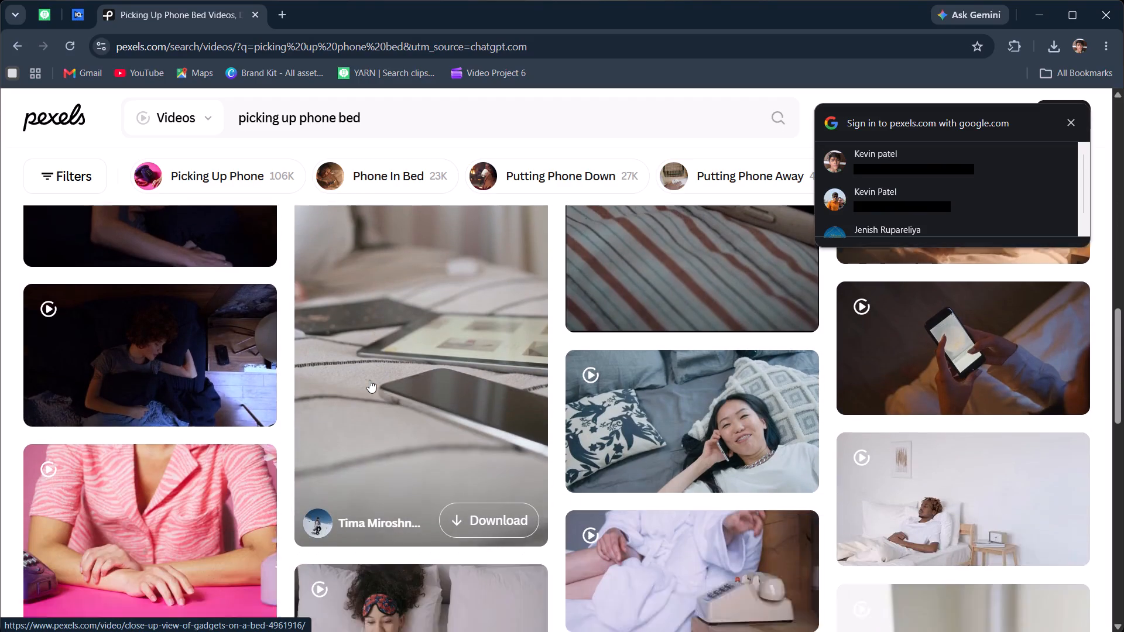
{"action": "scroll", "coordinate": [369, 380], "scroll_direction": "down", "scroll_amount": 8}
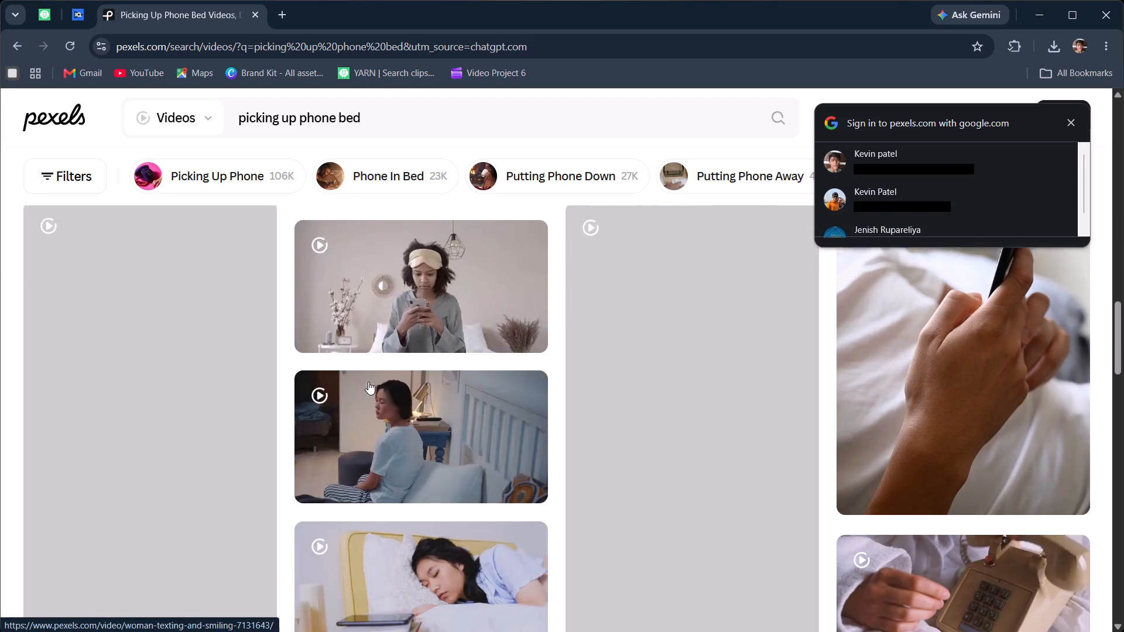
{"action": "scroll", "coordinate": [368, 382], "scroll_direction": "down", "scroll_amount": 9}
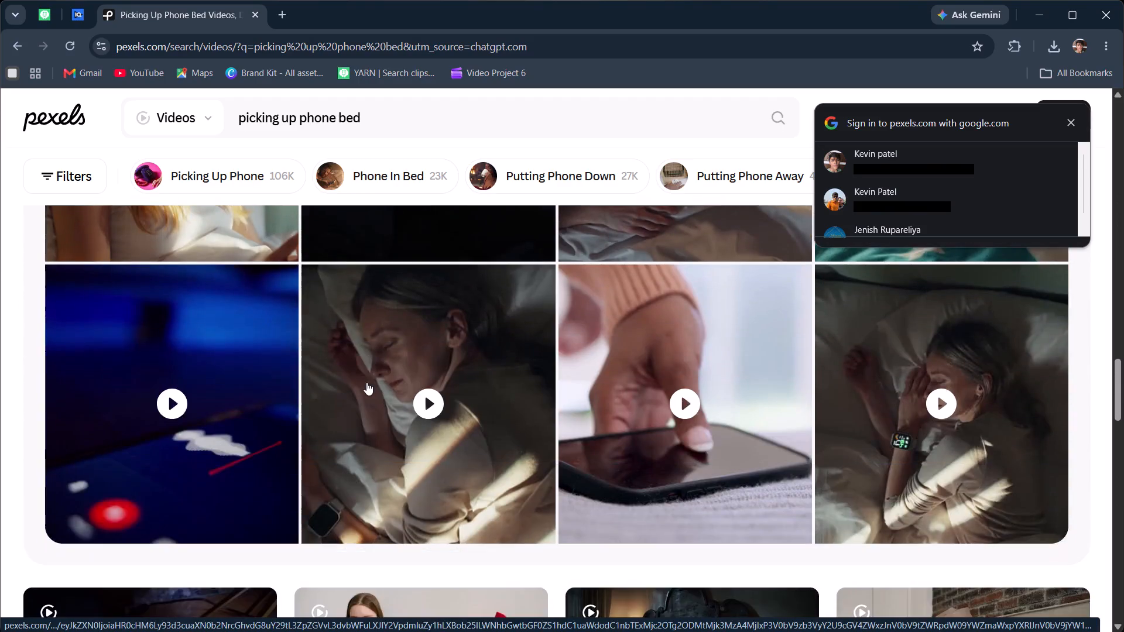
{"action": "scroll", "coordinate": [365, 382], "scroll_direction": "down", "scroll_amount": 5}
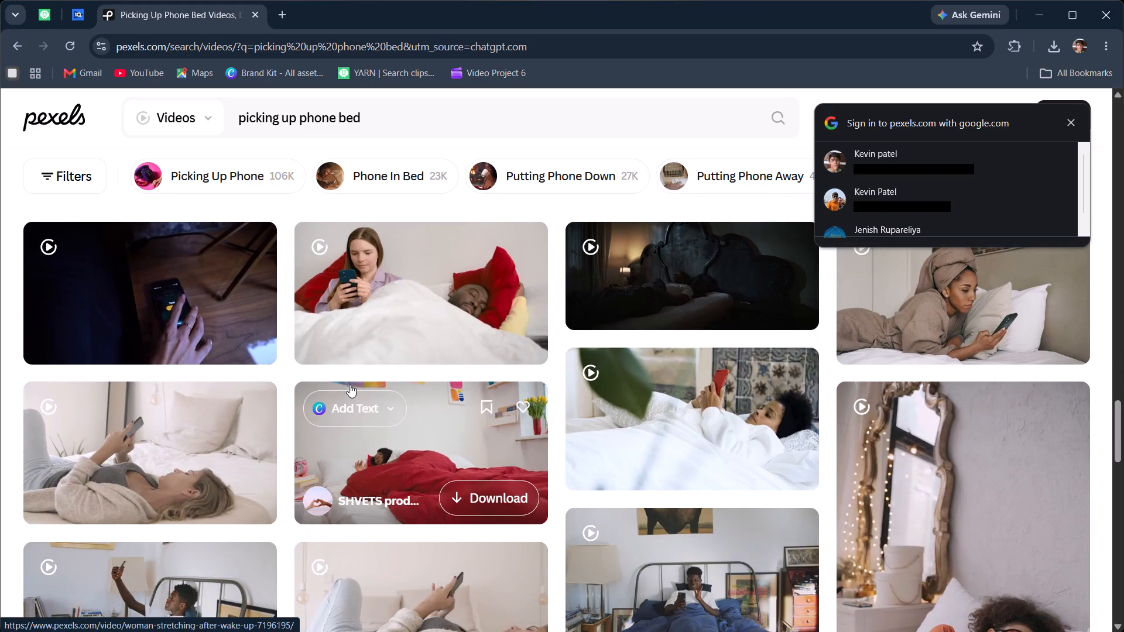
{"action": "scroll", "coordinate": [341, 384], "scroll_direction": "down", "scroll_amount": 5}
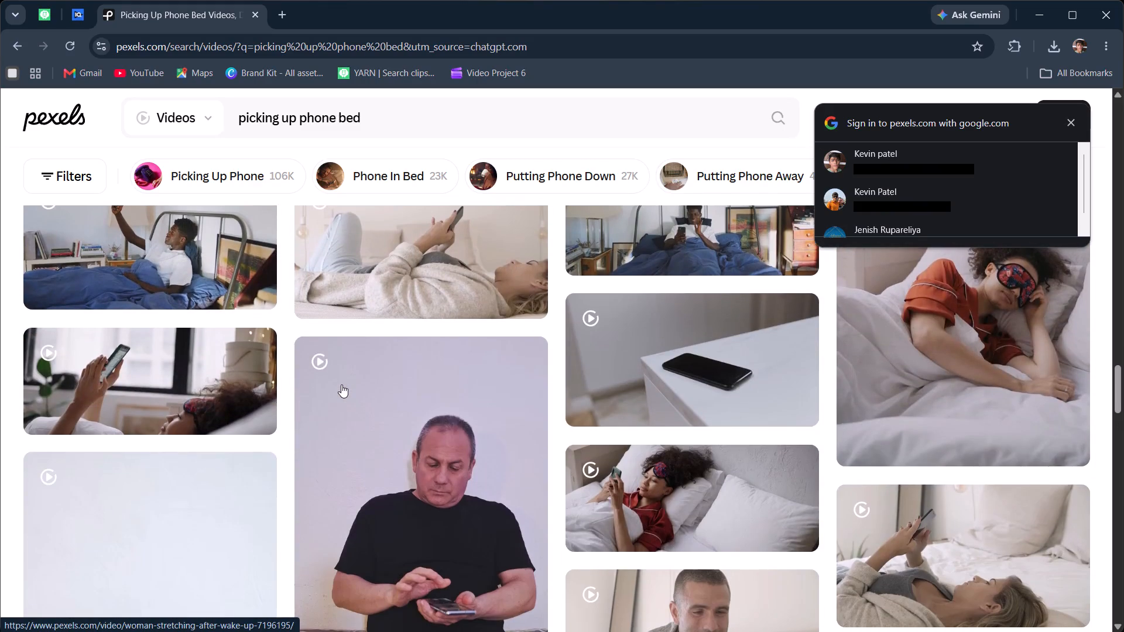
{"action": "scroll", "coordinate": [341, 384], "scroll_direction": "down", "scroll_amount": 5}
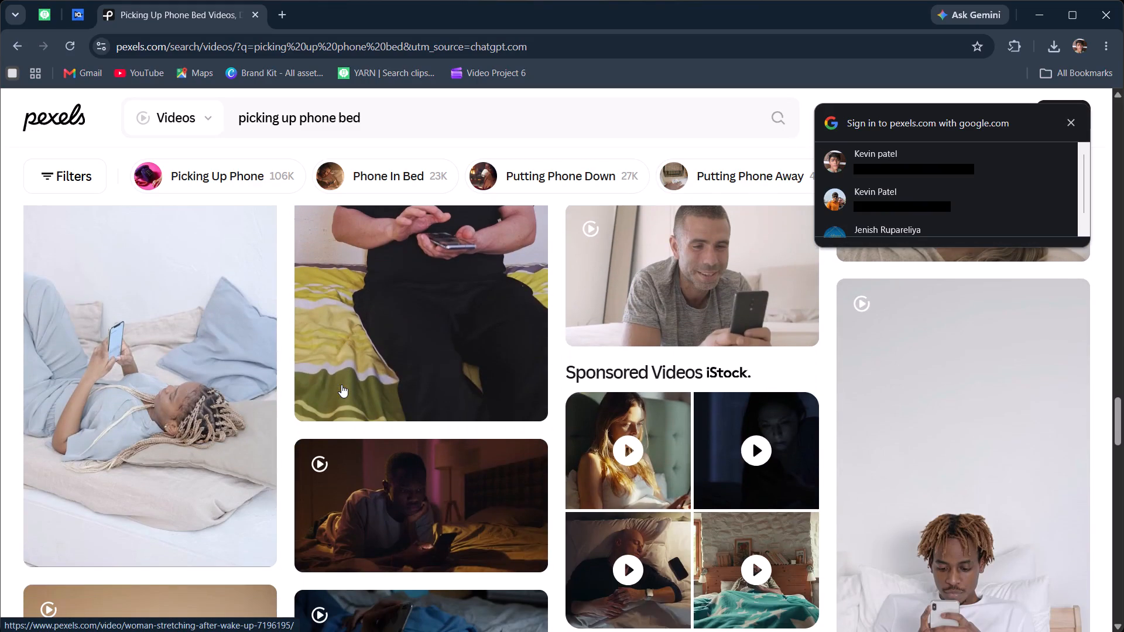
{"action": "scroll", "coordinate": [341, 384], "scroll_direction": "down", "scroll_amount": 3}
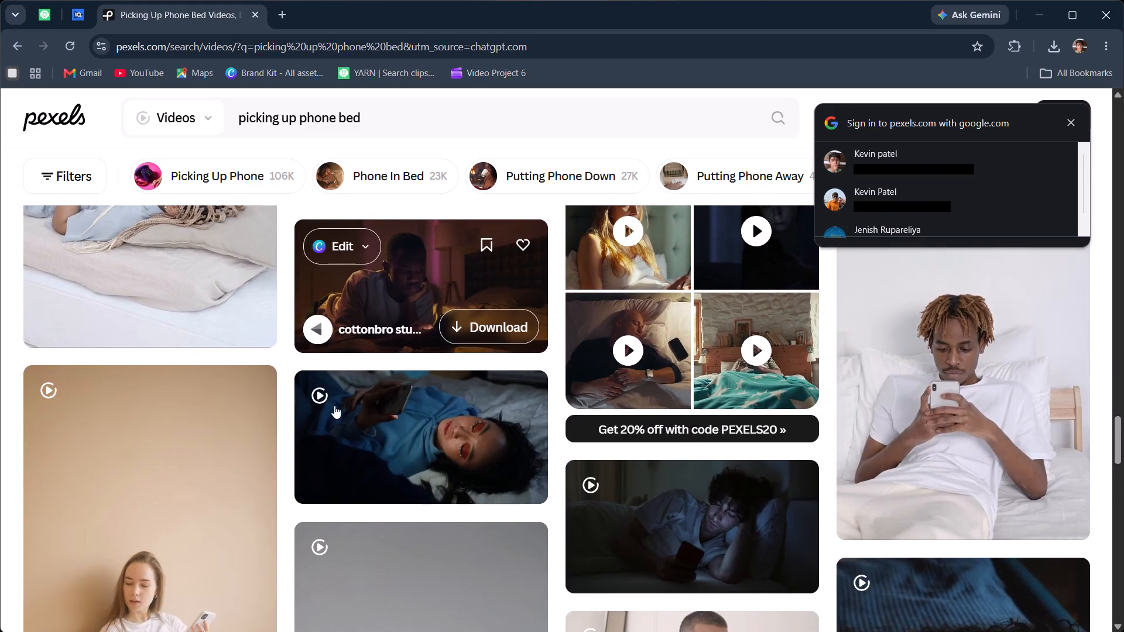
{"action": "scroll", "coordinate": [334, 406], "scroll_direction": "down", "scroll_amount": 3}
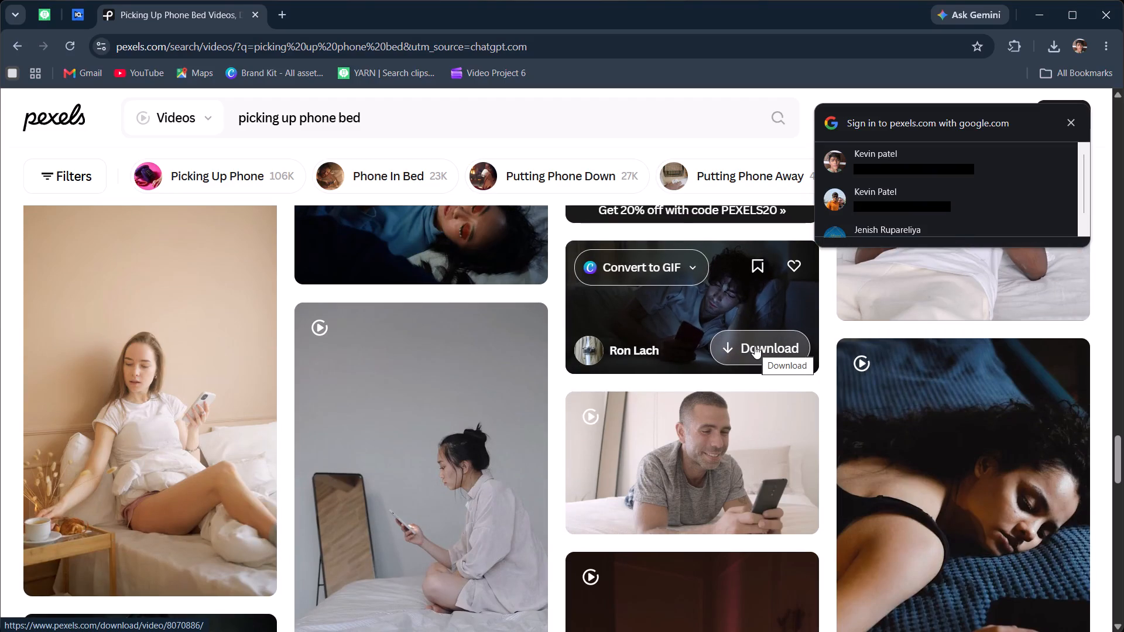
{"action": "left_click", "coordinate": [755, 346]}
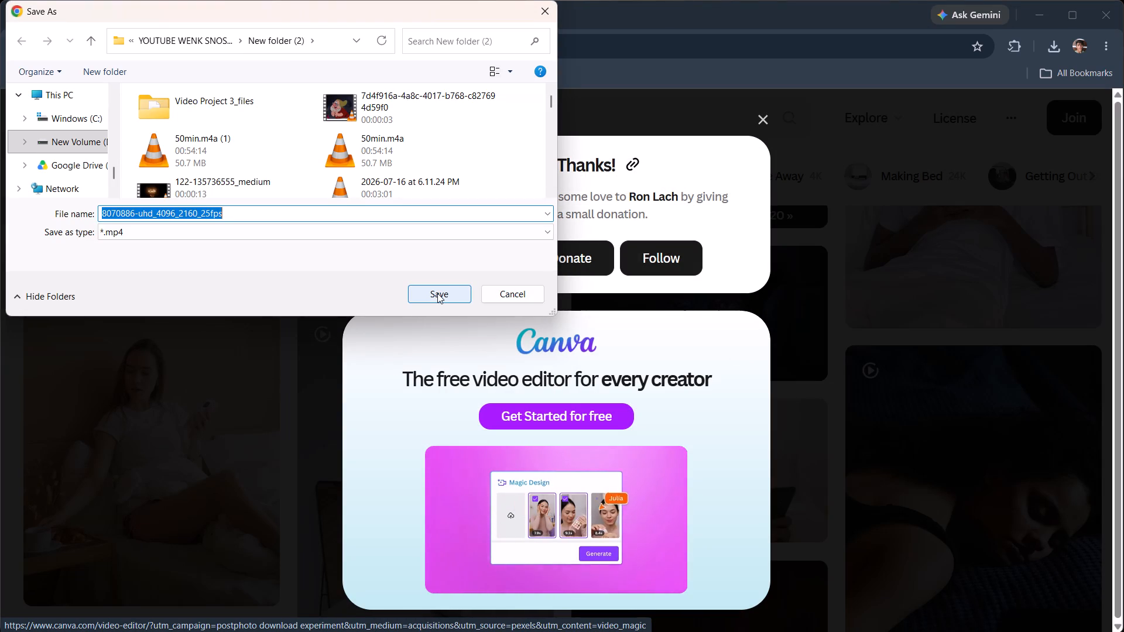
{"action": "left_click", "coordinate": [437, 293]}
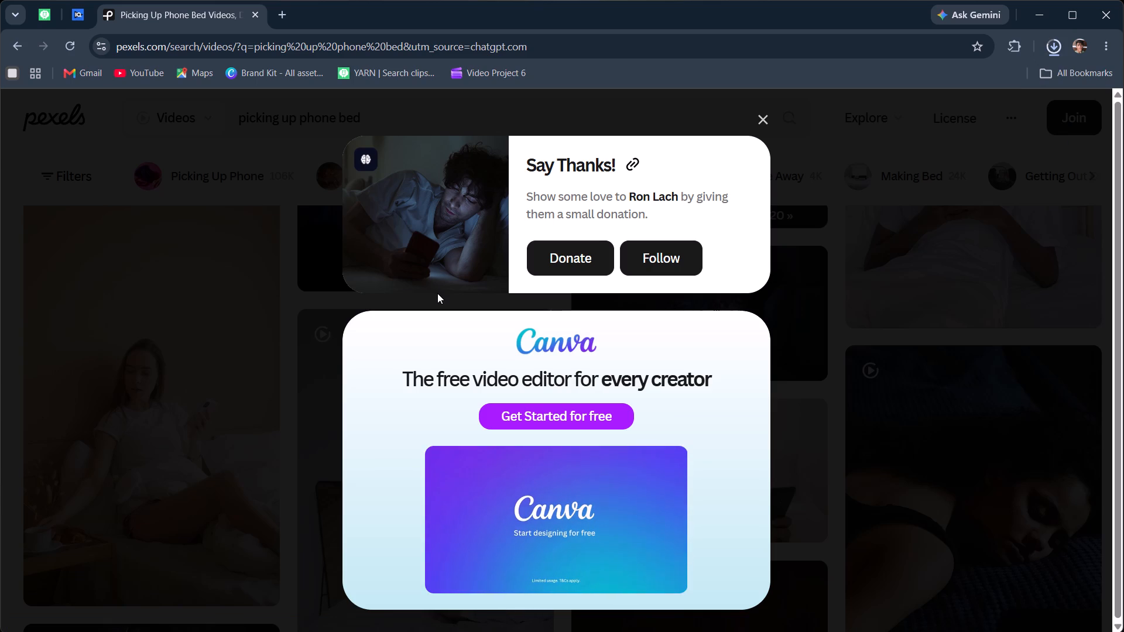
Return to CapCut and import the downloaded 8070886-uhd_4096_2160_25fps clip into the project media.
{"action": "left_click", "coordinate": [1043, 19]}
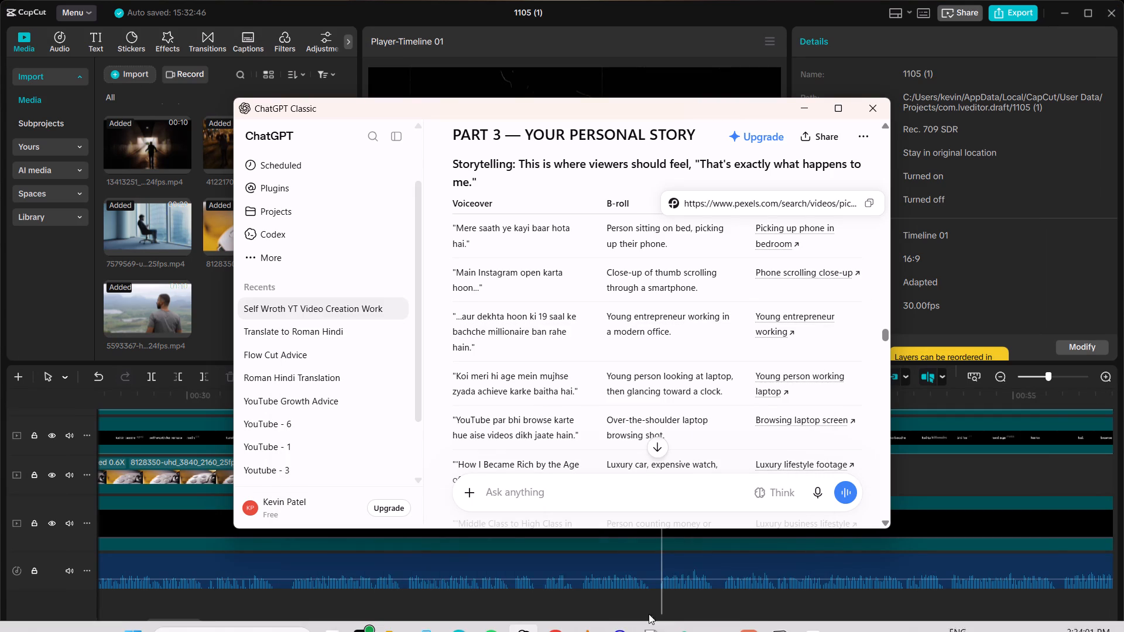
{"action": "left_click", "coordinate": [814, 104]}
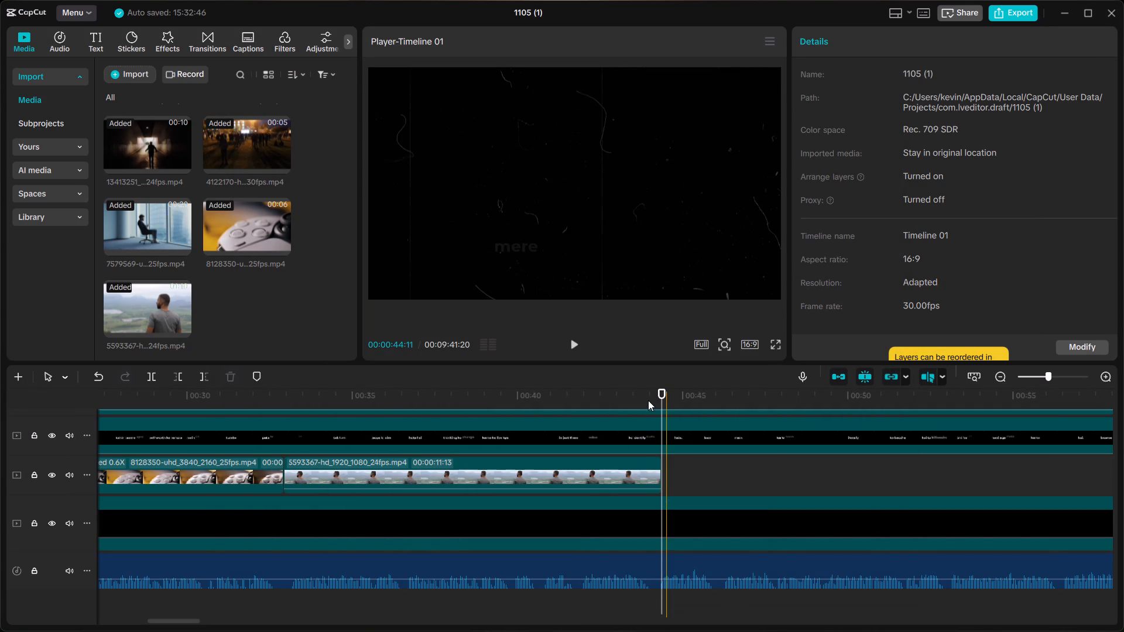
{"action": "left_click", "coordinate": [126, 67]}
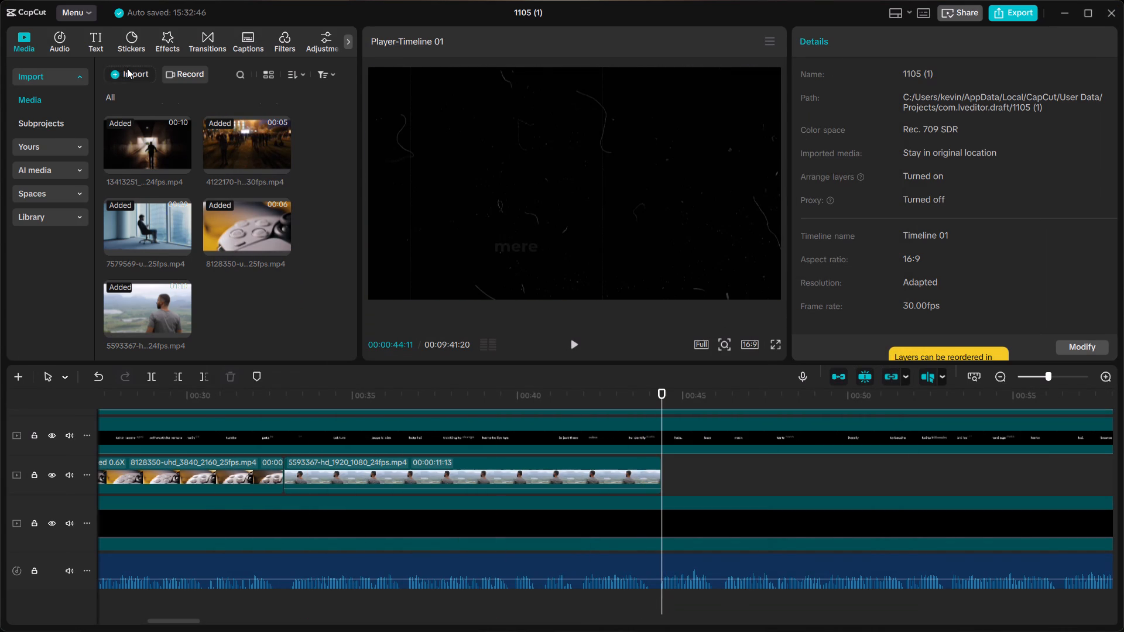
{"action": "scroll", "coordinate": [57, 159], "scroll_direction": "up", "scroll_amount": 7}
{"action": "left_click", "coordinate": [46, 99]}
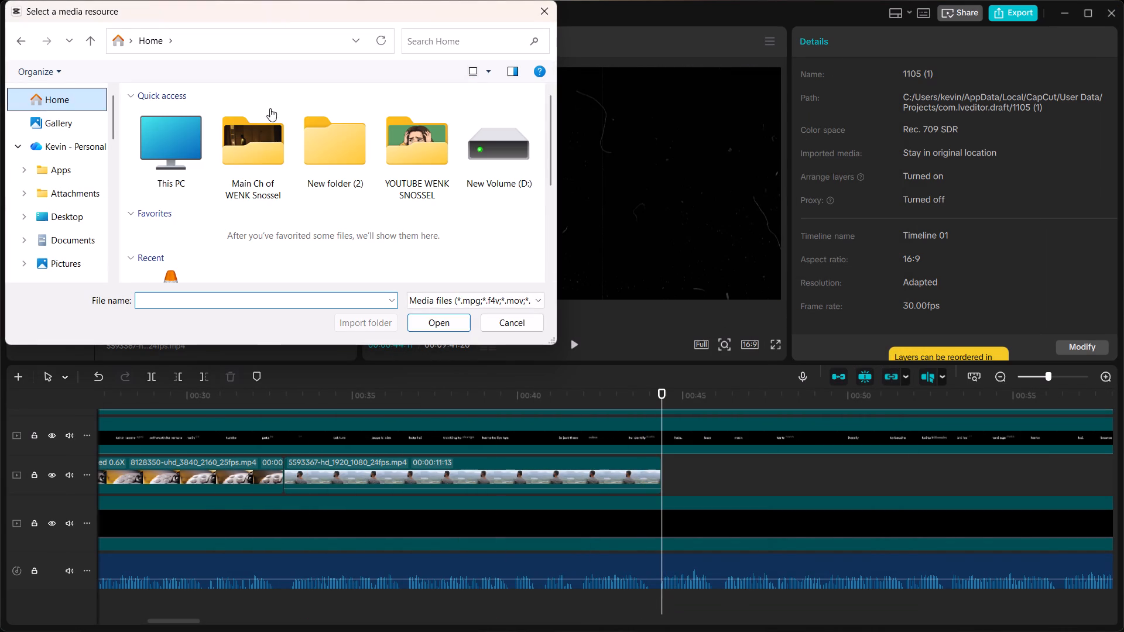
{"action": "scroll", "coordinate": [615, 216], "scroll_direction": "down", "scroll_amount": 4}
{"action": "scroll", "coordinate": [252, 193], "scroll_direction": "down", "scroll_amount": 1}
{"action": "left_click", "coordinate": [174, 159]}
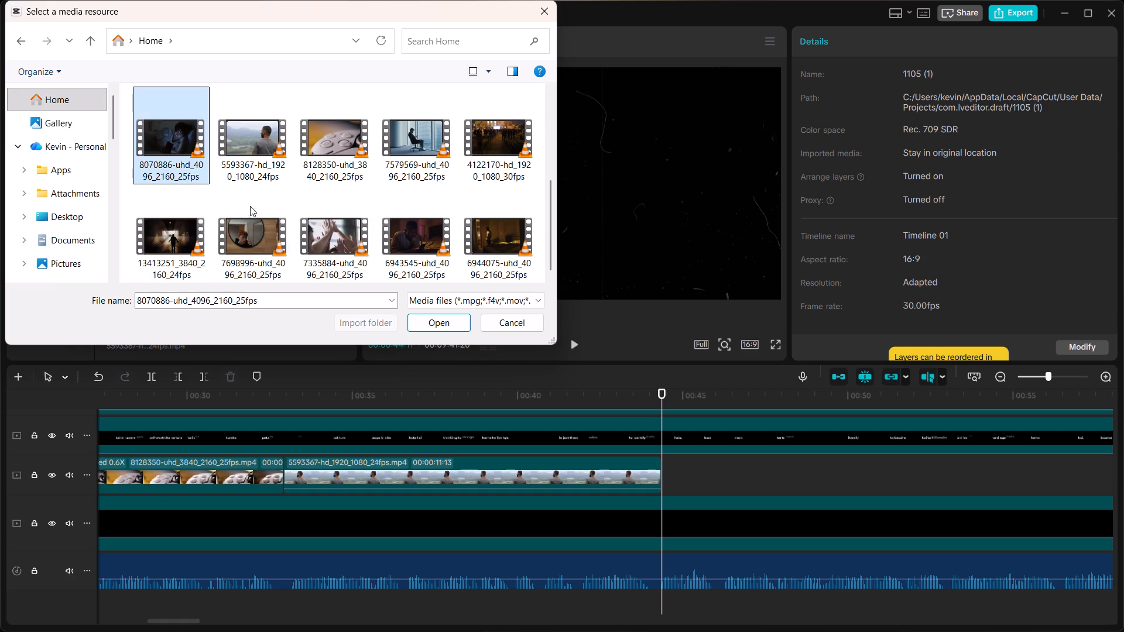
{"action": "left_click", "coordinate": [453, 316]}
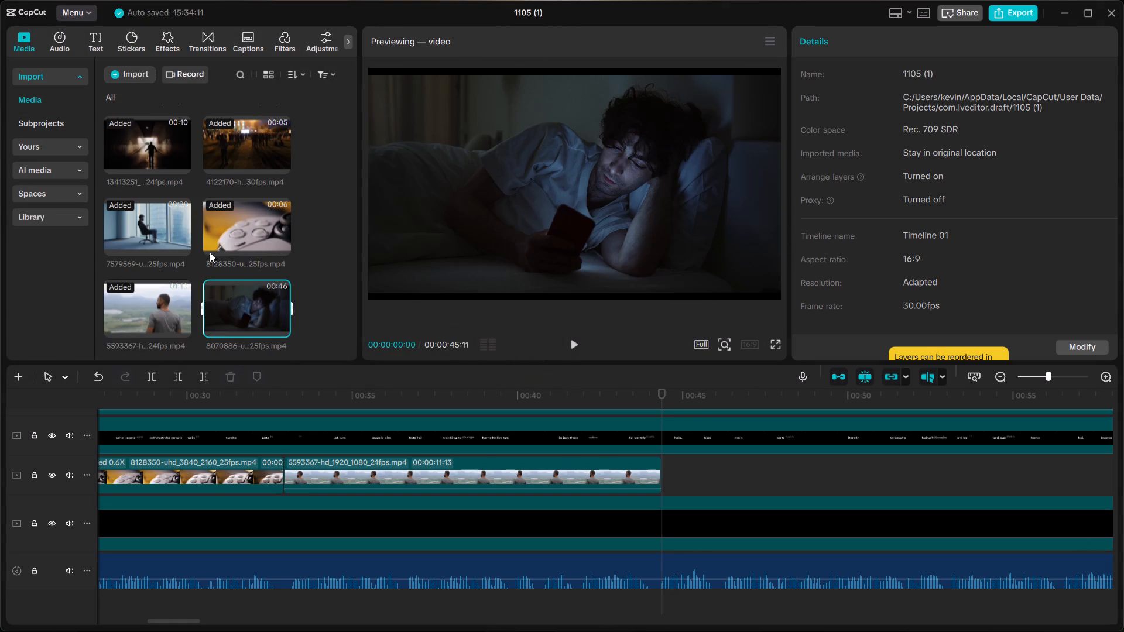
Place the man-in-bed phone clip on the b-roll track at 00:00:44:11, directly after the man clip, and preview its opening.
{"action": "left_click_drag", "start_coordinate": [252, 308], "coordinate": [711, 483]}
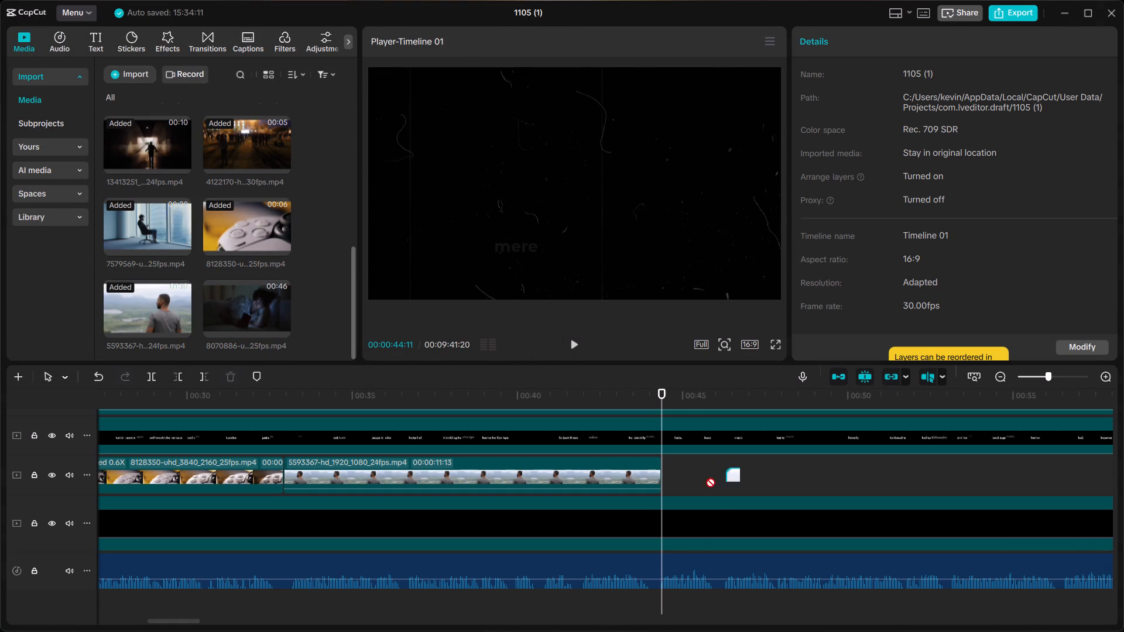
{"action": "left_click_drag", "start_coordinate": [711, 483], "coordinate": [661, 475]}
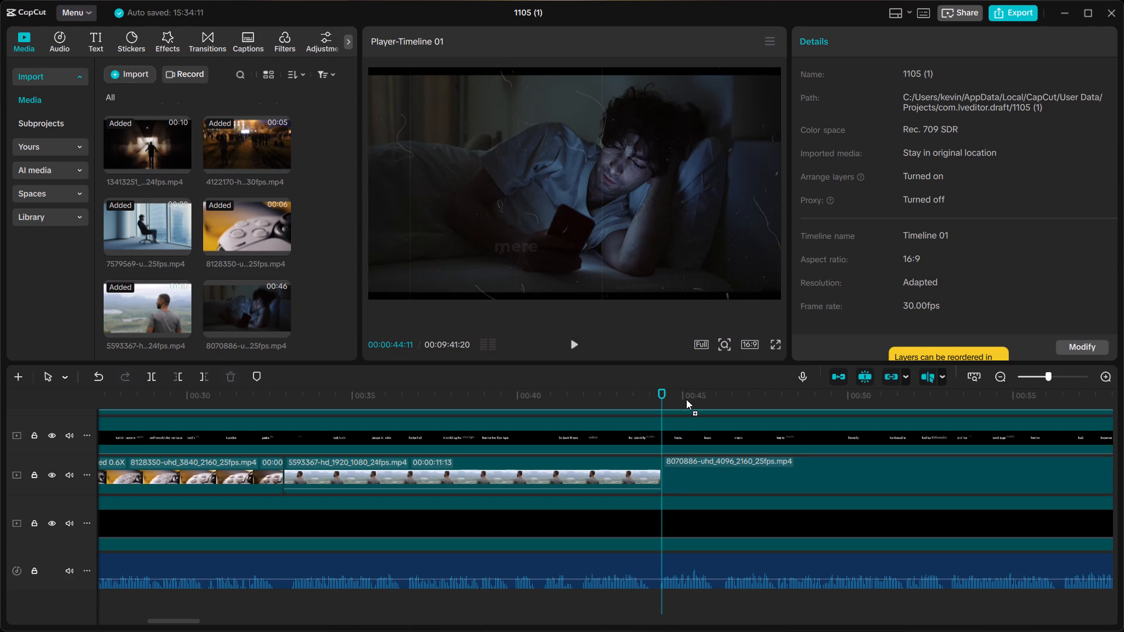
{"action": "left_click", "coordinate": [686, 398]}
{"action": "left_click_drag", "start_coordinate": [662, 389], "coordinate": [673, 388]}
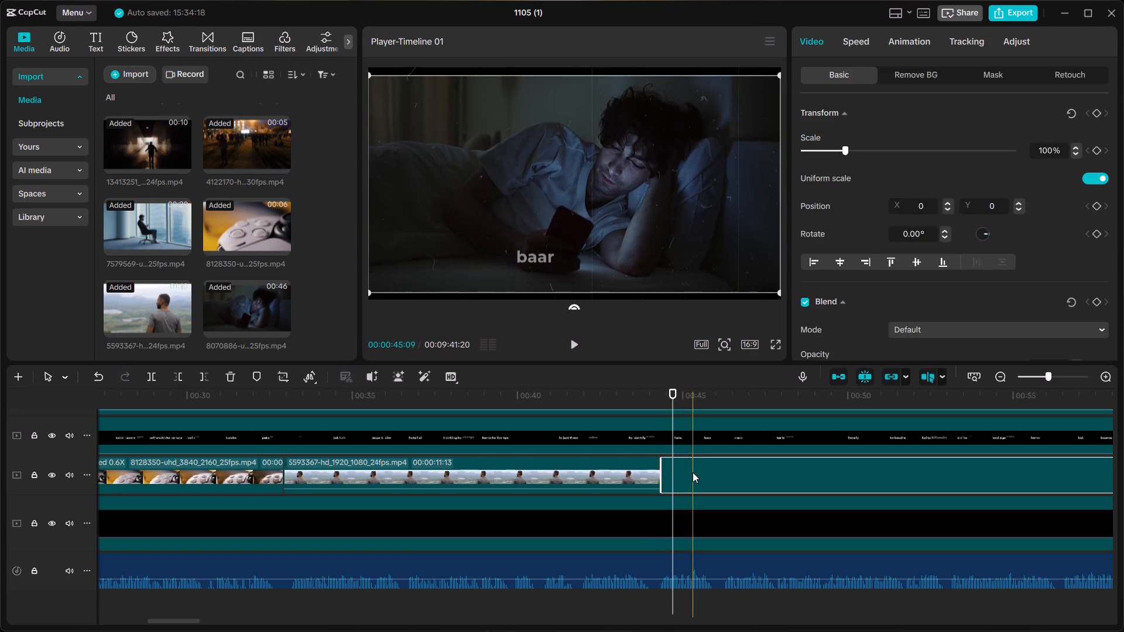
Scale the man-in-bed phone clip up to 107% so it fills the video frame.
{"action": "left_click", "coordinate": [364, 71]}
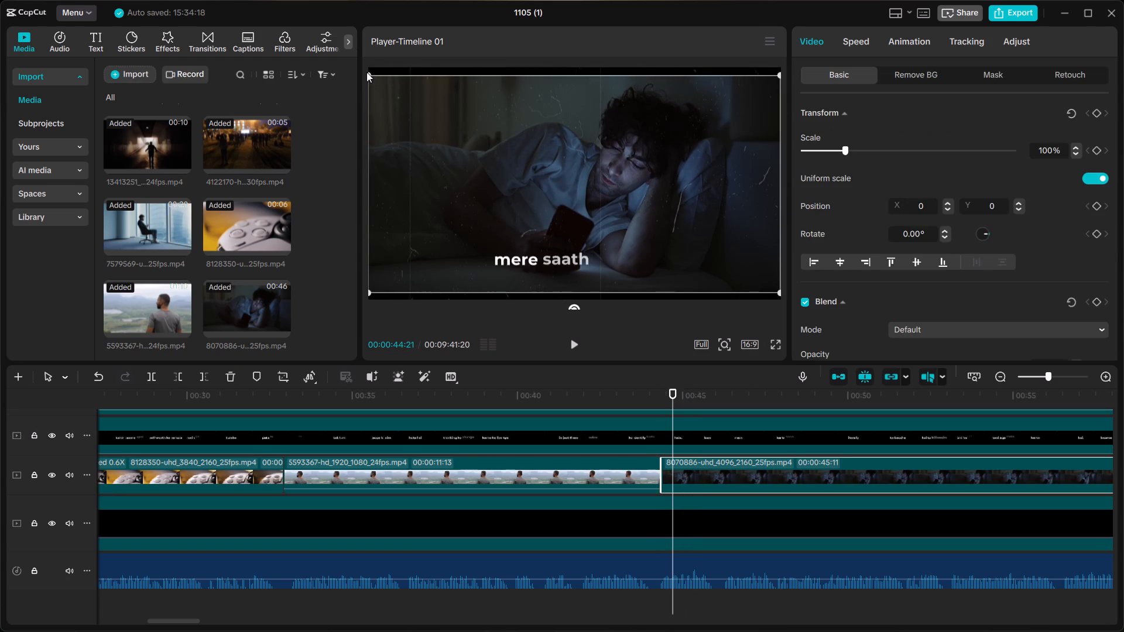
{"action": "left_click_drag", "start_coordinate": [369, 74], "coordinate": [355, 61]}
Play the timeline from just before the man-in-bed clip to check the cut and its match with the voiceover captions.
{"action": "left_click", "coordinate": [630, 380]}
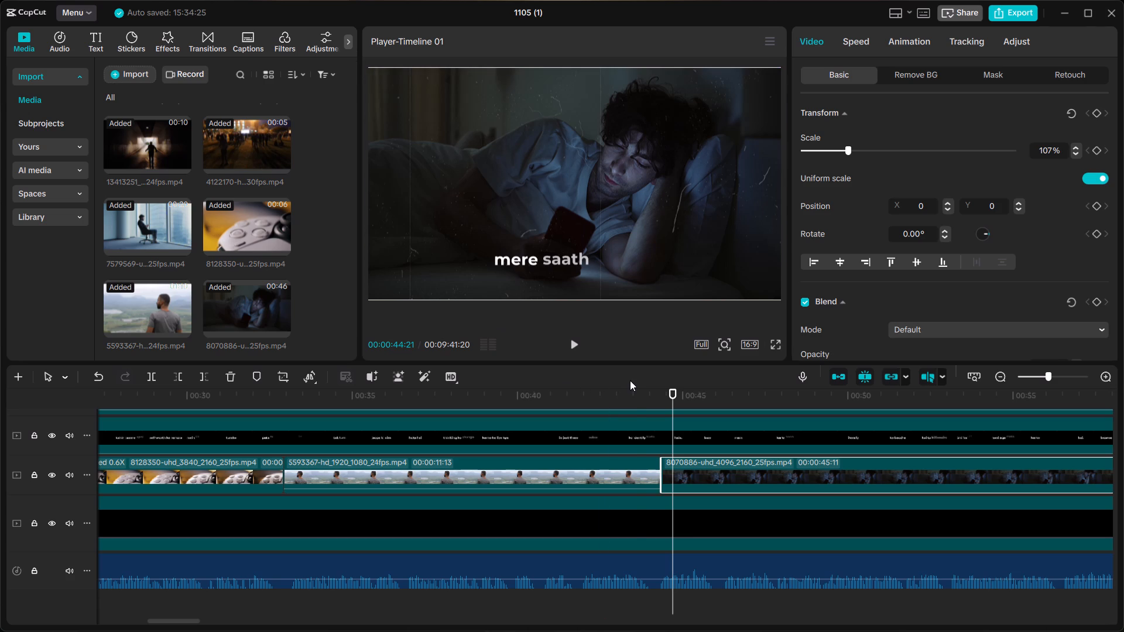
{"action": "left_click", "coordinate": [637, 388]}
{"action": "left_click", "coordinate": [663, 389]}
{"action": "left_click", "coordinate": [654, 389]}
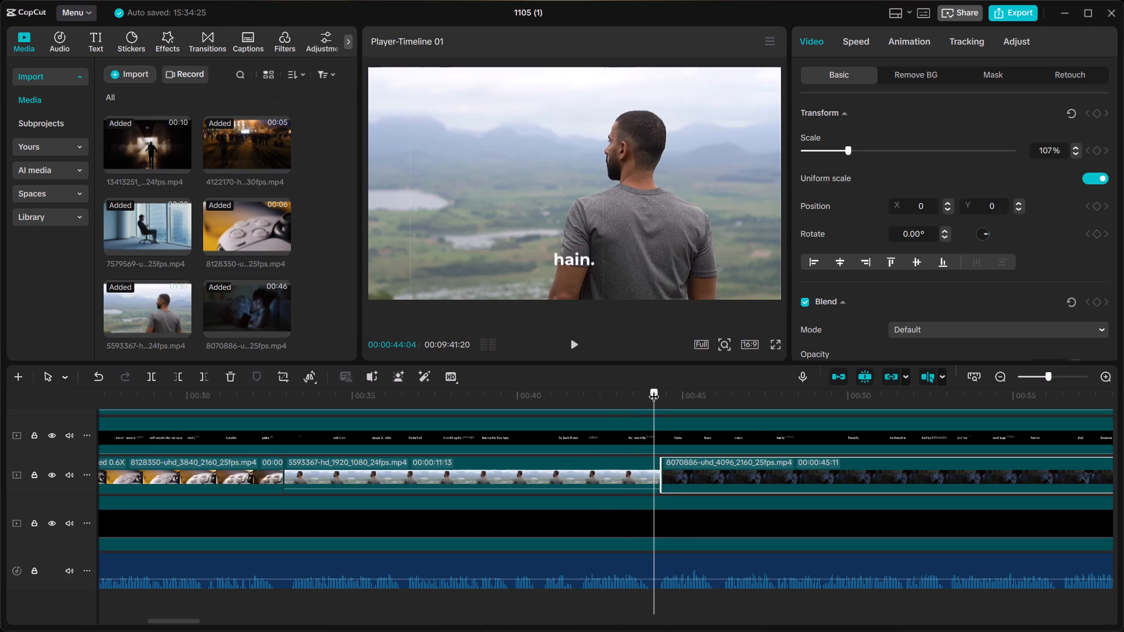
{"action": "key", "text": "space"}
{"action": "left_click", "coordinate": [642, 386]}
{"action": "left_click", "coordinate": [642, 386]}
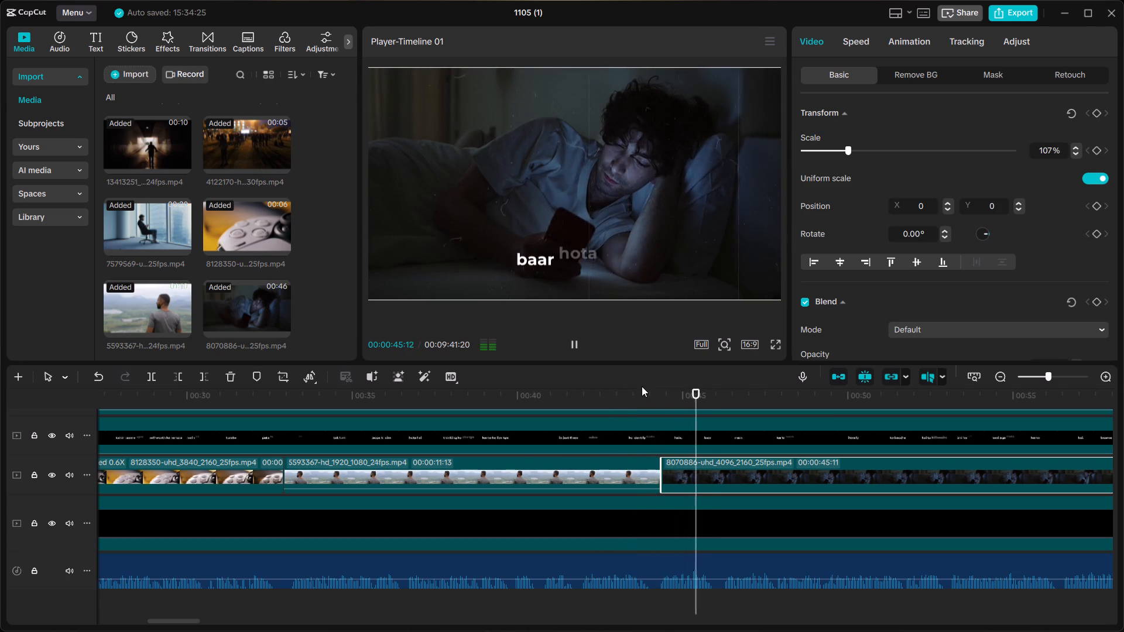
{"action": "left_click", "coordinate": [642, 386]}
{"action": "left_click", "coordinate": [639, 390]}
{"action": "key", "text": "space"}
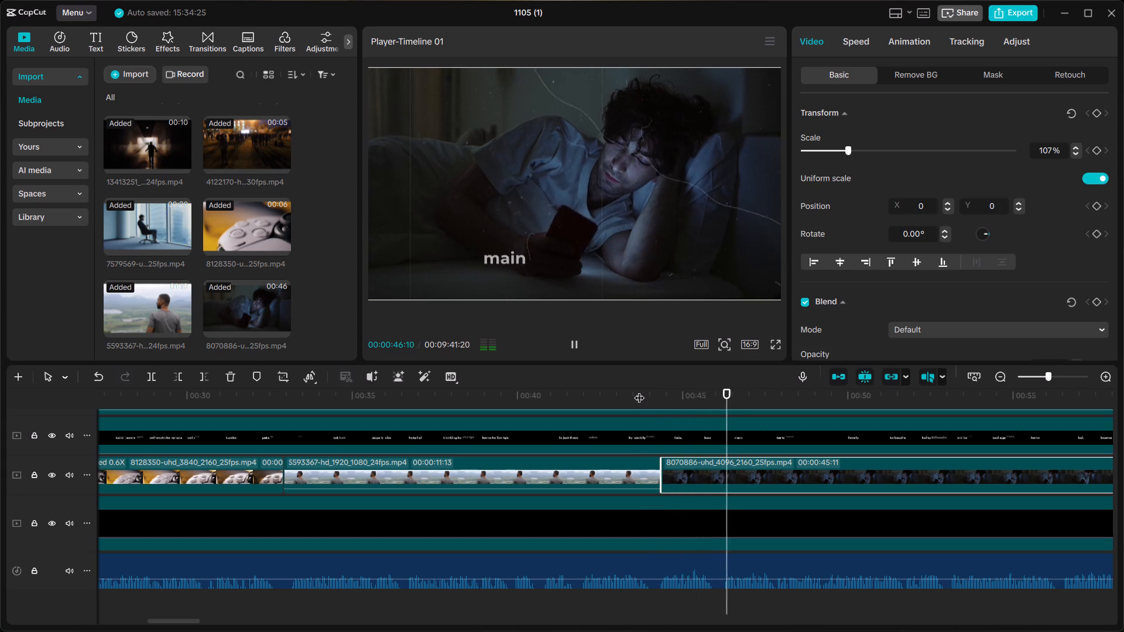
{"action": "key", "text": "space"}
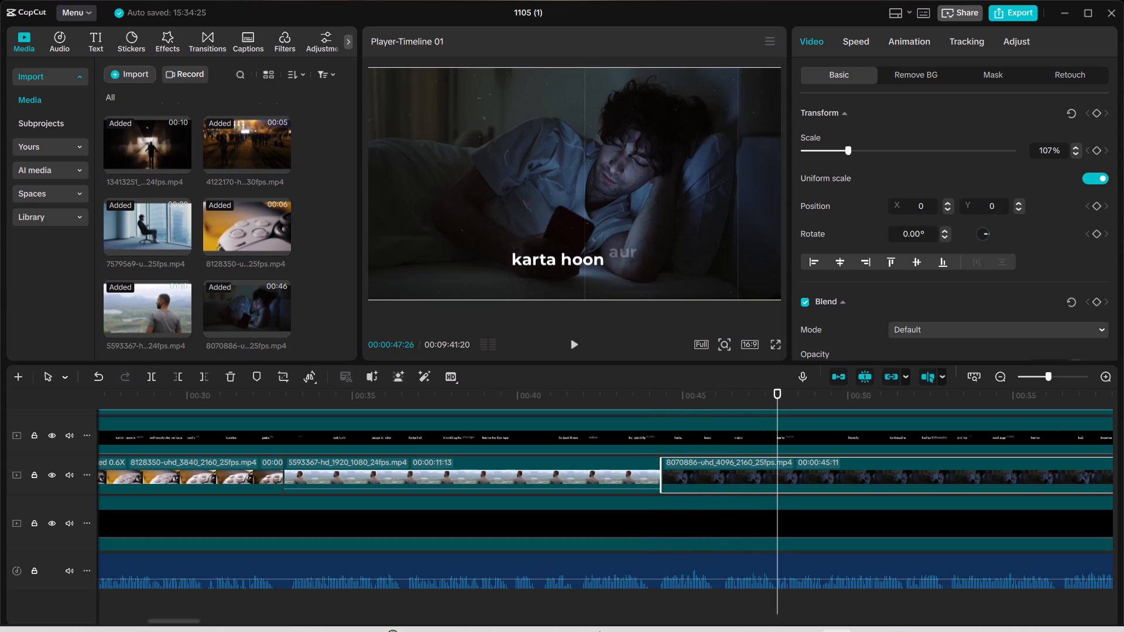
{"action": "left_click", "coordinate": [572, 621]}
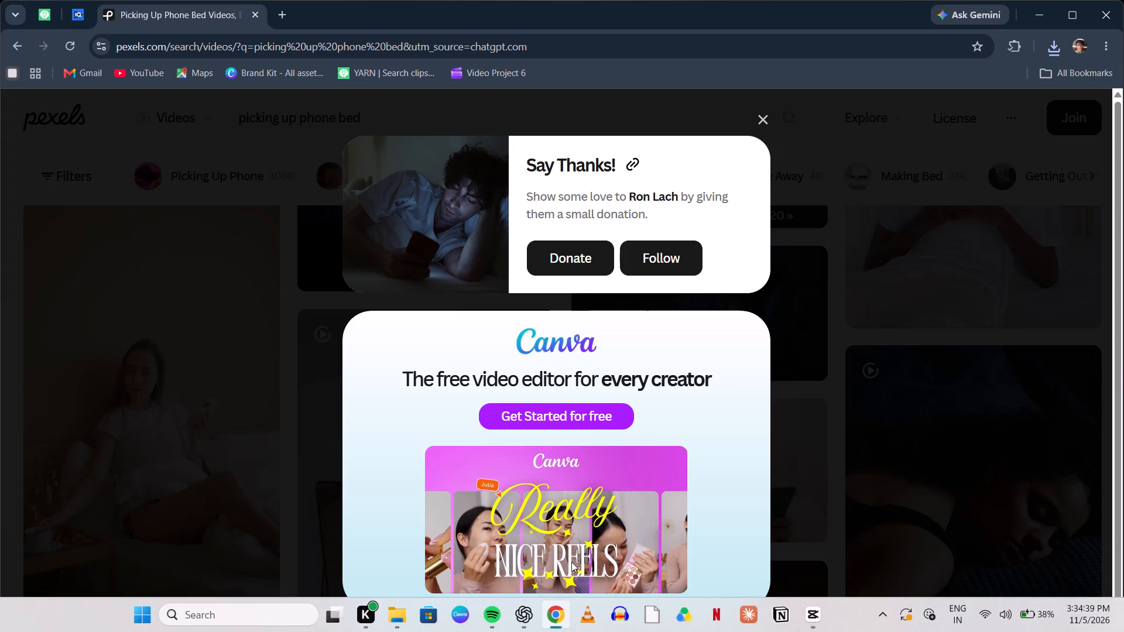
{"action": "left_click", "coordinate": [762, 123]}
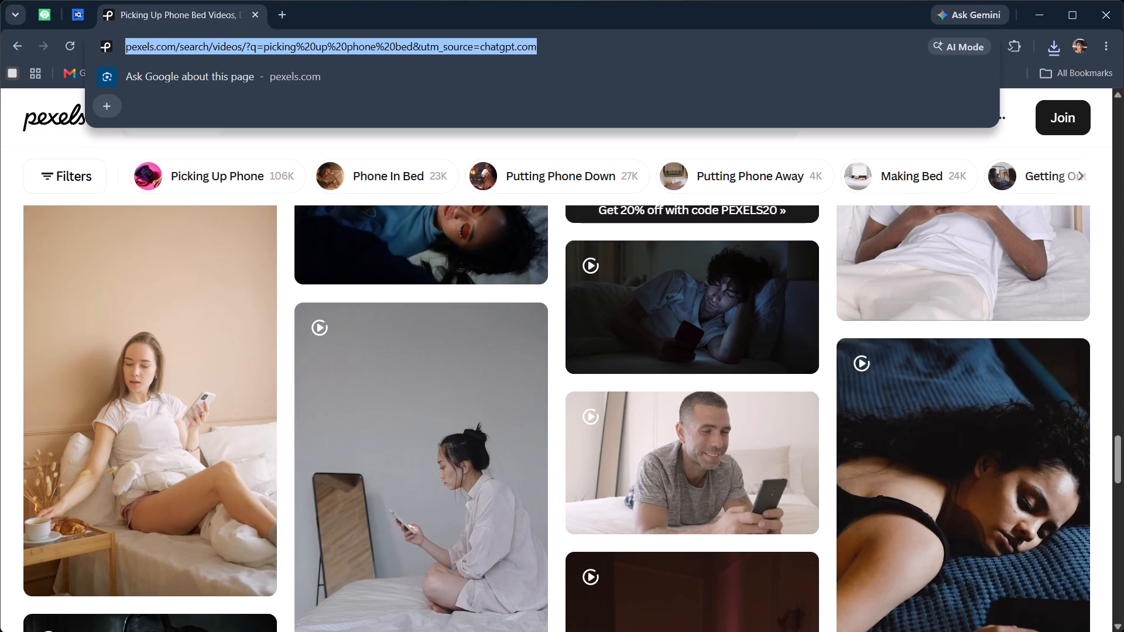
{"action": "key", "text": "ctrl+v"}
{"action": "key", "text": "Return"}
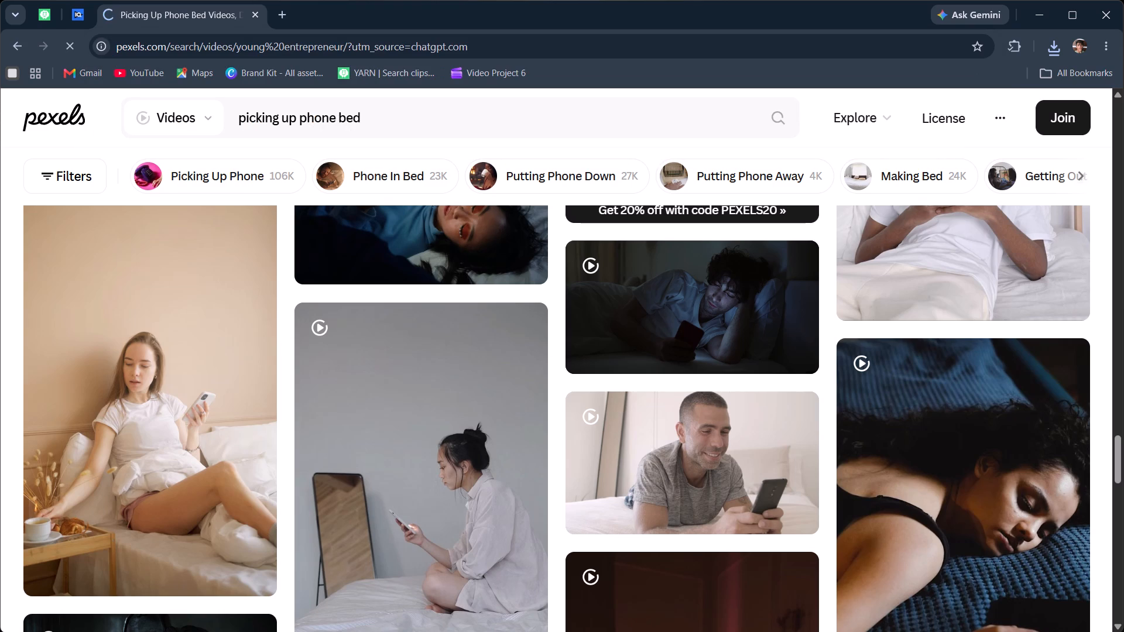
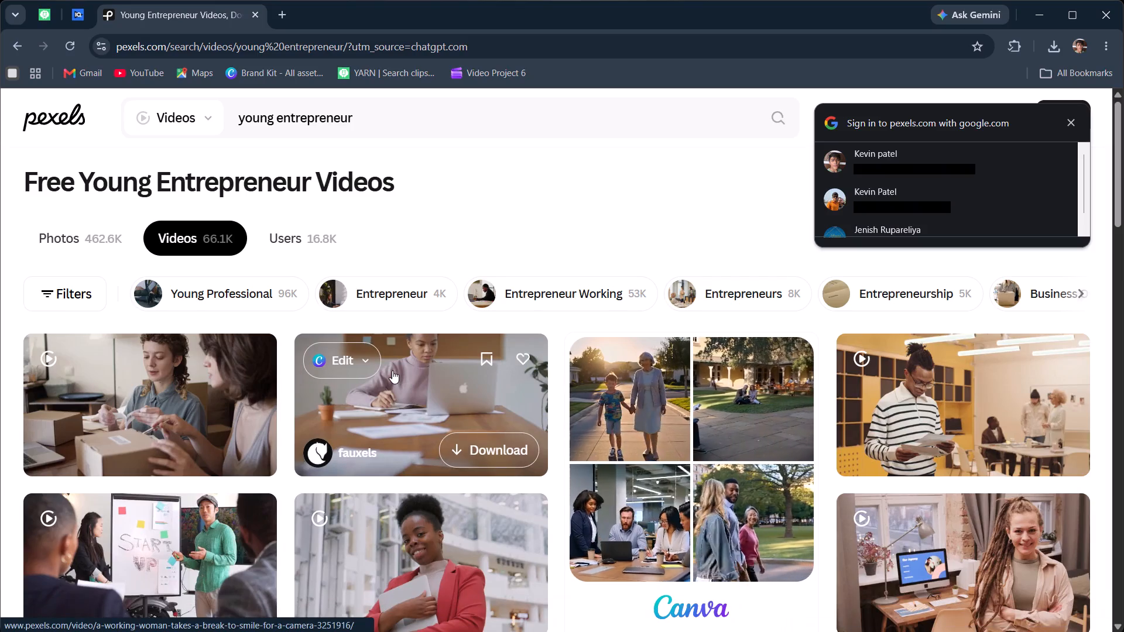
Browse the young entrepreneur results and download the clip of the man in a tan blazer drinking coffee at his laptop.
{"action": "scroll", "coordinate": [386, 374], "scroll_direction": "down", "scroll_amount": 1}
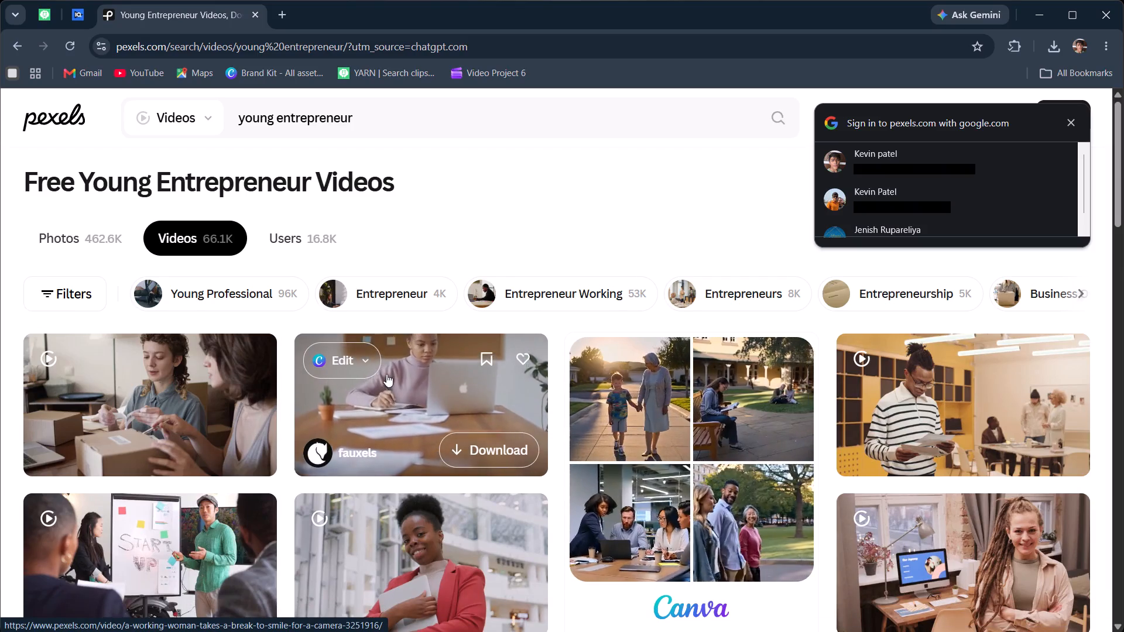
{"action": "scroll", "coordinate": [386, 374], "scroll_direction": "down", "scroll_amount": 3}
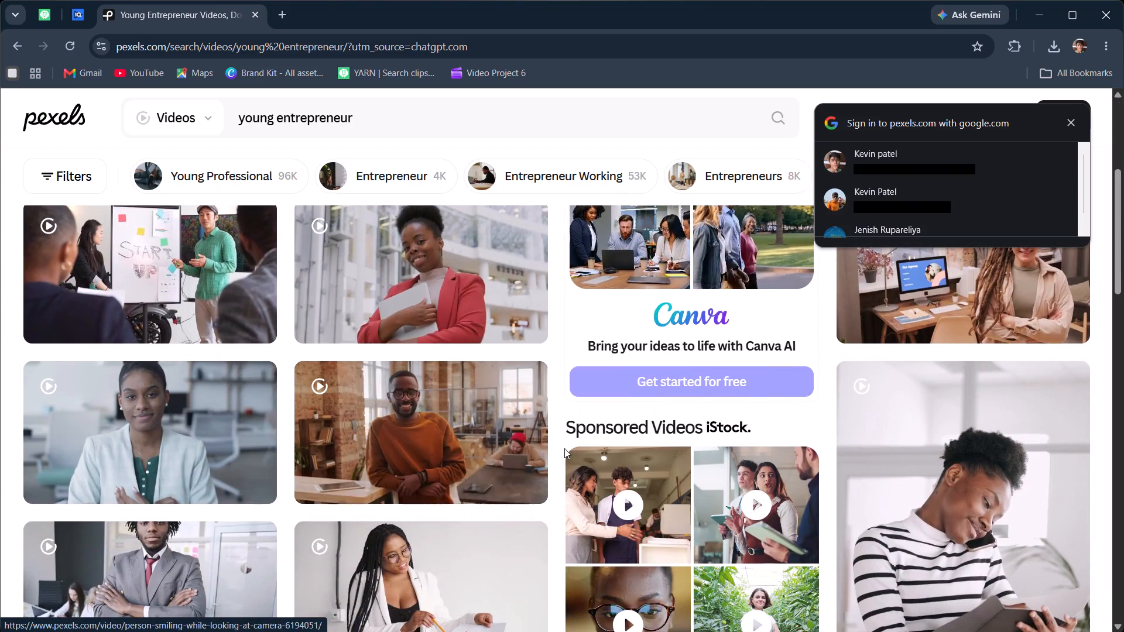
{"action": "scroll", "coordinate": [530, 432], "scroll_direction": "down", "scroll_amount": 8}
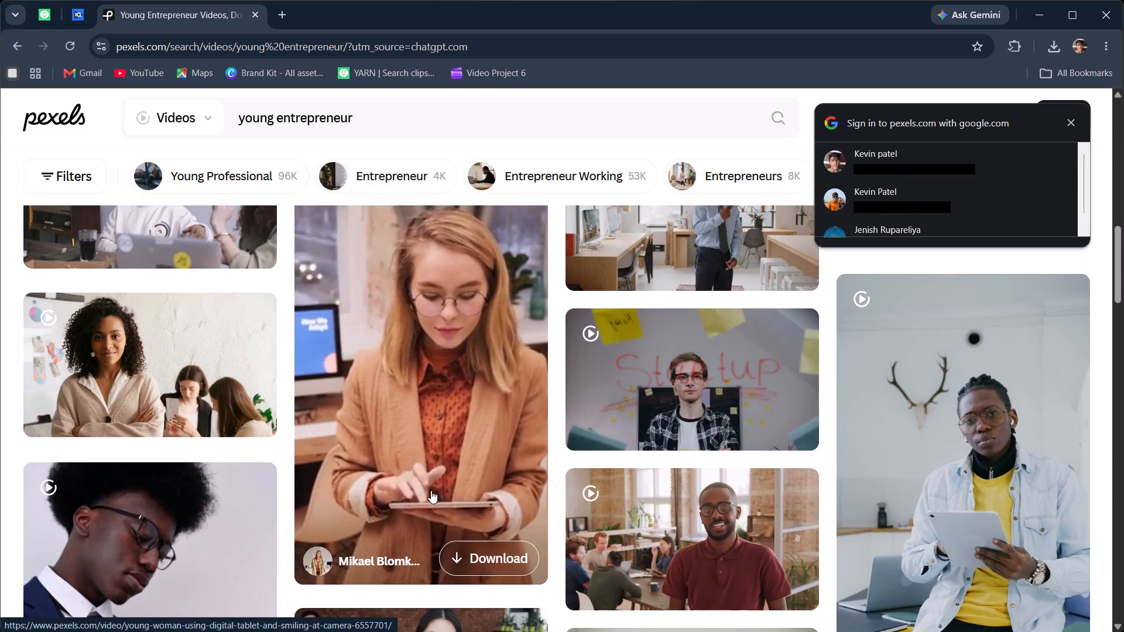
{"action": "scroll", "coordinate": [641, 517], "scroll_direction": "down", "scroll_amount": 5}
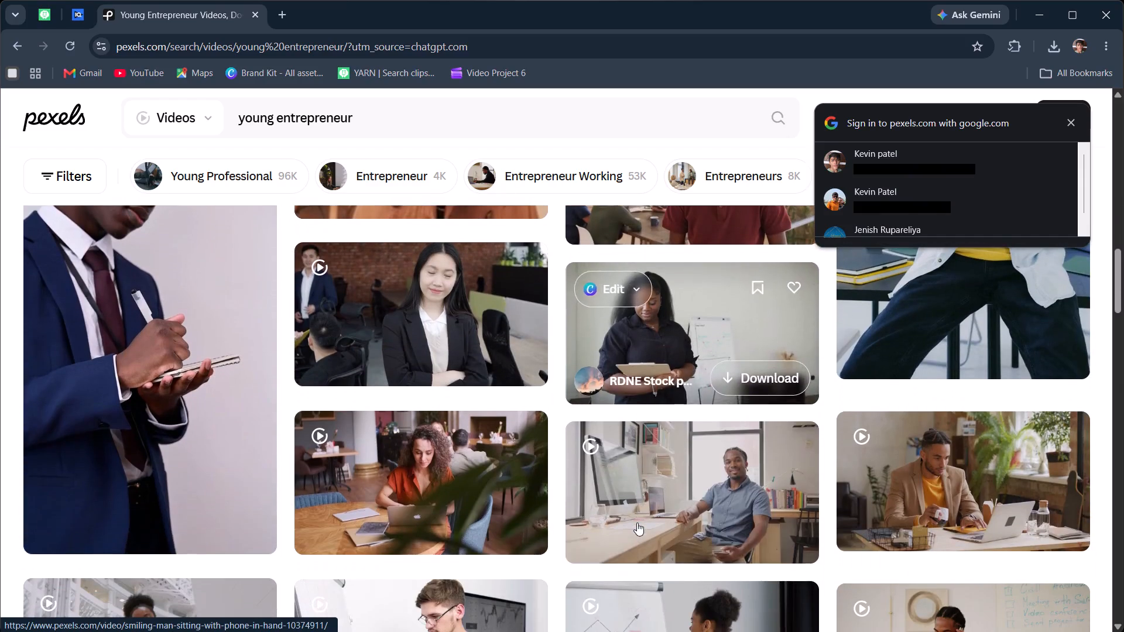
{"action": "scroll", "coordinate": [637, 523], "scroll_direction": "down", "scroll_amount": 3}
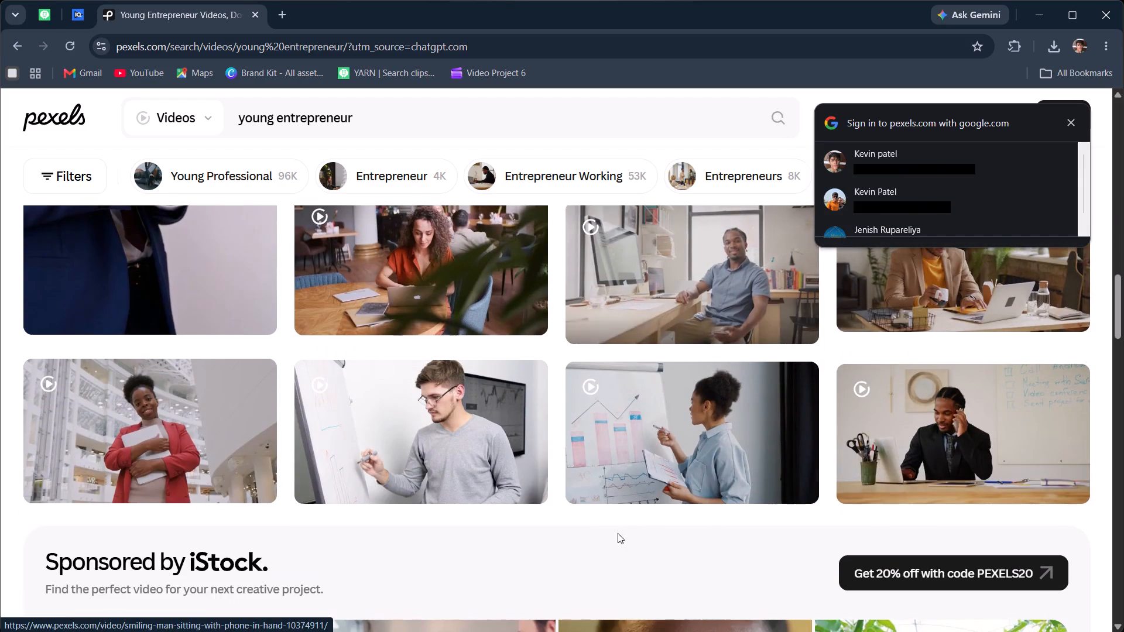
{"action": "scroll", "coordinate": [1040, 260], "scroll_direction": "up", "scroll_amount": 1}
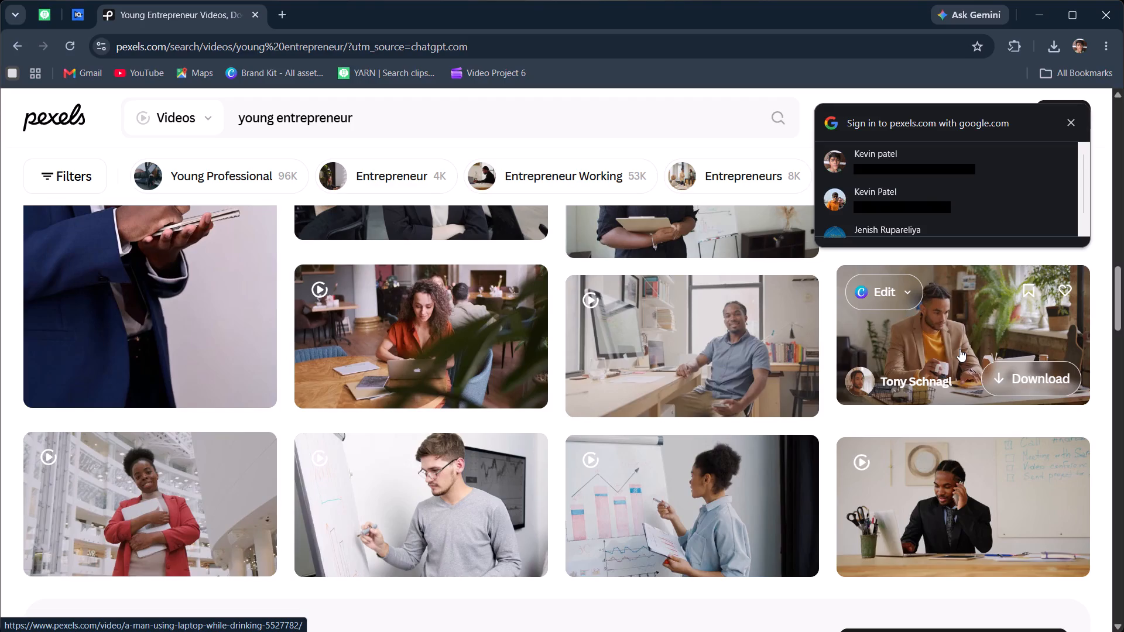
{"action": "left_click", "coordinate": [1041, 378]}
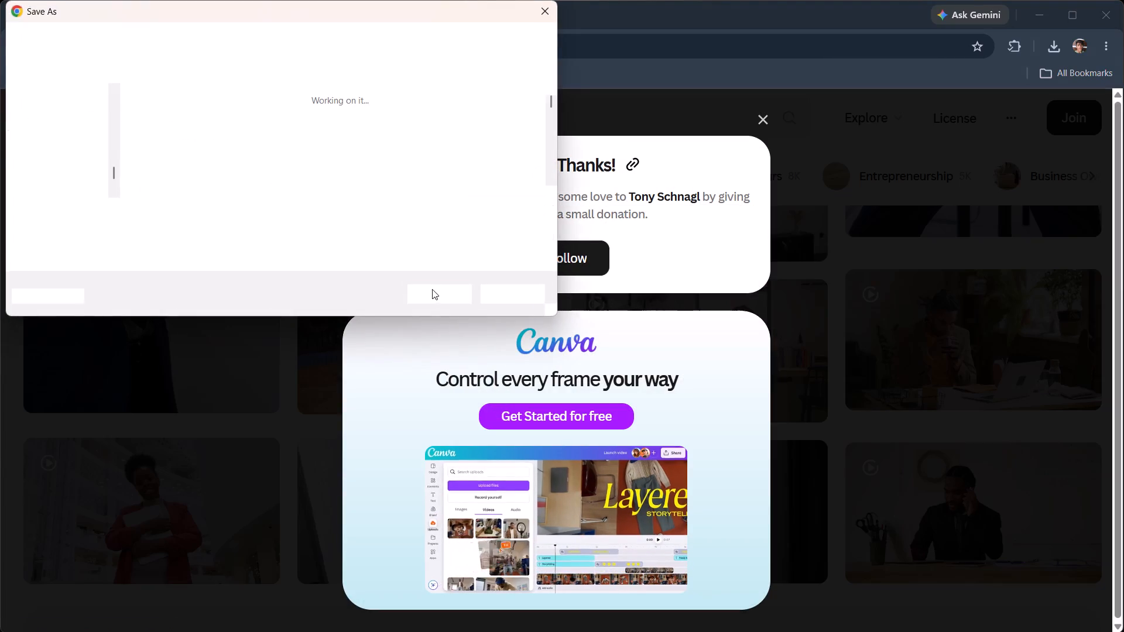
{"action": "left_click", "coordinate": [434, 294]}
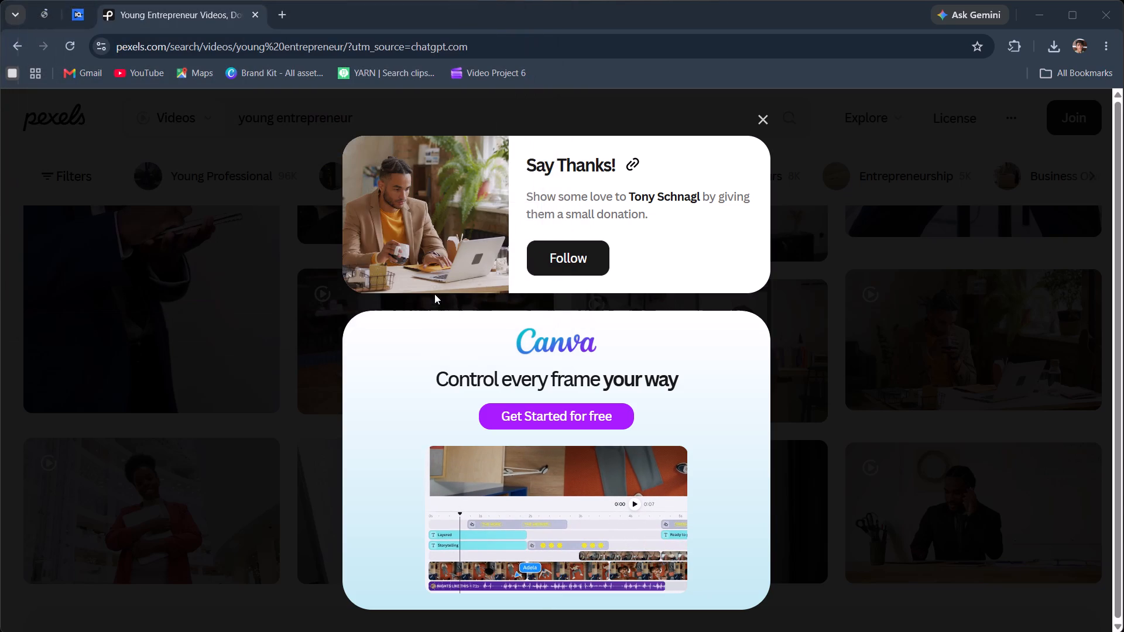
Switch to CapCut, replay the man-in-bed clip against the captions, split it at 00:00:47:26 after "karta hoon" and delete the remainder.
{"action": "left_click", "coordinate": [1032, 16]}
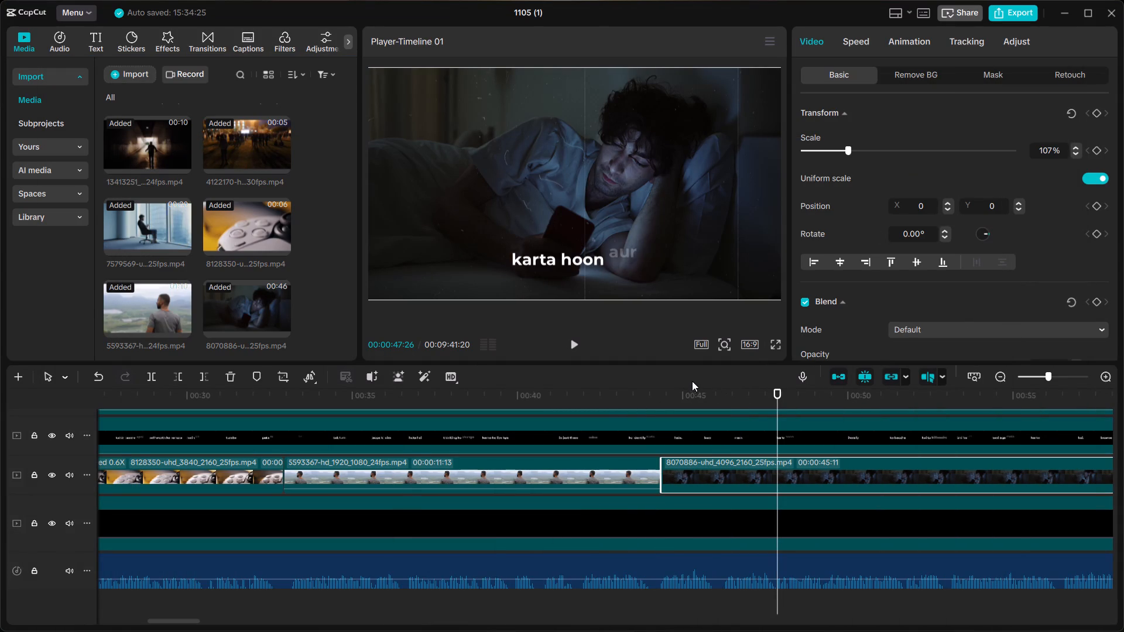
{"action": "left_click", "coordinate": [657, 399]}
{"action": "left_click", "coordinate": [659, 386]}
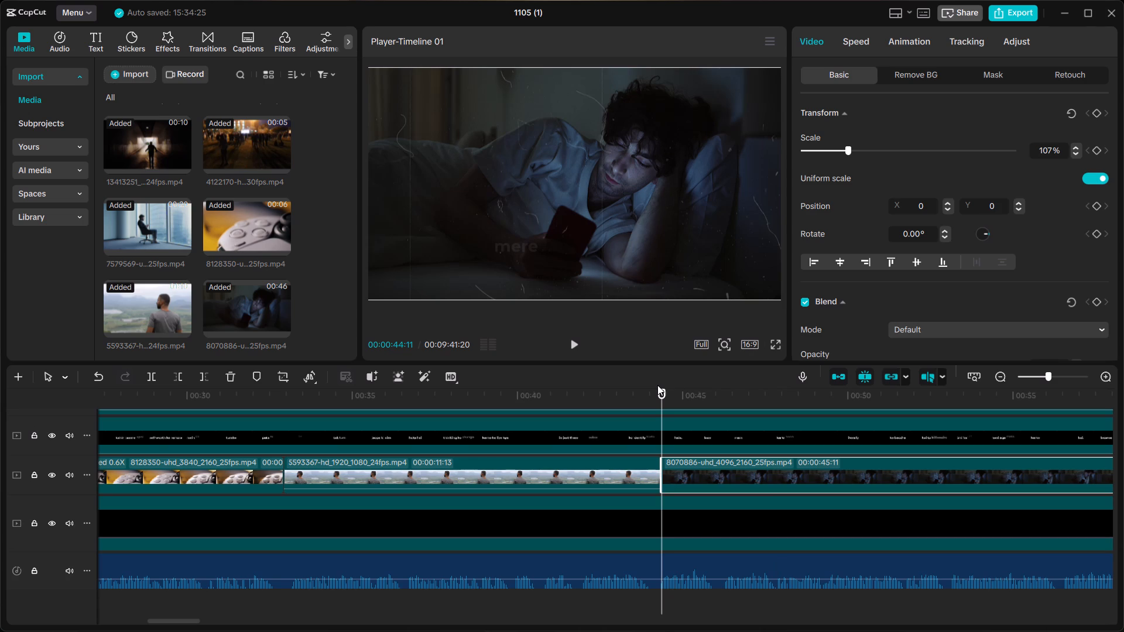
{"action": "key", "text": "space"}
{"action": "left_click", "coordinate": [657, 385]}
{"action": "left_click", "coordinate": [657, 385]}
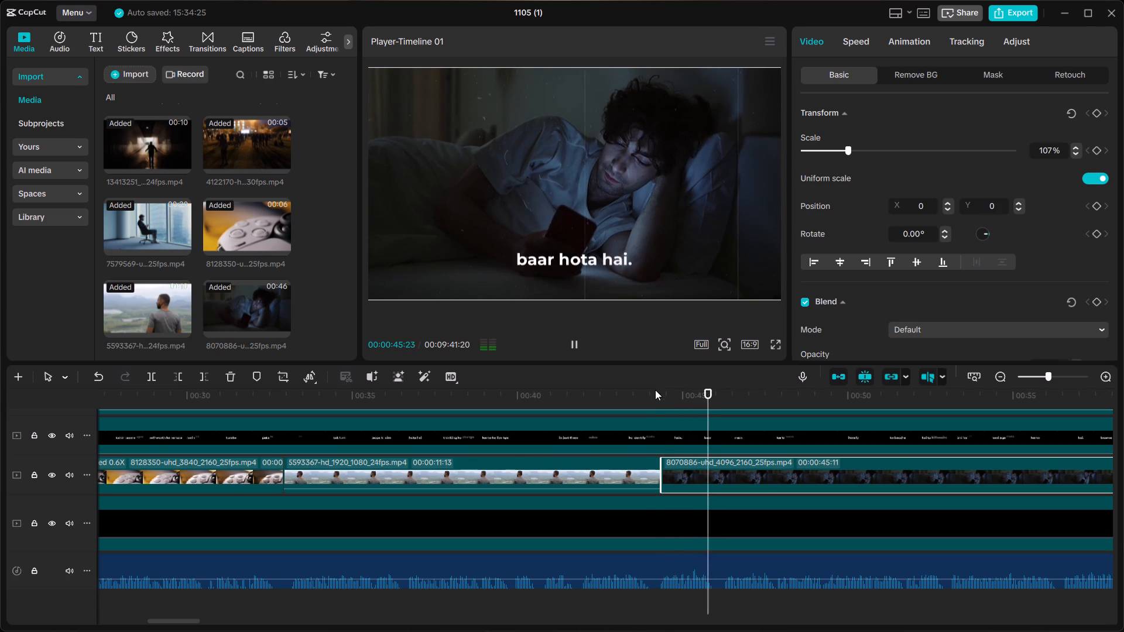
{"action": "left_click", "coordinate": [655, 390]}
{"action": "key", "text": "space"}
{"action": "left_click", "coordinate": [659, 399]}
{"action": "key", "text": "space"}
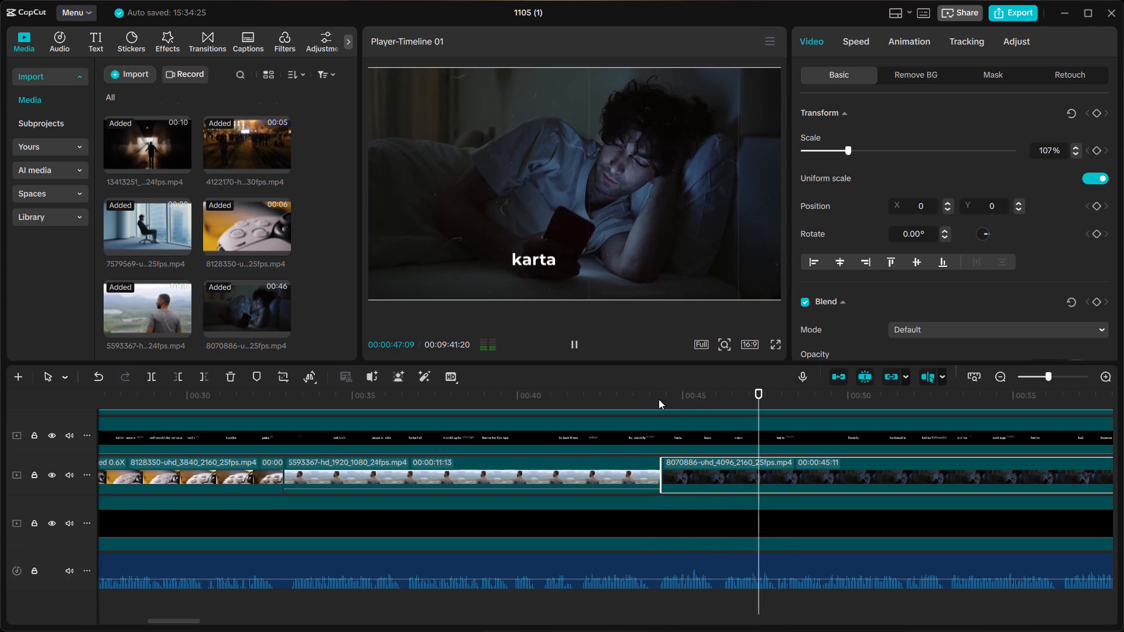
{"action": "key", "text": "space"}
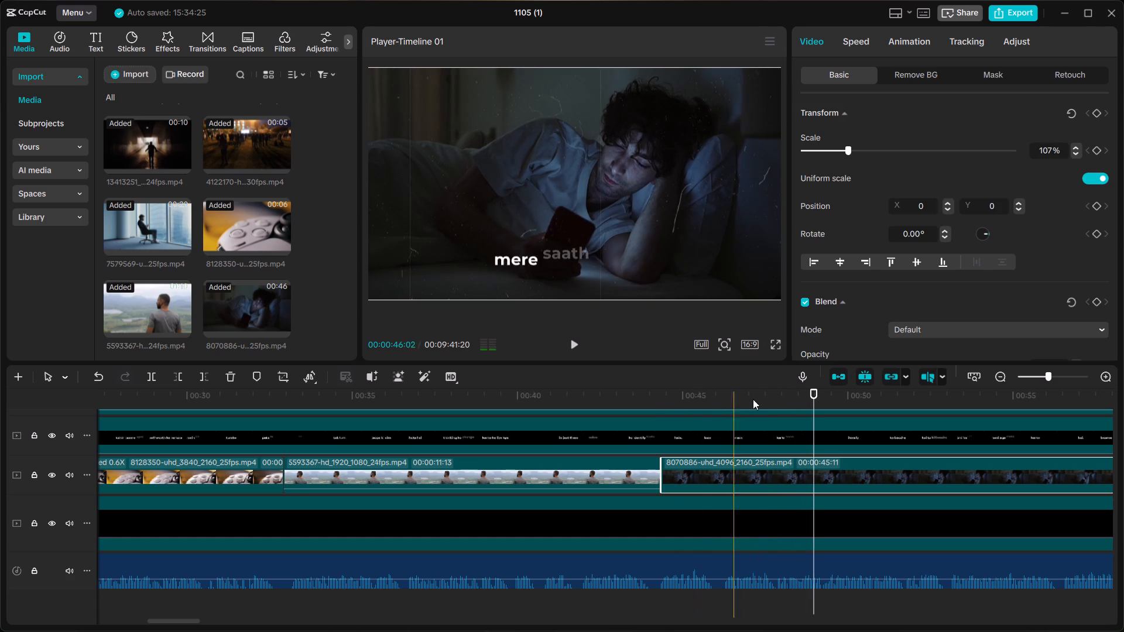
{"action": "left_click", "coordinate": [777, 402]}
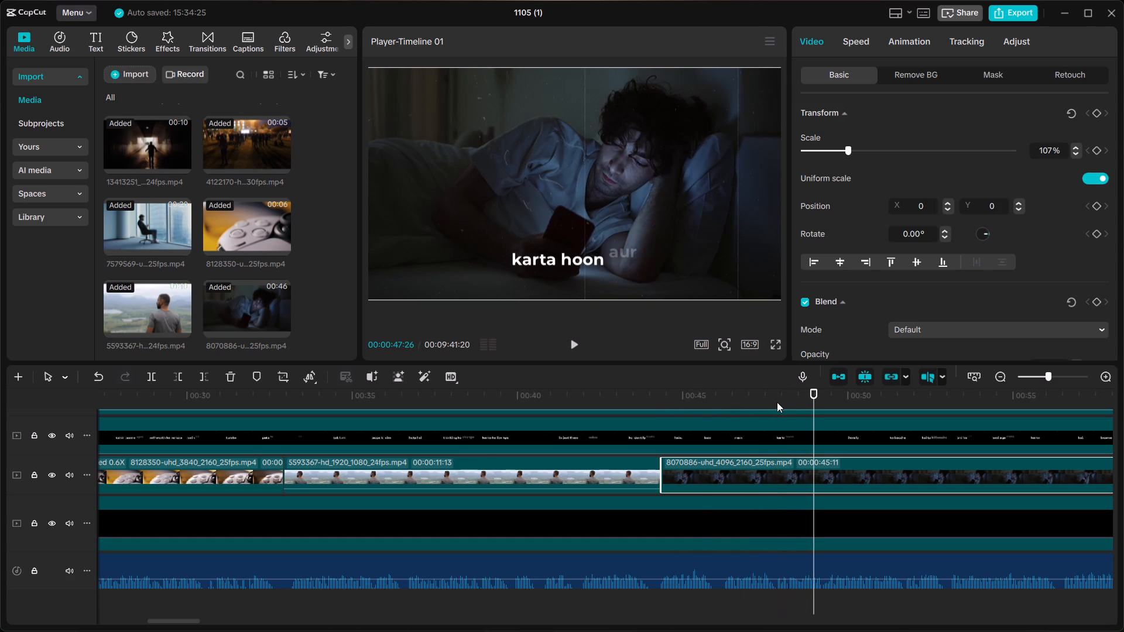
{"action": "left_click", "coordinate": [797, 470]}
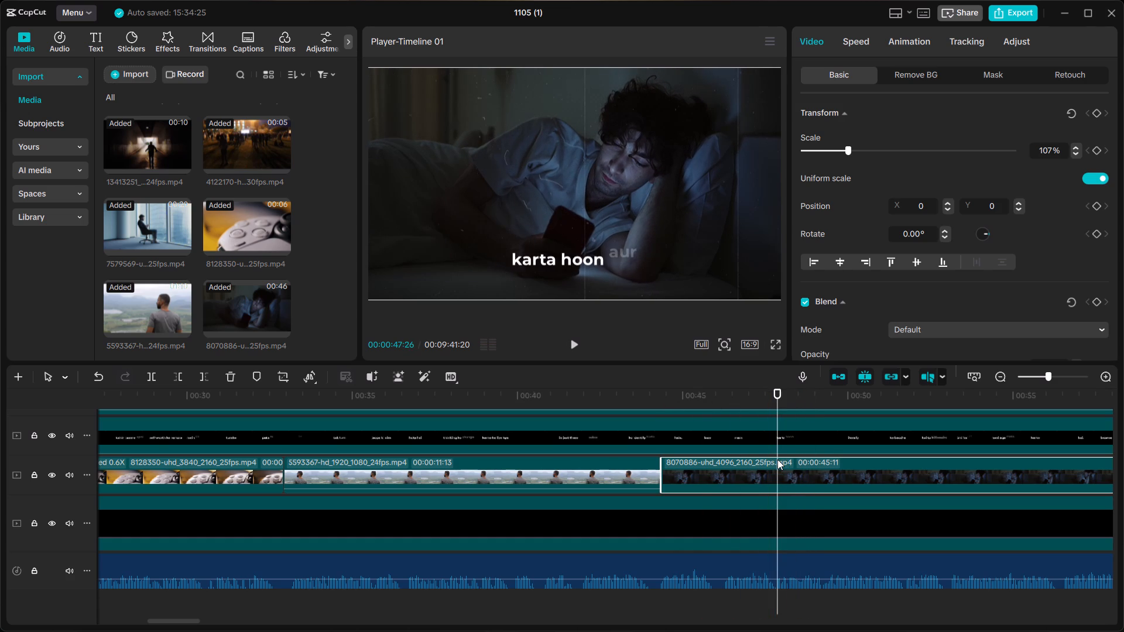
{"action": "key", "text": "ctrl+b"}
{"action": "left_click", "coordinate": [791, 475]}
{"action": "key", "text": "BackSpace"}
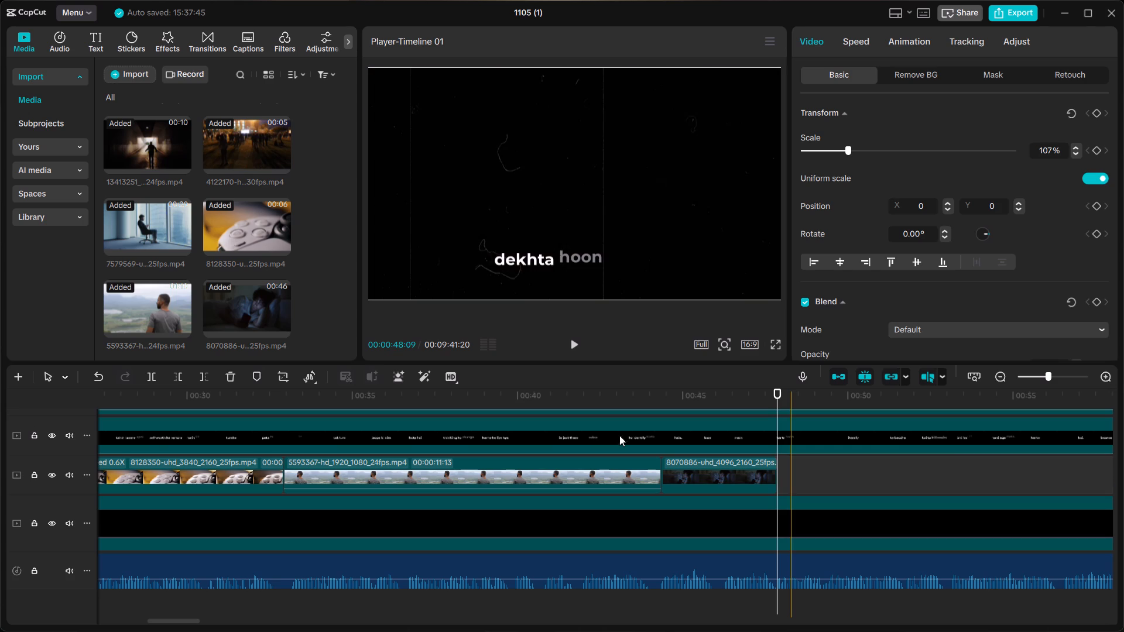
Import the downloaded clip 5527782-uhd_3840_2160_25fps into the project media.
{"action": "left_click", "coordinate": [124, 74]}
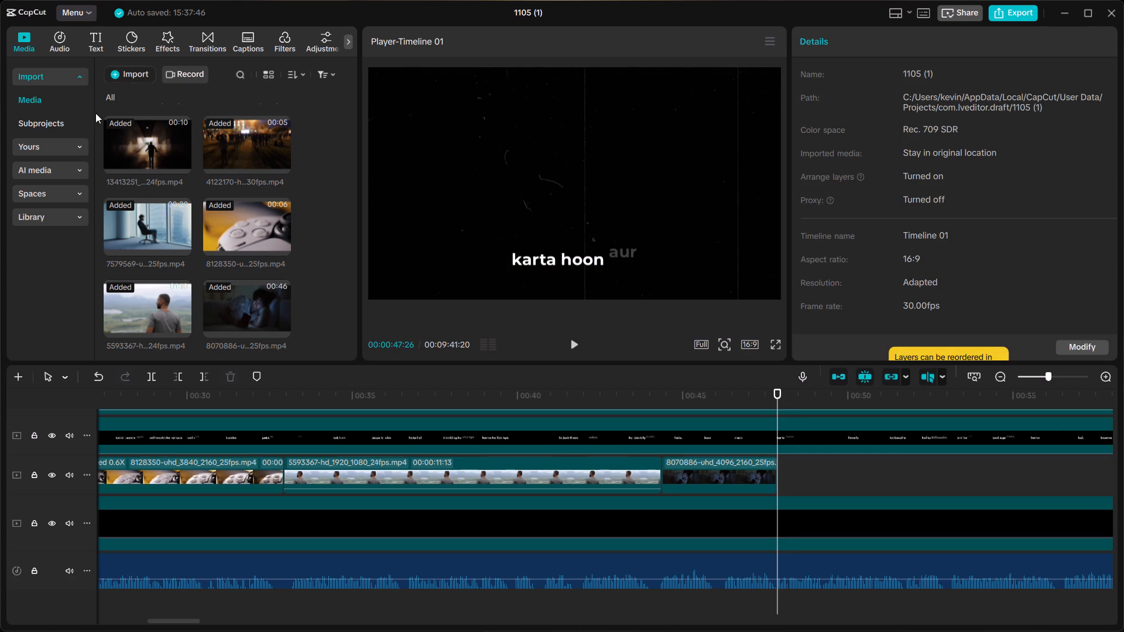
{"action": "scroll", "coordinate": [54, 194], "scroll_direction": "up", "scroll_amount": 10}
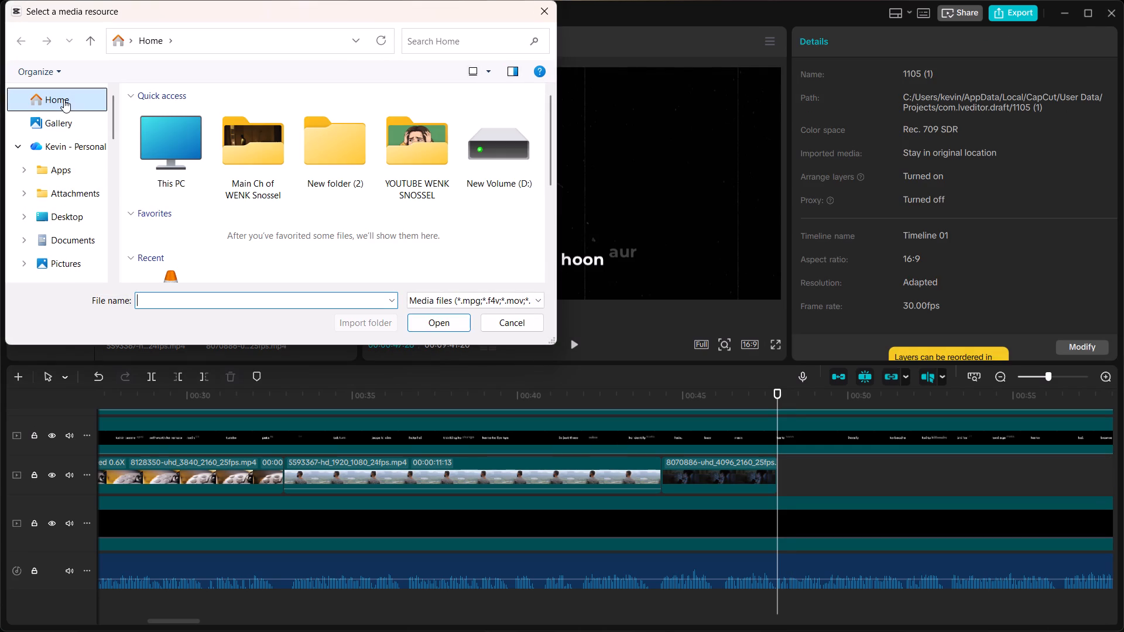
{"action": "left_click", "coordinate": [64, 99]}
{"action": "scroll", "coordinate": [235, 146], "scroll_direction": "down", "scroll_amount": 3}
{"action": "left_click", "coordinate": [190, 157]}
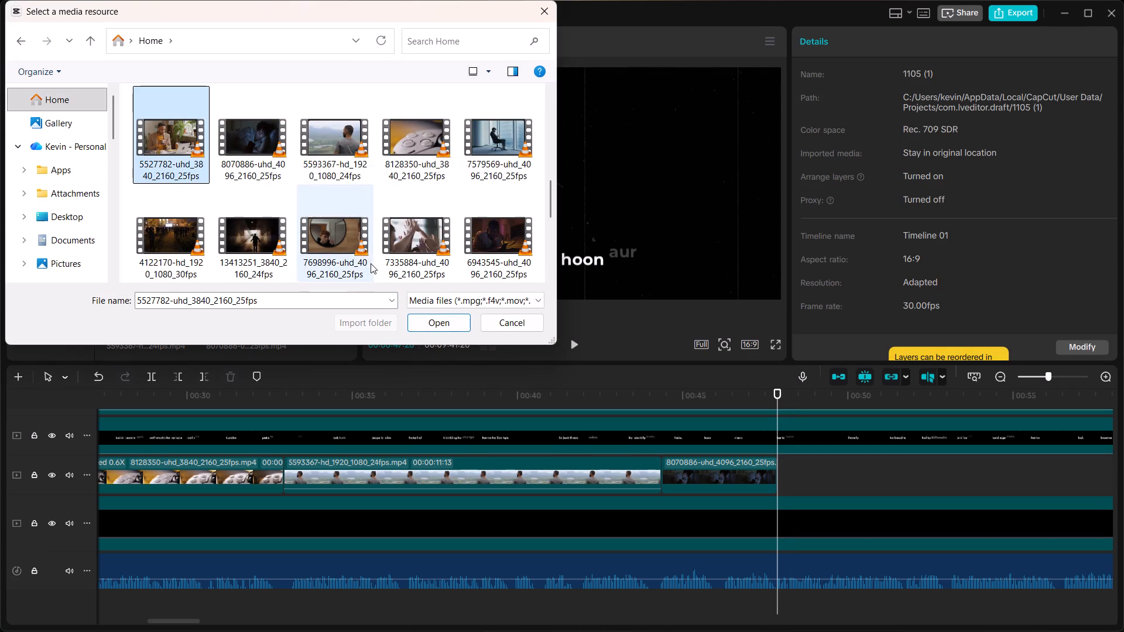
{"action": "left_click", "coordinate": [449, 321]}
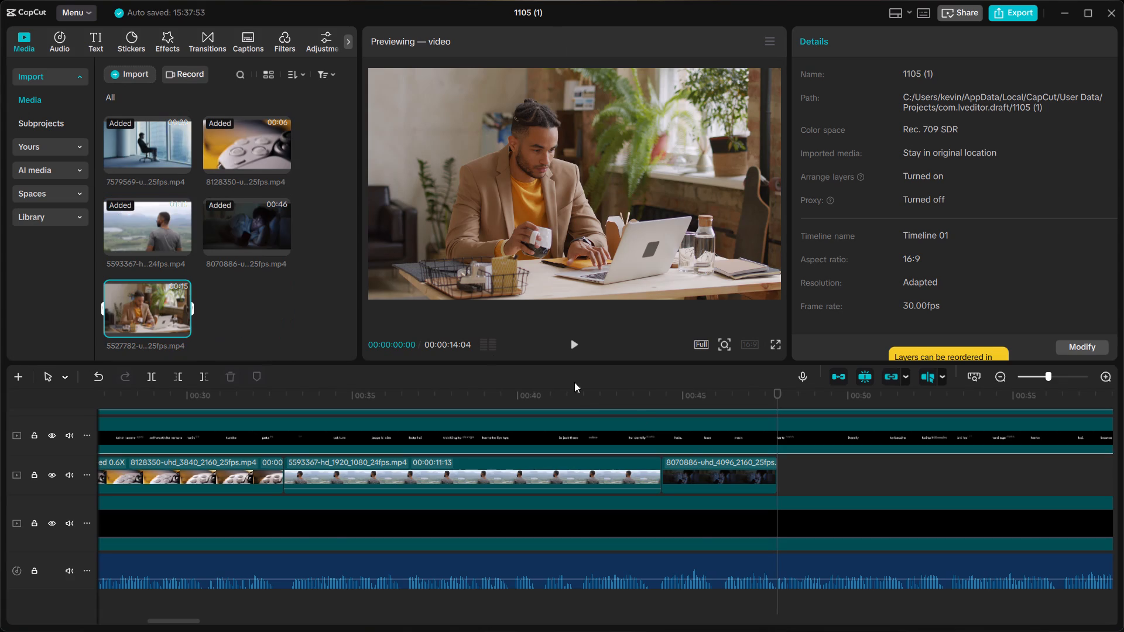
{"action": "left_click_drag", "start_coordinate": [147, 310], "coordinate": [834, 472]}
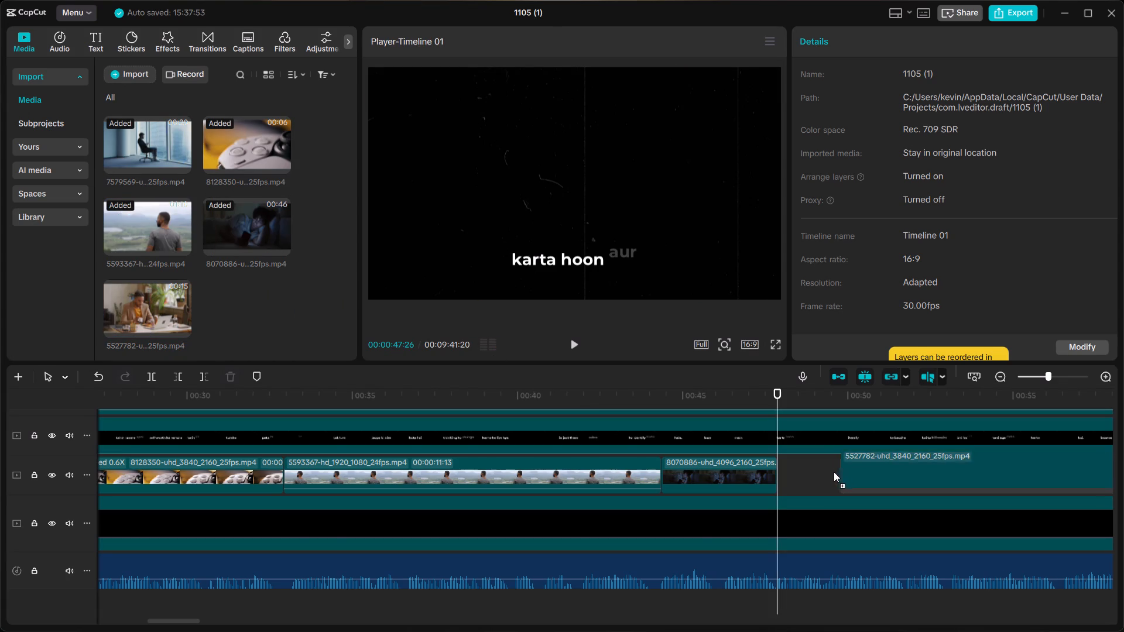
{"action": "left_click_drag", "start_coordinate": [834, 472], "coordinate": [777, 476]}
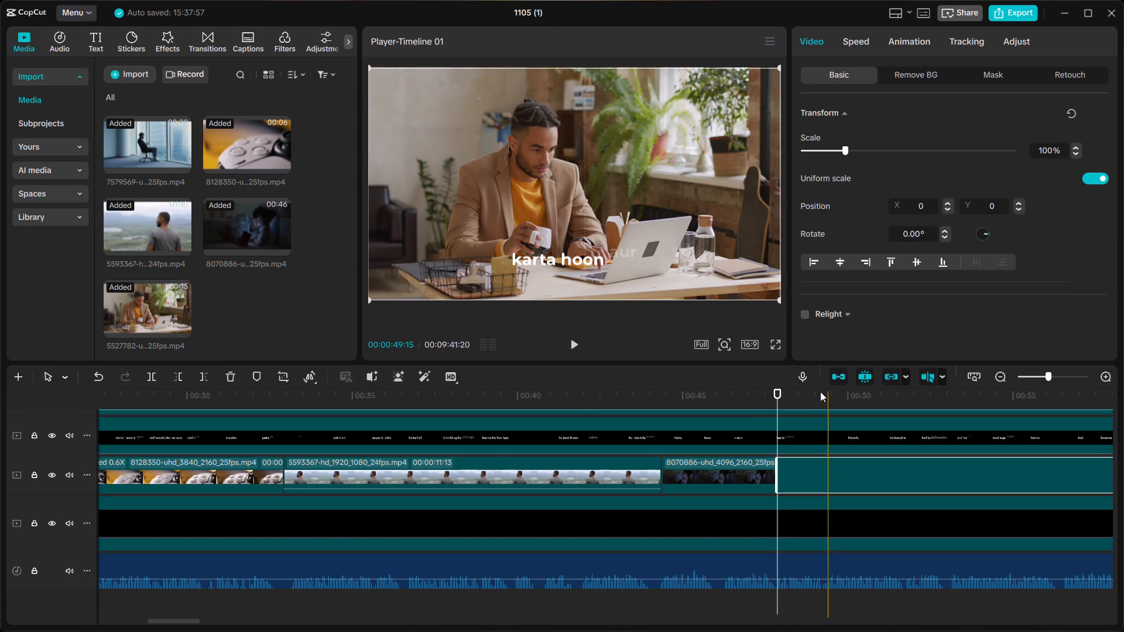
{"action": "left_click", "coordinate": [799, 387]}
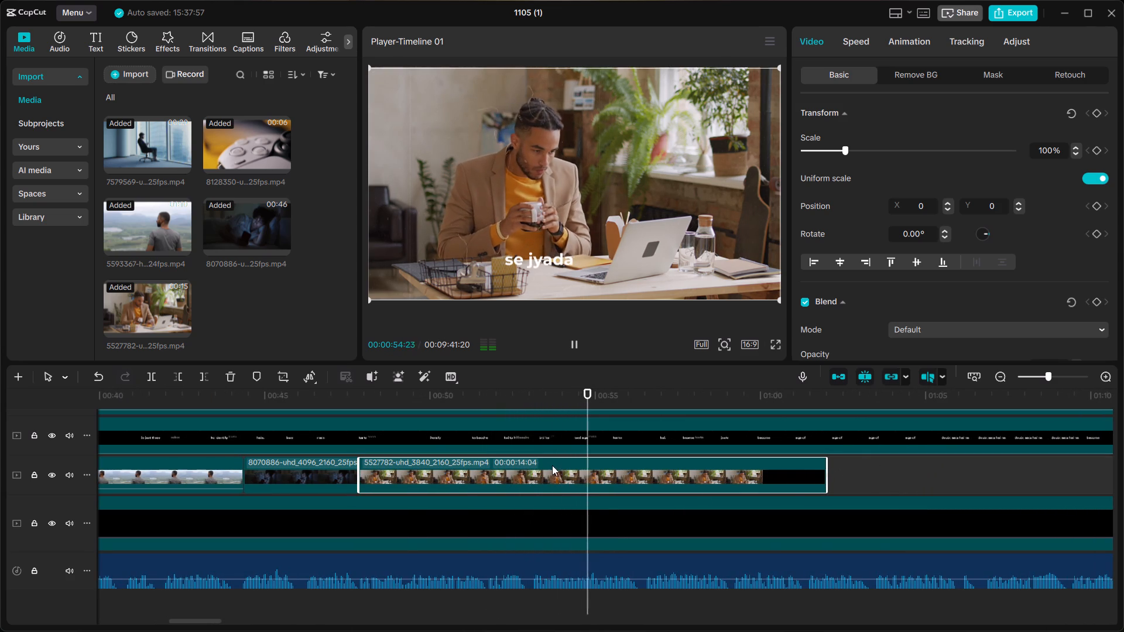
{"action": "key", "text": "space"}
{"action": "left_click", "coordinate": [534, 438]}
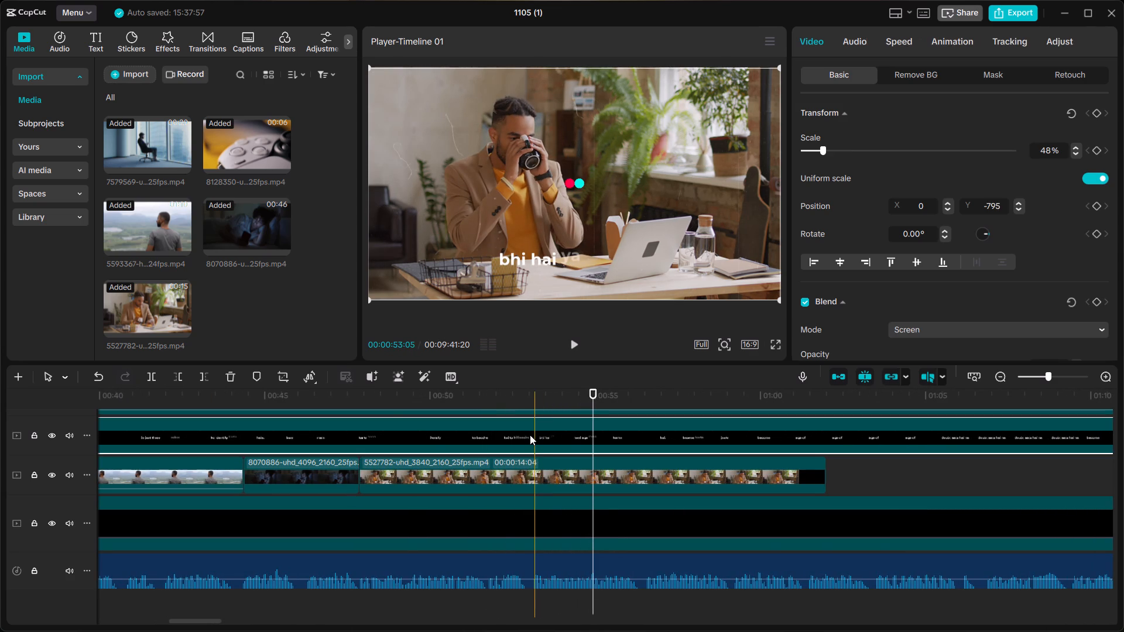
{"action": "left_click", "coordinate": [533, 477]}
{"action": "key", "text": "ctrl+b"}
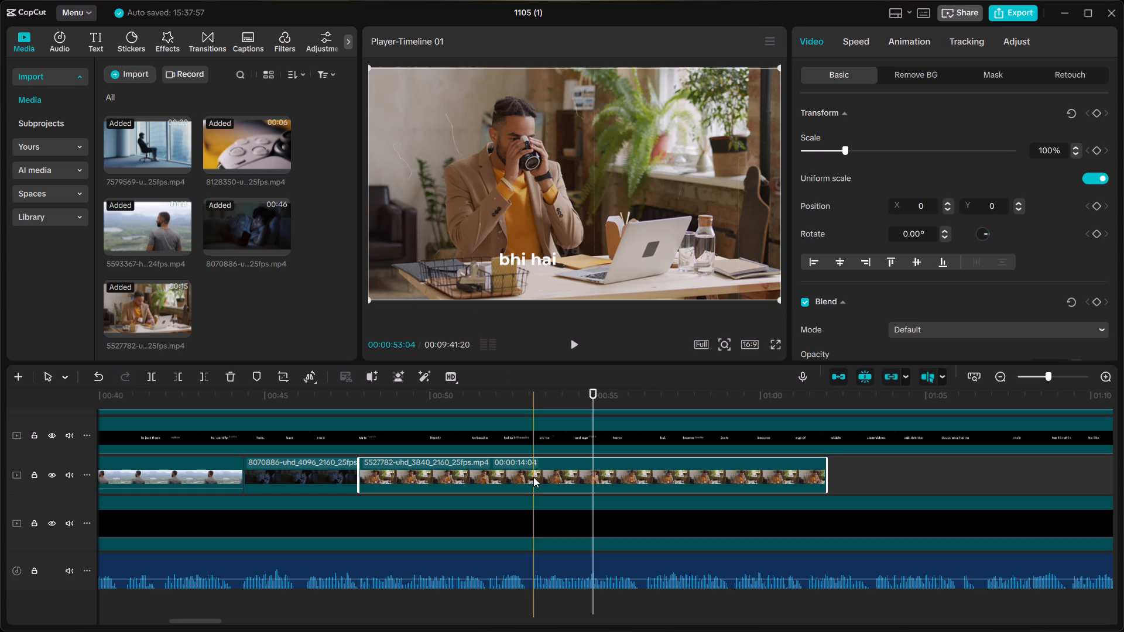
{"action": "key", "text": "BackSpace"}
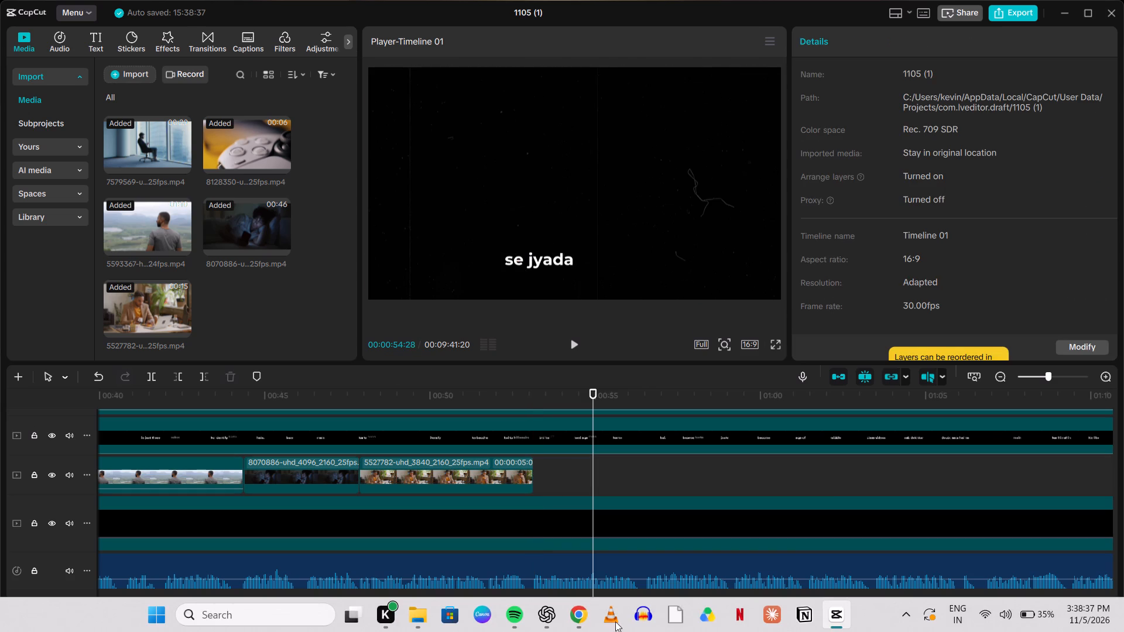
Switch to Chrome and open the copied Pexels video search link for "young person laptop".
{"action": "left_click", "coordinate": [582, 611]}
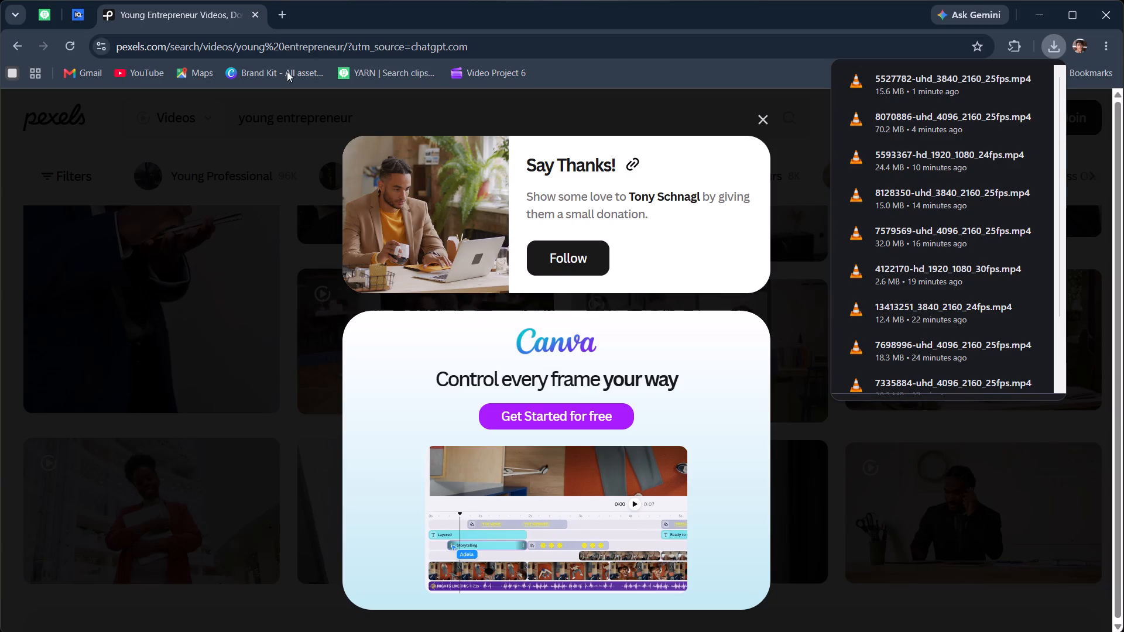
{"action": "left_click", "coordinate": [241, 44]}
{"action": "key", "text": "ctrl+v"}
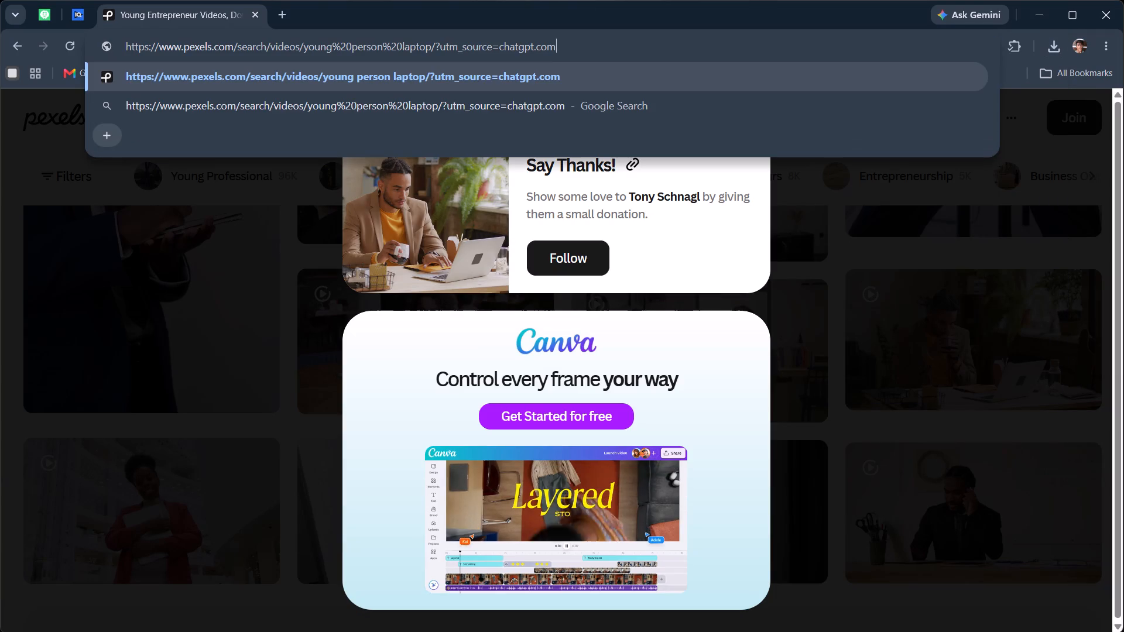
{"action": "key", "text": "Return"}
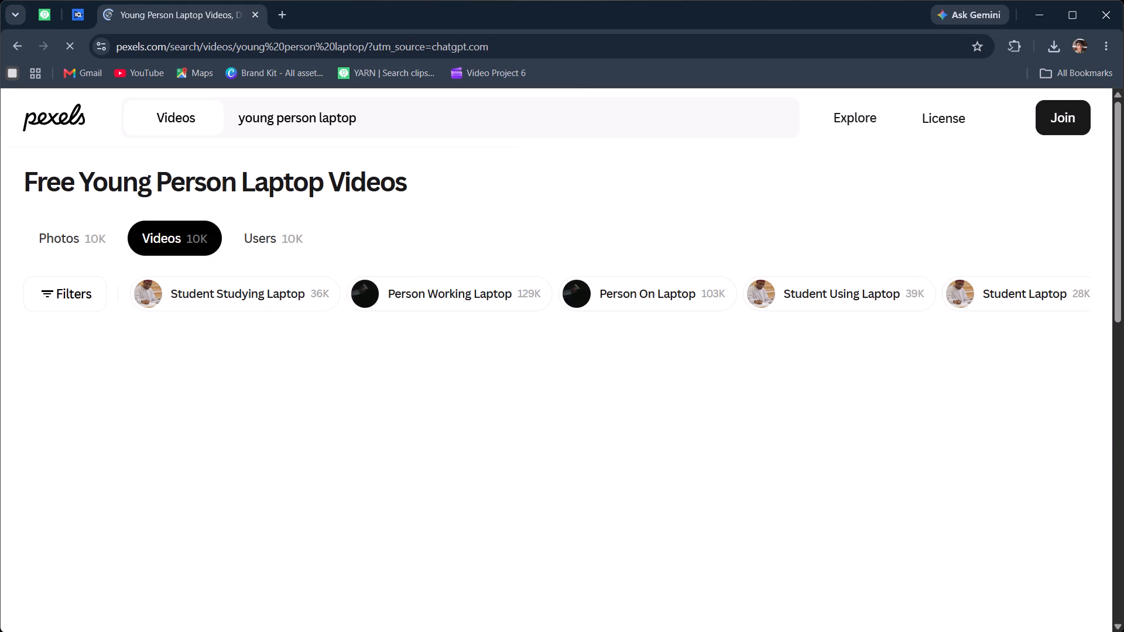
Browse the young person laptop results and download the clip of the standing man holding a laptop, saving it locally.
{"action": "scroll", "coordinate": [410, 200], "scroll_direction": "down", "scroll_amount": 2}
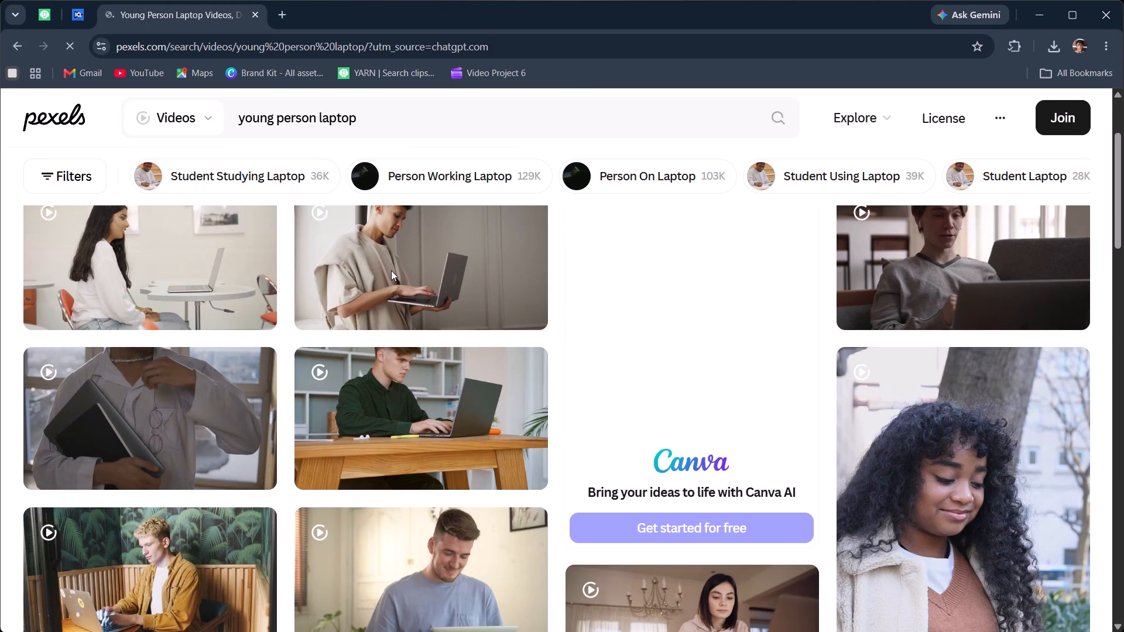
{"action": "scroll", "coordinate": [430, 379], "scroll_direction": "up", "scroll_amount": 1}
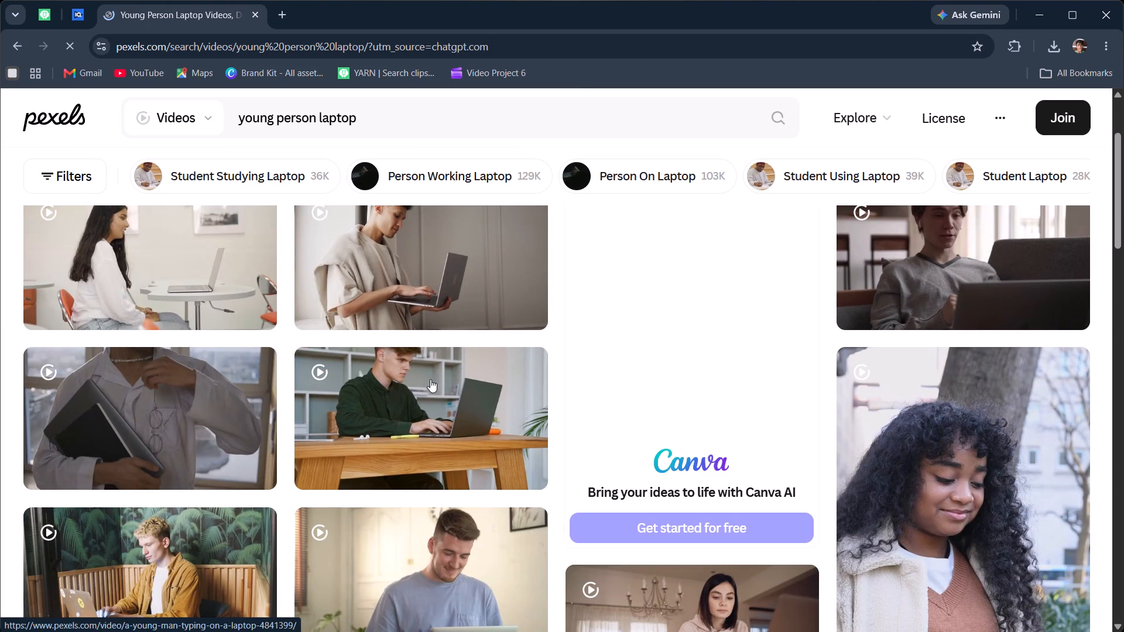
{"action": "scroll", "coordinate": [430, 379], "scroll_direction": "up", "scroll_amount": 1}
{"action": "scroll", "coordinate": [410, 333], "scroll_direction": "down", "scroll_amount": 7}
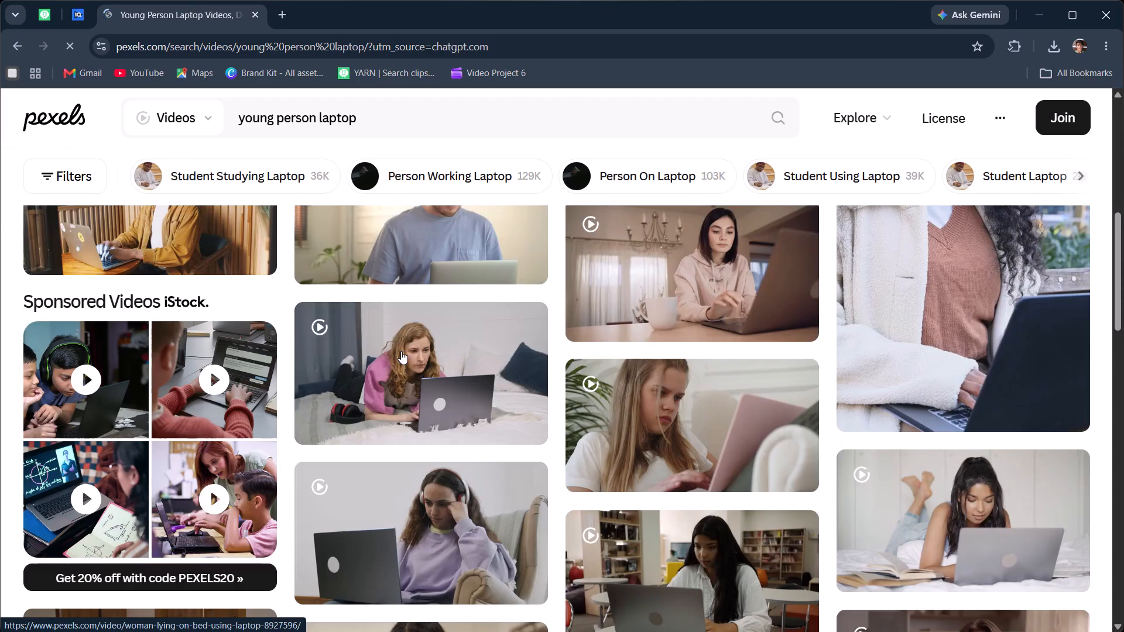
{"action": "scroll", "coordinate": [399, 357], "scroll_direction": "down", "scroll_amount": 4}
{"action": "scroll", "coordinate": [438, 465], "scroll_direction": "down", "scroll_amount": 3}
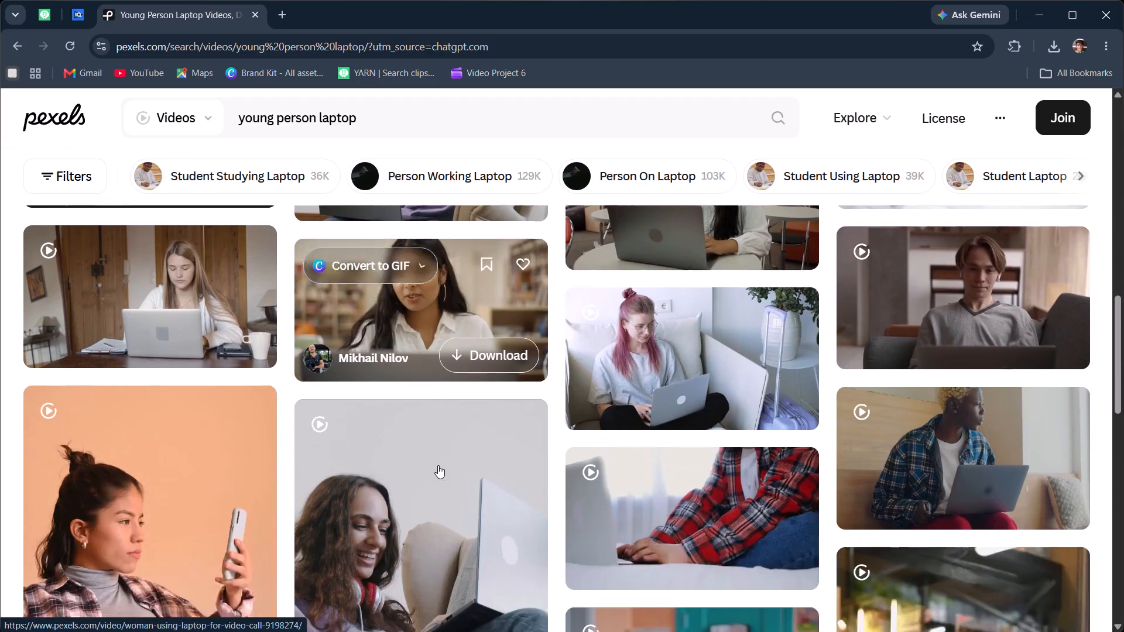
{"action": "scroll", "coordinate": [412, 411], "scroll_direction": "down", "scroll_amount": 6}
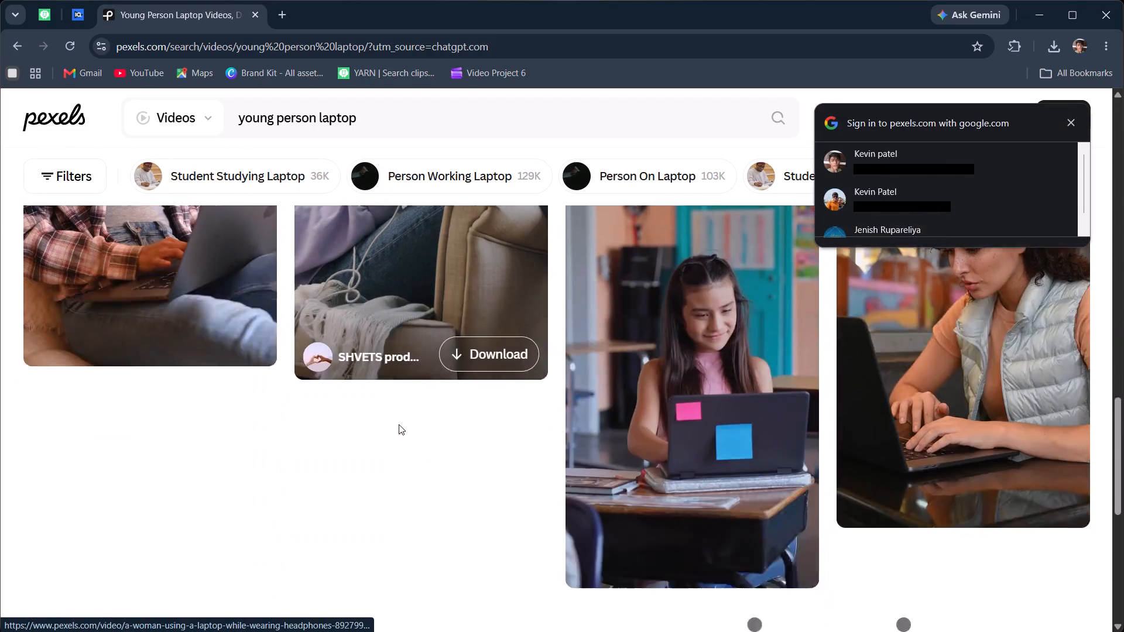
{"action": "scroll", "coordinate": [389, 422], "scroll_direction": "up", "scroll_amount": 19}
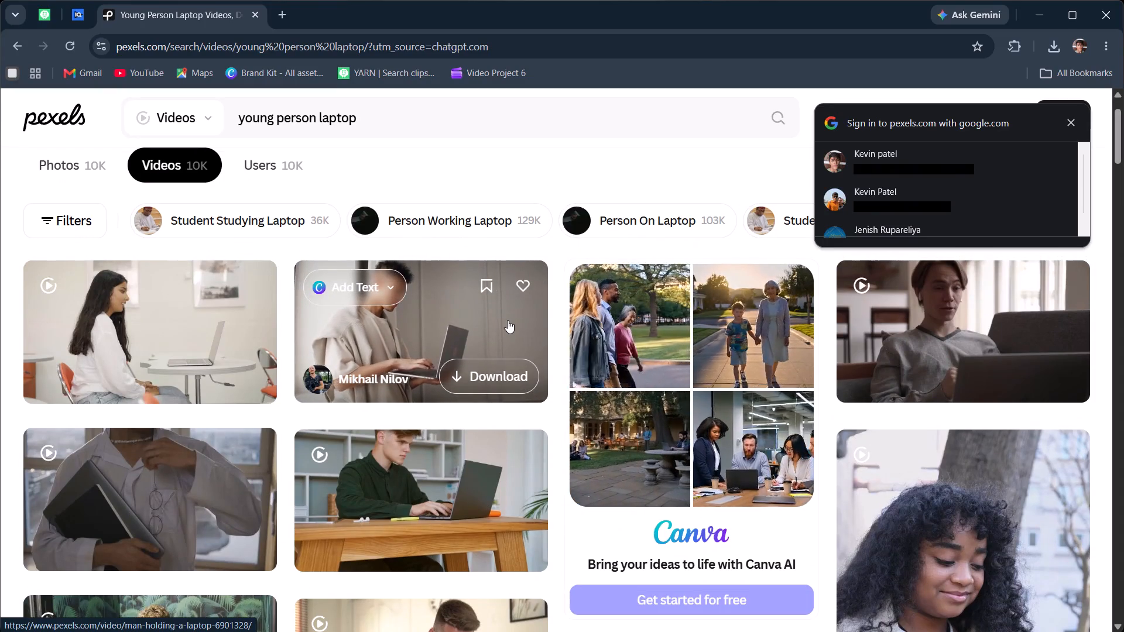
{"action": "left_click", "coordinate": [474, 380]}
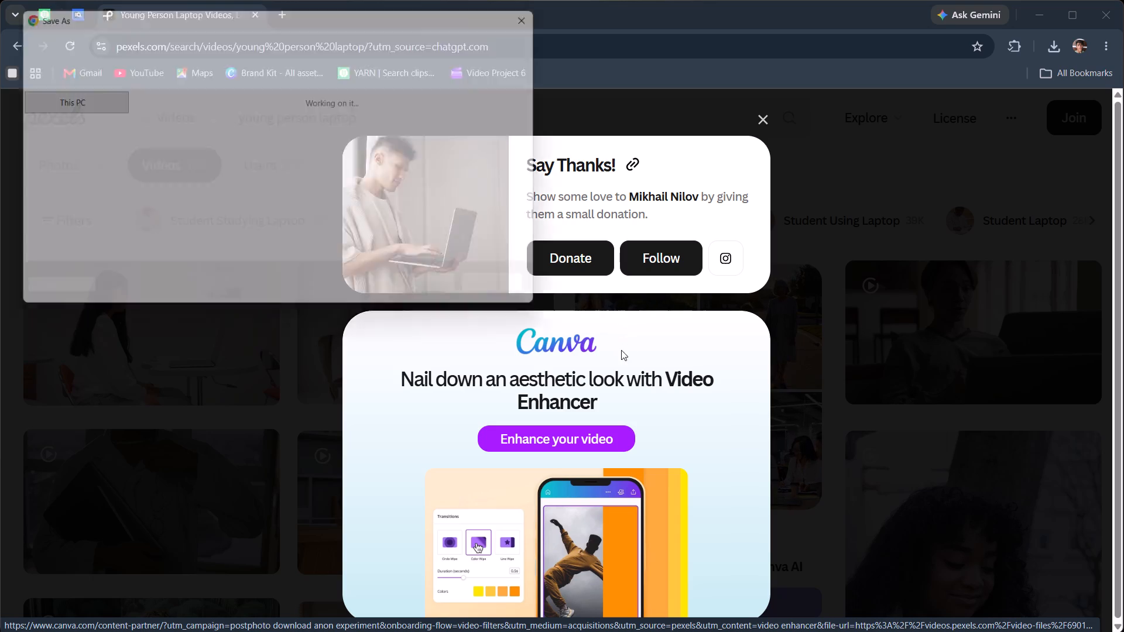
{"action": "left_click", "coordinate": [426, 293]}
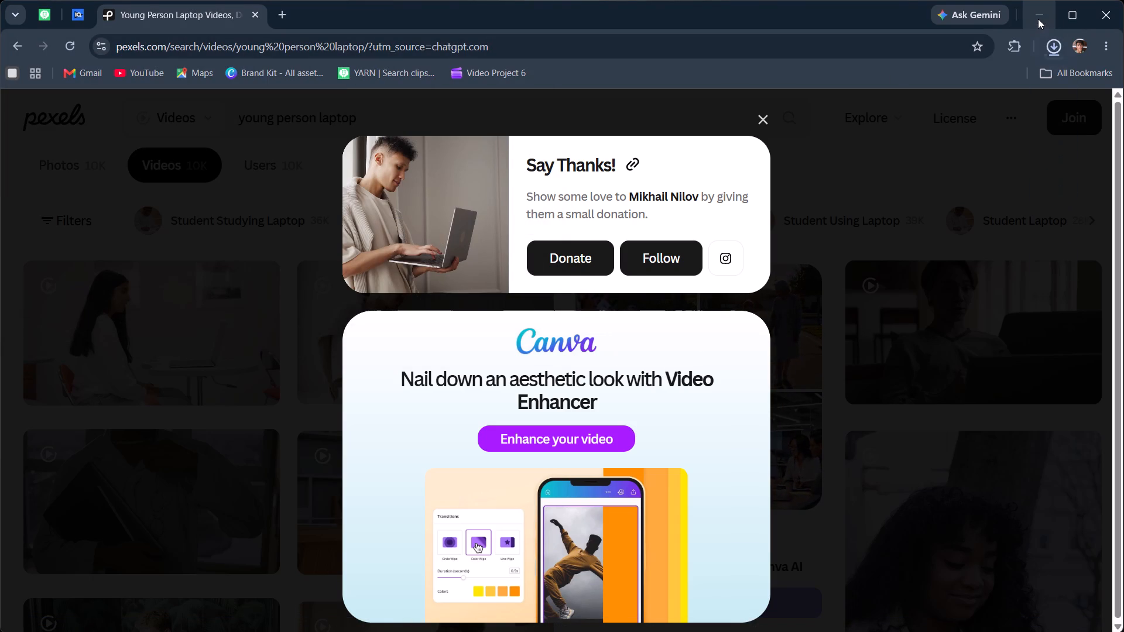
Return to CapCut, park the playhead at 00:00:53:04 and import the downloaded clip 6901328-hd_1920_1080_25fps.
{"action": "left_click", "coordinate": [1038, 19]}
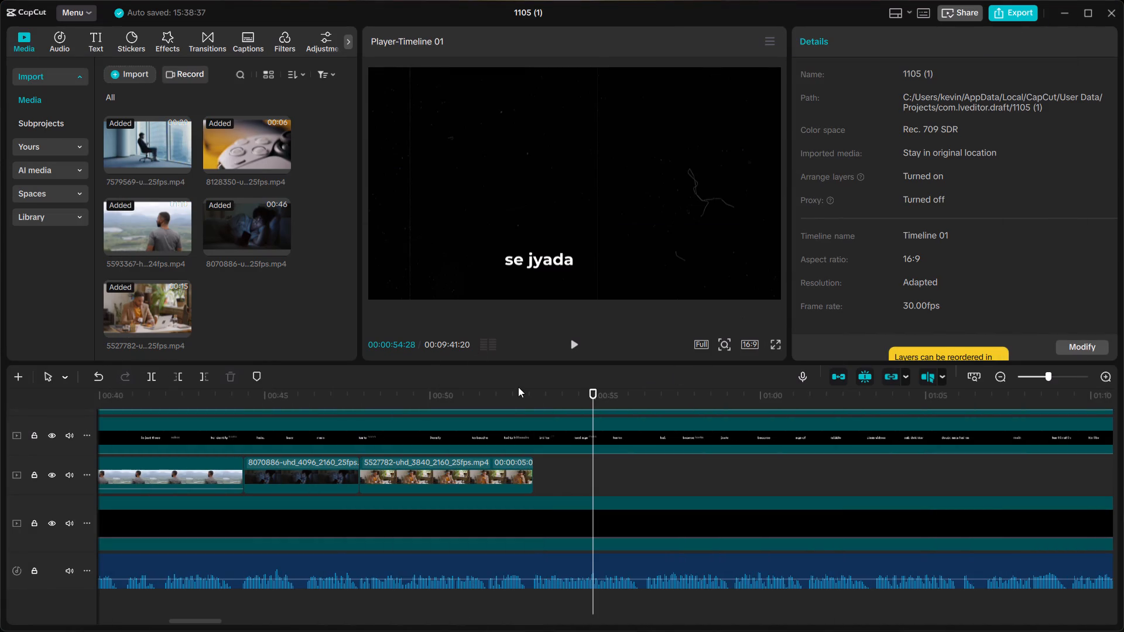
{"action": "left_click", "coordinate": [534, 382]}
{"action": "left_click", "coordinate": [519, 387]}
{"action": "left_click", "coordinate": [483, 382]}
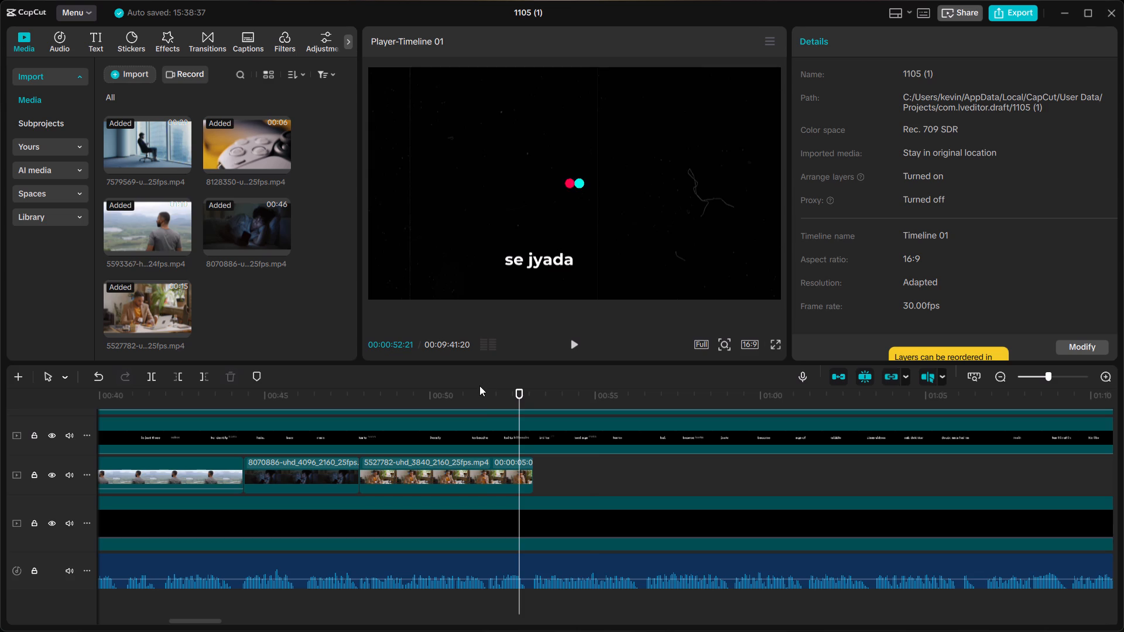
{"action": "left_click", "coordinate": [478, 392]}
{"action": "left_click", "coordinate": [534, 390]}
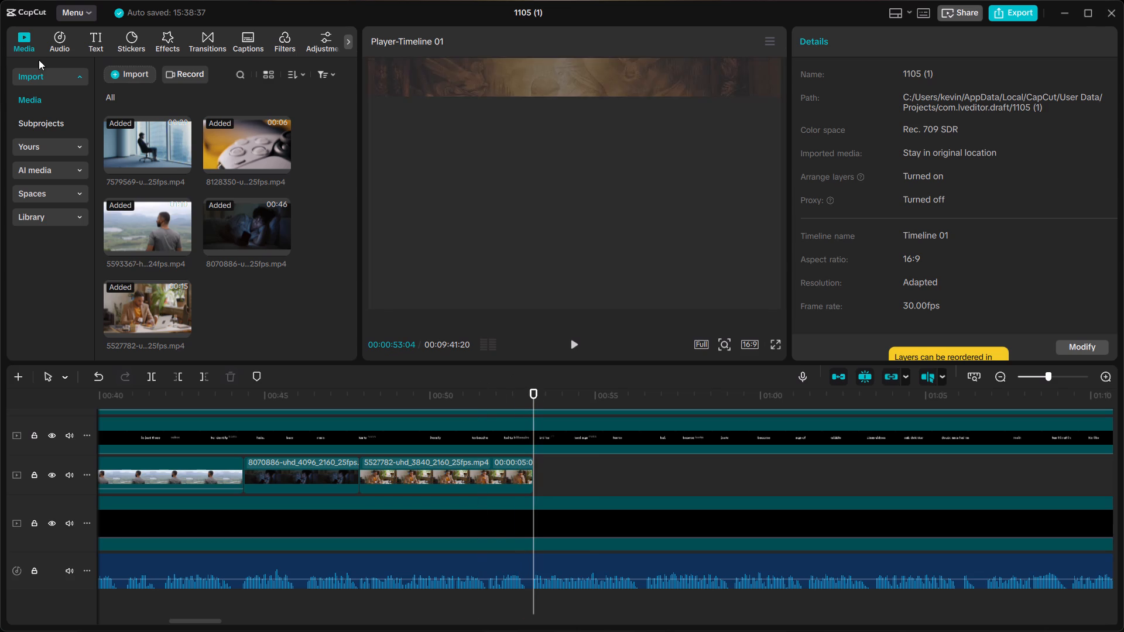
{"action": "left_click", "coordinate": [125, 73]}
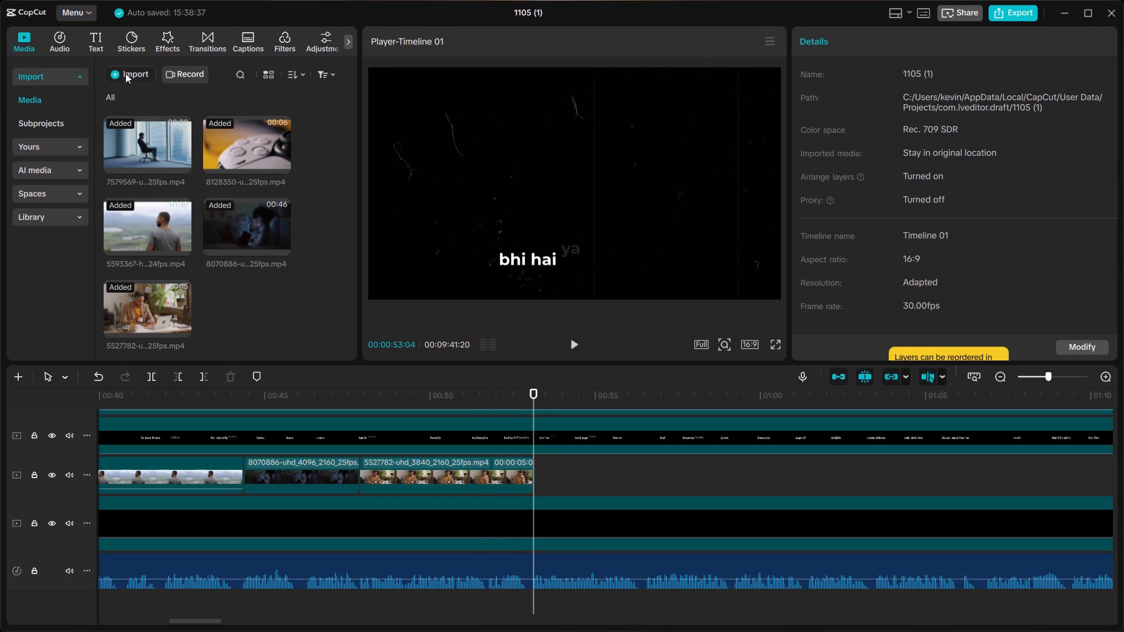
{"action": "scroll", "coordinate": [48, 143], "scroll_direction": "up", "scroll_amount": 5}
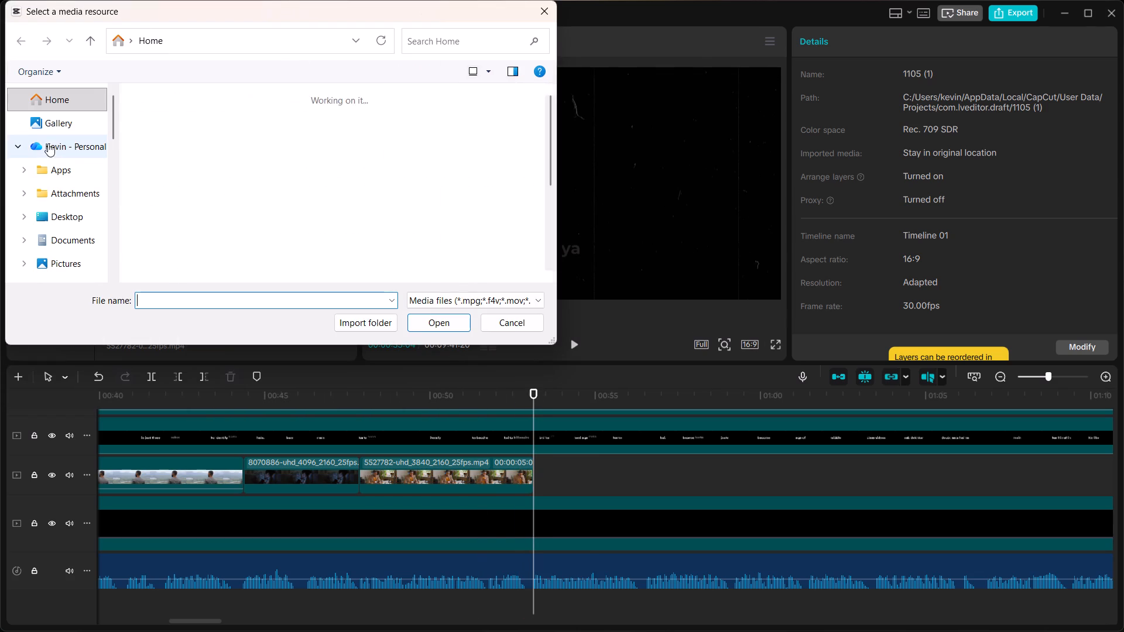
{"action": "scroll", "coordinate": [48, 143], "scroll_direction": "up", "scroll_amount": 3}
{"action": "left_click", "coordinate": [66, 98]}
{"action": "scroll", "coordinate": [330, 162], "scroll_direction": "down", "scroll_amount": 3}
{"action": "left_click", "coordinate": [200, 149]}
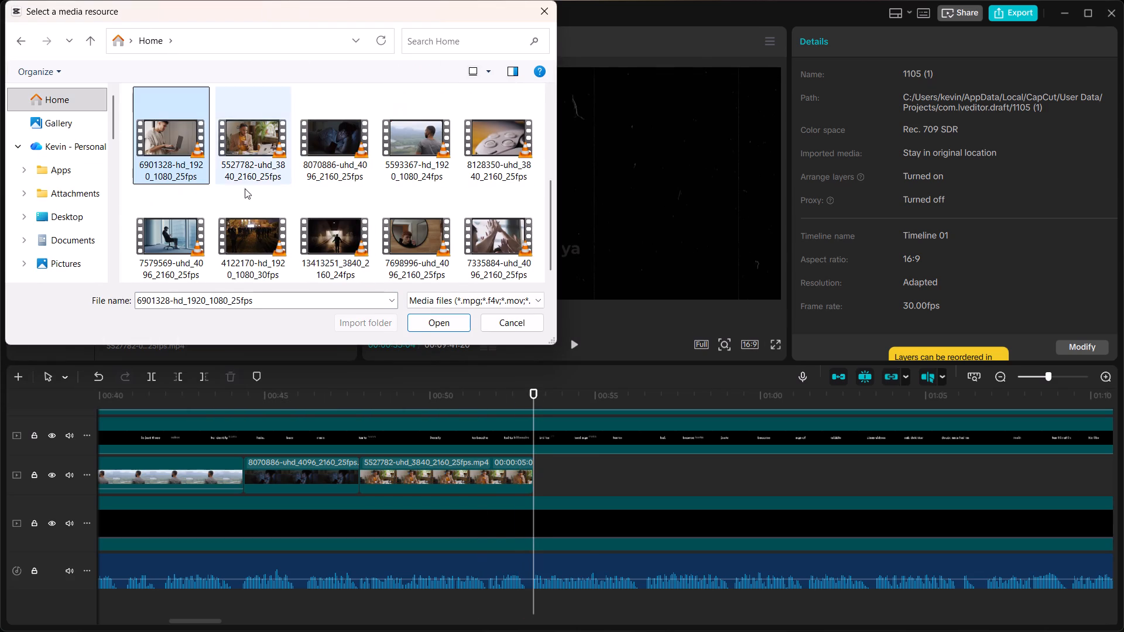
{"action": "left_click", "coordinate": [422, 329]}
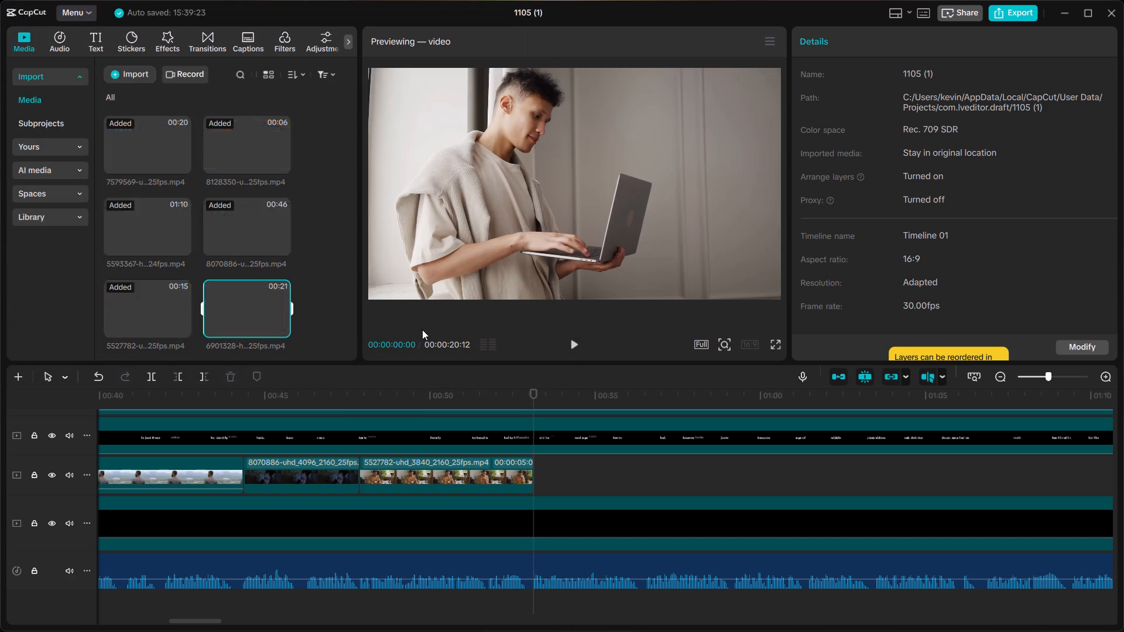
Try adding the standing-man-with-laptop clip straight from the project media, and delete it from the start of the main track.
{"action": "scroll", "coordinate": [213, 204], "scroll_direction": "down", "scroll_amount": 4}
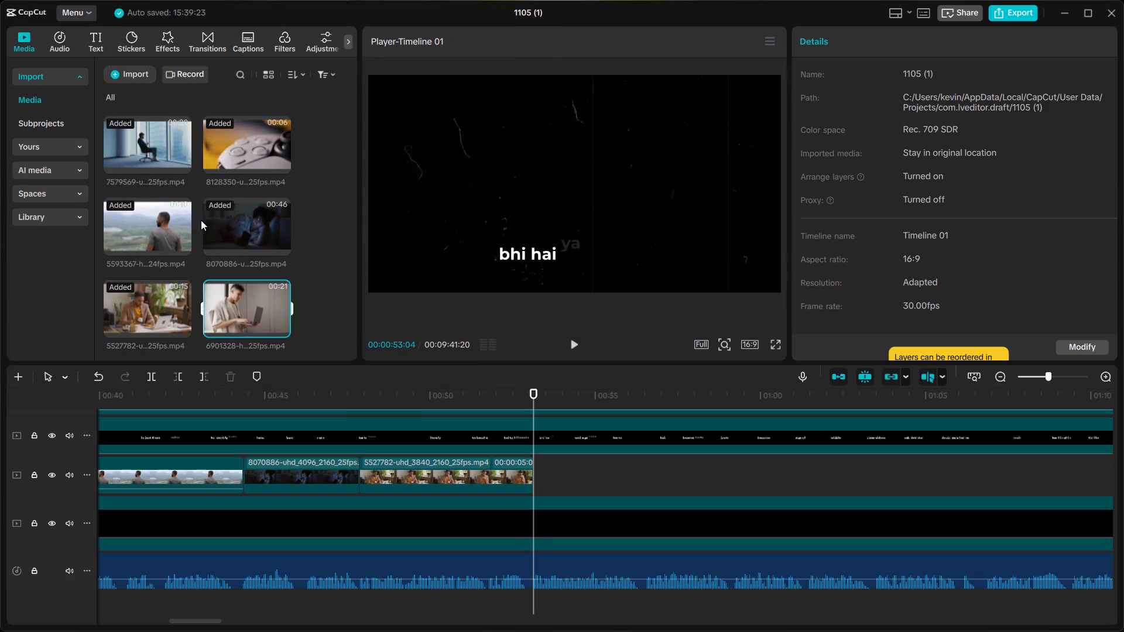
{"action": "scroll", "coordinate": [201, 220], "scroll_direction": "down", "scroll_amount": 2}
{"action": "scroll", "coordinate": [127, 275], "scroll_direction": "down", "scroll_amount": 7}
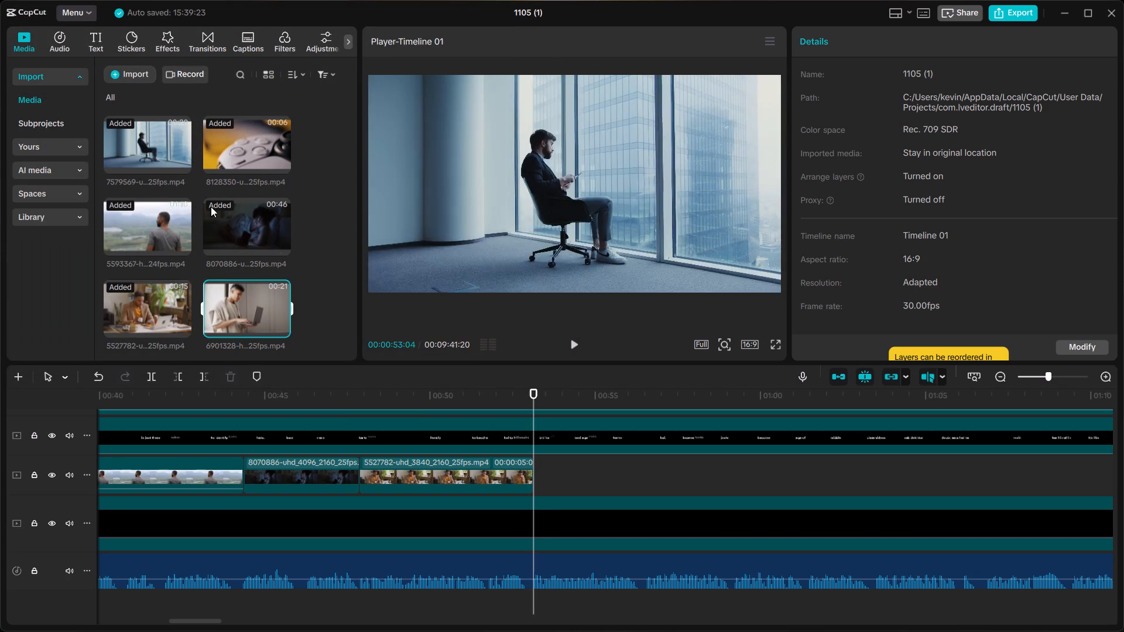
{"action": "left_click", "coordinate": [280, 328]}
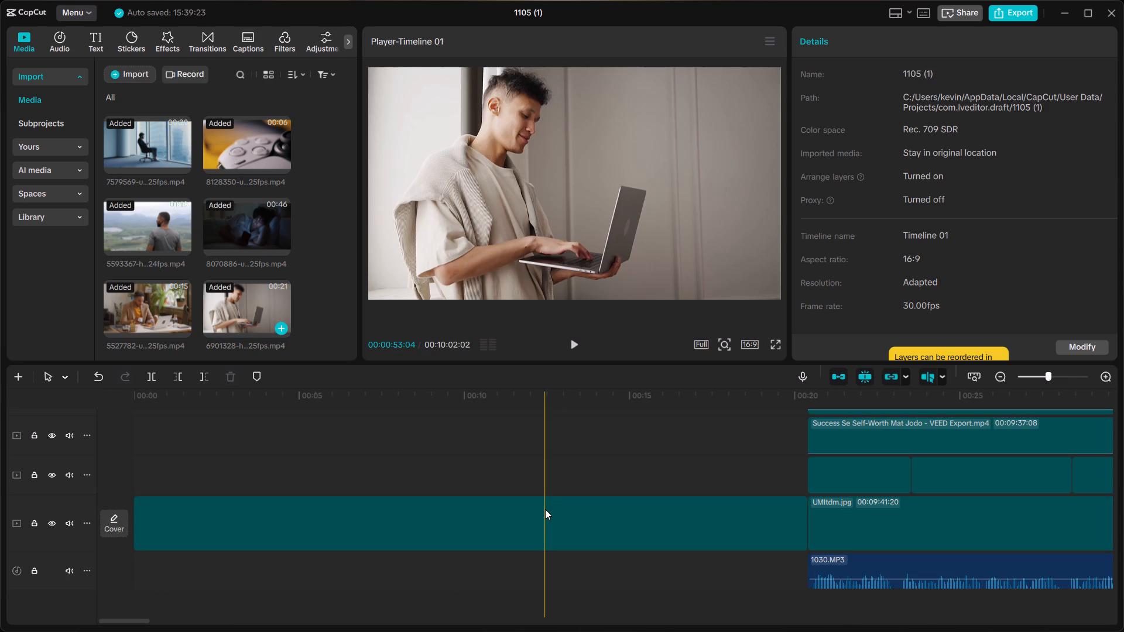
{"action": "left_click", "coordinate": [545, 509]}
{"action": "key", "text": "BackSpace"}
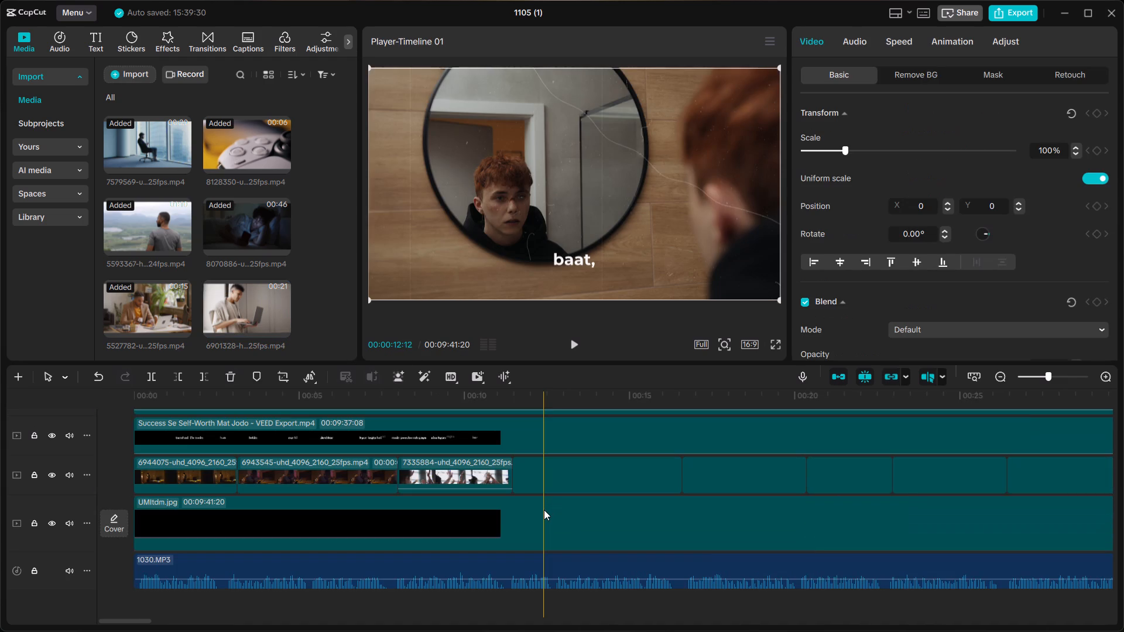
Place the standing-man-with-laptop clip on the b-roll track at 00:00:53:04, directly after the man-at-desk clip.
{"action": "scroll", "coordinate": [544, 510], "scroll_direction": "left", "scroll_amount": 1}
{"action": "scroll", "coordinate": [663, 466], "scroll_direction": "right", "scroll_amount": 1}
{"action": "scroll", "coordinate": [680, 459], "scroll_direction": "left", "scroll_amount": 1}
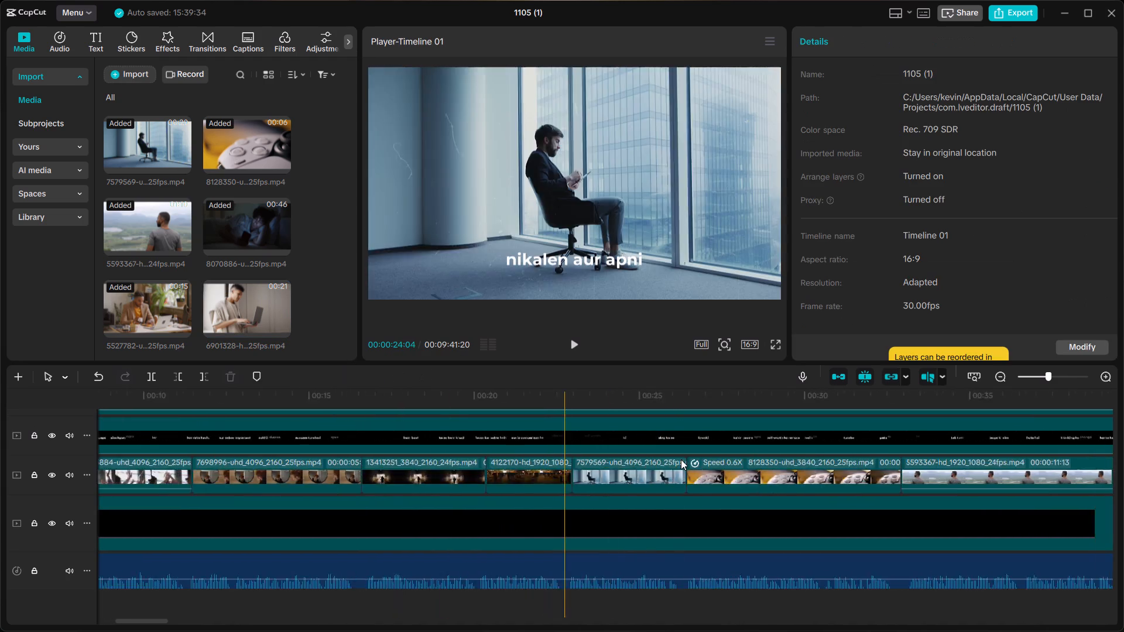
{"action": "scroll", "coordinate": [681, 459], "scroll_direction": "left", "scroll_amount": 2}
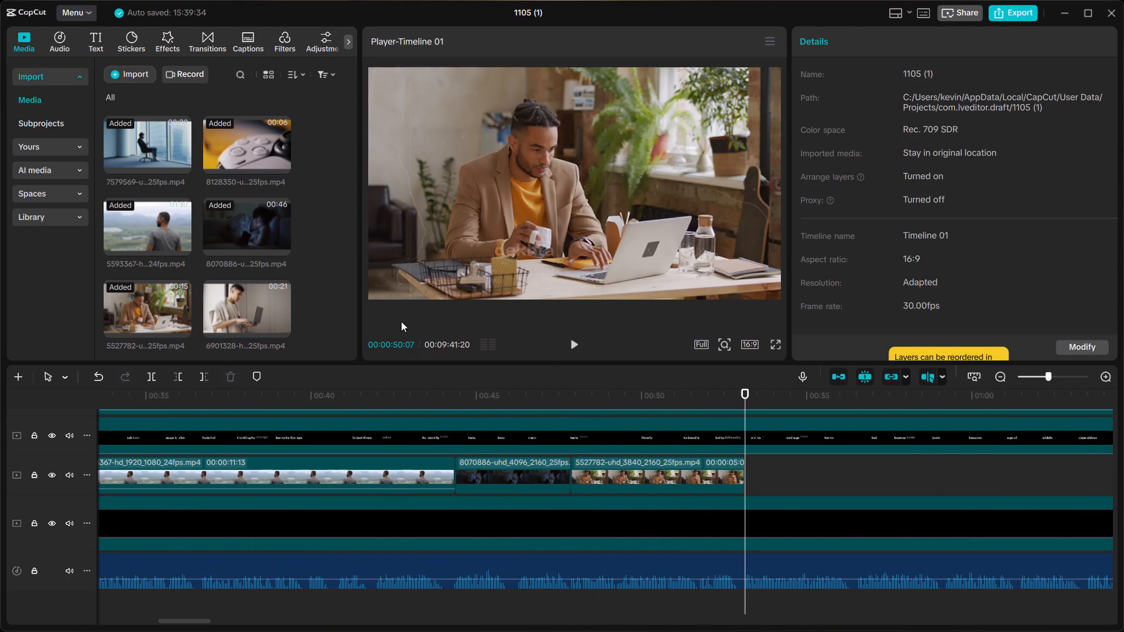
{"action": "left_click_drag", "start_coordinate": [244, 315], "coordinate": [341, 291]}
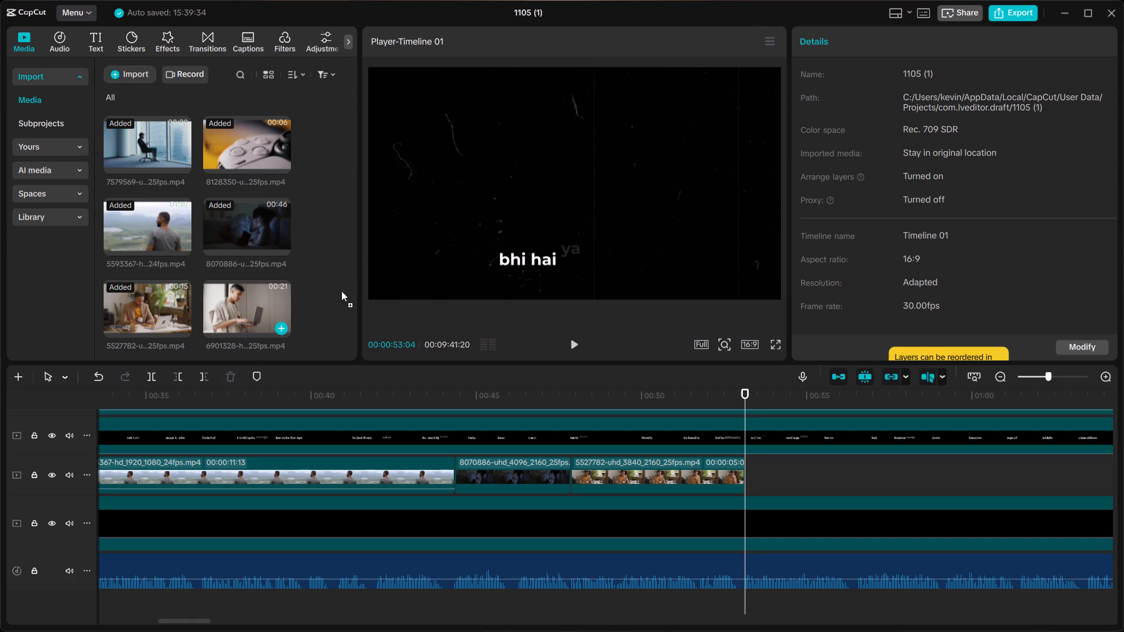
{"action": "left_click_drag", "start_coordinate": [341, 291], "coordinate": [749, 478]}
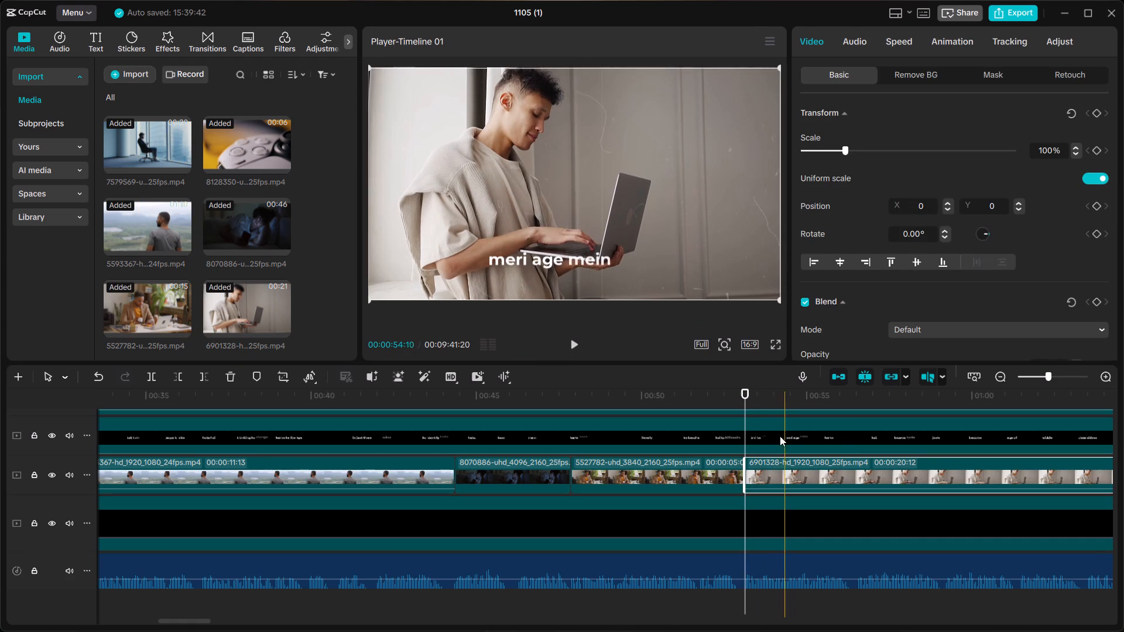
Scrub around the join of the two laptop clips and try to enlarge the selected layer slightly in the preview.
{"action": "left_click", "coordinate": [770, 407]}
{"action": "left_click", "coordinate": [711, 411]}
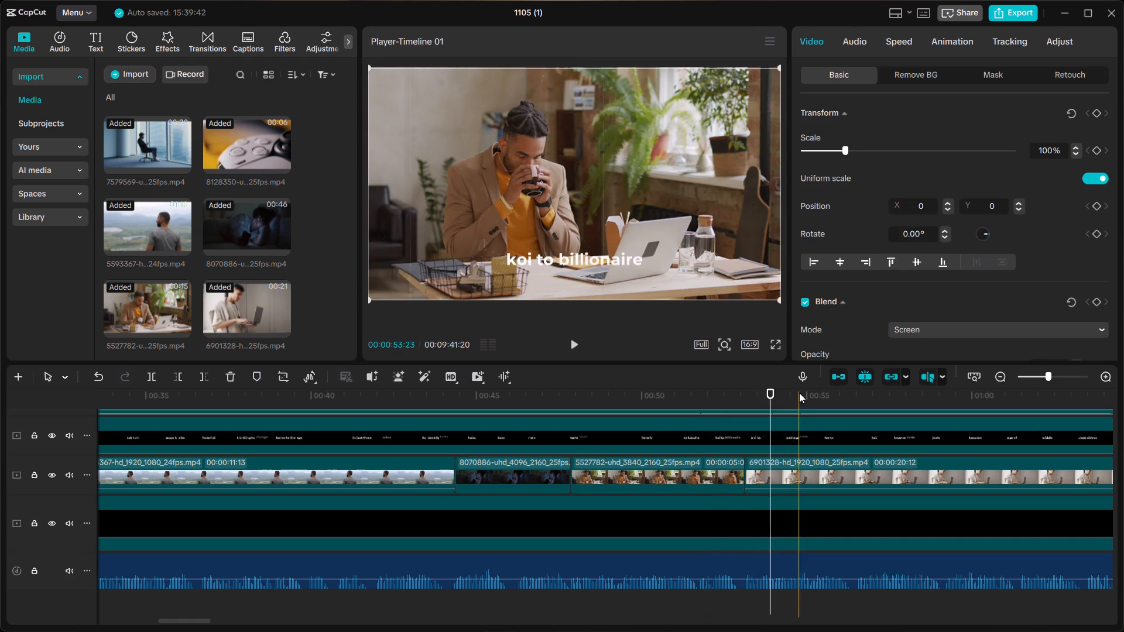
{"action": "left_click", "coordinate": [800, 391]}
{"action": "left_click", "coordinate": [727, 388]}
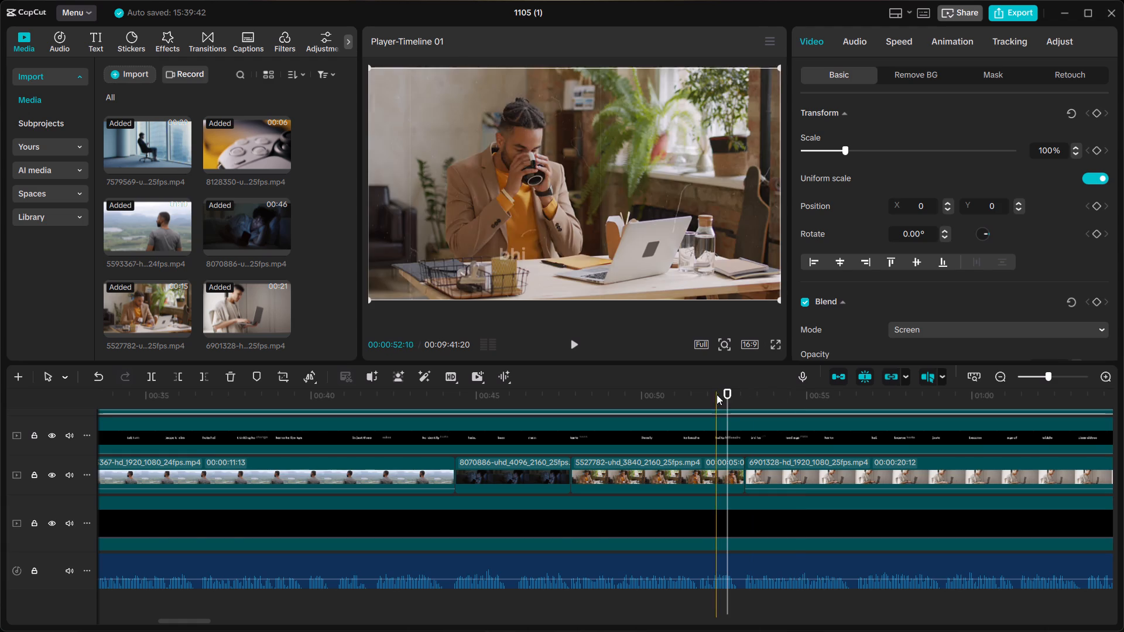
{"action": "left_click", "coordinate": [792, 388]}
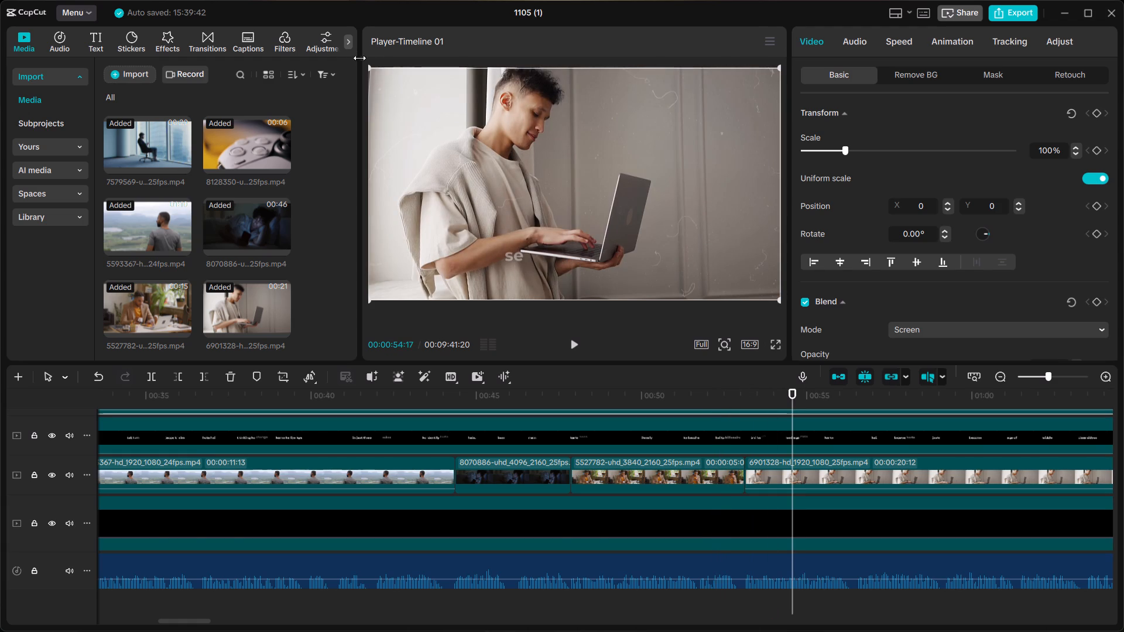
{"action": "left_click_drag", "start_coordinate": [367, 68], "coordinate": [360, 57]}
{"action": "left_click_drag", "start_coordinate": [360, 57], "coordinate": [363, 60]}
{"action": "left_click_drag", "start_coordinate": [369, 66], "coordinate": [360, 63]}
Play the standing-man-with-laptop clip against the captions from 00:00:53:04 to 00:00:59:14.
{"action": "left_click", "coordinate": [746, 418]}
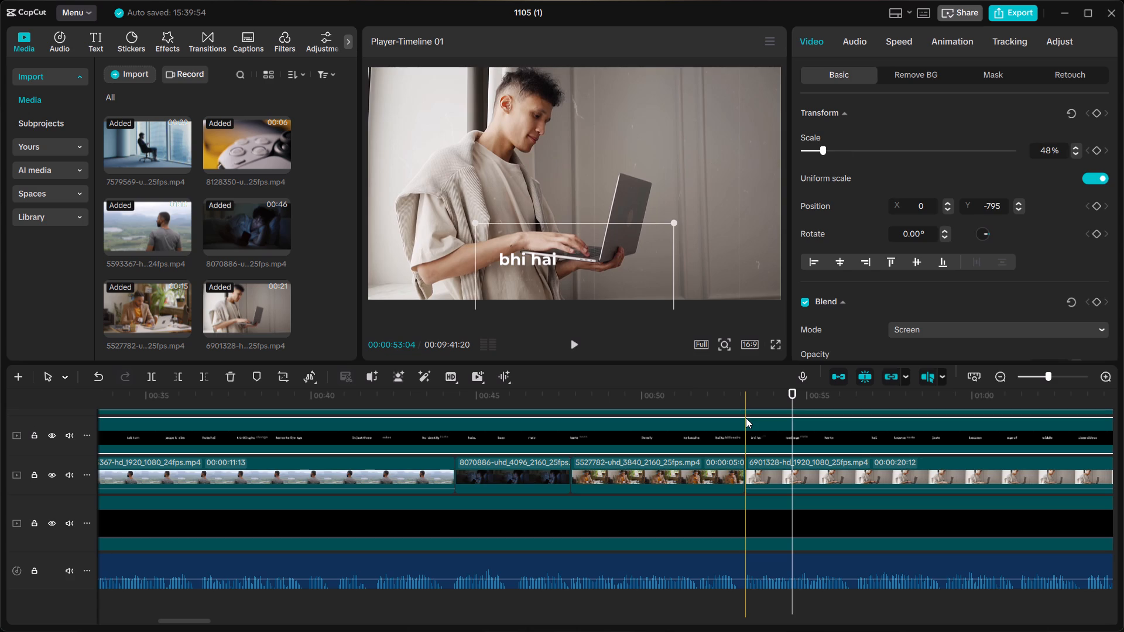
{"action": "key", "text": "space"}
{"action": "left_click", "coordinate": [746, 418]}
{"action": "left_click", "coordinate": [748, 397]}
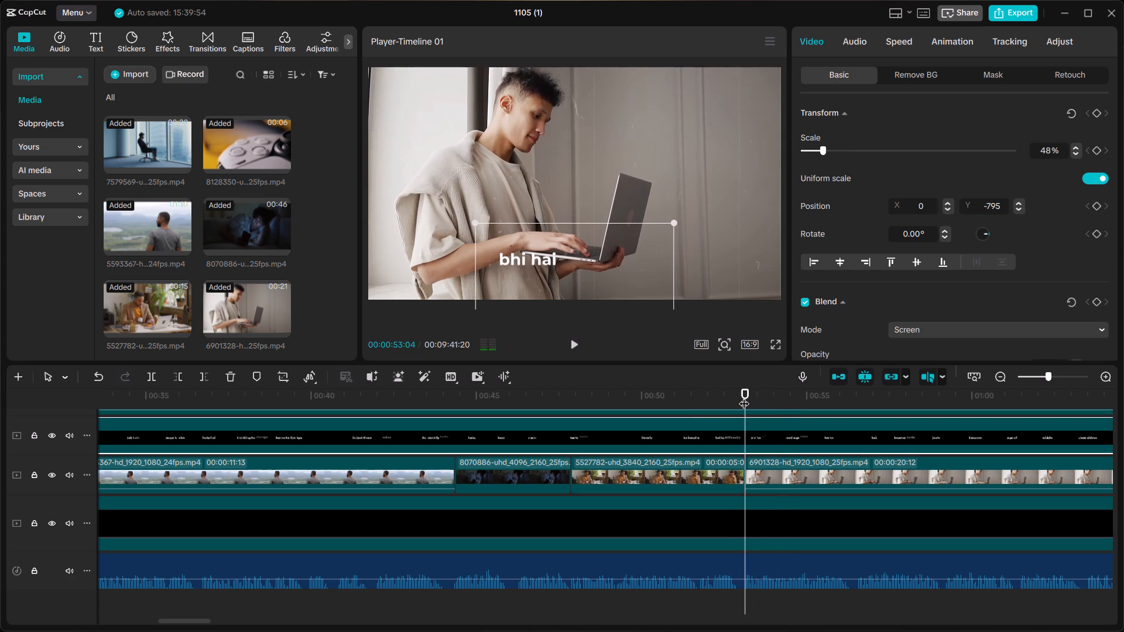
{"action": "key", "text": "space"}
{"action": "scroll", "coordinate": [751, 472], "scroll_direction": "up", "scroll_amount": 4}
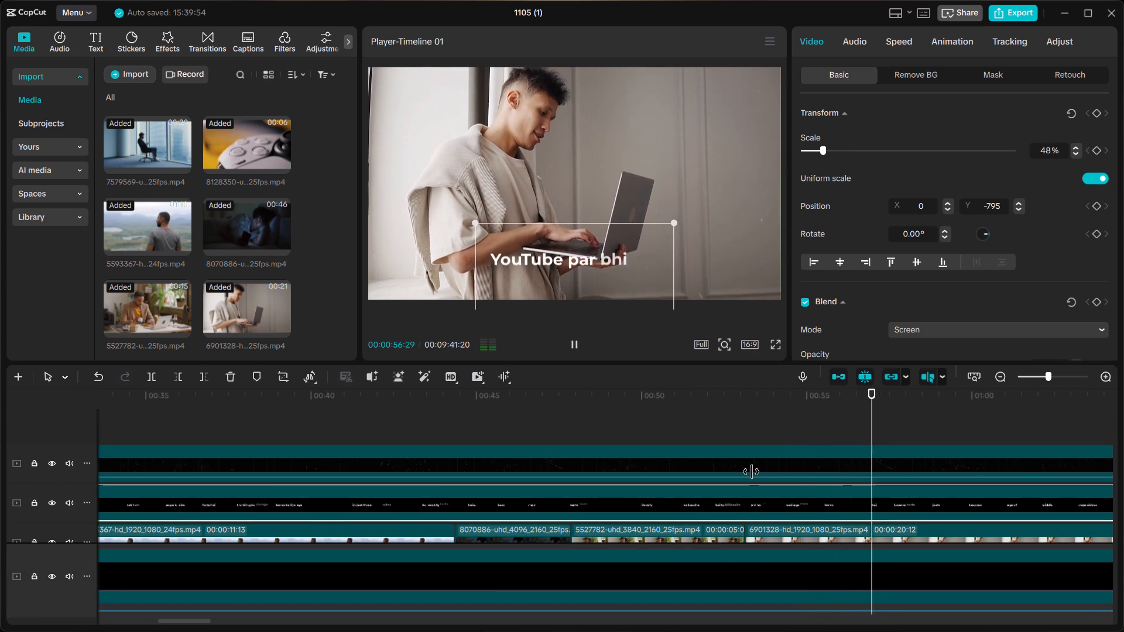
{"action": "scroll", "coordinate": [751, 472], "scroll_direction": "down", "scroll_amount": 2}
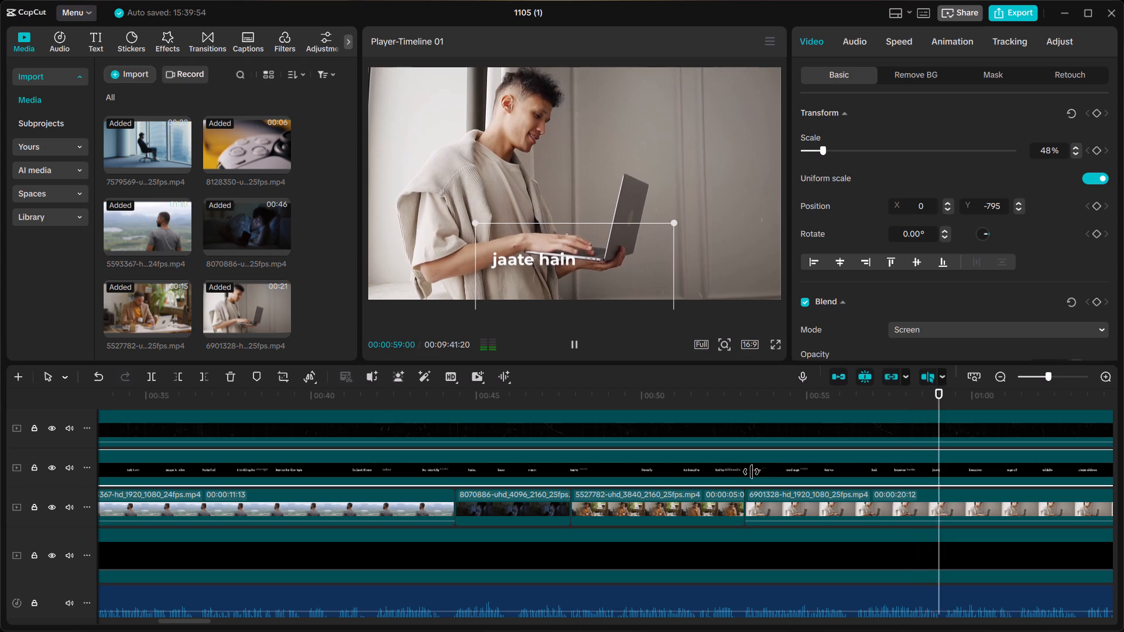
{"action": "key", "text": "space"}
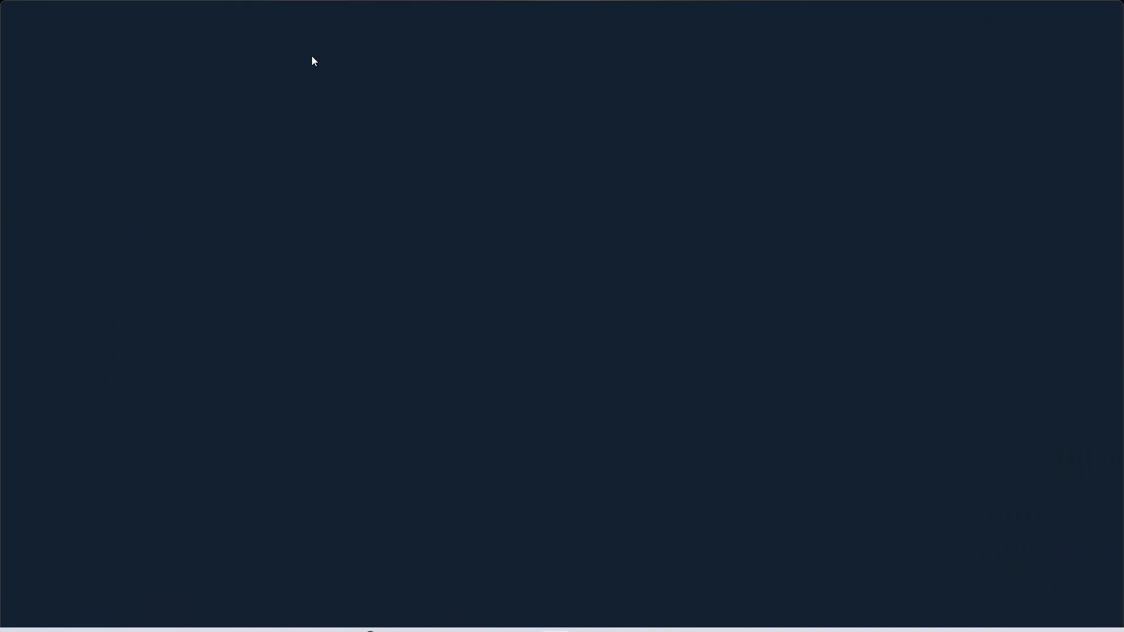
{"action": "left_click", "coordinate": [311, 46]}
{"action": "key", "text": "BackSpace"}
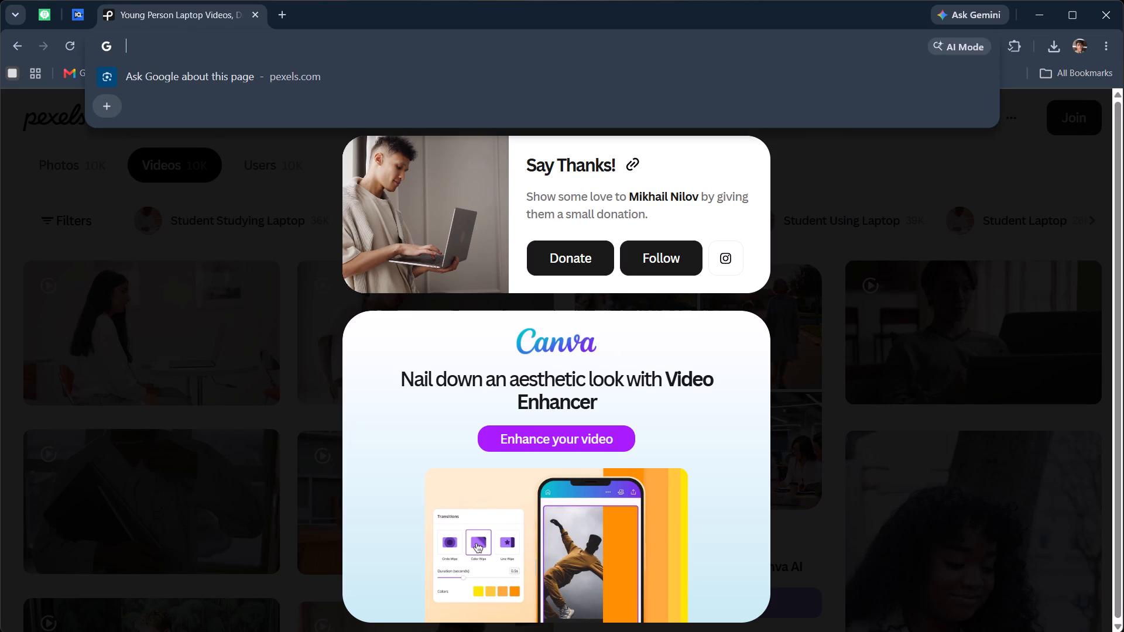
{"action": "key", "text": "ctrl+v"}
{"action": "key", "text": "Return"}
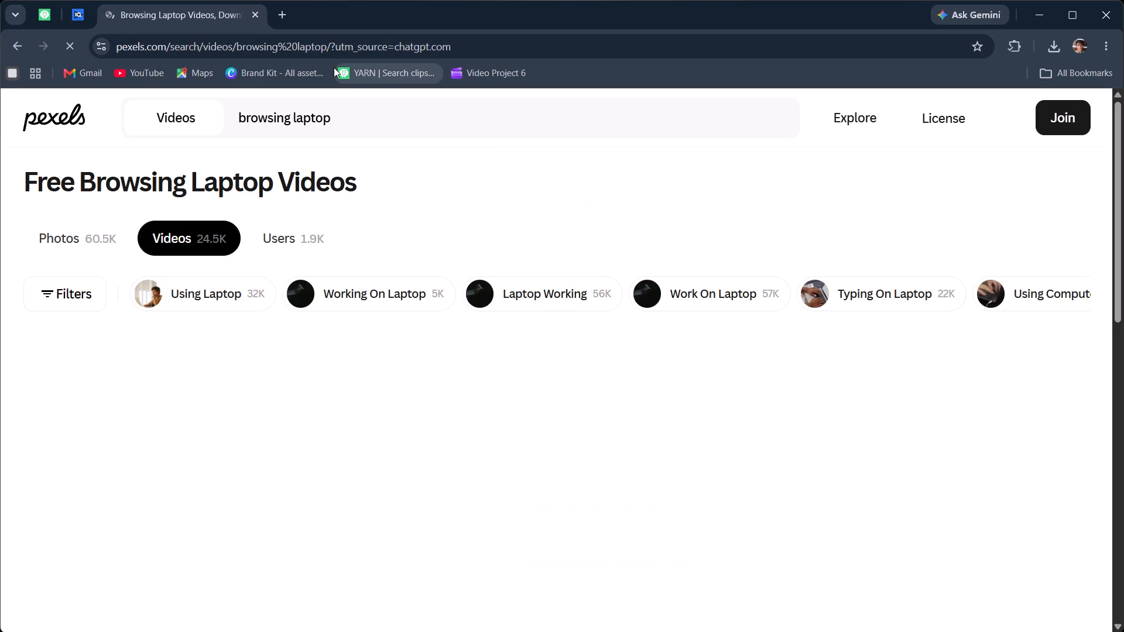
Download the dark over-the-shoulder clip of a person browsing a thumbnail grid on a laptop, and return to CapCut.
{"action": "scroll", "coordinate": [493, 204], "scroll_direction": "down", "scroll_amount": 3}
{"action": "scroll", "coordinate": [456, 201], "scroll_direction": "up", "scroll_amount": 2}
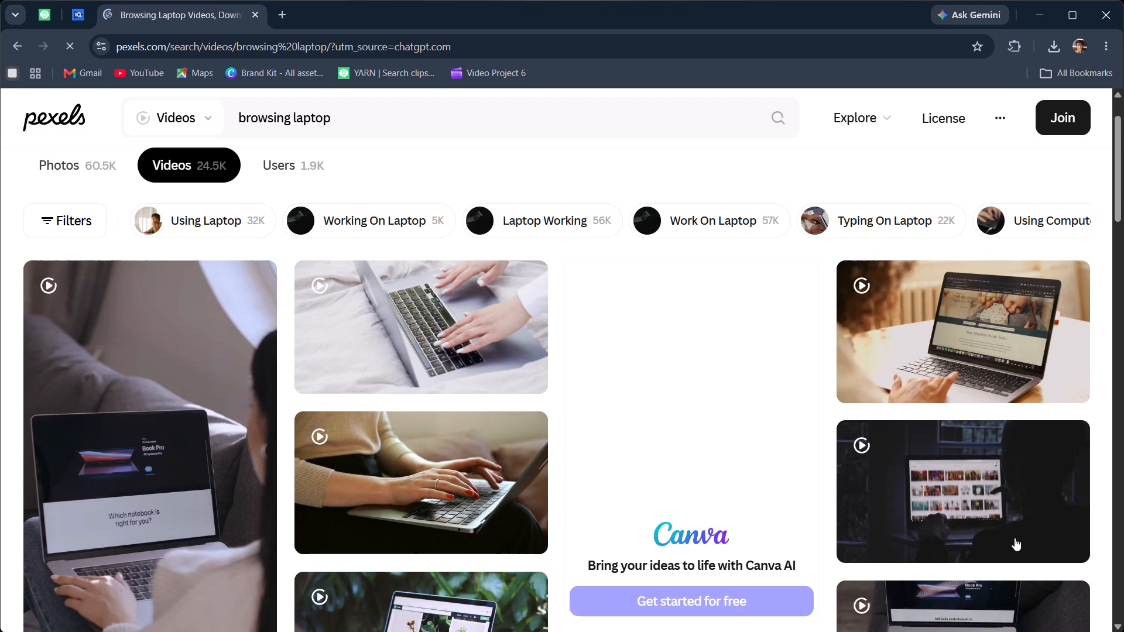
{"action": "left_click", "coordinate": [1011, 539]}
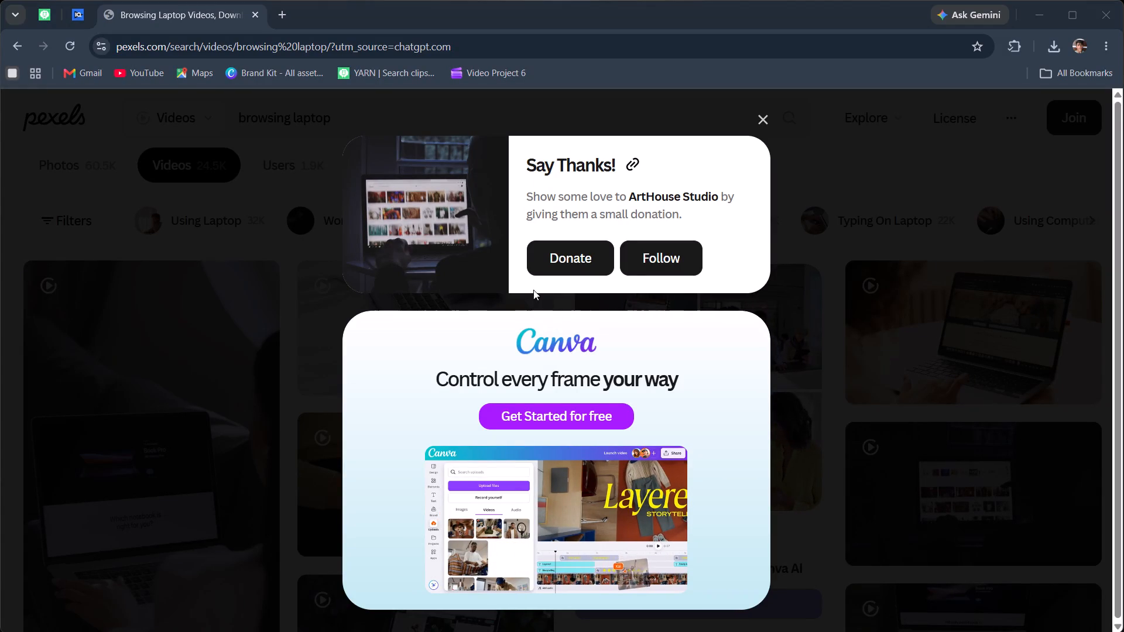
{"action": "left_click", "coordinate": [438, 291]}
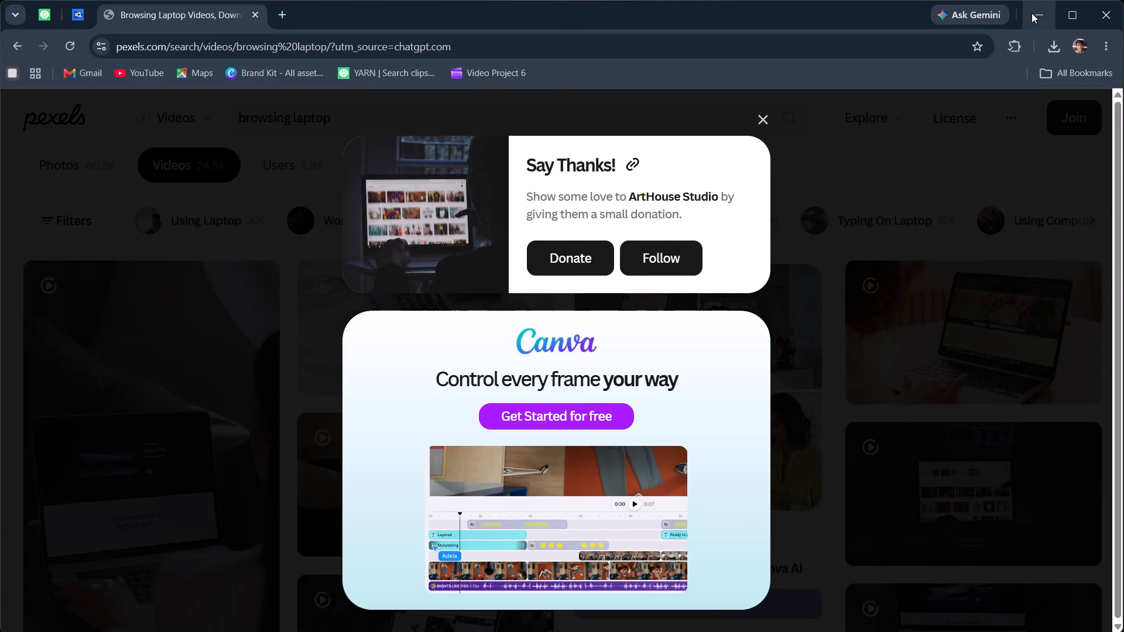
{"action": "left_click", "coordinate": [1032, 13]}
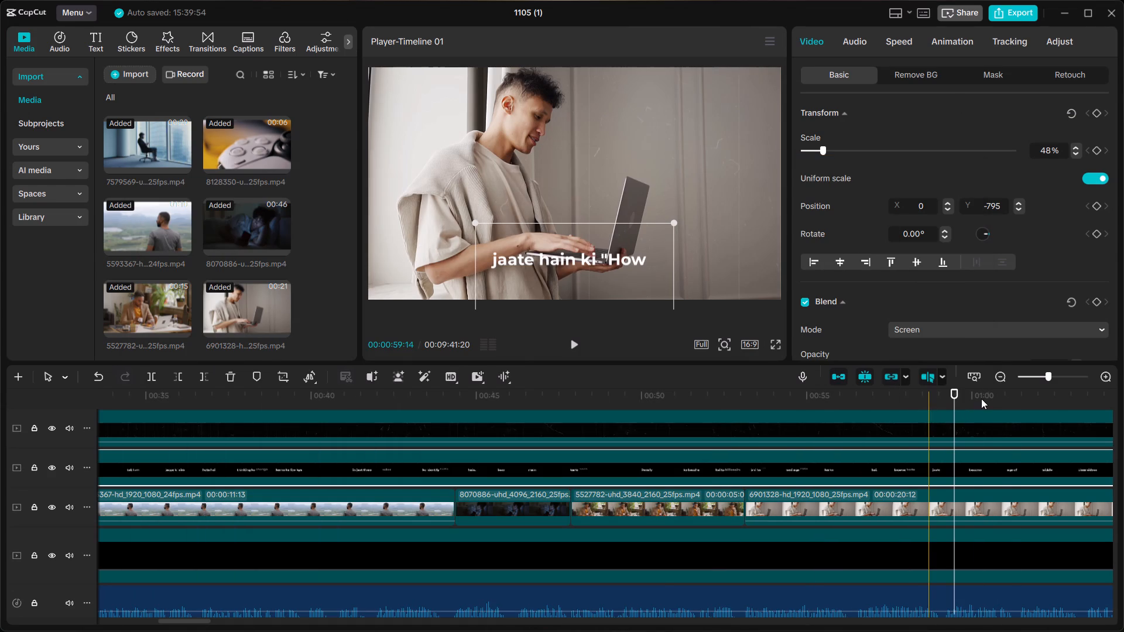
Split the standing-man-with-laptop clip at 00:00:56:18, where the "YouTube" caption starts, and delete the part after the cut.
{"action": "scroll", "coordinate": [920, 415], "scroll_direction": "left", "scroll_amount": 1}
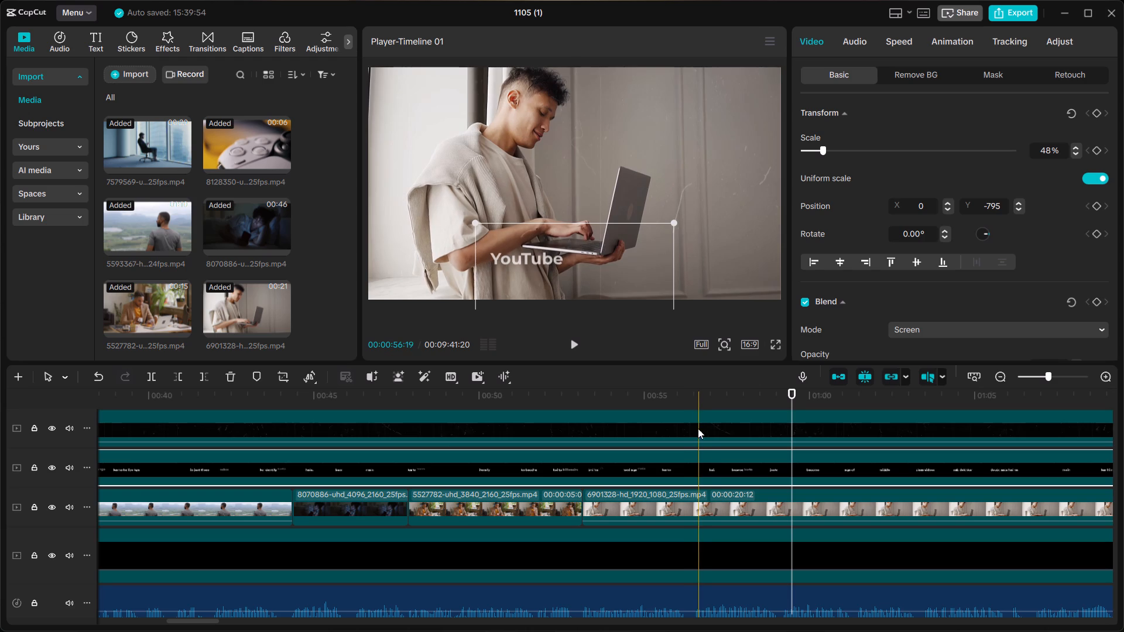
{"action": "left_click", "coordinate": [694, 518]}
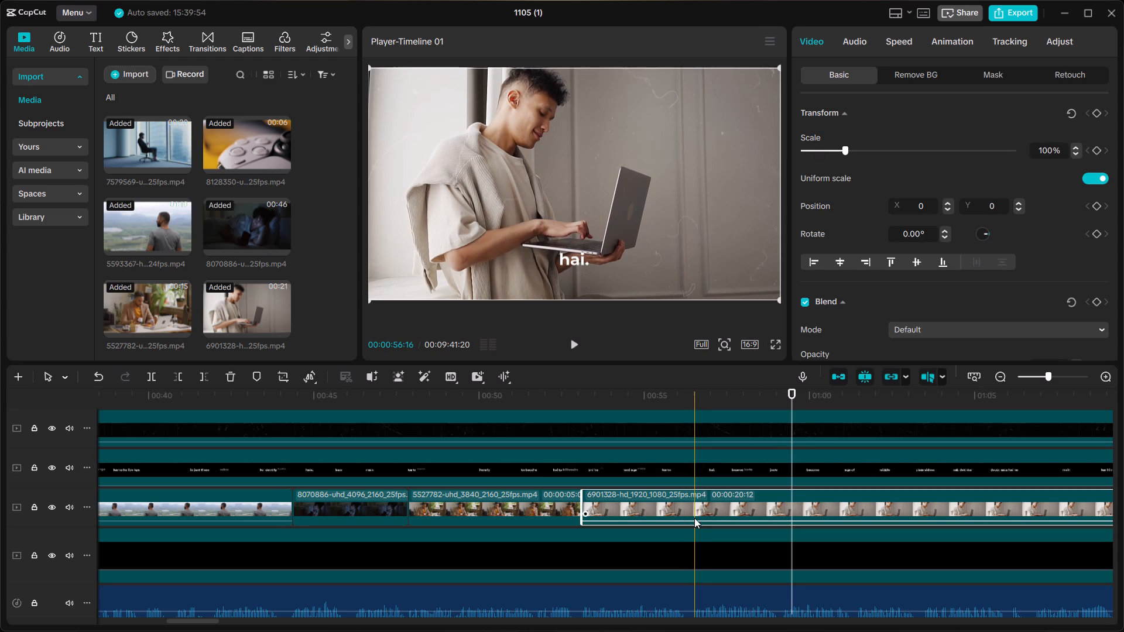
{"action": "key", "text": "b"}
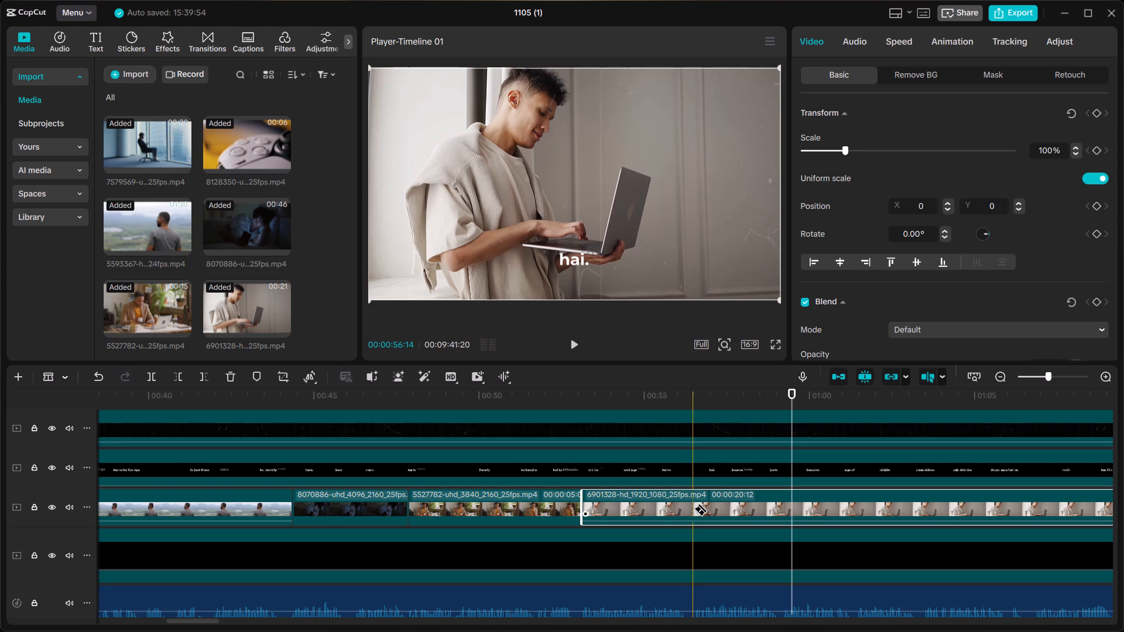
{"action": "left_click", "coordinate": [697, 511]}
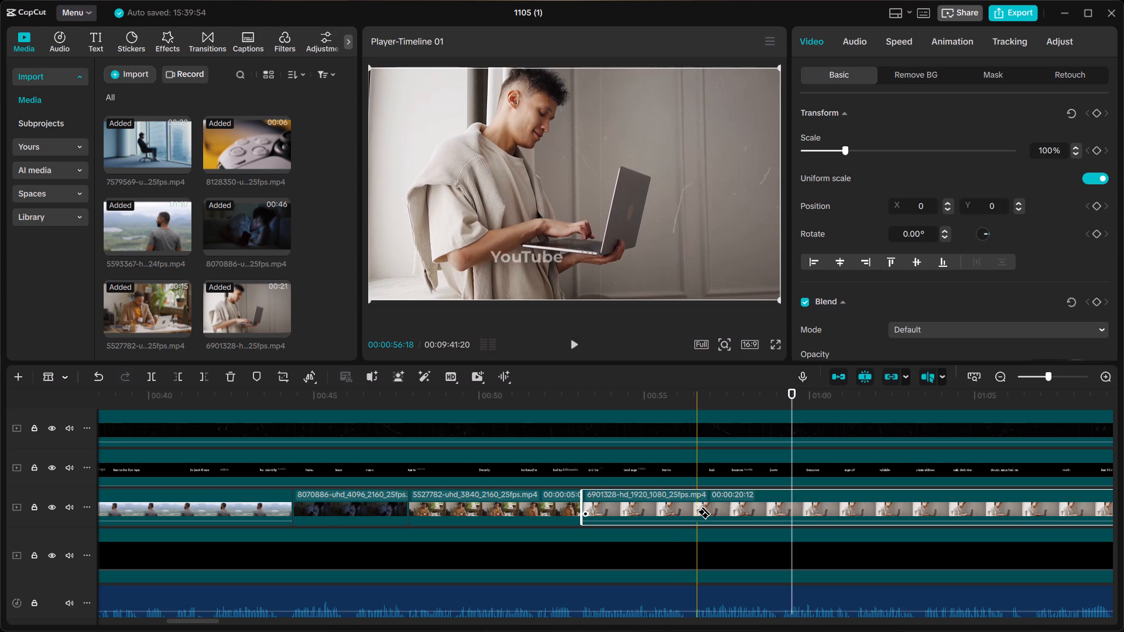
{"action": "key", "text": "a"}
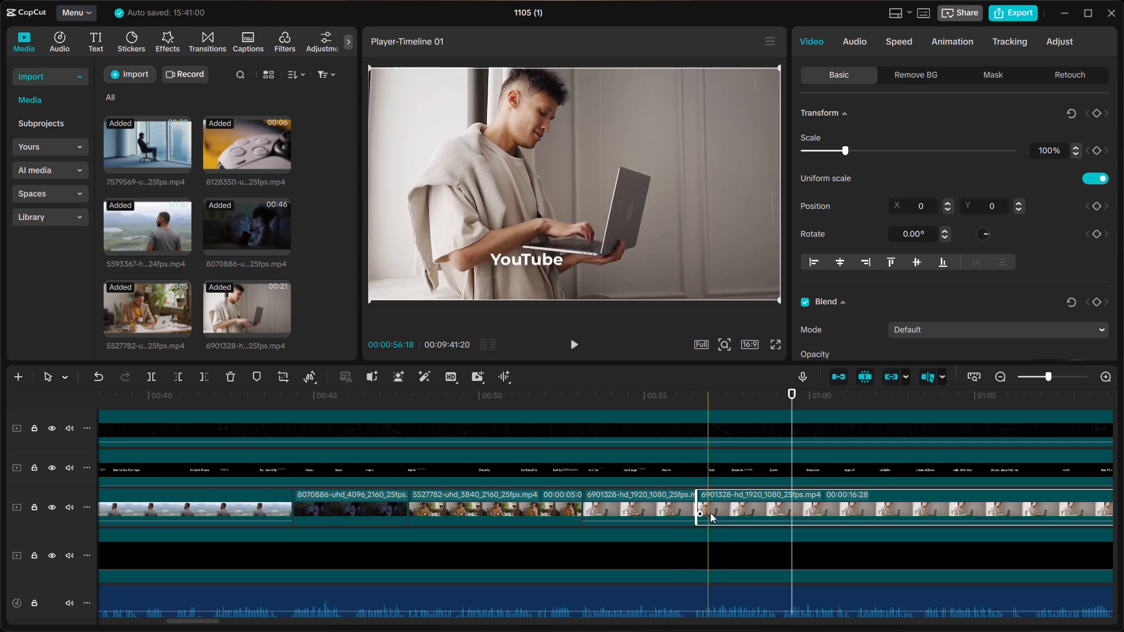
{"action": "key", "text": "BackSpace"}
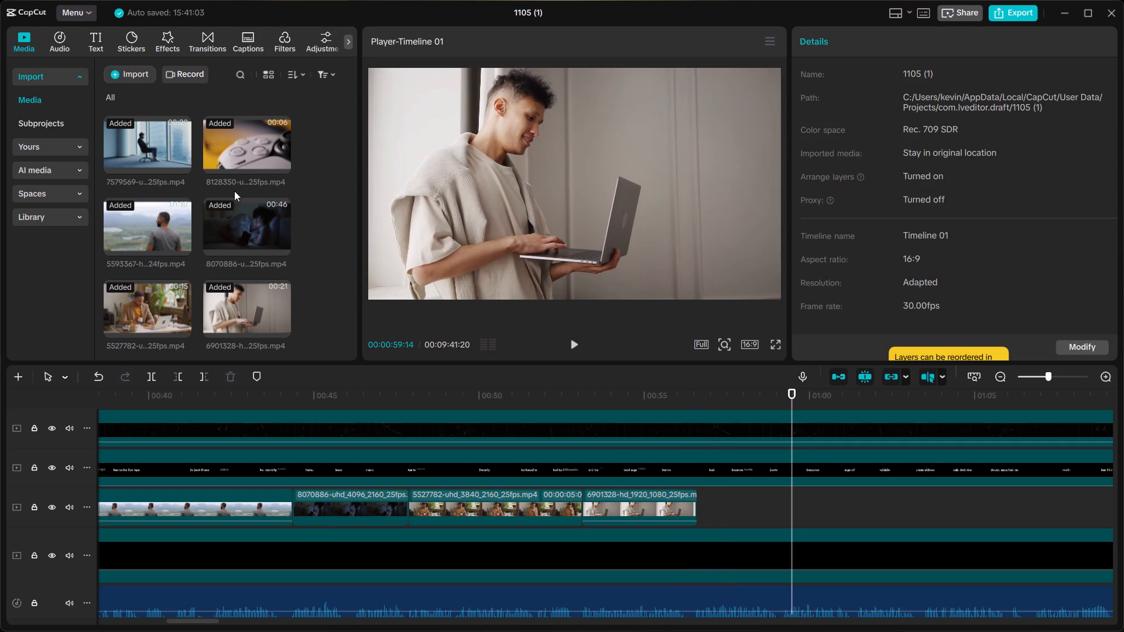
Import the downloaded clip 6258096-uhd_3840_2160_25fps into the project media.
{"action": "left_click", "coordinate": [121, 73]}
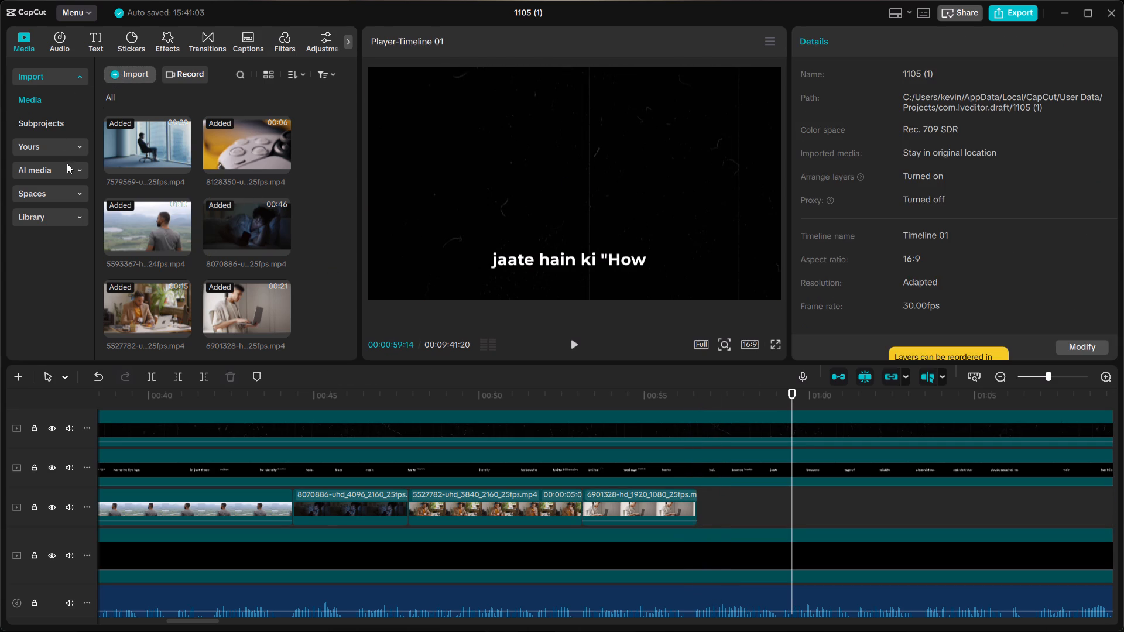
{"action": "scroll", "coordinate": [40, 147], "scroll_direction": "up", "scroll_amount": 10}
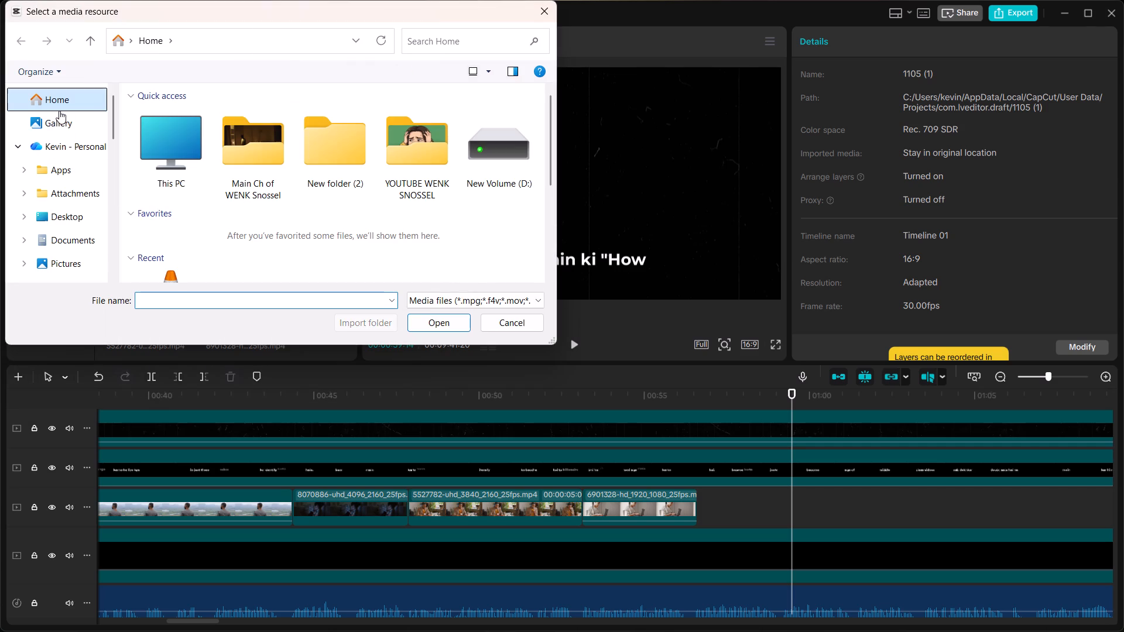
{"action": "left_click", "coordinate": [58, 104]}
{"action": "scroll", "coordinate": [251, 128], "scroll_direction": "down", "scroll_amount": 4}
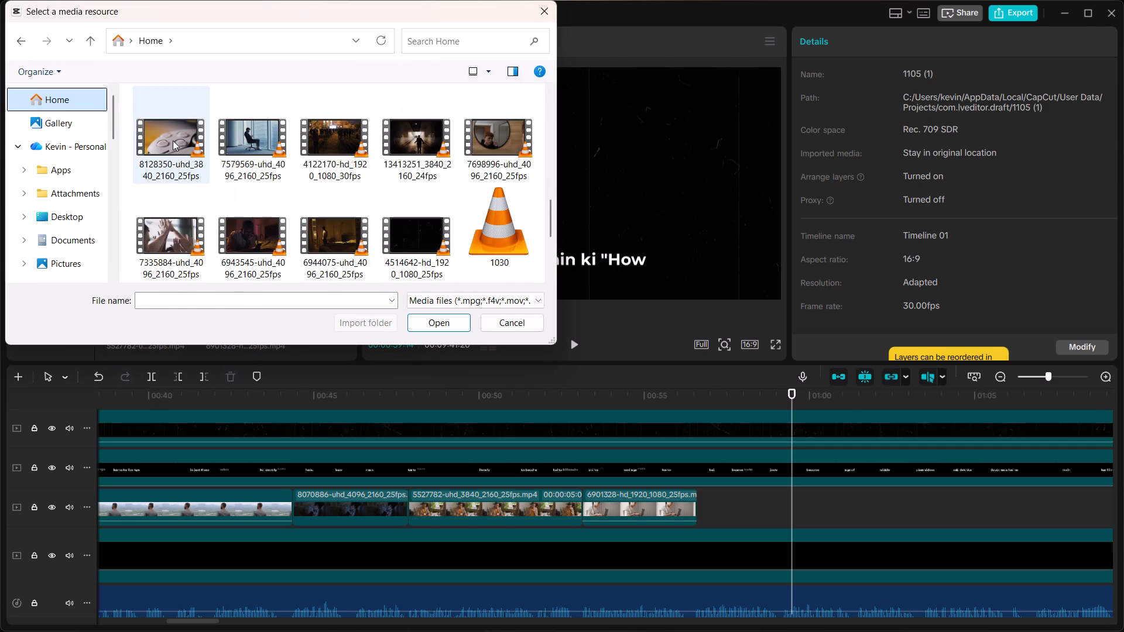
{"action": "left_click", "coordinate": [173, 140]}
{"action": "scroll", "coordinate": [231, 152], "scroll_direction": "up", "scroll_amount": 1}
{"action": "scroll", "coordinate": [231, 160], "scroll_direction": "down", "scroll_amount": 4}
{"action": "scroll", "coordinate": [231, 160], "scroll_direction": "up", "scroll_amount": 6}
{"action": "scroll", "coordinate": [204, 225], "scroll_direction": "down", "scroll_amount": 2}
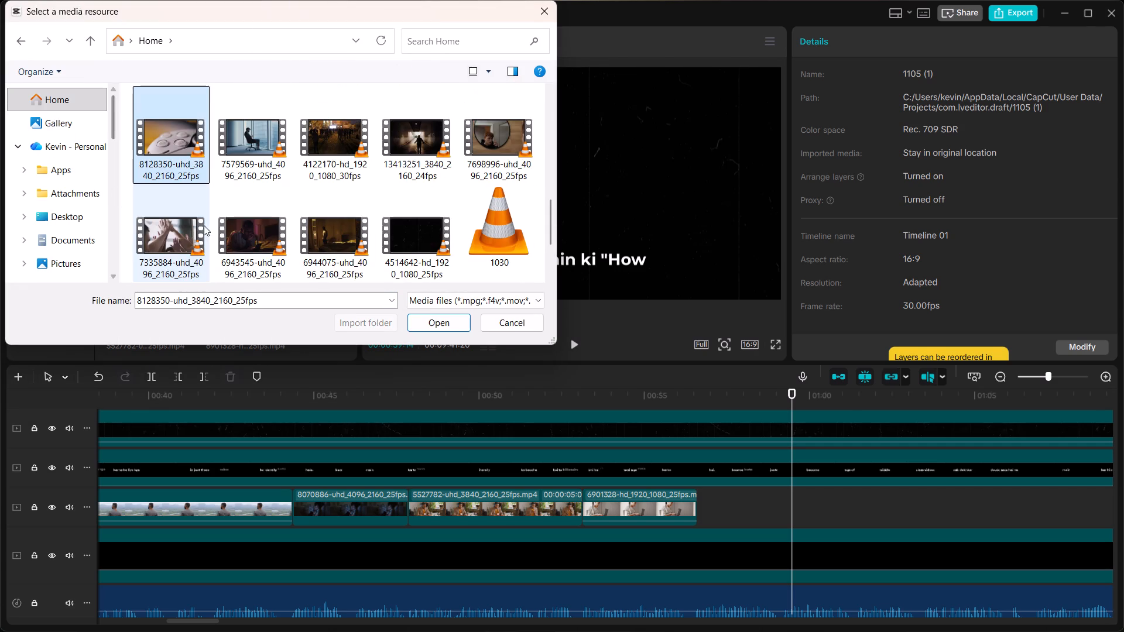
{"action": "scroll", "coordinate": [280, 187], "scroll_direction": "up", "scroll_amount": 2}
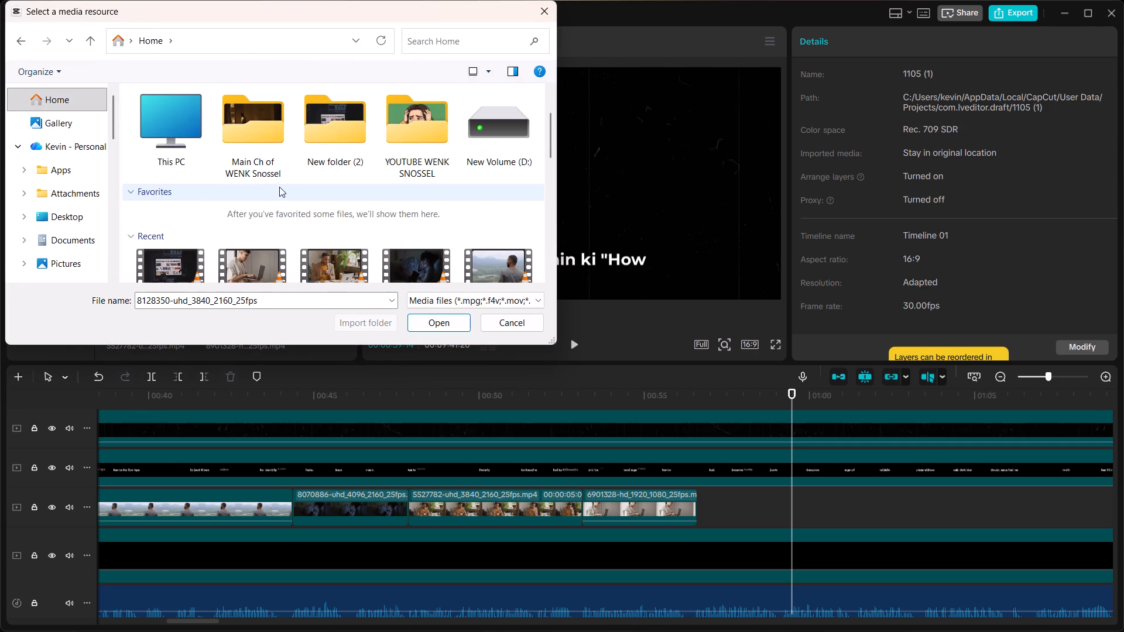
{"action": "left_click", "coordinate": [174, 271]}
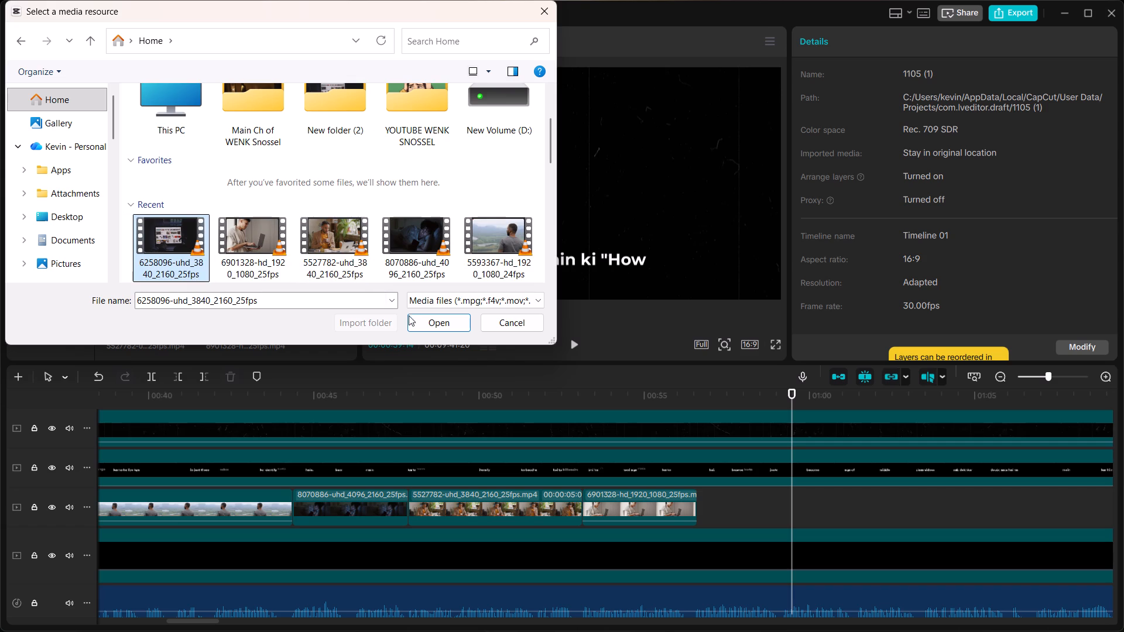
{"action": "left_click", "coordinate": [425, 320]}
Place the dark laptop-browsing clip on the b-roll track at 00:00:56:18, directly after the standing-man-with-laptop clip, and move the playhead to its start.
{"action": "scroll", "coordinate": [235, 218], "scroll_direction": "down", "scroll_amount": 7}
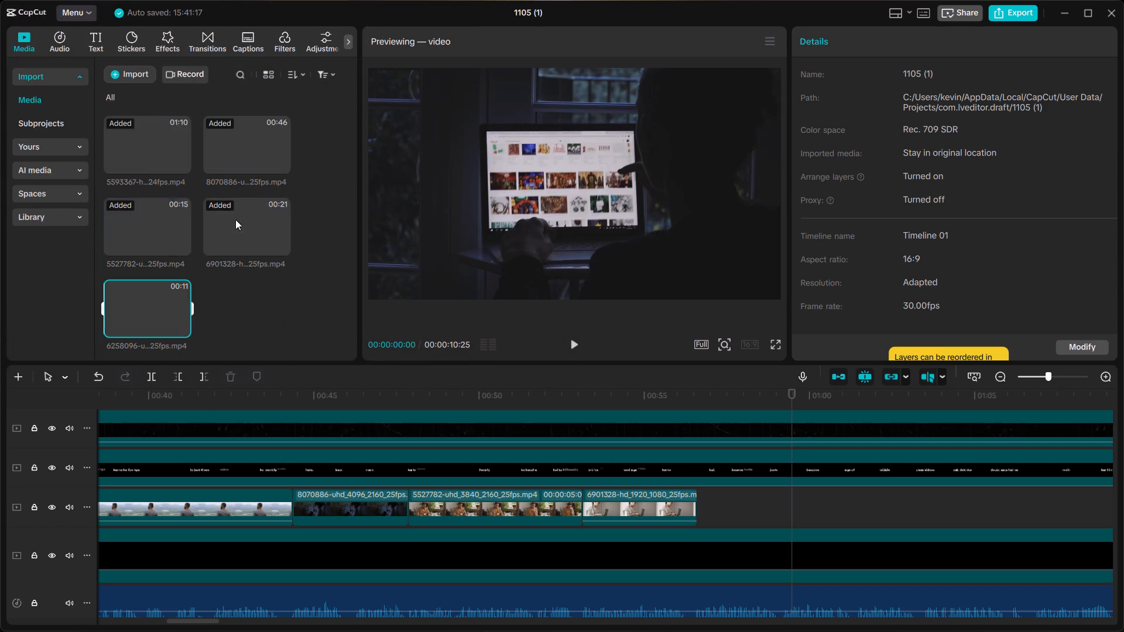
{"action": "scroll", "coordinate": [236, 225], "scroll_direction": "down", "scroll_amount": 5}
{"action": "left_click_drag", "start_coordinate": [128, 306], "coordinate": [711, 418]}
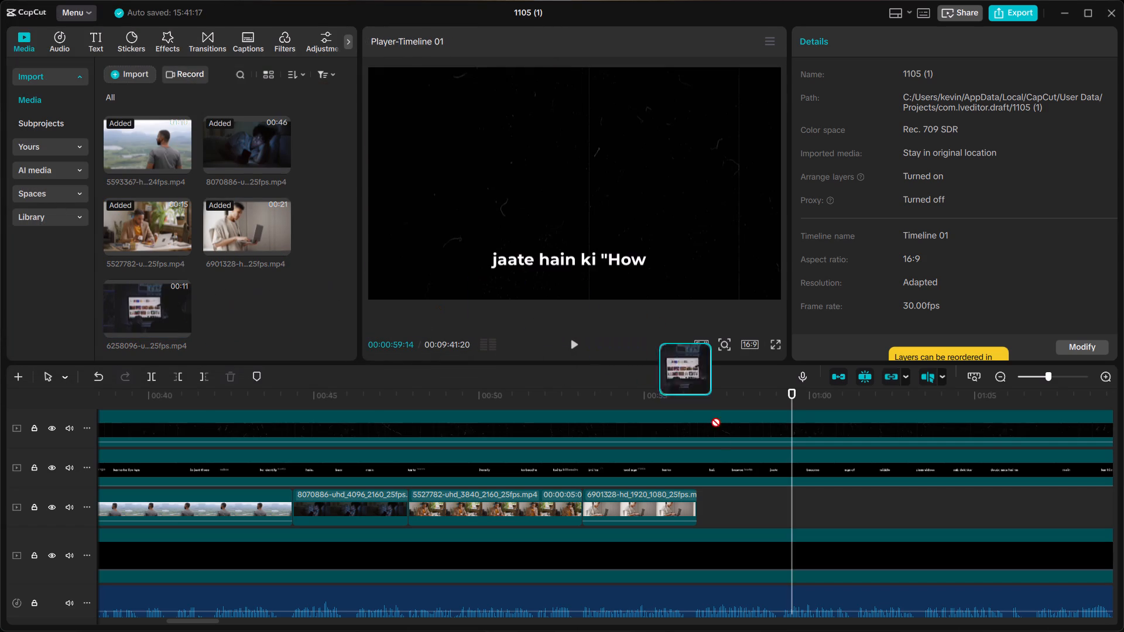
{"action": "left_click_drag", "start_coordinate": [711, 418], "coordinate": [697, 510]}
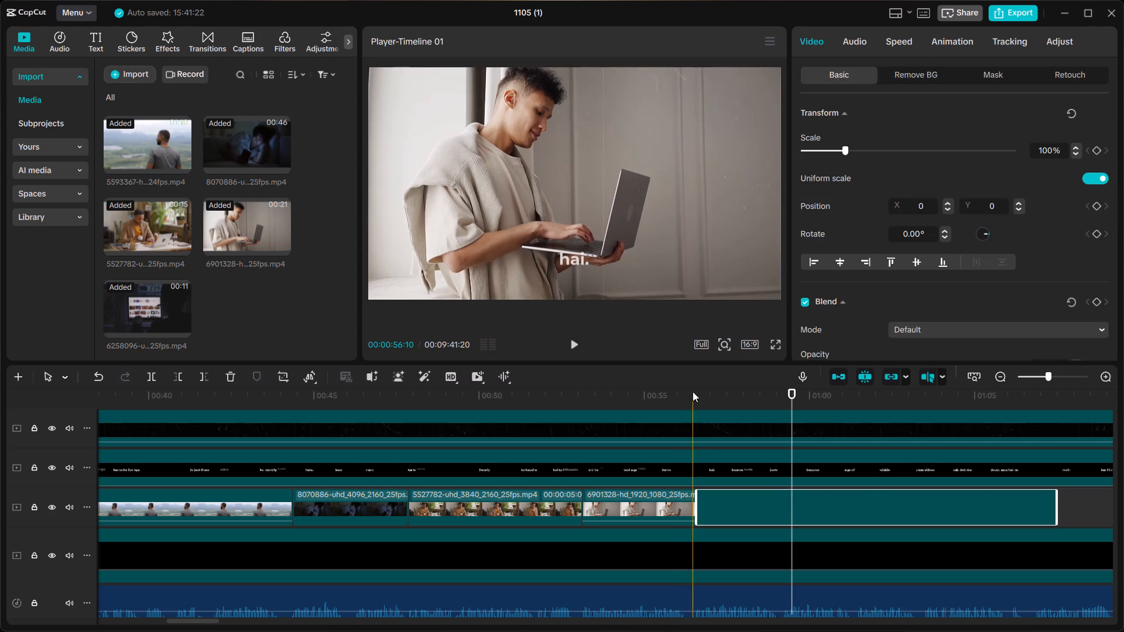
{"action": "left_click", "coordinate": [696, 394]}
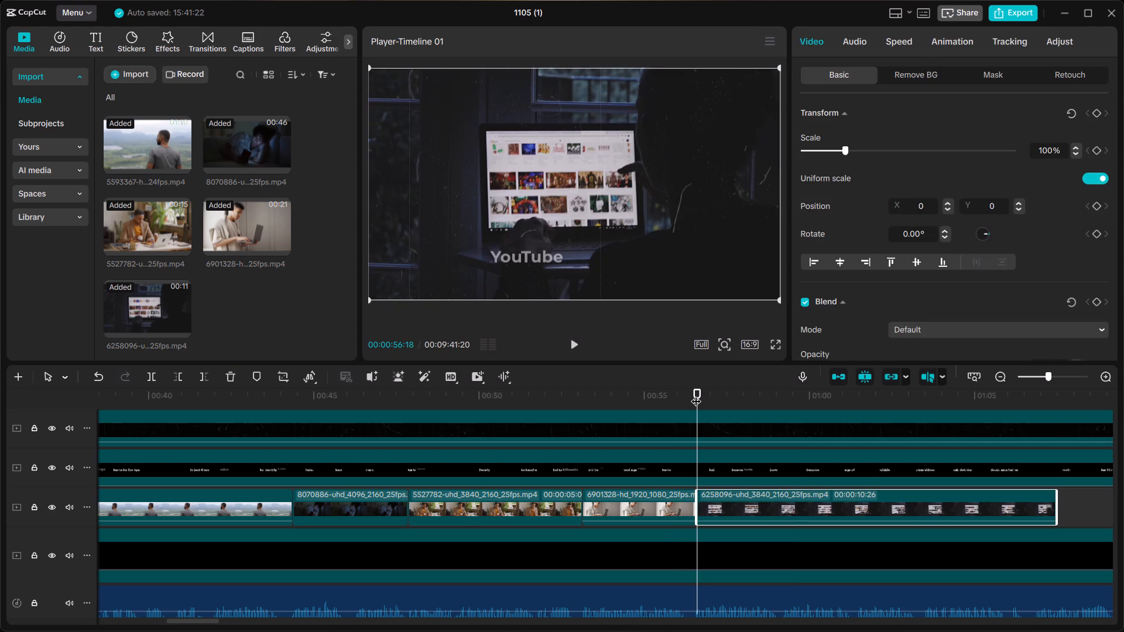
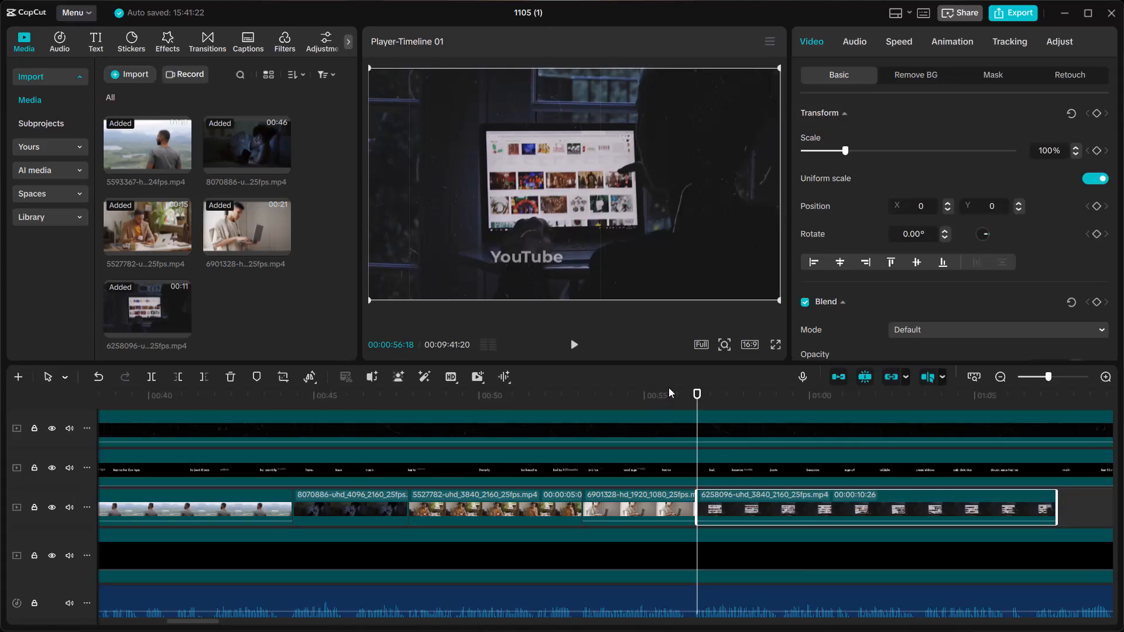
Play back the timeline from 00:00:56:18 to review the dark laptop-browsing clip against the voiceover and captions.
{"action": "left_click", "coordinate": [683, 404]}
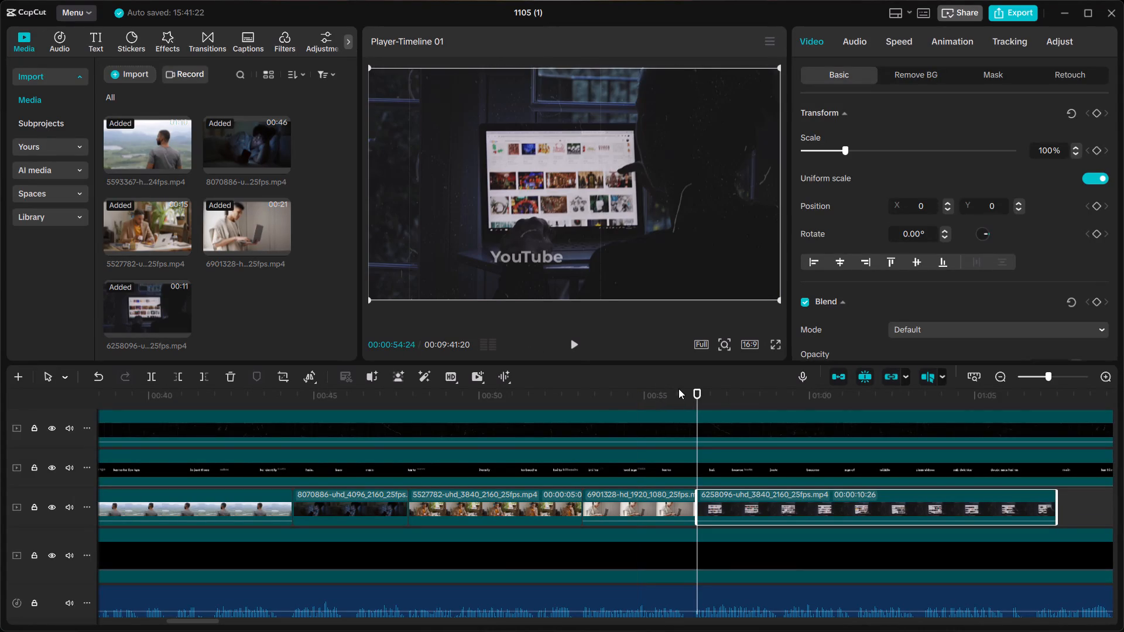
{"action": "left_click", "coordinate": [678, 389]}
{"action": "left_click", "coordinate": [694, 396]}
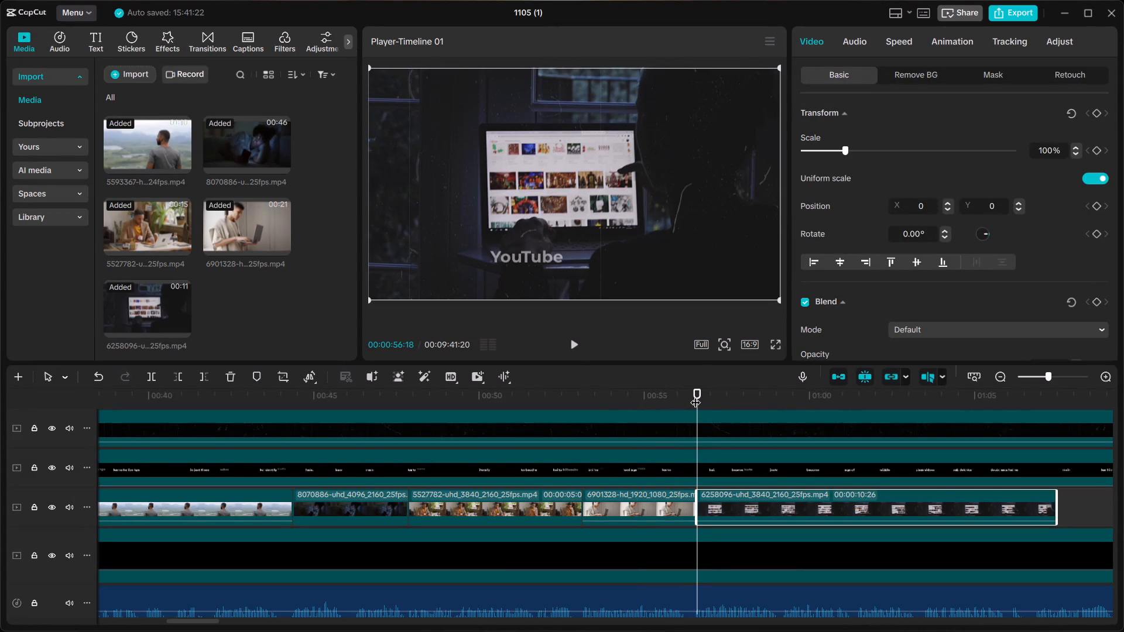
{"action": "key", "text": "space"}
{"action": "left_click", "coordinate": [695, 395]}
{"action": "key", "text": "space"}
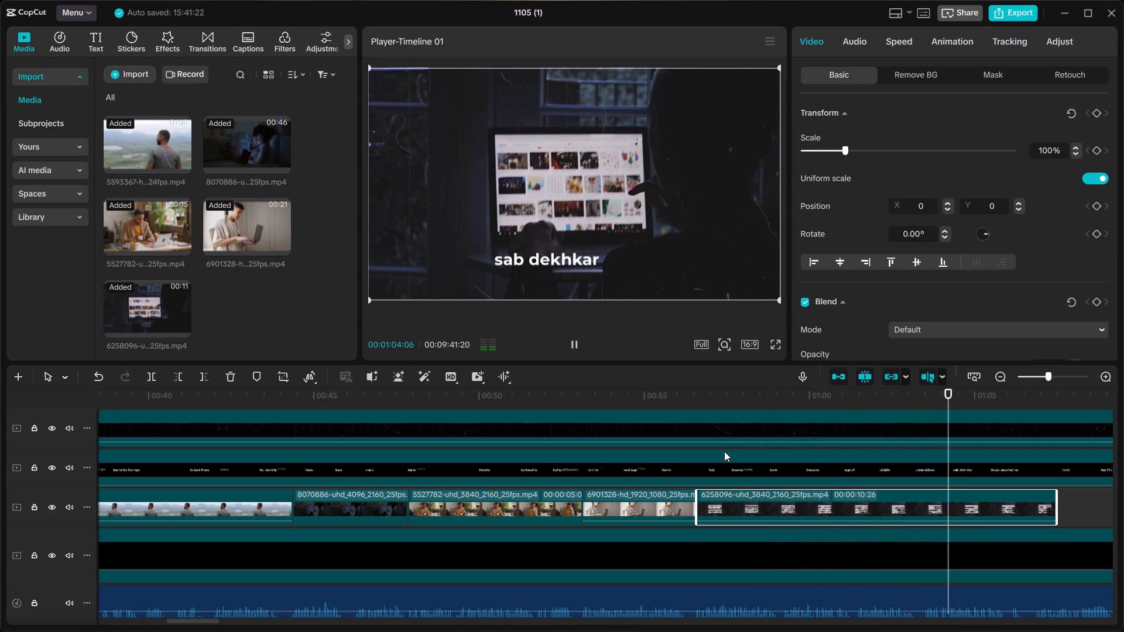
{"action": "key", "text": "space"}
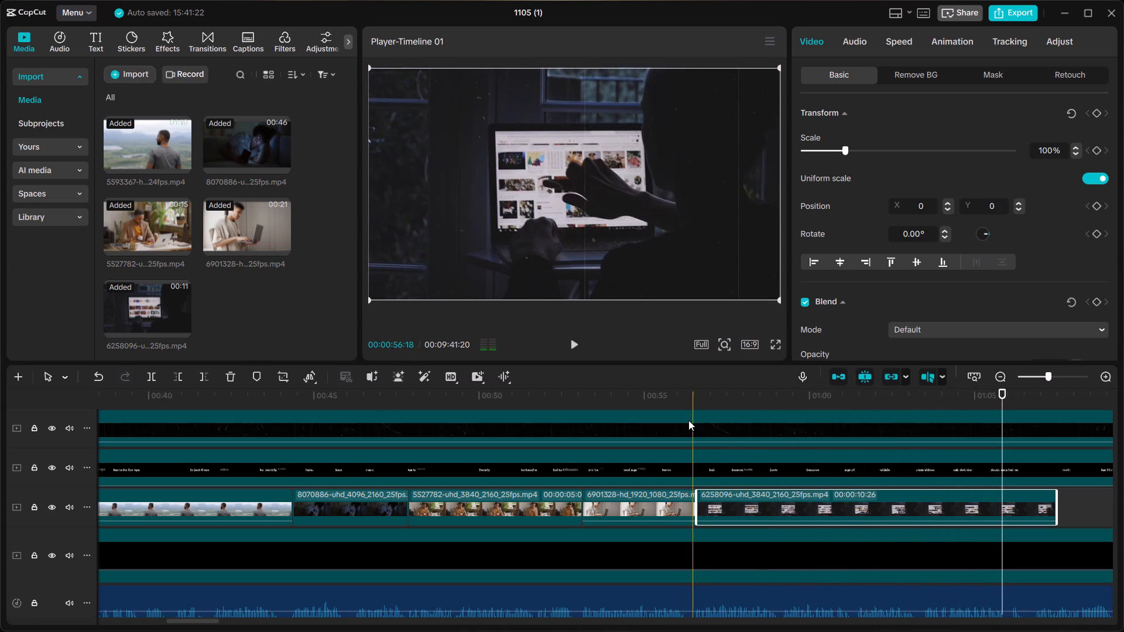
{"action": "left_click", "coordinate": [695, 414]}
{"action": "key", "text": "space"}
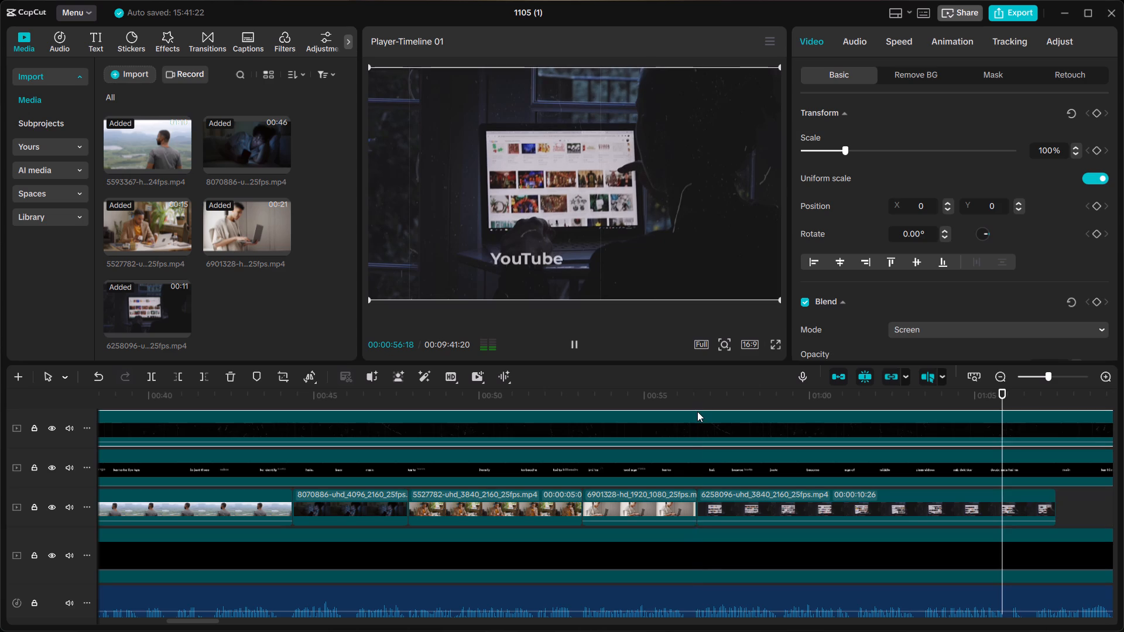
{"action": "key", "text": "space"}
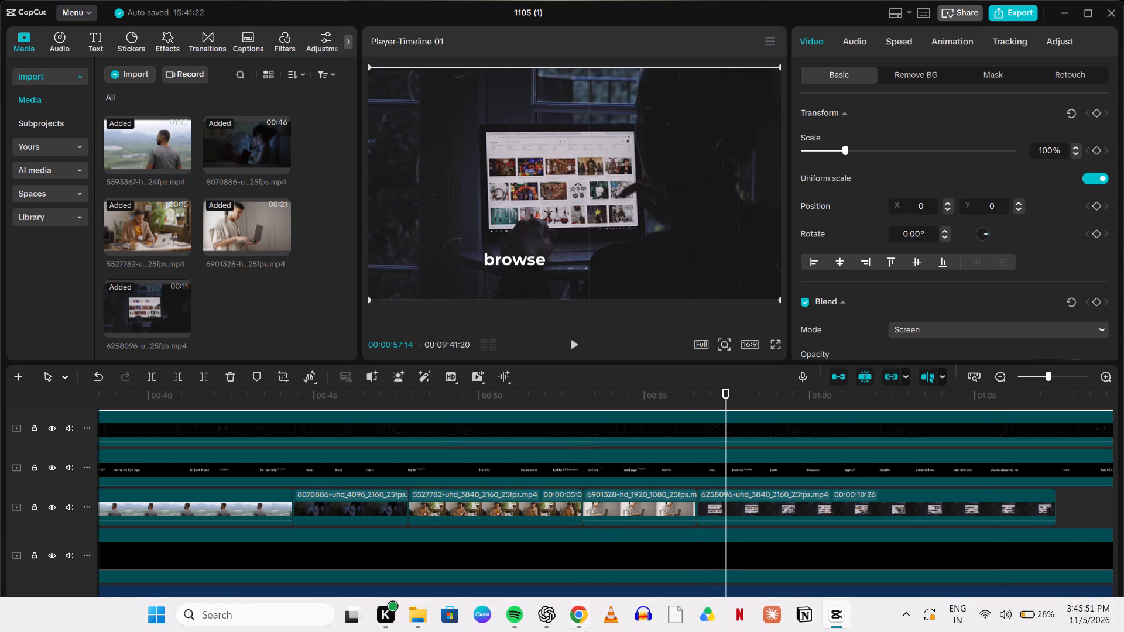
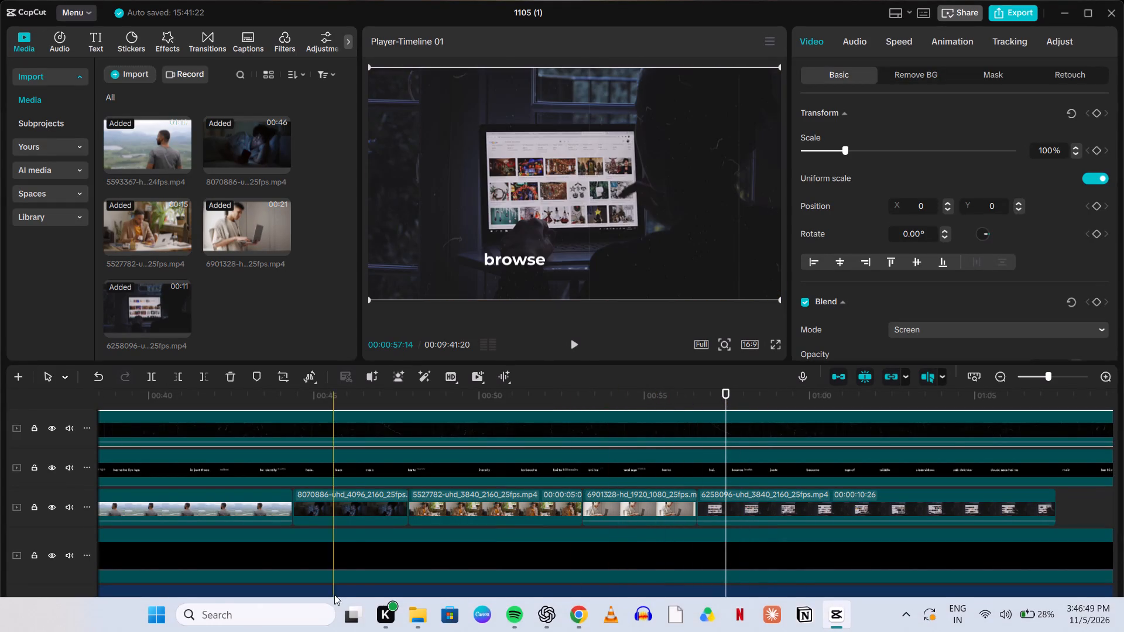
Switch to Chrome, close the Pexels thank-you overlay and look through the "browsing laptop" video results for another clip.
{"action": "left_click", "coordinate": [582, 621]}
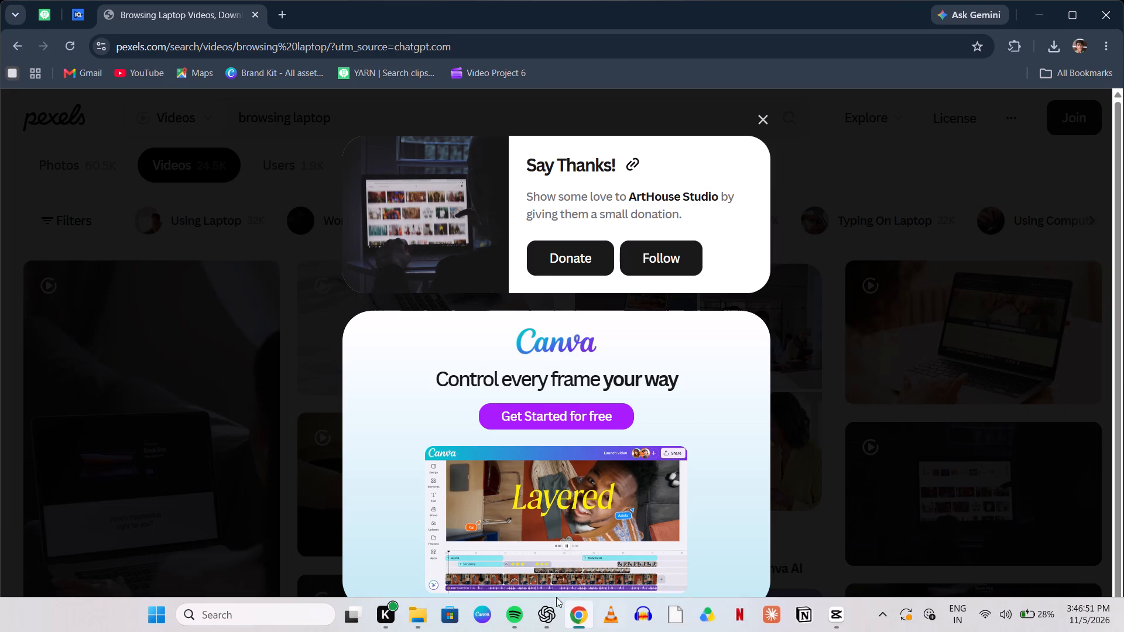
{"action": "left_click", "coordinate": [764, 122]}
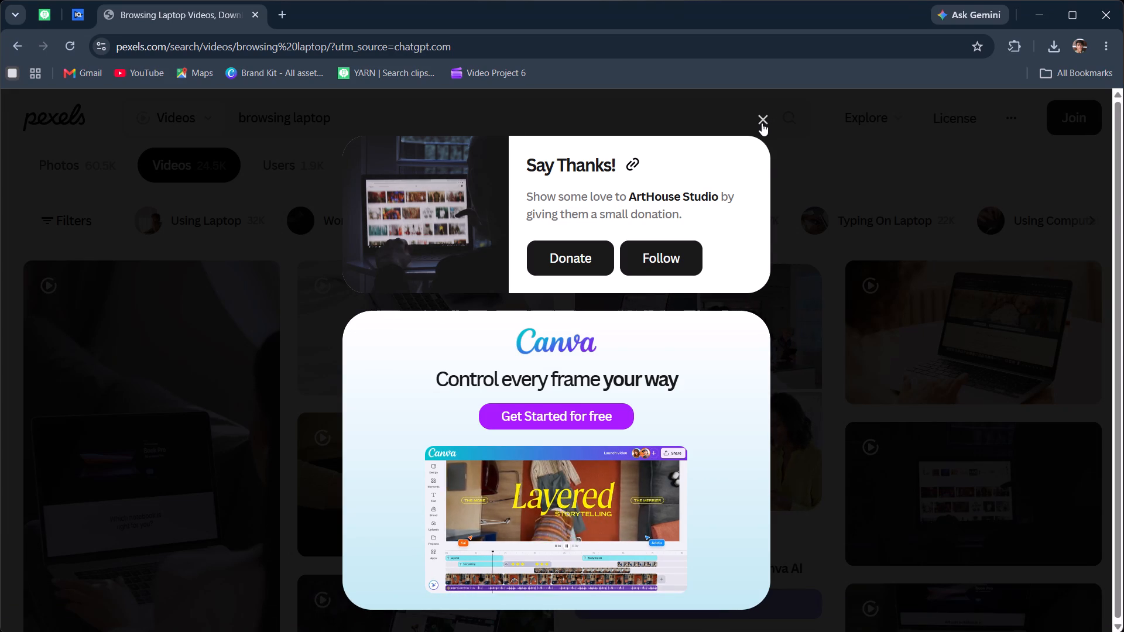
{"action": "scroll", "coordinate": [277, 401], "scroll_direction": "down", "scroll_amount": 3}
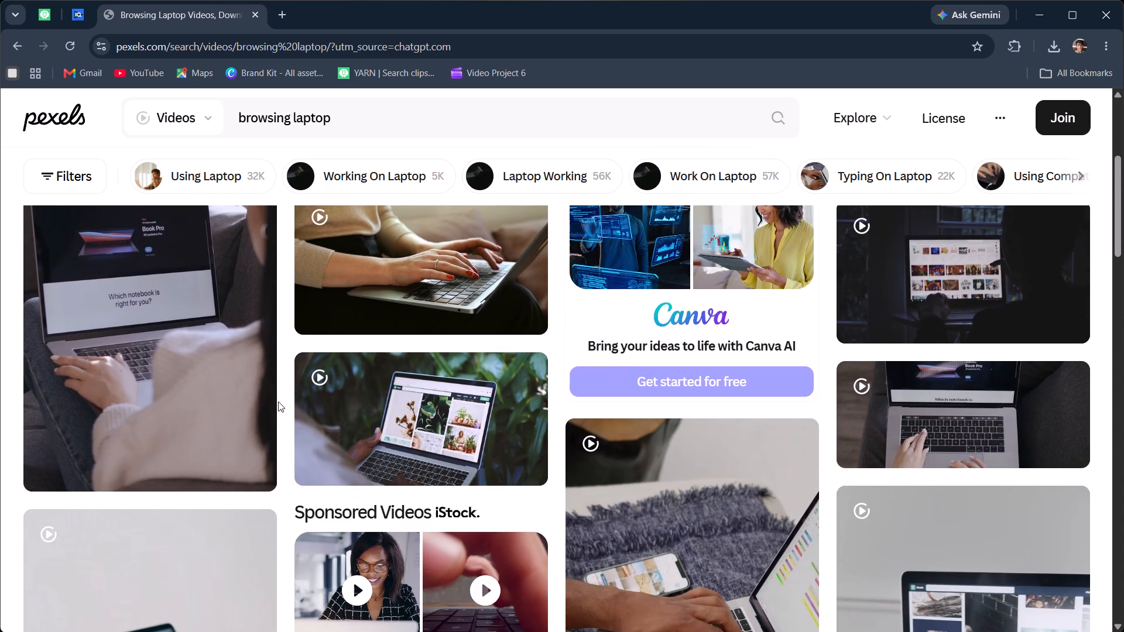
{"action": "scroll", "coordinate": [278, 401], "scroll_direction": "down", "scroll_amount": 5}
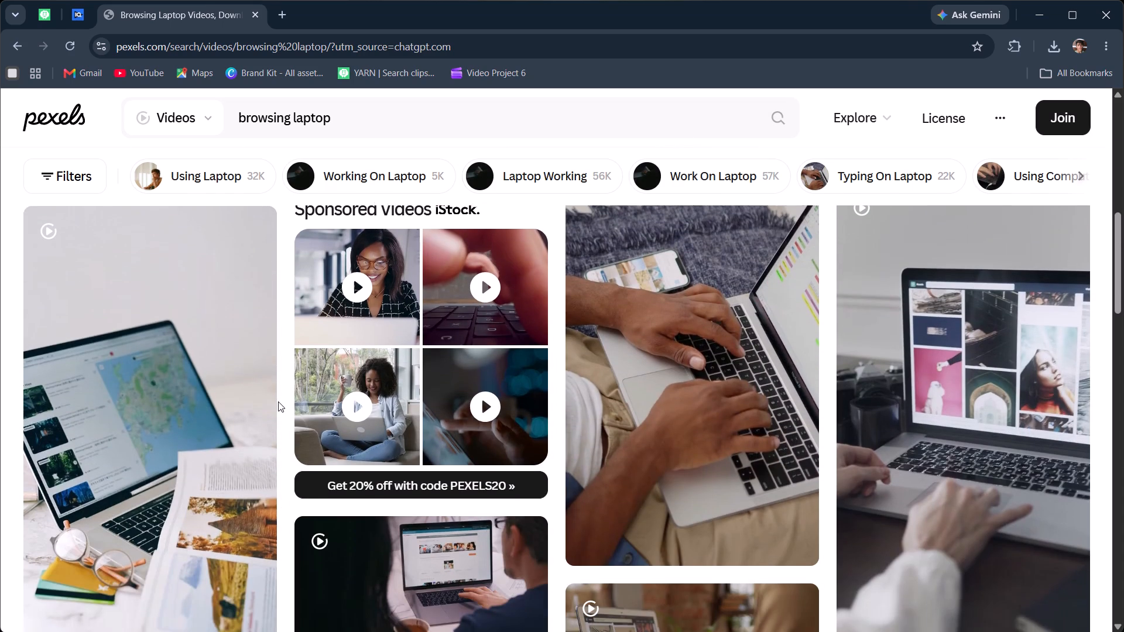
{"action": "scroll", "coordinate": [278, 401], "scroll_direction": "down", "scroll_amount": 9}
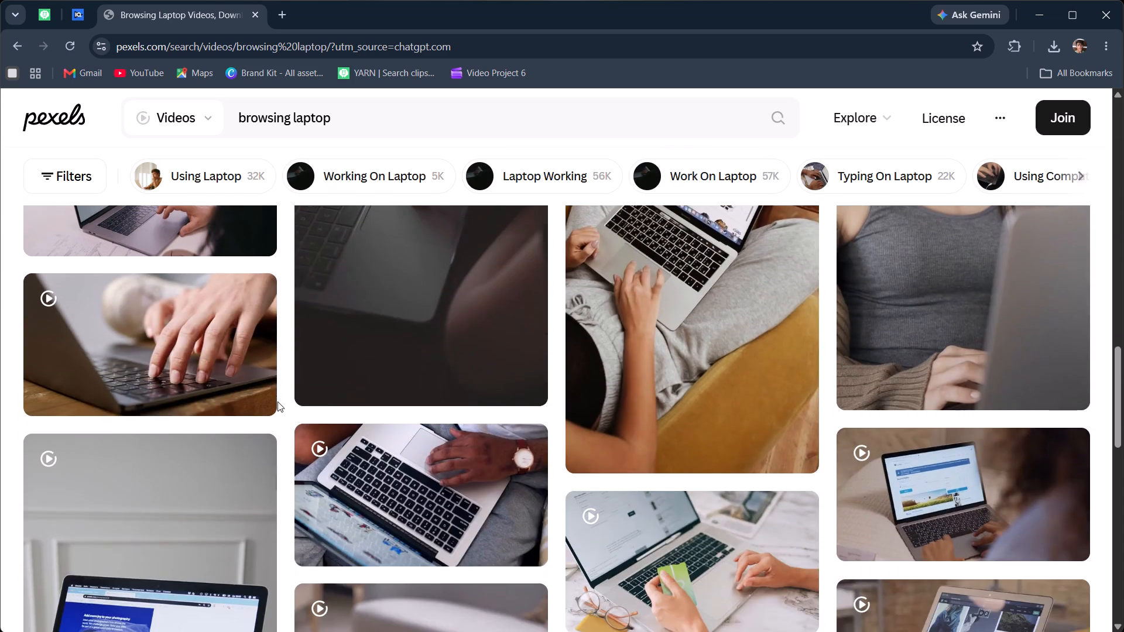
{"action": "scroll", "coordinate": [277, 401], "scroll_direction": "up", "scroll_amount": 2}
{"action": "scroll", "coordinate": [448, 391], "scroll_direction": "down", "scroll_amount": 5}
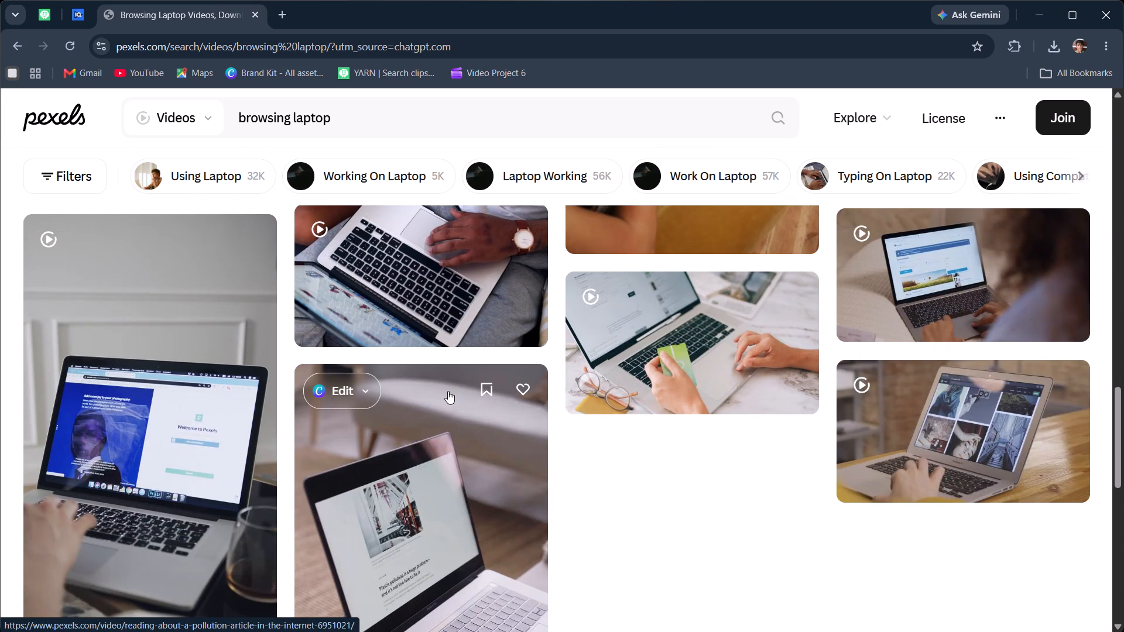
{"action": "scroll", "coordinate": [210, 426], "scroll_direction": "down", "scroll_amount": 6}
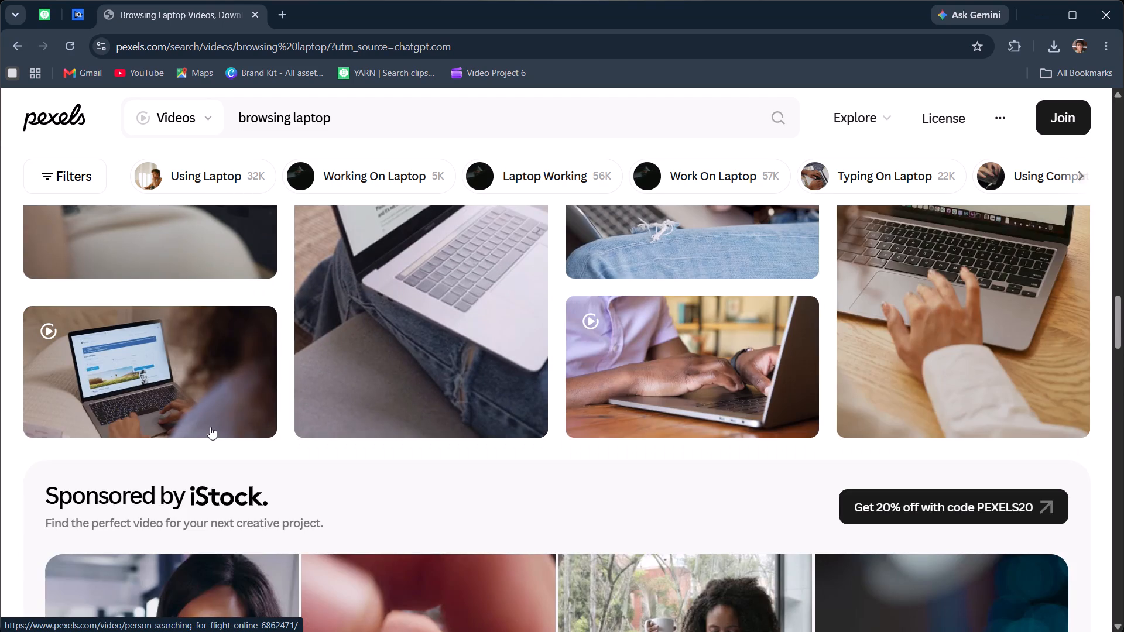
{"action": "scroll", "coordinate": [210, 427], "scroll_direction": "down", "scroll_amount": 6}
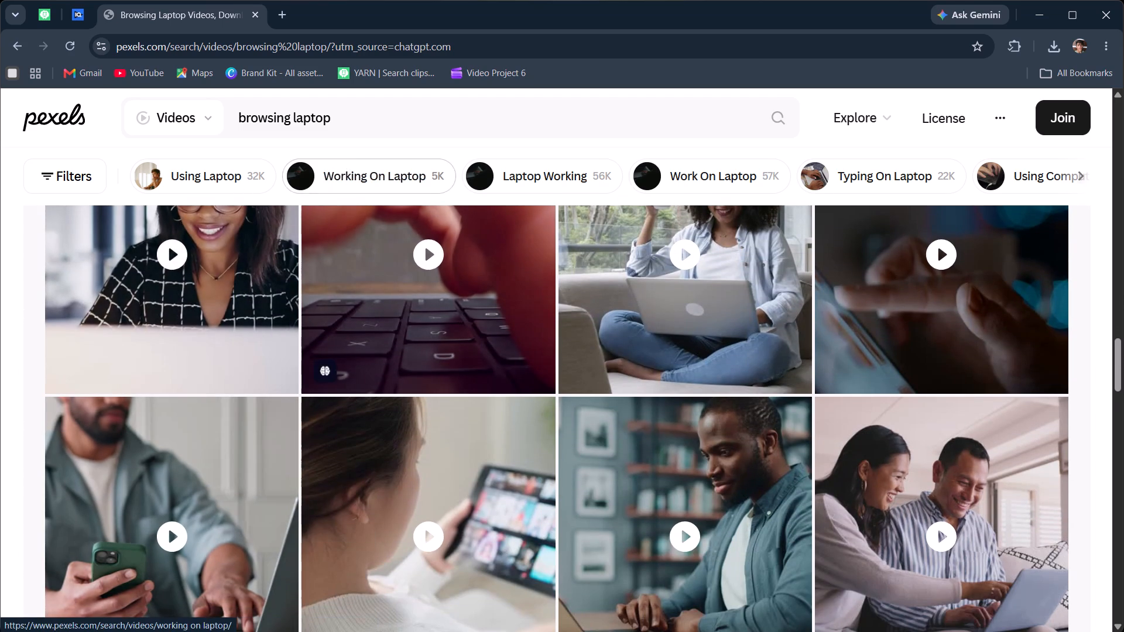
Extend the Pexels video search to "browsing laptop youtube".
{"action": "left_click", "coordinate": [368, 119]}
{"action": "key", "text": "space"}
{"action": "key", "text": "y"}
{"action": "type", "text": "ou"}
{"action": "key", "text": "t"}
{"action": "key", "text": "u"}
{"action": "type", "text": "be"}
{"action": "key", "text": "Return"}
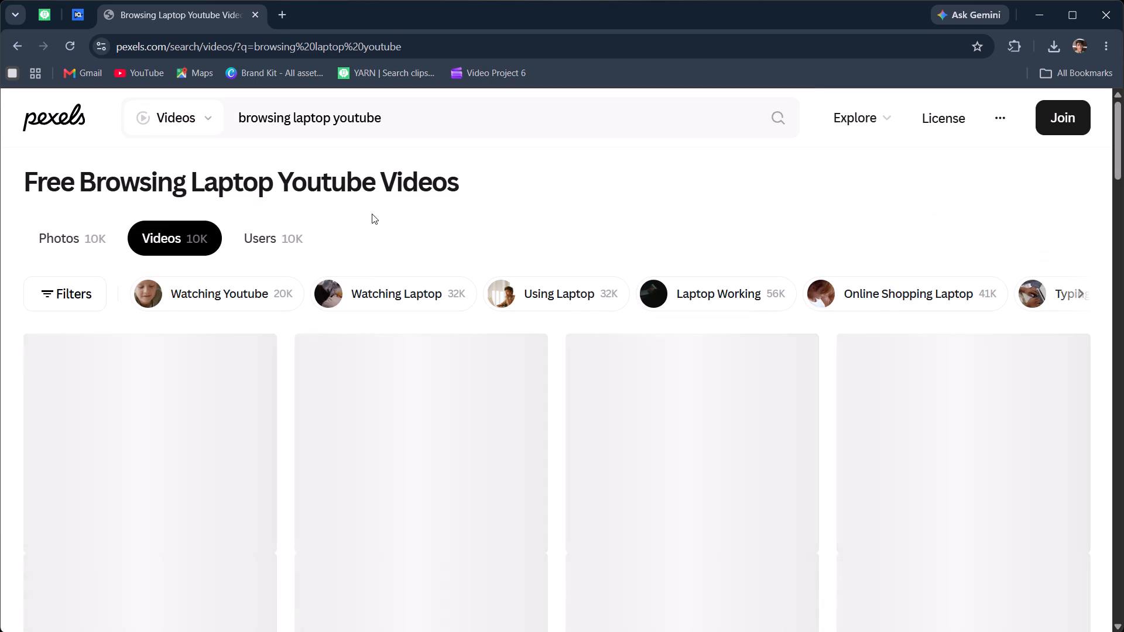
Look through the new results and download the close-up clip of youtube.com being searched in a browser.
{"action": "scroll", "coordinate": [429, 211], "scroll_direction": "down", "scroll_amount": 1}
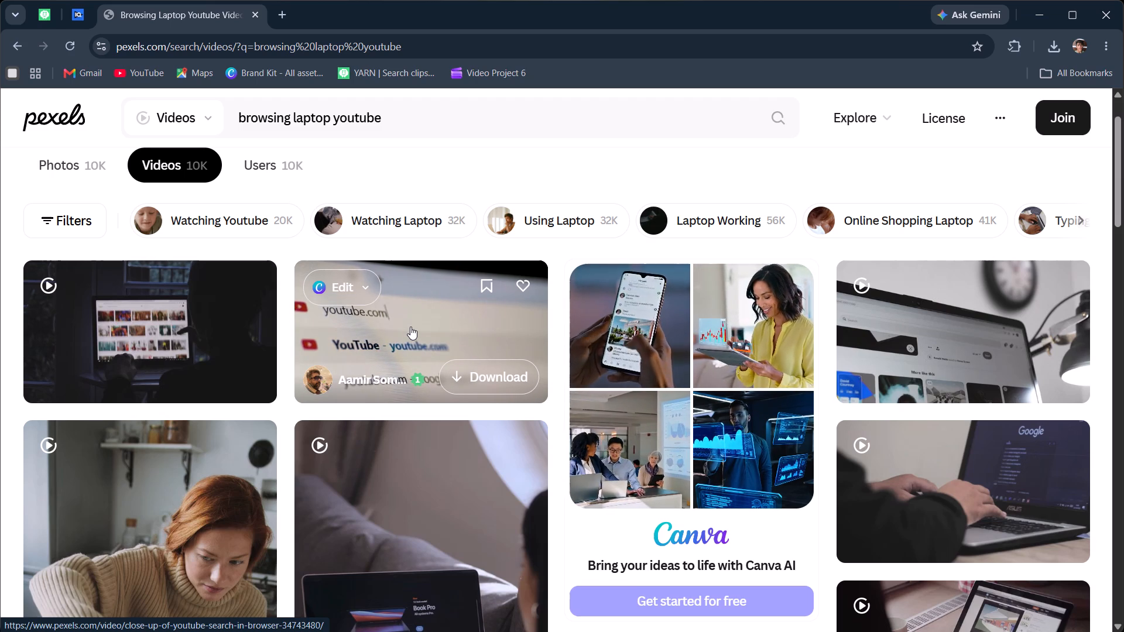
{"action": "scroll", "coordinate": [410, 327], "scroll_direction": "down", "scroll_amount": 8}
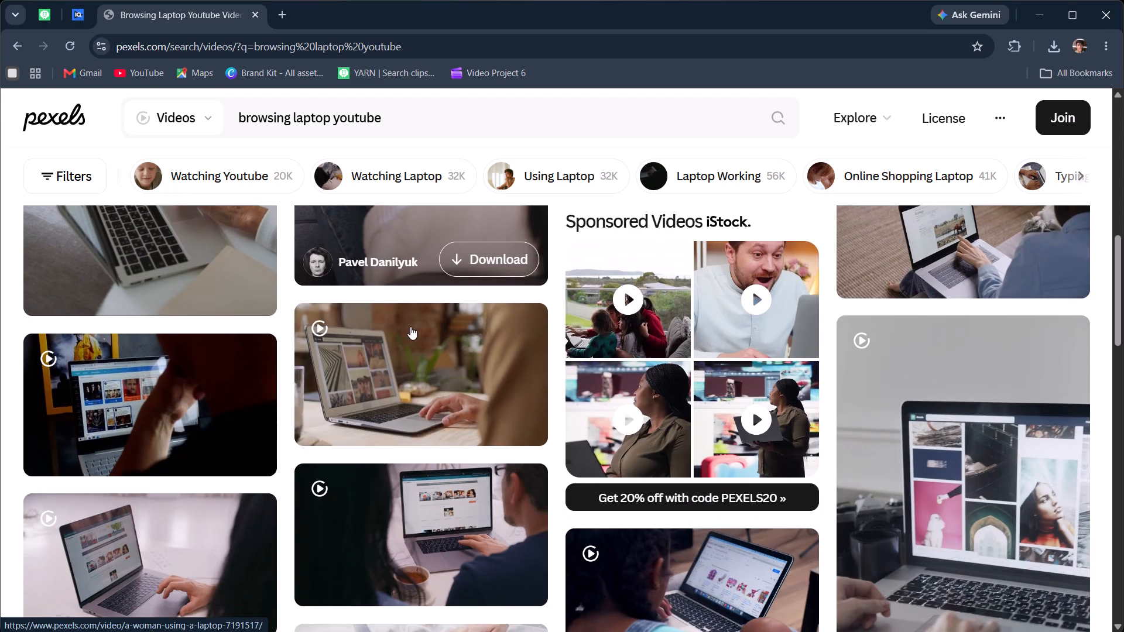
{"action": "scroll", "coordinate": [410, 327], "scroll_direction": "down", "scroll_amount": 4}
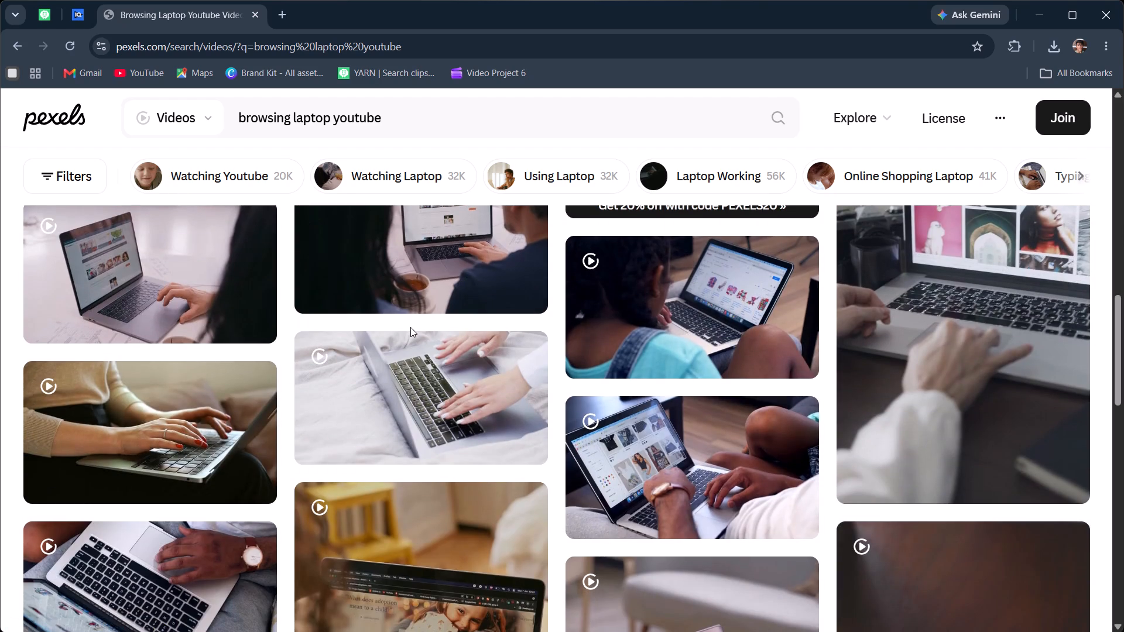
{"action": "scroll", "coordinate": [410, 327], "scroll_direction": "down", "scroll_amount": 3}
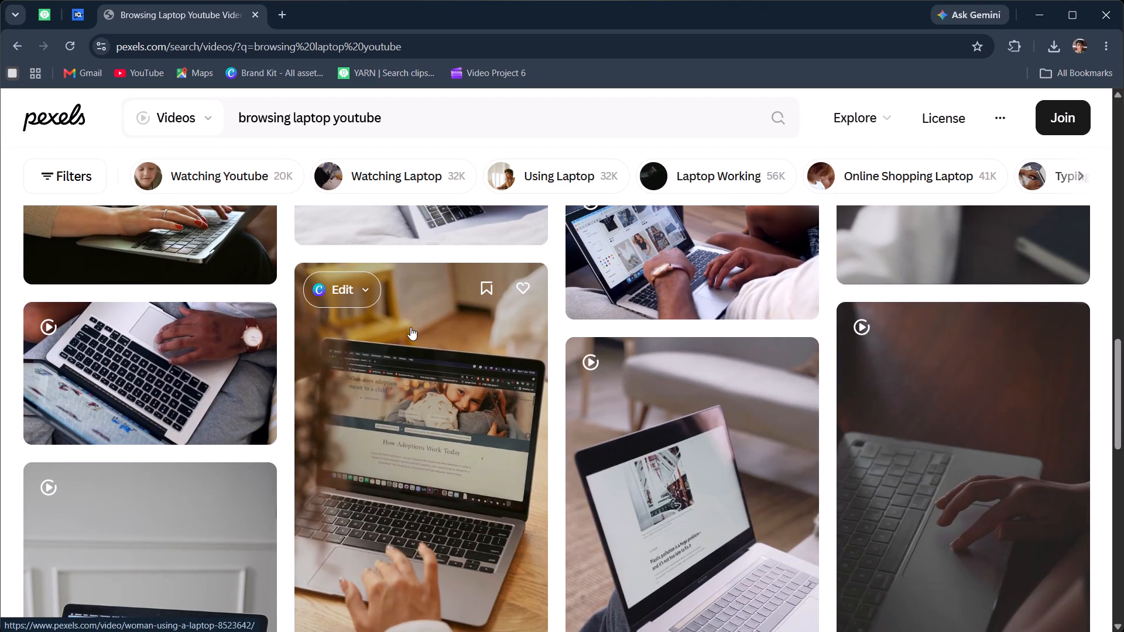
{"action": "scroll", "coordinate": [410, 327], "scroll_direction": "up", "scroll_amount": 6}
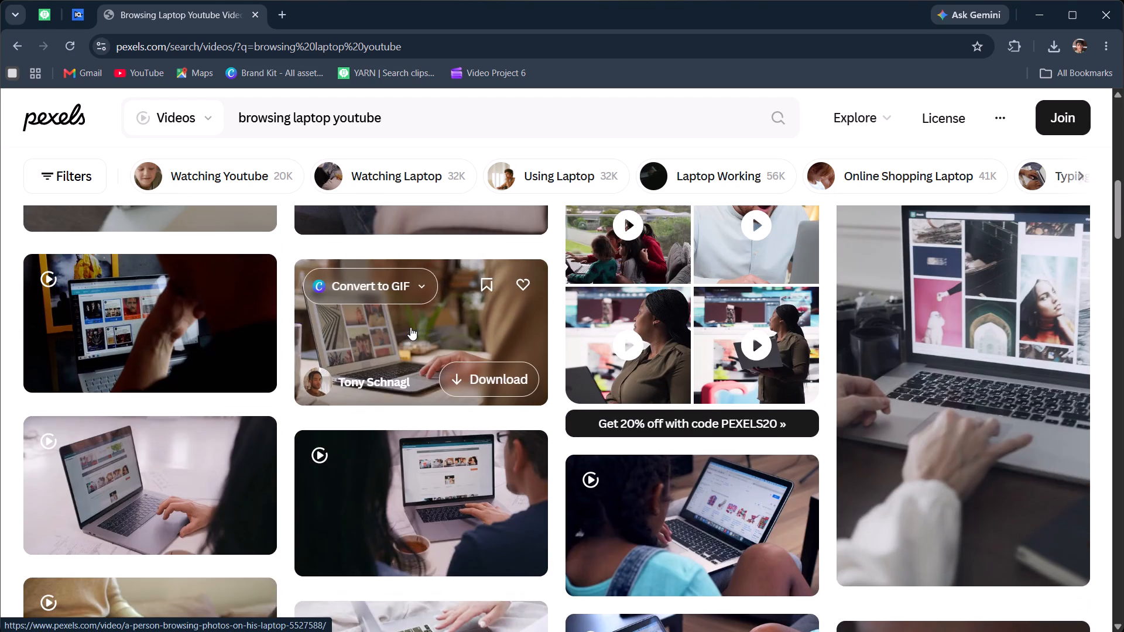
{"action": "scroll", "coordinate": [412, 316], "scroll_direction": "up", "scroll_amount": 7}
{"action": "scroll", "coordinate": [487, 256], "scroll_direction": "up", "scroll_amount": 2}
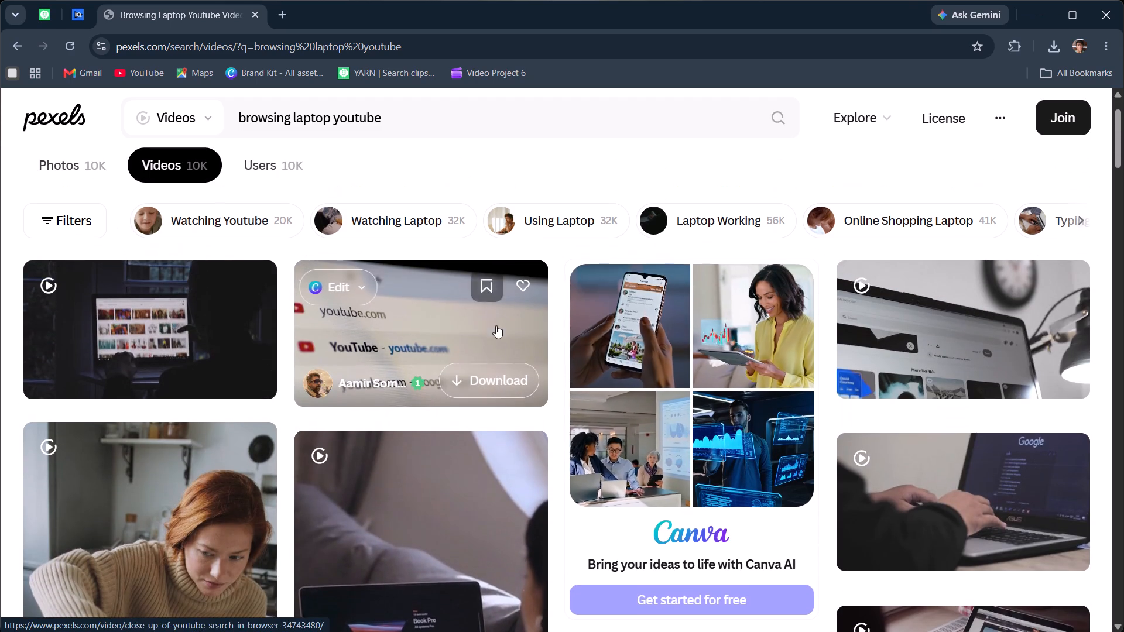
{"action": "left_click", "coordinate": [495, 383]}
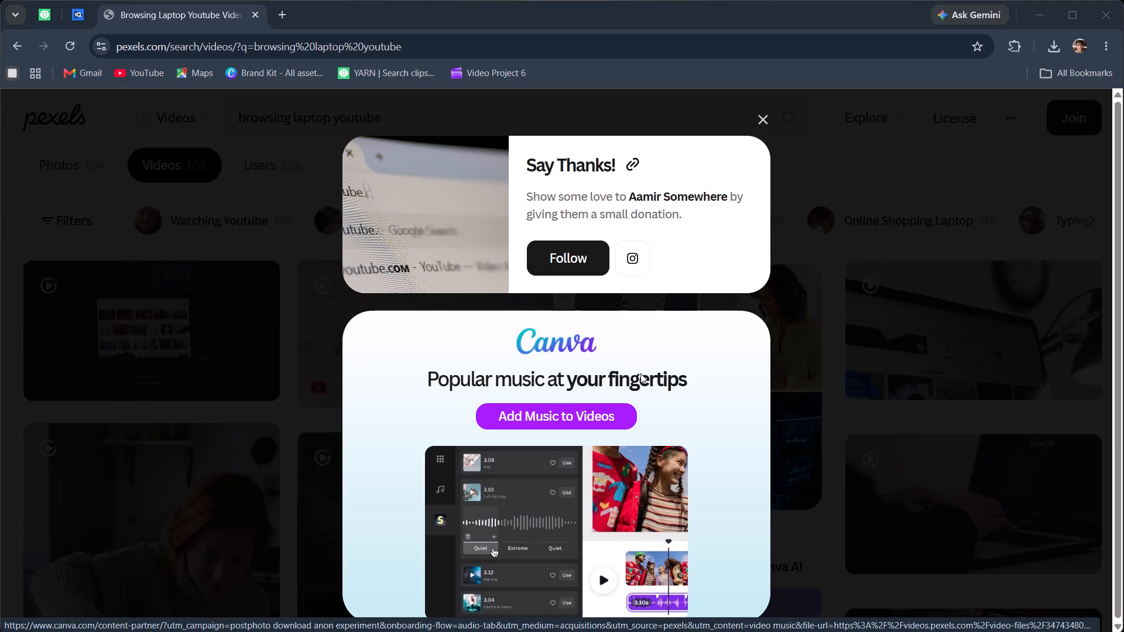
{"action": "left_click", "coordinate": [446, 301]}
Switch to CapCut and move the 6258096 laptop-browsing clip later to about 00:01:01:24, leaving a gap after the 6901328 clip.
{"action": "left_click", "coordinate": [1030, 13]}
{"action": "left_click", "coordinate": [744, 508]}
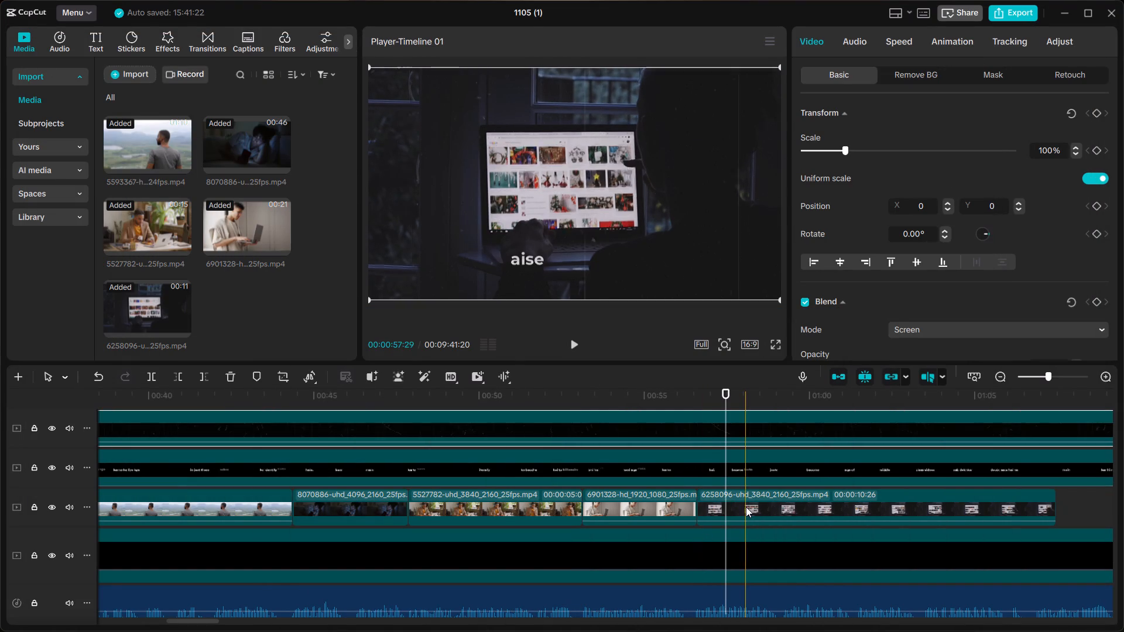
{"action": "left_click_drag", "start_coordinate": [747, 502], "coordinate": [770, 510]}
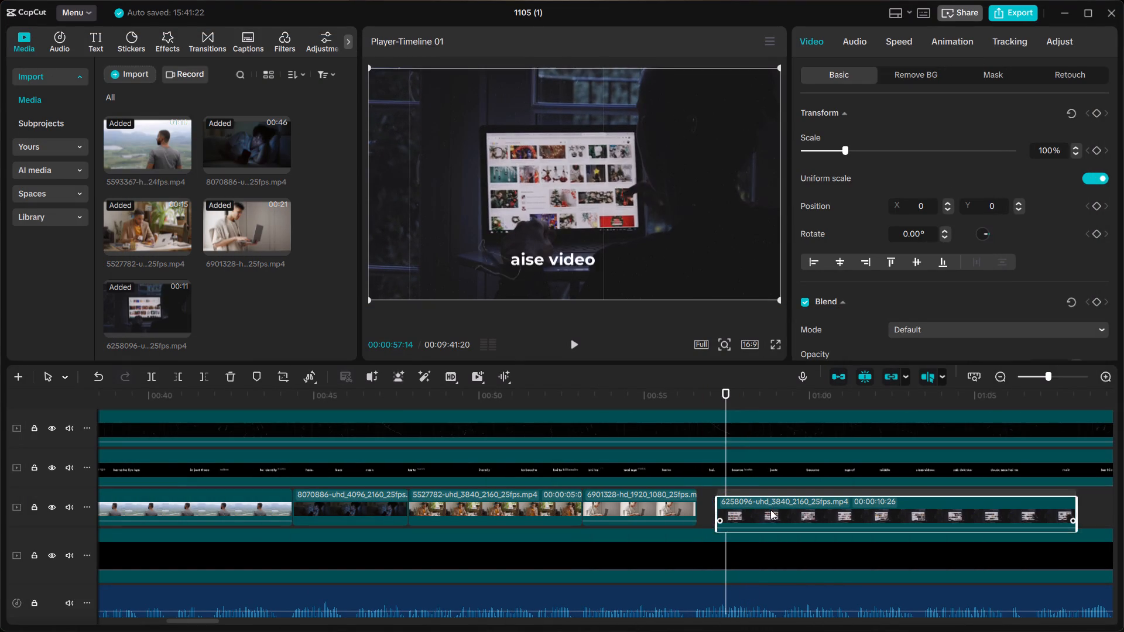
{"action": "left_click_drag", "start_coordinate": [770, 510], "coordinate": [919, 507]}
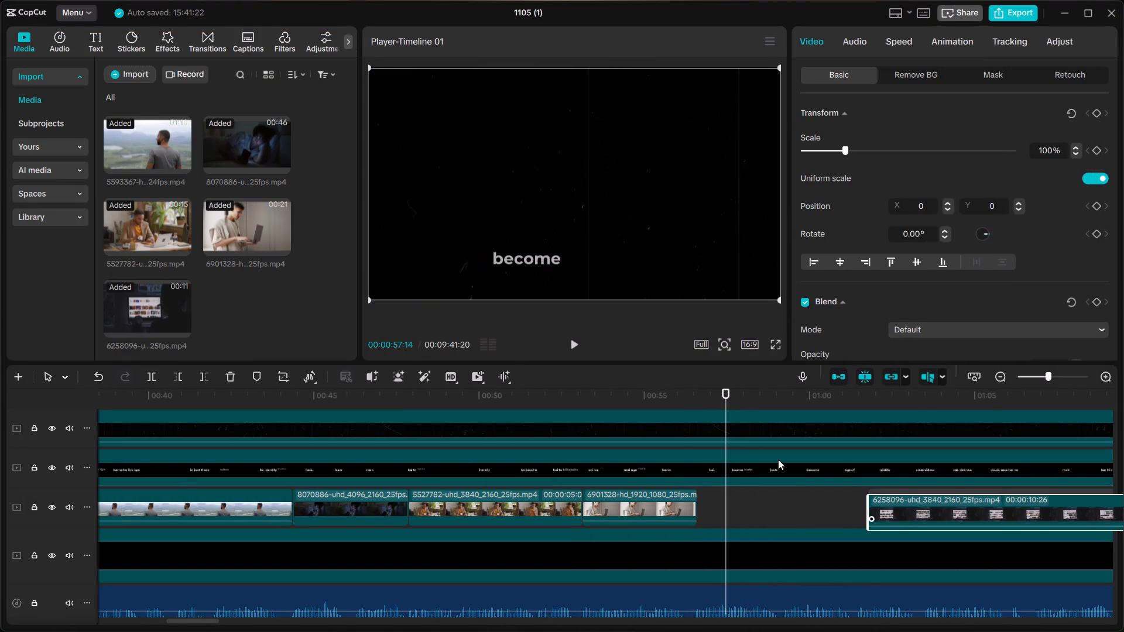
Set the playhead at the gap's start, 00:00:56:18, and import 14728817_3840_2160_60fps into the project media.
{"action": "left_click", "coordinate": [693, 413]}
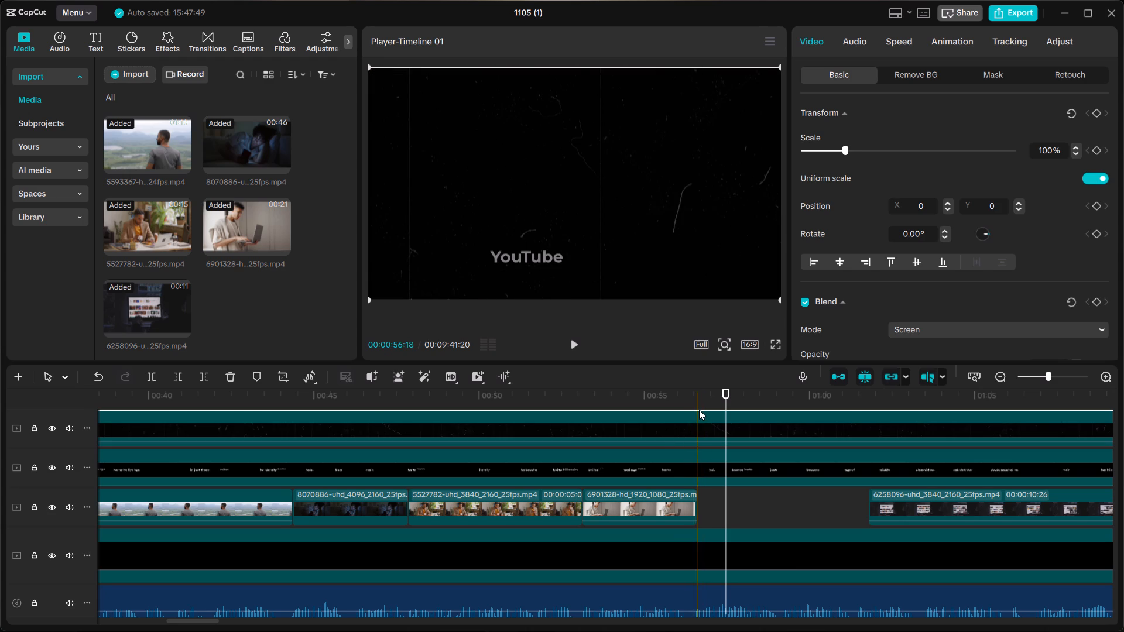
{"action": "left_click", "coordinate": [699, 410]}
{"action": "left_click", "coordinate": [138, 83]}
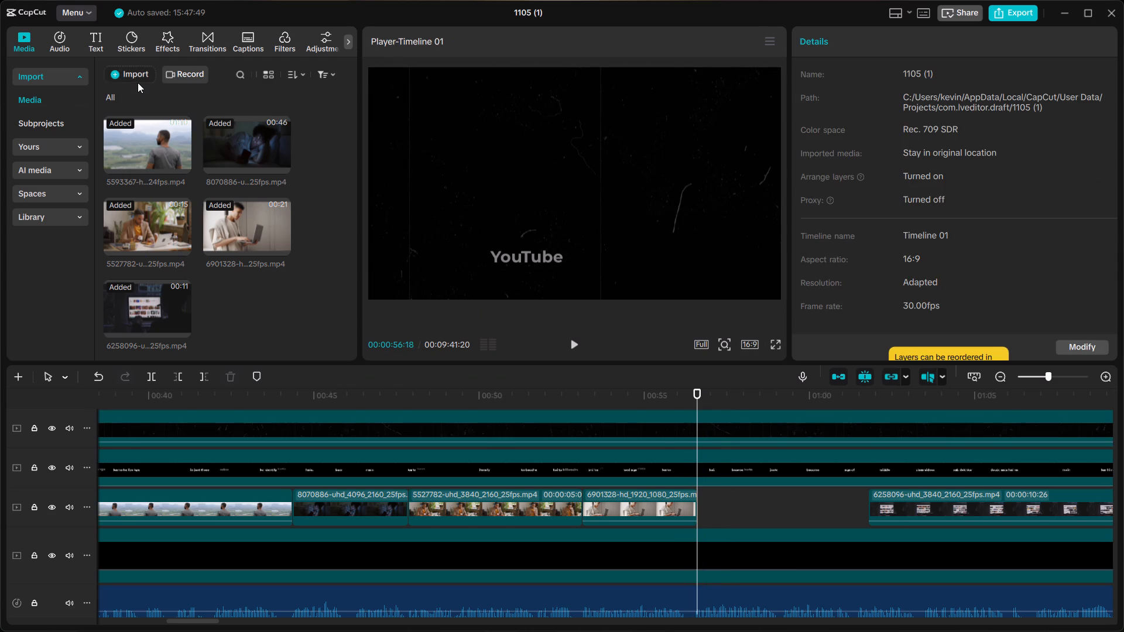
{"action": "scroll", "coordinate": [73, 130], "scroll_direction": "up", "scroll_amount": 9}
{"action": "scroll", "coordinate": [181, 172], "scroll_direction": "down", "scroll_amount": 3}
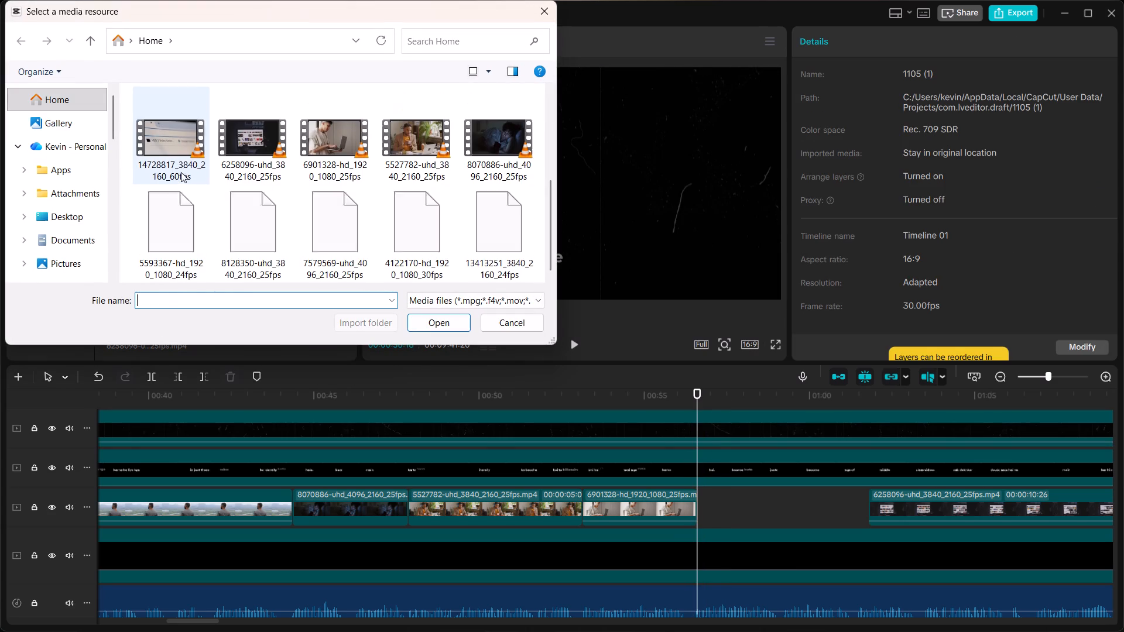
{"action": "left_click", "coordinate": [178, 160]}
{"action": "left_click", "coordinate": [431, 313]}
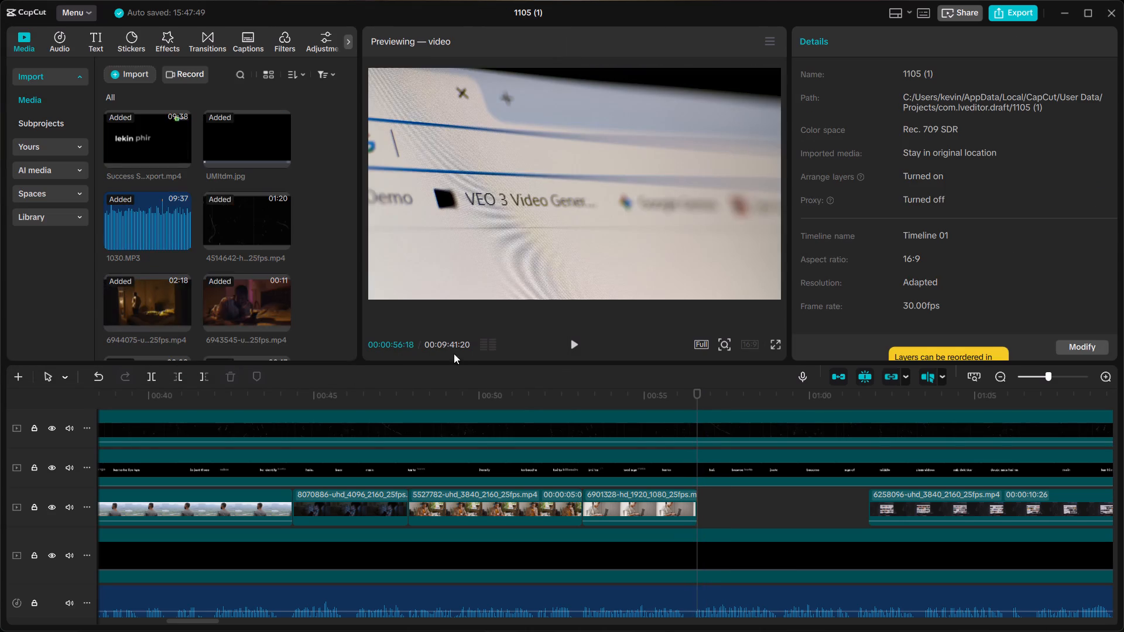
Add the imported YouTube-search clip to the timeline starting at 00:00:56:18, where the 6901328 clip ends.
{"action": "left_click_drag", "start_coordinate": [245, 315], "coordinate": [324, 301]}
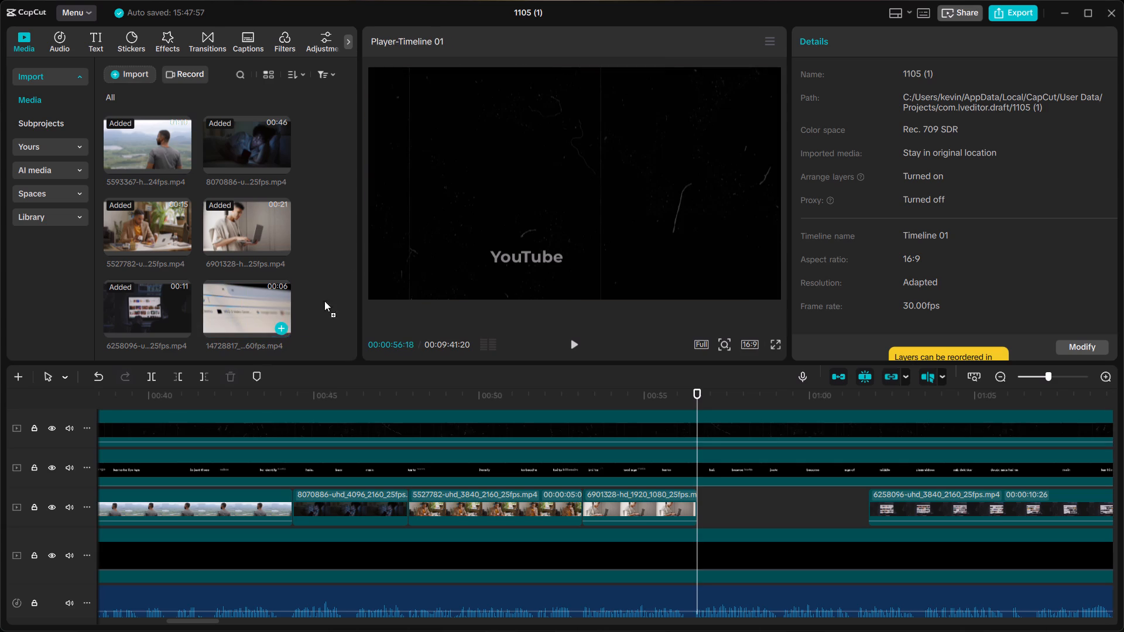
{"action": "left_click_drag", "start_coordinate": [324, 301], "coordinate": [701, 511]}
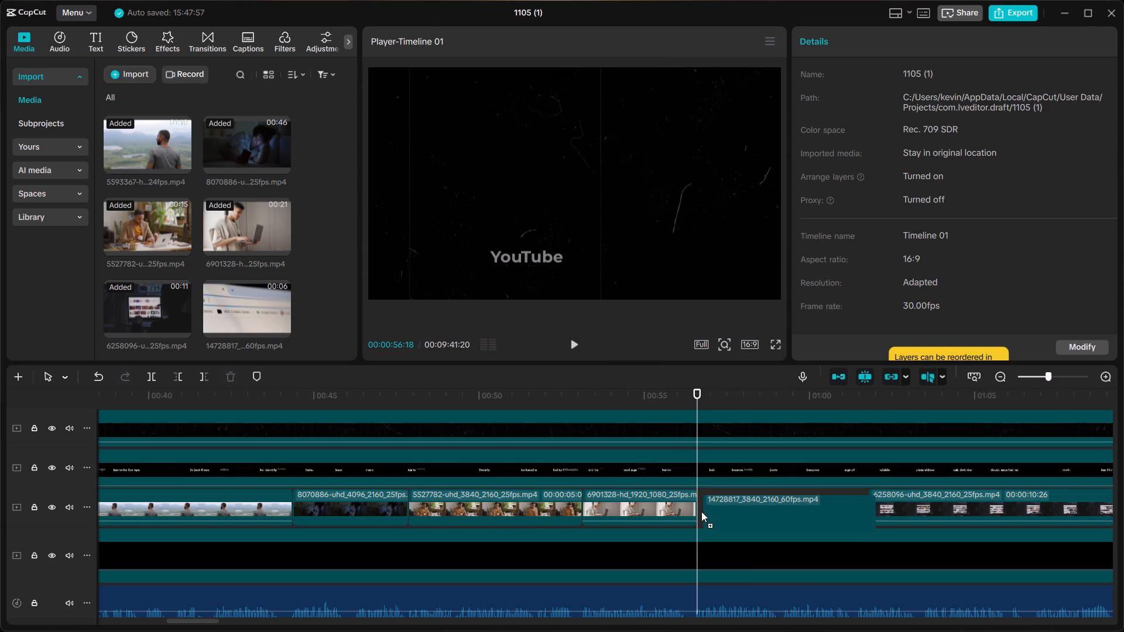
{"action": "left_click_drag", "start_coordinate": [701, 511], "coordinate": [700, 510]}
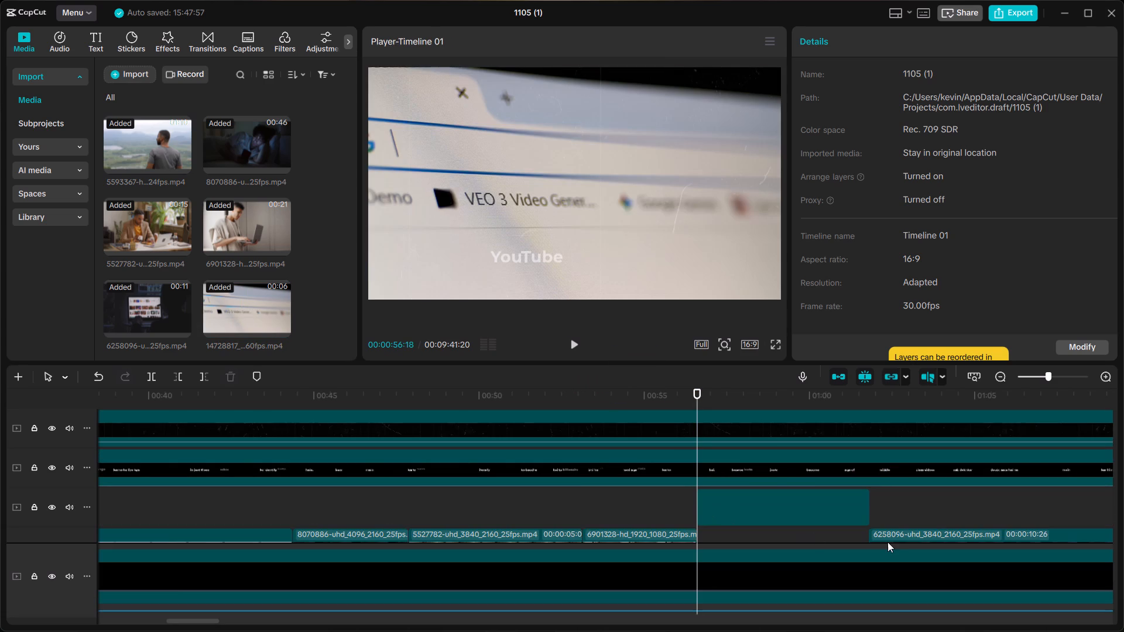
Shift the 6258096 laptop-browsing clip slightly later, so that it starts at about 00:01:02.
{"action": "left_click", "coordinate": [893, 537]}
{"action": "left_click", "coordinate": [893, 533]}
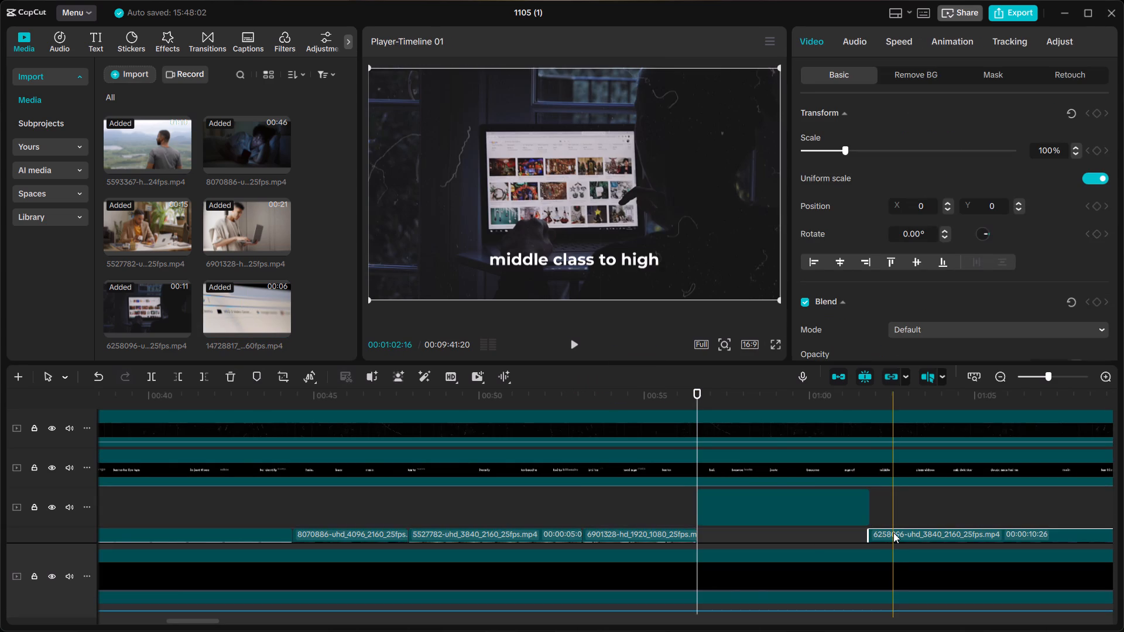
{"action": "left_click_drag", "start_coordinate": [893, 533], "coordinate": [907, 535]}
Move the YouTube-search clip down onto the b-roll track, directly after the 6901328 clip.
{"action": "left_click", "coordinate": [797, 496]}
{"action": "left_click", "coordinate": [787, 478]}
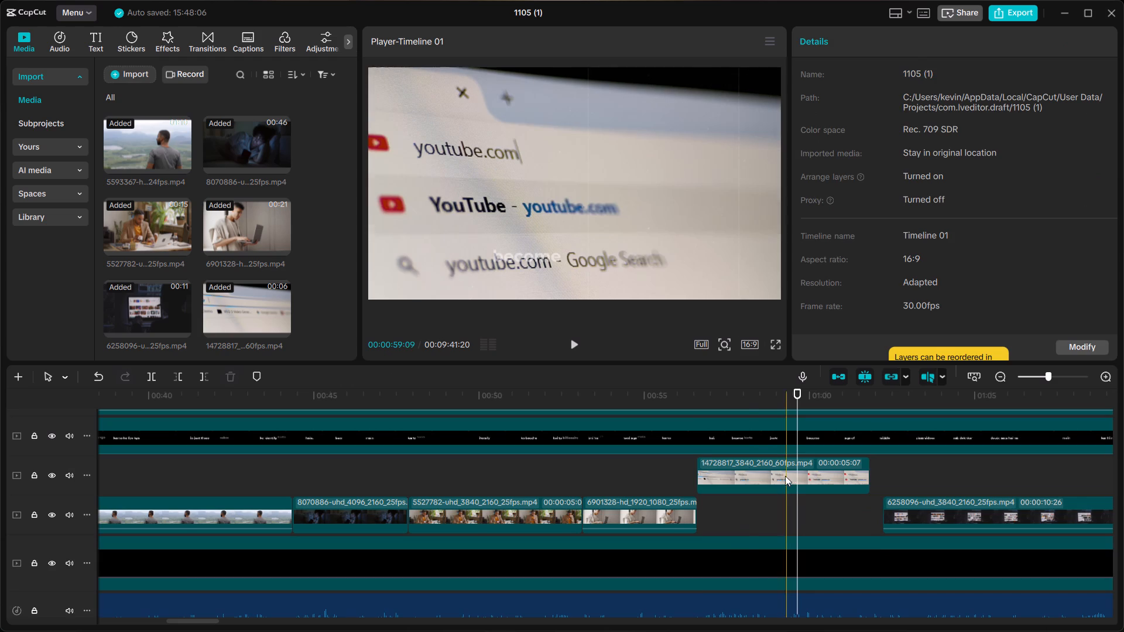
{"action": "left_click_drag", "start_coordinate": [747, 466], "coordinate": [751, 506]}
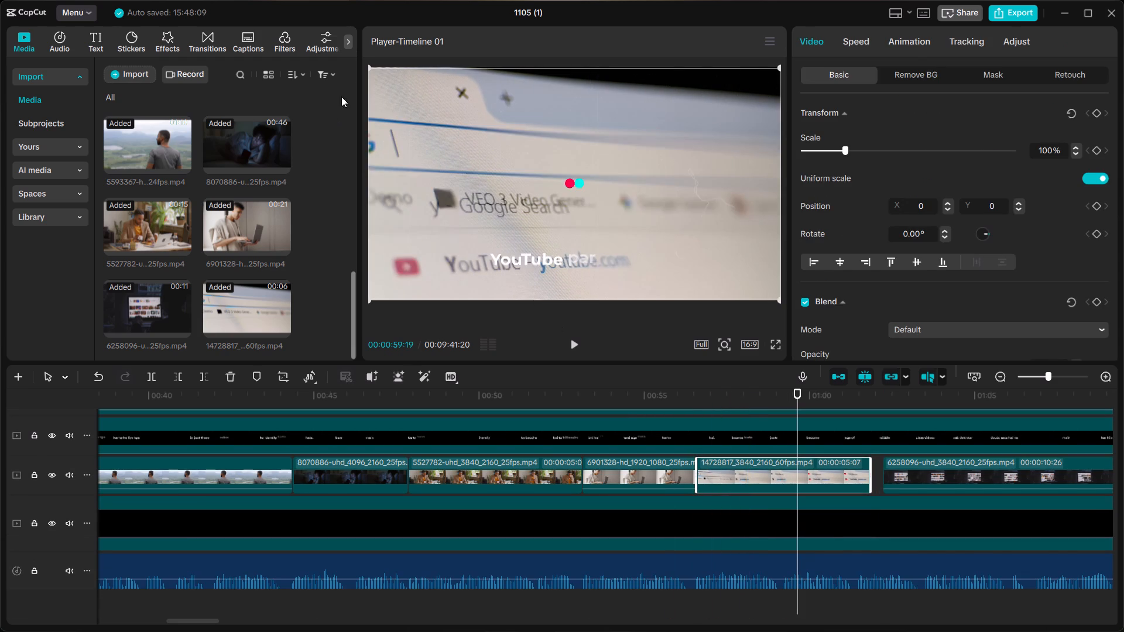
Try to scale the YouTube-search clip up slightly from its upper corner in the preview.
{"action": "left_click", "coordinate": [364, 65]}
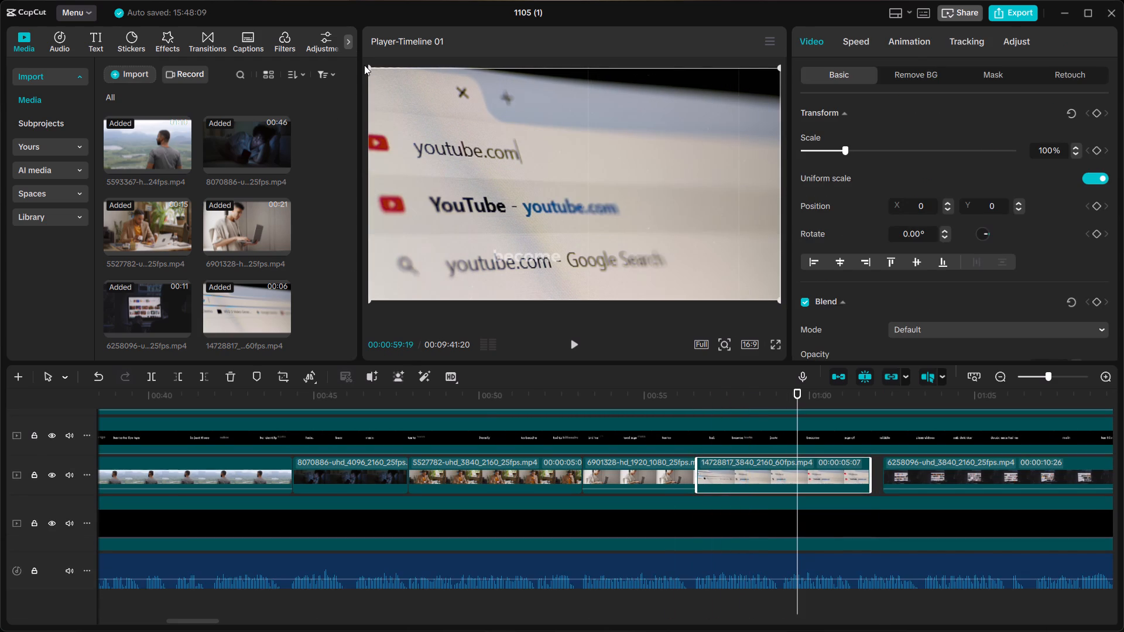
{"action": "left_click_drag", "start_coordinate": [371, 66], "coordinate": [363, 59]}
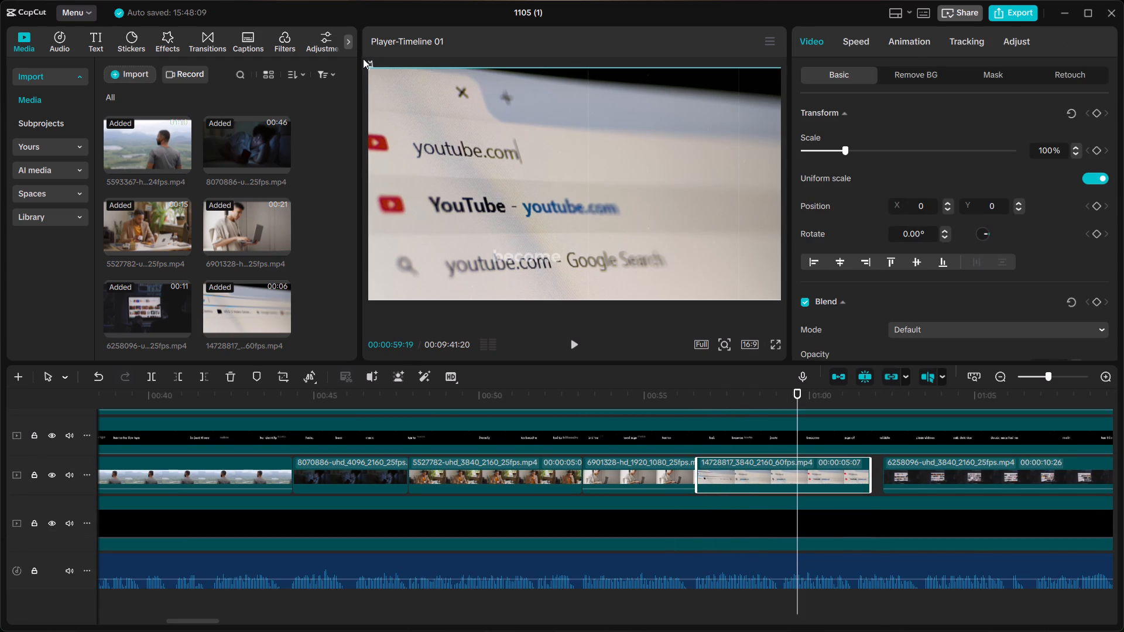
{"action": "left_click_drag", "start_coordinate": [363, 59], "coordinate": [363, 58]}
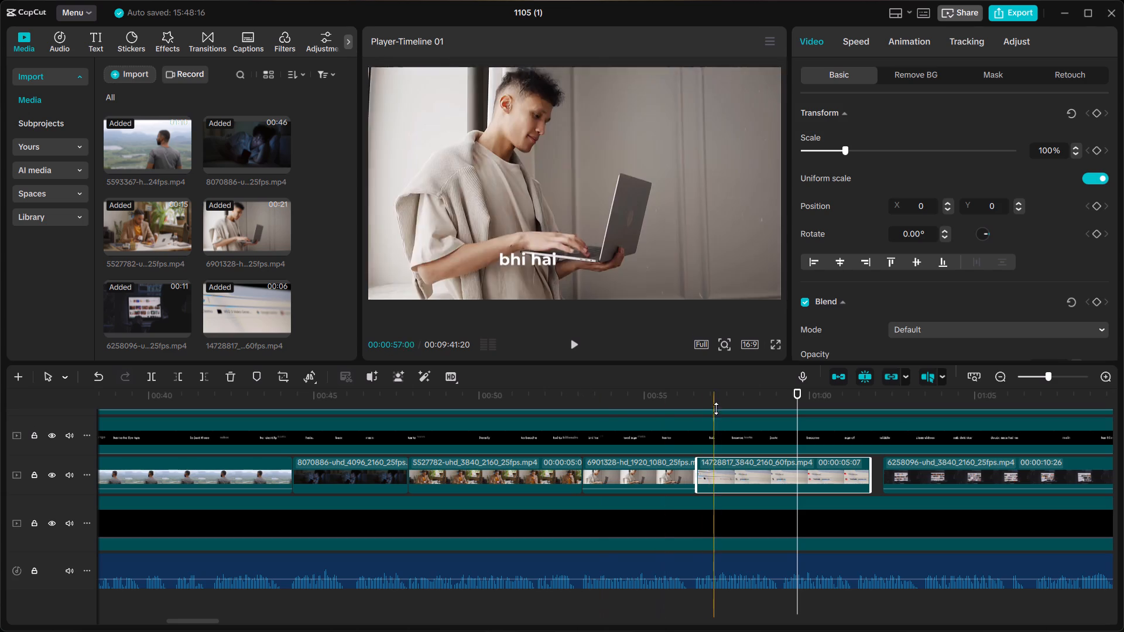
Play through the YouTube-search clip, split it at about 00:00:59:06 and delete the part after the cut.
{"action": "left_click", "coordinate": [694, 400]}
{"action": "left_click", "coordinate": [682, 392]}
{"action": "key", "text": "space"}
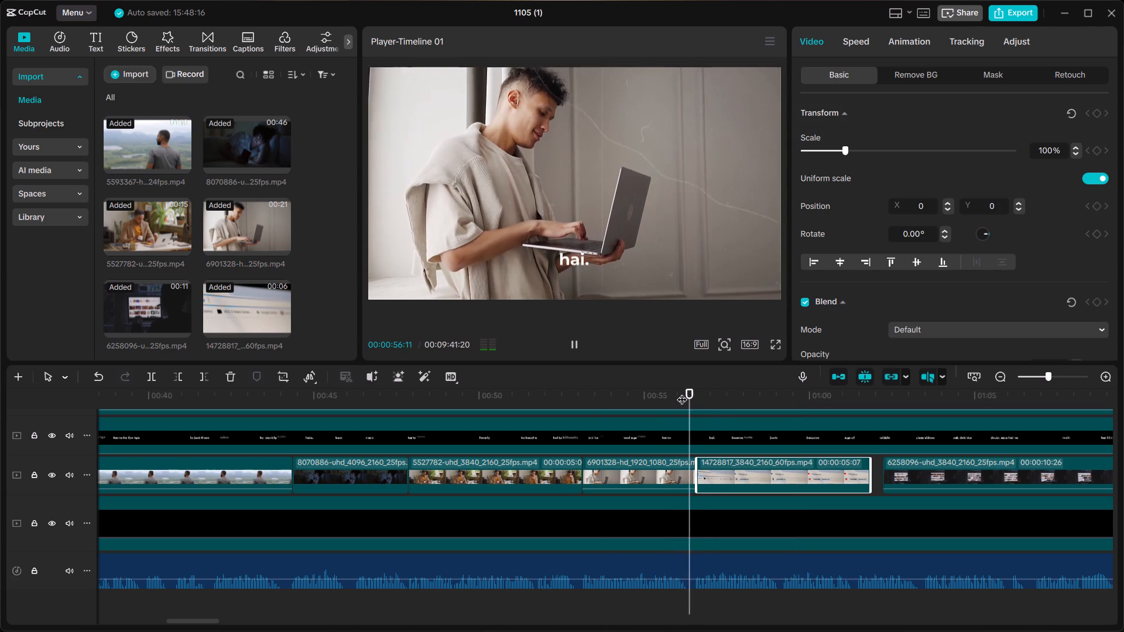
{"action": "left_click", "coordinate": [682, 392]}
{"action": "left_click", "coordinate": [682, 392]}
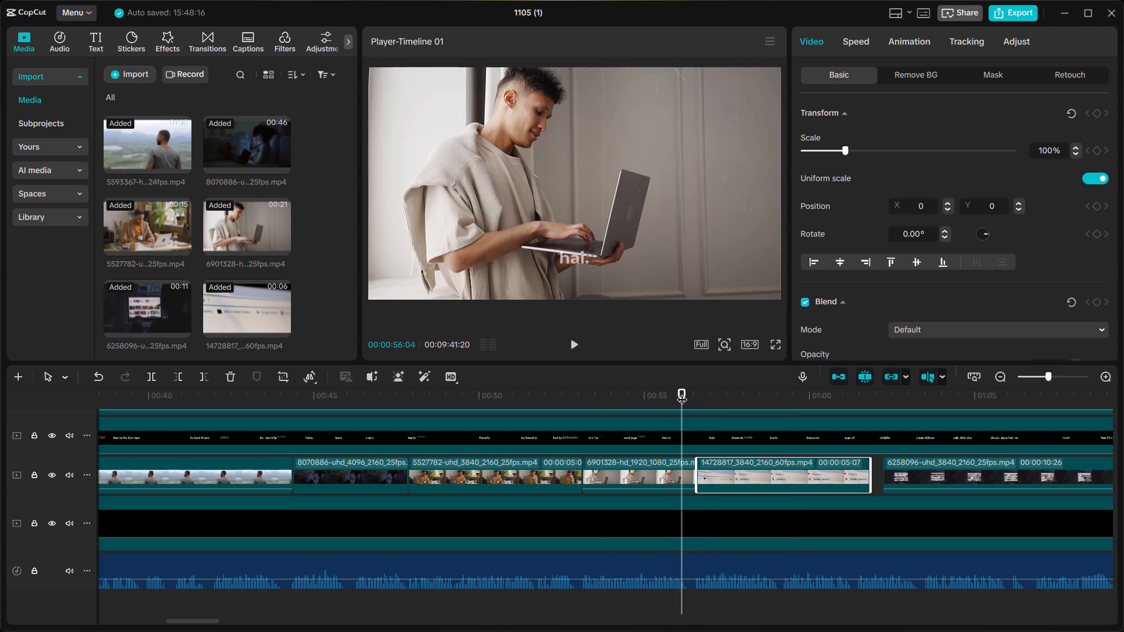
{"action": "left_click", "coordinate": [671, 391]}
{"action": "key", "text": "space"}
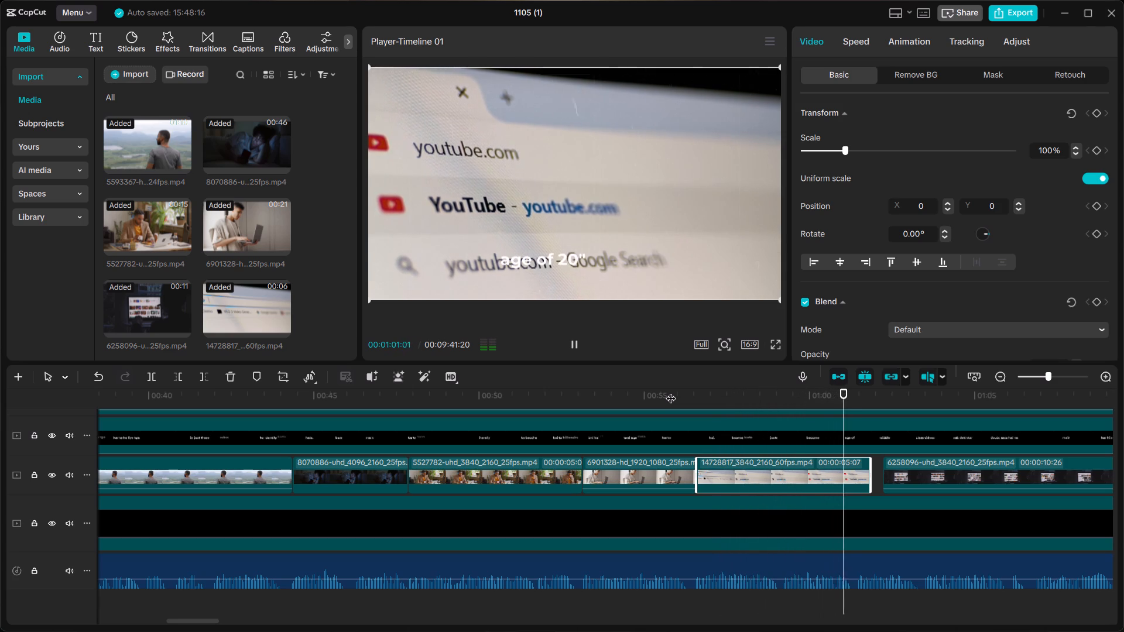
{"action": "key", "text": "space"}
{"action": "left_click", "coordinate": [784, 403]}
{"action": "left_click", "coordinate": [770, 406]}
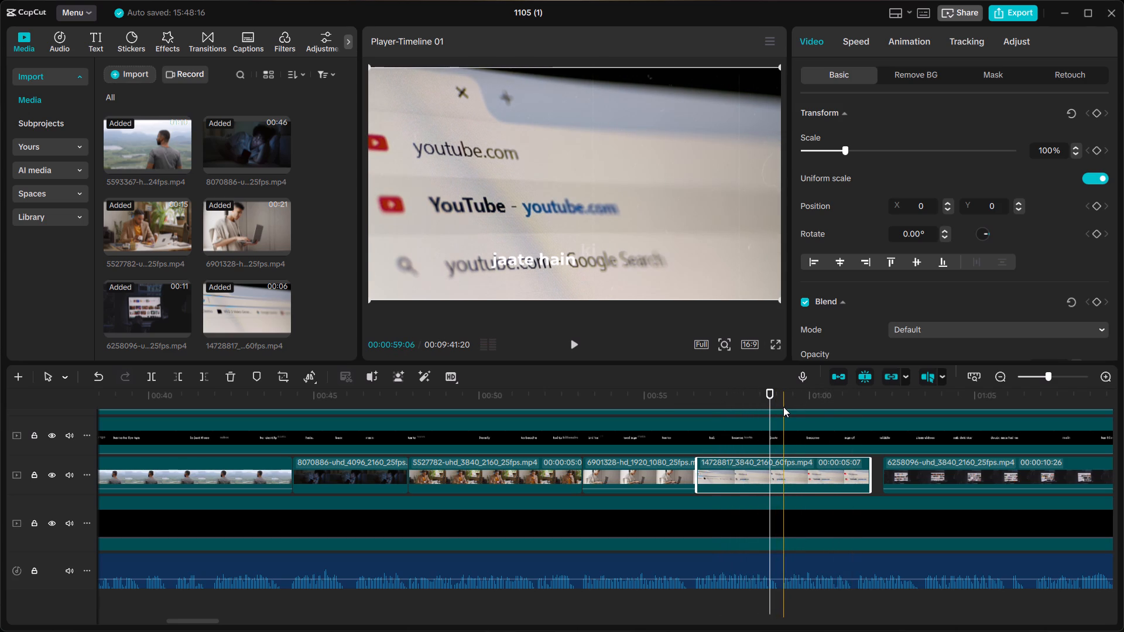
{"action": "left_click", "coordinate": [783, 407]}
{"action": "left_click", "coordinate": [786, 473]}
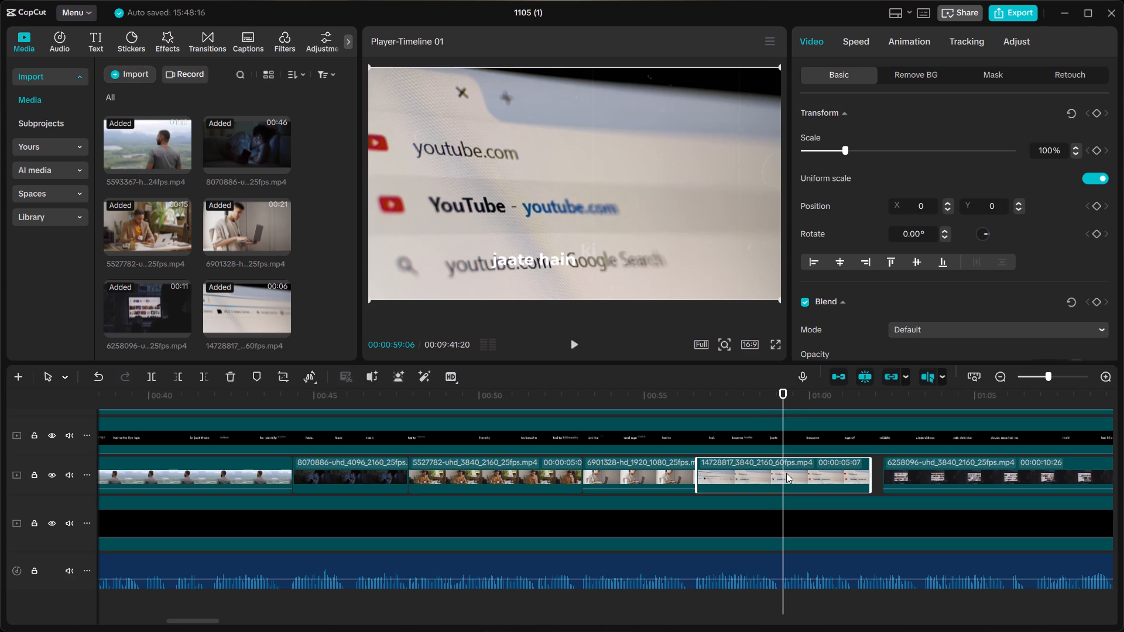
{"action": "key", "text": "ctrl+b"}
{"action": "key", "text": "BackSpace"}
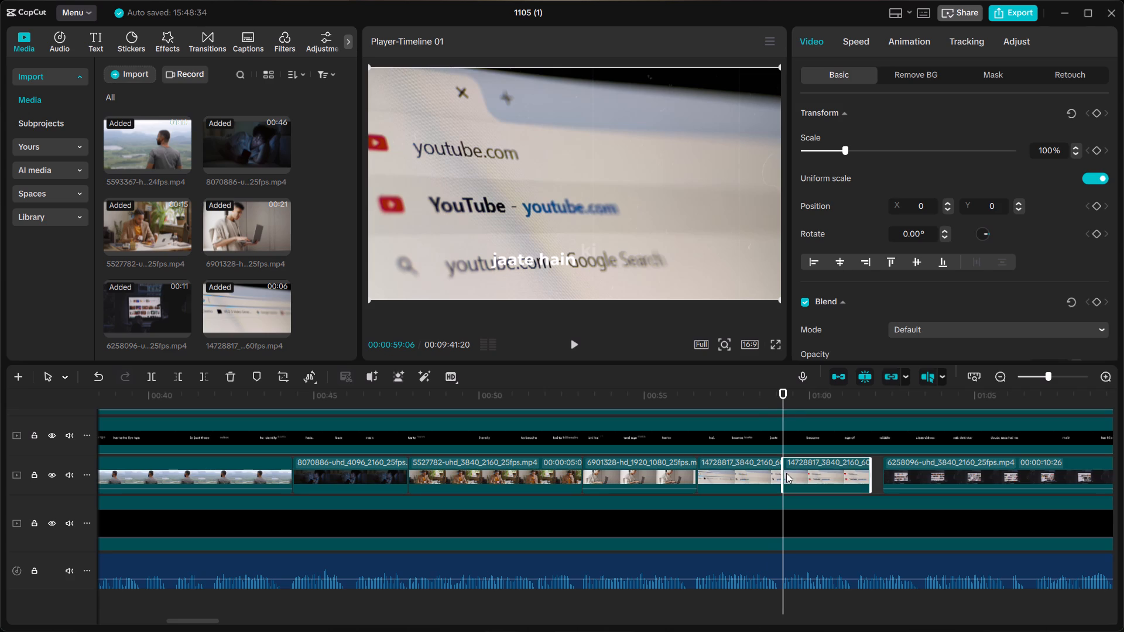
Close the gap on the b-roll track between the shortened YouTube-search clip and the 6258096 laptop-browsing clip.
{"action": "right_click", "coordinate": [827, 473]}
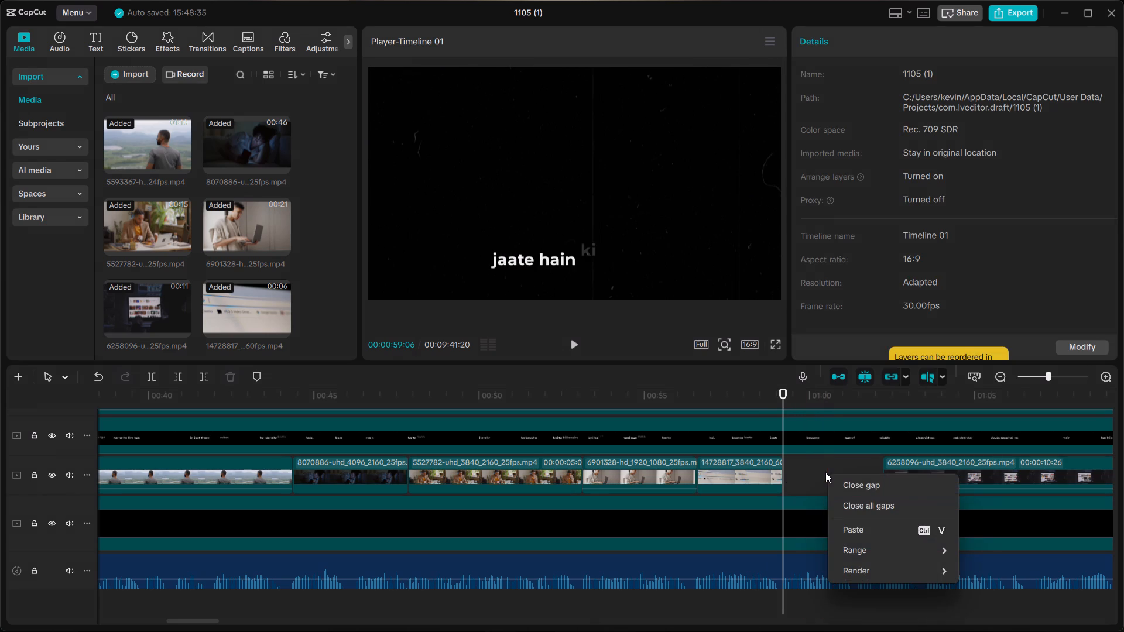
{"action": "left_click", "coordinate": [856, 492]}
Play back the cut from the YouTube-search clip into the 6258096 clip, from about 00:00:58:18 to 00:01:03.
{"action": "left_click", "coordinate": [763, 376]}
{"action": "left_click", "coordinate": [763, 394]}
{"action": "key", "text": "space"}
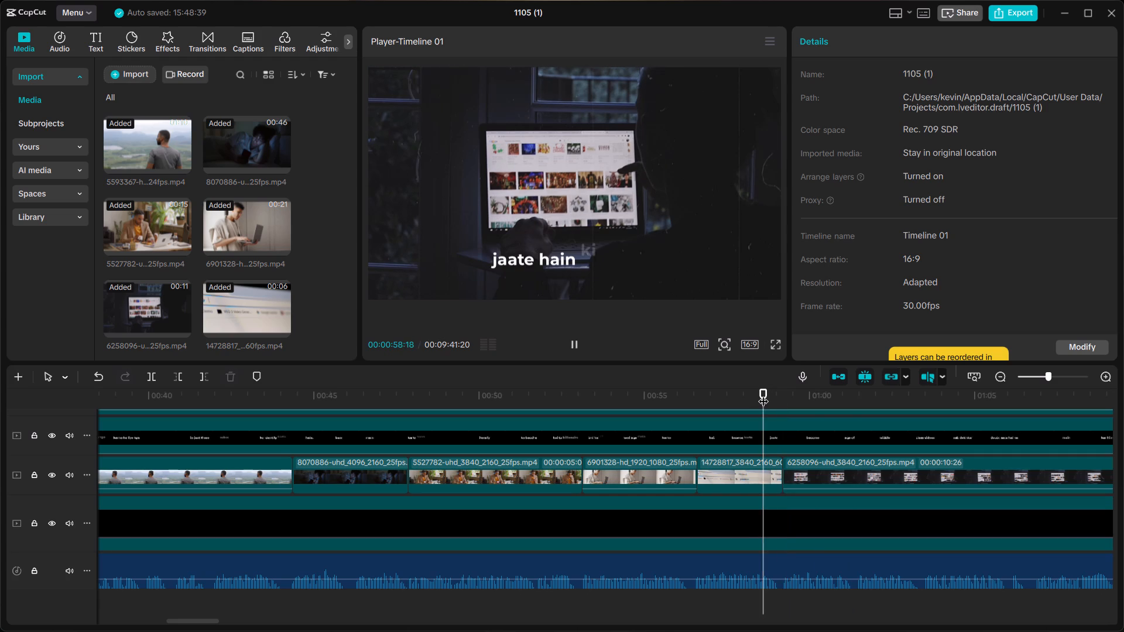
{"action": "left_click", "coordinate": [763, 394]}
{"action": "key", "text": "space"}
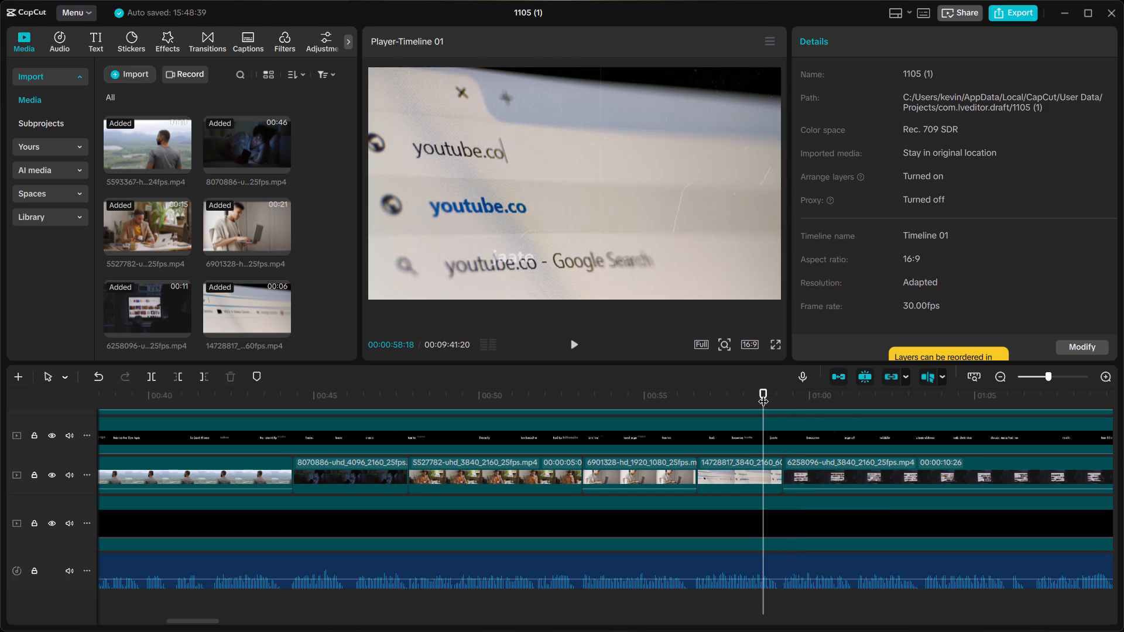
{"action": "key", "text": "space"}
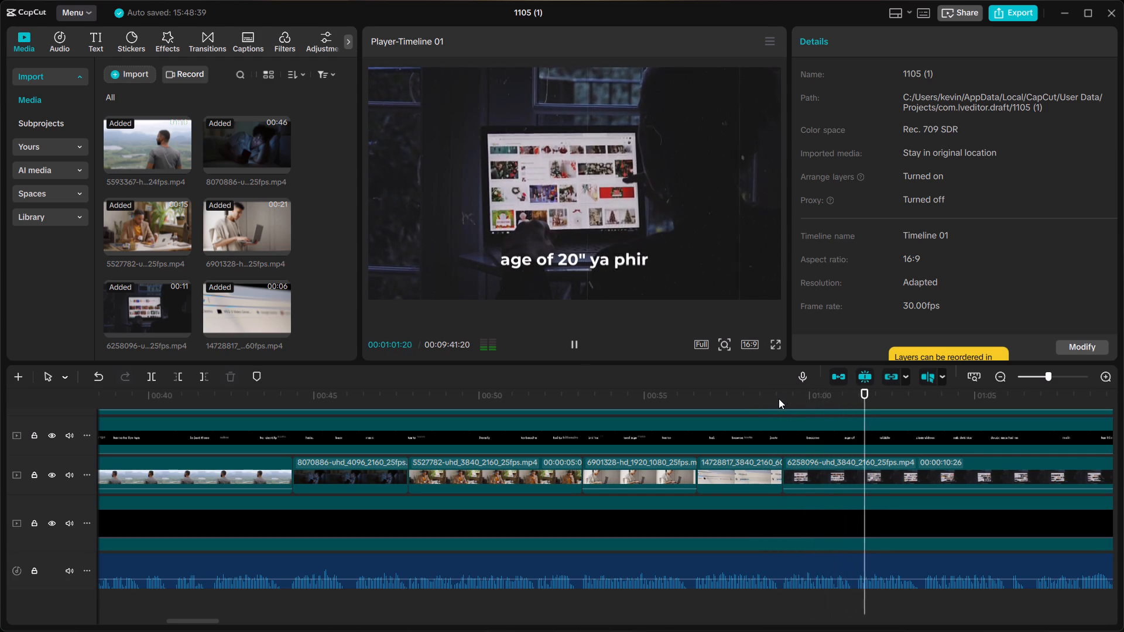
{"action": "key", "text": "space"}
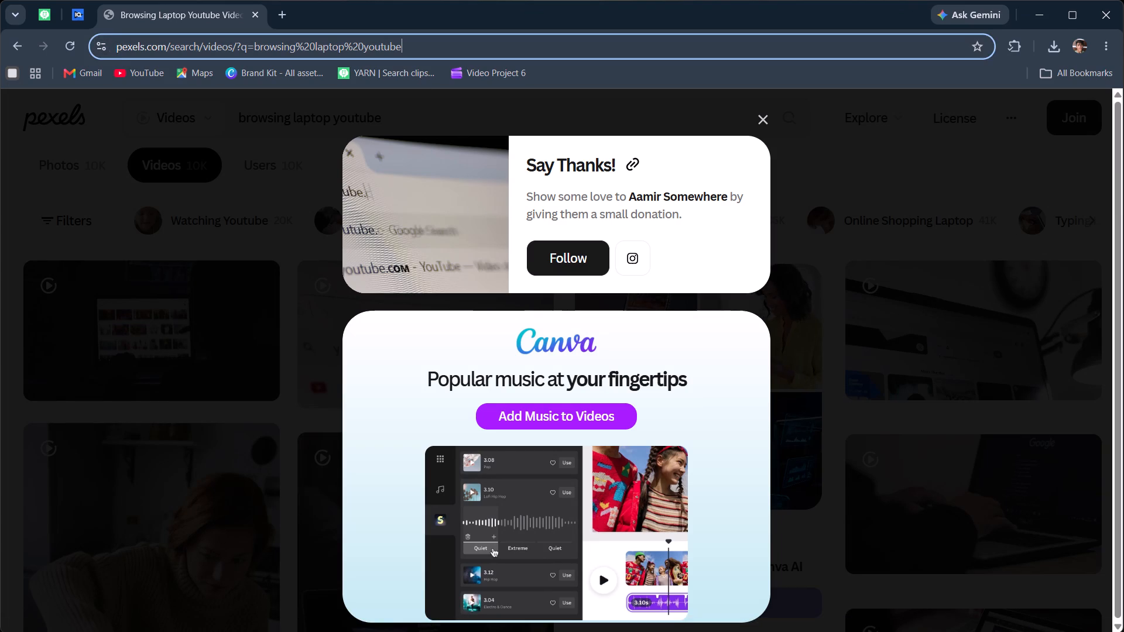
{"action": "key", "text": "ctrl+b"}
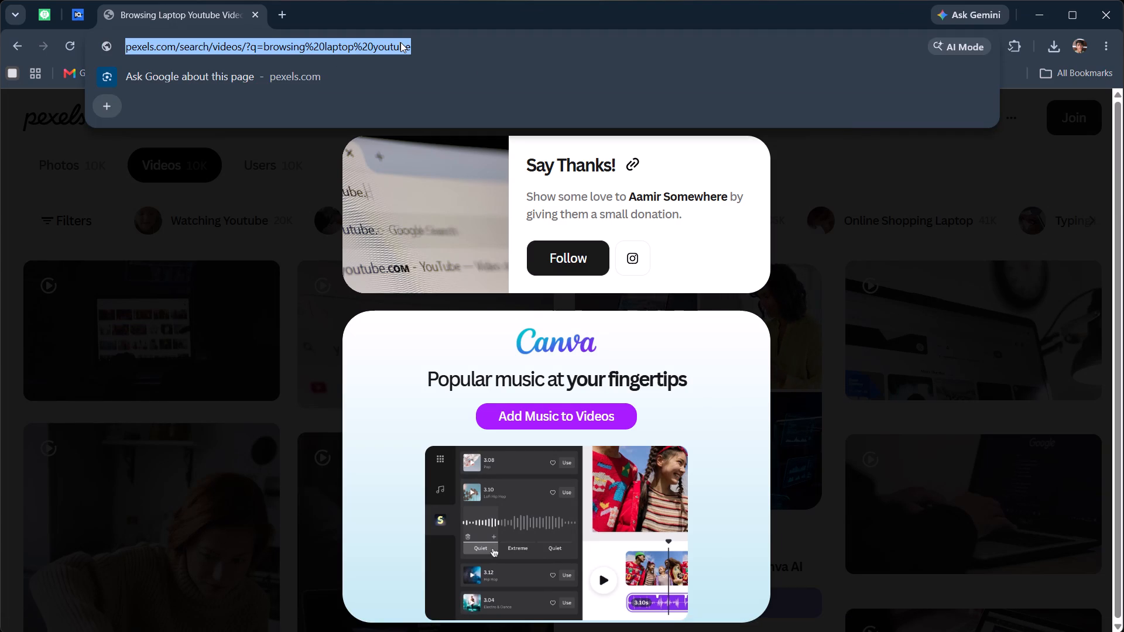
{"action": "key", "text": "ctrl+v"}
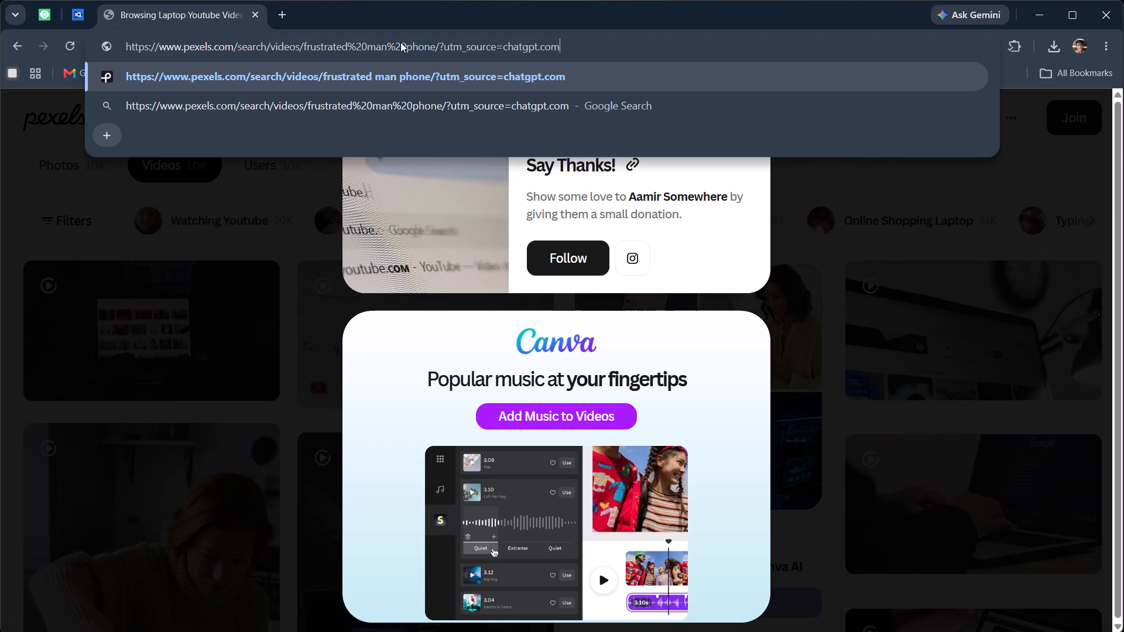
{"action": "key", "text": "Return"}
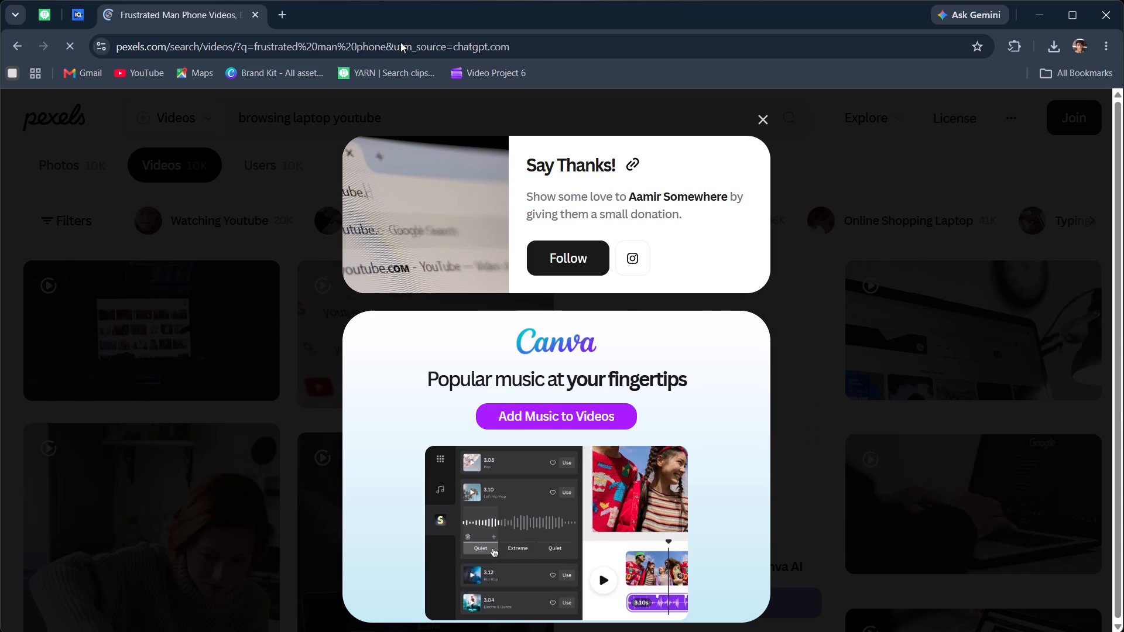
Download the Pexels clip of a distressed man throwing his phone as 6862820-uhd_3840_2160_25fps, then return to CapCut.
{"action": "scroll", "coordinate": [479, 225], "scroll_direction": "down", "scroll_amount": 2}
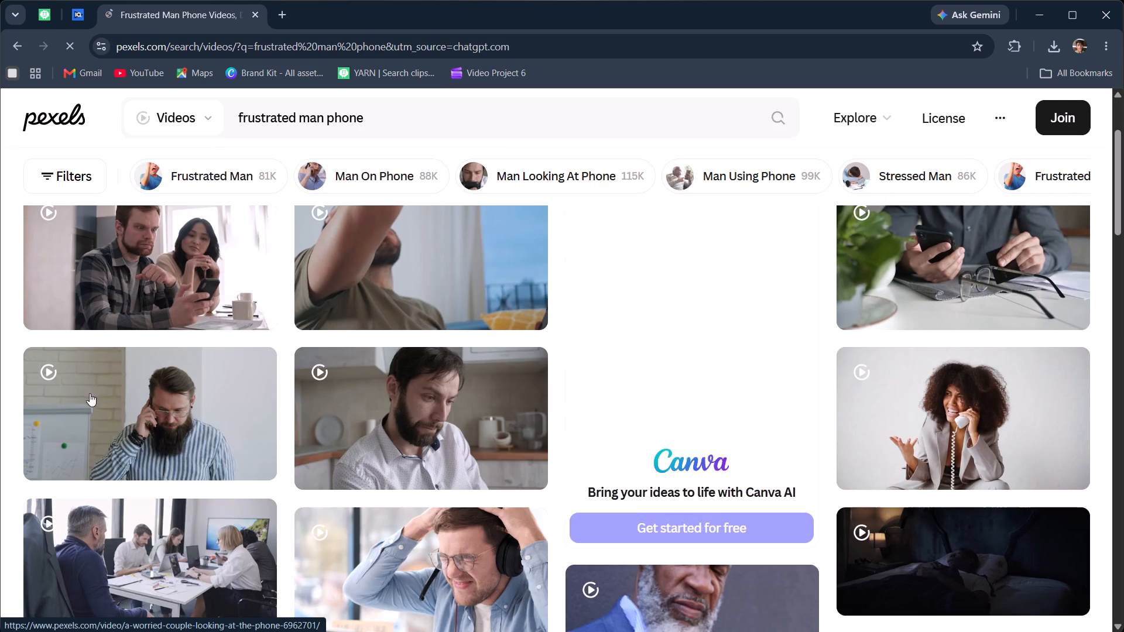
{"action": "scroll", "coordinate": [734, 268], "scroll_direction": "down", "scroll_amount": 2}
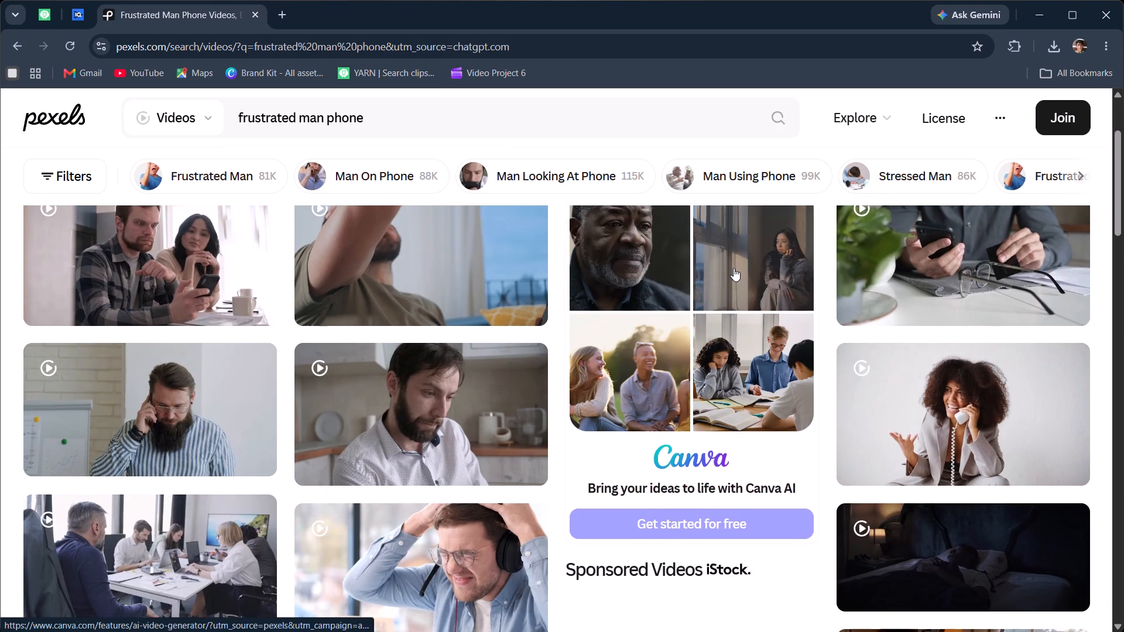
{"action": "scroll", "coordinate": [734, 268], "scroll_direction": "down", "scroll_amount": 1}
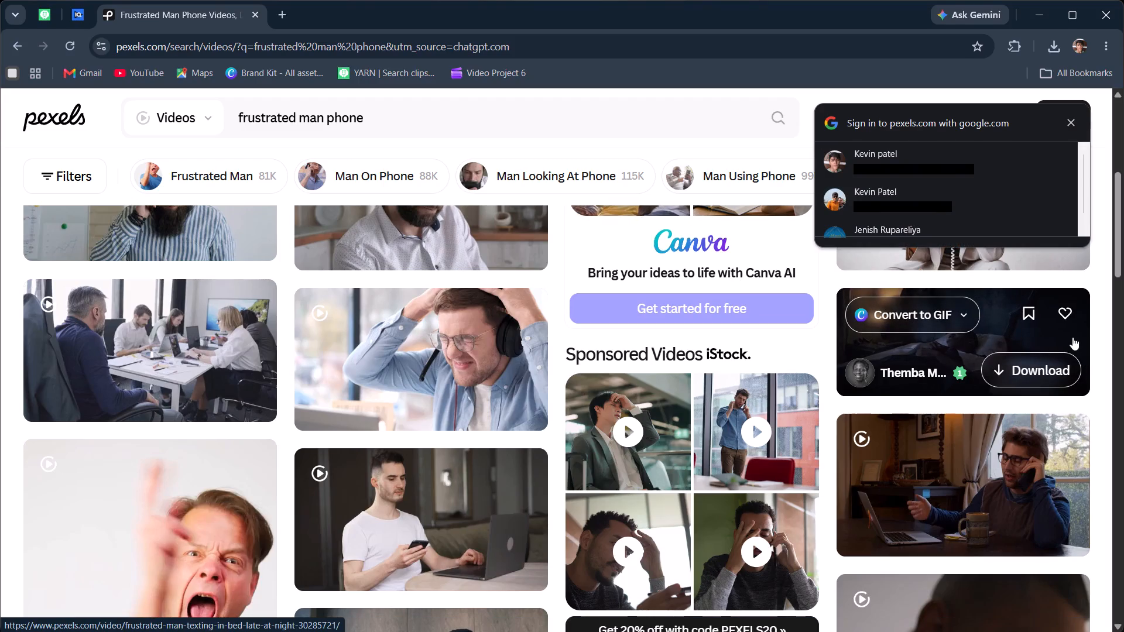
{"action": "scroll", "coordinate": [1072, 337], "scroll_direction": "down", "scroll_amount": 3}
{"action": "scroll", "coordinate": [1029, 361], "scroll_direction": "down", "scroll_amount": 4}
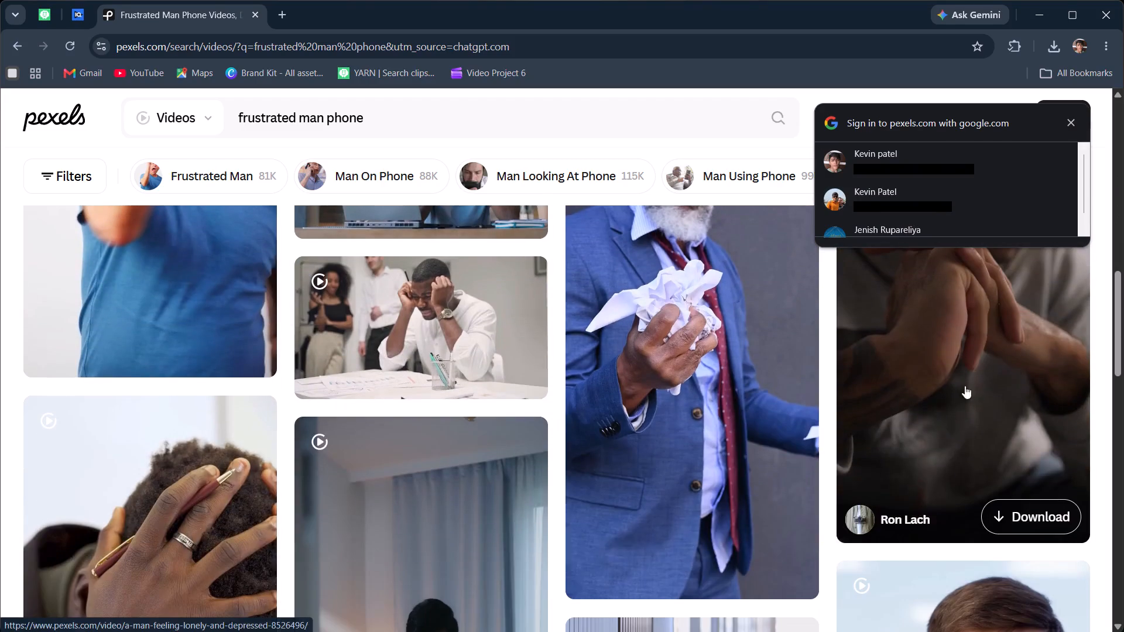
{"action": "scroll", "coordinate": [794, 427], "scroll_direction": "down", "scroll_amount": 4}
{"action": "scroll", "coordinate": [667, 411], "scroll_direction": "down", "scroll_amount": 2}
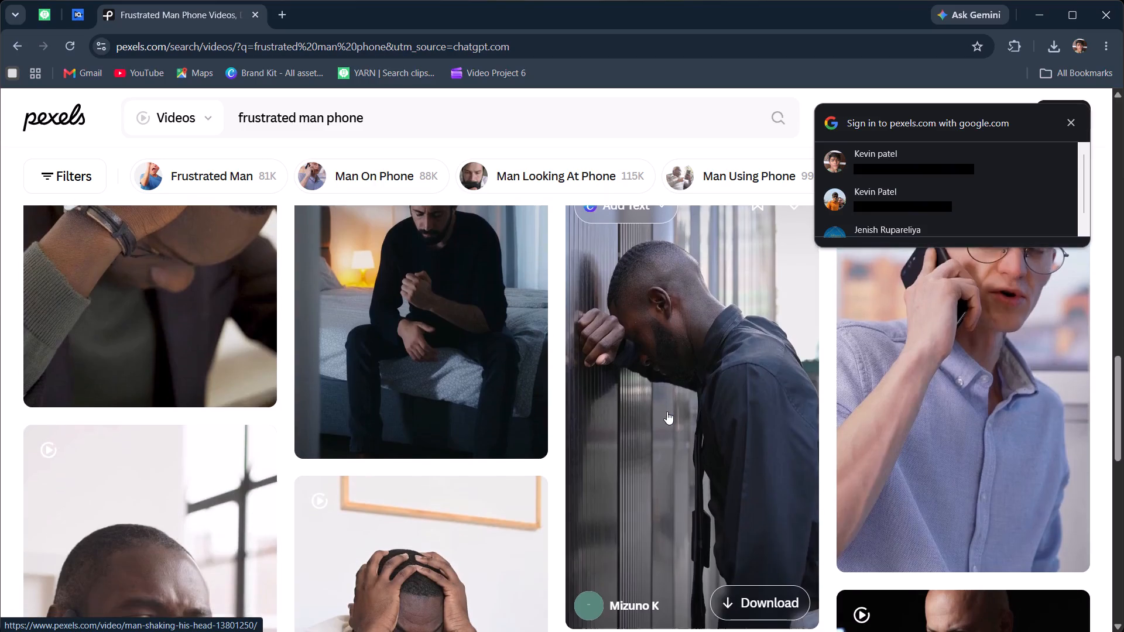
{"action": "scroll", "coordinate": [667, 411], "scroll_direction": "down", "scroll_amount": 6}
{"action": "scroll", "coordinate": [667, 411], "scroll_direction": "up", "scroll_amount": 4}
{"action": "scroll", "coordinate": [667, 411], "scroll_direction": "down", "scroll_amount": 4}
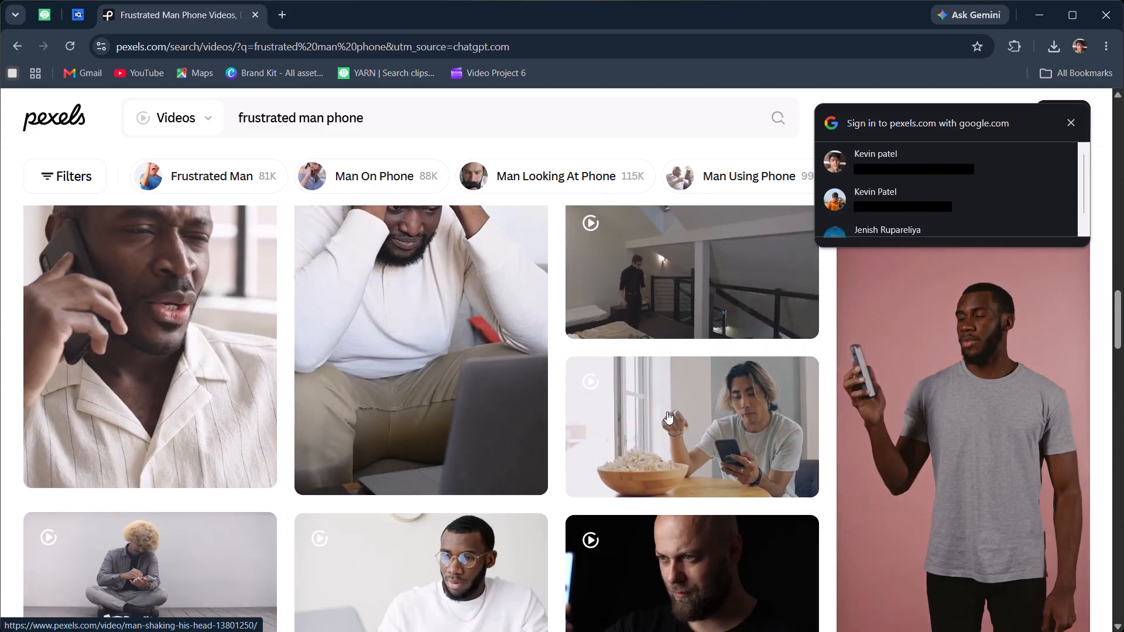
{"action": "scroll", "coordinate": [667, 411], "scroll_direction": "down", "scroll_amount": 3}
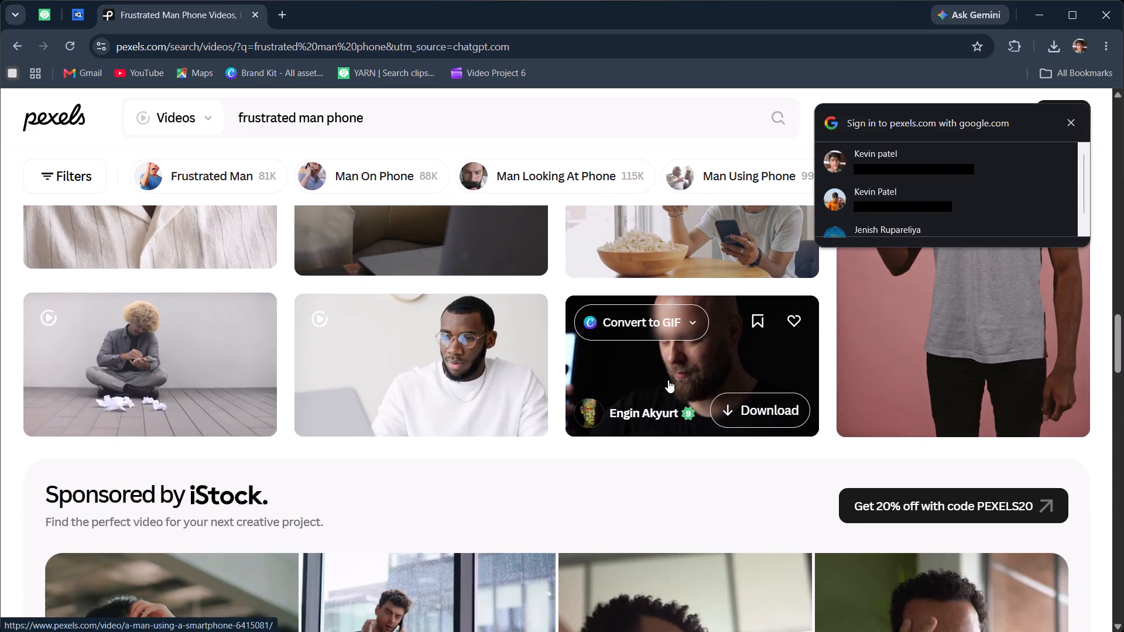
{"action": "scroll", "coordinate": [668, 380], "scroll_direction": "up", "scroll_amount": 2}
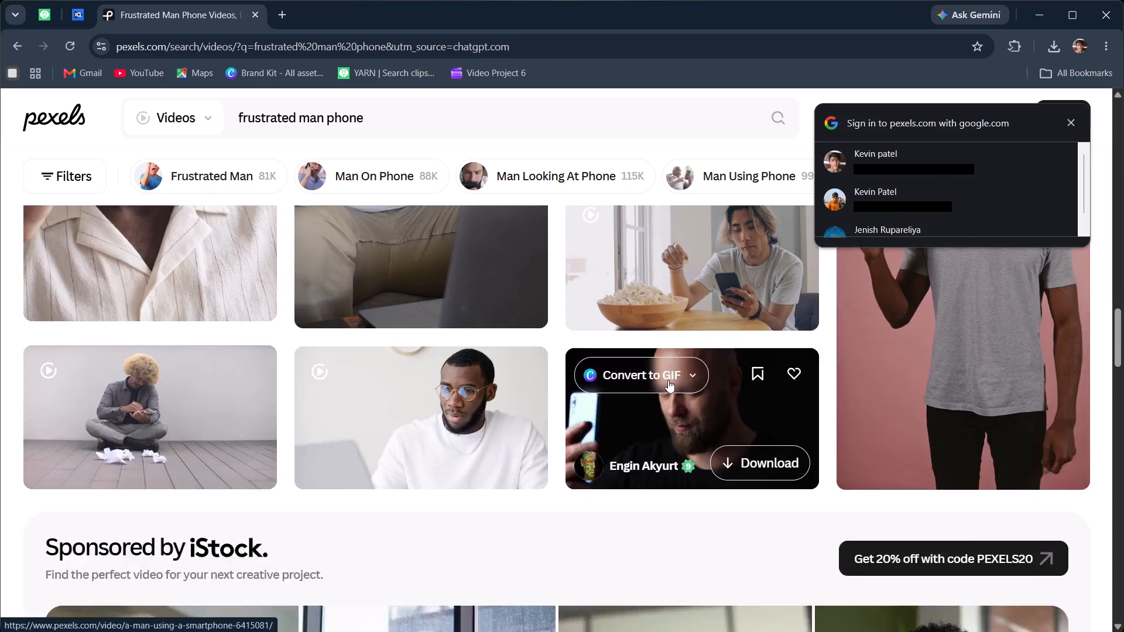
{"action": "scroll", "coordinate": [668, 380], "scroll_direction": "up", "scroll_amount": 3}
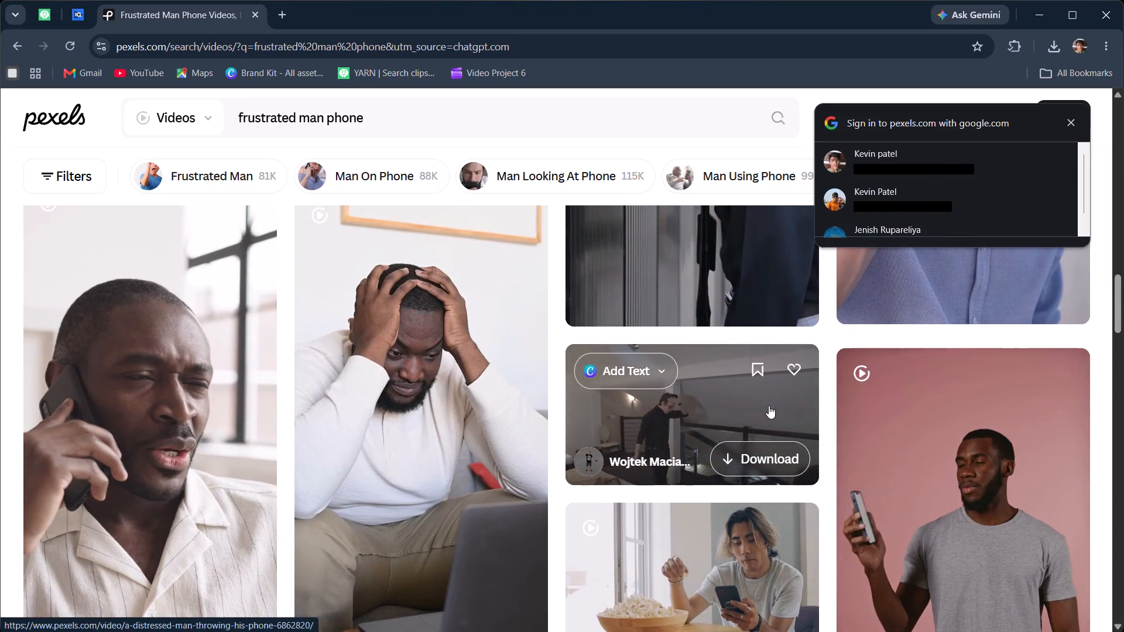
{"action": "left_click", "coordinate": [760, 470]}
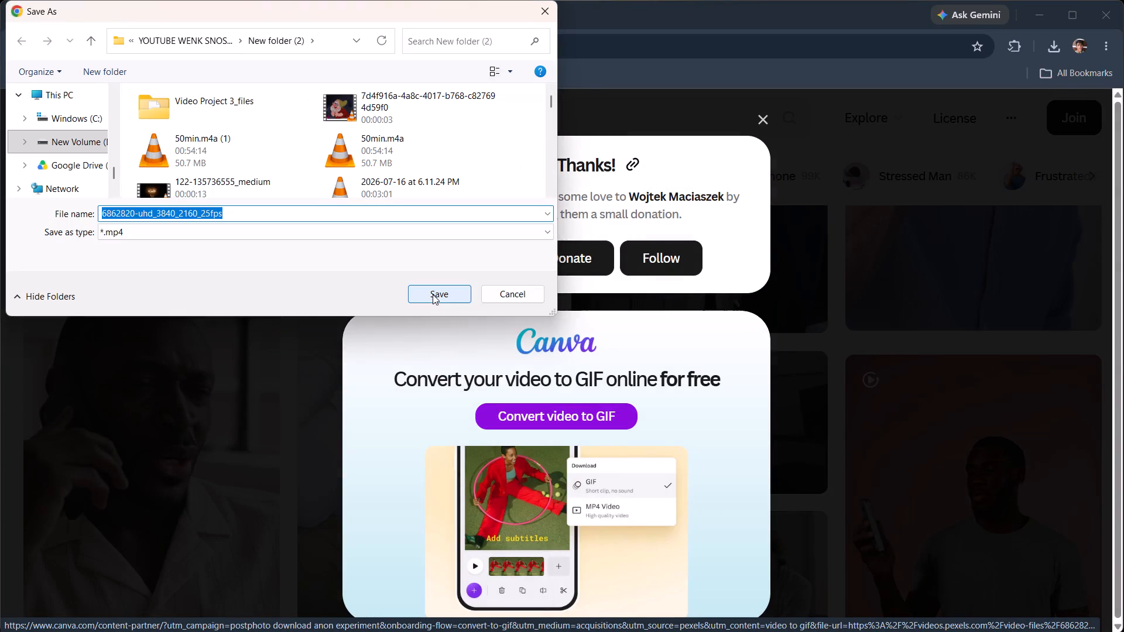
{"action": "left_click", "coordinate": [433, 294]}
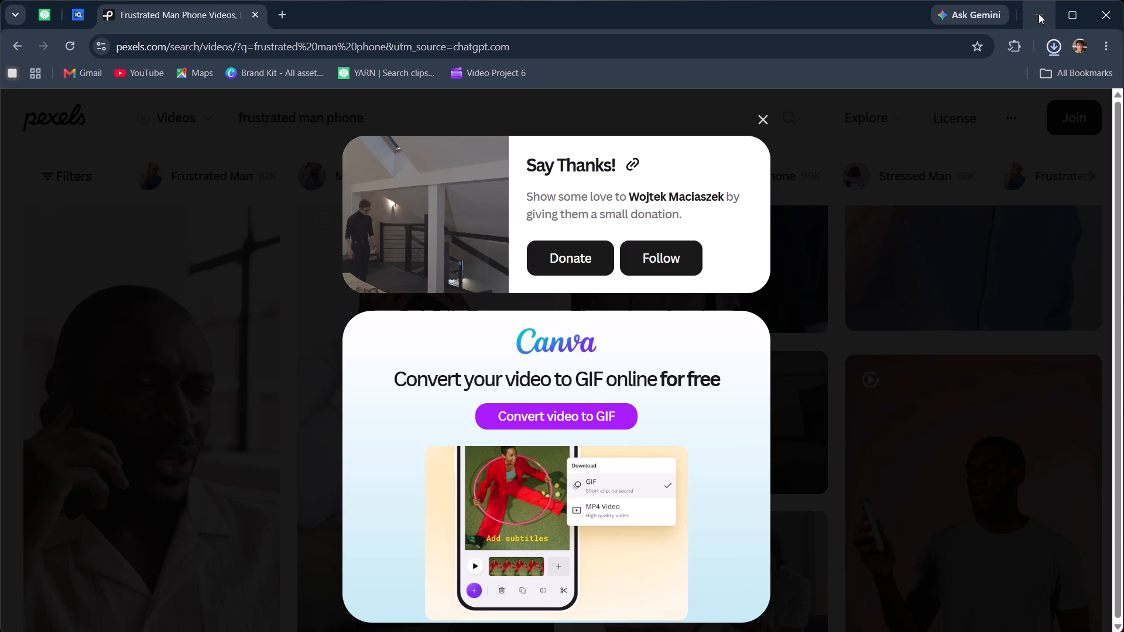
{"action": "left_click", "coordinate": [1039, 13]}
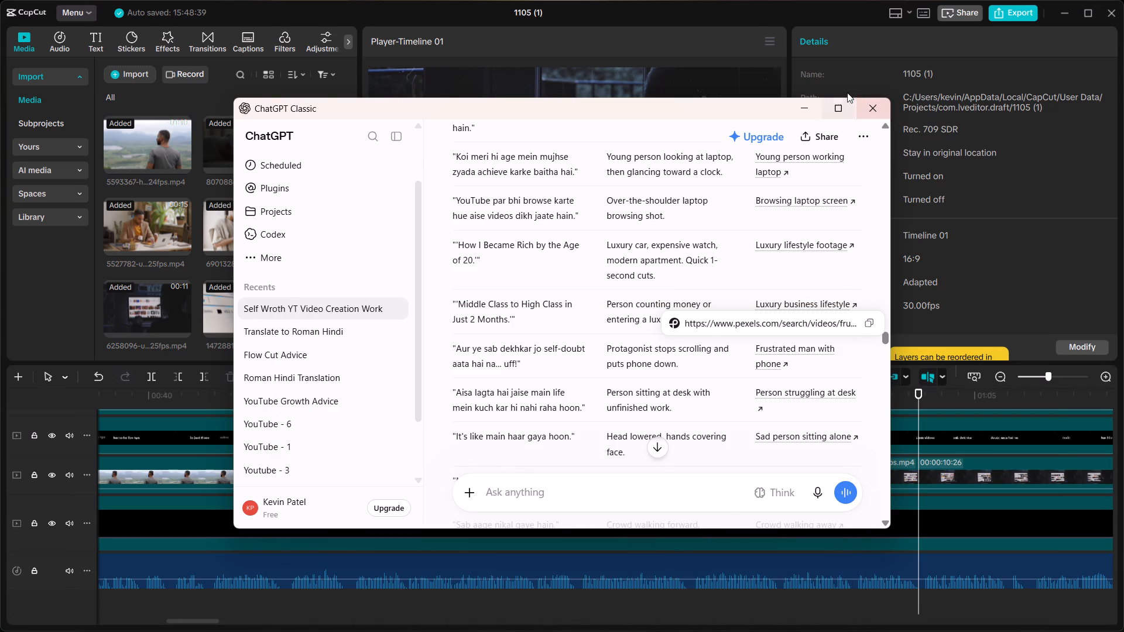
{"action": "left_click", "coordinate": [810, 104]}
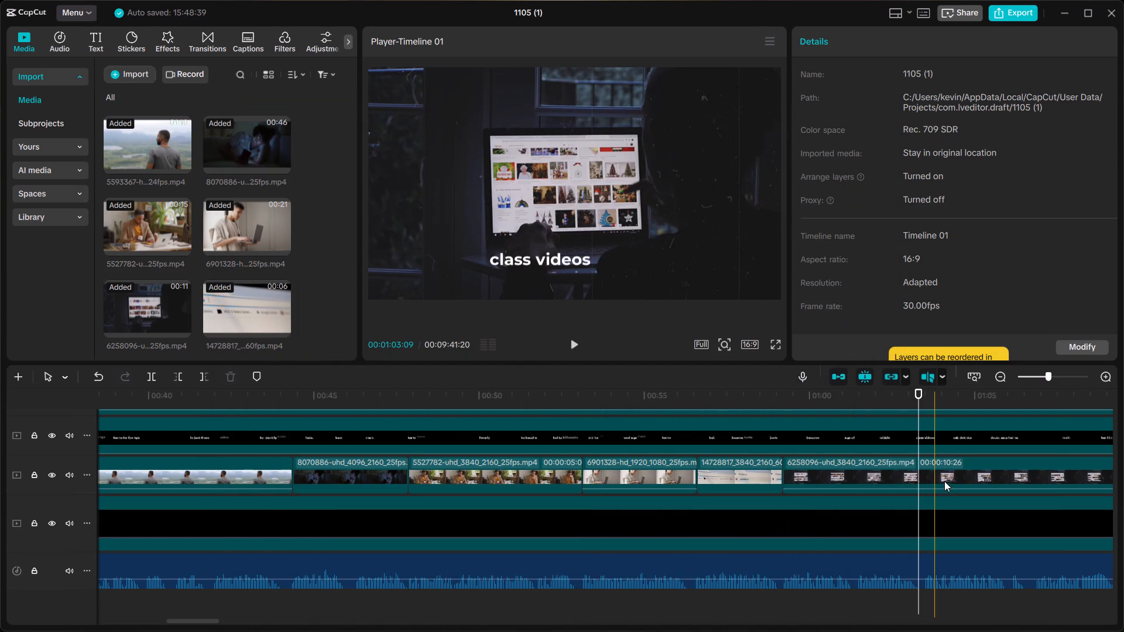
Split the 6258096 laptop-browsing clip at 00:01:03:14, after the caption "class videos", and delete the remainder.
{"action": "left_click", "coordinate": [934, 473]}
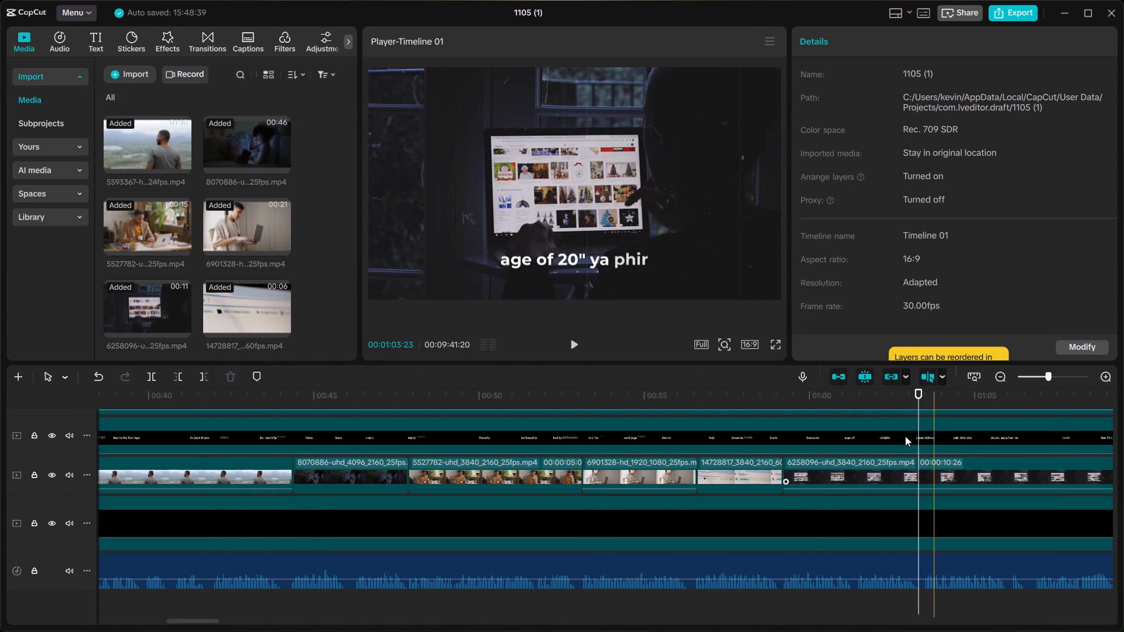
{"action": "left_click", "coordinate": [902, 401]}
{"action": "key", "text": "space"}
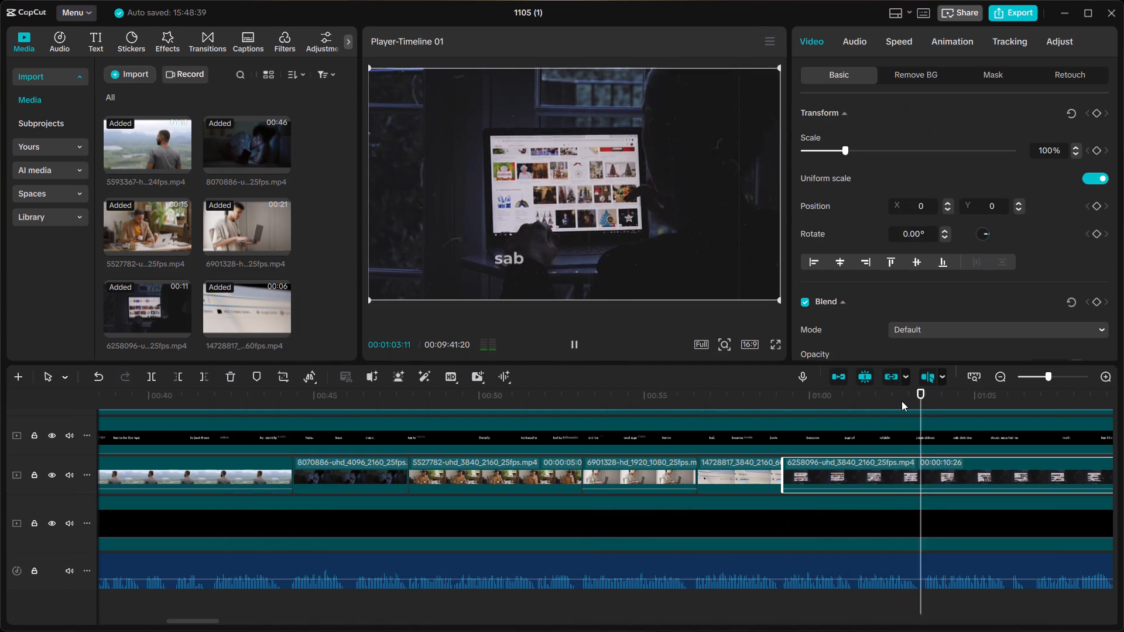
{"action": "key", "text": "space"}
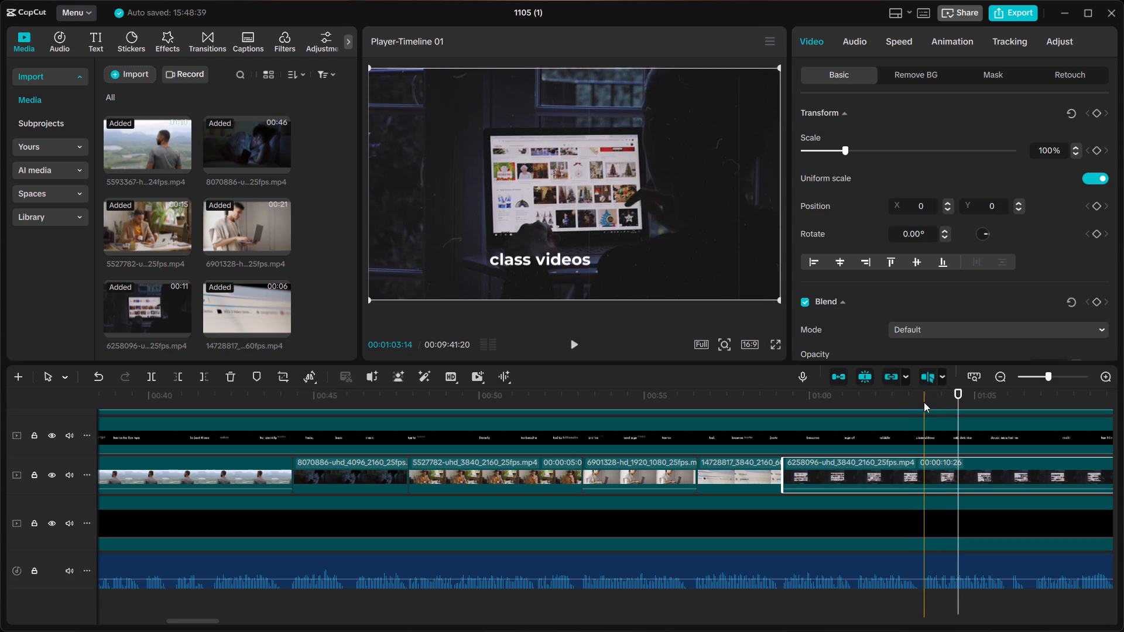
{"action": "left_click", "coordinate": [924, 402]}
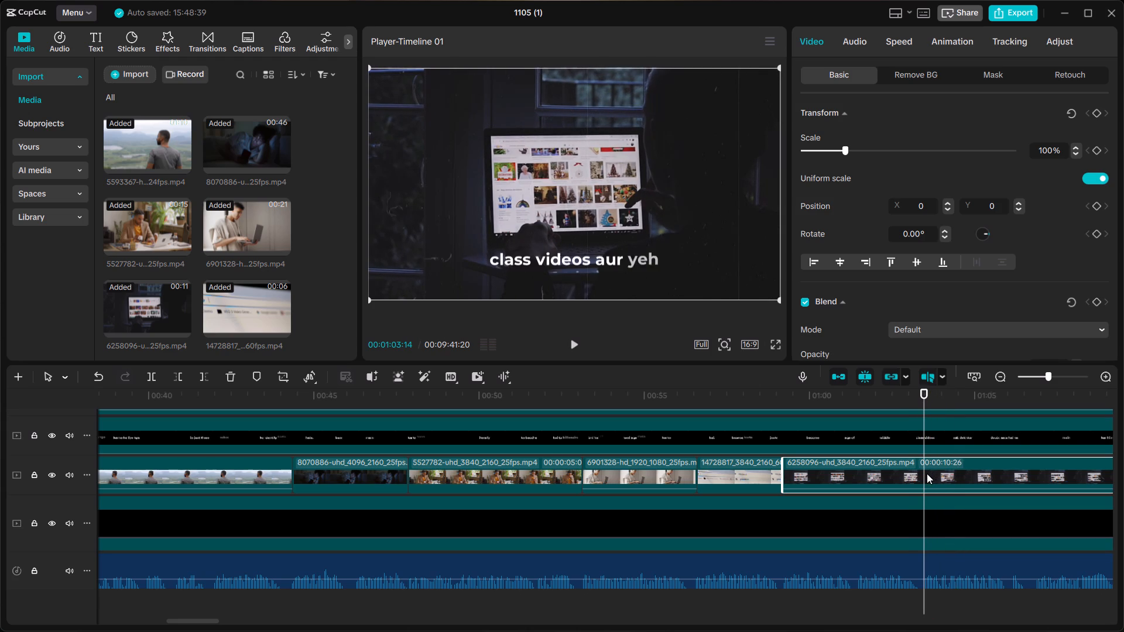
{"action": "left_click", "coordinate": [926, 472]}
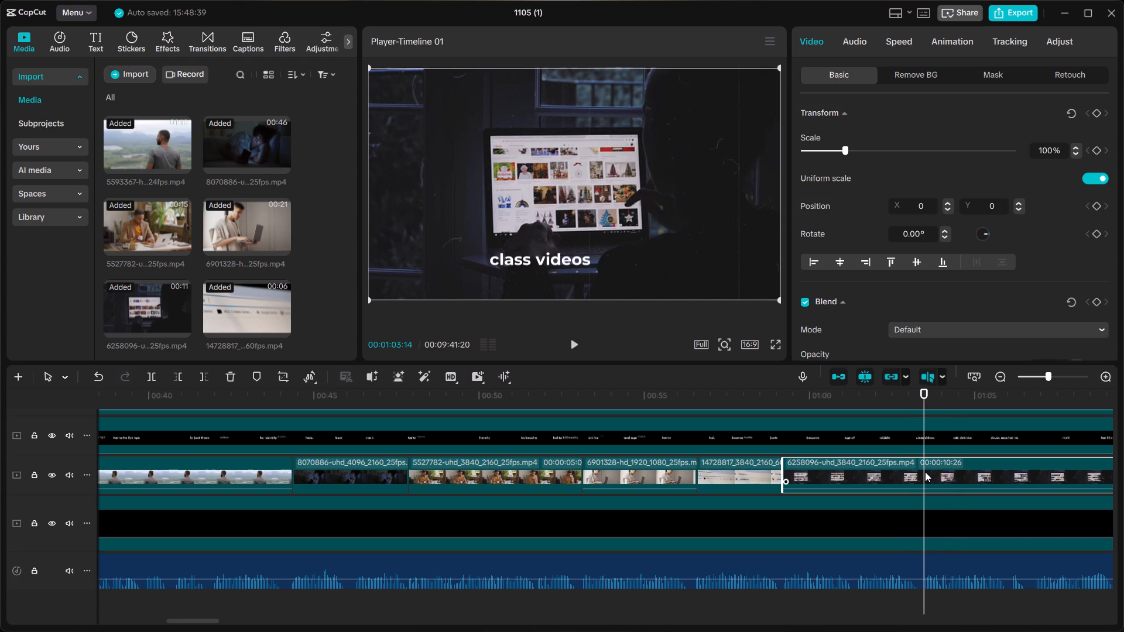
{"action": "key", "text": "ctrl+b"}
{"action": "key", "text": "BackSpace"}
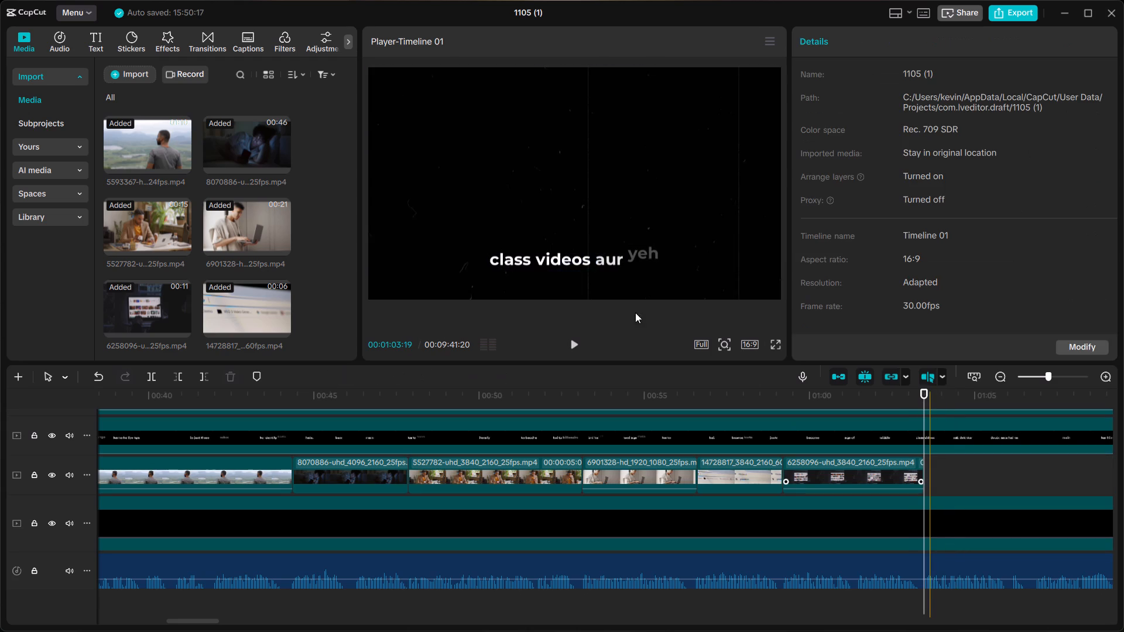
Import the downloaded 6862820-uhd_3840_2160_25fps video into the project media.
{"action": "left_click", "coordinate": [150, 75]}
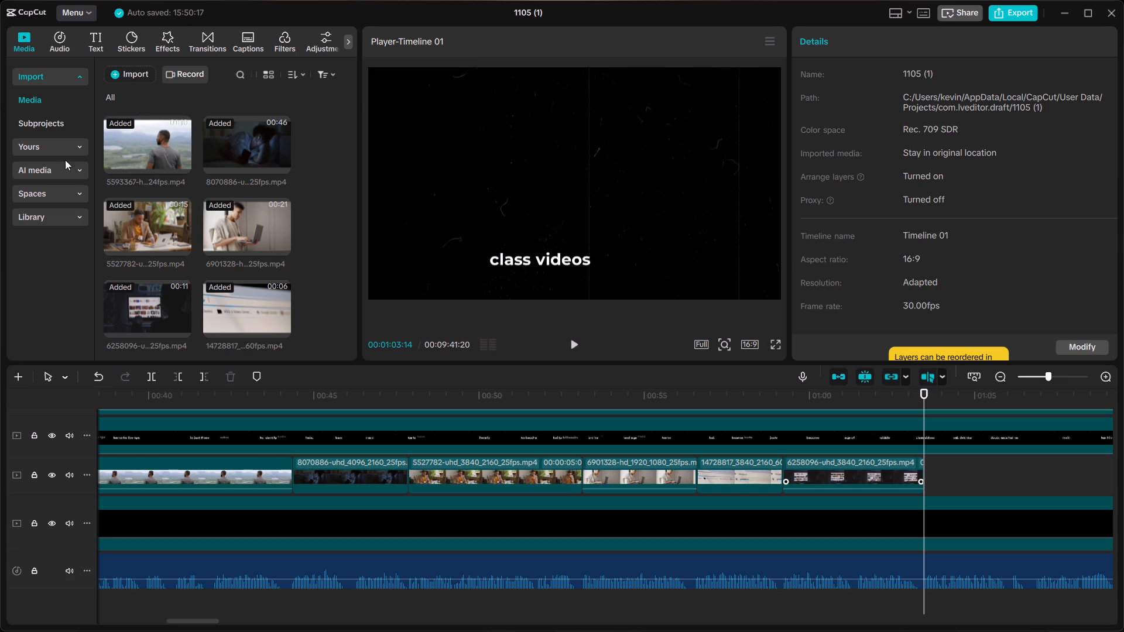
{"action": "scroll", "coordinate": [63, 154], "scroll_direction": "up", "scroll_amount": 16}
{"action": "left_click", "coordinate": [67, 98]}
{"action": "scroll", "coordinate": [218, 143], "scroll_direction": "down", "scroll_amount": 3}
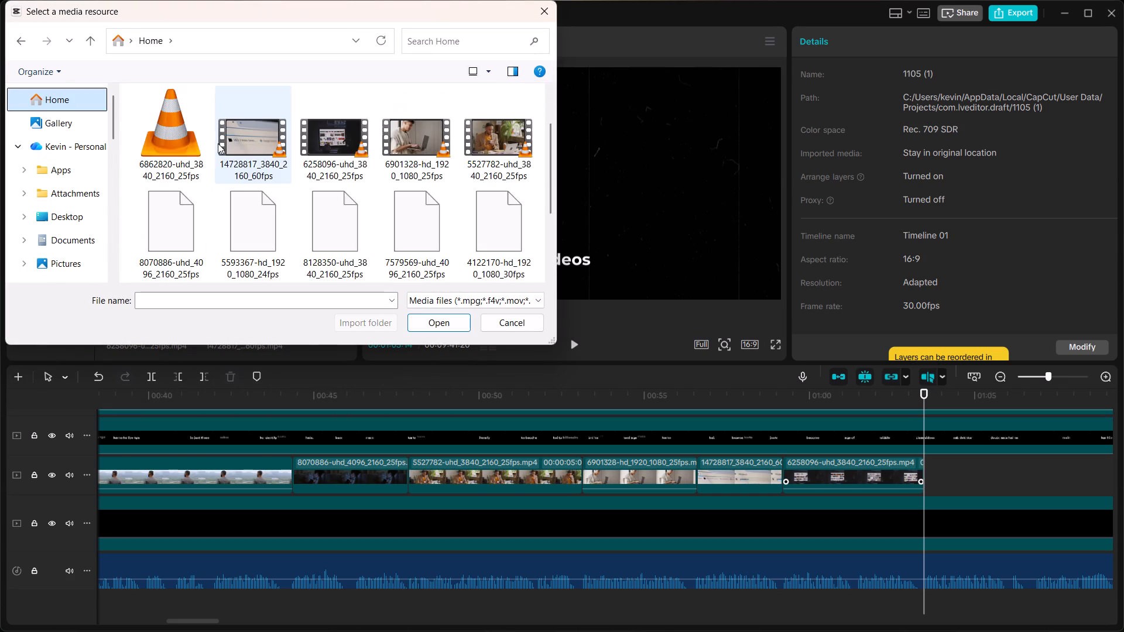
{"action": "left_click", "coordinate": [183, 147]}
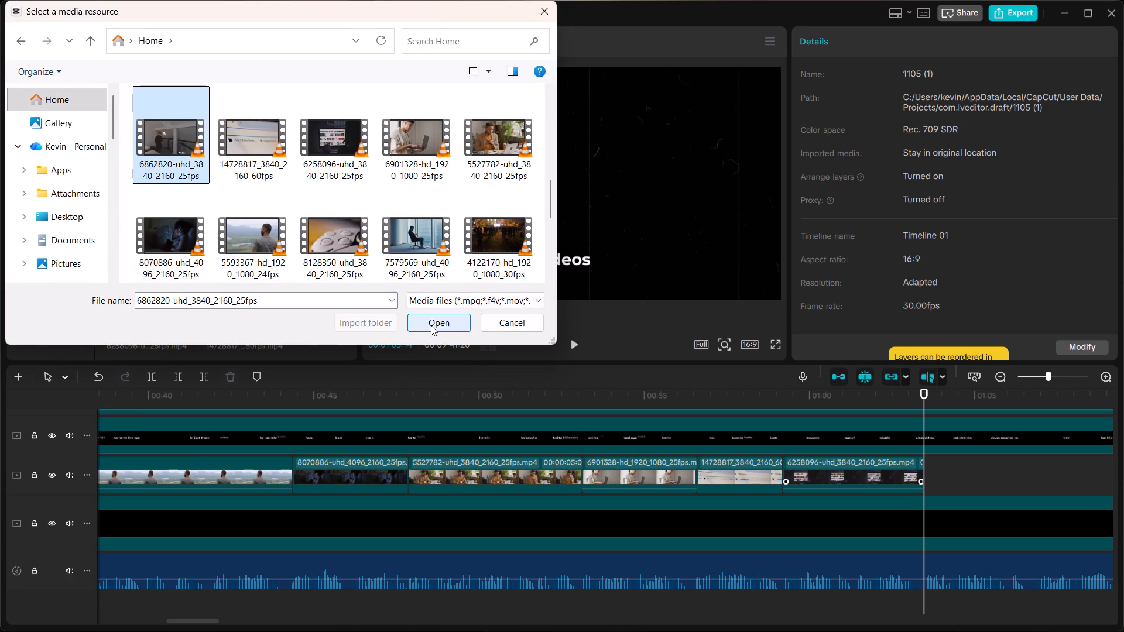
{"action": "left_click", "coordinate": [431, 325]}
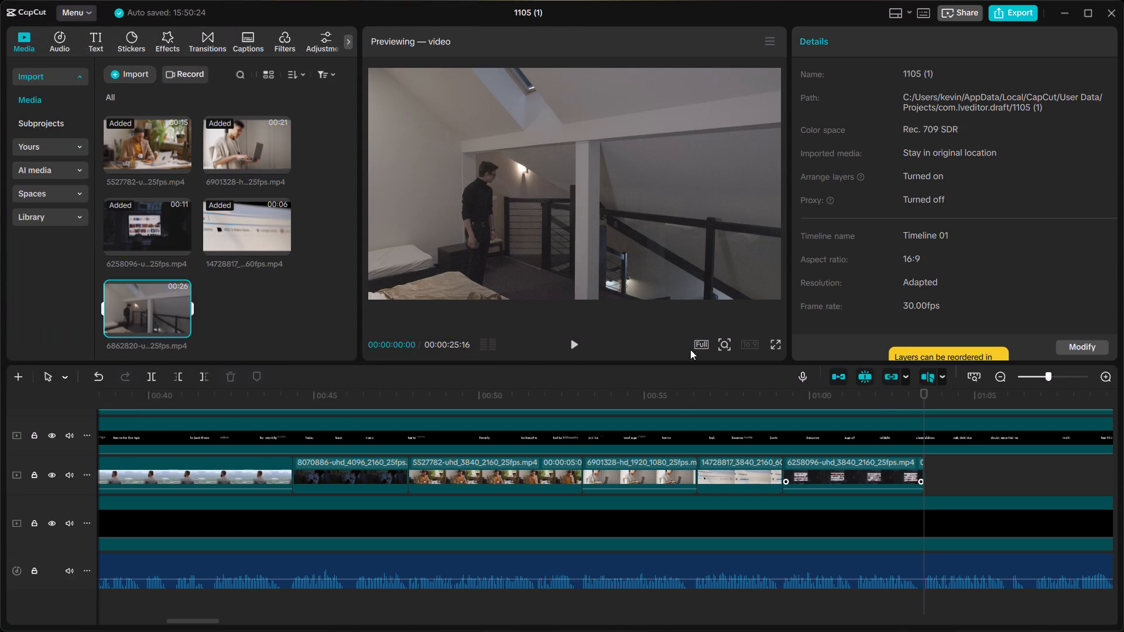
Place the 6862820 clip on the b-roll track directly after the 6258096 clip, at 00:01:03:14.
{"action": "left_click_drag", "start_coordinate": [160, 308], "coordinate": [904, 435]}
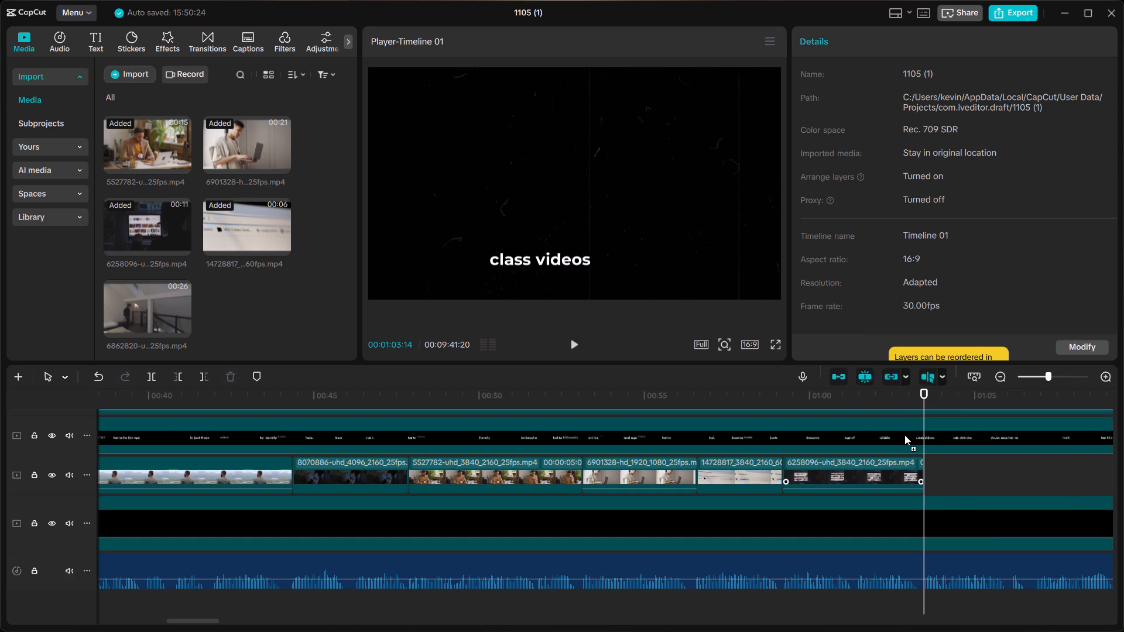
{"action": "left_click_drag", "start_coordinate": [904, 435], "coordinate": [926, 473]}
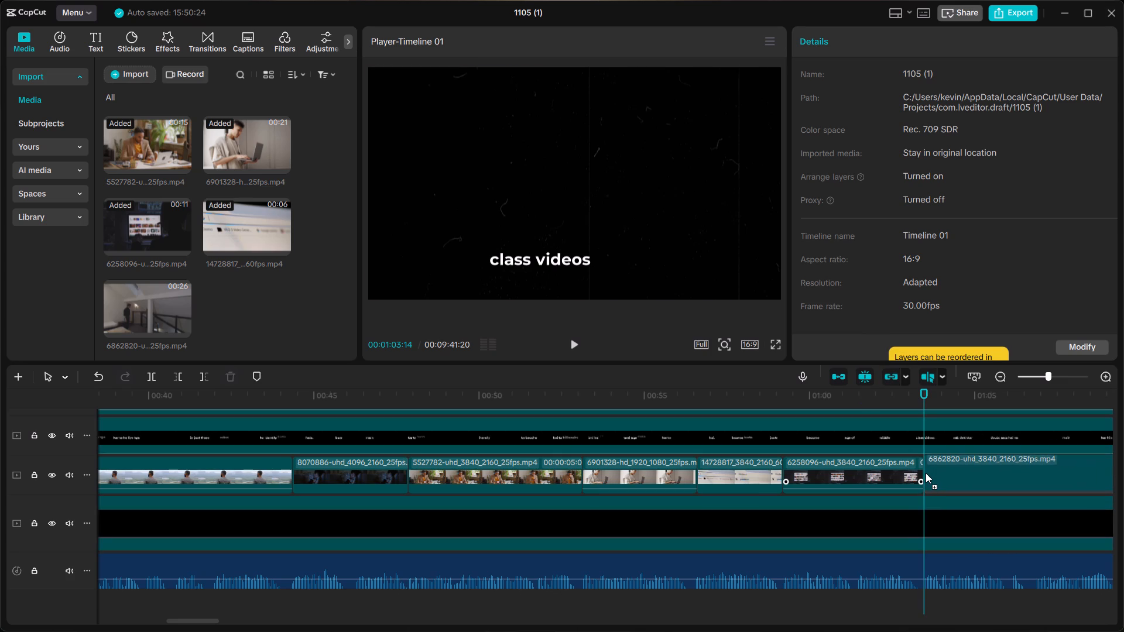
{"action": "scroll", "coordinate": [926, 473], "scroll_direction": "left", "scroll_amount": 1}
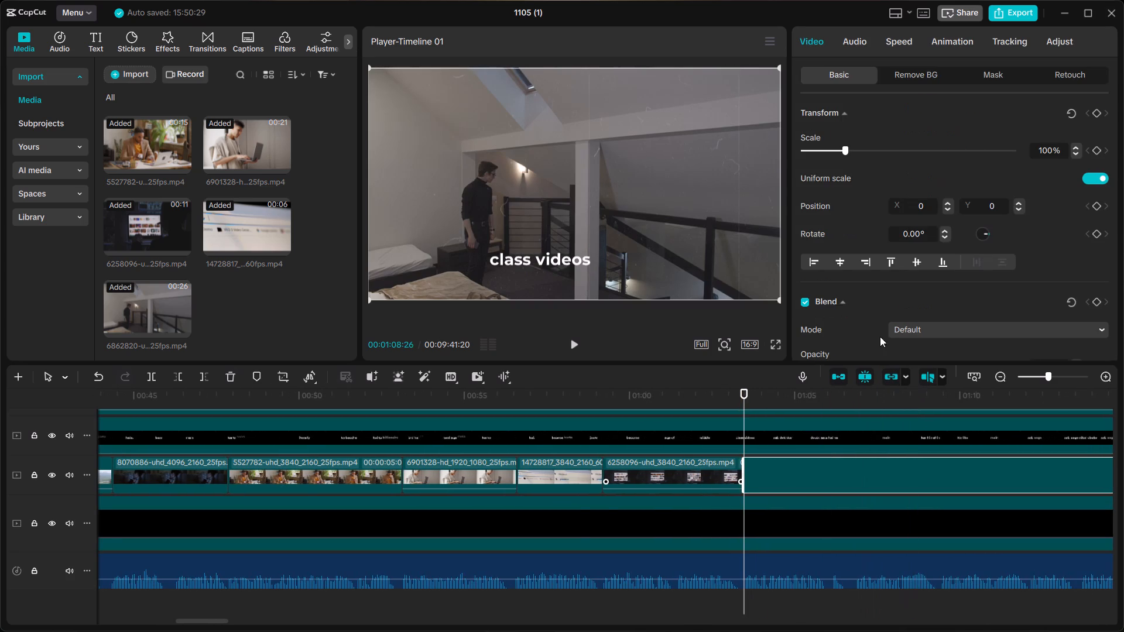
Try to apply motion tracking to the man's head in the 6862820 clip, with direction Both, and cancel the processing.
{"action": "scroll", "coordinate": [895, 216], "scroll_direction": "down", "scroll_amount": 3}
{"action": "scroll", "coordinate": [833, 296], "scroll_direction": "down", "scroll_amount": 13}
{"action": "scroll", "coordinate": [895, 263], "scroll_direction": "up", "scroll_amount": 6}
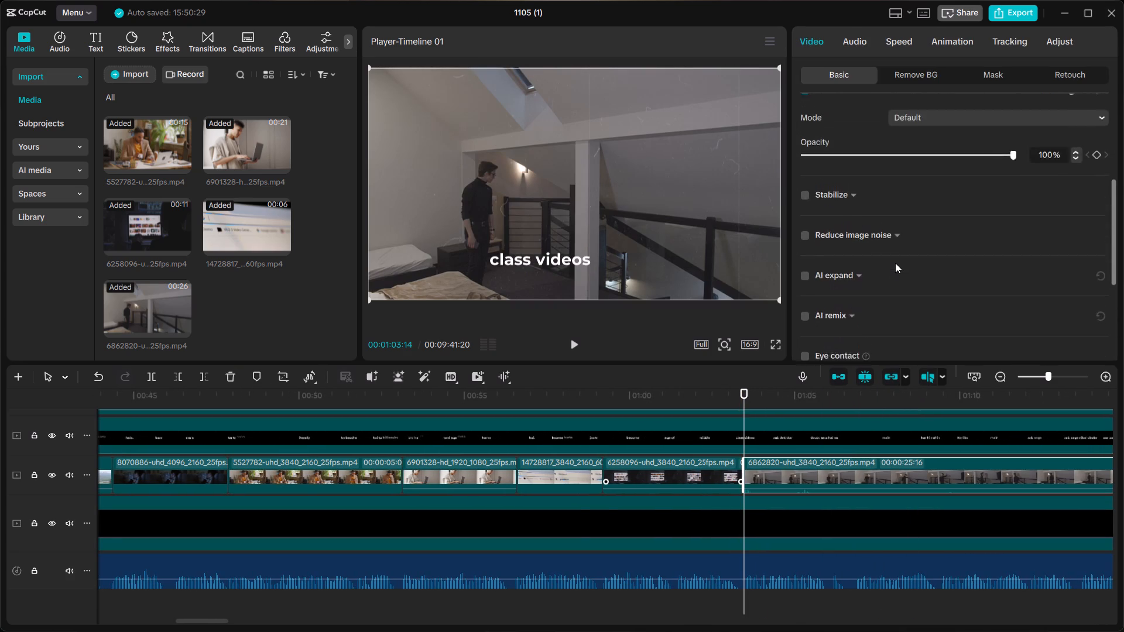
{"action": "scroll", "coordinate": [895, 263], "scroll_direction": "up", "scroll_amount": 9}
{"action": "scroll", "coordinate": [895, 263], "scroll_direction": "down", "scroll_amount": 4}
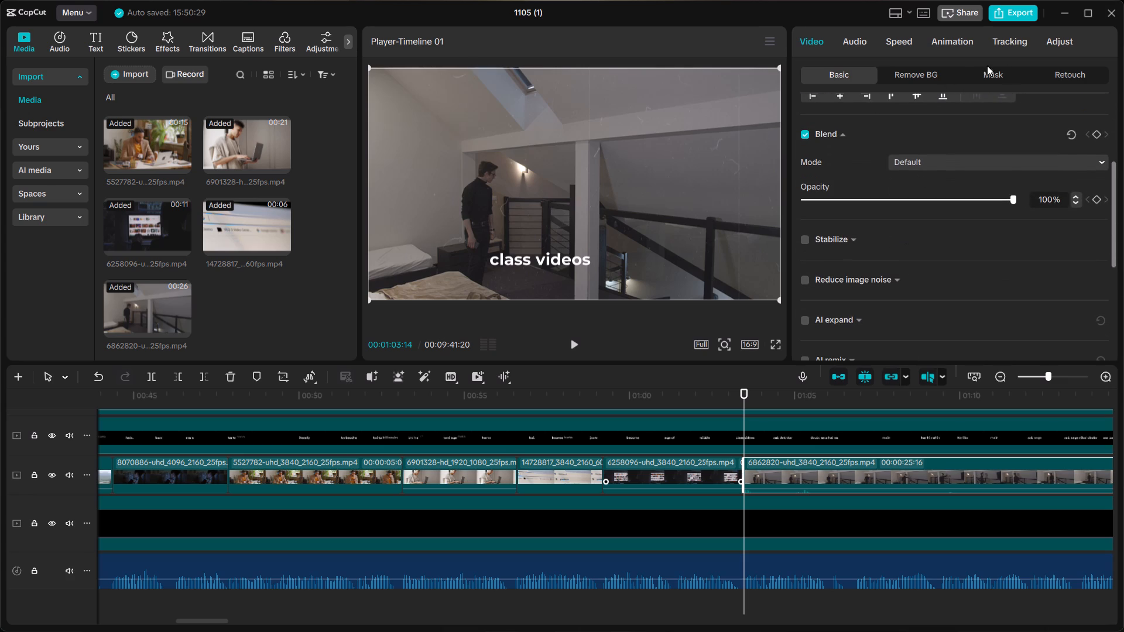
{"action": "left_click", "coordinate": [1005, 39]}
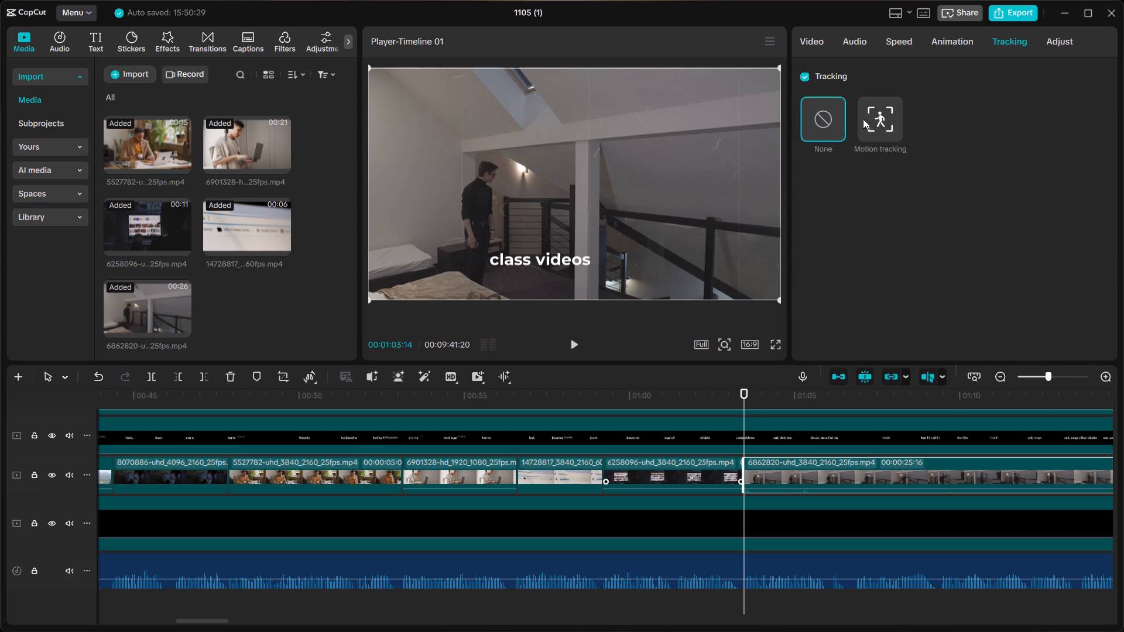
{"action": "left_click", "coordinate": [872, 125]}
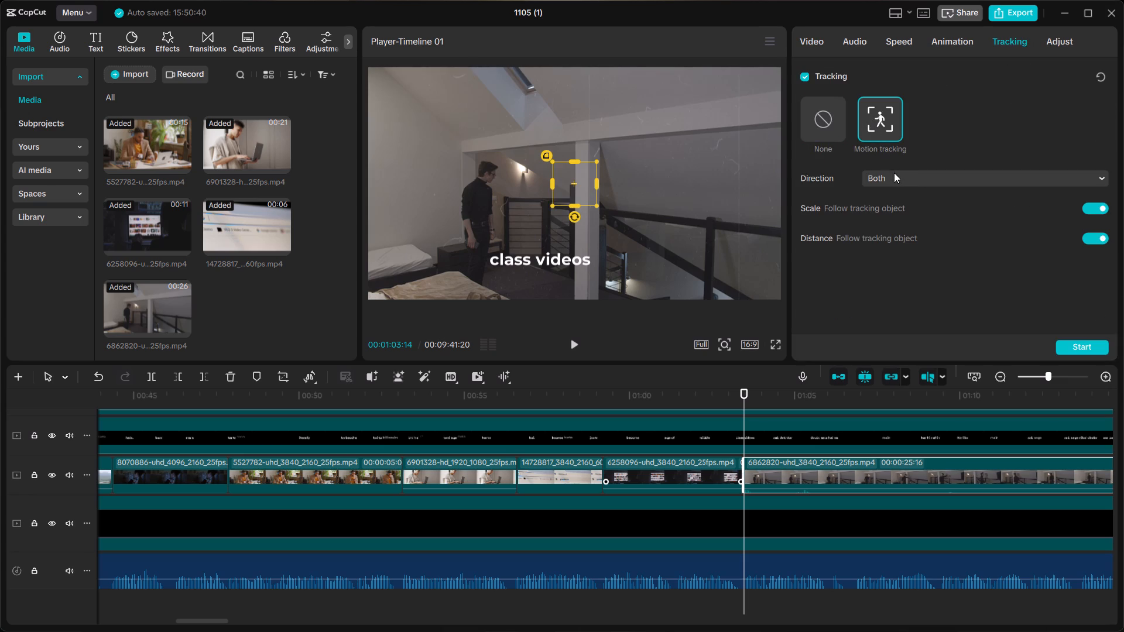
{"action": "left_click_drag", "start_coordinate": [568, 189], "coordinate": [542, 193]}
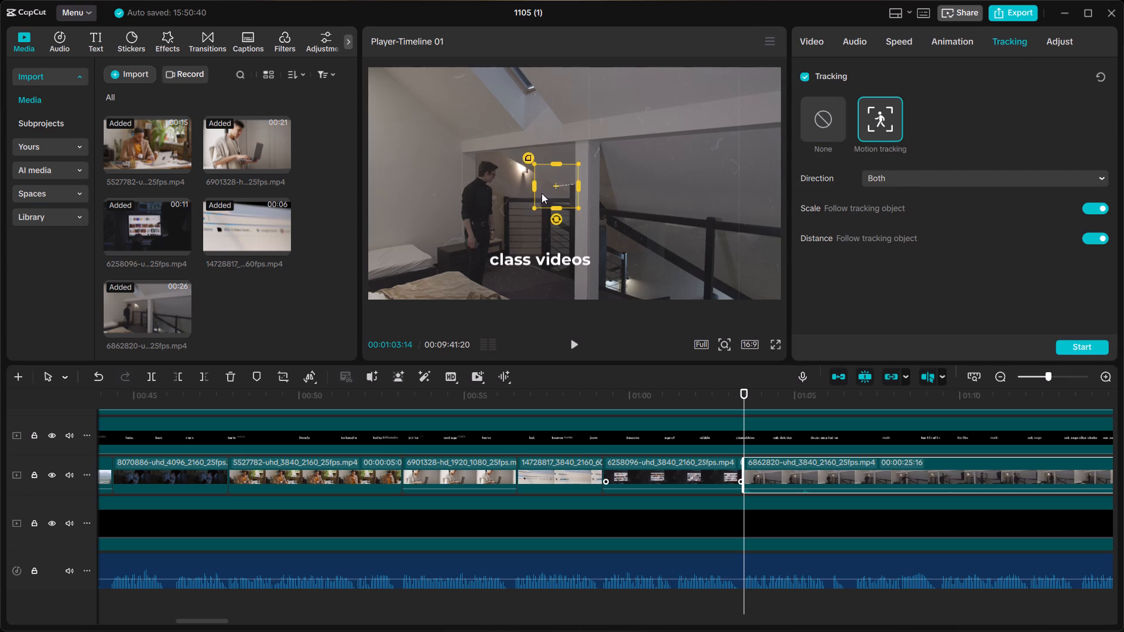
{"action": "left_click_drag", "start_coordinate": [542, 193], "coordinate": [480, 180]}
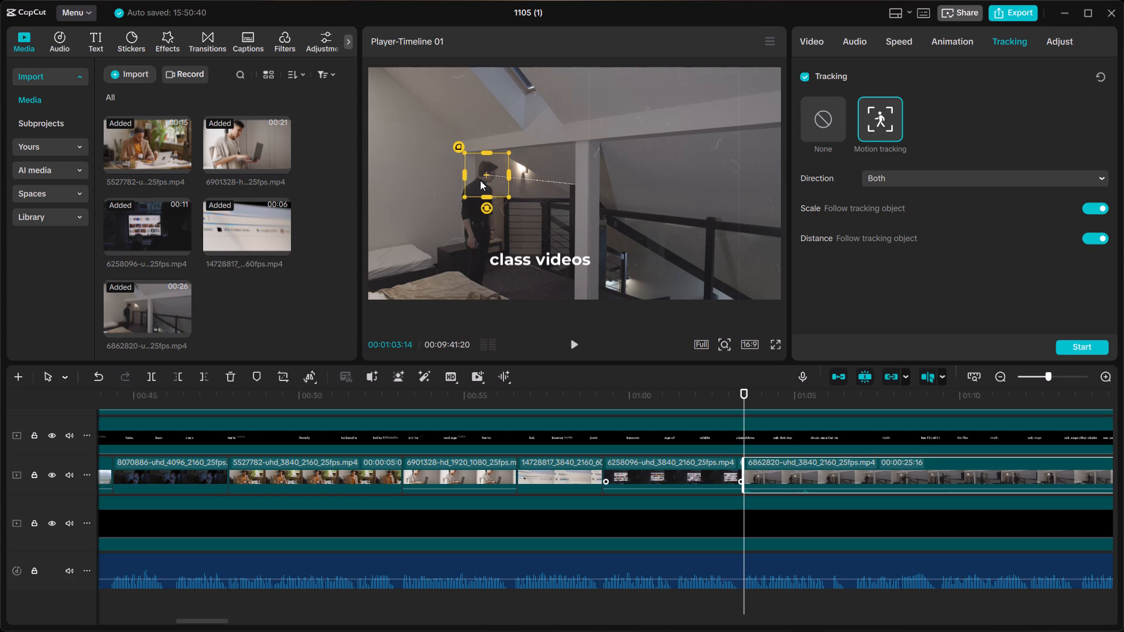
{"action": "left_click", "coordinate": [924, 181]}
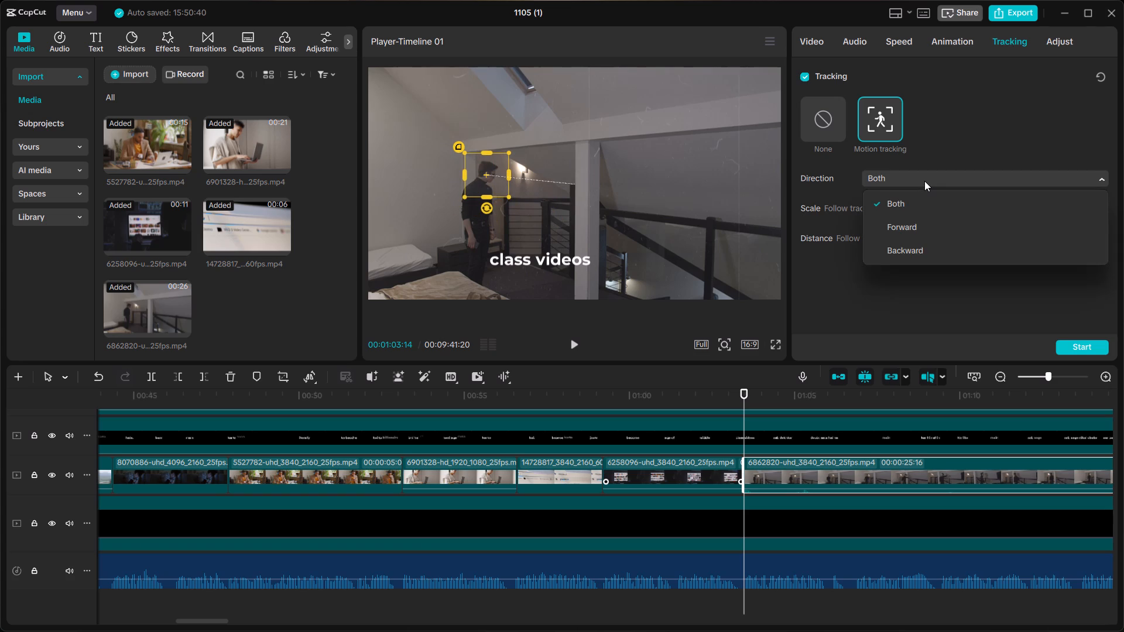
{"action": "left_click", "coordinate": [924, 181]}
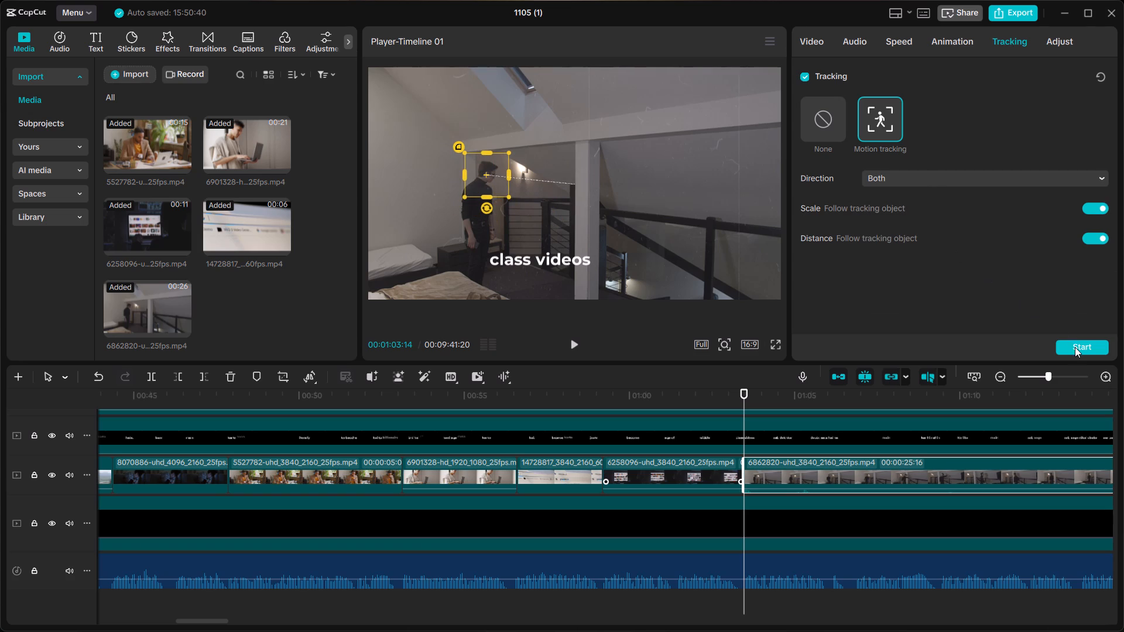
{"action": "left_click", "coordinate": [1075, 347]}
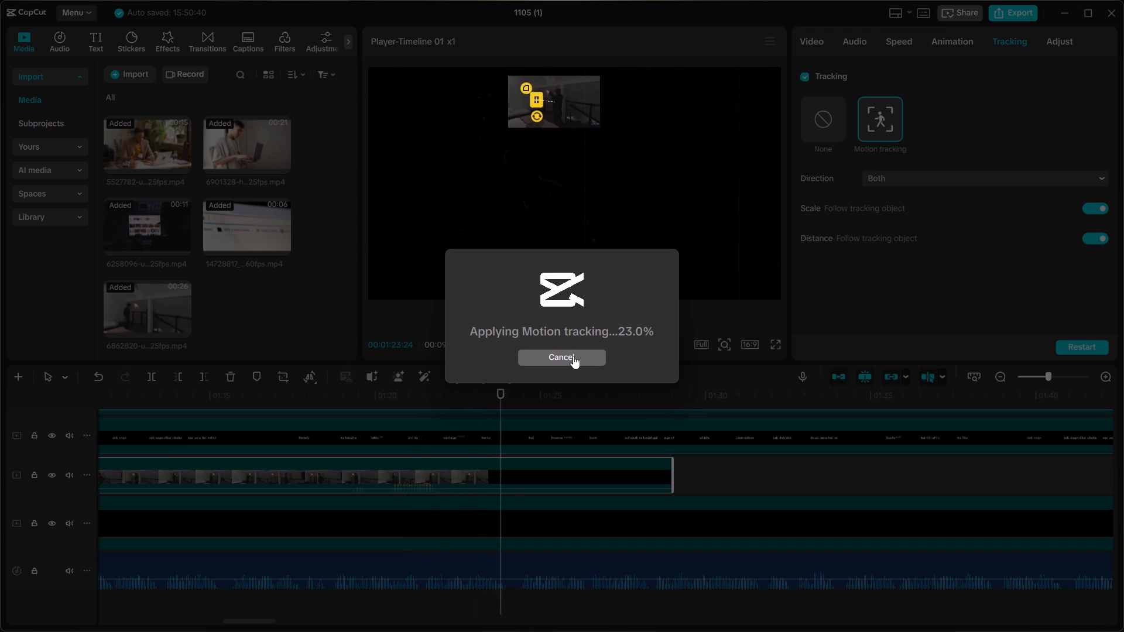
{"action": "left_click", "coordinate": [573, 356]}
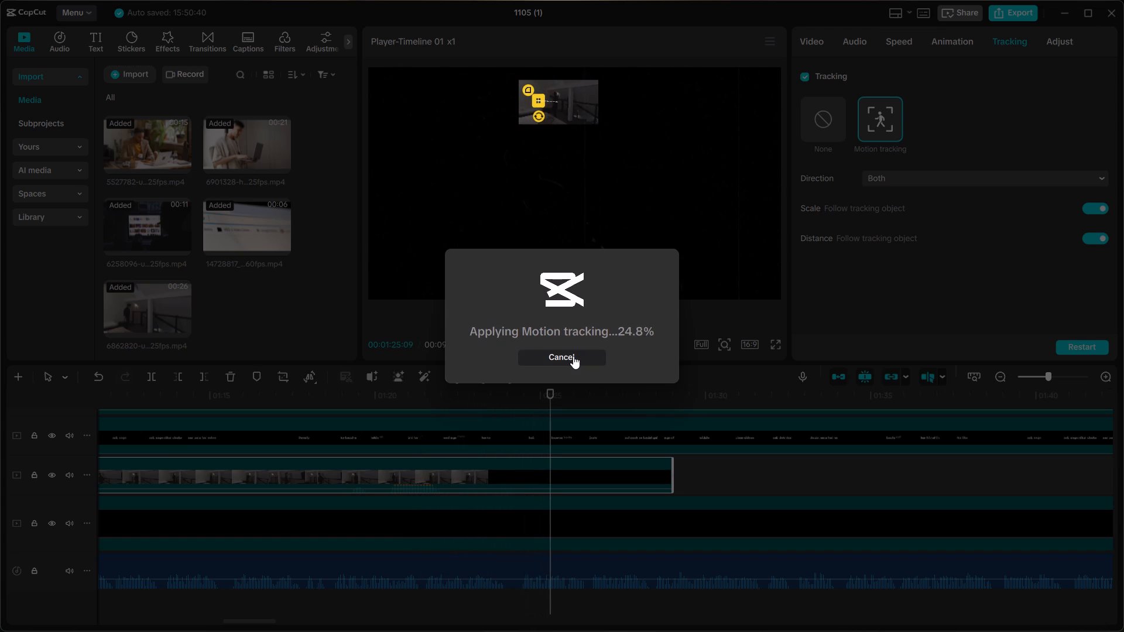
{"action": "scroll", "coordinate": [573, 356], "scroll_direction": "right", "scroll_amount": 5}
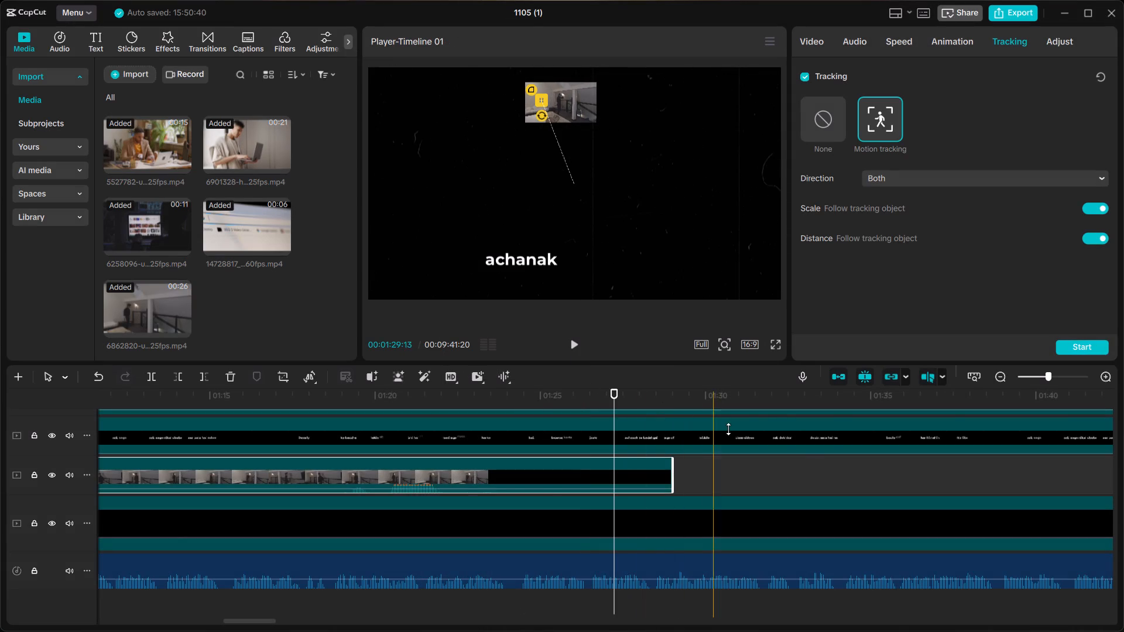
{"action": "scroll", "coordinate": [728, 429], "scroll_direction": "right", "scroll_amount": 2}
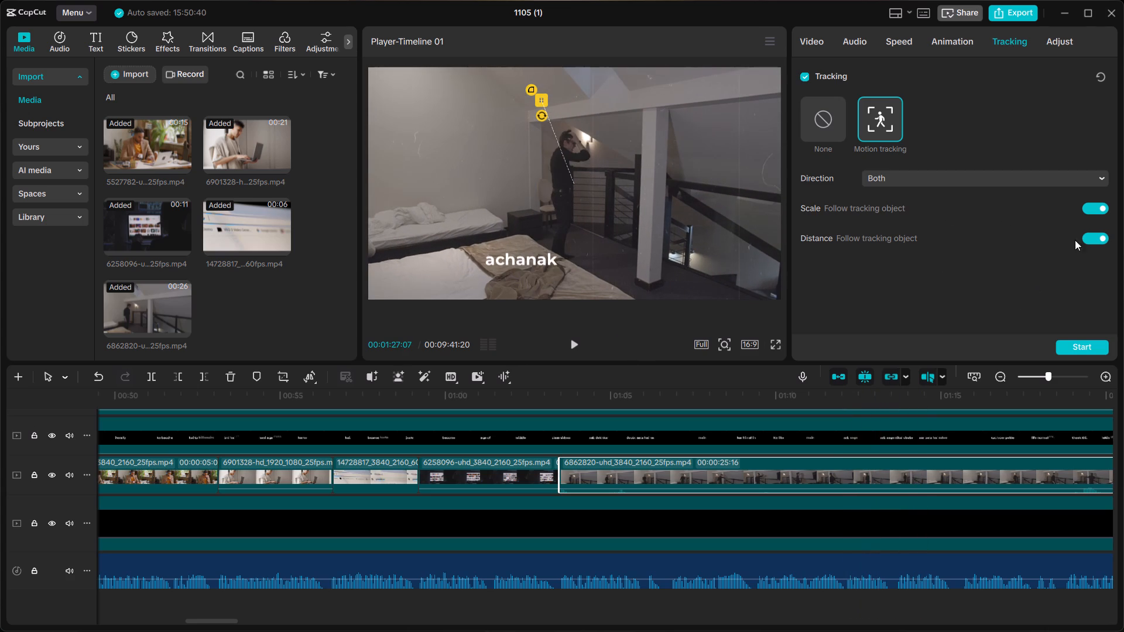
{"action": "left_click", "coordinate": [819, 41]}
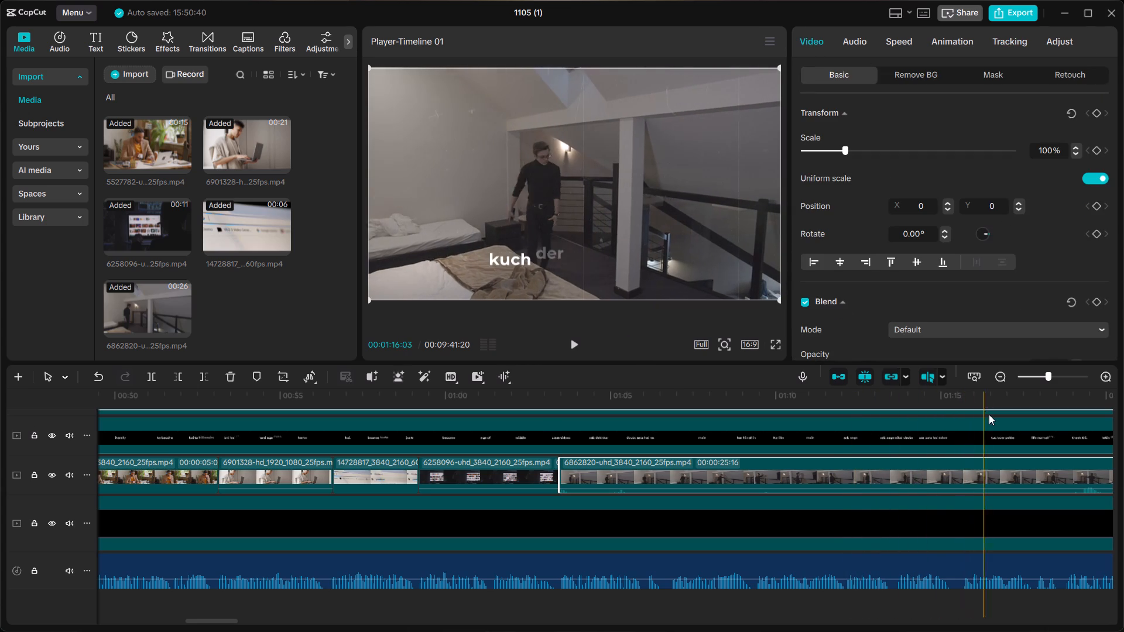
Split the 6862820 clip at 00:01:16:13, delete its first part and close the resulting gap on the b-roll track.
{"action": "scroll", "coordinate": [989, 414], "scroll_direction": "left", "scroll_amount": 1}
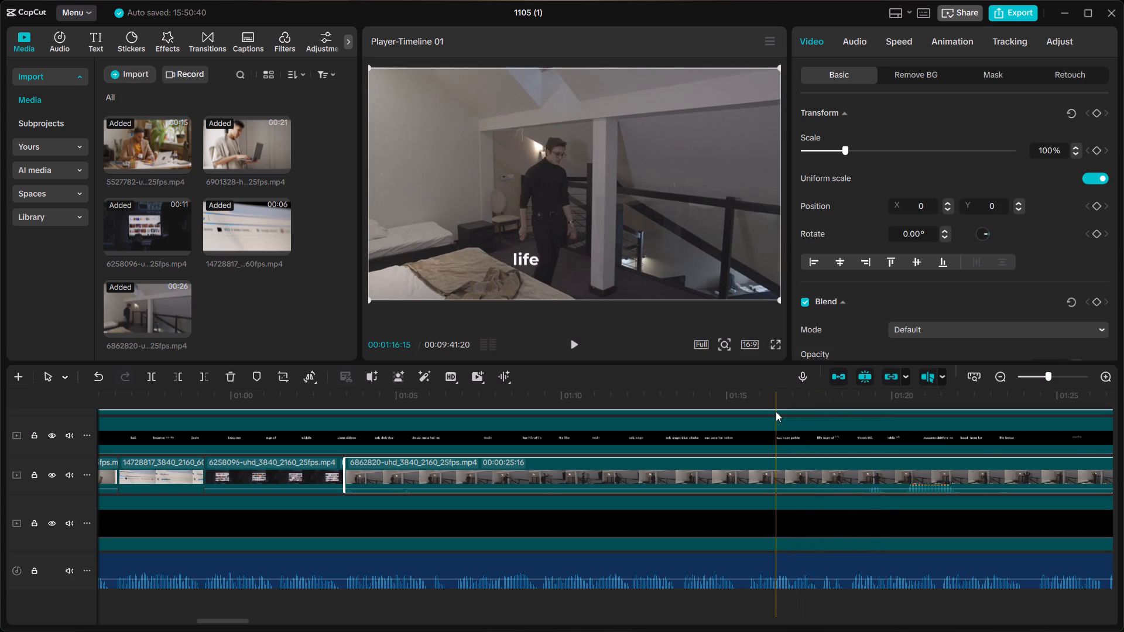
{"action": "left_click", "coordinate": [775, 468]}
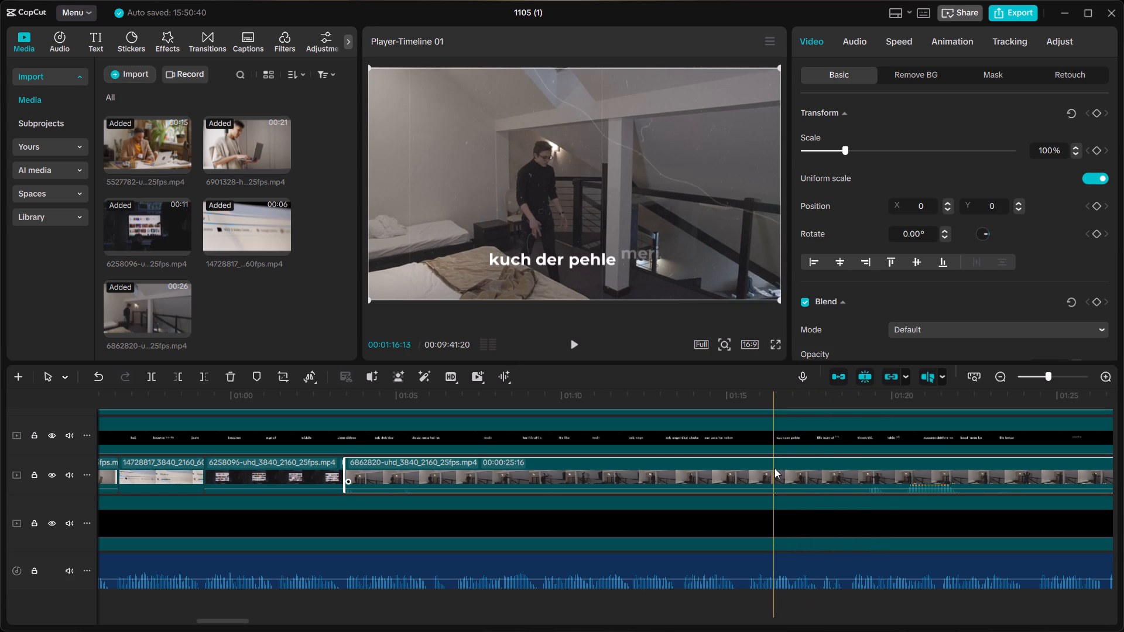
{"action": "key", "text": "ctrl+b"}
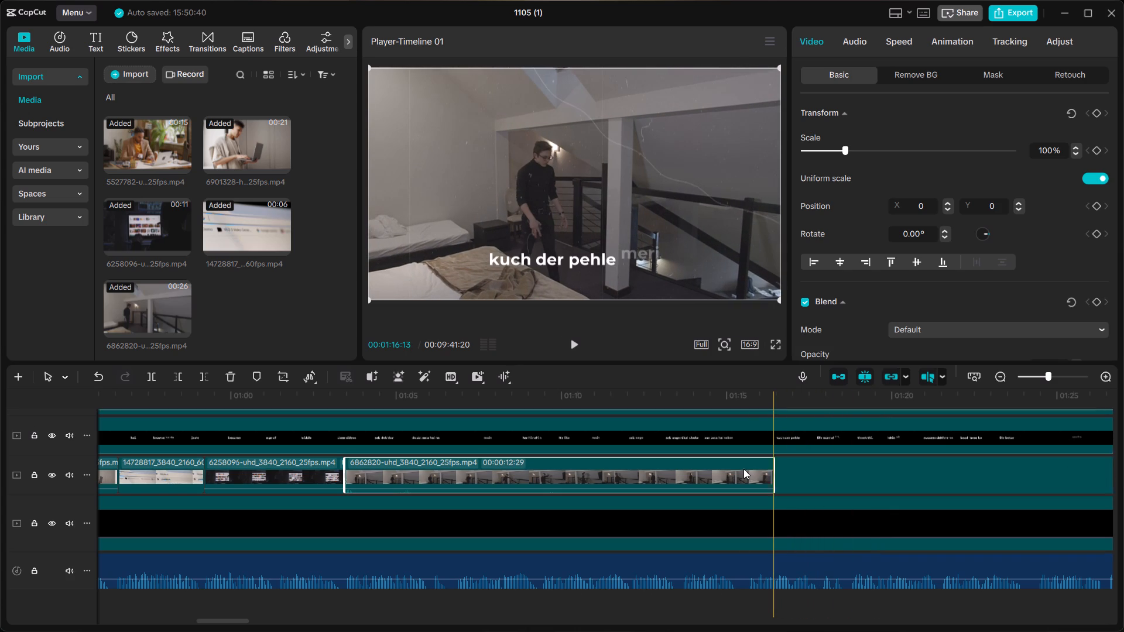
{"action": "left_click", "coordinate": [743, 469]}
{"action": "key", "text": "BackSpace"}
{"action": "right_click", "coordinate": [631, 480]}
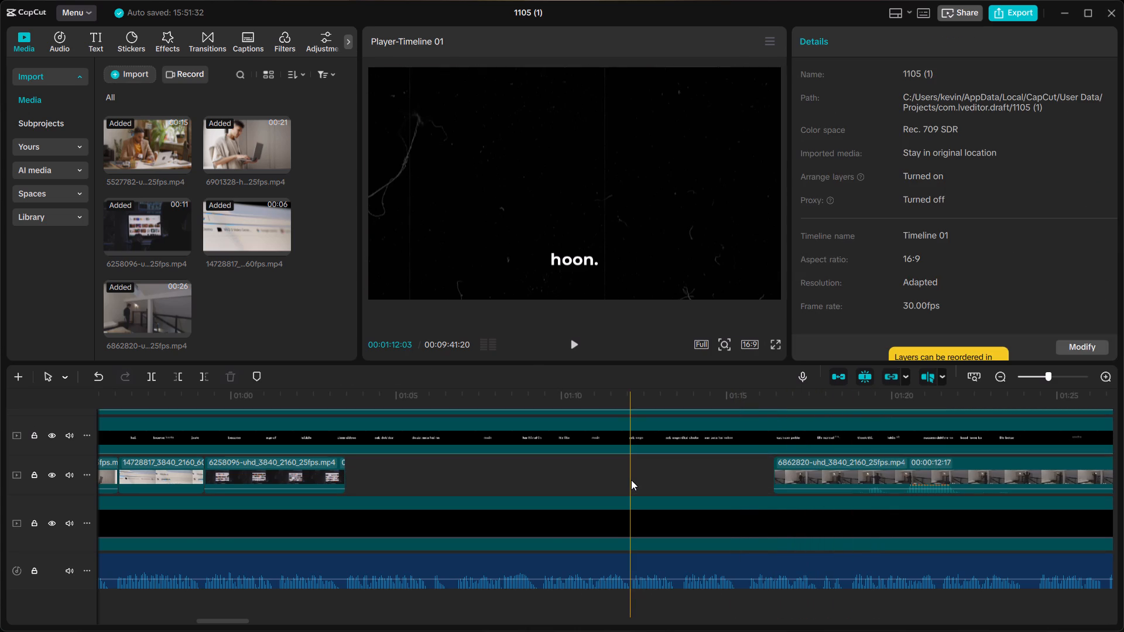
{"action": "left_click", "coordinate": [669, 485]}
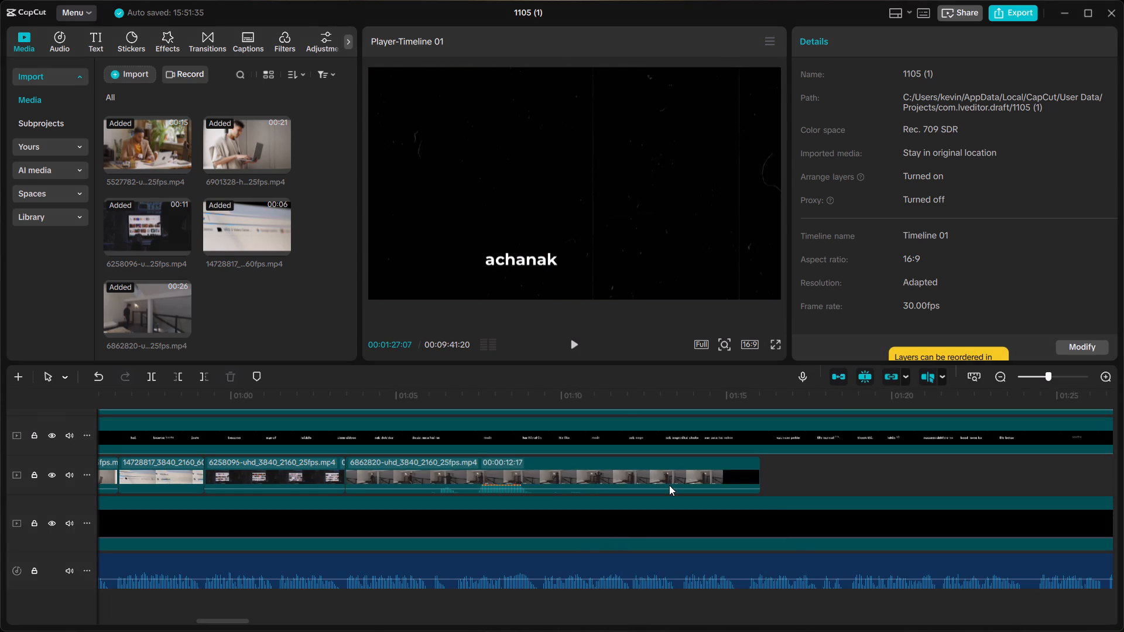
Play back the cut from the 6258096 clip into the 6862820 clip, up to about 00:01:05:05.
{"action": "left_click", "coordinate": [312, 391]}
{"action": "key", "text": "space"}
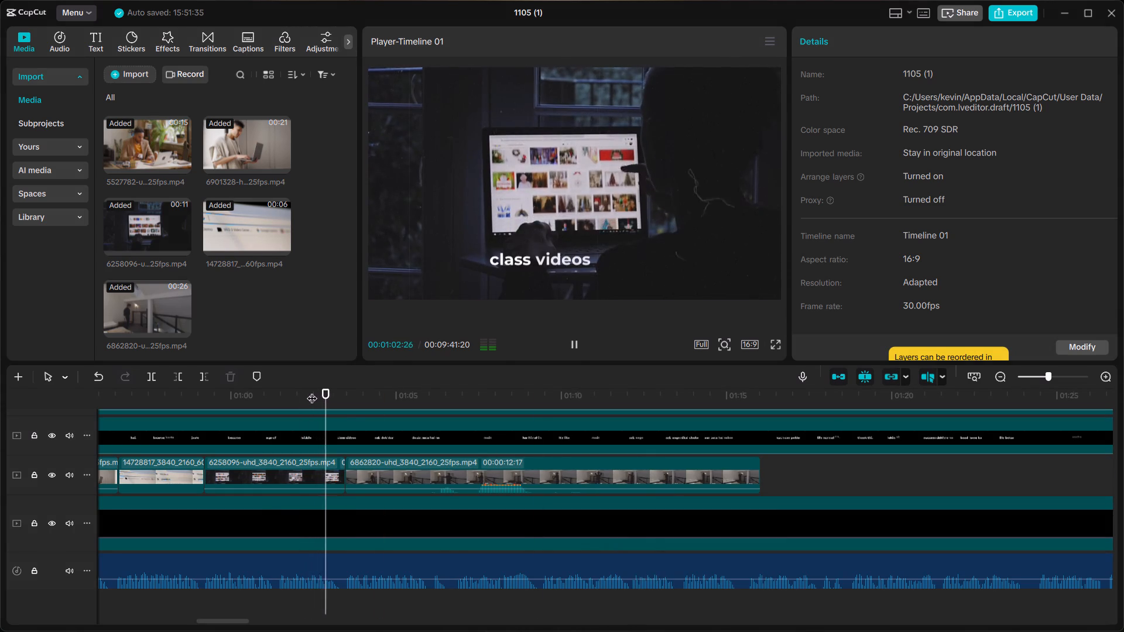
{"action": "left_click", "coordinate": [313, 386]}
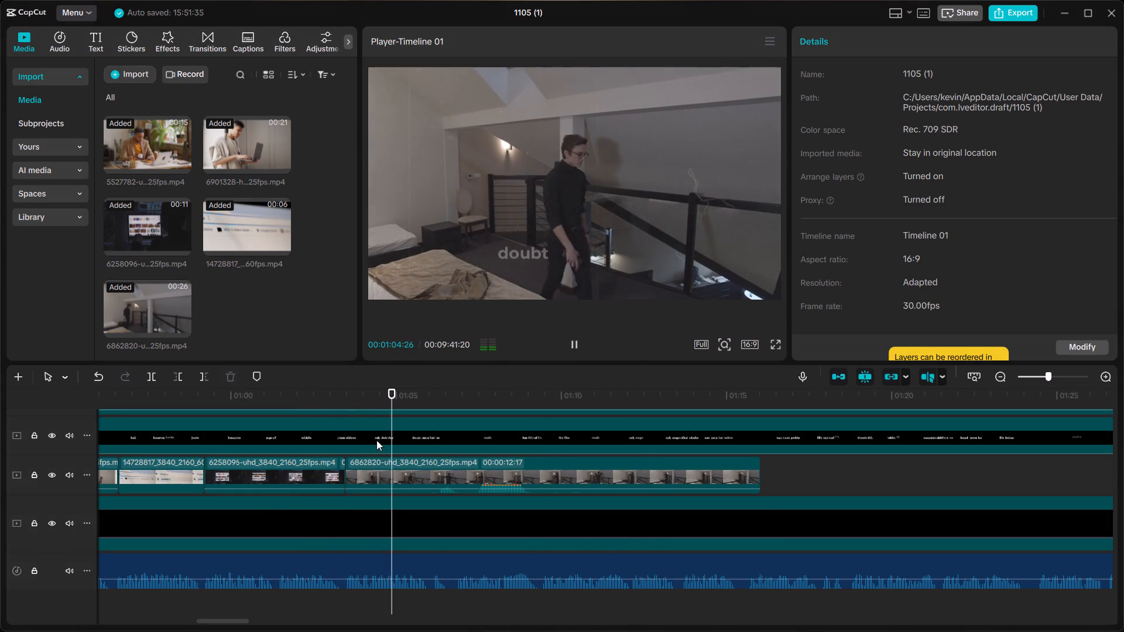
{"action": "key", "text": "space"}
Lower the 6862820 clip's audio volume to -50.1 dB.
{"action": "left_click", "coordinate": [398, 469]}
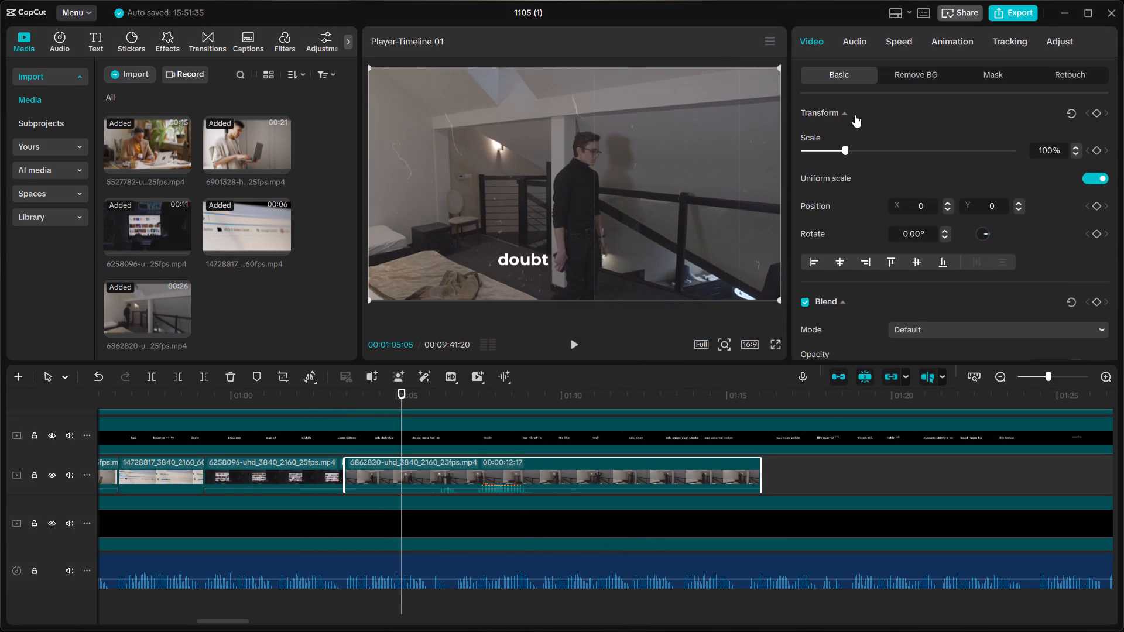
{"action": "left_click", "coordinate": [863, 43]}
{"action": "left_click_drag", "start_coordinate": [960, 152], "coordinate": [766, 149]}
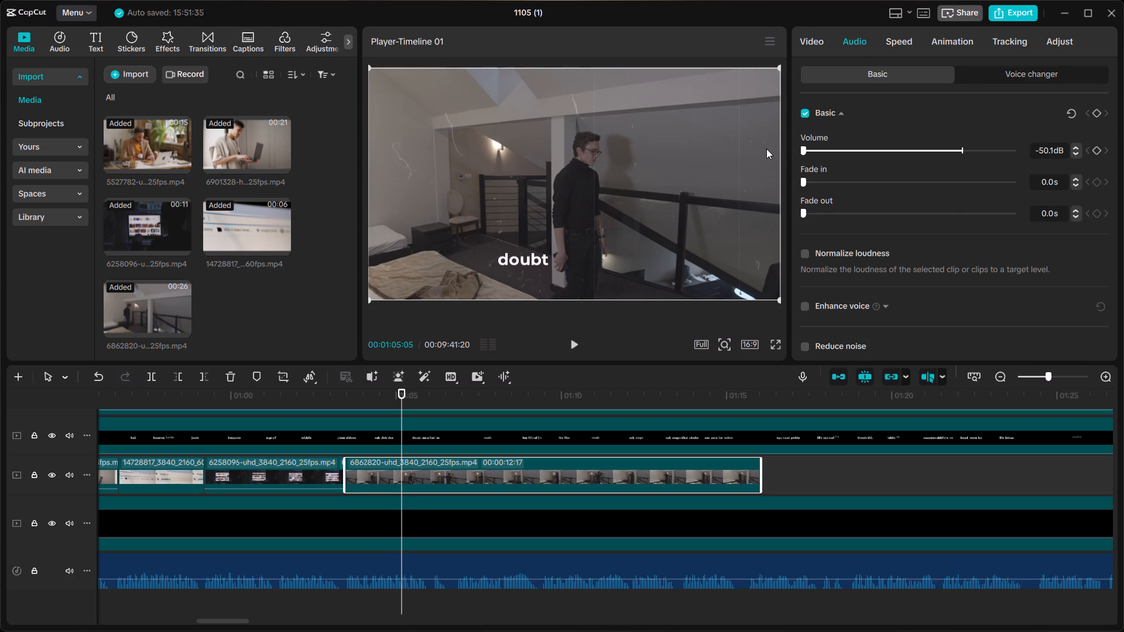
Look through the 6862820 clip's video options under Basic, Remove BG, Mask and Retouch, including face Auto styles.
{"action": "left_click_drag", "start_coordinate": [766, 149], "coordinate": [738, 149]}
{"action": "left_click", "coordinate": [810, 37]}
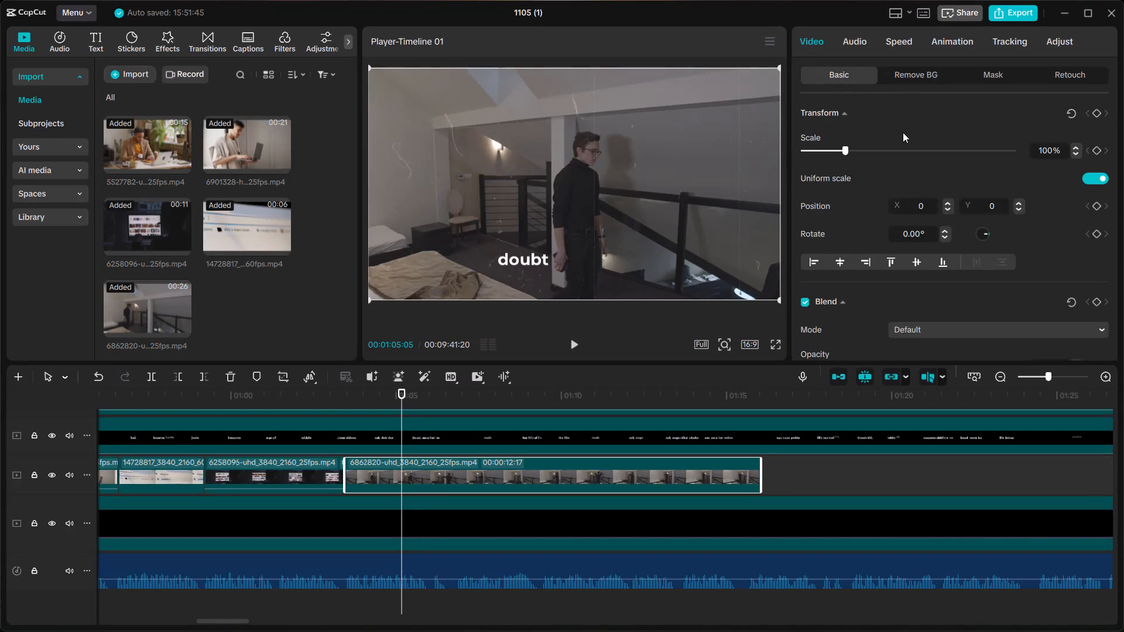
{"action": "scroll", "coordinate": [903, 132], "scroll_direction": "down", "scroll_amount": 3}
{"action": "scroll", "coordinate": [839, 254], "scroll_direction": "up", "scroll_amount": 1}
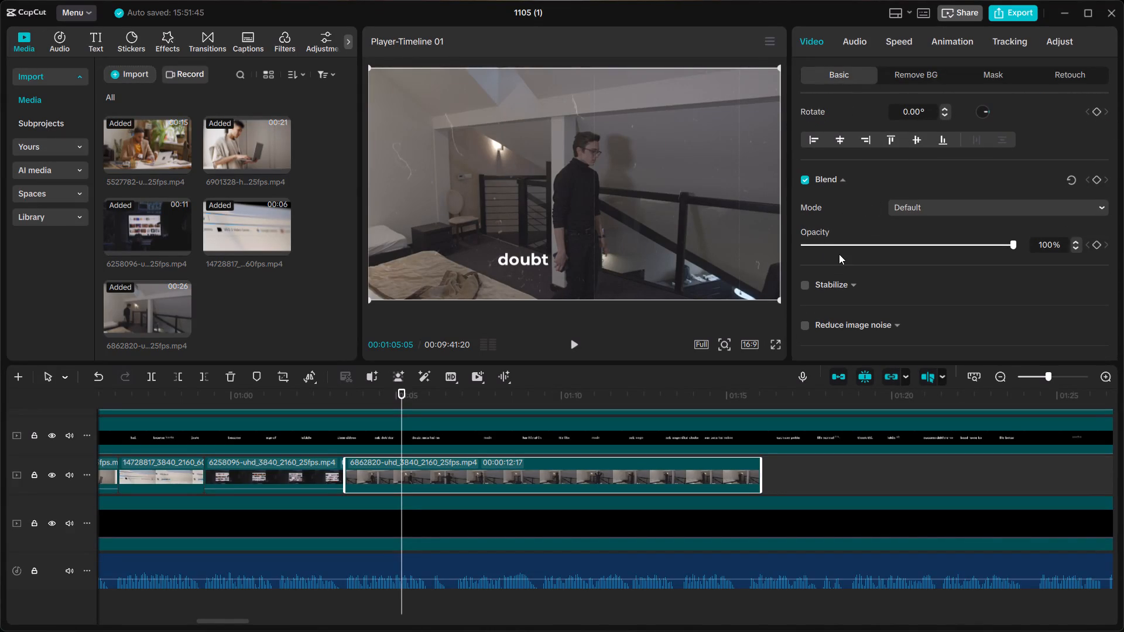
{"action": "scroll", "coordinate": [839, 254], "scroll_direction": "up", "scroll_amount": 2}
{"action": "scroll", "coordinate": [870, 212], "scroll_direction": "up", "scroll_amount": 1}
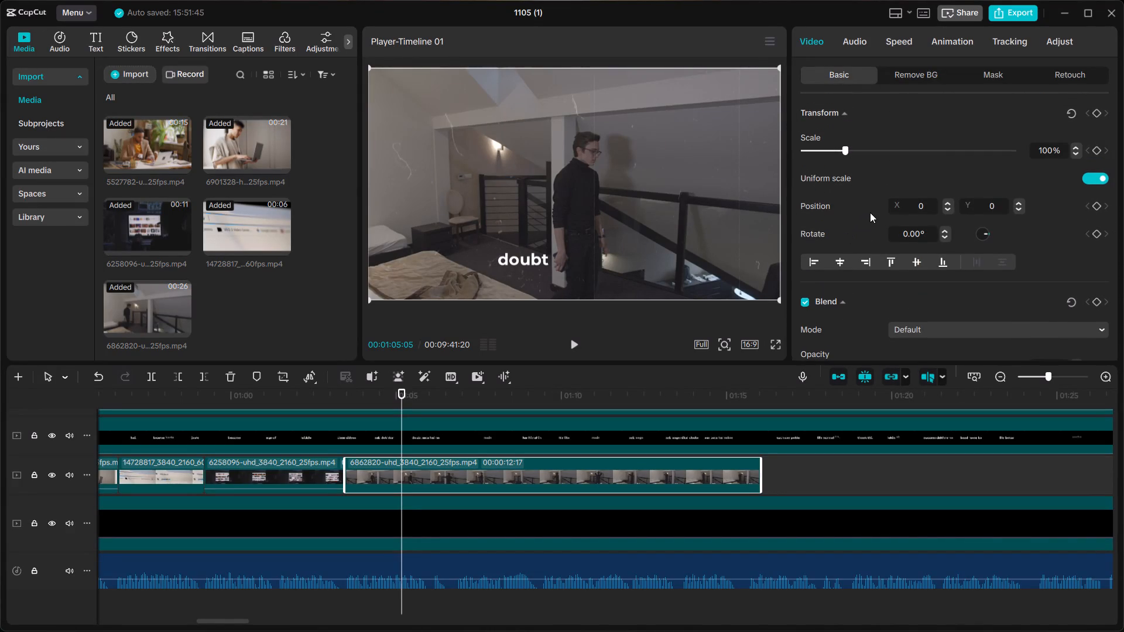
{"action": "scroll", "coordinate": [870, 212], "scroll_direction": "up", "scroll_amount": 1}
{"action": "left_click", "coordinate": [908, 80]}
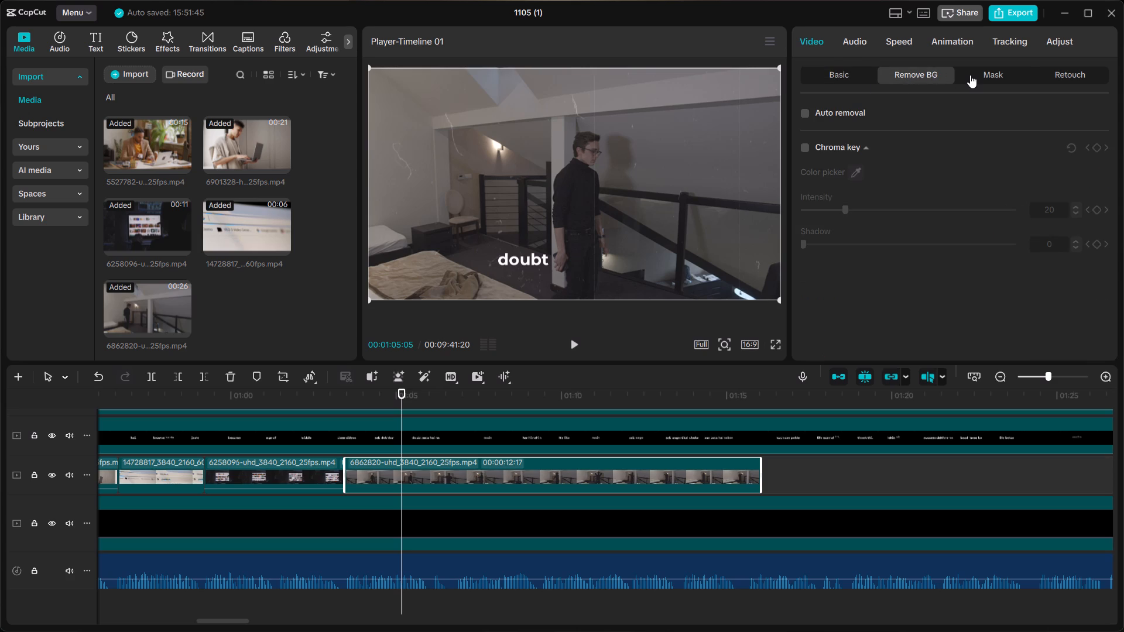
{"action": "left_click", "coordinate": [970, 75]}
{"action": "left_click", "coordinate": [1055, 76]}
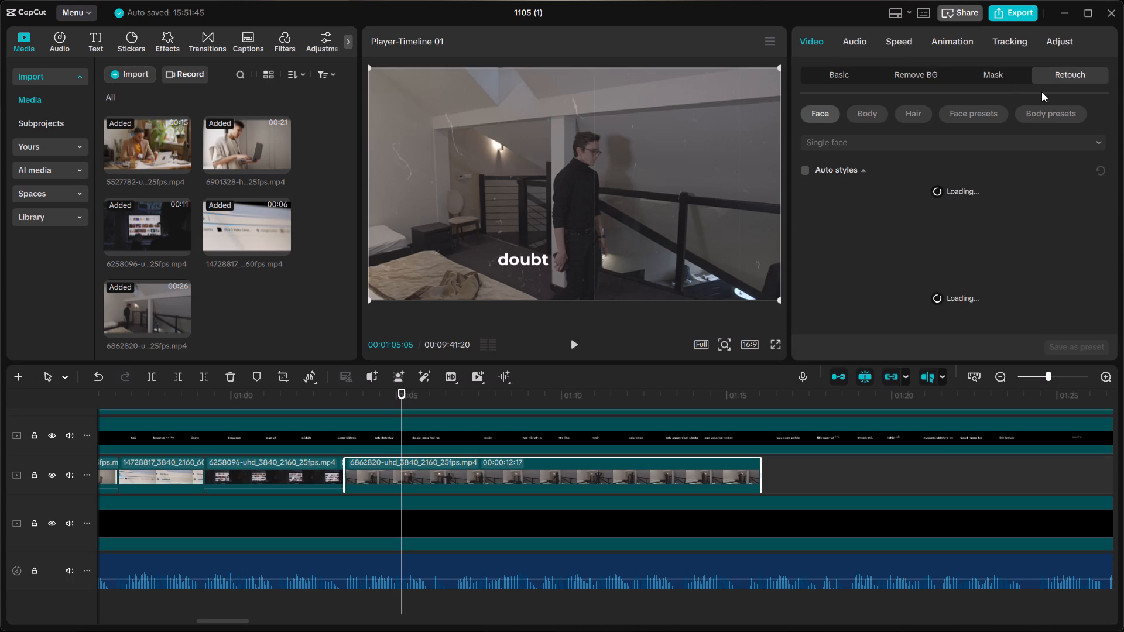
{"action": "left_click", "coordinate": [851, 108]}
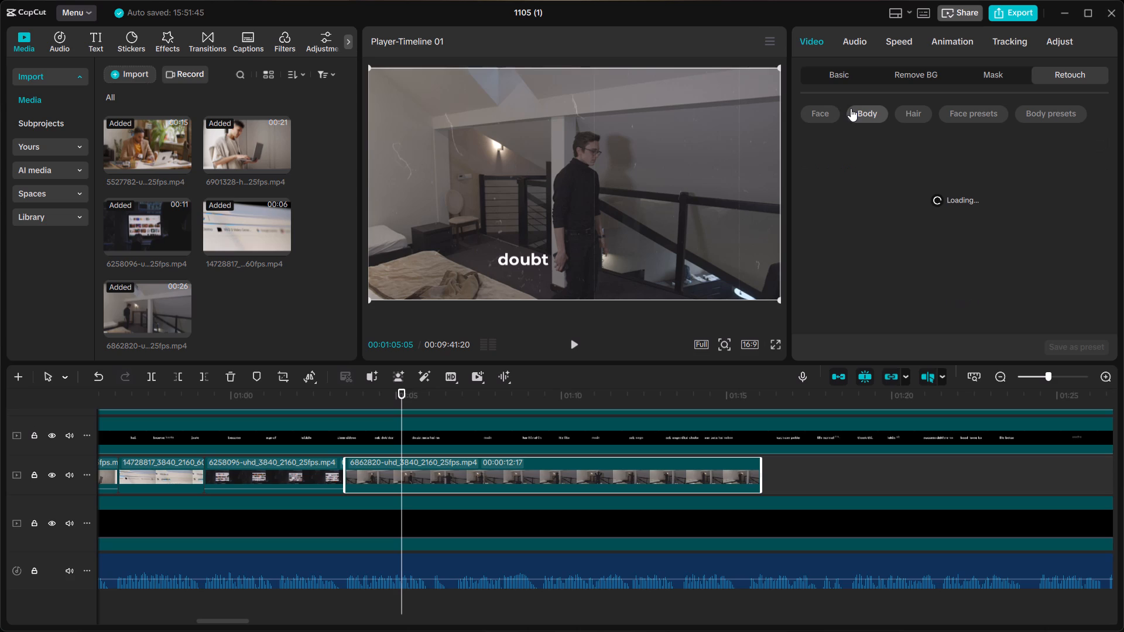
{"action": "left_click", "coordinate": [923, 110]}
{"action": "left_click", "coordinate": [946, 111]}
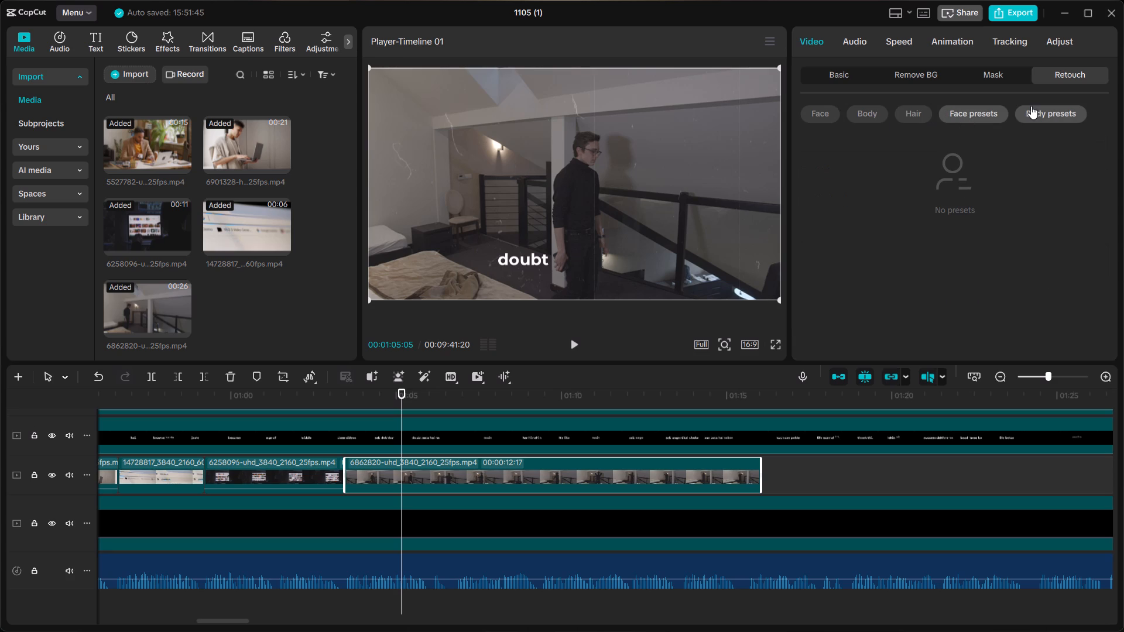
{"action": "left_click", "coordinate": [1031, 106]}
{"action": "left_click", "coordinate": [823, 114]}
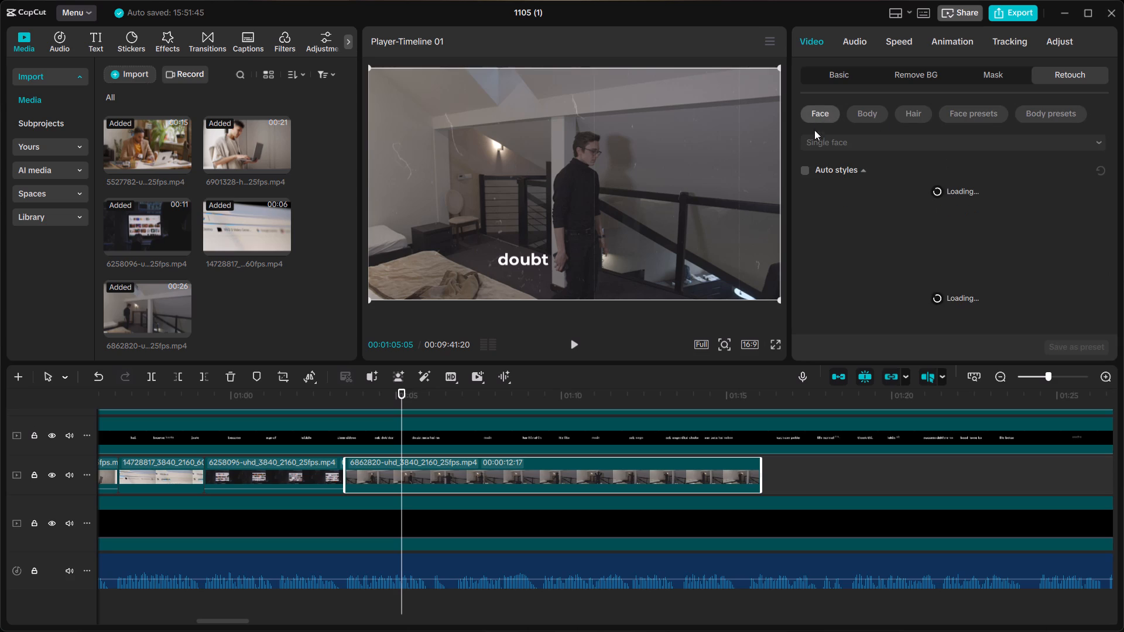
{"action": "left_click", "coordinate": [803, 173]}
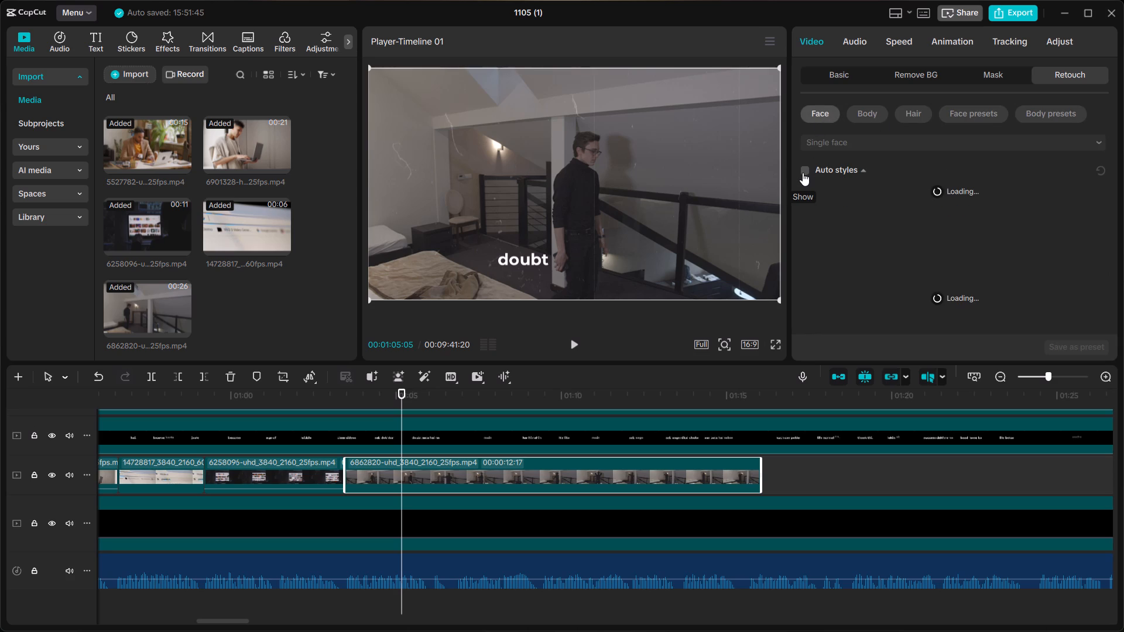
{"action": "left_click", "coordinate": [803, 173]}
{"action": "scroll", "coordinate": [1047, 200], "scroll_direction": "down", "scroll_amount": 5}
{"action": "scroll", "coordinate": [915, 231], "scroll_direction": "up", "scroll_amount": 7}
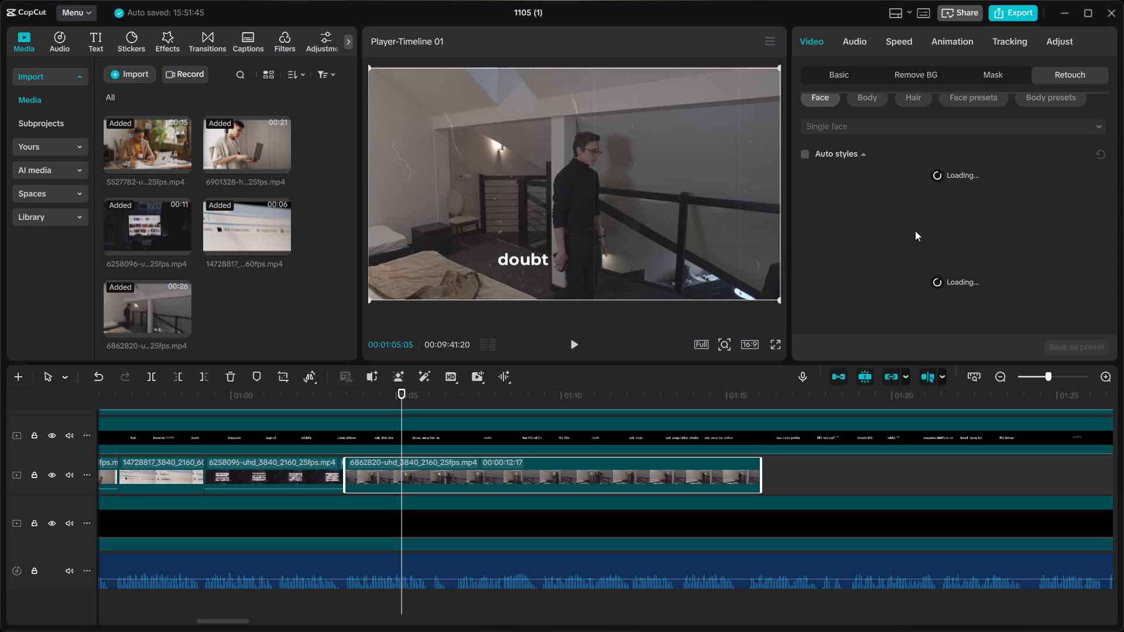
Play back the 6862820 clip from its start at 00:01:03:14 to just past its end.
{"action": "left_click", "coordinate": [504, 397]}
{"action": "left_click", "coordinate": [346, 400]}
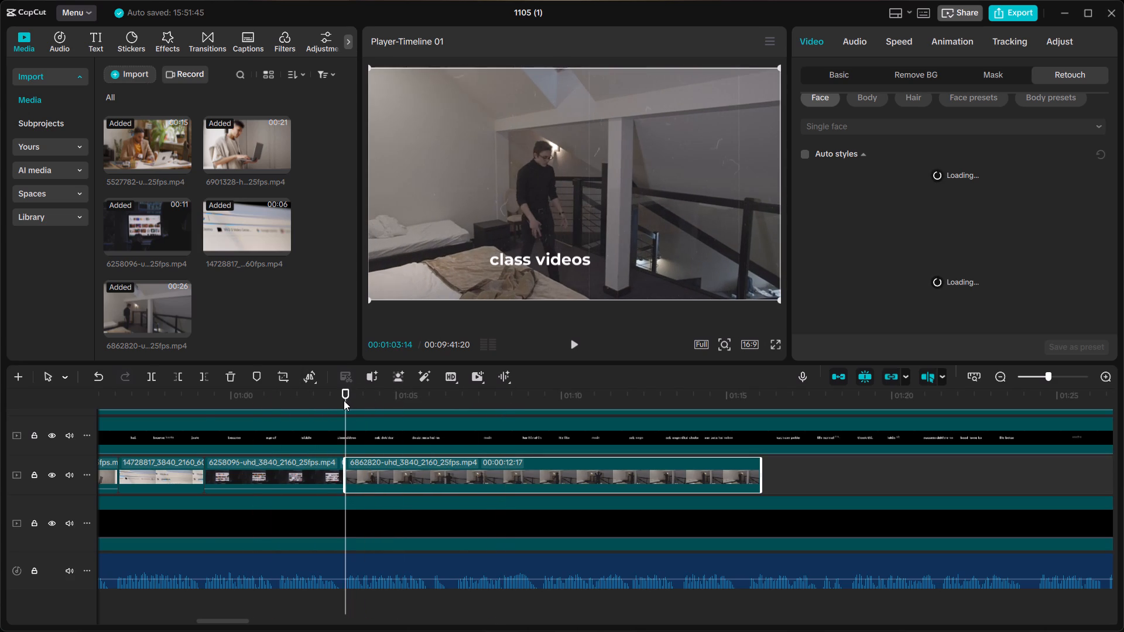
{"action": "key", "text": "space"}
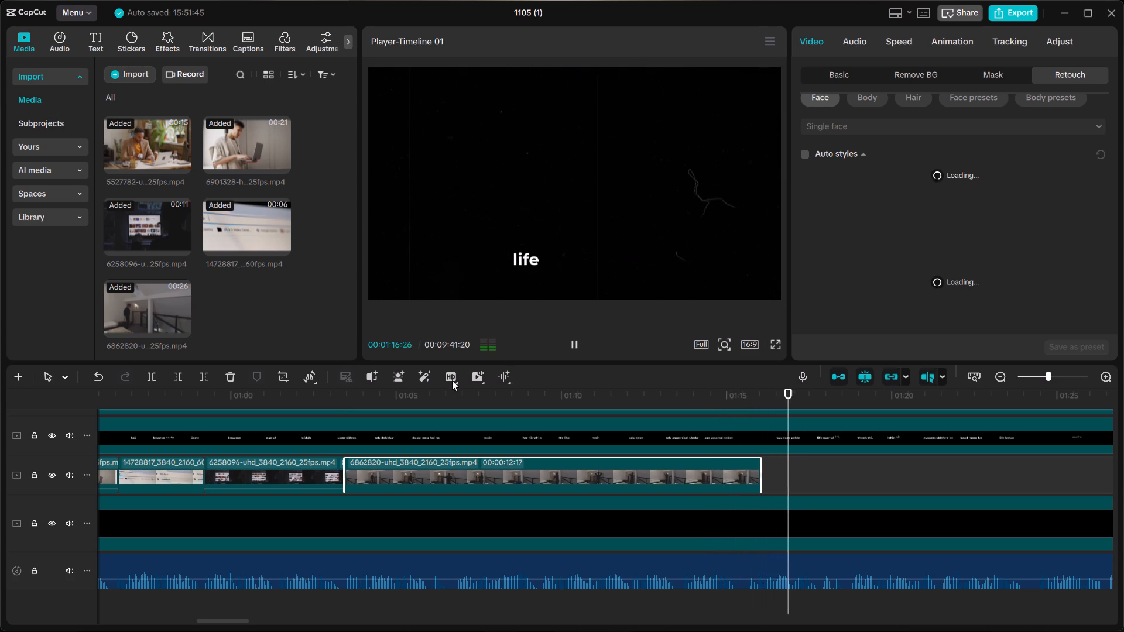
{"action": "key", "text": "space"}
Find where the next voiceover line begins, split the 6862820 clip at about 00:01:15:20 and delete the leftover end piece.
{"action": "left_click", "coordinate": [719, 397]}
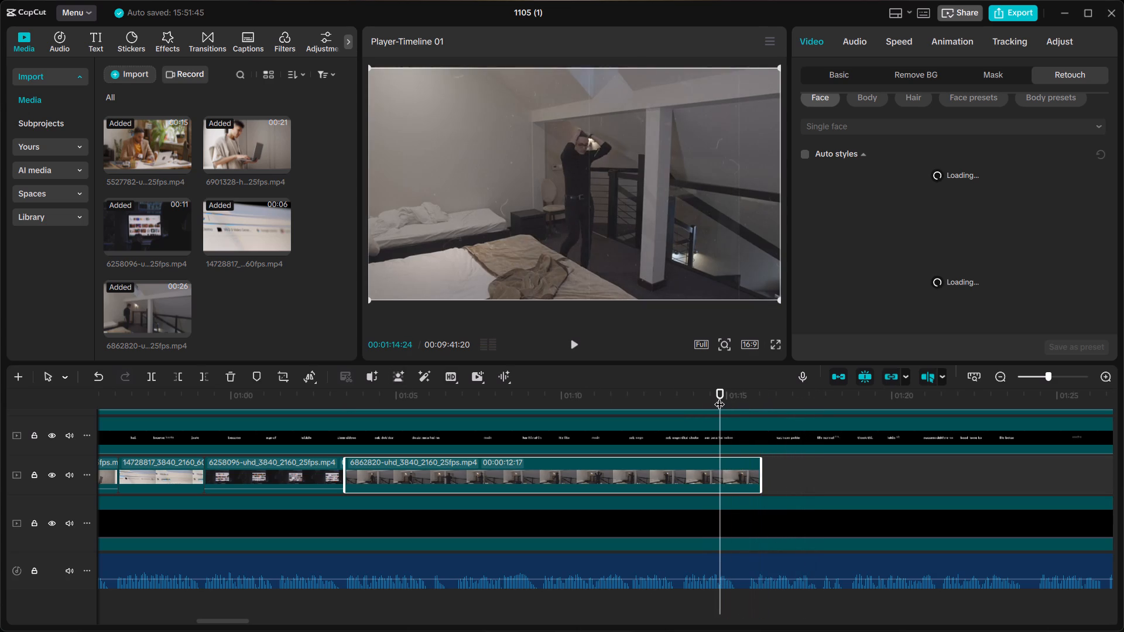
{"action": "key", "text": "space"}
{"action": "key", "text": "space"}
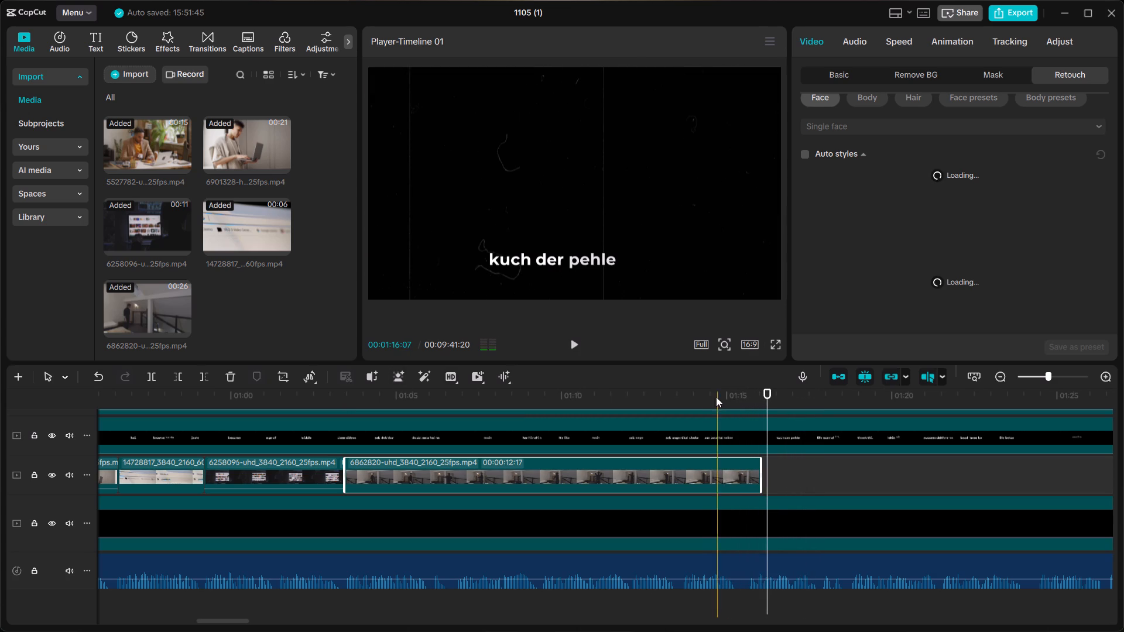
{"action": "left_click", "coordinate": [708, 397]}
{"action": "key", "text": "space"}
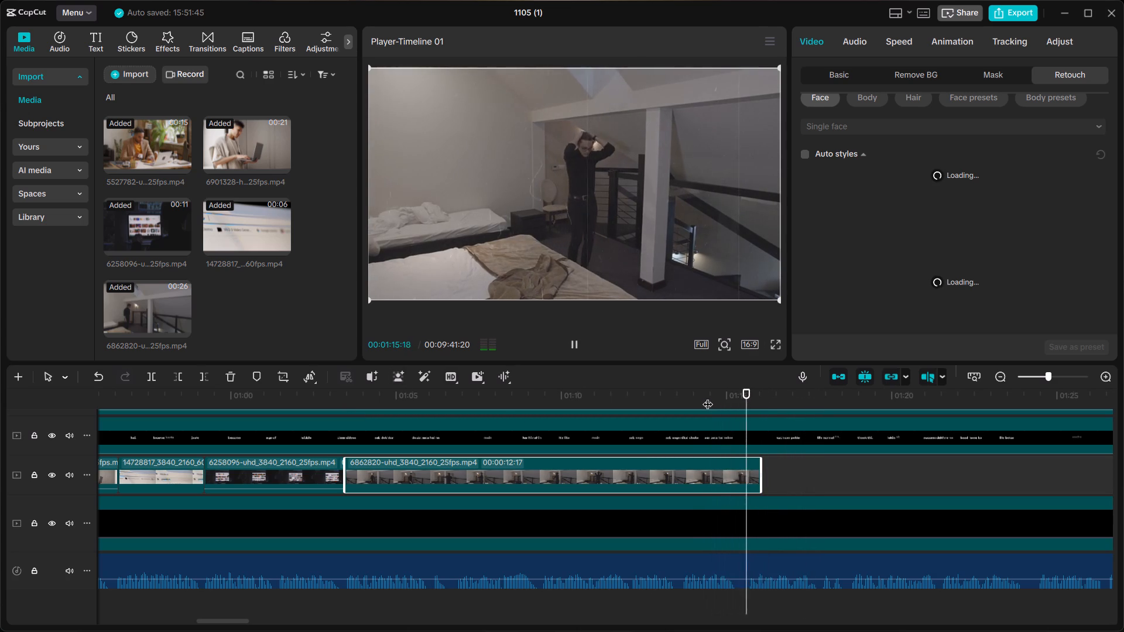
{"action": "key", "text": "space"}
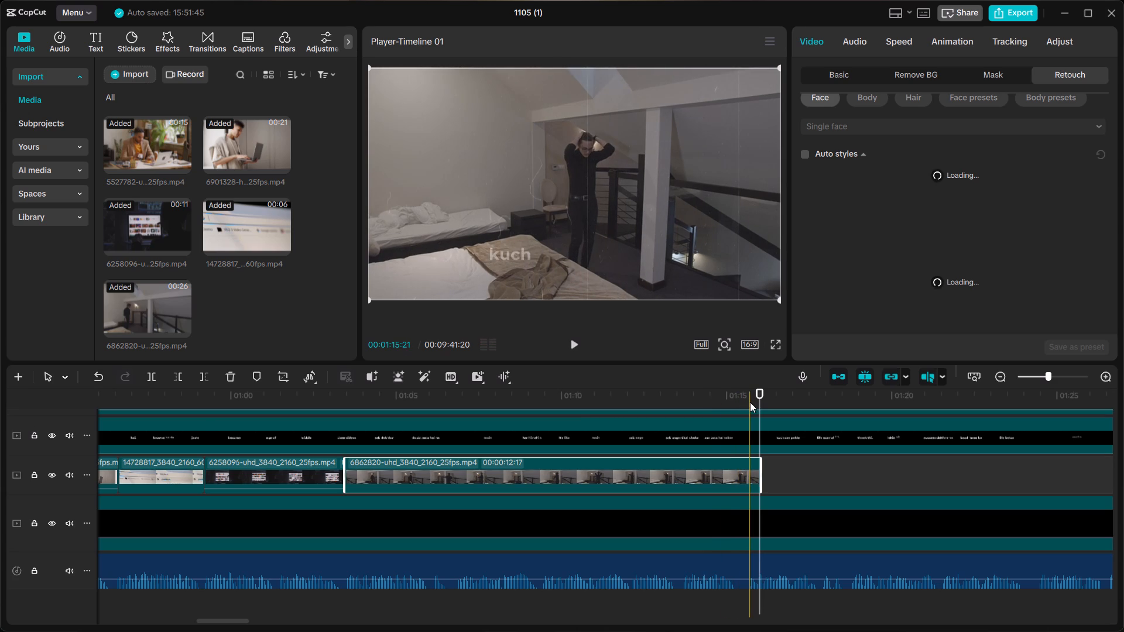
{"action": "left_click", "coordinate": [749, 401]}
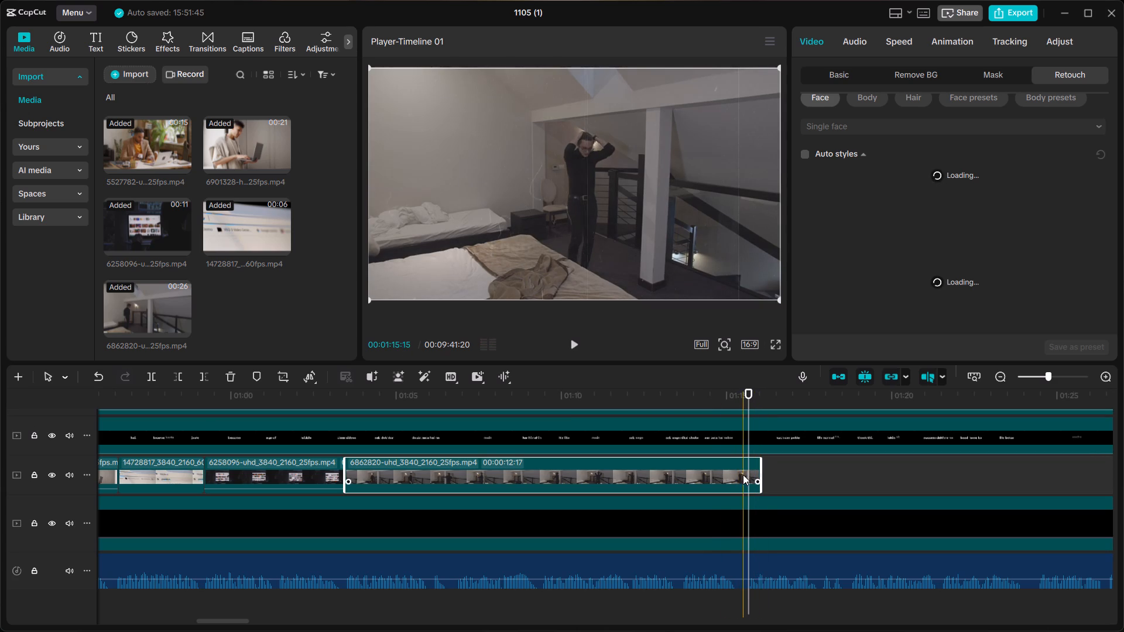
{"action": "key", "text": "ctrl+b"}
{"action": "key", "text": "BackSpace"}
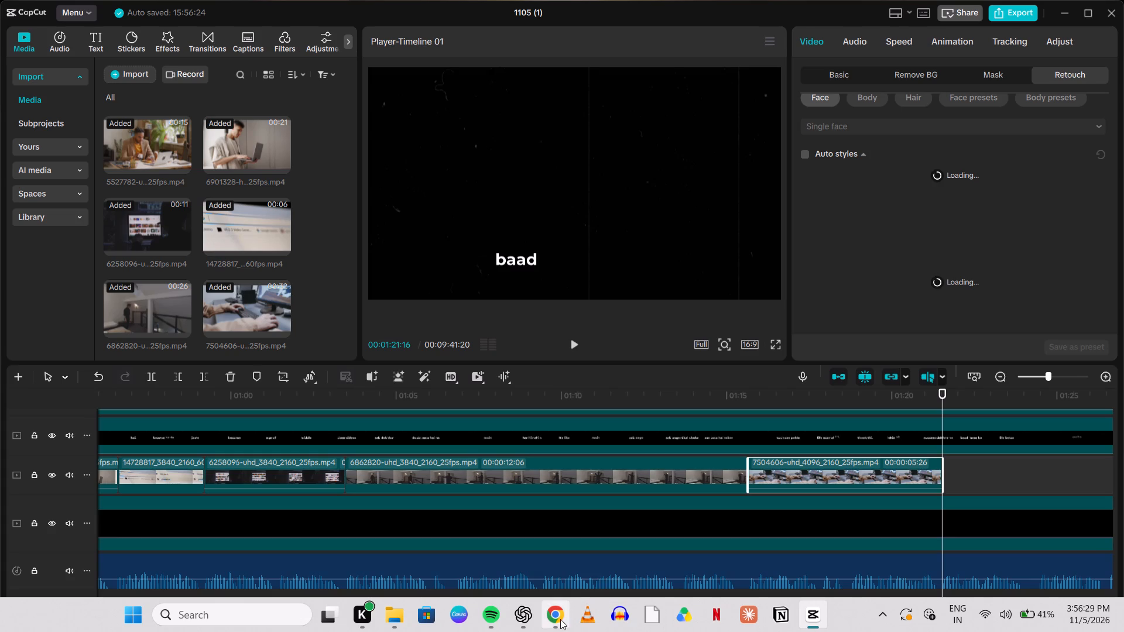
{"action": "left_click", "coordinate": [558, 619]}
{"action": "left_click", "coordinate": [352, 51]}
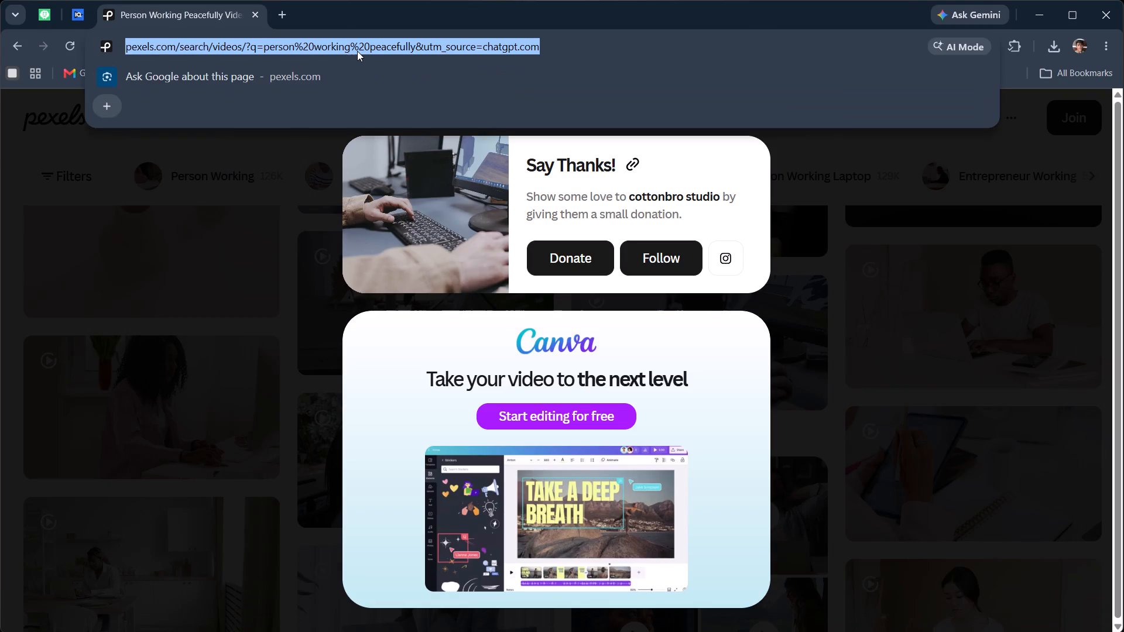
{"action": "key", "text": "ctrl+v"}
{"action": "key", "text": "Return"}
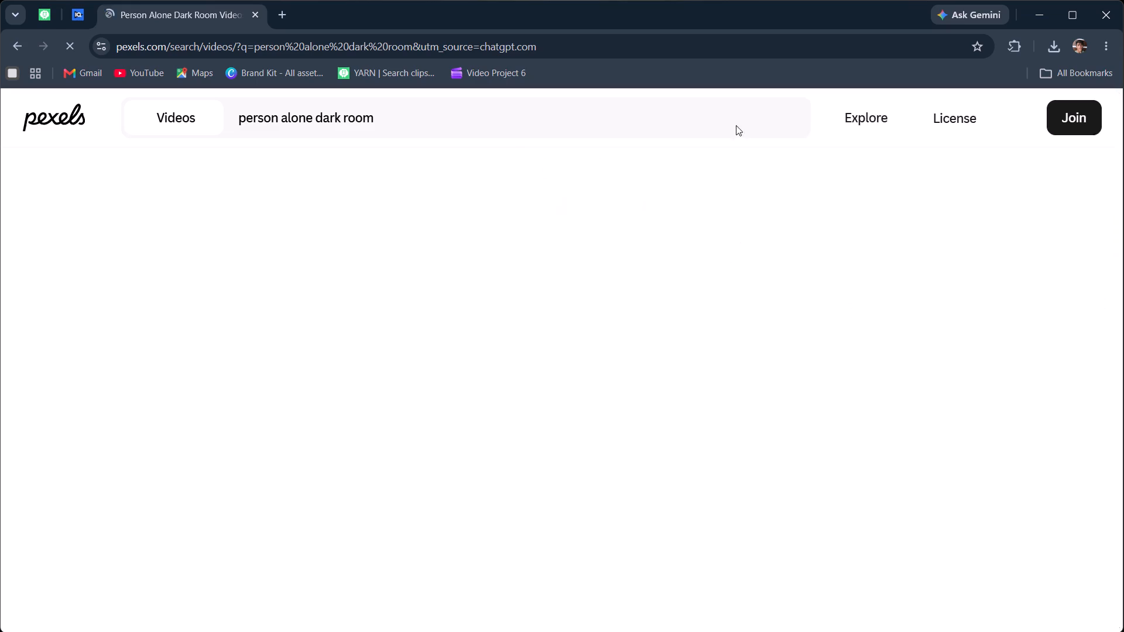
Download the MART PRODUCTION video of an emotional man using his phone, saving it as 7280528-uhd_3840_2160_25fps.
{"action": "scroll", "coordinate": [582, 190], "scroll_direction": "down", "scroll_amount": 2}
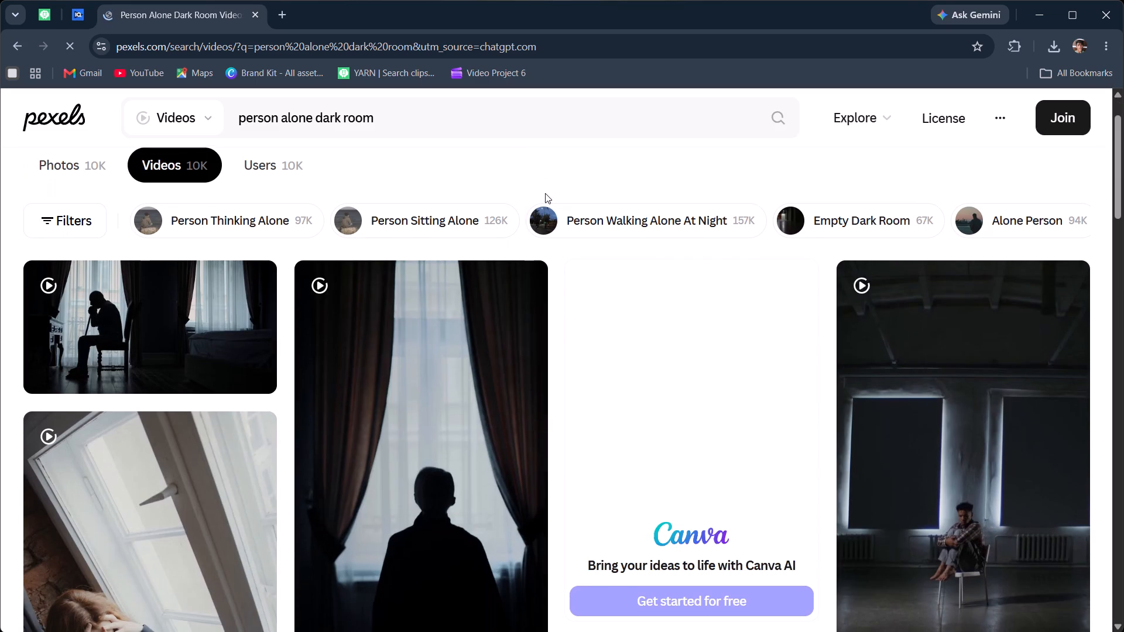
{"action": "scroll", "coordinate": [545, 193], "scroll_direction": "down", "scroll_amount": 1}
{"action": "scroll", "coordinate": [491, 208], "scroll_direction": "down", "scroll_amount": 2}
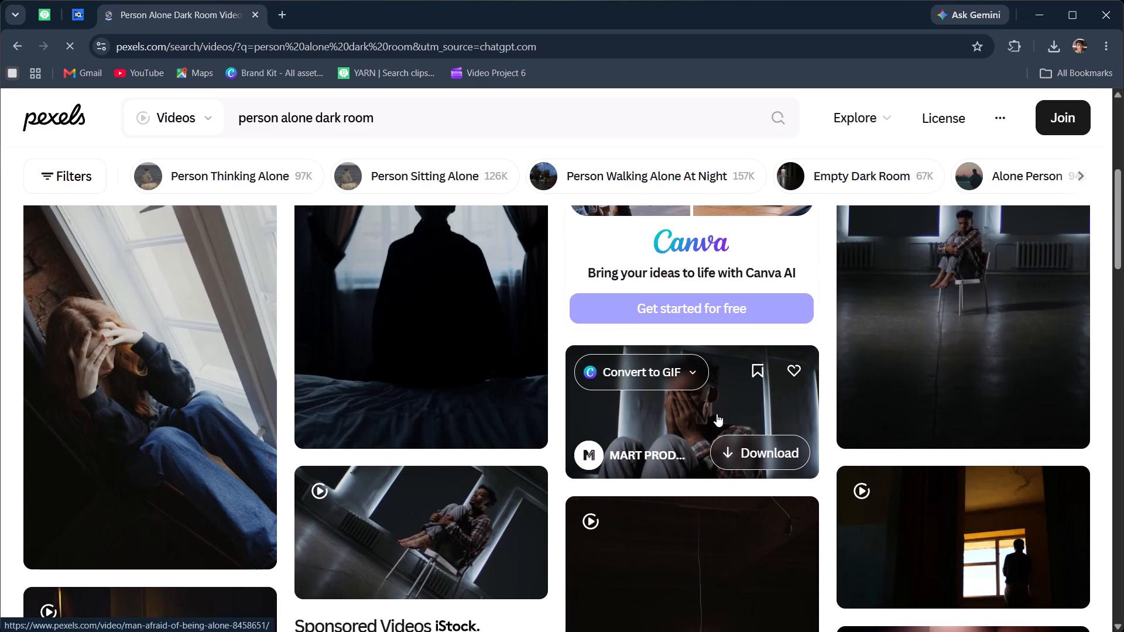
{"action": "scroll", "coordinate": [717, 413], "scroll_direction": "down", "scroll_amount": 3}
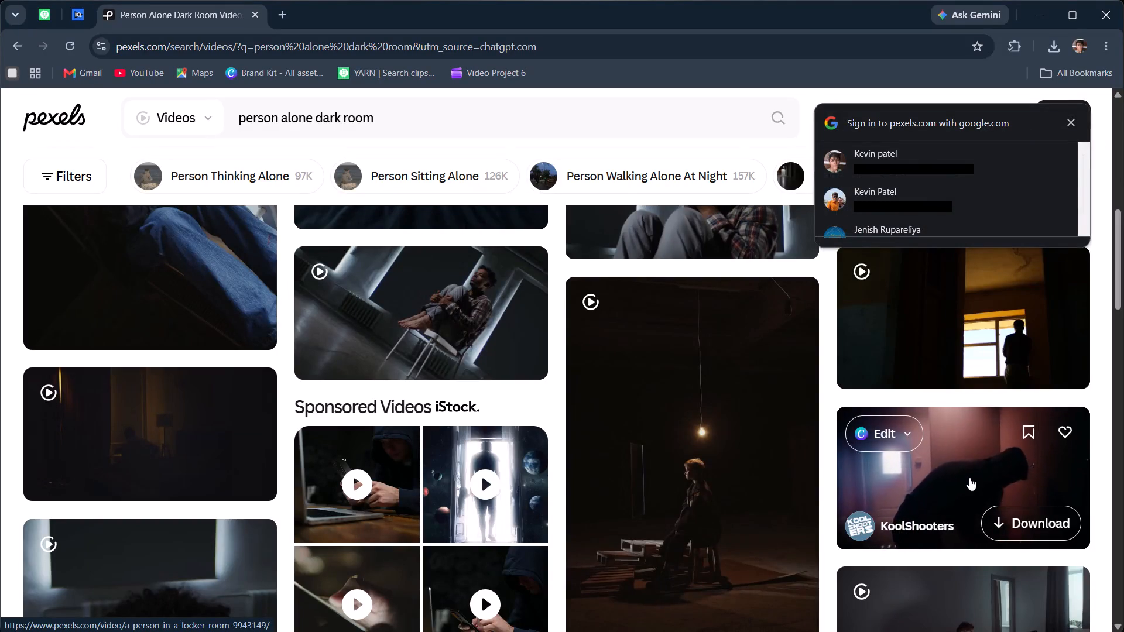
{"action": "scroll", "coordinate": [969, 478], "scroll_direction": "down", "scroll_amount": 2}
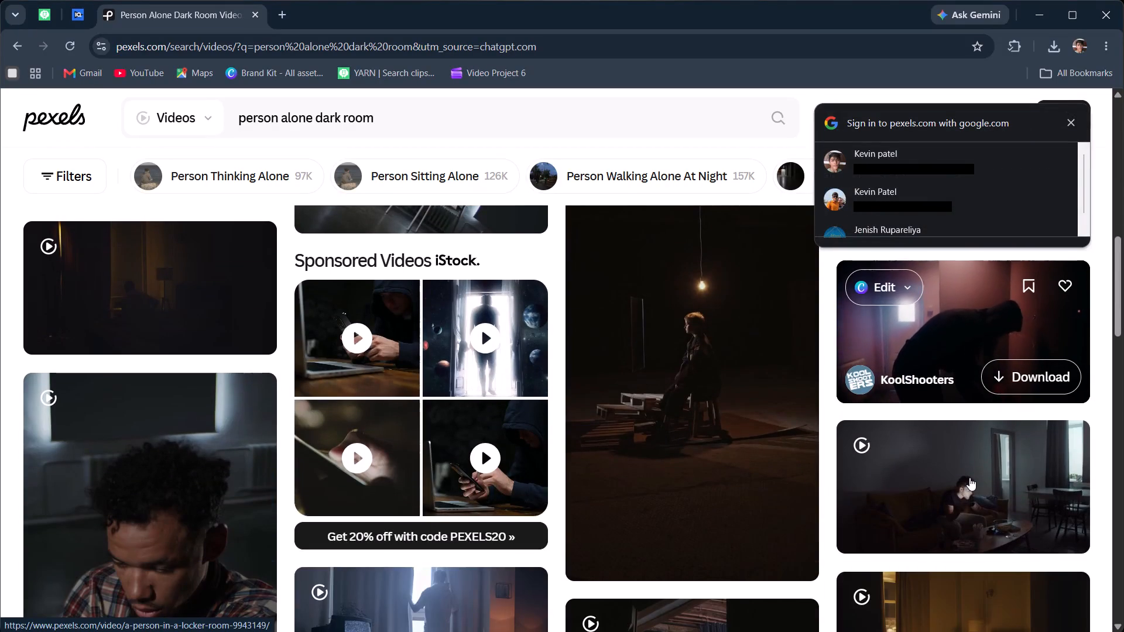
{"action": "scroll", "coordinate": [969, 478], "scroll_direction": "down", "scroll_amount": 5}
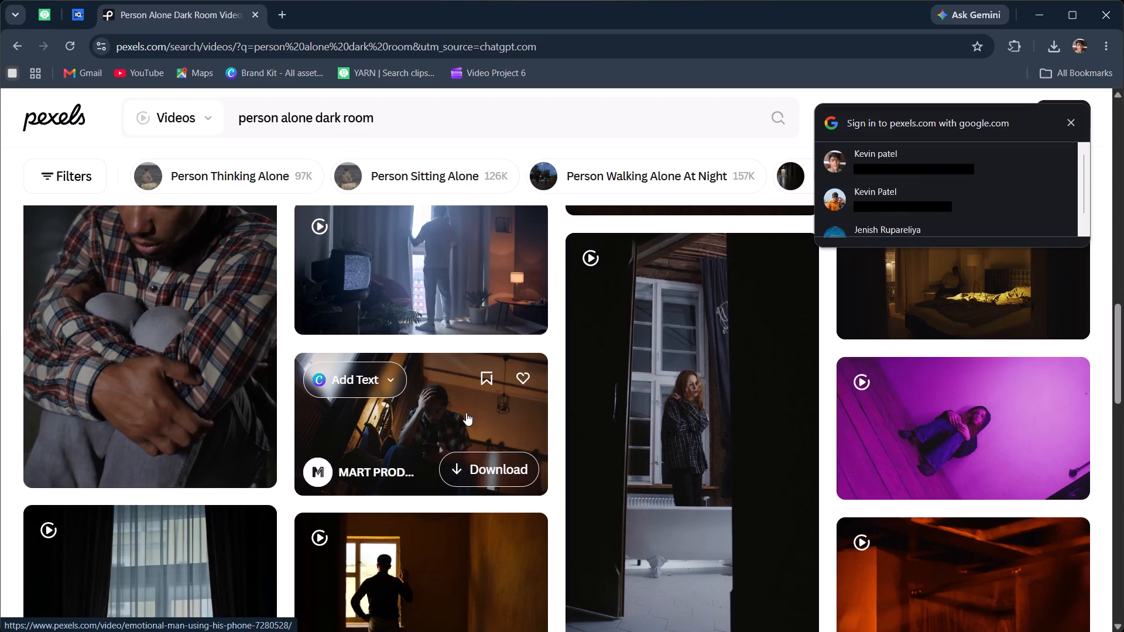
{"action": "left_click", "coordinate": [472, 466]}
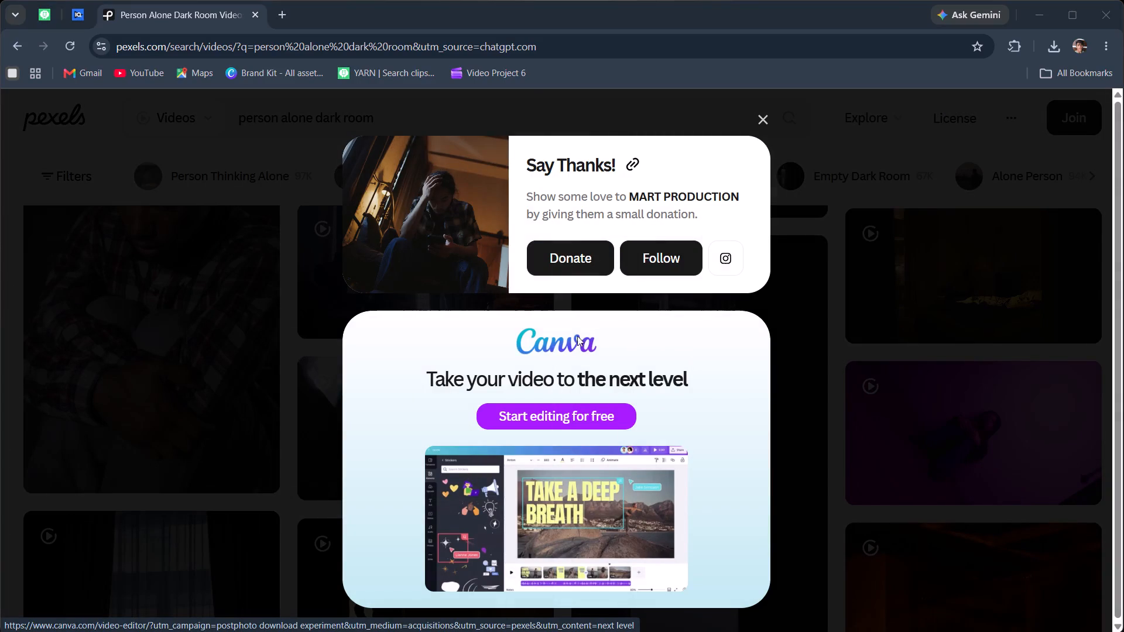
{"action": "left_click", "coordinate": [440, 294]}
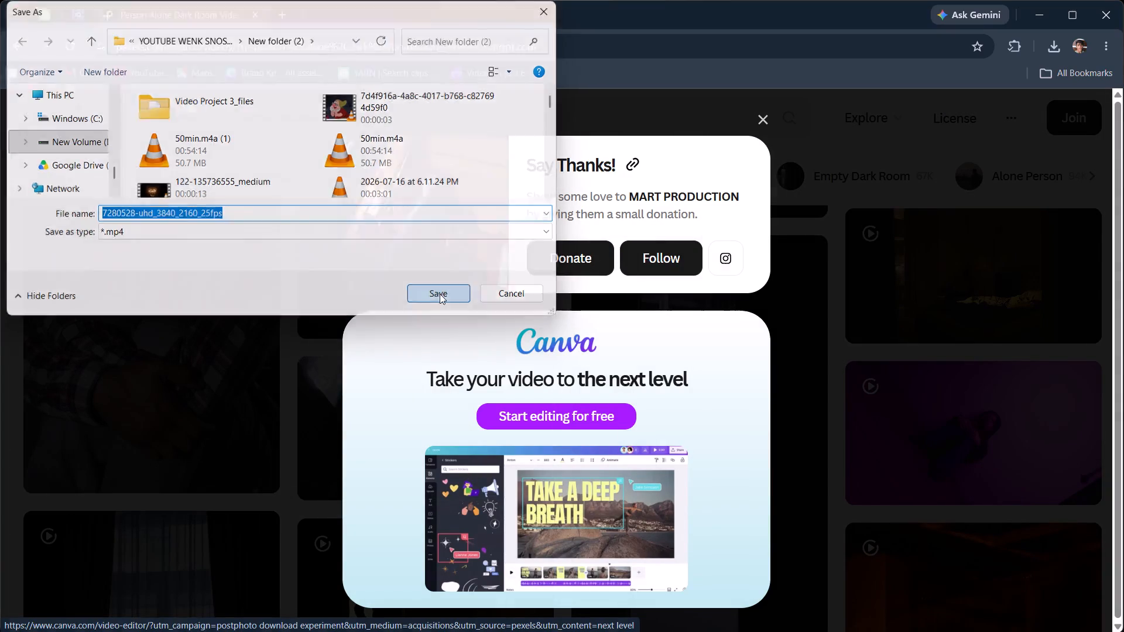
Switch to CapCut and import the downloaded 7280528-uhd_3840_2160_25fps video into the project media.
{"action": "left_click", "coordinate": [1031, 11]}
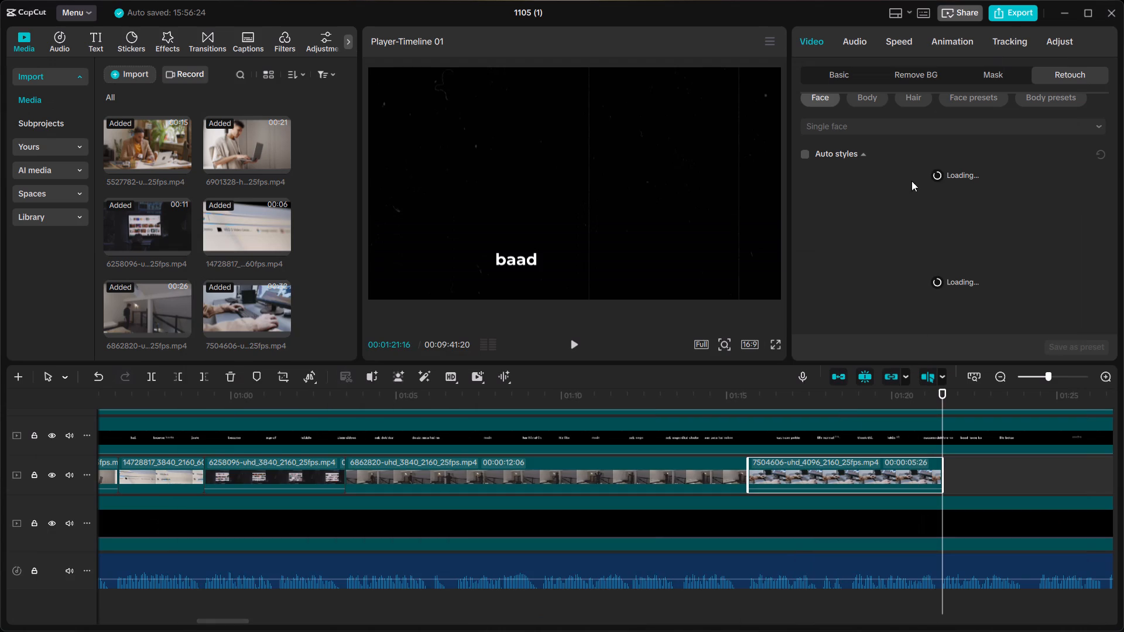
{"action": "left_click", "coordinate": [32, 81]}
{"action": "left_click", "coordinate": [140, 75]}
{"action": "scroll", "coordinate": [19, 166], "scroll_direction": "up", "scroll_amount": 6}
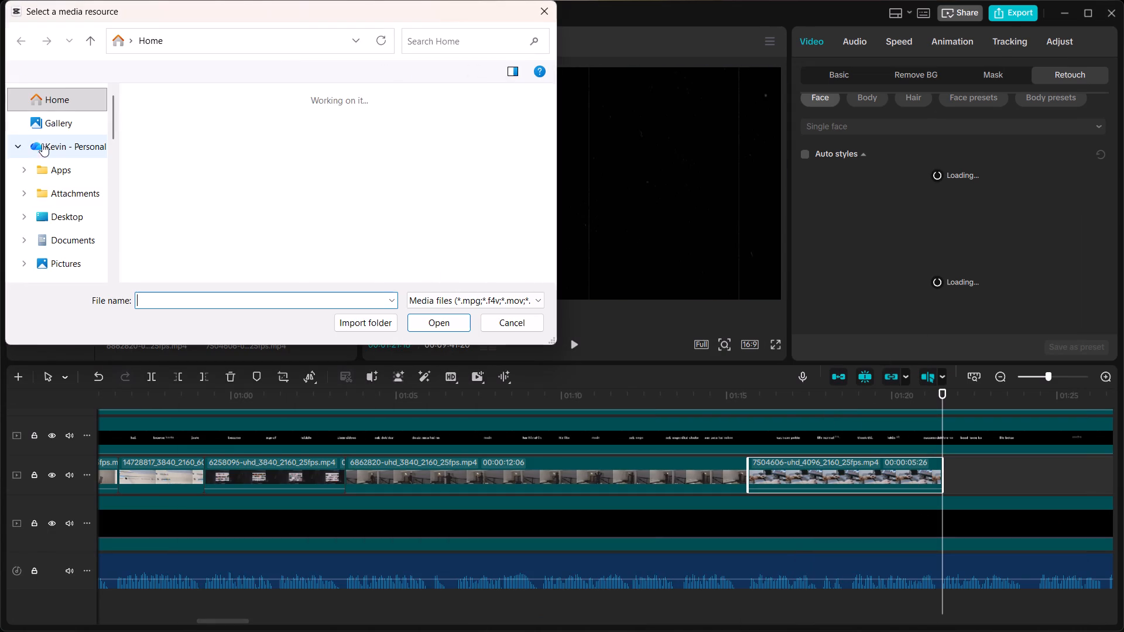
{"action": "scroll", "coordinate": [42, 143], "scroll_direction": "up", "scroll_amount": 3}
{"action": "left_click", "coordinate": [64, 88]}
{"action": "scroll", "coordinate": [282, 152], "scroll_direction": "down", "scroll_amount": 2}
{"action": "left_click", "coordinate": [180, 121]}
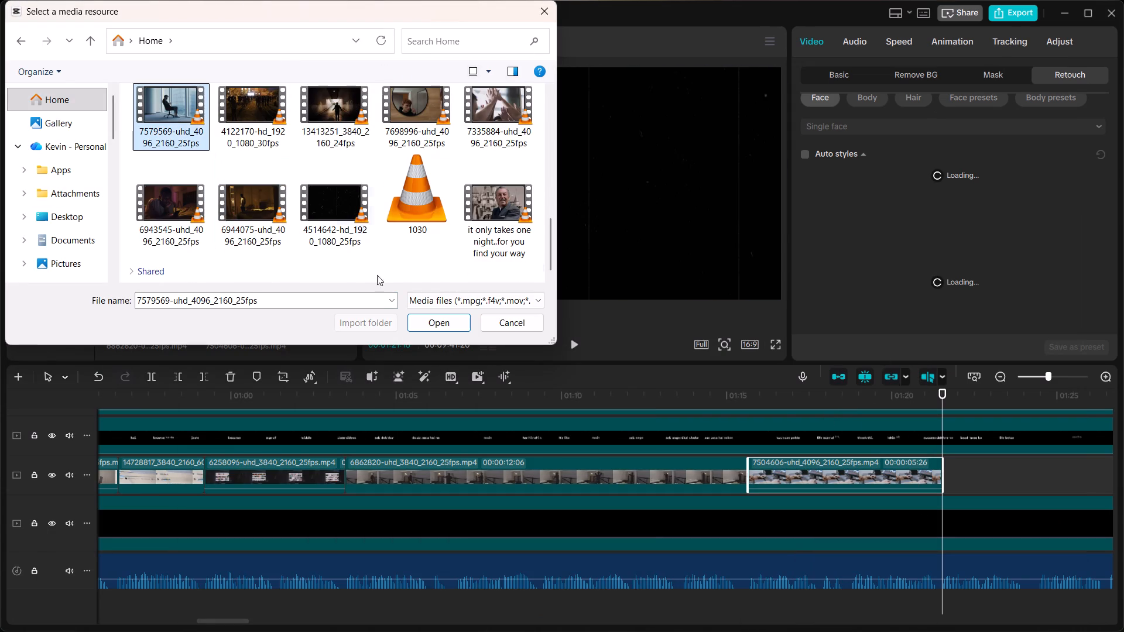
{"action": "scroll", "coordinate": [373, 211], "scroll_direction": "up", "scroll_amount": 2}
{"action": "left_click", "coordinate": [184, 134]}
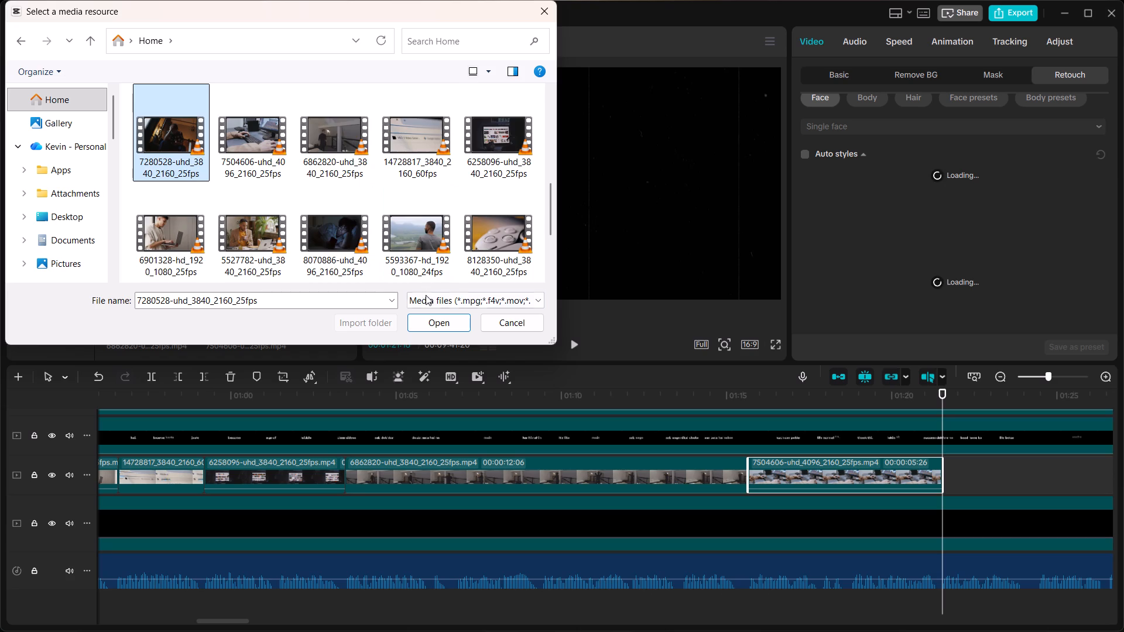
{"action": "left_click", "coordinate": [426, 322]}
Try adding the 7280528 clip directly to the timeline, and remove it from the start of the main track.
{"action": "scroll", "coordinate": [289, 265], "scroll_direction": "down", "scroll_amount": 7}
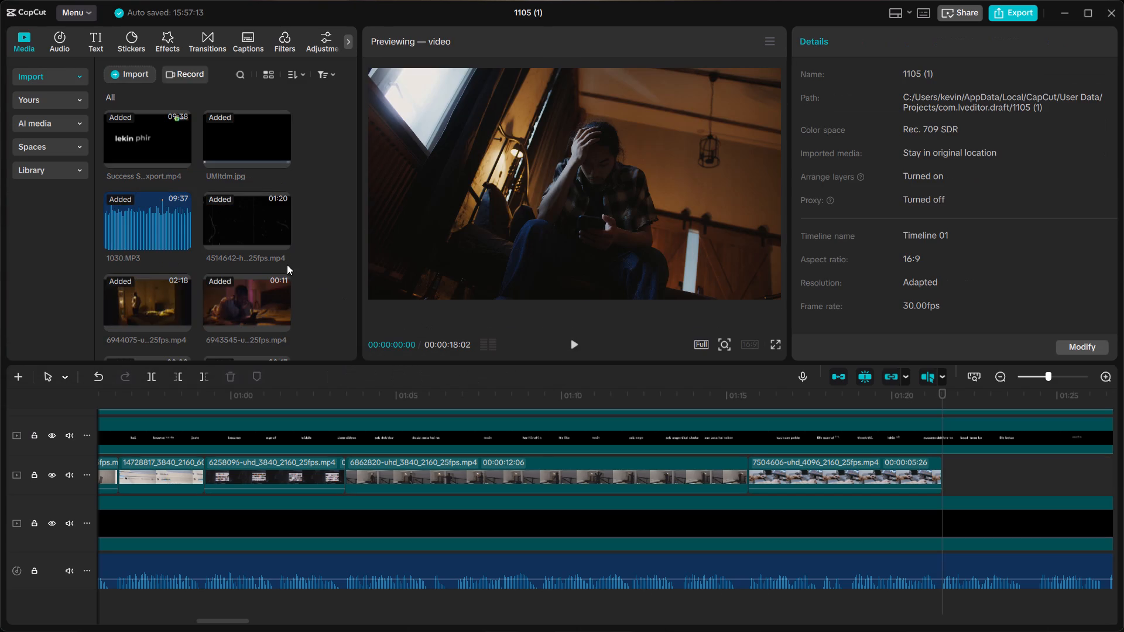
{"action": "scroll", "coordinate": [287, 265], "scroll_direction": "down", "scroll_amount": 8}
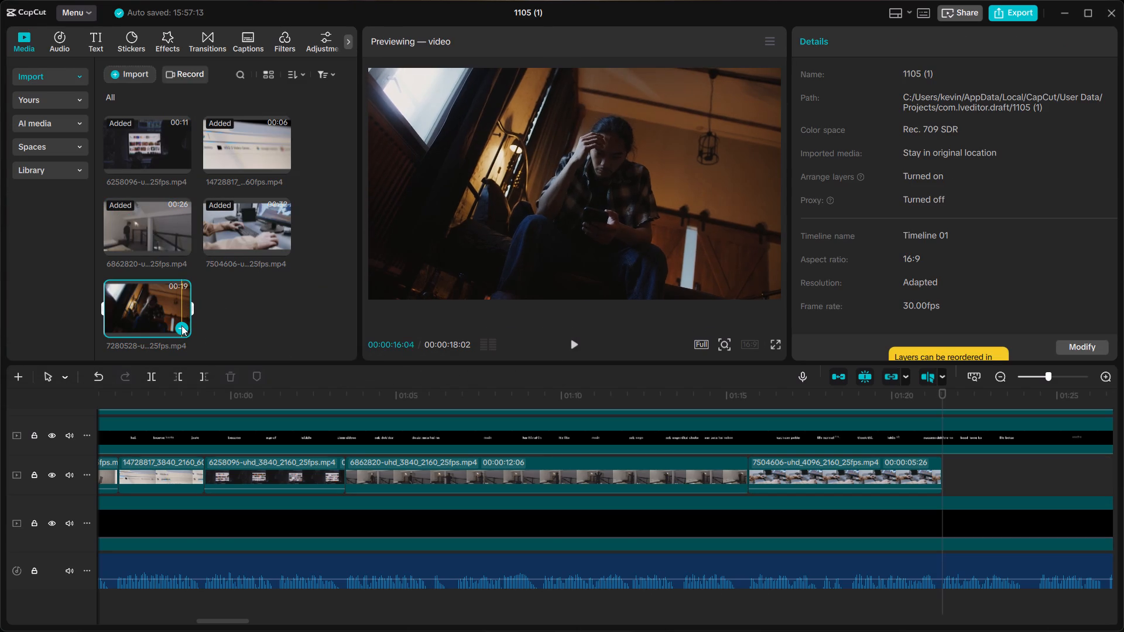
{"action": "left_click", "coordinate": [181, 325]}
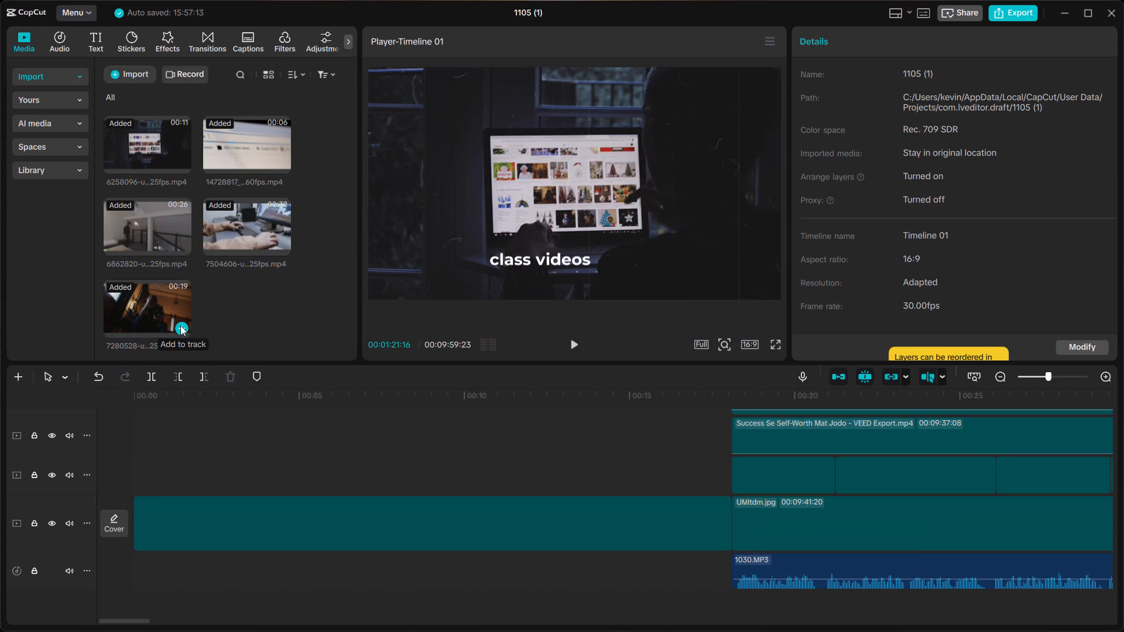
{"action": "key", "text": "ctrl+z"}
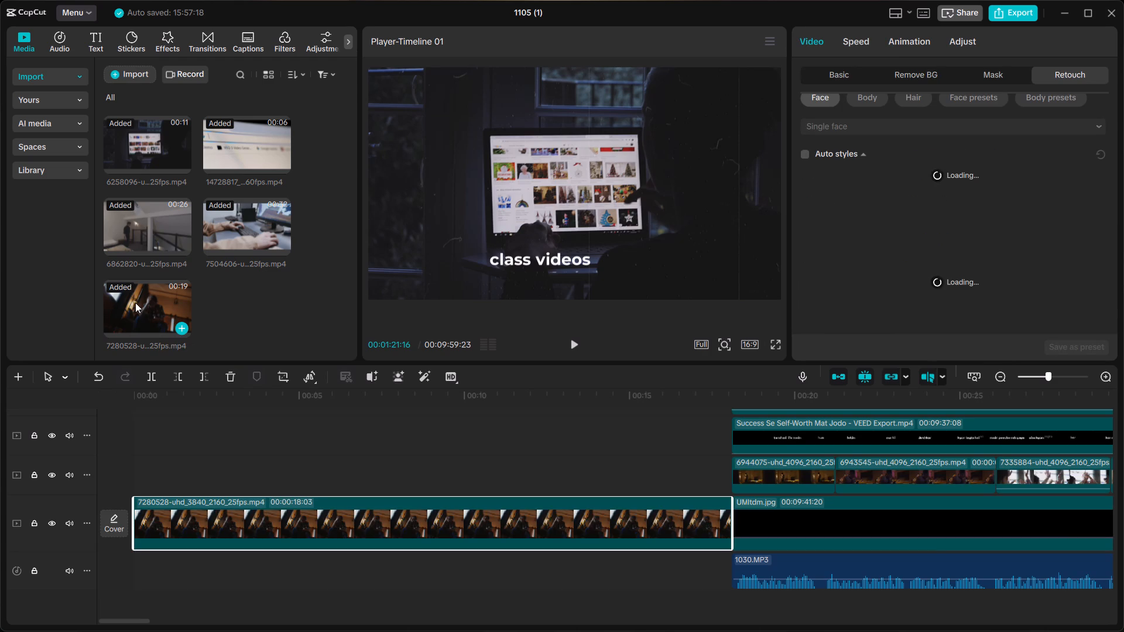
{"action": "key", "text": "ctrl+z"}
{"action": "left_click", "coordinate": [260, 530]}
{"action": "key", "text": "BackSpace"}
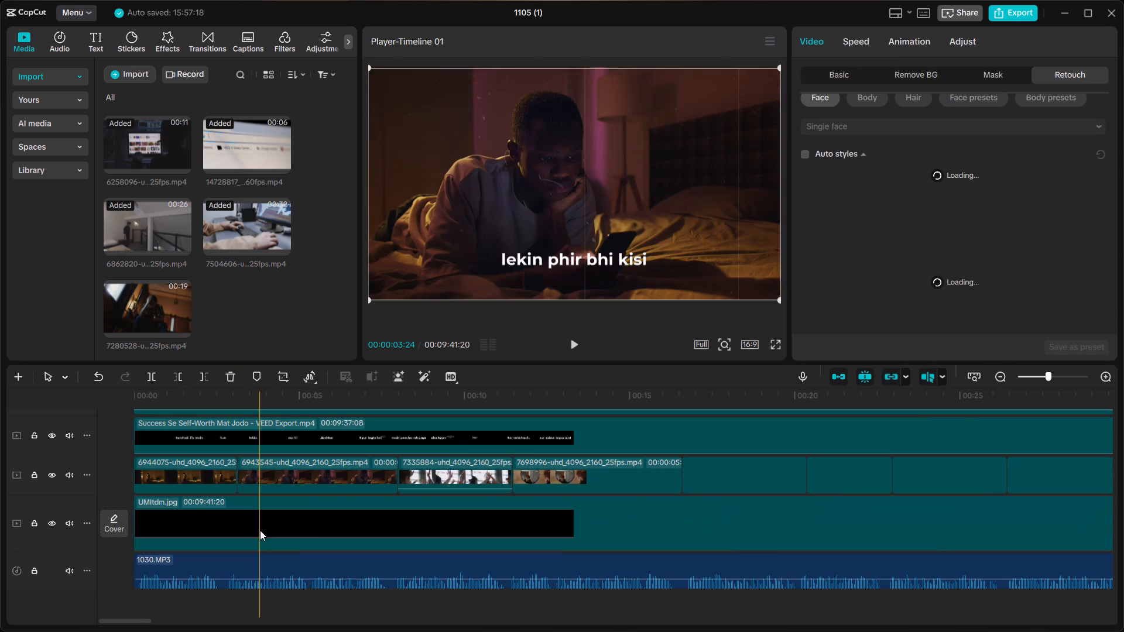
Place the 7280528 clip on the b-roll track directly after the 7504606 clip, starting at 00:01:21:16.
{"action": "scroll", "coordinate": [261, 434], "scroll_direction": "right", "scroll_amount": 3}
{"action": "scroll", "coordinate": [261, 434], "scroll_direction": "left", "scroll_amount": 5}
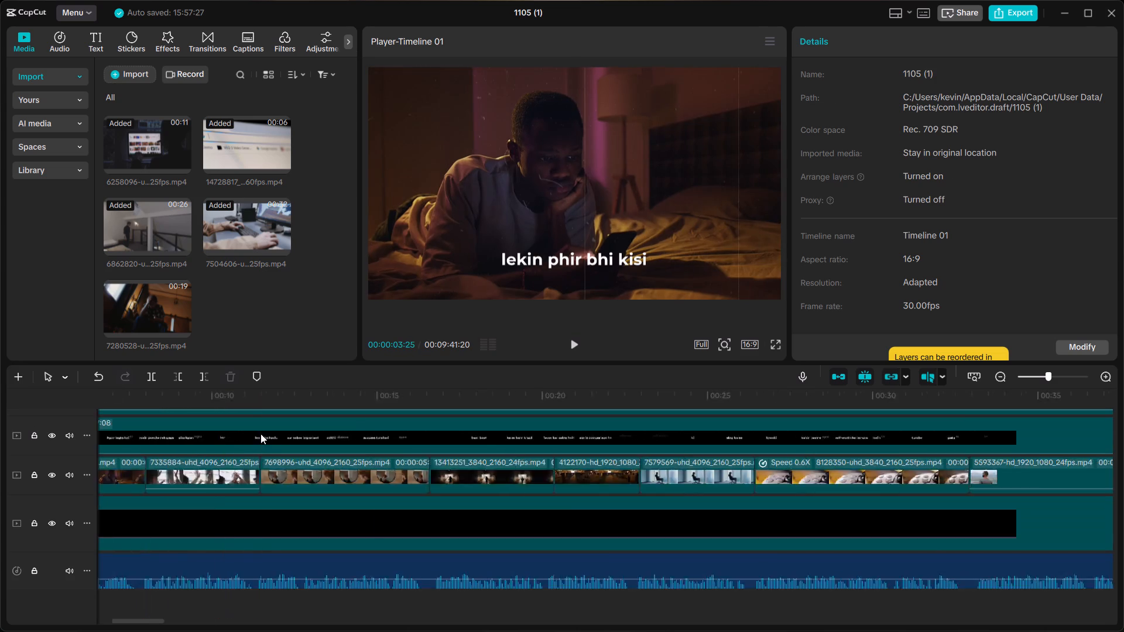
{"action": "scroll", "coordinate": [261, 434], "scroll_direction": "left", "scroll_amount": 3}
{"action": "scroll", "coordinate": [368, 463], "scroll_direction": "right", "scroll_amount": 6}
{"action": "scroll", "coordinate": [372, 464], "scroll_direction": "left", "scroll_amount": 1}
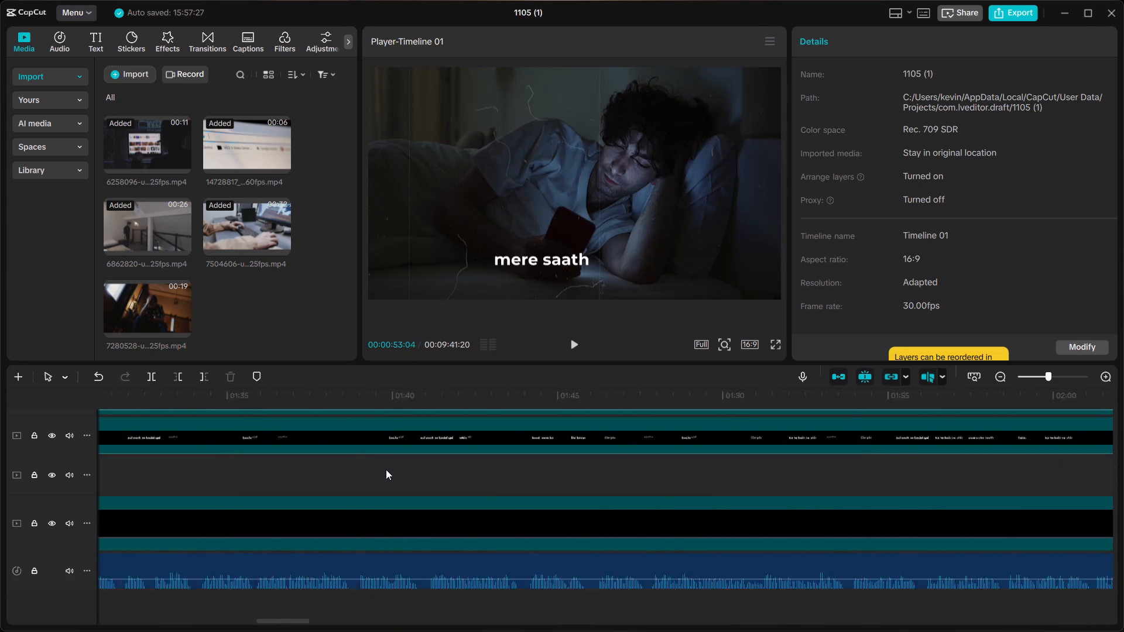
{"action": "scroll", "coordinate": [386, 469], "scroll_direction": "left", "scroll_amount": 1}
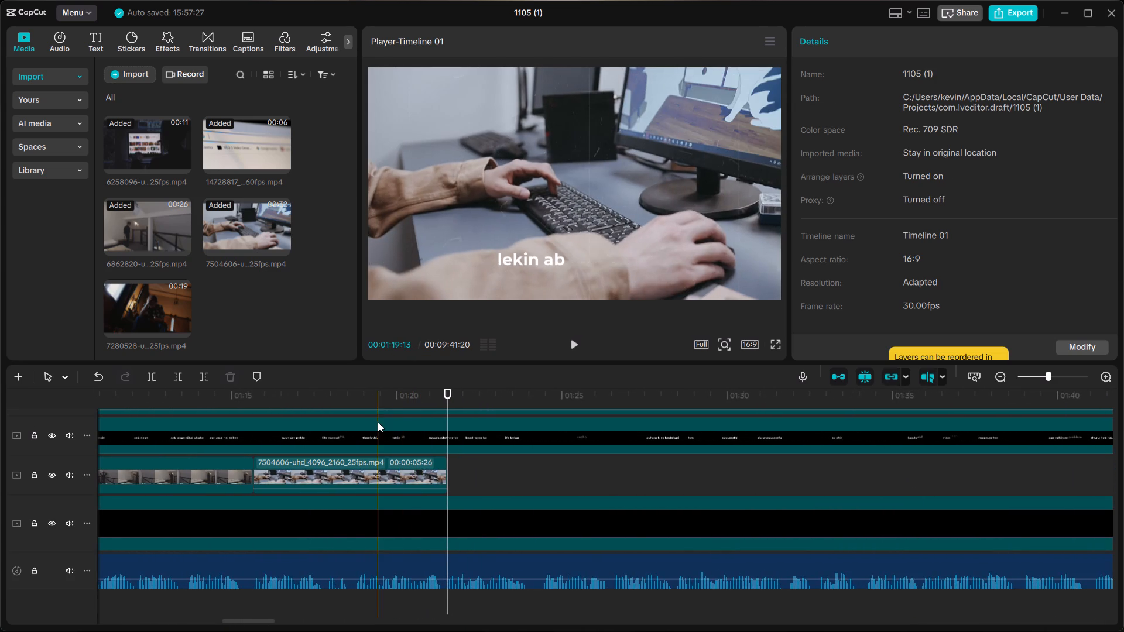
{"action": "left_click_drag", "start_coordinate": [140, 304], "coordinate": [522, 454]}
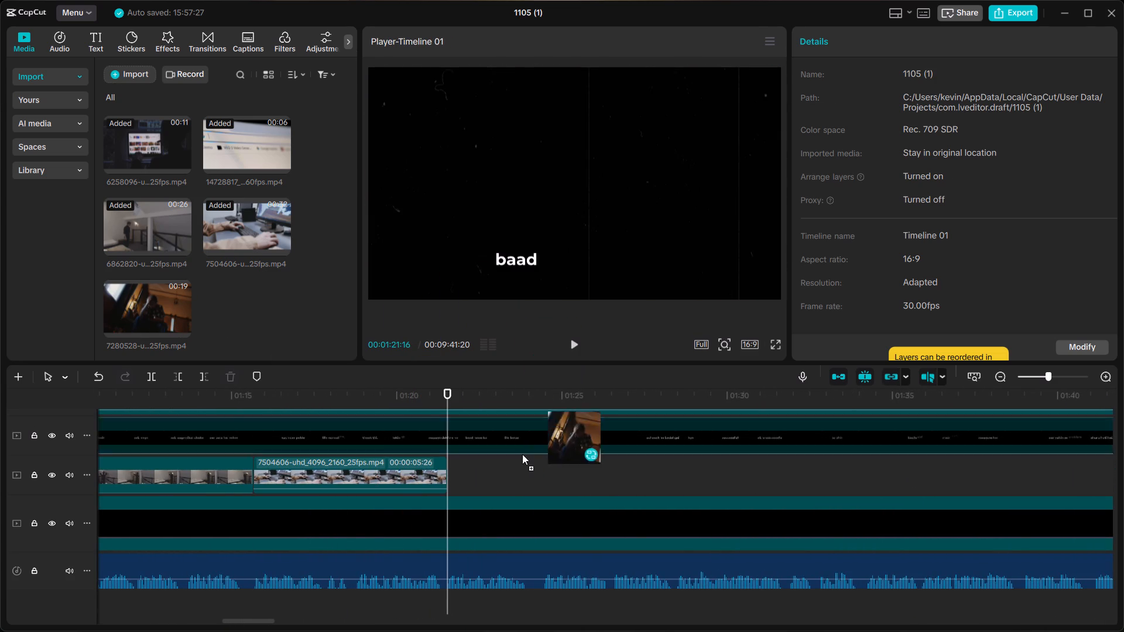
{"action": "left_click_drag", "start_coordinate": [522, 454], "coordinate": [448, 471]}
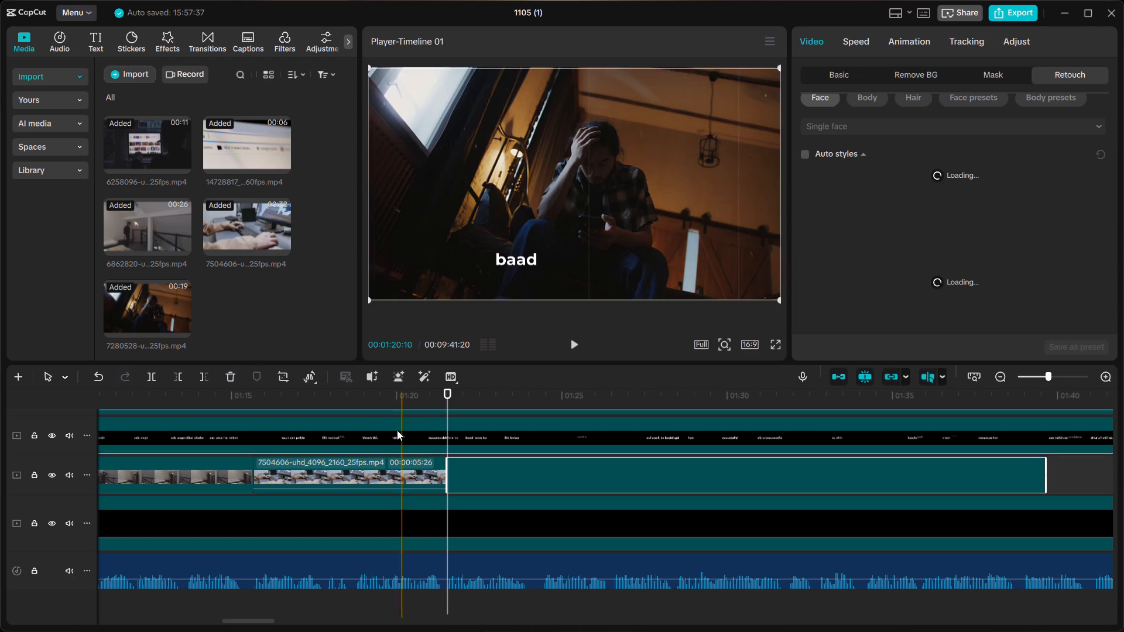
Mute the 7504606 keyboard-typing clip by lowering its volume to -∞ dB.
{"action": "left_click", "coordinate": [385, 411]}
{"action": "left_click", "coordinate": [412, 474]}
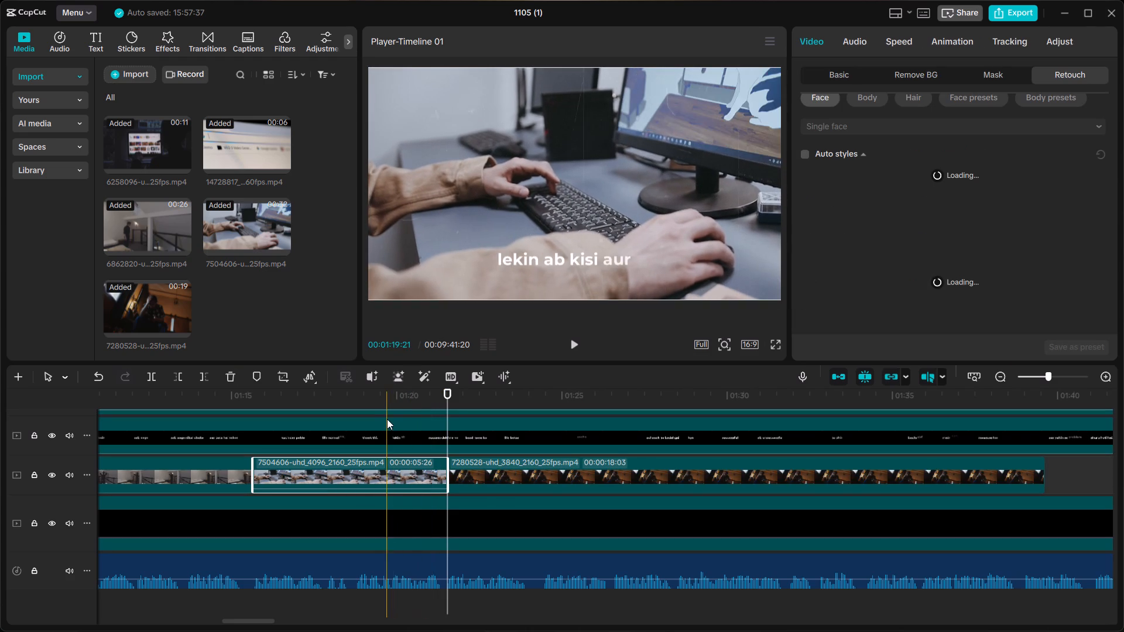
{"action": "scroll", "coordinate": [897, 169], "scroll_direction": "up", "scroll_amount": 5}
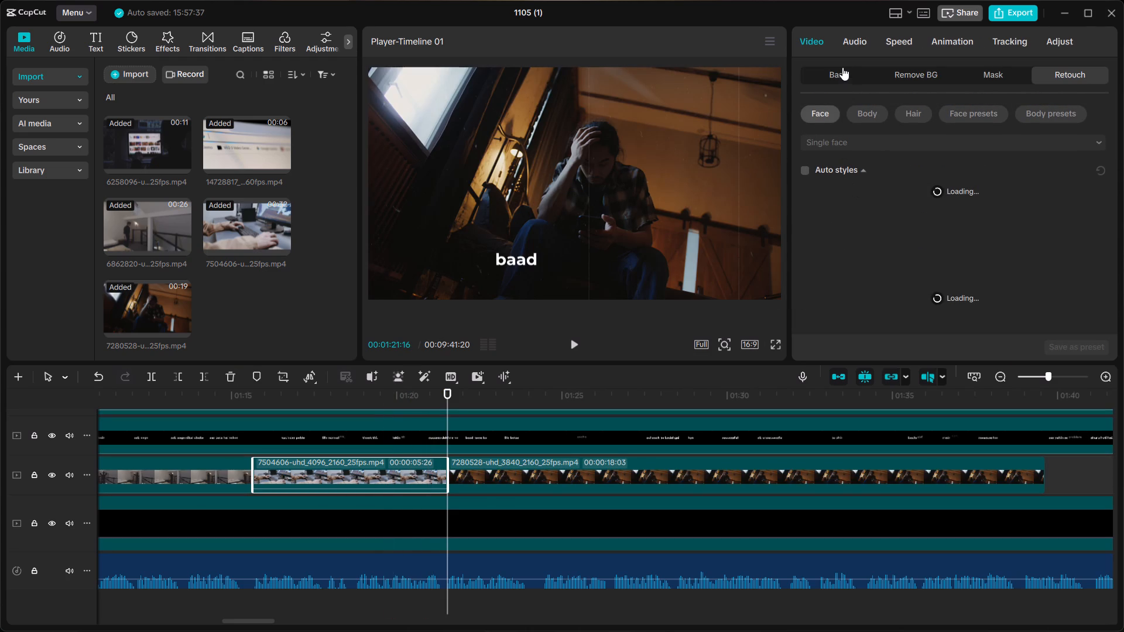
{"action": "left_click", "coordinate": [842, 77]}
{"action": "left_click", "coordinate": [855, 49]}
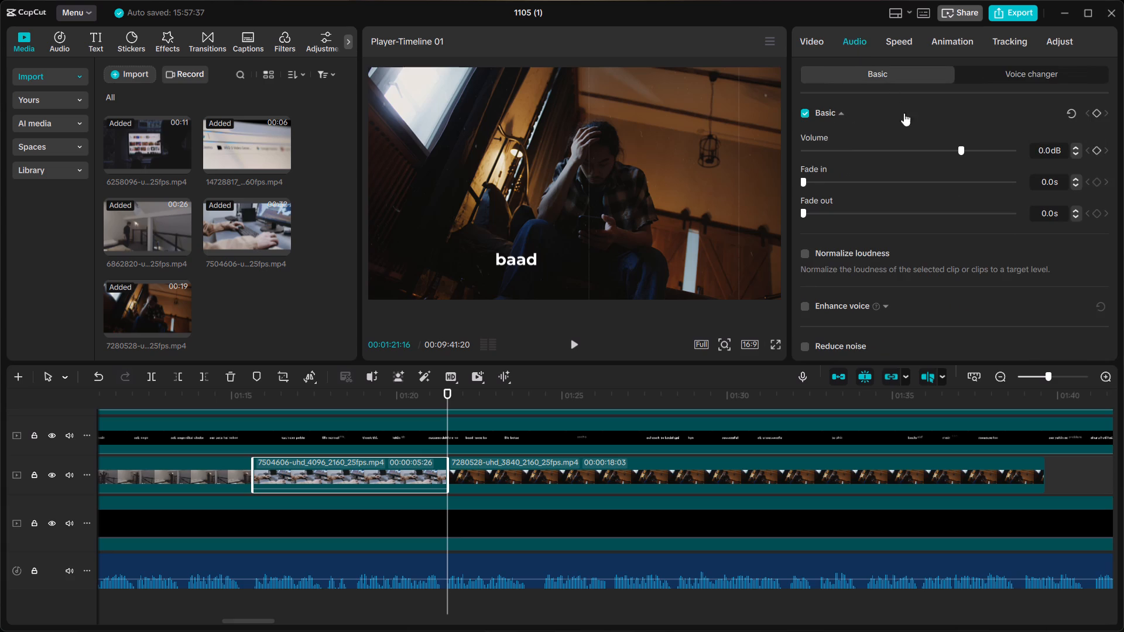
{"action": "left_click_drag", "start_coordinate": [959, 150], "coordinate": [831, 163]}
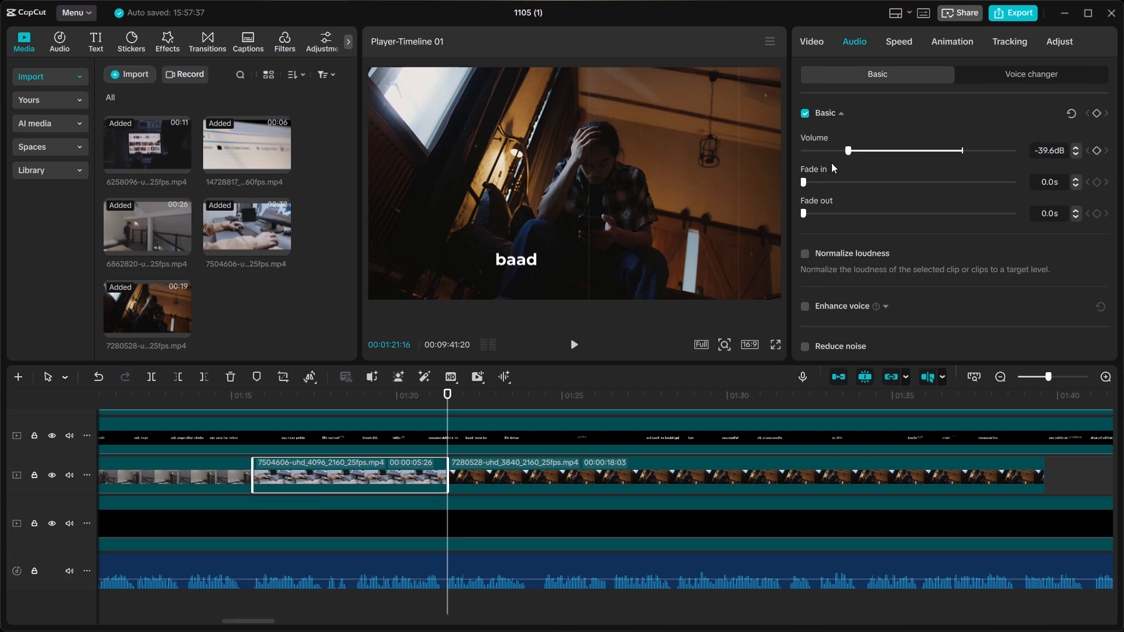
{"action": "left_click_drag", "start_coordinate": [831, 163], "coordinate": [765, 174]}
Check the 7280528 clip for an audio track and inspect the volume of the attic bedroom clip before 7504606.
{"action": "left_click", "coordinate": [331, 406]}
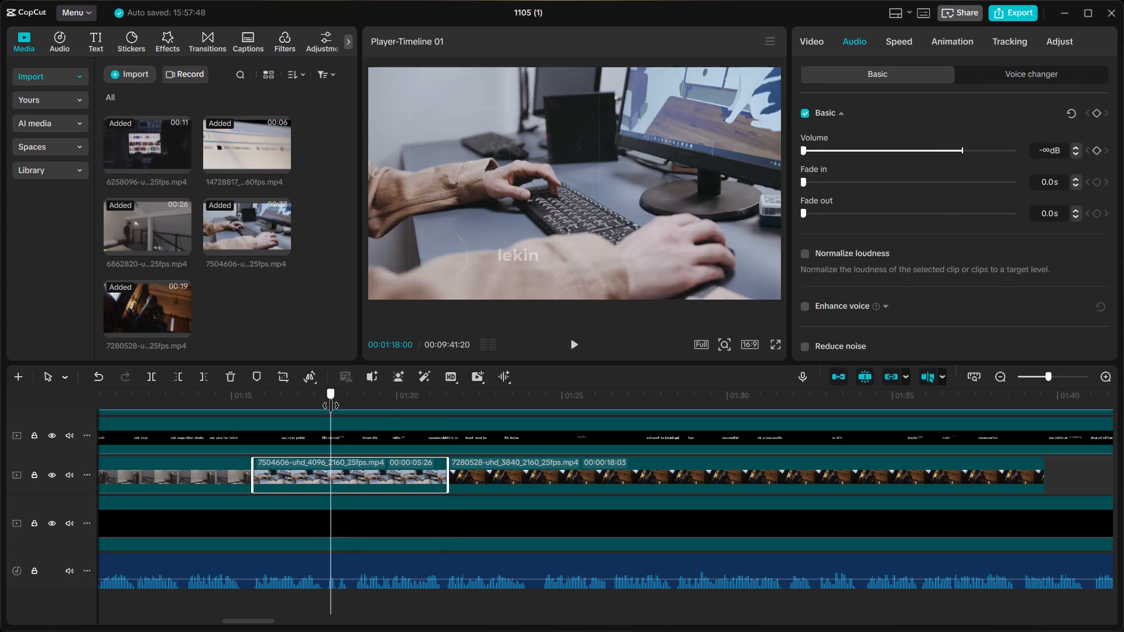
{"action": "left_click", "coordinate": [511, 405]}
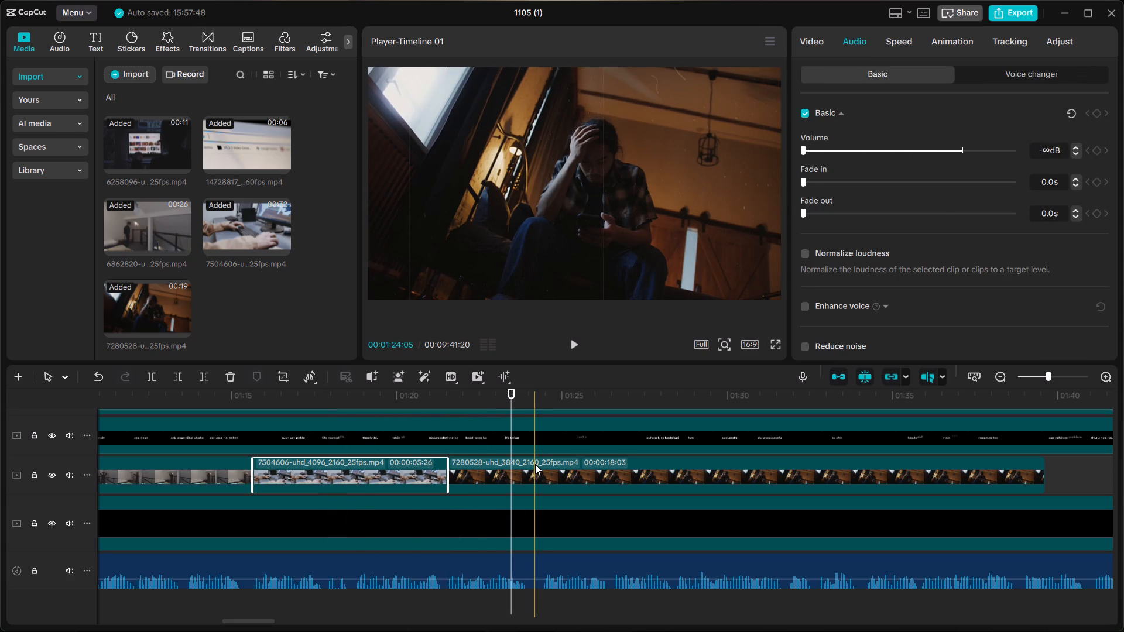
{"action": "left_click", "coordinate": [535, 464]}
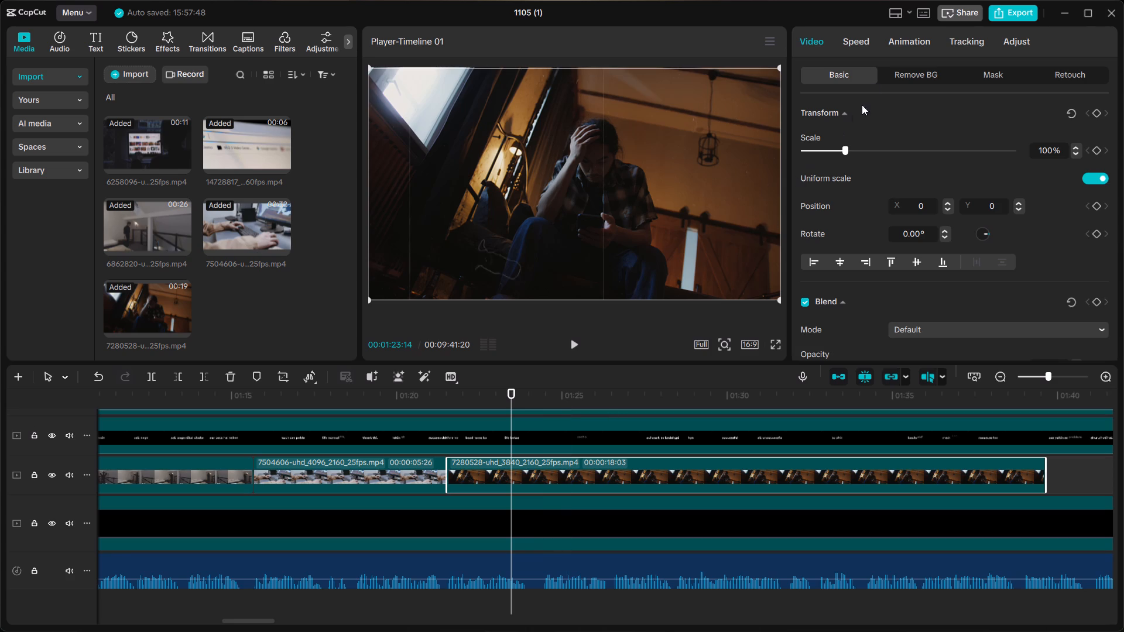
{"action": "left_click", "coordinate": [200, 396]}
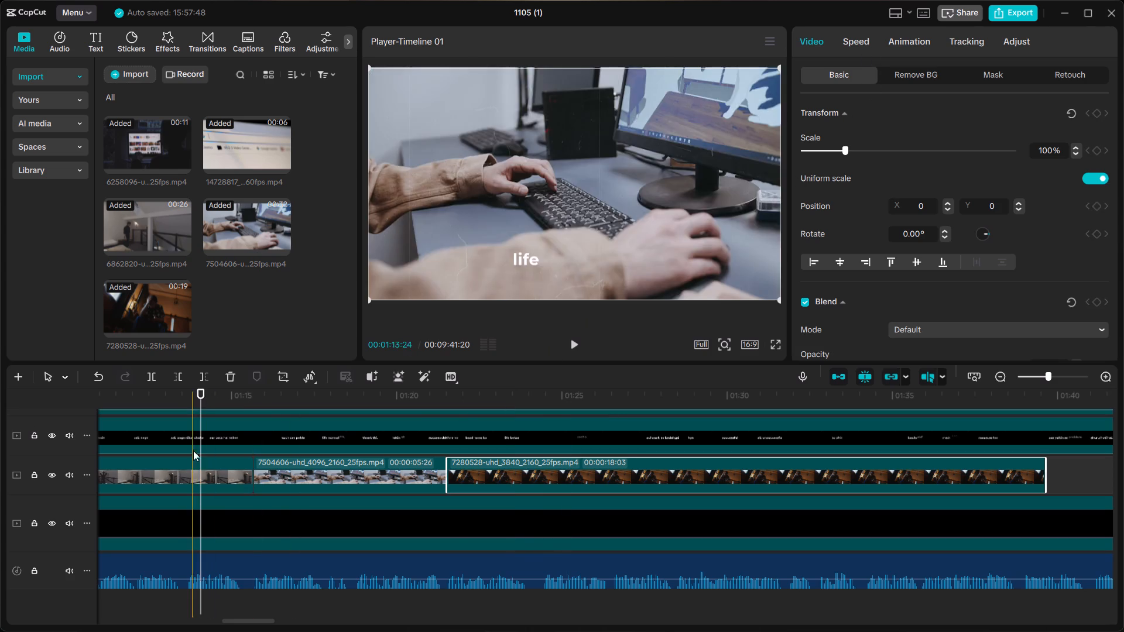
{"action": "left_click", "coordinate": [198, 478]}
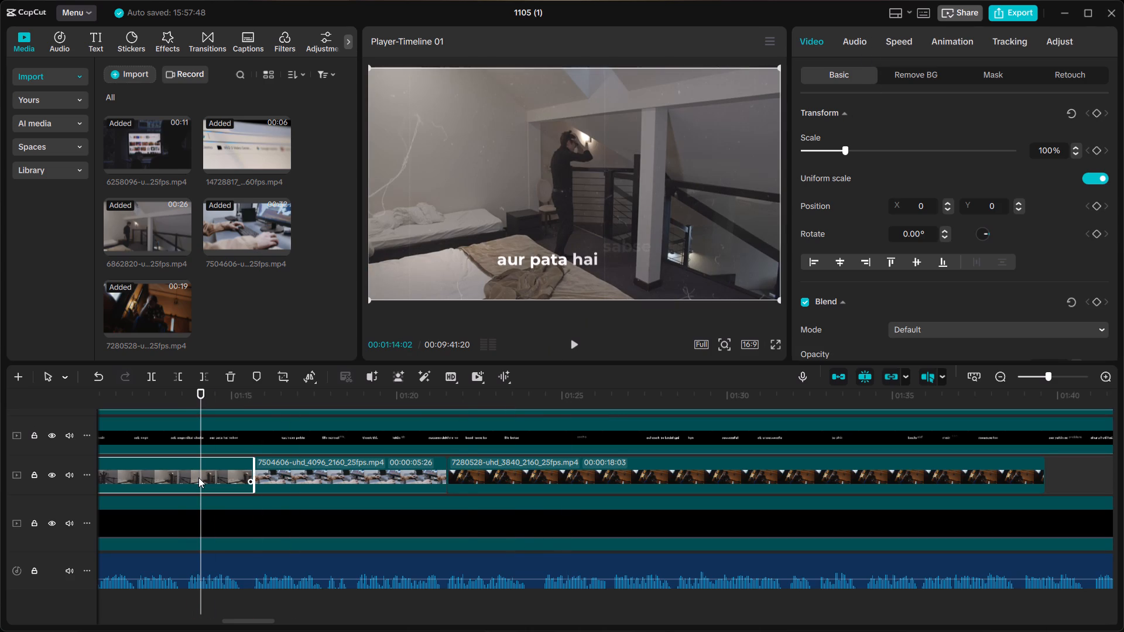
{"action": "left_click", "coordinate": [858, 37]}
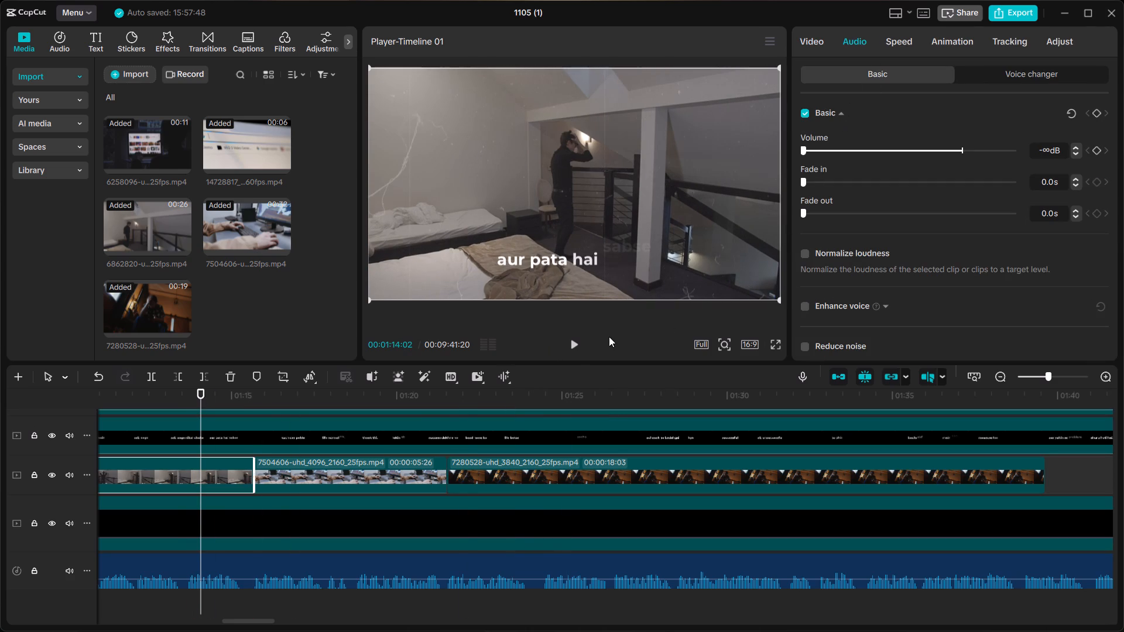
Play the timeline from the start of the 7280528 clip to review its footage against the voiceover and captions.
{"action": "left_click", "coordinate": [452, 399]}
{"action": "left_click", "coordinate": [442, 402]}
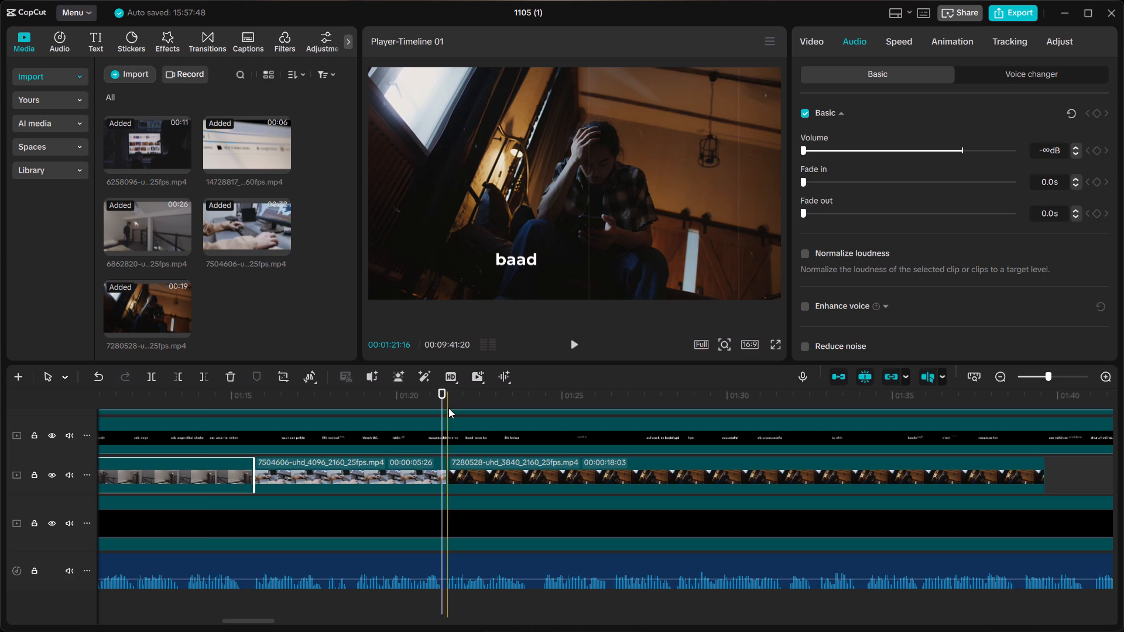
{"action": "left_click", "coordinate": [448, 408]}
{"action": "left_click", "coordinate": [472, 411]}
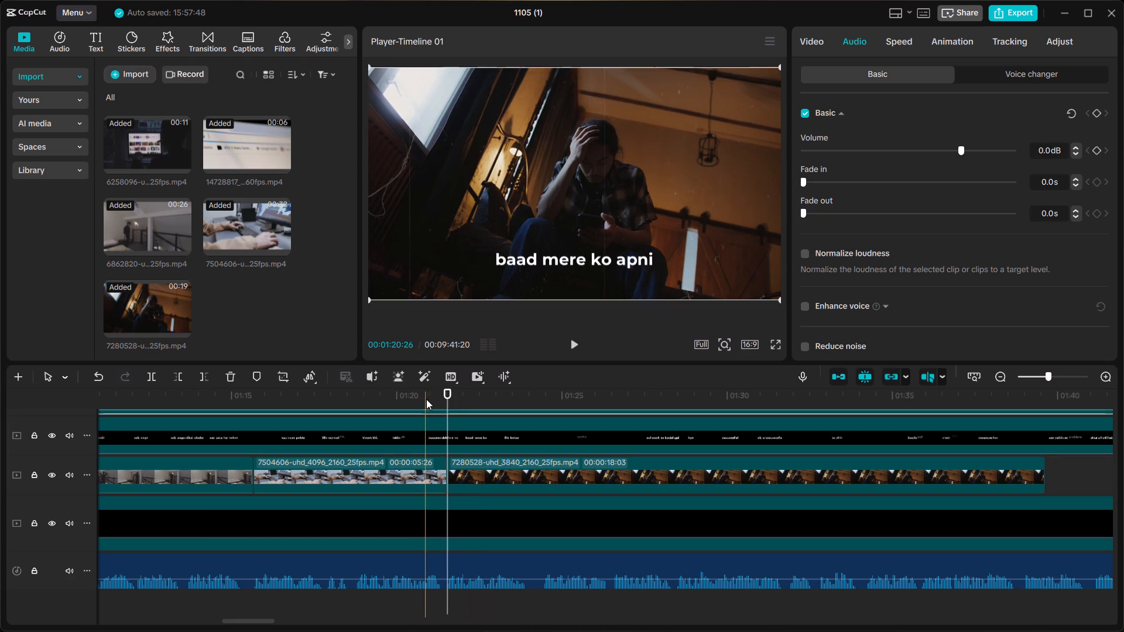
{"action": "left_click", "coordinate": [426, 399]}
{"action": "left_click", "coordinate": [448, 397]}
{"action": "key", "text": "space"}
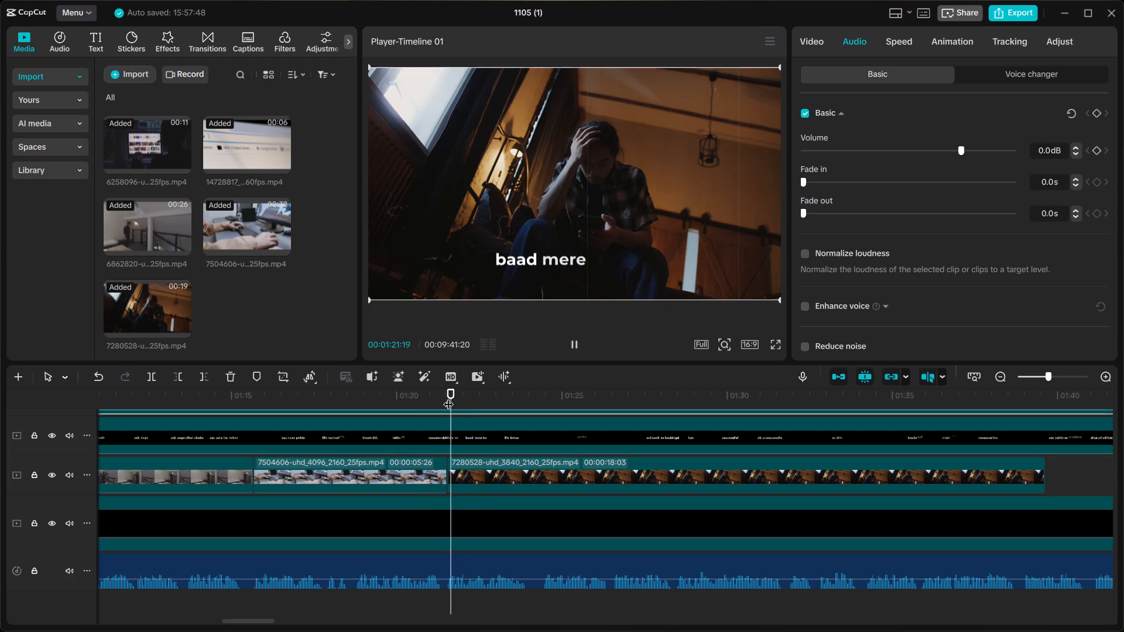
{"action": "key", "text": "space"}
{"action": "left_click", "coordinate": [451, 397]}
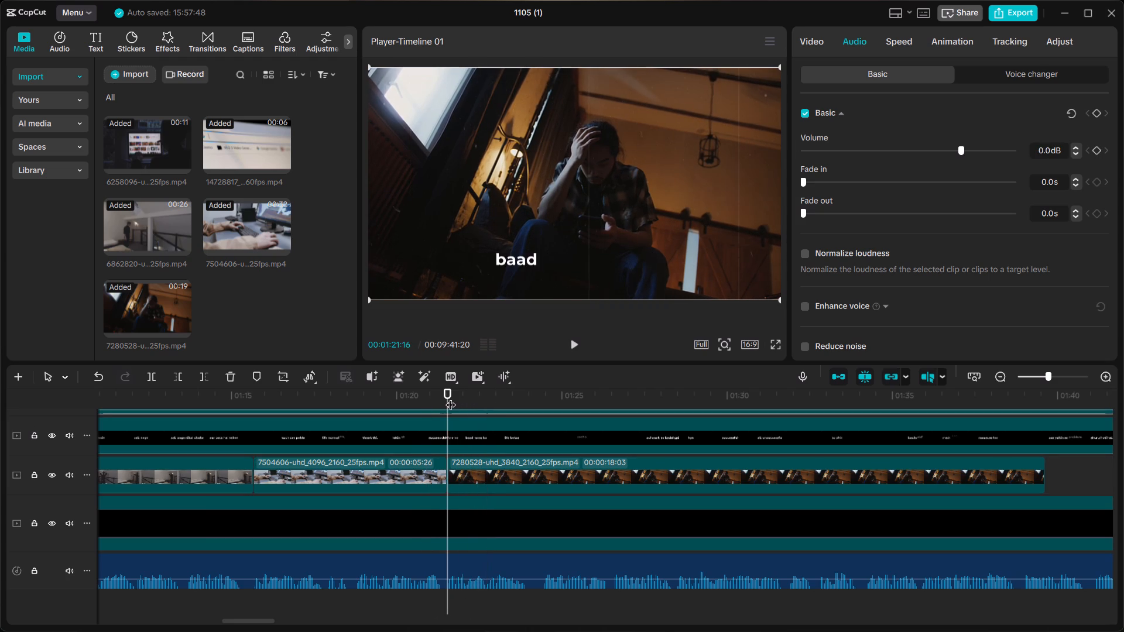
{"action": "key", "text": "space"}
{"action": "key", "text": "space"}
{"action": "left_click", "coordinate": [437, 393]}
{"action": "key", "text": "space"}
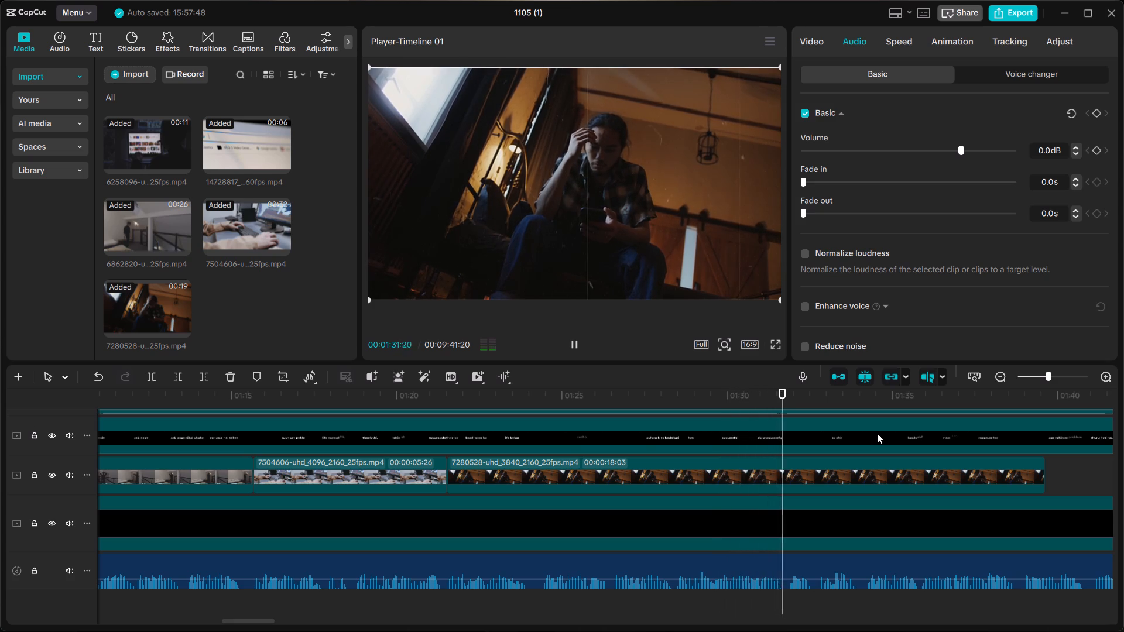
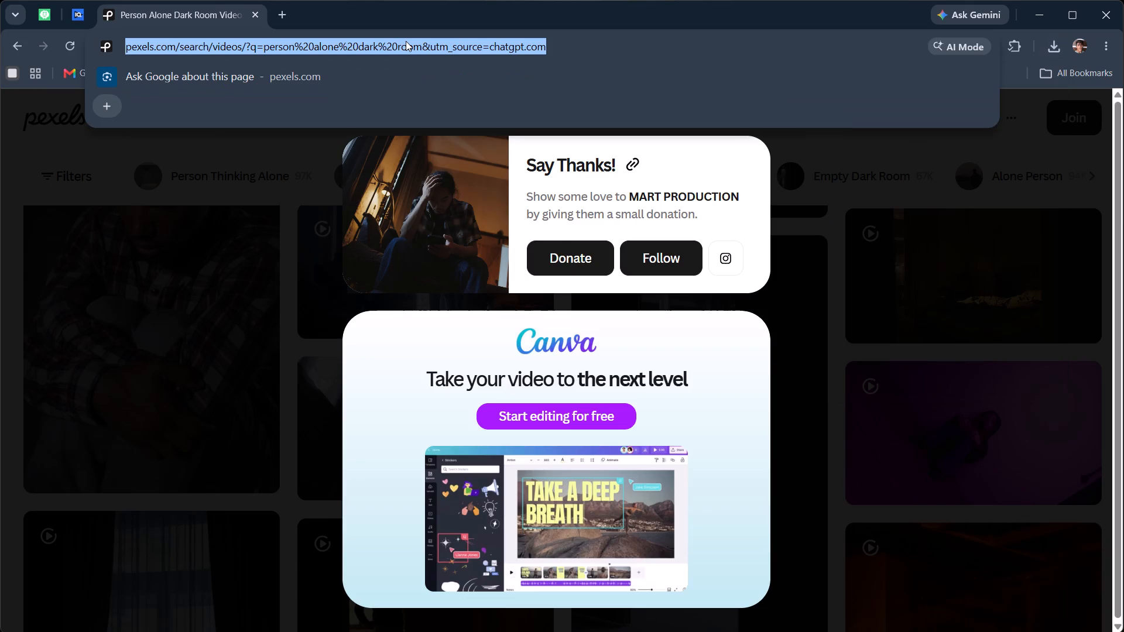
{"action": "key", "text": "ctrl+v"}
{"action": "key", "text": "Return"}
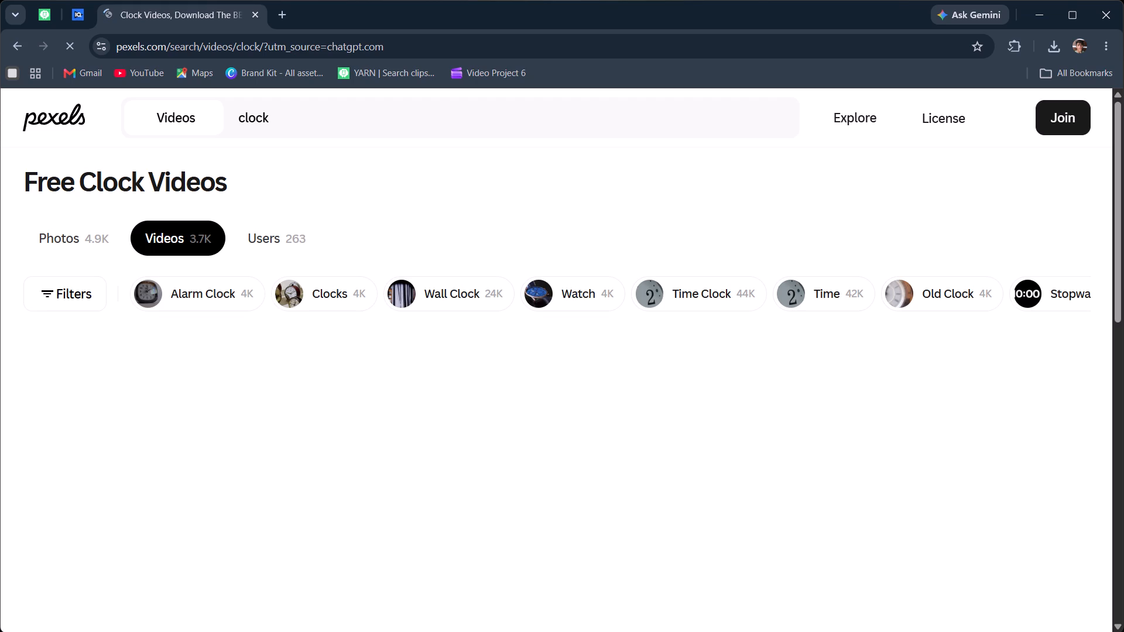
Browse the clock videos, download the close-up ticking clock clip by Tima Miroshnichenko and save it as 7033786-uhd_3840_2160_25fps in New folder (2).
{"action": "scroll", "coordinate": [502, 188], "scroll_direction": "down", "scroll_amount": 2}
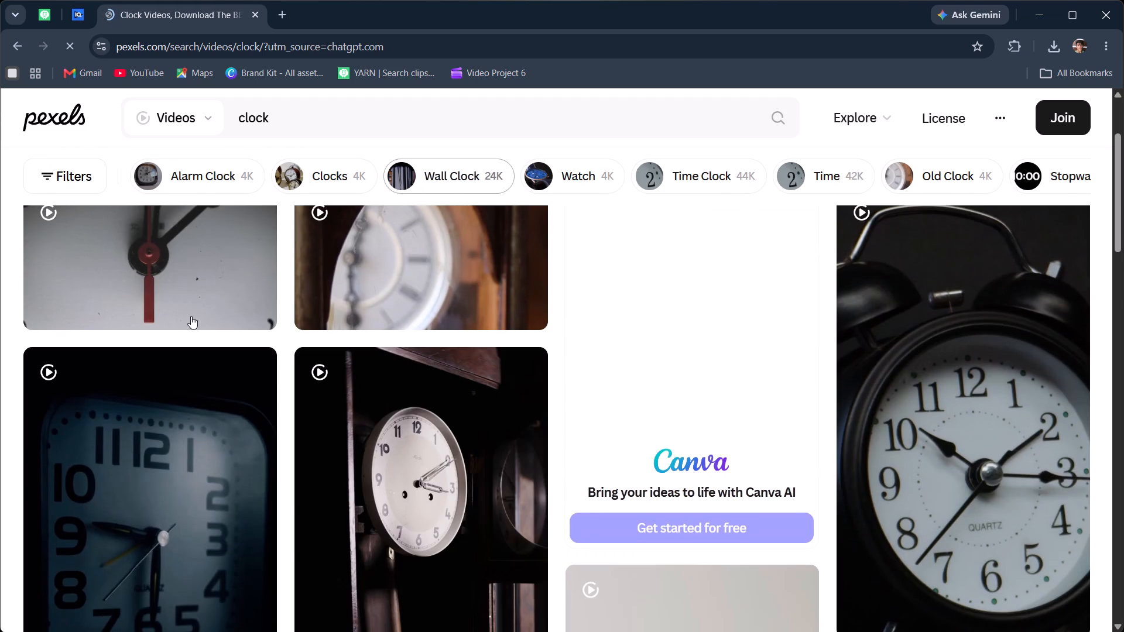
{"action": "scroll", "coordinate": [189, 325], "scroll_direction": "up", "scroll_amount": 2}
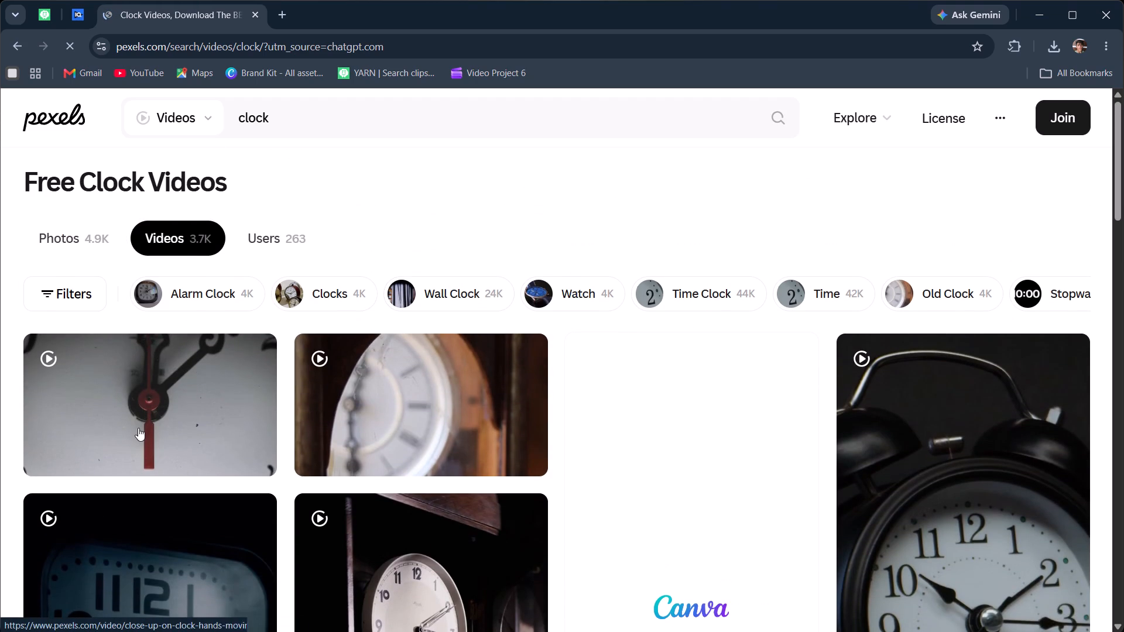
{"action": "scroll", "coordinate": [144, 421], "scroll_direction": "down", "scroll_amount": 3}
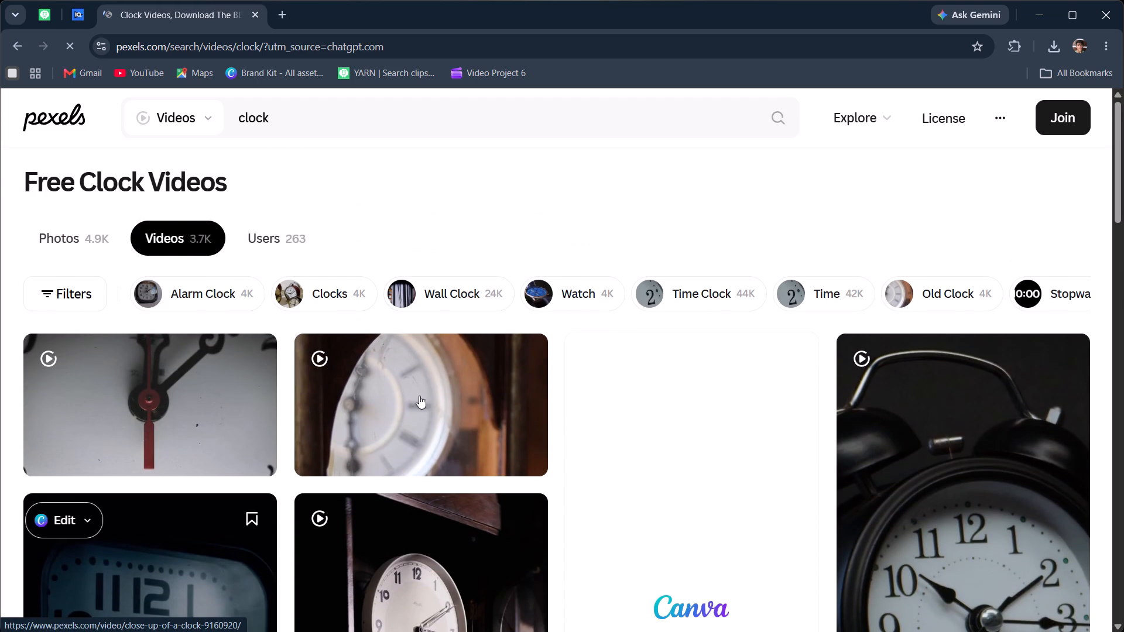
{"action": "scroll", "coordinate": [419, 396], "scroll_direction": "down", "scroll_amount": 3}
{"action": "scroll", "coordinate": [915, 390], "scroll_direction": "down", "scroll_amount": 1}
{"action": "scroll", "coordinate": [584, 371], "scroll_direction": "down", "scroll_amount": 3}
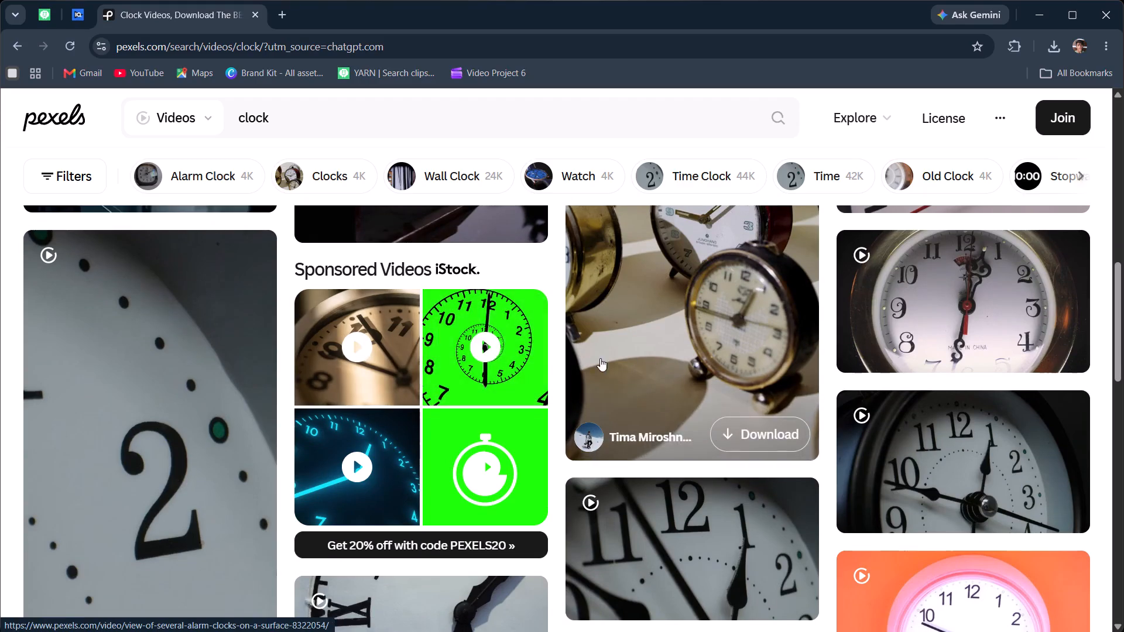
{"action": "scroll", "coordinate": [396, 375], "scroll_direction": "down", "scroll_amount": 3}
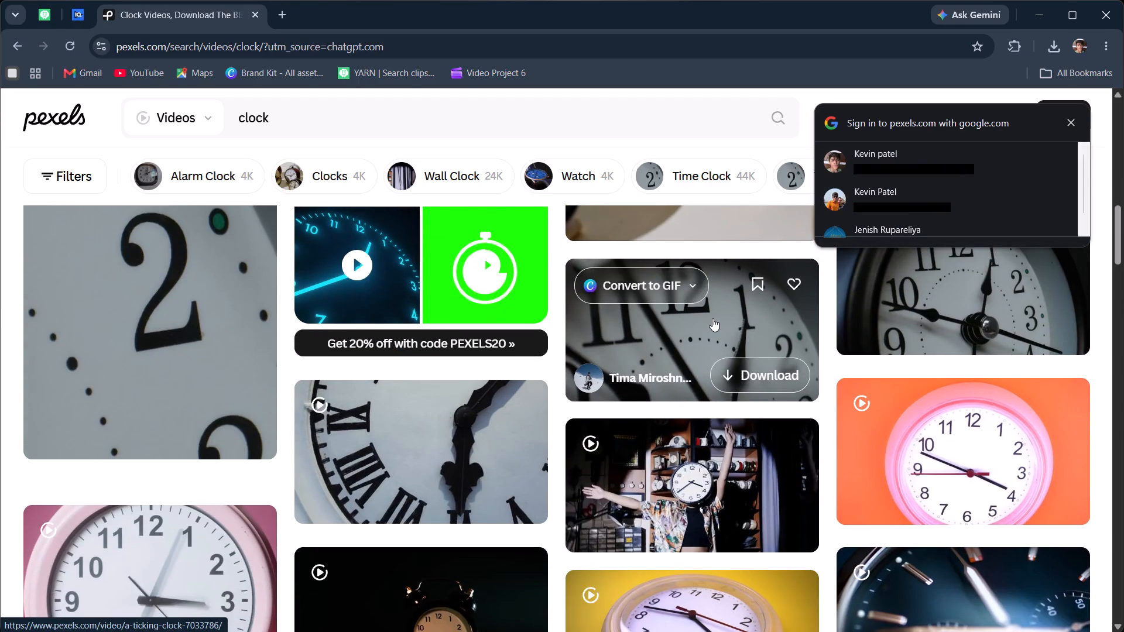
{"action": "left_click", "coordinate": [748, 380]}
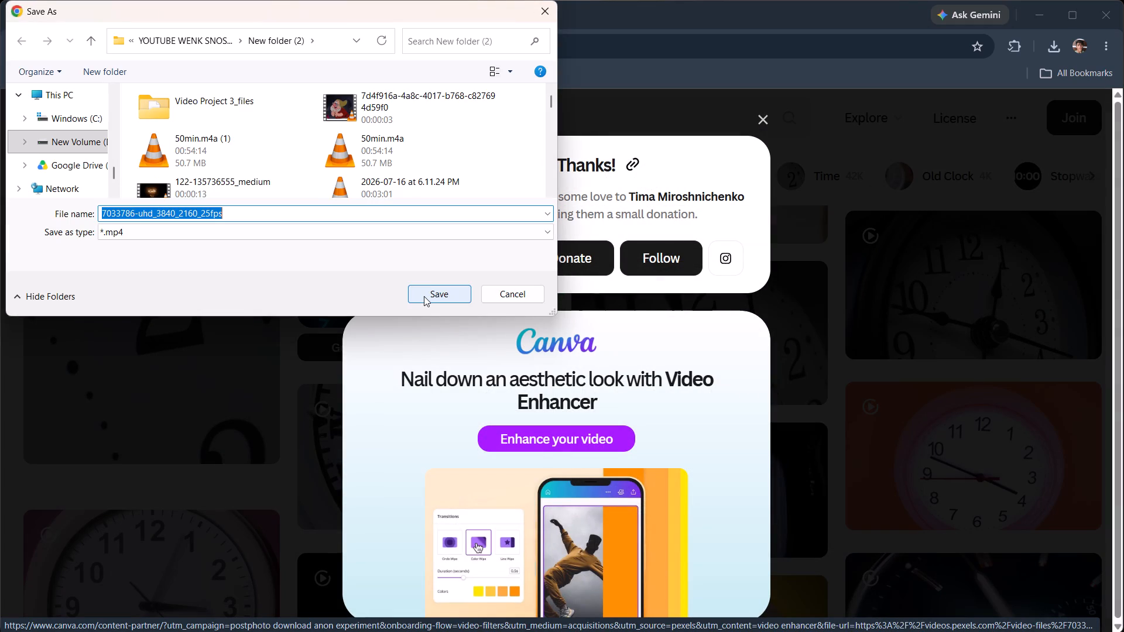
{"action": "left_click", "coordinate": [424, 296]}
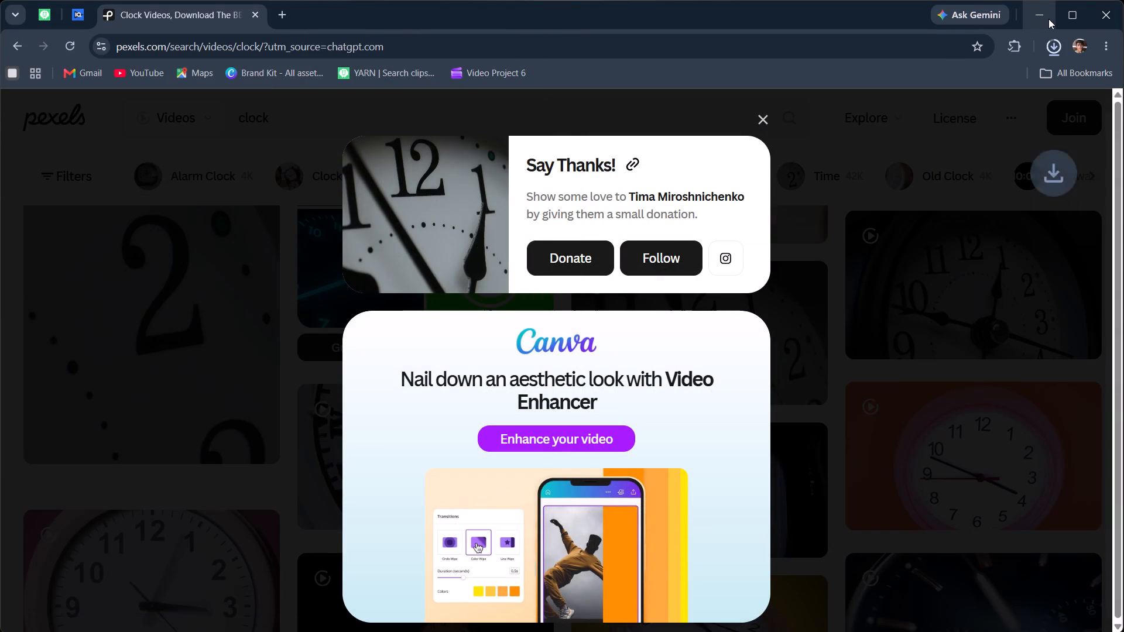
Return to CapCut, replay the voiceover from about 1:24 and set the playhead at 00:01:26:16, at the start of the "kya" caption.
{"action": "left_click", "coordinate": [1048, 19]}
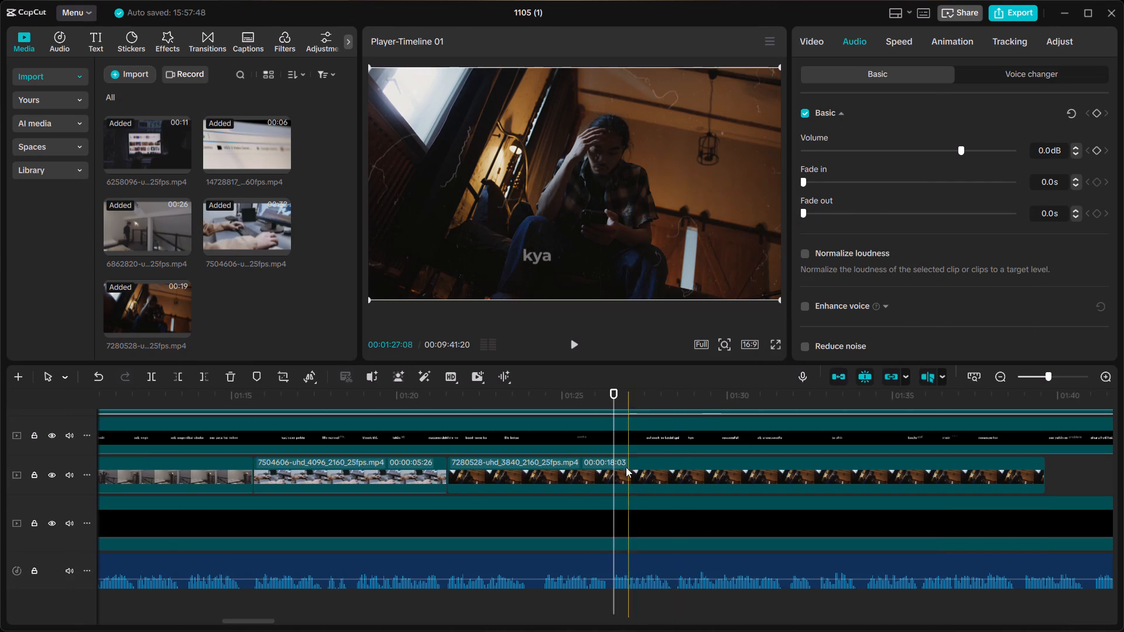
{"action": "left_click", "coordinate": [542, 396]}
{"action": "key", "text": "space"}
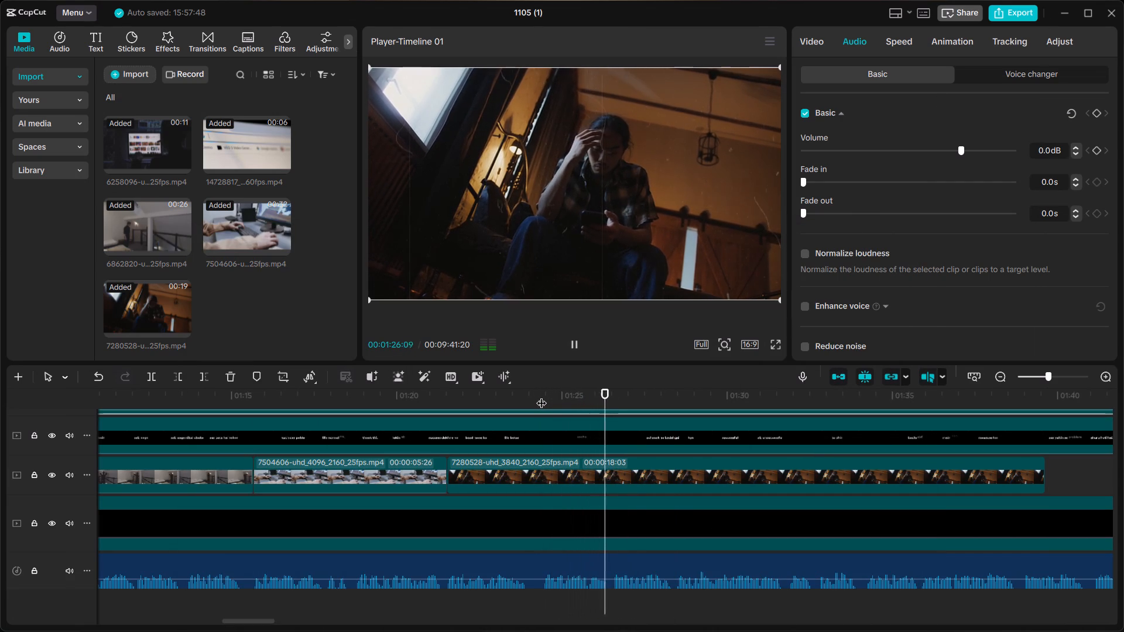
{"action": "key", "text": "space"}
{"action": "left_click", "coordinate": [613, 403]}
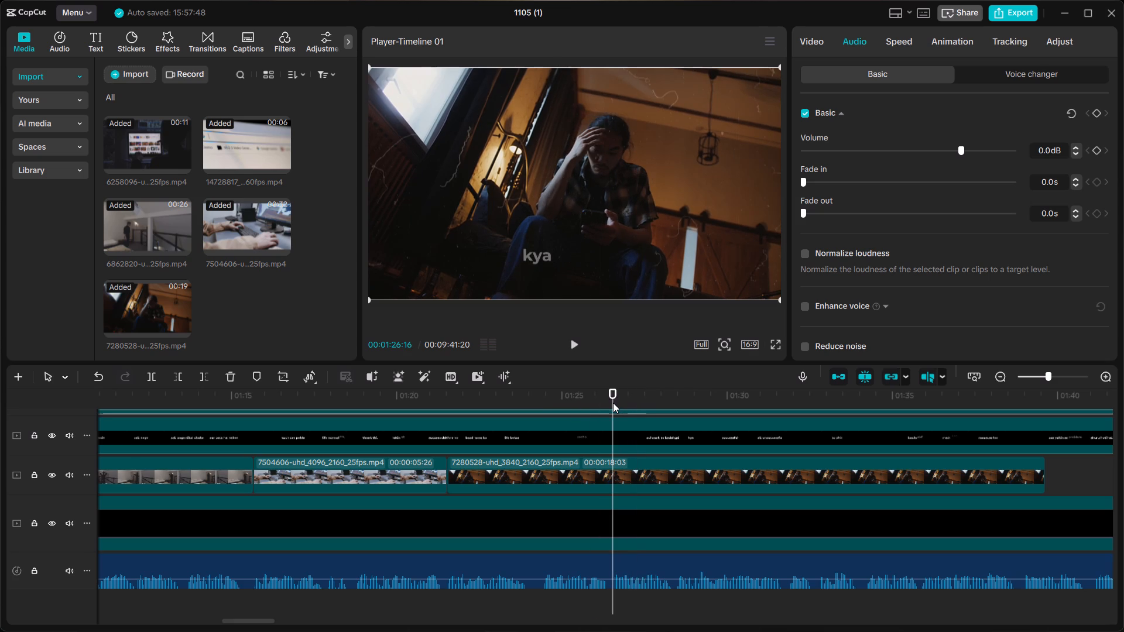
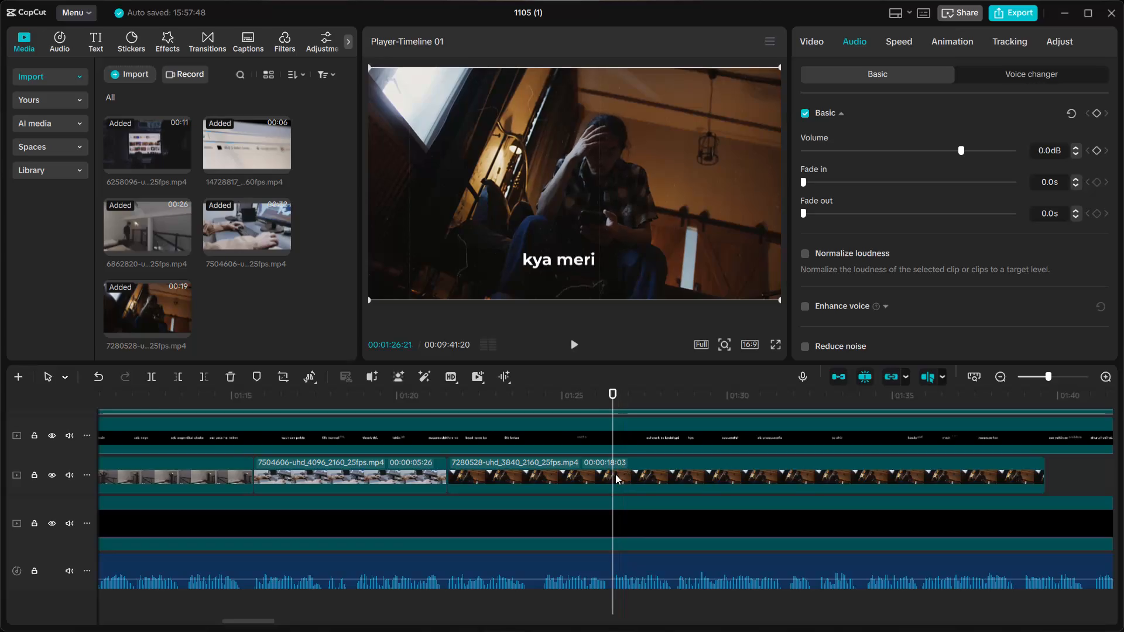
Split the 7280528 clip at 00:01:26:16 and delete the part after the cut.
{"action": "left_click", "coordinate": [615, 474]}
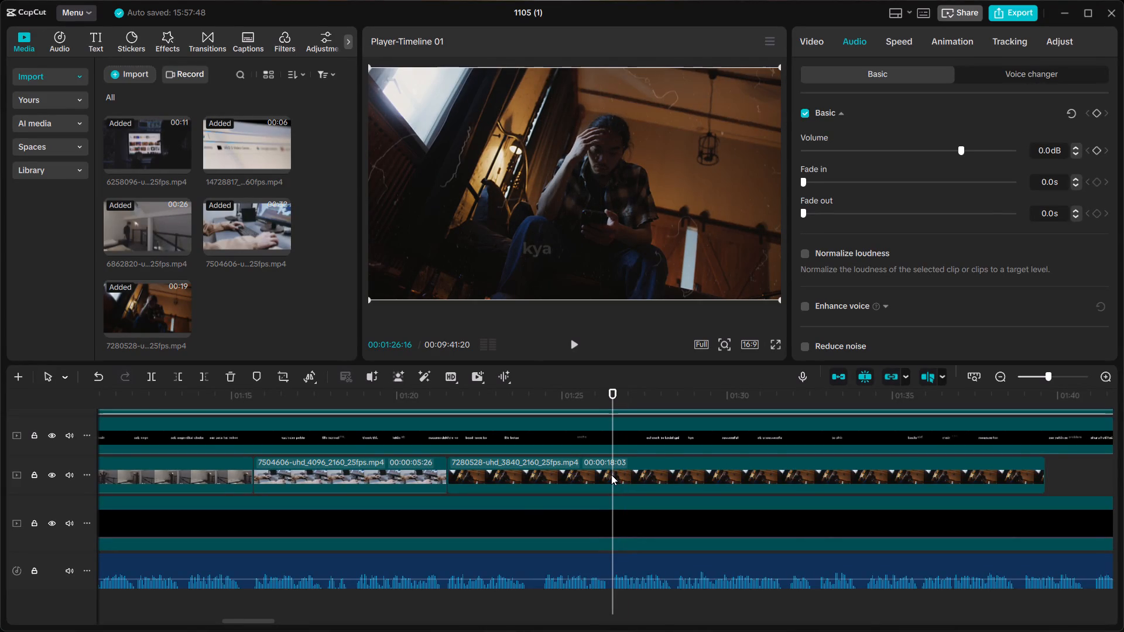
{"action": "left_click", "coordinate": [612, 475]}
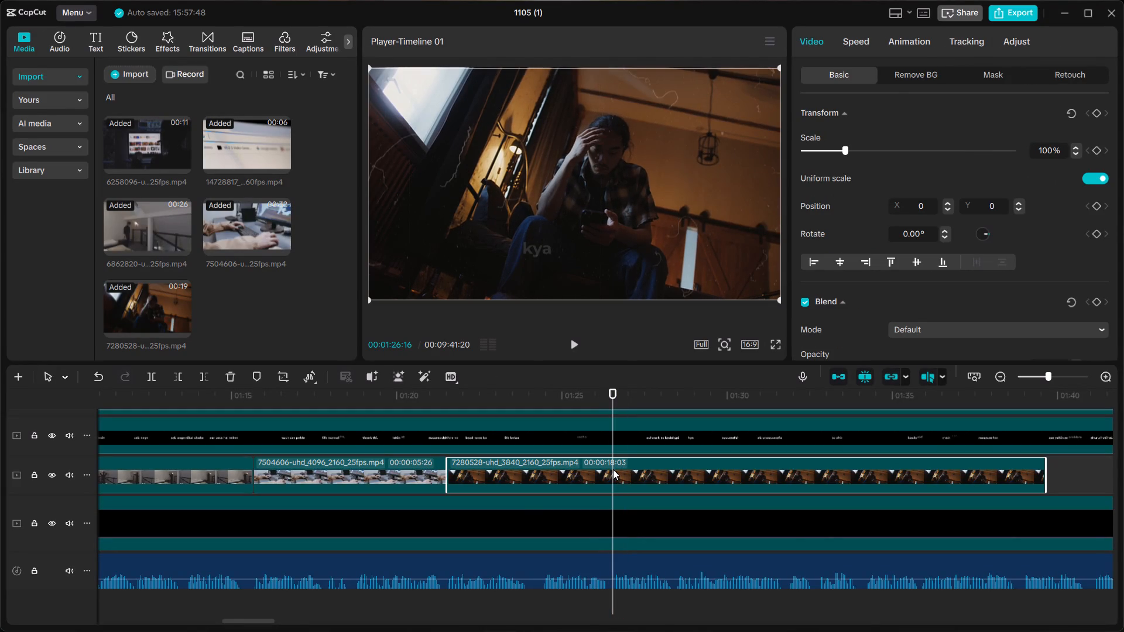
{"action": "key", "text": "ctrl+b"}
{"action": "key", "text": "BackSpace"}
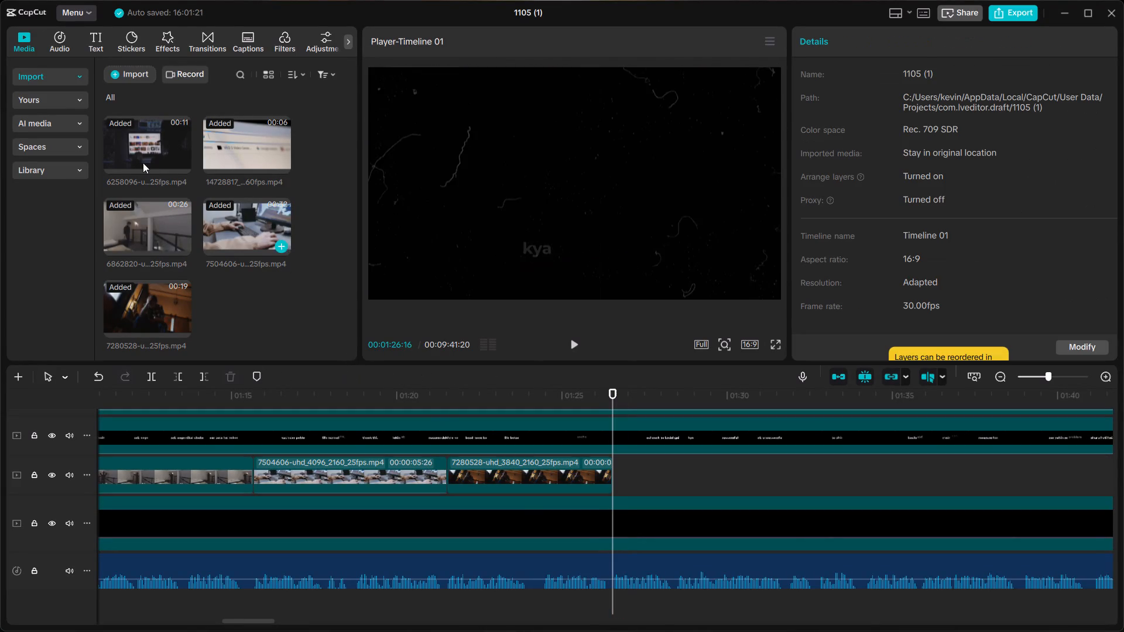
Import the clock clip 7033786-uhd_3840_2160_25fps from the recent files into the project media.
{"action": "left_click", "coordinate": [115, 82]}
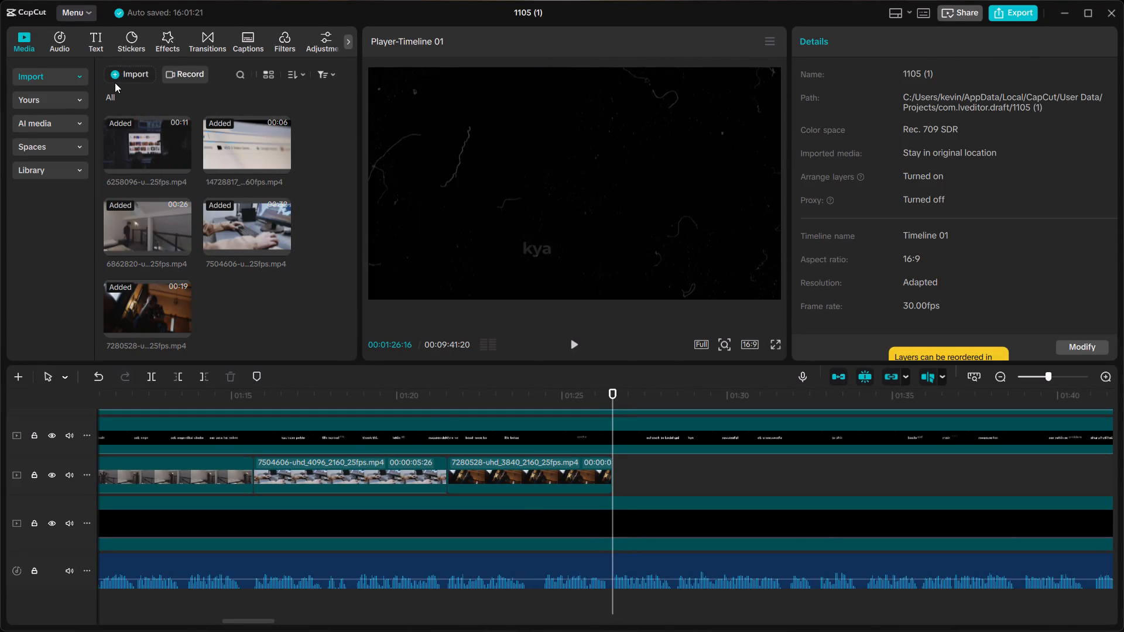
{"action": "scroll", "coordinate": [93, 141], "scroll_direction": "up", "scroll_amount": 9}
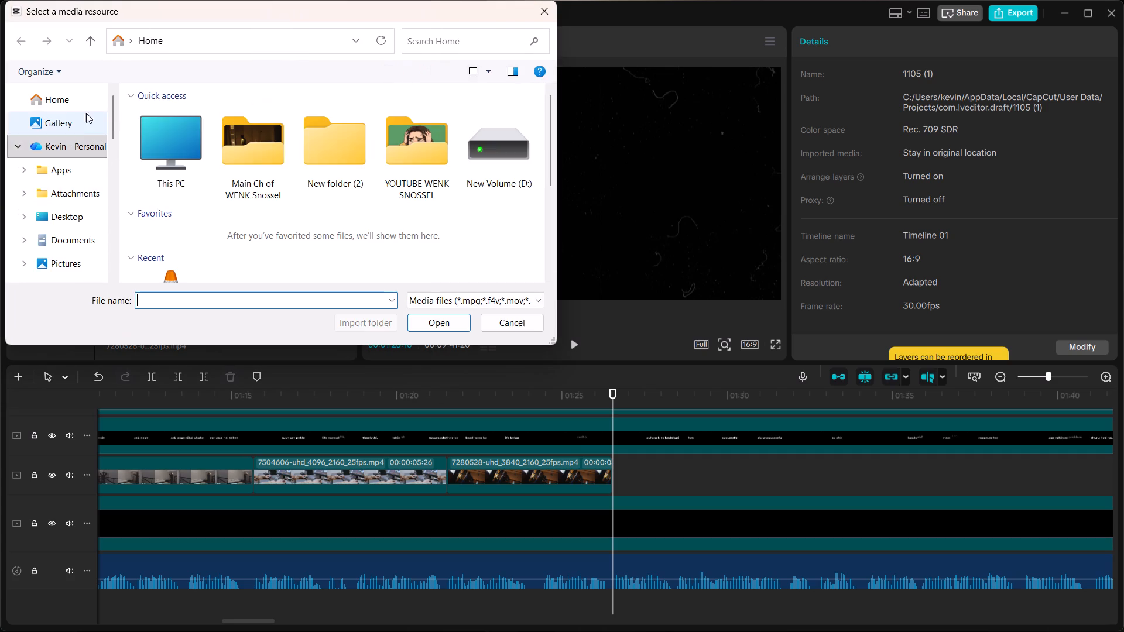
{"action": "left_click", "coordinate": [78, 105]}
{"action": "scroll", "coordinate": [292, 156], "scroll_direction": "down", "scroll_amount": 3}
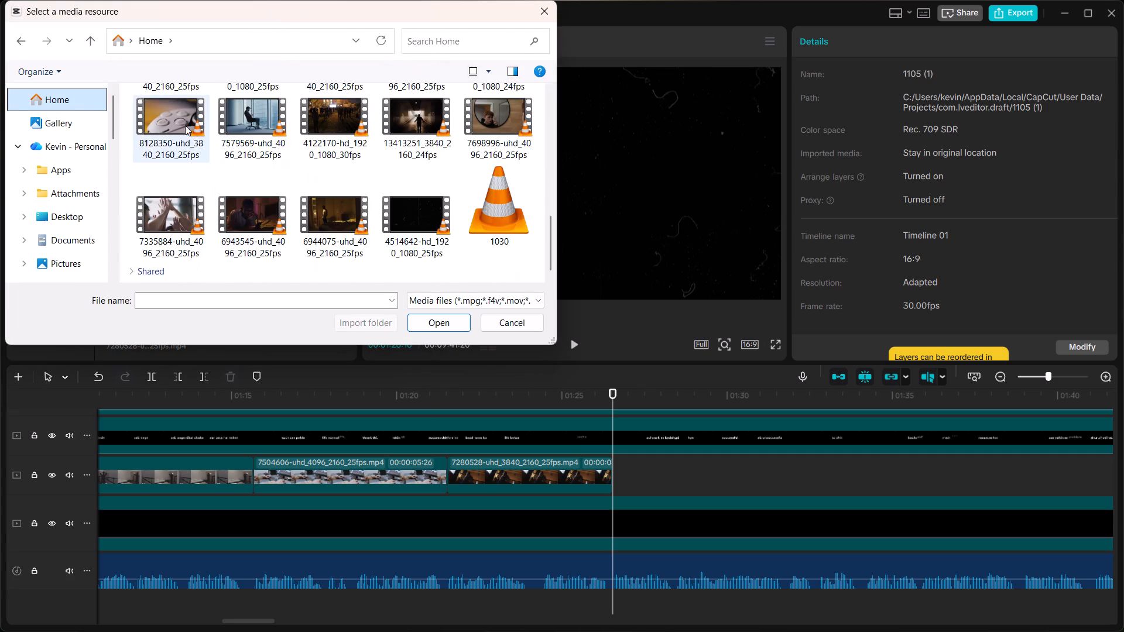
{"action": "scroll", "coordinate": [167, 115], "scroll_direction": "up", "scroll_amount": 3}
{"action": "left_click", "coordinate": [171, 263]}
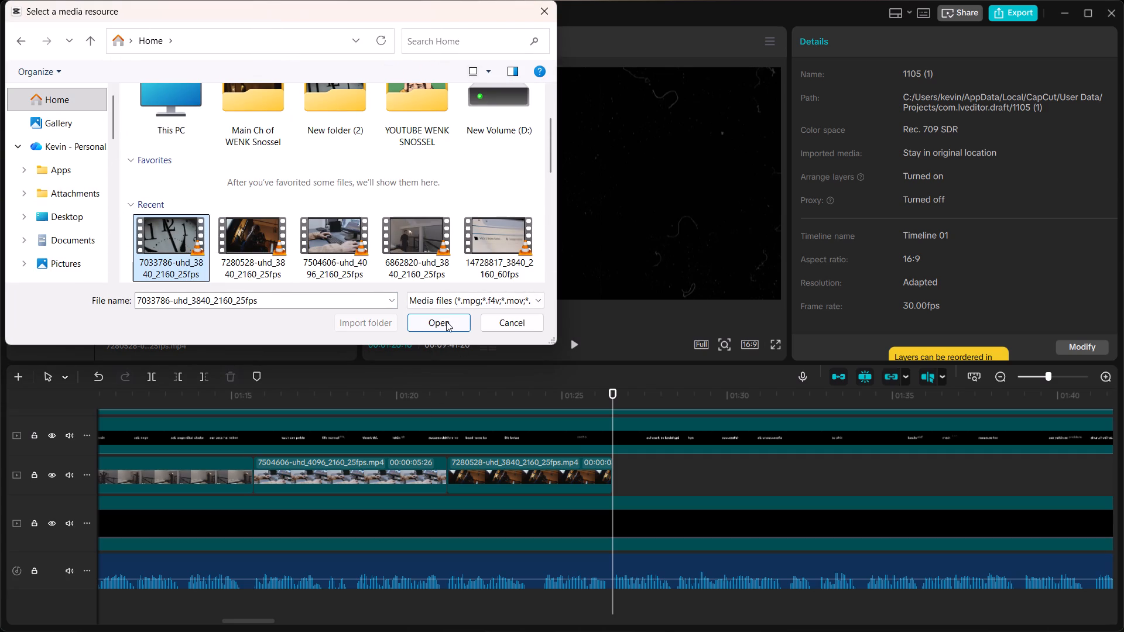
{"action": "left_click", "coordinate": [441, 317]}
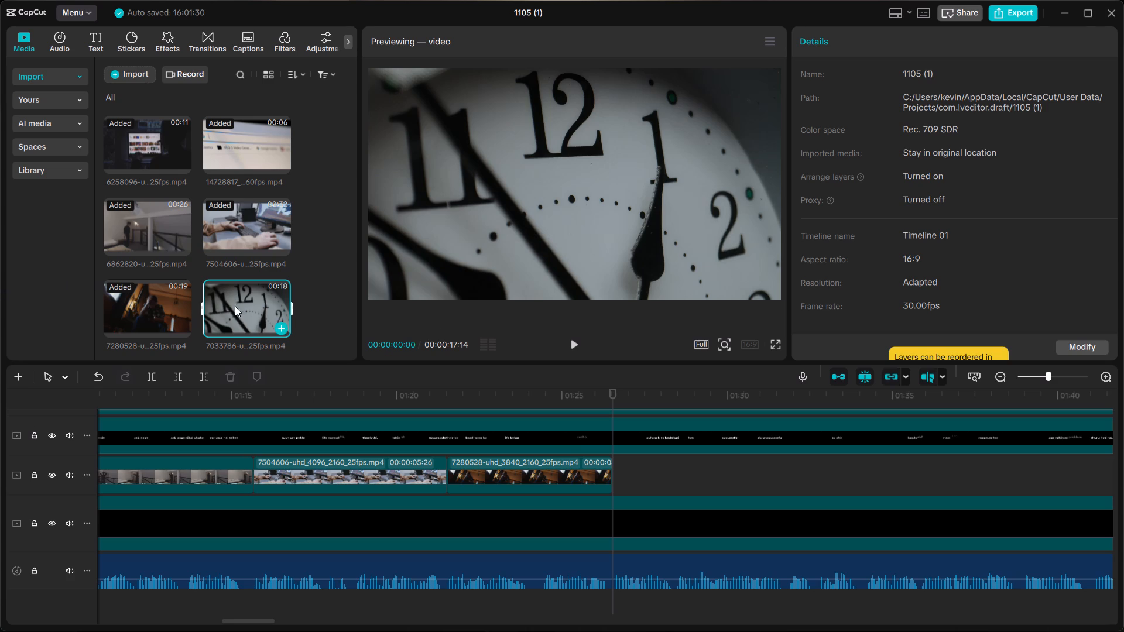
Place the 7033786 clock clip on the b-roll track directly after the shortened 7280528 clip, starting at about 00:01:26:16.
{"action": "left_click_drag", "start_coordinate": [258, 312], "coordinate": [0, 15]}
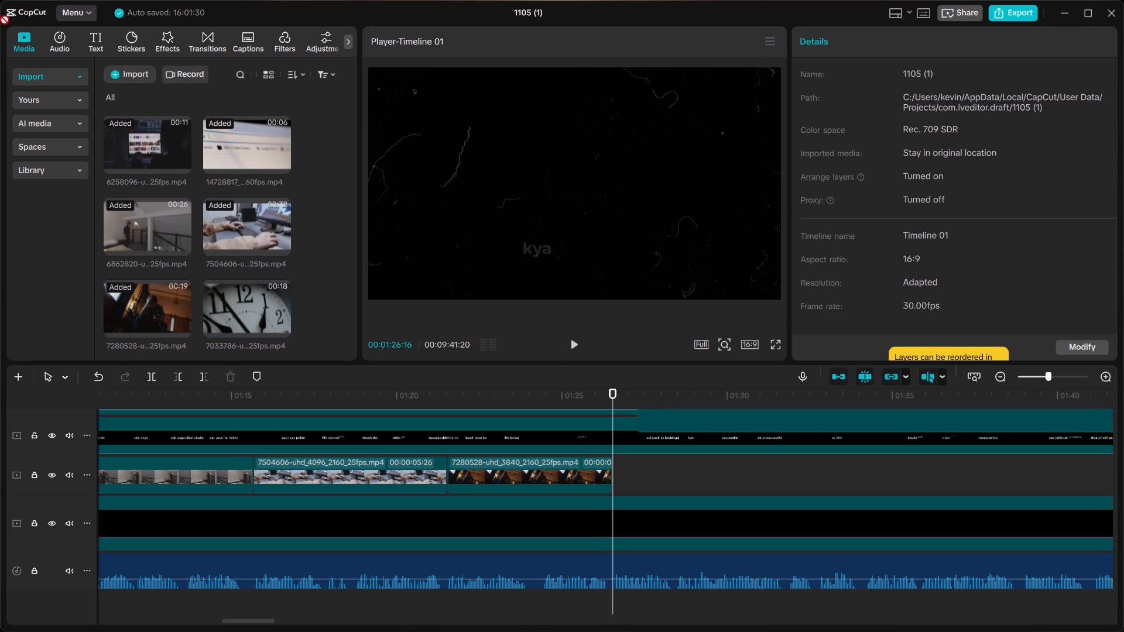
{"action": "left_click_drag", "start_coordinate": [0, 15], "coordinate": [616, 475]}
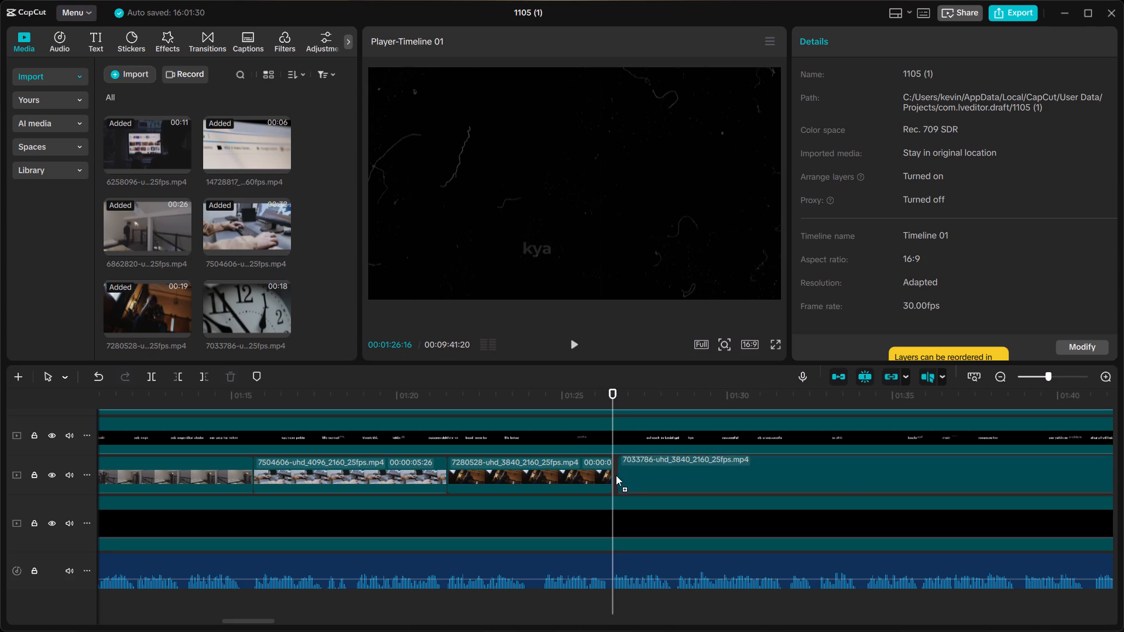
{"action": "left_click_drag", "start_coordinate": [616, 475], "coordinate": [614, 476]}
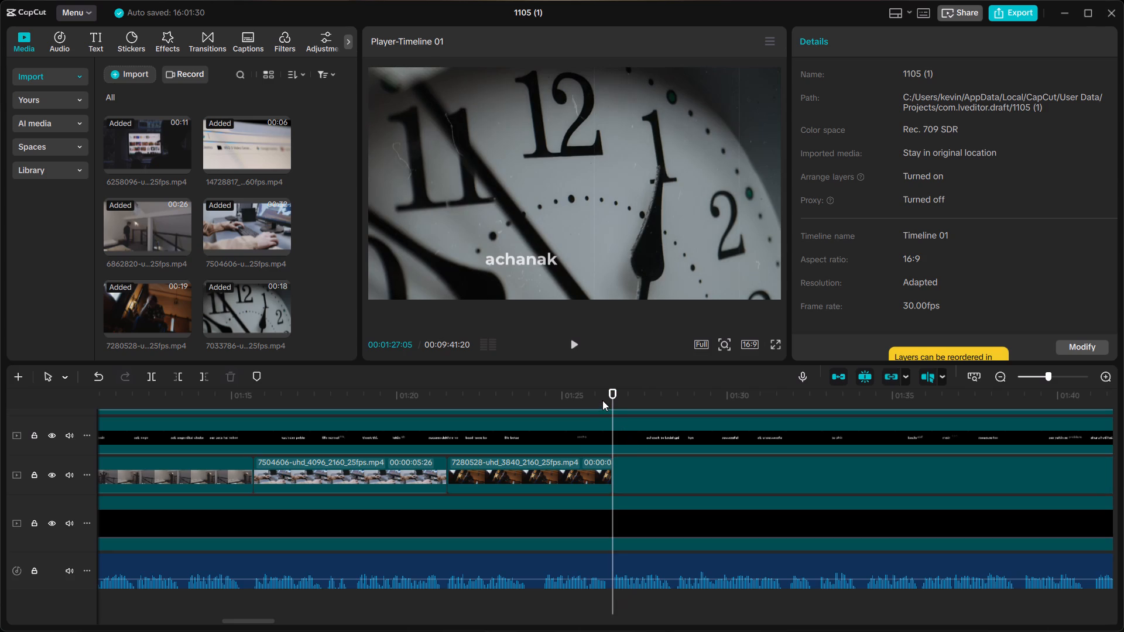
Play back the transition into the clock clip and the voiceover from about 1:25 to 1:33, up to the "to phir badla" line.
{"action": "left_click", "coordinate": [602, 400]}
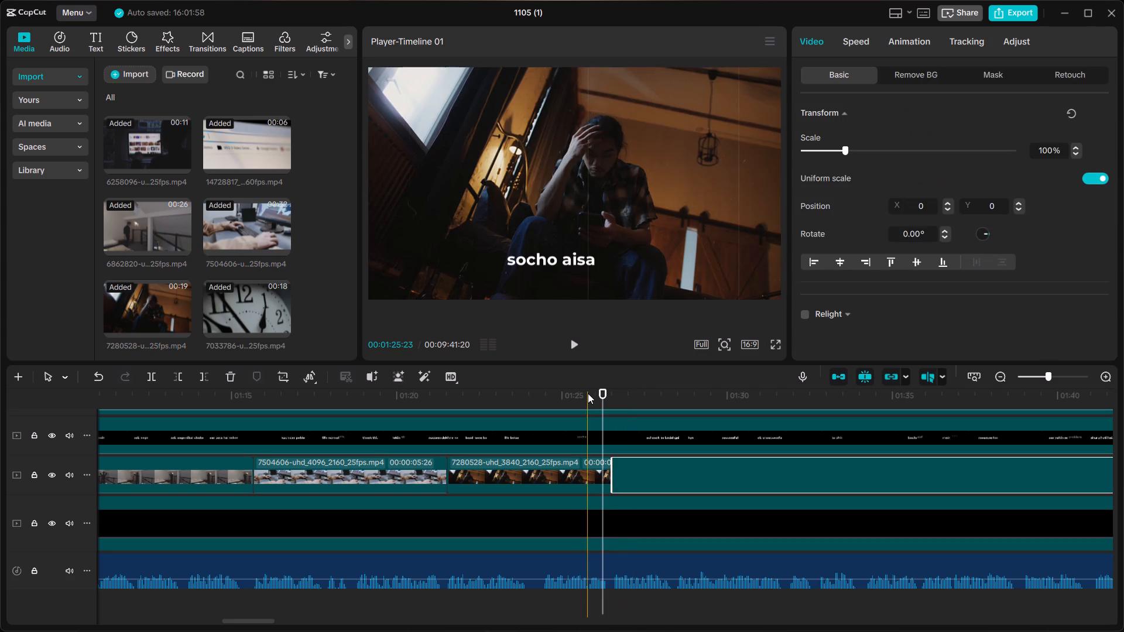
{"action": "left_click", "coordinate": [588, 393]}
{"action": "key", "text": "space"}
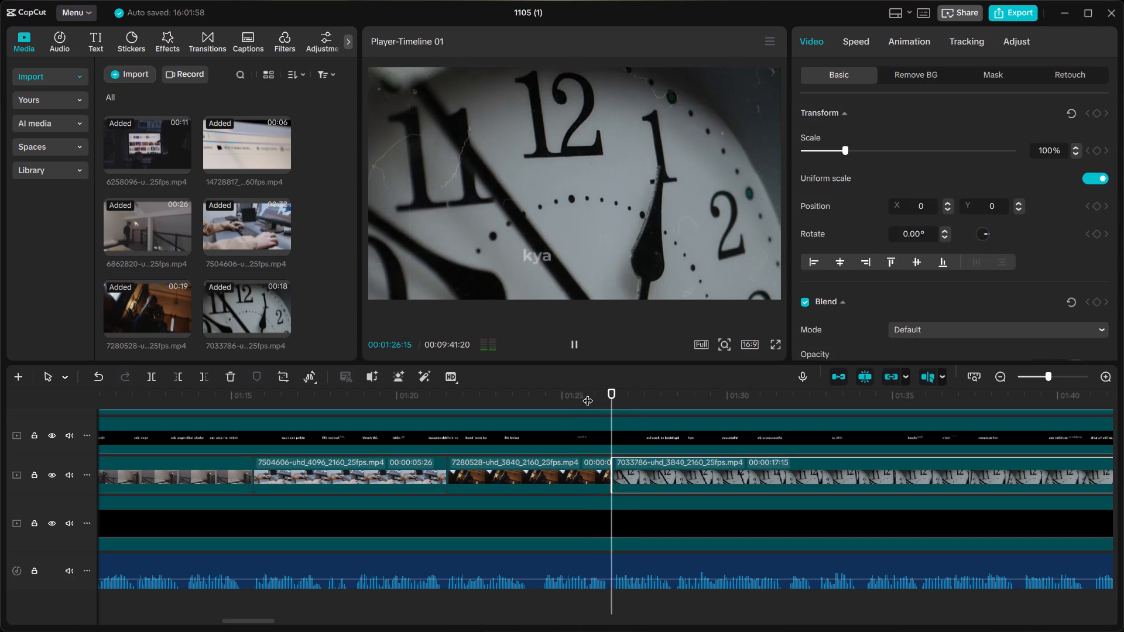
{"action": "key", "text": "space"}
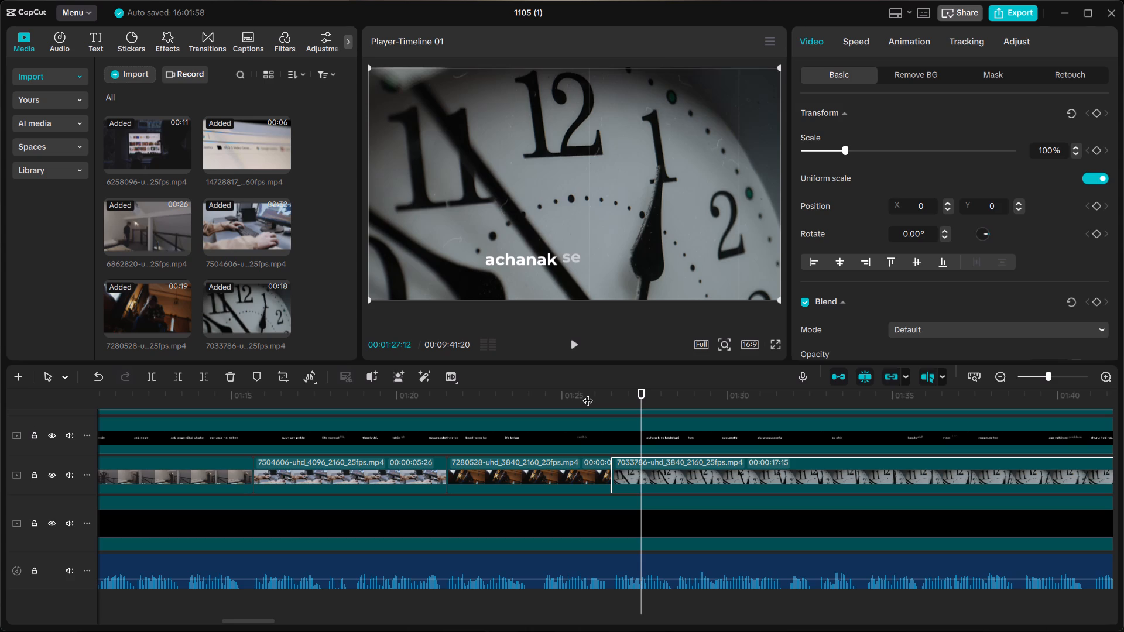
{"action": "left_click", "coordinate": [612, 395]}
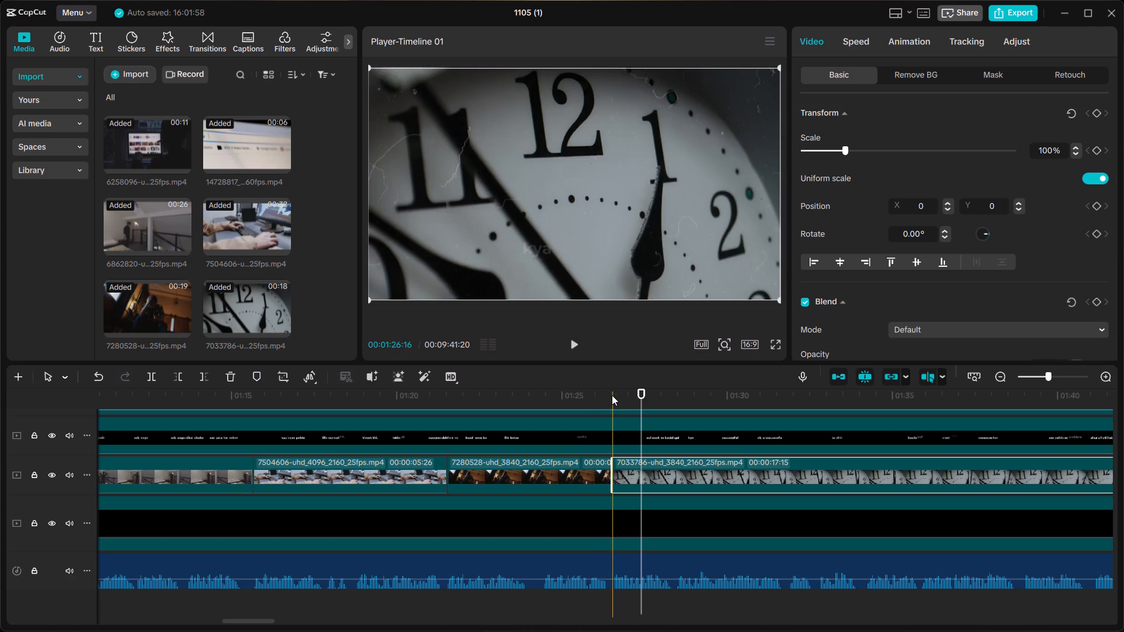
{"action": "left_click", "coordinate": [591, 408]}
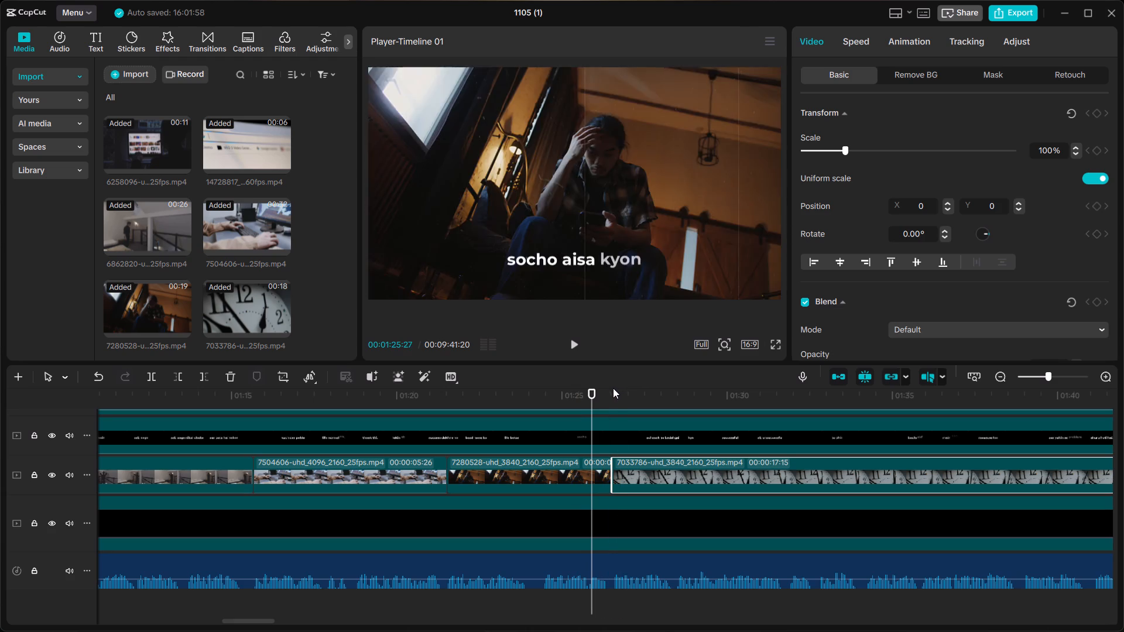
{"action": "left_click", "coordinate": [613, 395]}
{"action": "key", "text": "space"}
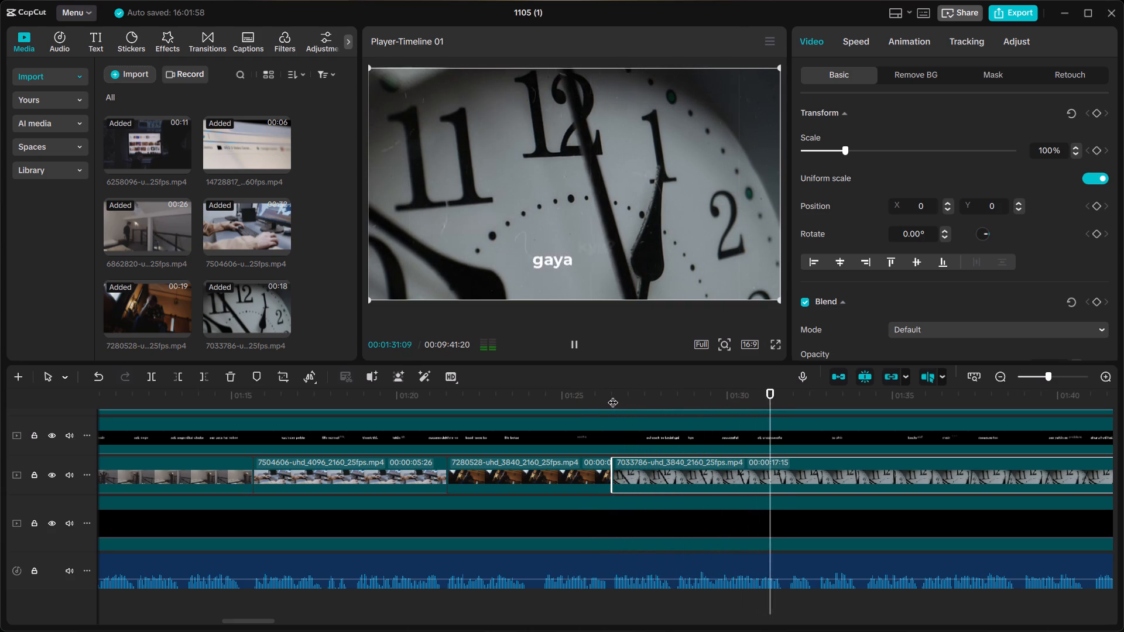
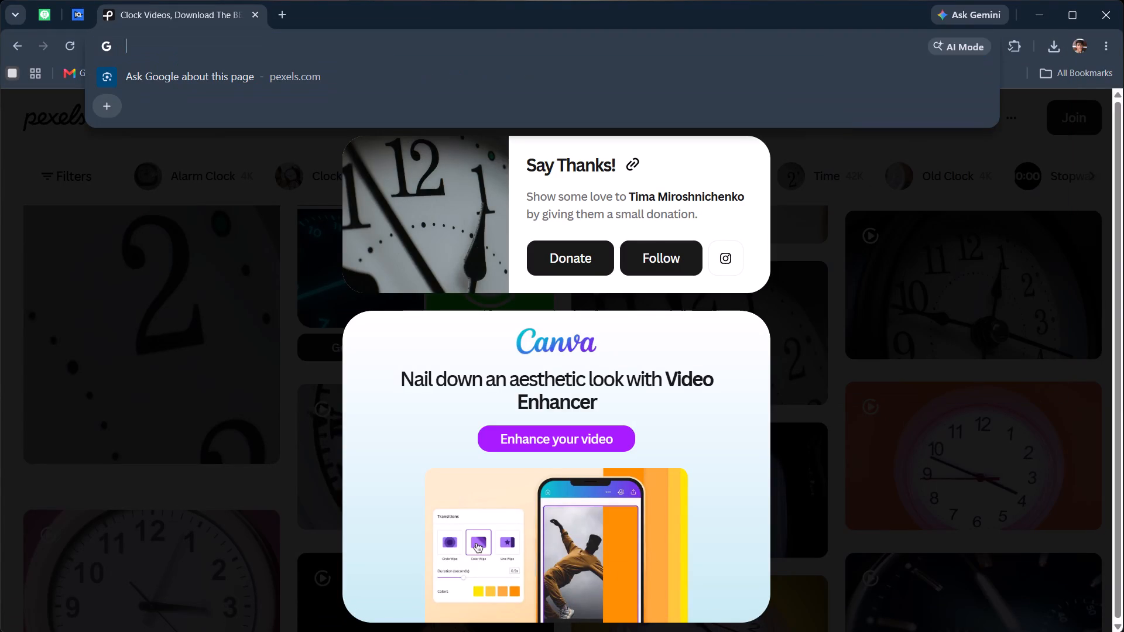
{"action": "key", "text": "ctrl+v"}
{"action": "key", "text": "Return"}
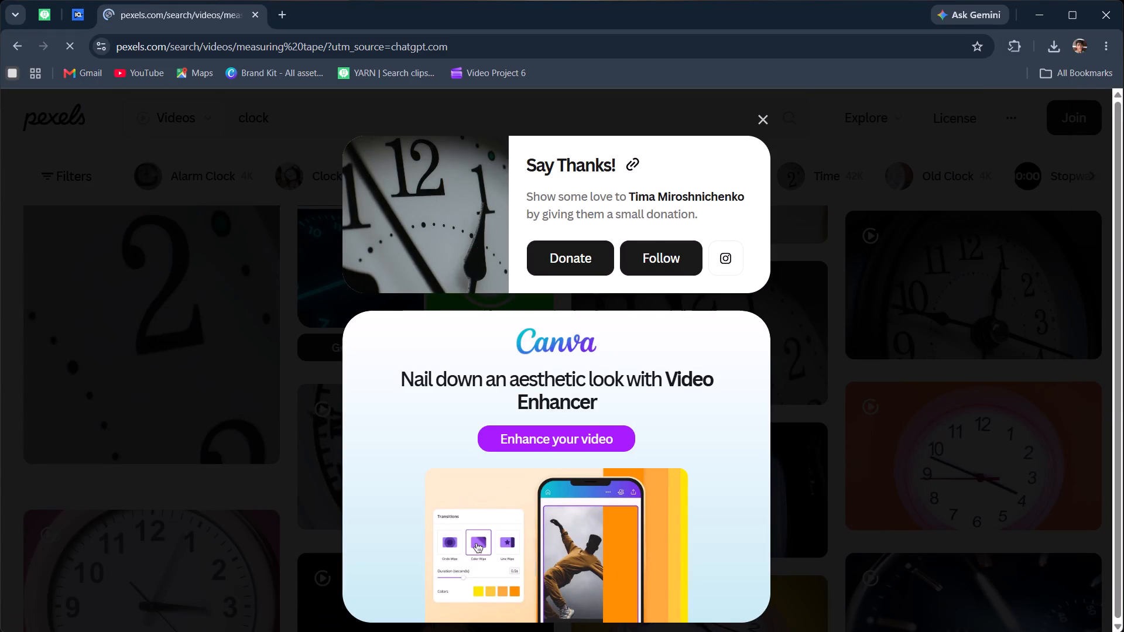
Look through the measuring tape videos and download the close-up clip of the yellow-and-black metric tape measure, saving it to the computer.
{"action": "scroll", "coordinate": [353, 160], "scroll_direction": "down", "scroll_amount": 1}
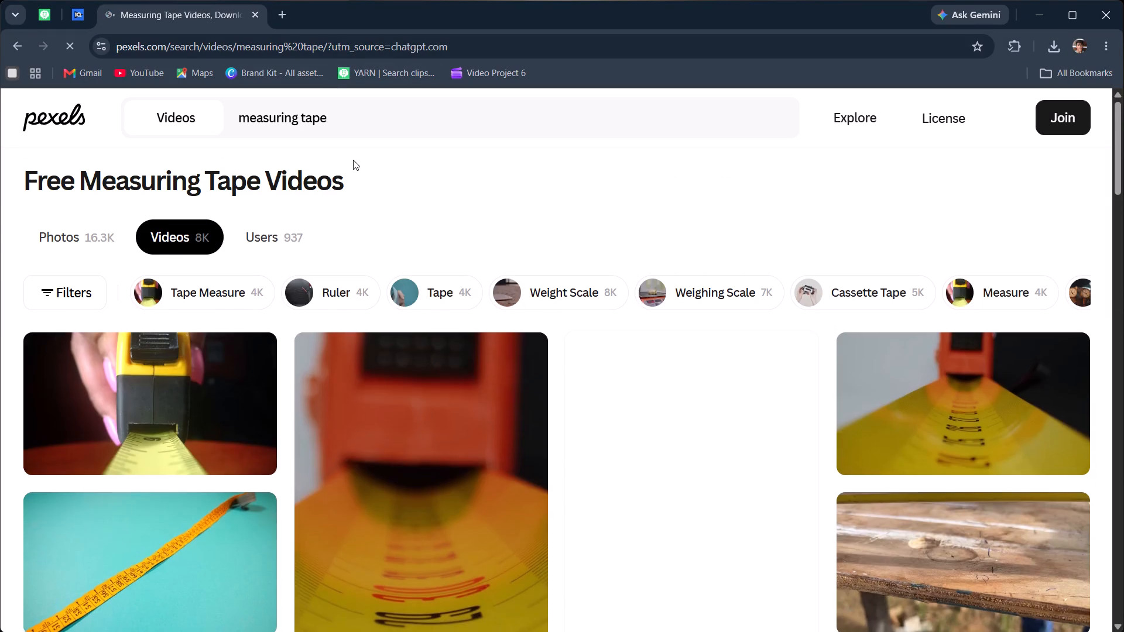
{"action": "scroll", "coordinate": [353, 160], "scroll_direction": "down", "scroll_amount": 1}
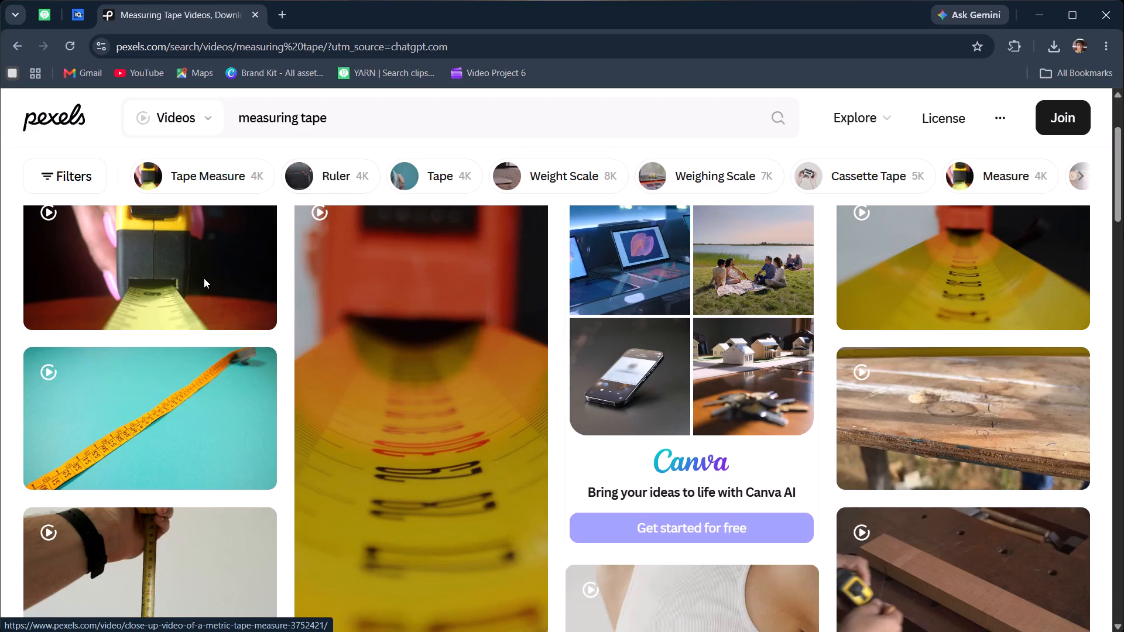
{"action": "scroll", "coordinate": [204, 278], "scroll_direction": "up", "scroll_amount": 1}
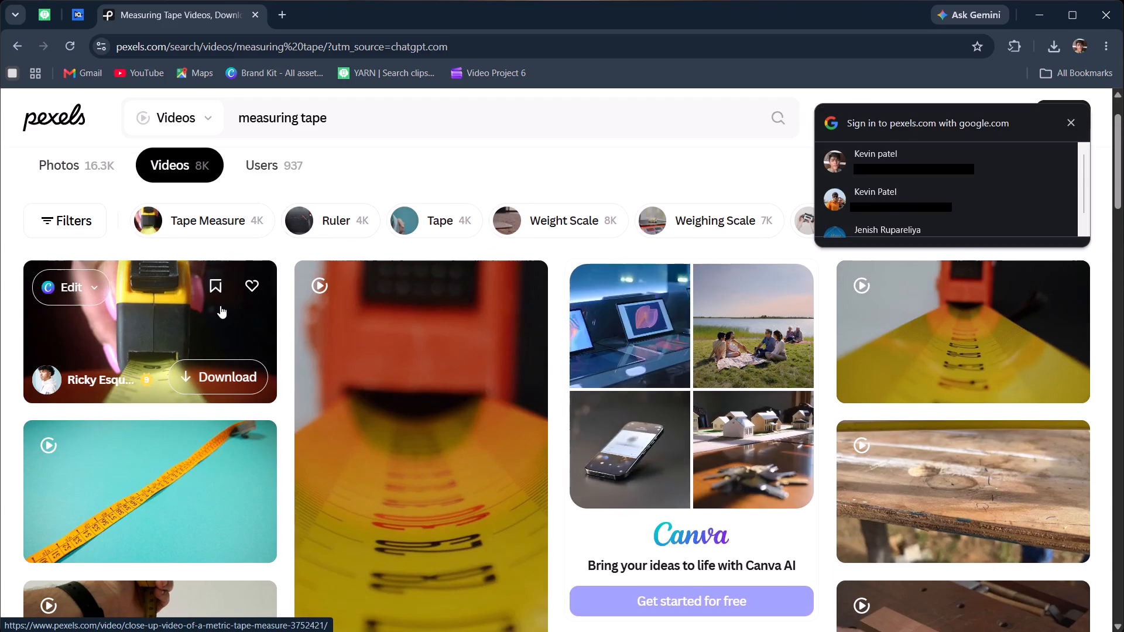
{"action": "left_click", "coordinate": [215, 380]}
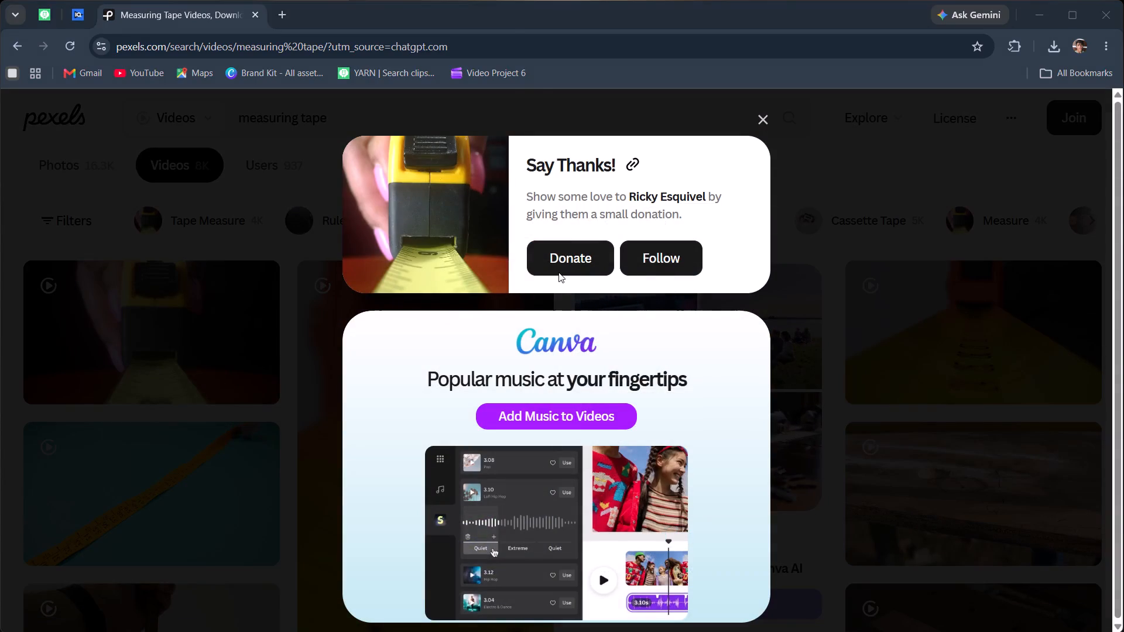
{"action": "left_click", "coordinate": [444, 294]}
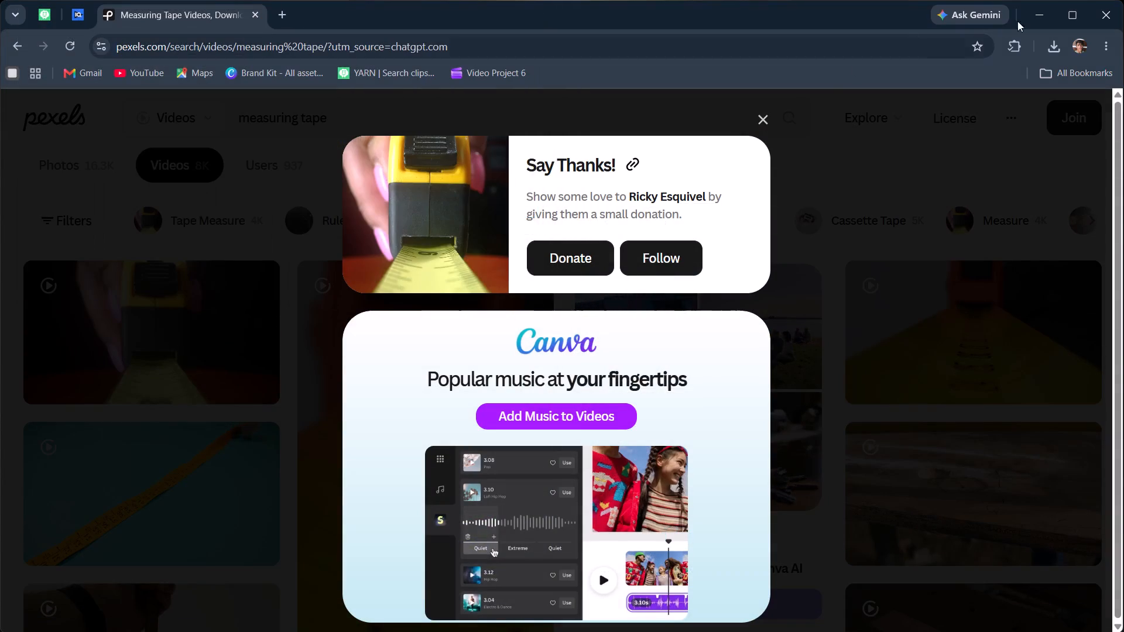
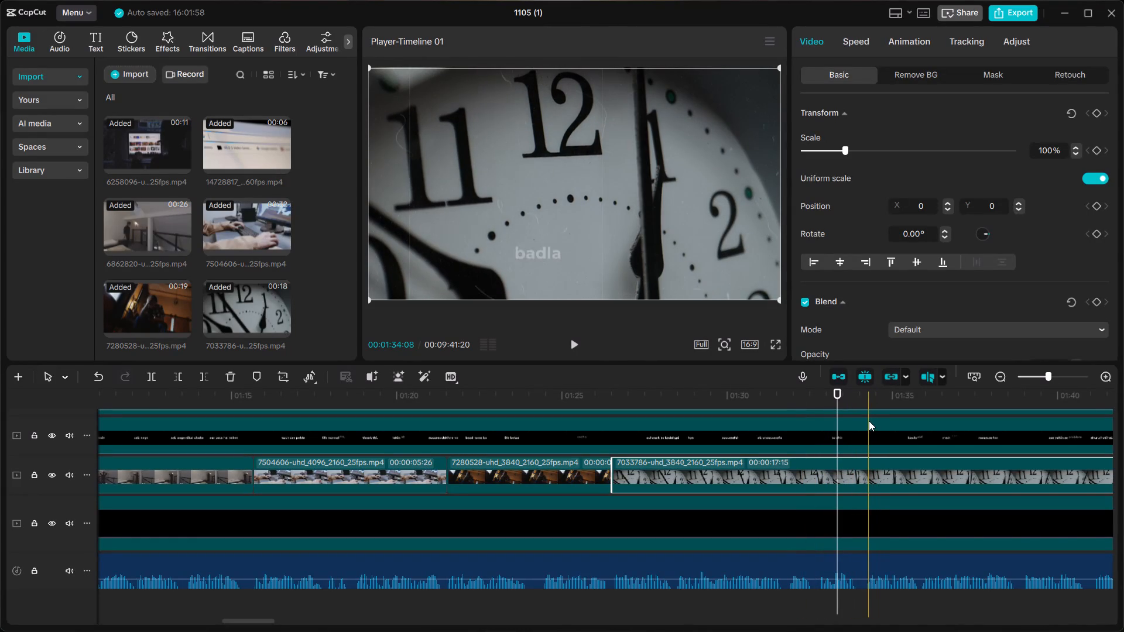
Split the clock clip at about 00:01:34 and delete the portion after the cut.
{"action": "left_click", "coordinate": [868, 421]}
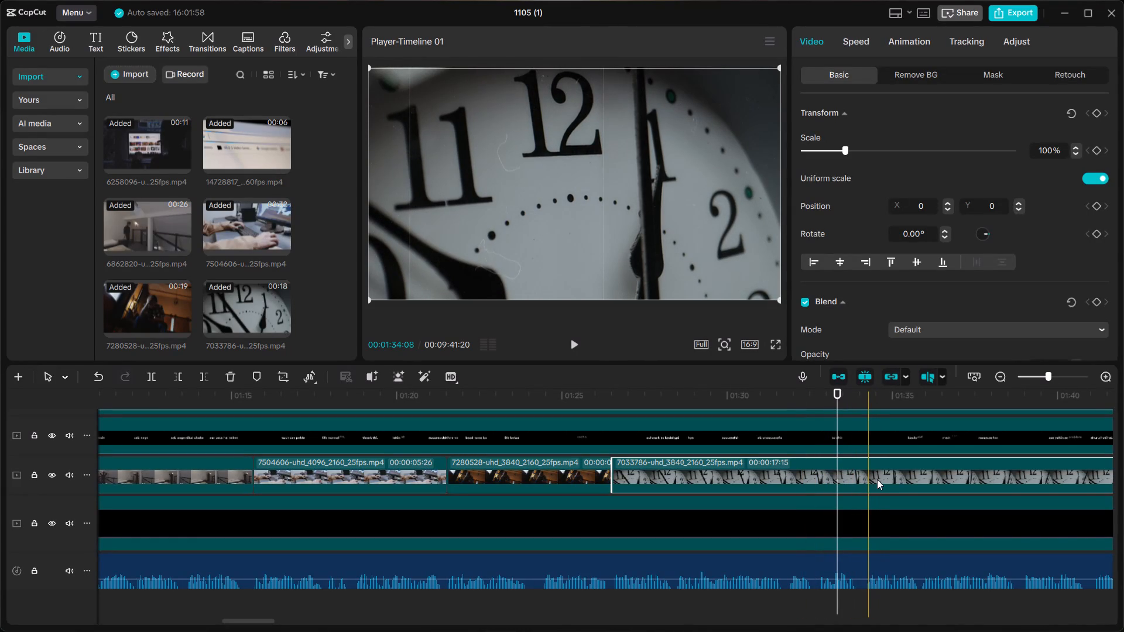
{"action": "left_click", "coordinate": [873, 478]}
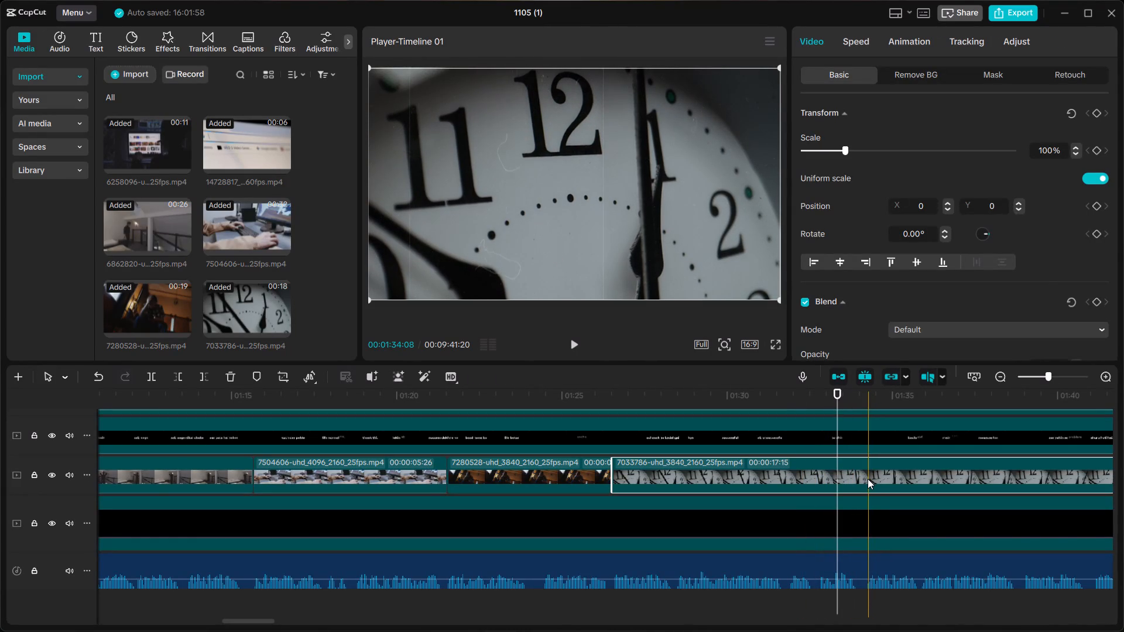
{"action": "key", "text": "ctrl+b"}
{"action": "left_click", "coordinate": [878, 478]}
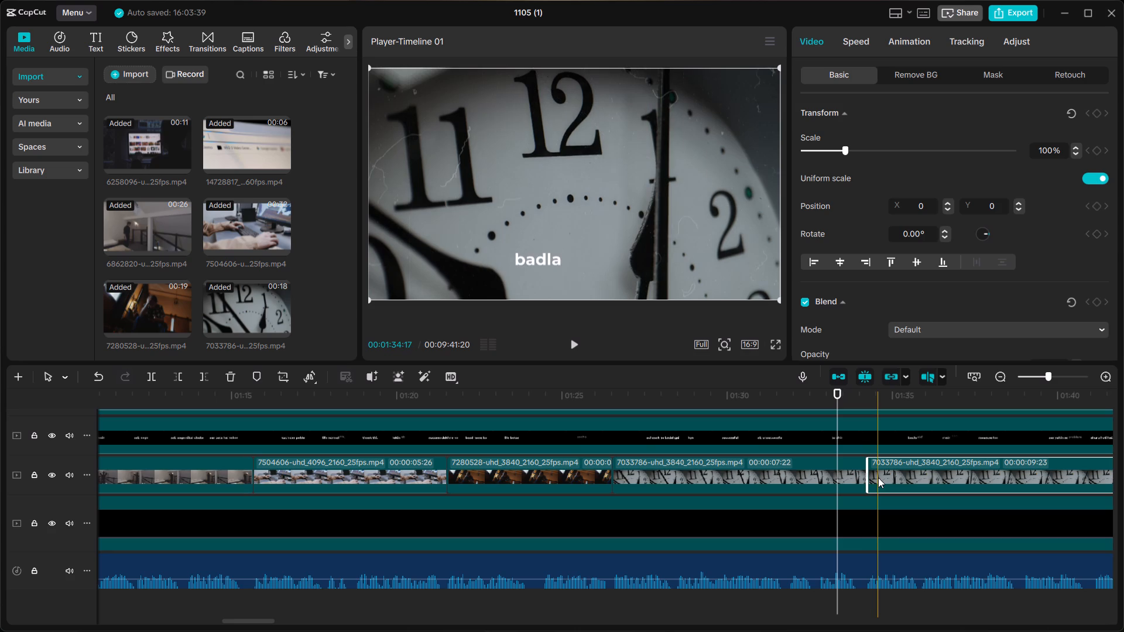
{"action": "key", "text": "BackSpace"}
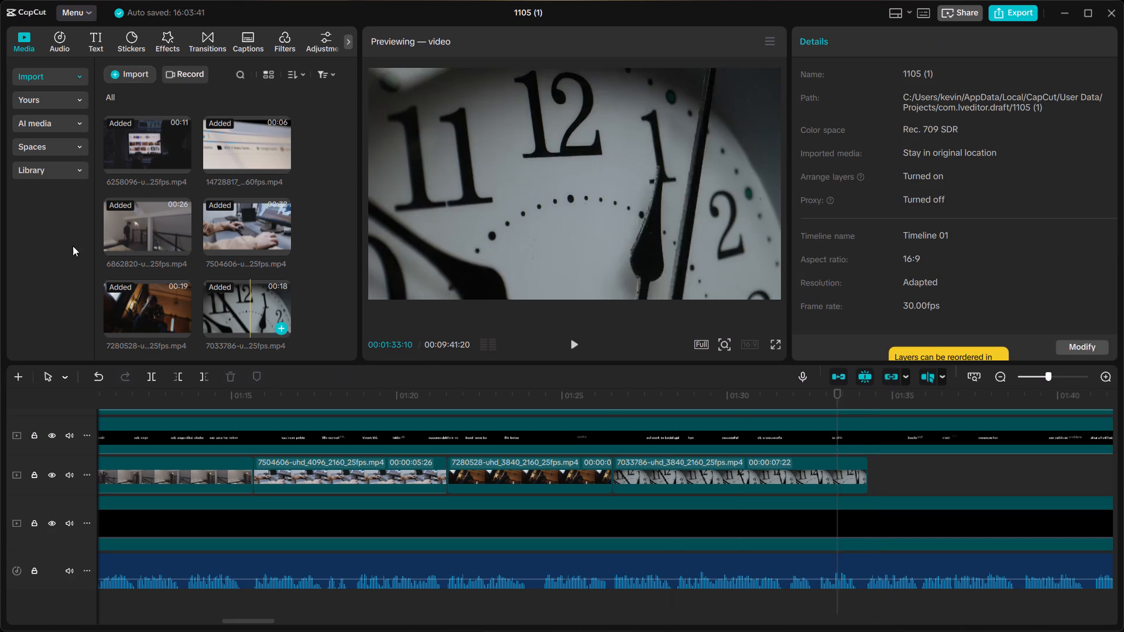
Import the downloaded measuring tape clip, 3752421-hd_1920_1080_24fps.mp4, into the project media.
{"action": "left_click", "coordinate": [121, 71]}
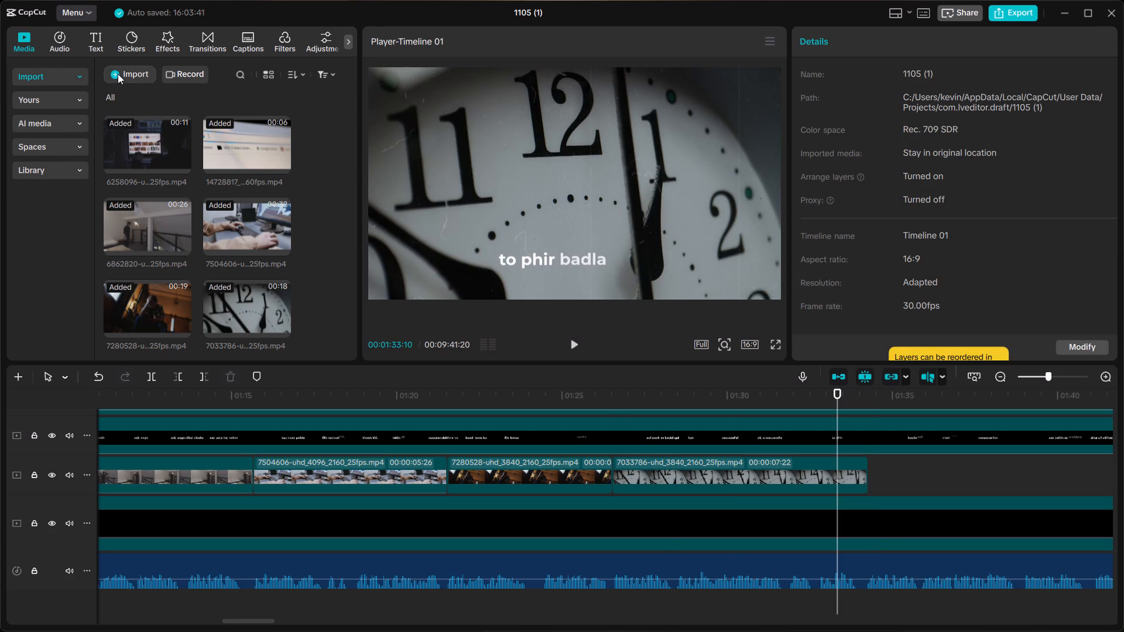
{"action": "scroll", "coordinate": [39, 211], "scroll_direction": "up", "scroll_amount": 10}
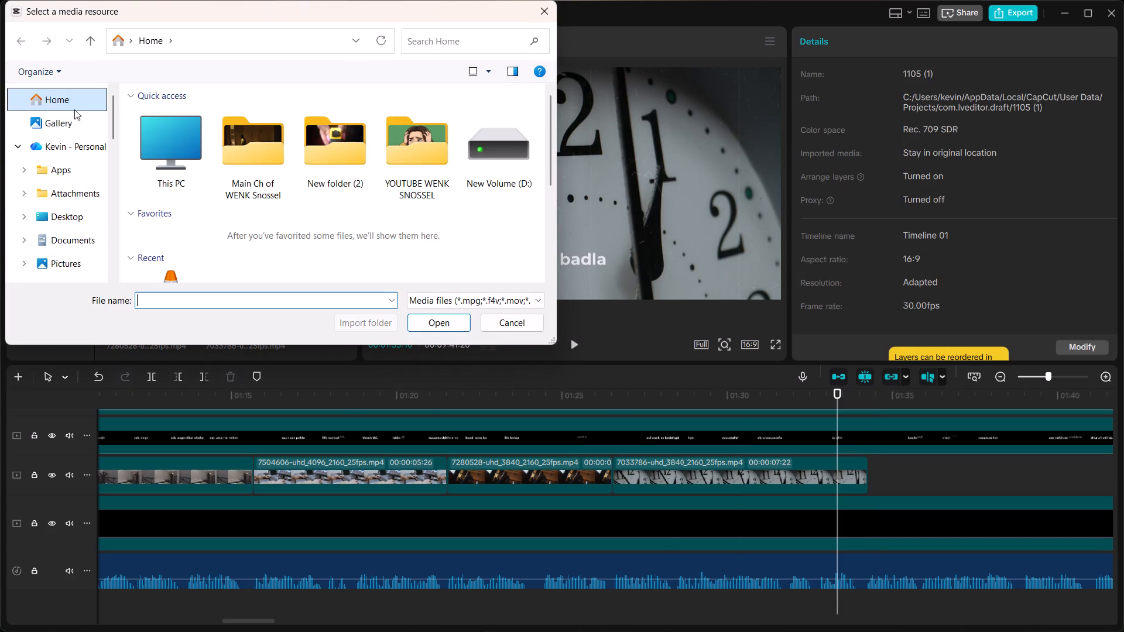
{"action": "scroll", "coordinate": [240, 155], "scroll_direction": "down", "scroll_amount": 3}
{"action": "left_click", "coordinate": [167, 153]}
{"action": "left_click", "coordinate": [419, 321]}
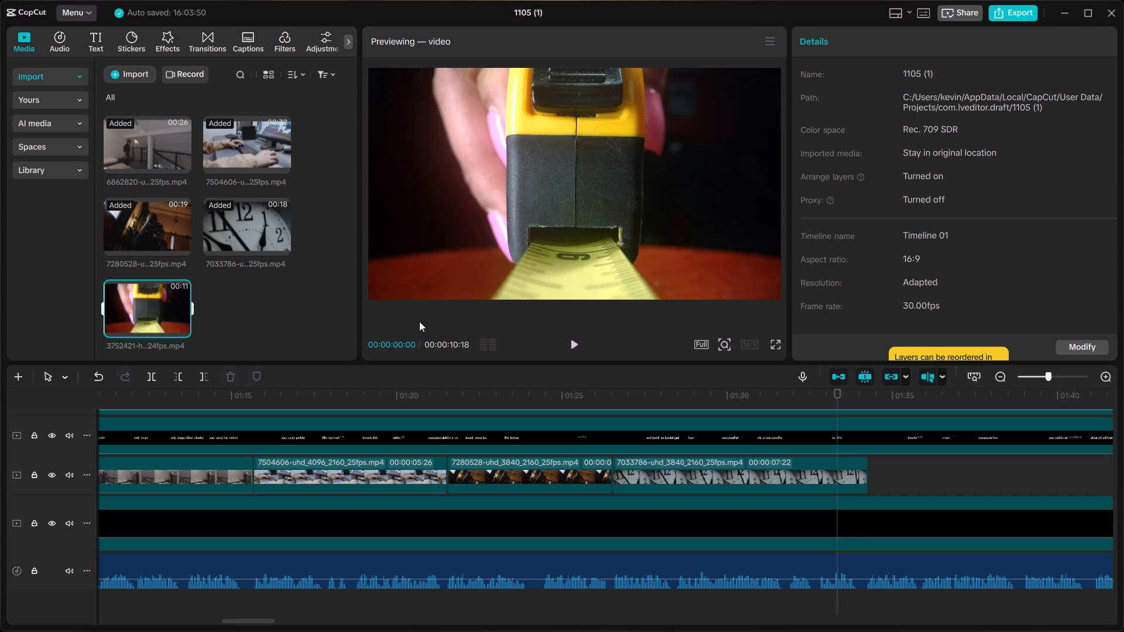
Place the measuring tape clip on the b-roll track directly after the trimmed clock clip.
{"action": "left_click", "coordinate": [615, 402]}
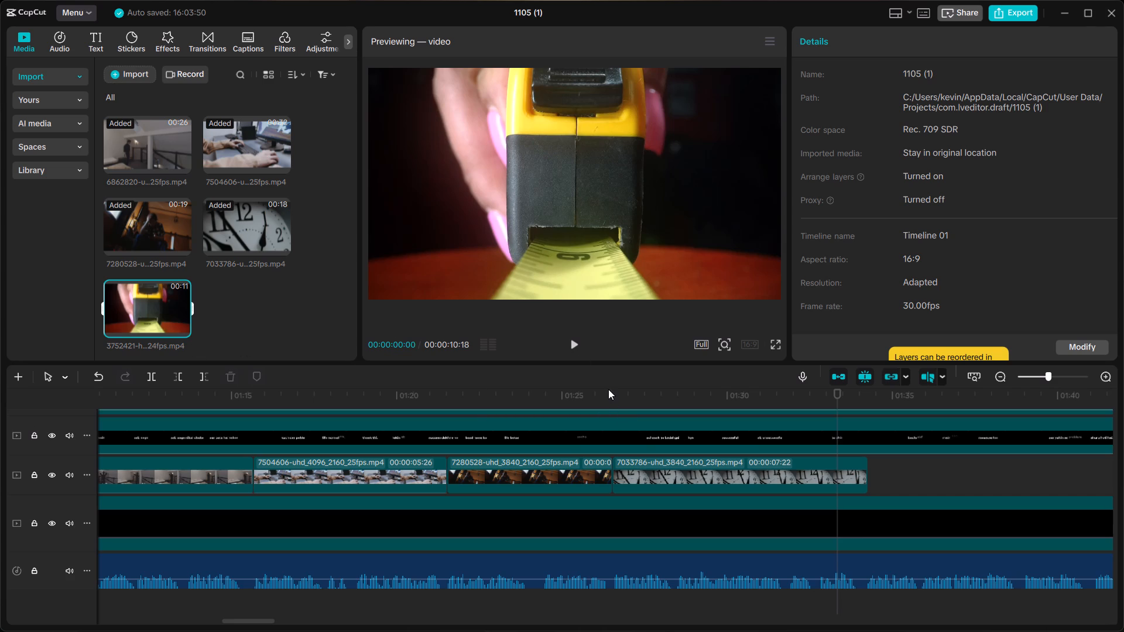
{"action": "left_click", "coordinate": [608, 389]}
{"action": "left_click_drag", "start_coordinate": [836, 393], "coordinate": [788, 391]}
{"action": "left_click_drag", "start_coordinate": [147, 314], "coordinate": [757, 365]}
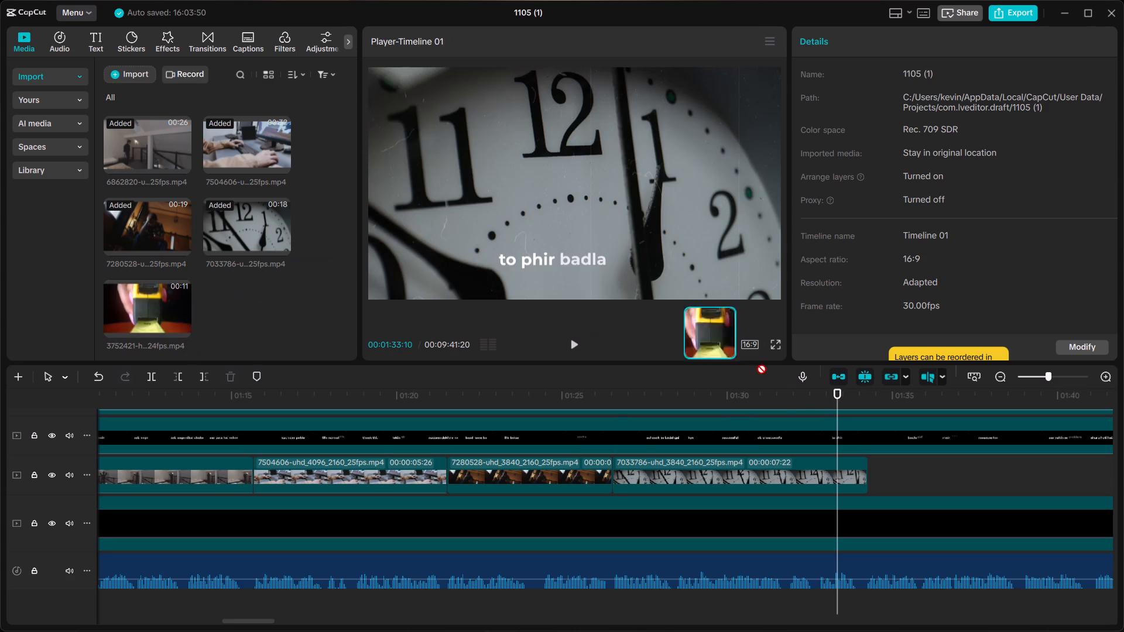
{"action": "left_click_drag", "start_coordinate": [757, 365], "coordinate": [868, 478]}
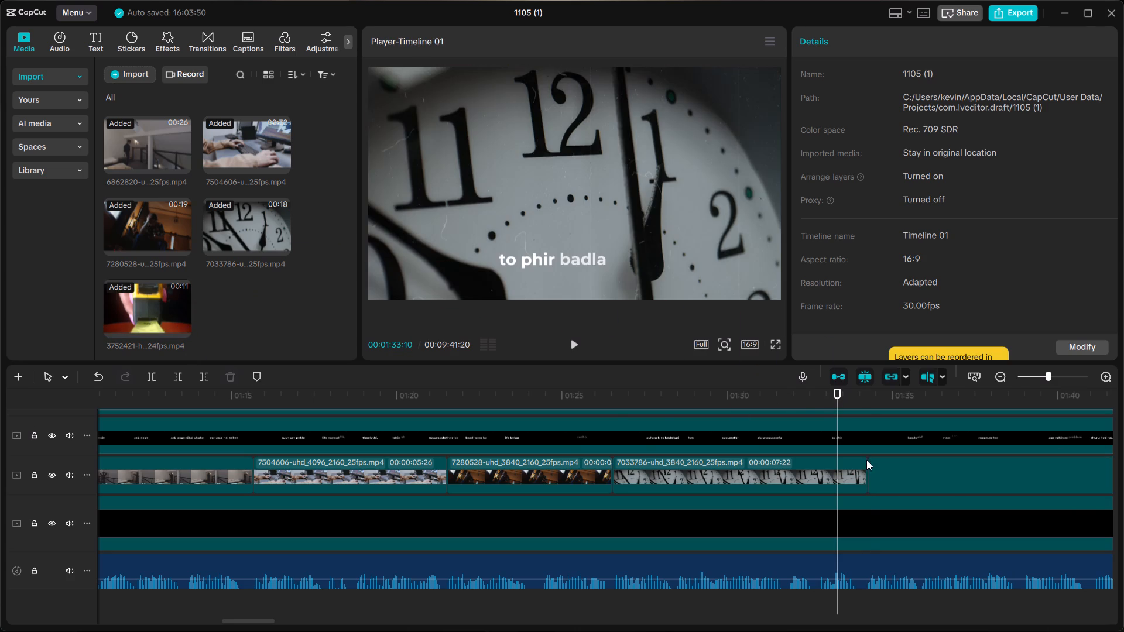
Play the start of the clock clip, turn off the preview axis, and split the clip at 00:01:28:14.
{"action": "left_click", "coordinate": [613, 400]}
{"action": "key", "text": "space"}
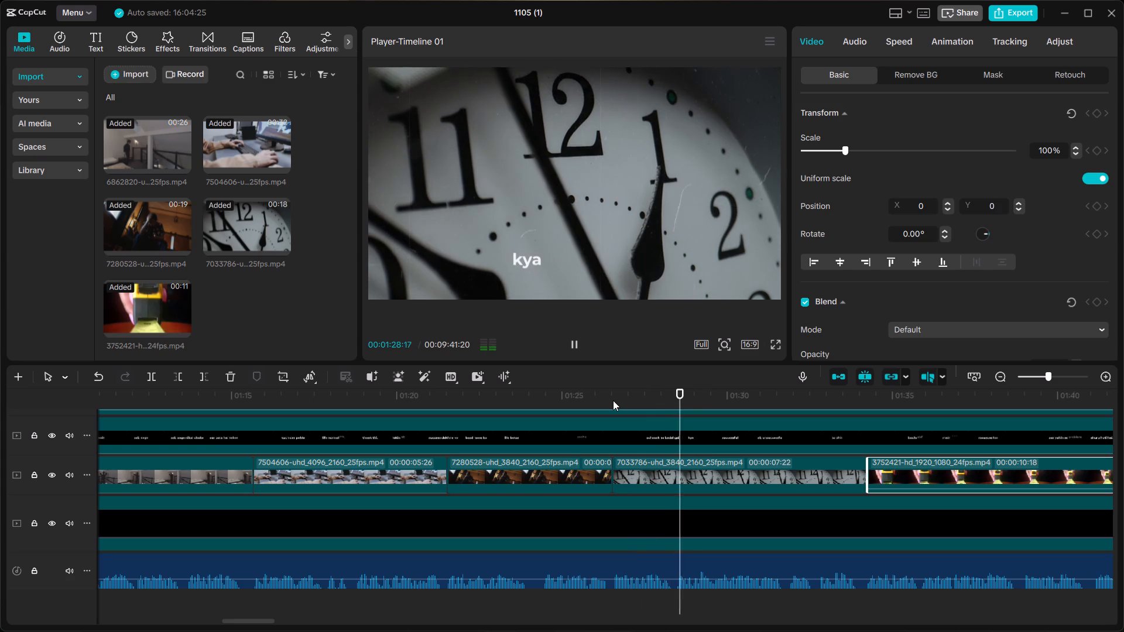
{"action": "key", "text": "space"}
{"action": "left_click", "coordinate": [677, 399]}
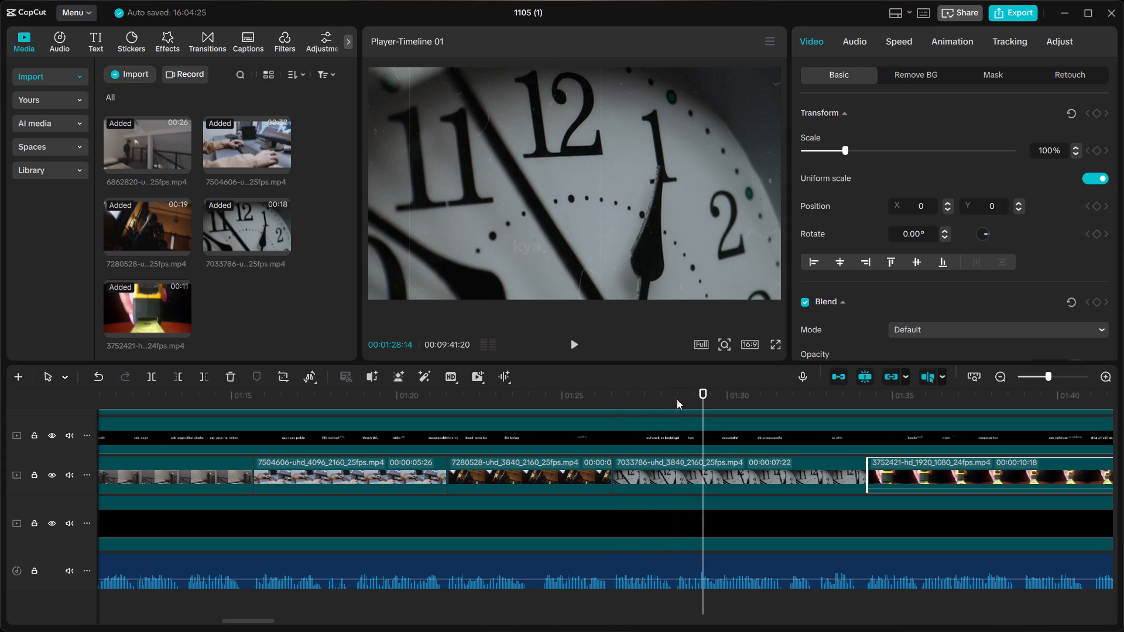
{"action": "left_click", "coordinate": [685, 473]}
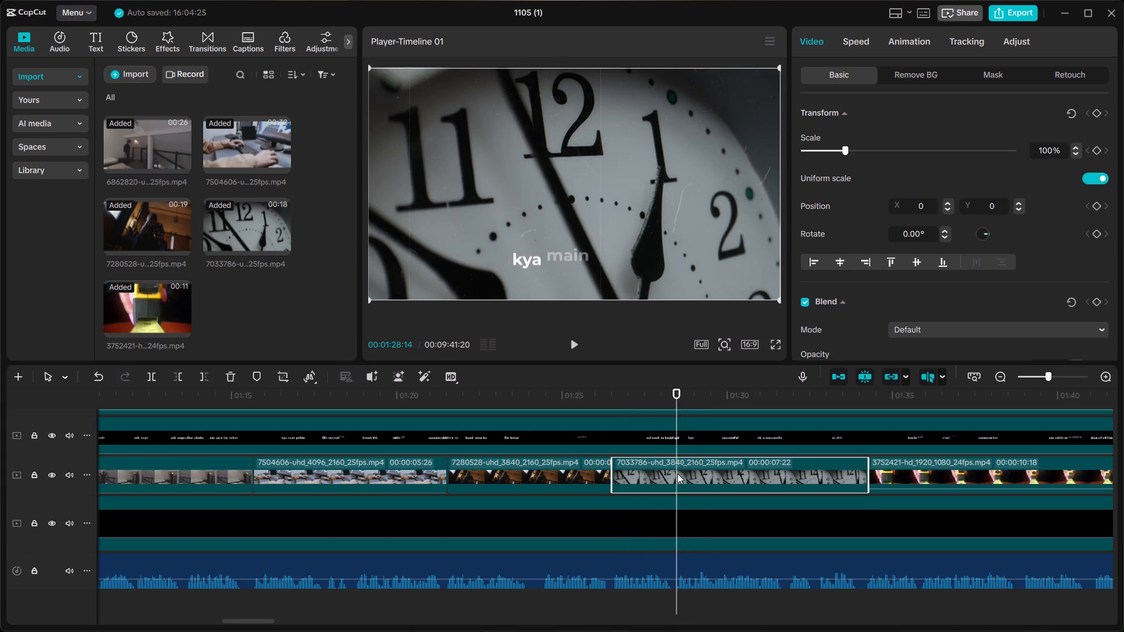
{"action": "key", "text": "s"}
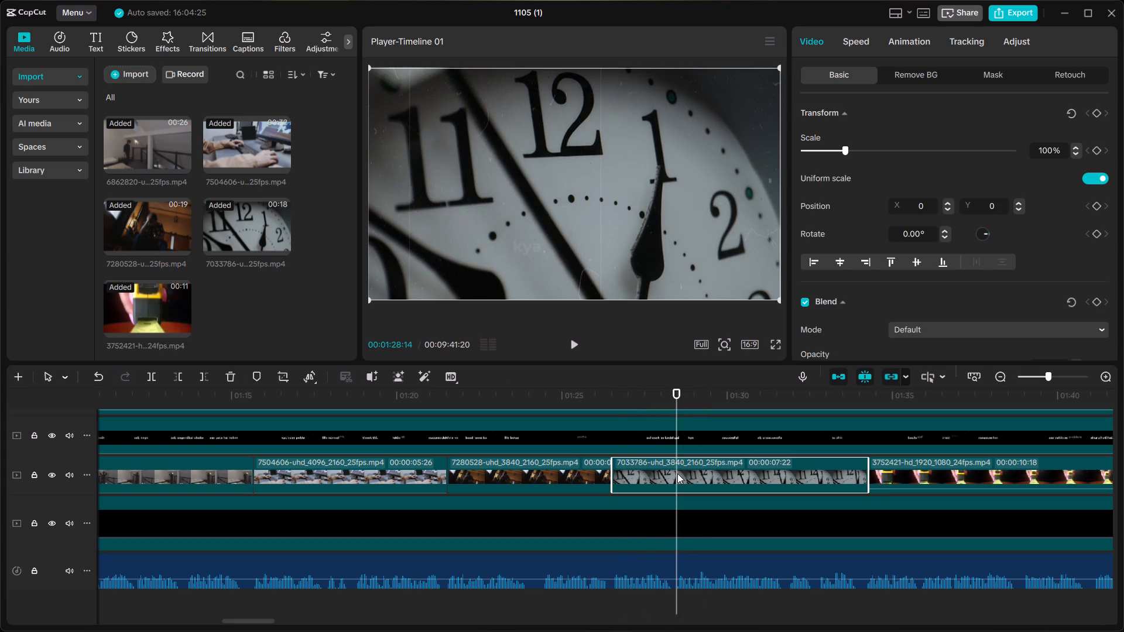
{"action": "key", "text": "ctrl+b"}
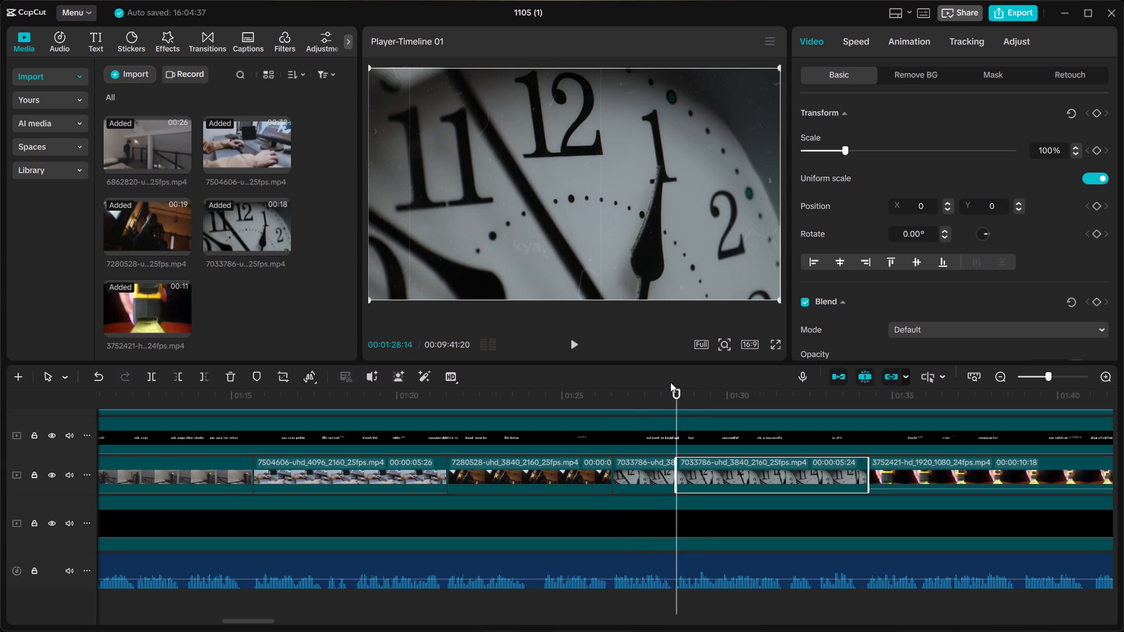
Split the remaining clock clip again at 00:01:30:15, where the caption word "ab" starts.
{"action": "left_click_drag", "start_coordinate": [674, 391], "coordinate": [697, 394]}
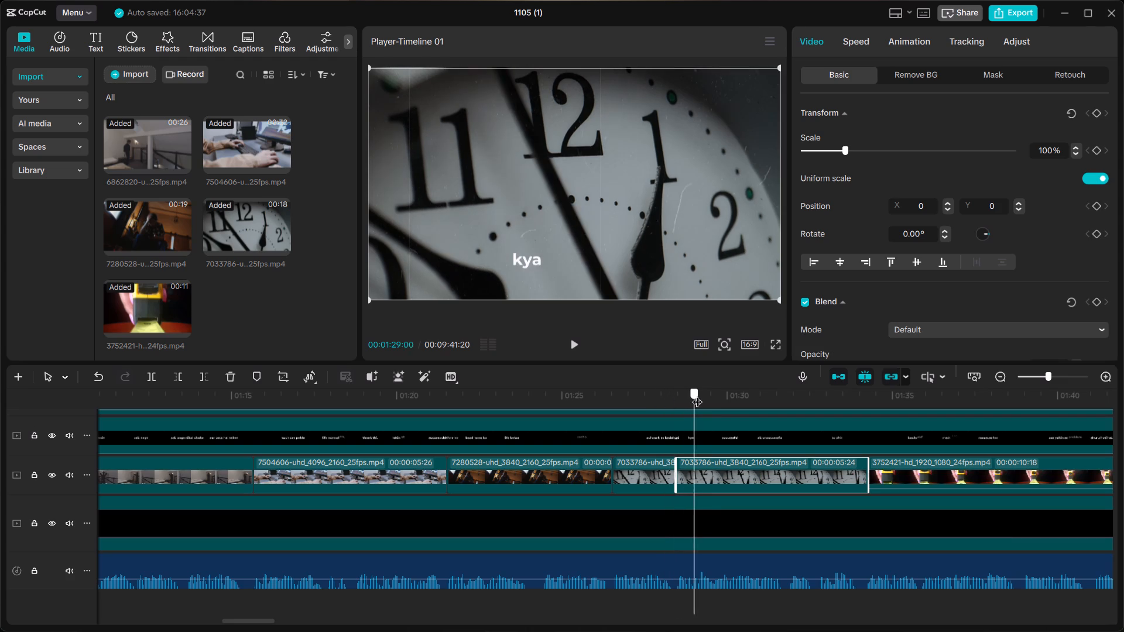
{"action": "left_click_drag", "start_coordinate": [697, 394], "coordinate": [749, 413]}
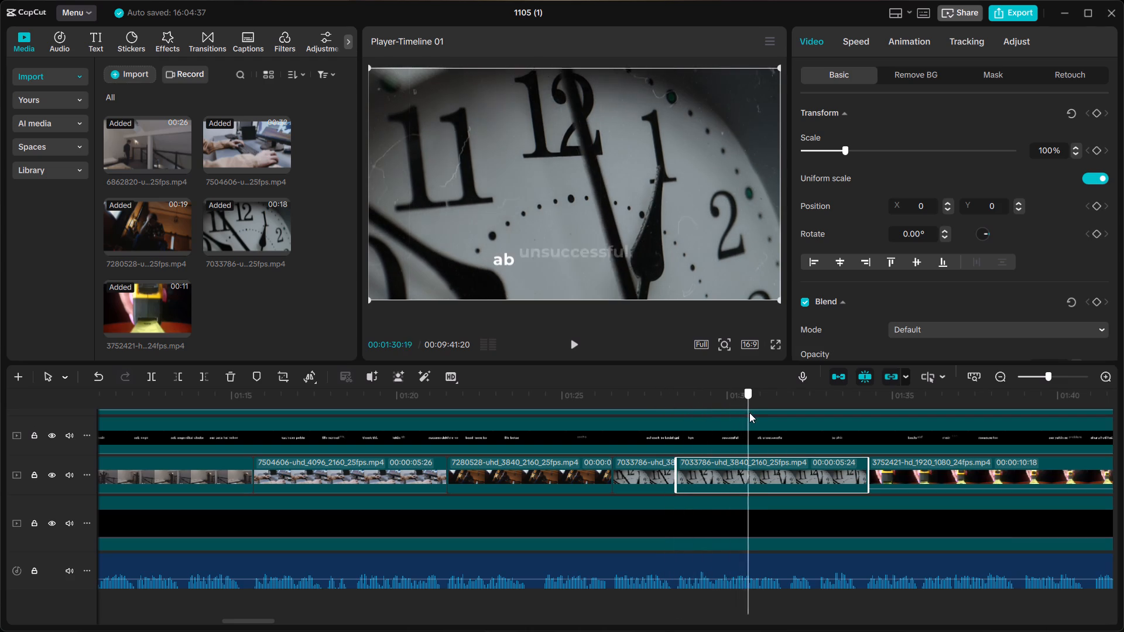
{"action": "left_click_drag", "start_coordinate": [749, 413], "coordinate": [747, 417]}
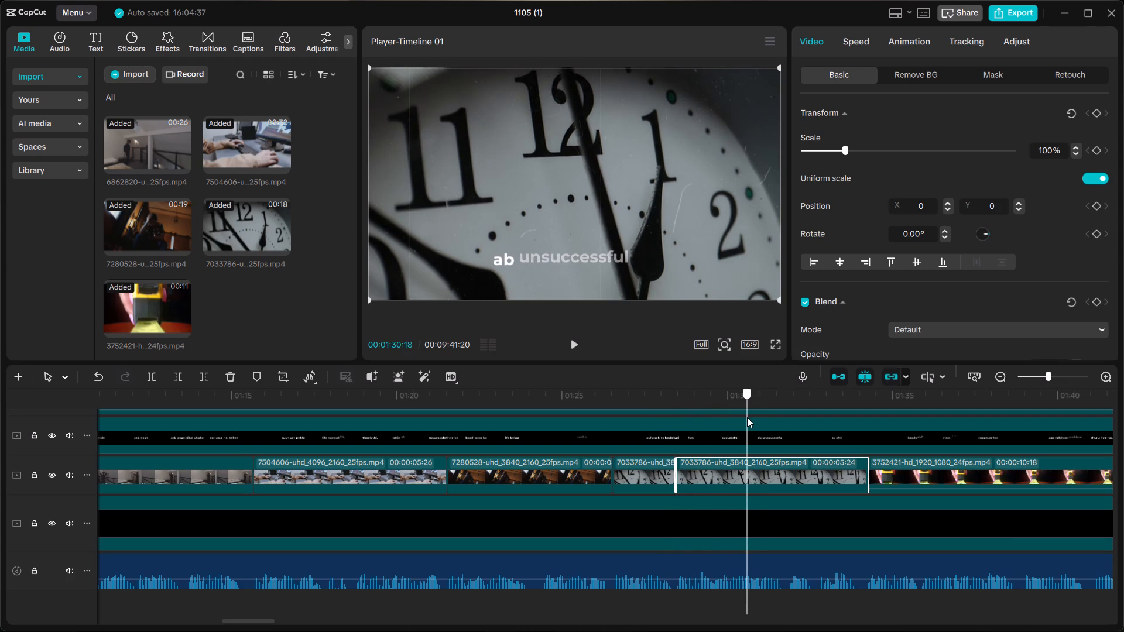
{"action": "left_click_drag", "start_coordinate": [747, 417], "coordinate": [744, 419]}
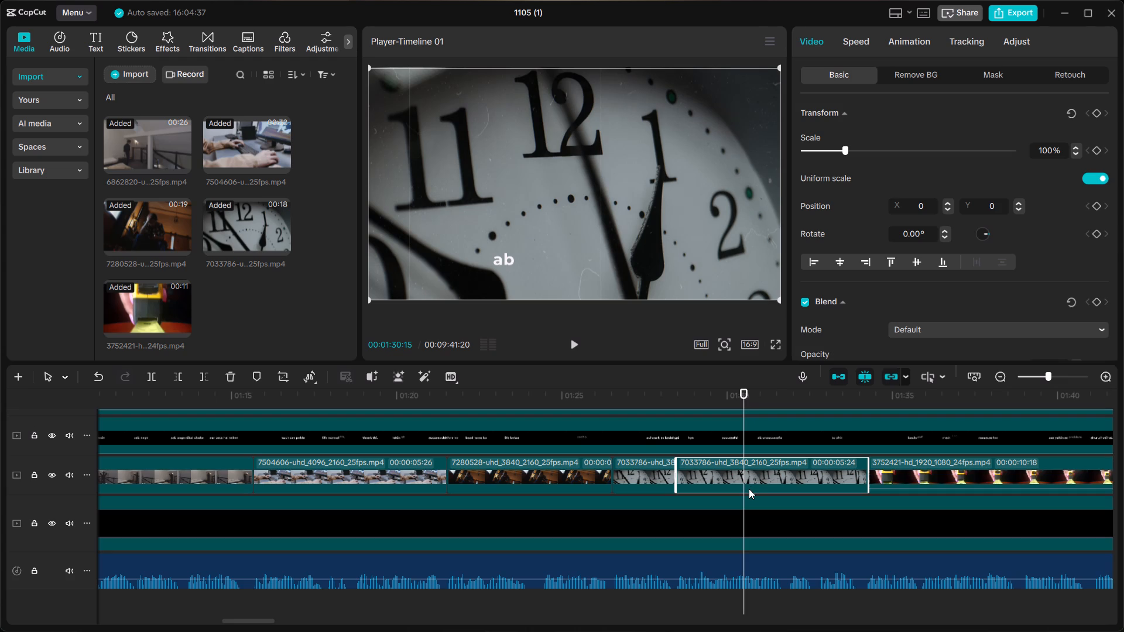
{"action": "key", "text": "ctrl+b"}
Reverse the middle clock segment between the cuts at 00:01:28:14 and 00:01:30:15.
{"action": "left_click", "coordinate": [715, 476]}
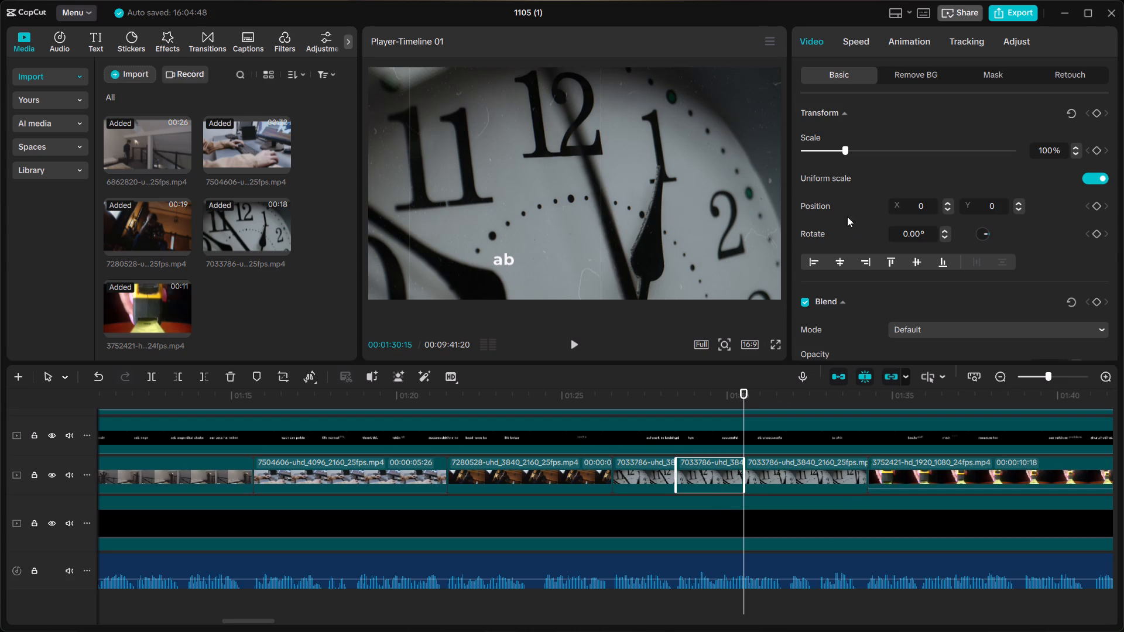
{"action": "right_click", "coordinate": [699, 483]}
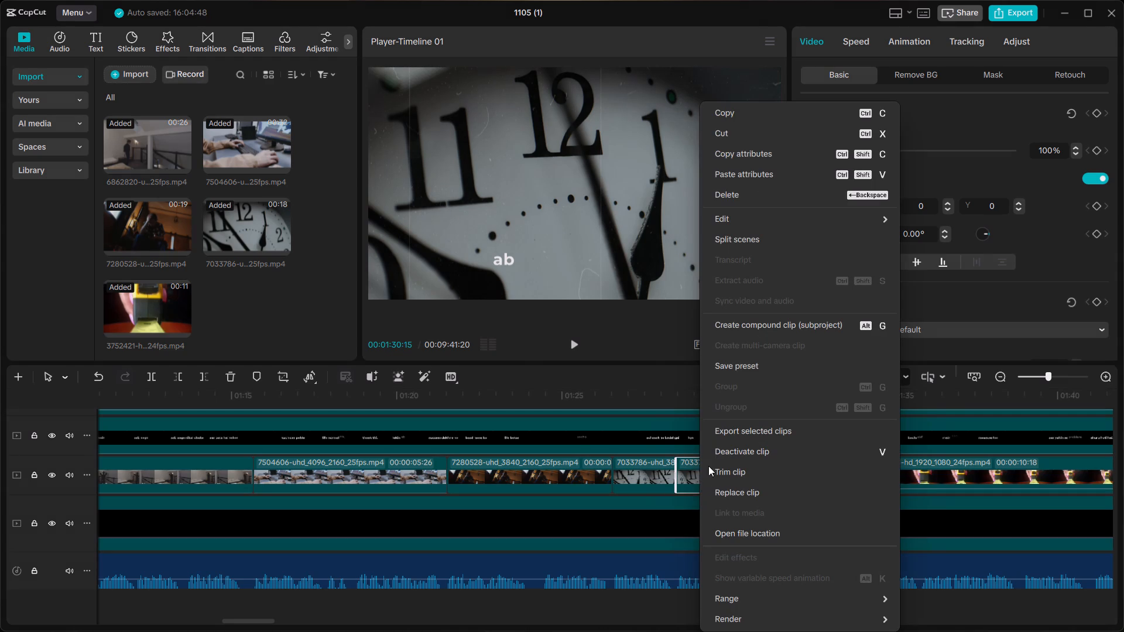
{"action": "scroll", "coordinate": [765, 444], "scroll_direction": "down", "scroll_amount": 4}
{"action": "left_click", "coordinate": [450, 379]}
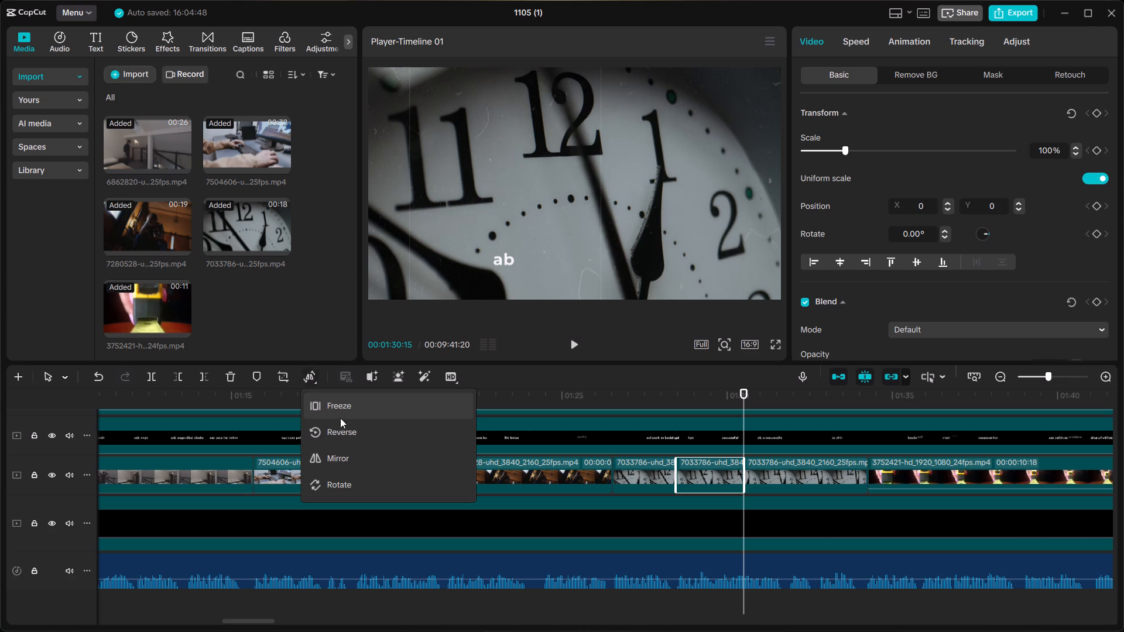
{"action": "left_click", "coordinate": [349, 432]}
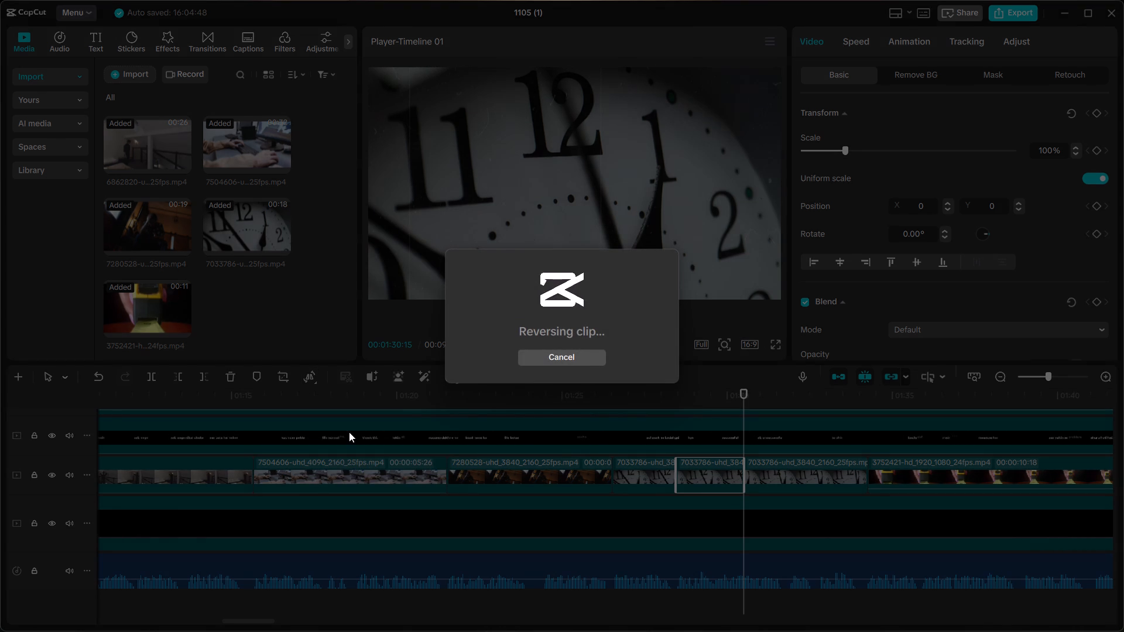
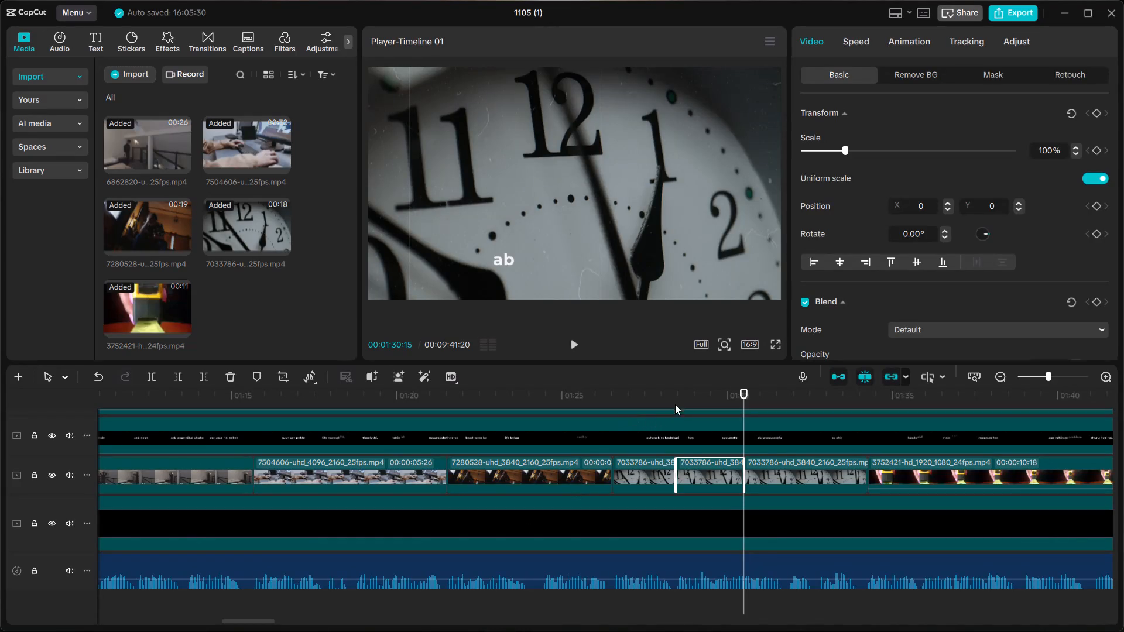
Play back the reversed middle clock segment and its joins with the neighbouring clock segments.
{"action": "left_click", "coordinate": [677, 401]}
{"action": "left_click", "coordinate": [654, 398]}
{"action": "key", "text": "space"}
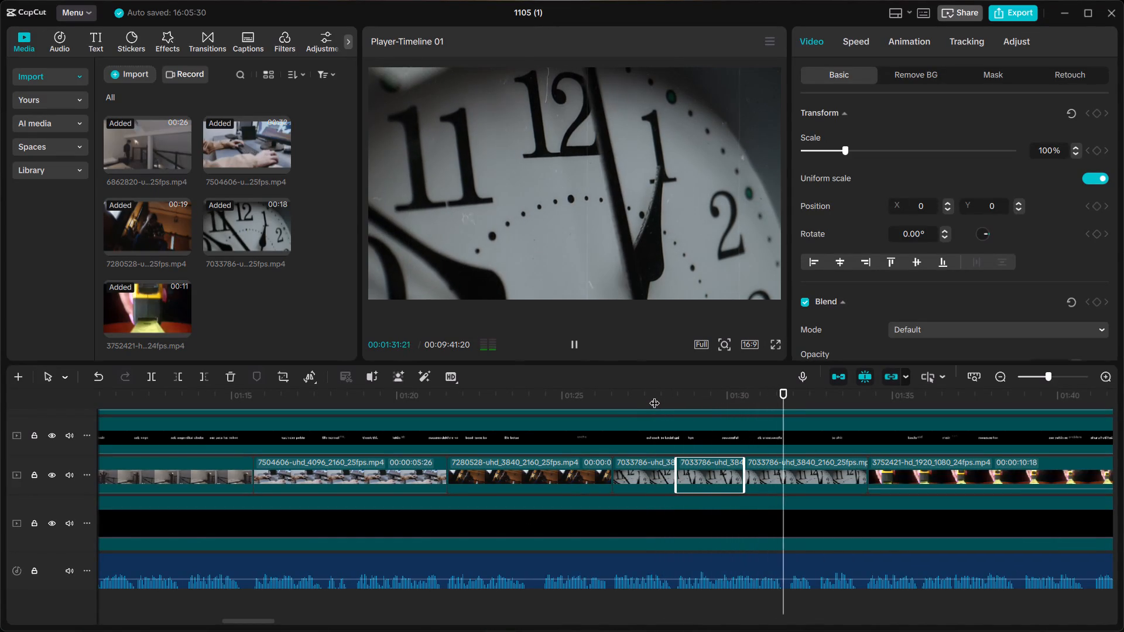
{"action": "left_click", "coordinate": [654, 395]}
{"action": "left_click", "coordinate": [611, 387]}
{"action": "key", "text": "space"}
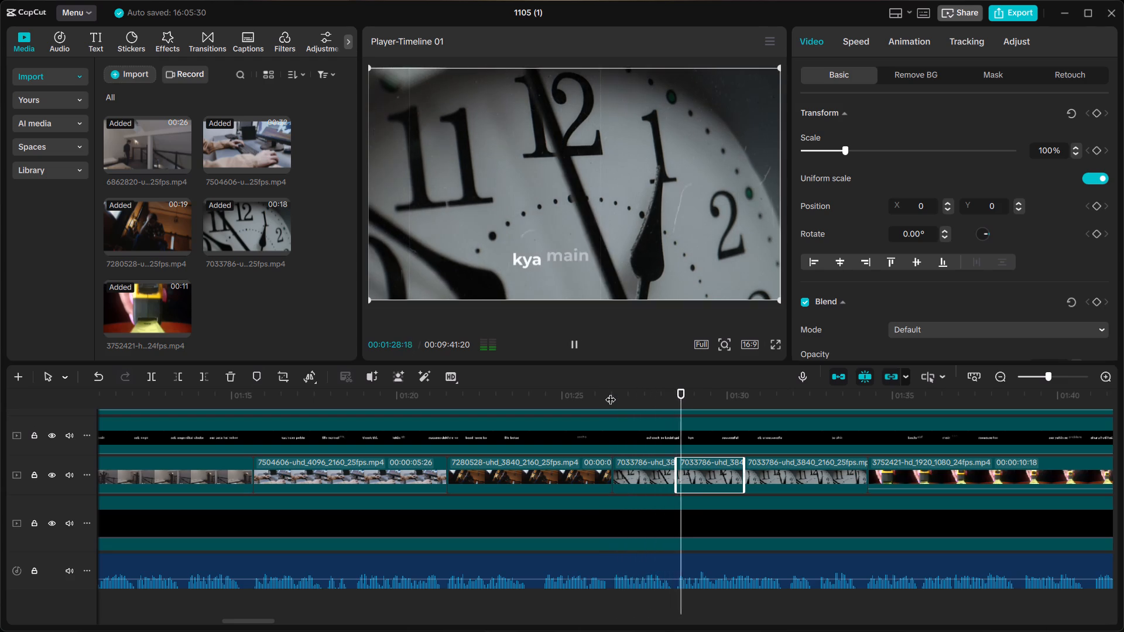
{"action": "key", "text": "space"}
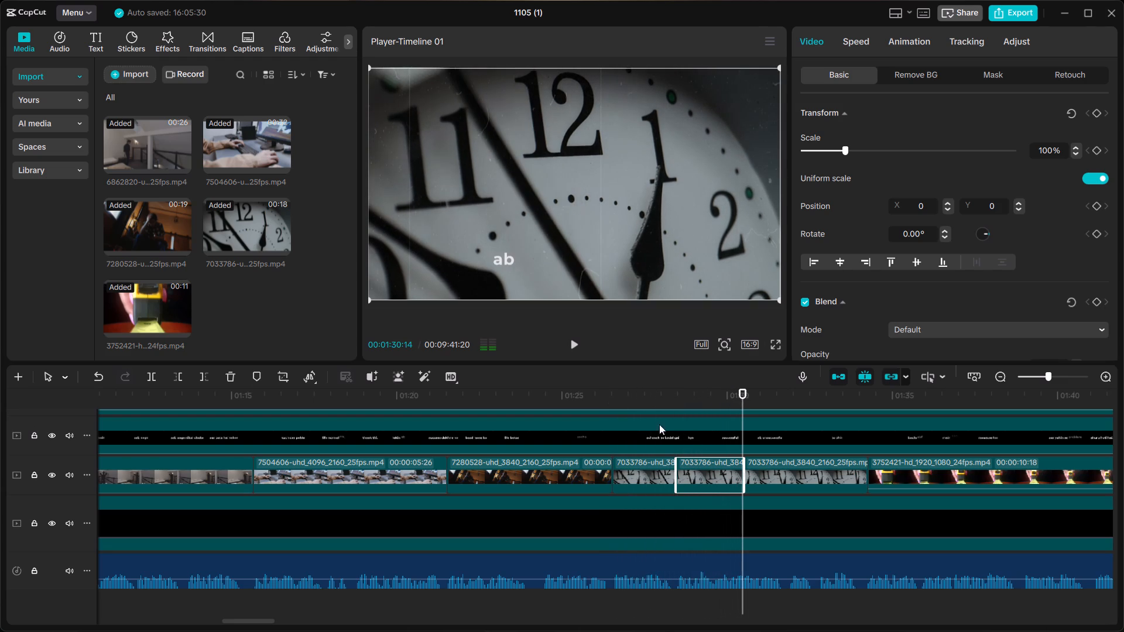
Split the last clock segment at 00:01:31:27 and delete the piece before the new cut.
{"action": "left_click", "coordinate": [766, 470]}
{"action": "left_click", "coordinate": [785, 400]}
{"action": "left_click", "coordinate": [790, 400]}
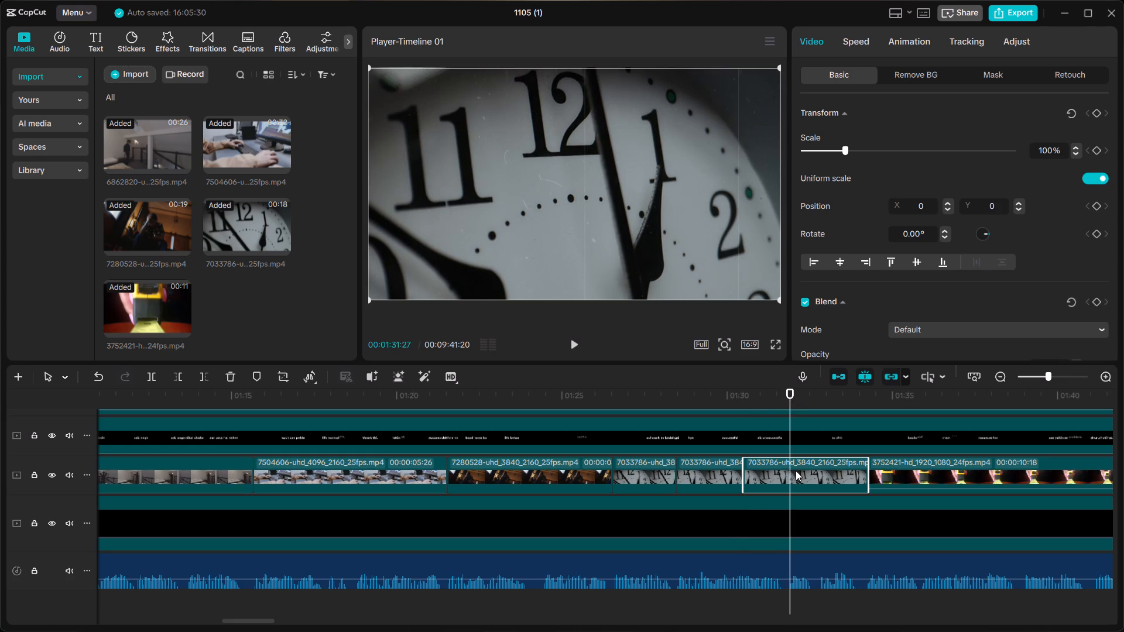
{"action": "key", "text": "ctrl+b"}
{"action": "left_click", "coordinate": [778, 482]}
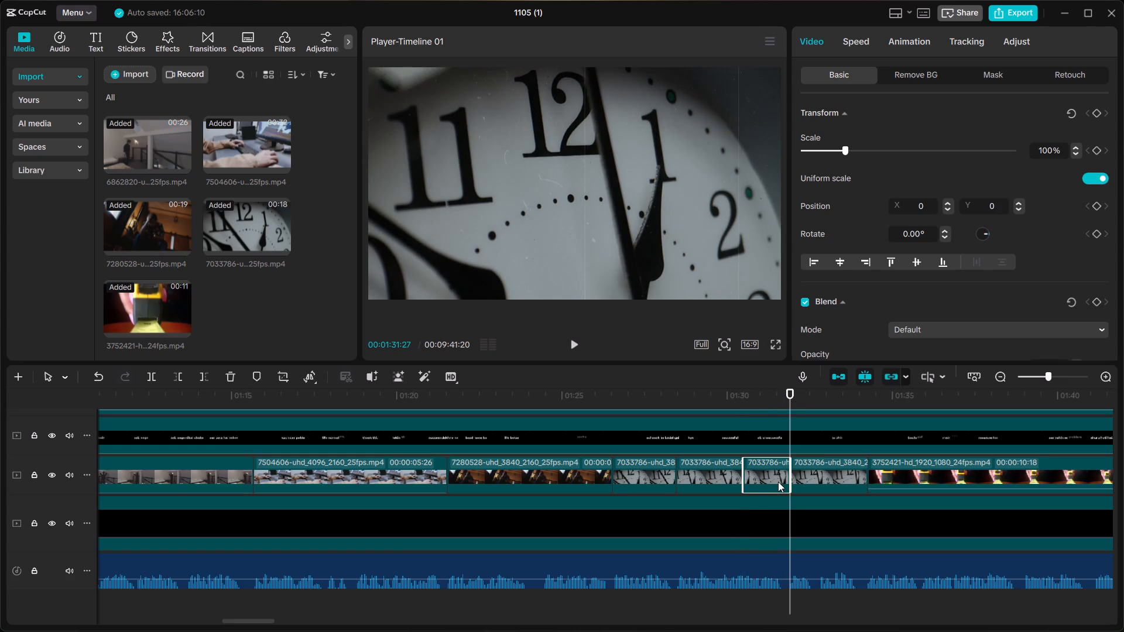
{"action": "key", "text": "BackSpace"}
Extend the end of the reversed clock segment to meet the remaining clock piece at 00:01:31:27.
{"action": "left_click", "coordinate": [728, 470]}
{"action": "left_click_drag", "start_coordinate": [742, 470], "coordinate": [788, 479]}
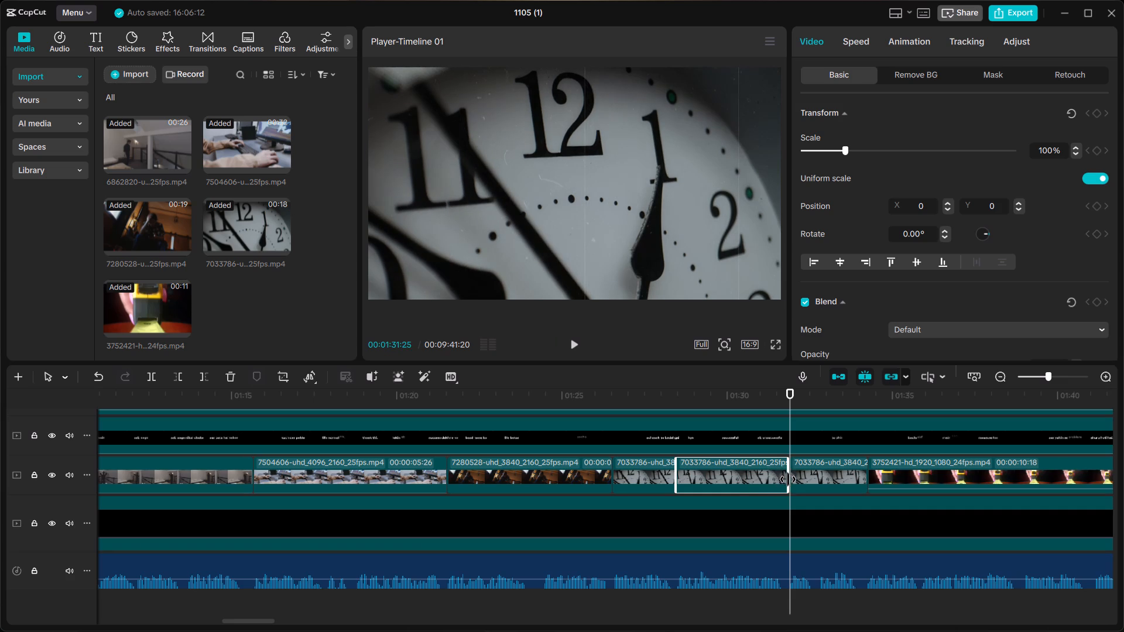
{"action": "left_click_drag", "start_coordinate": [788, 479], "coordinate": [789, 480]}
Play back the extended reversed clock segment and the transition into the measuring tape clip.
{"action": "left_click", "coordinate": [753, 402]}
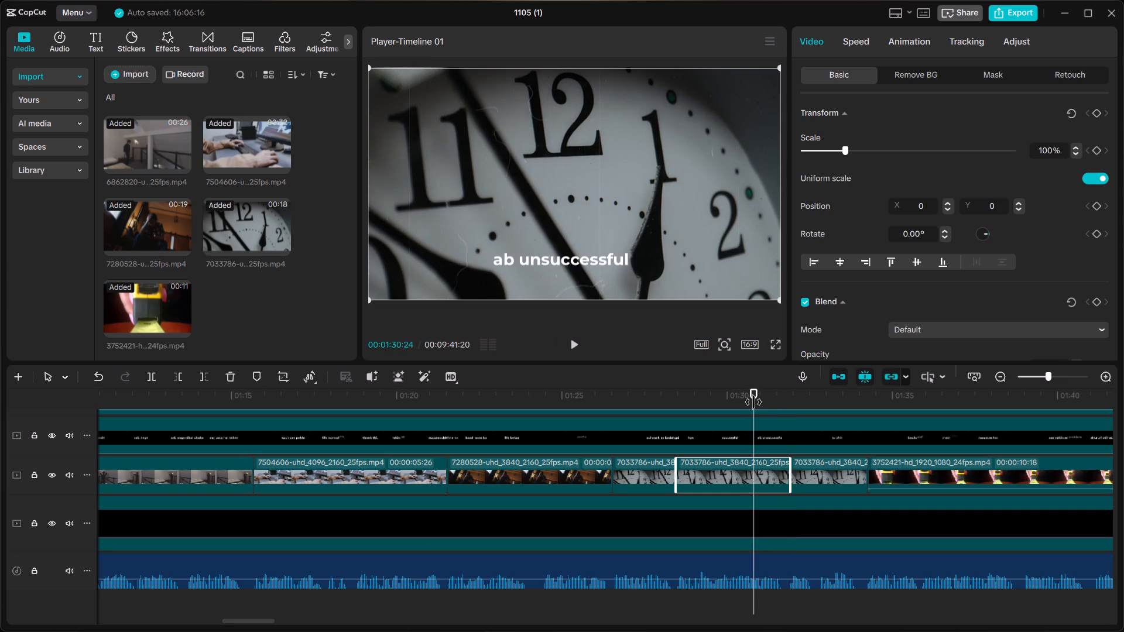
{"action": "key", "text": "space"}
{"action": "key", "text": "space"}
{"action": "left_click", "coordinate": [728, 397]}
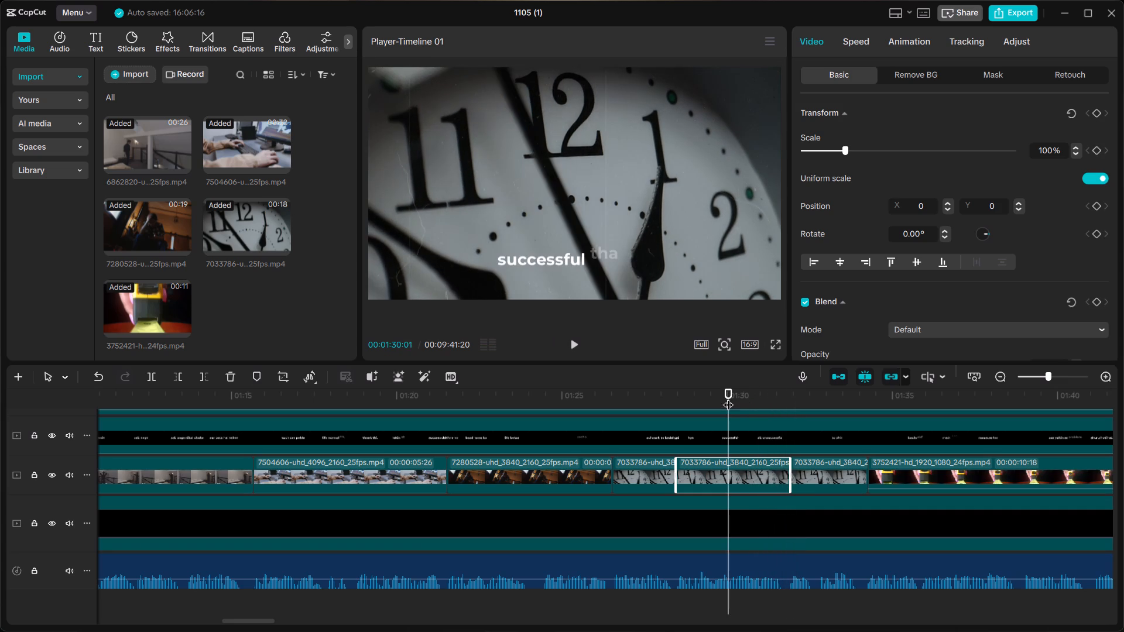
{"action": "key", "text": "space"}
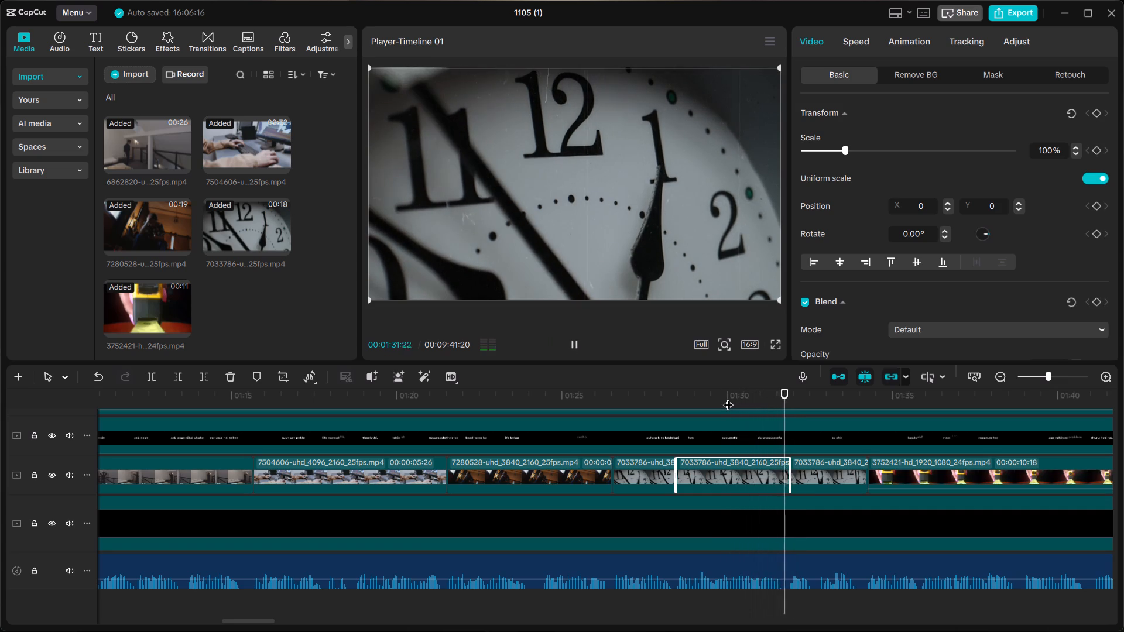
{"action": "left_click", "coordinate": [719, 394]}
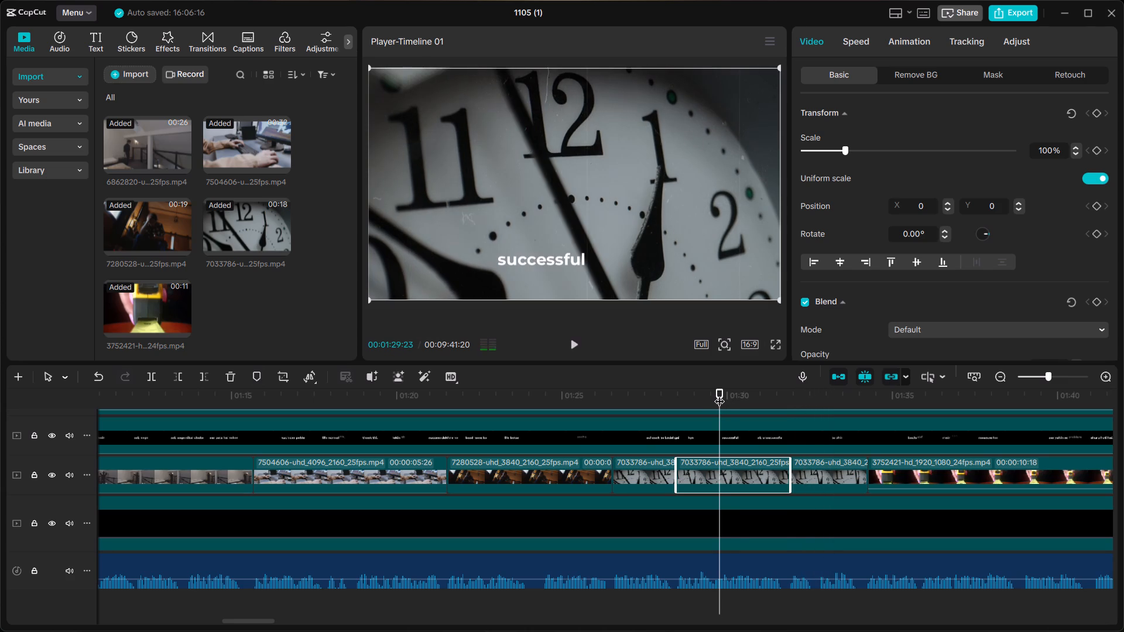
{"action": "key", "text": "space"}
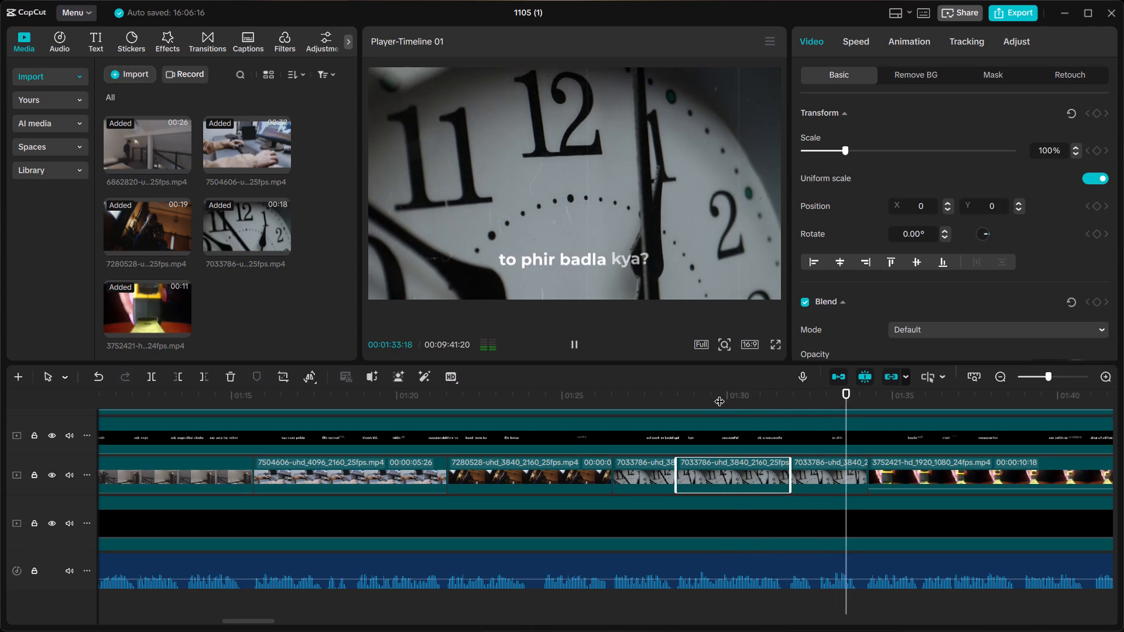
{"action": "left_click", "coordinate": [848, 406]}
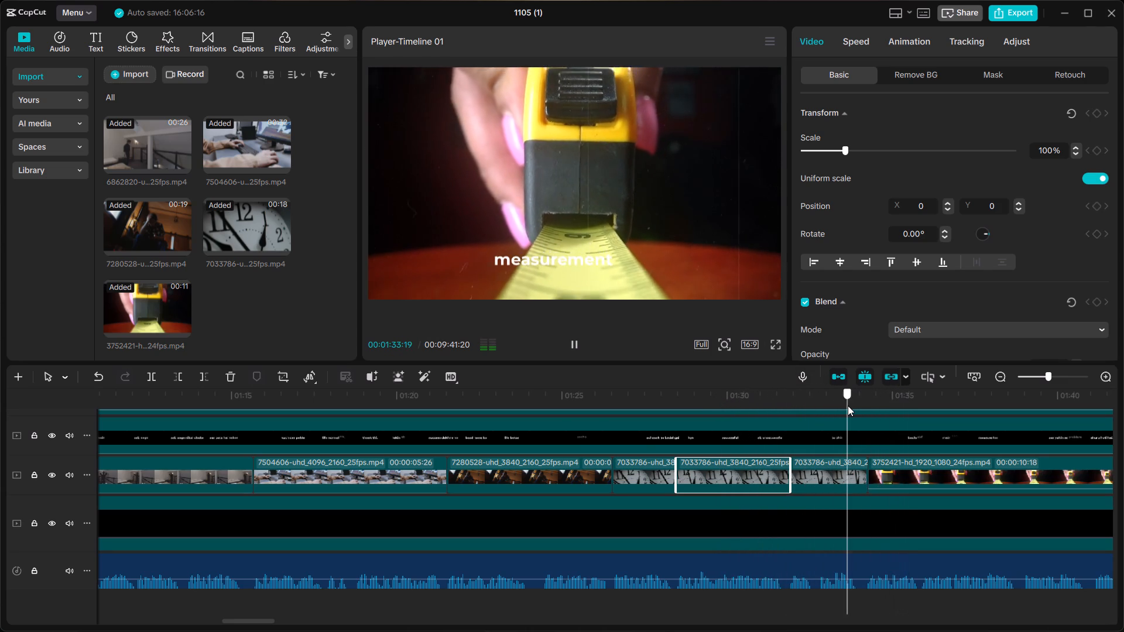
{"action": "key", "text": "space"}
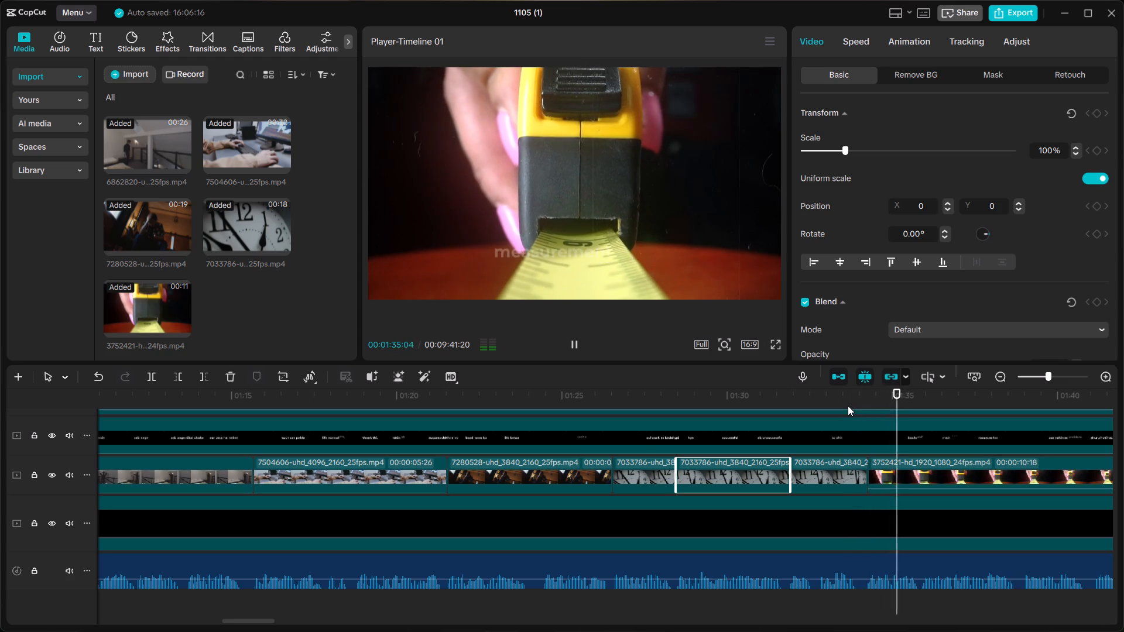
{"action": "left_click", "coordinate": [848, 406]}
Mute the measuring tape clip by lowering its volume to -∞ dB, and play back its start.
{"action": "left_click", "coordinate": [909, 461]}
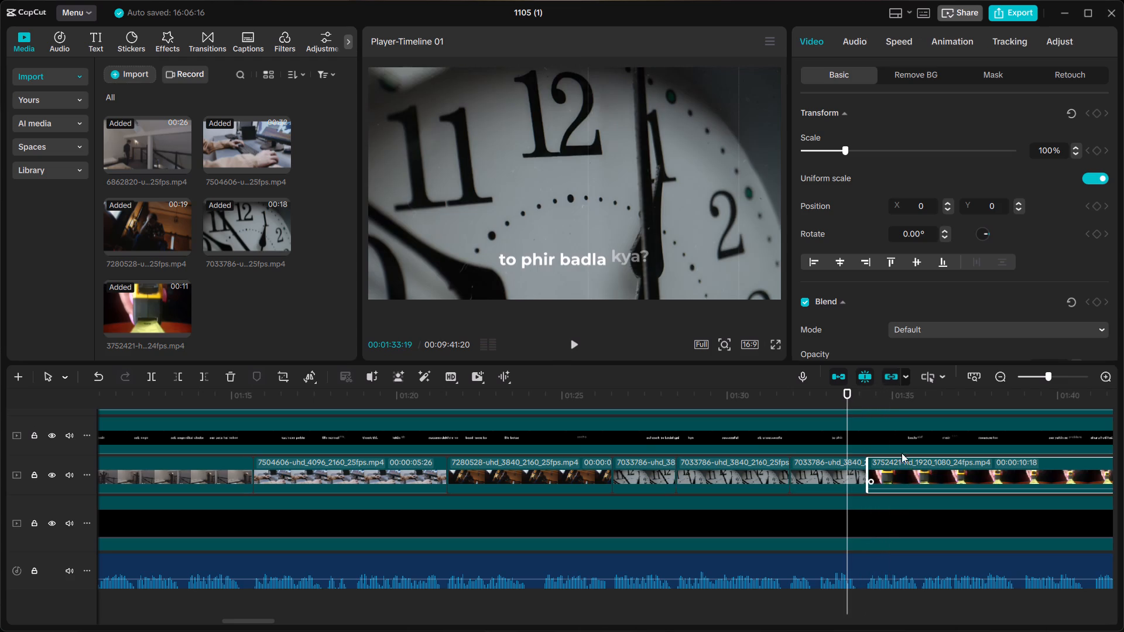
{"action": "left_click", "coordinate": [859, 38]}
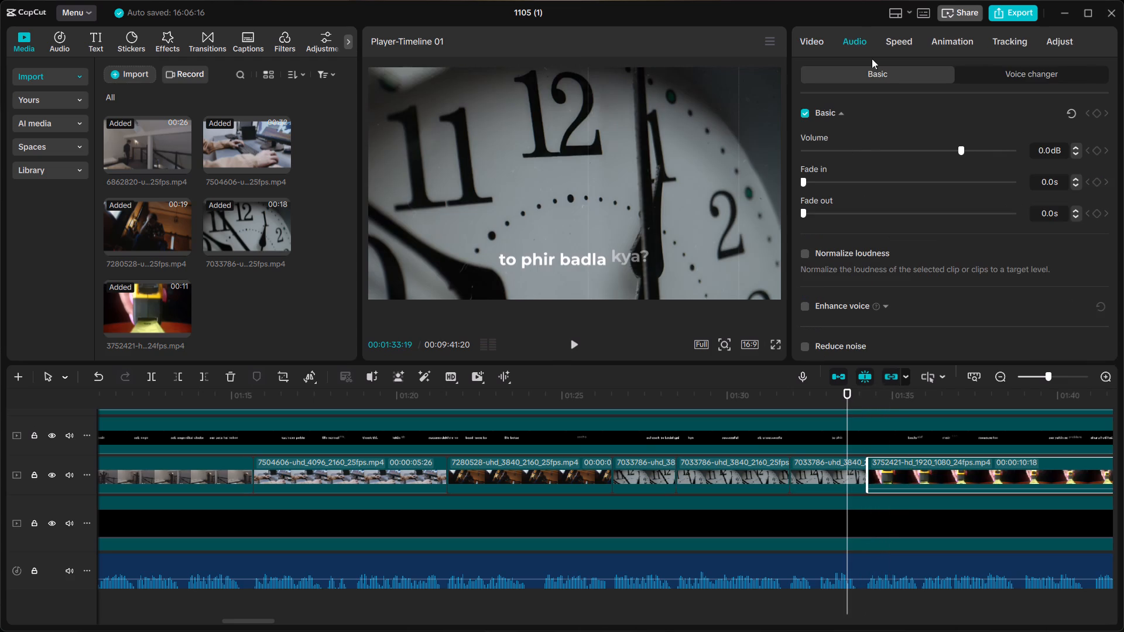
{"action": "left_click_drag", "start_coordinate": [962, 150], "coordinate": [807, 163]}
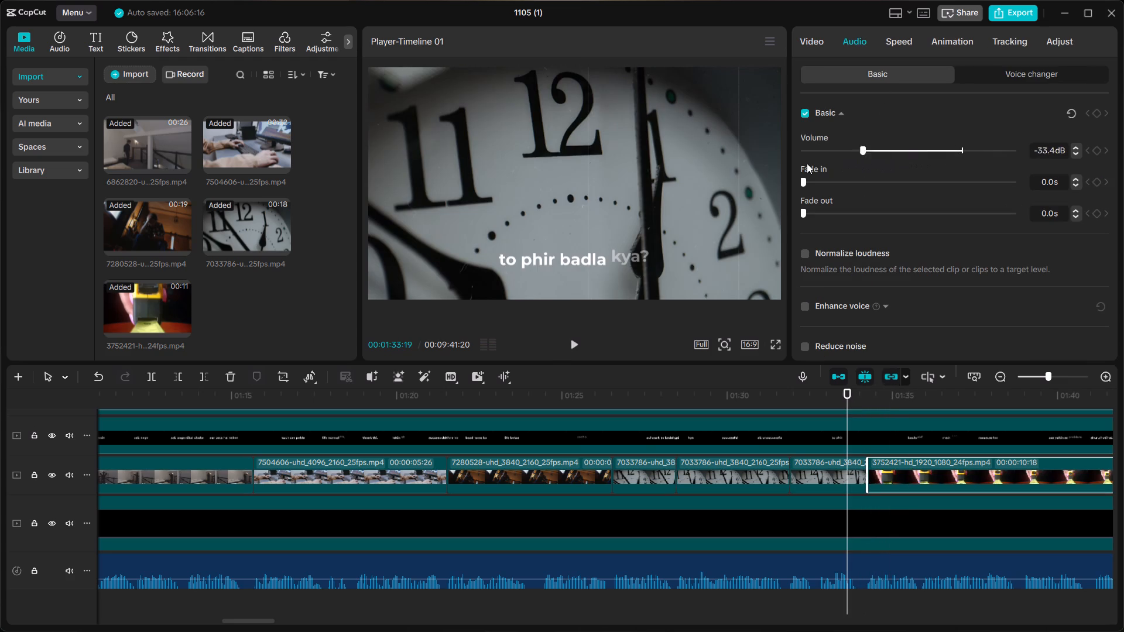
{"action": "left_click_drag", "start_coordinate": [807, 163], "coordinate": [736, 162]}
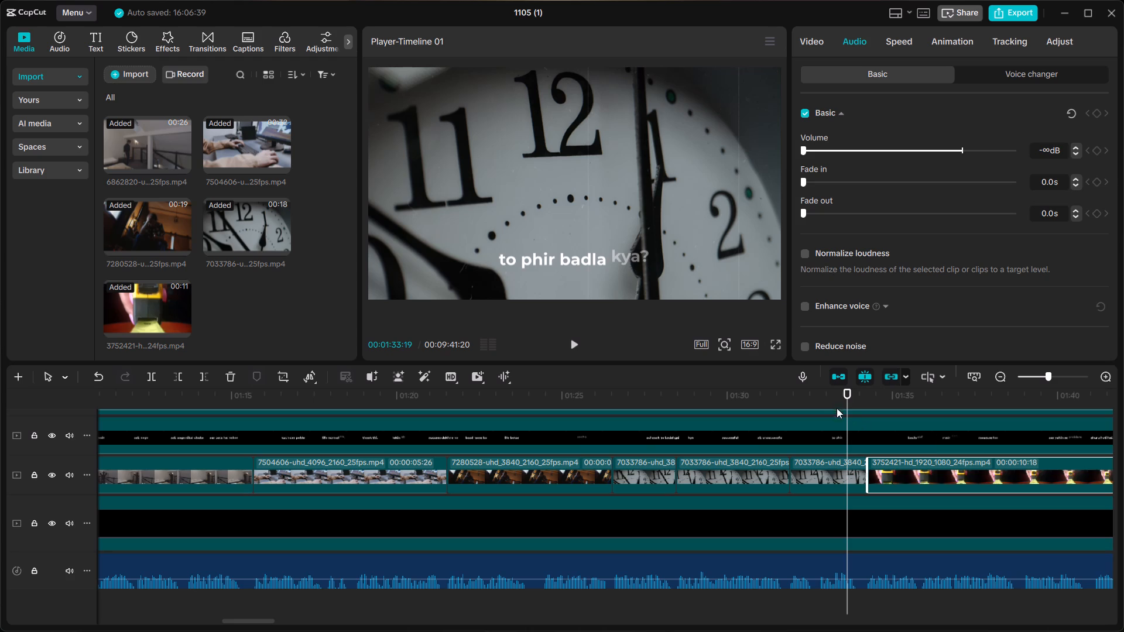
{"action": "left_click", "coordinate": [829, 395]}
{"action": "key", "text": "space"}
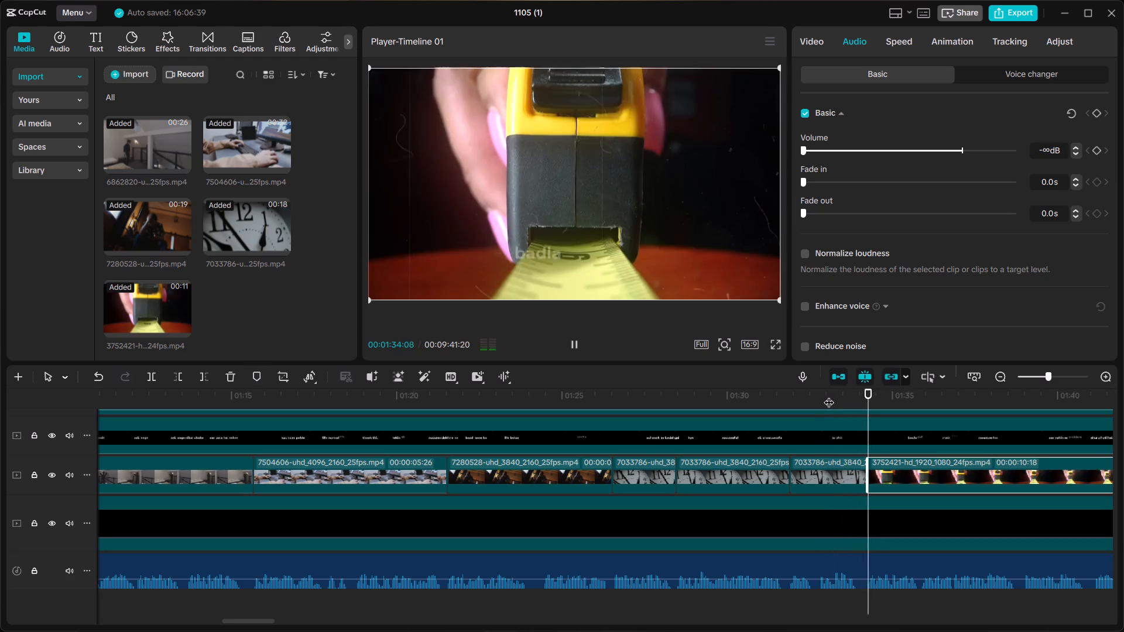
{"action": "left_click", "coordinate": [829, 395]}
{"action": "key", "text": "space"}
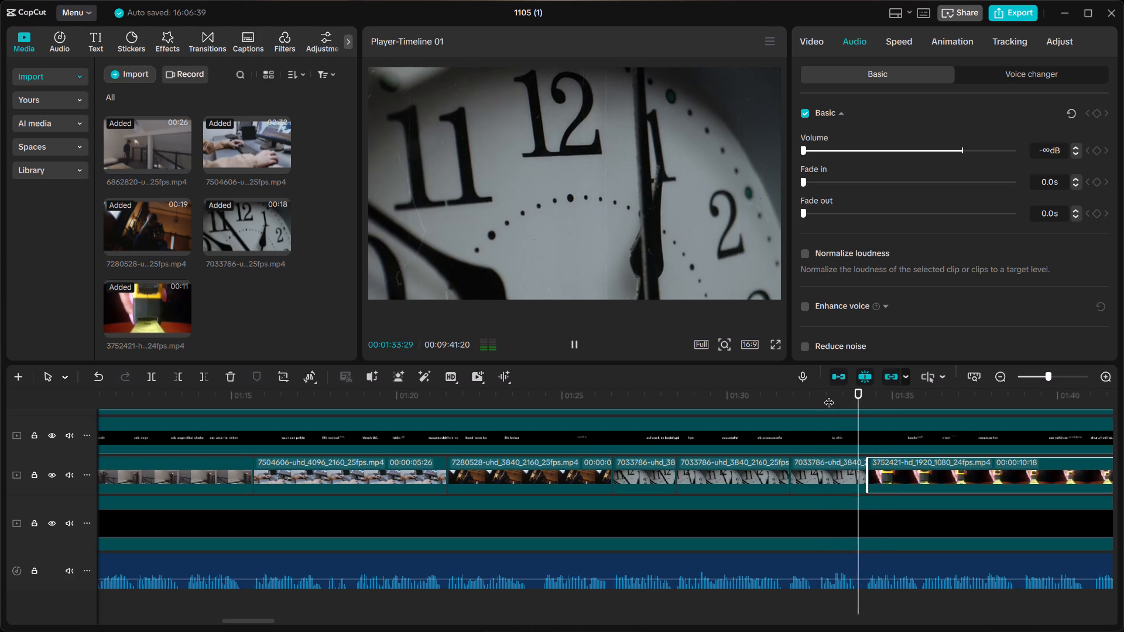
{"action": "key", "text": "space"}
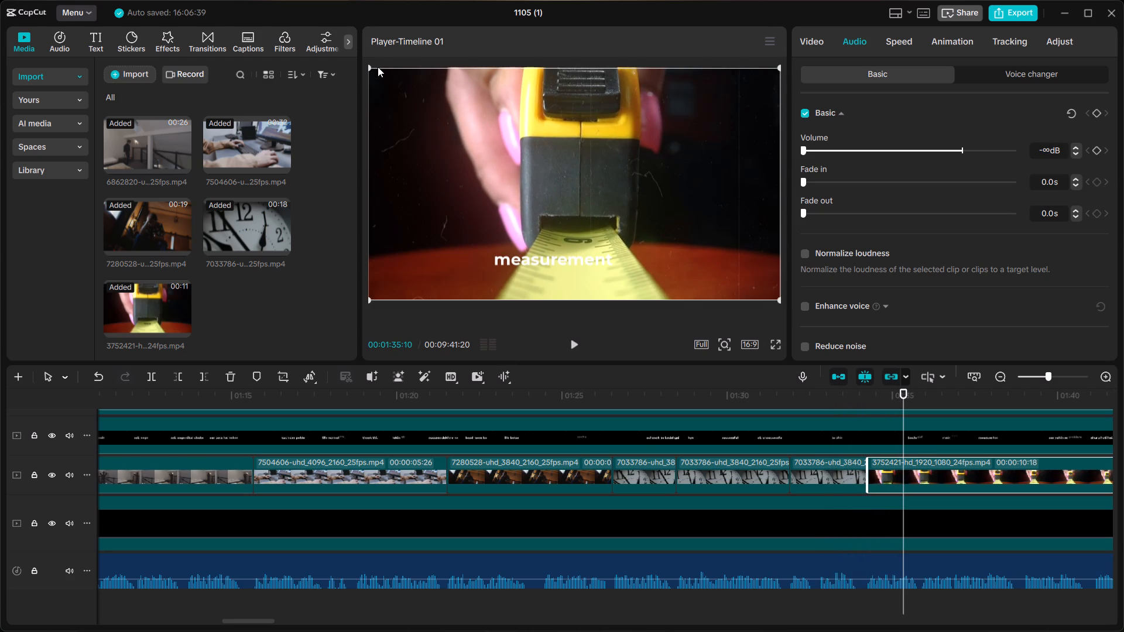
Enlarge the measuring tape clip in the frame to a 104% scale and review its video settings.
{"action": "left_click", "coordinate": [365, 68]}
{"action": "left_click_drag", "start_coordinate": [370, 67], "coordinate": [357, 63]}
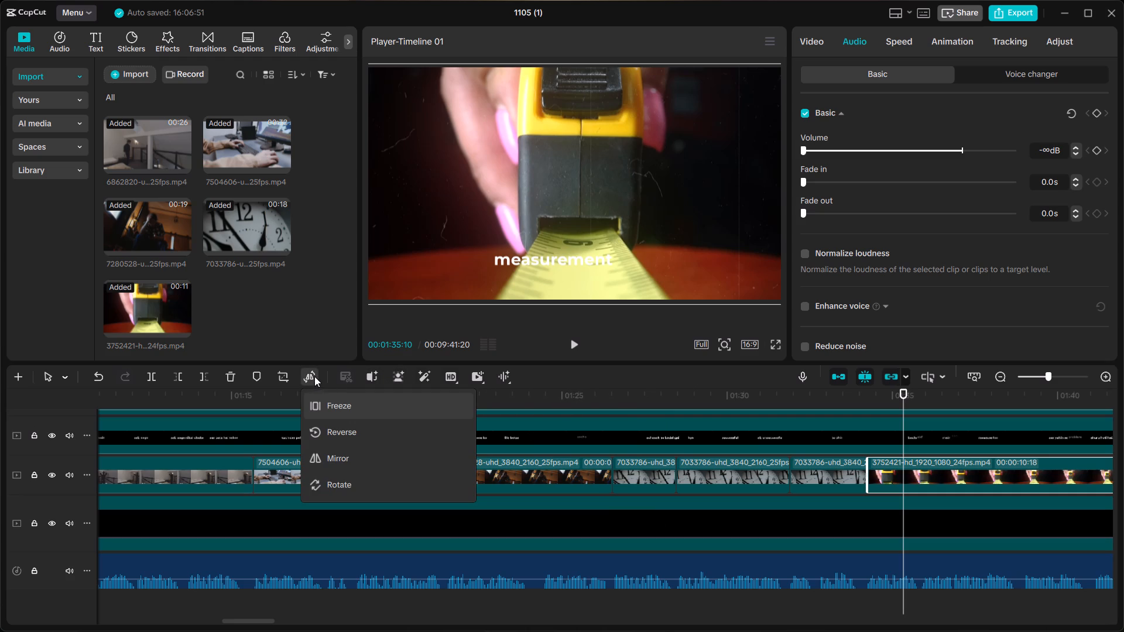
{"action": "left_click", "coordinate": [841, 396]}
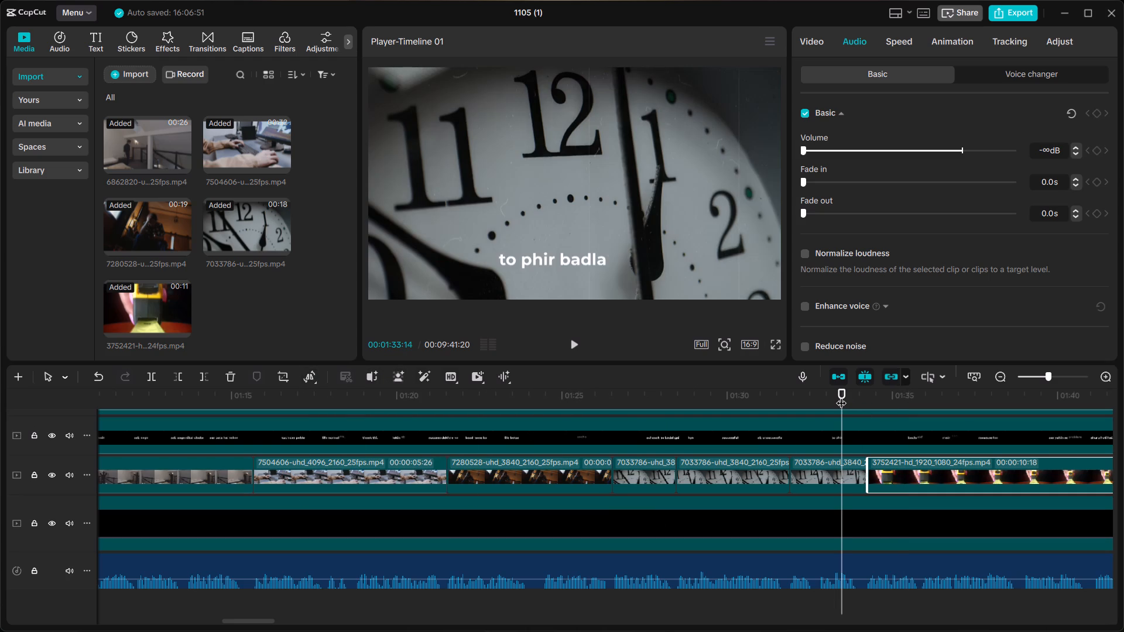
{"action": "left_click", "coordinate": [818, 46]}
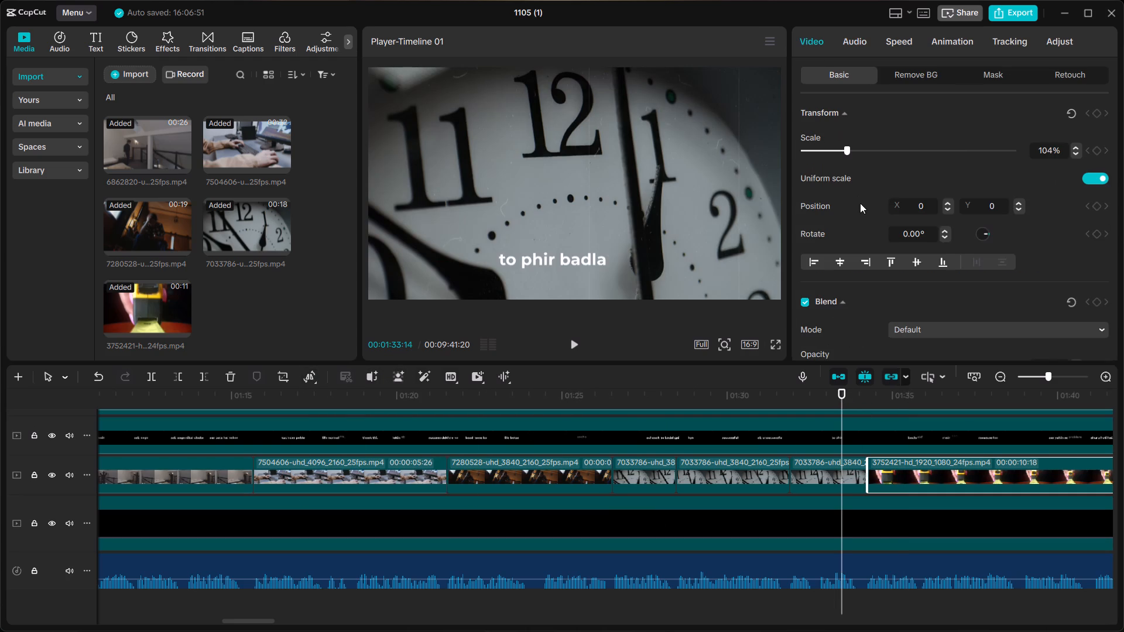
{"action": "scroll", "coordinate": [863, 211], "scroll_direction": "down", "scroll_amount": 3}
{"action": "scroll", "coordinate": [896, 314], "scroll_direction": "down", "scroll_amount": 2}
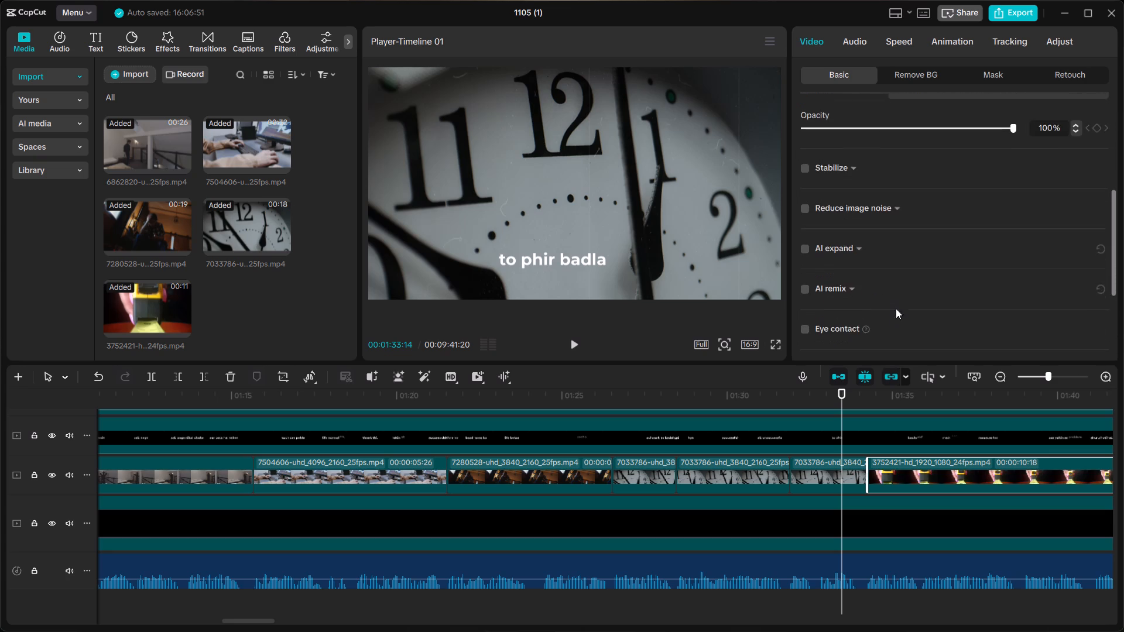
{"action": "scroll", "coordinate": [896, 279], "scroll_direction": "up", "scroll_amount": 2}
{"action": "scroll", "coordinate": [905, 226], "scroll_direction": "up", "scroll_amount": 2}
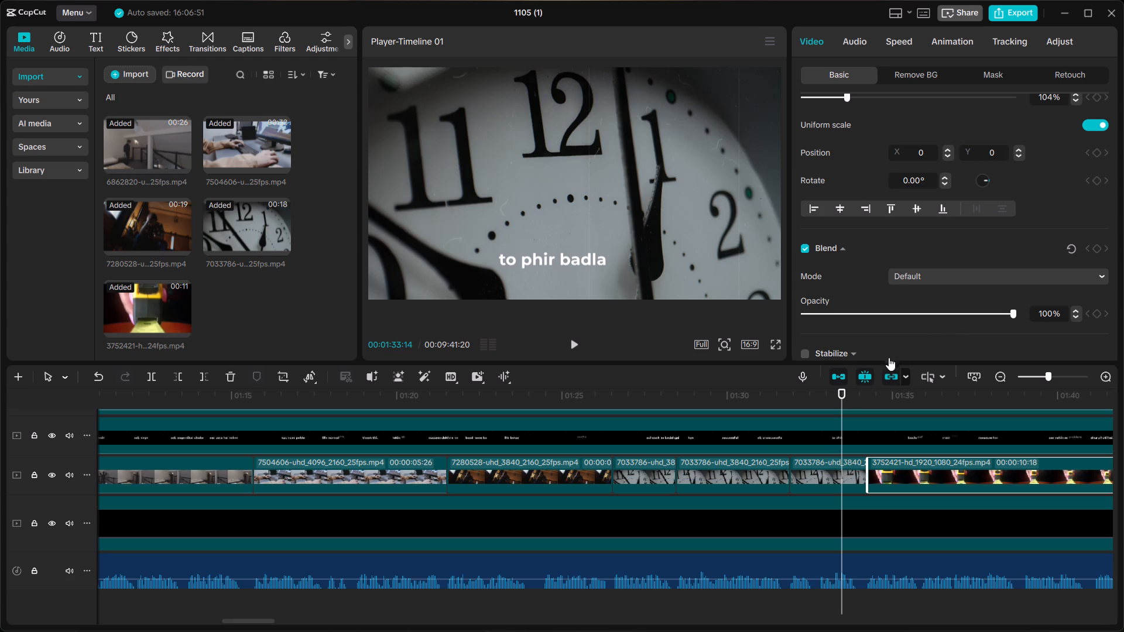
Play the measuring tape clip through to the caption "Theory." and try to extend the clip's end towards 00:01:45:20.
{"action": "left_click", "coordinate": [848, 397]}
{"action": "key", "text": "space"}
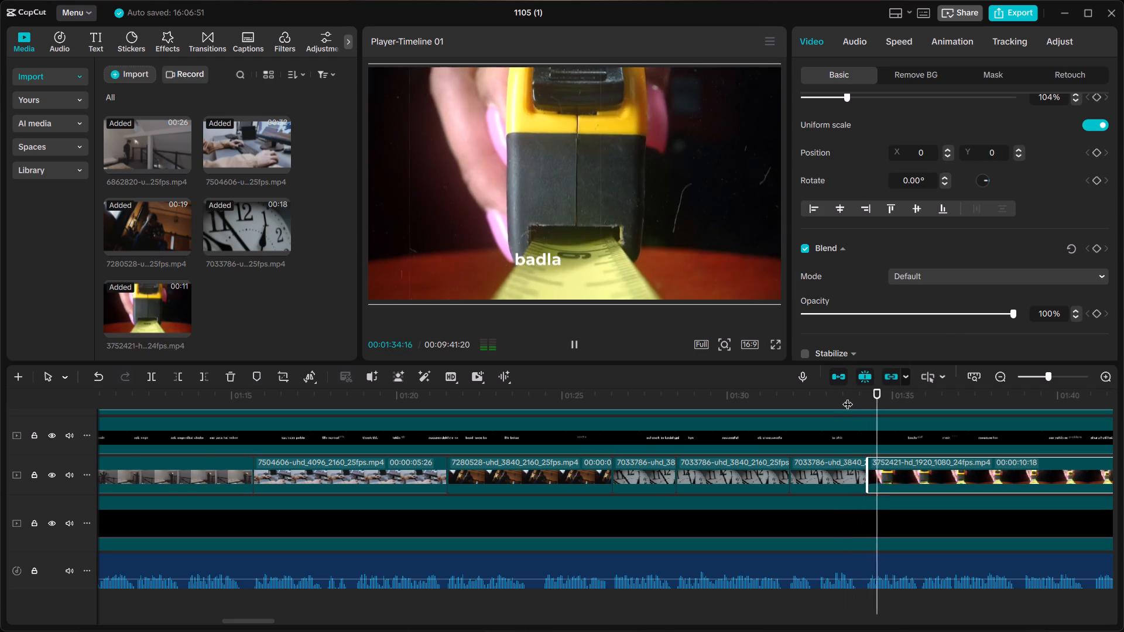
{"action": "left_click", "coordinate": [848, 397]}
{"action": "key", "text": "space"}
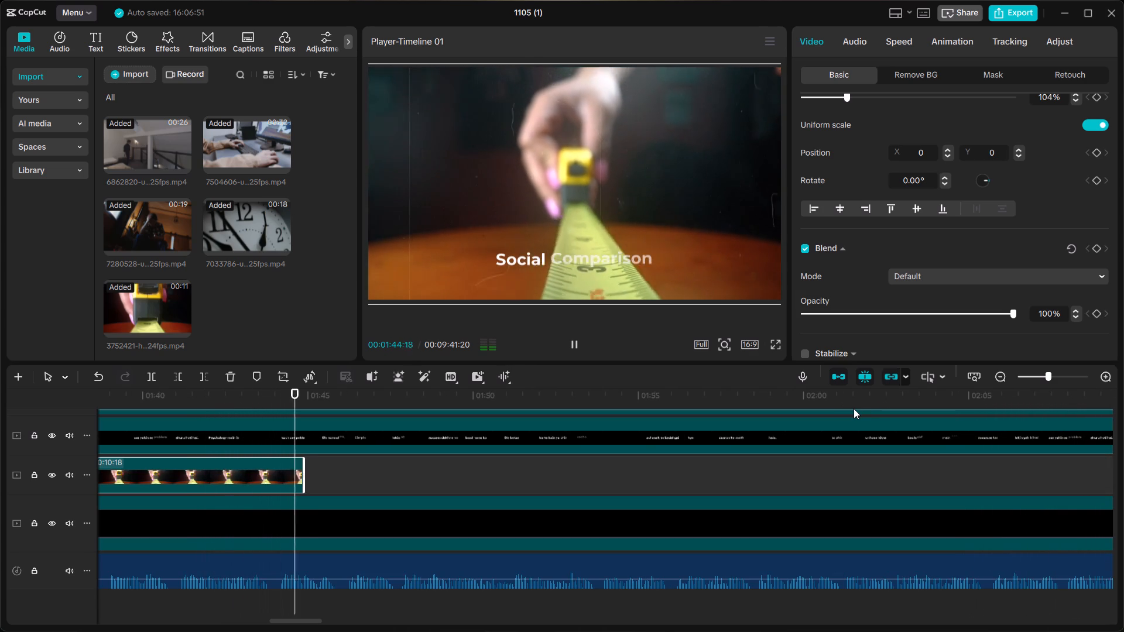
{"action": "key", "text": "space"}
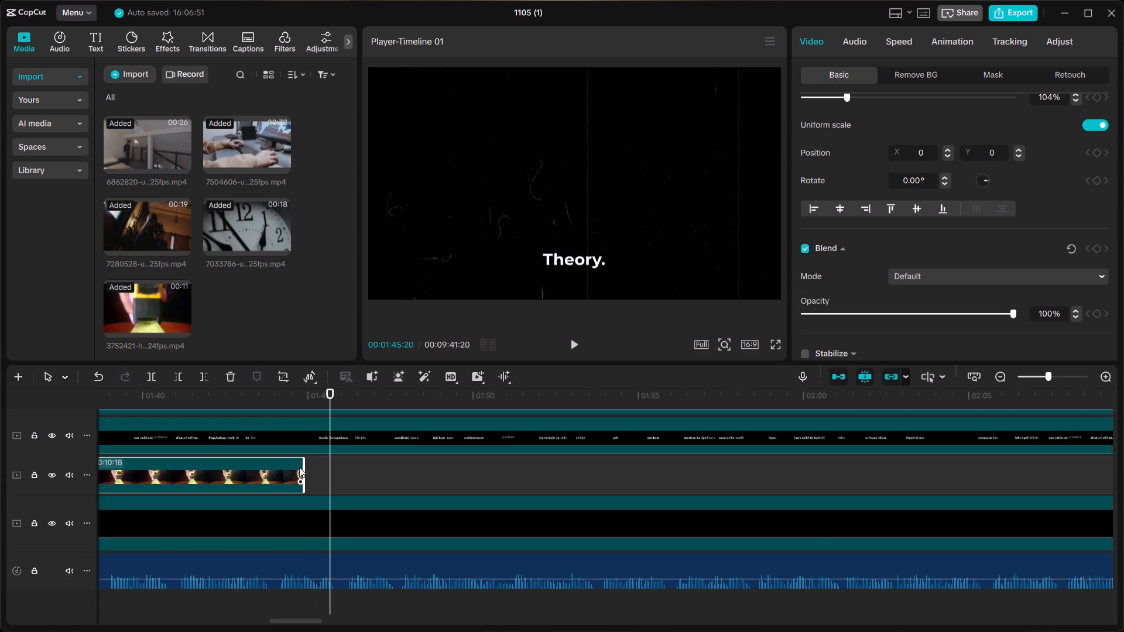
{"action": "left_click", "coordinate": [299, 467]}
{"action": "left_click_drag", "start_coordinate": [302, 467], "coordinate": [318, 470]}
Play the measuring tape clip again from its start to the caption "shuru hoti" at 00:01:40:09.
{"action": "scroll", "coordinate": [314, 414], "scroll_direction": "right", "scroll_amount": 1}
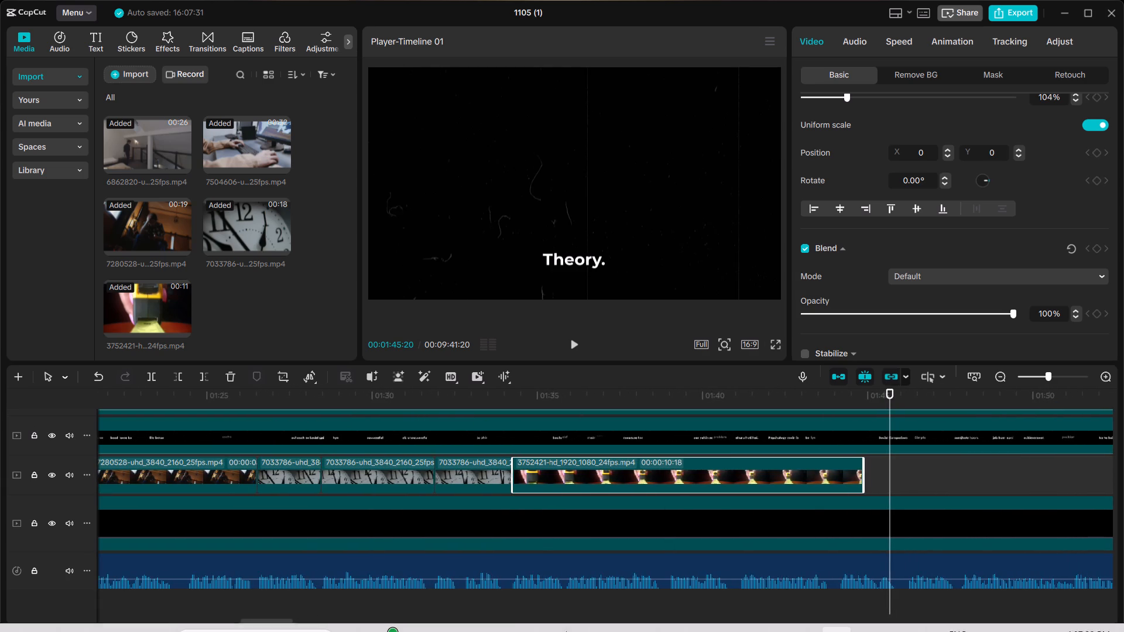
{"action": "left_click", "coordinate": [509, 402]}
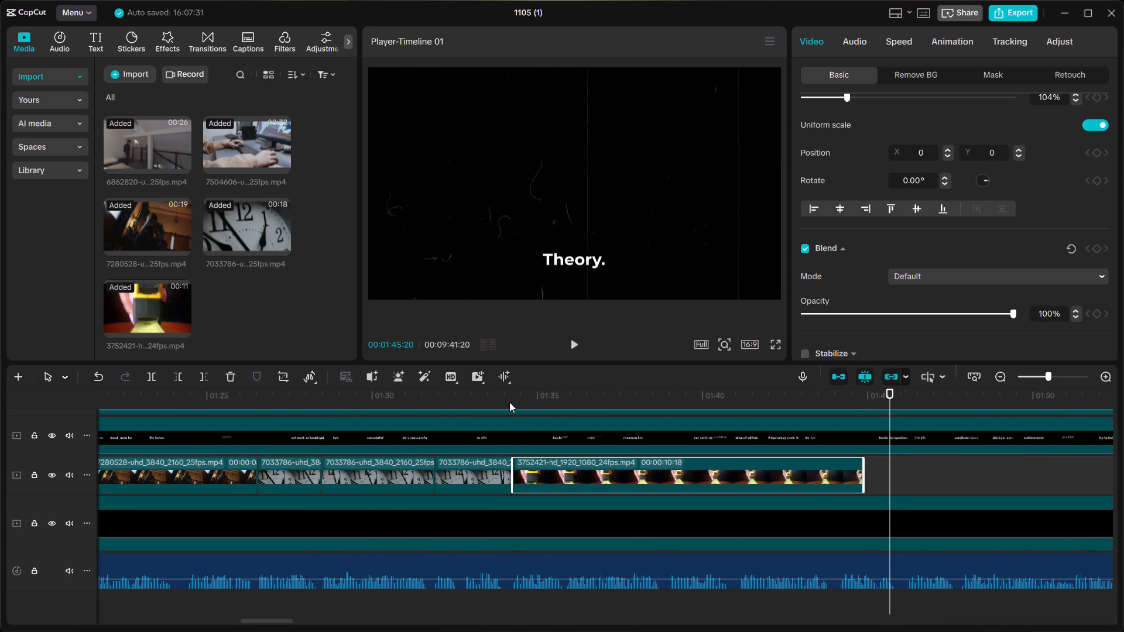
{"action": "key", "text": "space"}
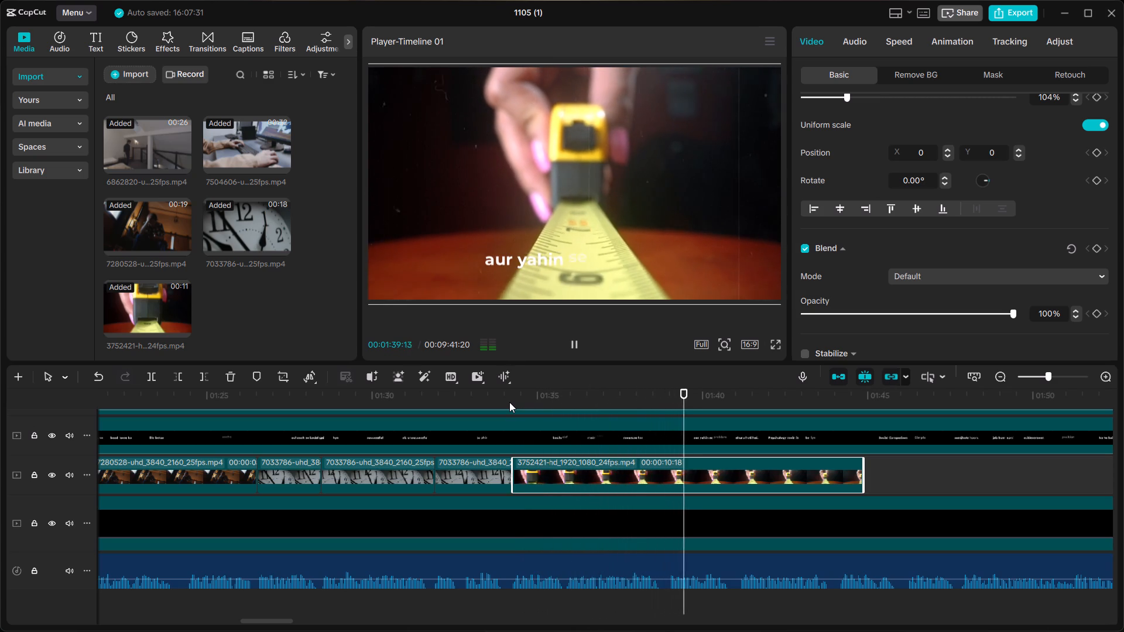
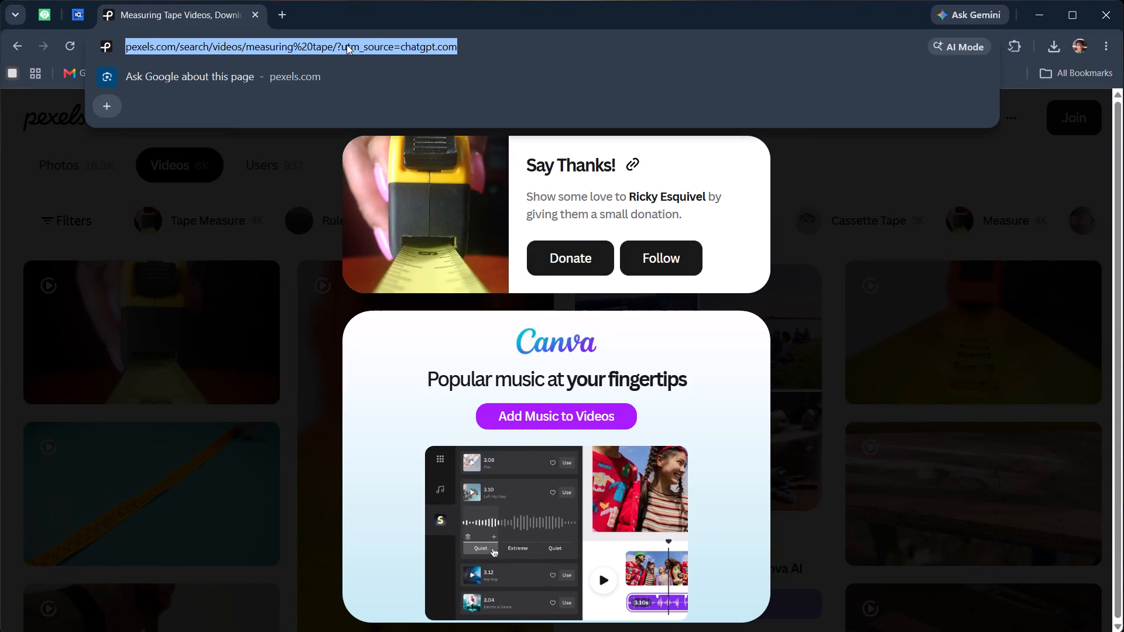
Open the copied Pexels "psychology studying" video search and download the clip of a finger tracing an open book's page, keeping the suggested file name.
{"action": "key", "text": "ctrl+v"}
{"action": "key", "text": "Return"}
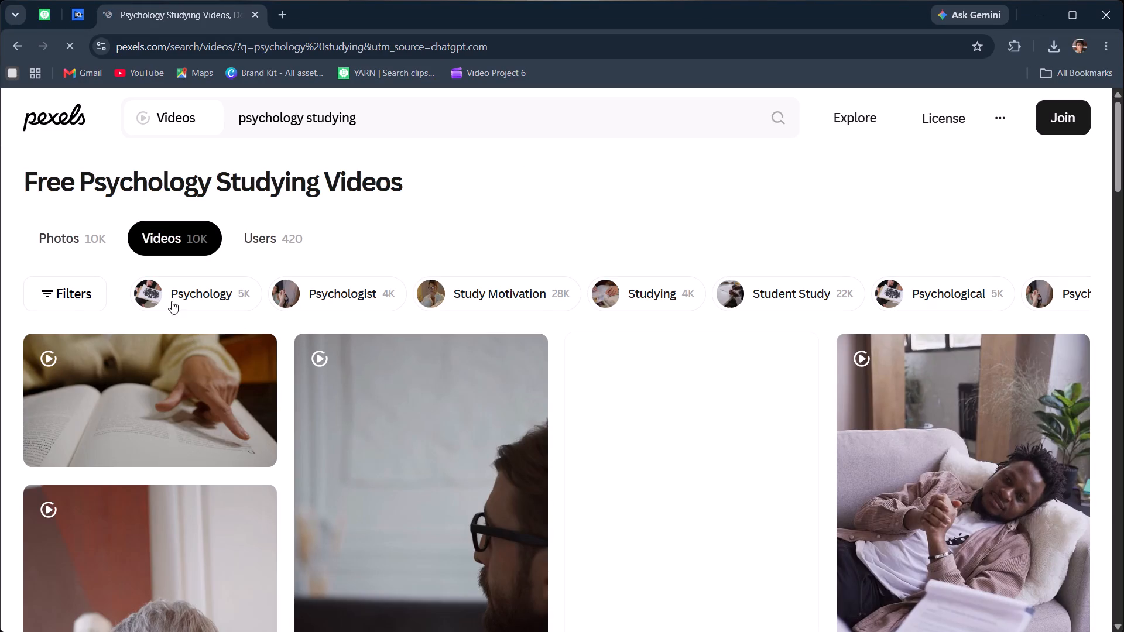
{"action": "scroll", "coordinate": [112, 405], "scroll_direction": "down", "scroll_amount": 2}
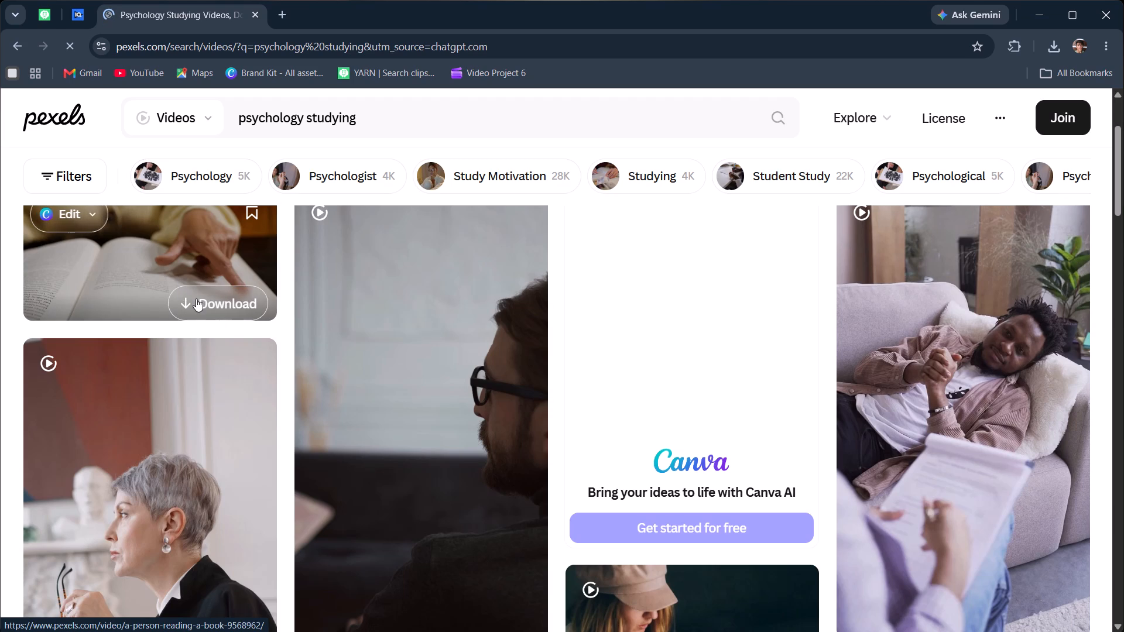
{"action": "left_click", "coordinate": [209, 304]}
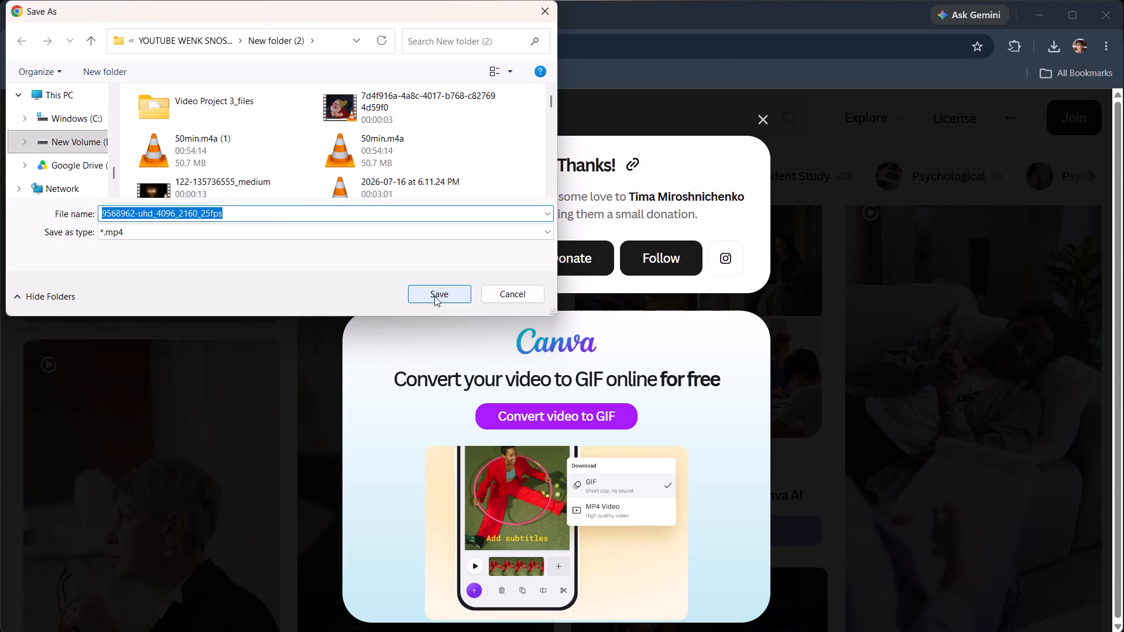
{"action": "left_click", "coordinate": [434, 296]}
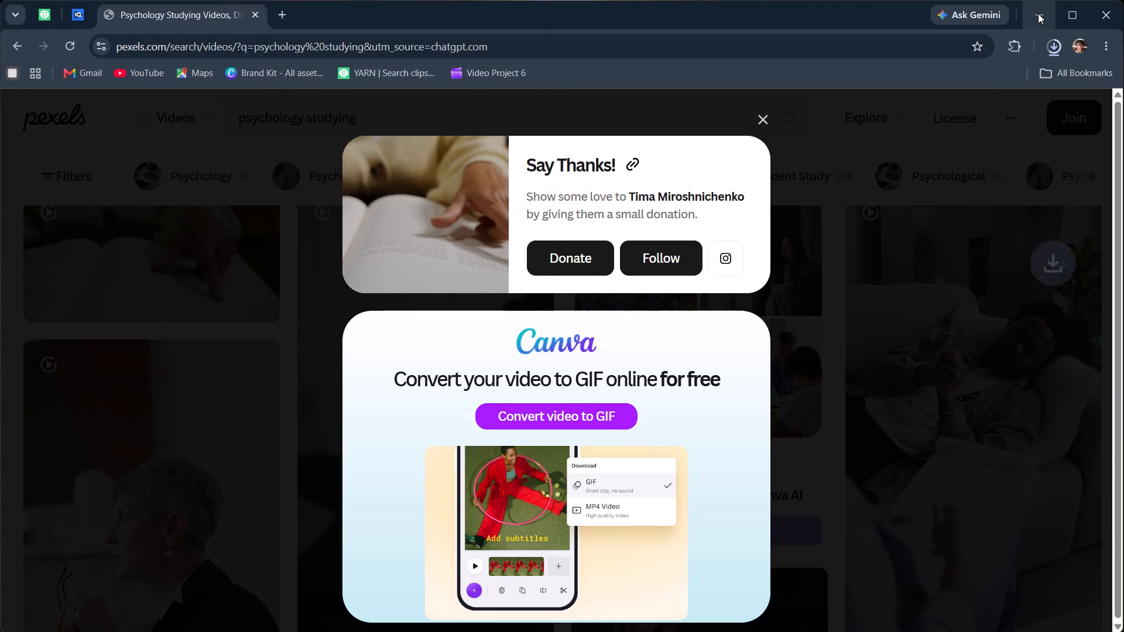
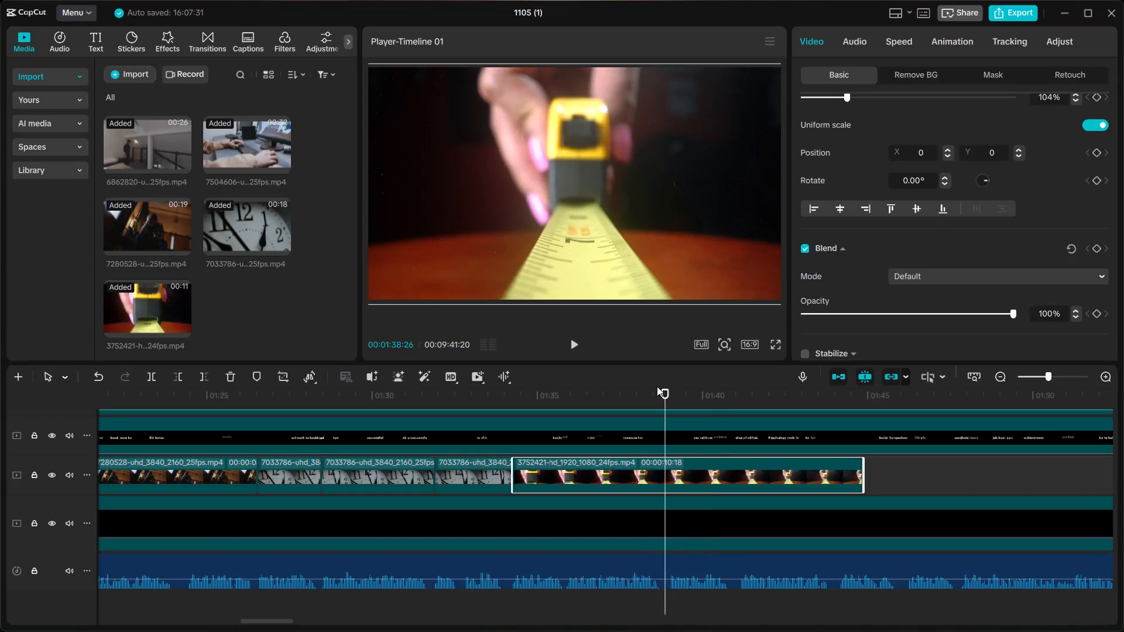
Split the tape-measure clip at 00:01:41:03, at the end of the "shuru hoti hai." caption, and delete the remaining part.
{"action": "key", "text": "space"}
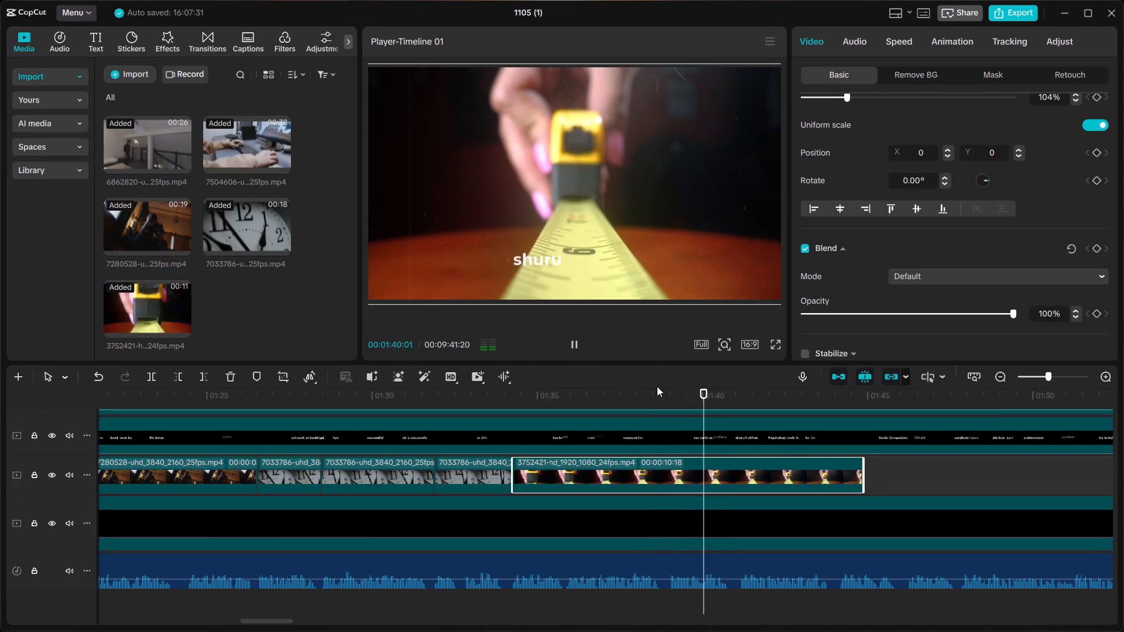
{"action": "key", "text": "space"}
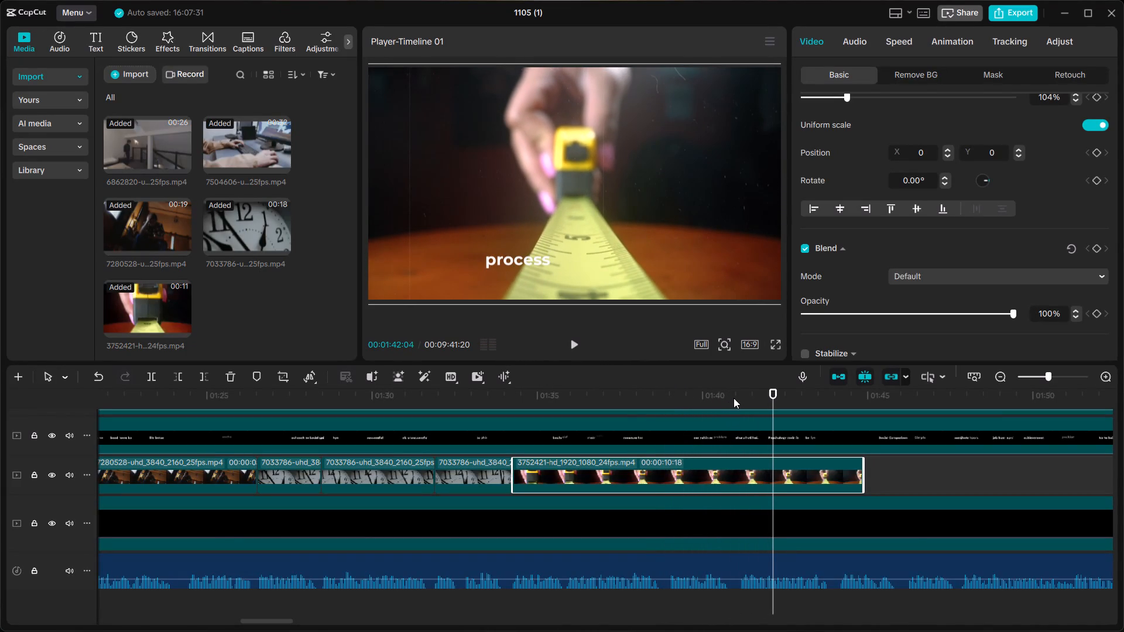
{"action": "left_click", "coordinate": [640, 413]}
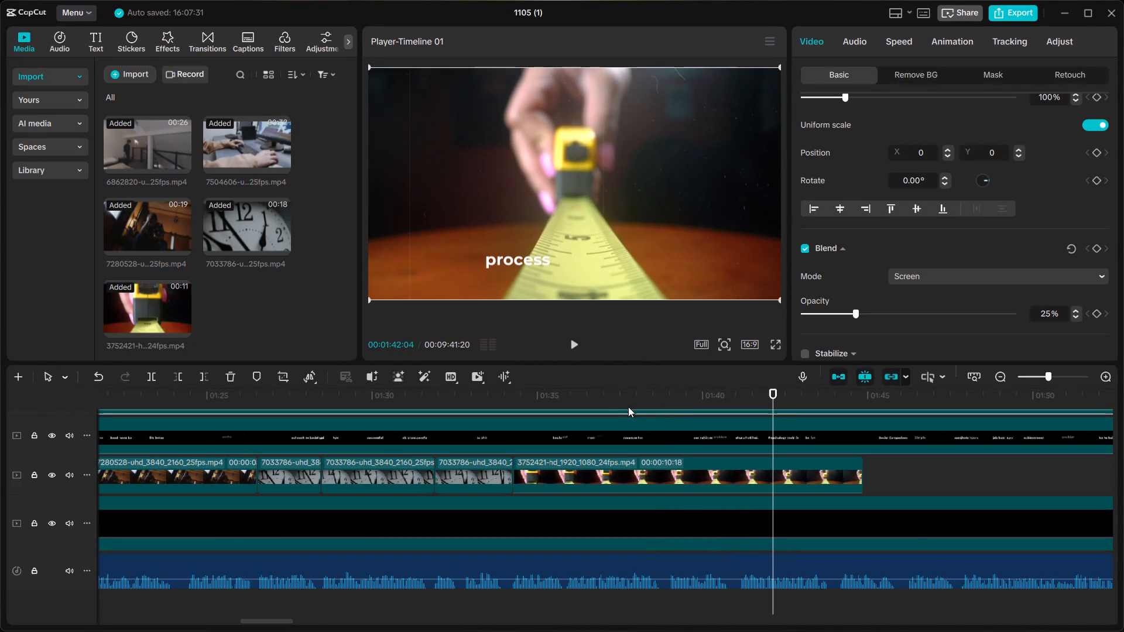
{"action": "left_click", "coordinate": [629, 396]}
{"action": "left_click", "coordinate": [673, 389]}
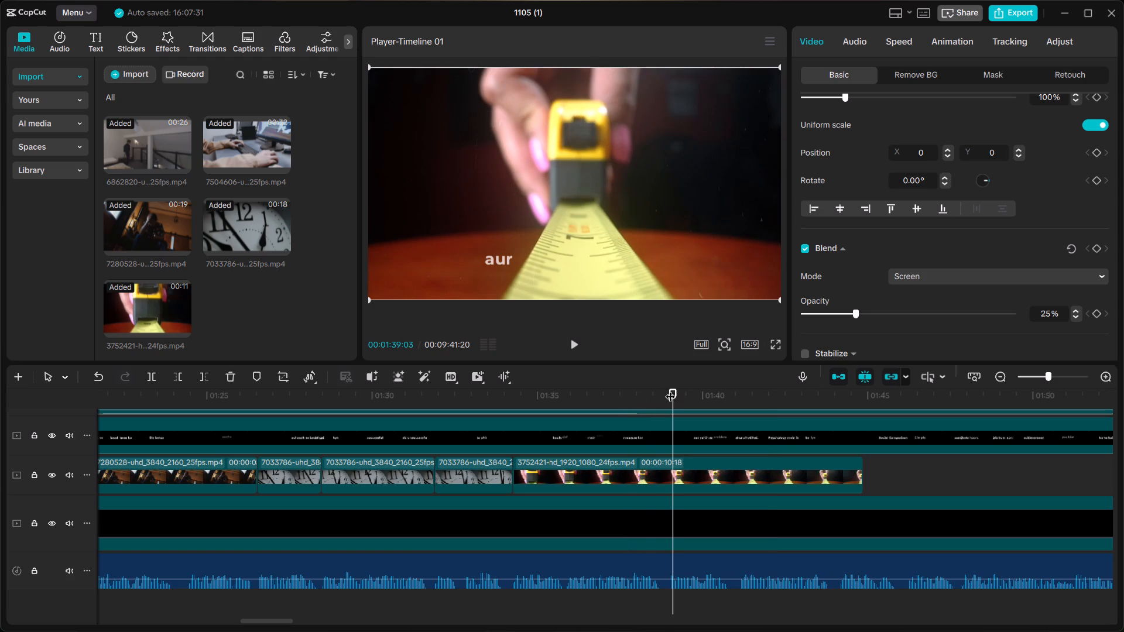
{"action": "left_click", "coordinate": [645, 389]}
{"action": "left_click", "coordinate": [669, 397]}
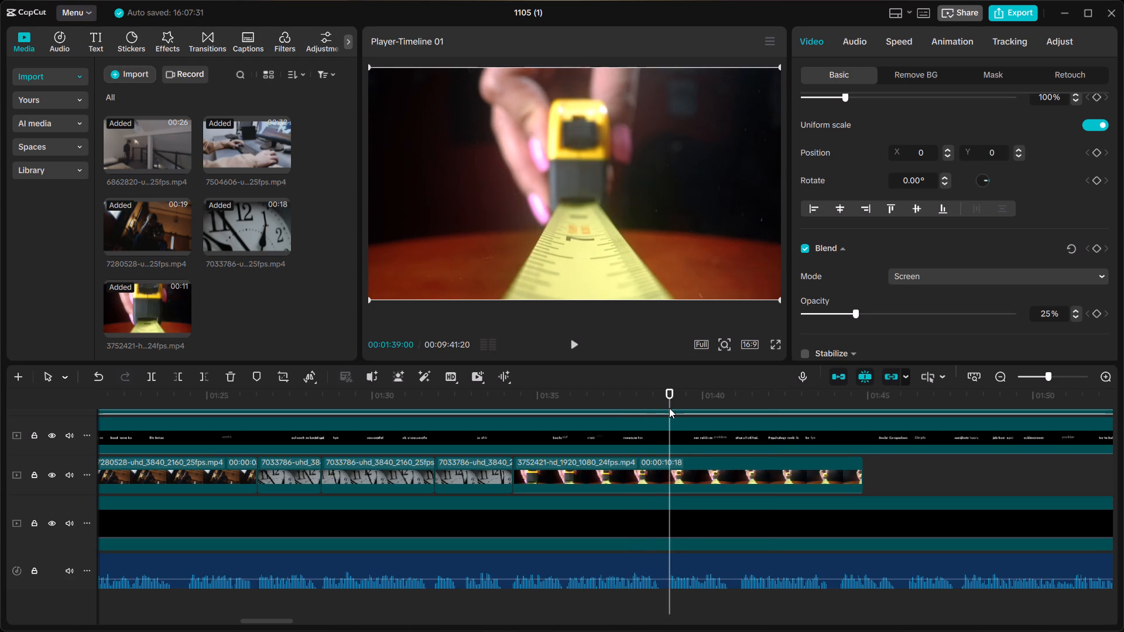
{"action": "key", "text": "space"}
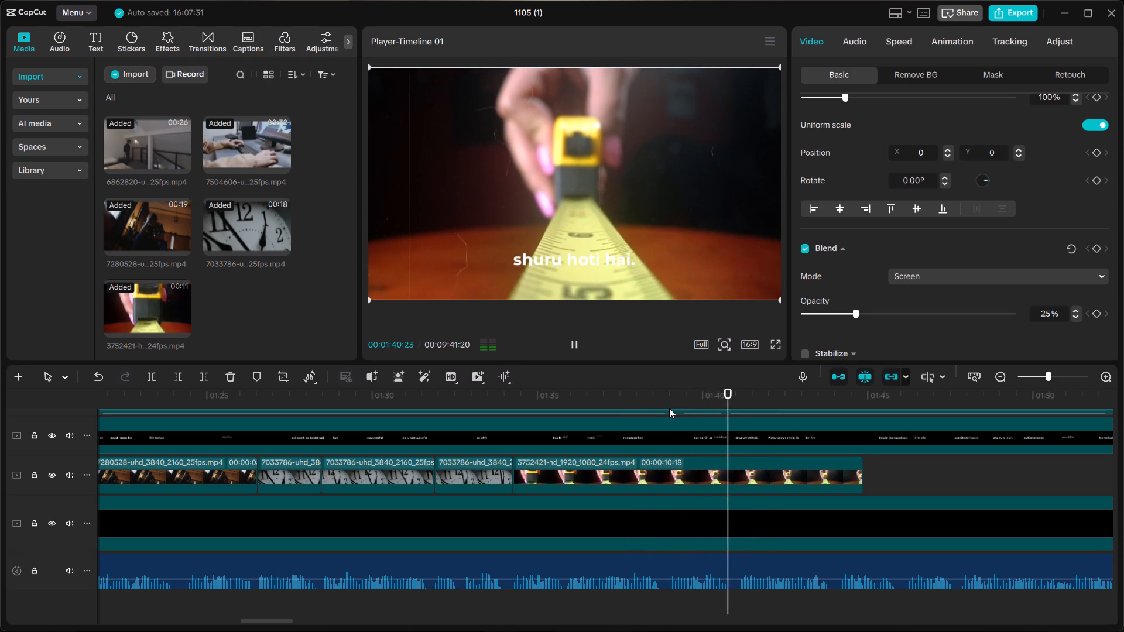
{"action": "key", "text": "space"}
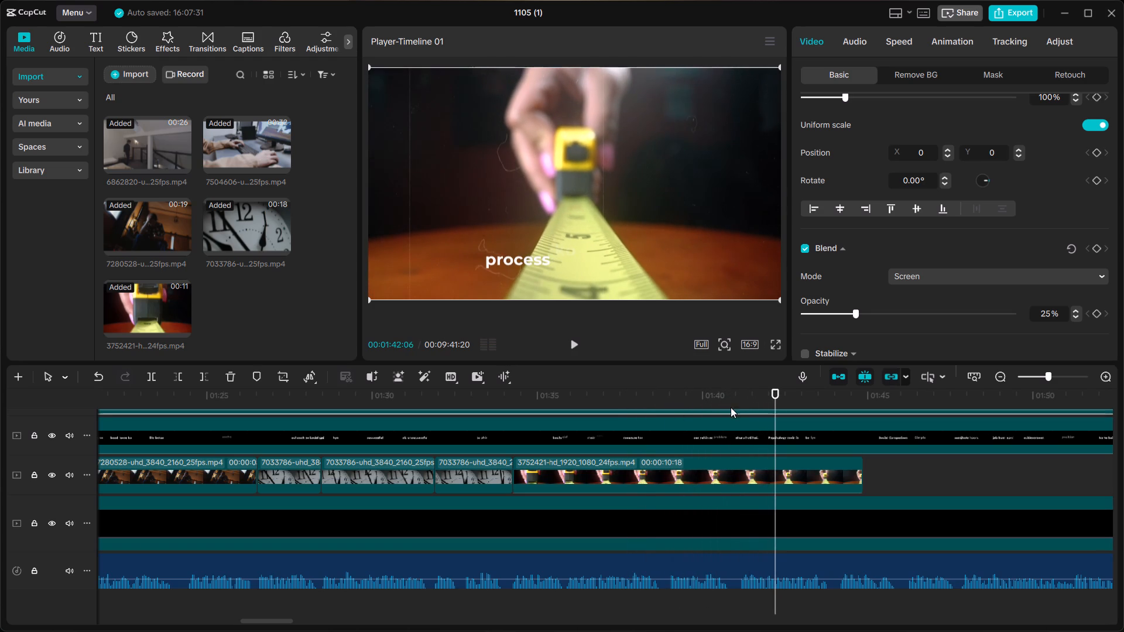
{"action": "left_click", "coordinate": [731, 400]}
{"action": "left_click", "coordinate": [734, 401]}
{"action": "left_click_drag", "start_coordinate": [733, 392], "coordinate": [736, 392]}
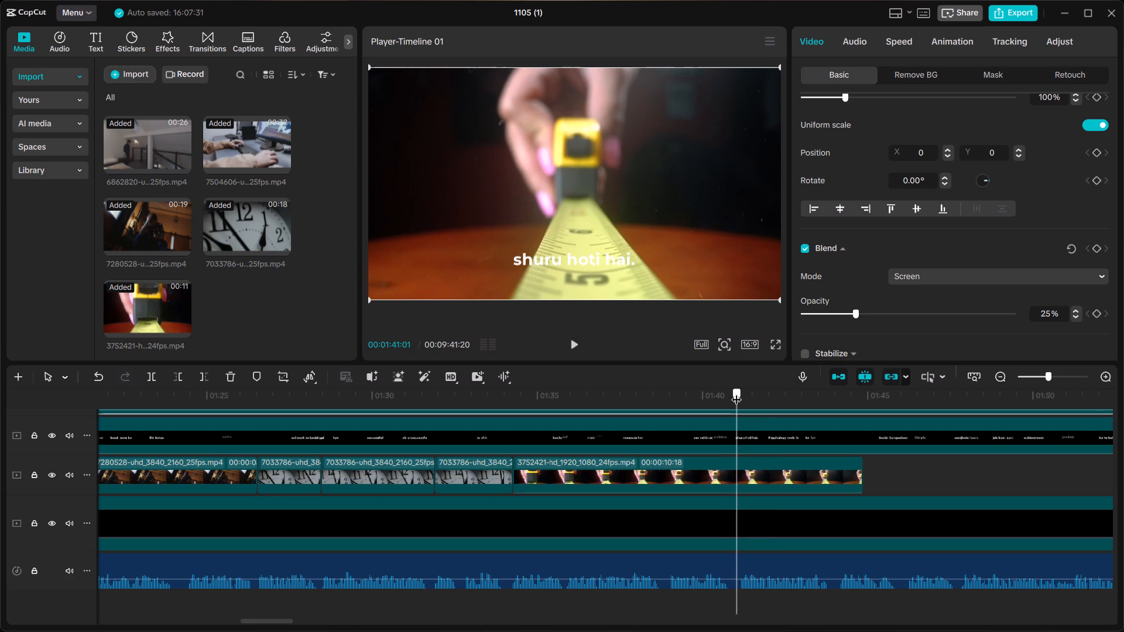
{"action": "left_click_drag", "start_coordinate": [736, 392], "coordinate": [739, 392]}
{"action": "left_click", "coordinate": [757, 477]}
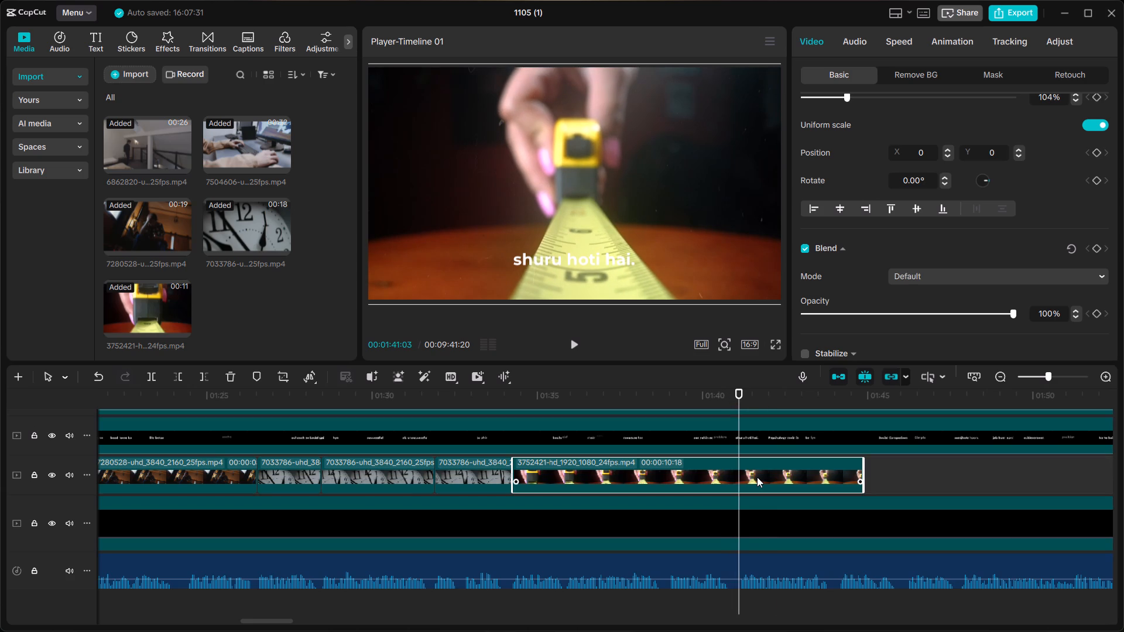
{"action": "key", "text": "ctrl+b"}
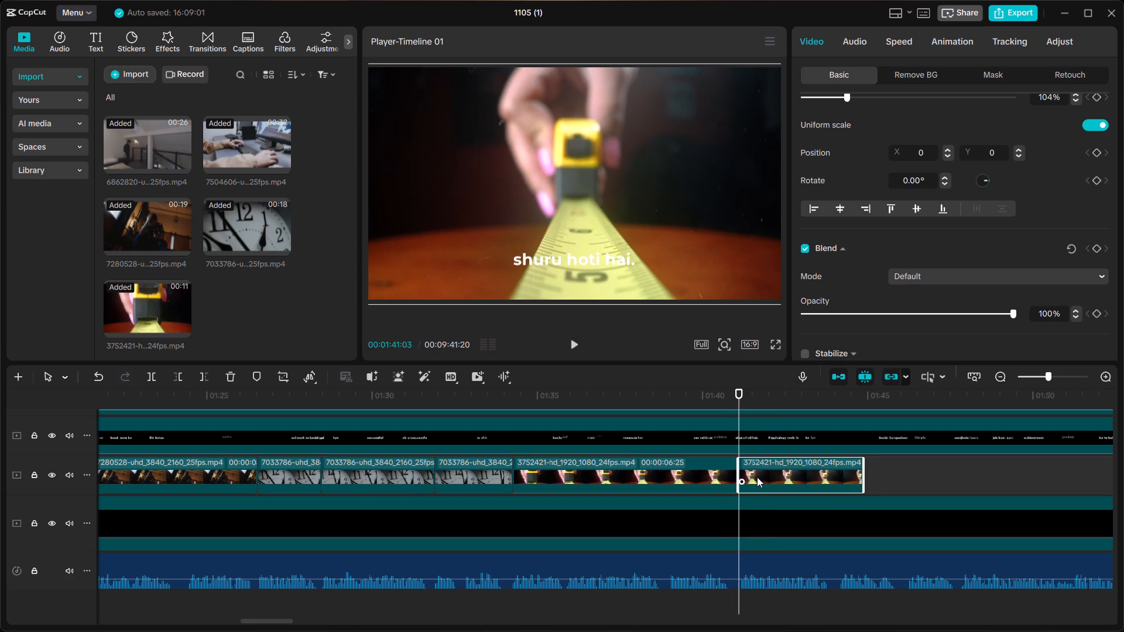
{"action": "key", "text": "BackSpace"}
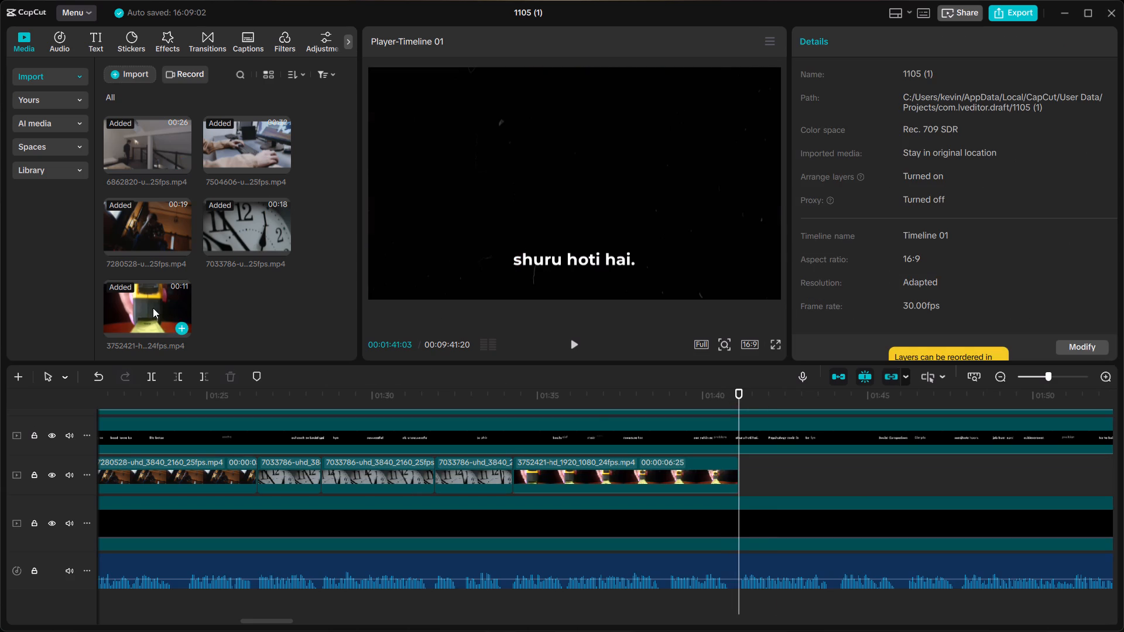
Import the downloaded 9568962-uhd_4096_2160_25fps book clip and place it directly after the tape-measure clip at 00:01:41:03.
{"action": "left_click", "coordinate": [131, 75]}
{"action": "scroll", "coordinate": [64, 170], "scroll_direction": "up", "scroll_amount": 7}
{"action": "scroll", "coordinate": [256, 169], "scroll_direction": "down", "scroll_amount": 3}
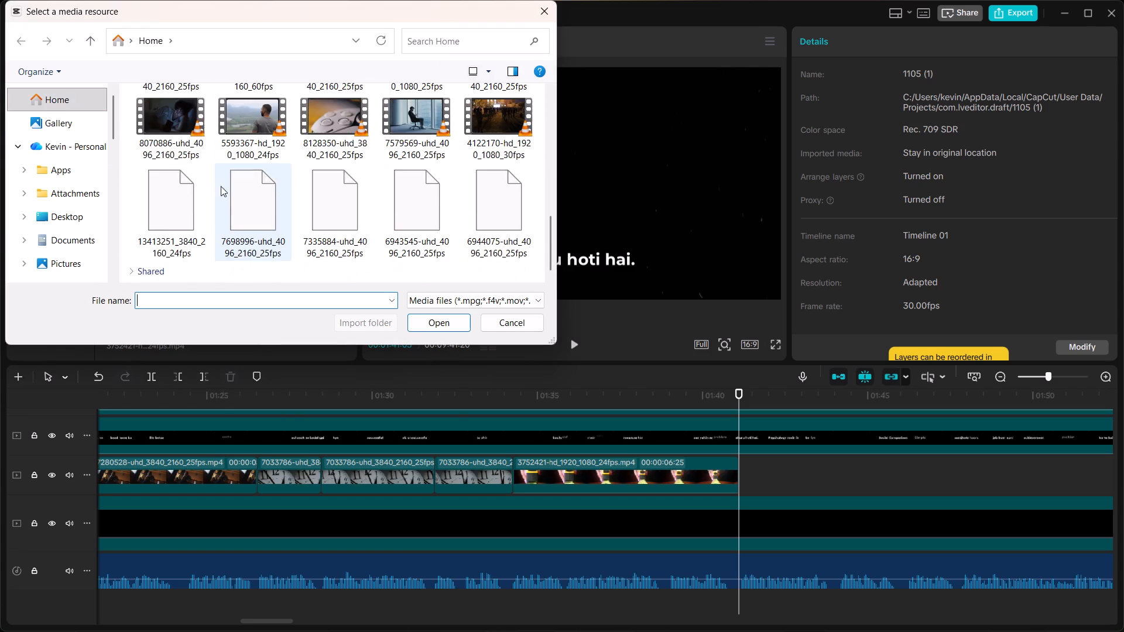
{"action": "scroll", "coordinate": [178, 135], "scroll_direction": "up", "scroll_amount": 2}
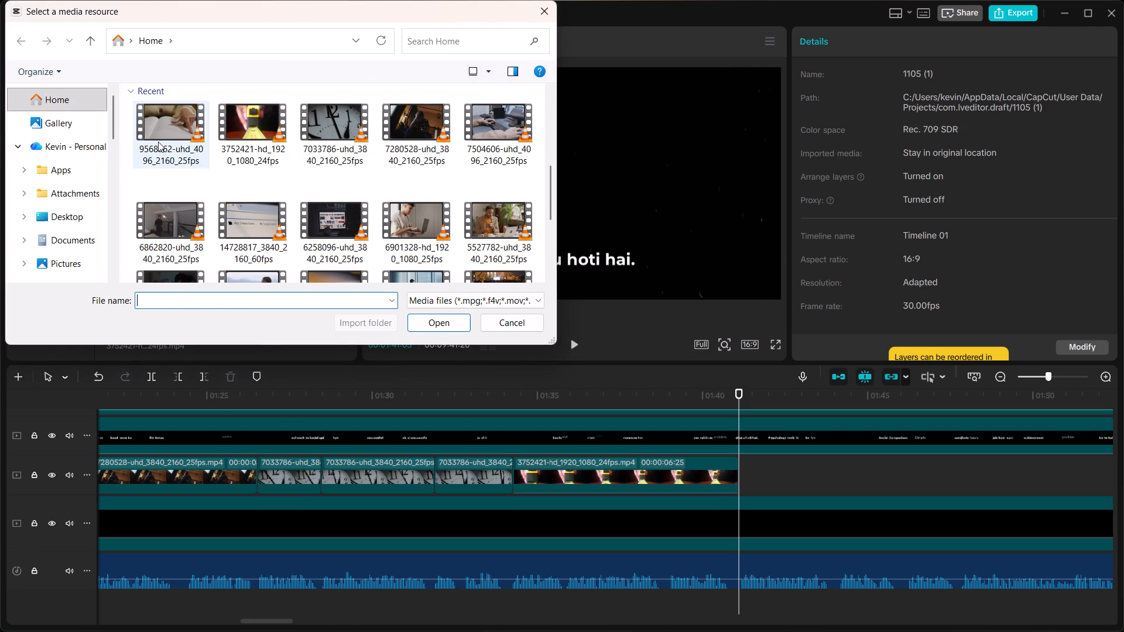
{"action": "left_click", "coordinate": [158, 142]}
{"action": "left_click", "coordinate": [447, 325]}
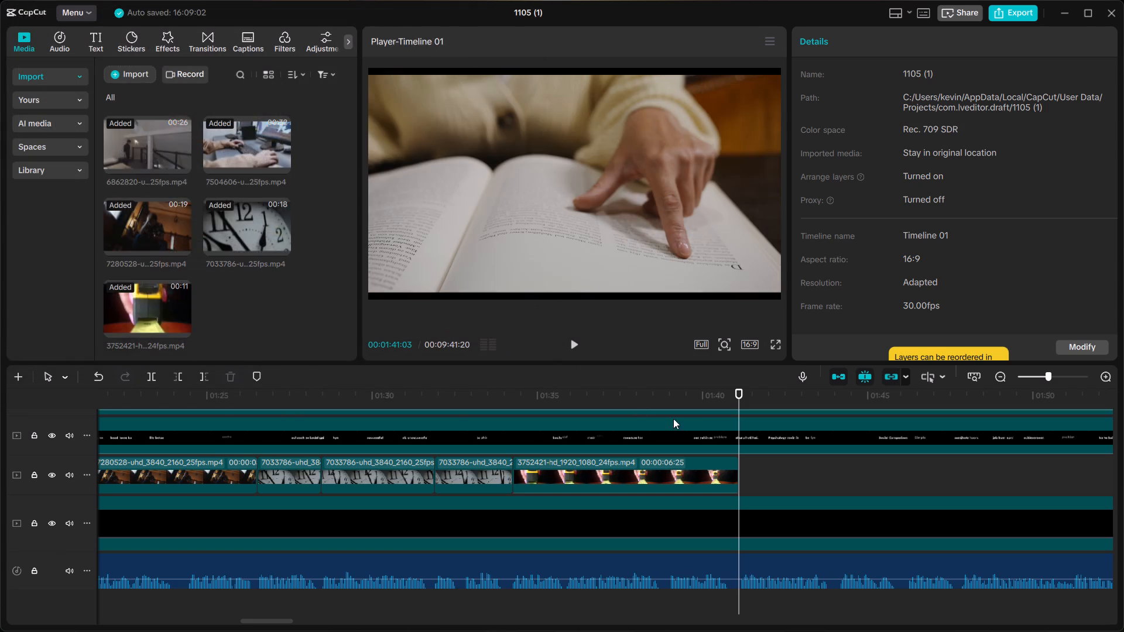
{"action": "left_click_drag", "start_coordinate": [253, 311], "coordinate": [744, 469]}
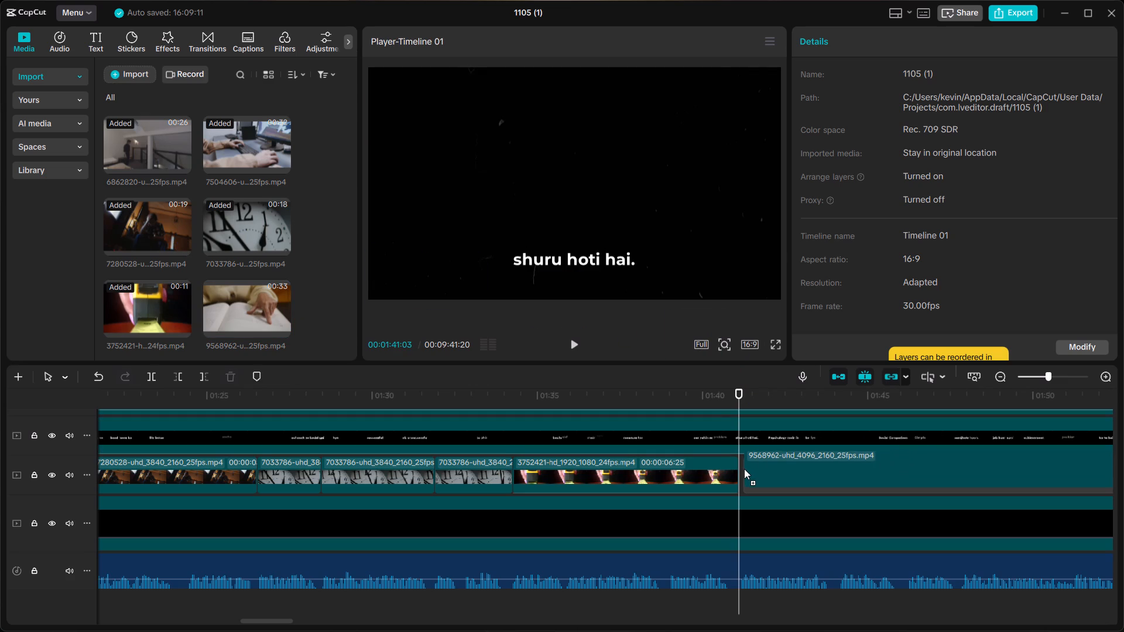
{"action": "left_click_drag", "start_coordinate": [744, 469], "coordinate": [741, 469]}
Play across the cut into the book clip and scale that clip to 107% so it fills the frame.
{"action": "left_click", "coordinate": [715, 395]}
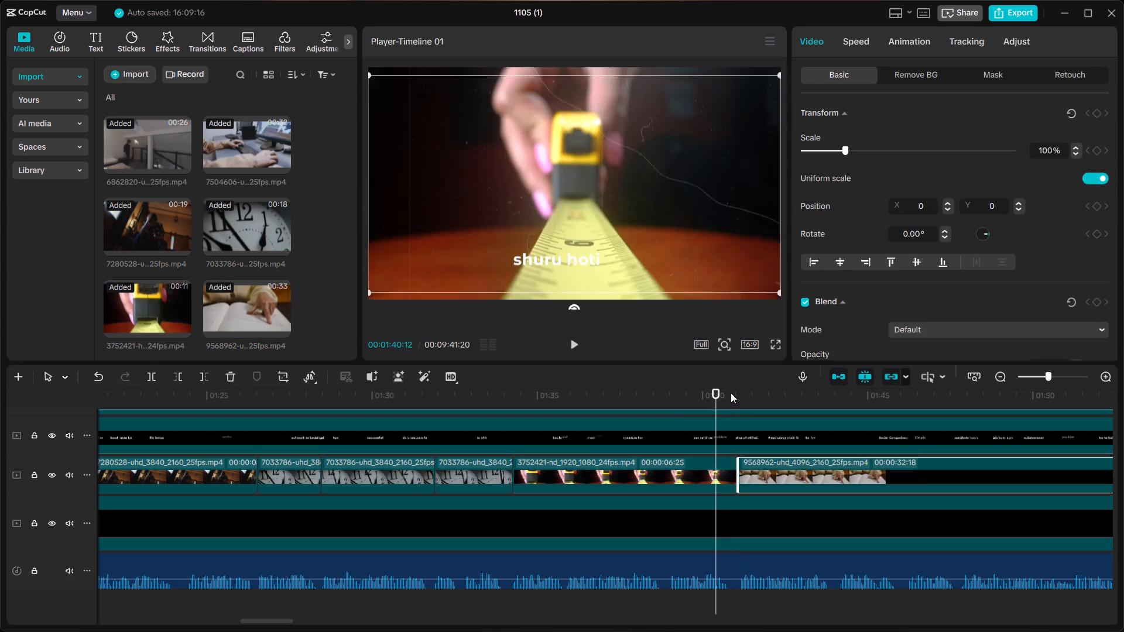
{"action": "left_click", "coordinate": [731, 393]}
{"action": "key", "text": "space"}
{"action": "left_click", "coordinate": [720, 390]}
{"action": "key", "text": "space"}
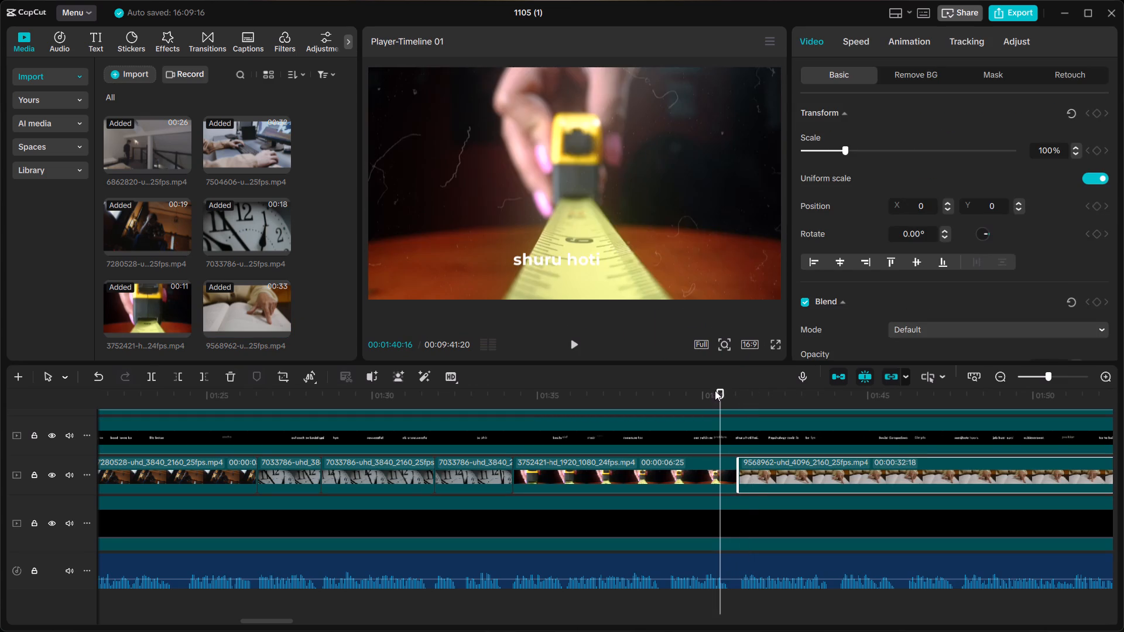
{"action": "key", "text": "space"}
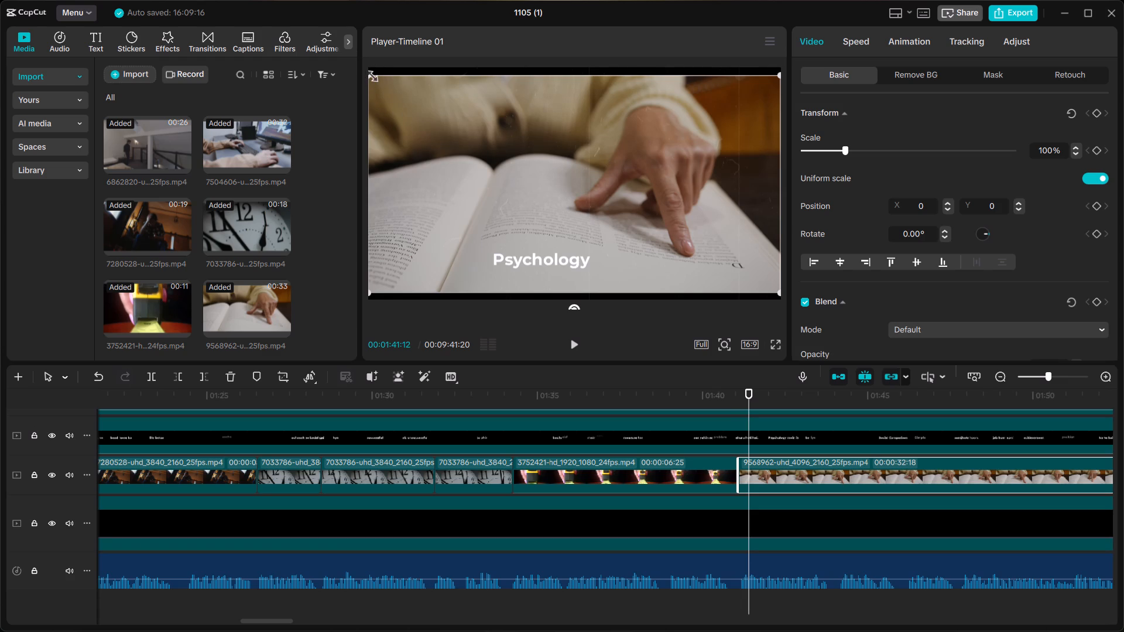
{"action": "left_click_drag", "start_coordinate": [369, 74], "coordinate": [351, 60]}
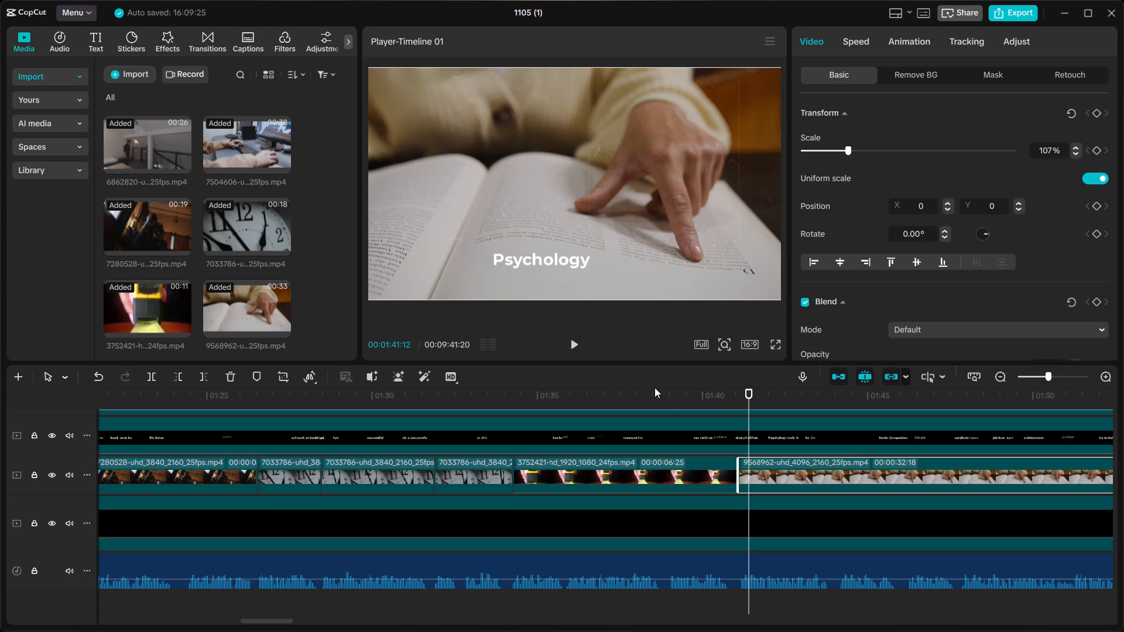
{"action": "left_click", "coordinate": [700, 391]}
{"action": "key", "text": "space"}
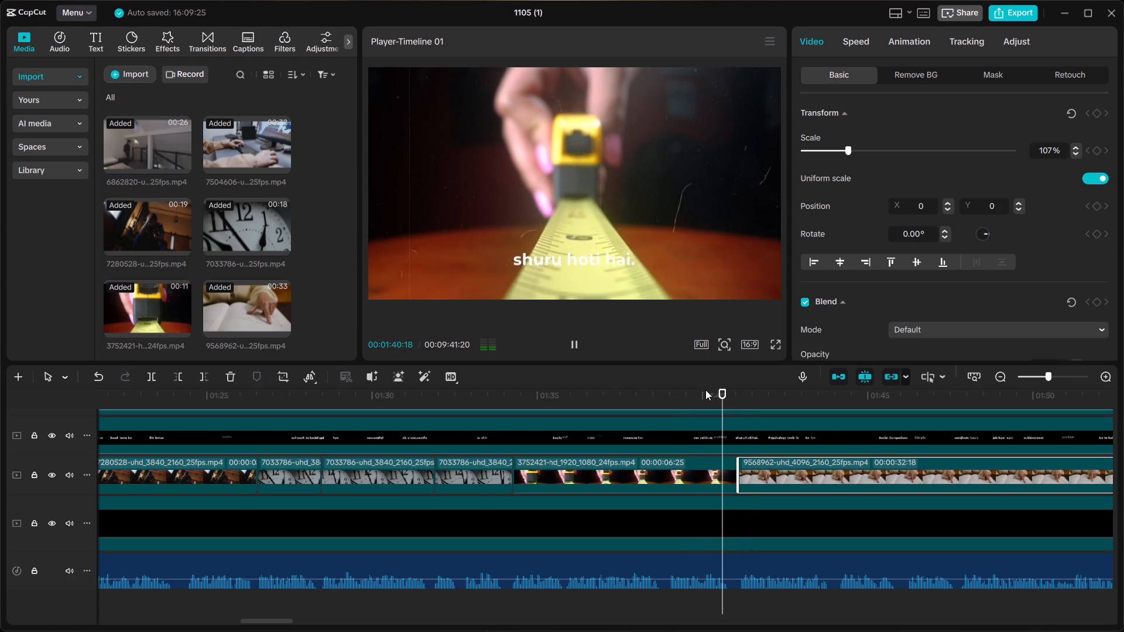
{"action": "left_click", "coordinate": [653, 383]}
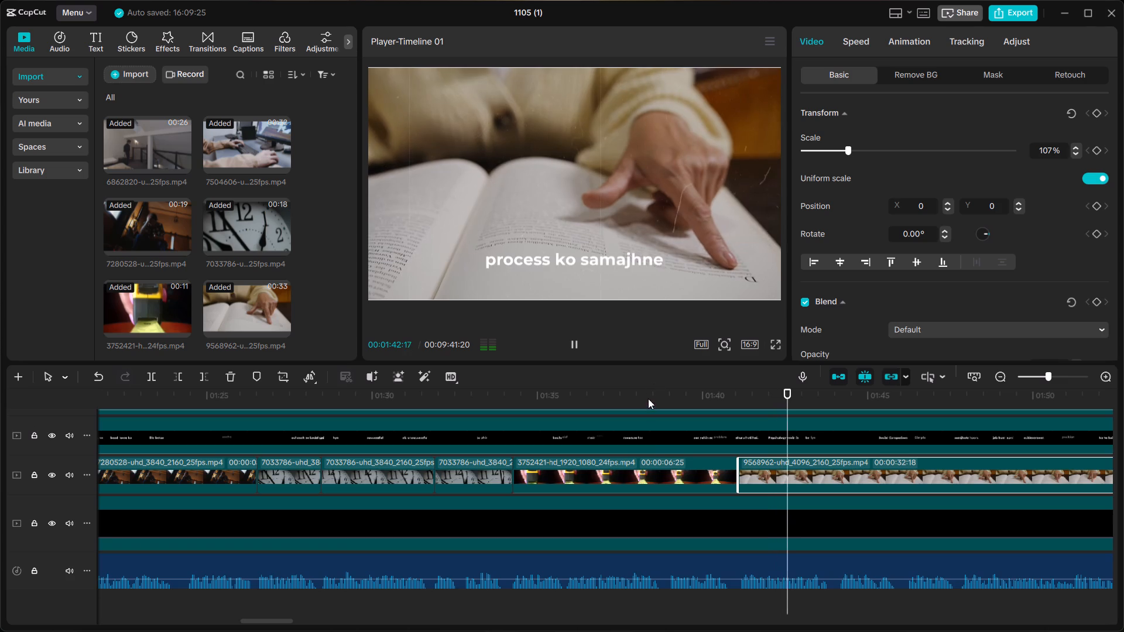
{"action": "key", "text": "space"}
Enable motion blur on the tape-measure clip.
{"action": "left_click", "coordinate": [652, 472]}
{"action": "right_click", "coordinate": [652, 472]}
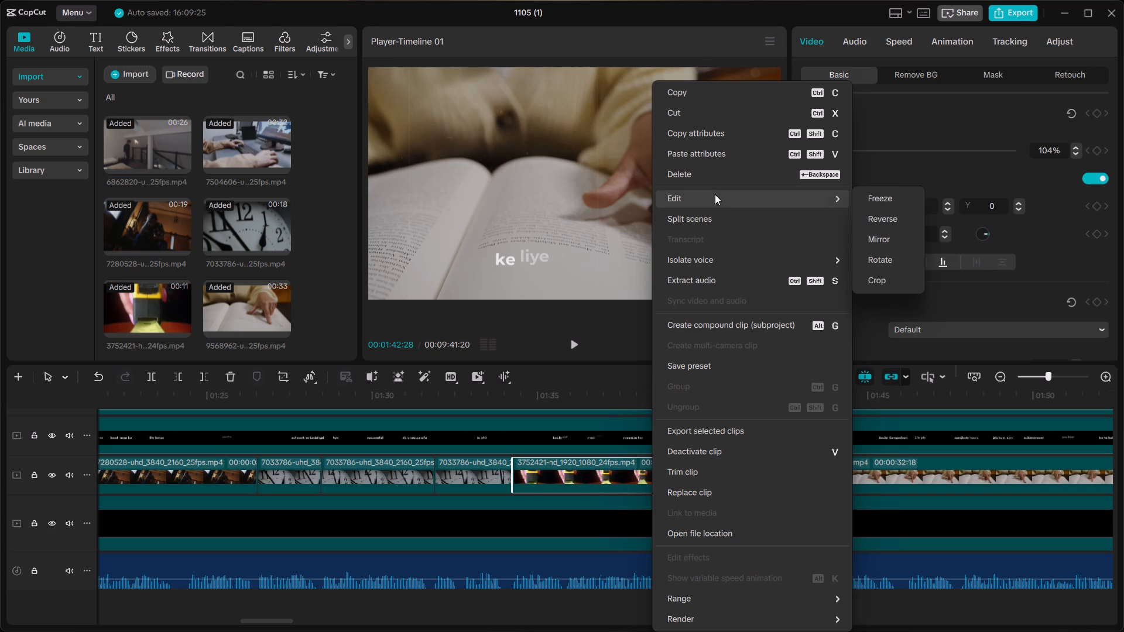
{"action": "left_click", "coordinate": [903, 84]}
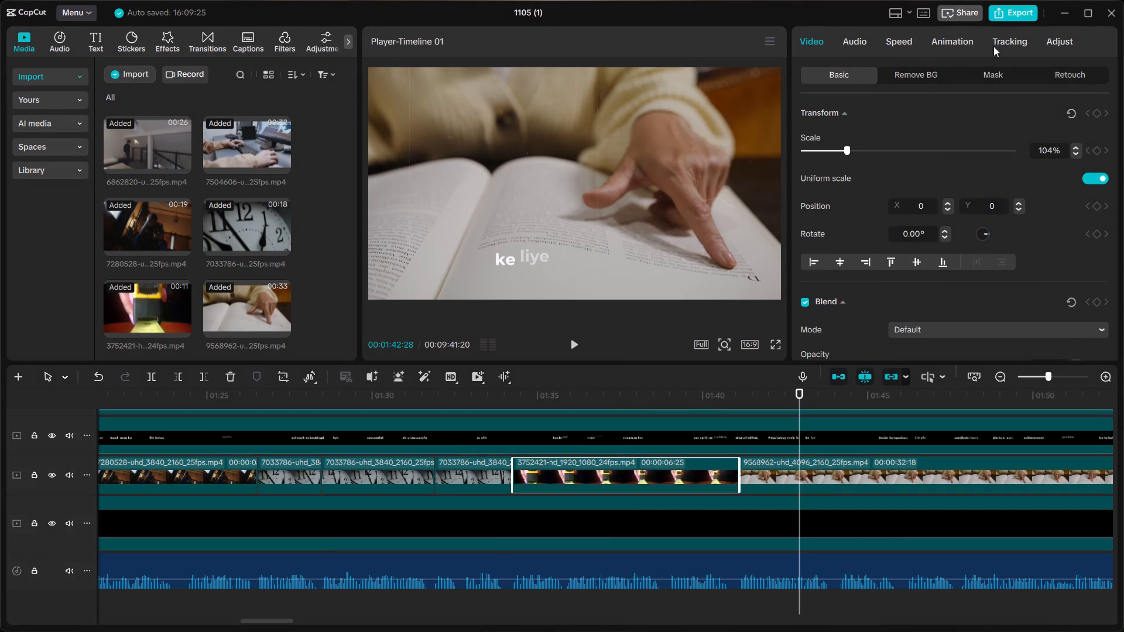
{"action": "left_click", "coordinate": [1051, 41]}
{"action": "left_click", "coordinate": [965, 41]}
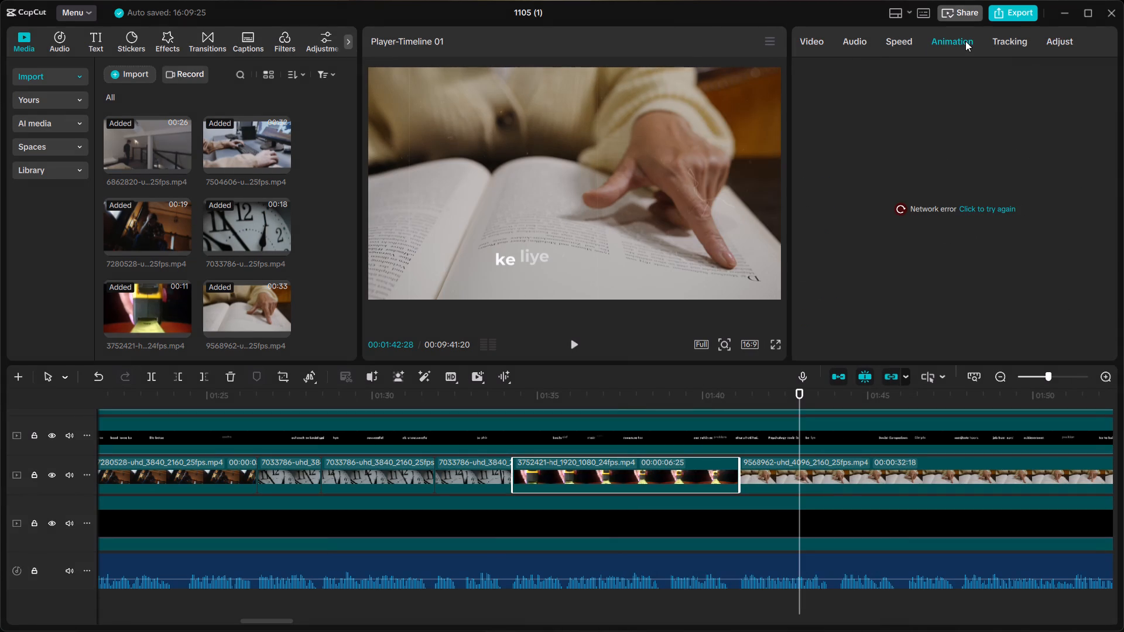
{"action": "left_click", "coordinate": [1040, 39]}
{"action": "left_click", "coordinate": [1052, 39]}
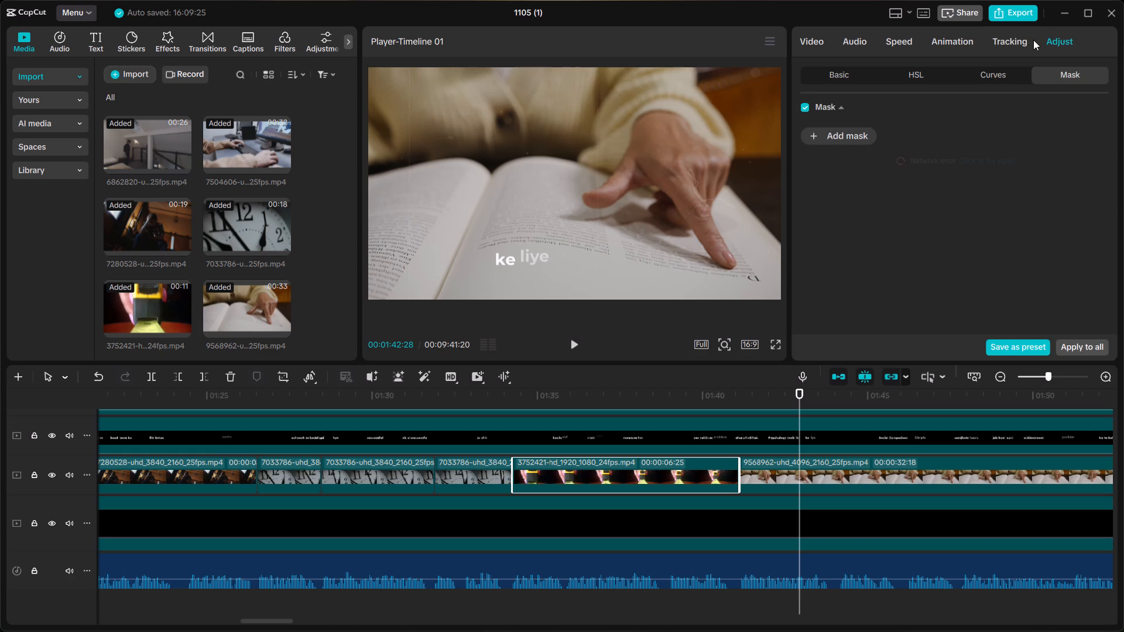
{"action": "left_click", "coordinate": [1018, 39]}
{"action": "left_click", "coordinate": [810, 44]}
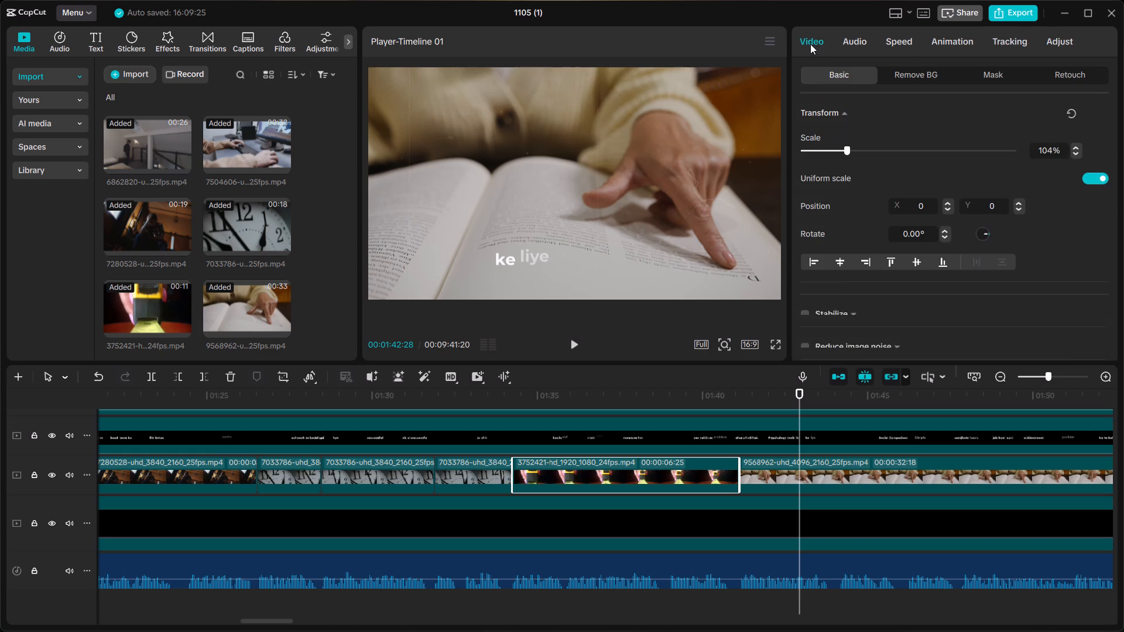
{"action": "scroll", "coordinate": [951, 238], "scroll_direction": "down", "scroll_amount": 3}
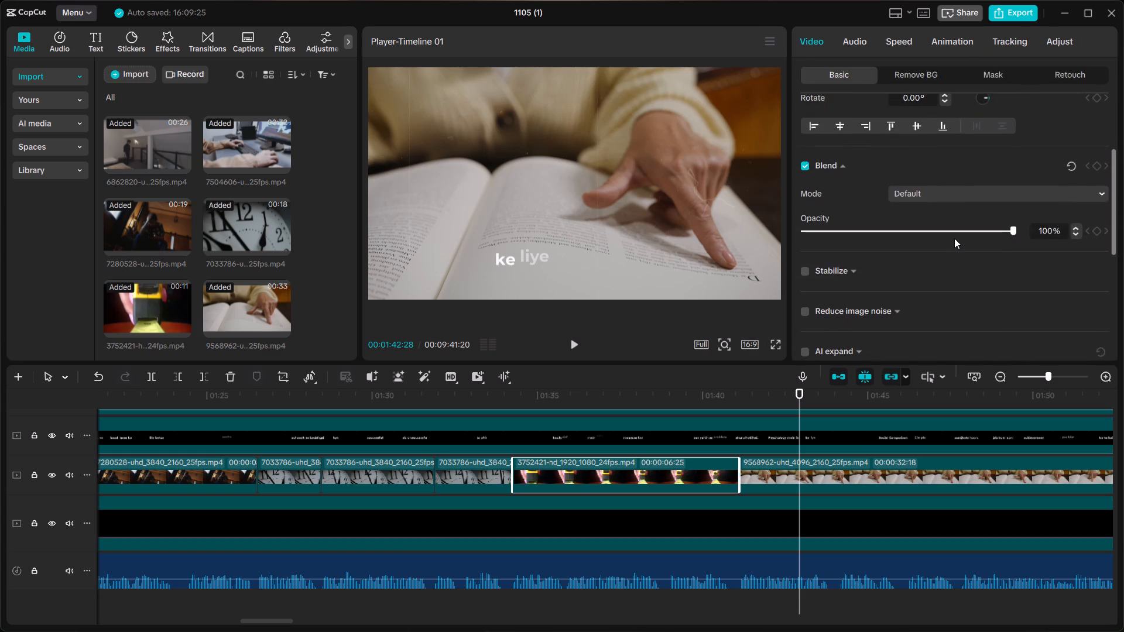
{"action": "scroll", "coordinate": [954, 238], "scroll_direction": "down", "scroll_amount": 3}
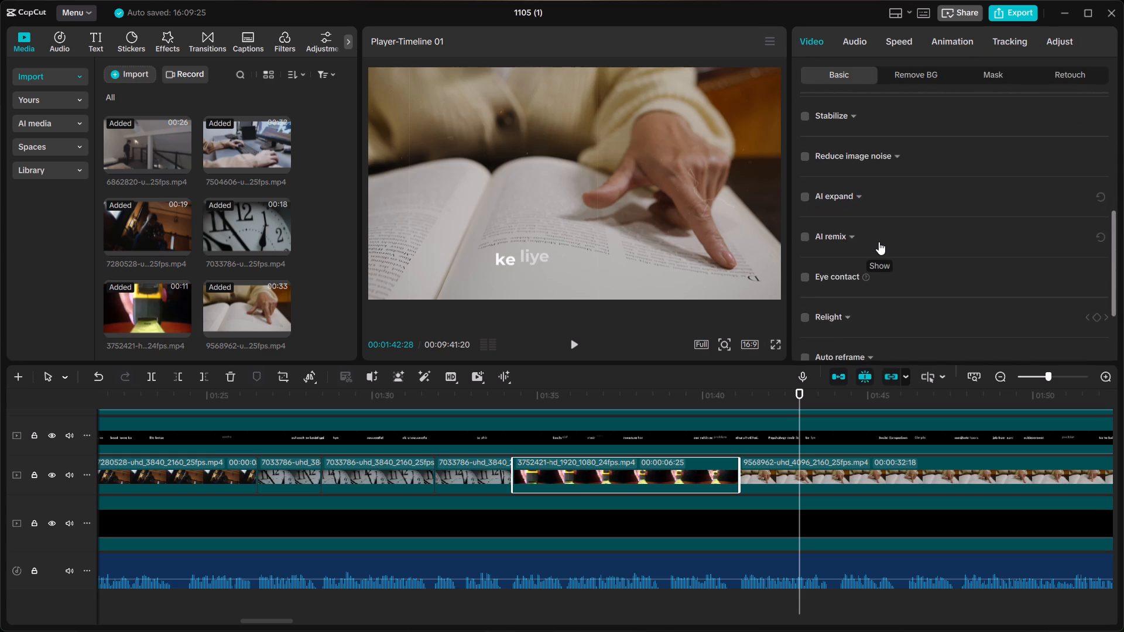
{"action": "scroll", "coordinate": [877, 242], "scroll_direction": "down", "scroll_amount": 4}
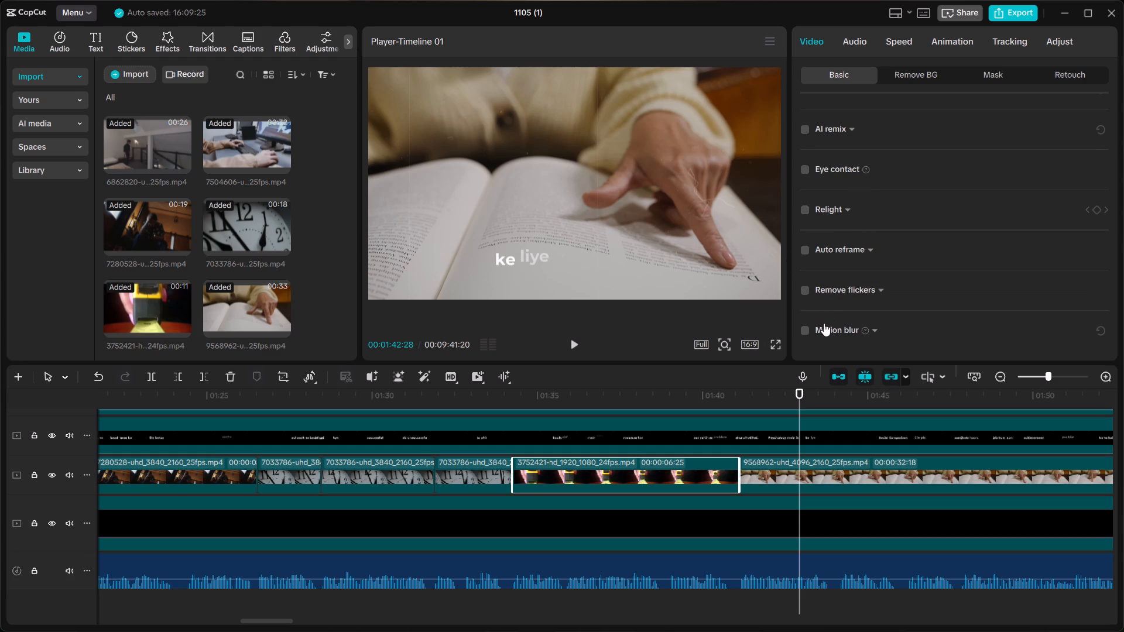
{"action": "left_click", "coordinate": [807, 328]}
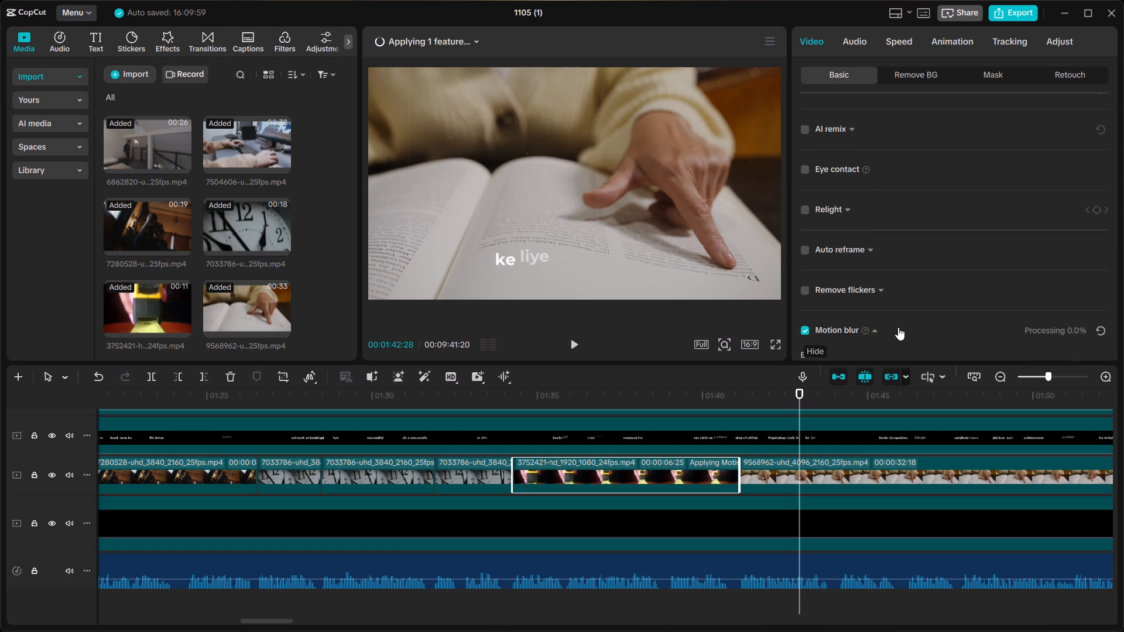
{"action": "left_click", "coordinate": [639, 380]}
{"action": "left_click", "coordinate": [643, 395]}
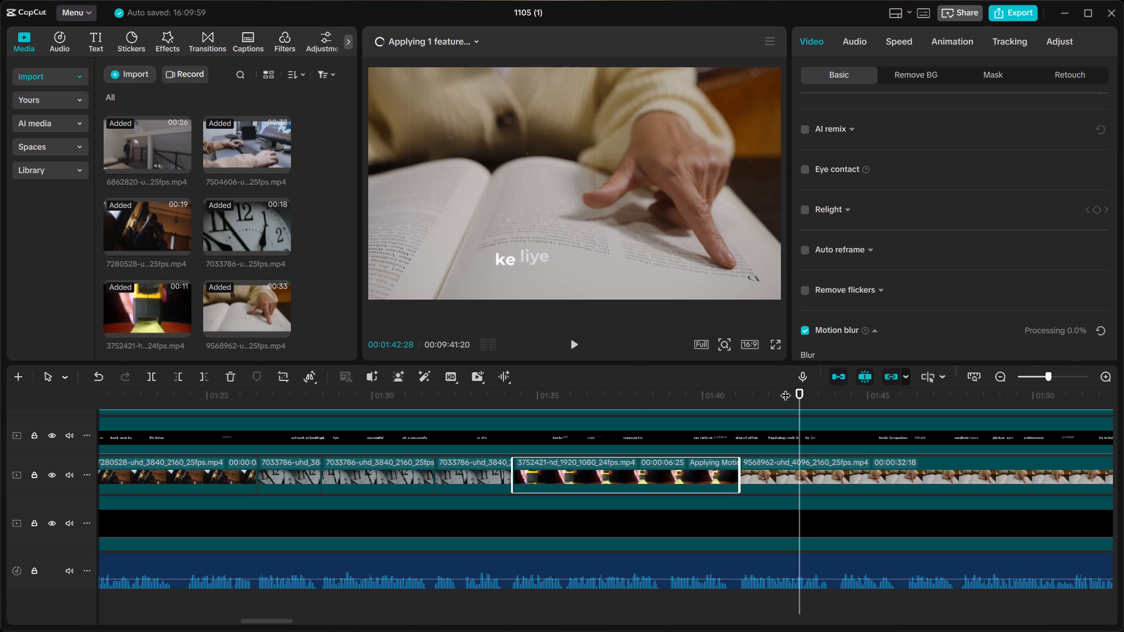
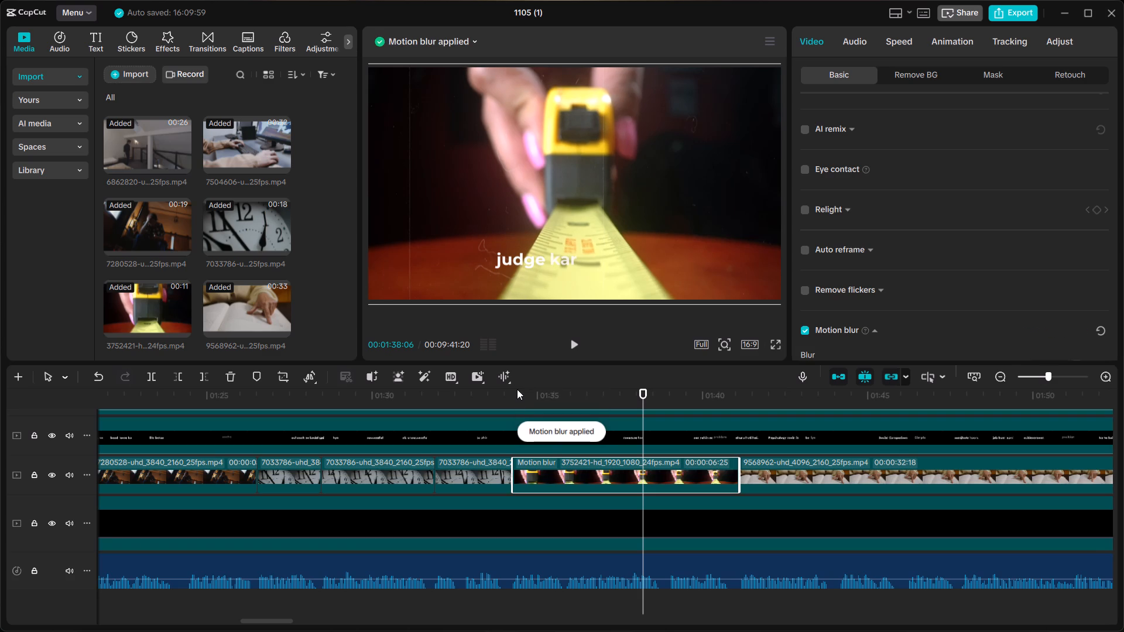
Play back the tape-measure clip from its start at about 00:01:34 to check the motion blur.
{"action": "left_click", "coordinate": [512, 398]}
{"action": "key", "text": "space"}
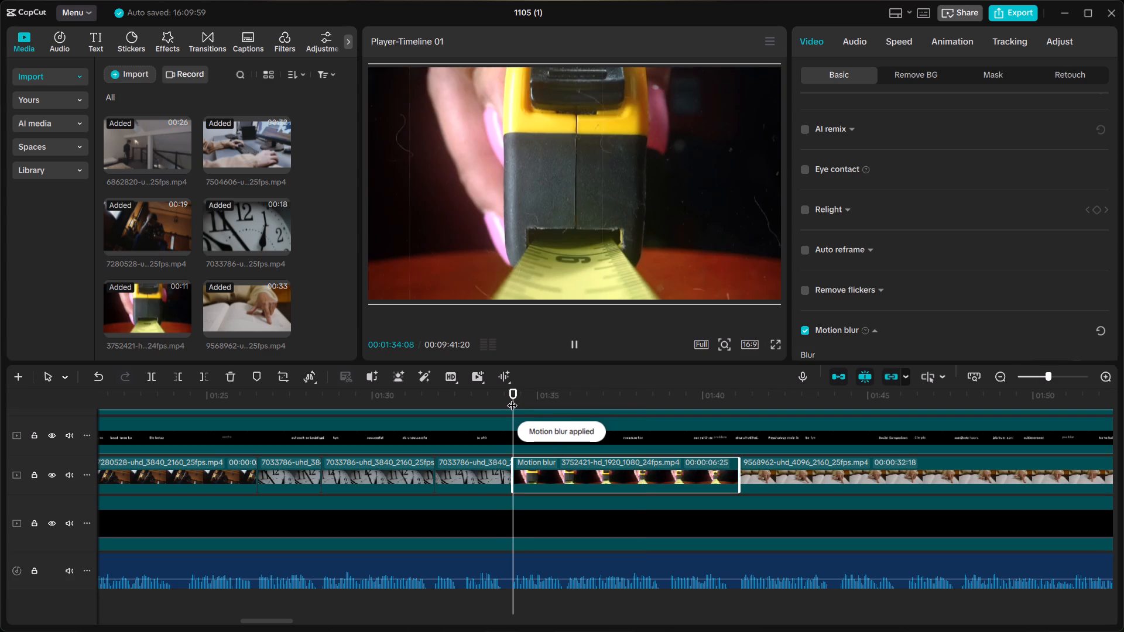
{"action": "left_click", "coordinate": [510, 386]}
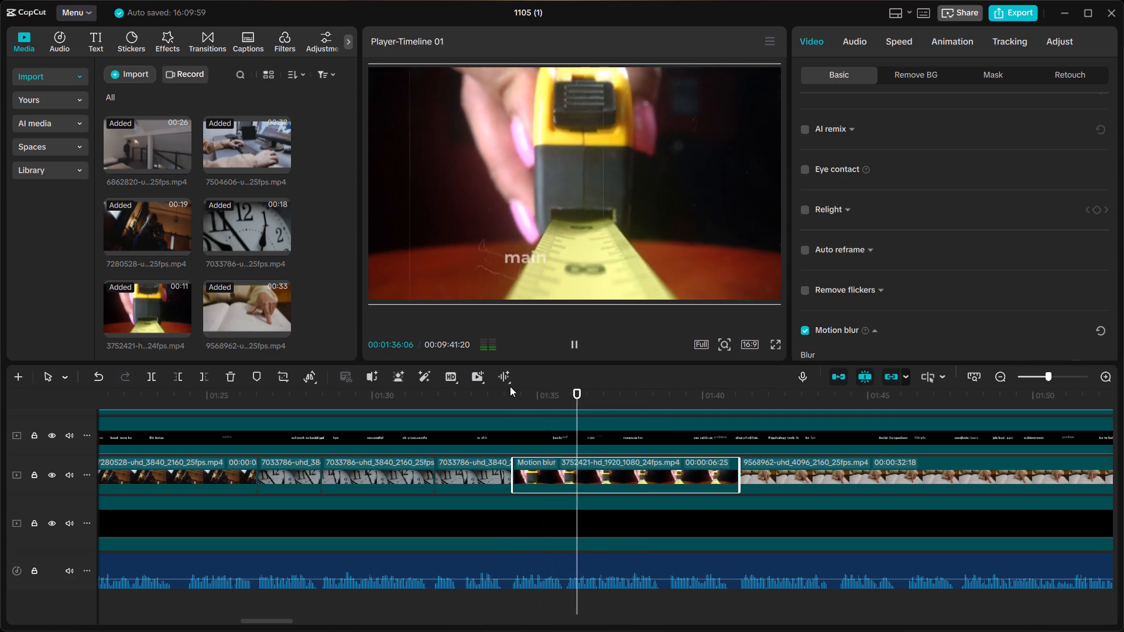
{"action": "key", "text": "space"}
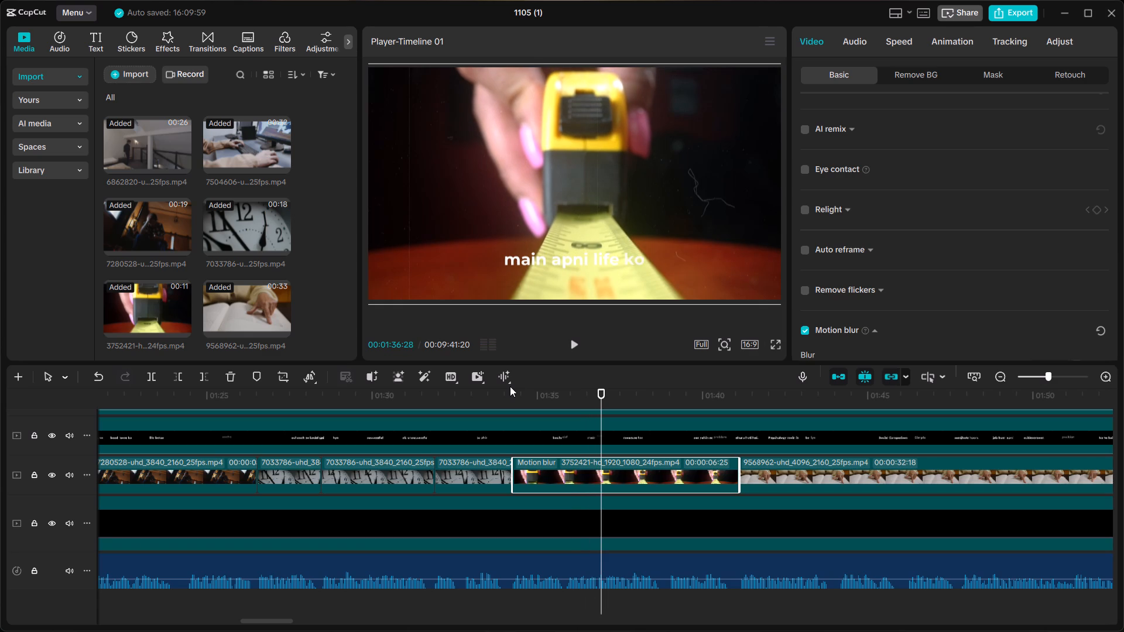
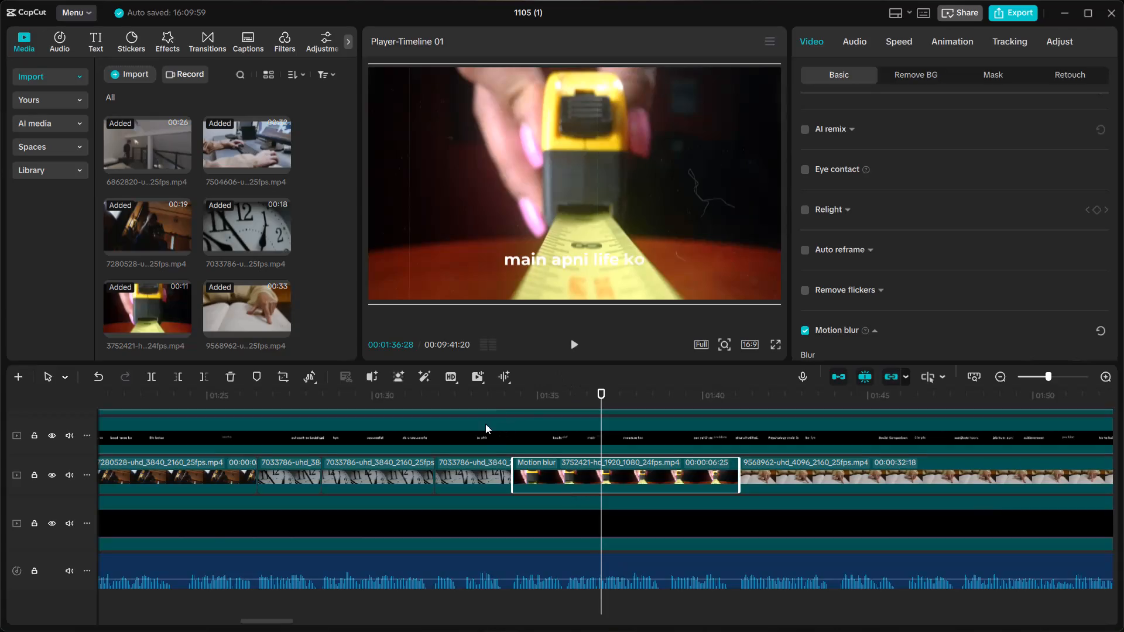
Play back the tape-measure clip from about 00:01:34 to check how the motion blur looks.
{"action": "left_click", "coordinate": [499, 403]}
{"action": "left_click", "coordinate": [496, 400]}
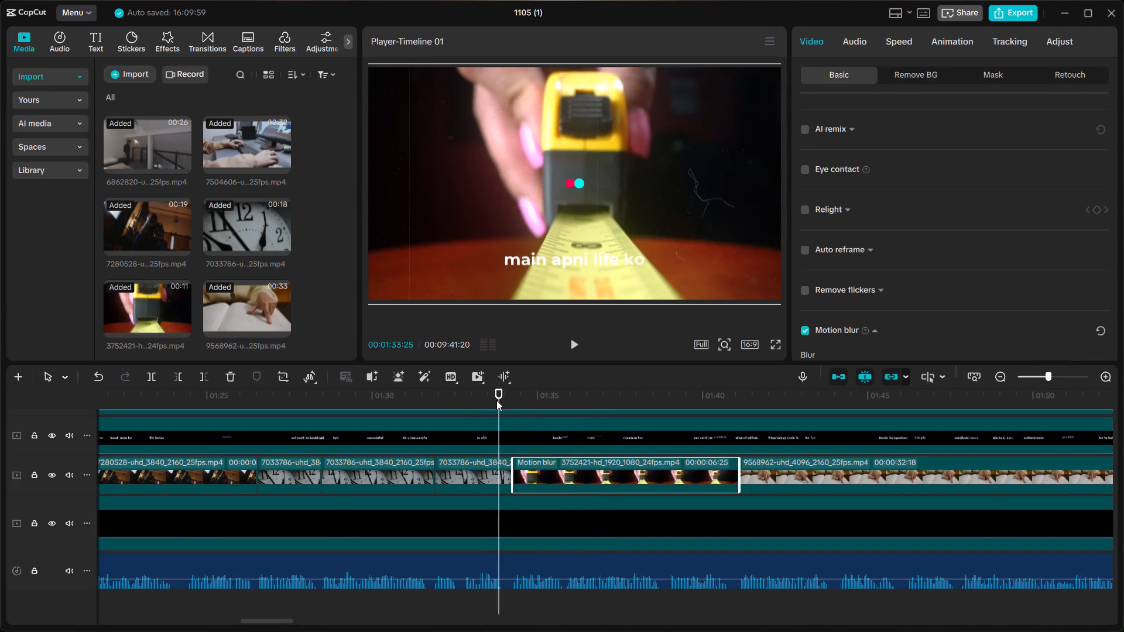
{"action": "key", "text": "space"}
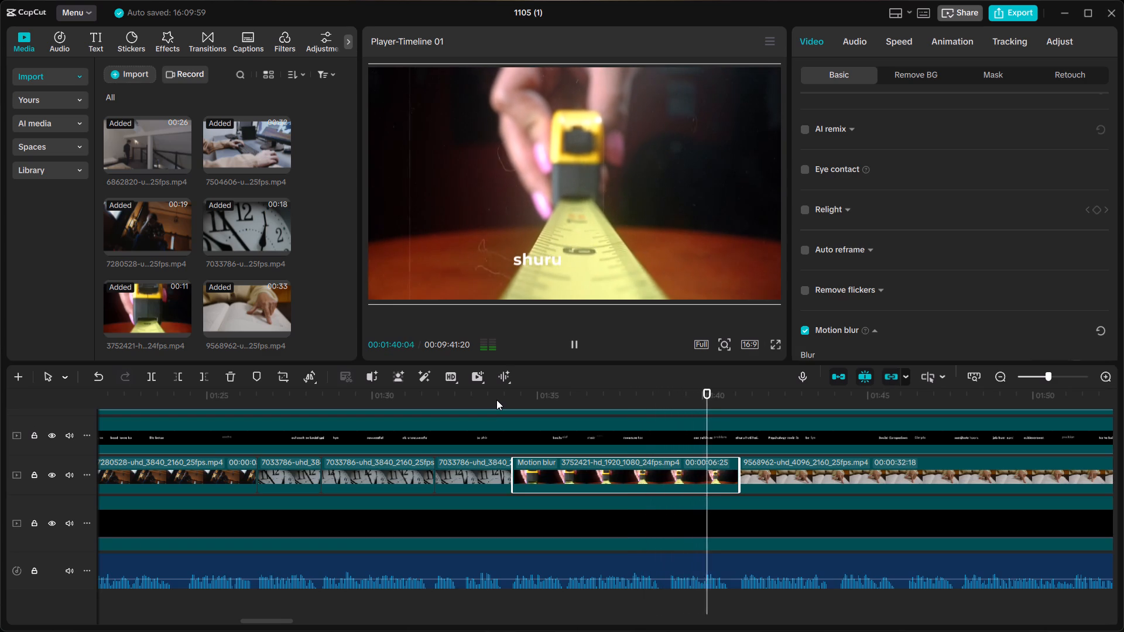
{"action": "key", "text": "space"}
Stabilize the tape-measure clip at the Most stable level and play it from its start.
{"action": "left_click", "coordinate": [453, 381]}
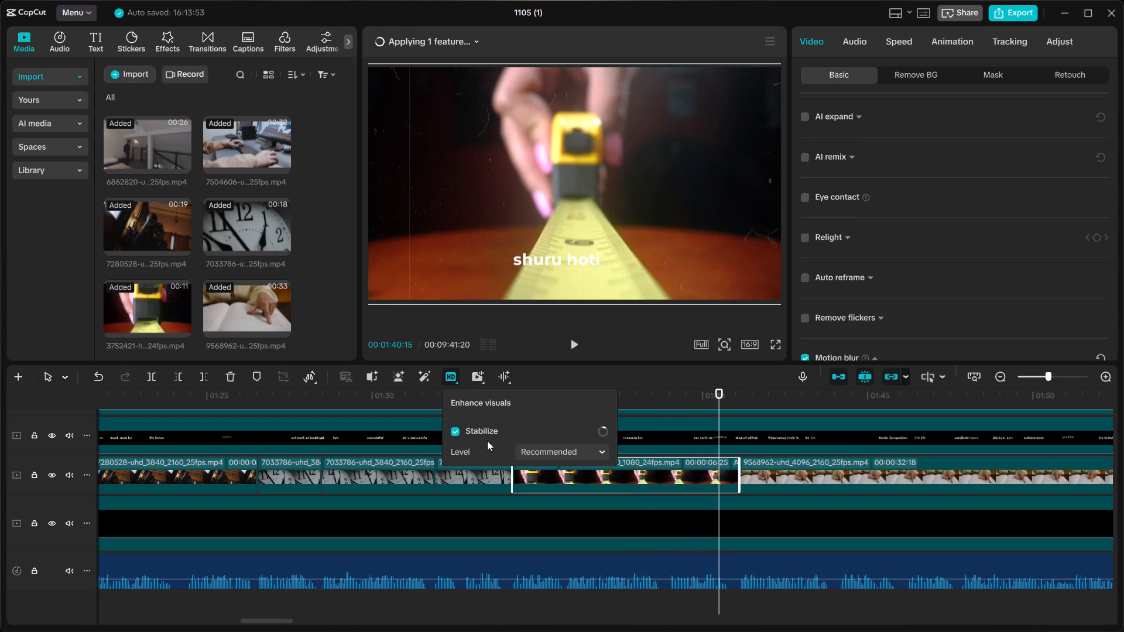
{"action": "left_click", "coordinate": [532, 446]}
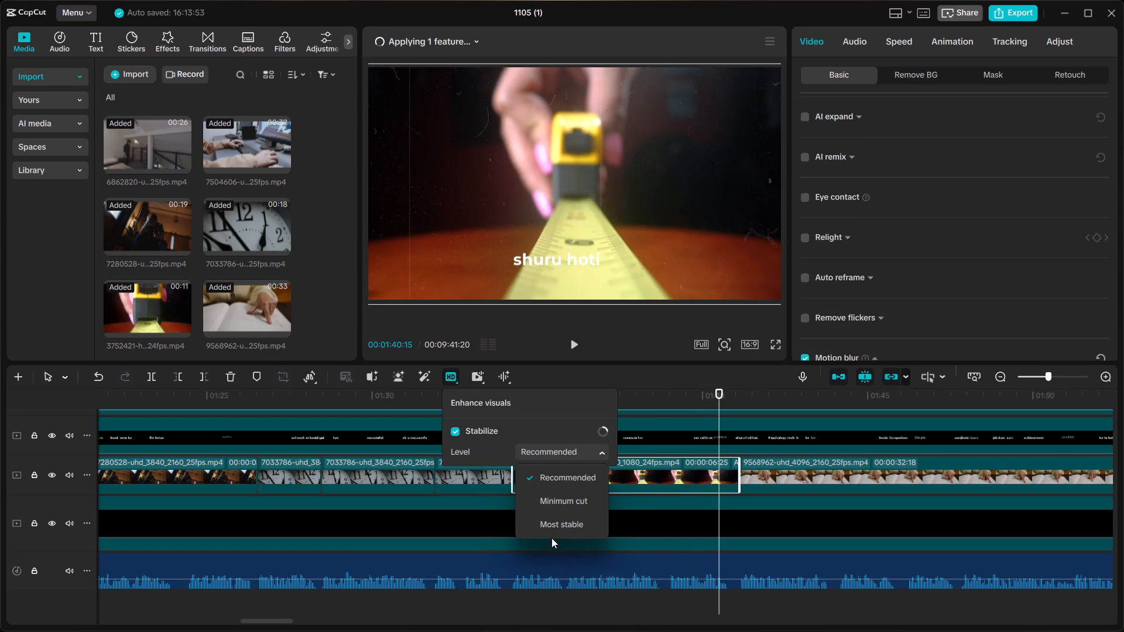
{"action": "left_click", "coordinate": [557, 525]}
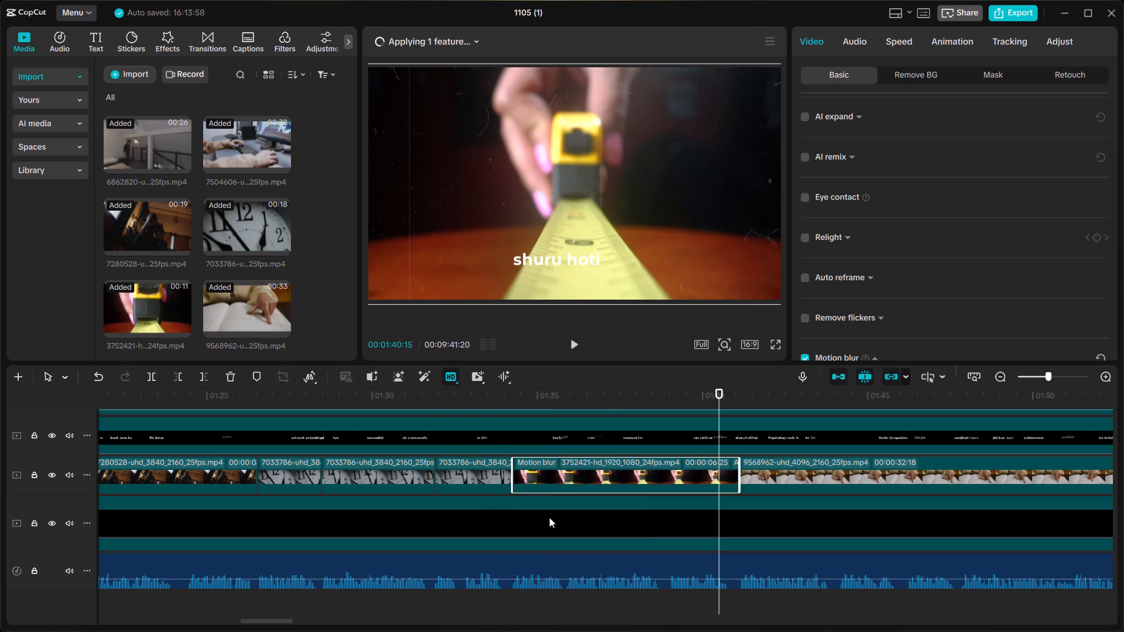
{"action": "left_click", "coordinate": [505, 406]}
{"action": "key", "text": "space"}
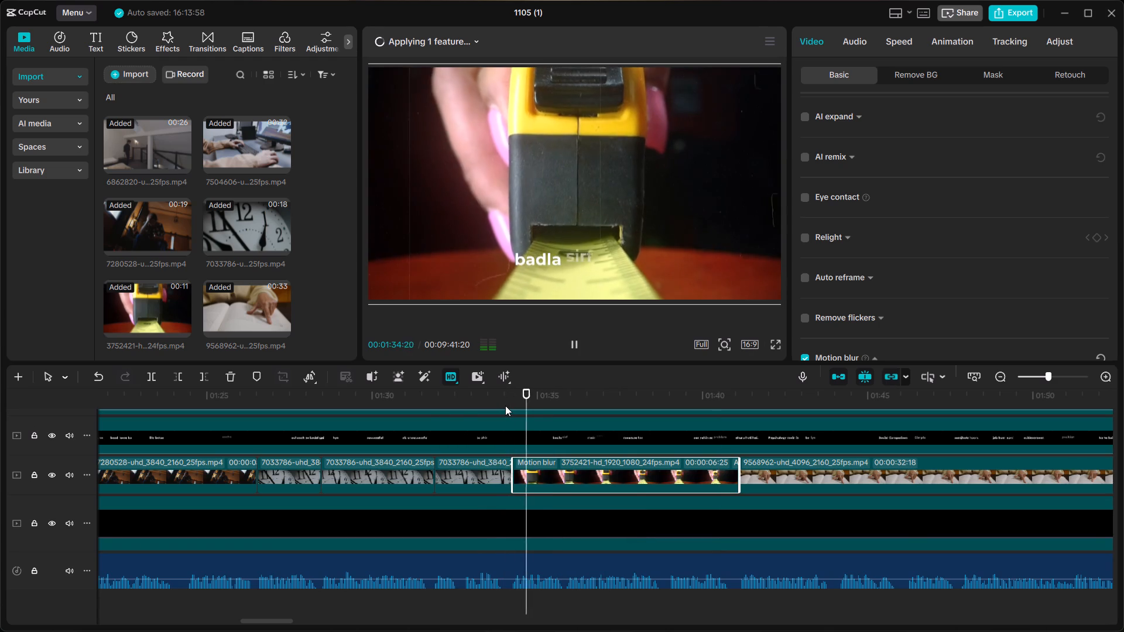
Extract the audio from the tape-measure clip onto its own track.
{"action": "left_click", "coordinate": [474, 382]}
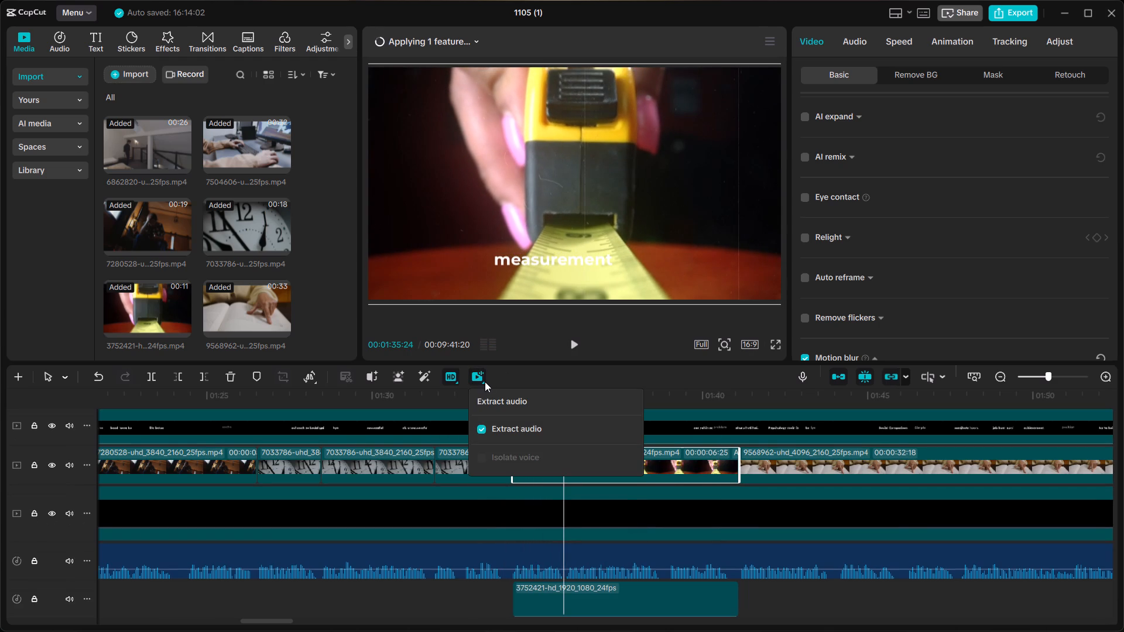
{"action": "key", "text": "space"}
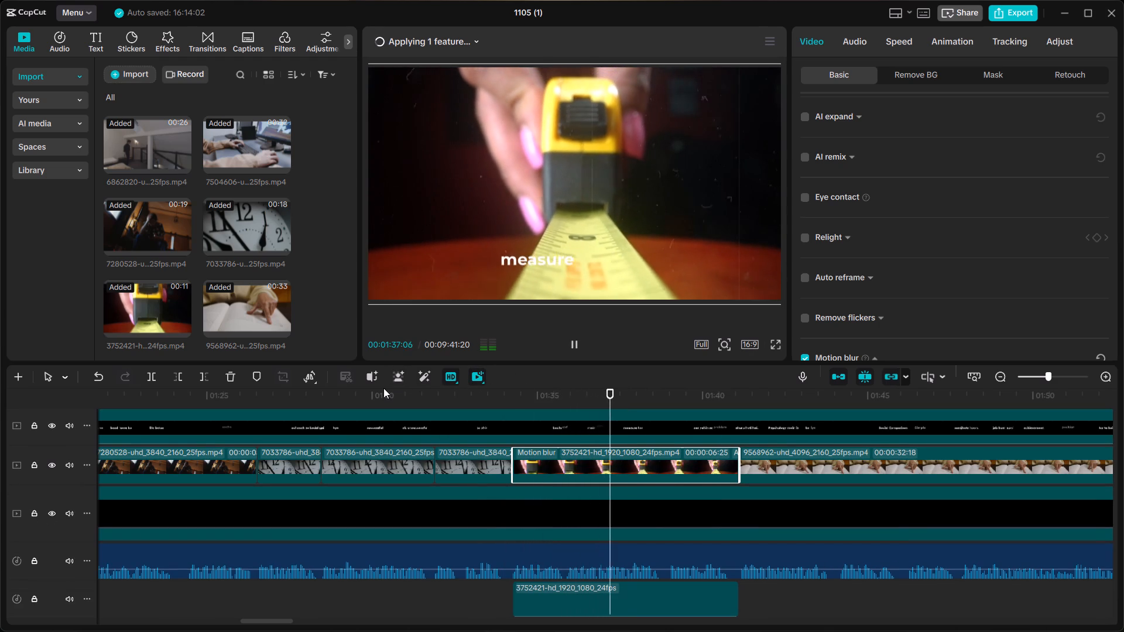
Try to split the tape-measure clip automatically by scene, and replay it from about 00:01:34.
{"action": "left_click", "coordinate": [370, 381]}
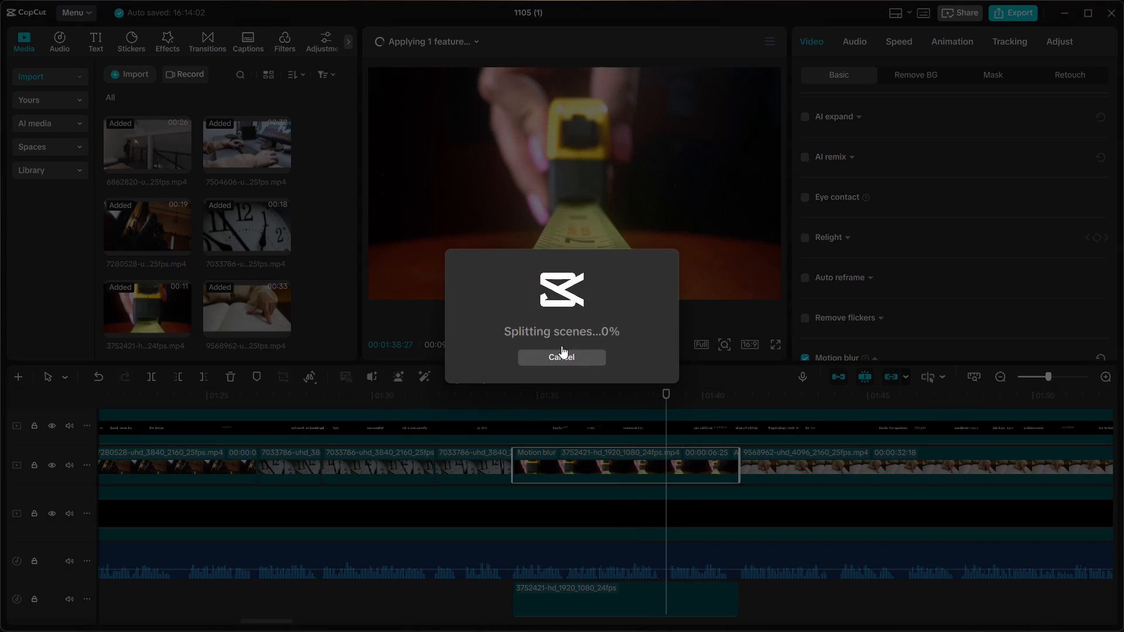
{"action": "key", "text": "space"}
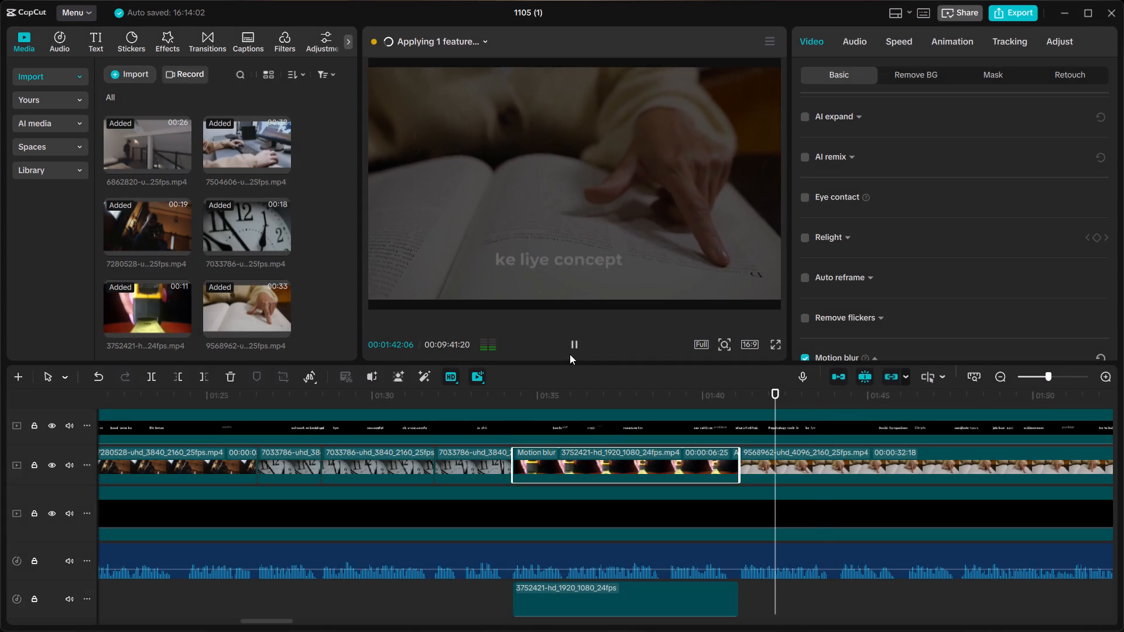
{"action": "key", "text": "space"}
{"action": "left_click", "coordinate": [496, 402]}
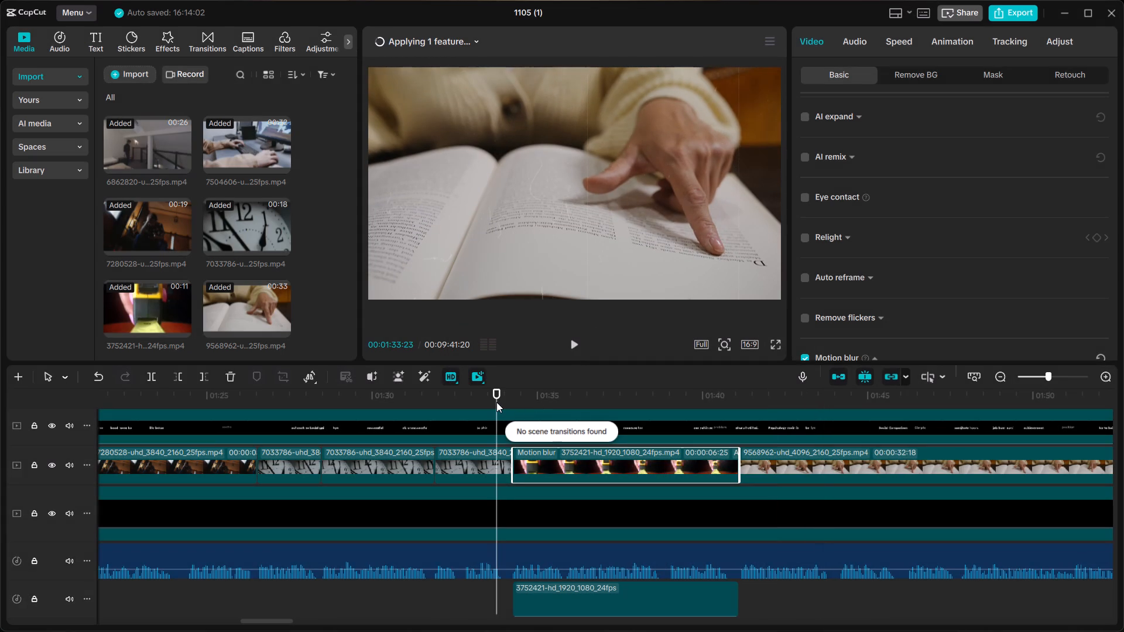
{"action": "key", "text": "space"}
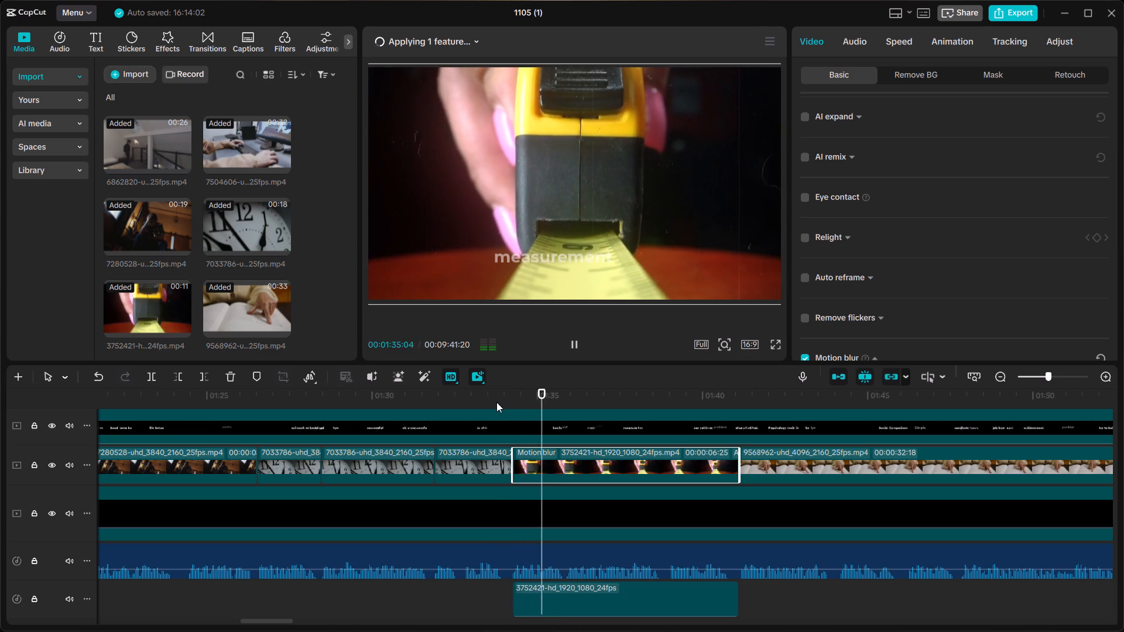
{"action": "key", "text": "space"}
Delete the audio clip extracted from the tape-measure footage.
{"action": "left_click", "coordinate": [625, 600]}
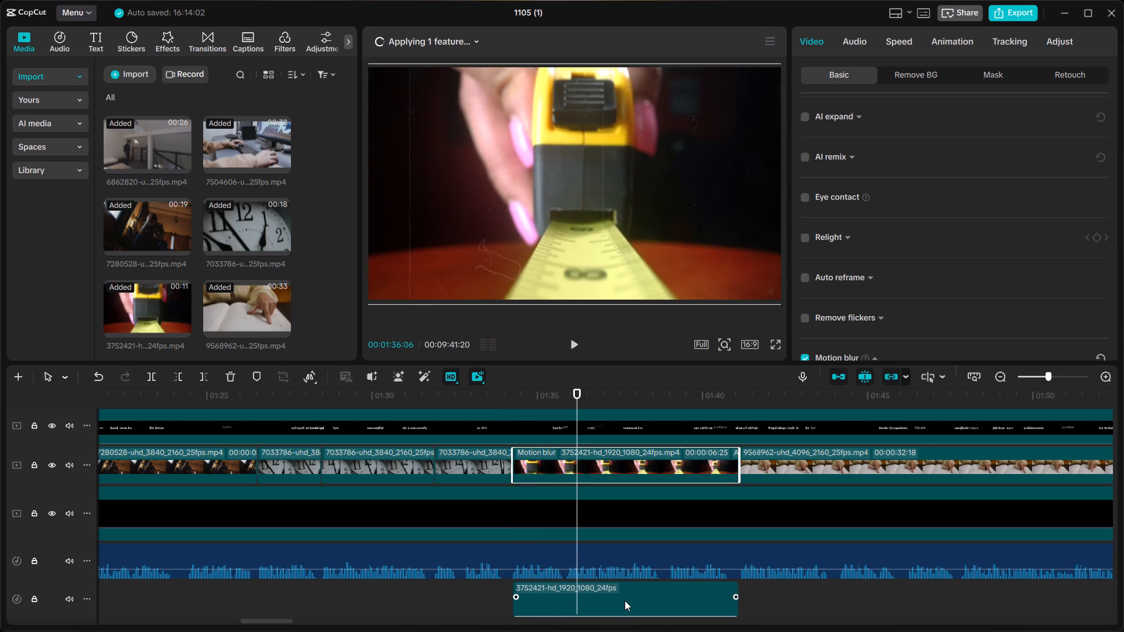
{"action": "key", "text": "BackSpace"}
Play back the stabilized tape-measure clip from about 00:01:34 and on through the book clip to the "jab hum" caption.
{"action": "left_click", "coordinate": [516, 404]}
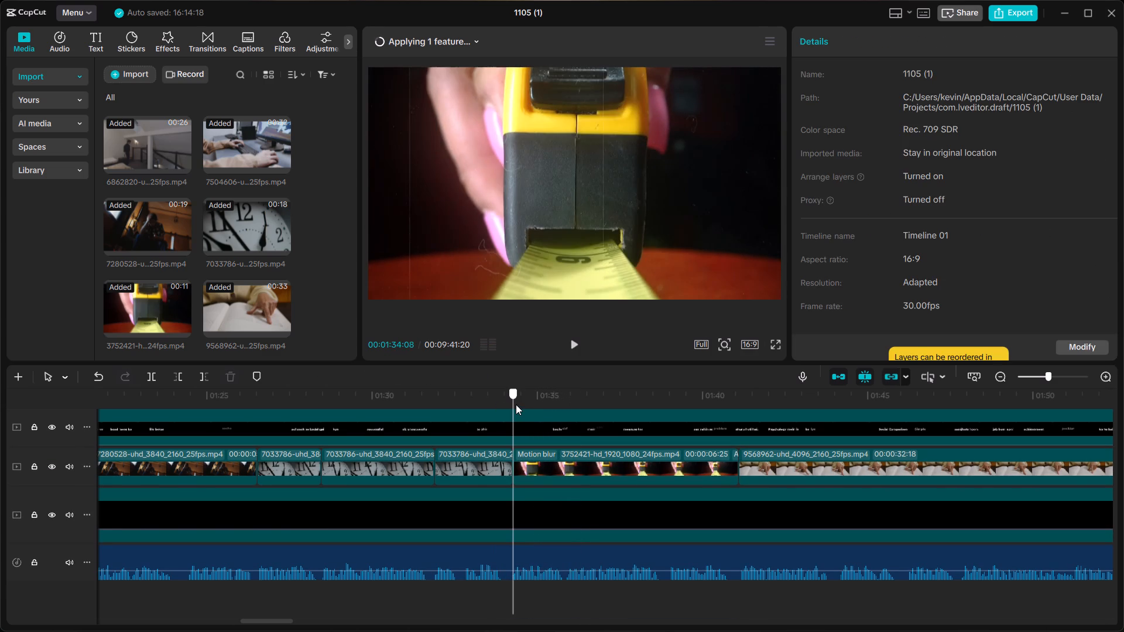
{"action": "key", "text": "space"}
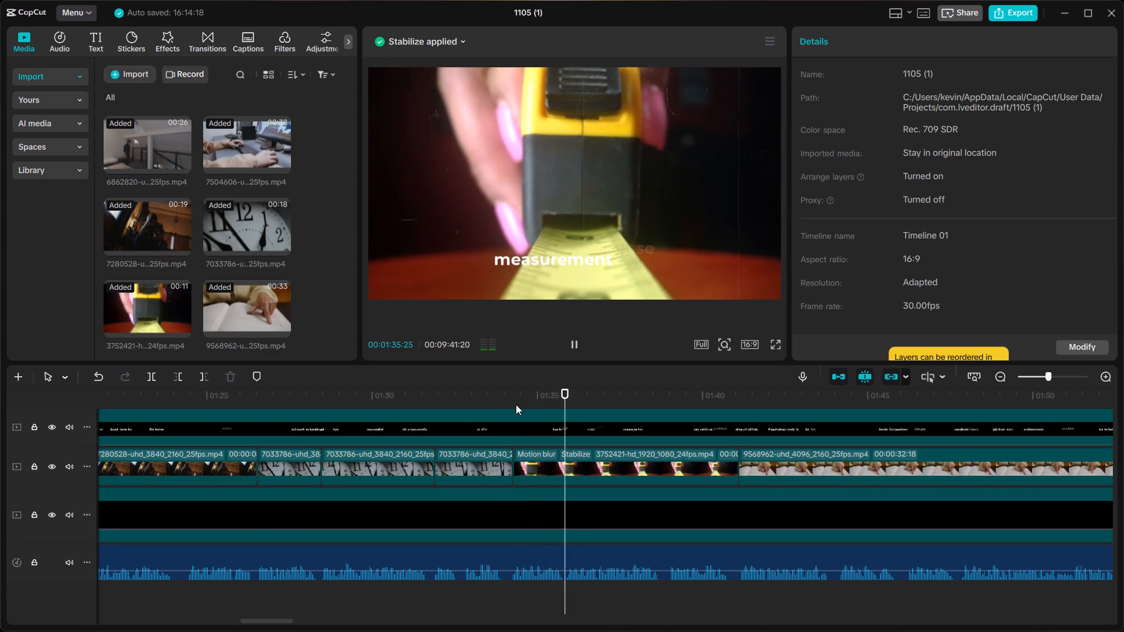
{"action": "left_click", "coordinate": [629, 476]}
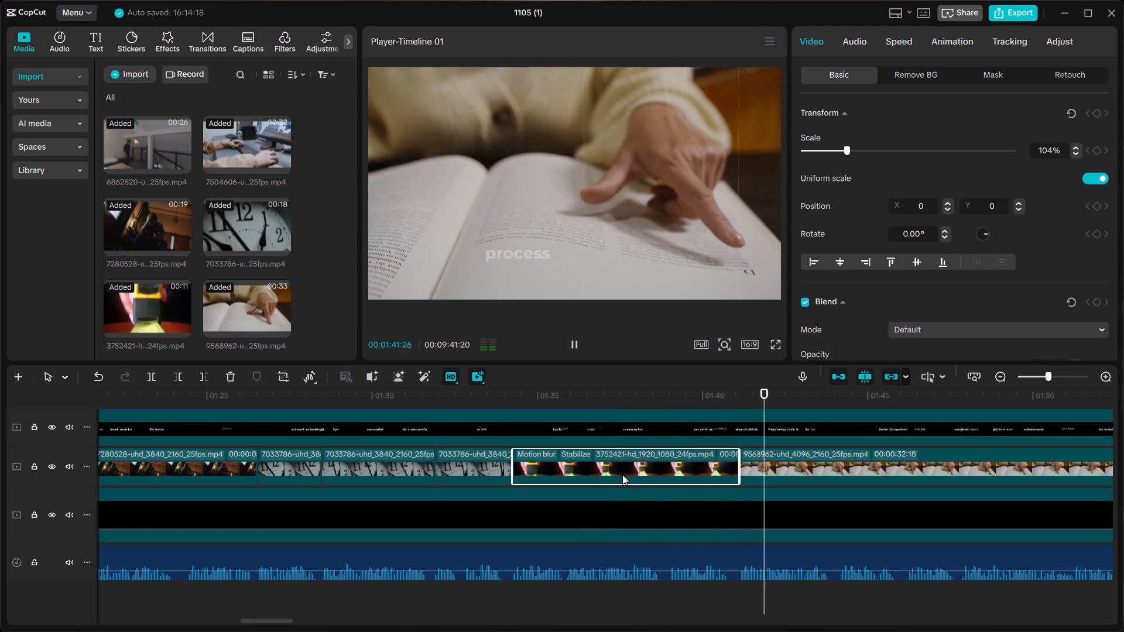
{"action": "left_click", "coordinate": [708, 398]}
{"action": "key", "text": "space"}
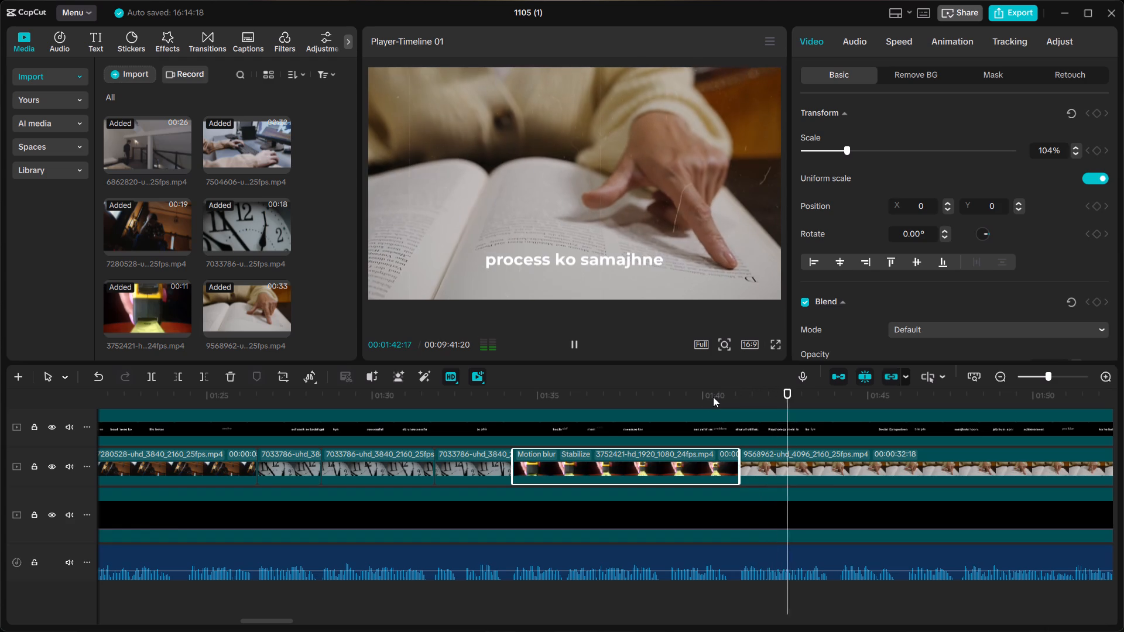
{"action": "scroll", "coordinate": [713, 397], "scroll_direction": "left", "scroll_amount": 2}
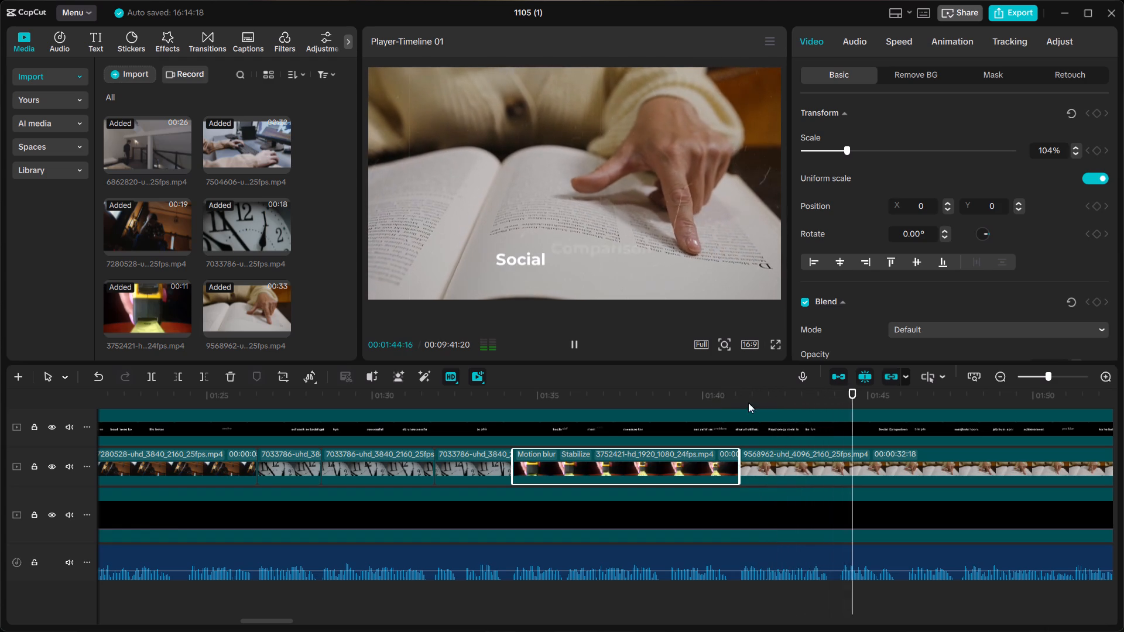
{"action": "scroll", "coordinate": [797, 403], "scroll_direction": "left", "scroll_amount": 2}
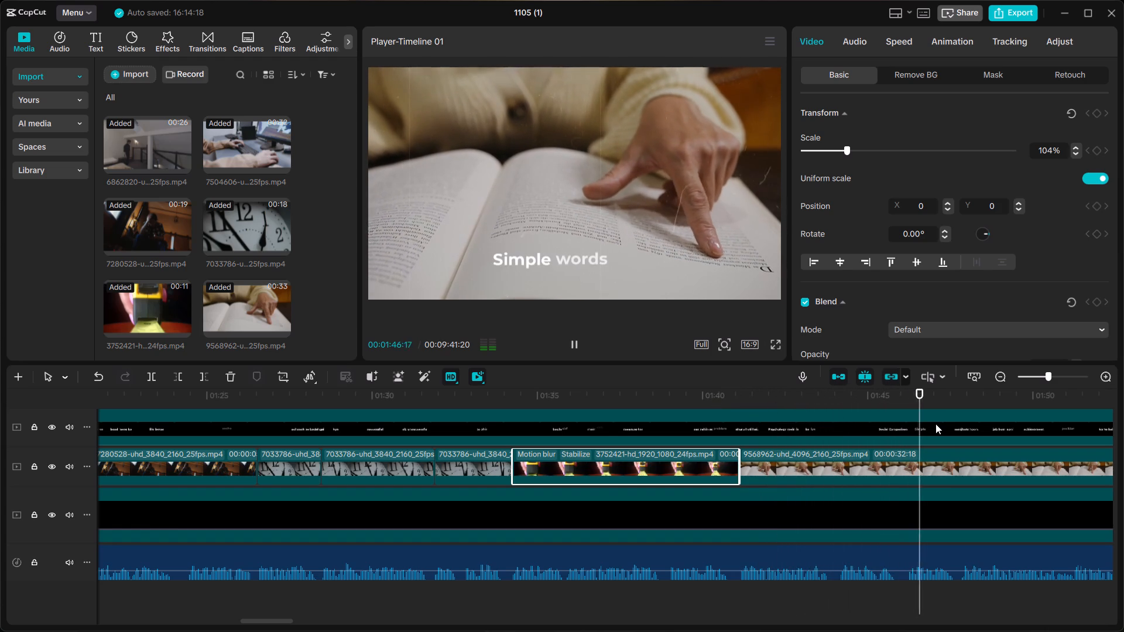
{"action": "key", "text": "space"}
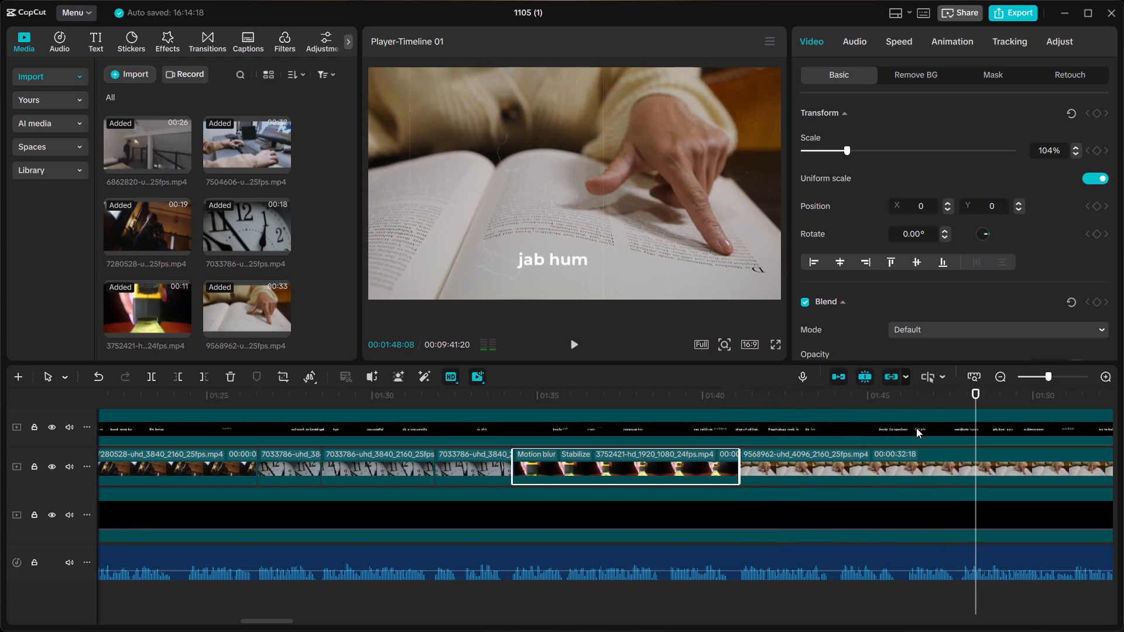
Split the book-reading clip at 00:01:47:24, at the "samjhata hoon." caption, and delete the part after the cut.
{"action": "scroll", "coordinate": [987, 441], "scroll_direction": "left", "scroll_amount": 2}
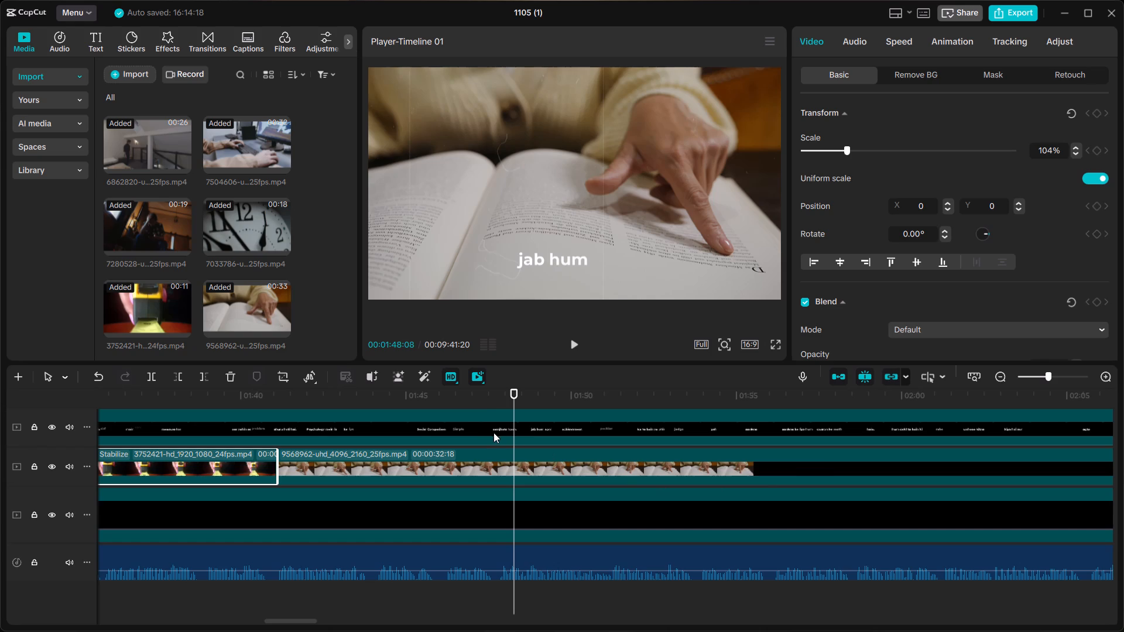
{"action": "left_click", "coordinate": [493, 400]}
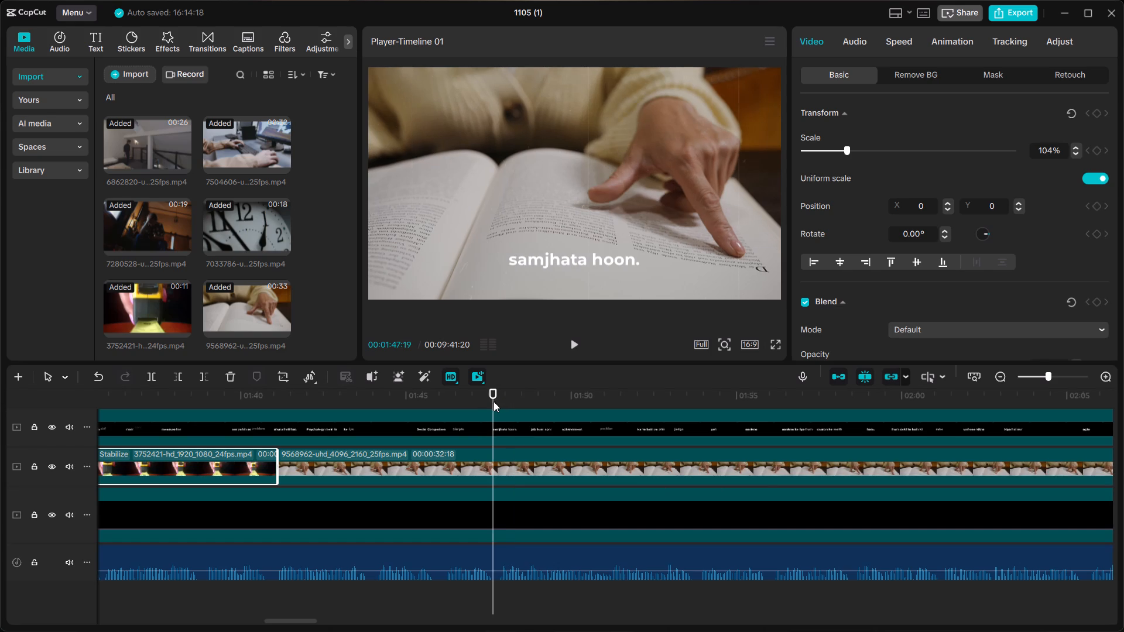
{"action": "left_click", "coordinate": [495, 401]}
{"action": "left_click", "coordinate": [495, 401]}
{"action": "left_click", "coordinate": [497, 401]}
{"action": "left_click", "coordinate": [498, 401]}
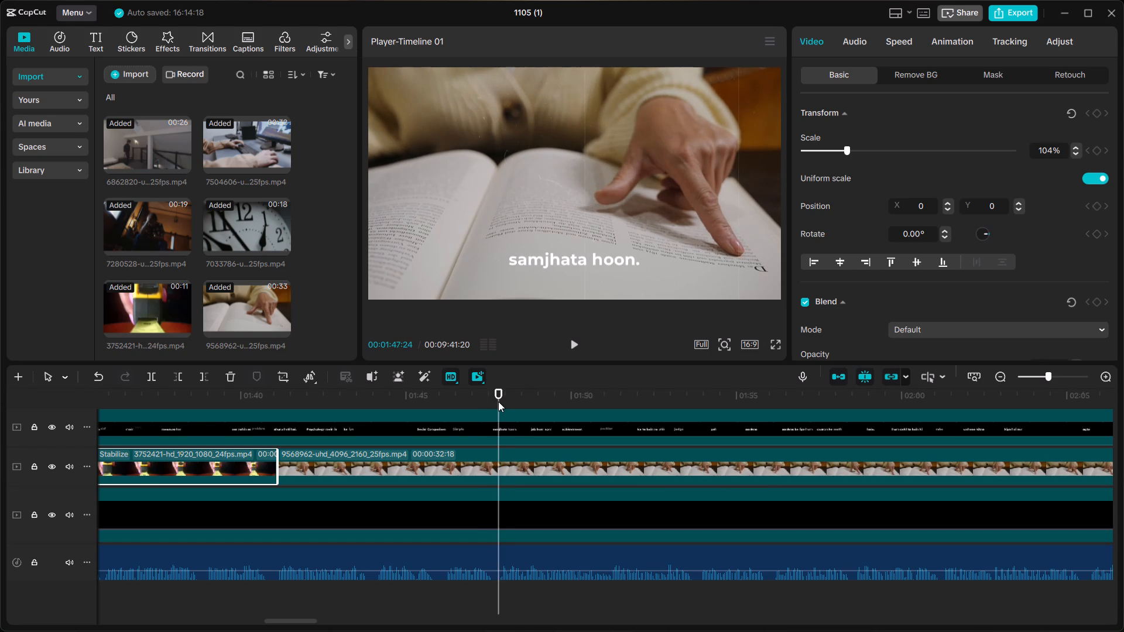
{"action": "left_click", "coordinate": [506, 460]}
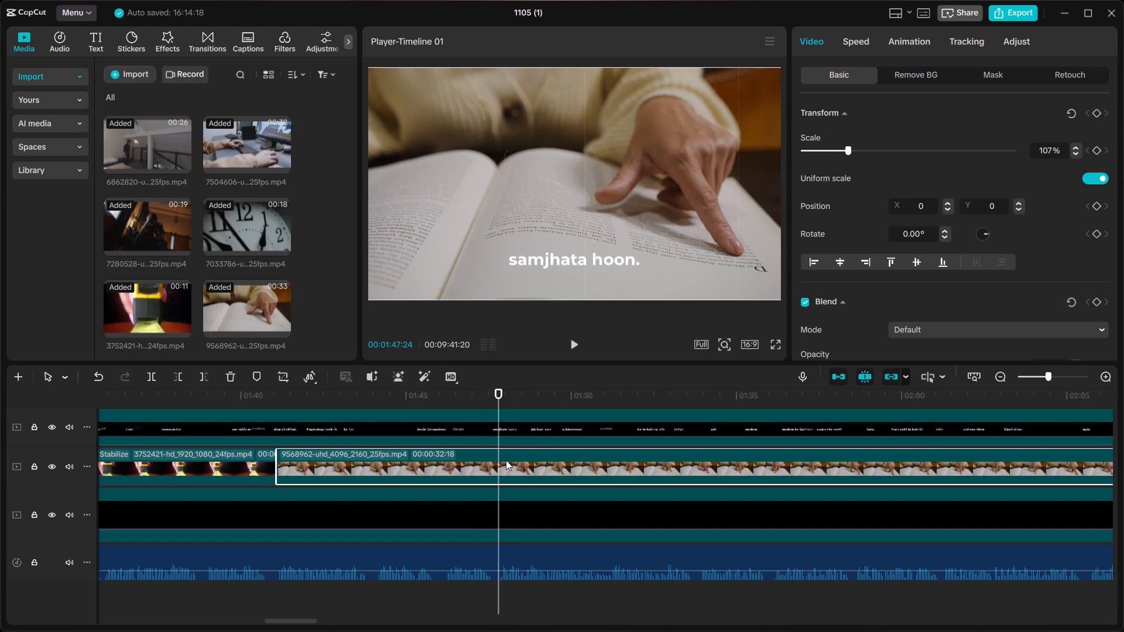
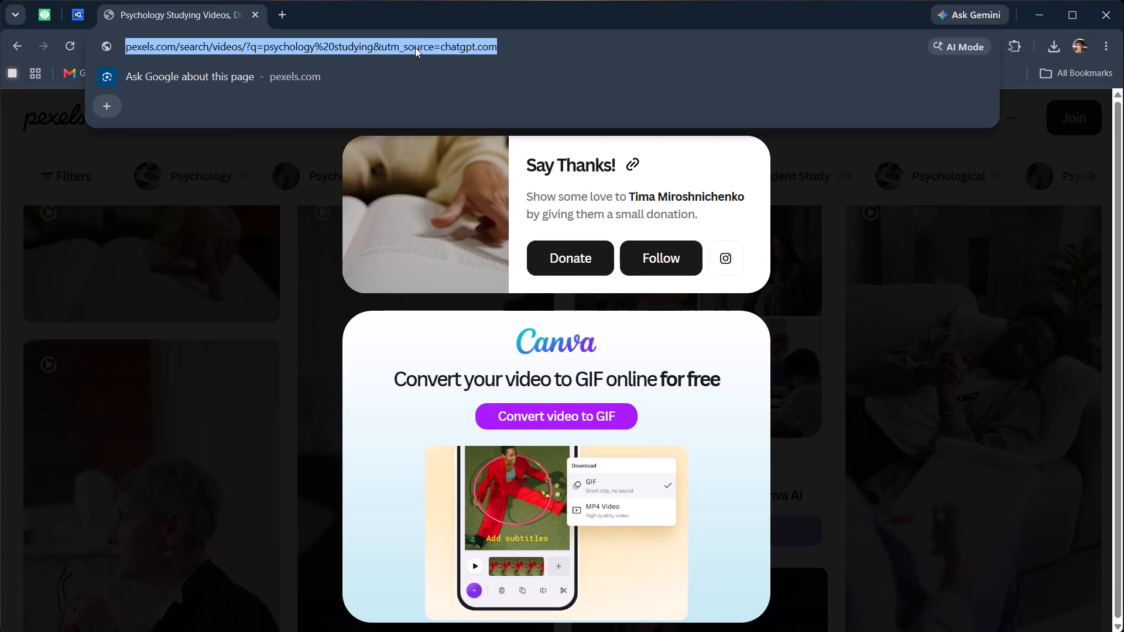
{"action": "key", "text": "ctrl+v"}
{"action": "key", "text": "Return"}
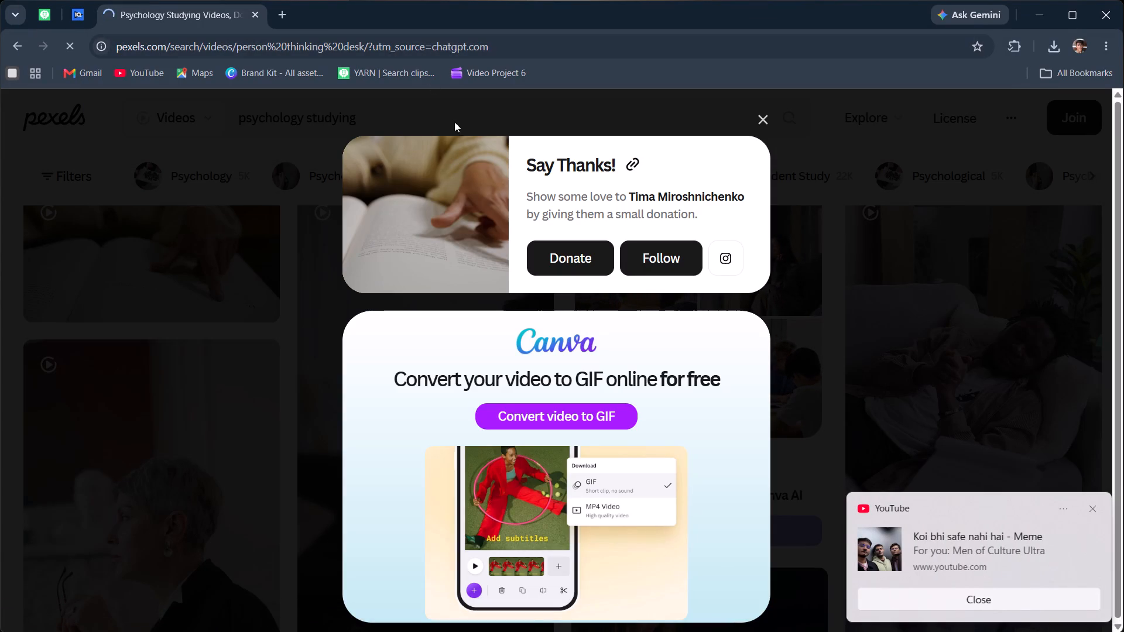
Browse the "person thinking desk" video results for a thoughtful-person clip that suits the voiceover, dismissing the YouTube notification.
{"action": "scroll", "coordinate": [553, 311], "scroll_direction": "down", "scroll_amount": 2}
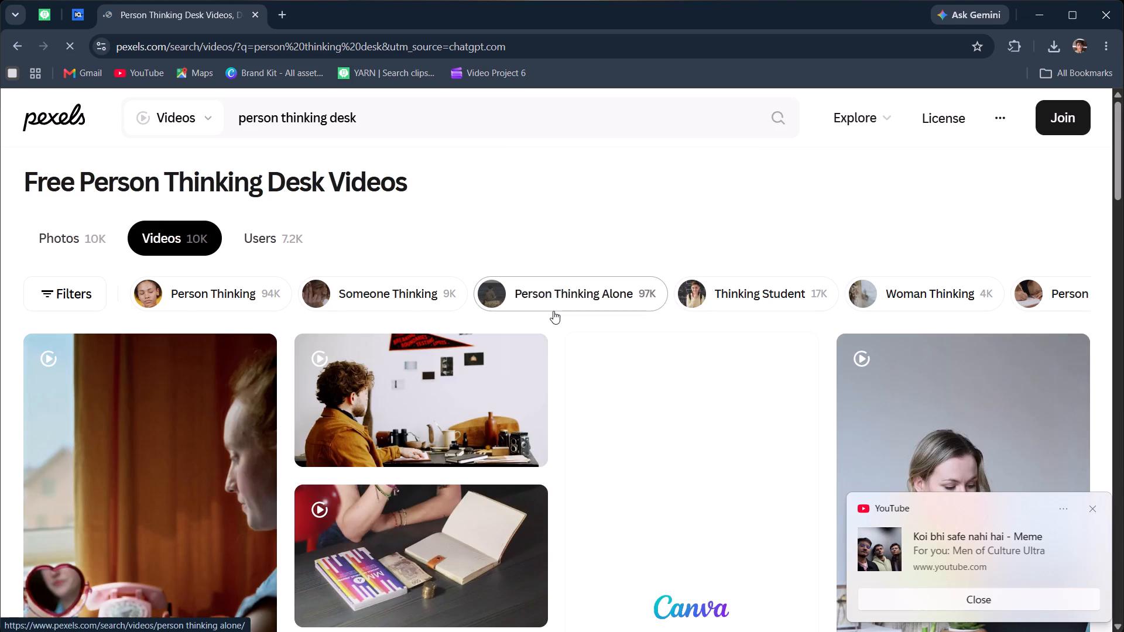
{"action": "scroll", "coordinate": [330, 391], "scroll_direction": "down", "scroll_amount": 2}
{"action": "scroll", "coordinate": [330, 391], "scroll_direction": "up", "scroll_amount": 6}
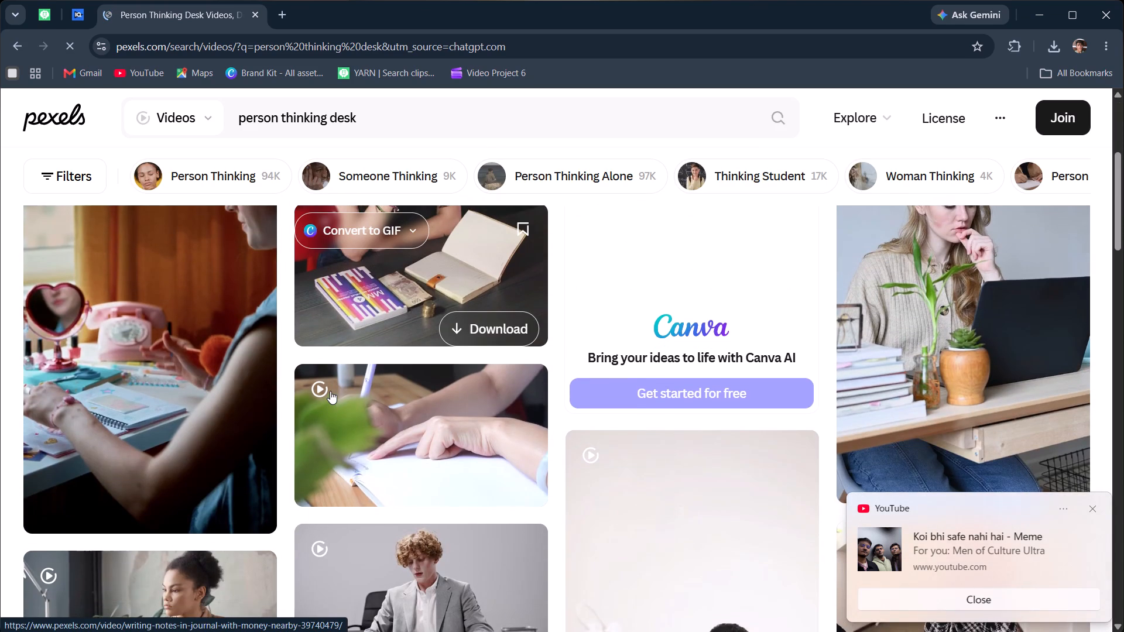
{"action": "scroll", "coordinate": [537, 319], "scroll_direction": "up", "scroll_amount": 4}
{"action": "scroll", "coordinate": [365, 324], "scroll_direction": "down", "scroll_amount": 3}
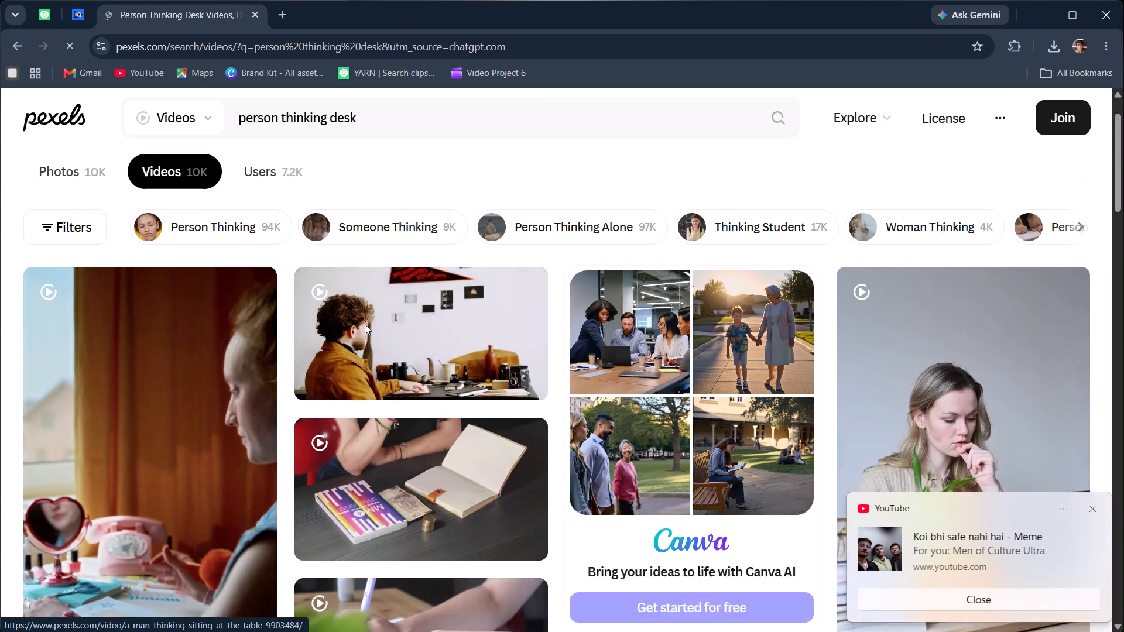
{"action": "scroll", "coordinate": [365, 324], "scroll_direction": "down", "scroll_amount": 4}
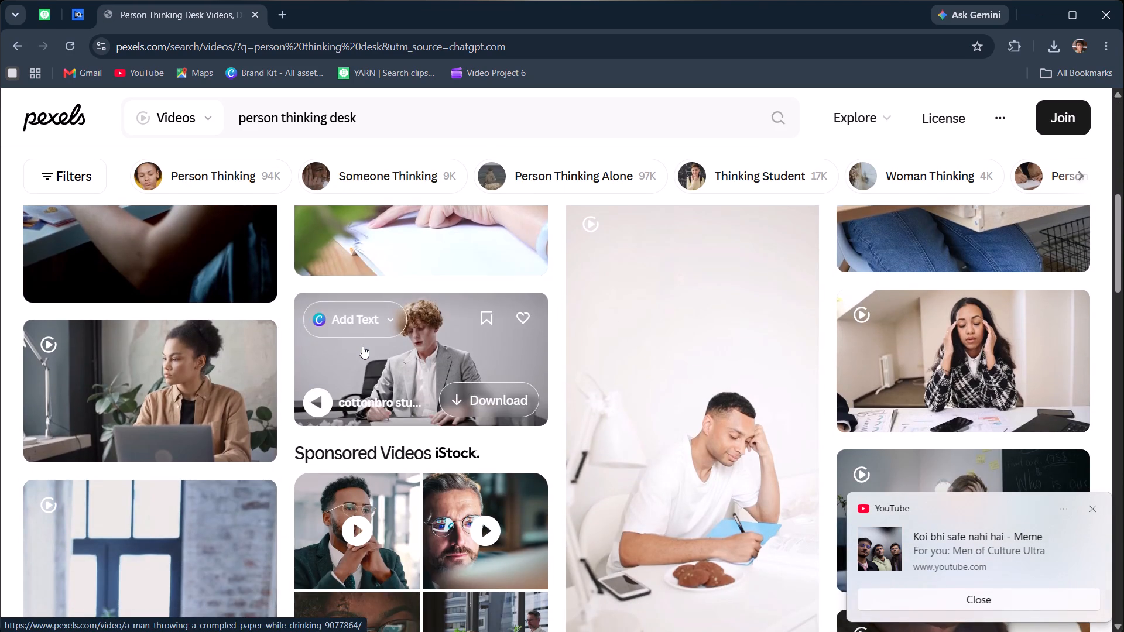
{"action": "scroll", "coordinate": [362, 346], "scroll_direction": "down", "scroll_amount": 6}
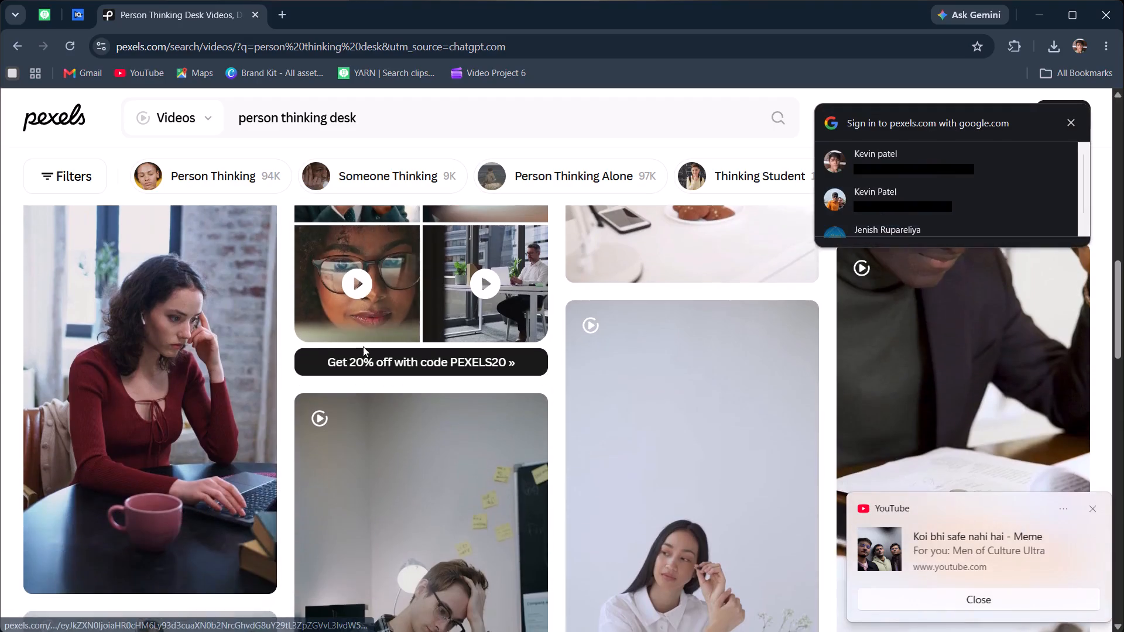
{"action": "scroll", "coordinate": [363, 346], "scroll_direction": "down", "scroll_amount": 6}
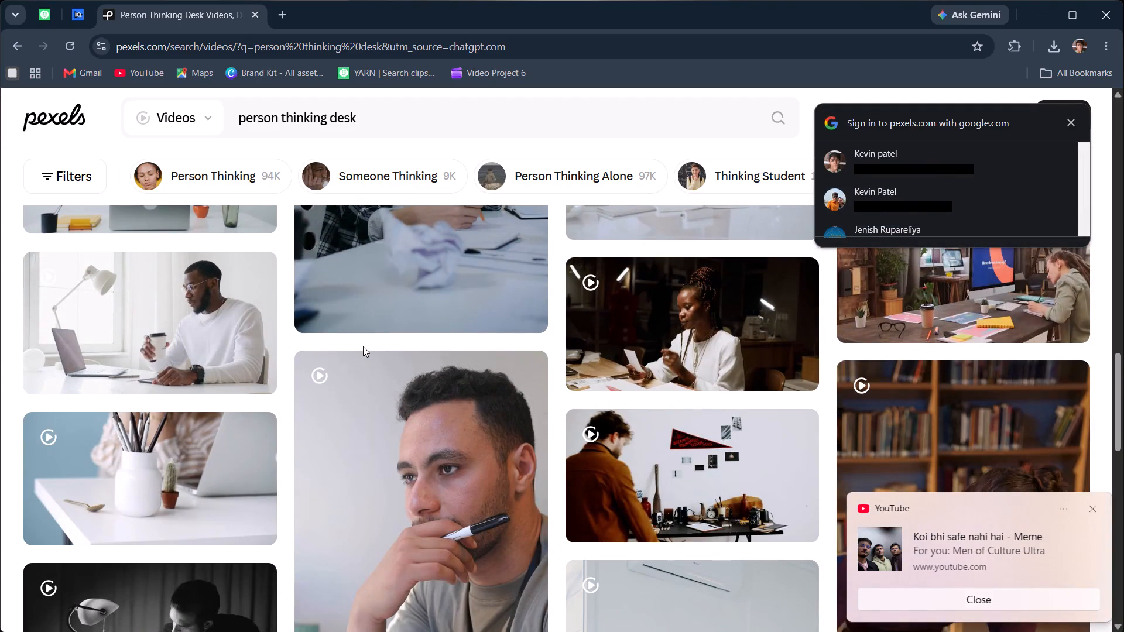
{"action": "scroll", "coordinate": [363, 346], "scroll_direction": "down", "scroll_amount": 3}
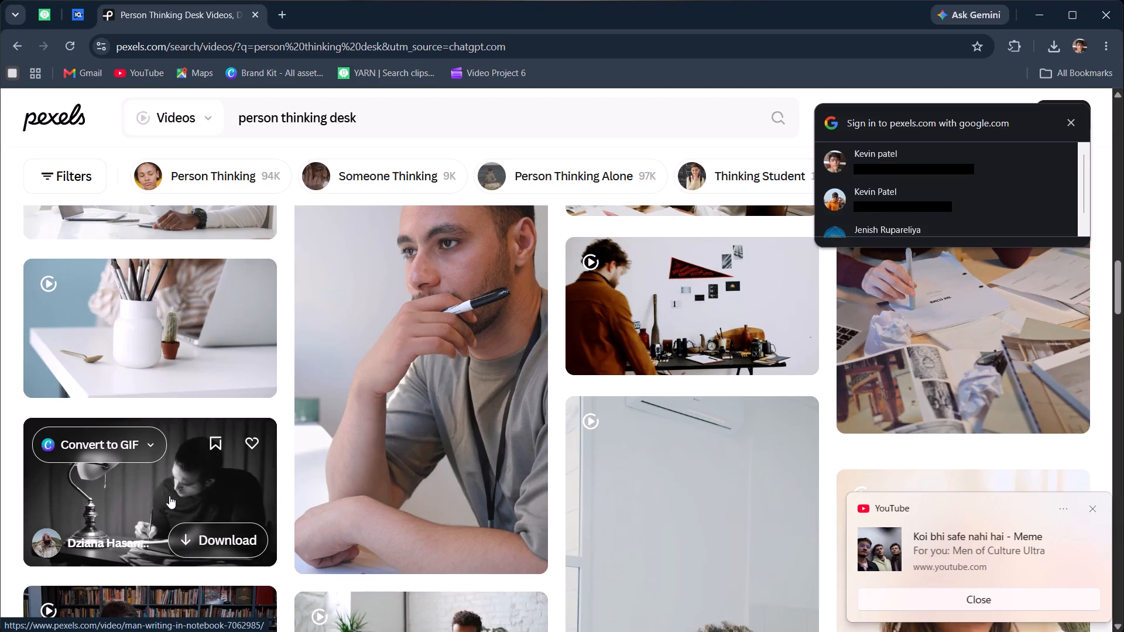
{"action": "scroll", "coordinate": [169, 496], "scroll_direction": "down", "scroll_amount": 4}
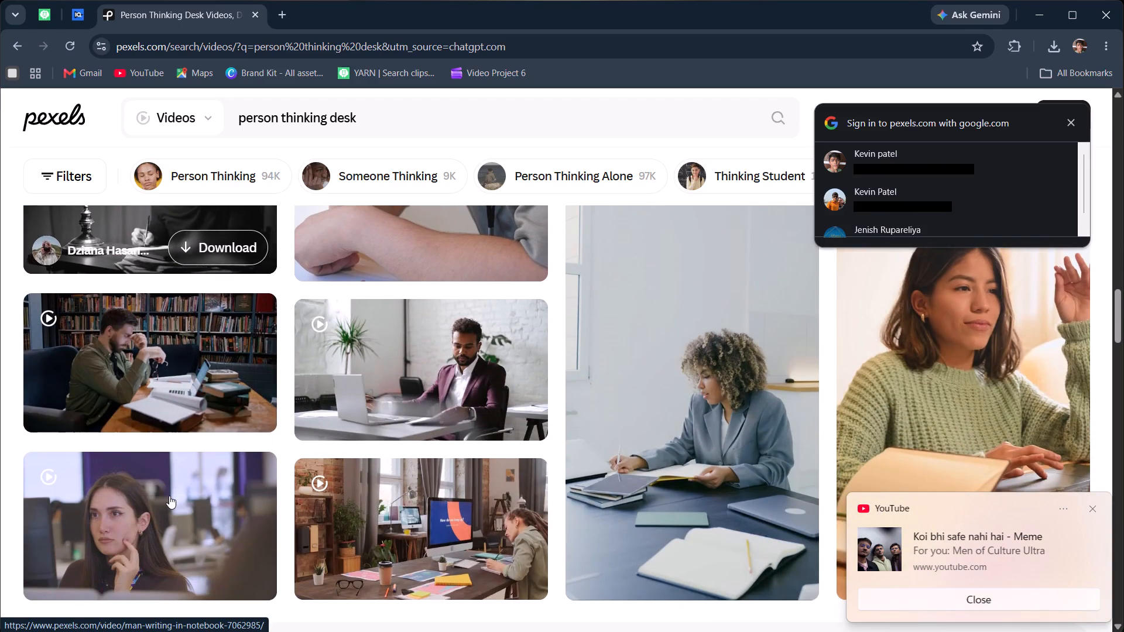
{"action": "scroll", "coordinate": [171, 496], "scroll_direction": "down", "scroll_amount": 2}
{"action": "scroll", "coordinate": [171, 496], "scroll_direction": "up", "scroll_amount": 5}
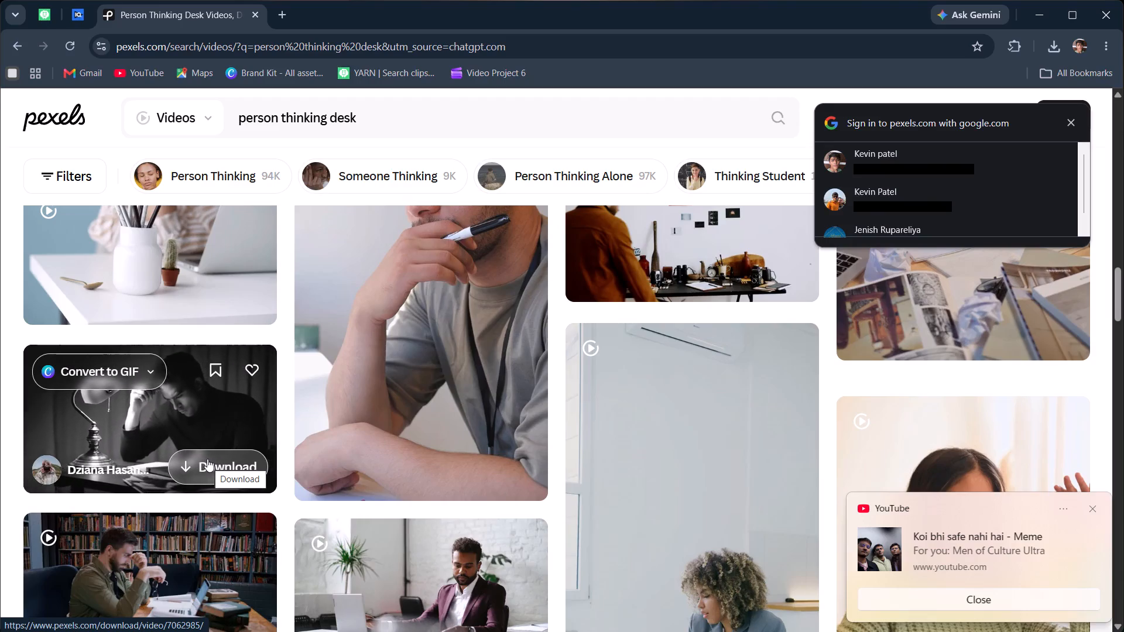
{"action": "scroll", "coordinate": [630, 439], "scroll_direction": "up", "scroll_amount": 2}
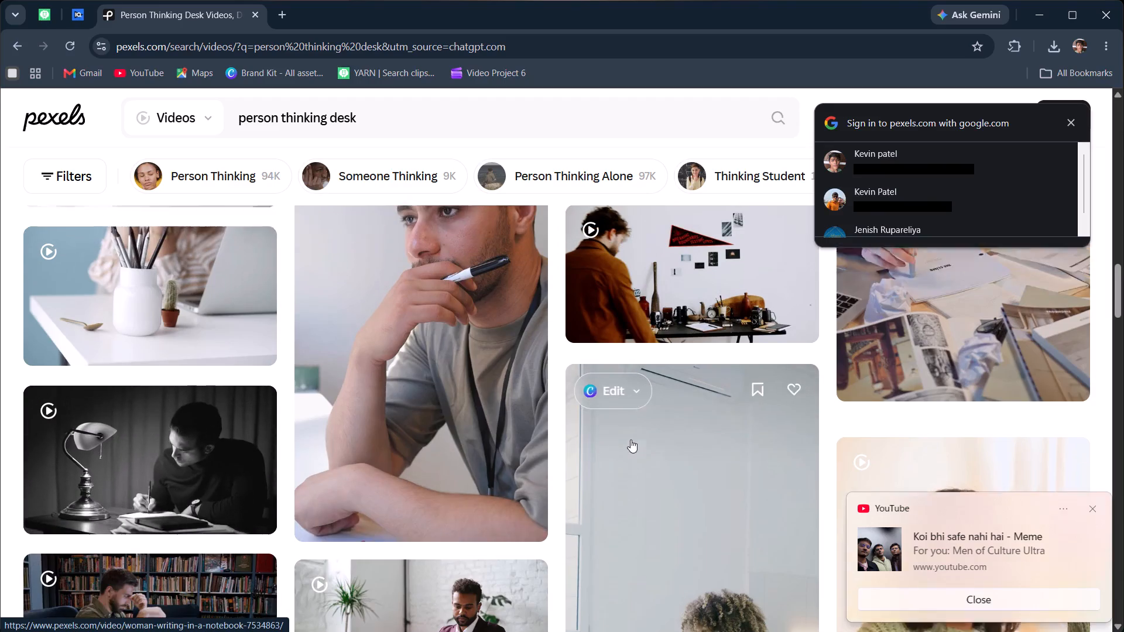
{"action": "scroll", "coordinate": [630, 439], "scroll_direction": "up", "scroll_amount": 2}
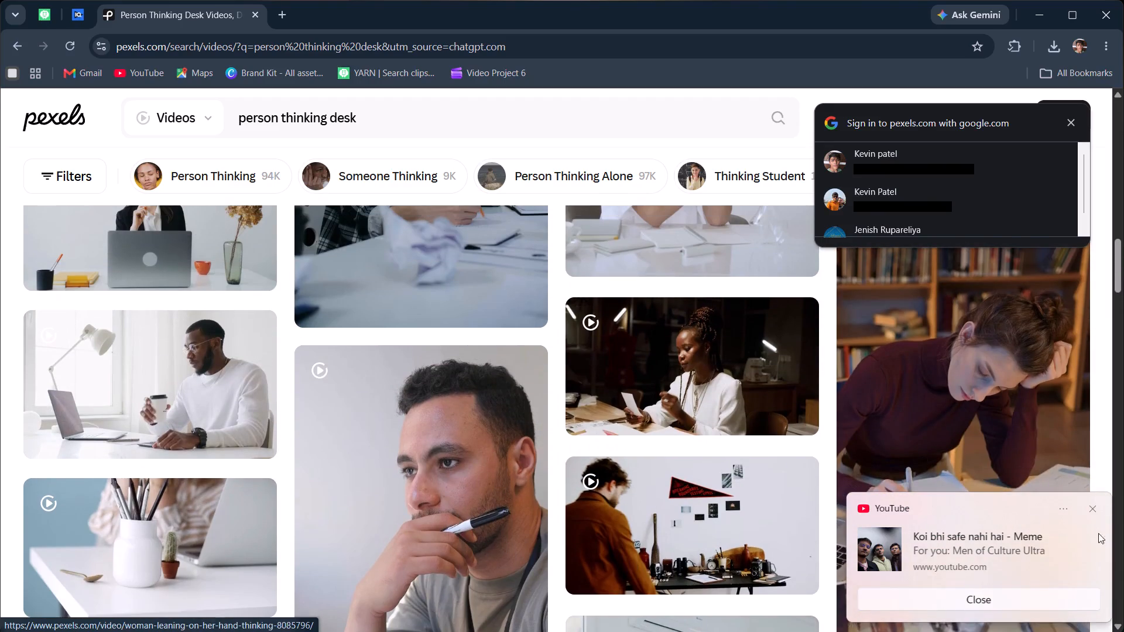
{"action": "left_click", "coordinate": [1096, 508]}
{"action": "scroll", "coordinate": [764, 410], "scroll_direction": "down", "scroll_amount": 15}
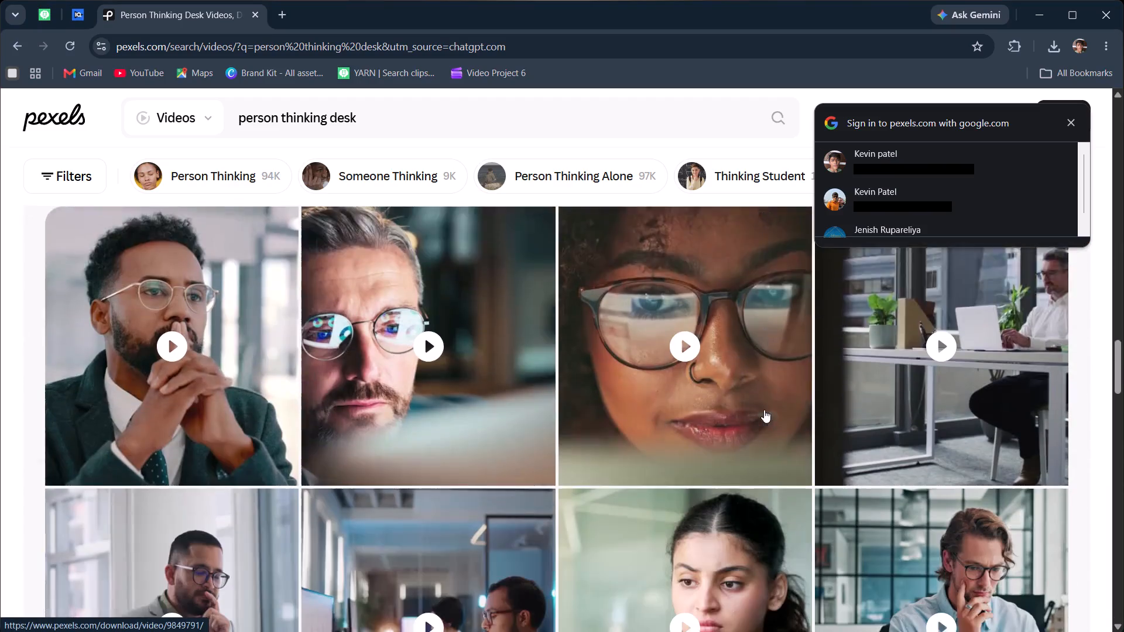
{"action": "scroll", "coordinate": [764, 410], "scroll_direction": "down", "scroll_amount": 14}
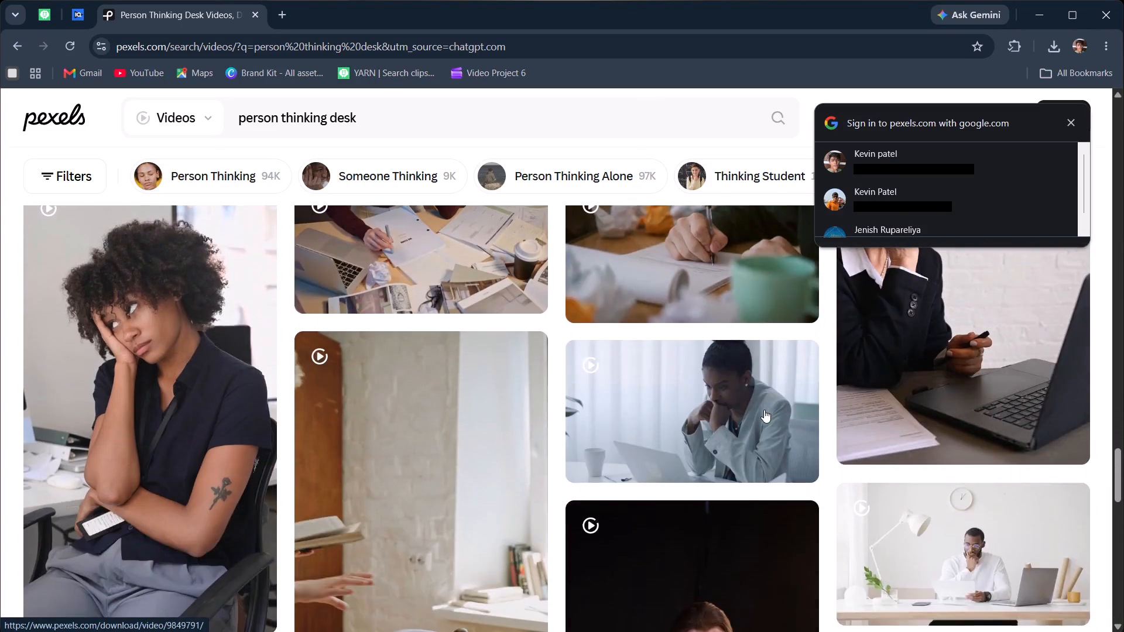
{"action": "scroll", "coordinate": [764, 410], "scroll_direction": "up", "scroll_amount": 6}
{"action": "scroll", "coordinate": [792, 394], "scroll_direction": "down", "scroll_amount": 3}
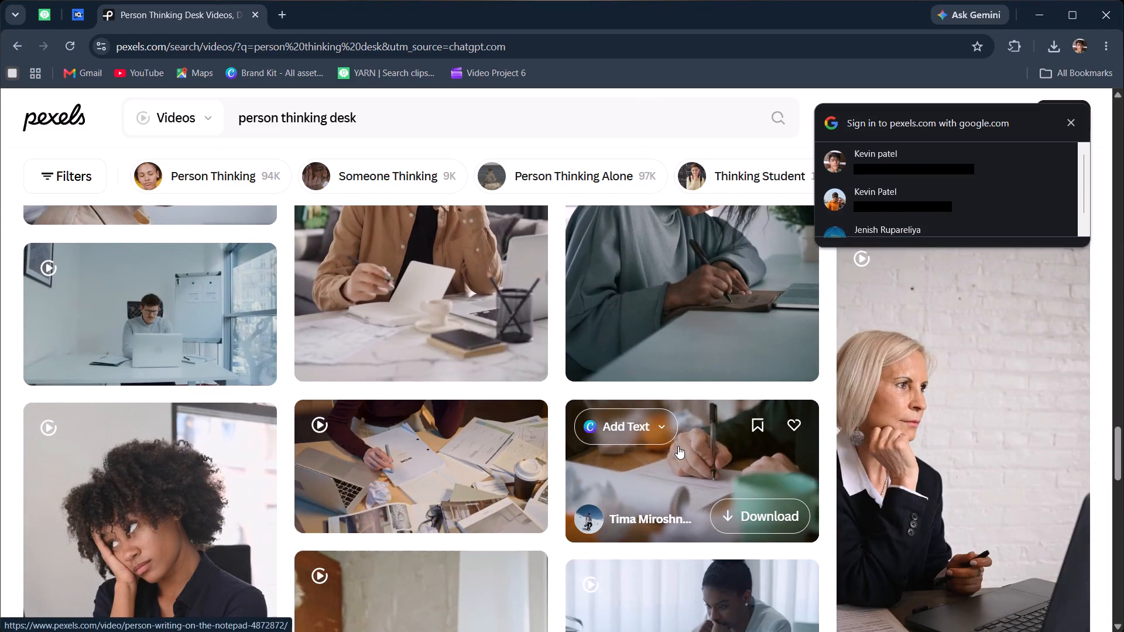
{"action": "scroll", "coordinate": [678, 446], "scroll_direction": "down", "scroll_amount": 8}
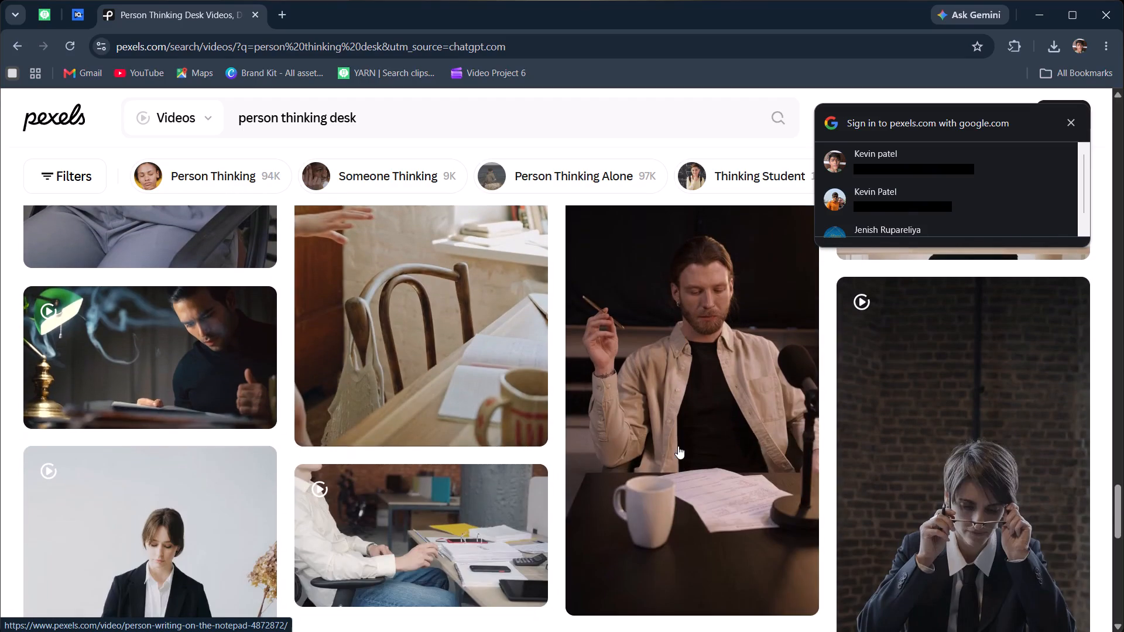
{"action": "scroll", "coordinate": [678, 446], "scroll_direction": "down", "scroll_amount": 4}
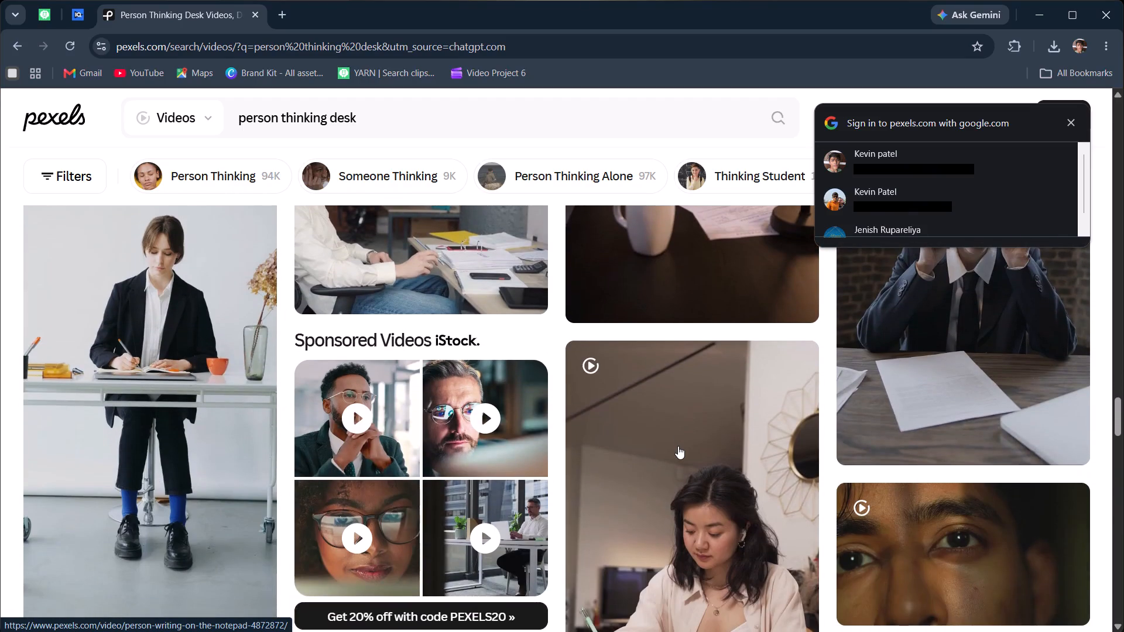
Download the moody close-up of a thoughtful man's eyes and save the MP4 under its suggested file name.
{"action": "scroll", "coordinate": [678, 446], "scroll_direction": "down", "scroll_amount": 3}
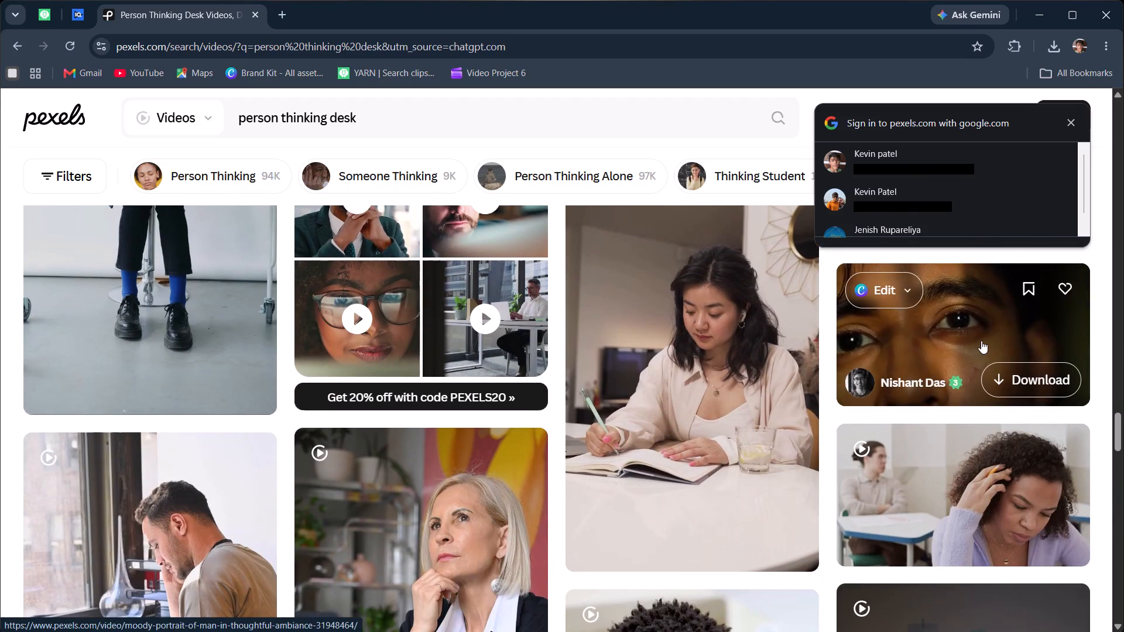
{"action": "left_click", "coordinate": [996, 370]}
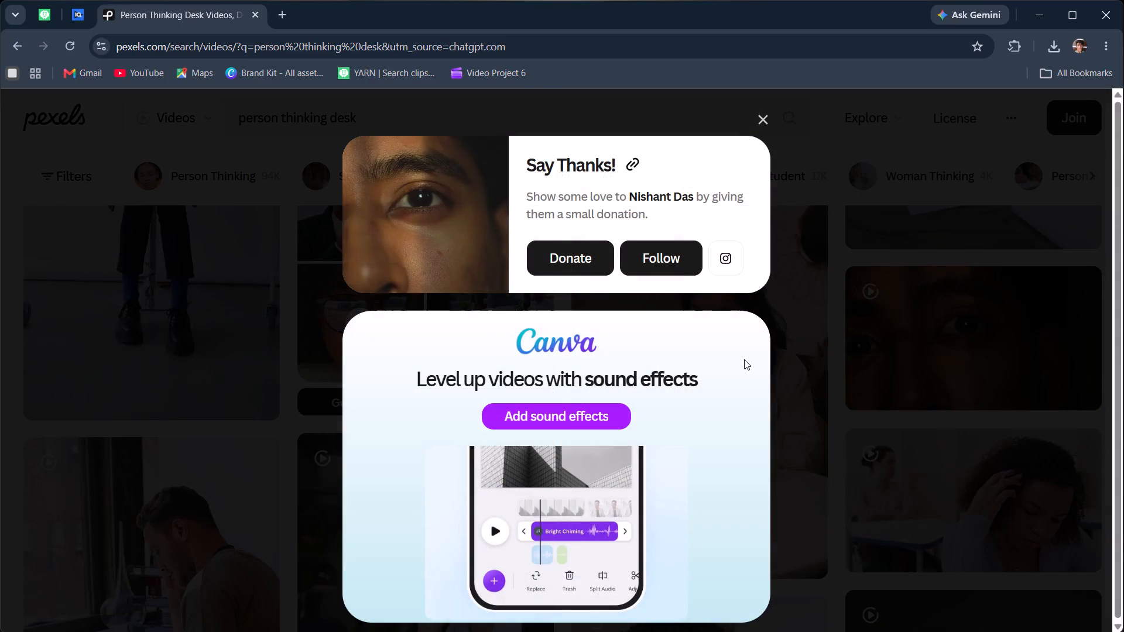
{"action": "left_click", "coordinate": [450, 289]}
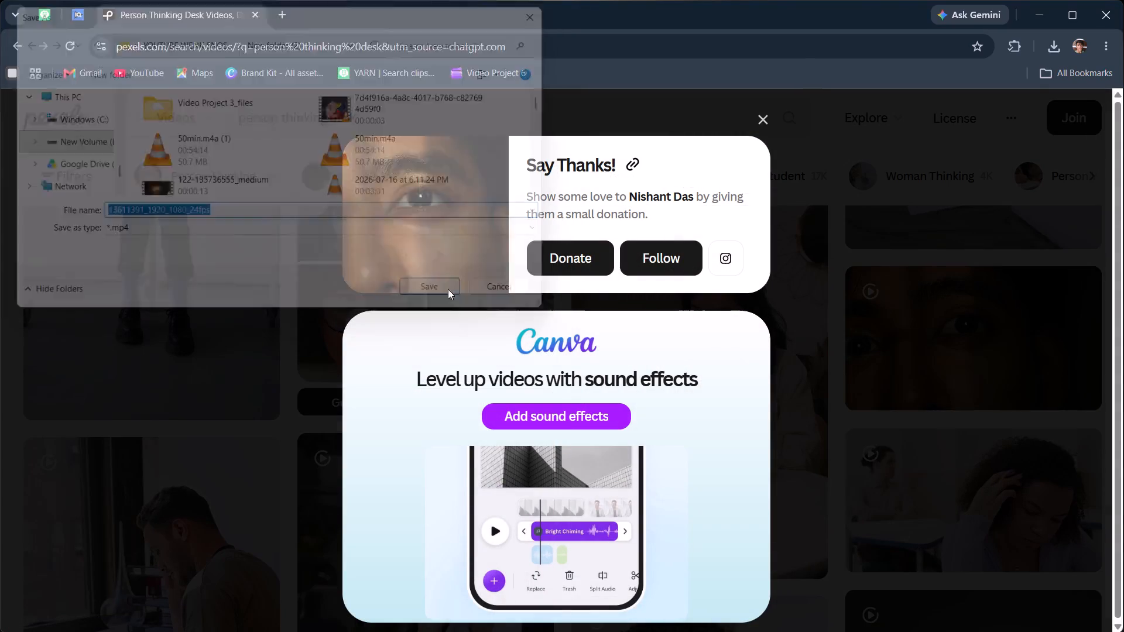
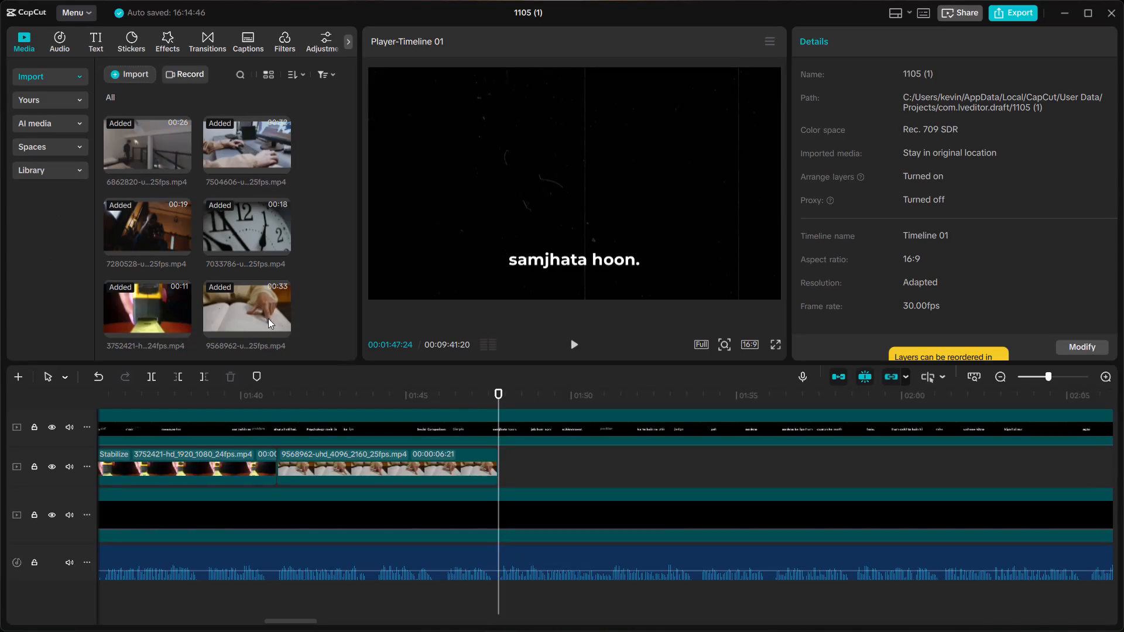
Replay the end of the book-reading clip against the voiceover and return the playhead to the clip's end.
{"action": "left_click", "coordinate": [478, 387]}
{"action": "left_click", "coordinate": [478, 392]}
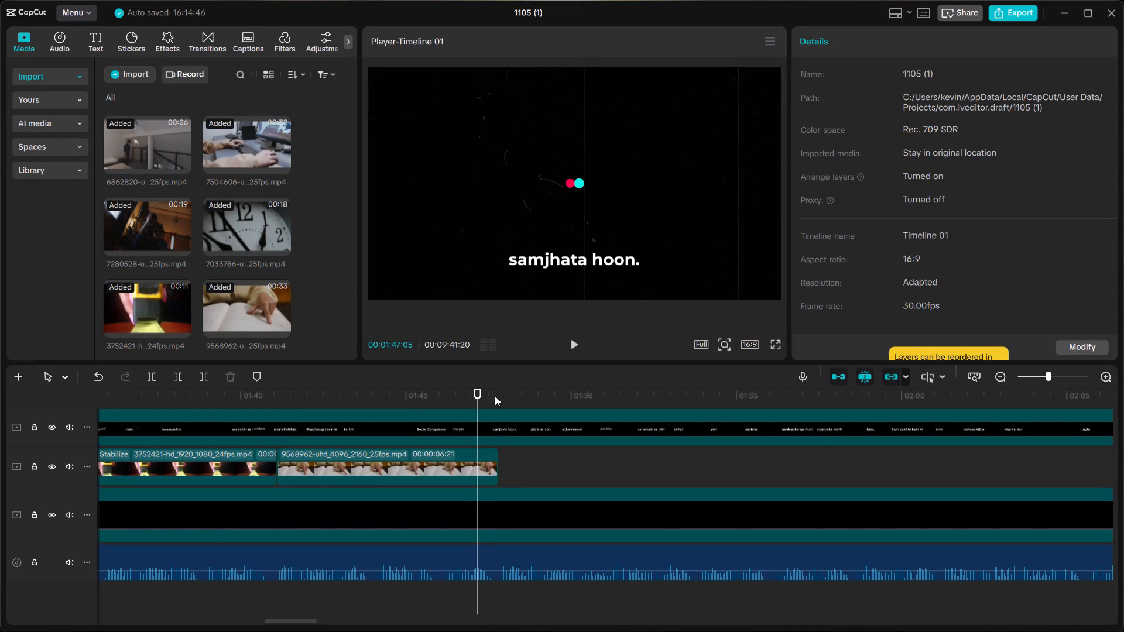
{"action": "left_click", "coordinate": [495, 396]}
{"action": "left_click", "coordinate": [475, 391]}
{"action": "left_click", "coordinate": [497, 394]}
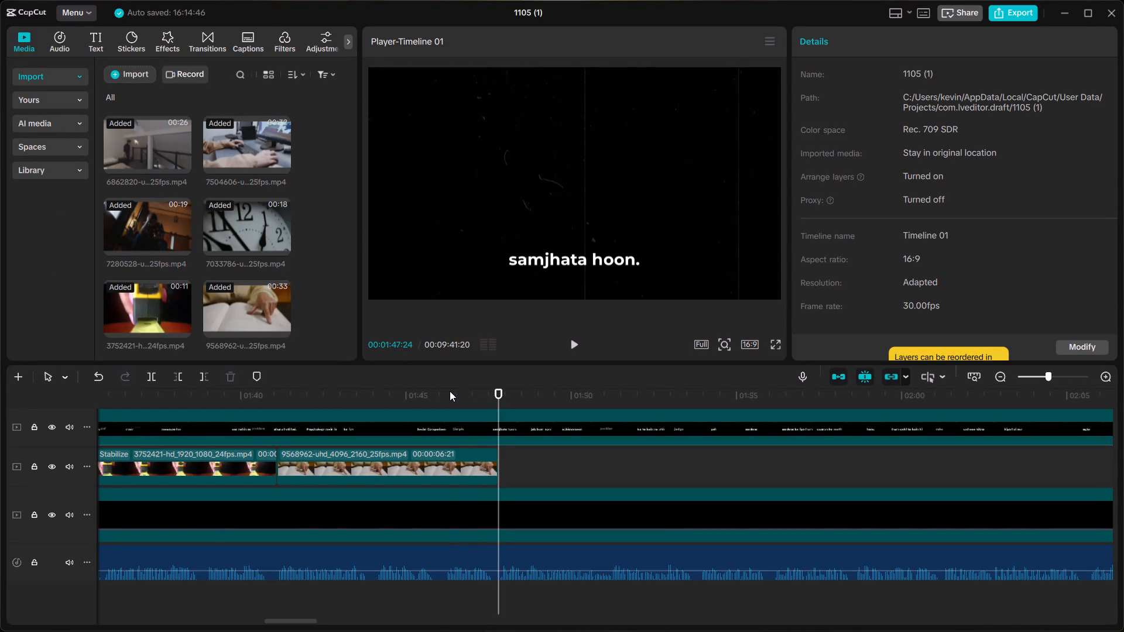
{"action": "left_click", "coordinate": [448, 391]}
{"action": "left_click", "coordinate": [496, 396]}
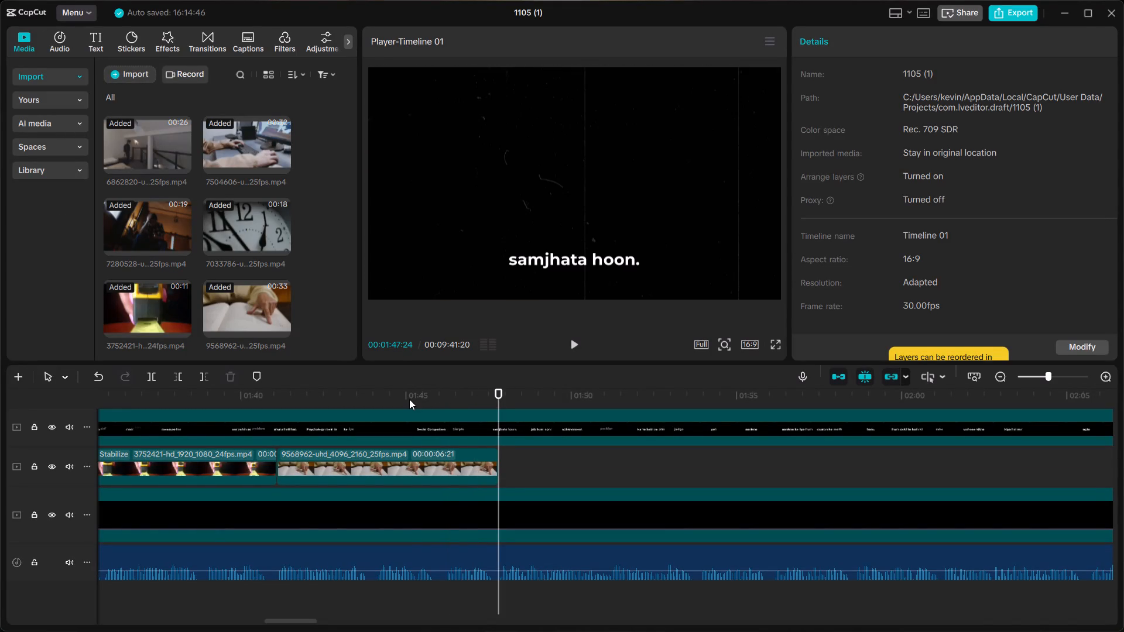
{"action": "left_click", "coordinate": [409, 399]}
{"action": "key", "text": "space"}
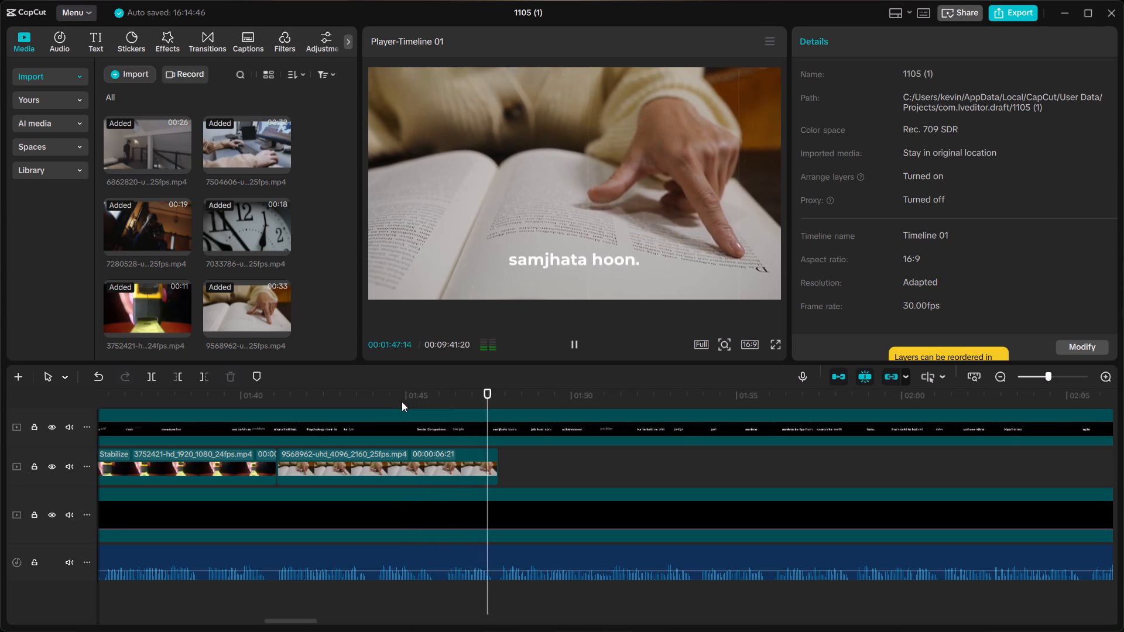
{"action": "key", "text": "space"}
{"action": "left_click", "coordinate": [497, 399]}
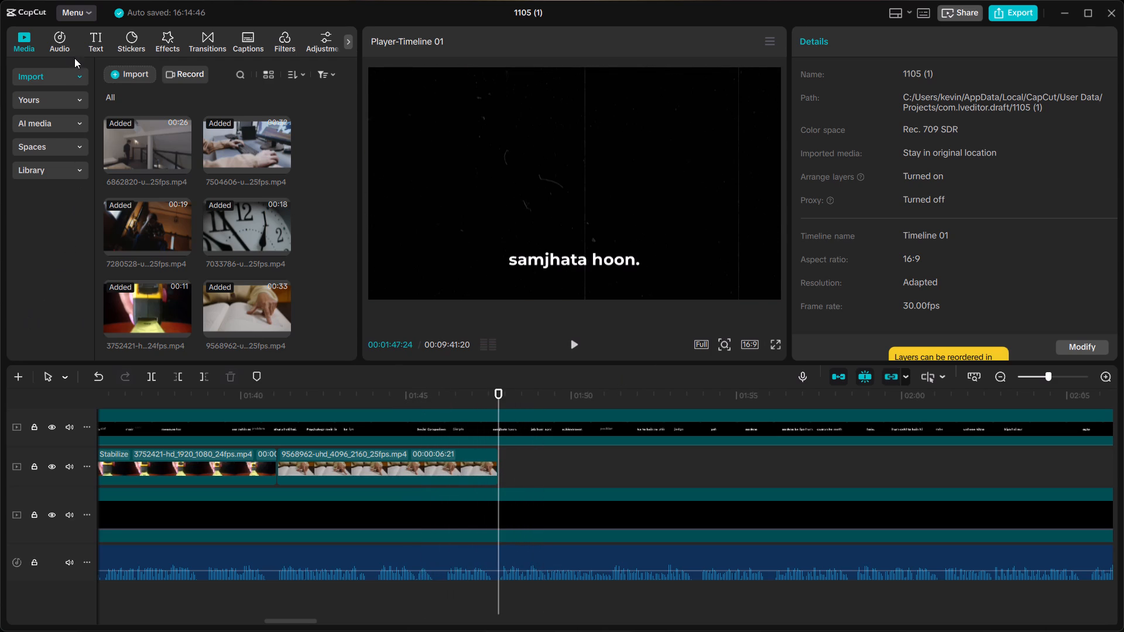
Import the 13611391_1920_1080_24fps eye close-up video and place it on the b-roll track directly after the book-reading clip.
{"action": "left_click", "coordinate": [131, 76]}
{"action": "scroll", "coordinate": [39, 181], "scroll_direction": "up", "scroll_amount": 7}
{"action": "scroll", "coordinate": [272, 154], "scroll_direction": "down", "scroll_amount": 3}
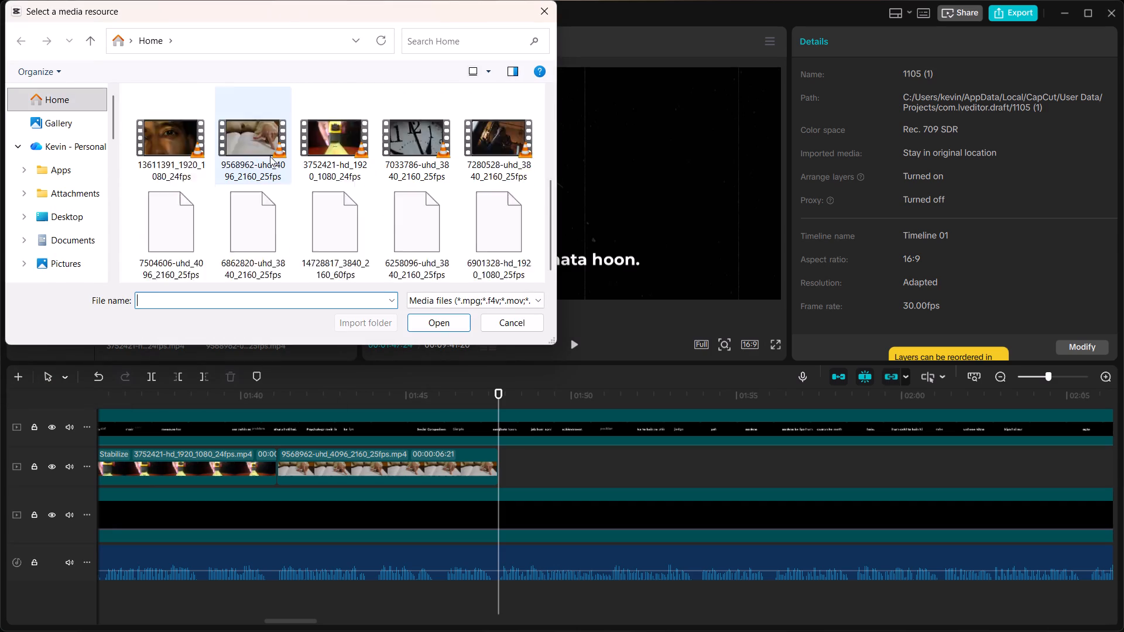
{"action": "scroll", "coordinate": [172, 132], "scroll_direction": "up", "scroll_amount": 2}
{"action": "left_click", "coordinate": [169, 153]}
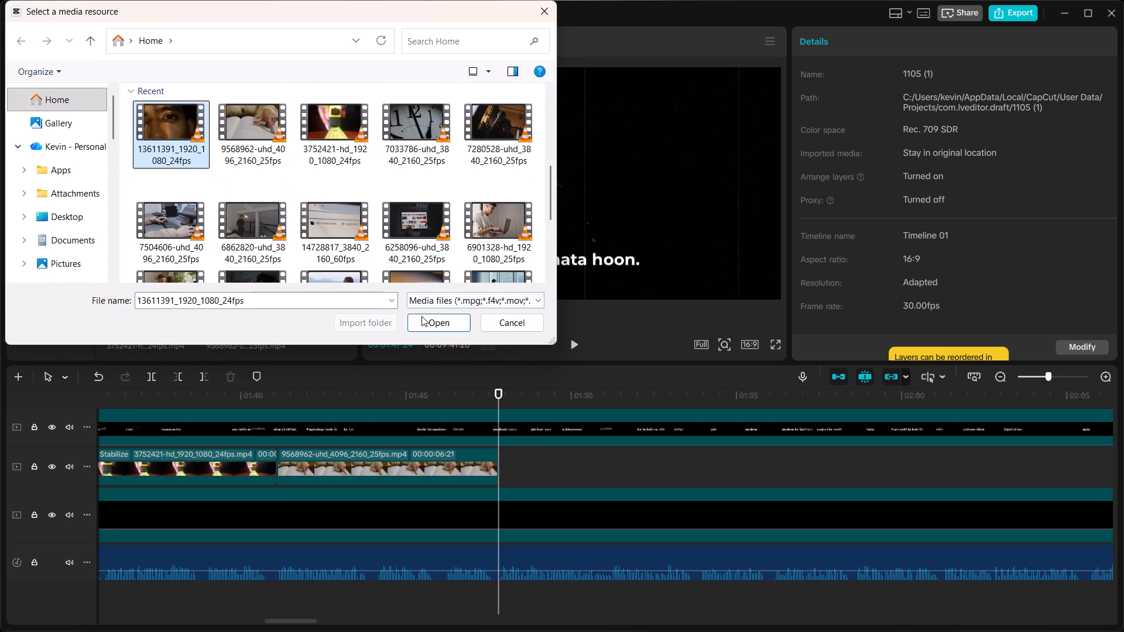
{"action": "left_click", "coordinate": [423, 320]}
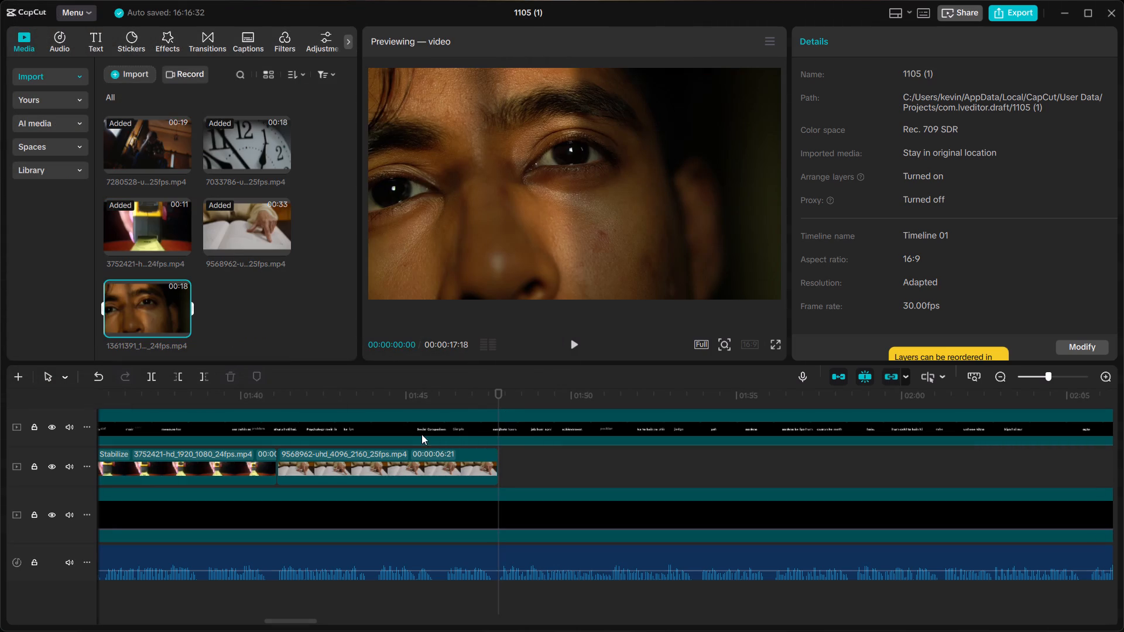
{"action": "left_click_drag", "start_coordinate": [133, 311], "coordinate": [514, 455]}
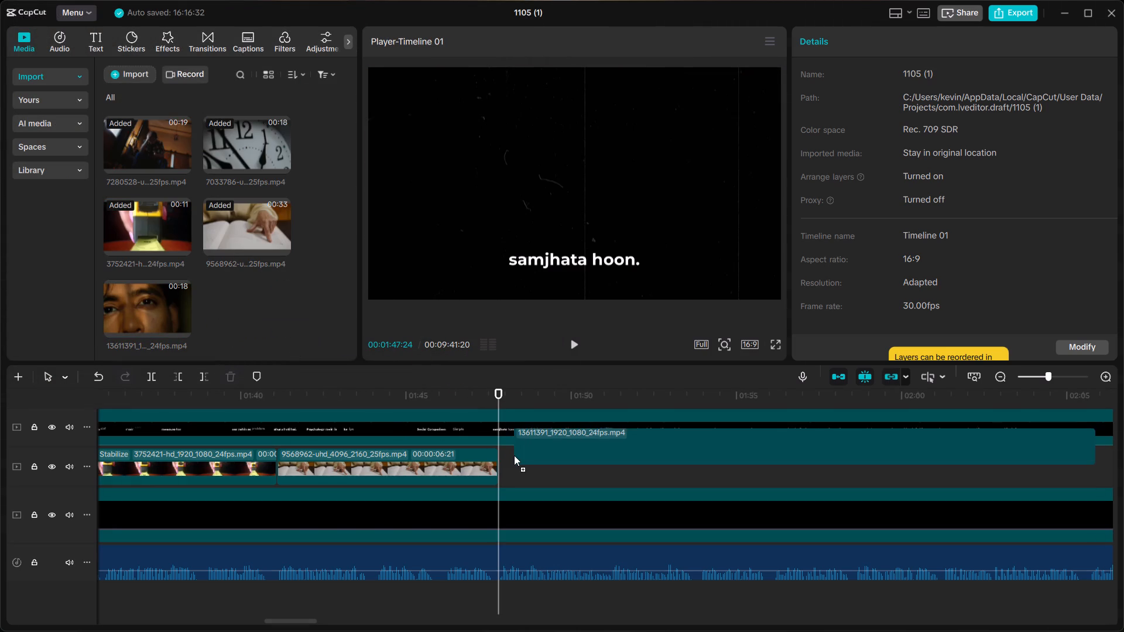
{"action": "left_click_drag", "start_coordinate": [514, 455], "coordinate": [503, 456]}
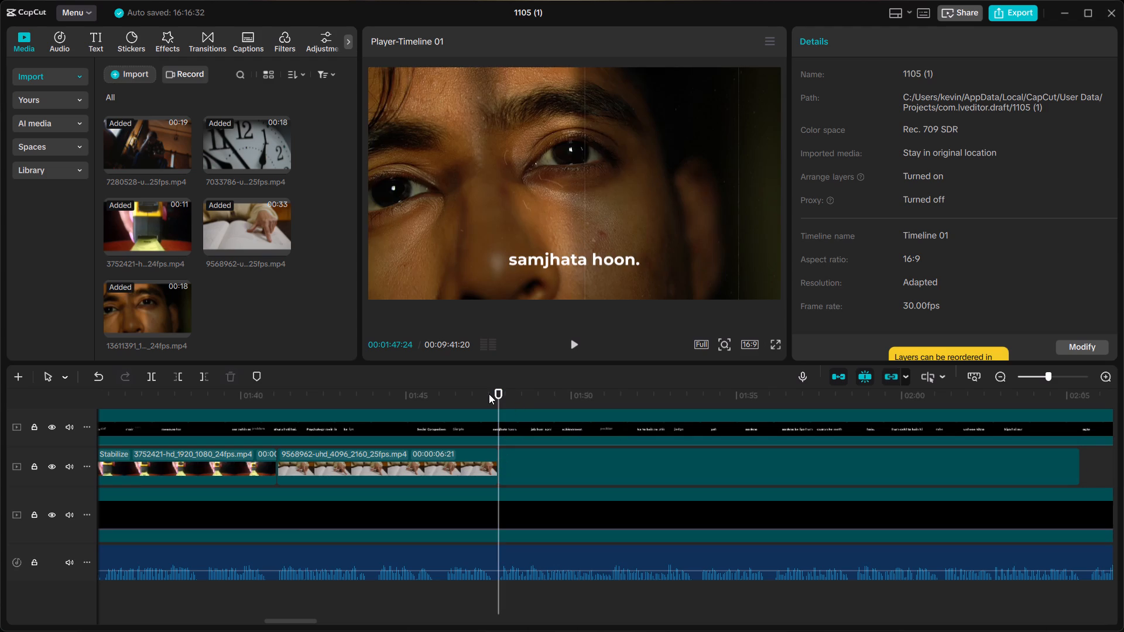
Play through the newly placed eye close-up clip to check how its shots match the voiceover.
{"action": "left_click", "coordinate": [489, 394]}
{"action": "left_click", "coordinate": [484, 389]}
{"action": "key", "text": "space"}
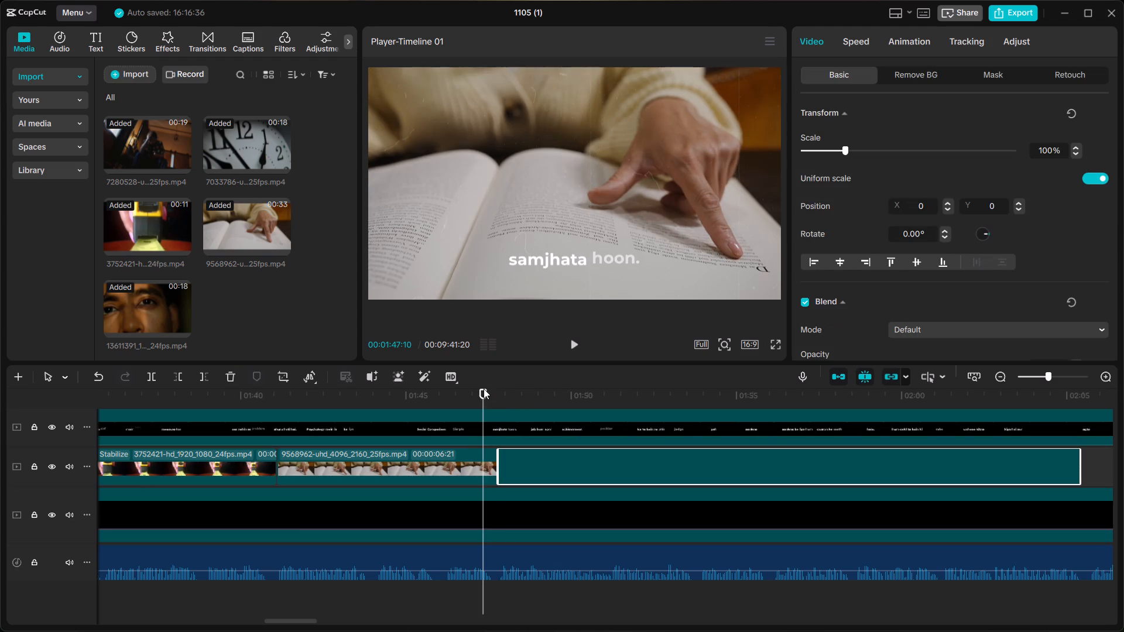
{"action": "left_click", "coordinate": [484, 389]}
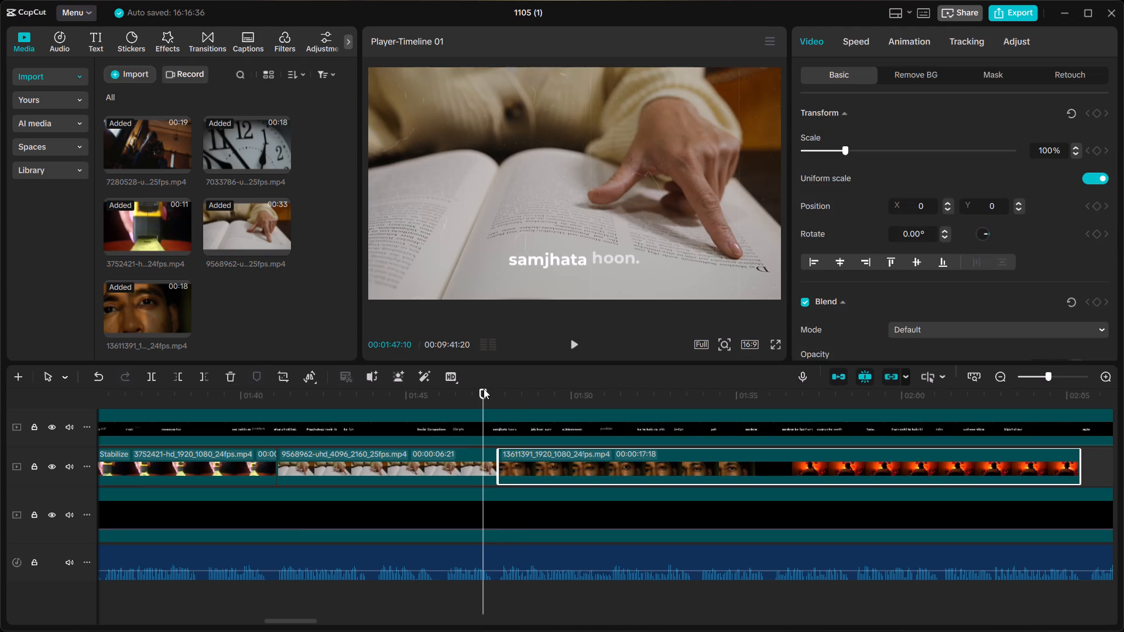
{"action": "left_click", "coordinate": [476, 391]}
{"action": "left_click", "coordinate": [473, 391]}
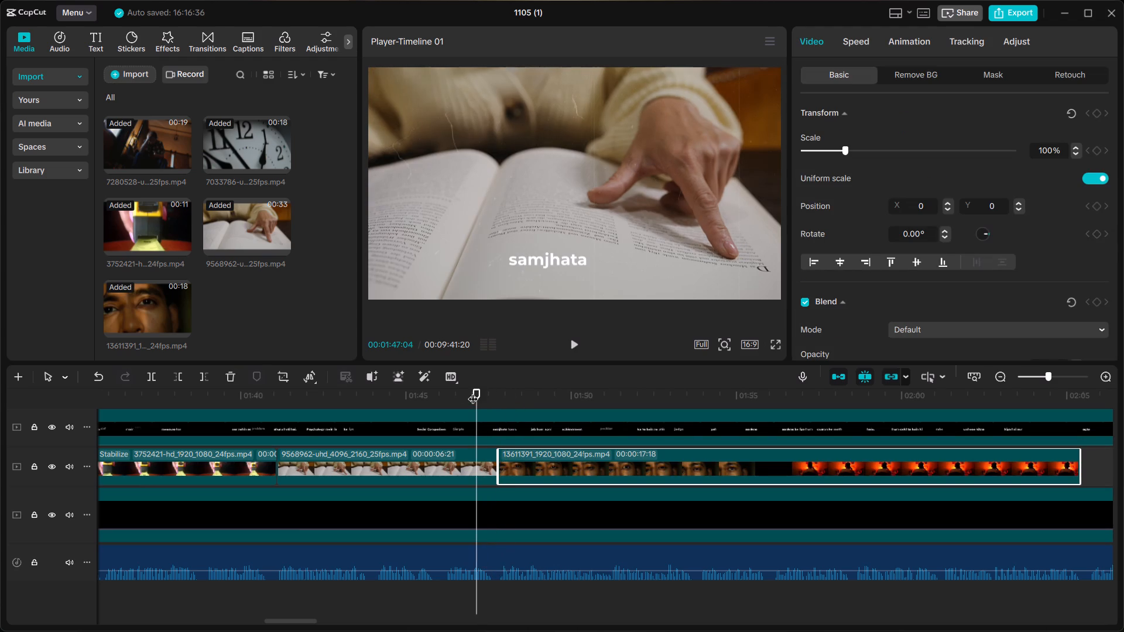
{"action": "key", "text": "space"}
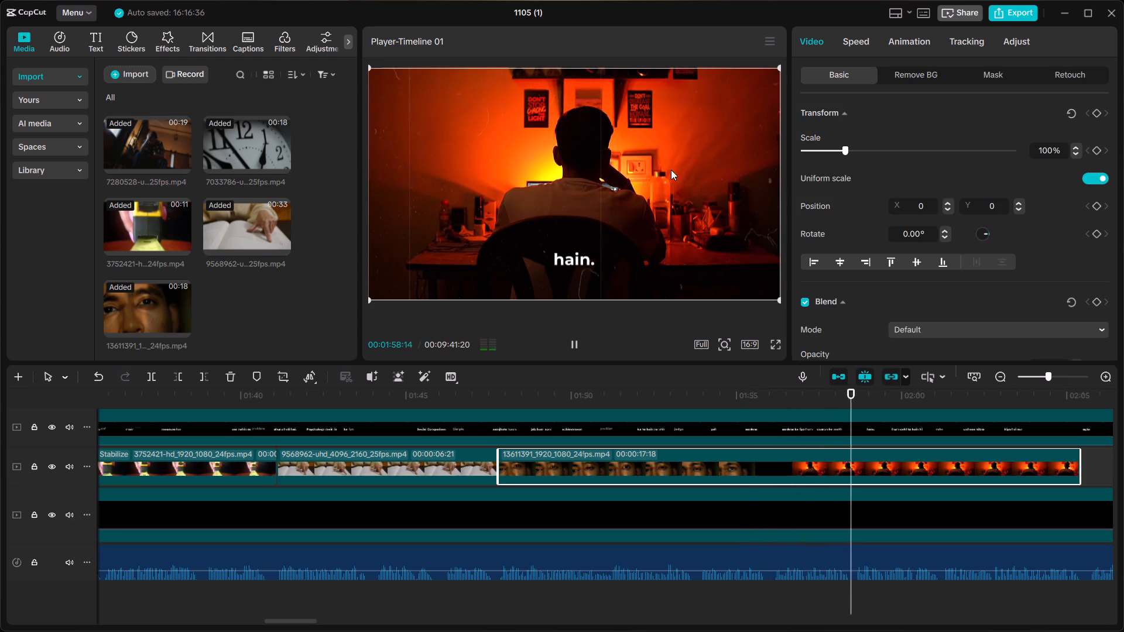
{"action": "left_click", "coordinate": [743, 401]}
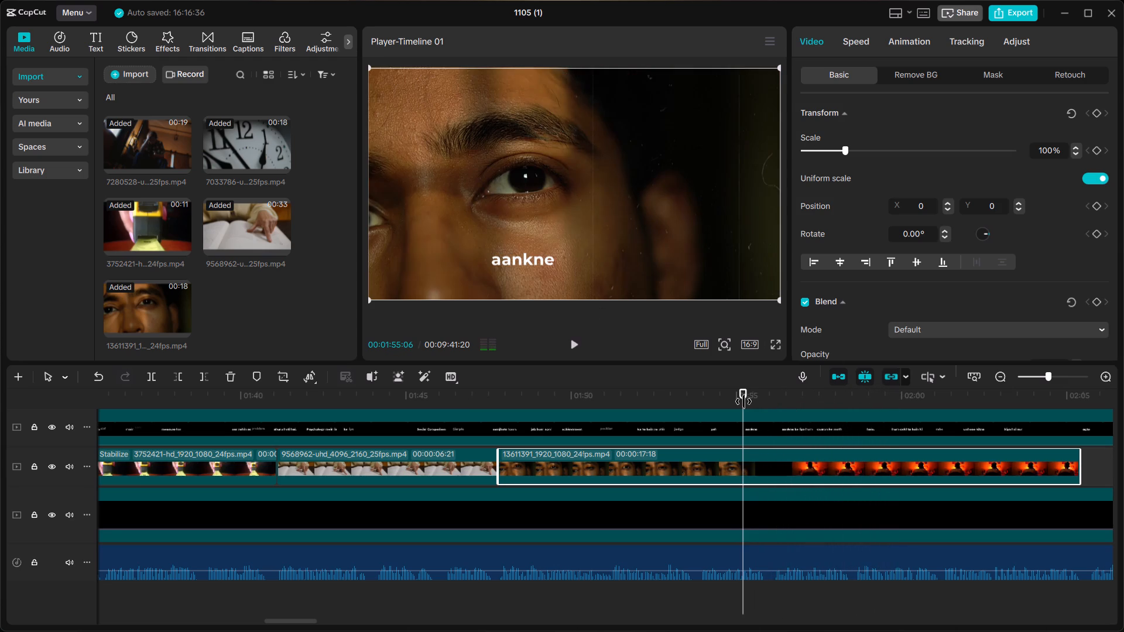
{"action": "key", "text": "space"}
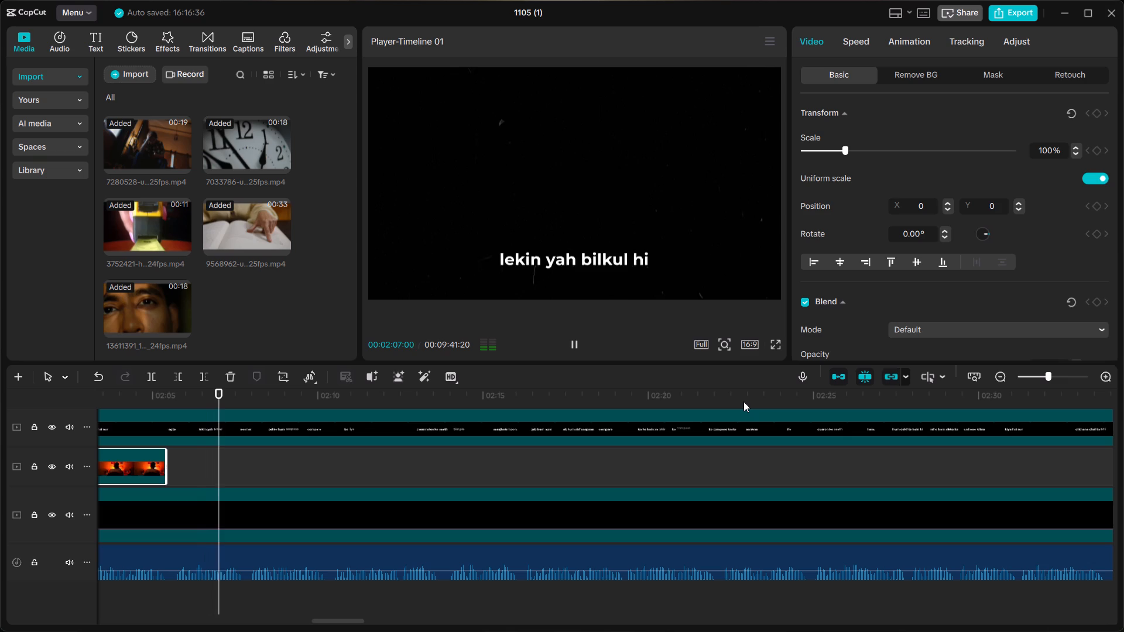
{"action": "key", "text": "space"}
Review the voiceover around the eye close-up clip's end and park the playhead after the "normal hai." caption, at 00:02:07:29.
{"action": "scroll", "coordinate": [458, 417], "scroll_direction": "right", "scroll_amount": 1}
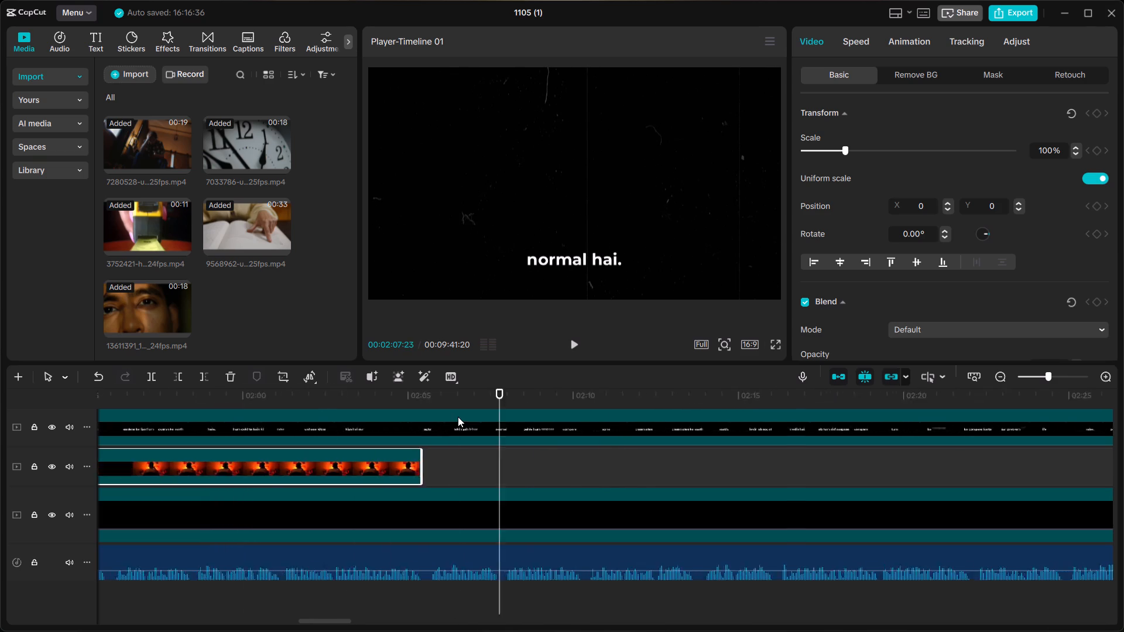
{"action": "scroll", "coordinate": [458, 417], "scroll_direction": "right", "scroll_amount": 1}
{"action": "left_click_drag", "start_coordinate": [568, 459], "coordinate": [581, 463]}
{"action": "left_click", "coordinate": [547, 397]}
{"action": "key", "text": "space"}
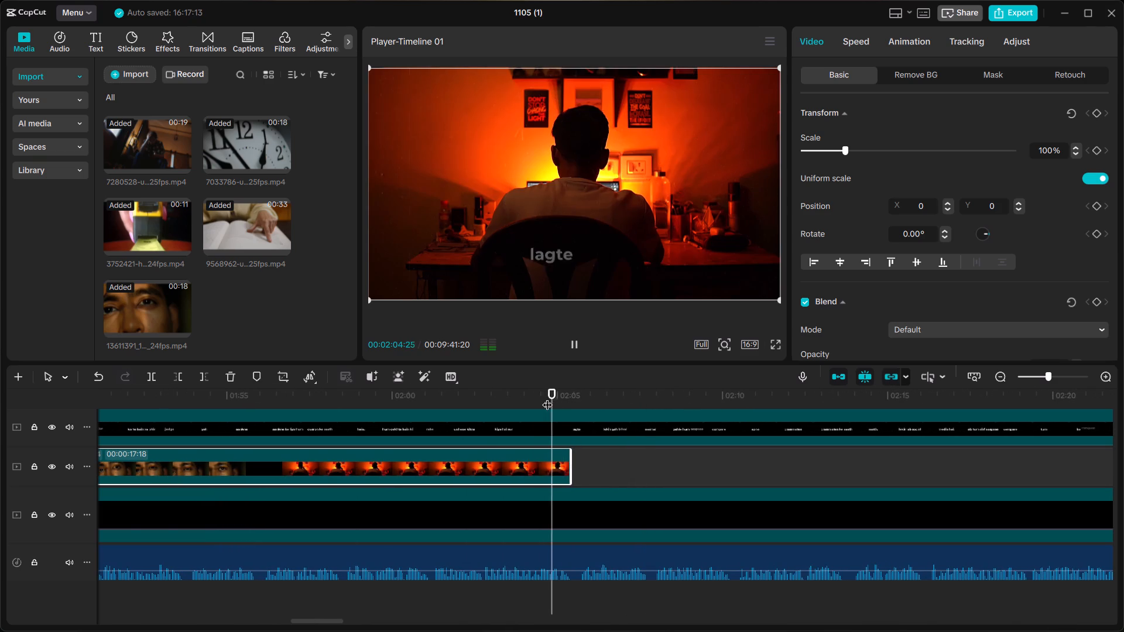
{"action": "key", "text": "space"}
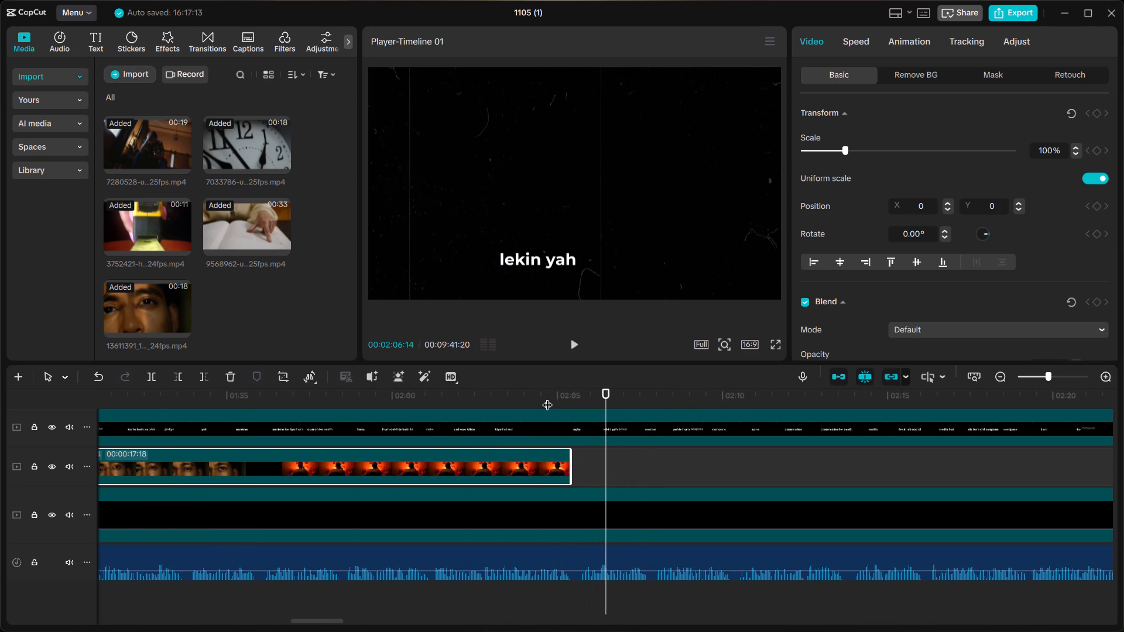
{"action": "left_click", "coordinate": [546, 396]}
{"action": "key", "text": "space"}
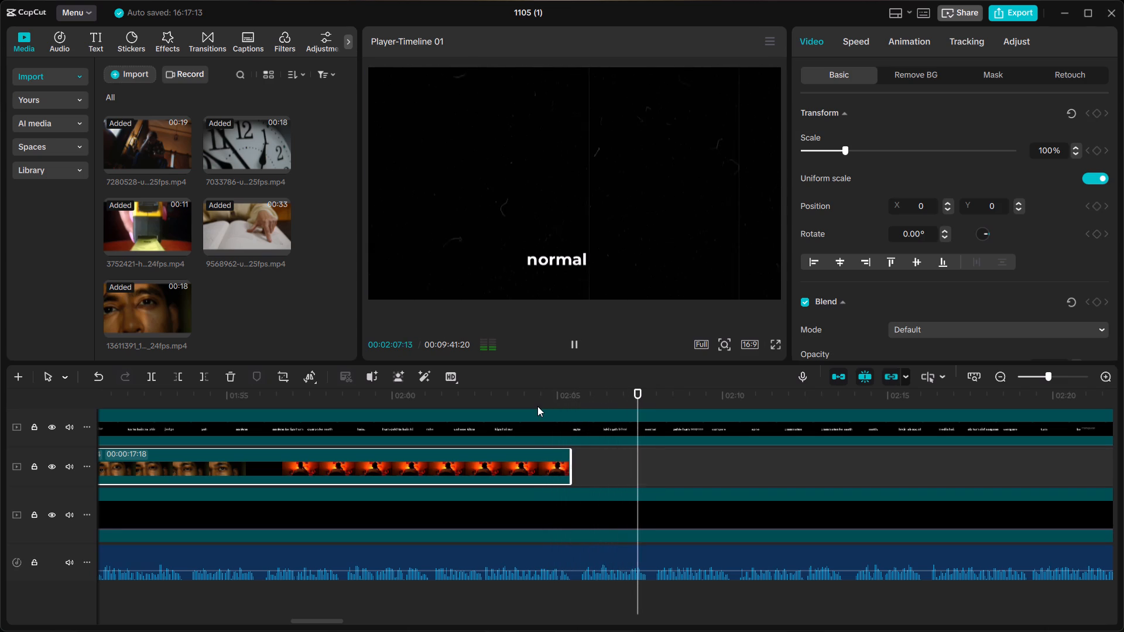
{"action": "key", "text": "space"}
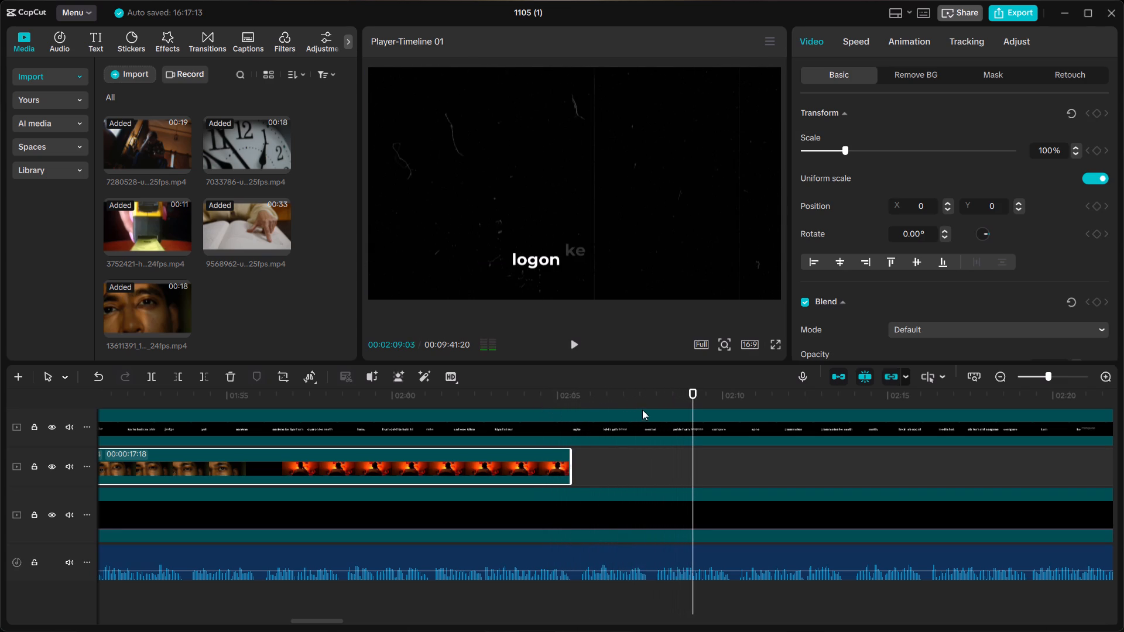
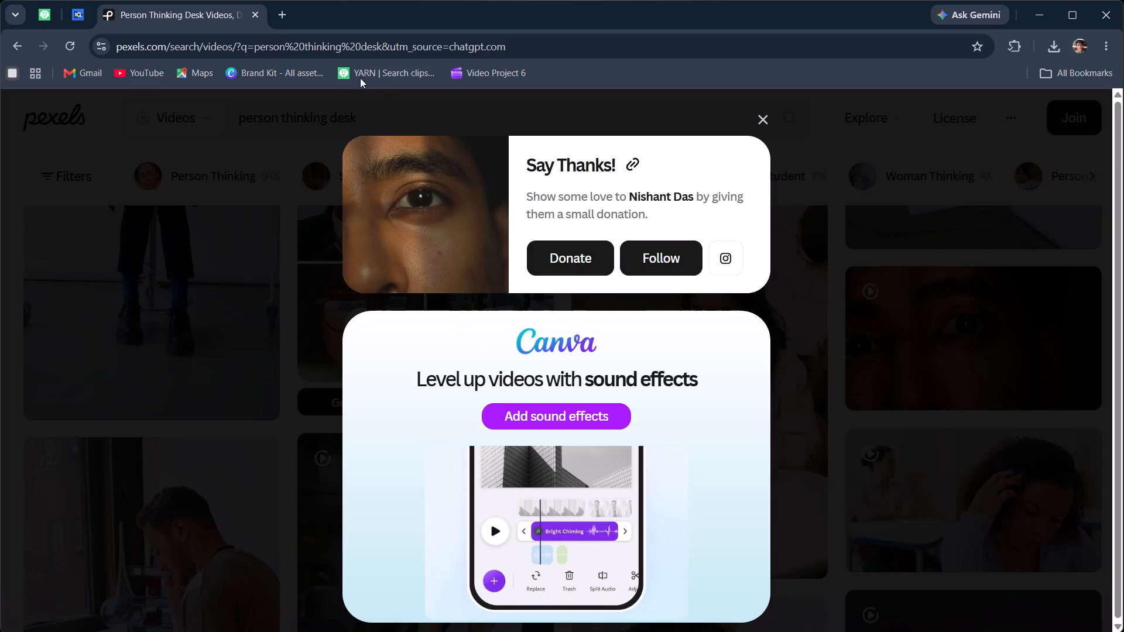
{"action": "left_click", "coordinate": [285, 46]}
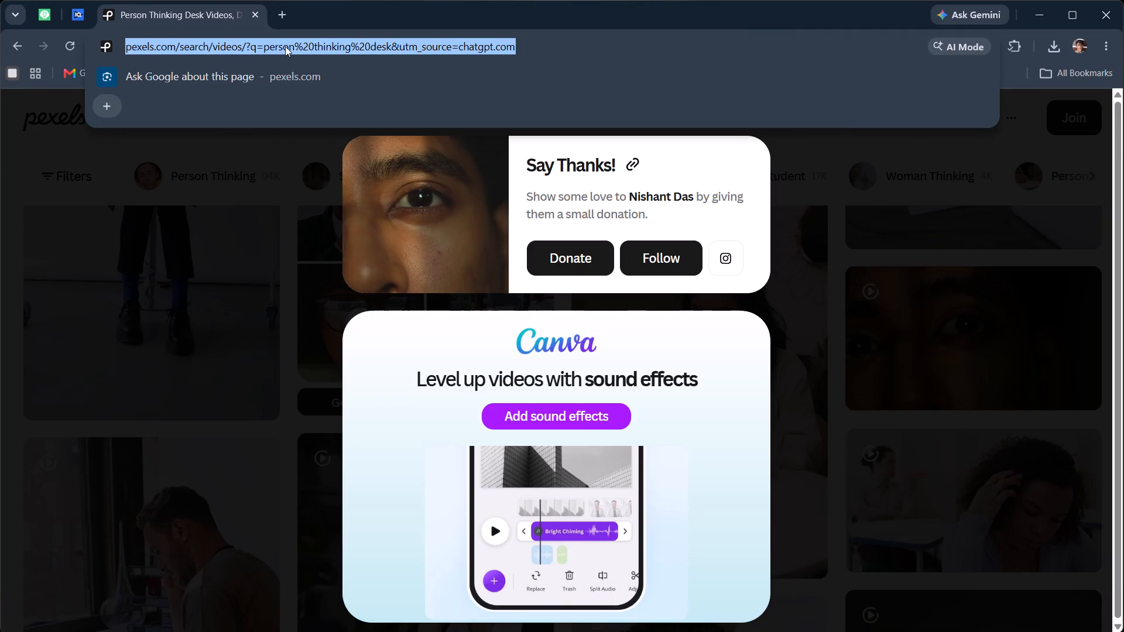
{"action": "key", "text": "ctrl+v"}
{"action": "key", "text": "Return"}
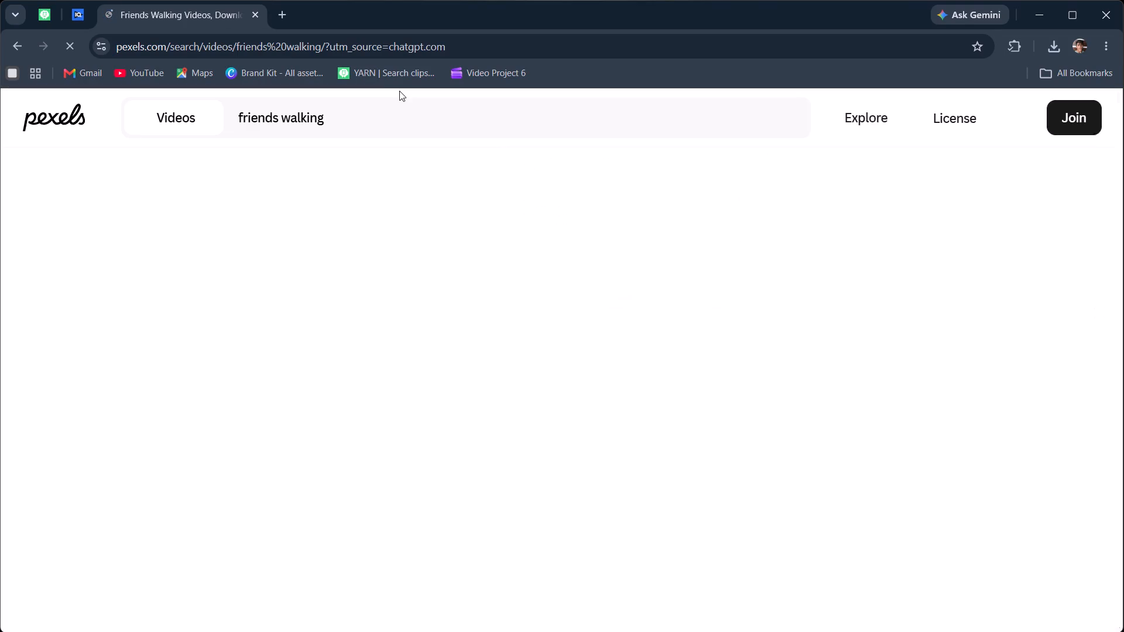
Browse the Pexels "friends walking" video results for a clip that suits the line about comparing with people nearby.
{"action": "scroll", "coordinate": [411, 202], "scroll_direction": "down", "scroll_amount": 1}
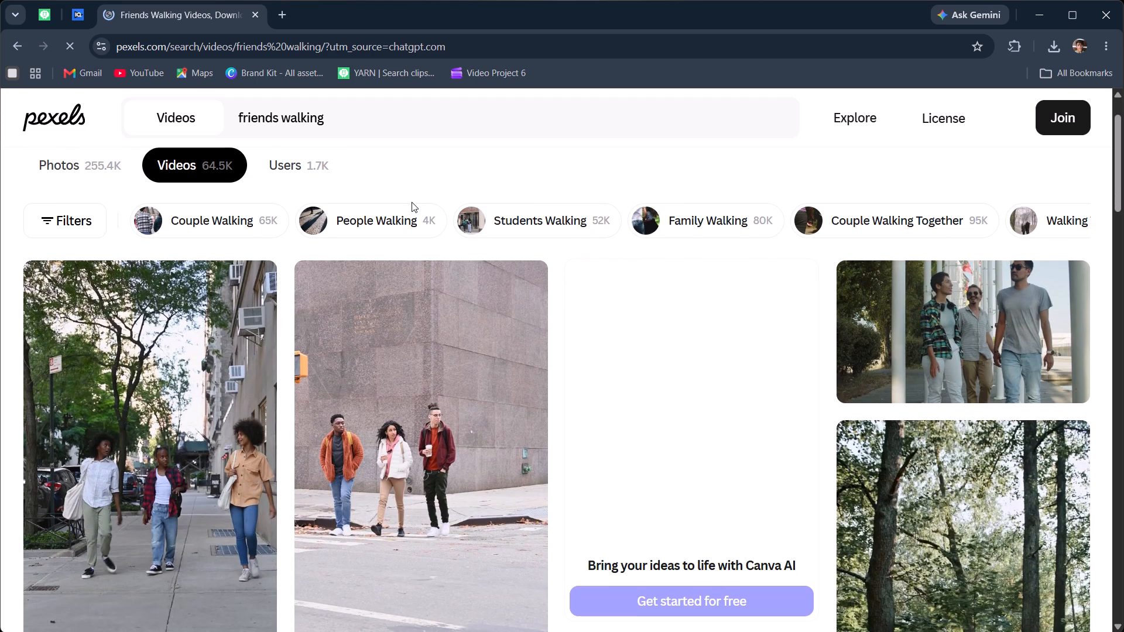
{"action": "scroll", "coordinate": [412, 202], "scroll_direction": "down", "scroll_amount": 7}
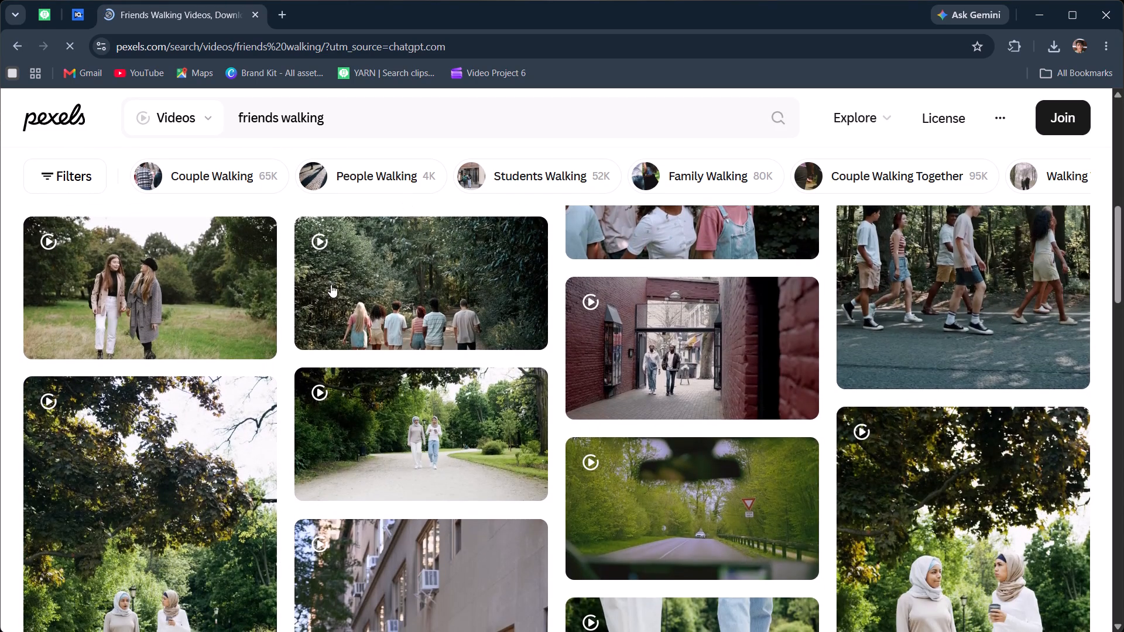
{"action": "scroll", "coordinate": [331, 293], "scroll_direction": "down", "scroll_amount": 4}
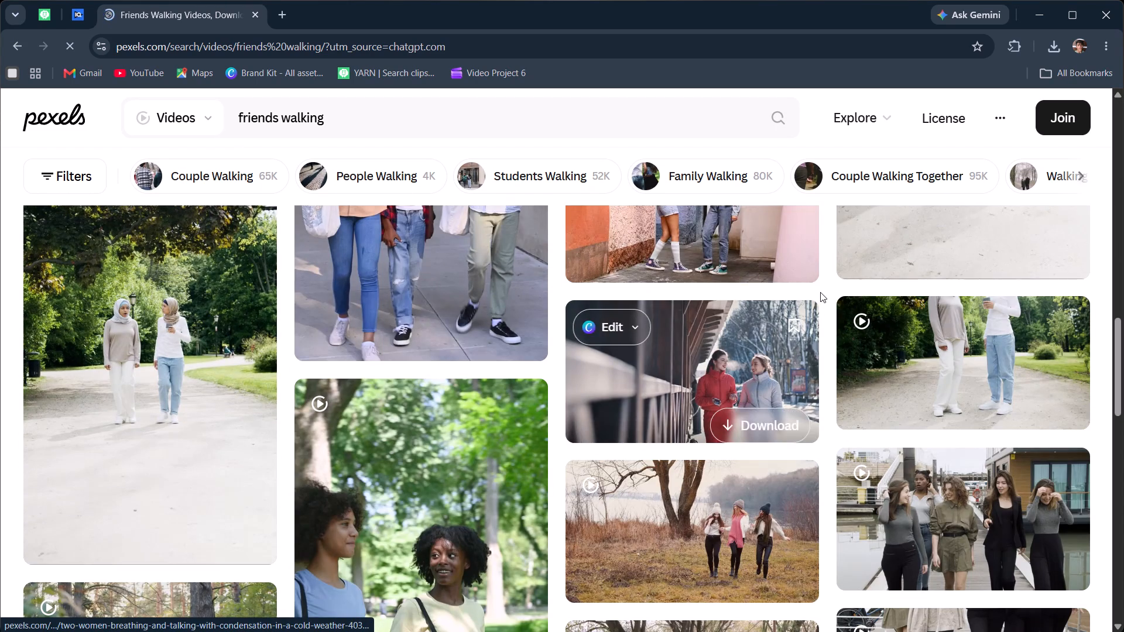
{"action": "scroll", "coordinate": [455, 367], "scroll_direction": "down", "scroll_amount": 5}
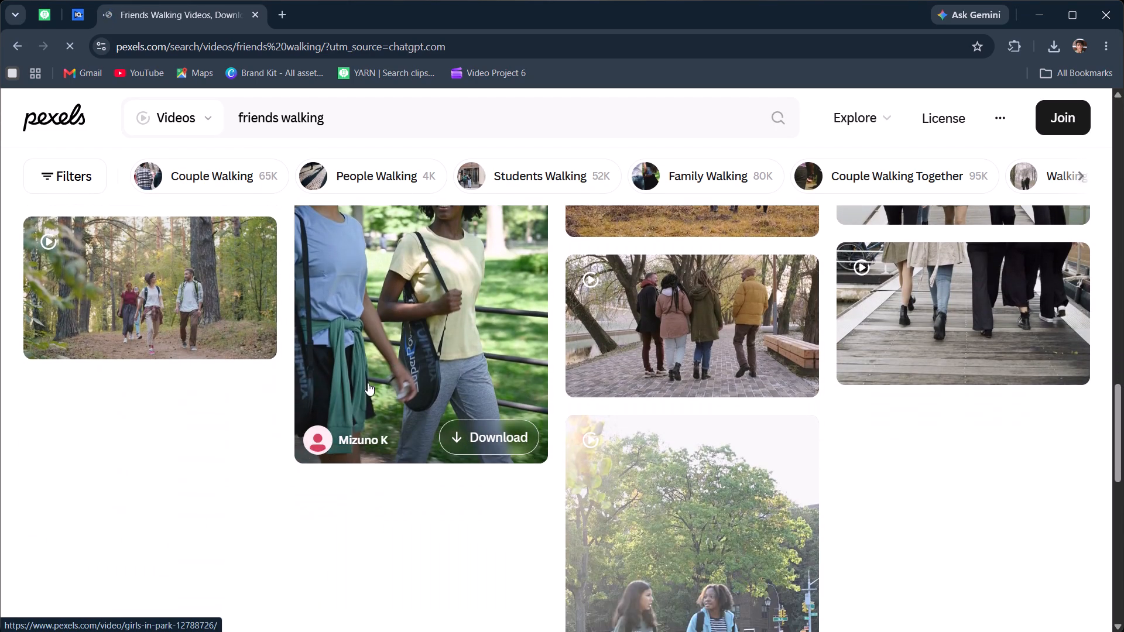
{"action": "scroll", "coordinate": [217, 334], "scroll_direction": "down", "scroll_amount": 5}
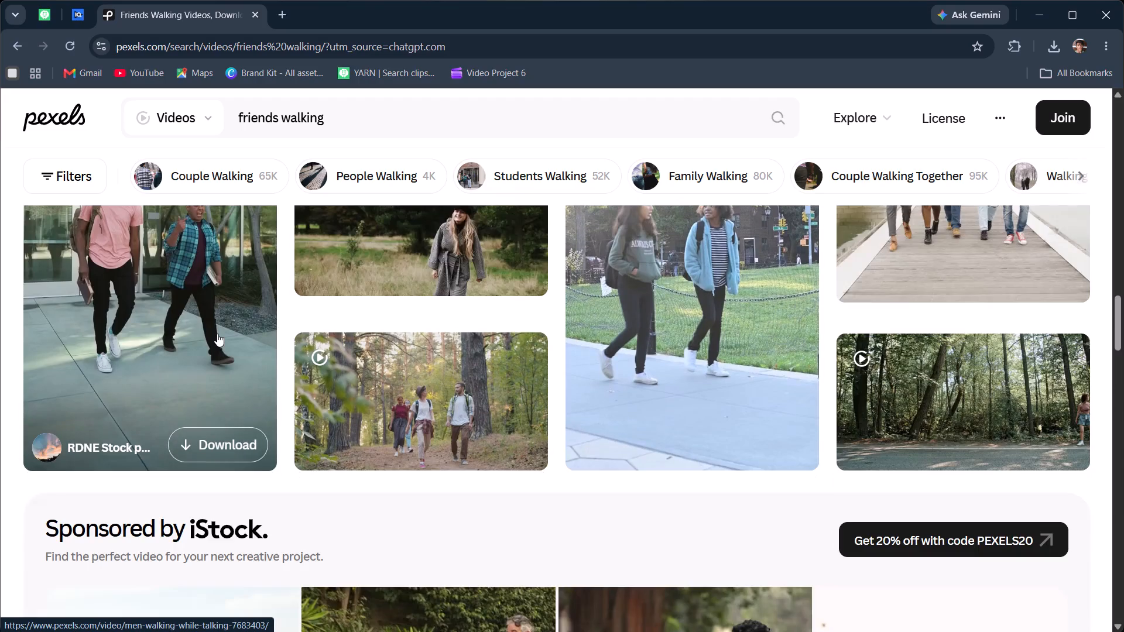
{"action": "scroll", "coordinate": [217, 334], "scroll_direction": "up", "scroll_amount": 1}
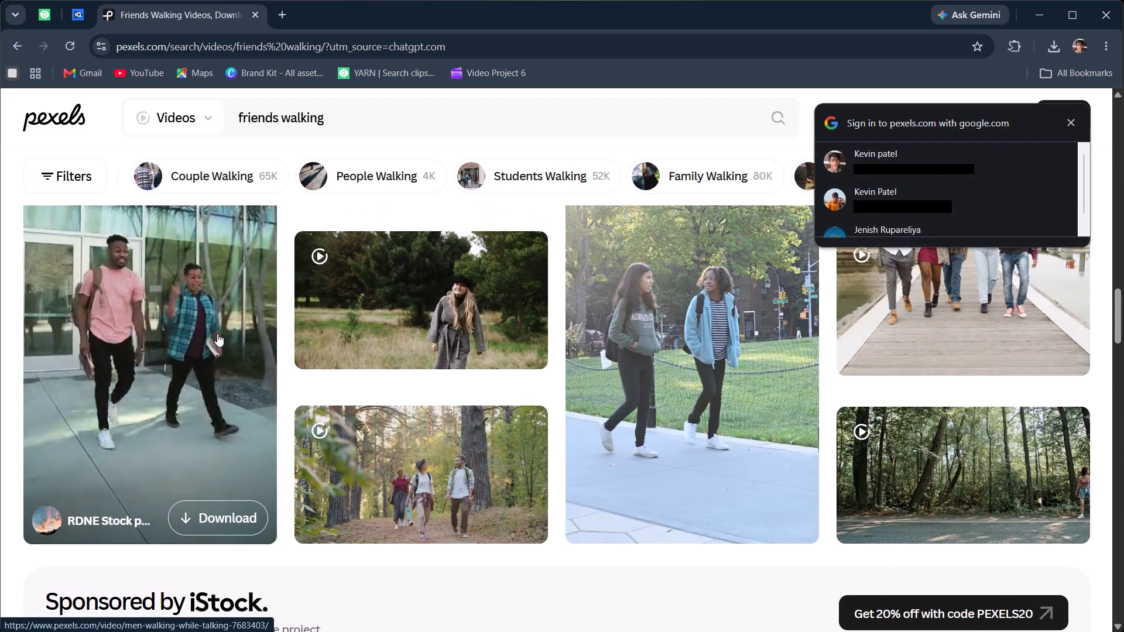
{"action": "scroll", "coordinate": [218, 338], "scroll_direction": "down", "scroll_amount": 10}
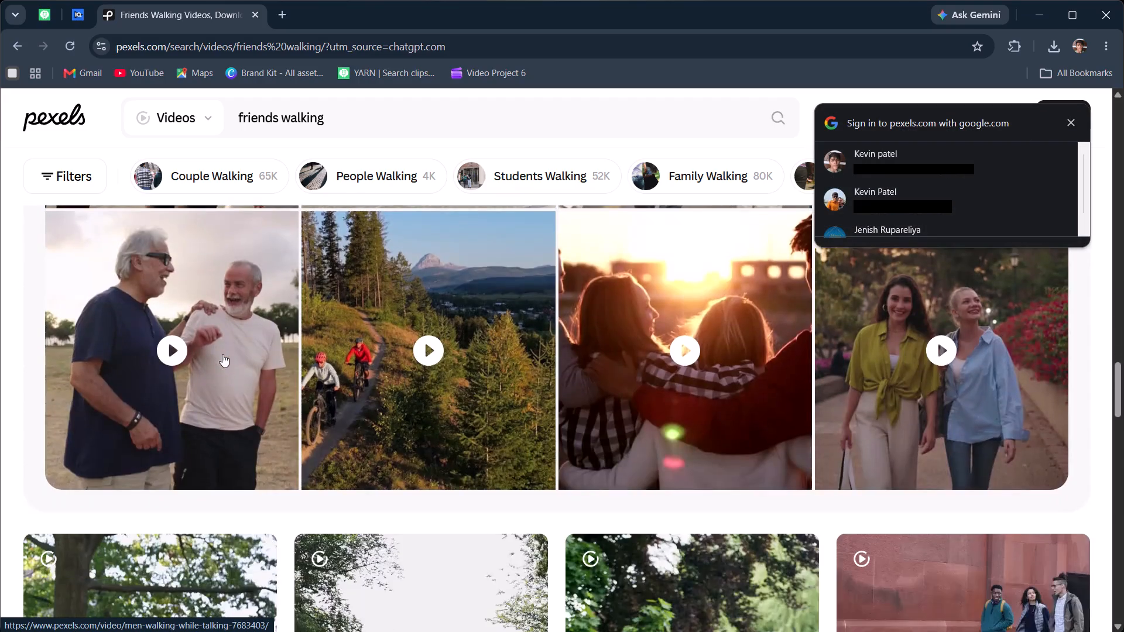
{"action": "scroll", "coordinate": [222, 354], "scroll_direction": "down", "scroll_amount": 12}
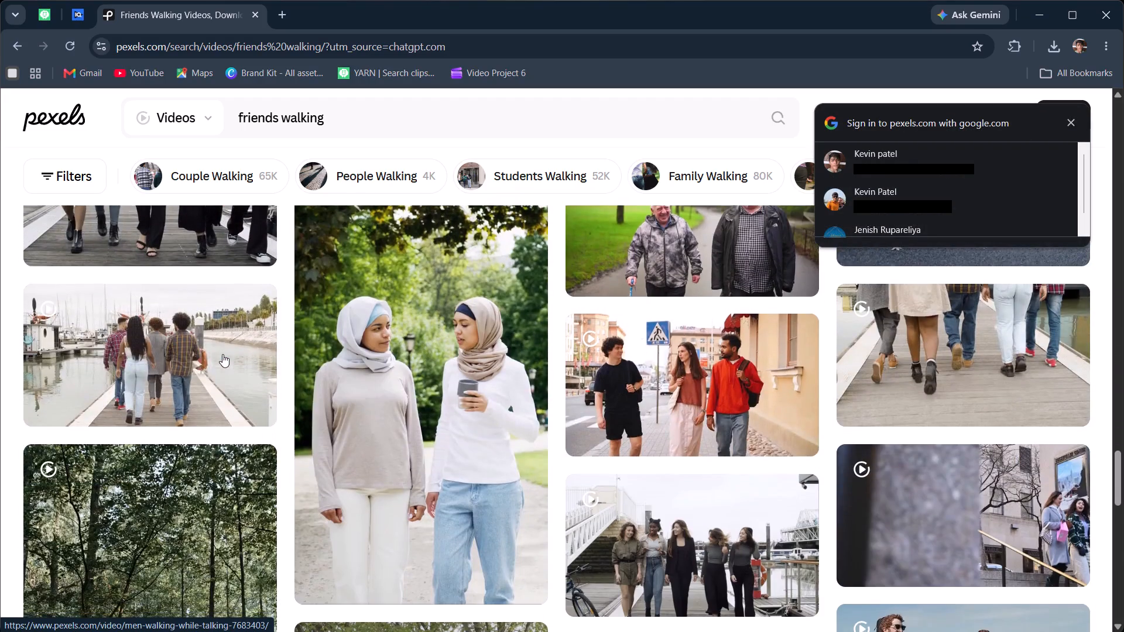
{"action": "scroll", "coordinate": [222, 354], "scroll_direction": "down", "scroll_amount": 6}
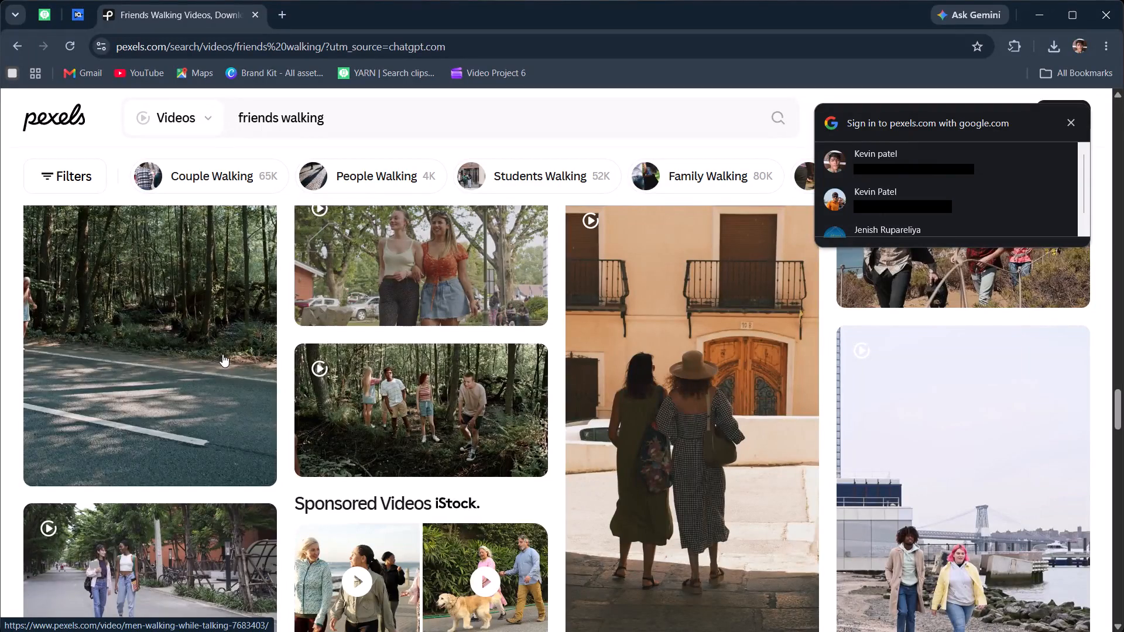
{"action": "scroll", "coordinate": [210, 425], "scroll_direction": "down", "scroll_amount": 4}
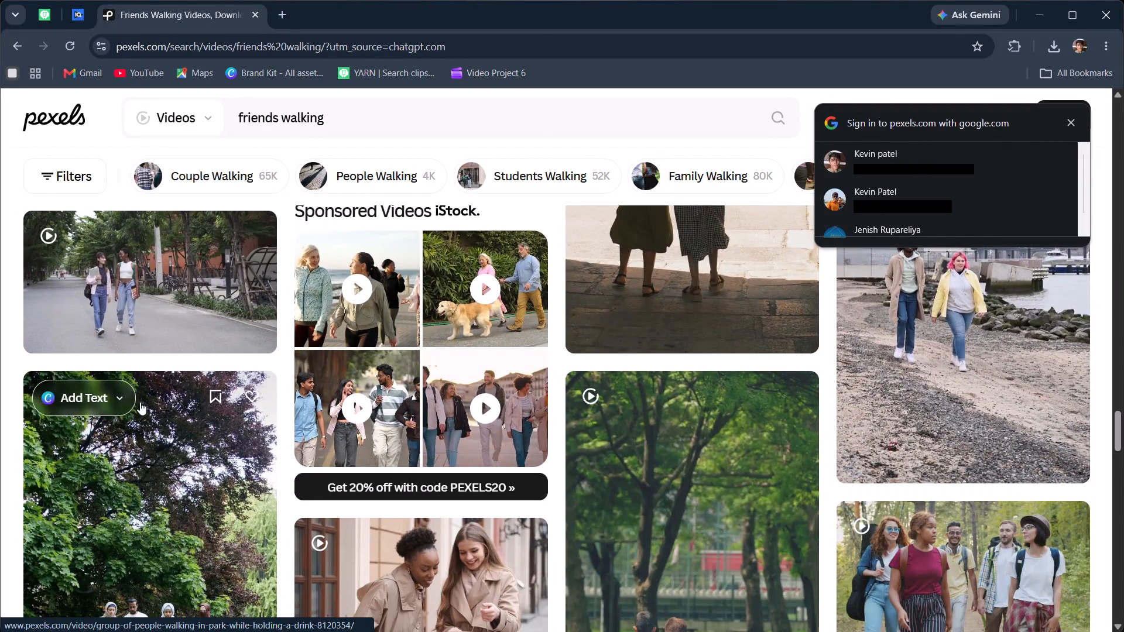
{"action": "scroll", "coordinate": [116, 373], "scroll_direction": "up", "scroll_amount": 3}
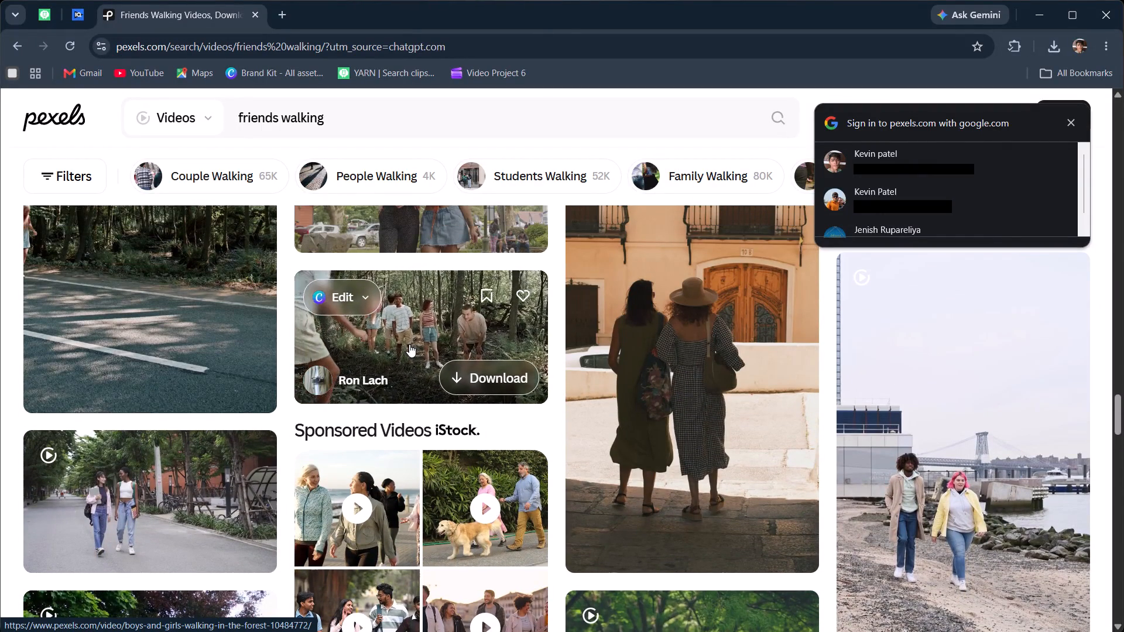
{"action": "scroll", "coordinate": [432, 336], "scroll_direction": "down", "scroll_amount": 3}
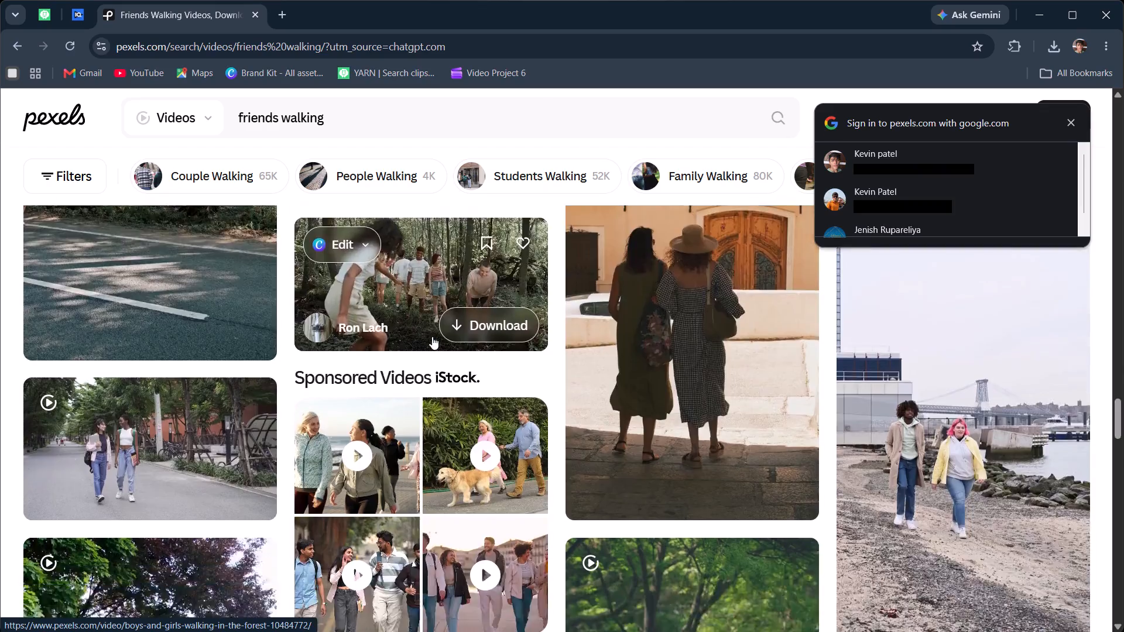
{"action": "scroll", "coordinate": [432, 336], "scroll_direction": "down", "scroll_amount": 8}
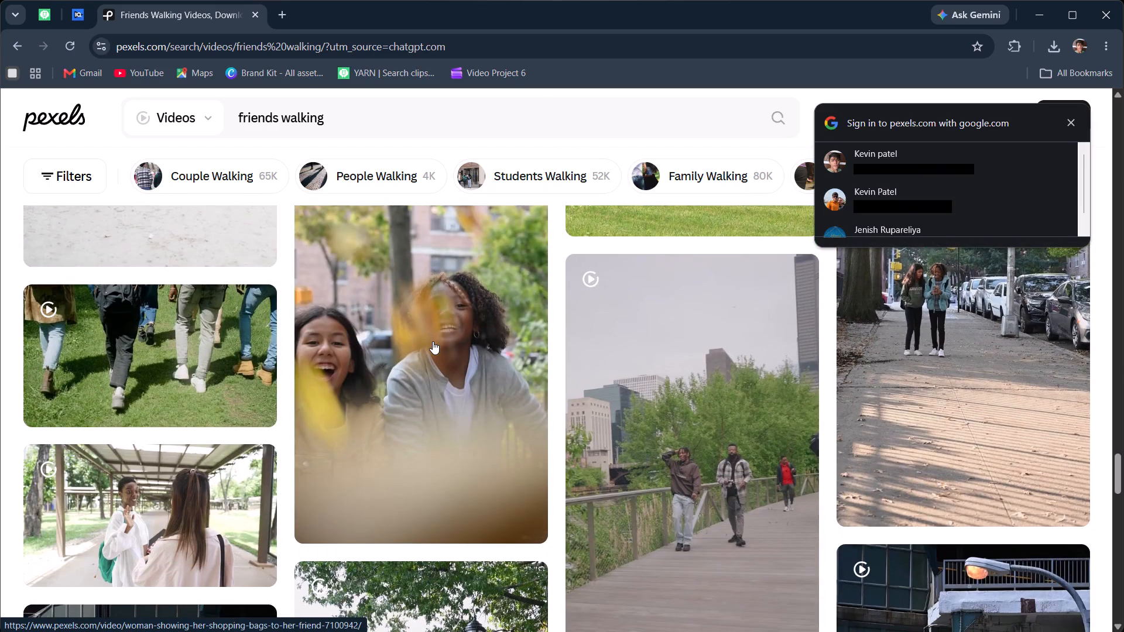
{"action": "scroll", "coordinate": [433, 341], "scroll_direction": "down", "scroll_amount": 7}
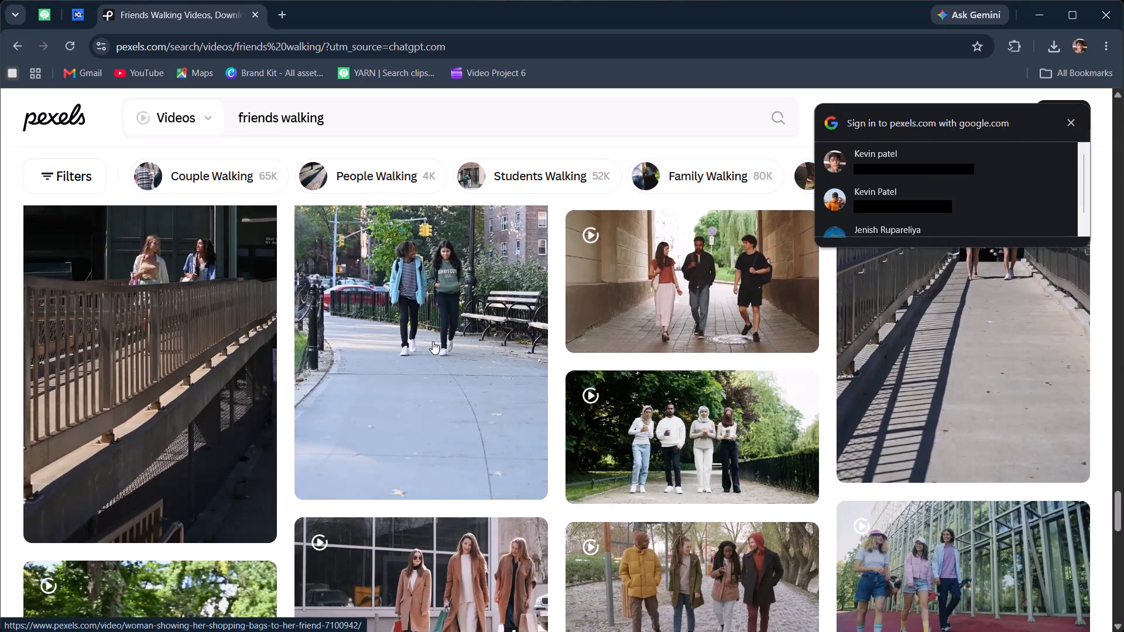
{"action": "scroll", "coordinate": [433, 341], "scroll_direction": "down", "scroll_amount": 8}
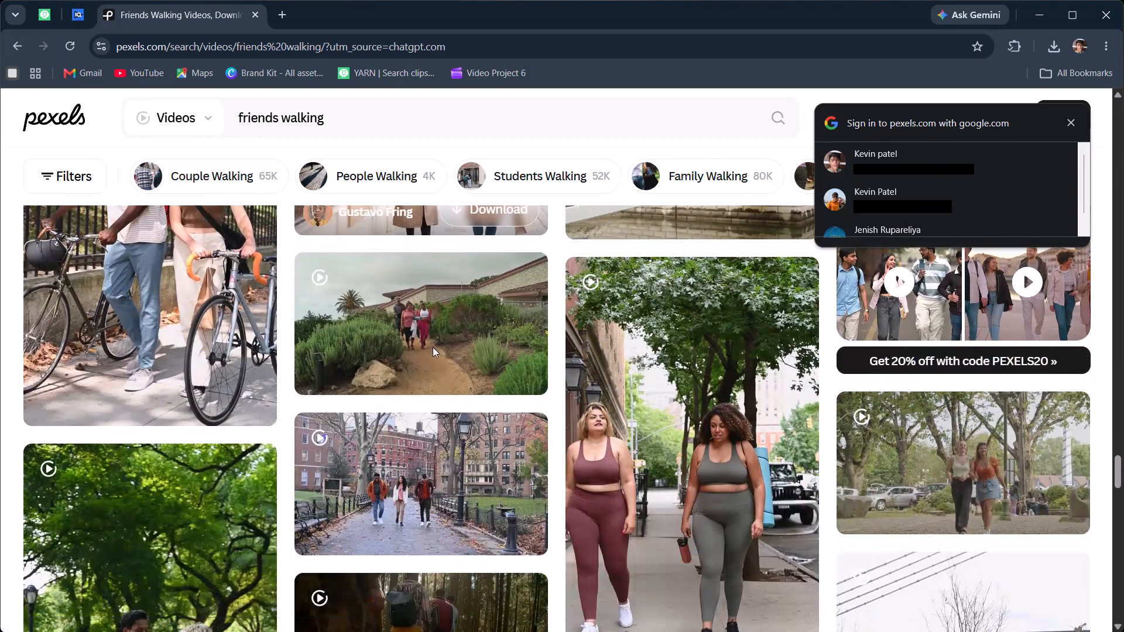
{"action": "scroll", "coordinate": [433, 350], "scroll_direction": "down", "scroll_amount": 9}
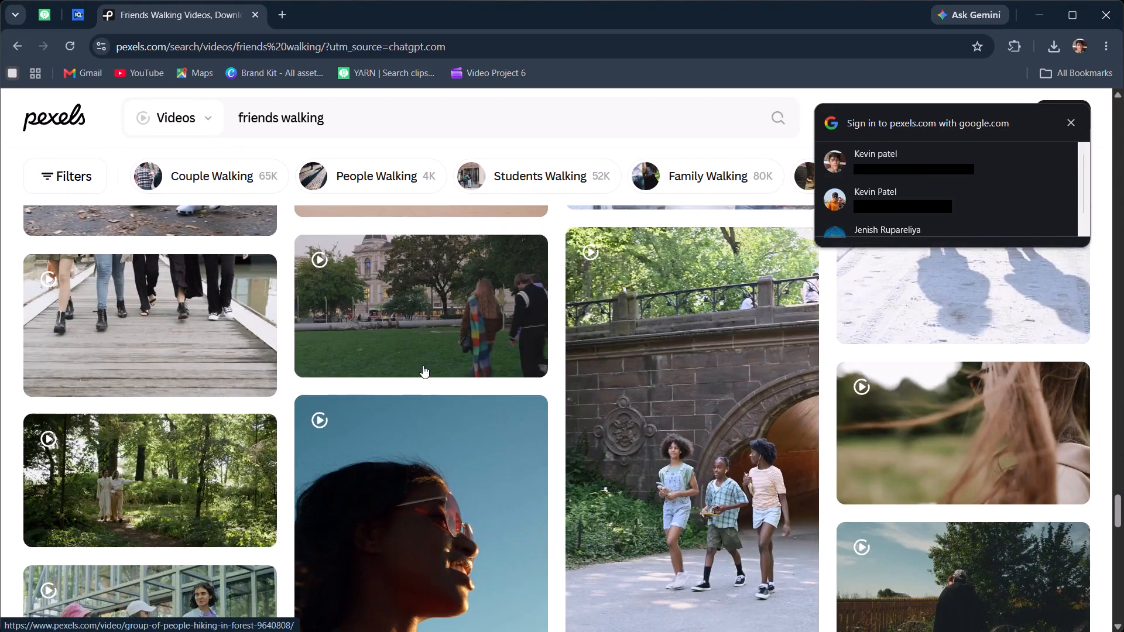
{"action": "scroll", "coordinate": [423, 365], "scroll_direction": "down", "scroll_amount": 9}
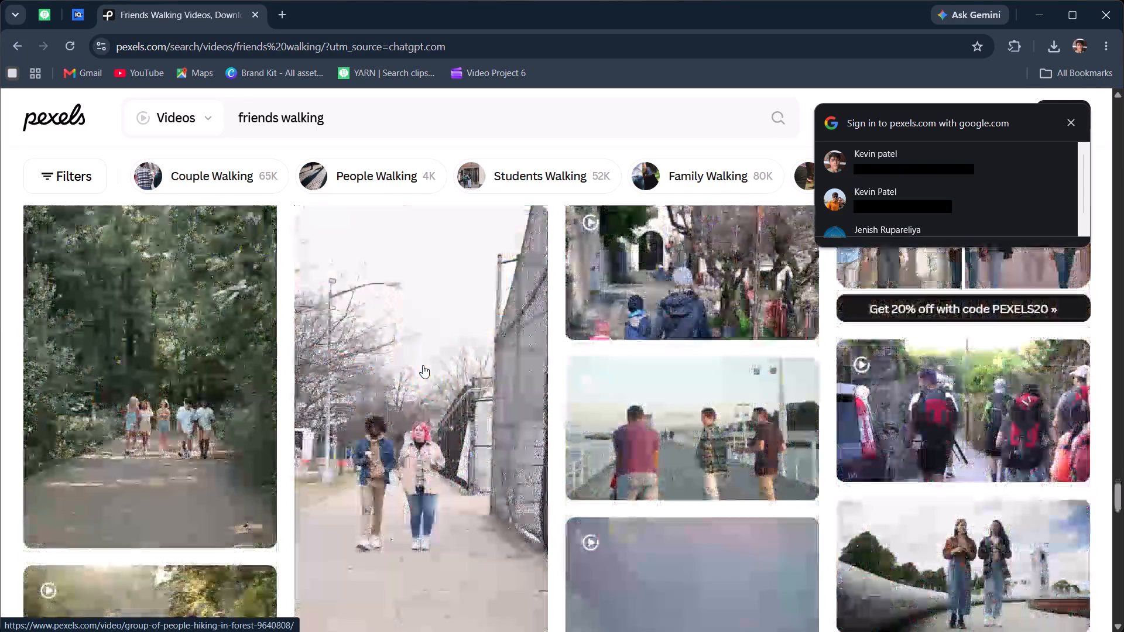
{"action": "scroll", "coordinate": [399, 359], "scroll_direction": "down", "scroll_amount": 4}
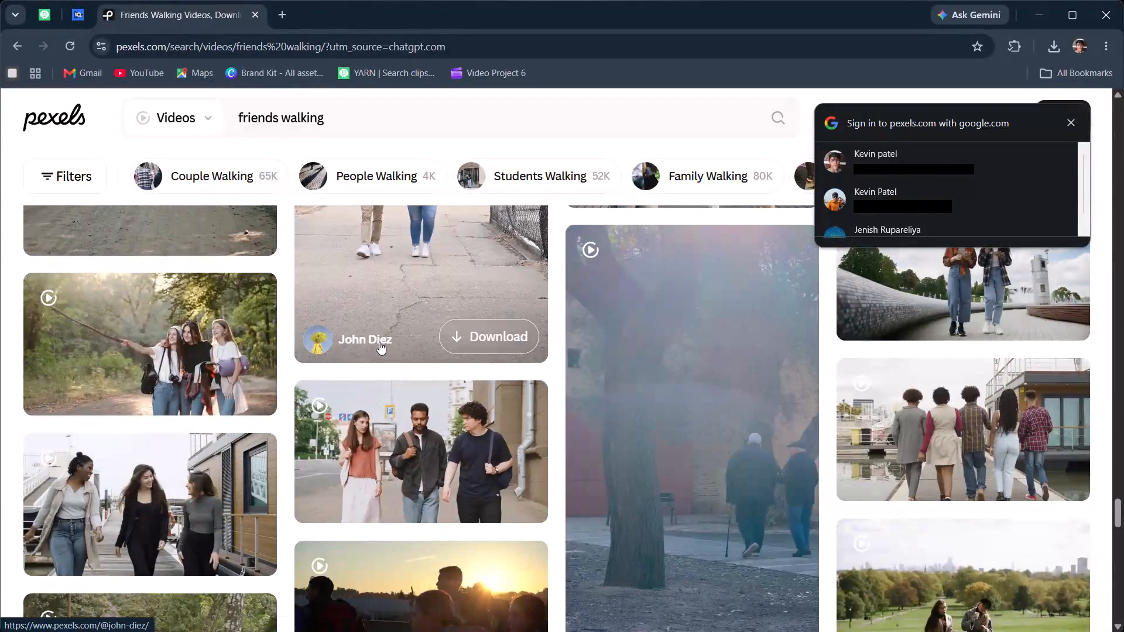
{"action": "scroll", "coordinate": [378, 341], "scroll_direction": "down", "scroll_amount": 5}
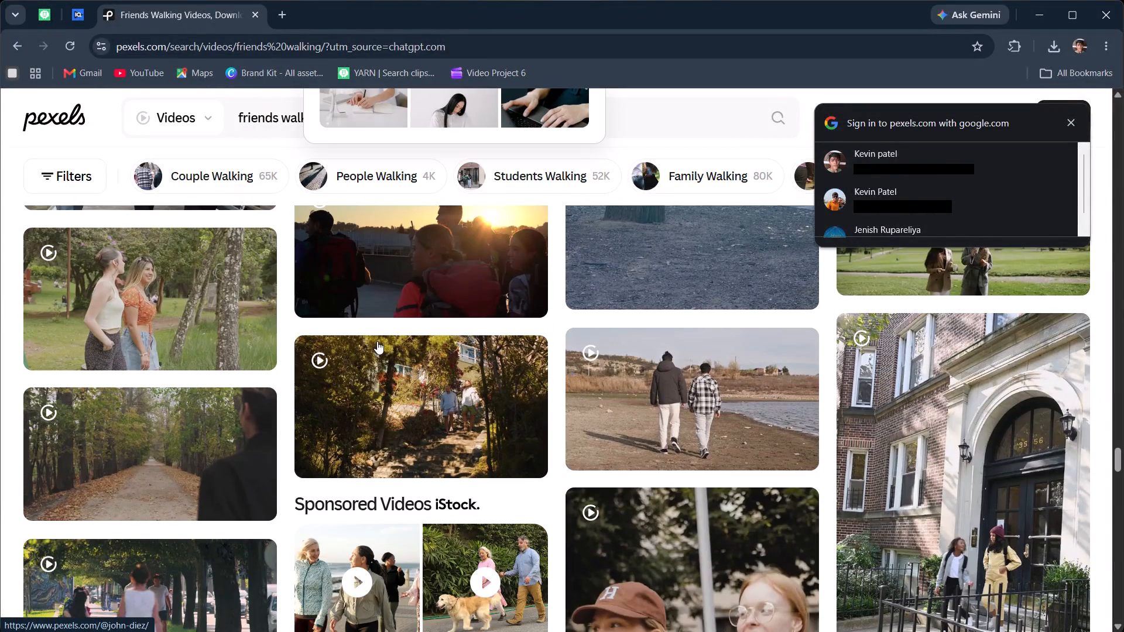
{"action": "scroll", "coordinate": [365, 349], "scroll_direction": "down", "scroll_amount": 5}
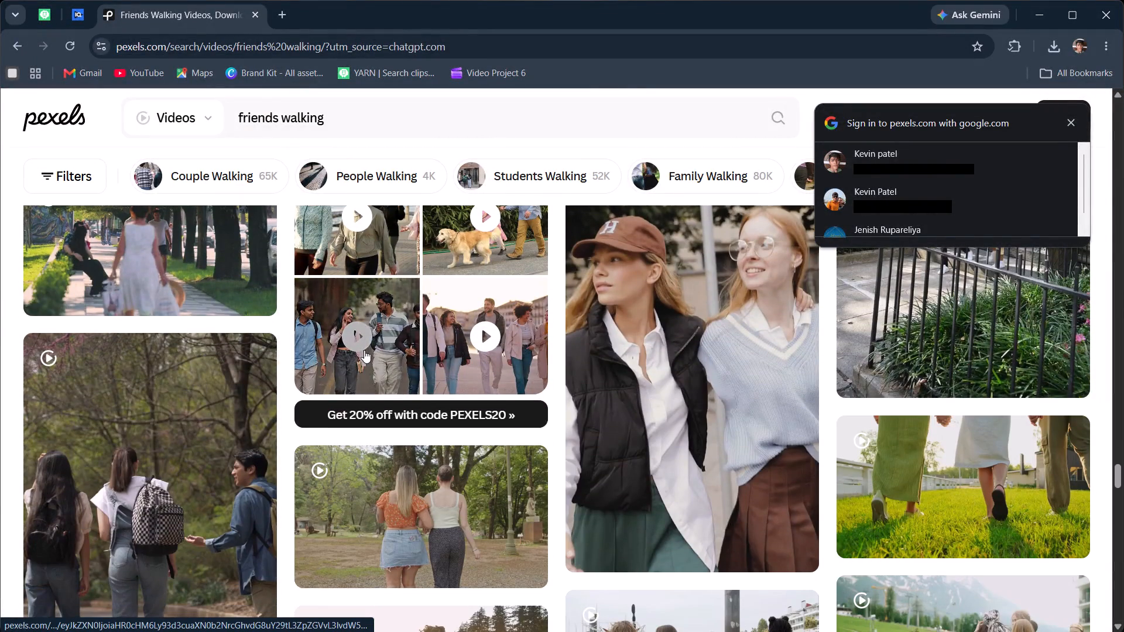
{"action": "scroll", "coordinate": [364, 350], "scroll_direction": "down", "scroll_amount": 4}
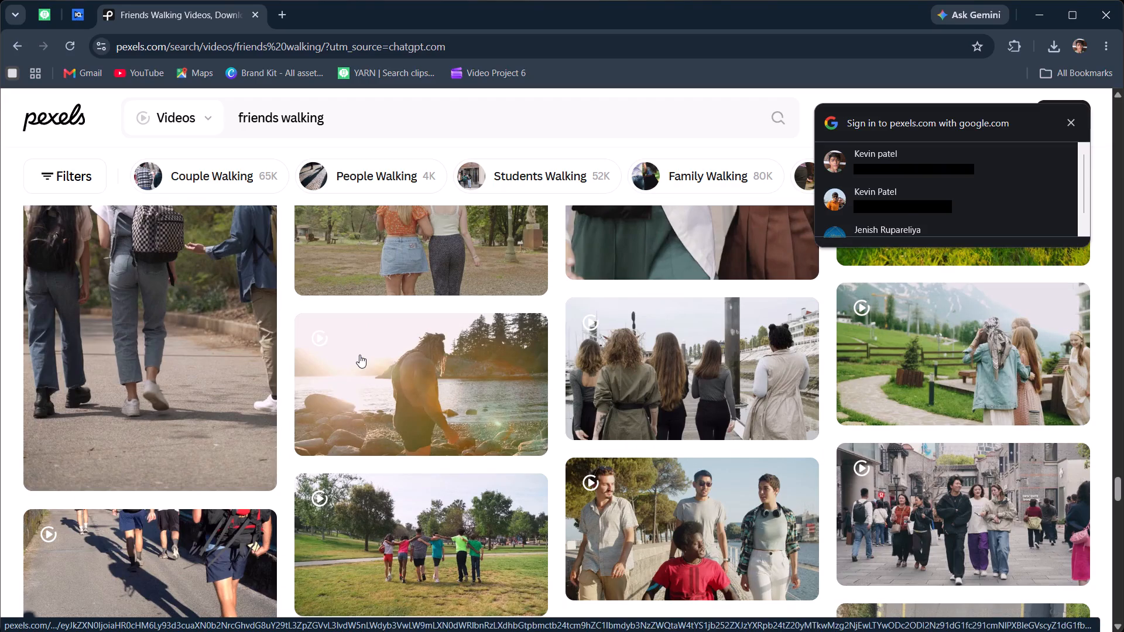
{"action": "scroll", "coordinate": [352, 360], "scroll_direction": "down", "scroll_amount": 2}
{"action": "scroll", "coordinate": [334, 586], "scroll_direction": "down", "scroll_amount": 2}
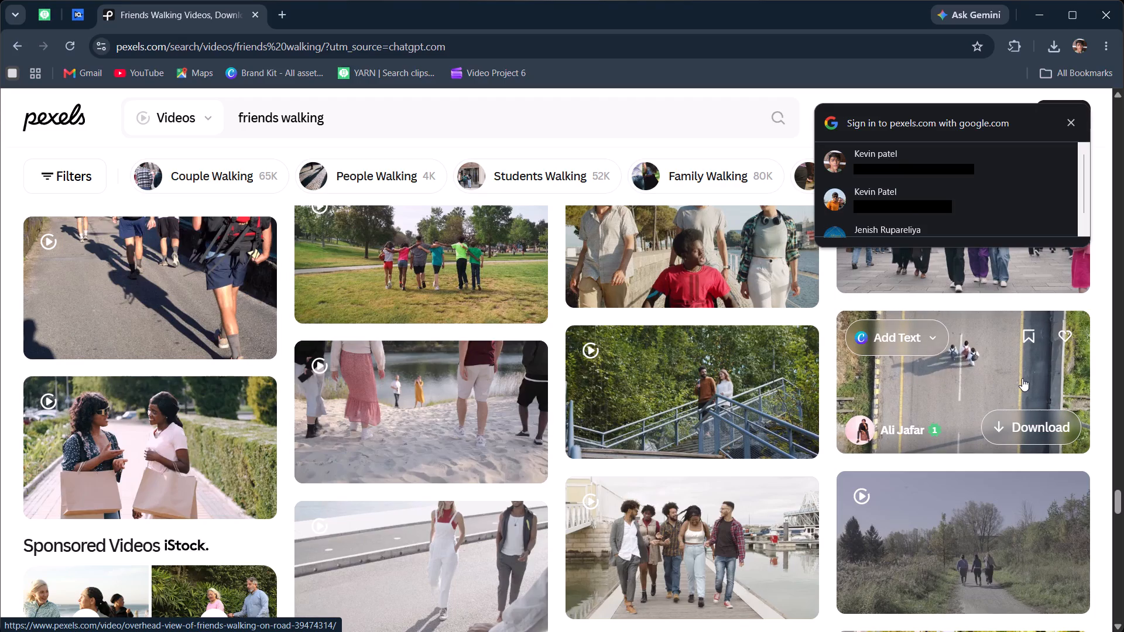
Download the overhead clip of friends walking on a road and save it to the computer.
{"action": "left_click", "coordinate": [1021, 415]}
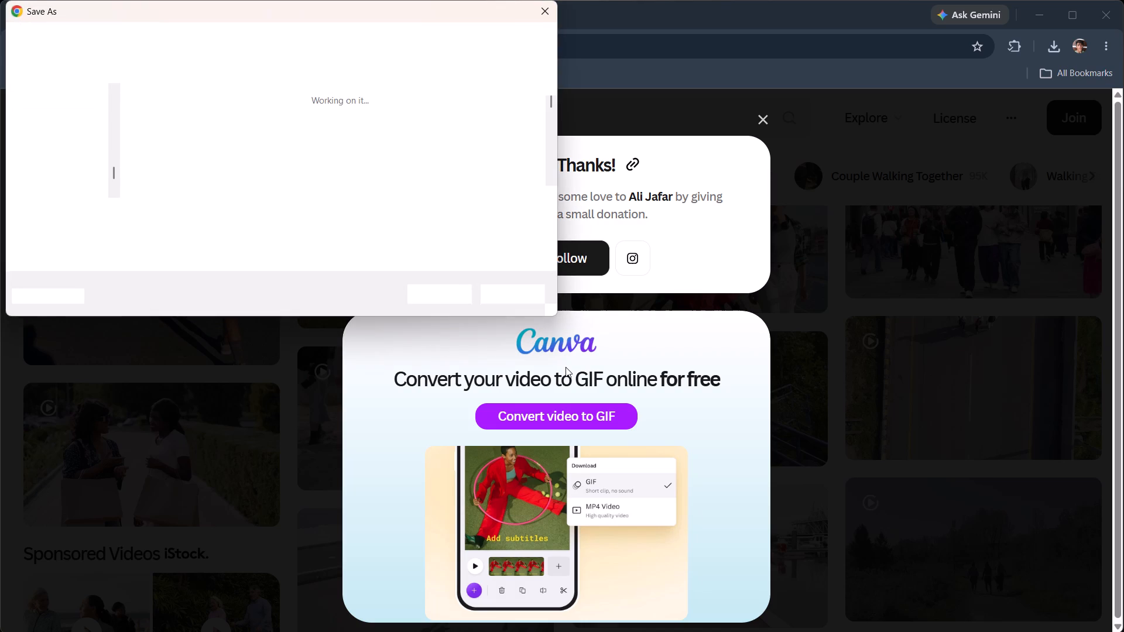
{"action": "left_click", "coordinate": [443, 293]}
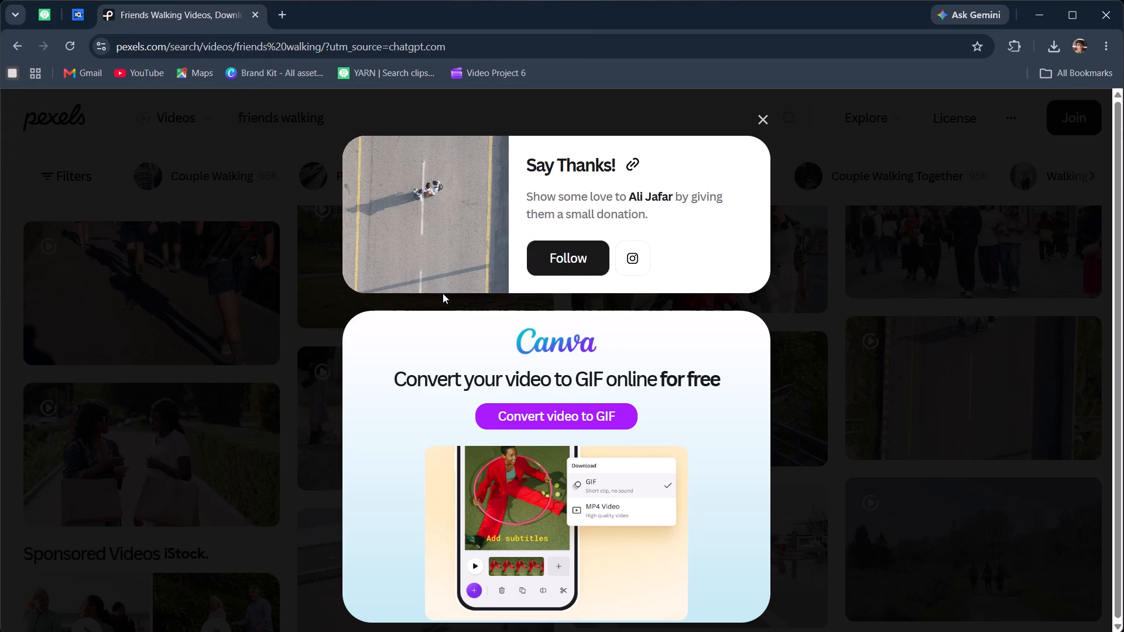
Return to CapCut and move the playhead to the end of the retimed clip, at 00:02:07:29.
{"action": "left_click", "coordinate": [1037, 12]}
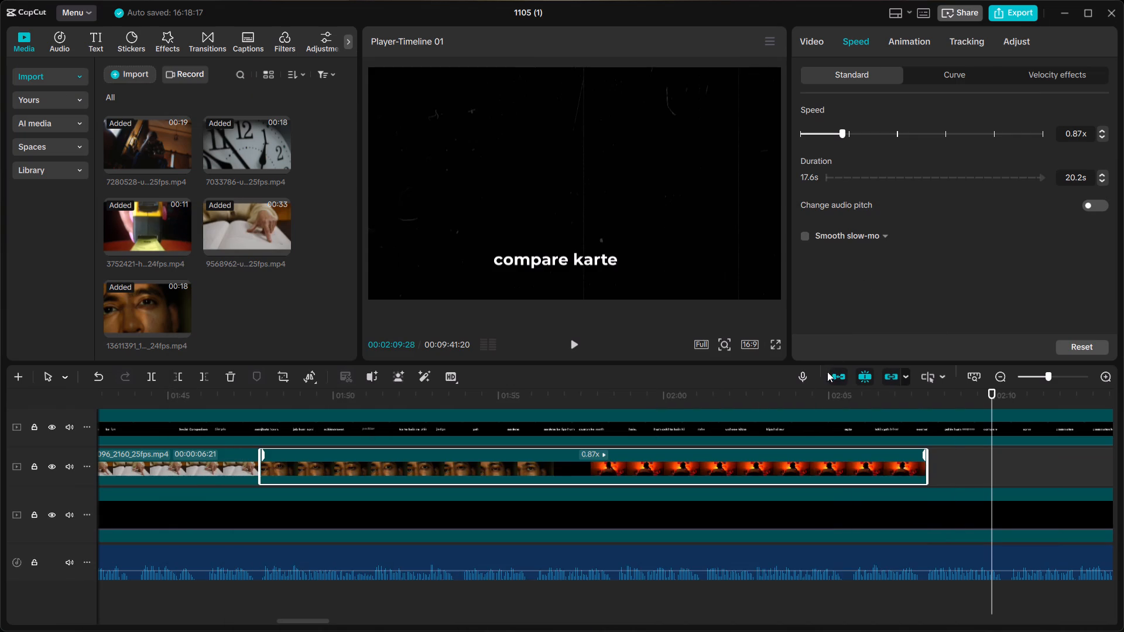
{"action": "left_click", "coordinate": [933, 411]}
{"action": "left_click_drag", "start_coordinate": [989, 391], "coordinate": [955, 387]}
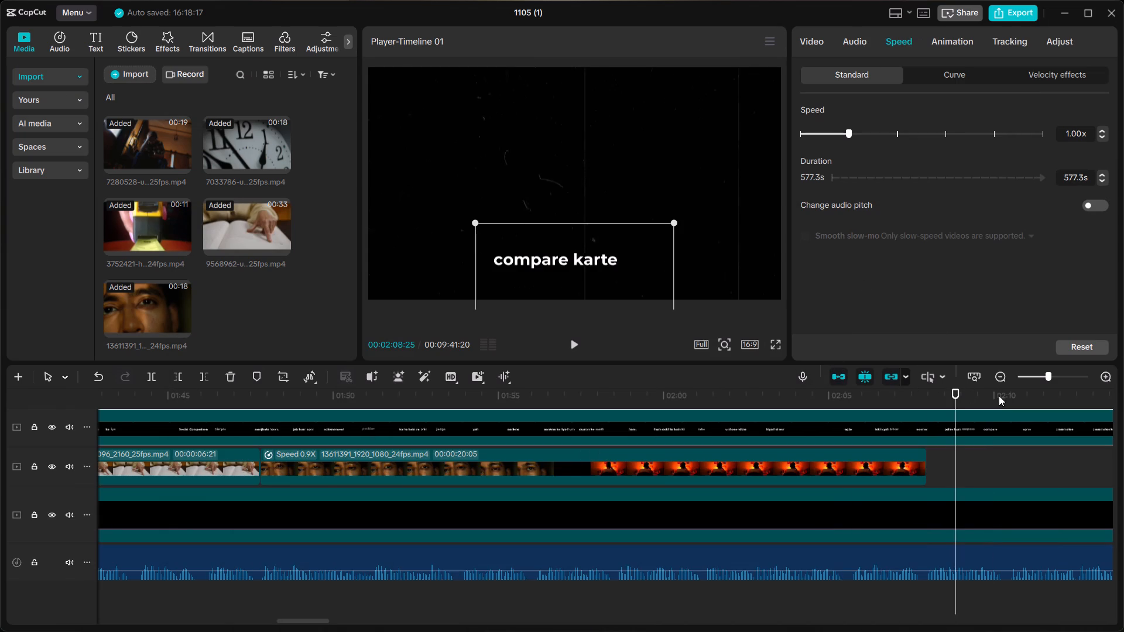
{"action": "left_click_drag", "start_coordinate": [954, 391], "coordinate": [934, 383]}
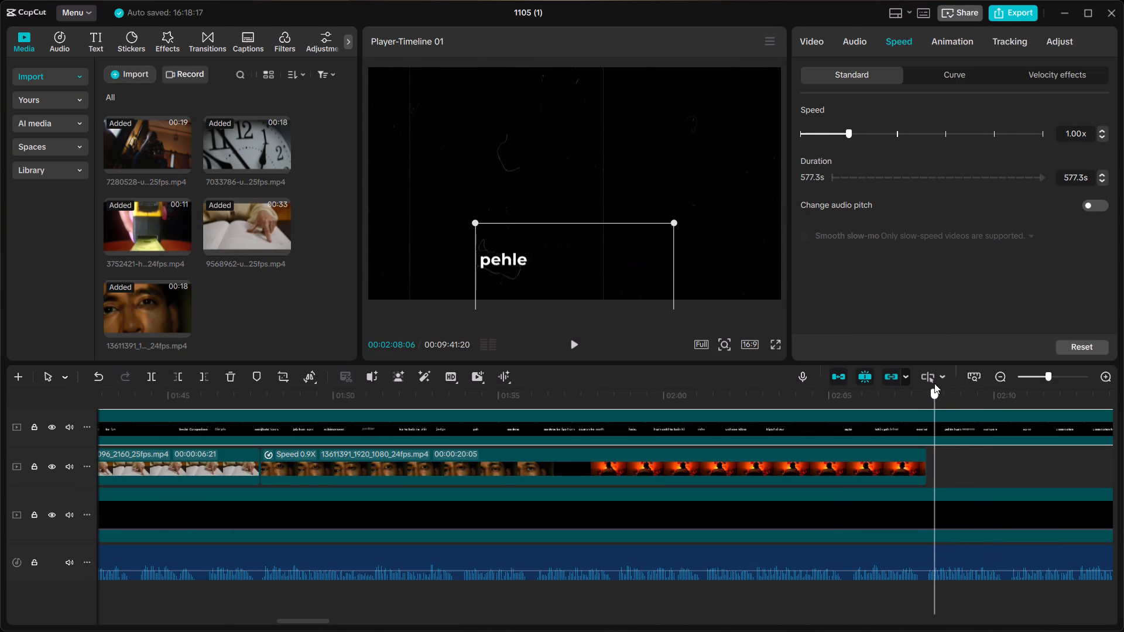
{"action": "left_click_drag", "start_coordinate": [934, 383], "coordinate": [926, 383]}
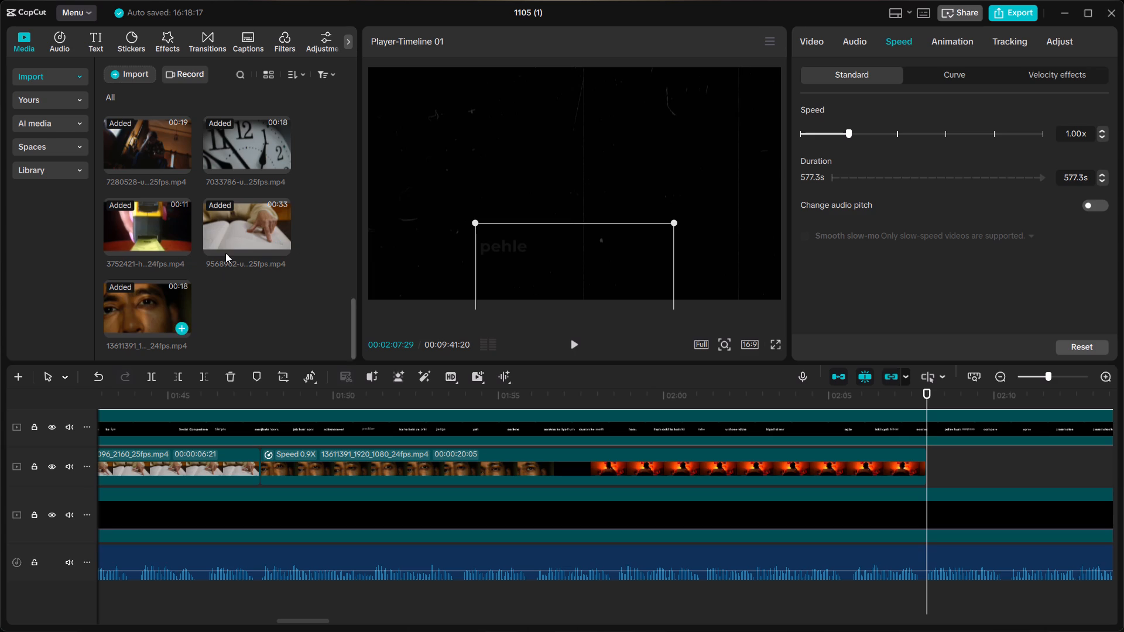
Import the downloaded overhead clip of friends walking on a road into the project media.
{"action": "left_click", "coordinate": [128, 74]}
{"action": "scroll", "coordinate": [71, 115], "scroll_direction": "up", "scroll_amount": 5}
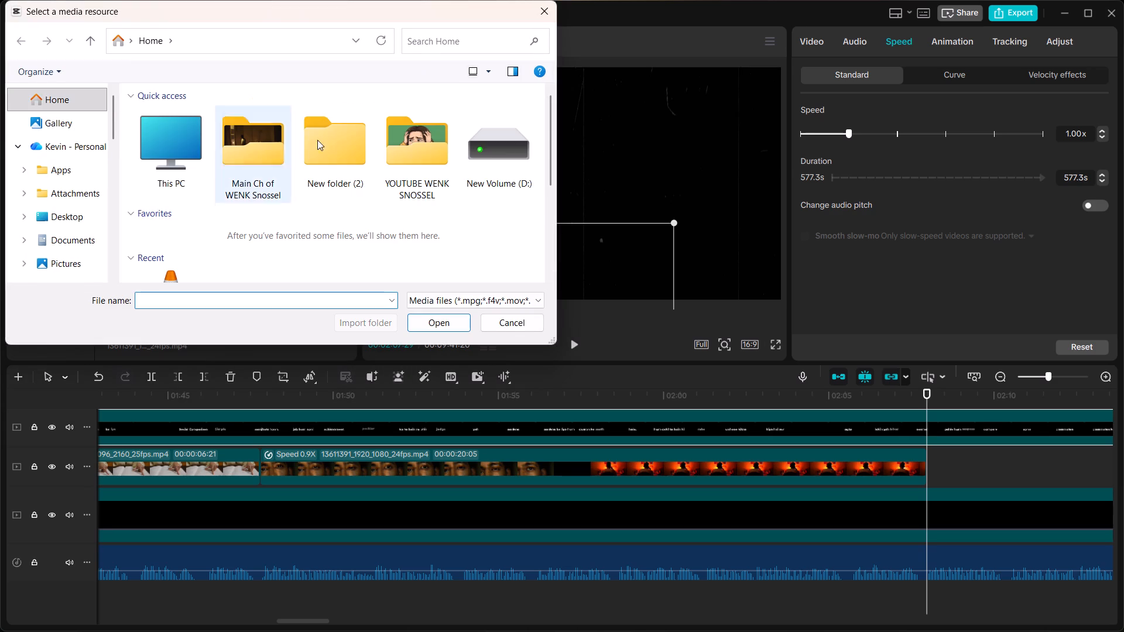
{"action": "scroll", "coordinate": [325, 142], "scroll_direction": "down", "scroll_amount": 3}
{"action": "left_click", "coordinate": [180, 131]}
{"action": "left_click", "coordinate": [426, 322]}
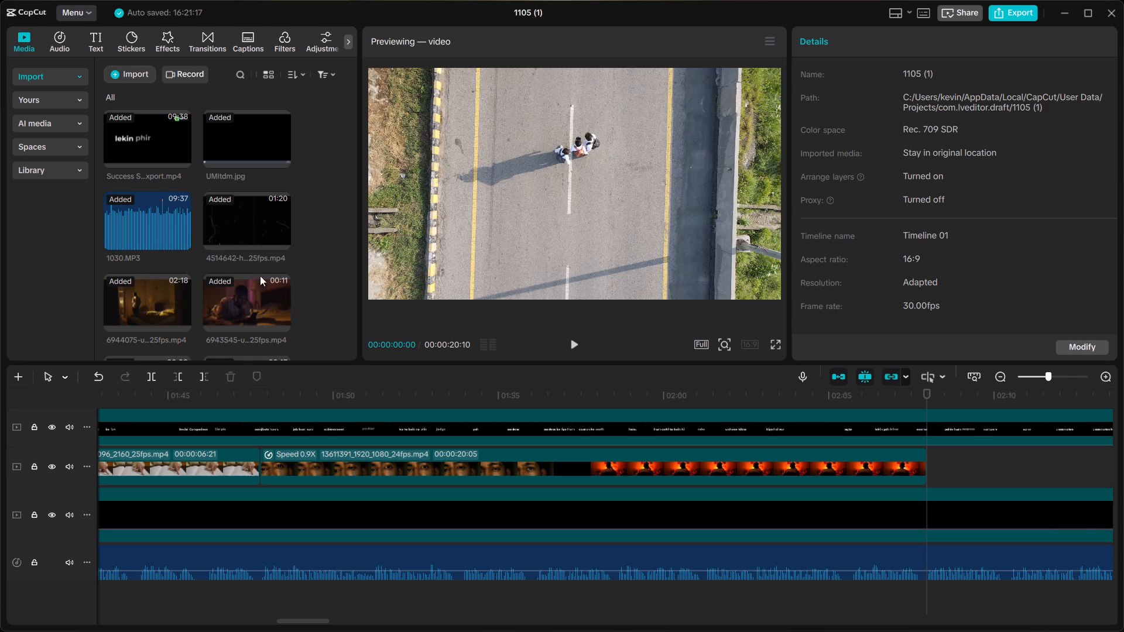
Place the overhead road clip on the b-roll track at 00:02:07:29, directly after the red-lit desk clip.
{"action": "scroll", "coordinate": [233, 221], "scroll_direction": "down", "scroll_amount": 5}
{"action": "left_click_drag", "start_coordinate": [231, 314], "coordinate": [927, 434]}
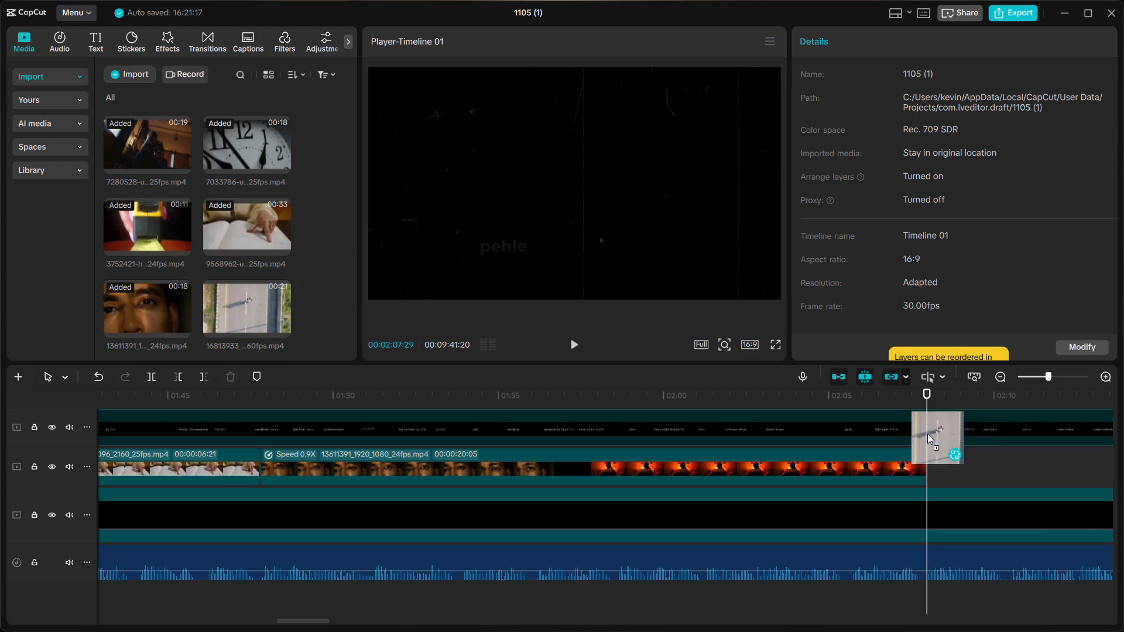
{"action": "left_click_drag", "start_coordinate": [927, 434], "coordinate": [927, 468]}
Play the overhead road clip from its join with the preceding clip to check it against the voiceover captions.
{"action": "left_click", "coordinate": [916, 395]}
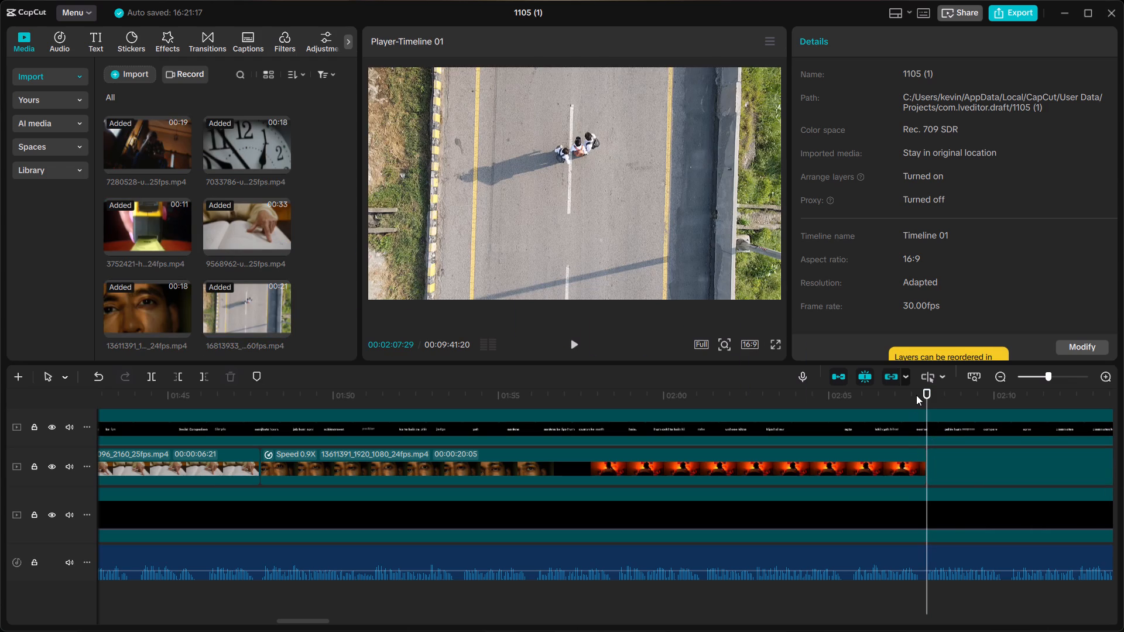
{"action": "left_click", "coordinate": [969, 468]}
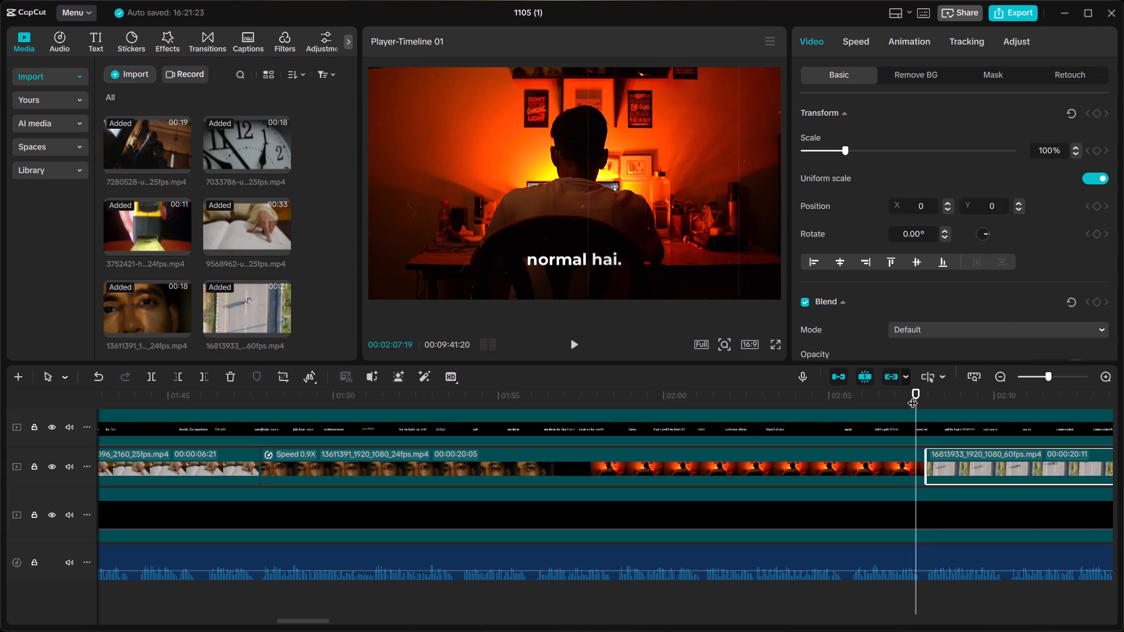
{"action": "left_click_drag", "start_coordinate": [917, 387], "coordinate": [938, 394]}
{"action": "left_click_drag", "start_coordinate": [914, 390], "coordinate": [943, 391]}
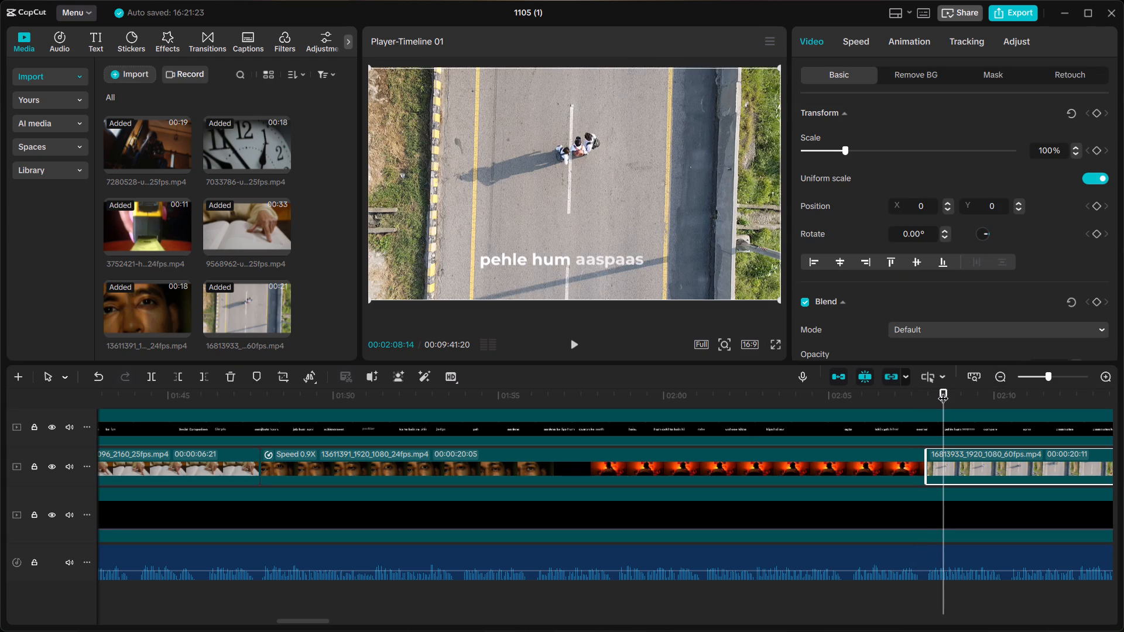
{"action": "scroll", "coordinate": [943, 391], "scroll_direction": "left", "scroll_amount": 2}
{"action": "scroll", "coordinate": [1024, 403], "scroll_direction": "left", "scroll_amount": 3}
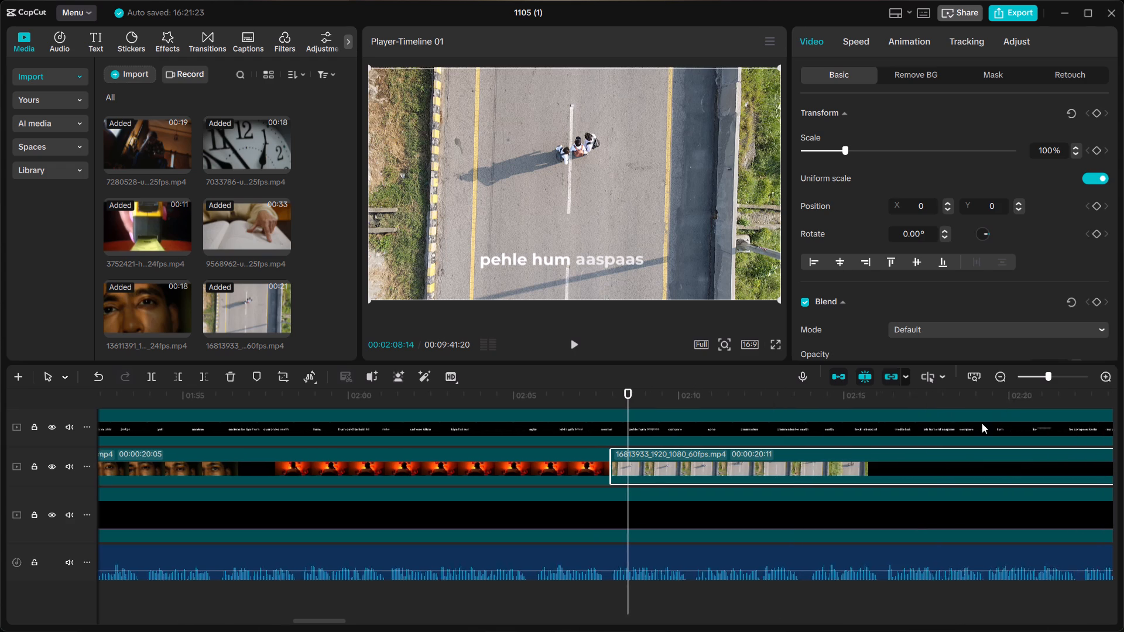
{"action": "scroll", "coordinate": [718, 412], "scroll_direction": "left", "scroll_amount": 1}
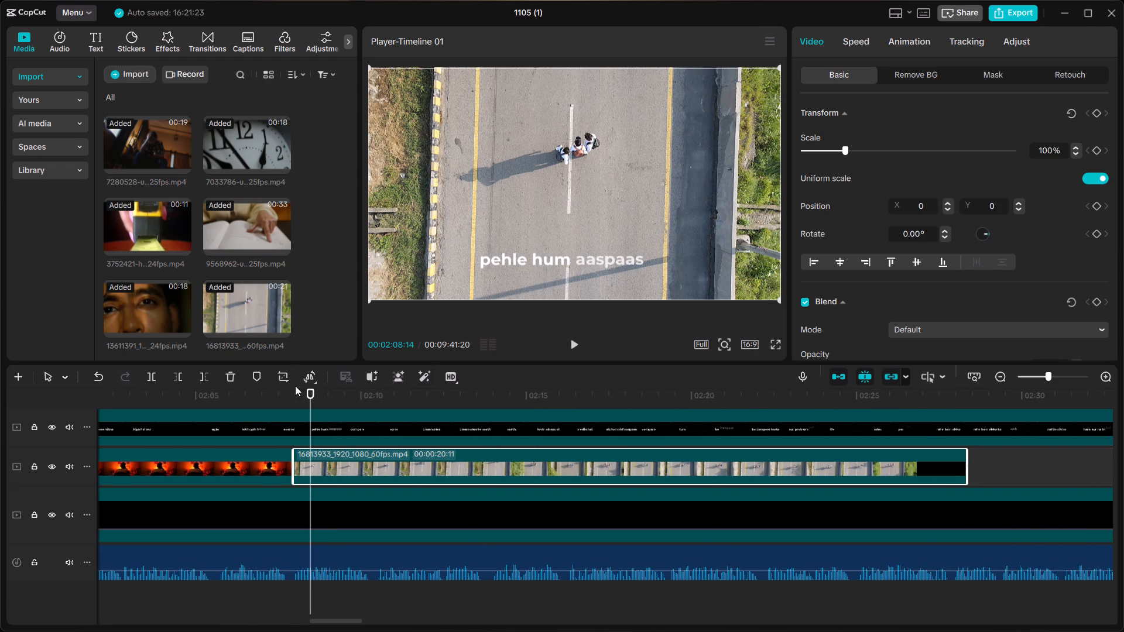
{"action": "left_click", "coordinate": [279, 393]}
{"action": "key", "text": "space"}
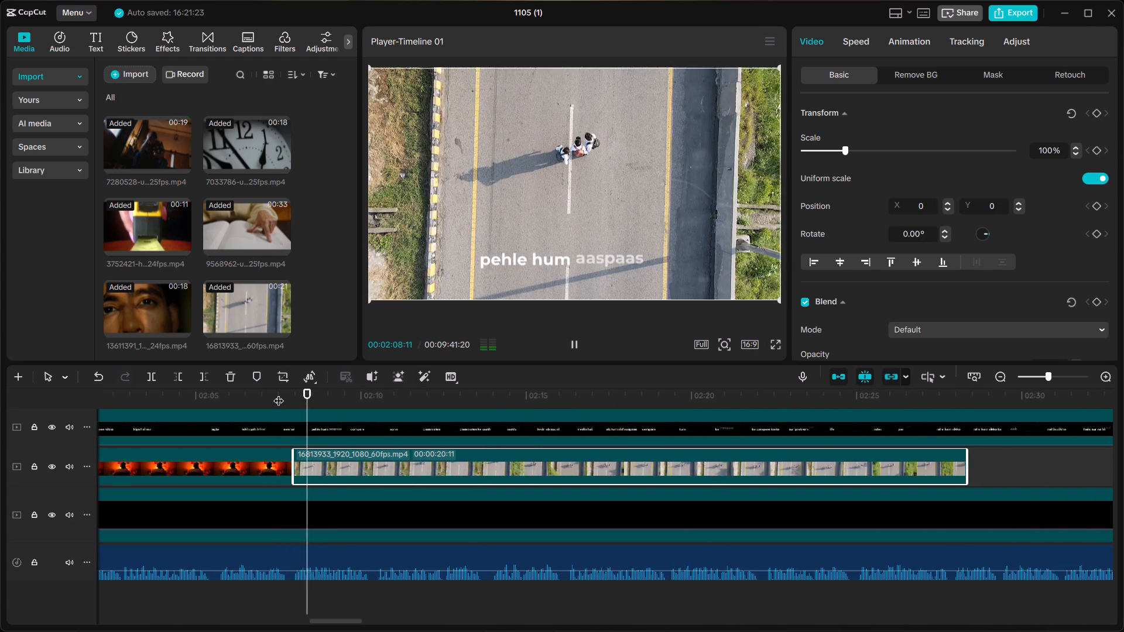
{"action": "left_click", "coordinate": [279, 393]}
{"action": "key", "text": "space"}
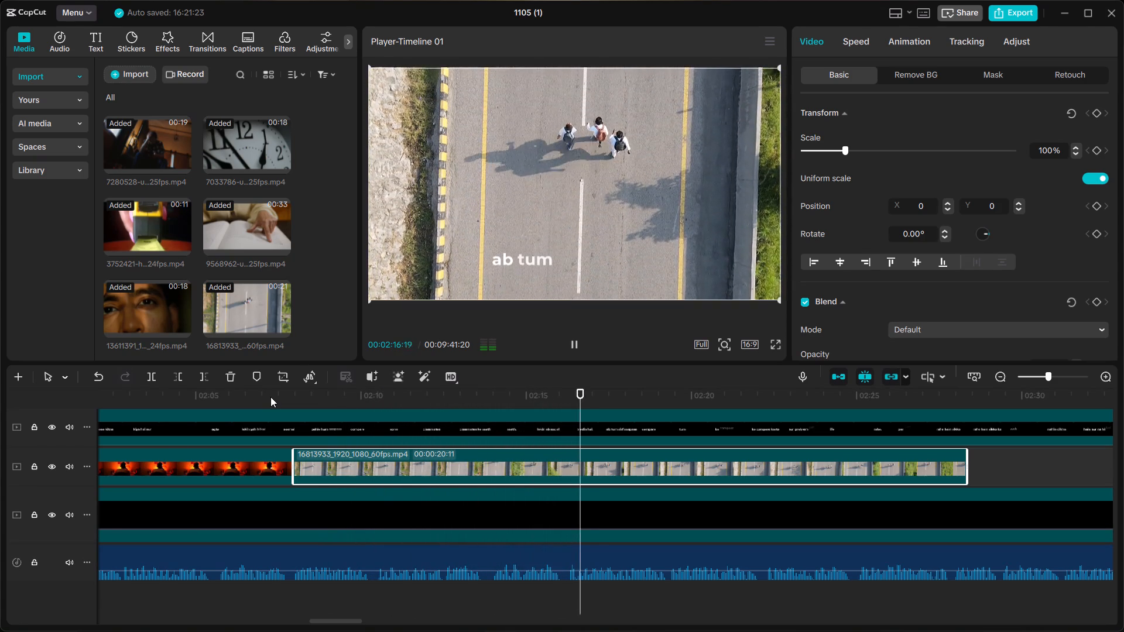
{"action": "key", "text": "space"}
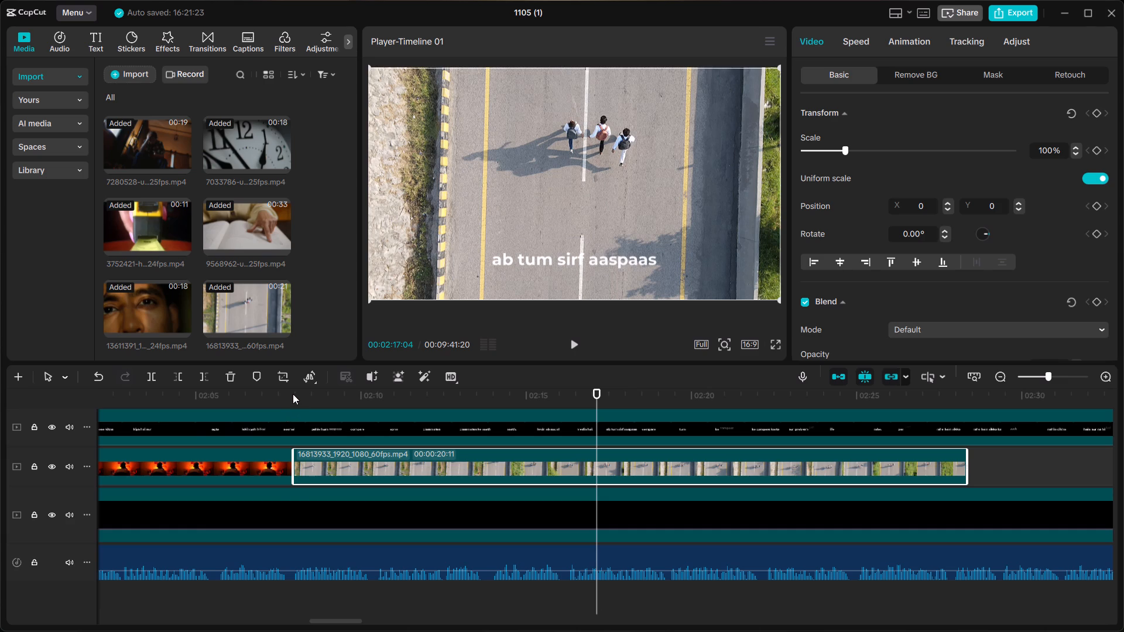
{"action": "left_click", "coordinate": [293, 394]}
{"action": "key", "text": "space"}
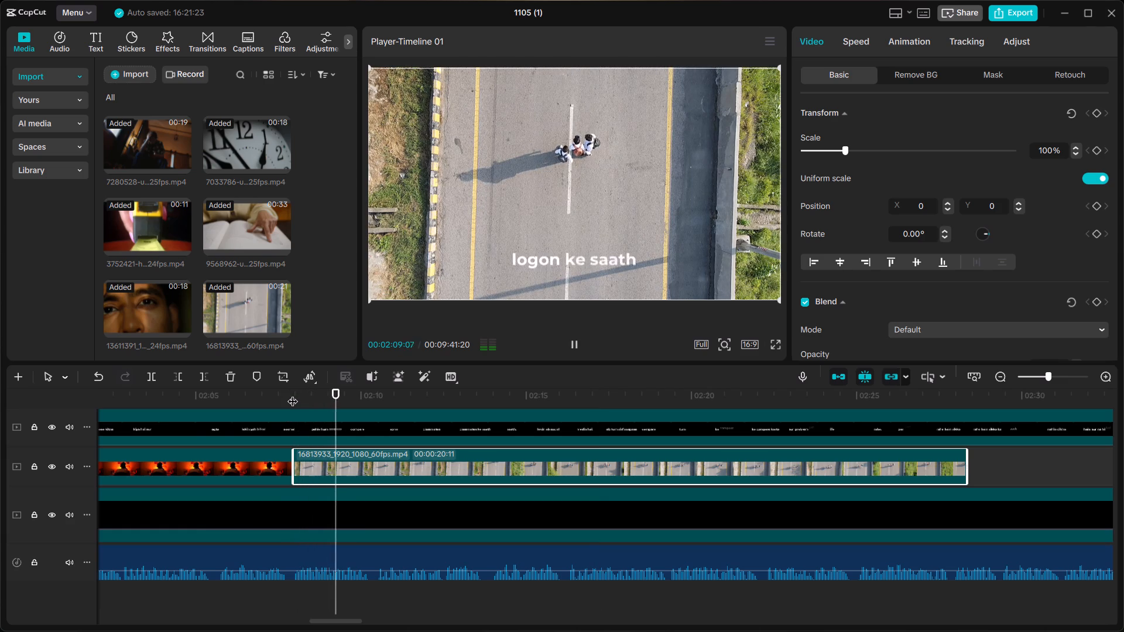
{"action": "key", "text": "space"}
{"action": "left_click", "coordinate": [294, 393]}
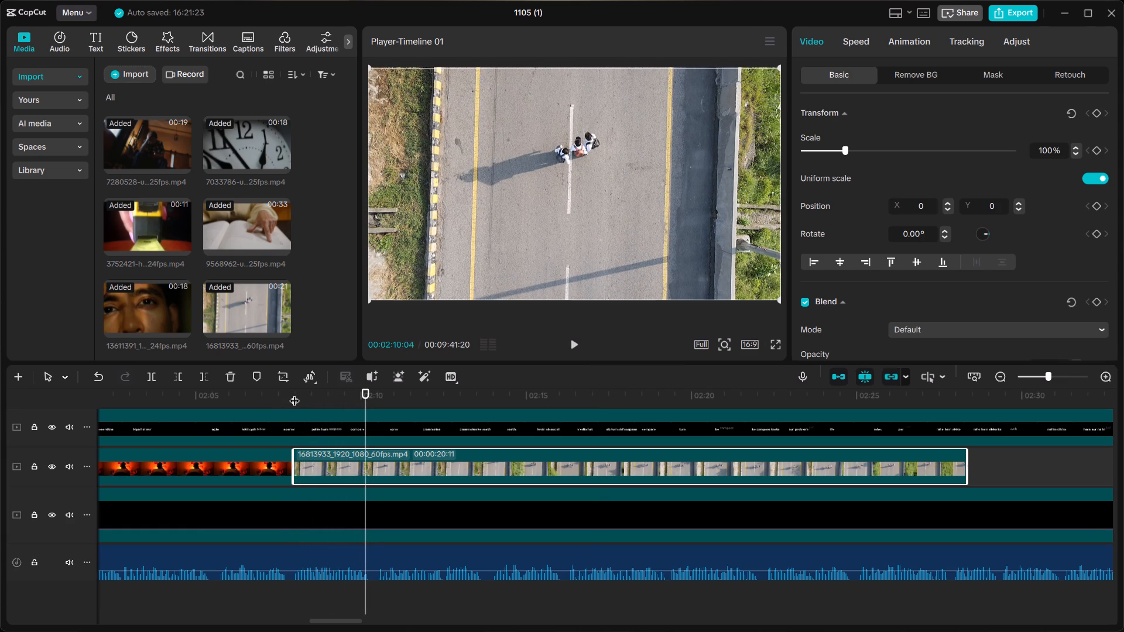
{"action": "key", "text": "space"}
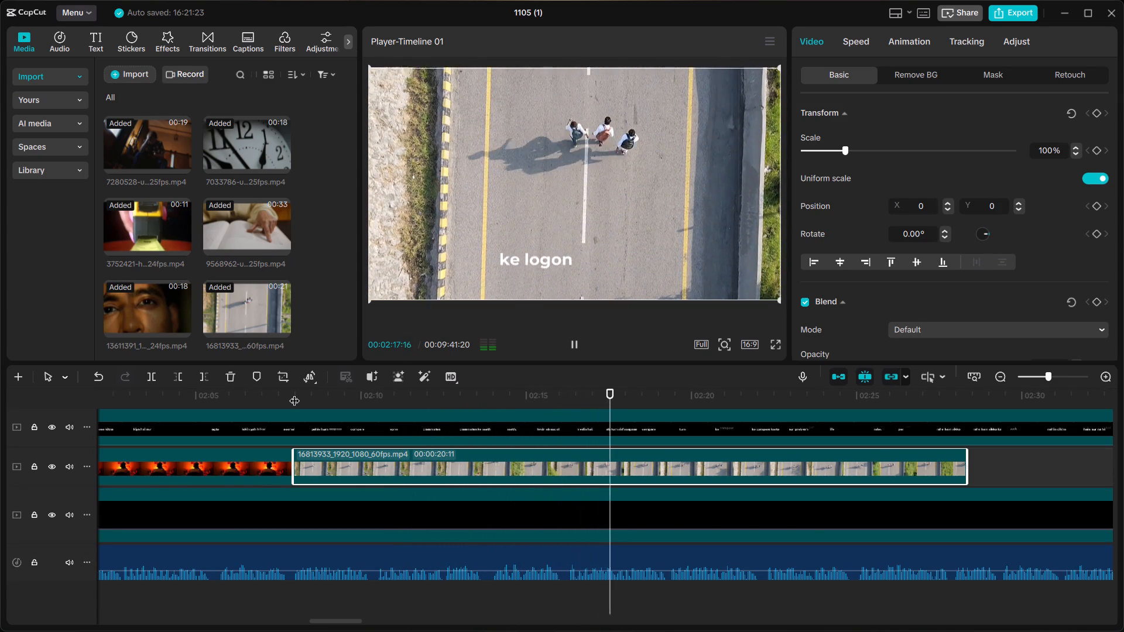
{"action": "key", "text": "space"}
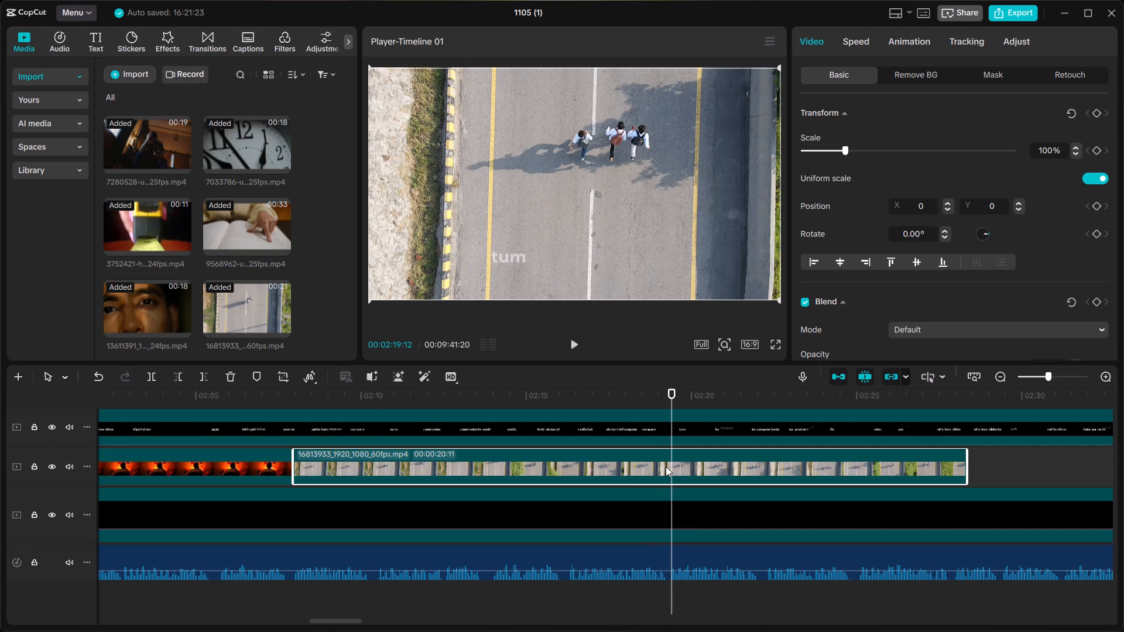
{"action": "key", "text": "ctrl+b"}
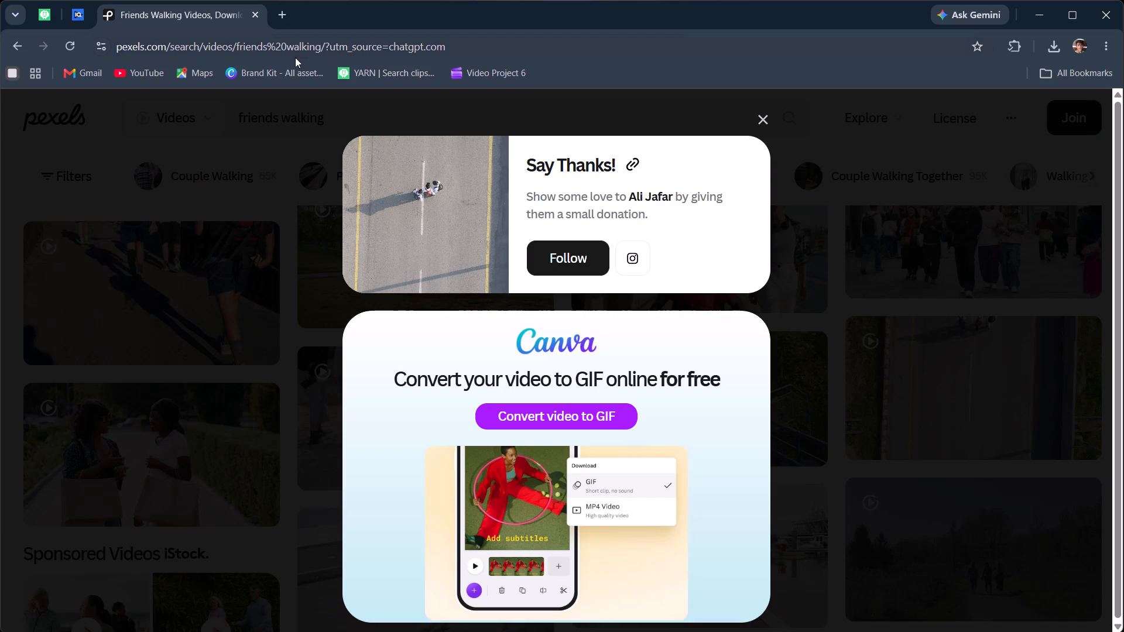
{"action": "left_click", "coordinate": [301, 47]}
{"action": "key", "text": "BackSpace"}
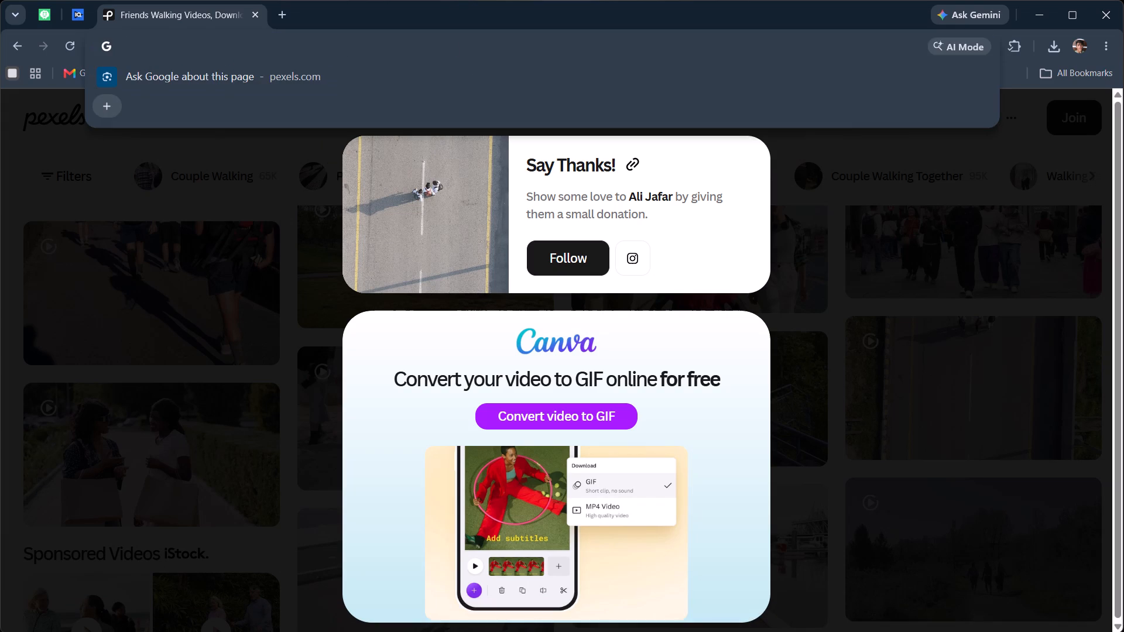
{"action": "key", "text": "ctrl+v"}
{"action": "key", "text": "Return"}
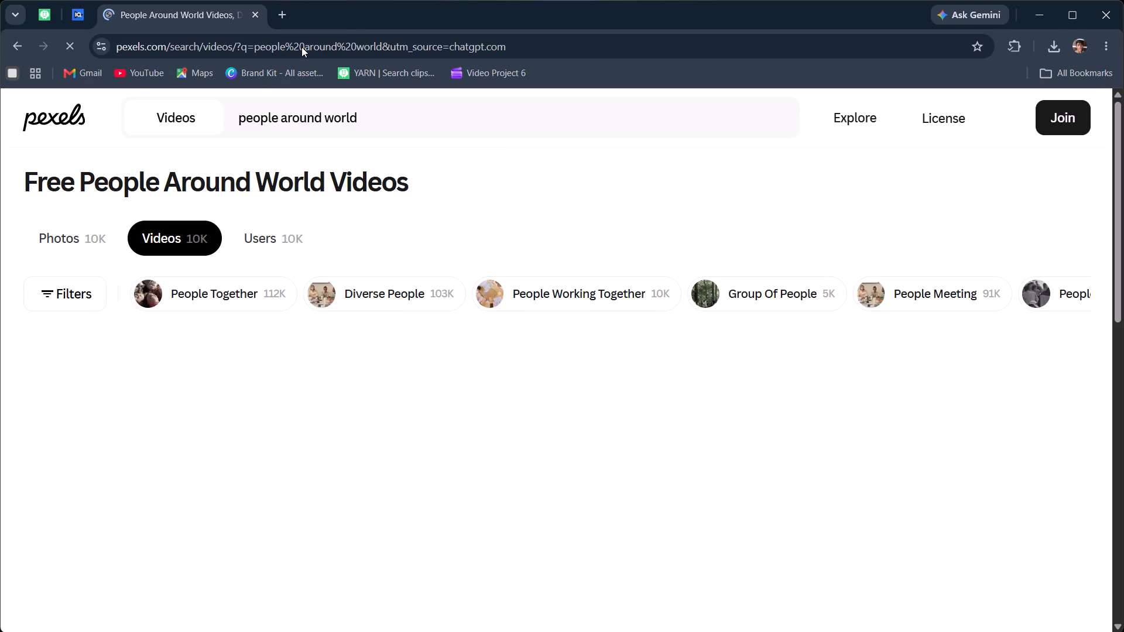
Download the Pexels clip of a crowd of people in white shirts and save it to New folder (2).
{"action": "scroll", "coordinate": [445, 191], "scroll_direction": "down", "scroll_amount": 2}
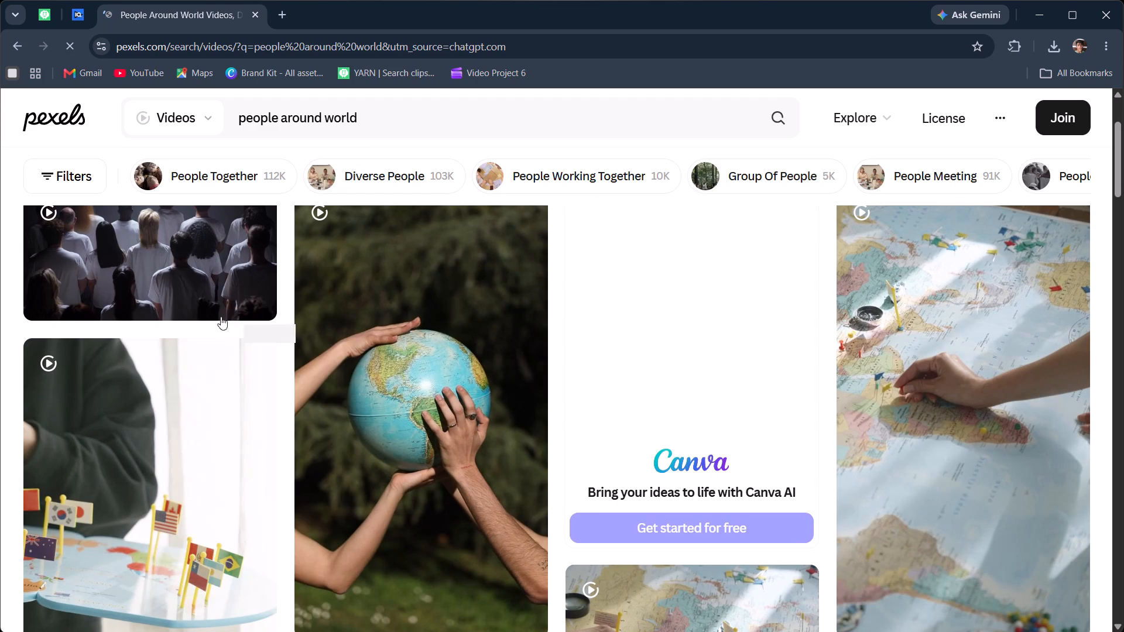
{"action": "scroll", "coordinate": [203, 302], "scroll_direction": "up", "scroll_amount": 2}
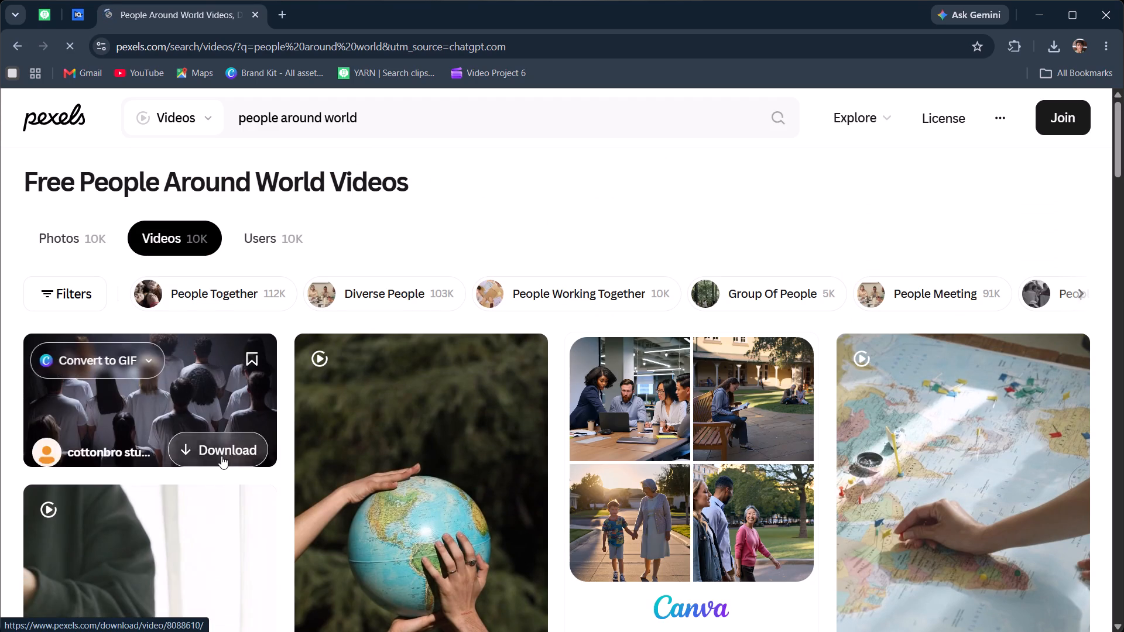
{"action": "left_click", "coordinate": [221, 456]}
{"action": "left_click", "coordinate": [205, 439]}
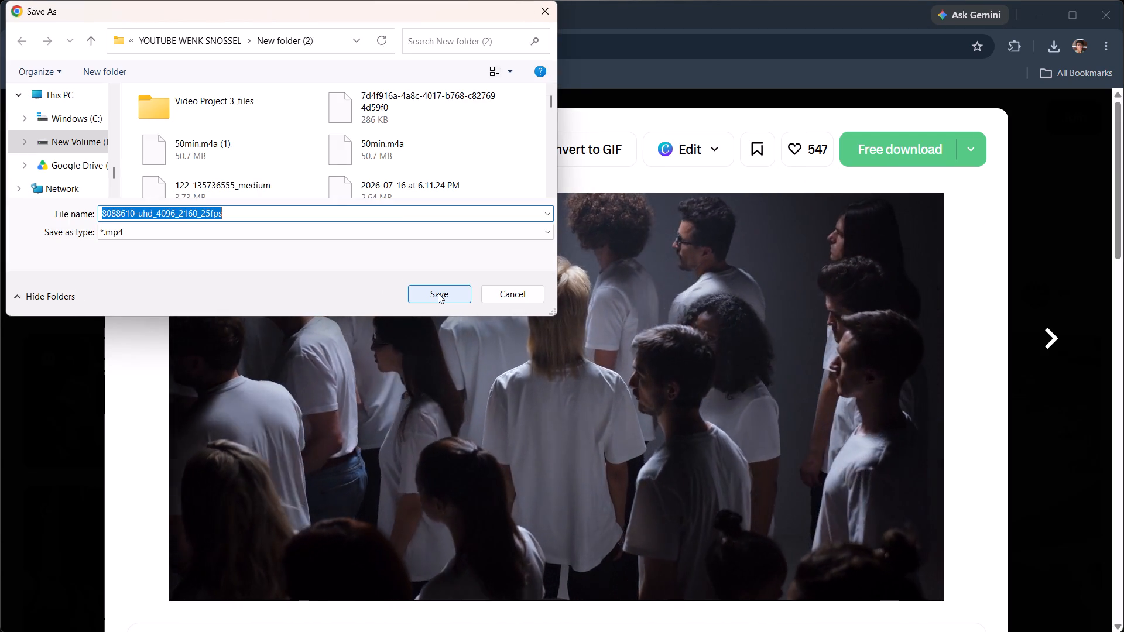
{"action": "left_click", "coordinate": [438, 293]}
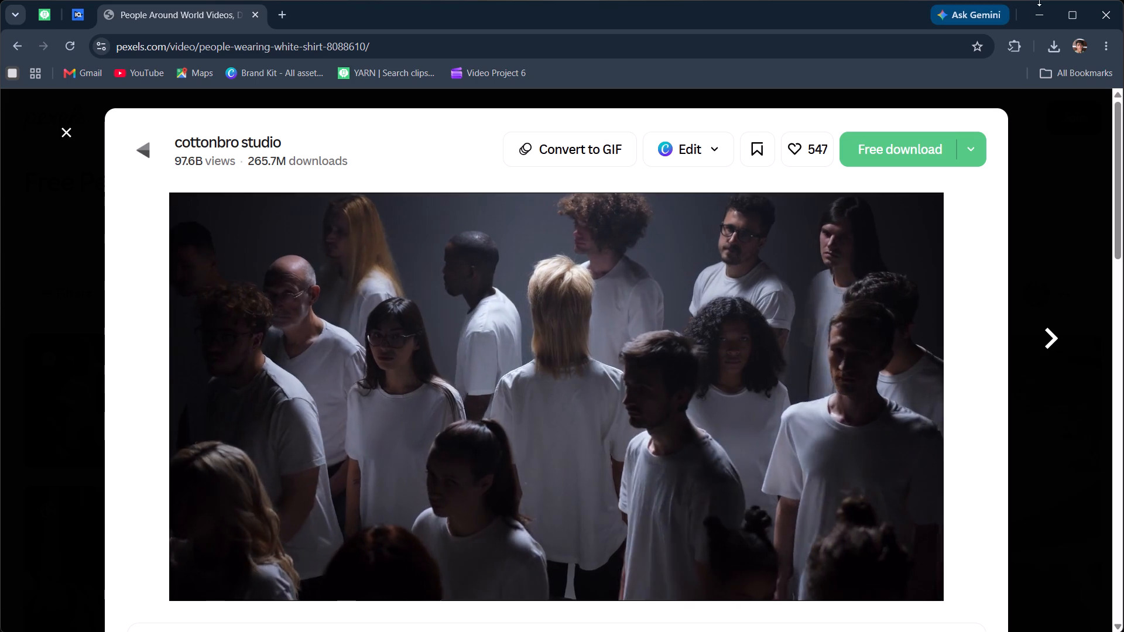
Switch to CapCut and import the downloaded clip 8088610-uhd_4096_2160_25fps into the project media.
{"action": "left_click", "coordinate": [1040, 12]}
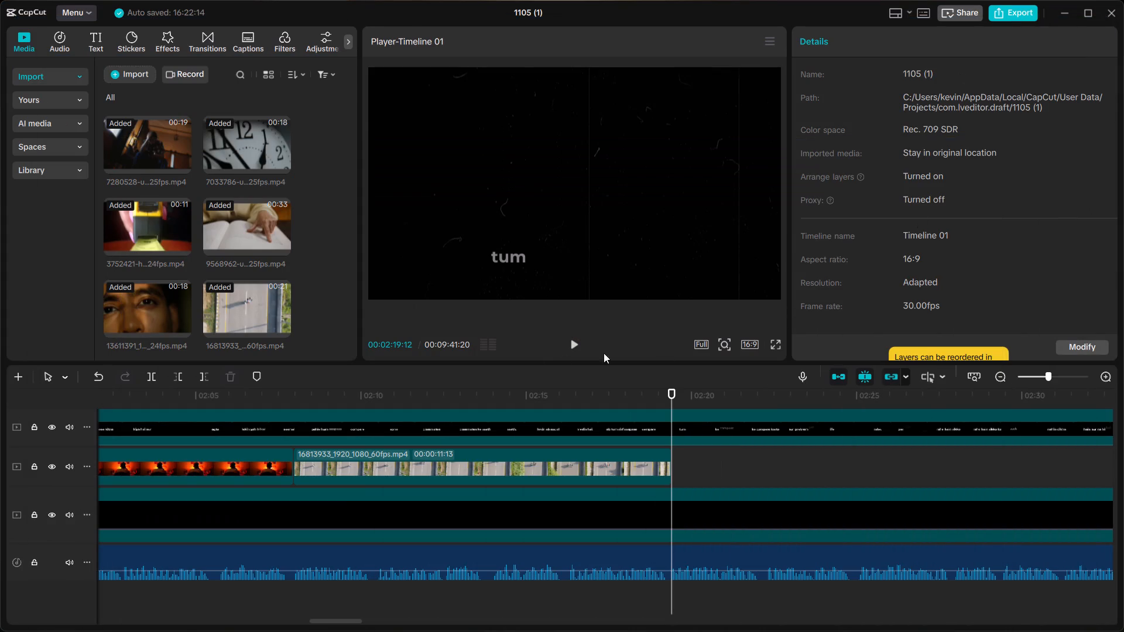
{"action": "scroll", "coordinate": [232, 248], "scroll_direction": "down", "scroll_amount": 9}
{"action": "left_click", "coordinate": [140, 71]}
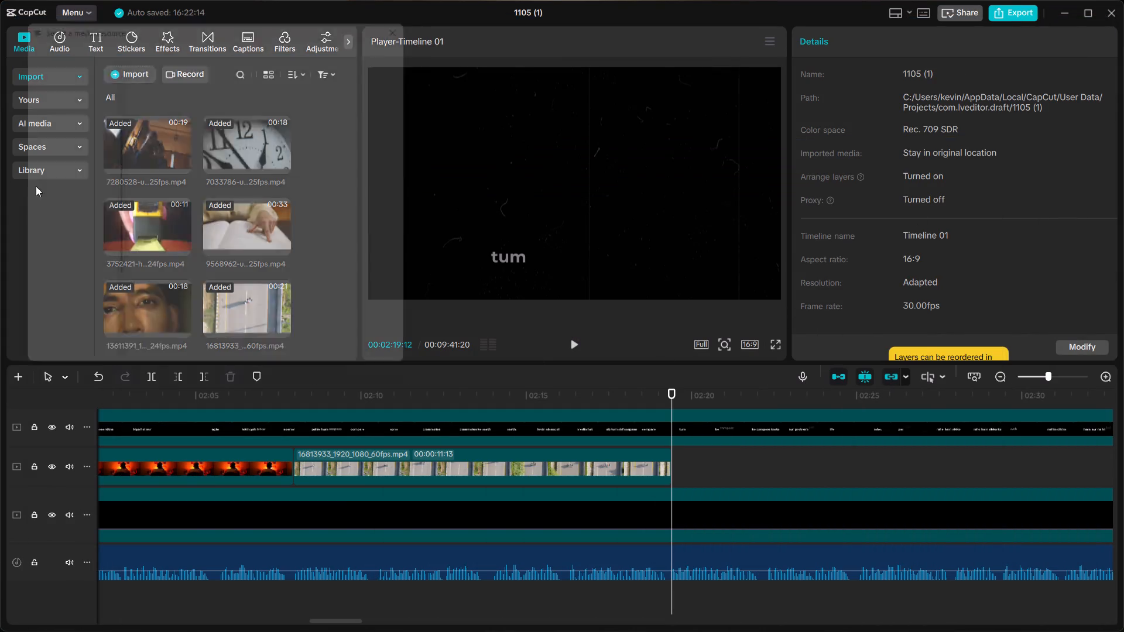
{"action": "scroll", "coordinate": [72, 249], "scroll_direction": "up", "scroll_amount": 7}
{"action": "scroll", "coordinate": [191, 169], "scroll_direction": "down", "scroll_amount": 2}
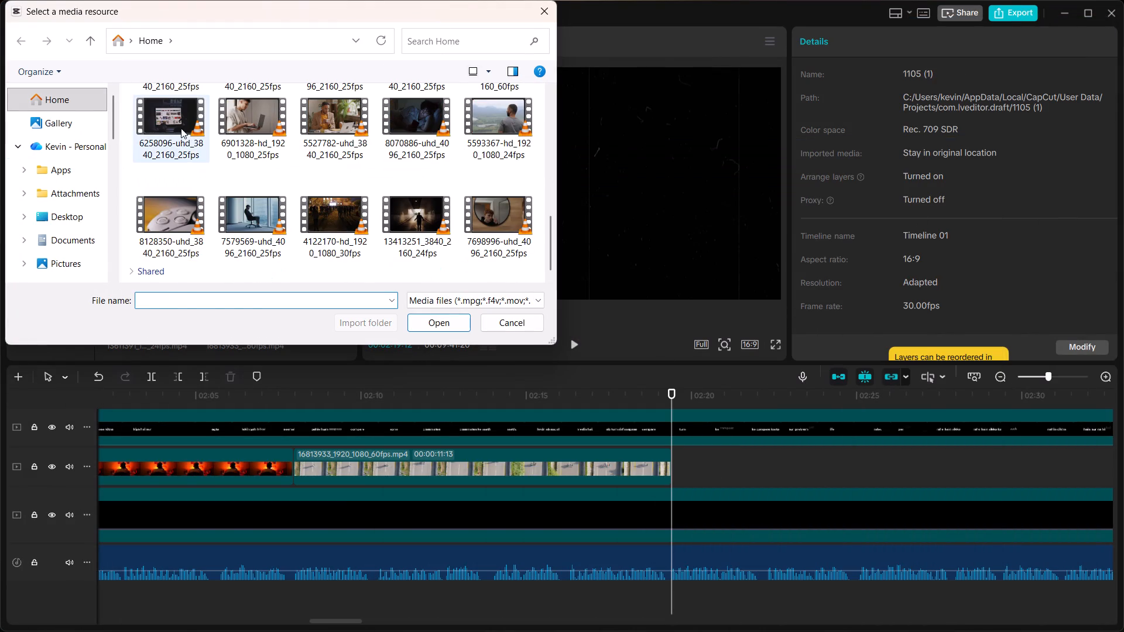
{"action": "left_click", "coordinate": [178, 125]}
{"action": "scroll", "coordinate": [265, 141], "scroll_direction": "up", "scroll_amount": 2}
{"action": "left_click", "coordinate": [167, 127]}
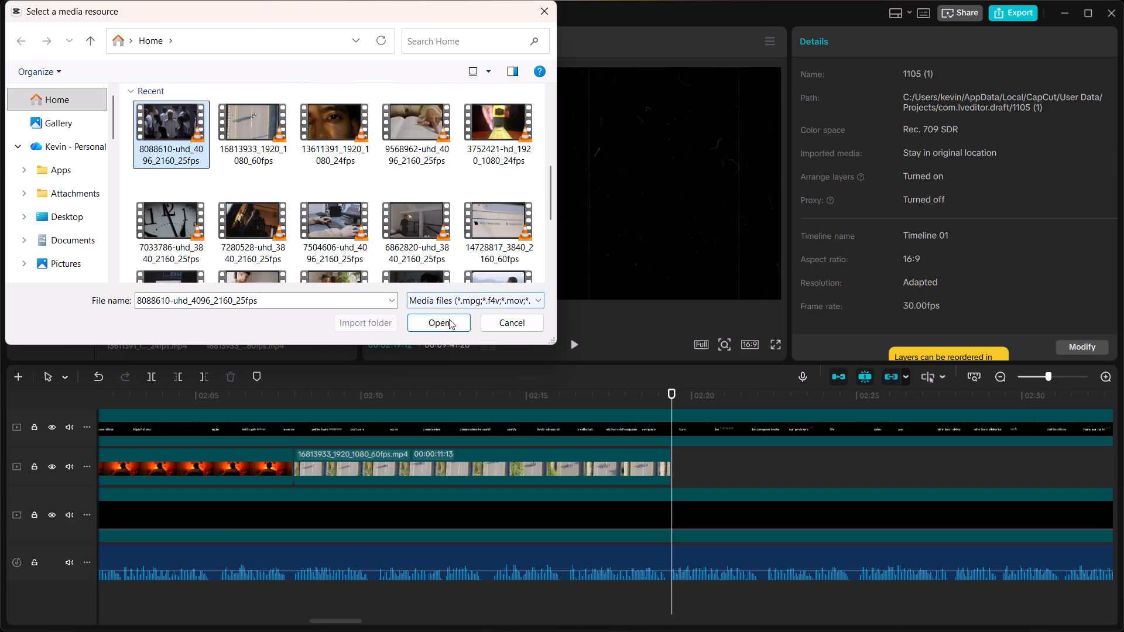
{"action": "left_click", "coordinate": [445, 324]}
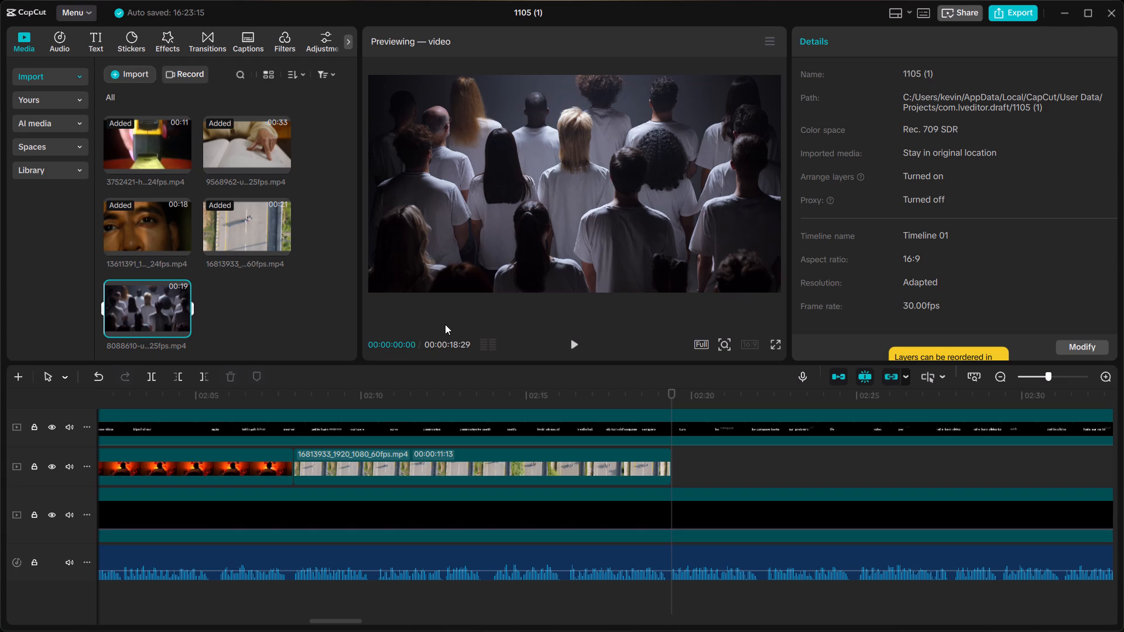
Place the white-shirt crowd clip on the b-roll track at 00:02:19:12, directly after the overhead road clip.
{"action": "scroll", "coordinate": [445, 324], "scroll_direction": "up", "scroll_amount": 1}
{"action": "left_click_drag", "start_coordinate": [148, 304], "coordinate": [674, 423]}
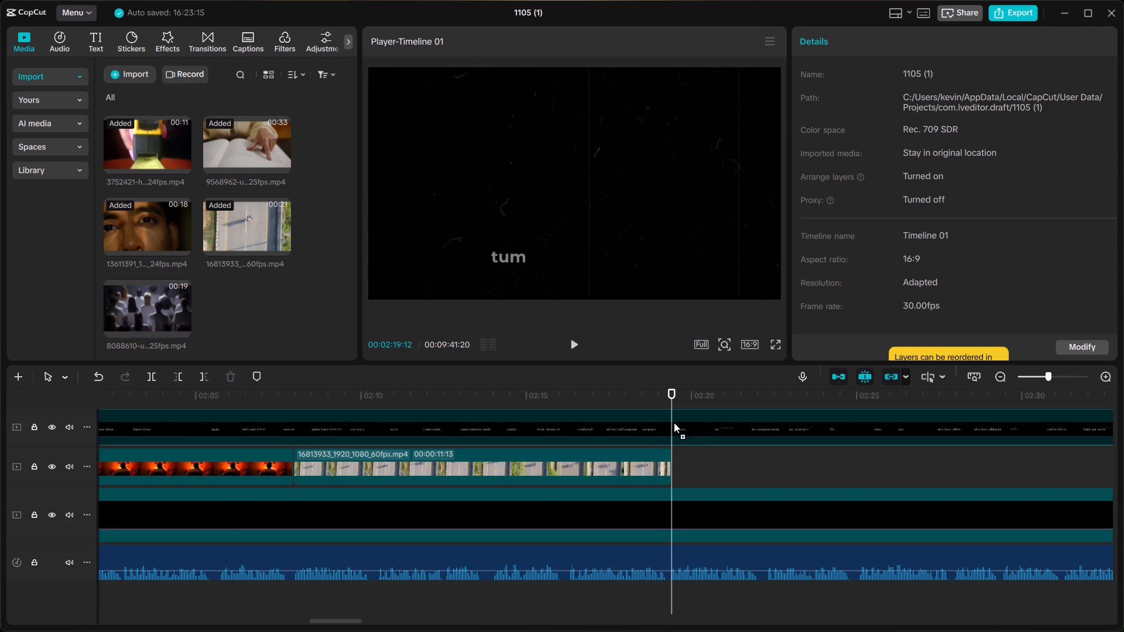
{"action": "left_click_drag", "start_coordinate": [674, 423], "coordinate": [673, 471]}
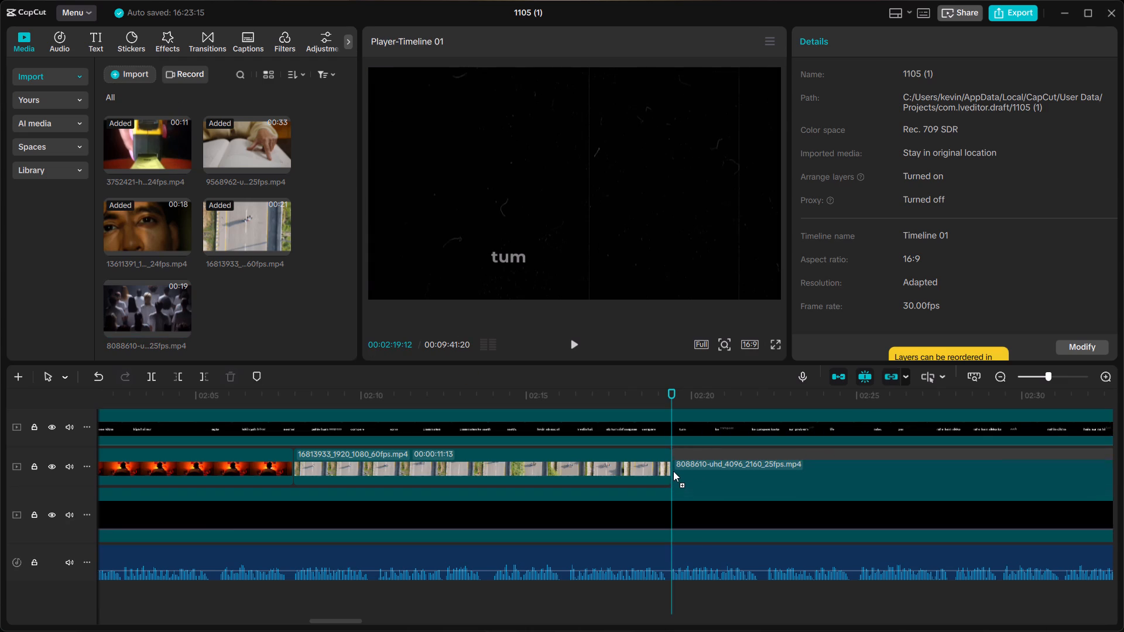
{"action": "left_click_drag", "start_coordinate": [673, 471], "coordinate": [673, 468]}
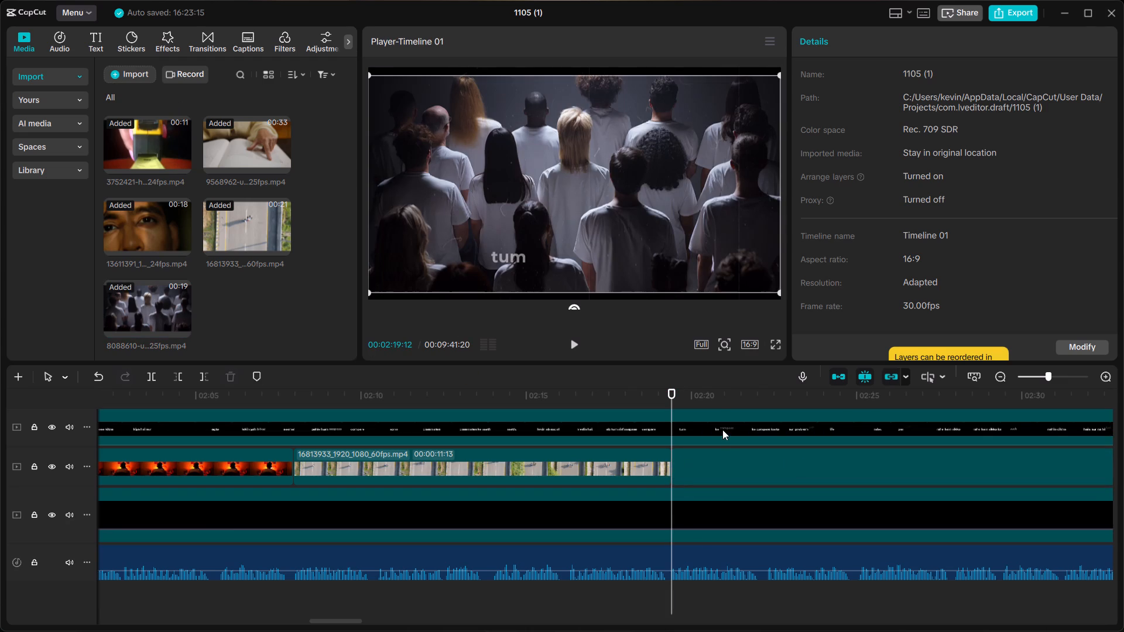
Enlarge the crowd clip to 107% scale so it fills the frame.
{"action": "left_click", "coordinate": [713, 402]}
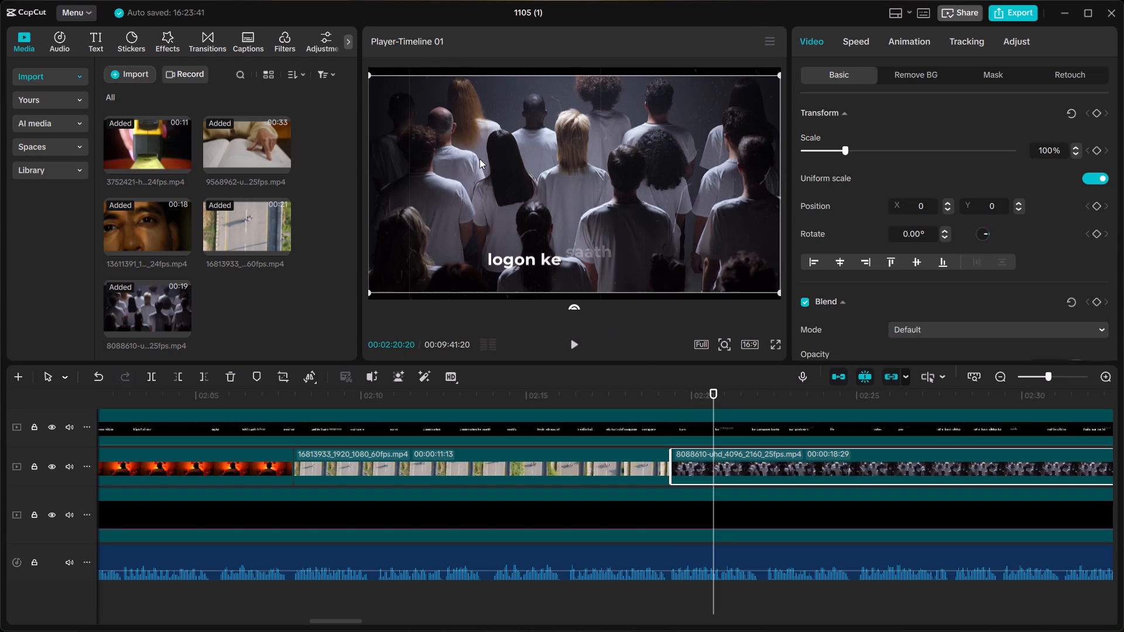
{"action": "left_click_drag", "start_coordinate": [369, 73], "coordinate": [353, 61]}
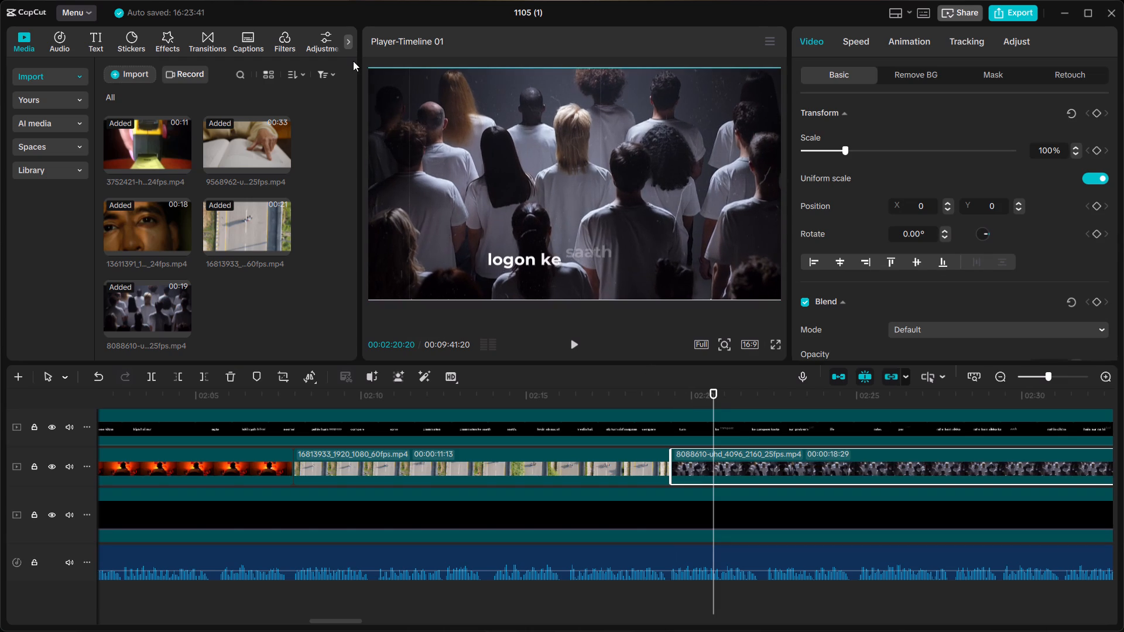
{"action": "left_click_drag", "start_coordinate": [353, 61], "coordinate": [352, 60]}
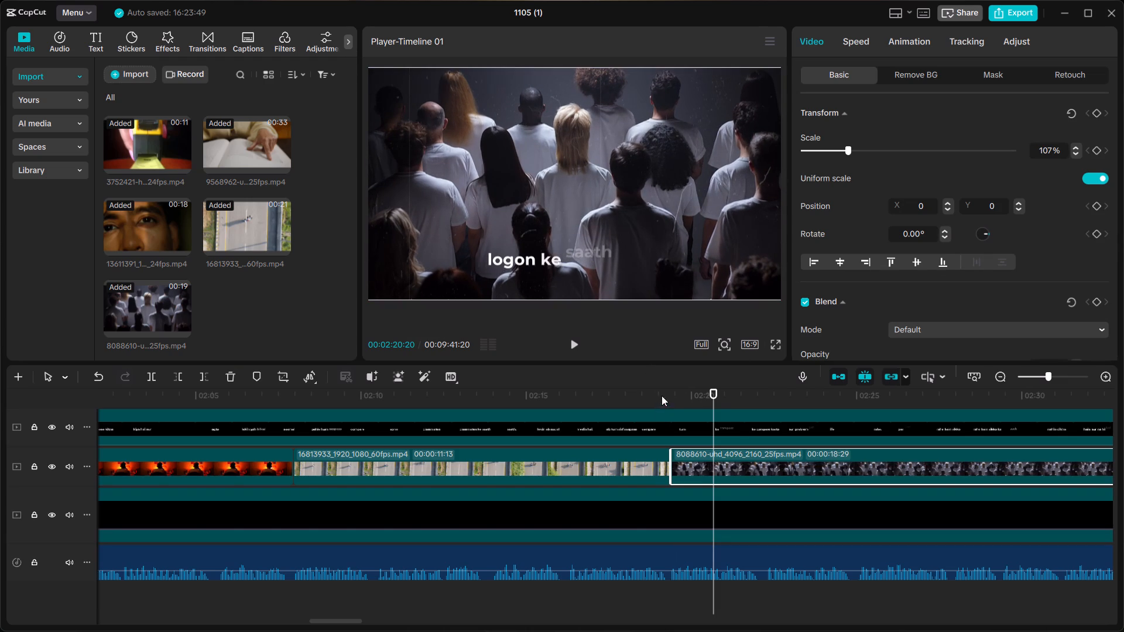
{"action": "left_click", "coordinate": [662, 396]}
{"action": "key", "text": "space"}
{"action": "left_click", "coordinate": [656, 384]}
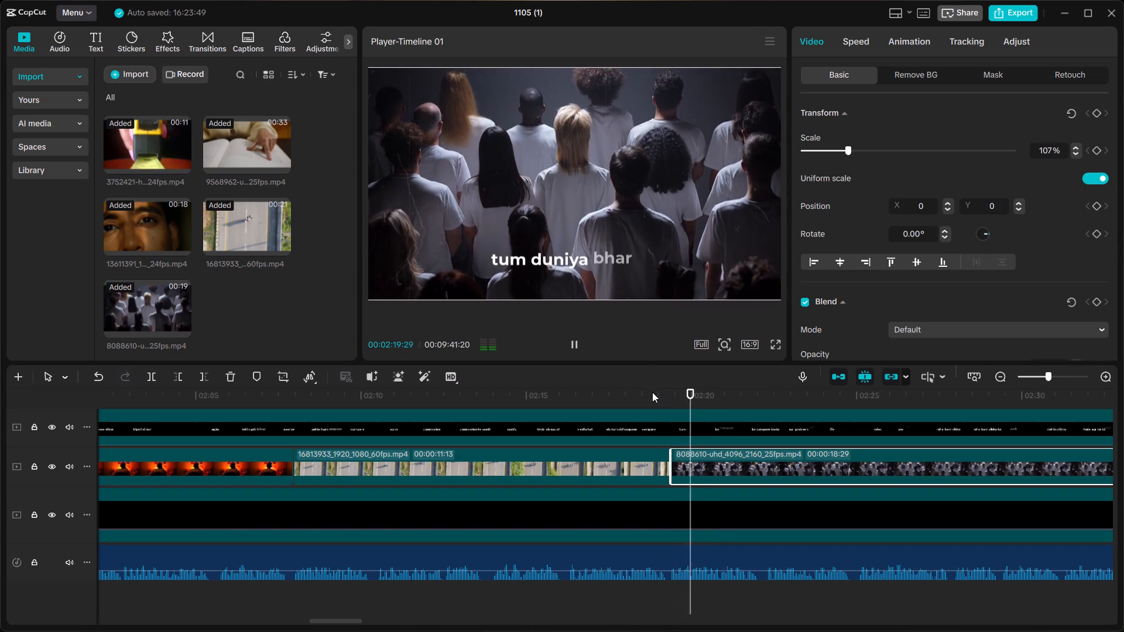
{"action": "left_click", "coordinate": [652, 392]}
{"action": "key", "text": "space"}
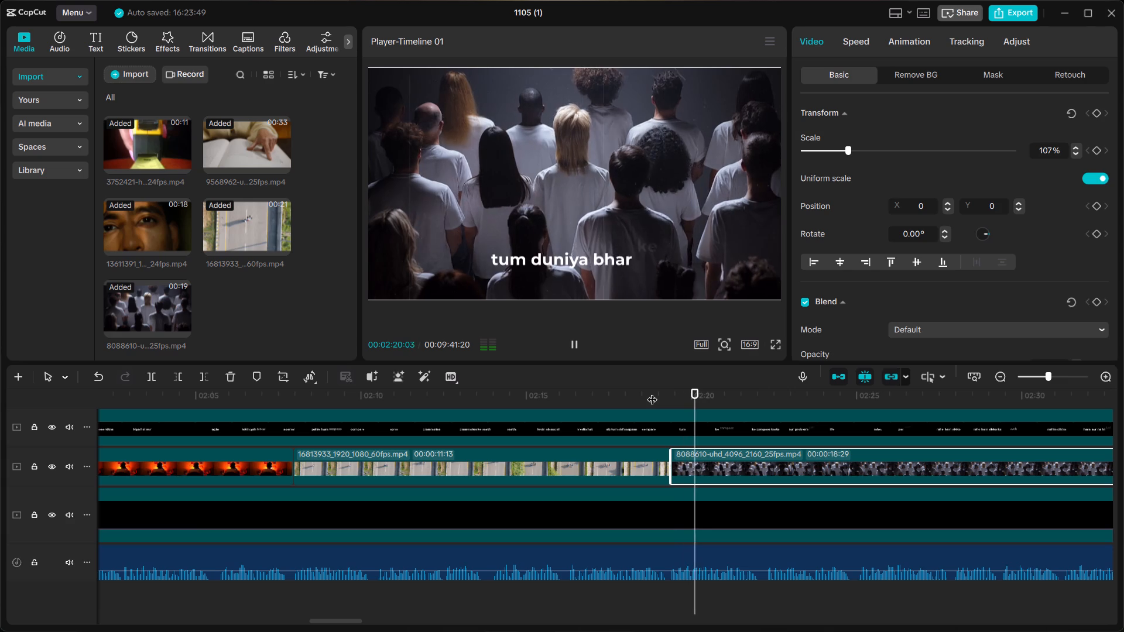
{"action": "left_click", "coordinate": [670, 394]}
{"action": "left_click", "coordinate": [636, 389]}
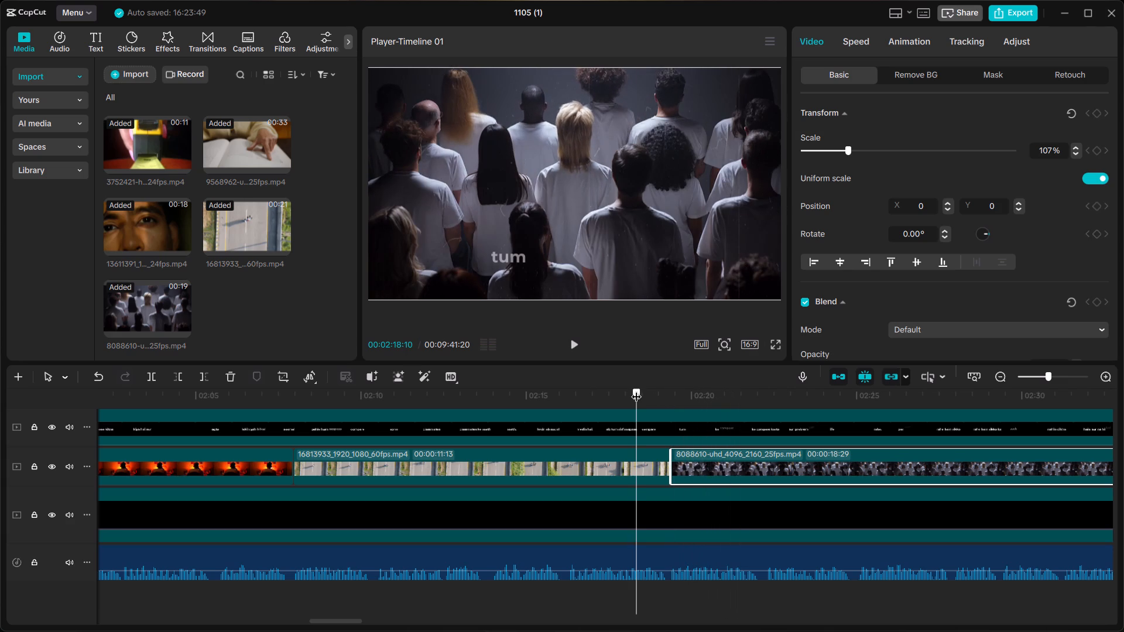
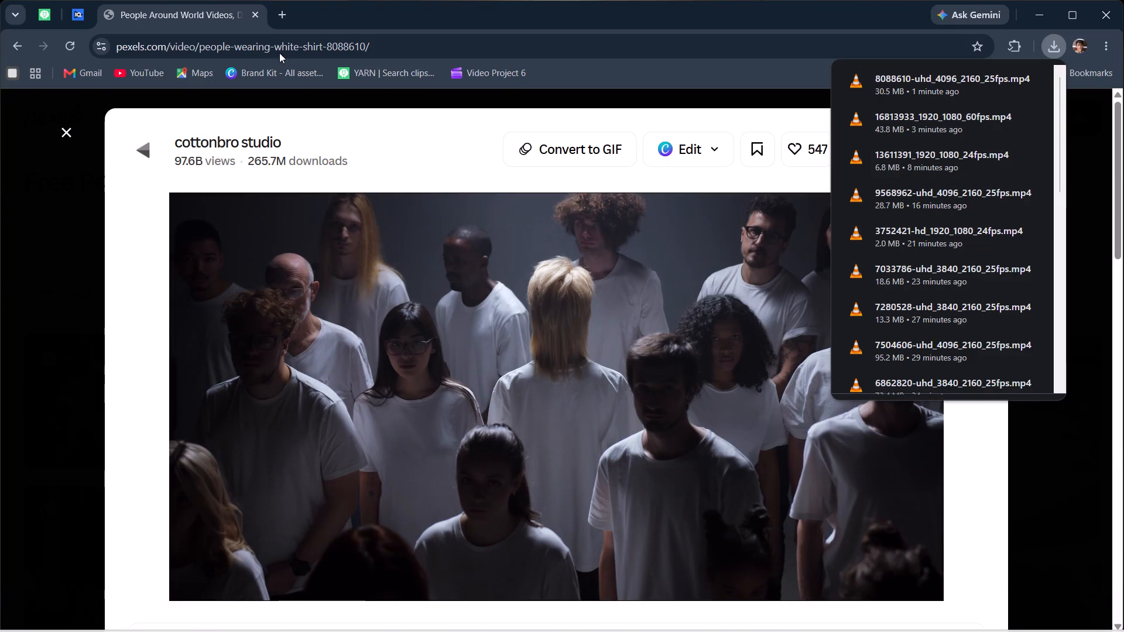
{"action": "left_click", "coordinate": [389, 40]}
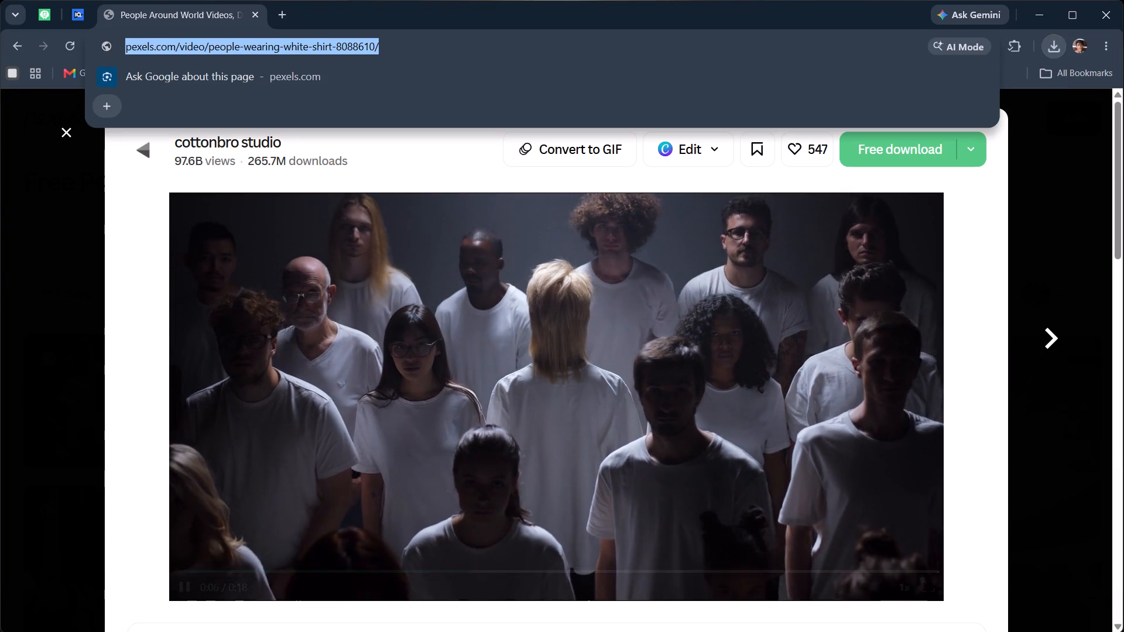
{"action": "key", "text": "BackSpace"}
{"action": "key", "text": "ctrl+v"}
{"action": "key", "text": "Return"}
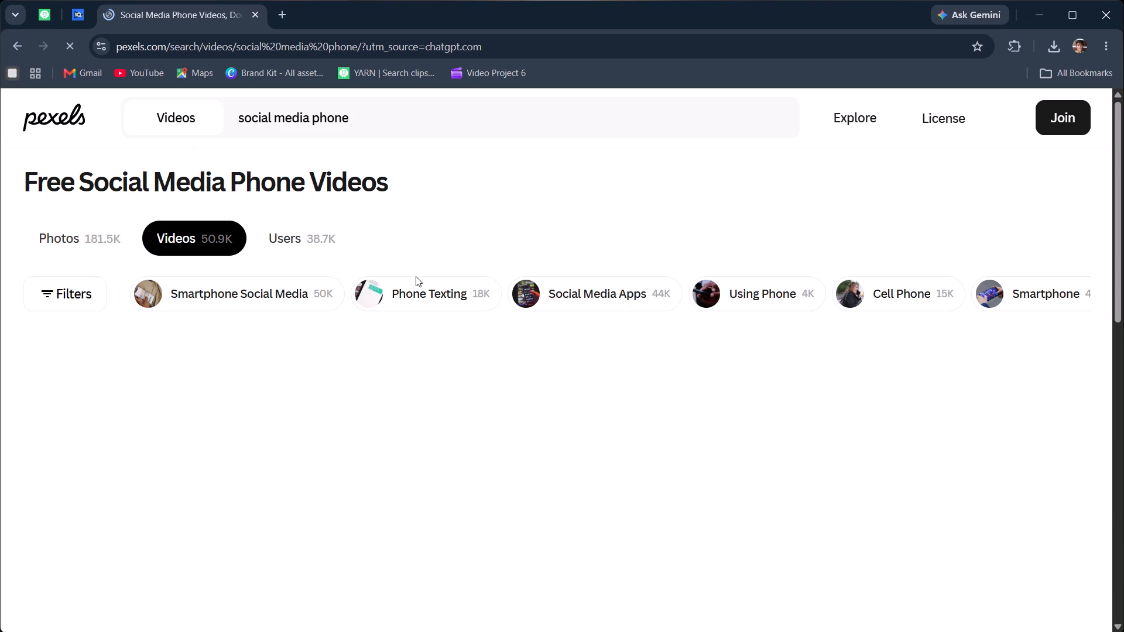
Download and save the Los Muertos Crew clip of hands browsing a phone before a desktop monitor, and dismiss the thank-you pop-up.
{"action": "scroll", "coordinate": [471, 227], "scroll_direction": "down", "scroll_amount": 2}
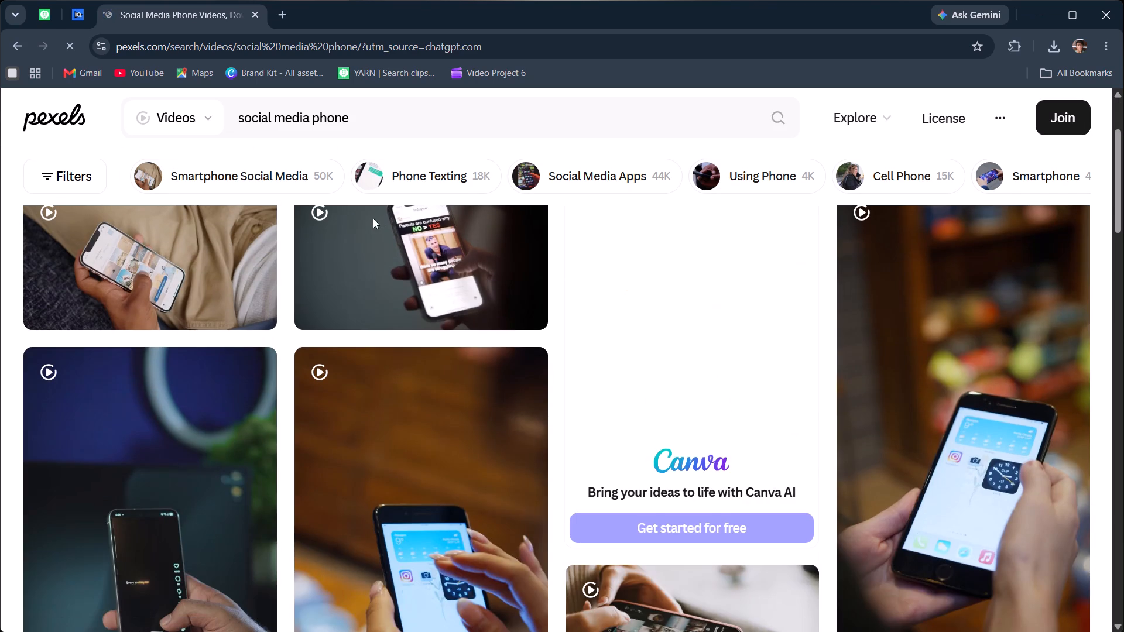
{"action": "scroll", "coordinate": [414, 359], "scroll_direction": "down", "scroll_amount": 4}
{"action": "scroll", "coordinate": [595, 394], "scroll_direction": "down", "scroll_amount": 3}
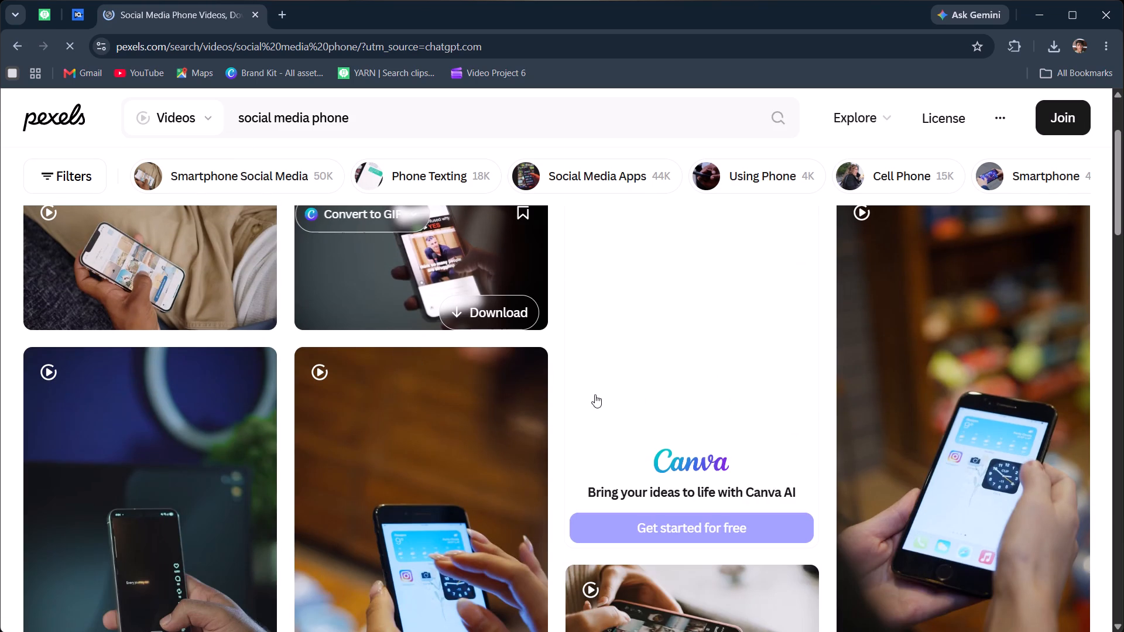
{"action": "scroll", "coordinate": [595, 394], "scroll_direction": "down", "scroll_amount": 2}
{"action": "scroll", "coordinate": [585, 386], "scroll_direction": "up", "scroll_amount": 4}
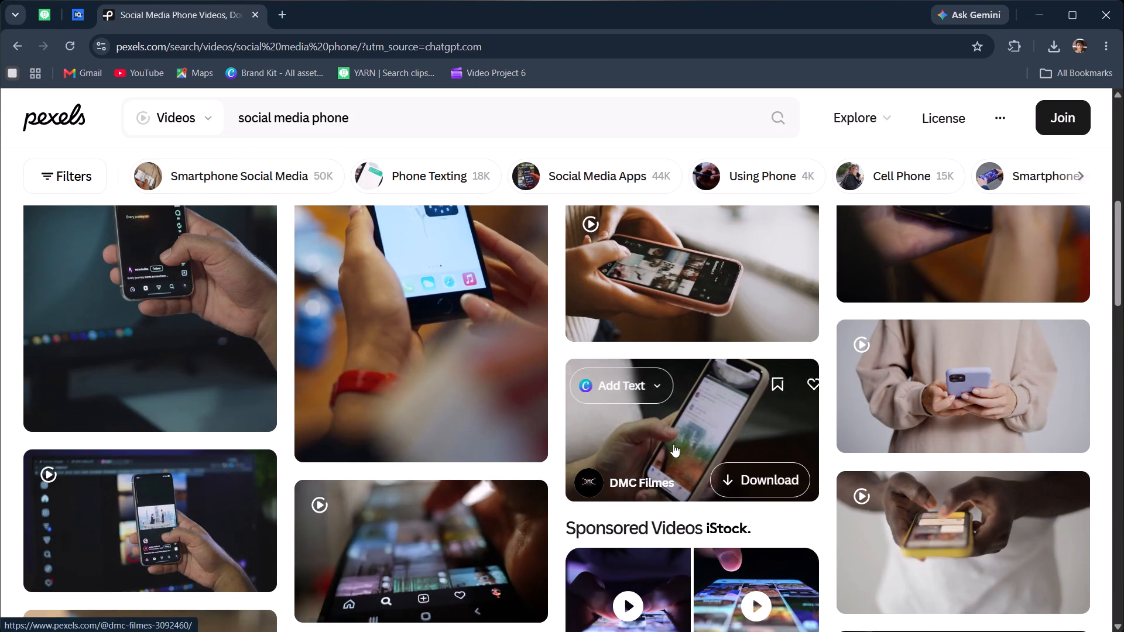
{"action": "scroll", "coordinate": [691, 438], "scroll_direction": "down", "scroll_amount": 2}
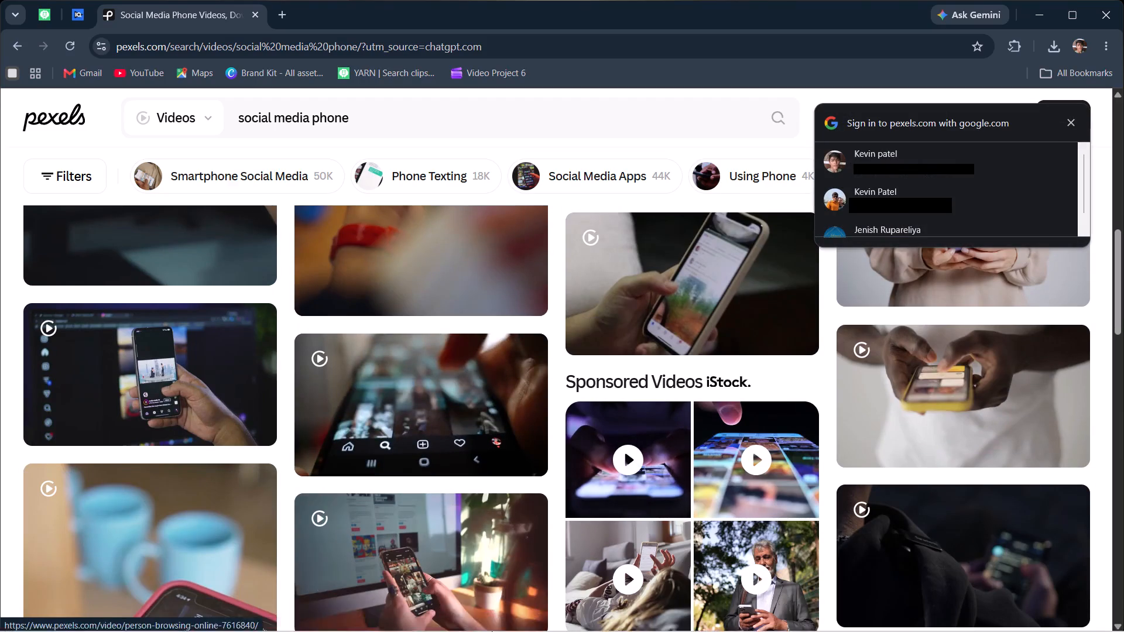
{"action": "scroll", "coordinate": [478, 571], "scroll_direction": "down", "scroll_amount": 2}
{"action": "left_click", "coordinate": [494, 472]}
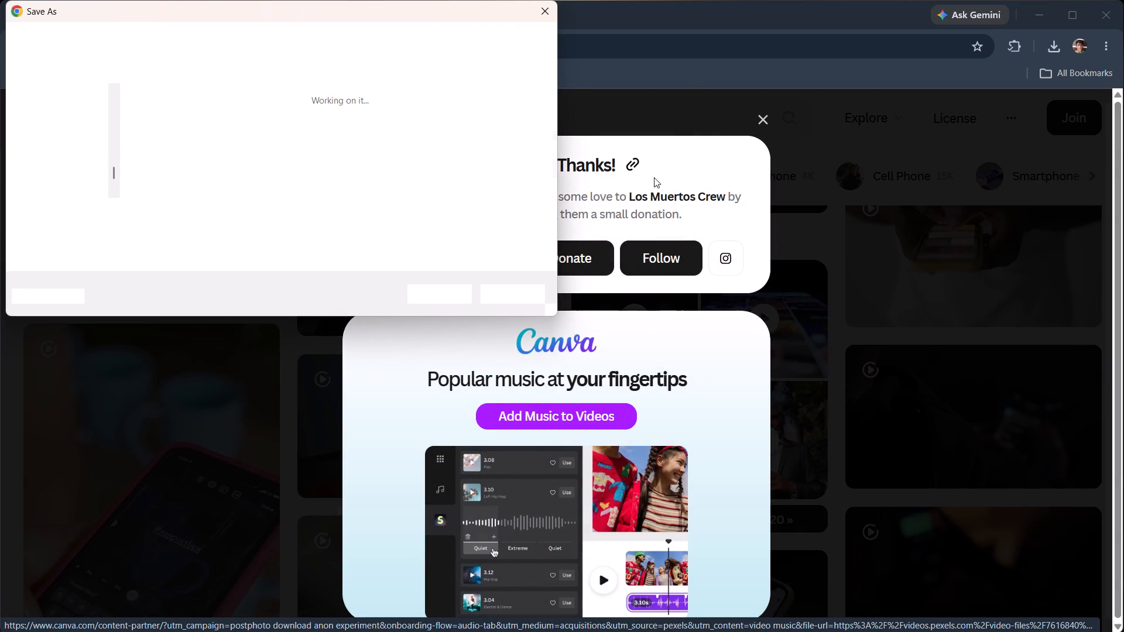
{"action": "left_click", "coordinate": [444, 300]}
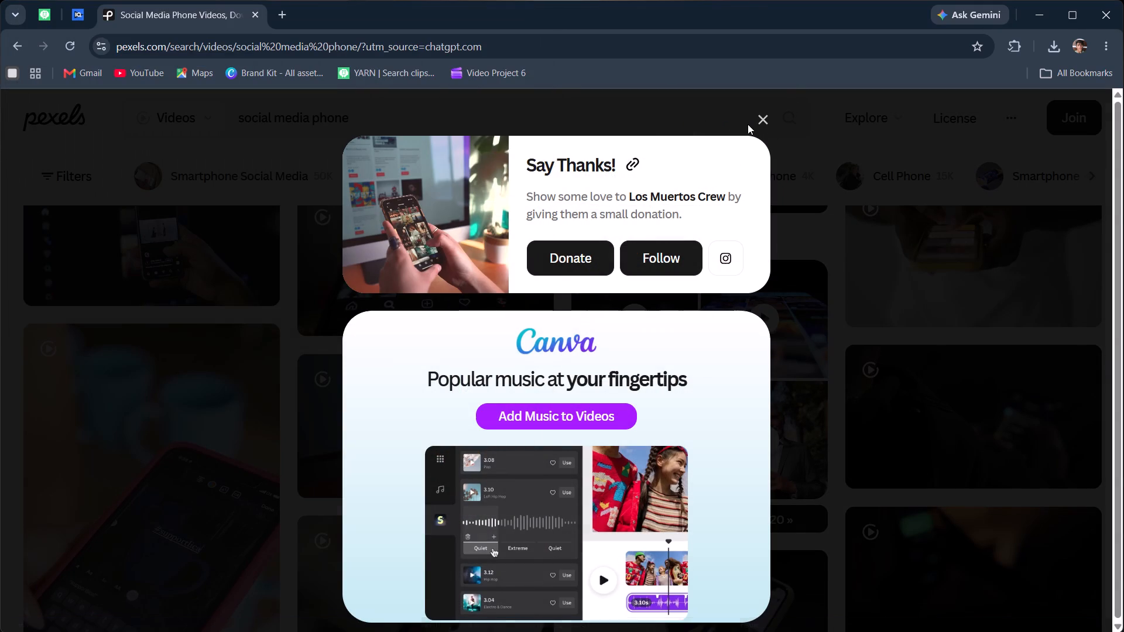
{"action": "left_click", "coordinate": [763, 114]}
Download the RDNE Stock project clip of hands typing on a red-cased phone and save it in New folder (2).
{"action": "scroll", "coordinate": [648, 443], "scroll_direction": "down", "scroll_amount": 2}
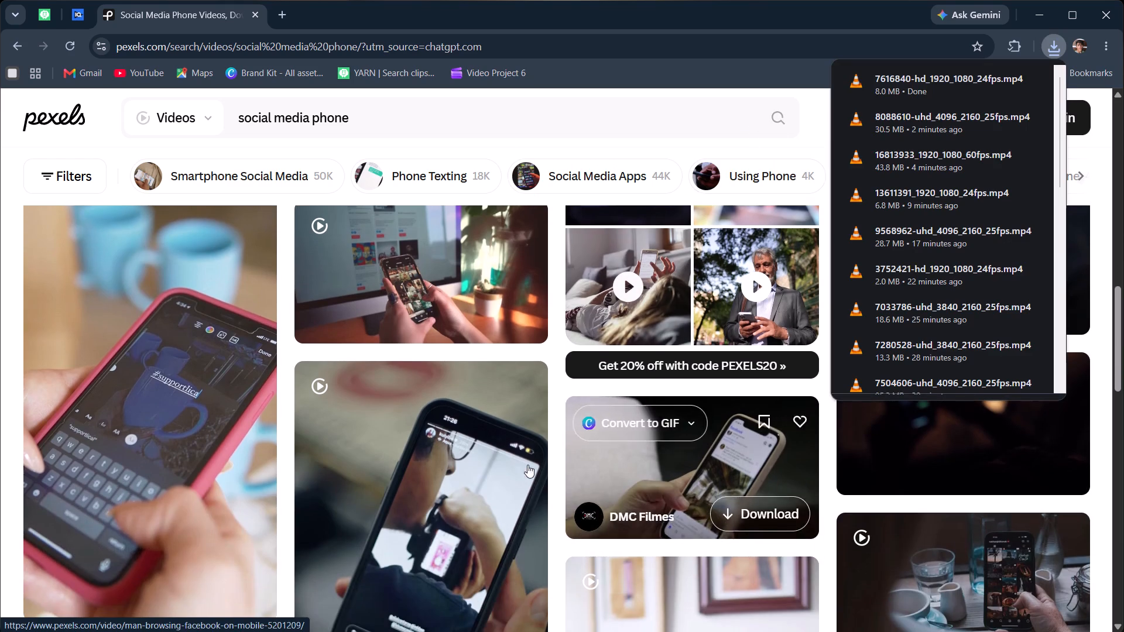
{"action": "scroll", "coordinate": [350, 464], "scroll_direction": "down", "scroll_amount": 3}
{"action": "scroll", "coordinate": [346, 464], "scroll_direction": "up", "scroll_amount": 1}
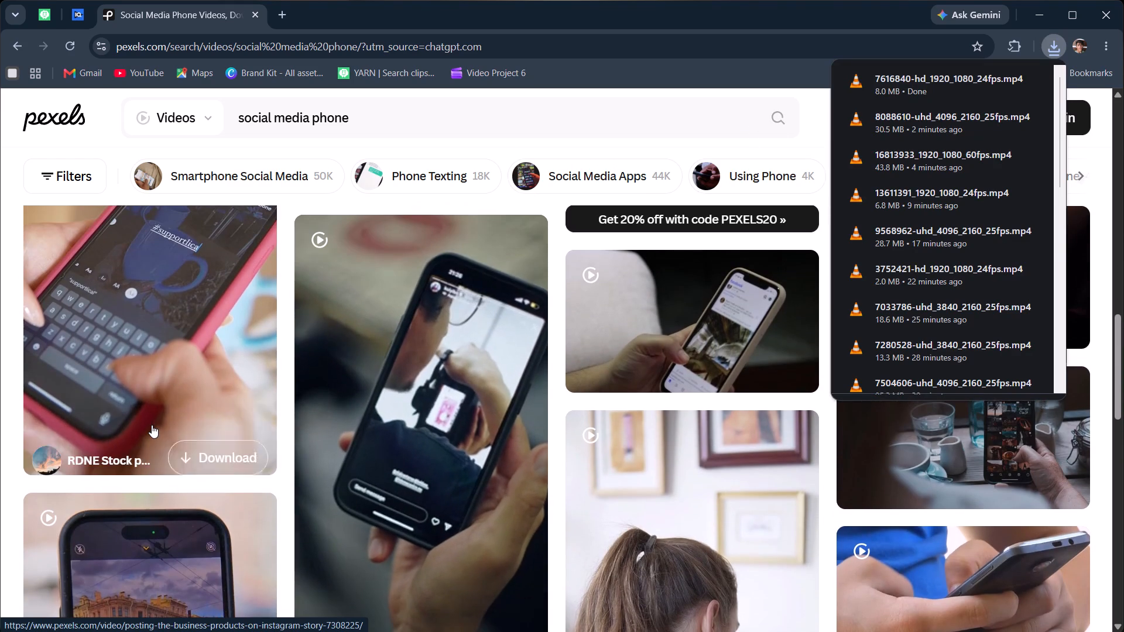
{"action": "left_click", "coordinate": [189, 440]}
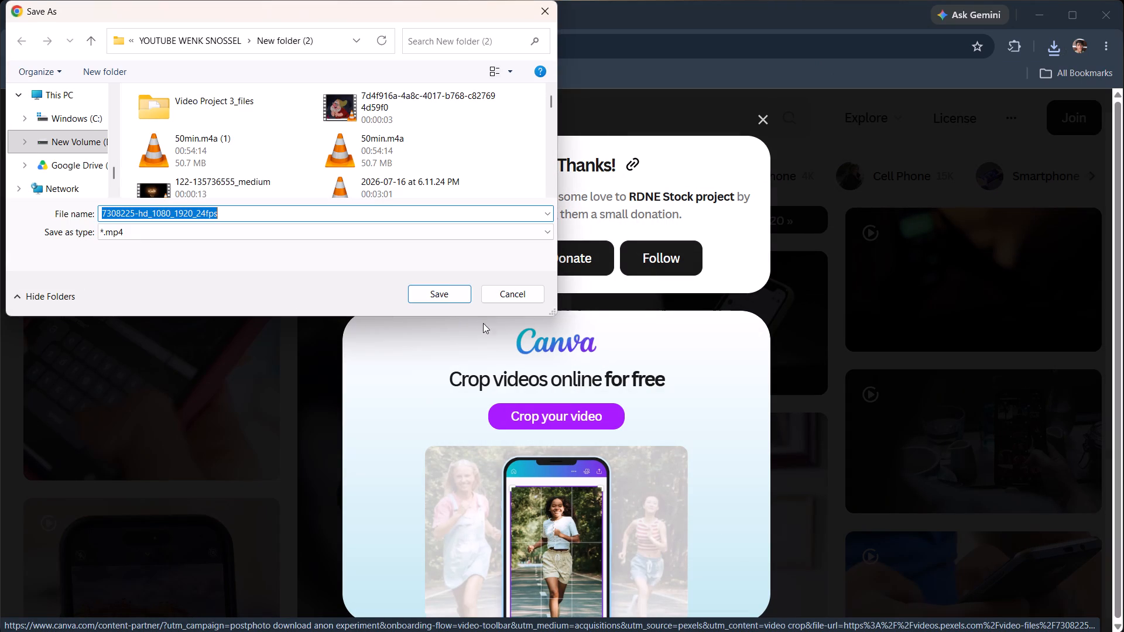
{"action": "left_click", "coordinate": [444, 293]}
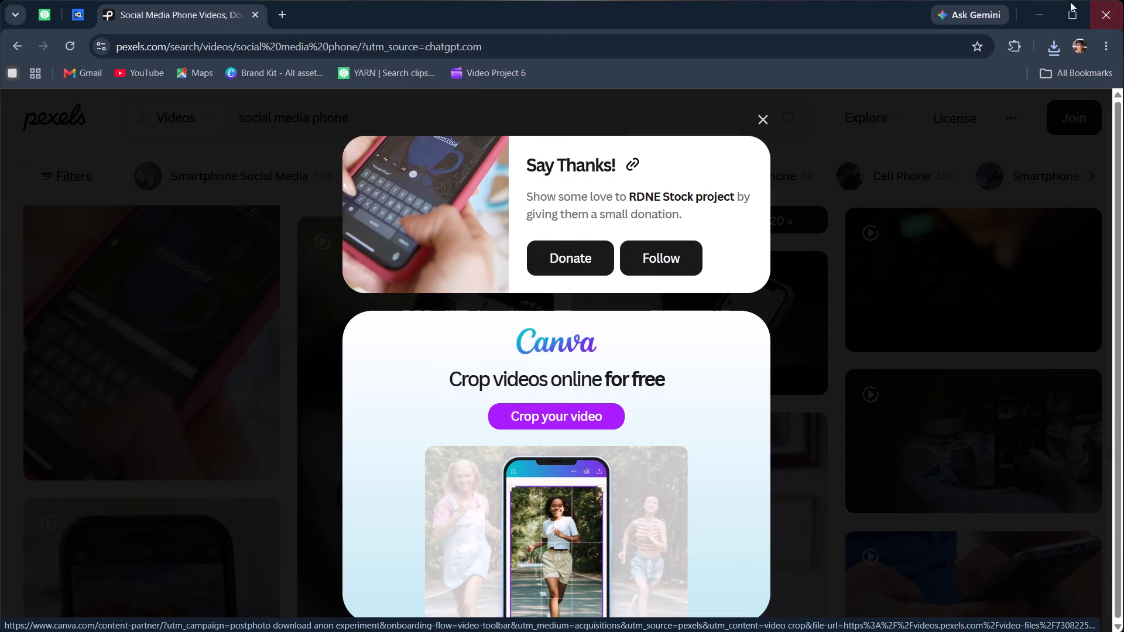
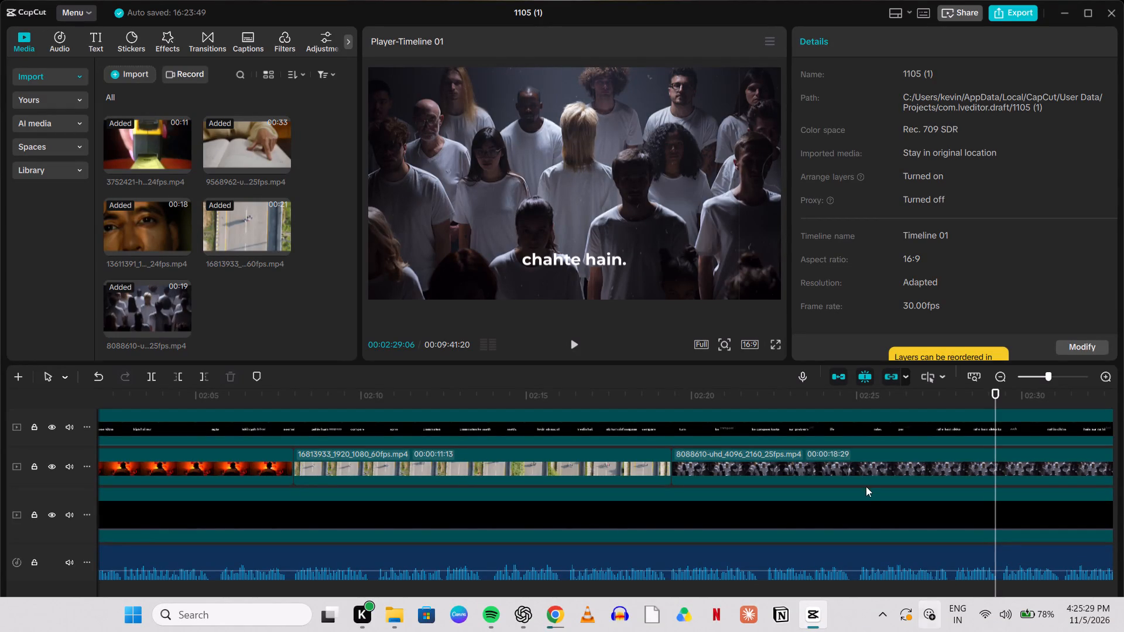
Split the 8088610 crowd clip at 00:02:25:01, just after the caption "rahe.", and delete the part after the cut.
{"action": "left_click", "coordinate": [670, 401]}
{"action": "key", "text": "space"}
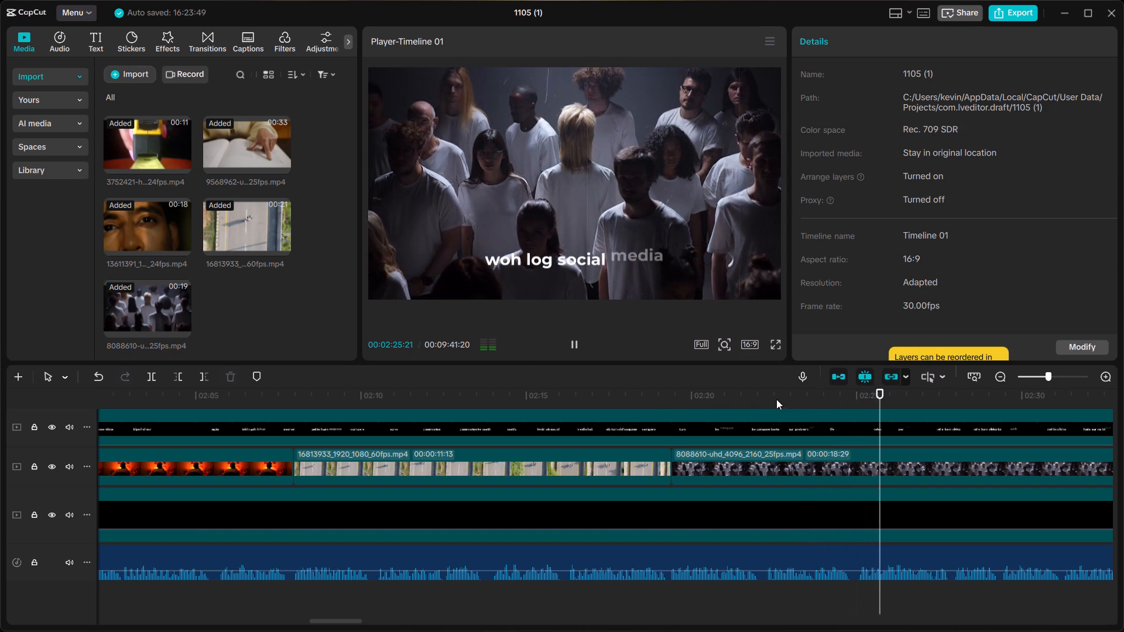
{"action": "key", "text": "space"}
{"action": "left_click", "coordinate": [855, 396]}
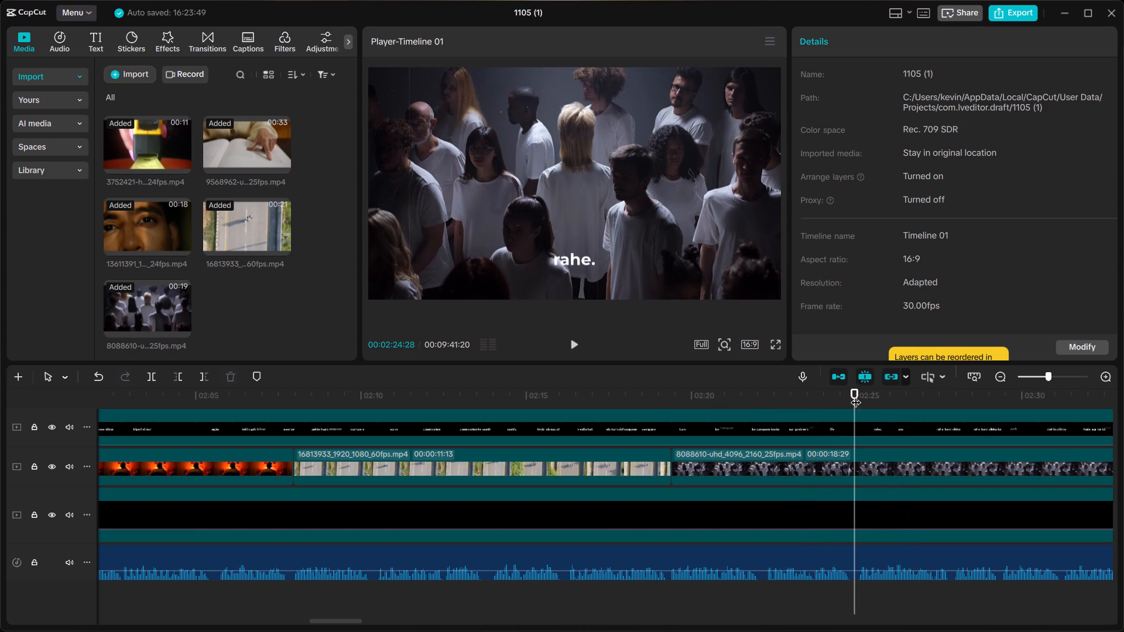
{"action": "left_click", "coordinate": [855, 390]}
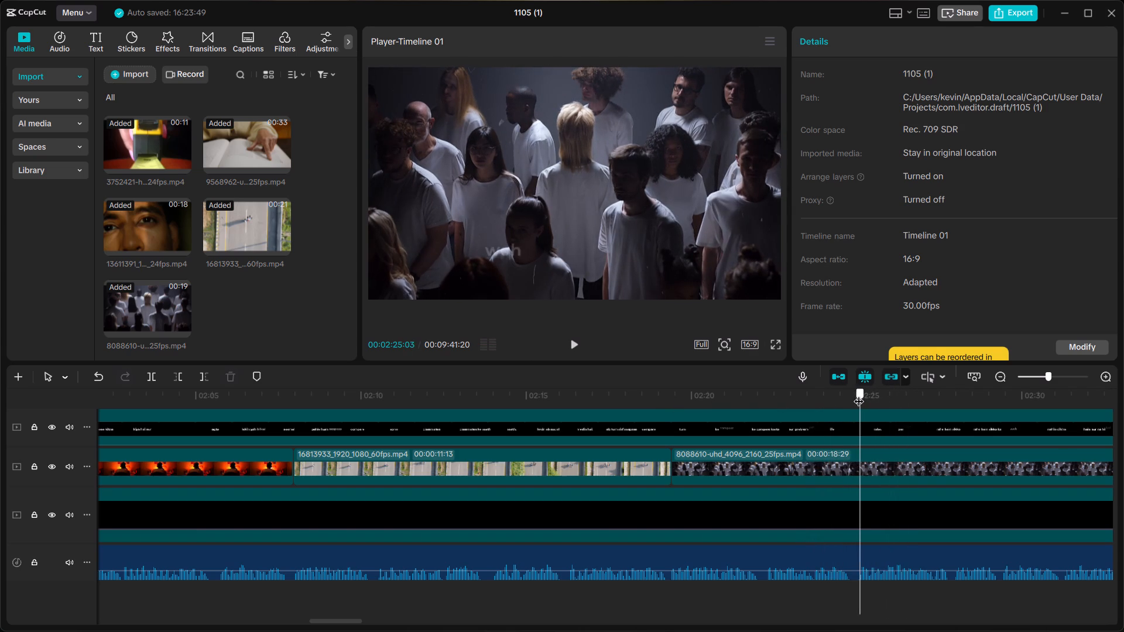
{"action": "left_click", "coordinate": [862, 462]}
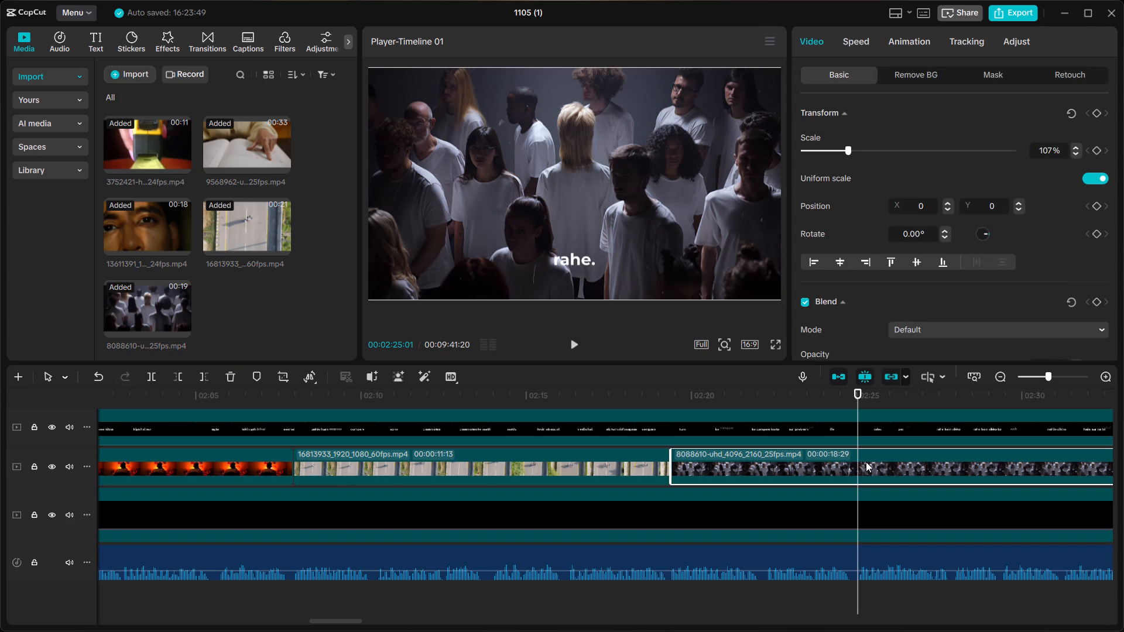
{"action": "key", "text": "ctrl+b"}
{"action": "key", "text": "BackSpace"}
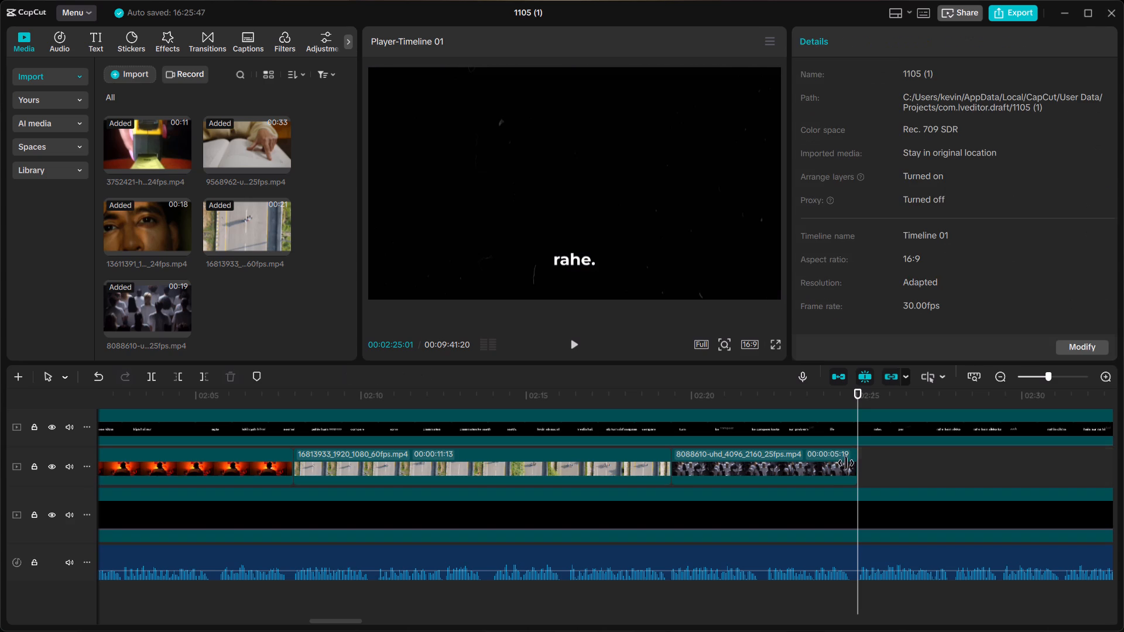
Import the red-cased phone clip 7308225-hd_1080_1920_24fps into the project media.
{"action": "left_click", "coordinate": [125, 77]}
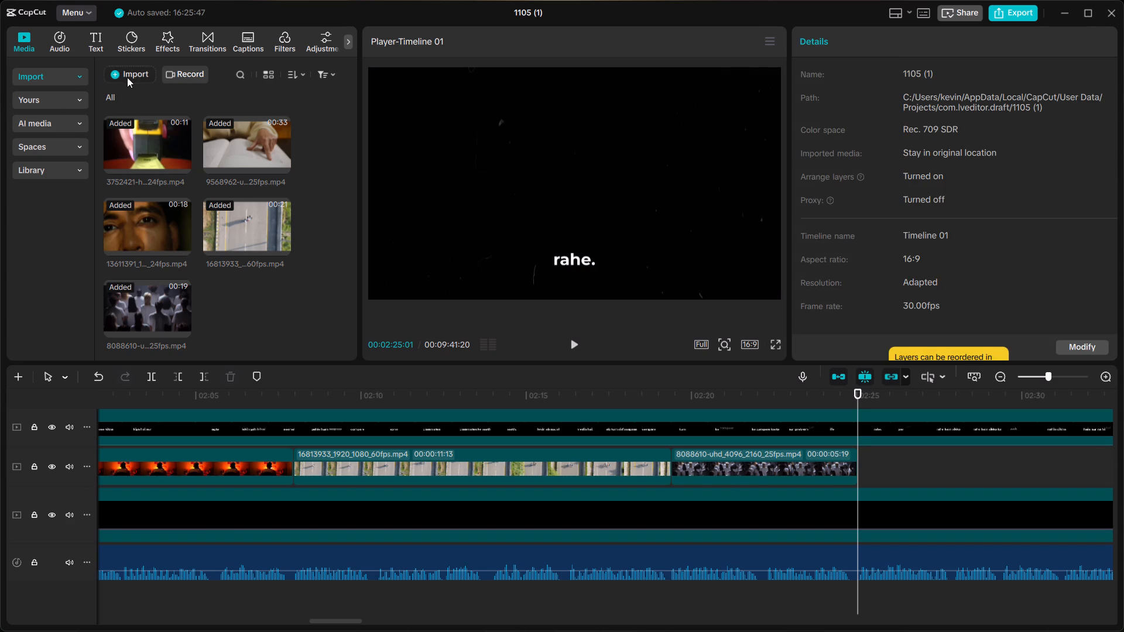
{"action": "scroll", "coordinate": [20, 170], "scroll_direction": "up", "scroll_amount": 6}
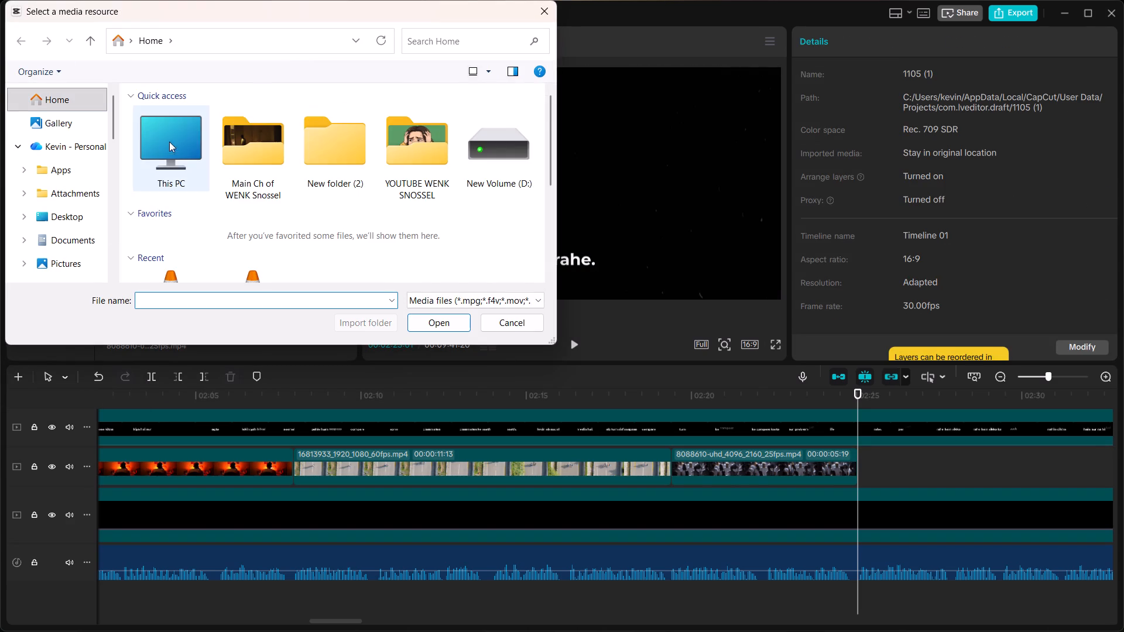
{"action": "scroll", "coordinate": [170, 152], "scroll_direction": "down", "scroll_amount": 2}
{"action": "scroll", "coordinate": [291, 99], "scroll_direction": "up", "scroll_amount": 1}
{"action": "left_click", "coordinate": [260, 142]}
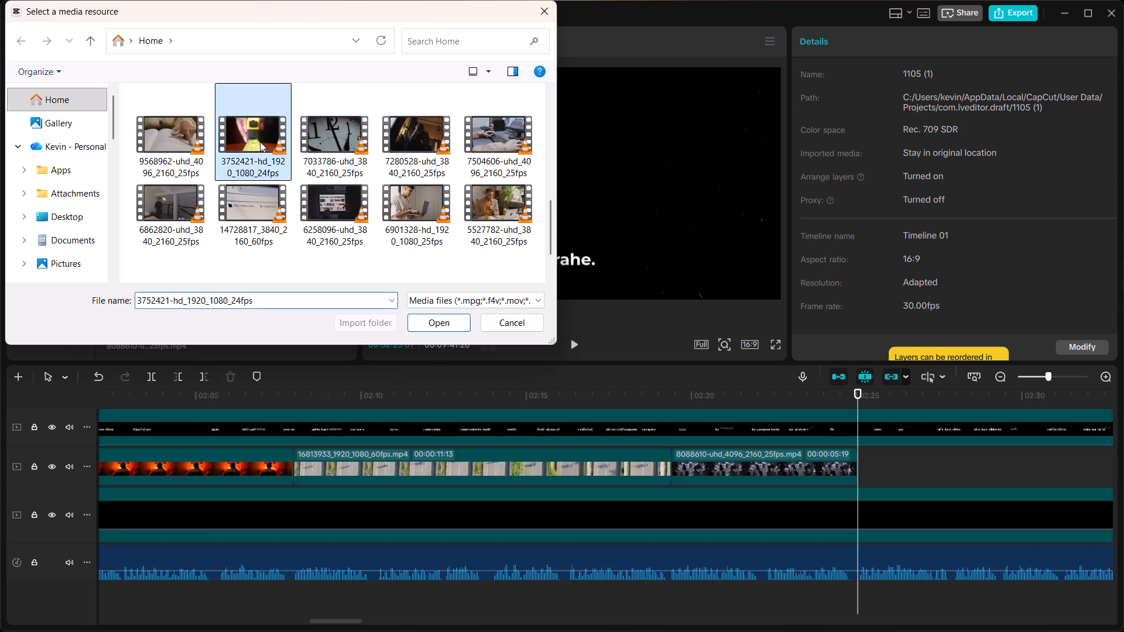
{"action": "scroll", "coordinate": [191, 140], "scroll_direction": "up", "scroll_amount": 4}
{"action": "scroll", "coordinate": [219, 250], "scroll_direction": "down", "scroll_amount": 1}
{"action": "left_click", "coordinate": [176, 216]}
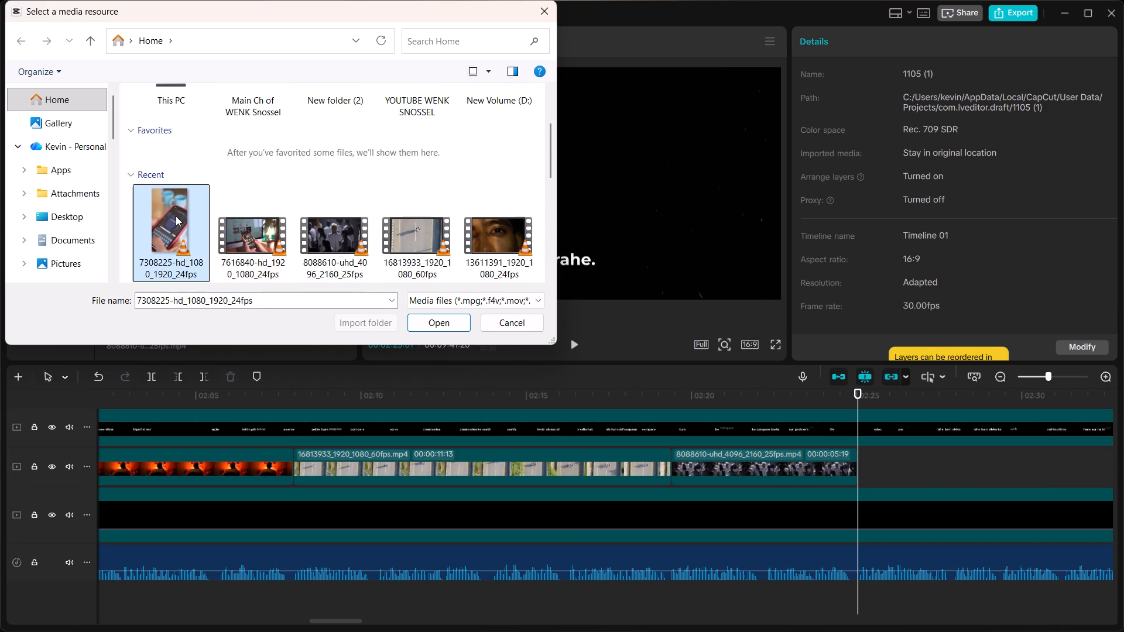
{"action": "left_click", "coordinate": [426, 325]}
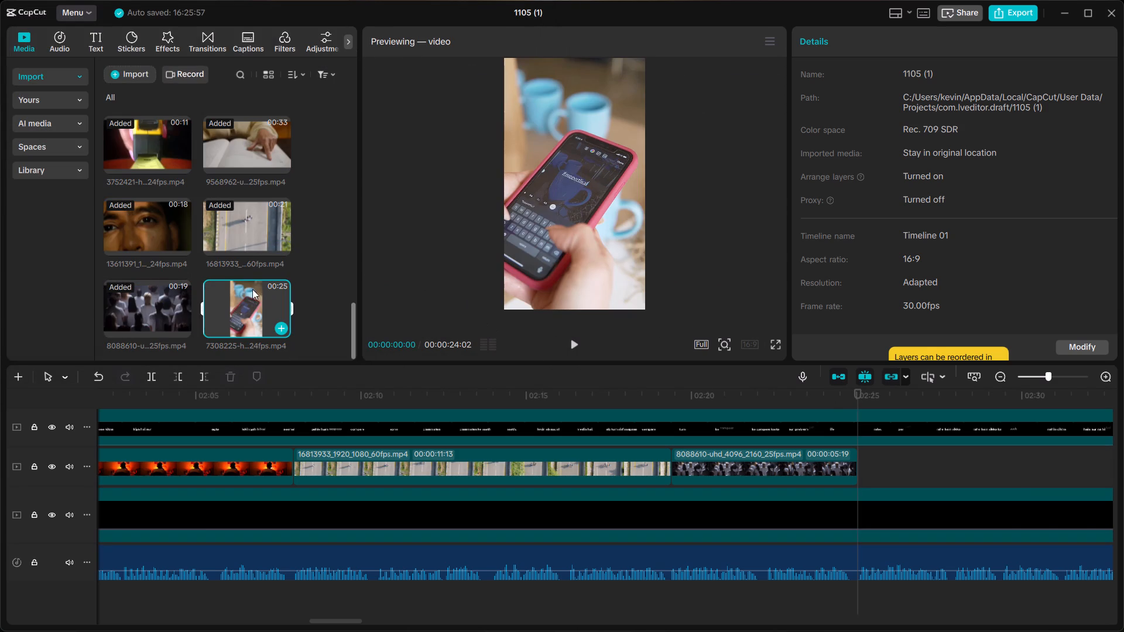
Place the 7308225 phone clip on the main video track directly after the crowd clip, at 00:02:25:01.
{"action": "left_click_drag", "start_coordinate": [251, 301], "coordinate": [848, 445]}
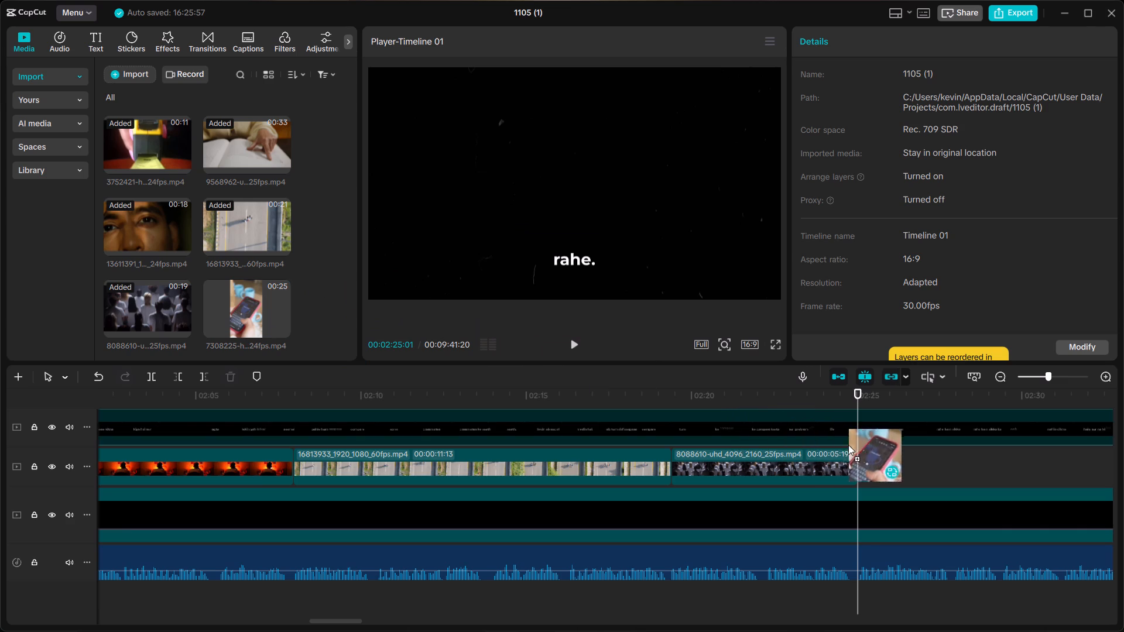
{"action": "left_click_drag", "start_coordinate": [848, 445], "coordinate": [860, 463]}
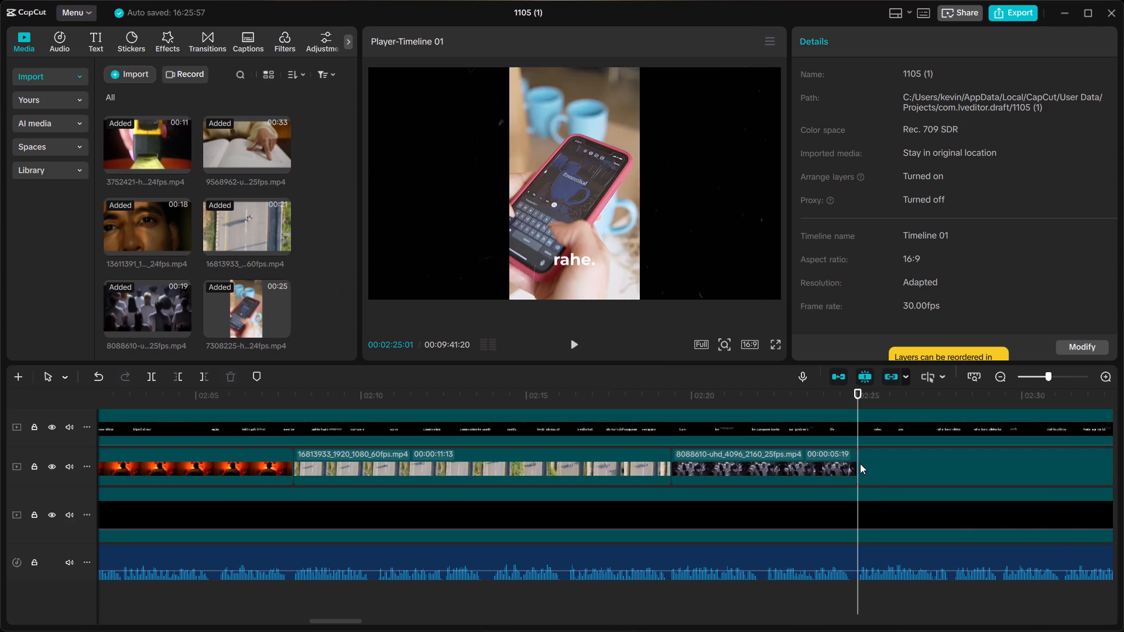
Enlarge the vertical phone clip in the preview to about 270% and shift it downward in the frame.
{"action": "left_click", "coordinate": [875, 401]}
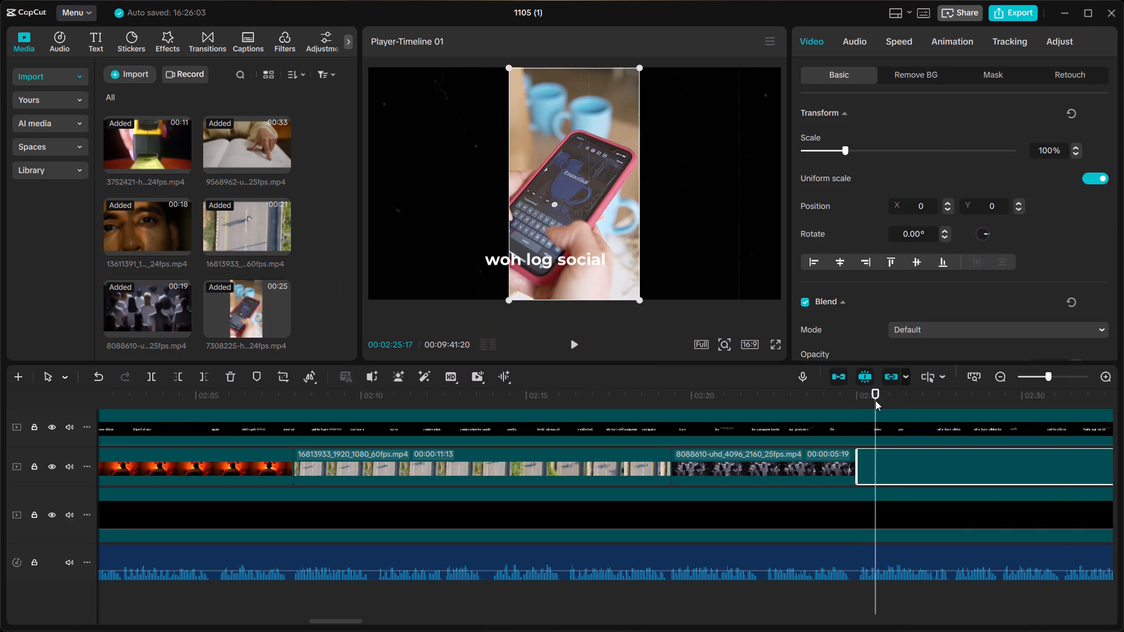
{"action": "left_click_drag", "start_coordinate": [506, 67], "coordinate": [0, 0]}
{"action": "left_click_drag", "start_coordinate": [499, 123], "coordinate": [486, 217]}
{"action": "left_click_drag", "start_coordinate": [436, 150], "coordinate": [440, 256]}
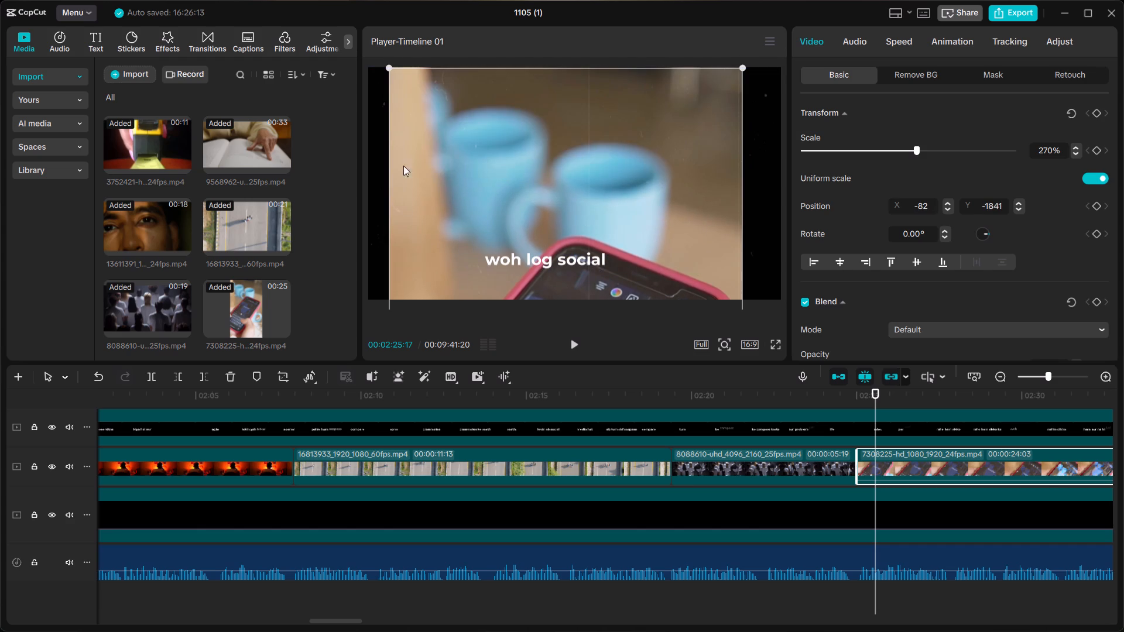
{"action": "left_click", "coordinate": [381, 69]}
{"action": "left_click", "coordinate": [397, 85]}
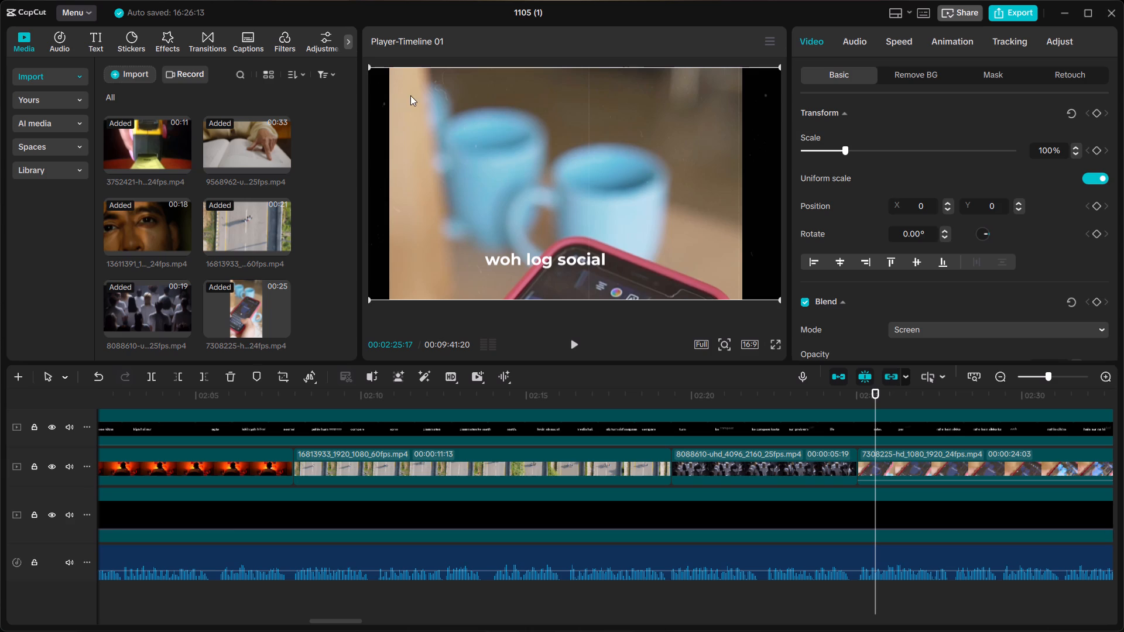
Mute the 7308225 phone clip by lowering its volume to -∞ dB.
{"action": "left_click", "coordinate": [950, 469]}
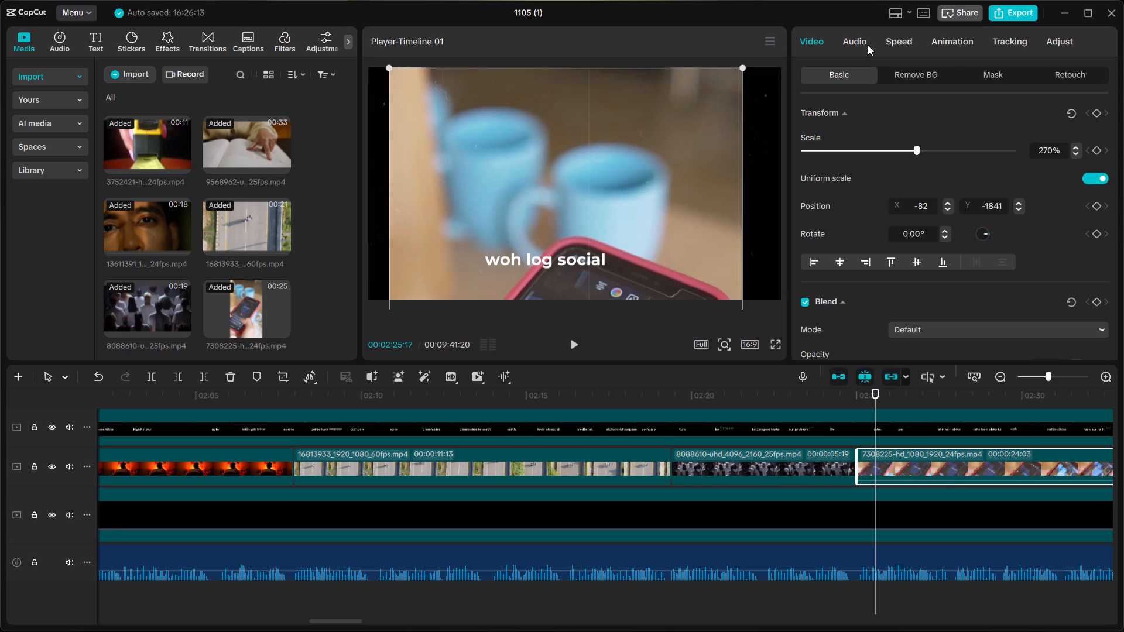
{"action": "left_click", "coordinate": [868, 45]}
{"action": "left_click_drag", "start_coordinate": [959, 145], "coordinate": [810, 138]}
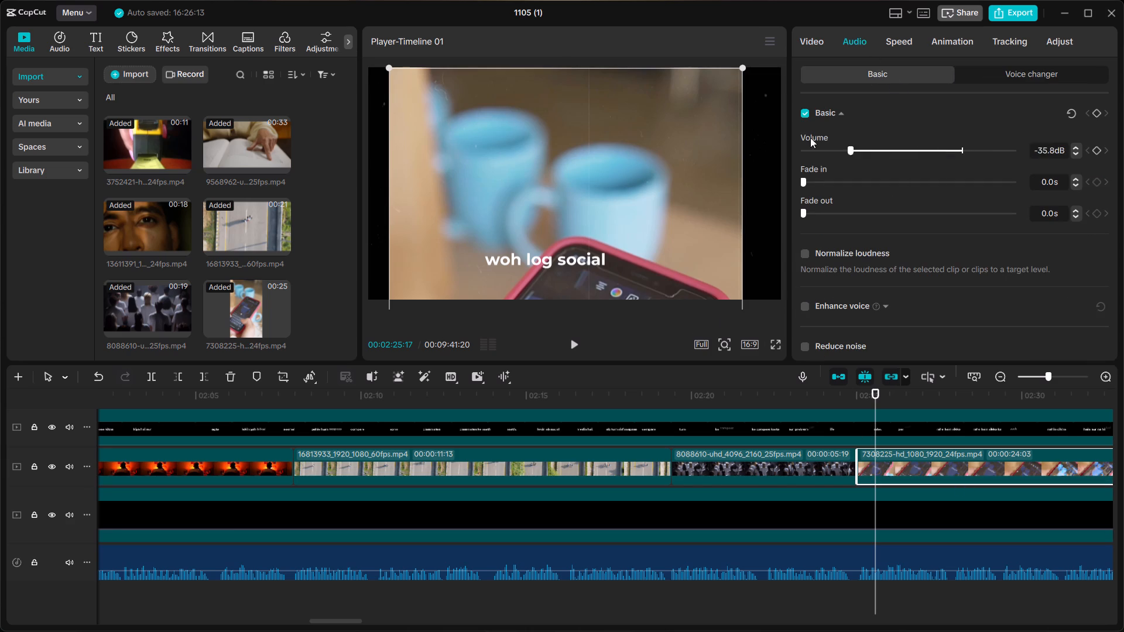
{"action": "left_click_drag", "start_coordinate": [810, 138], "coordinate": [731, 133]}
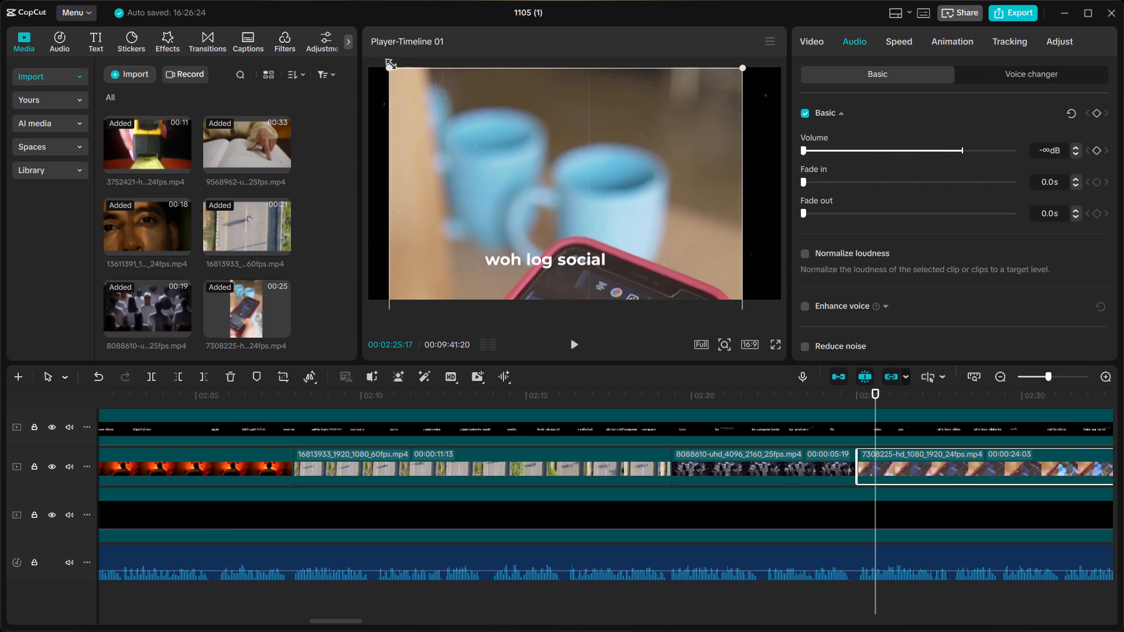
Enlarge the phone clip further to fill the frame's full width and move it up so the phone screen is centred.
{"action": "left_click_drag", "start_coordinate": [387, 68], "coordinate": [354, 39]}
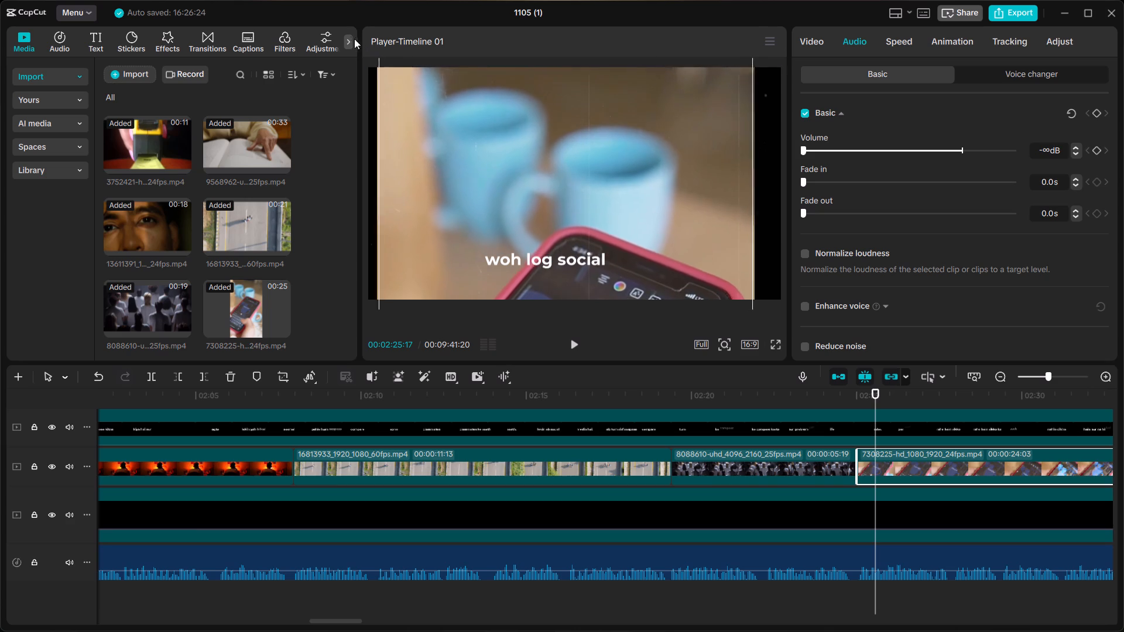
{"action": "left_click_drag", "start_coordinate": [354, 39], "coordinate": [258, 0]}
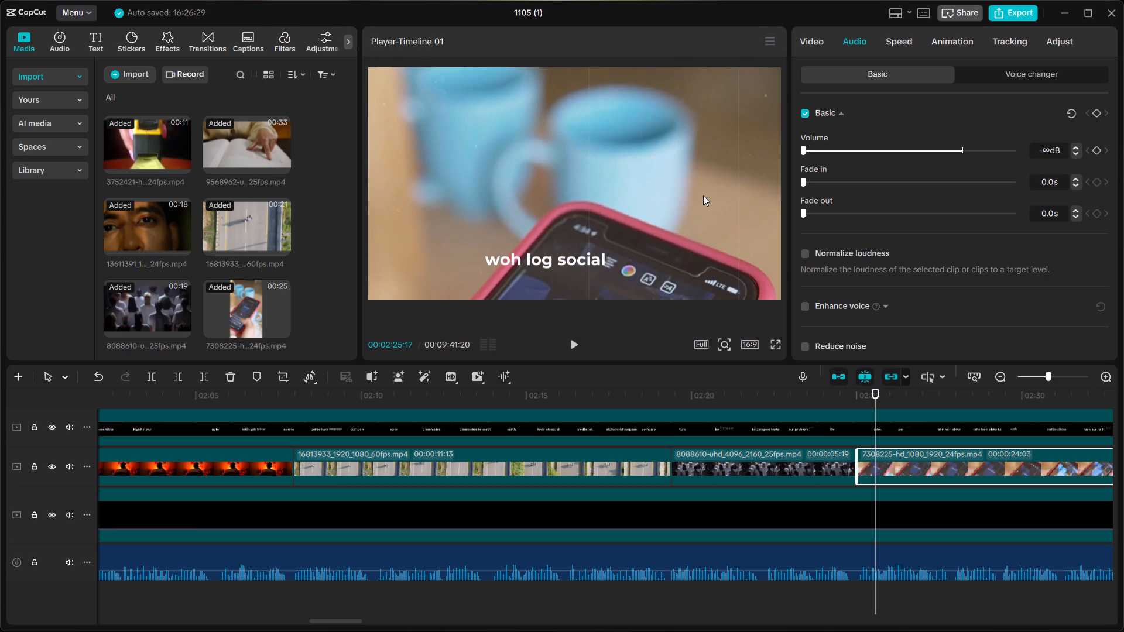
{"action": "left_click_drag", "start_coordinate": [703, 193], "coordinate": [717, 0]}
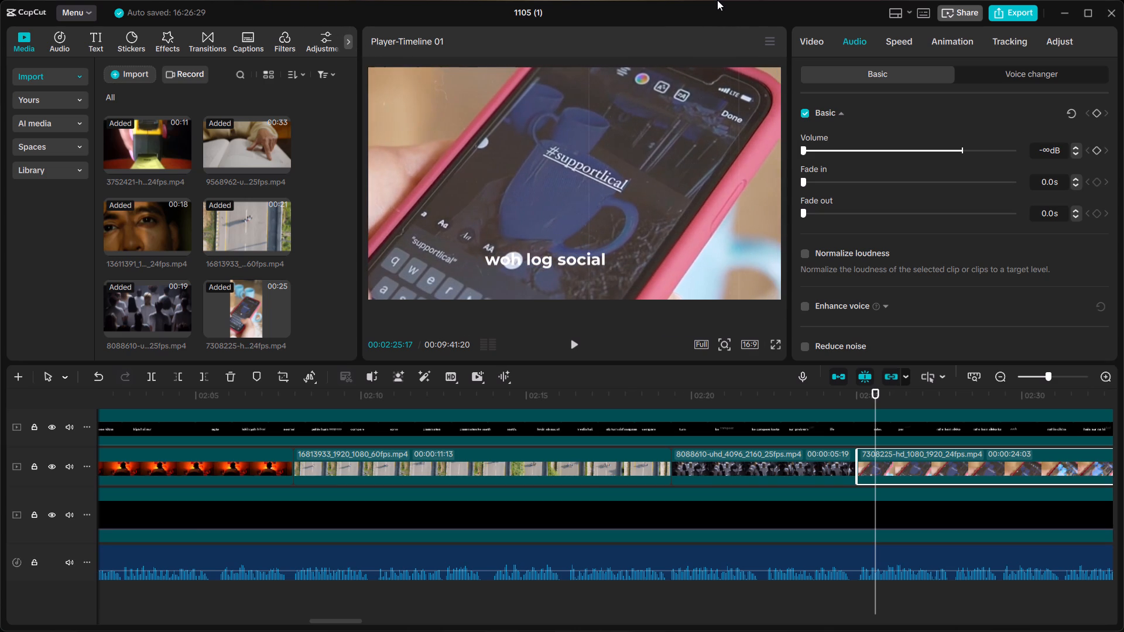
{"action": "left_click_drag", "start_coordinate": [717, 0], "coordinate": [715, 25]}
{"action": "left_click_drag", "start_coordinate": [742, 184], "coordinate": [746, 158]}
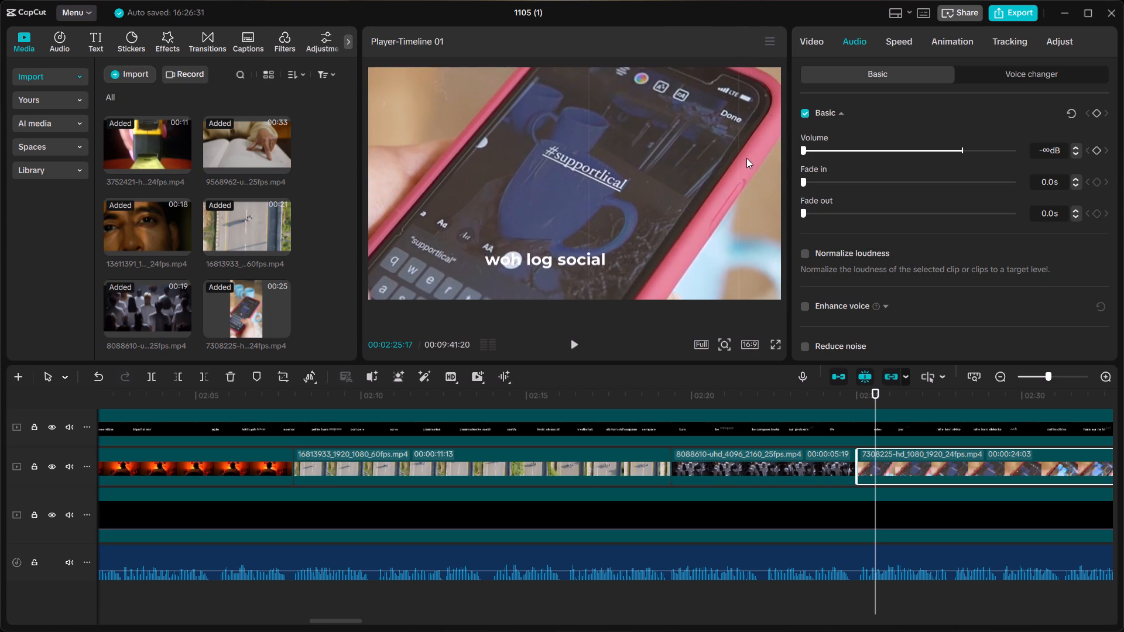
{"action": "left_click_drag", "start_coordinate": [746, 158], "coordinate": [742, 153]}
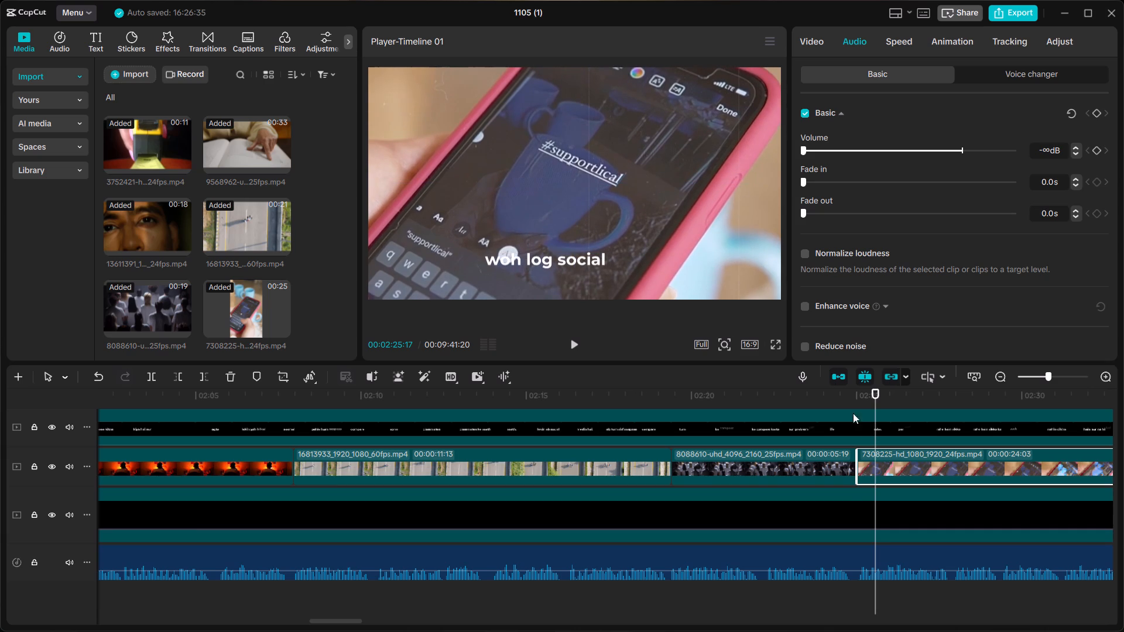
Play through the phone clip to find the end of the caption "par." and split the clip at 00:02:34:02.
{"action": "left_click", "coordinate": [852, 392]}
{"action": "key", "text": "space"}
{"action": "left_click", "coordinate": [852, 392]}
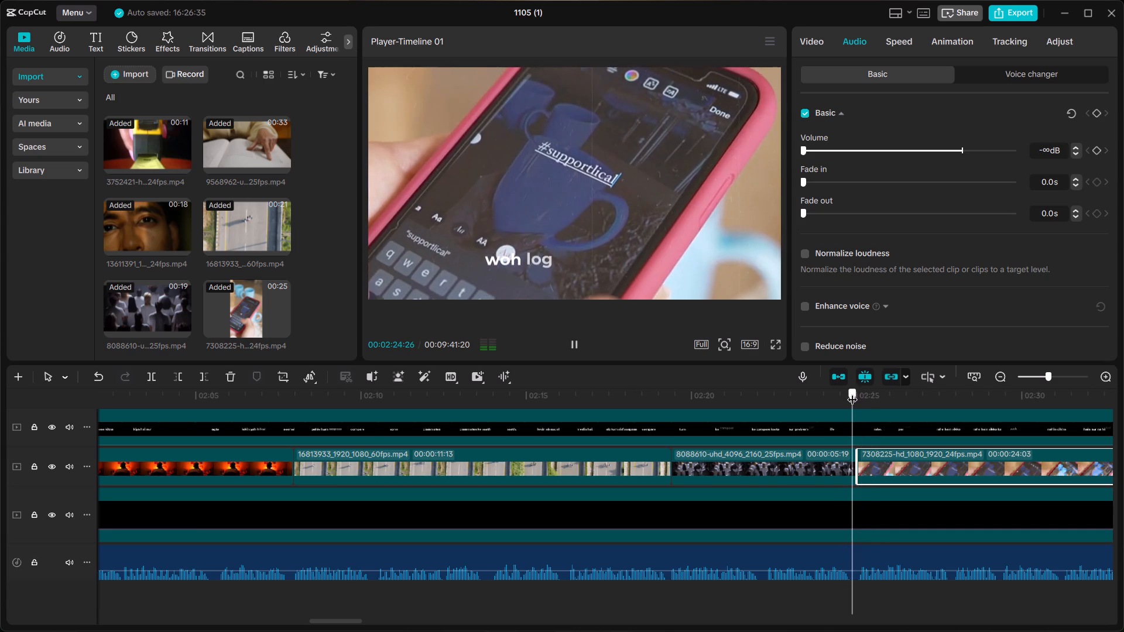
{"action": "key", "text": "space"}
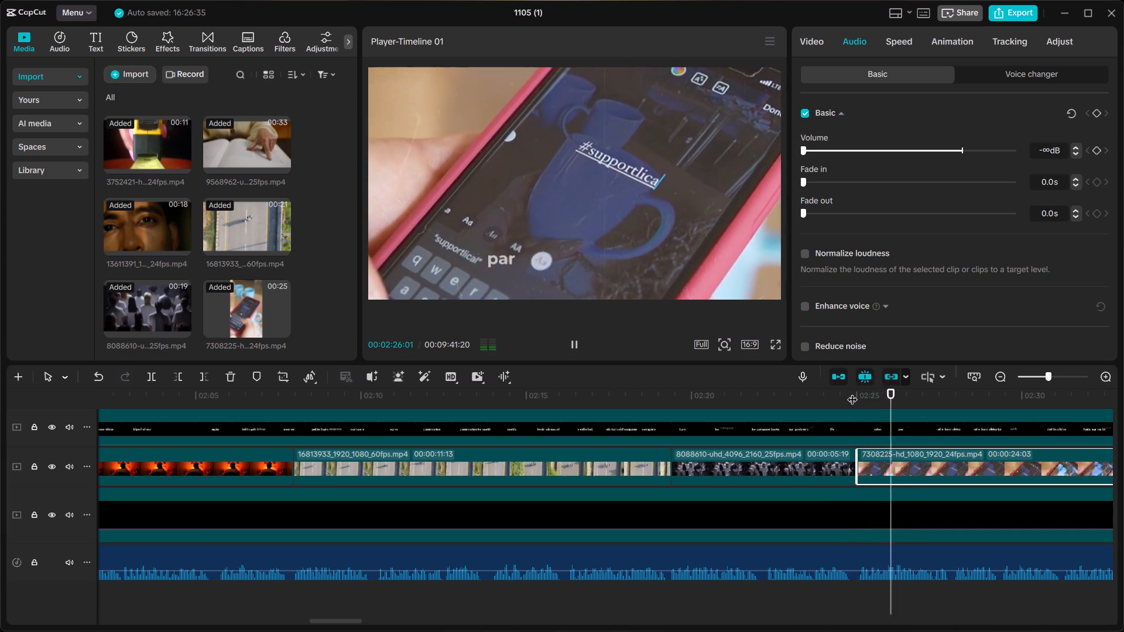
{"action": "scroll", "coordinate": [852, 392], "scroll_direction": "left", "scroll_amount": 1}
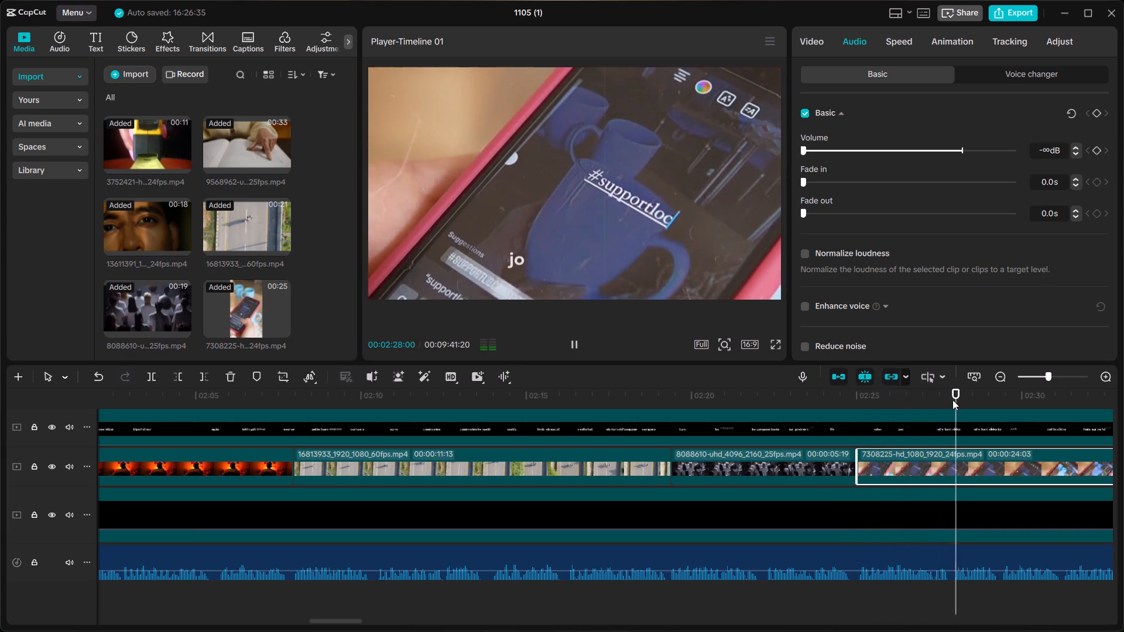
{"action": "scroll", "coordinate": [952, 400], "scroll_direction": "left", "scroll_amount": 2}
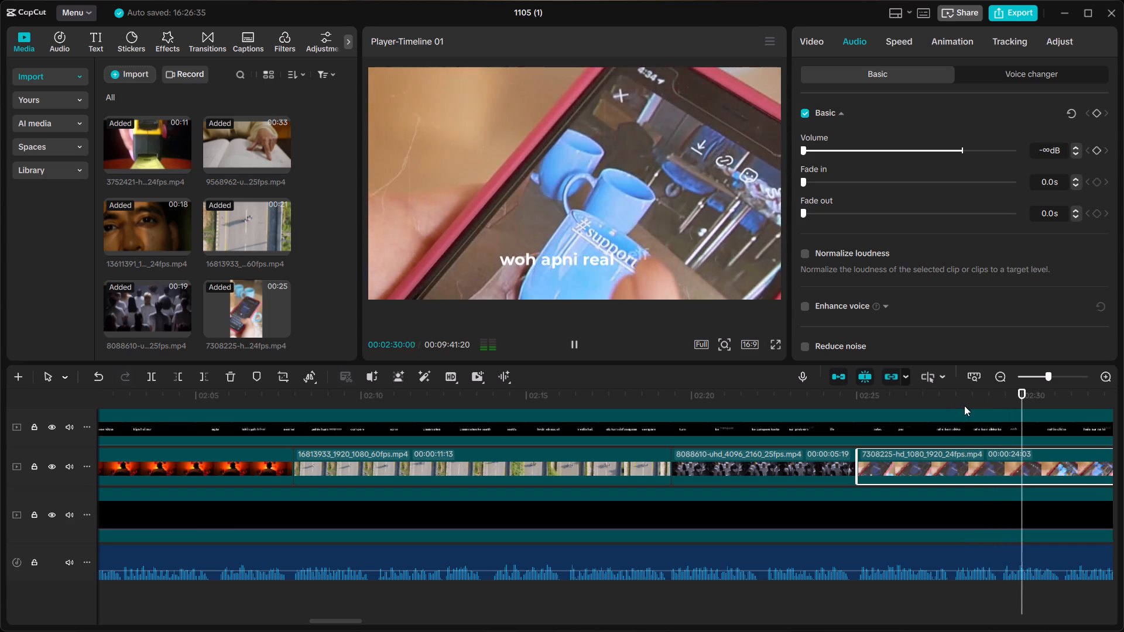
{"action": "scroll", "coordinate": [1029, 411], "scroll_direction": "left", "scroll_amount": 1}
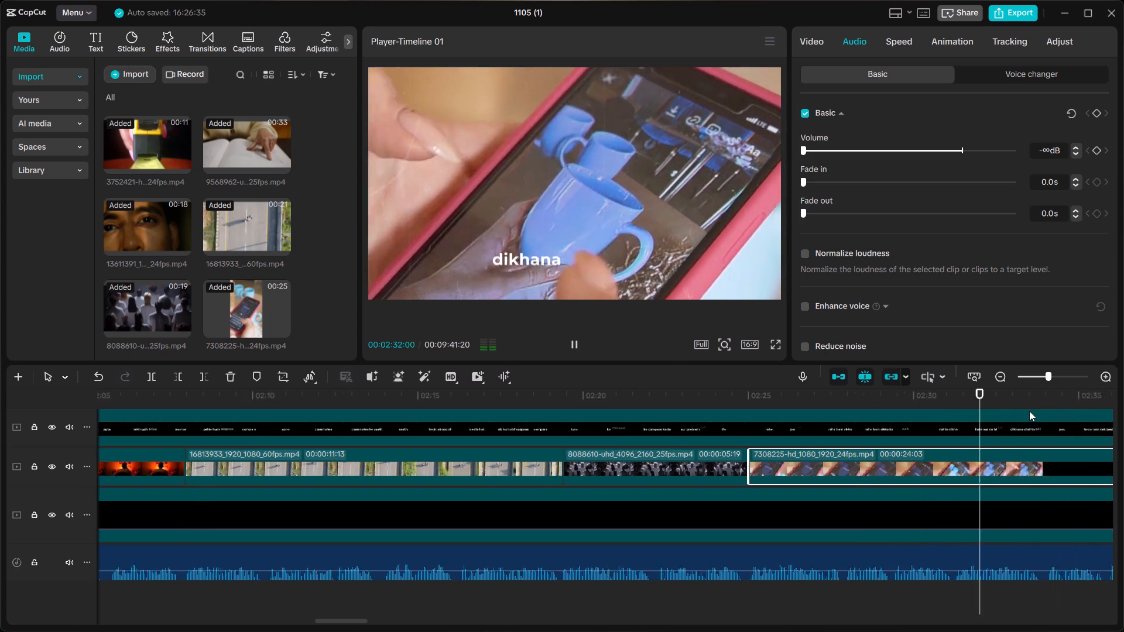
{"action": "scroll", "coordinate": [1029, 411], "scroll_direction": "left", "scroll_amount": 1}
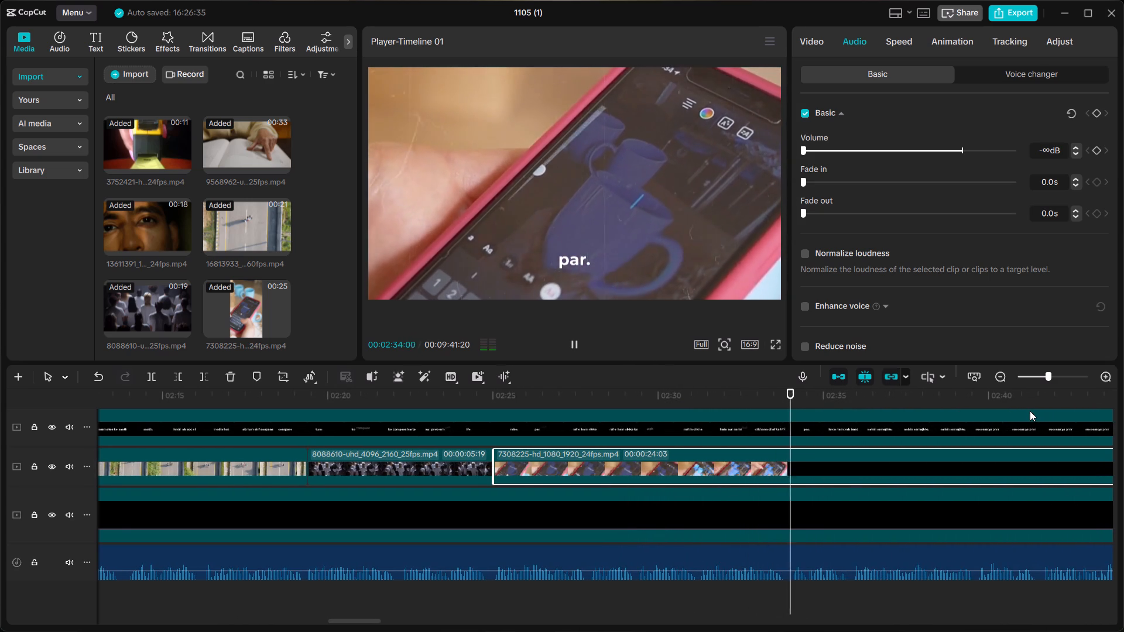
{"action": "key", "text": "space"}
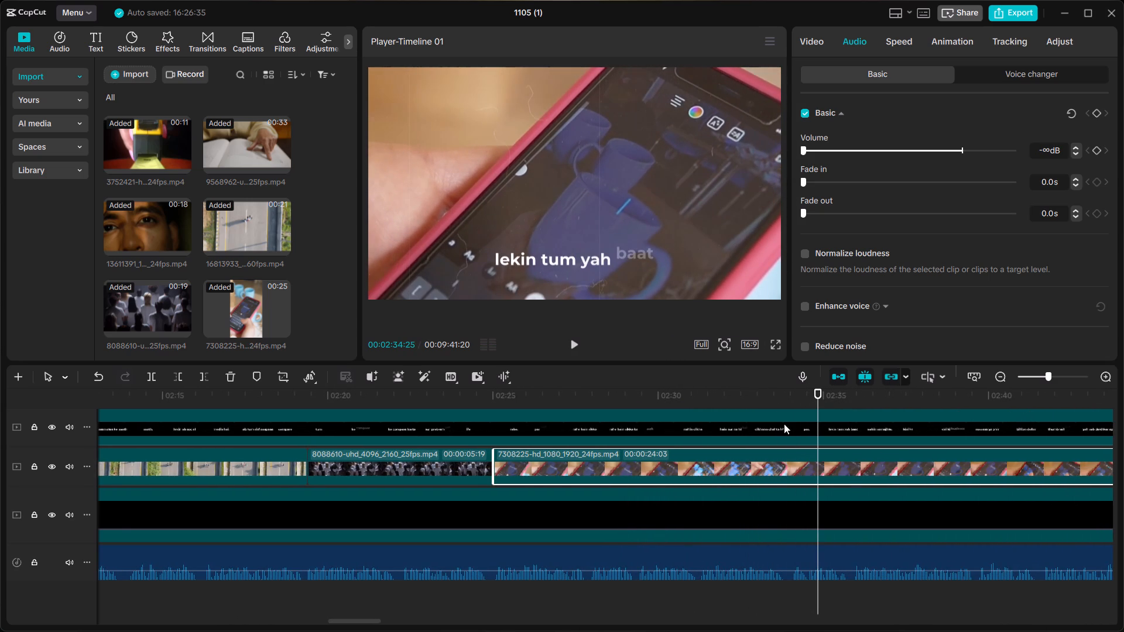
{"action": "left_click", "coordinate": [780, 407]}
{"action": "key", "text": "space"}
{"action": "key", "text": "space"}
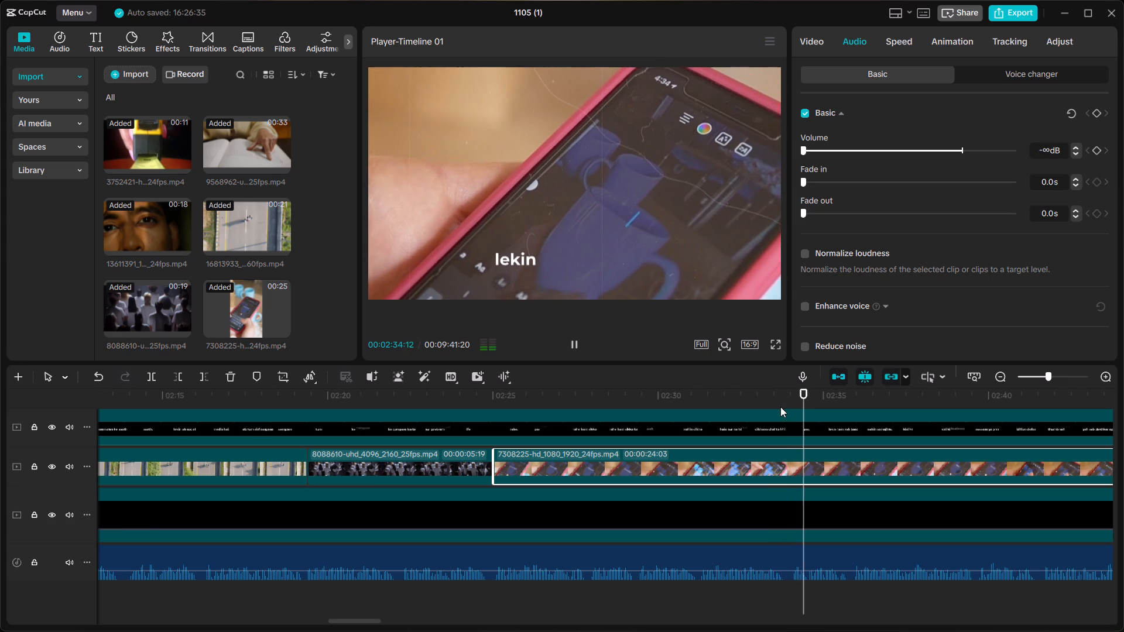
{"action": "left_click_drag", "start_coordinate": [804, 393], "coordinate": [799, 388]}
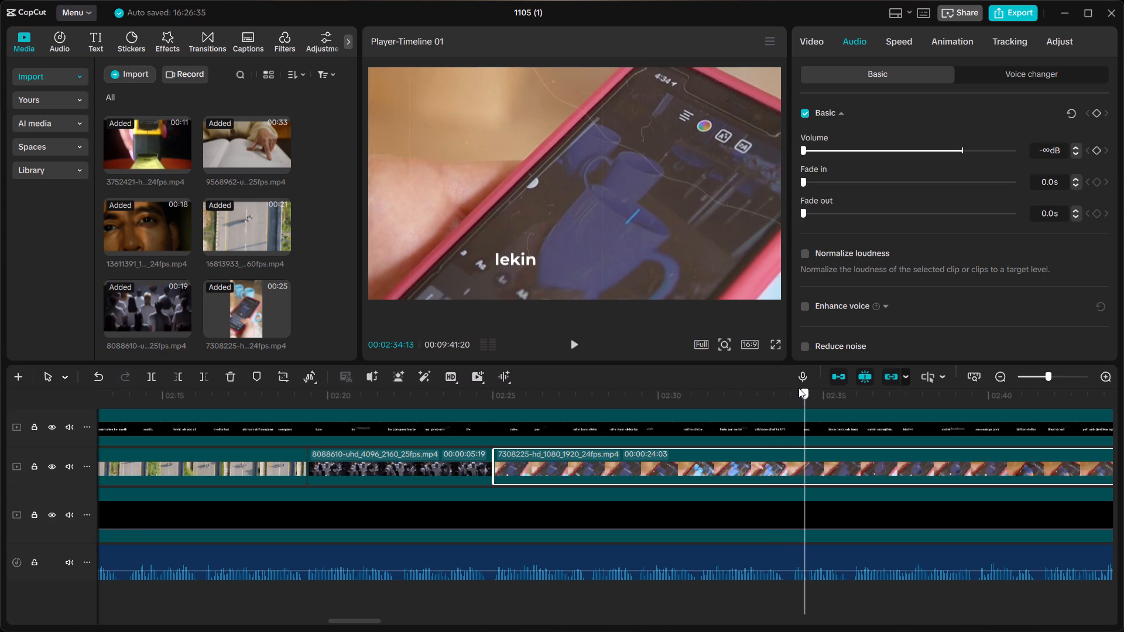
{"action": "left_click_drag", "start_coordinate": [799, 388], "coordinate": [793, 387]}
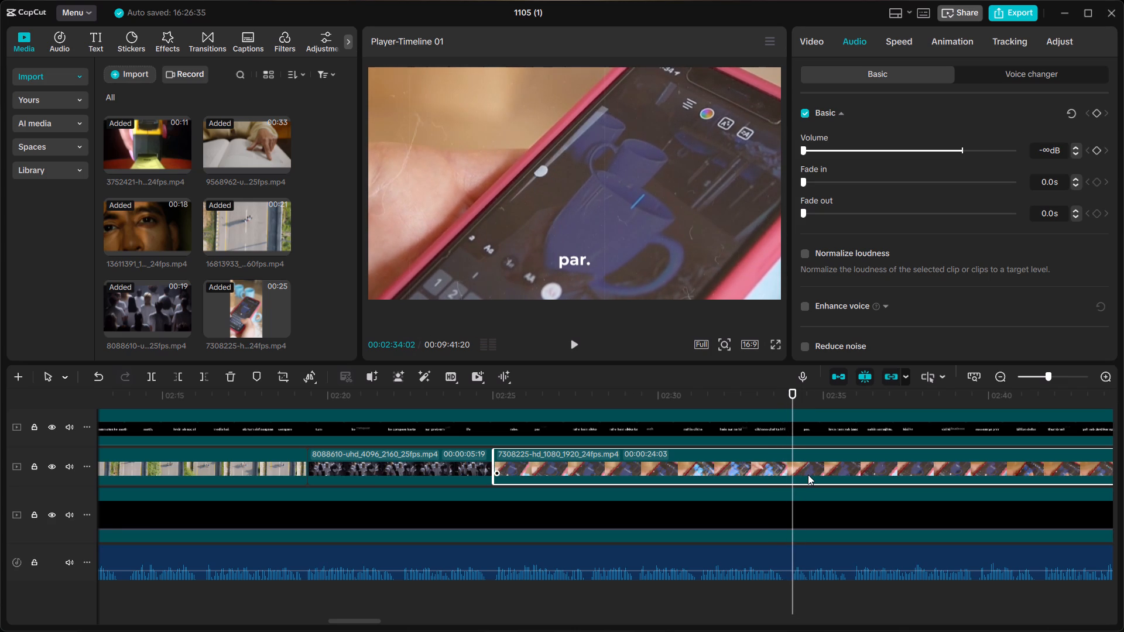
{"action": "key", "text": "ctrl+b"}
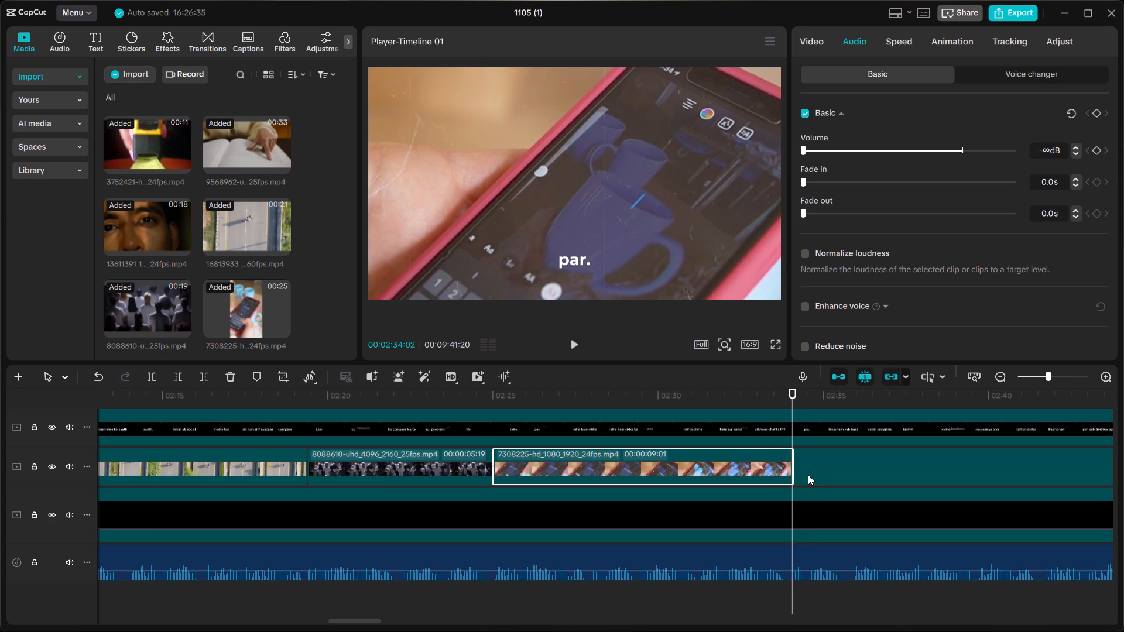
{"action": "key", "text": "BackSpace"}
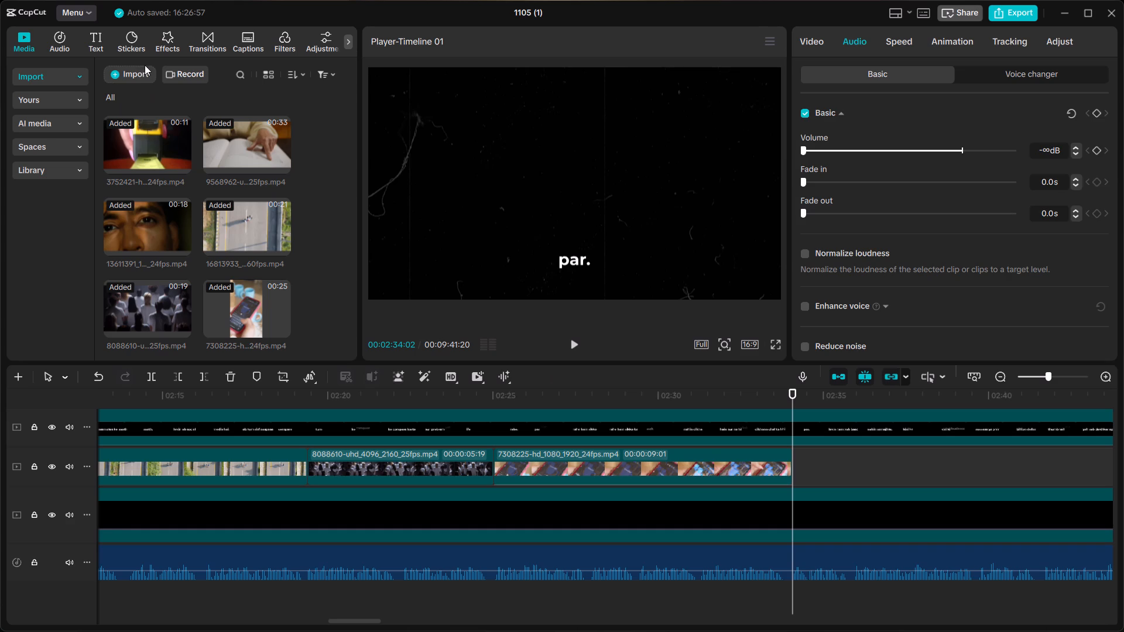
Import the stock video 7616840-hd_1920_1080_24fps from the recent files.
{"action": "left_click", "coordinate": [123, 79]}
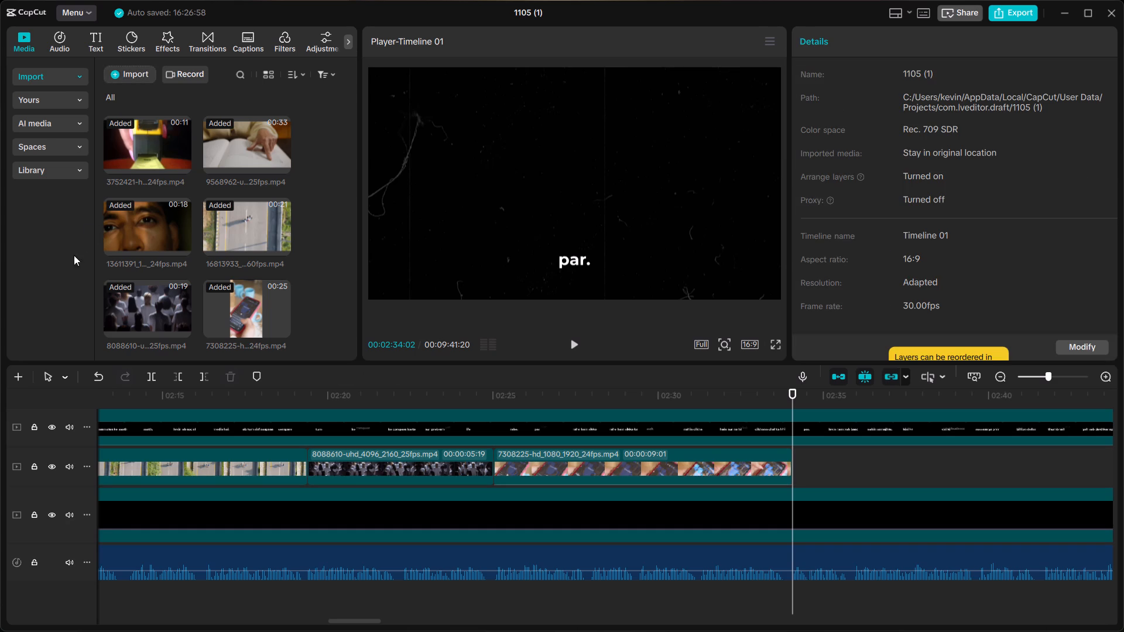
{"action": "scroll", "coordinate": [68, 272], "scroll_direction": "up", "scroll_amount": 8}
{"action": "scroll", "coordinate": [193, 174], "scroll_direction": "down", "scroll_amount": 2}
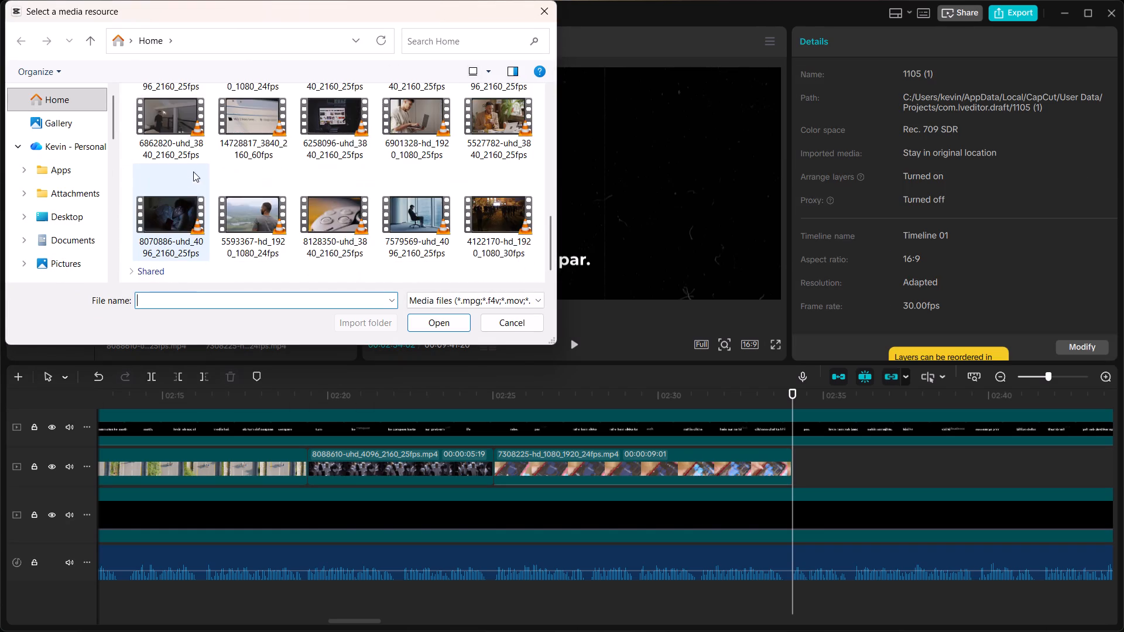
{"action": "scroll", "coordinate": [184, 147], "scroll_direction": "down", "scroll_amount": 1}
{"action": "scroll", "coordinate": [184, 147], "scroll_direction": "up", "scroll_amount": 4}
{"action": "scroll", "coordinate": [180, 249], "scroll_direction": "down", "scroll_amount": 1}
{"action": "left_click", "coordinate": [258, 168]}
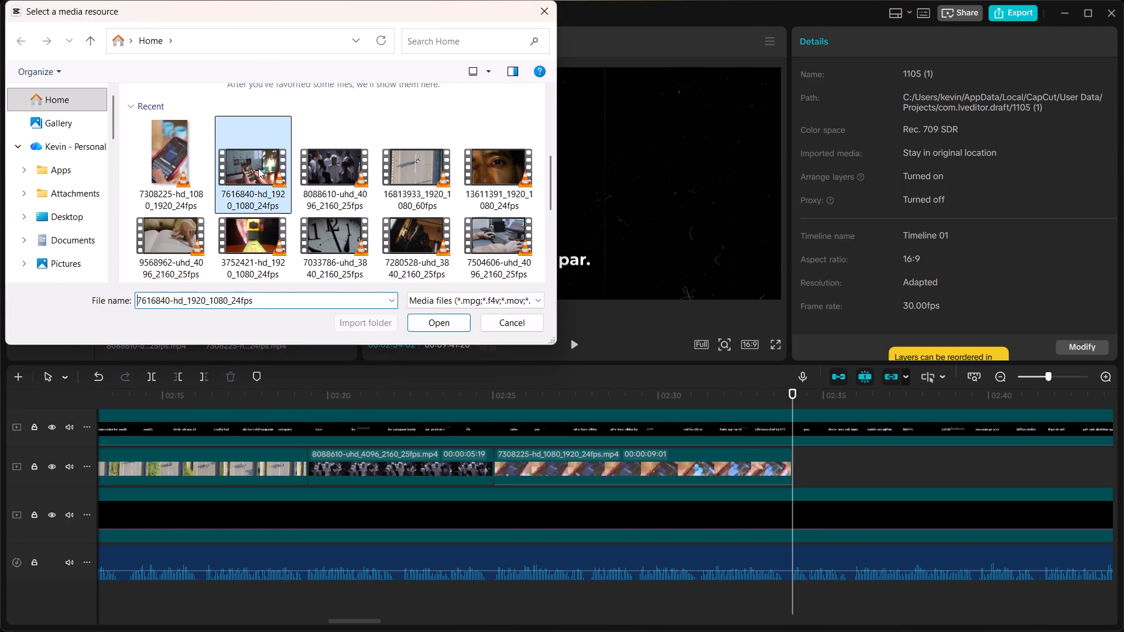
{"action": "left_click", "coordinate": [448, 321]}
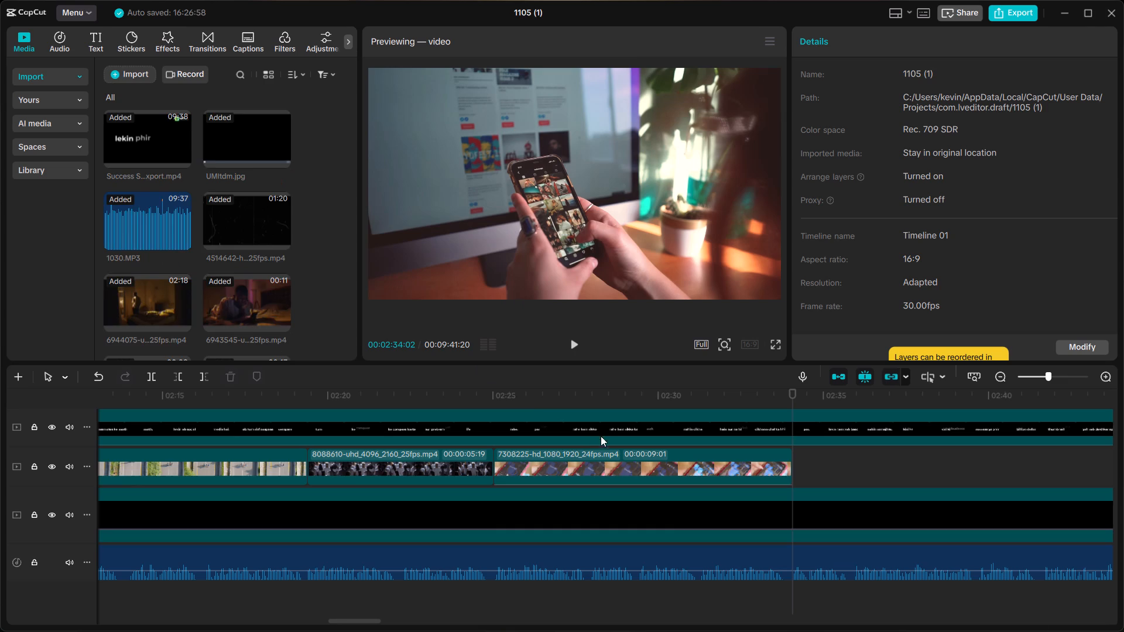
Place the imported 7616840 clip on the stock-clip track, starting at 00:02:34:02 directly after the 7308225 phone clip.
{"action": "scroll", "coordinate": [214, 269], "scroll_direction": "down", "scroll_amount": 9}
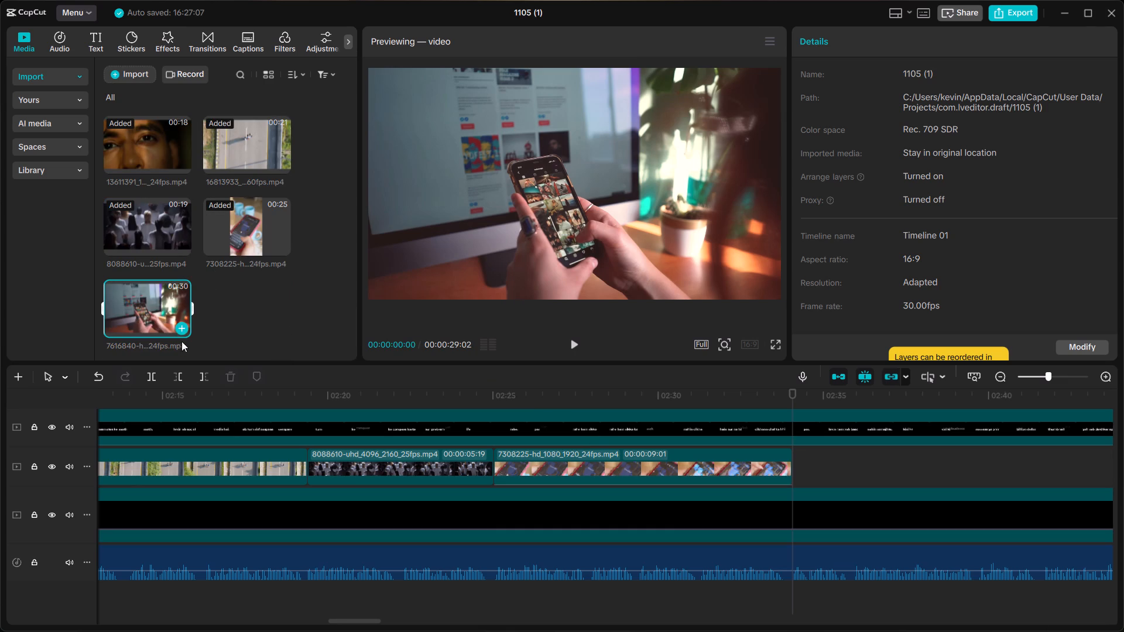
{"action": "left_click_drag", "start_coordinate": [139, 309], "coordinate": [826, 441]}
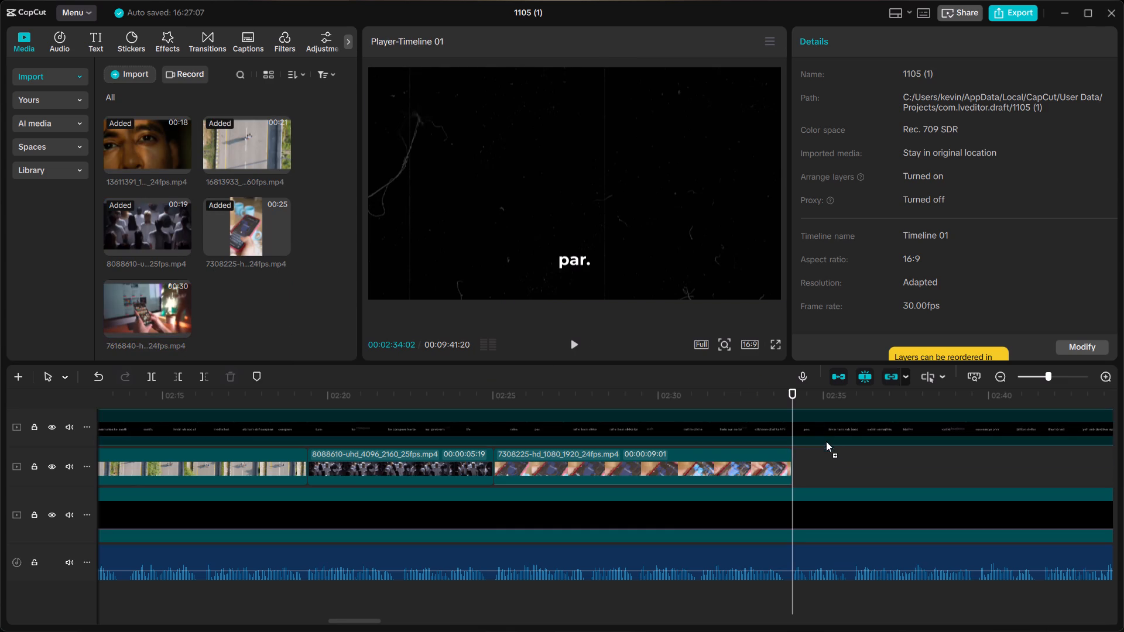
{"action": "left_click_drag", "start_coordinate": [826, 441], "coordinate": [796, 472]}
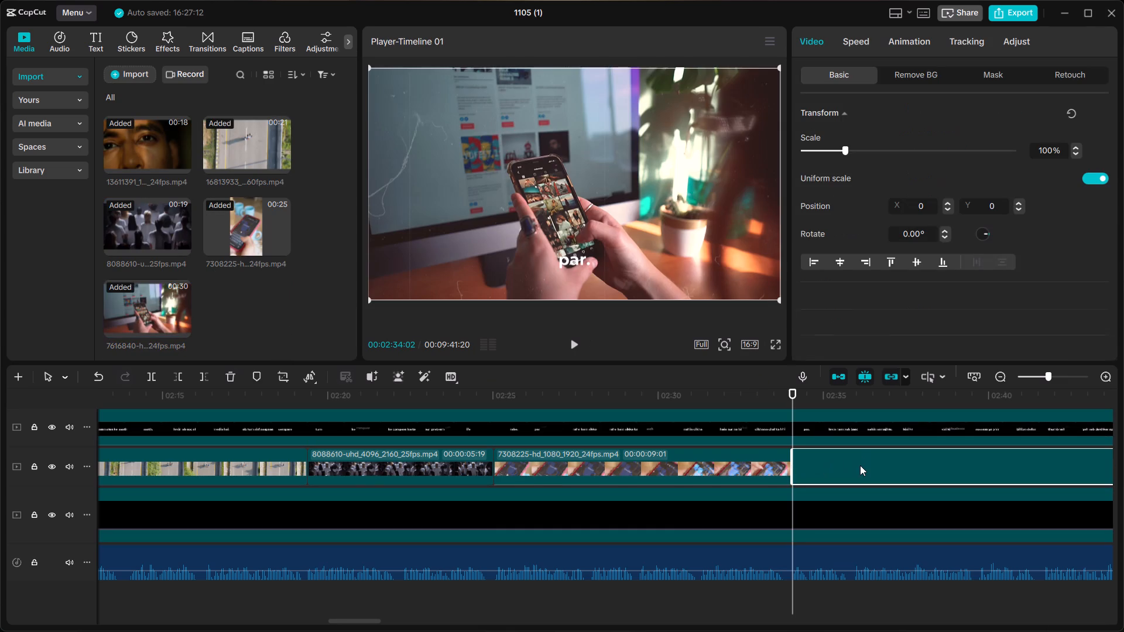
Stabilize the 7308225 phone clip with the level set to Most stable.
{"action": "left_click", "coordinate": [691, 459]}
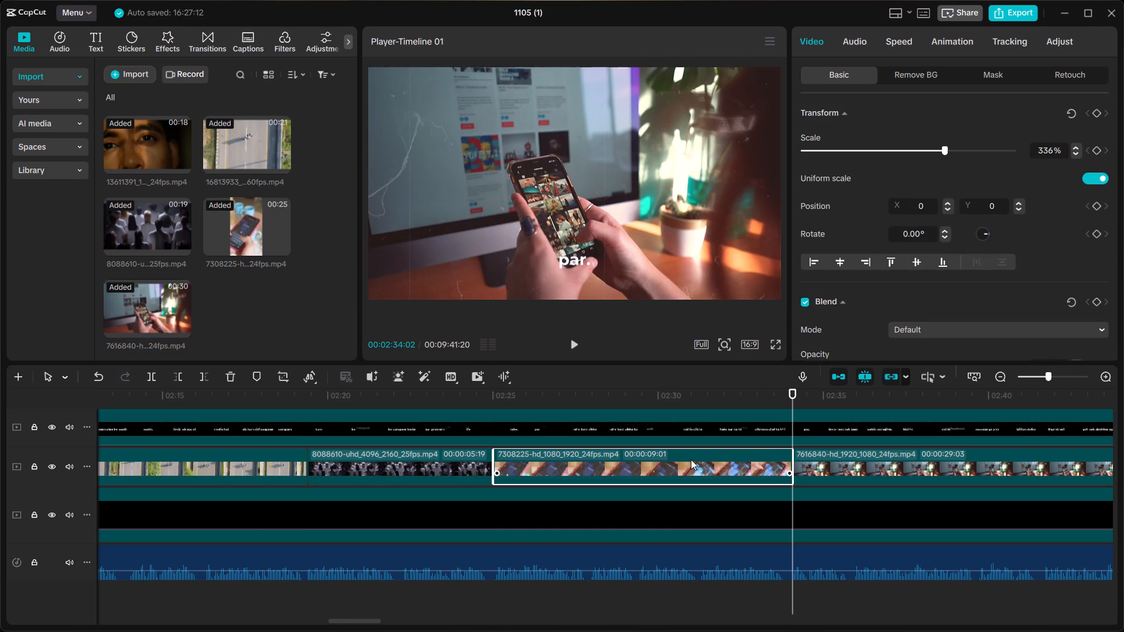
{"action": "scroll", "coordinate": [642, 474], "scroll_direction": "down", "scroll_amount": 7}
{"action": "scroll", "coordinate": [587, 561], "scroll_direction": "down", "scroll_amount": 2}
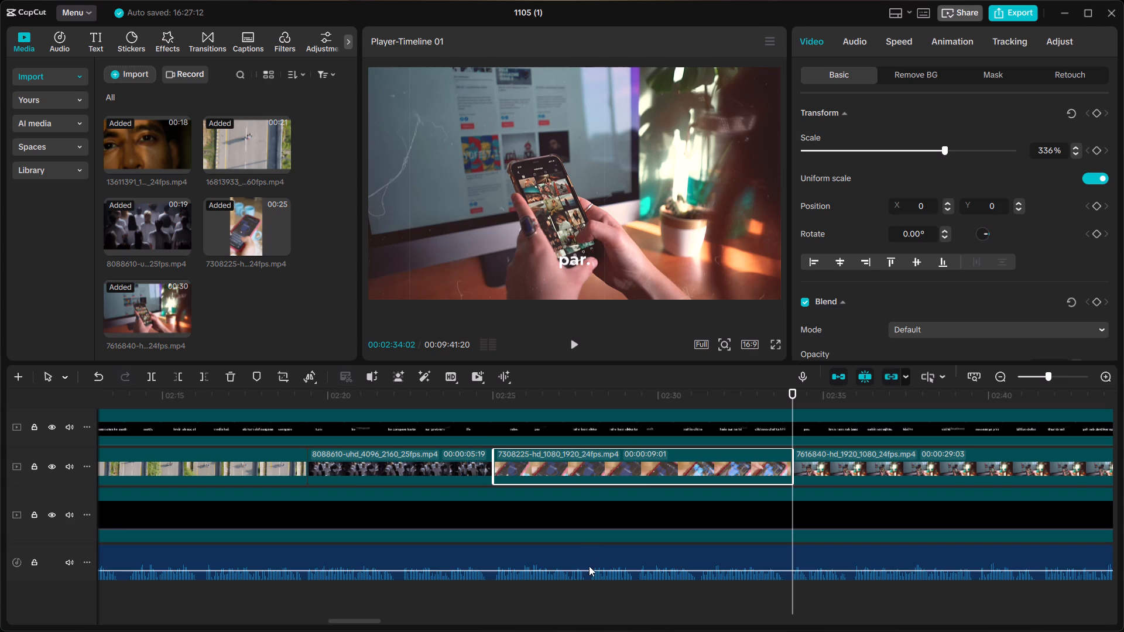
{"action": "scroll", "coordinate": [589, 566], "scroll_direction": "down", "scroll_amount": 4}
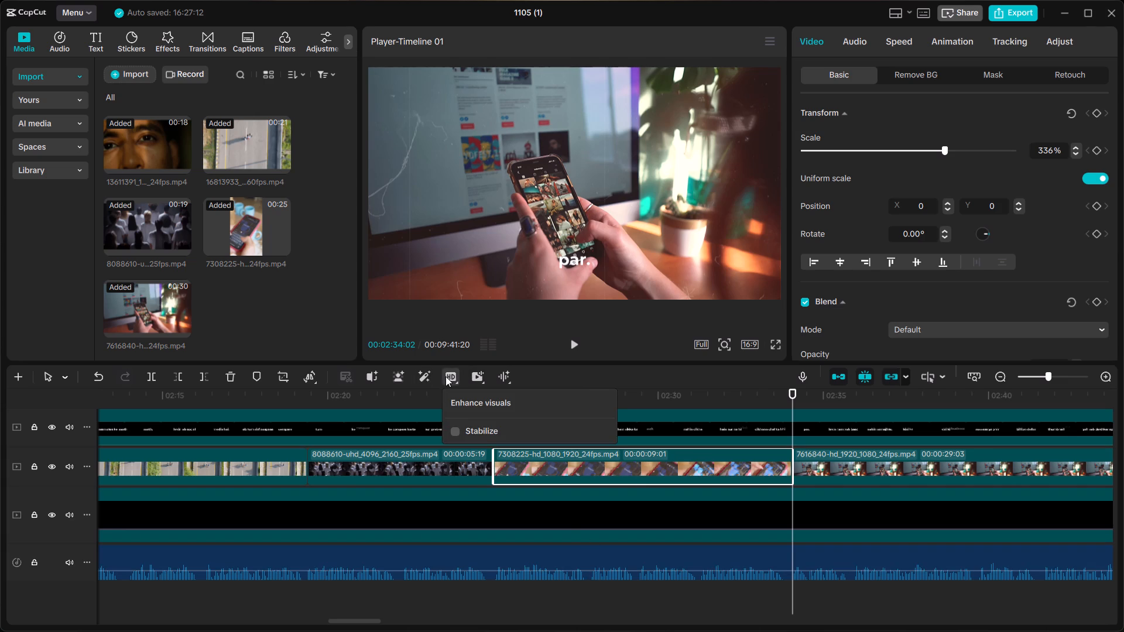
{"action": "left_click", "coordinate": [452, 431]}
{"action": "left_click", "coordinate": [535, 448]}
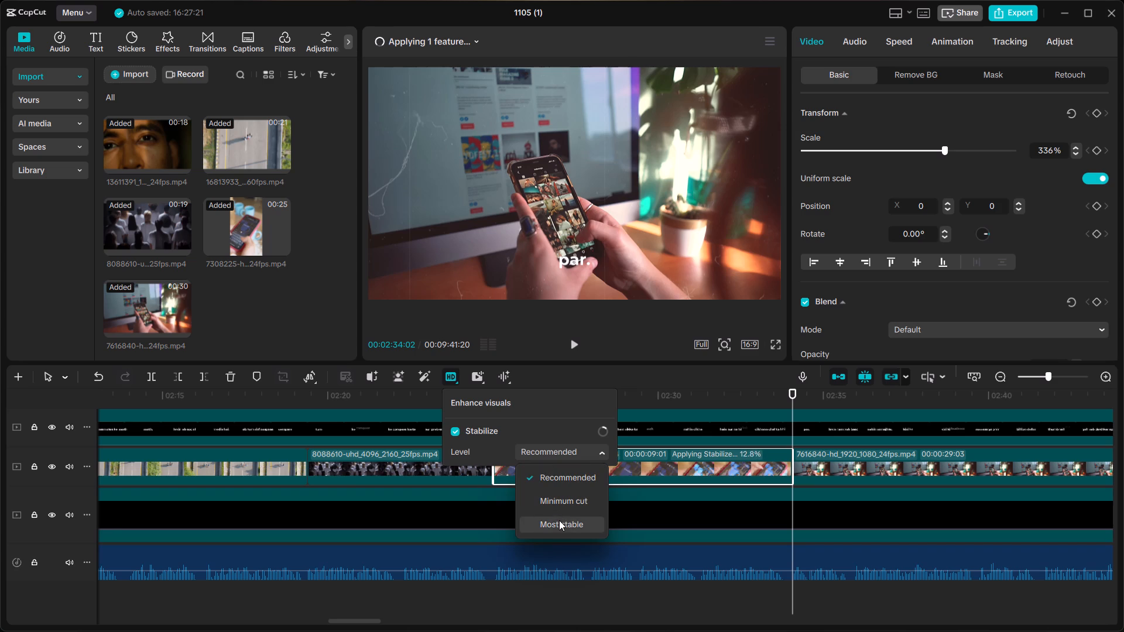
{"action": "left_click", "coordinate": [559, 520]}
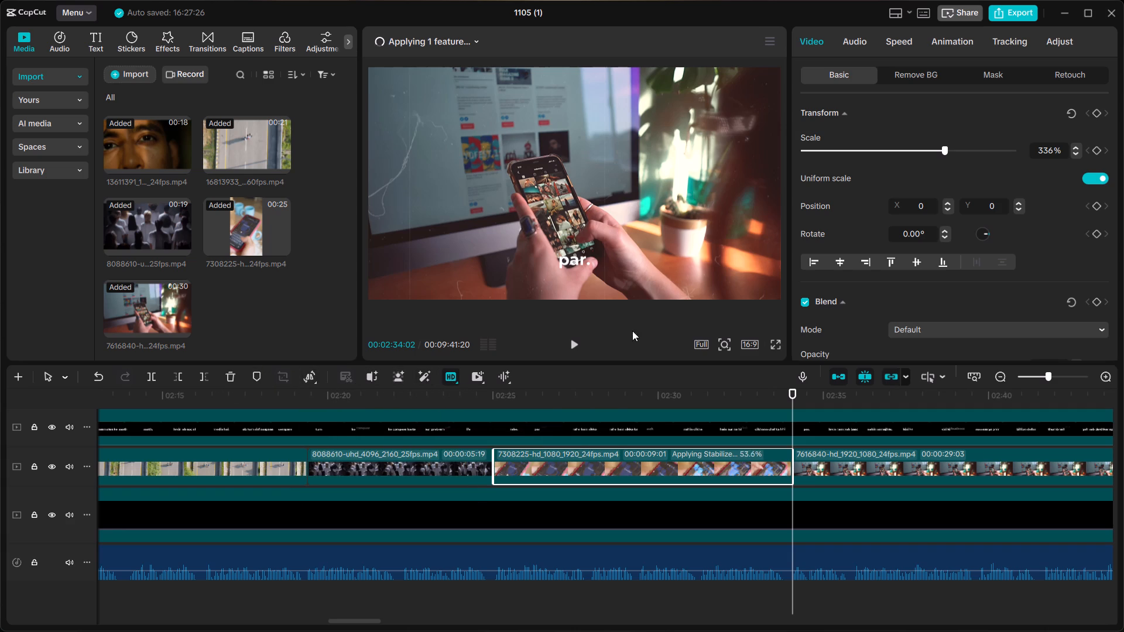
Enable motion blur on the 7308225 phone clip.
{"action": "scroll", "coordinate": [961, 250], "scroll_direction": "down", "scroll_amount": 18}
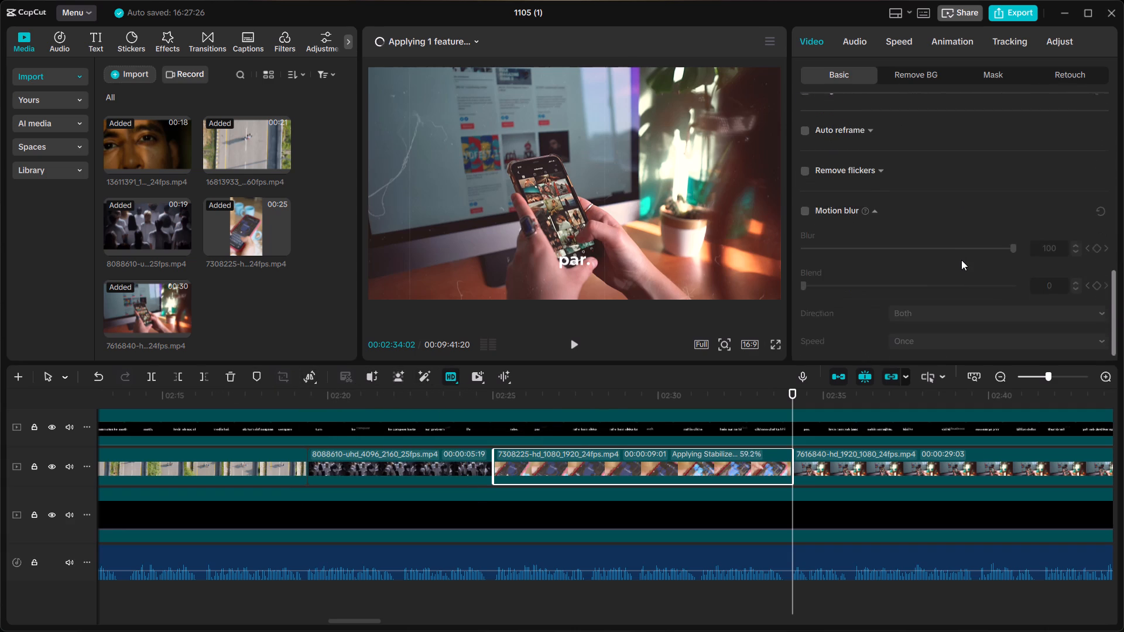
{"action": "left_click", "coordinate": [804, 204]}
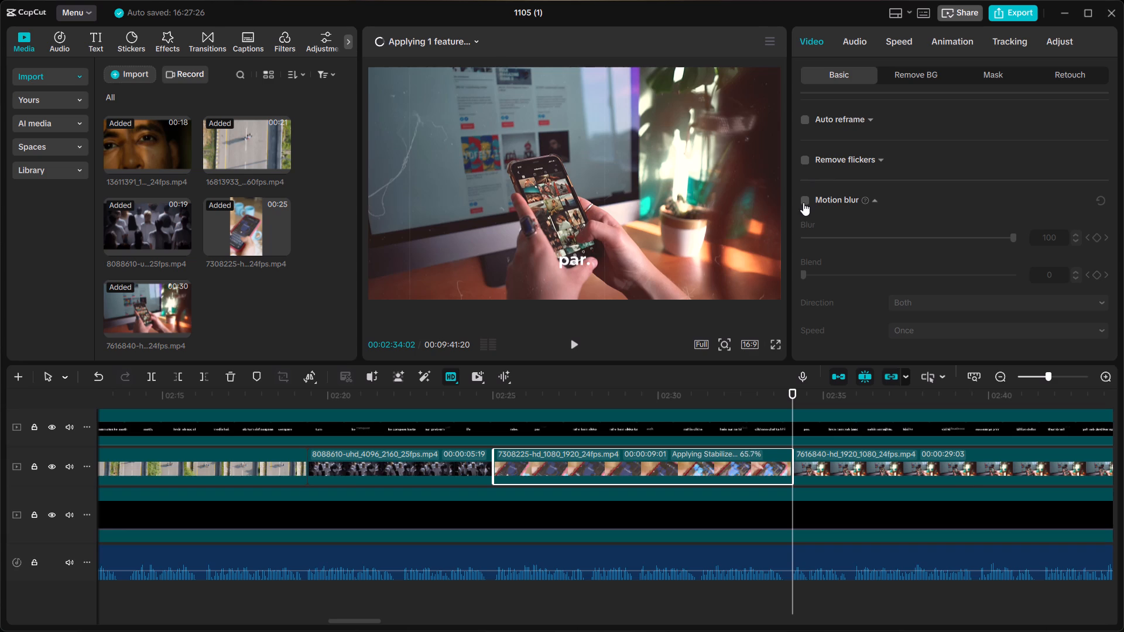
{"action": "left_click", "coordinate": [805, 197]}
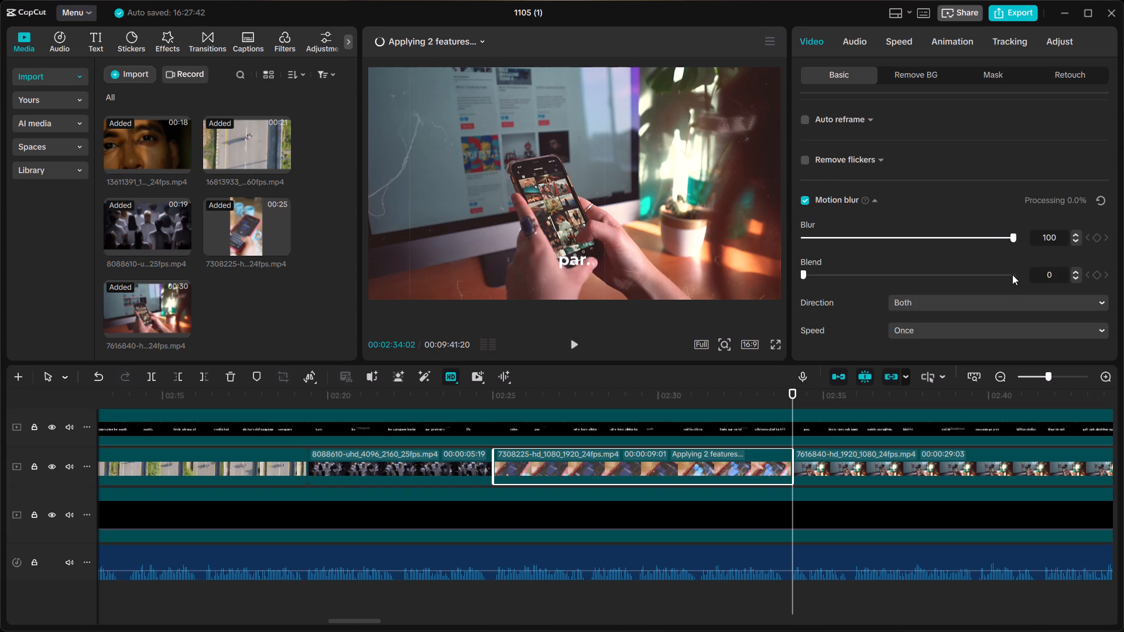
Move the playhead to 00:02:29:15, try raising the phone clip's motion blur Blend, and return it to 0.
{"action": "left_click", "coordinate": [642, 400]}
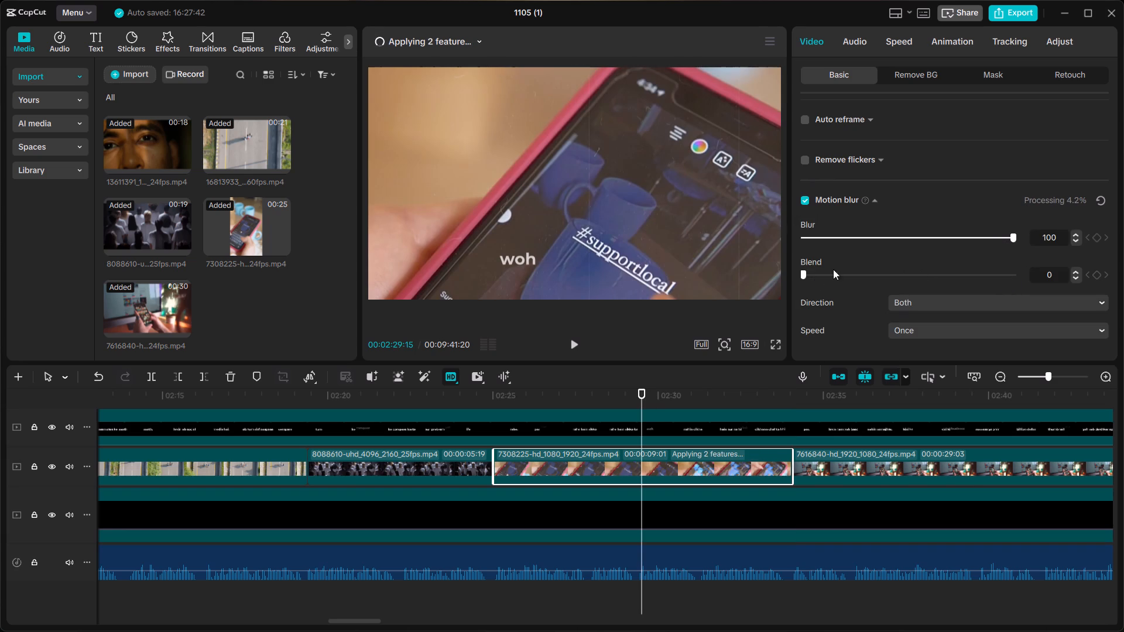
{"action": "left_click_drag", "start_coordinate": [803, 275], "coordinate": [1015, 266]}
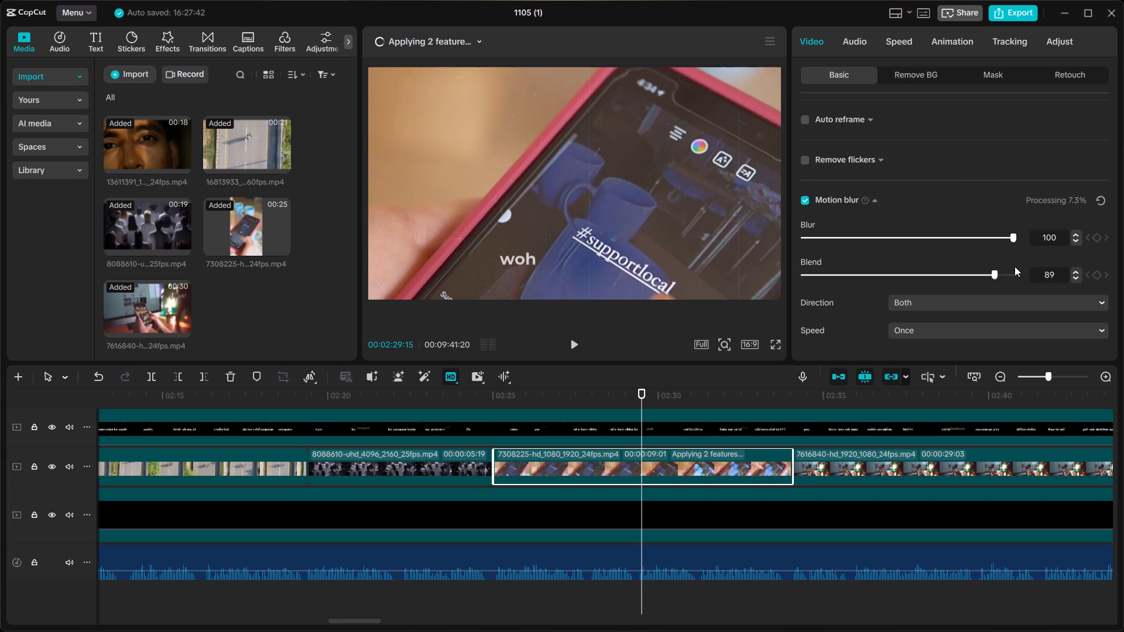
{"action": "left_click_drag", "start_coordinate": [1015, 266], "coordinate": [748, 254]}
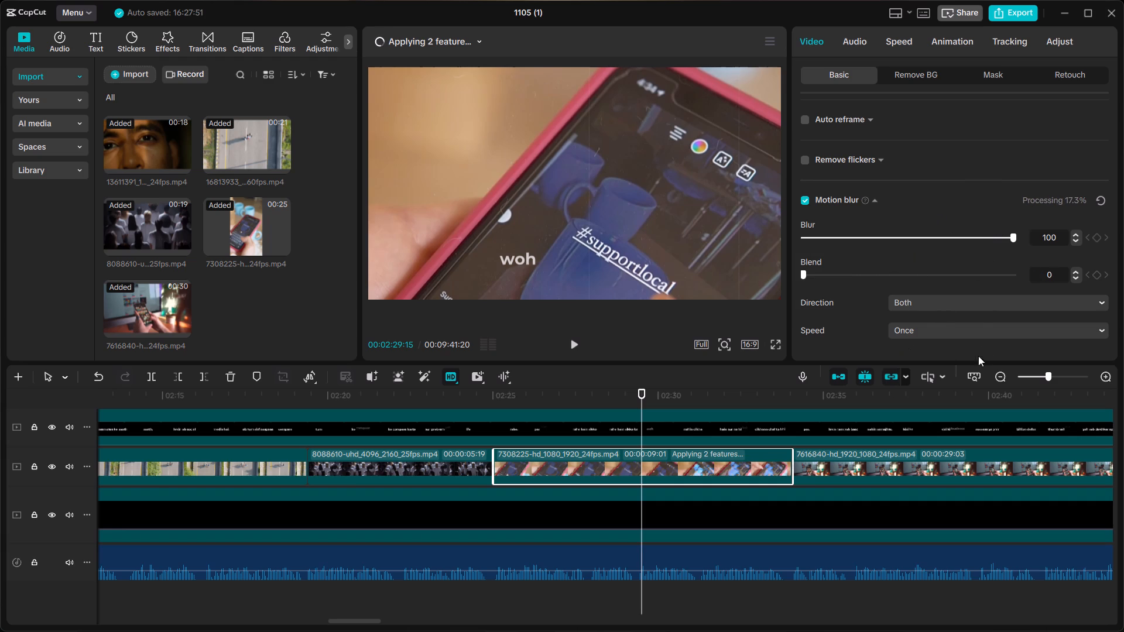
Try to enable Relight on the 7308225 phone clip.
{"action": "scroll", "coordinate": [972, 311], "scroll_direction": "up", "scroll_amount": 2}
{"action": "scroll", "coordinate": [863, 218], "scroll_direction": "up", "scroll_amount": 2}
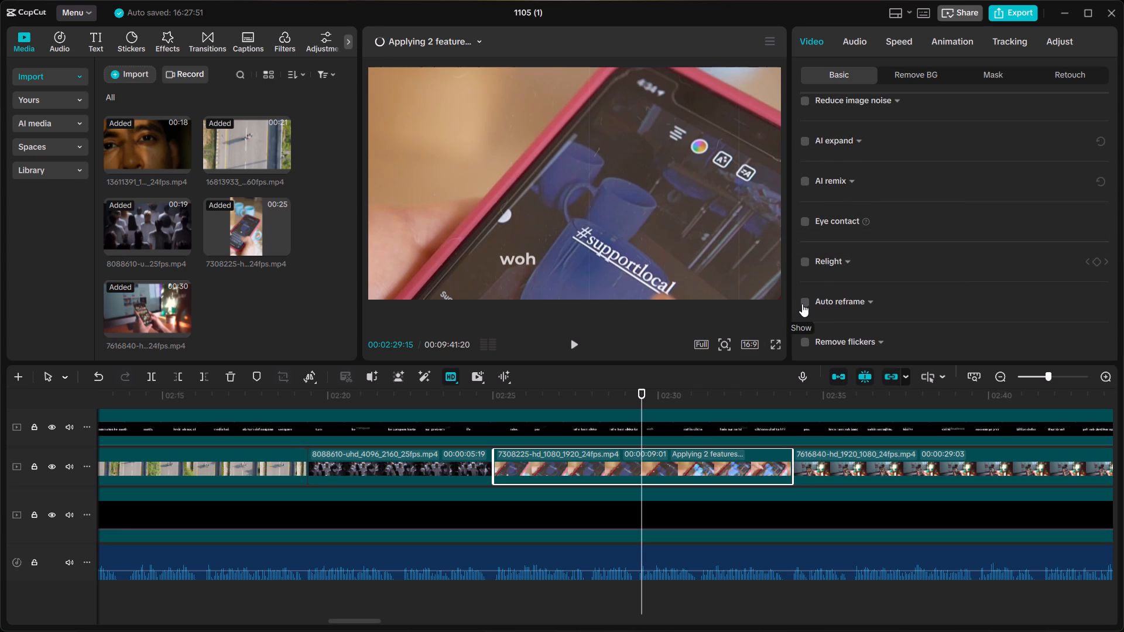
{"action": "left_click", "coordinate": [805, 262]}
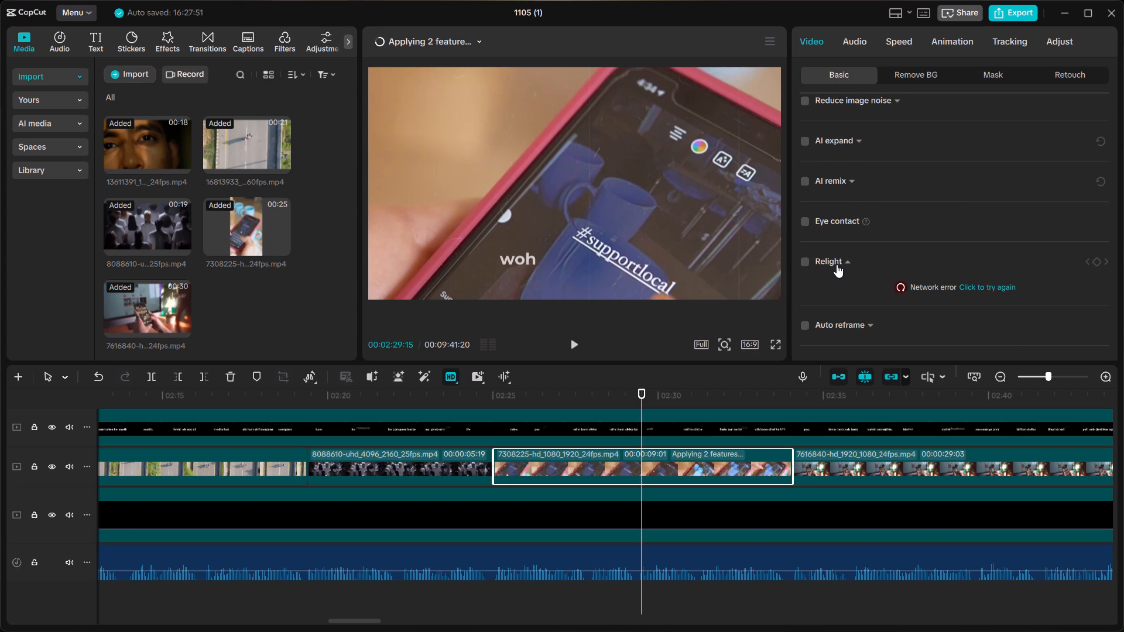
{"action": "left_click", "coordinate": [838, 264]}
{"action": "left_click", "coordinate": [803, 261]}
Enable image noise reduction on the 7308225 phone clip and set its level to Strong.
{"action": "scroll", "coordinate": [807, 160], "scroll_direction": "up", "scroll_amount": 2}
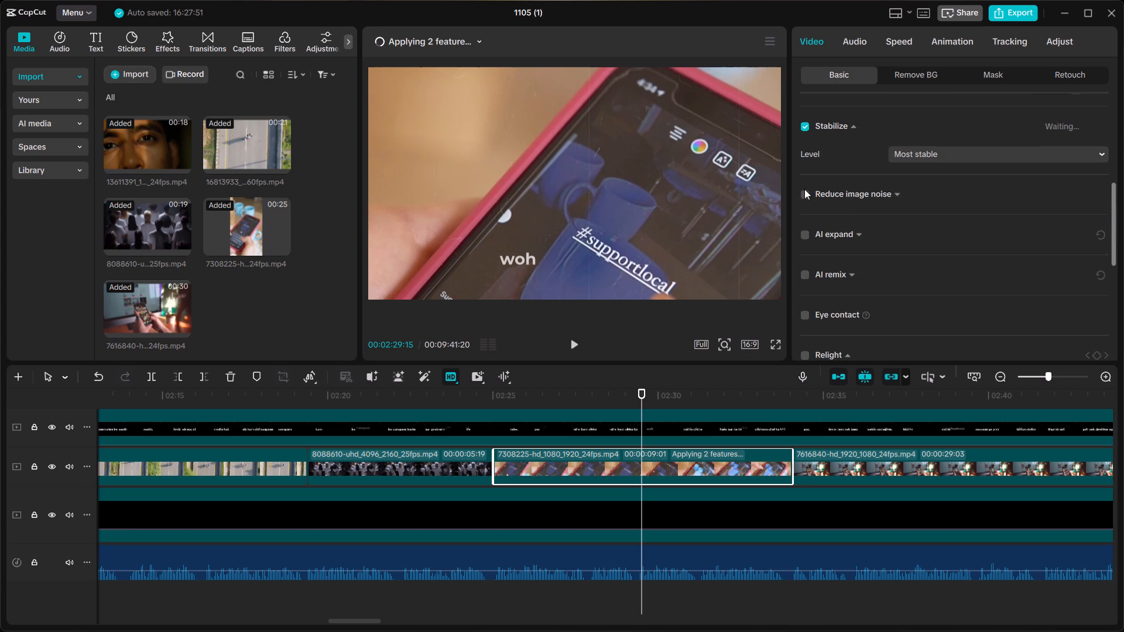
{"action": "left_click", "coordinate": [806, 192]}
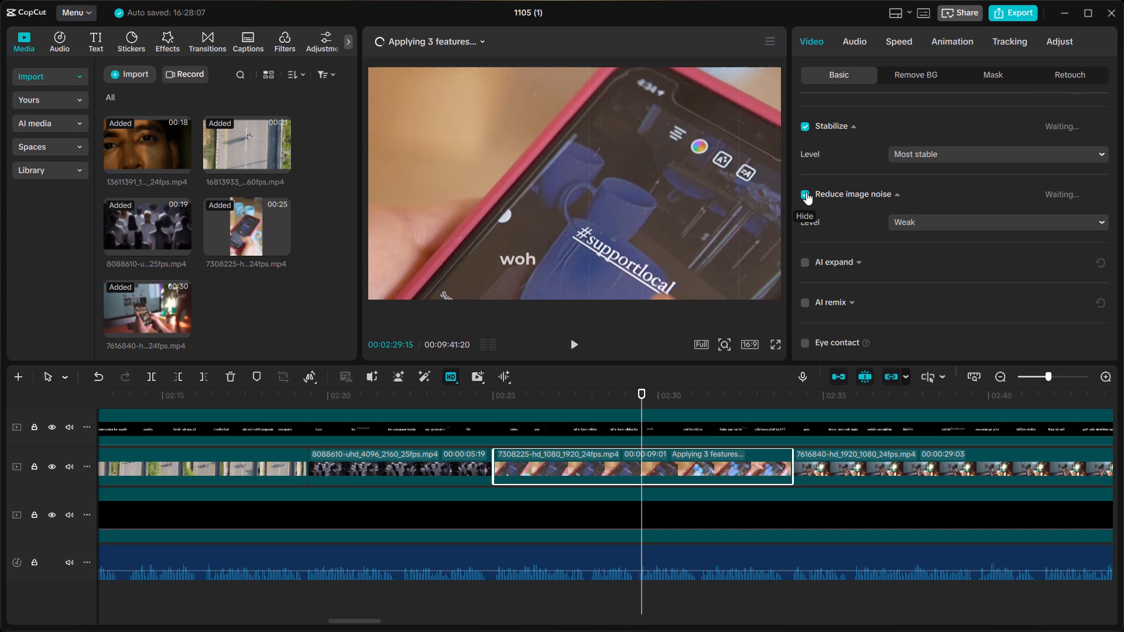
{"action": "left_click", "coordinate": [902, 222]}
{"action": "left_click", "coordinate": [921, 273]}
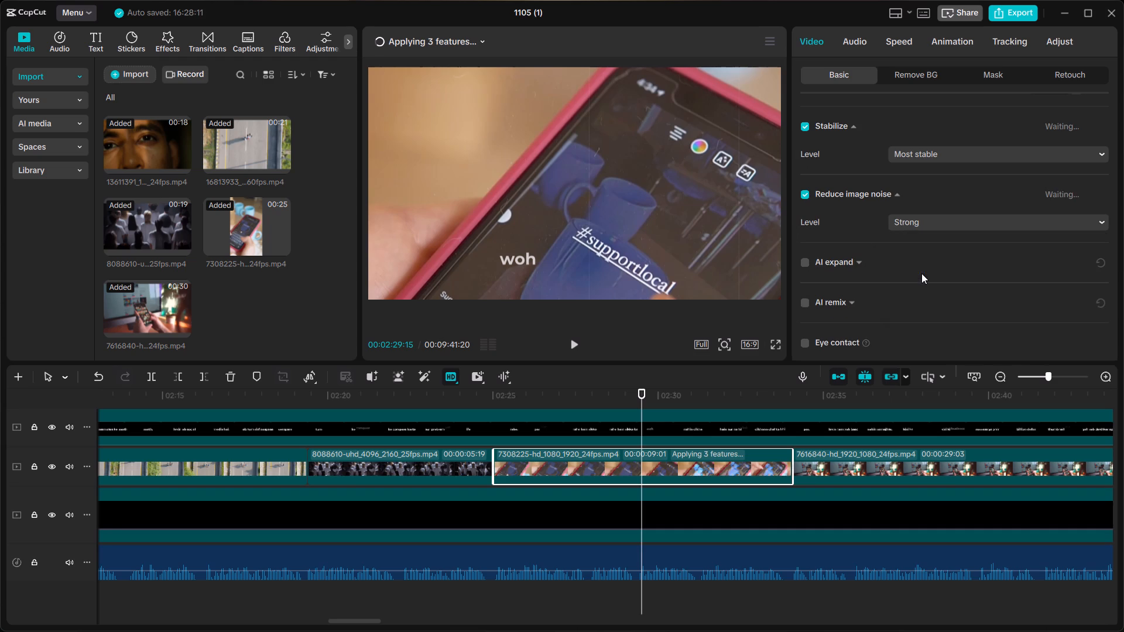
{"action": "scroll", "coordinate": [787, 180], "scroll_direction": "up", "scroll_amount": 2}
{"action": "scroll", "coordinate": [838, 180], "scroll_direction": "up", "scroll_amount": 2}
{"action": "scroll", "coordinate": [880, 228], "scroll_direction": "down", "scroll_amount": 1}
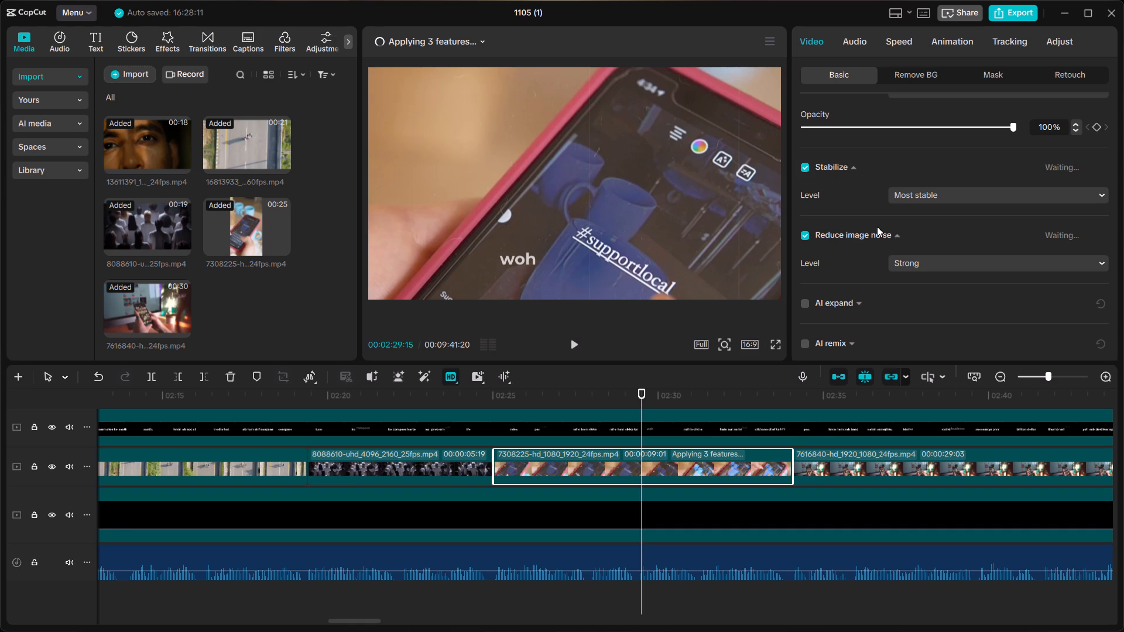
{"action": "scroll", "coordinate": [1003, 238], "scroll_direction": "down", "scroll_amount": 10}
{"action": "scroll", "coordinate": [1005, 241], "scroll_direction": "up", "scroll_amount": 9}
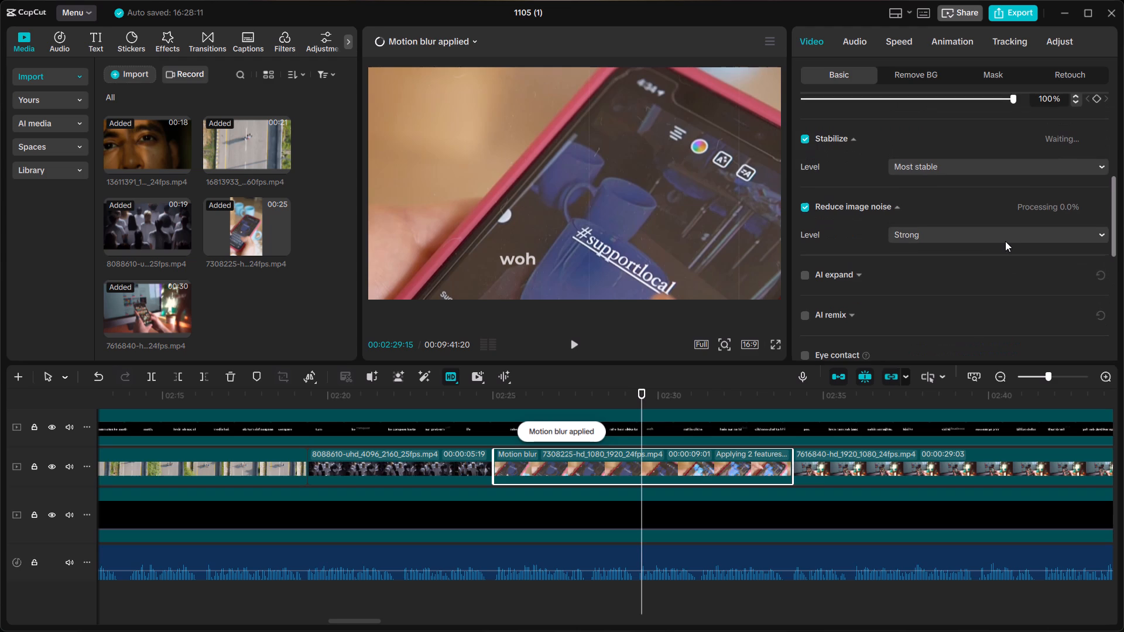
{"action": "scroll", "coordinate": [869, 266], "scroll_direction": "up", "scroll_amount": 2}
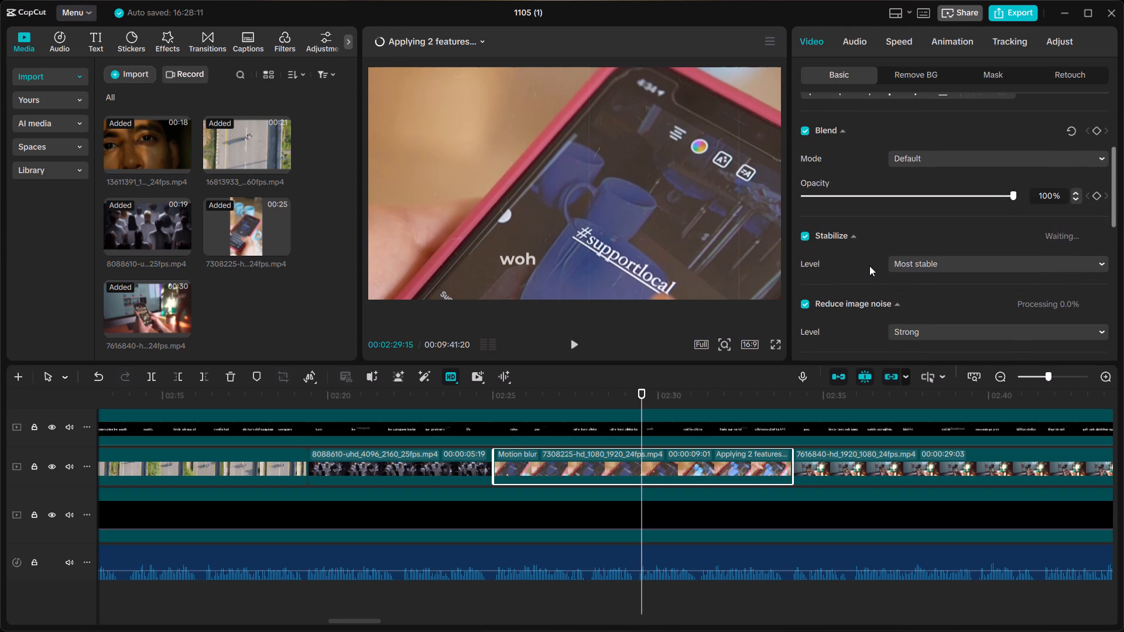
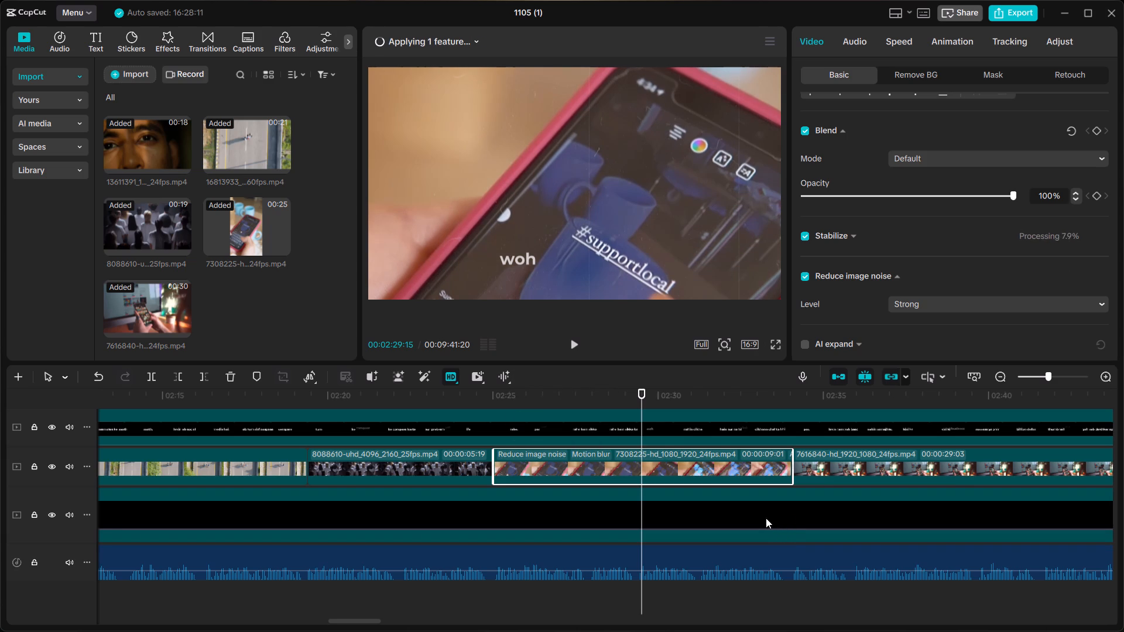
Extract the 7308225 phone clip's audio to a separate track, then delete that audio clip.
{"action": "left_click", "coordinate": [485, 393]}
{"action": "key", "text": "space"}
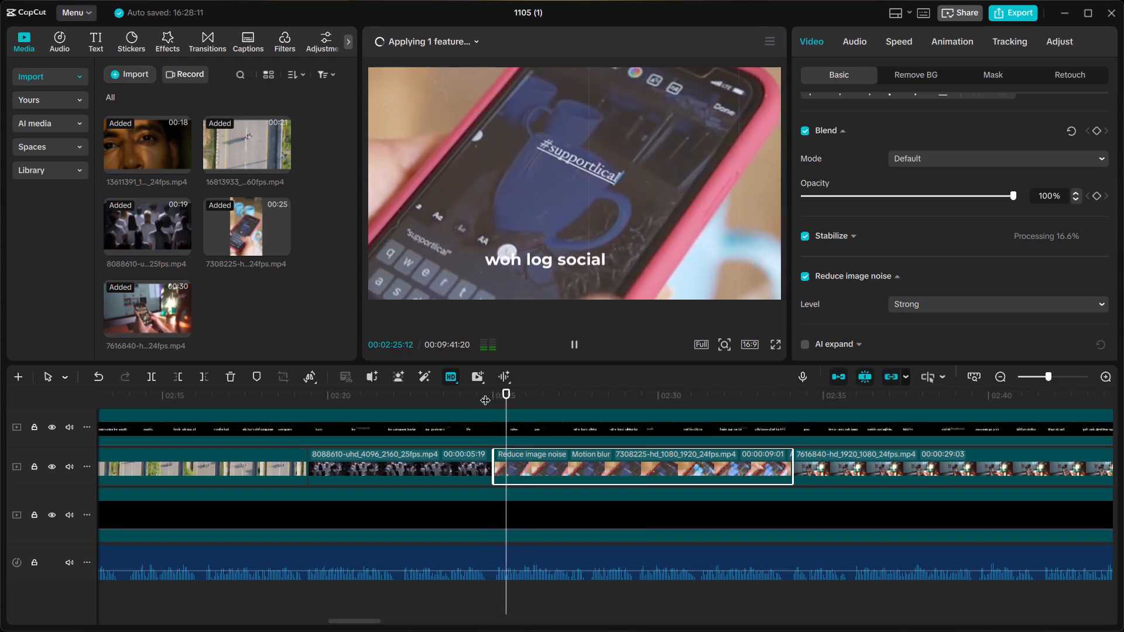
{"action": "key", "text": "space"}
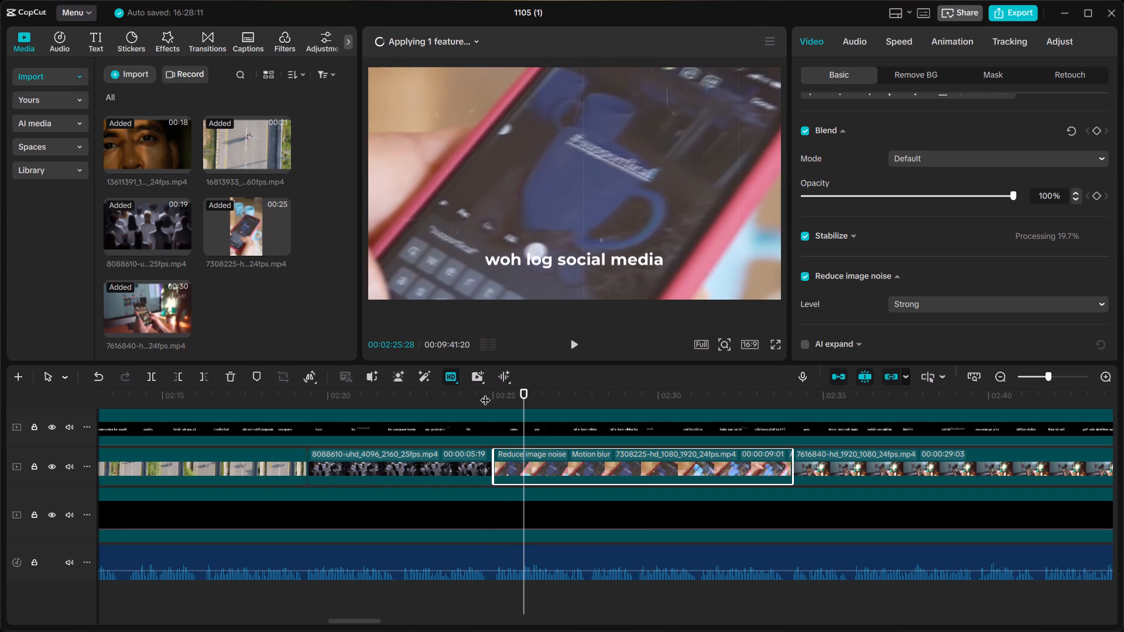
{"action": "left_click", "coordinate": [477, 385]}
{"action": "left_click", "coordinate": [477, 394]}
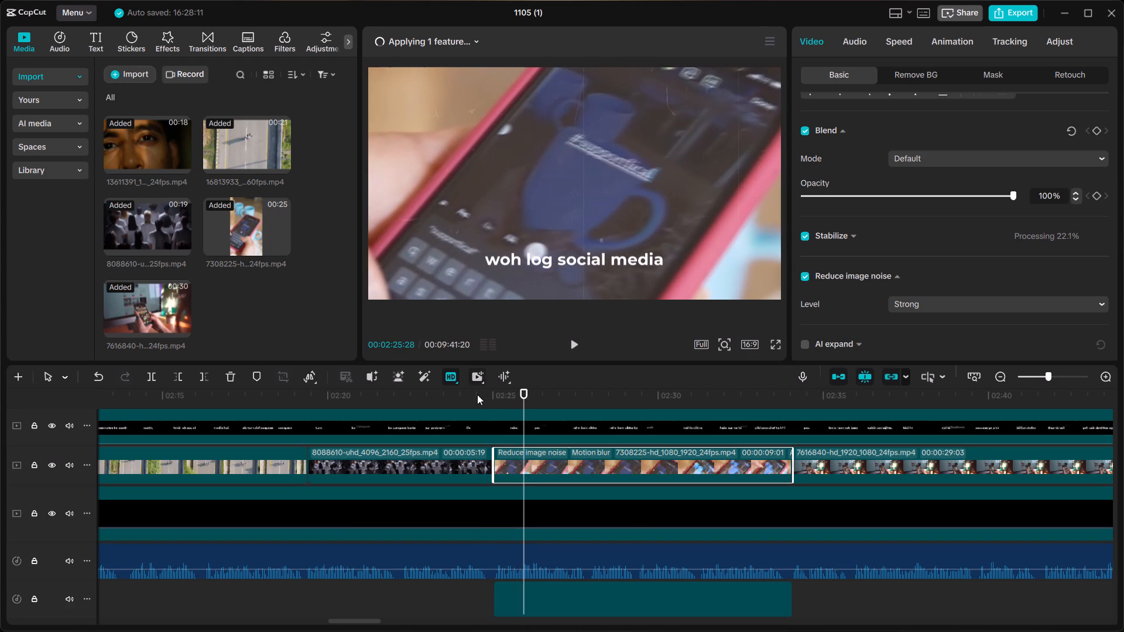
{"action": "left_click", "coordinate": [587, 594]}
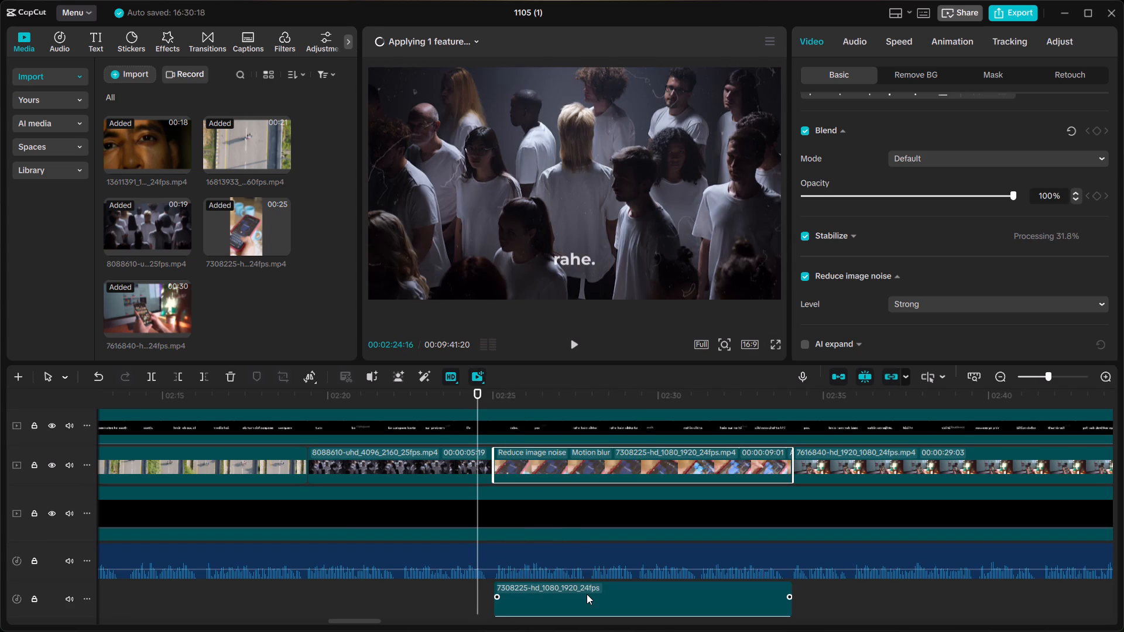
{"action": "scroll", "coordinate": [891, 301], "scroll_direction": "up", "scroll_amount": 1}
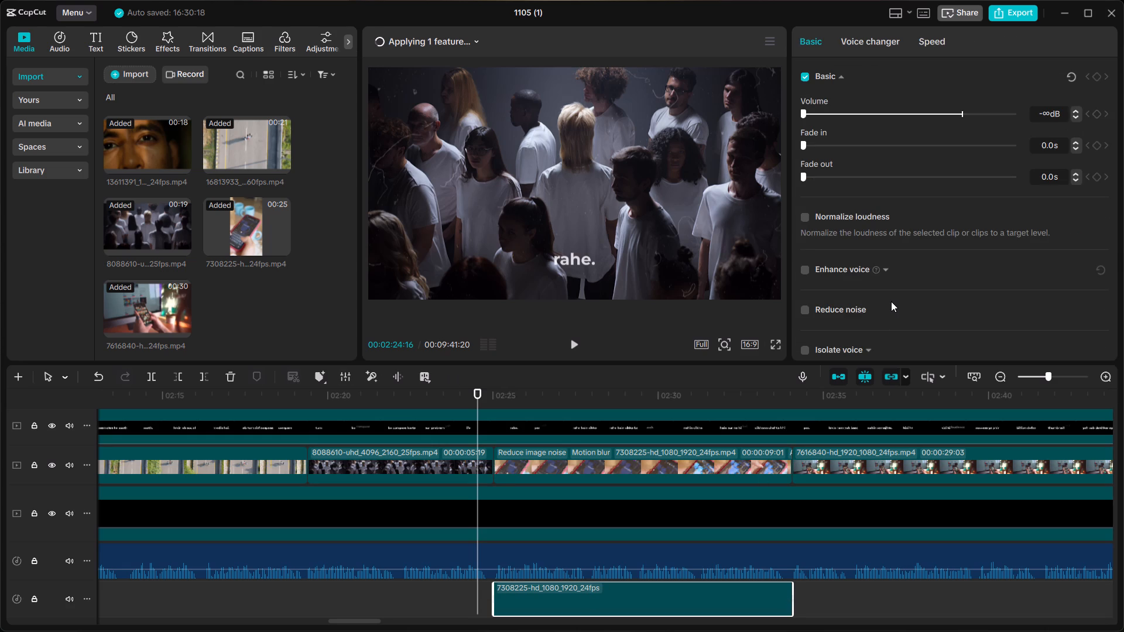
{"action": "scroll", "coordinate": [891, 301], "scroll_direction": "up", "scroll_amount": 6}
{"action": "key", "text": "BackSpace"}
Play the timeline from about 00:02:24 to 00:02:49 to check both phone clips against the captioned voice-over.
{"action": "scroll", "coordinate": [513, 417], "scroll_direction": "up", "scroll_amount": 4}
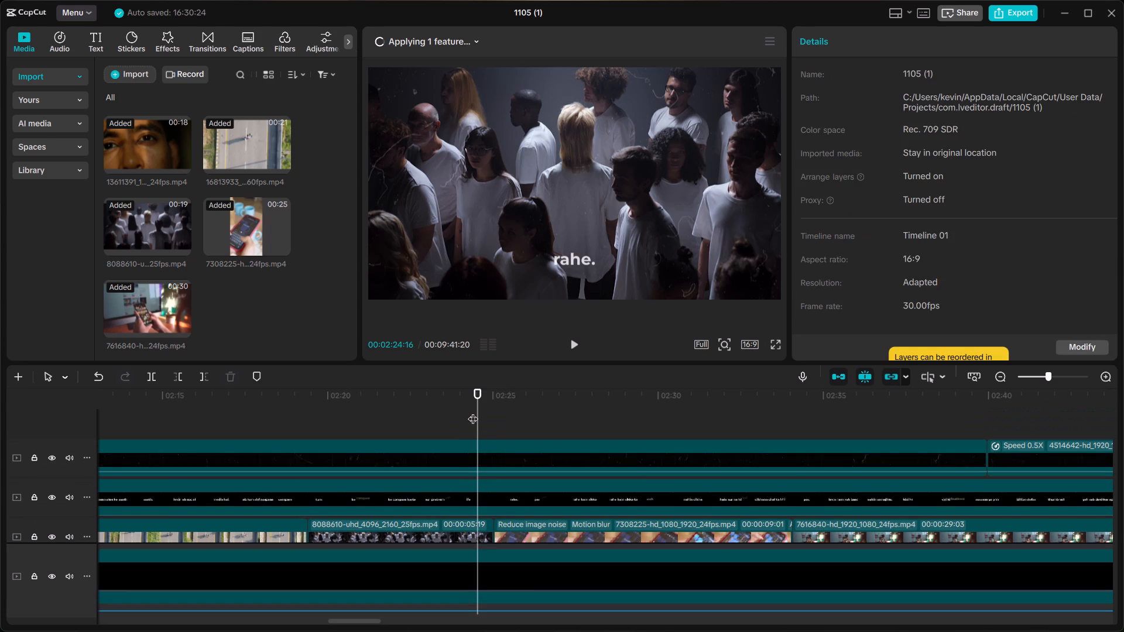
{"action": "left_click", "coordinate": [473, 411]}
{"action": "key", "text": "space"}
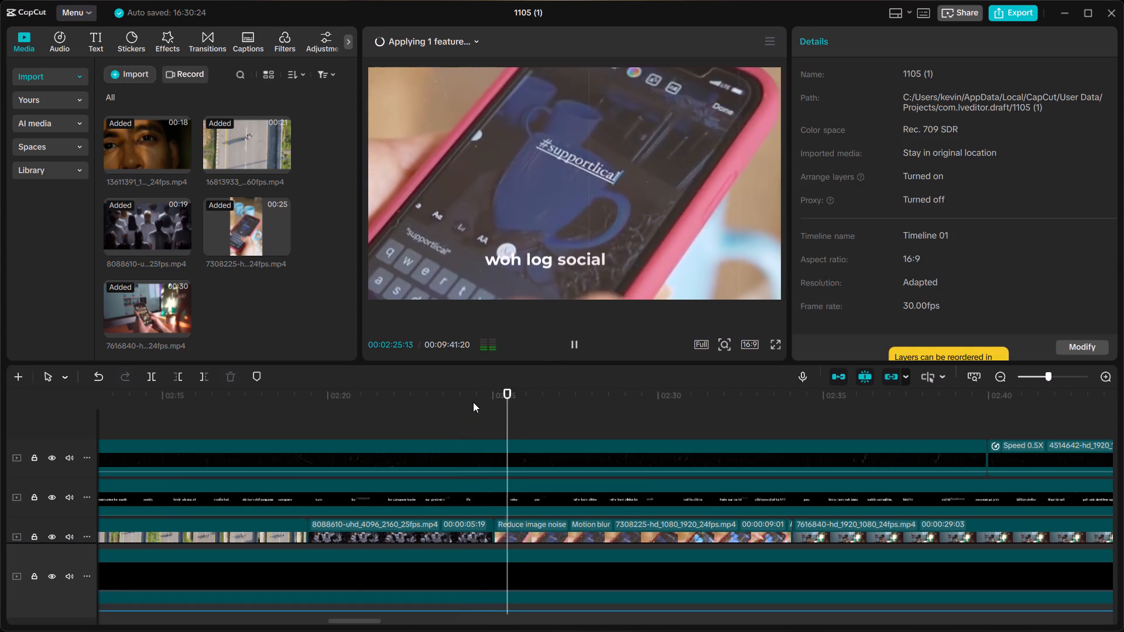
{"action": "left_click", "coordinate": [467, 400]}
{"action": "key", "text": "space"}
{"action": "scroll", "coordinate": [514, 410], "scroll_direction": "down", "scroll_amount": 3}
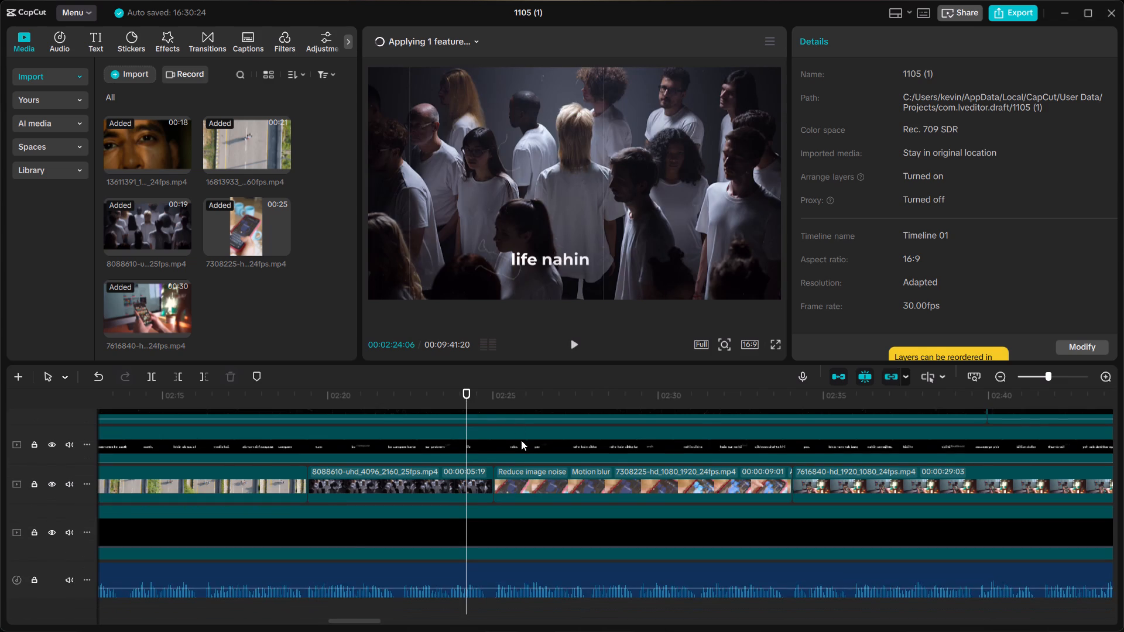
{"action": "key", "text": "space"}
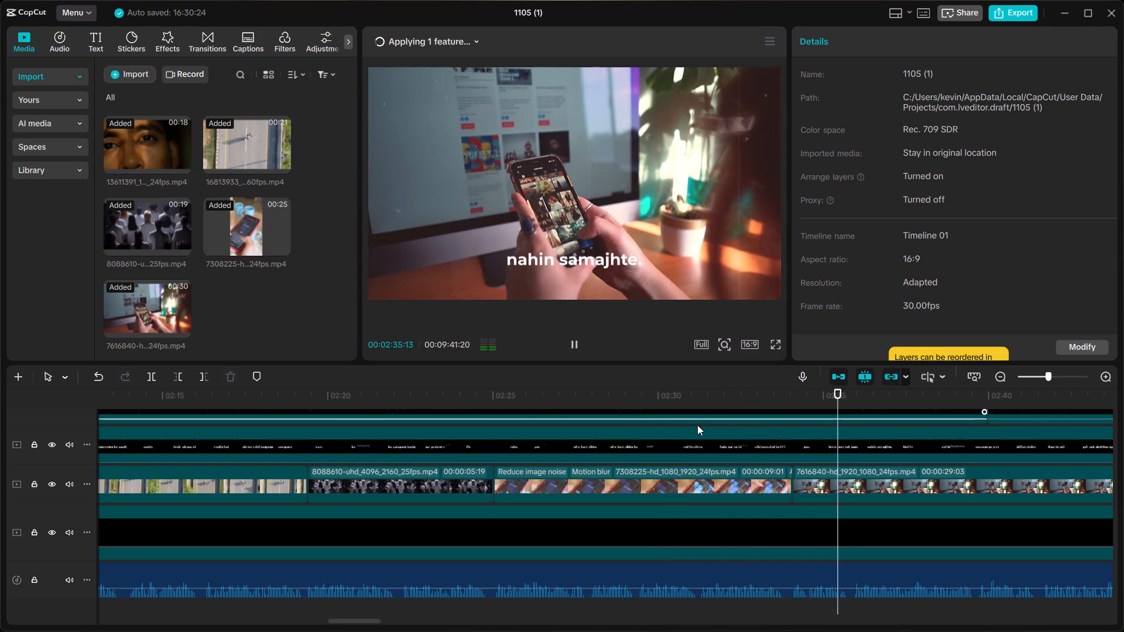
{"action": "scroll", "coordinate": [813, 438], "scroll_direction": "left", "scroll_amount": 1}
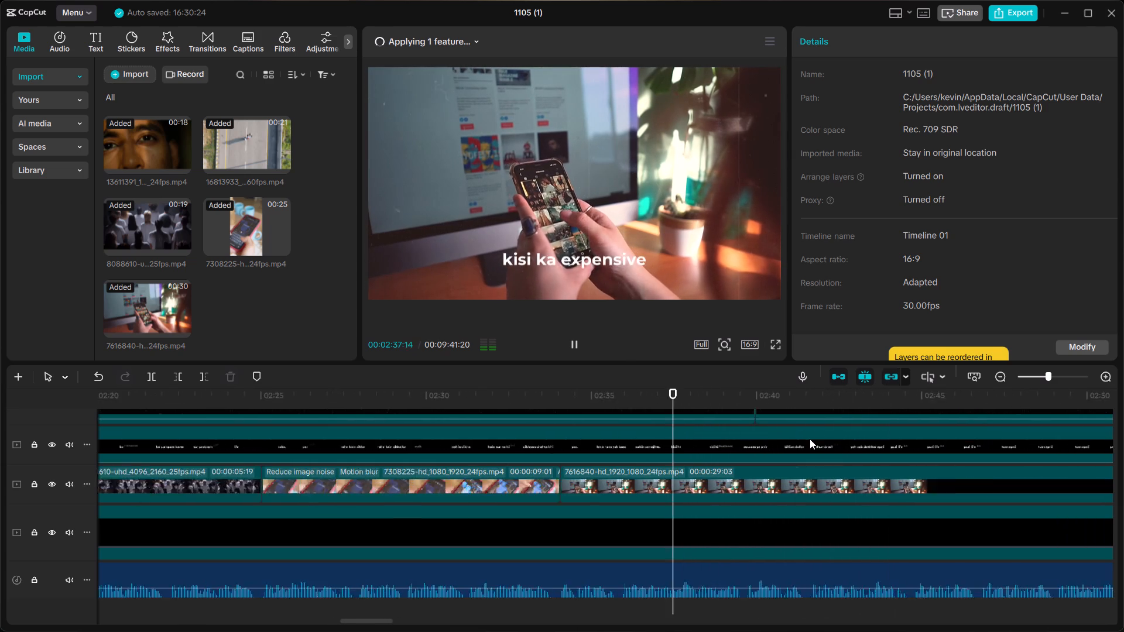
{"action": "scroll", "coordinate": [810, 439], "scroll_direction": "left", "scroll_amount": 1}
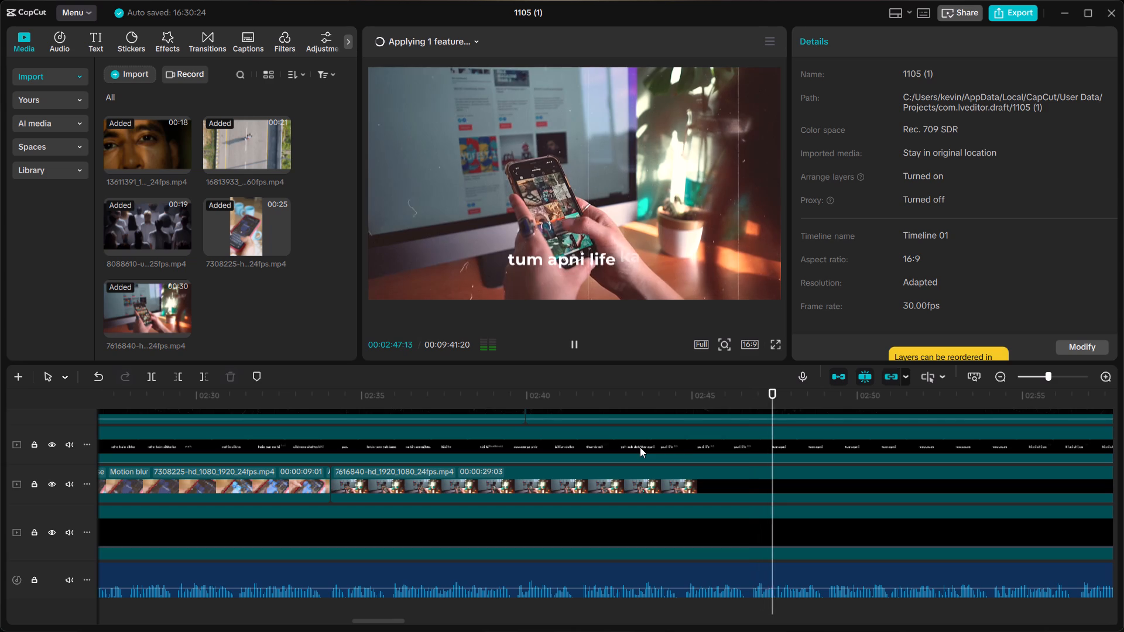
{"action": "key", "text": "space"}
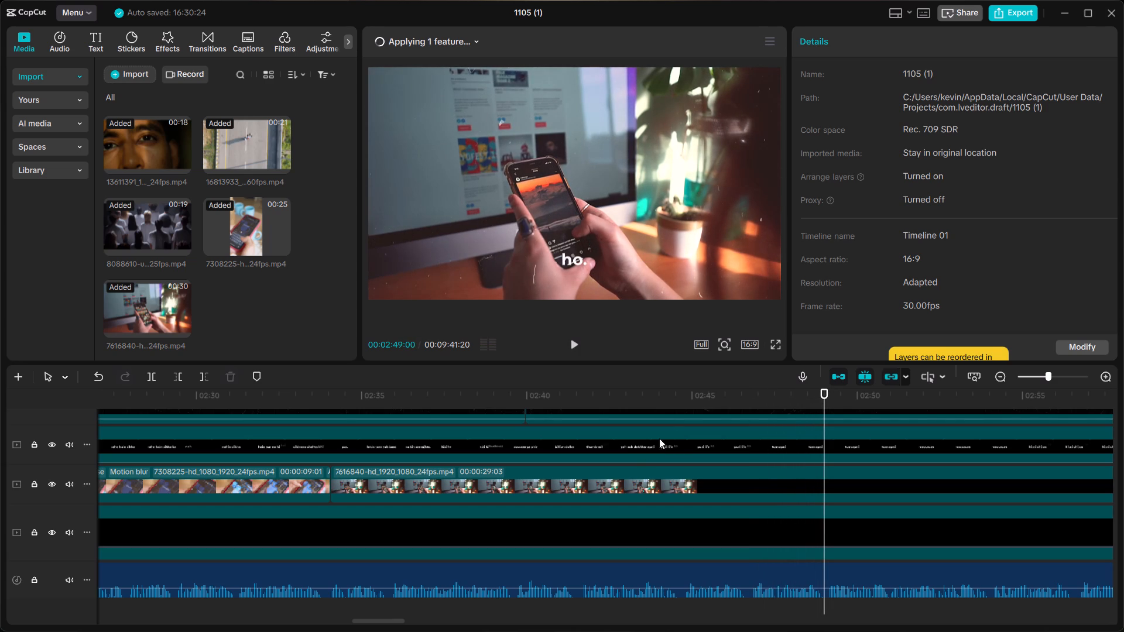
Split the 7616840 phone clip at 00:02:44:27, just as the "But" caption starts, and delete the part after it.
{"action": "left_click", "coordinate": [687, 397]}
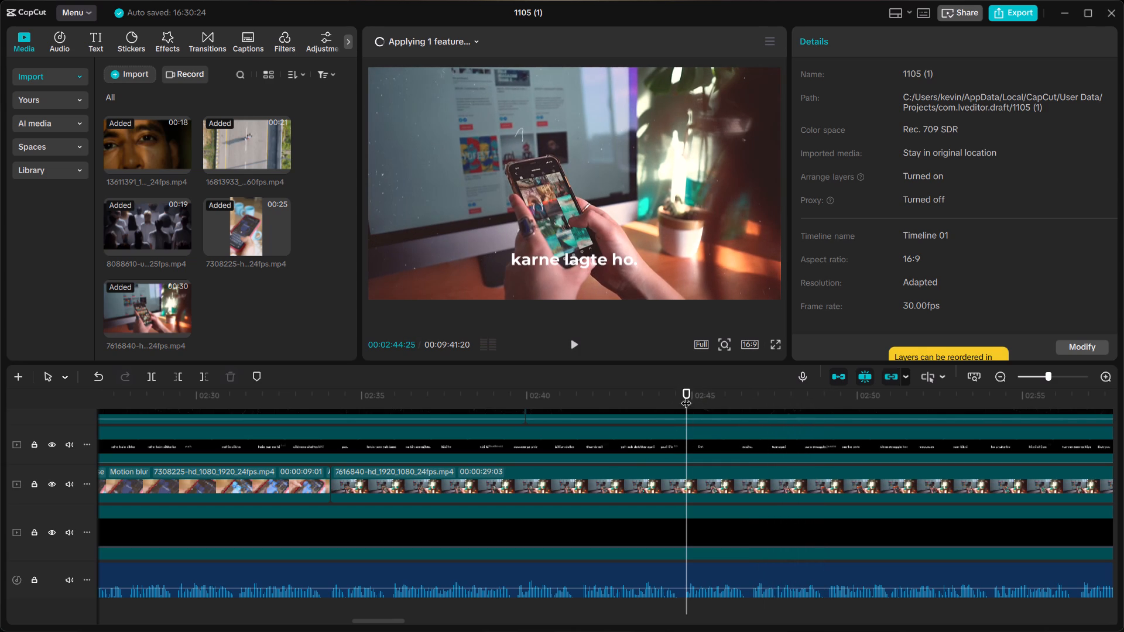
{"action": "left_click_drag", "start_coordinate": [686, 386], "coordinate": [677, 386]}
{"action": "left_click_drag", "start_coordinate": [686, 393], "coordinate": [690, 402]}
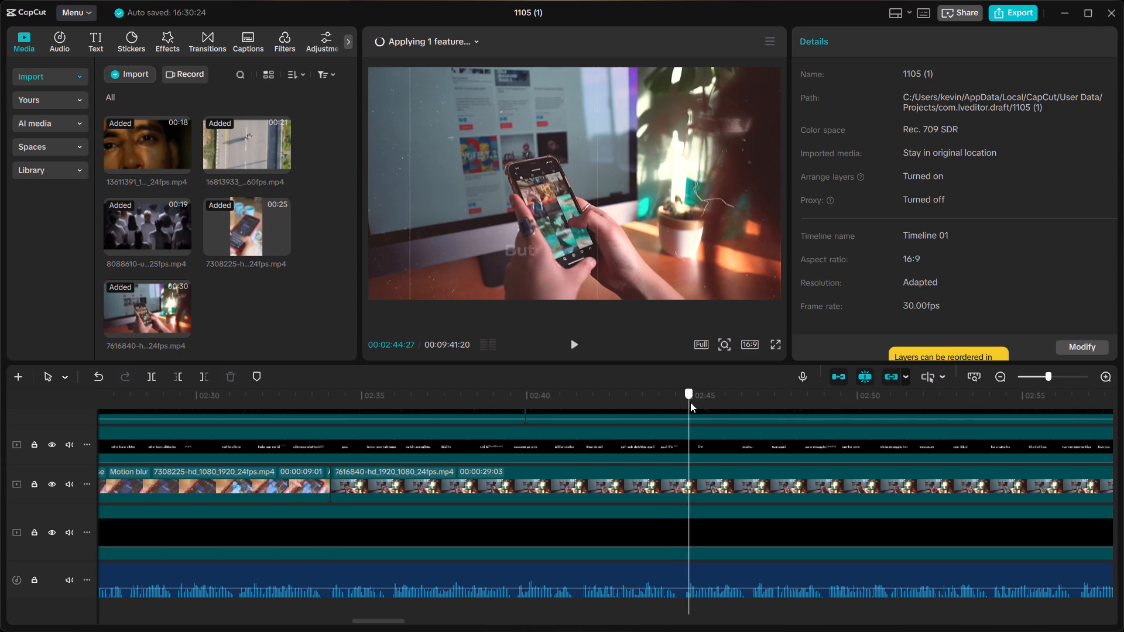
{"action": "left_click_drag", "start_coordinate": [690, 402], "coordinate": [686, 406]}
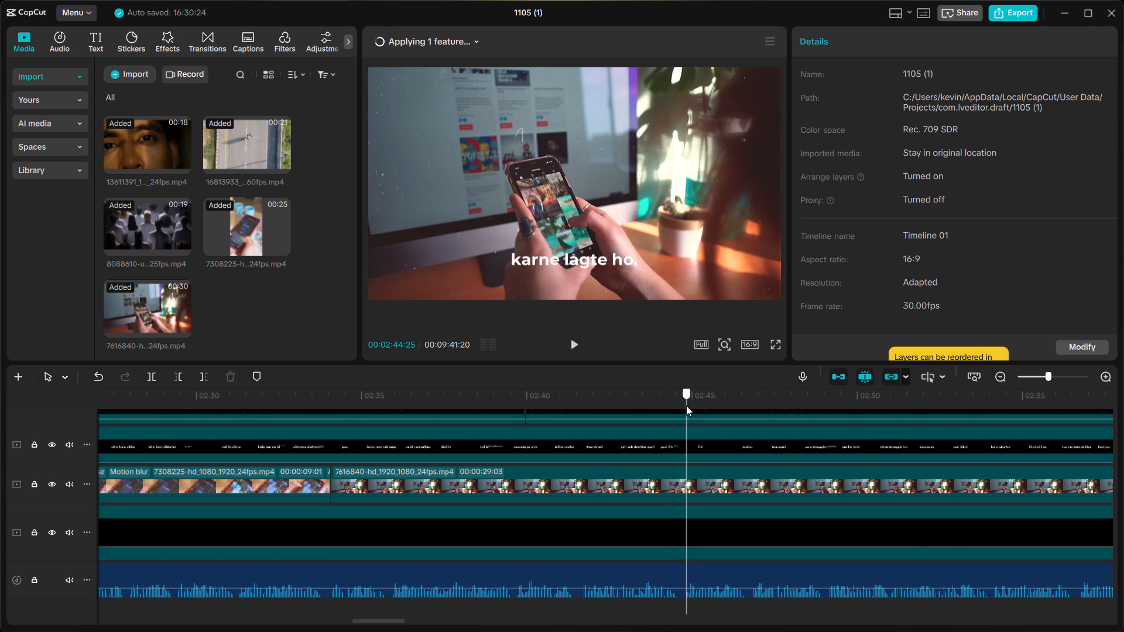
{"action": "left_click_drag", "start_coordinate": [686, 406], "coordinate": [688, 407]}
{"action": "left_click", "coordinate": [707, 482]}
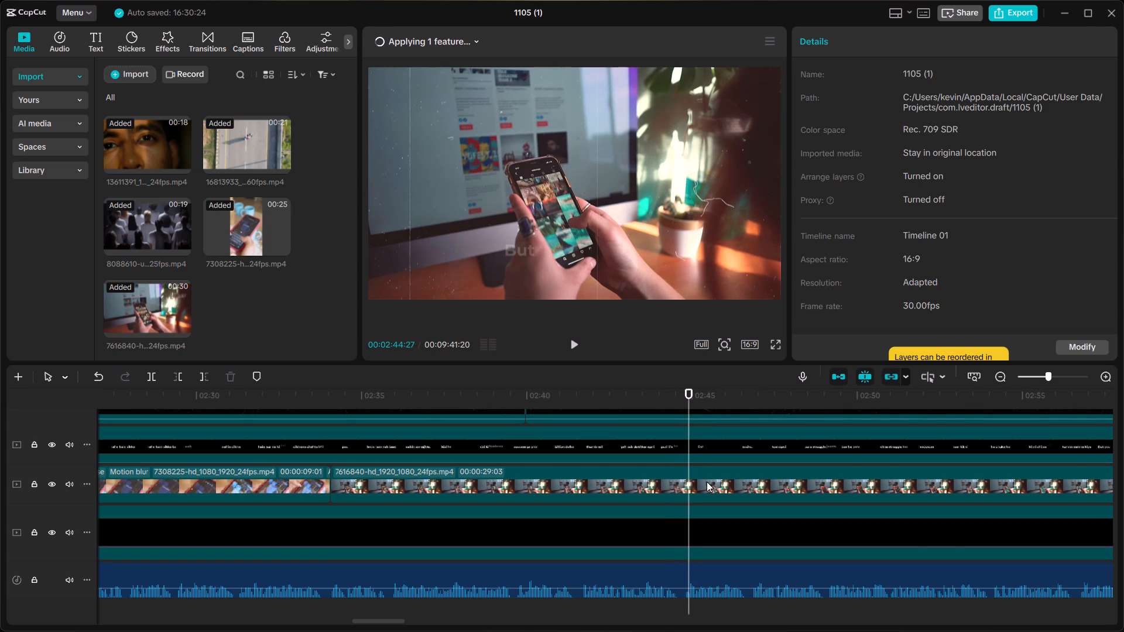
{"action": "key", "text": "ctrl+b"}
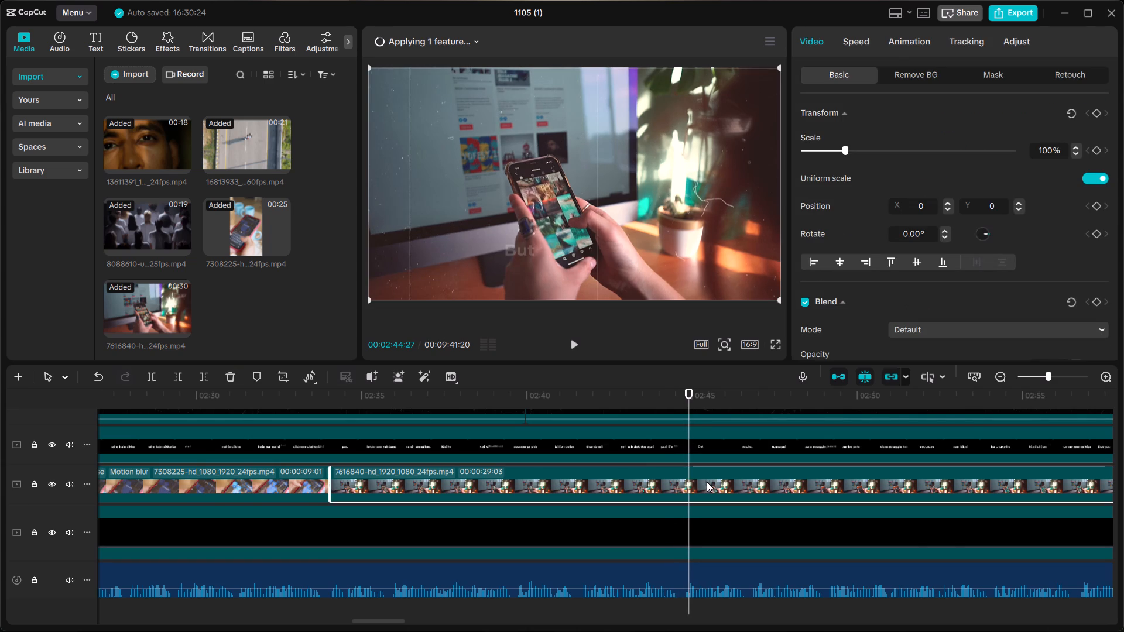
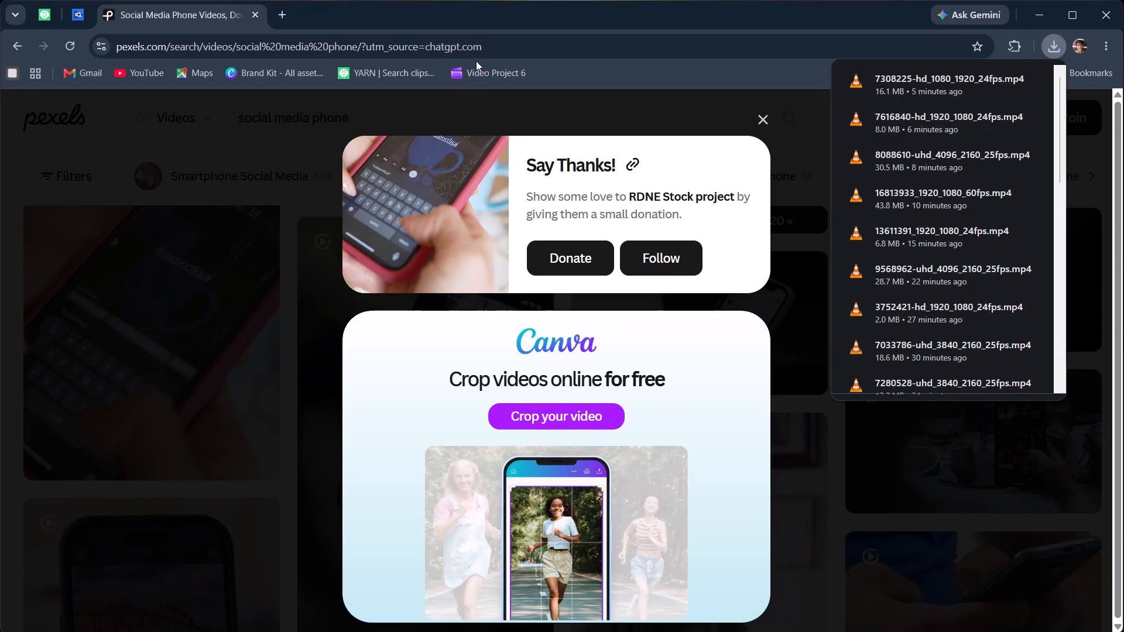
Open the copied Pexels link to the "person thinking alone" video search in place of the social media phone results.
{"action": "left_click", "coordinate": [491, 46]}
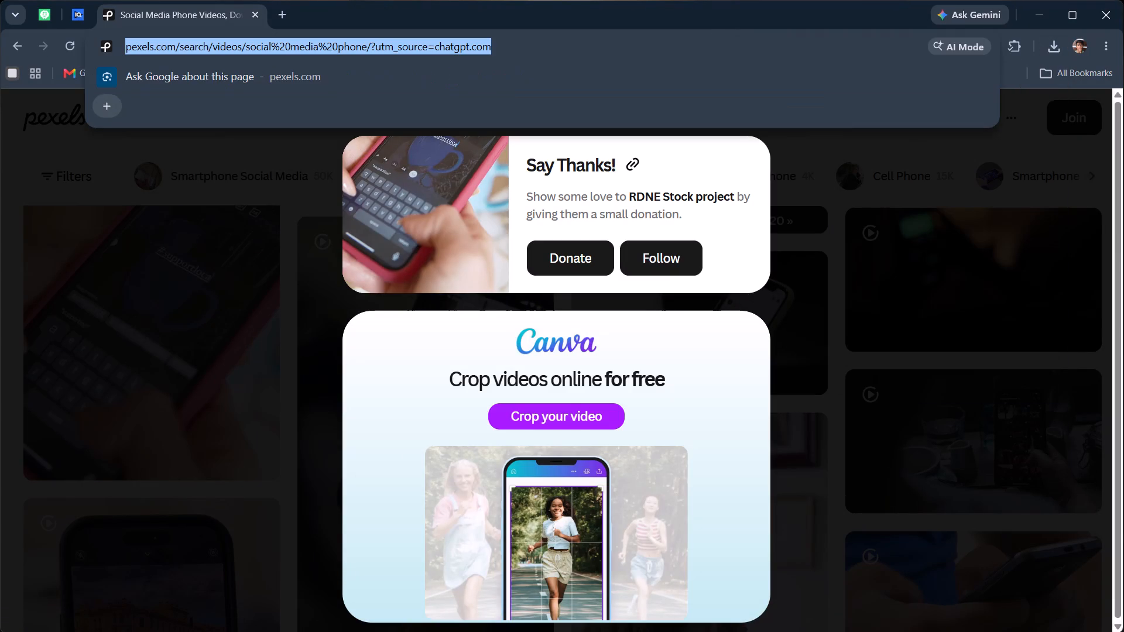
{"action": "key", "text": "ctrl+v"}
{"action": "key", "text": "Return"}
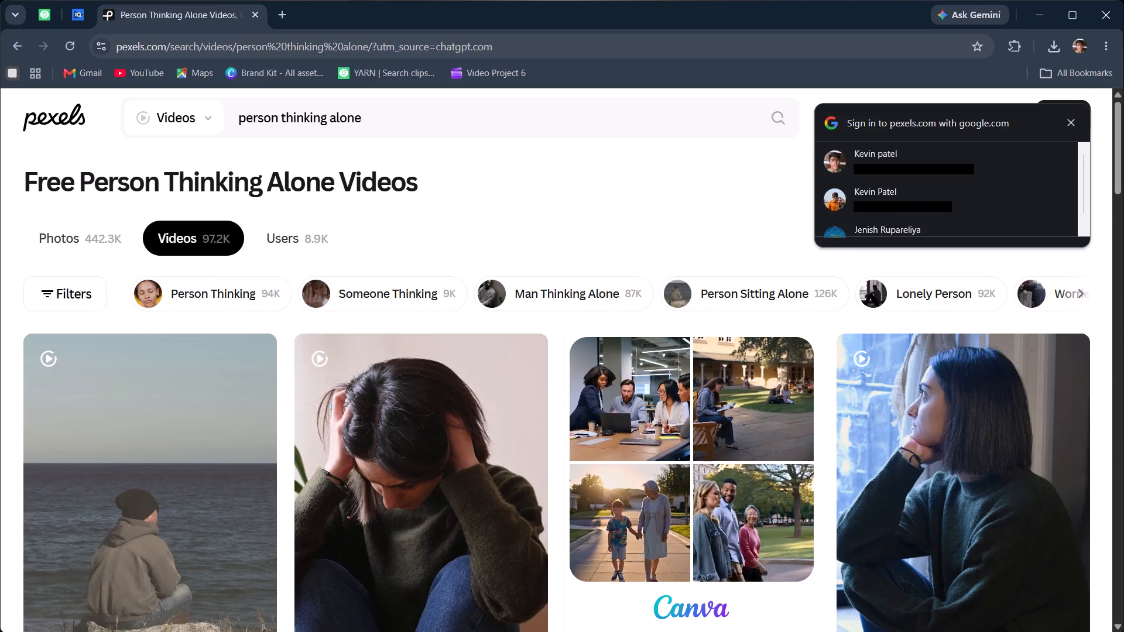
Browse the "person thinking alone" results and download the landscape clip of a man silhouetted from behind on an urban balcony.
{"action": "scroll", "coordinate": [515, 258], "scroll_direction": "down", "scroll_amount": 4}
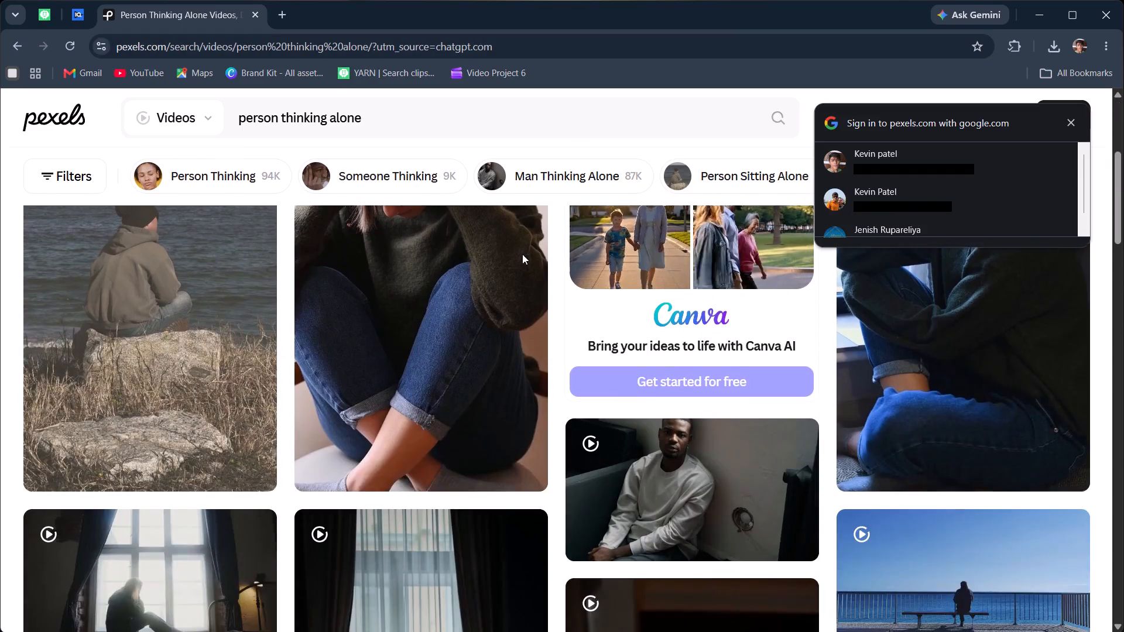
{"action": "scroll", "coordinate": [522, 255], "scroll_direction": "down", "scroll_amount": 11}
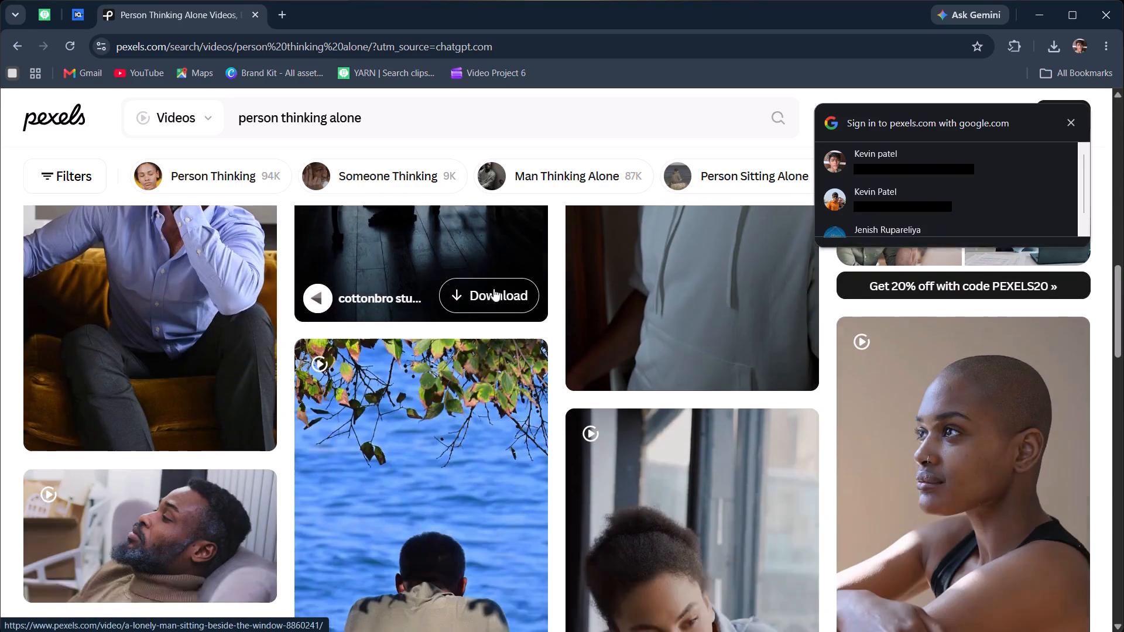
{"action": "scroll", "coordinate": [494, 288], "scroll_direction": "down", "scroll_amount": 3}
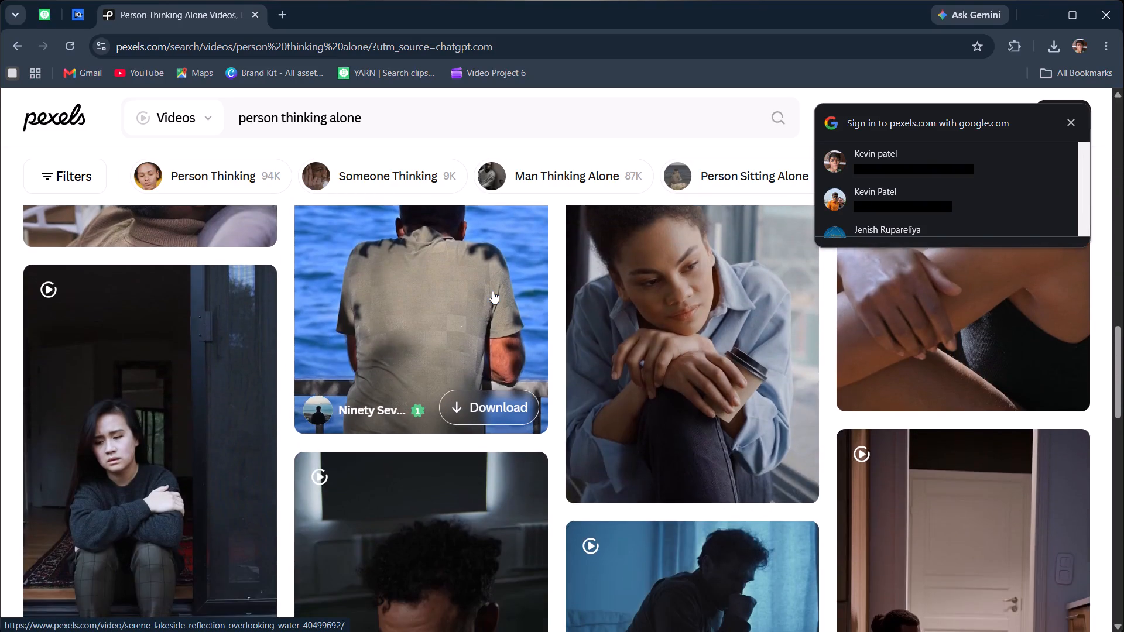
{"action": "scroll", "coordinate": [492, 291], "scroll_direction": "down", "scroll_amount": 3}
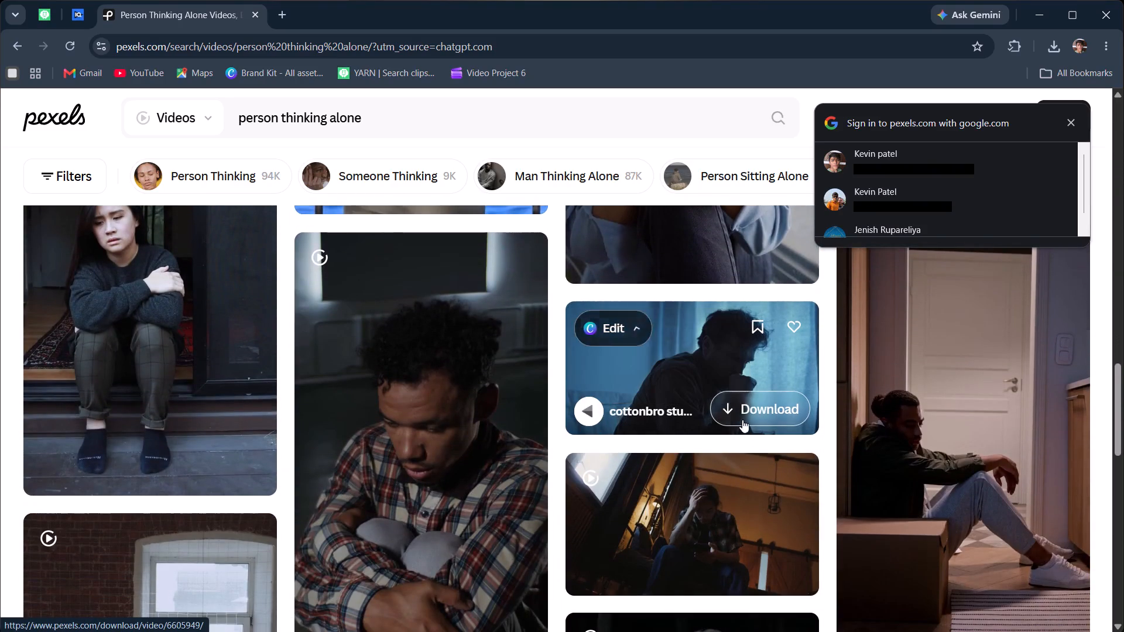
{"action": "scroll", "coordinate": [923, 402], "scroll_direction": "down", "scroll_amount": 2}
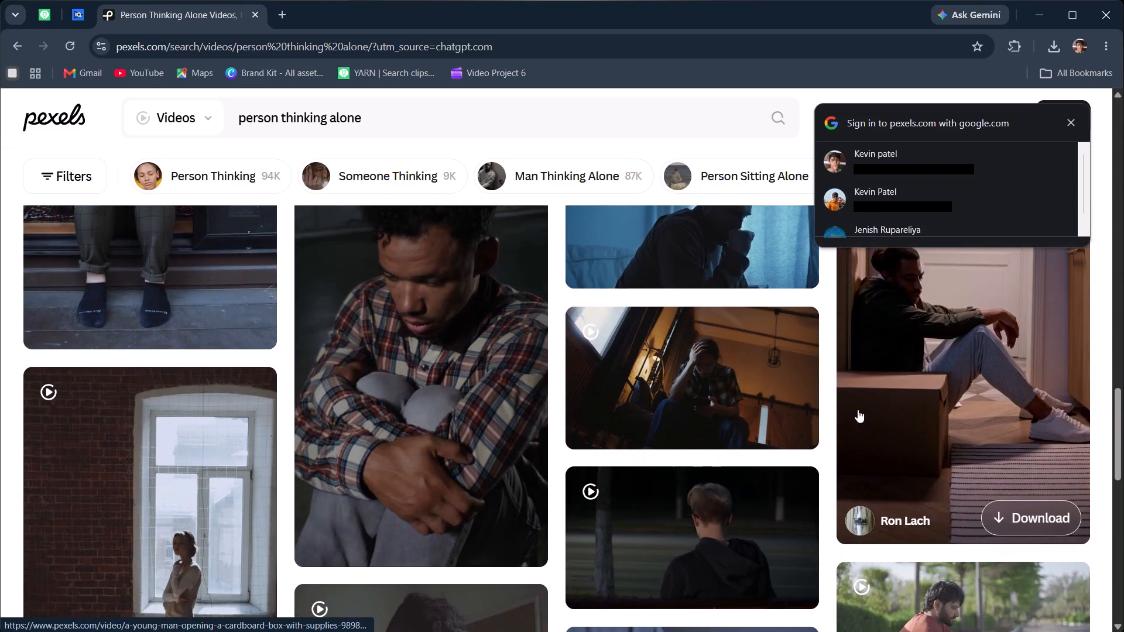
{"action": "scroll", "coordinate": [807, 430], "scroll_direction": "down", "scroll_amount": 3}
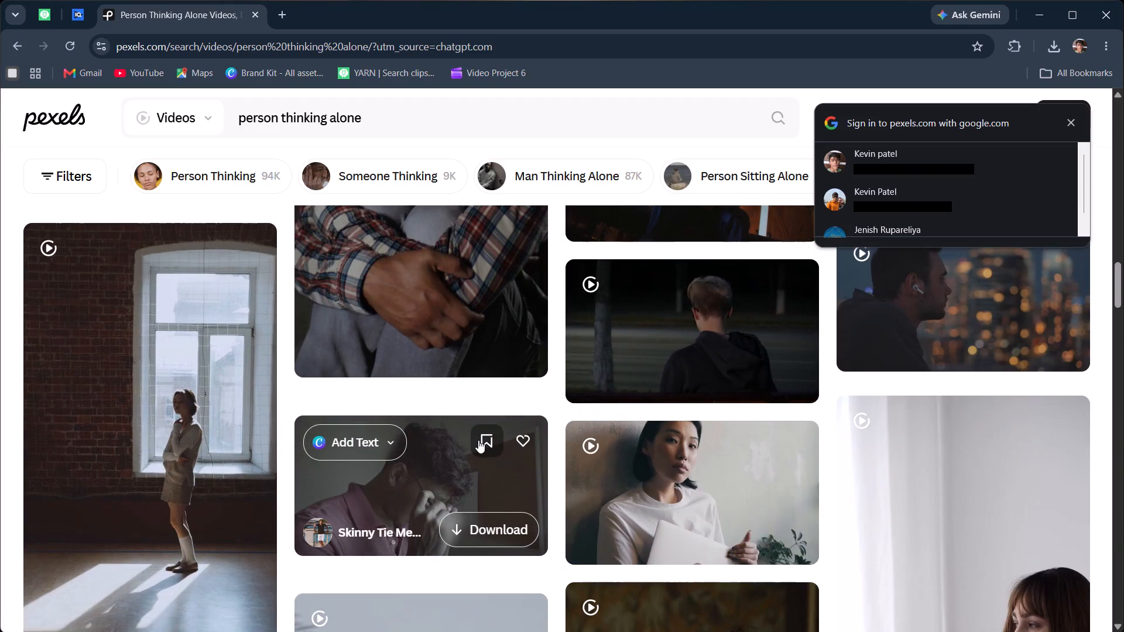
{"action": "scroll", "coordinate": [478, 459], "scroll_direction": "down", "scroll_amount": 5}
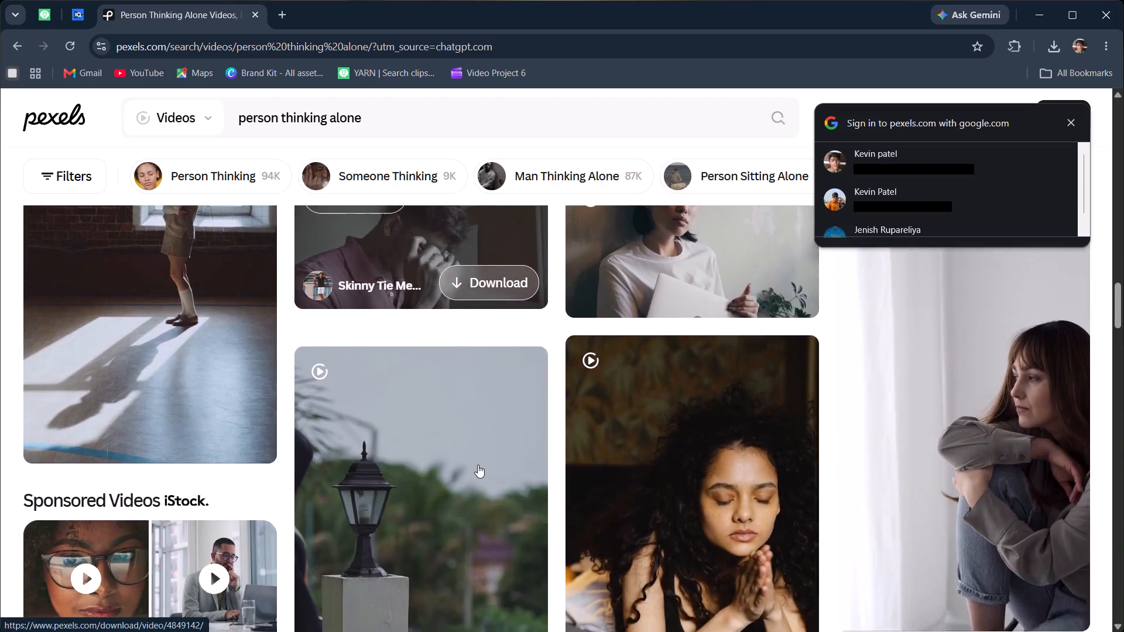
{"action": "scroll", "coordinate": [478, 465], "scroll_direction": "down", "scroll_amount": 17}
{"action": "scroll", "coordinate": [494, 465], "scroll_direction": "up", "scroll_amount": 3}
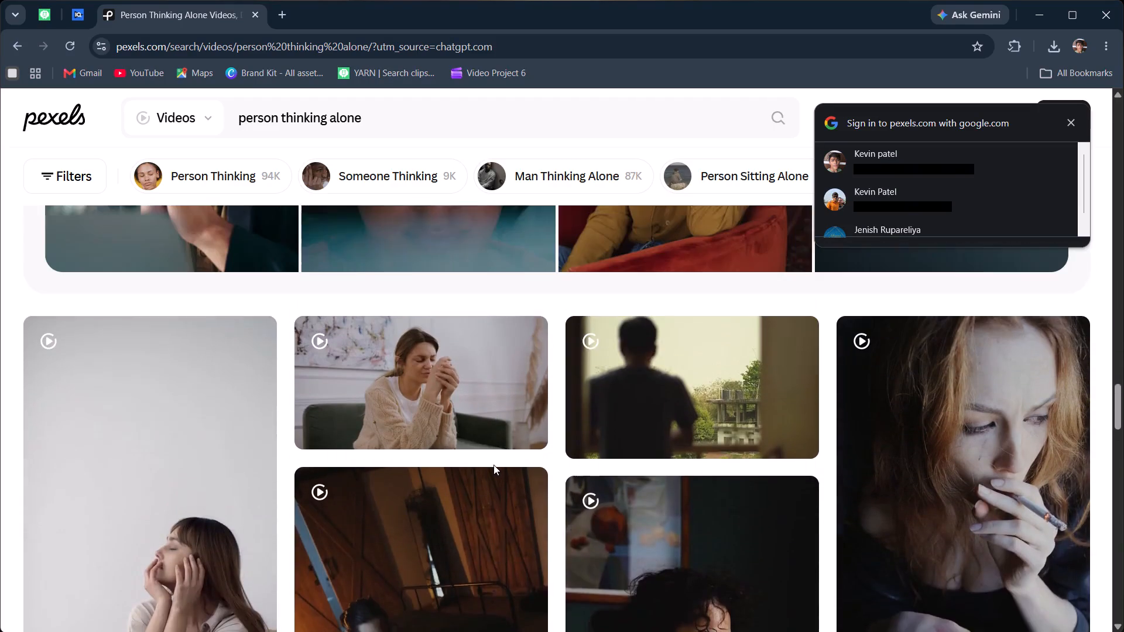
{"action": "scroll", "coordinate": [673, 443], "scroll_direction": "down", "scroll_amount": 1}
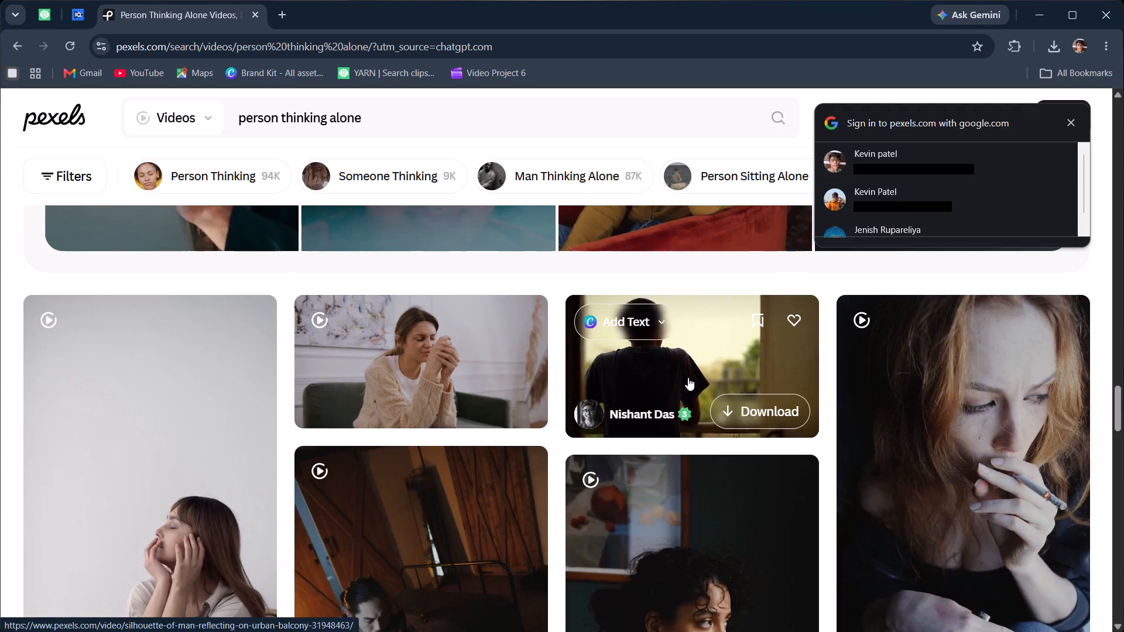
{"action": "left_click", "coordinate": [770, 416]}
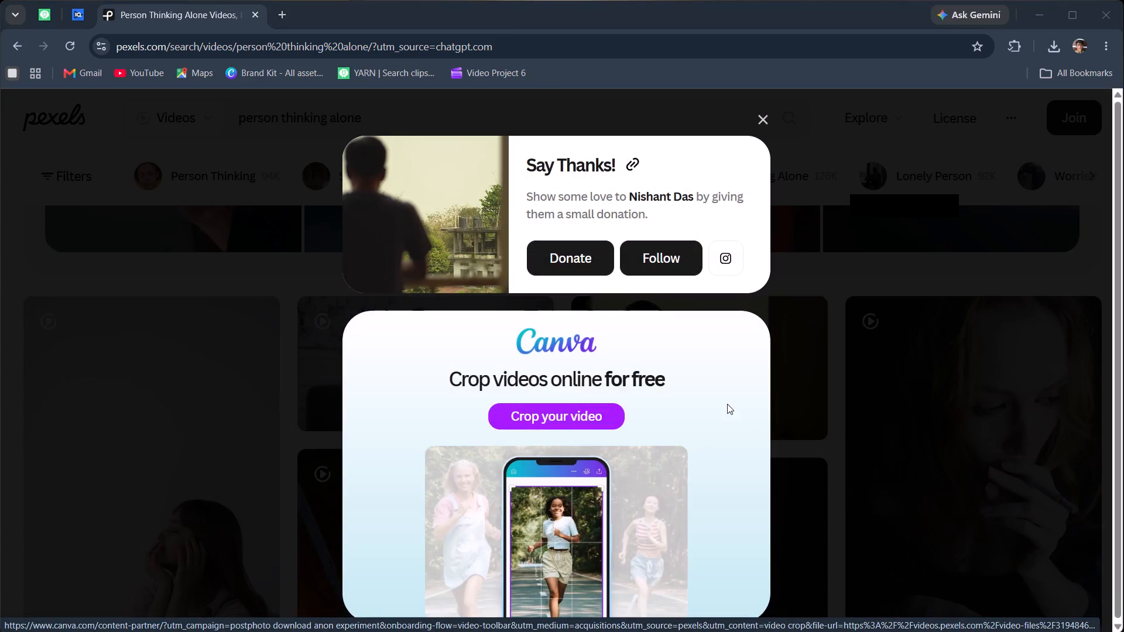
{"action": "left_click", "coordinate": [449, 289]}
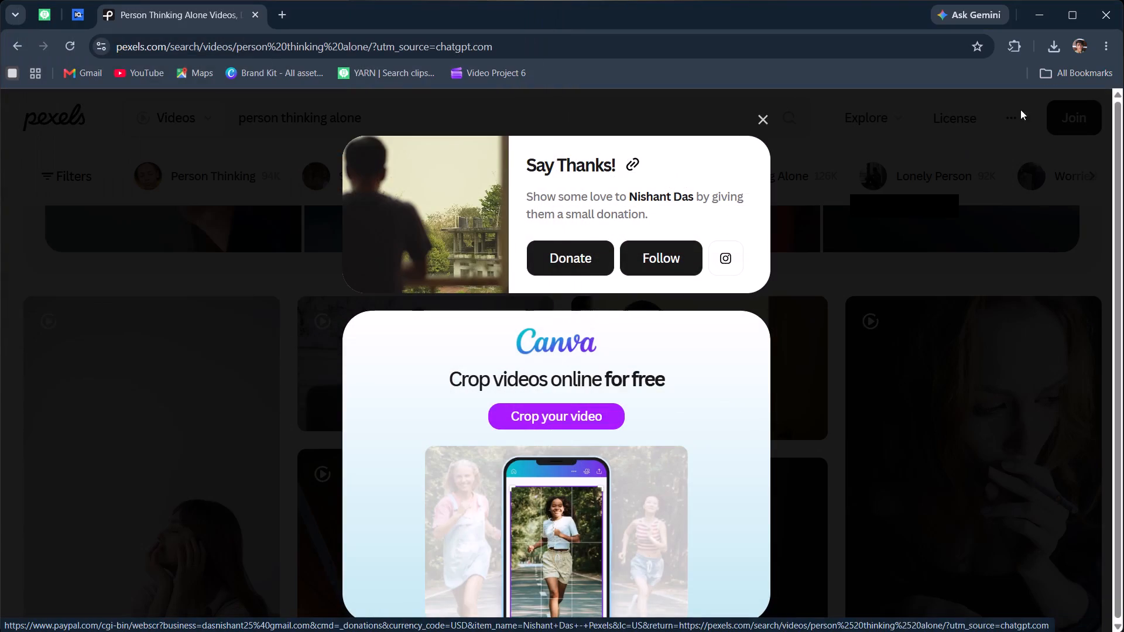
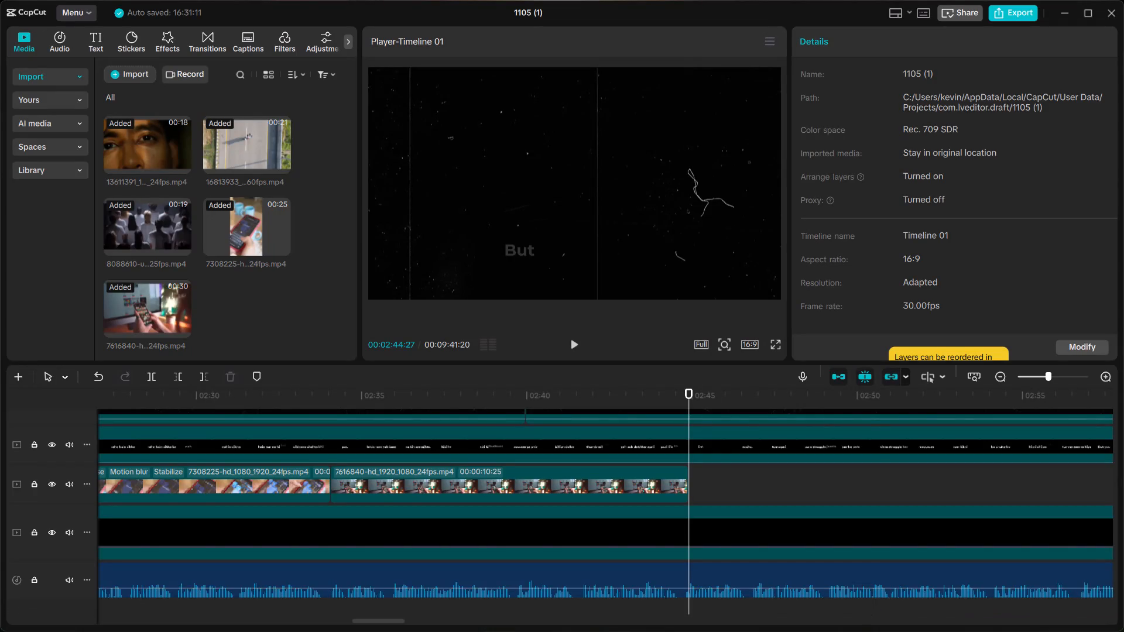
Import the downloaded clip 13611443_1920_1080_24fps of the man silhouetted from behind into the project media.
{"action": "left_click_drag", "start_coordinate": [689, 388], "coordinate": [695, 390]}
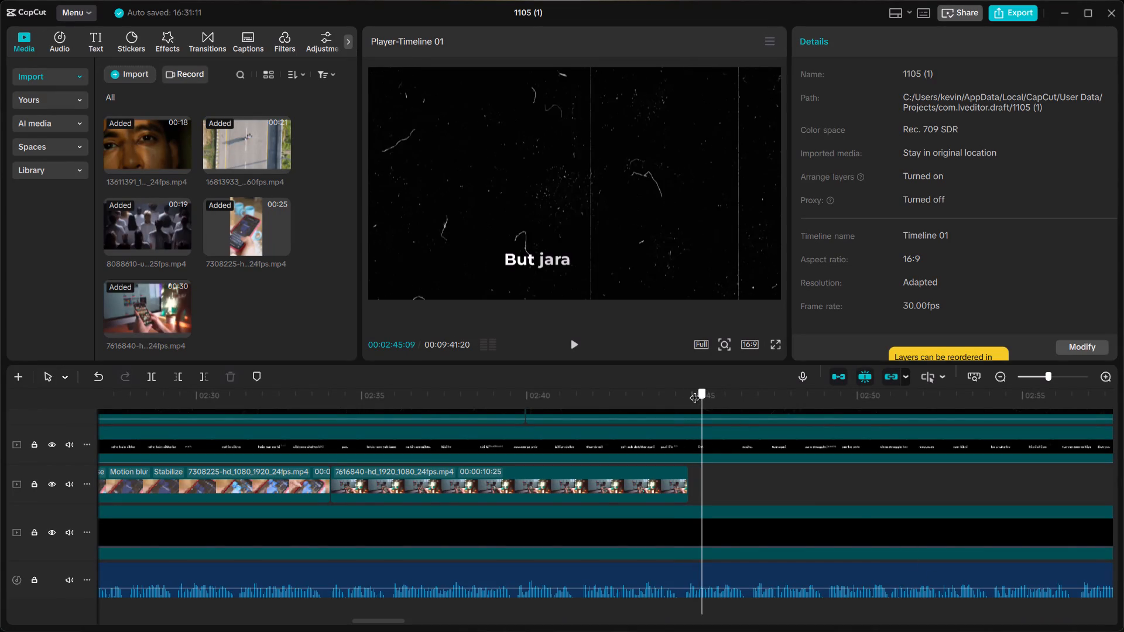
{"action": "left_click_drag", "start_coordinate": [695, 390], "coordinate": [689, 396]}
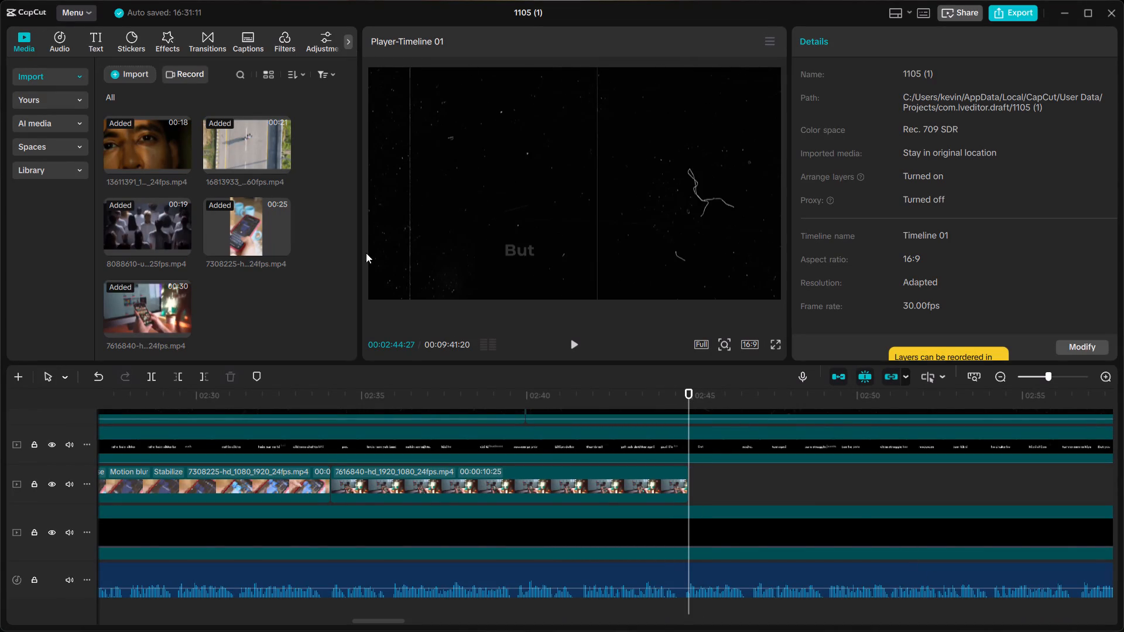
{"action": "left_click", "coordinate": [112, 71]}
{"action": "scroll", "coordinate": [71, 217], "scroll_direction": "up", "scroll_amount": 8}
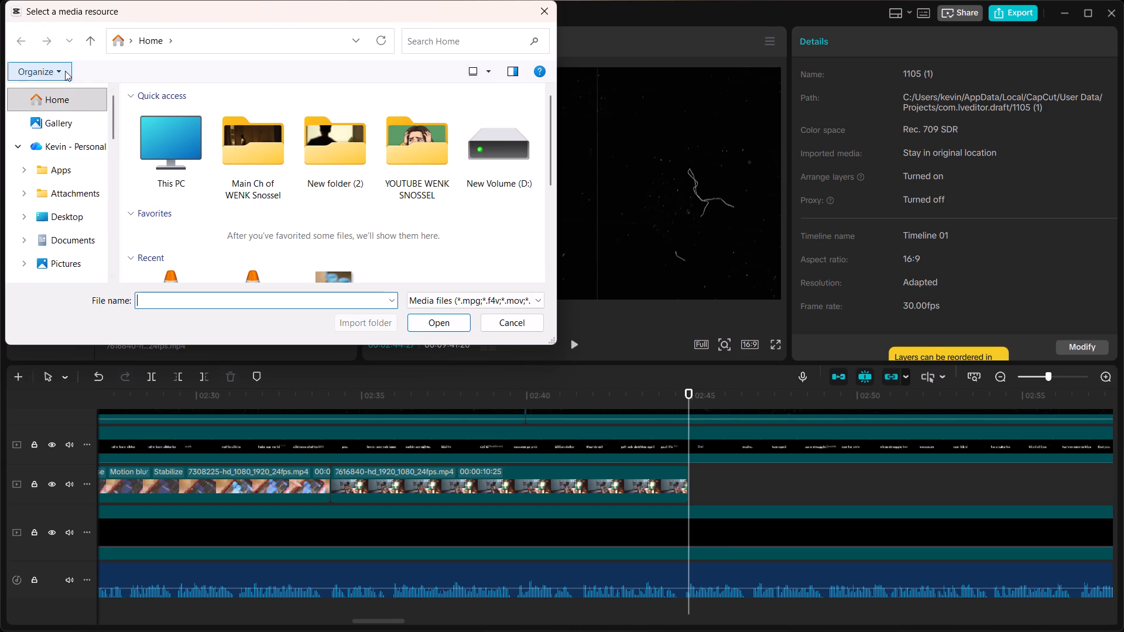
{"action": "scroll", "coordinate": [324, 175], "scroll_direction": "down", "scroll_amount": 2}
{"action": "left_click", "coordinate": [162, 145]}
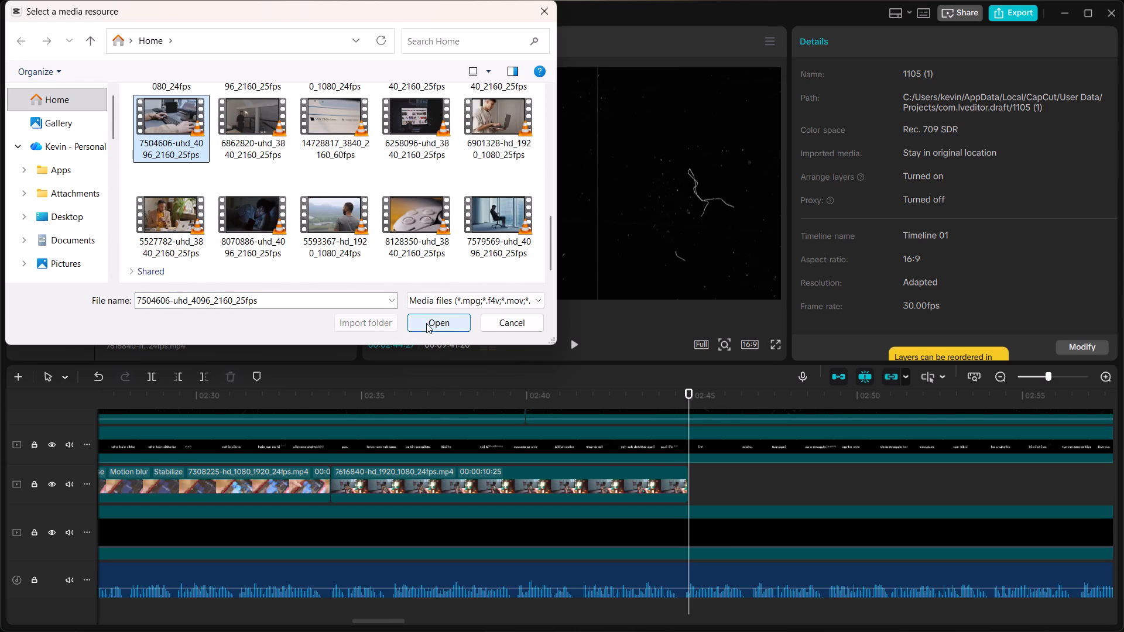
{"action": "scroll", "coordinate": [299, 194], "scroll_direction": "up", "scroll_amount": 3}
{"action": "left_click", "coordinate": [152, 208]}
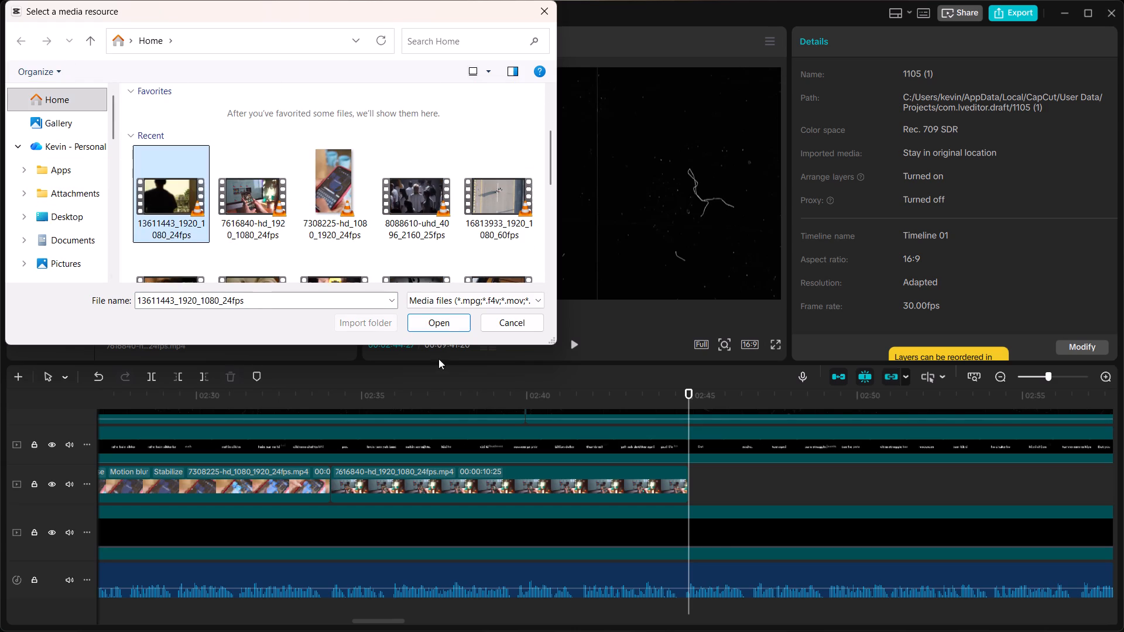
{"action": "left_click", "coordinate": [453, 318]}
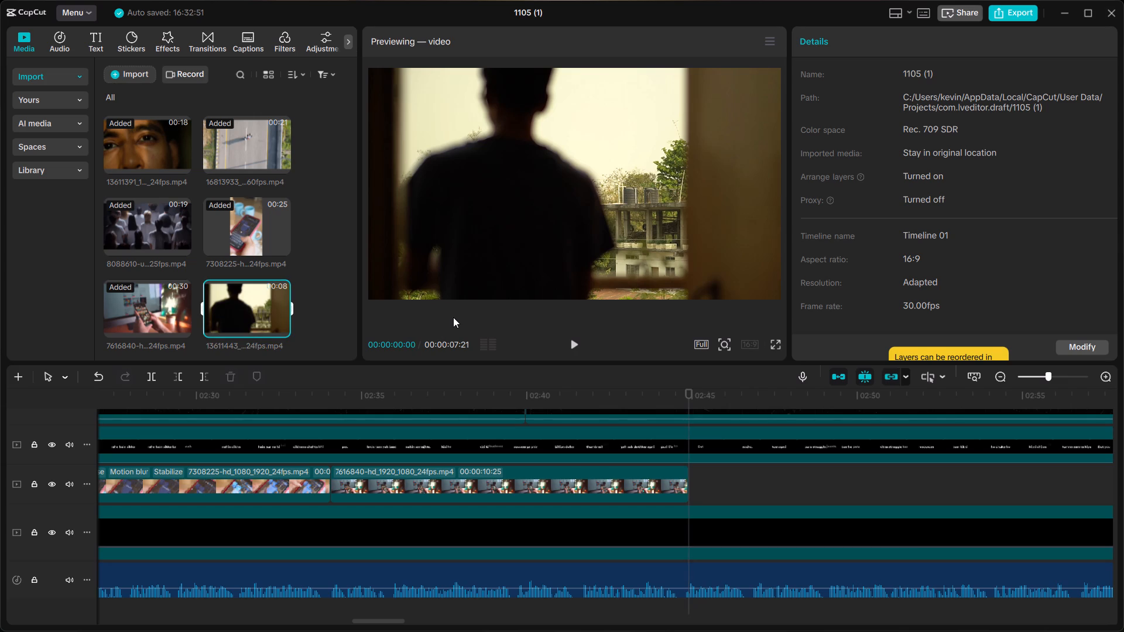
Place the silhouetted man clip on the B-roll track directly after the 7616840 phone clip, starting at 00:02:44:27.
{"action": "scroll", "coordinate": [87, 274], "scroll_direction": "down", "scroll_amount": 6}
{"action": "left_click_drag", "start_coordinate": [235, 308], "coordinate": [286, 270]}
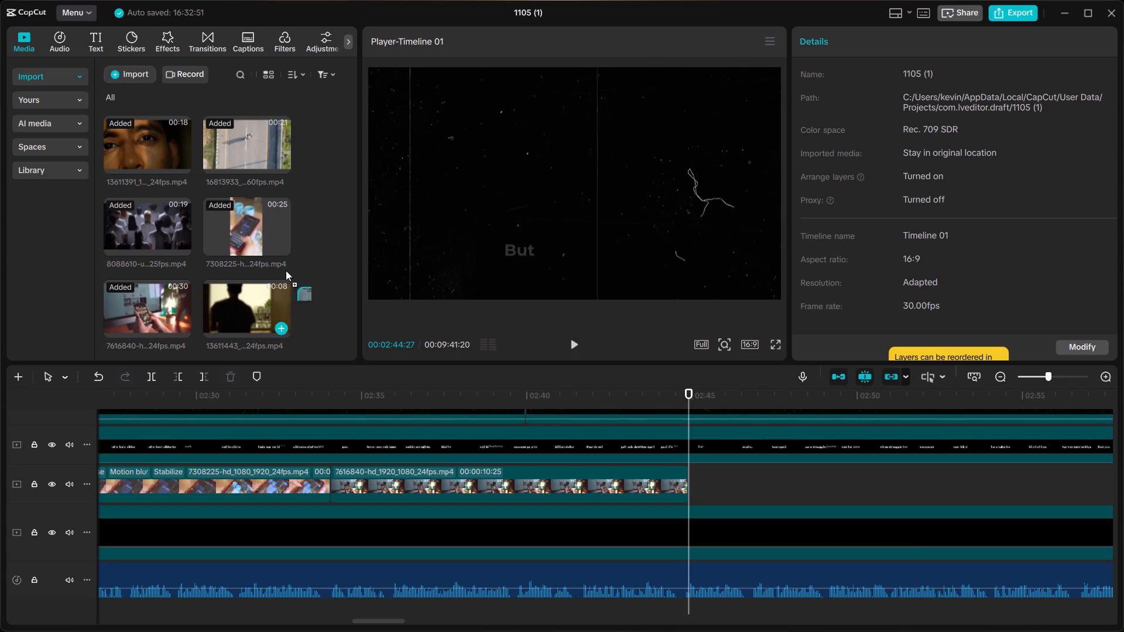
{"action": "left_click_drag", "start_coordinate": [286, 270], "coordinate": [700, 476]}
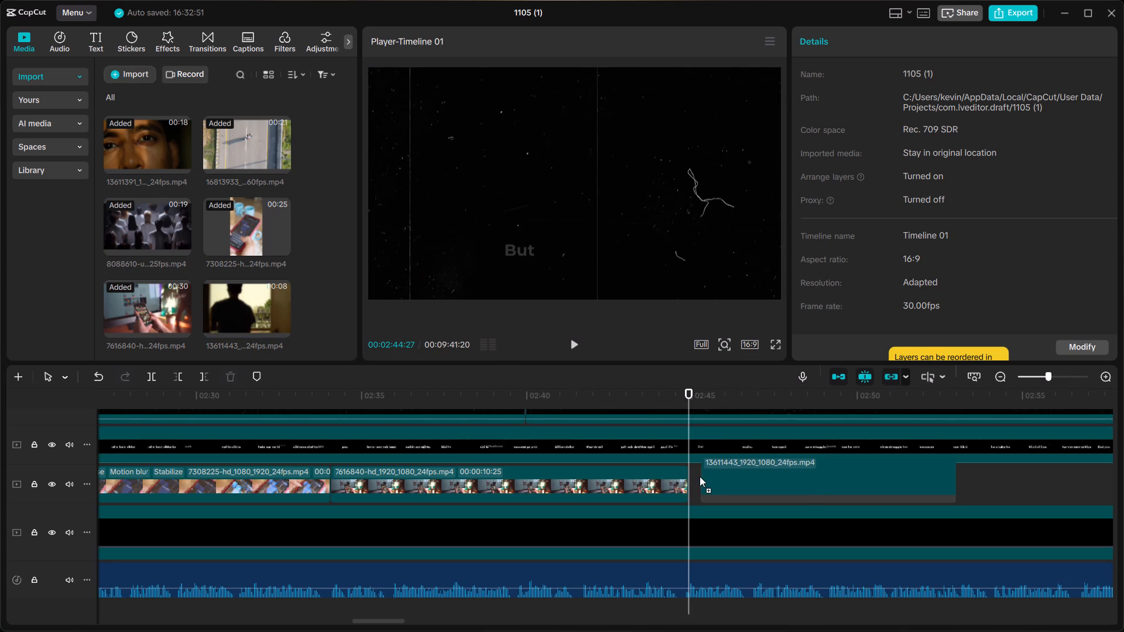
{"action": "left_click_drag", "start_coordinate": [700, 476], "coordinate": [690, 478]}
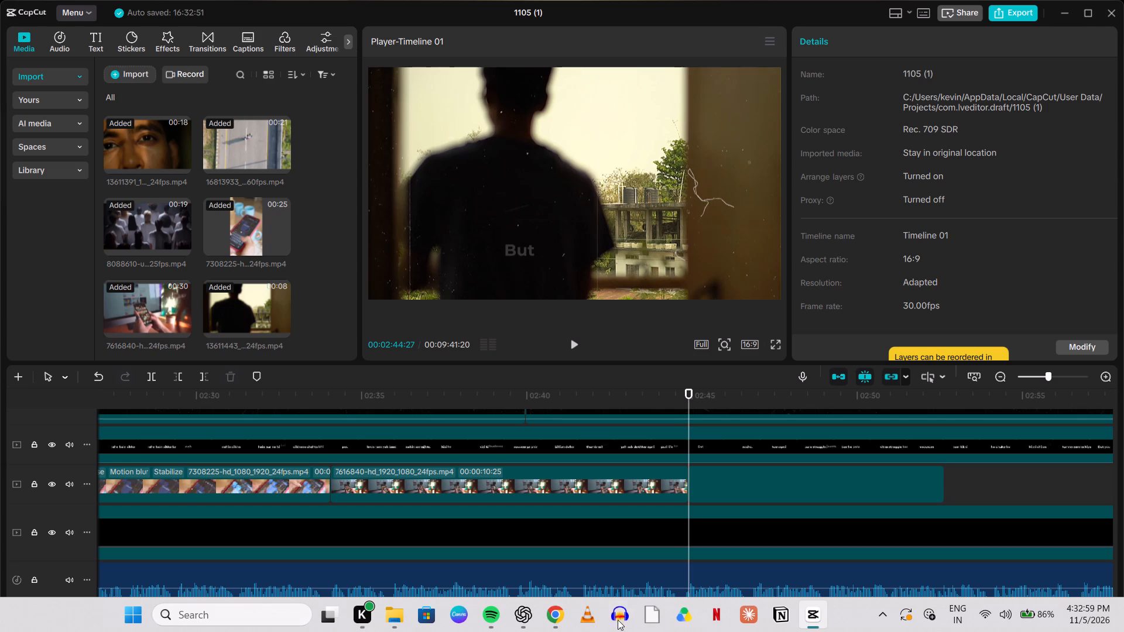
{"action": "left_click", "coordinate": [520, 619]}
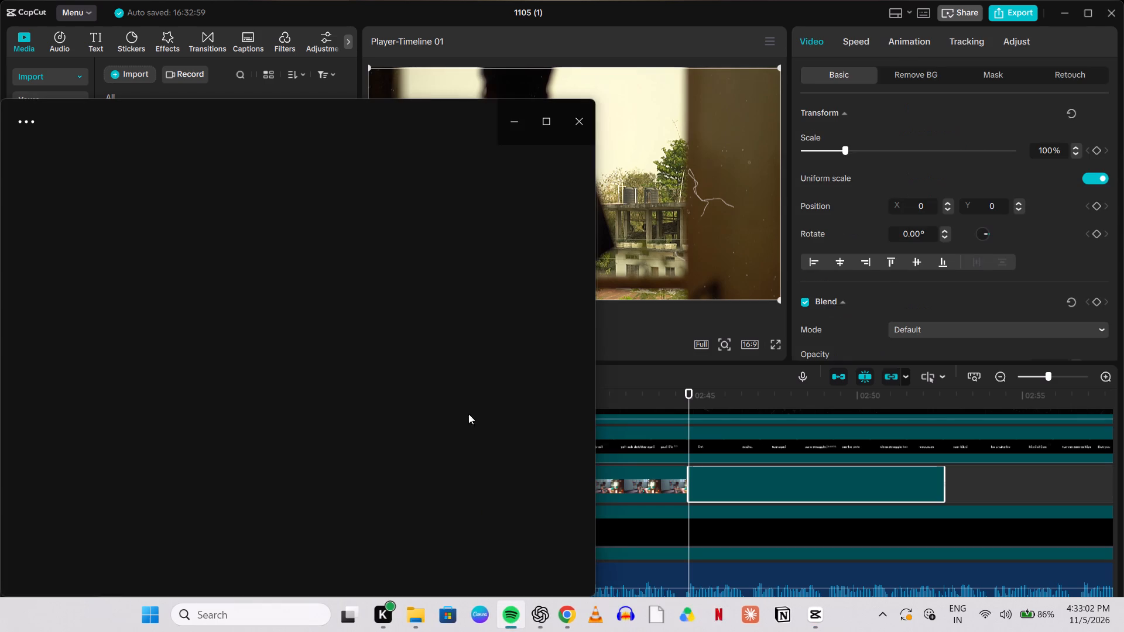
{"action": "left_click", "coordinate": [588, 120]}
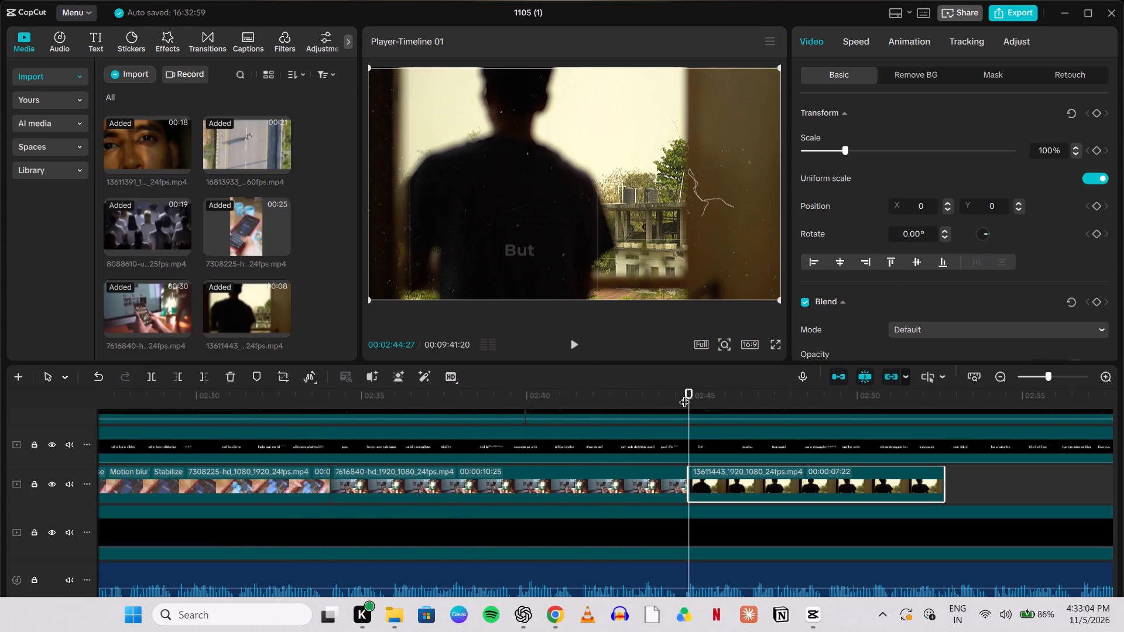
Enlarge the silhouetted man clip to 104% scale in the preview so it overfills the frame.
{"action": "left_click_drag", "start_coordinate": [691, 390], "coordinate": [683, 387]}
{"action": "key", "text": "space"}
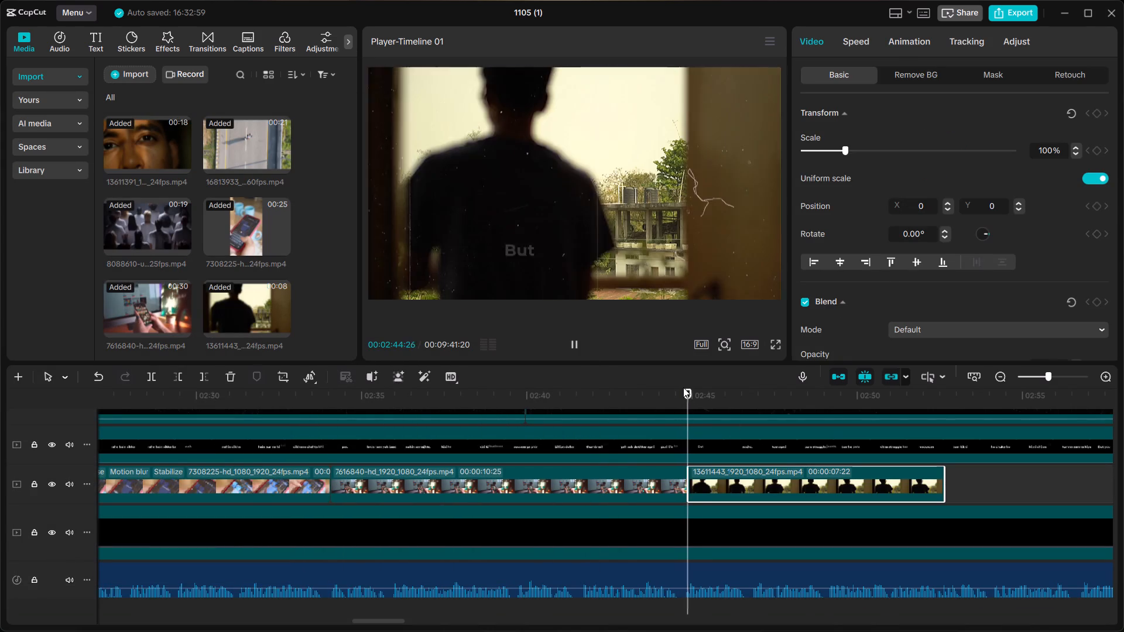
{"action": "key", "text": "space"}
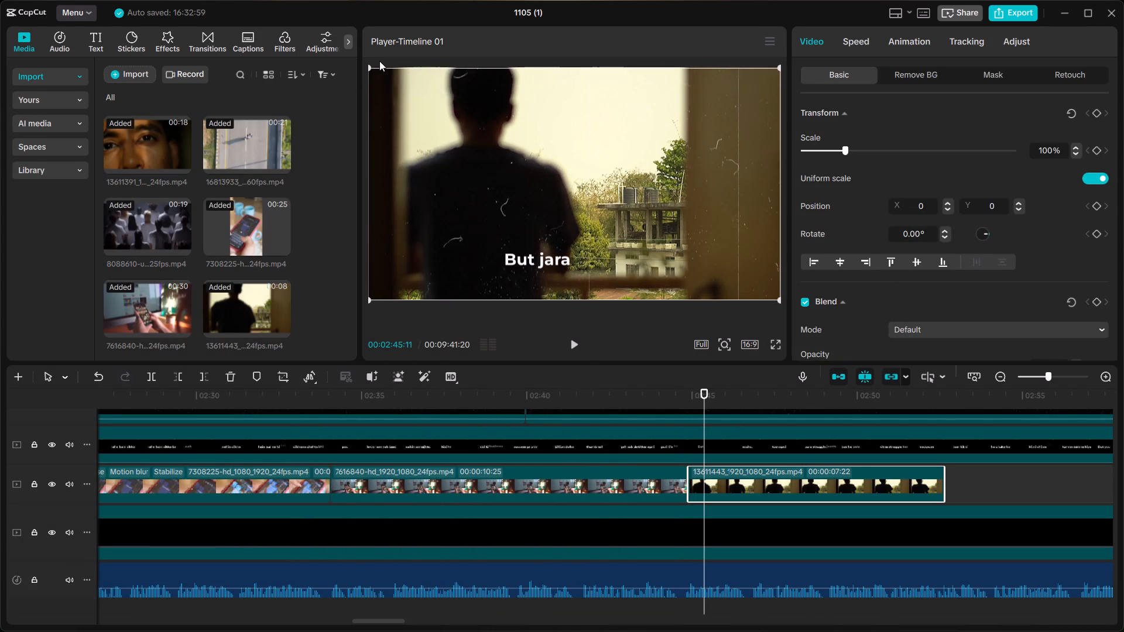
{"action": "left_click", "coordinate": [364, 63]}
{"action": "left_click_drag", "start_coordinate": [368, 70], "coordinate": [362, 63]}
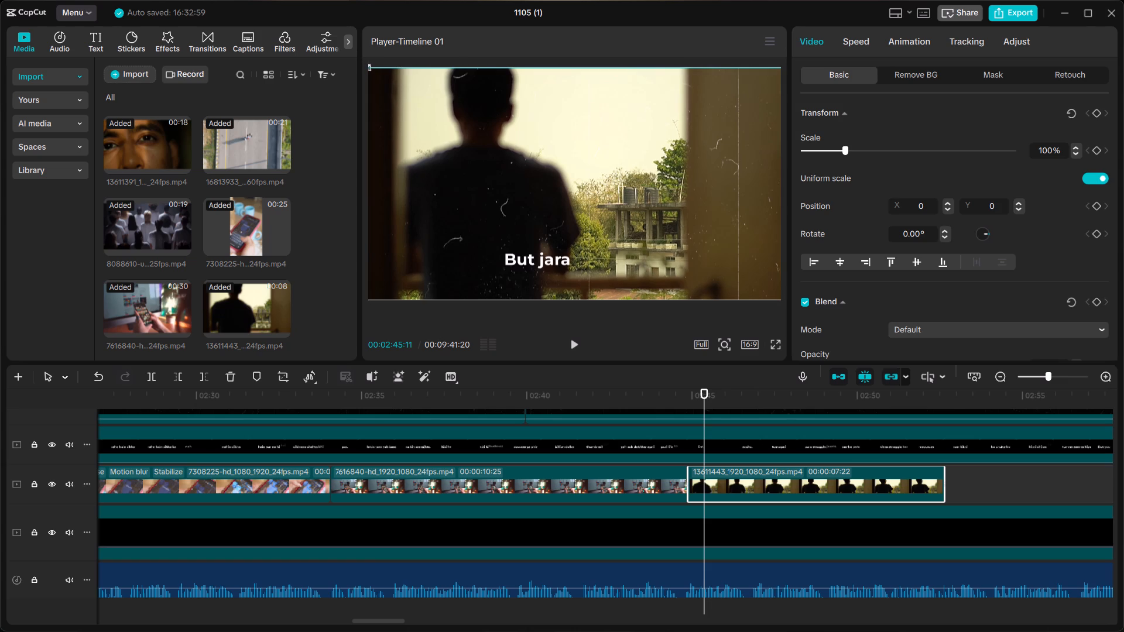
{"action": "left_click_drag", "start_coordinate": [362, 63], "coordinate": [358, 60]}
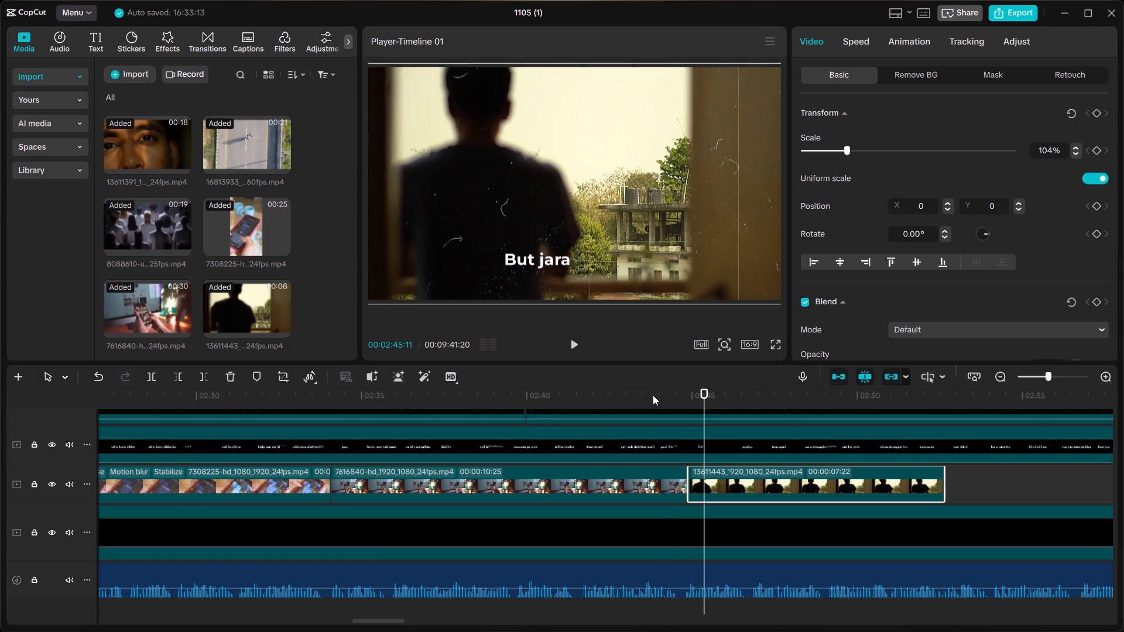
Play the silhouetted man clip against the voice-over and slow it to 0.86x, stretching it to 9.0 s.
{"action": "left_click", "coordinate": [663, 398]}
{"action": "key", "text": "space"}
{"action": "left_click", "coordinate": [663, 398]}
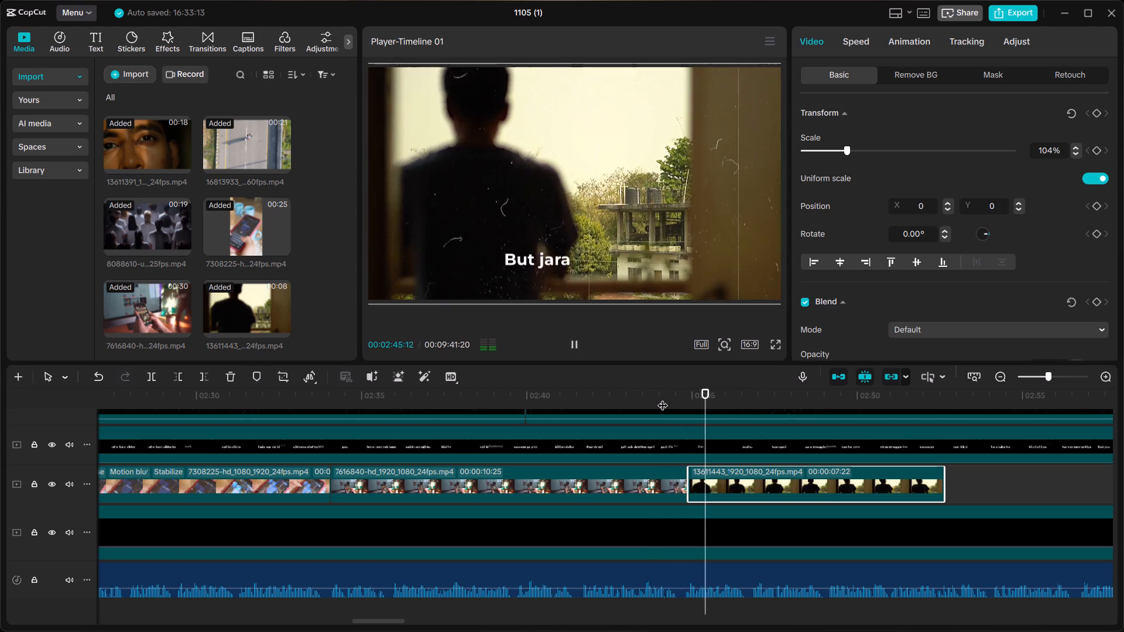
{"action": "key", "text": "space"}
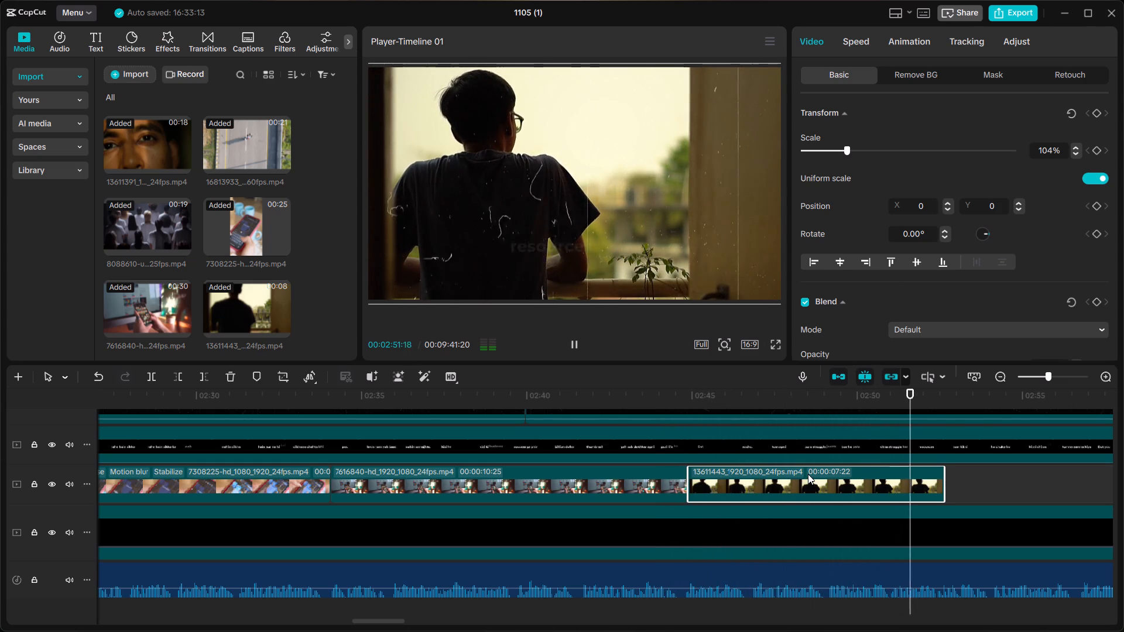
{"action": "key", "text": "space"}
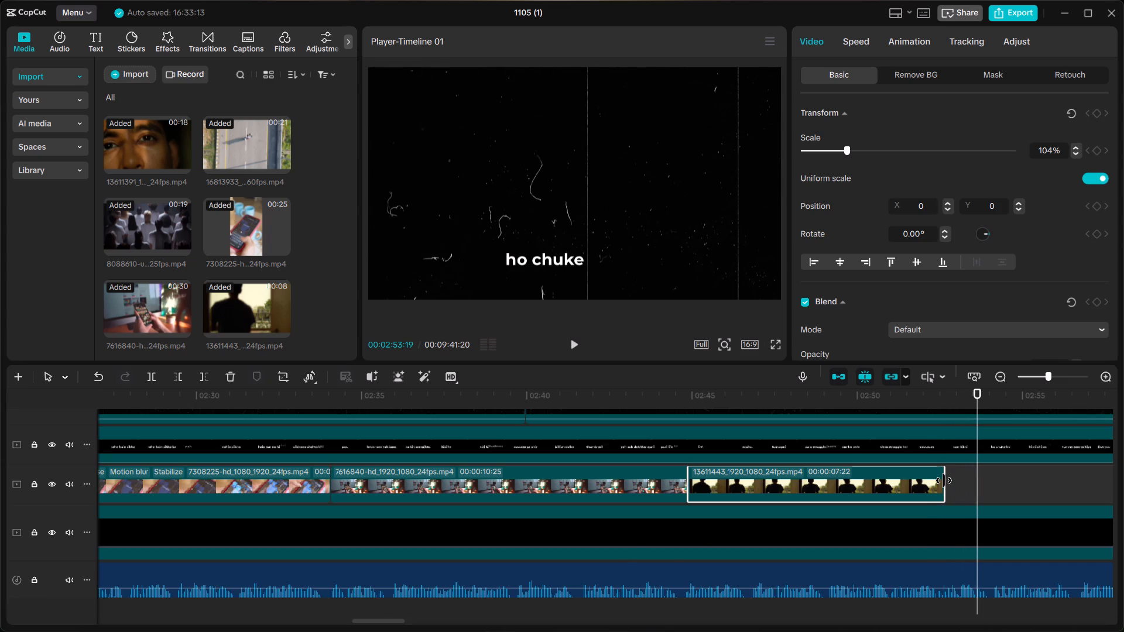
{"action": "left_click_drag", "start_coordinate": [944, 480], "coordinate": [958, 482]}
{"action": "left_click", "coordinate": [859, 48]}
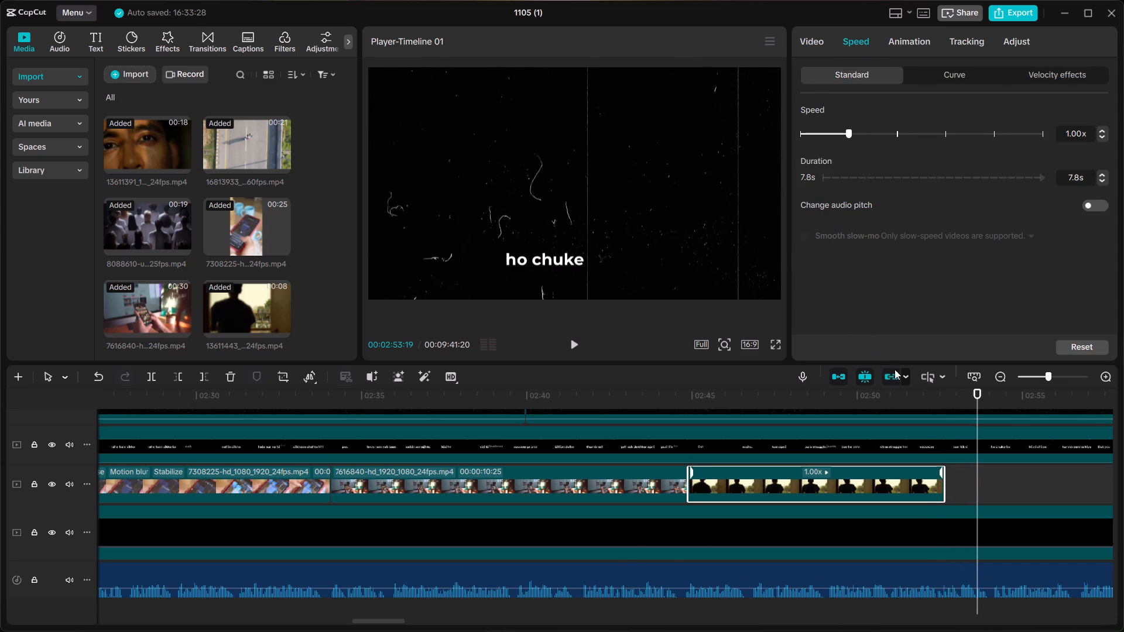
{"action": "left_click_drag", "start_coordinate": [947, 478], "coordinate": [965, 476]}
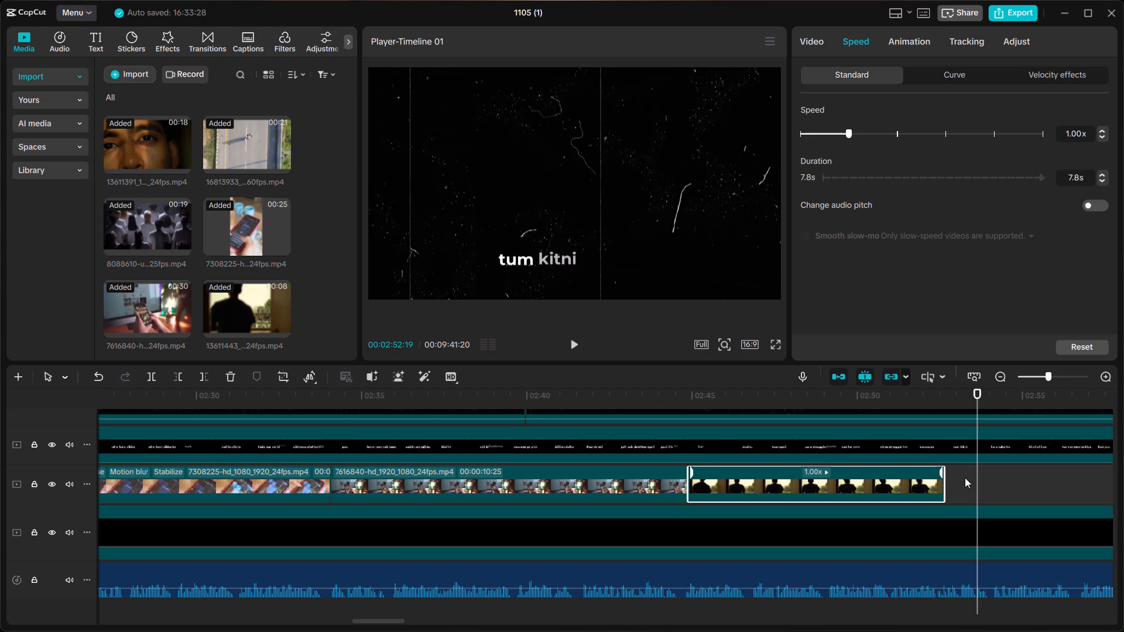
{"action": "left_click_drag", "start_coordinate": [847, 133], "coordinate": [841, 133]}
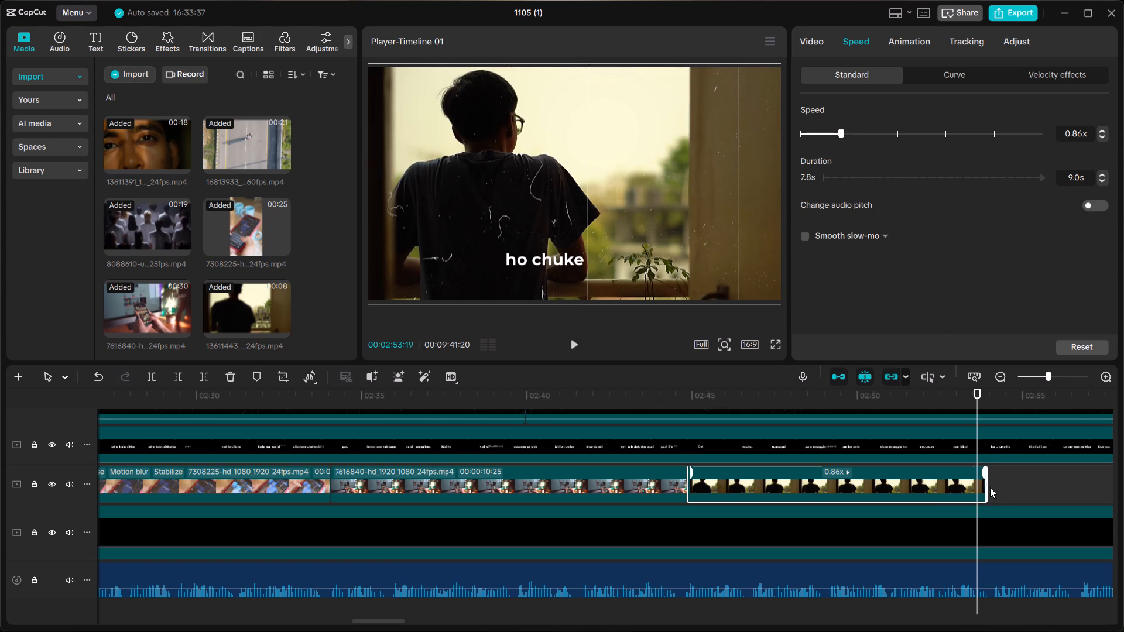
Check the following captions and slow the silhouetted man clip to 0.63x, giving it a 12.3 s duration.
{"action": "left_click_drag", "start_coordinate": [986, 487], "coordinate": [1008, 492]}
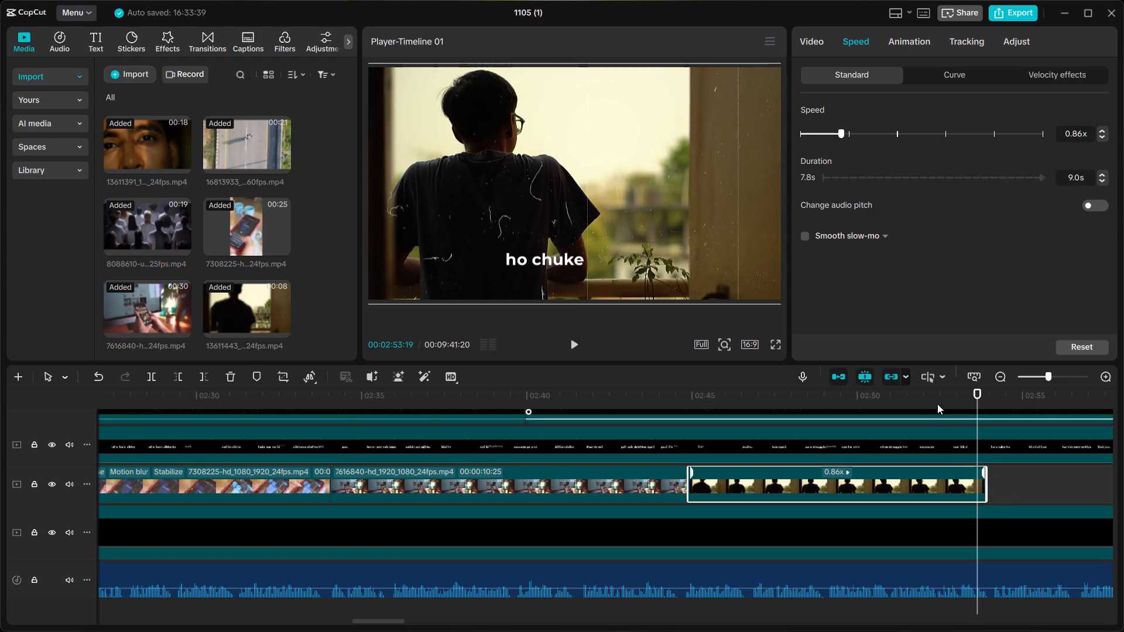
{"action": "left_click", "coordinate": [949, 397]}
{"action": "key", "text": "space"}
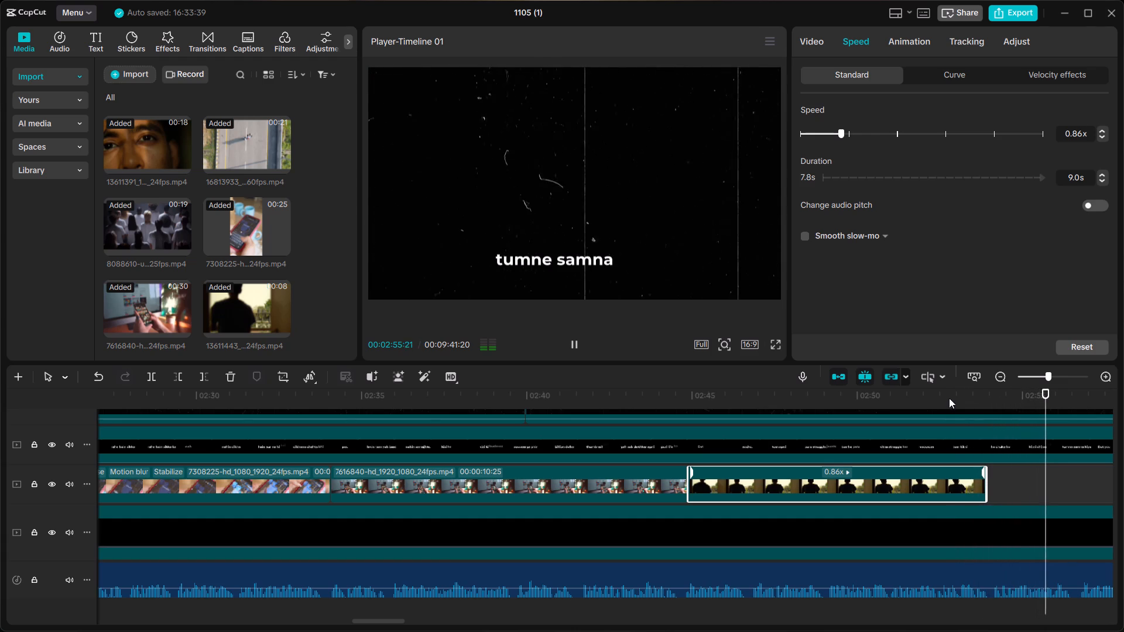
{"action": "key", "text": "space"}
{"action": "left_click_drag", "start_coordinate": [985, 483], "coordinate": [985, 483]}
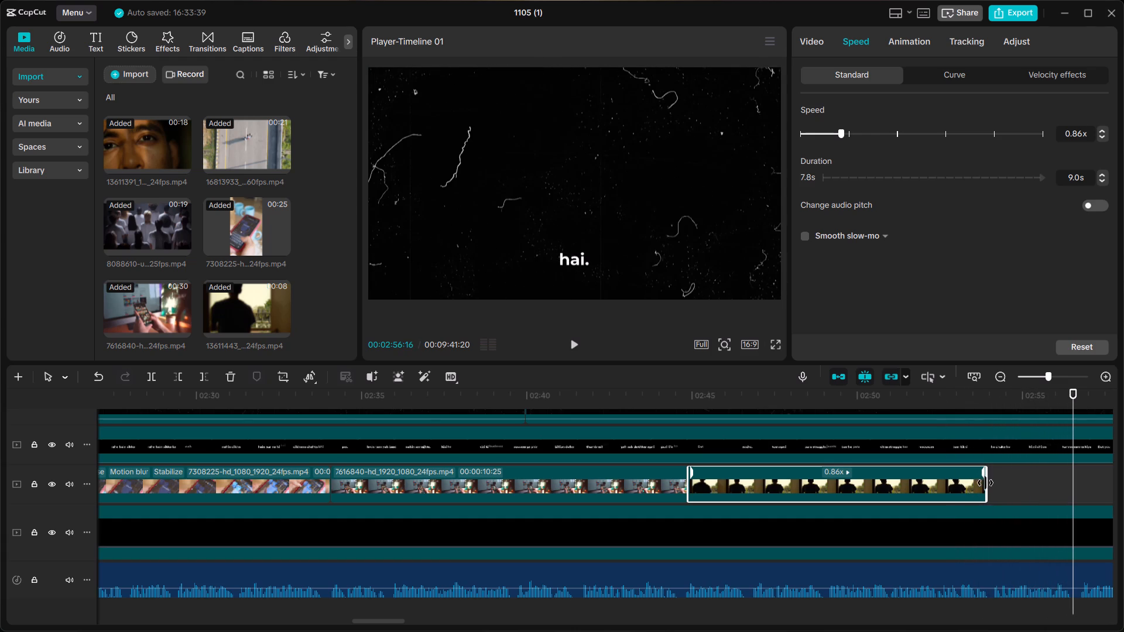
{"action": "left_click_drag", "start_coordinate": [985, 483], "coordinate": [1002, 485]}
{"action": "left_click_drag", "start_coordinate": [840, 130], "coordinate": [835, 130]}
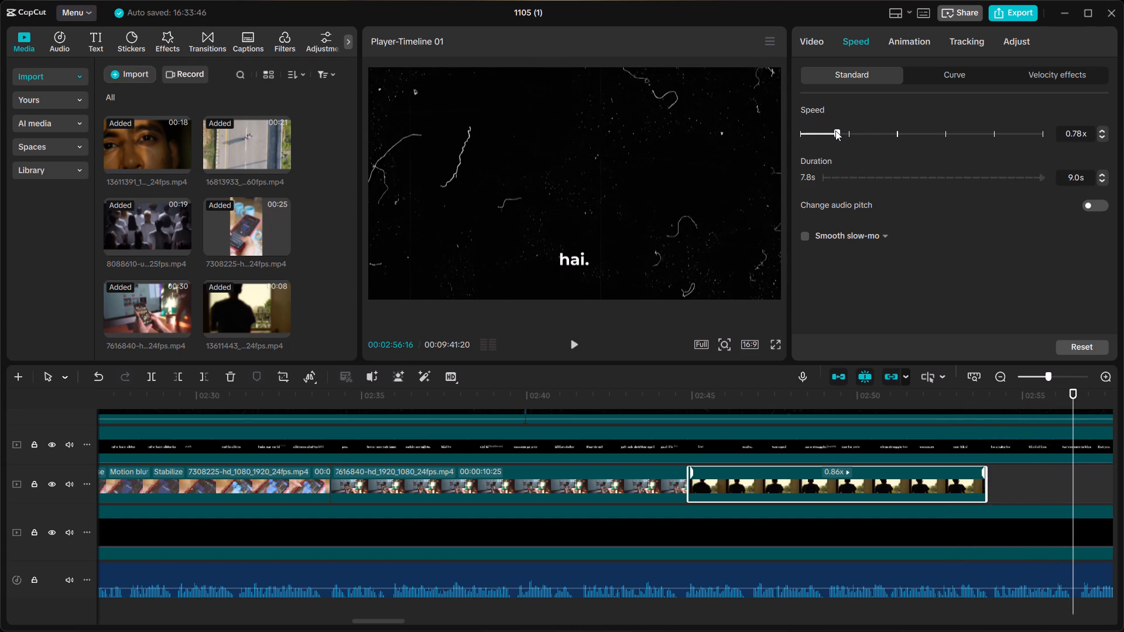
{"action": "left_click_drag", "start_coordinate": [835, 130], "coordinate": [834, 130]}
{"action": "left_click", "coordinate": [834, 130]}
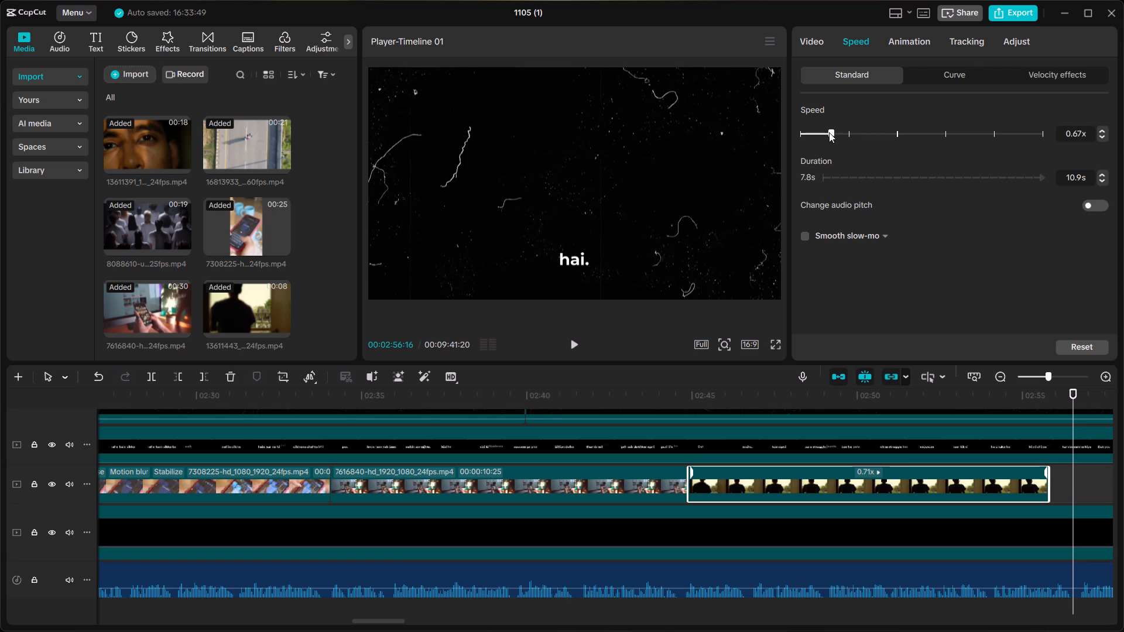
{"action": "left_click", "coordinate": [1051, 73]}
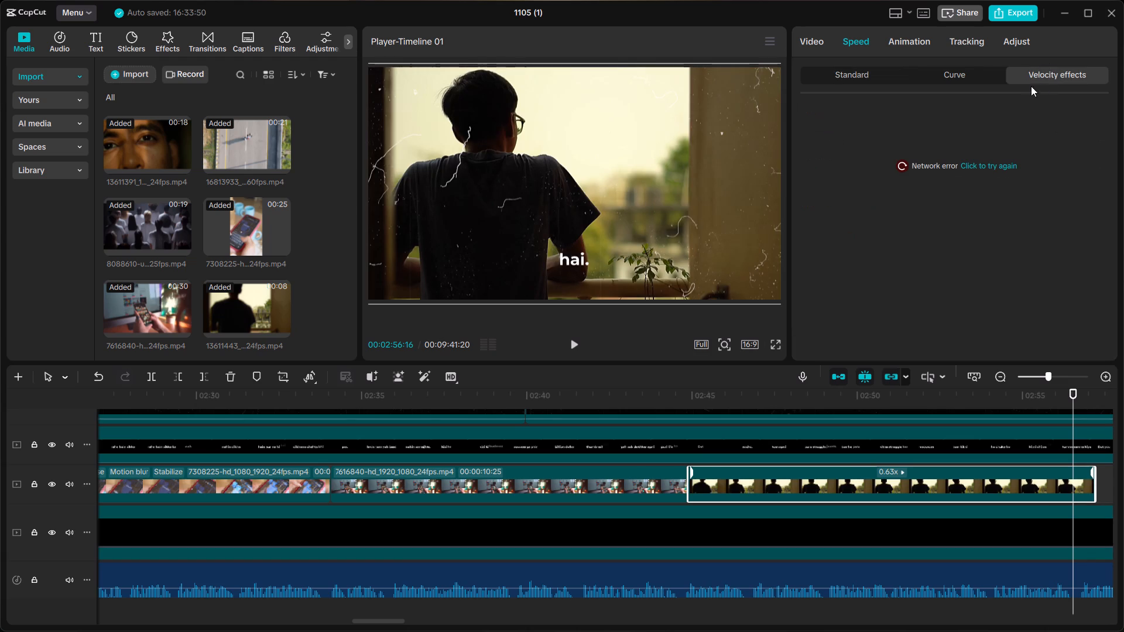
{"action": "left_click", "coordinate": [842, 74]}
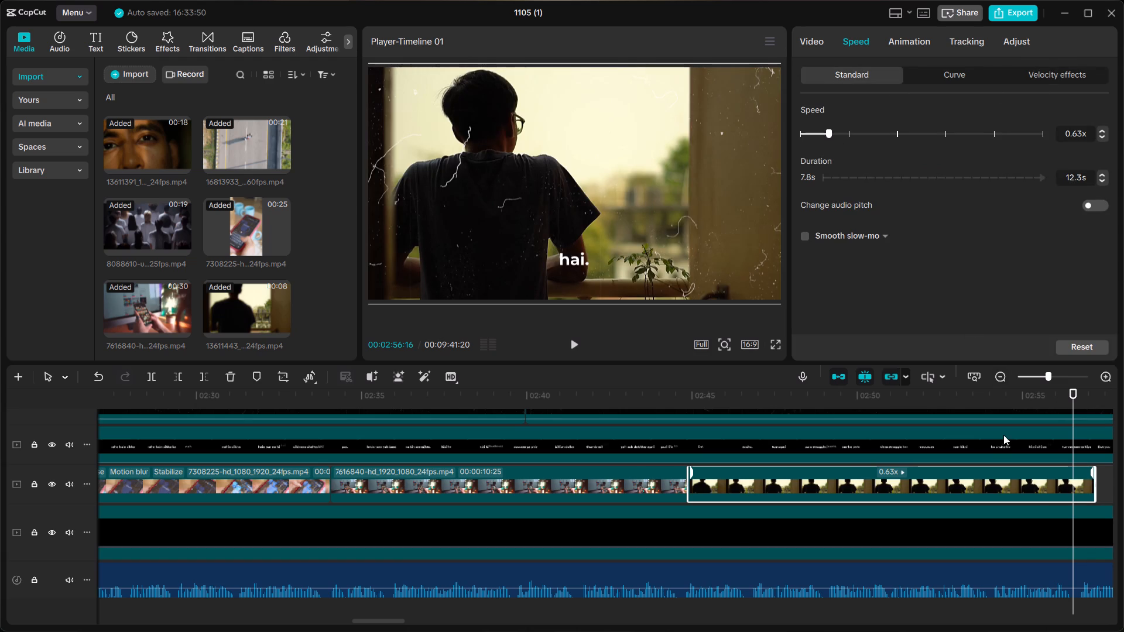
Play the end of the silhouetted man clip against the voice-over and trim its end to a 12.0 s duration, where the "But you don't know" caption starts.
{"action": "left_click", "coordinate": [983, 398]}
{"action": "key", "text": "space"}
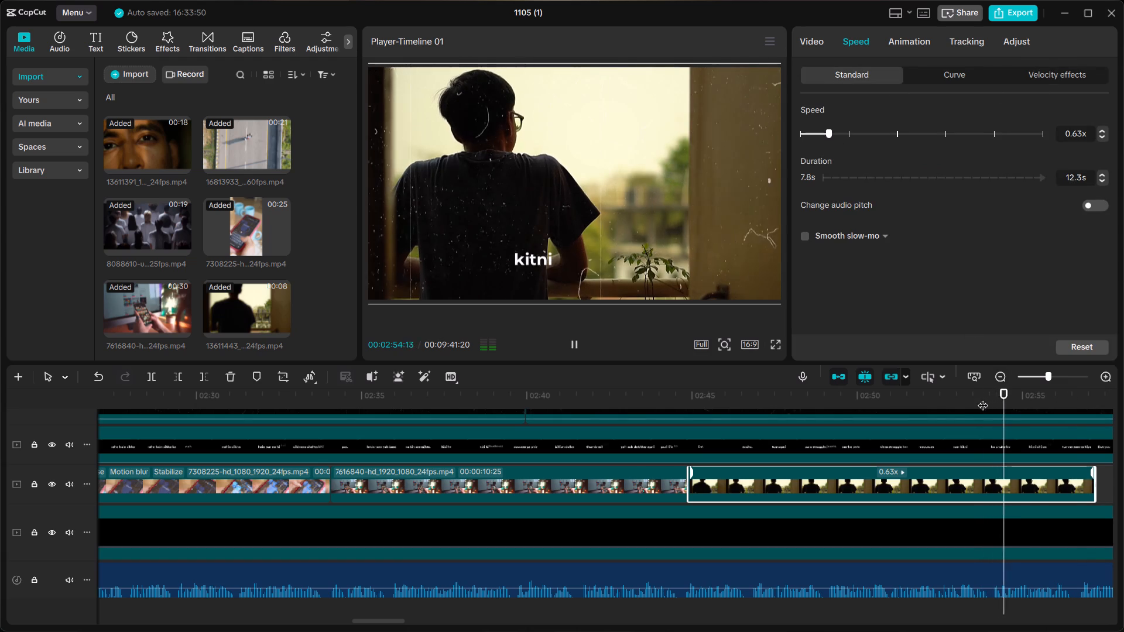
{"action": "scroll", "coordinate": [983, 398], "scroll_direction": "left", "scroll_amount": 1}
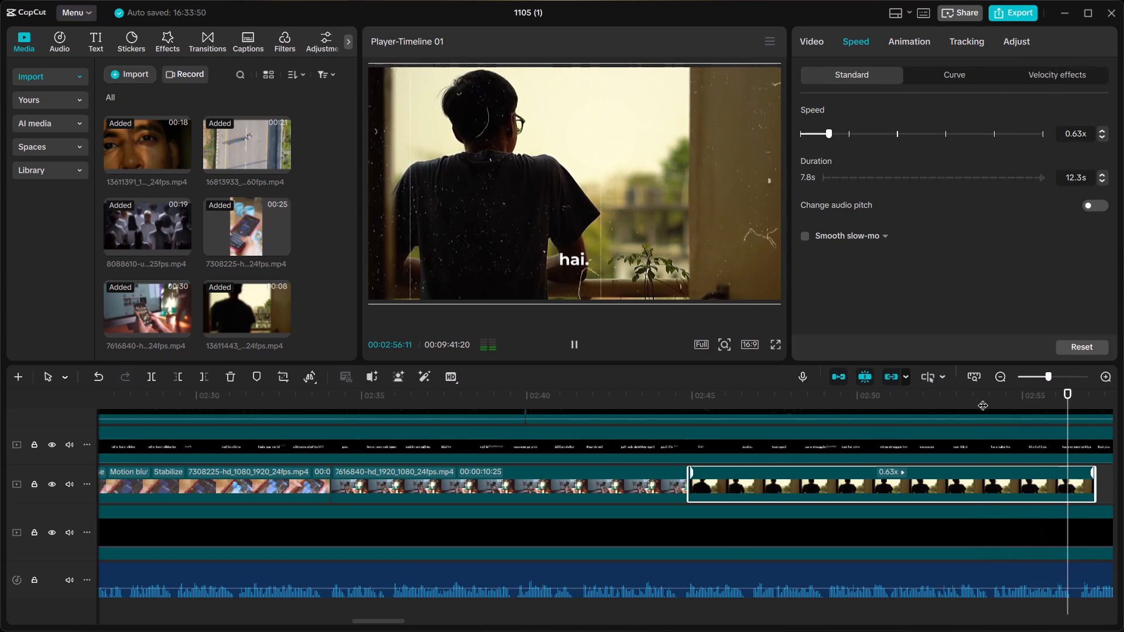
{"action": "key", "text": "space"}
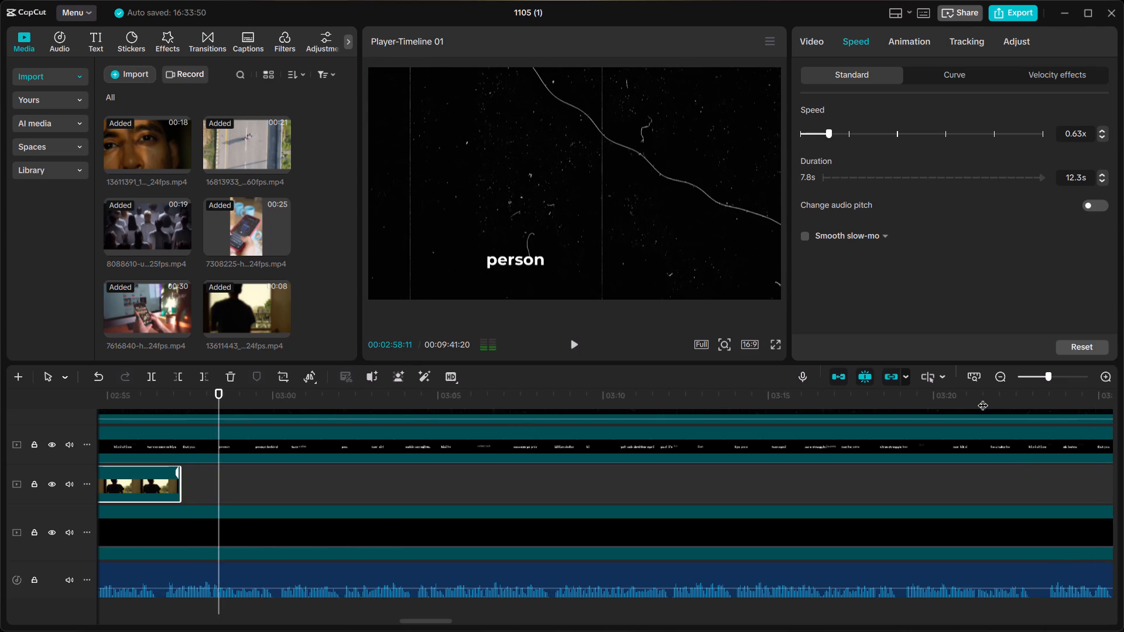
{"action": "scroll", "coordinate": [711, 492], "scroll_direction": "right", "scroll_amount": 1}
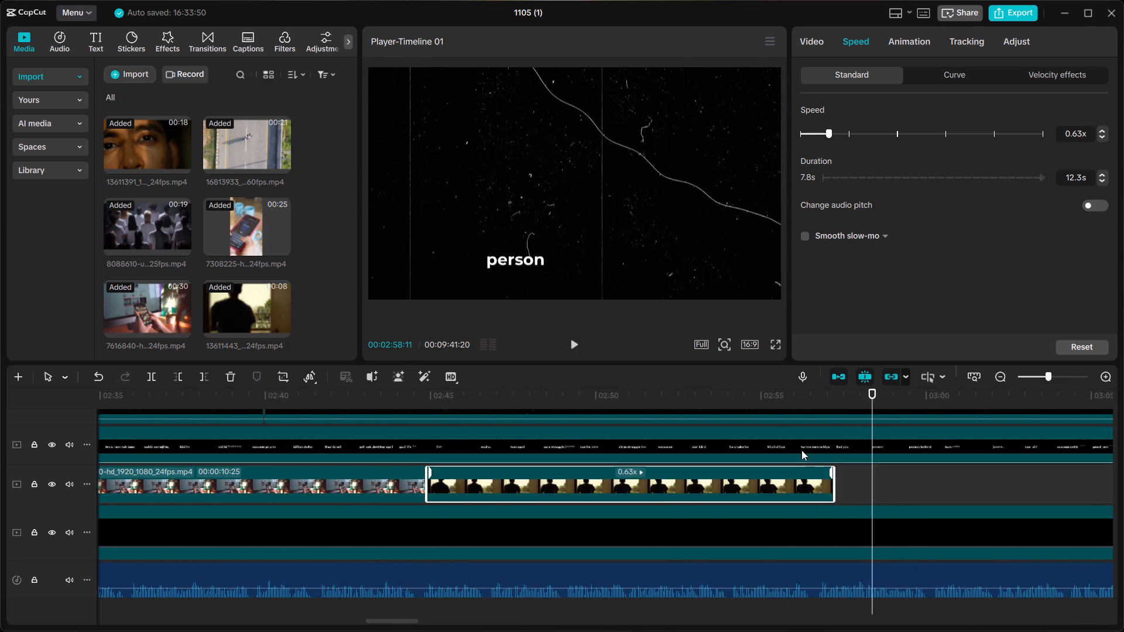
{"action": "scroll", "coordinate": [801, 450], "scroll_direction": "right", "scroll_amount": 1}
{"action": "left_click", "coordinate": [776, 400]}
{"action": "key", "text": "space"}
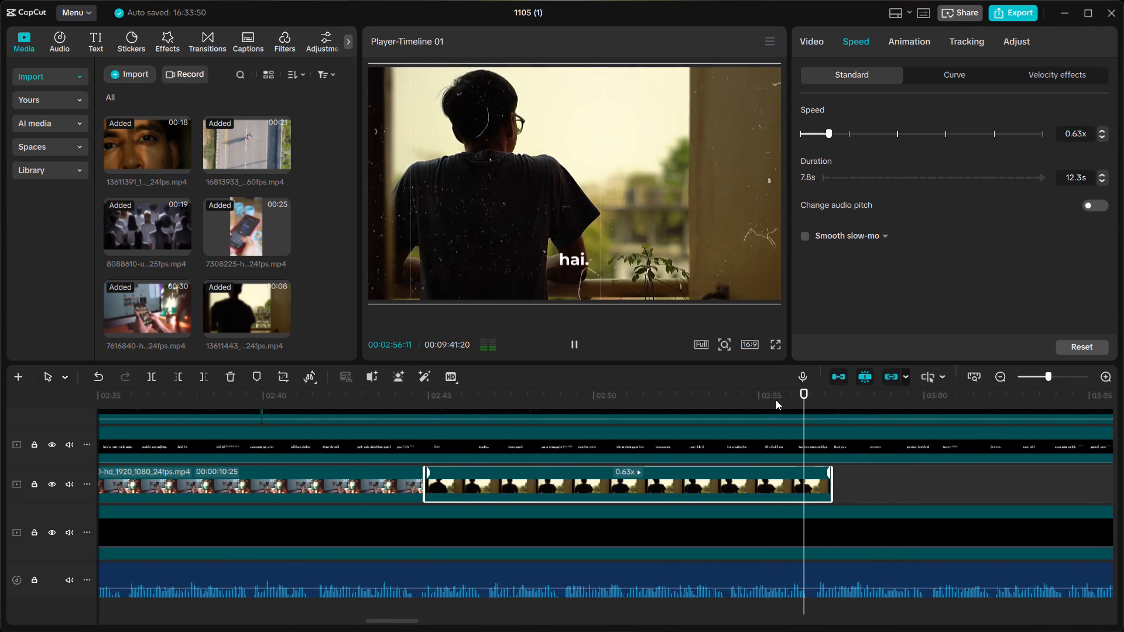
{"action": "key", "text": "space"}
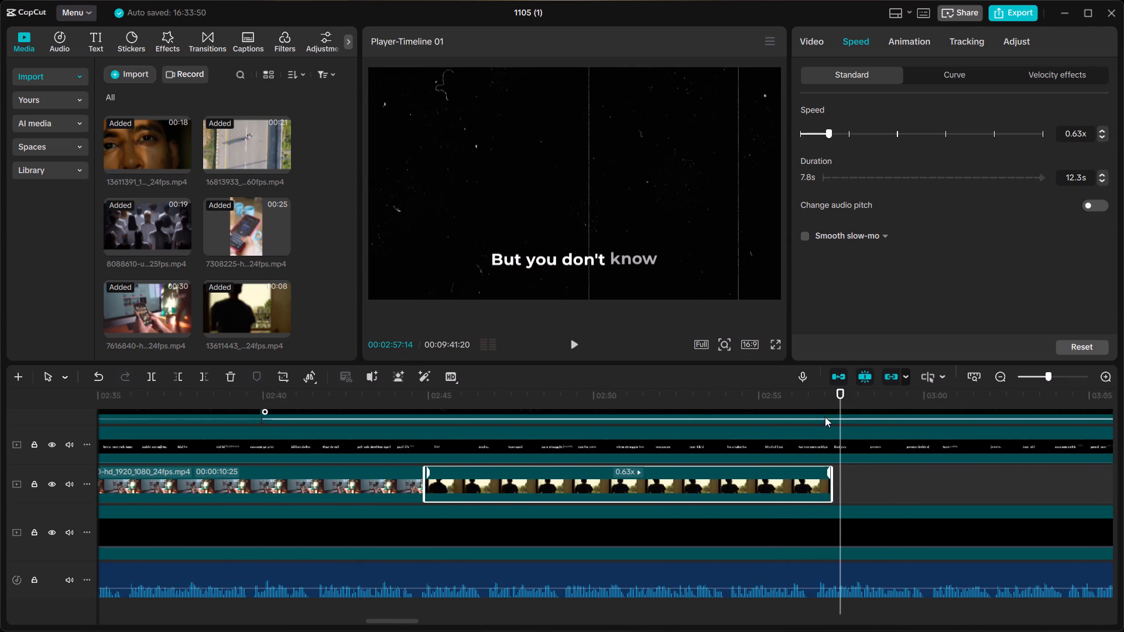
{"action": "left_click_drag", "start_coordinate": [831, 489], "coordinate": [816, 489]}
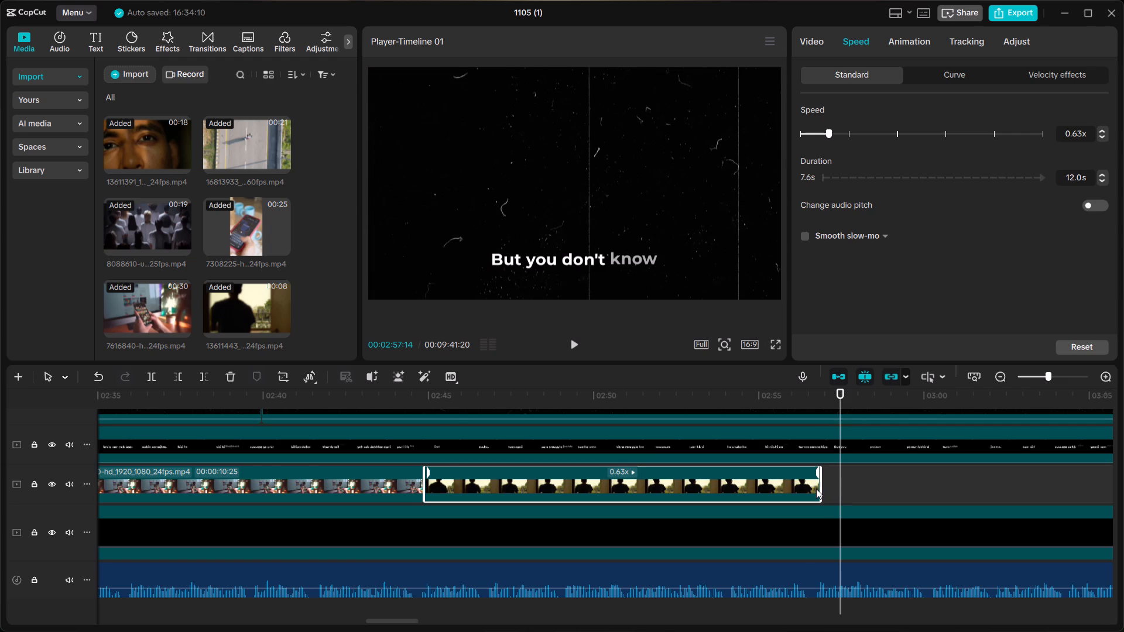
{"action": "left_click", "coordinate": [822, 389]}
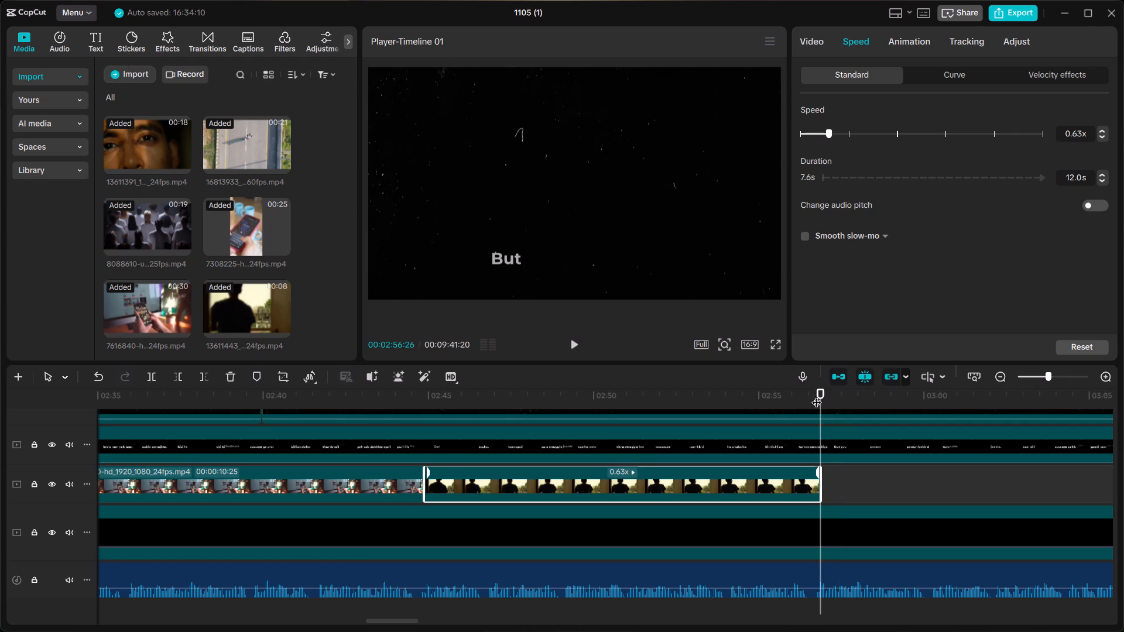
Play back the trimmed silhouetted man clip and the voice-over following it, and park the playhead at the clip's end, 00:02:56:26.
{"action": "left_click", "coordinate": [423, 400]}
{"action": "key", "text": "space"}
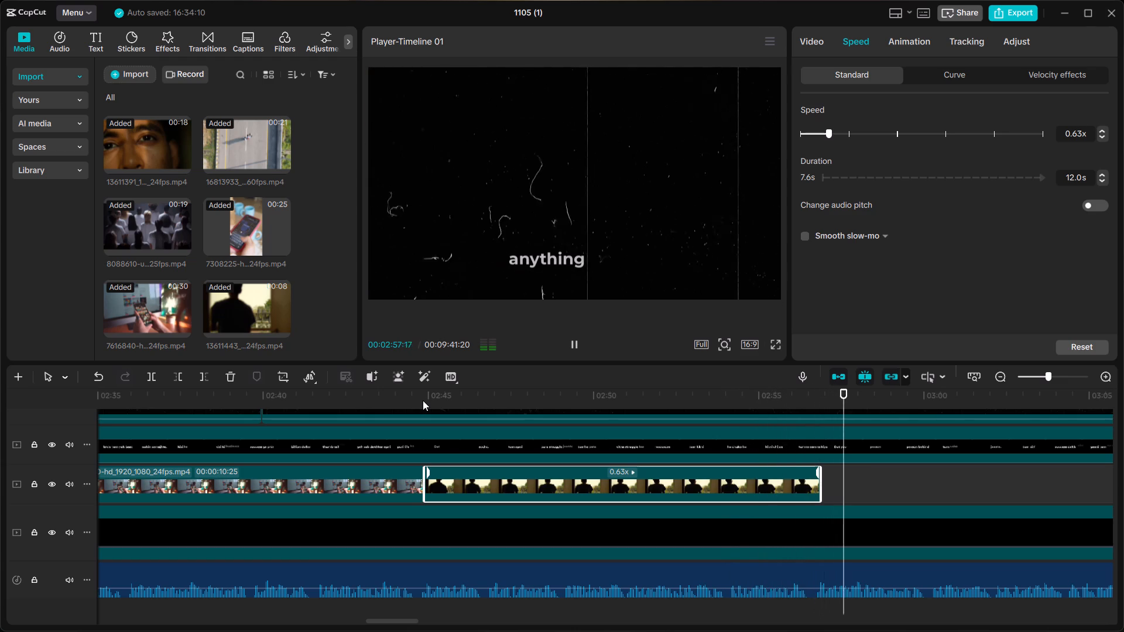
{"action": "left_click", "coordinate": [939, 489]}
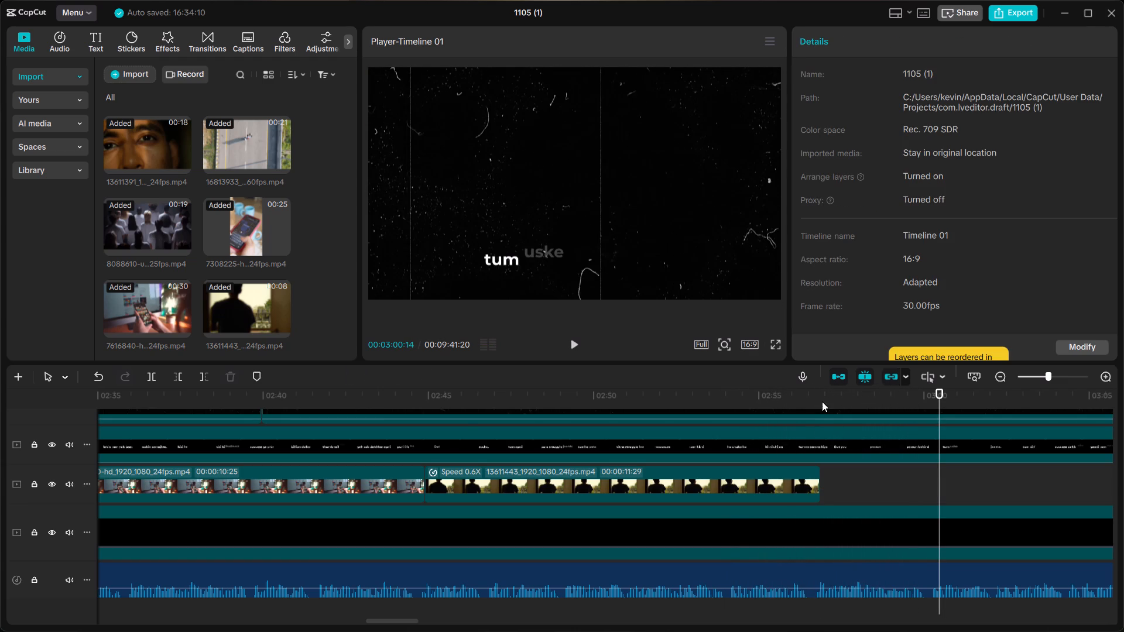
{"action": "left_click", "coordinate": [820, 401]}
{"action": "left_click", "coordinate": [726, 394]}
{"action": "key", "text": "space"}
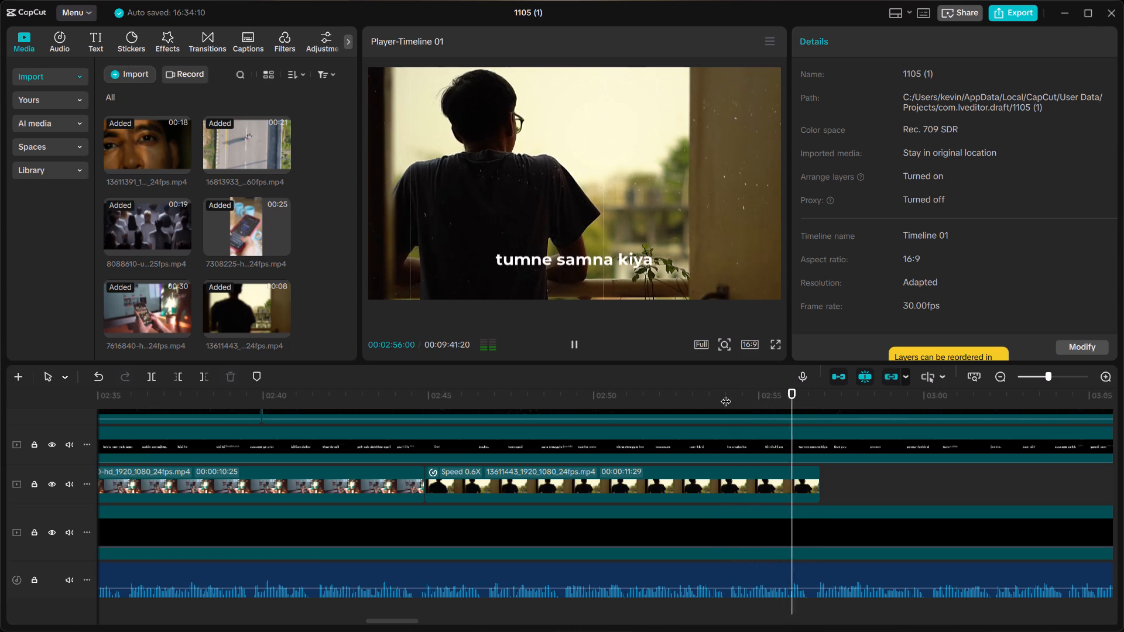
{"action": "key", "text": "space"}
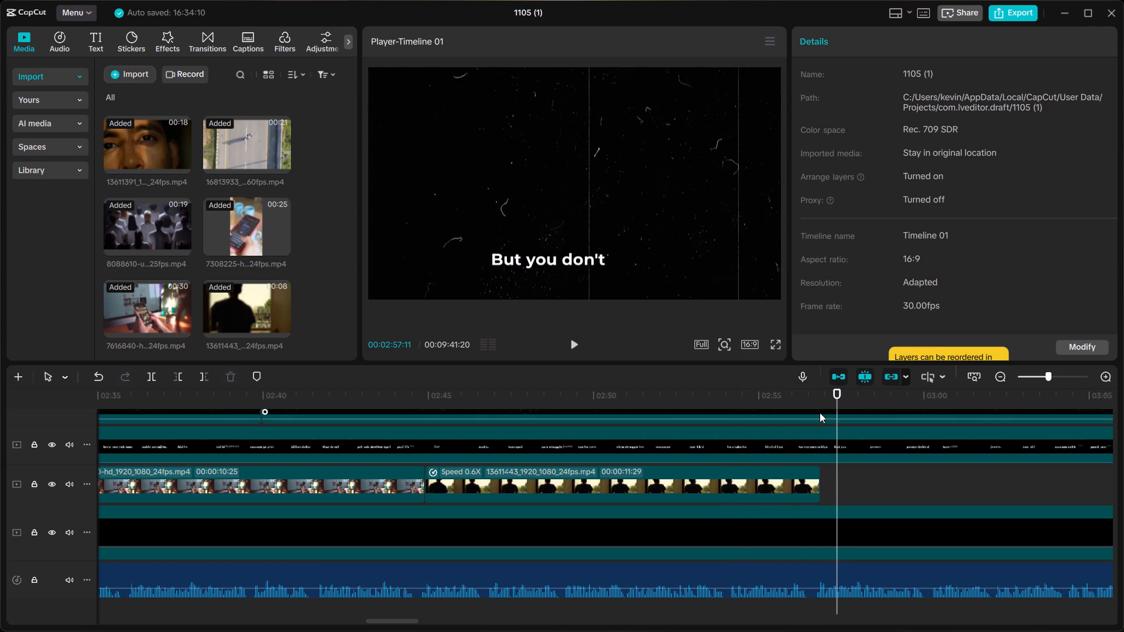
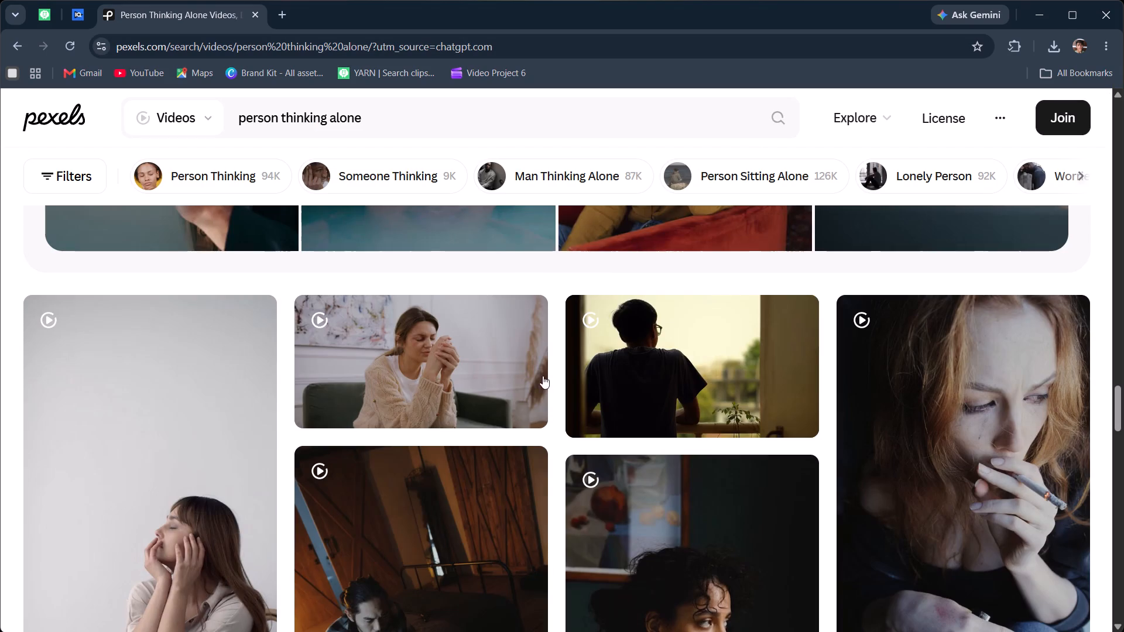
{"action": "scroll", "coordinate": [136, 389], "scroll_direction": "up", "scroll_amount": 5}
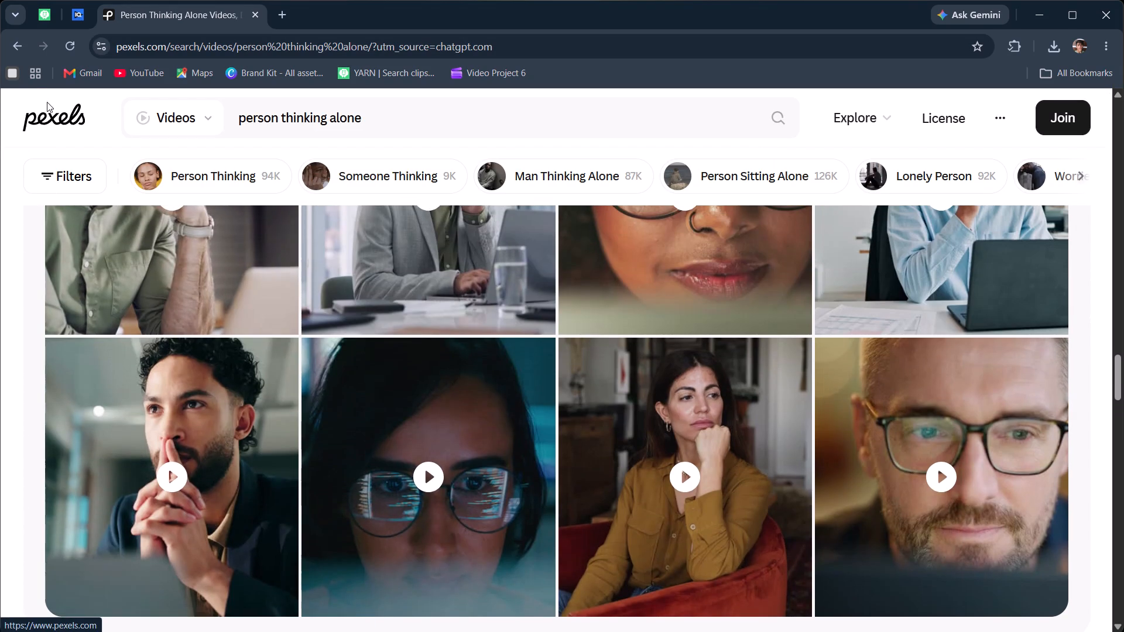
{"action": "left_click", "coordinate": [18, 53]}
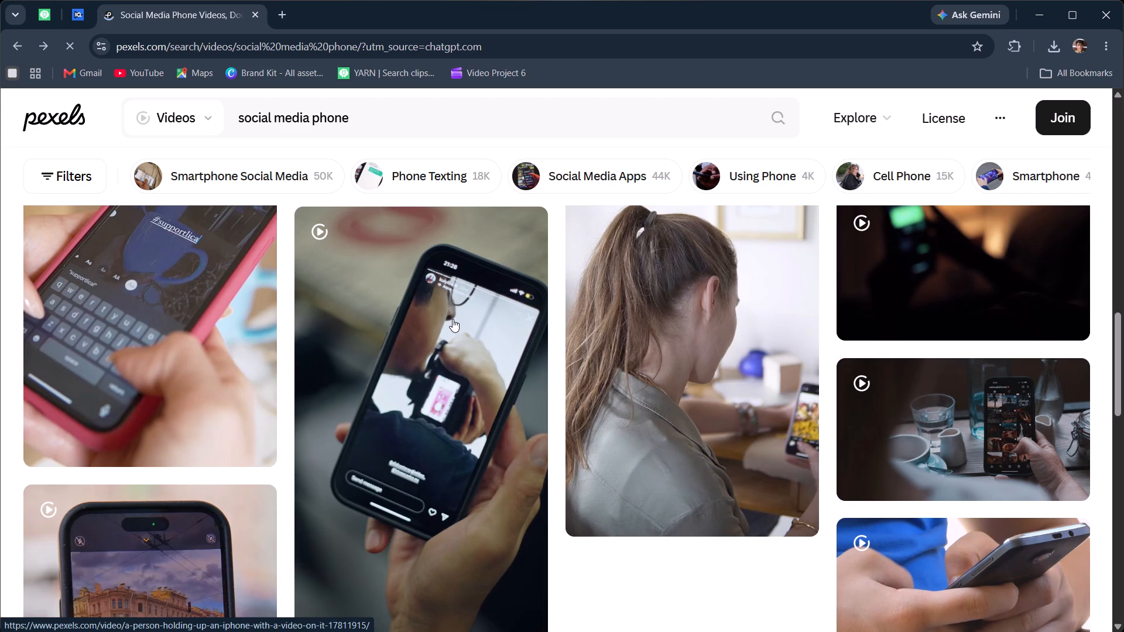
{"action": "scroll", "coordinate": [453, 319], "scroll_direction": "down", "scroll_amount": 6}
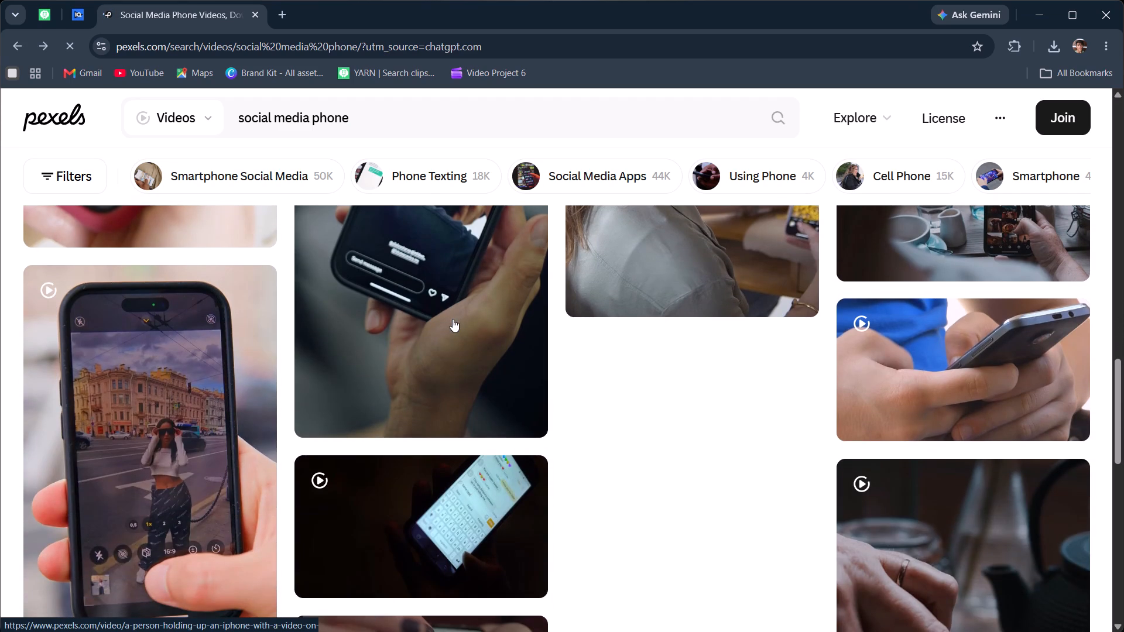
{"action": "scroll", "coordinate": [749, 401], "scroll_direction": "down", "scroll_amount": 4}
{"action": "scroll", "coordinate": [986, 332], "scroll_direction": "up", "scroll_amount": 4}
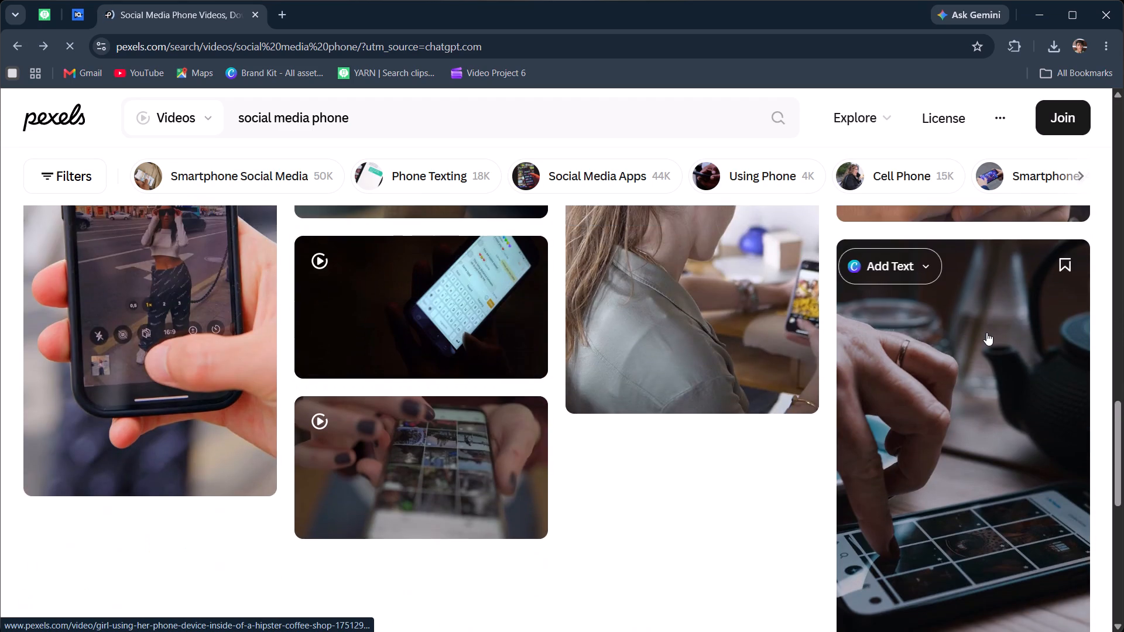
{"action": "scroll", "coordinate": [986, 332], "scroll_direction": "down", "scroll_amount": 6}
{"action": "scroll", "coordinate": [986, 332], "scroll_direction": "up", "scroll_amount": 11}
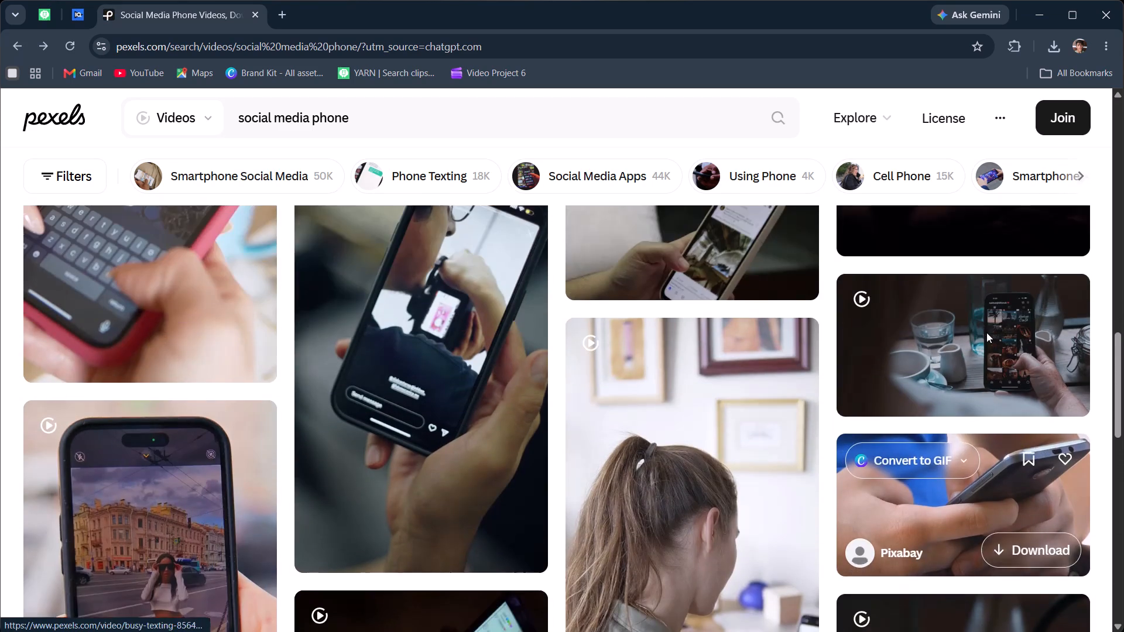
{"action": "scroll", "coordinate": [986, 332], "scroll_direction": "up", "scroll_amount": 2}
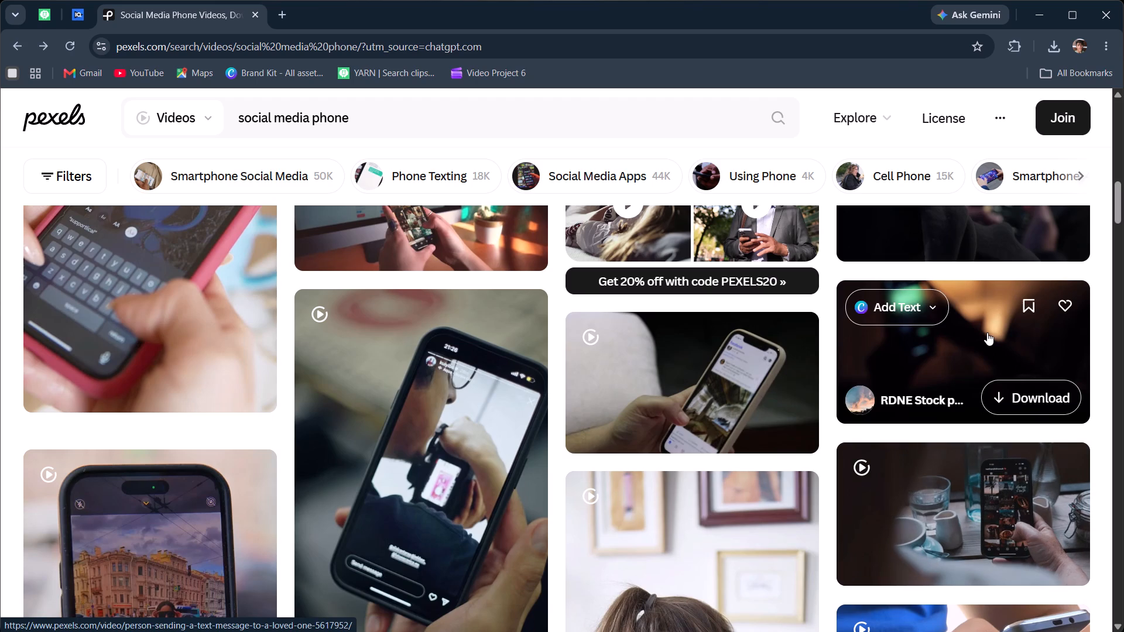
{"action": "left_click", "coordinate": [740, 422]}
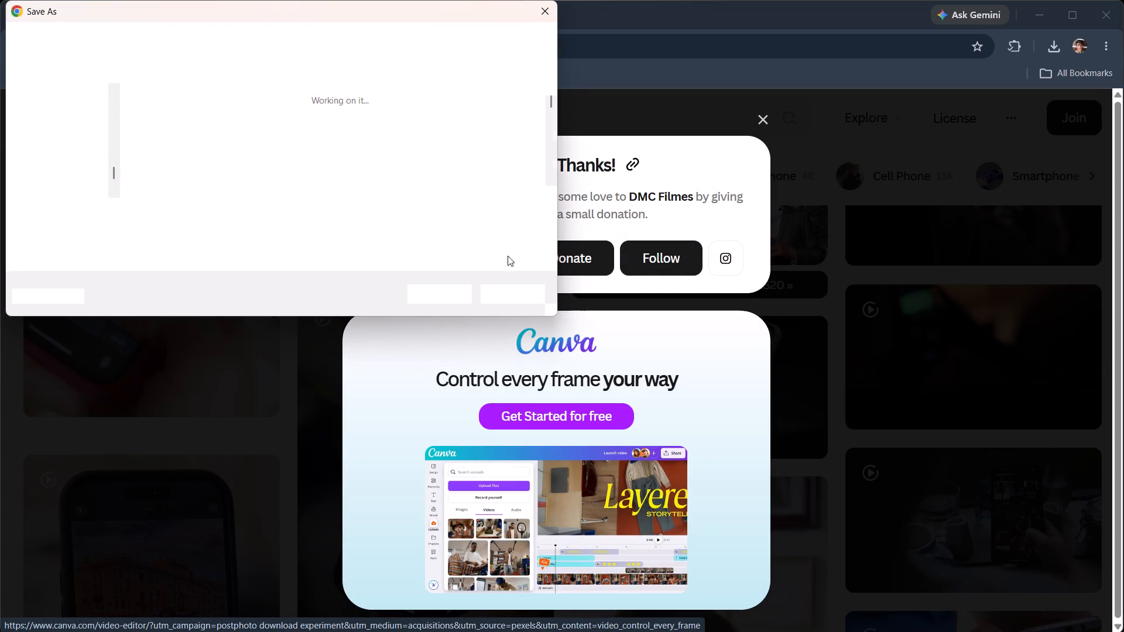
{"action": "left_click", "coordinate": [439, 297]}
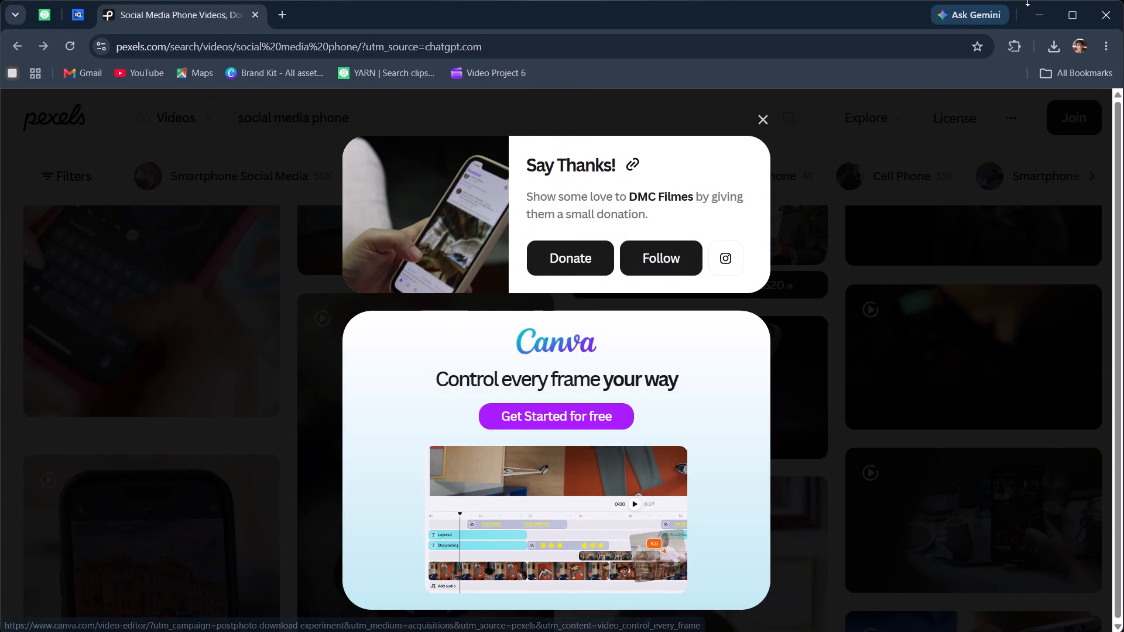
{"action": "left_click", "coordinate": [1036, 5]}
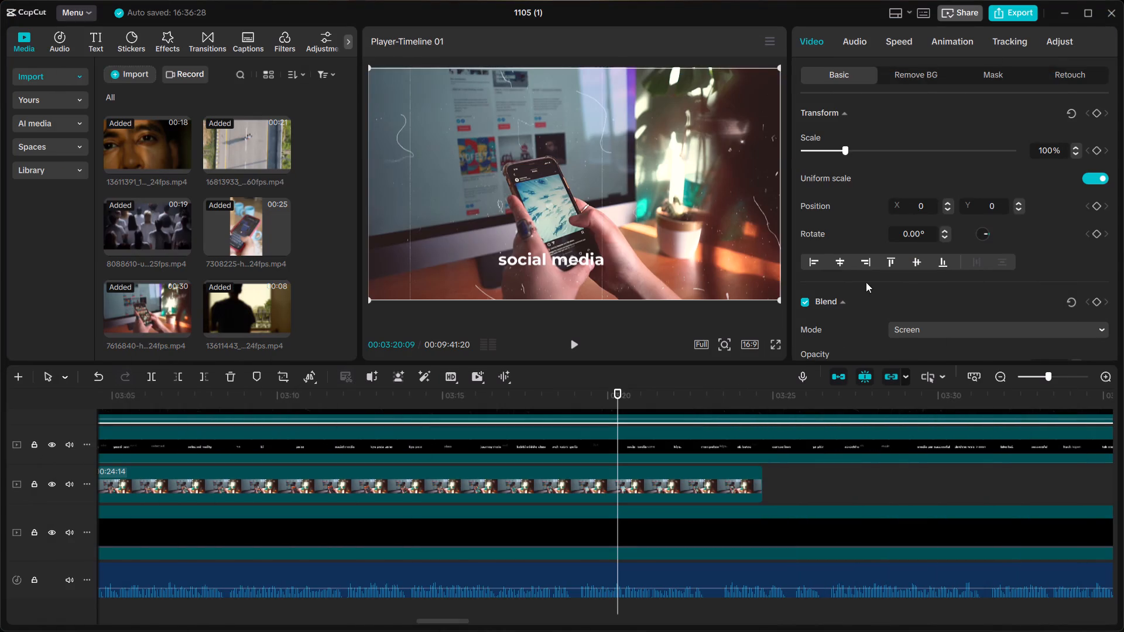
Delete phone-scrolling clip 7616840 that follows the close-up clip 13611391 on the CapCut timeline.
{"action": "left_click", "coordinate": [600, 489]}
{"action": "scroll", "coordinate": [604, 486], "scroll_direction": "right", "scroll_amount": 3}
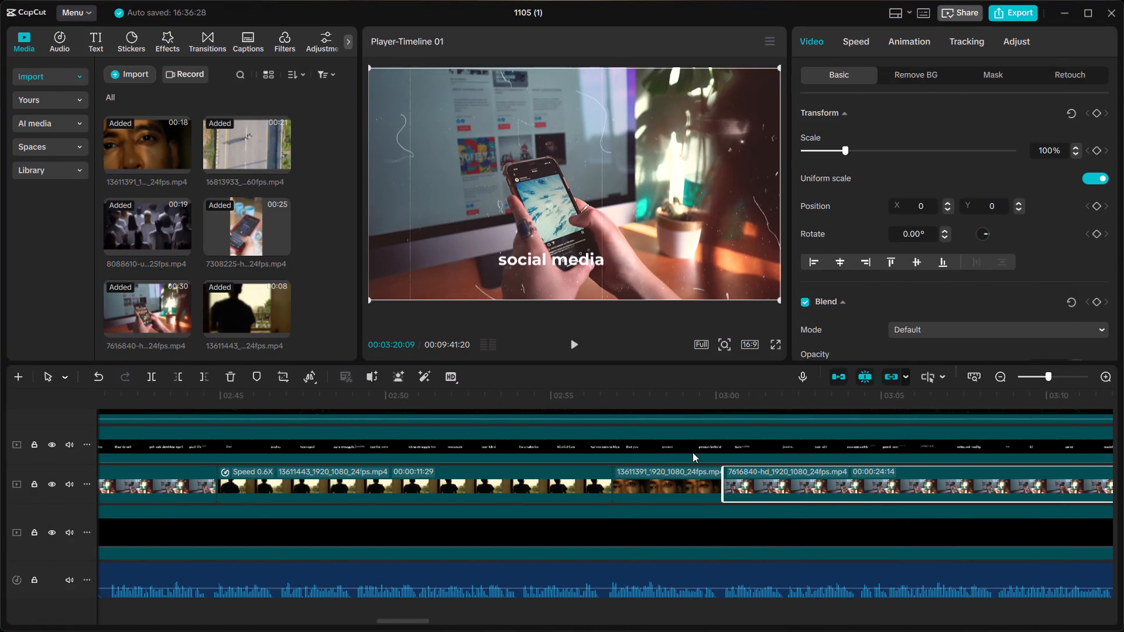
{"action": "key", "text": "BackSpace"}
Import the downloaded phone clip 5201209-hd_1920_1080_30fps into the project media.
{"action": "scroll", "coordinate": [191, 276], "scroll_direction": "down", "scroll_amount": 3}
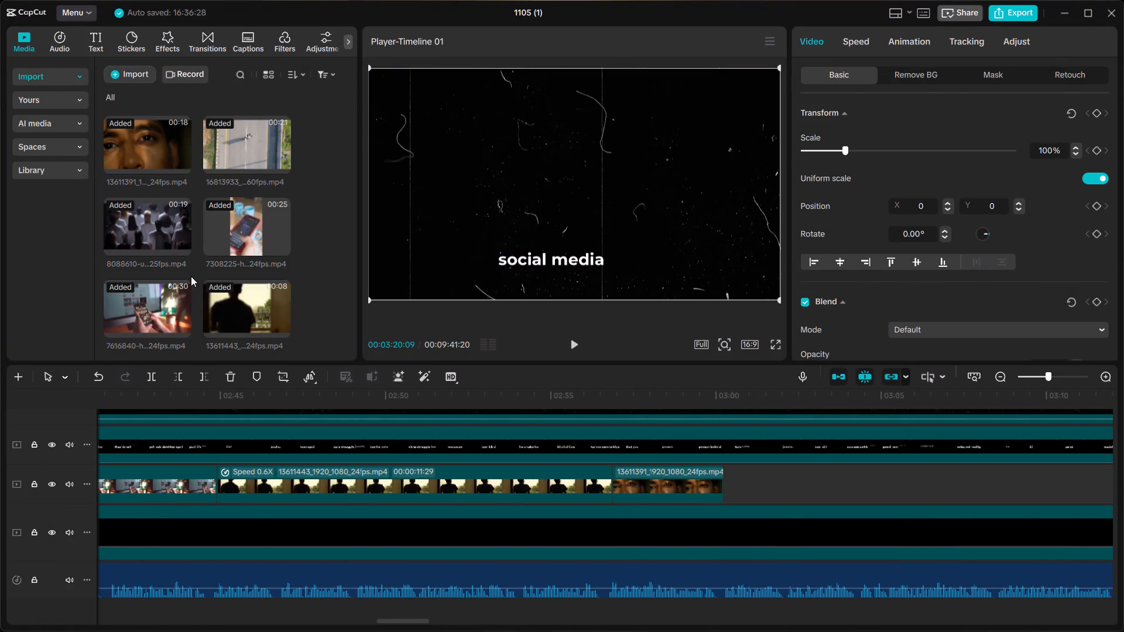
{"action": "scroll", "coordinate": [191, 276], "scroll_direction": "down", "scroll_amount": 14}
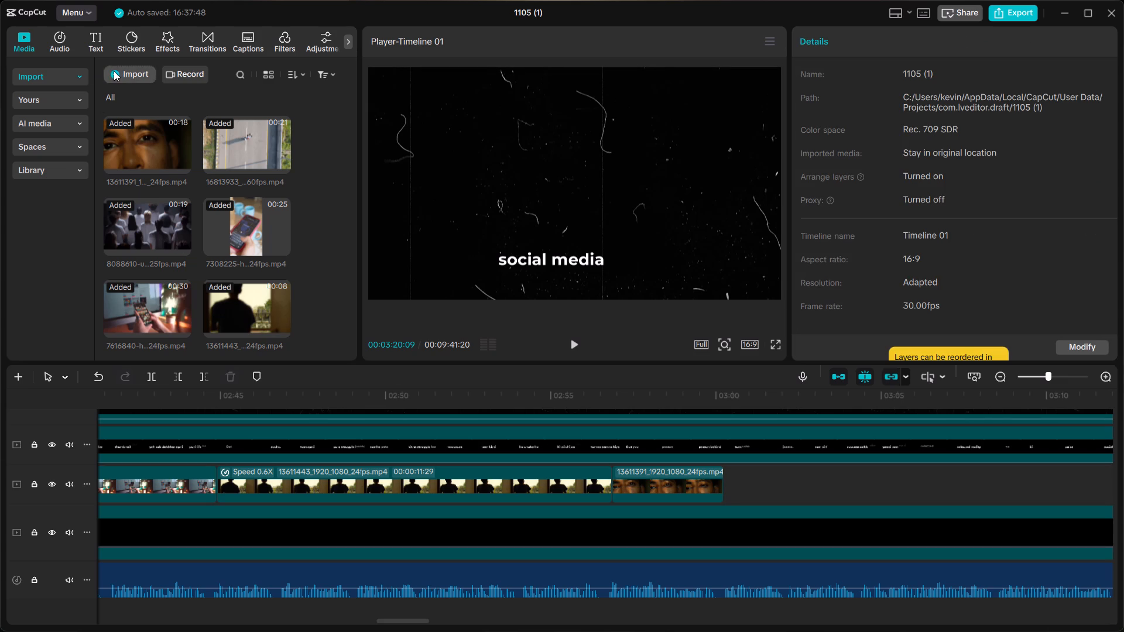
{"action": "left_click", "coordinate": [114, 71]}
{"action": "scroll", "coordinate": [73, 217], "scroll_direction": "up", "scroll_amount": 5}
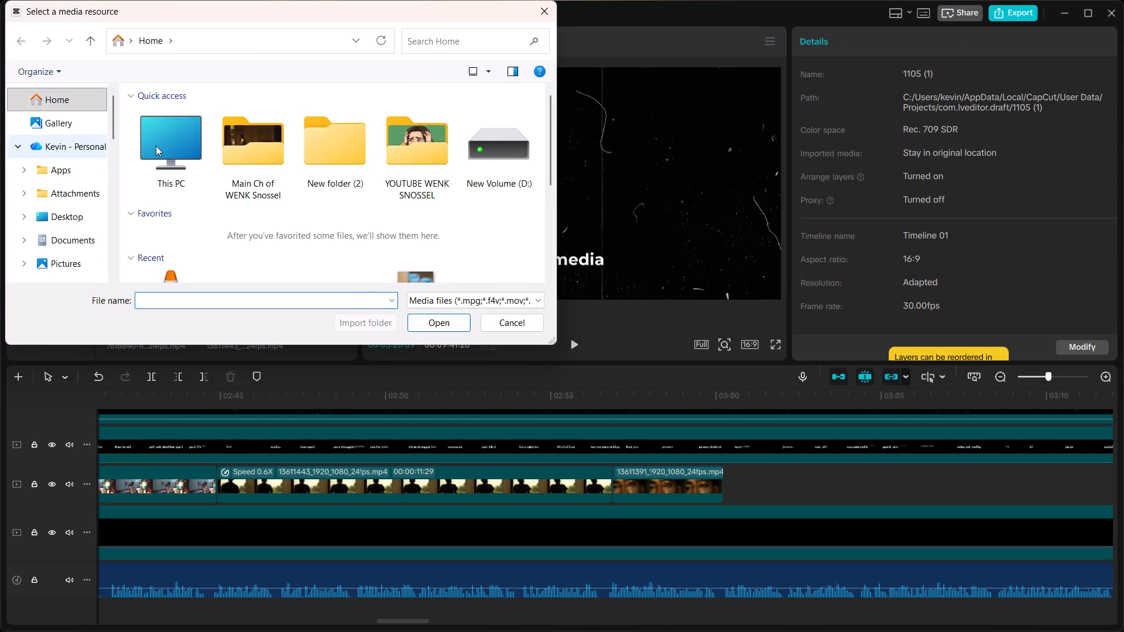
{"action": "scroll", "coordinate": [191, 143], "scroll_direction": "down", "scroll_amount": 2}
{"action": "left_click", "coordinate": [183, 153]}
{"action": "scroll", "coordinate": [215, 138], "scroll_direction": "up", "scroll_amount": 2}
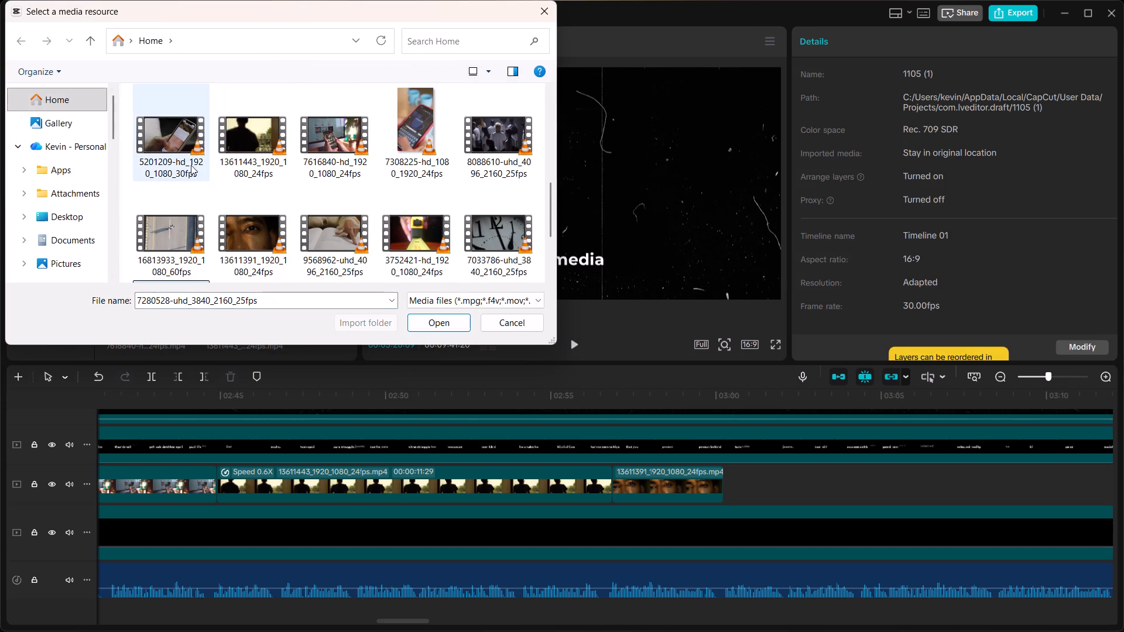
{"action": "left_click", "coordinate": [190, 166]}
{"action": "left_click", "coordinate": [436, 324]}
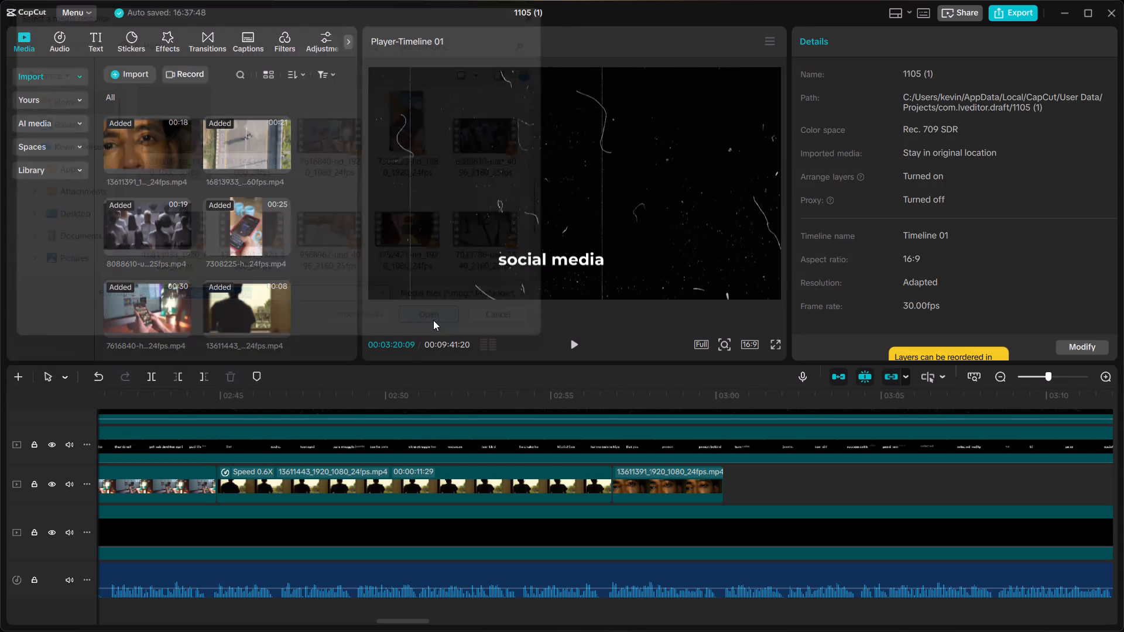
Place clip 5201209 on the B-roll track directly after close-up clip 13611391.
{"action": "left_click_drag", "start_coordinate": [153, 307], "coordinate": [156, 305]}
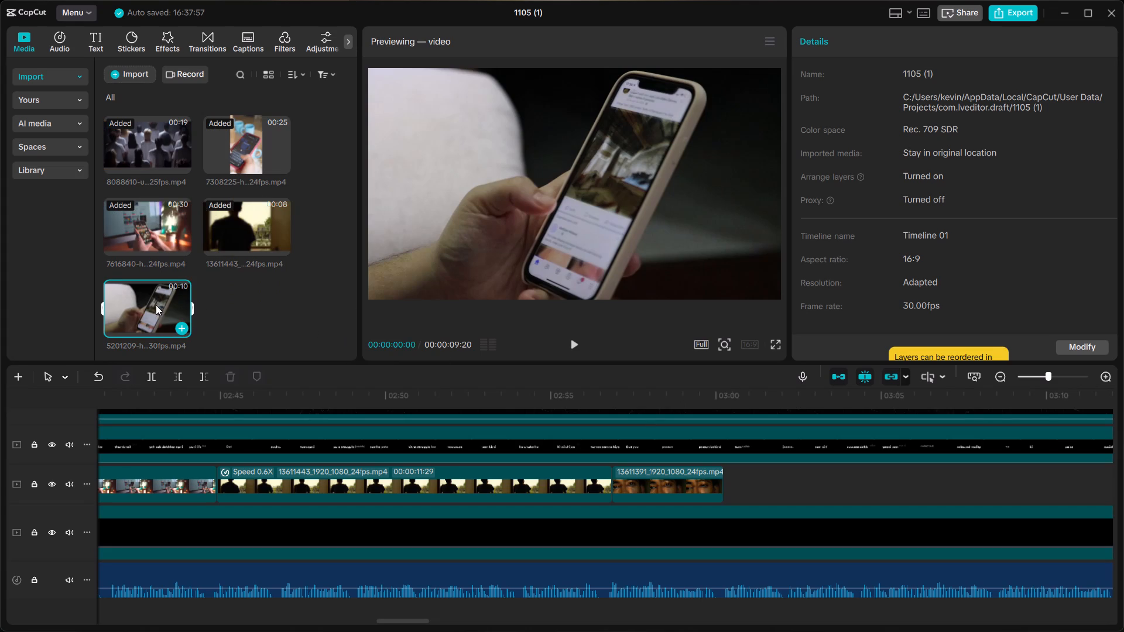
{"action": "left_click_drag", "start_coordinate": [156, 305], "coordinate": [723, 477]}
Play clip 5201209 against the captions, split it at 00:03:08:16 where "tumhe" begins, and delete the remainder, leaving 00:00:08:09.
{"action": "left_click", "coordinate": [709, 393]}
{"action": "key", "text": "space"}
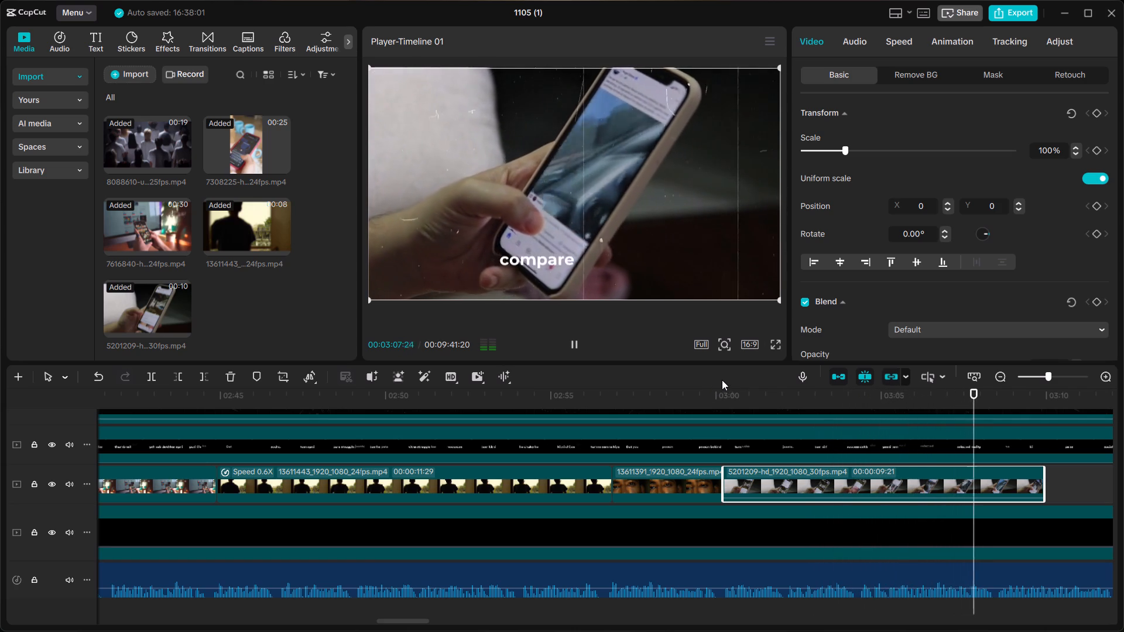
{"action": "scroll", "coordinate": [722, 380], "scroll_direction": "left", "scroll_amount": 1}
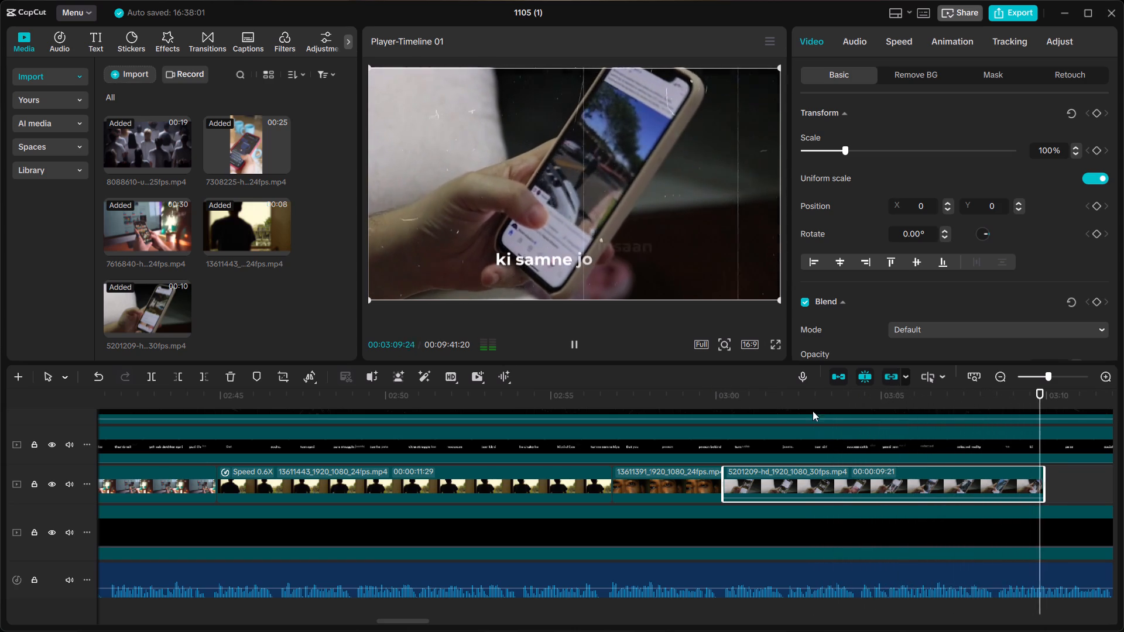
{"action": "key", "text": "space"}
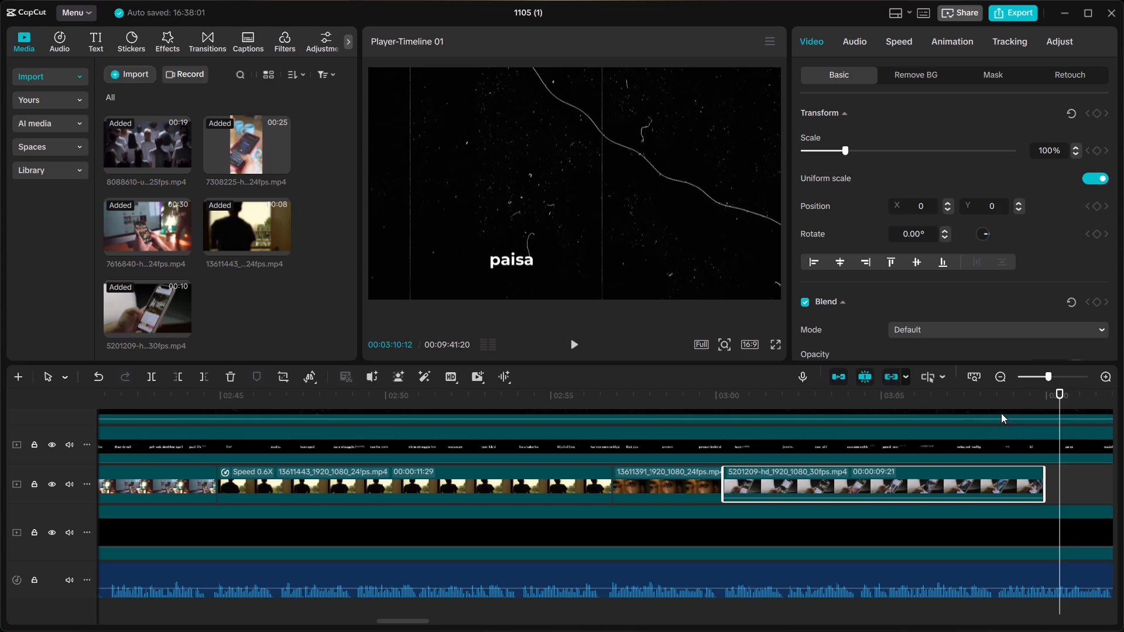
{"action": "left_click", "coordinate": [1001, 413]}
{"action": "left_click_drag", "start_coordinate": [1059, 391], "coordinate": [1006, 387]}
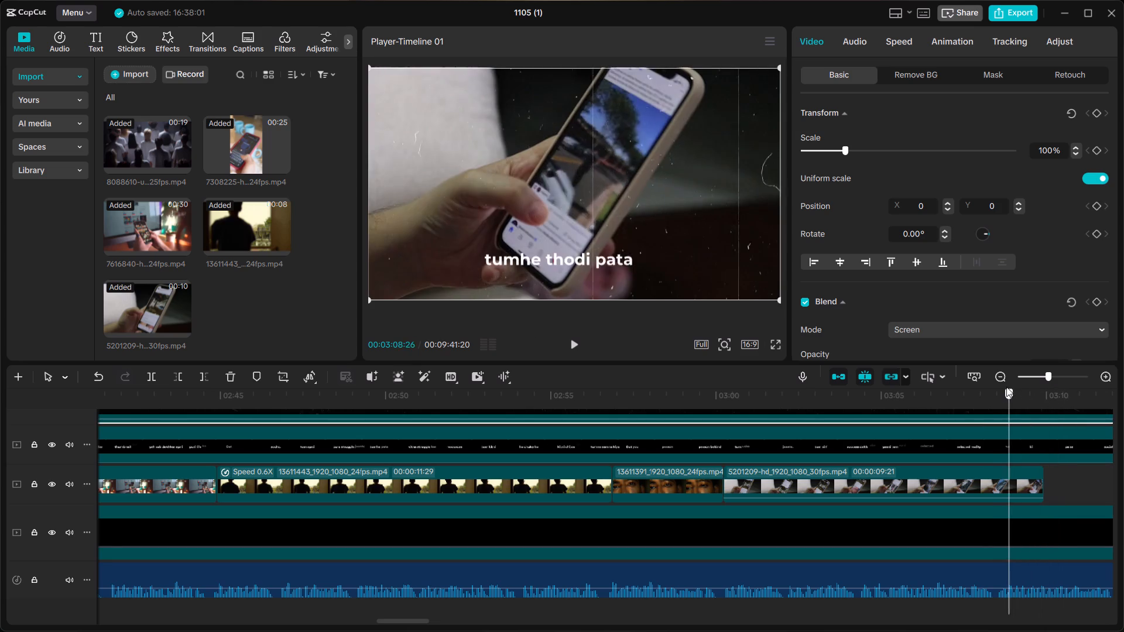
{"action": "left_click_drag", "start_coordinate": [1006, 387], "coordinate": [999, 385]}
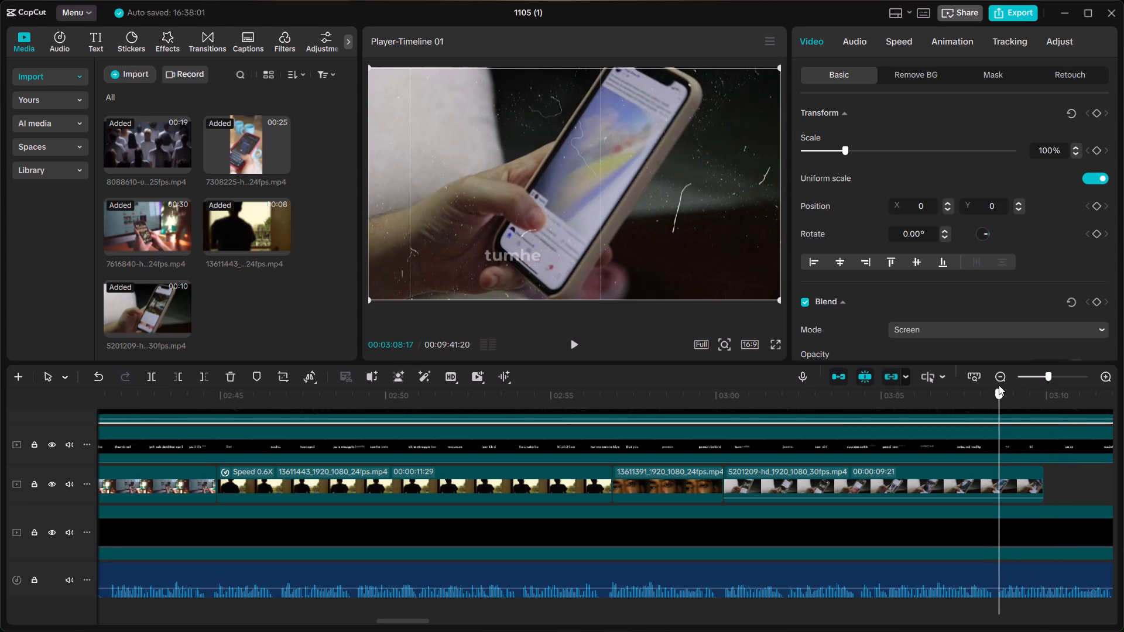
{"action": "left_click_drag", "start_coordinate": [999, 385], "coordinate": [998, 385]}
{"action": "left_click", "coordinate": [1007, 481]}
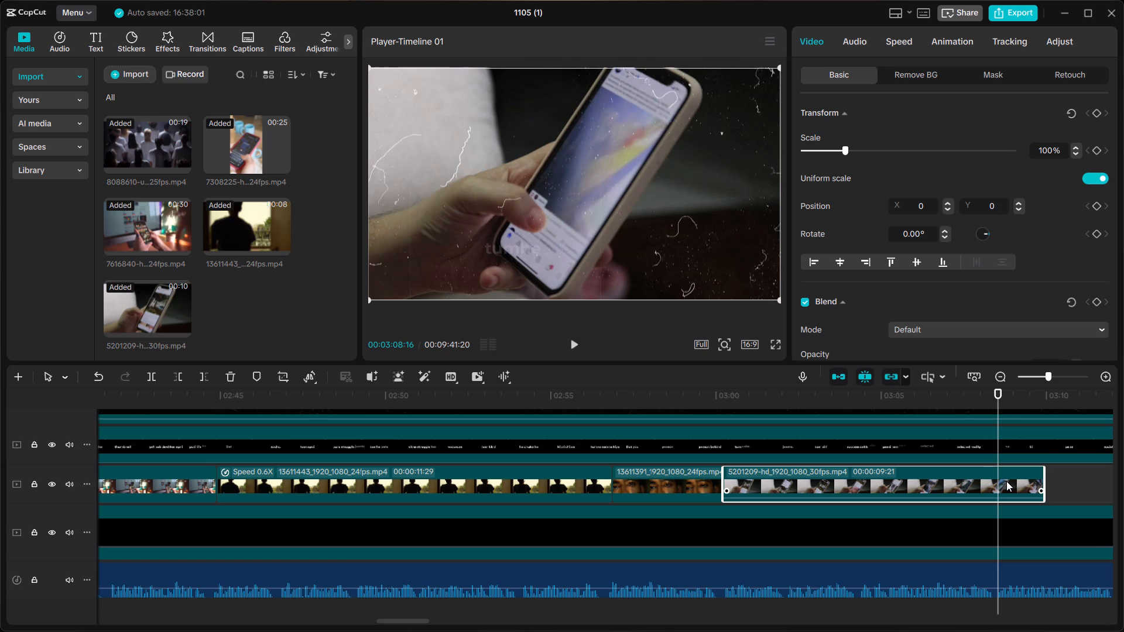
{"action": "key", "text": "ctrl+b"}
{"action": "key", "text": "BackSpace"}
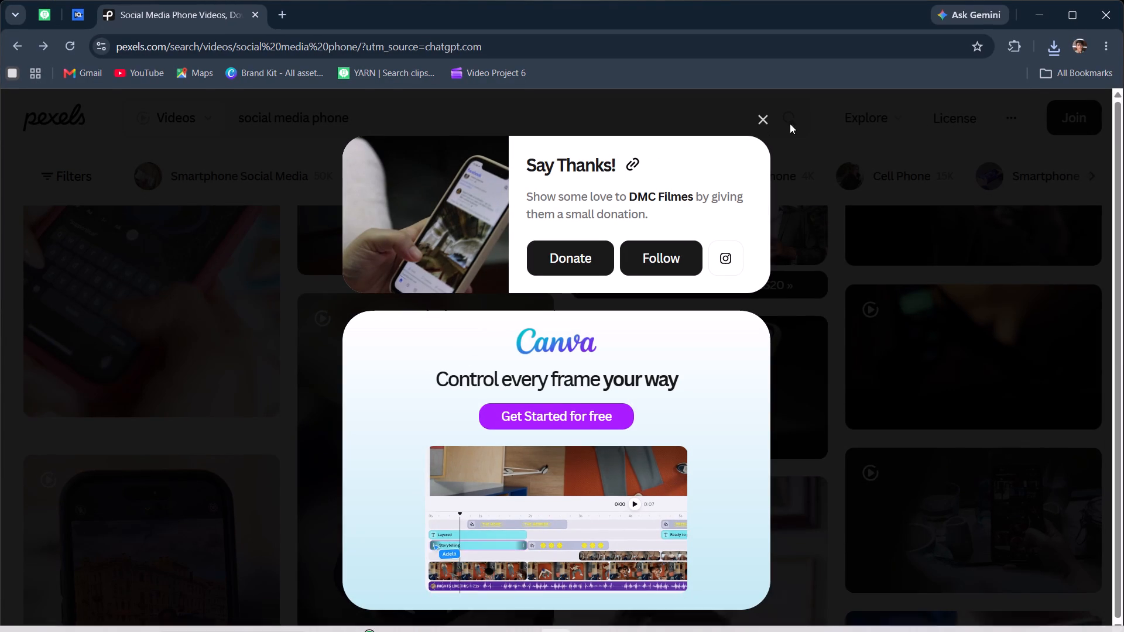
{"action": "left_click", "coordinate": [766, 115]}
{"action": "scroll", "coordinate": [485, 377], "scroll_direction": "down", "scroll_amount": 4}
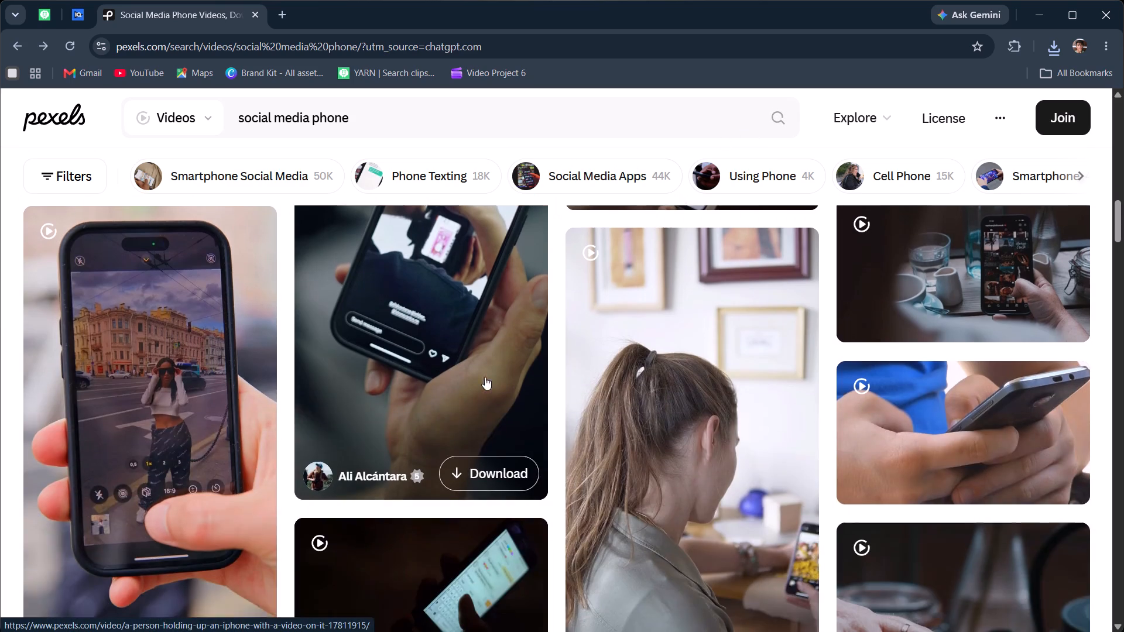
{"action": "scroll", "coordinate": [485, 377], "scroll_direction": "down", "scroll_amount": 8}
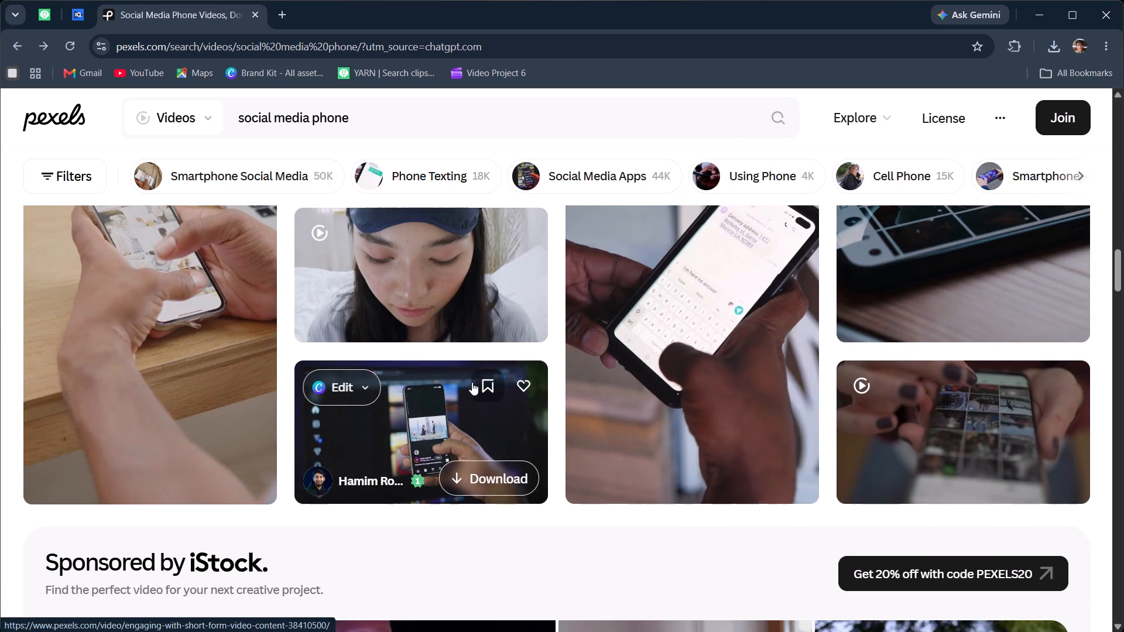
{"action": "scroll", "coordinate": [361, 269], "scroll_direction": "up", "scroll_amount": 7}
{"action": "scroll", "coordinate": [363, 183], "scroll_direction": "up", "scroll_amount": 5}
Search Pexels videos for "social media money".
{"action": "left_click", "coordinate": [378, 125]}
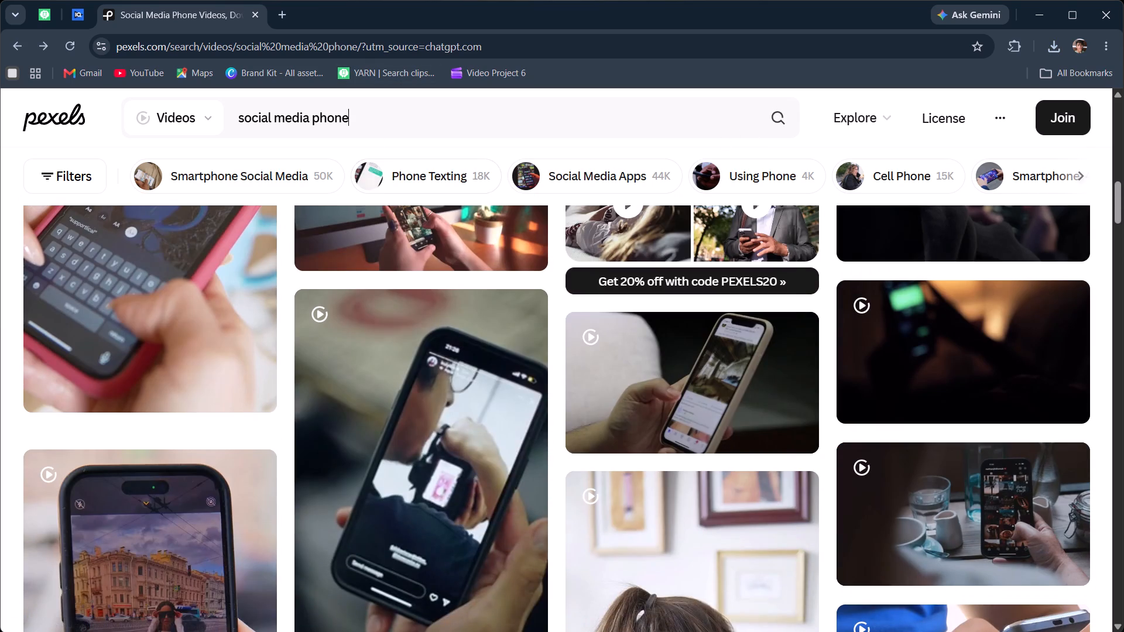
{"action": "key", "text": "BackSpace"}
{"action": "key", "text": "BackSpace"}
{"action": "key", "text": "BackSpace"}
{"action": "key", "text": "BackSpace"}
{"action": "key", "text": "BackSpace"}
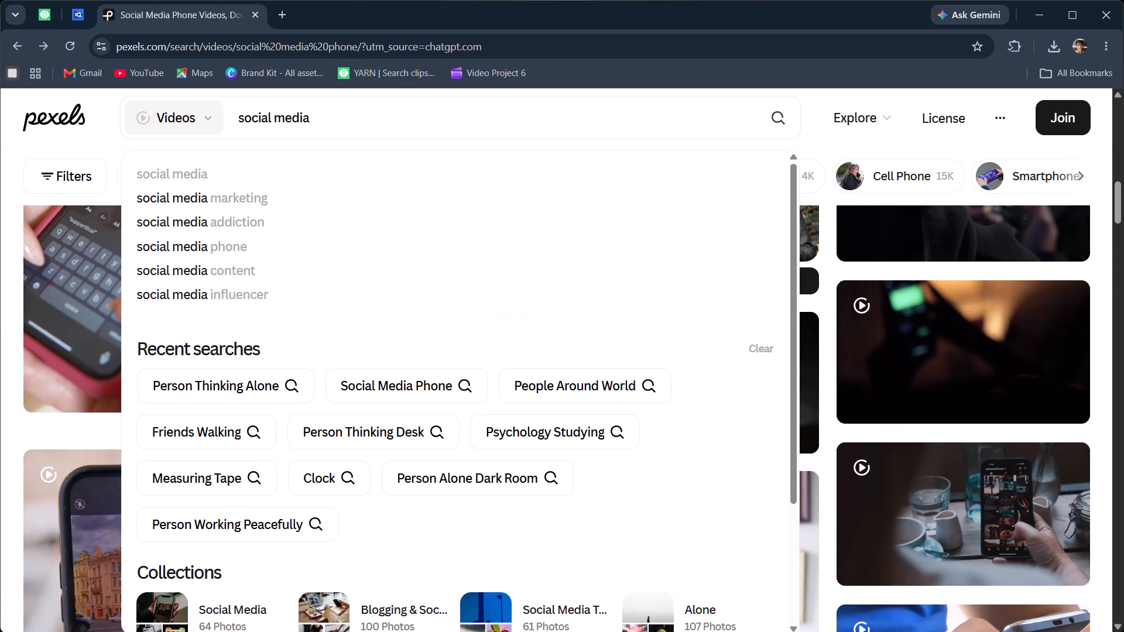
{"action": "type", "text": "money"}
{"action": "key", "text": "Return"}
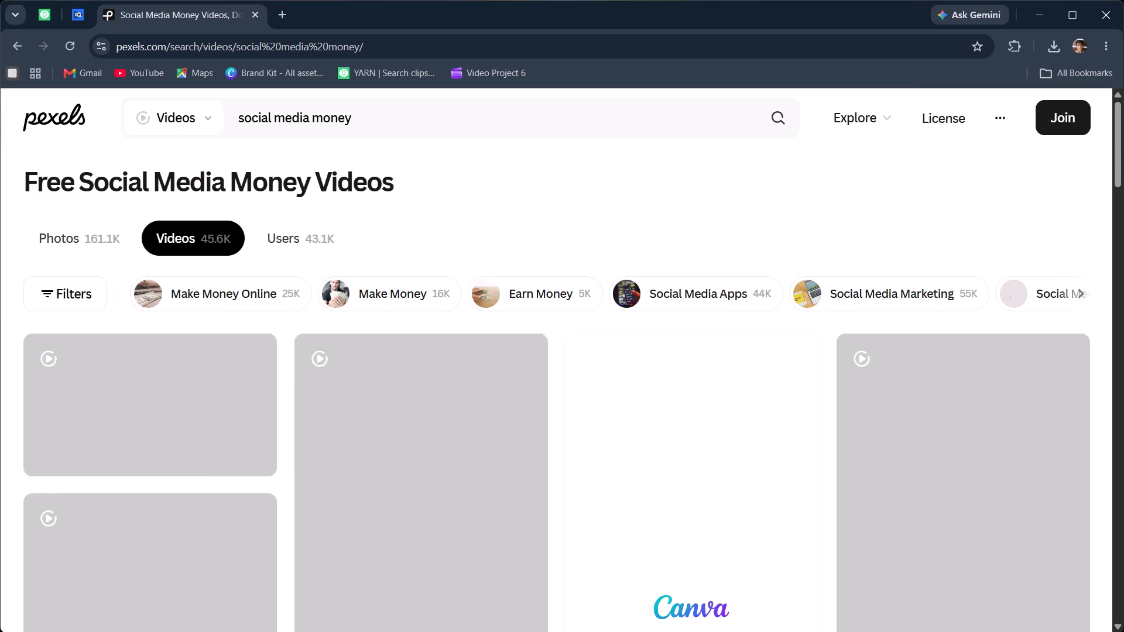
Find the man taking a selfie with cash in the landscape results and download clip 8479052.
{"action": "scroll", "coordinate": [260, 114], "scroll_direction": "down", "scroll_amount": 2}
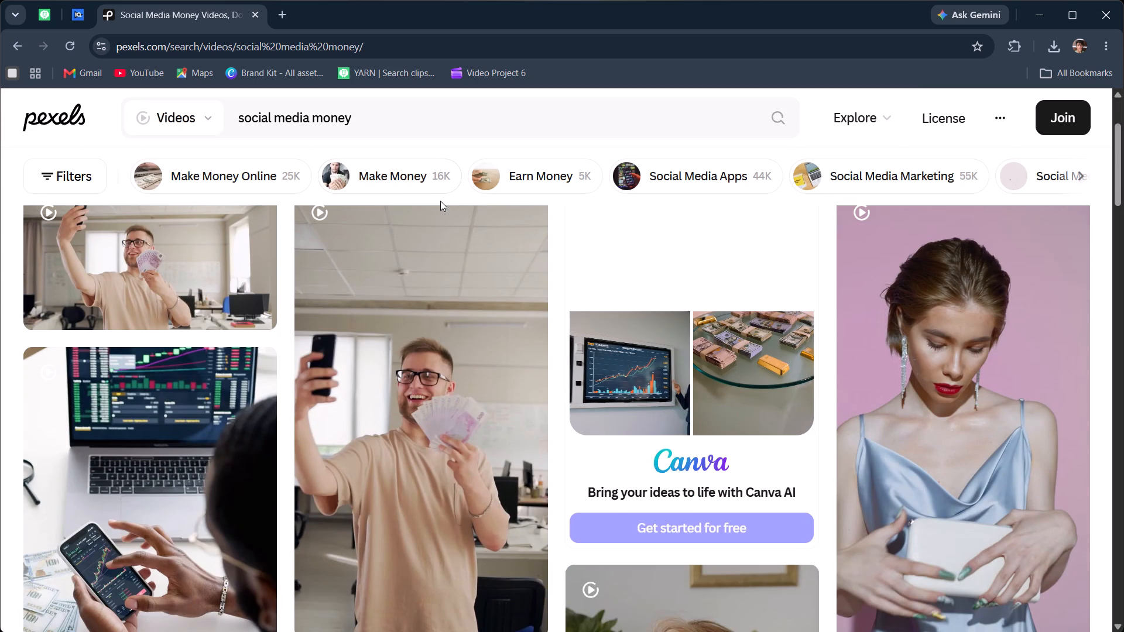
{"action": "scroll", "coordinate": [397, 329], "scroll_direction": "up", "scroll_amount": 1}
{"action": "scroll", "coordinate": [235, 380], "scroll_direction": "down", "scroll_amount": 5}
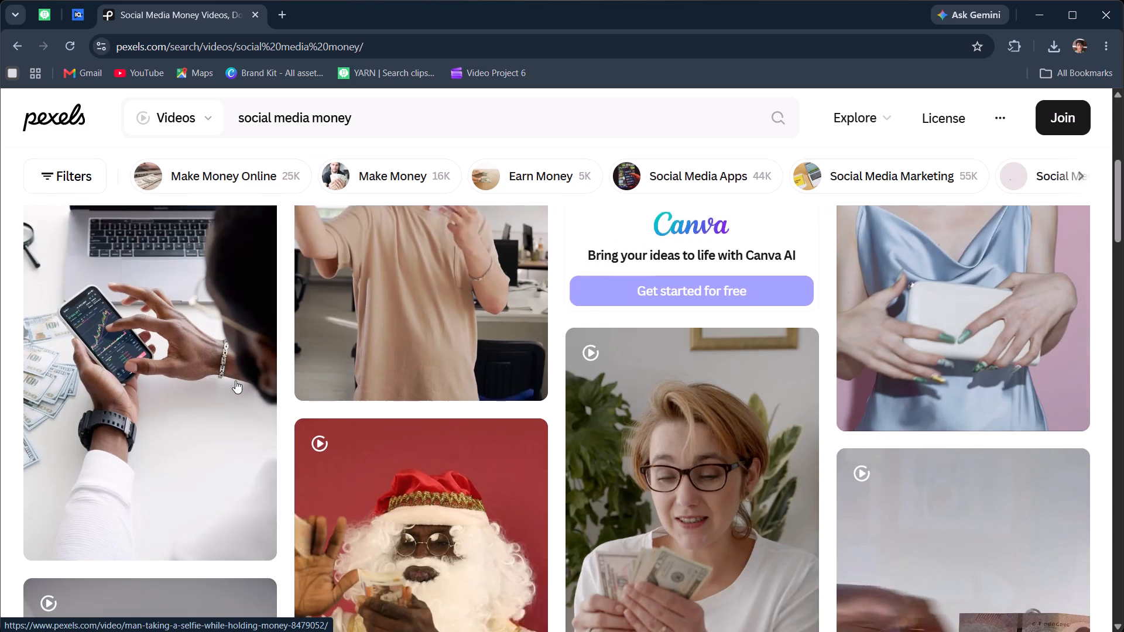
{"action": "scroll", "coordinate": [201, 402], "scroll_direction": "down", "scroll_amount": 4}
{"action": "scroll", "coordinate": [193, 404], "scroll_direction": "up", "scroll_amount": 8}
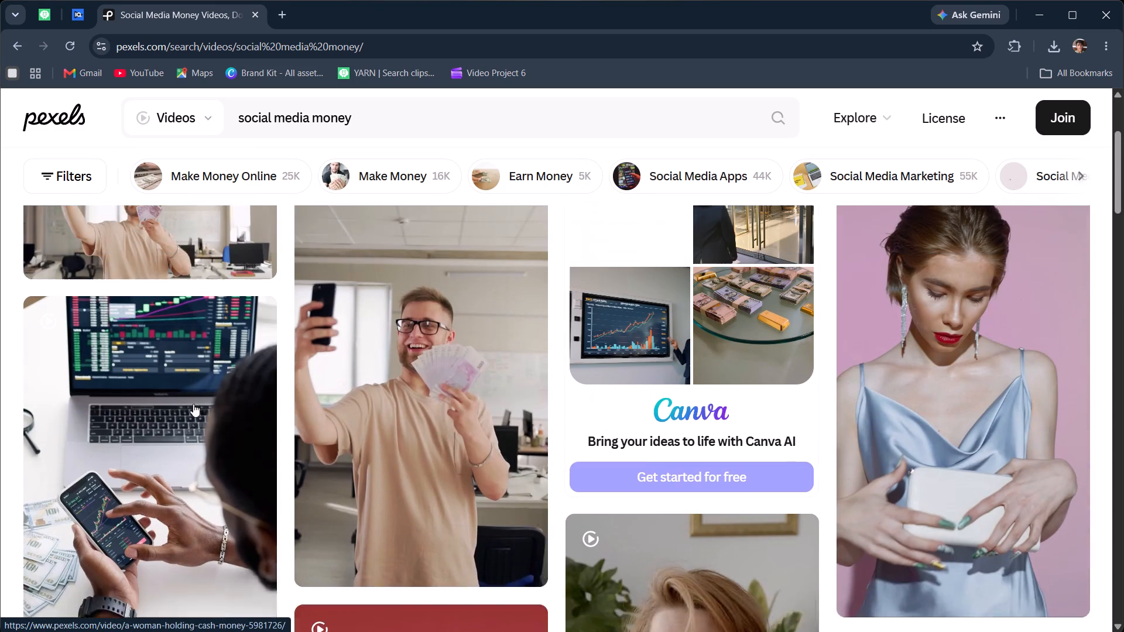
{"action": "left_click", "coordinate": [225, 294]}
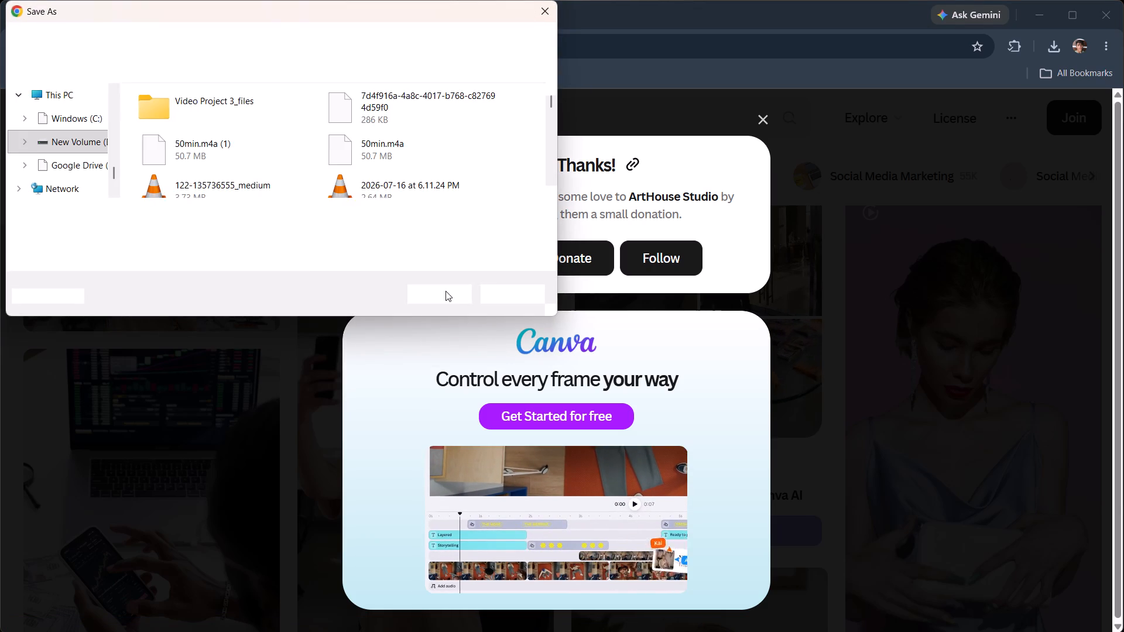
{"action": "left_click", "coordinate": [440, 293]}
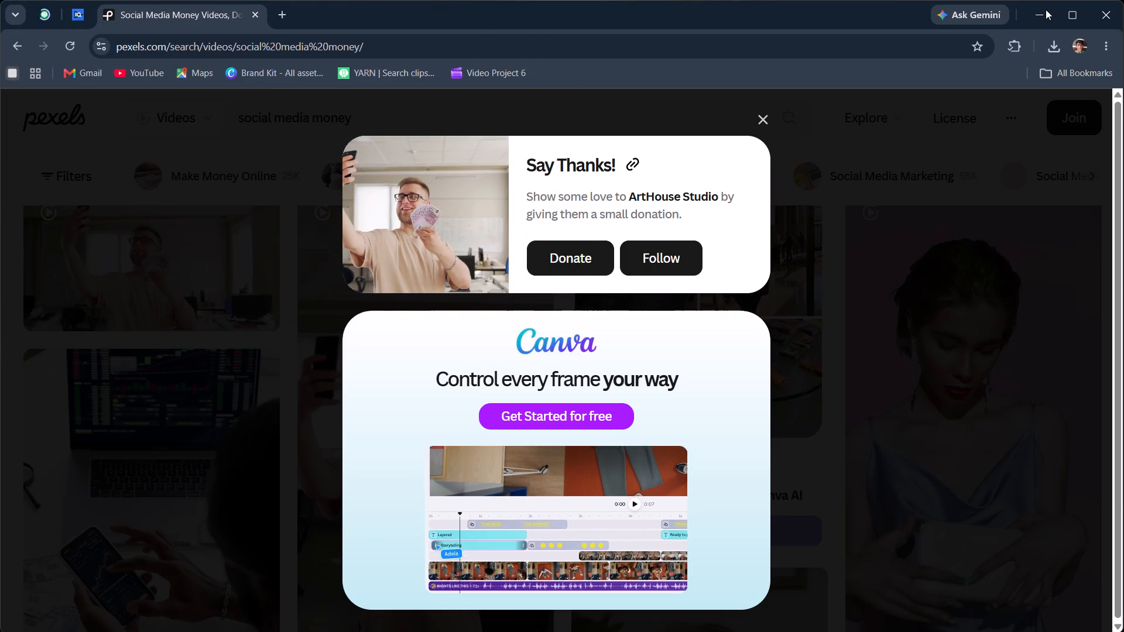
Switch to CapCut and import clip 8479052-uhd_3840_2160_25fps into the project media.
{"action": "left_click", "coordinate": [1043, 12]}
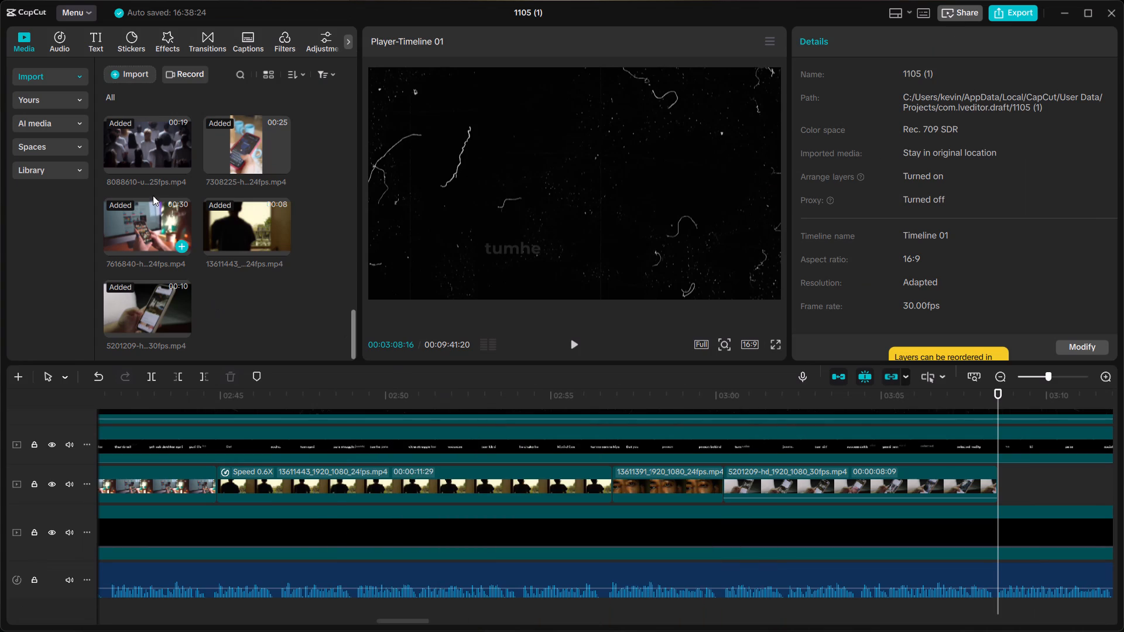
{"action": "left_click", "coordinate": [136, 83]}
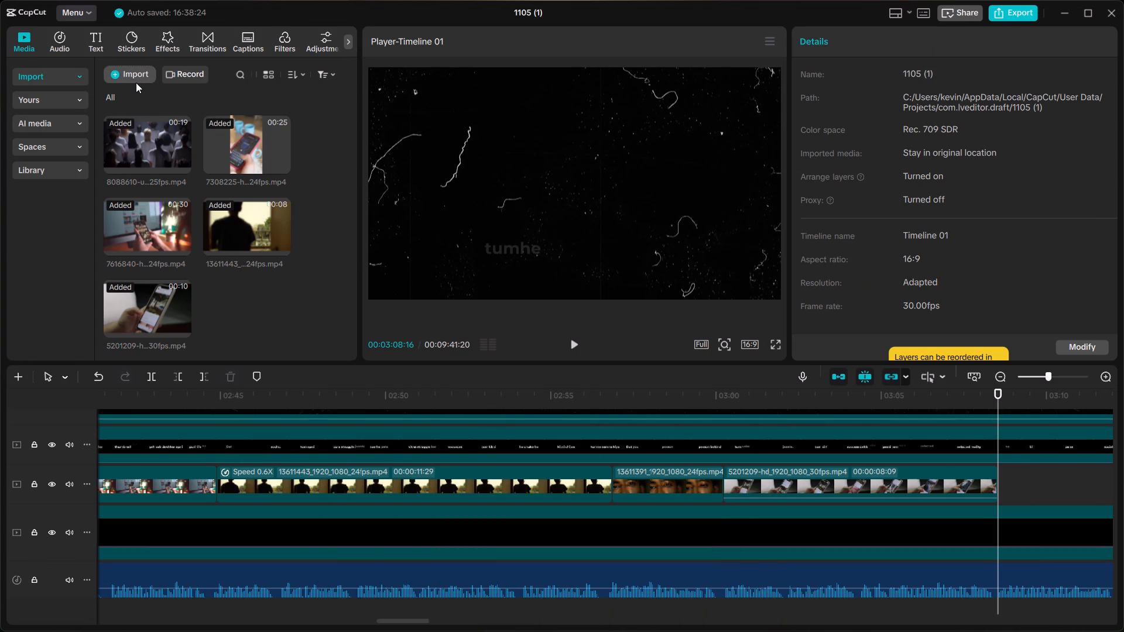
{"action": "scroll", "coordinate": [87, 176], "scroll_direction": "up", "scroll_amount": 6}
{"action": "scroll", "coordinate": [169, 117], "scroll_direction": "down", "scroll_amount": 2}
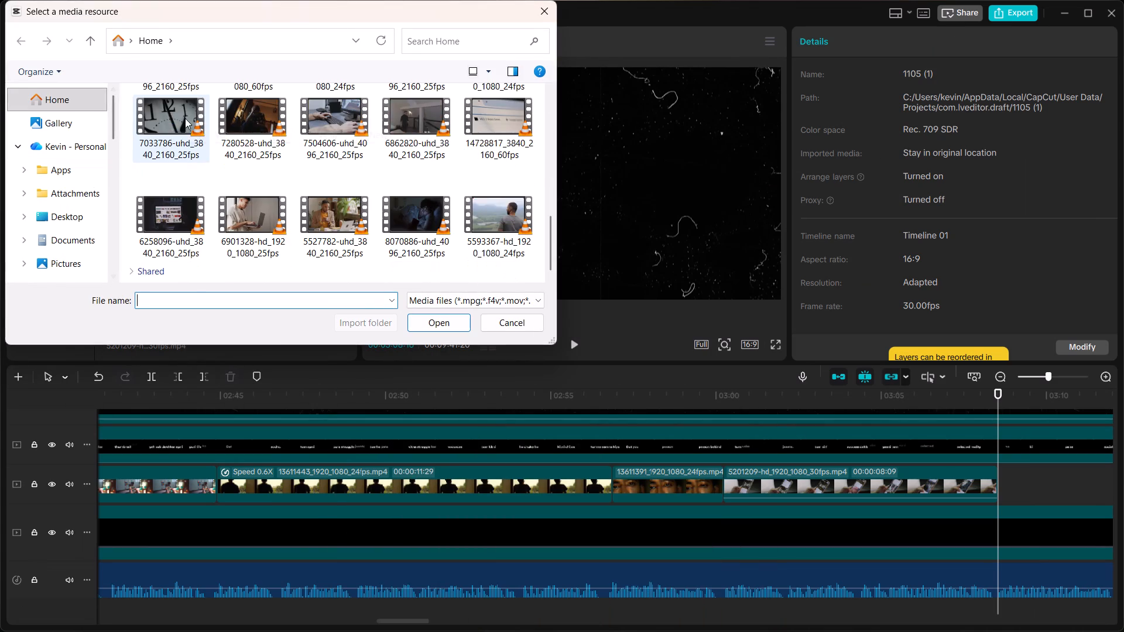
{"action": "scroll", "coordinate": [209, 115], "scroll_direction": "up", "scroll_amount": 1}
{"action": "scroll", "coordinate": [168, 154], "scroll_direction": "up", "scroll_amount": 3}
{"action": "scroll", "coordinate": [193, 221], "scroll_direction": "down", "scroll_amount": 1}
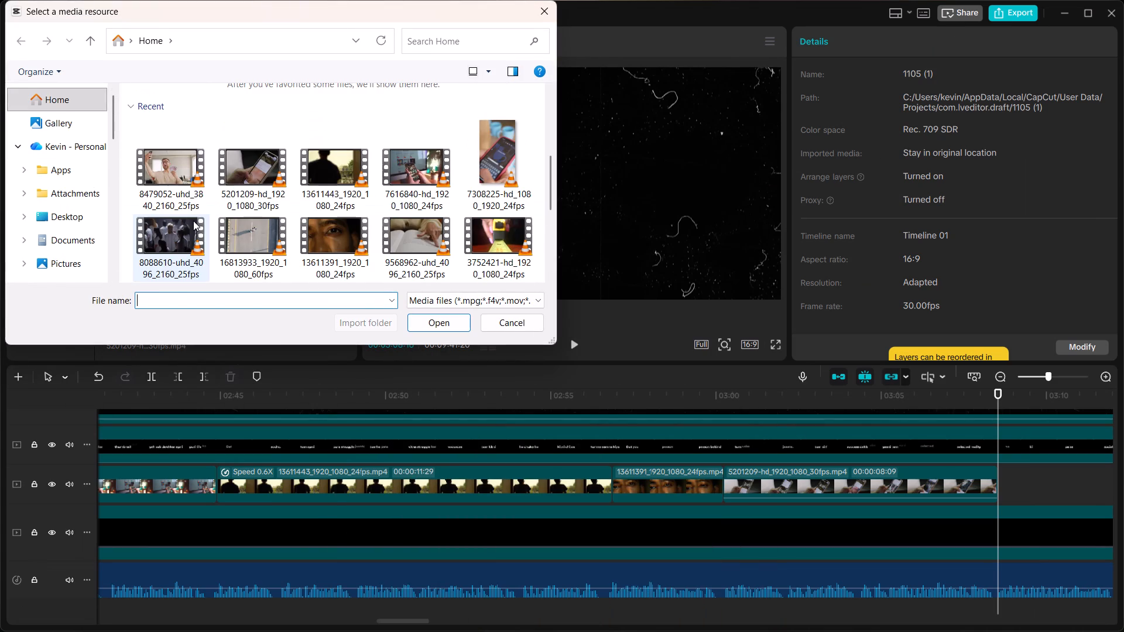
{"action": "left_click", "coordinate": [179, 174]}
{"action": "left_click", "coordinate": [436, 320]}
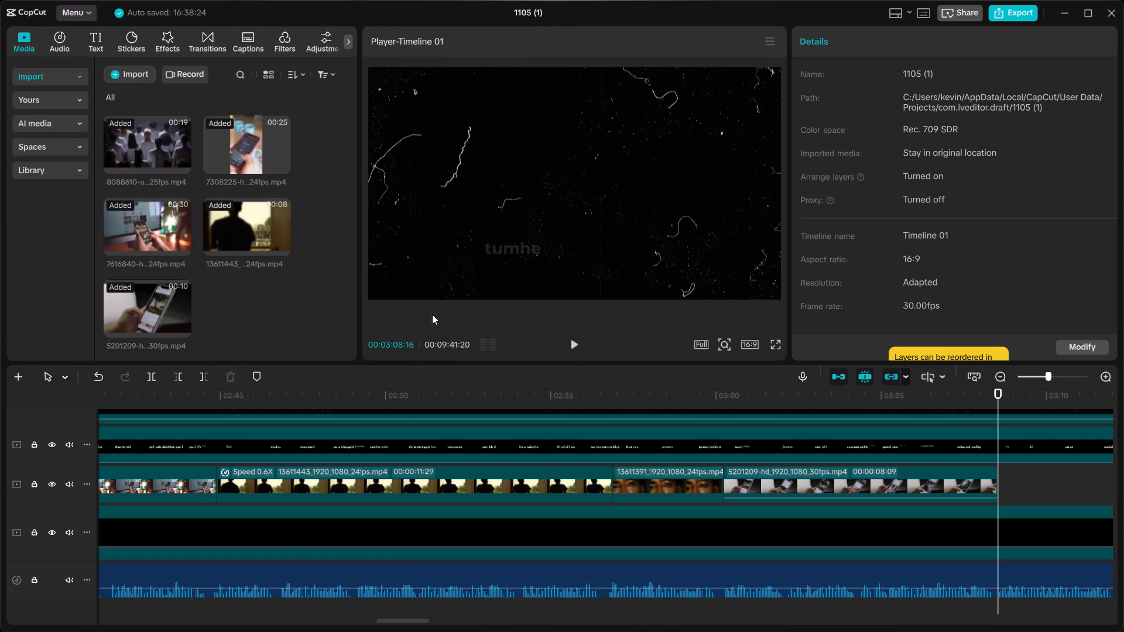
Place clip 8479052 on the B-roll track directly after clip 5201209, starting at 00:03:08:16.
{"action": "scroll", "coordinate": [877, 398], "scroll_direction": "left", "scroll_amount": 1}
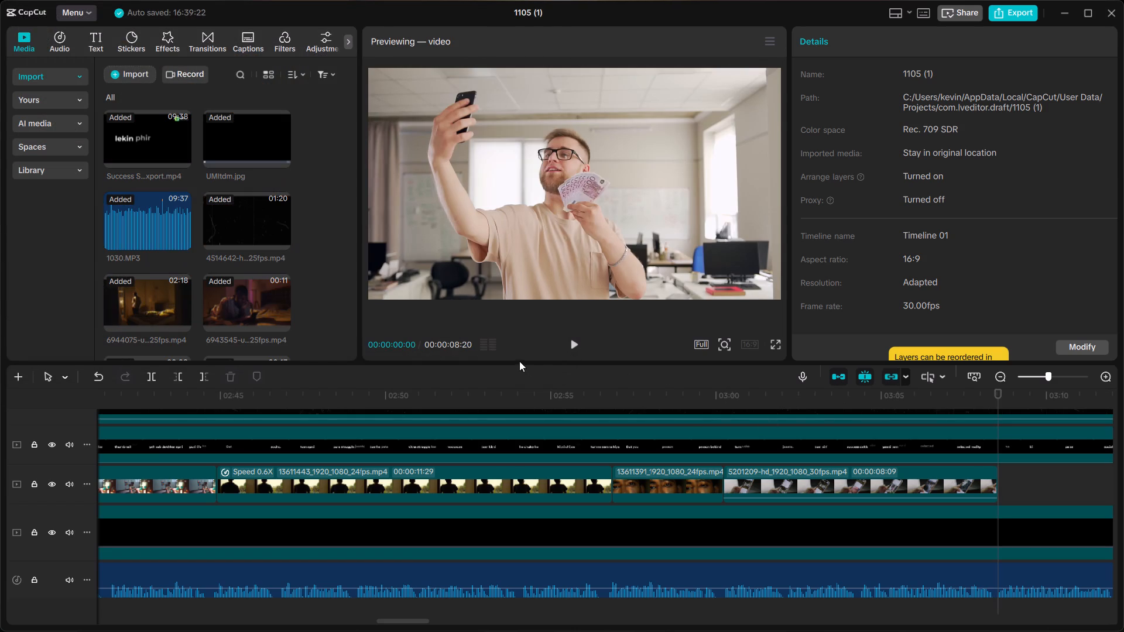
{"action": "scroll", "coordinate": [519, 361], "scroll_direction": "left", "scroll_amount": 1}
{"action": "scroll", "coordinate": [313, 248], "scroll_direction": "left", "scroll_amount": 1}
{"action": "scroll", "coordinate": [204, 240], "scroll_direction": "down", "scroll_amount": 11}
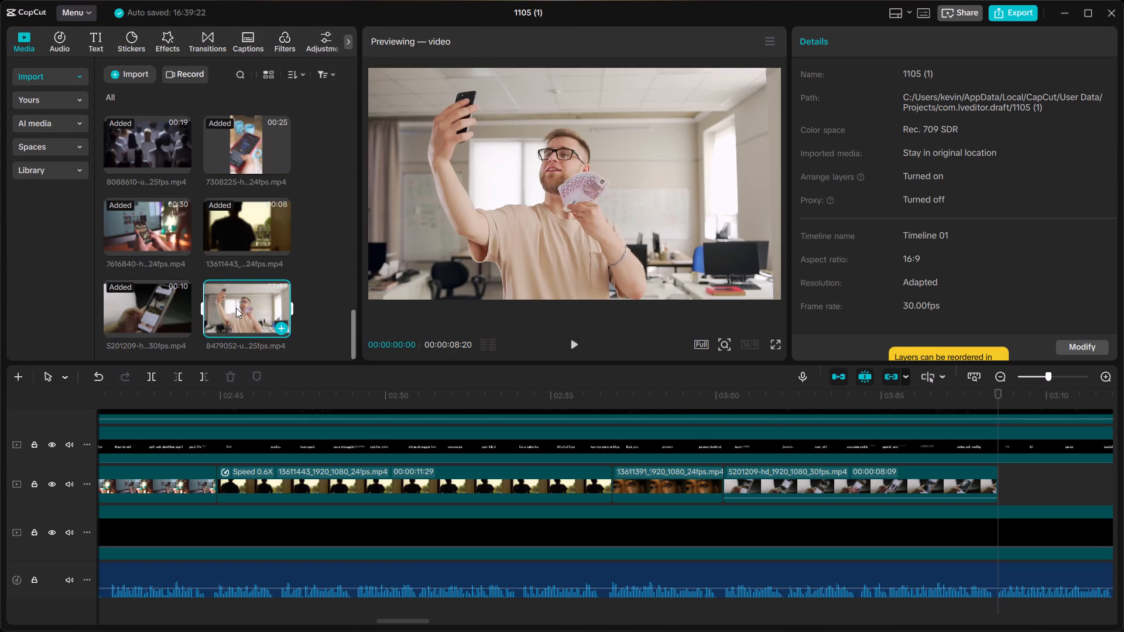
{"action": "left_click_drag", "start_coordinate": [236, 308], "coordinate": [1010, 476]}
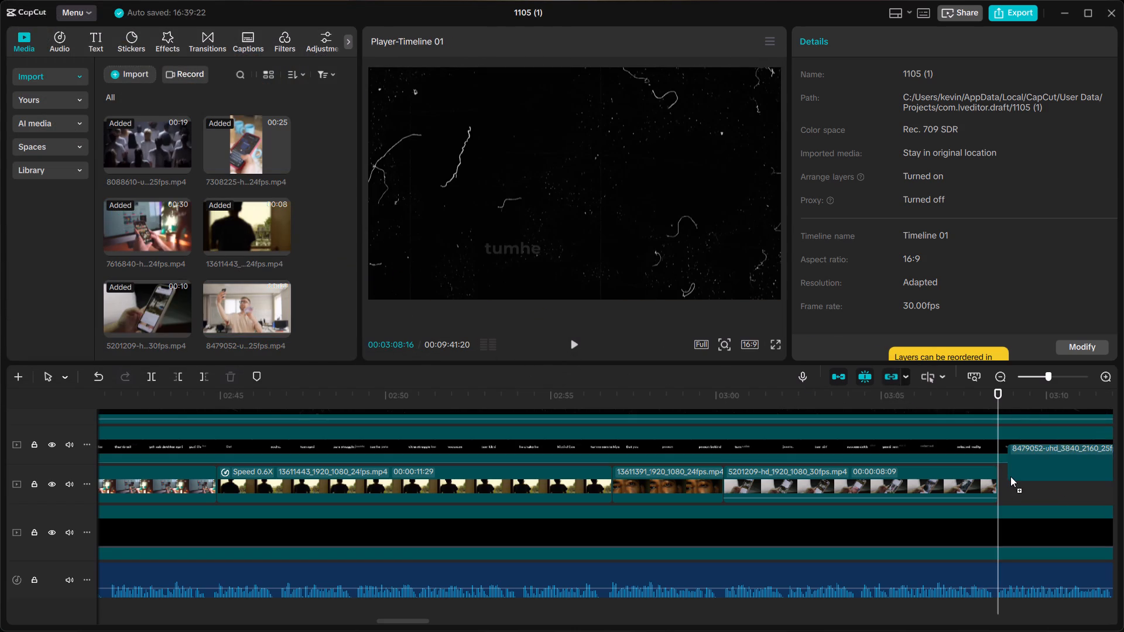
{"action": "left_click_drag", "start_coordinate": [1010, 476], "coordinate": [1001, 481]}
Play the timeline from just before clip 8479052 through its end to check it against the captions and voice-over.
{"action": "scroll", "coordinate": [1001, 481], "scroll_direction": "left", "scroll_amount": 1}
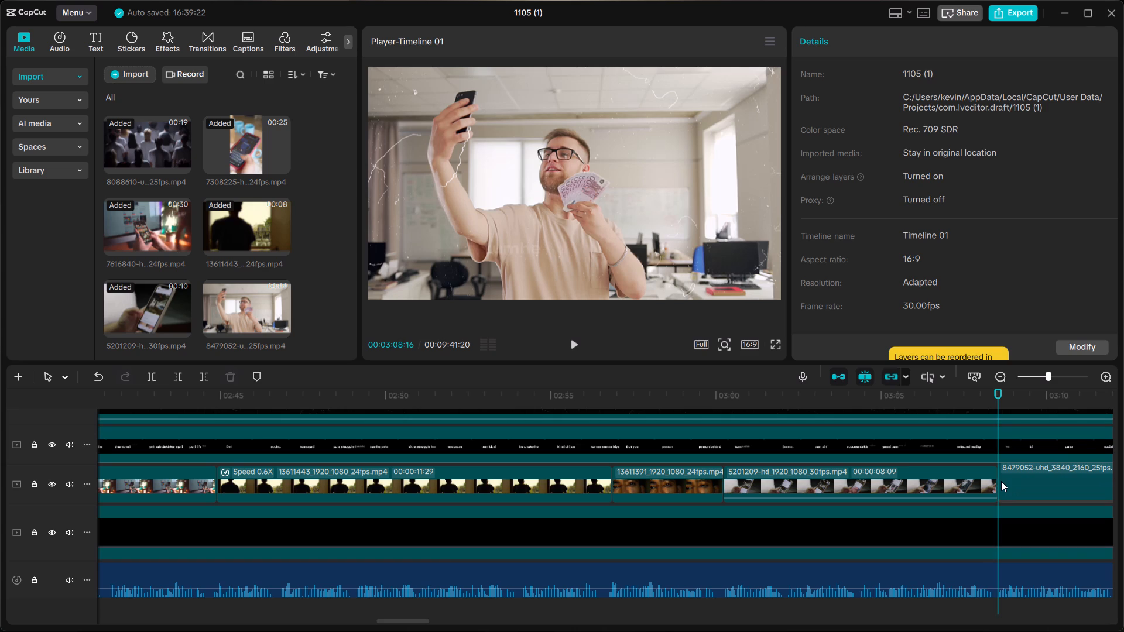
{"action": "scroll", "coordinate": [1001, 481], "scroll_direction": "left", "scroll_amount": 1}
{"action": "scroll", "coordinate": [1047, 414], "scroll_direction": "left", "scroll_amount": 3}
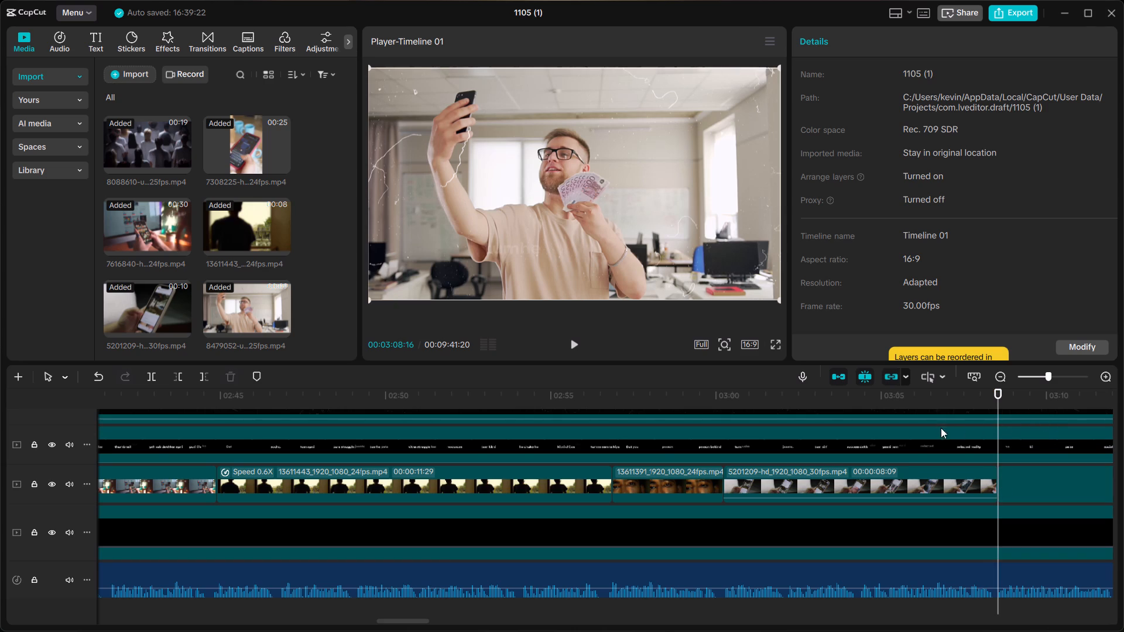
{"action": "scroll", "coordinate": [941, 428], "scroll_direction": "left", "scroll_amount": 1}
{"action": "scroll", "coordinate": [927, 424], "scroll_direction": "right", "scroll_amount": 2}
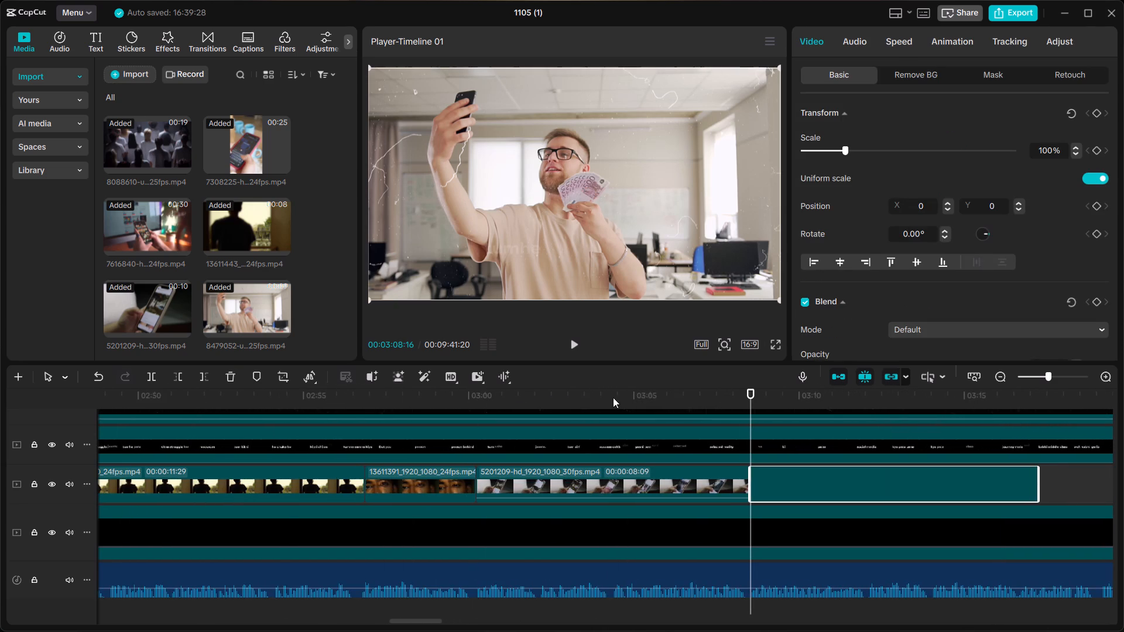
{"action": "left_click", "coordinate": [715, 397]}
{"action": "key", "text": "space"}
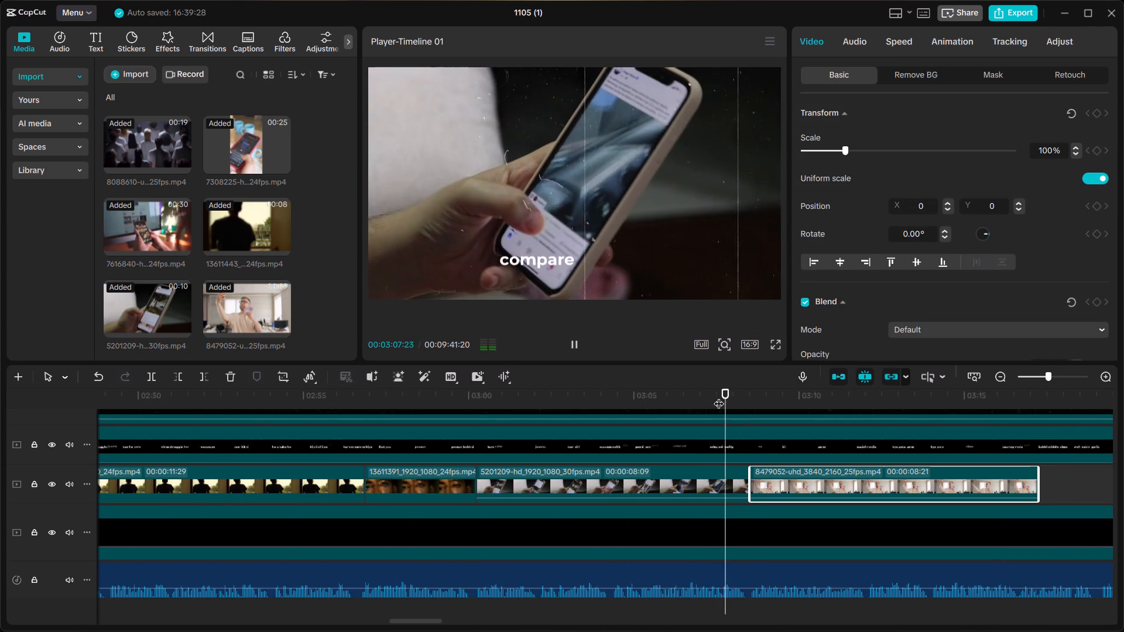
{"action": "left_click", "coordinate": [719, 396]}
{"action": "left_click", "coordinate": [896, 614]}
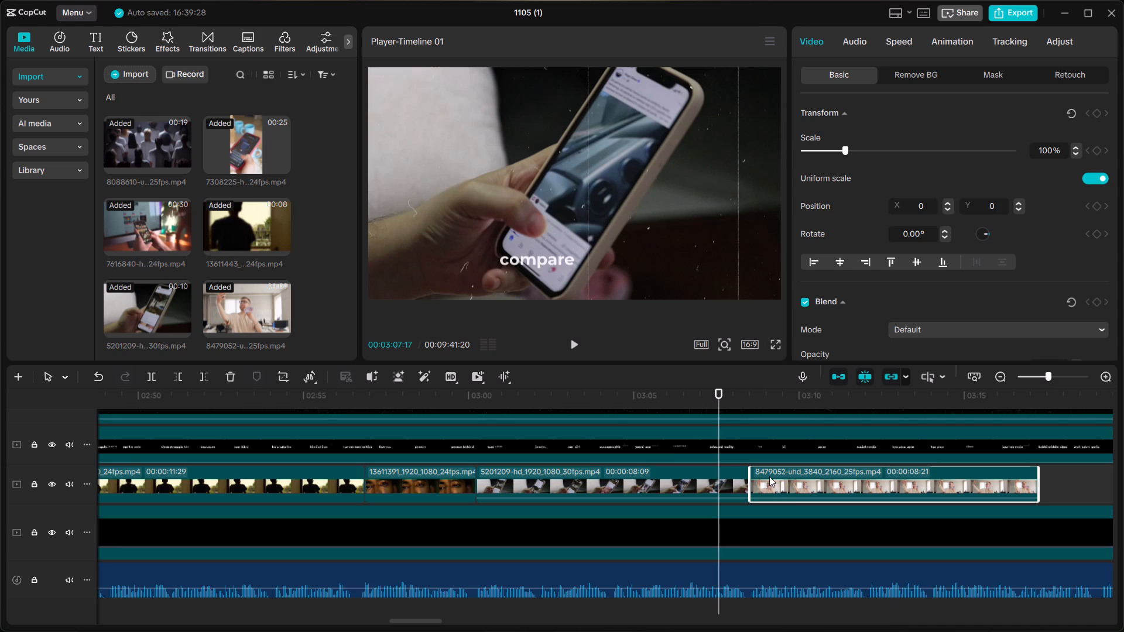
{"action": "left_click", "coordinate": [721, 399]}
{"action": "key", "text": "space"}
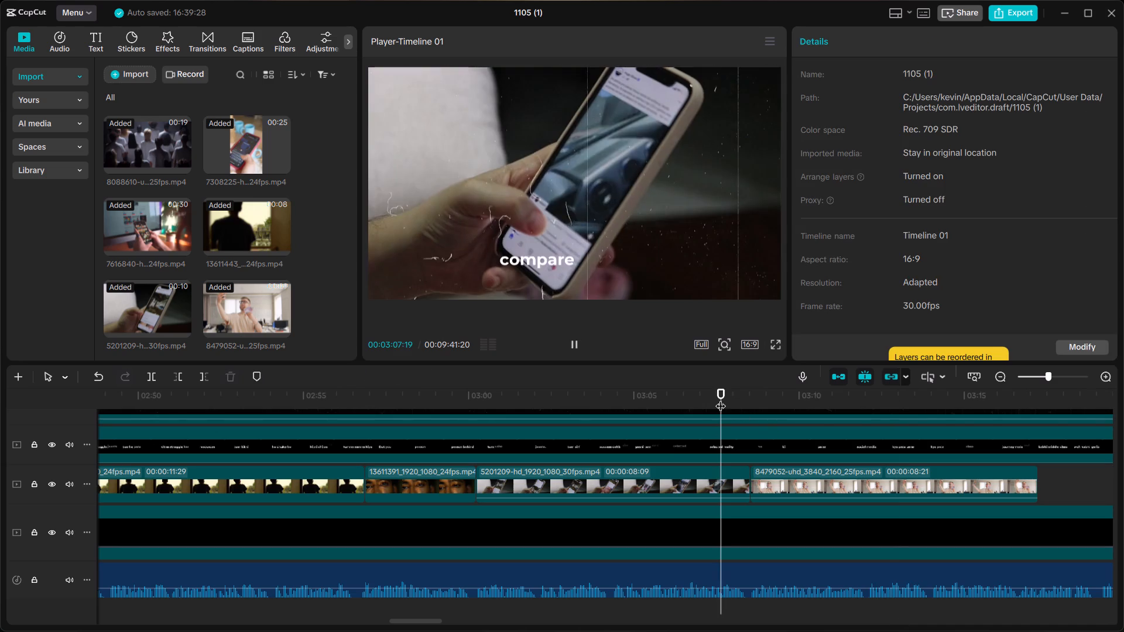
{"action": "left_click", "coordinate": [712, 387]}
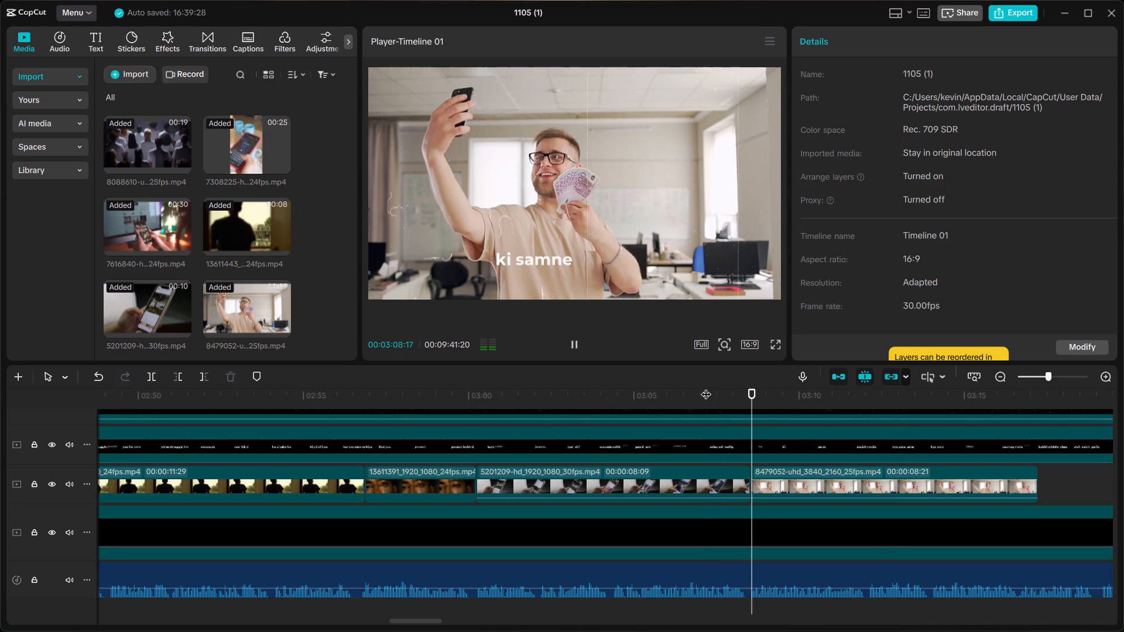
{"action": "left_click", "coordinate": [702, 397]}
{"action": "key", "text": "space"}
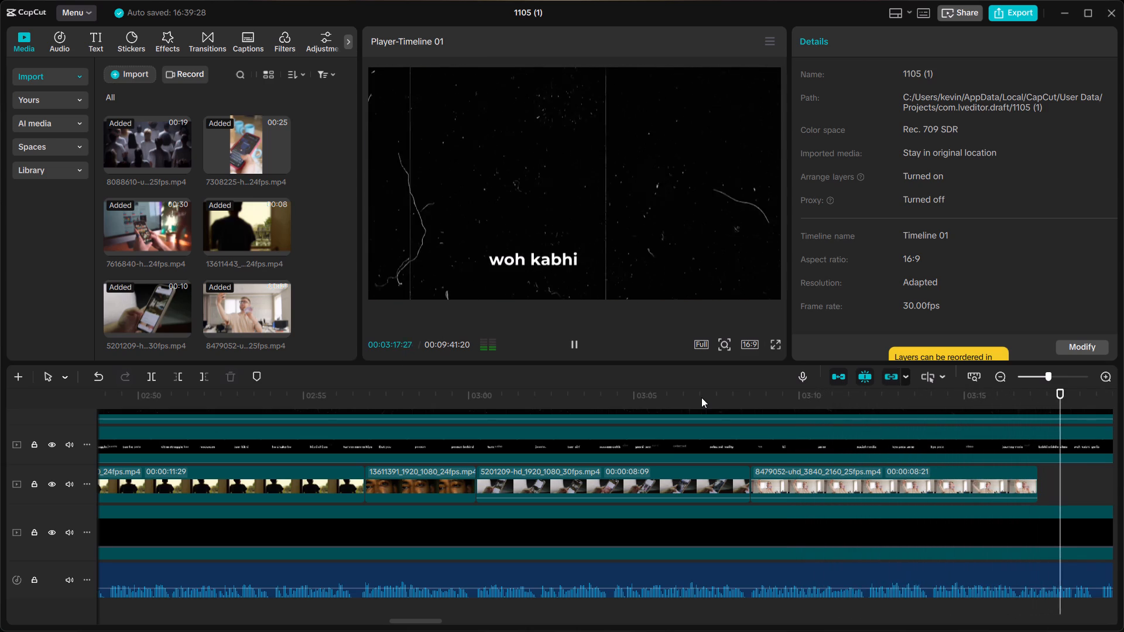
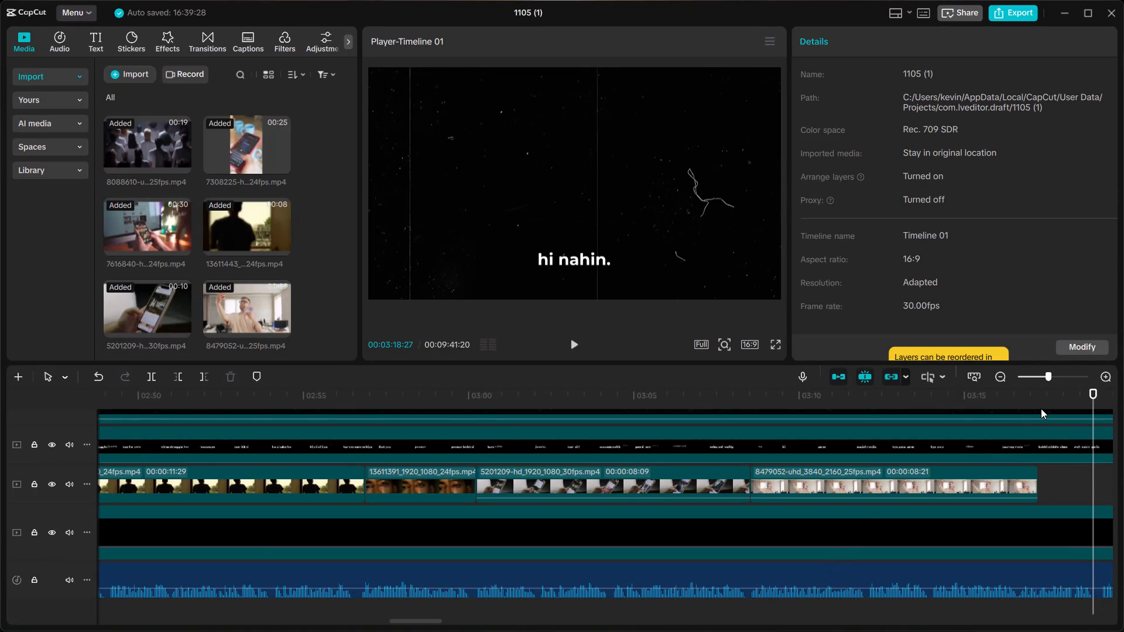
Play and scrub the final seconds of clip 8479052 against the captions, parking the playhead at its end, 00:03:17:07.
{"action": "left_click", "coordinate": [1041, 408]}
{"action": "key", "text": "space"}
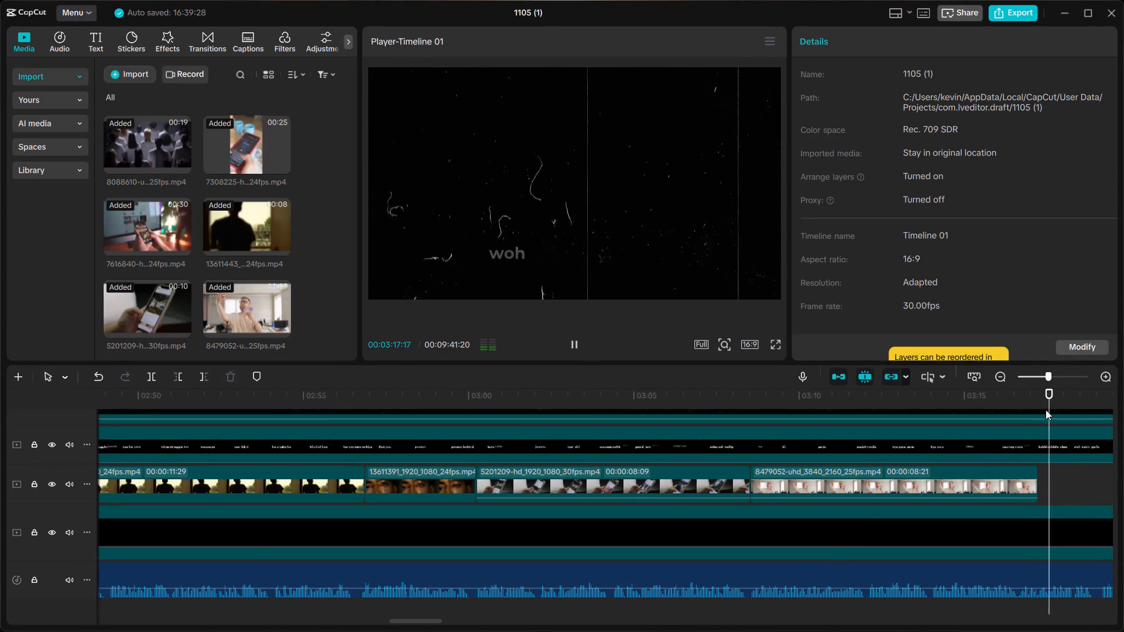
{"action": "key", "text": "space"}
{"action": "left_click", "coordinate": [943, 409]}
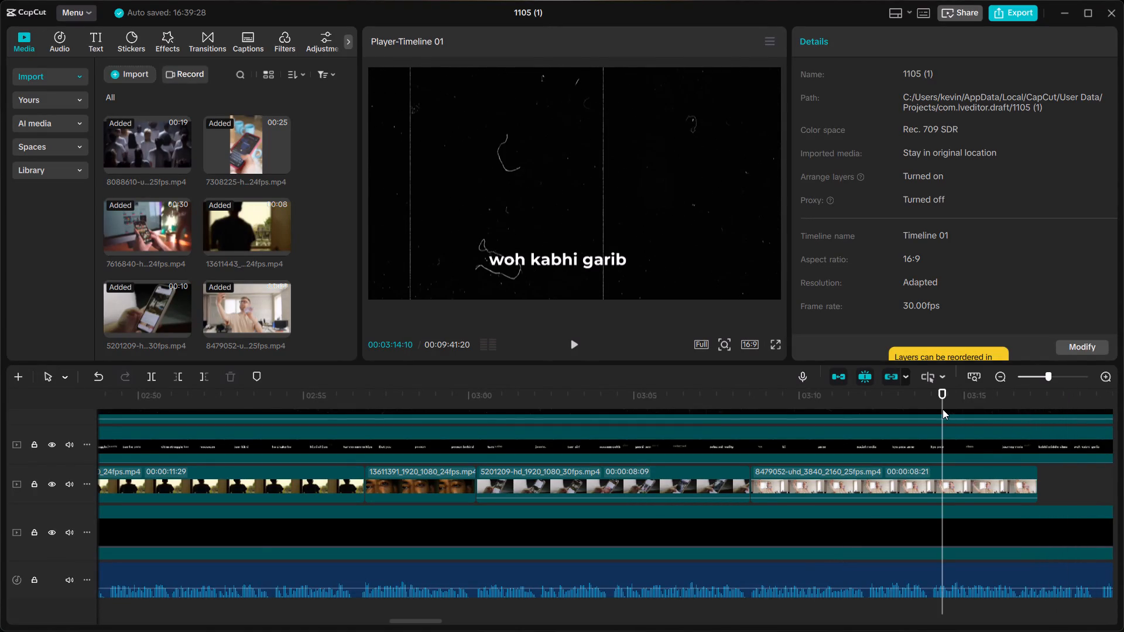
{"action": "key", "text": "space"}
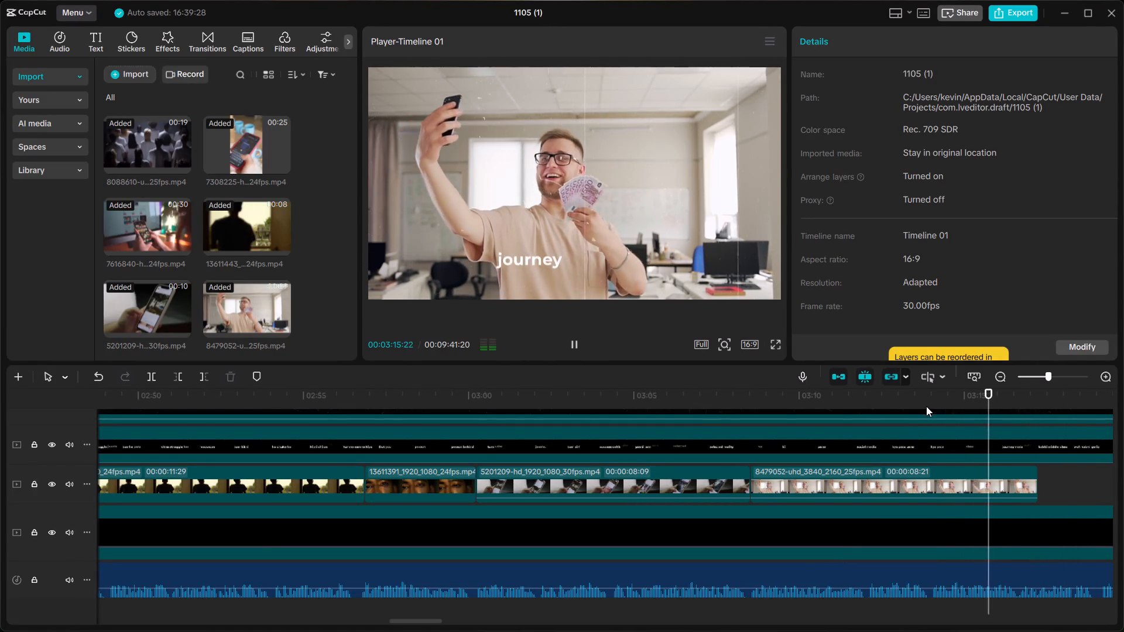
{"action": "left_click", "coordinate": [924, 406]}
{"action": "key", "text": "space"}
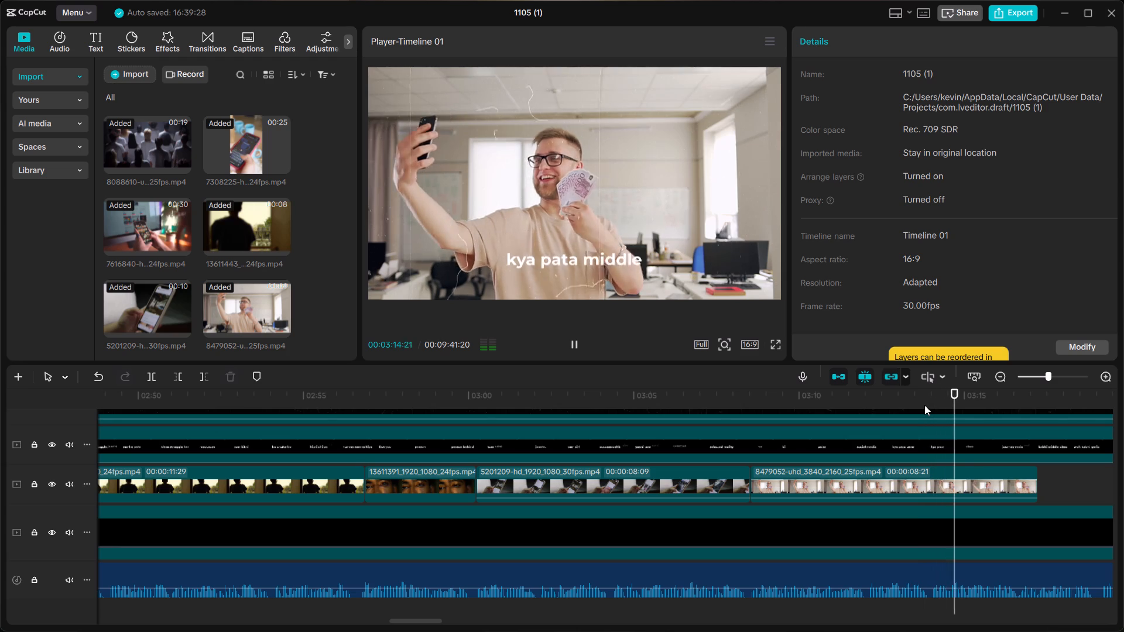
{"action": "key", "text": "space"}
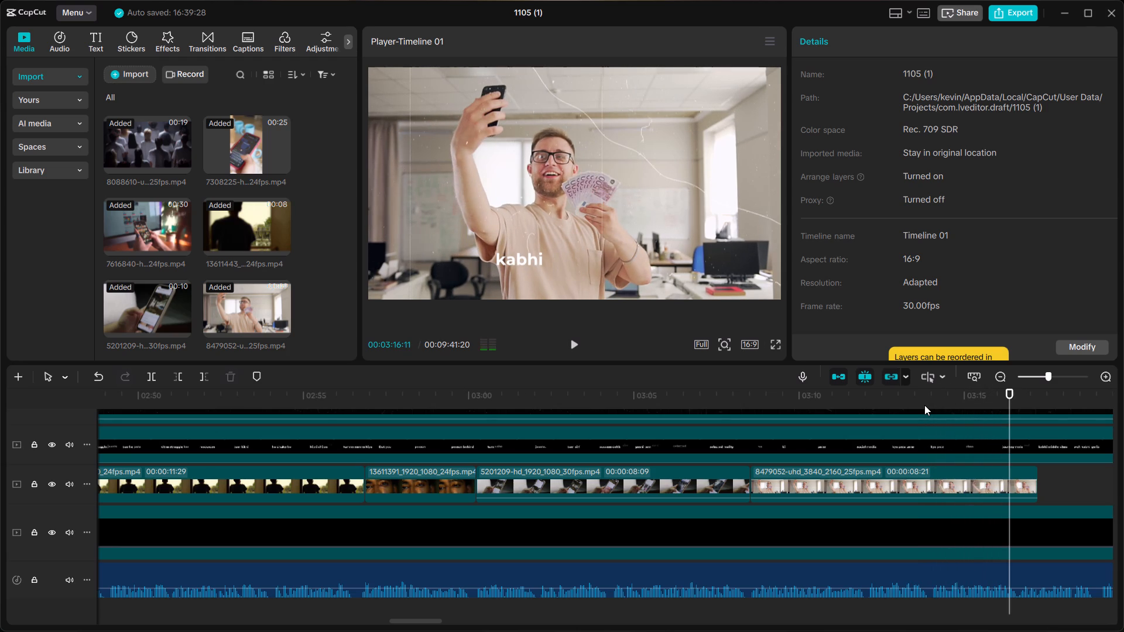
{"action": "left_click", "coordinate": [1024, 483]}
{"action": "left_click_drag", "start_coordinate": [1009, 389], "coordinate": [1014, 389]}
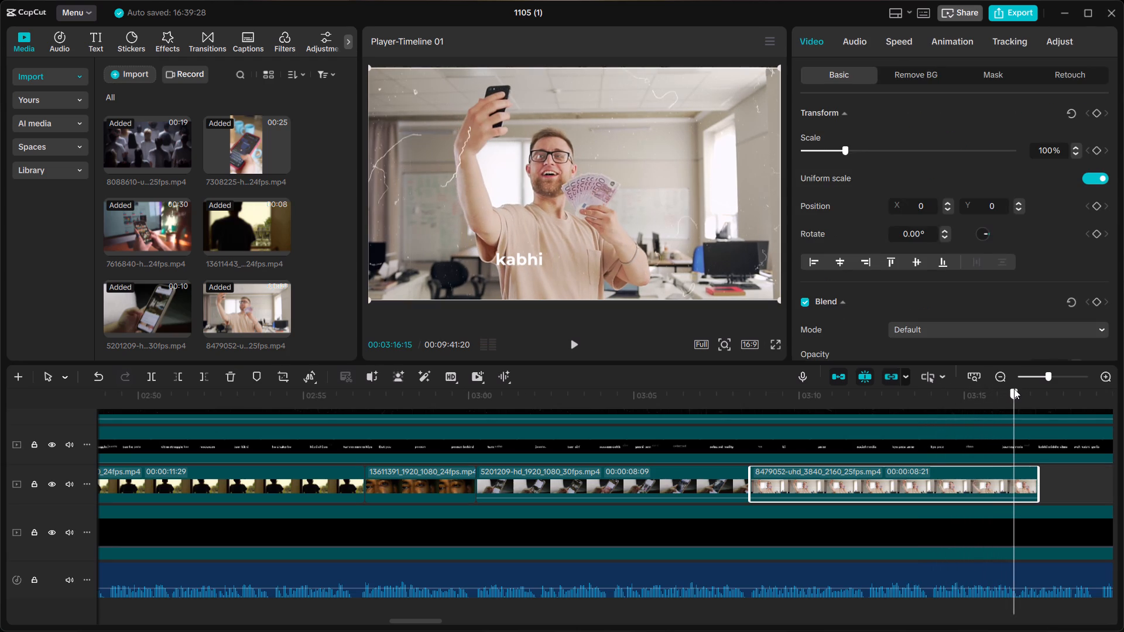
{"action": "left_click_drag", "start_coordinate": [1014, 389], "coordinate": [1022, 396]}
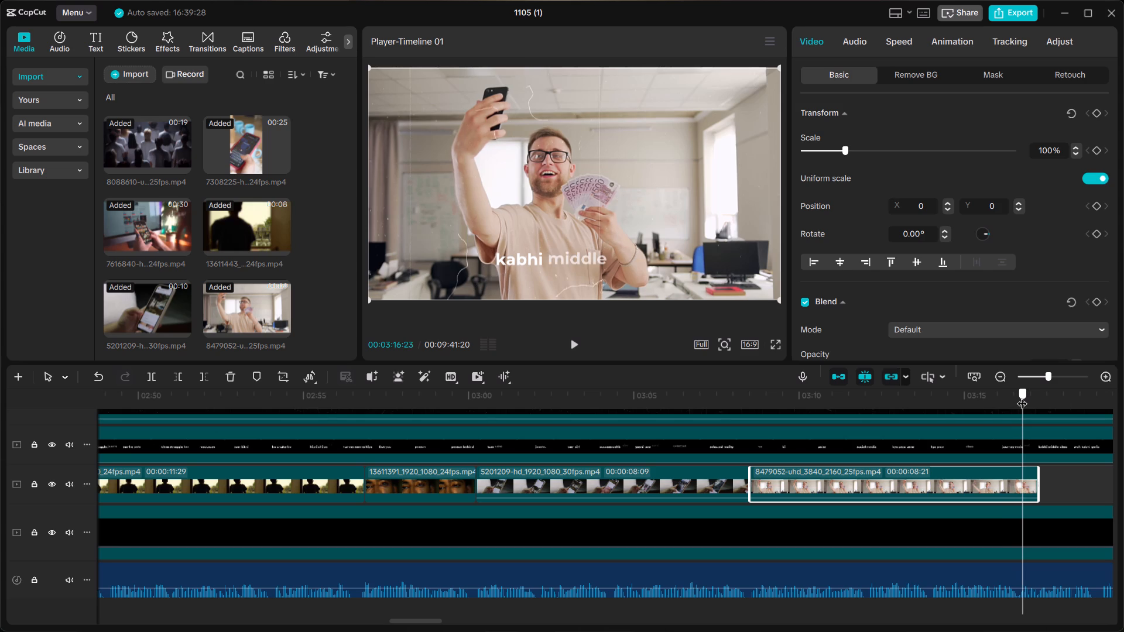
{"action": "left_click_drag", "start_coordinate": [1022, 396], "coordinate": [1034, 404]}
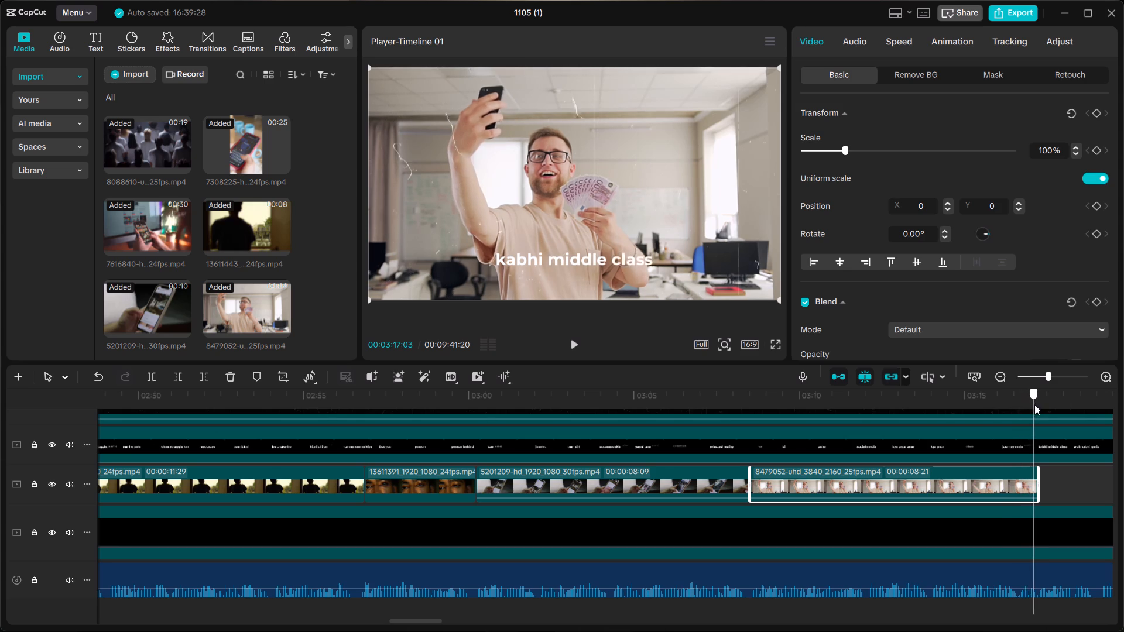
{"action": "left_click_drag", "start_coordinate": [1034, 404], "coordinate": [1044, 411]}
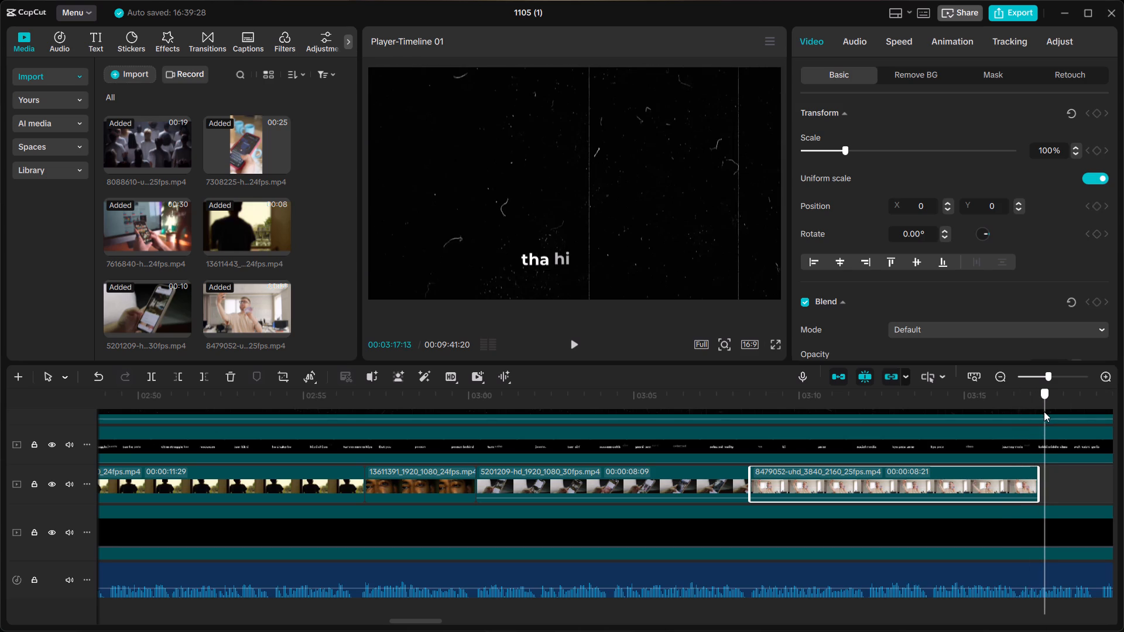
{"action": "left_click_drag", "start_coordinate": [1044, 411], "coordinate": [1040, 411]}
Import the coins-and-dollar-bill clip 3752545-hd_1920_1080_24fps into the project media.
{"action": "scroll", "coordinate": [196, 228], "scroll_direction": "down", "scroll_amount": 12}
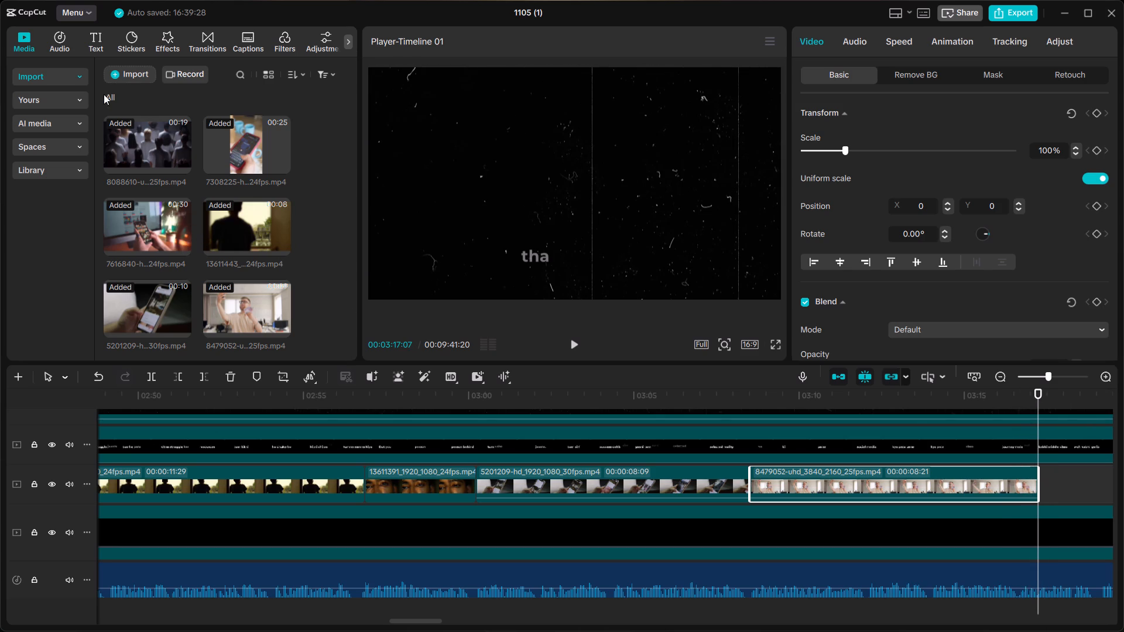
{"action": "left_click", "coordinate": [126, 80]}
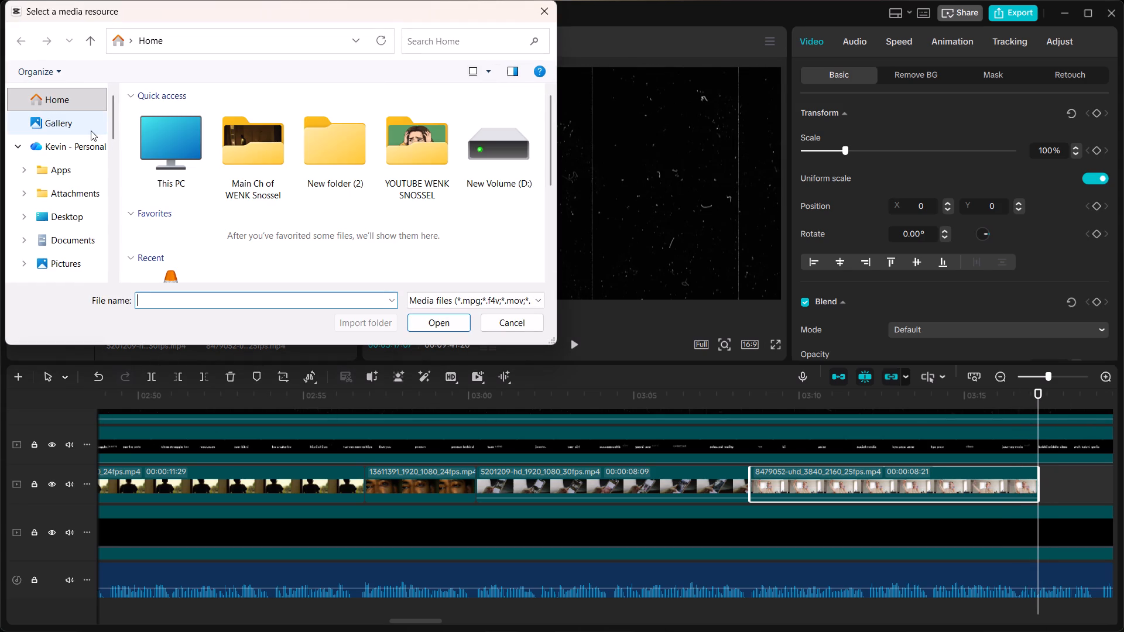
{"action": "scroll", "coordinate": [79, 162], "scroll_direction": "up", "scroll_amount": 6}
{"action": "scroll", "coordinate": [180, 147], "scroll_direction": "down", "scroll_amount": 3}
{"action": "scroll", "coordinate": [170, 135], "scroll_direction": "up", "scroll_amount": 2}
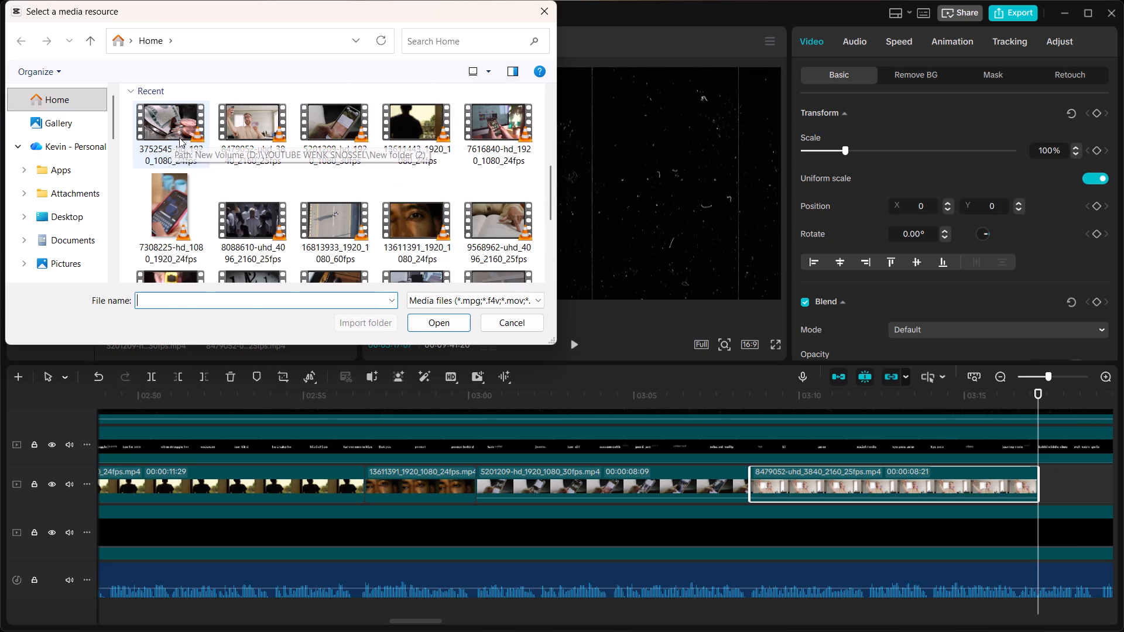
{"action": "left_click", "coordinate": [179, 121]}
{"action": "left_click", "coordinate": [420, 317]}
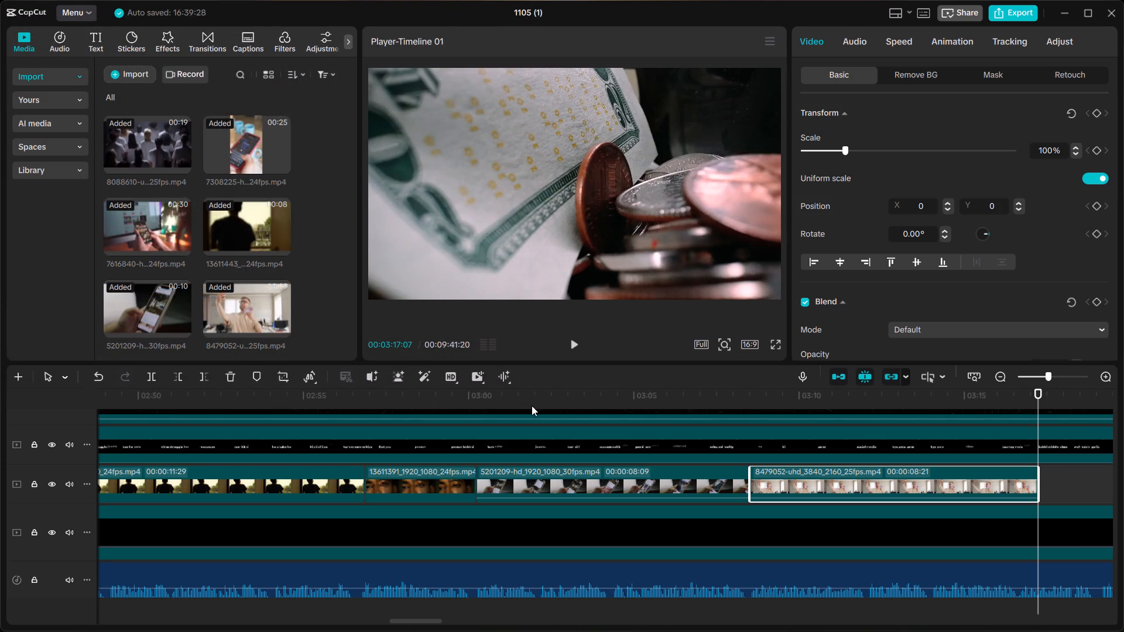
Place clip 3752545 on the B-roll track directly after clip 8479052, starting at 00:03:17:07.
{"action": "scroll", "coordinate": [527, 382], "scroll_direction": "left", "scroll_amount": 2}
{"action": "scroll", "coordinate": [675, 394], "scroll_direction": "left", "scroll_amount": 2}
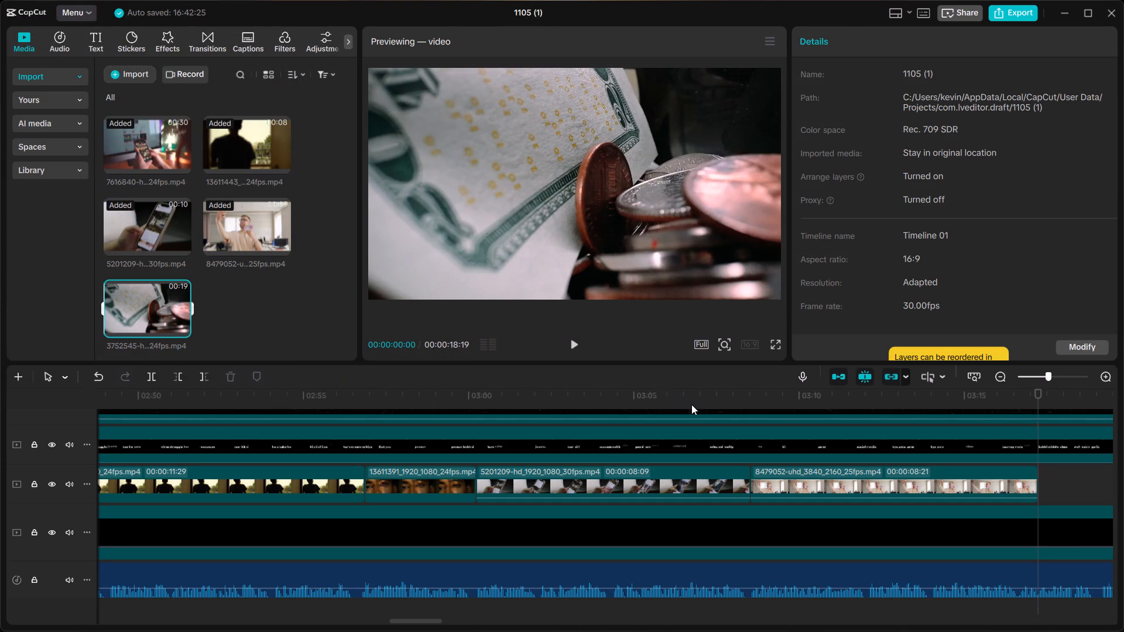
{"action": "scroll", "coordinate": [691, 404], "scroll_direction": "left", "scroll_amount": 1}
{"action": "scroll", "coordinate": [904, 442], "scroll_direction": "left", "scroll_amount": 2}
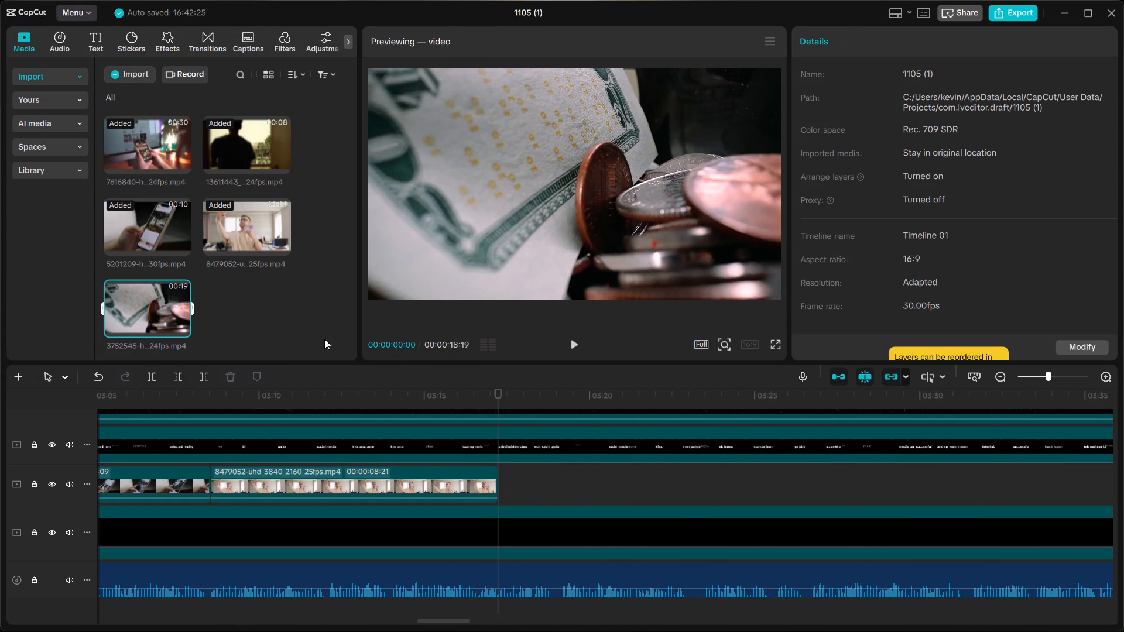
{"action": "left_click_drag", "start_coordinate": [139, 307], "coordinate": [498, 475]}
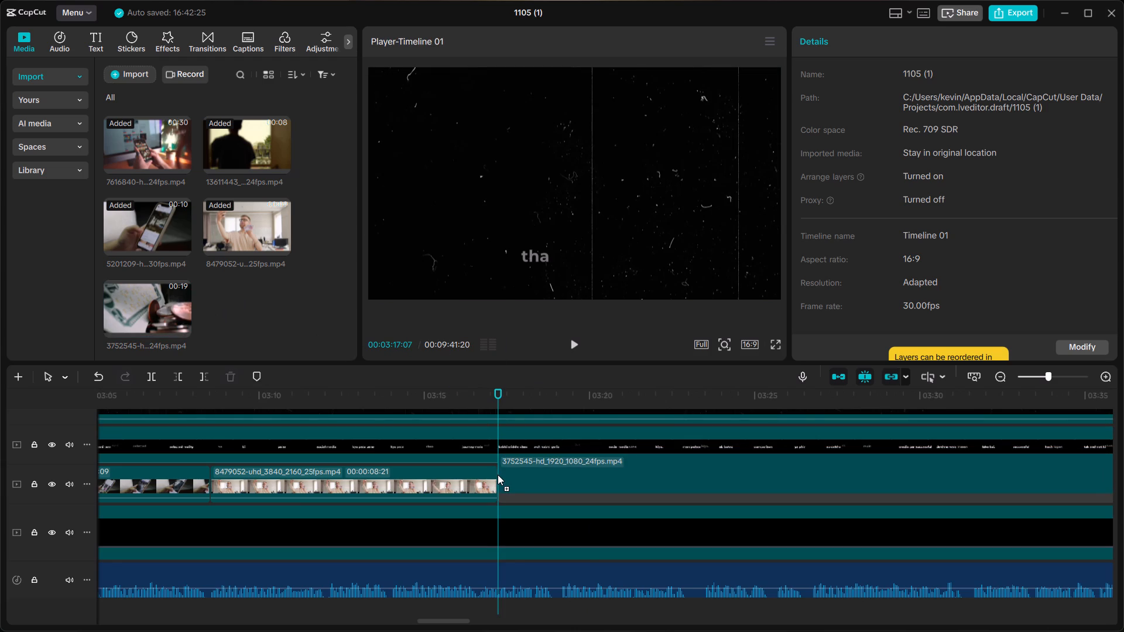
{"action": "left_click_drag", "start_coordinate": [498, 475], "coordinate": [498, 479]}
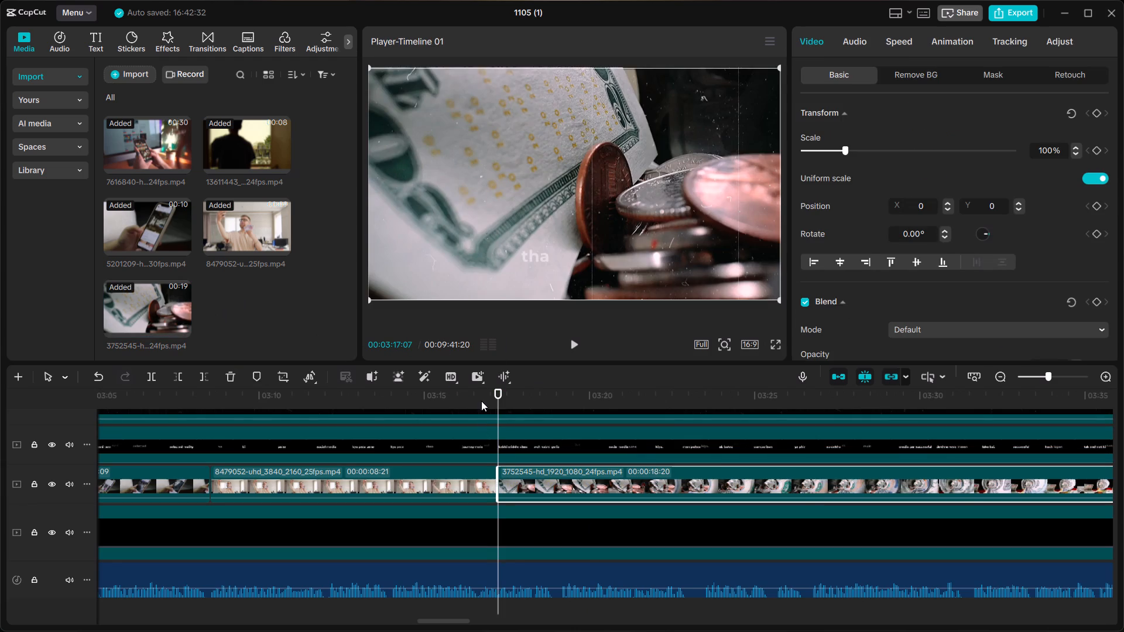
Play the start of clip 3752545 and mute its audio by lowering the volume to -∞ dB.
{"action": "left_click", "coordinate": [481, 401]}
{"action": "key", "text": "space"}
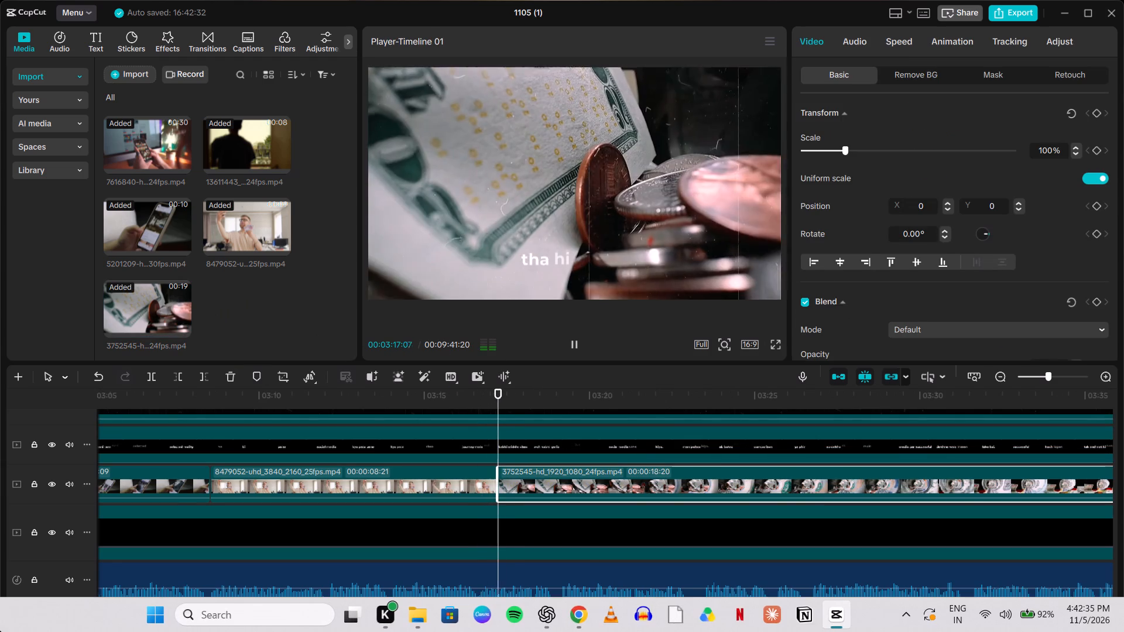
{"action": "key", "text": "space"}
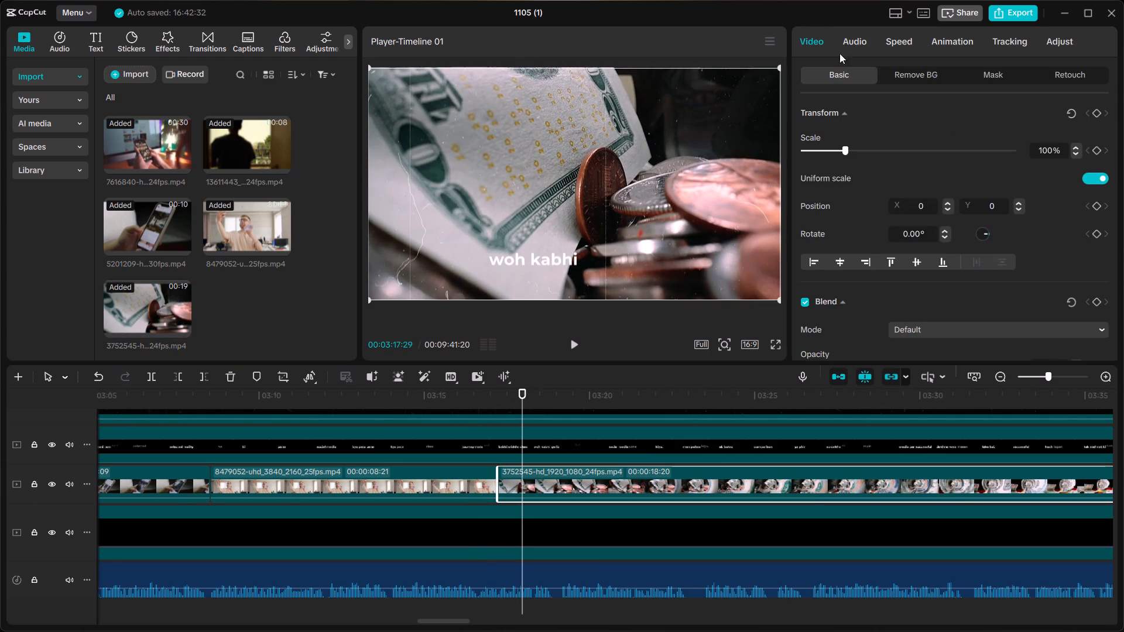
{"action": "left_click", "coordinate": [858, 49]}
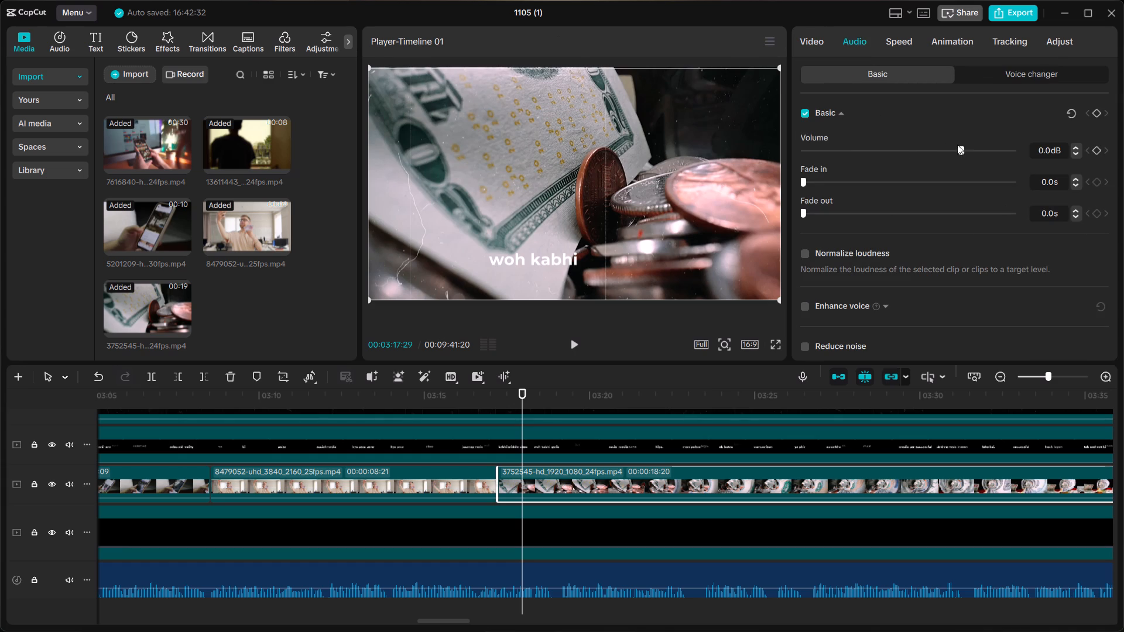
{"action": "left_click_drag", "start_coordinate": [959, 147], "coordinate": [753, 109]}
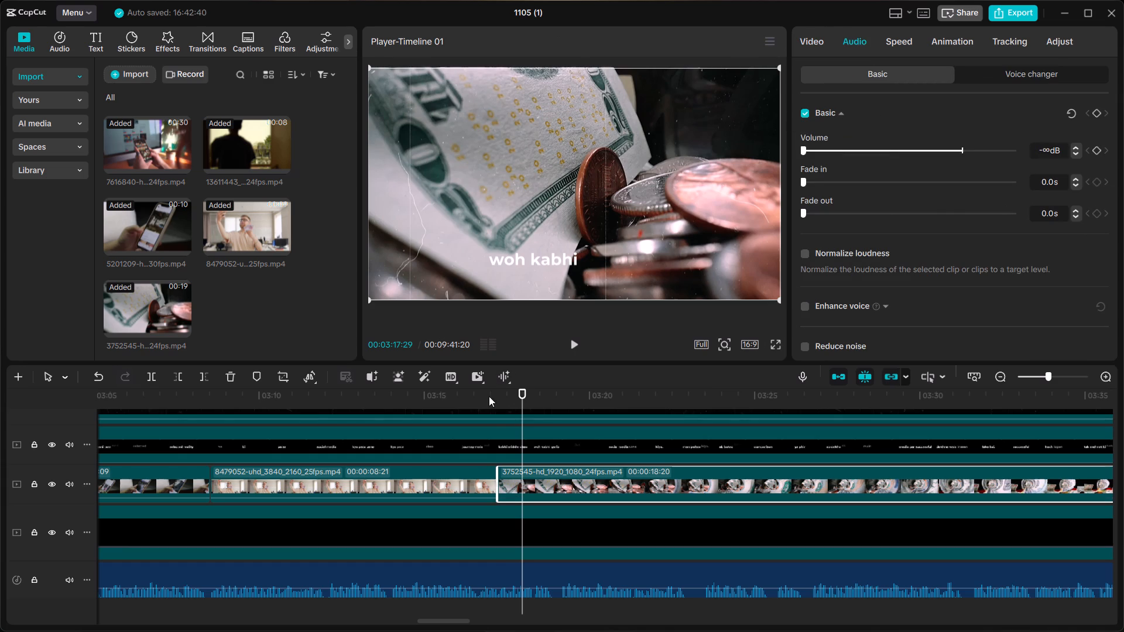
Play clip 3752545 against the voice-over, split it at 00:03:26:23 before the "ab dekho ek" caption, and delete the remainder.
{"action": "left_click", "coordinate": [489, 396]}
{"action": "key", "text": "space"}
{"action": "left_click", "coordinate": [450, 394]}
{"action": "key", "text": "space"}
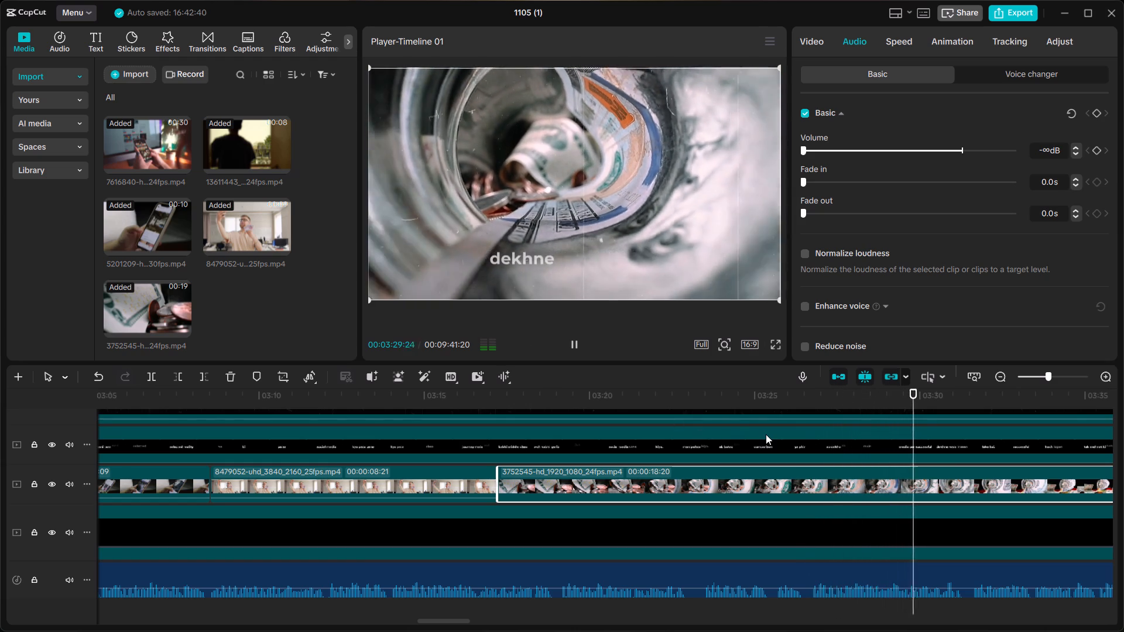
{"action": "key", "text": "space"}
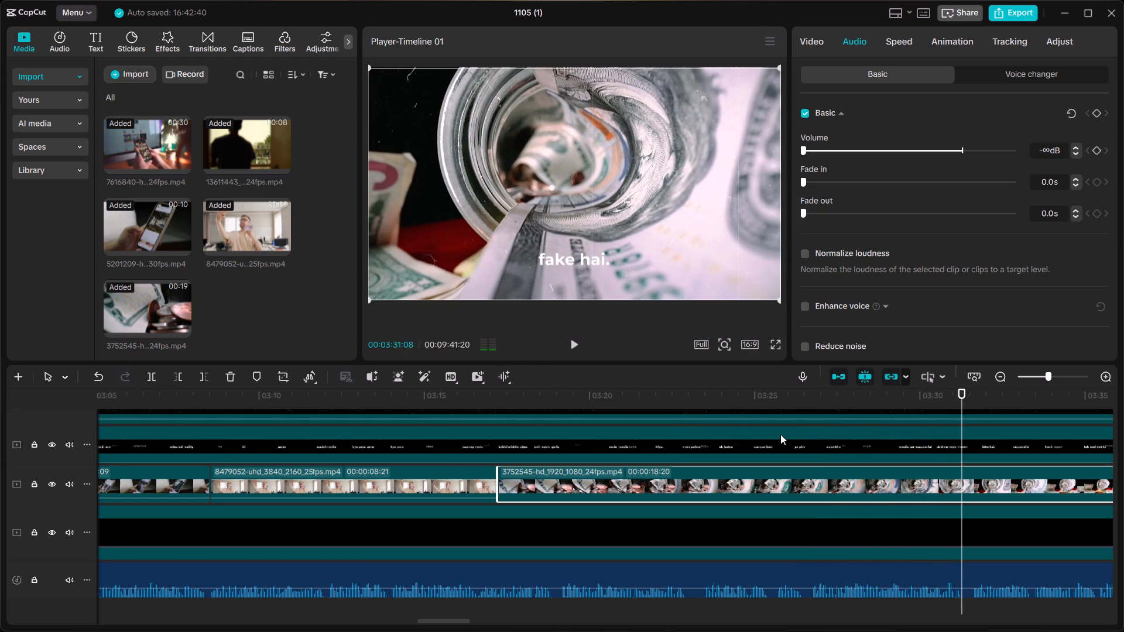
{"action": "left_click", "coordinate": [737, 393]}
{"action": "key", "text": "space"}
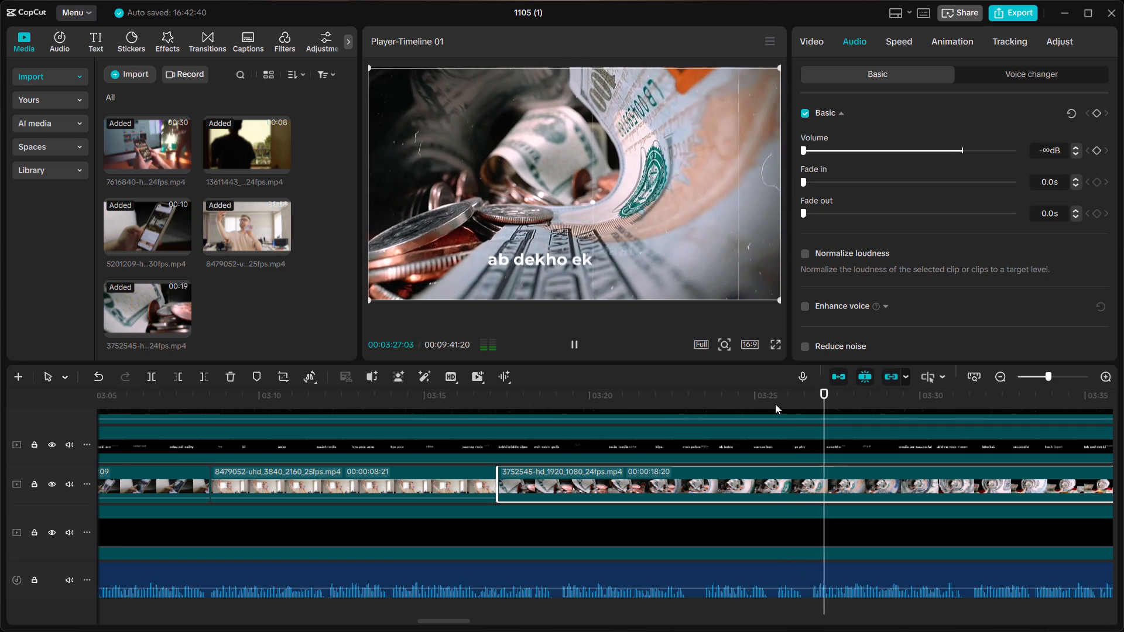
{"action": "key", "text": "space"}
{"action": "left_click", "coordinate": [804, 401]}
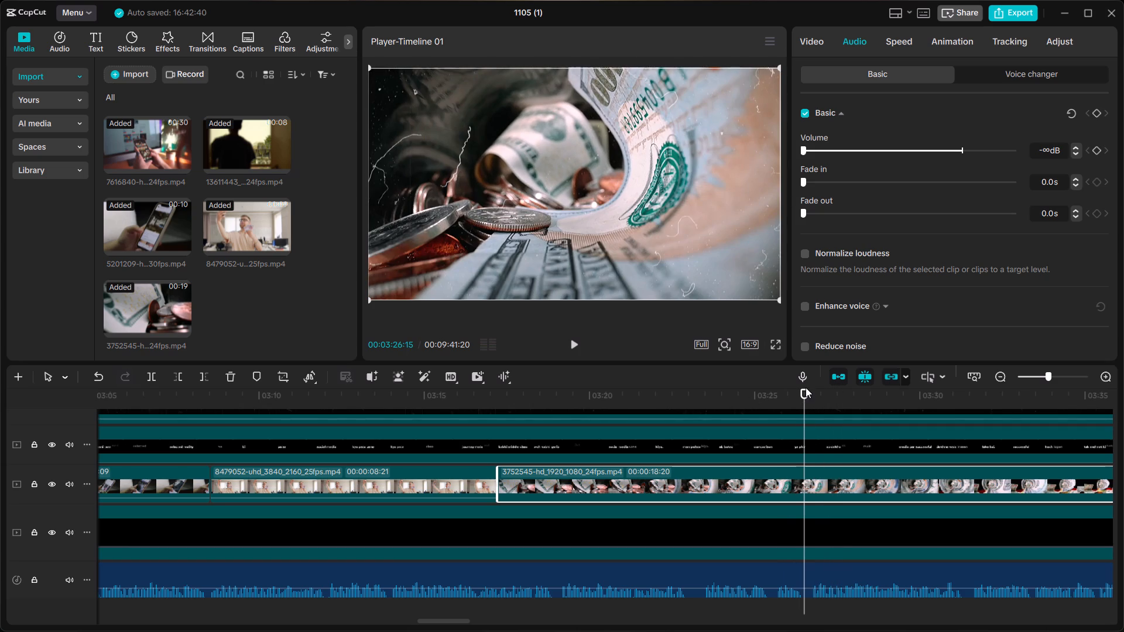
{"action": "left_click_drag", "start_coordinate": [805, 387], "coordinate": [813, 391]}
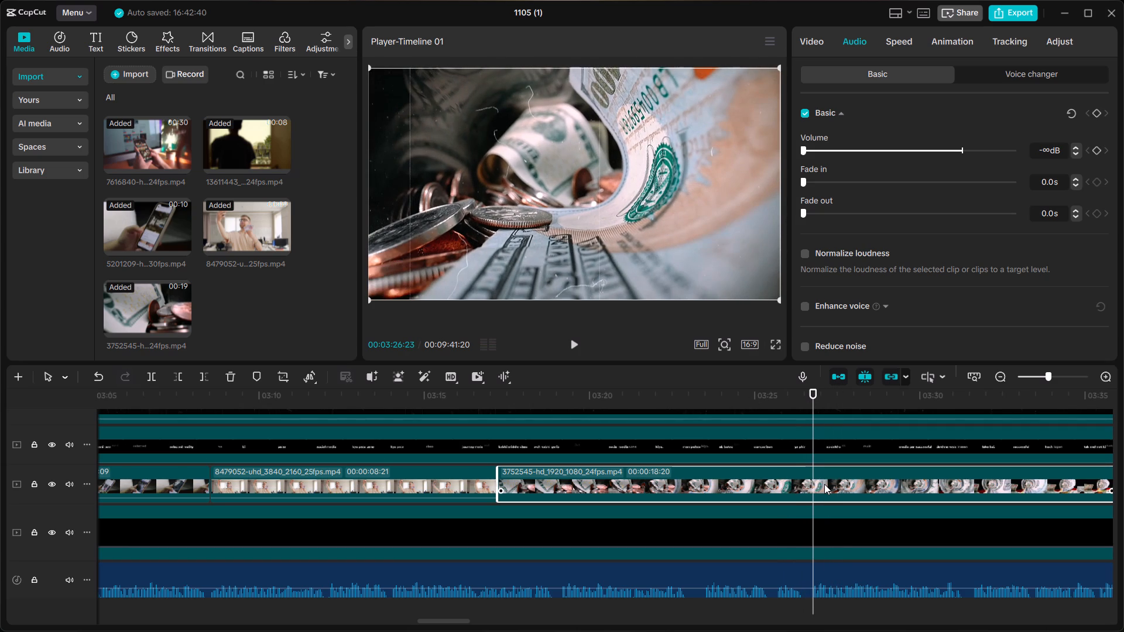
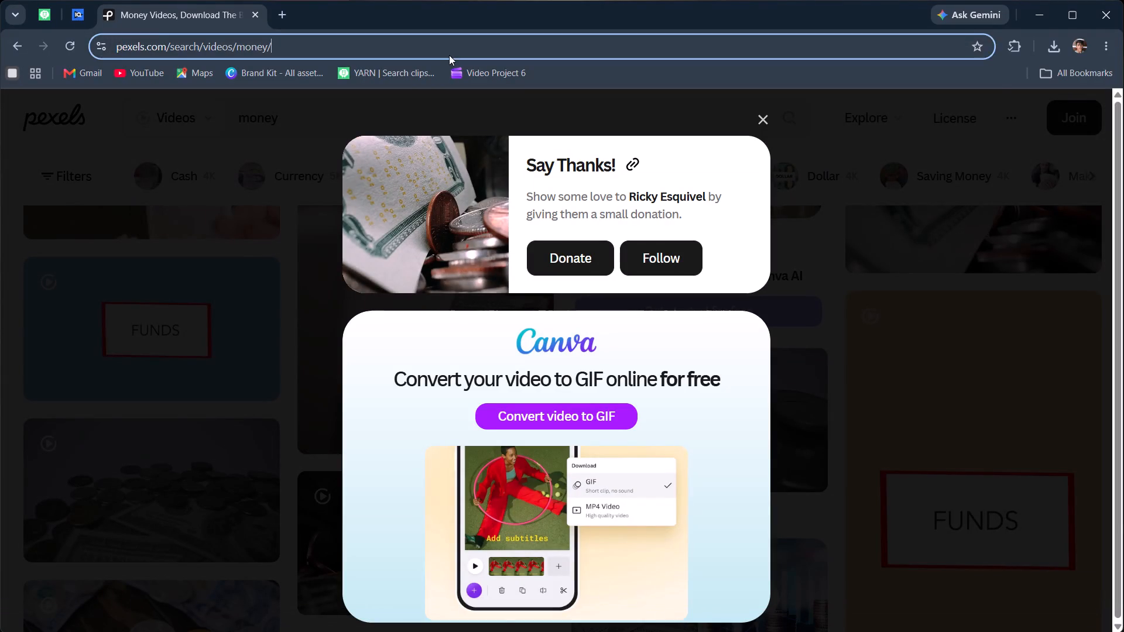
{"action": "key", "text": "ctrl+v"}
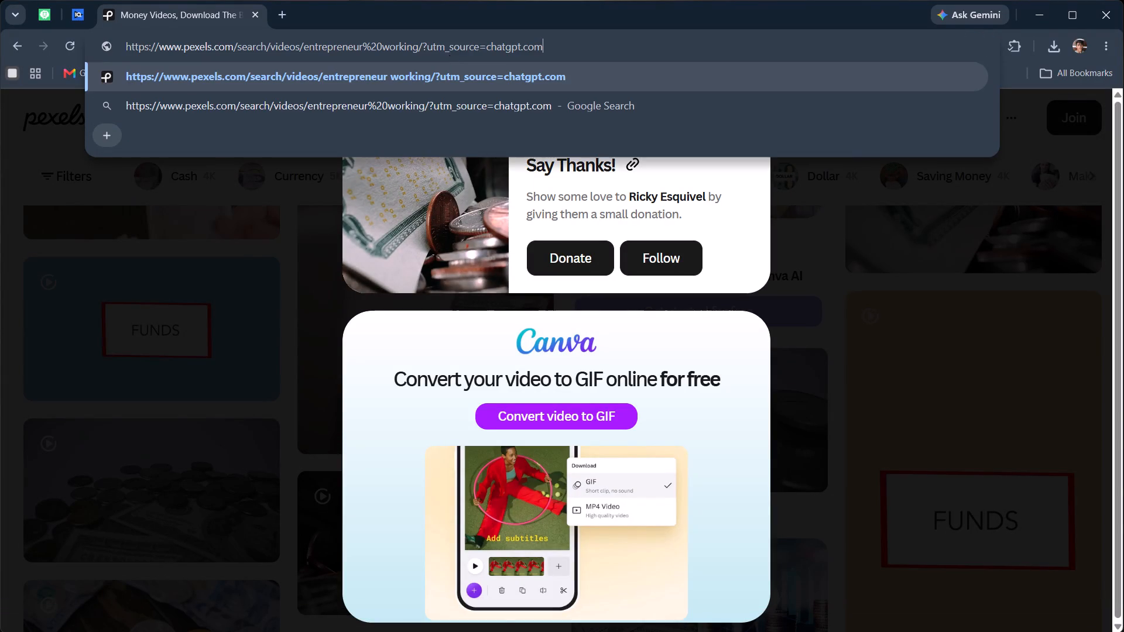
{"action": "key", "text": "Return"}
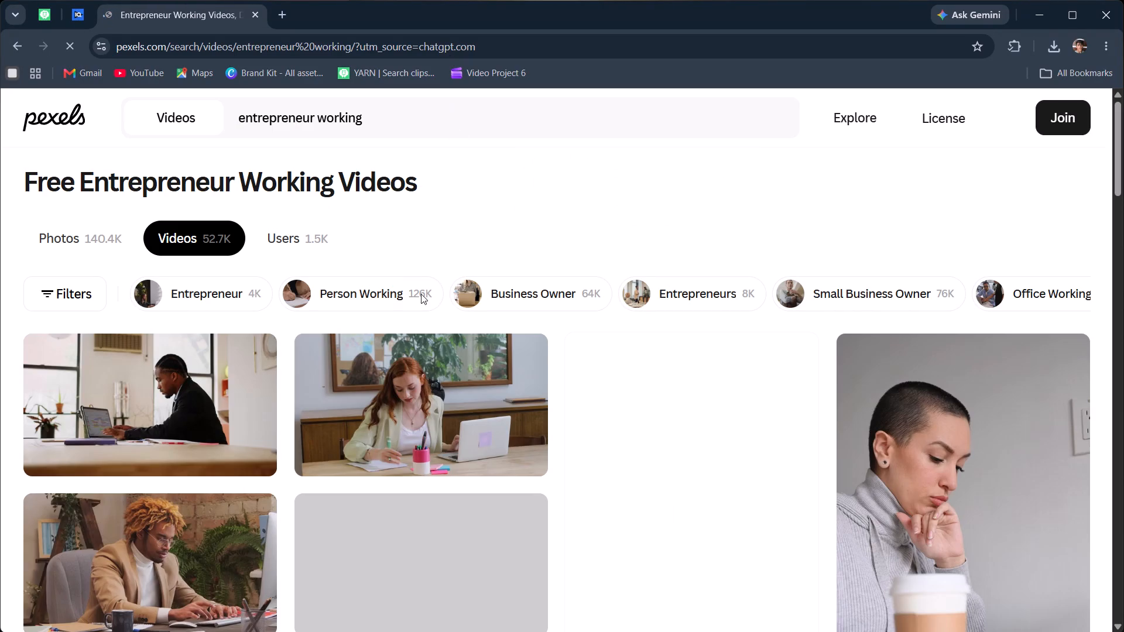
{"action": "scroll", "coordinate": [412, 289], "scroll_direction": "down", "scroll_amount": 4}
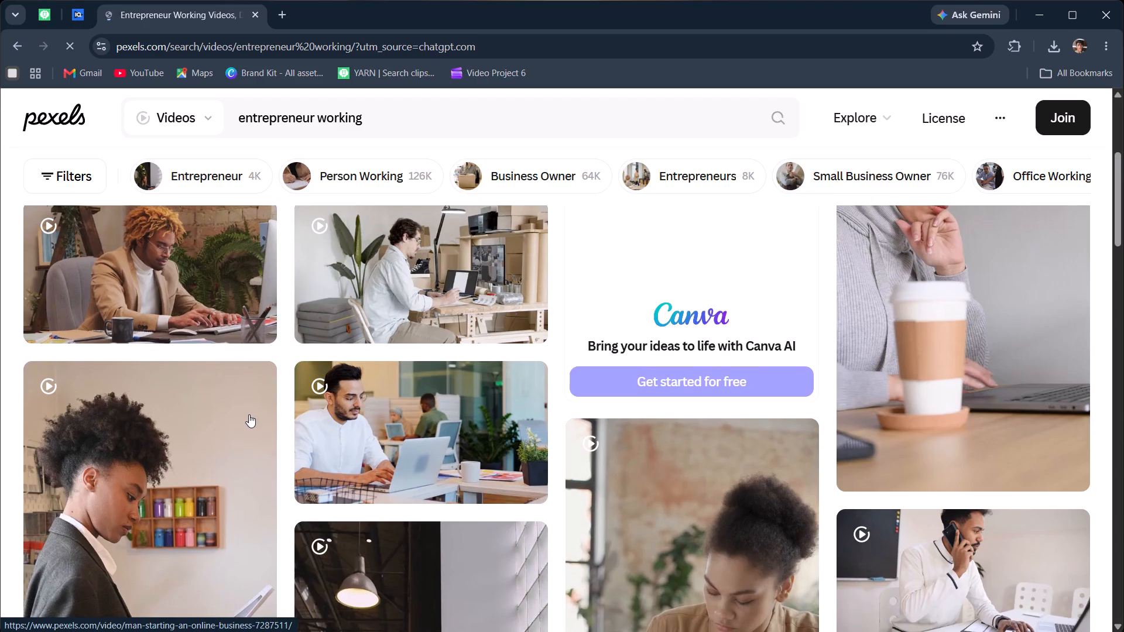
{"action": "scroll", "coordinate": [249, 414], "scroll_direction": "down", "scroll_amount": 5}
{"action": "scroll", "coordinate": [228, 365], "scroll_direction": "down", "scroll_amount": 9}
{"action": "scroll", "coordinate": [287, 350], "scroll_direction": "down", "scroll_amount": 3}
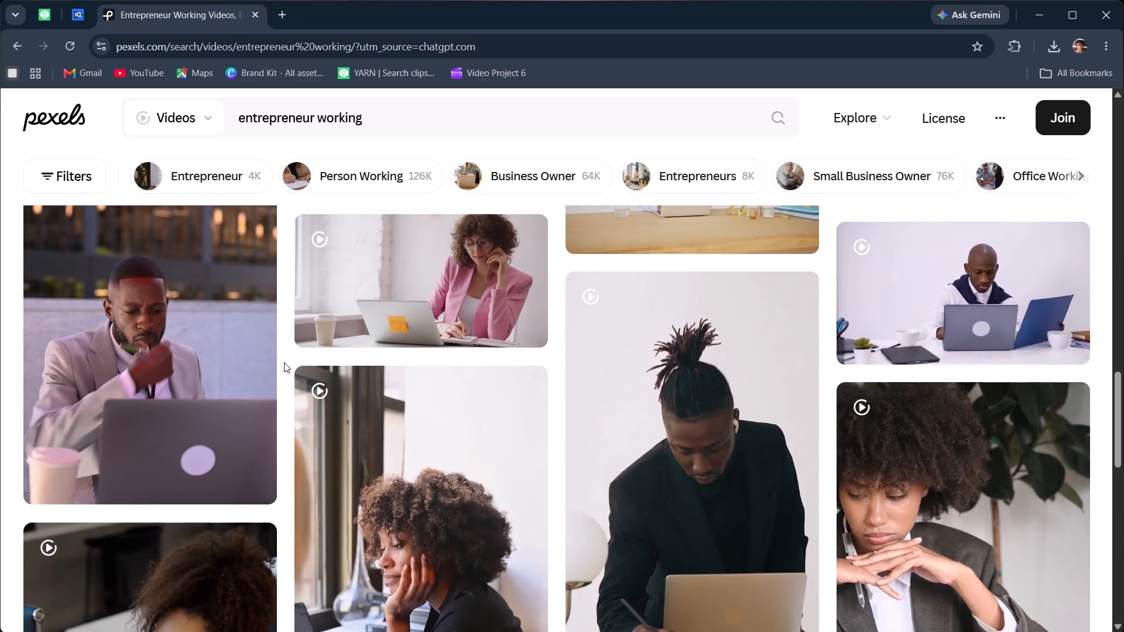
{"action": "scroll", "coordinate": [283, 362], "scroll_direction": "down", "scroll_amount": 4}
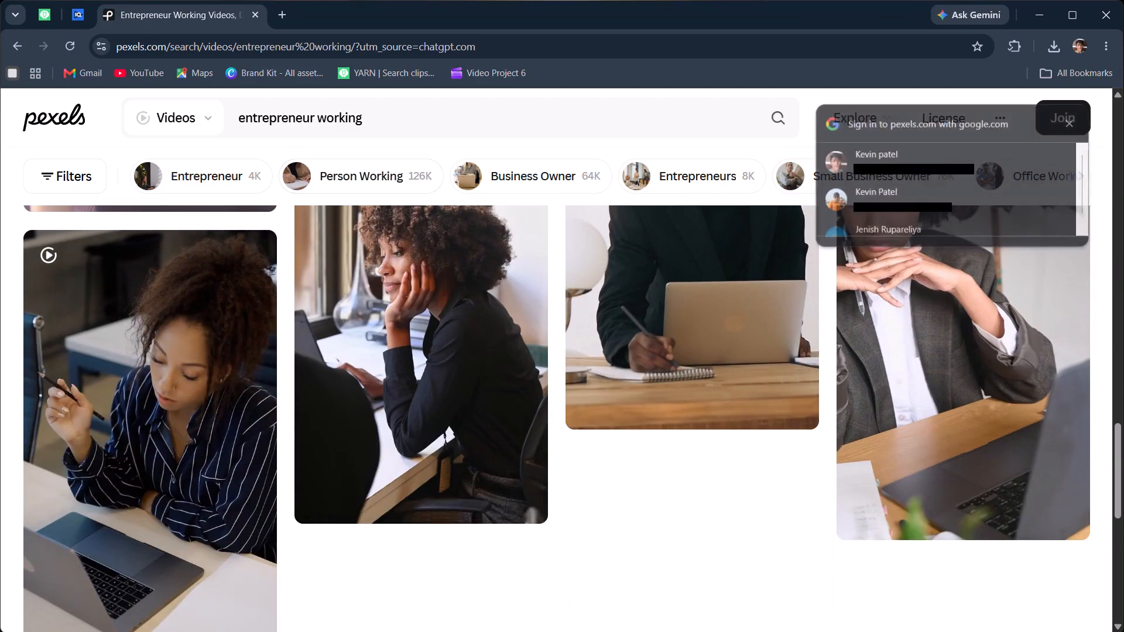
Replace the Pexels video search term with "hardwork" and run the search.
{"action": "left_click", "coordinate": [426, 119]}
{"action": "left_click_drag", "start_coordinate": [419, 118], "coordinate": [235, 112]}
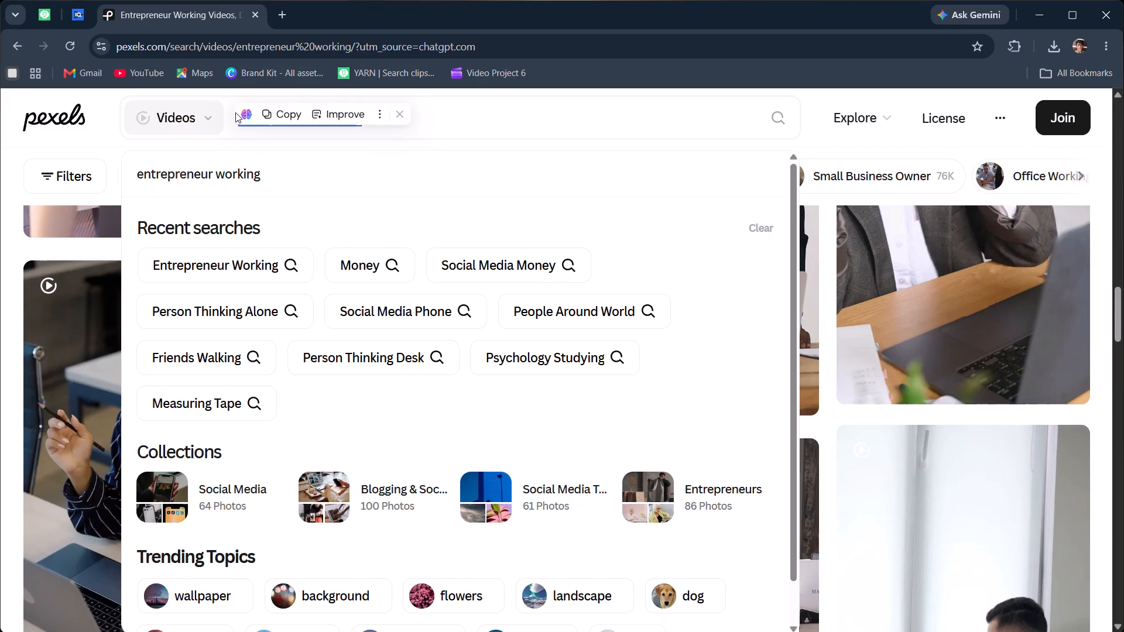
{"action": "key", "text": "BackSpace"}
{"action": "type", "text": "hardwork"}
{"action": "key", "text": "Return"}
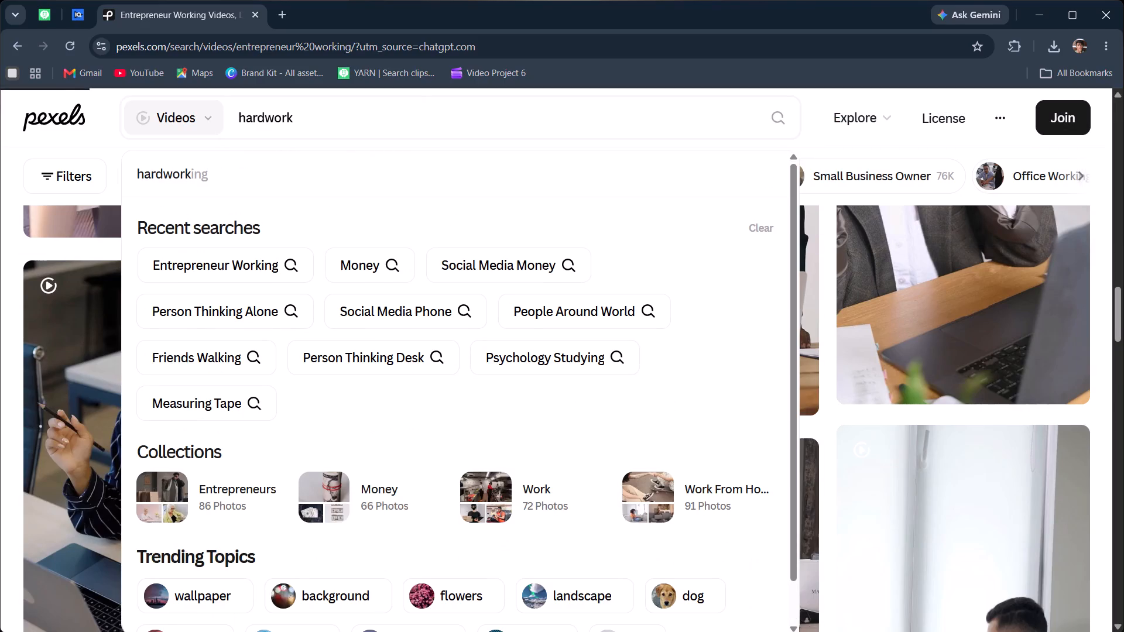
Browse the hard work videos, download and save the dark black-and-white gym clip of a man bench-pressing dumbbells, and dismiss the thank-you pop-up.
{"action": "scroll", "coordinate": [519, 257], "scroll_direction": "down", "scroll_amount": 2}
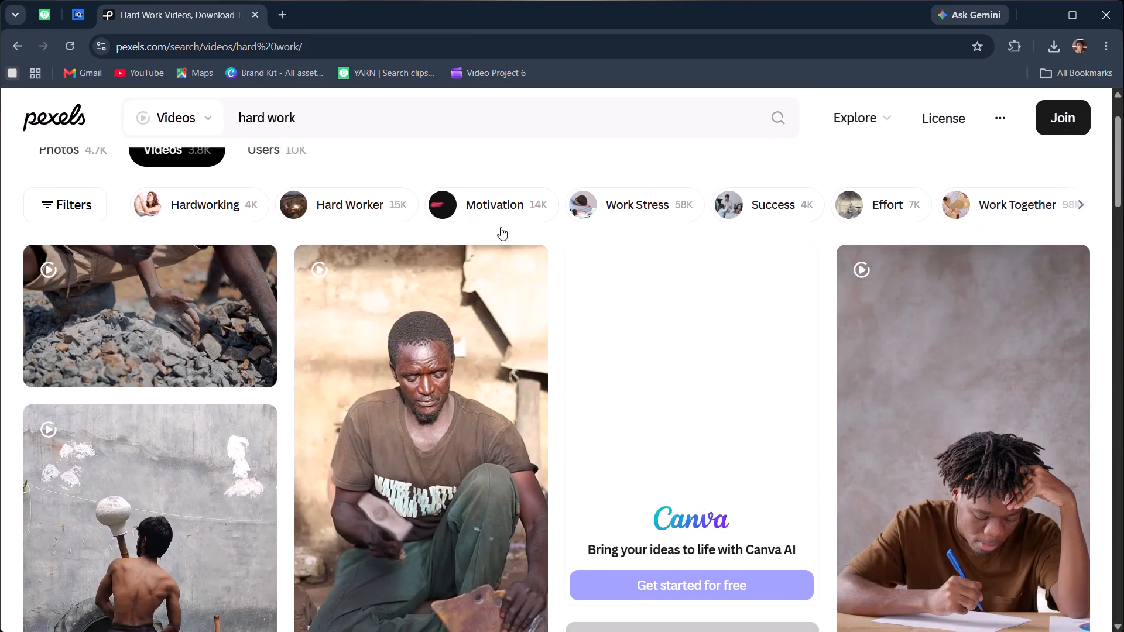
{"action": "scroll", "coordinate": [403, 283], "scroll_direction": "up", "scroll_amount": 4}
{"action": "scroll", "coordinate": [403, 283], "scroll_direction": "down", "scroll_amount": 2}
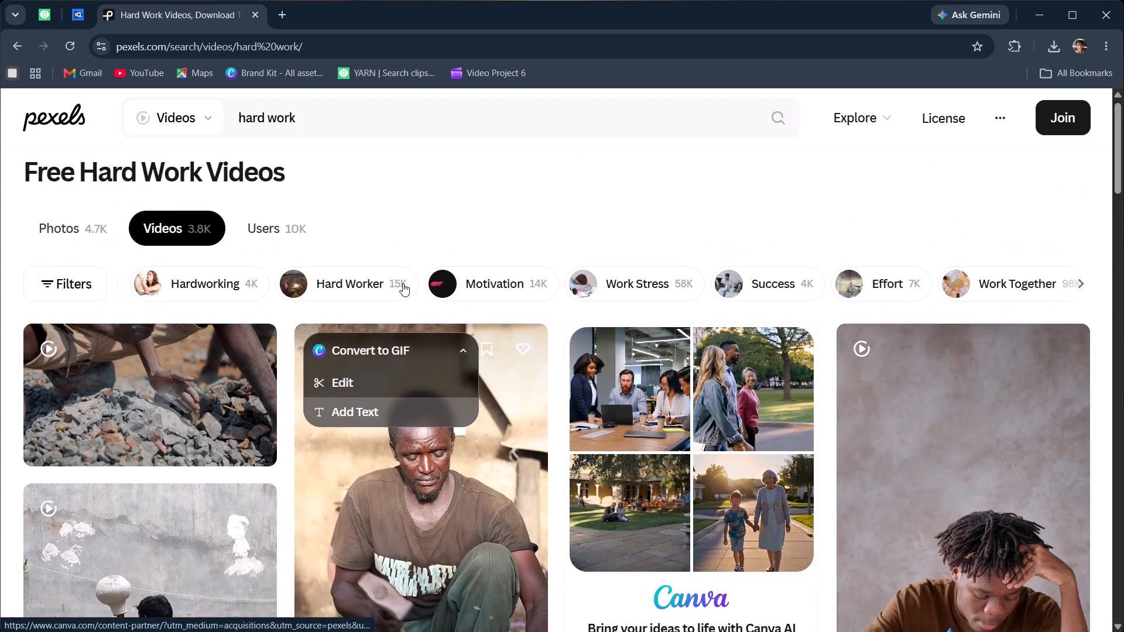
{"action": "scroll", "coordinate": [403, 283], "scroll_direction": "down", "scroll_amount": 5}
{"action": "scroll", "coordinate": [791, 274], "scroll_direction": "down", "scroll_amount": 6}
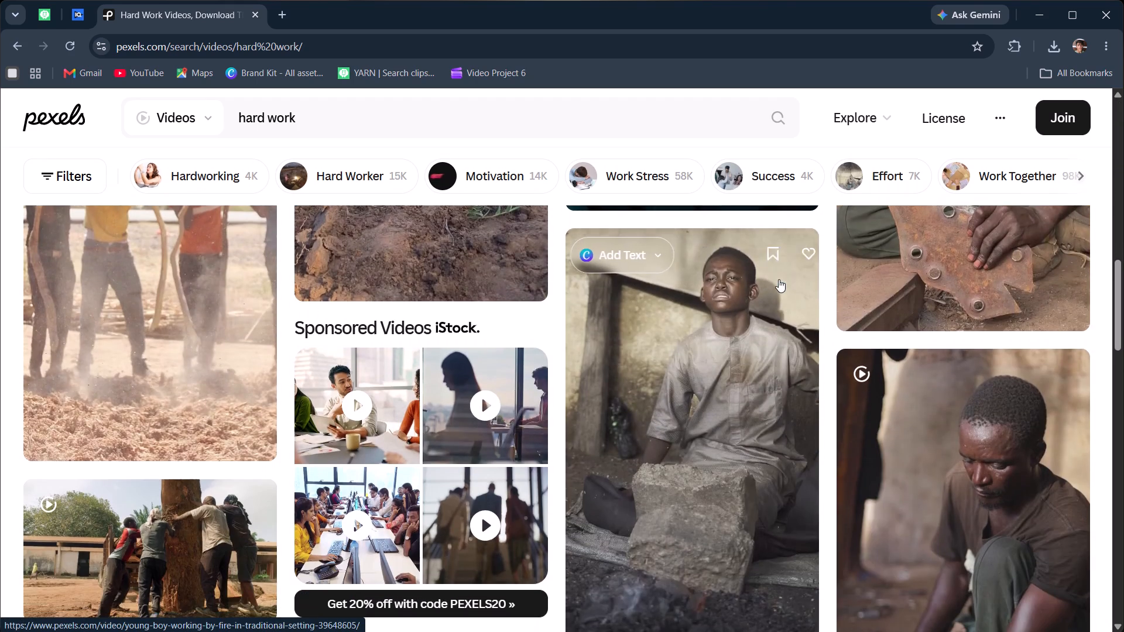
{"action": "scroll", "coordinate": [669, 365], "scroll_direction": "down", "scroll_amount": 10}
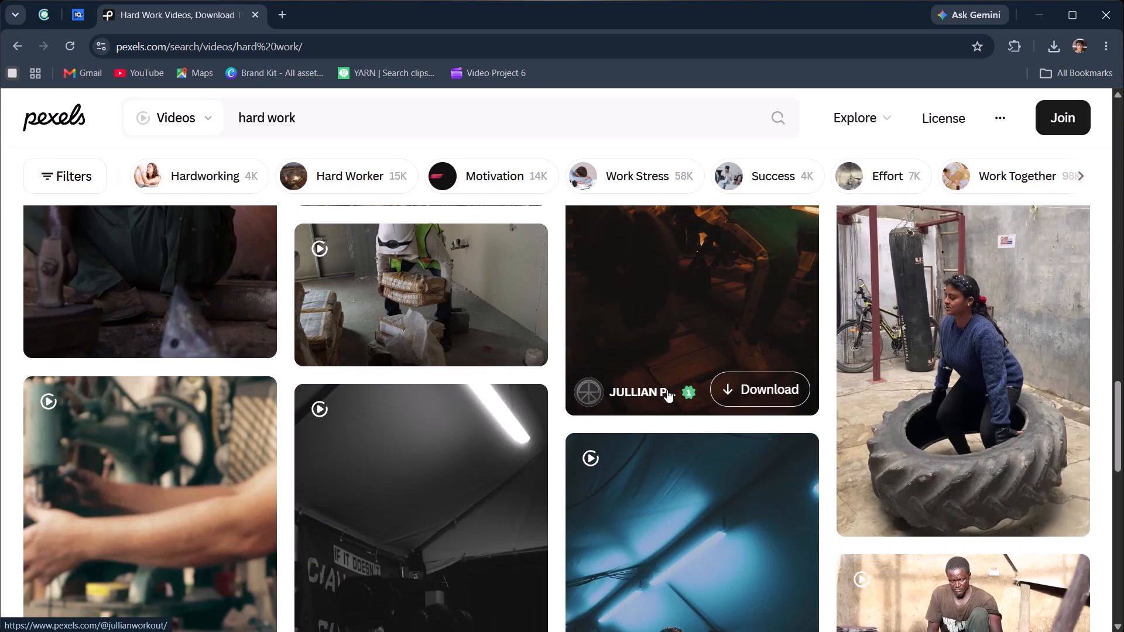
{"action": "scroll", "coordinate": [442, 411], "scroll_direction": "down", "scroll_amount": 5}
{"action": "scroll", "coordinate": [416, 403], "scroll_direction": "up", "scroll_amount": 2}
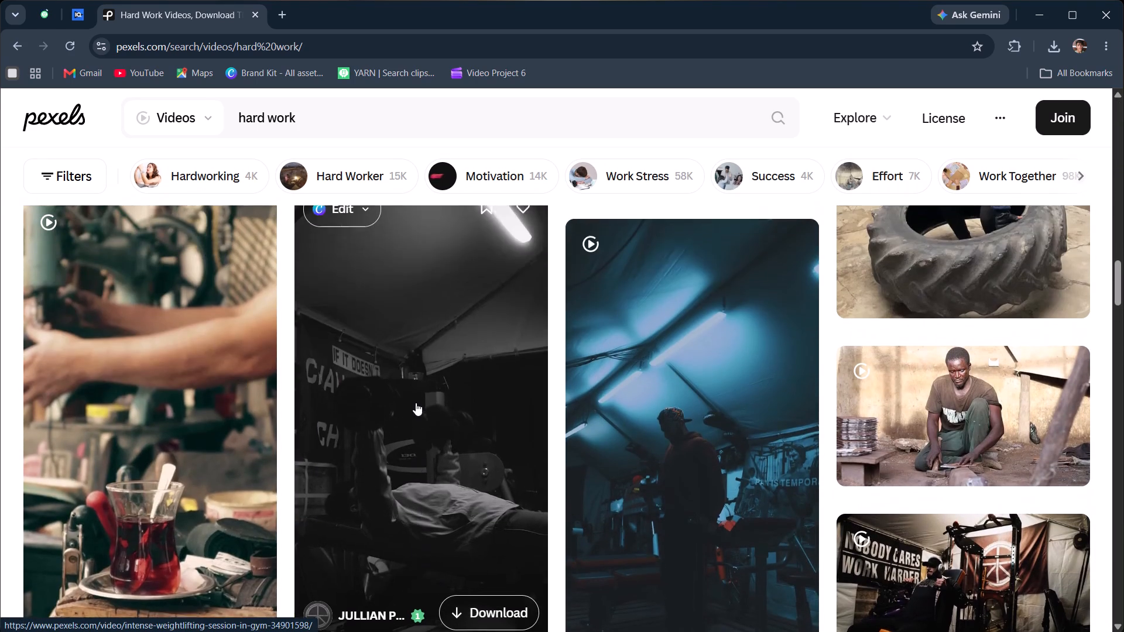
{"action": "scroll", "coordinate": [416, 403], "scroll_direction": "down", "scroll_amount": 6}
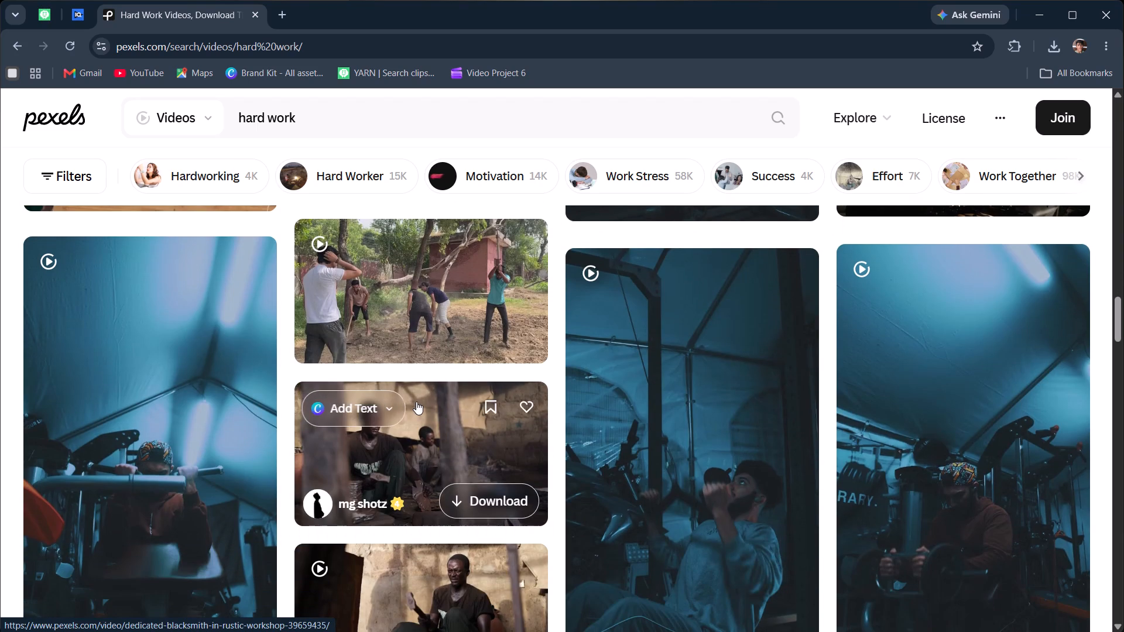
{"action": "scroll", "coordinate": [416, 401], "scroll_direction": "down", "scroll_amount": 5}
{"action": "scroll", "coordinate": [416, 401], "scroll_direction": "up", "scroll_amount": 4}
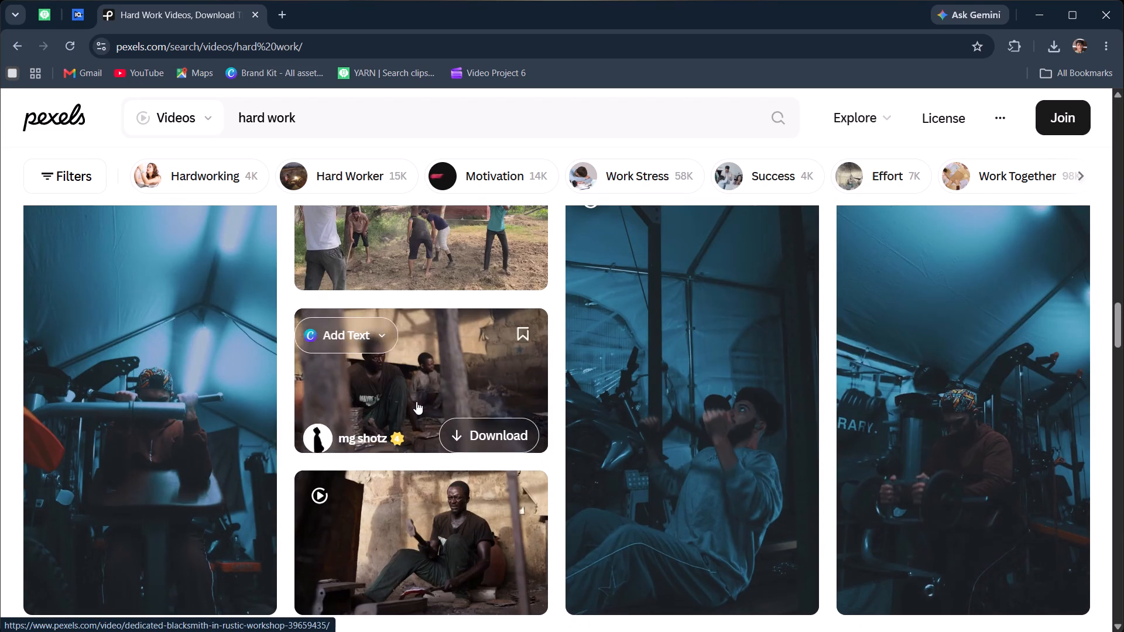
{"action": "scroll", "coordinate": [371, 413], "scroll_direction": "up", "scroll_amount": 4}
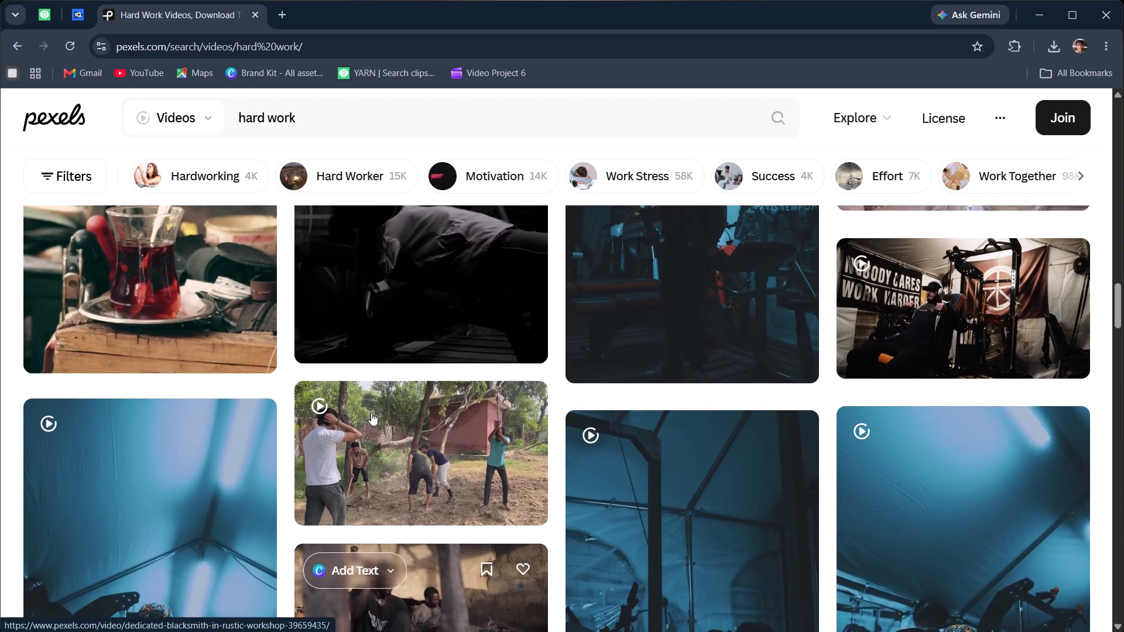
{"action": "scroll", "coordinate": [371, 413], "scroll_direction": "up", "scroll_amount": 1}
{"action": "left_click", "coordinate": [469, 470]}
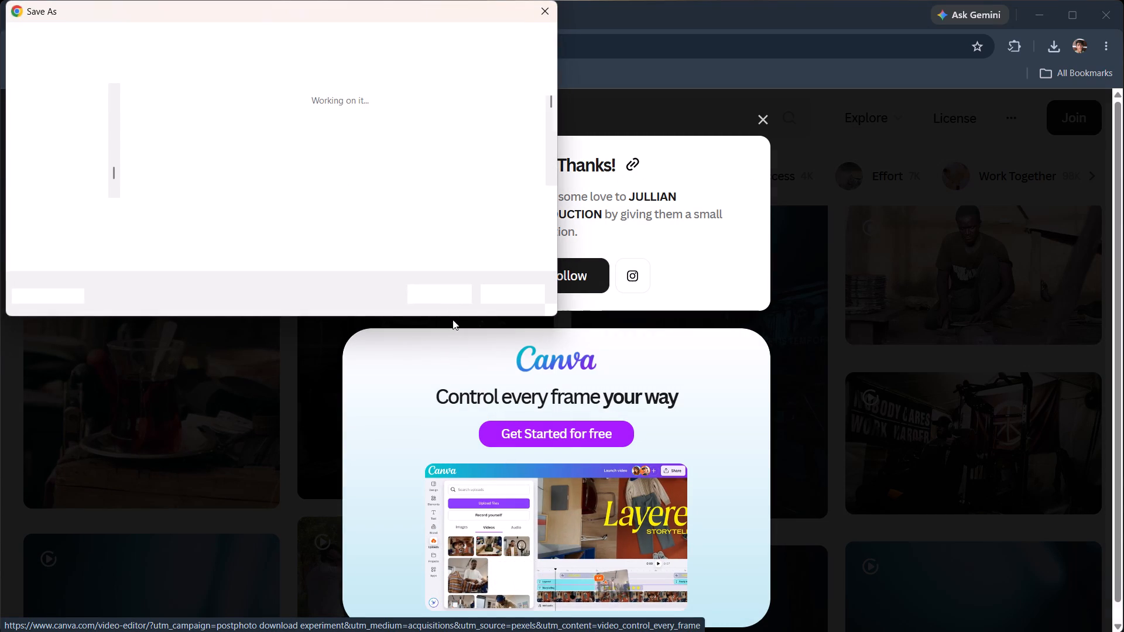
{"action": "left_click", "coordinate": [444, 297]}
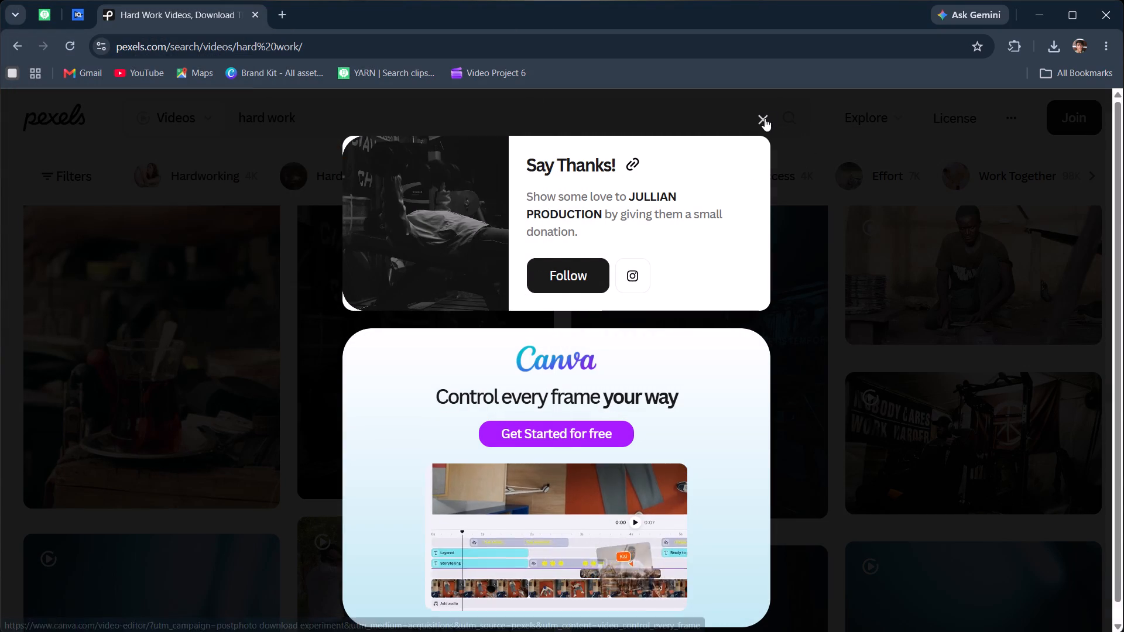
{"action": "left_click", "coordinate": [763, 120]}
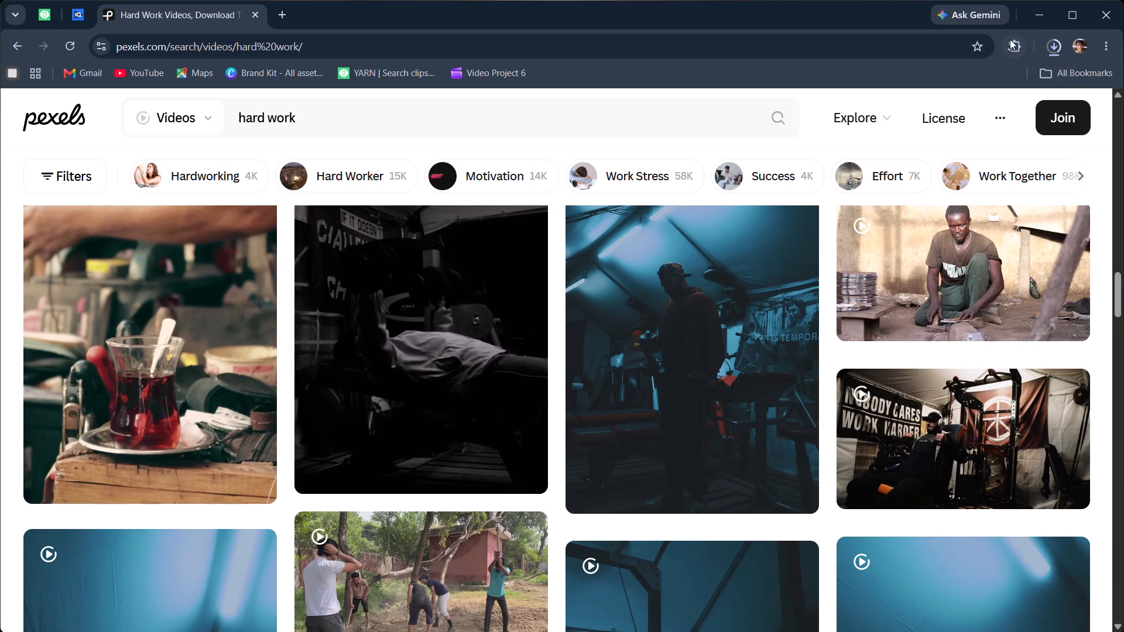
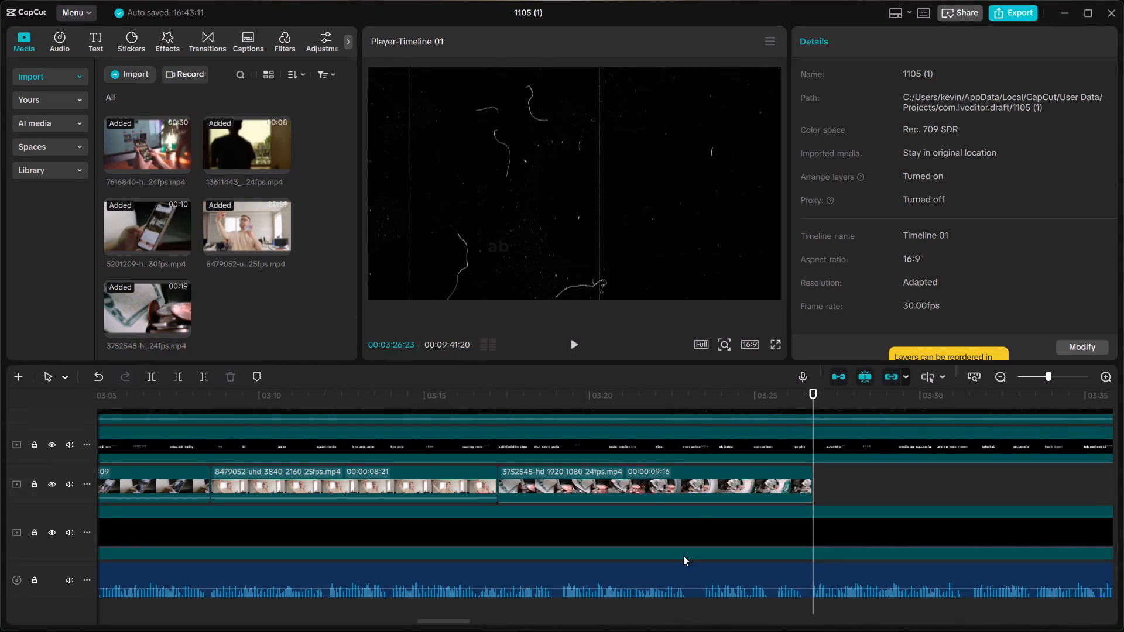
Import the downloaded gym clip 14785822_1080_1920_25fps into the project media.
{"action": "left_click", "coordinate": [812, 390]}
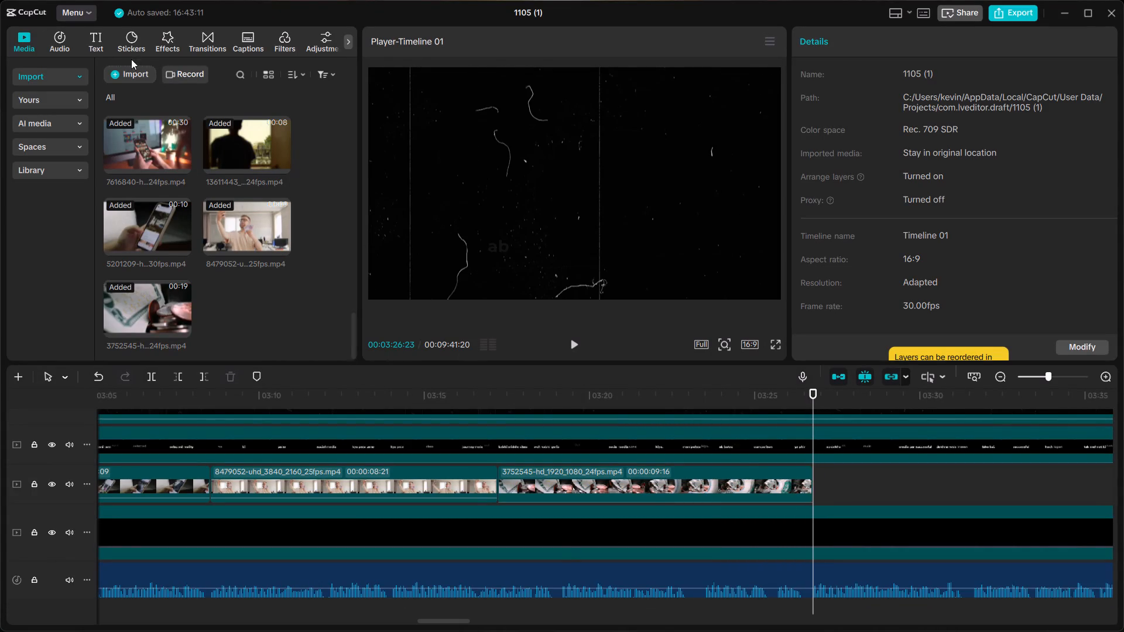
{"action": "left_click", "coordinate": [129, 67]}
{"action": "scroll", "coordinate": [29, 188], "scroll_direction": "up", "scroll_amount": 4}
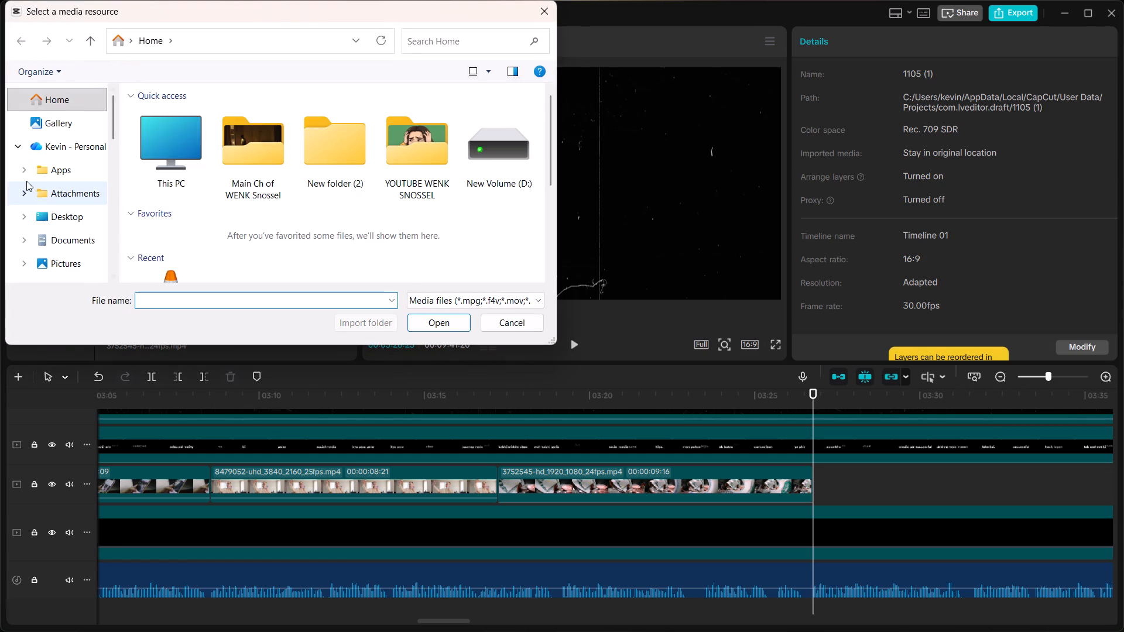
{"action": "scroll", "coordinate": [26, 181], "scroll_direction": "up", "scroll_amount": 1}
{"action": "scroll", "coordinate": [196, 156], "scroll_direction": "down", "scroll_amount": 3}
{"action": "scroll", "coordinate": [166, 153], "scroll_direction": "up", "scroll_amount": 3}
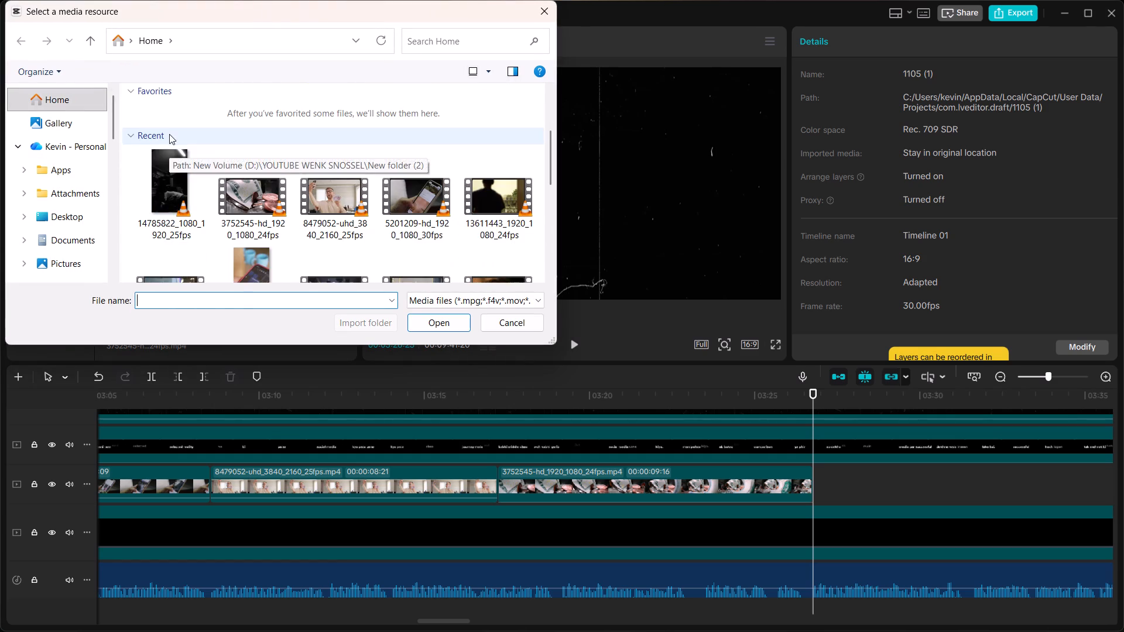
{"action": "left_click", "coordinate": [172, 185]}
{"action": "left_click", "coordinate": [440, 329]}
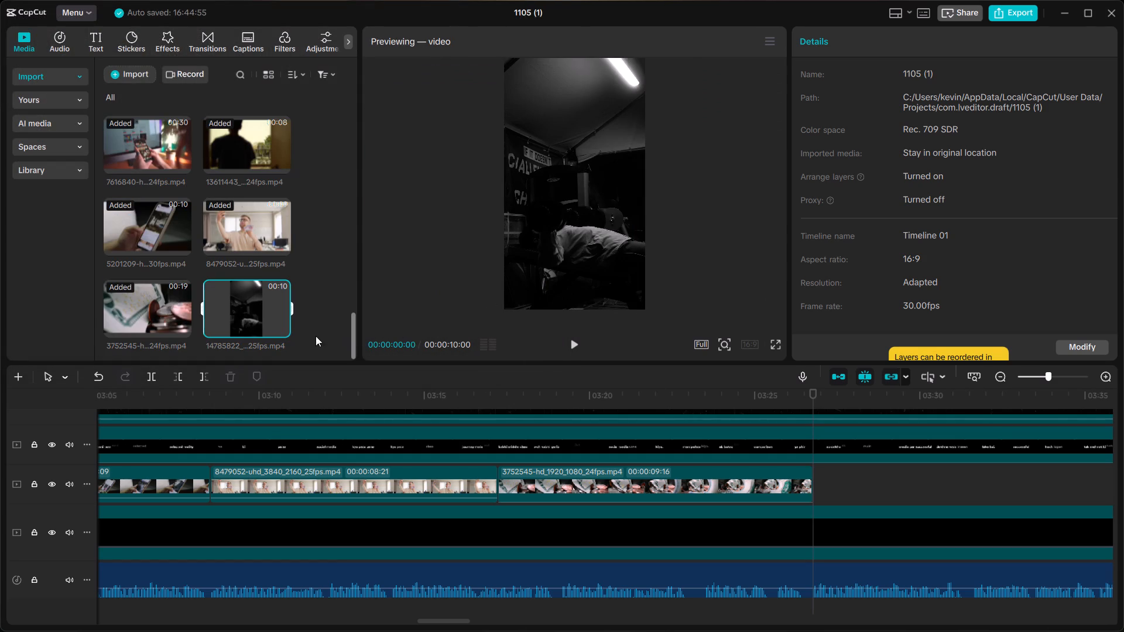
Place the gym clip on the B-roll track directly after the money clip, at 00:03:26:23.
{"action": "left_click_drag", "start_coordinate": [256, 307], "coordinate": [820, 482]}
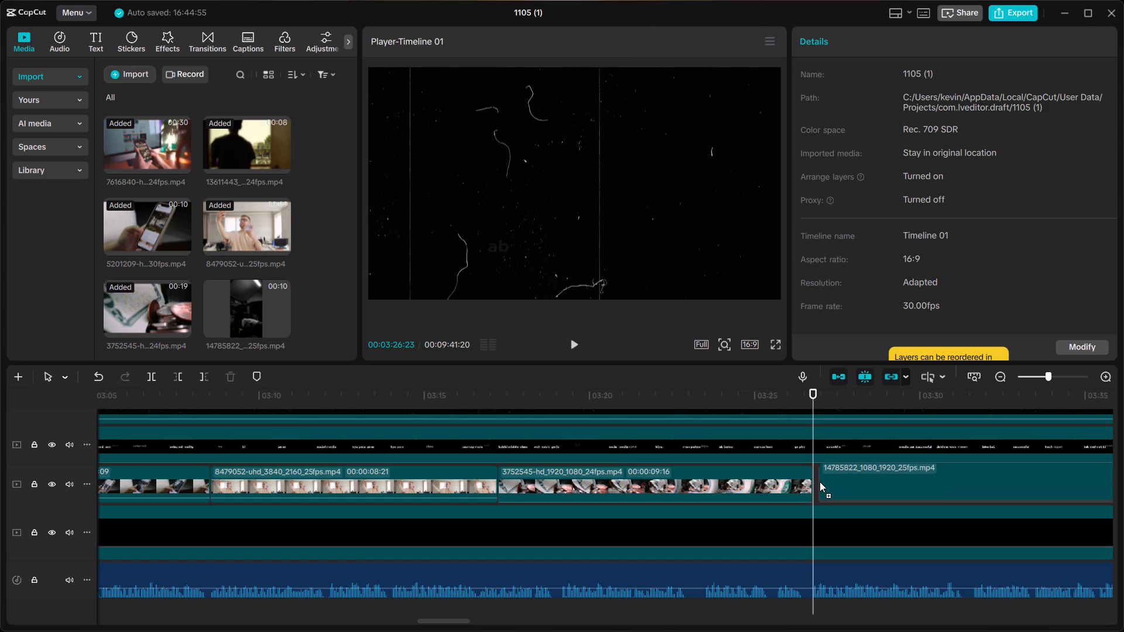
{"action": "left_click_drag", "start_coordinate": [820, 482], "coordinate": [816, 484]}
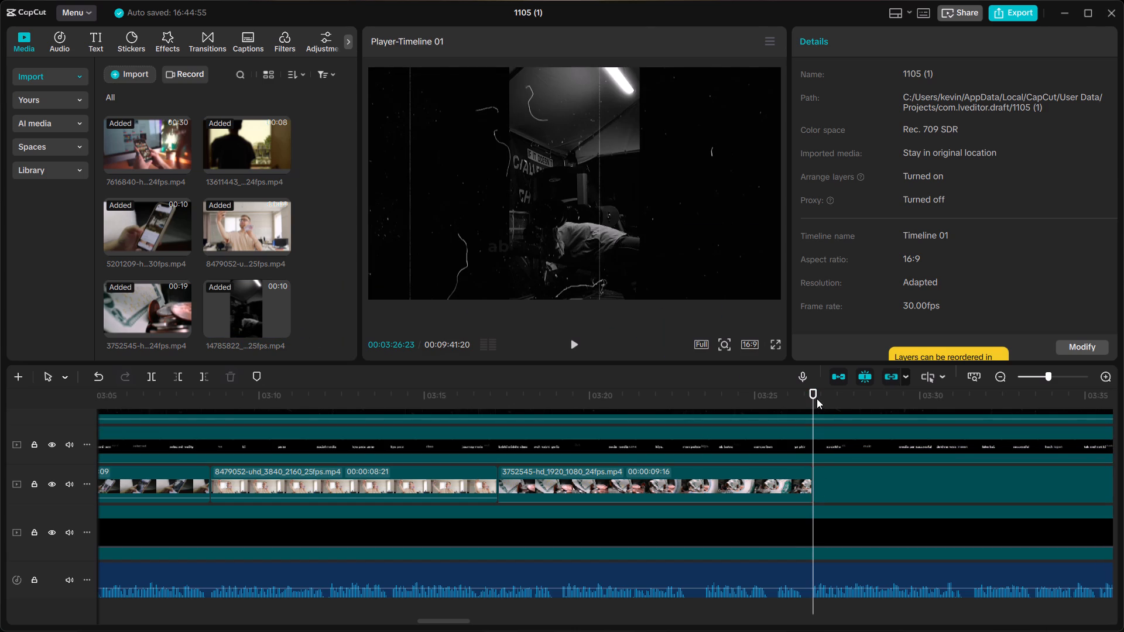
Enlarge the vertical gym clip to 330% scale so that it fills the whole frame.
{"action": "left_click_drag", "start_coordinate": [812, 396], "coordinate": [824, 396]}
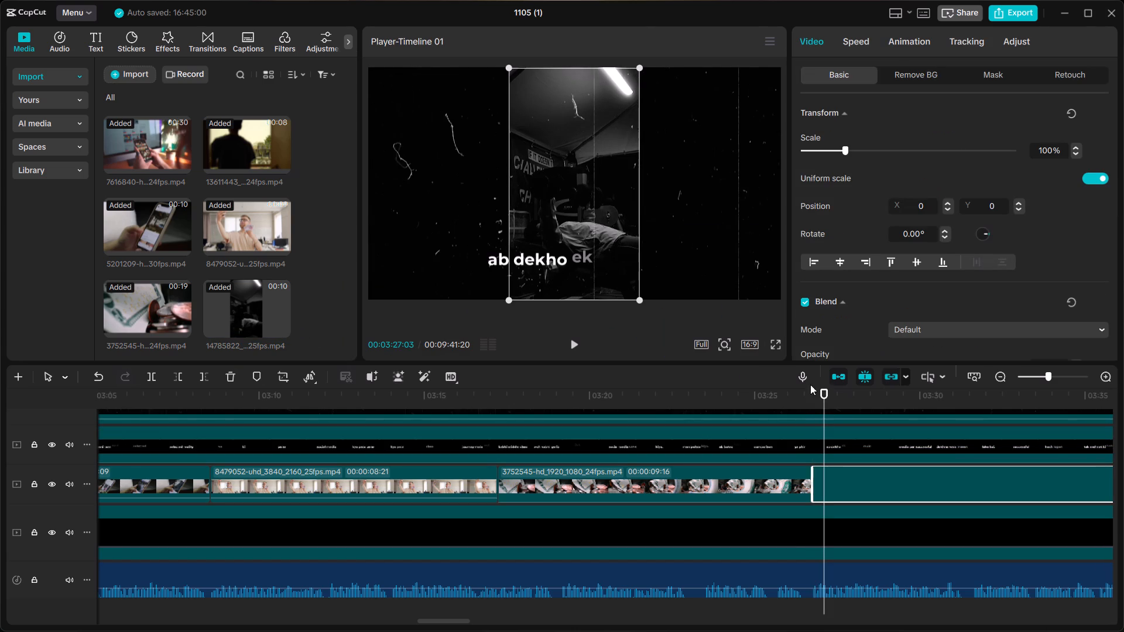
{"action": "left_click_drag", "start_coordinate": [506, 66], "coordinate": [0, 0]}
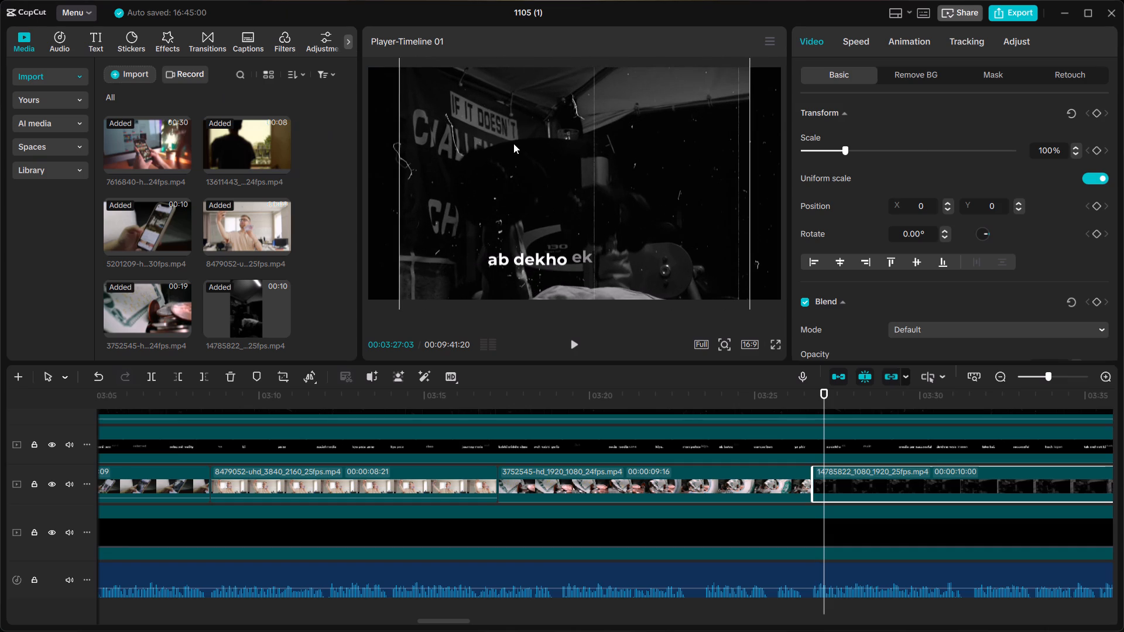
{"action": "left_click_drag", "start_coordinate": [513, 143], "coordinate": [520, 243]}
{"action": "left_click_drag", "start_coordinate": [479, 143], "coordinate": [468, 218]}
{"action": "left_click_drag", "start_coordinate": [422, 104], "coordinate": [428, 160]}
{"action": "left_click_drag", "start_coordinate": [395, 103], "coordinate": [273, 39]}
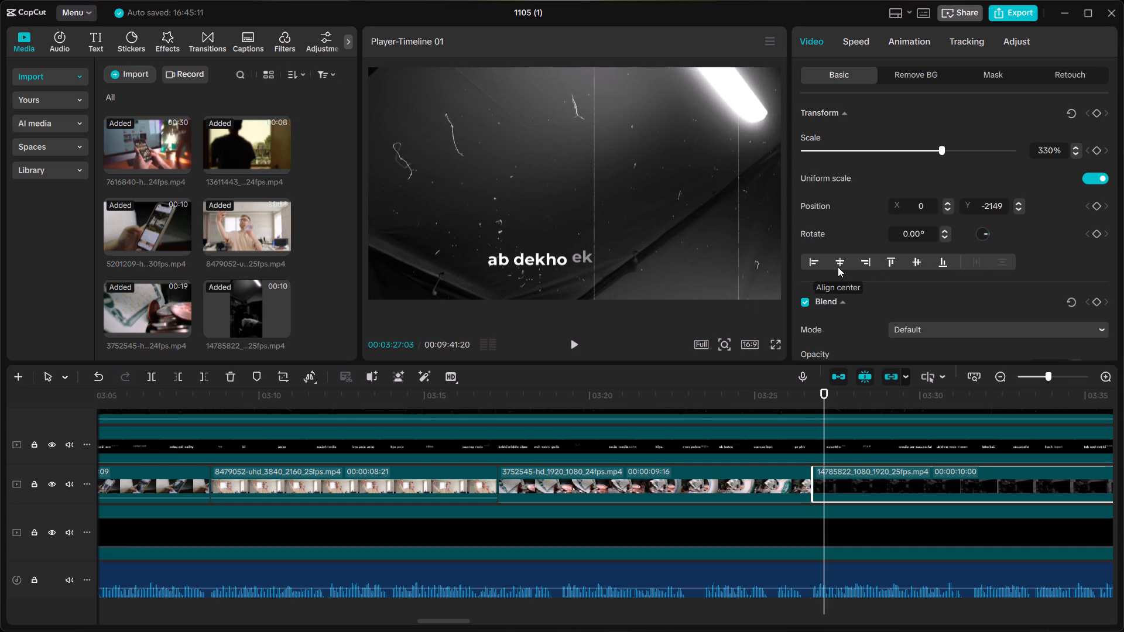
Align the gym clip to the vertical middle of the frame, and shift it to X -41, Y 1234 to show the lifter.
{"action": "left_click", "coordinate": [838, 267]}
{"action": "left_click", "coordinate": [837, 263]}
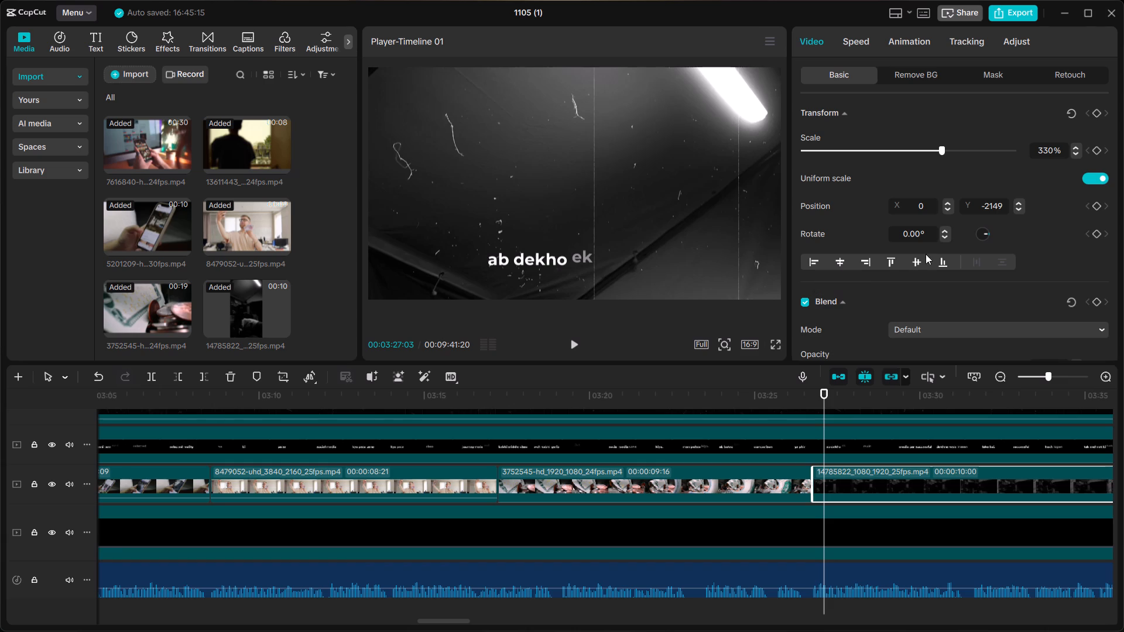
{"action": "left_click", "coordinate": [914, 263]}
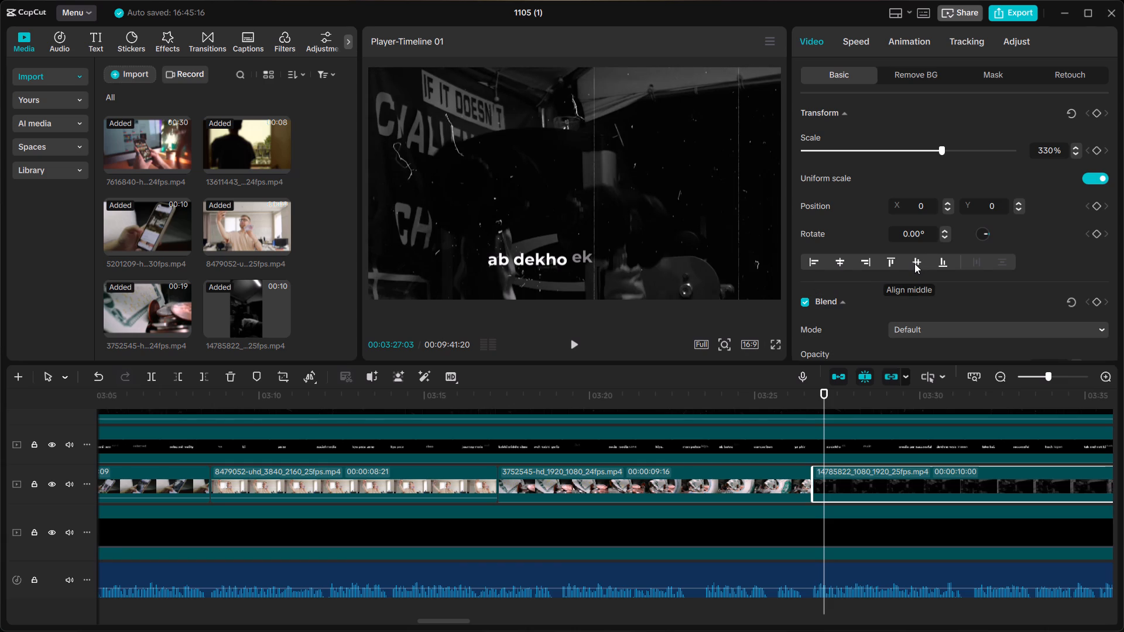
{"action": "left_click_drag", "start_coordinate": [674, 203], "coordinate": [671, 82]}
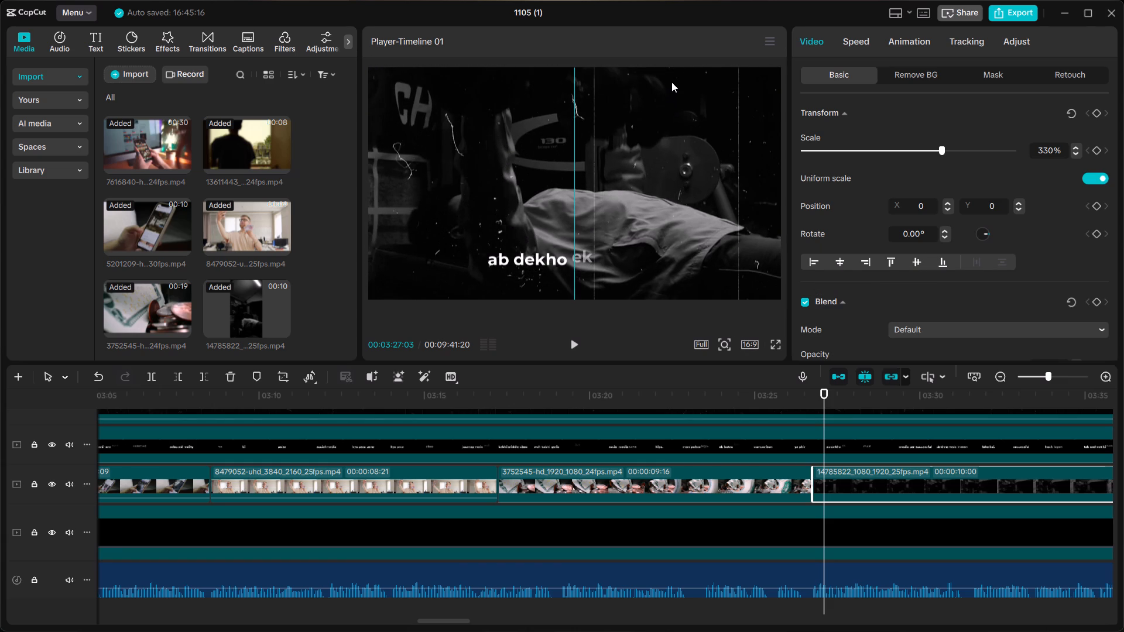
{"action": "left_click_drag", "start_coordinate": [671, 82], "coordinate": [670, 70]}
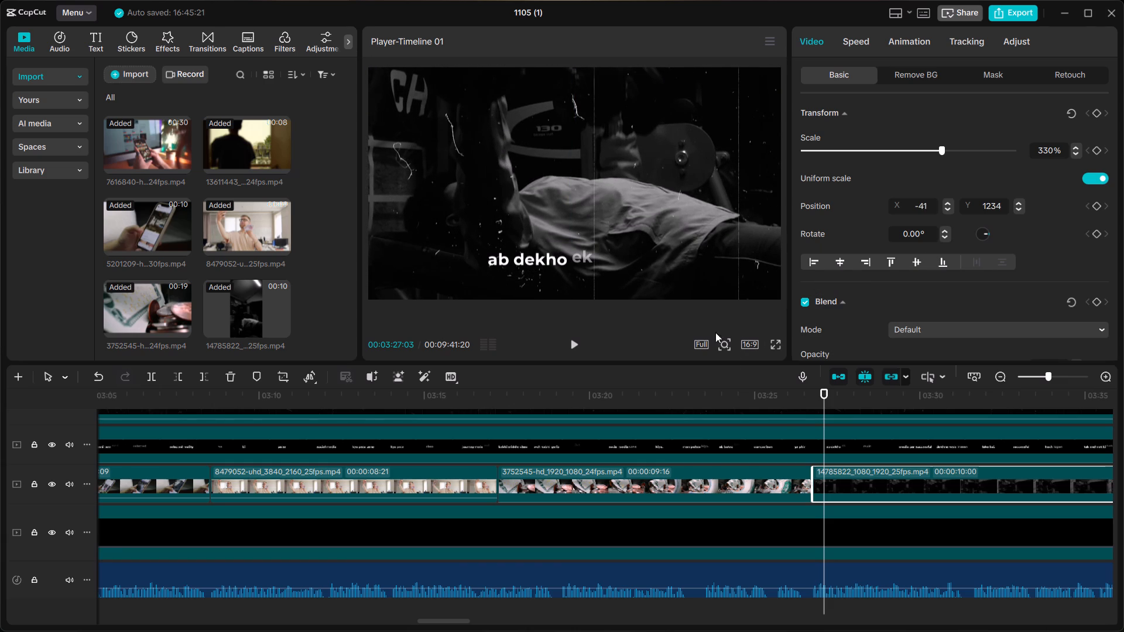
Play back the join and the gym clip against the captions, and park the playhead at the clip's end, 00:03:36:23.
{"action": "left_click", "coordinate": [793, 416]}
{"action": "left_click", "coordinate": [799, 403]}
{"action": "key", "text": "space"}
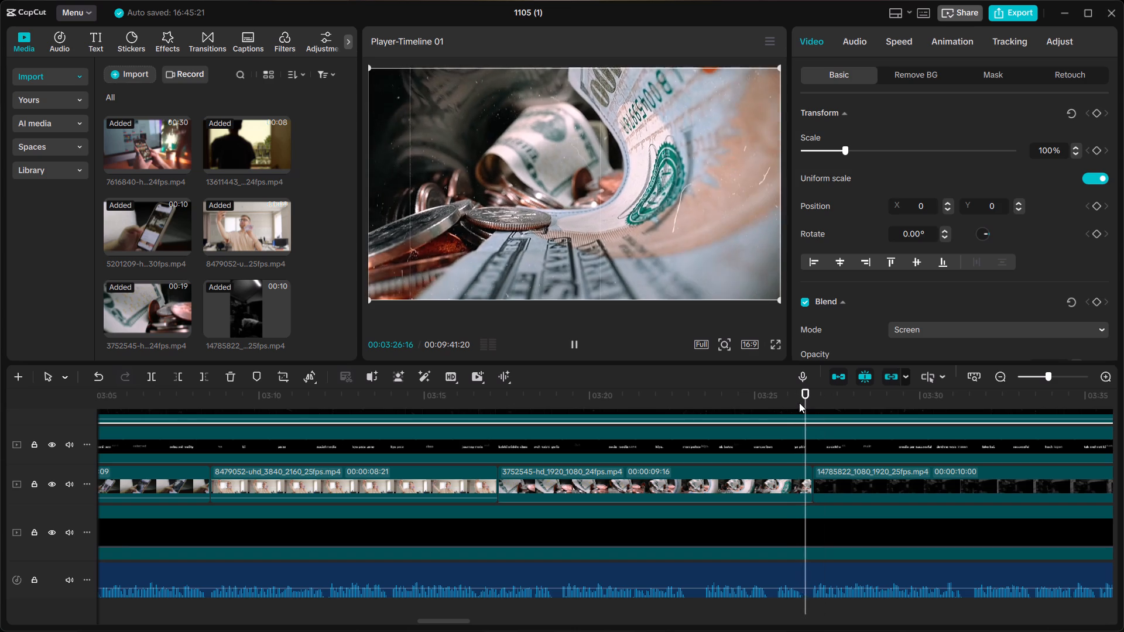
{"action": "left_click", "coordinate": [792, 394]}
{"action": "key", "text": "space"}
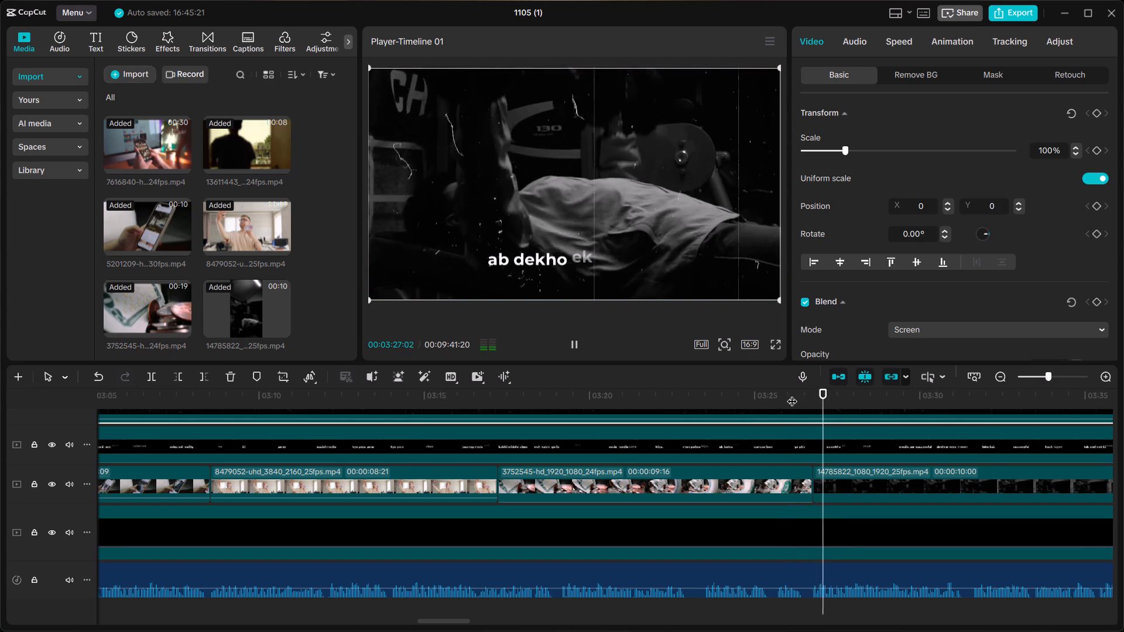
{"action": "scroll", "coordinate": [792, 394], "scroll_direction": "left", "scroll_amount": 1}
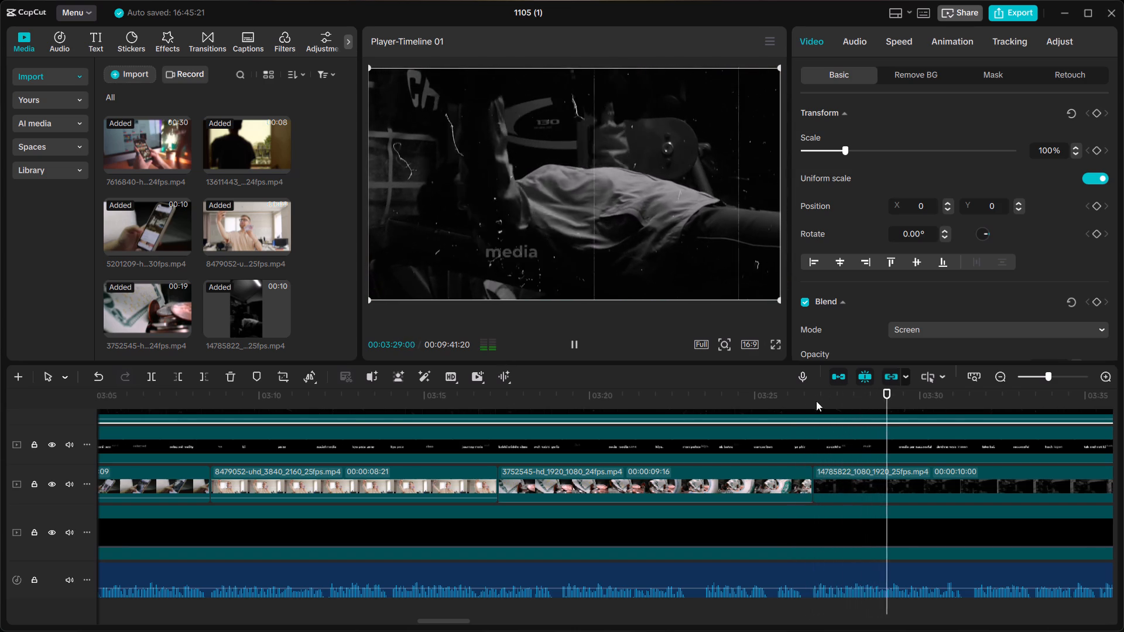
{"action": "scroll", "coordinate": [816, 401], "scroll_direction": "left", "scroll_amount": 1}
{"action": "scroll", "coordinate": [886, 410], "scroll_direction": "left", "scroll_amount": 2}
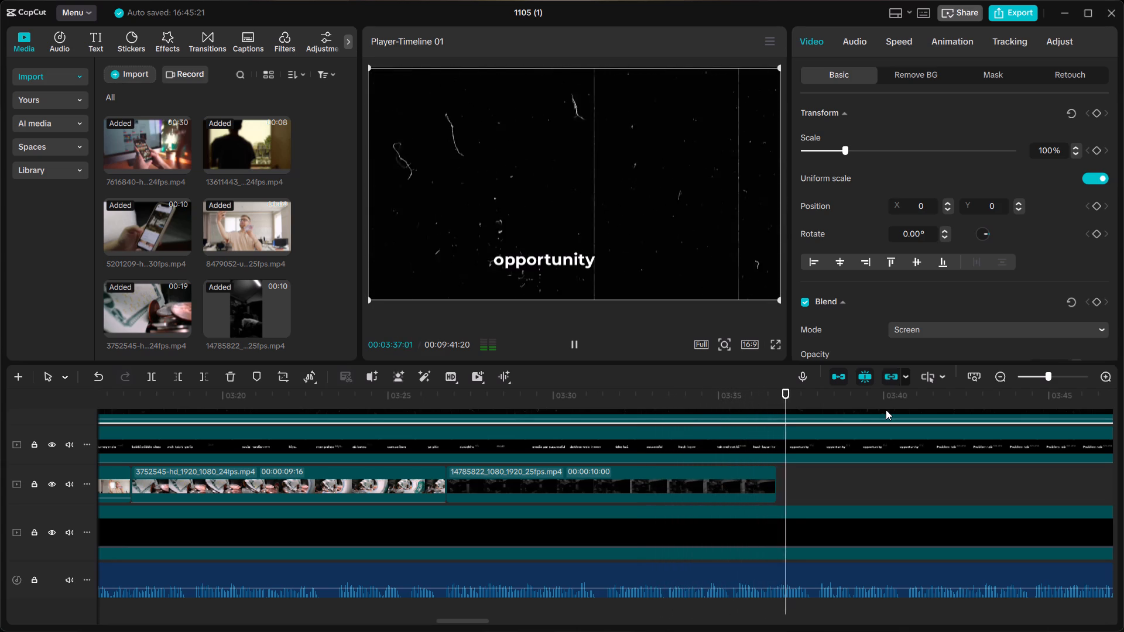
{"action": "key", "text": "space"}
{"action": "left_click", "coordinate": [779, 402]}
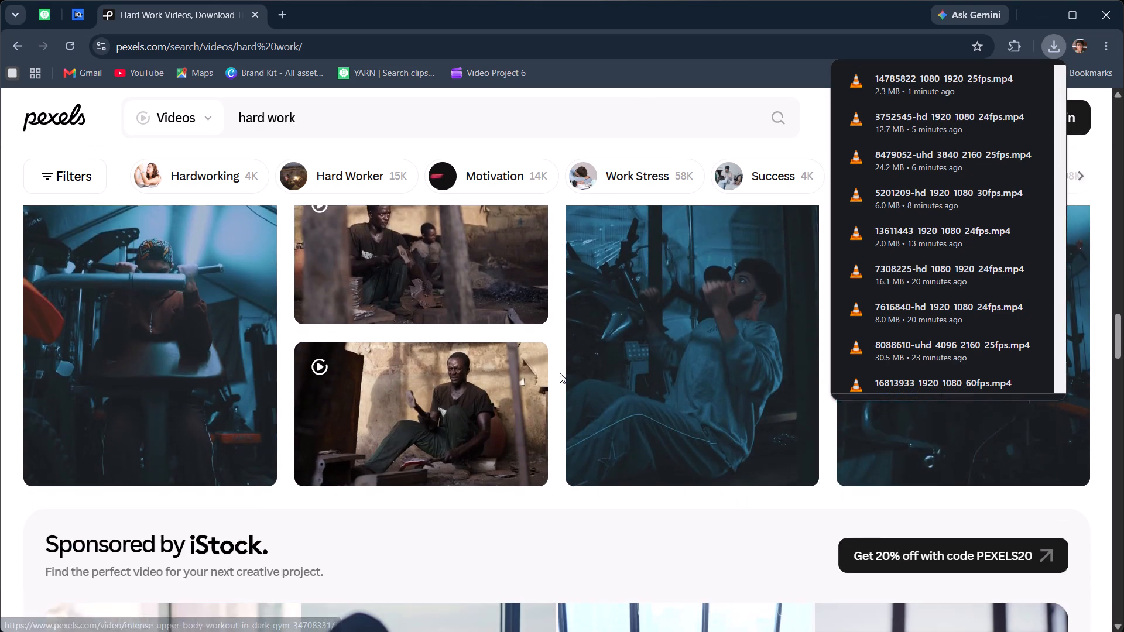
{"action": "scroll", "coordinate": [365, 341], "scroll_direction": "up", "scroll_amount": 11}
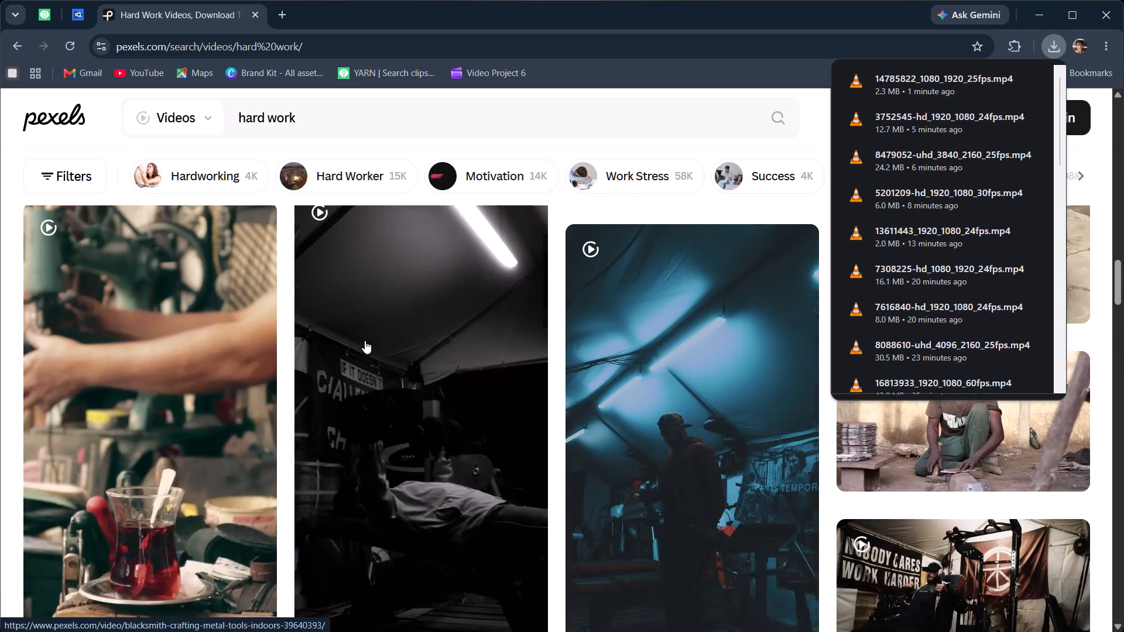
{"action": "scroll", "coordinate": [365, 341], "scroll_direction": "up", "scroll_amount": 5}
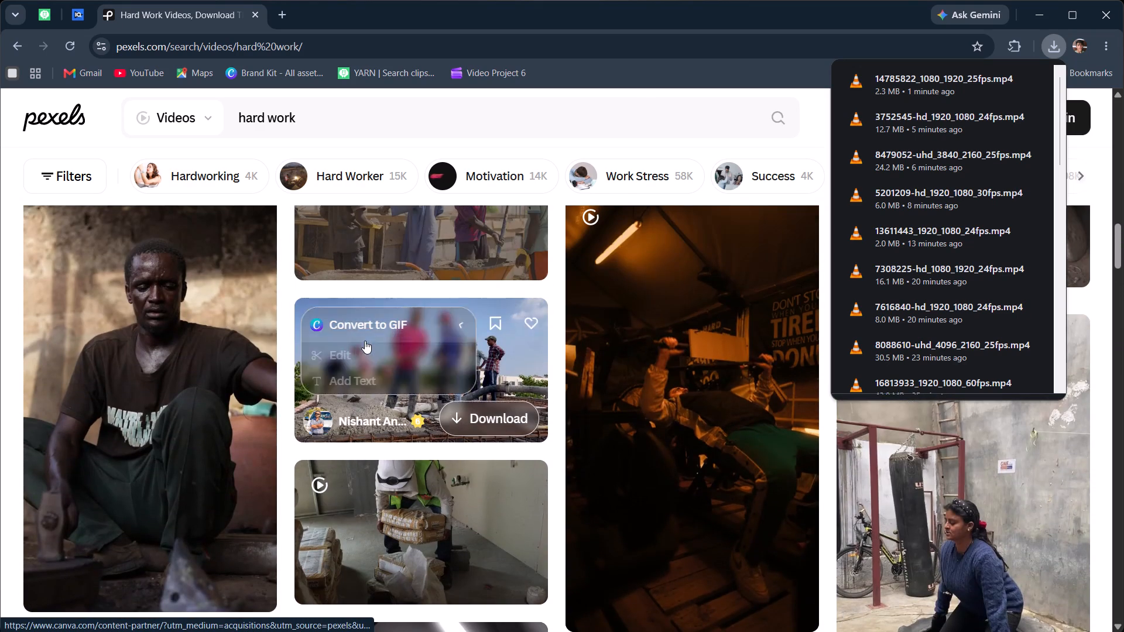
{"action": "scroll", "coordinate": [373, 389], "scroll_direction": "up", "scroll_amount": 5}
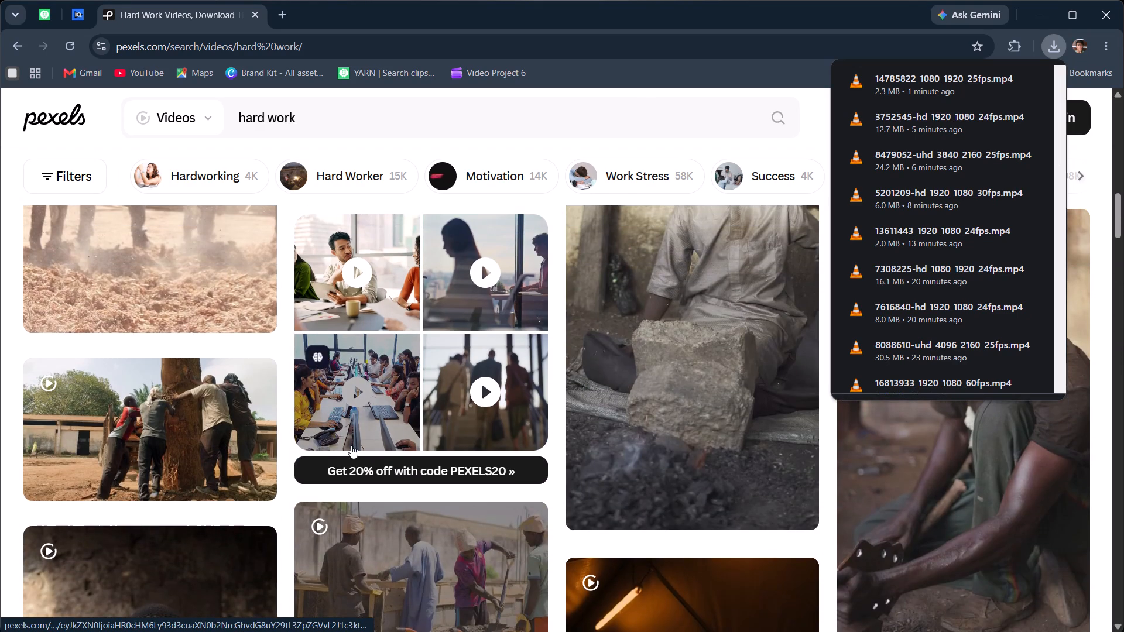
{"action": "scroll", "coordinate": [351, 445], "scroll_direction": "up", "scroll_amount": 1}
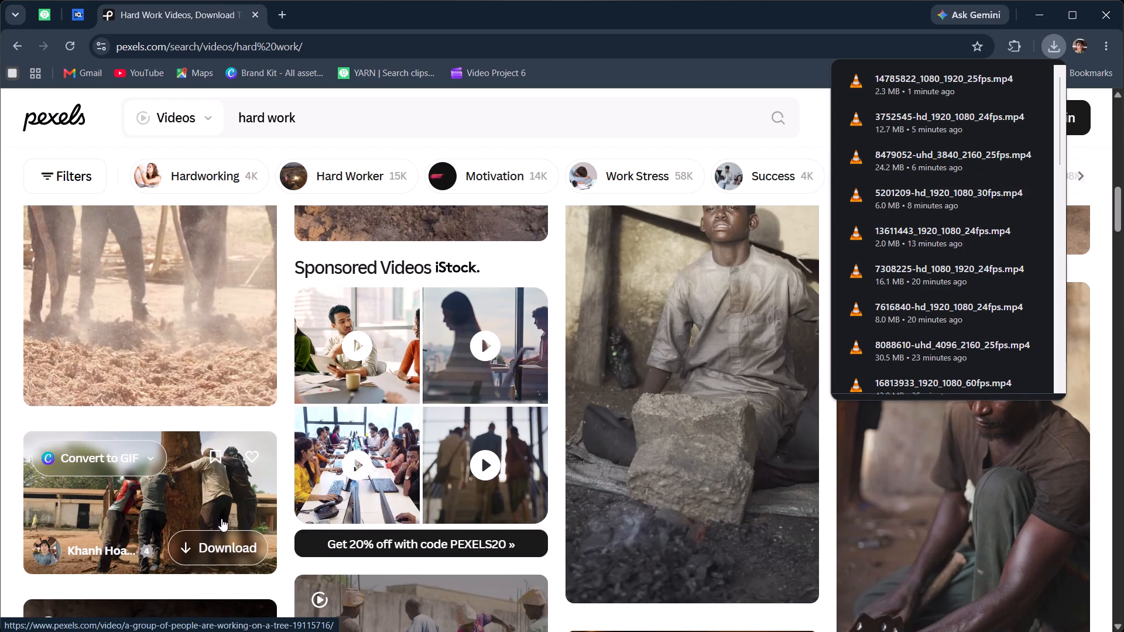
{"action": "scroll", "coordinate": [252, 430], "scroll_direction": "up", "scroll_amount": 3}
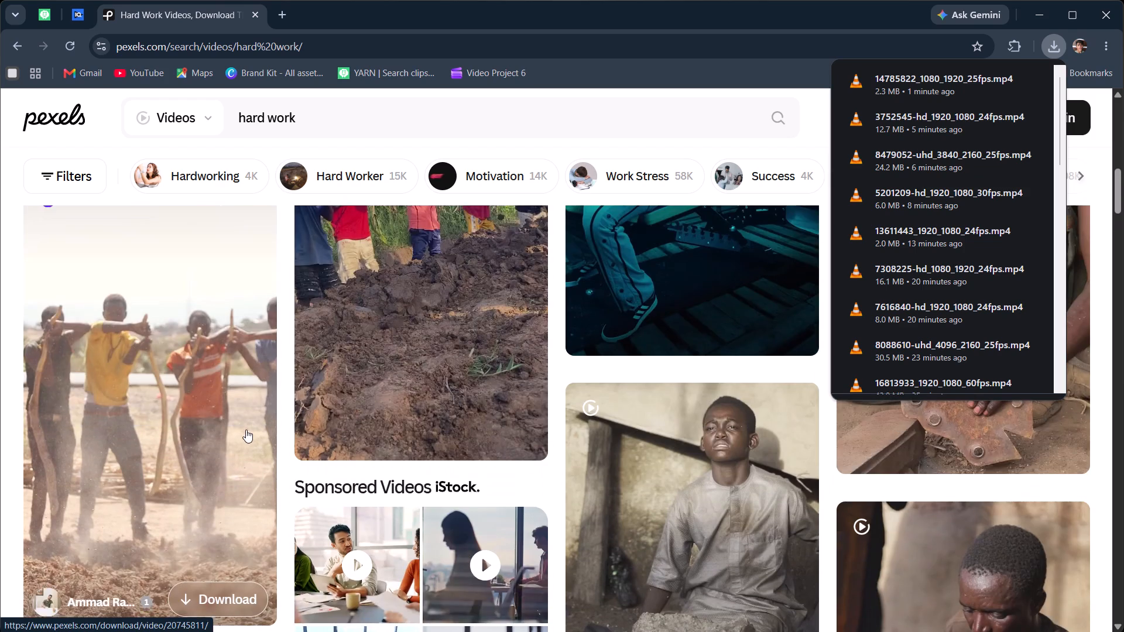
{"action": "scroll", "coordinate": [245, 430], "scroll_direction": "up", "scroll_amount": 12}
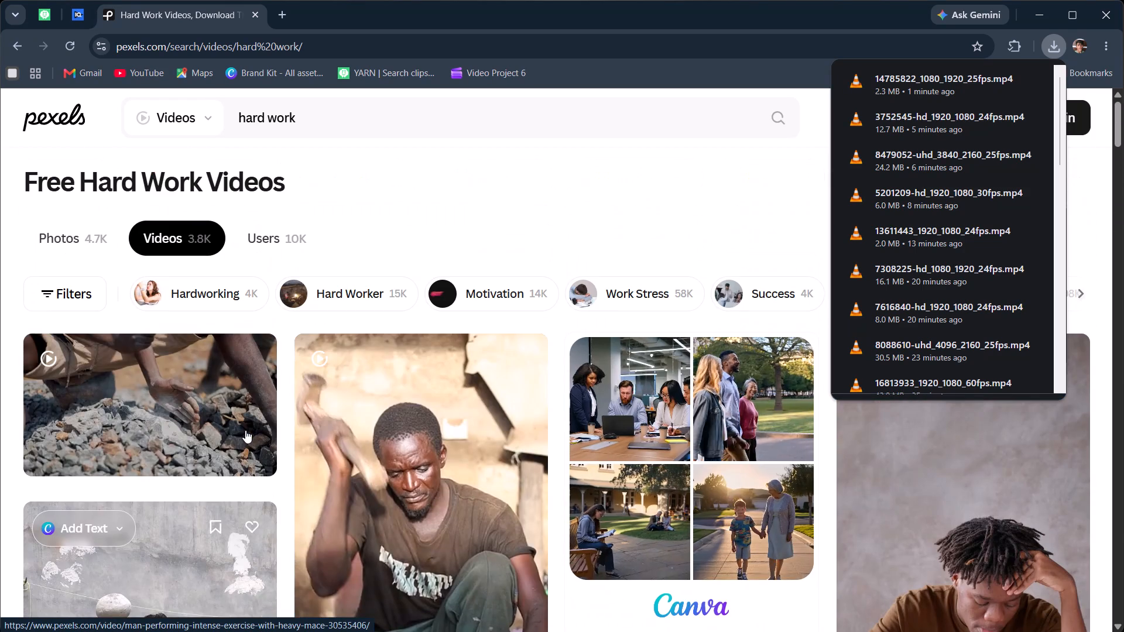
{"action": "scroll", "coordinate": [782, 450], "scroll_direction": "up", "scroll_amount": 5}
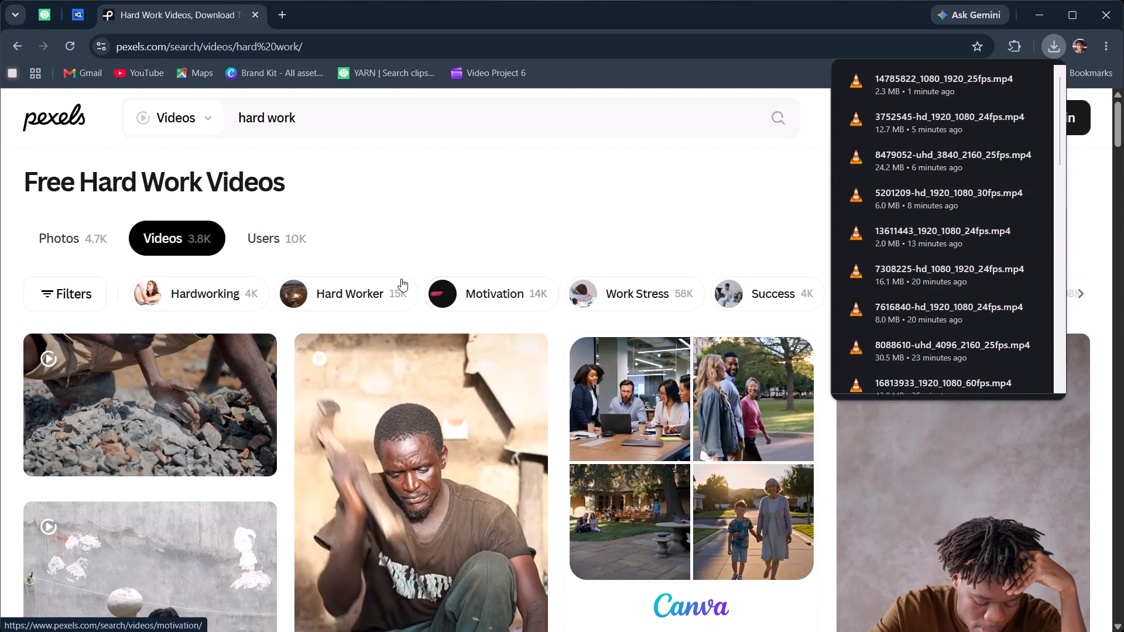
Browse the related Pexels hard worker videos for a clip that suits the next voice-over lines.
{"action": "left_click", "coordinate": [325, 297]}
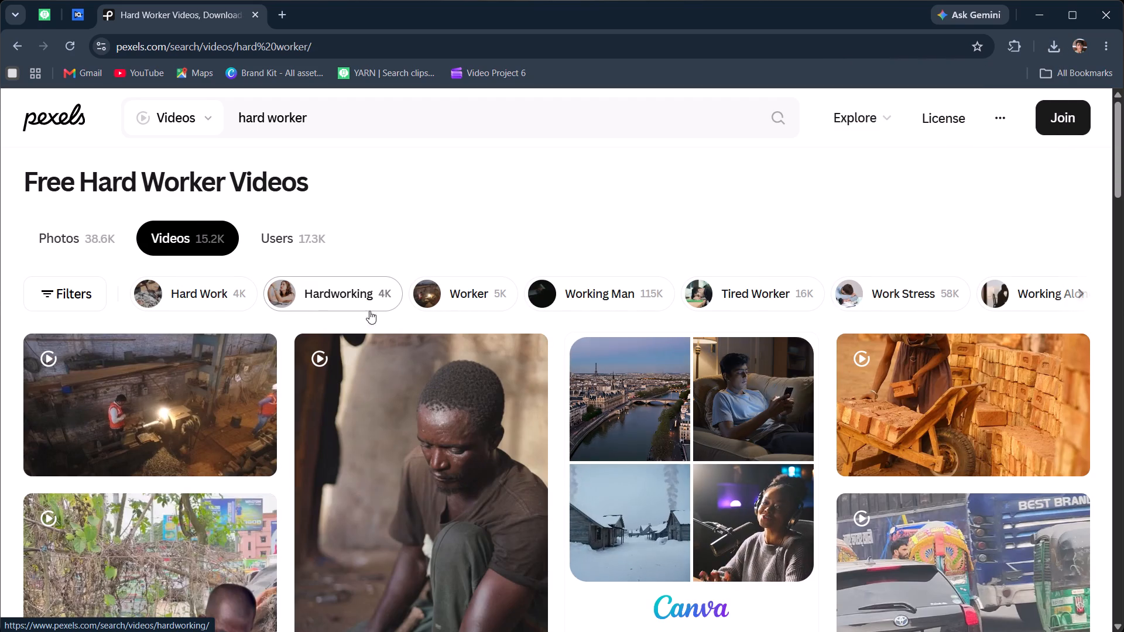
{"action": "scroll", "coordinate": [572, 362], "scroll_direction": "down", "scroll_amount": 8}
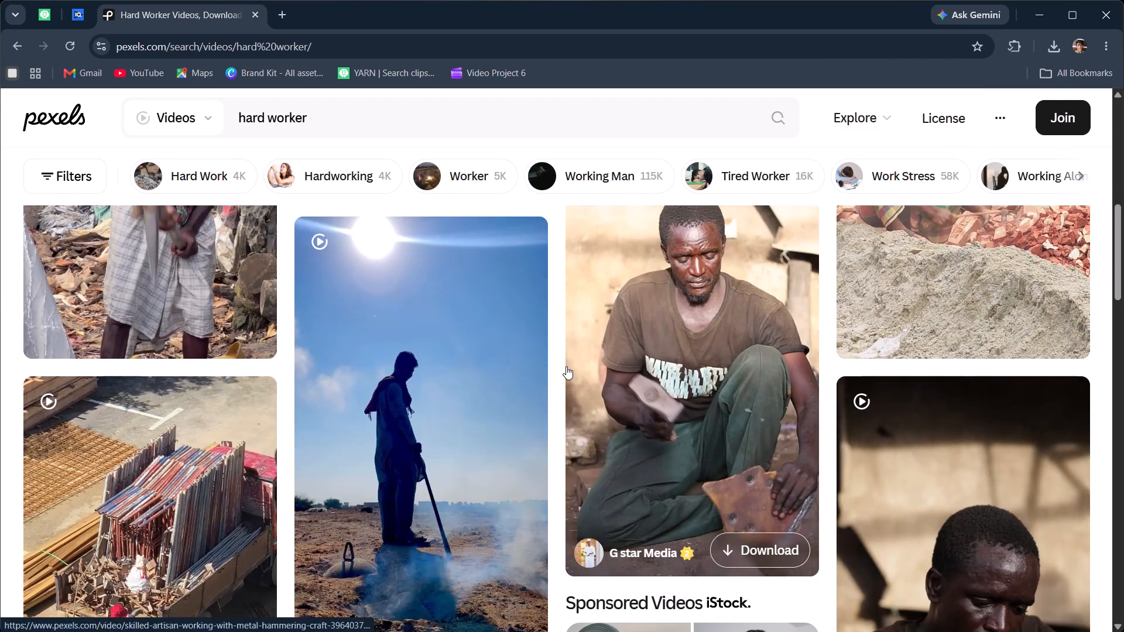
{"action": "scroll", "coordinate": [560, 368], "scroll_direction": "down", "scroll_amount": 8}
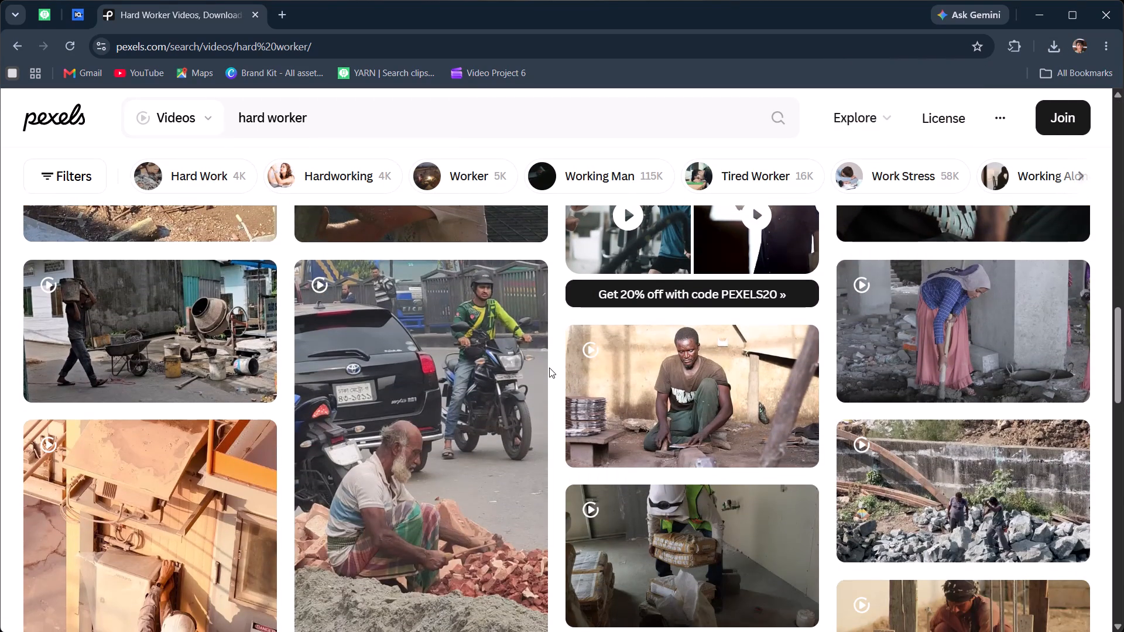
{"action": "scroll", "coordinate": [549, 367], "scroll_direction": "down", "scroll_amount": 5}
{"action": "scroll", "coordinate": [549, 367], "scroll_direction": "up", "scroll_amount": 3}
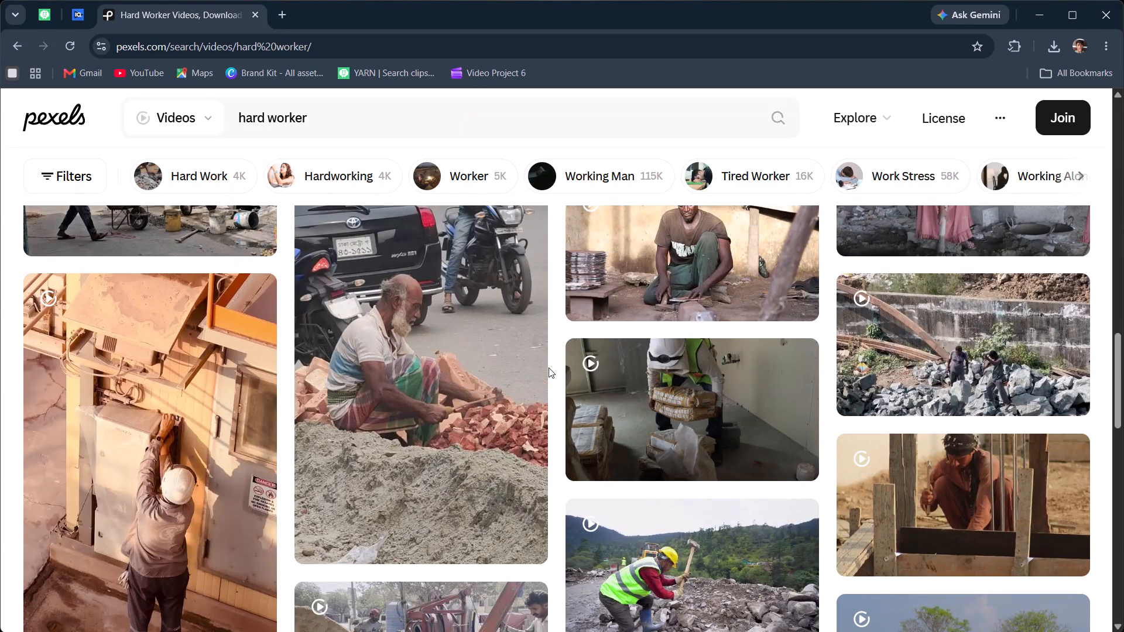
{"action": "scroll", "coordinate": [640, 404], "scroll_direction": "down", "scroll_amount": 7}
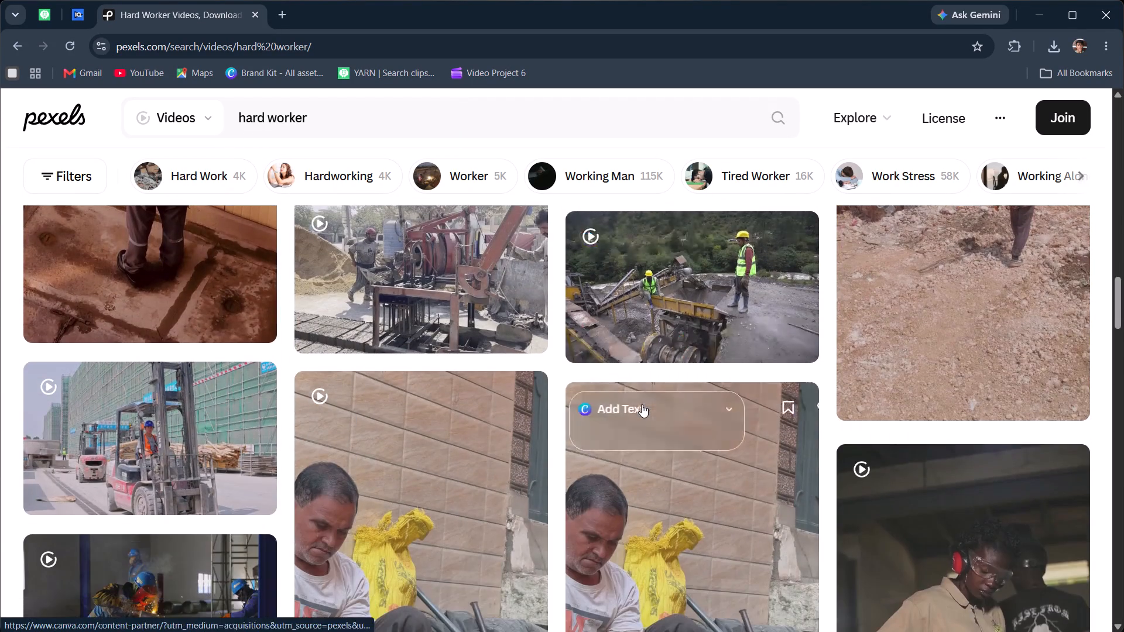
{"action": "scroll", "coordinate": [642, 404], "scroll_direction": "down", "scroll_amount": 11}
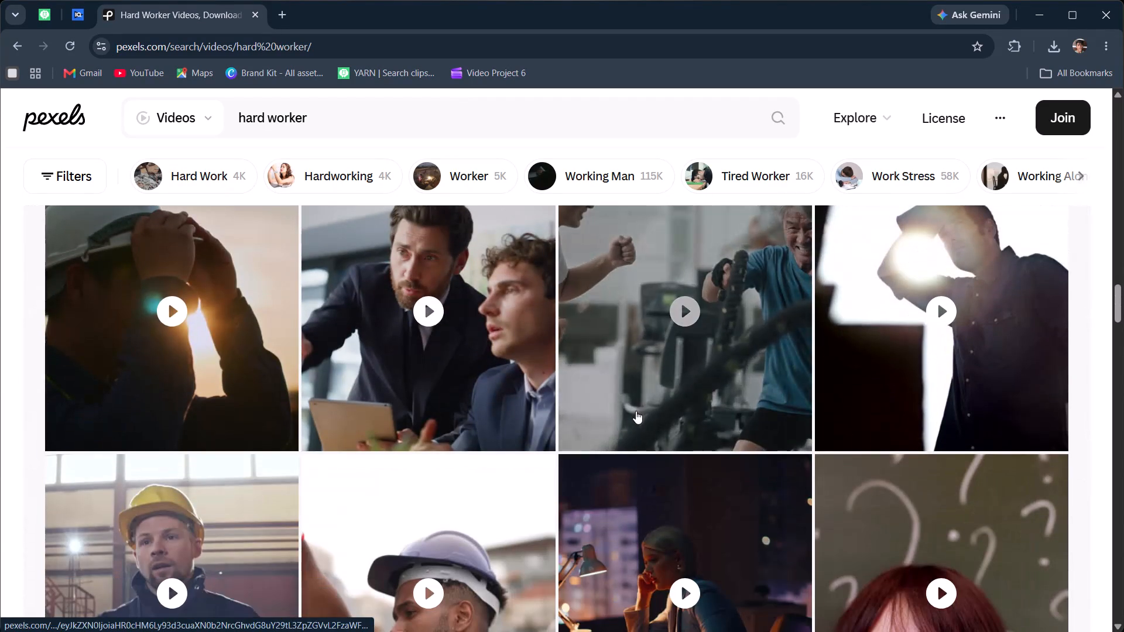
{"action": "scroll", "coordinate": [636, 411], "scroll_direction": "down", "scroll_amount": 6}
{"action": "scroll", "coordinate": [636, 411], "scroll_direction": "up", "scroll_amount": 1}
{"action": "scroll", "coordinate": [636, 411], "scroll_direction": "down", "scroll_amount": 8}
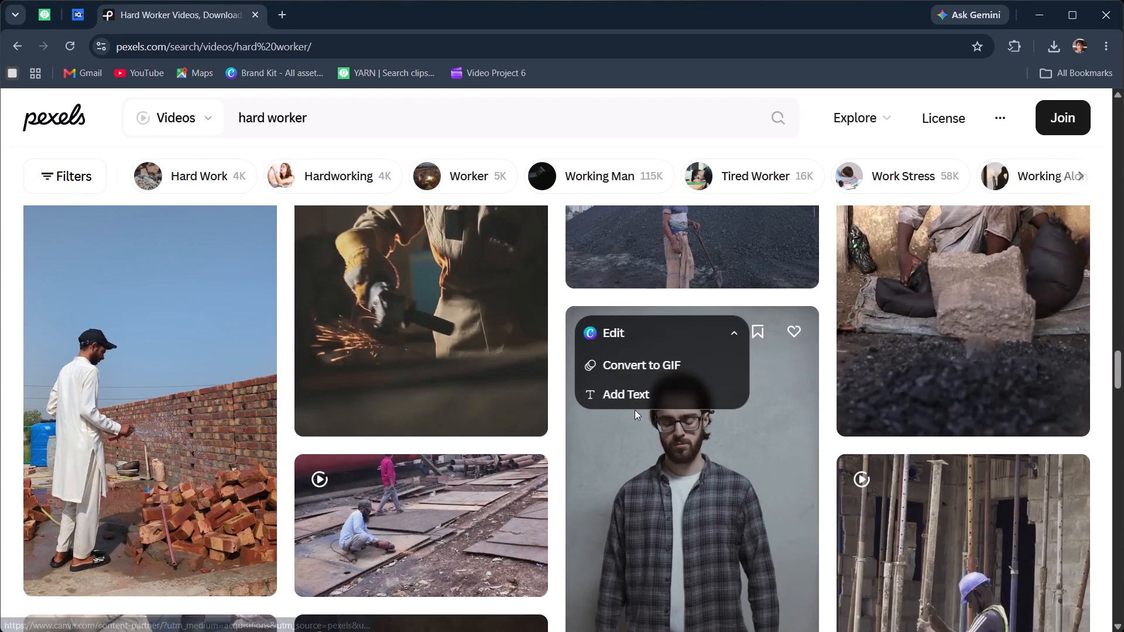
{"action": "scroll", "coordinate": [635, 410], "scroll_direction": "up", "scroll_amount": 3}
{"action": "scroll", "coordinate": [635, 410], "scroll_direction": "down", "scroll_amount": 8}
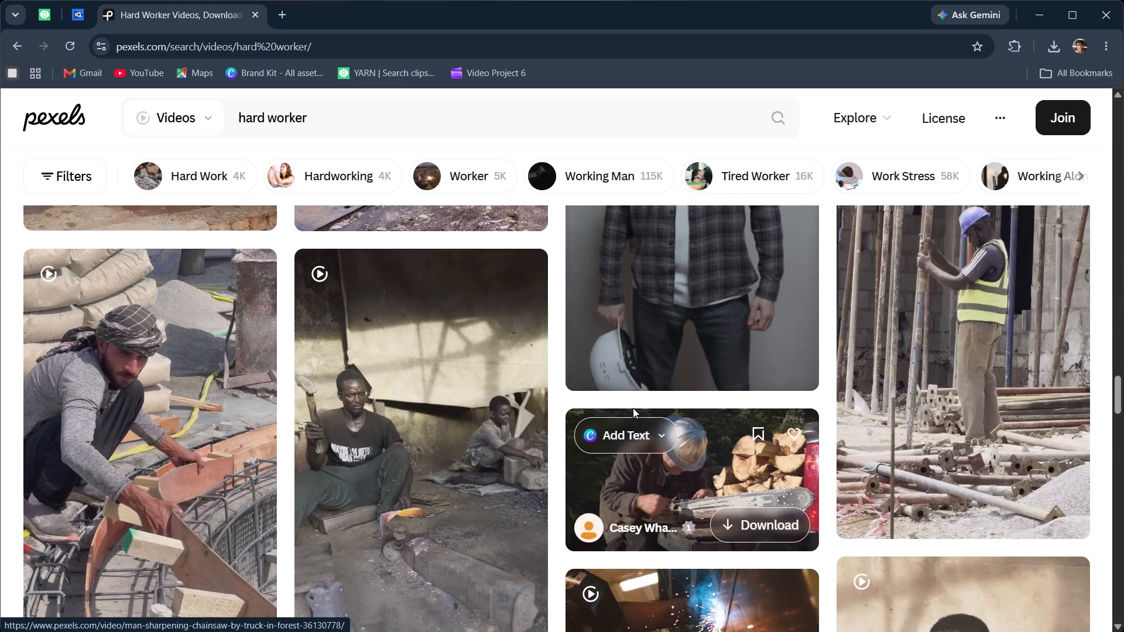
{"action": "scroll", "coordinate": [587, 438], "scroll_direction": "down", "scroll_amount": 3}
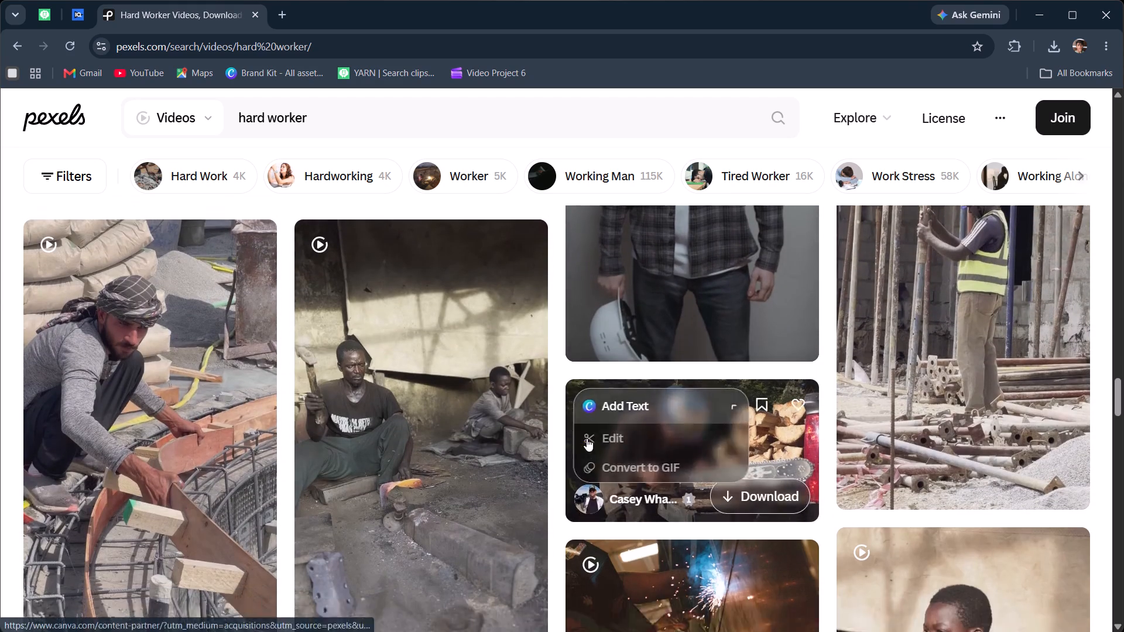
{"action": "scroll", "coordinate": [587, 438], "scroll_direction": "down", "scroll_amount": 3}
{"action": "scroll", "coordinate": [485, 392], "scroll_direction": "down", "scroll_amount": 4}
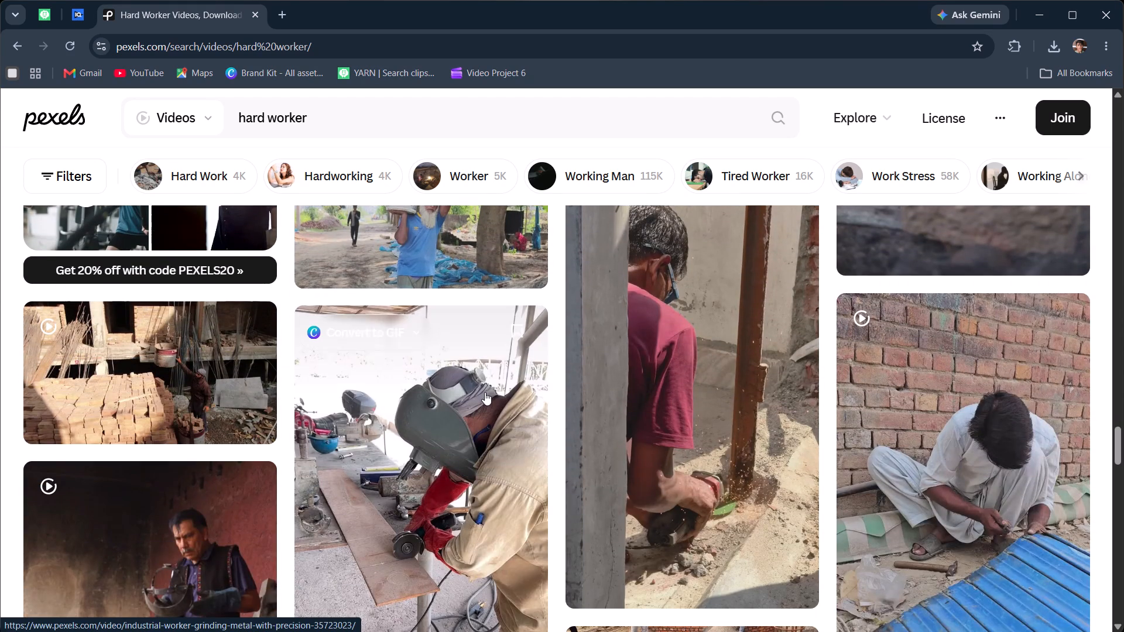
{"action": "scroll", "coordinate": [485, 392], "scroll_direction": "down", "scroll_amount": 6}
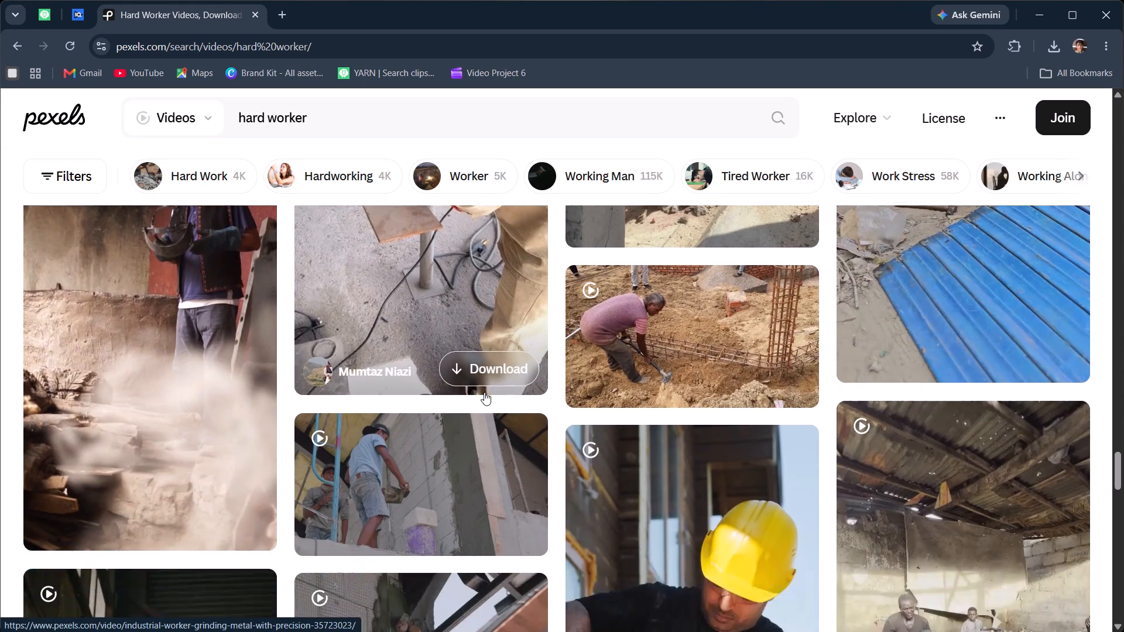
{"action": "scroll", "coordinate": [484, 392], "scroll_direction": "down", "scroll_amount": 2}
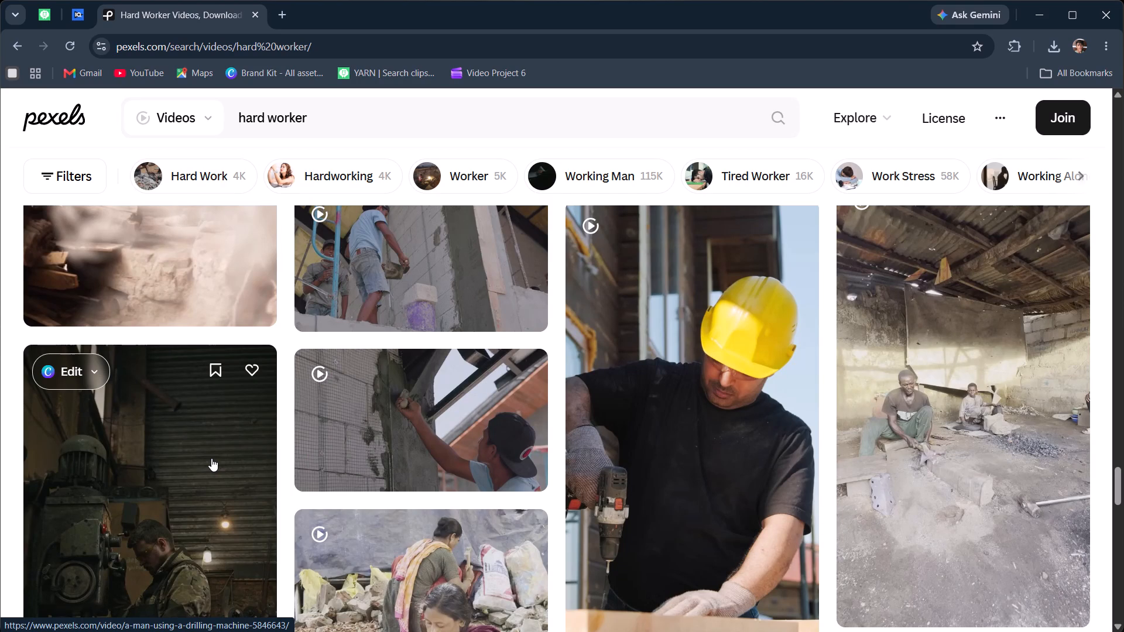
{"action": "scroll", "coordinate": [285, 410], "scroll_direction": "down", "scroll_amount": 5}
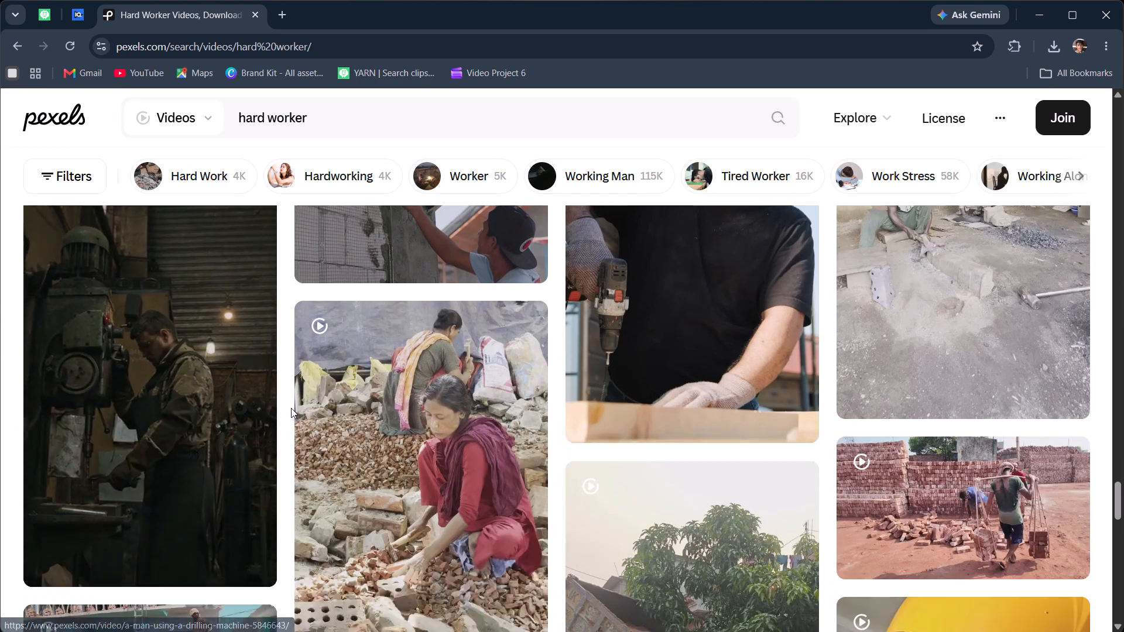
{"action": "scroll", "coordinate": [502, 406], "scroll_direction": "down", "scroll_amount": 11}
{"action": "scroll", "coordinate": [515, 410], "scroll_direction": "up", "scroll_amount": 2}
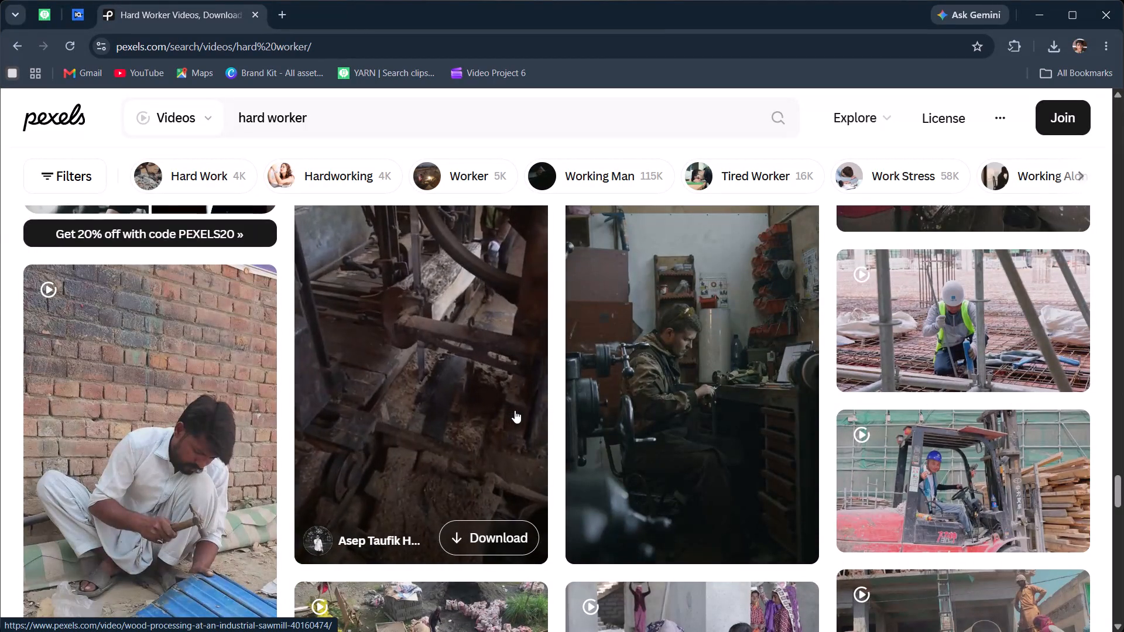
{"action": "scroll", "coordinate": [715, 406], "scroll_direction": "down", "scroll_amount": 4}
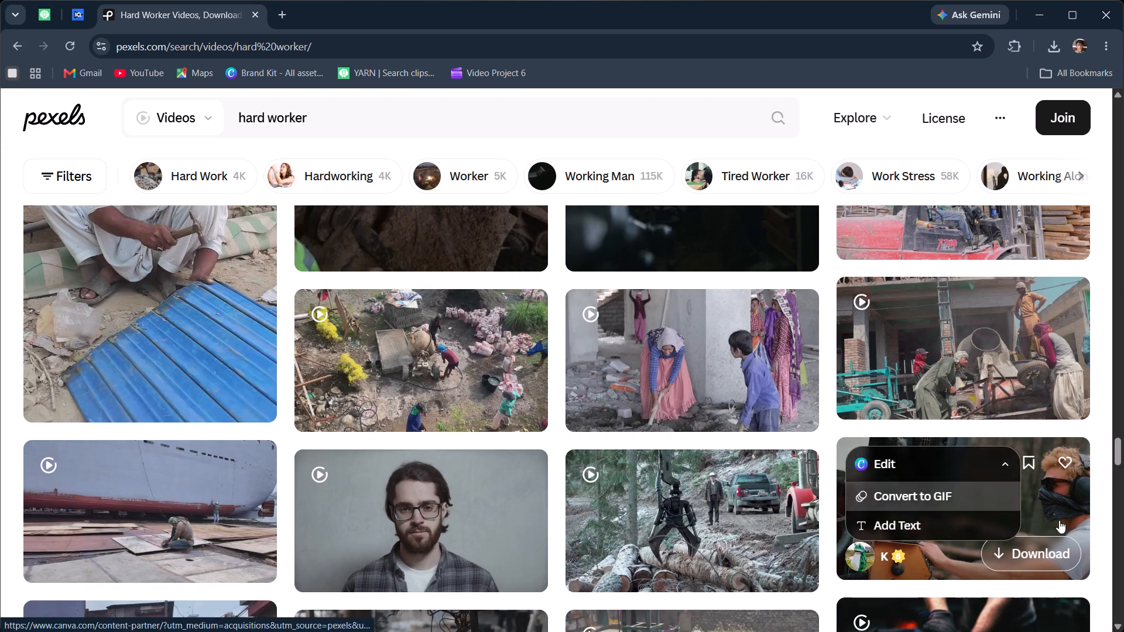
{"action": "scroll", "coordinate": [1080, 520], "scroll_direction": "down", "scroll_amount": 5}
{"action": "scroll", "coordinate": [615, 513], "scroll_direction": "down", "scroll_amount": 5}
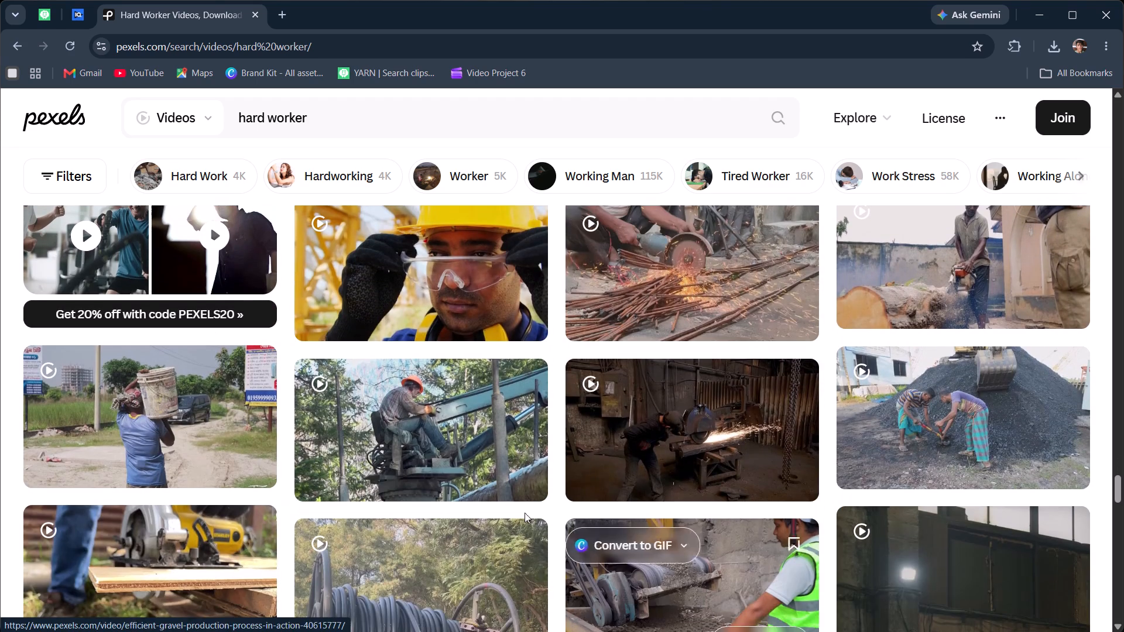
{"action": "scroll", "coordinate": [764, 440], "scroll_direction": "down", "scroll_amount": 4}
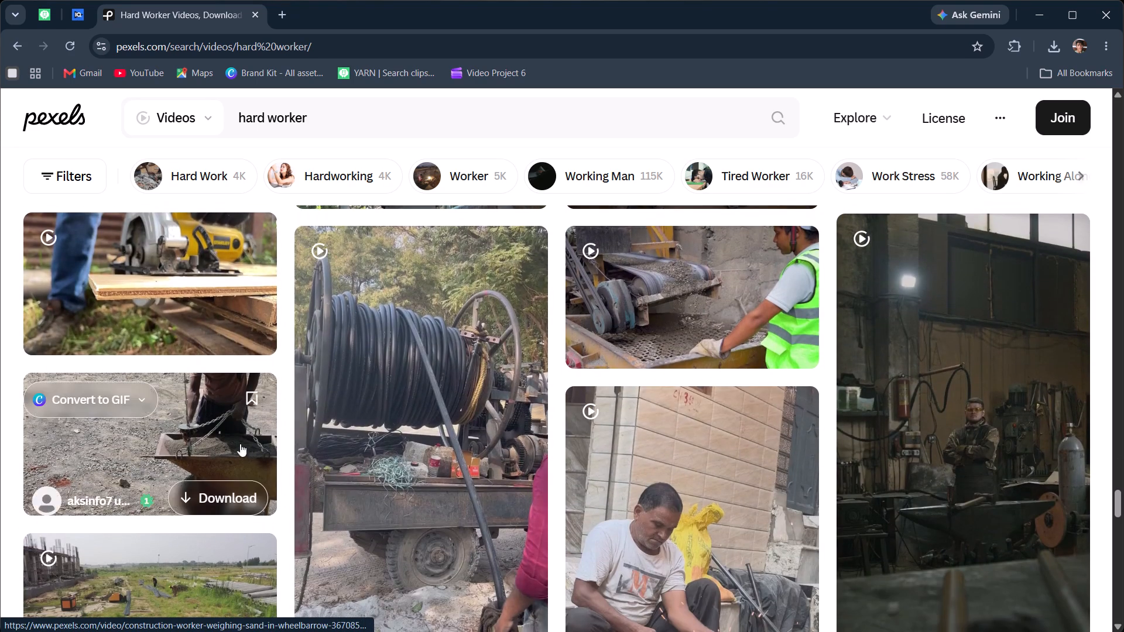
{"action": "scroll", "coordinate": [250, 425], "scroll_direction": "down", "scroll_amount": 5}
{"action": "scroll", "coordinate": [499, 383], "scroll_direction": "down", "scroll_amount": 4}
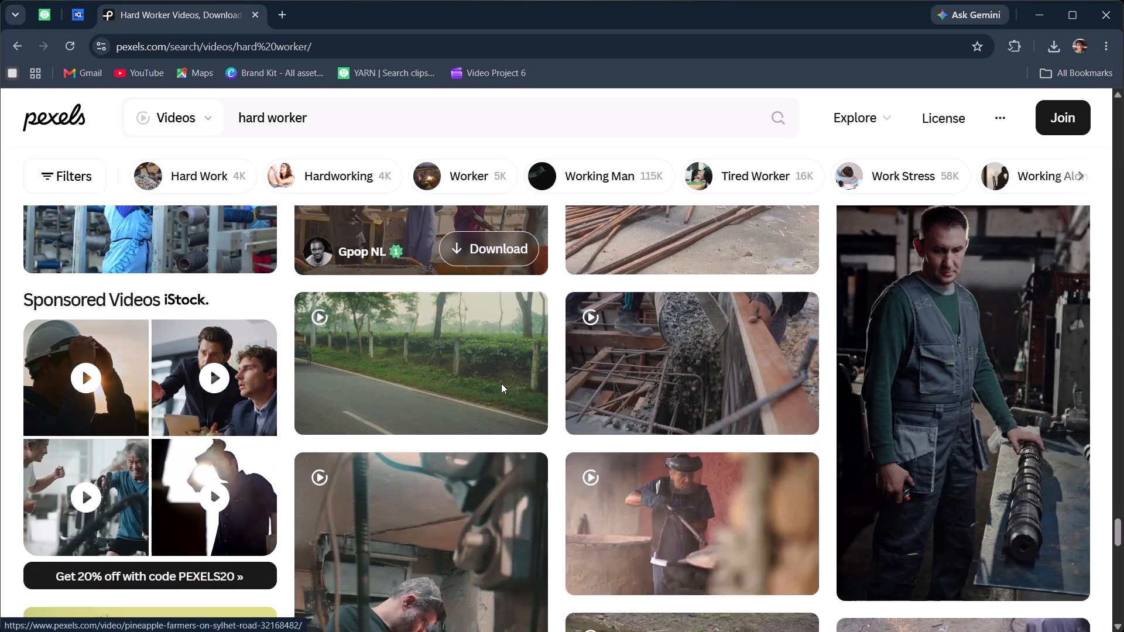
{"action": "scroll", "coordinate": [601, 396], "scroll_direction": "down", "scroll_amount": 2}
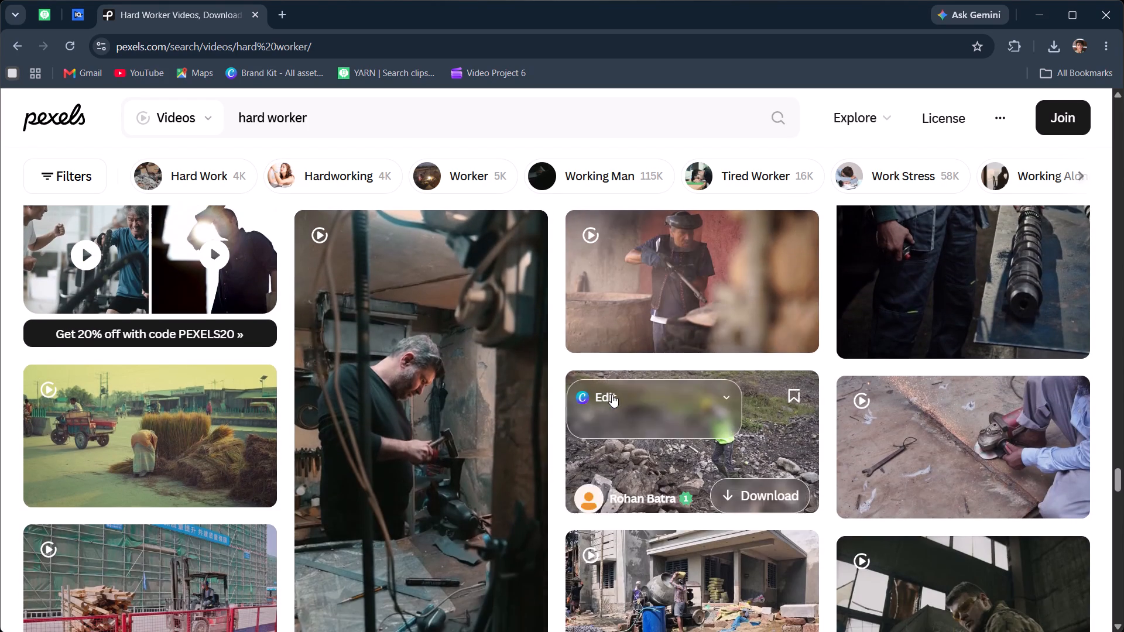
{"action": "scroll", "coordinate": [700, 413], "scroll_direction": "down", "scroll_amount": 3}
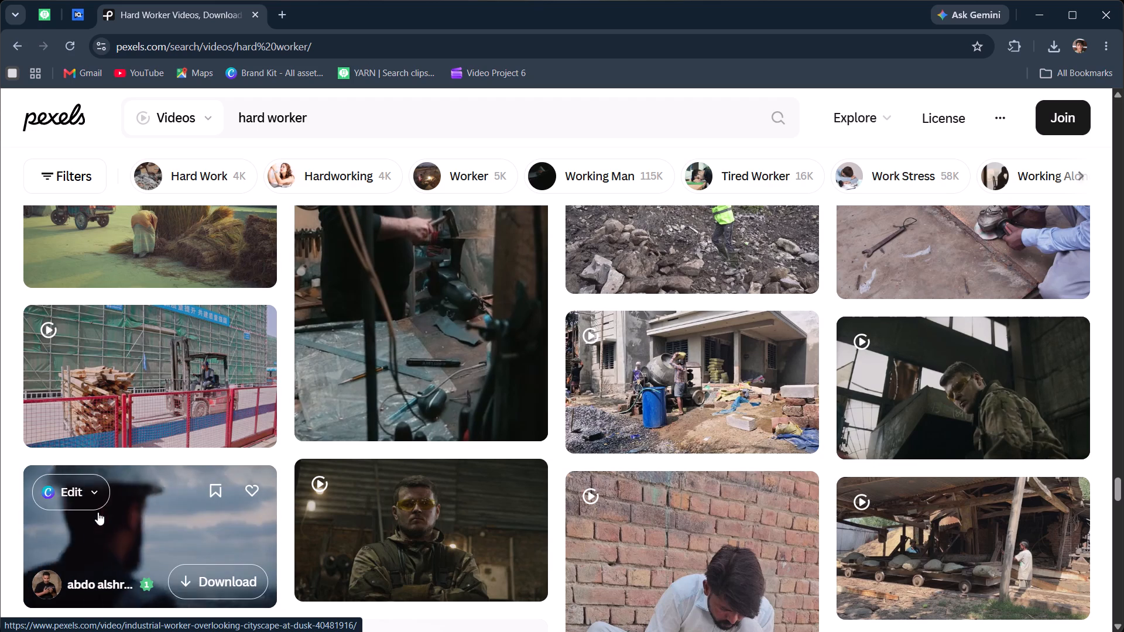
{"action": "left_click", "coordinate": [208, 586]}
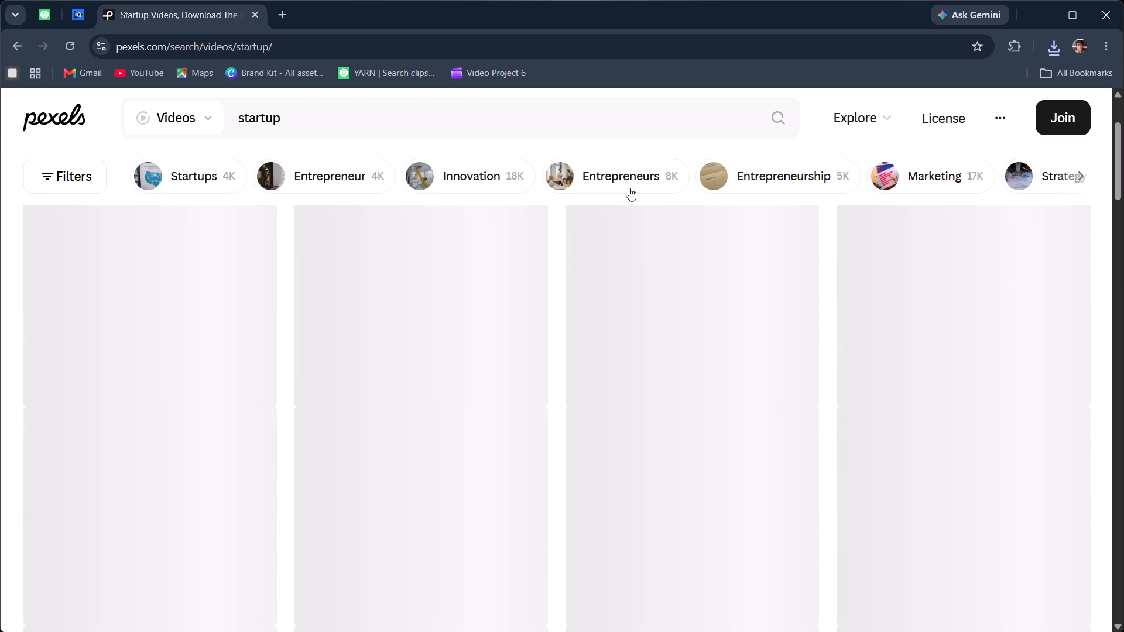
{"action": "scroll", "coordinate": [348, 173], "scroll_direction": "up", "scroll_amount": 2}
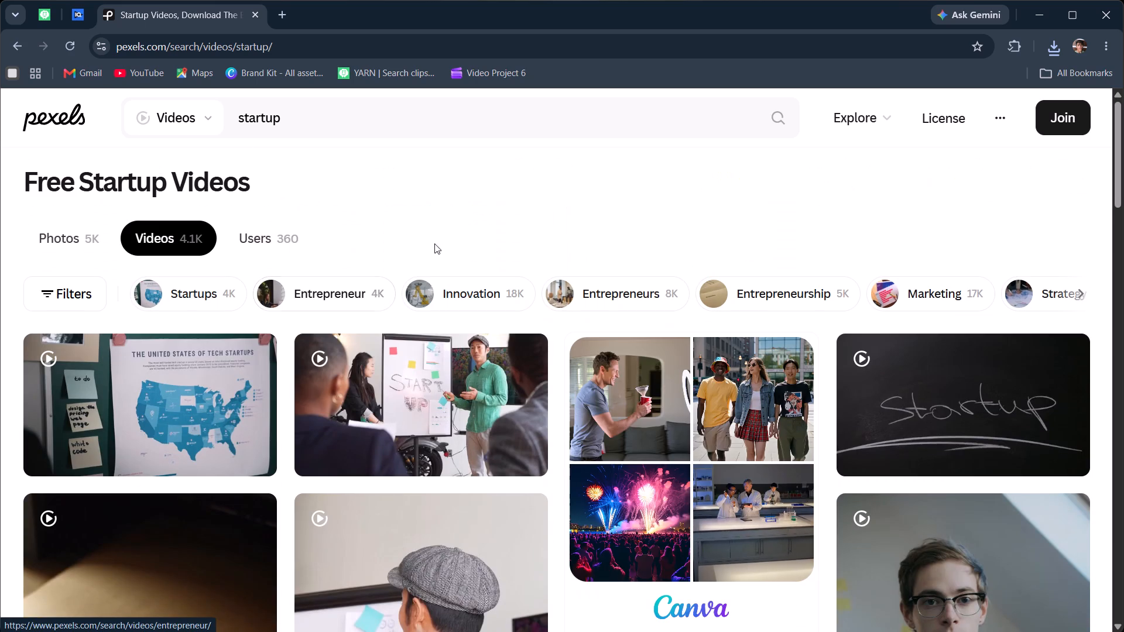
{"action": "scroll", "coordinate": [944, 336], "scroll_direction": "down", "scroll_amount": 7}
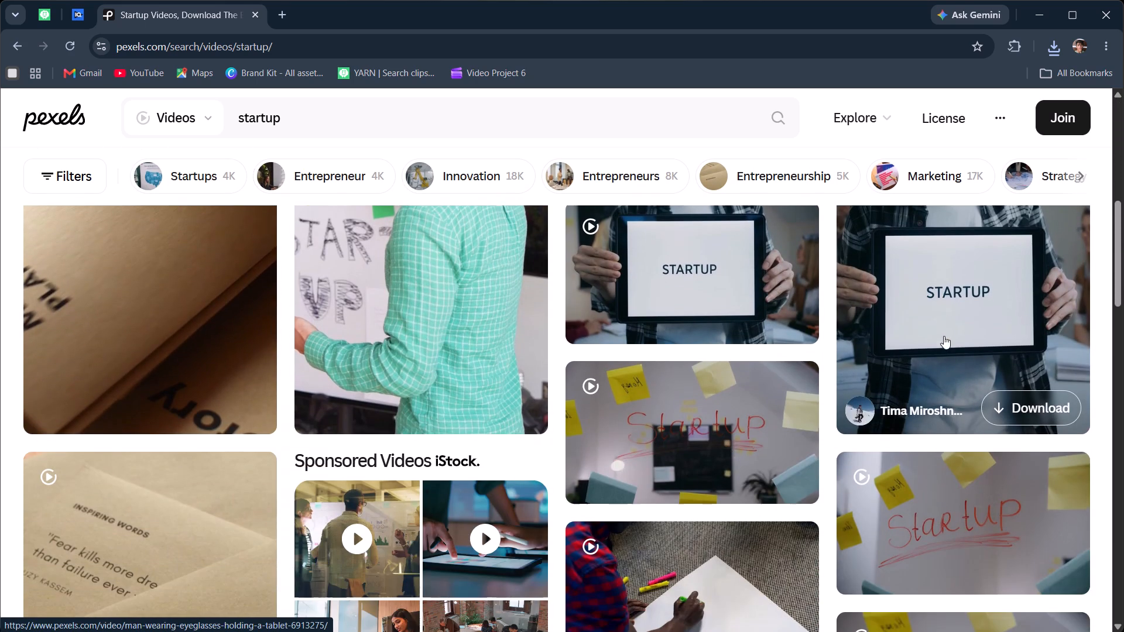
{"action": "scroll", "coordinate": [760, 370], "scroll_direction": "down", "scroll_amount": 3}
{"action": "scroll", "coordinate": [736, 366], "scroll_direction": "up", "scroll_amount": 2}
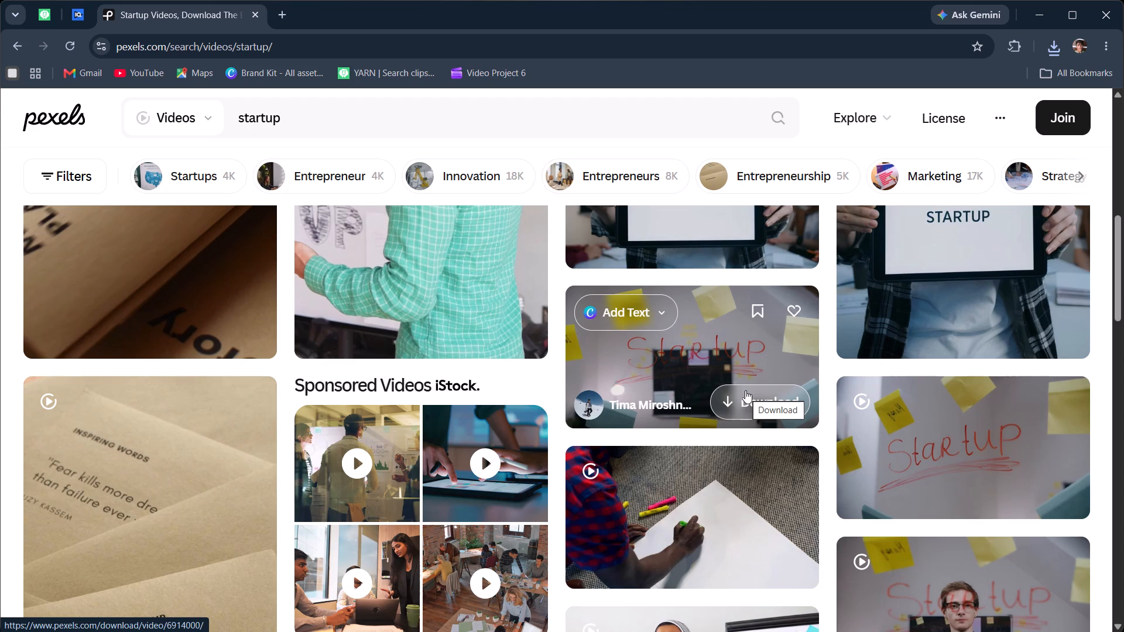
{"action": "scroll", "coordinate": [735, 442], "scroll_direction": "down", "scroll_amount": 3}
{"action": "left_click", "coordinate": [1017, 418]}
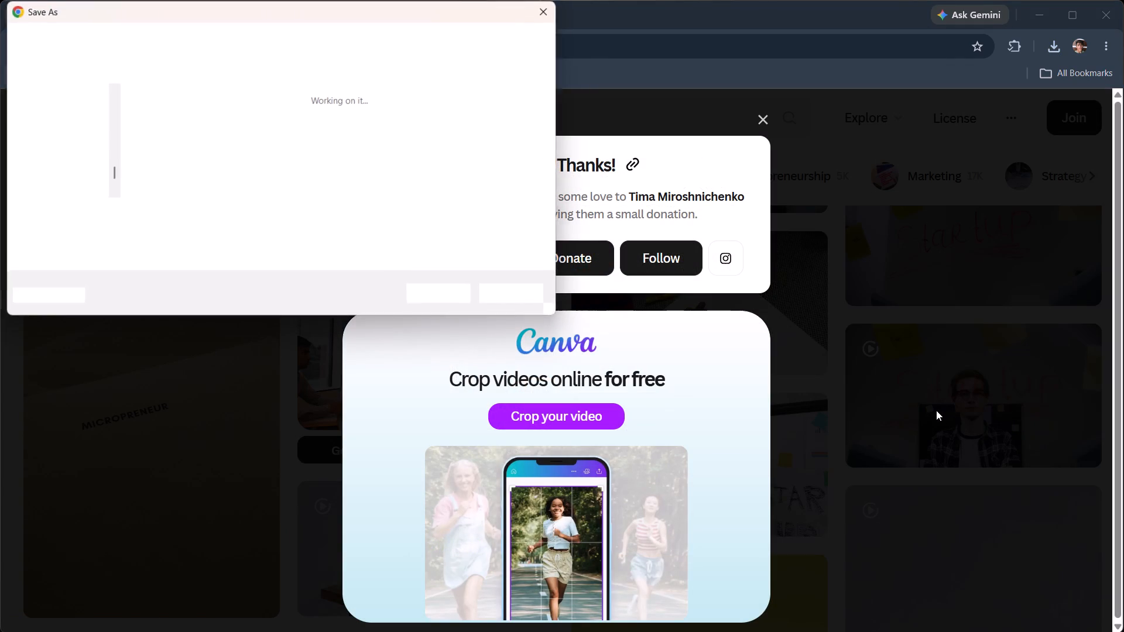
{"action": "left_click", "coordinate": [455, 293]}
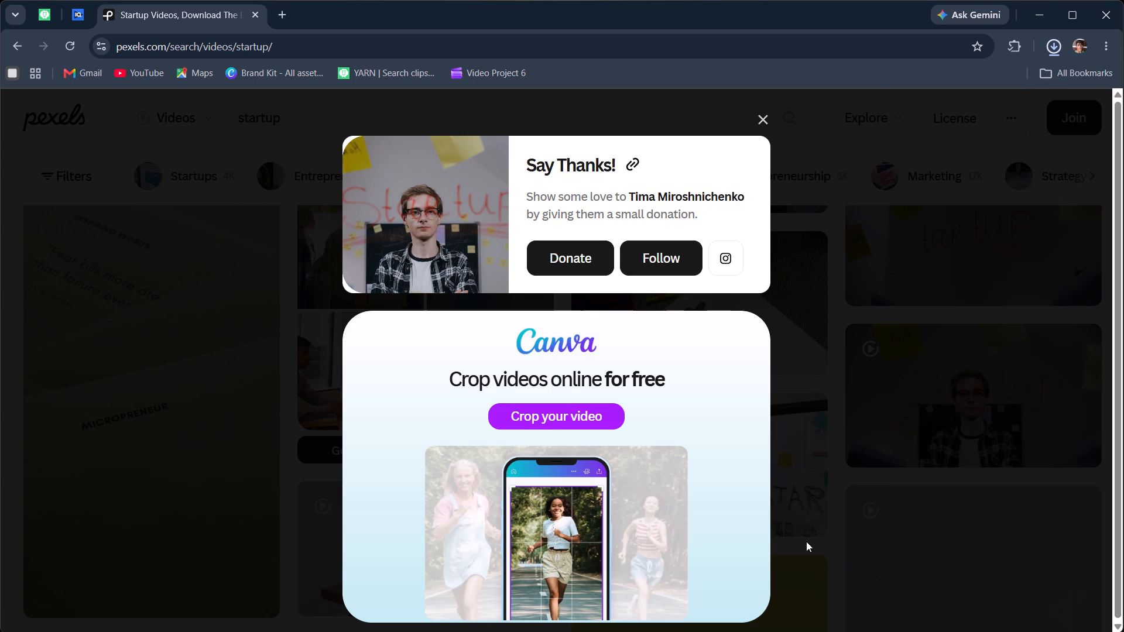
Return to CapCut and import the downloaded clip 6914395-uhd_3840_2160_25fps into the project media.
{"action": "left_click", "coordinate": [813, 610]}
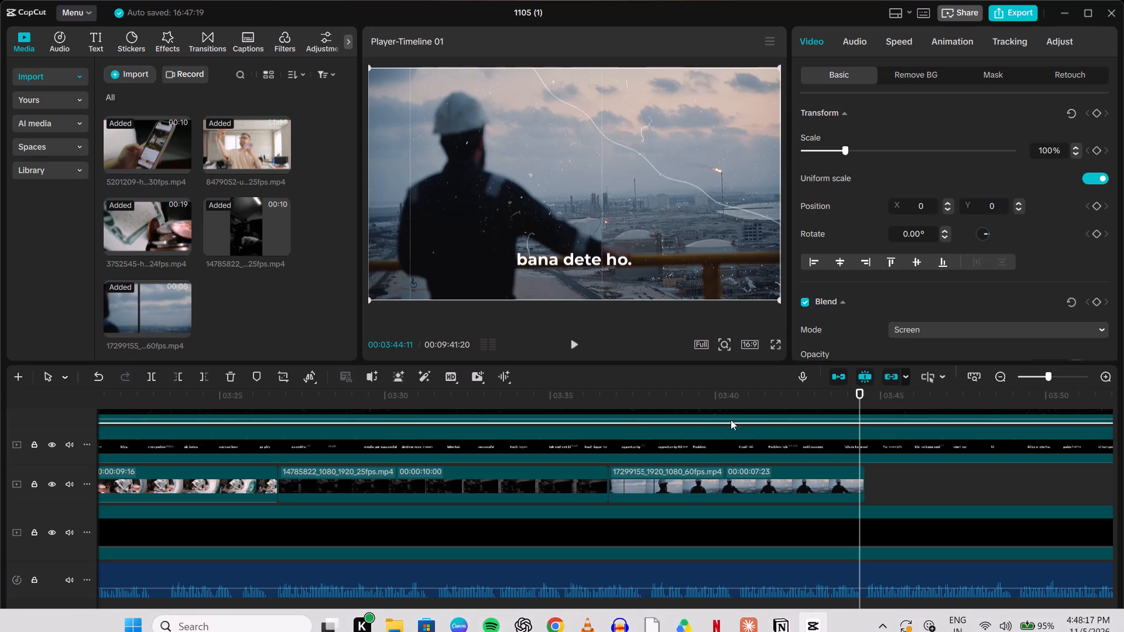
{"action": "left_click", "coordinate": [125, 78]}
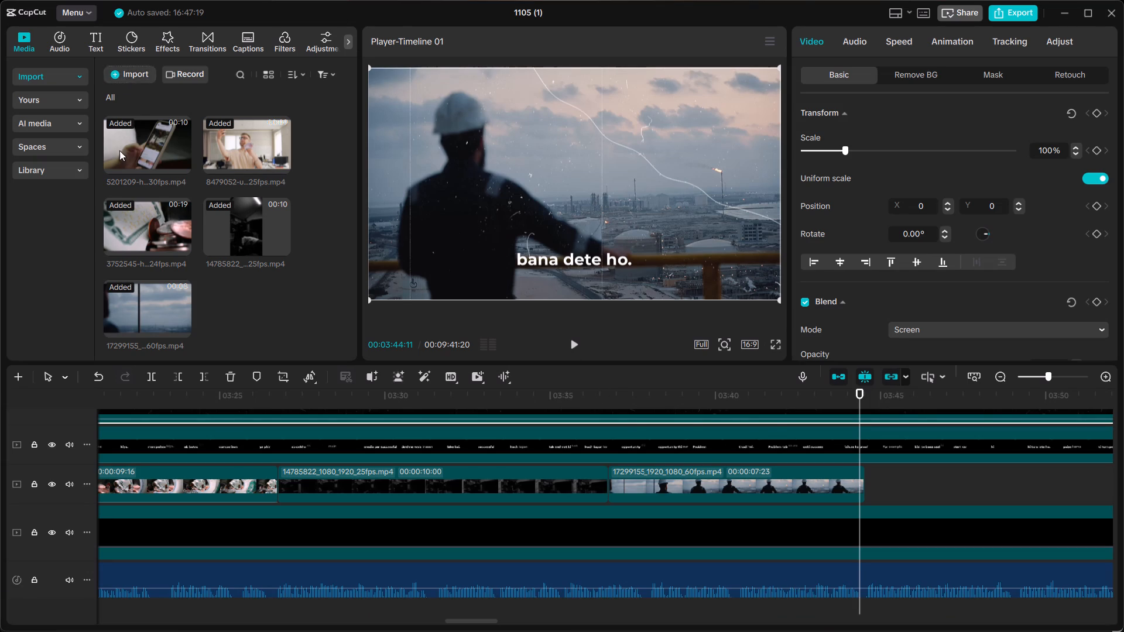
{"action": "scroll", "coordinate": [84, 140], "scroll_direction": "up", "scroll_amount": 6}
{"action": "scroll", "coordinate": [294, 146], "scroll_direction": "down", "scroll_amount": 2}
{"action": "scroll", "coordinate": [176, 122], "scroll_direction": "up", "scroll_amount": 2}
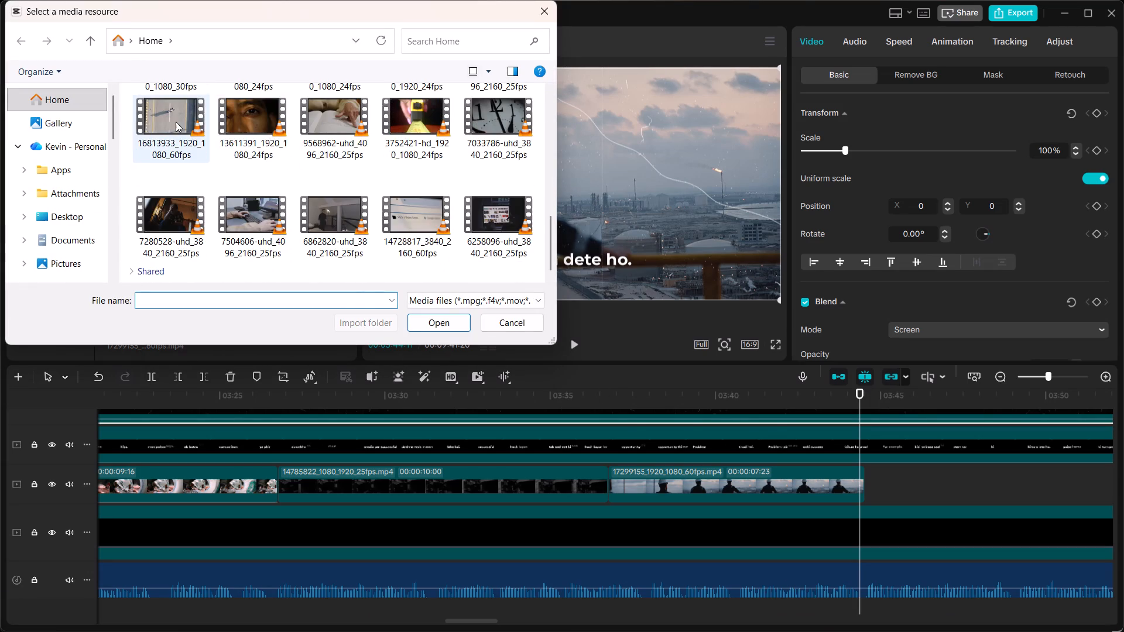
{"action": "left_click", "coordinate": [171, 167]}
{"action": "left_click", "coordinate": [449, 321]}
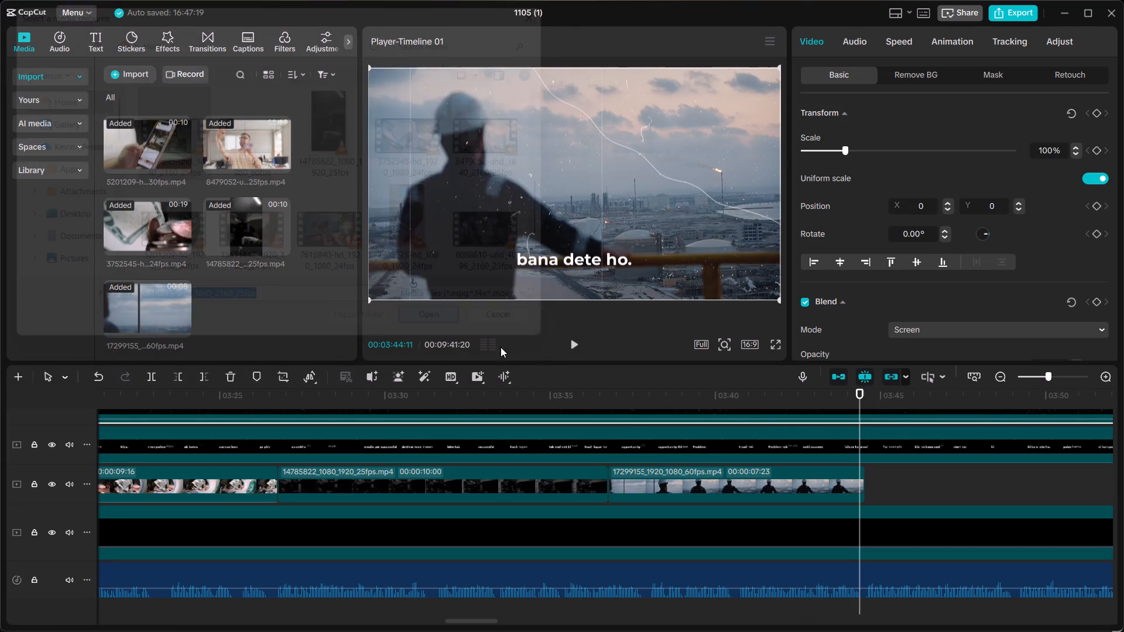
Place the 6914395 startup clip on the B-roll track directly after the worker clip, starting at 00:03:44:16.
{"action": "left_click_drag", "start_coordinate": [858, 391], "coordinate": [871, 393]}
{"action": "left_click_drag", "start_coordinate": [855, 392], "coordinate": [880, 386]}
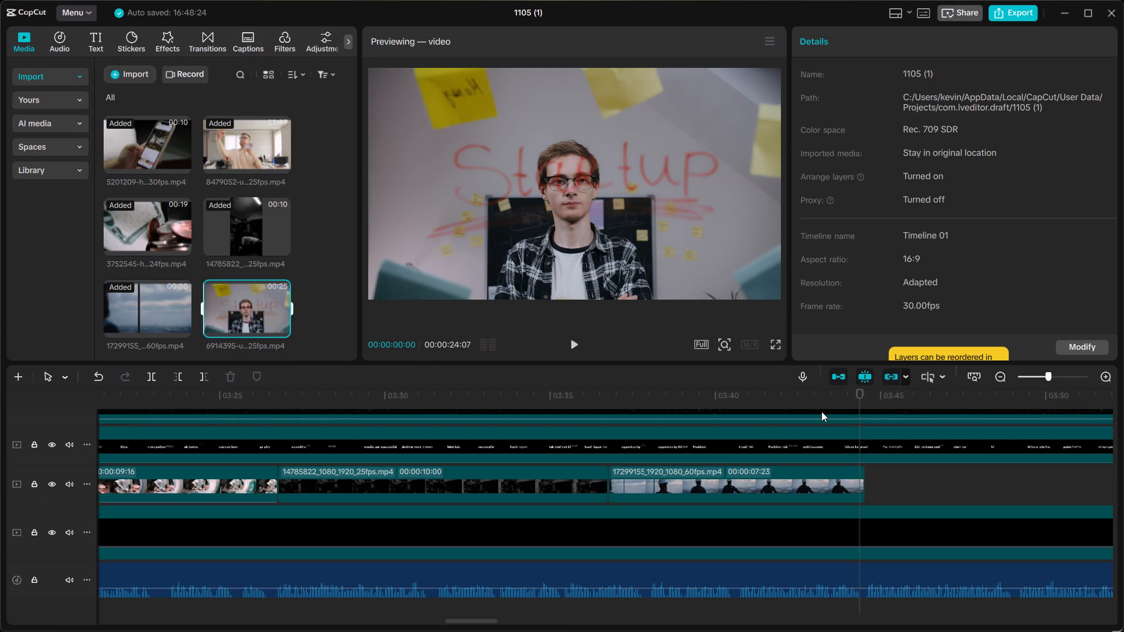
{"action": "left_click", "coordinate": [821, 411]}
{"action": "left_click_drag", "start_coordinate": [855, 394], "coordinate": [867, 395]}
{"action": "left_click_drag", "start_coordinate": [251, 308], "coordinate": [494, 305]}
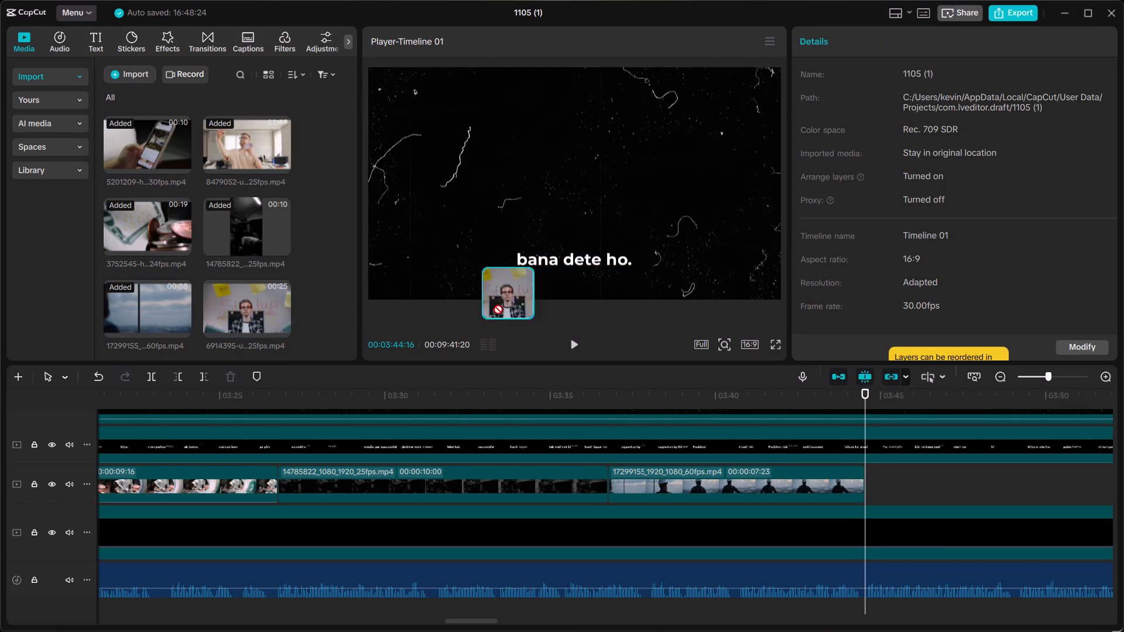
{"action": "left_click_drag", "start_coordinate": [494, 305], "coordinate": [868, 479]}
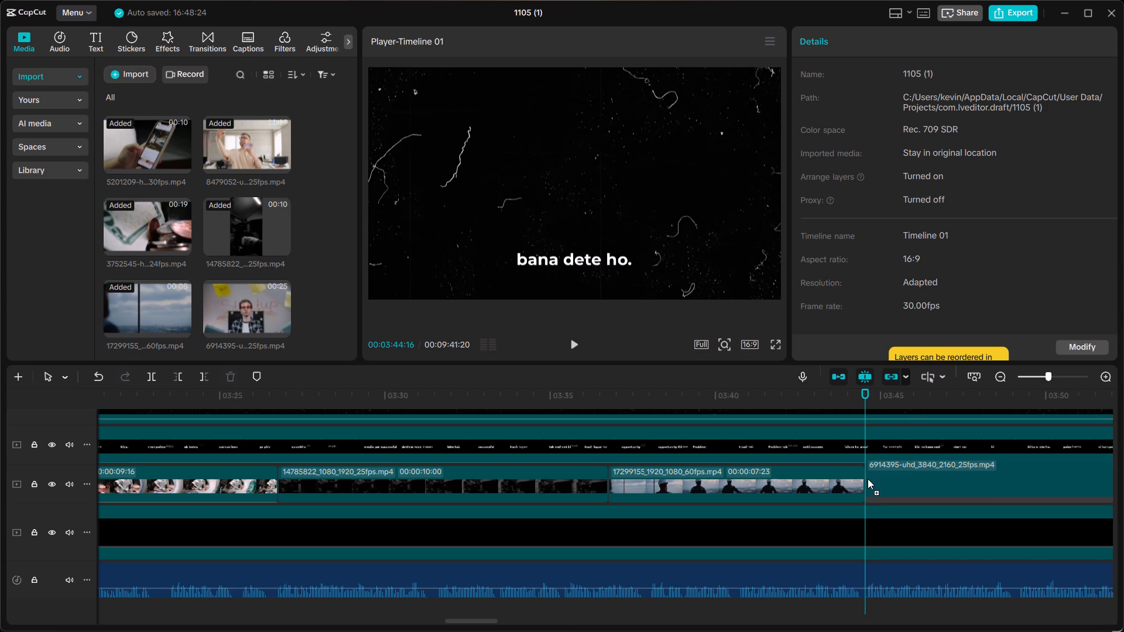
{"action": "left_click_drag", "start_coordinate": [868, 479], "coordinate": [866, 479]}
Play back from 00:03:44:07 through the startup clip against the captions to about 00:03:57.
{"action": "left_click", "coordinate": [855, 394]}
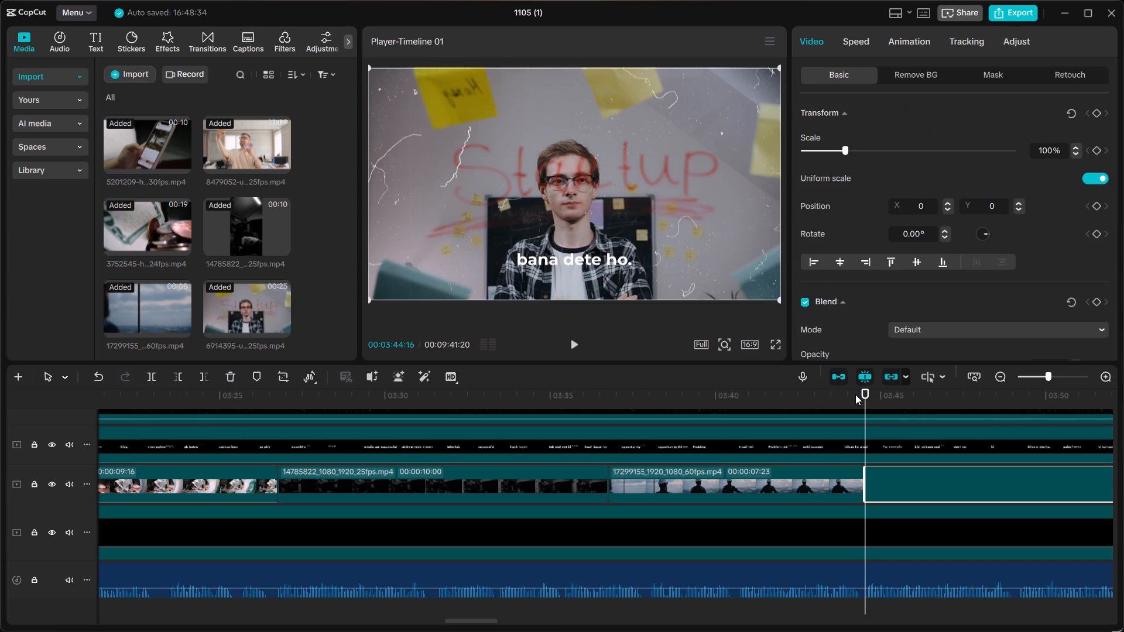
{"action": "left_click", "coordinate": [855, 392]}
{"action": "key", "text": "space"}
{"action": "left_click", "coordinate": [855, 392]}
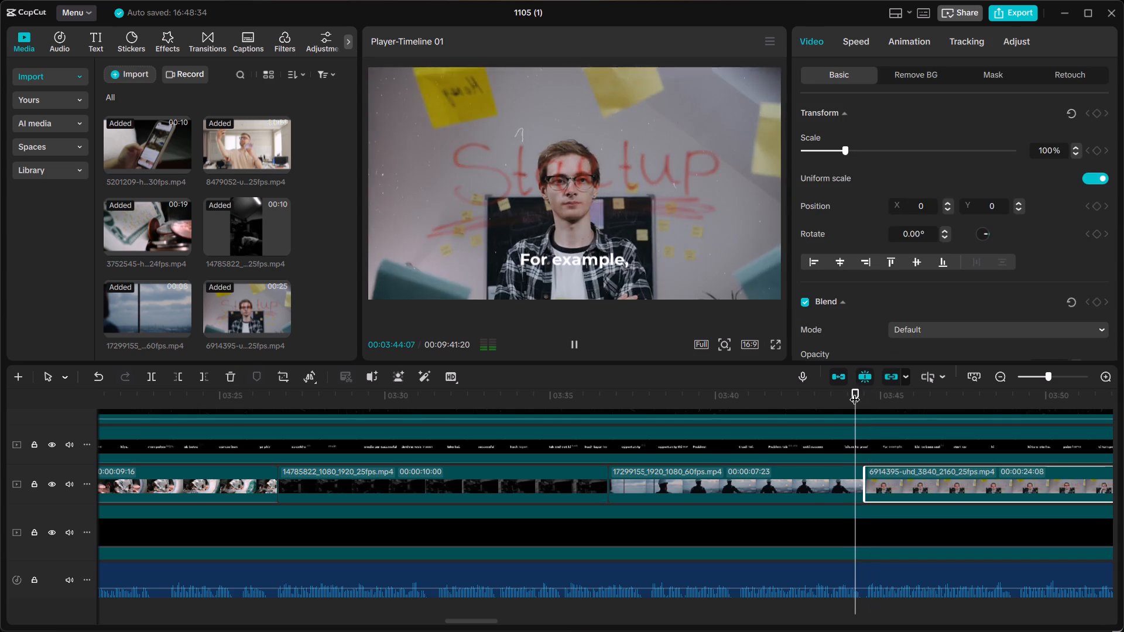
{"action": "key", "text": "space"}
{"action": "left_click", "coordinate": [855, 392]}
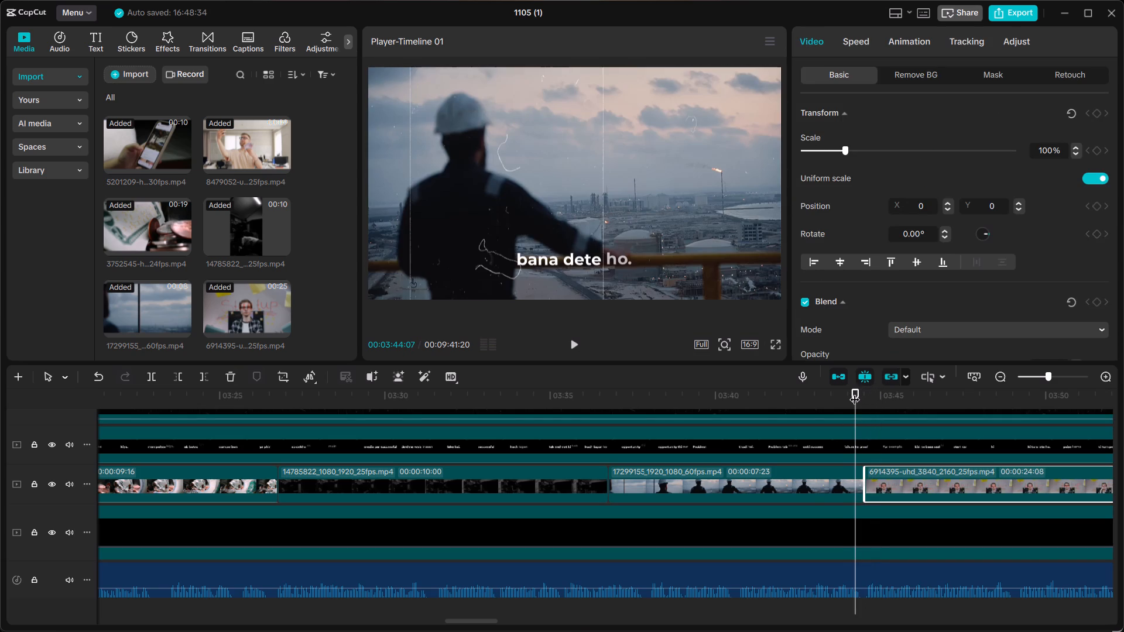
{"action": "key", "text": "space"}
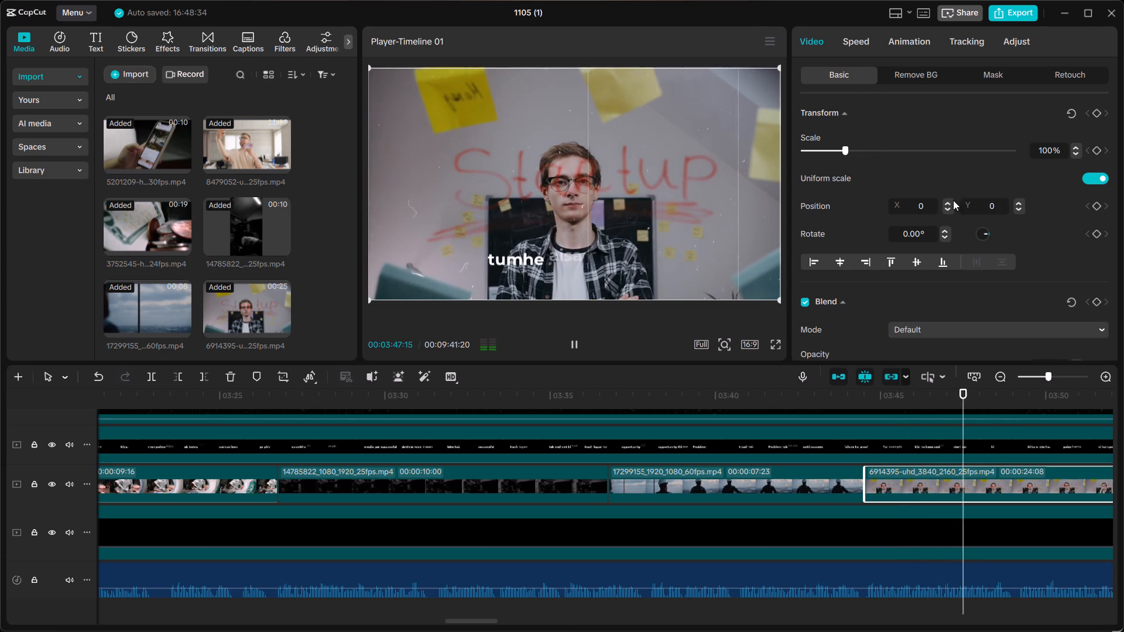
{"action": "scroll", "coordinate": [894, 473], "scroll_direction": "left", "scroll_amount": 2}
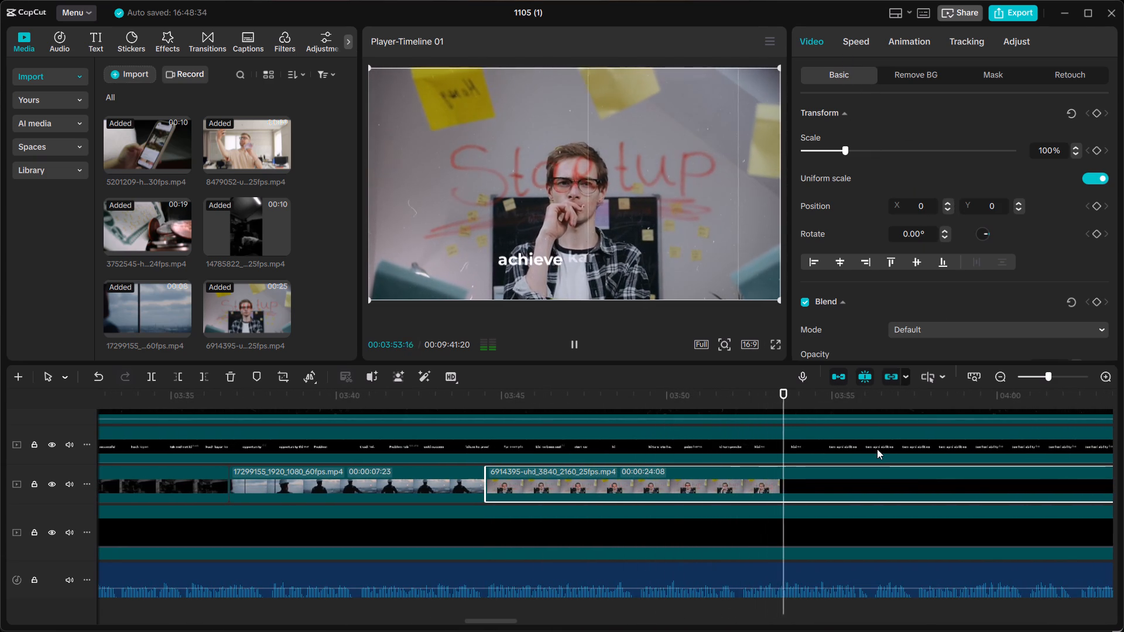
{"action": "scroll", "coordinate": [877, 449], "scroll_direction": "left", "scroll_amount": 1}
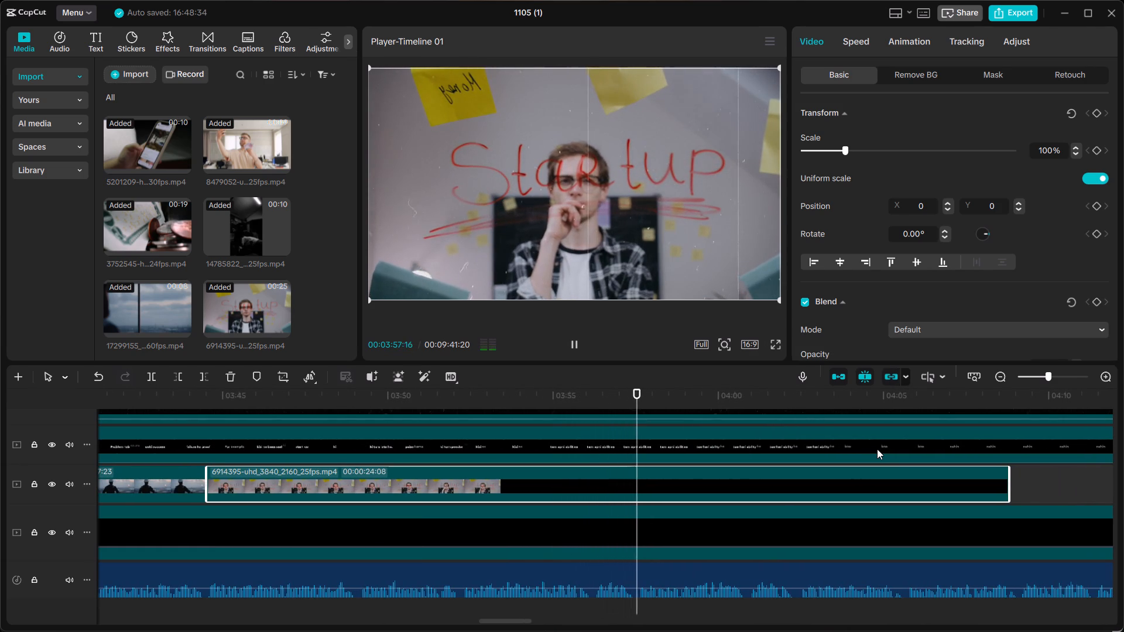
{"action": "key", "text": "space"}
Split the 6914395 startup clip at 00:03:56:09, where the caption "lagte ho." ends, and select the second segment.
{"action": "left_click", "coordinate": [592, 397]}
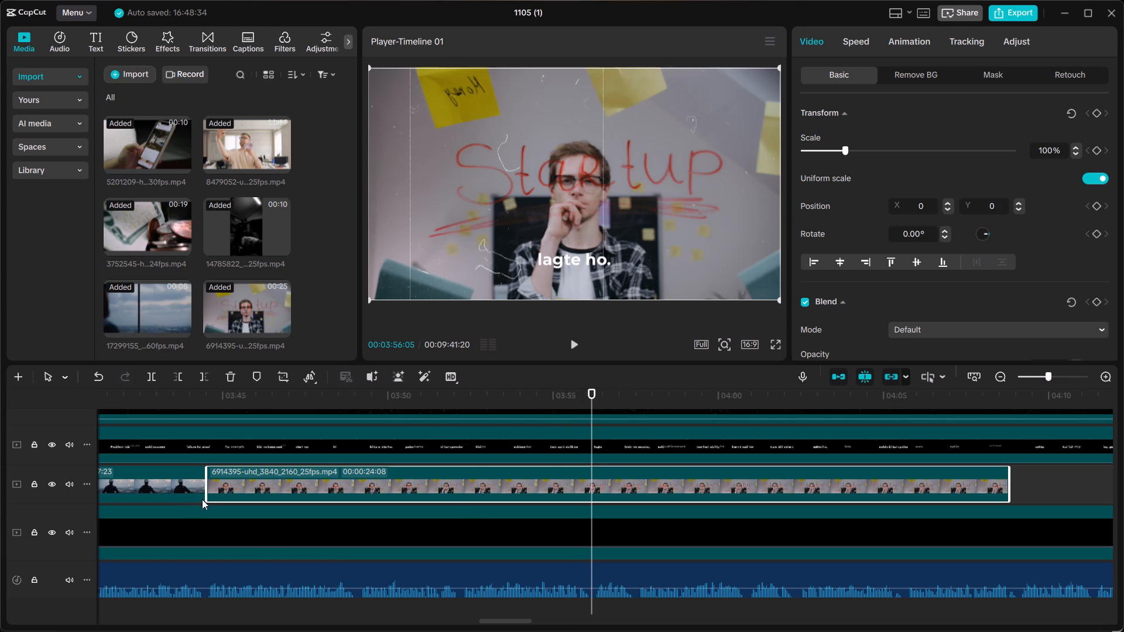
{"action": "left_click_drag", "start_coordinate": [587, 396], "coordinate": [606, 400]}
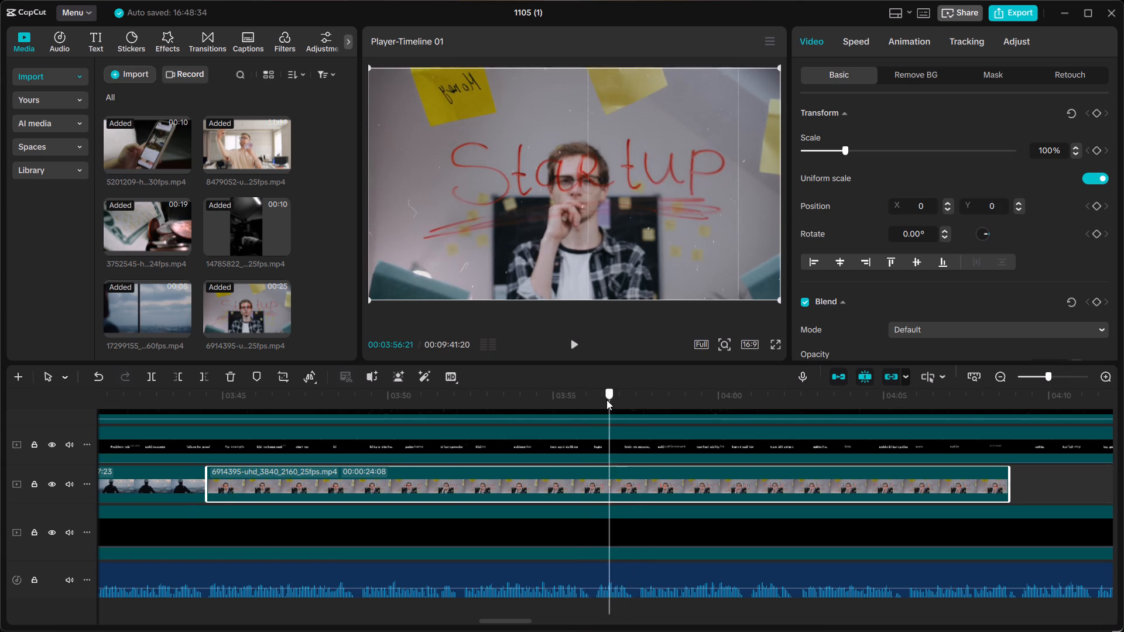
{"action": "left_click_drag", "start_coordinate": [606, 400], "coordinate": [597, 403]}
{"action": "left_click", "coordinate": [606, 477]}
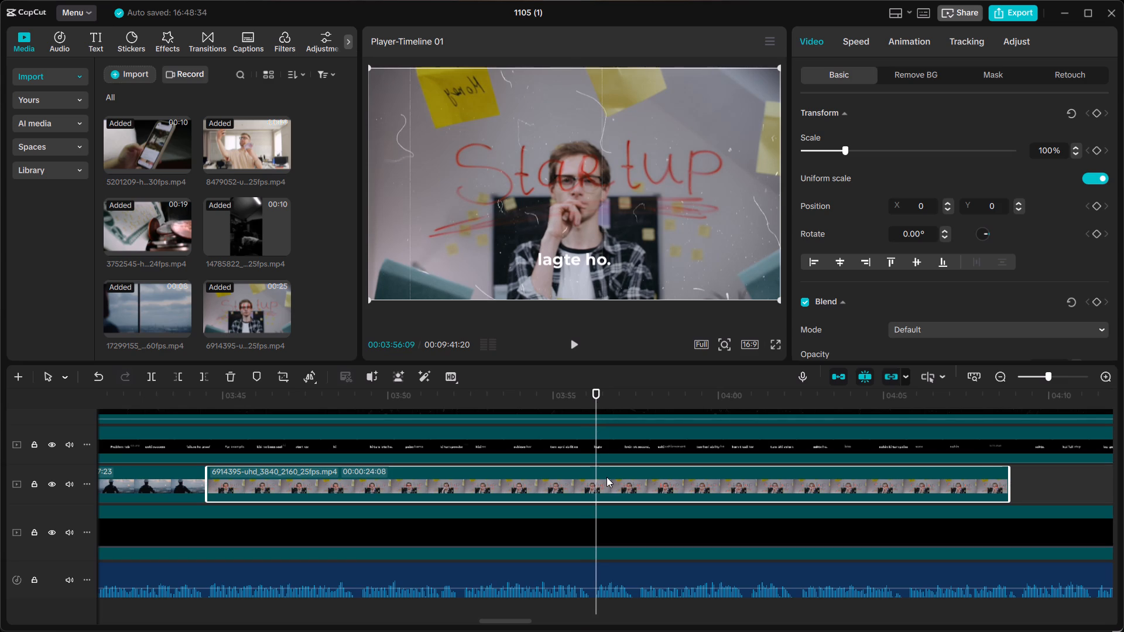
{"action": "key", "text": "ctrl+b"}
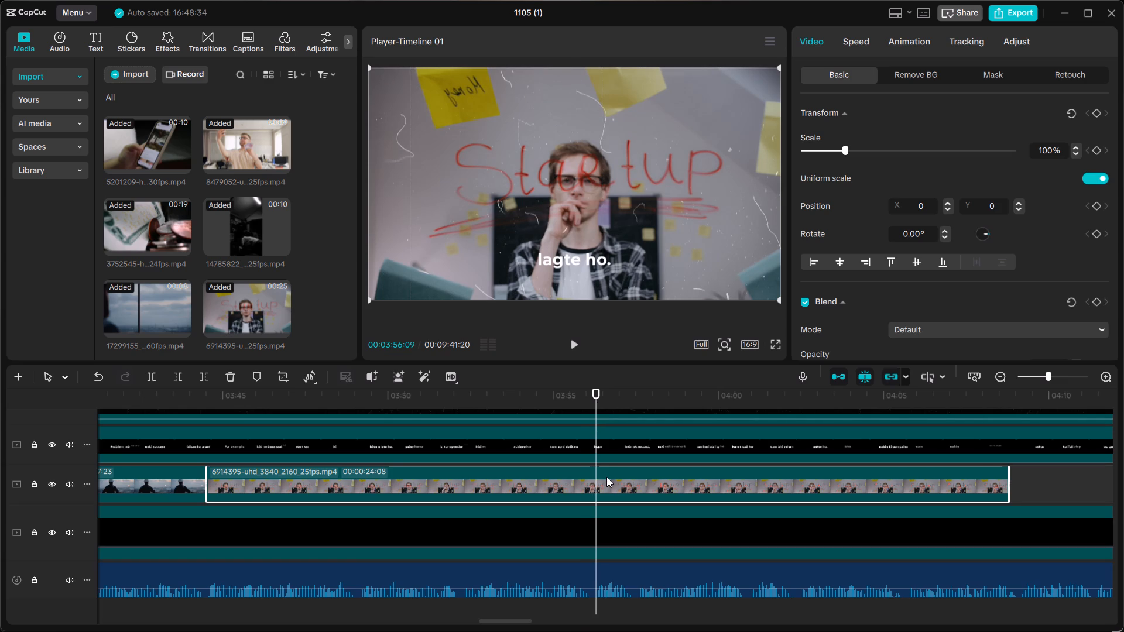
{"action": "left_click", "coordinate": [606, 477]}
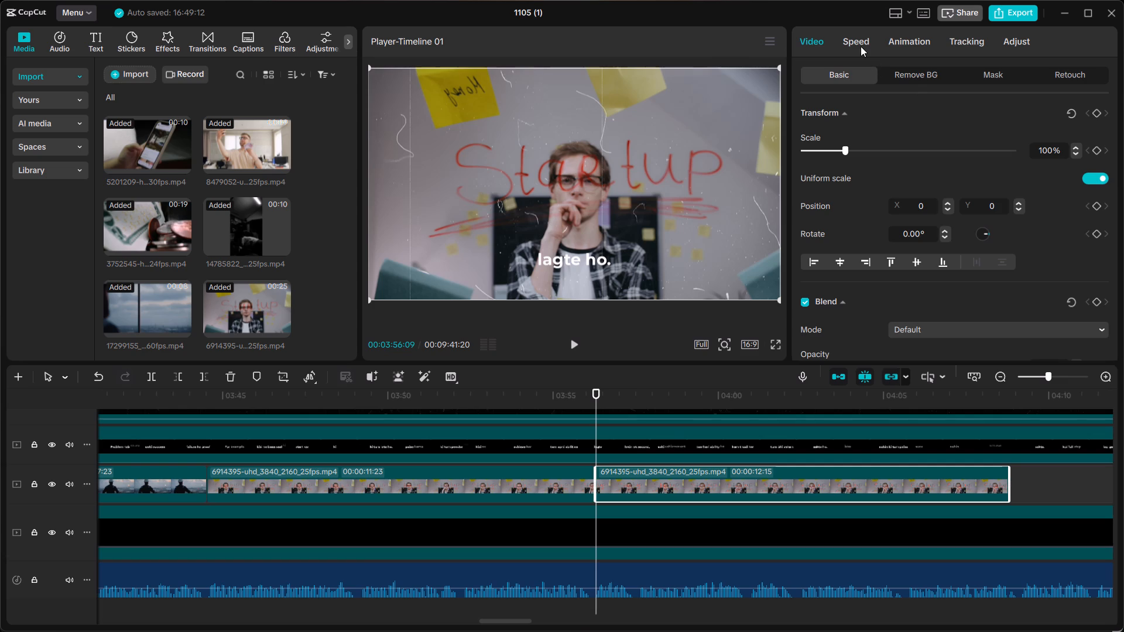
Look through the second startup segment's tracking, speed and basic video settings, down to the motion blur options.
{"action": "left_click", "coordinate": [971, 46]}
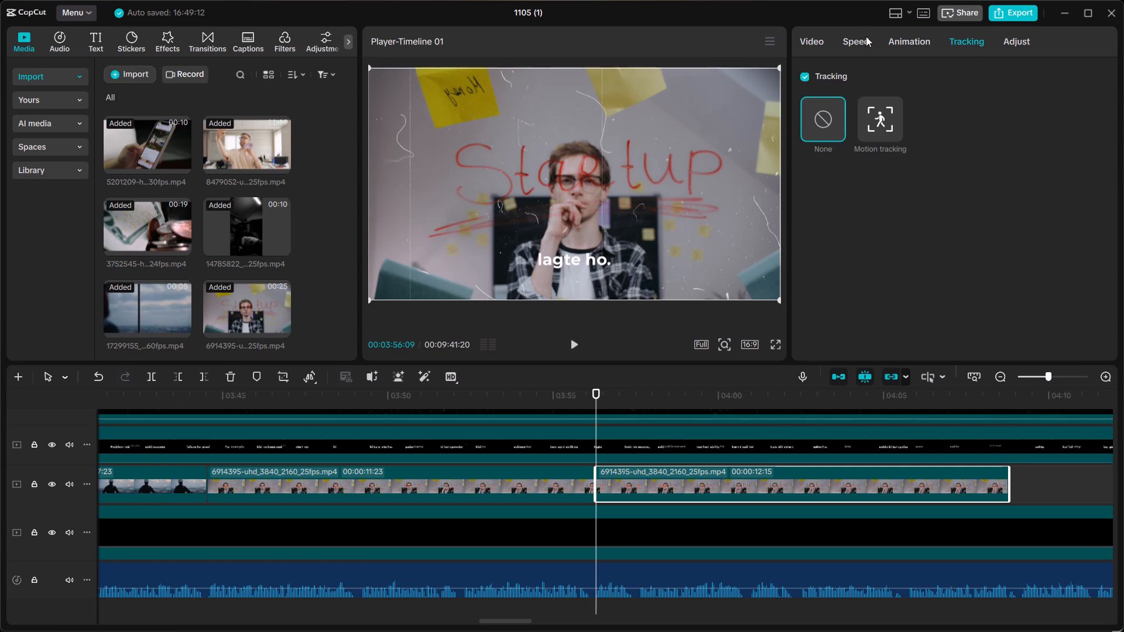
{"action": "left_click", "coordinate": [869, 36]}
{"action": "left_click", "coordinate": [808, 46]}
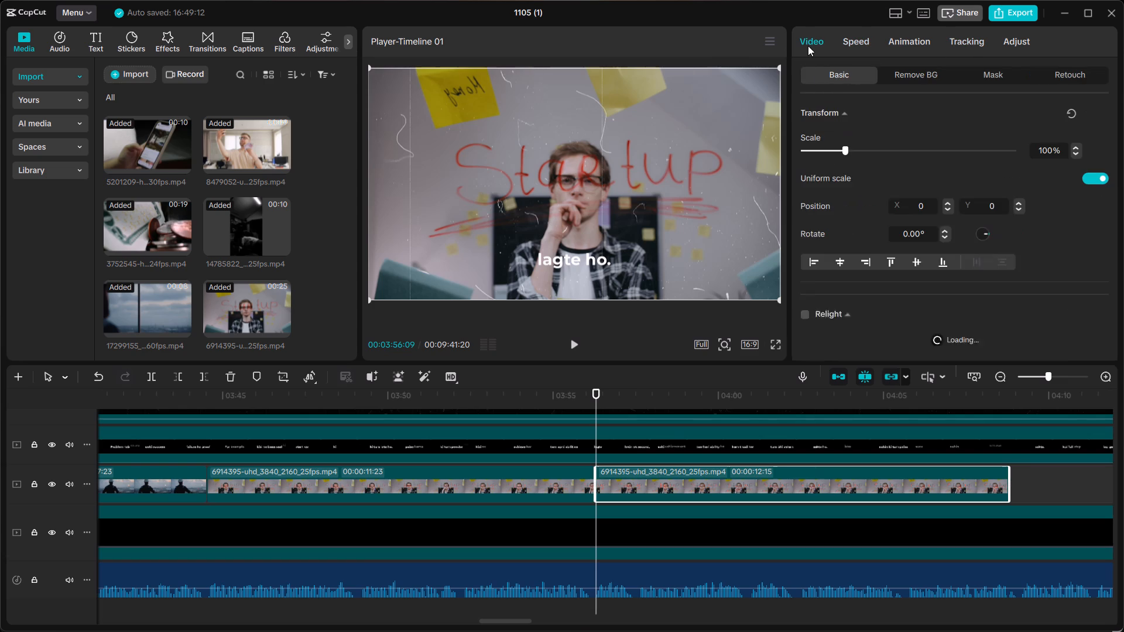
{"action": "scroll", "coordinate": [953, 190], "scroll_direction": "down", "scroll_amount": 9}
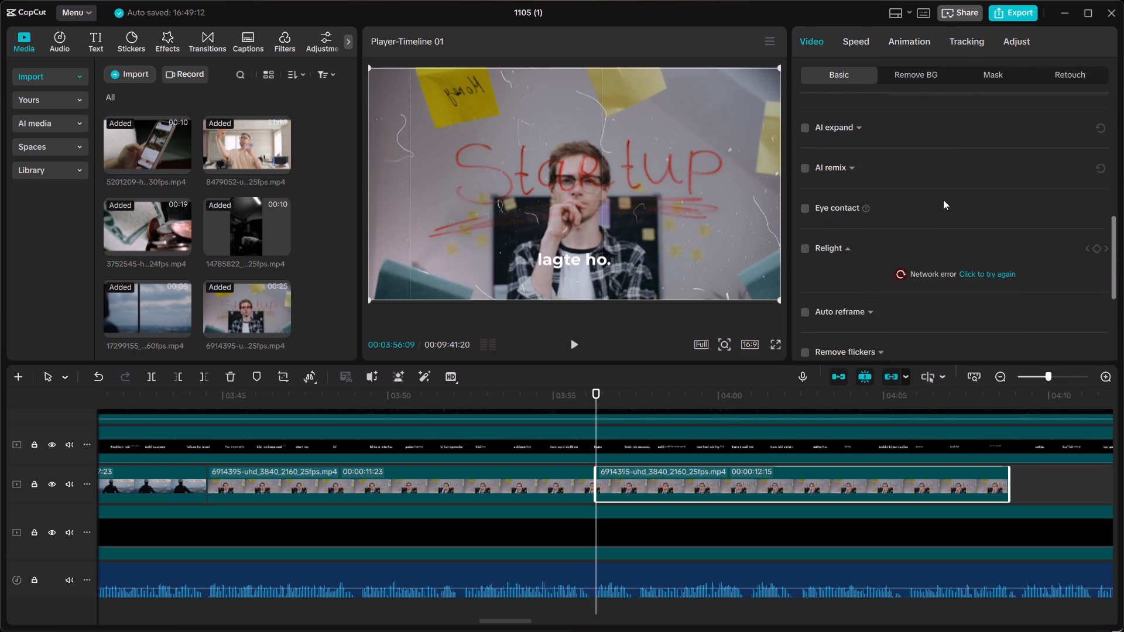
{"action": "scroll", "coordinate": [943, 200], "scroll_direction": "down", "scroll_amount": 6}
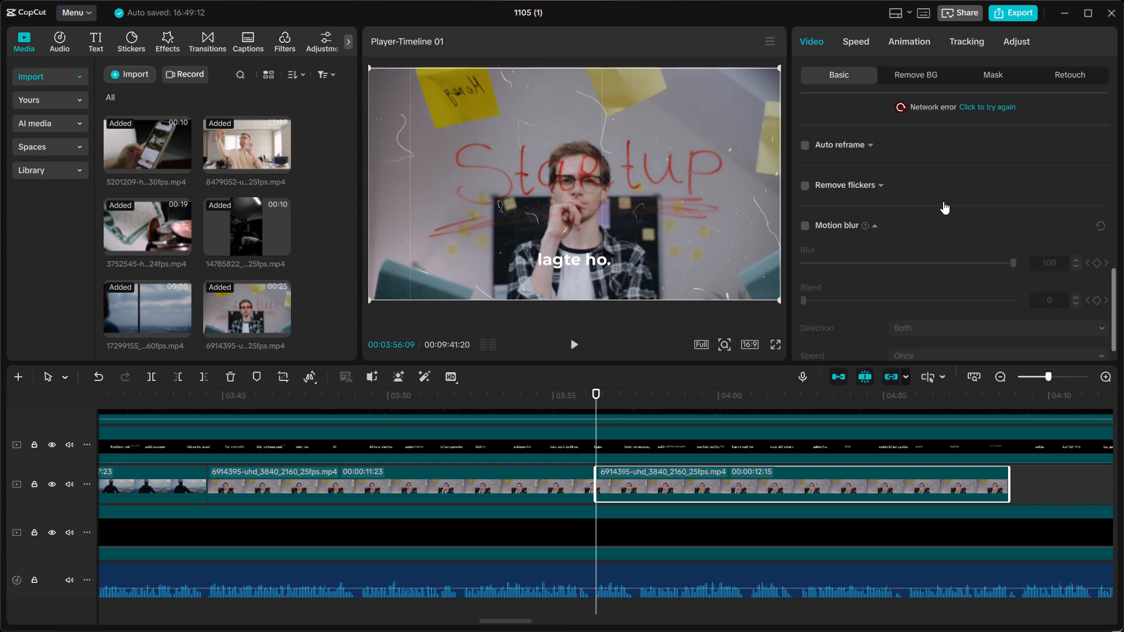
{"action": "scroll", "coordinate": [943, 201], "scroll_direction": "down", "scroll_amount": 3}
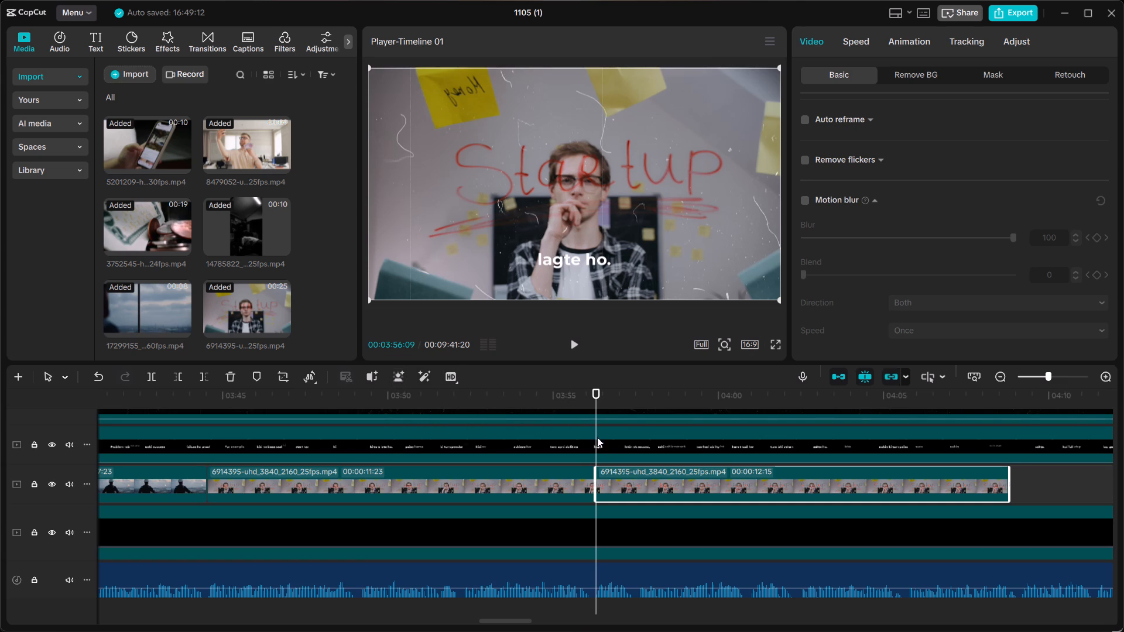
Split the second 6914395 startup segment at 00:03:57:19 and delete the short piece before it, under the caption "lekin ek second,".
{"action": "left_click", "coordinate": [580, 399]}
{"action": "key", "text": "space"}
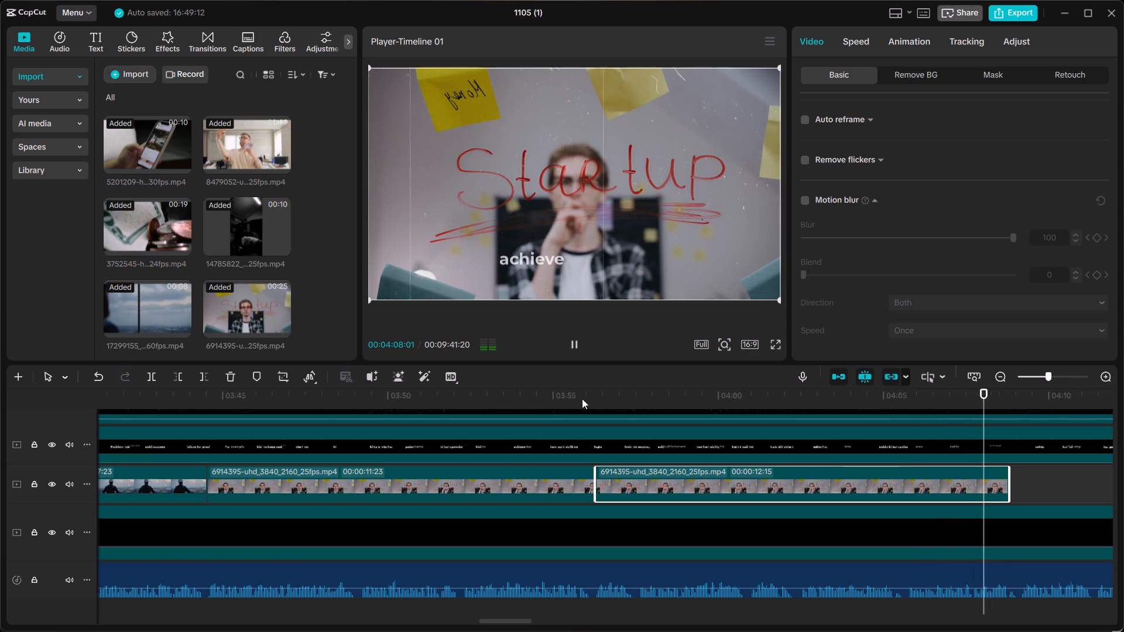
{"action": "key", "text": "space"}
{"action": "left_click", "coordinate": [595, 396]}
{"action": "key", "text": "space"}
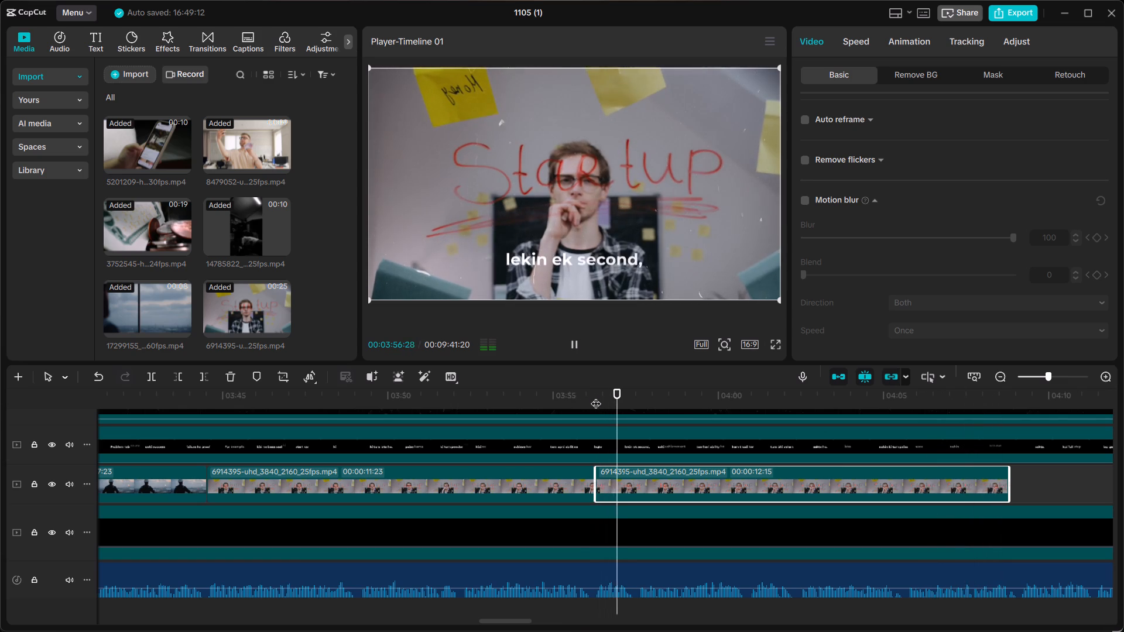
{"action": "key", "text": "space"}
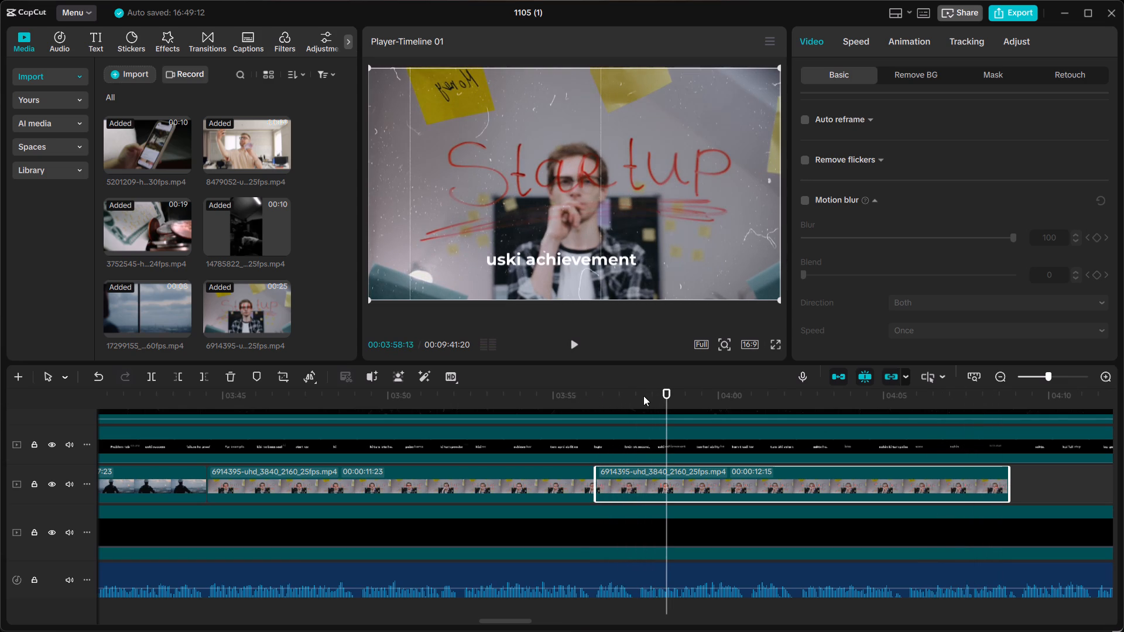
{"action": "left_click", "coordinate": [636, 403]}
{"action": "left_click", "coordinate": [636, 403]}
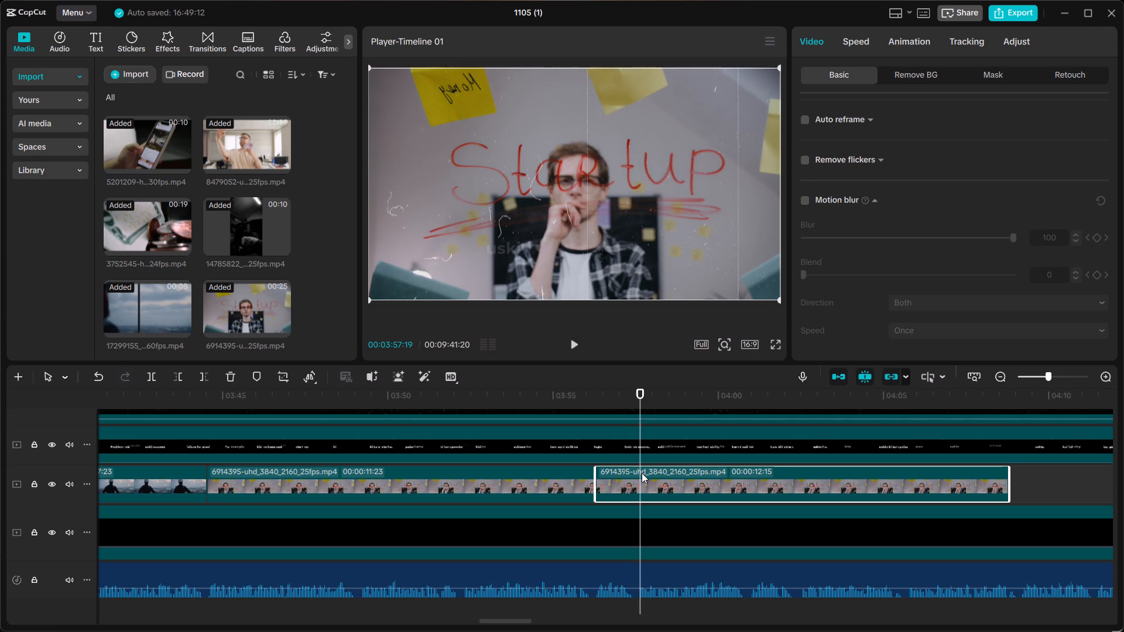
{"action": "key", "text": "ctrl+b"}
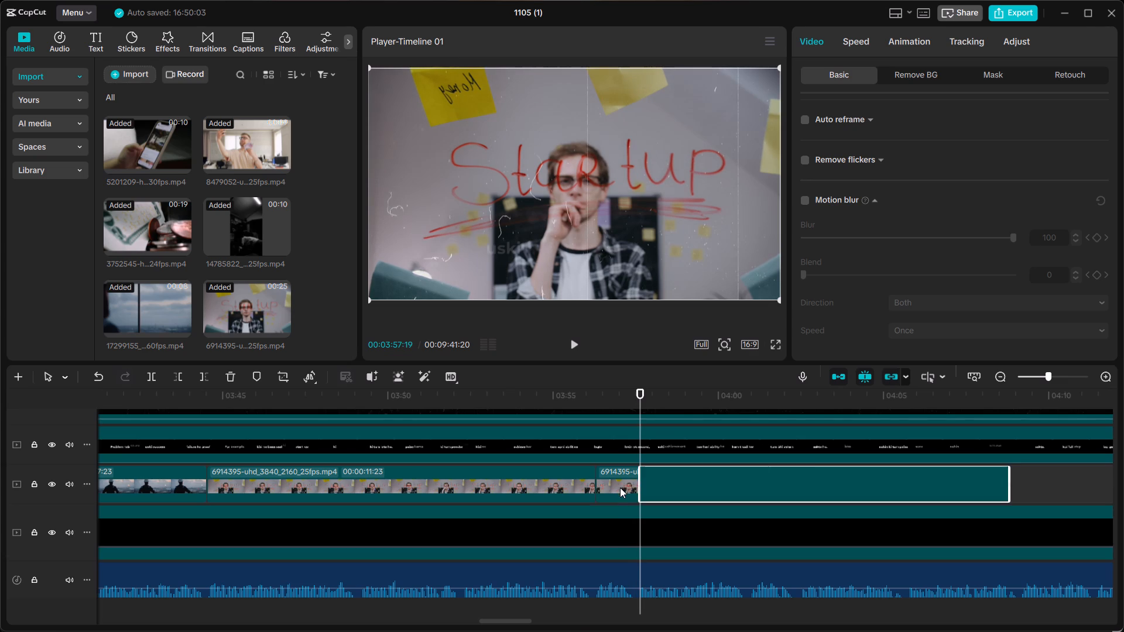
{"action": "left_click", "coordinate": [620, 487]}
{"action": "key", "text": "BackSpace"}
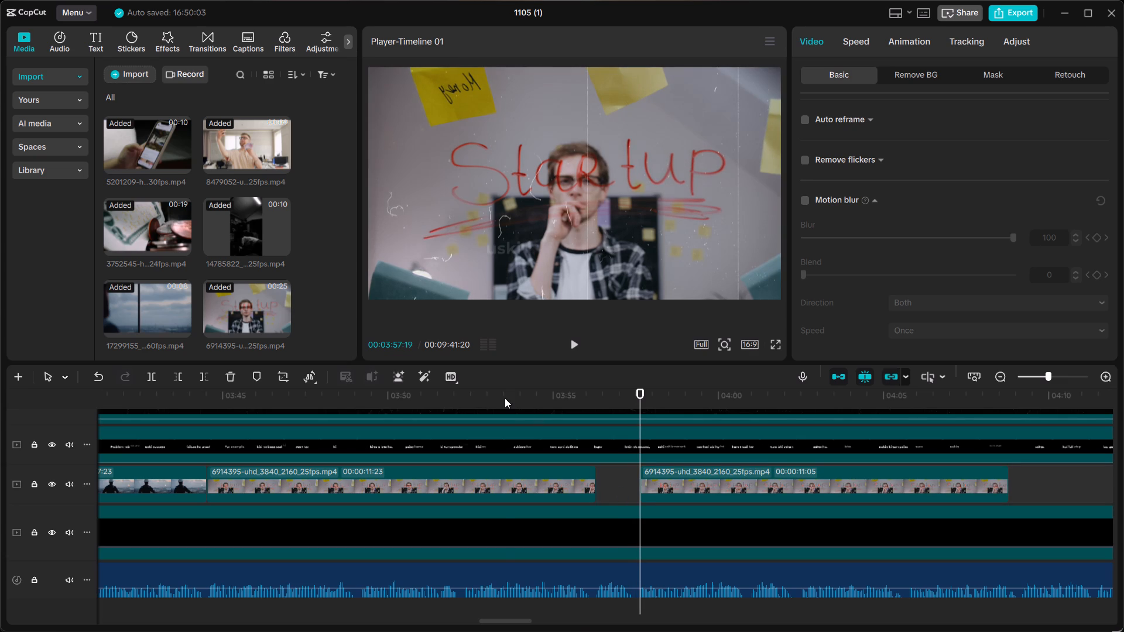
Play back from about 00:03:51 across the gap in the B-roll track to 00:04:00, following the captions.
{"action": "left_click", "coordinate": [505, 398]}
{"action": "left_click", "coordinate": [500, 397]}
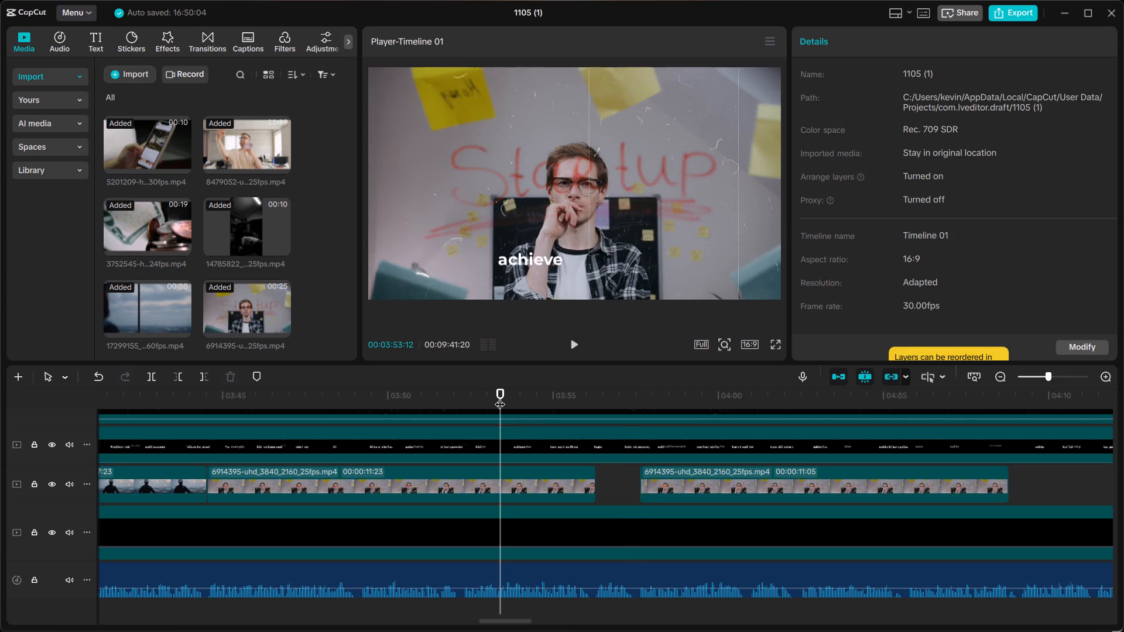
{"action": "key", "text": "space"}
{"action": "key", "text": "space"}
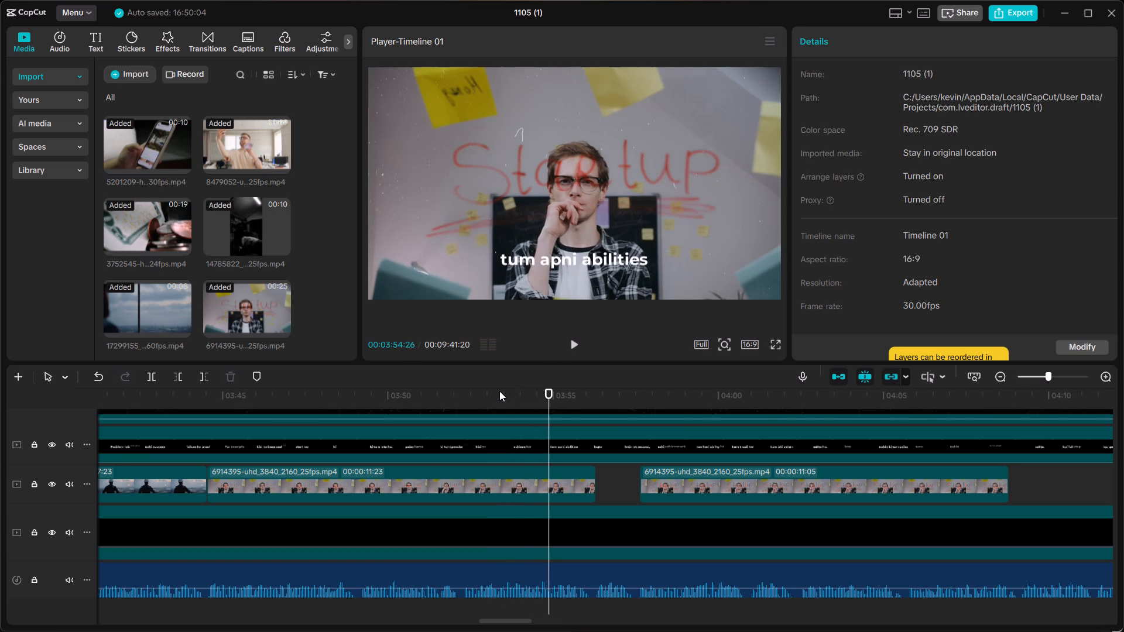
{"action": "left_click", "coordinate": [440, 403]}
{"action": "key", "text": "space"}
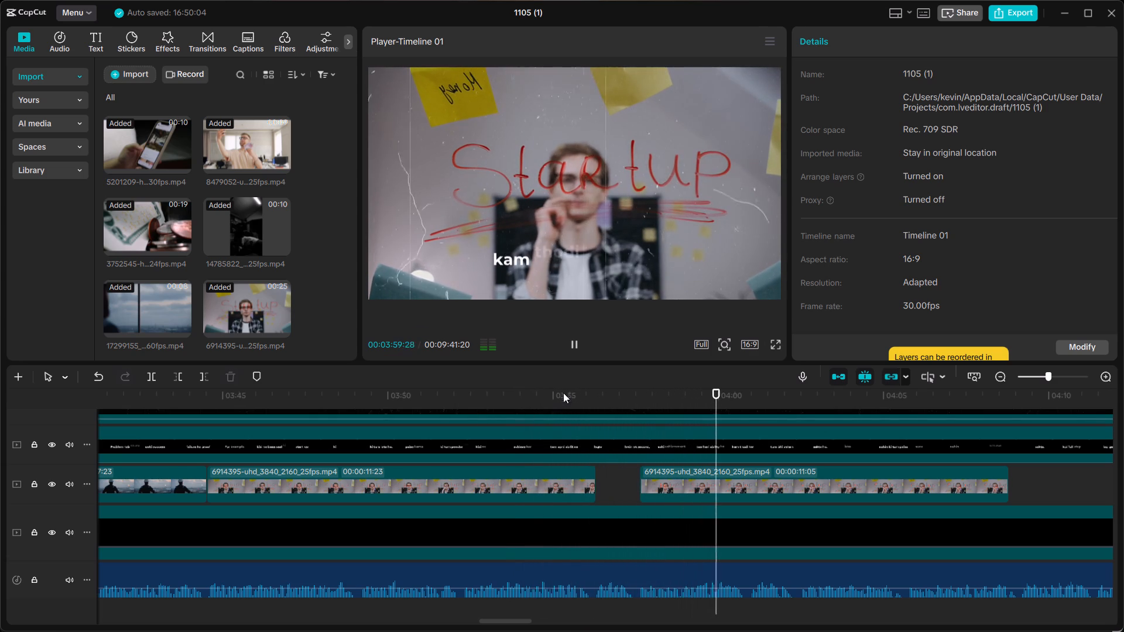
{"action": "key", "text": "space"}
{"action": "scroll", "coordinate": [577, 399], "scroll_direction": "up", "scroll_amount": 3}
{"action": "scroll", "coordinate": [630, 481], "scroll_direction": "up", "scroll_amount": 3}
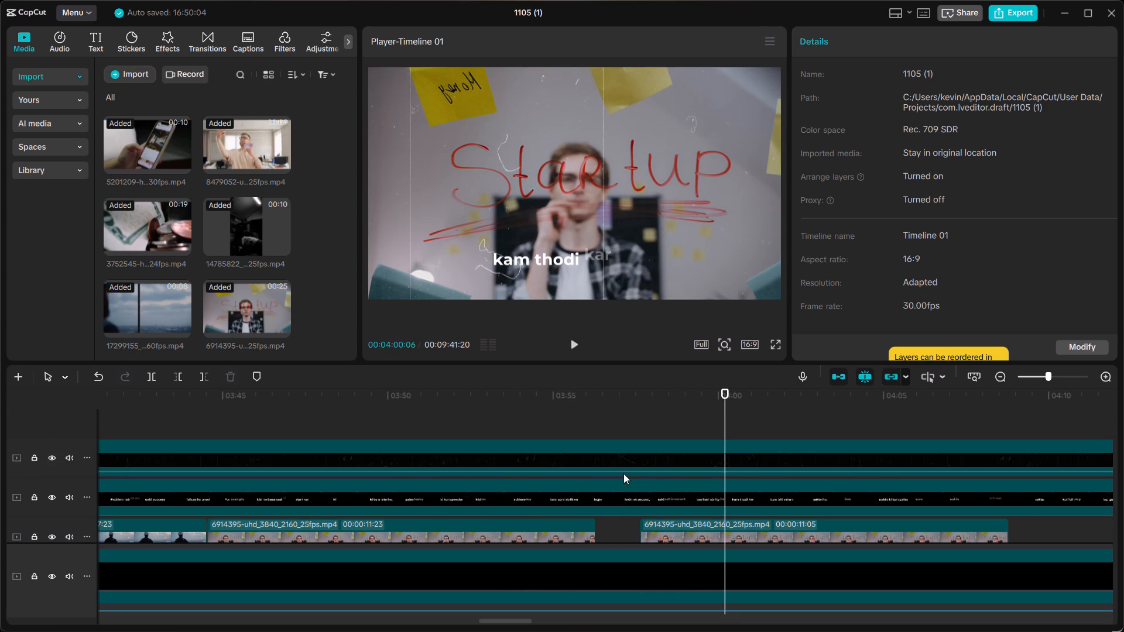
Replay the lead-in to the gap, about 00:03:54 to 00:03:57, to check where the caption changes from "lagte ho." to "lekin".
{"action": "left_click", "coordinate": [603, 415]}
{"action": "left_click", "coordinate": [598, 415]}
{"action": "left_click", "coordinate": [564, 408]}
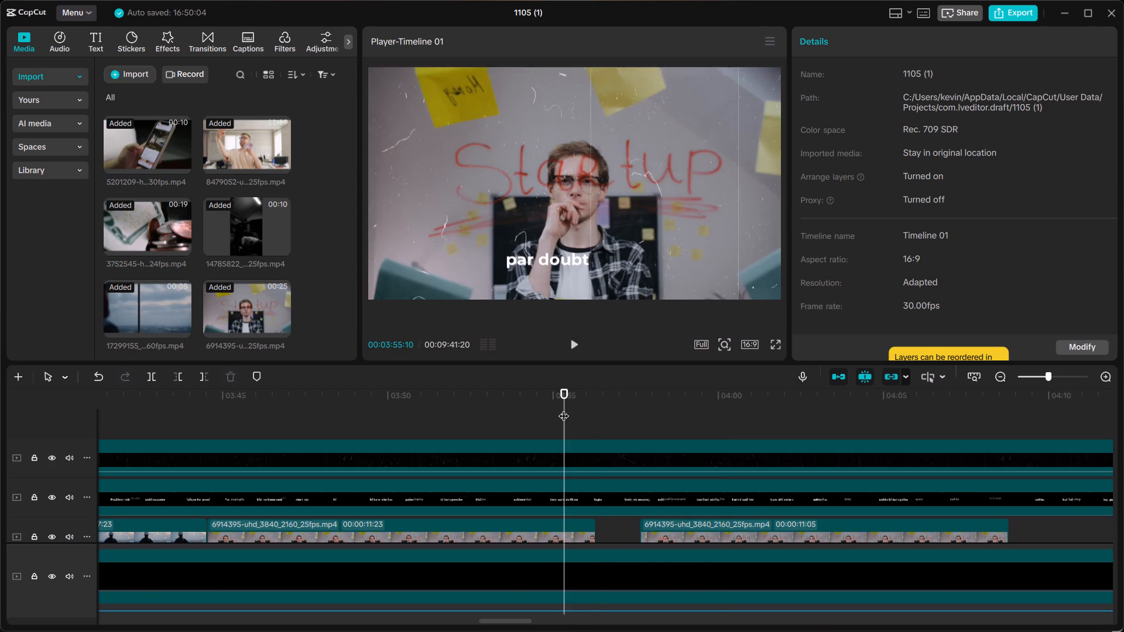
{"action": "key", "text": "space"}
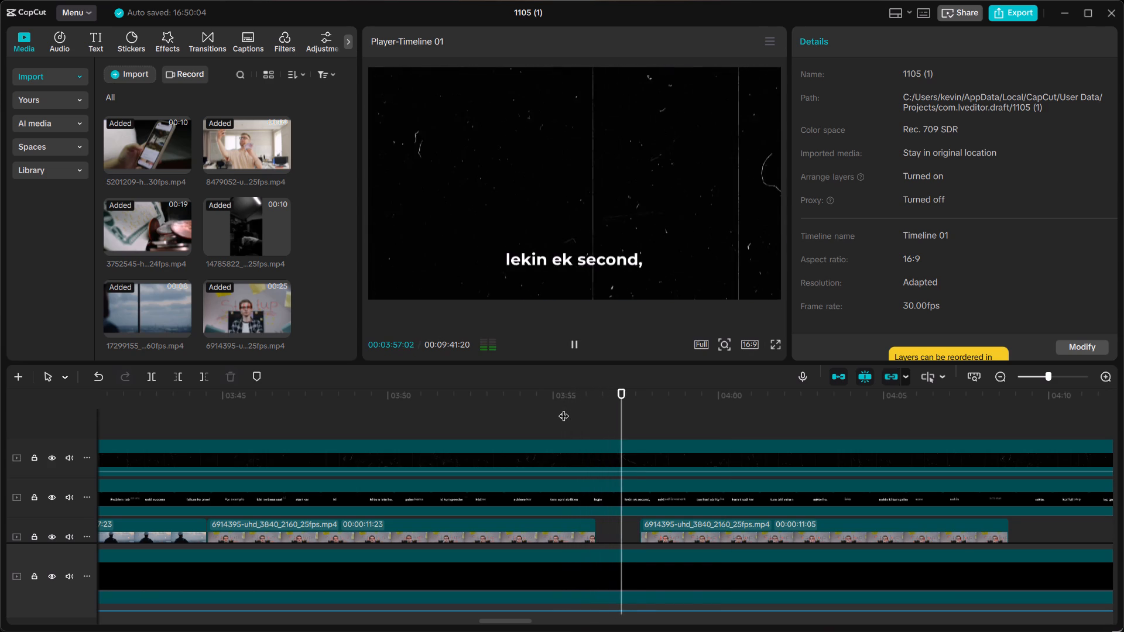
{"action": "key", "text": "space"}
{"action": "left_click", "coordinate": [536, 400]}
{"action": "key", "text": "space"}
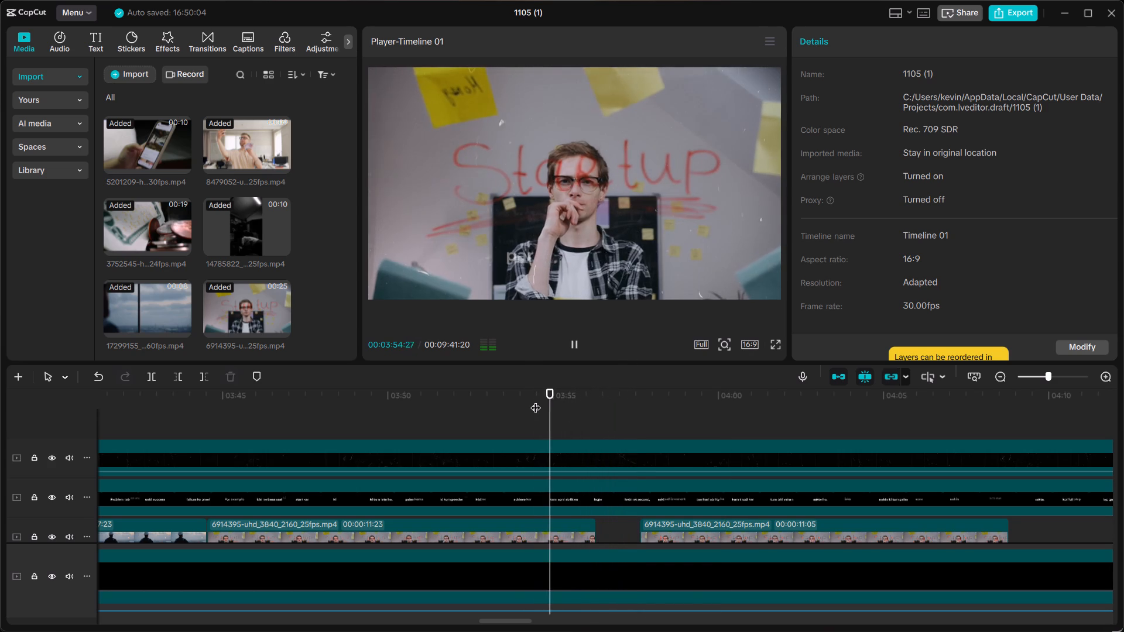
{"action": "key", "text": "space"}
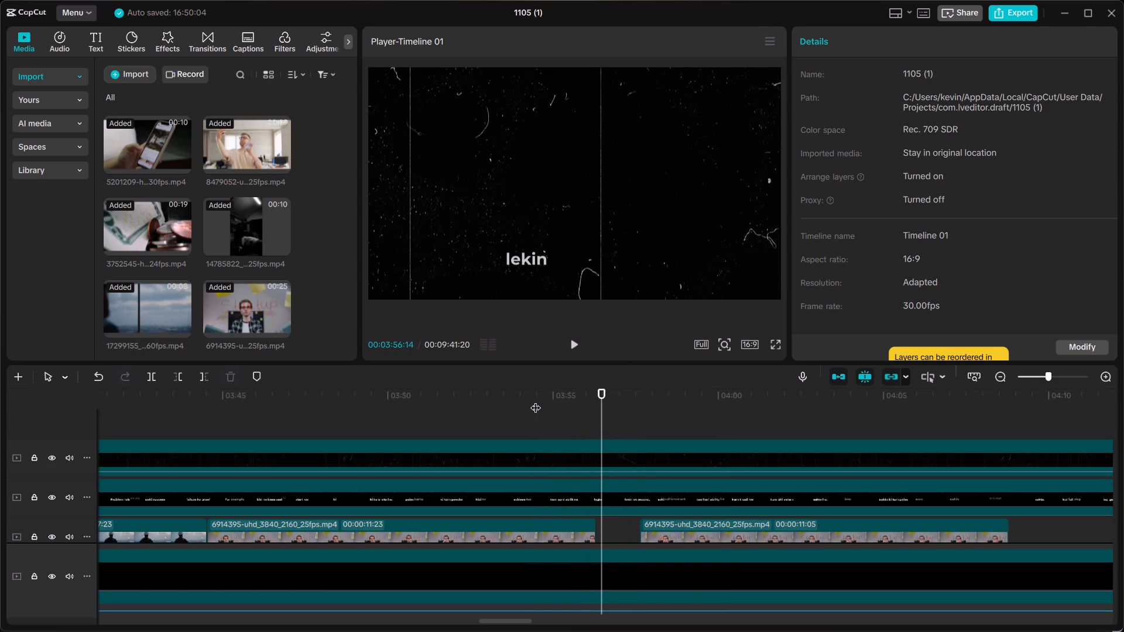
{"action": "left_click", "coordinate": [576, 420]}
{"action": "key", "text": "space"}
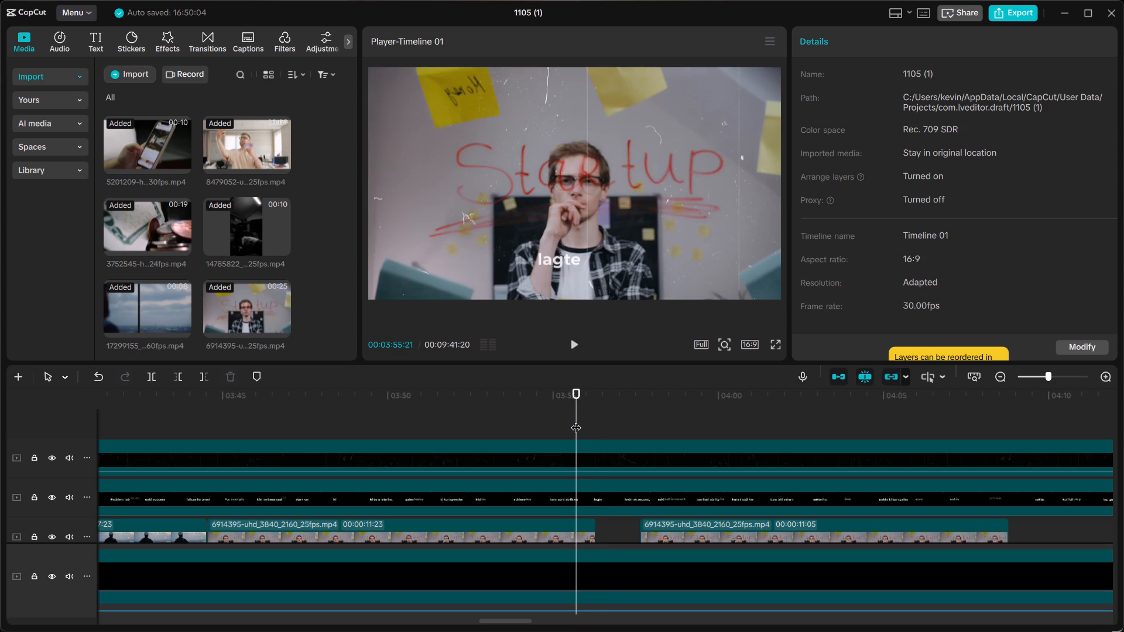
{"action": "key", "text": "space"}
Split the caption video Success Se Self-Worth Mat Jodo at 00:03:56:11, just before the caption "lekin ek second," starts.
{"action": "left_click", "coordinate": [582, 420]}
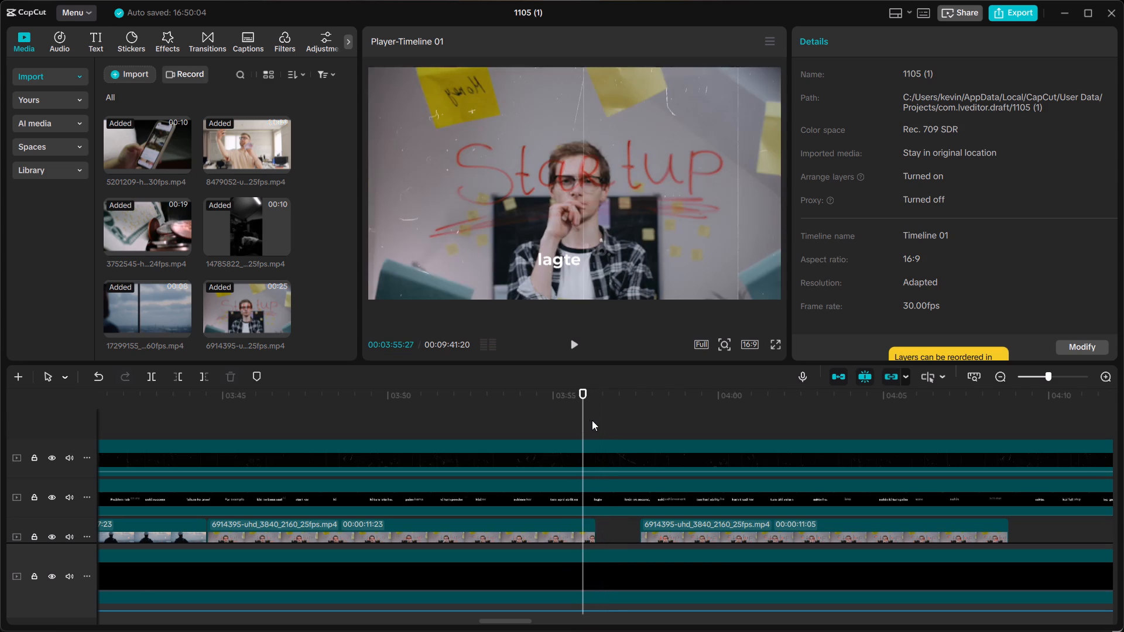
{"action": "left_click", "coordinate": [595, 420]}
{"action": "scroll", "coordinate": [595, 420], "scroll_direction": "up", "scroll_amount": 2, "text": "ctrl"}
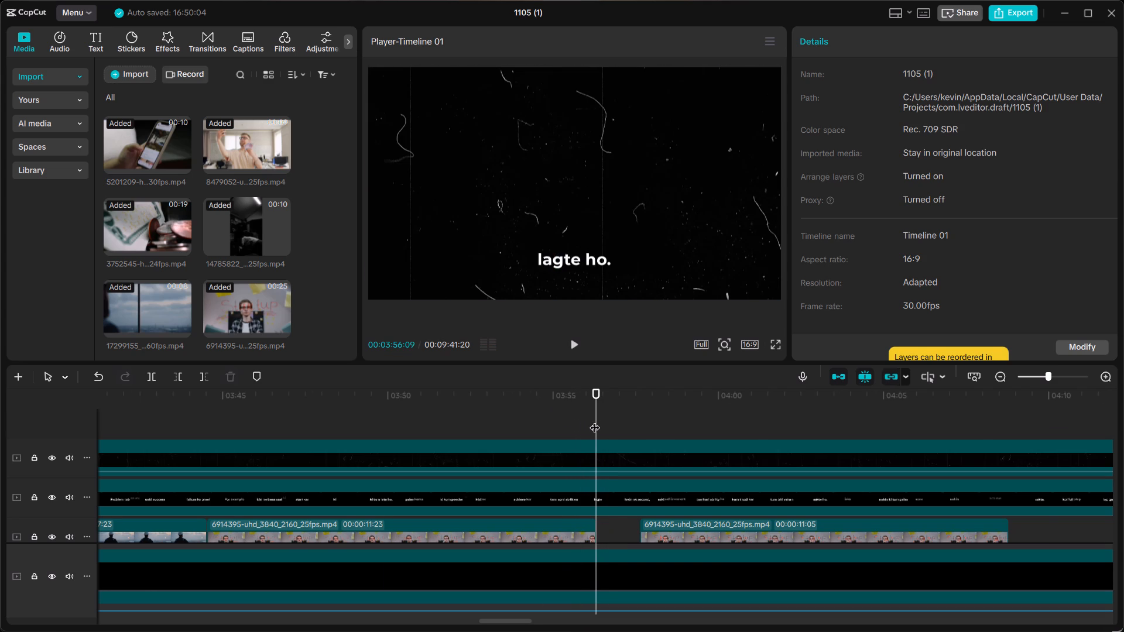
{"action": "scroll", "coordinate": [595, 420], "scroll_direction": "up", "scroll_amount": 13, "text": "ctrl"}
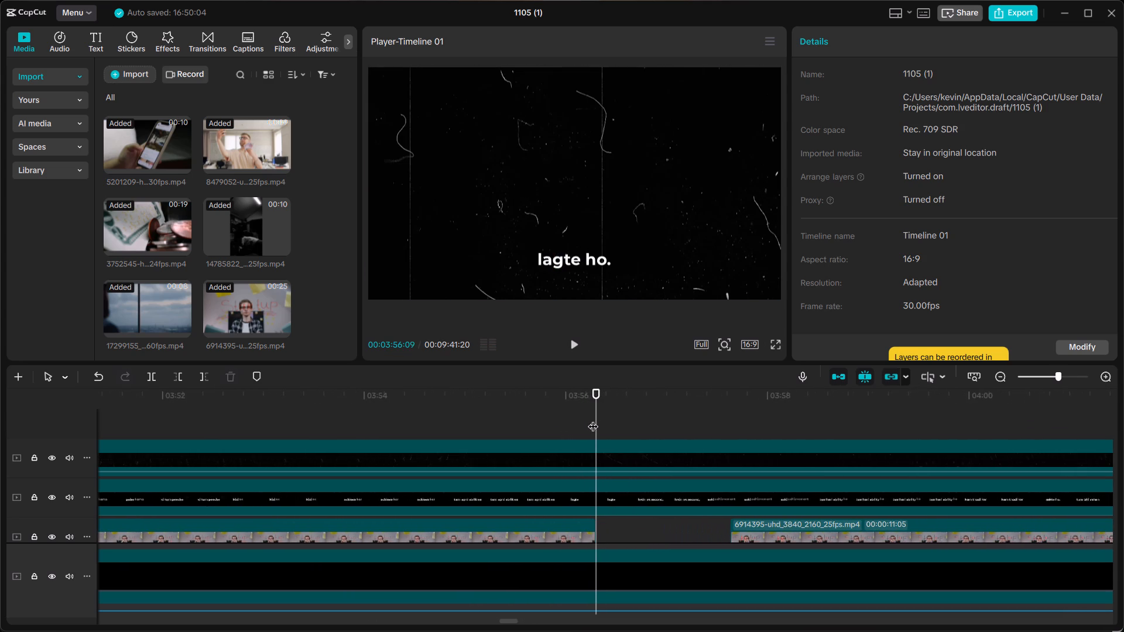
{"action": "left_click_drag", "start_coordinate": [597, 389], "coordinate": [605, 391]}
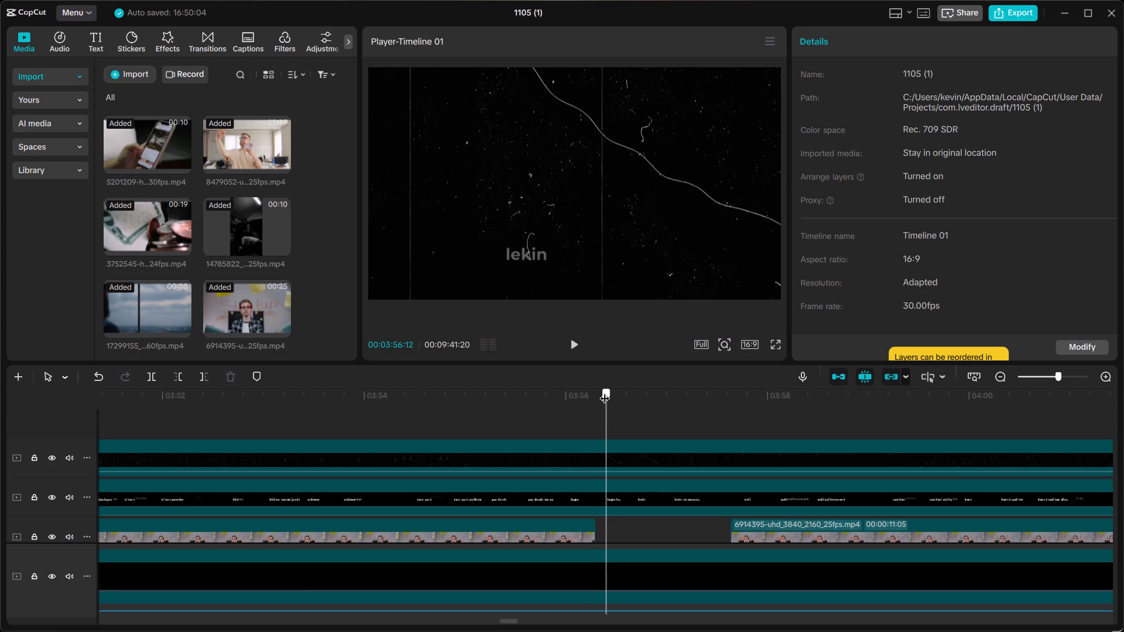
{"action": "left_click_drag", "start_coordinate": [605, 391], "coordinate": [603, 391]}
{"action": "left_click", "coordinate": [606, 507]}
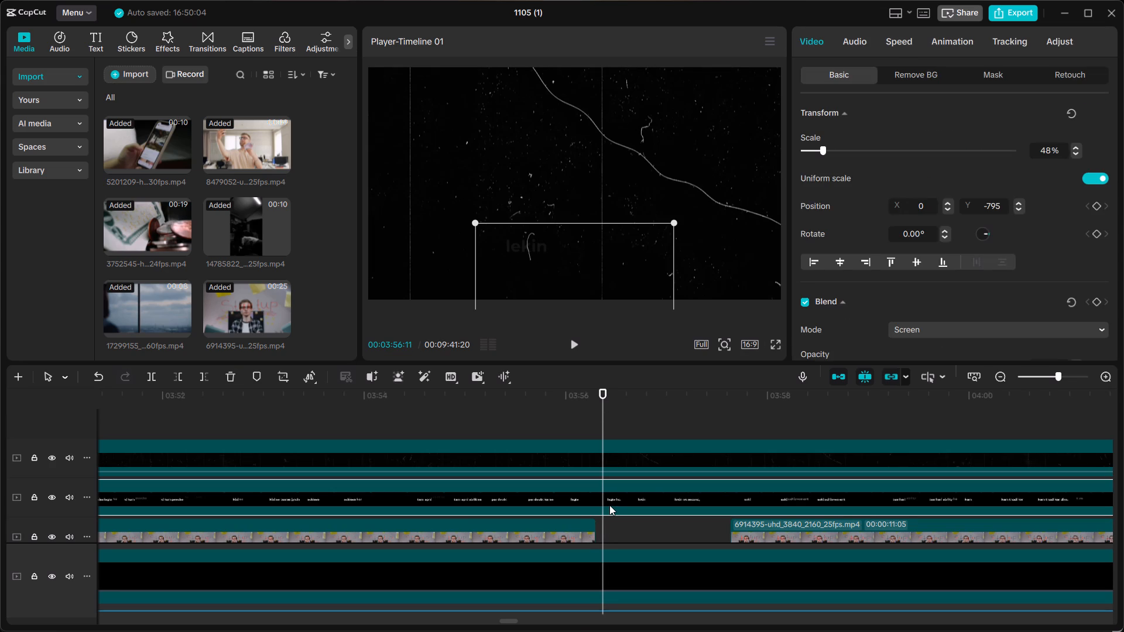
{"action": "key", "text": "ctrl+b"}
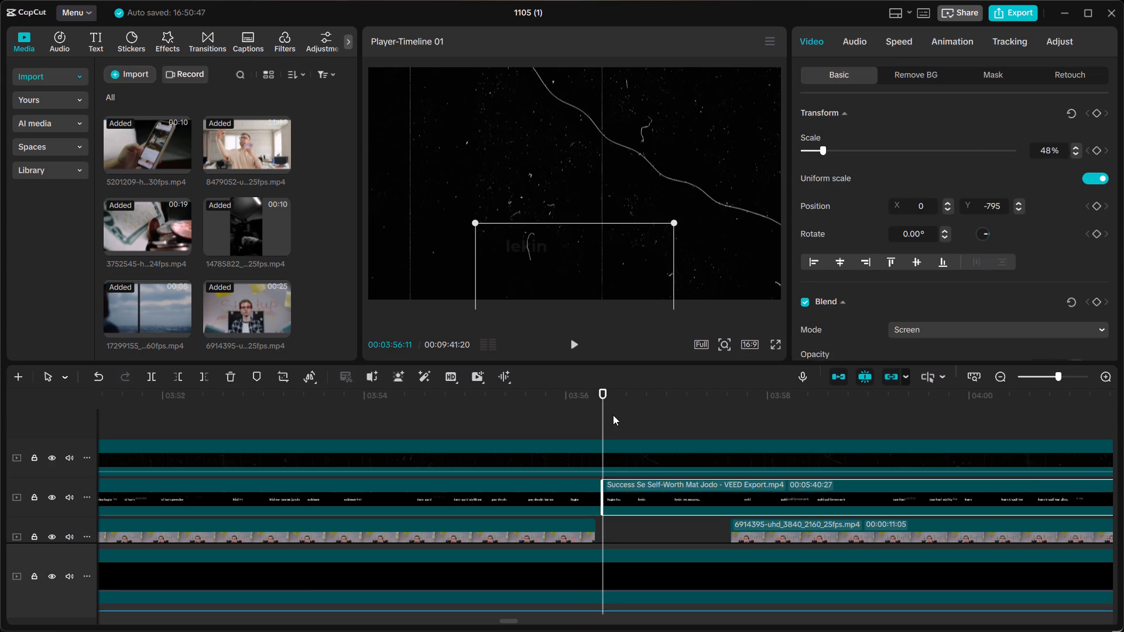
Split the caption video again at 00:03:57:08, right after the caption "lekin ek second," ends.
{"action": "left_click_drag", "start_coordinate": [602, 390], "coordinate": [626, 394]}
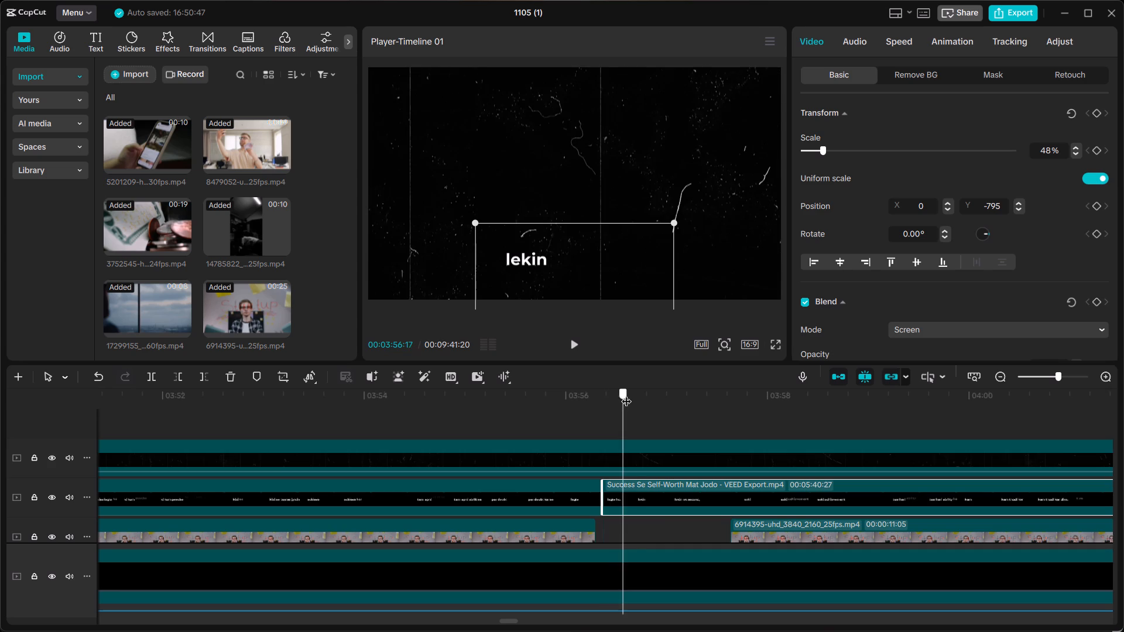
{"action": "left_click_drag", "start_coordinate": [626, 394], "coordinate": [669, 410]}
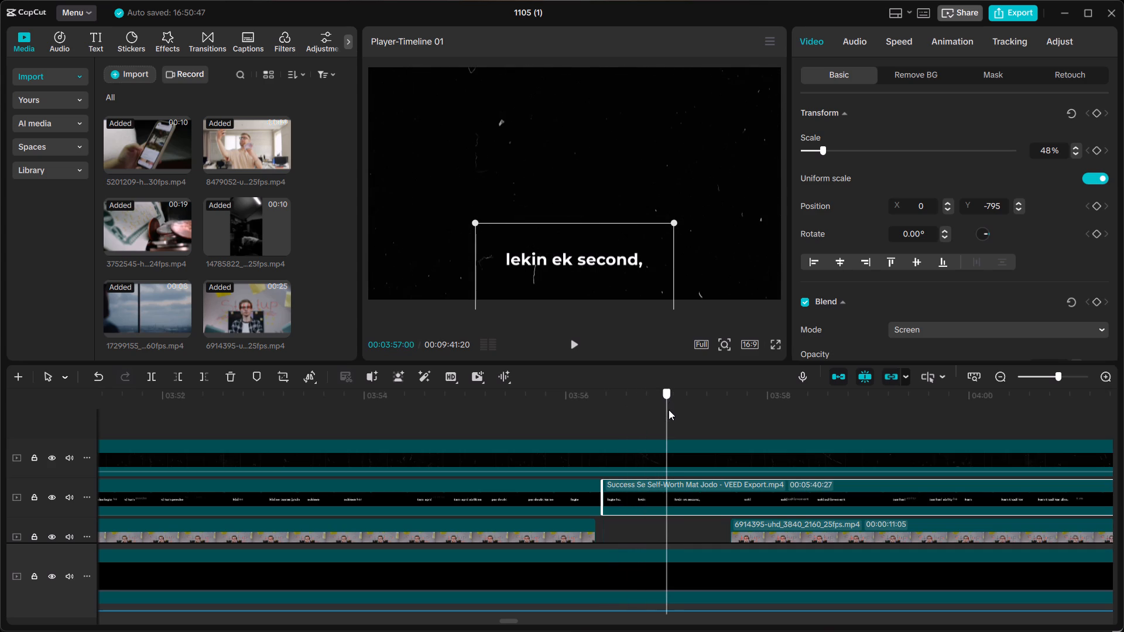
{"action": "left_click_drag", "start_coordinate": [669, 410], "coordinate": [692, 417]}
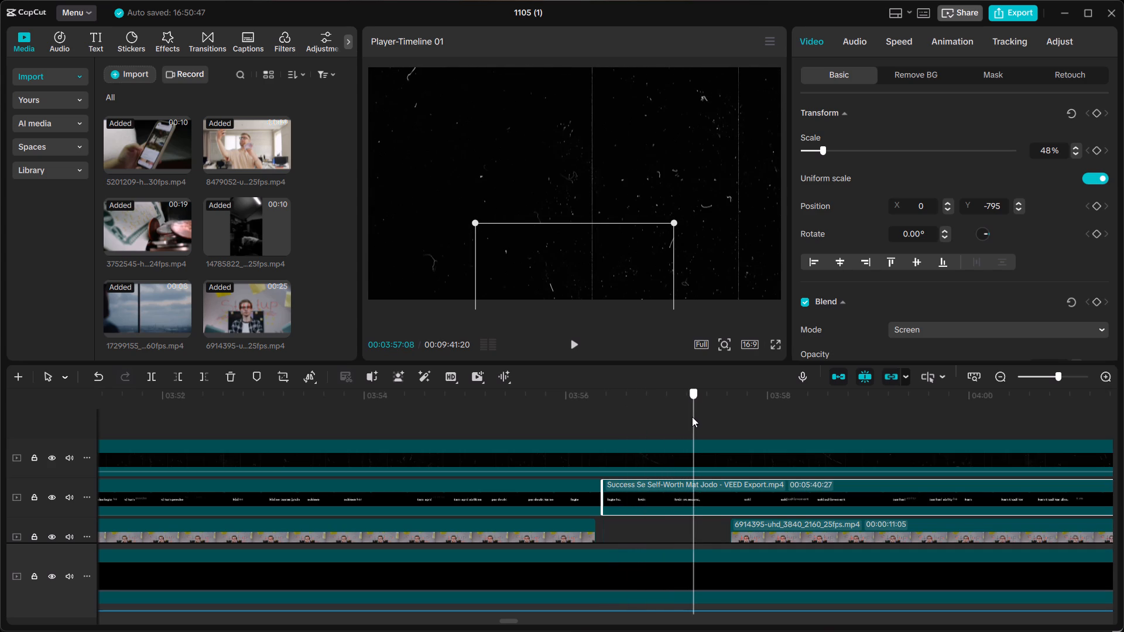
{"action": "left_click_drag", "start_coordinate": [692, 417], "coordinate": [695, 418]}
{"action": "key", "text": "ctrl+b"}
Move the short "lekin ek second," caption segment up to the middle of the frame, keeping X 0 and setting Y to -155.
{"action": "left_click", "coordinate": [674, 496]}
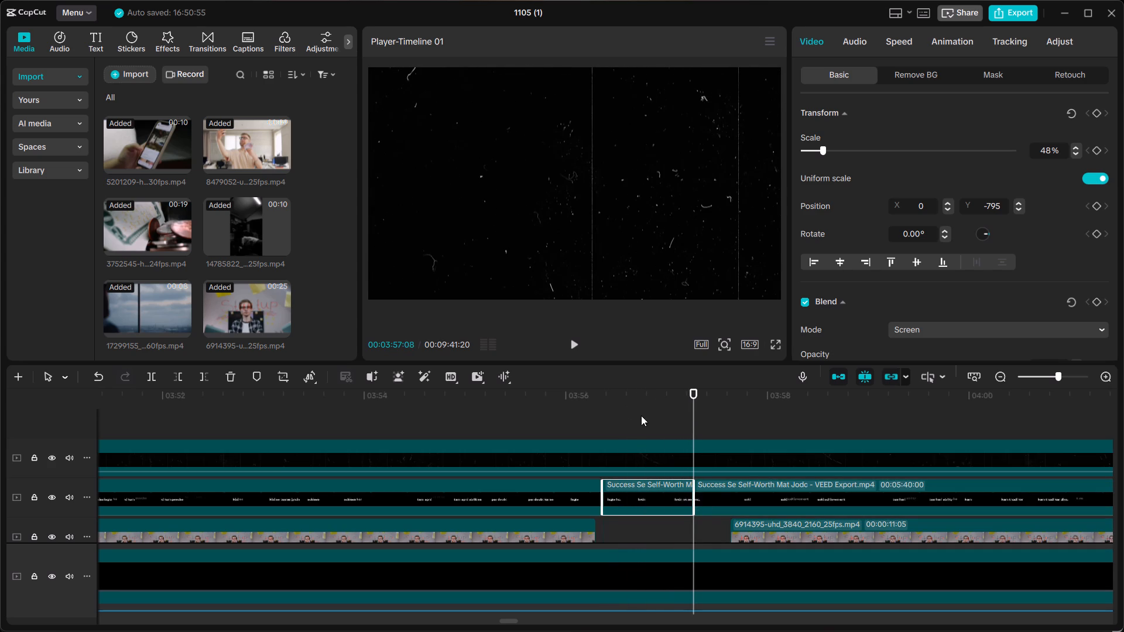
{"action": "left_click", "coordinate": [641, 415]}
{"action": "left_click", "coordinate": [676, 414]}
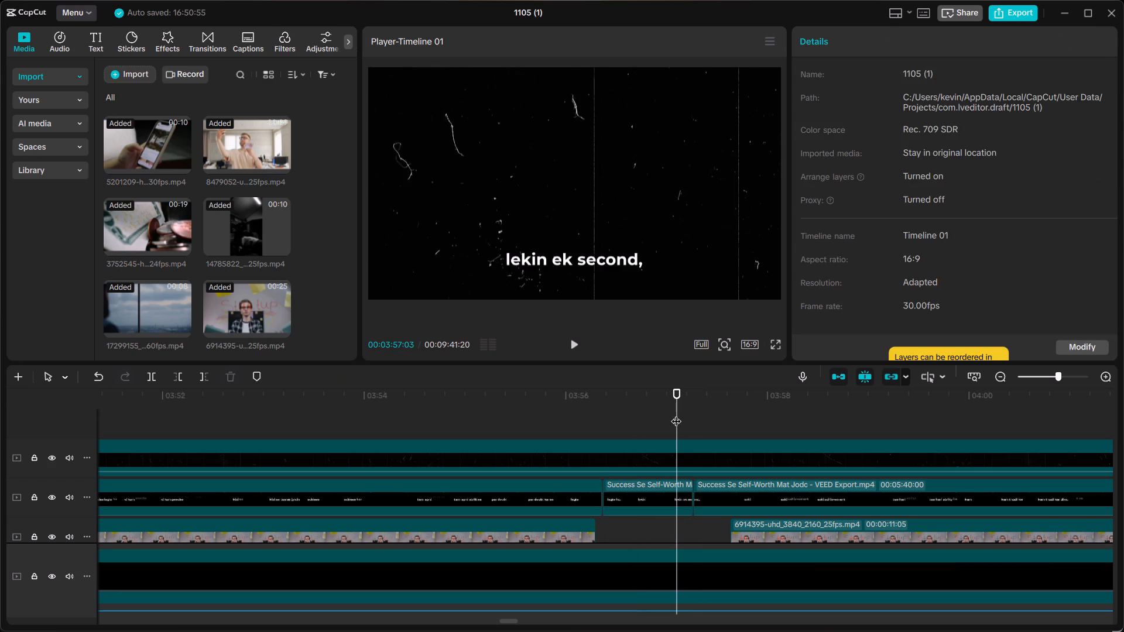
{"action": "left_click", "coordinate": [591, 263]}
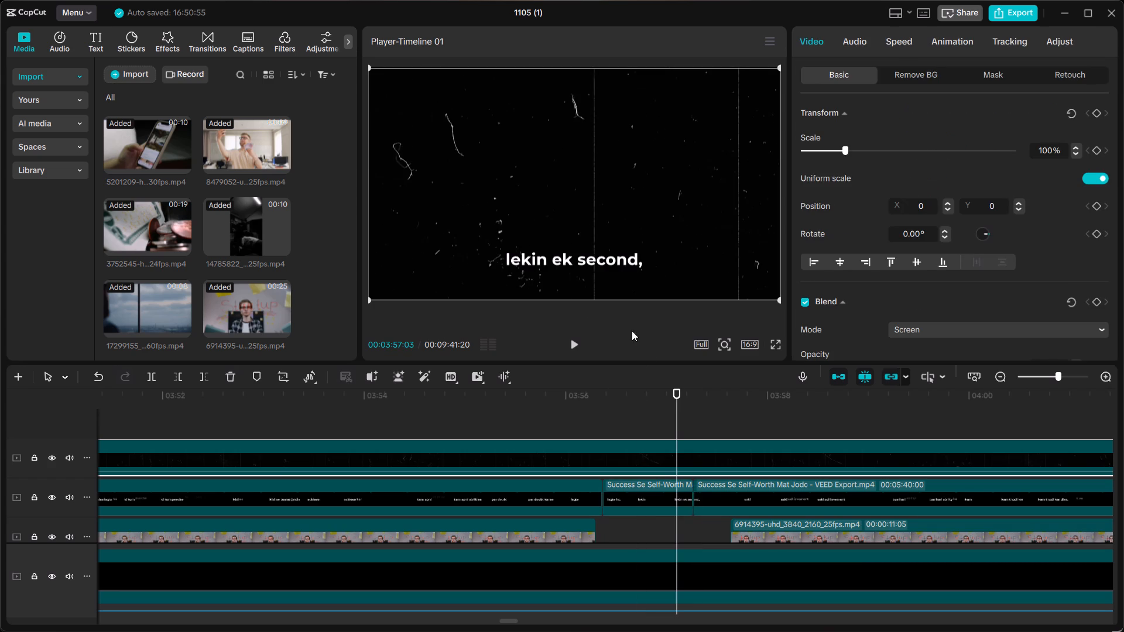
{"action": "left_click", "coordinate": [663, 490]}
{"action": "left_click_drag", "start_coordinate": [591, 264], "coordinate": [591, 212]}
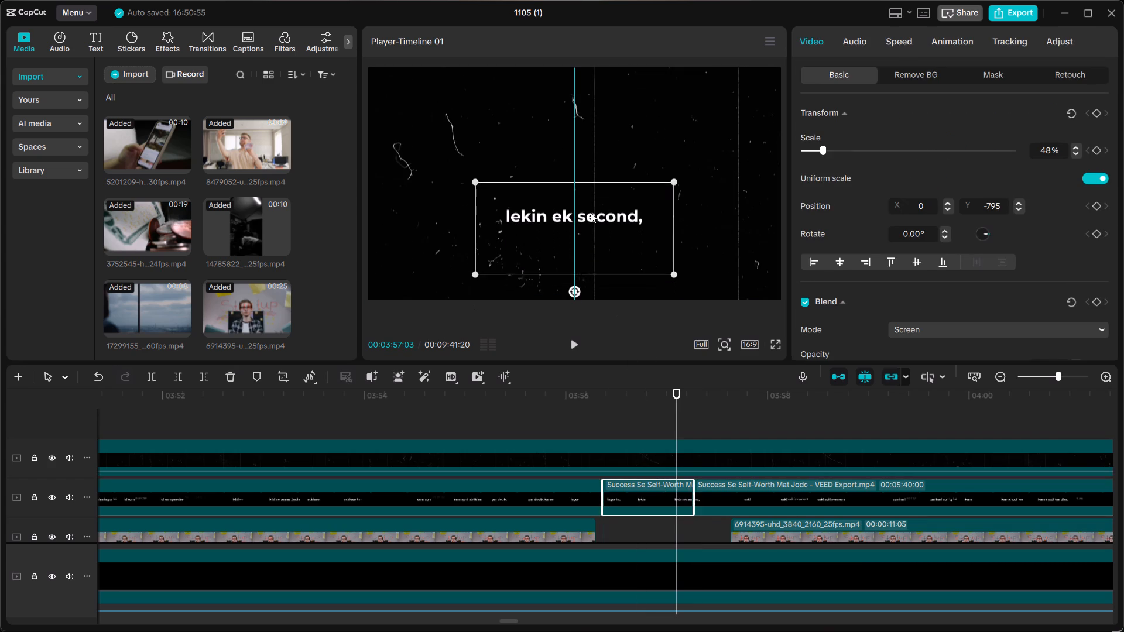
{"action": "left_click_drag", "start_coordinate": [591, 212], "coordinate": [589, 190]}
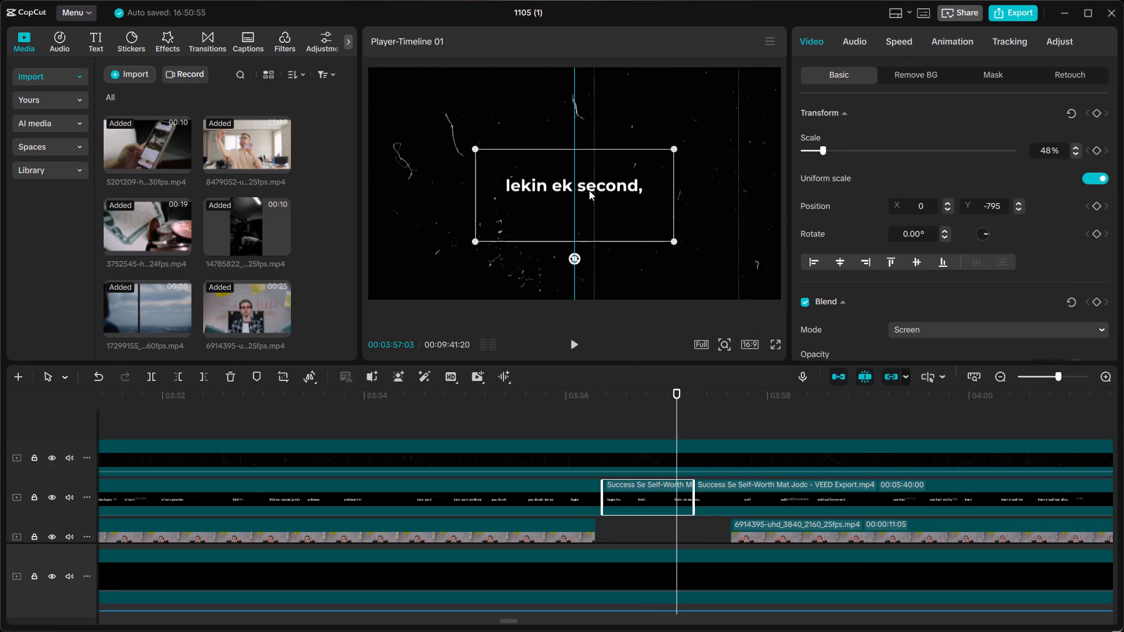
{"action": "left_click_drag", "start_coordinate": [589, 190], "coordinate": [590, 197]}
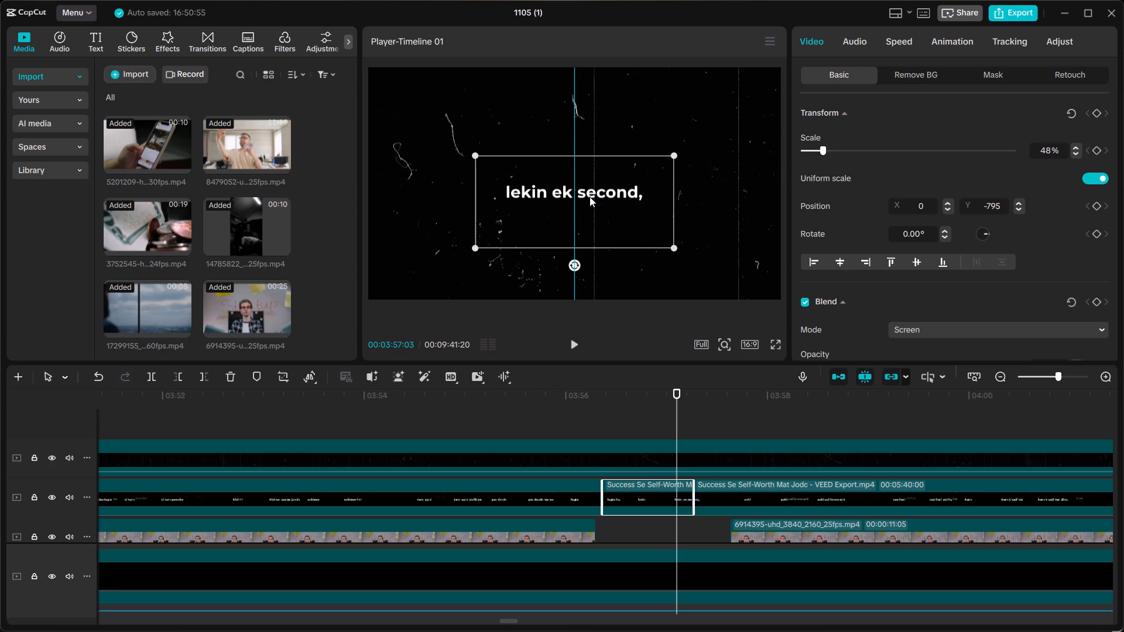
{"action": "left_click_drag", "start_coordinate": [590, 197], "coordinate": [591, 190]}
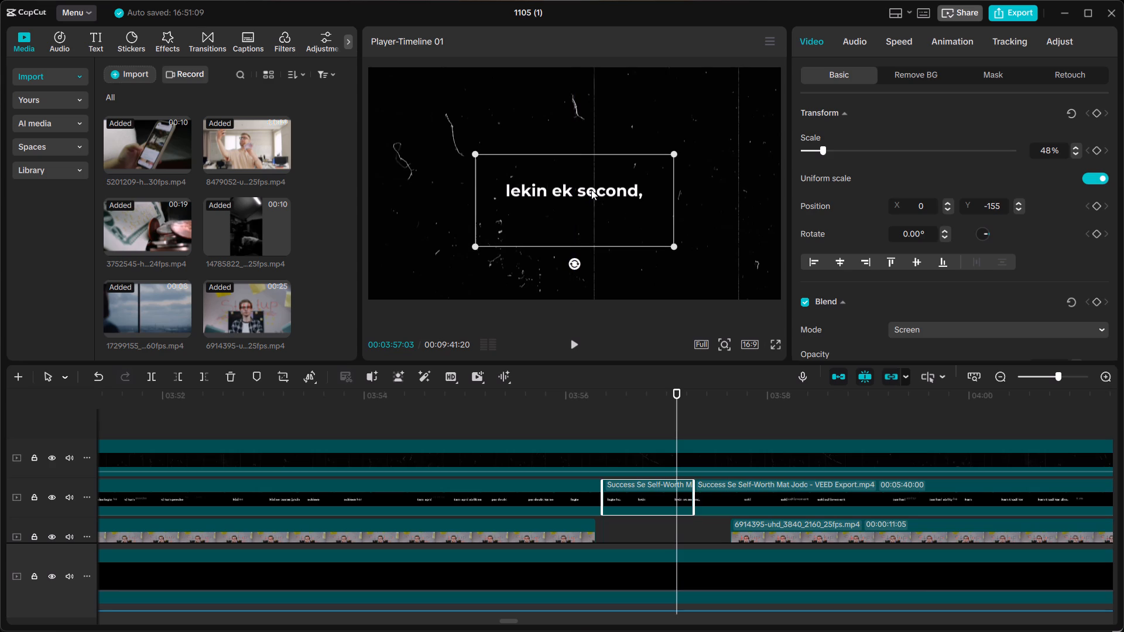
Enlarge the "lekin ek second," caption segment to about one and a half times its size, leaving the dust overlay at position 0, 0.
{"action": "left_click_drag", "start_coordinate": [472, 151], "coordinate": [405, 128]}
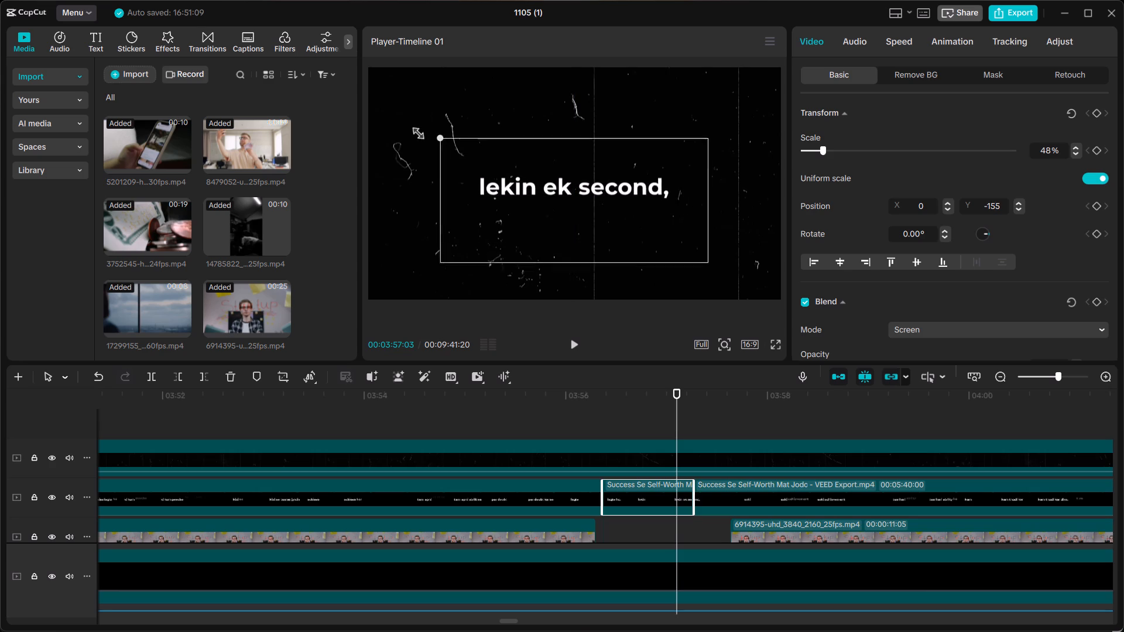
{"action": "left_click_drag", "start_coordinate": [405, 128], "coordinate": [390, 123]}
{"action": "left_click_drag", "start_coordinate": [558, 225], "coordinate": [577, 225]}
{"action": "left_click_drag", "start_coordinate": [570, 203], "coordinate": [568, 191]}
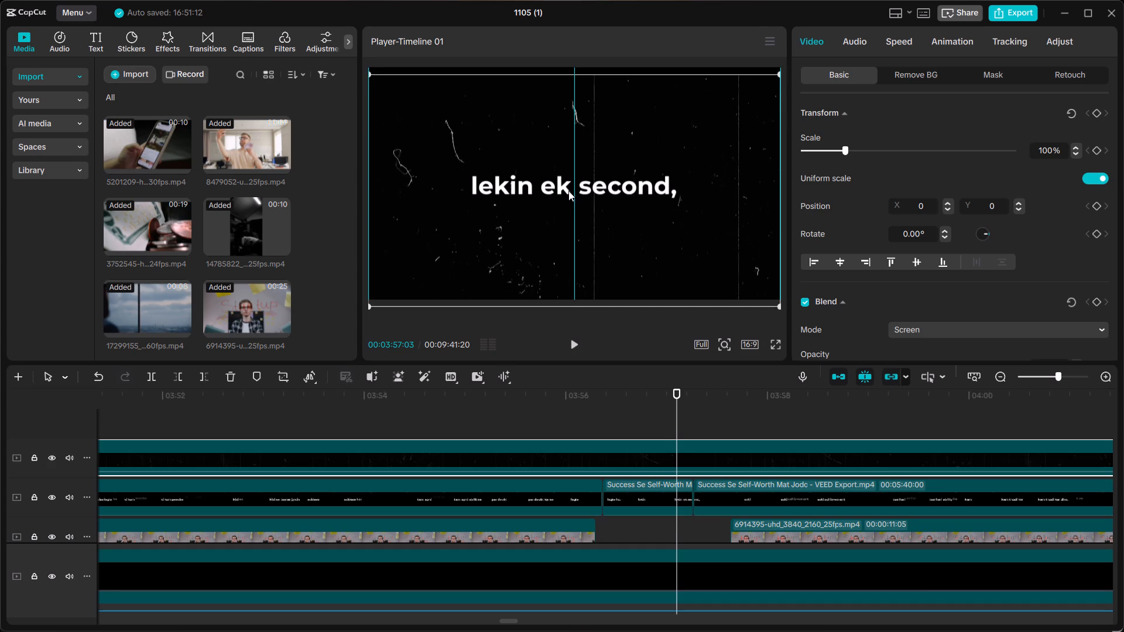
{"action": "left_click_drag", "start_coordinate": [568, 191], "coordinate": [568, 186]}
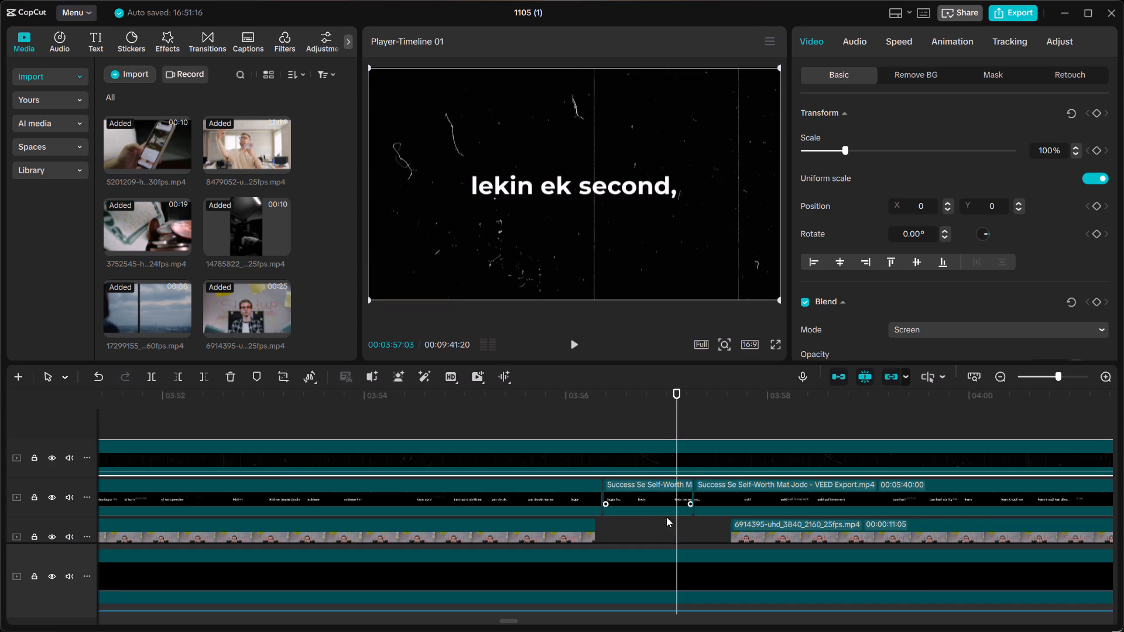
Lower the "lekin ek second," caption segment slightly to X 0, Y -121 and check it full screen.
{"action": "left_click", "coordinate": [654, 509]}
{"action": "left_click", "coordinate": [609, 211]}
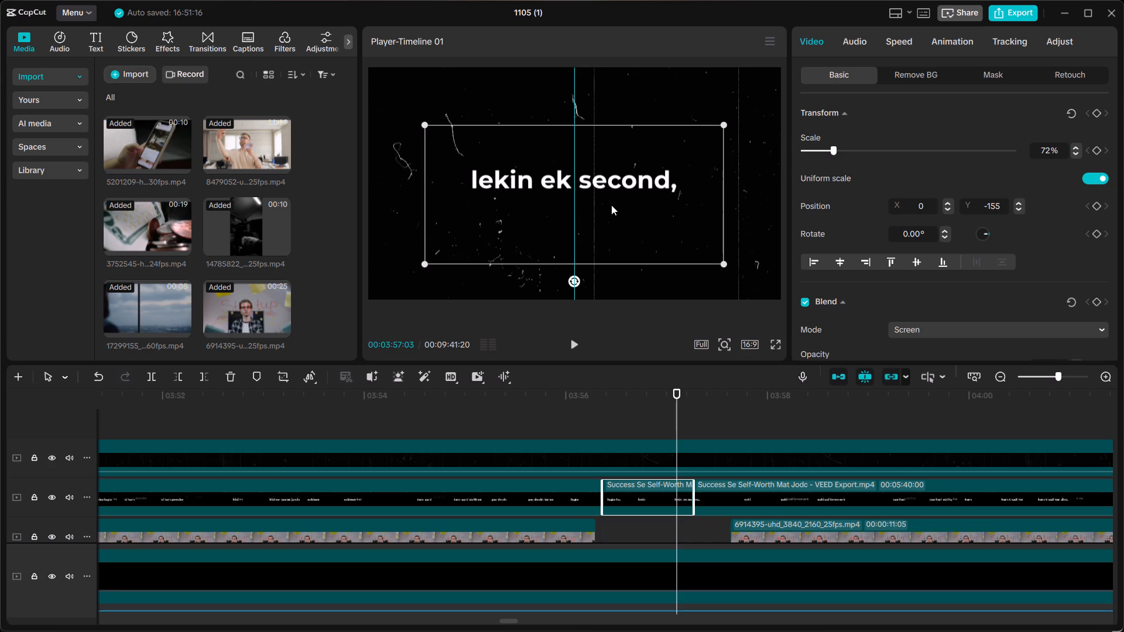
{"action": "left_click", "coordinate": [773, 349]}
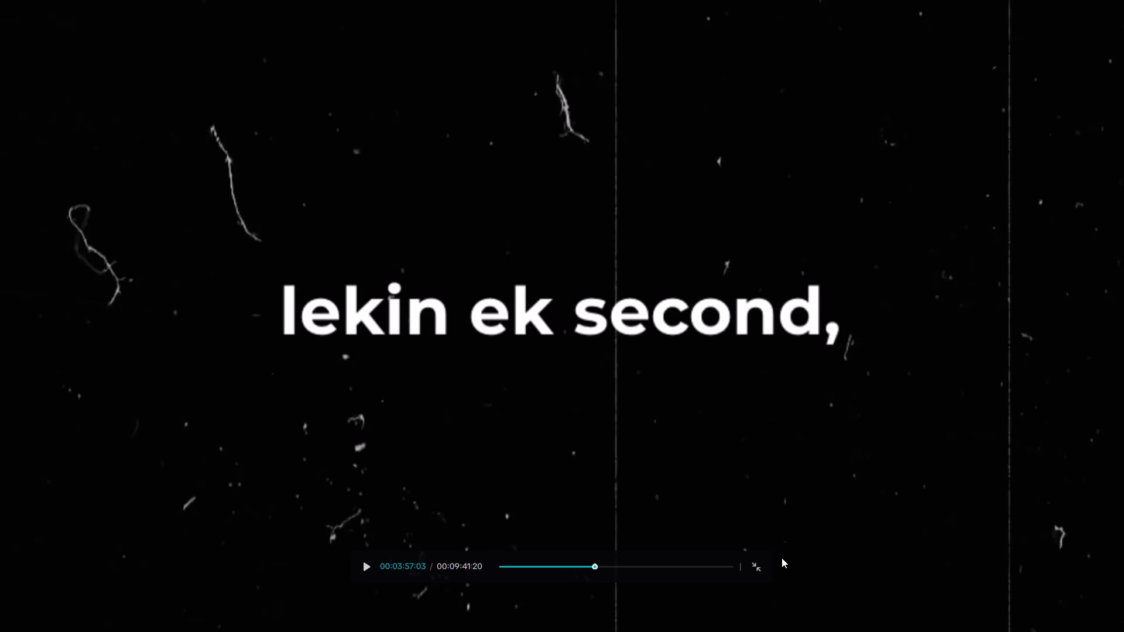
{"action": "left_click", "coordinate": [756, 571]}
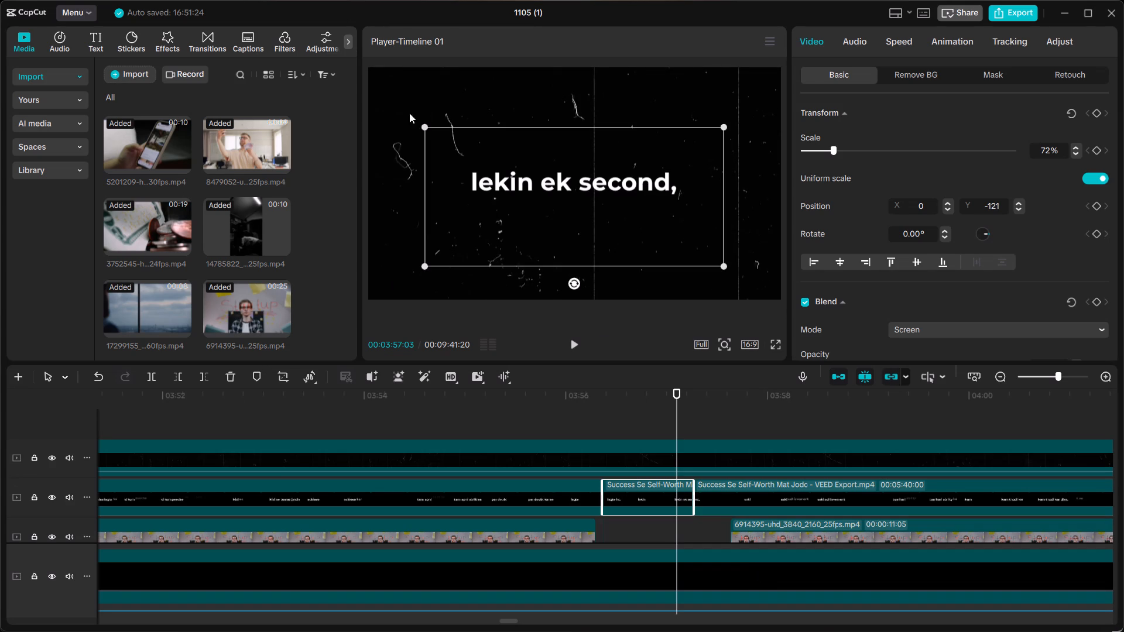
Shrink the "lekin ek second," caption segment to 58% scale and check it full screen.
{"action": "left_click_drag", "start_coordinate": [422, 122], "coordinate": [456, 148]}
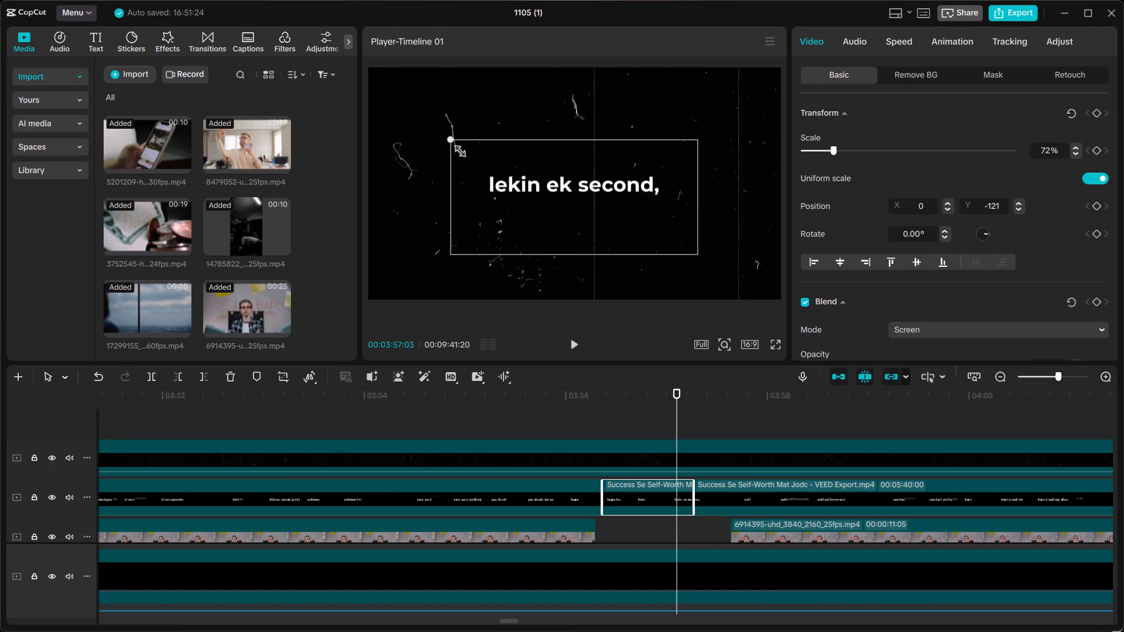
{"action": "left_click_drag", "start_coordinate": [456, 148], "coordinate": [460, 153]}
{"action": "left_click", "coordinate": [769, 346]}
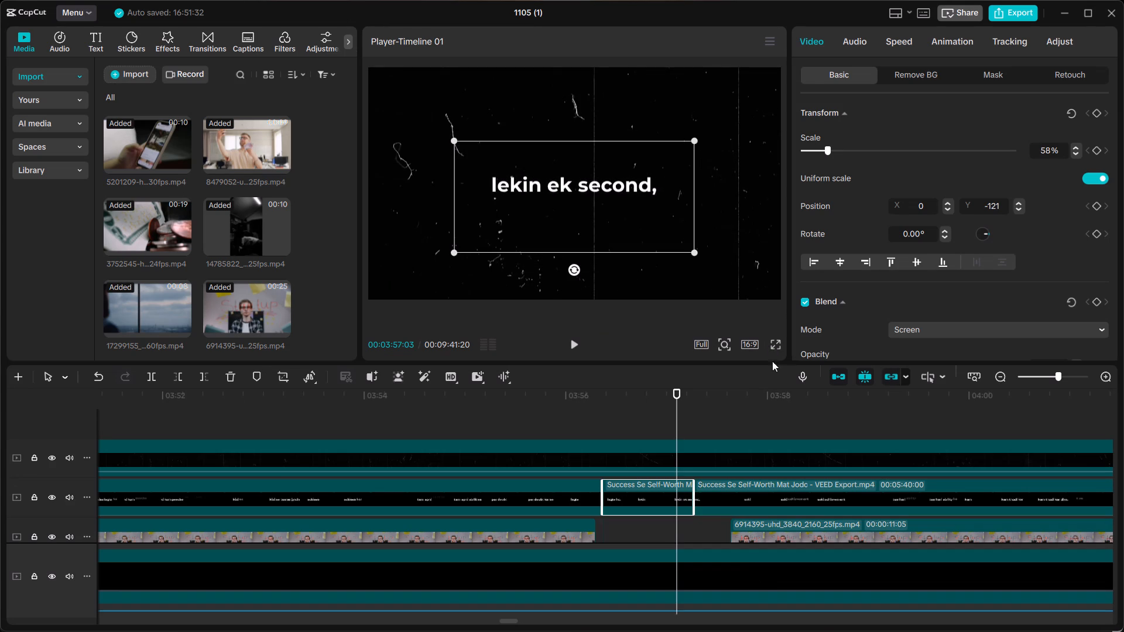
{"action": "left_click", "coordinate": [776, 348]}
{"action": "left_click", "coordinate": [697, 342]}
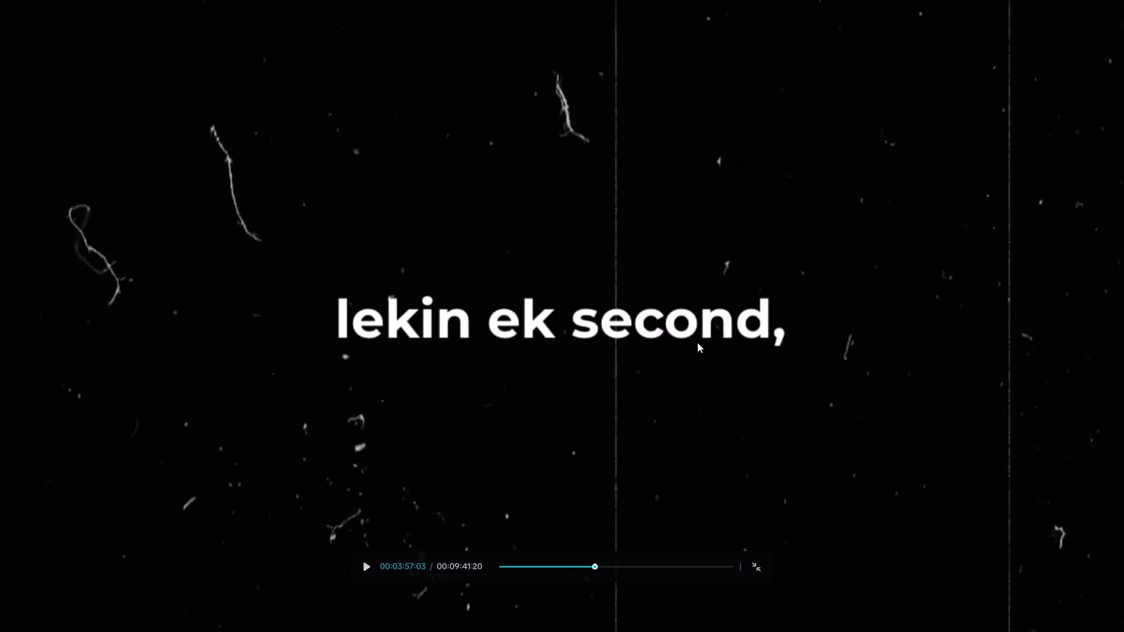
{"action": "left_click", "coordinate": [762, 565]}
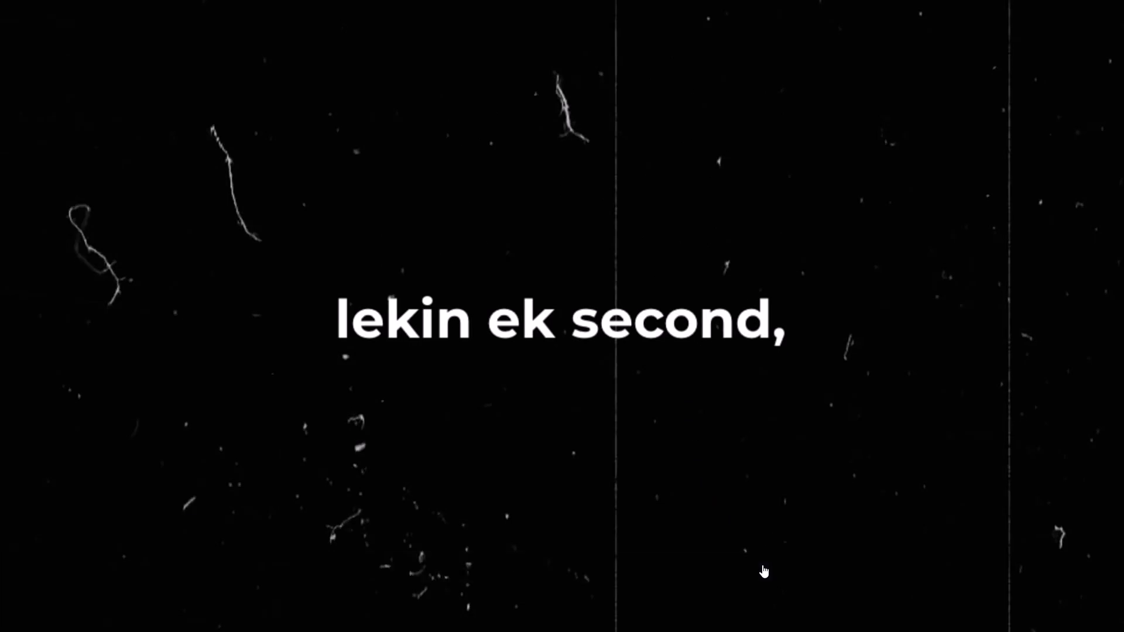
Play back from the centred "lekin ek second," caption past the following startup clip's end, checking the captions up to about 00:04:11.
{"action": "left_click", "coordinate": [580, 410]}
{"action": "key", "text": "space"}
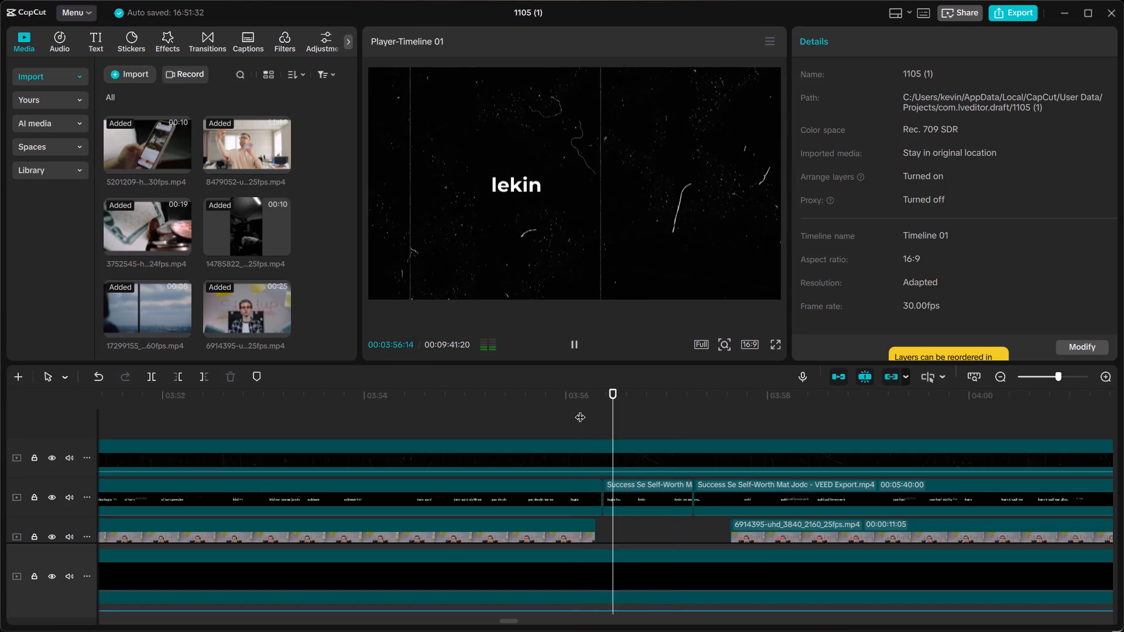
{"action": "left_click", "coordinate": [559, 407]}
{"action": "key", "text": "space"}
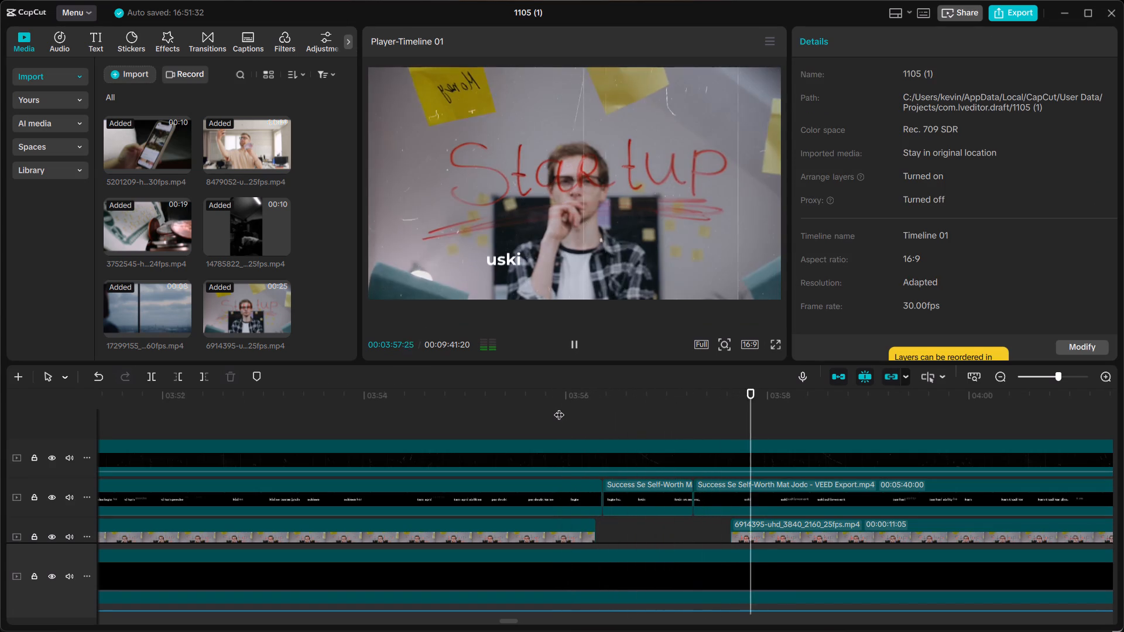
{"action": "scroll", "coordinate": [559, 407], "scroll_direction": "down", "scroll_amount": 4, "text": "ctrl"}
{"action": "scroll", "coordinate": [638, 402], "scroll_direction": "down", "scroll_amount": 2, "text": "ctrl"}
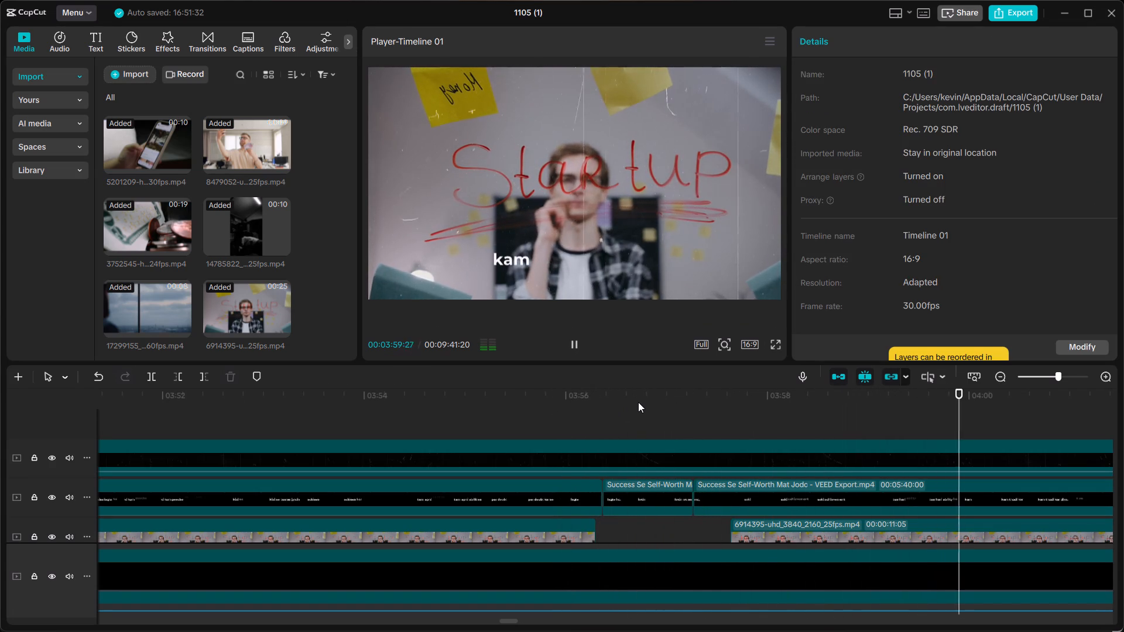
{"action": "scroll", "coordinate": [699, 415], "scroll_direction": "down", "scroll_amount": 2, "text": "ctrl"}
{"action": "scroll", "coordinate": [727, 415], "scroll_direction": "left", "scroll_amount": 1}
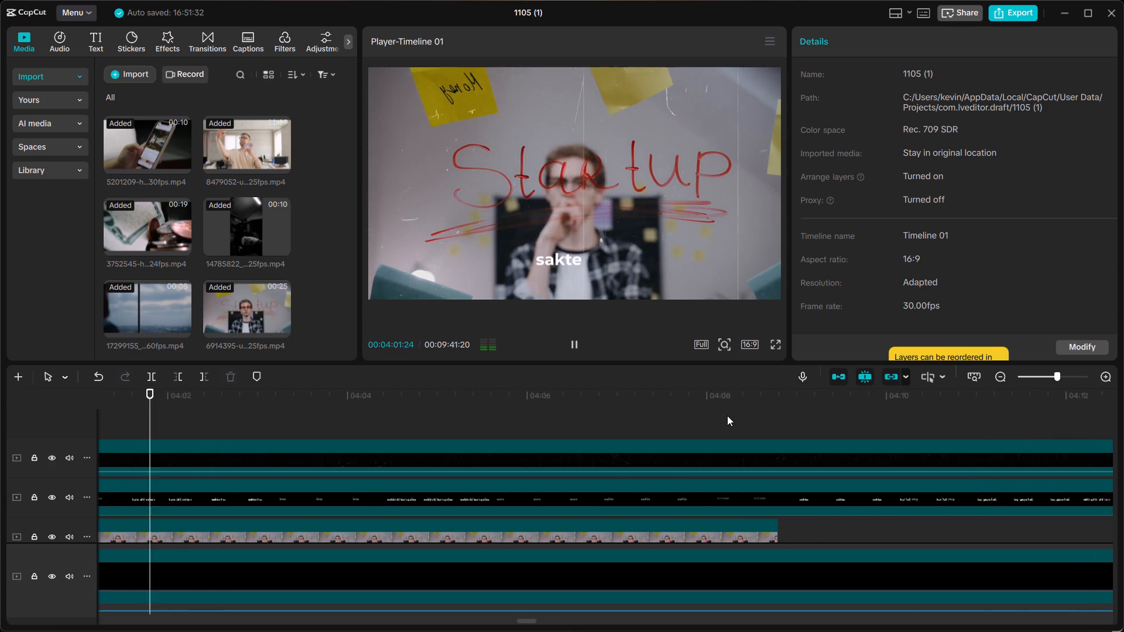
{"action": "scroll", "coordinate": [727, 415], "scroll_direction": "left", "scroll_amount": 1}
{"action": "scroll", "coordinate": [727, 415], "scroll_direction": "down", "scroll_amount": 1, "text": "ctrl"}
{"action": "scroll", "coordinate": [727, 415], "scroll_direction": "right", "scroll_amount": 2}
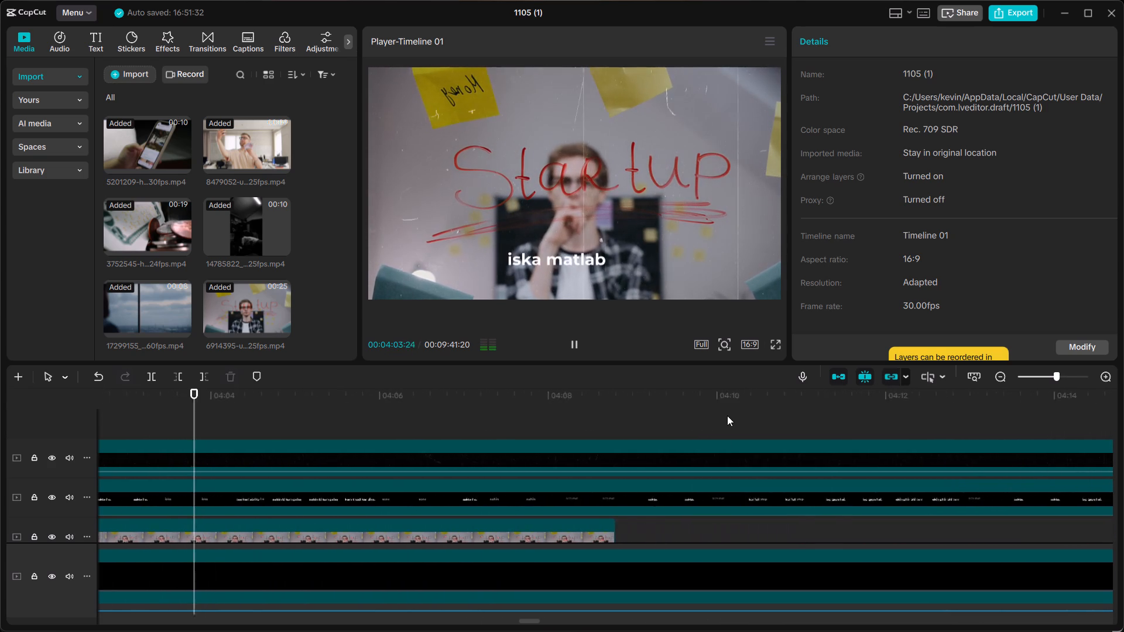
{"action": "scroll", "coordinate": [727, 415], "scroll_direction": "right", "scroll_amount": 1}
{"action": "scroll", "coordinate": [727, 415], "scroll_direction": "down", "scroll_amount": 5, "text": "ctrl"}
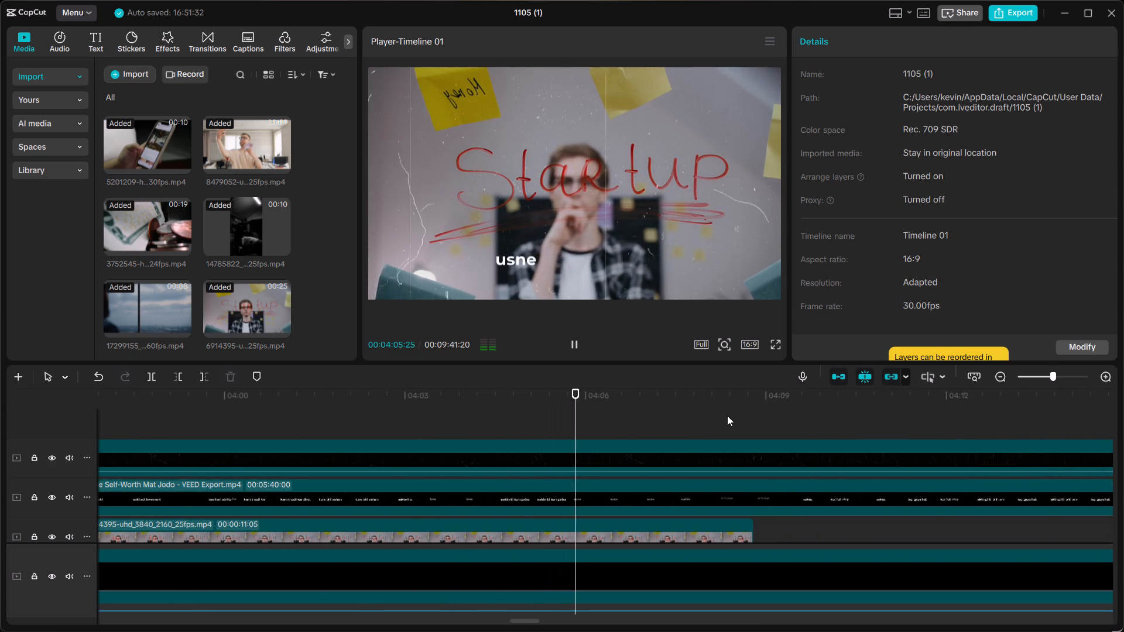
{"action": "scroll", "coordinate": [727, 415], "scroll_direction": "down", "scroll_amount": 2}
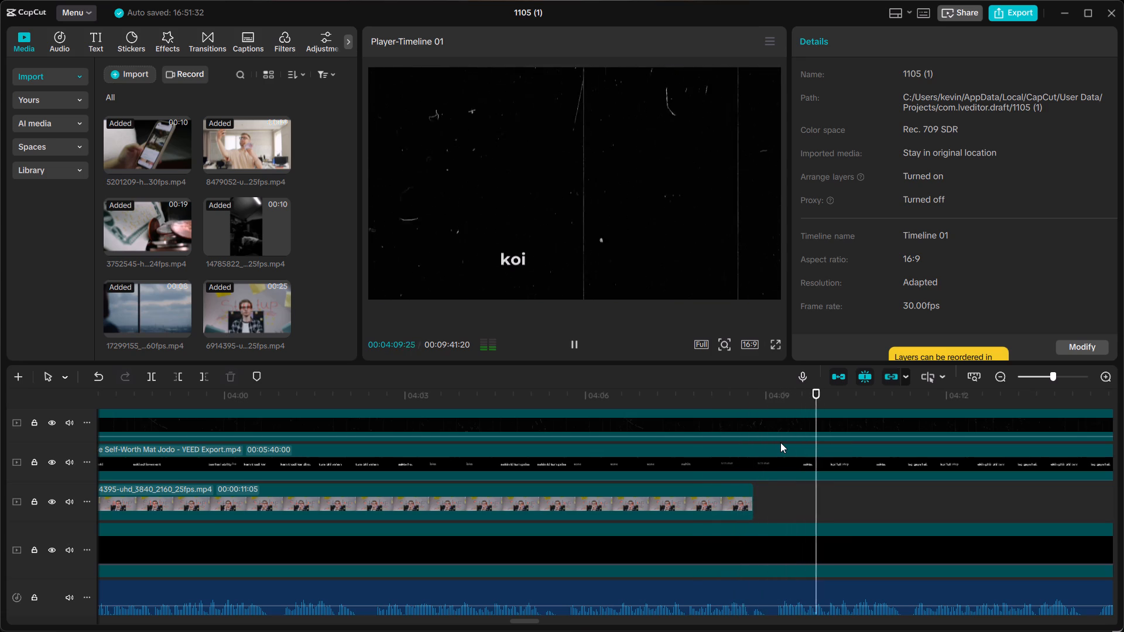
{"action": "key", "text": "space"}
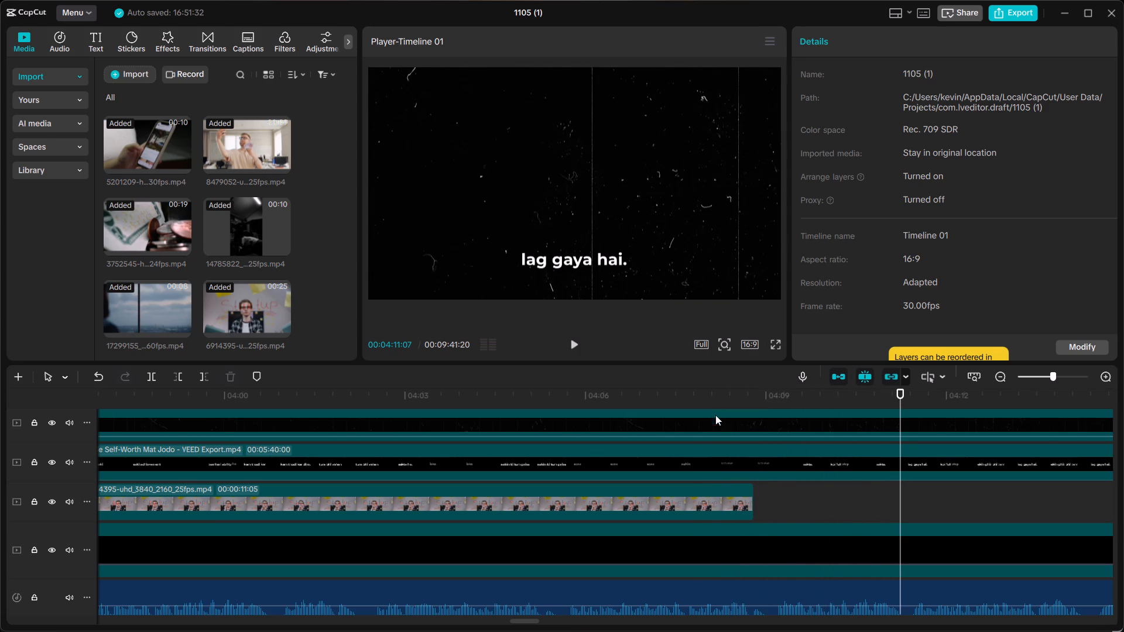
Slow the startup clip 6914395 that follows the centred caption to 0.91x speed, after replaying its ending.
{"action": "left_click", "coordinate": [708, 399]}
{"action": "key", "text": "space"}
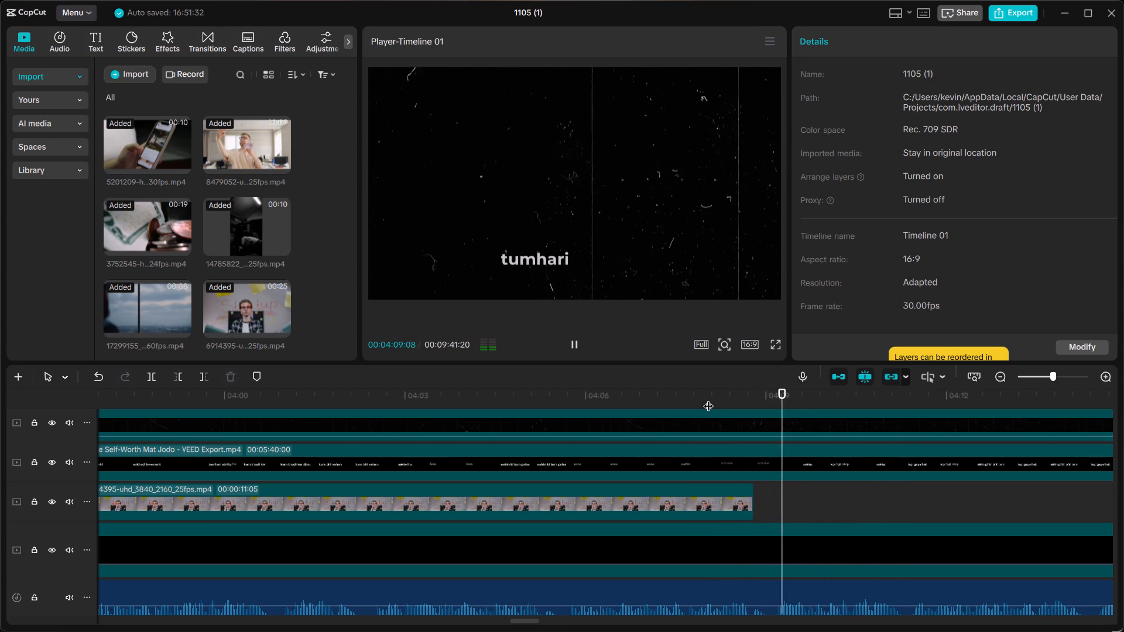
{"action": "key", "text": "space"}
{"action": "left_click", "coordinate": [722, 495]}
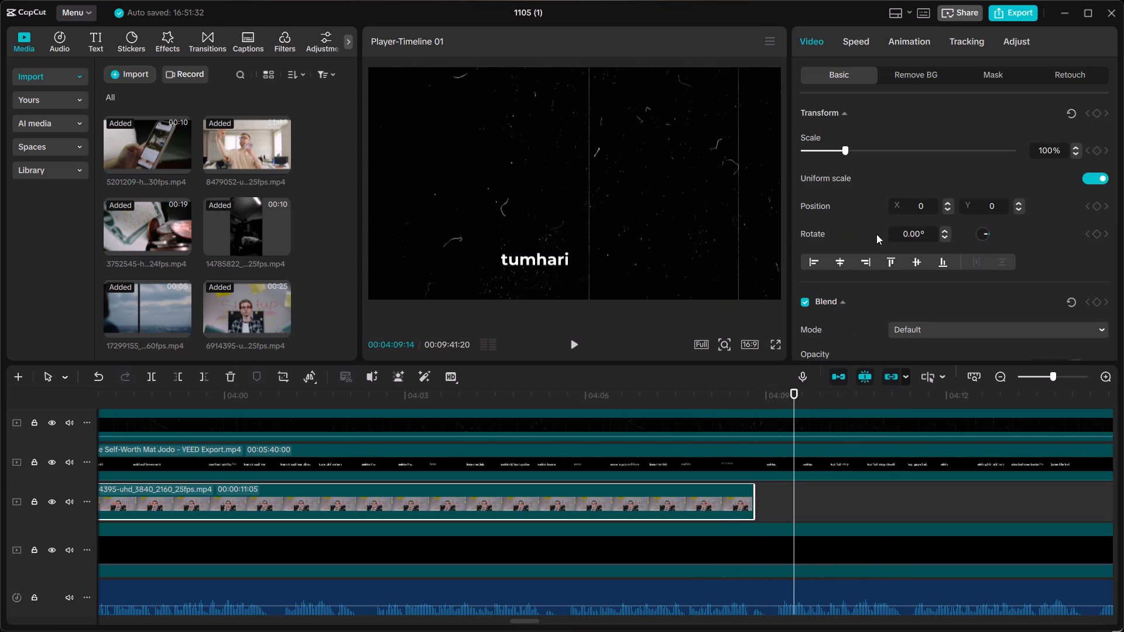
{"action": "left_click", "coordinate": [851, 44]}
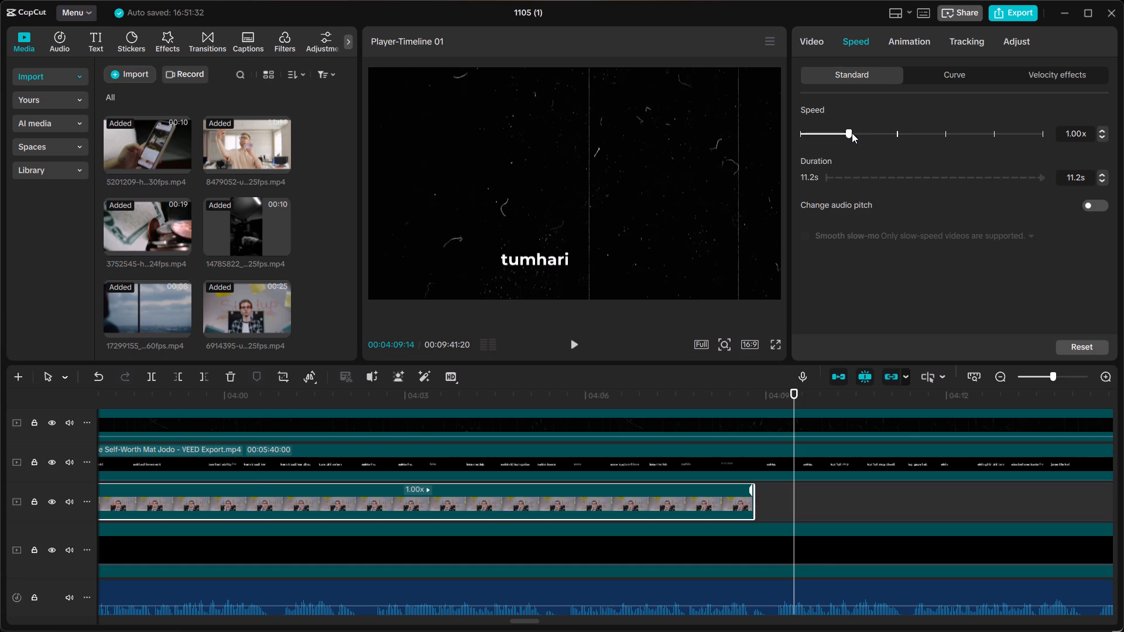
{"action": "left_click", "coordinate": [849, 133]}
Trim the slowed startup clip's end to about 00:04:09:05, just before the "tumhari" caption, and play back the cut.
{"action": "left_click_drag", "start_coordinate": [820, 502], "coordinate": [820, 503]}
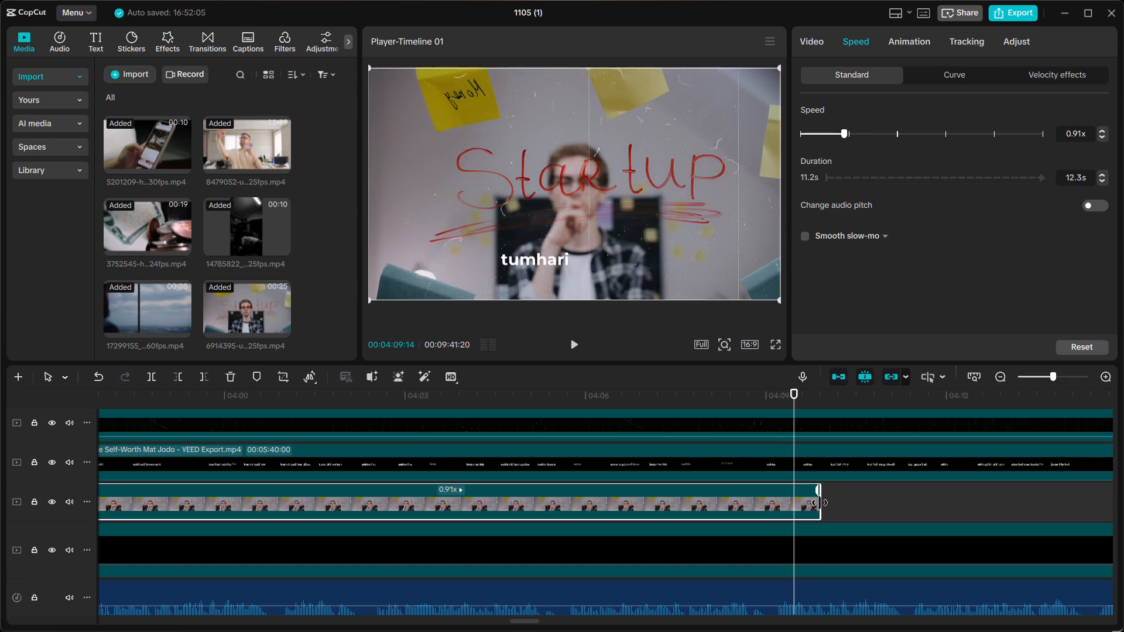
{"action": "left_click_drag", "start_coordinate": [820, 503], "coordinate": [784, 493]}
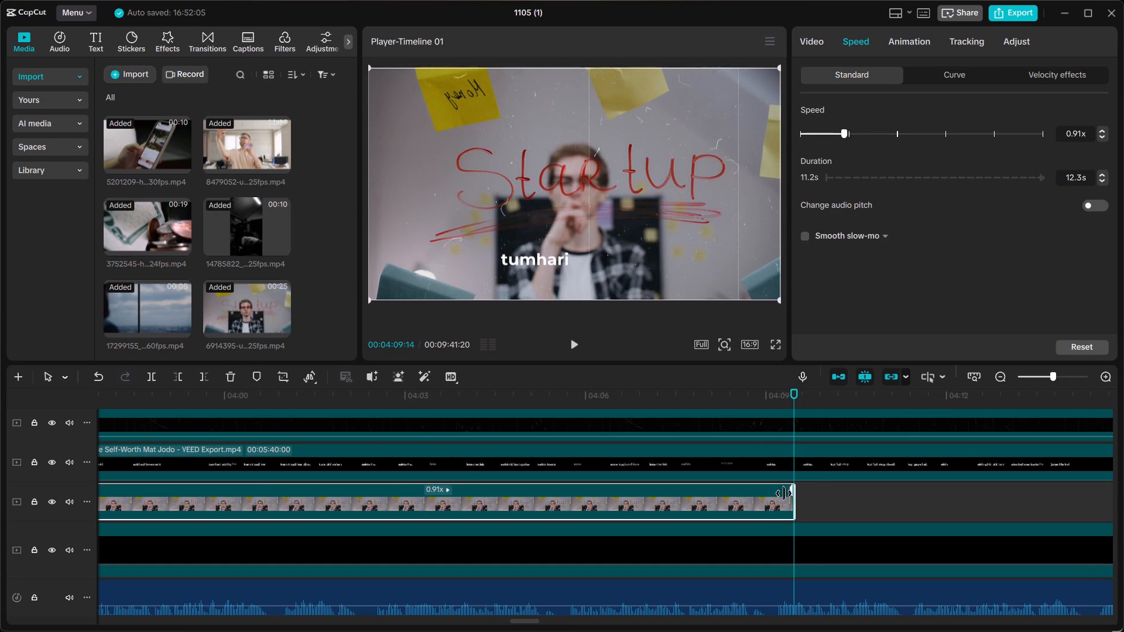
{"action": "left_click_drag", "start_coordinate": [784, 493], "coordinate": [773, 499]}
{"action": "left_click", "coordinate": [731, 397]}
{"action": "key", "text": "space"}
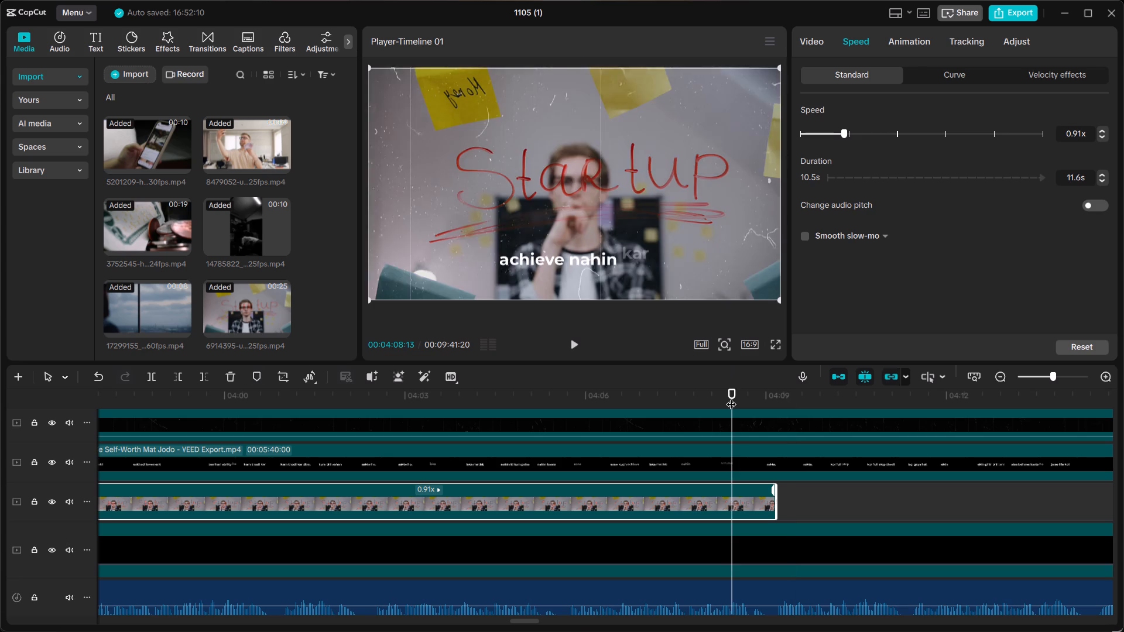
{"action": "left_click", "coordinate": [731, 397]}
{"action": "key", "text": "space"}
{"action": "key", "text": "space"}
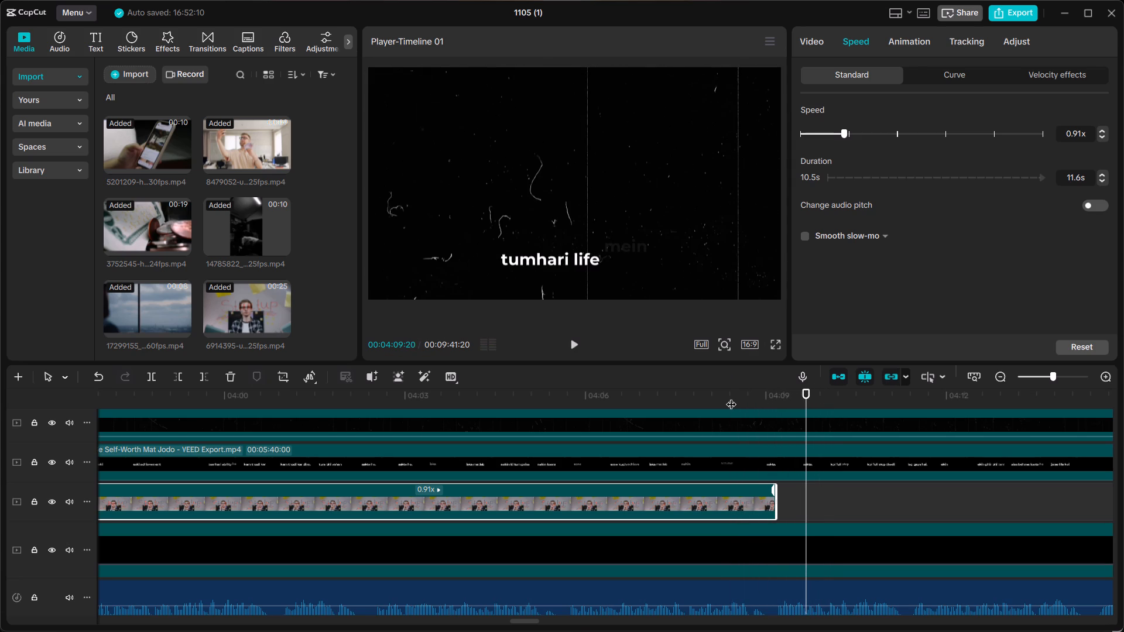
Split the caption video Success Se Self-Worth Mat Jodo at 00:04:09:05, level with the end of the startup clip.
{"action": "scroll", "coordinate": [731, 397], "scroll_direction": "up", "scroll_amount": 4, "text": "ctrl"}
{"action": "scroll", "coordinate": [751, 400], "scroll_direction": "left", "scroll_amount": 1}
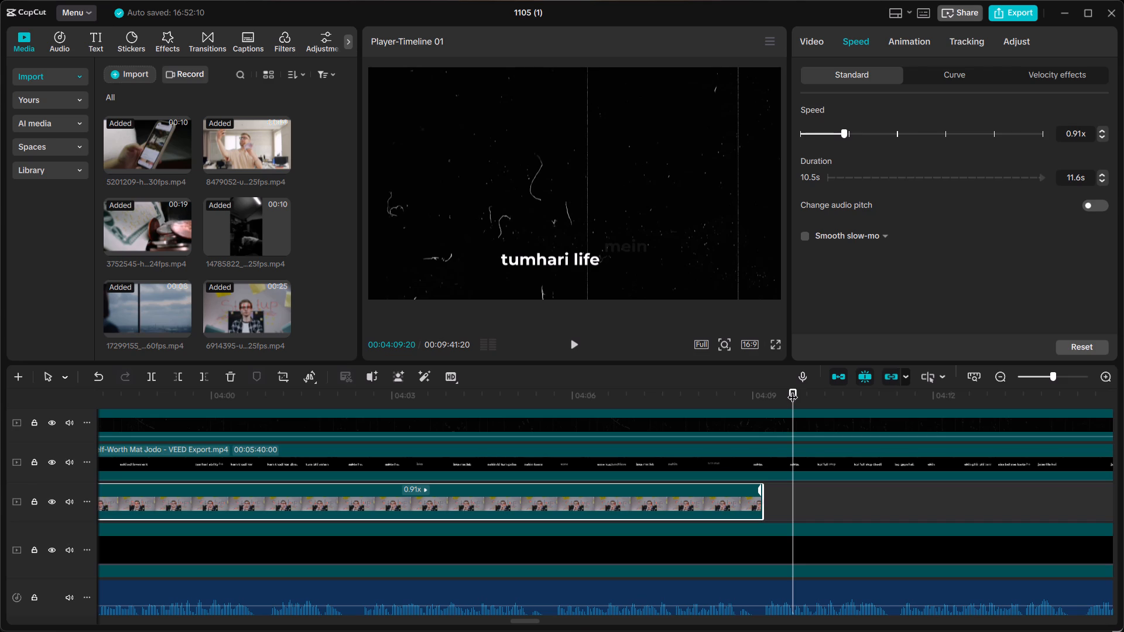
{"action": "left_click_drag", "start_coordinate": [792, 391], "coordinate": [766, 397]}
{"action": "left_click", "coordinate": [770, 455]}
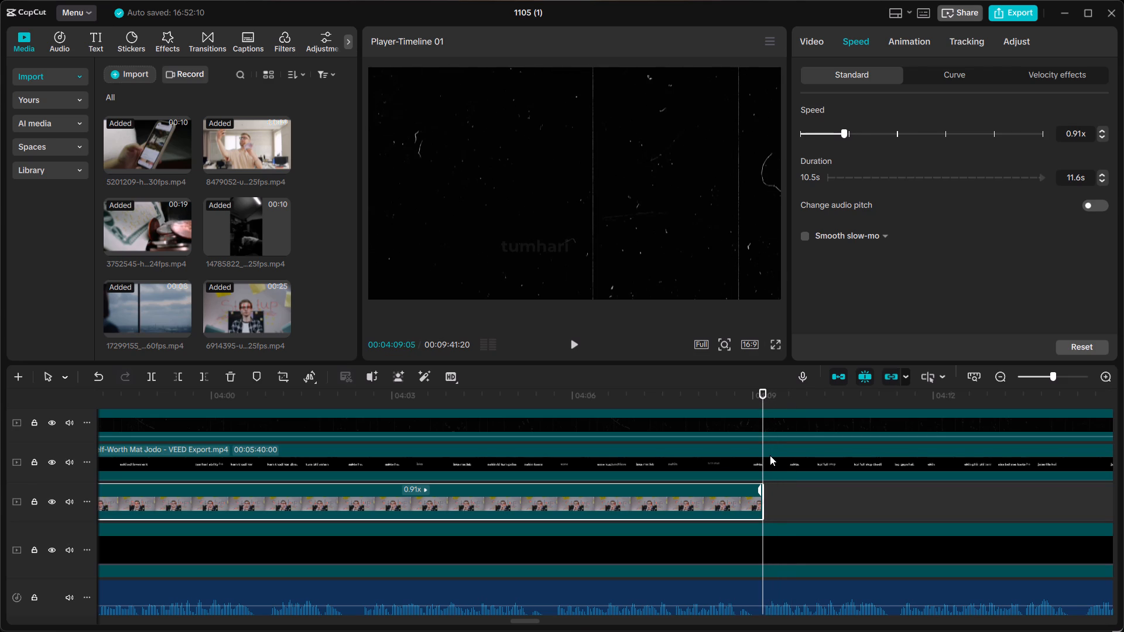
{"action": "key", "text": "ctrl+b"}
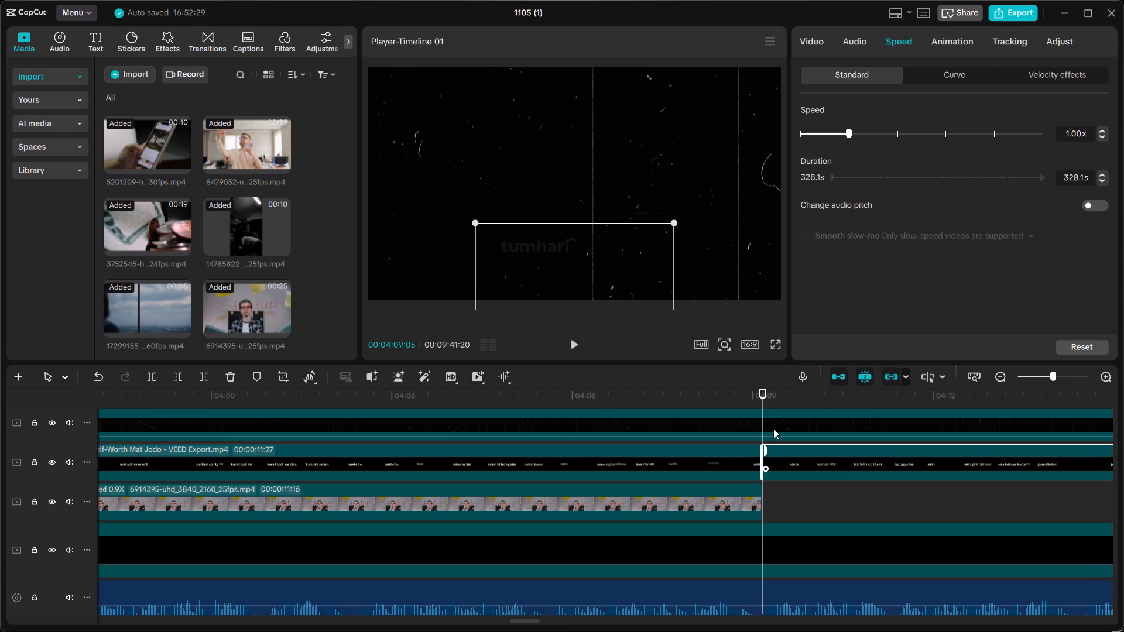
Scrub through the captions after 00:04:09:05 and split the caption video at 00:04:18:10, between "gaye ho." and "aur".
{"action": "left_click_drag", "start_coordinate": [758, 387], "coordinate": [786, 387]}
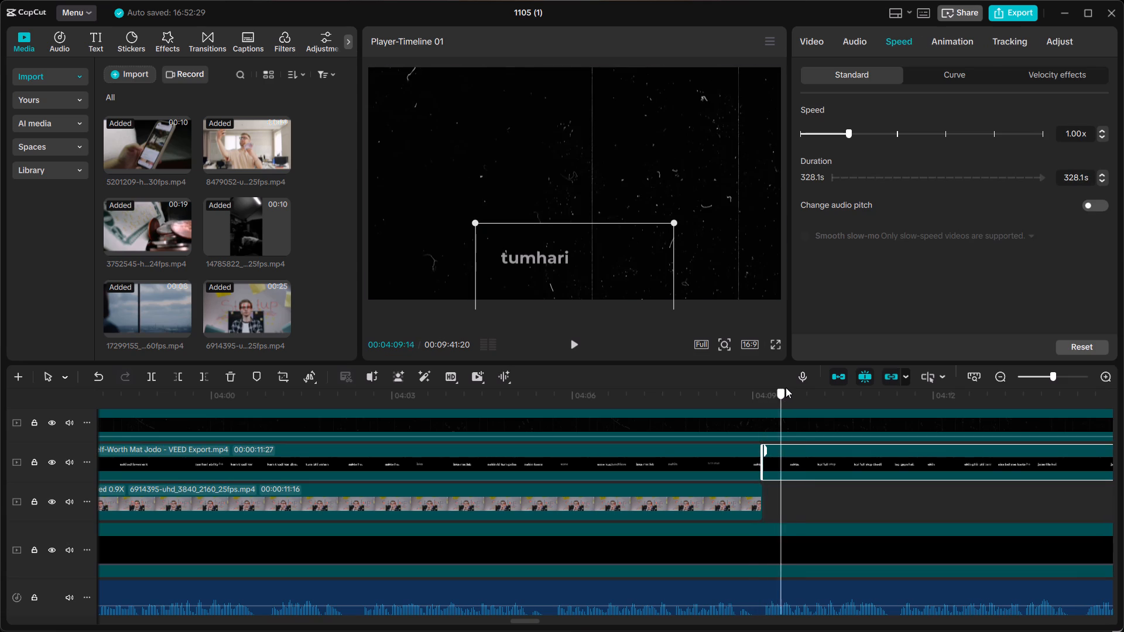
{"action": "left_click_drag", "start_coordinate": [786, 387], "coordinate": [841, 400]}
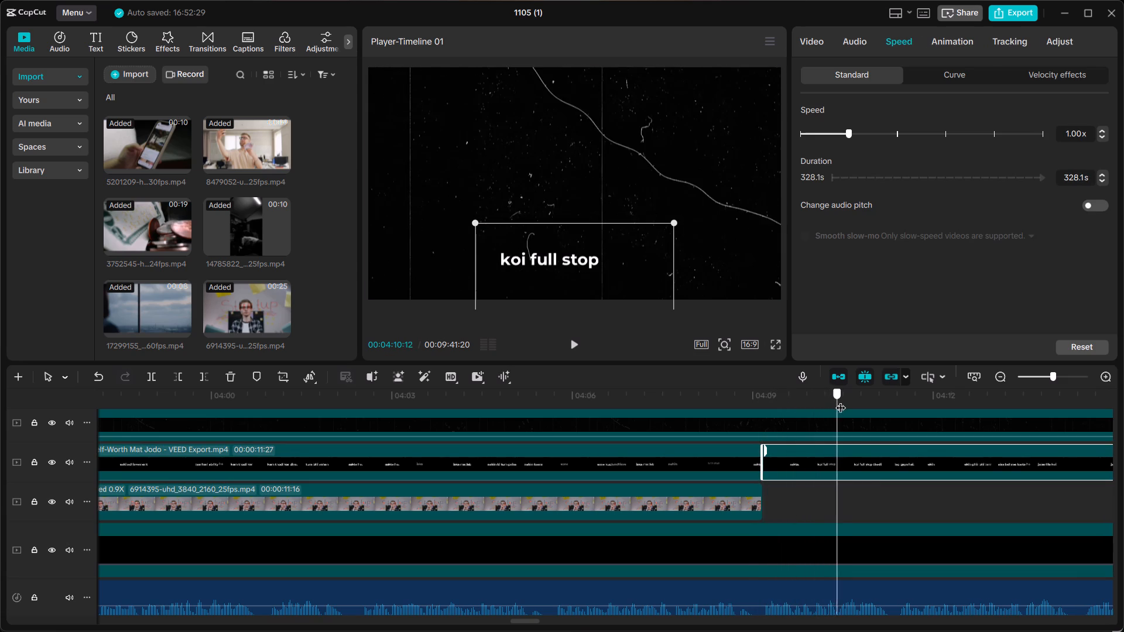
{"action": "left_click_drag", "start_coordinate": [841, 400], "coordinate": [892, 415]}
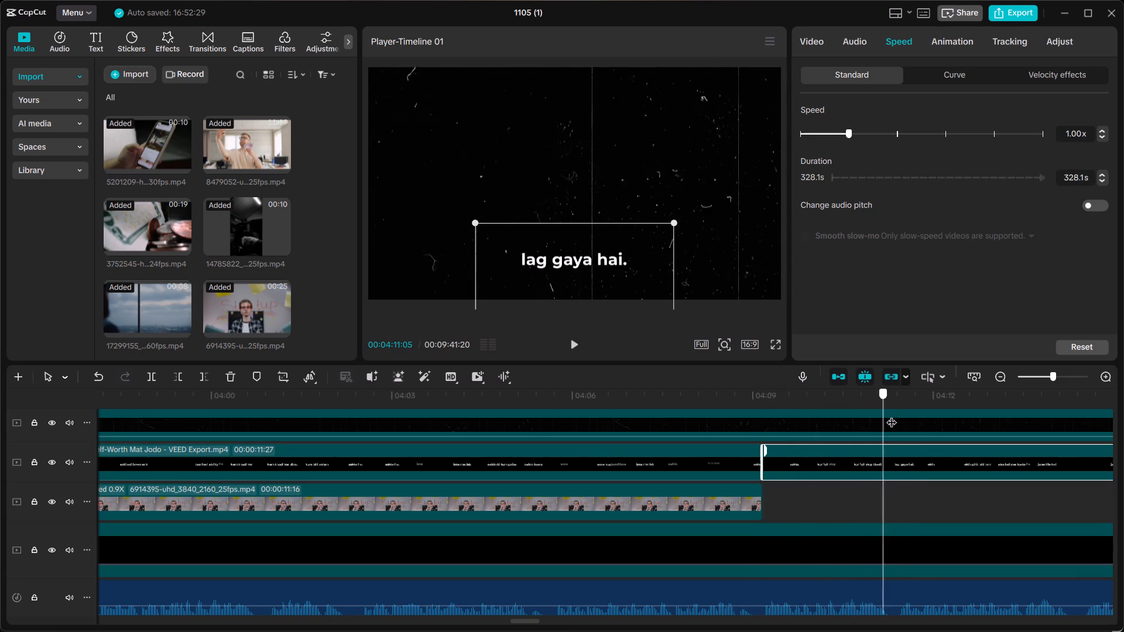
{"action": "left_click_drag", "start_coordinate": [892, 415], "coordinate": [946, 430]}
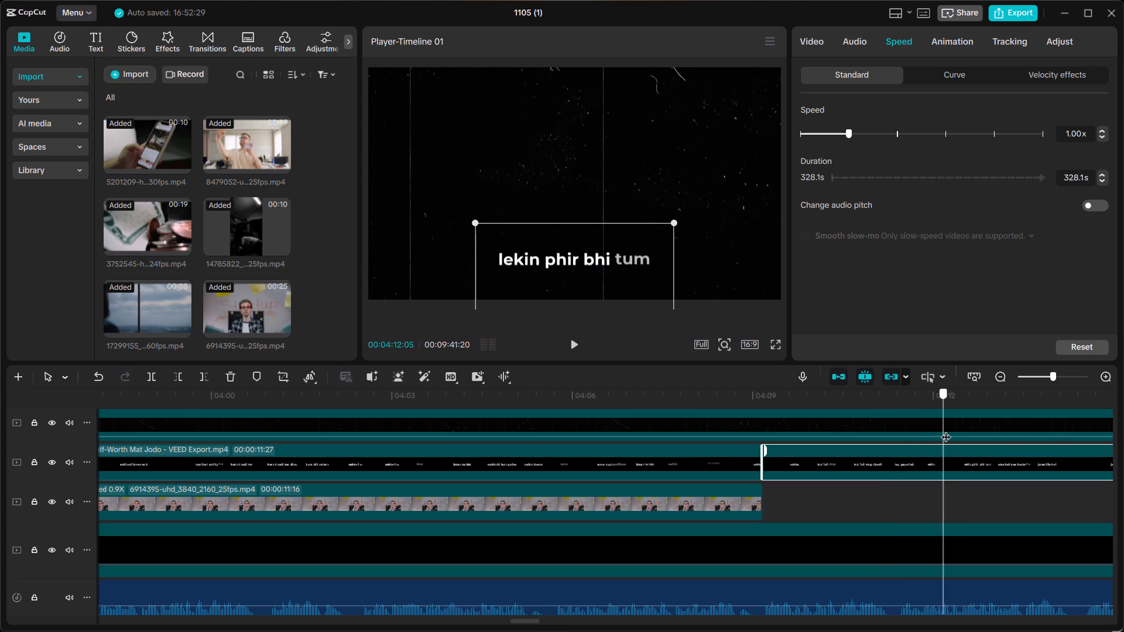
{"action": "left_click_drag", "start_coordinate": [946, 430], "coordinate": [1017, 440]}
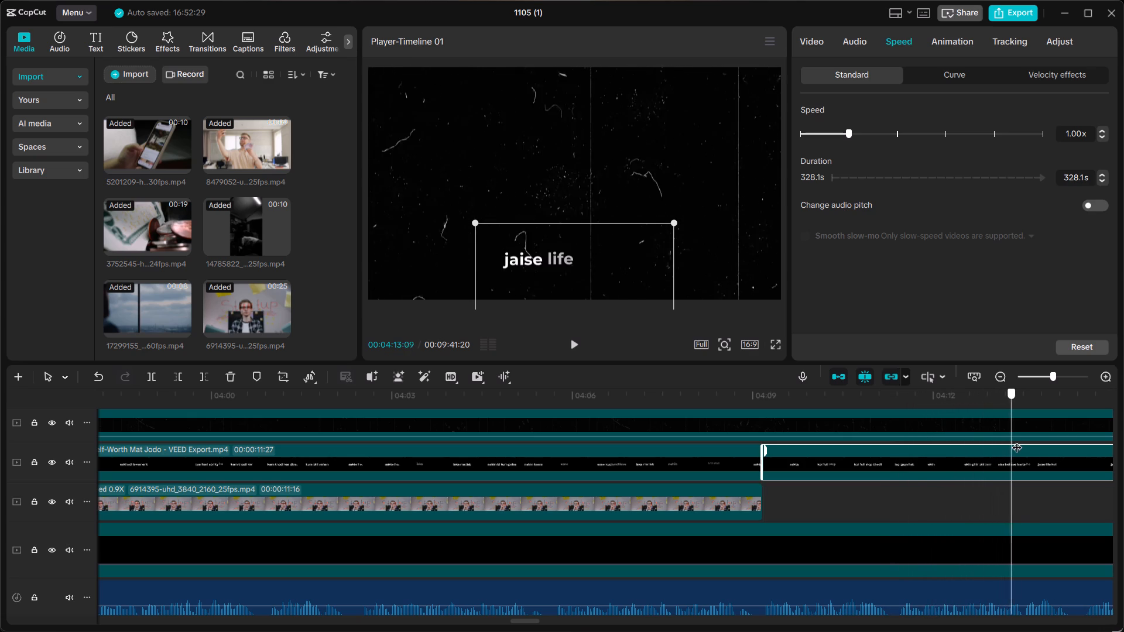
{"action": "left_click_drag", "start_coordinate": [1017, 440], "coordinate": [1091, 467]}
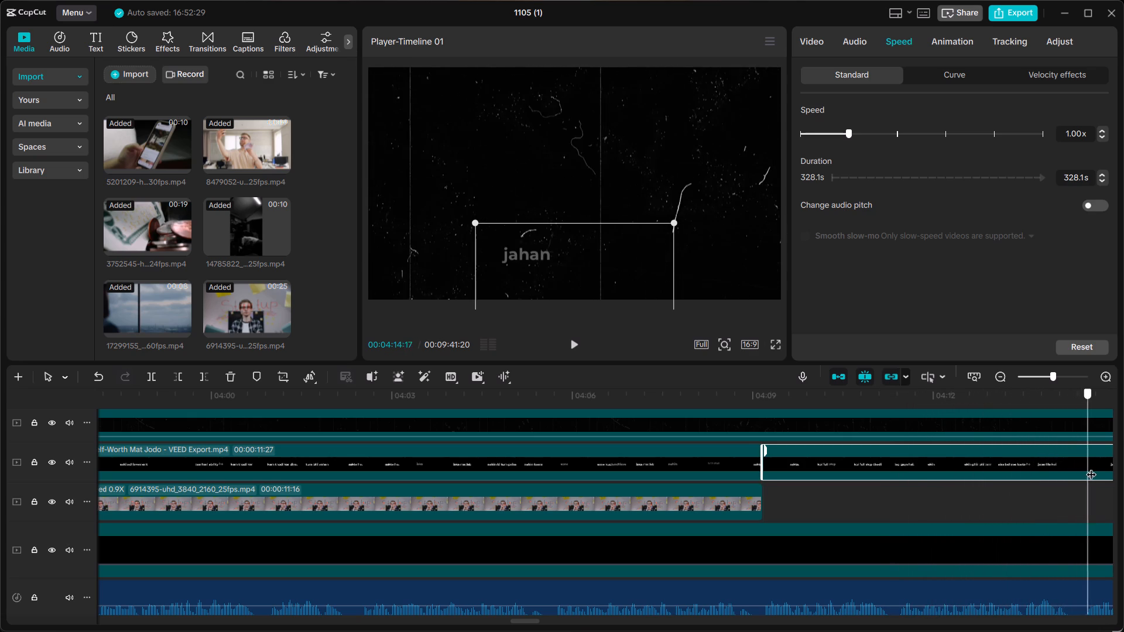
{"action": "left_click_drag", "start_coordinate": [1091, 467], "coordinate": [876, 459]}
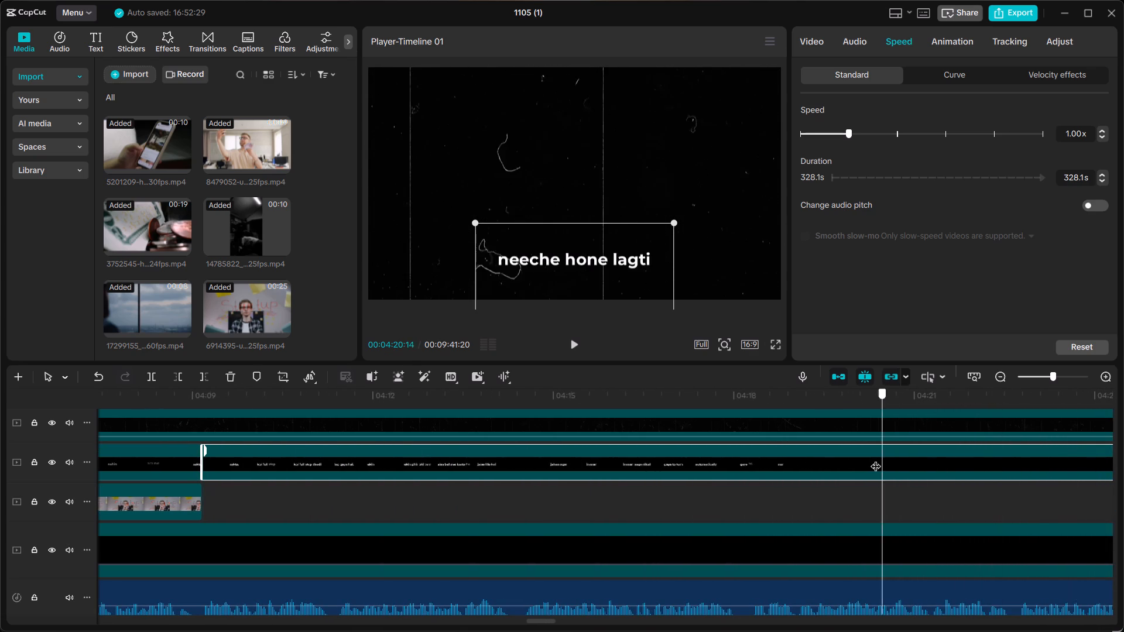
{"action": "left_click_drag", "start_coordinate": [876, 459], "coordinate": [738, 490]}
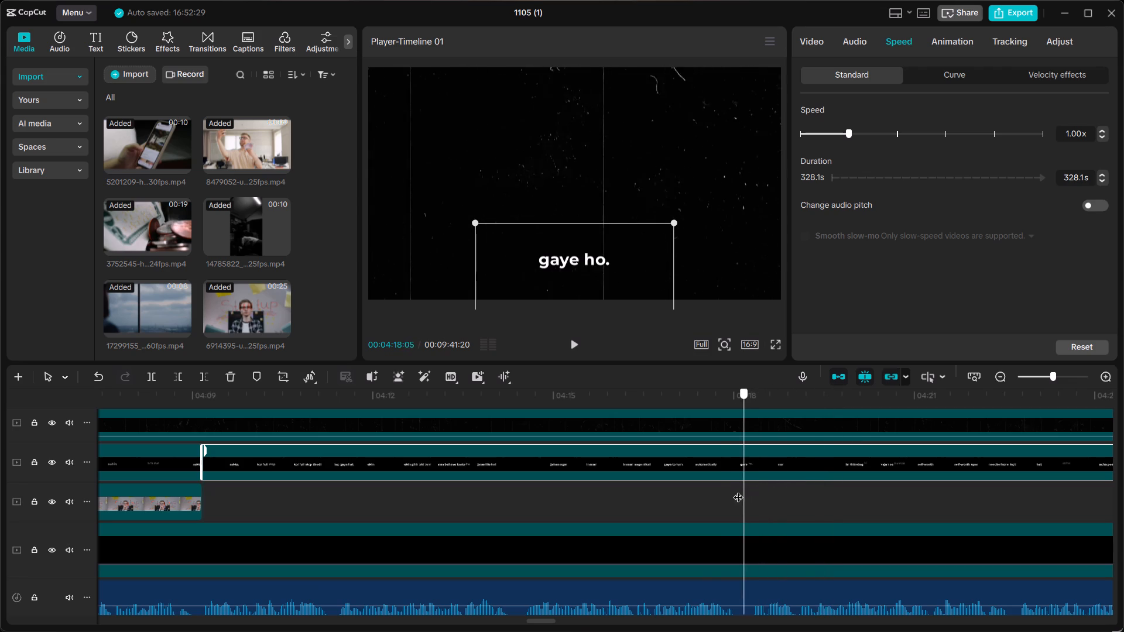
{"action": "left_click_drag", "start_coordinate": [738, 490], "coordinate": [724, 505]}
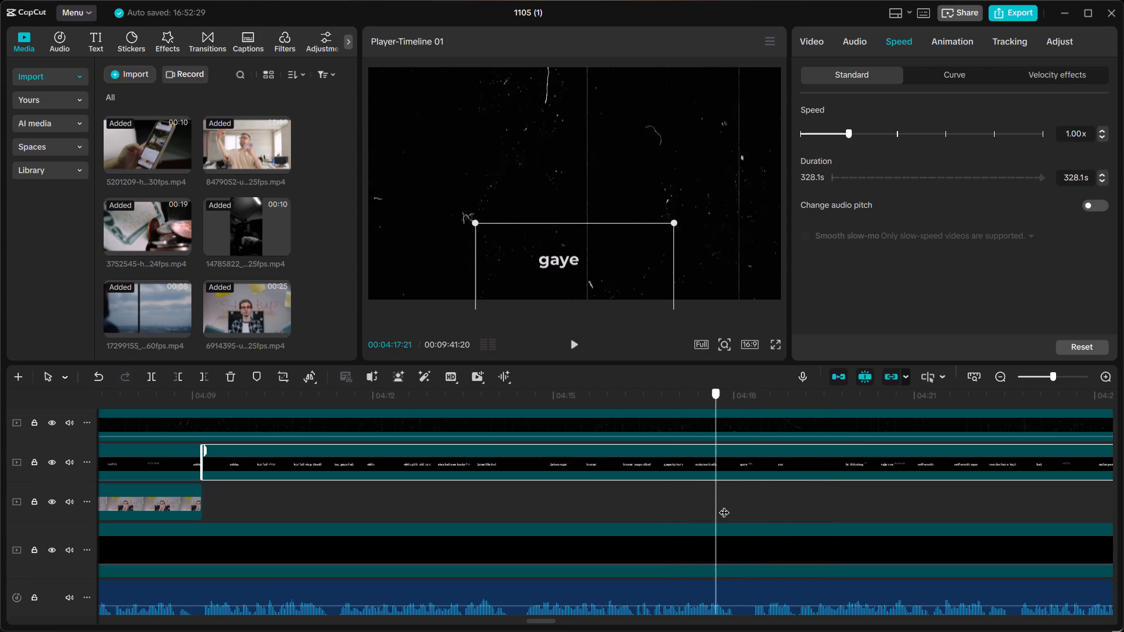
{"action": "left_click_drag", "start_coordinate": [724, 505], "coordinate": [759, 507]}
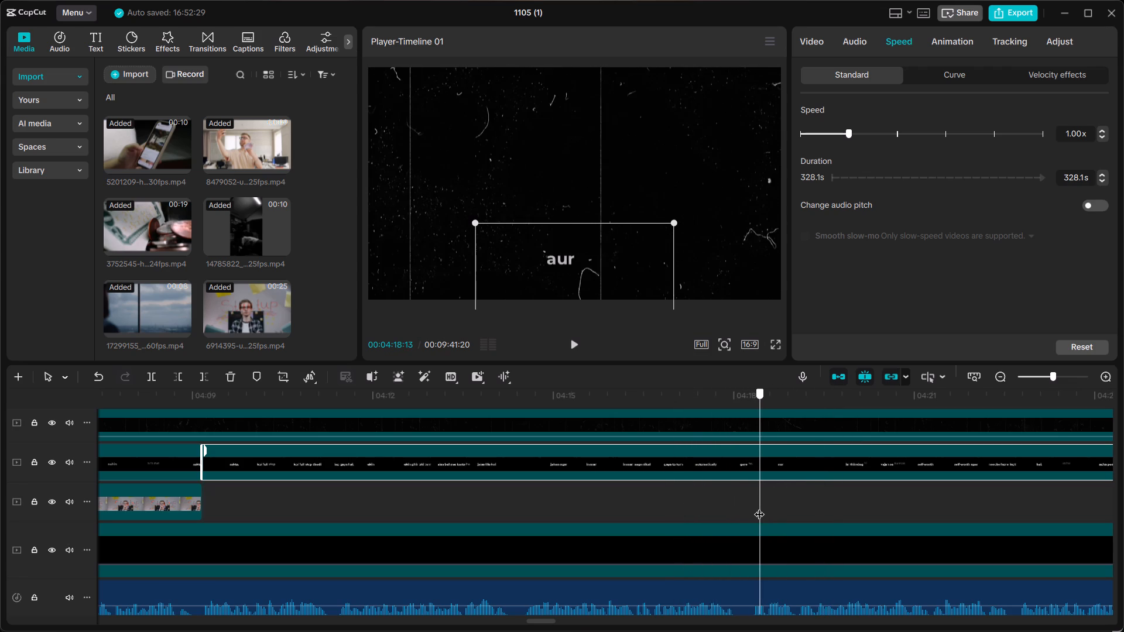
{"action": "left_click_drag", "start_coordinate": [759, 507], "coordinate": [756, 511]}
{"action": "scroll", "coordinate": [756, 511], "scroll_direction": "up", "scroll_amount": 6, "text": "ctrl"}
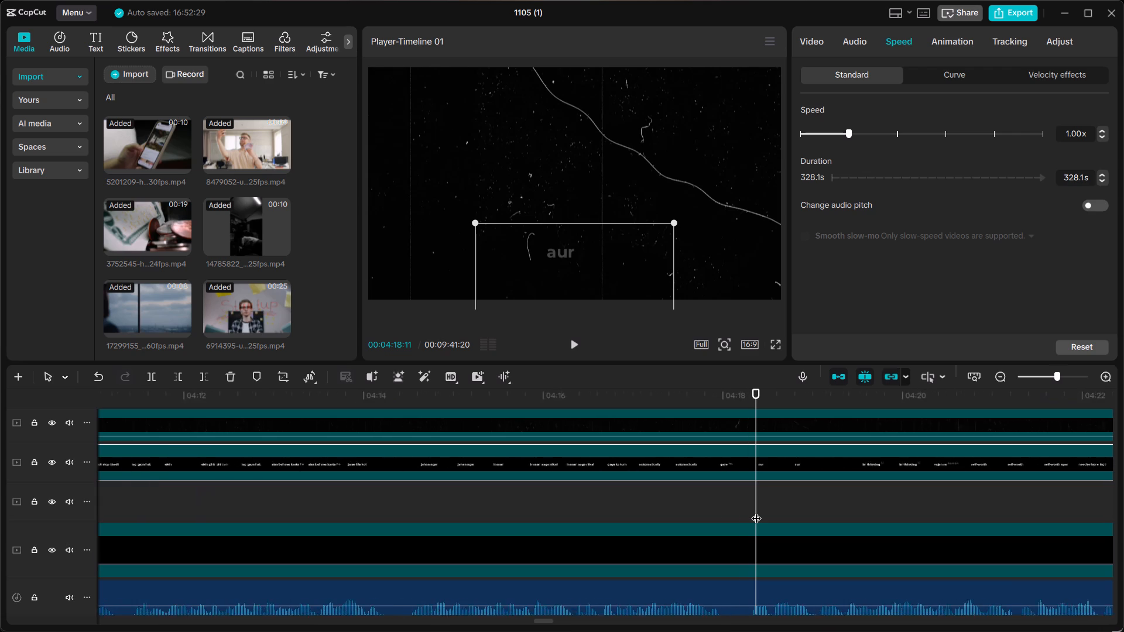
{"action": "scroll", "coordinate": [756, 511], "scroll_direction": "up", "scroll_amount": 1, "text": "ctrl"}
{"action": "left_click_drag", "start_coordinate": [756, 511], "coordinate": [756, 515]}
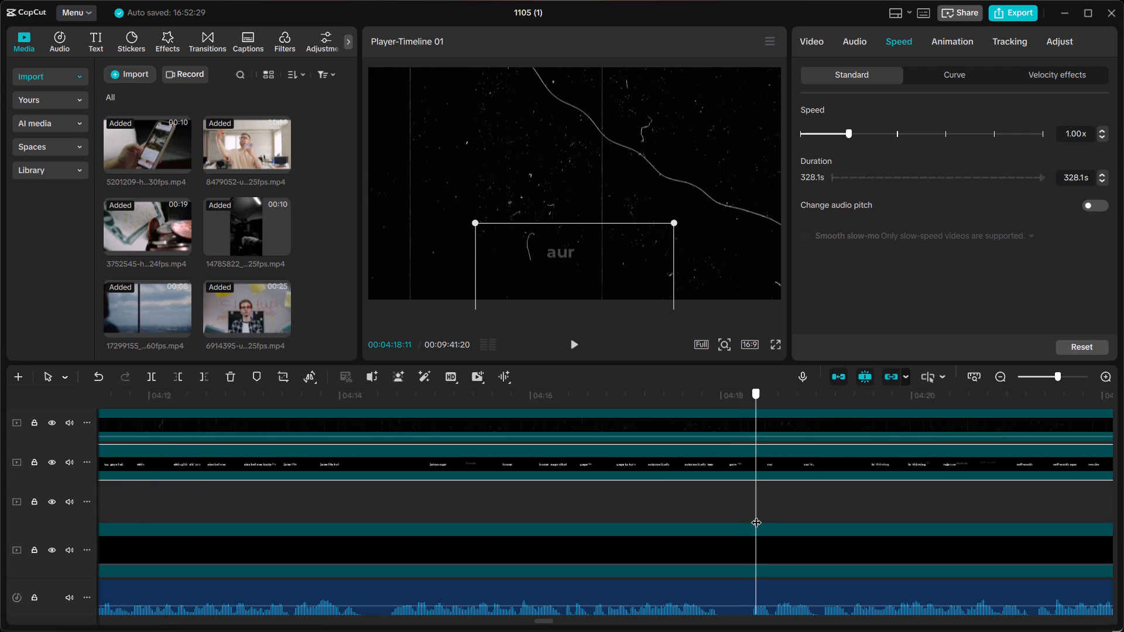
{"action": "left_click_drag", "start_coordinate": [756, 515], "coordinate": [745, 517]}
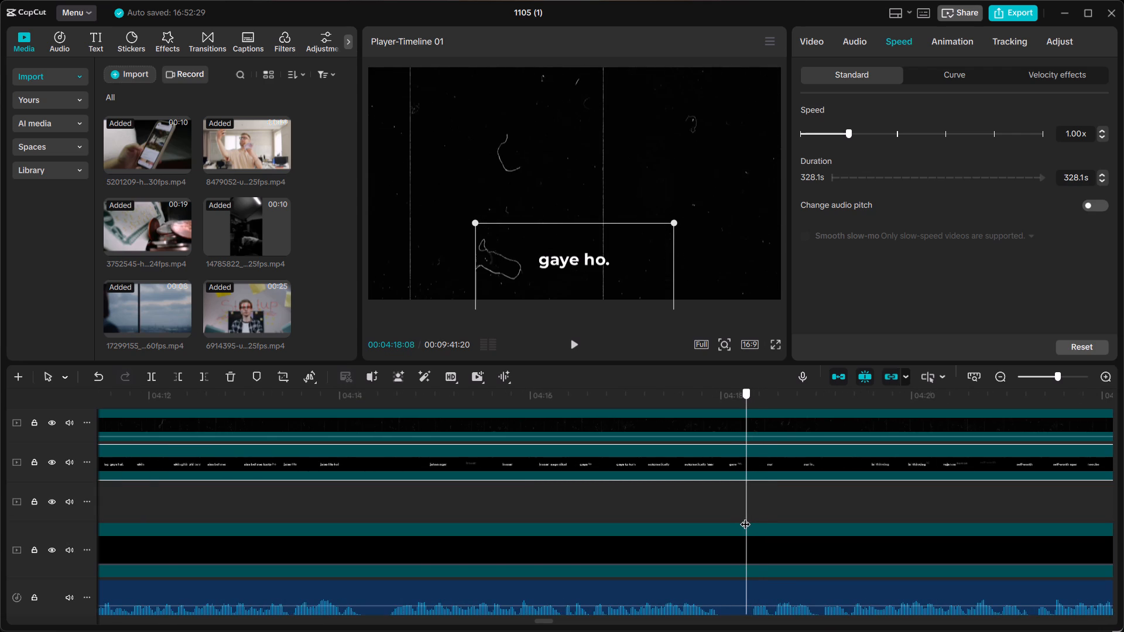
{"action": "left_click_drag", "start_coordinate": [745, 517], "coordinate": [758, 518]}
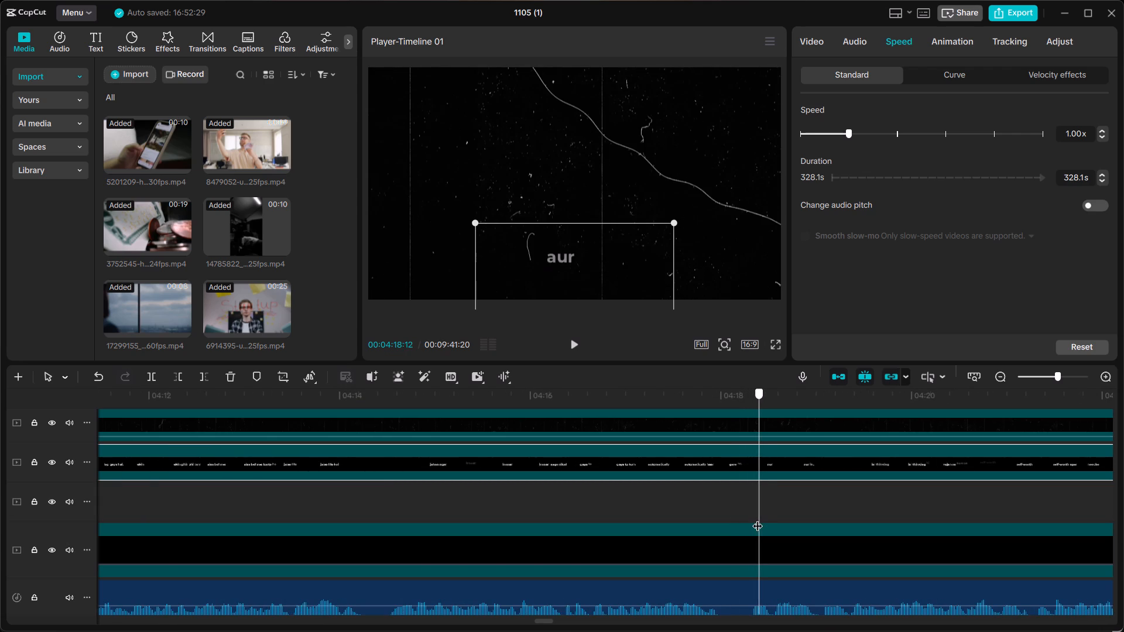
{"action": "left_click_drag", "start_coordinate": [758, 518], "coordinate": [754, 518]}
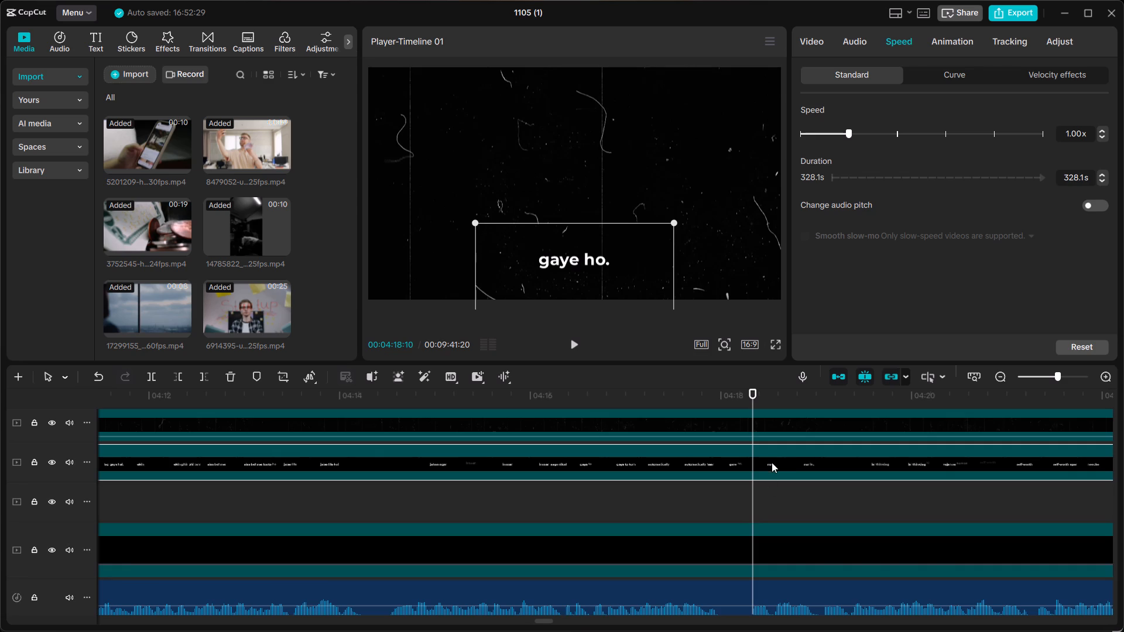
{"action": "left_click", "coordinate": [773, 460]}
{"action": "key", "text": "ctrl+b"}
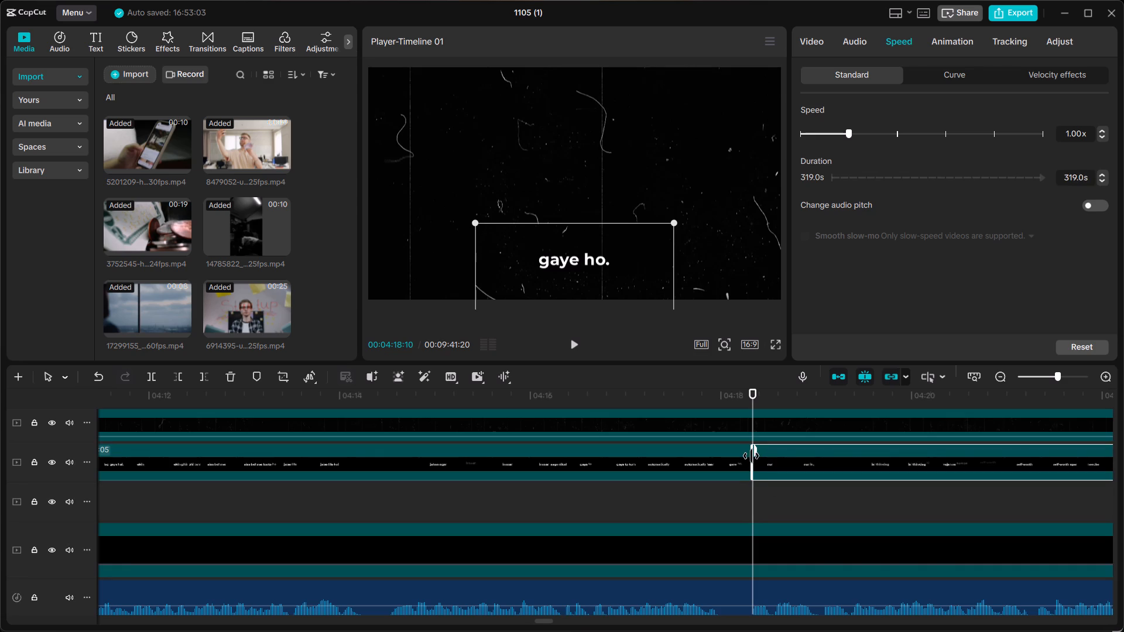
Trim the start of the caption clip following the 00:04:18:10 split by a few frames, removing its leftover "gaye ho." text.
{"action": "scroll", "coordinate": [727, 483], "scroll_direction": "down", "scroll_amount": 3, "text": "ctrl"}
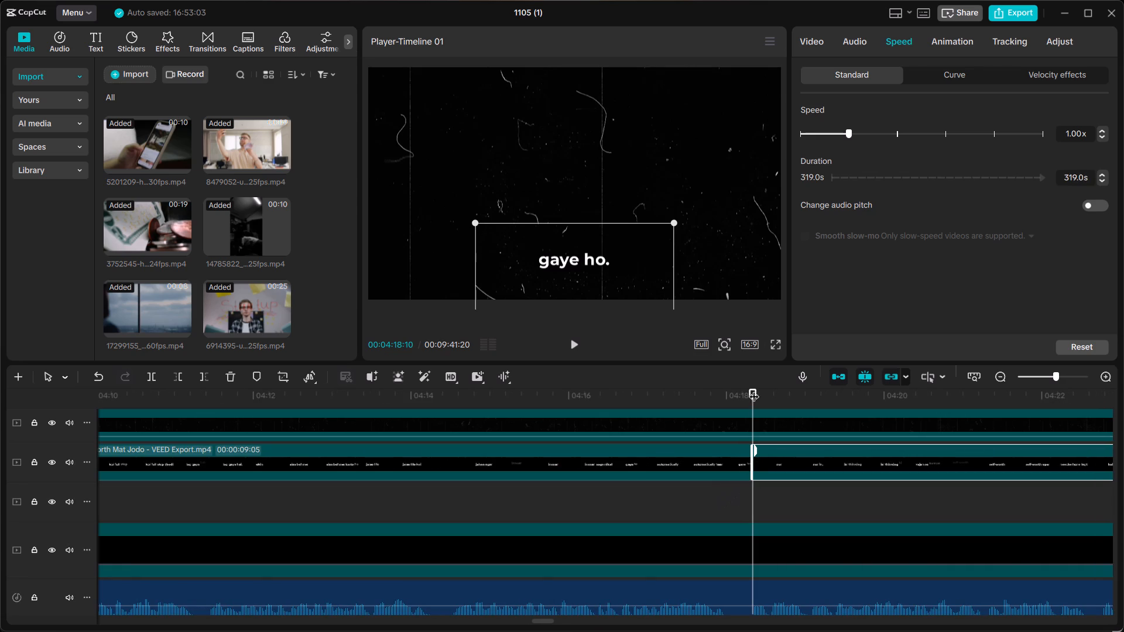
{"action": "left_click_drag", "start_coordinate": [752, 387], "coordinate": [756, 390]}
{"action": "left_click_drag", "start_coordinate": [756, 390], "coordinate": [756, 397]}
{"action": "left_click", "coordinate": [752, 459]}
Move the caption clip starting at 00:04:09:05 with "tumhari" to the middle of the frame and enlarge it, keeping it centred.
{"action": "scroll", "coordinate": [677, 508], "scroll_direction": "down", "scroll_amount": 3, "text": "ctrl"}
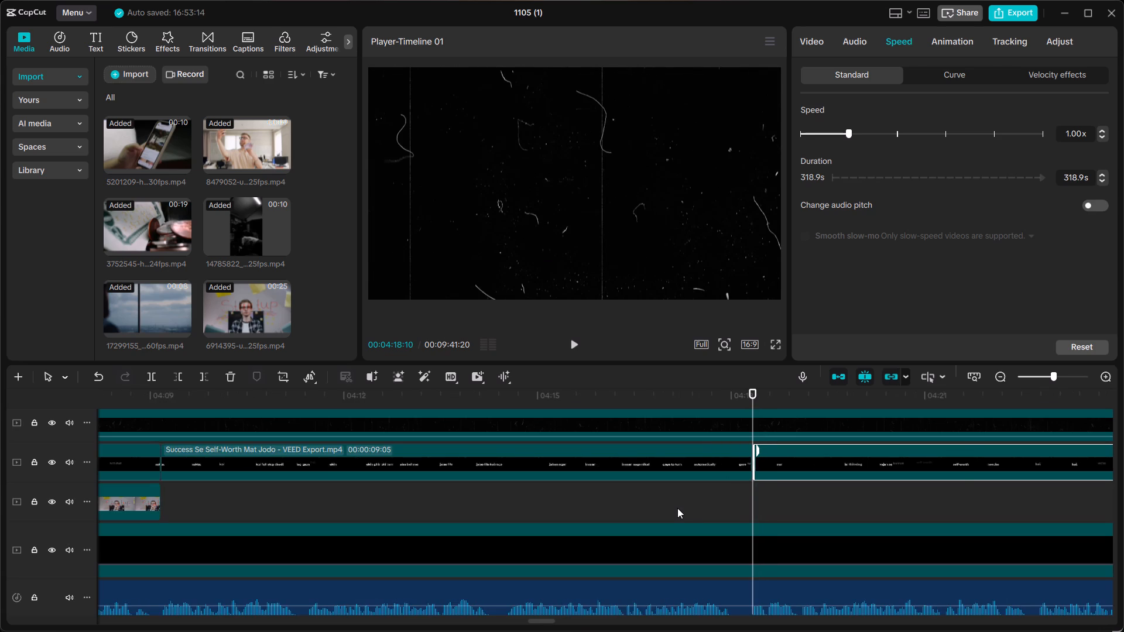
{"action": "scroll", "coordinate": [677, 508], "scroll_direction": "right", "scroll_amount": 1}
{"action": "left_click", "coordinate": [724, 456]}
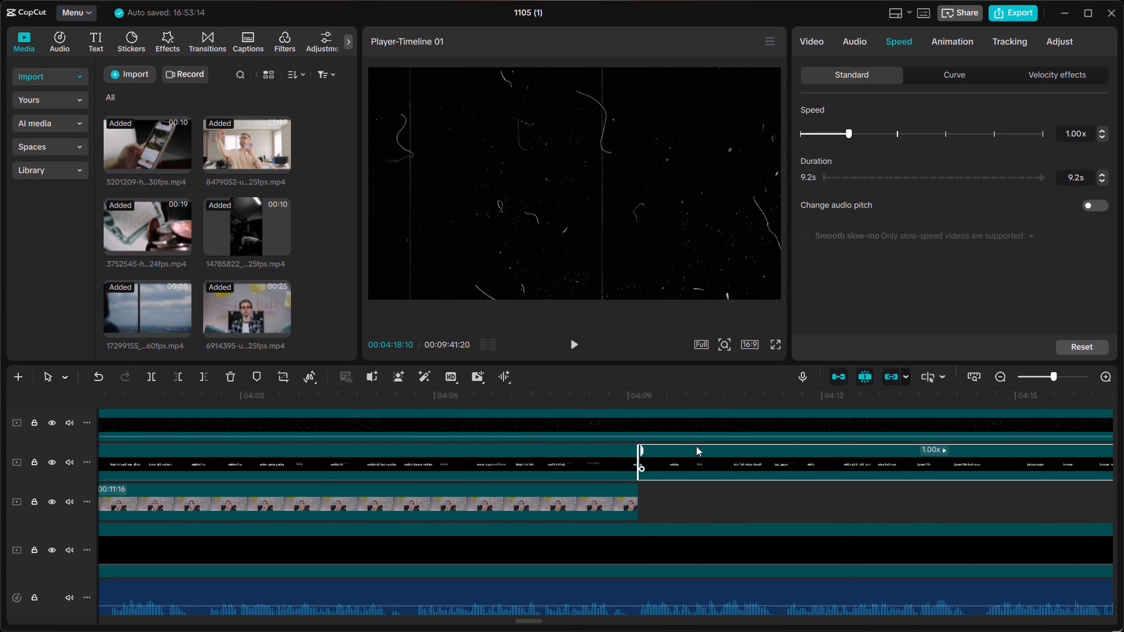
{"action": "left_click", "coordinate": [657, 387]}
{"action": "left_click_drag", "start_coordinate": [605, 273], "coordinate": [606, 199]}
{"action": "left_click", "coordinate": [472, 142]}
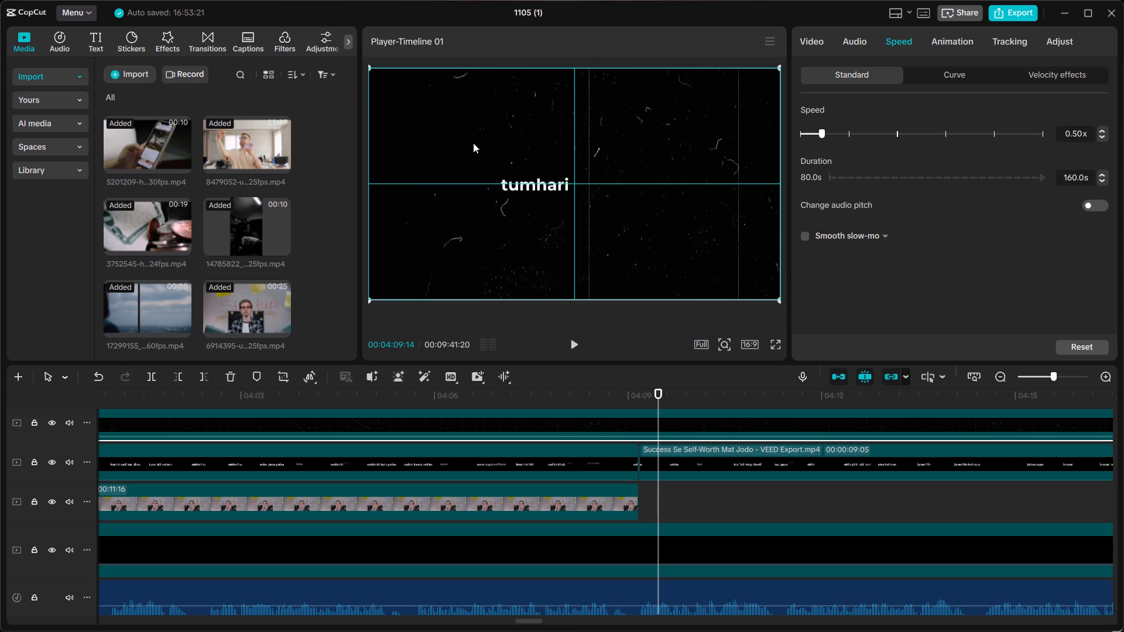
{"action": "left_click", "coordinate": [718, 462]}
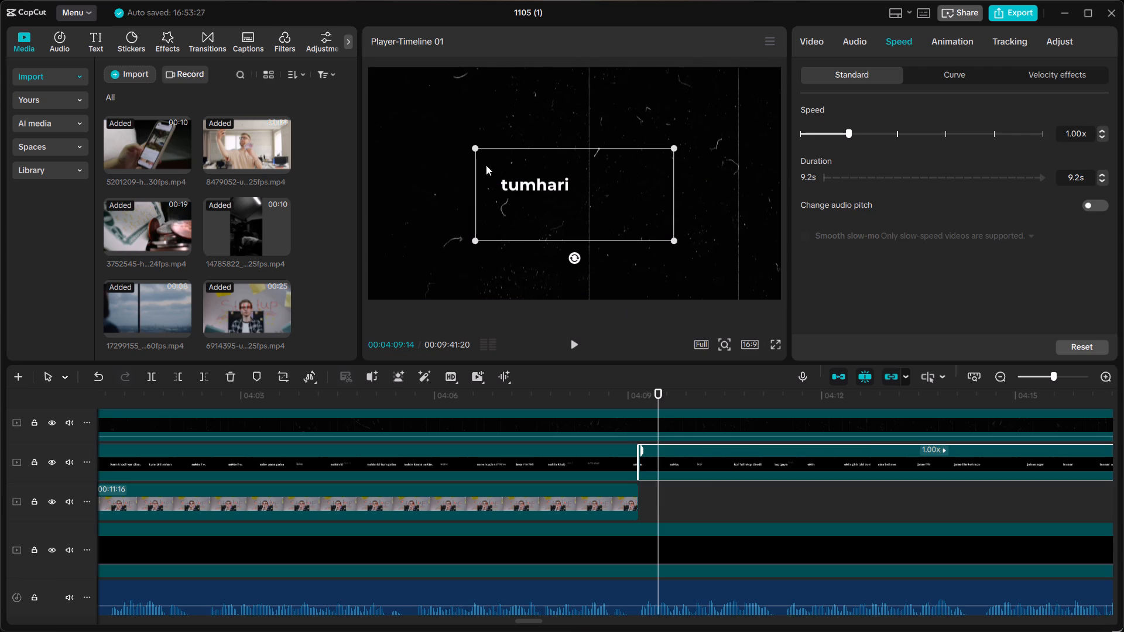
{"action": "left_click_drag", "start_coordinate": [471, 146], "coordinate": [422, 133]}
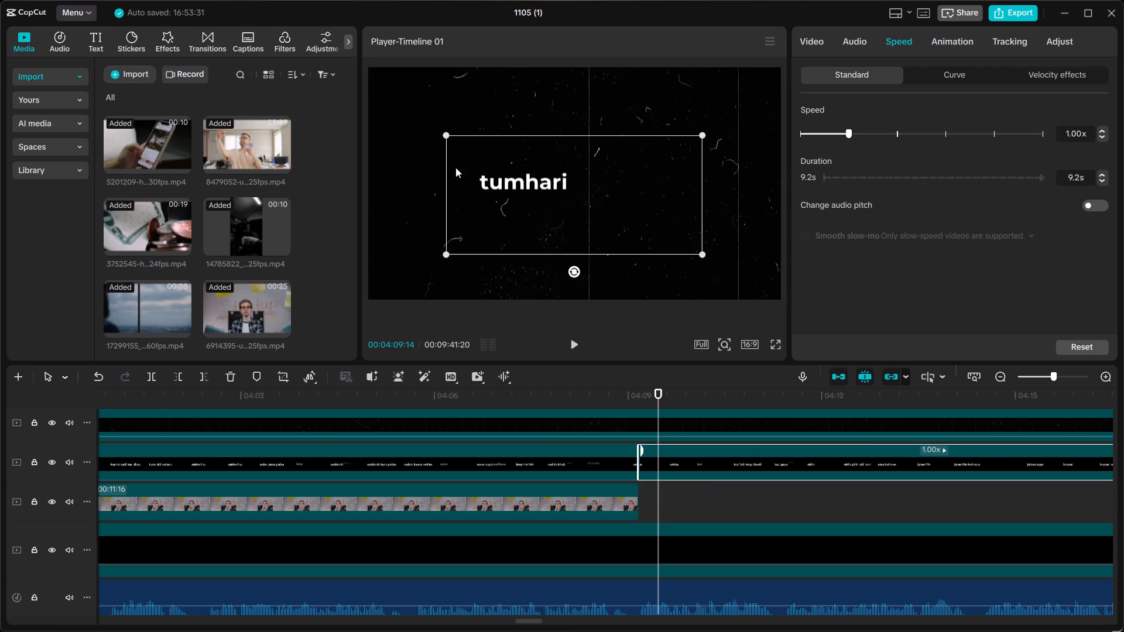
{"action": "scroll", "coordinate": [471, 453], "scroll_direction": "up", "scroll_amount": 2}
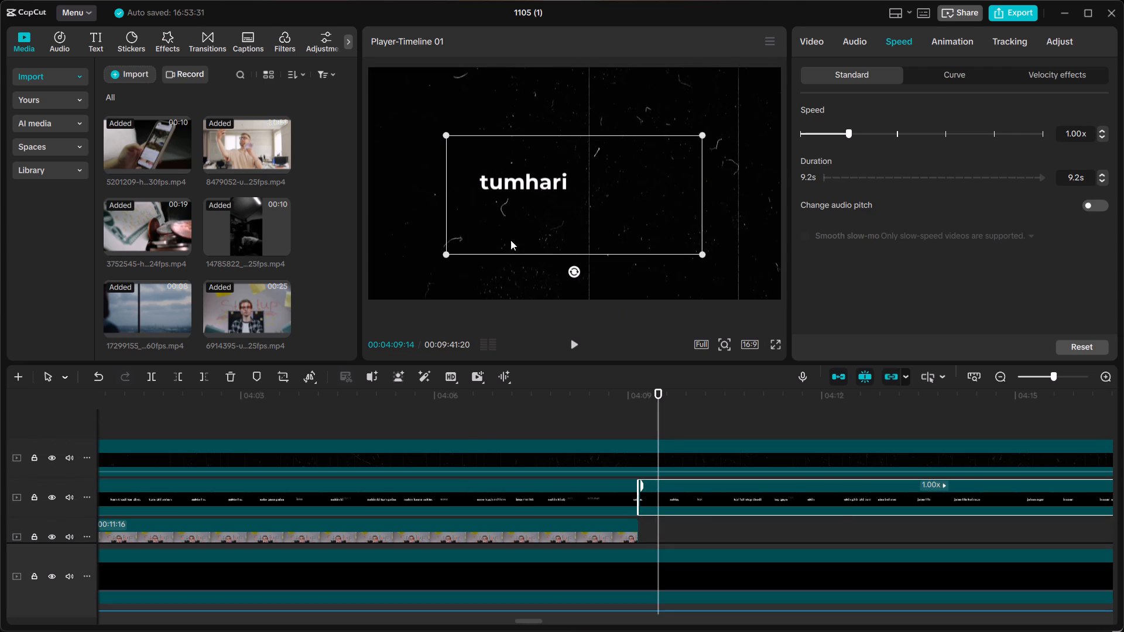
{"action": "left_click", "coordinate": [515, 209]}
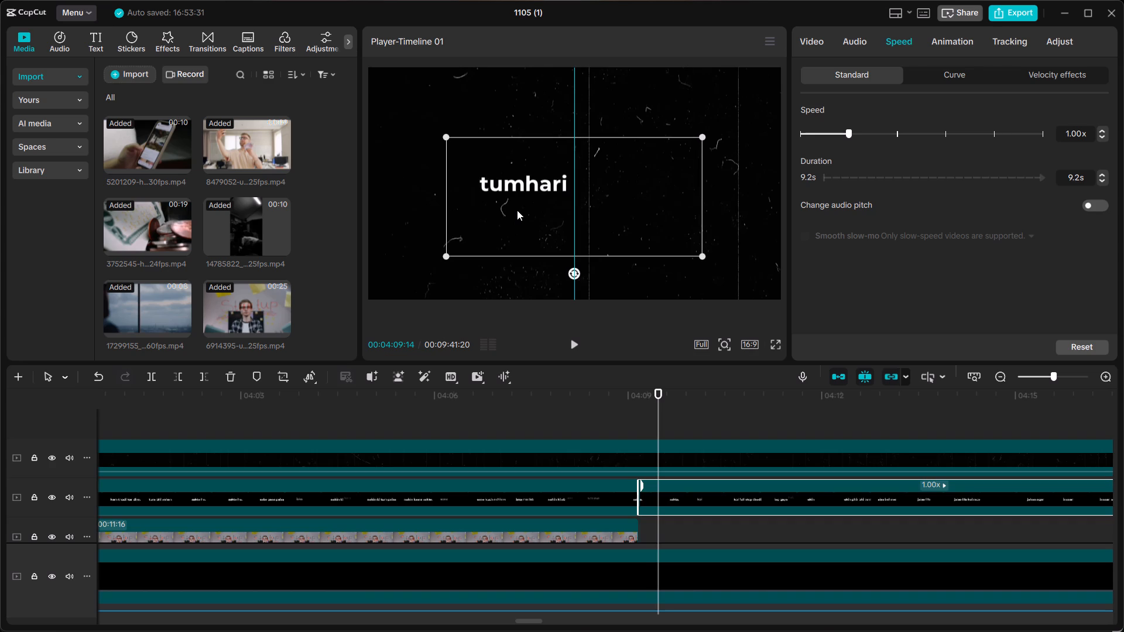
Play back from about 00:04:04 through the enlarged caption section to about 00:04:20, and return the playhead to 00:04:18:10.
{"action": "scroll", "coordinate": [514, 413], "scroll_direction": "down", "scroll_amount": 6, "text": "ctrl"}
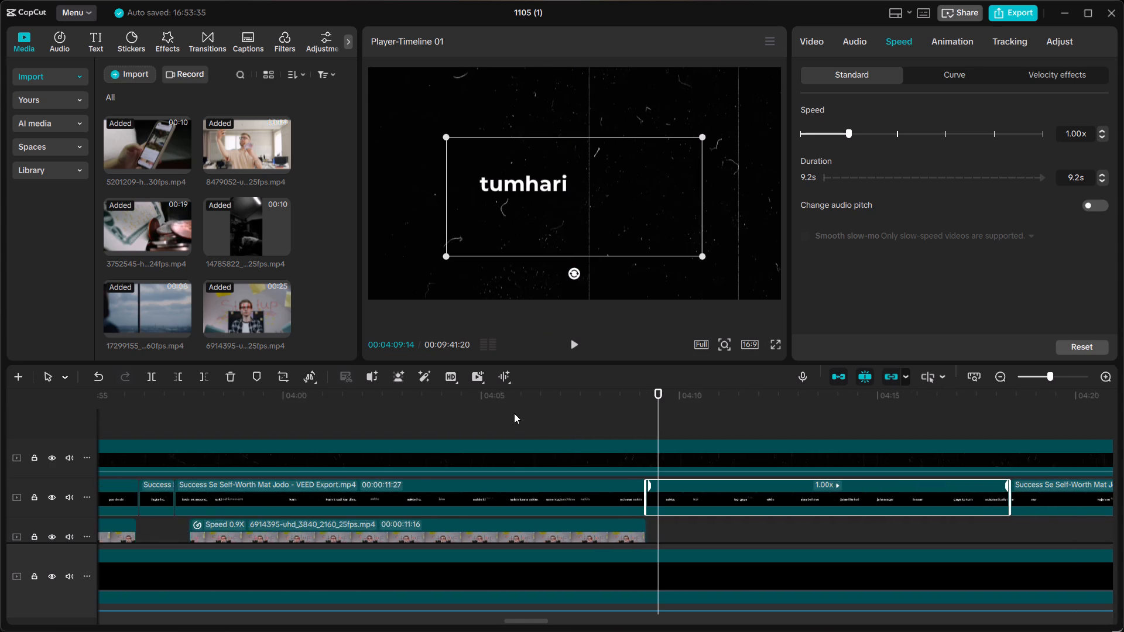
{"action": "scroll", "coordinate": [514, 413], "scroll_direction": "down", "scroll_amount": 2, "text": "ctrl"}
{"action": "left_click", "coordinate": [507, 413]}
{"action": "left_click", "coordinate": [482, 402]}
{"action": "key", "text": "space"}
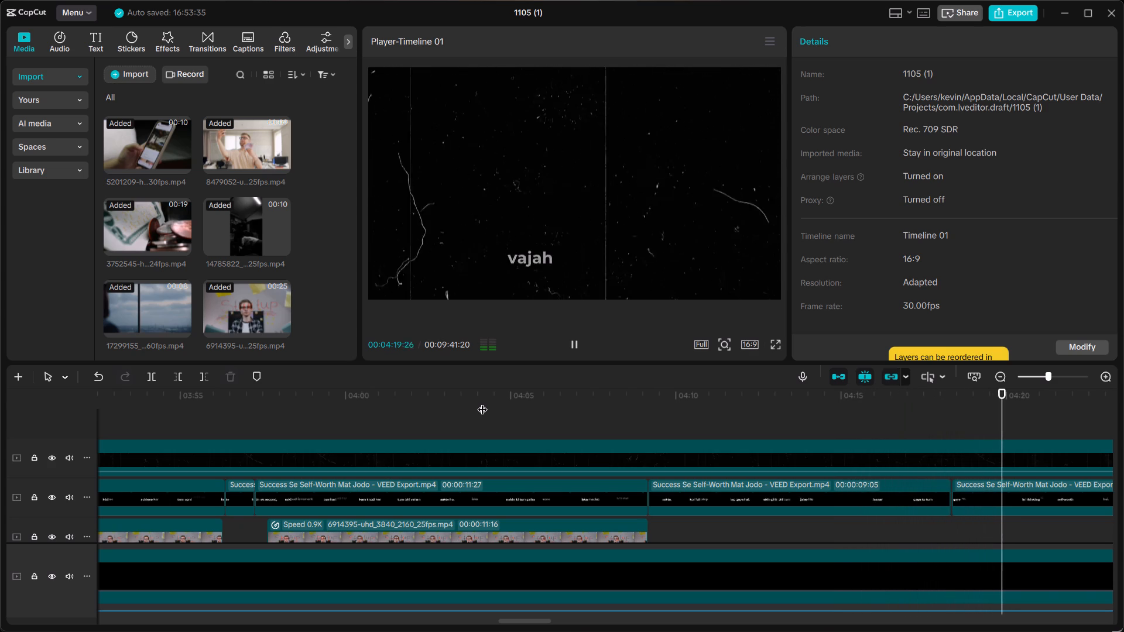
{"action": "key", "text": "space"}
{"action": "scroll", "coordinate": [482, 402], "scroll_direction": "left", "scroll_amount": 2}
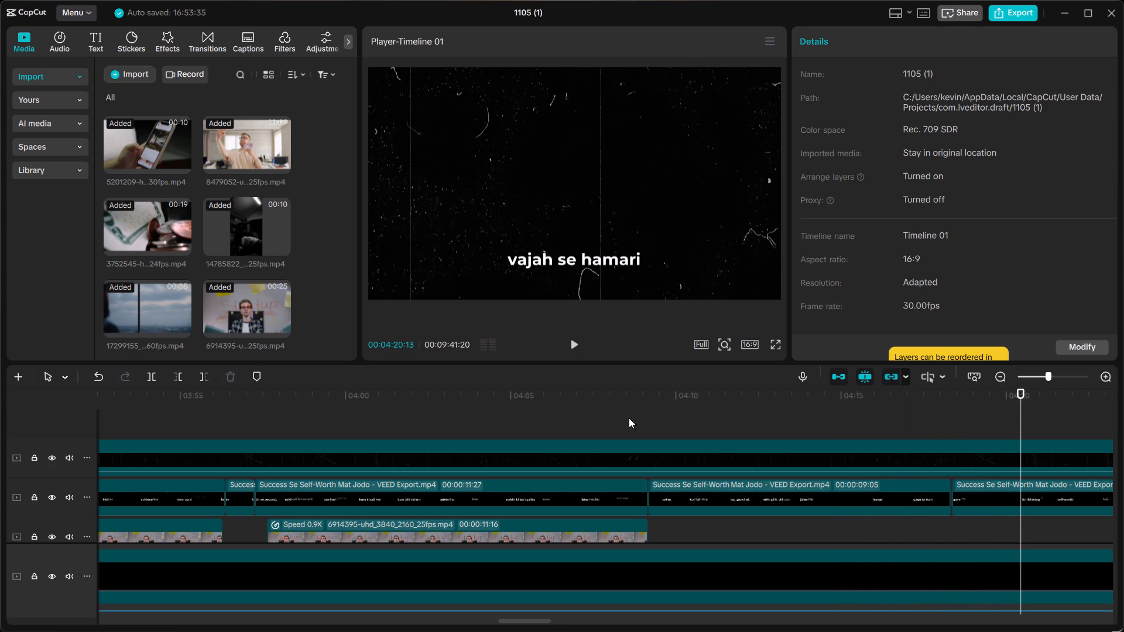
{"action": "left_click", "coordinate": [945, 432]}
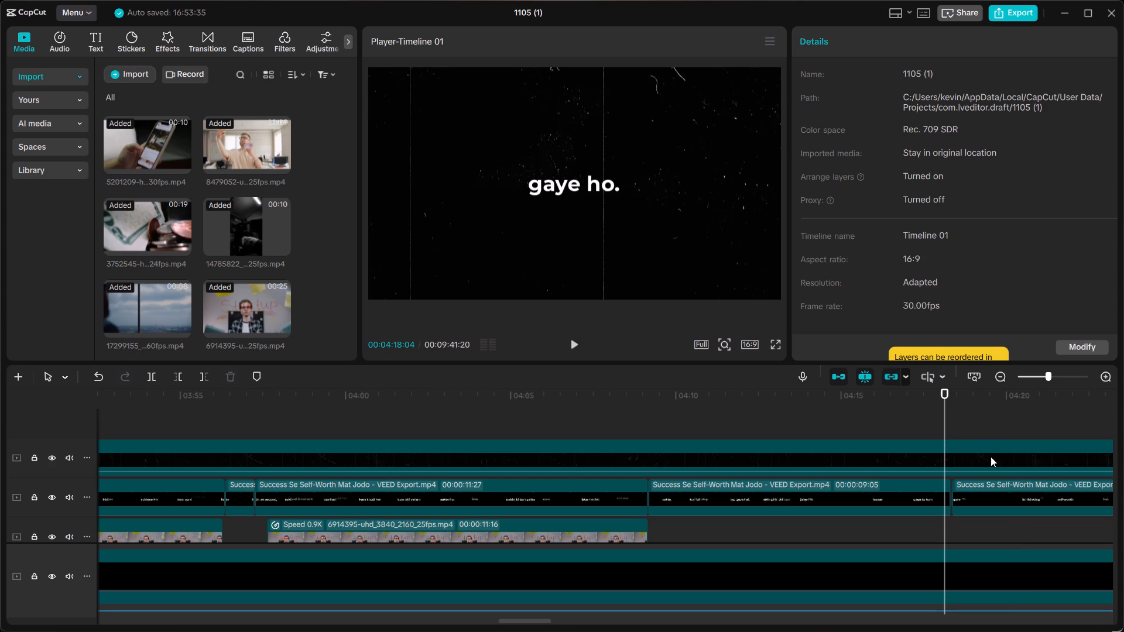
{"action": "left_click", "coordinate": [952, 418]}
{"action": "scroll", "coordinate": [952, 418], "scroll_direction": "left", "scroll_amount": 1}
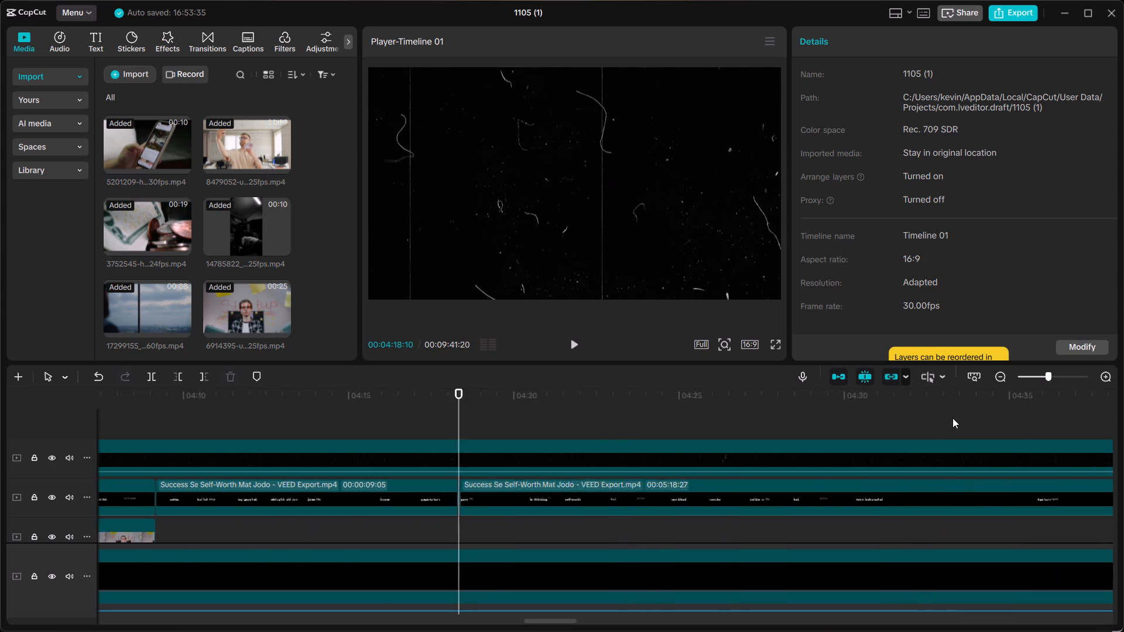
{"action": "scroll", "coordinate": [952, 418], "scroll_direction": "left", "scroll_amount": 2}
{"action": "left_click", "coordinate": [509, 399]}
{"action": "left_click", "coordinate": [544, 404]}
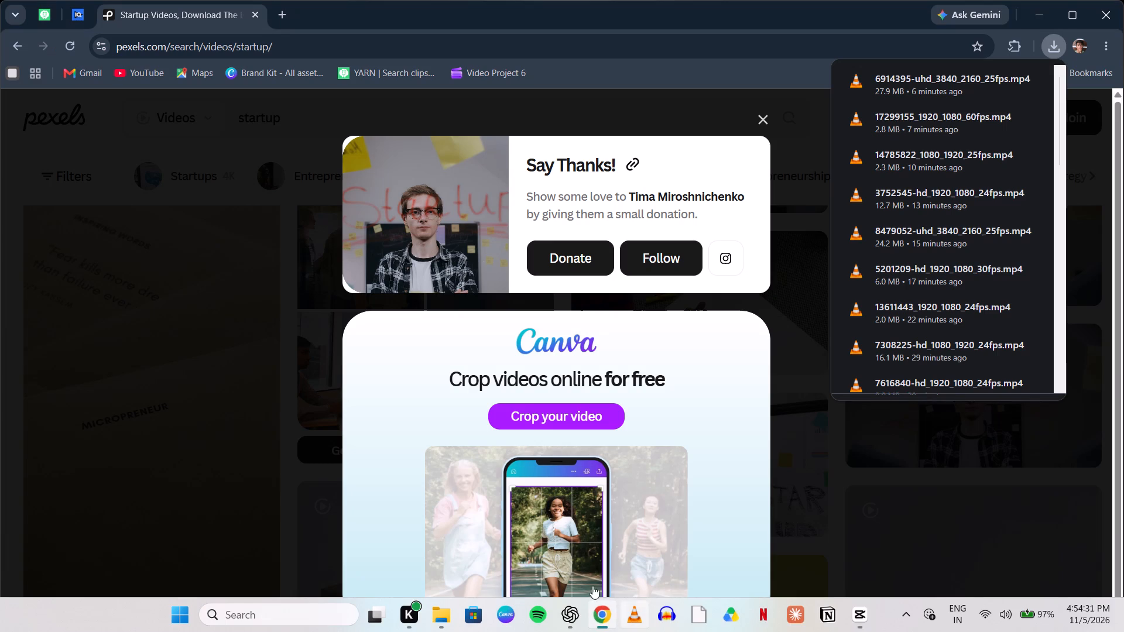
{"action": "left_click", "coordinate": [321, 49]}
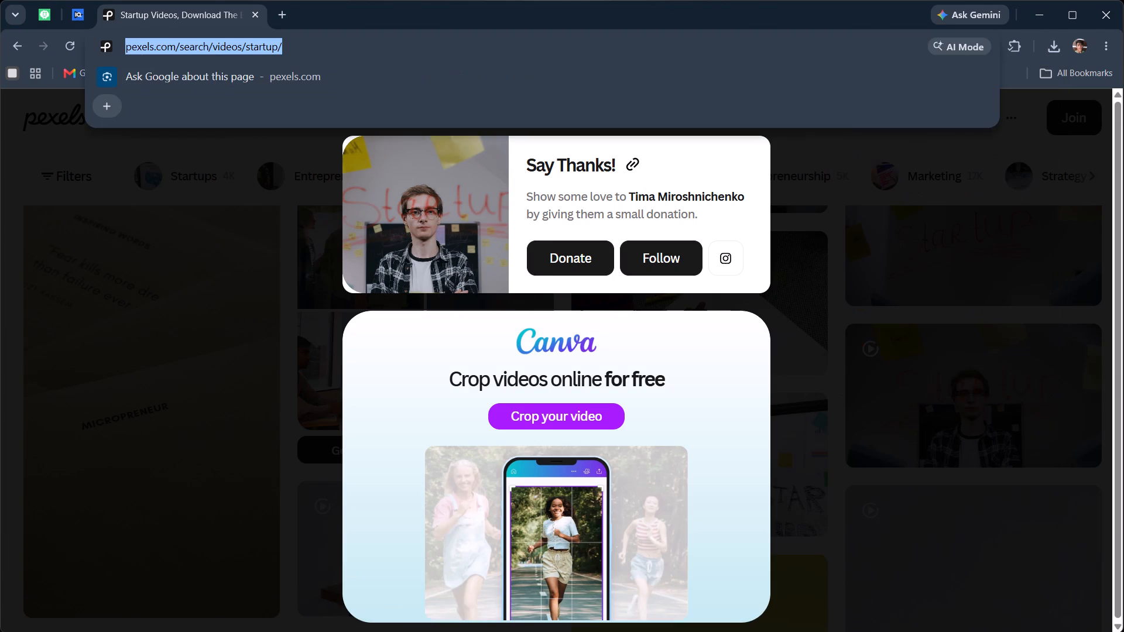
{"action": "key", "text": "ctrl+v"}
{"action": "key", "text": "Return"}
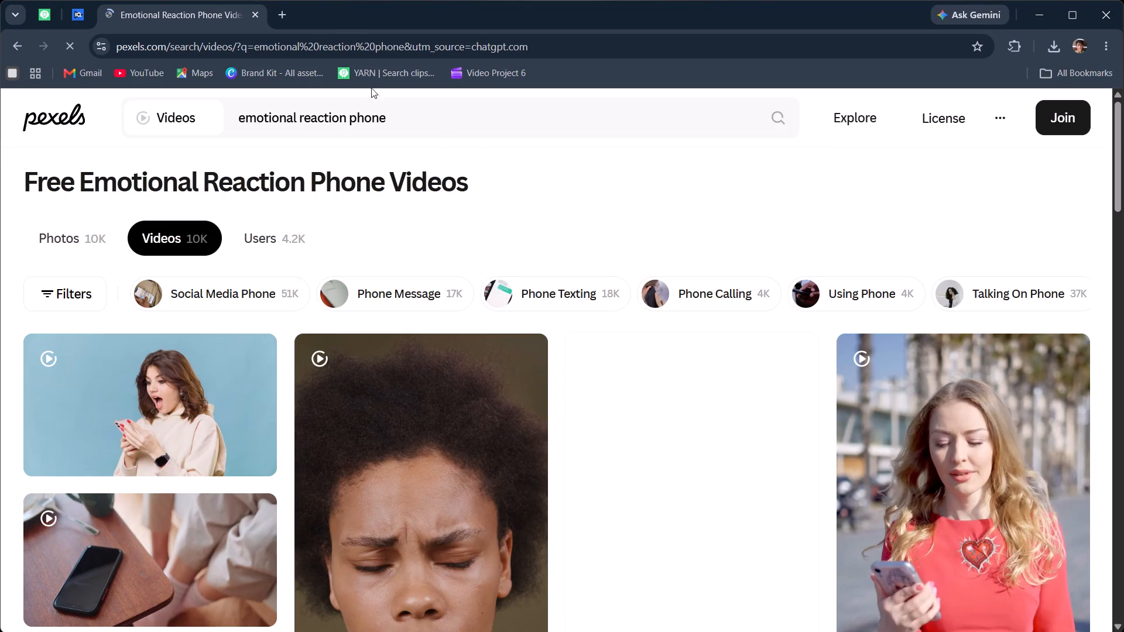
Find the clip of the distressed man in a dark suit holding his head, download it and return to CapCut.
{"action": "scroll", "coordinate": [488, 174], "scroll_direction": "down", "scroll_amount": 4}
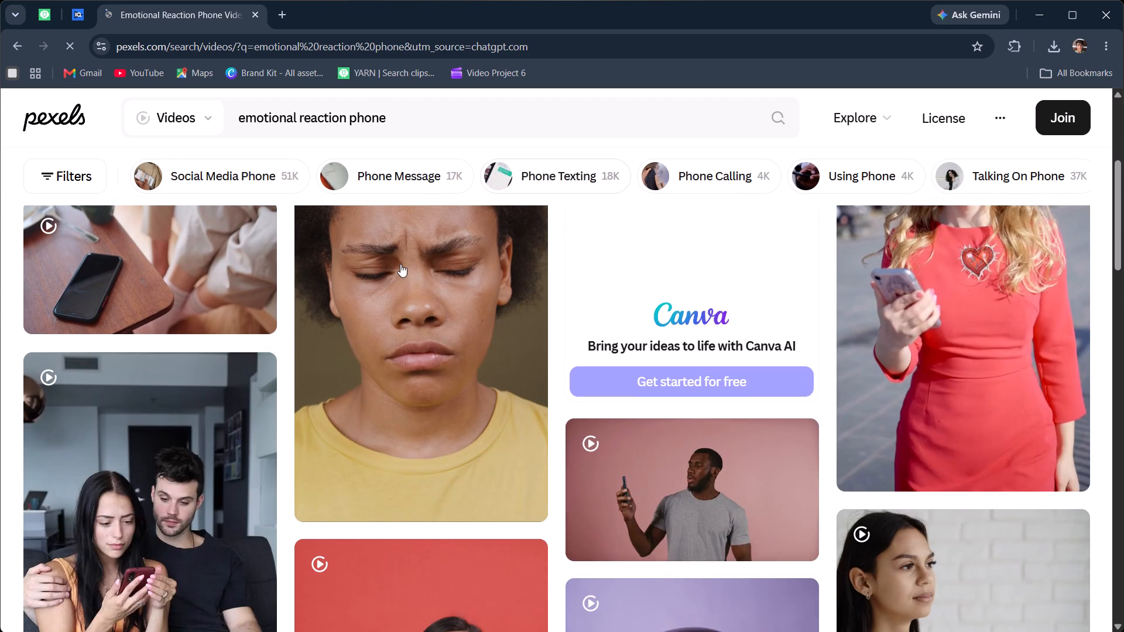
{"action": "scroll", "coordinate": [452, 326], "scroll_direction": "down", "scroll_amount": 6}
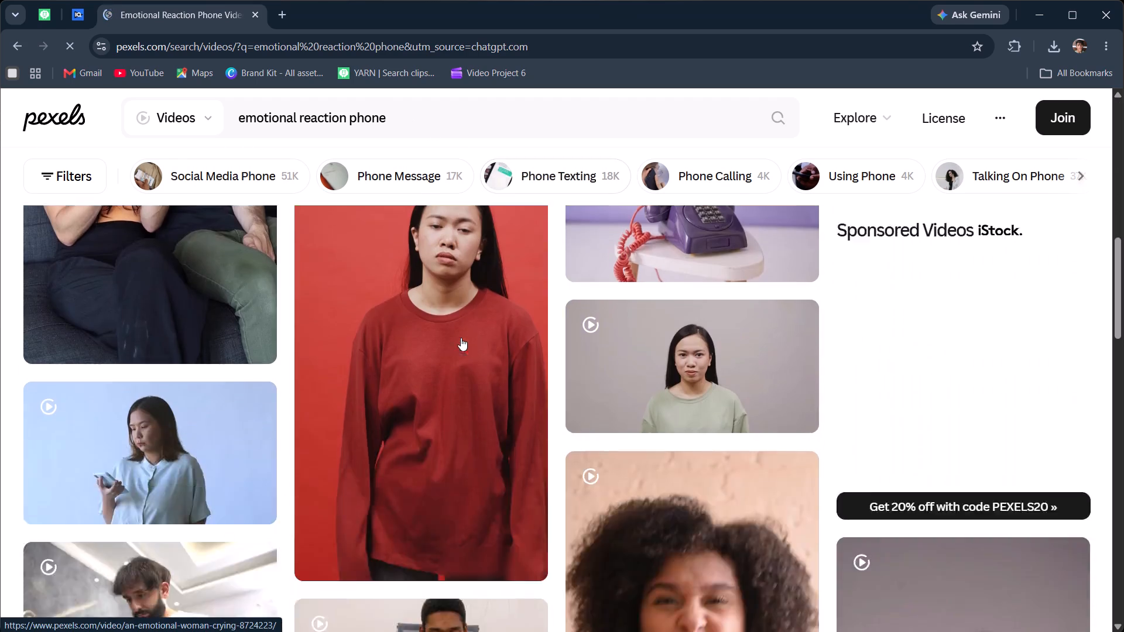
{"action": "scroll", "coordinate": [461, 339], "scroll_direction": "down", "scroll_amount": 11}
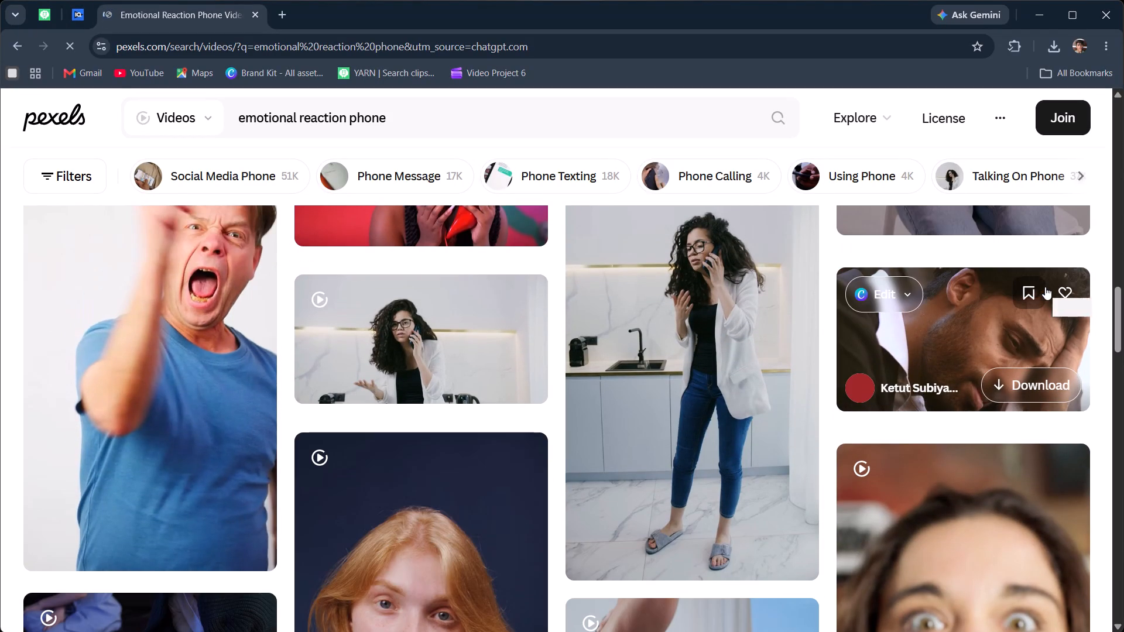
{"action": "left_click", "coordinate": [1022, 383]}
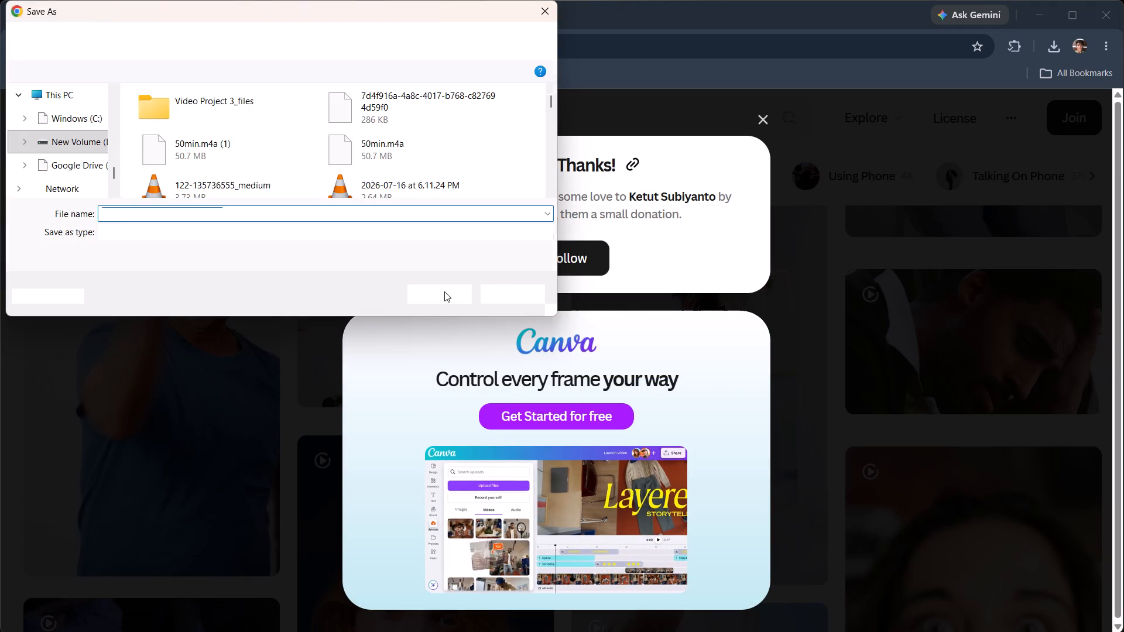
{"action": "left_click", "coordinate": [444, 291]}
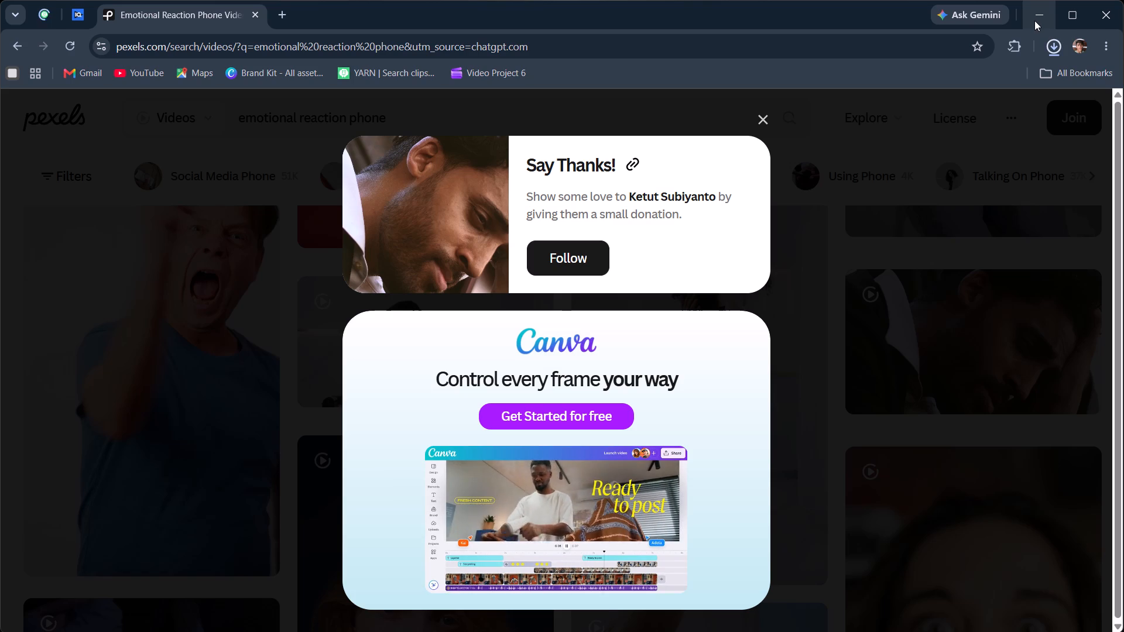
{"action": "left_click", "coordinate": [1034, 20]}
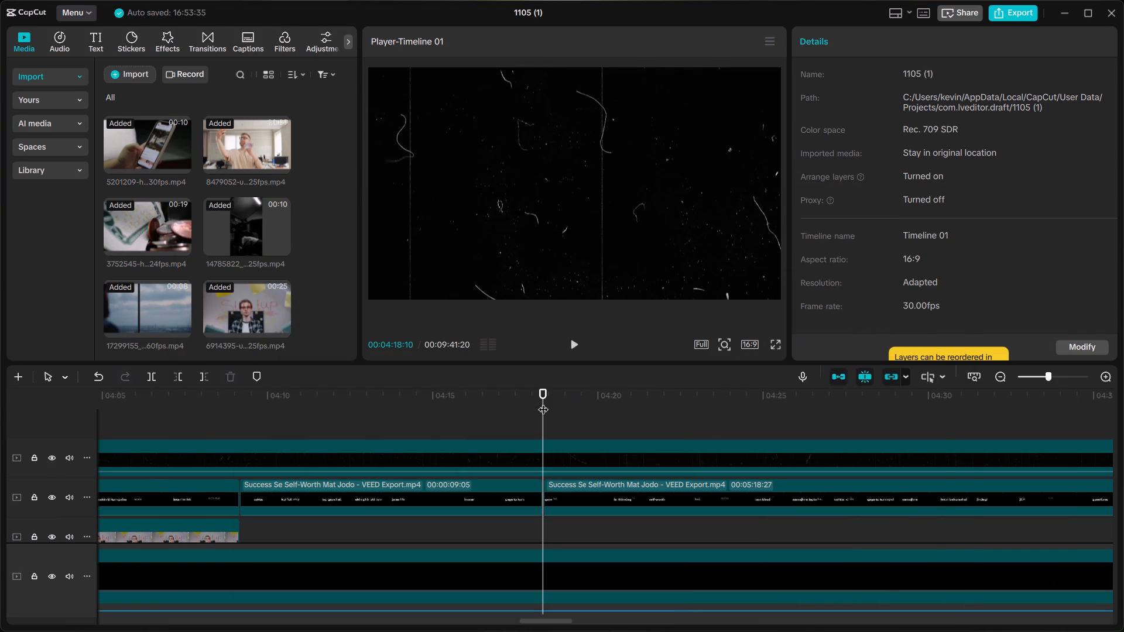
Import the downloaded clip 4992093 of the distressed man into the project media.
{"action": "left_click", "coordinate": [125, 77]}
{"action": "scroll", "coordinate": [162, 130], "scroll_direction": "down", "scroll_amount": 3}
{"action": "scroll", "coordinate": [162, 131], "scroll_direction": "up", "scroll_amount": 2}
{"action": "left_click", "coordinate": [162, 154]}
{"action": "left_click", "coordinate": [441, 324]}
Place the distressed-man clip on the footage track below the captions, starting at the playhead at 00:04:18:10.
{"action": "scroll", "coordinate": [232, 215], "scroll_direction": "down", "scroll_amount": 11}
{"action": "left_click_drag", "start_coordinate": [126, 308], "coordinate": [182, 289]}
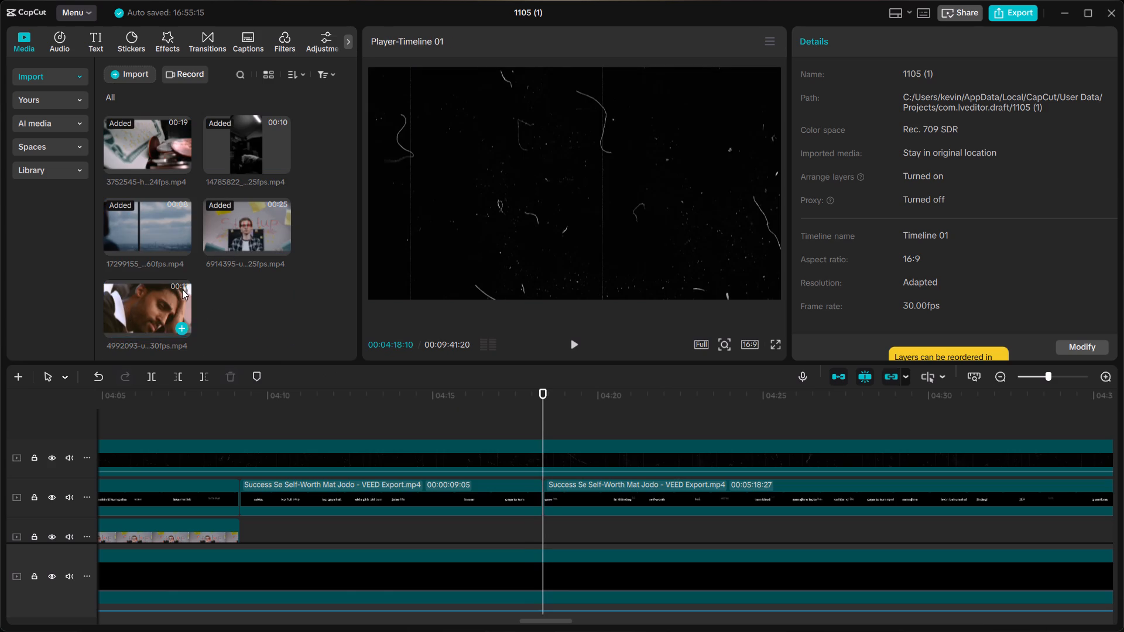
{"action": "left_click_drag", "start_coordinate": [182, 289], "coordinate": [204, 324]}
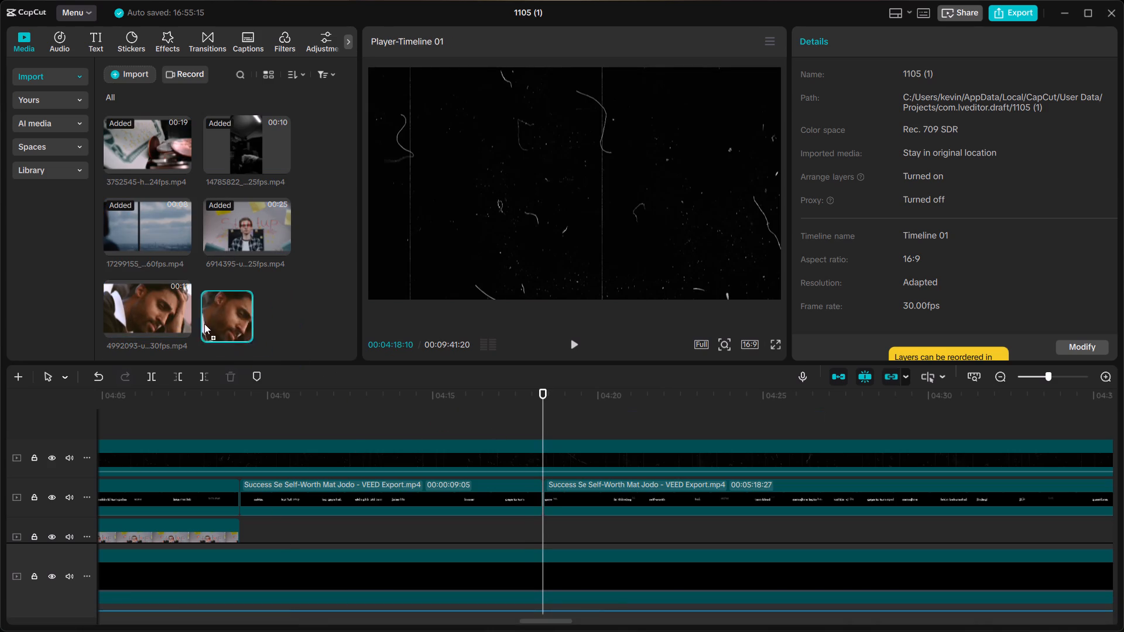
{"action": "left_click_drag", "start_coordinate": [204, 324], "coordinate": [542, 525]}
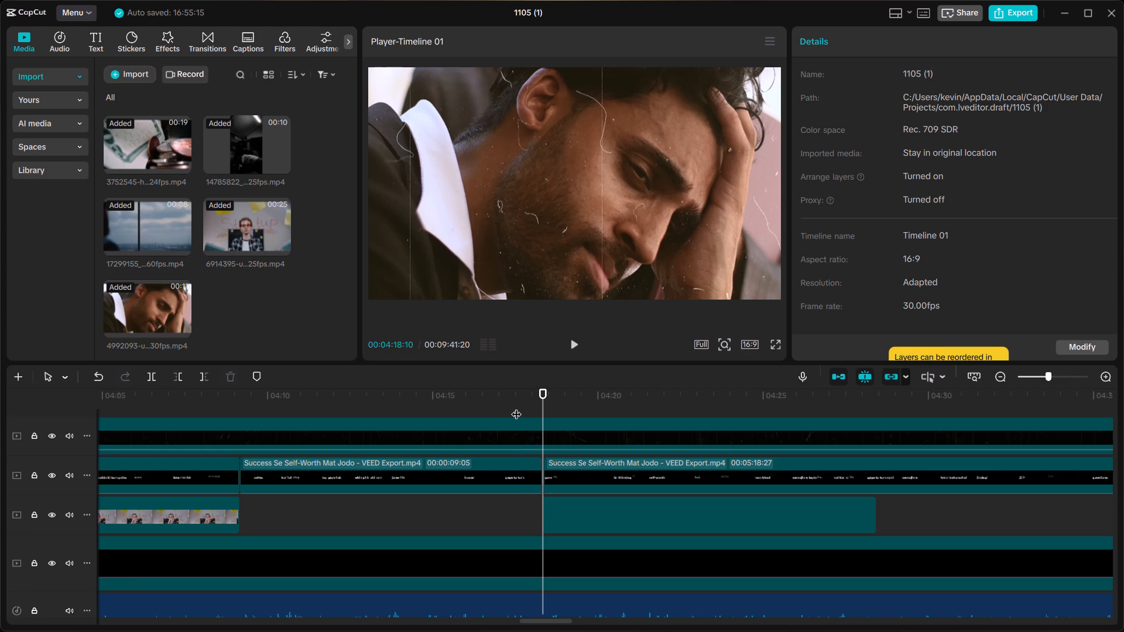
Play back from 00:04:17:16 through the new clip to about 00:04:32, then recheck the "samajhne lagte ho." caption around 00:04:25.
{"action": "left_click", "coordinate": [516, 407]}
{"action": "left_click", "coordinate": [517, 398]}
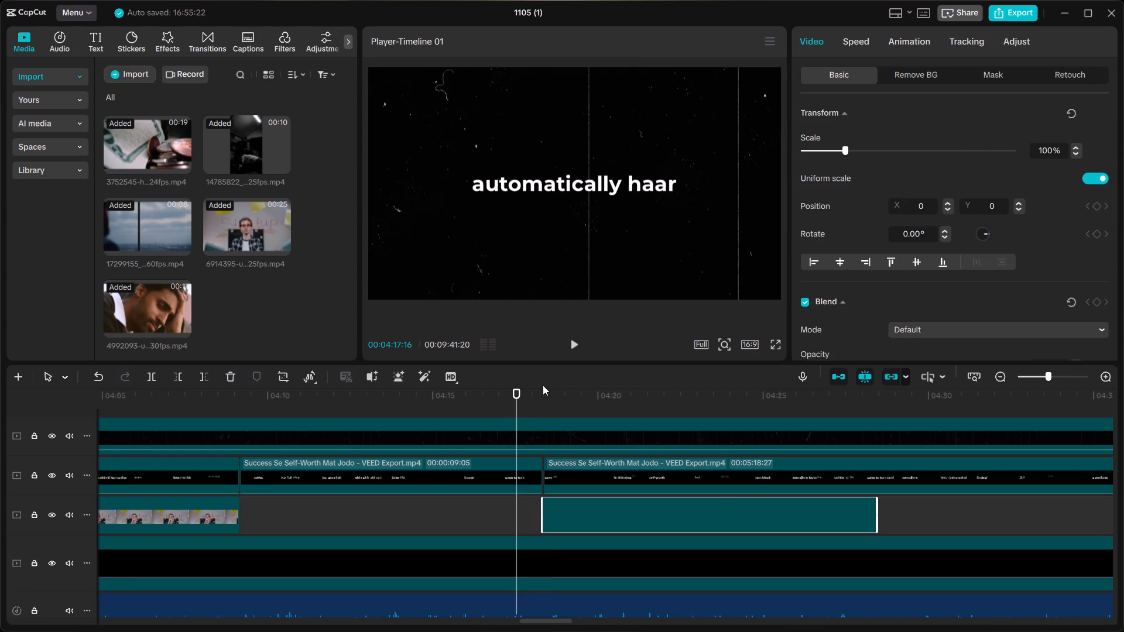
{"action": "key", "text": "space"}
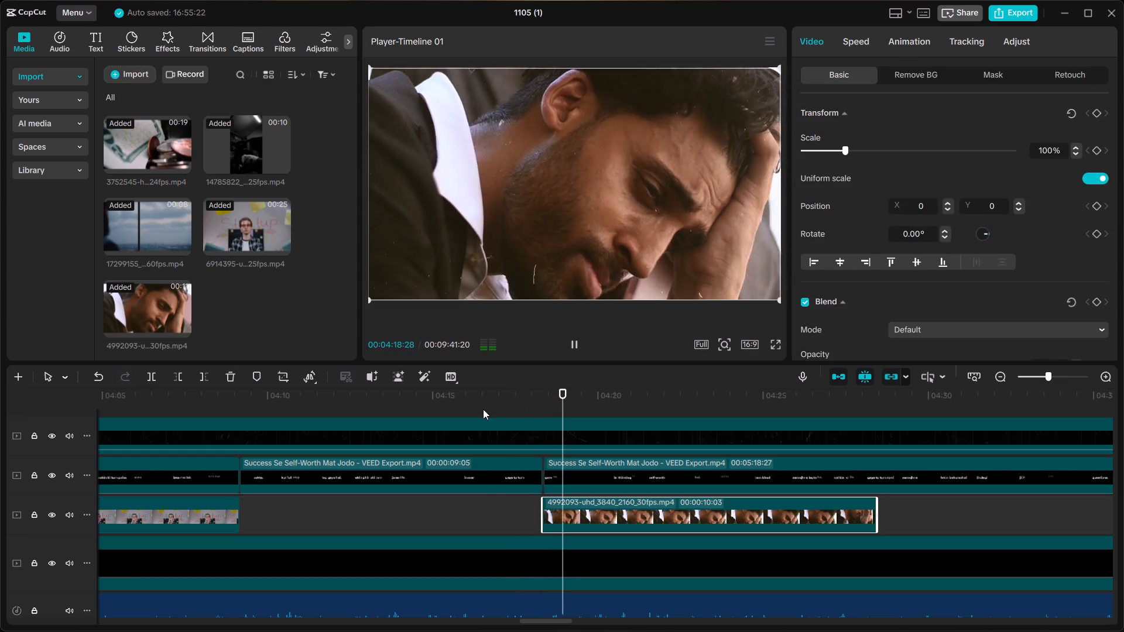
{"action": "left_click", "coordinate": [483, 409]}
{"action": "key", "text": "space"}
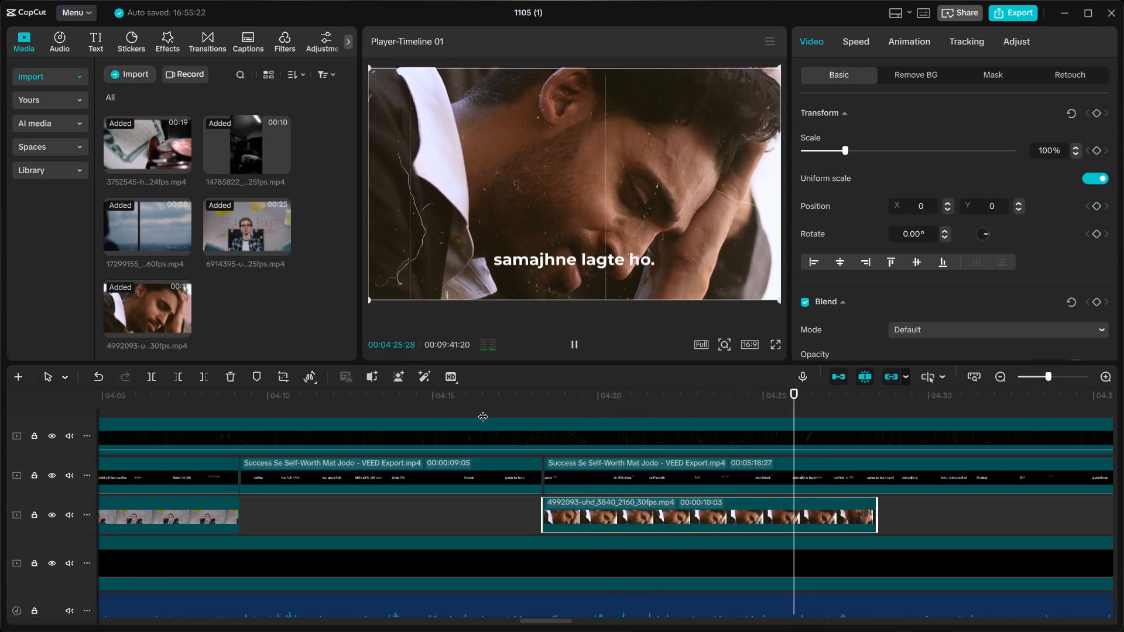
{"action": "scroll", "coordinate": [686, 402], "scroll_direction": "left", "scroll_amount": 1}
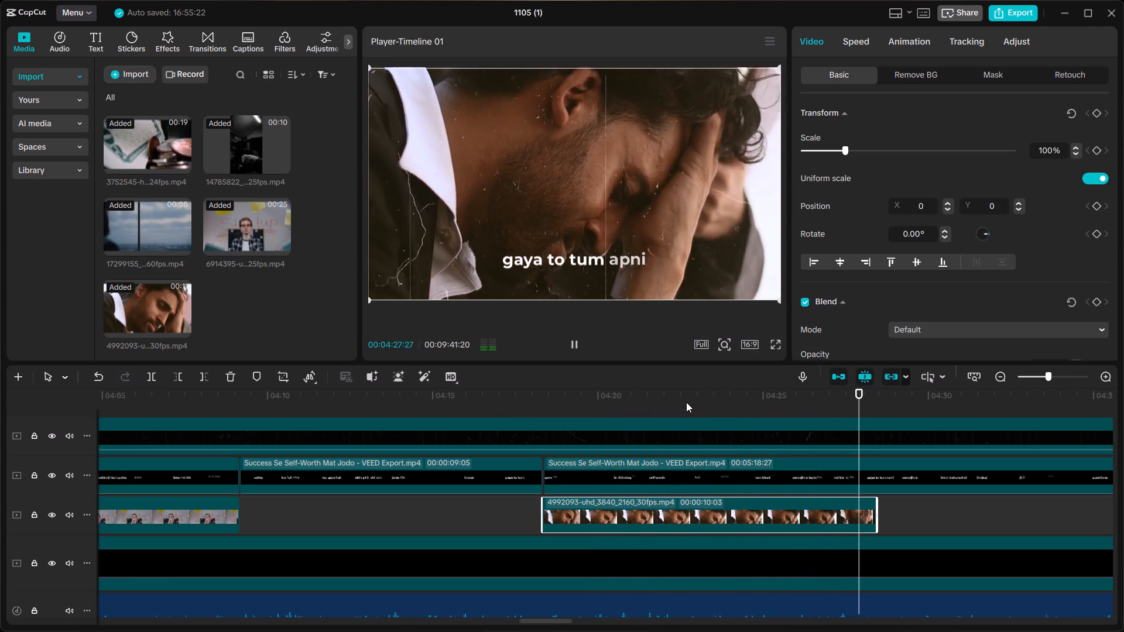
{"action": "scroll", "coordinate": [686, 402], "scroll_direction": "left", "scroll_amount": 1}
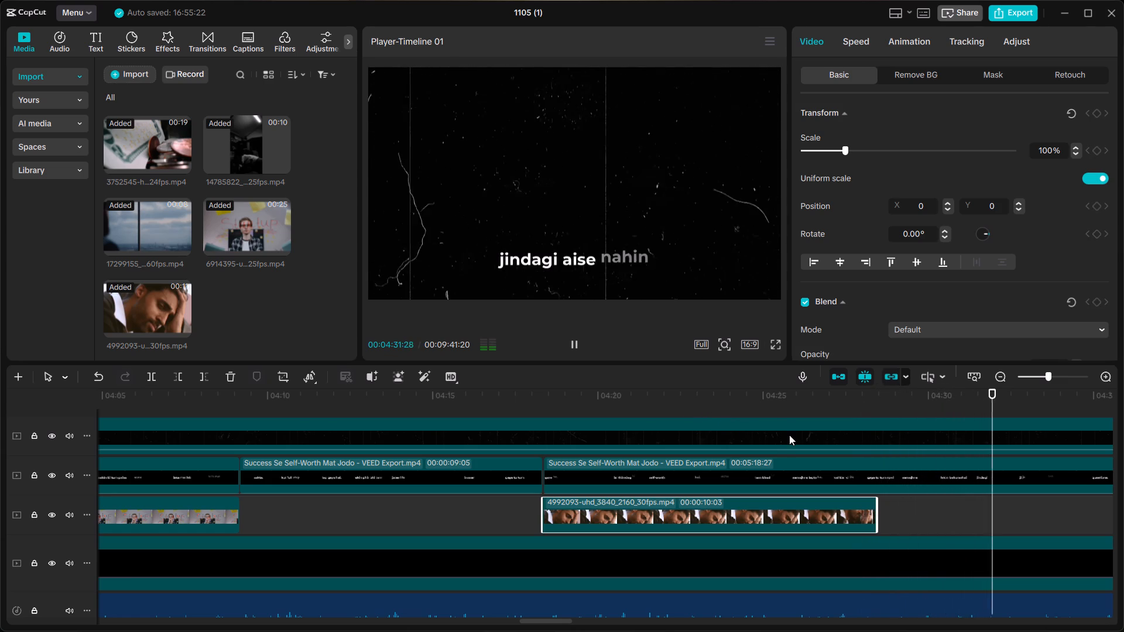
{"action": "key", "text": "space"}
{"action": "left_click", "coordinate": [771, 407]}
{"action": "key", "text": "space"}
{"action": "key", "text": "space"}
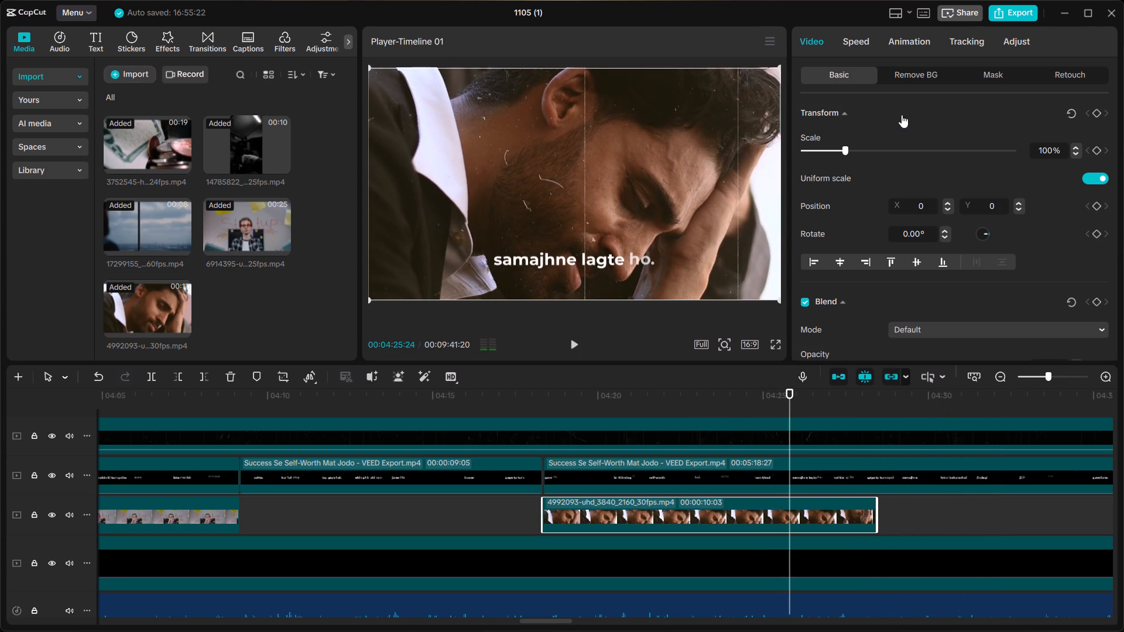
Slow the distressed-man clip to 0.87x speed, giving it a duration of 11.6 s.
{"action": "left_click", "coordinate": [845, 43]}
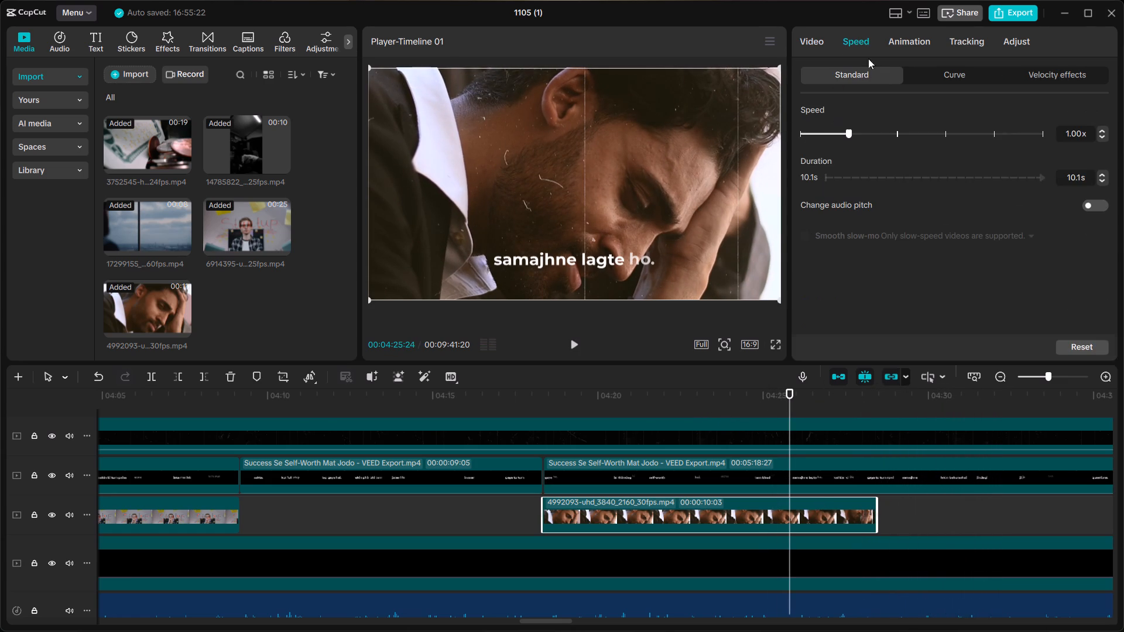
{"action": "left_click", "coordinate": [846, 131]}
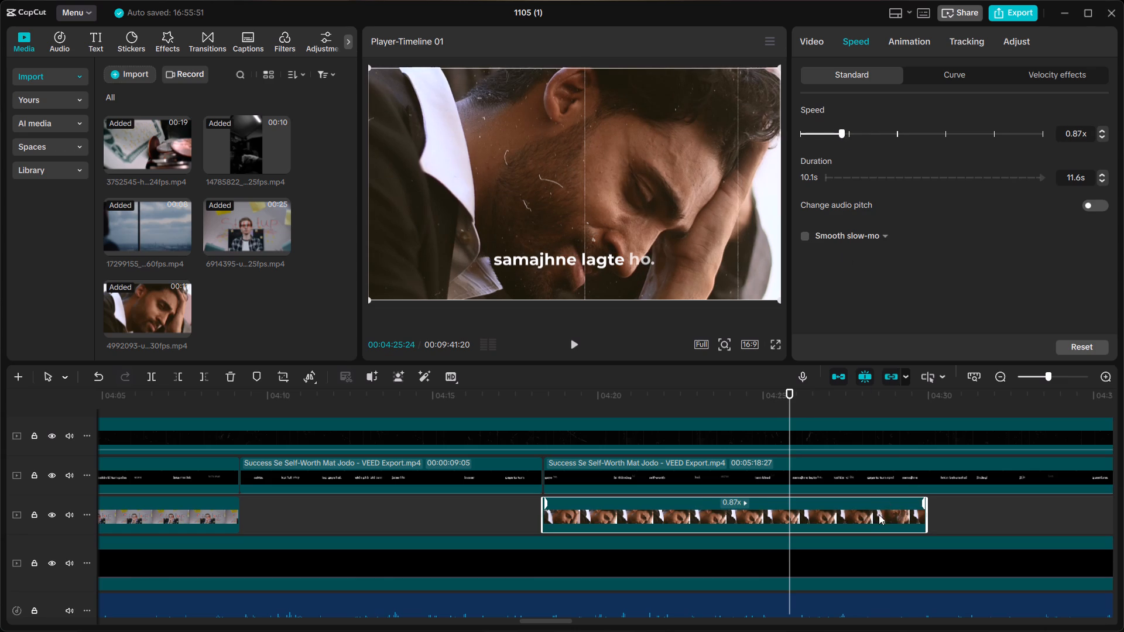
Play back the captions from about 00:04:25 past the slowed clip's end, stop at "lekin" at 00:04:30:06, and inspect the clip's end.
{"action": "left_click", "coordinate": [784, 399]}
{"action": "key", "text": "space"}
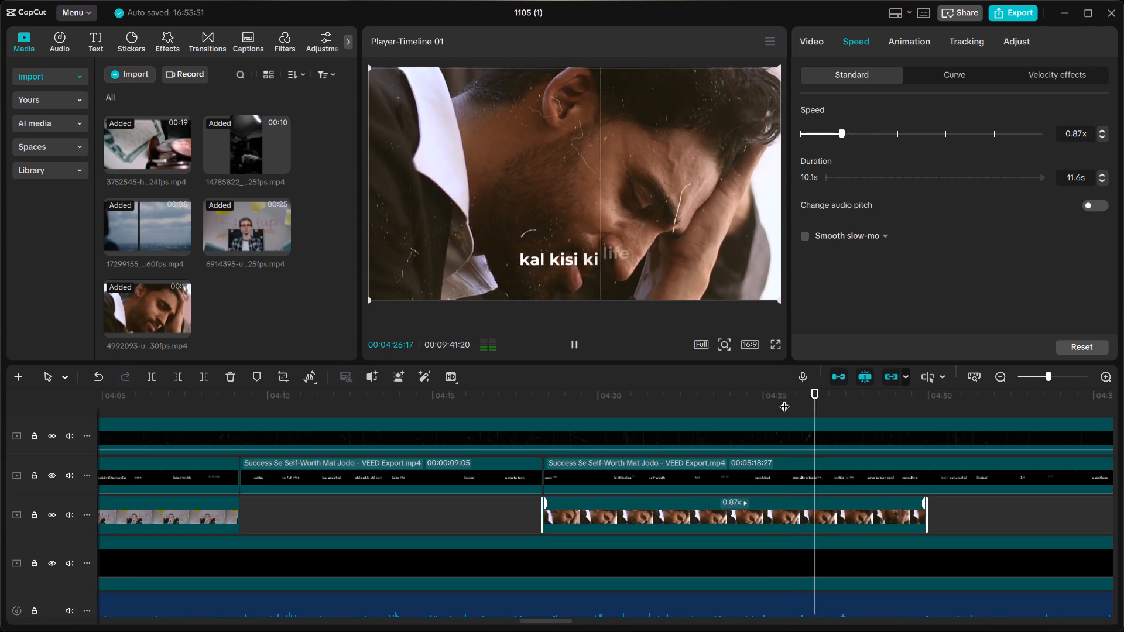
{"action": "scroll", "coordinate": [784, 399], "scroll_direction": "left", "scroll_amount": 1}
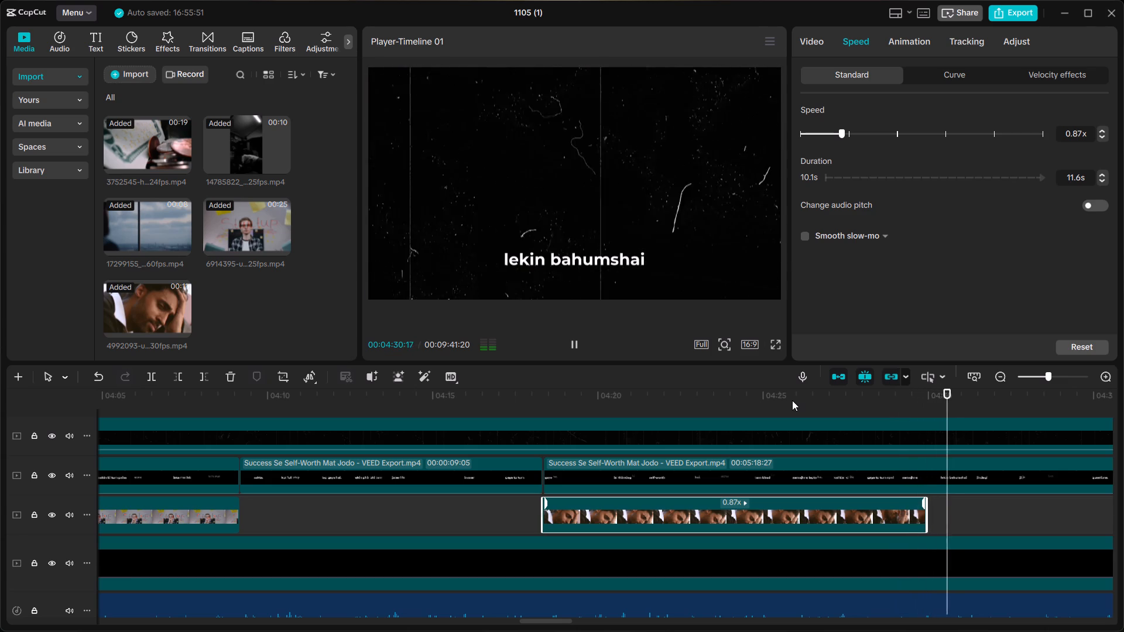
{"action": "left_click", "coordinate": [830, 406]}
{"action": "key", "text": "space"}
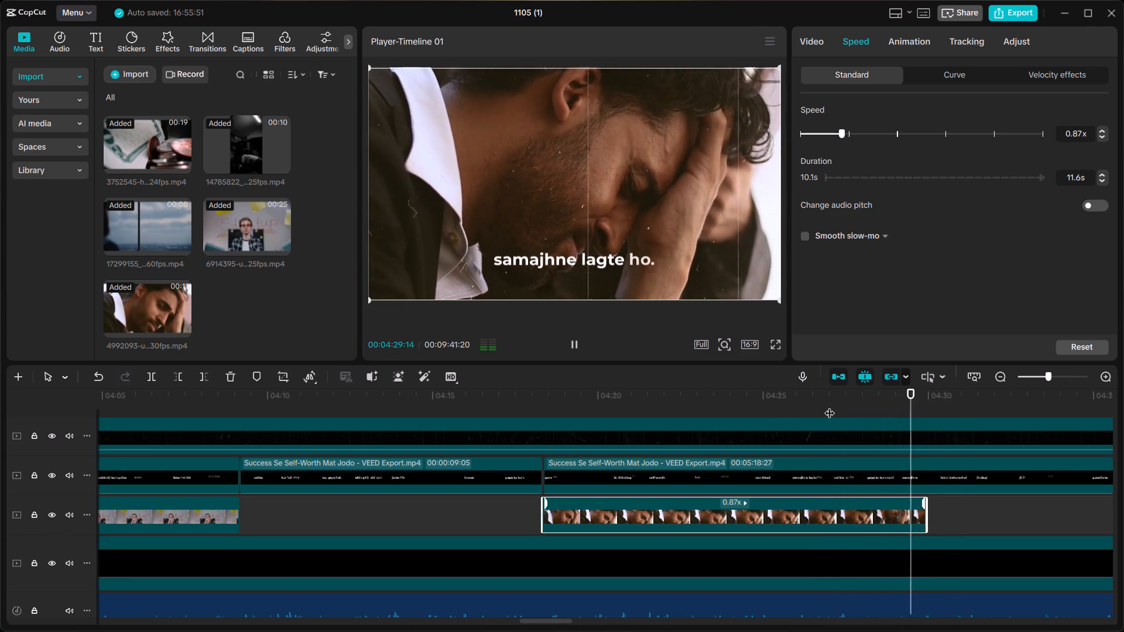
{"action": "key", "text": "space"}
{"action": "left_click", "coordinate": [830, 406]}
{"action": "key", "text": "space"}
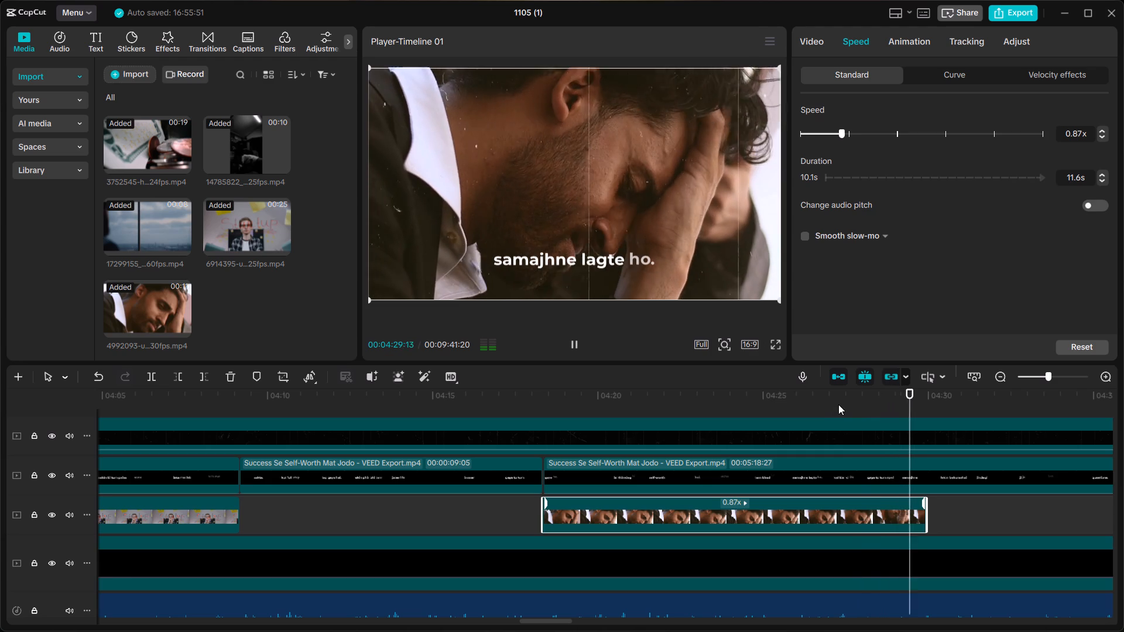
{"action": "key", "text": "space"}
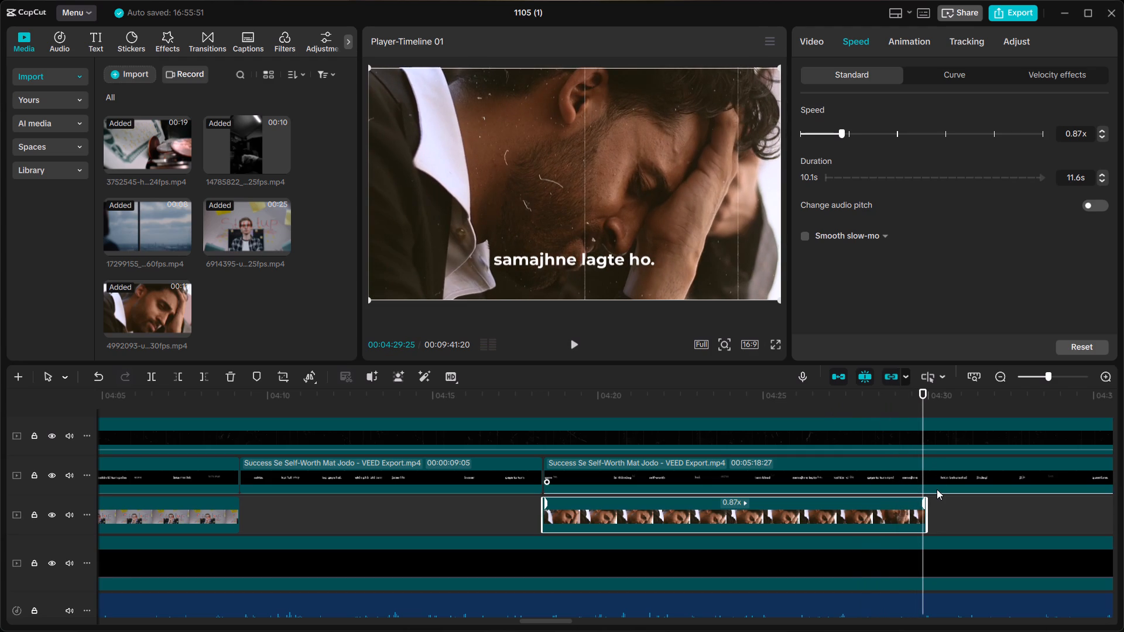
{"action": "key", "text": "space"}
{"action": "key", "text": "space"}
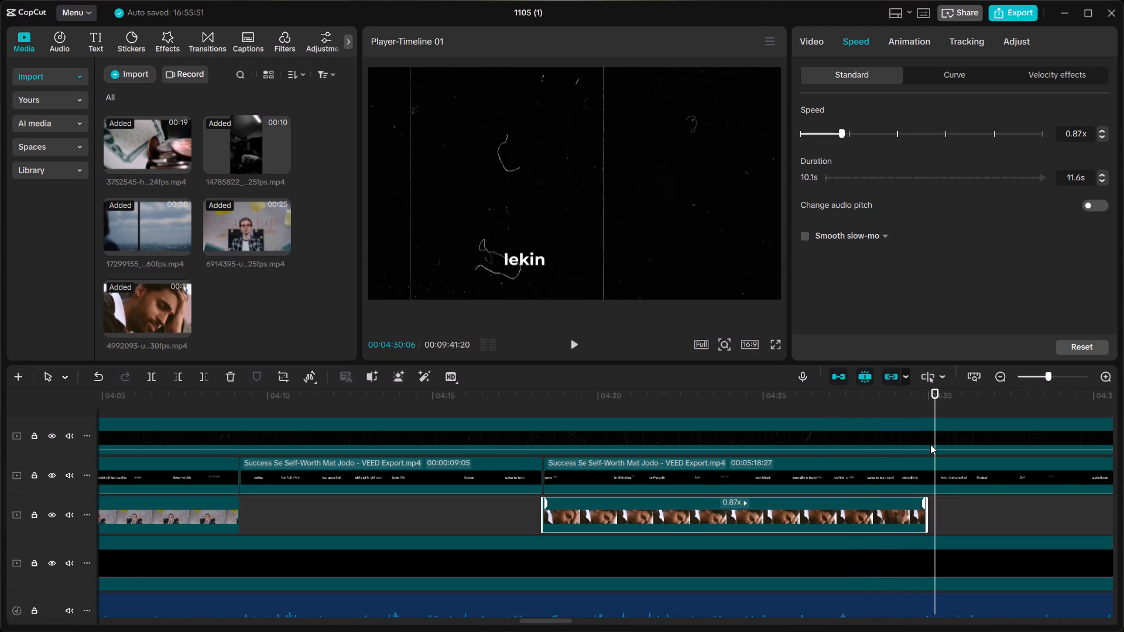
{"action": "scroll", "coordinate": [930, 444], "scroll_direction": "up", "scroll_amount": 5, "text": "ctrl"}
{"action": "scroll", "coordinate": [931, 446], "scroll_direction": "left", "scroll_amount": 2}
{"action": "scroll", "coordinate": [746, 486], "scroll_direction": "right", "scroll_amount": 2}
{"action": "scroll", "coordinate": [746, 487], "scroll_direction": "up", "scroll_amount": 2, "text": "ctrl"}
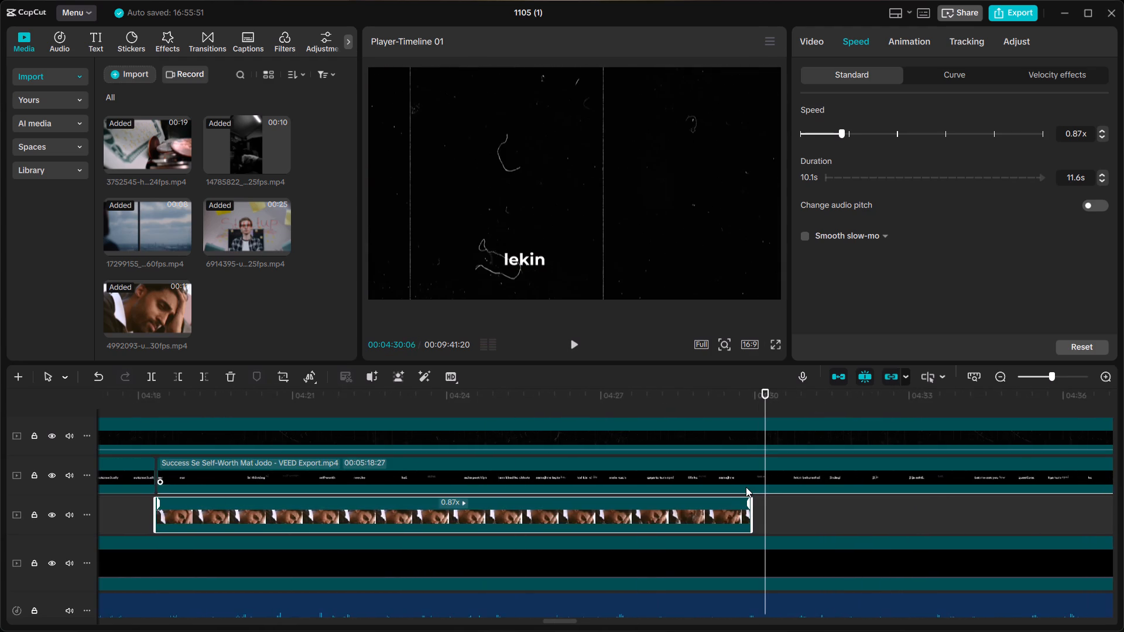
Trim the distressed-man clip's end by splitting it at 00:04:29:26, before the "lekin" caption, and deleting the leftover piece.
{"action": "scroll", "coordinate": [746, 487], "scroll_direction": "up", "scroll_amount": 5, "text": "ctrl"}
{"action": "left_click_drag", "start_coordinate": [766, 506], "coordinate": [747, 513]}
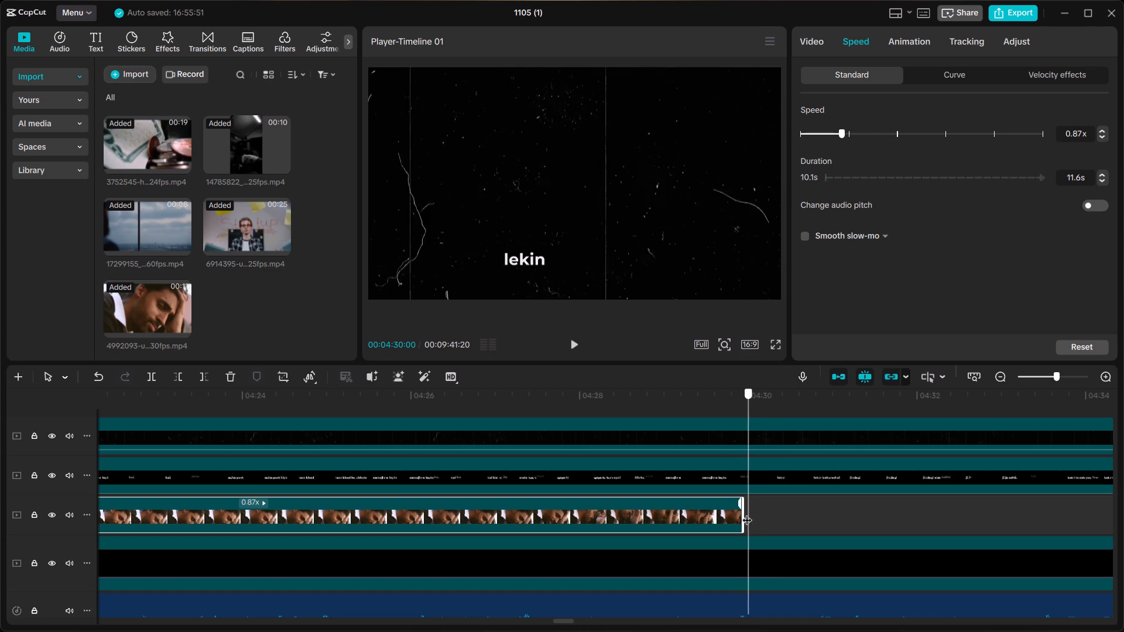
{"action": "left_click_drag", "start_coordinate": [747, 513], "coordinate": [734, 520]}
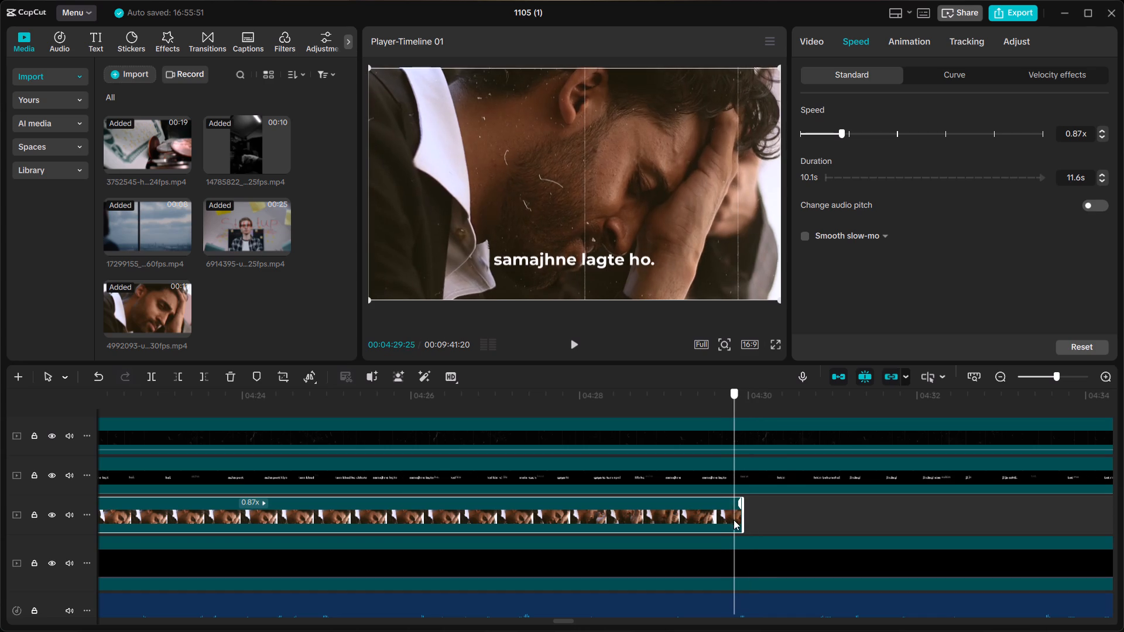
{"action": "left_click_drag", "start_coordinate": [734, 520], "coordinate": [734, 524]}
{"action": "left_click_drag", "start_coordinate": [734, 524], "coordinate": [737, 524]}
{"action": "left_click", "coordinate": [714, 510]}
{"action": "key", "text": "s"}
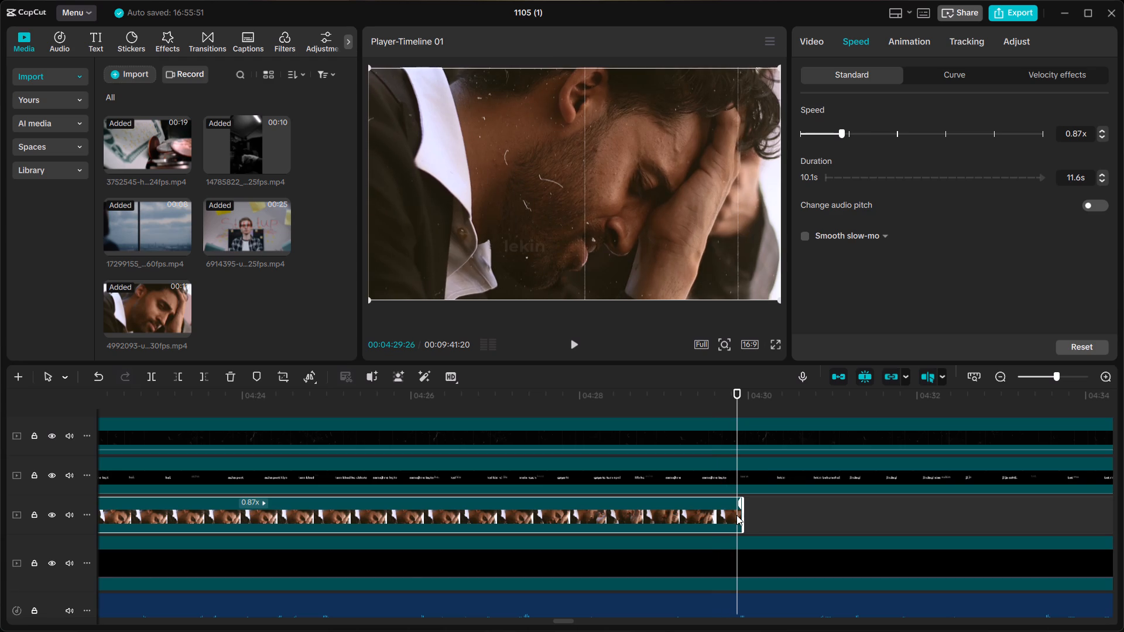
{"action": "key", "text": "ctrl+b"}
{"action": "key", "text": "BackSpace"}
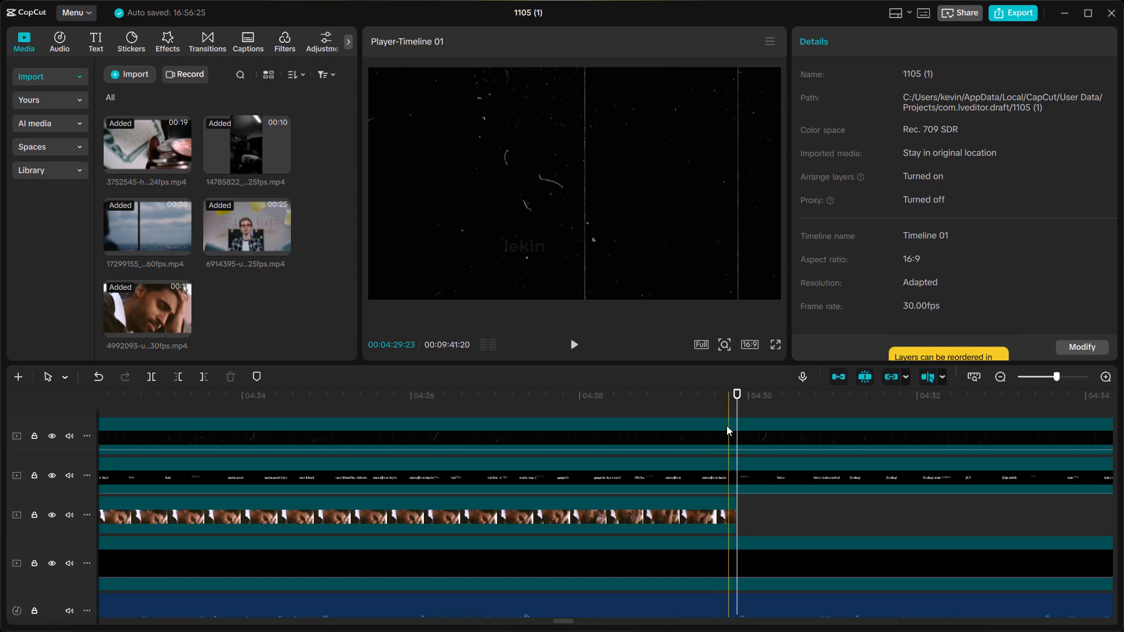
Play across the trimmed end, and split the "Success Se Self-Worth Mat Jodo - VEED Export.mp4" caption clip at 00:04:29:26.
{"action": "left_click", "coordinate": [717, 402]}
{"action": "key", "text": "space"}
{"action": "key", "text": "space"}
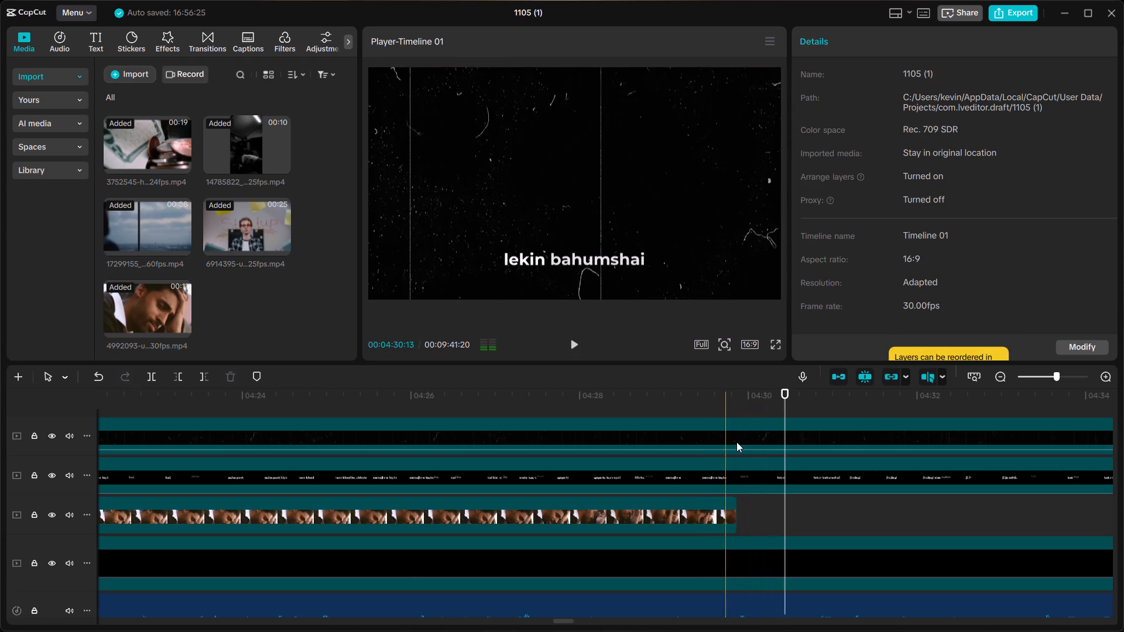
{"action": "left_click", "coordinate": [735, 439]}
{"action": "left_click", "coordinate": [742, 470]}
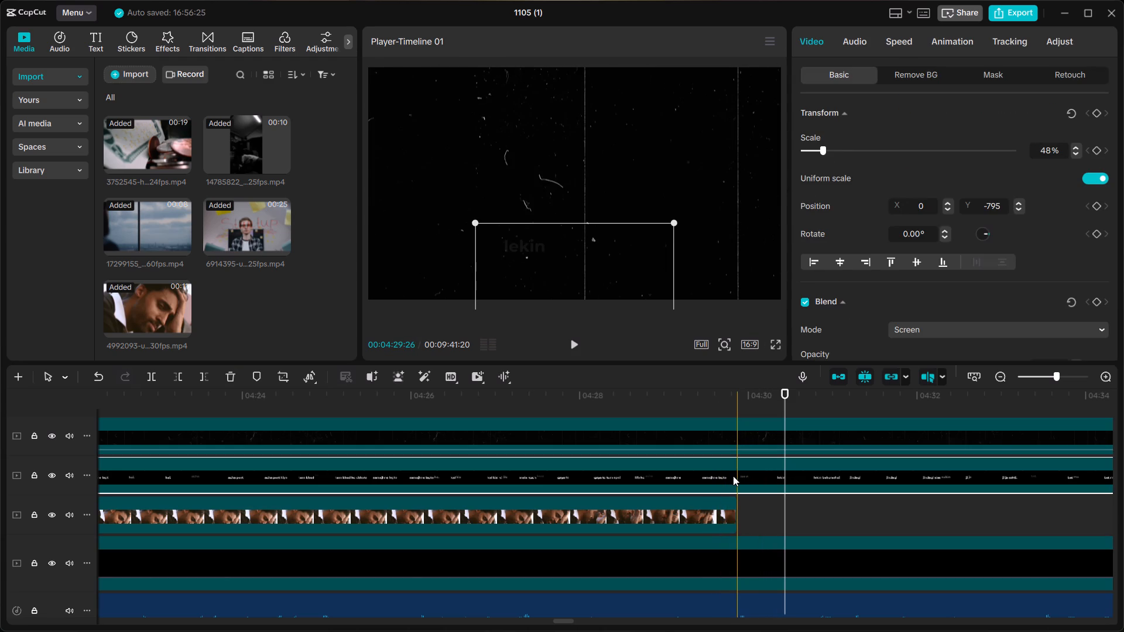
{"action": "key", "text": "ctrl+b"}
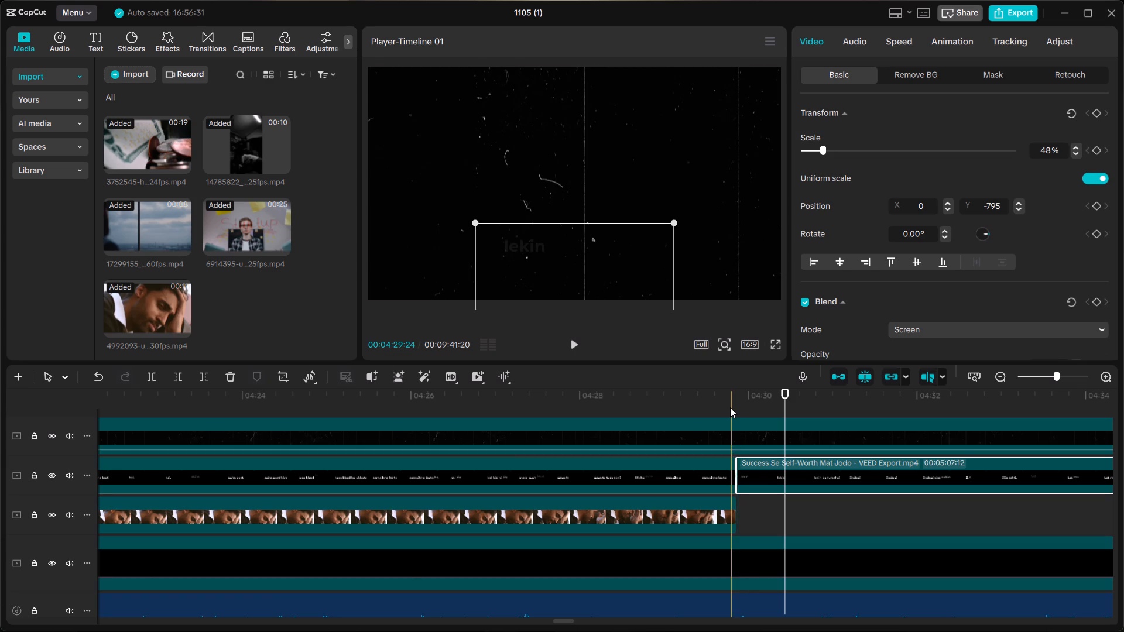
Replay the voice-over and captions from the split at about 00:04:29:26 to about 00:04:32:25 to catch the exact wording.
{"action": "left_click", "coordinate": [730, 407]}
{"action": "key", "text": "space"}
{"action": "scroll", "coordinate": [730, 407], "scroll_direction": "left", "scroll_amount": 1}
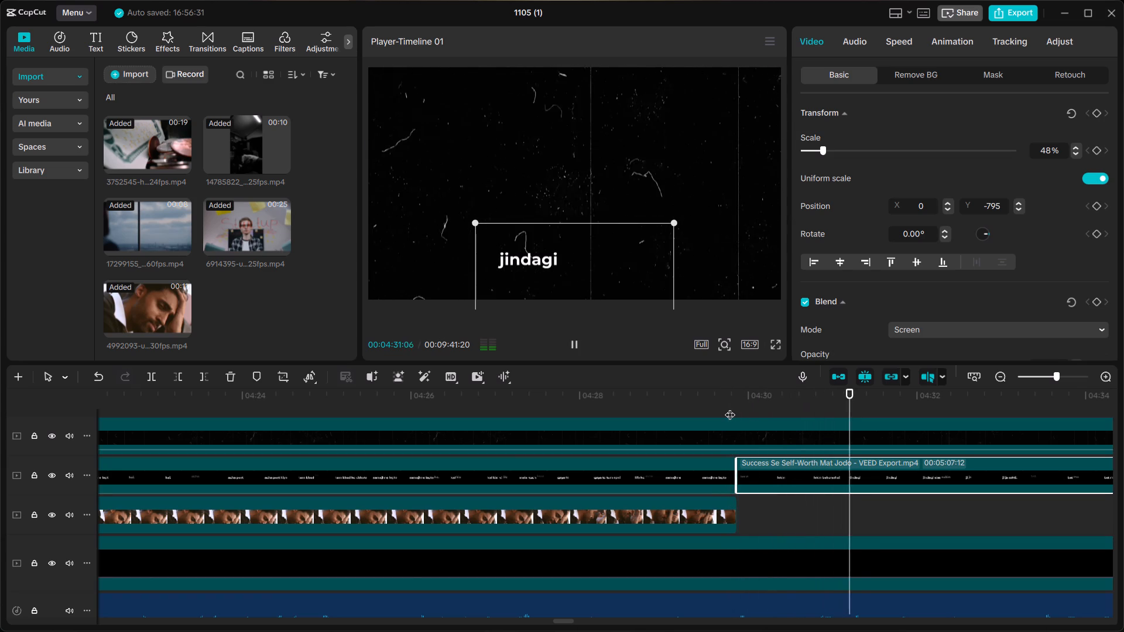
{"action": "key", "text": "space"}
{"action": "left_click", "coordinate": [730, 407]}
{"action": "key", "text": "space"}
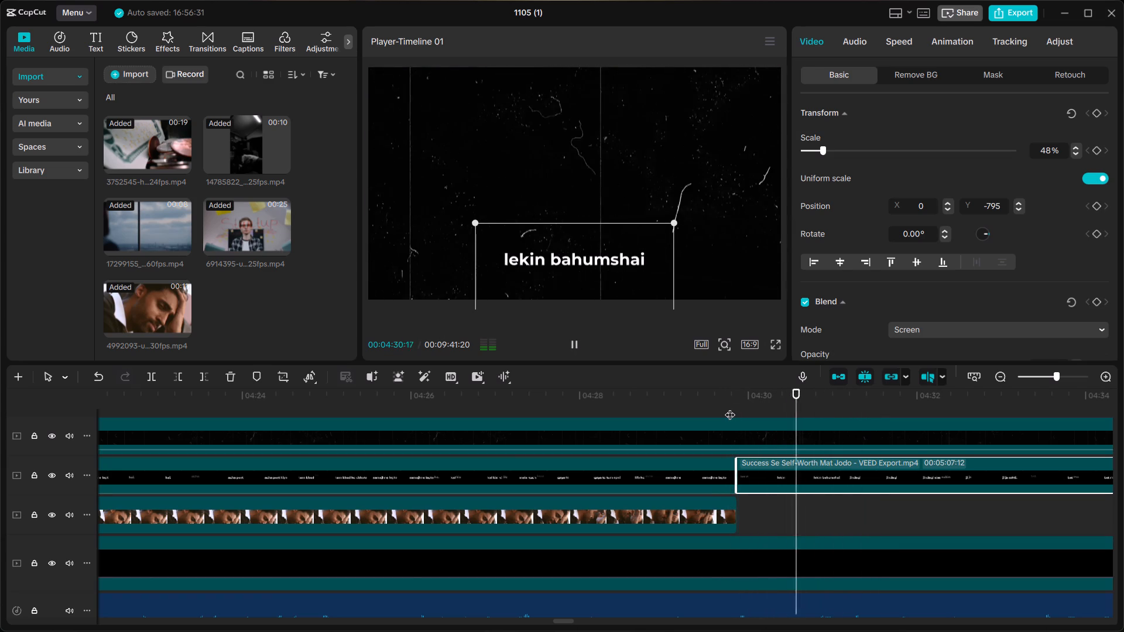
{"action": "key", "text": "space"}
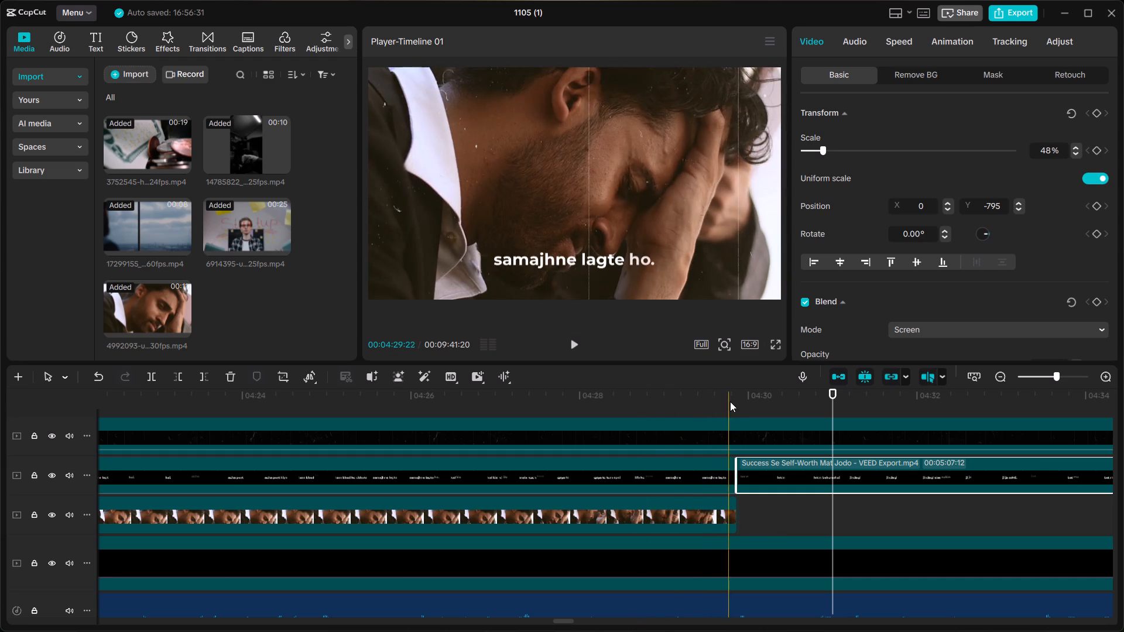
{"action": "left_click", "coordinate": [735, 402]}
{"action": "key", "text": "space"}
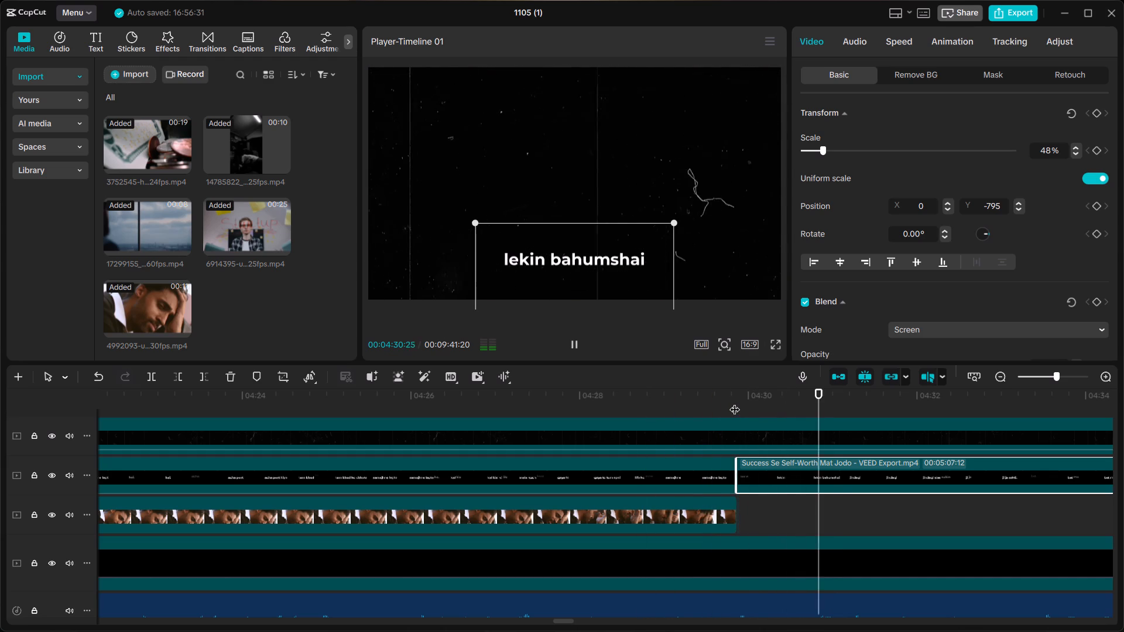
{"action": "scroll", "coordinate": [735, 402], "scroll_direction": "left", "scroll_amount": 1}
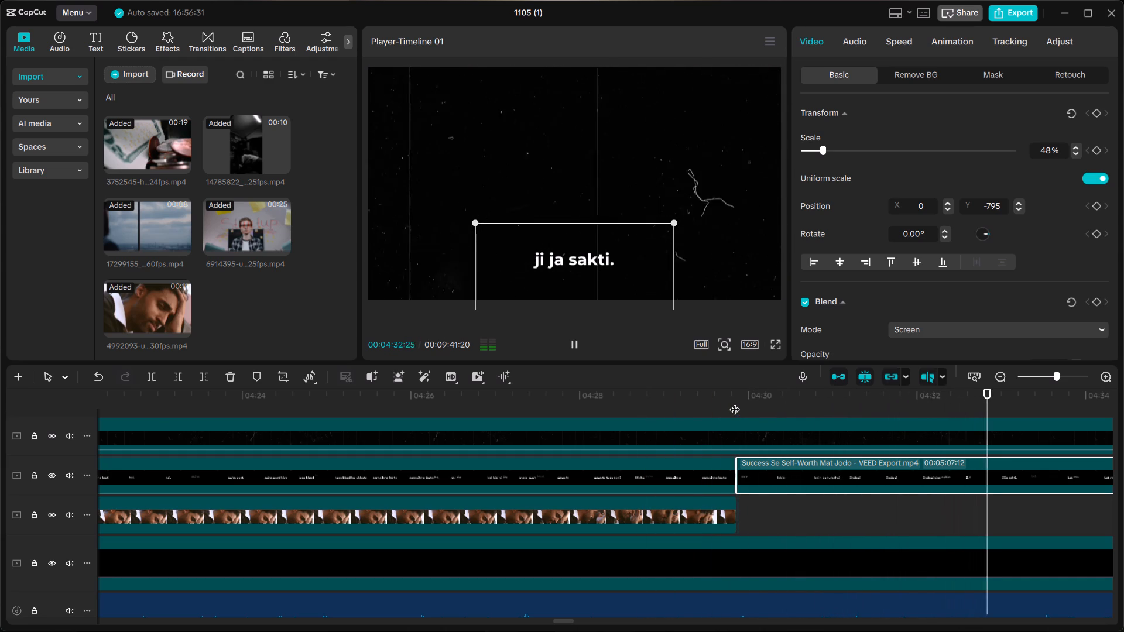
{"action": "key", "text": "space"}
{"action": "left_click", "coordinate": [735, 402]}
{"action": "key", "text": "space"}
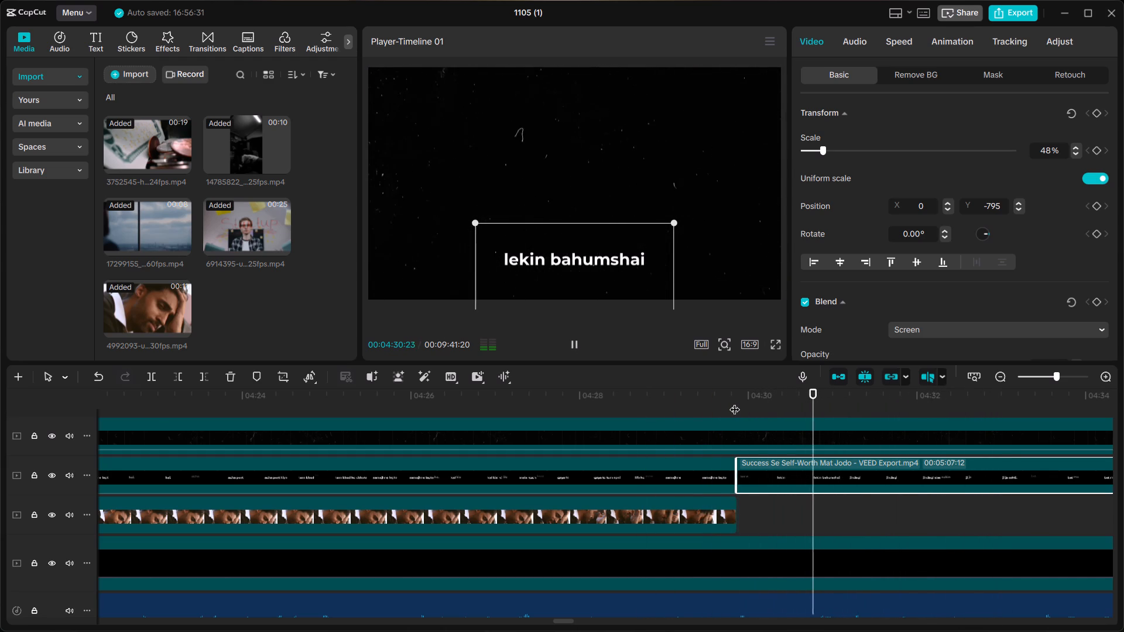
{"action": "key", "text": "space"}
{"action": "left_click", "coordinate": [735, 402]}
{"action": "key", "text": "space"}
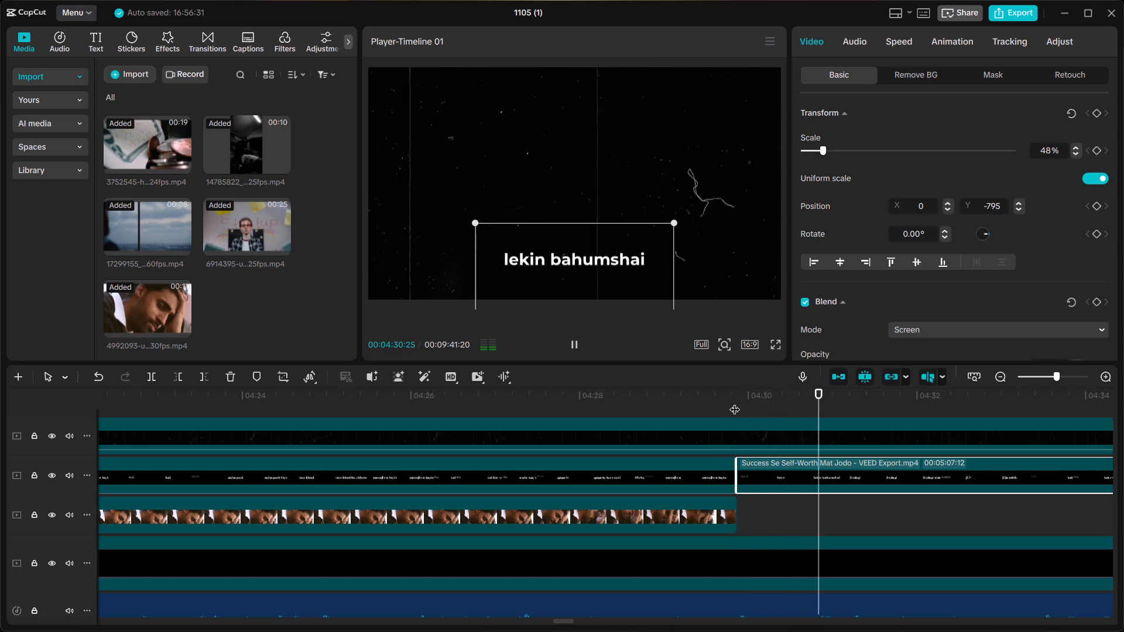
{"action": "key", "text": "space"}
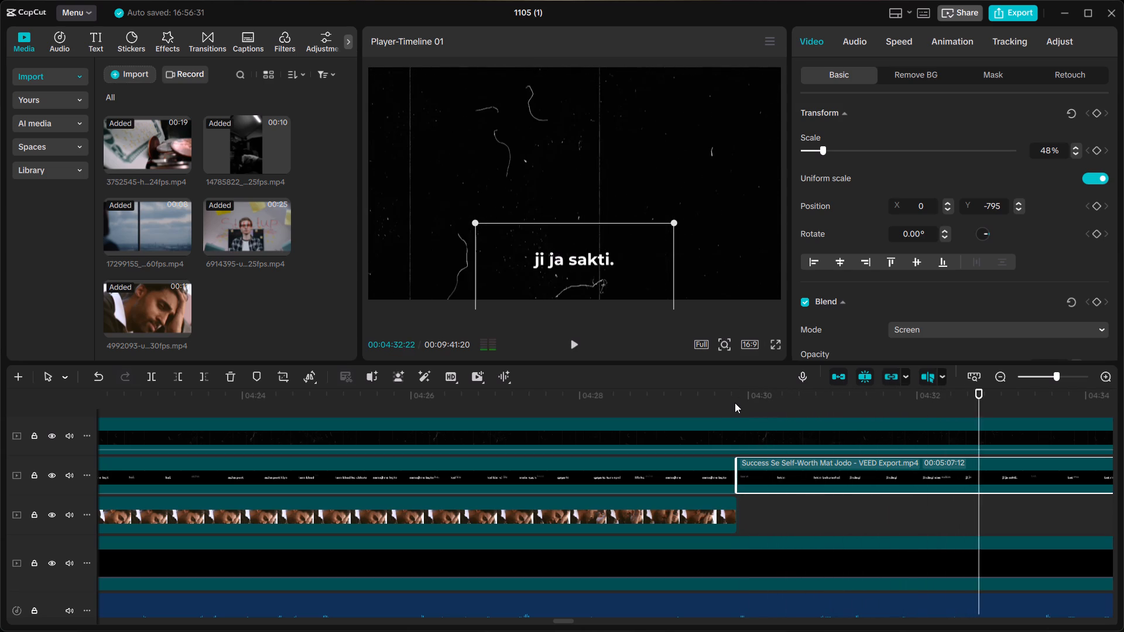
Add a Default text title to the timeline, starting at the caption split at 00:04:29:26.
{"action": "left_click", "coordinate": [735, 403]}
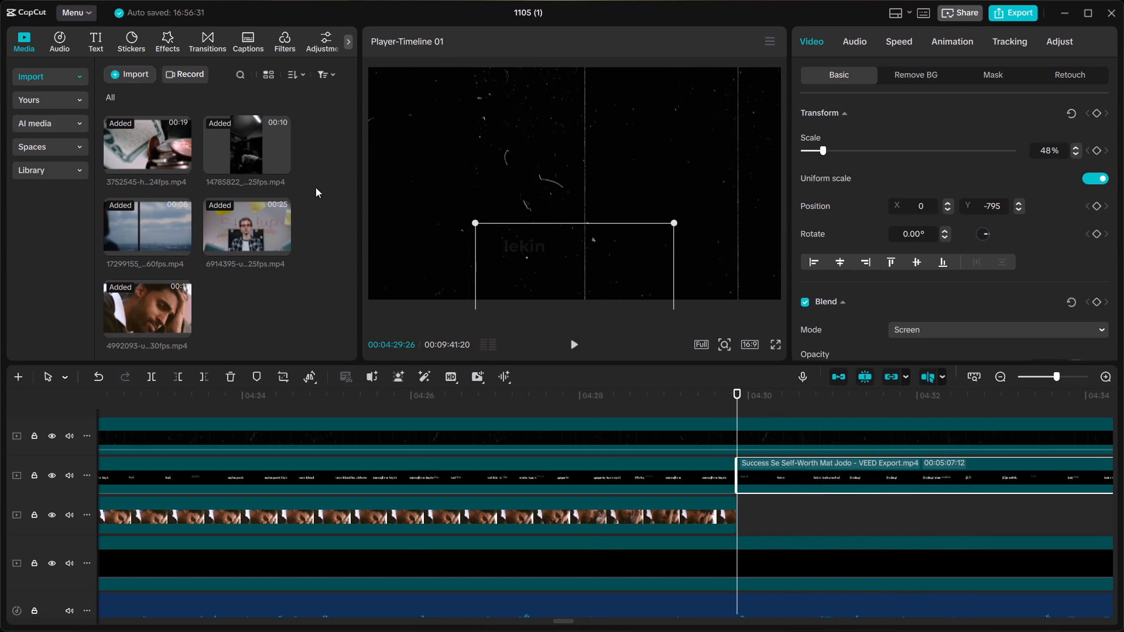
{"action": "left_click", "coordinate": [96, 46]}
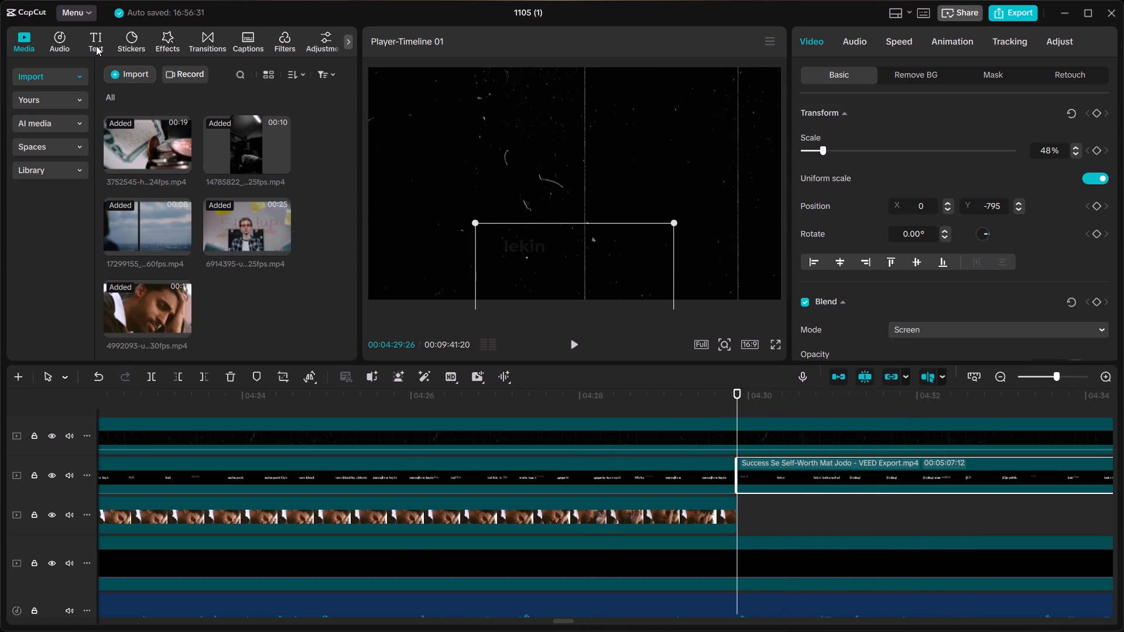
{"action": "left_click", "coordinate": [98, 35]}
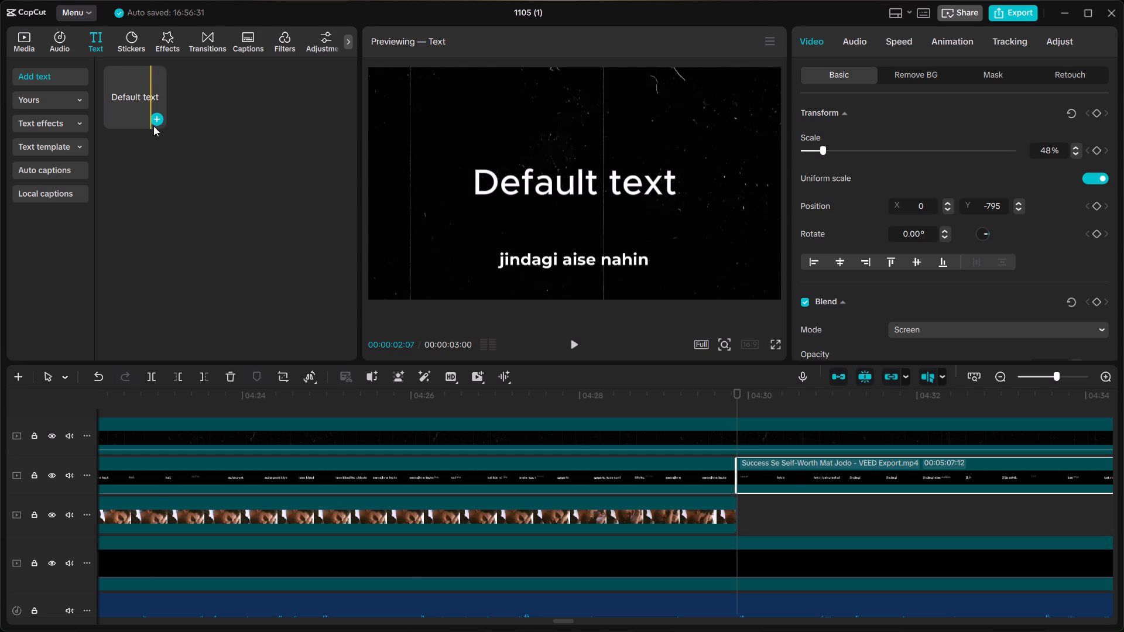
{"action": "left_click", "coordinate": [73, 118]}
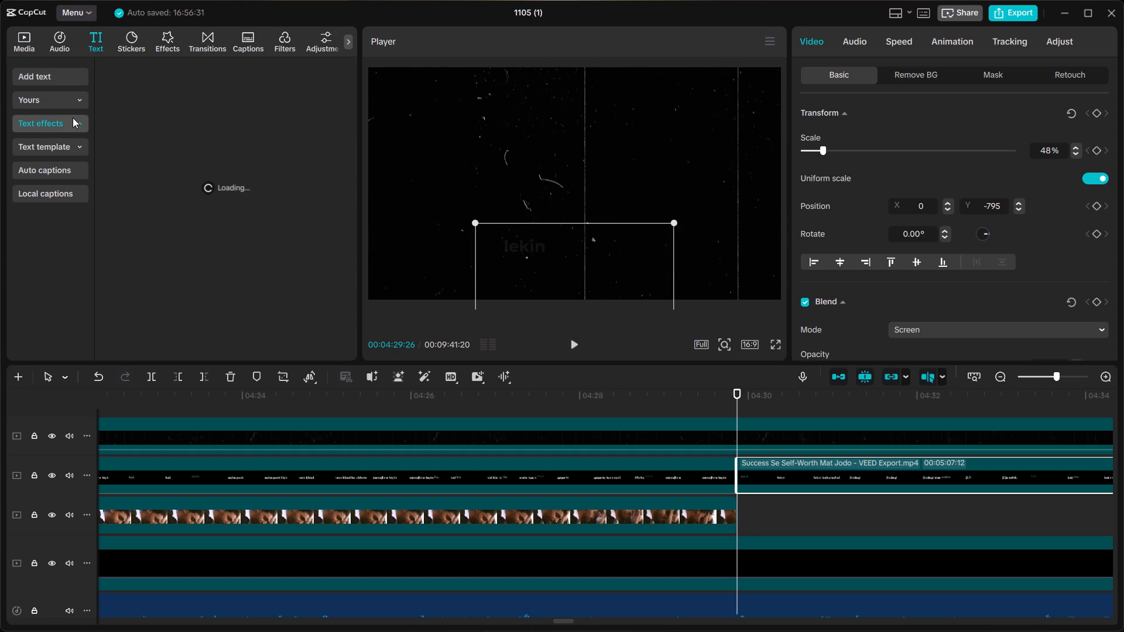
{"action": "left_click", "coordinate": [63, 97]}
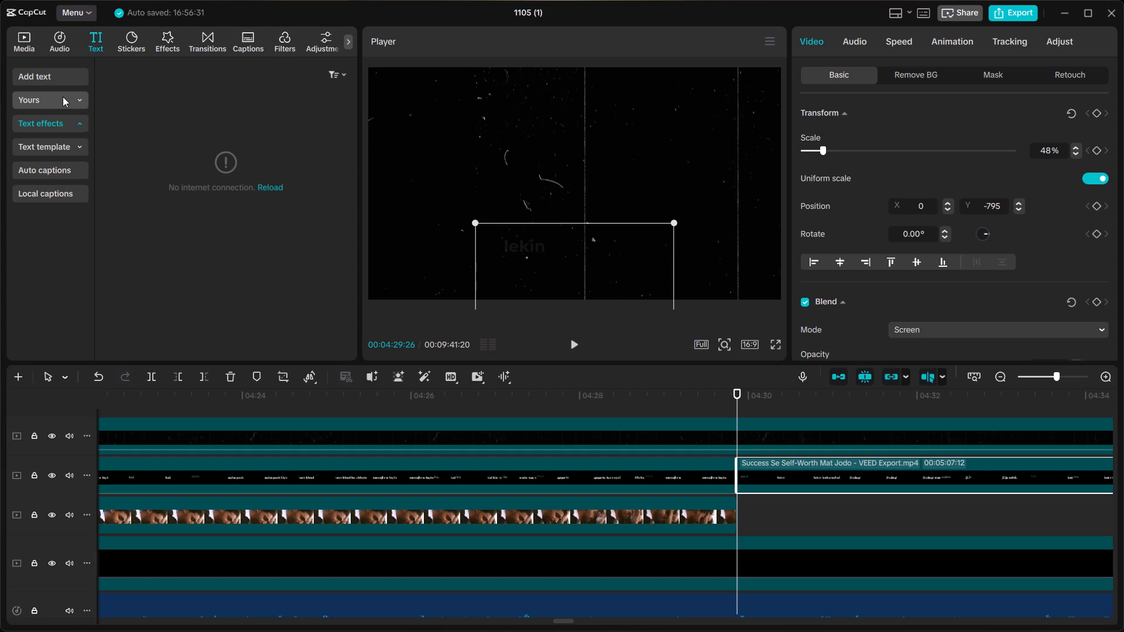
{"action": "left_click", "coordinate": [64, 83]}
{"action": "left_click", "coordinate": [119, 88]}
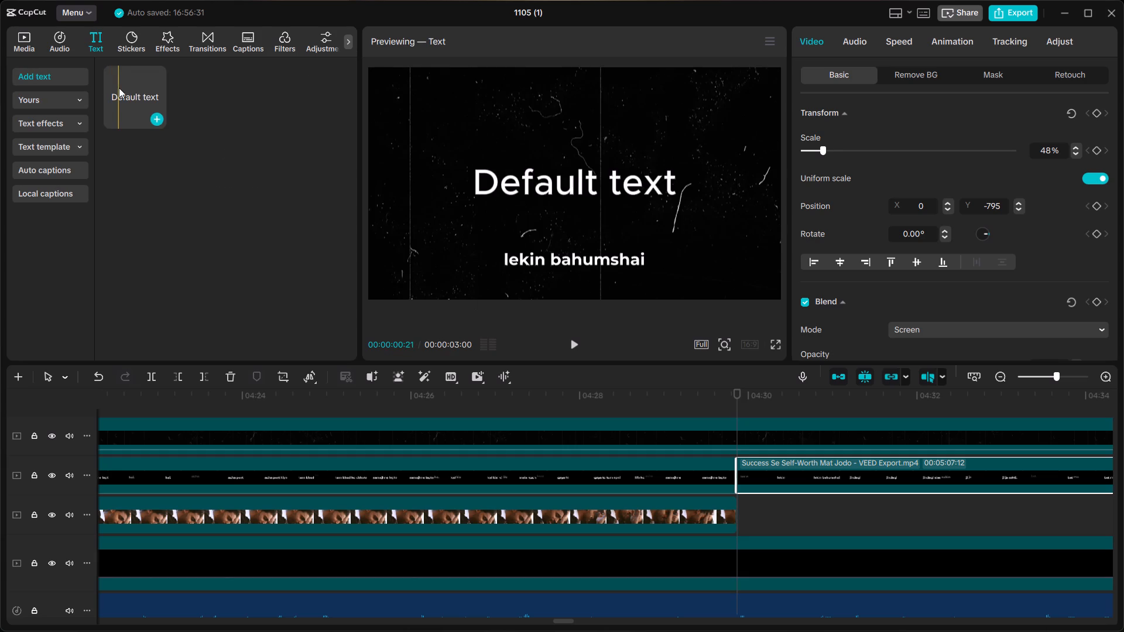
{"action": "left_click", "coordinate": [156, 118]}
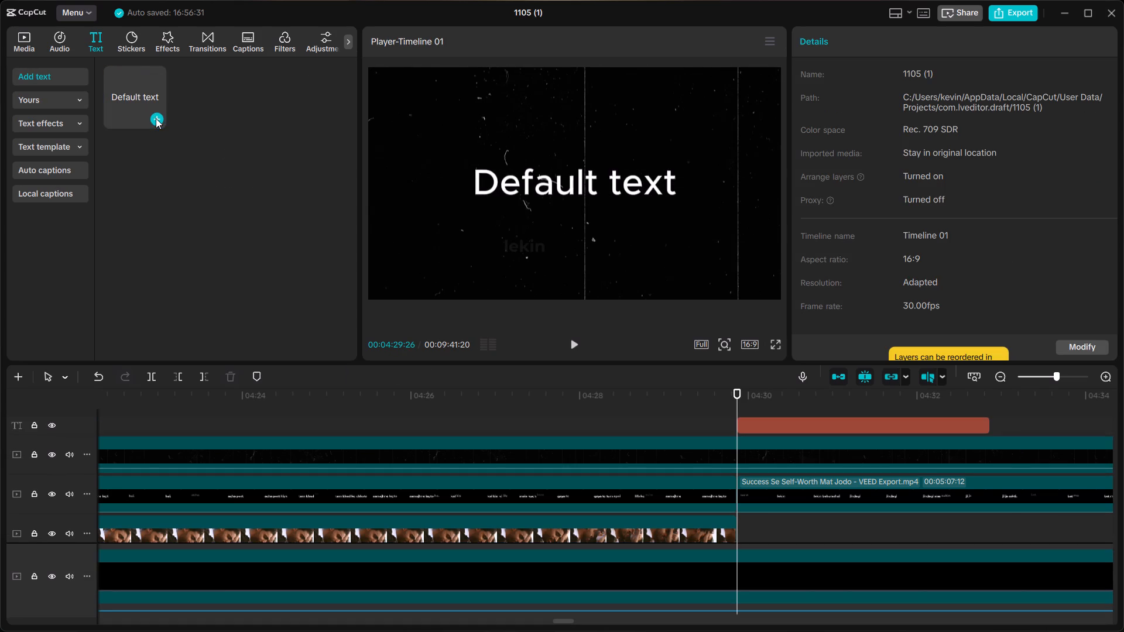
Replace the new title's placeholder wording with "LEKIN BABUMASHI".
{"action": "left_click", "coordinate": [563, 187]}
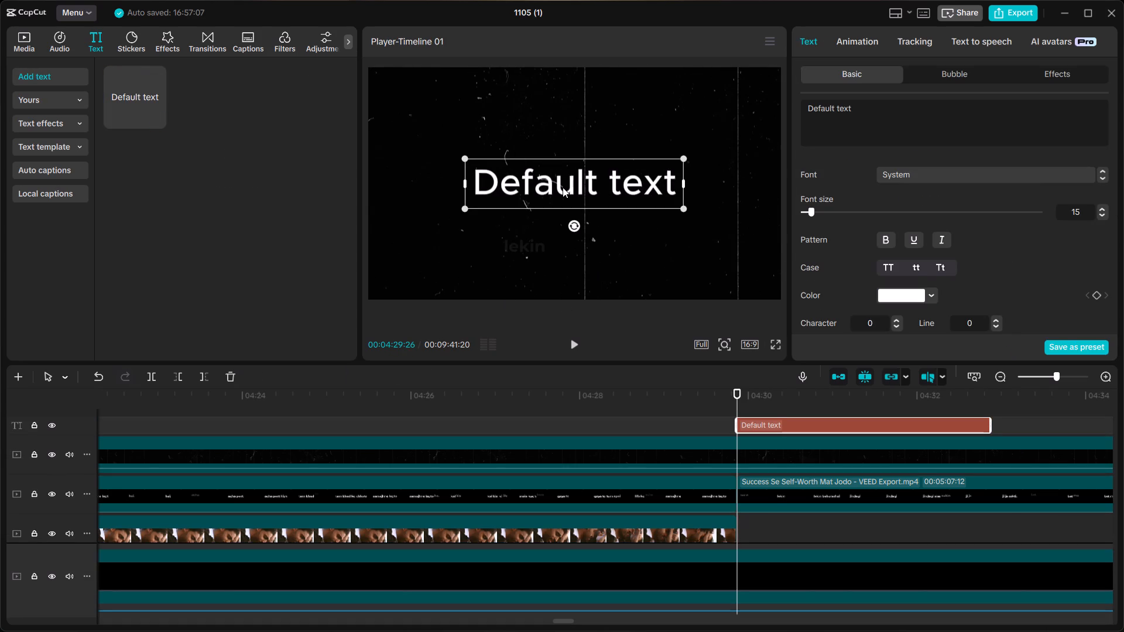
{"action": "left_click", "coordinate": [601, 183]}
{"action": "left_click", "coordinate": [864, 109]}
{"action": "left_click_drag", "start_coordinate": [863, 109], "coordinate": [806, 111]}
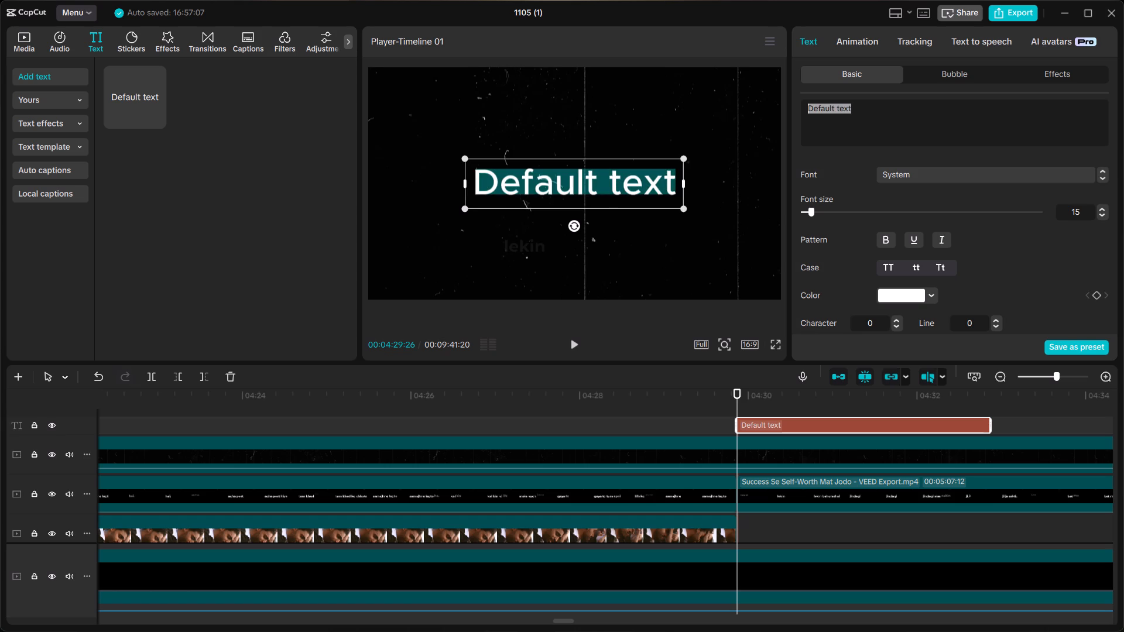
{"action": "key", "text": "BackSpace"}
{"action": "type", "text": "Lekin"}
{"action": "key", "text": "BackSpace"}
{"action": "key", "text": "BackSpace"}
{"action": "key", "text": "BackSpace"}
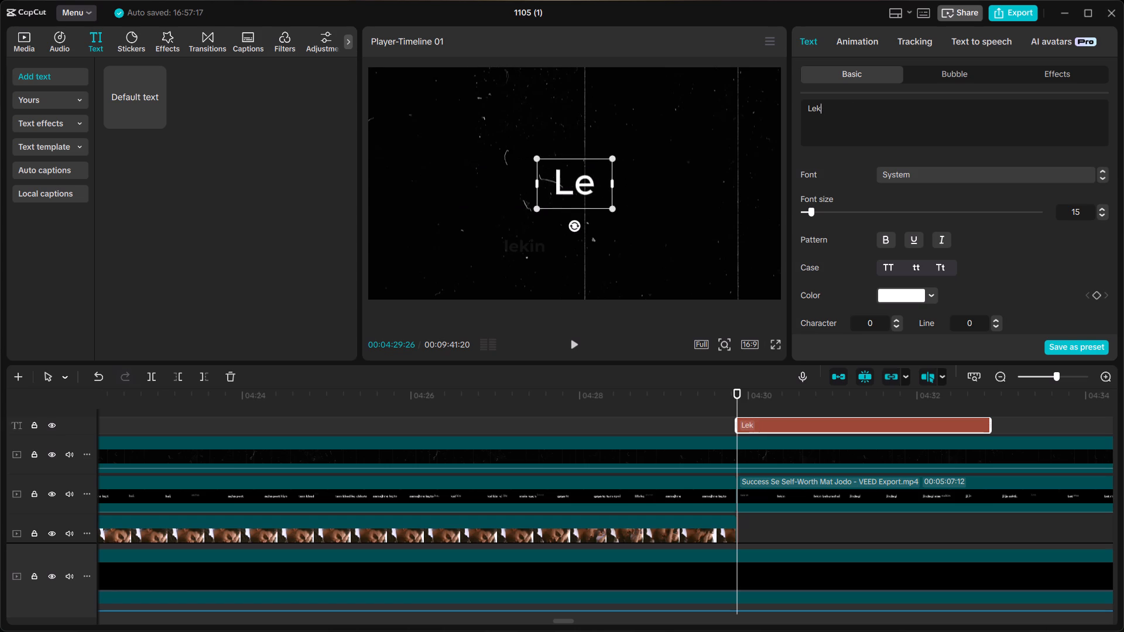
{"action": "key", "text": "BackSpace"}
{"action": "type", "text": "EKIN BAHU"}
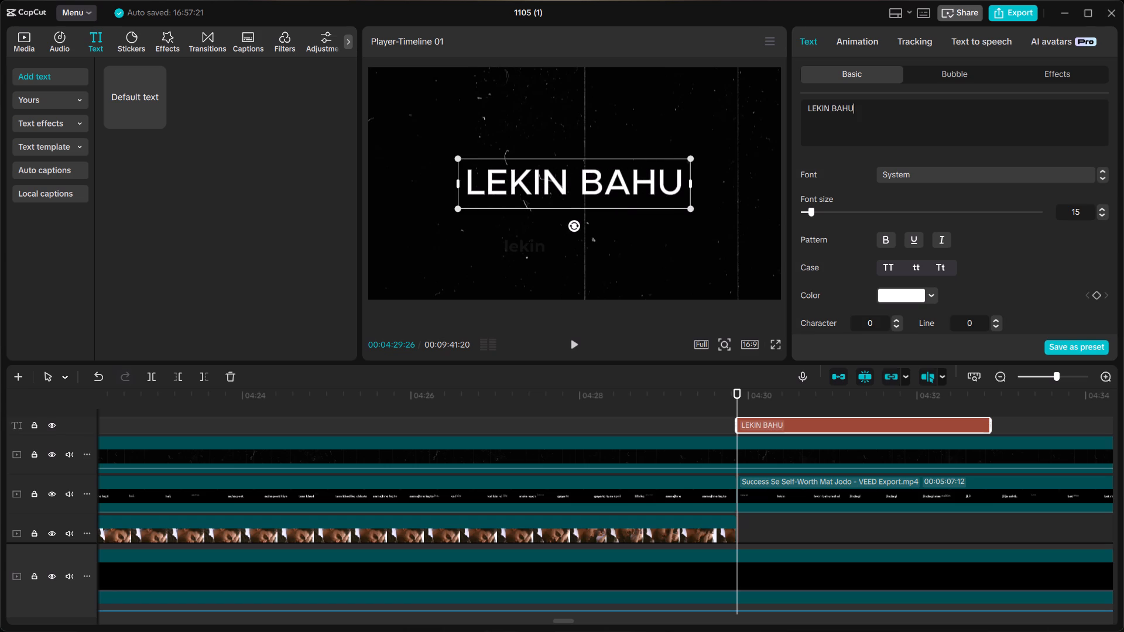
{"action": "type", "text": "MAS"}
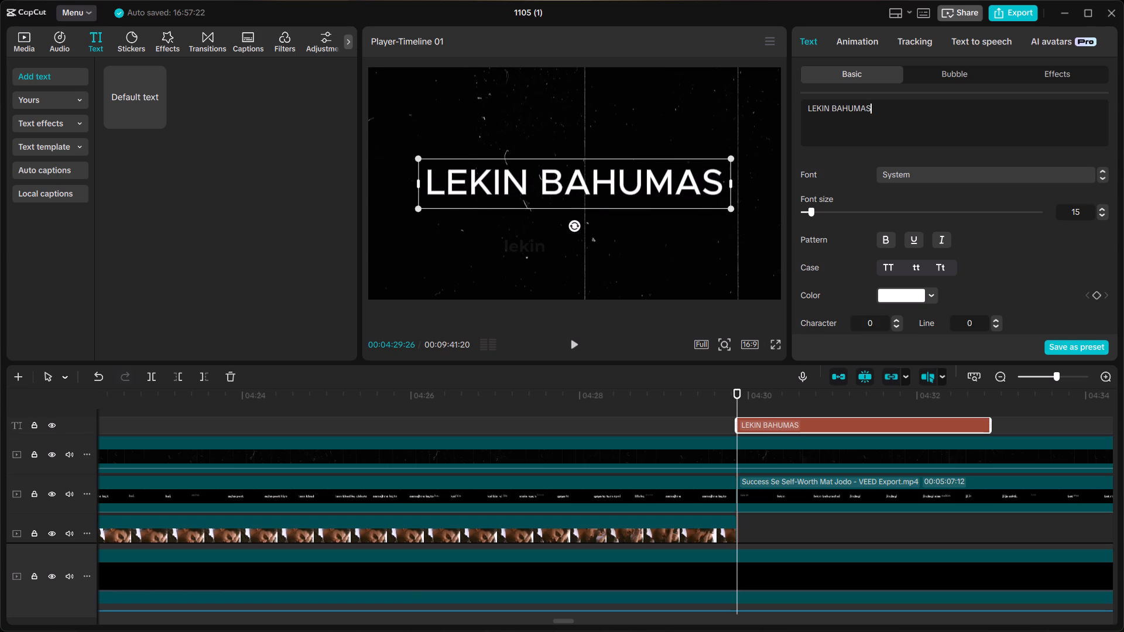
{"action": "type", "text": "HI"}
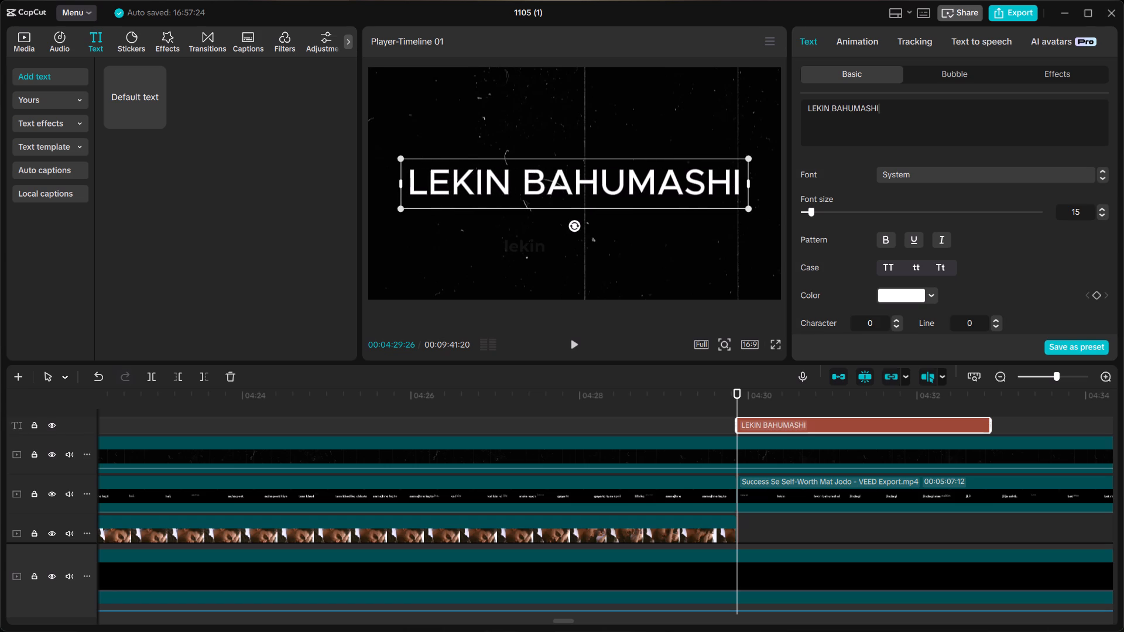
{"action": "left_click", "coordinate": [854, 108]}
{"action": "key", "text": "BackSpace"}
{"action": "key", "text": "BackSpace"}
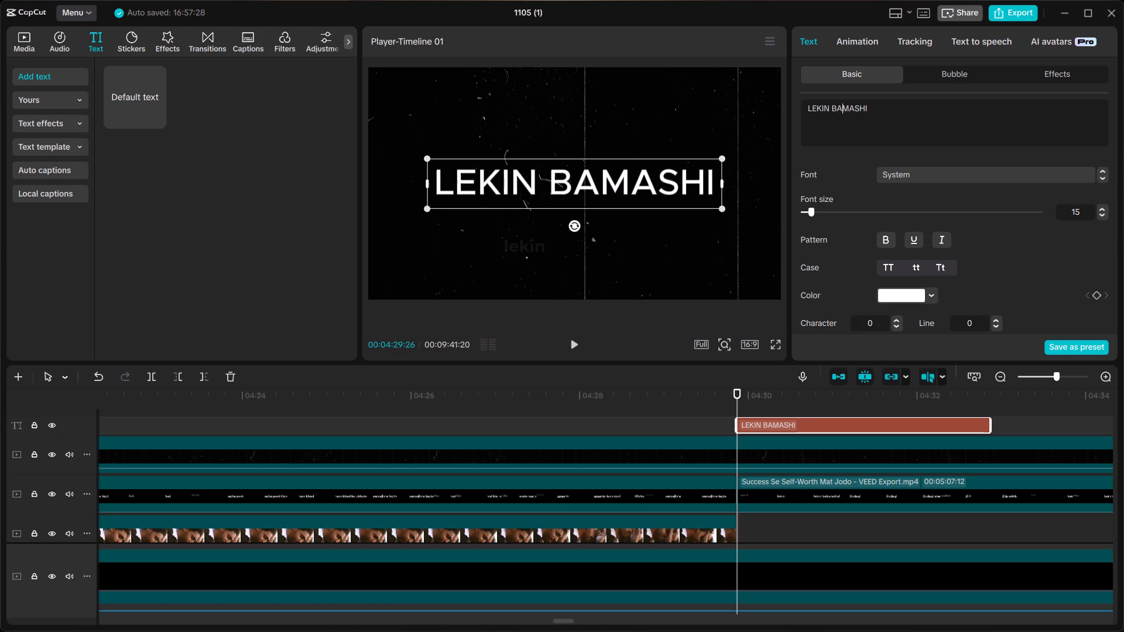
{"action": "type", "text": "BU"}
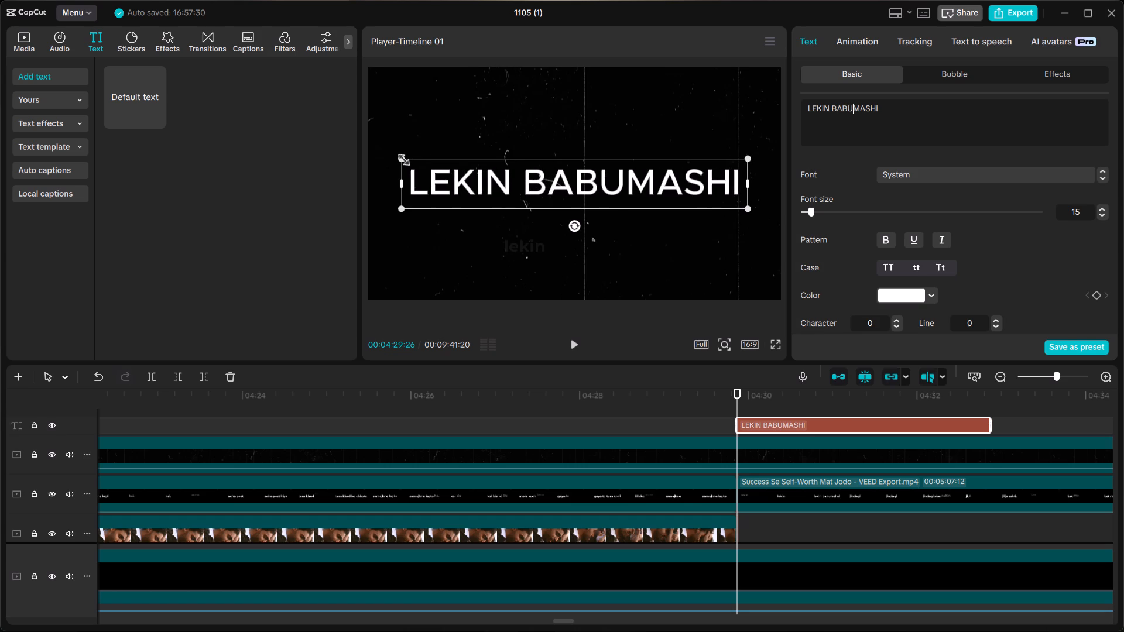
Scale down the "LEKIN BABUMASHI" title in the preview until it spans about half the frame width, keeping it centred.
{"action": "left_click_drag", "start_coordinate": [400, 157], "coordinate": [502, 191]}
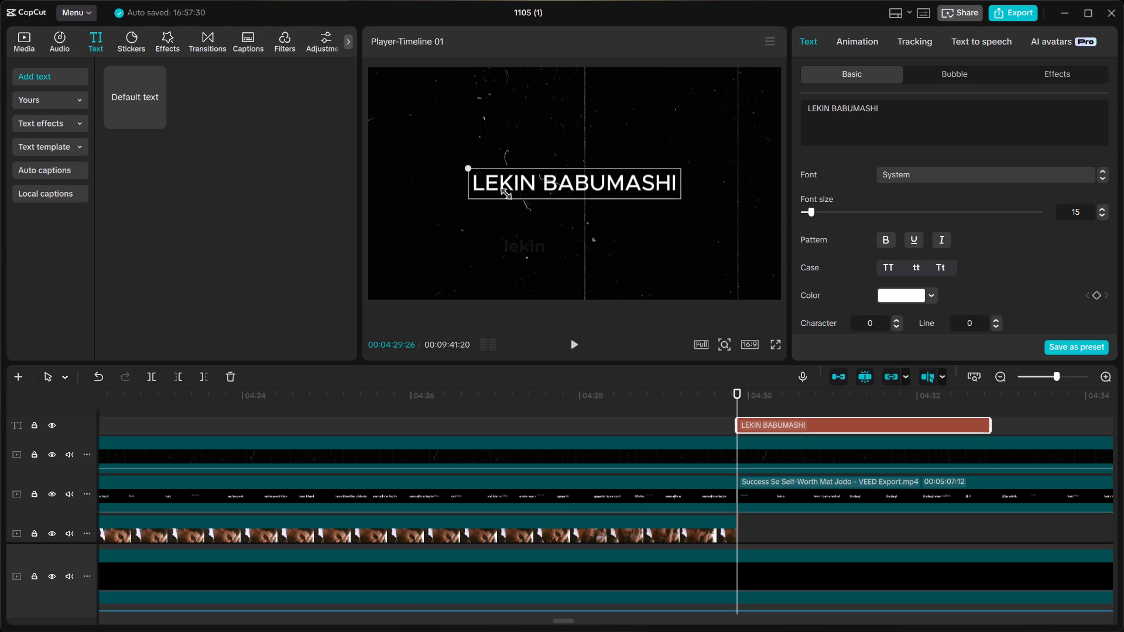
{"action": "left_click_drag", "start_coordinate": [502, 191], "coordinate": [507, 193]}
{"action": "left_click", "coordinate": [730, 410]}
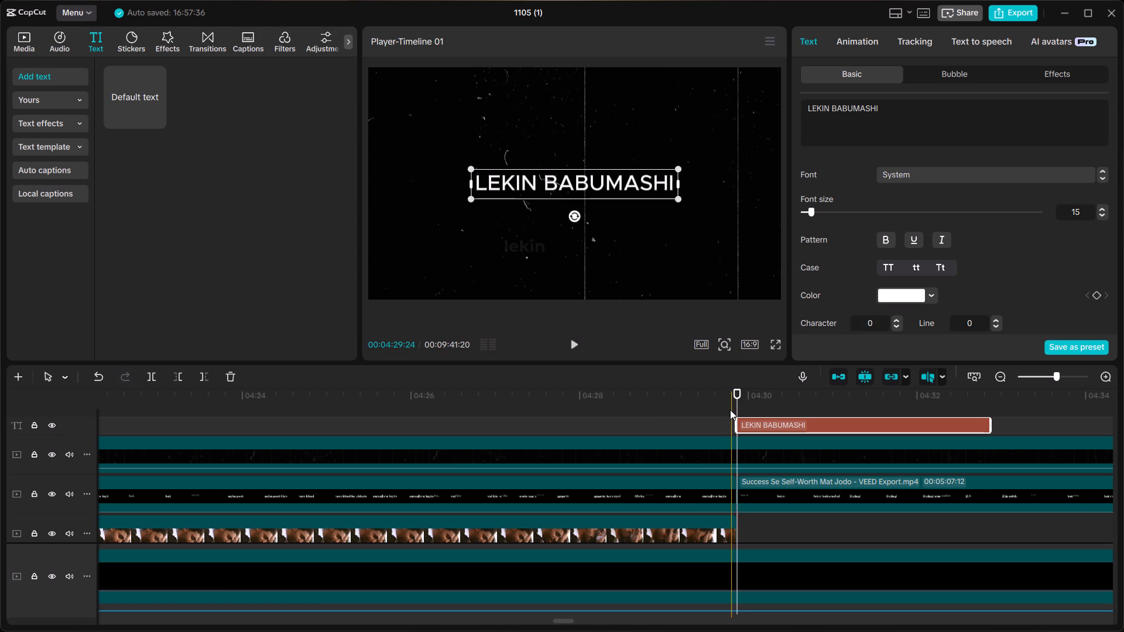
Replay the transition into the "LEKIN BABUMASHI" title from about 00:04:29:08 to 00:04:30:11 to check its timing against the voice-over.
{"action": "left_click", "coordinate": [734, 391]}
{"action": "left_click", "coordinate": [729, 391]}
{"action": "key", "text": "space"}
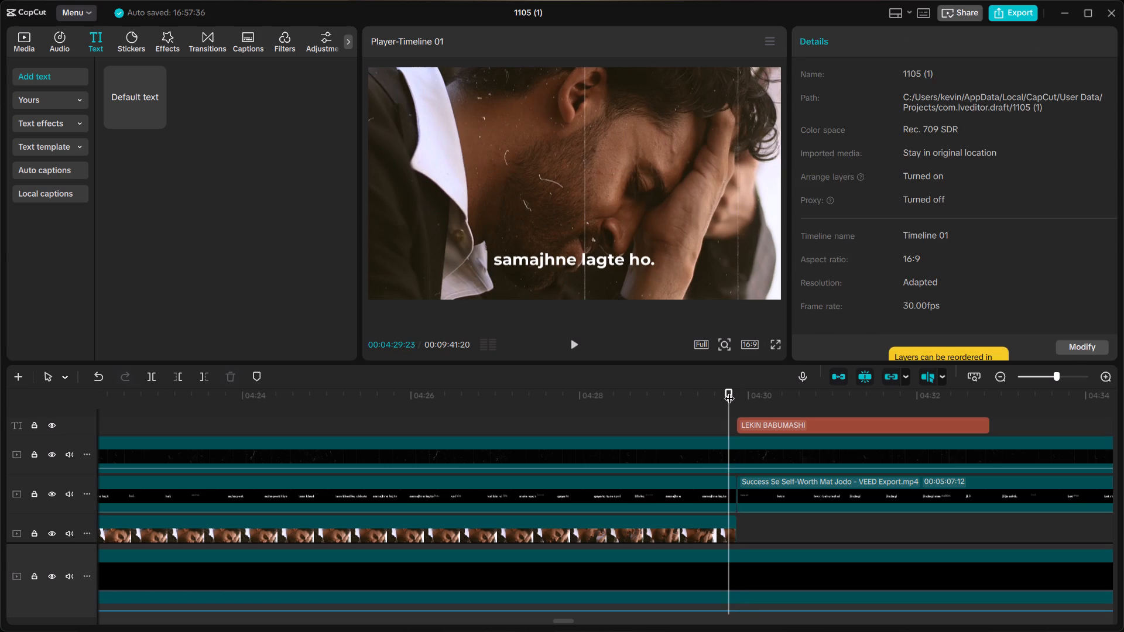
{"action": "left_click", "coordinate": [728, 391]}
{"action": "left_click", "coordinate": [711, 392]}
{"action": "left_click", "coordinate": [708, 403]}
{"action": "key", "text": "space"}
{"action": "key", "text": "space"}
{"action": "left_click", "coordinate": [682, 417]}
{"action": "key", "text": "space"}
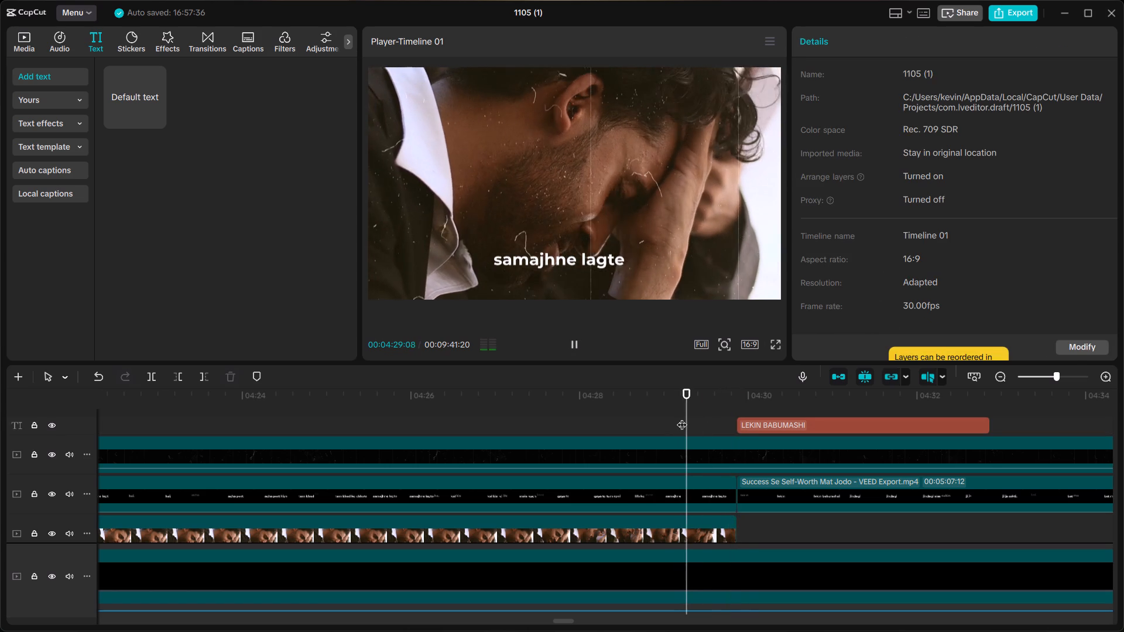
{"action": "left_click", "coordinate": [682, 417]}
{"action": "key", "text": "space"}
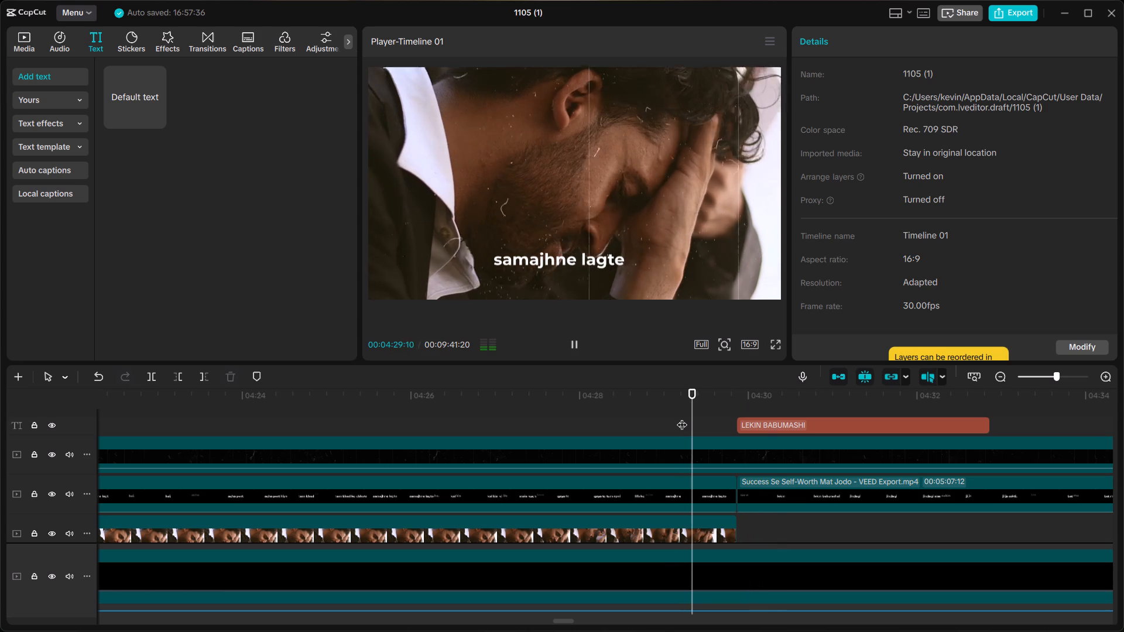
{"action": "key", "text": "space"}
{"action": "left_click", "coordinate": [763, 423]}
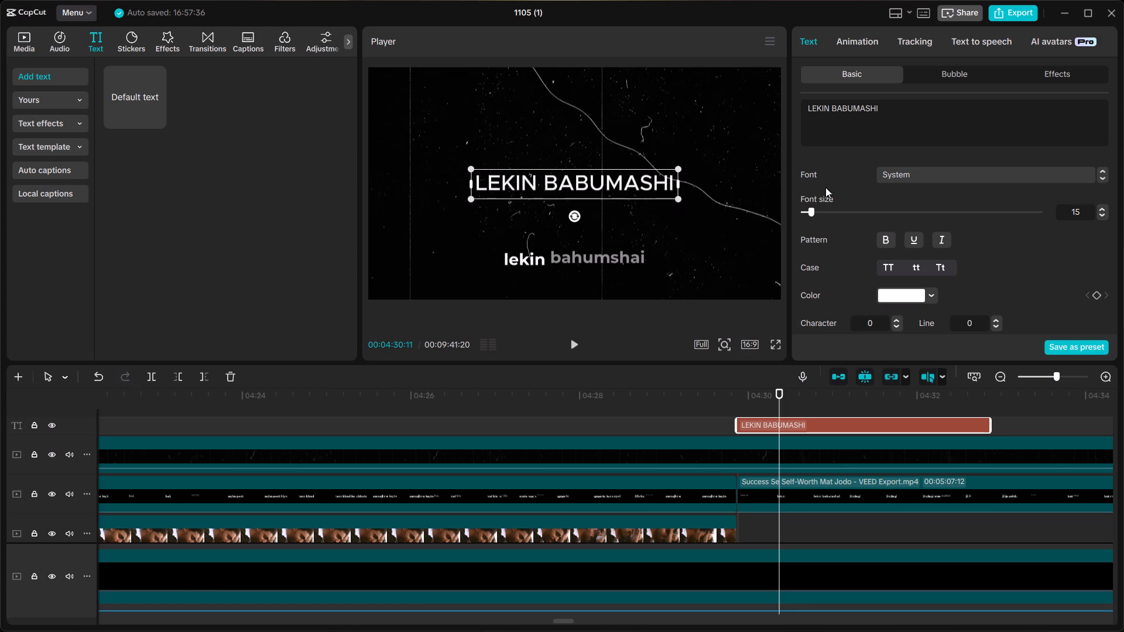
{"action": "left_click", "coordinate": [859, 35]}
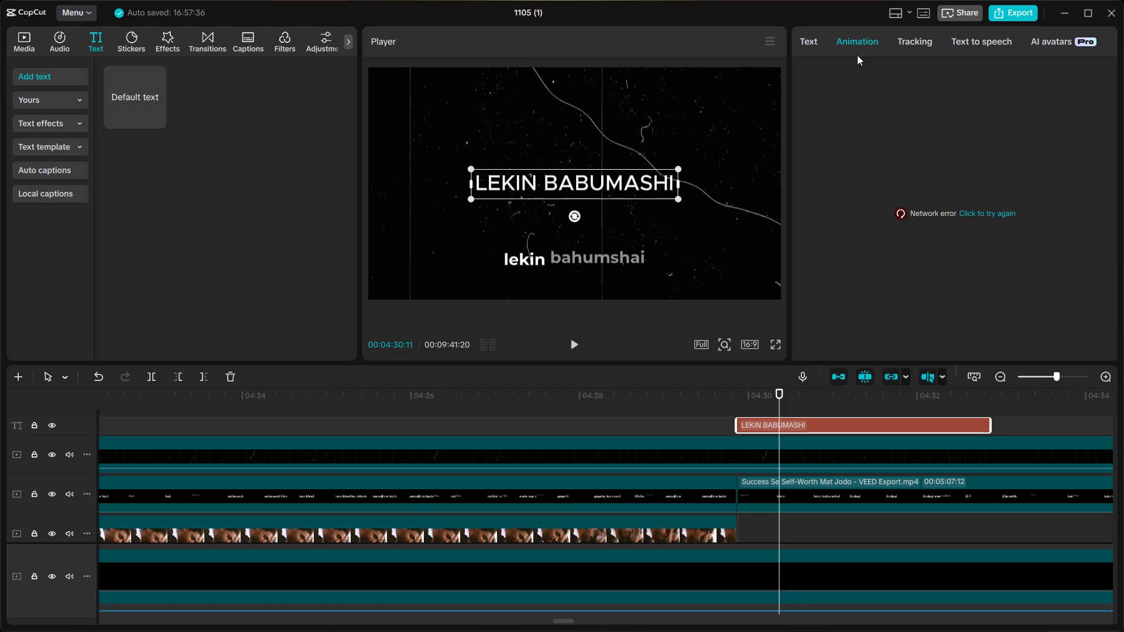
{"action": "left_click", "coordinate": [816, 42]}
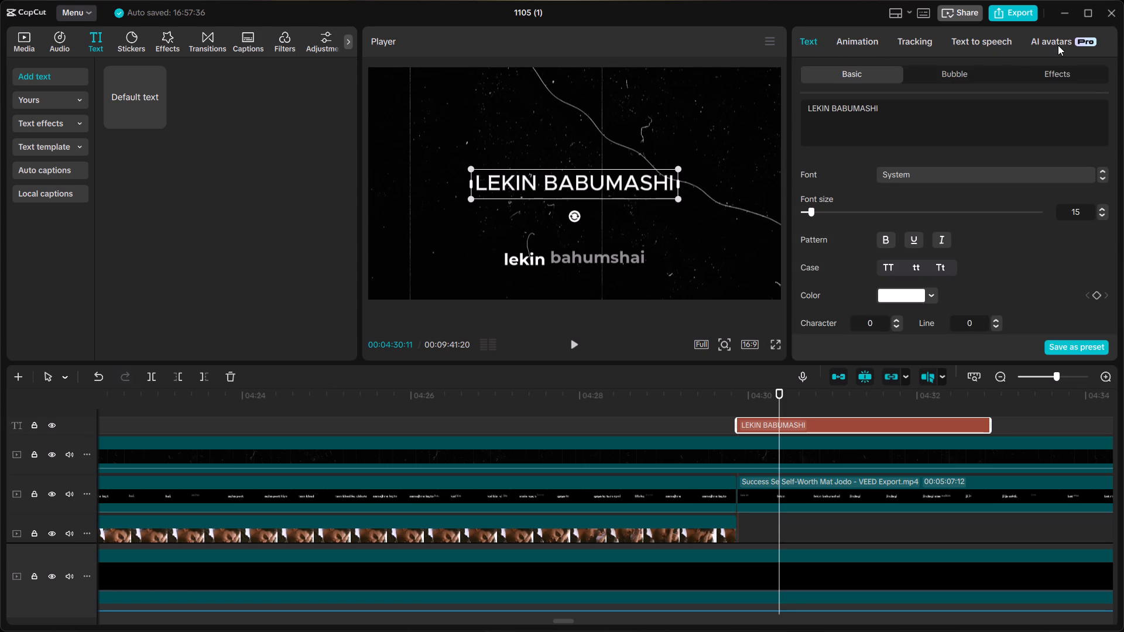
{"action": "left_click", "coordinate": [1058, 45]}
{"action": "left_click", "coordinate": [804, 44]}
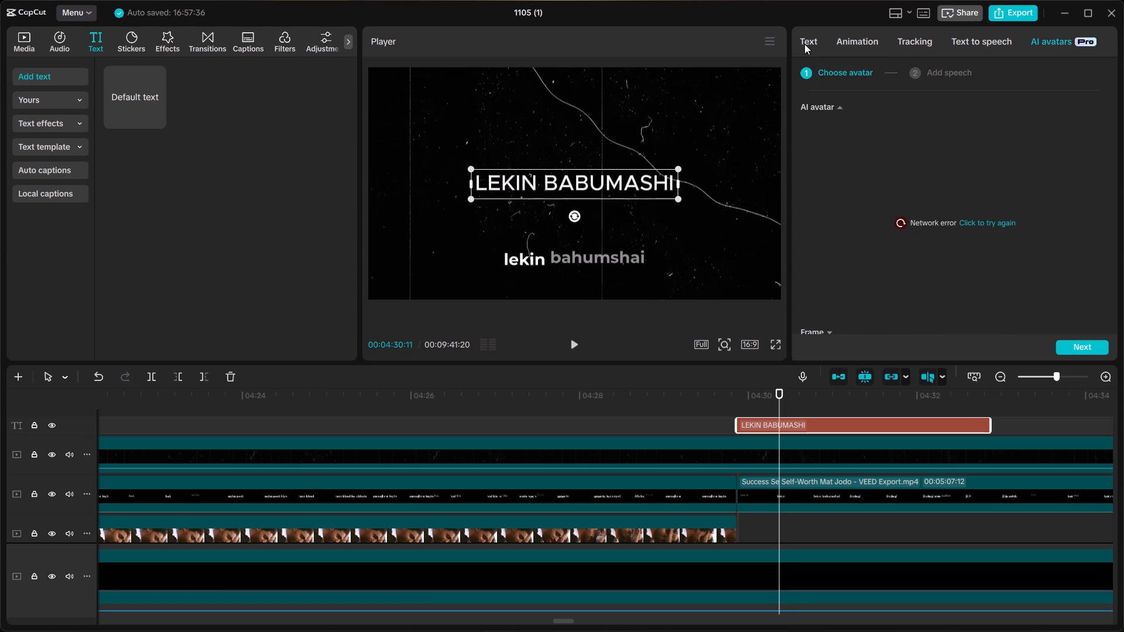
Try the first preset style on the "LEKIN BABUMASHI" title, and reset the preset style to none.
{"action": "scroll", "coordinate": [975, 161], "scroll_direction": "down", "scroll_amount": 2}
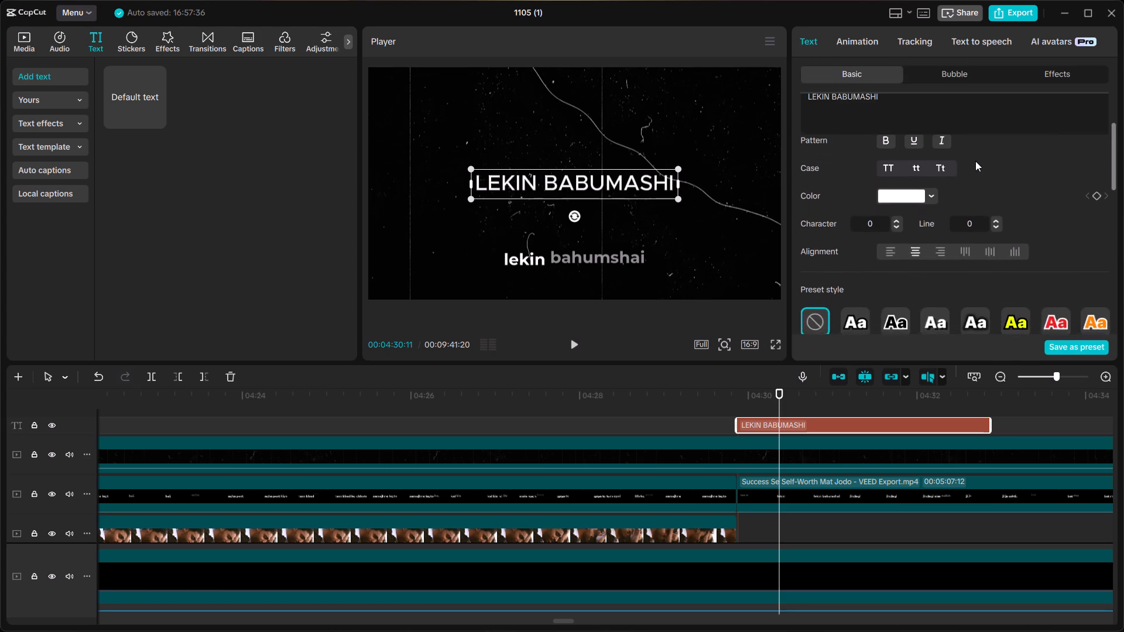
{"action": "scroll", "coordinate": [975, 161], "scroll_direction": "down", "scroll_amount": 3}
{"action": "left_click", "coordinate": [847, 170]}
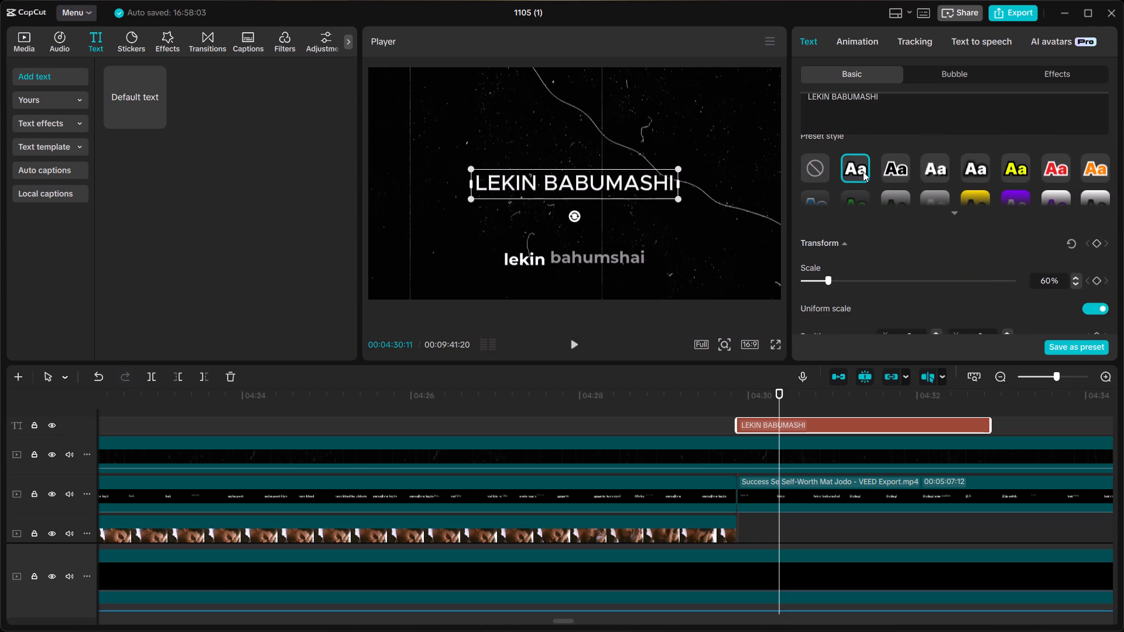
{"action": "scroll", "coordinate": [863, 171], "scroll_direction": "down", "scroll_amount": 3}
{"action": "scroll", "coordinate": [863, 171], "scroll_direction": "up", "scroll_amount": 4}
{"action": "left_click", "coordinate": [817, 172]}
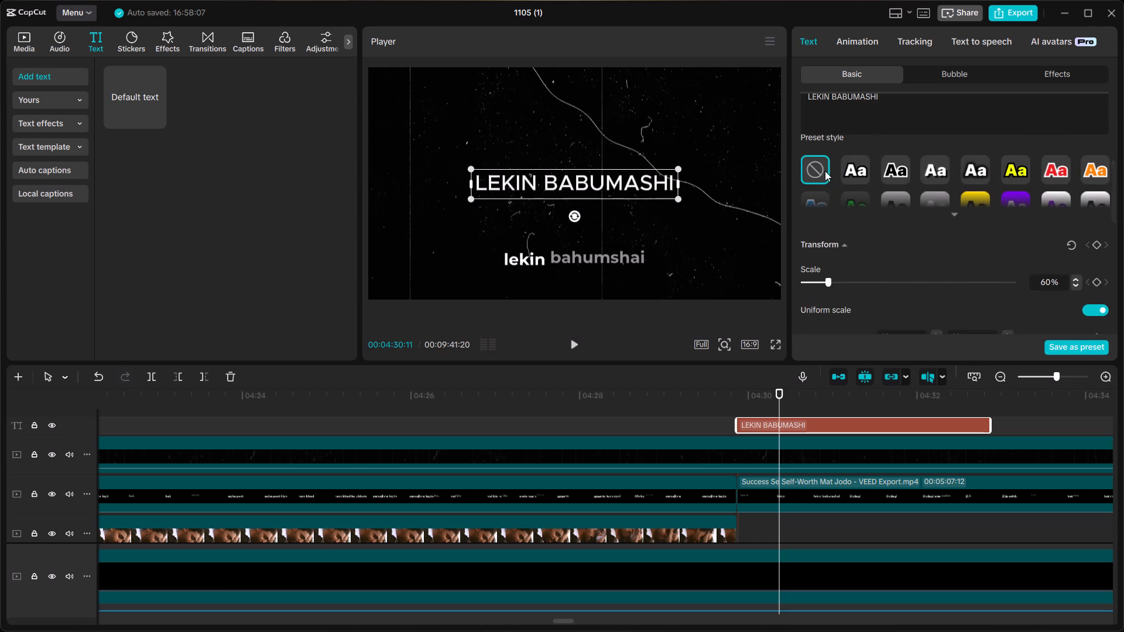
Set the "LEKIN BABUMASHI" title's font to Candara Bold Italic.
{"action": "scroll", "coordinate": [828, 171], "scroll_direction": "up", "scroll_amount": 3}
{"action": "scroll", "coordinate": [913, 191], "scroll_direction": "up", "scroll_amount": 2}
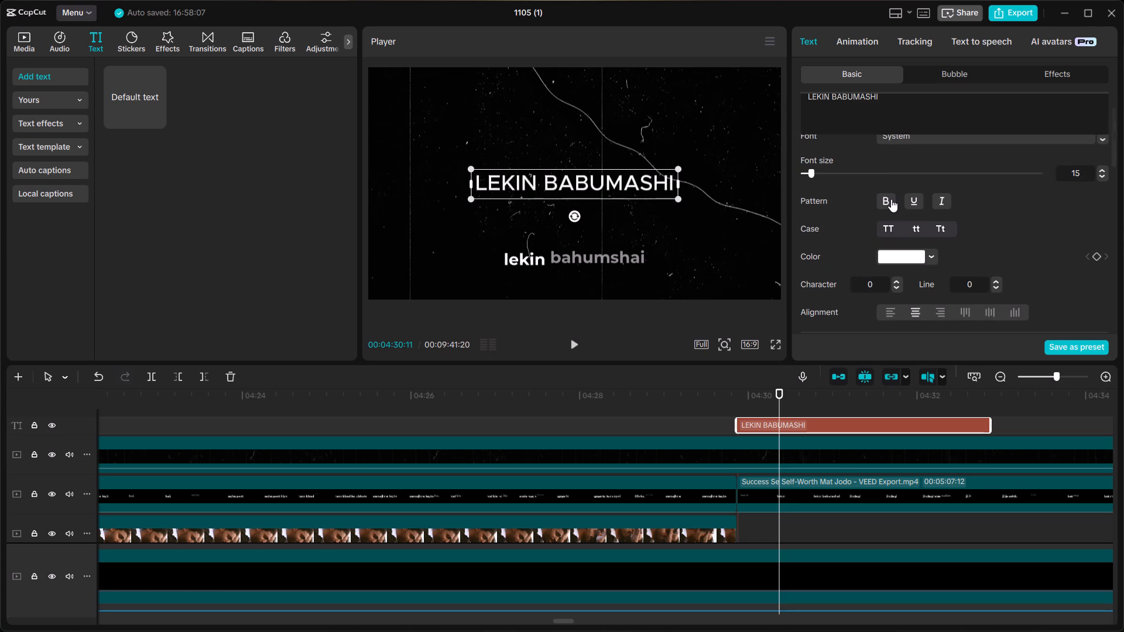
{"action": "scroll", "coordinate": [886, 198], "scroll_direction": "up", "scroll_amount": 2}
{"action": "left_click", "coordinate": [920, 173]}
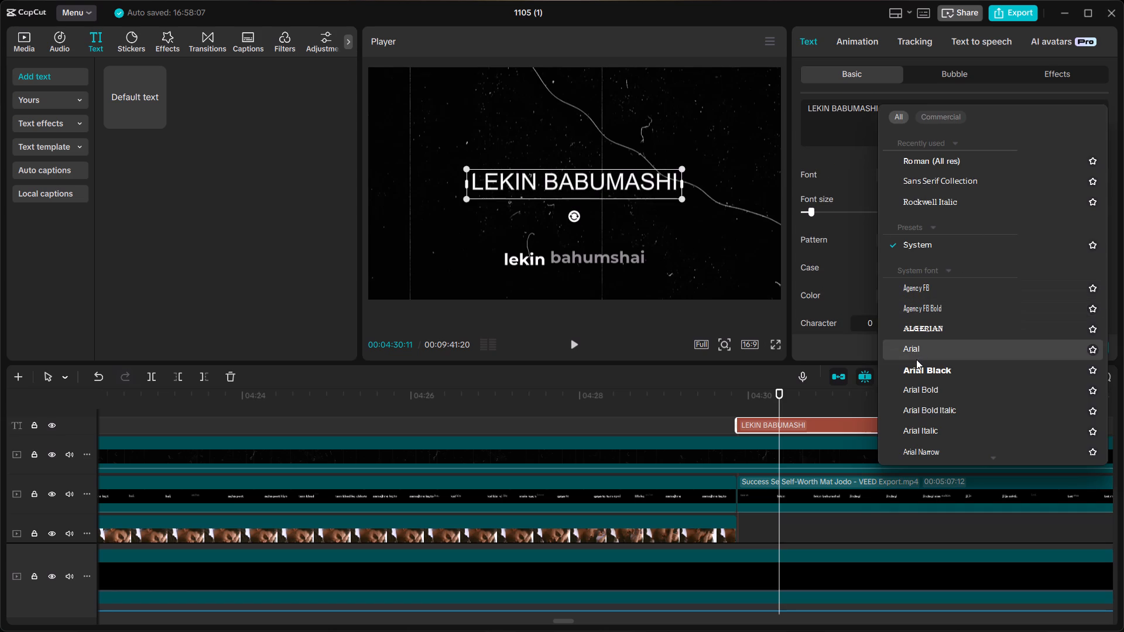
{"action": "scroll", "coordinate": [914, 412], "scroll_direction": "down", "scroll_amount": 3}
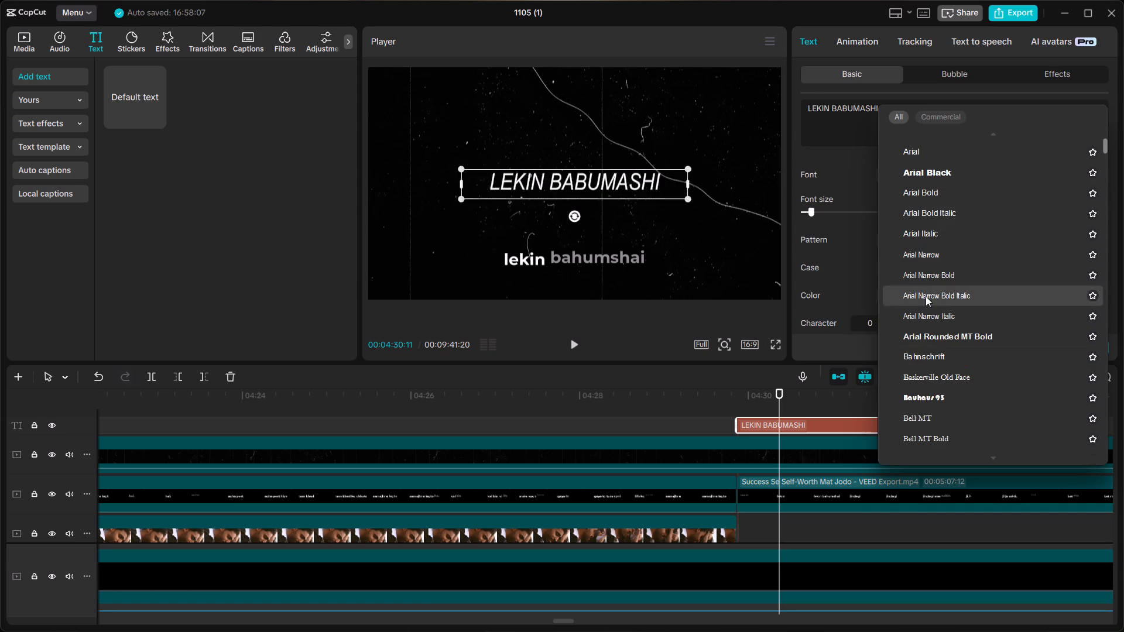
{"action": "scroll", "coordinate": [928, 338], "scroll_direction": "down", "scroll_amount": 3}
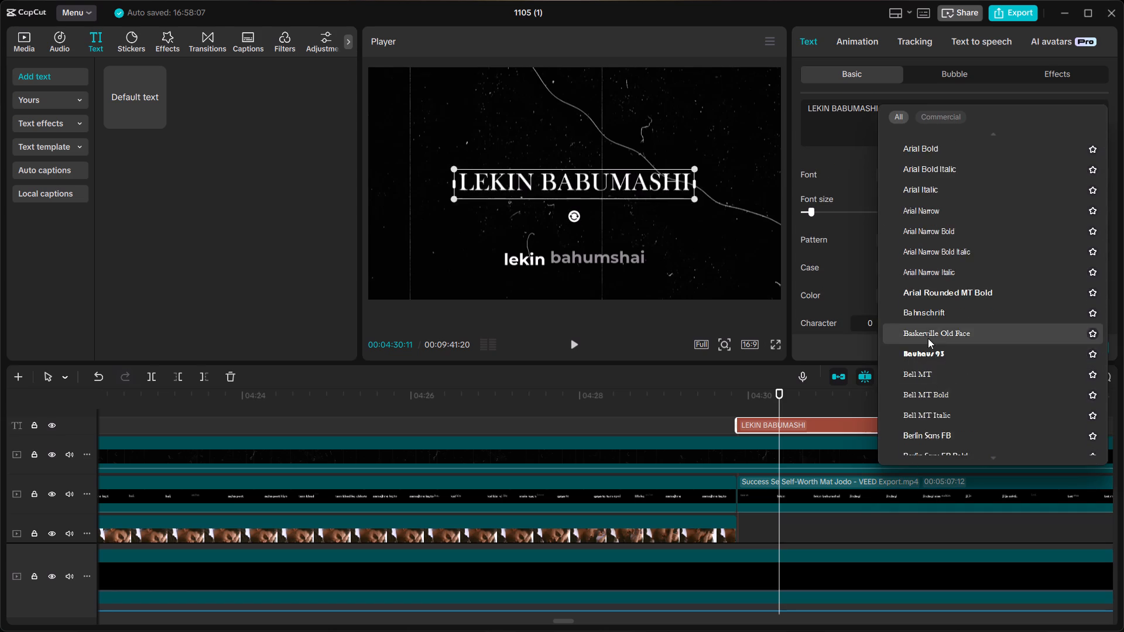
{"action": "scroll", "coordinate": [928, 338], "scroll_direction": "down", "scroll_amount": 6}
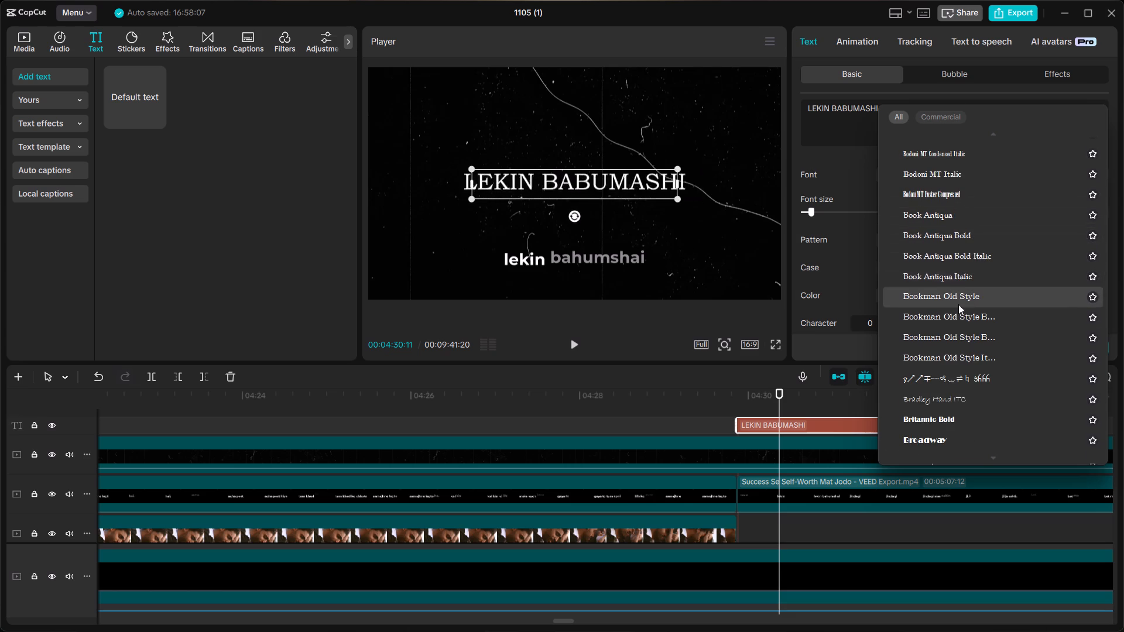
{"action": "scroll", "coordinate": [956, 363], "scroll_direction": "up", "scroll_amount": 7}
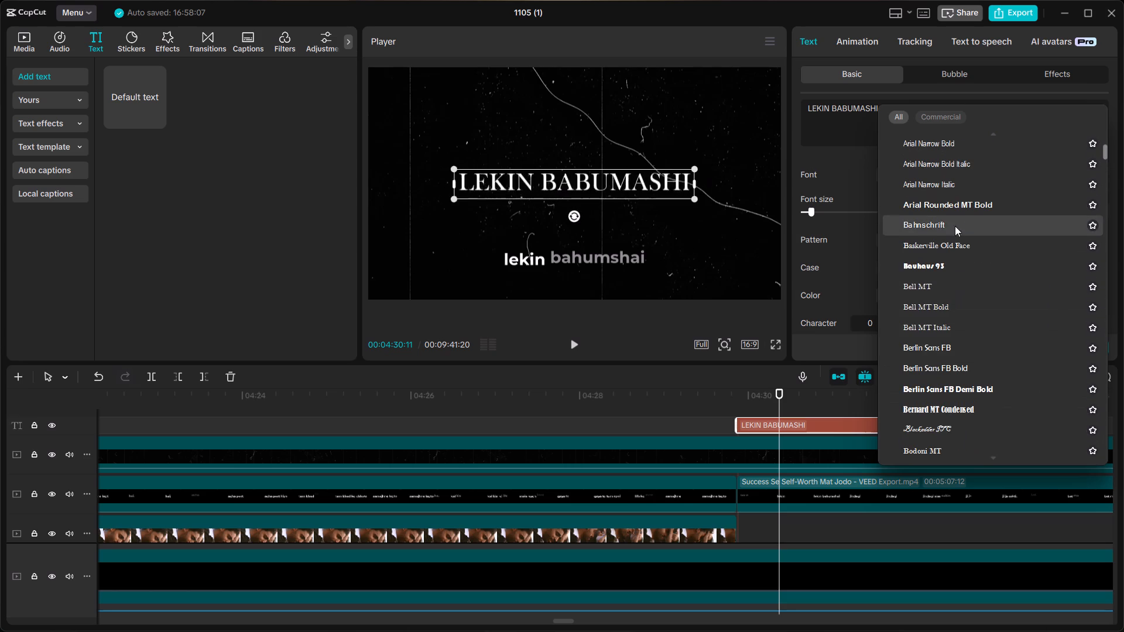
{"action": "scroll", "coordinate": [954, 262], "scroll_direction": "down", "scroll_amount": 8}
{"action": "scroll", "coordinate": [924, 363], "scroll_direction": "down", "scroll_amount": 8}
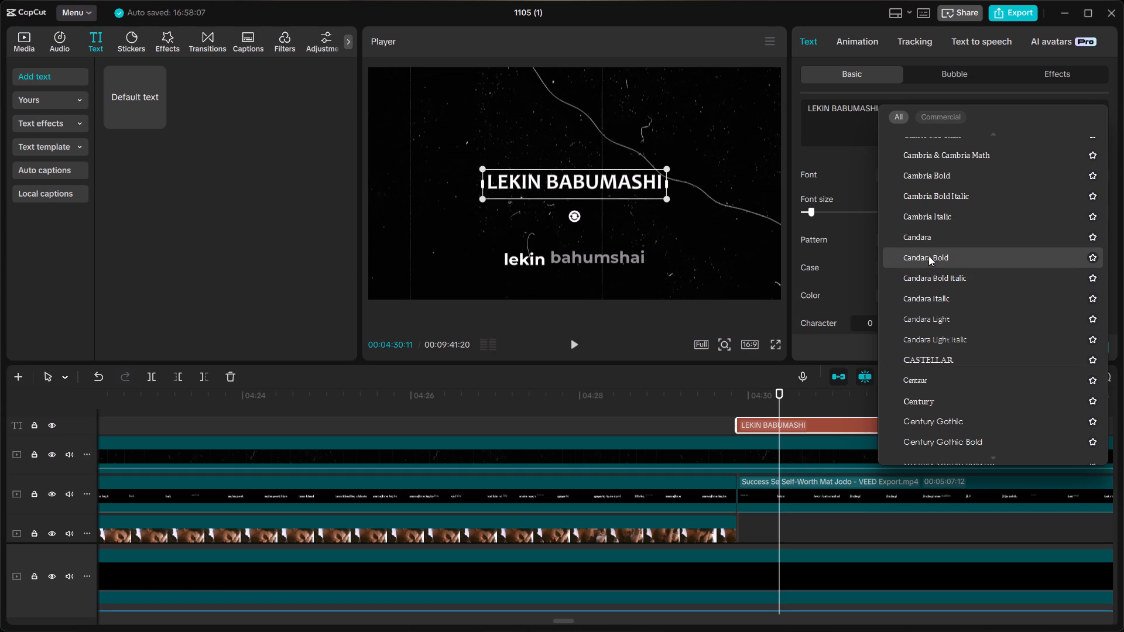
{"action": "left_click", "coordinate": [928, 286]}
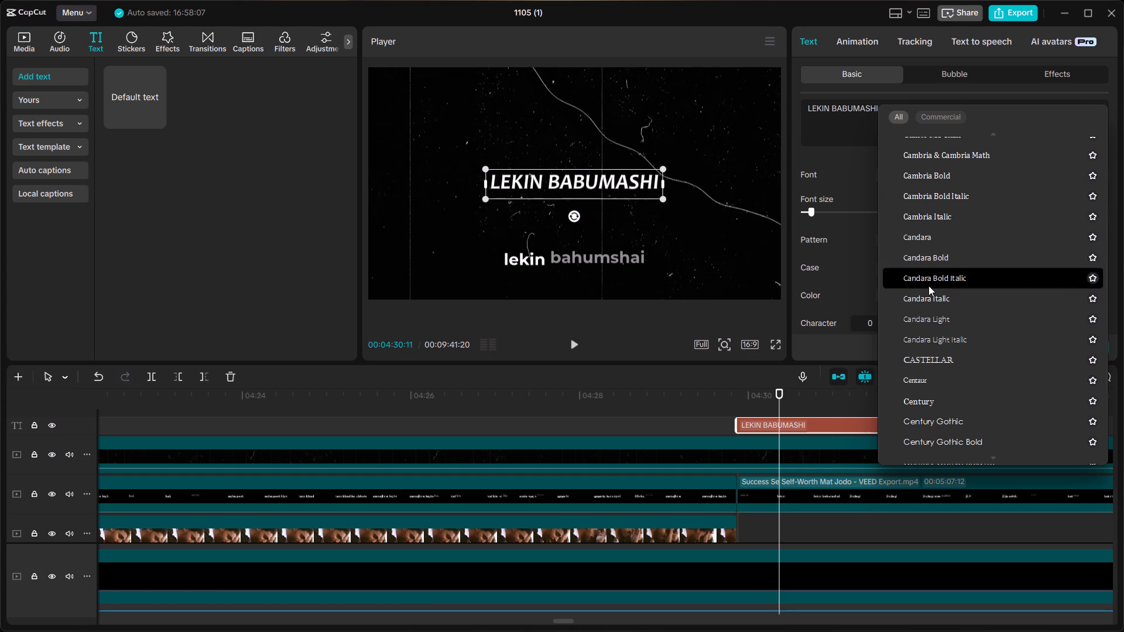
Play back the restyled "LEKIN BABUMASHI" title with the voice-over from just before its start to check how it matches the captions.
{"action": "left_click", "coordinate": [732, 393]}
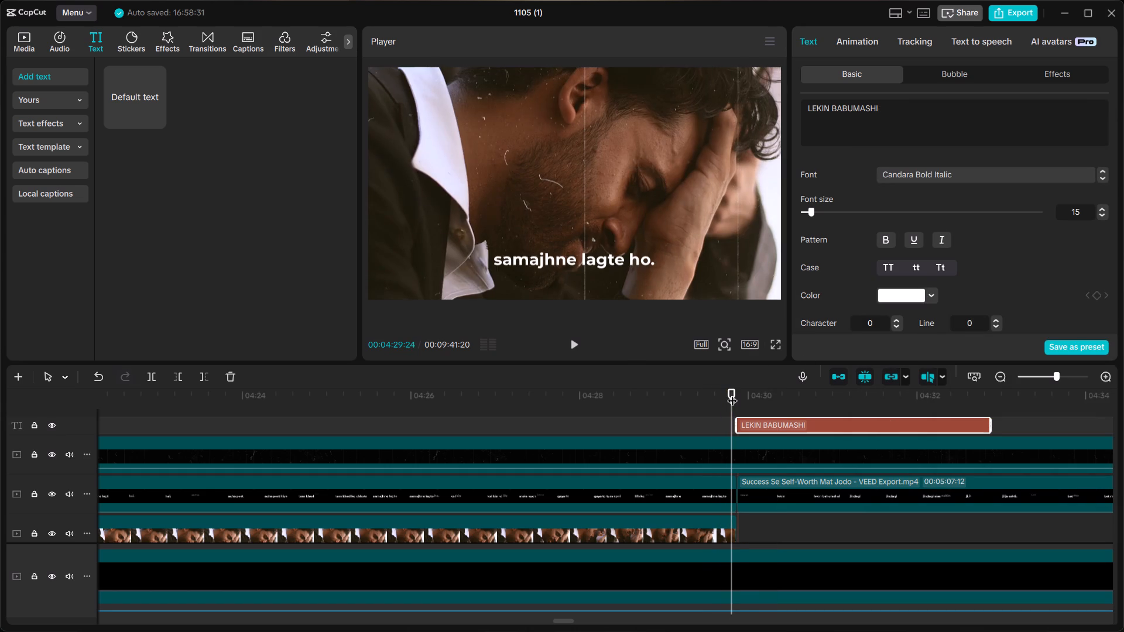
{"action": "key", "text": "space"}
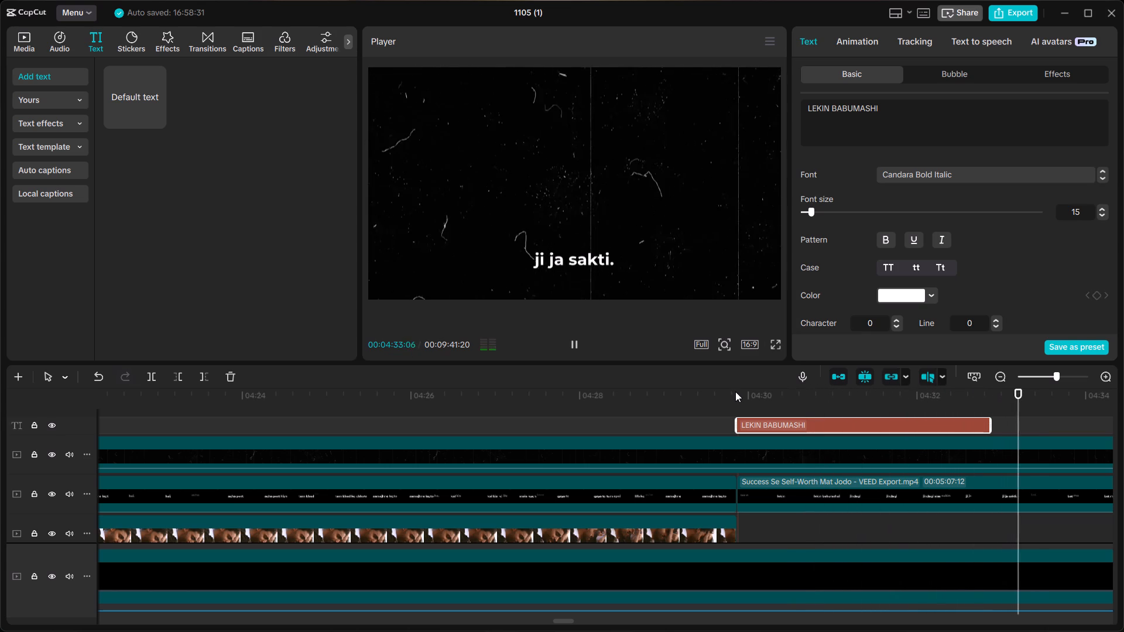
{"action": "key", "text": "space"}
{"action": "left_click", "coordinate": [739, 390]}
{"action": "key", "text": "space"}
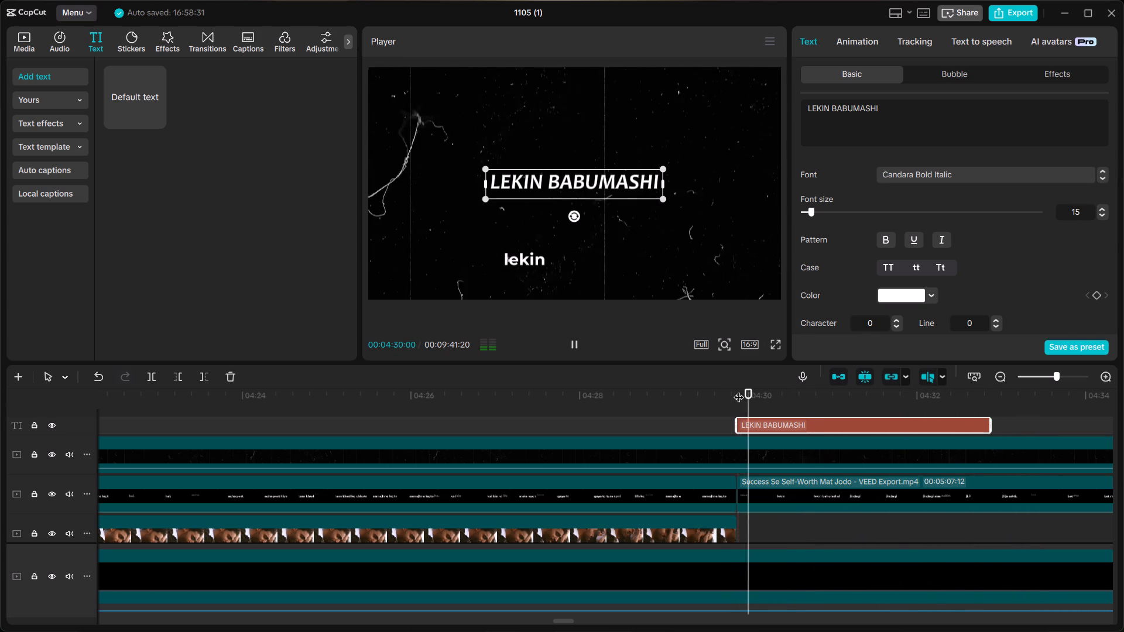
{"action": "key", "text": "space"}
{"action": "left_click", "coordinate": [719, 388]}
{"action": "left_click", "coordinate": [717, 389]}
{"action": "key", "text": "space"}
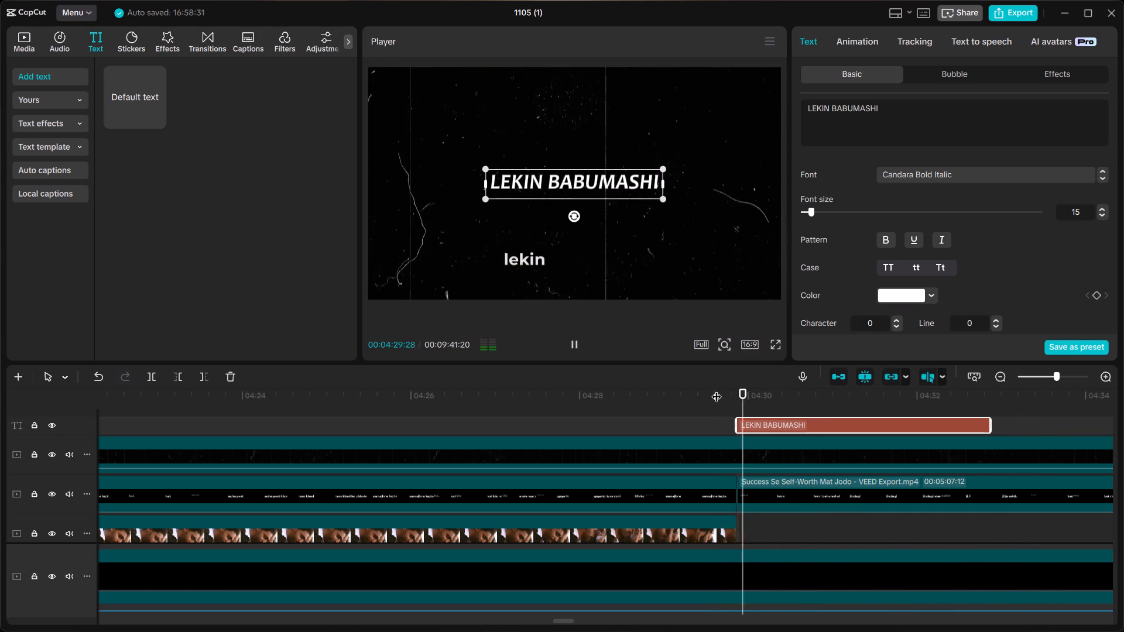
{"action": "key", "text": "space"}
{"action": "left_click", "coordinate": [678, 403]}
{"action": "key", "text": "space"}
{"action": "key", "text": "space"}
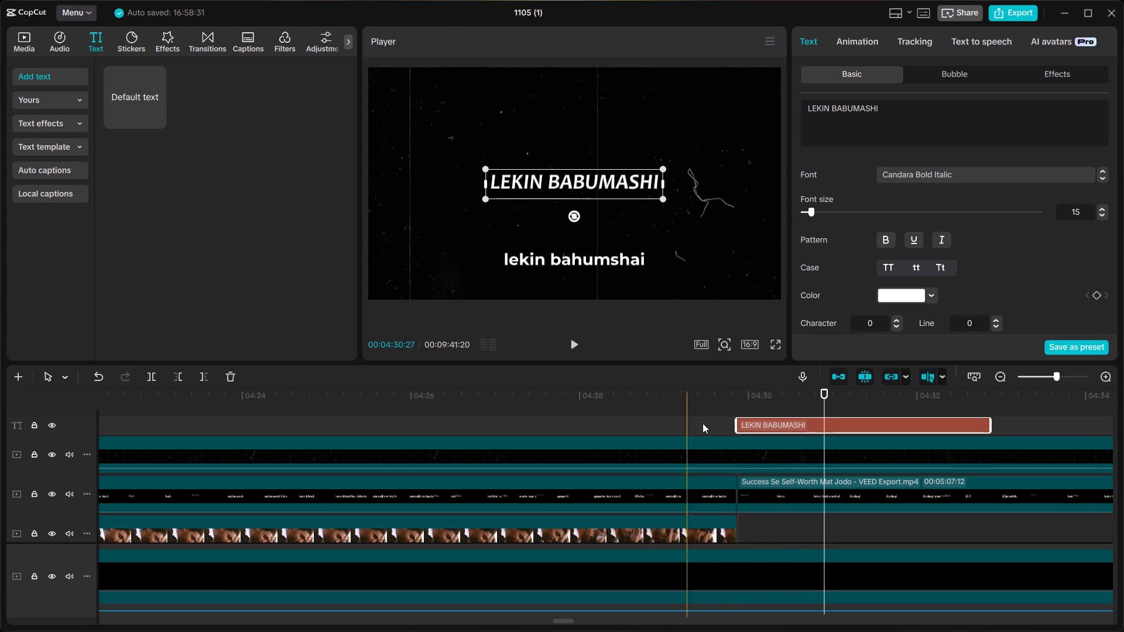
Split the caption video clip at about 00:04:31:02, where the "lekin bahumshai" caption gives way to "jindagi".
{"action": "scroll", "coordinate": [824, 473], "scroll_direction": "up", "scroll_amount": 4, "text": "ctrl"}
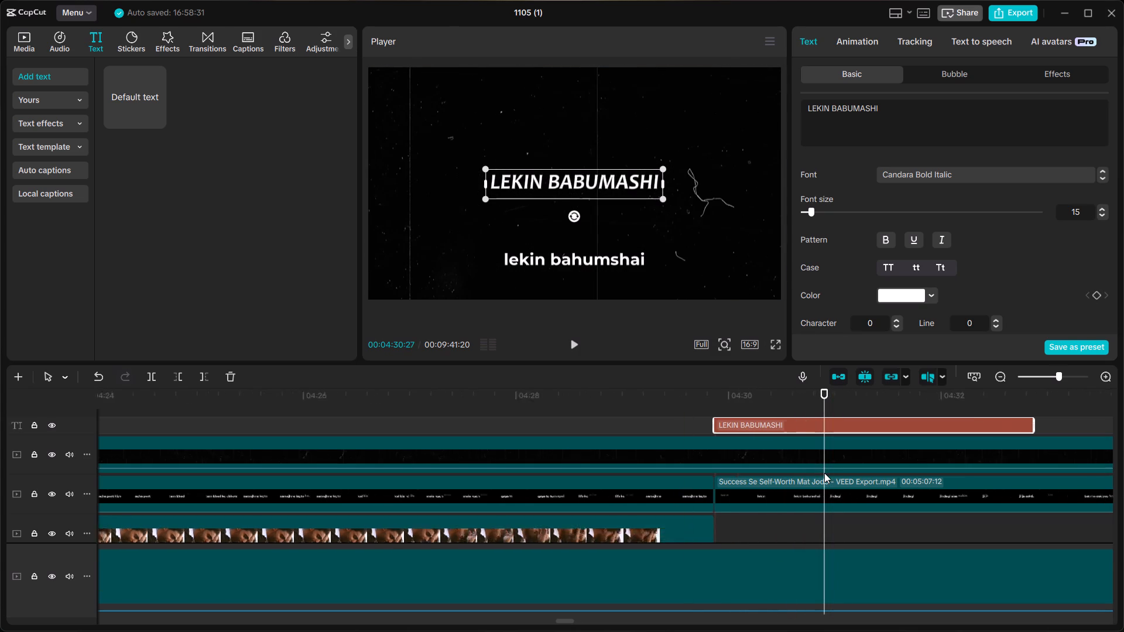
{"action": "scroll", "coordinate": [824, 473], "scroll_direction": "up", "scroll_amount": 5, "text": "ctrl"}
{"action": "left_click", "coordinate": [780, 395]}
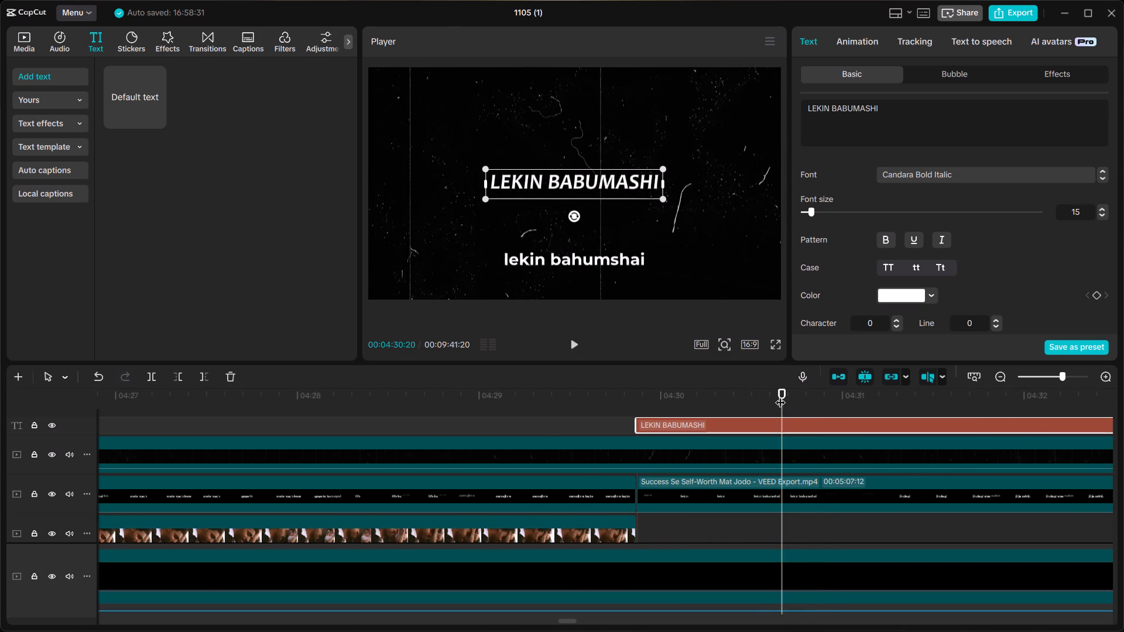
{"action": "key", "text": "space"}
{"action": "key", "text": "space"}
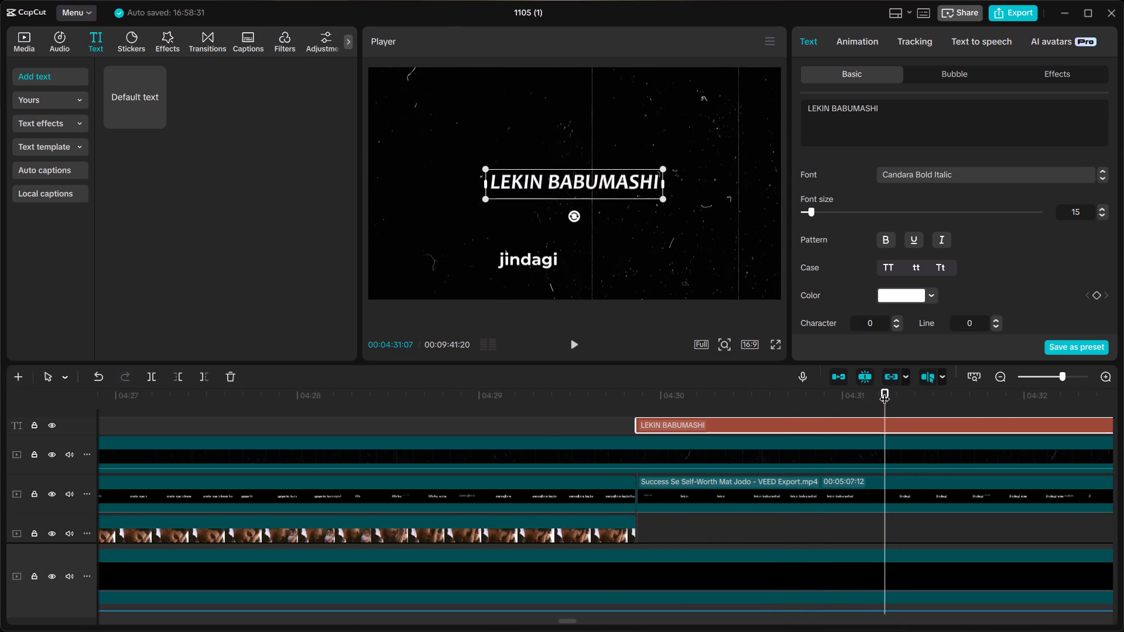
{"action": "left_click_drag", "start_coordinate": [885, 387], "coordinate": [843, 405]}
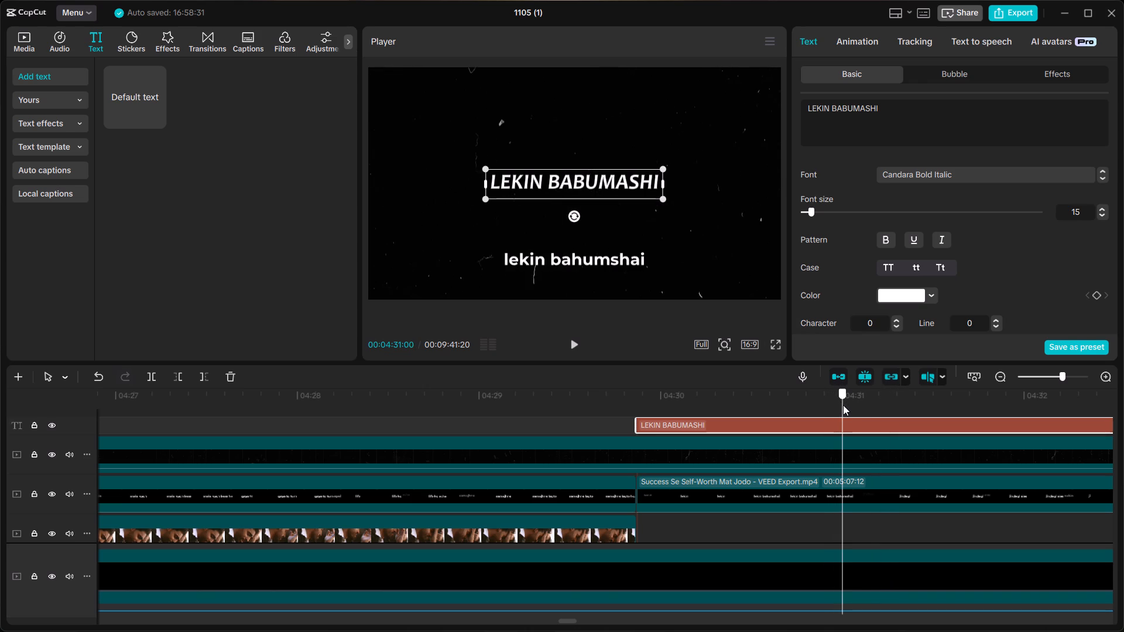
{"action": "left_click_drag", "start_coordinate": [843, 405], "coordinate": [854, 414]}
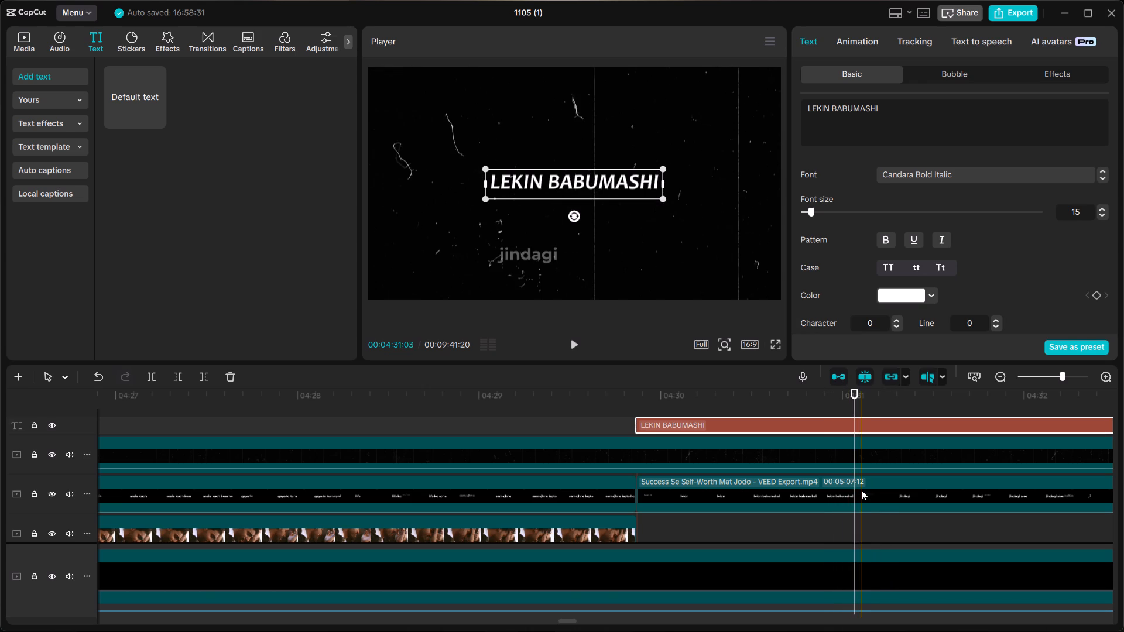
{"action": "left_click", "coordinate": [861, 490]}
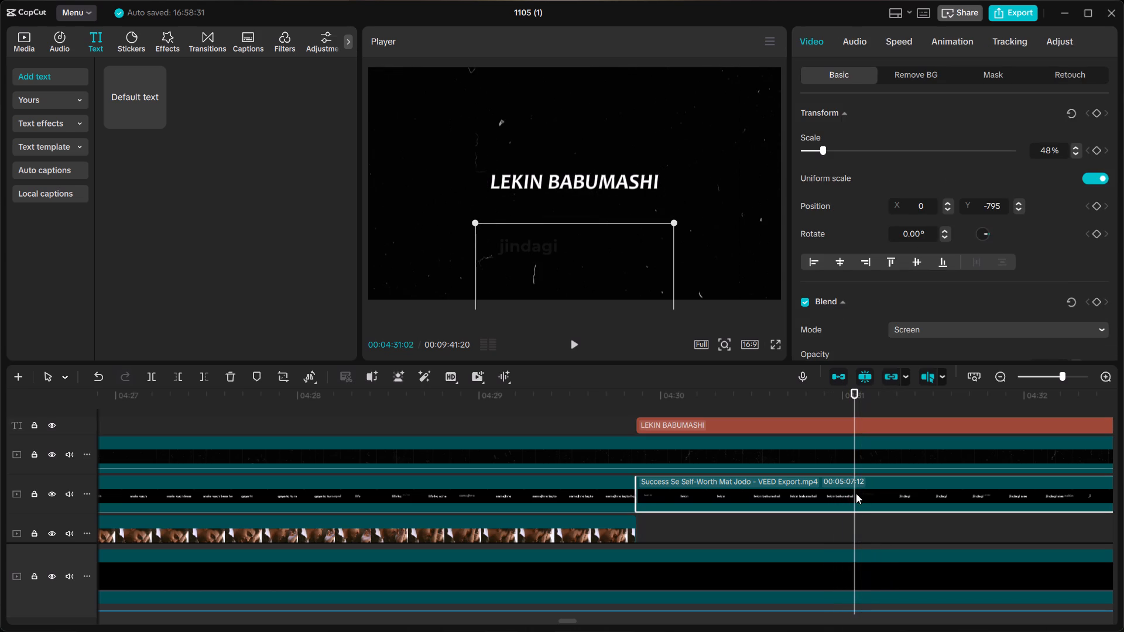
{"action": "key", "text": "ctrl+b"}
Delete the short "lekin bahumshai" caption segment beneath the title, from 00:04:29:26 to about 00:04:31:02, leaving the gap open.
{"action": "left_click", "coordinate": [824, 496]}
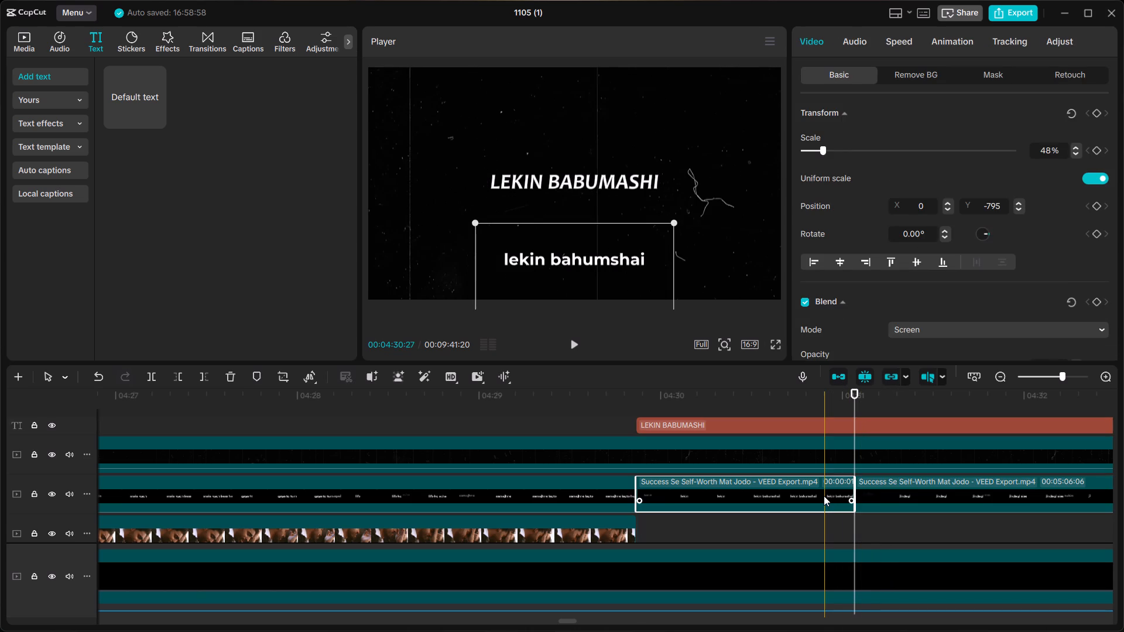
{"action": "key", "text": "BackSpace"}
Enlarge the caption clip starting at 00:04:31:02 with "jindagi" to 65% scale and raise it to X 0, Y -264.
{"action": "left_click", "coordinate": [866, 495]}
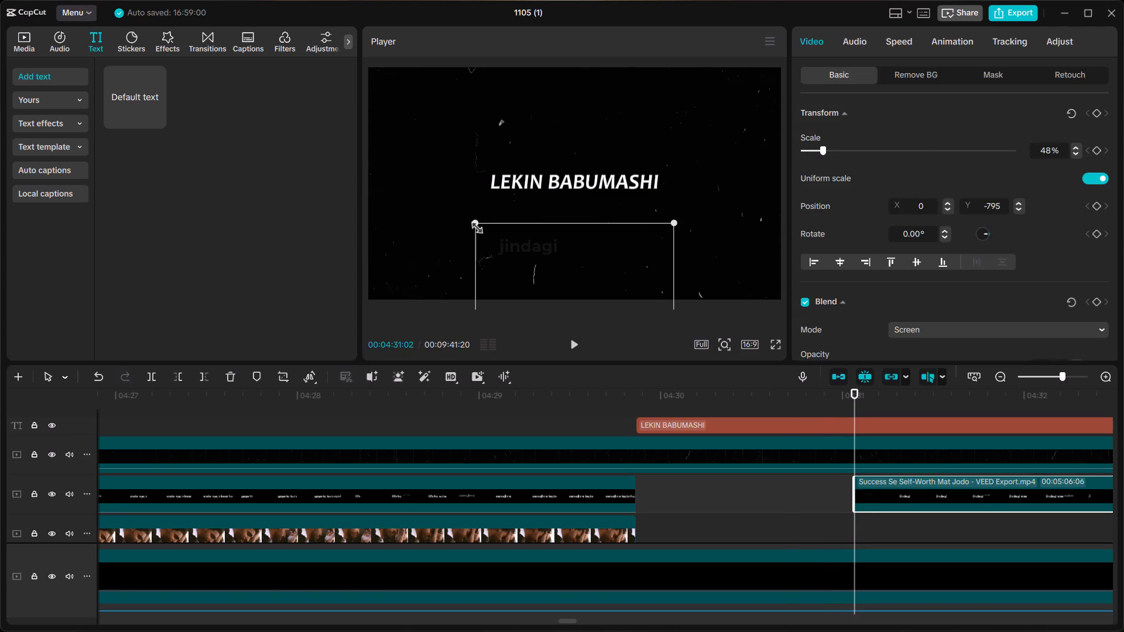
{"action": "left_click_drag", "start_coordinate": [474, 221], "coordinate": [388, 183]}
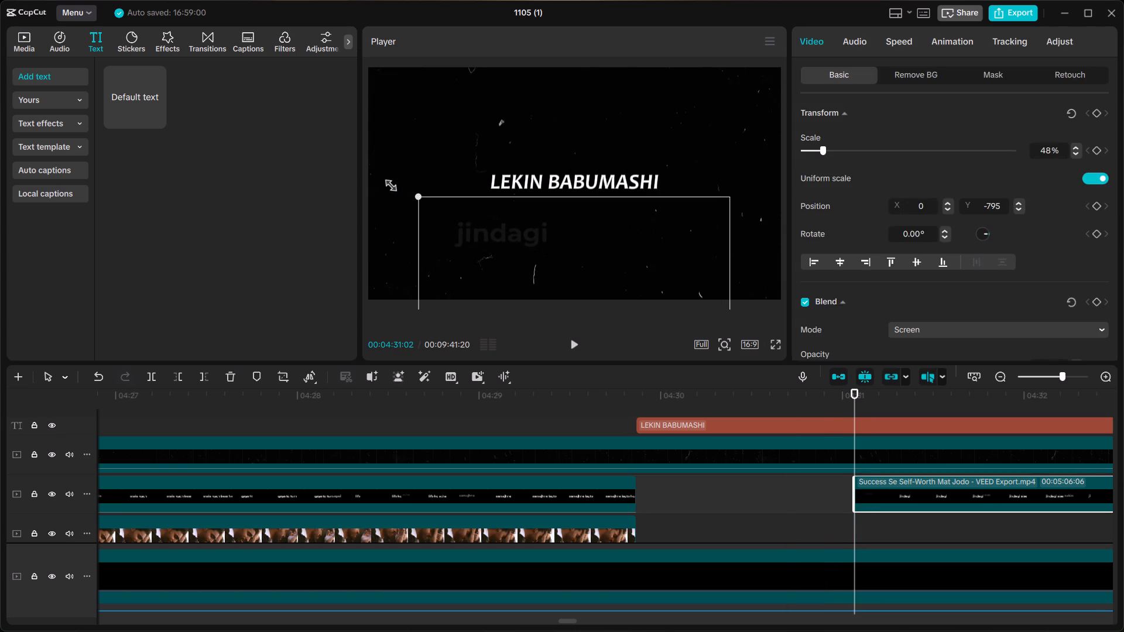
{"action": "left_click_drag", "start_coordinate": [388, 183], "coordinate": [393, 187]}
{"action": "left_click_drag", "start_coordinate": [526, 256], "coordinate": [525, 204]}
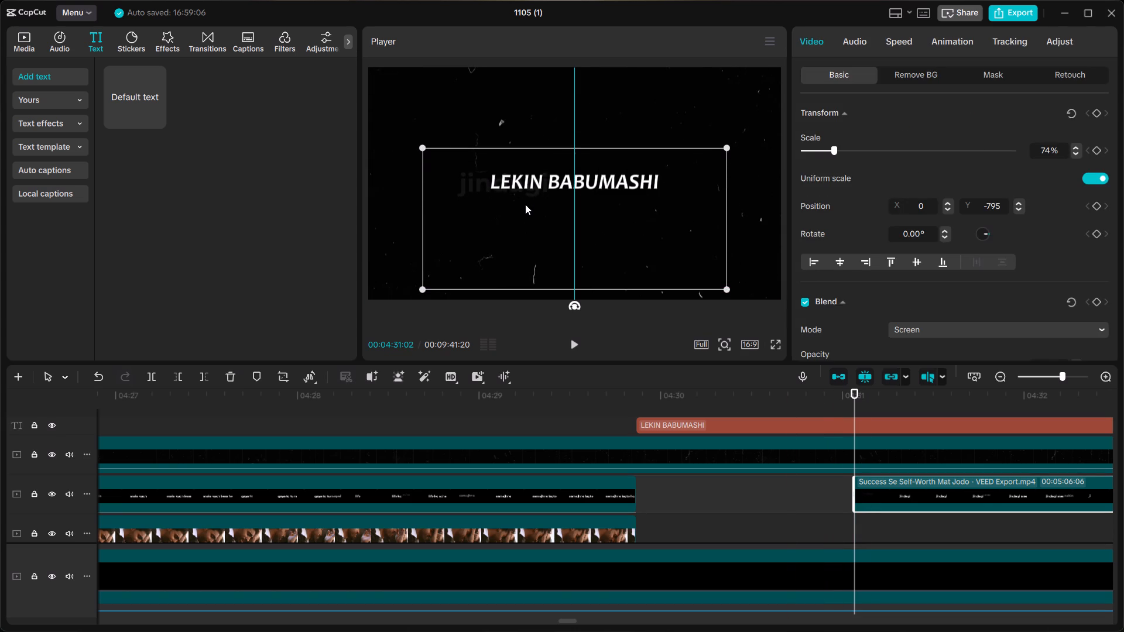
{"action": "left_click_drag", "start_coordinate": [525, 204], "coordinate": [525, 223]}
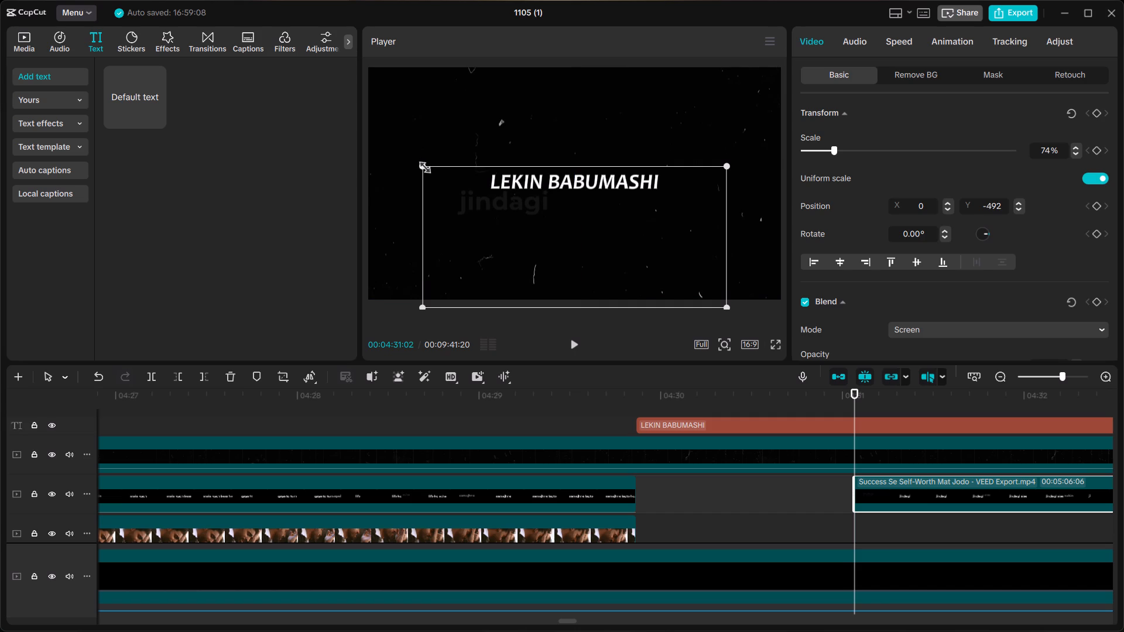
{"action": "left_click_drag", "start_coordinate": [421, 165], "coordinate": [437, 176]}
{"action": "left_click_drag", "start_coordinate": [536, 262], "coordinate": [537, 234]}
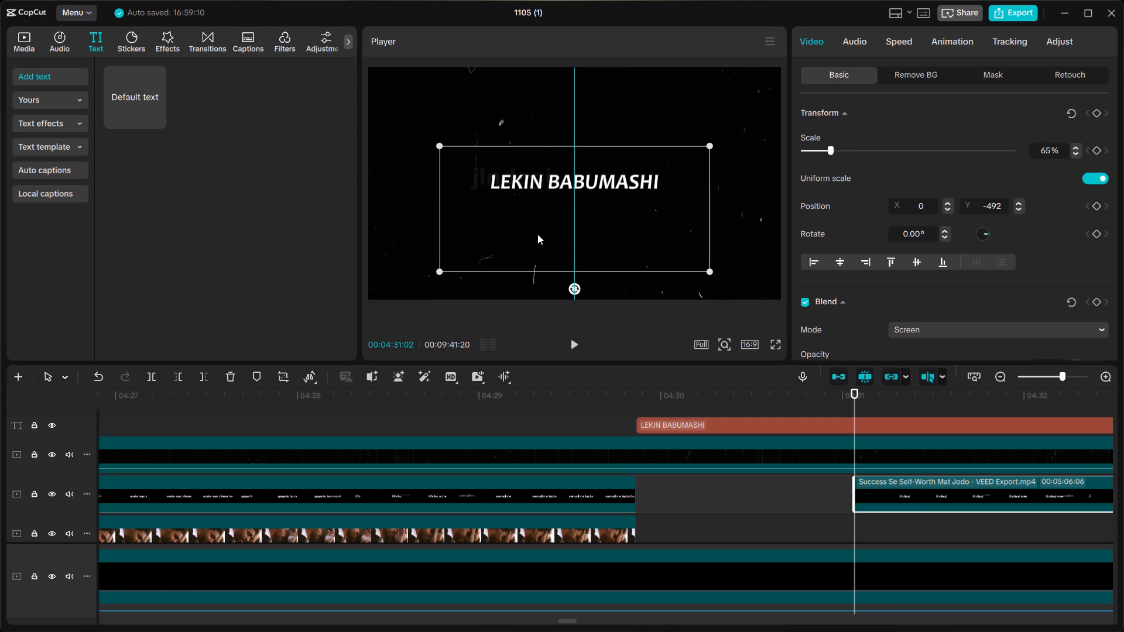
{"action": "left_click_drag", "start_coordinate": [537, 234], "coordinate": [536, 238]}
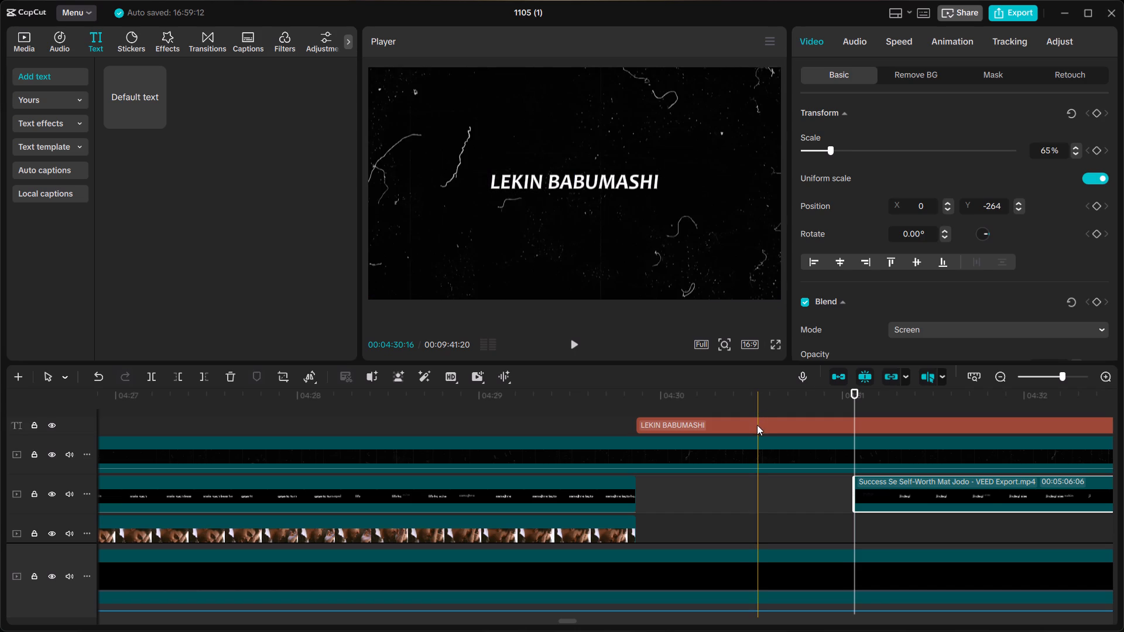
Scale the "LEKIN BABUMASHI" title down slightly in the preview, keeping its font size at 15.
{"action": "left_click", "coordinate": [757, 425]}
{"action": "left_click_drag", "start_coordinate": [483, 168], "coordinate": [488, 173]}
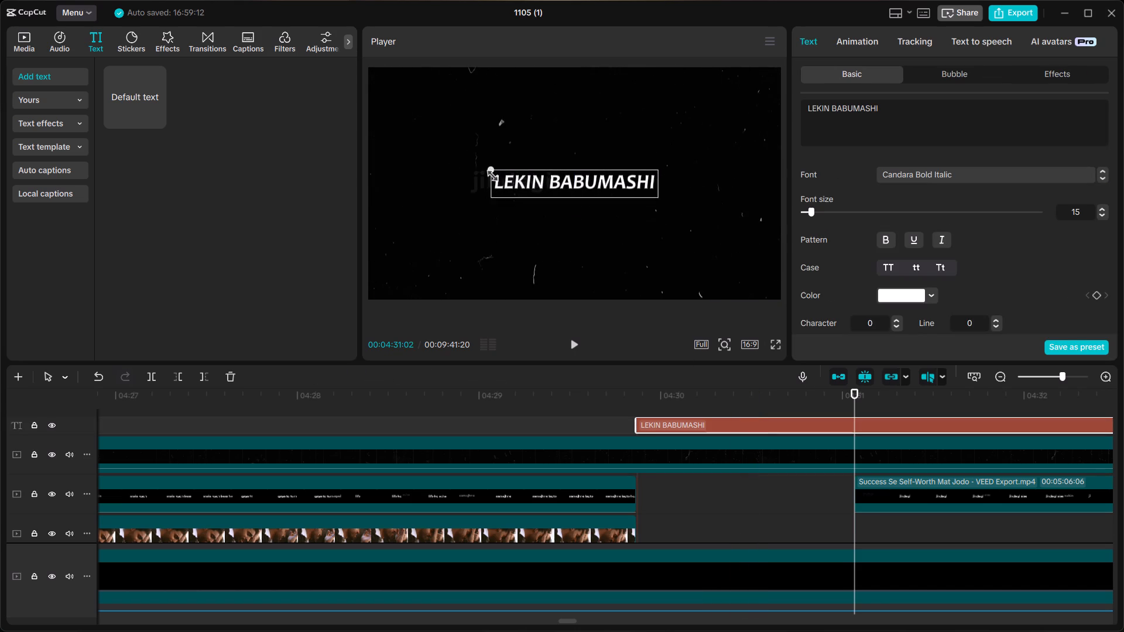
{"action": "left_click_drag", "start_coordinate": [488, 173], "coordinate": [499, 179]}
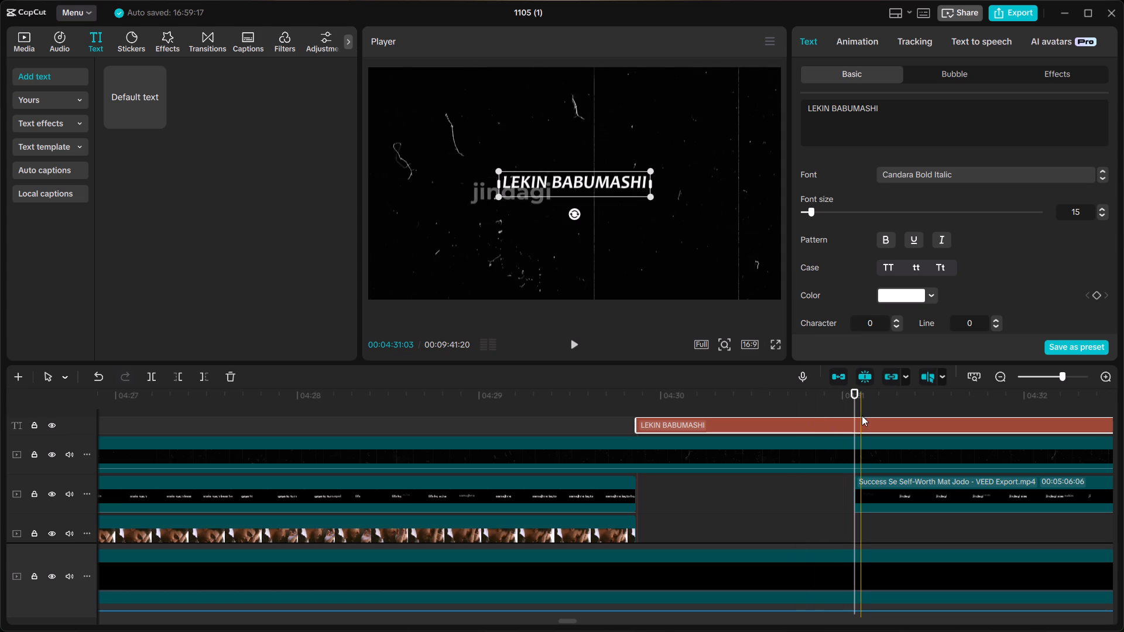
Split the "LEKIN BABUMASHI" title at 00:04:31:02, where the "jindagi" caption starts, and delete the part after it.
{"action": "left_click", "coordinate": [855, 408]}
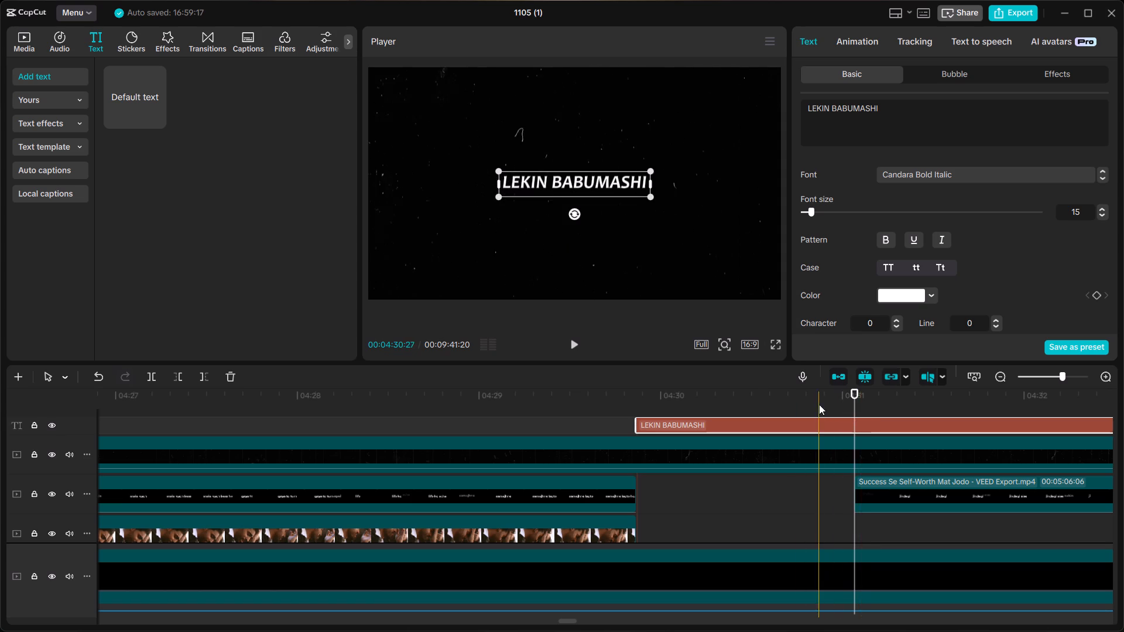
{"action": "left_click", "coordinate": [819, 404]}
{"action": "left_click", "coordinate": [855, 407]}
{"action": "left_click", "coordinate": [860, 421]}
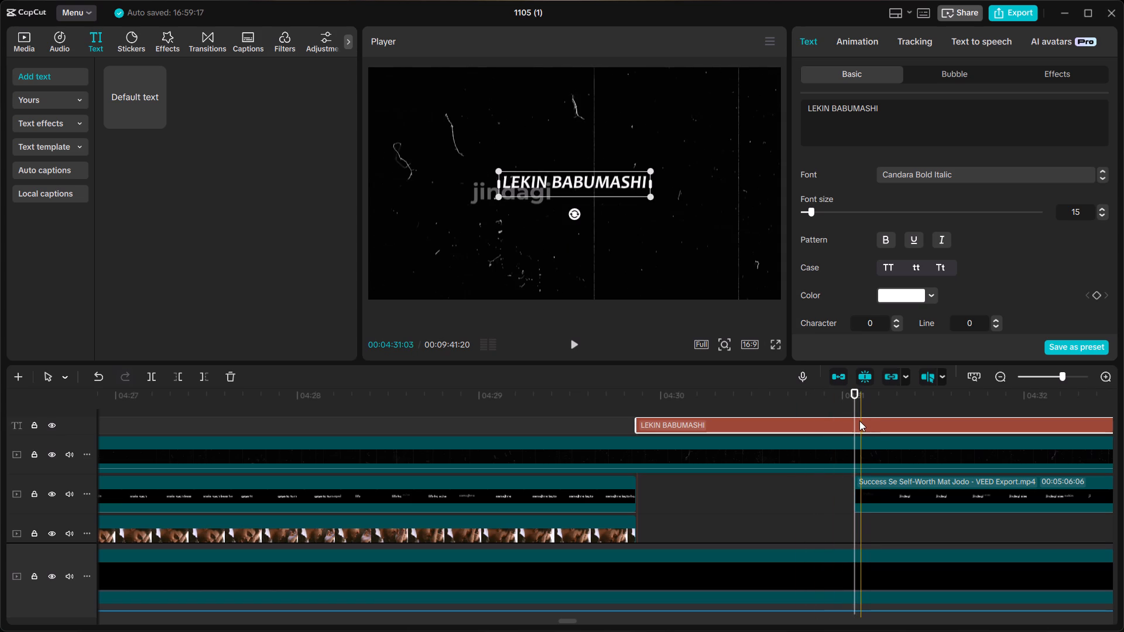
{"action": "key", "text": "ctrl+b"}
{"action": "key", "text": "BackSpace"}
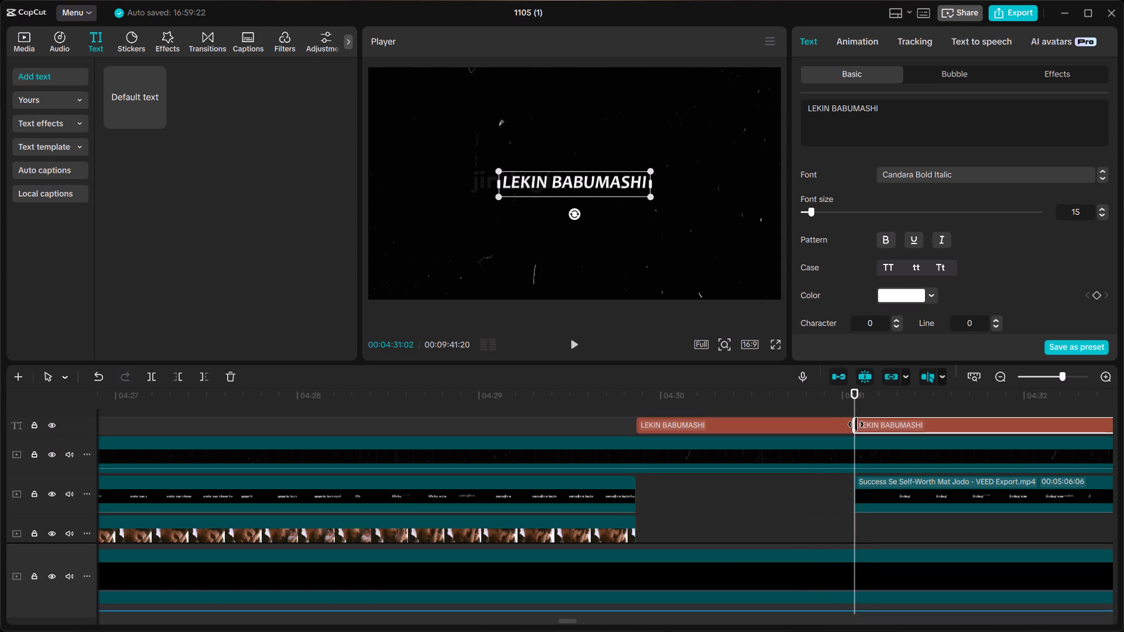
Play back the shortened title and the enlarged "jindagi aise nahin" caption to check the handover between them.
{"action": "left_click", "coordinate": [518, 400]}
{"action": "key", "text": "space"}
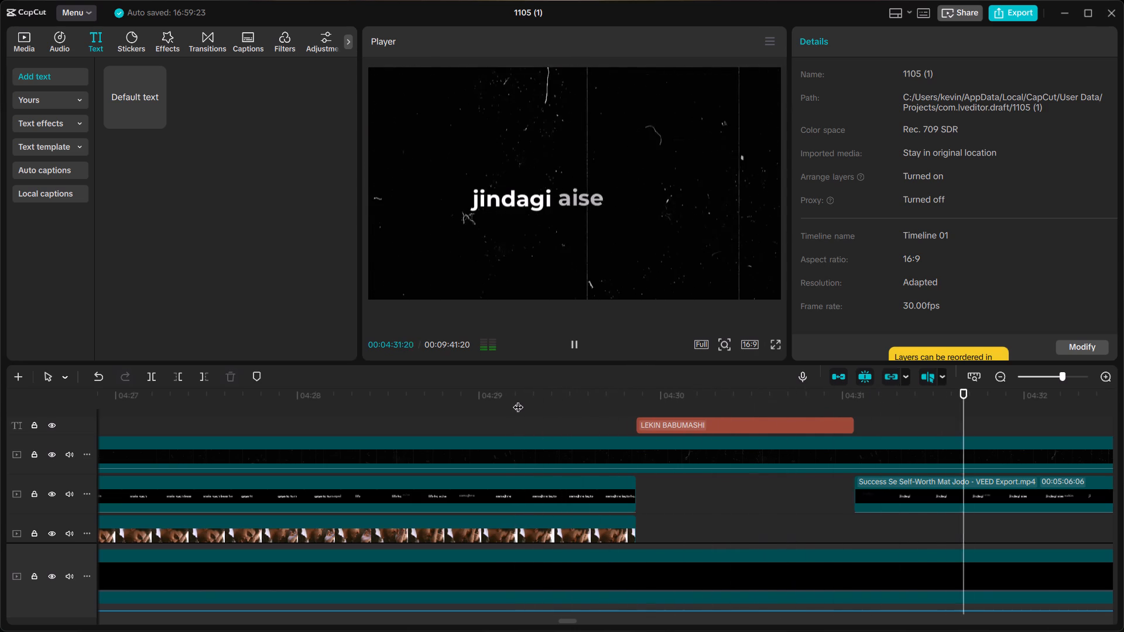
{"action": "key", "text": "space"}
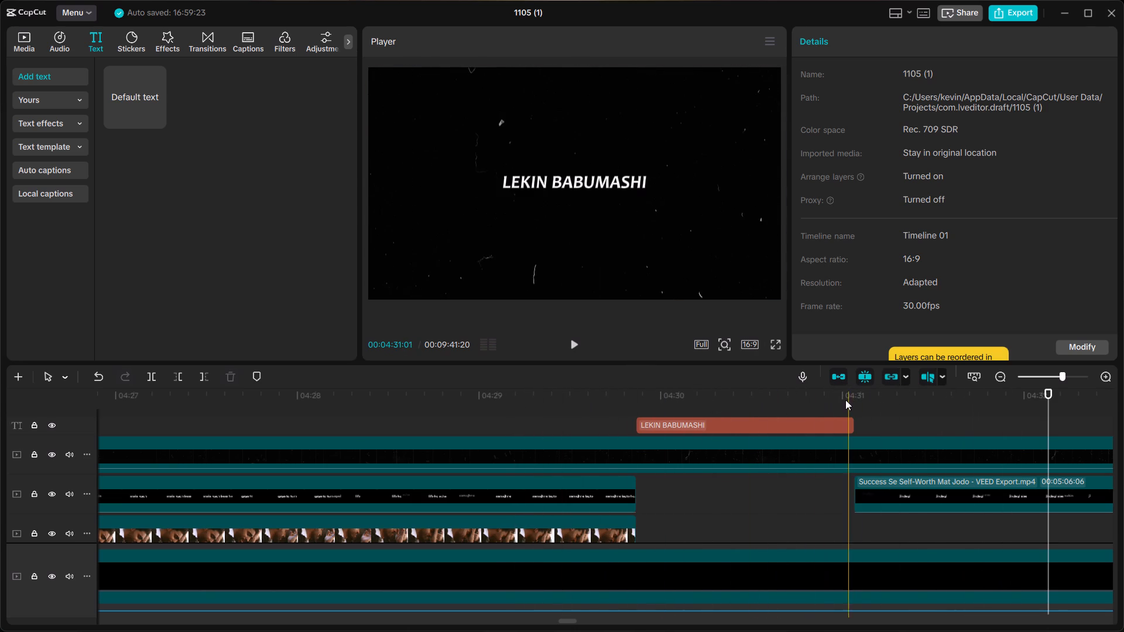
{"action": "left_click", "coordinate": [843, 400]}
{"action": "left_click", "coordinate": [859, 406]}
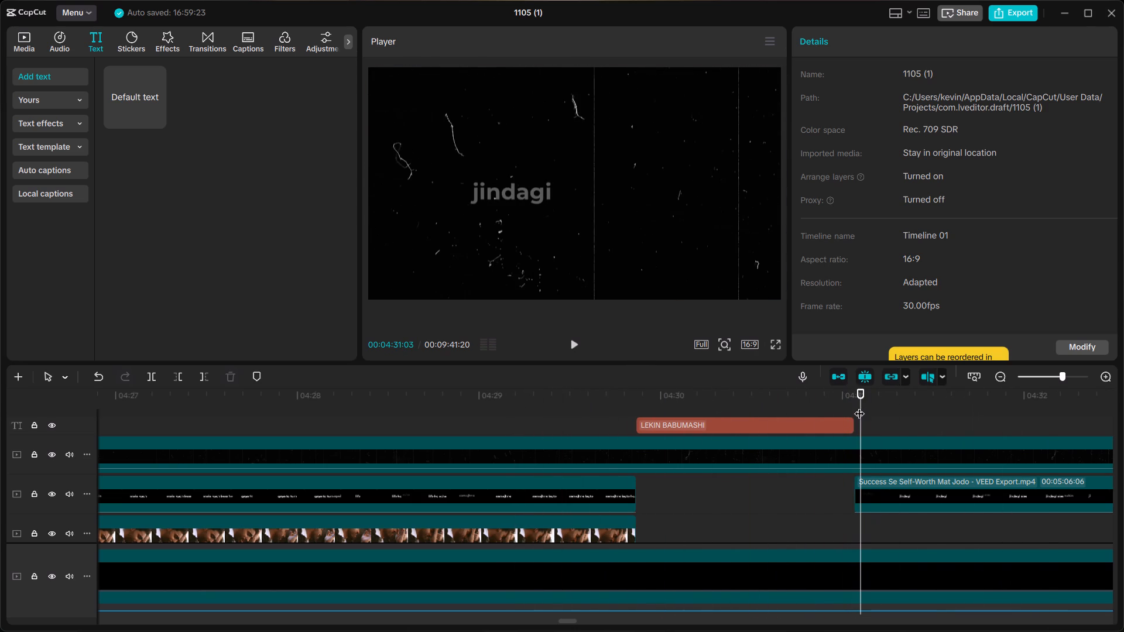
{"action": "left_click", "coordinate": [824, 404]}
{"action": "key", "text": "space"}
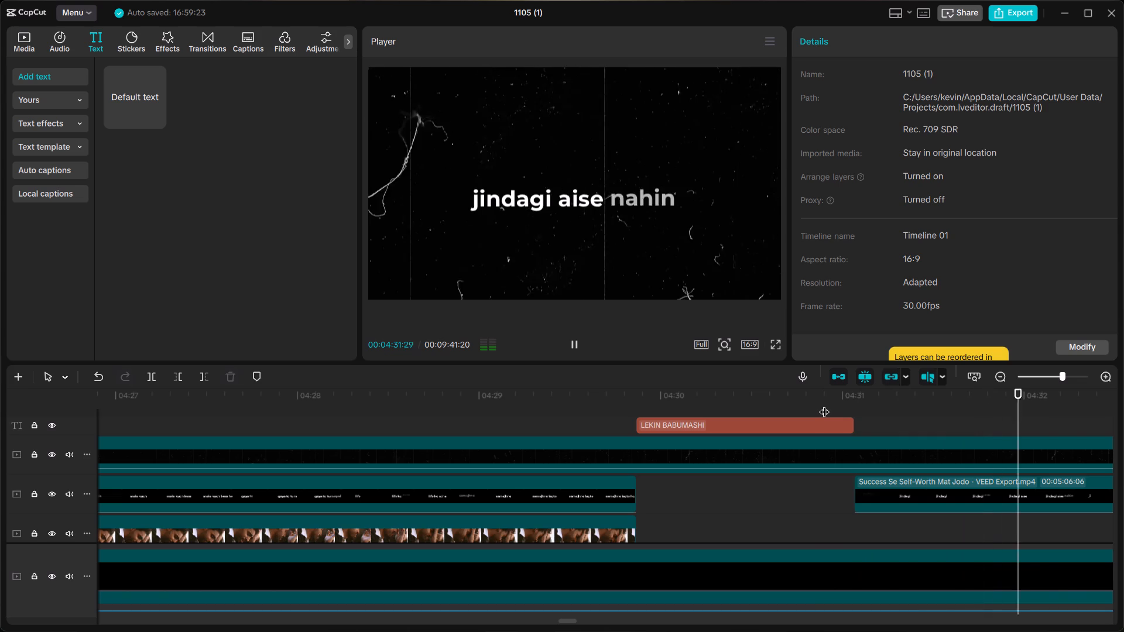
{"action": "key", "text": "space"}
Move the enlarged "jindagi aise" caption clip to X 68, Y -125 and briefly play it back.
{"action": "scroll", "coordinate": [686, 419], "scroll_direction": "right", "scroll_amount": 1}
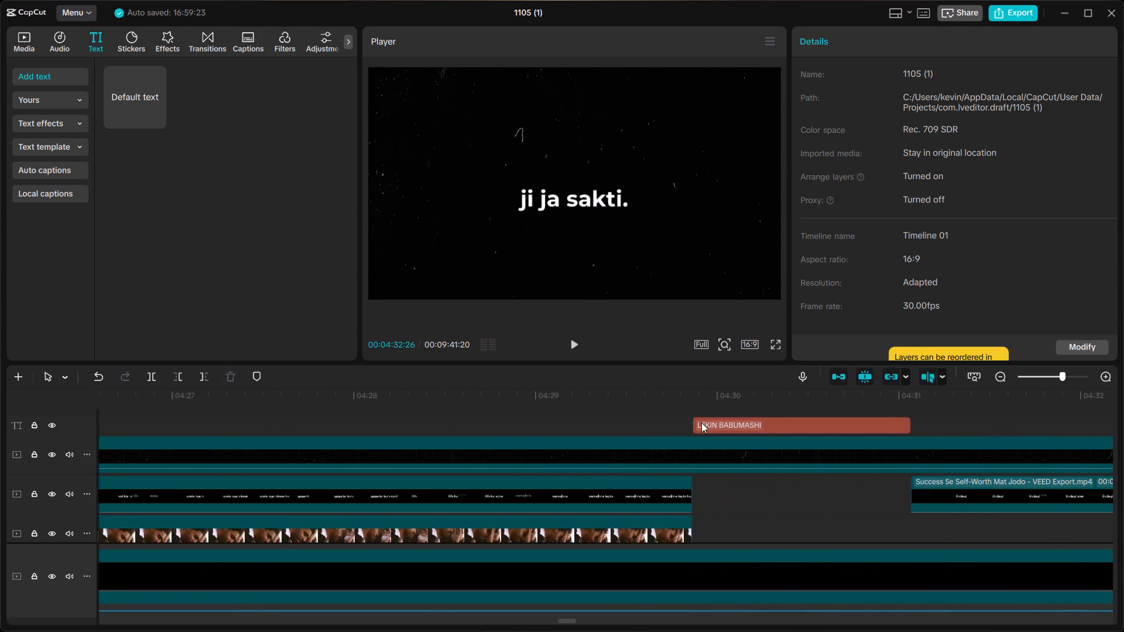
{"action": "scroll", "coordinate": [701, 423], "scroll_direction": "right", "scroll_amount": 1}
{"action": "left_click", "coordinate": [847, 411]}
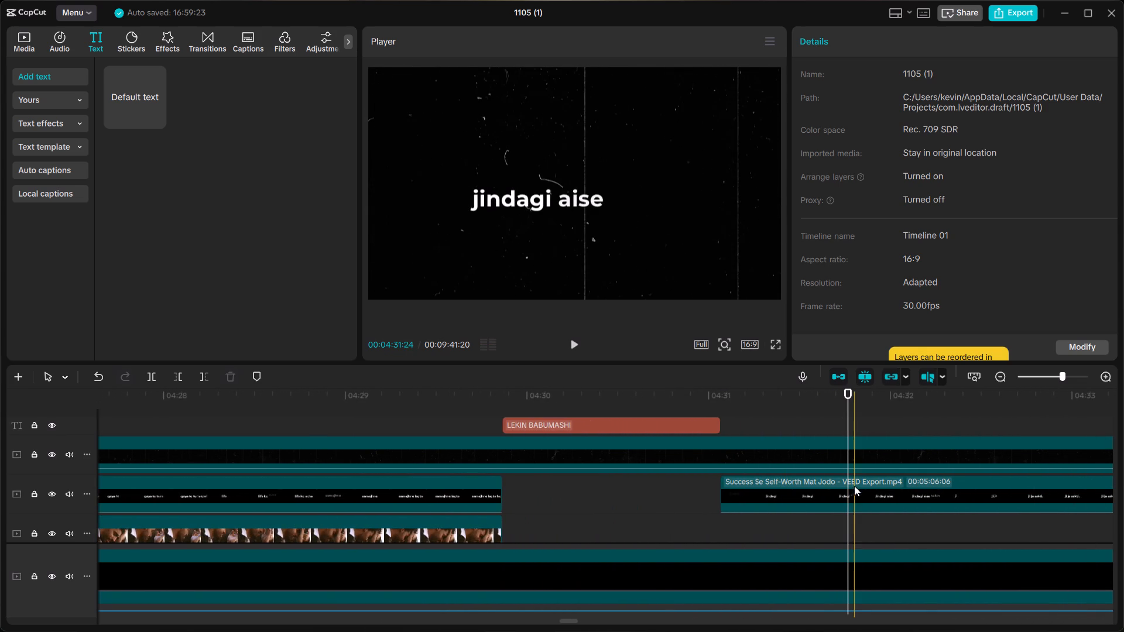
{"action": "left_click", "coordinate": [854, 486]}
{"action": "left_click_drag", "start_coordinate": [585, 234], "coordinate": [590, 225]}
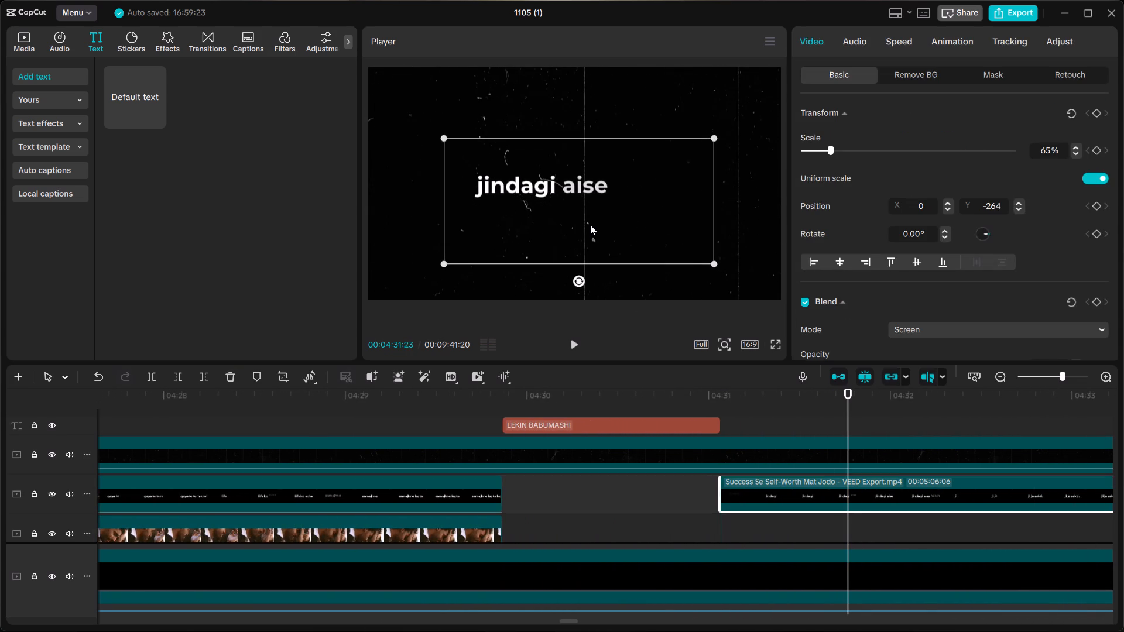
{"action": "left_click_drag", "start_coordinate": [590, 225], "coordinate": [592, 218]}
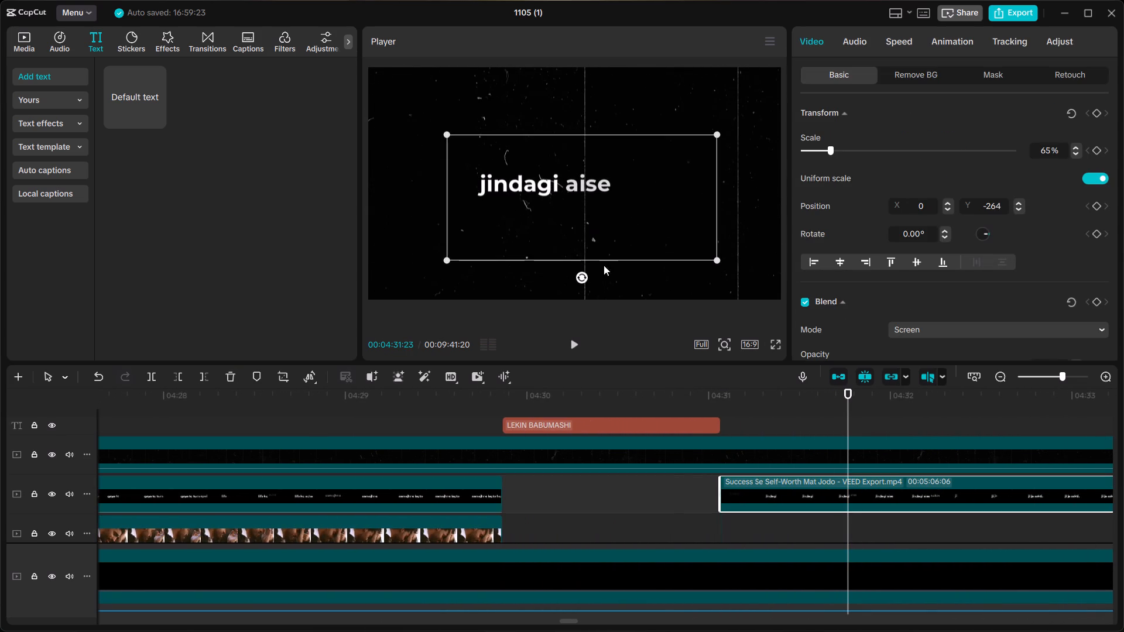
{"action": "left_click", "coordinate": [704, 391]}
{"action": "key", "text": "space"}
{"action": "key", "text": "space"}
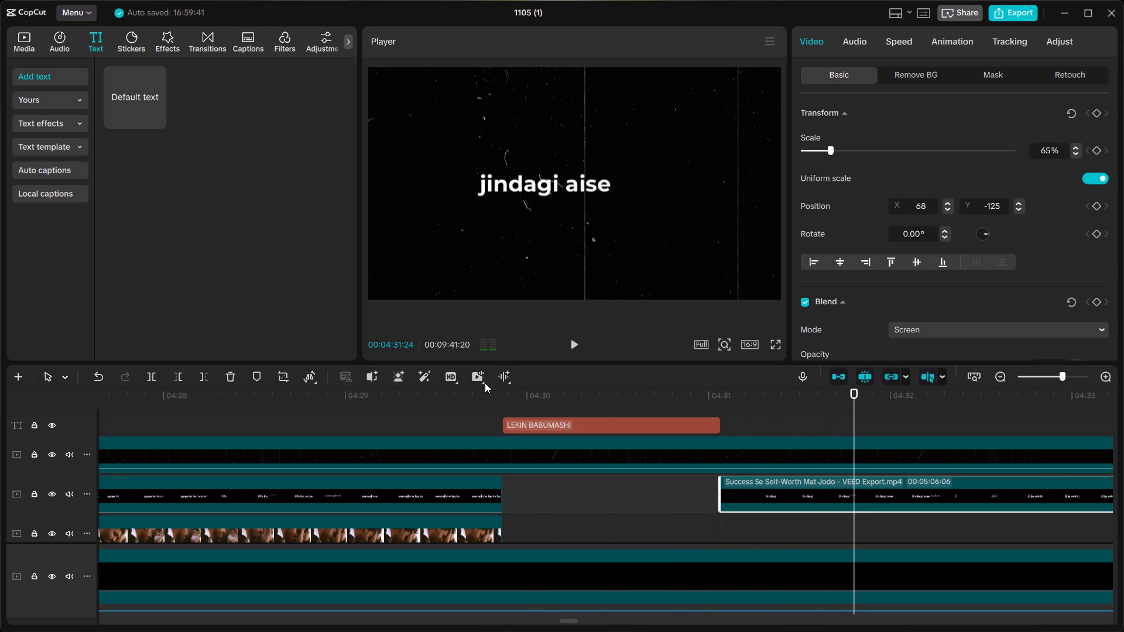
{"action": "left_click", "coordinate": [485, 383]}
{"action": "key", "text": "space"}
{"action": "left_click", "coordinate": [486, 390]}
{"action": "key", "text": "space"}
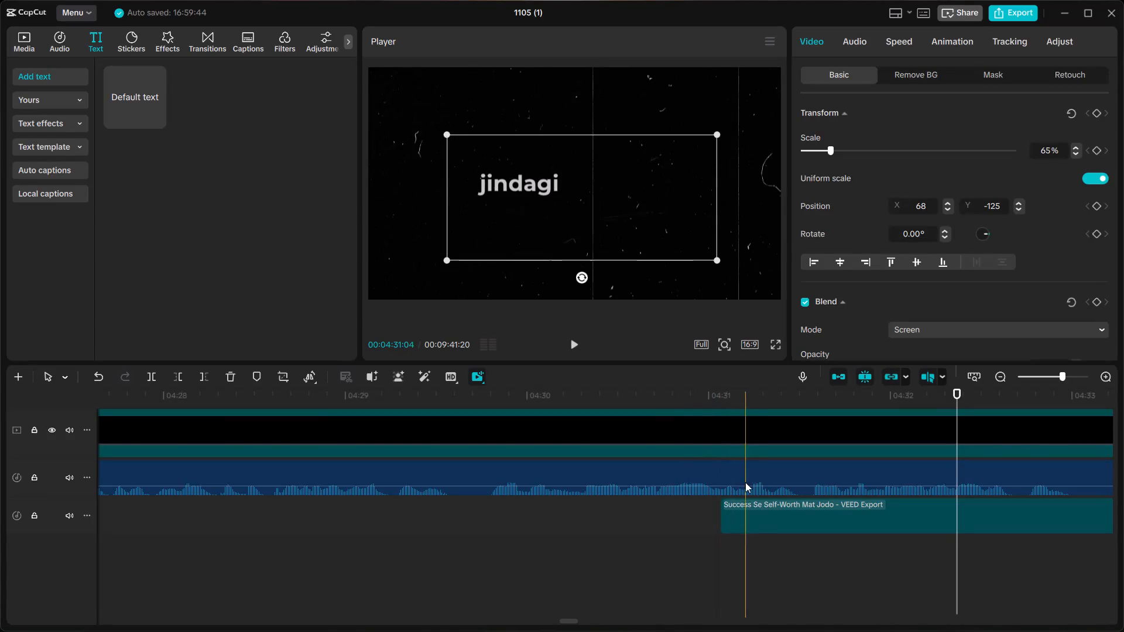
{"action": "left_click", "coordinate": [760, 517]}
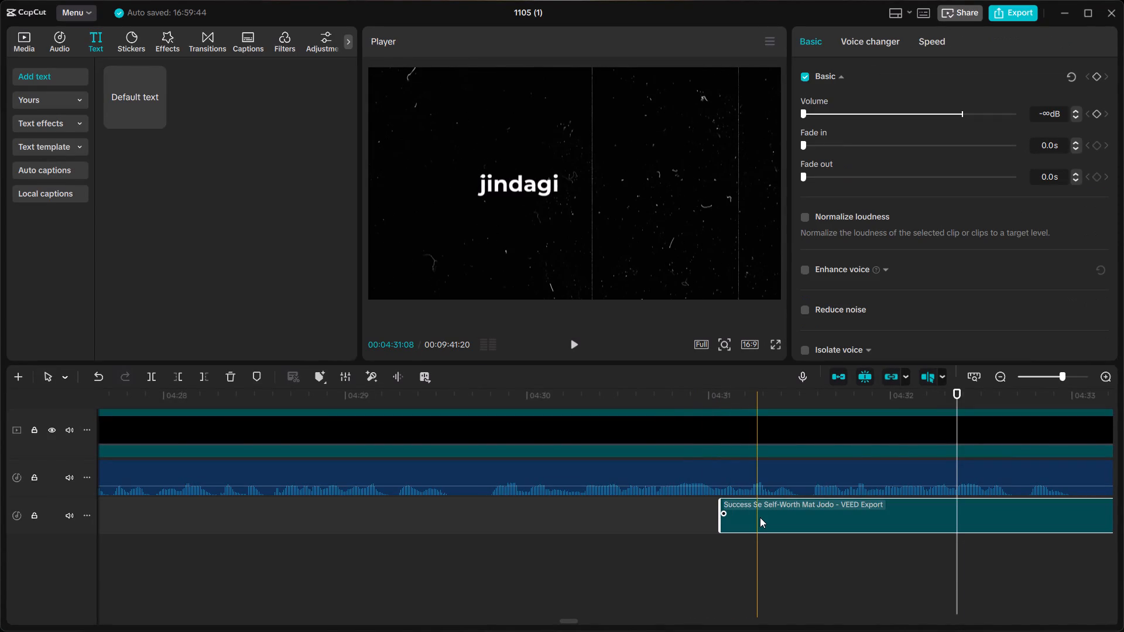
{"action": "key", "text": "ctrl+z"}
Play back the passage from about 00:04:29 through "ji ja sakti." repeatedly to check the title and captions against the voice-over.
{"action": "left_click", "coordinate": [316, 412]}
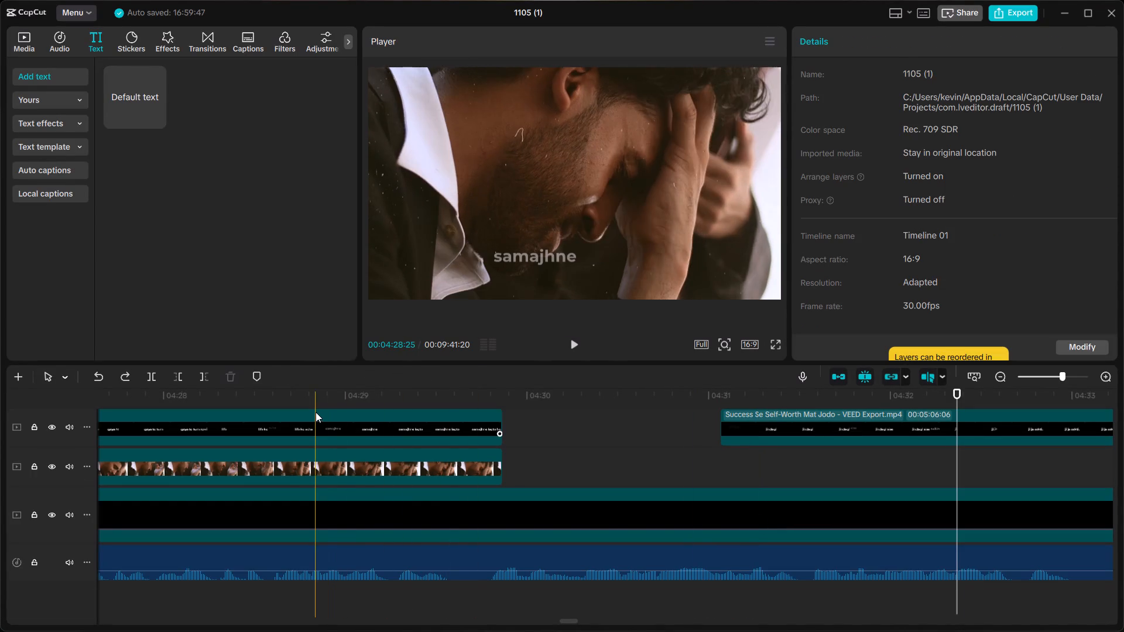
{"action": "key", "text": "space"}
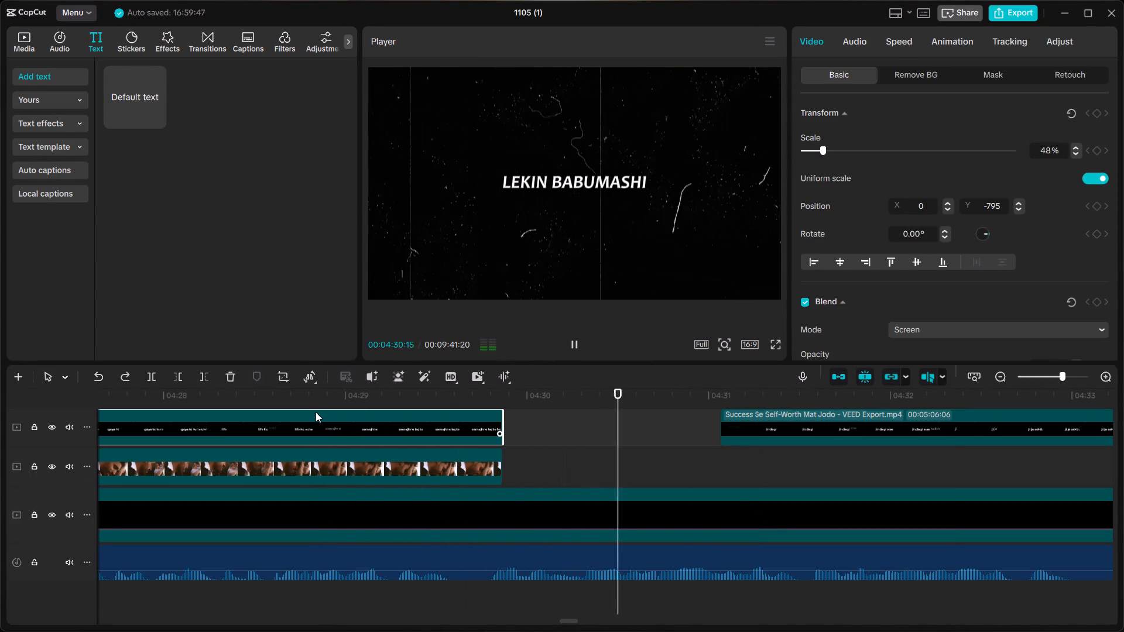
{"action": "key", "text": "space"}
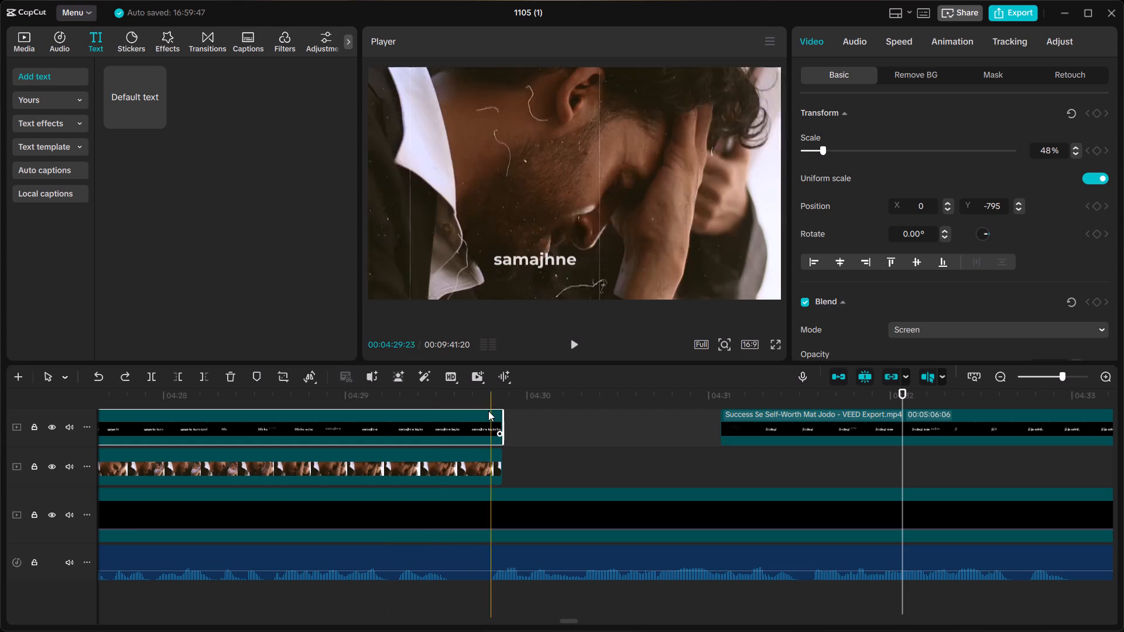
{"action": "scroll", "coordinate": [488, 410], "scroll_direction": "up", "scroll_amount": 2}
{"action": "left_click", "coordinate": [419, 403]}
{"action": "key", "text": "space"}
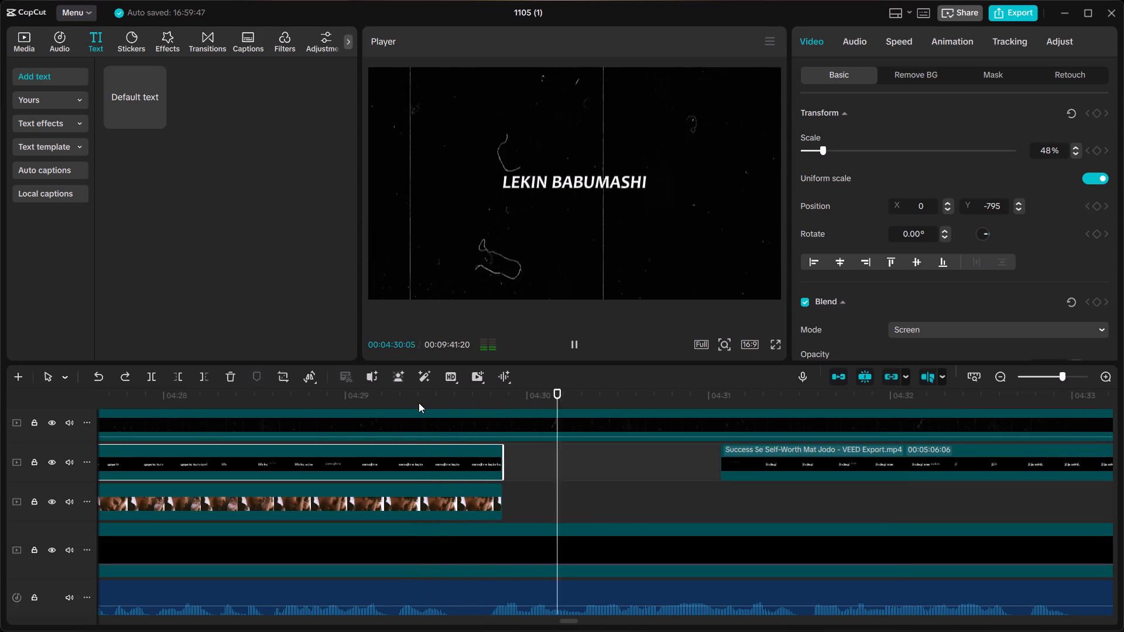
{"action": "key", "text": "space"}
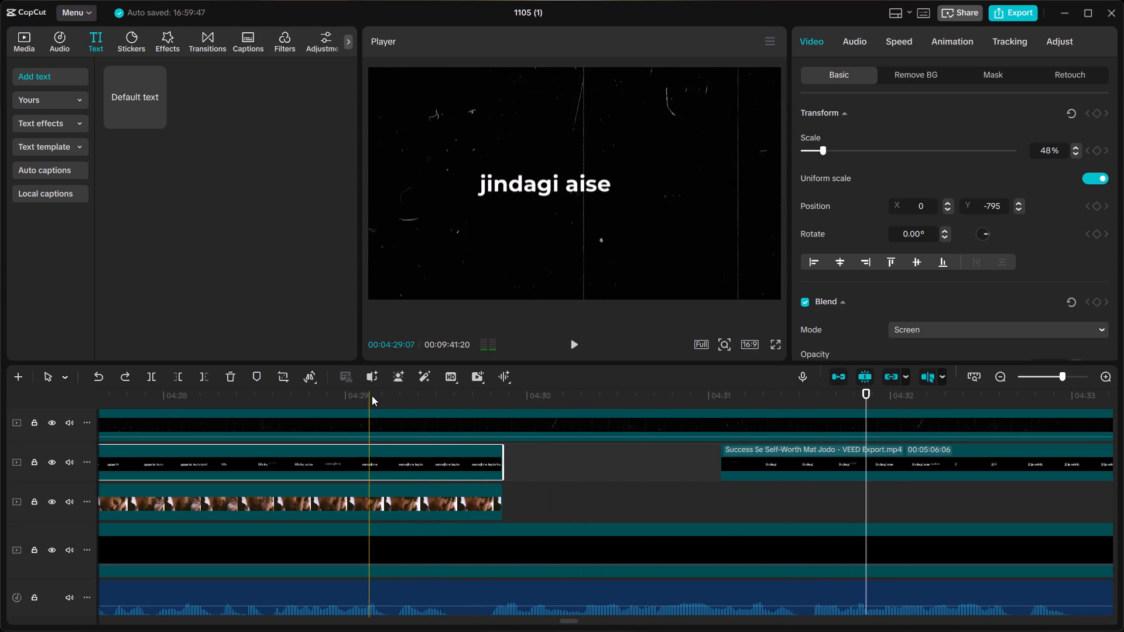
{"action": "left_click", "coordinate": [372, 396]}
{"action": "key", "text": "space"}
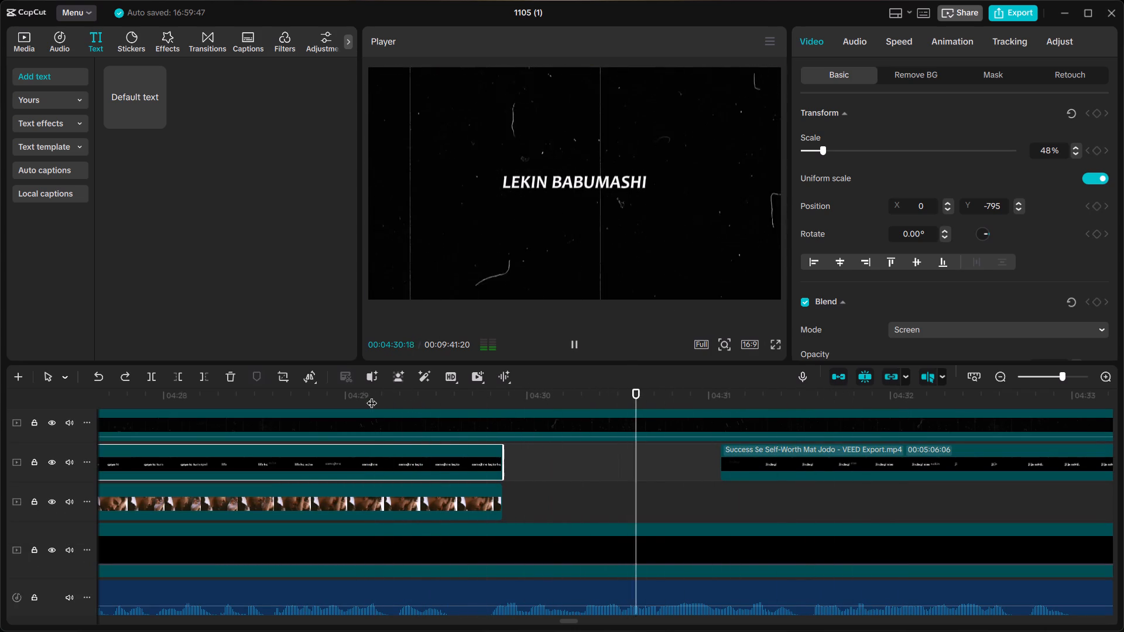
{"action": "key", "text": "space"}
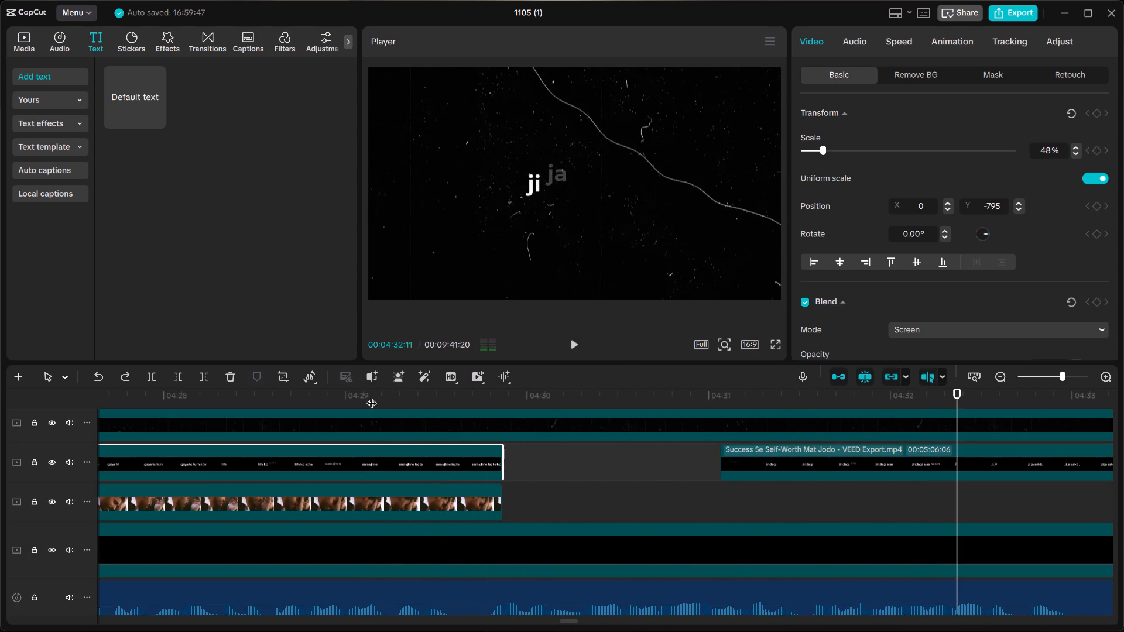
{"action": "left_click", "coordinate": [372, 396]}
{"action": "key", "text": "space"}
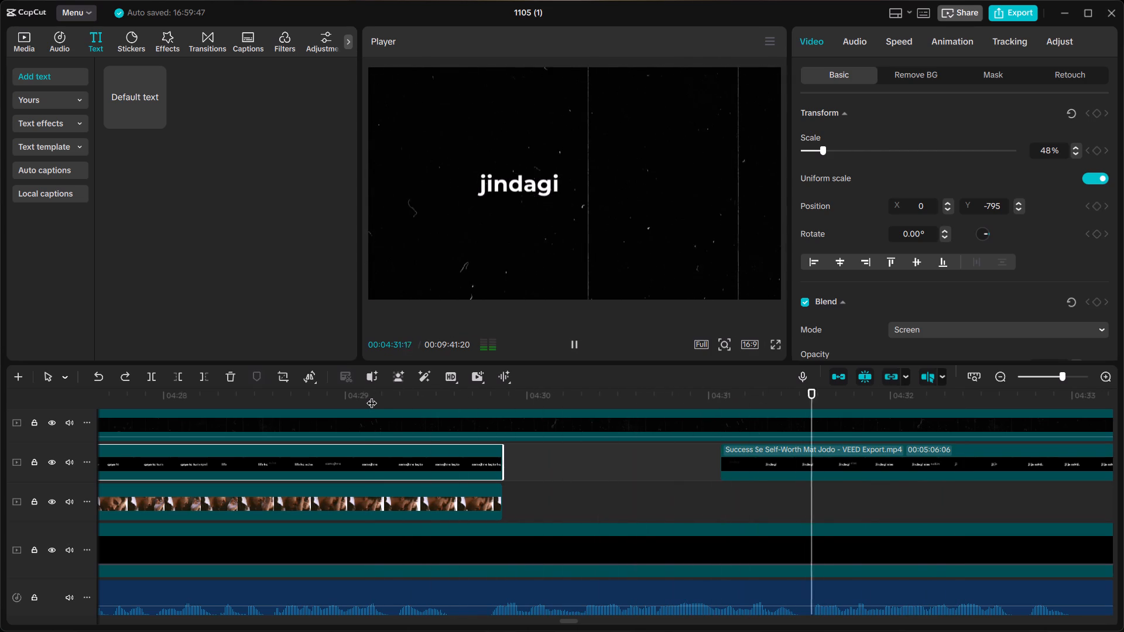
{"action": "key", "text": "space"}
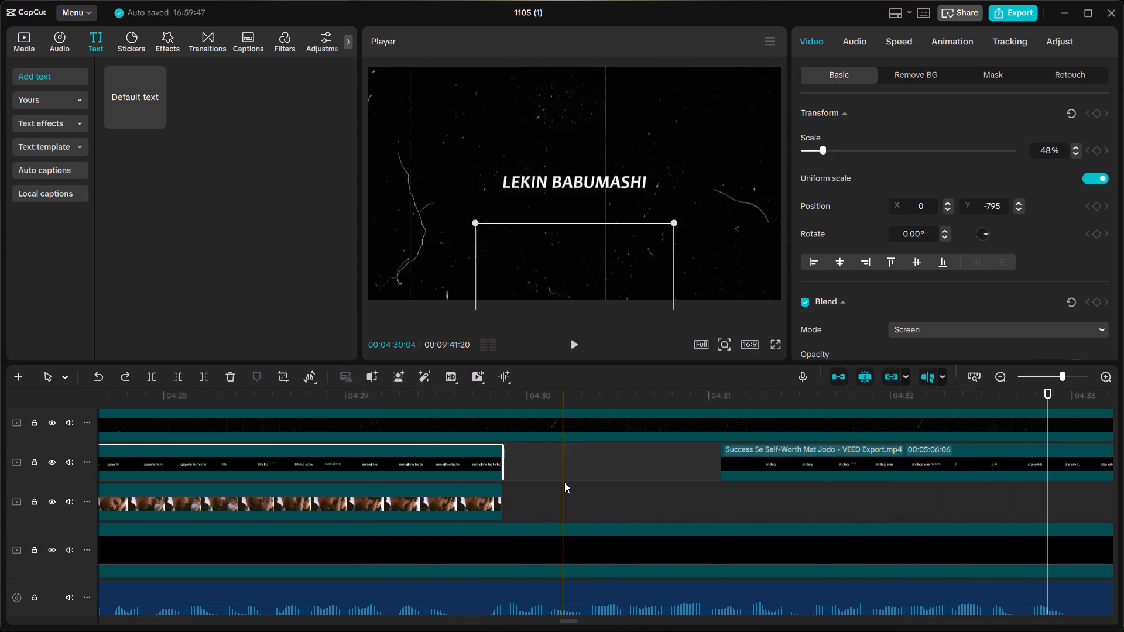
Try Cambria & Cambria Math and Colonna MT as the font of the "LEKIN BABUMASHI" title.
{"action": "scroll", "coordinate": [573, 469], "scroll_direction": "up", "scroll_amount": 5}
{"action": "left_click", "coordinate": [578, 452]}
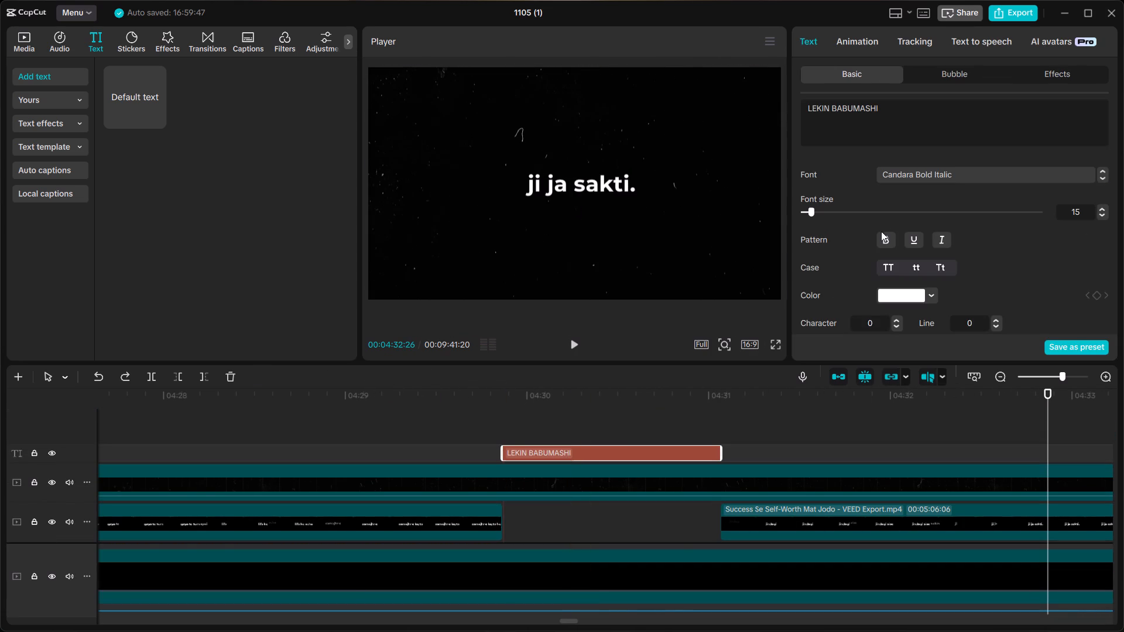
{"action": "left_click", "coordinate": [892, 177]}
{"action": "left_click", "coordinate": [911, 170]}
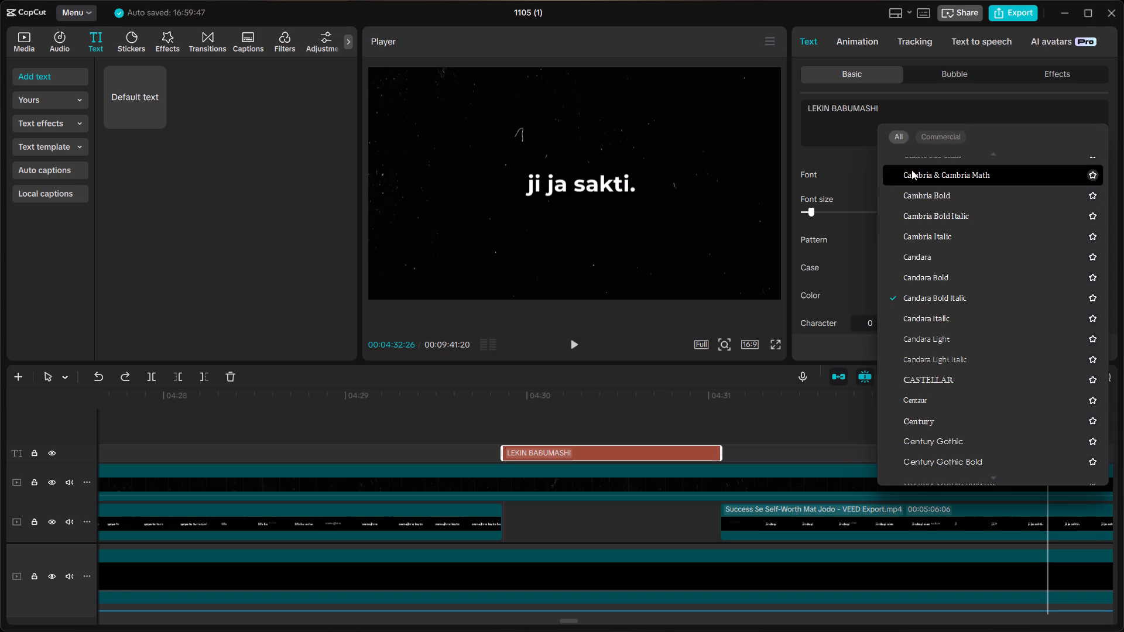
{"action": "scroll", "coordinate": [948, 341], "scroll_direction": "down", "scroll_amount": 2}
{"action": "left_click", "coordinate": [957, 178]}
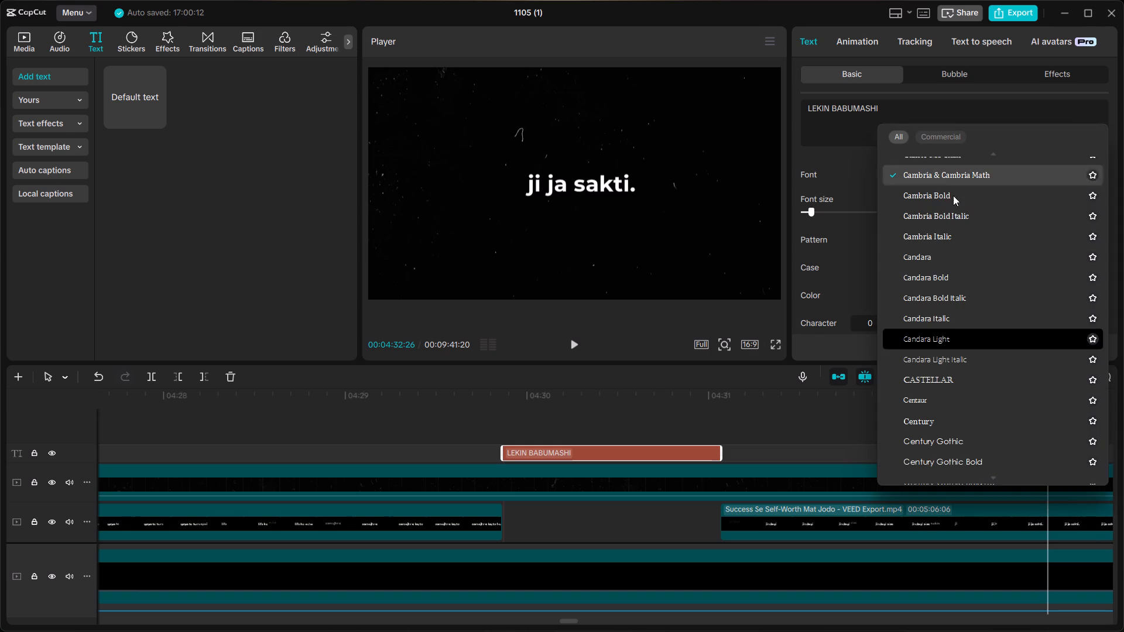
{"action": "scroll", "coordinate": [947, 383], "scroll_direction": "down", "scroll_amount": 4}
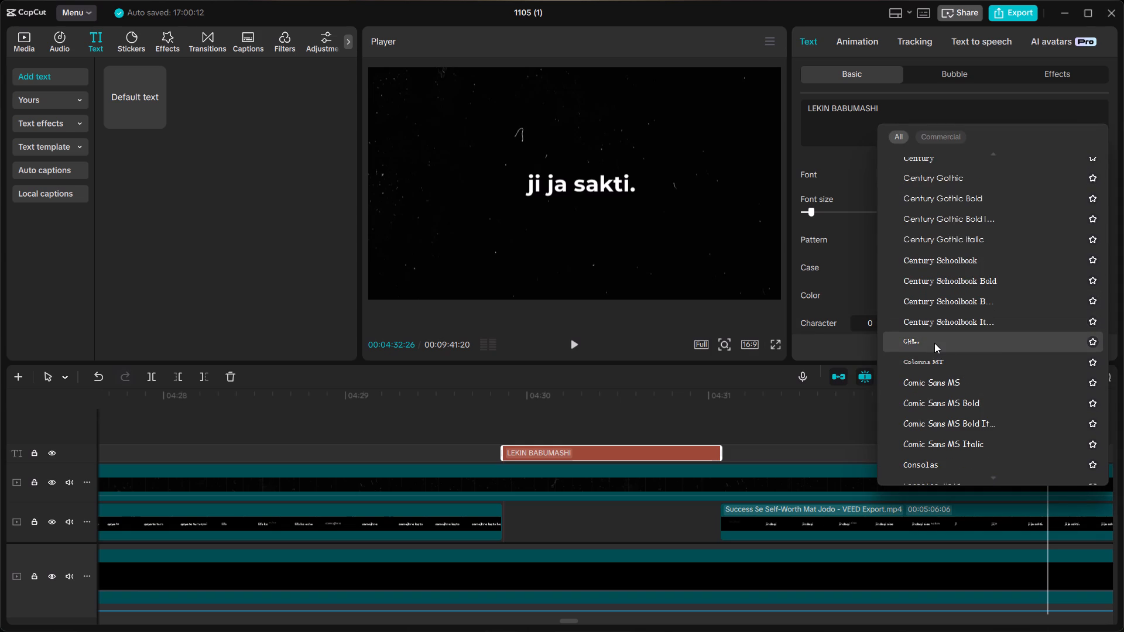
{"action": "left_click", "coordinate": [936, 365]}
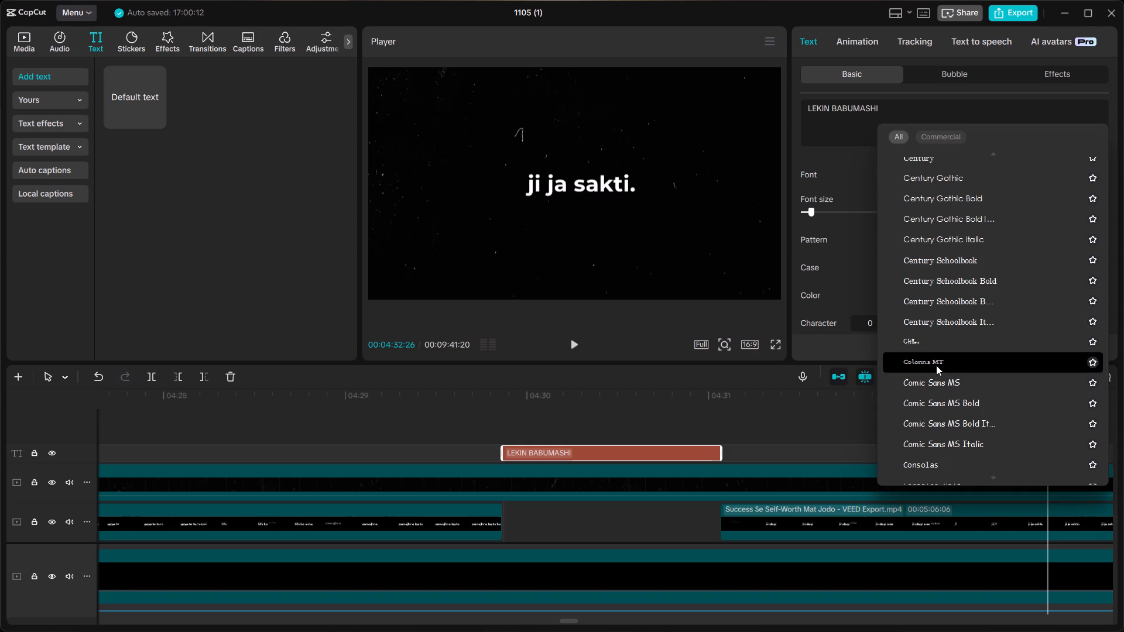
Play back the passage around the "LEKIN BABUMASHI" title repeatedly to judge its Colonna MT font against the captions.
{"action": "left_click", "coordinate": [628, 414]}
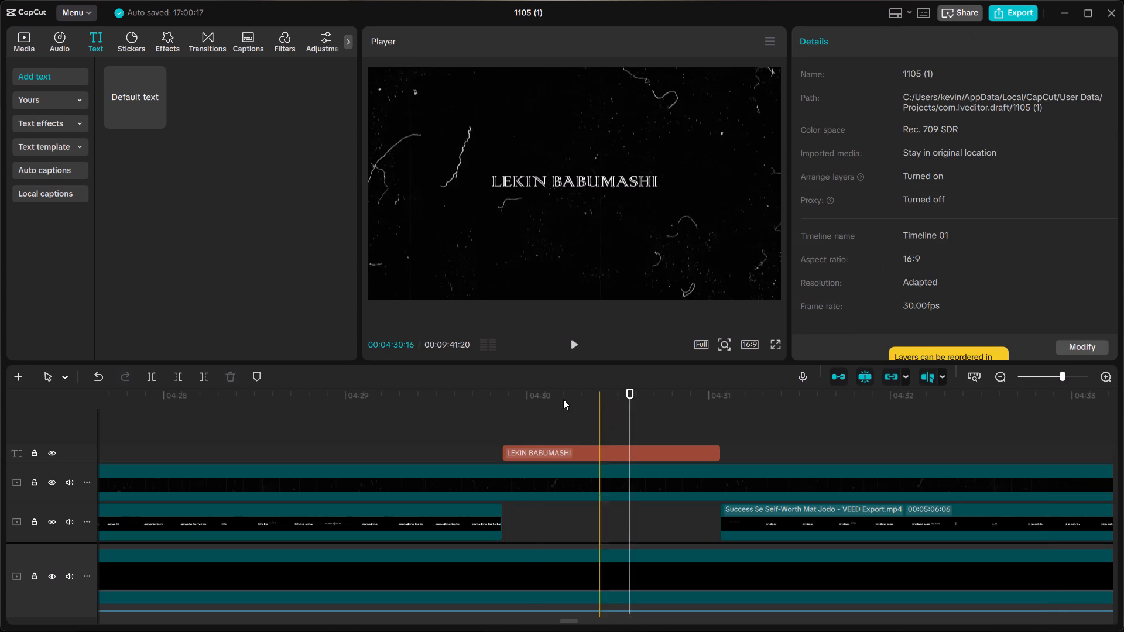
{"action": "left_click", "coordinate": [492, 398]}
{"action": "key", "text": "space"}
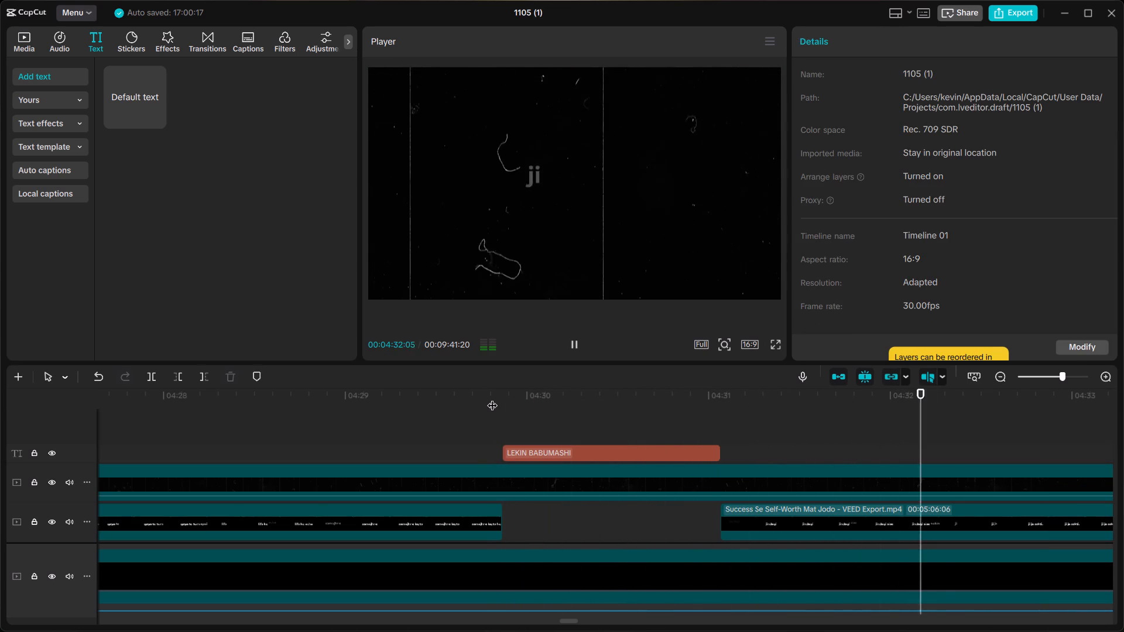
{"action": "key", "text": "space"}
{"action": "left_click", "coordinate": [397, 419]}
{"action": "key", "text": "space"}
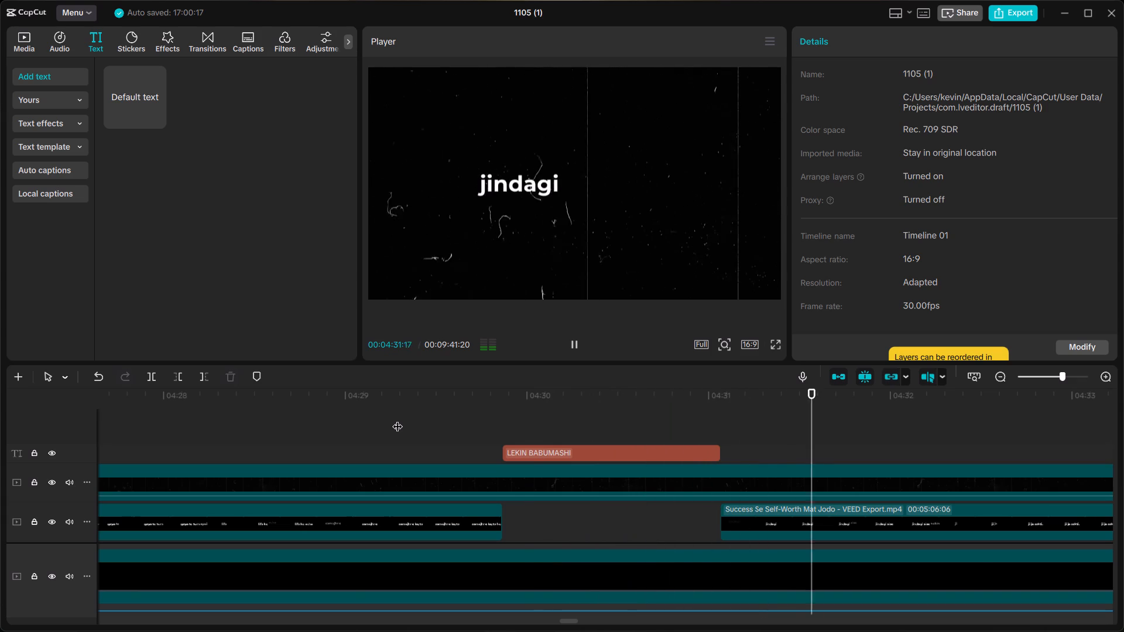
{"action": "key", "text": "space"}
{"action": "left_click", "coordinate": [471, 413]}
{"action": "key", "text": "space"}
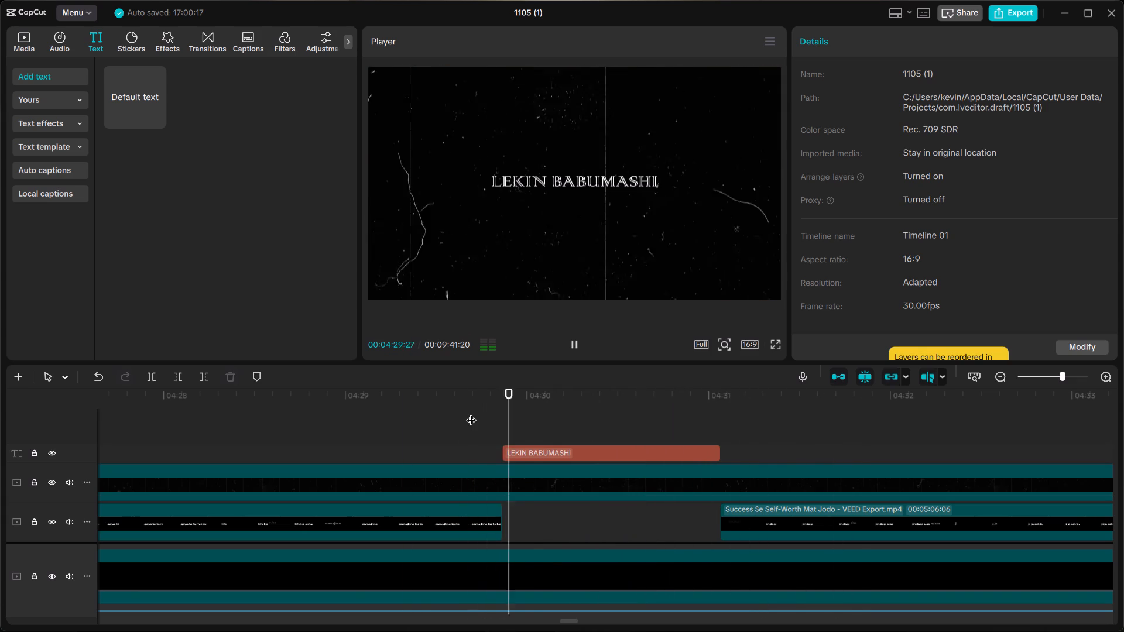
{"action": "key", "text": "space"}
{"action": "left_click", "coordinate": [471, 413]}
{"action": "key", "text": "space"}
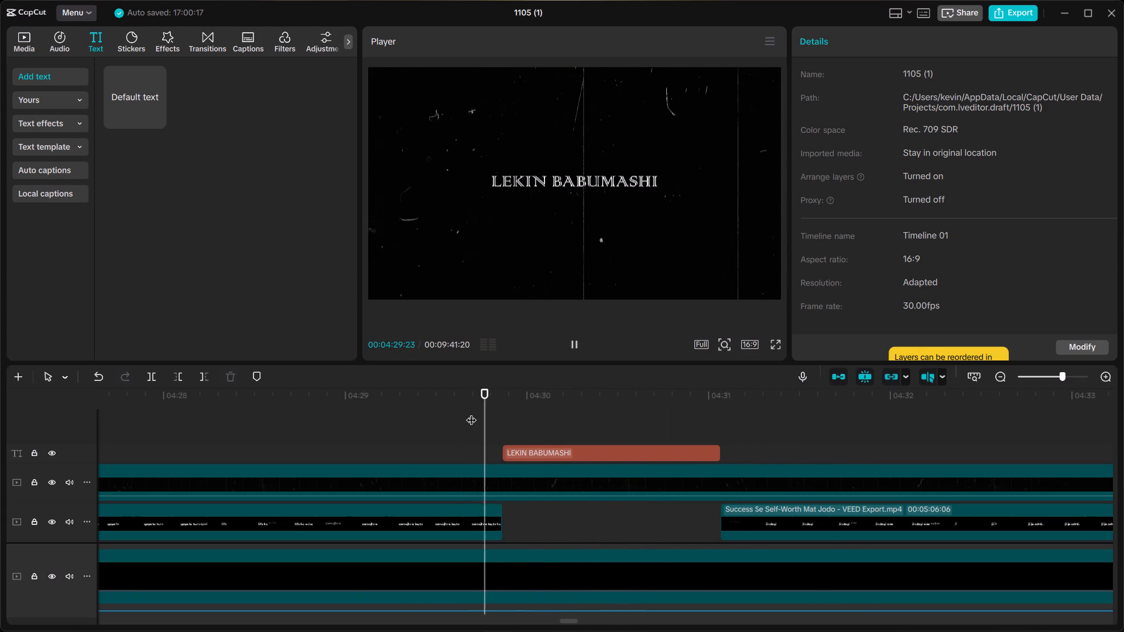
{"action": "key", "text": "space"}
{"action": "key", "text": "space"}
{"action": "key", "text": "space"}
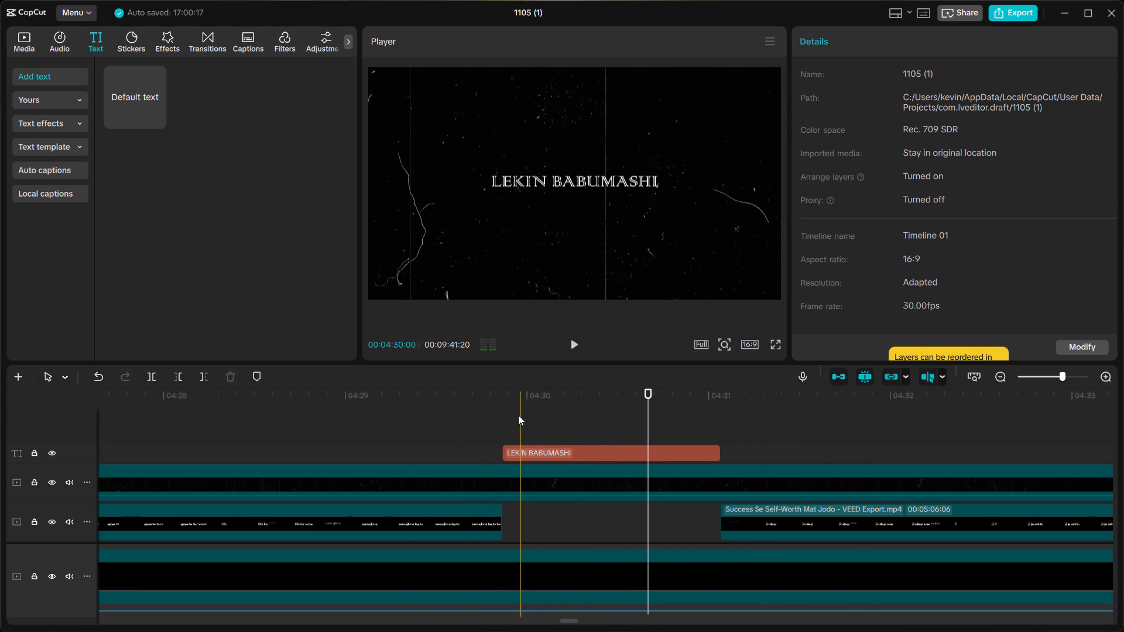
Preview the available fonts on the "LEKIN BABUMASHI" title and set its font to Segoe UI Bold Italic.
{"action": "left_click", "coordinate": [673, 452]}
{"action": "left_click", "coordinate": [907, 173]}
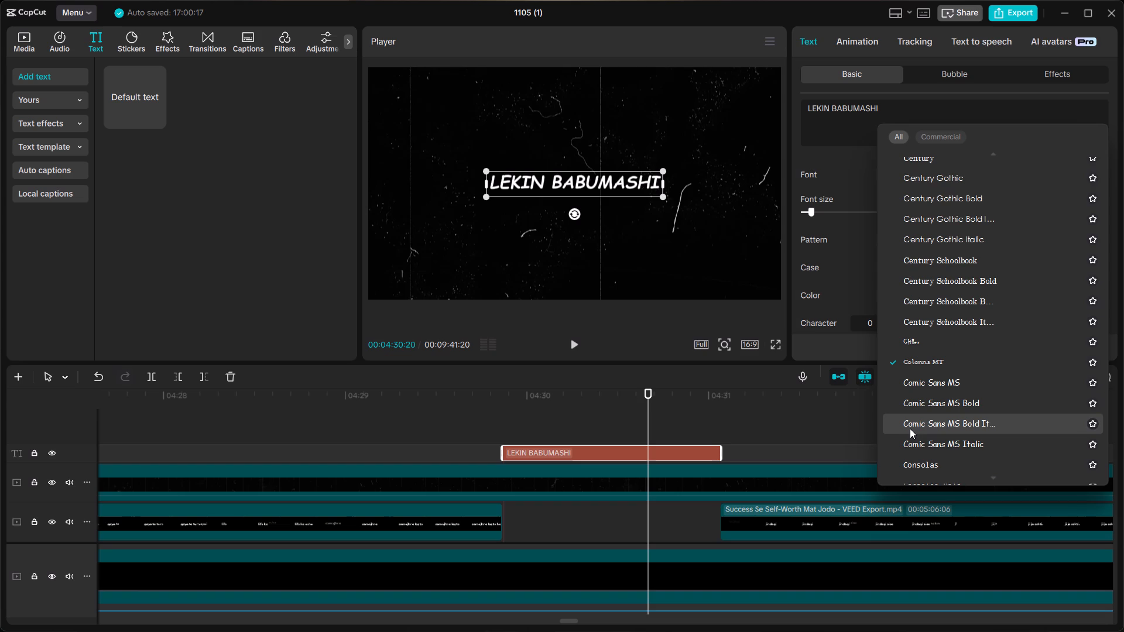
{"action": "scroll", "coordinate": [911, 428], "scroll_direction": "down", "scroll_amount": 5}
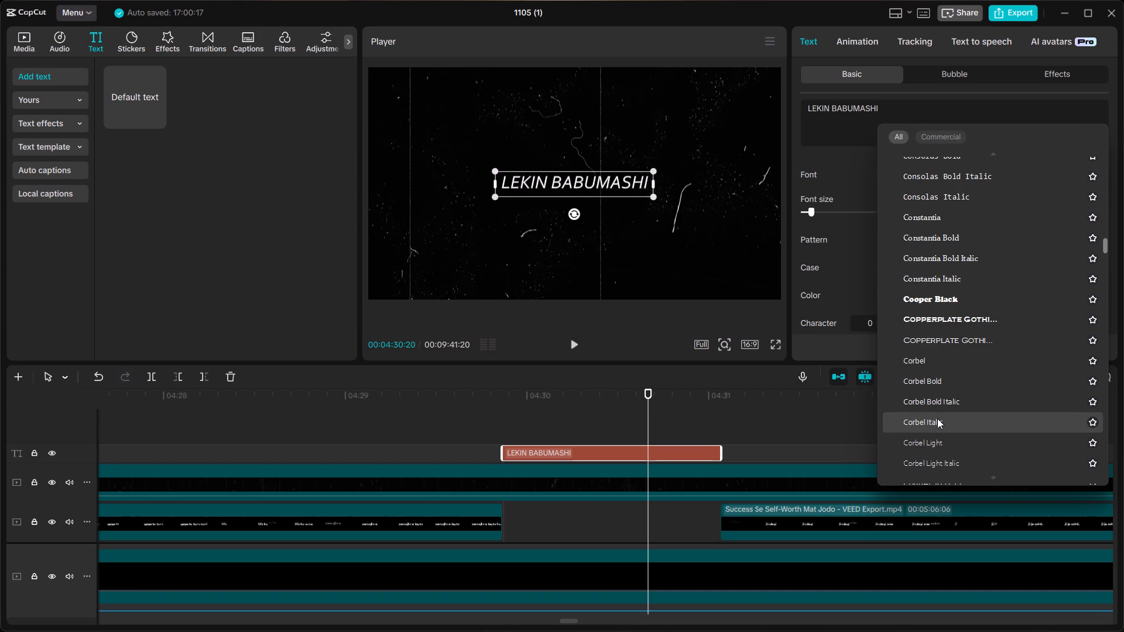
{"action": "scroll", "coordinate": [937, 418], "scroll_direction": "down", "scroll_amount": 5}
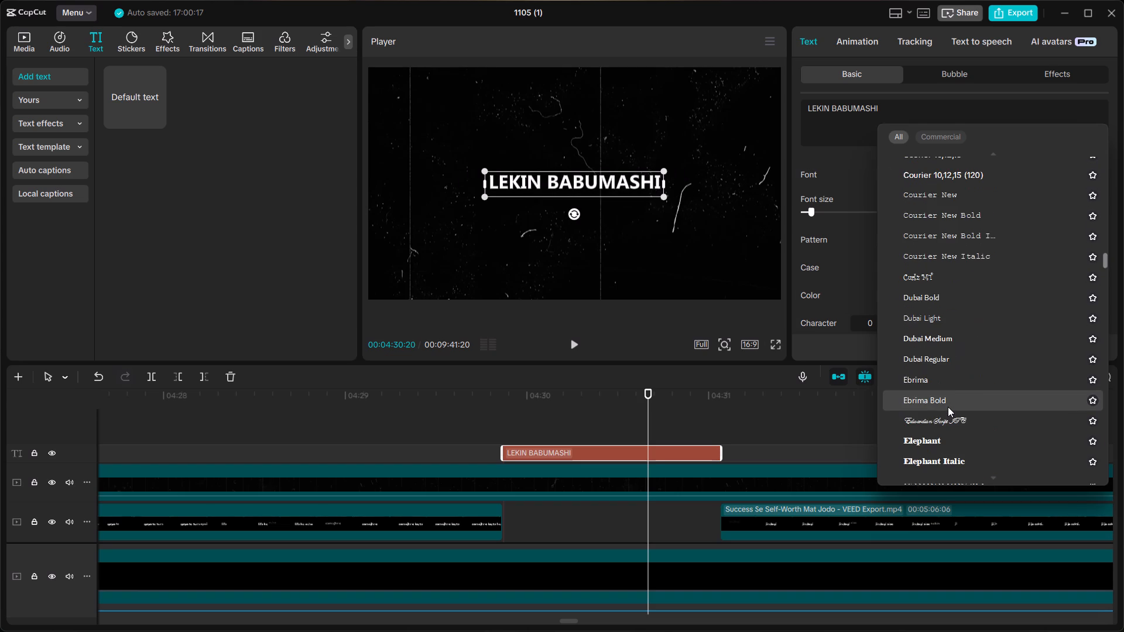
{"action": "scroll", "coordinate": [948, 407], "scroll_direction": "down", "scroll_amount": 2}
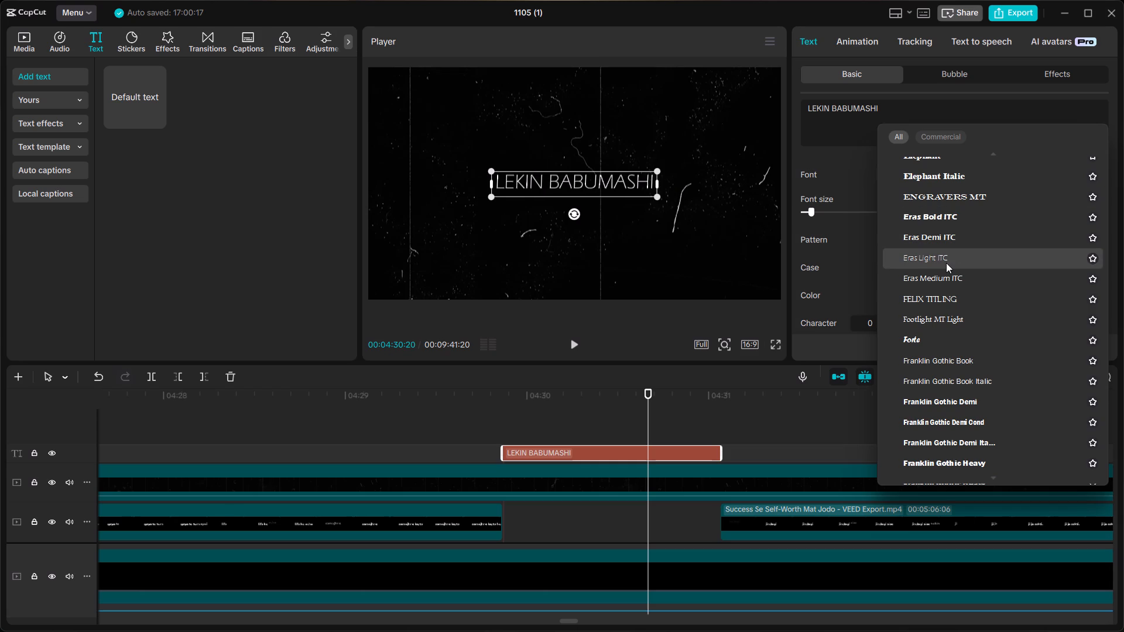
{"action": "scroll", "coordinate": [922, 358], "scroll_direction": "down", "scroll_amount": 3}
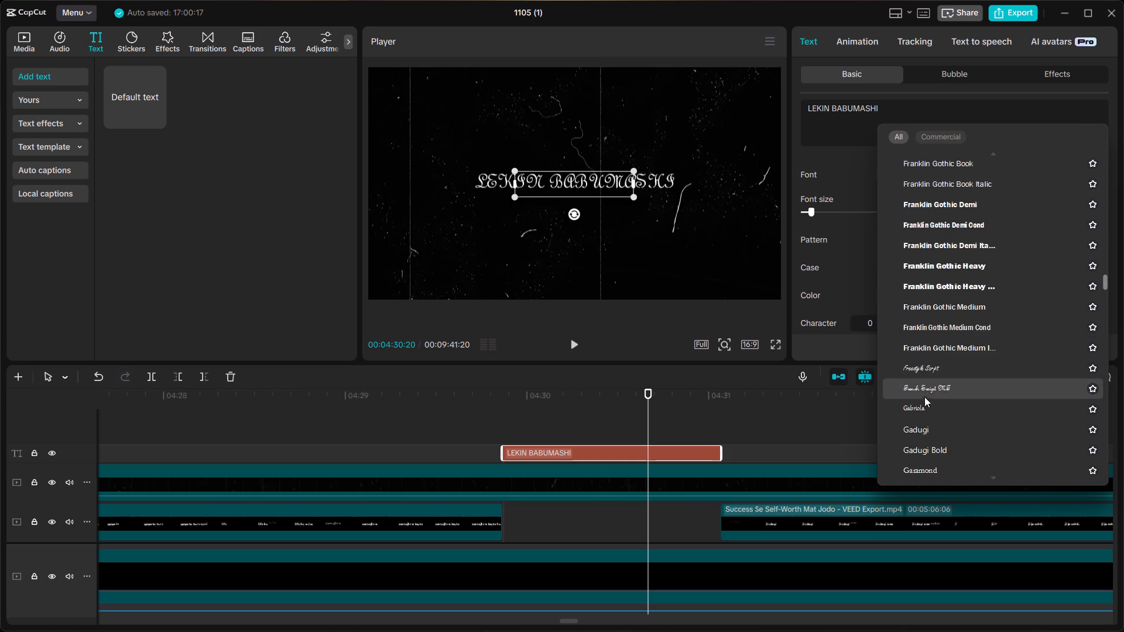
{"action": "scroll", "coordinate": [925, 437], "scroll_direction": "down", "scroll_amount": 4}
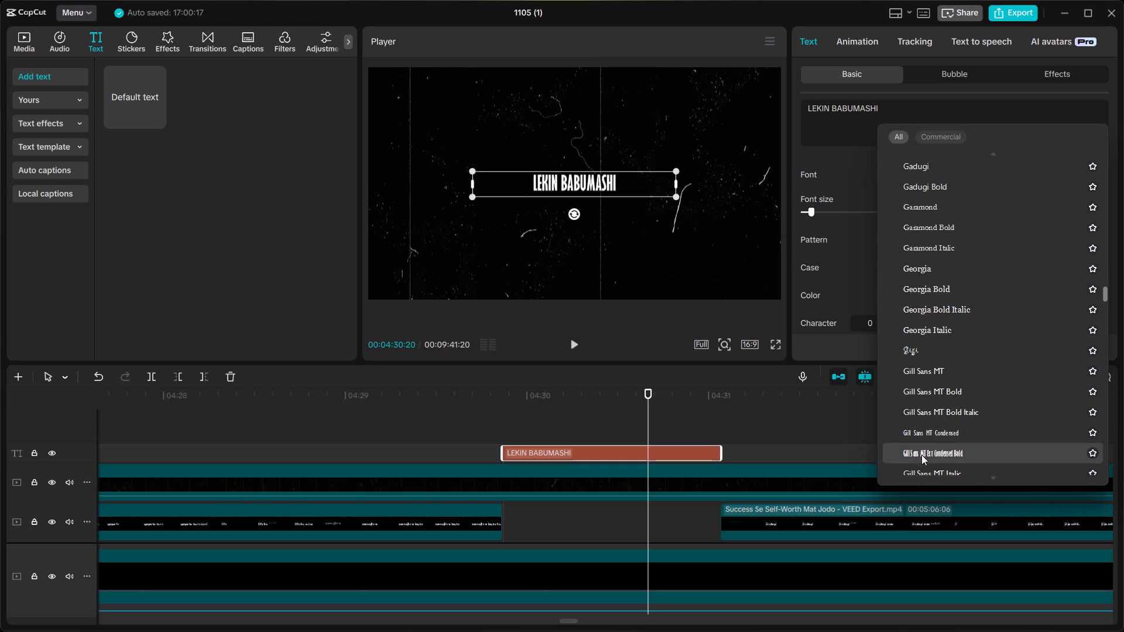
{"action": "scroll", "coordinate": [921, 455], "scroll_direction": "down", "scroll_amount": 2}
{"action": "scroll", "coordinate": [932, 407], "scroll_direction": "down", "scroll_amount": 4}
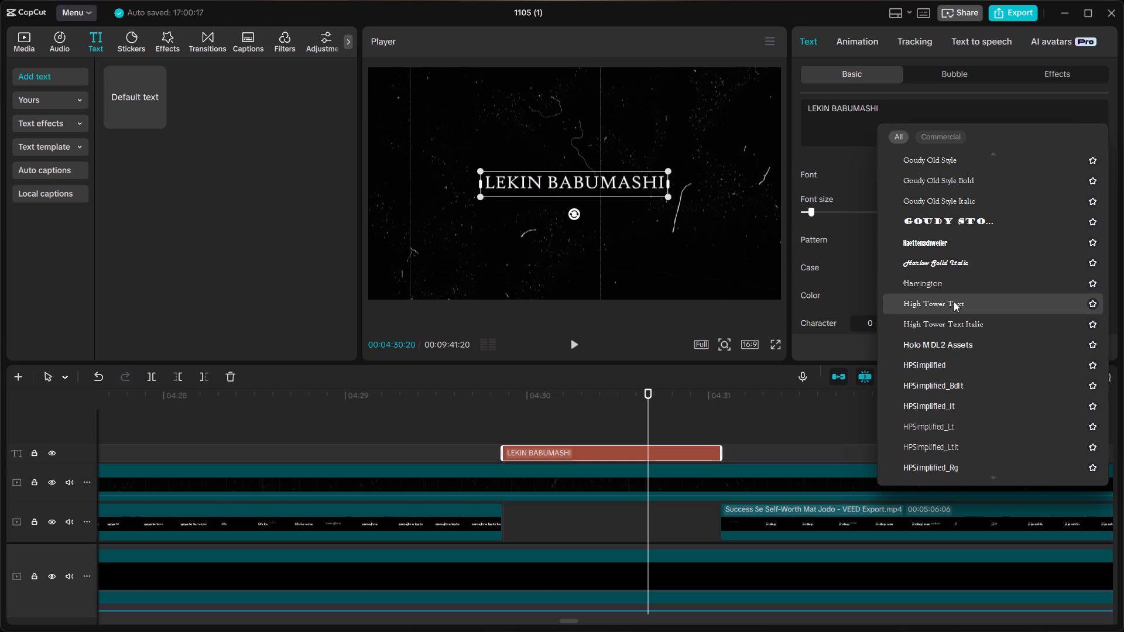
{"action": "scroll", "coordinate": [954, 301], "scroll_direction": "down", "scroll_amount": 4}
{"action": "scroll", "coordinate": [927, 397], "scroll_direction": "down", "scroll_amount": 5}
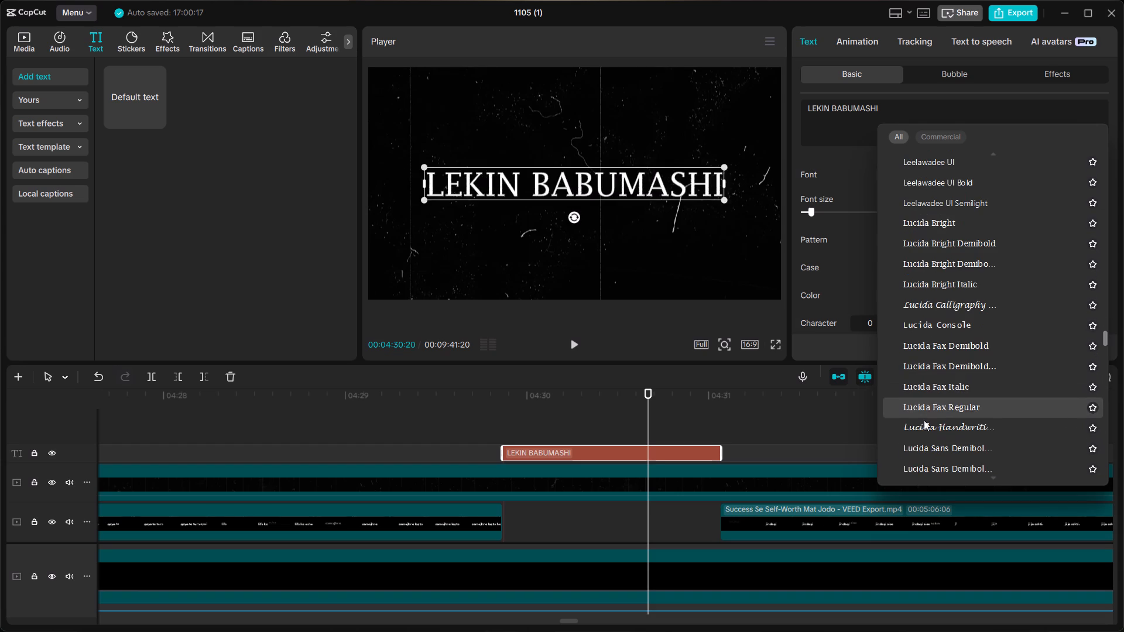
{"action": "scroll", "coordinate": [930, 404], "scroll_direction": "down", "scroll_amount": 11}
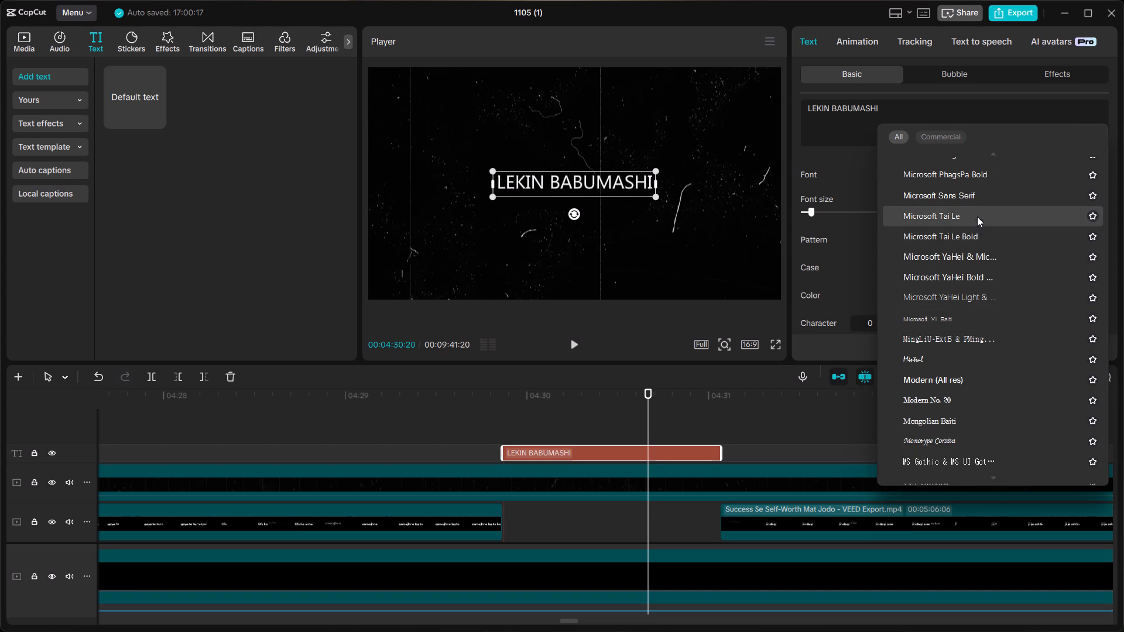
{"action": "scroll", "coordinate": [963, 376], "scroll_direction": "down", "scroll_amount": 10}
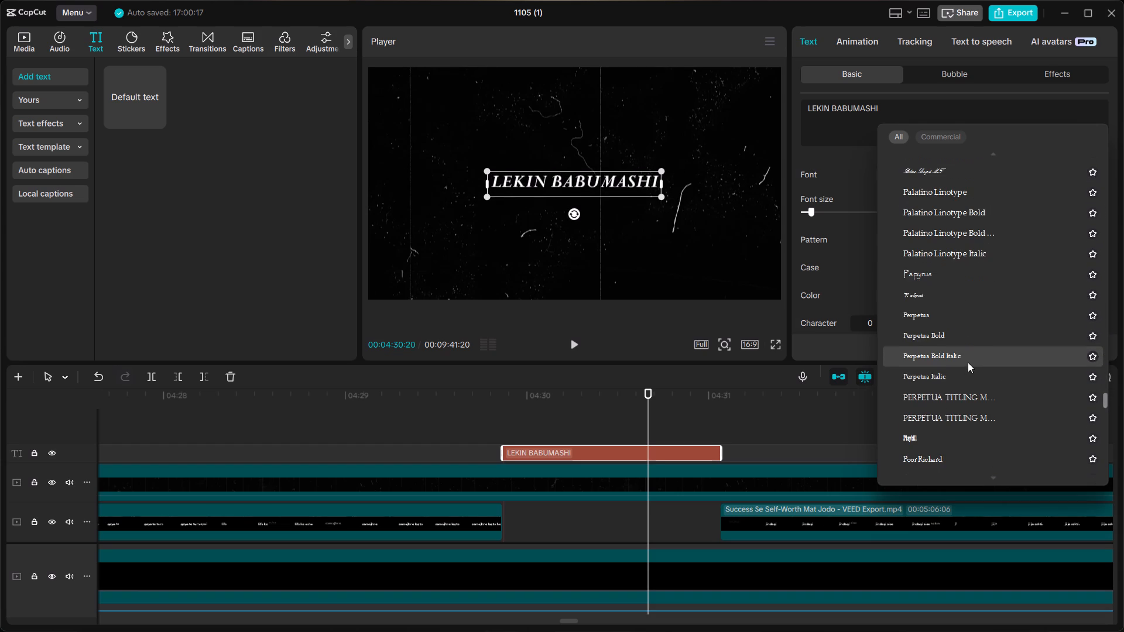
{"action": "scroll", "coordinate": [961, 366], "scroll_direction": "down", "scroll_amount": 4}
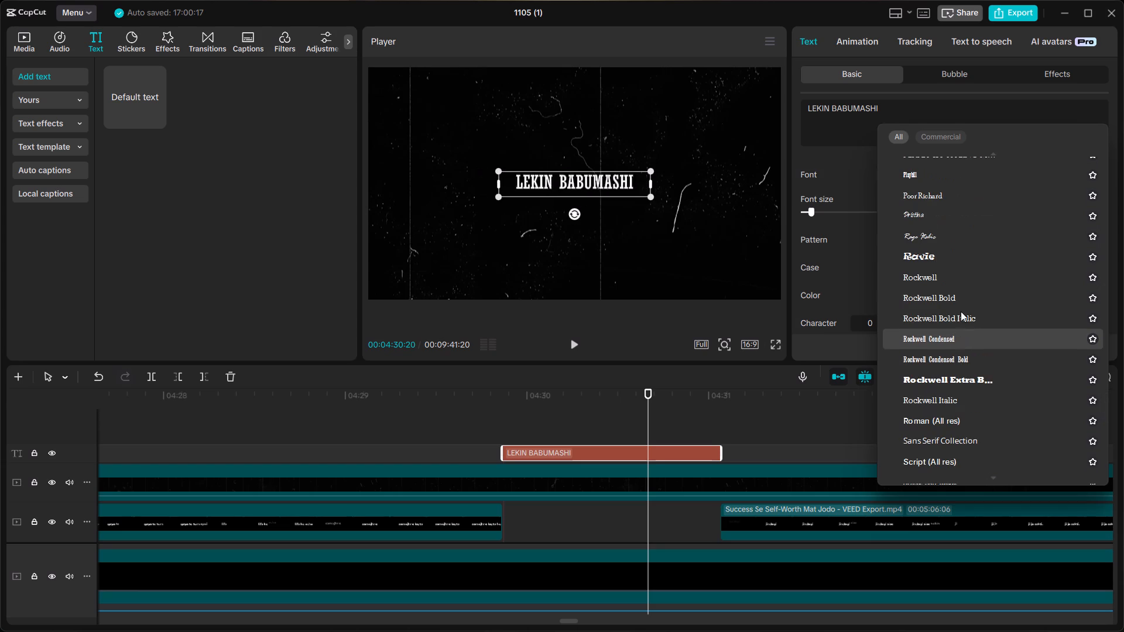
{"action": "scroll", "coordinate": [955, 411], "scroll_direction": "down", "scroll_amount": 3}
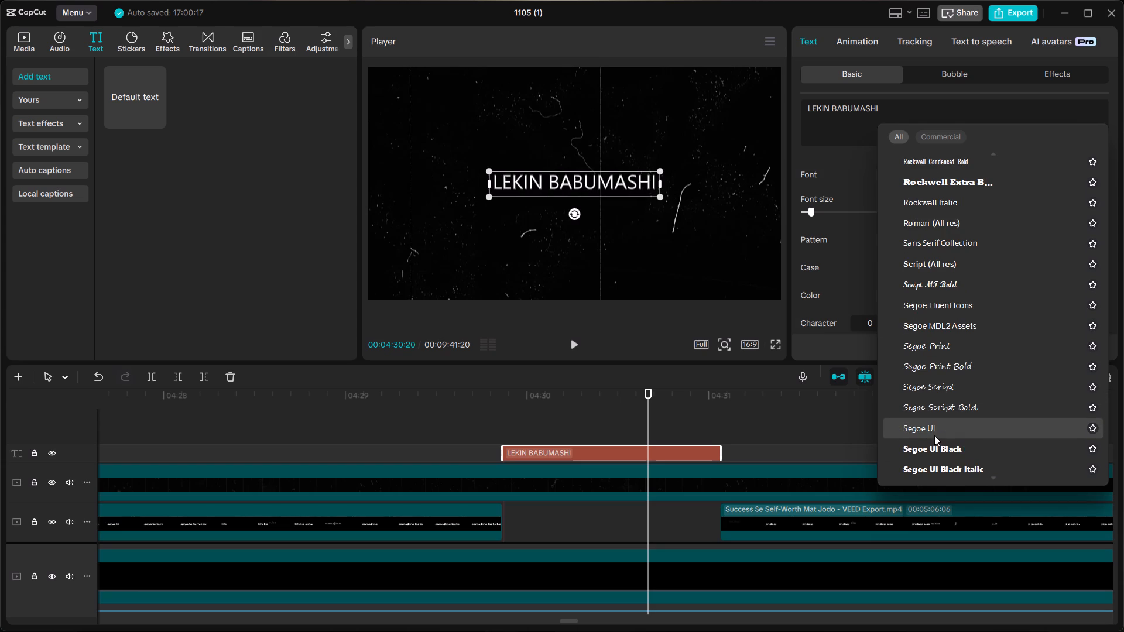
{"action": "scroll", "coordinate": [935, 435], "scroll_direction": "down", "scroll_amount": 6}
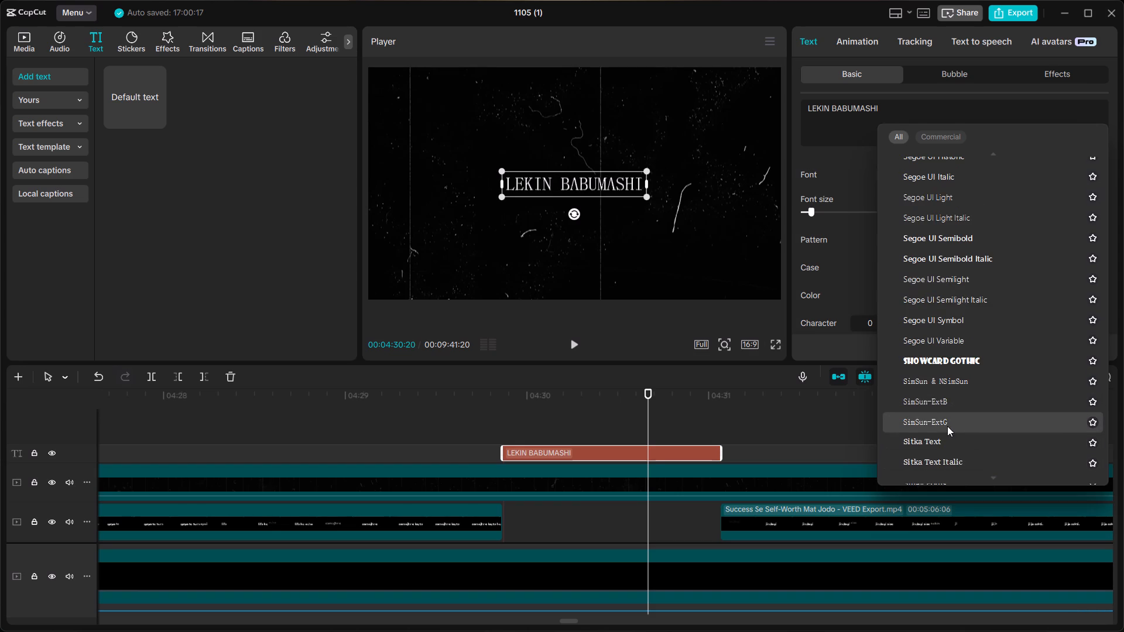
{"action": "scroll", "coordinate": [947, 426], "scroll_direction": "down", "scroll_amount": 7}
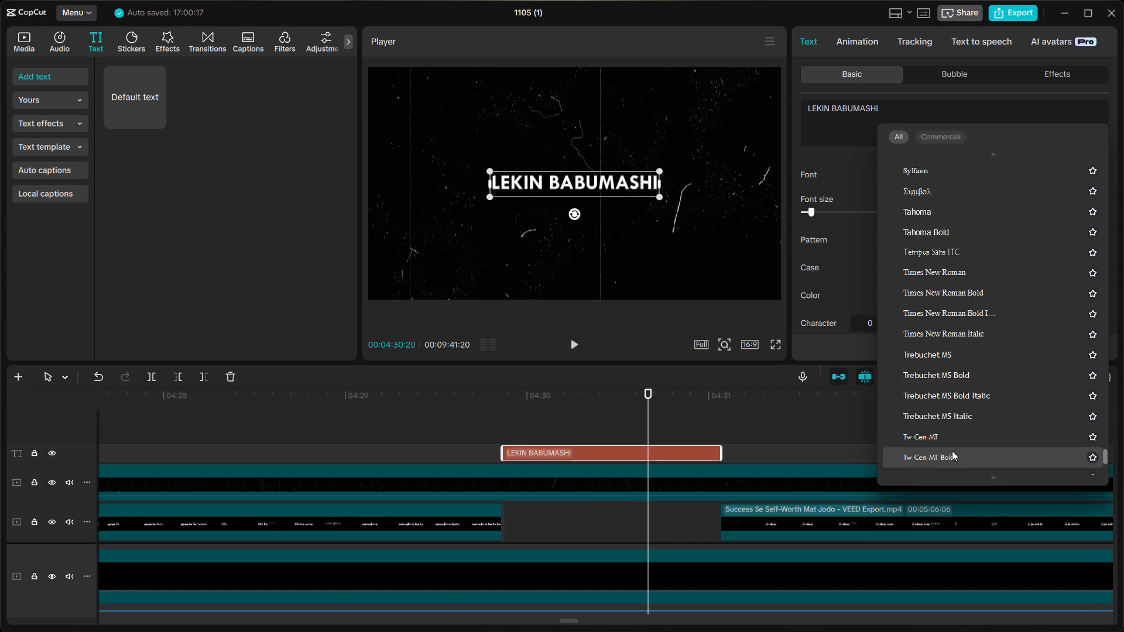
{"action": "scroll", "coordinate": [954, 418], "scroll_direction": "down", "scroll_amount": 4}
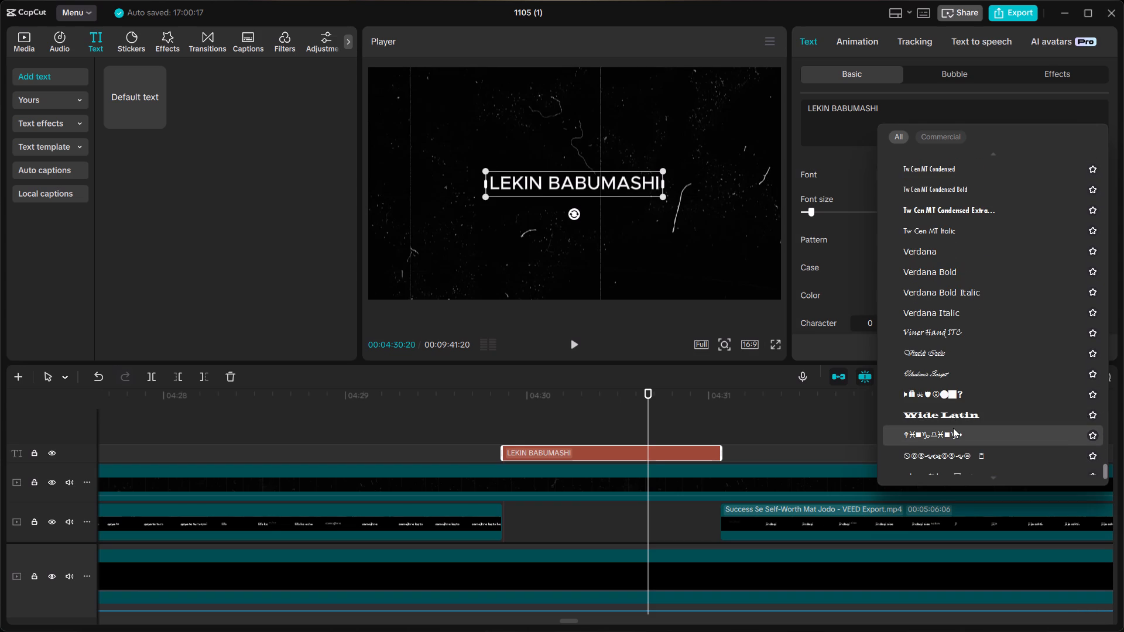
{"action": "scroll", "coordinate": [953, 428], "scroll_direction": "down", "scroll_amount": 10}
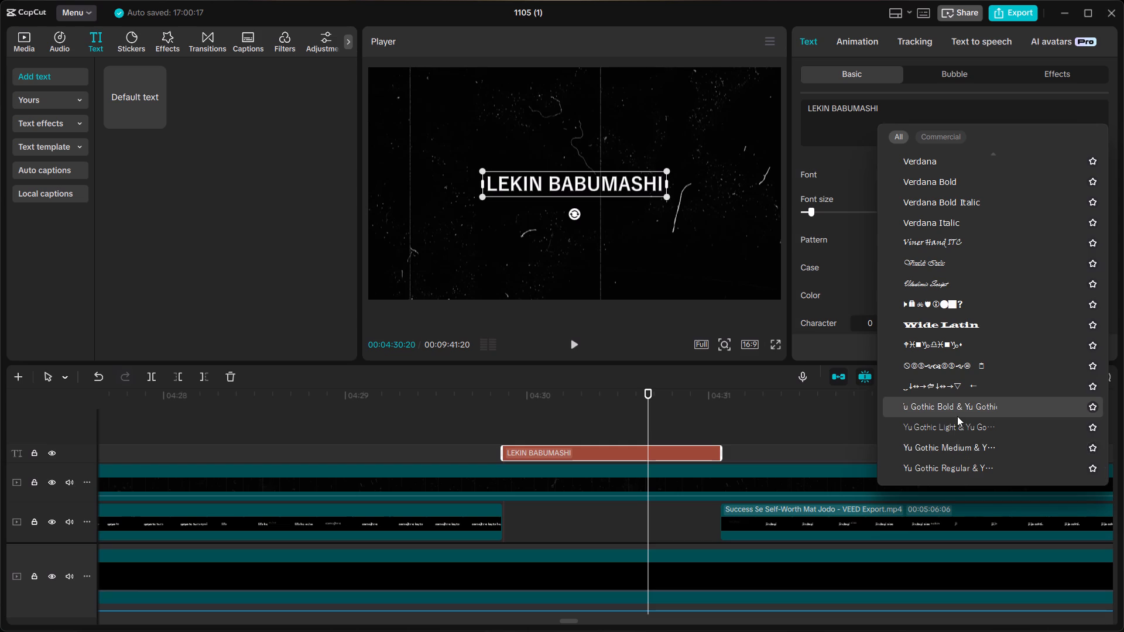
{"action": "scroll", "coordinate": [945, 304], "scroll_direction": "up", "scroll_amount": 3}
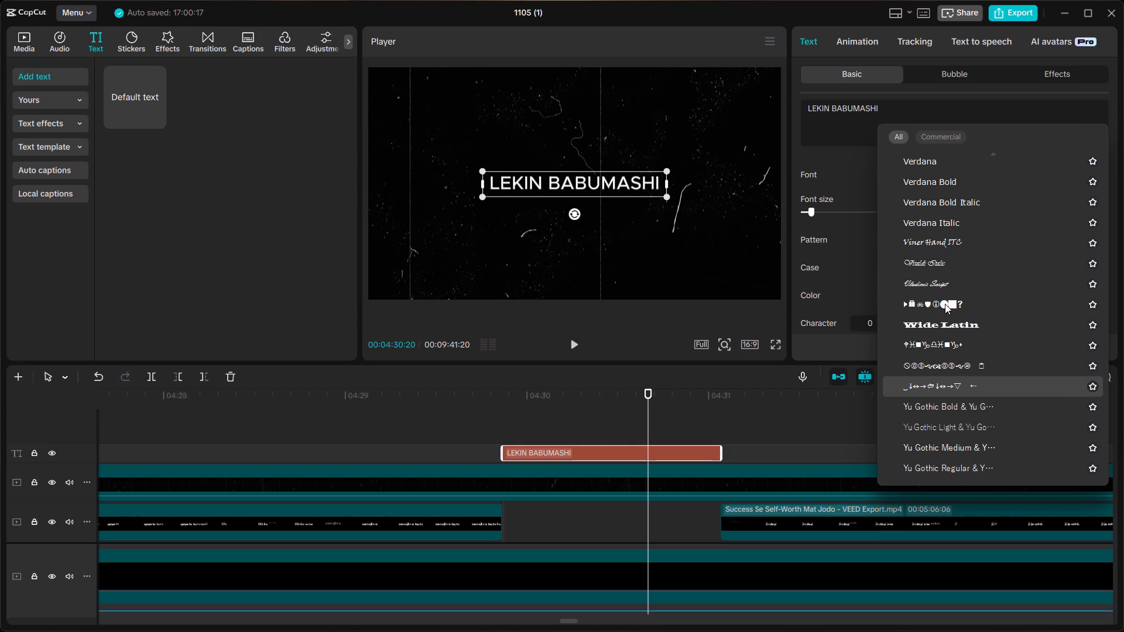
{"action": "scroll", "coordinate": [933, 342], "scroll_direction": "up", "scroll_amount": 4}
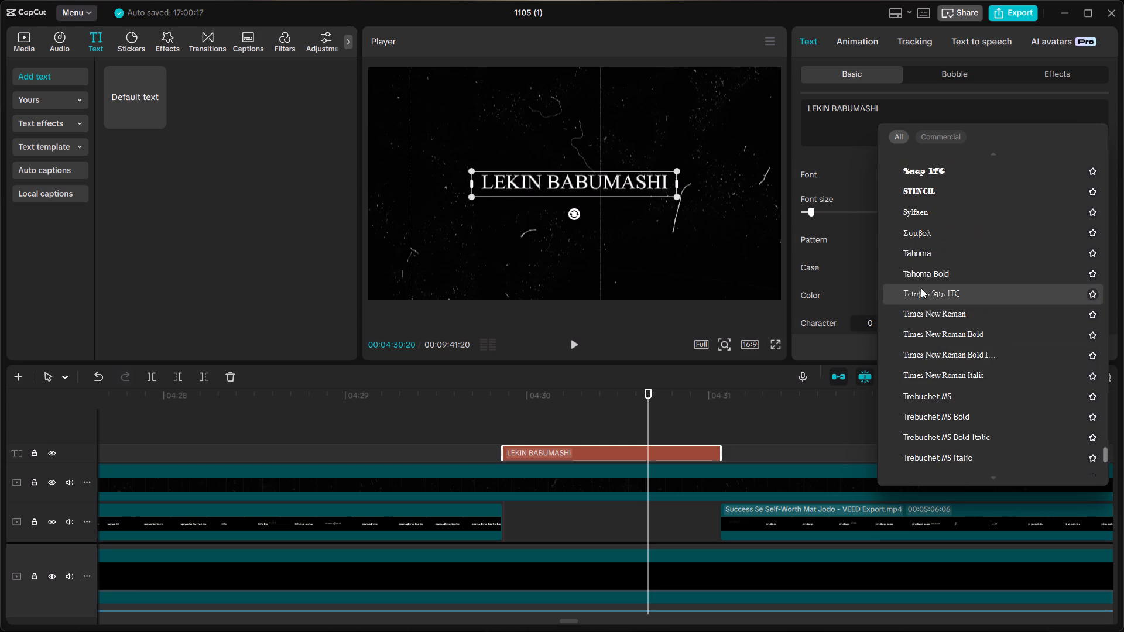
{"action": "scroll", "coordinate": [938, 236], "scroll_direction": "up", "scroll_amount": 3}
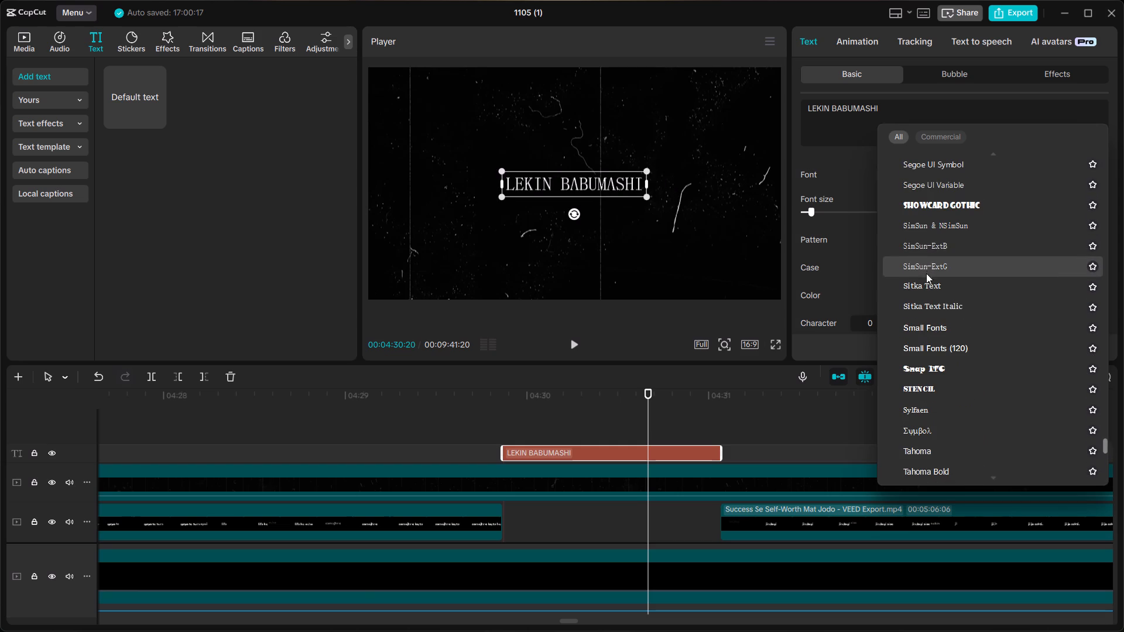
{"action": "scroll", "coordinate": [940, 250], "scroll_direction": "up", "scroll_amount": 4}
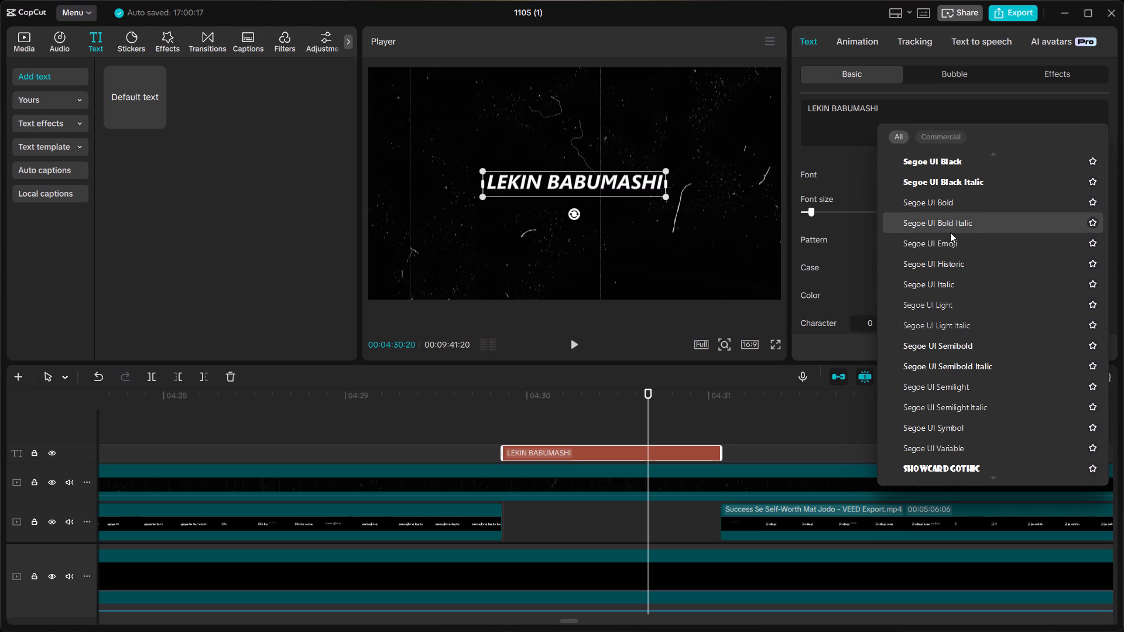
{"action": "left_click", "coordinate": [950, 232]}
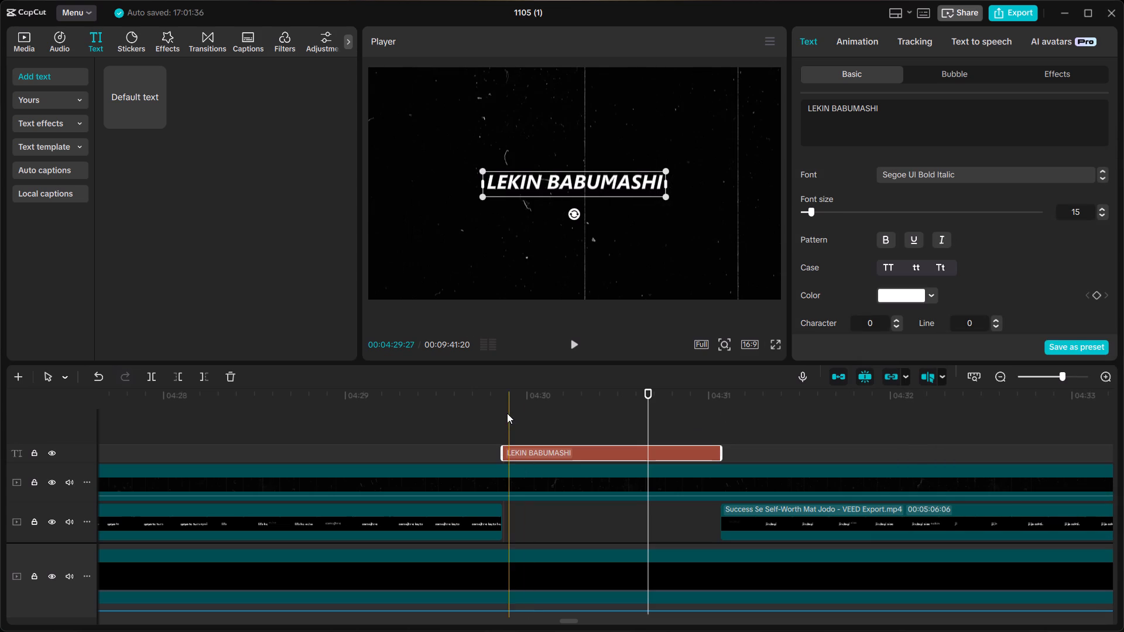
Play back the "LEKIN BABUMASHI" title from its start to check the Segoe UI Bold Italic font.
{"action": "left_click", "coordinate": [503, 411]}
{"action": "key", "text": "space"}
{"action": "key", "text": "space"}
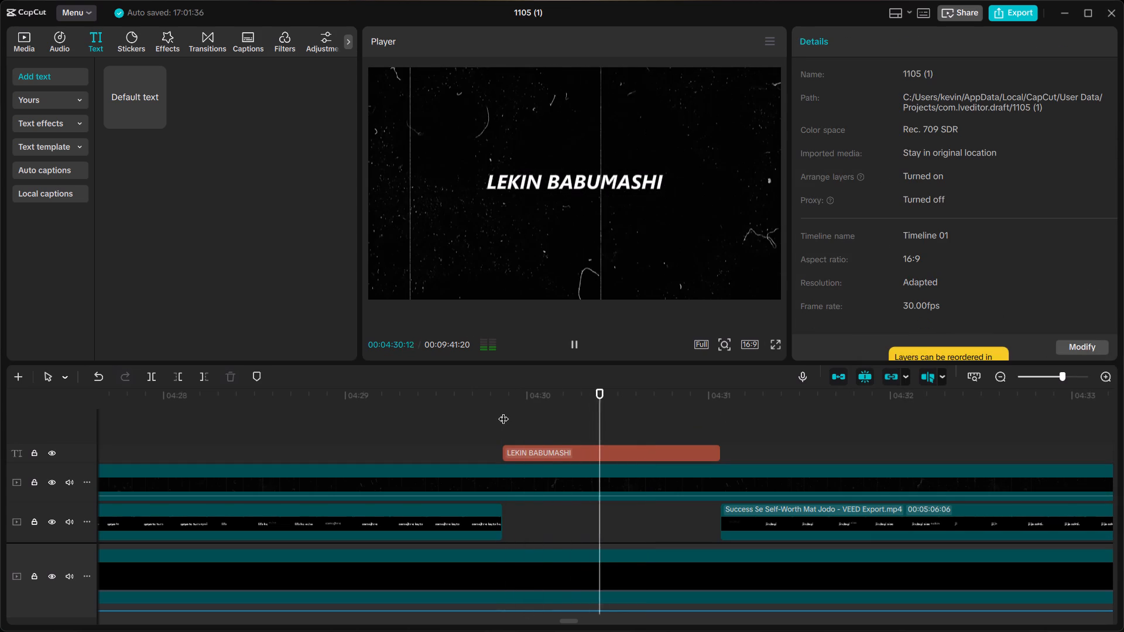
Copy the "LEKIN BABUMASHI" title and play it from its start to locate where the word "BABUMASHI" begins.
{"action": "left_click", "coordinate": [525, 454]}
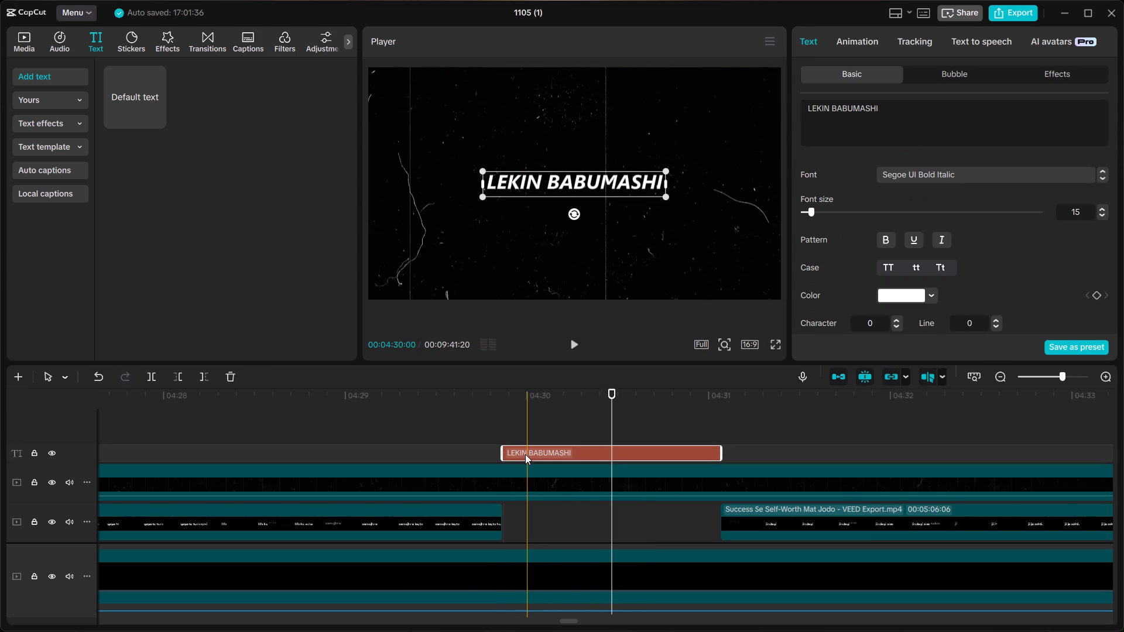
{"action": "key", "text": "ctrl+c"}
{"action": "left_click", "coordinate": [502, 427]}
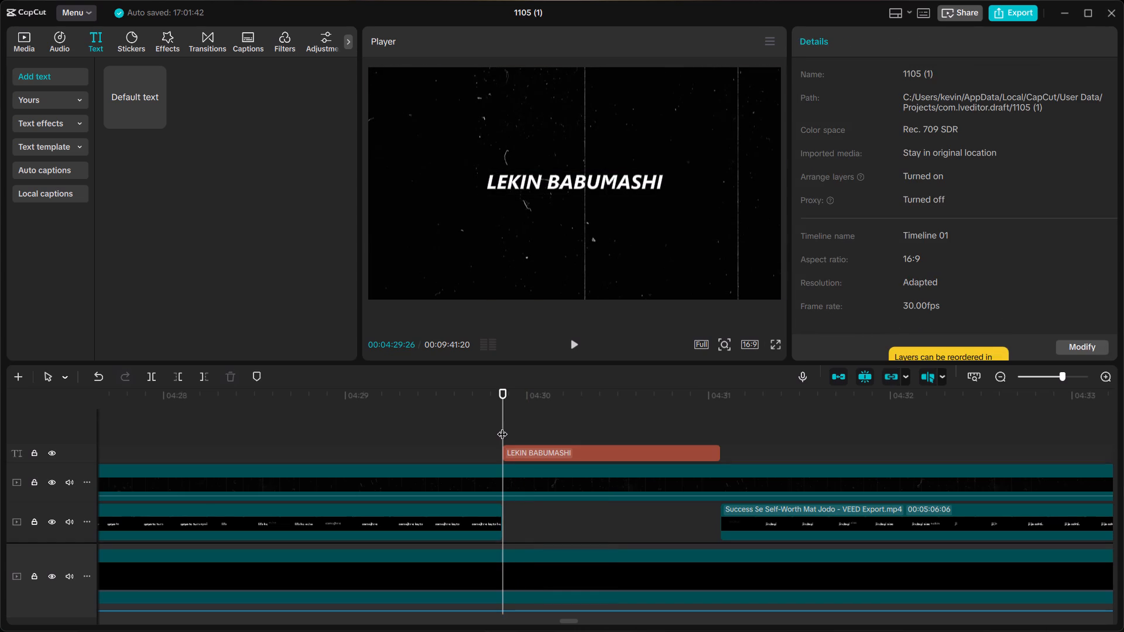
{"action": "key", "text": "space"}
{"action": "key", "text": "space"}
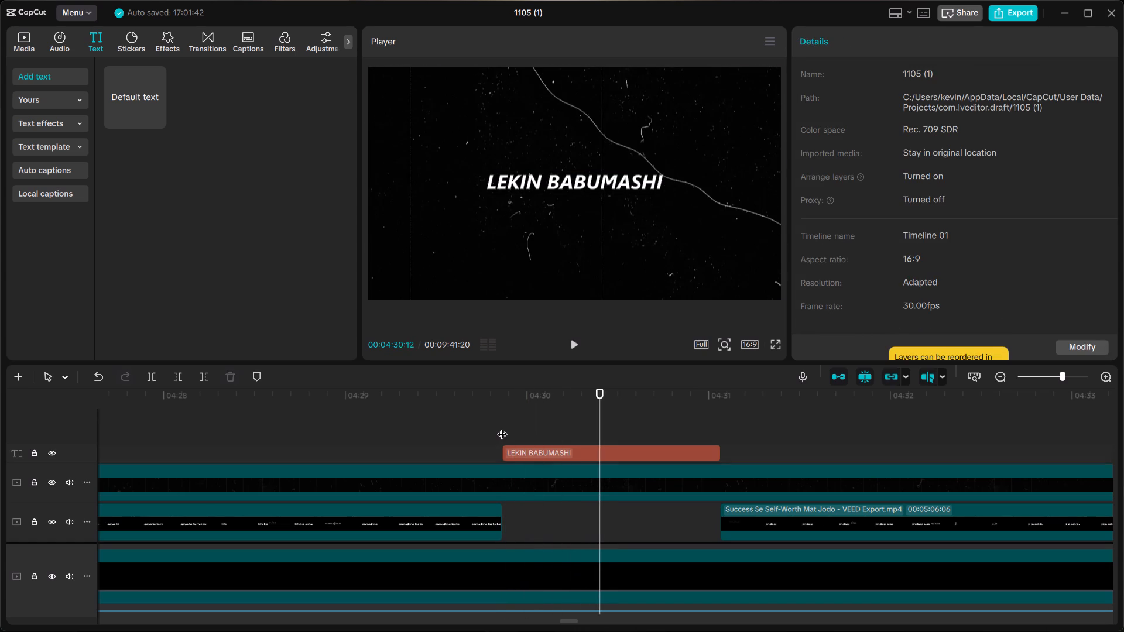
{"action": "left_click", "coordinate": [502, 427]}
{"action": "key", "text": "space"}
{"action": "key", "text": "space"}
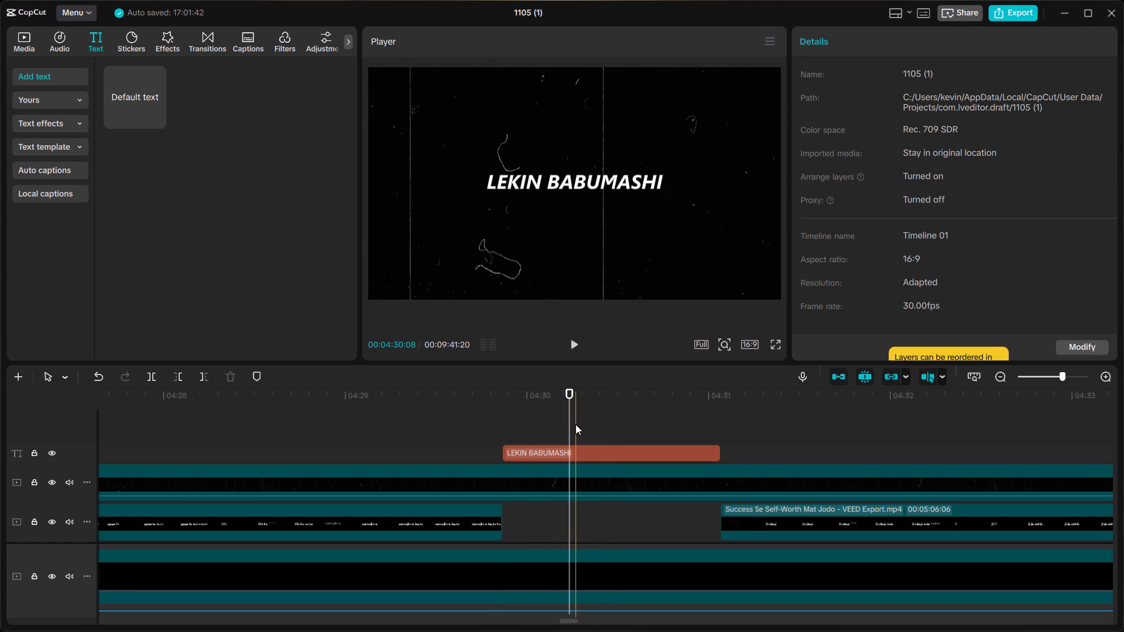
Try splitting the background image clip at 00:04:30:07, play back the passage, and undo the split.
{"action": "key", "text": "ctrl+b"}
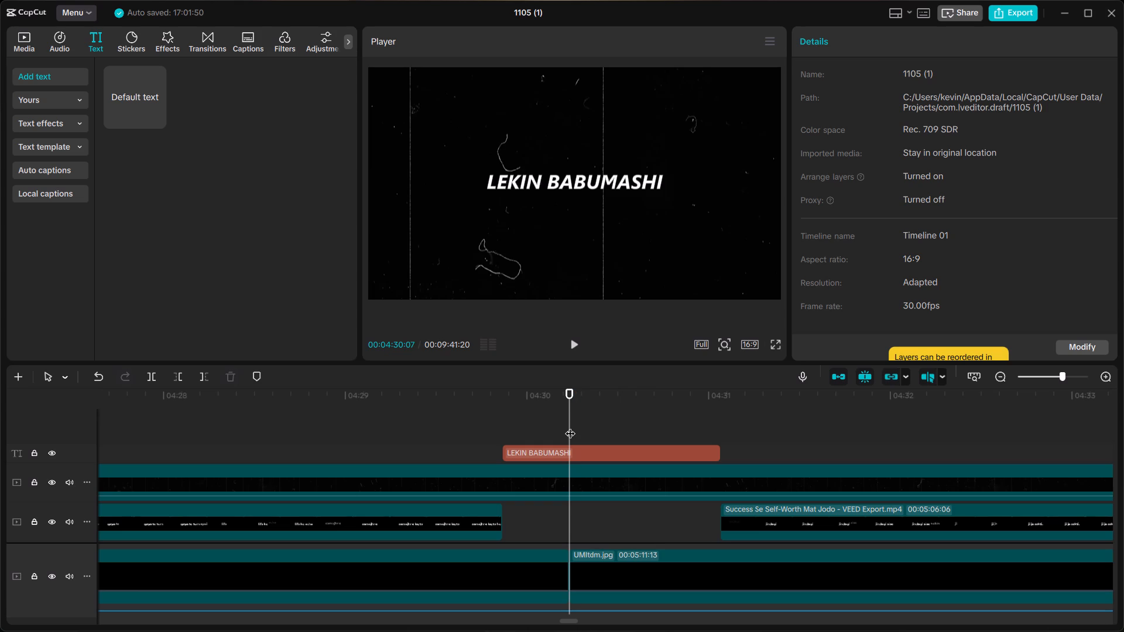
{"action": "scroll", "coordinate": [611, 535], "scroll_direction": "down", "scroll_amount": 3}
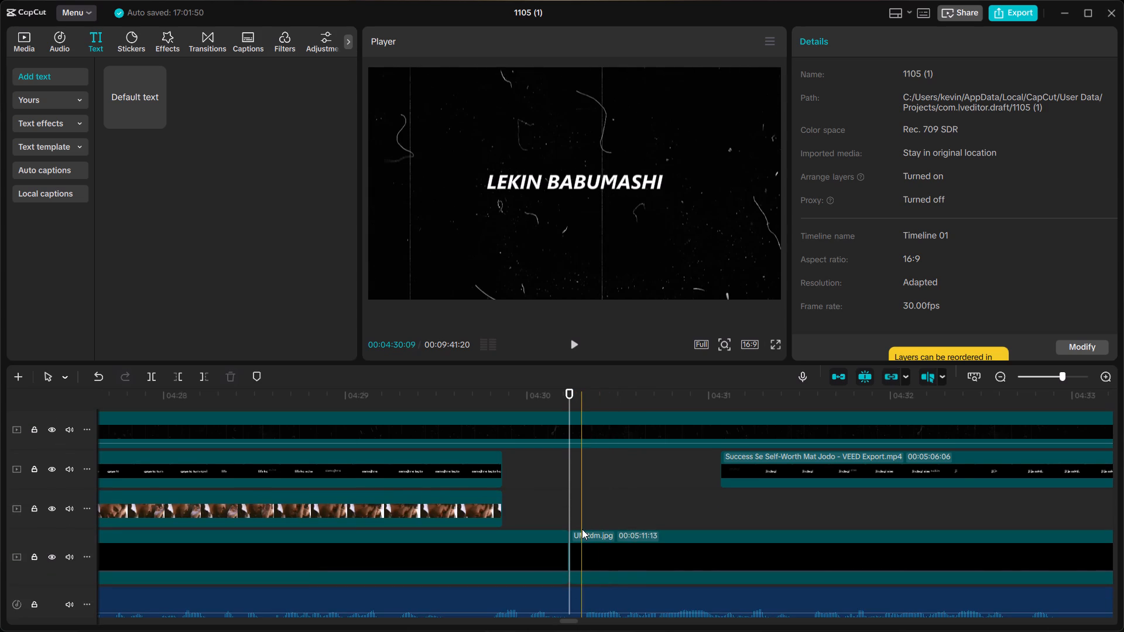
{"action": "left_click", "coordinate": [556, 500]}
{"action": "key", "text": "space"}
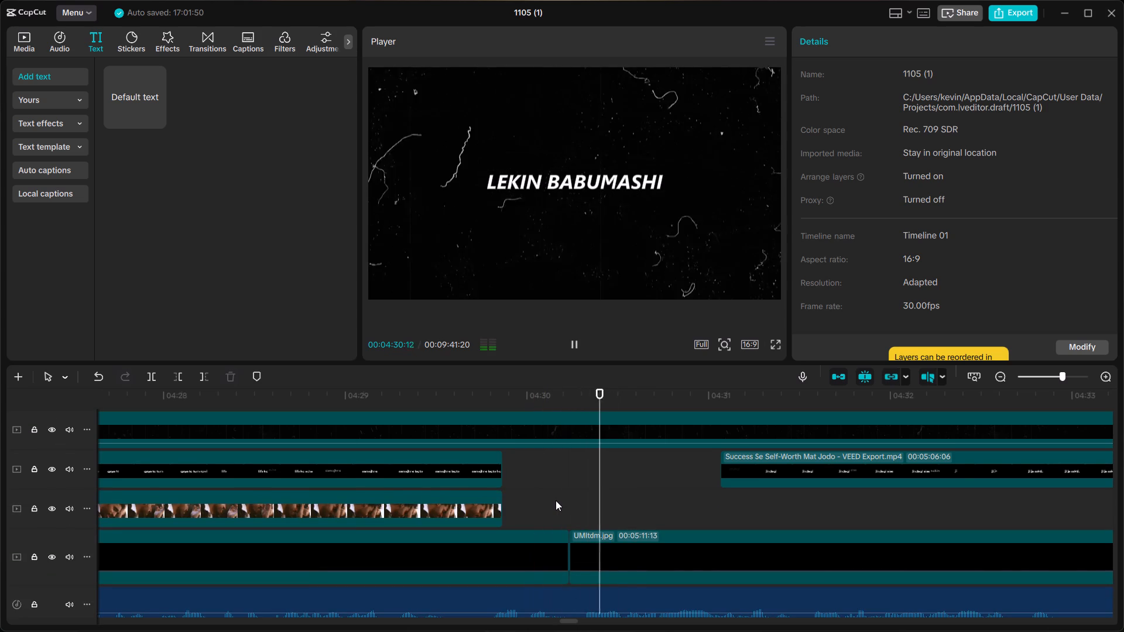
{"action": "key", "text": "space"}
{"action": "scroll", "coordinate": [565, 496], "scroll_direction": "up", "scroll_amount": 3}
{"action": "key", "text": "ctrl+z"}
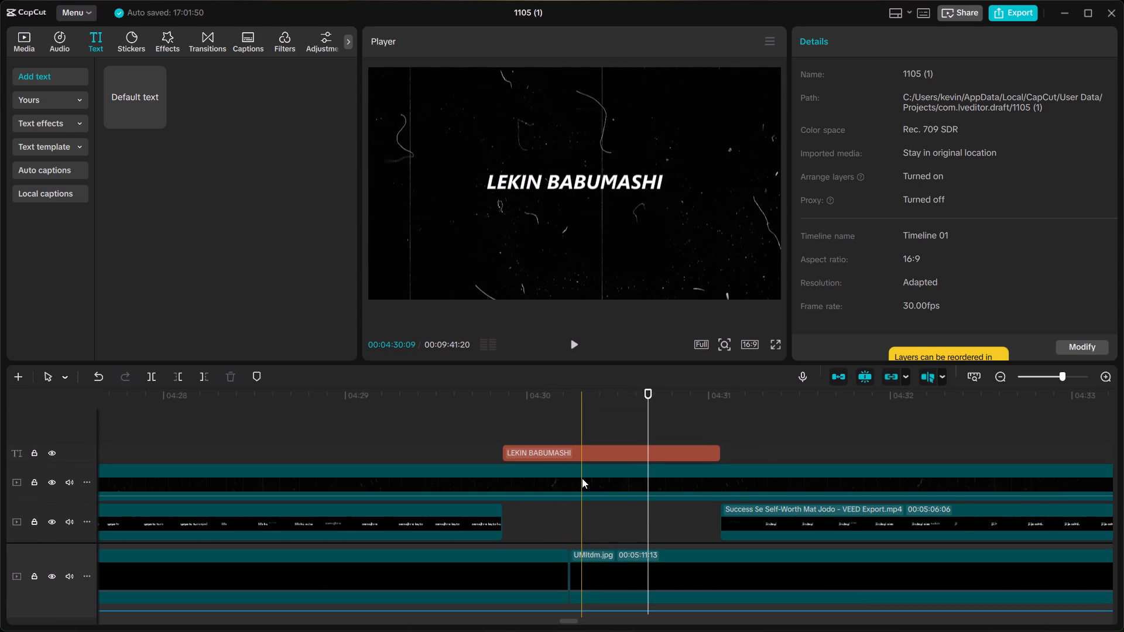
Paste one copy of the "LEKIN BABUMASHI" title at 00:04:30:08 and another at the original title's start, 00:04:29:26.
{"action": "left_click", "coordinate": [574, 454]}
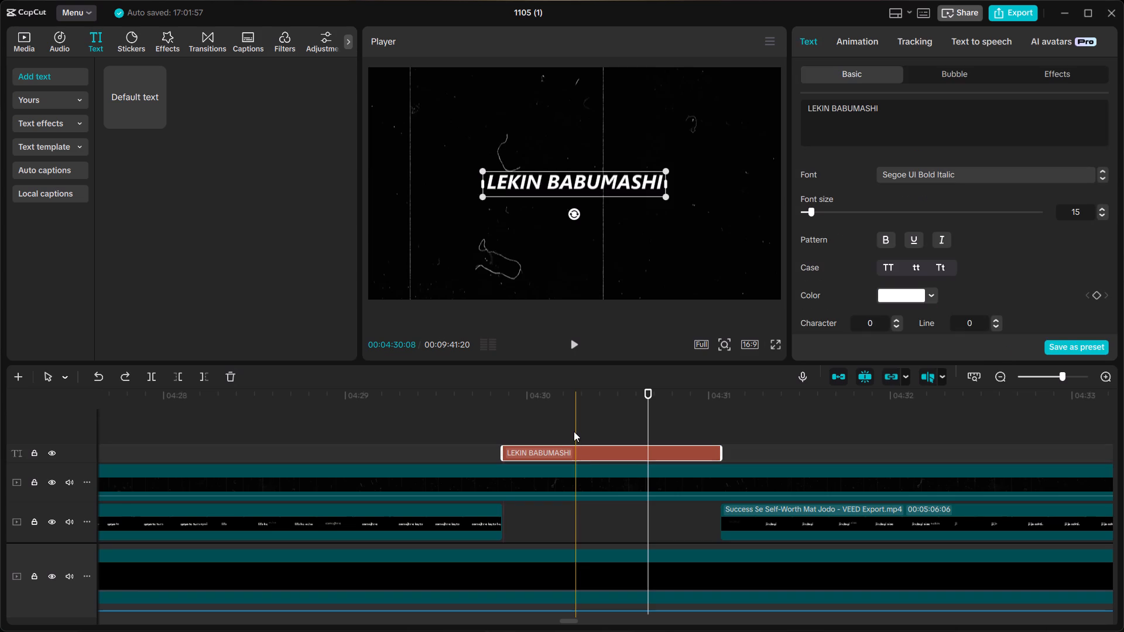
{"action": "key", "text": "ctrl+v"}
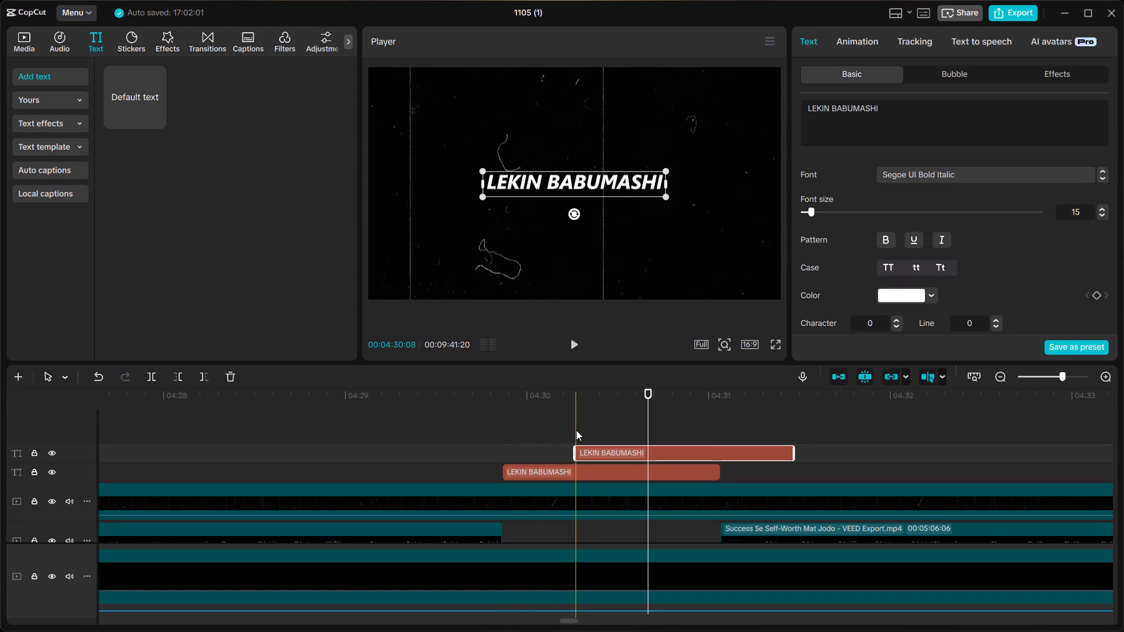
{"action": "left_click", "coordinate": [502, 439]}
{"action": "key", "text": "ctrl+v"}
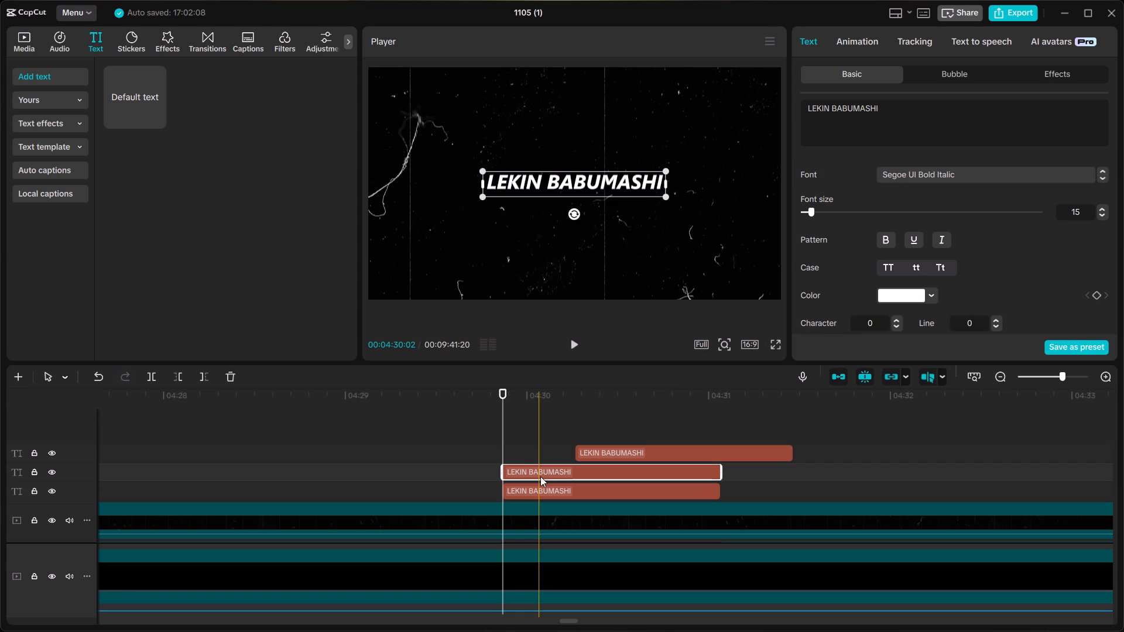
Shorten the original title's text to "LEKIN" and align it over the matching word of the full title in the preview.
{"action": "left_click_drag", "start_coordinate": [504, 389], "coordinate": [497, 394]}
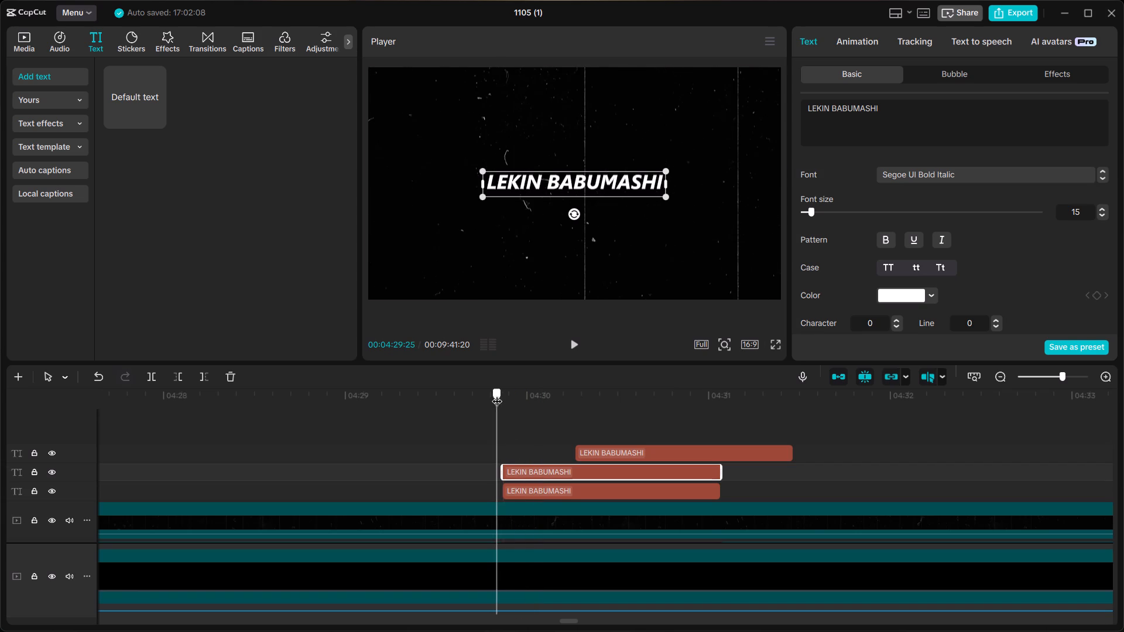
{"action": "left_click_drag", "start_coordinate": [497, 394], "coordinate": [496, 400]}
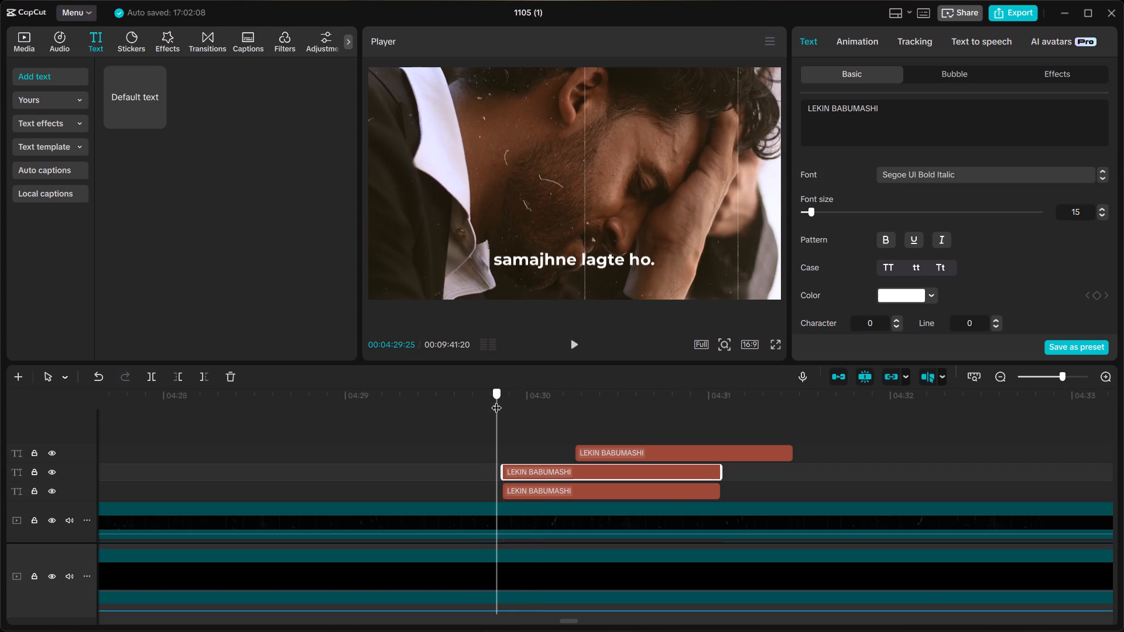
{"action": "left_click_drag", "start_coordinate": [496, 400], "coordinate": [500, 403]}
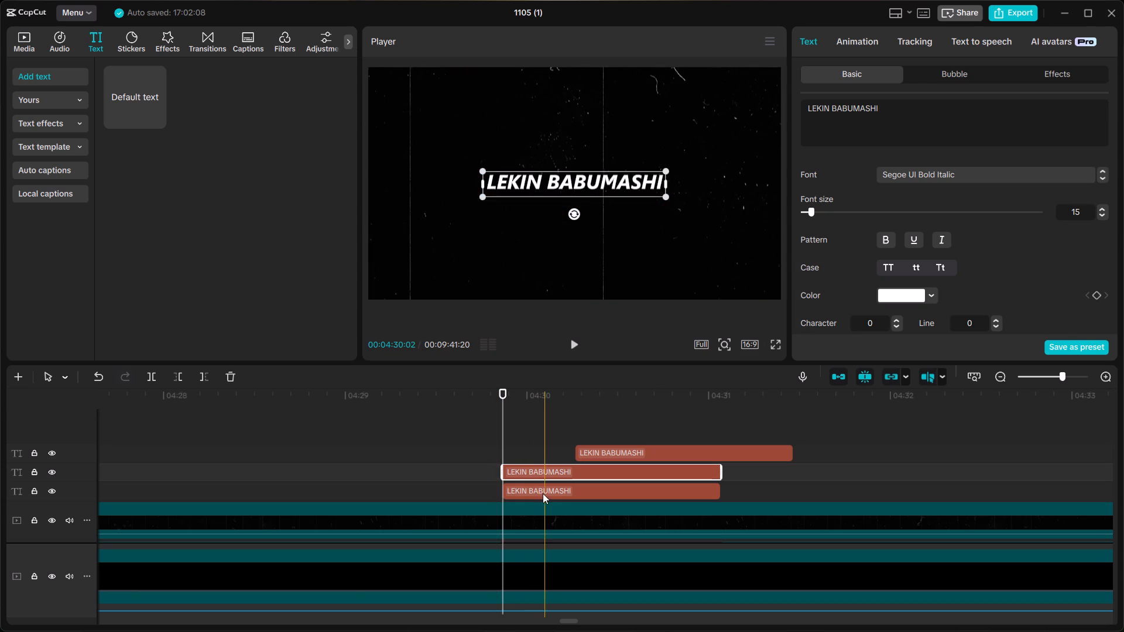
{"action": "left_click", "coordinate": [544, 494]}
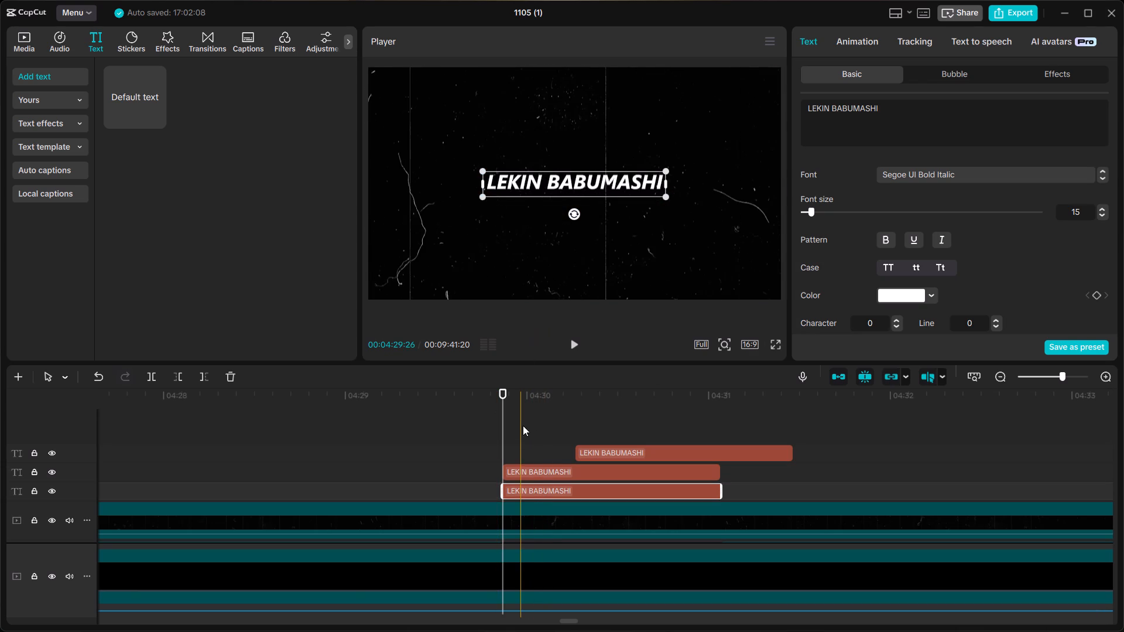
{"action": "left_click", "coordinate": [885, 110]}
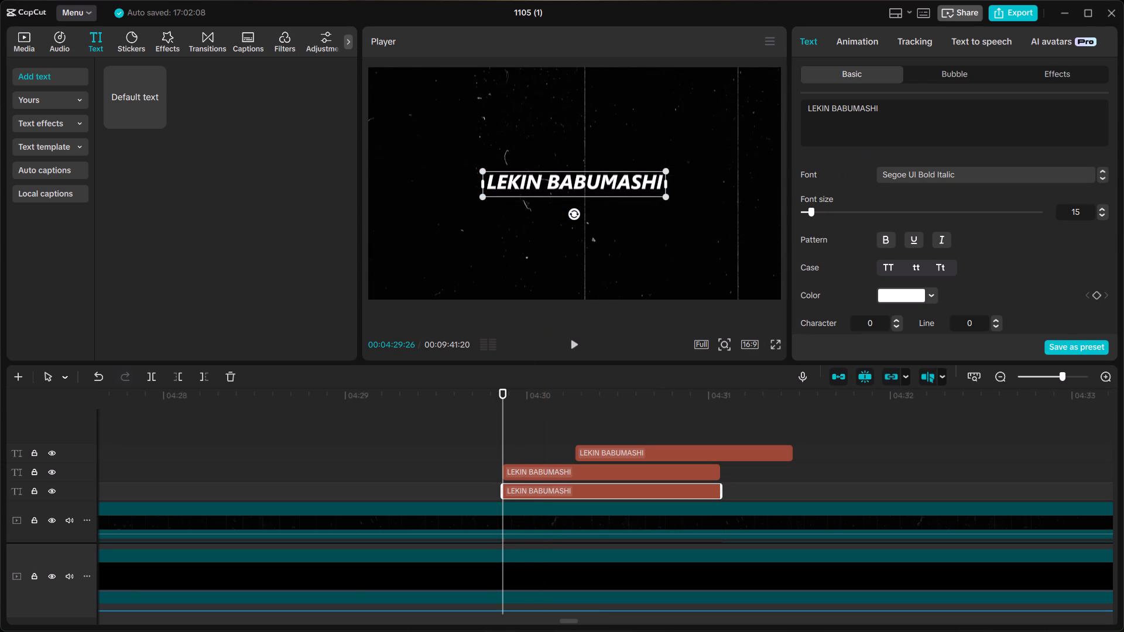
{"action": "left_click_drag", "start_coordinate": [885, 110], "coordinate": [855, 108]}
{"action": "key", "text": "BackSpace"}
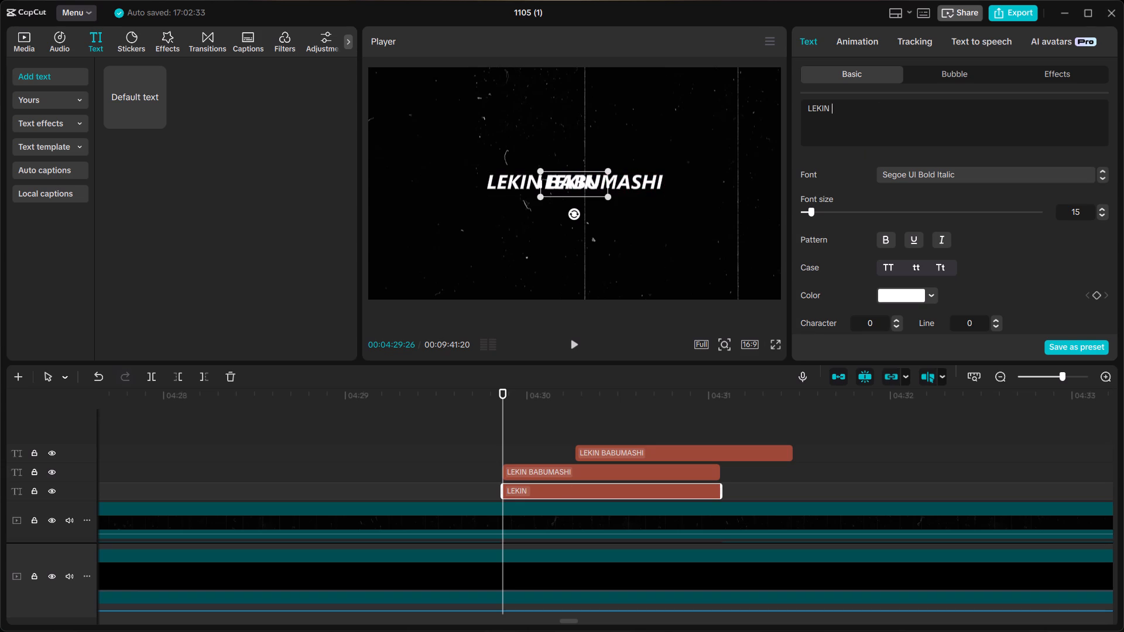
{"action": "key", "text": "BackSpace"}
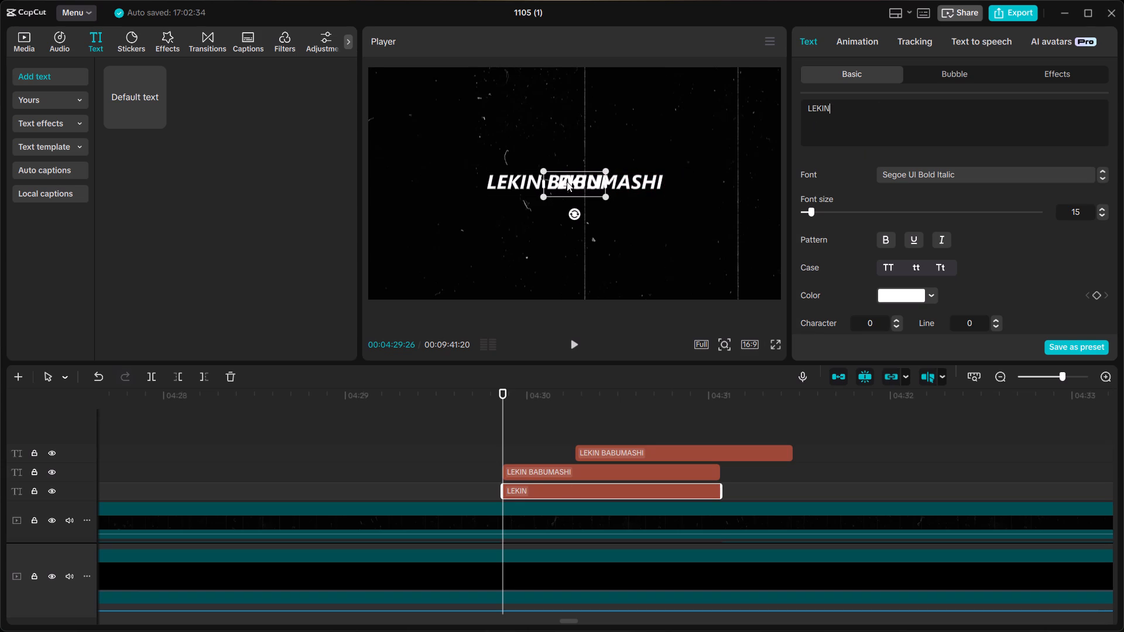
{"action": "left_click_drag", "start_coordinate": [567, 181], "coordinate": [515, 179]}
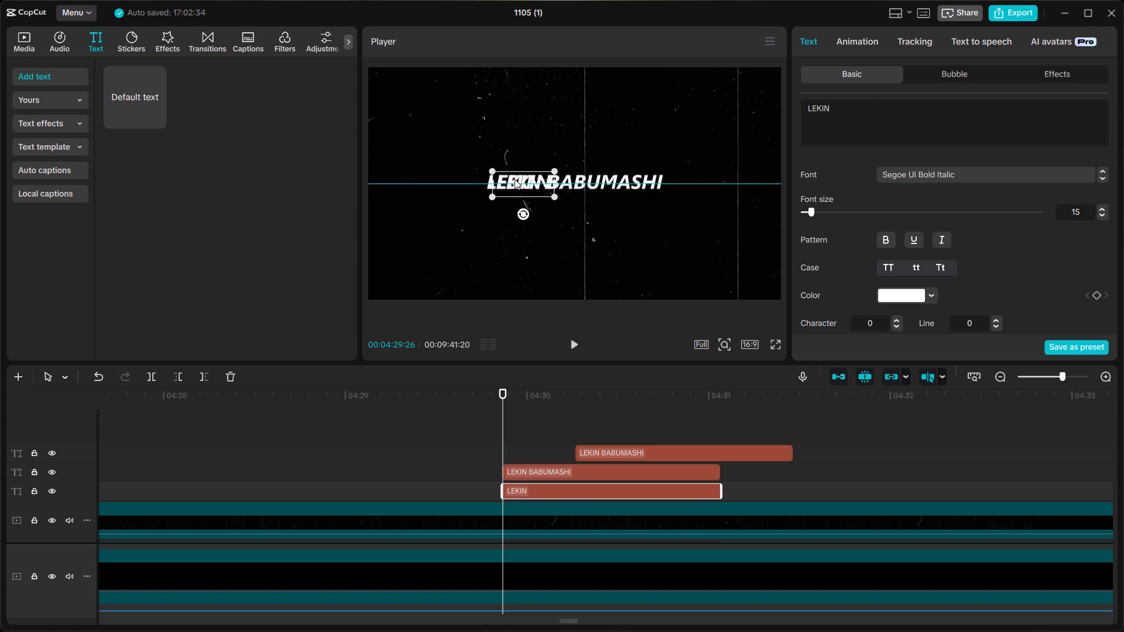
{"action": "left_click_drag", "start_coordinate": [515, 179], "coordinate": [506, 180]}
Shorten the text of the title copy starting at 00:04:30:08 to "BABUMASHI", removing the leading space.
{"action": "left_click", "coordinate": [552, 472]}
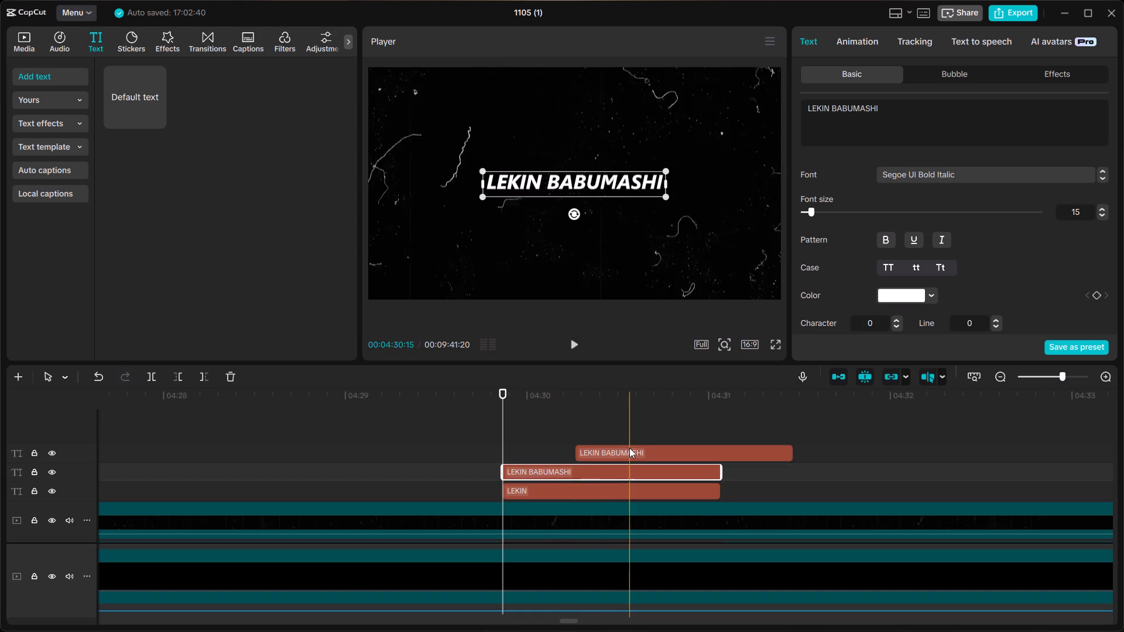
{"action": "left_click", "coordinate": [630, 447]}
{"action": "left_click", "coordinate": [832, 103]}
{"action": "left_click_drag", "start_coordinate": [832, 105], "coordinate": [814, 106]}
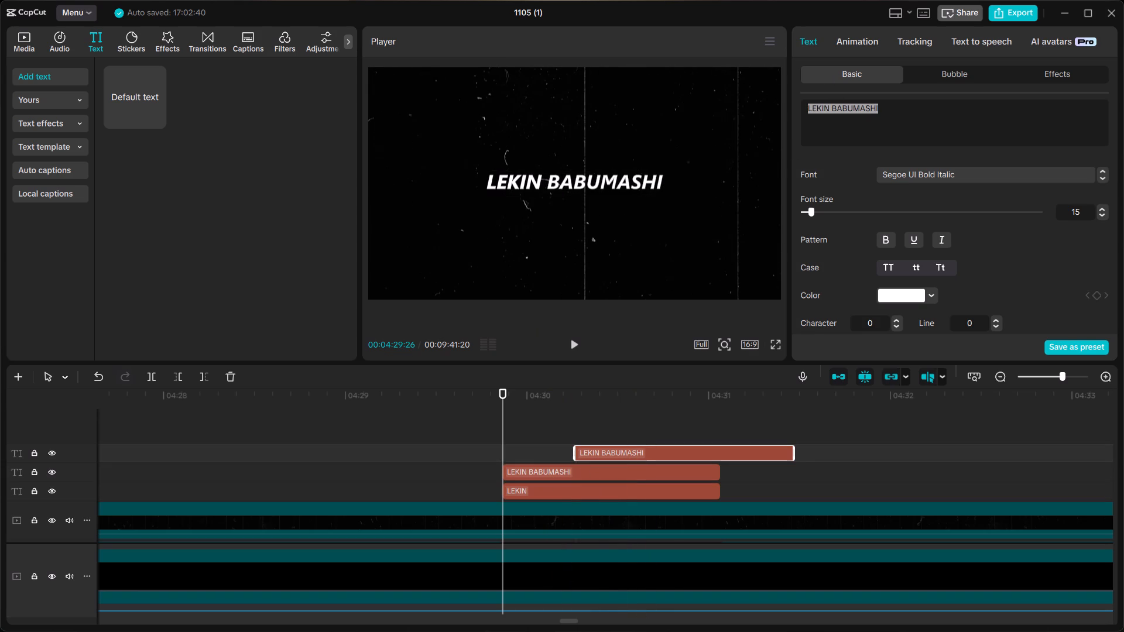
{"action": "left_click_drag", "start_coordinate": [814, 106], "coordinate": [814, 107]}
{"action": "left_click", "coordinate": [835, 109]}
{"action": "double_click", "coordinate": [832, 109]}
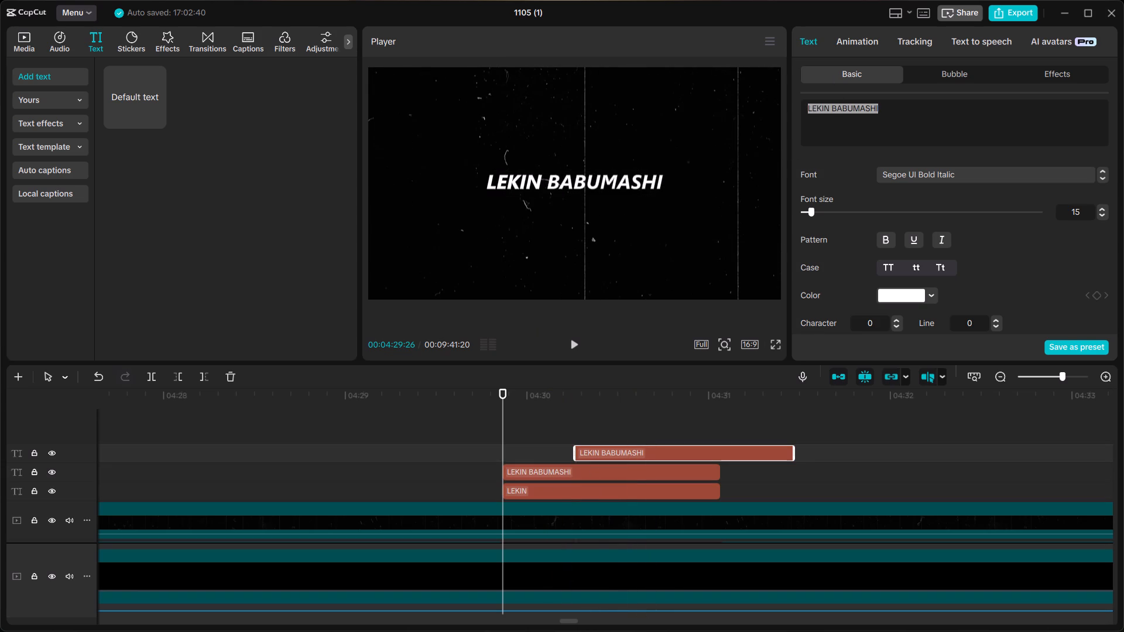
{"action": "left_click", "coordinate": [831, 109]}
{"action": "left_click", "coordinate": [831, 109]}
{"action": "left_click", "coordinate": [830, 109]}
{"action": "left_click_drag", "start_coordinate": [830, 109], "coordinate": [807, 107]}
{"action": "key", "text": "BackSpace"}
{"action": "key", "text": "Right"}
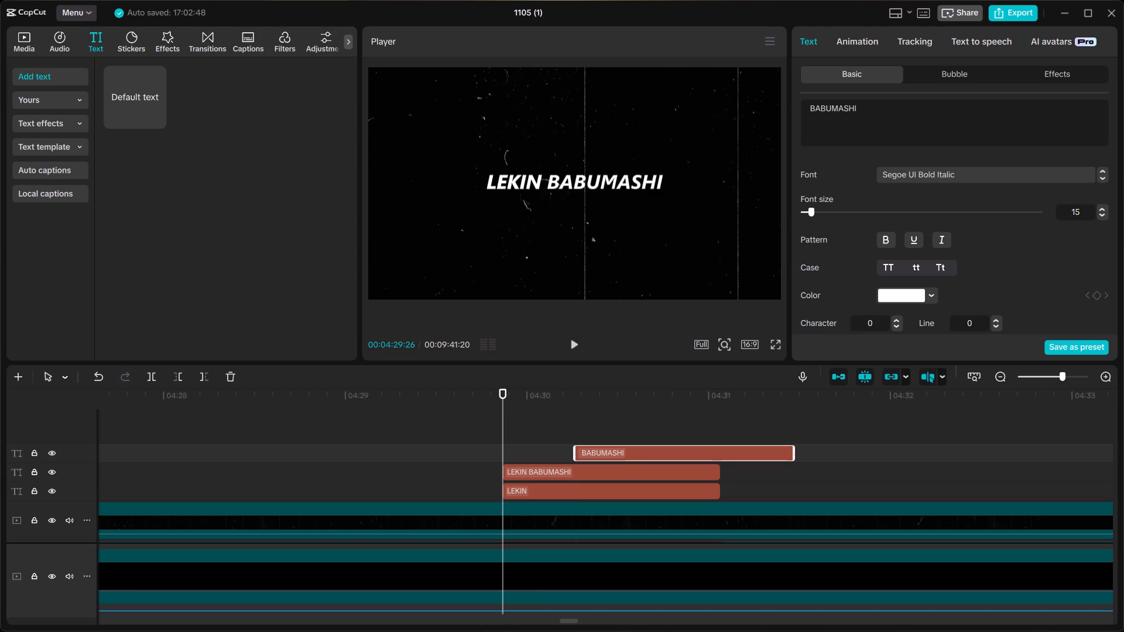
{"action": "key", "text": "BackSpace"}
Align the "BABUMASHI" title over the matching word of the full "LEKIN BABUMASHI" title in the preview.
{"action": "left_click", "coordinate": [607, 413]}
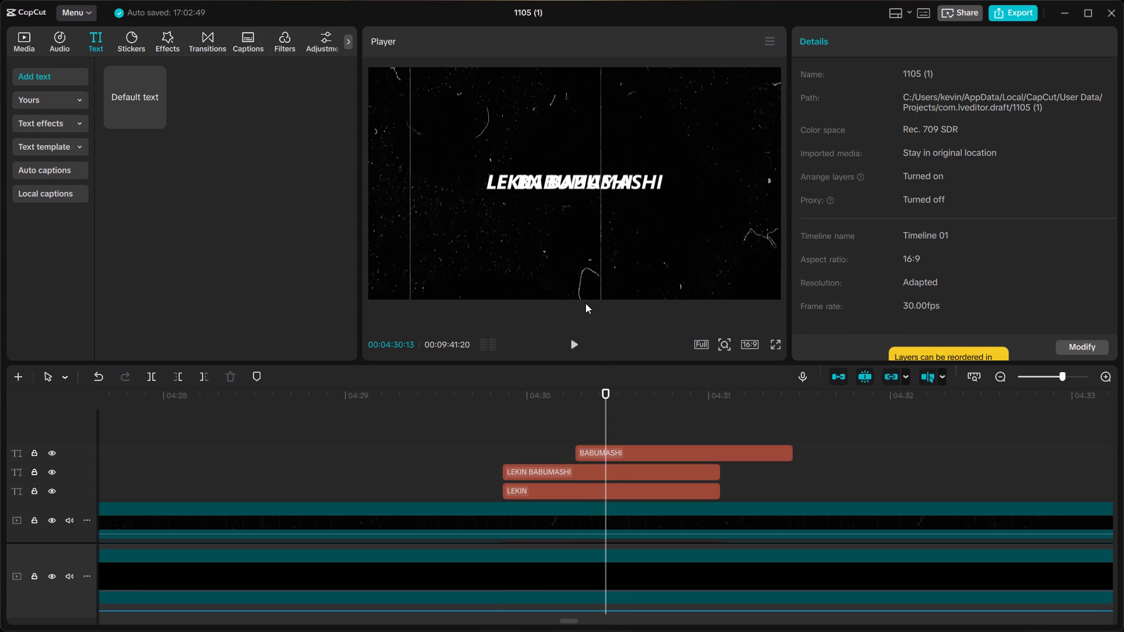
{"action": "left_click", "coordinate": [616, 426]}
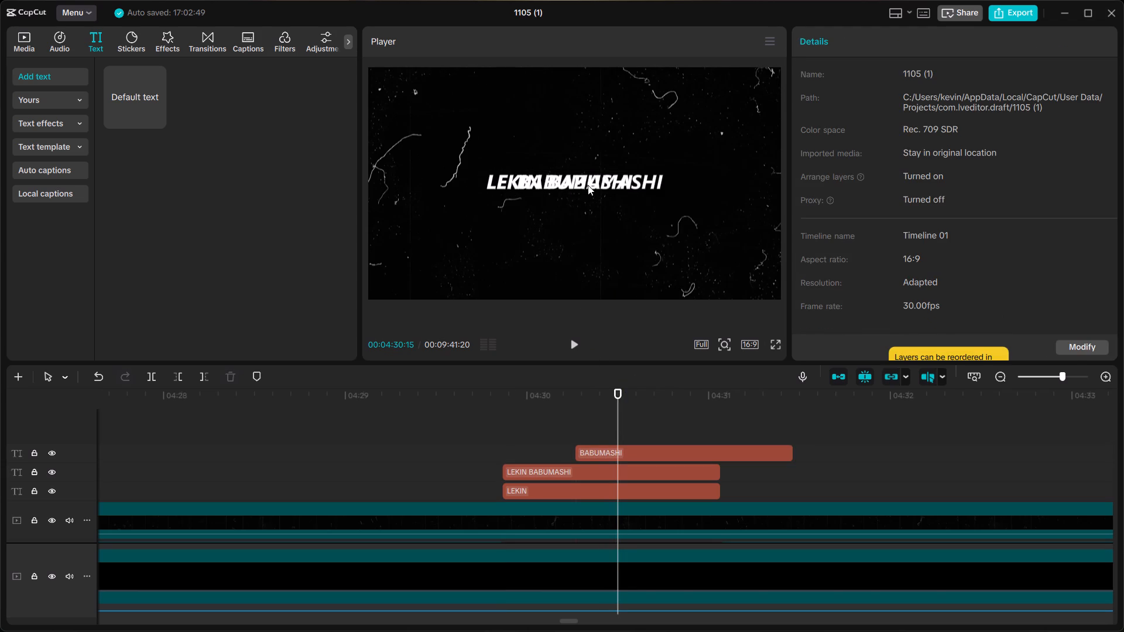
{"action": "left_click", "coordinate": [588, 185]}
{"action": "left_click", "coordinate": [632, 449]}
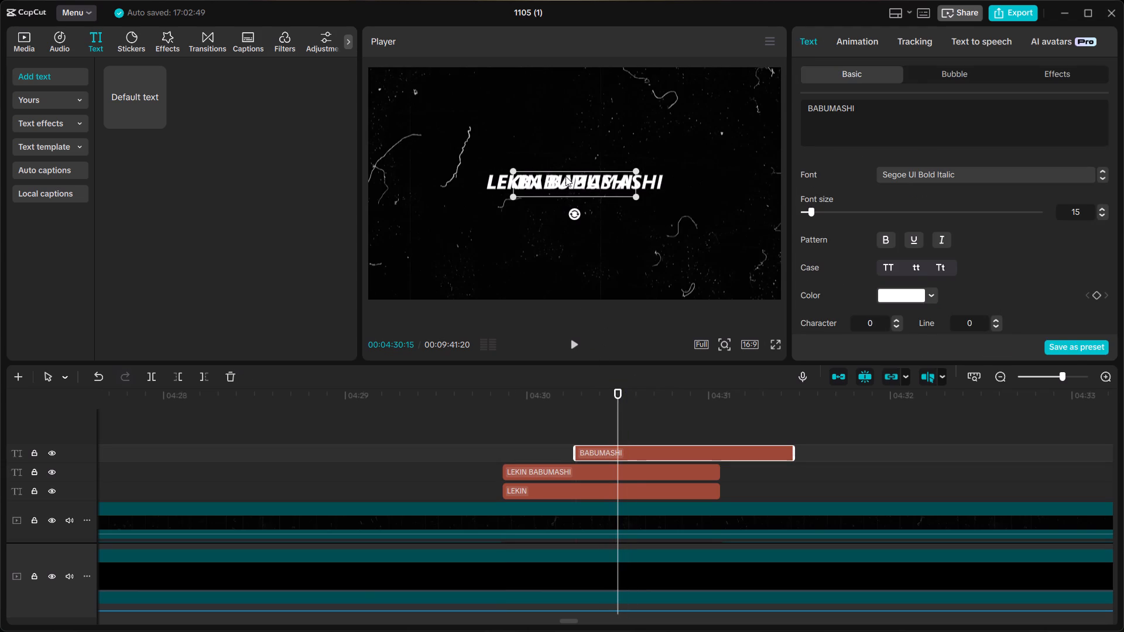
{"action": "left_click_drag", "start_coordinate": [564, 174], "coordinate": [590, 176]}
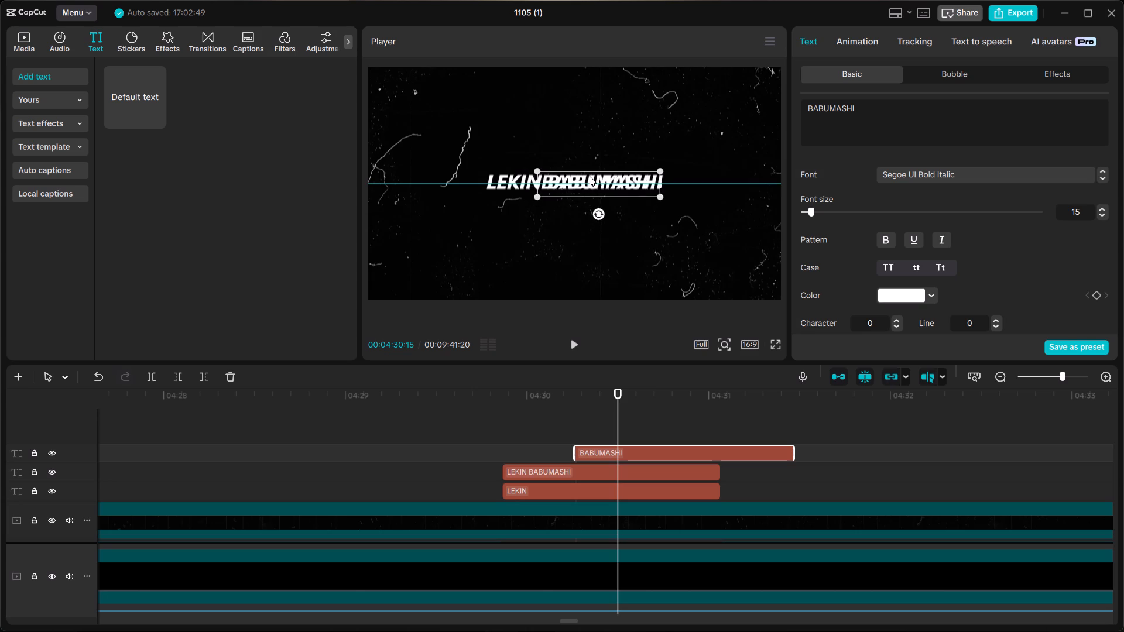
{"action": "left_click_drag", "start_coordinate": [590, 176], "coordinate": [595, 170]}
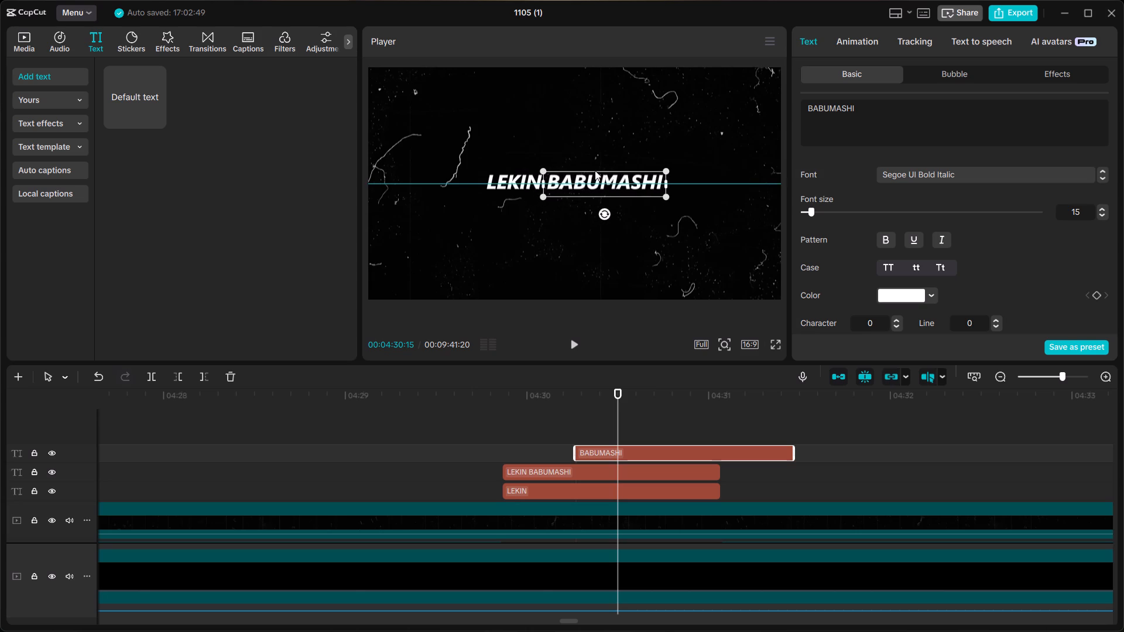
{"action": "left_click_drag", "start_coordinate": [595, 170], "coordinate": [594, 173]}
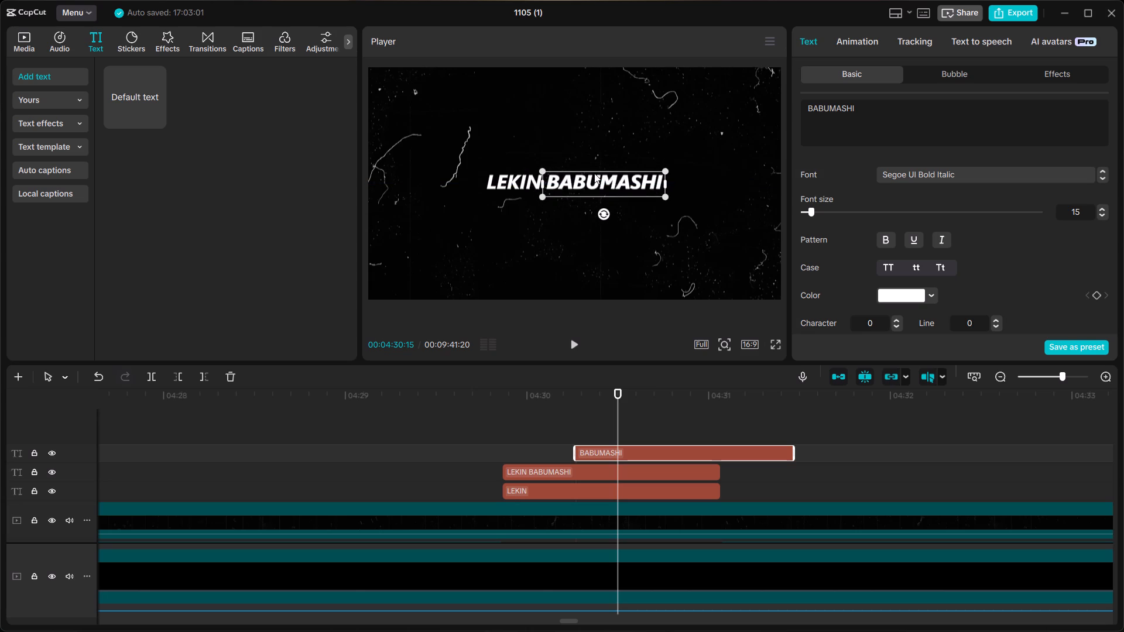
Delete the remaining full "LEKIN BABUMASHI" title between the two single-word titles.
{"action": "left_click", "coordinate": [534, 466]}
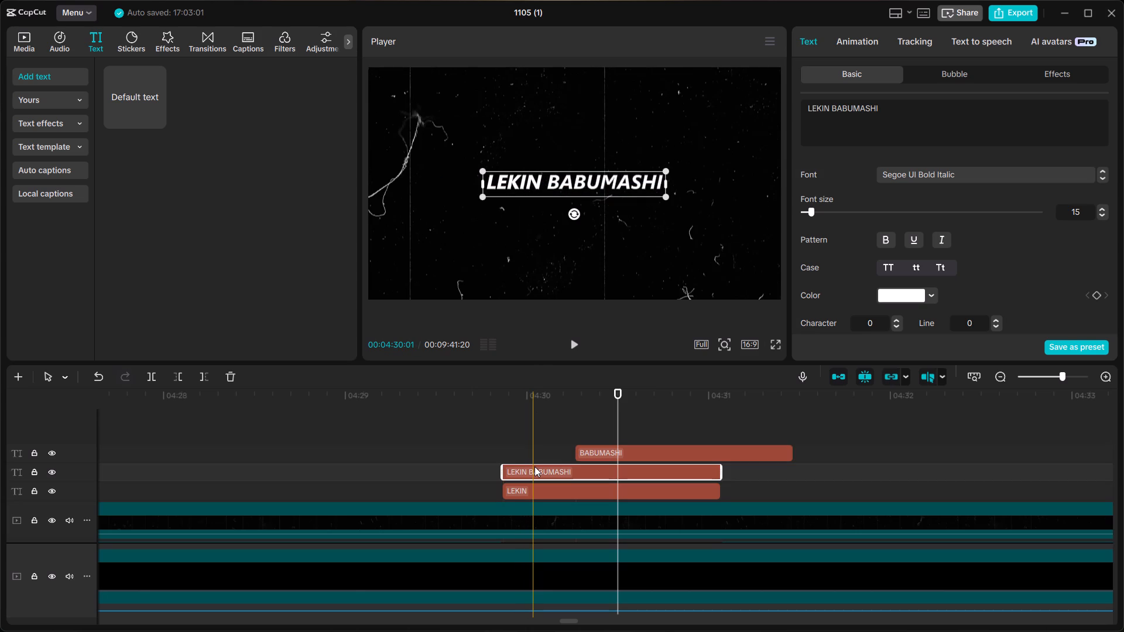
{"action": "key", "text": "BackSpace"}
Play back the passage from just before the "LEKIN" title repeatedly to check the timing of the two single-word titles.
{"action": "left_click", "coordinate": [509, 435]}
{"action": "left_click", "coordinate": [495, 431]}
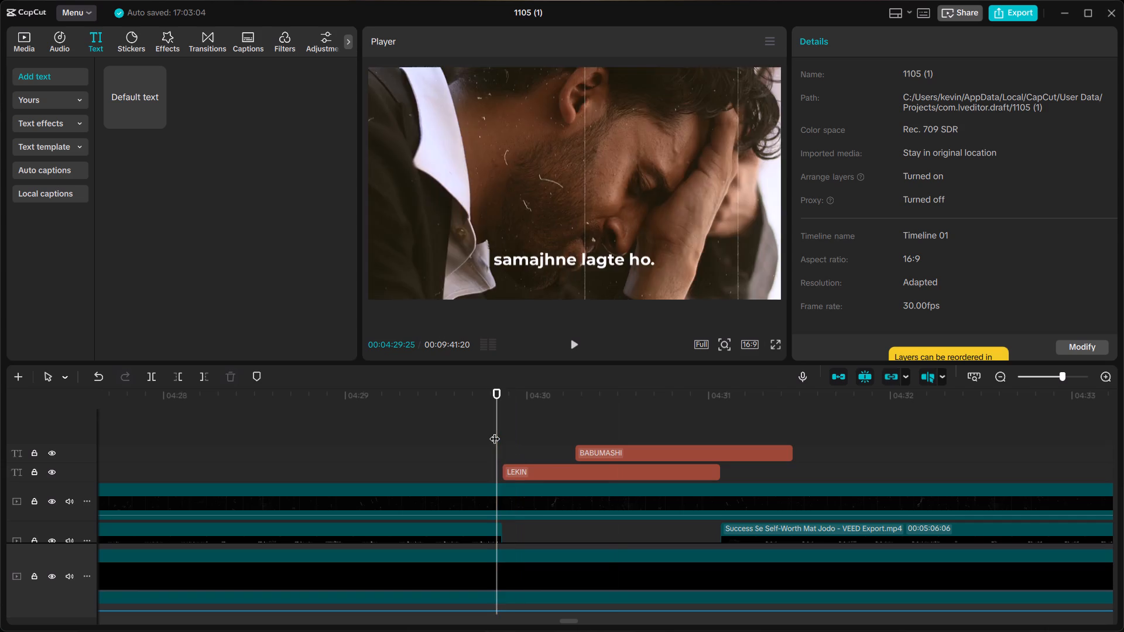
{"action": "key", "text": "space"}
{"action": "left_click", "coordinate": [478, 420]}
{"action": "key", "text": "space"}
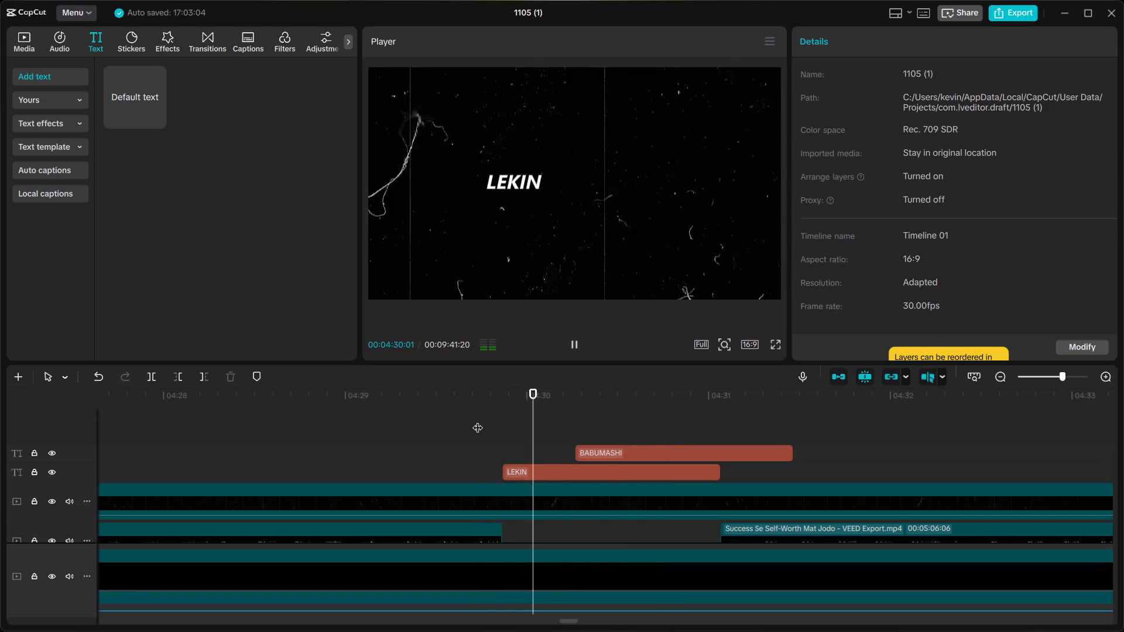
{"action": "key", "text": "space"}
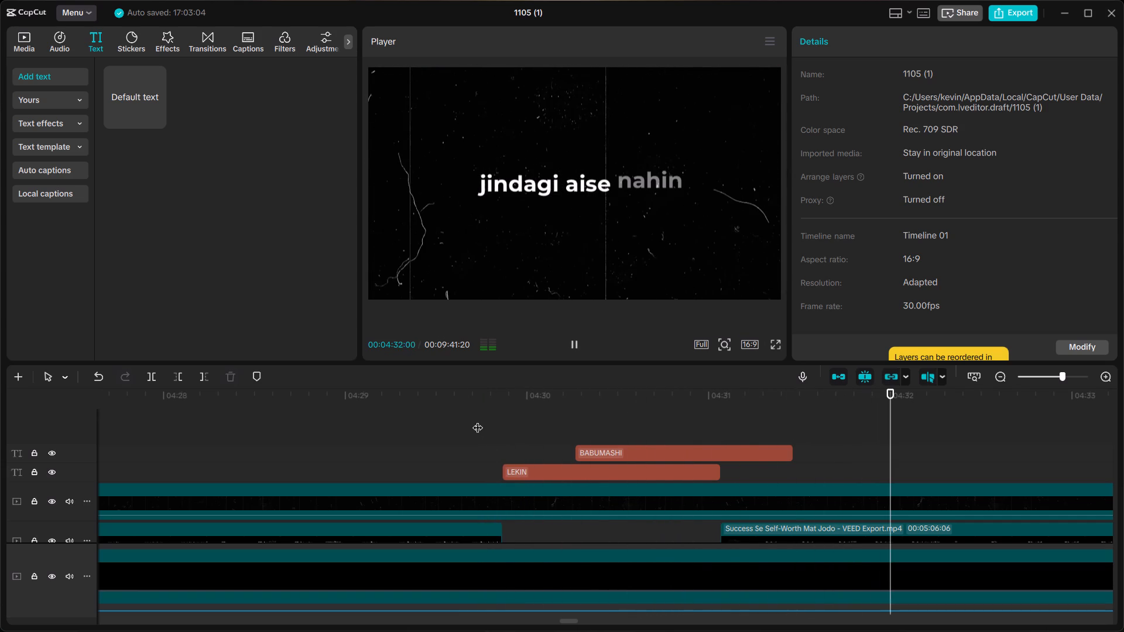
{"action": "left_click", "coordinate": [478, 420]}
{"action": "key", "text": "space"}
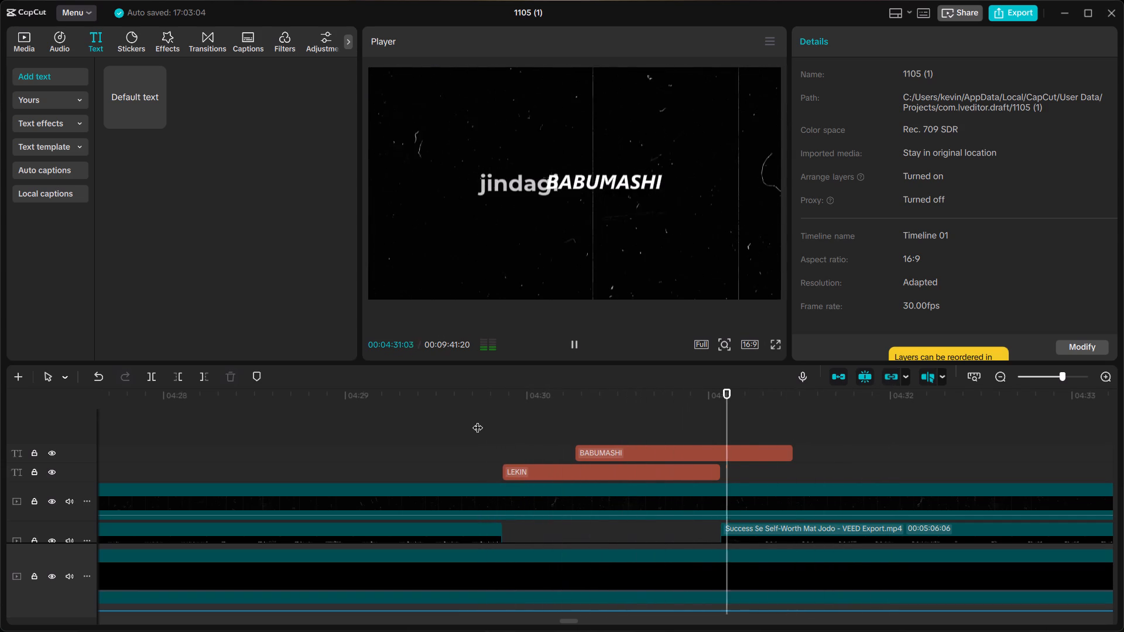
{"action": "key", "text": "space"}
Scale the caption clip that follows the "LEKIN" and "BABUMASHI" titles to 62% and move it to X 0, Y -91.
{"action": "left_click", "coordinate": [724, 426]}
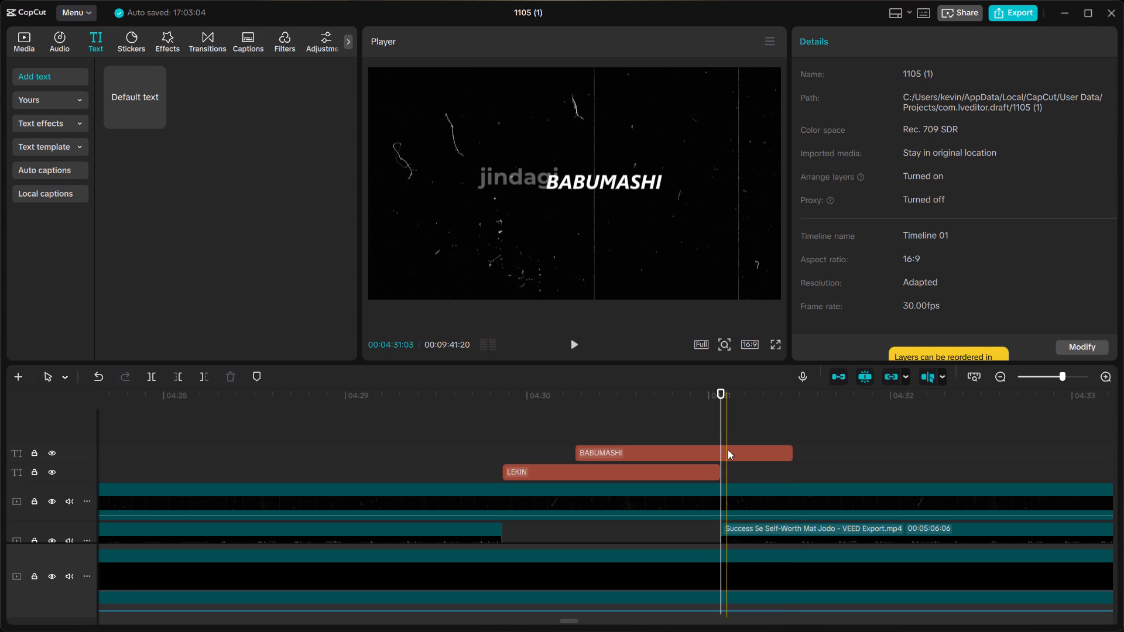
{"action": "left_click", "coordinate": [728, 451]}
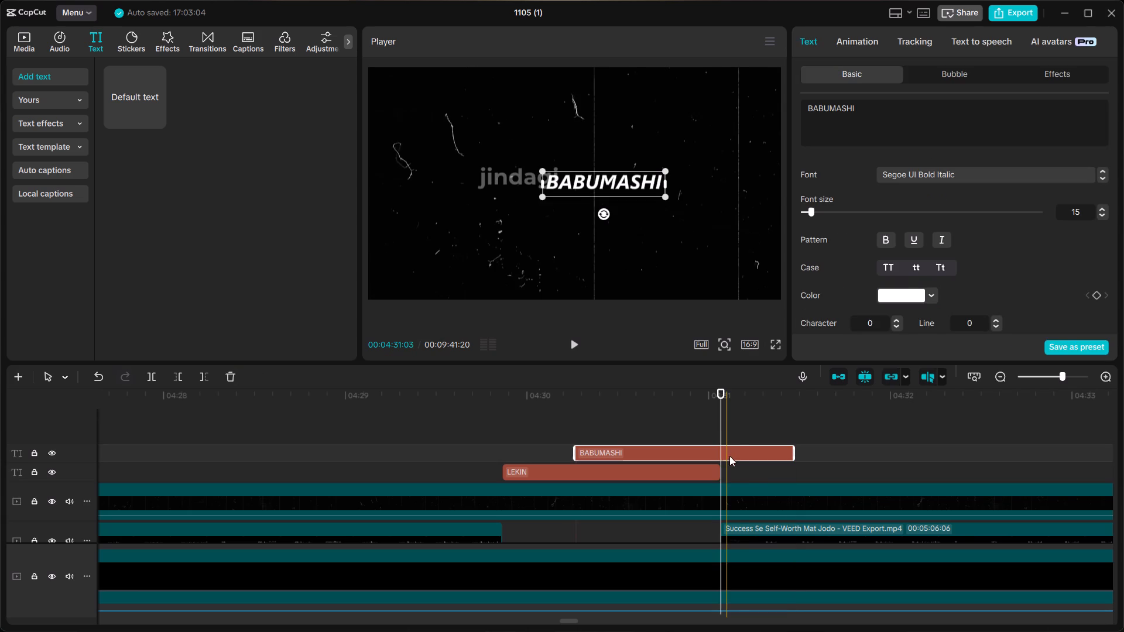
{"action": "left_click", "coordinate": [746, 471]}
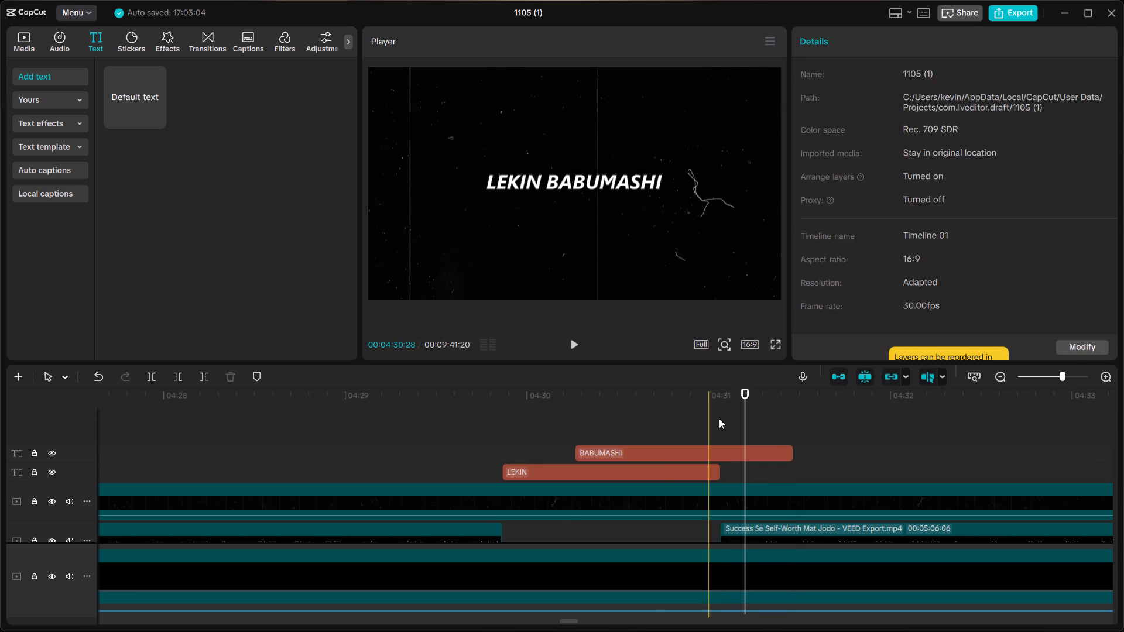
{"action": "scroll", "coordinate": [776, 497], "scroll_direction": "down", "scroll_amount": 3}
{"action": "left_click", "coordinate": [776, 497]}
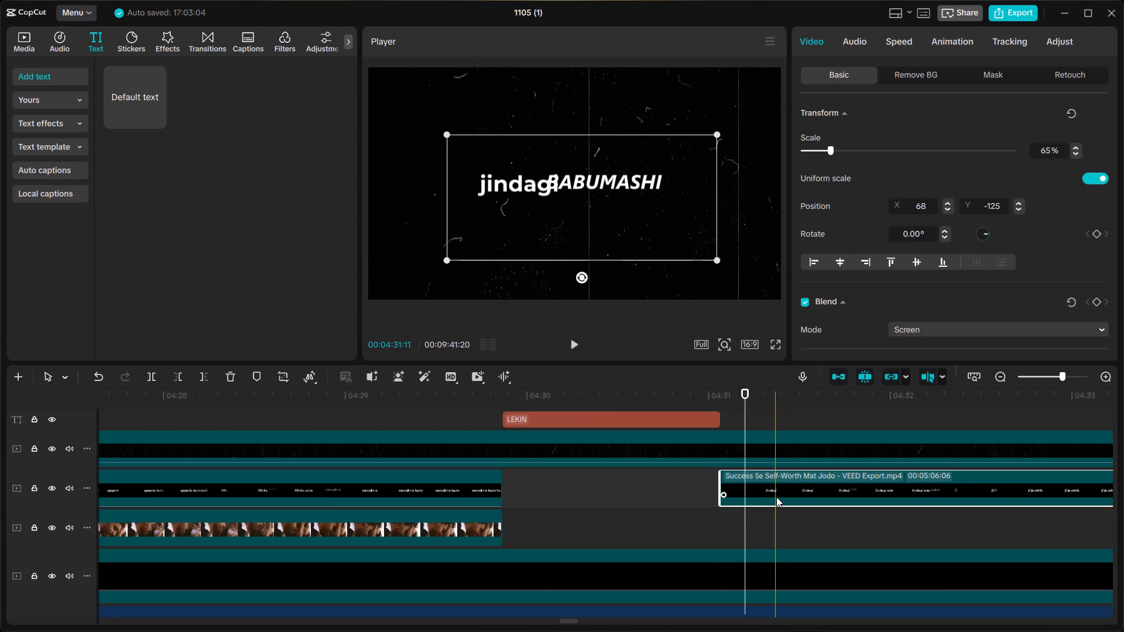
{"action": "left_click_drag", "start_coordinate": [442, 135], "coordinate": [442, 136]}
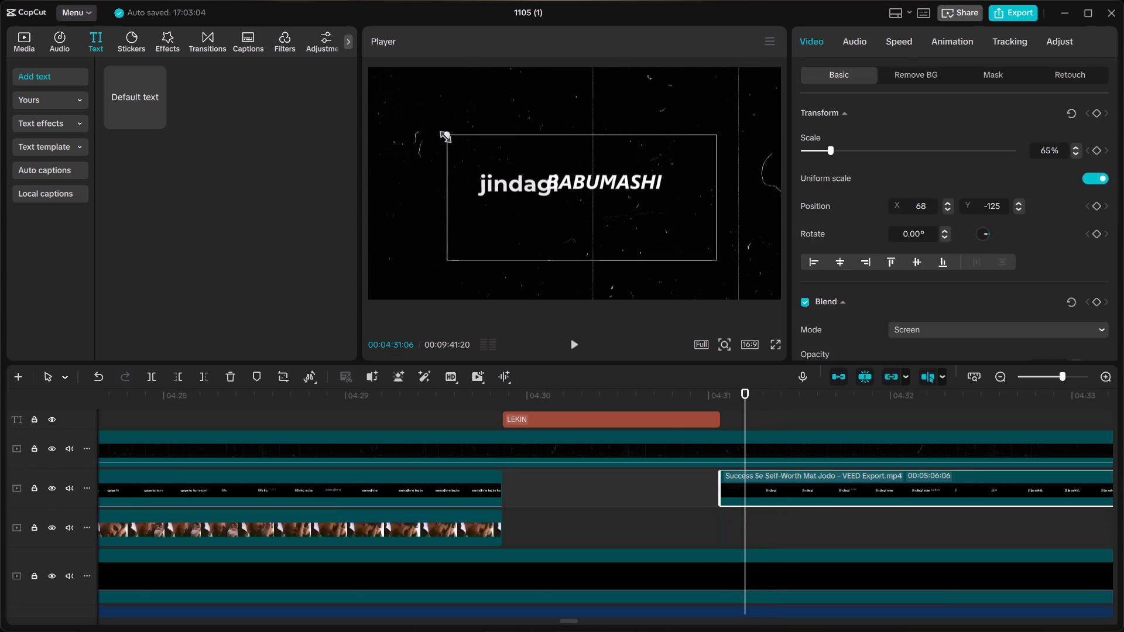
{"action": "left_click_drag", "start_coordinate": [442, 136], "coordinate": [451, 142]}
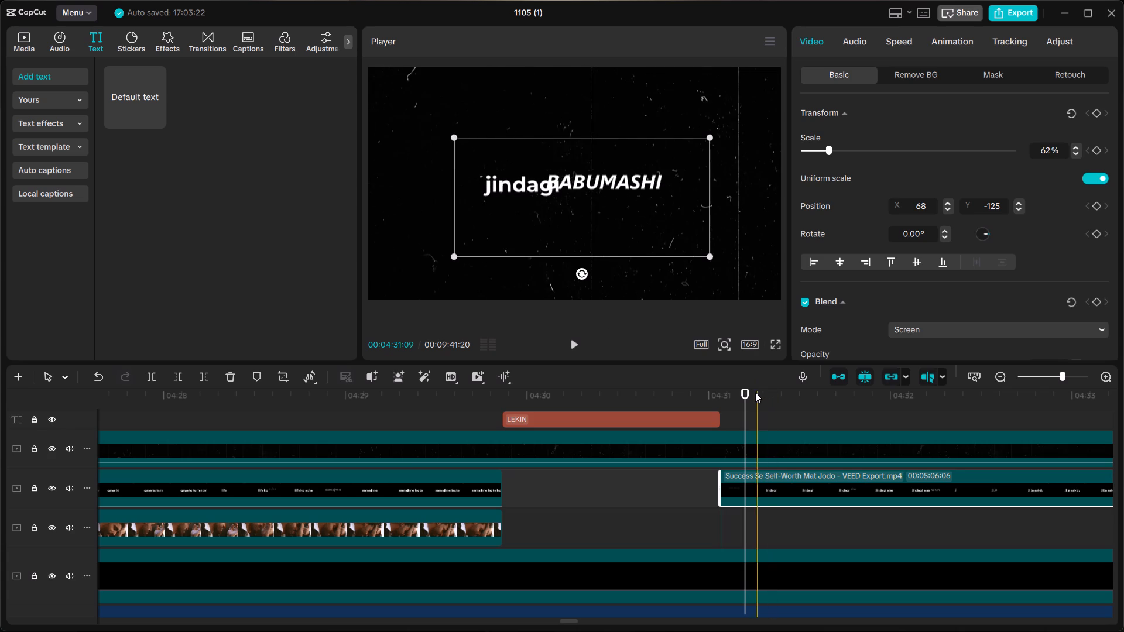
{"action": "left_click_drag", "start_coordinate": [748, 391], "coordinate": [766, 395]}
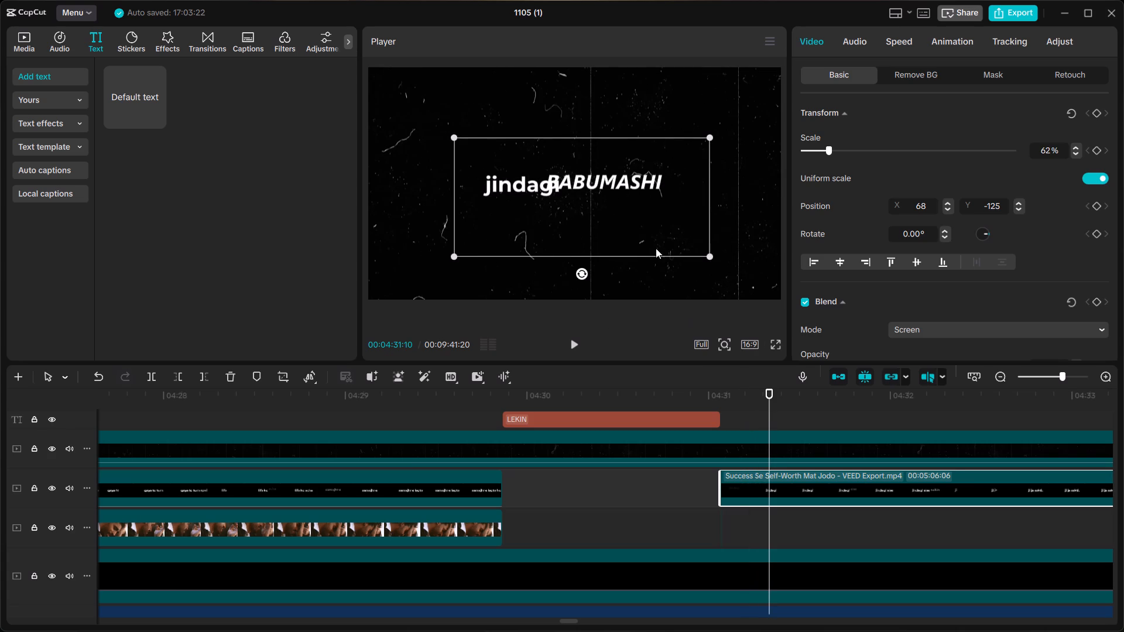
{"action": "left_click_drag", "start_coordinate": [647, 235], "coordinate": [638, 228]}
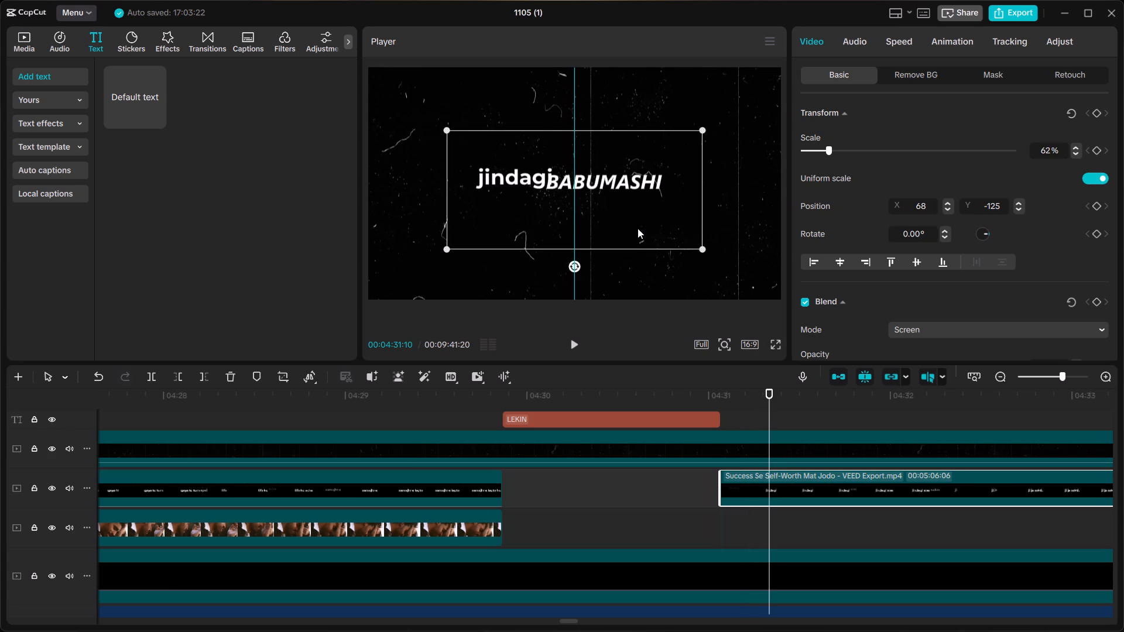
{"action": "left_click_drag", "start_coordinate": [638, 228], "coordinate": [638, 232]}
Split the "BABUMASHI" title where the "jindagi" caption clip begins and delete the part beyond it.
{"action": "scroll", "coordinate": [588, 399], "scroll_direction": "up", "scroll_amount": 3}
{"action": "scroll", "coordinate": [717, 417], "scroll_direction": "up", "scroll_amount": 3}
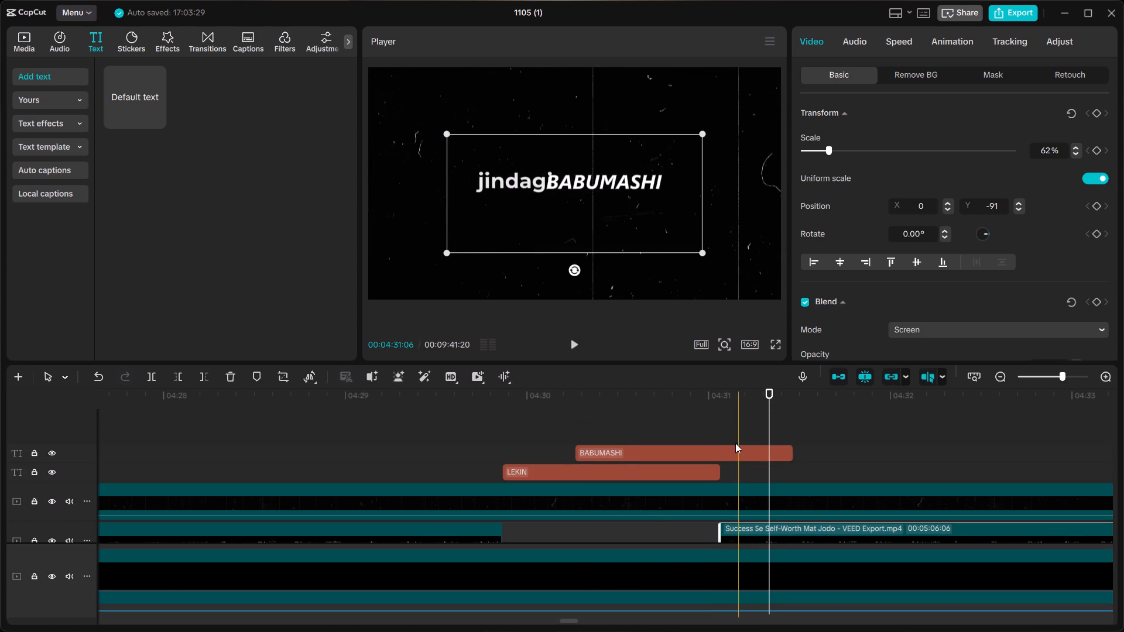
{"action": "left_click", "coordinate": [721, 434]}
{"action": "left_click", "coordinate": [736, 454]}
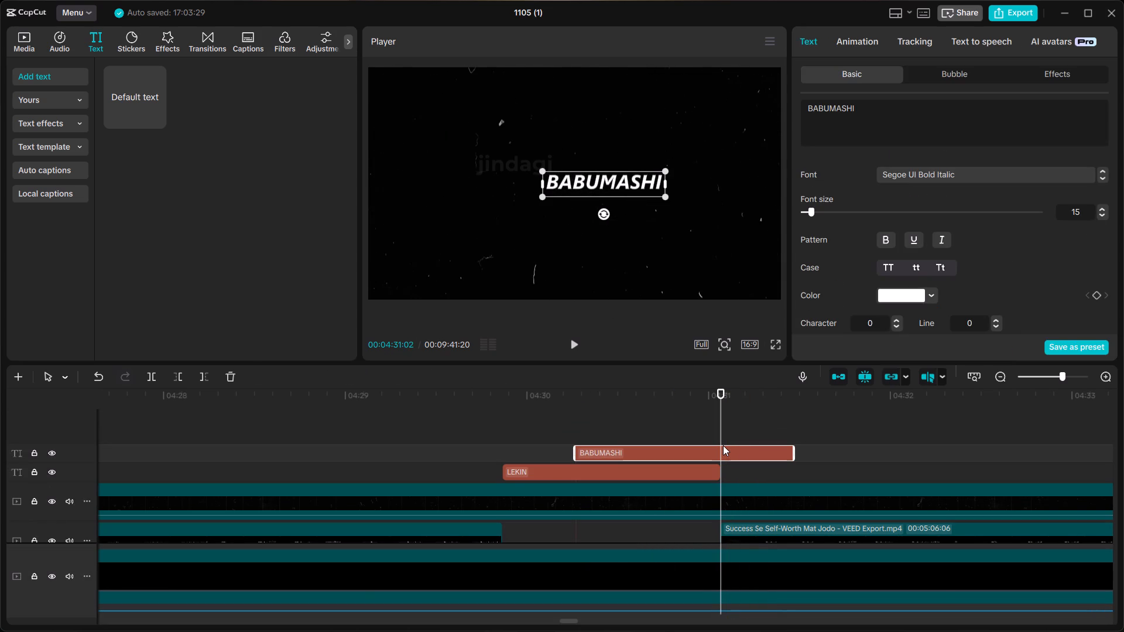
{"action": "key", "text": "ctrl+b"}
{"action": "key", "text": "BackSpace"}
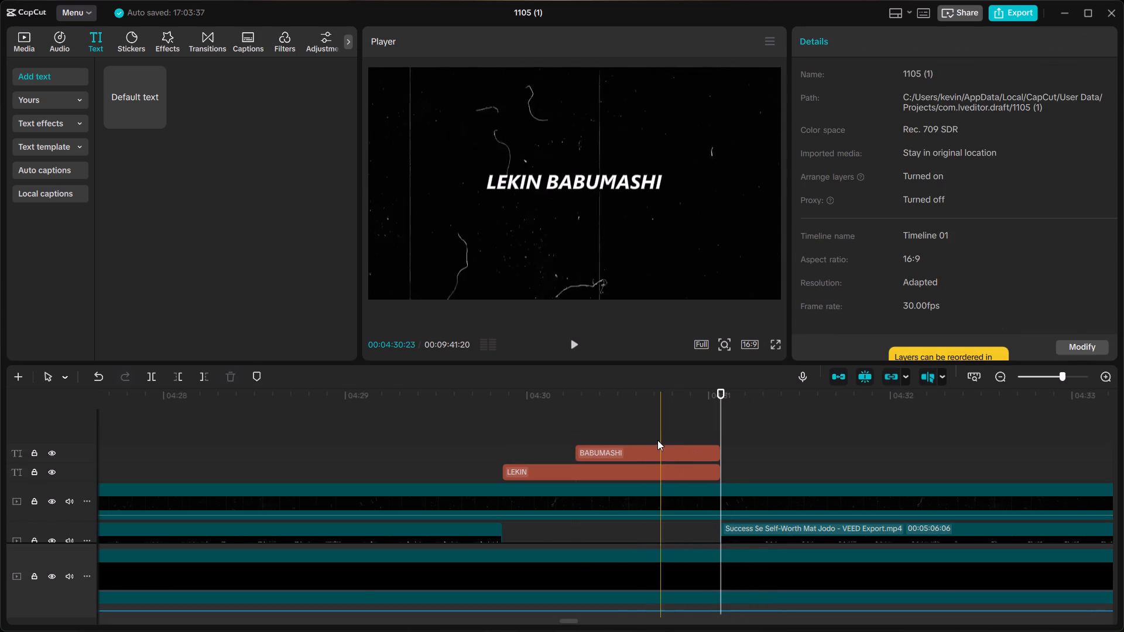
Play back the passage from just before the "LEKIN" title to check the title timing and the transition into the following captions.
{"action": "left_click", "coordinate": [493, 425]}
{"action": "key", "text": "space"}
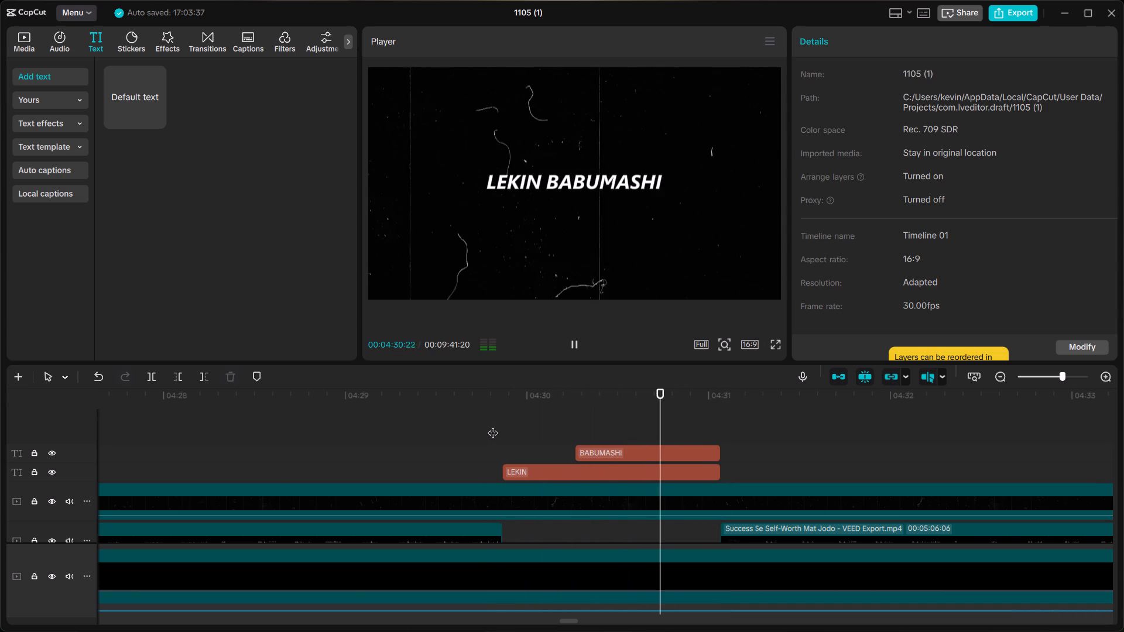
{"action": "left_click", "coordinate": [465, 424]}
{"action": "key", "text": "space"}
{"action": "key", "text": "space"}
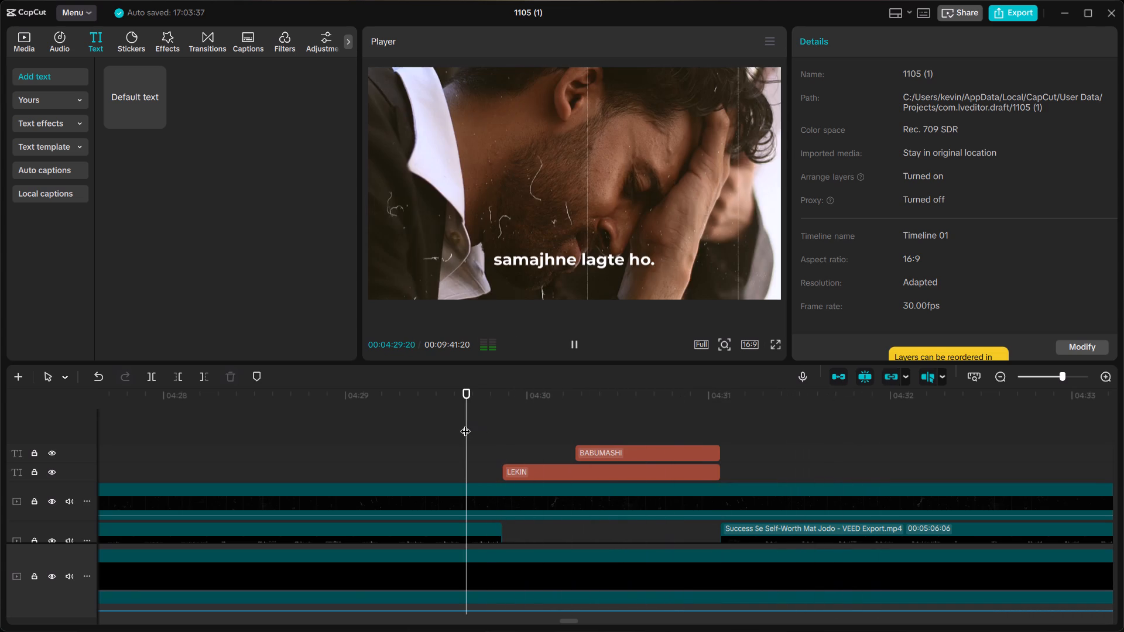
{"action": "key", "text": "space"}
{"action": "left_click", "coordinate": [467, 437]}
{"action": "key", "text": "space"}
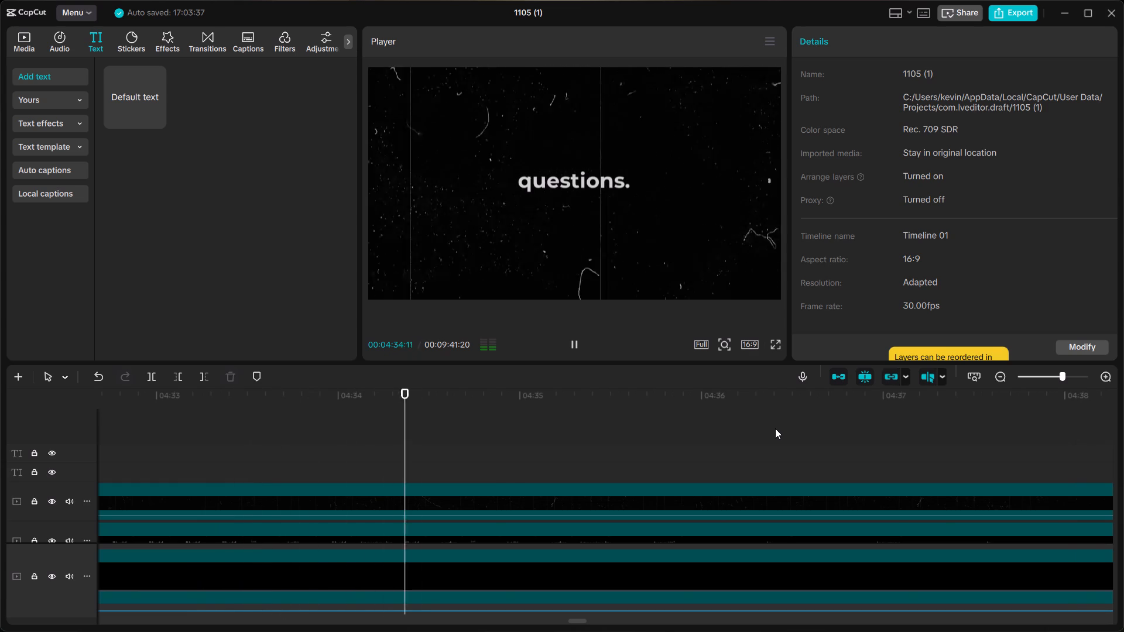
{"action": "key", "text": "space"}
Play back the captions after the "BABUMASHI" title to find where the "jindagi aise ji ja sakti." line ends.
{"action": "scroll", "coordinate": [775, 428], "scroll_direction": "down", "scroll_amount": 3}
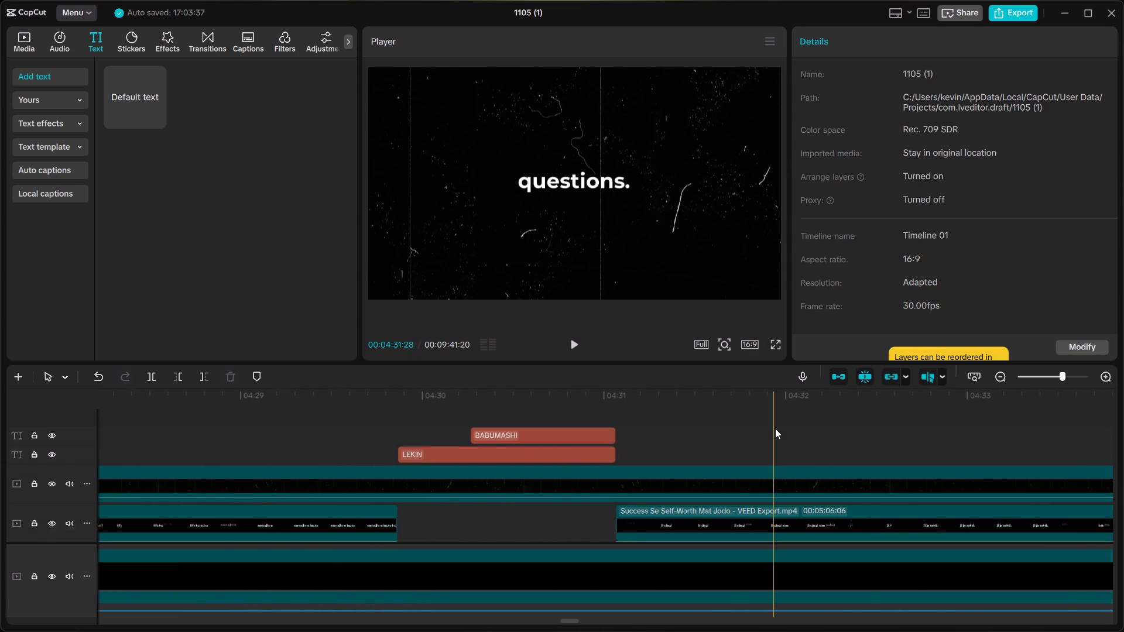
{"action": "scroll", "coordinate": [775, 428], "scroll_direction": "down", "scroll_amount": 1}
{"action": "scroll", "coordinate": [734, 444], "scroll_direction": "up", "scroll_amount": 3}
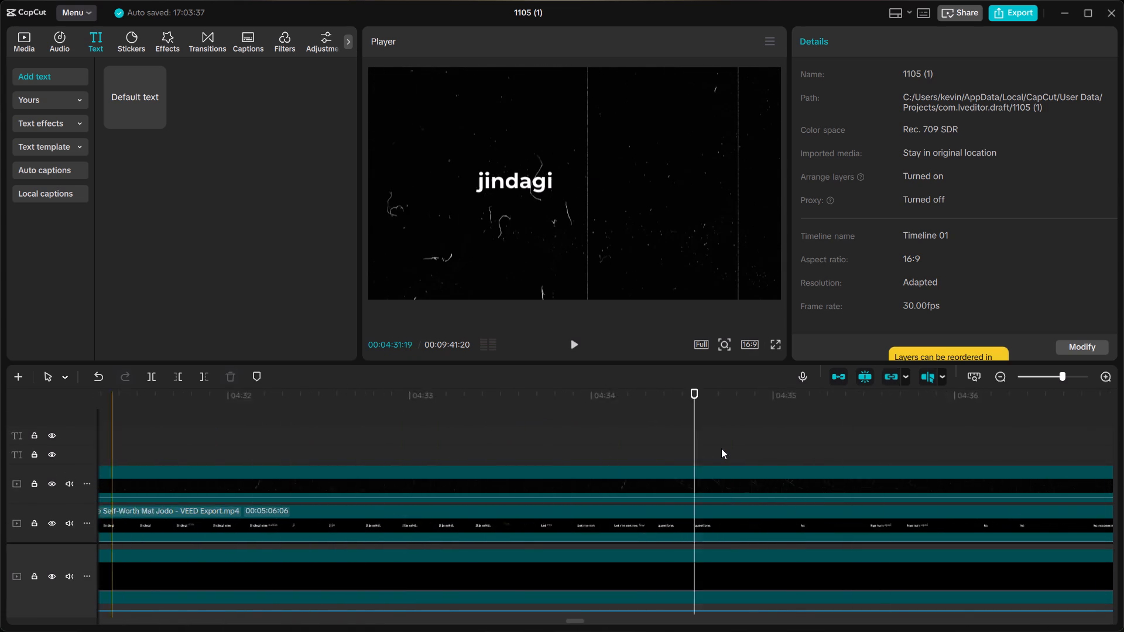
{"action": "scroll", "coordinate": [721, 449], "scroll_direction": "left", "scroll_amount": 1}
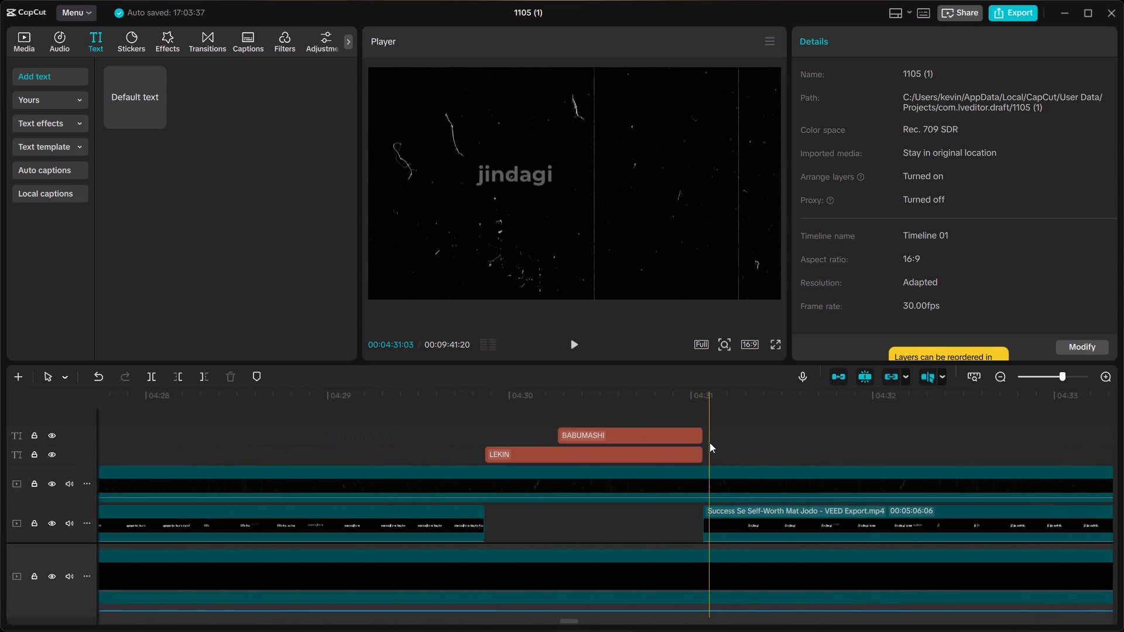
{"action": "left_click", "coordinate": [705, 439]}
{"action": "key", "text": "space"}
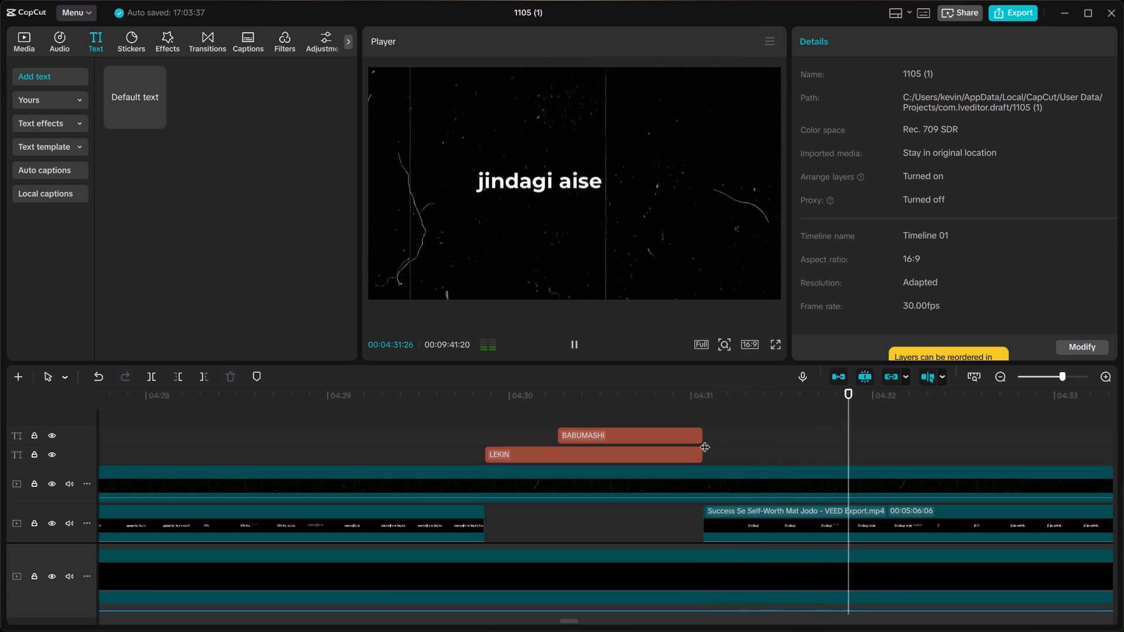
{"action": "key", "text": "space"}
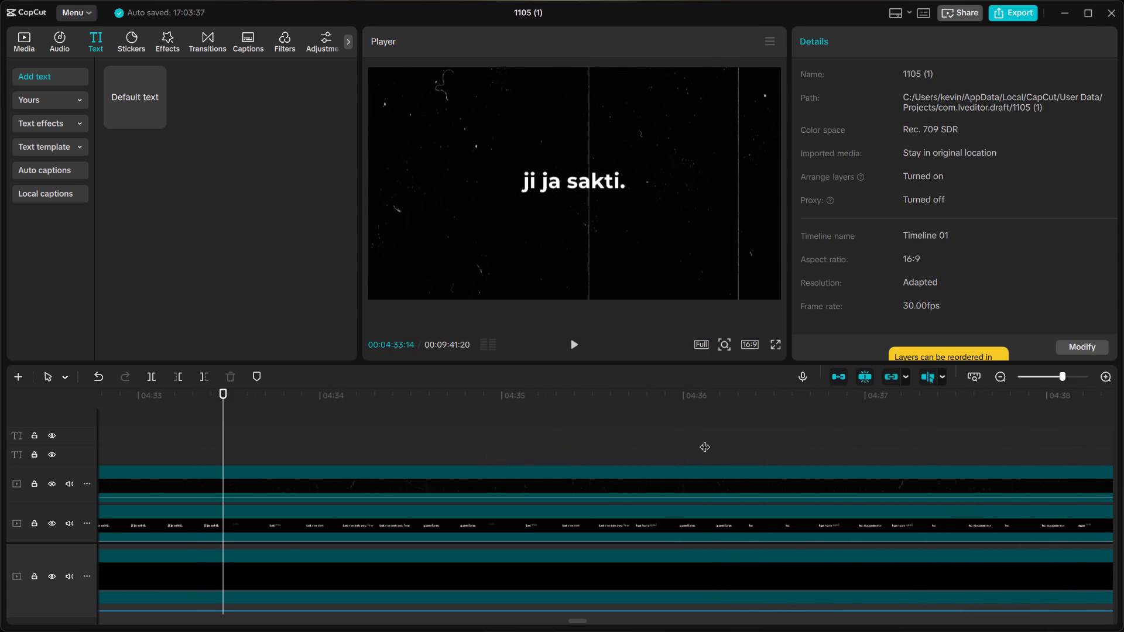
{"action": "scroll", "coordinate": [705, 439], "scroll_direction": "right", "scroll_amount": 1}
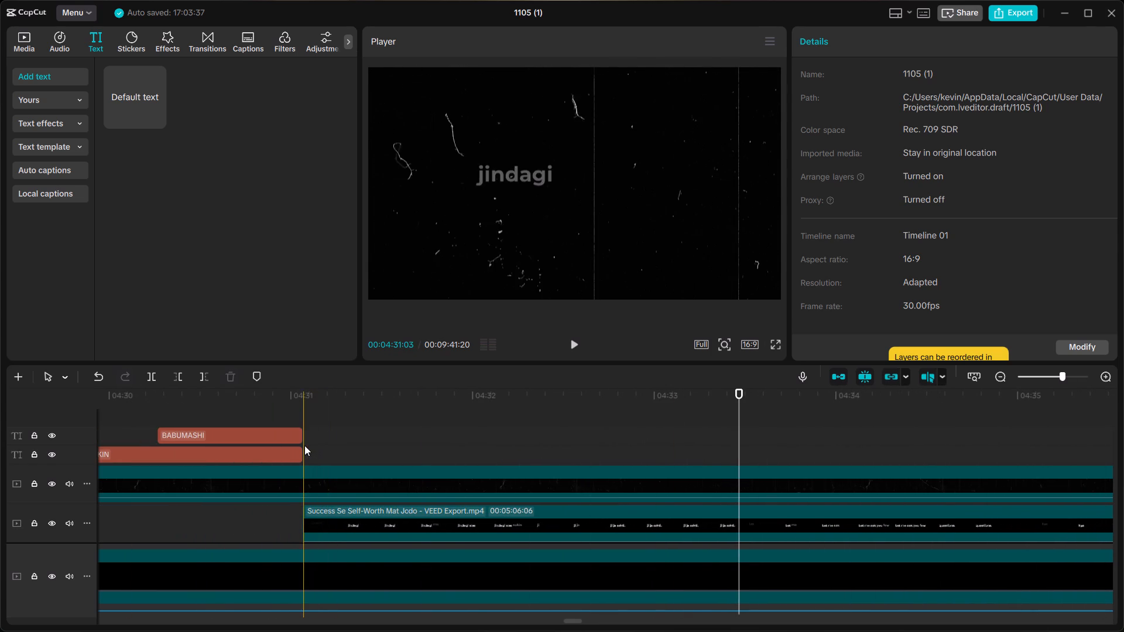
{"action": "left_click", "coordinate": [304, 445]}
{"action": "key", "text": "space"}
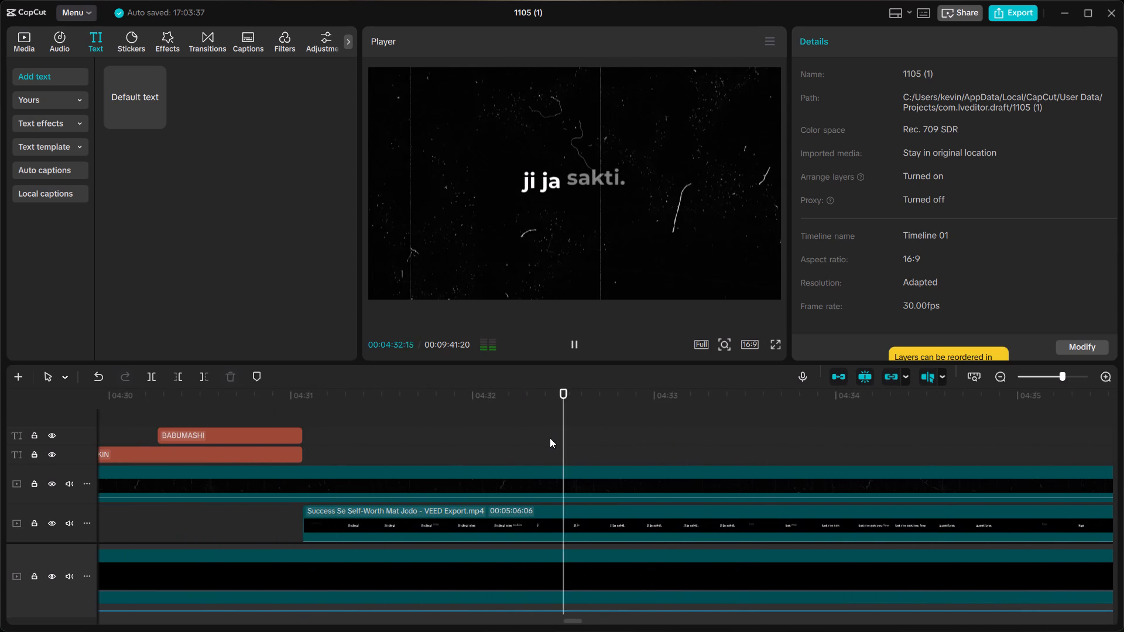
{"action": "key", "text": "space"}
Split the centred caption clip at 00:04:33:15, on the frame where the word "Let" starts to appear.
{"action": "scroll", "coordinate": [719, 469], "scroll_direction": "up", "scroll_amount": 2, "text": "ctrl"}
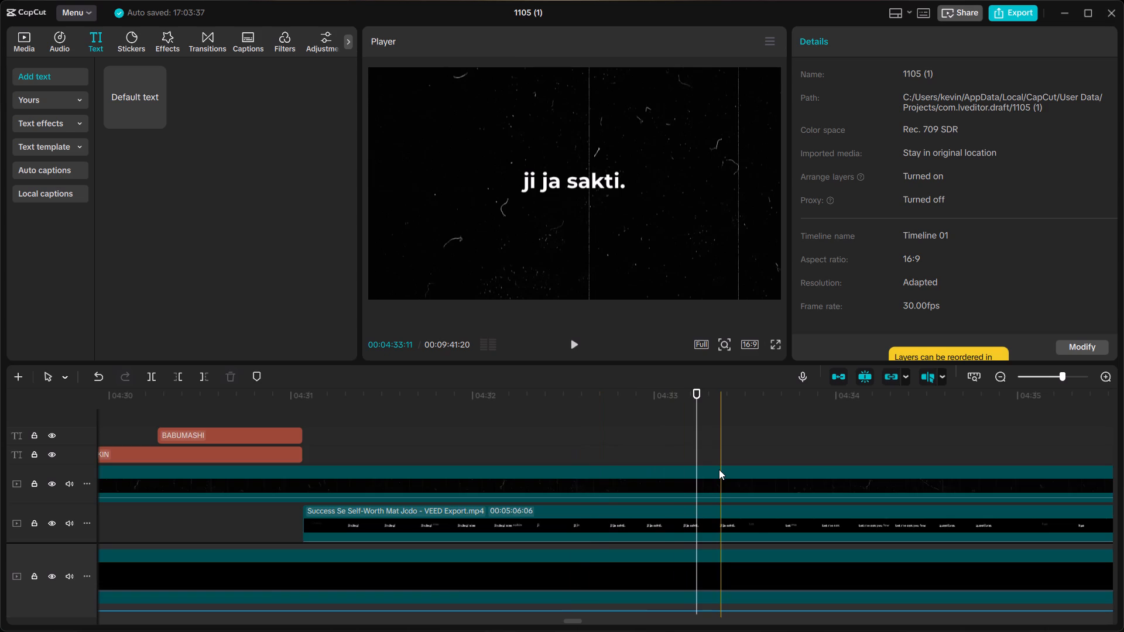
{"action": "scroll", "coordinate": [719, 469], "scroll_direction": "up", "scroll_amount": 14, "text": "ctrl"}
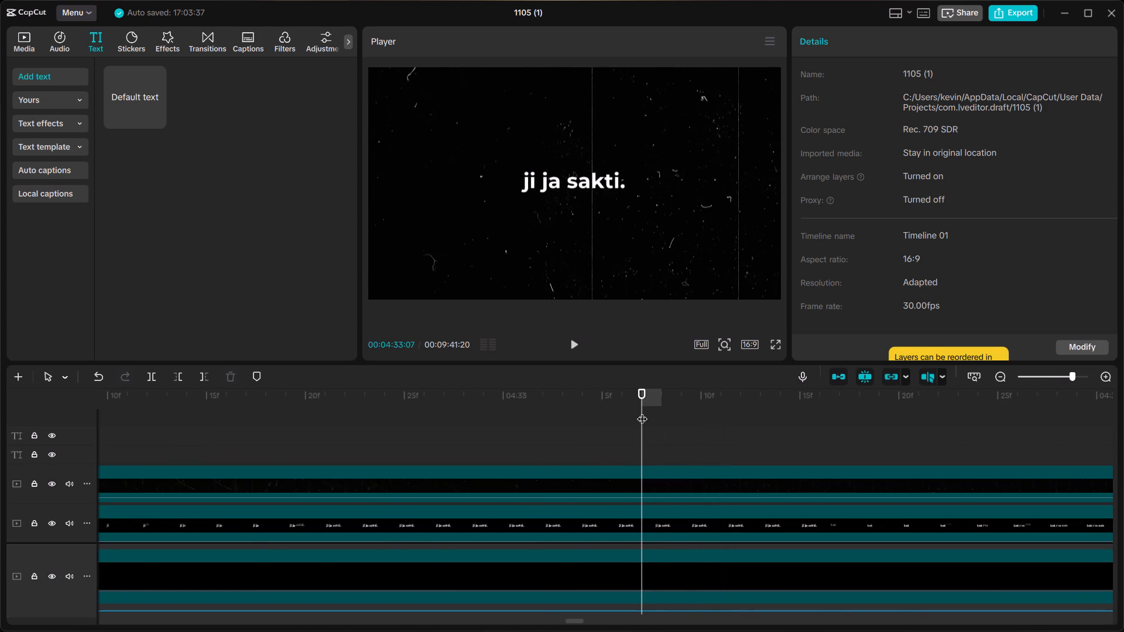
{"action": "left_click_drag", "start_coordinate": [640, 389], "coordinate": [654, 393]}
{"action": "left_click_drag", "start_coordinate": [654, 393], "coordinate": [842, 412]}
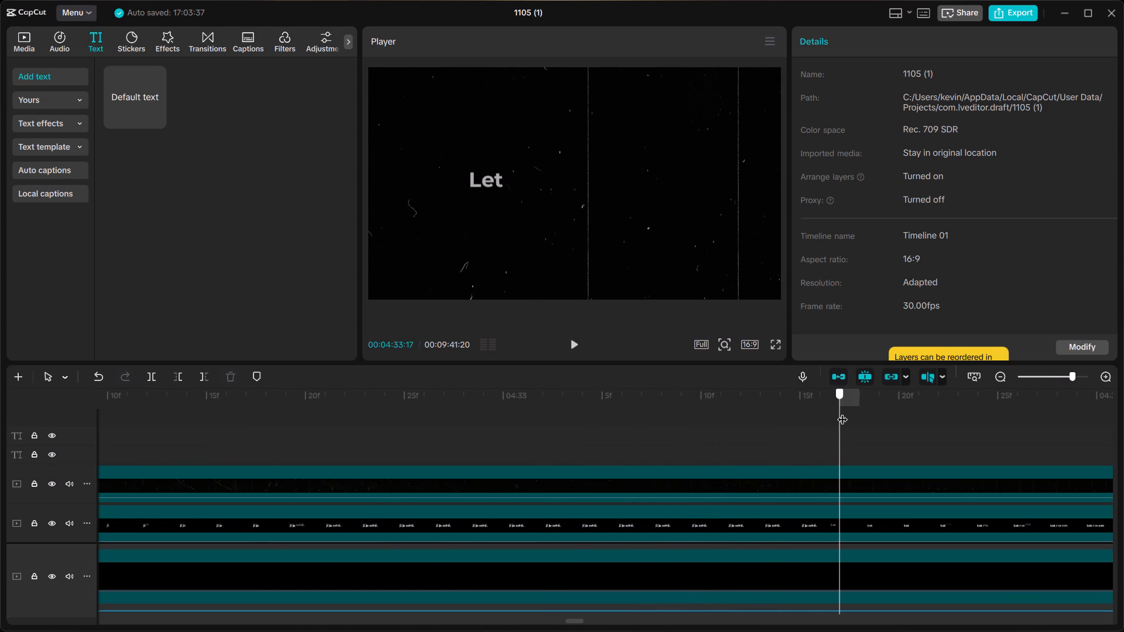
{"action": "left_click_drag", "start_coordinate": [842, 412], "coordinate": [807, 418]}
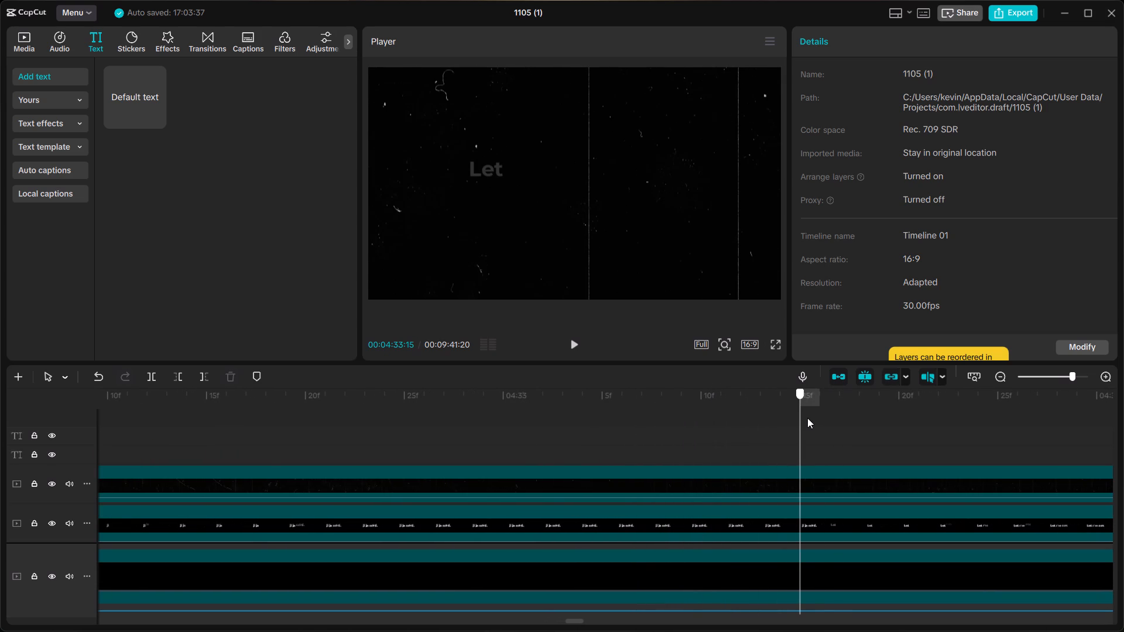
{"action": "left_click_drag", "start_coordinate": [807, 418], "coordinate": [792, 423]}
{"action": "left_click_drag", "start_coordinate": [792, 423], "coordinate": [790, 423]}
{"action": "left_click", "coordinate": [815, 530]}
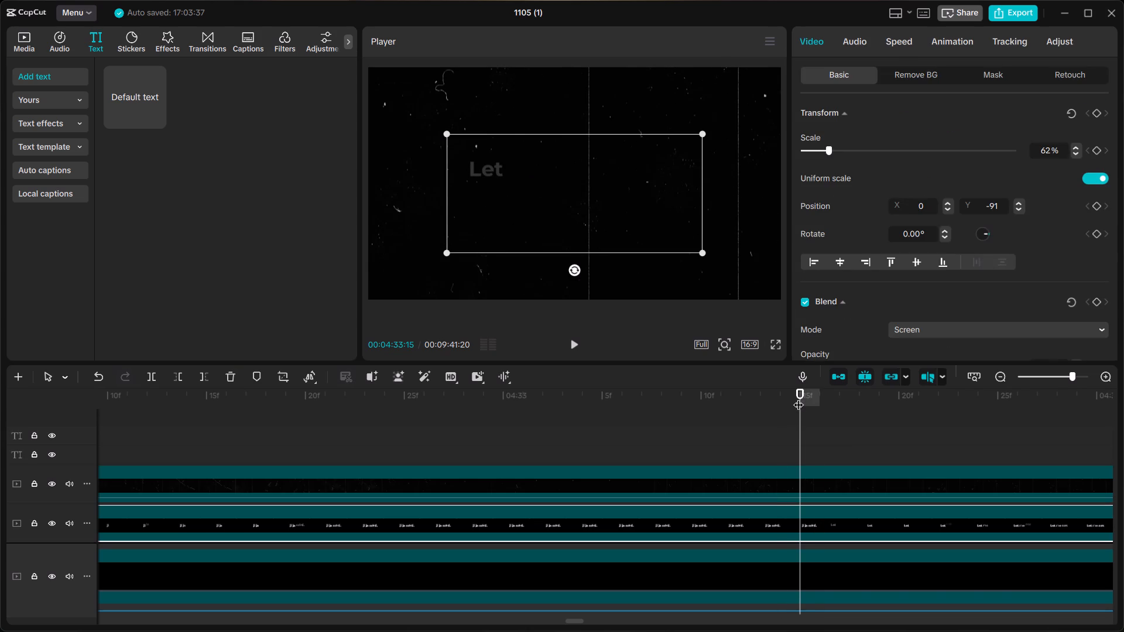
{"action": "key", "text": "ctrl+b"}
Copy the bottom-positioned caption clip that ends before the "LEKIN" title and paste it at 00:04:33:15.
{"action": "scroll", "coordinate": [770, 508], "scroll_direction": "down", "scroll_amount": 3, "text": "ctrl"}
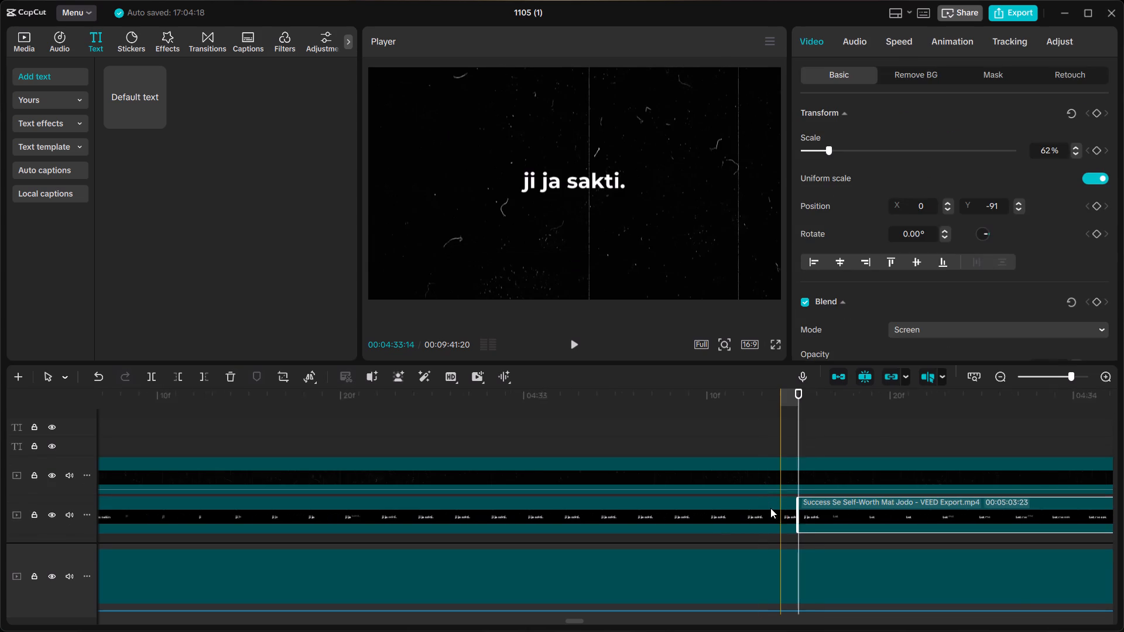
{"action": "scroll", "coordinate": [770, 508], "scroll_direction": "down", "scroll_amount": 18, "text": "ctrl"}
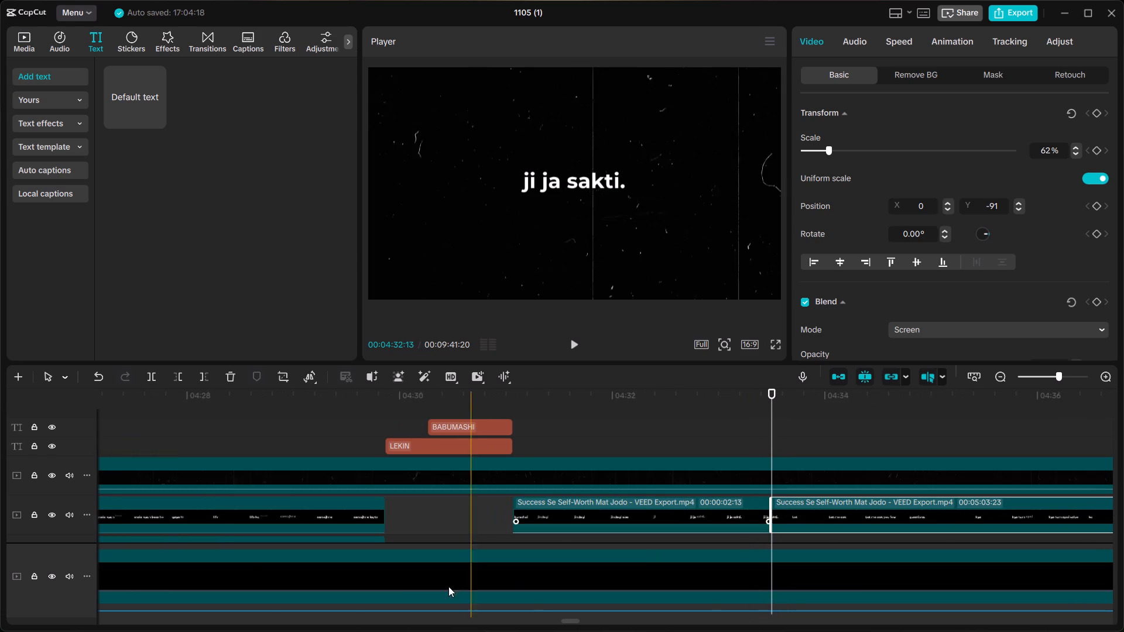
{"action": "left_click", "coordinate": [301, 494]}
{"action": "scroll", "coordinate": [300, 507], "scroll_direction": "down", "scroll_amount": 2}
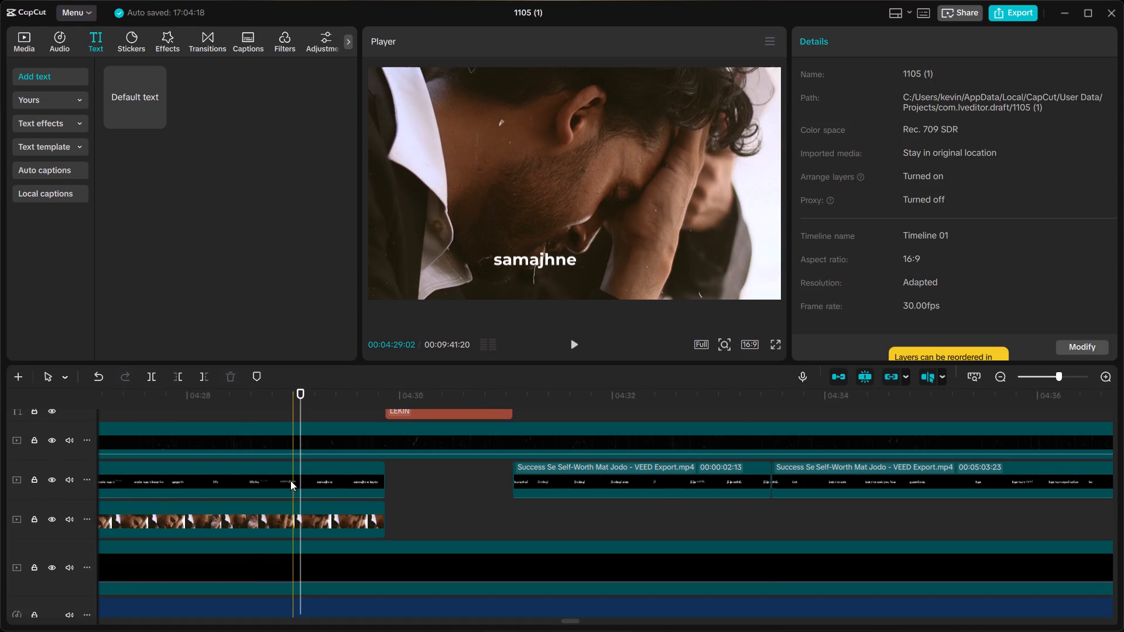
{"action": "left_click", "coordinate": [289, 475]}
{"action": "key", "text": "ctrl+c"}
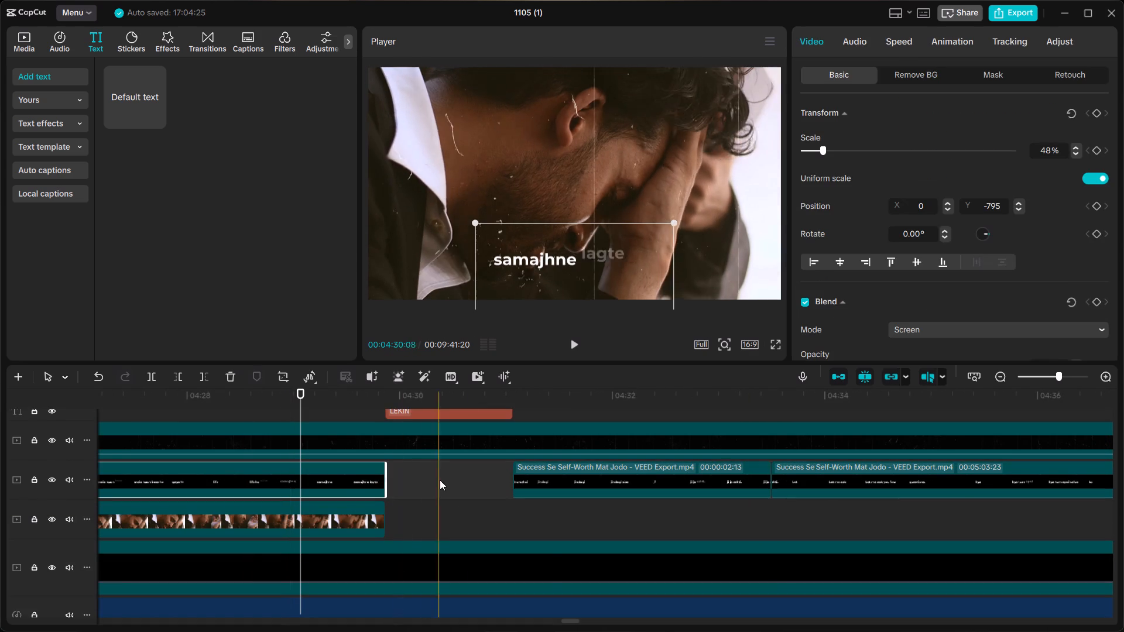
{"action": "left_click", "coordinate": [774, 399]}
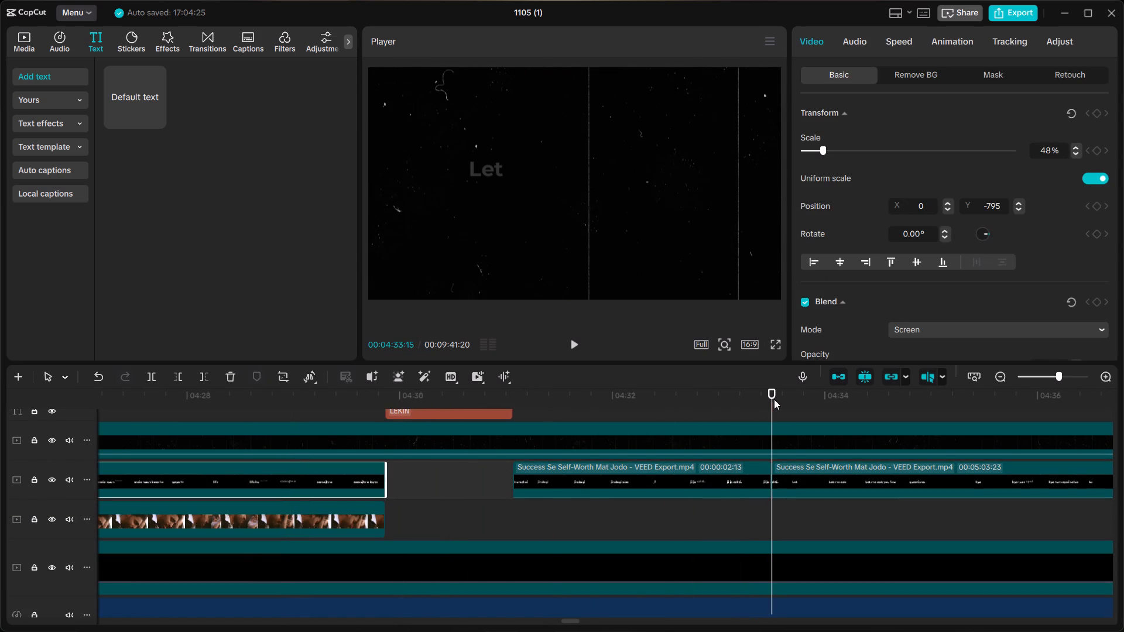
{"action": "key", "text": "ctrl+v"}
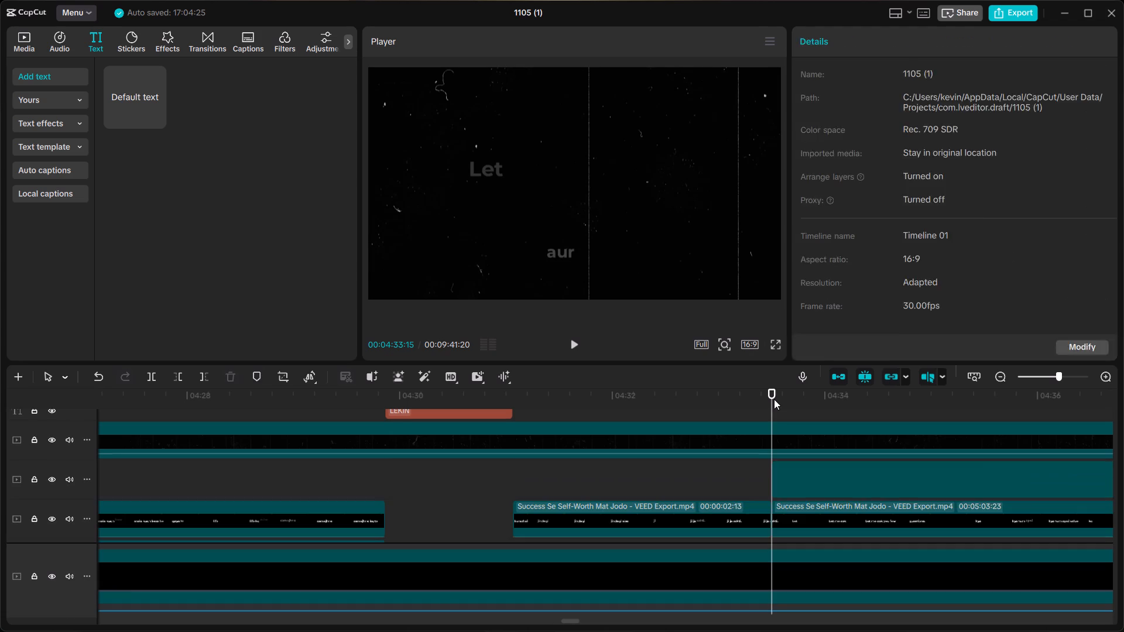
Move the centred caption clip starting at 00:04:33:15 down over the bottom-positioned caption text, to about Y -778.
{"action": "left_click", "coordinate": [803, 517]}
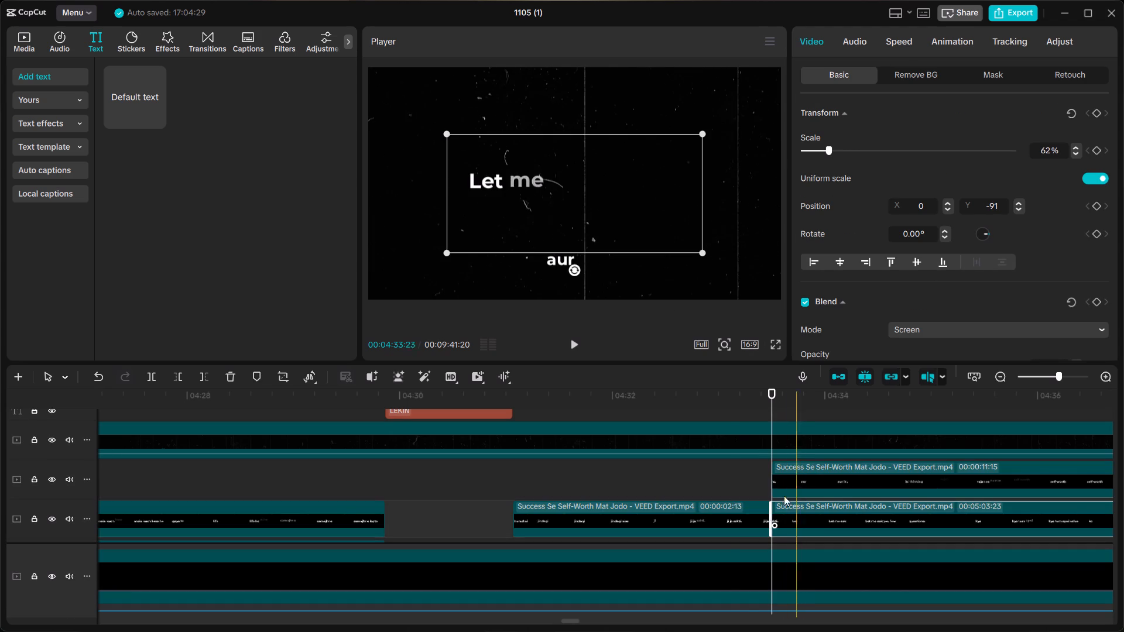
{"action": "left_click", "coordinate": [827, 410]}
{"action": "left_click", "coordinate": [852, 407]}
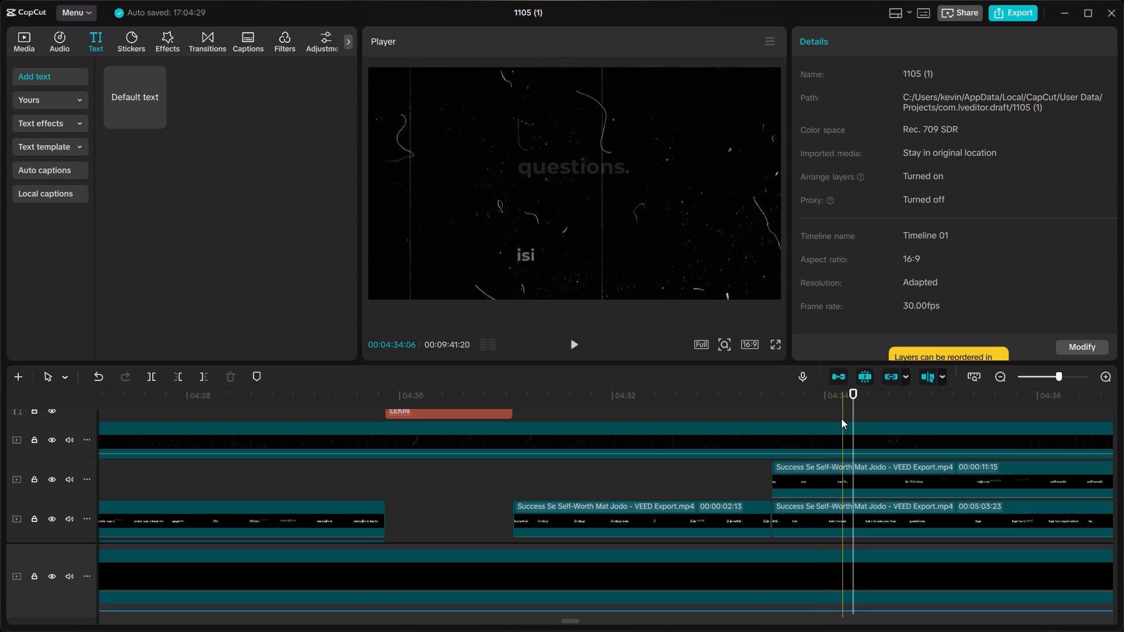
{"action": "left_click", "coordinate": [877, 411]}
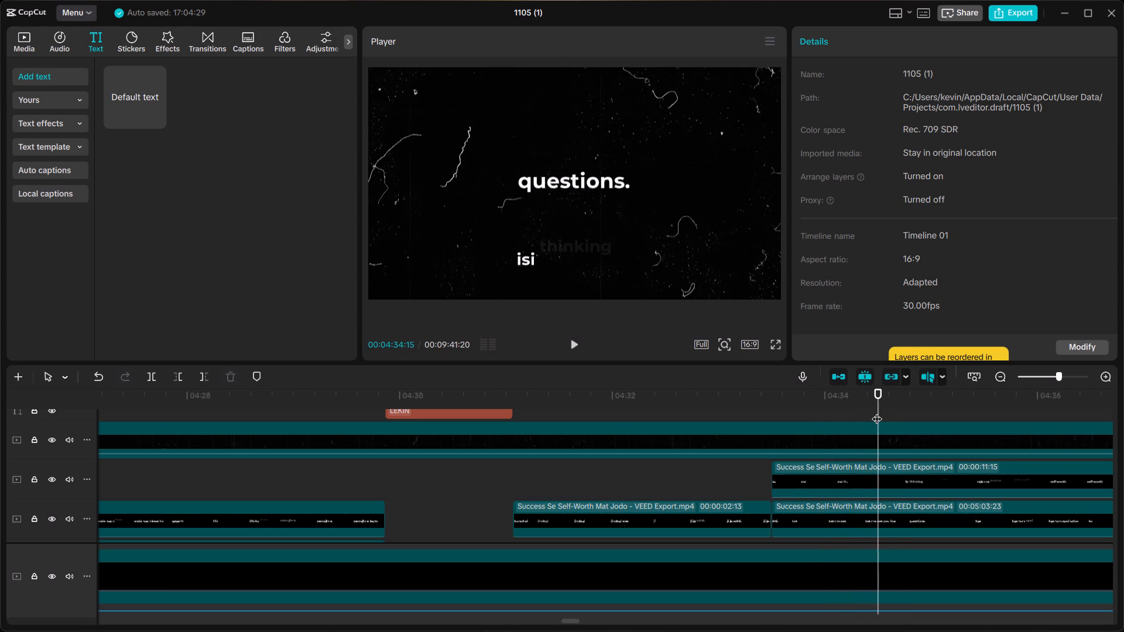
{"action": "left_click", "coordinate": [900, 415]}
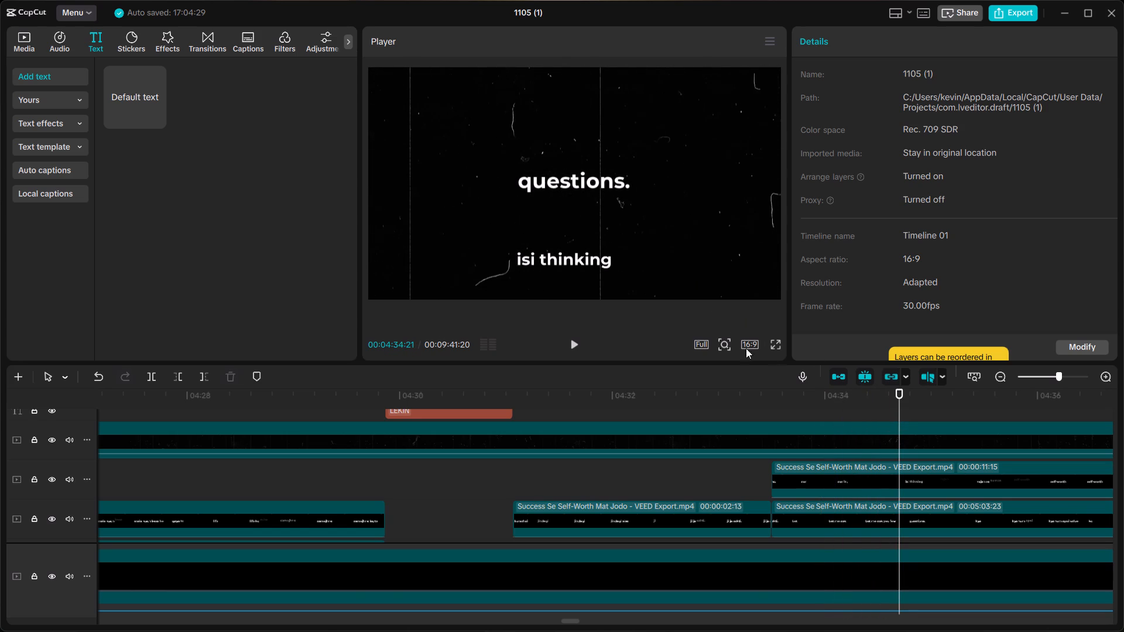
{"action": "left_click", "coordinate": [614, 184]}
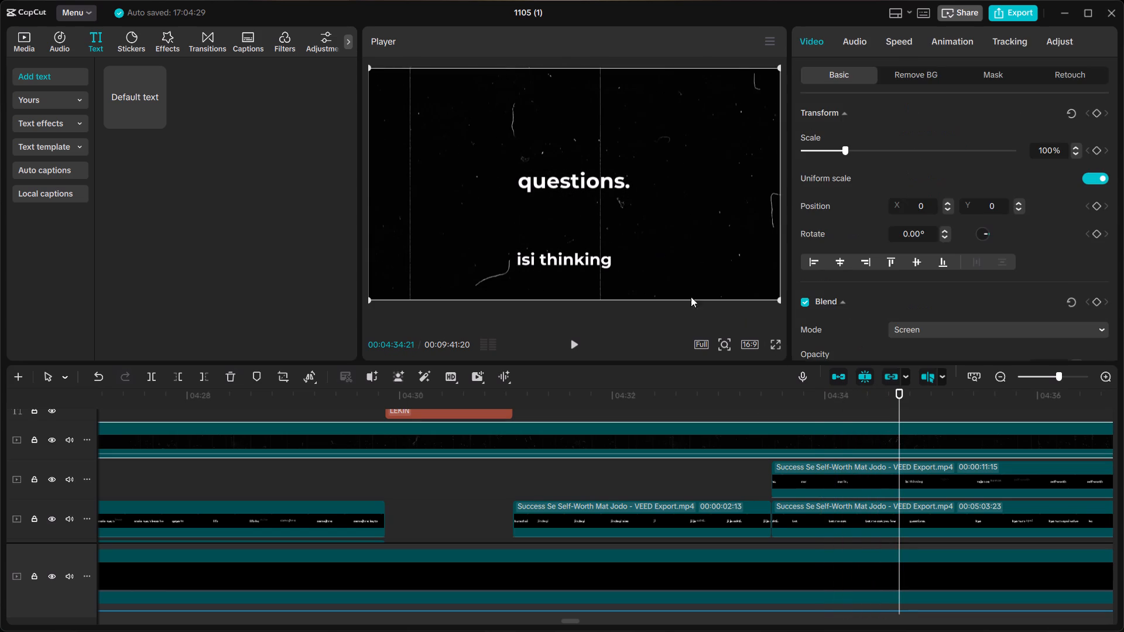
{"action": "left_click", "coordinate": [842, 508]}
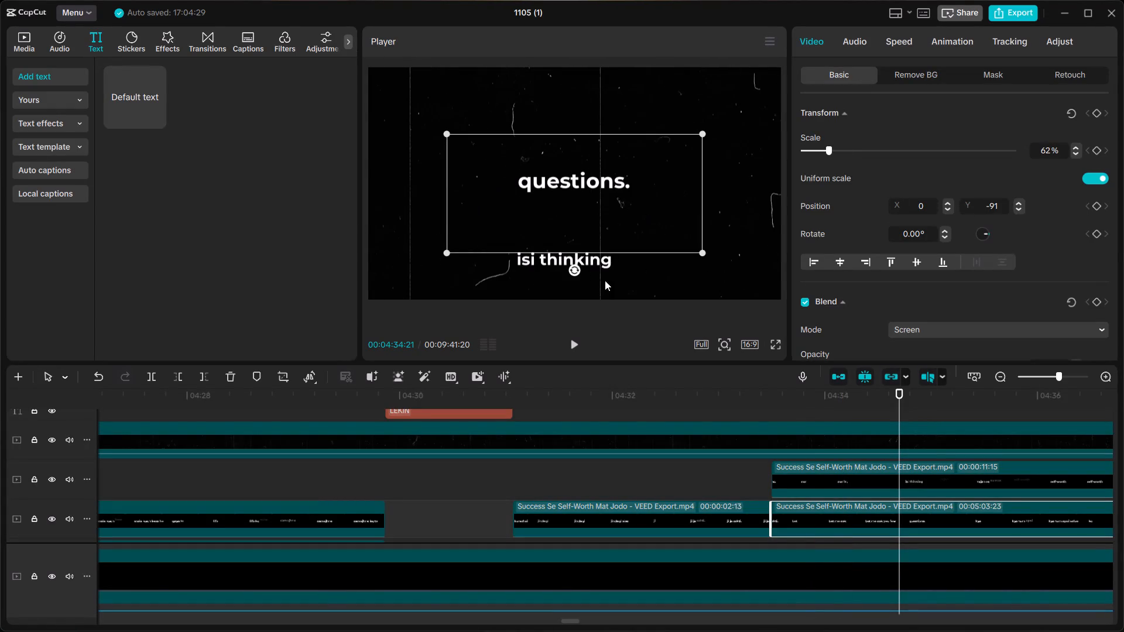
{"action": "left_click_drag", "start_coordinate": [515, 190], "coordinate": [516, 264]}
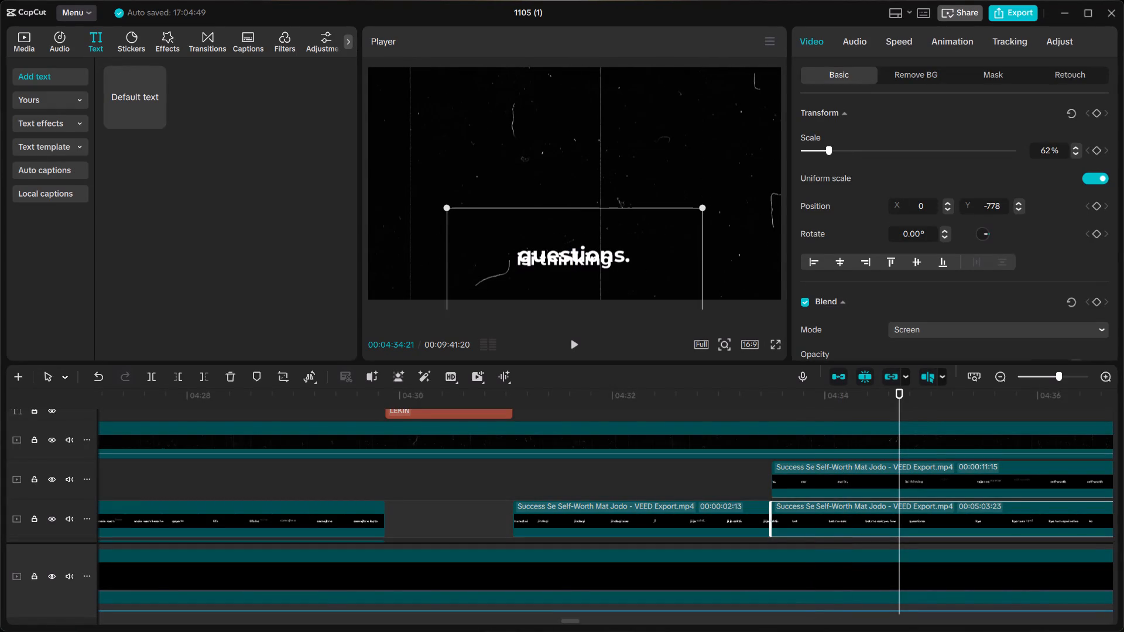
Scale the moved caption clip down to 55% to match the text size of the bottom-positioned caption beneath it.
{"action": "left_click_drag", "start_coordinate": [444, 206], "coordinate": [481, 227]}
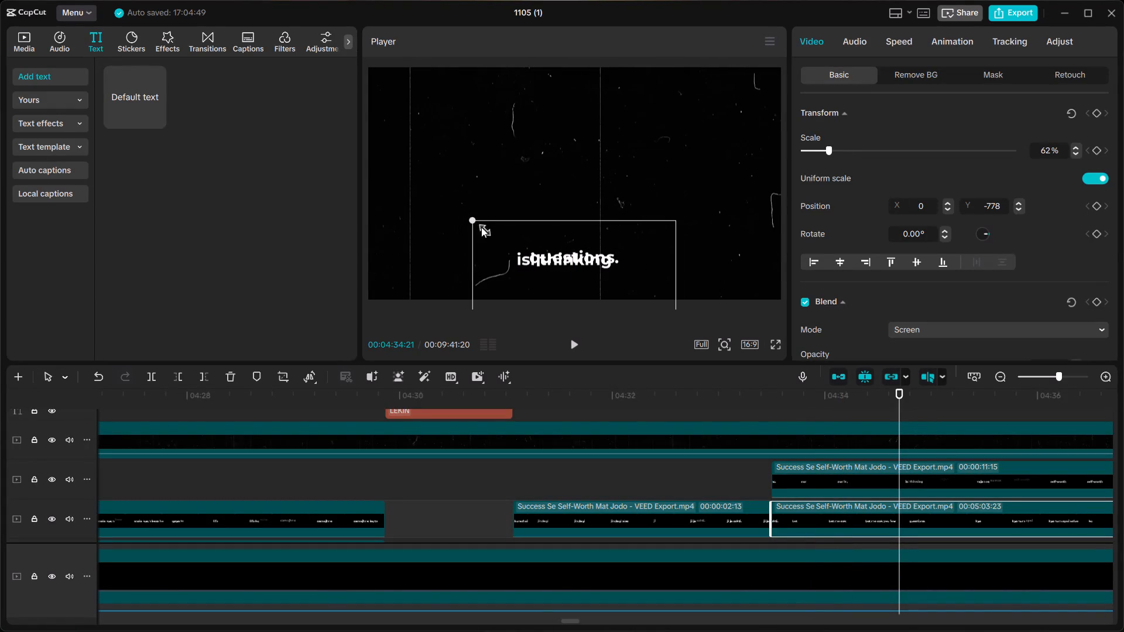
{"action": "left_click_drag", "start_coordinate": [470, 220], "coordinate": [460, 205]}
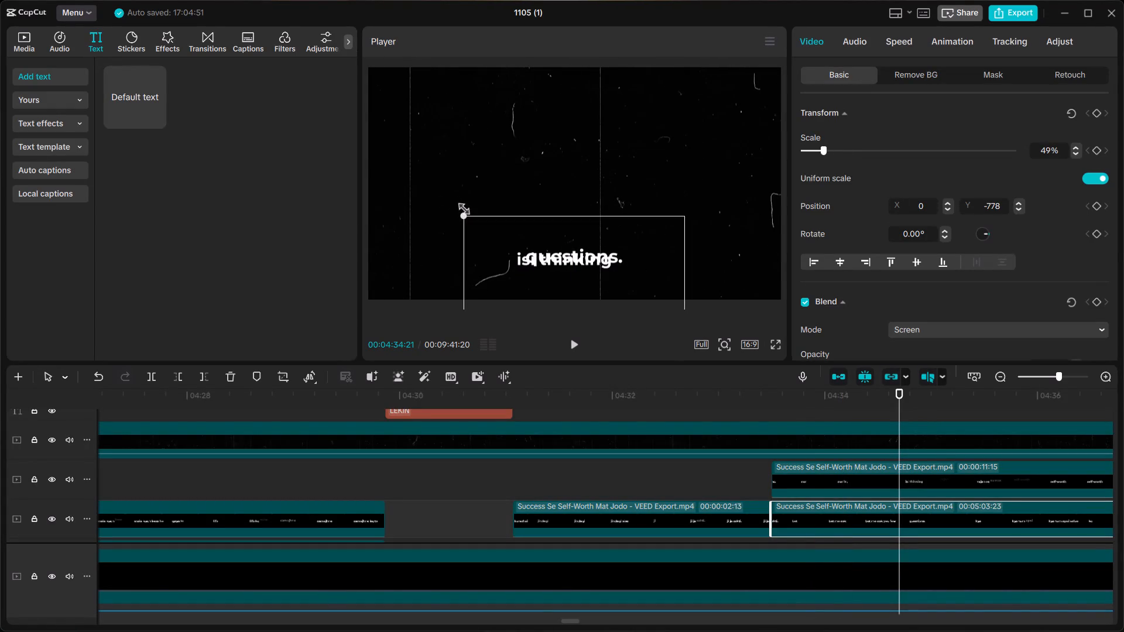
{"action": "left_click_drag", "start_coordinate": [460, 205], "coordinate": [457, 202]}
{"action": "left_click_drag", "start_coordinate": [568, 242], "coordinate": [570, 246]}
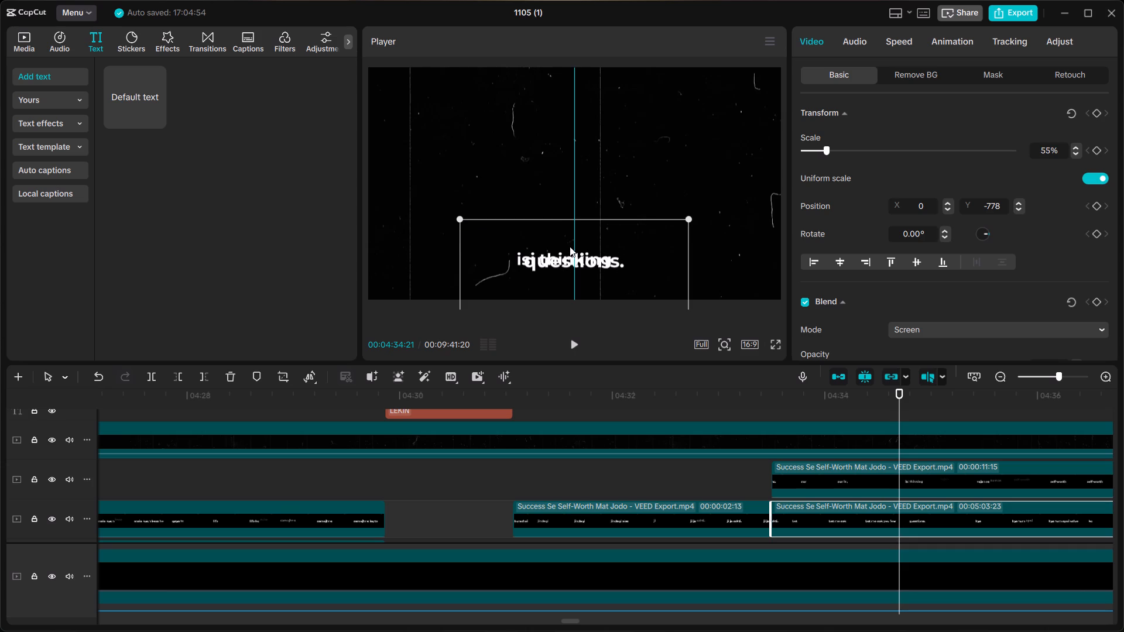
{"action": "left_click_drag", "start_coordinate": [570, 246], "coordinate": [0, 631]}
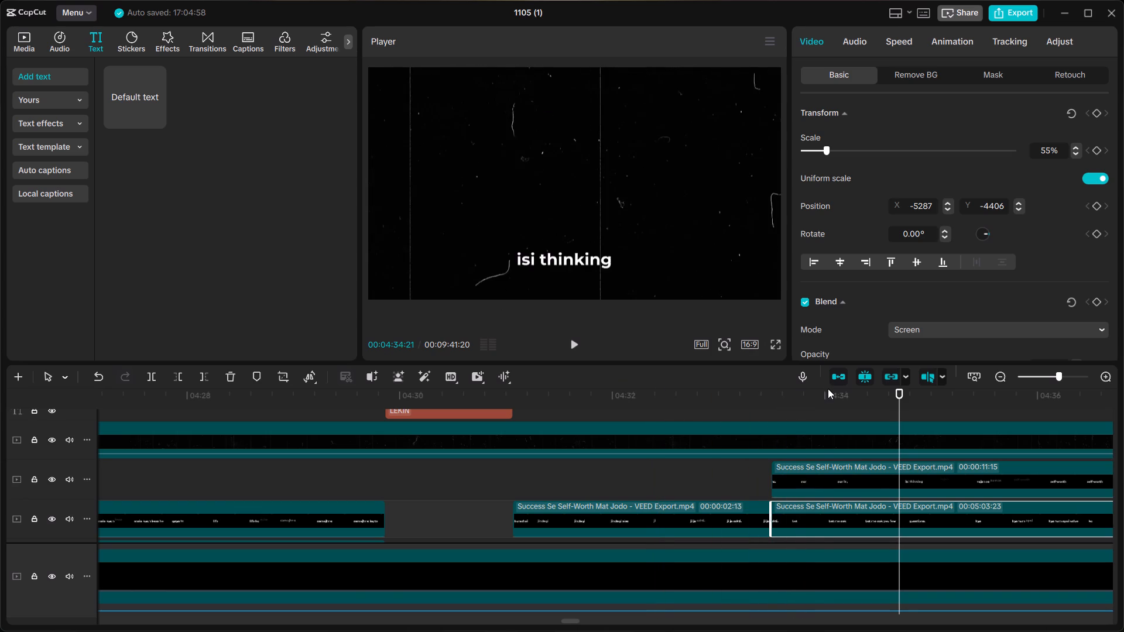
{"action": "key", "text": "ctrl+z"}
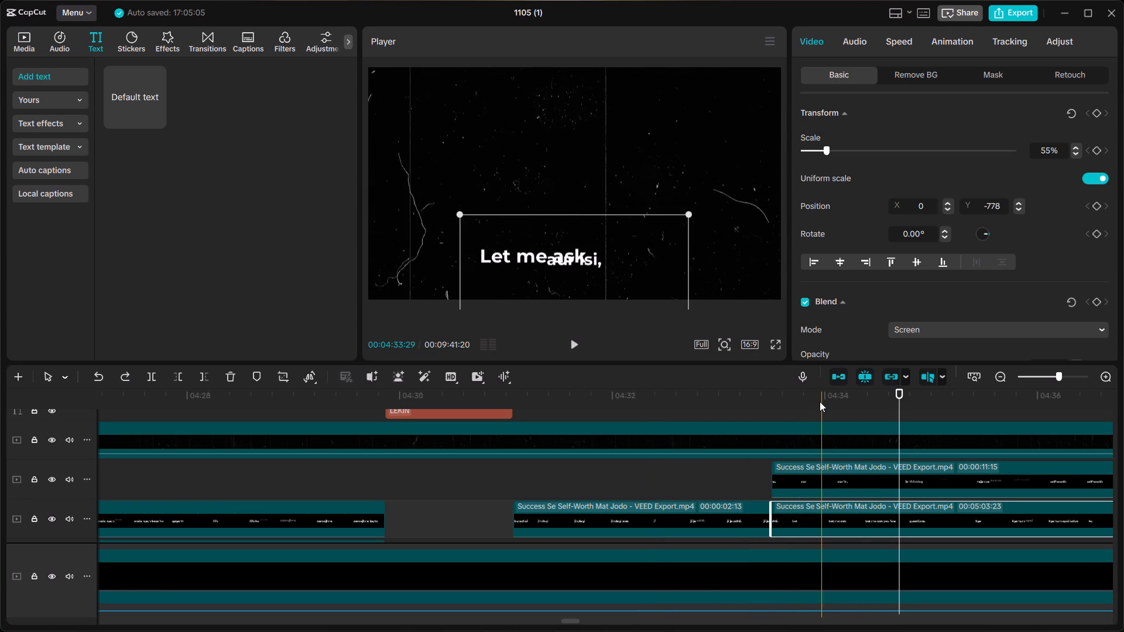
Nudge the resized caption clip down to Y -801 so its text lines up with the bottom-positioned caption.
{"action": "left_click", "coordinate": [899, 400]}
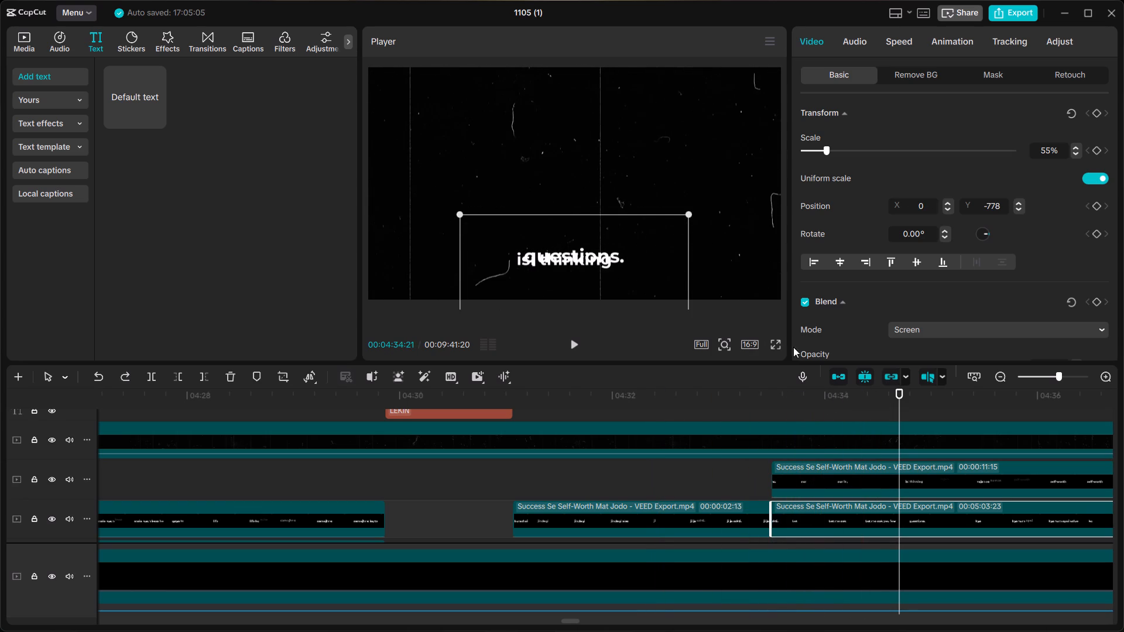
{"action": "left_click", "coordinate": [642, 267]}
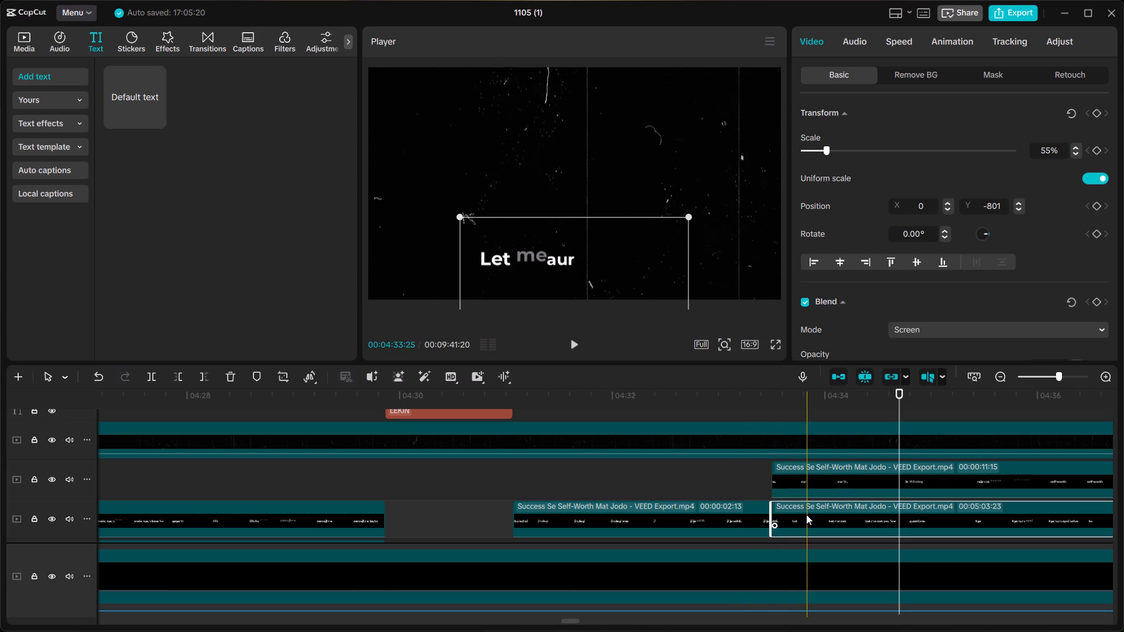
Delete the pasted reference caption clip on the upper track starting at 00:04:33:15.
{"action": "left_click", "coordinate": [836, 483]}
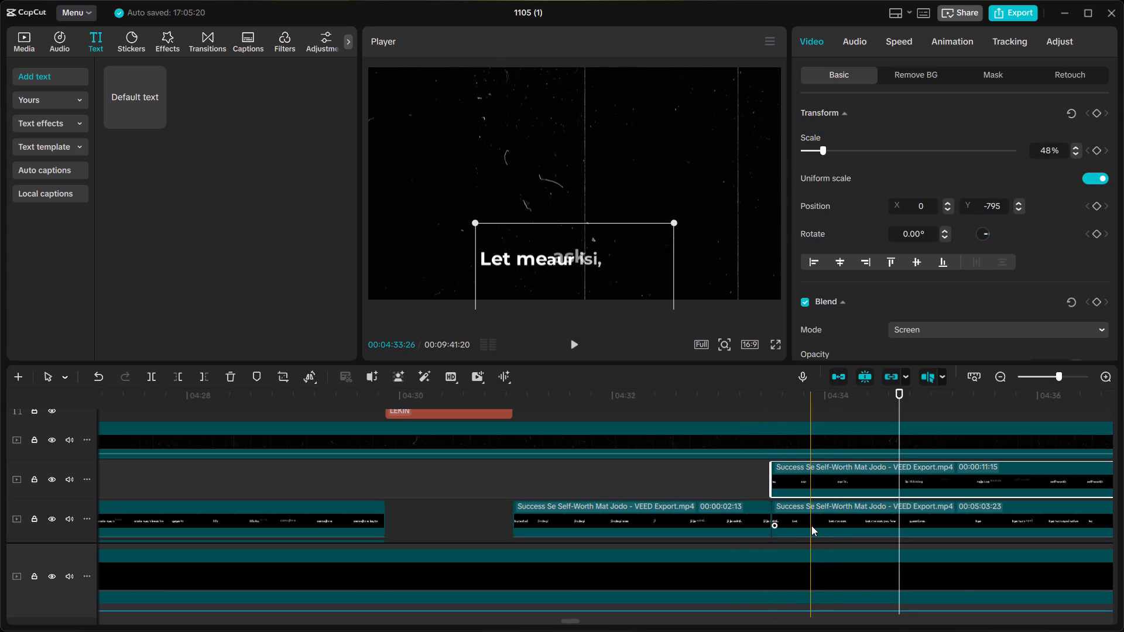
{"action": "key", "text": "BackSpace"}
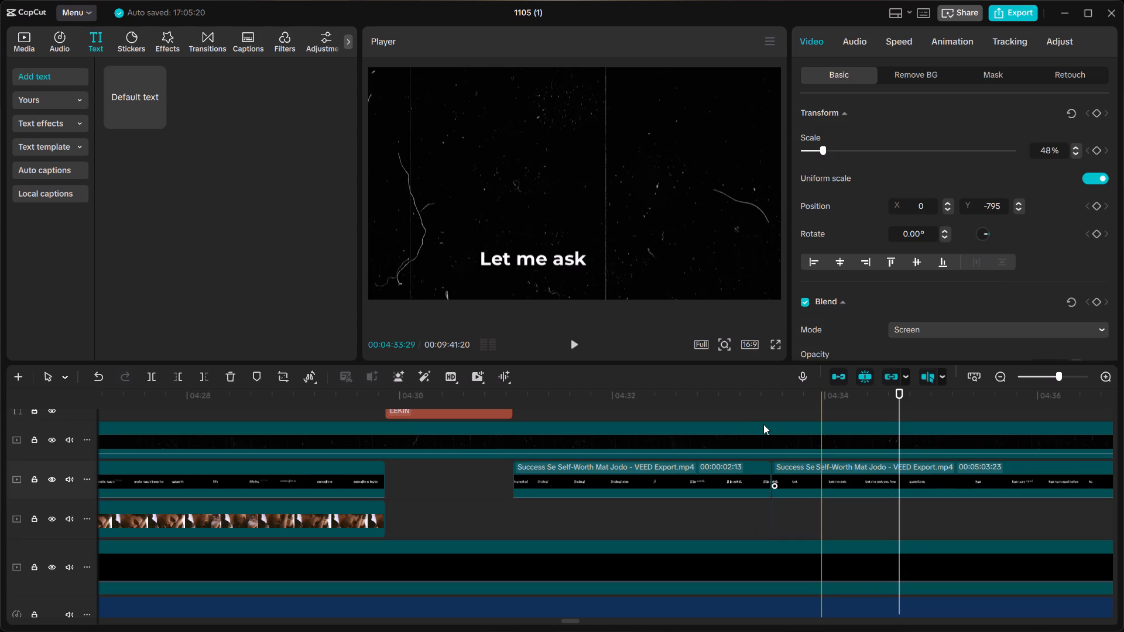
Play back from the end of the "BABUMASHI" title through "questions." to check the change from centred to bottom captions.
{"action": "left_click", "coordinate": [766, 424]}
{"action": "key", "text": "space"}
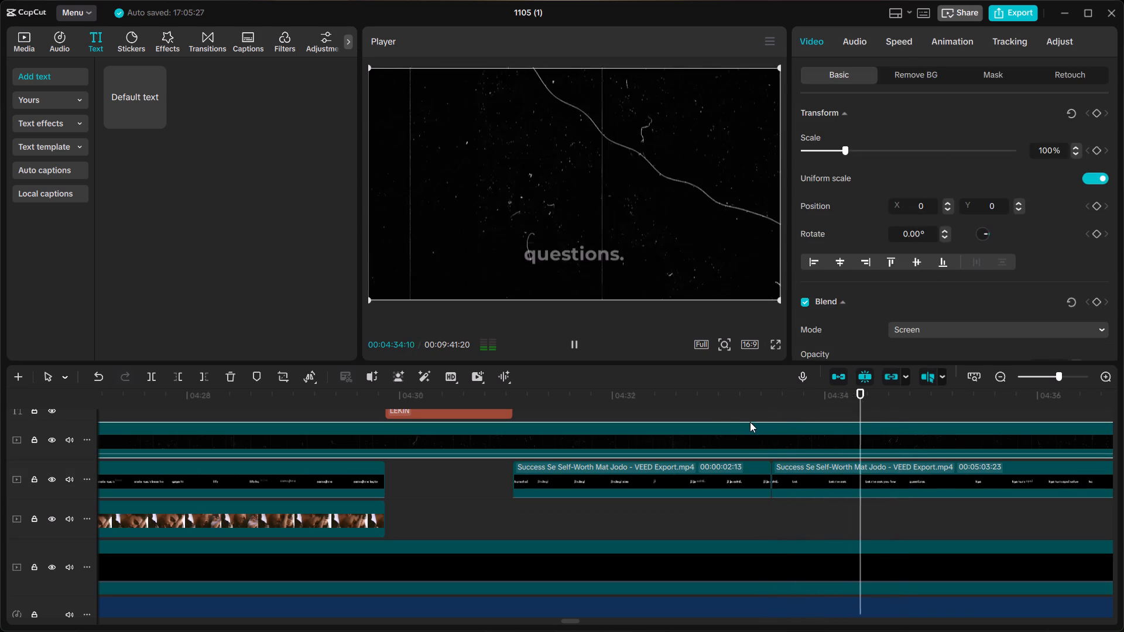
{"action": "left_click", "coordinate": [750, 422]}
{"action": "left_click", "coordinate": [722, 412]}
{"action": "key", "text": "space"}
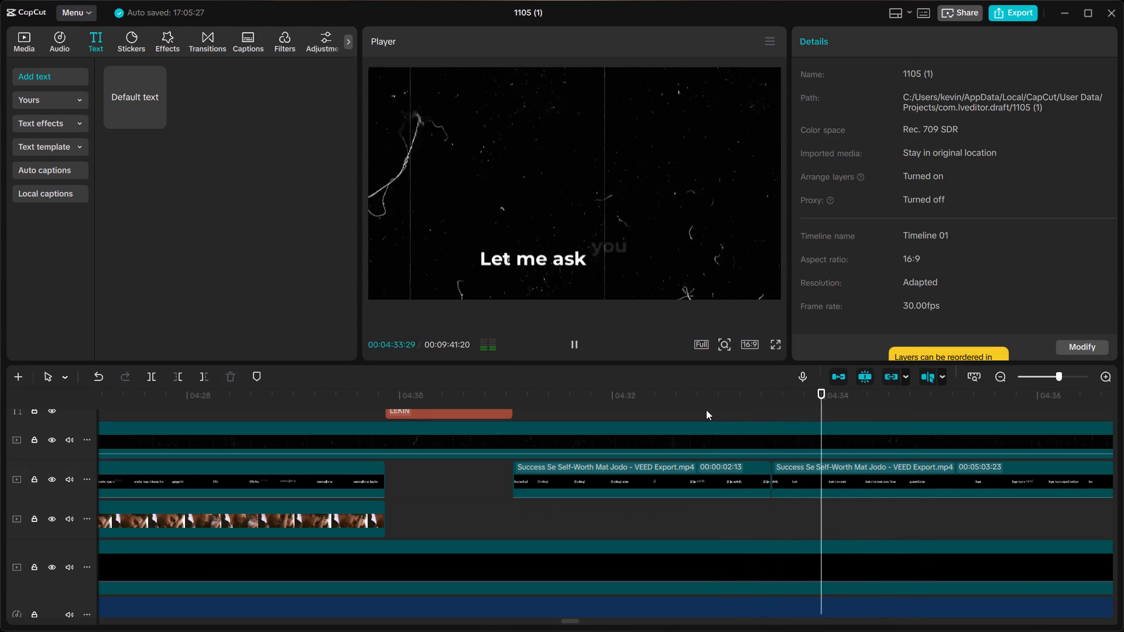
{"action": "key", "text": "space"}
{"action": "left_click", "coordinate": [619, 403]}
{"action": "key", "text": "space"}
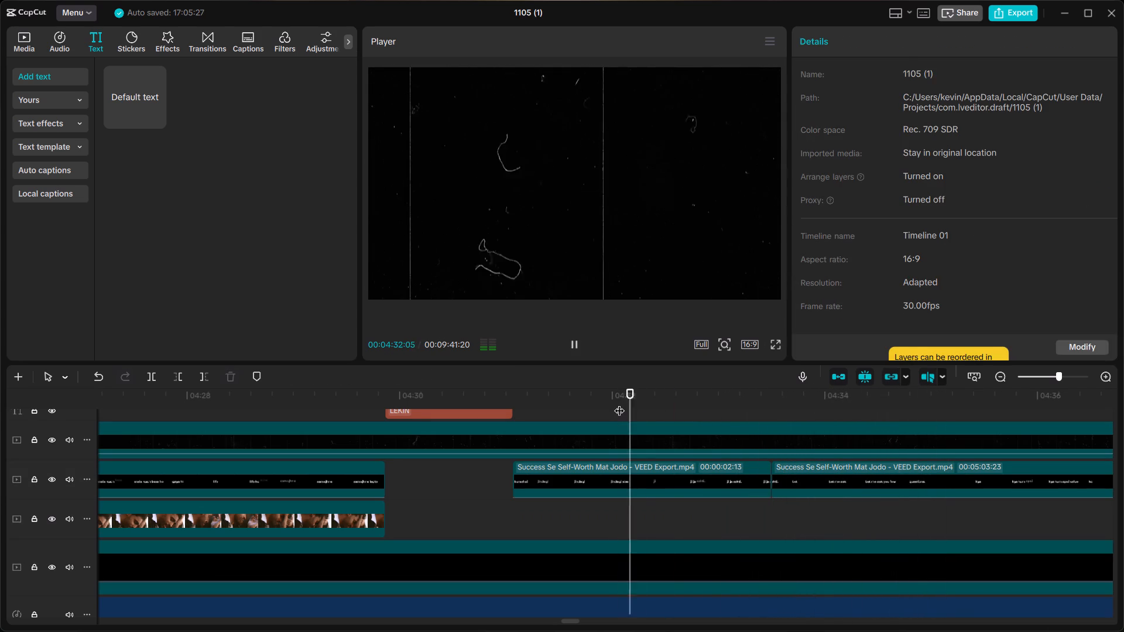
{"action": "key", "text": "space"}
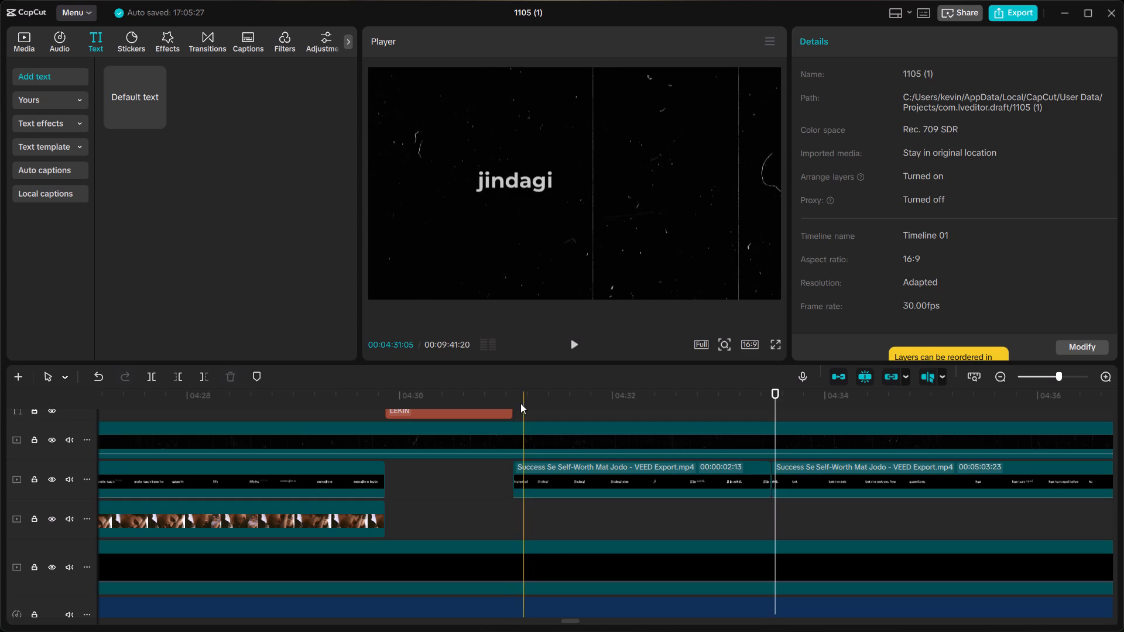
{"action": "left_click", "coordinate": [514, 403]}
{"action": "key", "text": "space"}
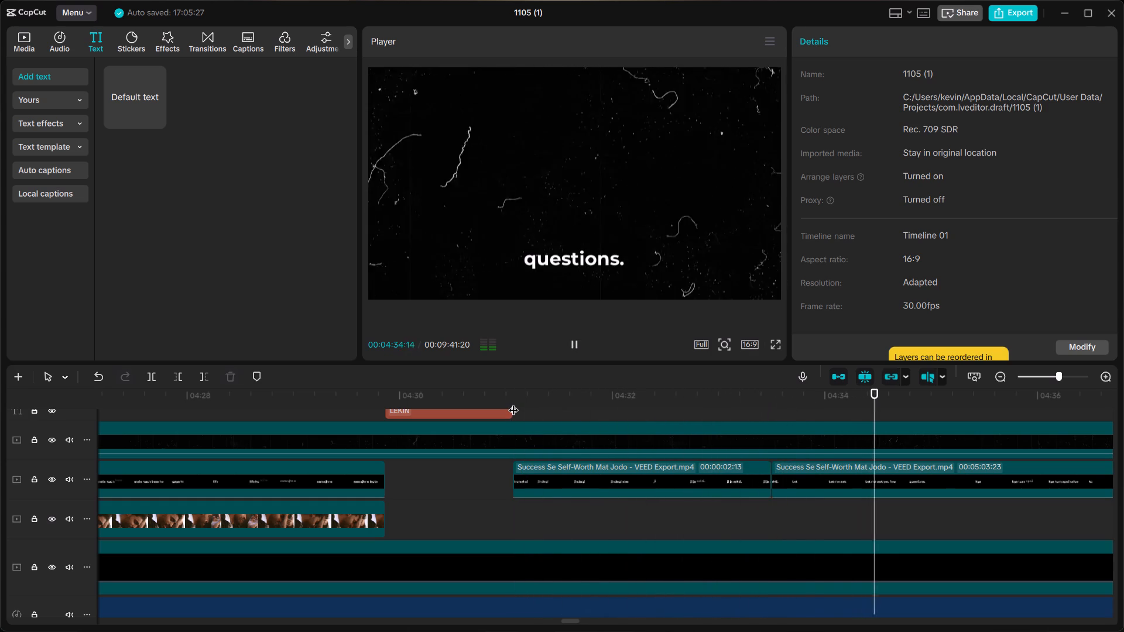
{"action": "key", "text": "space"}
{"action": "left_click", "coordinate": [773, 415]}
{"action": "scroll", "coordinate": [767, 526], "scroll_direction": "up", "scroll_amount": 4}
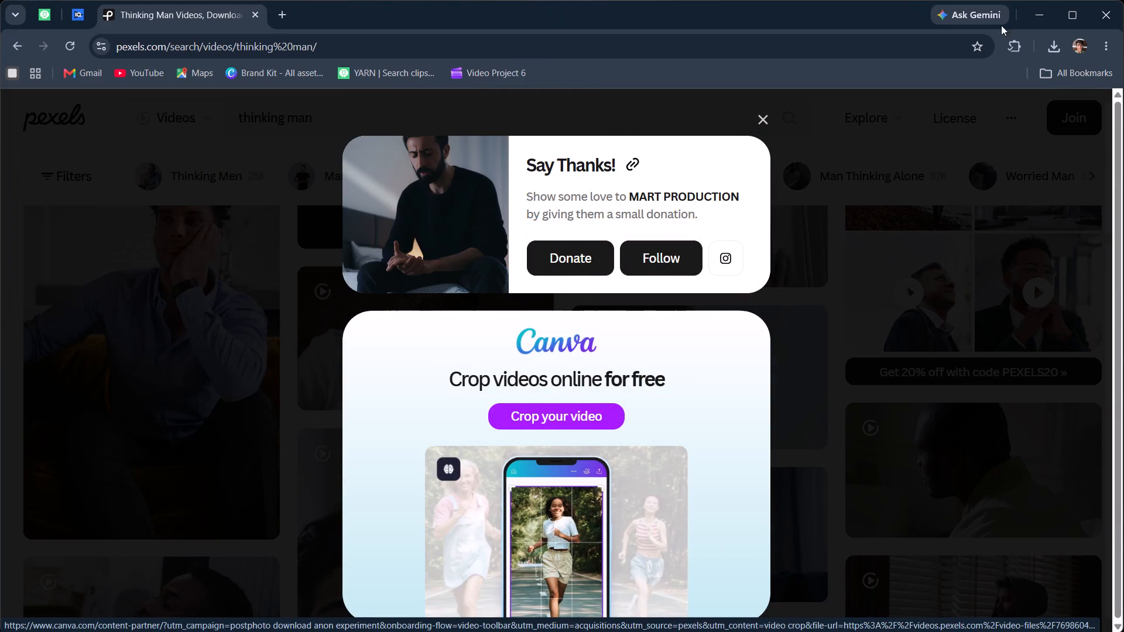
Switch to CapCut and import the downloaded clip 7698604-uhd_4096_2160_25fps into the project media.
{"action": "left_click", "coordinate": [1044, 12]}
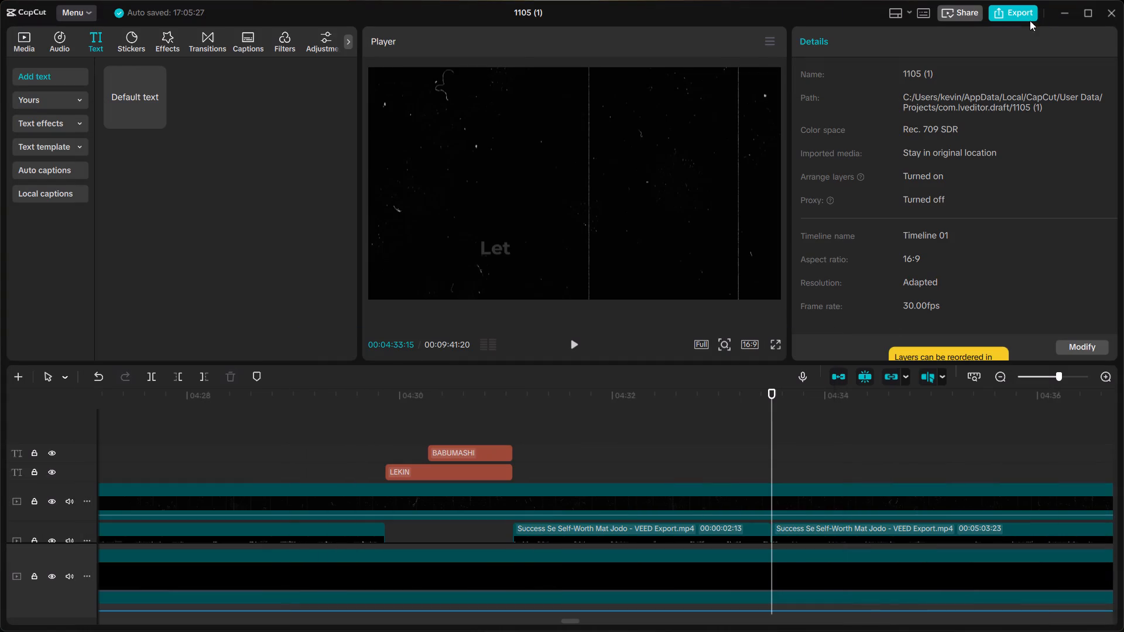
{"action": "scroll", "coordinate": [727, 448], "scroll_direction": "down", "scroll_amount": 2}
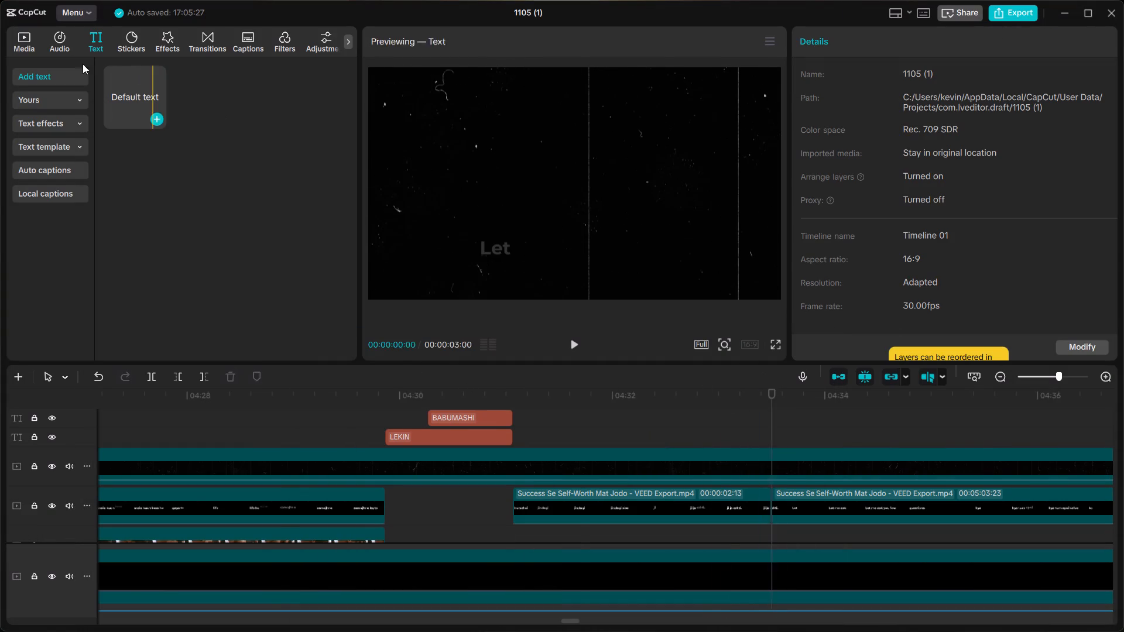
{"action": "left_click", "coordinate": [773, 397]}
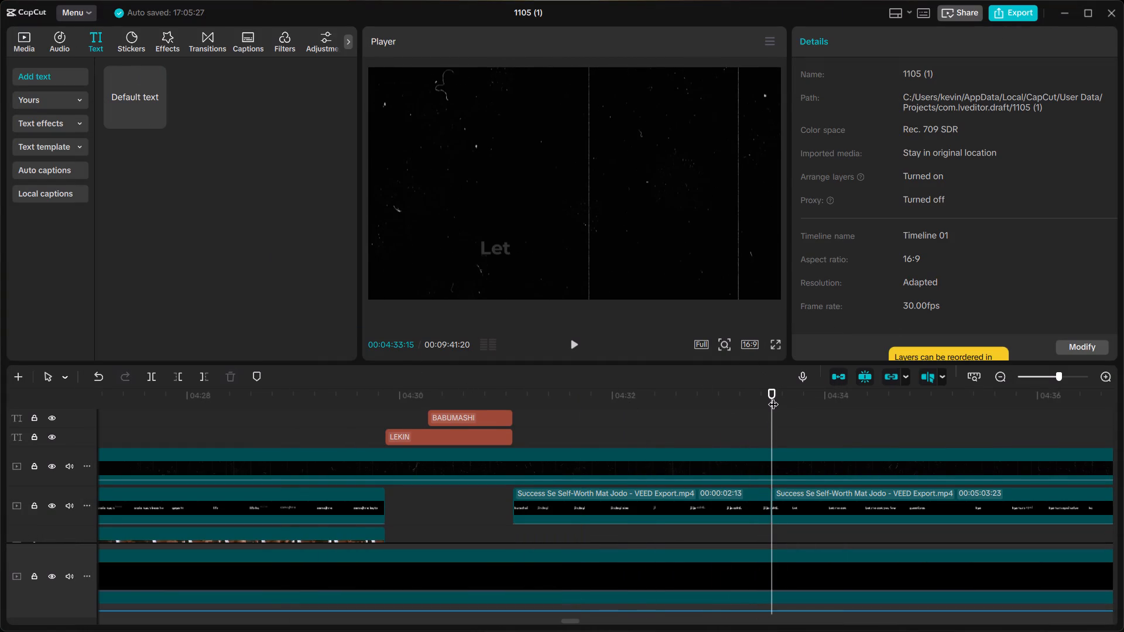
{"action": "scroll", "coordinate": [773, 434], "scroll_direction": "down", "scroll_amount": 5}
{"action": "scroll", "coordinate": [773, 437], "scroll_direction": "up", "scroll_amount": 1}
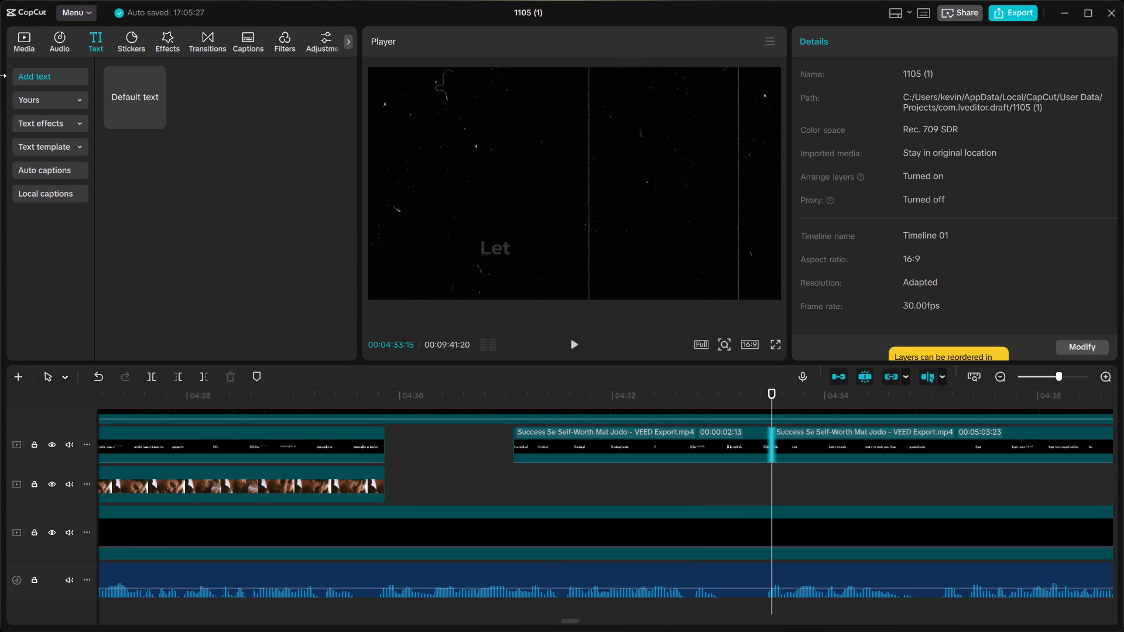
{"action": "left_click", "coordinate": [4, 39]}
{"action": "left_click", "coordinate": [20, 42]}
{"action": "left_click", "coordinate": [130, 83]}
{"action": "left_click", "coordinate": [128, 74]}
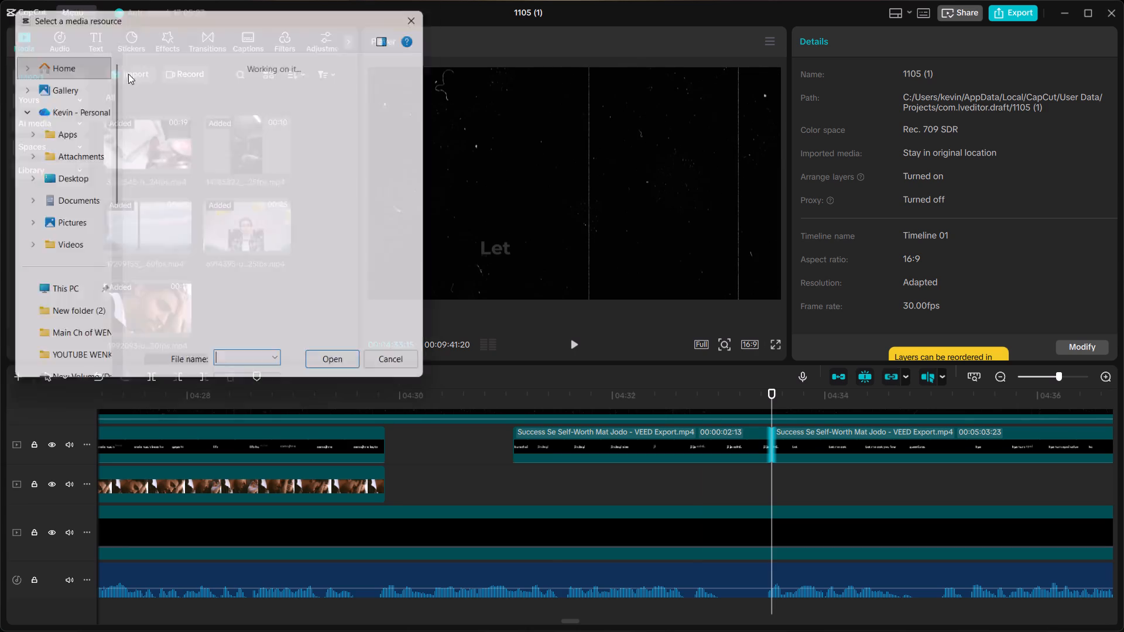
{"action": "scroll", "coordinate": [87, 178], "scroll_direction": "up", "scroll_amount": 8}
{"action": "scroll", "coordinate": [142, 160], "scroll_direction": "down", "scroll_amount": 4}
{"action": "scroll", "coordinate": [216, 168], "scroll_direction": "up", "scroll_amount": 3}
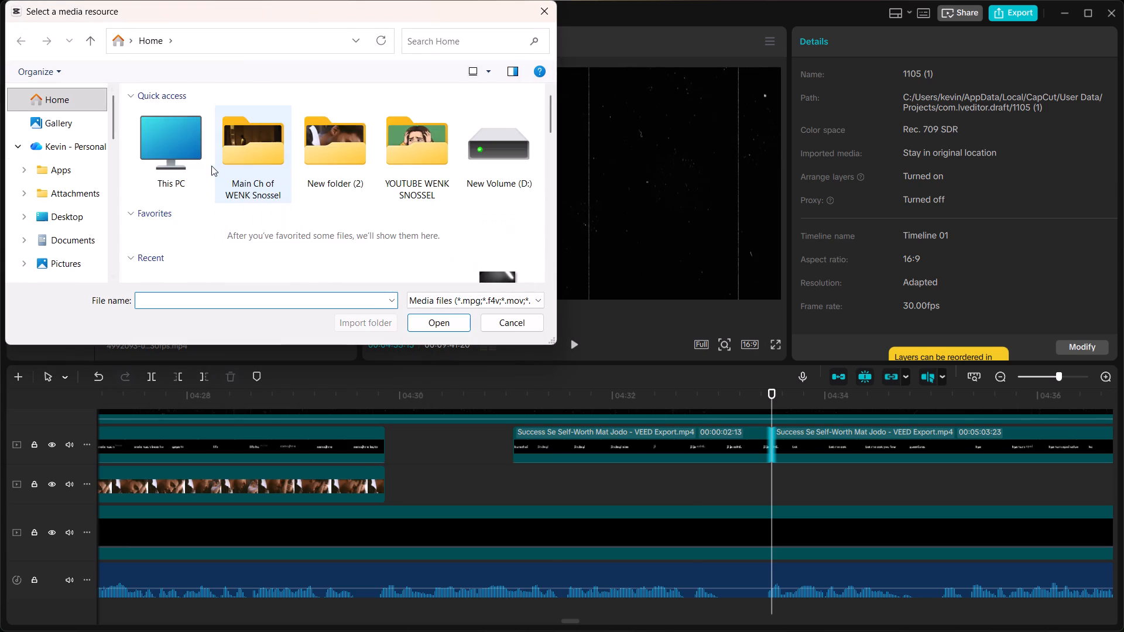
{"action": "scroll", "coordinate": [200, 166], "scroll_direction": "down", "scroll_amount": 2}
{"action": "scroll", "coordinate": [157, 147], "scroll_direction": "up", "scroll_amount": 2}
{"action": "scroll", "coordinate": [170, 181], "scroll_direction": "down", "scroll_amount": 1}
{"action": "left_click", "coordinate": [162, 173]}
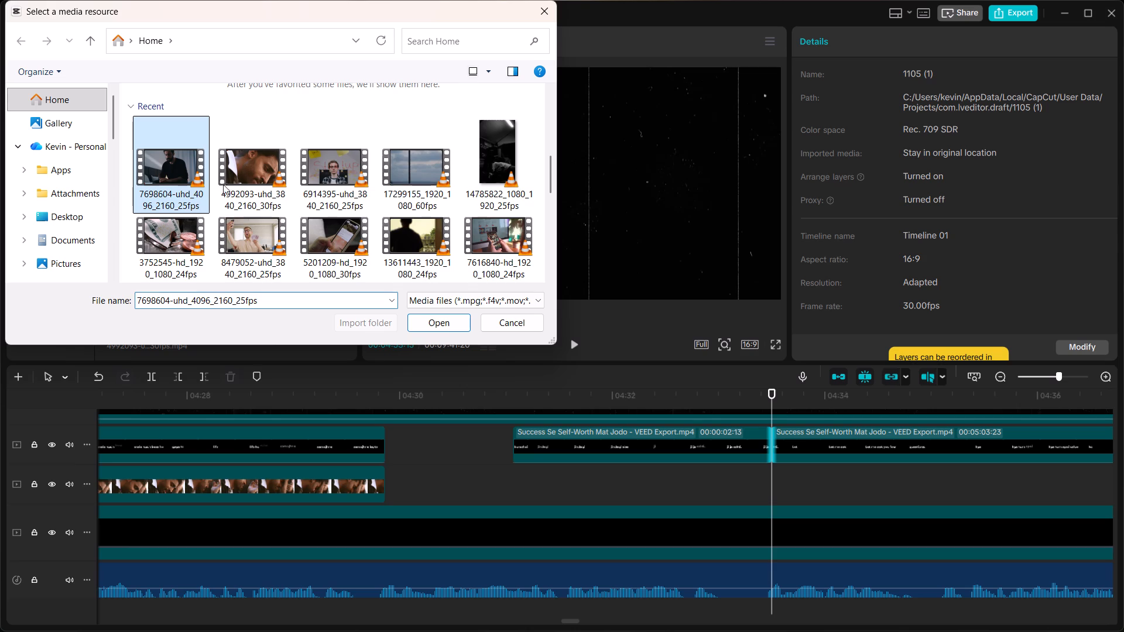
{"action": "left_click", "coordinate": [446, 315]}
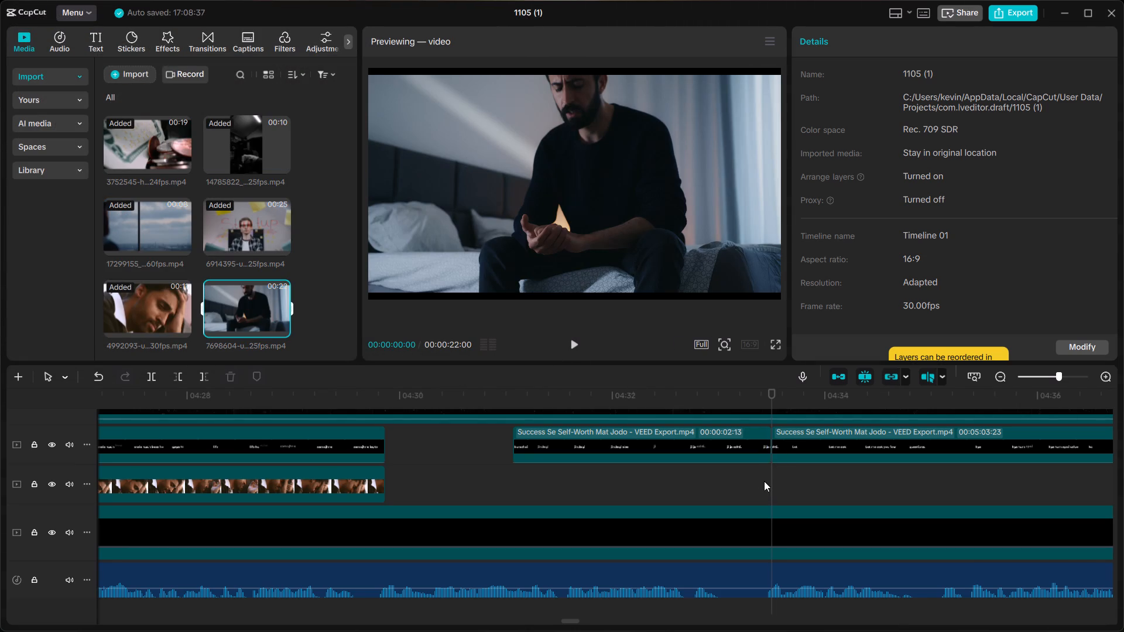
Place the 7698604 clip on the B-roll track below the captions, starting at the playhead at 00:04:33:15.
{"action": "scroll", "coordinate": [218, 240], "scroll_direction": "down", "scroll_amount": 5}
{"action": "left_click_drag", "start_coordinate": [232, 320], "coordinate": [242, 314]}
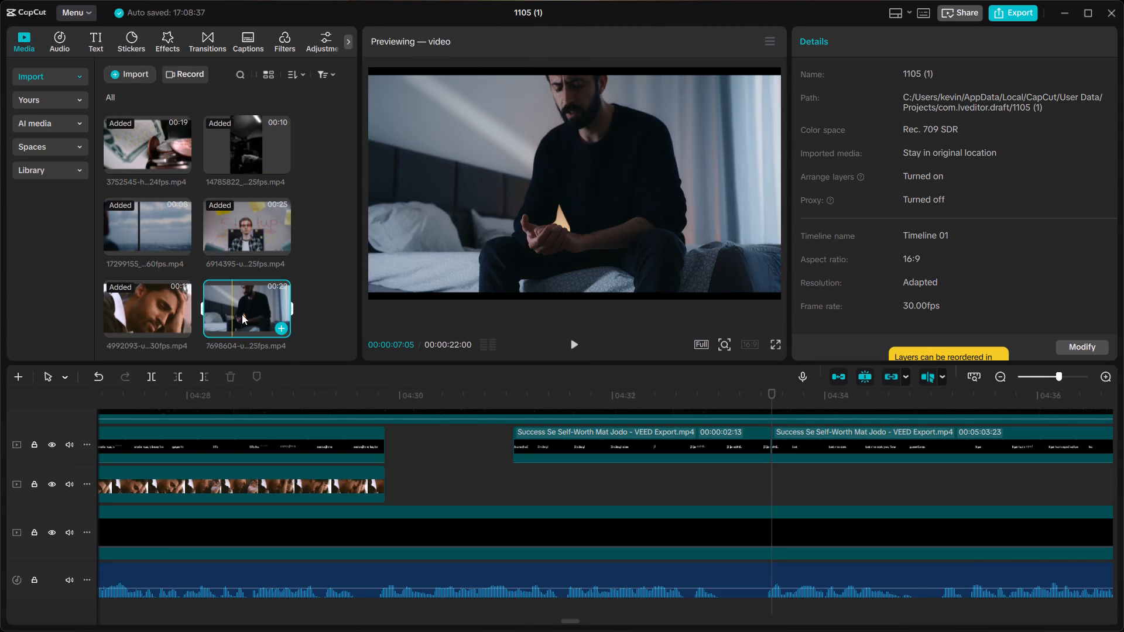
{"action": "left_click_drag", "start_coordinate": [242, 314], "coordinate": [781, 494]}
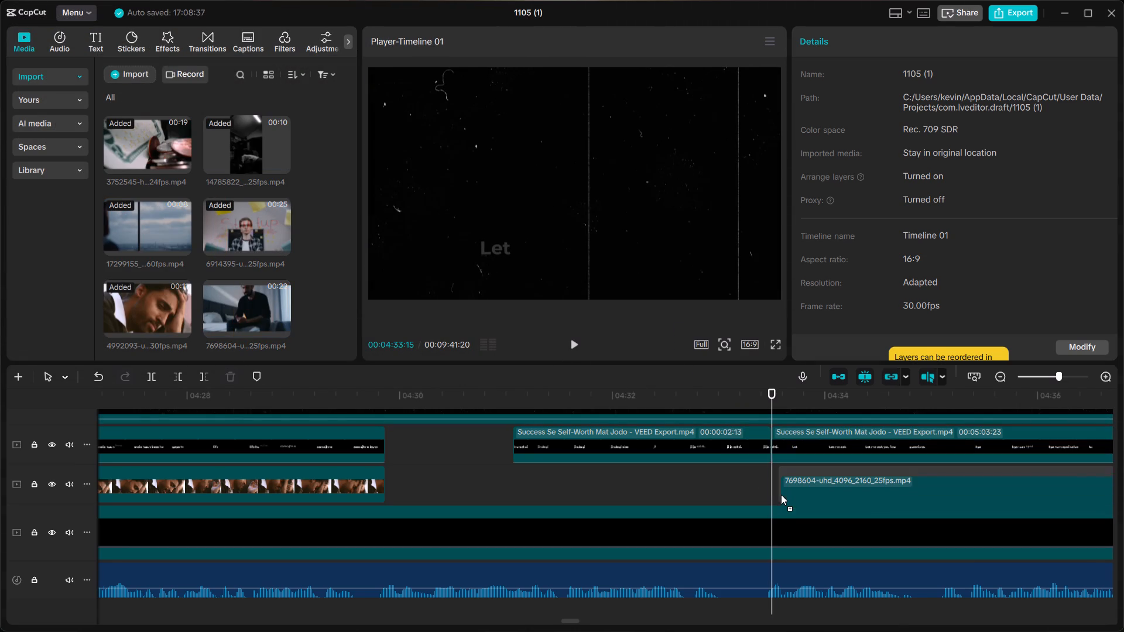
{"action": "left_click_drag", "start_coordinate": [781, 494], "coordinate": [773, 490]}
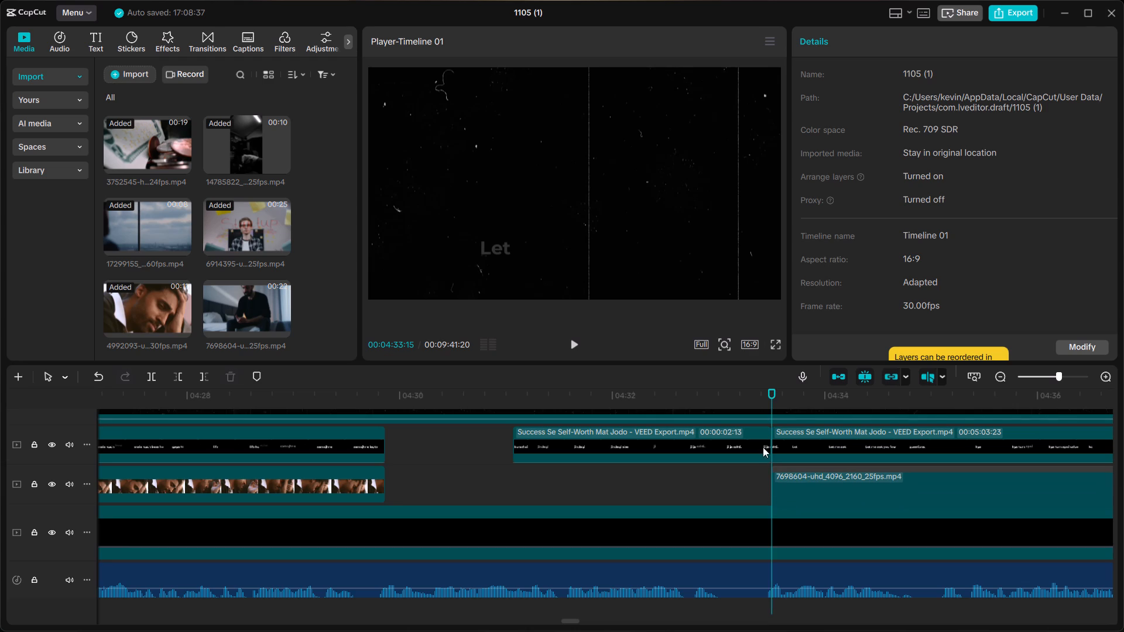
Play across the new clip's start, then scale the clip up to 107% so it fills the frame.
{"action": "left_click", "coordinate": [748, 391]}
{"action": "left_click", "coordinate": [751, 387]}
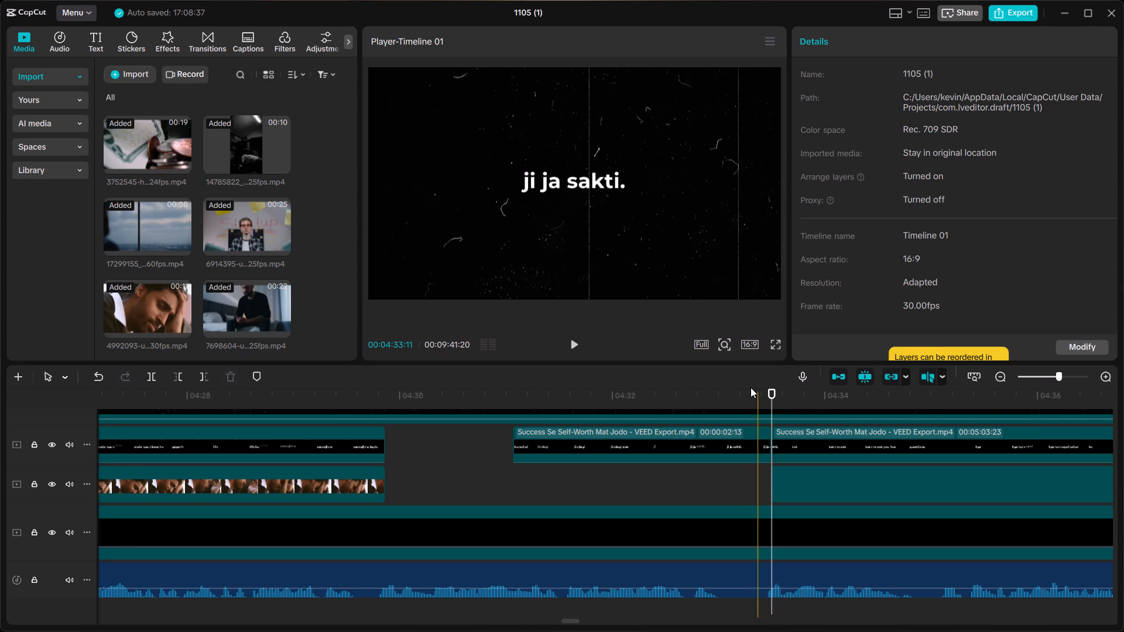
{"action": "left_click", "coordinate": [751, 387]}
{"action": "key", "text": "space"}
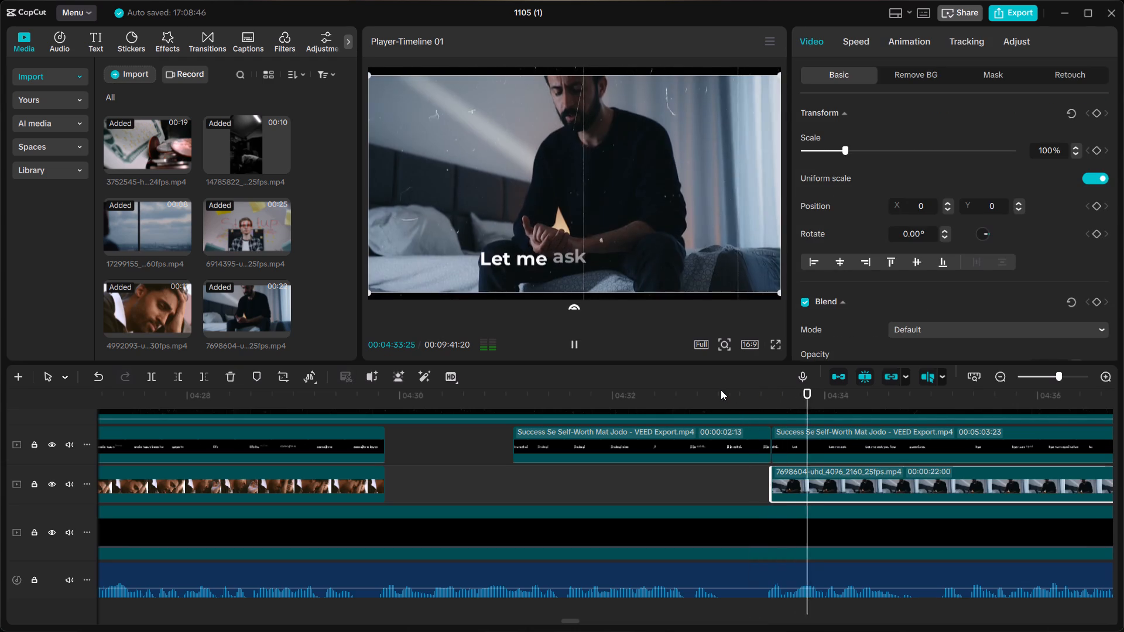
{"action": "left_click", "coordinate": [721, 390]}
{"action": "key", "text": "space"}
{"action": "key", "text": "space"}
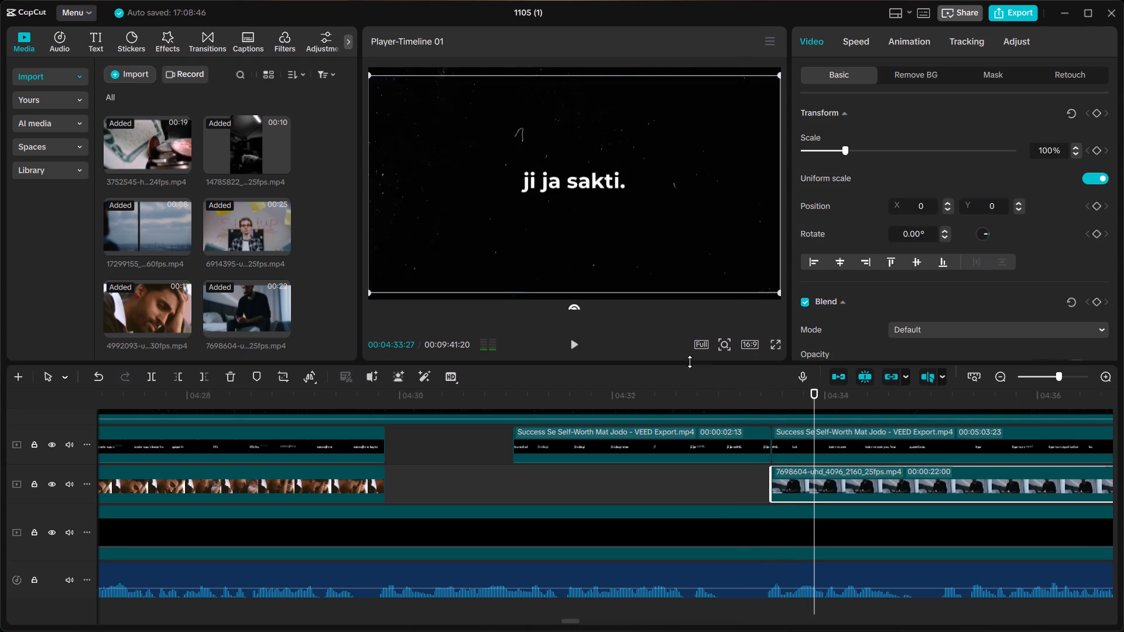
{"action": "left_click_drag", "start_coordinate": [369, 71], "coordinate": [362, 66]}
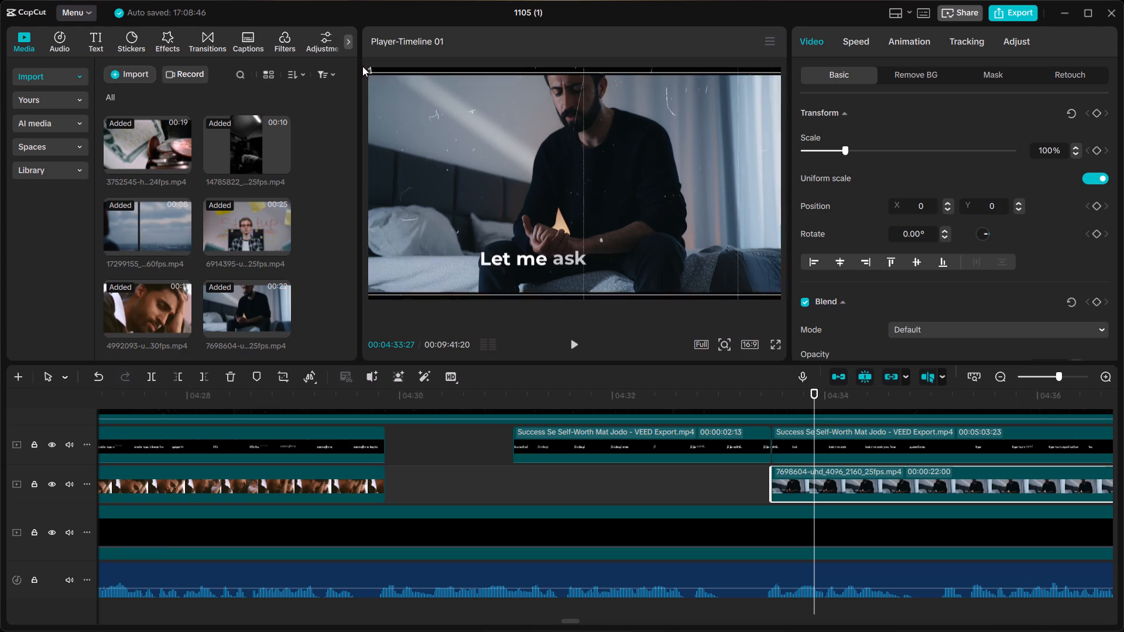
{"action": "left_click_drag", "start_coordinate": [362, 66], "coordinate": [351, 56]}
Play the timeline from 00:04:33:11 to about 00:04:54 to review the new clip against the voice-over and captions.
{"action": "left_click", "coordinate": [756, 406]}
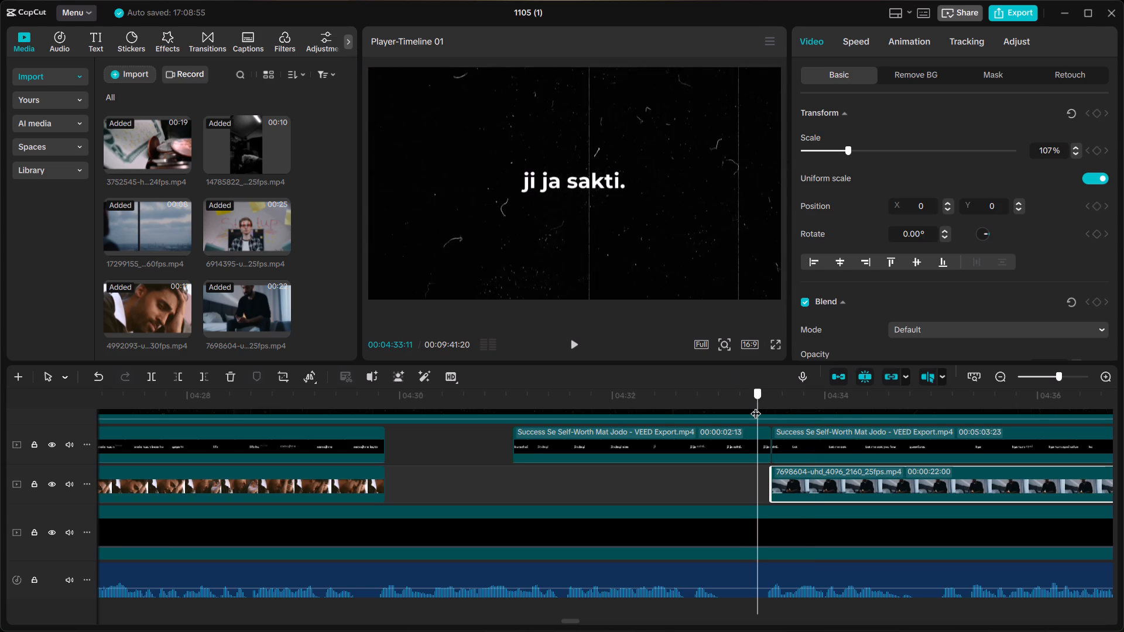
{"action": "key", "text": "space"}
{"action": "scroll", "coordinate": [756, 406], "scroll_direction": "left", "scroll_amount": 2}
{"action": "scroll", "coordinate": [824, 392], "scroll_direction": "left", "scroll_amount": 1}
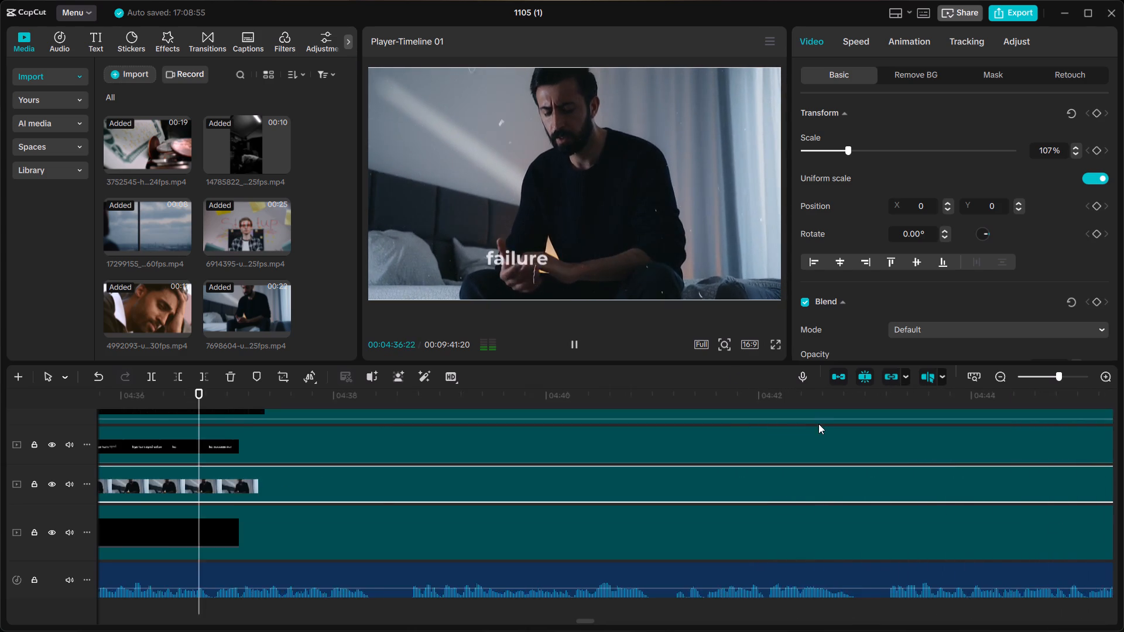
{"action": "scroll", "coordinate": [818, 424], "scroll_direction": "left", "scroll_amount": 1}
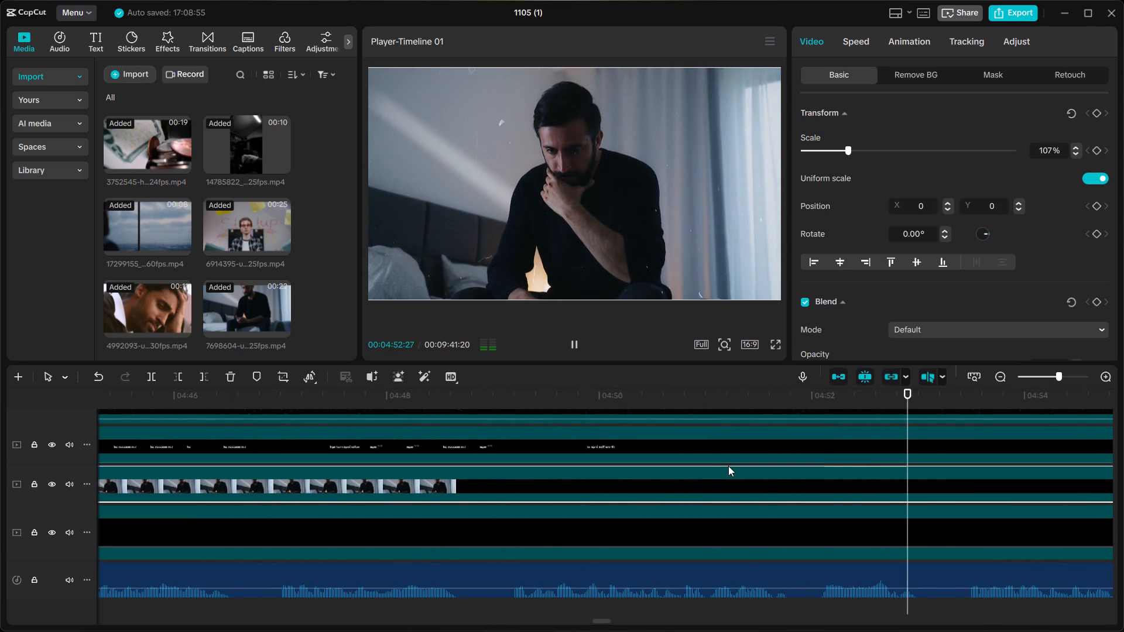
{"action": "key", "text": "space"}
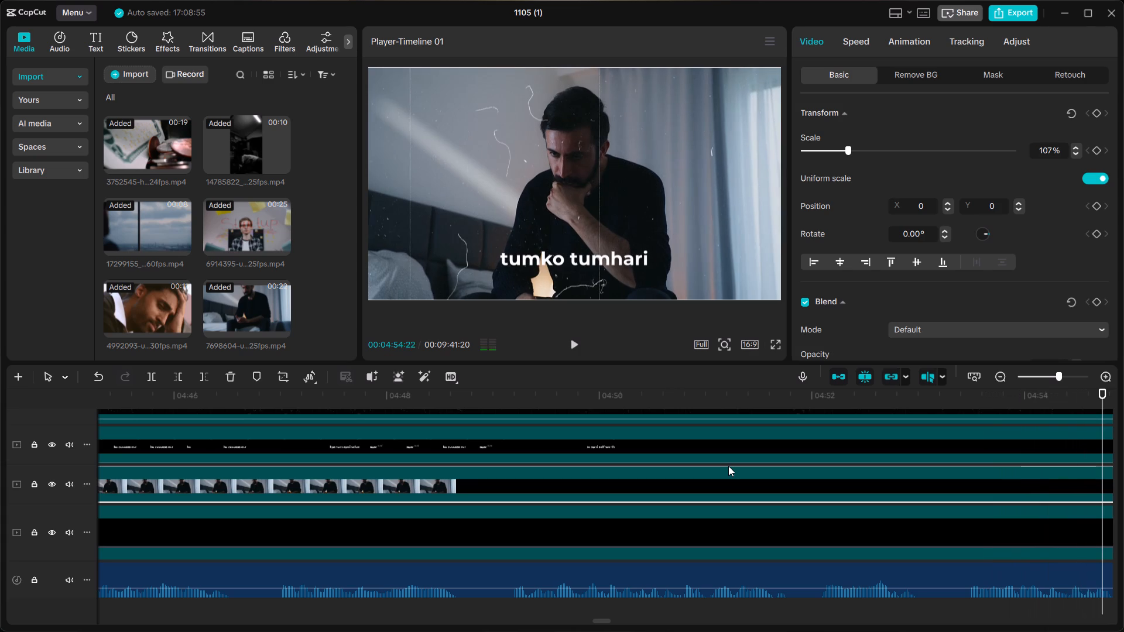
Play around 00:04:53 to find the cut point, split the 7698604 clip at about 00:04:53:14 and delete its remainder.
{"action": "scroll", "coordinate": [728, 466], "scroll_direction": "down", "scroll_amount": 12, "text": "ctrl"}
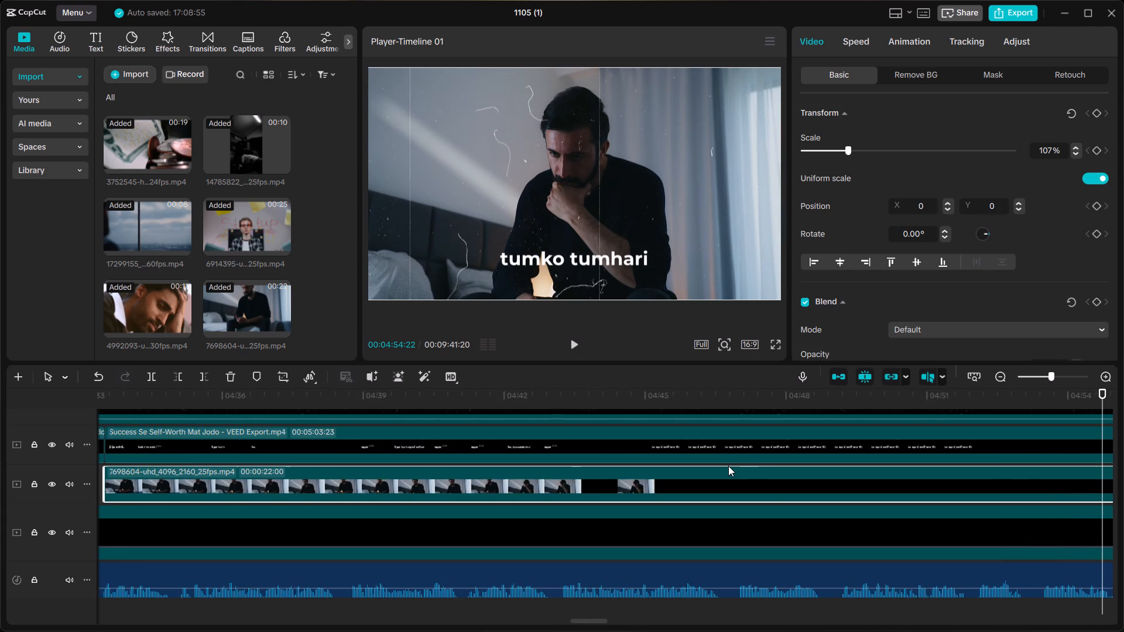
{"action": "scroll", "coordinate": [897, 449], "scroll_direction": "left", "scroll_amount": 1}
{"action": "left_click", "coordinate": [621, 397]}
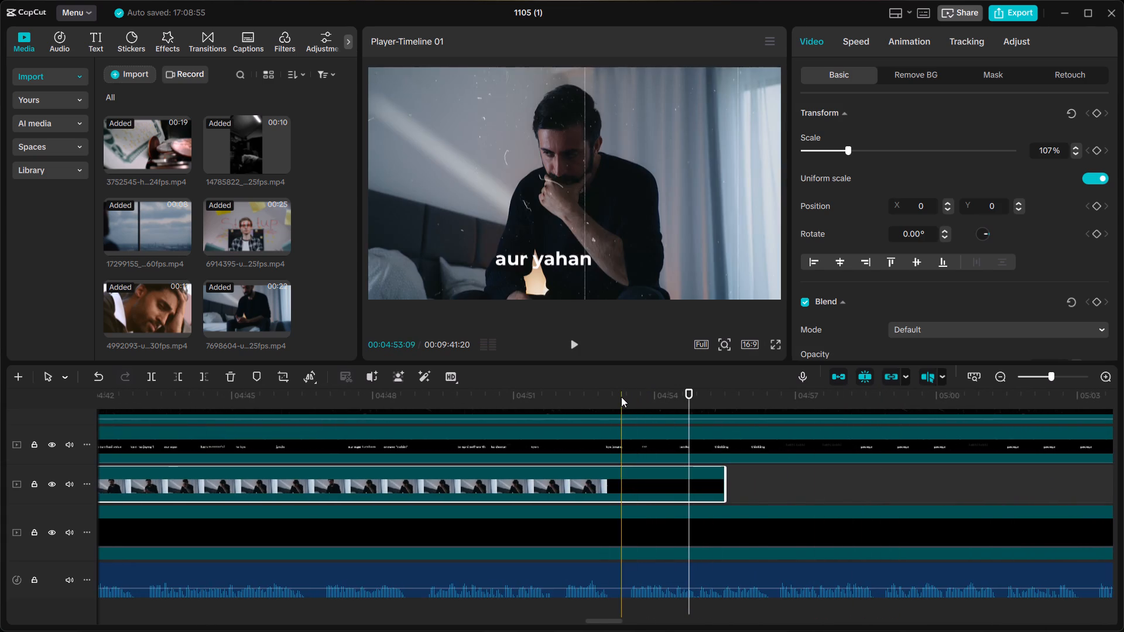
{"action": "key", "text": "space"}
{"action": "key", "text": "space"}
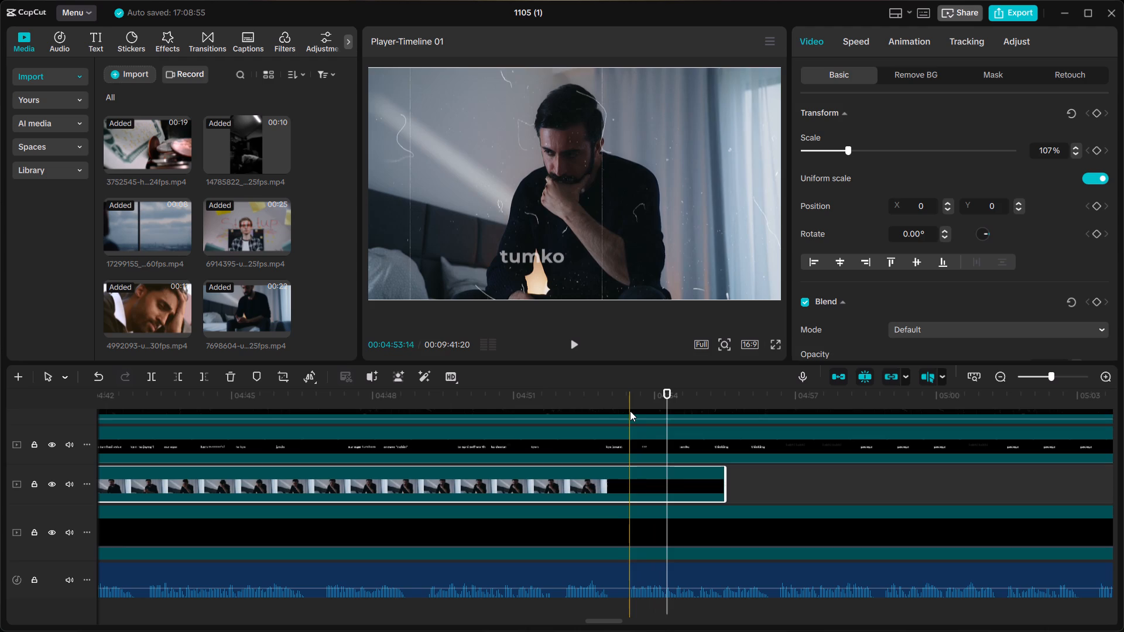
{"action": "left_click", "coordinate": [630, 411]}
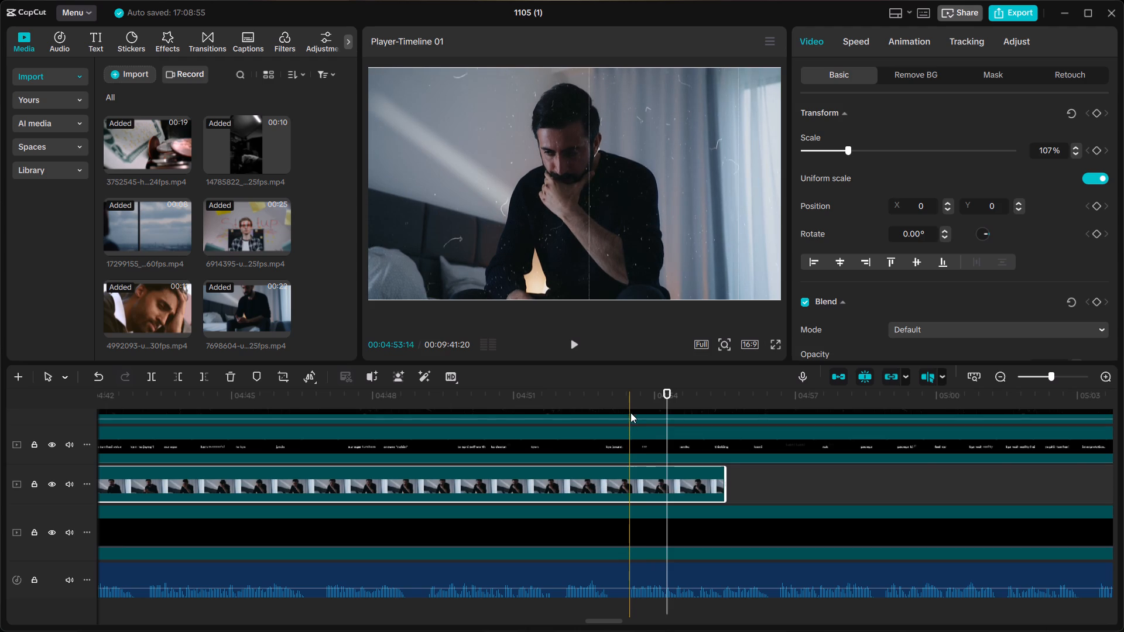
{"action": "left_click", "coordinate": [629, 483]}
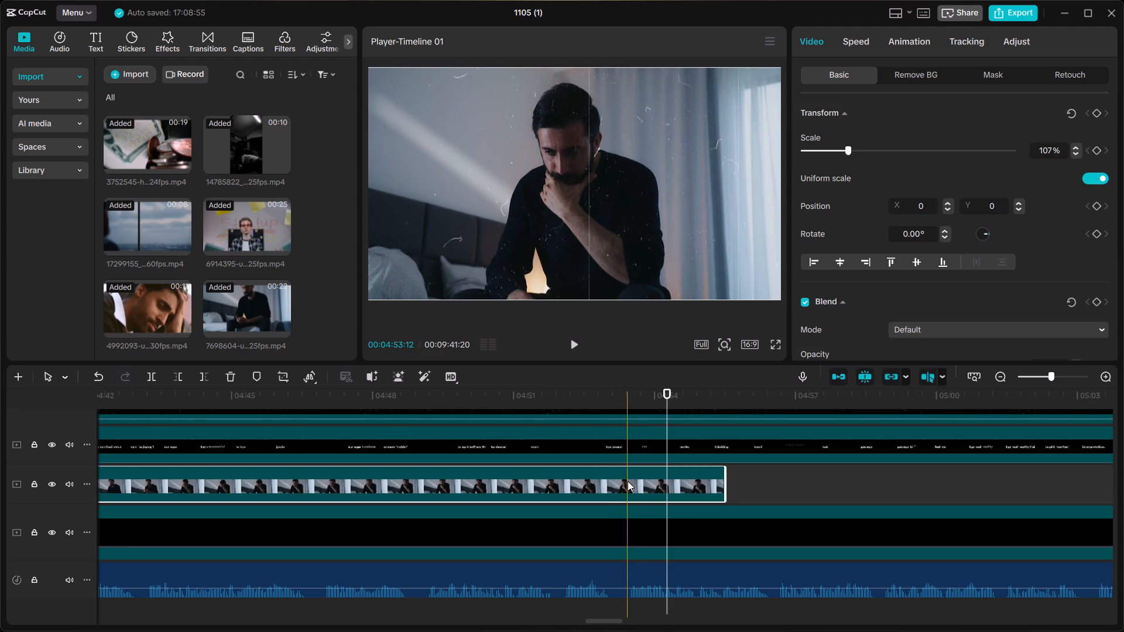
{"action": "left_click", "coordinate": [629, 483]}
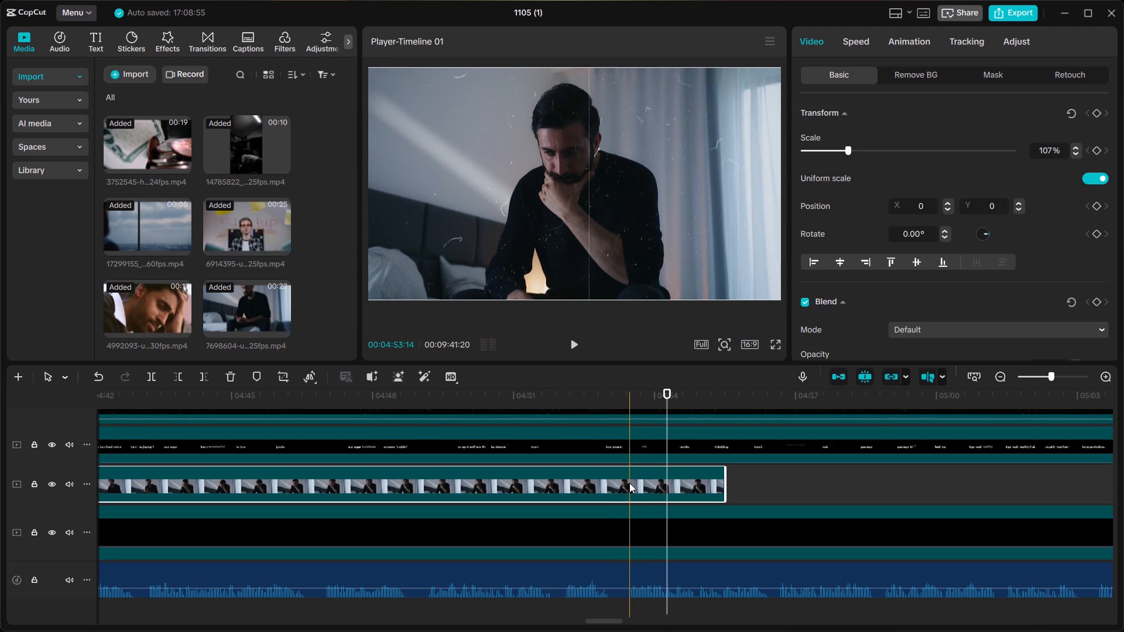
{"action": "key", "text": "ctrl+b"}
{"action": "key", "text": "BackSpace"}
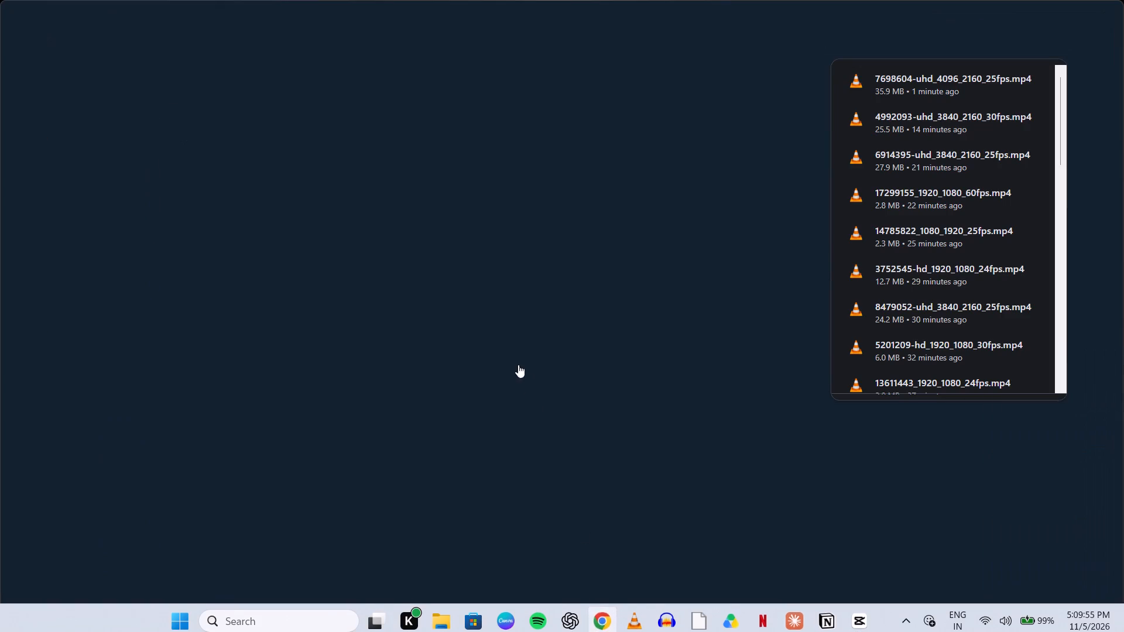
{"action": "left_click", "coordinate": [386, 40]}
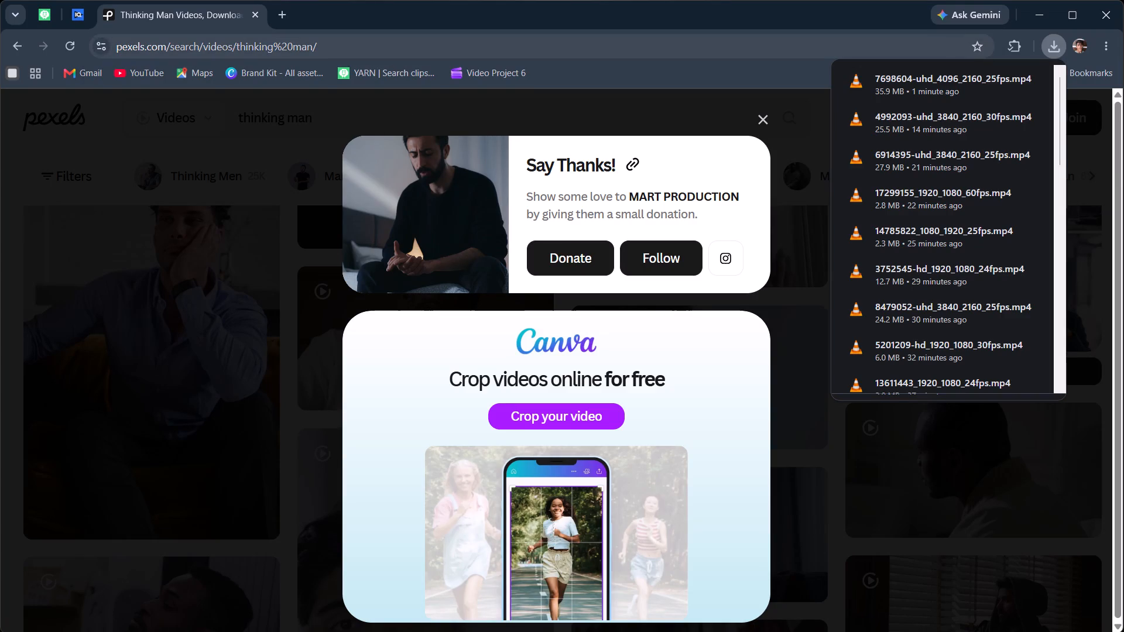
{"action": "key", "text": "BackSpace"}
{"action": "key", "text": "ctrl+v"}
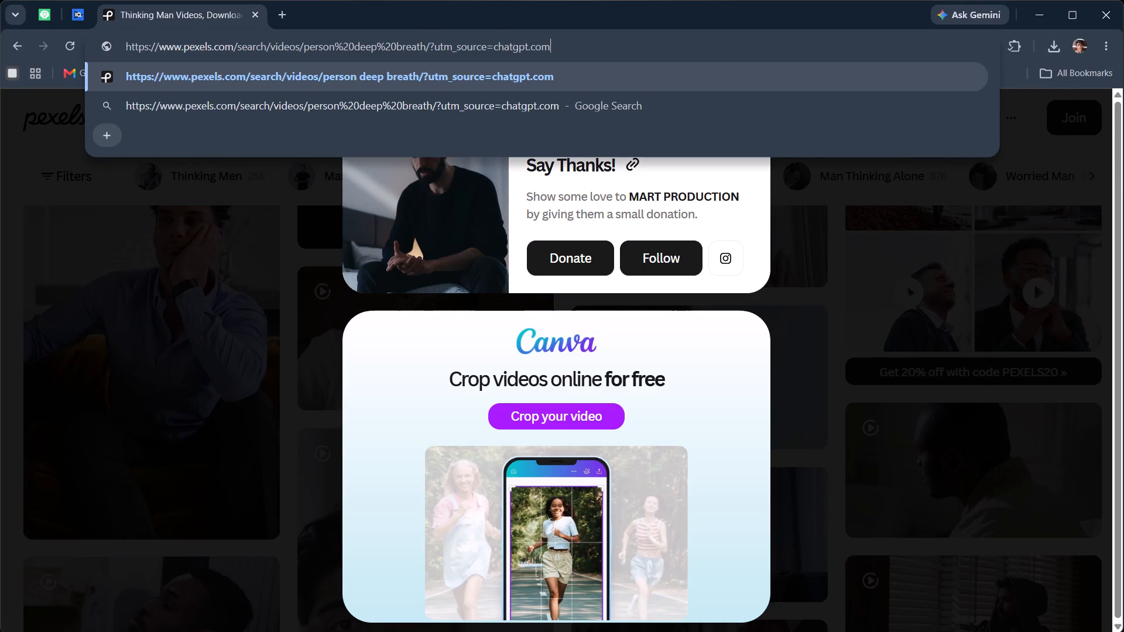
{"action": "key", "text": "Return"}
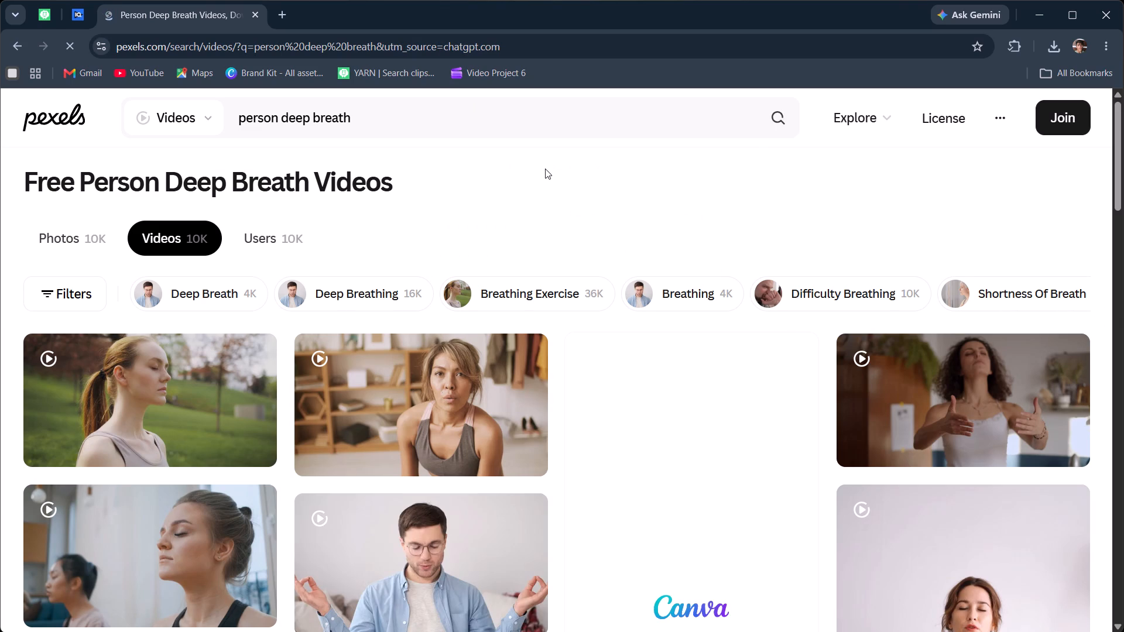
{"action": "scroll", "coordinate": [545, 169], "scroll_direction": "down", "scroll_amount": 6}
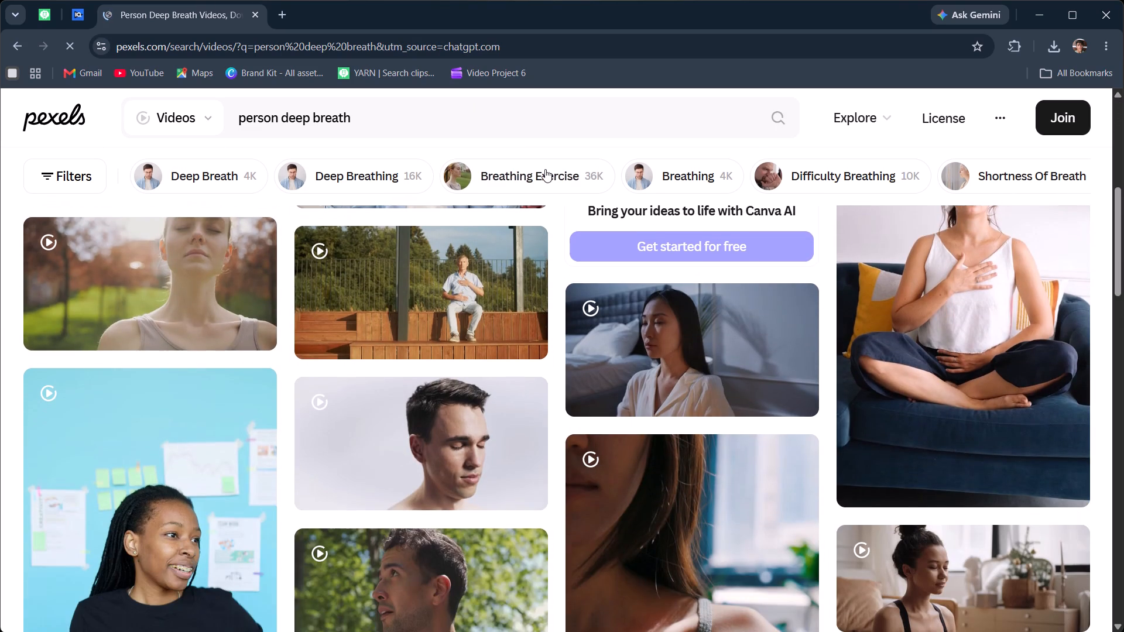
{"action": "scroll", "coordinate": [412, 228], "scroll_direction": "down", "scroll_amount": 3}
{"action": "scroll", "coordinate": [390, 417], "scroll_direction": "down", "scroll_amount": 3}
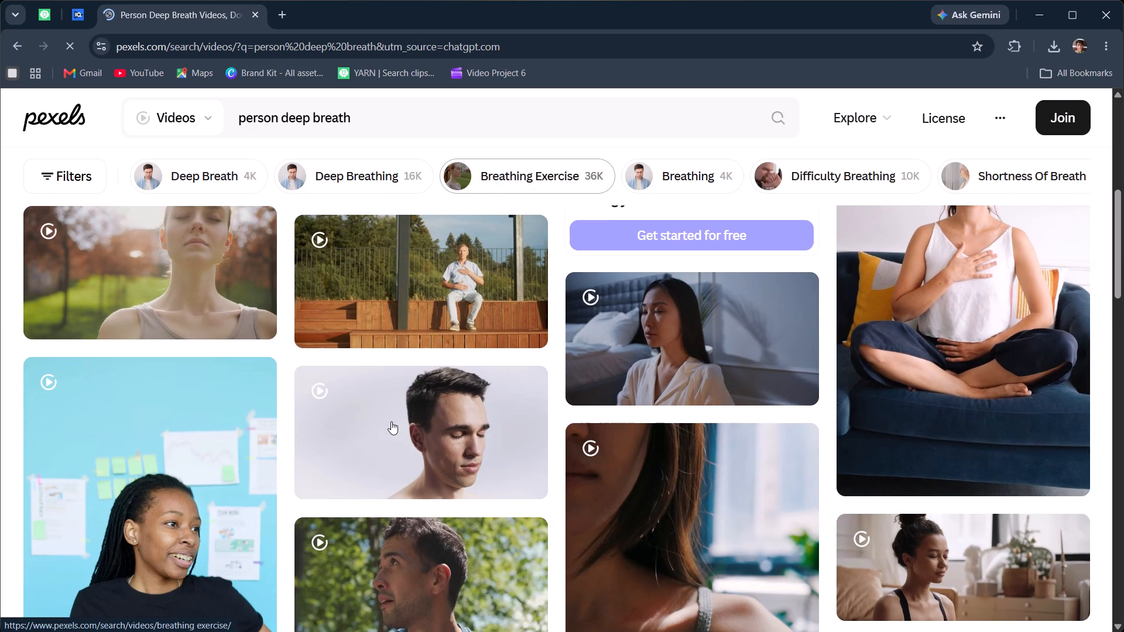
{"action": "scroll", "coordinate": [752, 410], "scroll_direction": "down", "scroll_amount": 4}
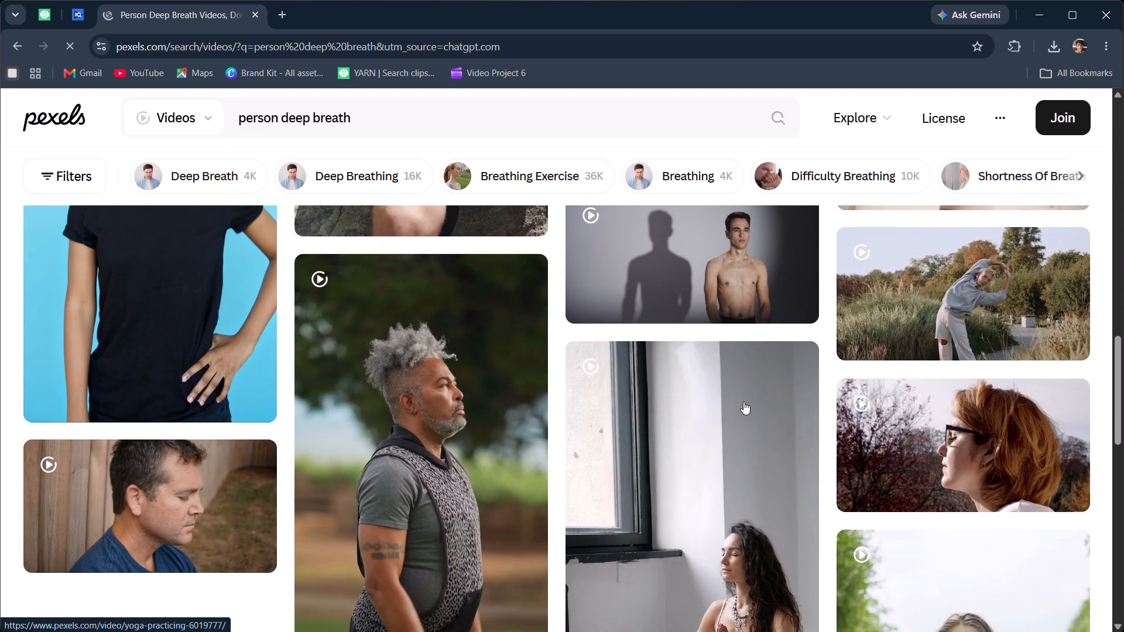
{"action": "scroll", "coordinate": [739, 399], "scroll_direction": "down", "scroll_amount": 4}
{"action": "scroll", "coordinate": [736, 396], "scroll_direction": "up", "scroll_amount": 2}
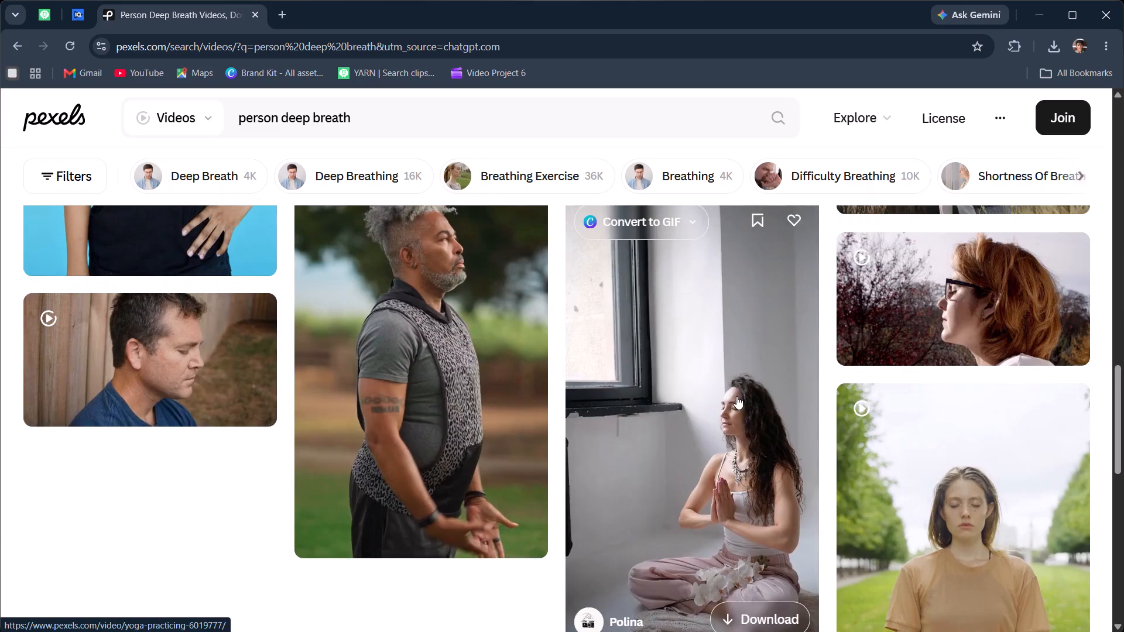
{"action": "scroll", "coordinate": [614, 404], "scroll_direction": "down", "scroll_amount": 8}
{"action": "scroll", "coordinate": [598, 400], "scroll_direction": "up", "scroll_amount": 3}
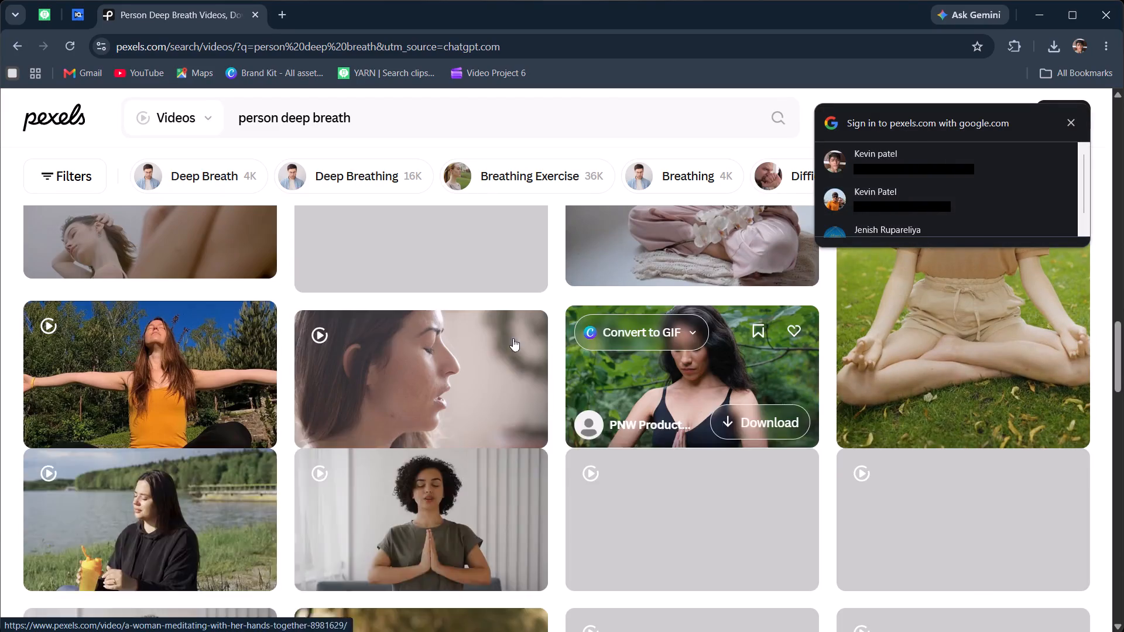
{"action": "scroll", "coordinate": [464, 327], "scroll_direction": "down", "scroll_amount": 5}
{"action": "scroll", "coordinate": [464, 327], "scroll_direction": "up", "scroll_amount": 7}
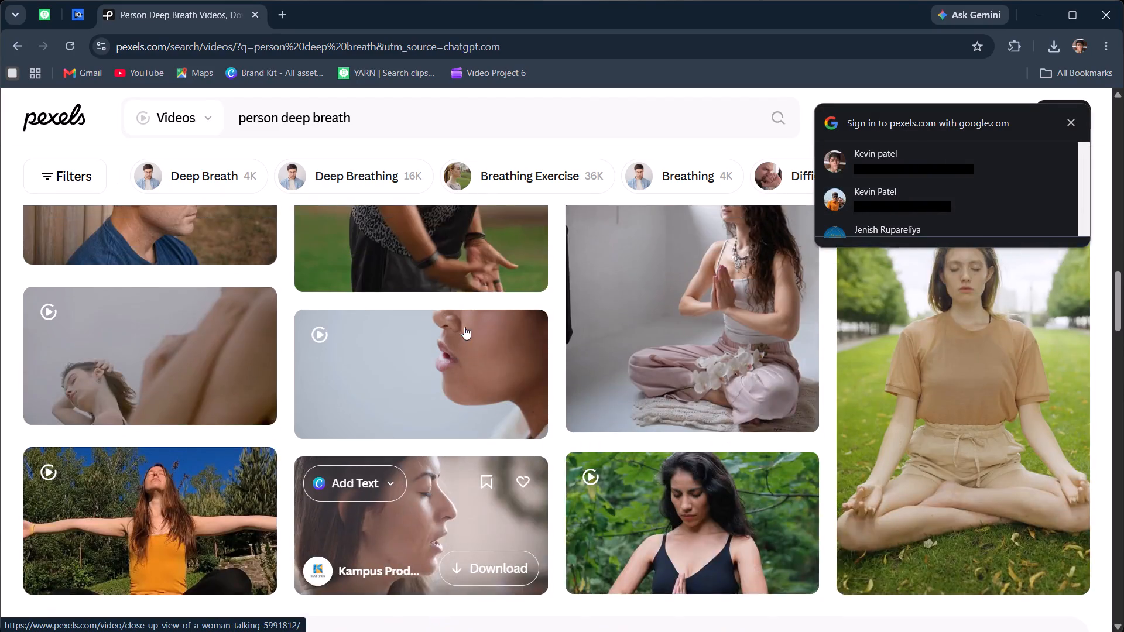
{"action": "scroll", "coordinate": [464, 327], "scroll_direction": "down", "scroll_amount": 9}
{"action": "scroll", "coordinate": [462, 315], "scroll_direction": "up", "scroll_amount": 5}
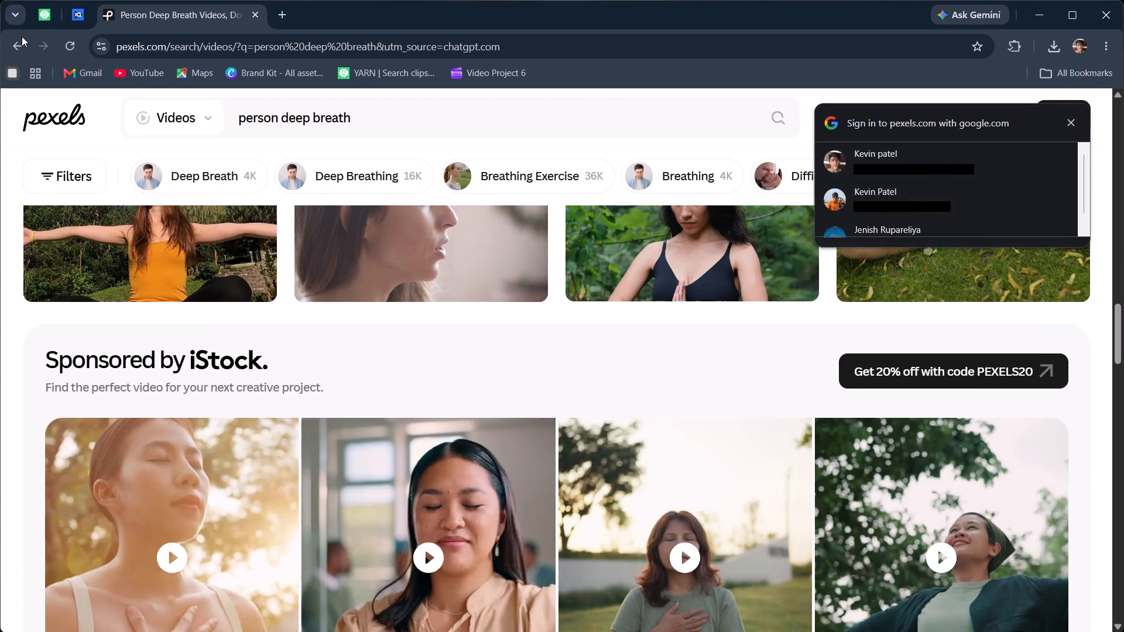
{"action": "left_click", "coordinate": [22, 43]}
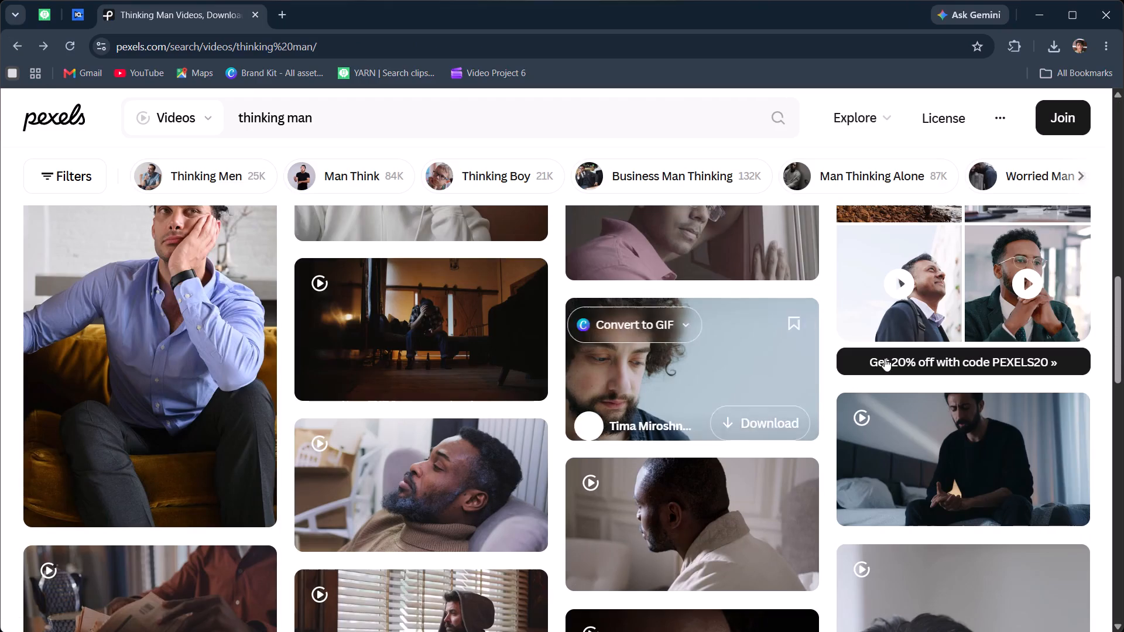
From videos similar to the frustrated man on the bed, download the man holding his head by a red chair as 9902317-uhd_4096_2160_25fps and return to CapCut.
{"action": "left_click", "coordinate": [971, 454]}
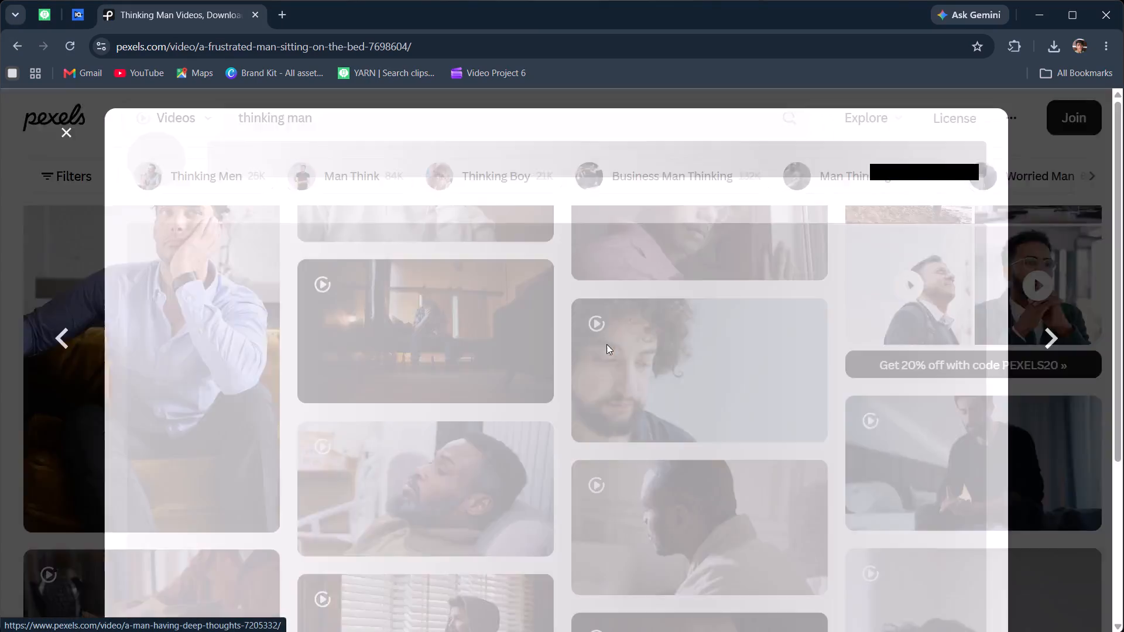
{"action": "scroll", "coordinate": [551, 305], "scroll_direction": "down", "scroll_amount": 10}
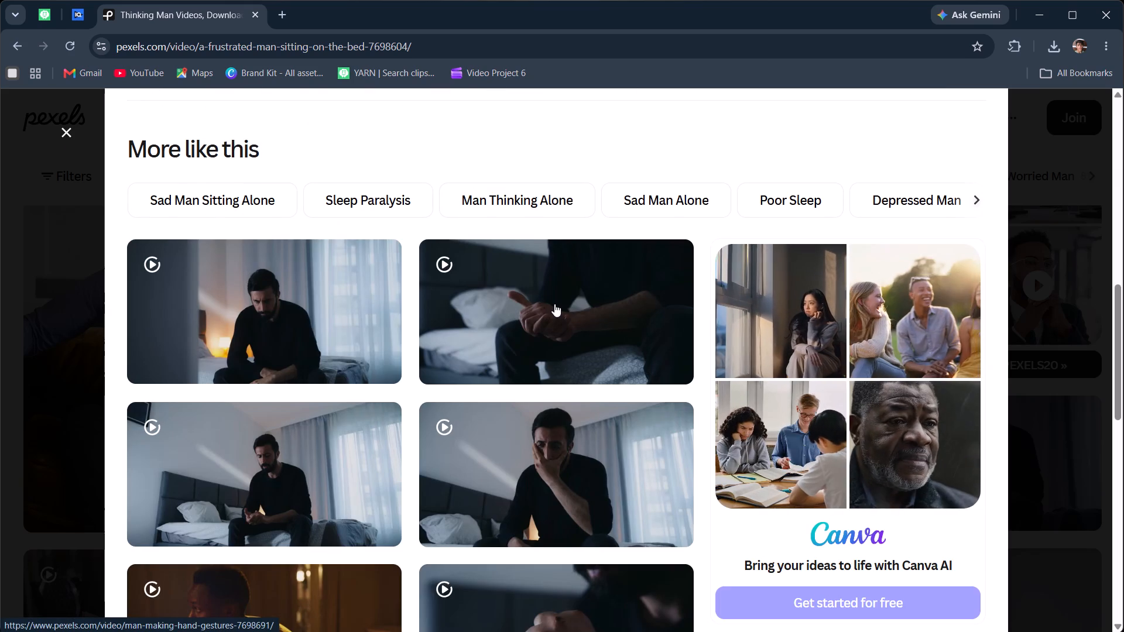
{"action": "scroll", "coordinate": [554, 304], "scroll_direction": "down", "scroll_amount": 5}
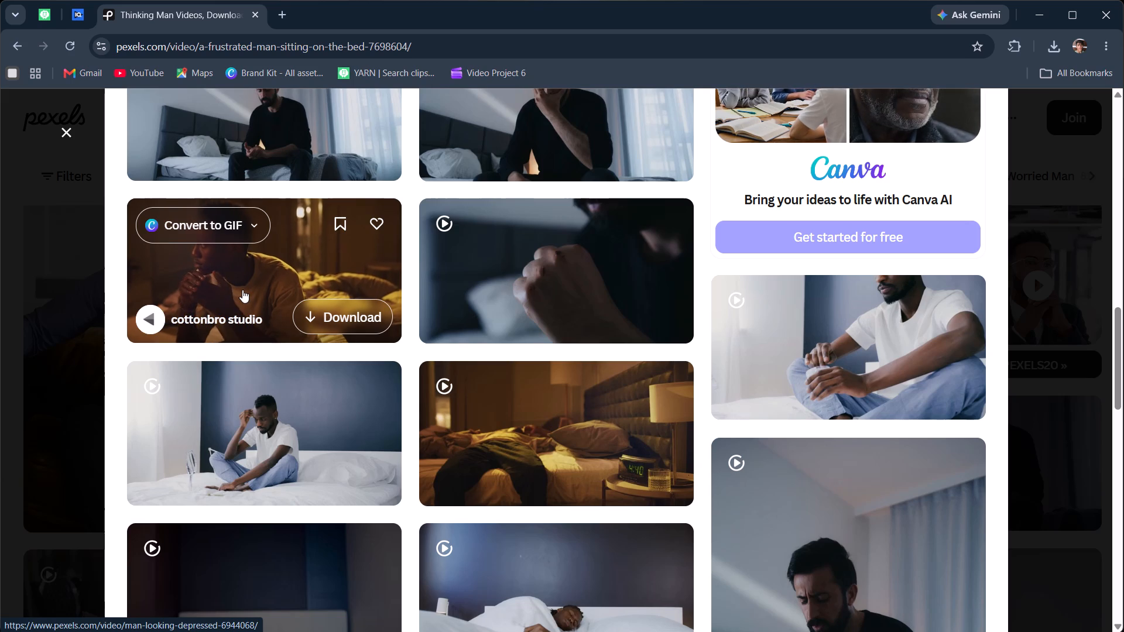
{"action": "scroll", "coordinate": [535, 264], "scroll_direction": "down", "scroll_amount": 9}
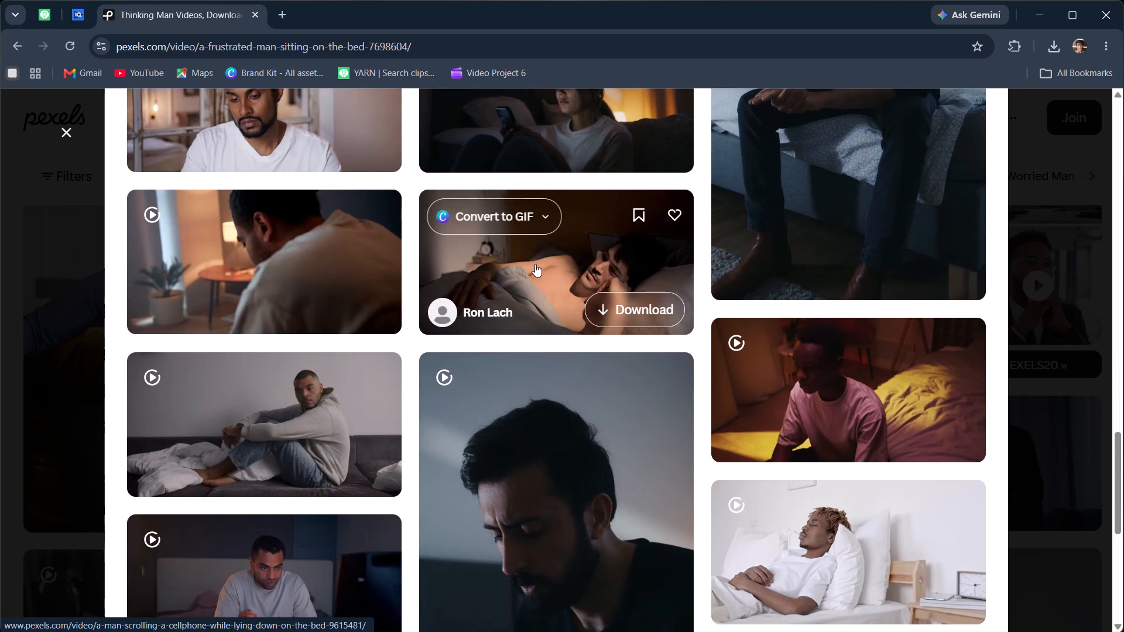
{"action": "scroll", "coordinate": [535, 265], "scroll_direction": "down", "scroll_amount": 8}
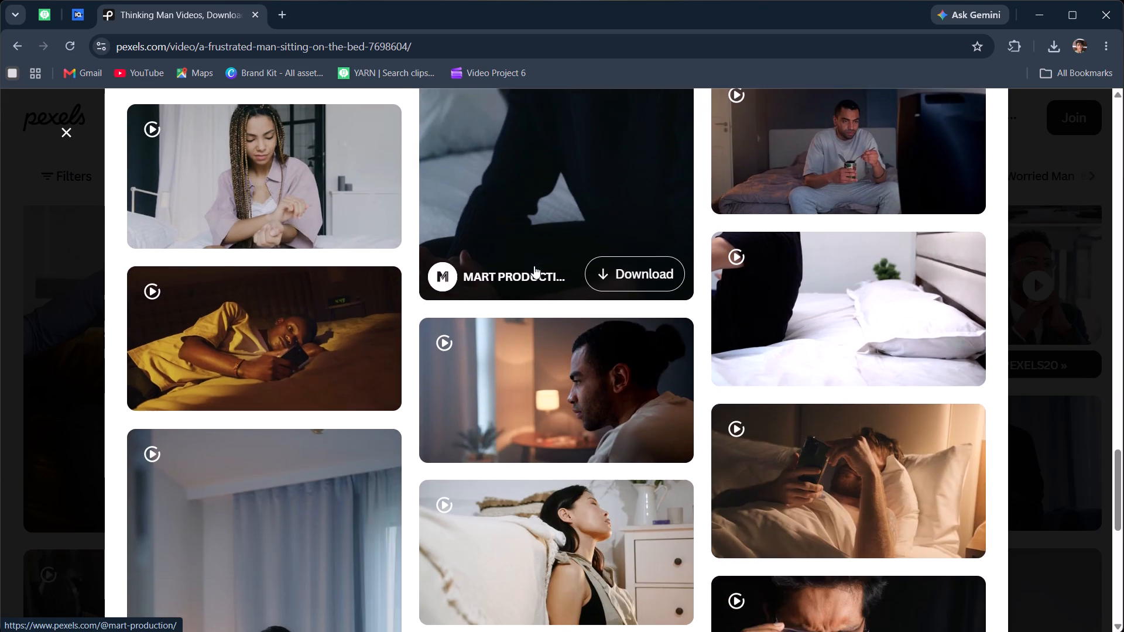
{"action": "scroll", "coordinate": [534, 266], "scroll_direction": "down", "scroll_amount": 3}
{"action": "scroll", "coordinate": [524, 438], "scroll_direction": "down", "scroll_amount": 2}
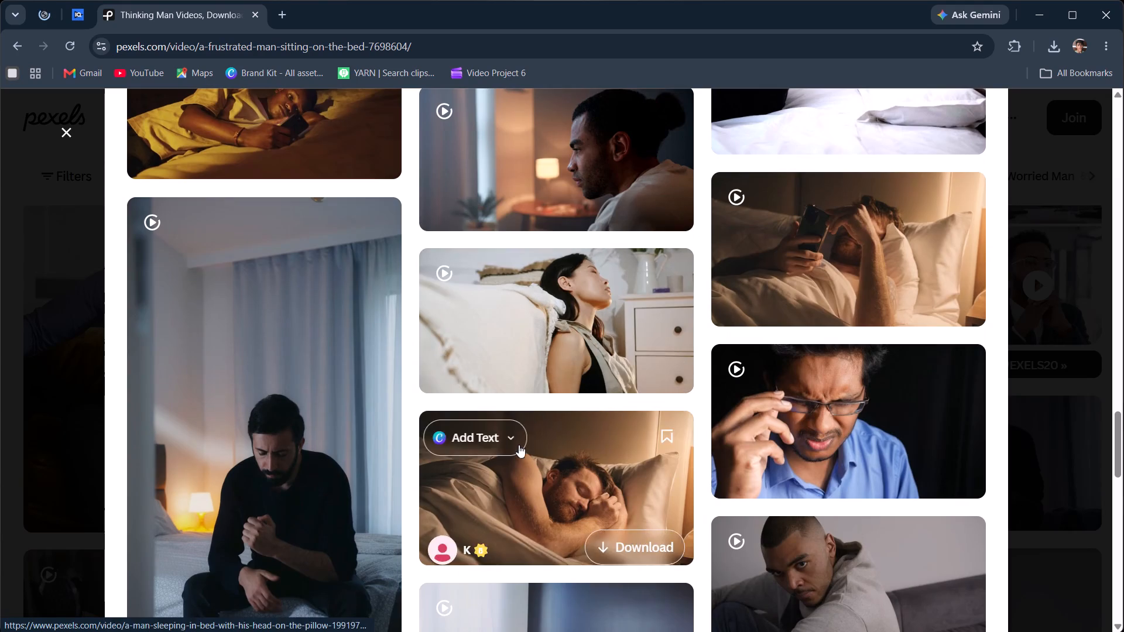
{"action": "scroll", "coordinate": [519, 445], "scroll_direction": "down", "scroll_amount": 6}
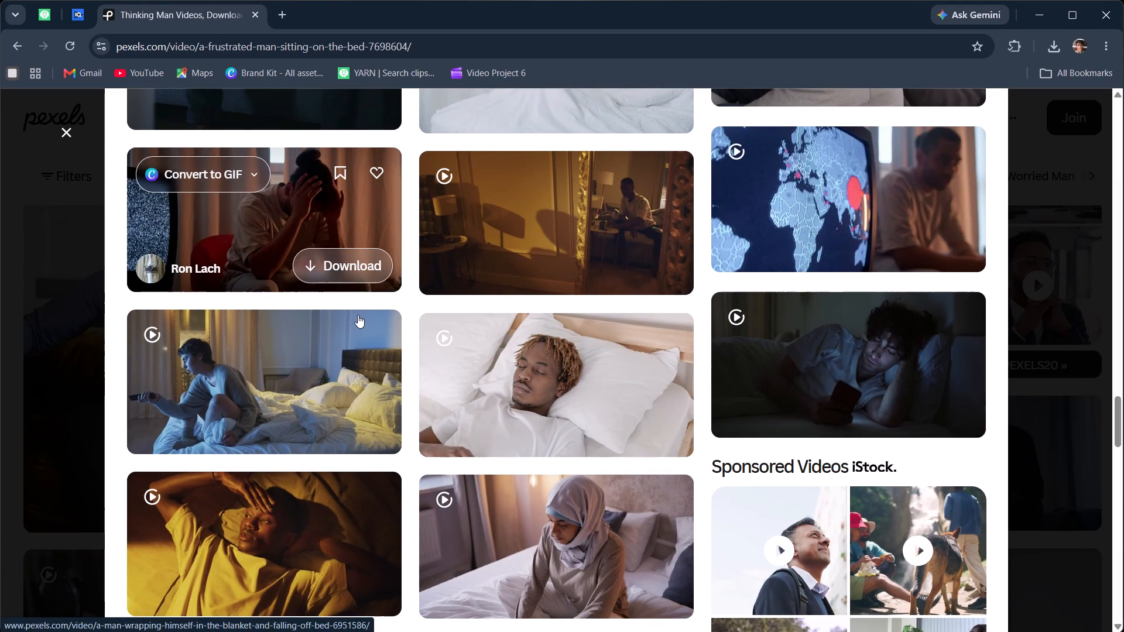
{"action": "left_click", "coordinate": [359, 257]}
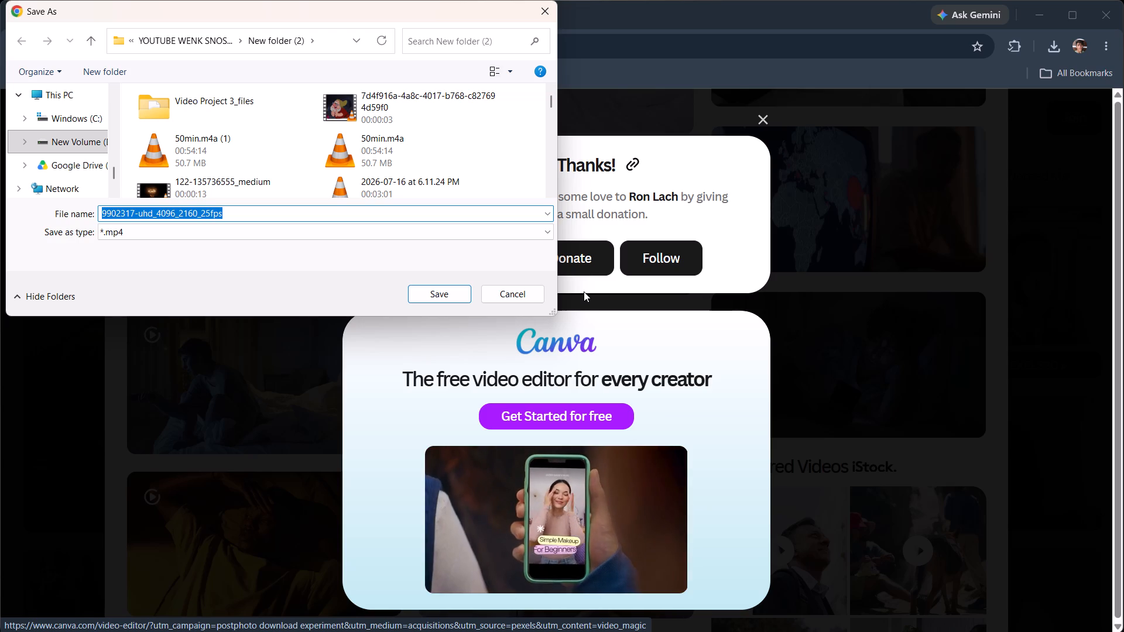
{"action": "left_click", "coordinate": [430, 297]}
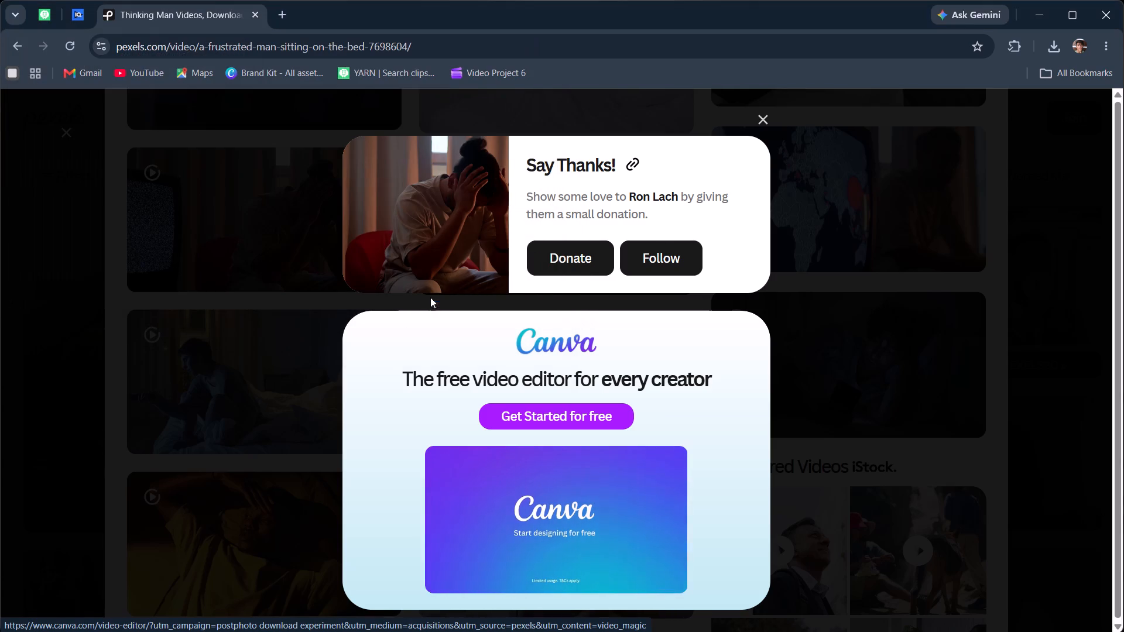
{"action": "left_click", "coordinate": [1036, 9]}
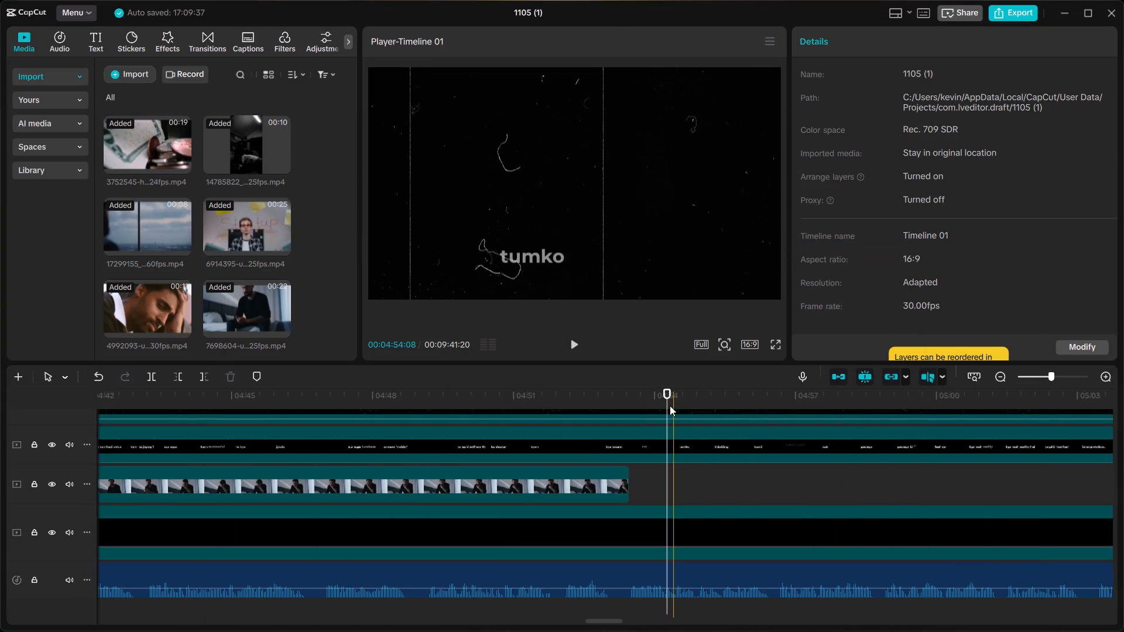
Set the playhead to the 7698604 clip's end at 00:04:53:14 and import 9902317-uhd_4096_2160_25fps into the project media.
{"action": "left_click", "coordinate": [630, 399]}
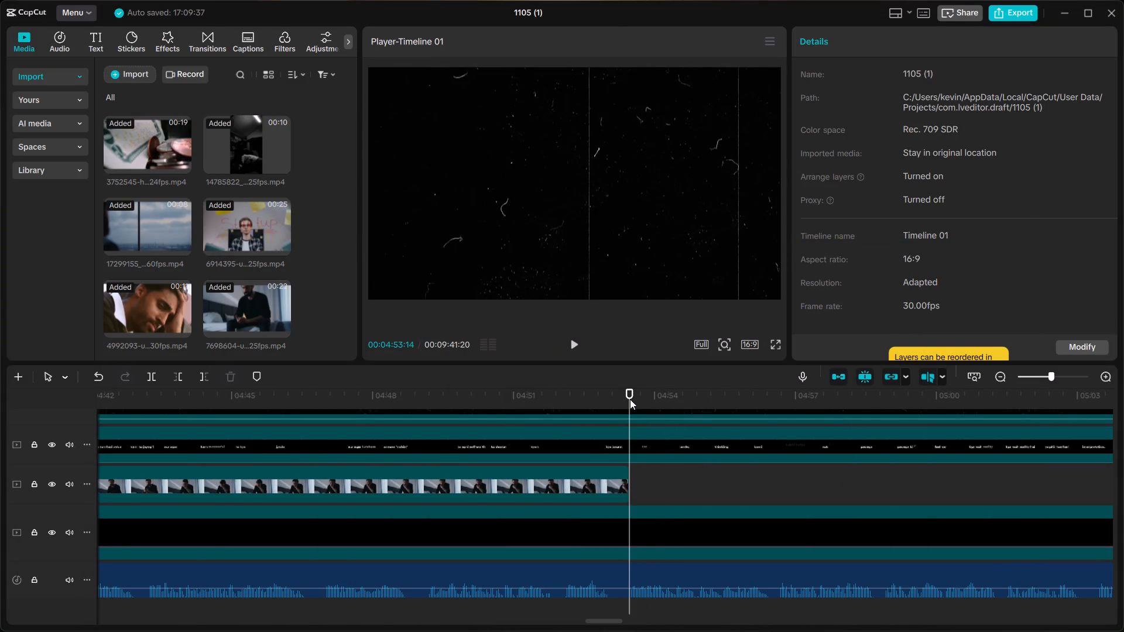
{"action": "left_click", "coordinate": [120, 69]}
{"action": "scroll", "coordinate": [25, 176], "scroll_direction": "up", "scroll_amount": 2}
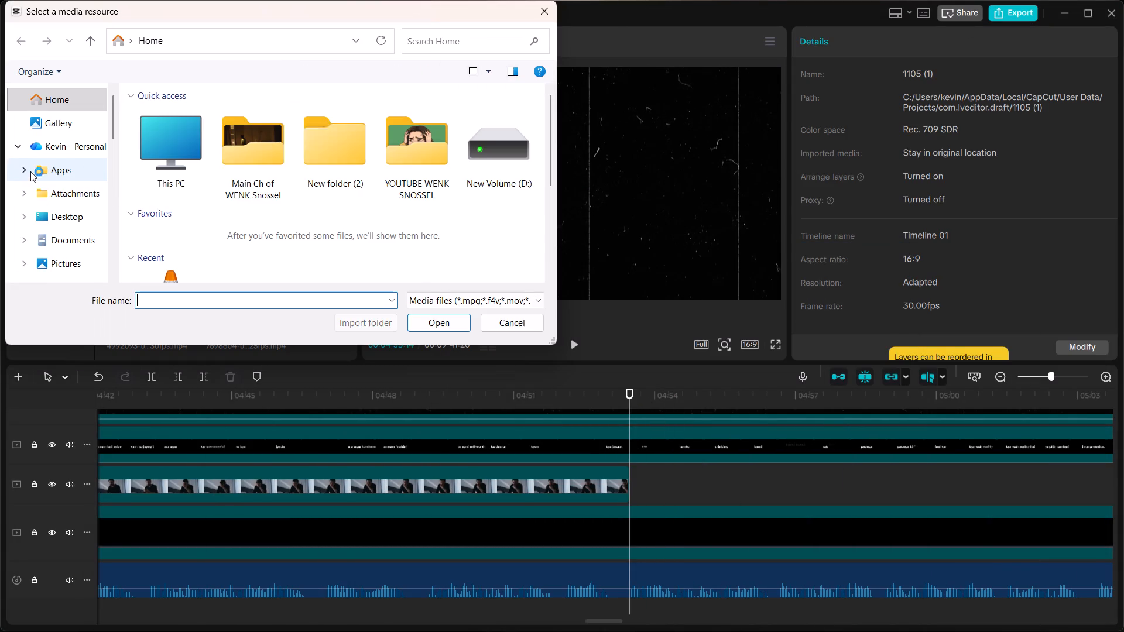
{"action": "scroll", "coordinate": [30, 171], "scroll_direction": "up", "scroll_amount": 5}
{"action": "scroll", "coordinate": [272, 118], "scroll_direction": "down", "scroll_amount": 3}
{"action": "left_click", "coordinate": [183, 122]}
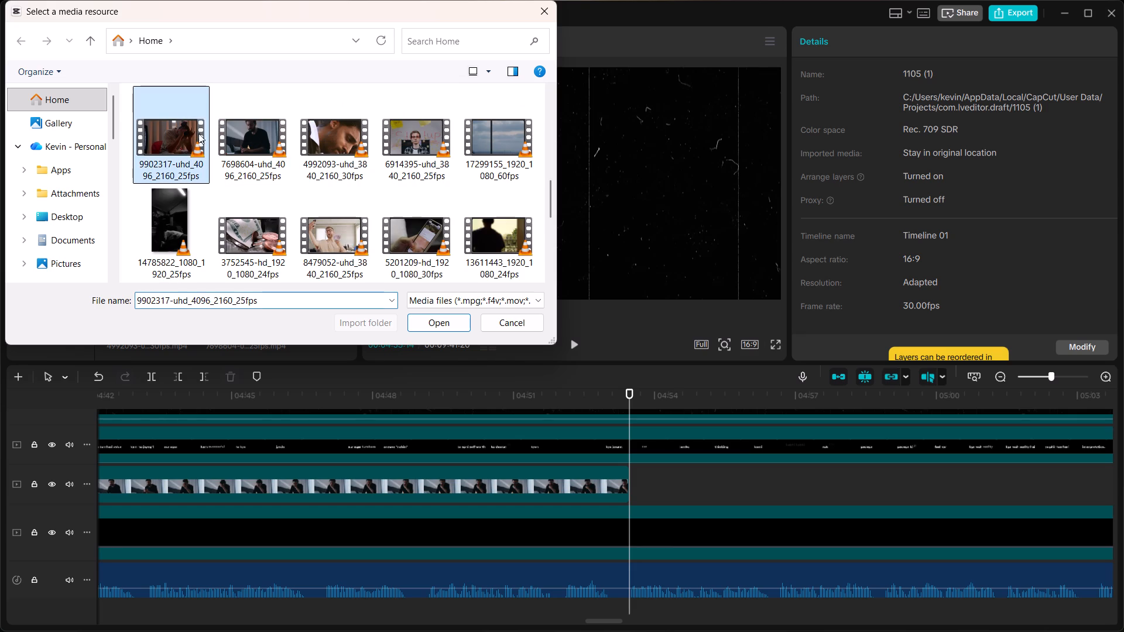
{"action": "left_click", "coordinate": [431, 317]}
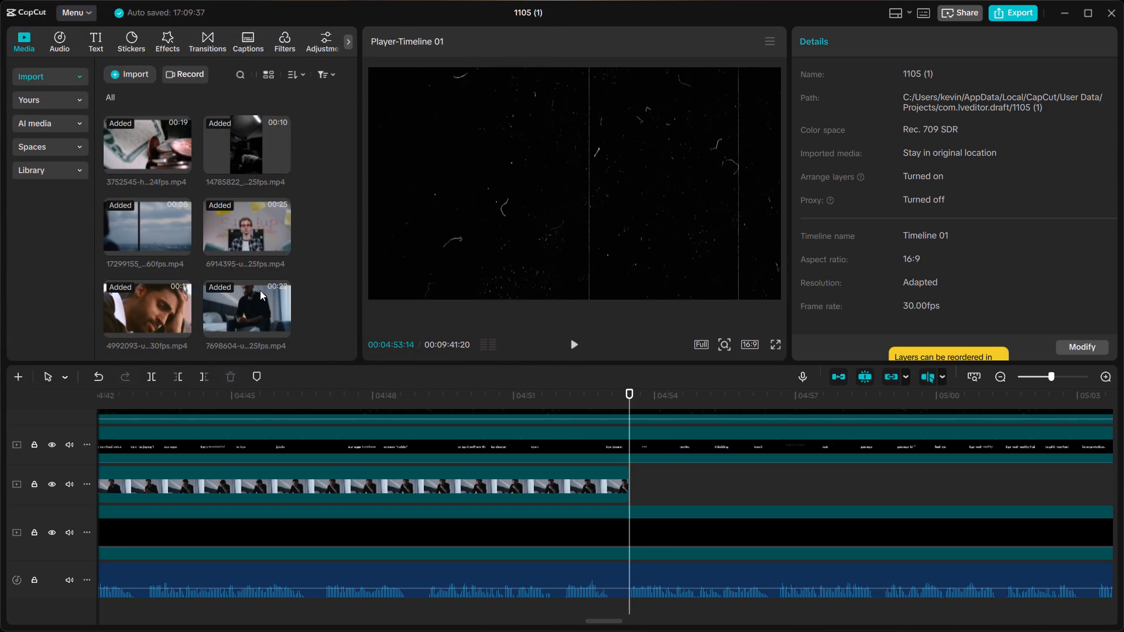
Place the 9902317 clip on the B-roll track at 00:04:53:14, directly after the 7698604 clip.
{"action": "scroll", "coordinate": [261, 272], "scroll_direction": "down", "scroll_amount": 6}
{"action": "scroll", "coordinate": [213, 160], "scroll_direction": "down", "scroll_amount": 5}
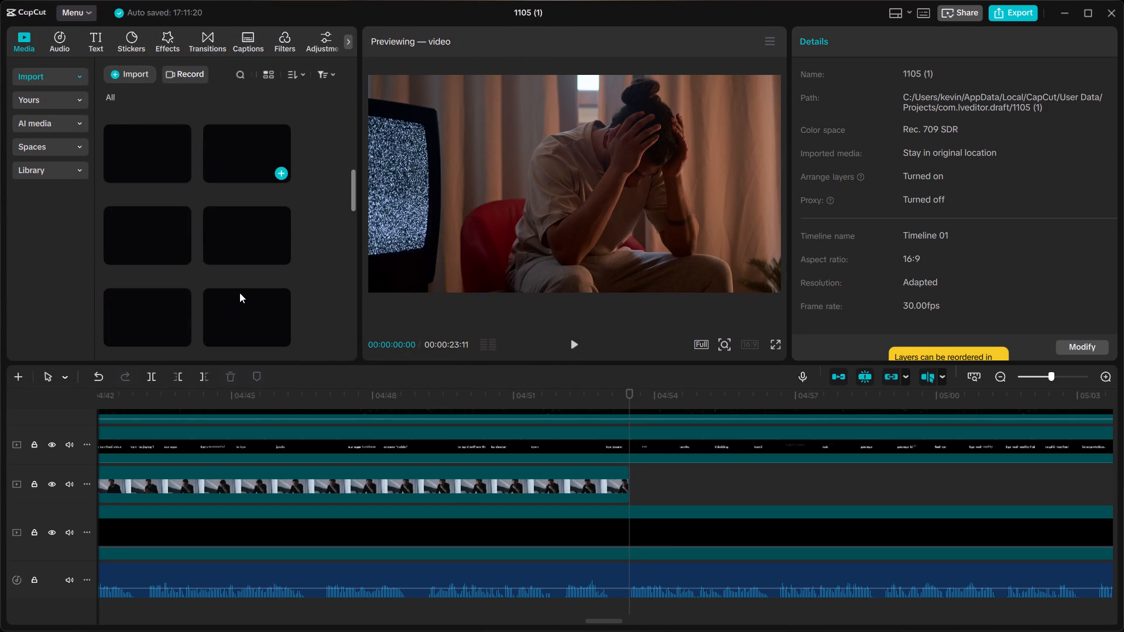
{"action": "scroll", "coordinate": [239, 293], "scroll_direction": "down", "scroll_amount": 9}
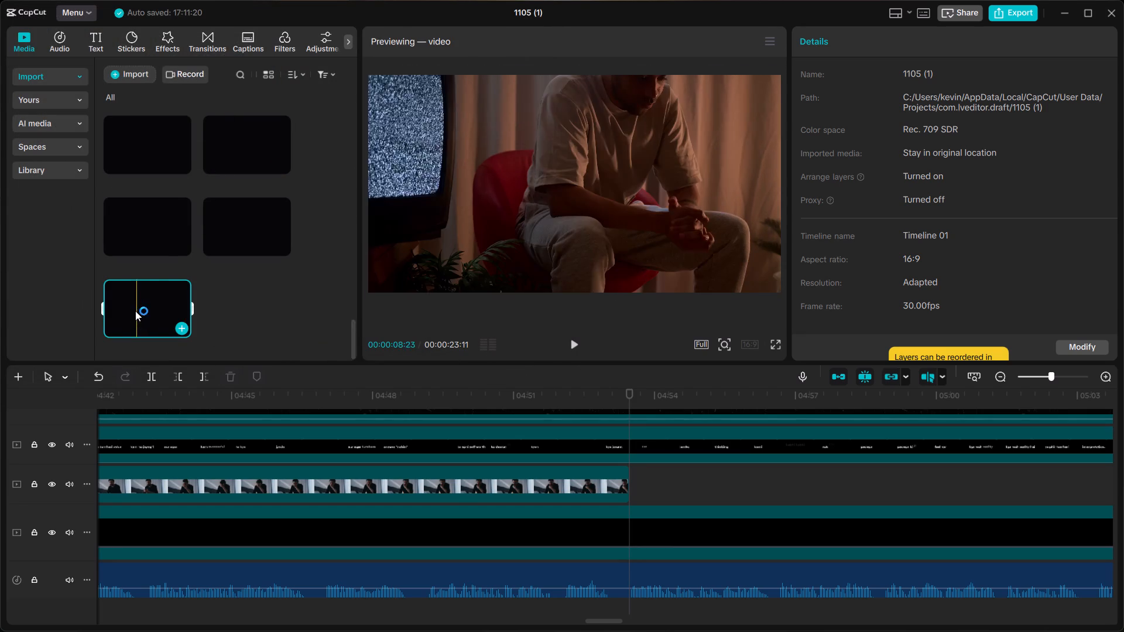
{"action": "left_click_drag", "start_coordinate": [139, 309], "coordinate": [559, 363]}
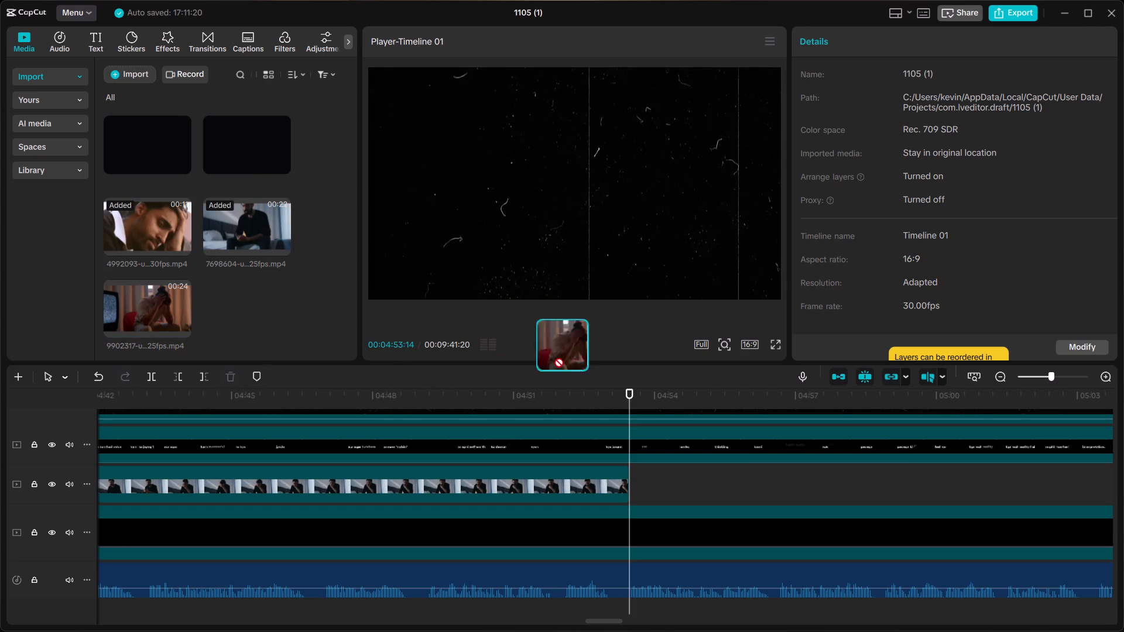
{"action": "left_click_drag", "start_coordinate": [559, 363], "coordinate": [634, 488]}
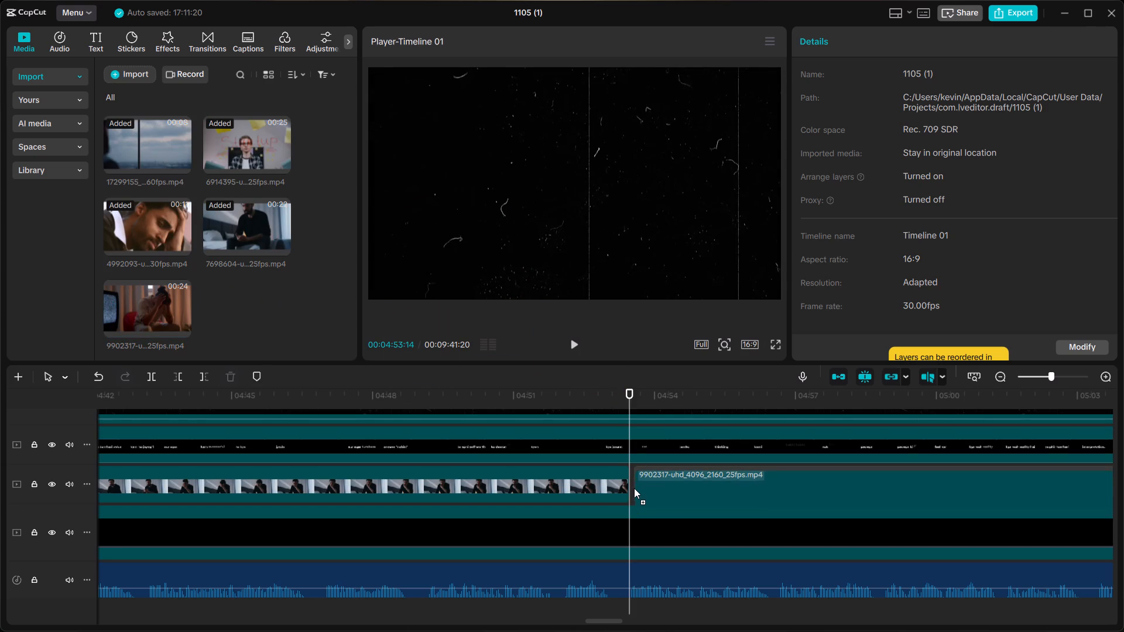
{"action": "left_click_drag", "start_coordinate": [634, 488], "coordinate": [632, 486]}
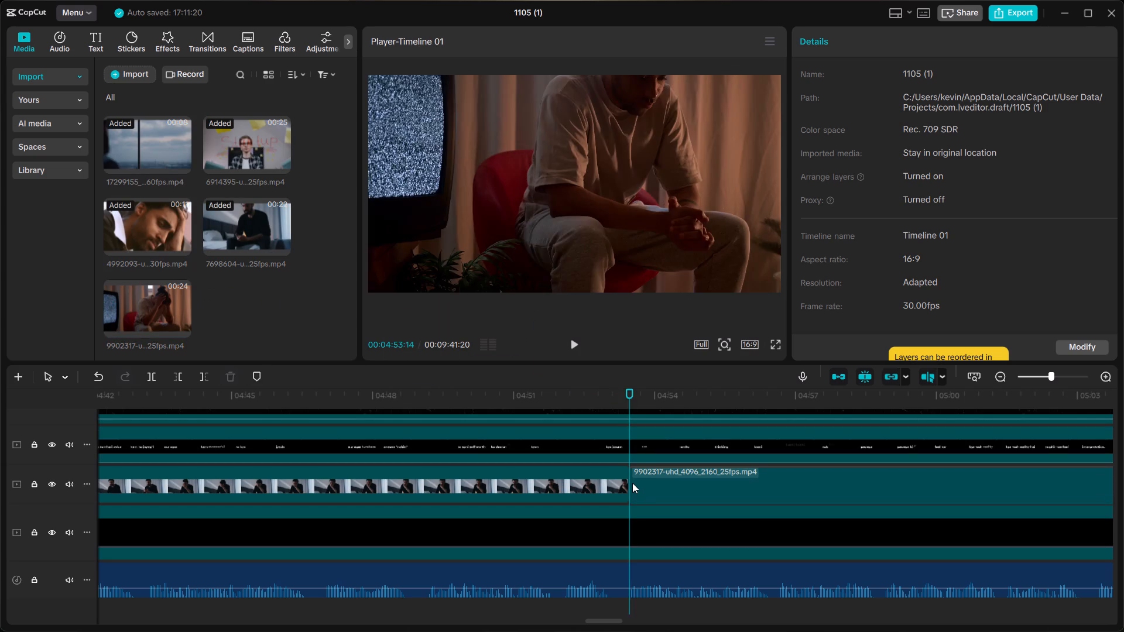
Enlarge the 9902317 clip to 107% scale so it fills the frame.
{"action": "left_click", "coordinate": [646, 478]}
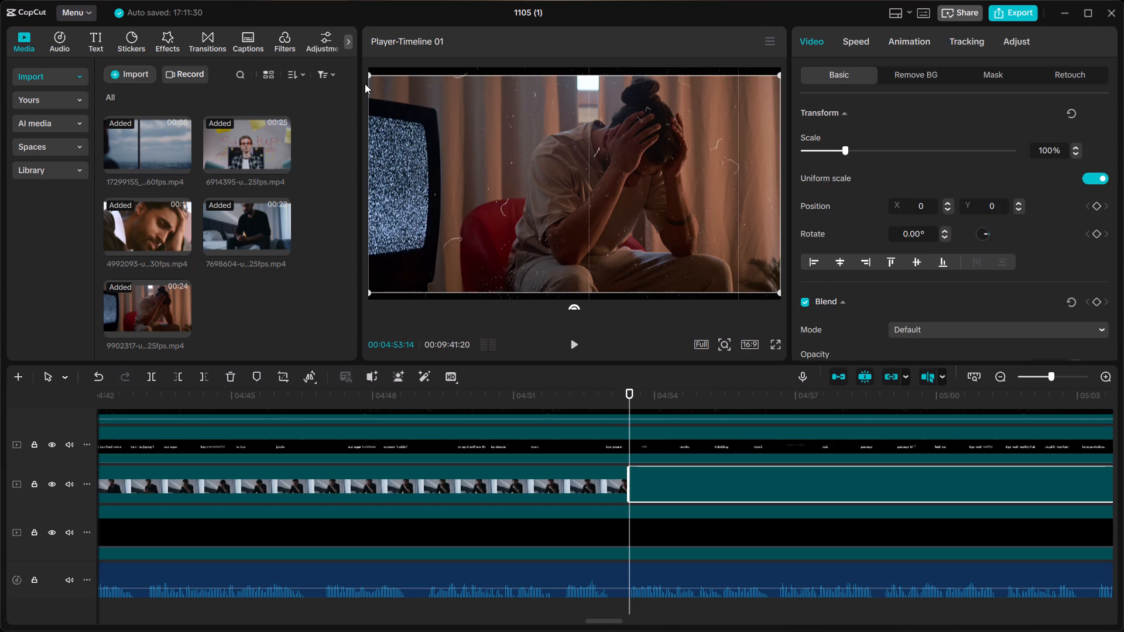
{"action": "left_click_drag", "start_coordinate": [368, 73], "coordinate": [362, 69]}
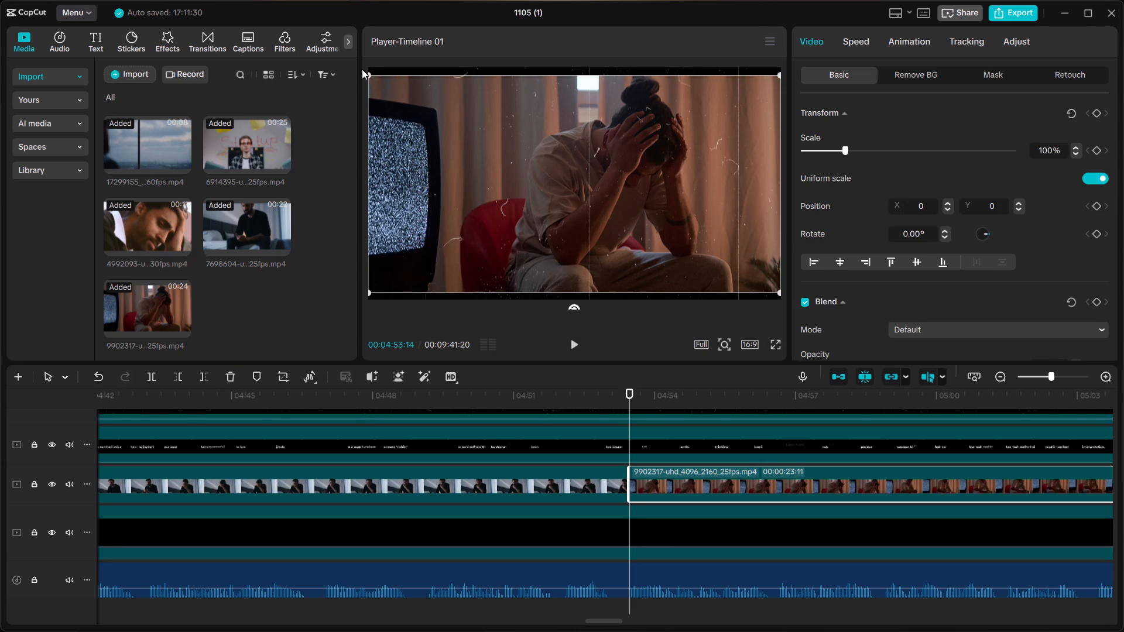
{"action": "left_click_drag", "start_coordinate": [362, 69], "coordinate": [362, 69]}
{"action": "left_click_drag", "start_coordinate": [368, 74], "coordinate": [361, 61]}
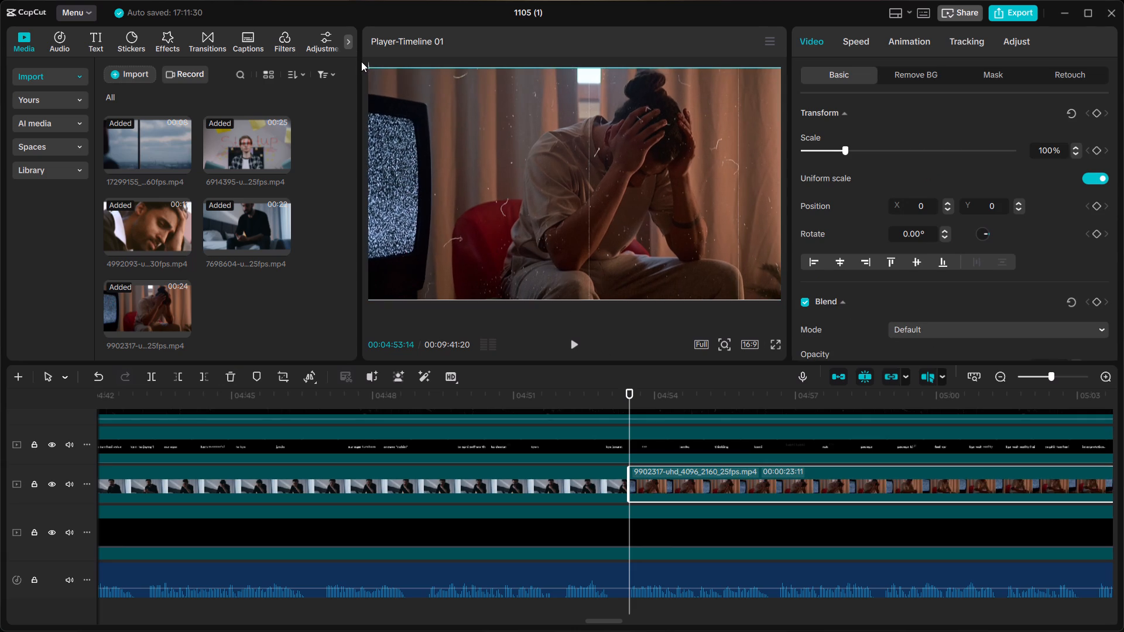
{"action": "left_click_drag", "start_coordinate": [361, 61], "coordinate": [359, 59]}
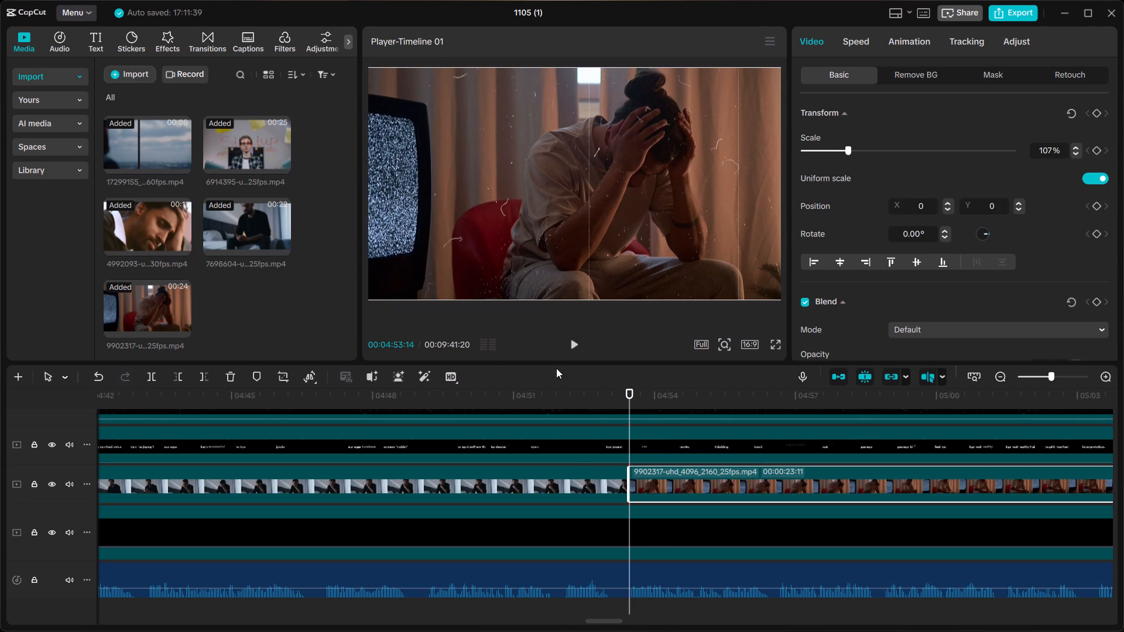
Play from 00:04:53:03 to review the cut into the 9902317 clip and follow the voice-over through the clip's end.
{"action": "left_click", "coordinate": [612, 398]}
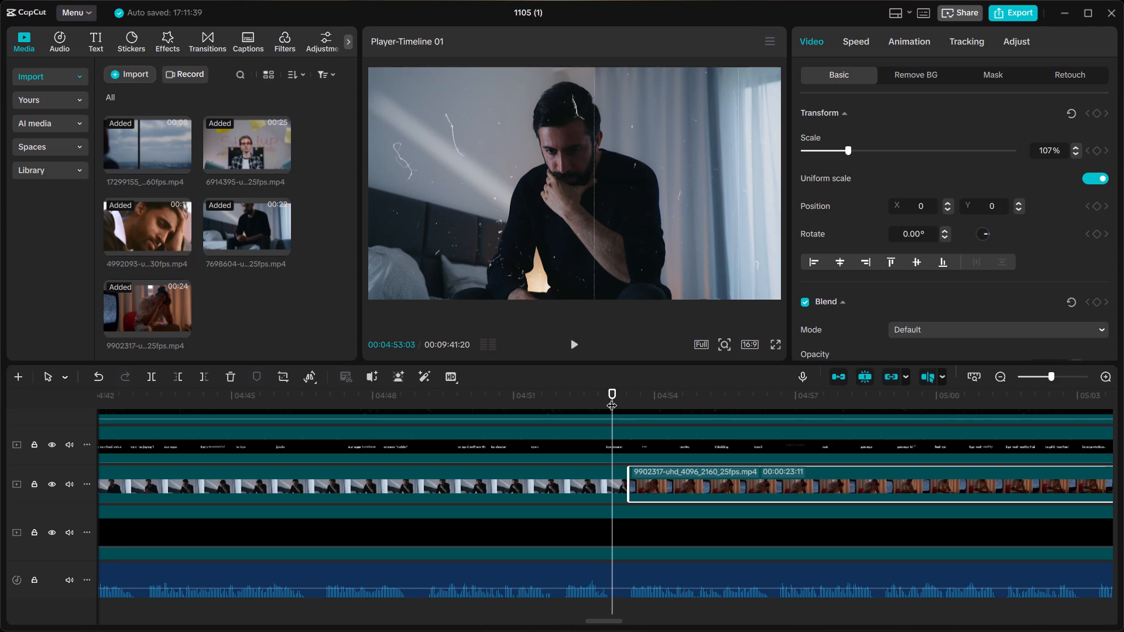
{"action": "left_click", "coordinate": [612, 398]}
{"action": "key", "text": "space"}
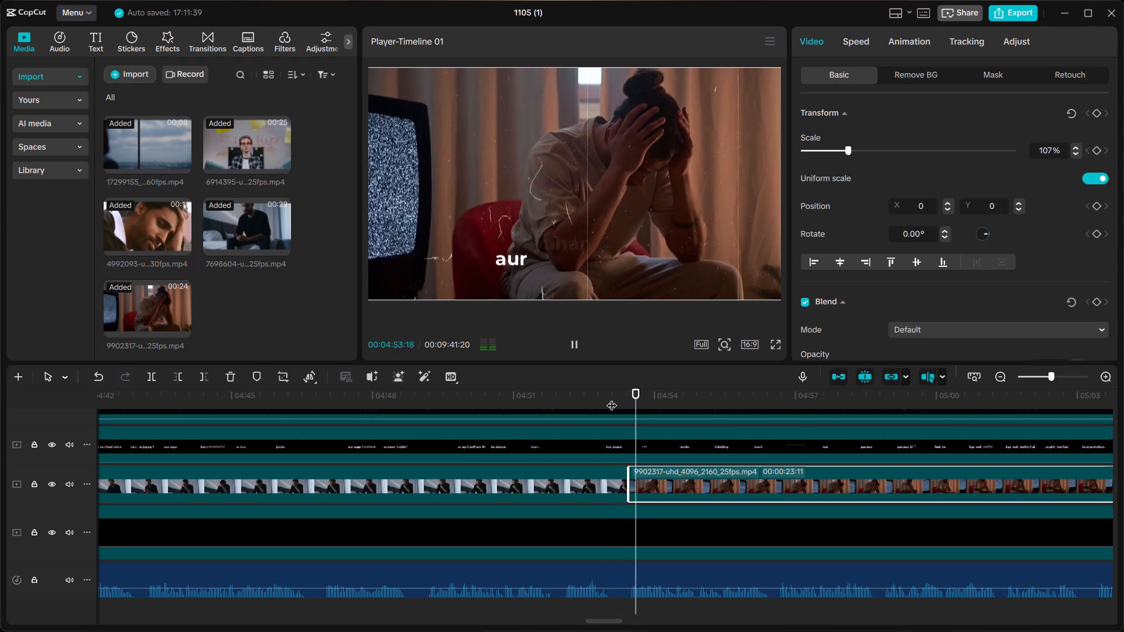
{"action": "left_click", "coordinate": [612, 398]}
{"action": "key", "text": "space"}
{"action": "left_click", "coordinate": [612, 398]}
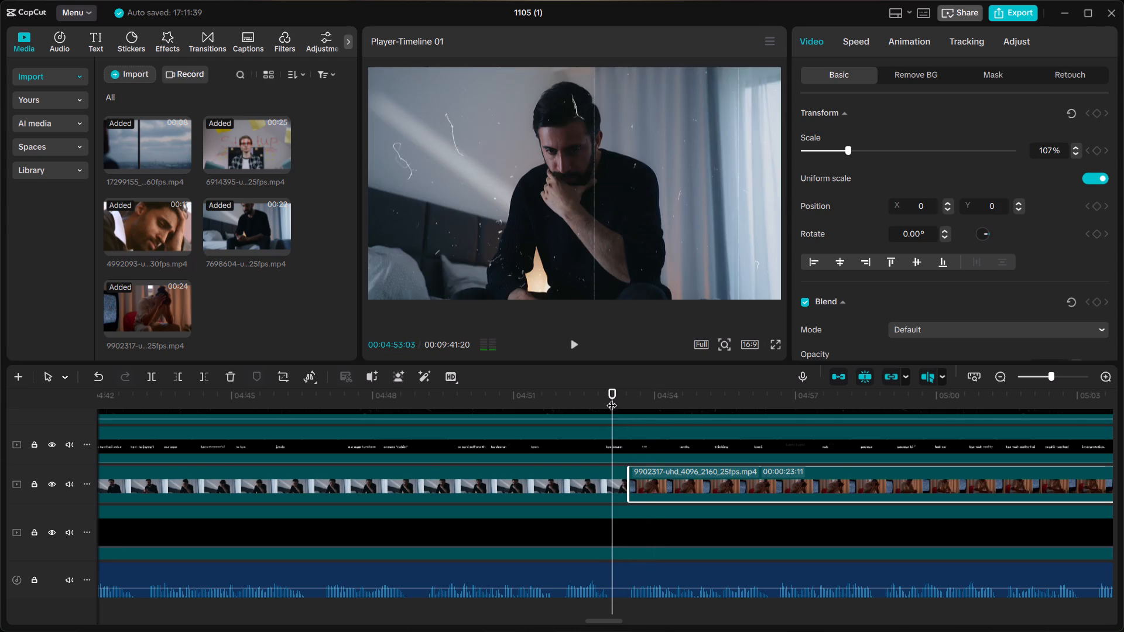
{"action": "key", "text": "space"}
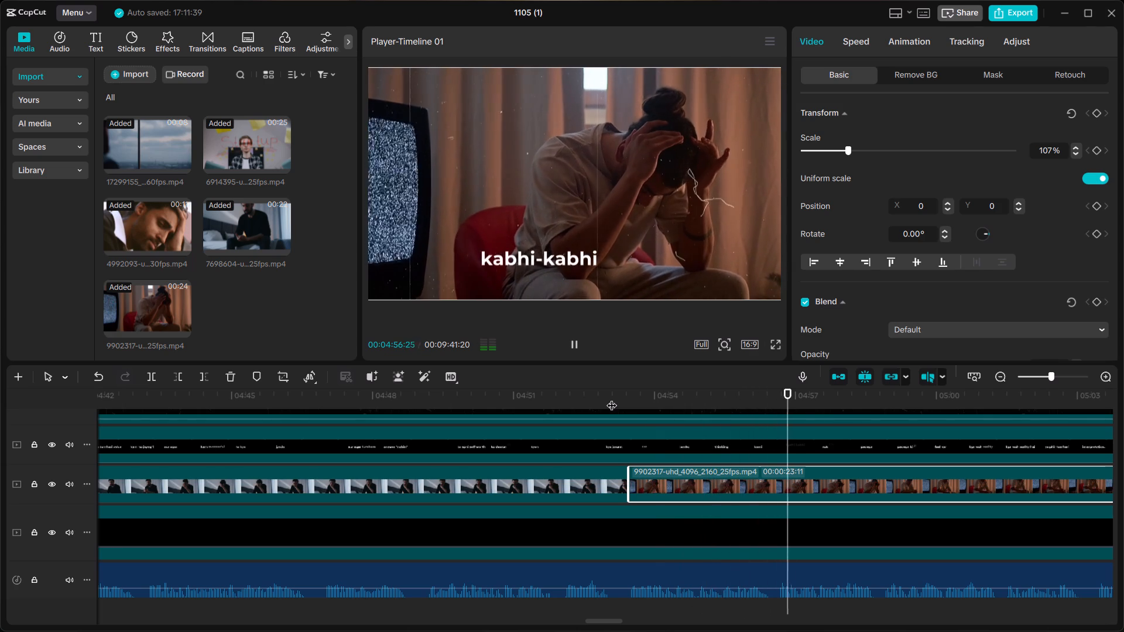
{"action": "scroll", "coordinate": [616, 398], "scroll_direction": "left", "scroll_amount": 1}
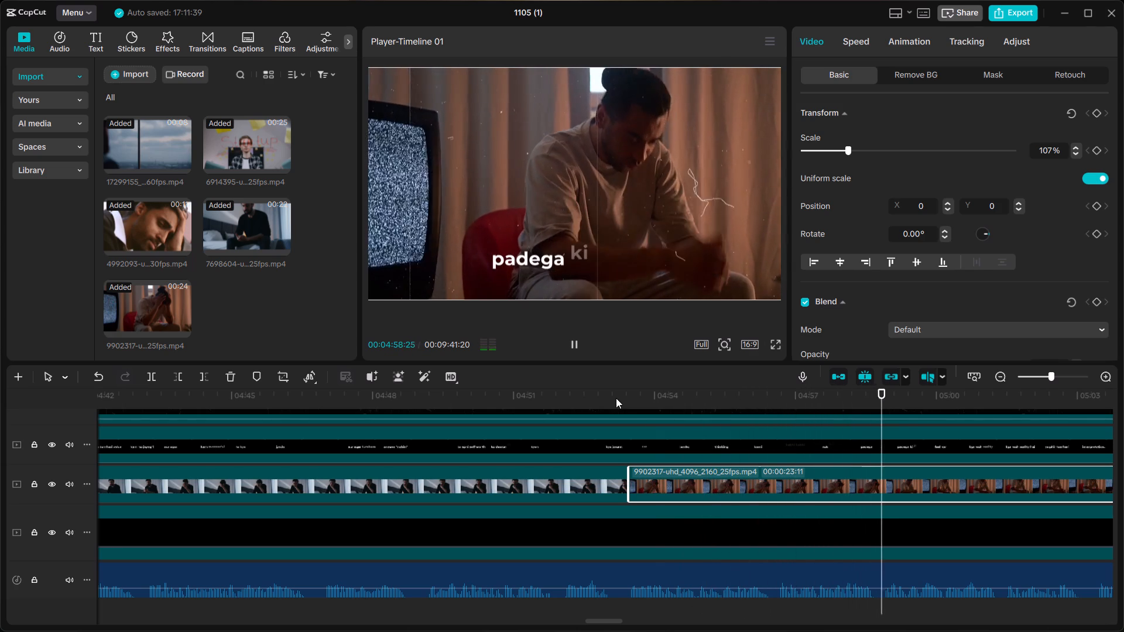
{"action": "scroll", "coordinate": [616, 398], "scroll_direction": "left", "scroll_amount": 1}
{"action": "scroll", "coordinate": [774, 418], "scroll_direction": "left", "scroll_amount": 1}
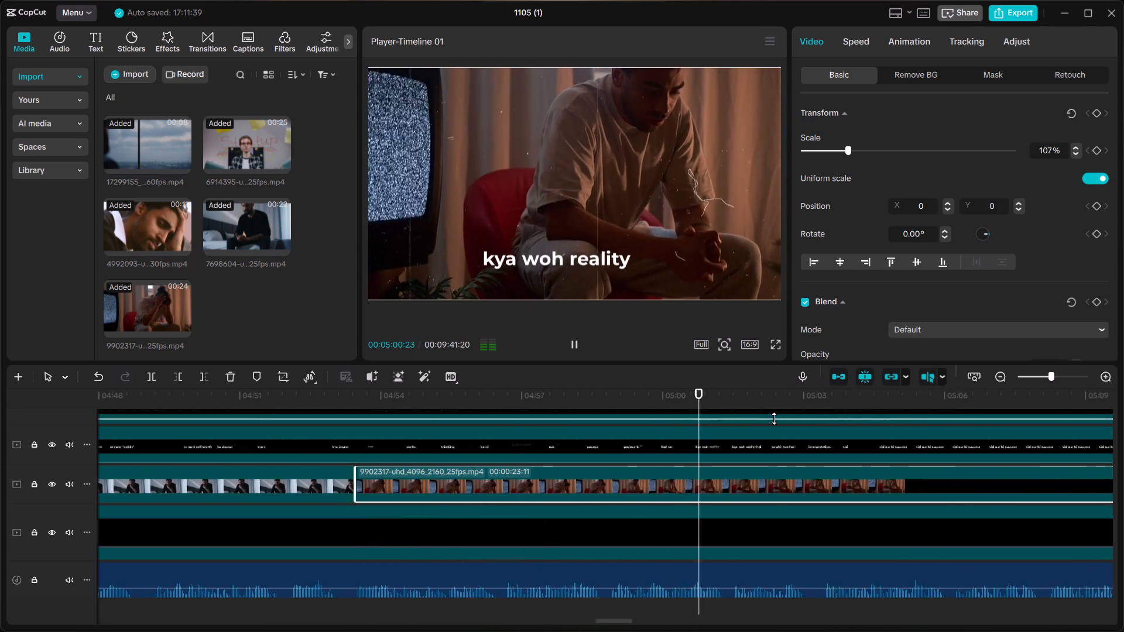
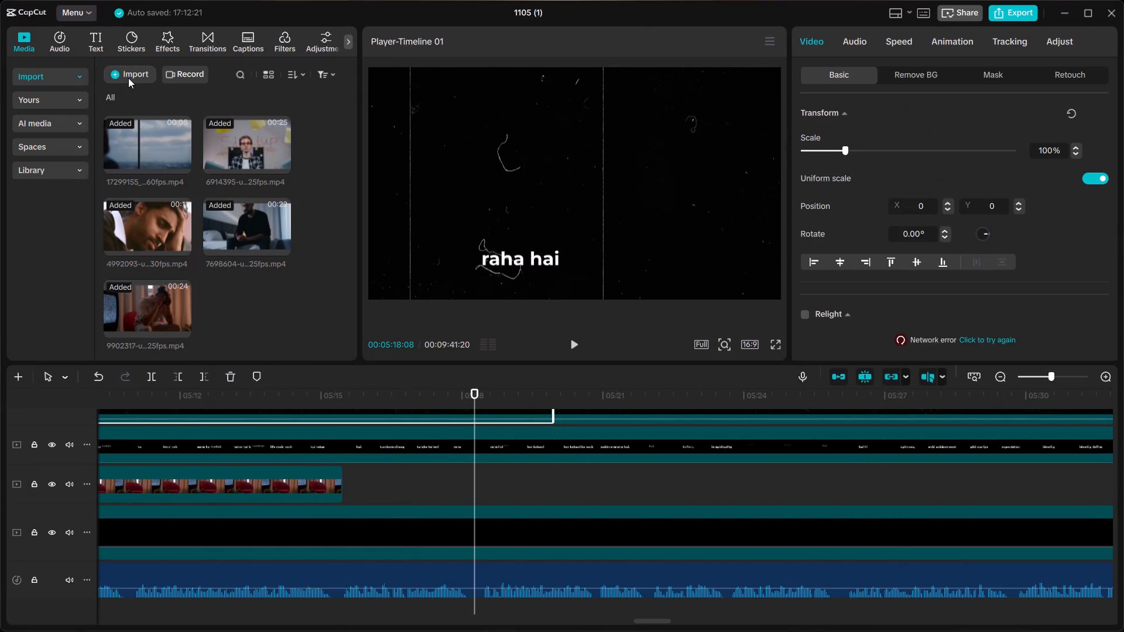
{"action": "scroll", "coordinate": [26, 145], "scroll_direction": "up", "scroll_amount": 6}
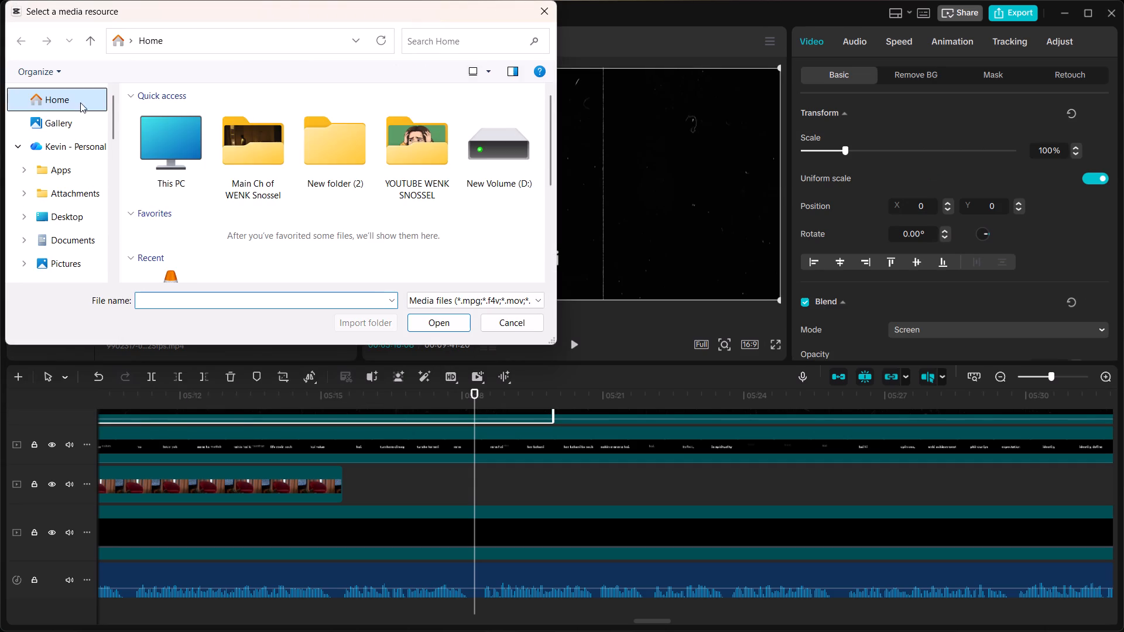
{"action": "scroll", "coordinate": [255, 142], "scroll_direction": "down", "scroll_amount": 3}
{"action": "scroll", "coordinate": [199, 140], "scroll_direction": "up", "scroll_amount": 1}
{"action": "left_click", "coordinate": [174, 184]}
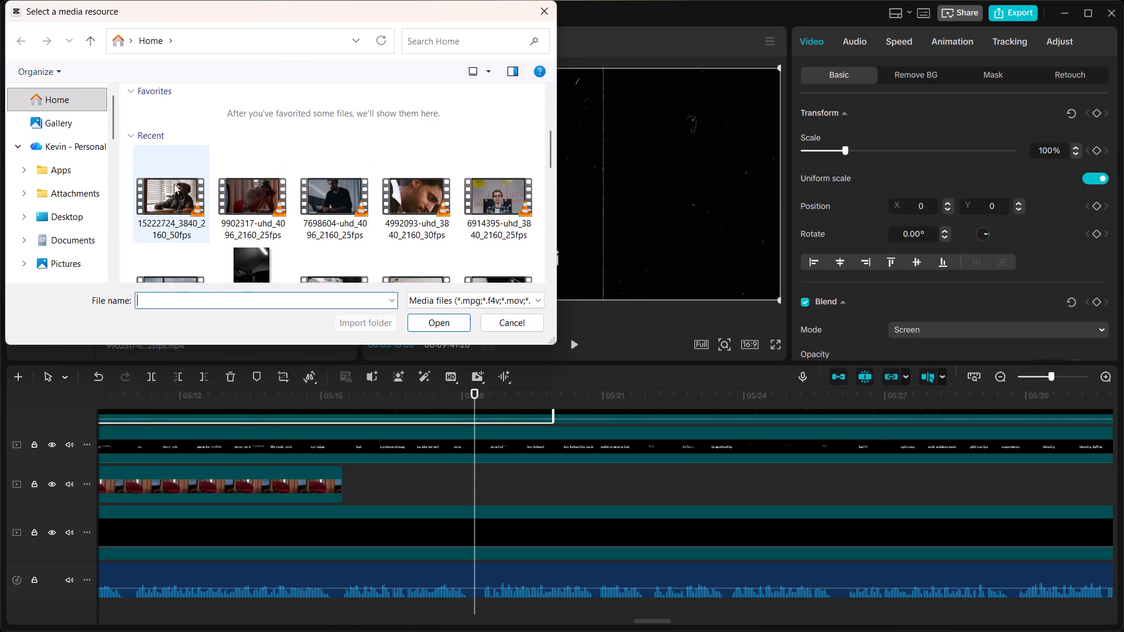
{"action": "left_click", "coordinate": [452, 321]}
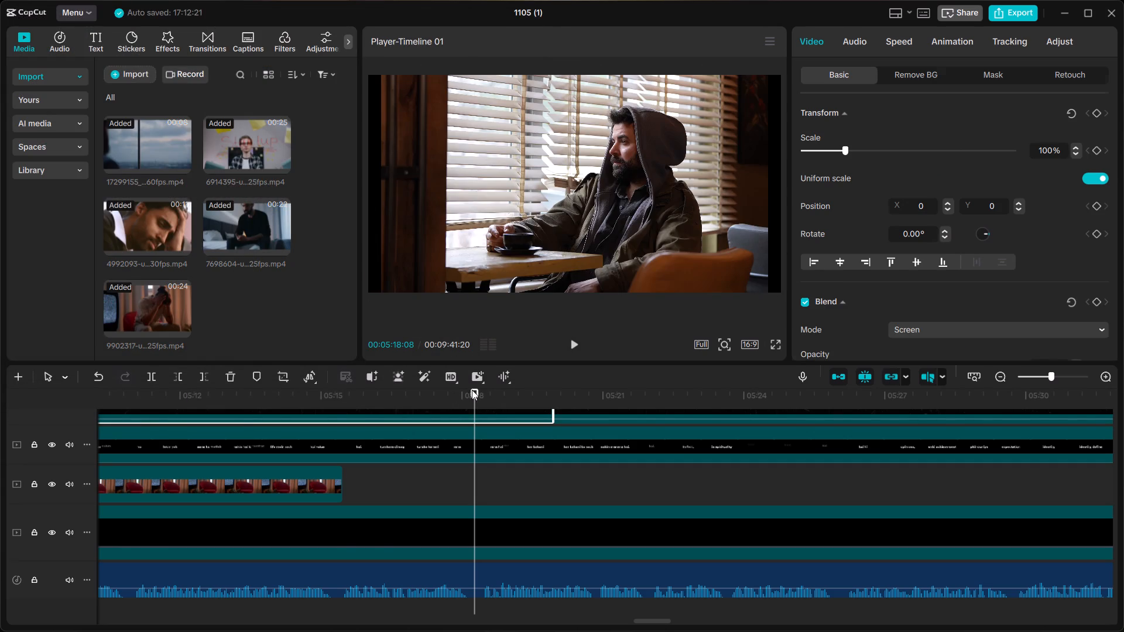
Place the hooded-man clip on the B-roll track directly against the end of the red-chair clip.
{"action": "left_click_drag", "start_coordinate": [472, 390], "coordinate": [369, 394]}
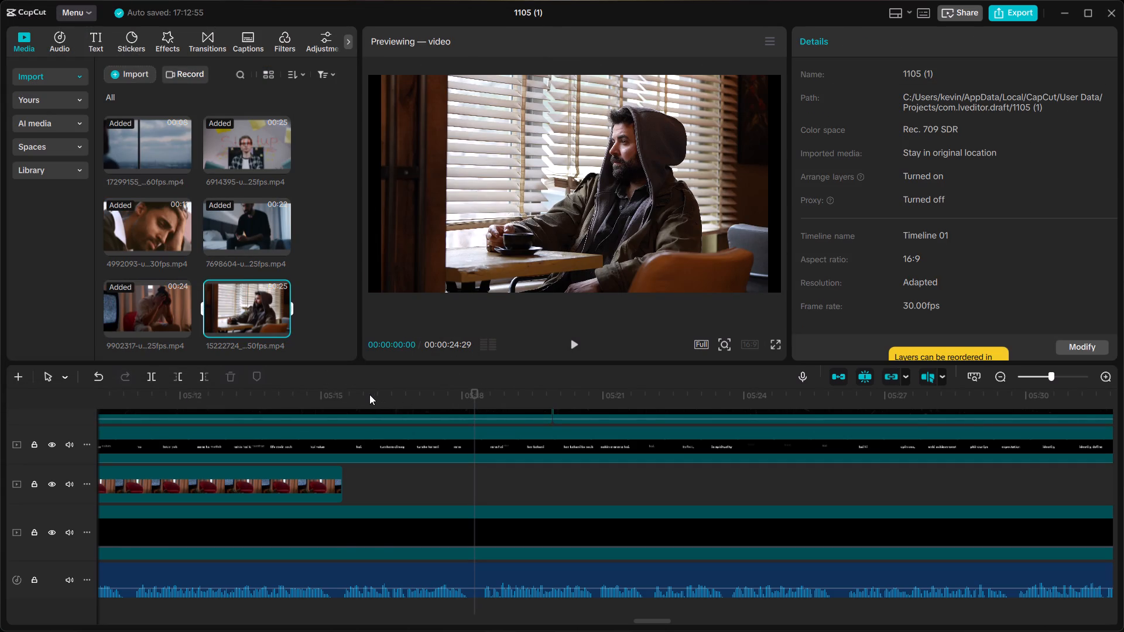
{"action": "left_click_drag", "start_coordinate": [475, 391], "coordinate": [475, 390]}
{"action": "left_click_drag", "start_coordinate": [475, 390], "coordinate": [444, 390]}
{"action": "left_click", "coordinate": [349, 389]}
{"action": "left_click_drag", "start_coordinate": [472, 391], "coordinate": [430, 387]}
{"action": "left_click", "coordinate": [355, 406]}
{"action": "left_click_drag", "start_coordinate": [247, 310], "coordinate": [367, 487]}
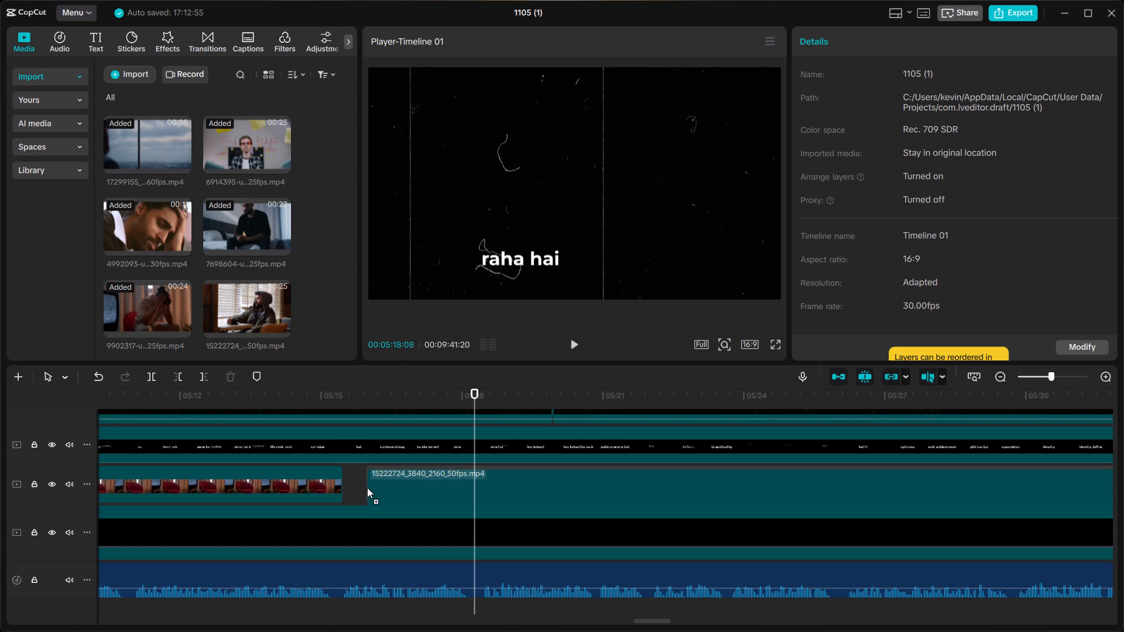
{"action": "left_click_drag", "start_coordinate": [367, 487], "coordinate": [341, 480]}
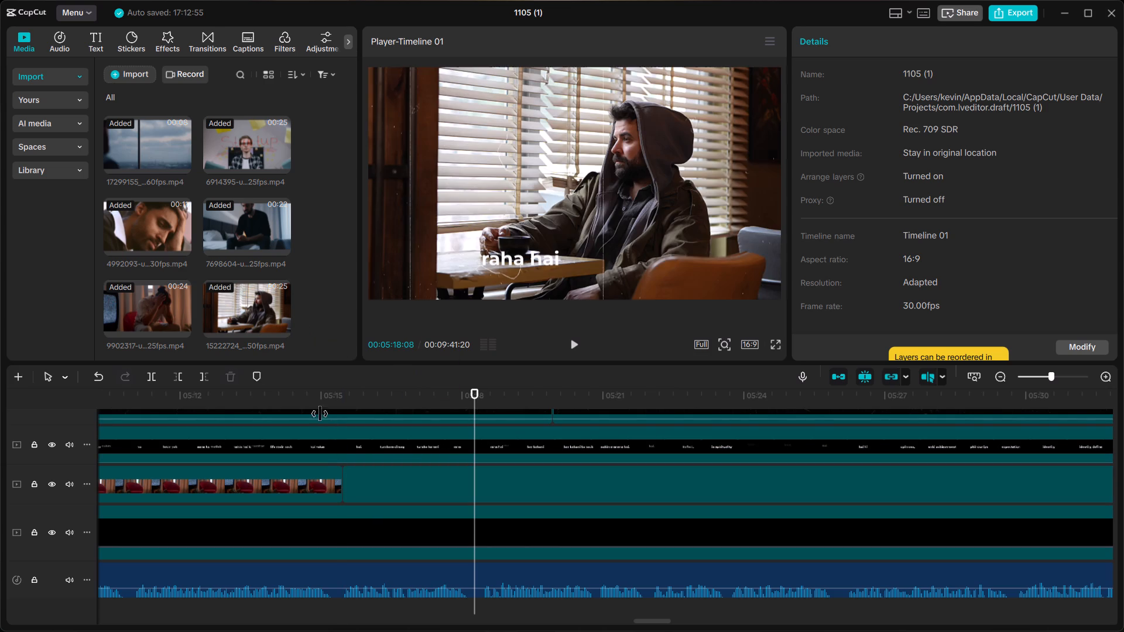
Play the timeline from just before the hooded-man clip to check its transition and timing against the voiceover captions.
{"action": "left_click", "coordinate": [354, 405]}
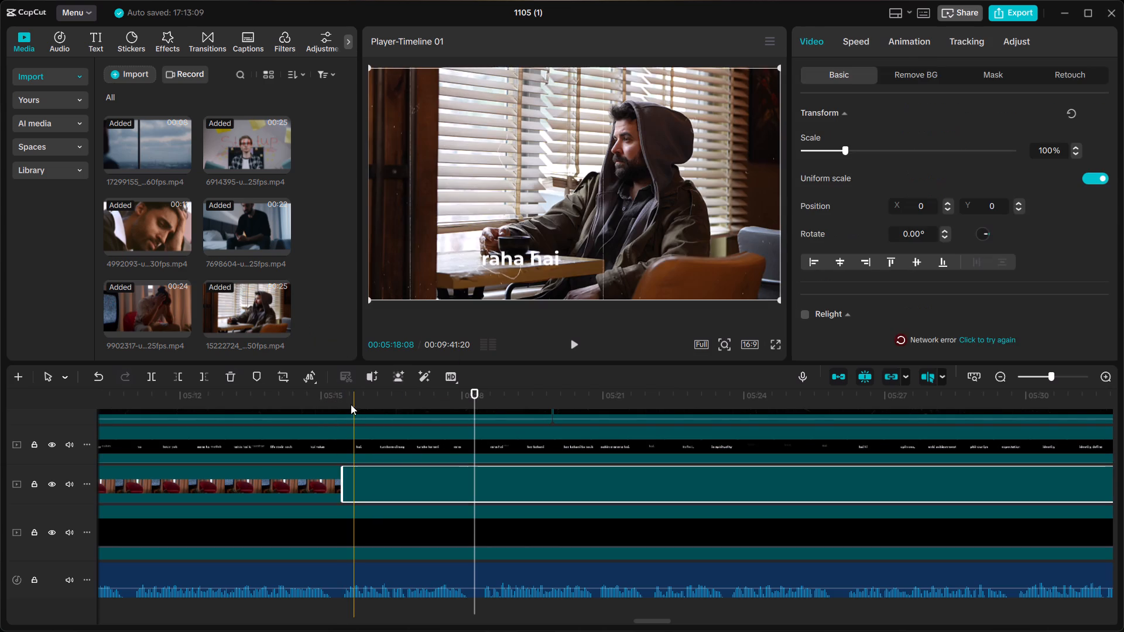
{"action": "left_click", "coordinate": [313, 397]}
{"action": "left_click", "coordinate": [369, 395]}
{"action": "left_click", "coordinate": [317, 396]}
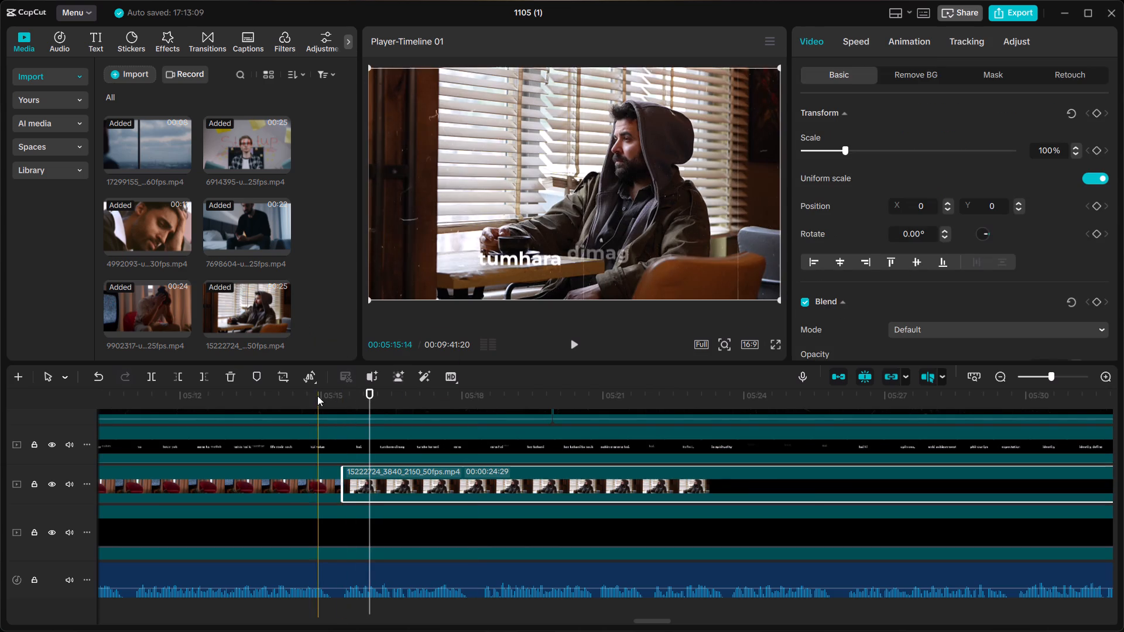
{"action": "key", "text": "space"}
{"action": "left_click", "coordinate": [297, 394]}
{"action": "key", "text": "space"}
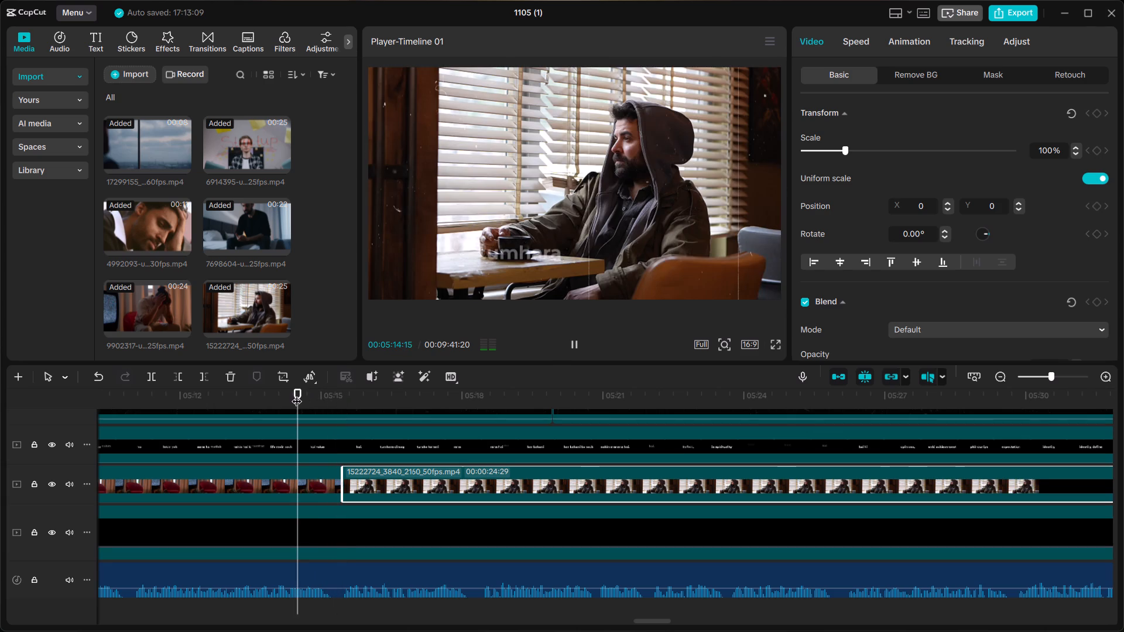
{"action": "left_click", "coordinate": [293, 399]}
{"action": "key", "text": "space"}
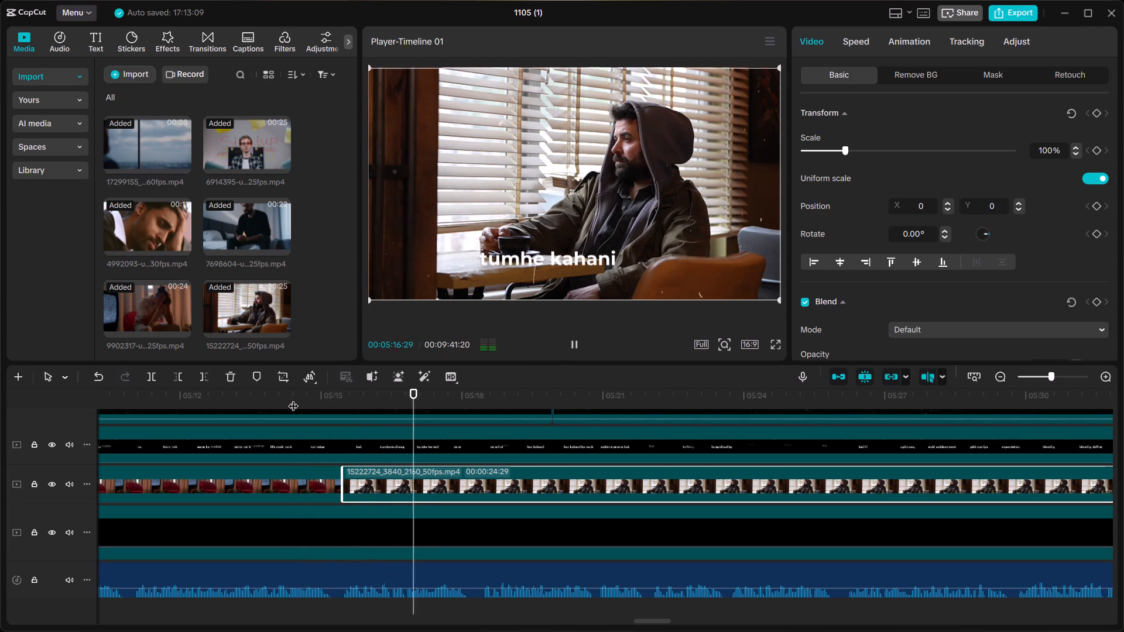
{"action": "scroll", "coordinate": [293, 399], "scroll_direction": "left", "scroll_amount": 1}
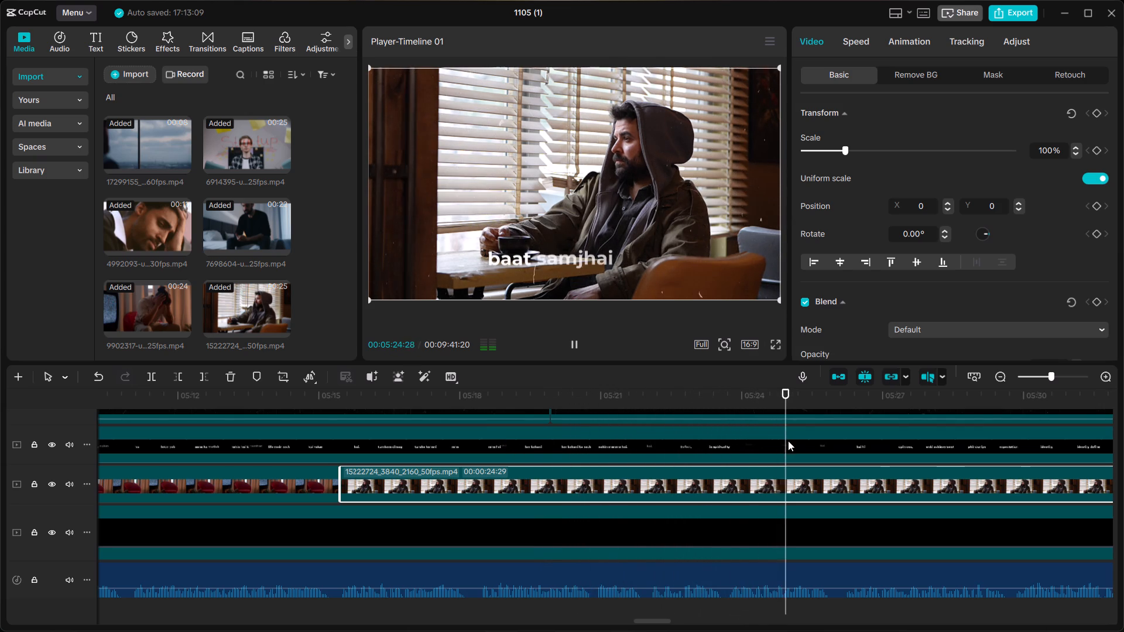
{"action": "scroll", "coordinate": [788, 441], "scroll_direction": "left", "scroll_amount": 1}
{"action": "key", "text": "space"}
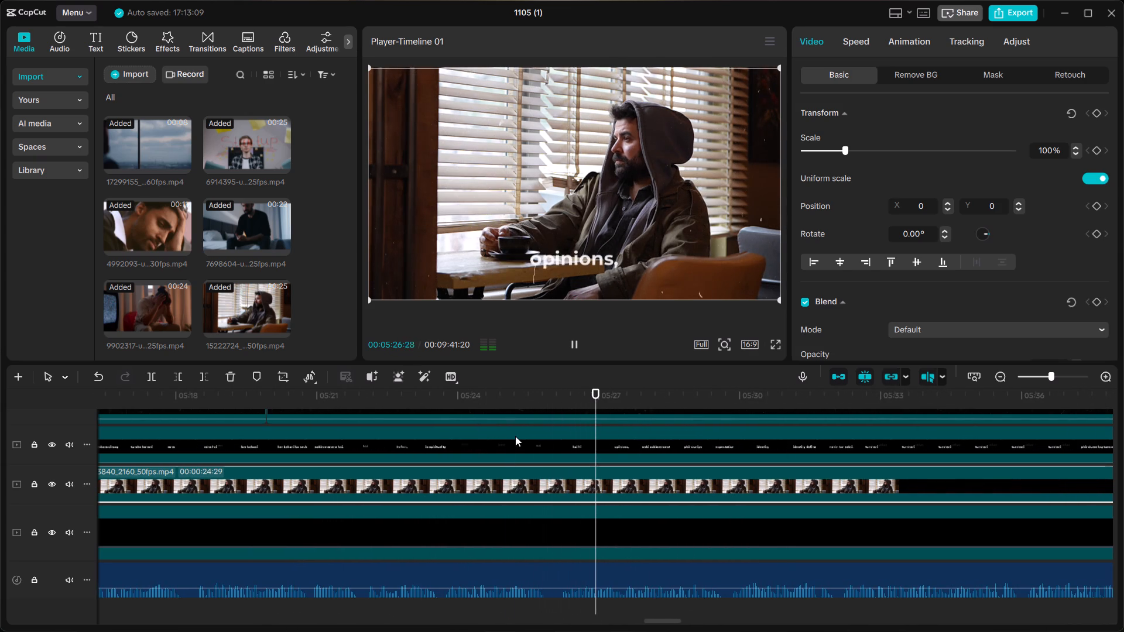
Move the playhead to 00:05:23:21 and raise the hooded-man clip's standard speed to about 1.34x.
{"action": "left_click", "coordinate": [444, 428]}
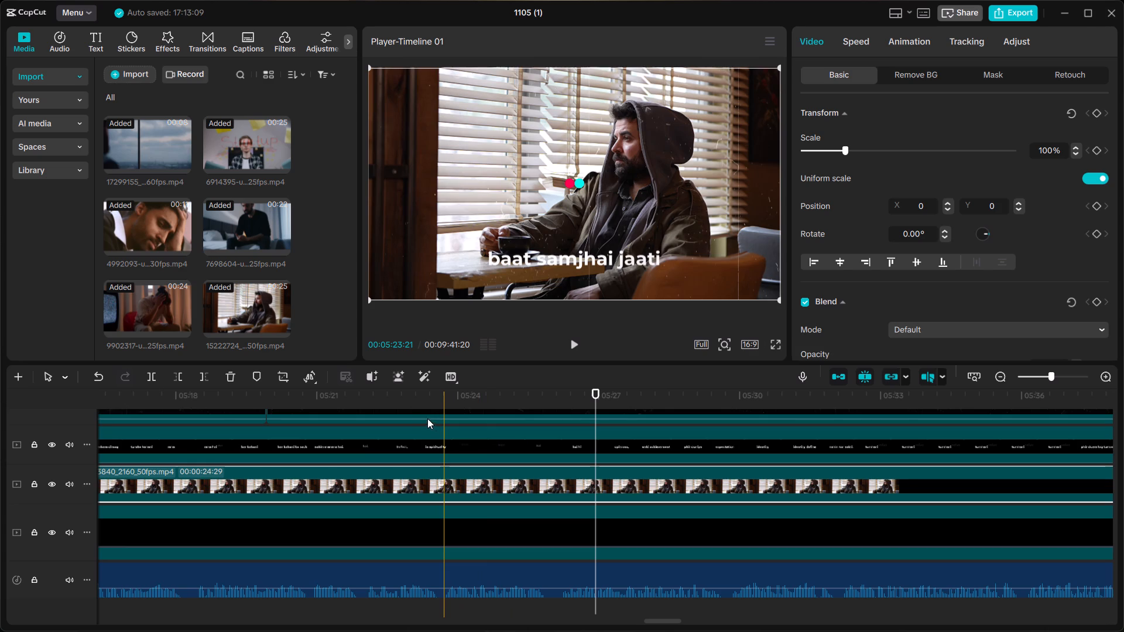
{"action": "left_click", "coordinate": [413, 402]}
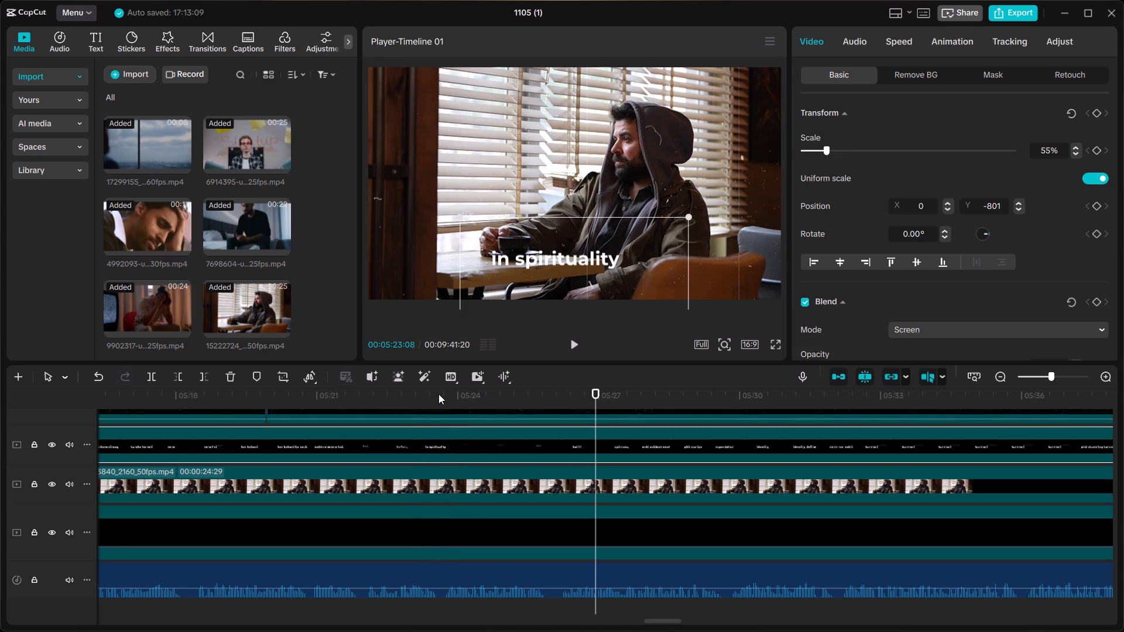
{"action": "left_click", "coordinate": [444, 408]}
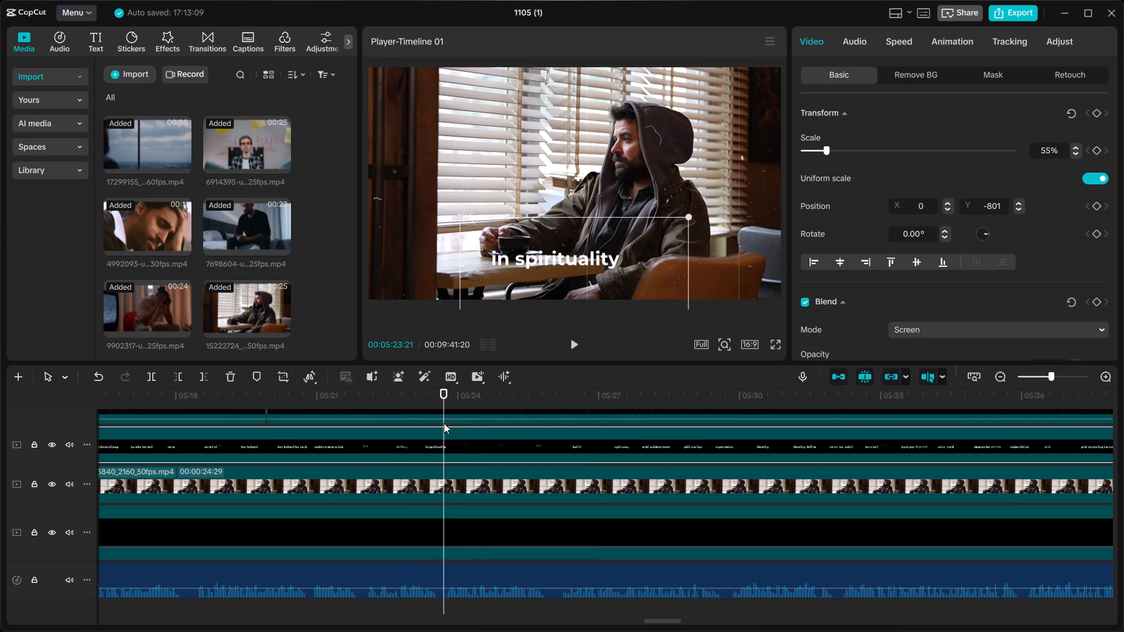
{"action": "left_click", "coordinate": [444, 481]}
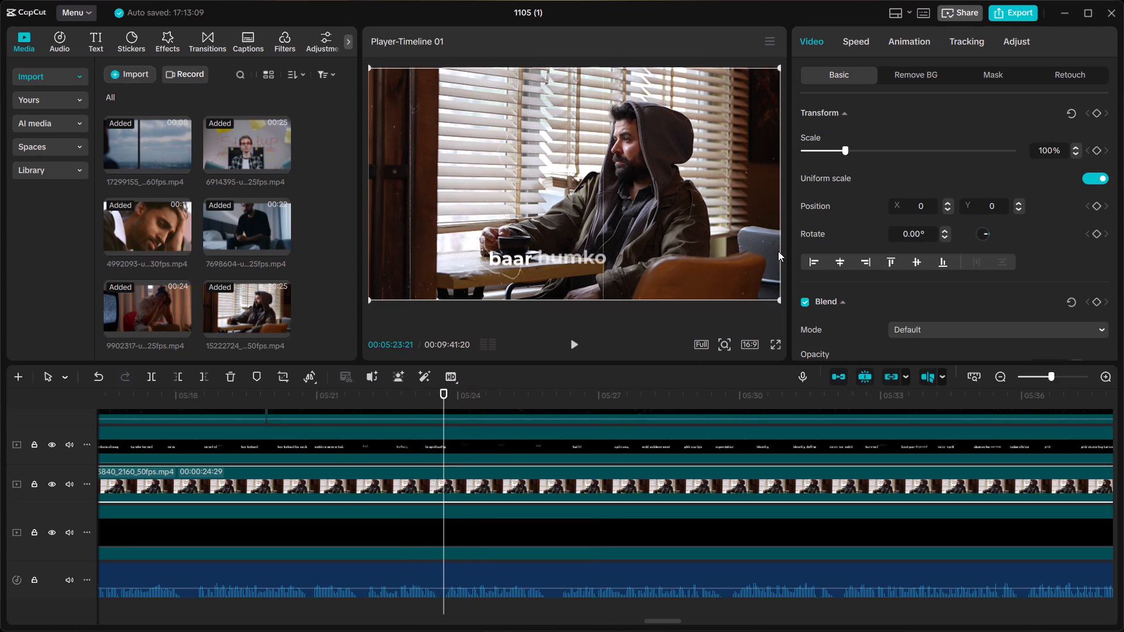
{"action": "left_click", "coordinate": [863, 40]}
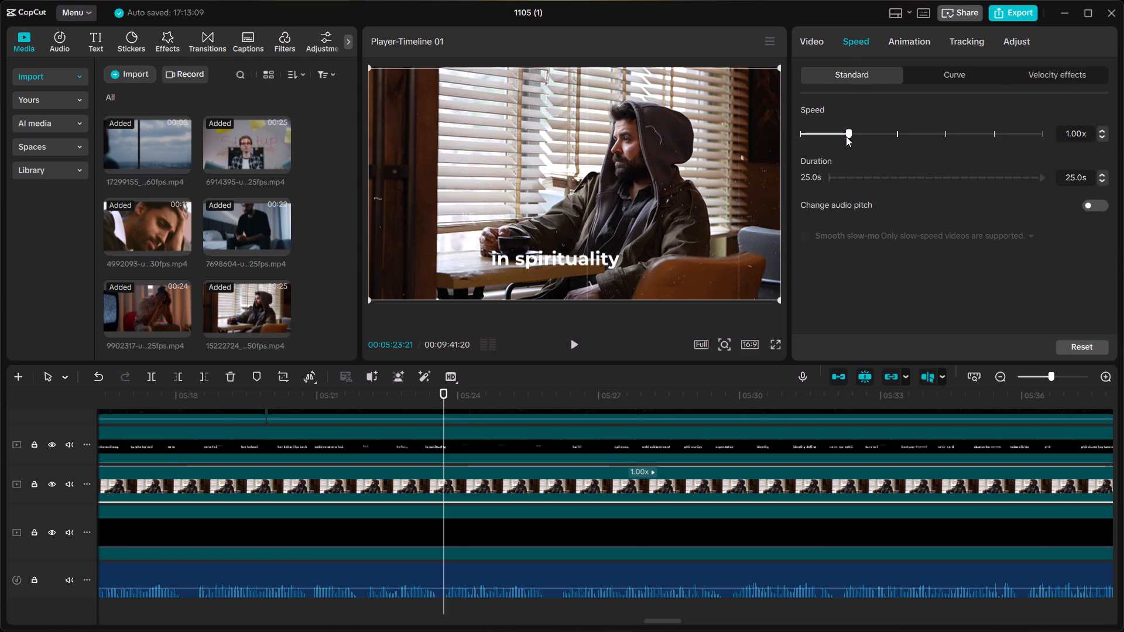
{"action": "left_click_drag", "start_coordinate": [847, 132], "coordinate": [869, 136]}
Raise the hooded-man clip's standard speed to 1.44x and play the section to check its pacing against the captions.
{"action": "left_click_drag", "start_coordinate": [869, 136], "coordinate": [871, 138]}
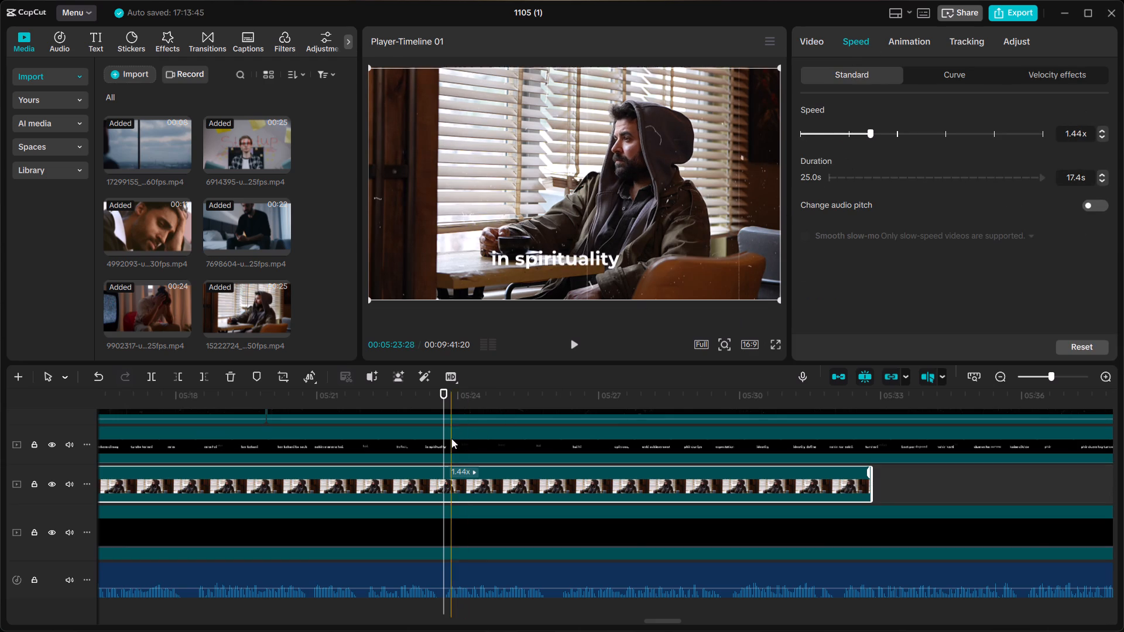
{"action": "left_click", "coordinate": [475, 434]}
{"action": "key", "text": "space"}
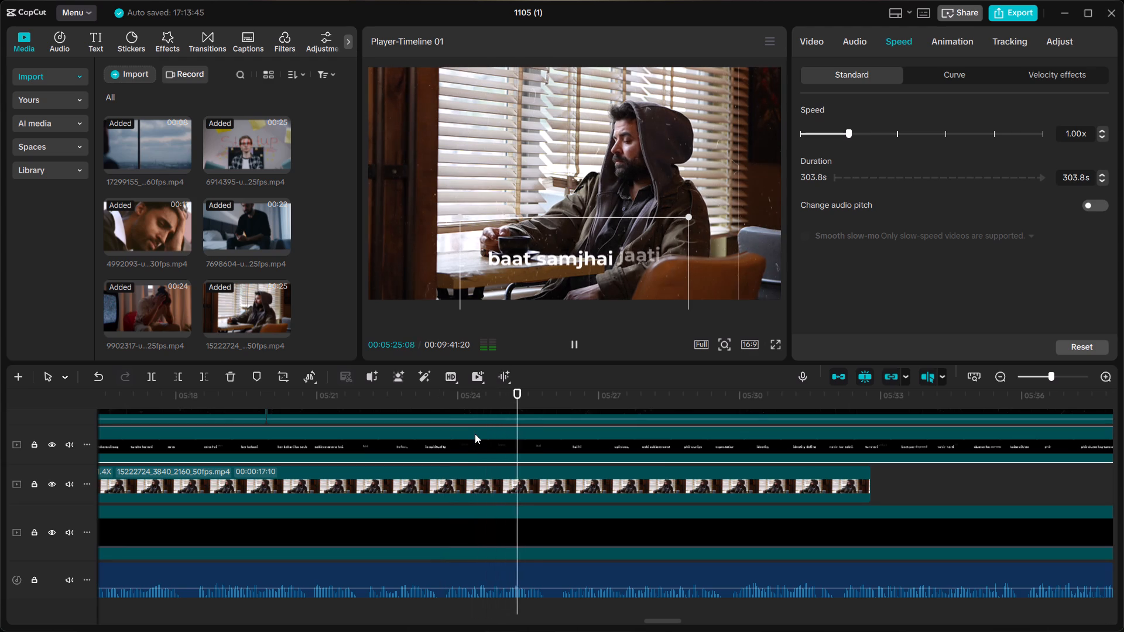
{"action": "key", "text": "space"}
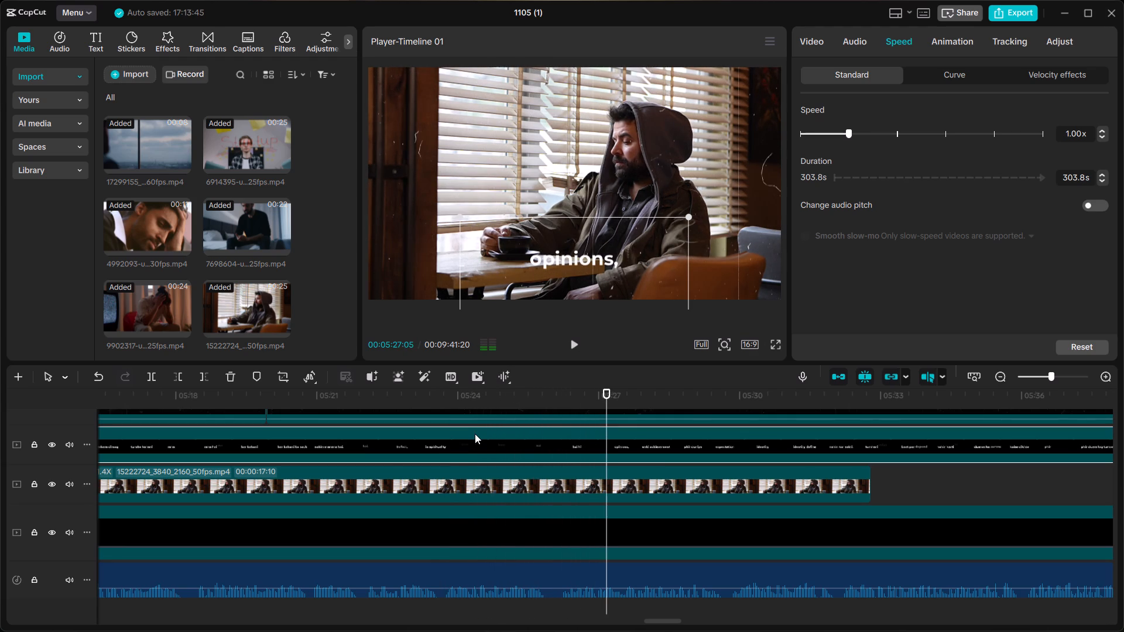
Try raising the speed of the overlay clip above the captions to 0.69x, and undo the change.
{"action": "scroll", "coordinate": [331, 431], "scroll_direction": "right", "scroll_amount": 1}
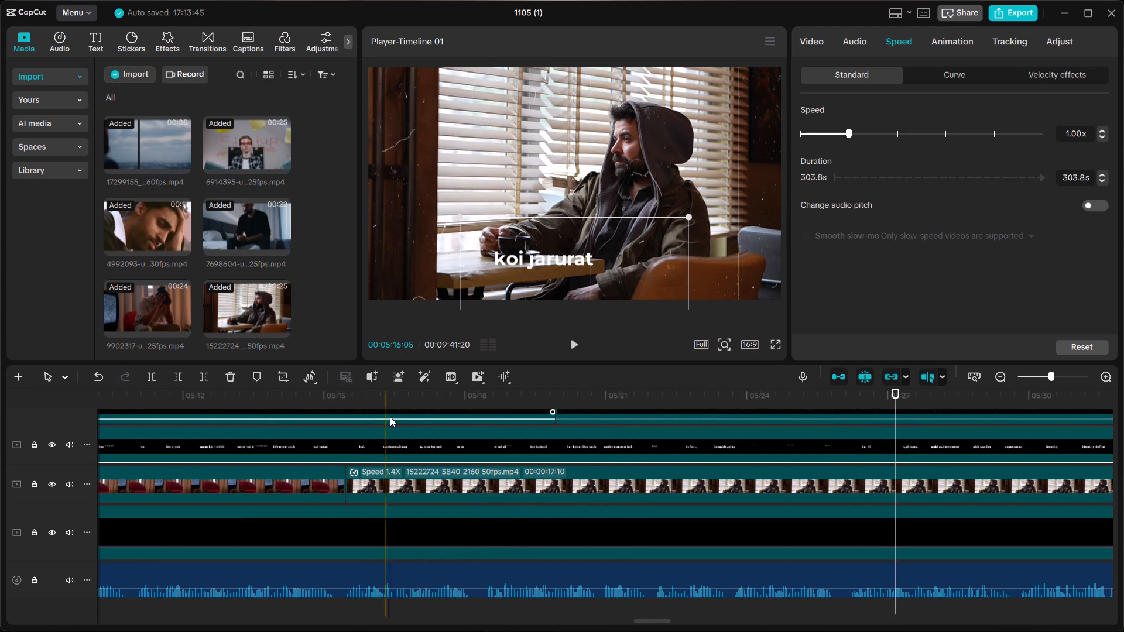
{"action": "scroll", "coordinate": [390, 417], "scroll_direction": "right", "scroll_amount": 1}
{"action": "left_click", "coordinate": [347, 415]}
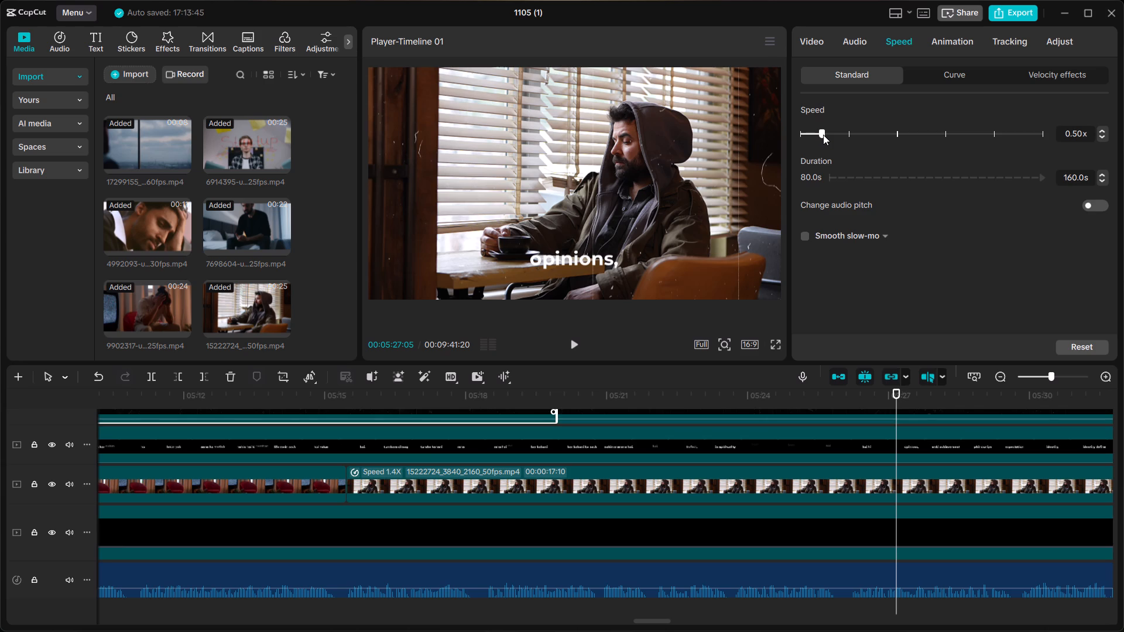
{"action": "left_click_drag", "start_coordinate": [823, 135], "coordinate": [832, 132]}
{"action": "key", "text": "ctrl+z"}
Set the hooded-man clip's standard speed to 2.00x.
{"action": "left_click", "coordinate": [753, 470]}
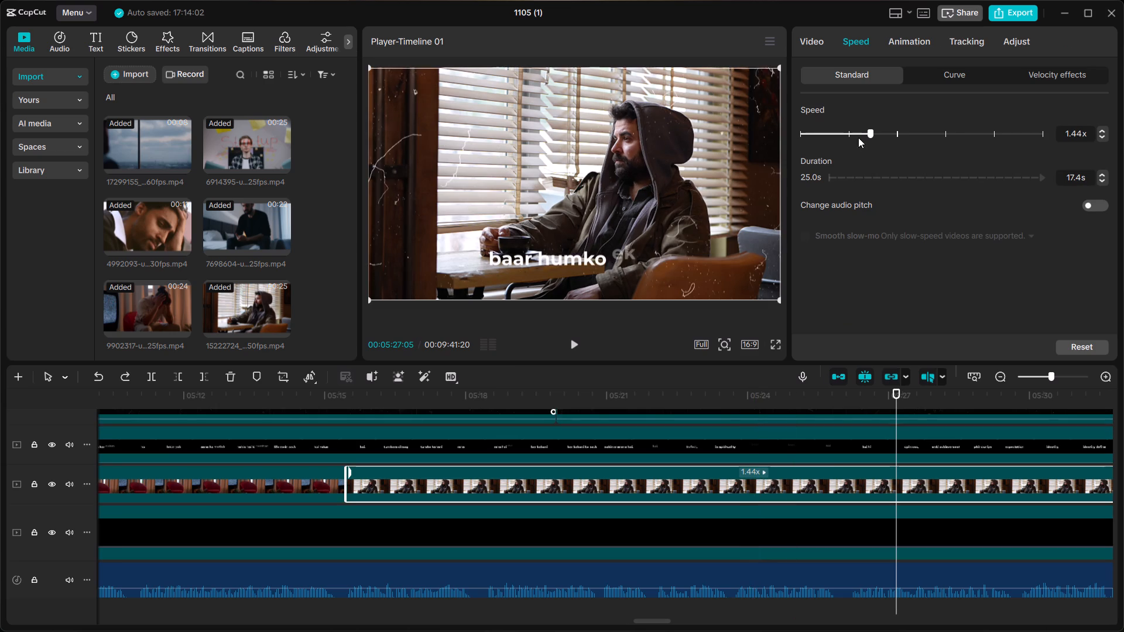
{"action": "left_click_drag", "start_coordinate": [868, 133], "coordinate": [897, 145]}
Play the timeline from the start of the hooded-man clip to check its faster pacing against the voiceover.
{"action": "left_click", "coordinate": [345, 401]}
{"action": "key", "text": "space"}
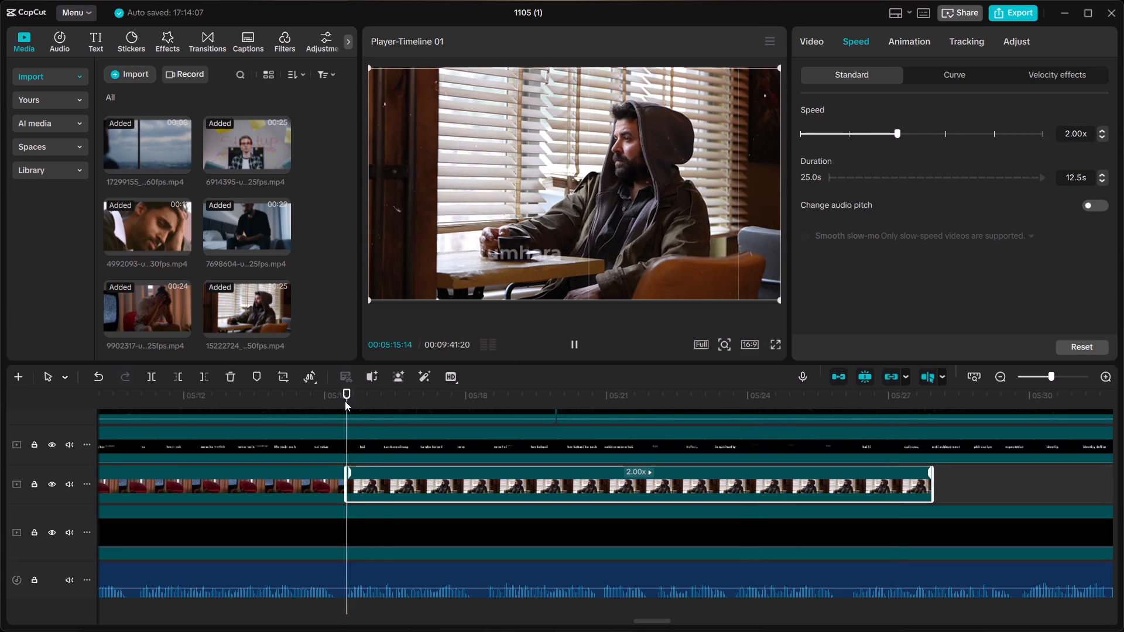
{"action": "key", "text": "space"}
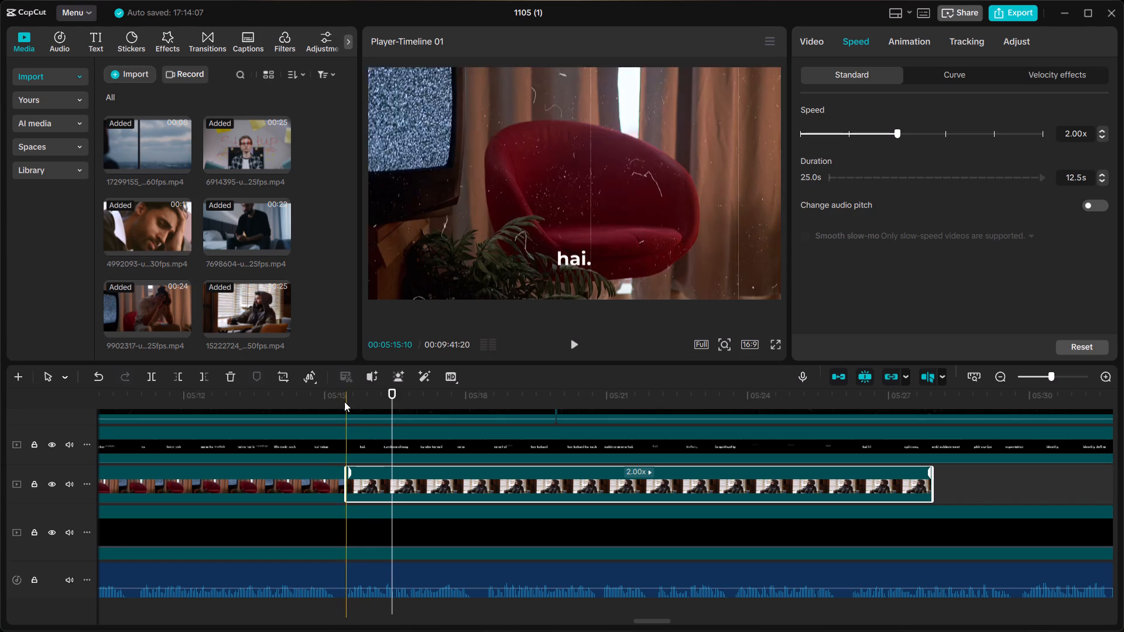
{"action": "left_click", "coordinate": [345, 401]}
{"action": "key", "text": "space"}
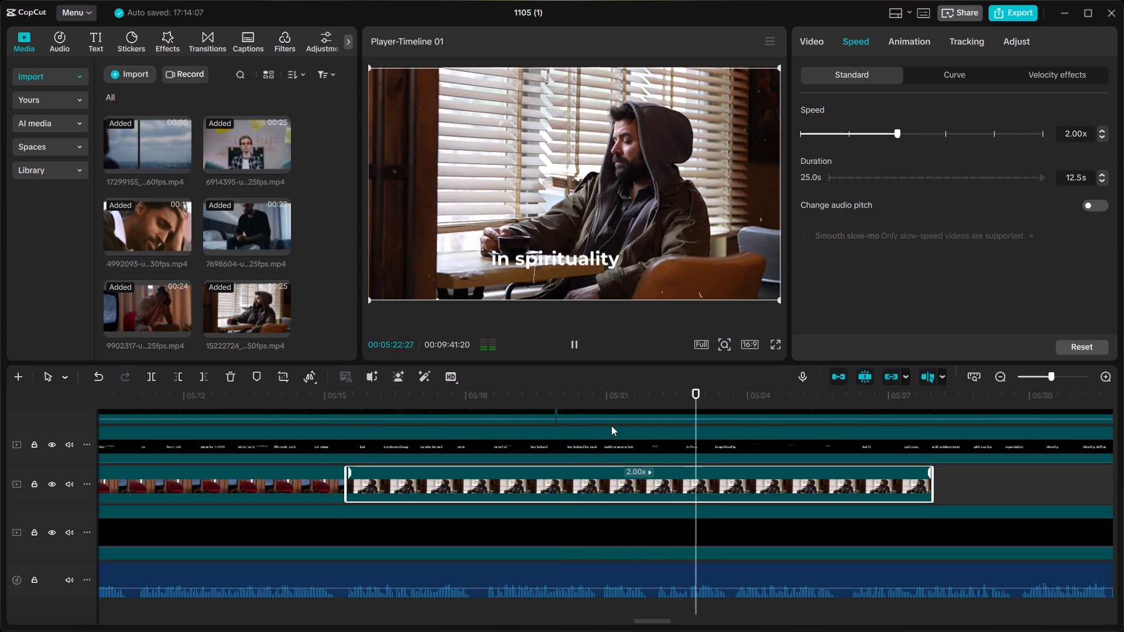
{"action": "key", "text": "space"}
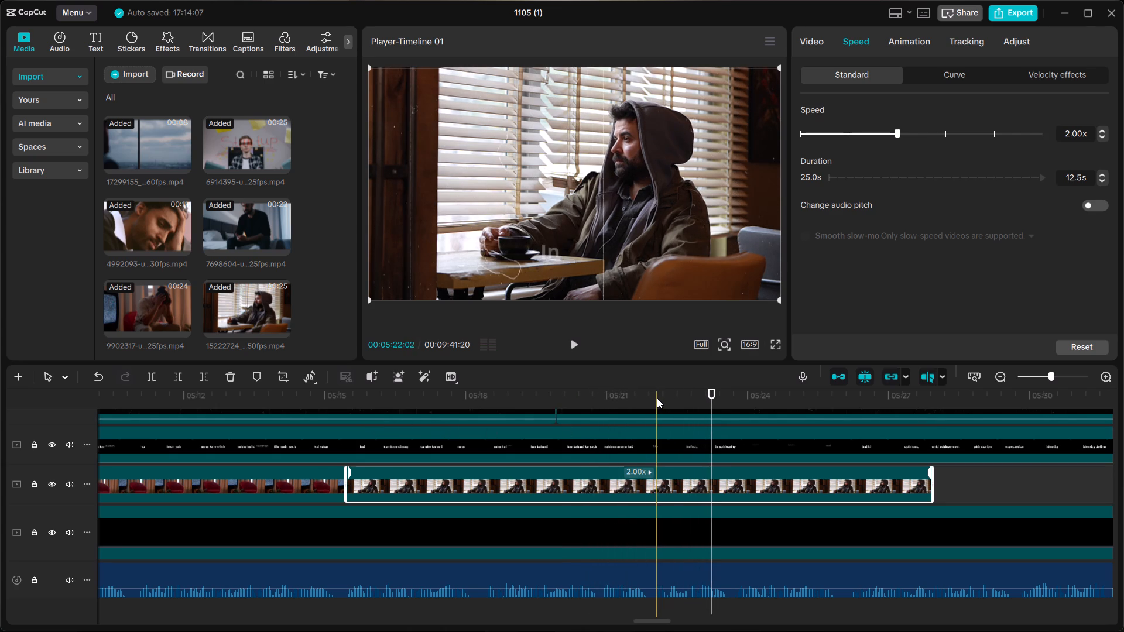
Split the hooded-man clip at 00:05:22:02, just before the "In fact," caption, and delete the part after the cut.
{"action": "left_click", "coordinate": [657, 398]}
{"action": "left_click", "coordinate": [661, 485]}
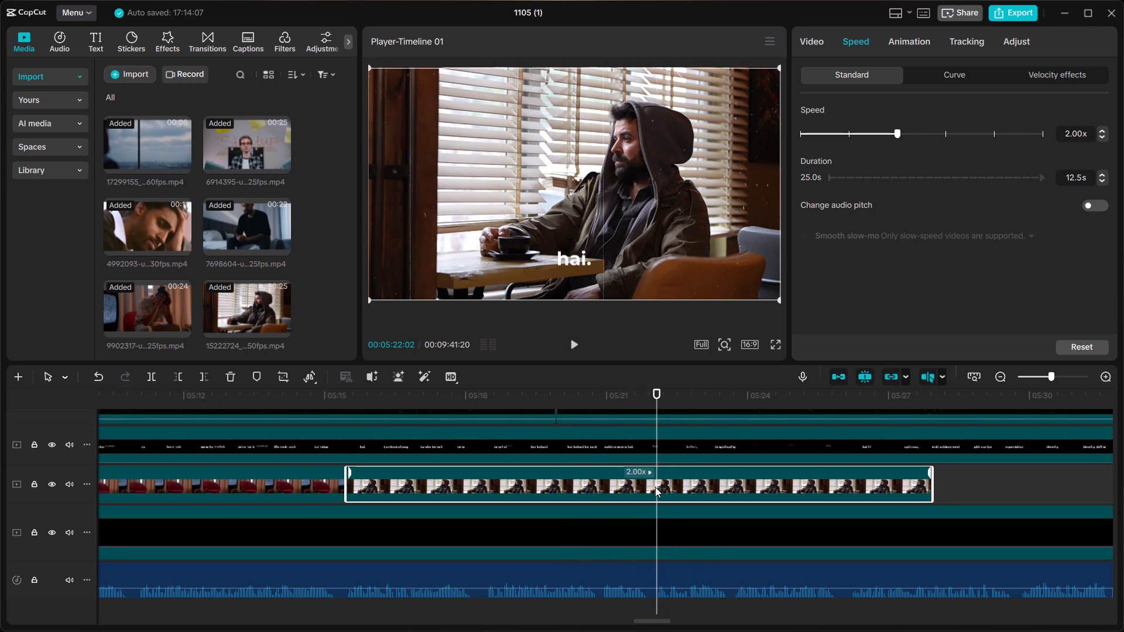
{"action": "key", "text": "ctrl+b"}
{"action": "key", "text": "BackSpace"}
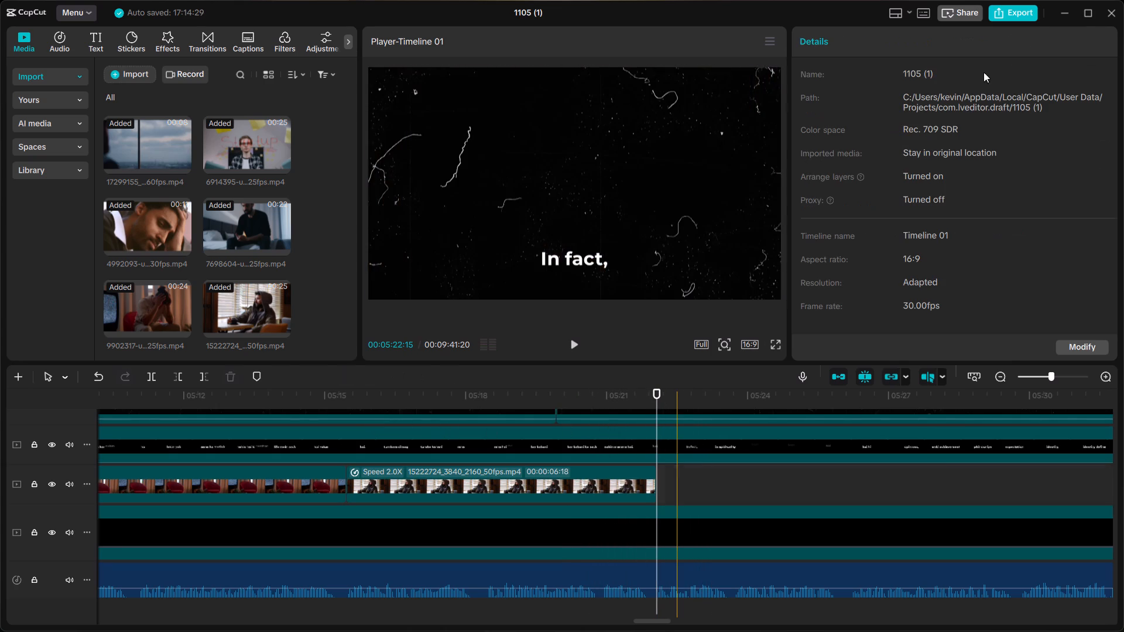
Switch to Chrome, dismiss the Pexels thank-you pop-up and look through the "thinking man" videos for the next B-roll clip.
{"action": "left_click", "coordinate": [598, 608]}
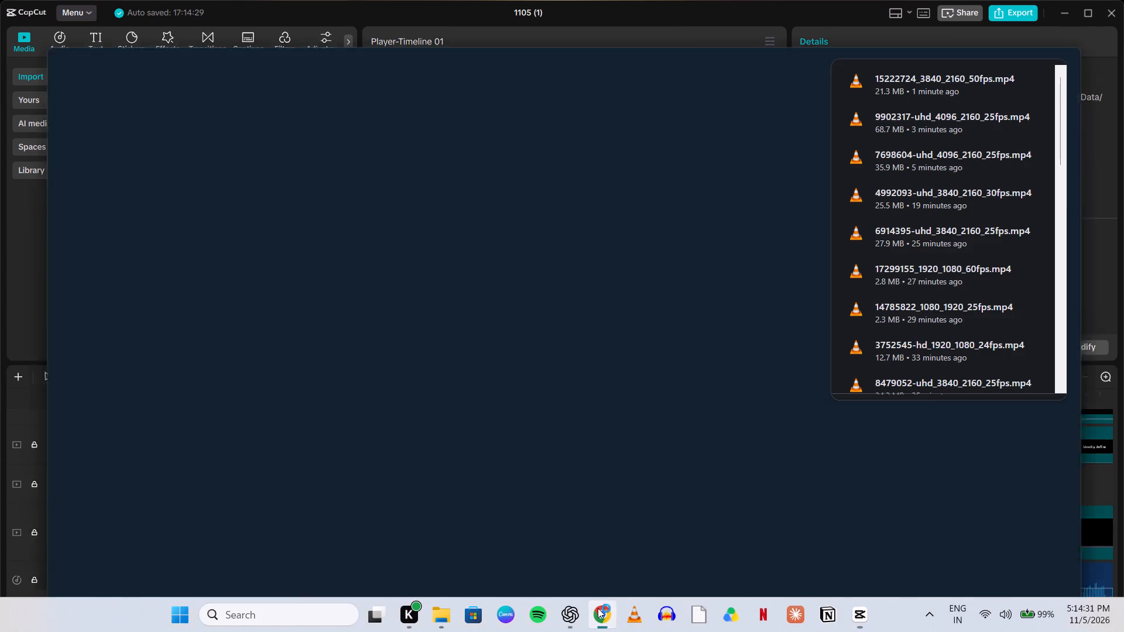
{"action": "left_click", "coordinate": [762, 120]}
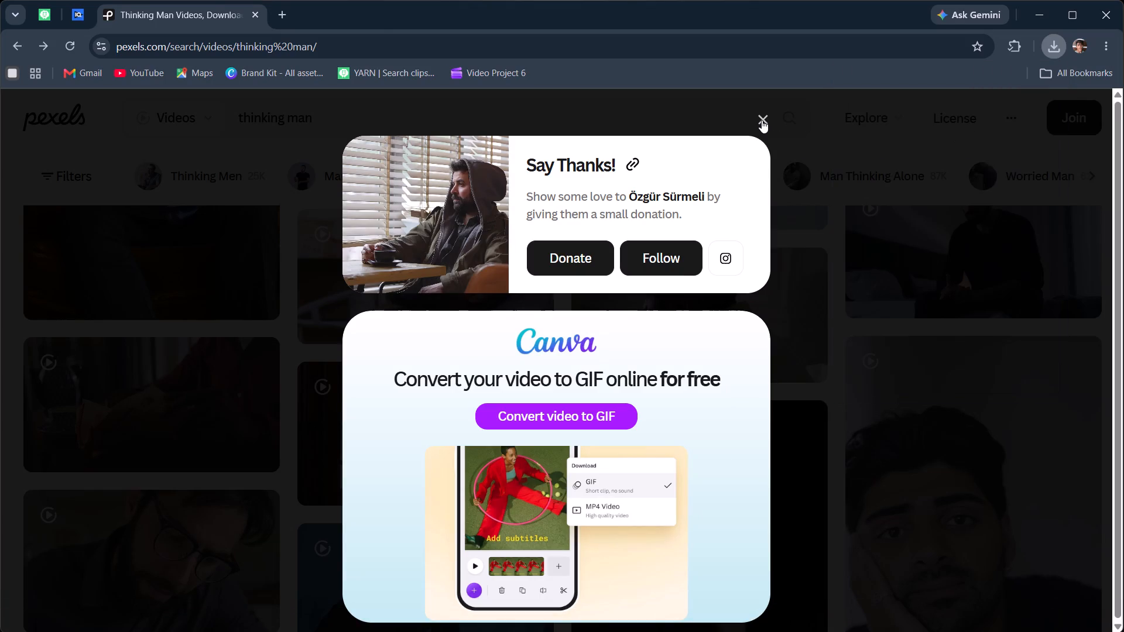
{"action": "scroll", "coordinate": [270, 470], "scroll_direction": "down", "scroll_amount": 1}
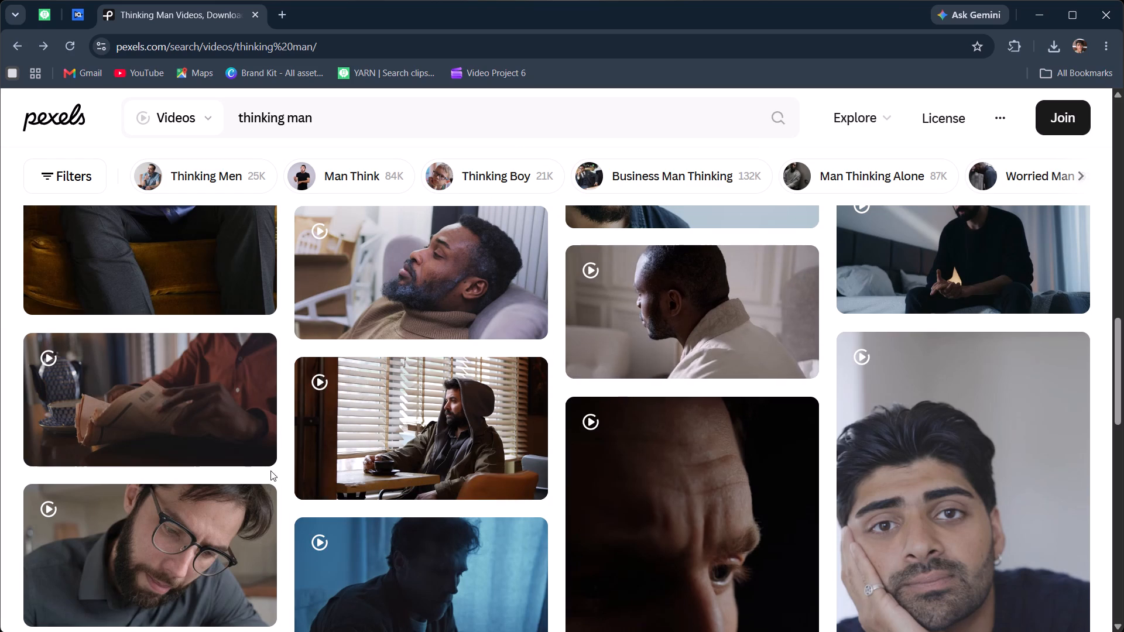
{"action": "scroll", "coordinate": [270, 470], "scroll_direction": "down", "scroll_amount": 3}
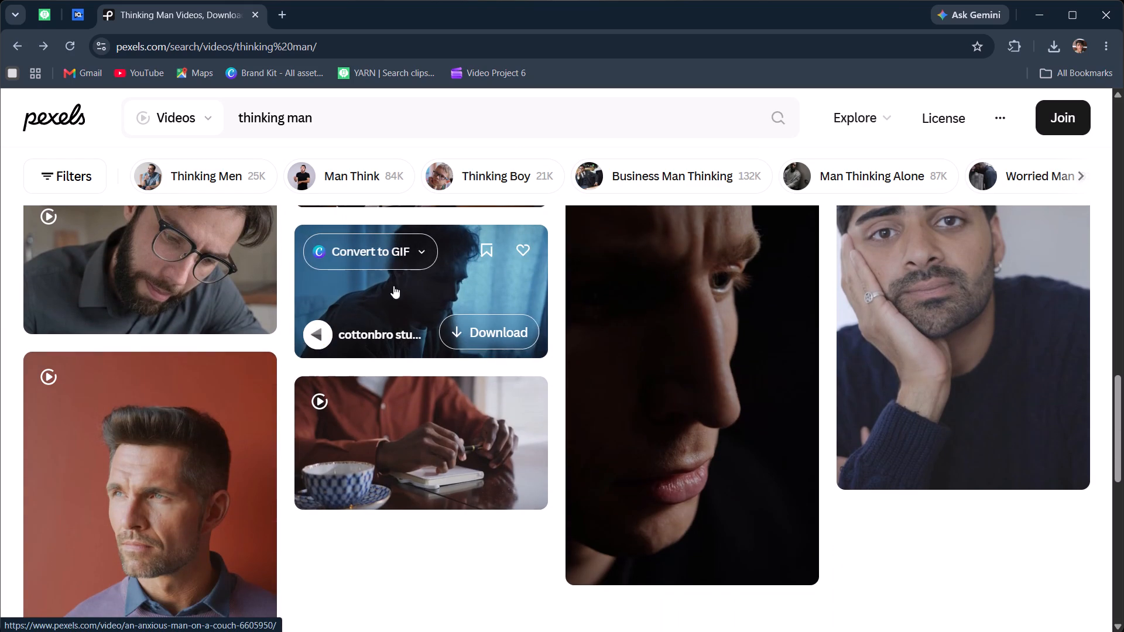
{"action": "scroll", "coordinate": [413, 428], "scroll_direction": "down", "scroll_amount": 4}
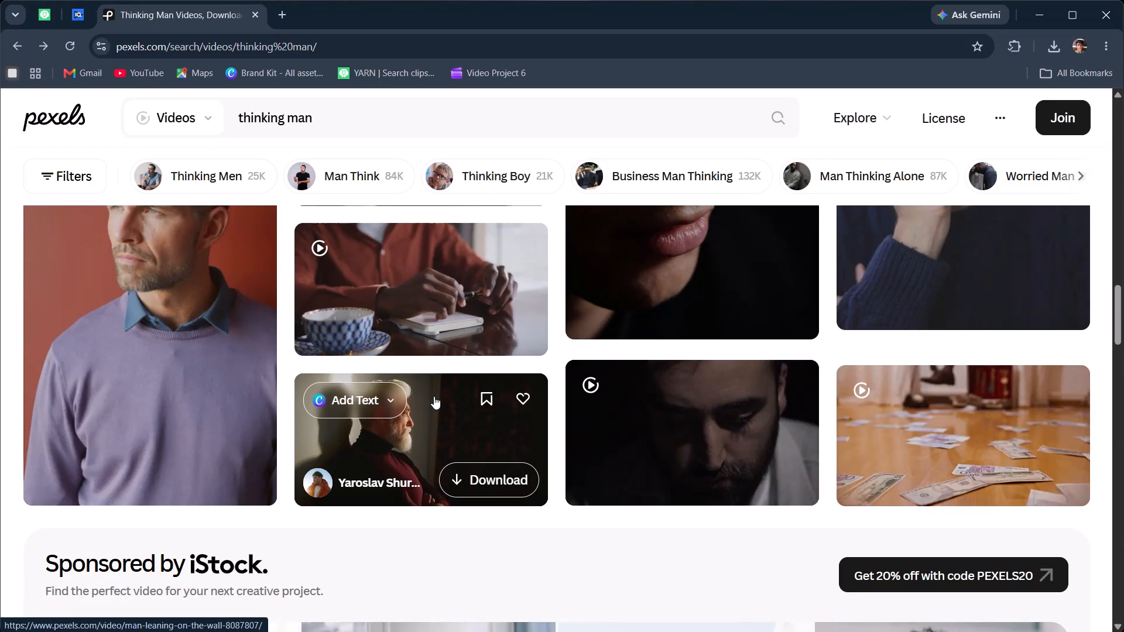
{"action": "scroll", "coordinate": [424, 395], "scroll_direction": "up", "scroll_amount": 8}
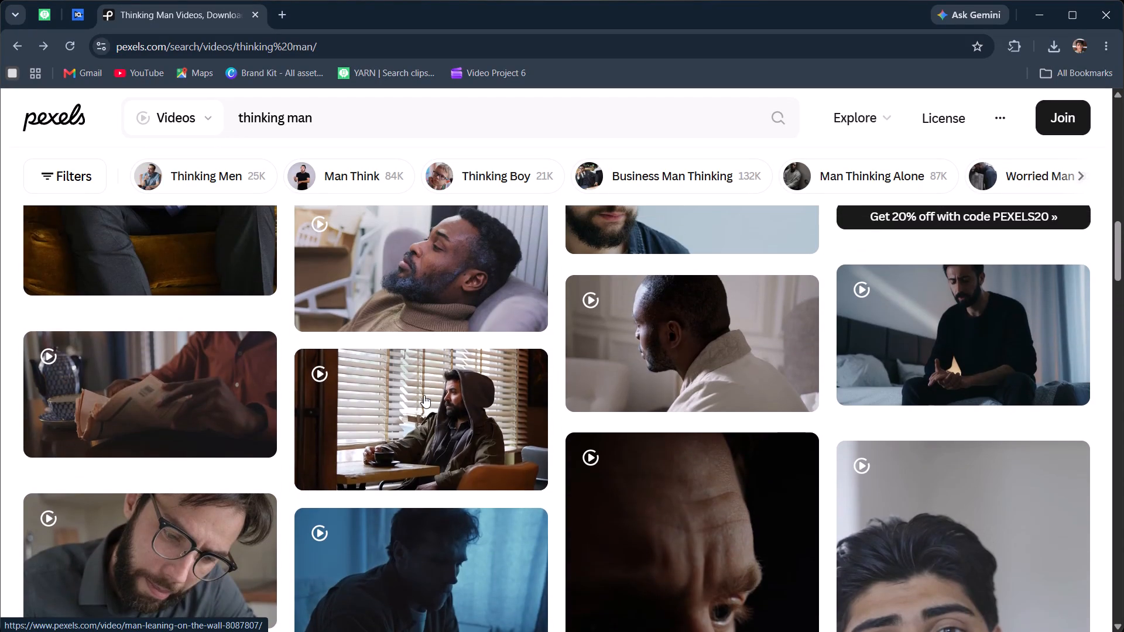
{"action": "scroll", "coordinate": [424, 395], "scroll_direction": "up", "scroll_amount": 8}
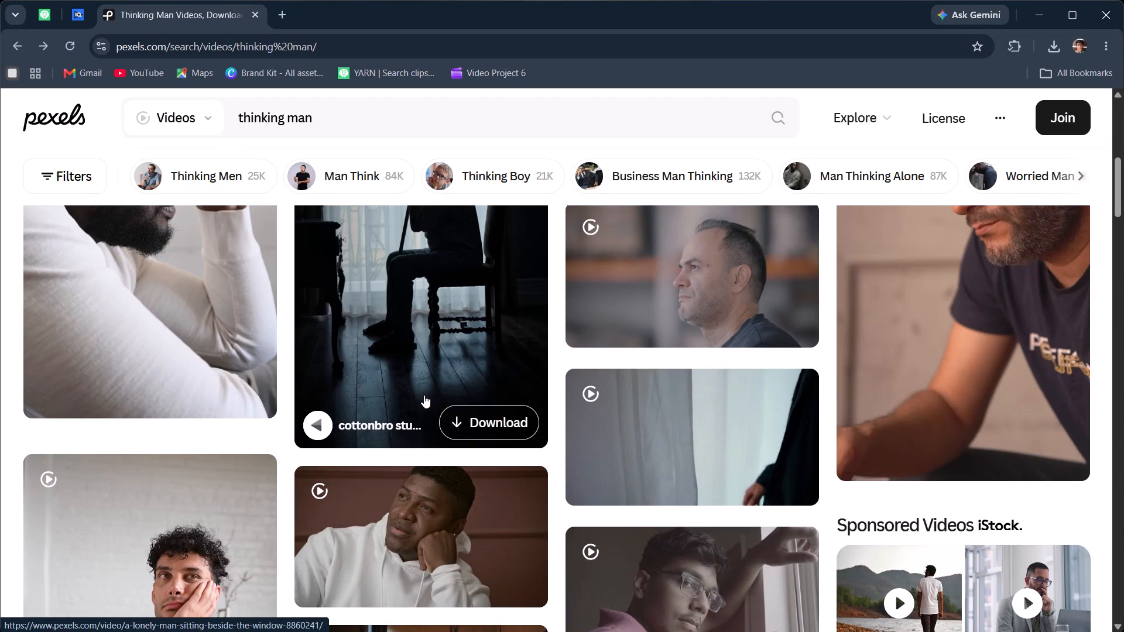
{"action": "scroll", "coordinate": [424, 395], "scroll_direction": "up", "scroll_amount": 9}
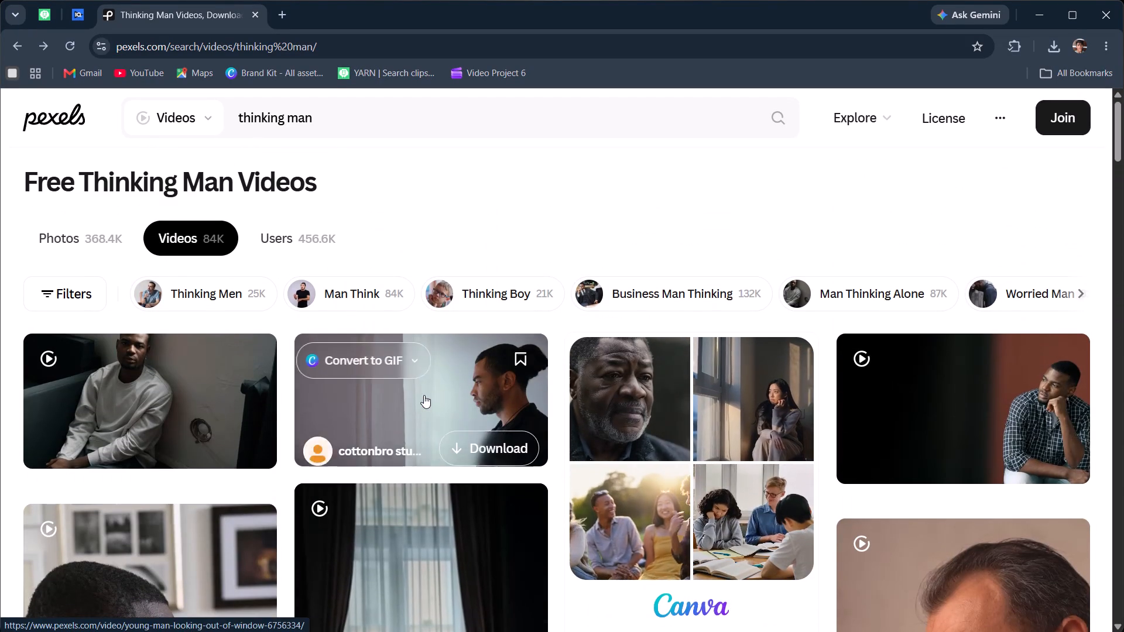
Replace the Pexels video search with "spirituality".
{"action": "left_click", "coordinate": [343, 107]}
{"action": "left_click_drag", "start_coordinate": [333, 109], "coordinate": [252, 109]}
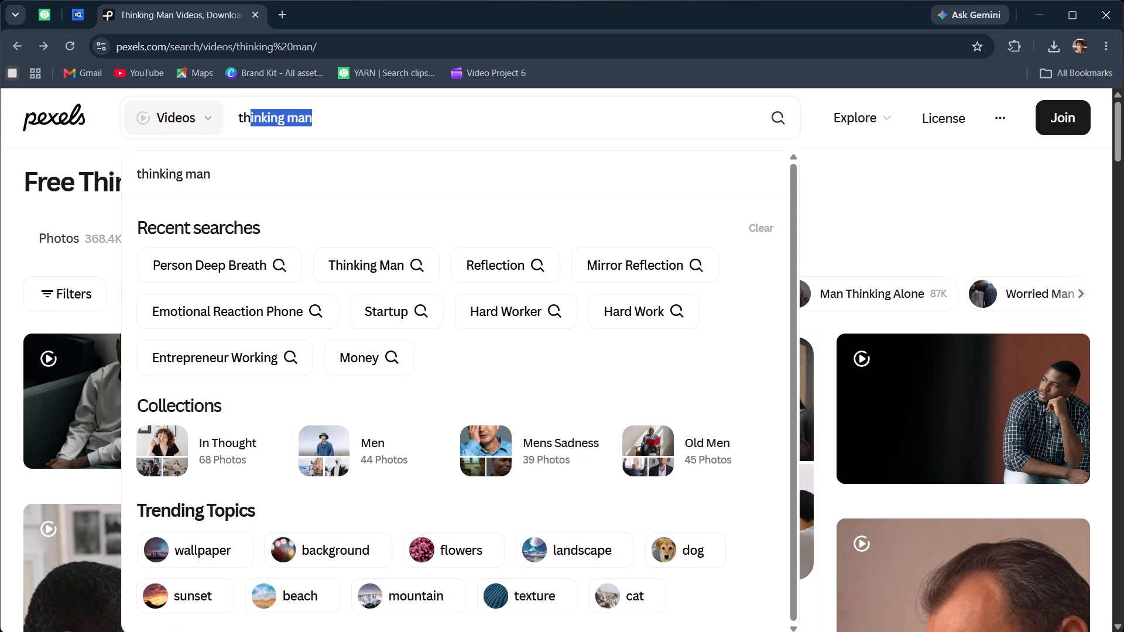
{"action": "left_click_drag", "start_coordinate": [252, 109], "coordinate": [240, 111]}
{"action": "key", "text": "BackSpace"}
{"action": "type", "text": "spir"}
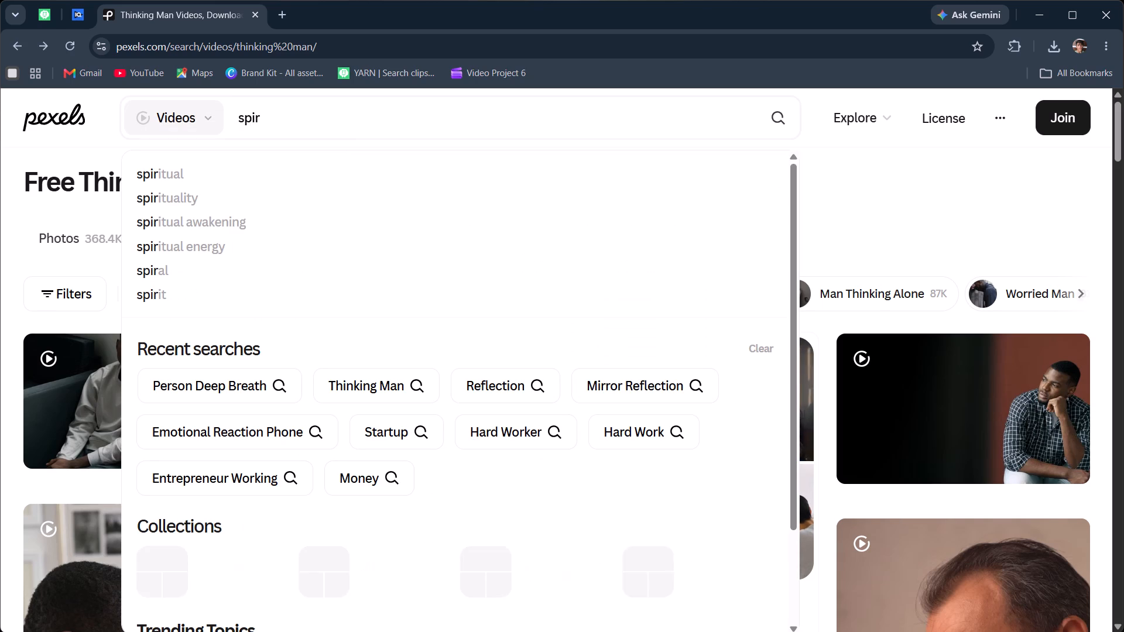
{"action": "left_click", "coordinate": [255, 200]}
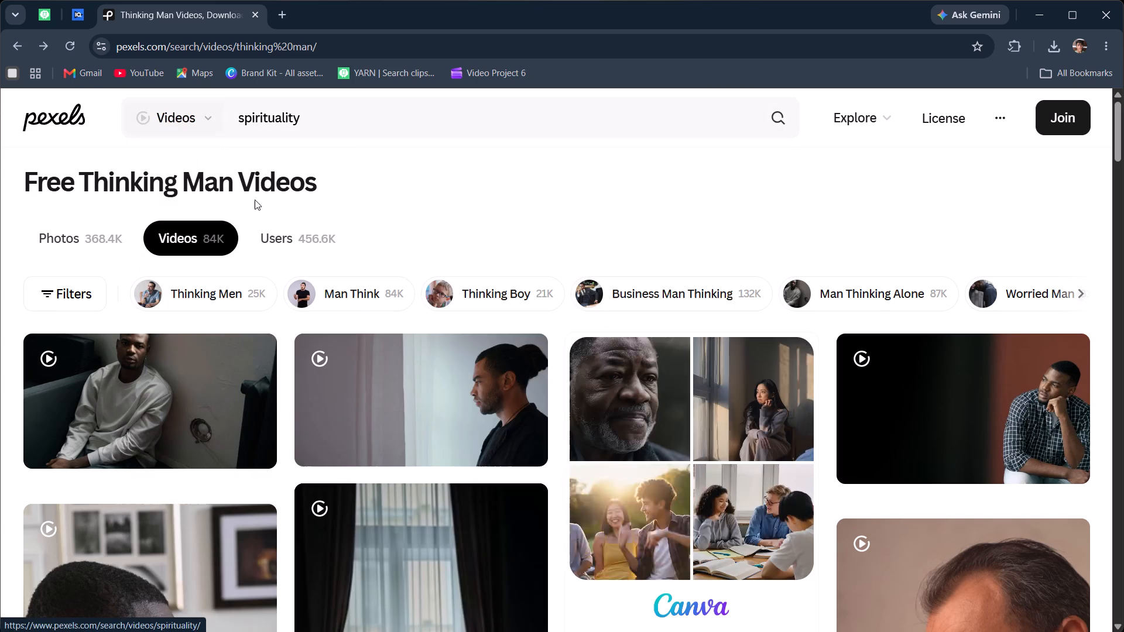
Download the hanging incense-burner video from the spirituality results, saving it as 10628377-uhd_4096_2160_25fps in New folder (2).
{"action": "scroll", "coordinate": [450, 219], "scroll_direction": "down", "scroll_amount": 1}
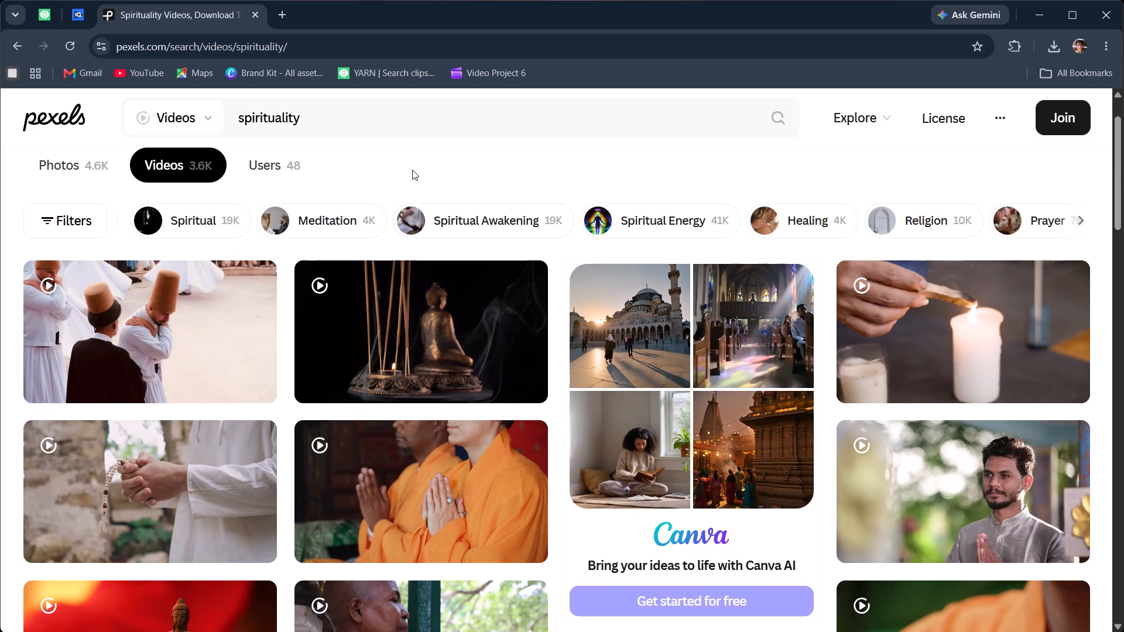
{"action": "scroll", "coordinate": [465, 220], "scroll_direction": "down", "scroll_amount": 4}
{"action": "scroll", "coordinate": [397, 356], "scroll_direction": "down", "scroll_amount": 2}
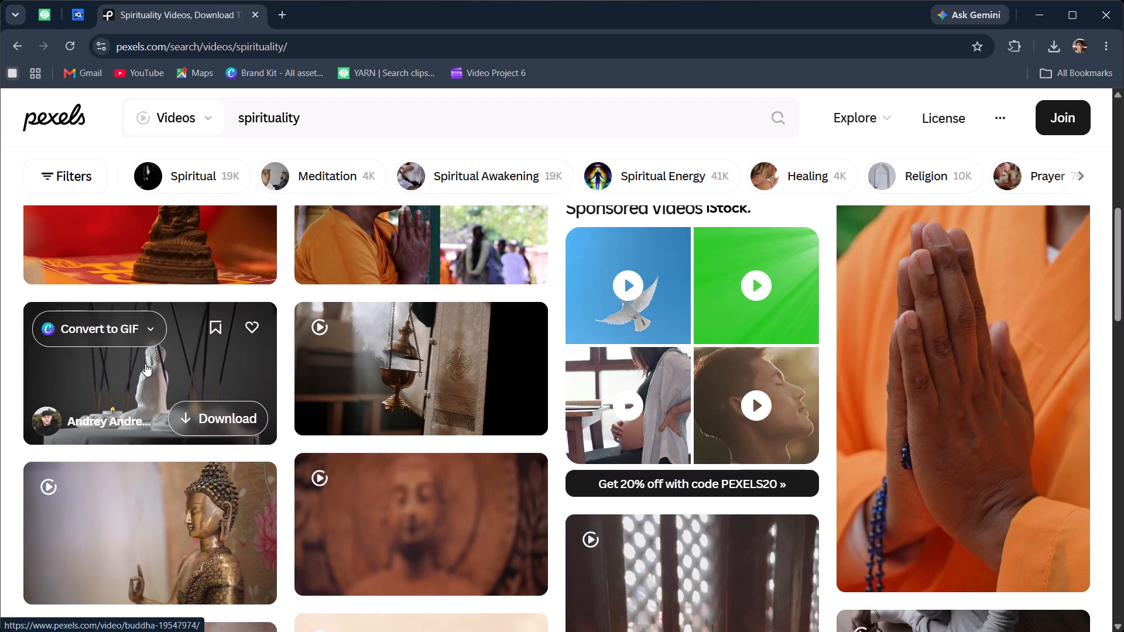
{"action": "scroll", "coordinate": [512, 394], "scroll_direction": "down", "scroll_amount": 2}
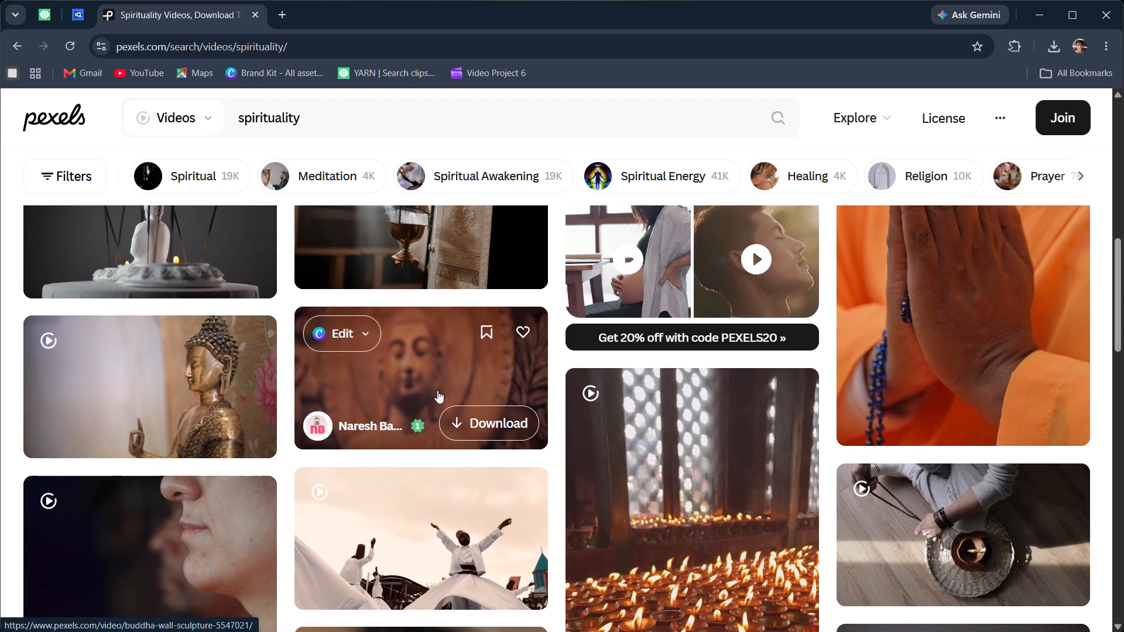
{"action": "scroll", "coordinate": [437, 390], "scroll_direction": "down", "scroll_amount": 8}
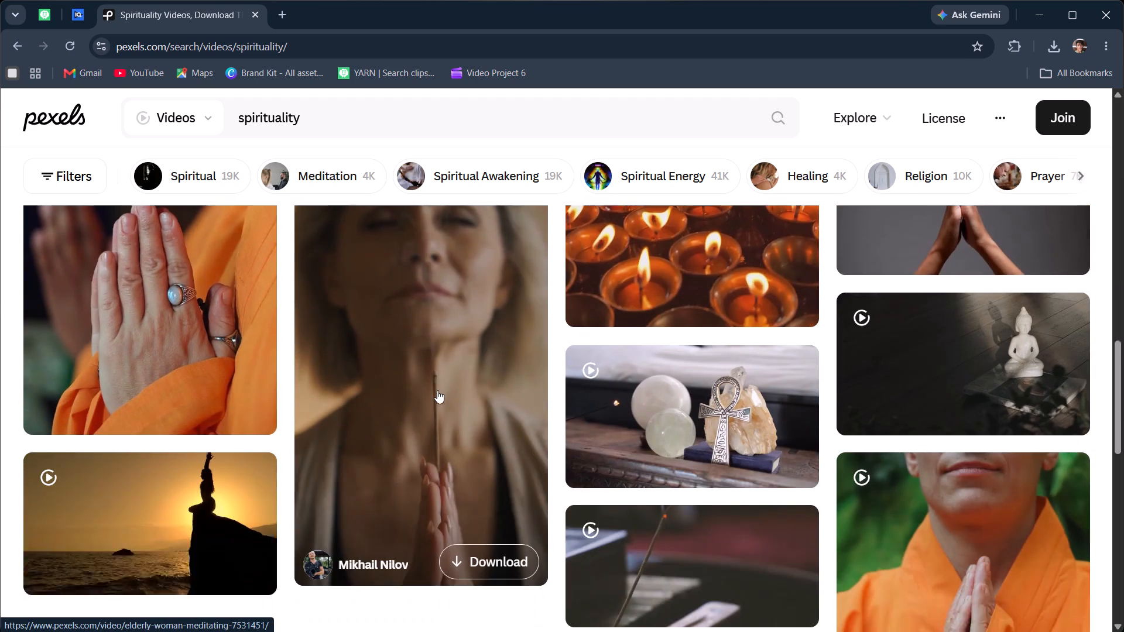
{"action": "scroll", "coordinate": [437, 390], "scroll_direction": "up", "scroll_amount": 7}
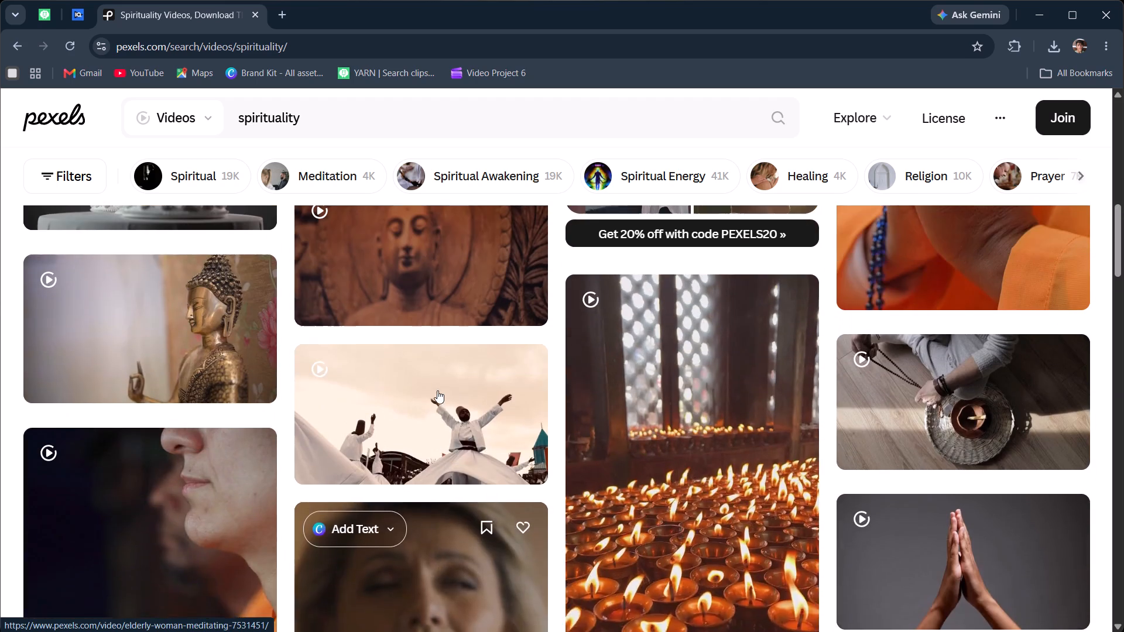
{"action": "scroll", "coordinate": [437, 390], "scroll_direction": "up", "scroll_amount": 5}
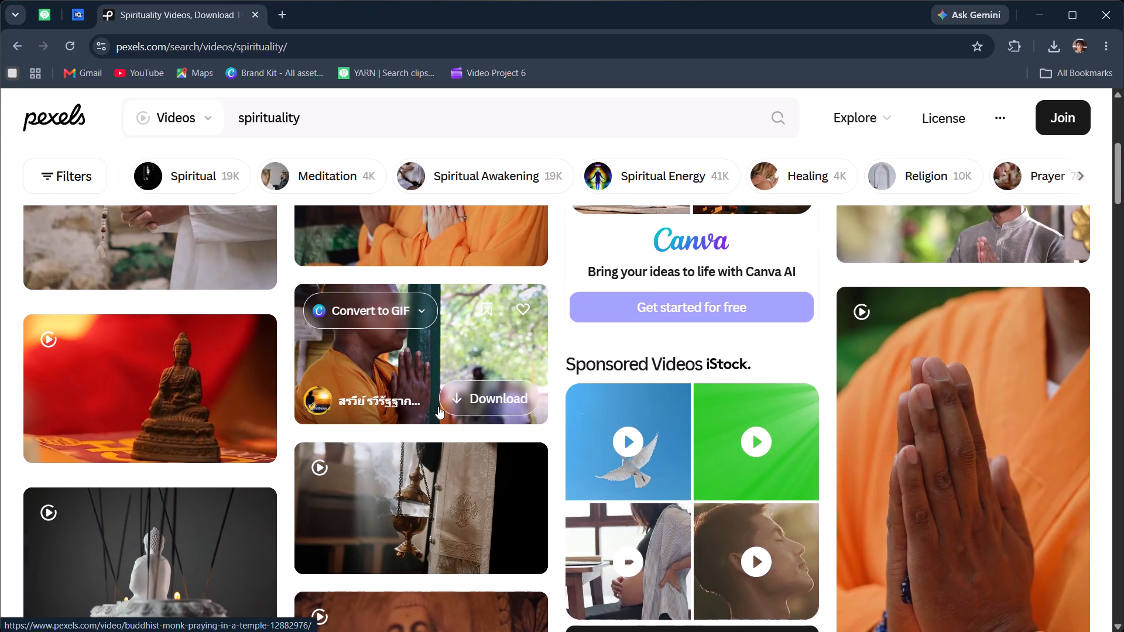
{"action": "left_click", "coordinate": [519, 547]}
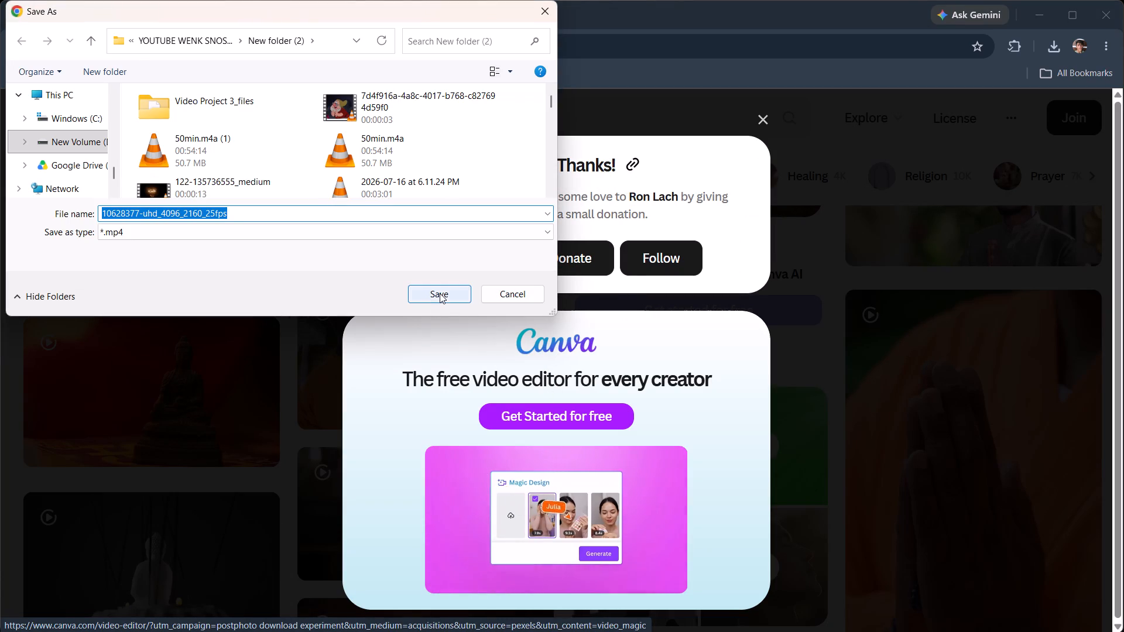
{"action": "left_click", "coordinate": [440, 293]}
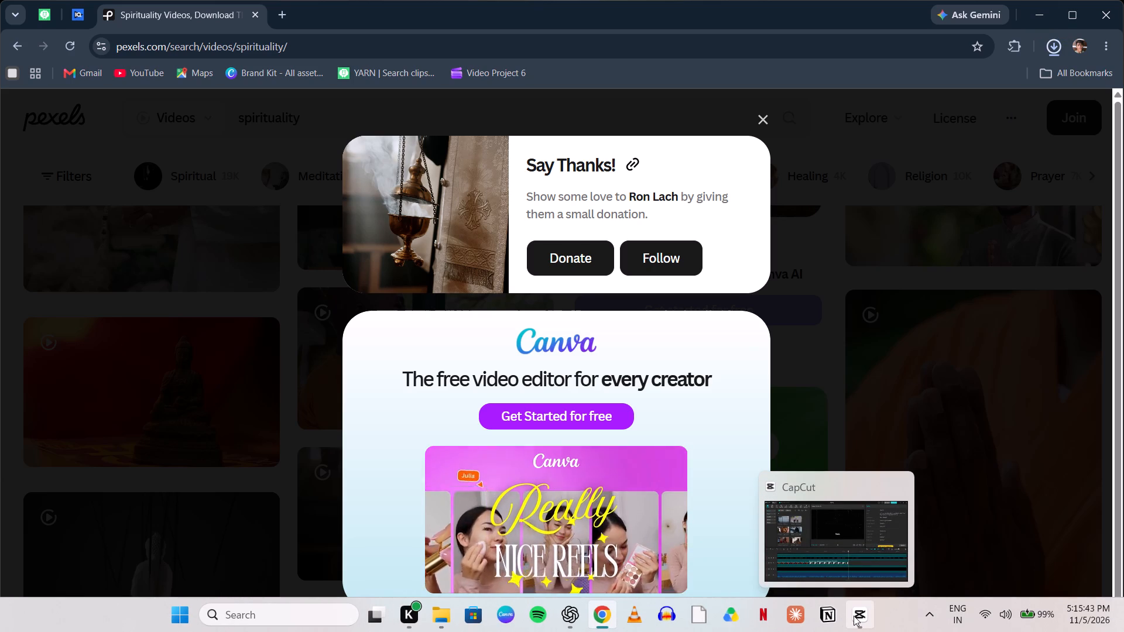
Switch to CapCut and import the downloaded incense-burner video 10628377-uhd_4096_2160_25fps into the project media.
{"action": "left_click", "coordinate": [854, 616]}
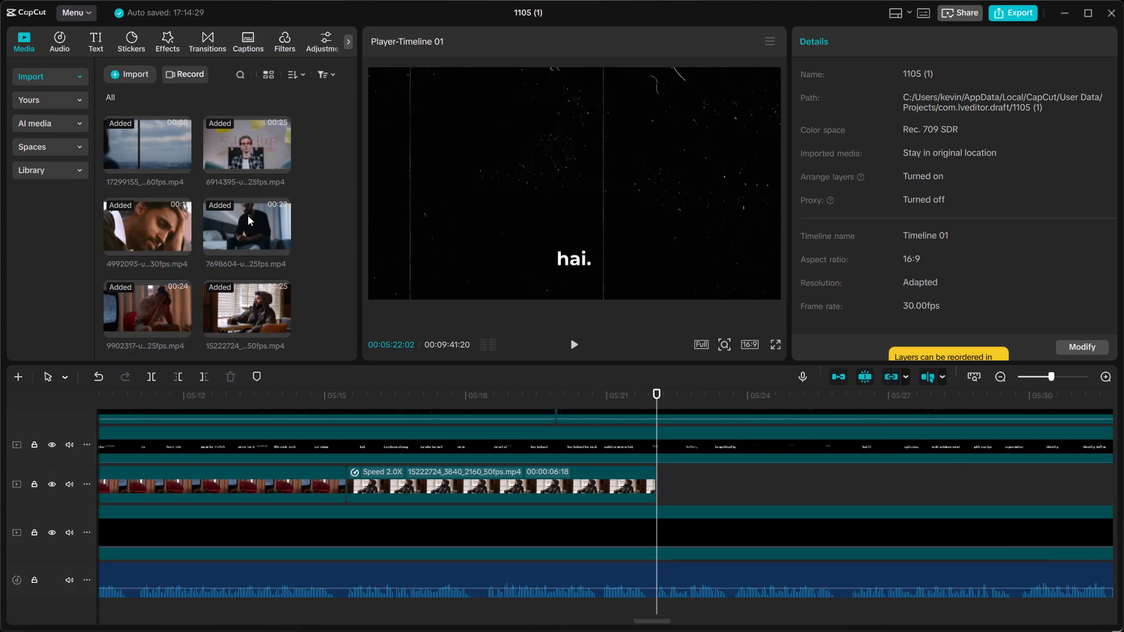
{"action": "left_click", "coordinate": [133, 83]}
{"action": "scroll", "coordinate": [67, 186], "scroll_direction": "up", "scroll_amount": 3}
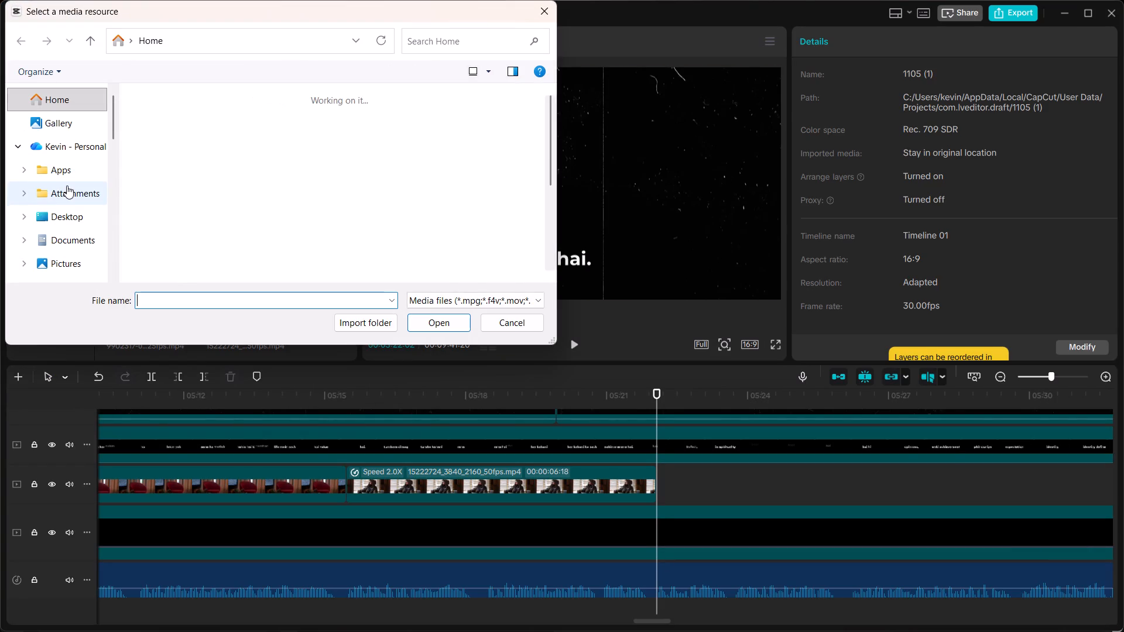
{"action": "scroll", "coordinate": [67, 186], "scroll_direction": "up", "scroll_amount": 4}
{"action": "scroll", "coordinate": [205, 133], "scroll_direction": "down", "scroll_amount": 3}
{"action": "scroll", "coordinate": [179, 140], "scroll_direction": "up", "scroll_amount": 2}
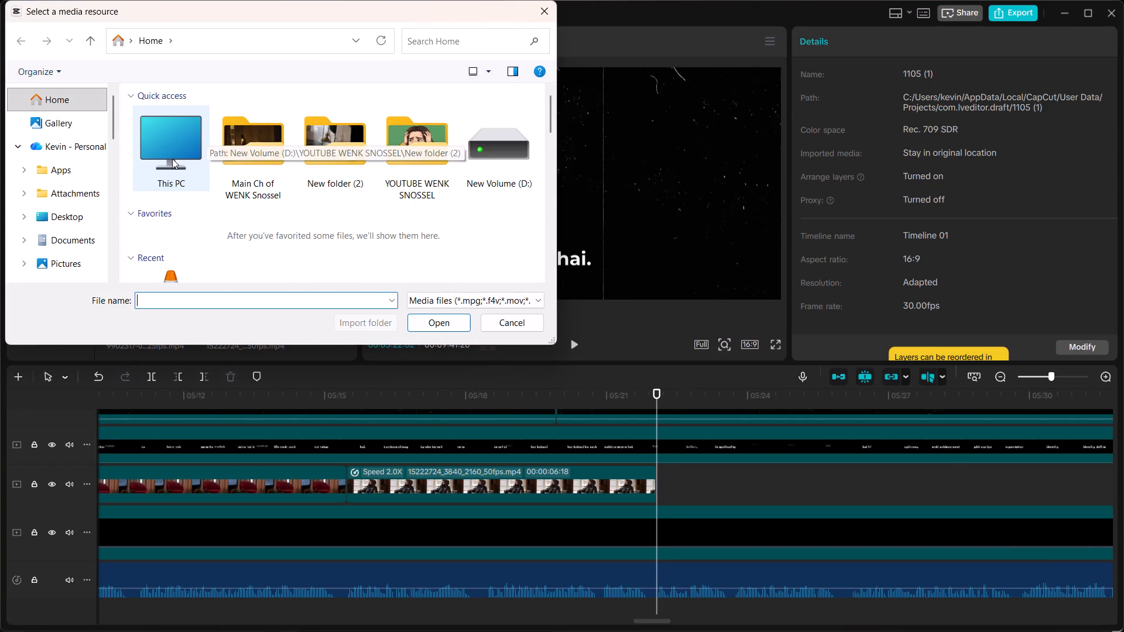
{"action": "scroll", "coordinate": [167, 202], "scroll_direction": "down", "scroll_amount": 2}
{"action": "left_click", "coordinate": [163, 152]}
{"action": "left_click", "coordinate": [413, 327]}
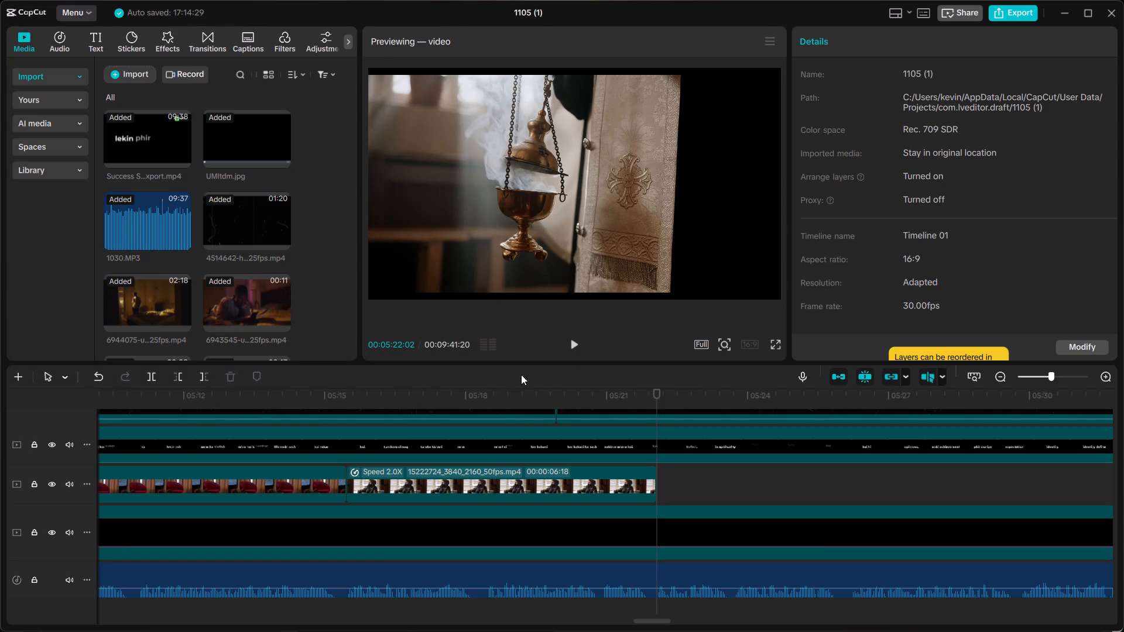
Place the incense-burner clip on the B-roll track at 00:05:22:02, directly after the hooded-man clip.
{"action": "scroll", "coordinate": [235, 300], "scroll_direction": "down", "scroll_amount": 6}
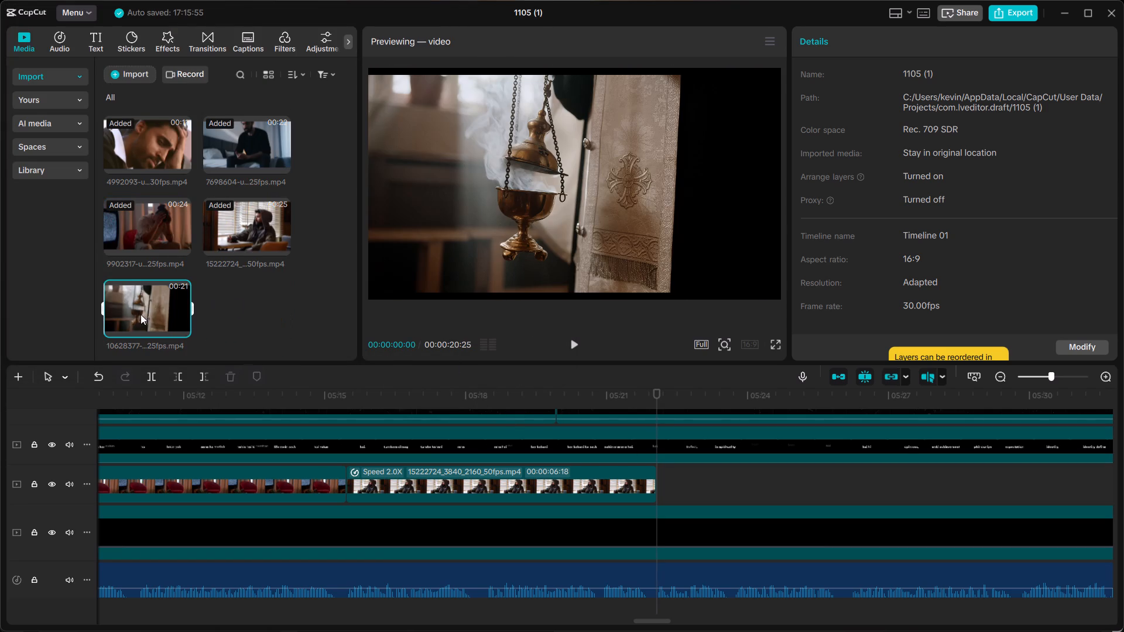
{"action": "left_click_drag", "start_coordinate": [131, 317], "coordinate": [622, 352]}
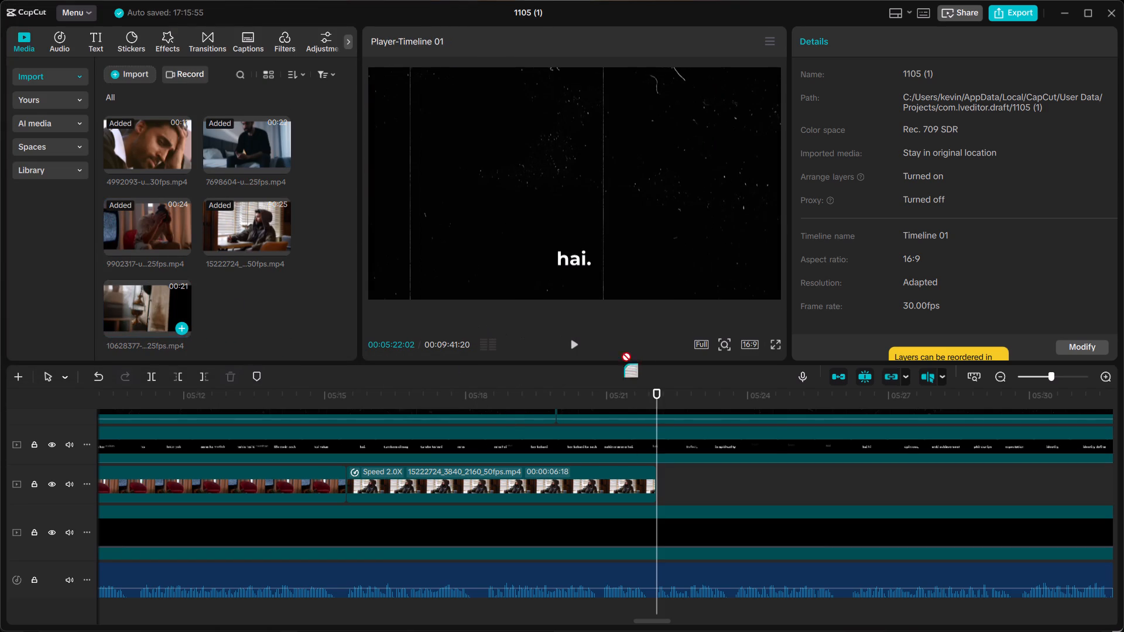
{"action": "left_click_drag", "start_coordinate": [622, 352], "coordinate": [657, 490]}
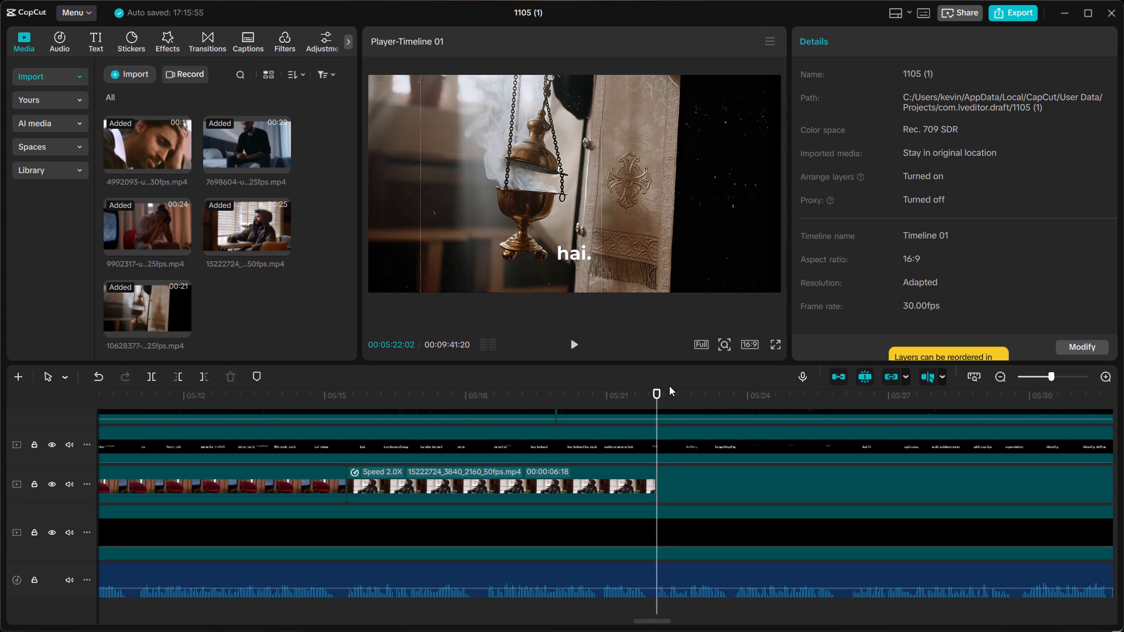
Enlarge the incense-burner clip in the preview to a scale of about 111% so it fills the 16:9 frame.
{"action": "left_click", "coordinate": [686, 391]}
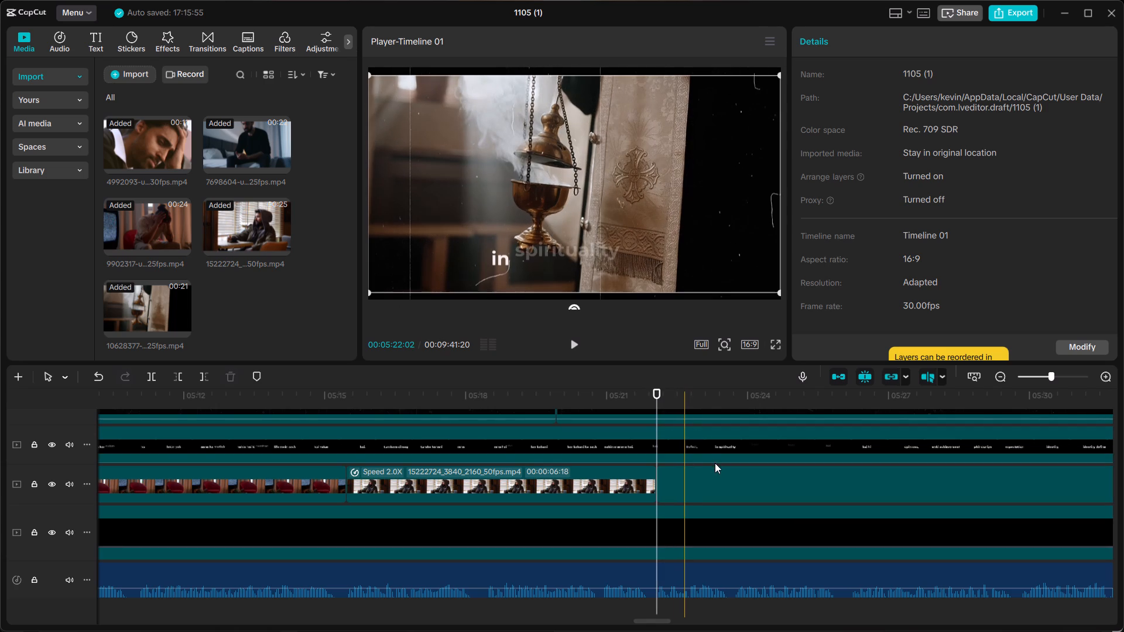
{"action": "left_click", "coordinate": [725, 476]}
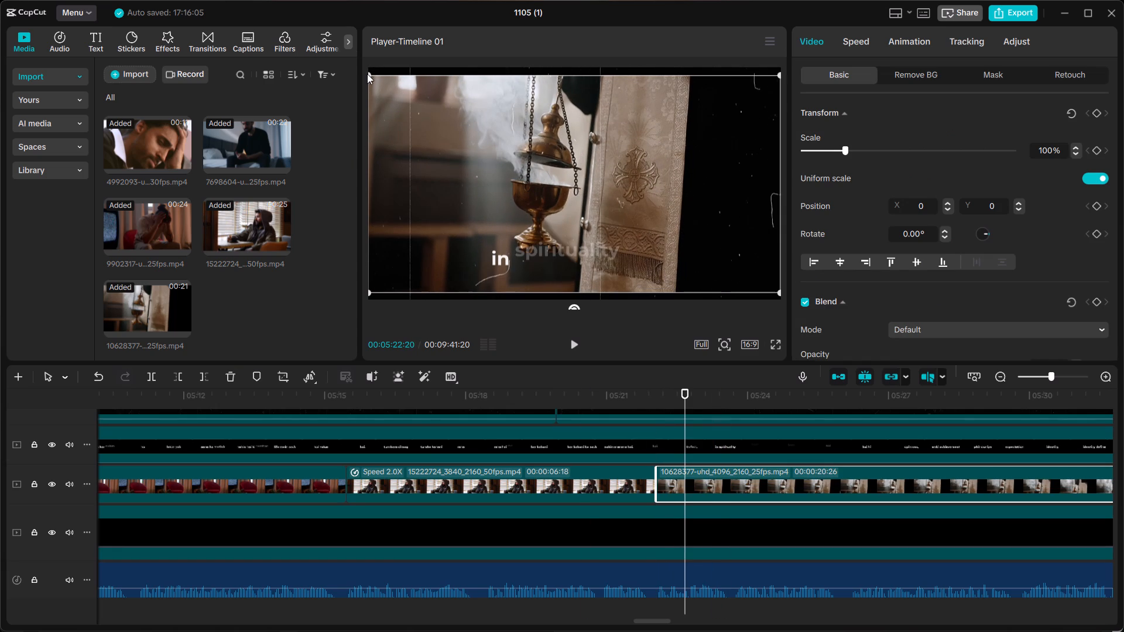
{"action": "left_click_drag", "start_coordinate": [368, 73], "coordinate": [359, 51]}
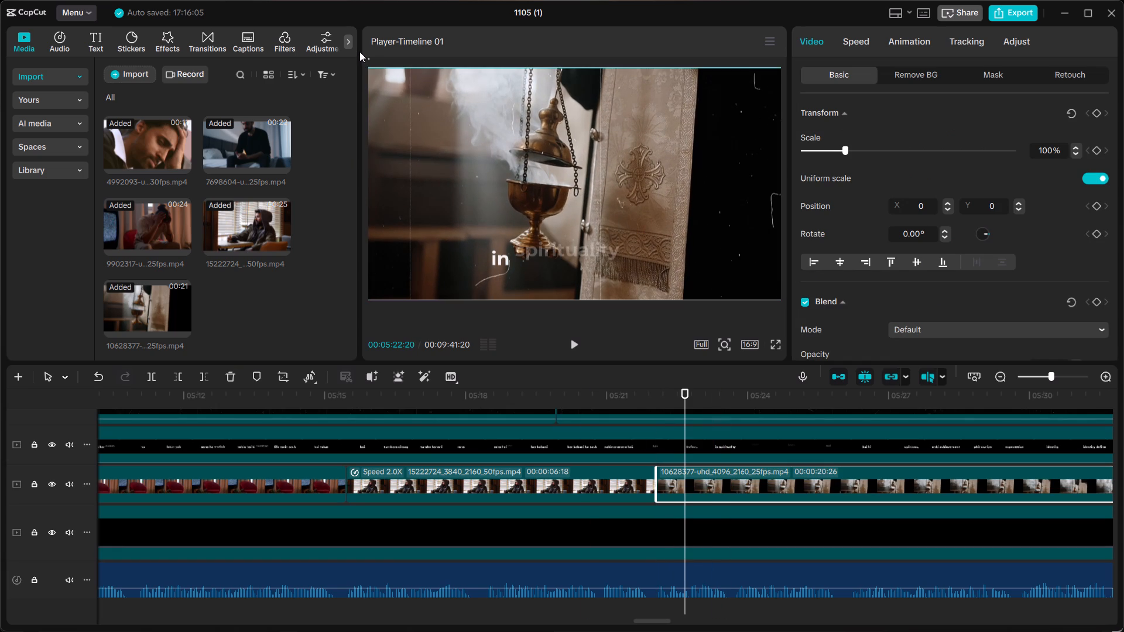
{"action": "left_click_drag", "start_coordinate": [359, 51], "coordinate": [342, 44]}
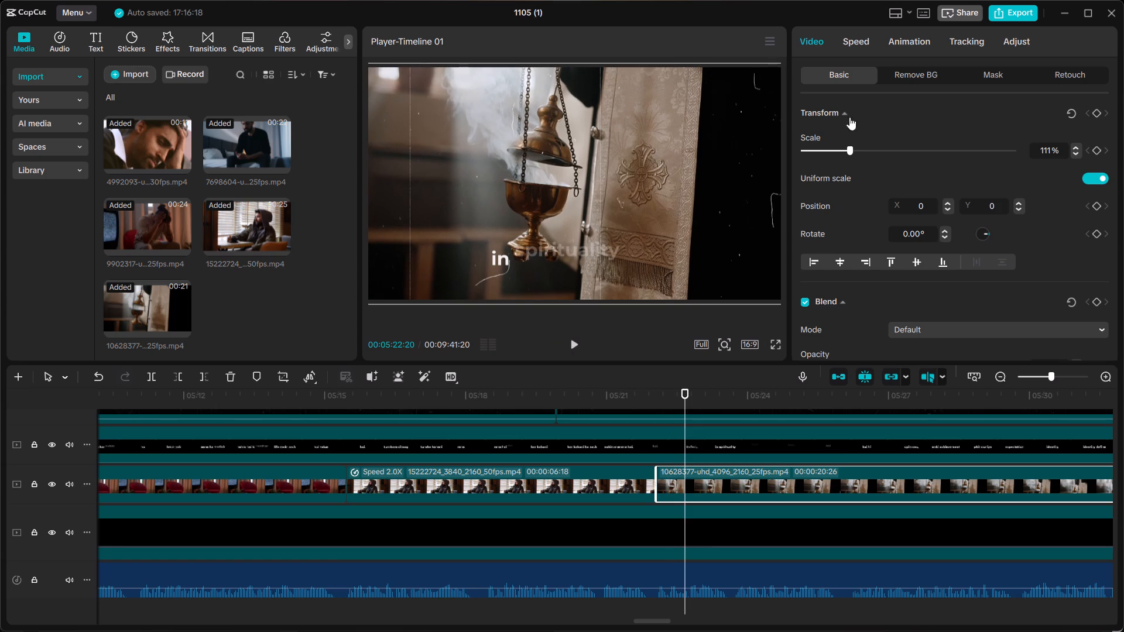
Play back from the end of the hooded-man clip through the incense-burner clip to check it against the voiceover and captions.
{"action": "left_click", "coordinate": [654, 411]}
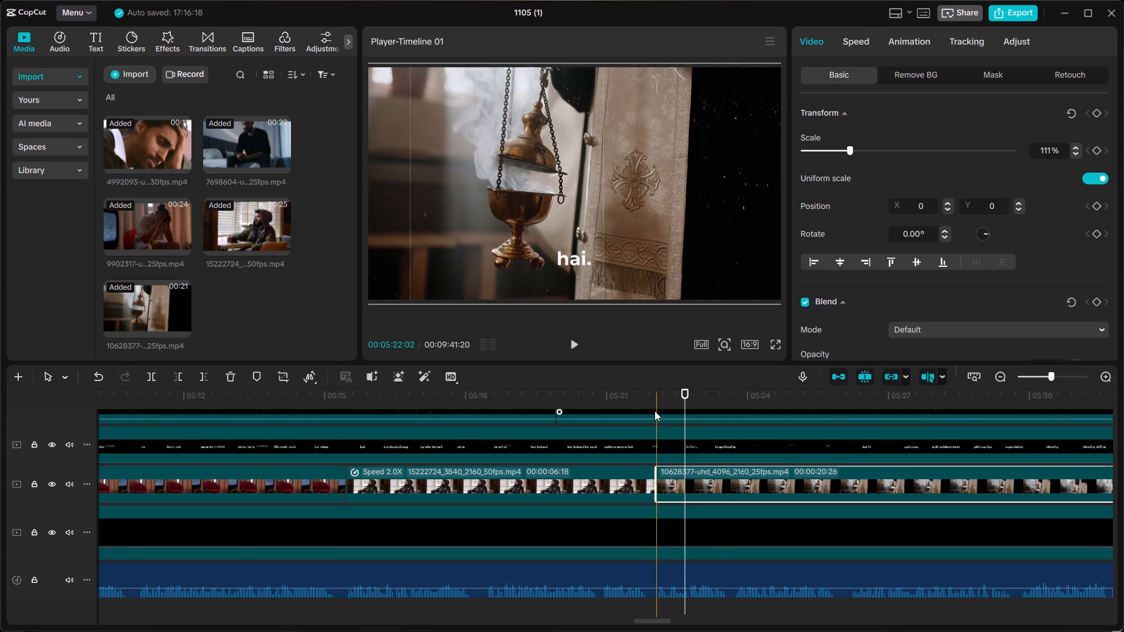
{"action": "key", "text": "space"}
{"action": "left_click", "coordinate": [653, 397]}
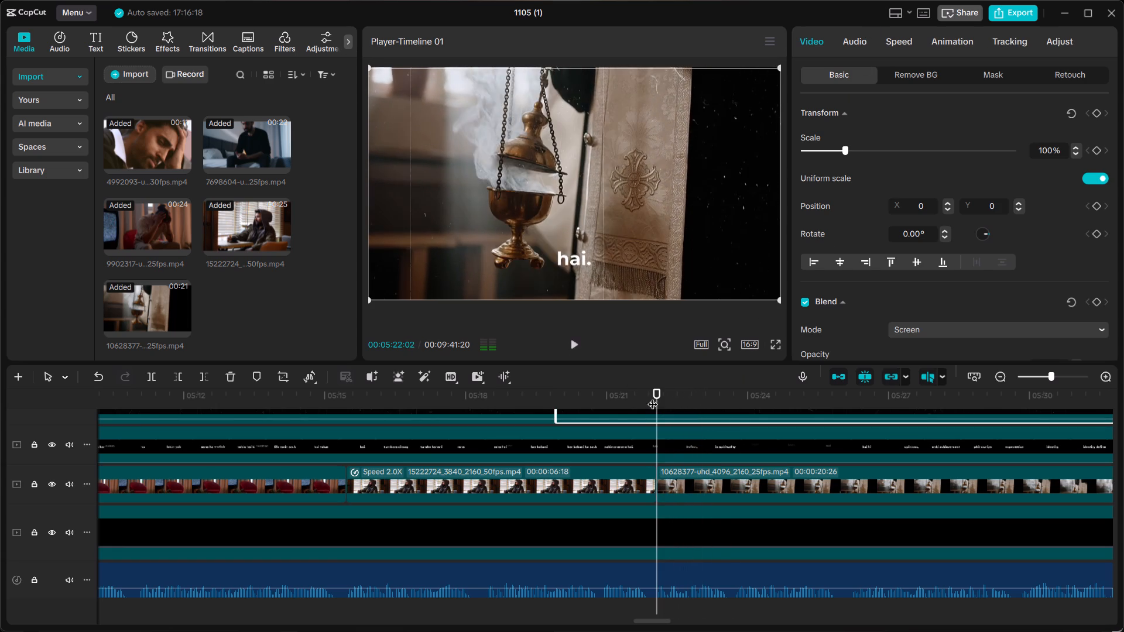
{"action": "key", "text": "space"}
{"action": "left_click", "coordinate": [630, 390]}
{"action": "key", "text": "space"}
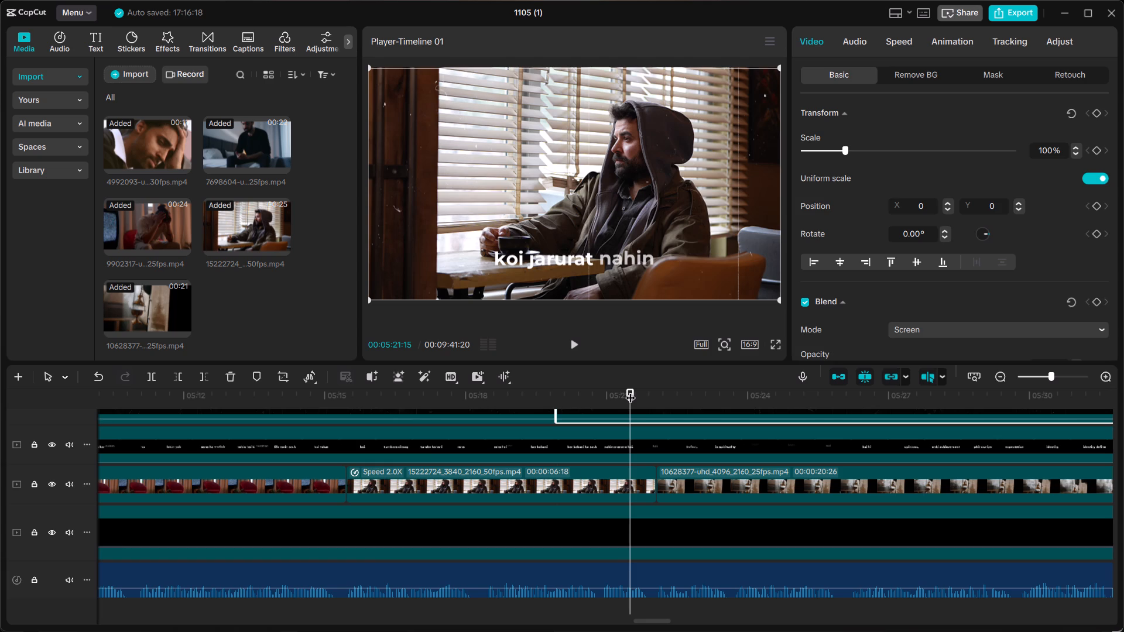
{"action": "key", "text": "space"}
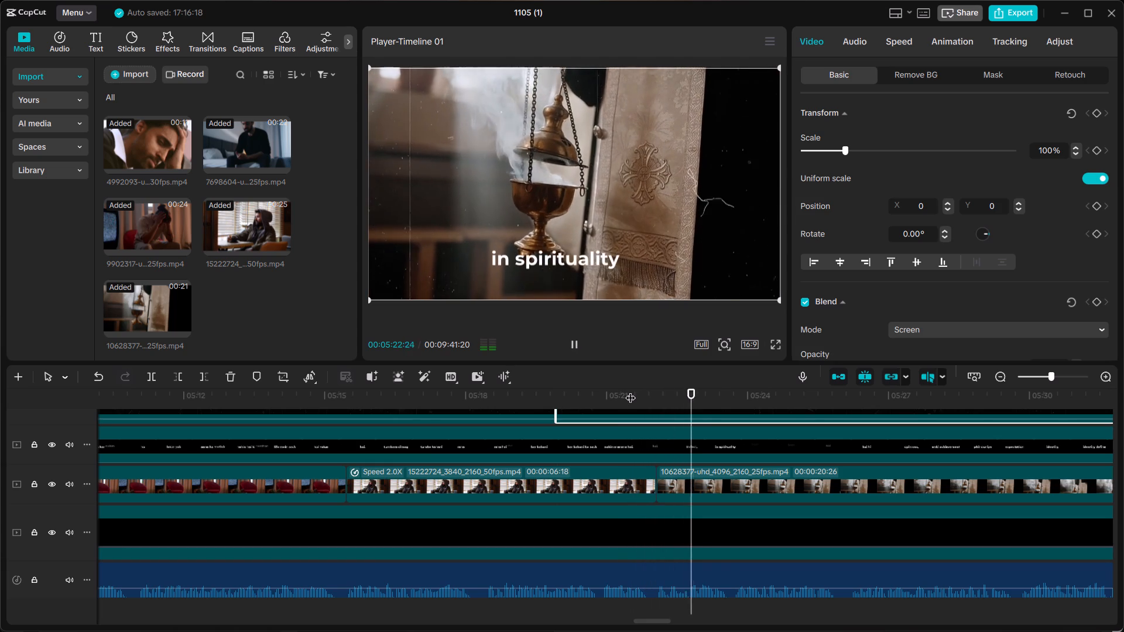
{"action": "scroll", "coordinate": [630, 390], "scroll_direction": "left", "scroll_amount": 1}
{"action": "scroll", "coordinate": [900, 506], "scroll_direction": "left", "scroll_amount": 1}
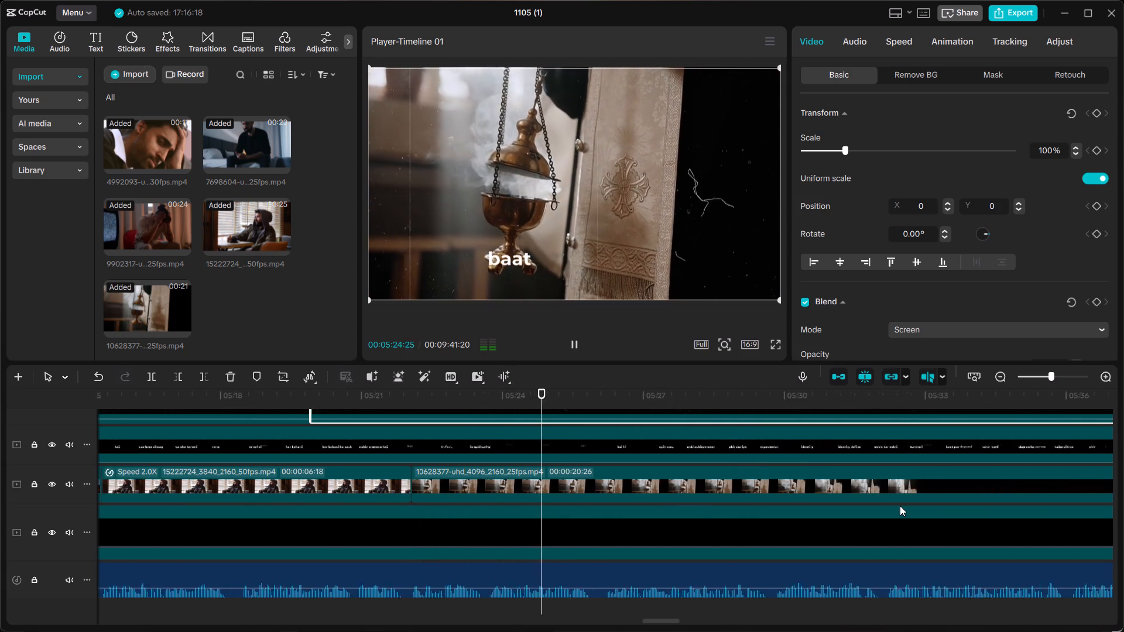
{"action": "scroll", "coordinate": [900, 506], "scroll_direction": "left", "scroll_amount": 3}
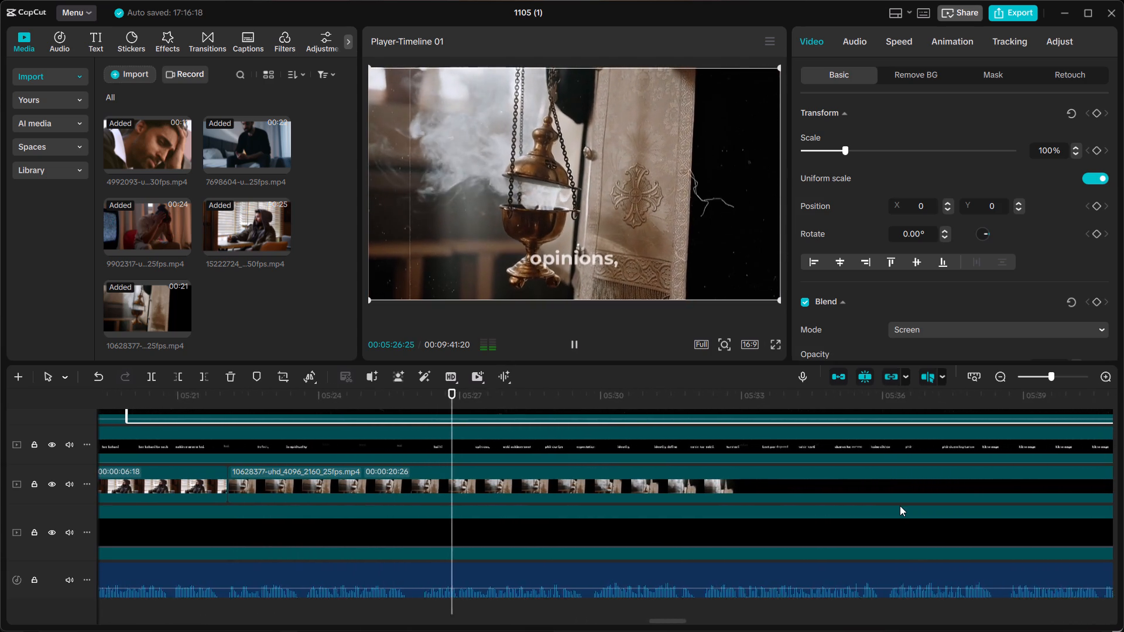
{"action": "scroll", "coordinate": [900, 506], "scroll_direction": "left", "scroll_amount": 1}
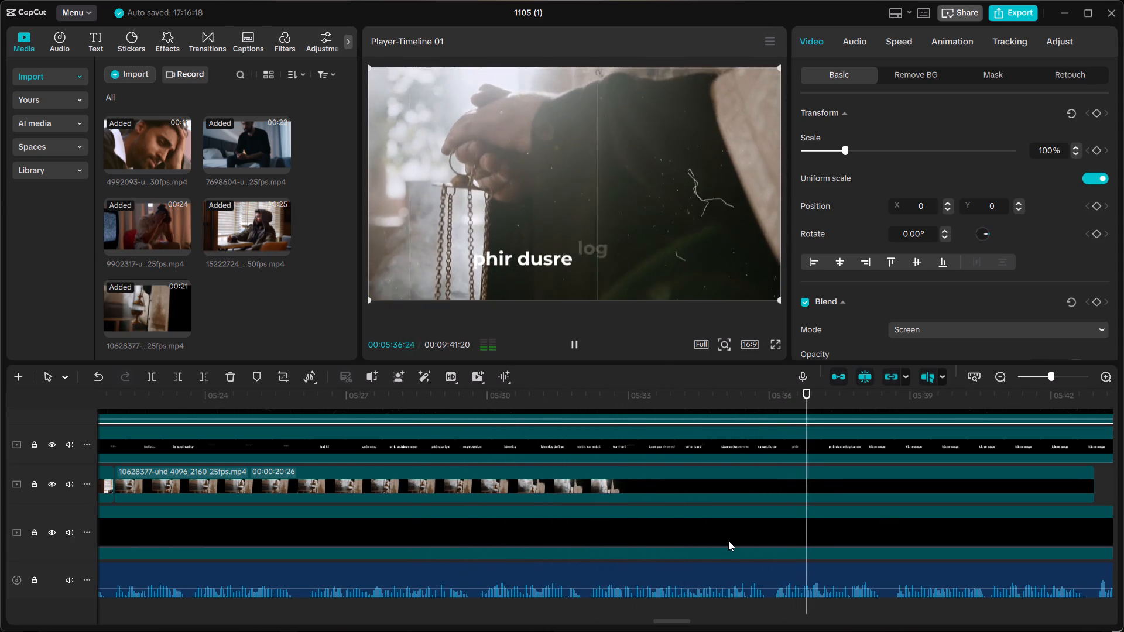
{"action": "scroll", "coordinate": [728, 541], "scroll_direction": "left", "scroll_amount": 1}
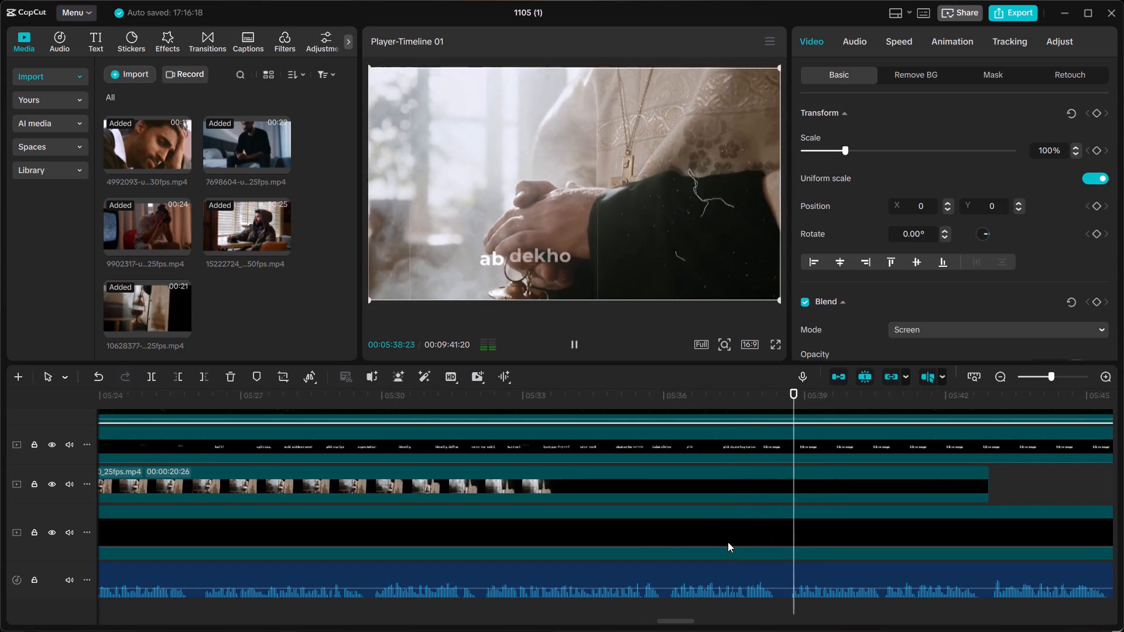
{"action": "key", "text": "space"}
Replay the transition from the hooded-man clip into the incense-burner clip to judge whether the footage suits the spirituality captions.
{"action": "scroll", "coordinate": [727, 543], "scroll_direction": "right", "scroll_amount": 1}
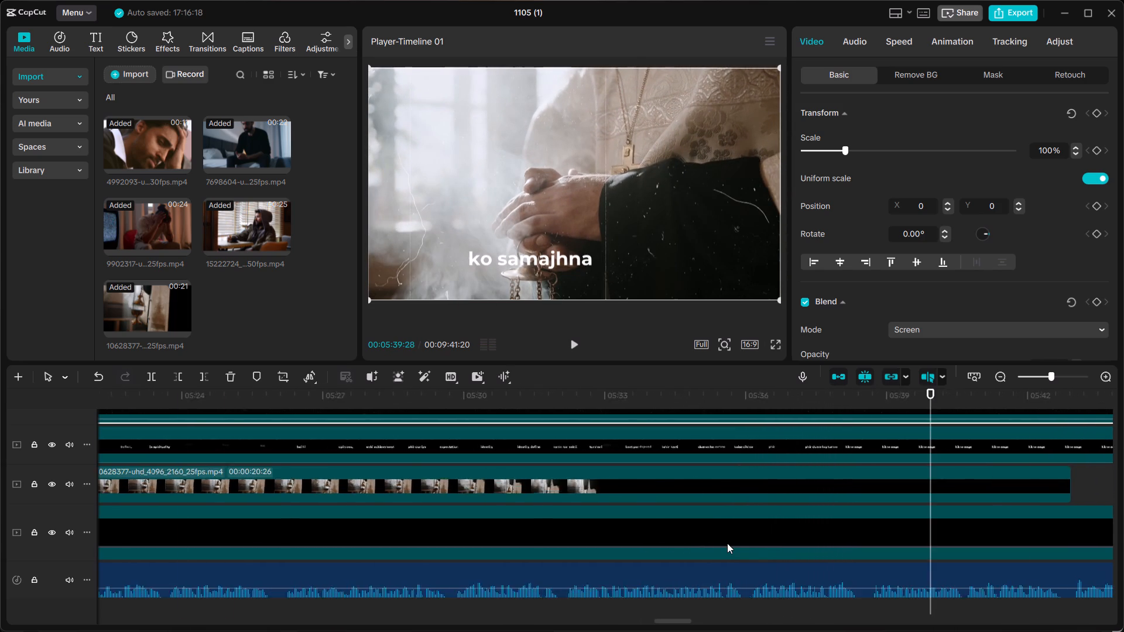
{"action": "scroll", "coordinate": [727, 543], "scroll_direction": "right", "scroll_amount": 2}
{"action": "scroll", "coordinate": [605, 443], "scroll_direction": "up", "scroll_amount": 4}
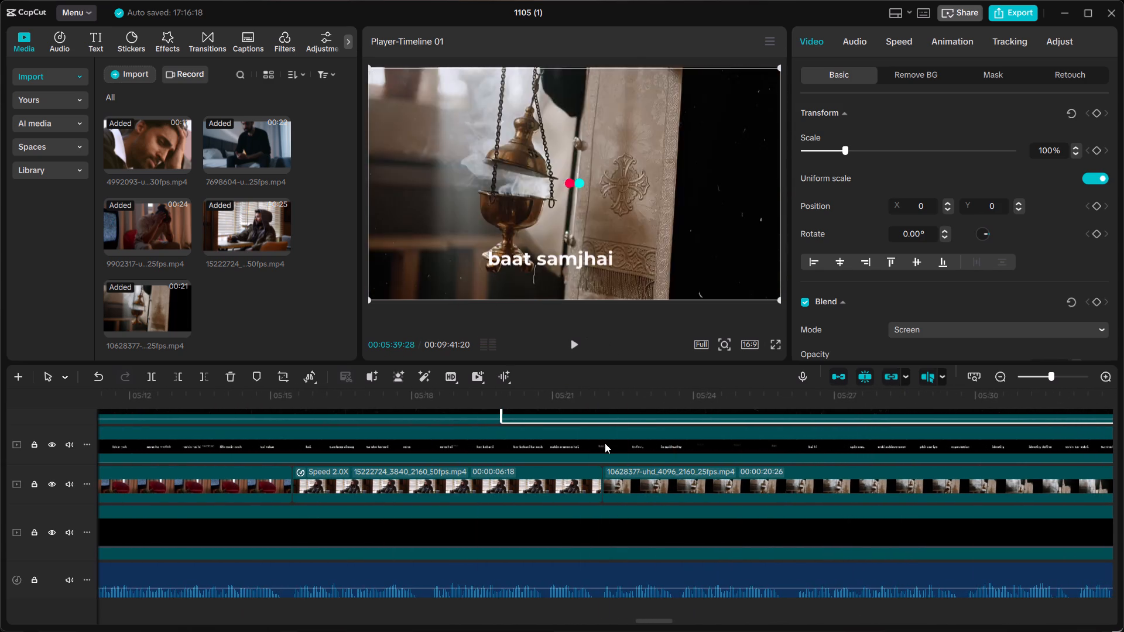
{"action": "scroll", "coordinate": [599, 394], "scroll_direction": "up", "scroll_amount": 3}
{"action": "left_click", "coordinate": [599, 421]}
{"action": "key", "text": "space"}
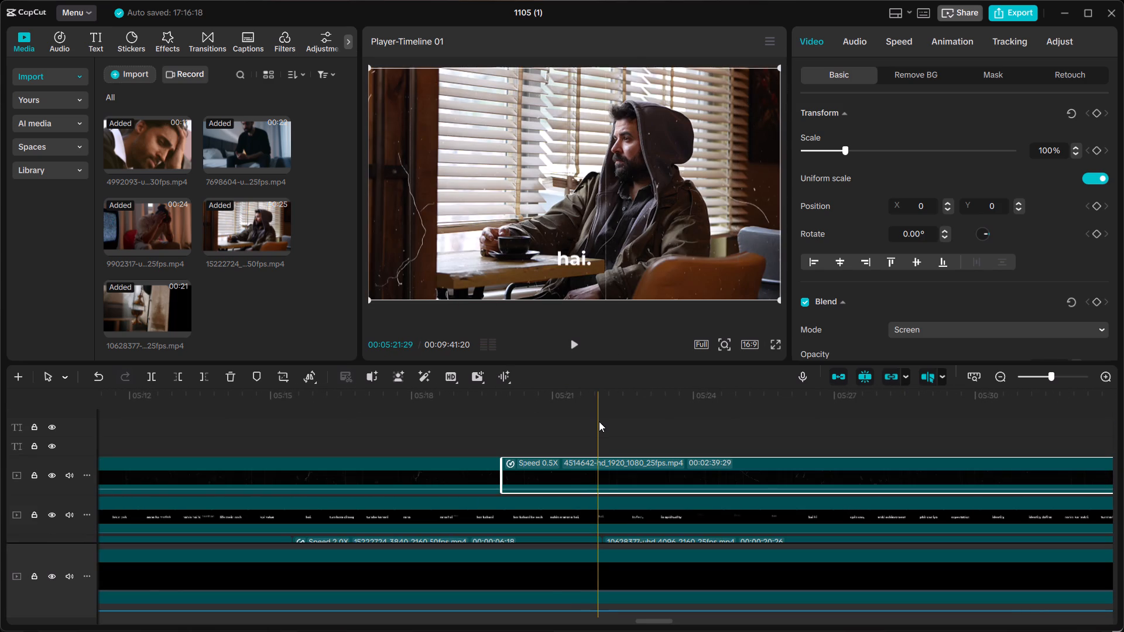
{"action": "left_click", "coordinate": [503, 406]}
{"action": "key", "text": "space"}
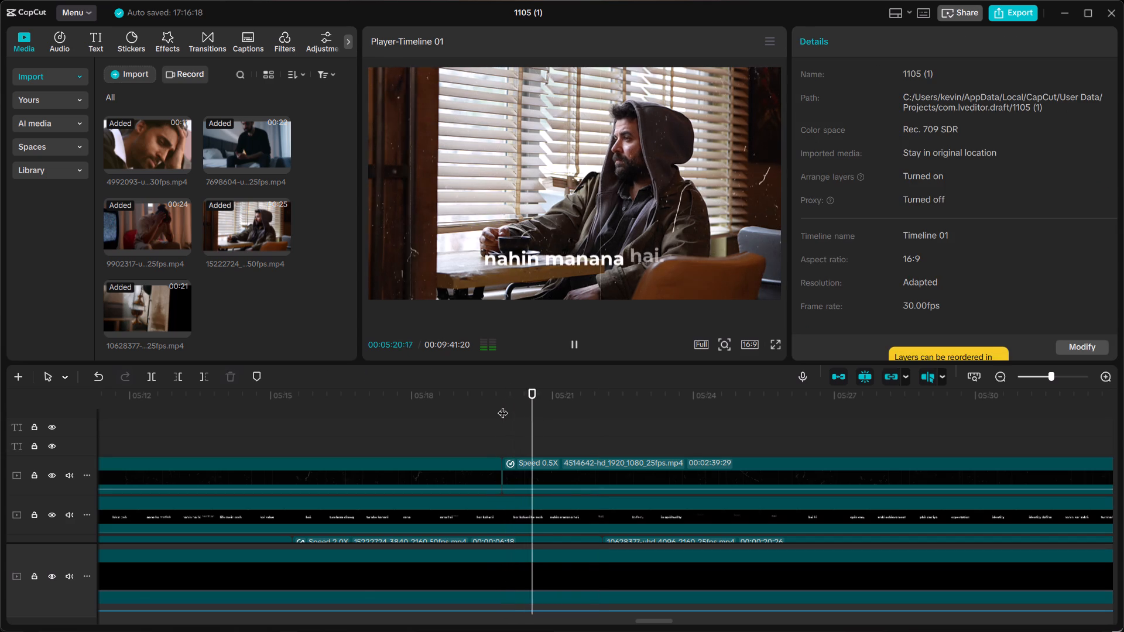
{"action": "scroll", "coordinate": [740, 463], "scroll_direction": "down", "scroll_amount": 3}
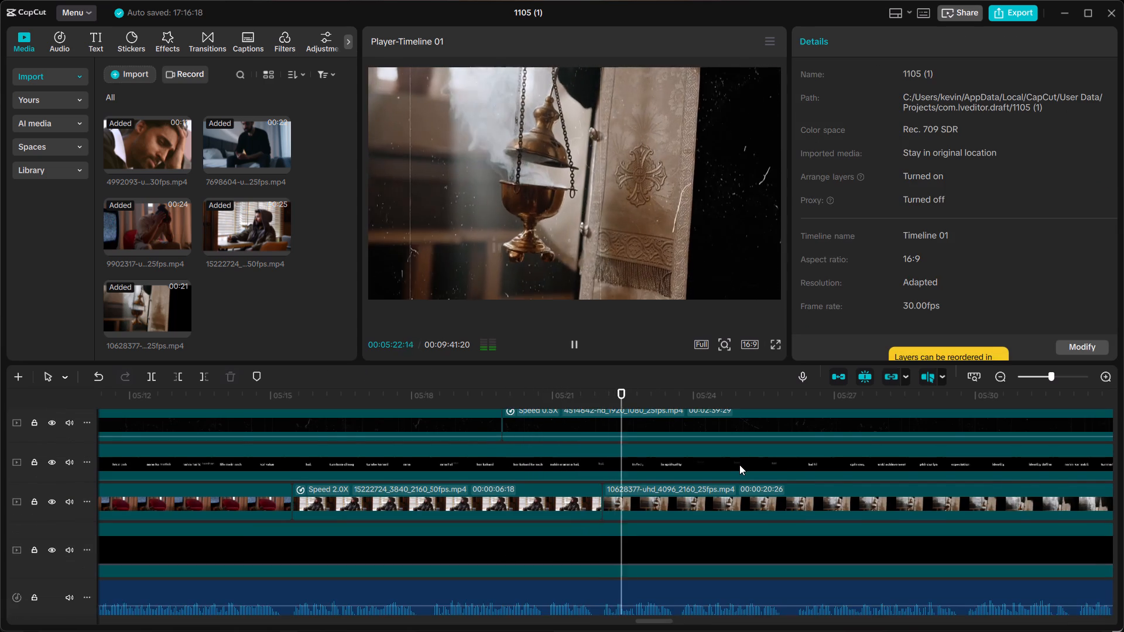
{"action": "scroll", "coordinate": [739, 465], "scroll_direction": "left", "scroll_amount": 1}
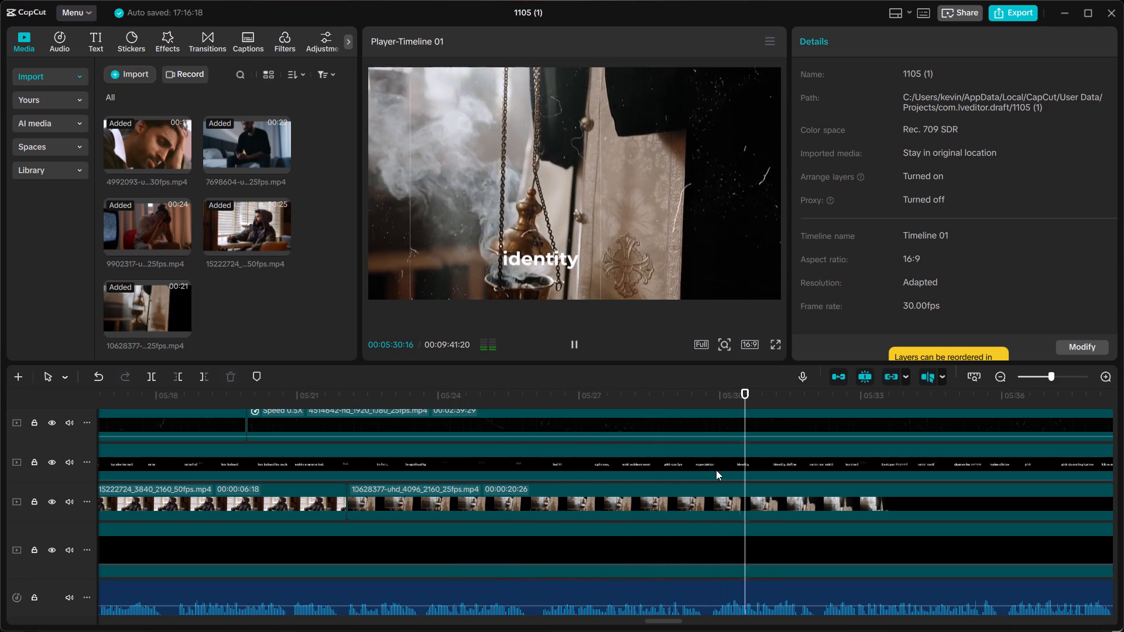
{"action": "key", "text": "space"}
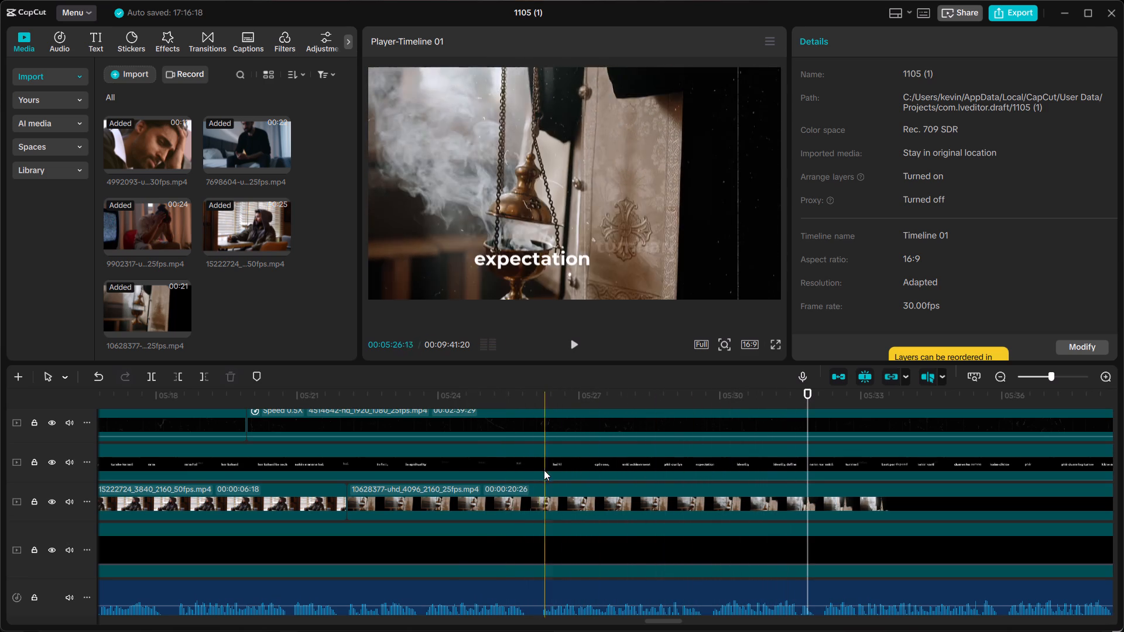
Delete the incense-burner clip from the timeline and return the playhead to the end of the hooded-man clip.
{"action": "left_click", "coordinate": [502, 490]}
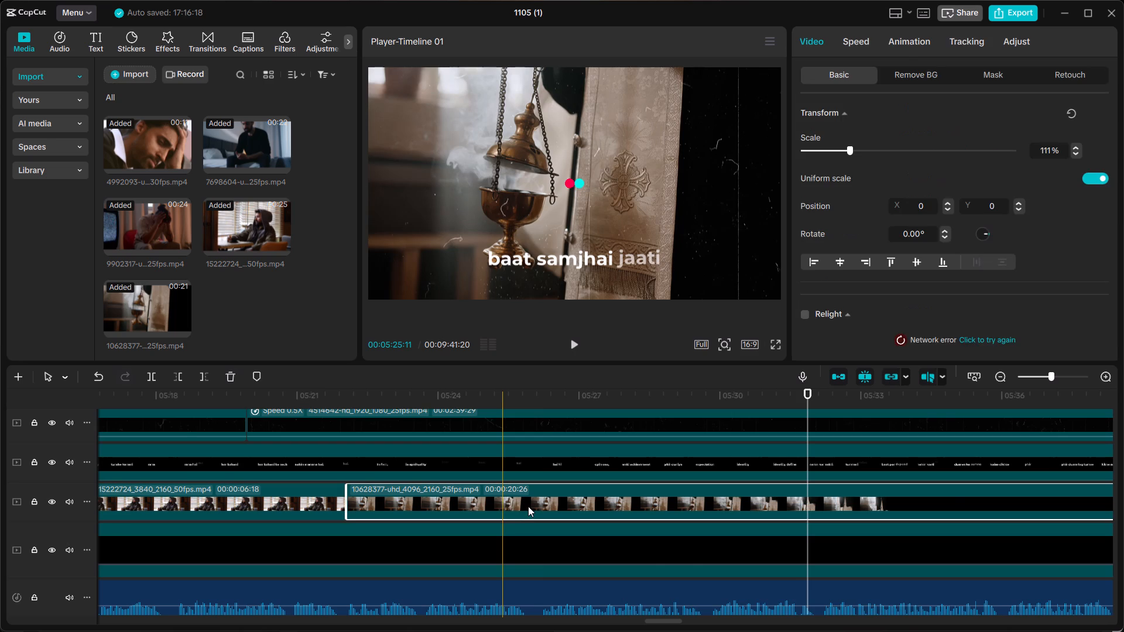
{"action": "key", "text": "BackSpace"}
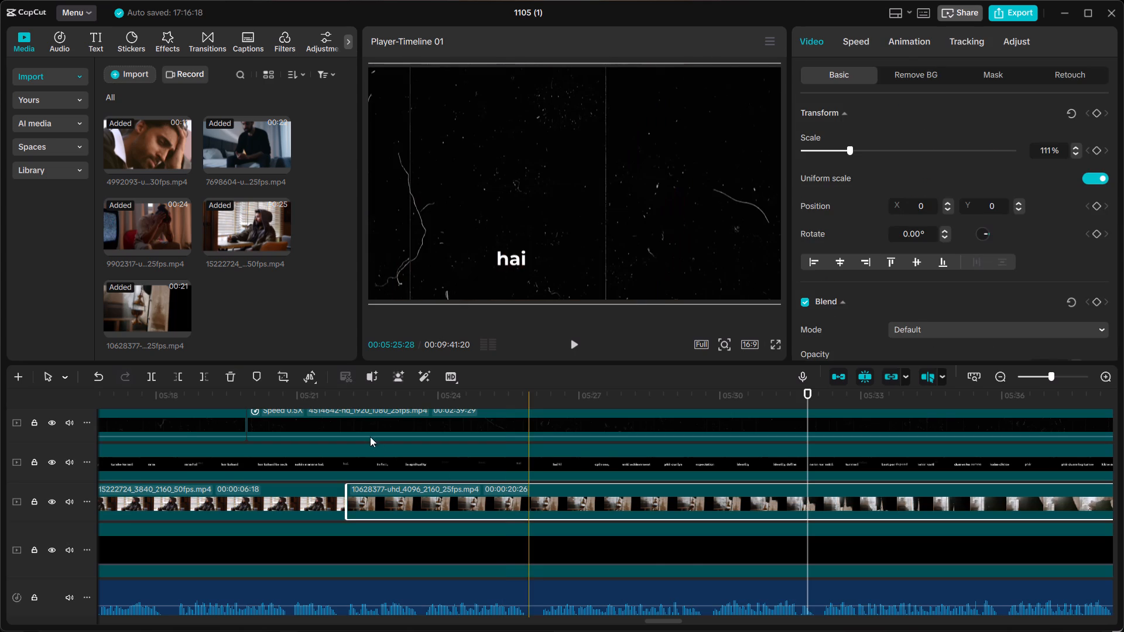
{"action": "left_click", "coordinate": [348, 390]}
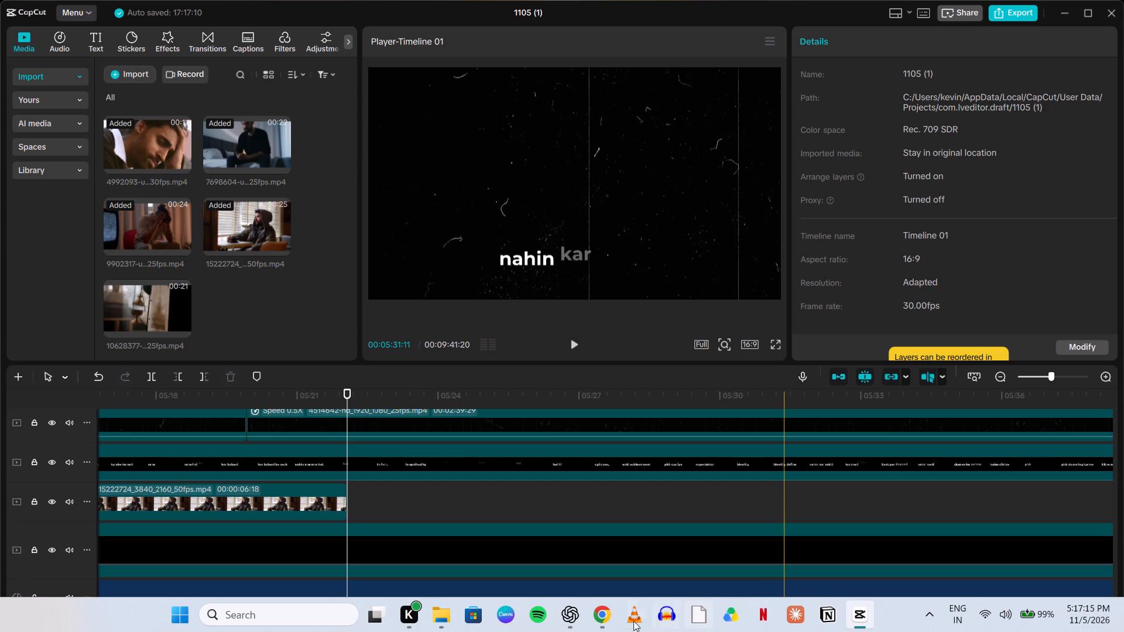
Switch to Chrome and look through the Pexels spirituality video results for a replacement clip.
{"action": "left_click", "coordinate": [602, 619]}
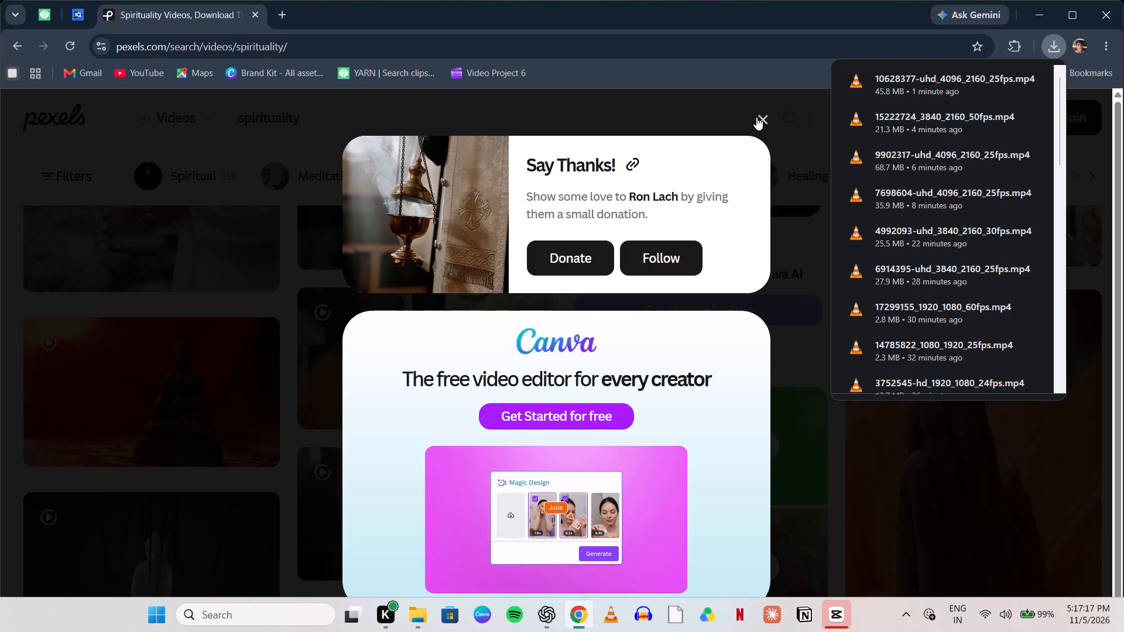
{"action": "left_click", "coordinate": [756, 117]}
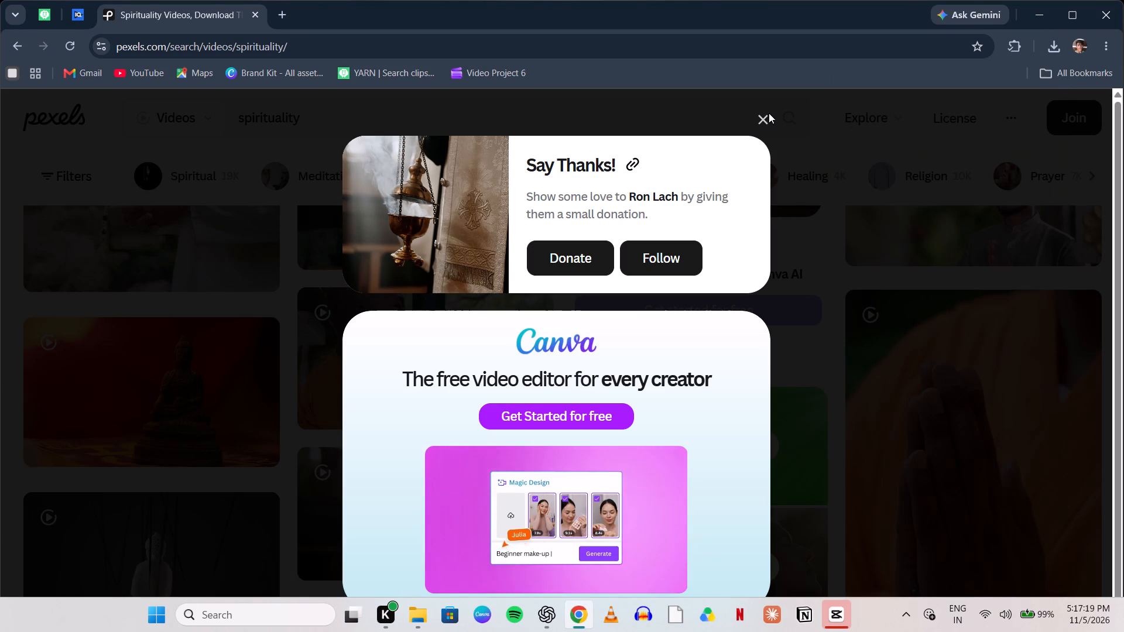
{"action": "left_click", "coordinate": [767, 114]}
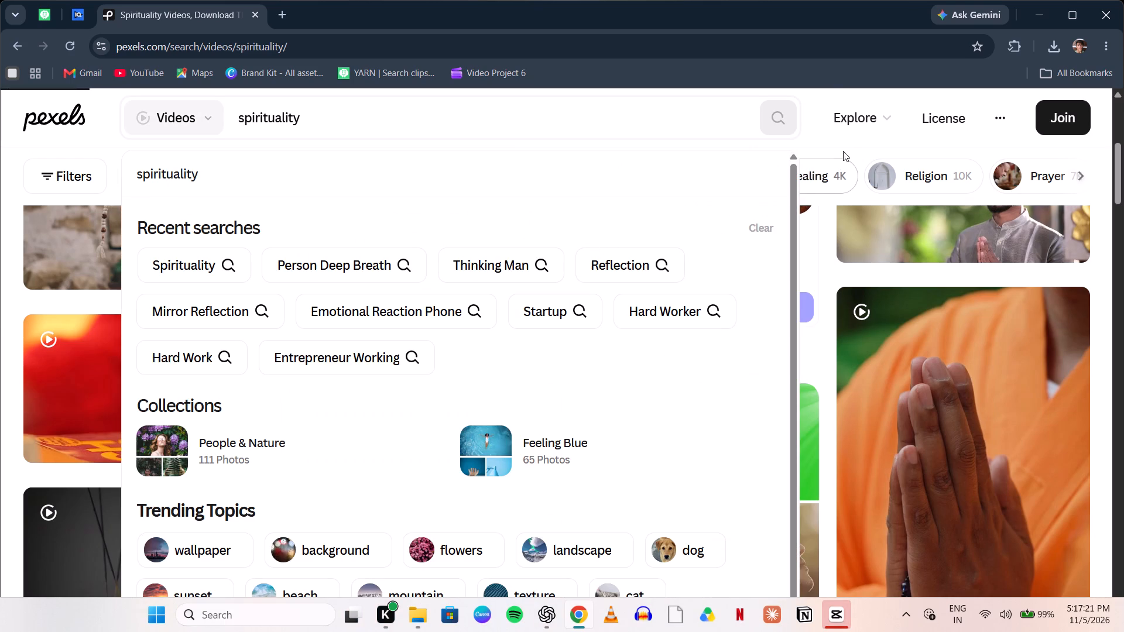
{"action": "left_click", "coordinate": [843, 142]}
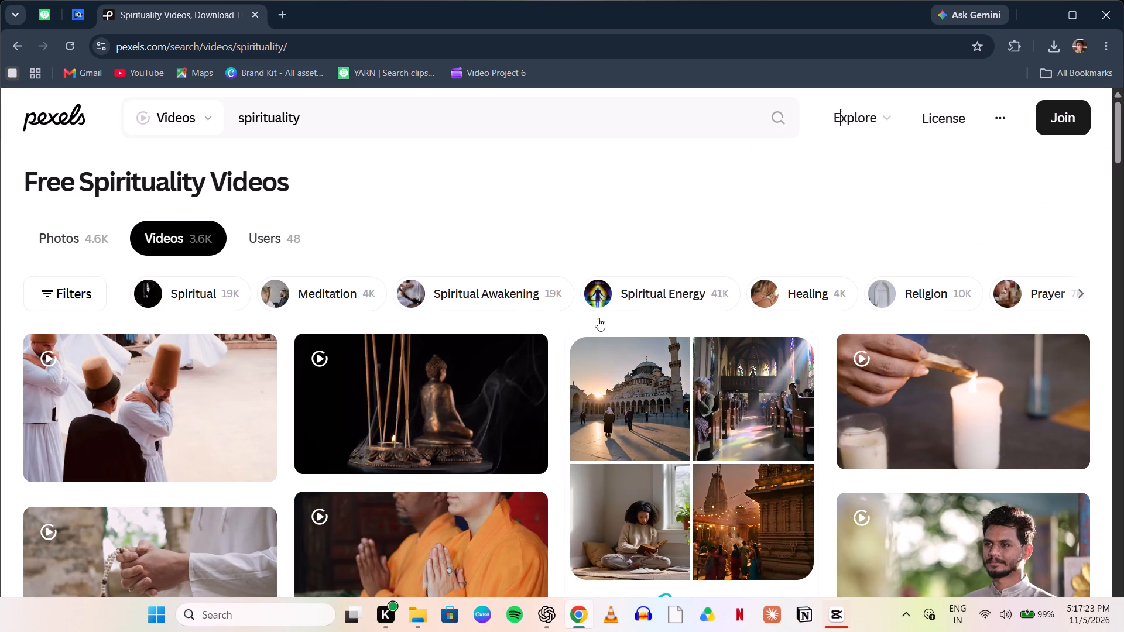
{"action": "scroll", "coordinate": [581, 345], "scroll_direction": "down", "scroll_amount": 4}
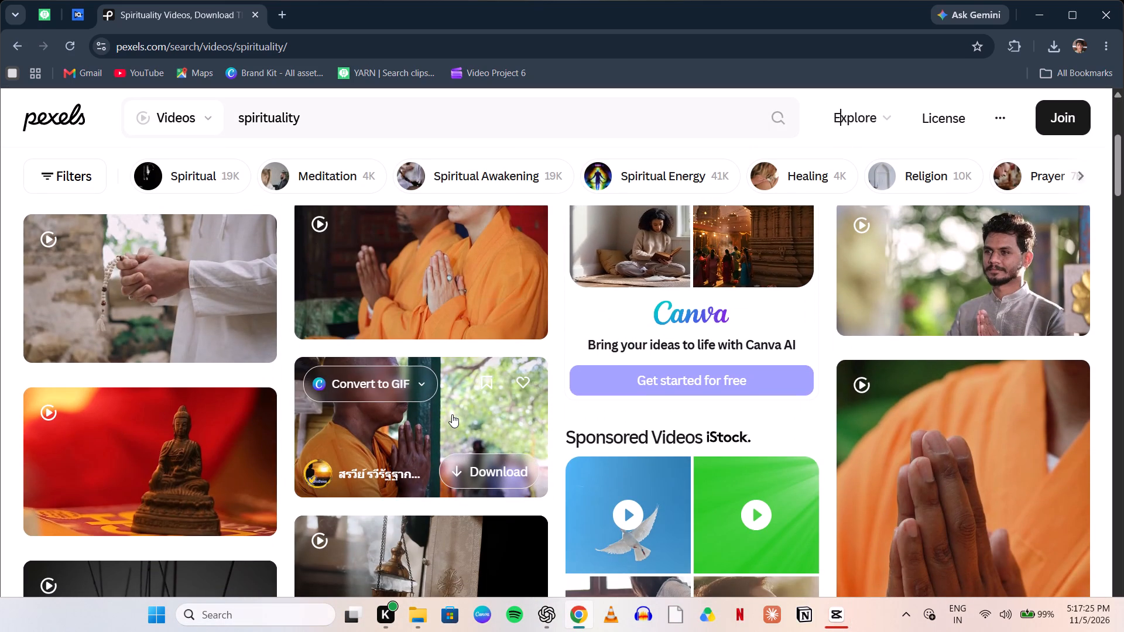
{"action": "scroll", "coordinate": [455, 405], "scroll_direction": "down", "scroll_amount": 7}
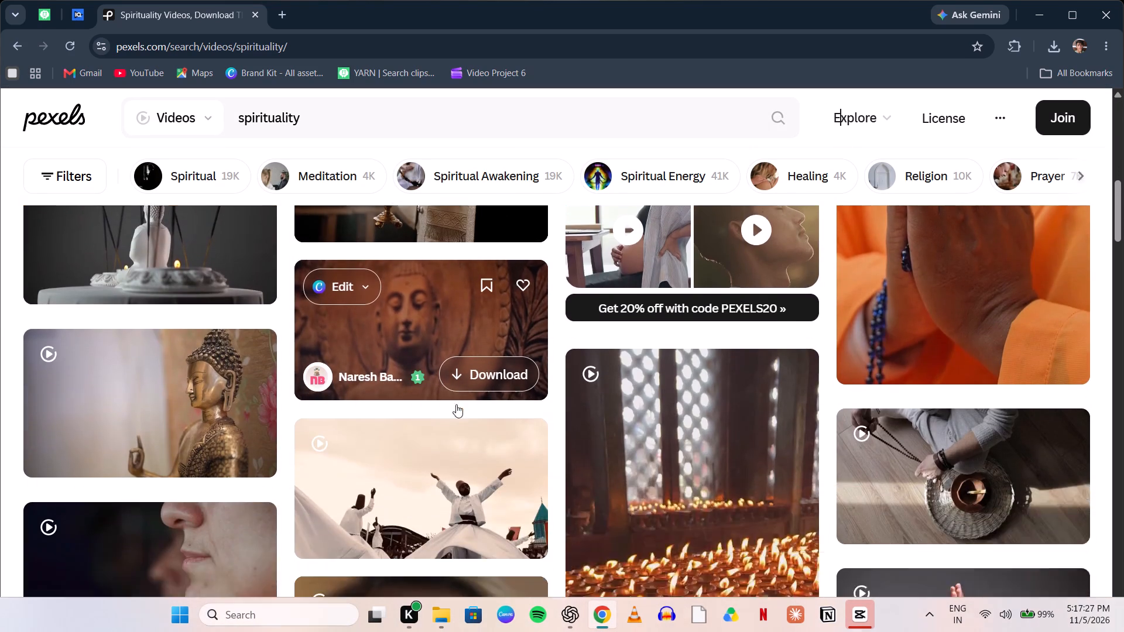
{"action": "scroll", "coordinate": [456, 404], "scroll_direction": "down", "scroll_amount": 3}
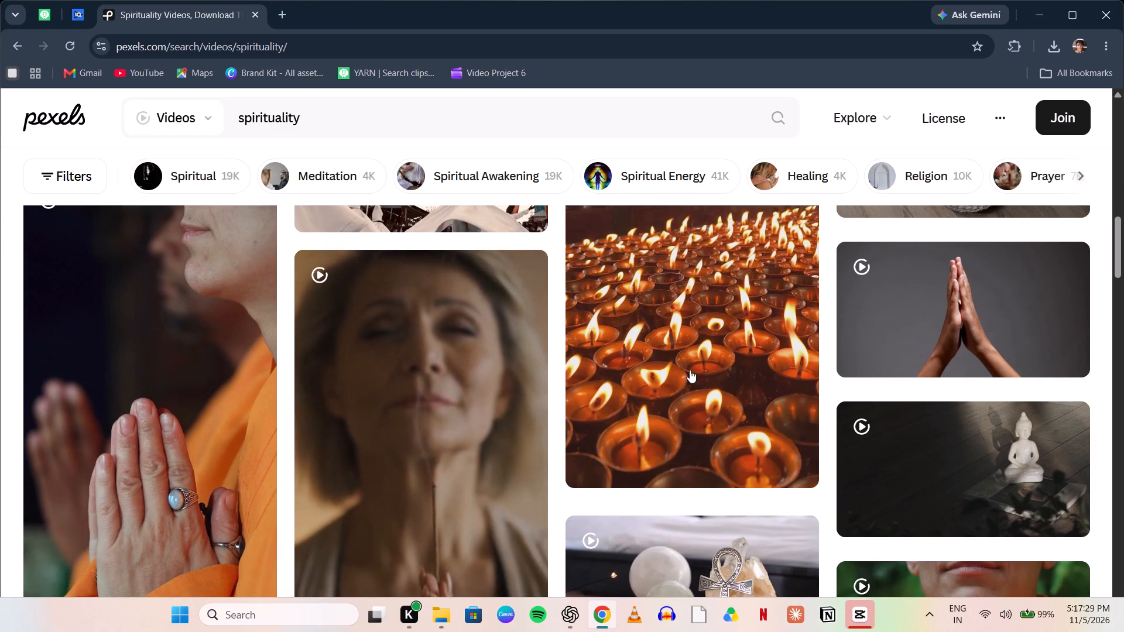
{"action": "scroll", "coordinate": [710, 366], "scroll_direction": "down", "scroll_amount": 2}
{"action": "scroll", "coordinate": [873, 341], "scroll_direction": "down", "scroll_amount": 4}
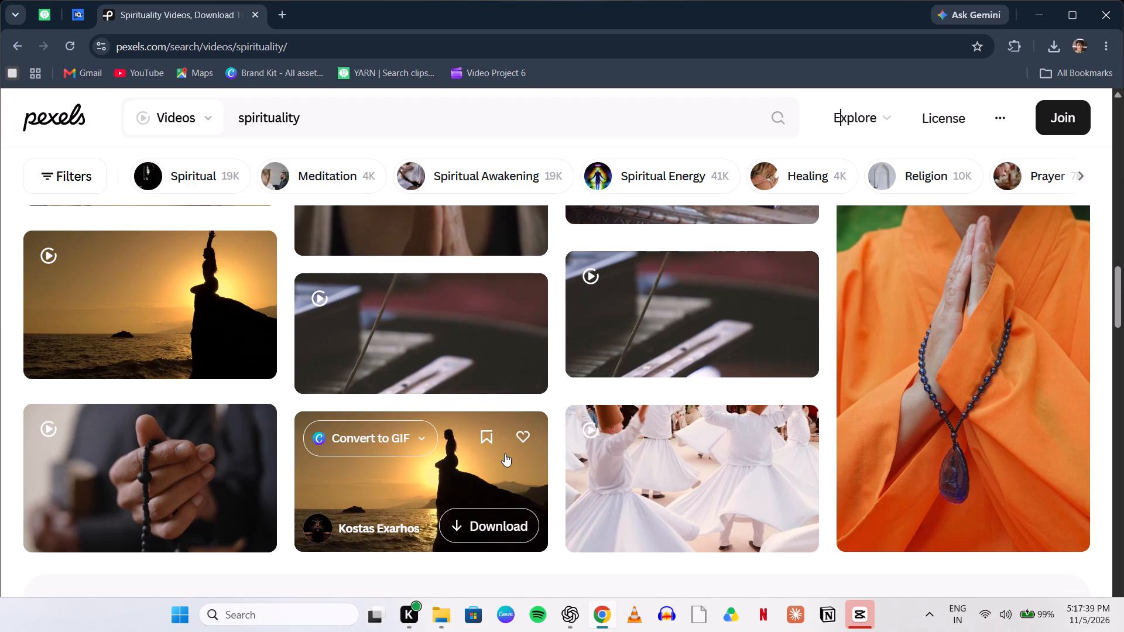
{"action": "scroll", "coordinate": [442, 349], "scroll_direction": "up", "scroll_amount": 3}
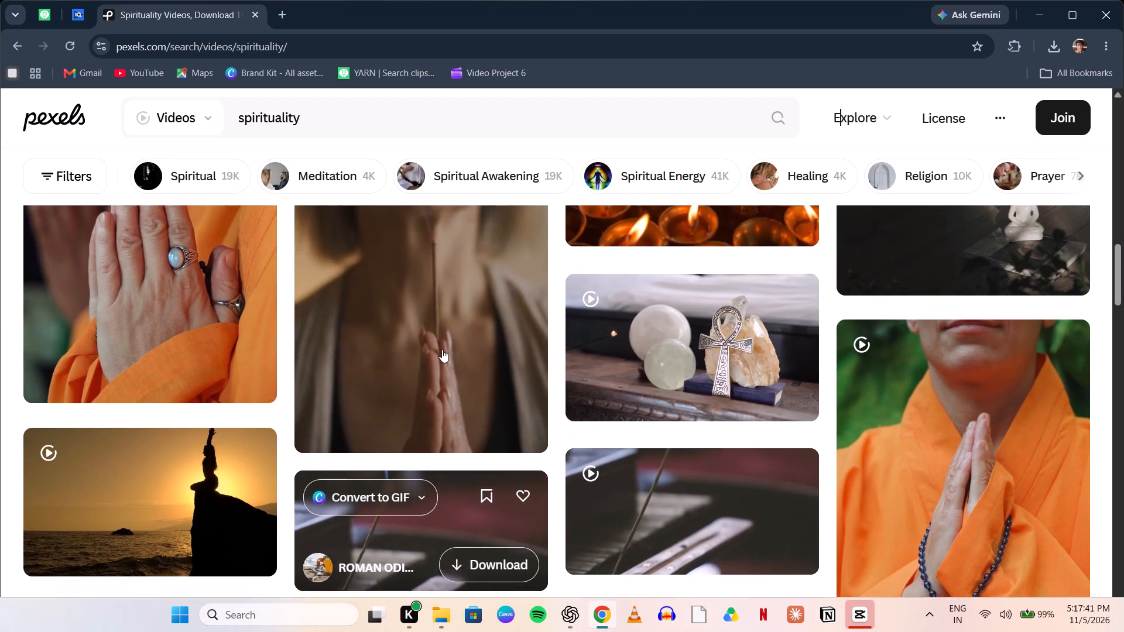
{"action": "scroll", "coordinate": [442, 349], "scroll_direction": "up", "scroll_amount": 3}
{"action": "scroll", "coordinate": [508, 360], "scroll_direction": "up", "scroll_amount": 4}
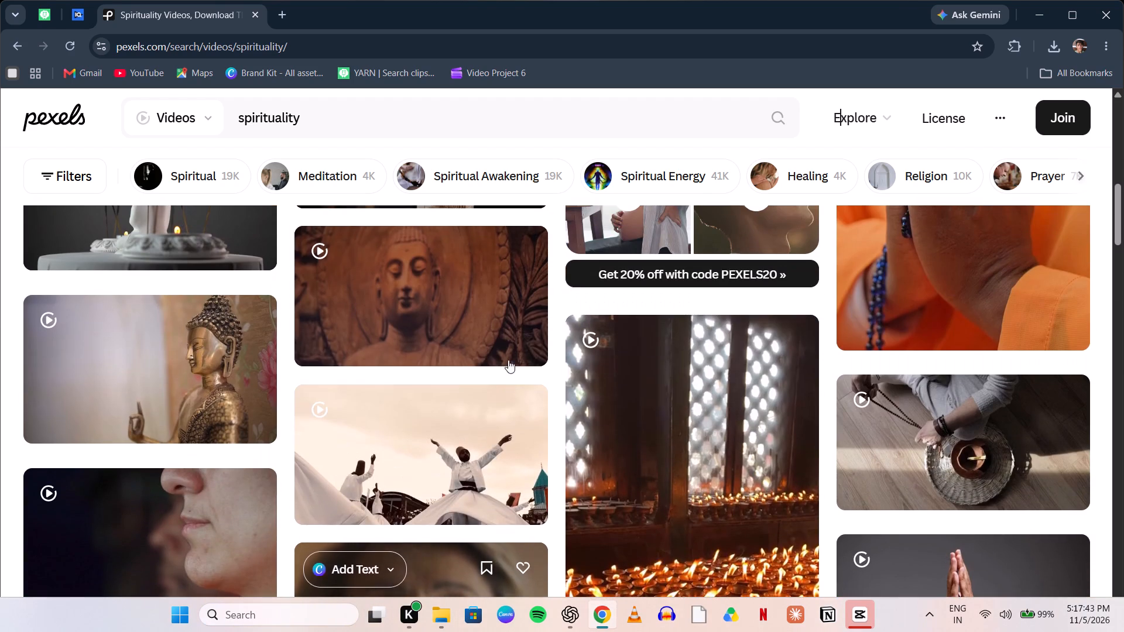
Download the golden Buddha statue video with the floral background, keeping the file name 13824954-hd_1920_1080_25fps.
{"action": "scroll", "coordinate": [453, 310], "scroll_direction": "up", "scroll_amount": 1}
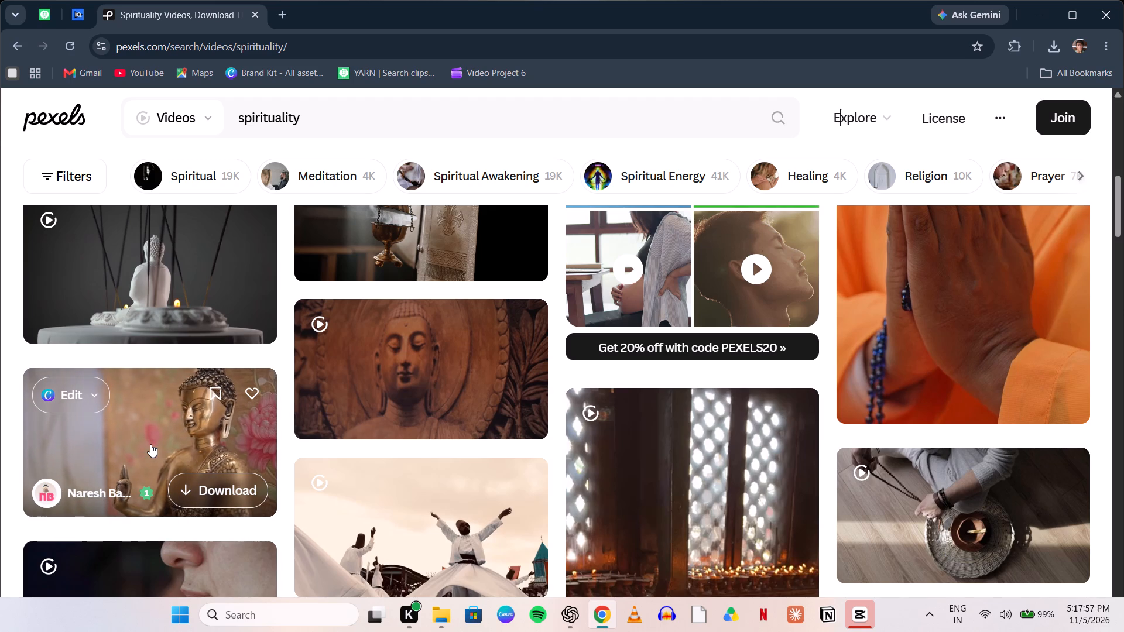
{"action": "left_click", "coordinate": [192, 496]}
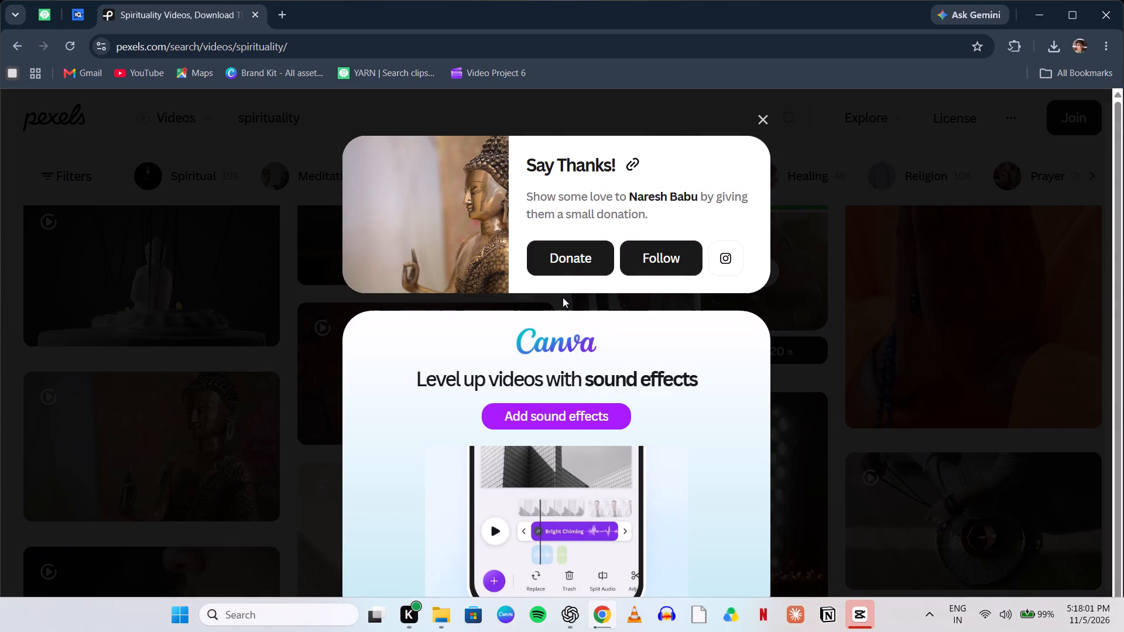
{"action": "left_click", "coordinate": [441, 293]}
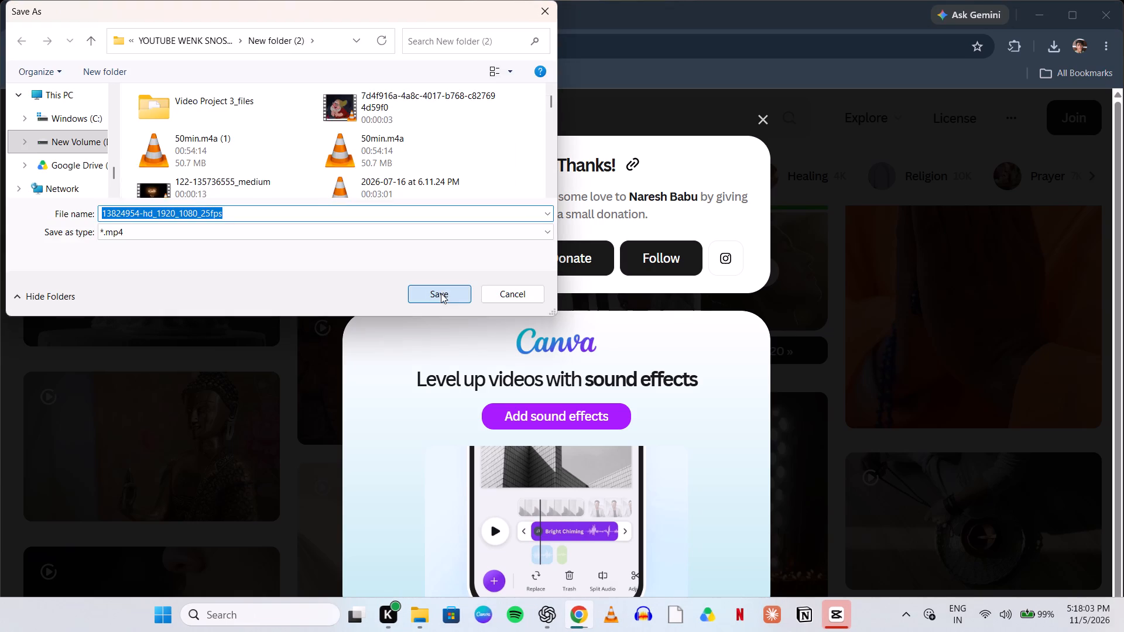
Return to CapCut and import the downloaded 13824954-hd_1920_1080_25fps clip into the project media.
{"action": "left_click", "coordinate": [1043, 8]}
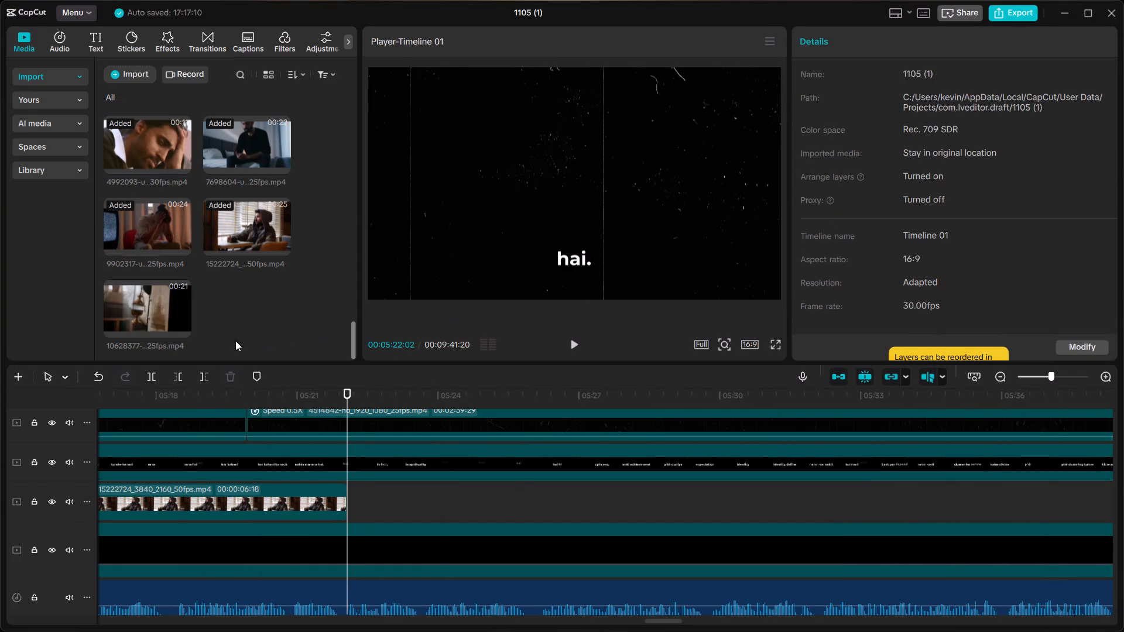
{"action": "left_click", "coordinate": [108, 72]}
{"action": "scroll", "coordinate": [296, 140], "scroll_direction": "down", "scroll_amount": 2}
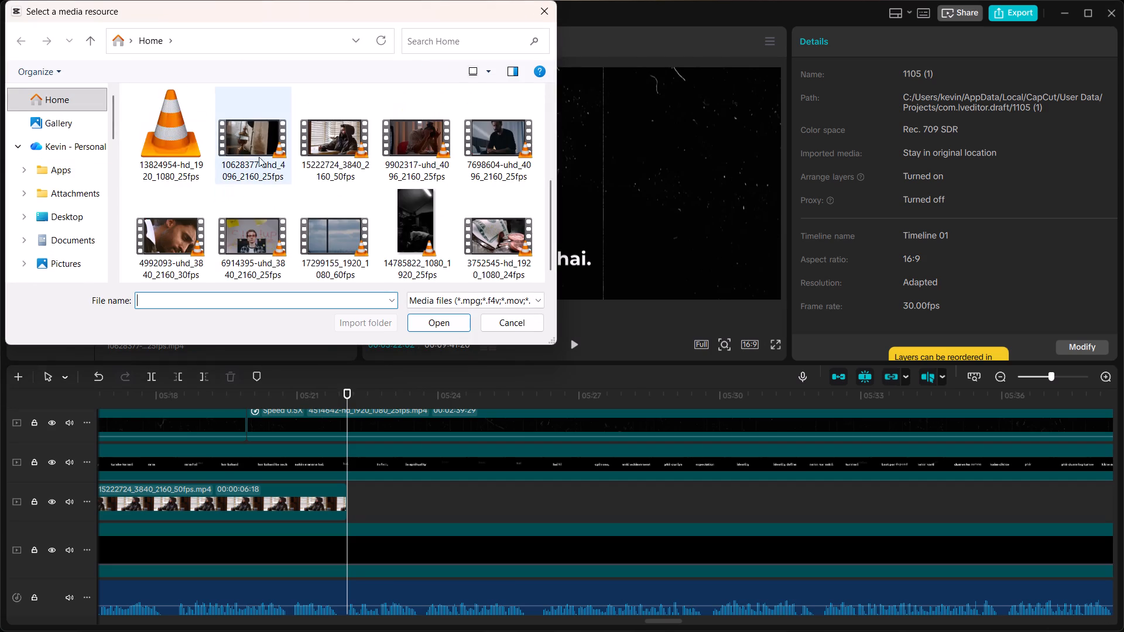
{"action": "left_click", "coordinate": [170, 138]}
{"action": "left_click", "coordinate": [431, 317]}
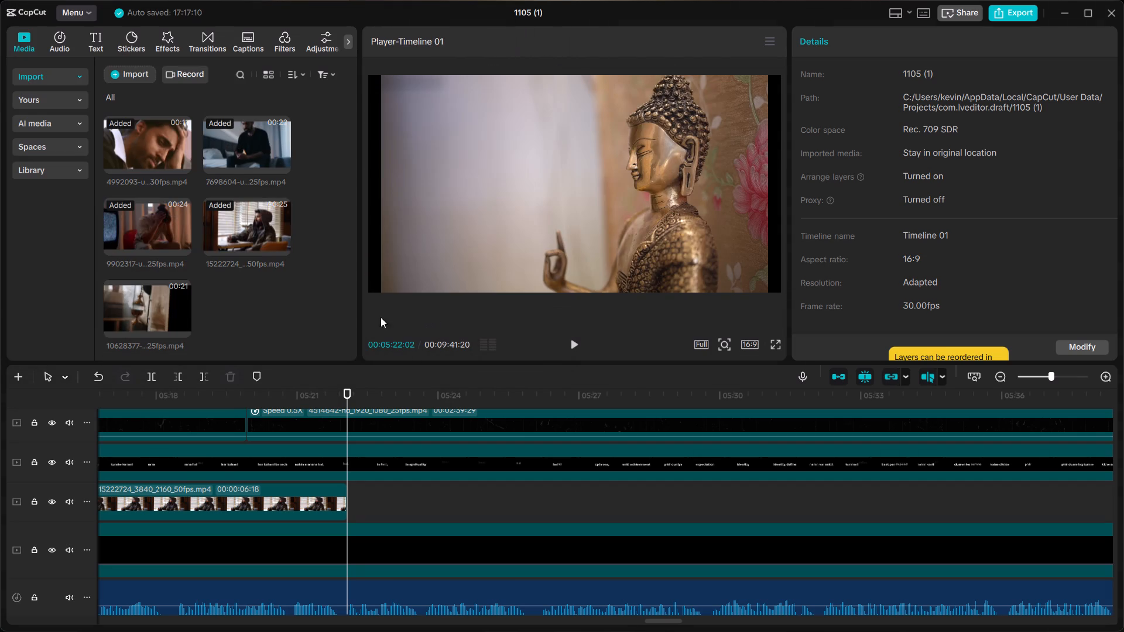
Place the Buddha-statue clip on the B-roll track directly after the hooded-man clip, at 00:05:22:02.
{"action": "scroll", "coordinate": [218, 265], "scroll_direction": "down", "scroll_amount": 14}
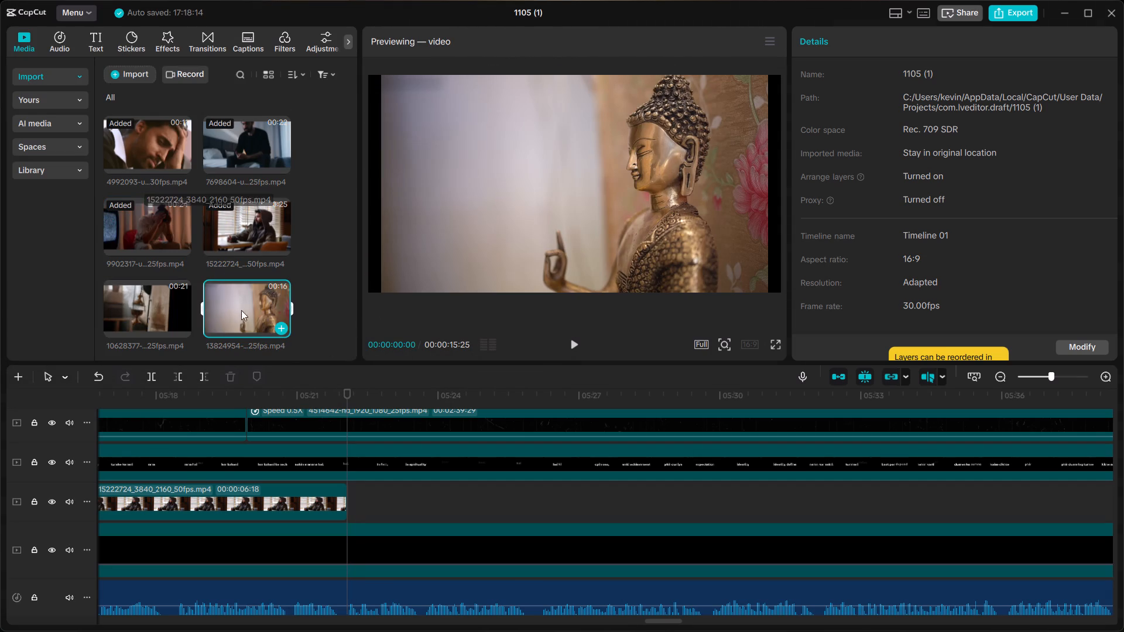
{"action": "left_click_drag", "start_coordinate": [243, 312], "coordinate": [351, 518]}
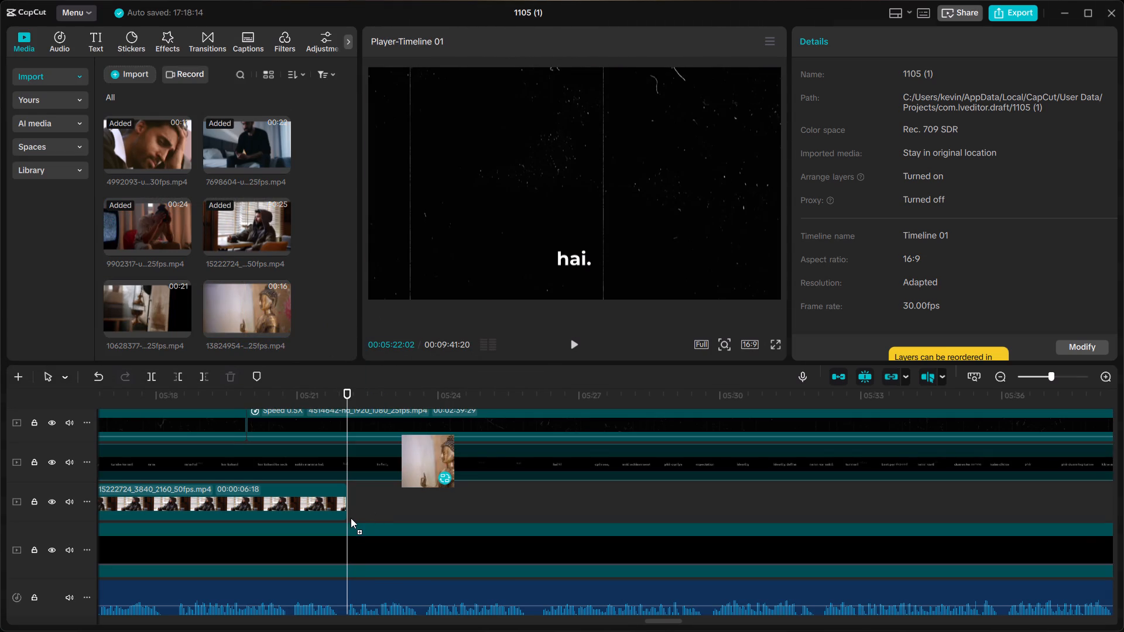
{"action": "left_click_drag", "start_coordinate": [351, 518], "coordinate": [349, 500]}
Play back from just before the end of the hooded-man clip past the end of the Buddha-statue clip to check it against the captions.
{"action": "left_click", "coordinate": [322, 394]}
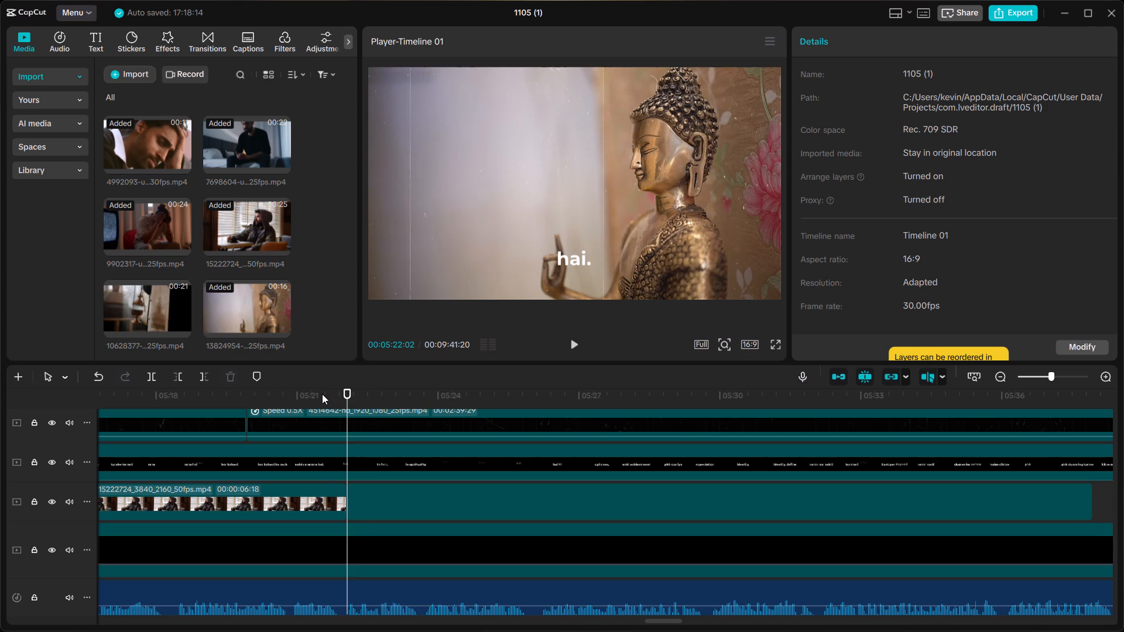
{"action": "left_click", "coordinate": [322, 394]}
{"action": "left_click", "coordinate": [301, 387]}
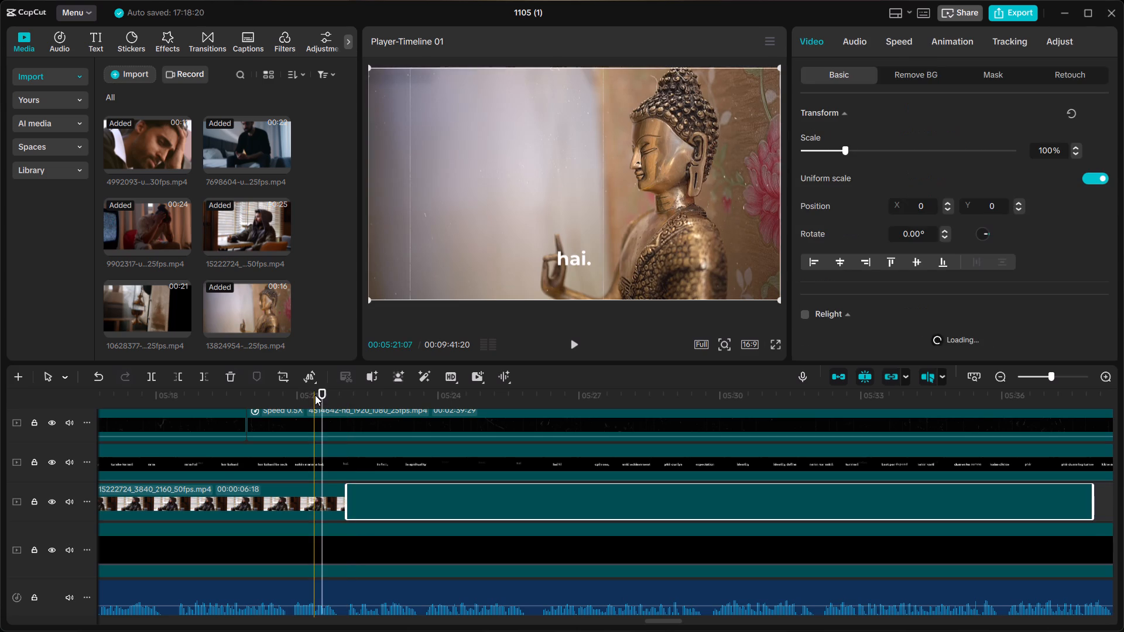
{"action": "left_click", "coordinate": [315, 395]}
{"action": "key", "text": "space"}
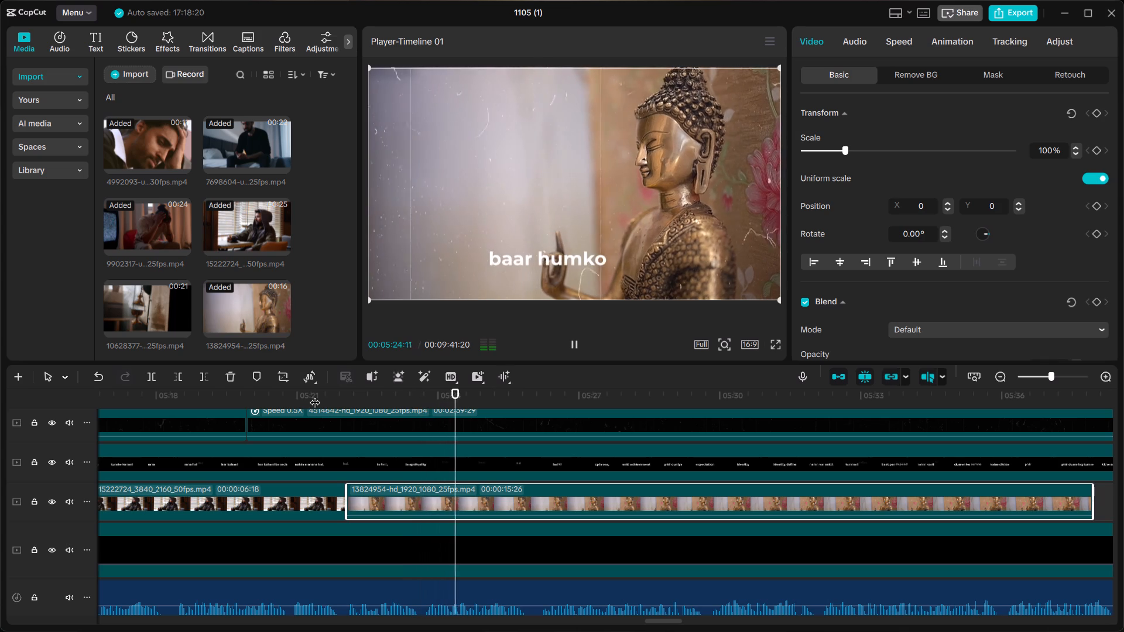
{"action": "scroll", "coordinate": [325, 399], "scroll_direction": "left", "scroll_amount": 1}
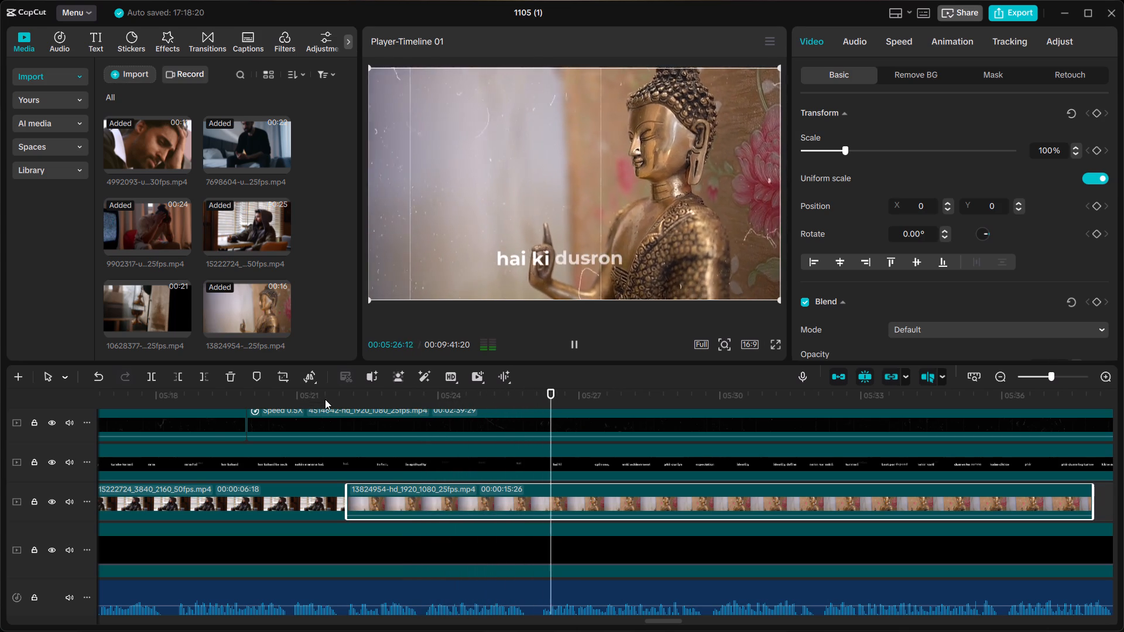
{"action": "scroll", "coordinate": [325, 399], "scroll_direction": "left", "scroll_amount": 1}
{"action": "scroll", "coordinate": [497, 420], "scroll_direction": "left", "scroll_amount": 1}
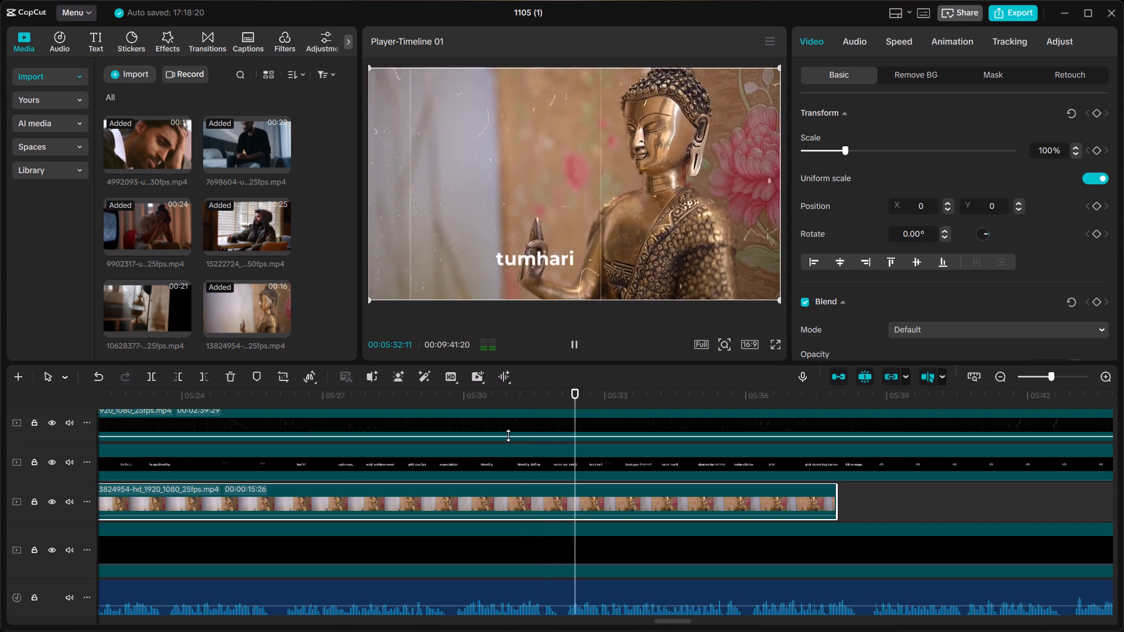
{"action": "scroll", "coordinate": [508, 435], "scroll_direction": "left", "scroll_amount": 1}
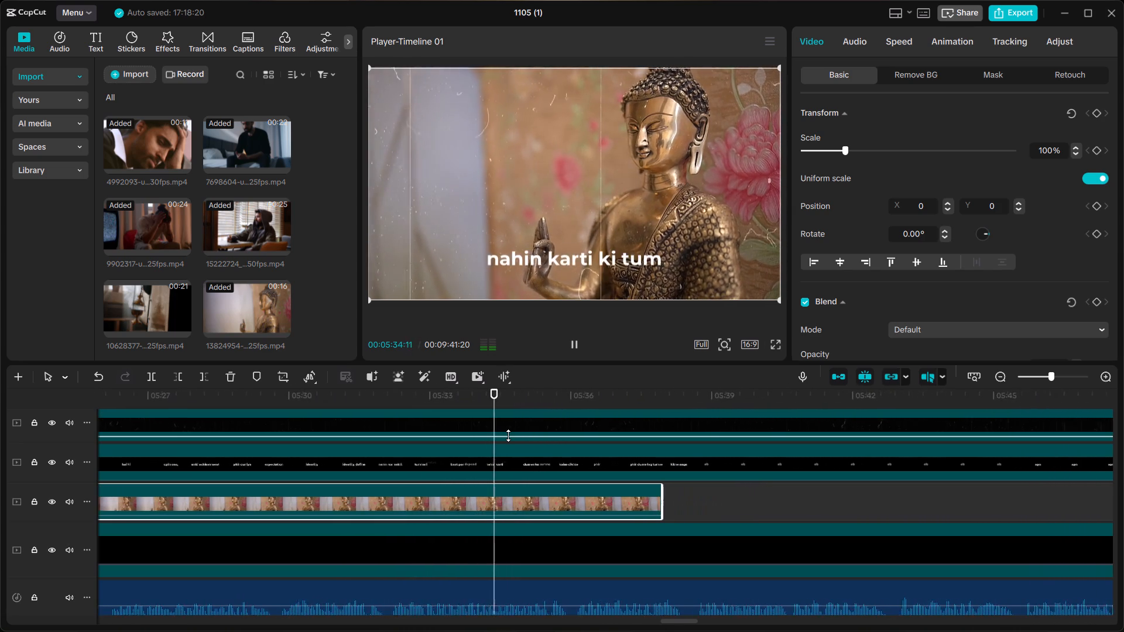
{"action": "scroll", "coordinate": [508, 435], "scroll_direction": "left", "scroll_amount": 1}
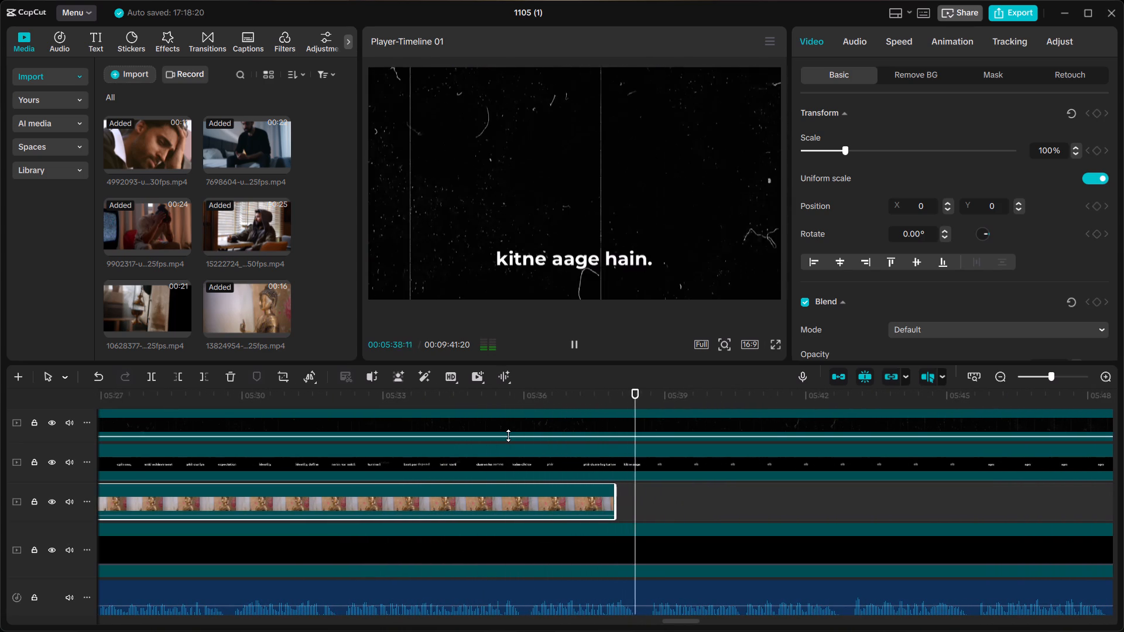
{"action": "key", "text": "space"}
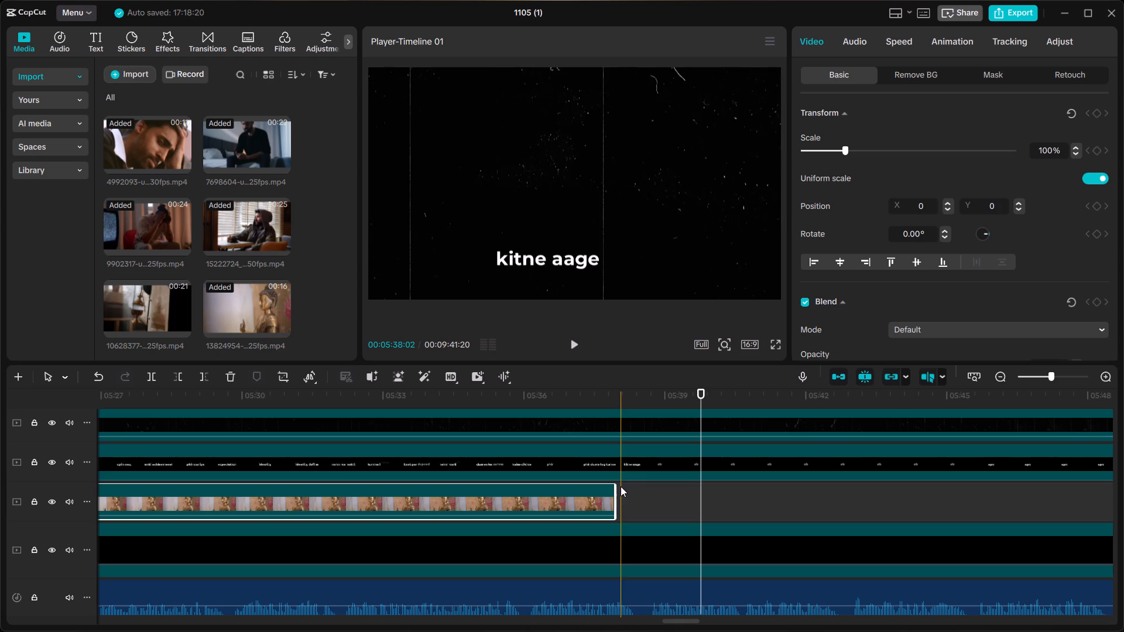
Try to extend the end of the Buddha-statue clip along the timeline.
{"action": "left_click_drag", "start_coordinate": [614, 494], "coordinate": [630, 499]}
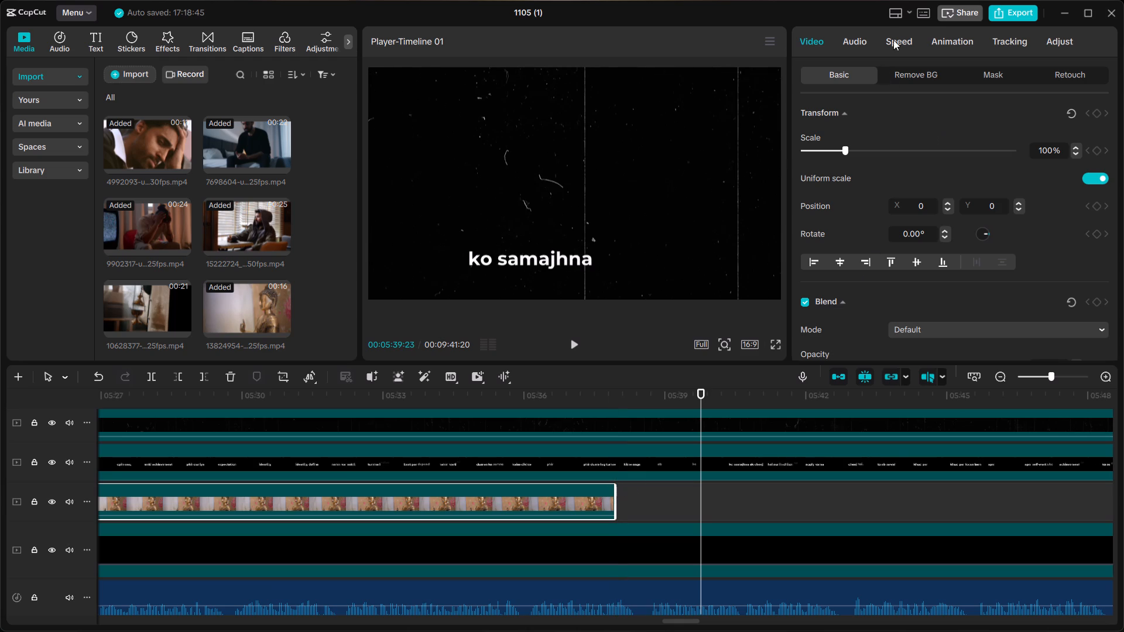
Mute the Buddha-statue clip by lowering its volume to -∞ dB.
{"action": "left_click", "coordinate": [866, 37]}
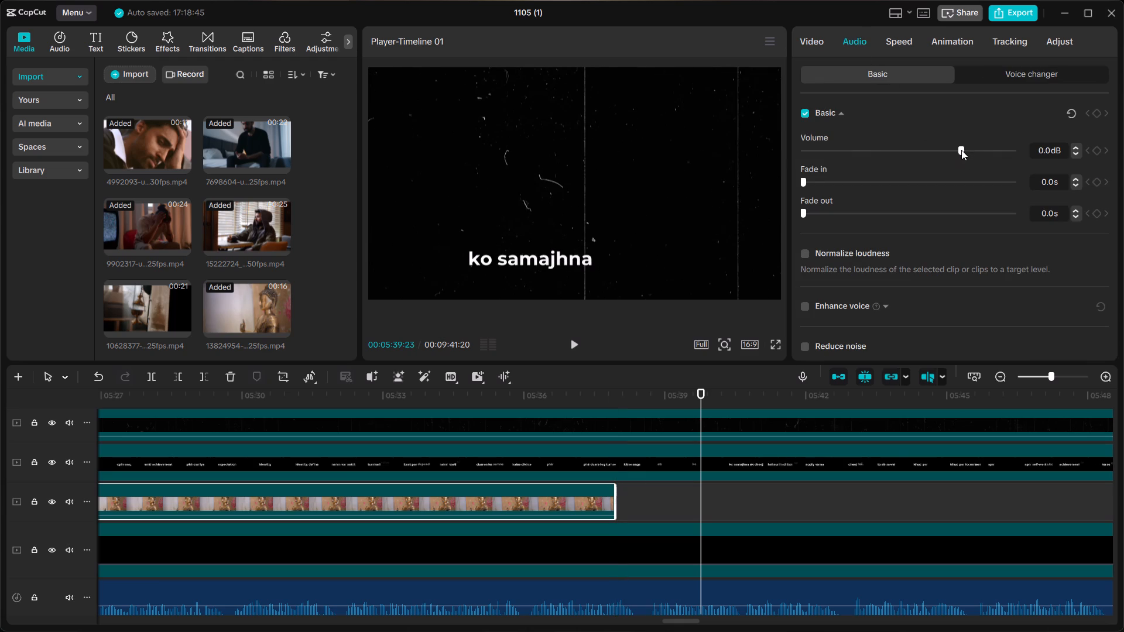
{"action": "left_click_drag", "start_coordinate": [961, 150], "coordinate": [752, 153]}
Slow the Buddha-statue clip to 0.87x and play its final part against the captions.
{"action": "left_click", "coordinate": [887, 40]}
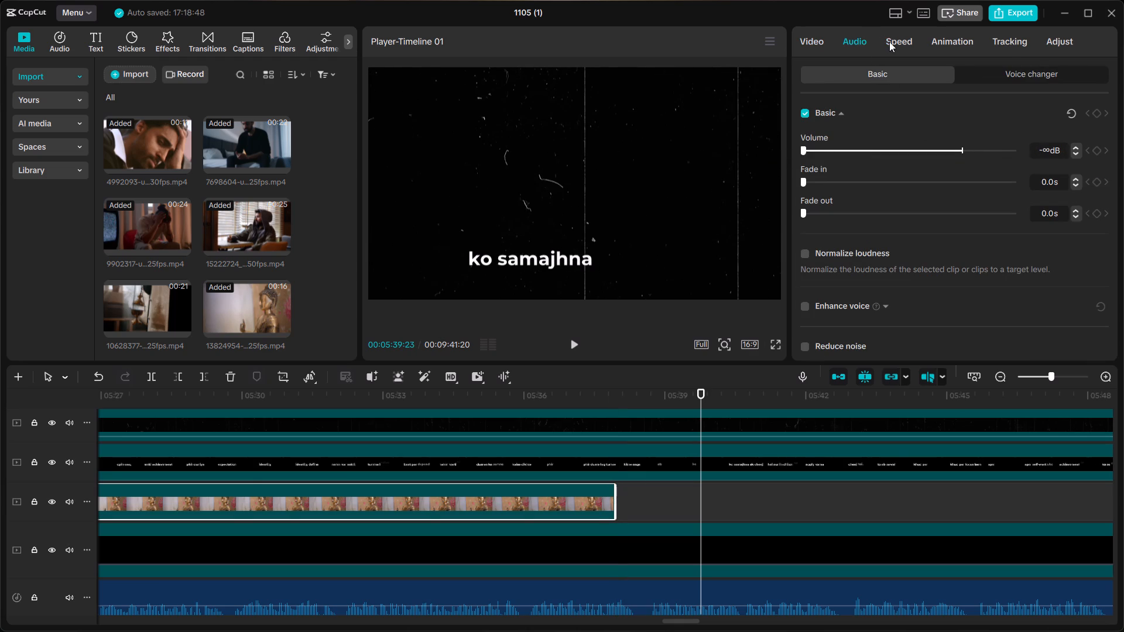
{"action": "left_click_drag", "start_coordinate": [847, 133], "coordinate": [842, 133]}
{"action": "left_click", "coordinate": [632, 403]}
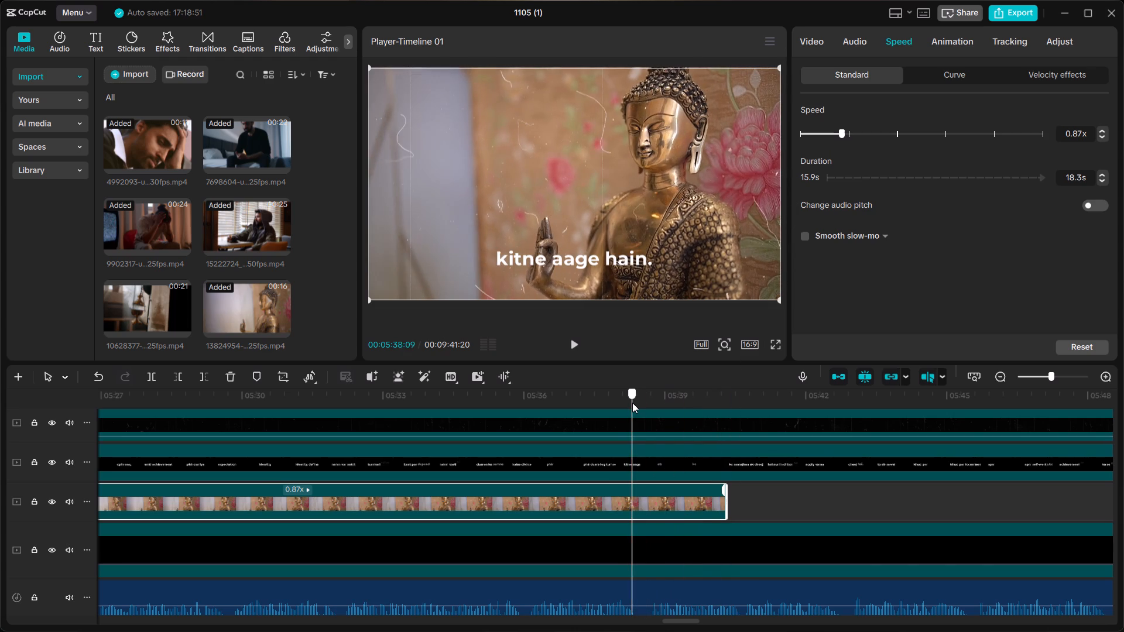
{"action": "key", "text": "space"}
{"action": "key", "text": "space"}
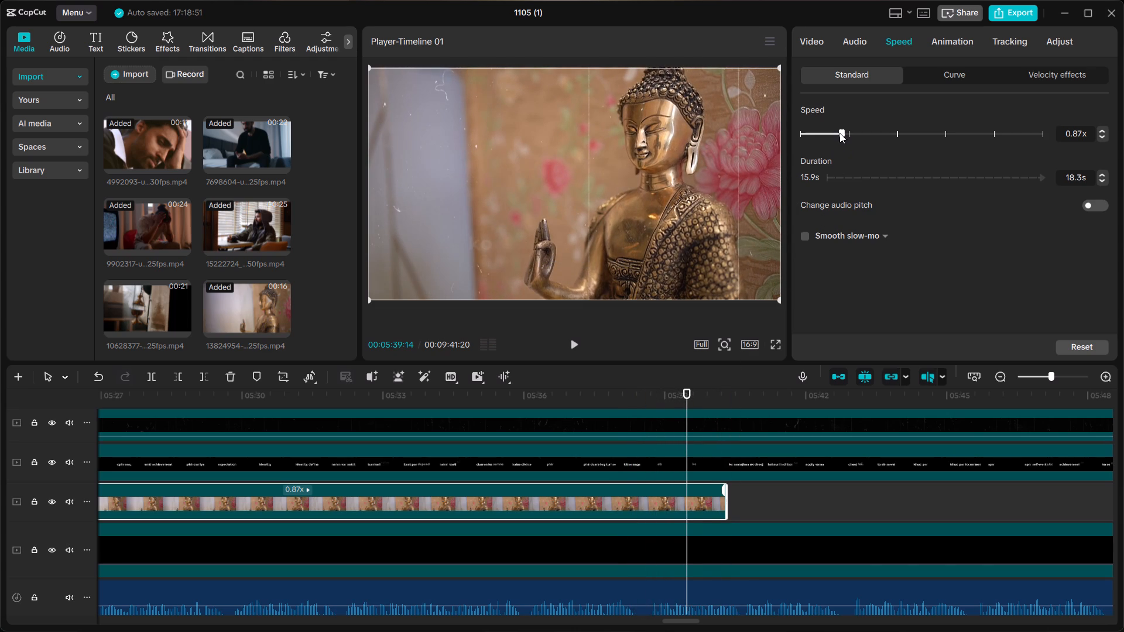
Readjust the Buddha-statue clip's speed, bringing it to 1.00x and then down to 0.85x.
{"action": "left_click_drag", "start_coordinate": [839, 133], "coordinate": [846, 136]}
{"action": "left_click_drag", "start_coordinate": [846, 136], "coordinate": [845, 140]}
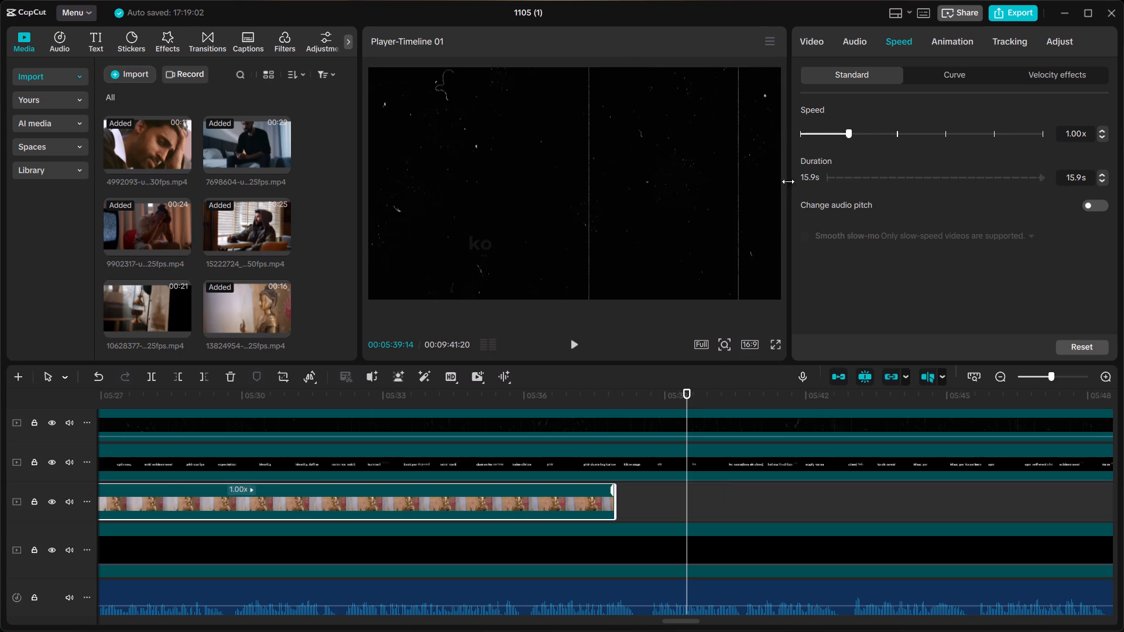
{"action": "left_click_drag", "start_coordinate": [847, 132], "coordinate": [841, 139]}
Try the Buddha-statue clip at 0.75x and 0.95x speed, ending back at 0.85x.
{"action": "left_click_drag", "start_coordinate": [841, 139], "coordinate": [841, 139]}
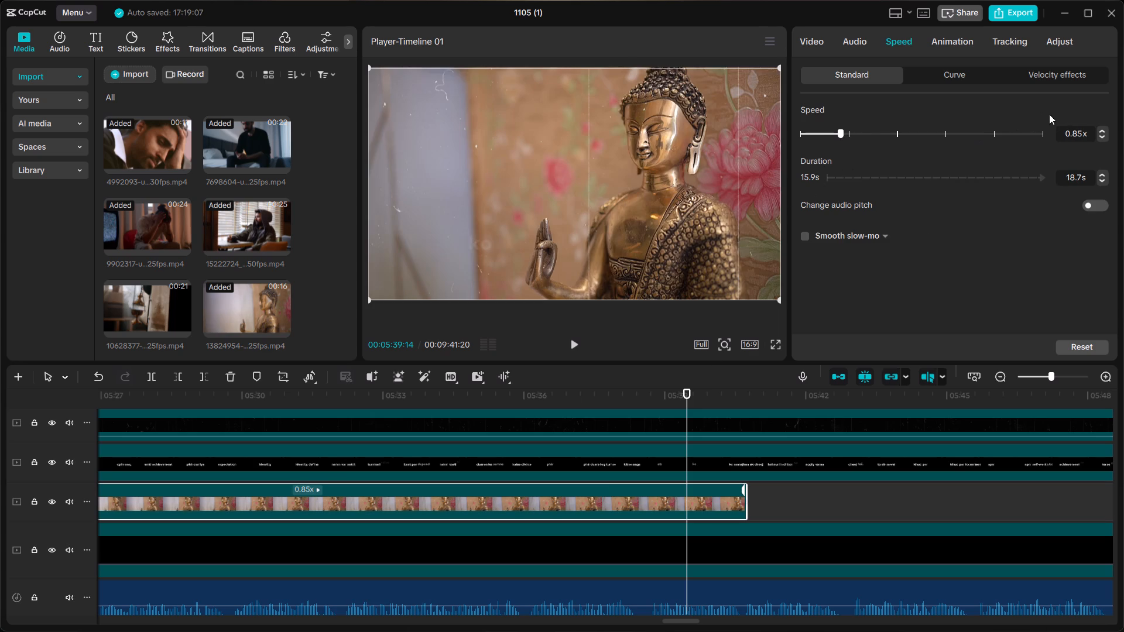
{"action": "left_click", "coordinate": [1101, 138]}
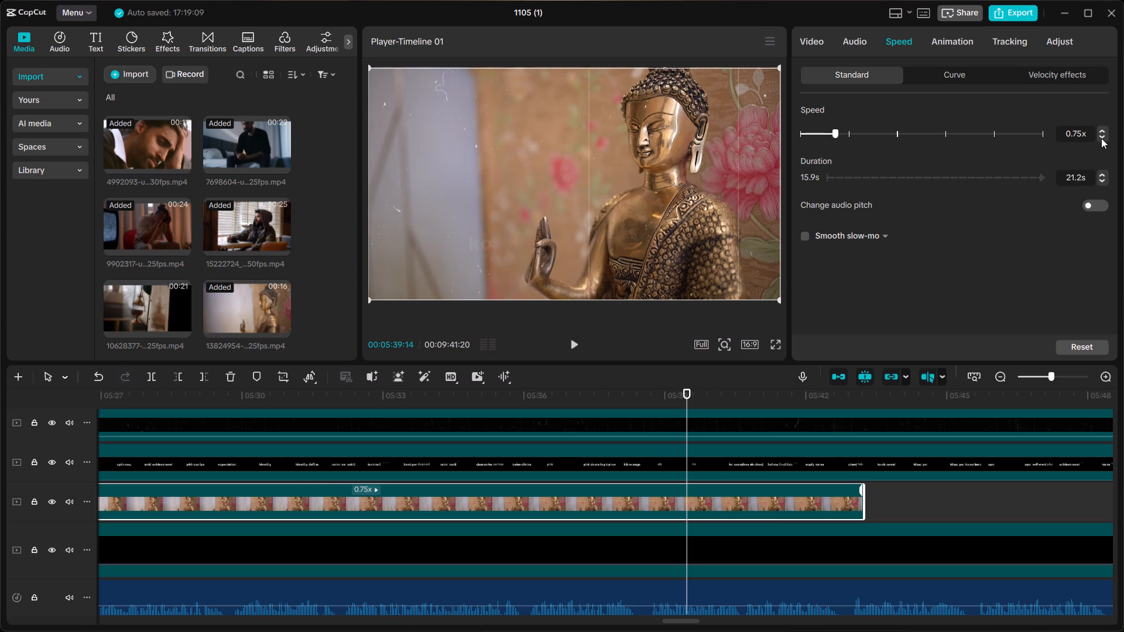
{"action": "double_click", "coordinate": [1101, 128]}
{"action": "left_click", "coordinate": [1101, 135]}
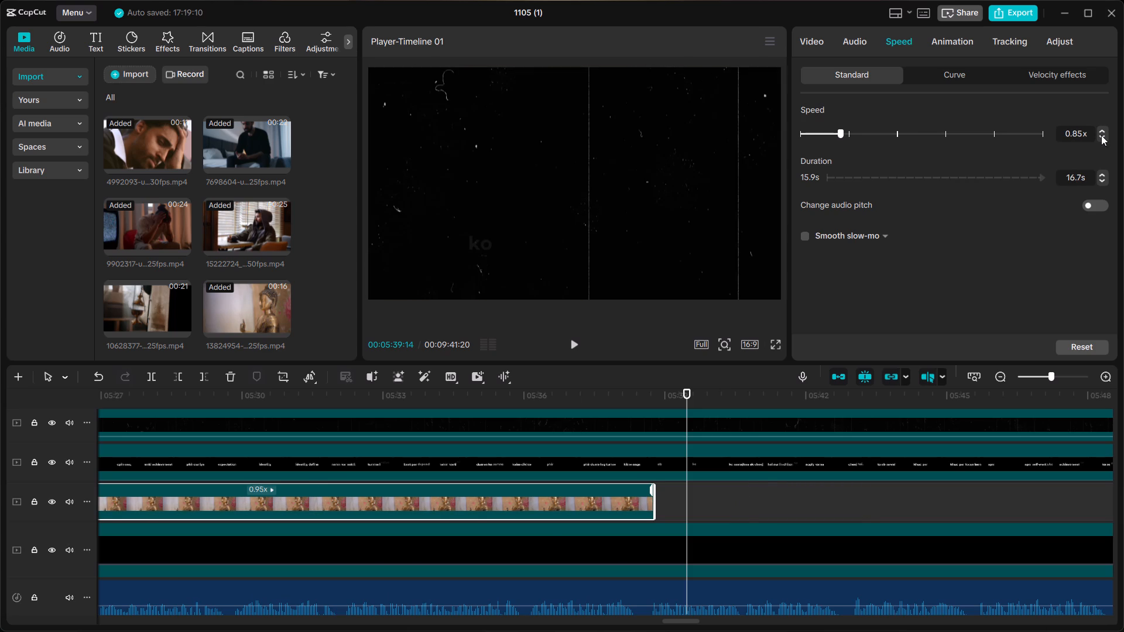
Reselect the Buddha-statue clip and set its speed to 0.95x.
{"action": "left_click", "coordinate": [647, 441]}
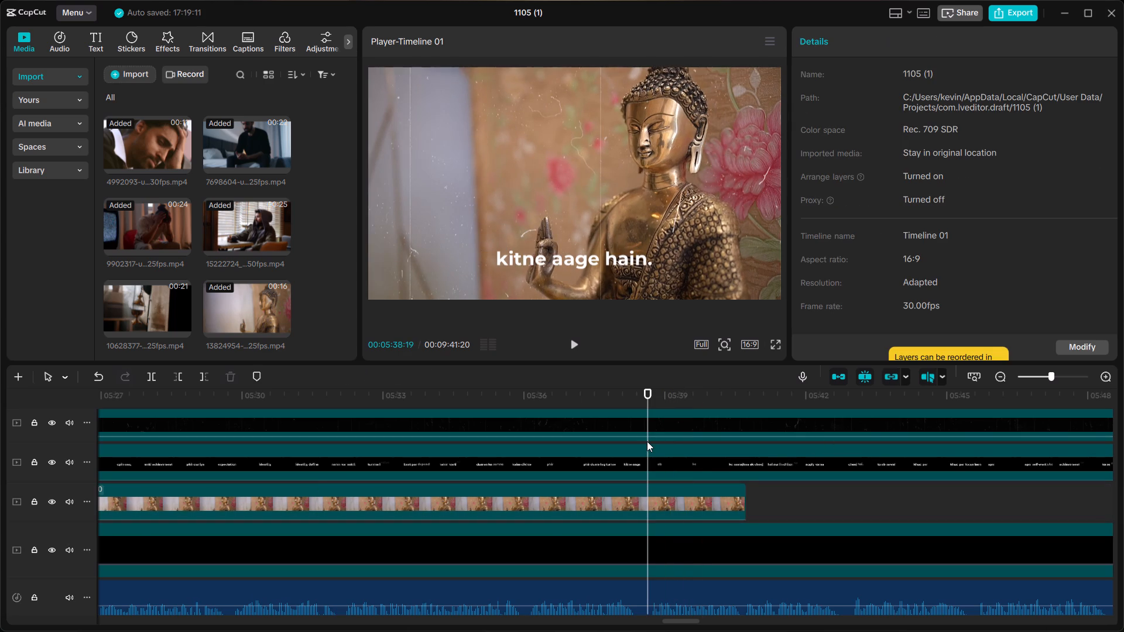
{"action": "left_click", "coordinate": [654, 438]}
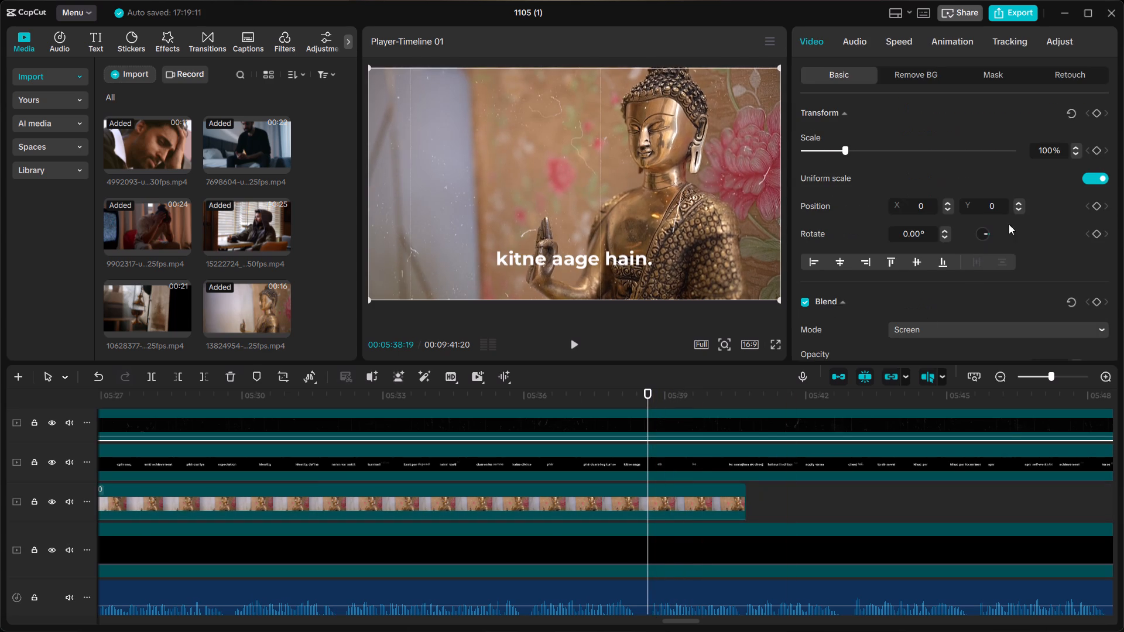
{"action": "left_click", "coordinate": [674, 496]}
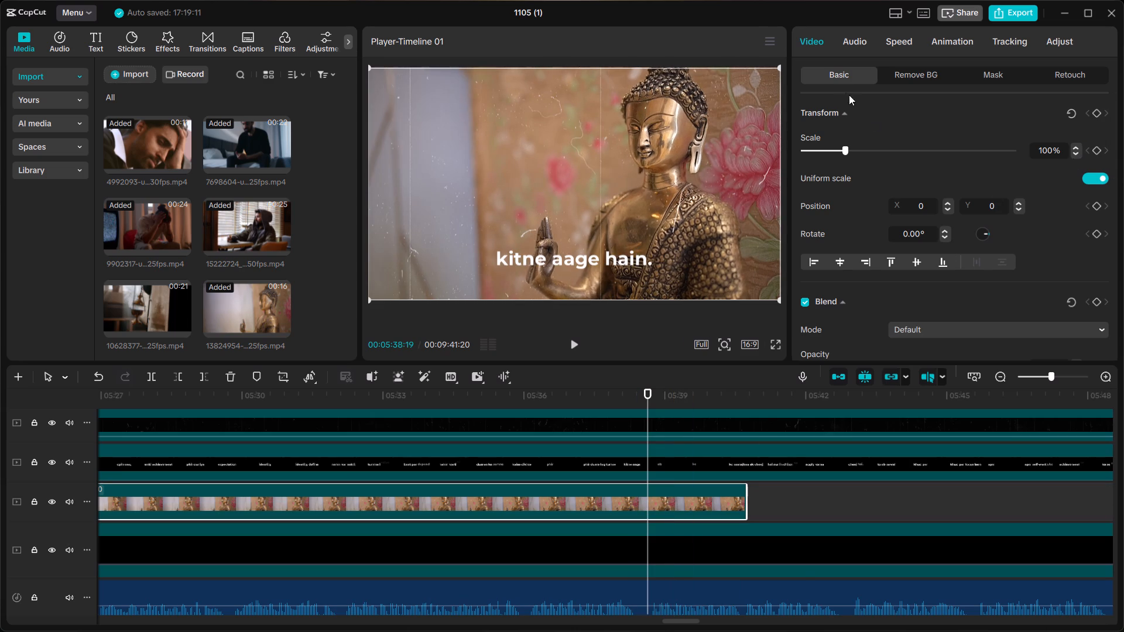
{"action": "left_click", "coordinate": [856, 44]}
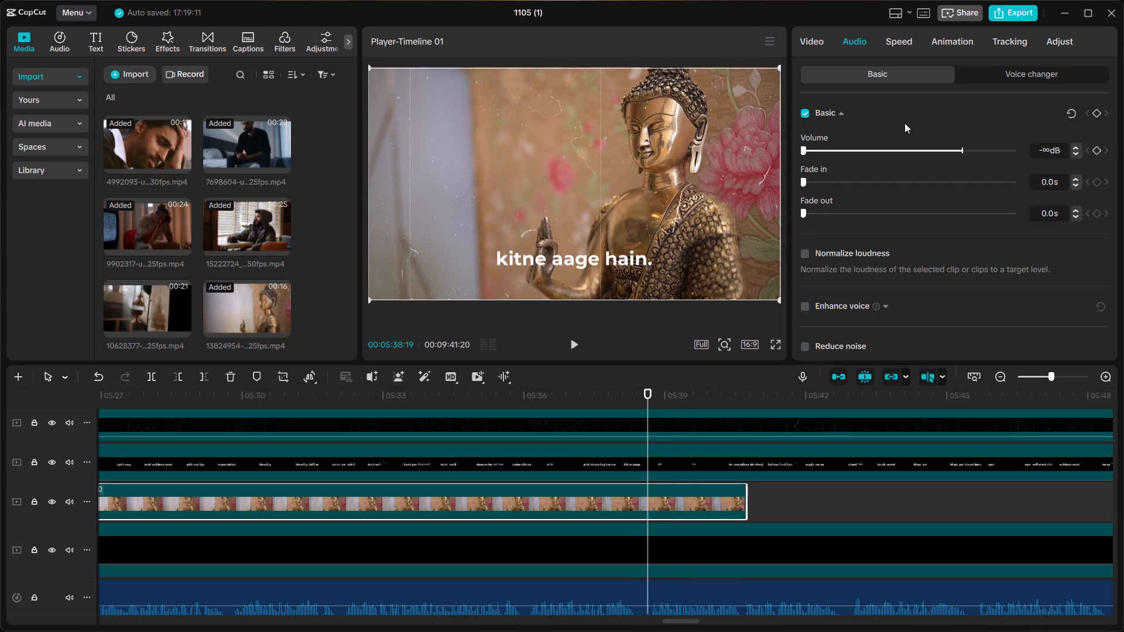
{"action": "left_click", "coordinate": [896, 33]}
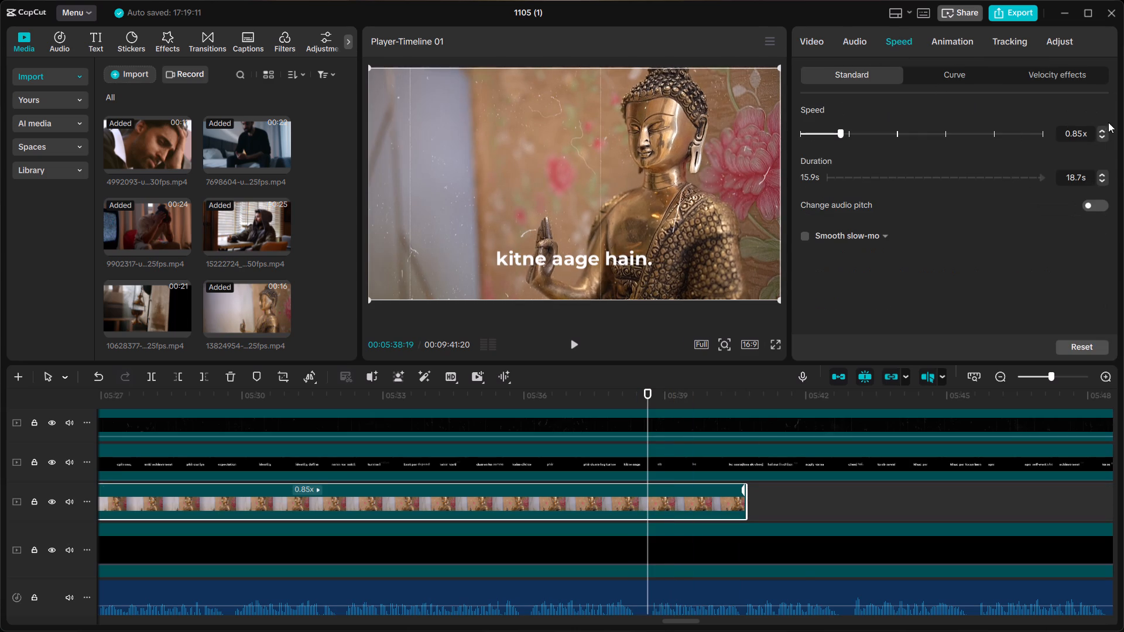
{"action": "left_click", "coordinate": [1102, 130]}
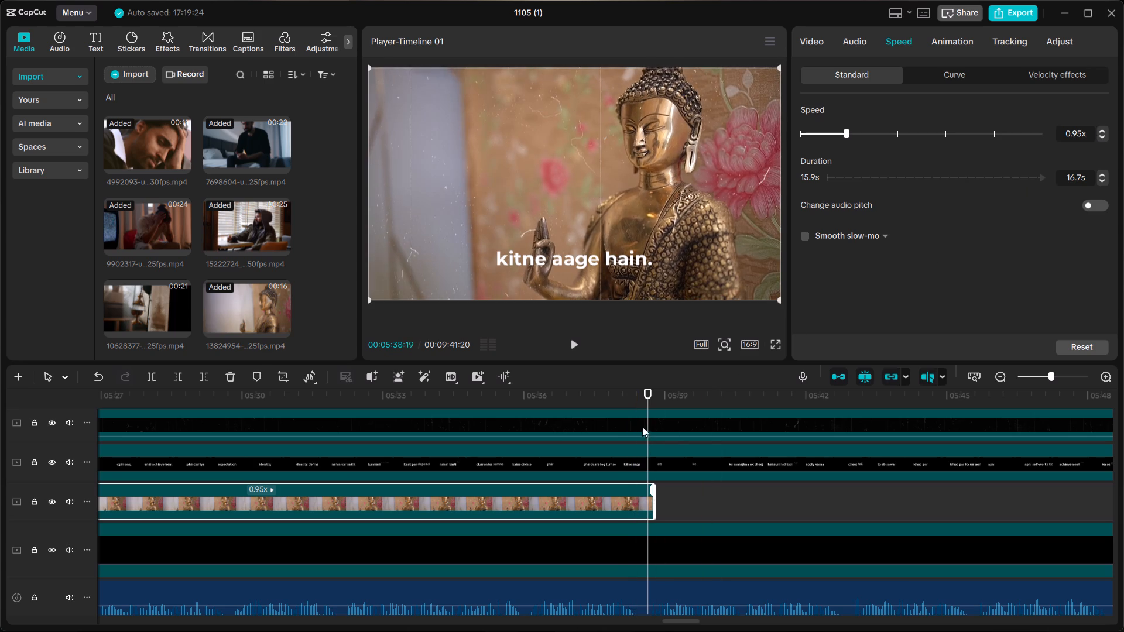
Play across the end of the Buddha-statue clip and place the playhead at the clip's end, at 00:05:38:23.
{"action": "left_click", "coordinate": [629, 415]}
{"action": "key", "text": "space"}
{"action": "key", "text": "space"}
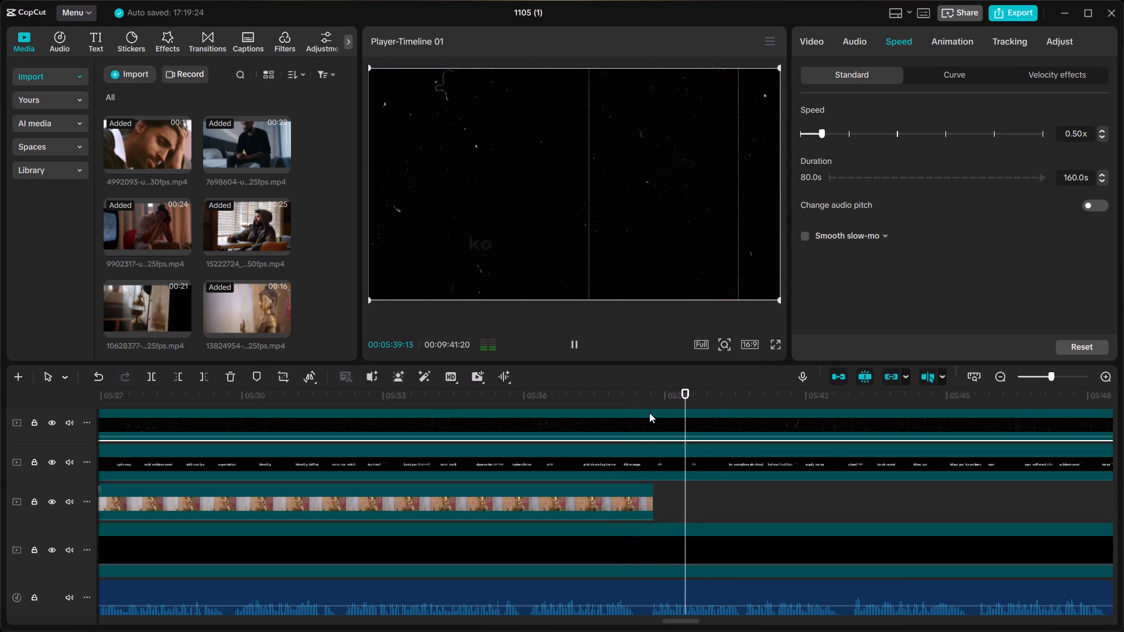
{"action": "left_click", "coordinate": [656, 412]}
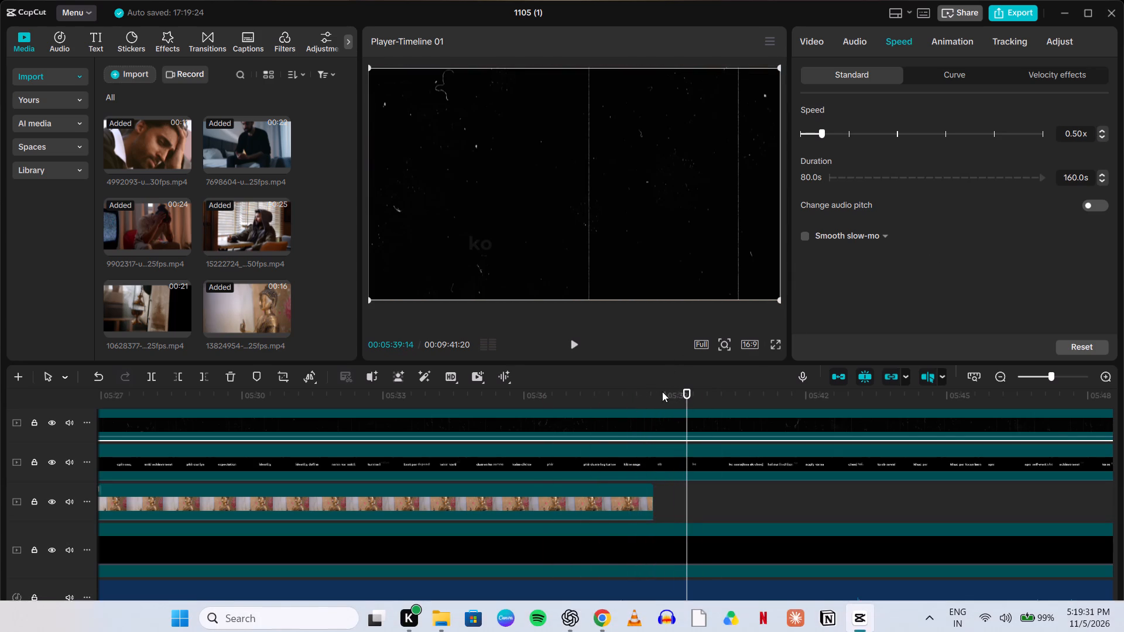
{"action": "left_click", "coordinate": [656, 397]}
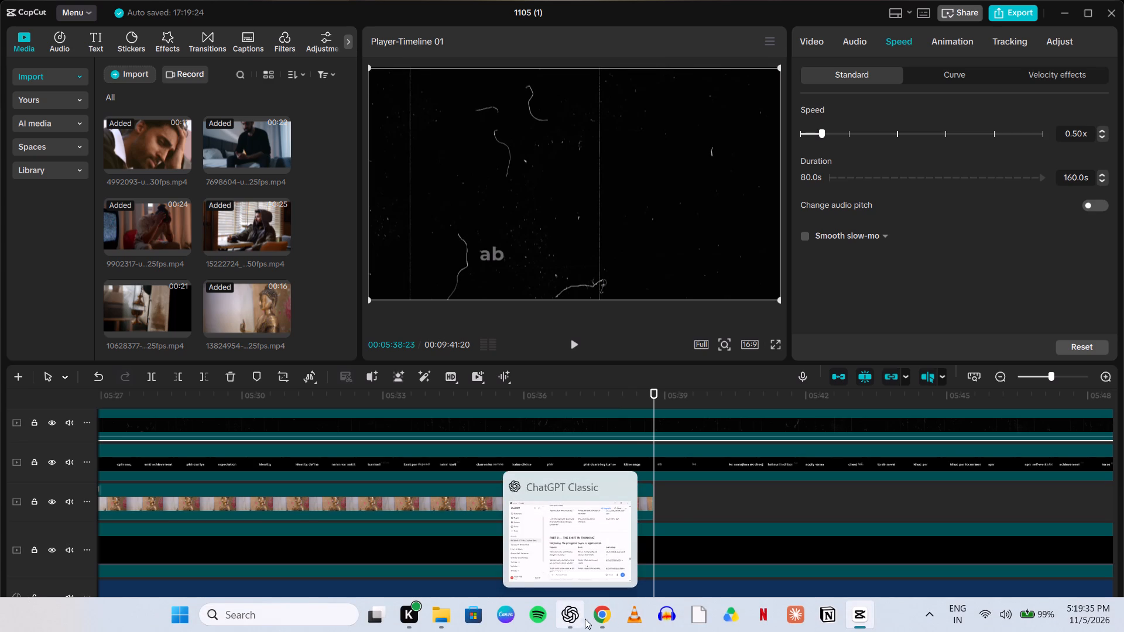
Switch to Chrome, dismiss the donation pop-up, and search Pexels videos for "understanding", skimming the clips.
{"action": "left_click", "coordinate": [614, 616]}
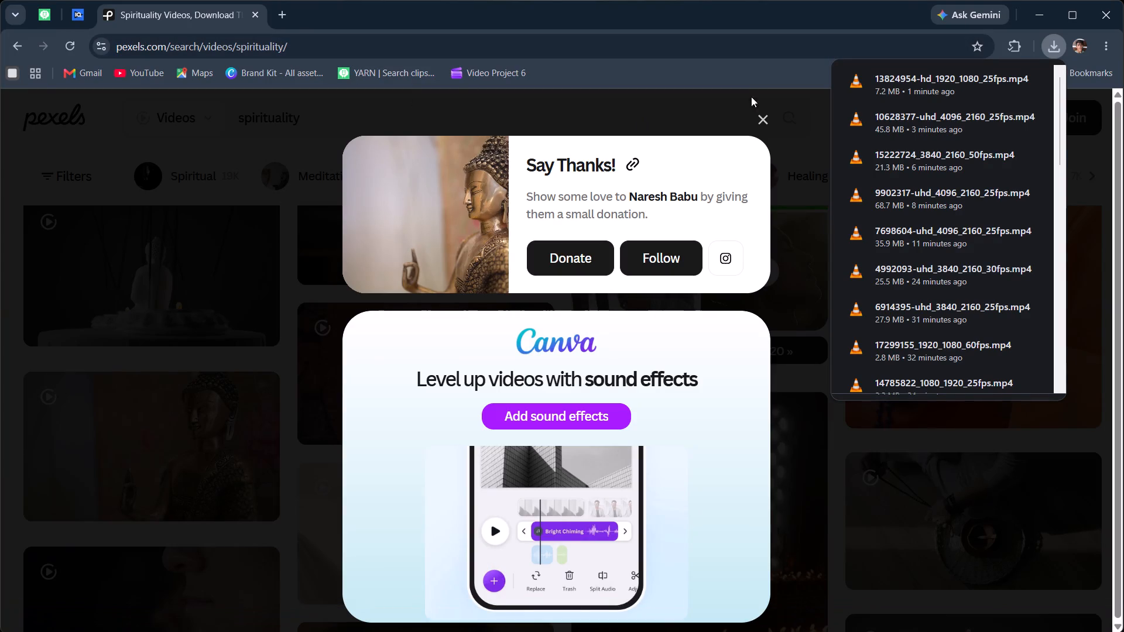
{"action": "left_click", "coordinate": [765, 115]}
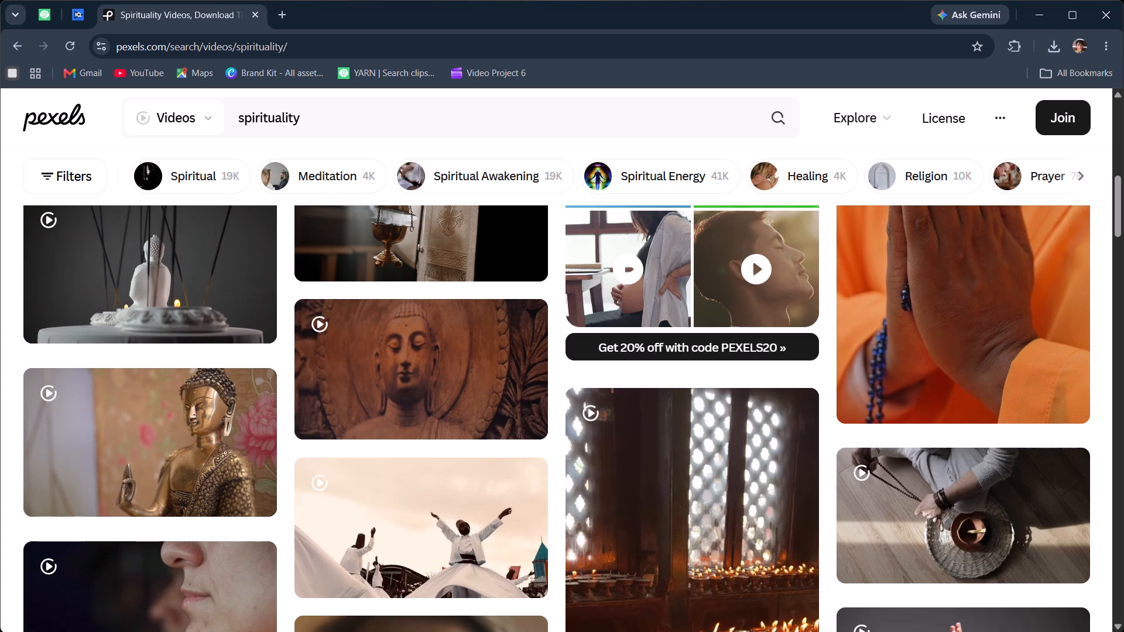
{"action": "left_click", "coordinate": [368, 130]}
{"action": "left_click_drag", "start_coordinate": [304, 125], "coordinate": [228, 121]}
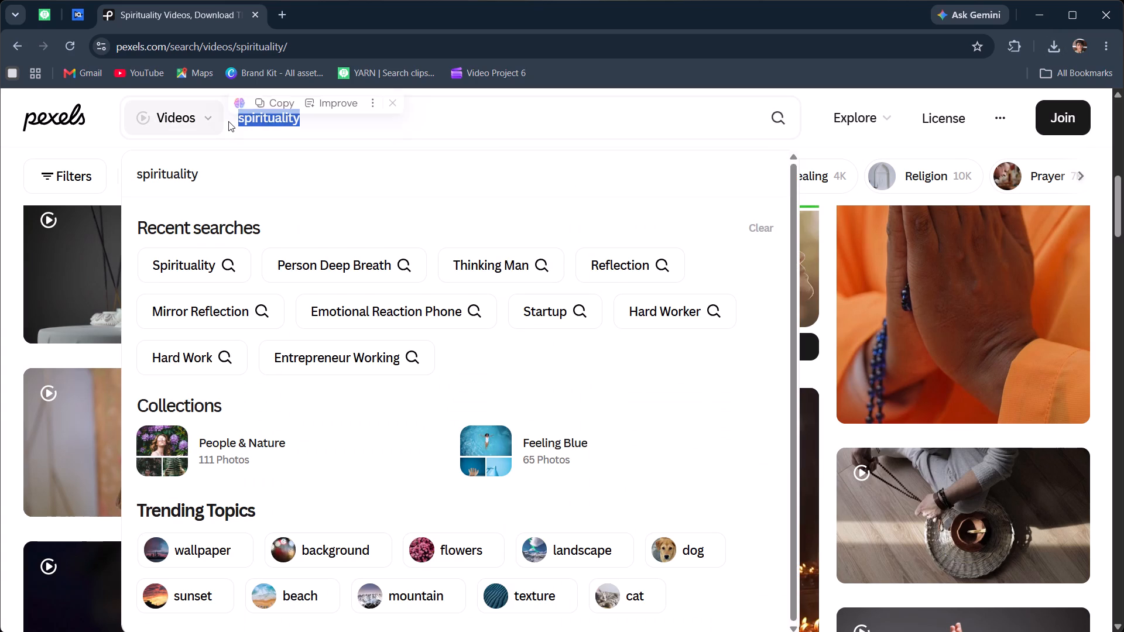
{"action": "key", "text": "BackSpace"}
{"action": "type", "text": "unders"}
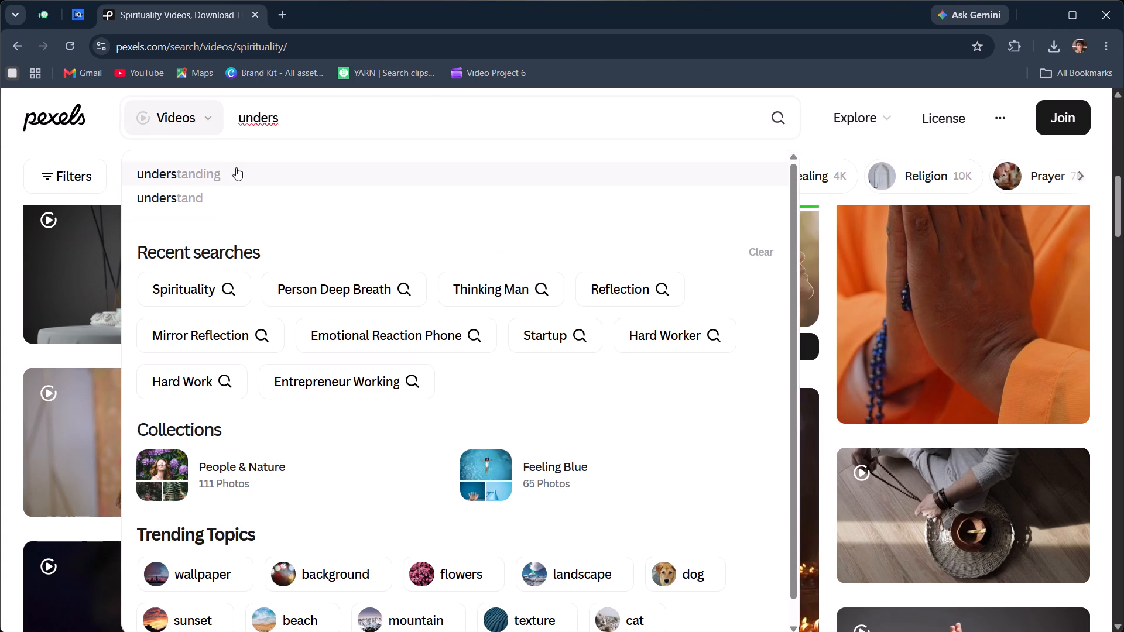
{"action": "left_click", "coordinate": [234, 174]}
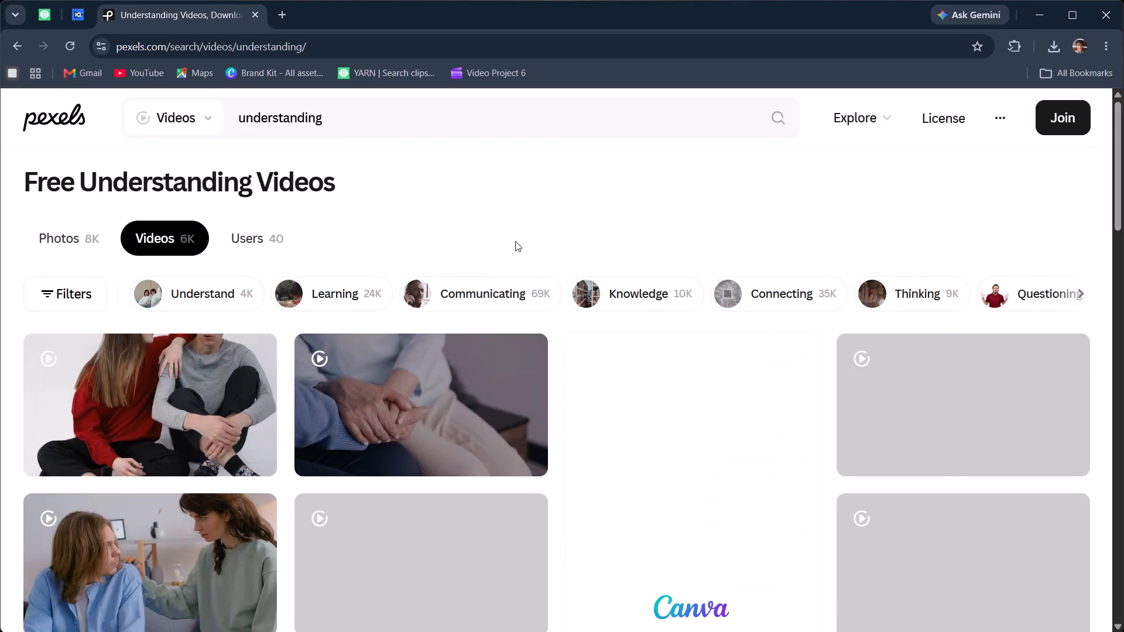
{"action": "scroll", "coordinate": [515, 241], "scroll_direction": "down", "scroll_amount": 7}
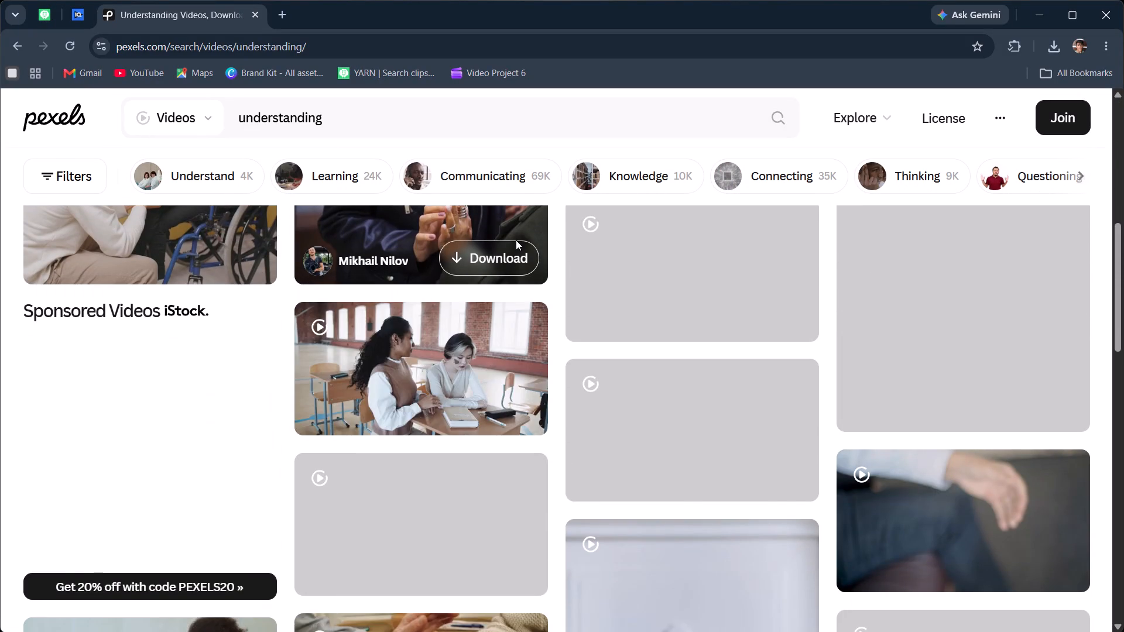
{"action": "scroll", "coordinate": [516, 240], "scroll_direction": "up", "scroll_amount": 5}
Refine the Pexels video search to "understanding man".
{"action": "left_click", "coordinate": [241, 116]}
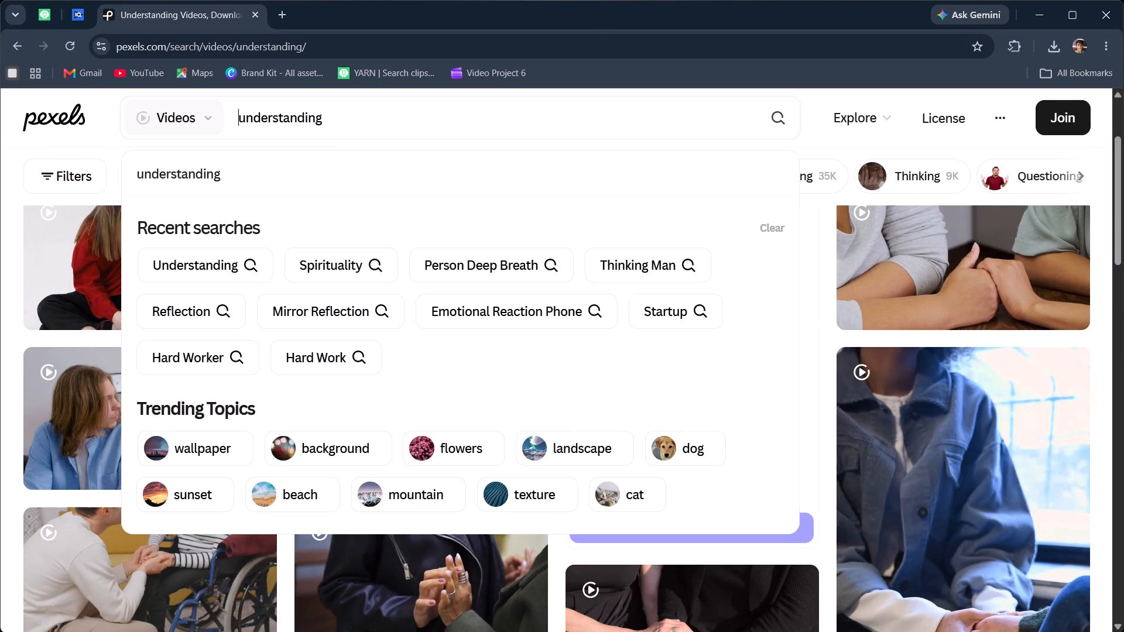
{"action": "key", "text": "Right"}
{"action": "key", "text": "Right"}
{"action": "key", "text": "Right"}
{"action": "key", "text": "Right"}
{"action": "key", "text": "Right"}
{"action": "key", "text": "Right"}
{"action": "key", "text": "Right"}
{"action": "key", "text": "Right"}
{"action": "key", "text": "Right"}
{"action": "key", "text": "Right"}
{"action": "key", "text": "Right"}
{"action": "key", "text": "Right"}
{"action": "key", "text": "Right"}
{"action": "key", "text": "Right"}
{"action": "key", "text": "Right"}
{"action": "key", "text": "Right"}
{"action": "key", "text": "Right"}
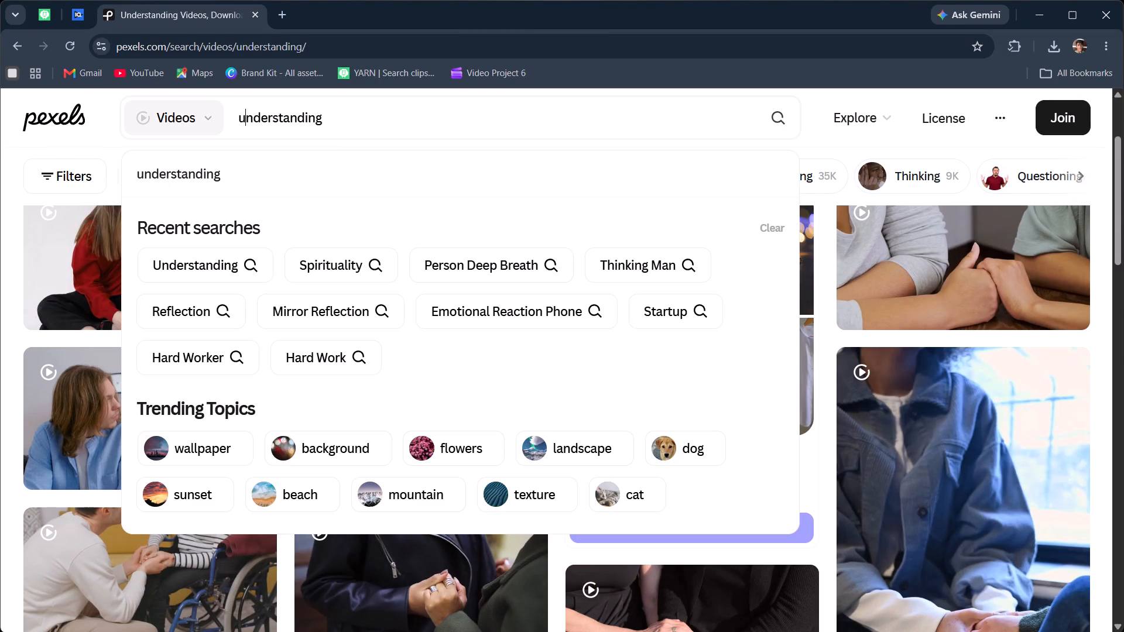
{"action": "key", "text": "space"}
{"action": "type", "text": "man"}
{"action": "key", "text": "space"}
{"action": "key", "text": "Return"}
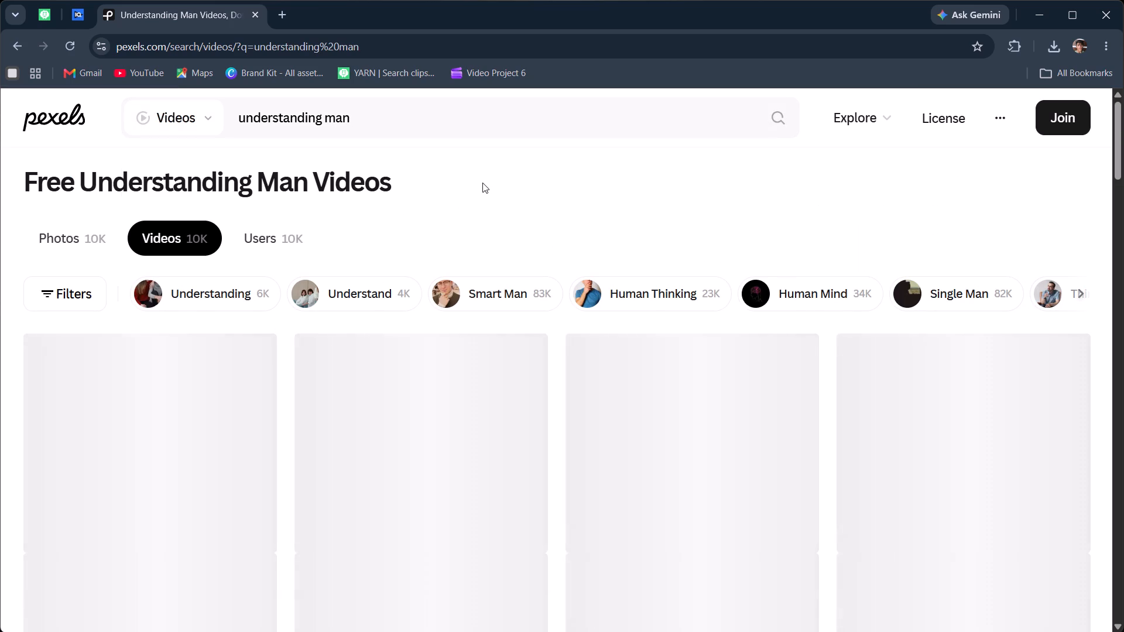
Browse the "understanding man" videos for a B-roll clip that fits the next part of the voiceover.
{"action": "scroll", "coordinate": [482, 183], "scroll_direction": "down", "scroll_amount": 2}
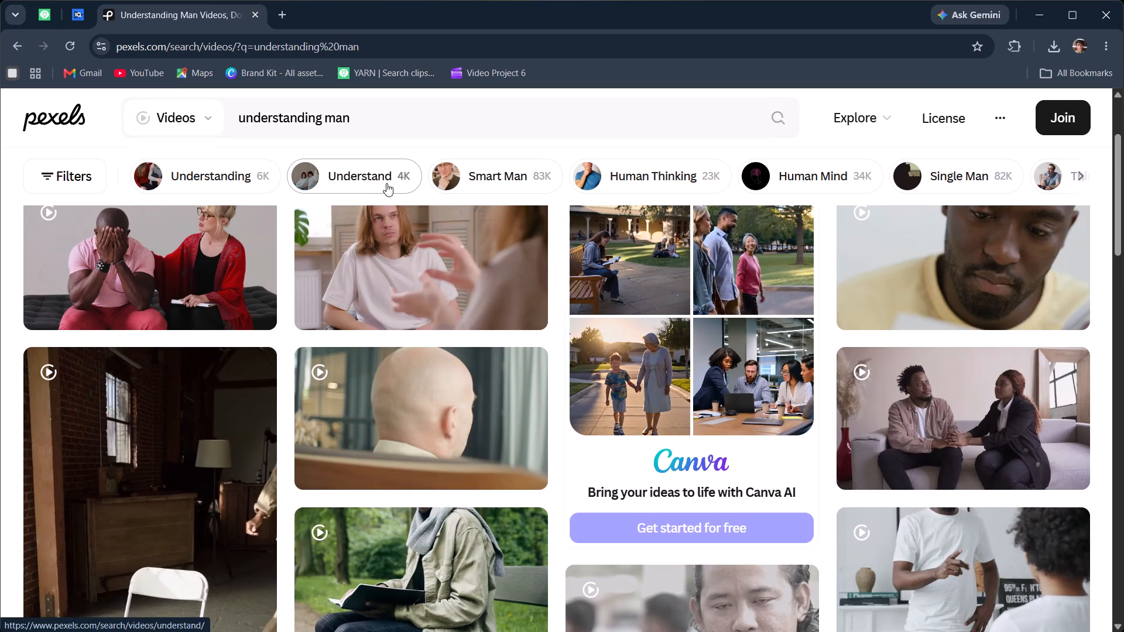
{"action": "scroll", "coordinate": [362, 184], "scroll_direction": "up", "scroll_amount": 1}
{"action": "scroll", "coordinate": [362, 184], "scroll_direction": "down", "scroll_amount": 3}
{"action": "scroll", "coordinate": [383, 235], "scroll_direction": "down", "scroll_amount": 3}
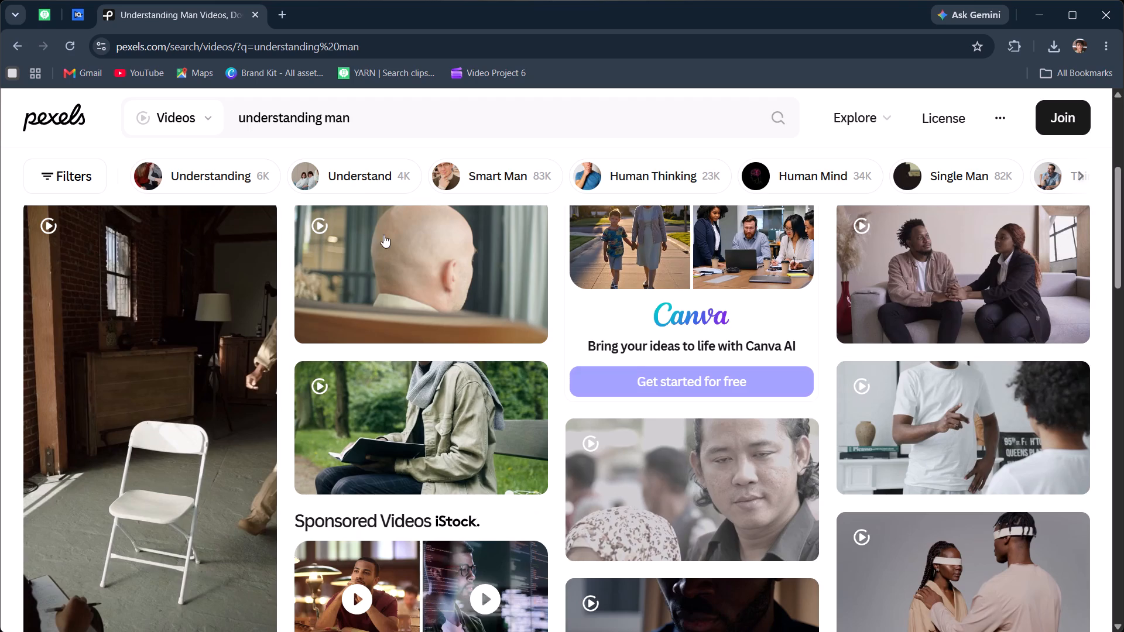
{"action": "scroll", "coordinate": [382, 234], "scroll_direction": "up", "scroll_amount": 2}
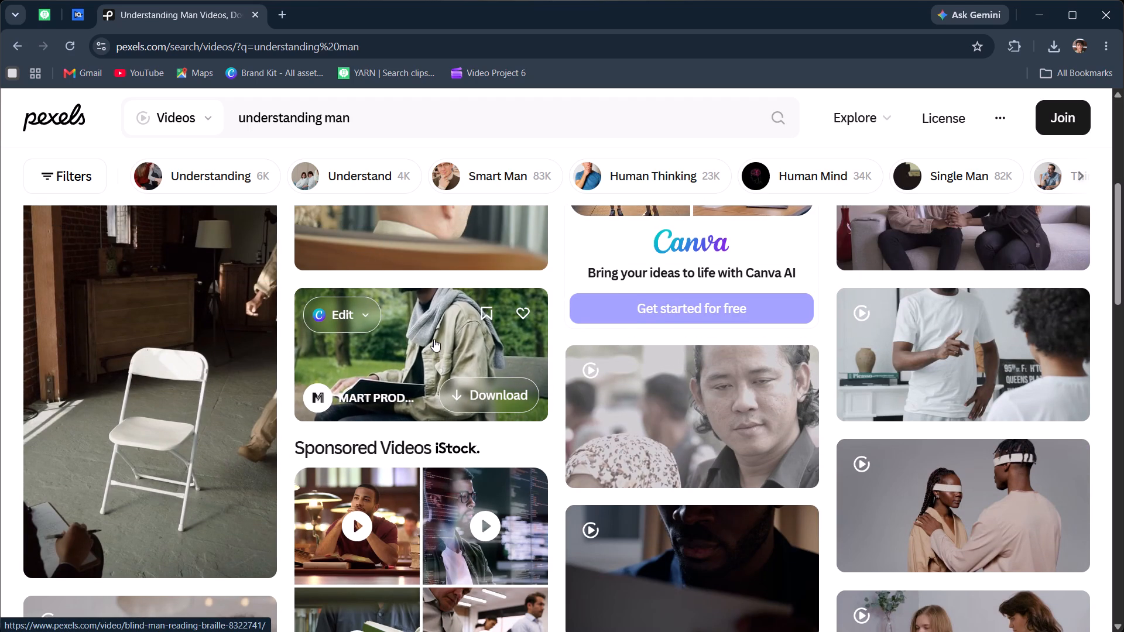
{"action": "scroll", "coordinate": [434, 339], "scroll_direction": "down", "scroll_amount": 4}
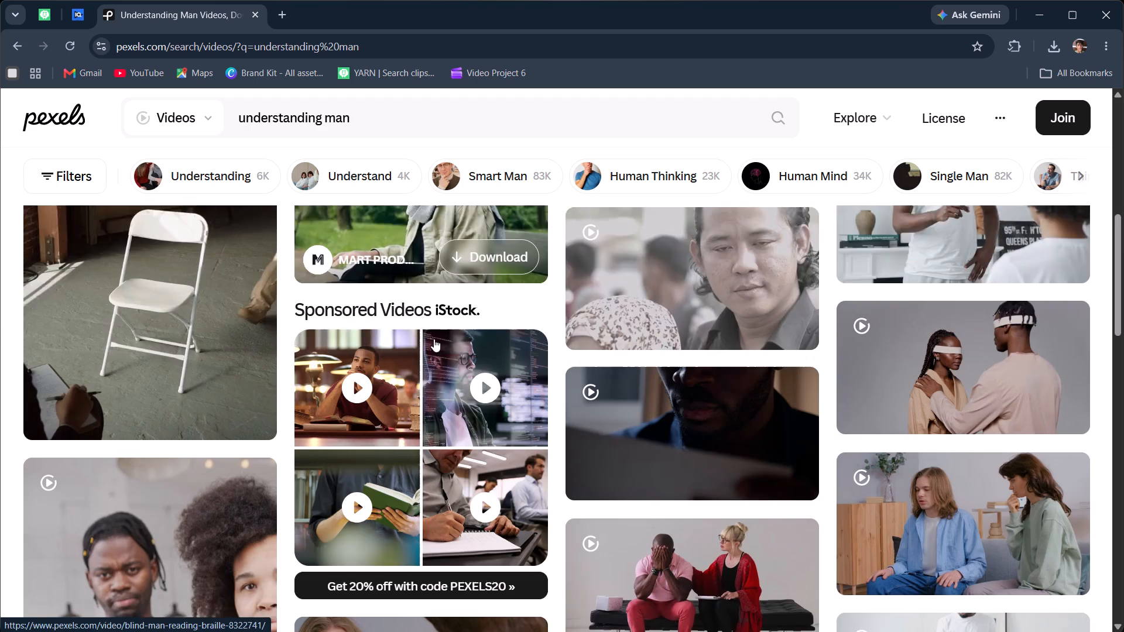
{"action": "scroll", "coordinate": [434, 339], "scroll_direction": "down", "scroll_amount": 3}
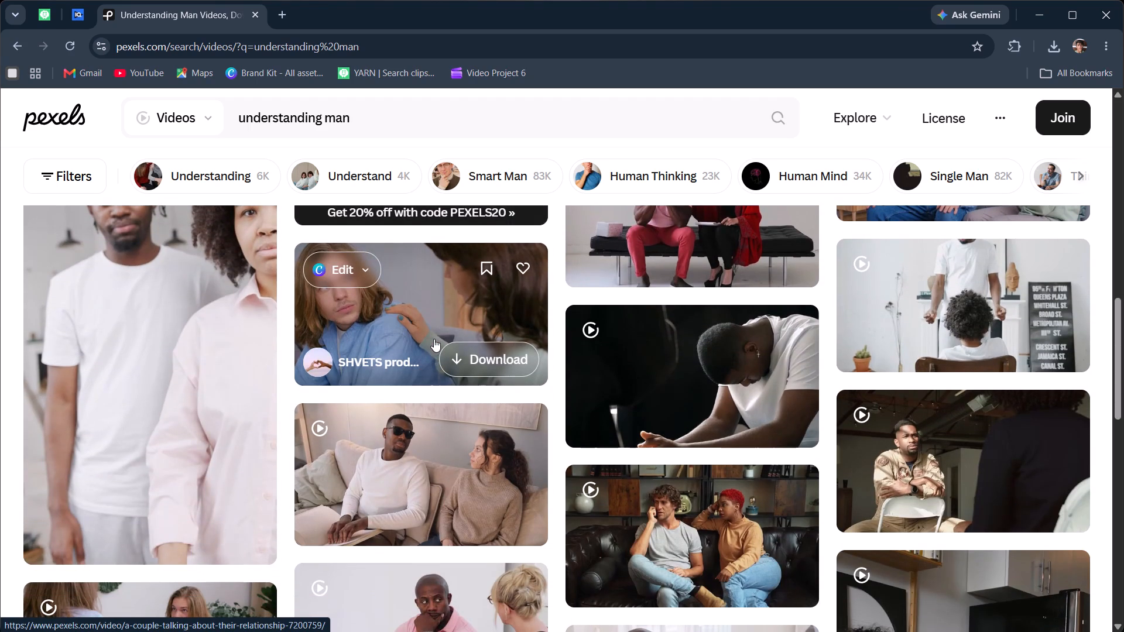
{"action": "scroll", "coordinate": [434, 339], "scroll_direction": "down", "scroll_amount": 7}
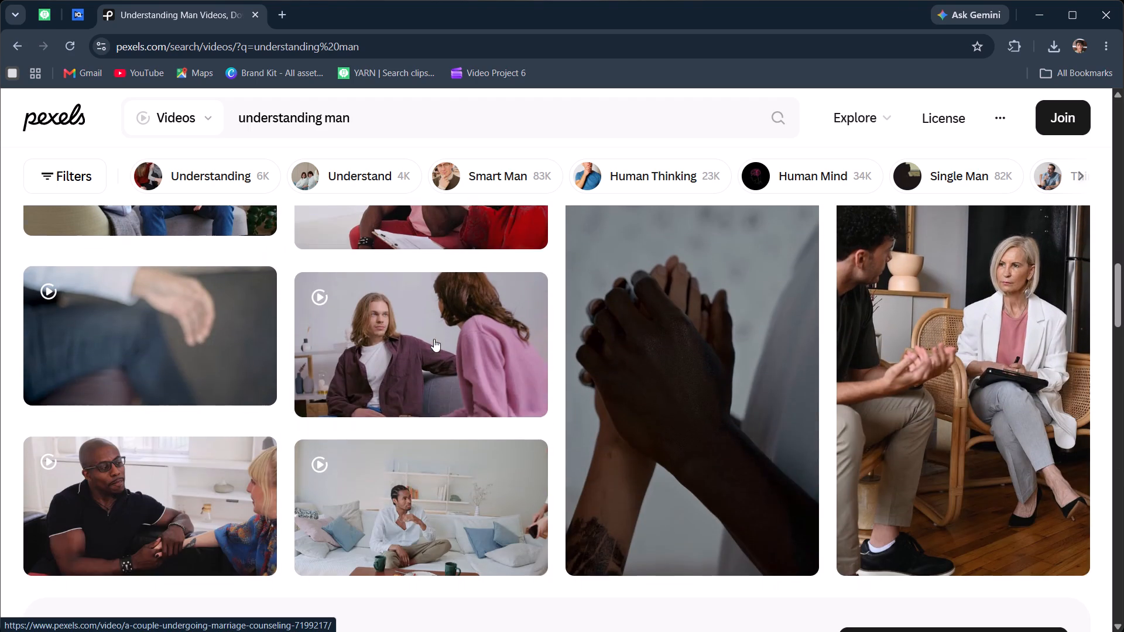
{"action": "scroll", "coordinate": [436, 339], "scroll_direction": "down", "scroll_amount": 4}
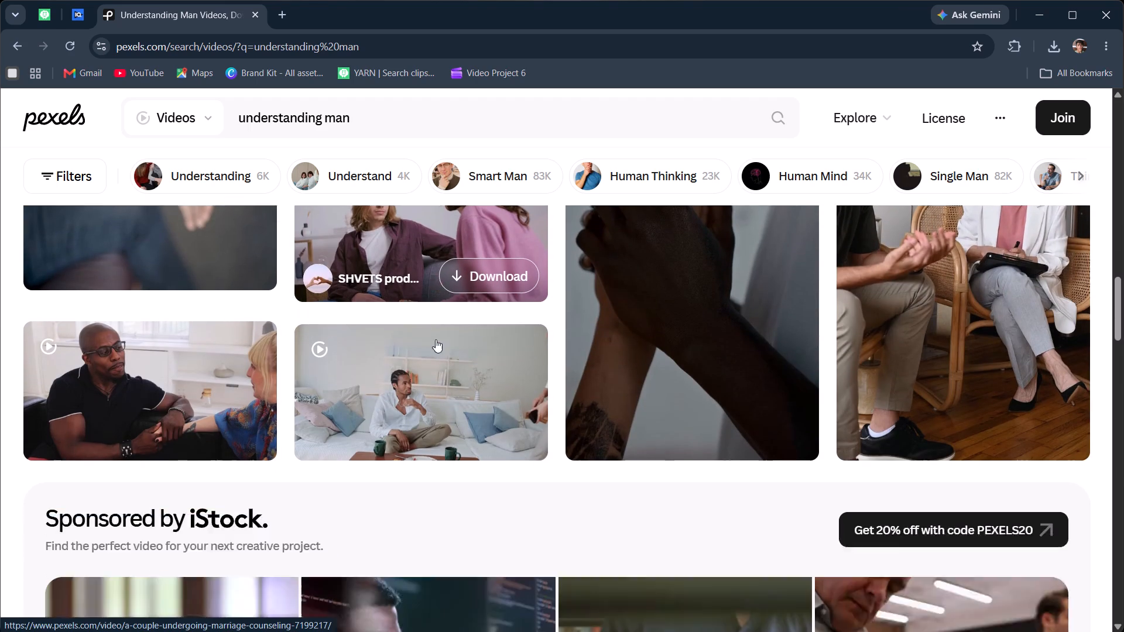
{"action": "scroll", "coordinate": [436, 339], "scroll_direction": "down", "scroll_amount": 15}
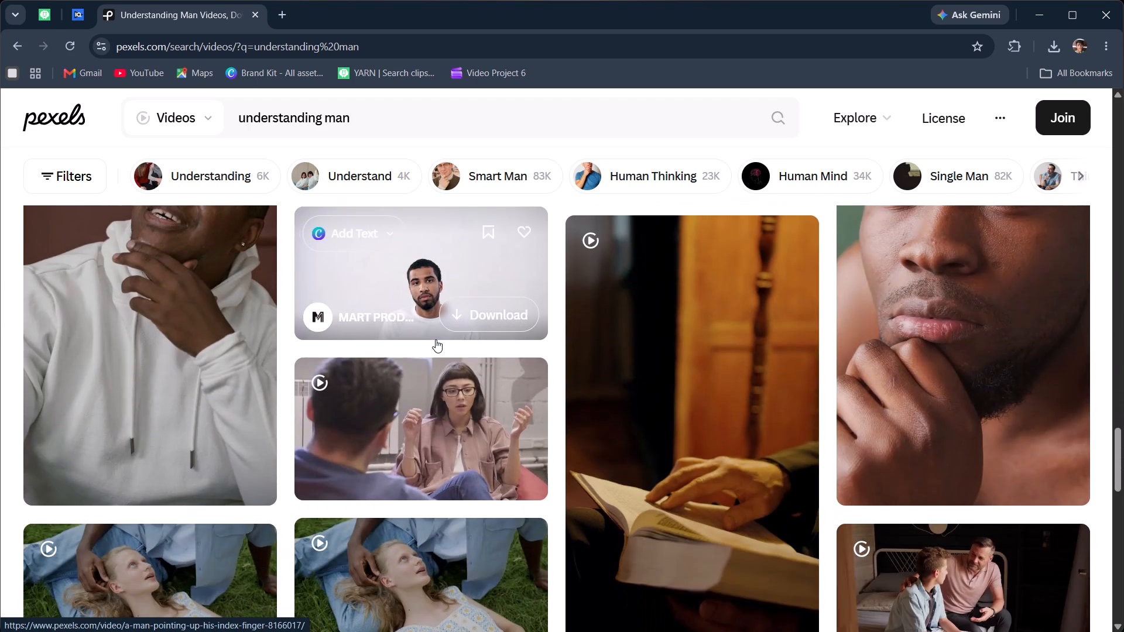
{"action": "scroll", "coordinate": [436, 341], "scroll_direction": "down", "scroll_amount": 1}
{"action": "scroll", "coordinate": [436, 341], "scroll_direction": "up", "scroll_amount": 3}
{"action": "scroll", "coordinate": [436, 341], "scroll_direction": "down", "scroll_amount": 4}
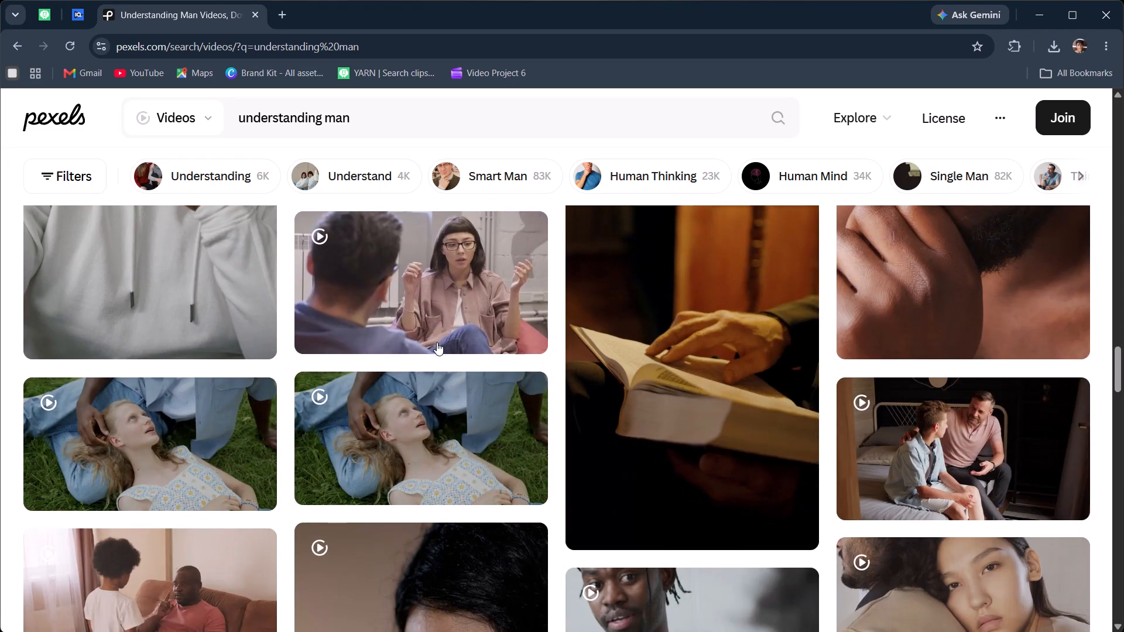
{"action": "scroll", "coordinate": [437, 342], "scroll_direction": "down", "scroll_amount": 5}
{"action": "scroll", "coordinate": [434, 354], "scroll_direction": "up", "scroll_amount": 3}
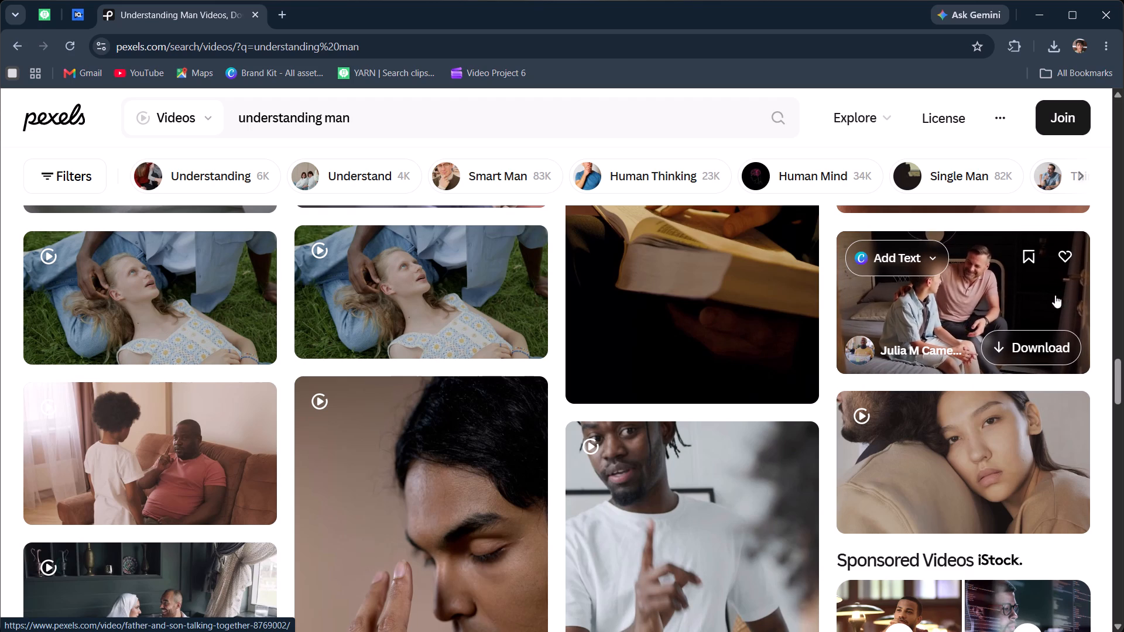
Download the video of a man and a boy talking on a bed, saving it as 8769002-uhd_3840_2160_25fps in New folder (2).
{"action": "left_click", "coordinate": [1038, 350]}
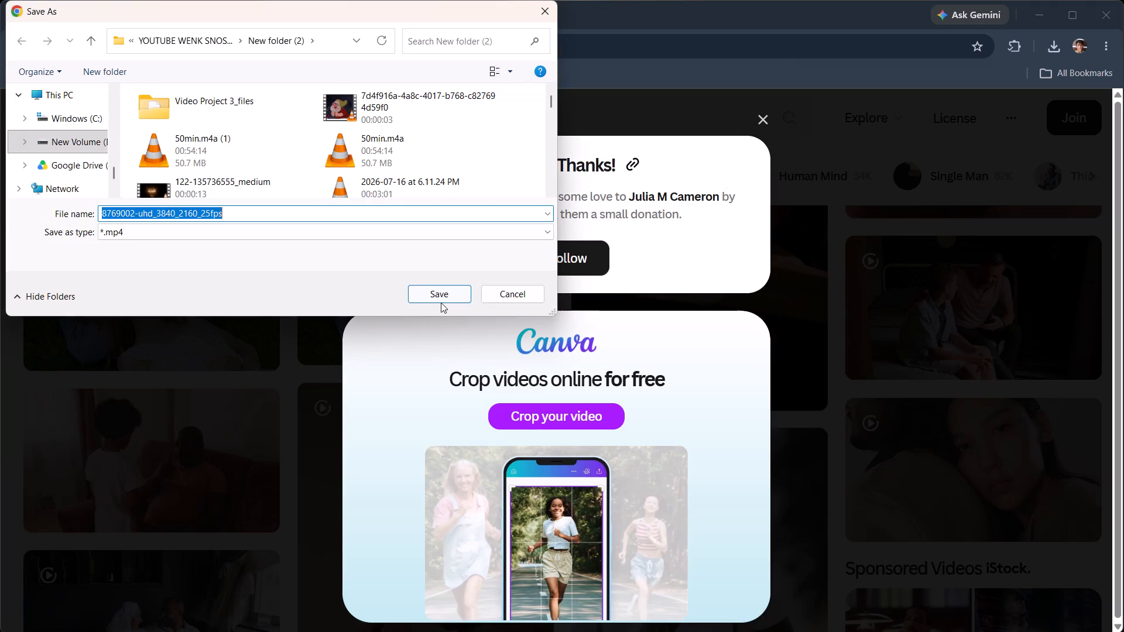
{"action": "left_click", "coordinate": [441, 303]}
Switch to CapCut and import the downloaded clip 8769002-uhd_3840_2160_25fps into the project media.
{"action": "left_click", "coordinate": [1041, 15]}
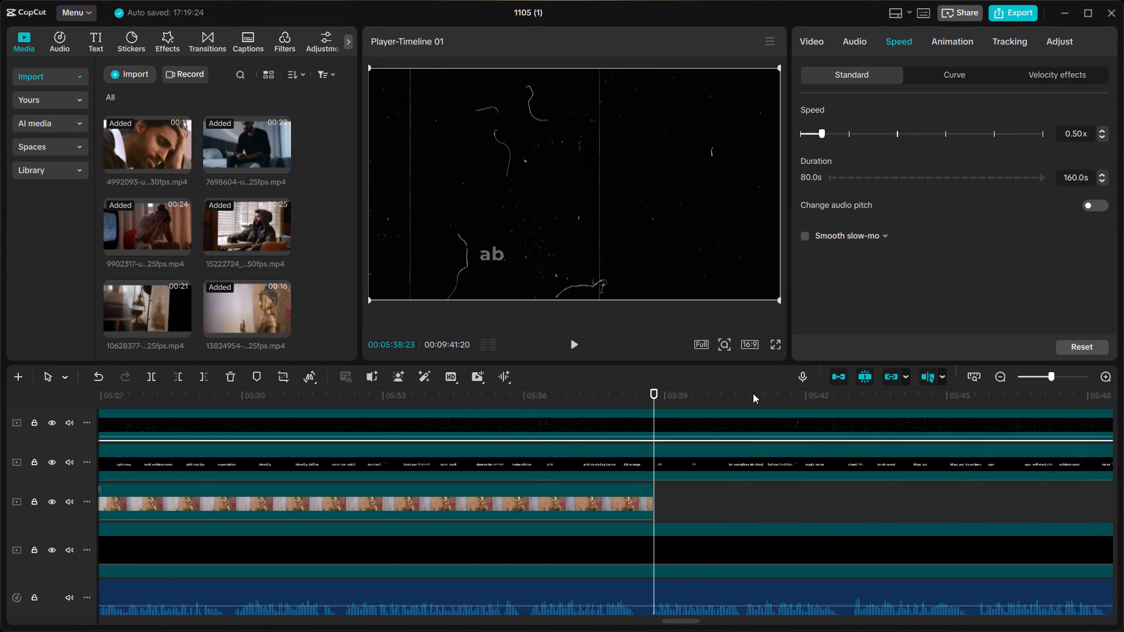
{"action": "left_click", "coordinate": [137, 77]}
{"action": "scroll", "coordinate": [167, 180], "scroll_direction": "down", "scroll_amount": 3}
{"action": "scroll", "coordinate": [200, 139], "scroll_direction": "up", "scroll_amount": 1}
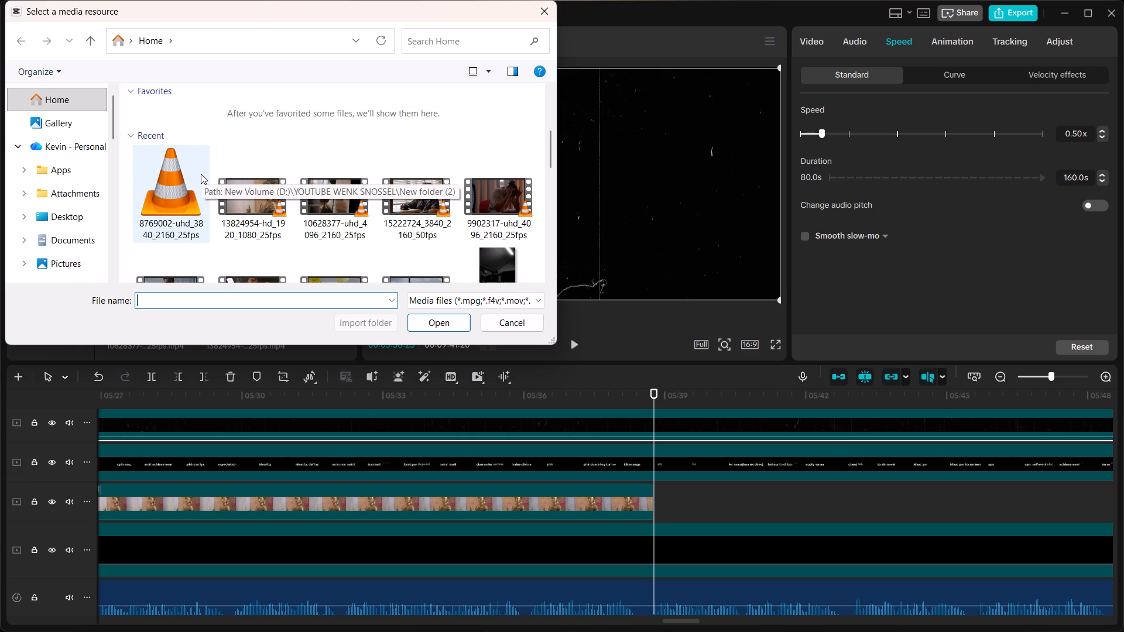
{"action": "left_click", "coordinate": [576, 604]}
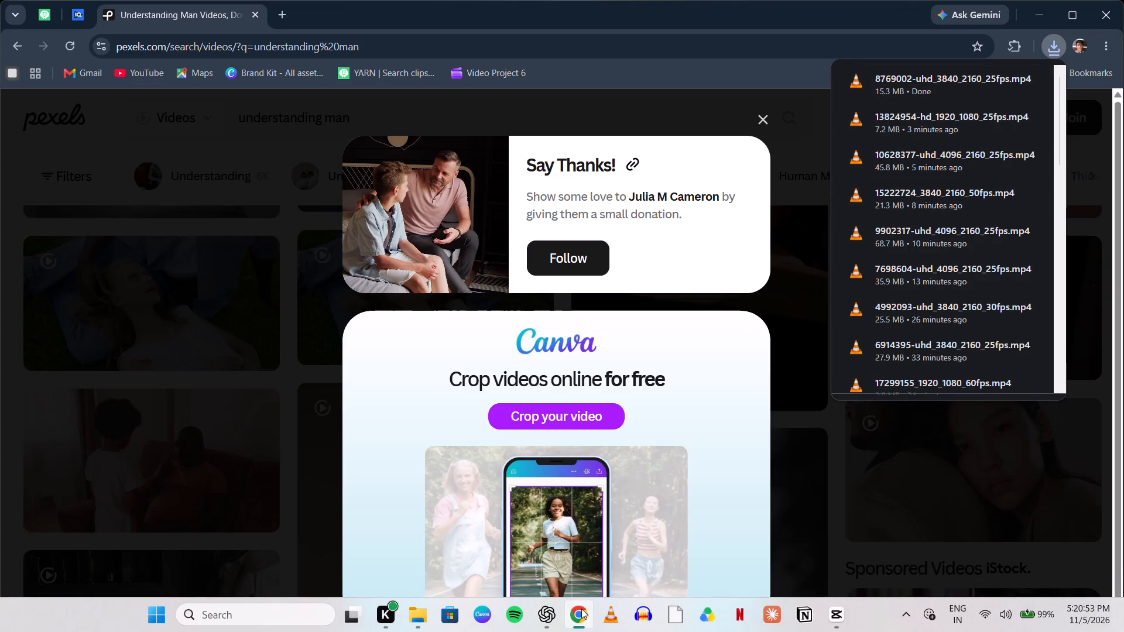
{"action": "left_click", "coordinate": [830, 613]}
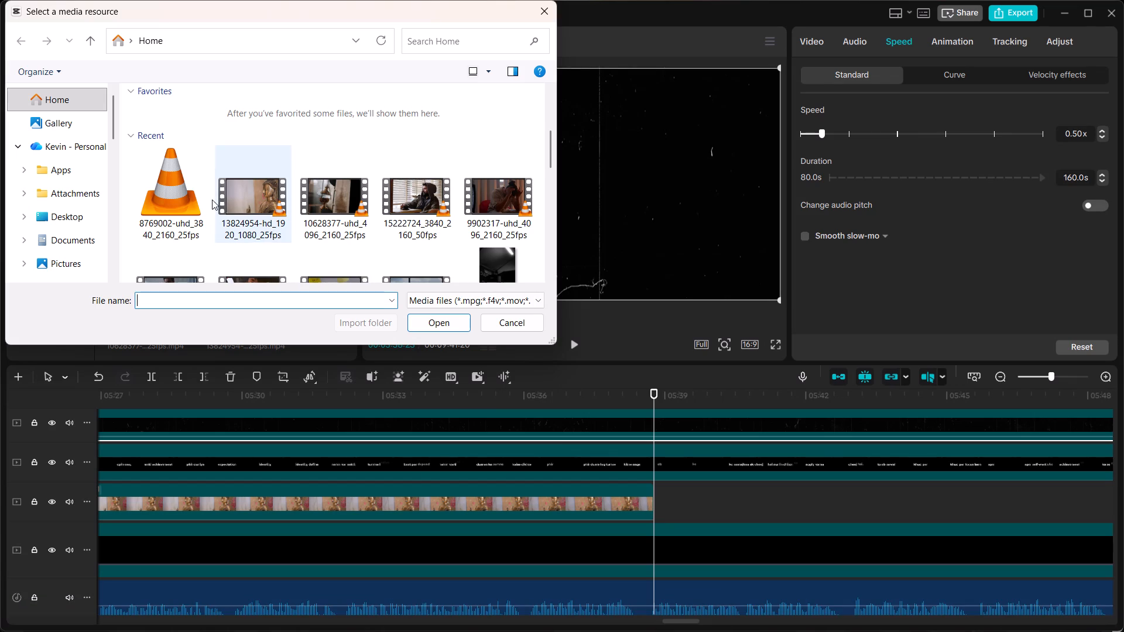
{"action": "scroll", "coordinate": [142, 128], "scroll_direction": "up", "scroll_amount": 4}
{"action": "scroll", "coordinate": [136, 118], "scroll_direction": "down", "scroll_amount": 4}
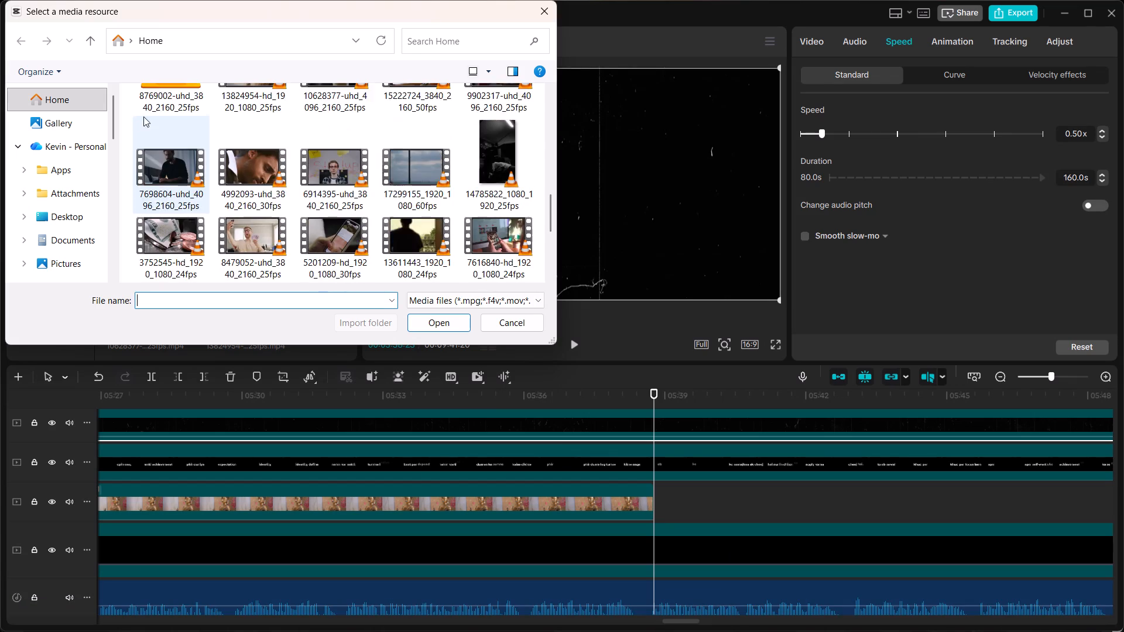
{"action": "scroll", "coordinate": [148, 114], "scroll_direction": "up", "scroll_amount": 1}
{"action": "left_click", "coordinate": [150, 143]}
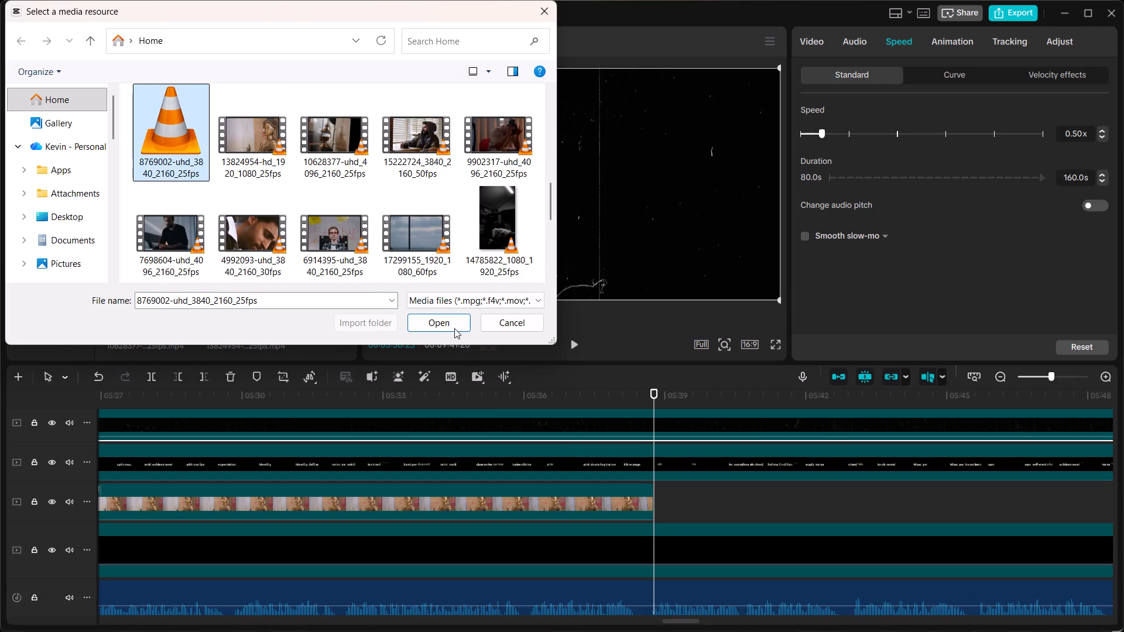
{"action": "left_click", "coordinate": [453, 328]}
Place the man-and-boy clip on the B-roll track directly after the Buddha statue clip, starting at 00:05:38:23.
{"action": "scroll", "coordinate": [227, 253], "scroll_direction": "down", "scroll_amount": 3}
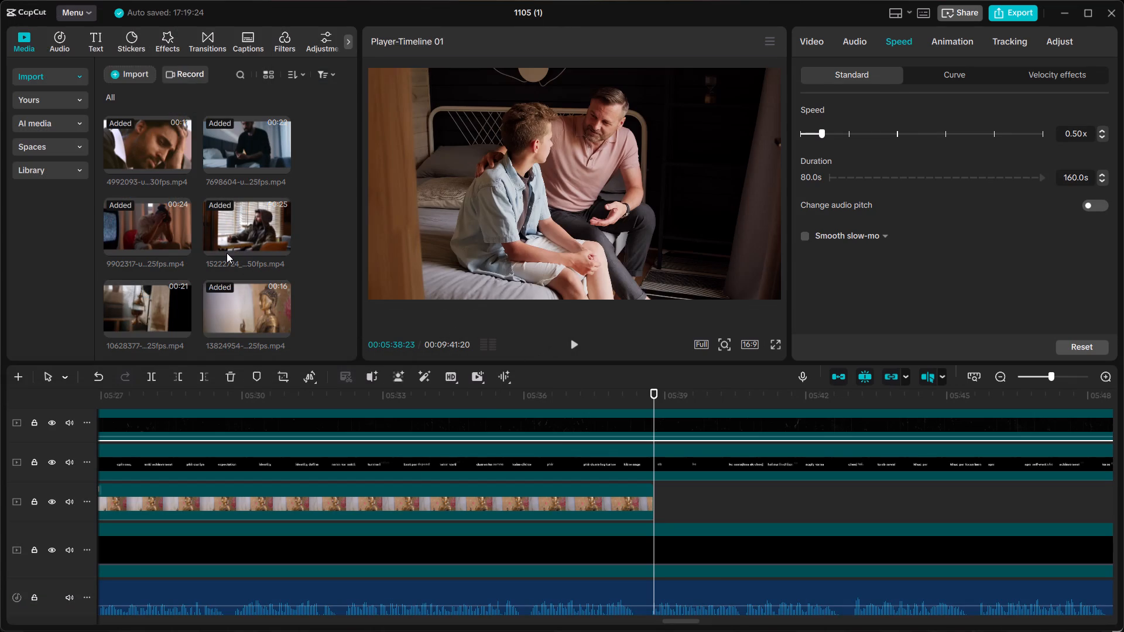
{"action": "scroll", "coordinate": [227, 253], "scroll_direction": "down", "scroll_amount": 8}
{"action": "scroll", "coordinate": [260, 305], "scroll_direction": "down", "scroll_amount": 7}
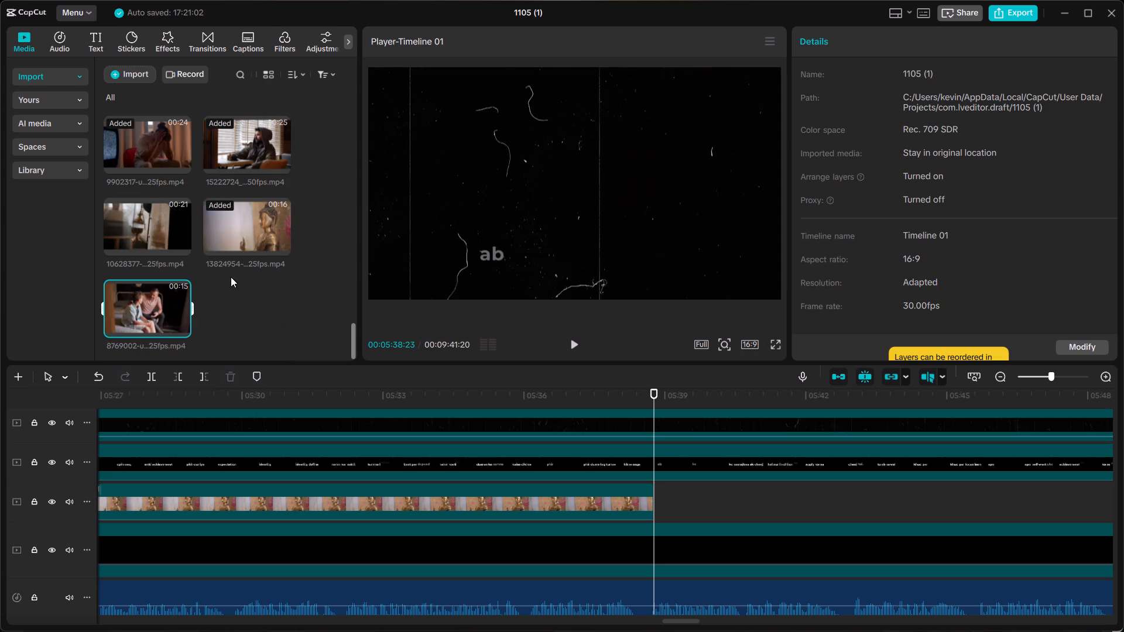
{"action": "left_click_drag", "start_coordinate": [127, 303], "coordinate": [672, 489]}
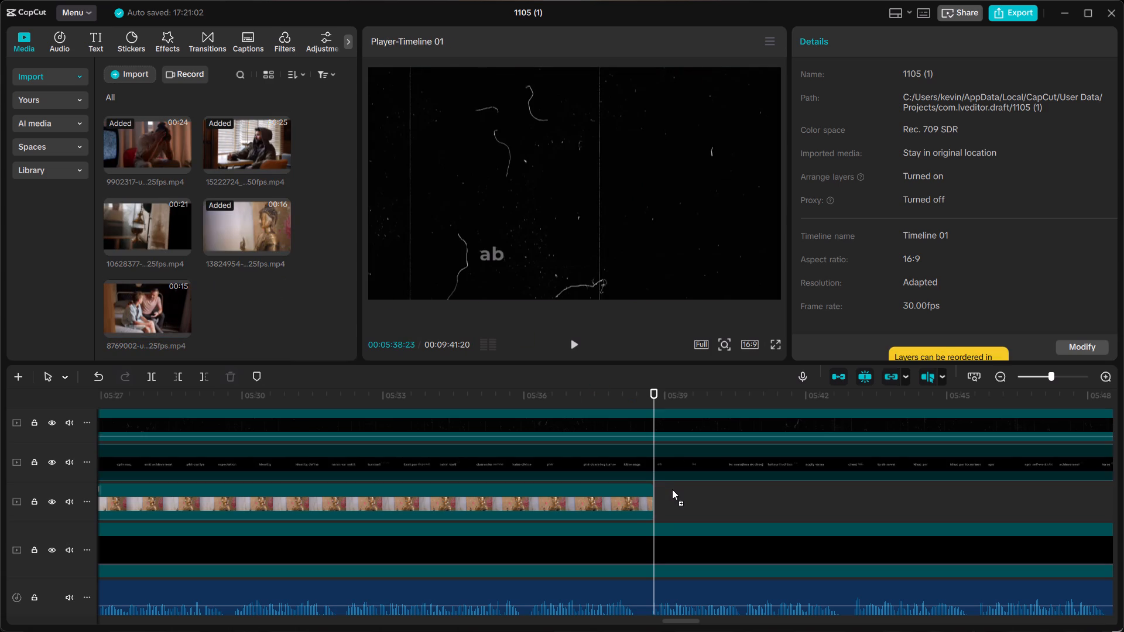
{"action": "left_click_drag", "start_coordinate": [672, 489], "coordinate": [656, 502]}
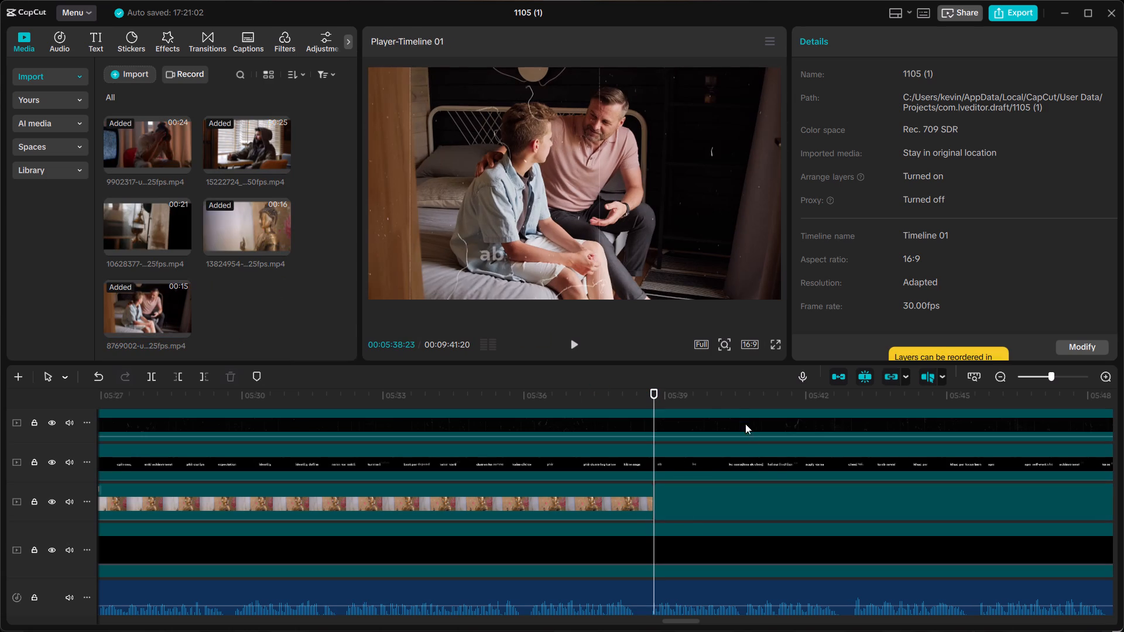
Play from the end of the Buddha clip through the man-and-boy clip to check it against the voiceover and captions.
{"action": "left_click", "coordinate": [697, 398]}
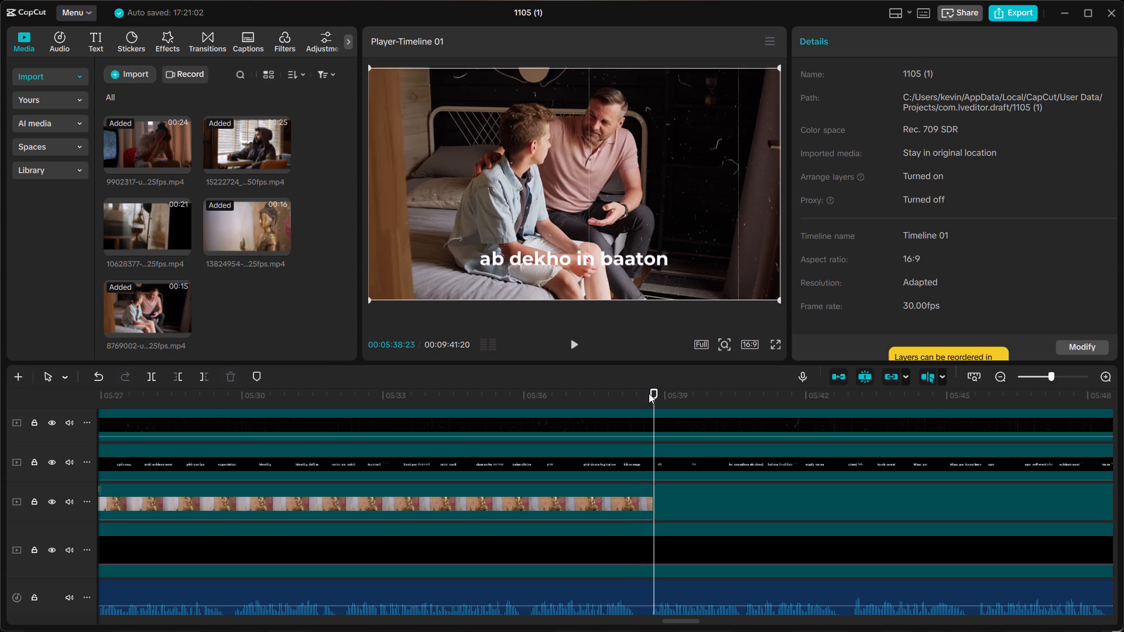
{"action": "left_click_drag", "start_coordinate": [650, 393], "coordinate": [659, 389]}
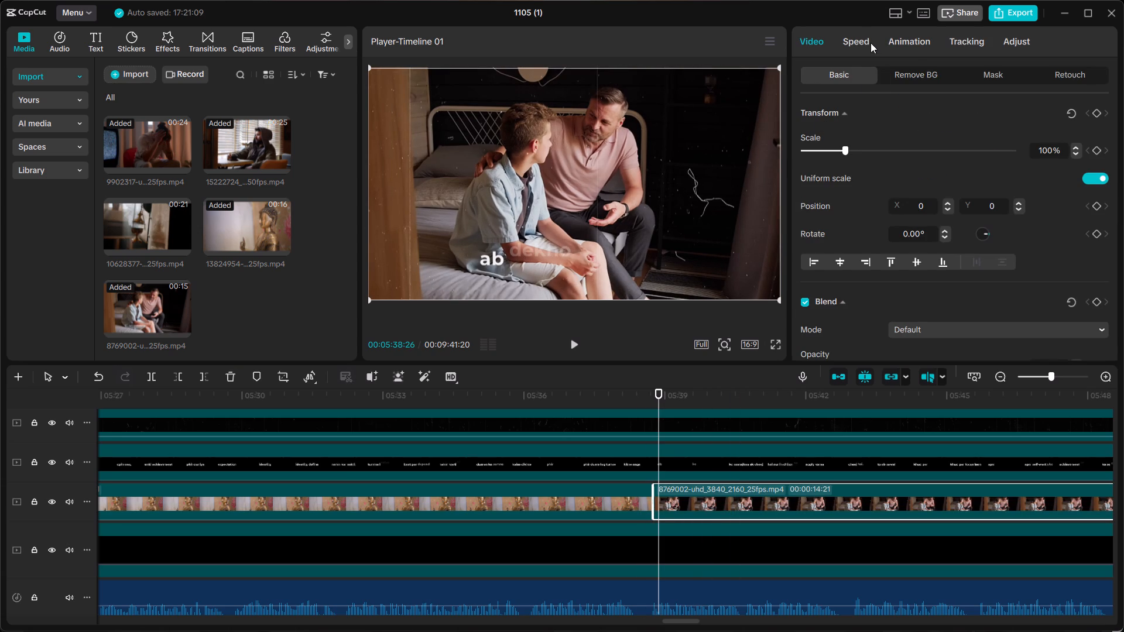
{"action": "left_click", "coordinate": [645, 376]}
{"action": "left_click", "coordinate": [641, 387]}
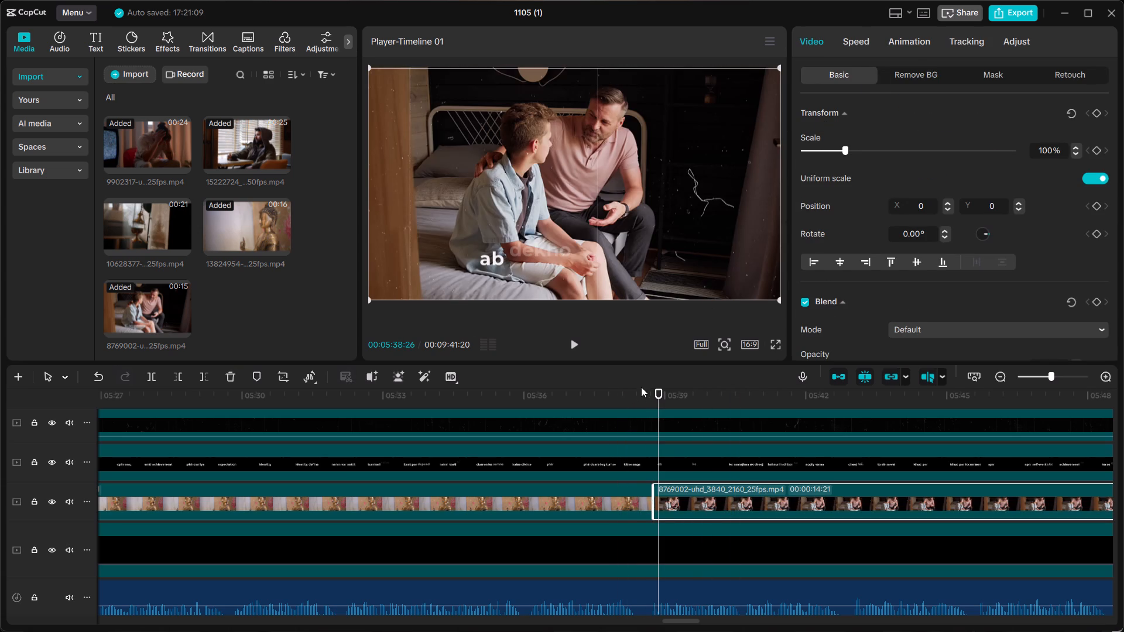
{"action": "left_click", "coordinate": [633, 396]}
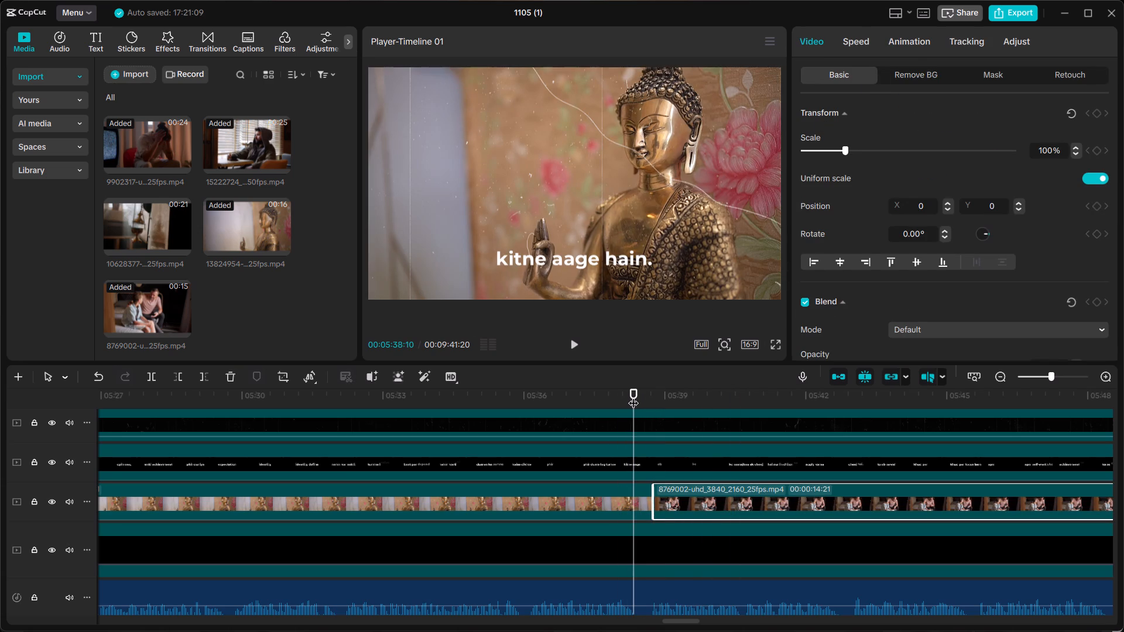
{"action": "key", "text": "space"}
{"action": "left_click", "coordinate": [607, 397]}
{"action": "scroll", "coordinate": [700, 536], "scroll_direction": "down", "scroll_amount": 3}
{"action": "left_click", "coordinate": [719, 603]}
{"action": "left_click", "coordinate": [577, 390]}
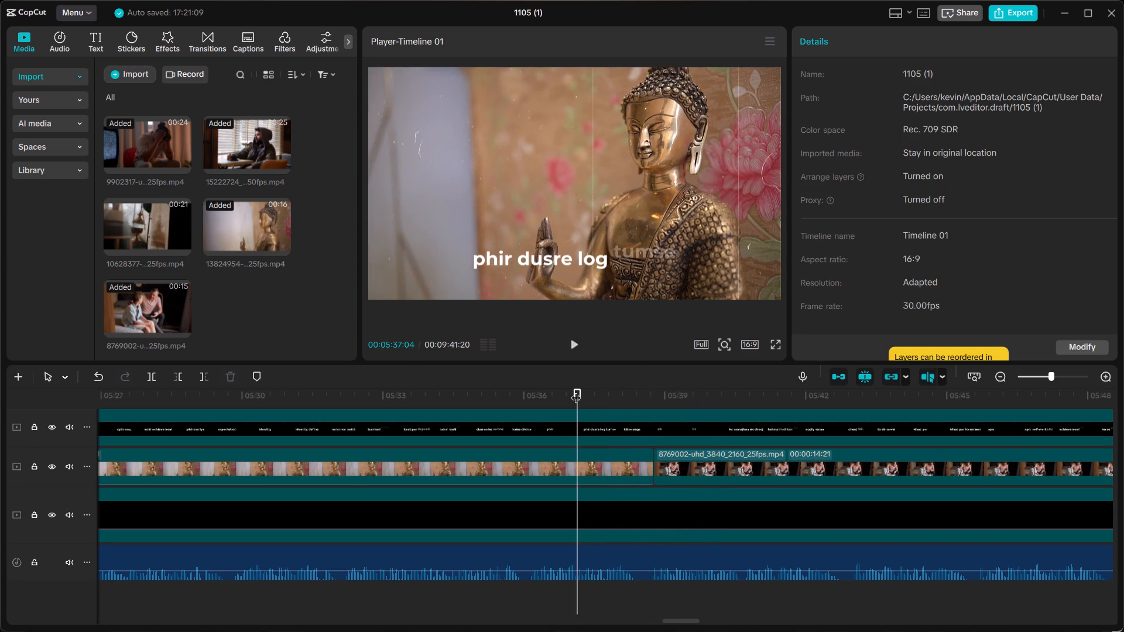
{"action": "key", "text": "space"}
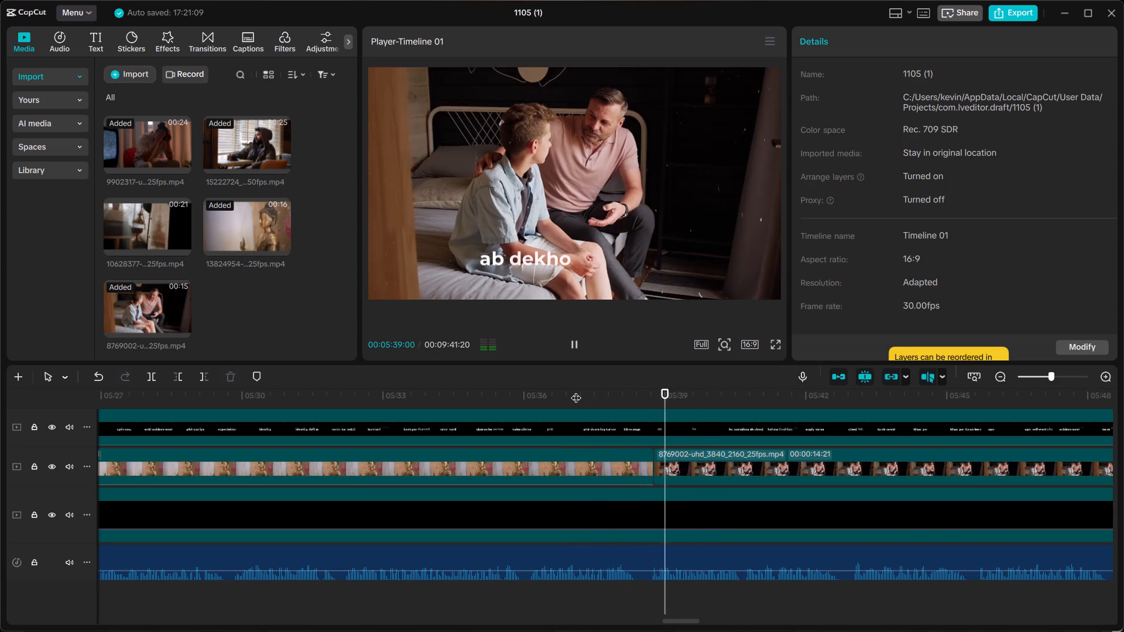
{"action": "scroll", "coordinate": [576, 390], "scroll_direction": "up", "scroll_amount": 3}
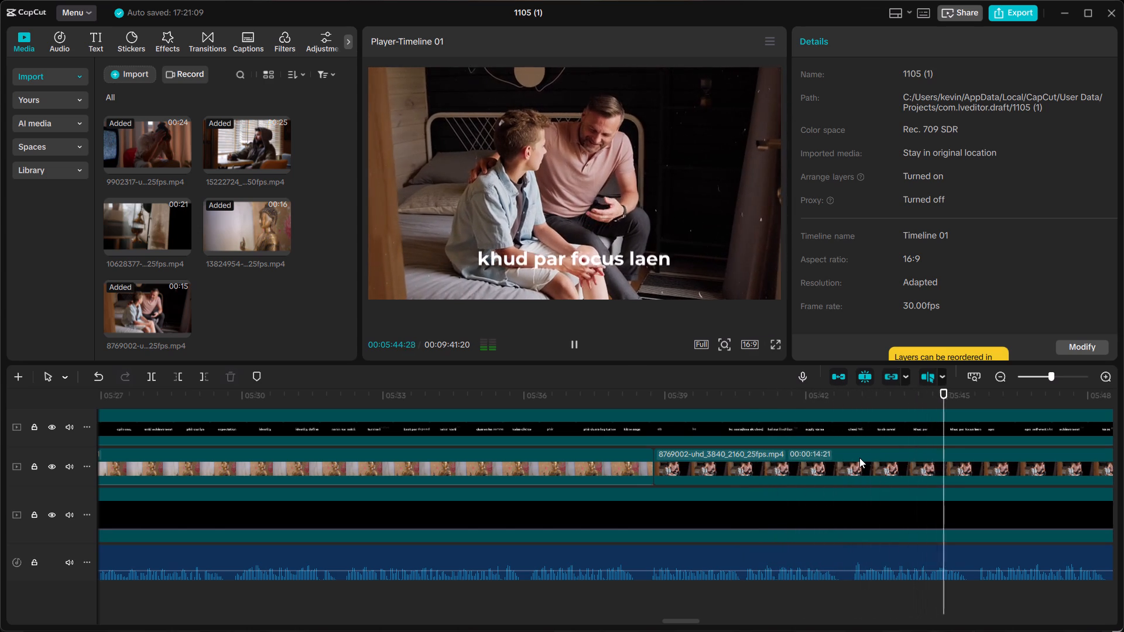
{"action": "scroll", "coordinate": [859, 458], "scroll_direction": "left", "scroll_amount": 2}
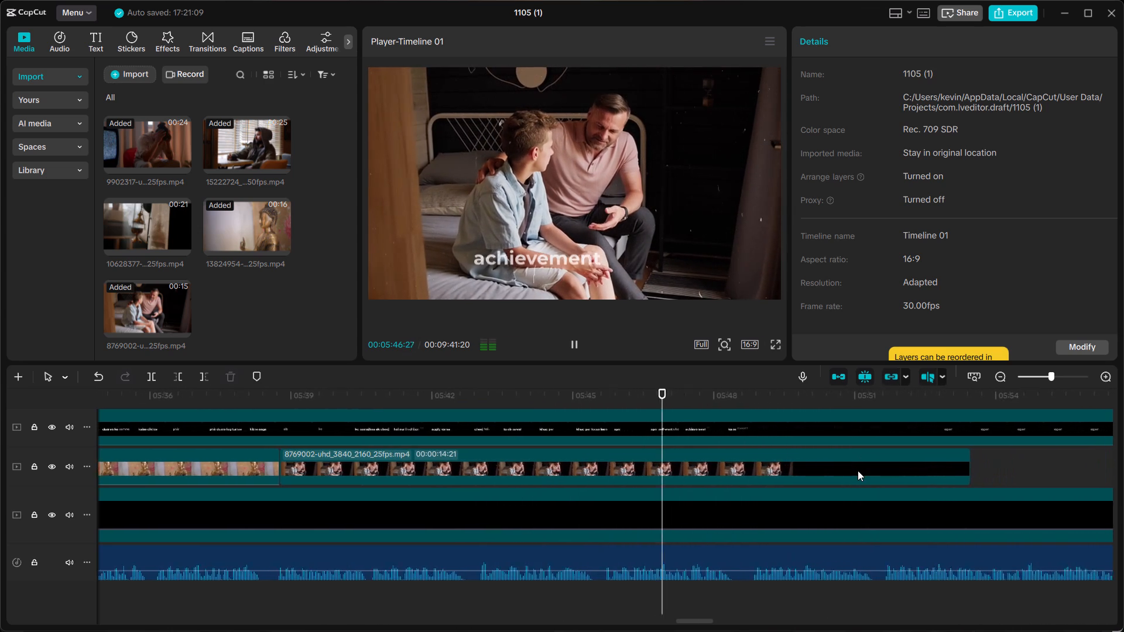
{"action": "scroll", "coordinate": [858, 470], "scroll_direction": "left", "scroll_amount": 1}
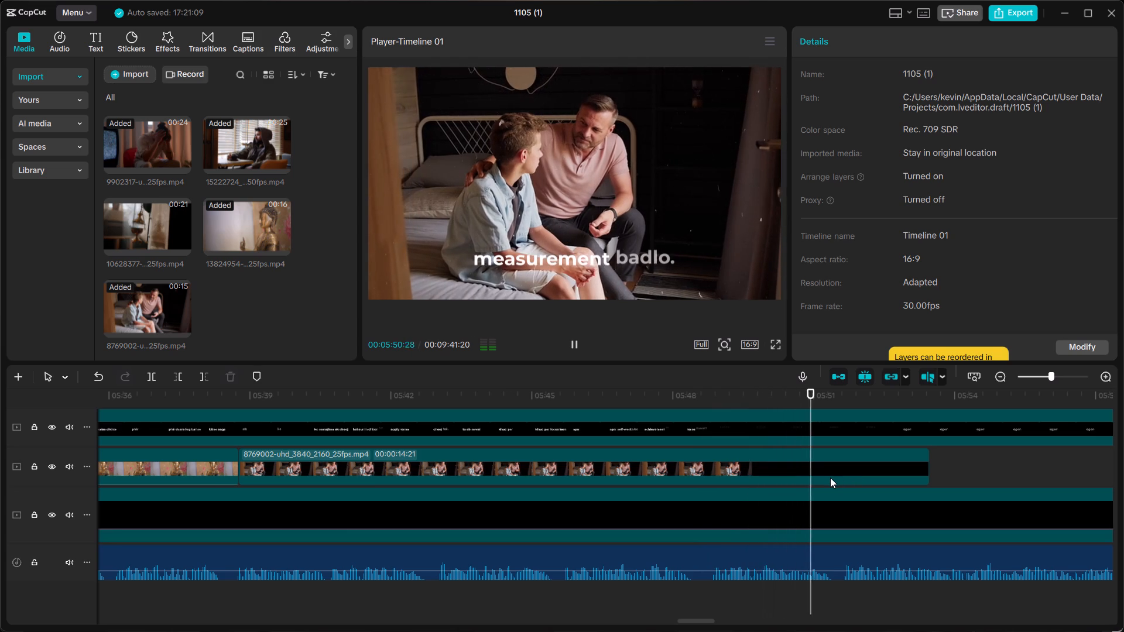
{"action": "key", "text": "space"}
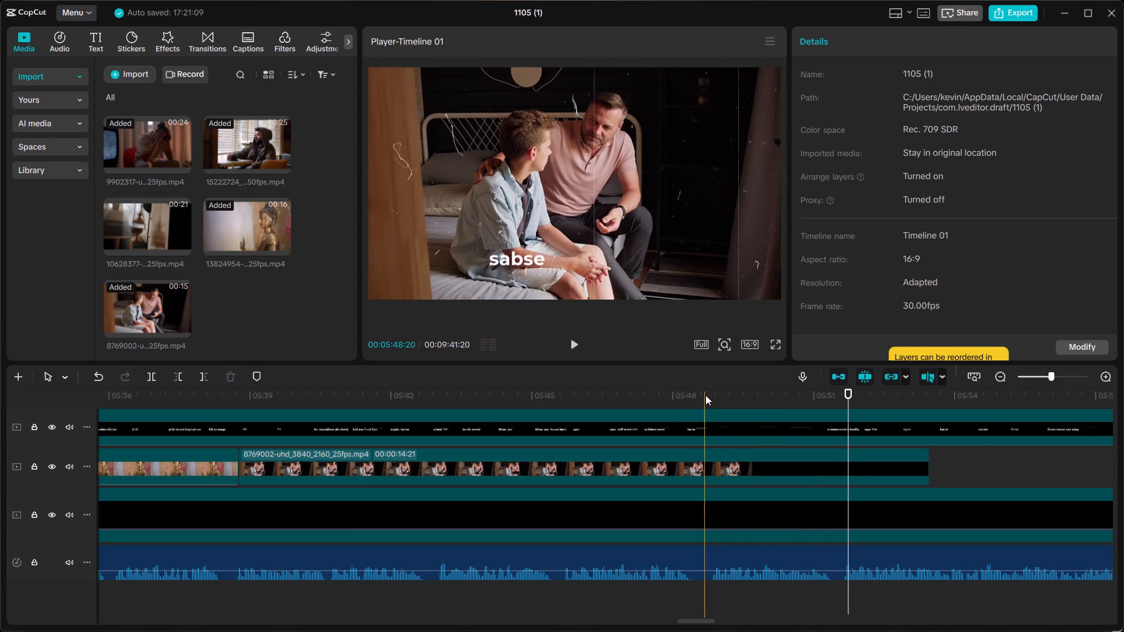
Split the man-and-boy clip at 00:05:48:26, where the "sabse" caption begins, and delete the part after the cut.
{"action": "left_click", "coordinate": [710, 398]}
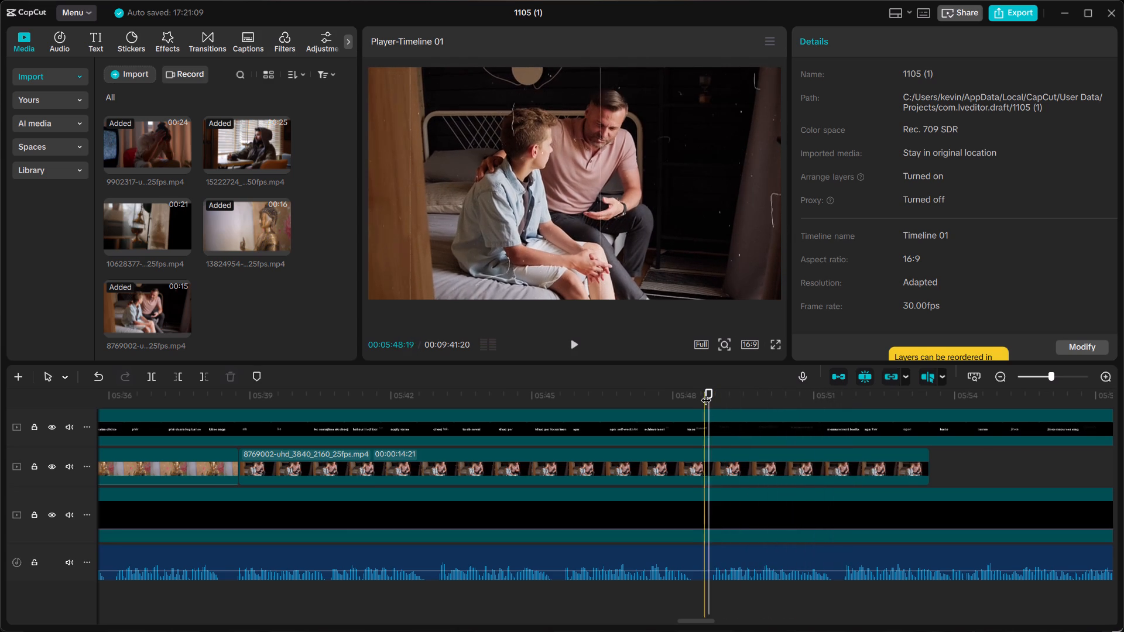
{"action": "left_click_drag", "start_coordinate": [710, 387], "coordinate": [705, 386]}
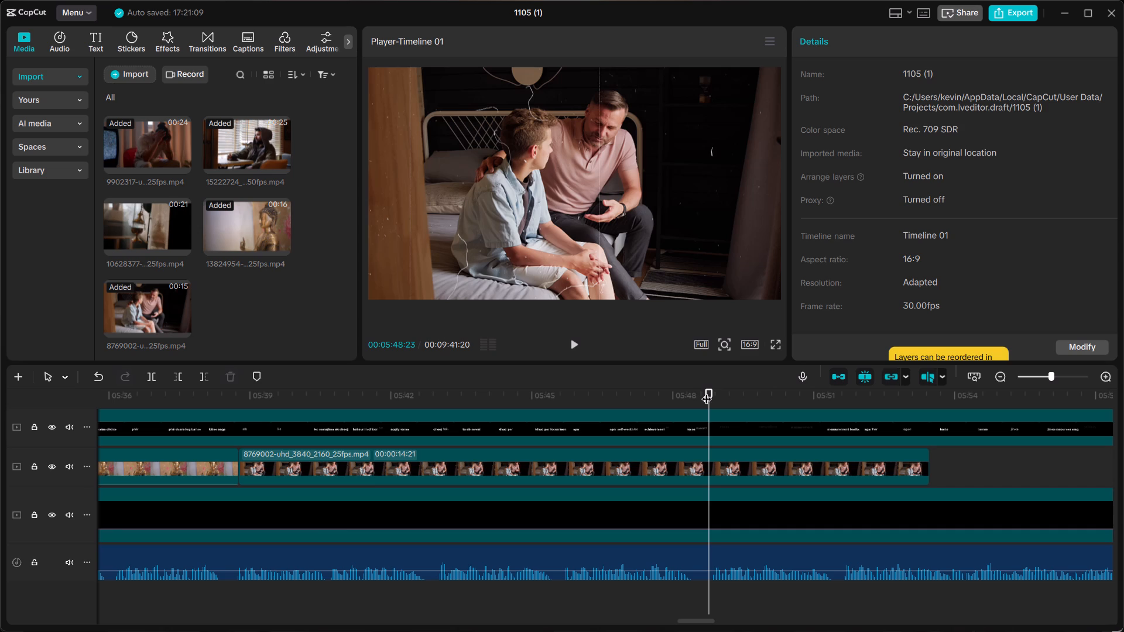
{"action": "left_click_drag", "start_coordinate": [708, 391], "coordinate": [709, 400]}
{"action": "left_click_drag", "start_coordinate": [709, 400], "coordinate": [710, 400]}
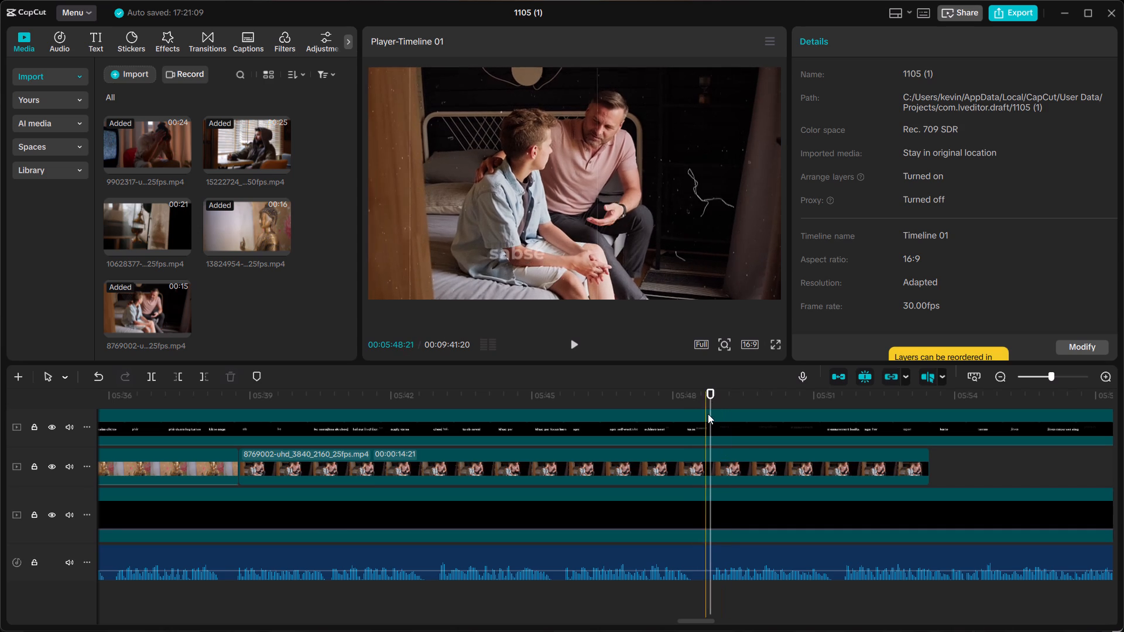
{"action": "left_click", "coordinate": [710, 391]}
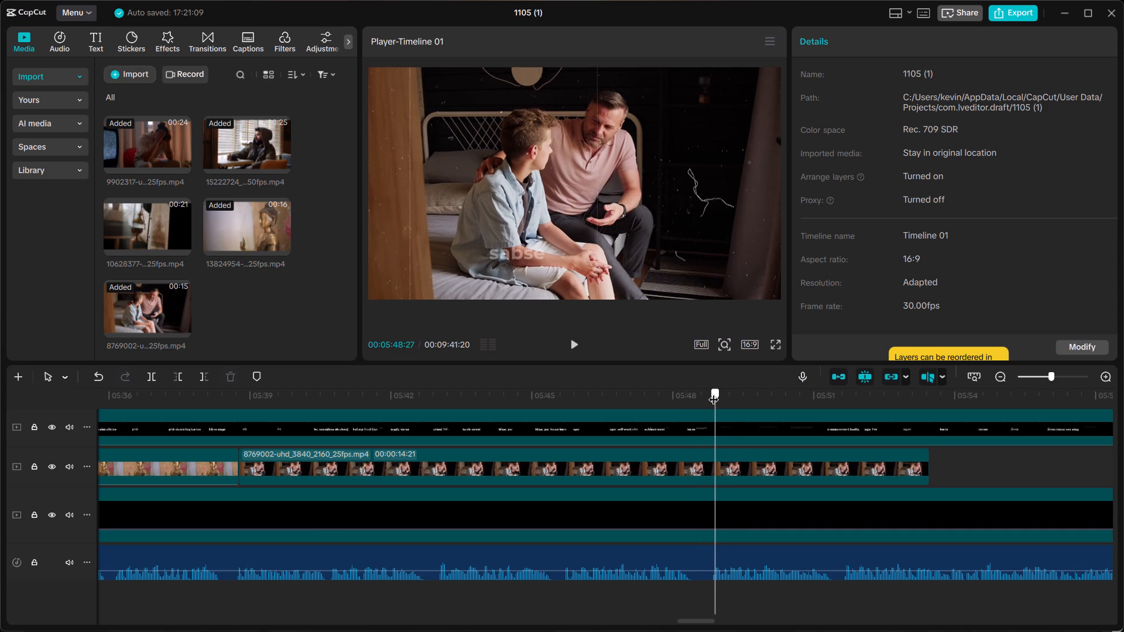
{"action": "left_click", "coordinate": [727, 465]}
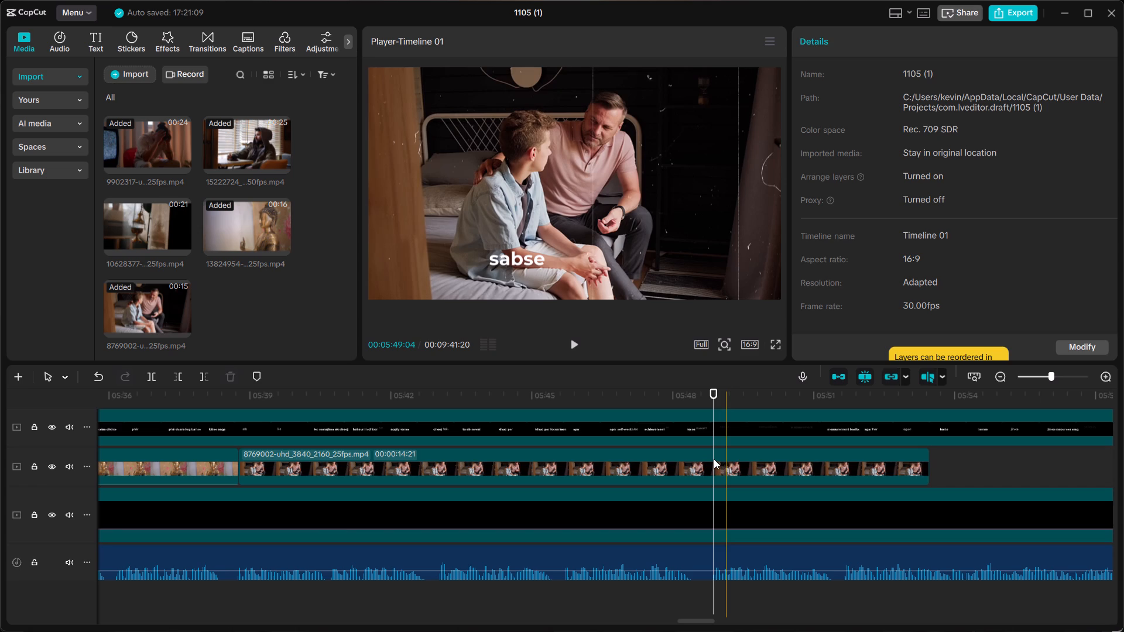
{"action": "key", "text": "ctrl+b"}
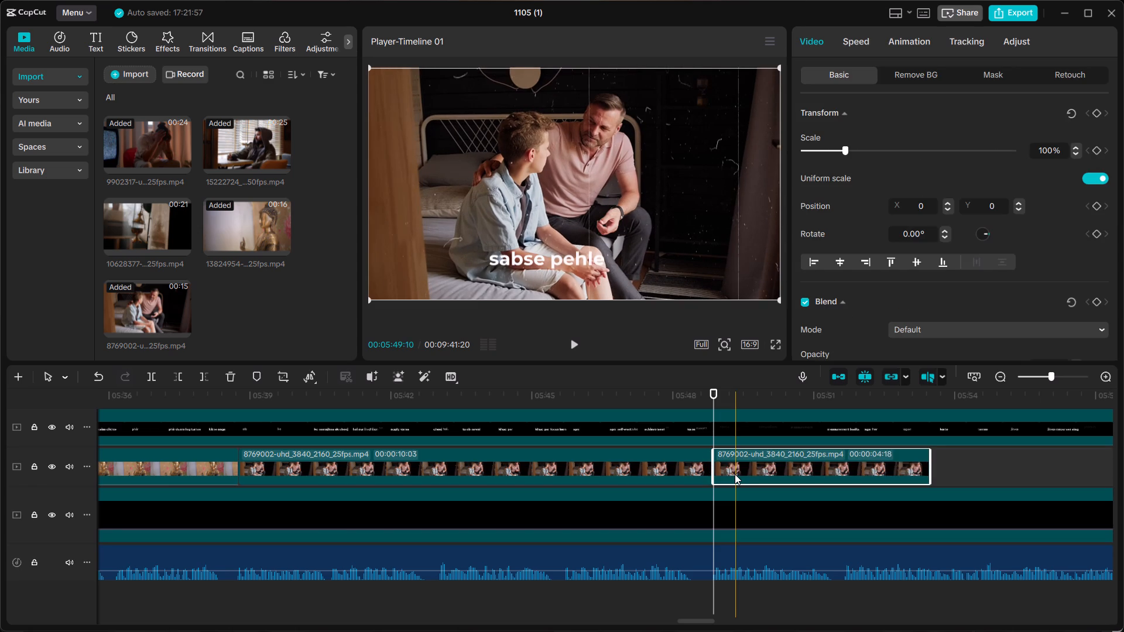
{"action": "key", "text": "BackSpace"}
Place the tape-measure clip 3752421-hd_1920_1080_24fps from the project media directly after the man-and-boy clip, at 00:05:48:26.
{"action": "scroll", "coordinate": [213, 259], "scroll_direction": "up", "scroll_amount": 3}
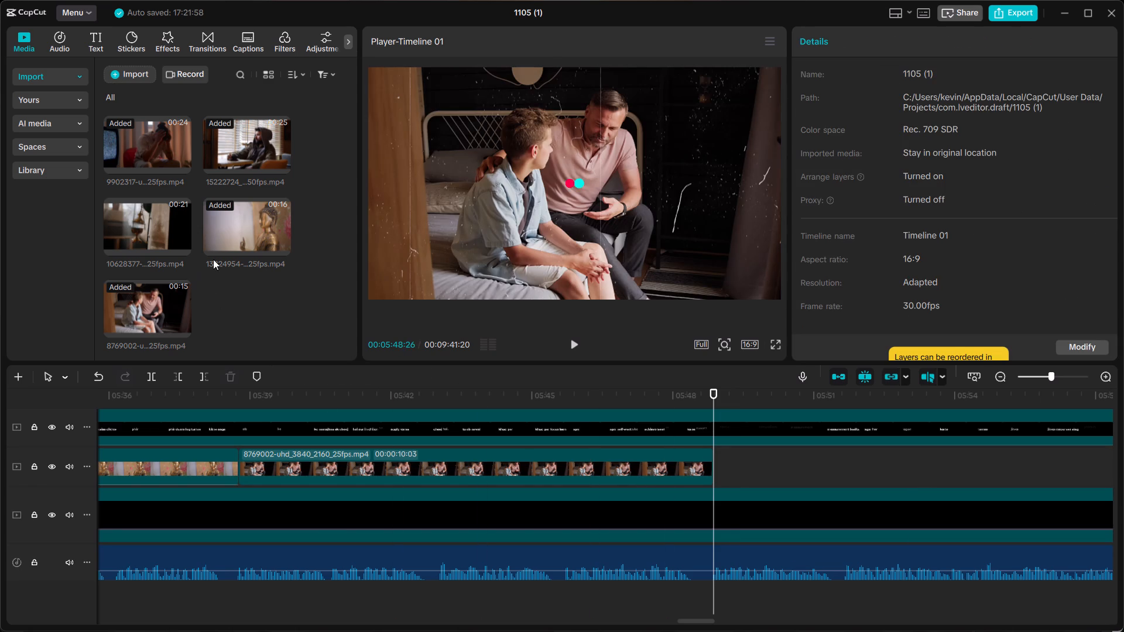
{"action": "scroll", "coordinate": [213, 259], "scroll_direction": "up", "scroll_amount": 9}
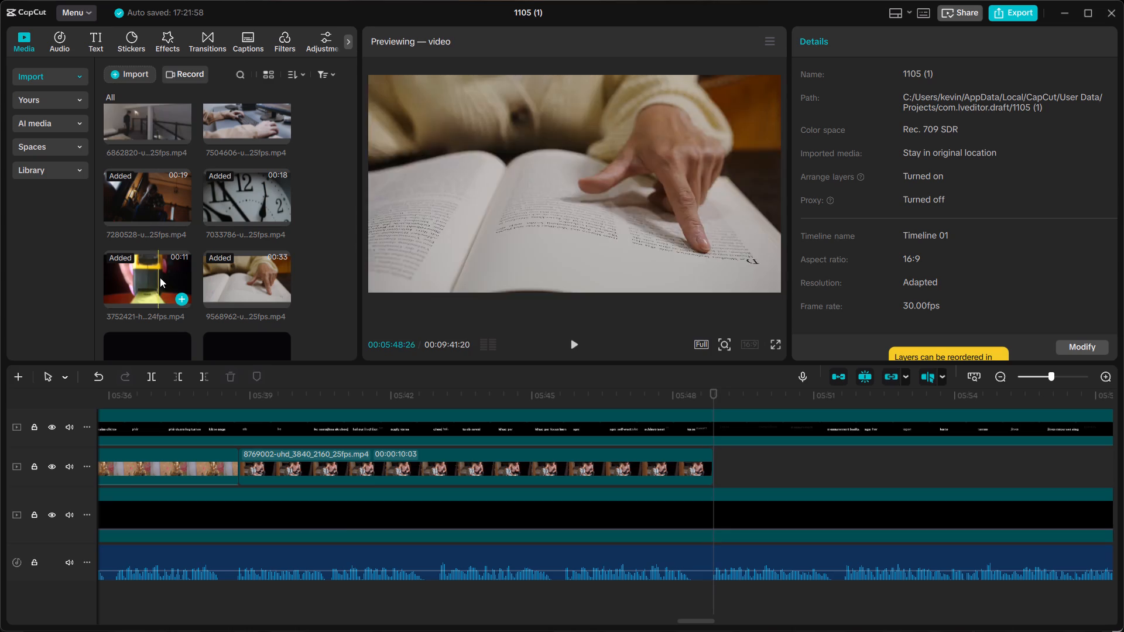
{"action": "left_click_drag", "start_coordinate": [142, 275], "coordinate": [729, 459]}
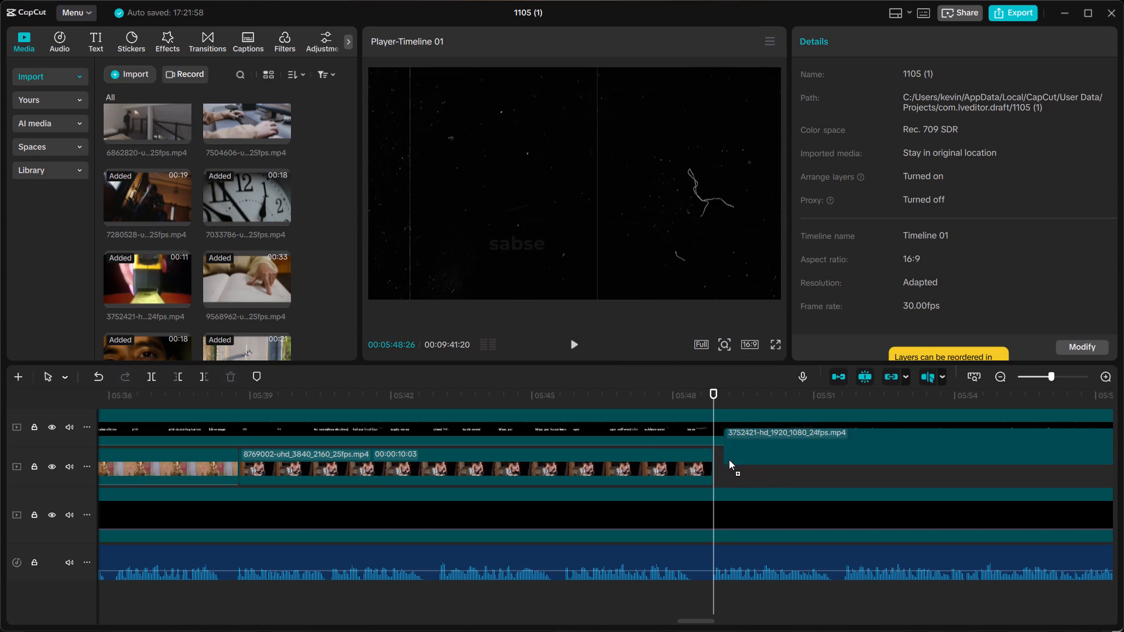
{"action": "left_click_drag", "start_coordinate": [729, 459], "coordinate": [717, 474]}
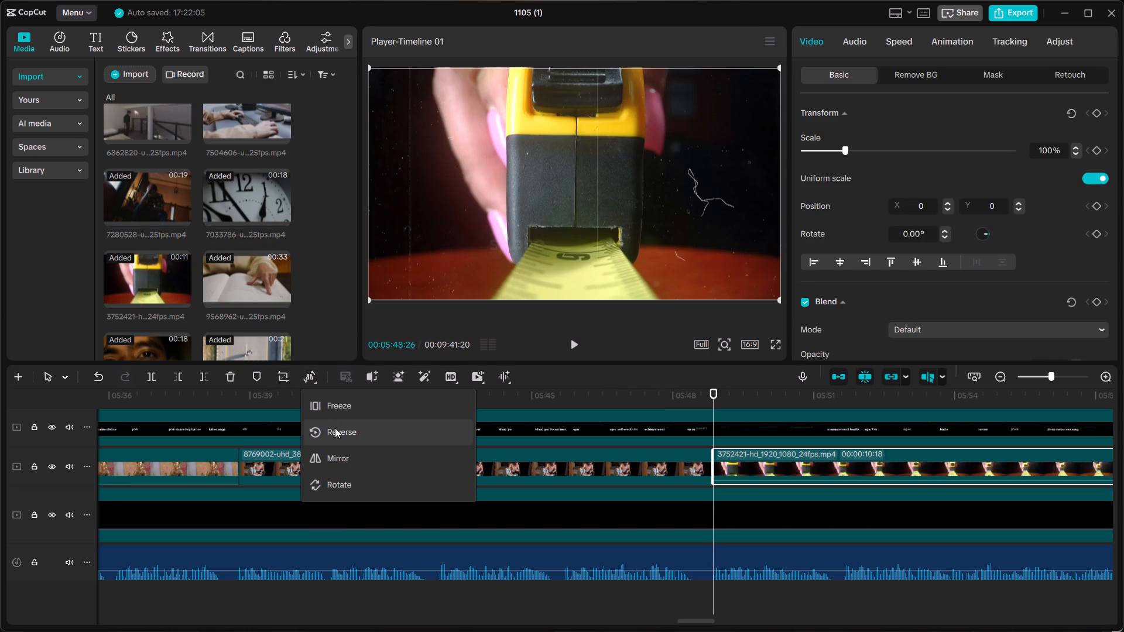
Reverse the newly placed tape-measure clip.
{"action": "left_click", "coordinate": [335, 428]}
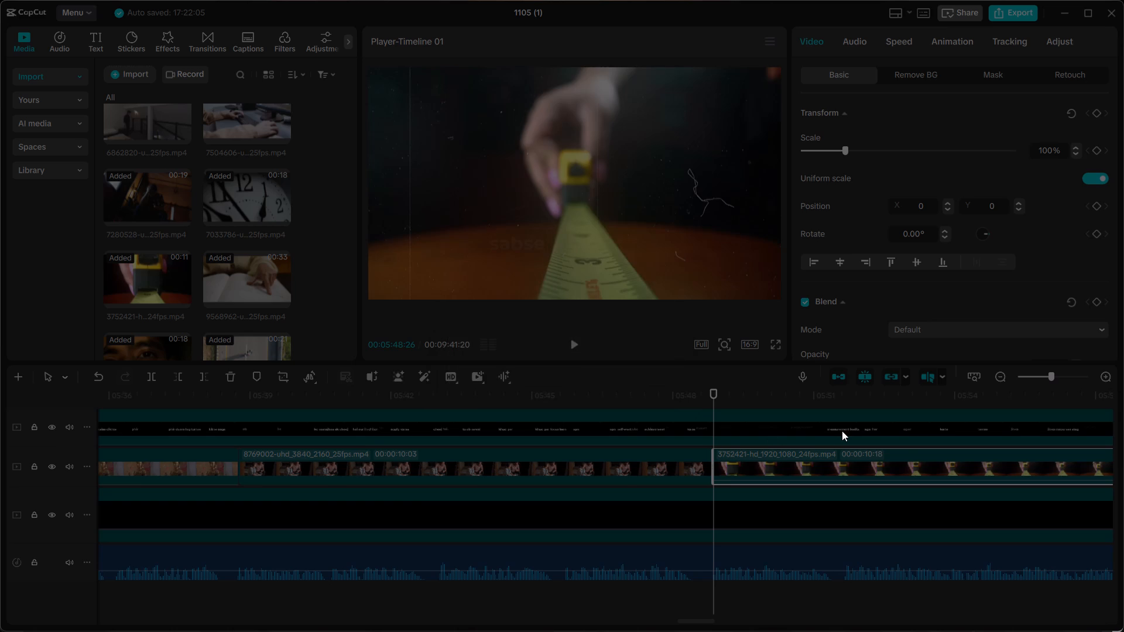
Play from just before the reversed tape-measure clip through its end to check it against the voiceover and captions.
{"action": "left_click", "coordinate": [693, 400]}
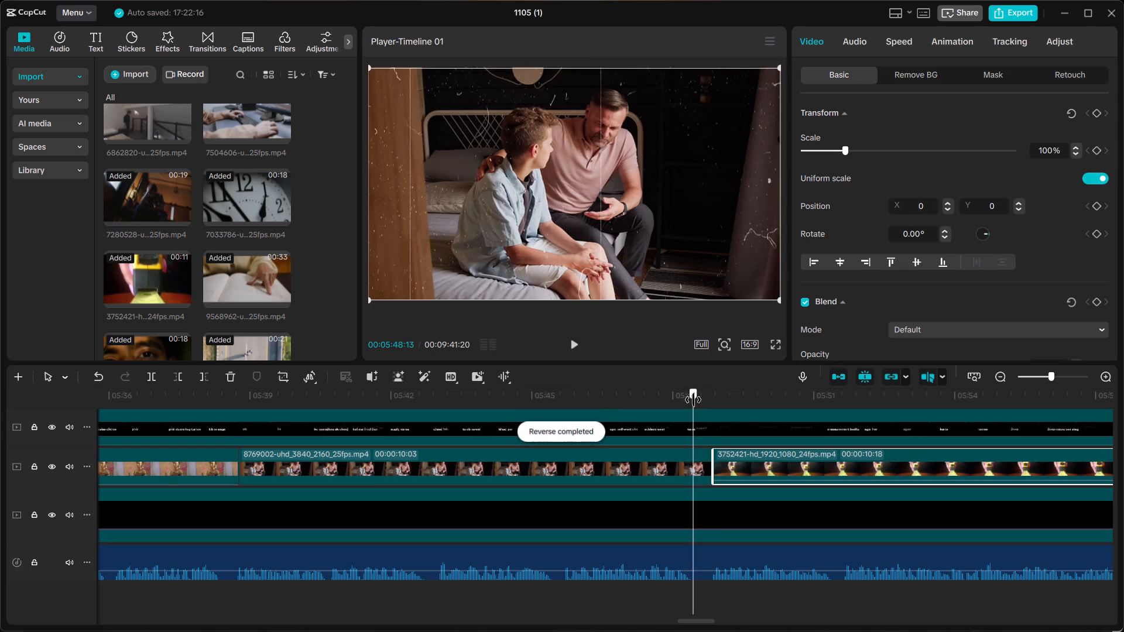
{"action": "key", "text": "space"}
{"action": "left_click", "coordinate": [693, 400]}
{"action": "key", "text": "space"}
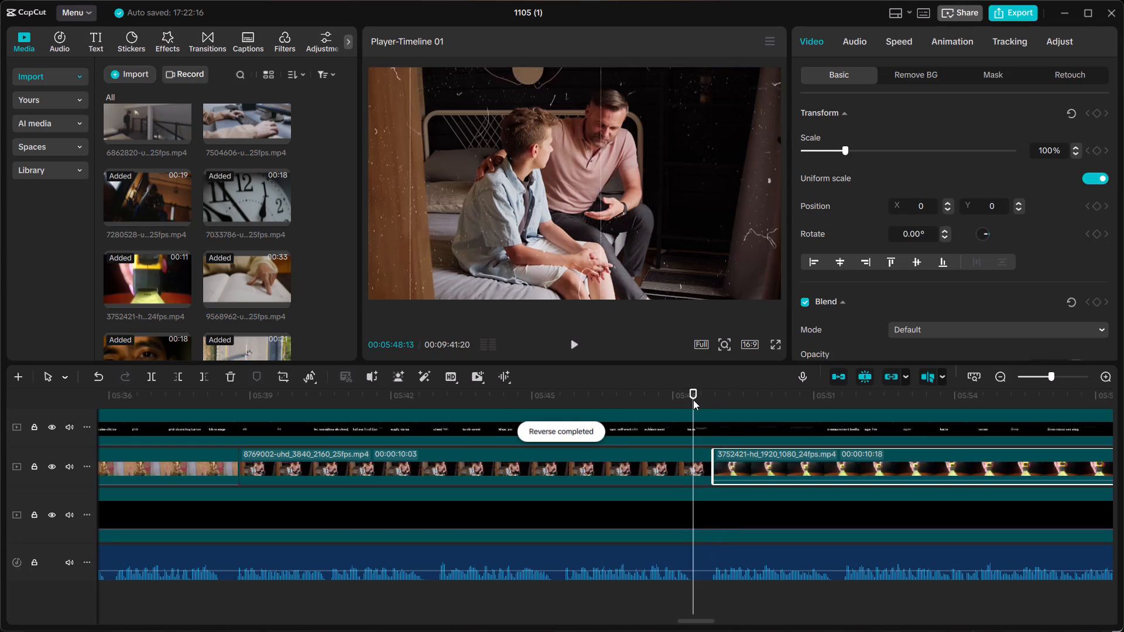
{"action": "scroll", "coordinate": [693, 400], "scroll_direction": "left", "scroll_amount": 2}
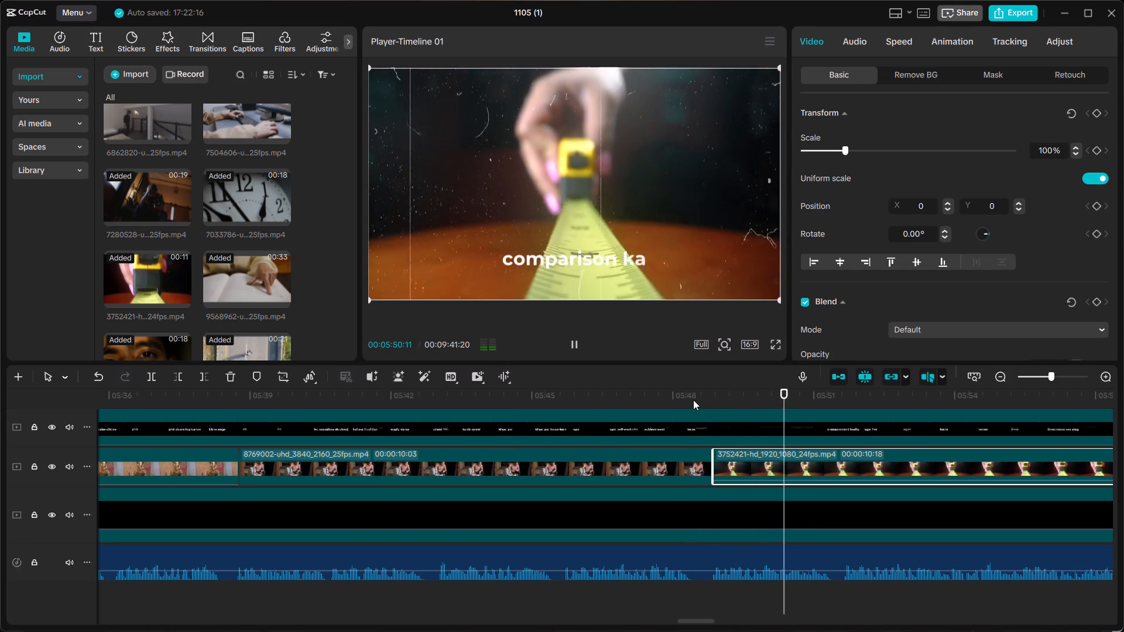
{"action": "scroll", "coordinate": [693, 400], "scroll_direction": "left", "scroll_amount": 1}
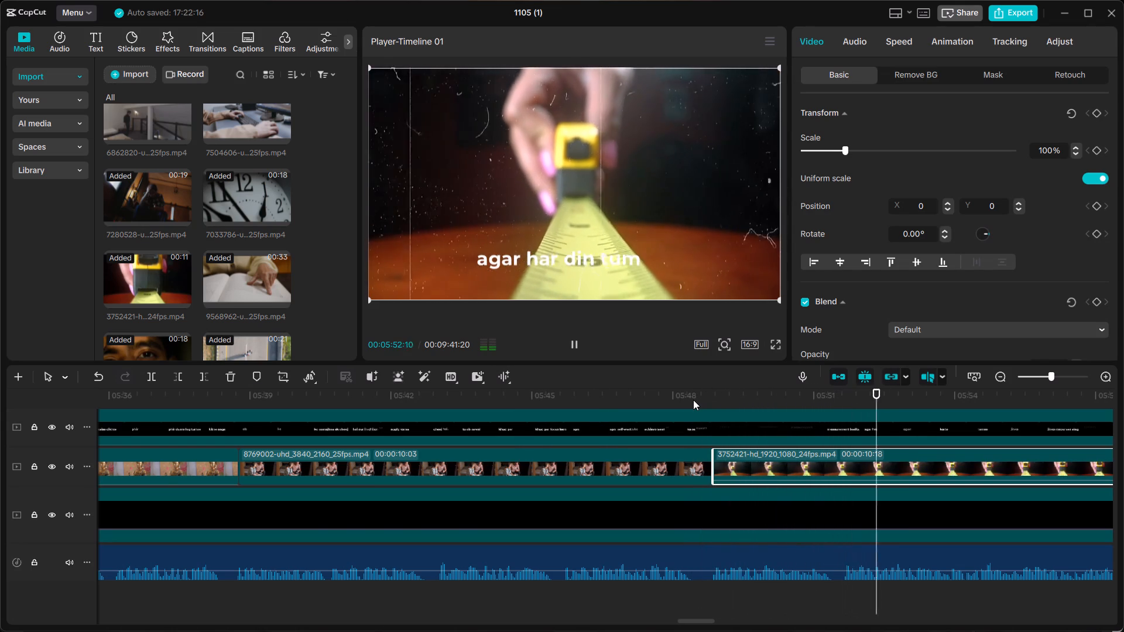
{"action": "scroll", "coordinate": [693, 400], "scroll_direction": "left", "scroll_amount": 1}
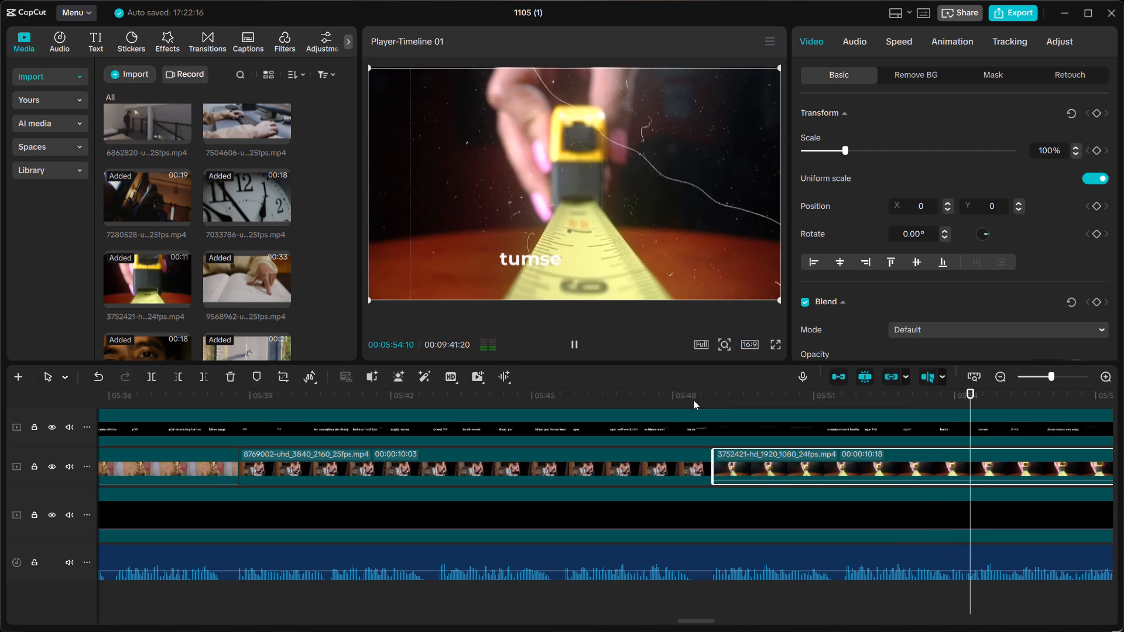
{"action": "scroll", "coordinate": [693, 400], "scroll_direction": "left", "scroll_amount": 1}
{"action": "scroll", "coordinate": [753, 400], "scroll_direction": "left", "scroll_amount": 1}
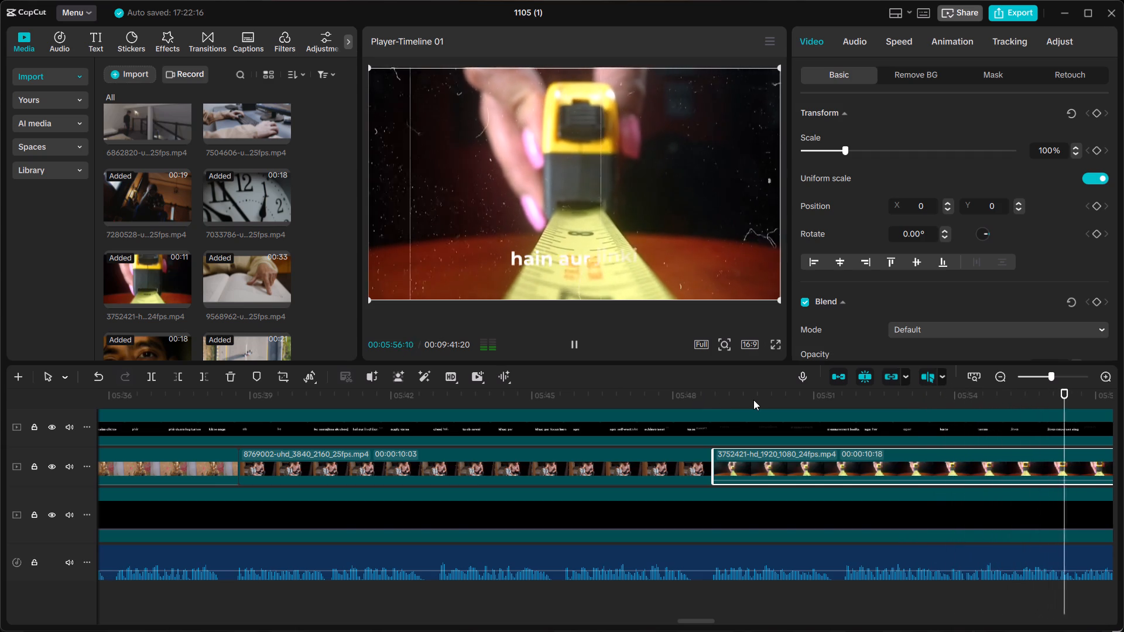
{"action": "scroll", "coordinate": [753, 400], "scroll_direction": "left", "scroll_amount": 1}
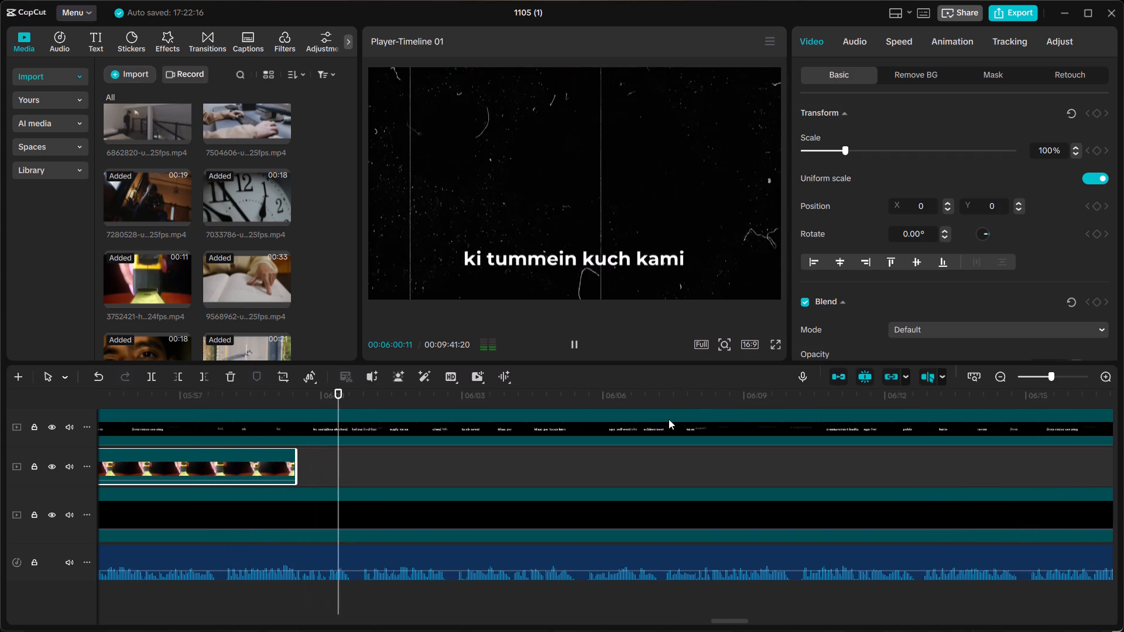
{"action": "key", "text": "space"}
Place the silhouetted-man clip 13611443_1920_1080_24fps from the project media directly after the tape-measure clip, at 00:05:59:14.
{"action": "left_click", "coordinate": [299, 399]}
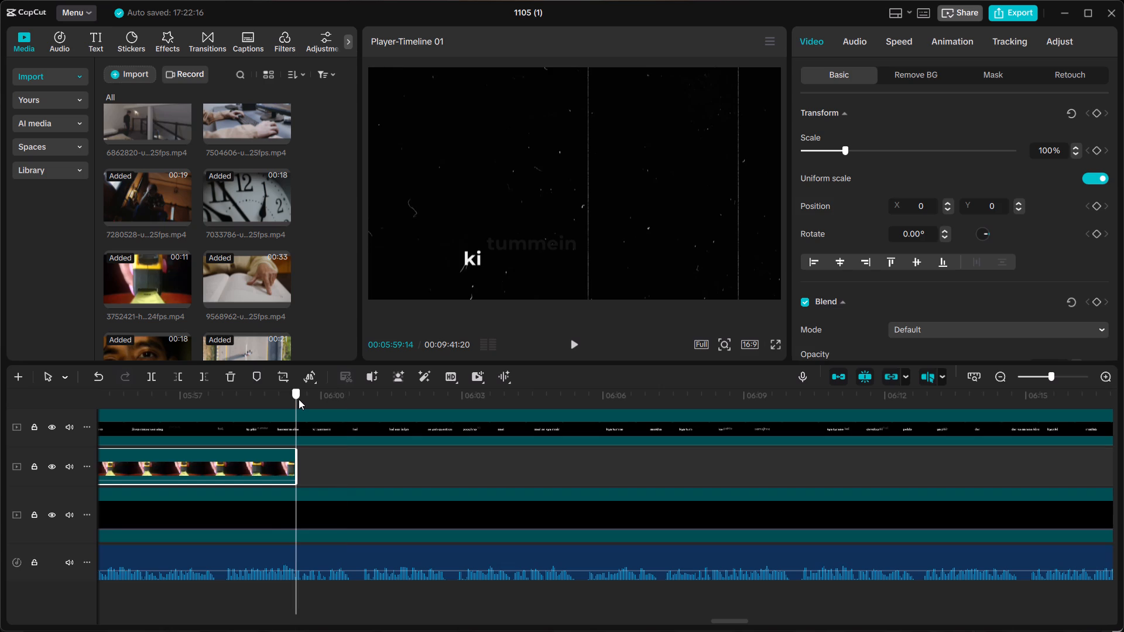
{"action": "scroll", "coordinate": [205, 235], "scroll_direction": "down", "scroll_amount": 4}
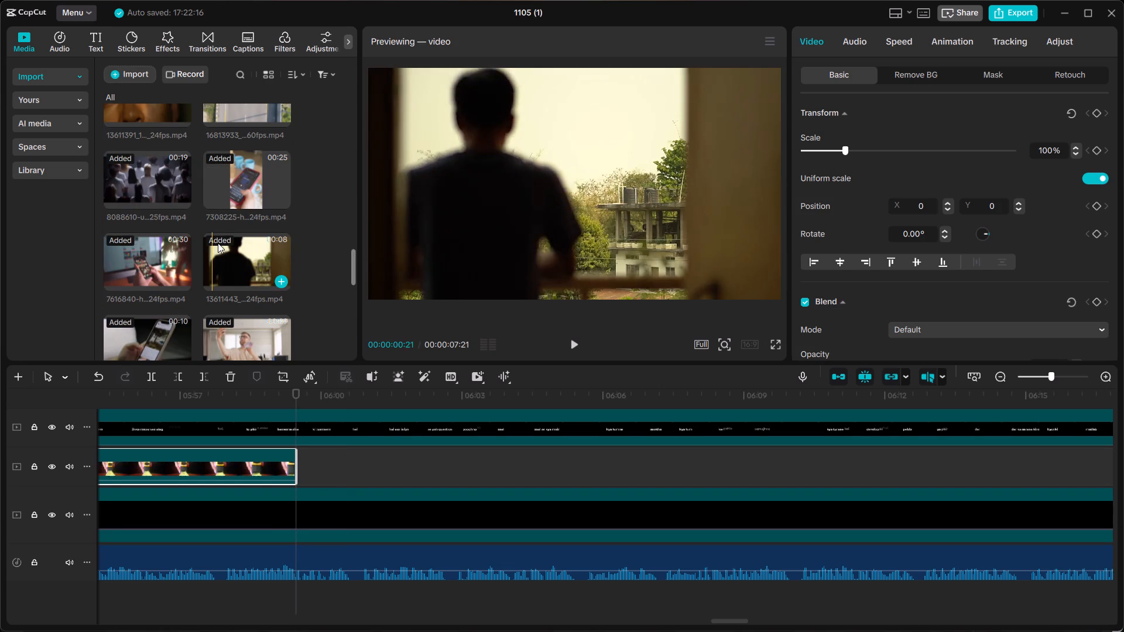
{"action": "left_click_drag", "start_coordinate": [262, 260], "coordinate": [284, 253]}
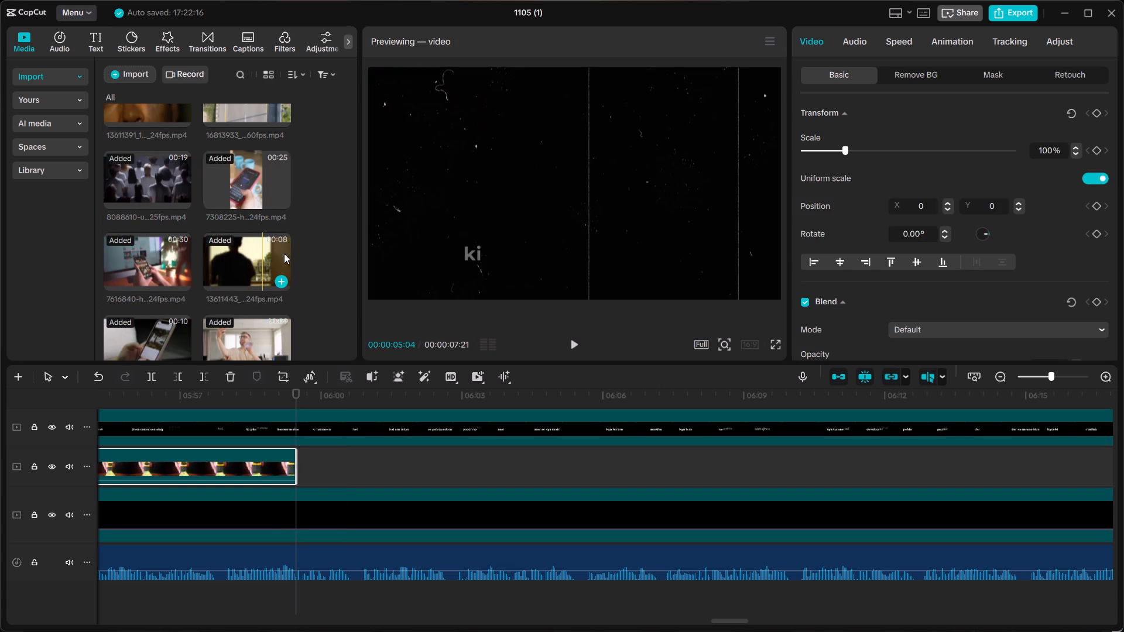
{"action": "left_click_drag", "start_coordinate": [284, 253], "coordinate": [289, 474]}
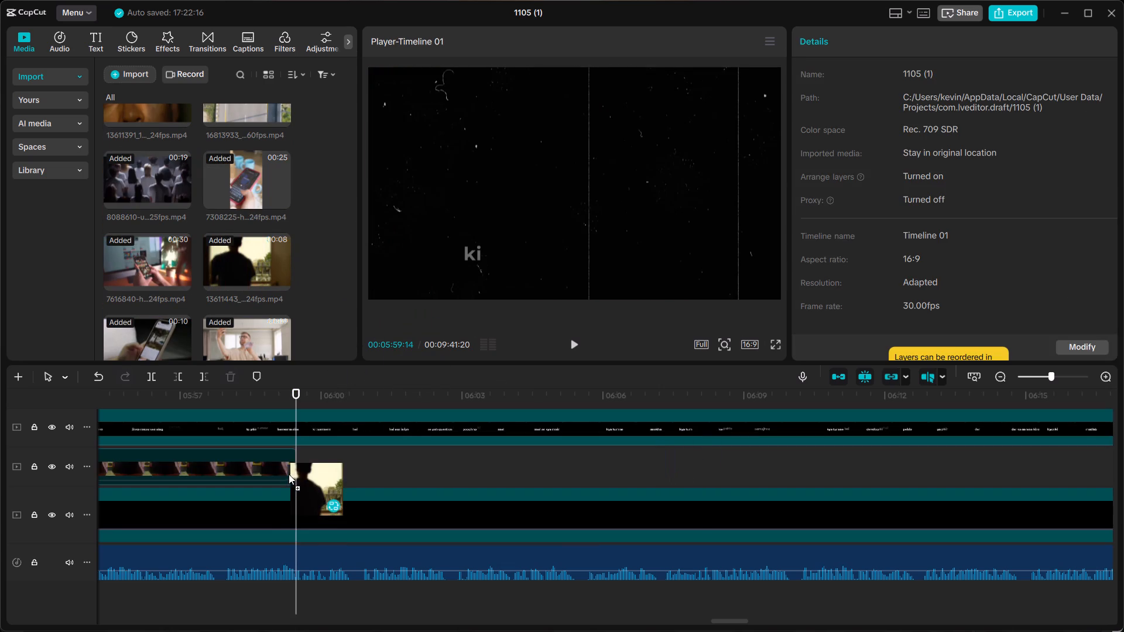
{"action": "left_click_drag", "start_coordinate": [289, 474], "coordinate": [296, 466]}
Play from 00:05:59:02 through the silhouetted-man clip and past its end to check it against the voiceover and captions.
{"action": "left_click", "coordinate": [277, 403]}
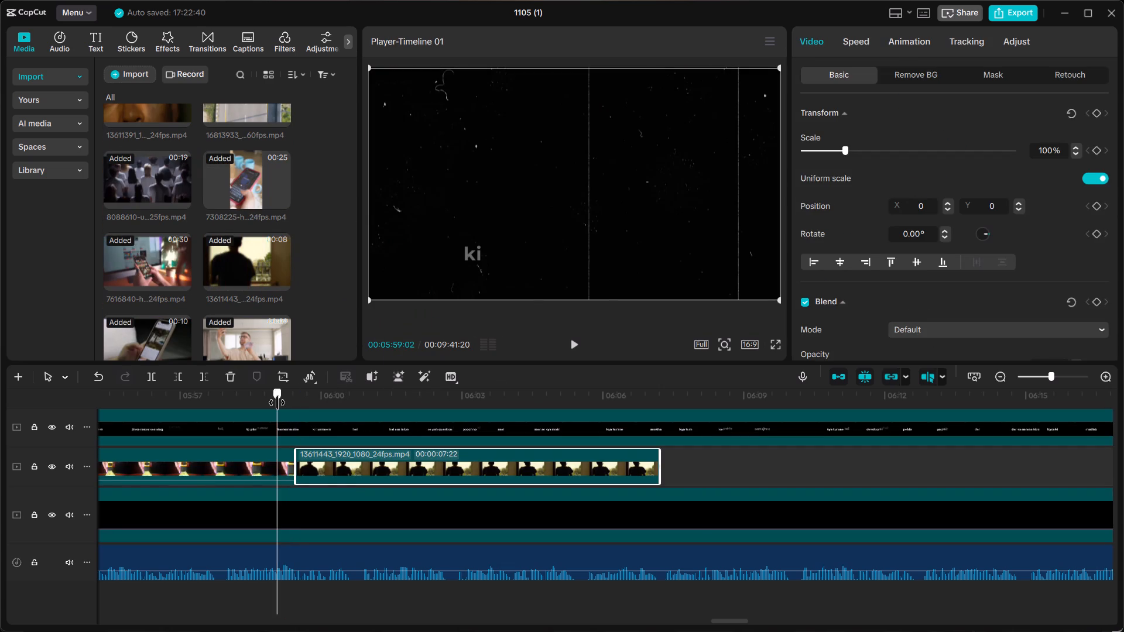
{"action": "key", "text": "space"}
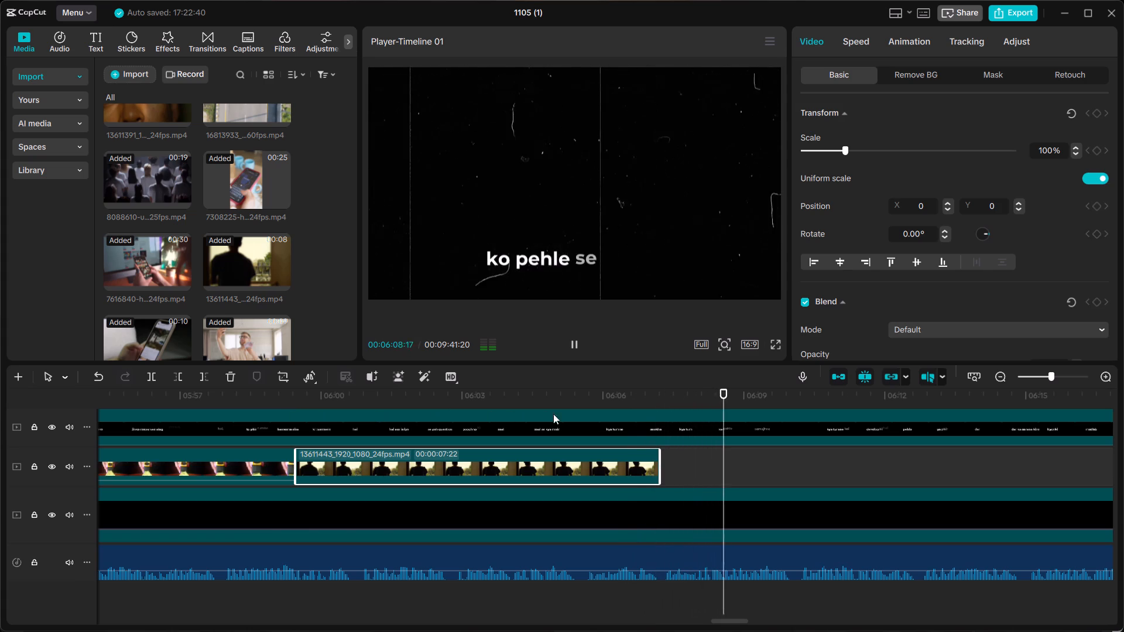
{"action": "key", "text": "space"}
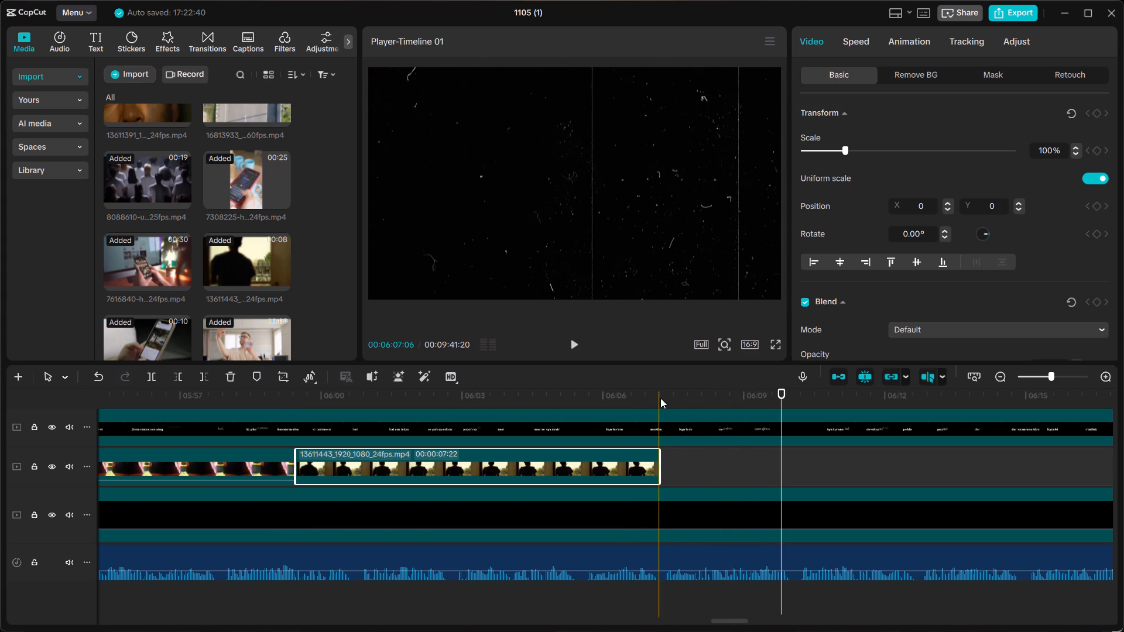
Browse the project media and, in Chrome, the Pexels "understanding man" video results for footage to follow the silhouetted-man clip at 00:06:07:06.
{"action": "left_click", "coordinate": [660, 398]}
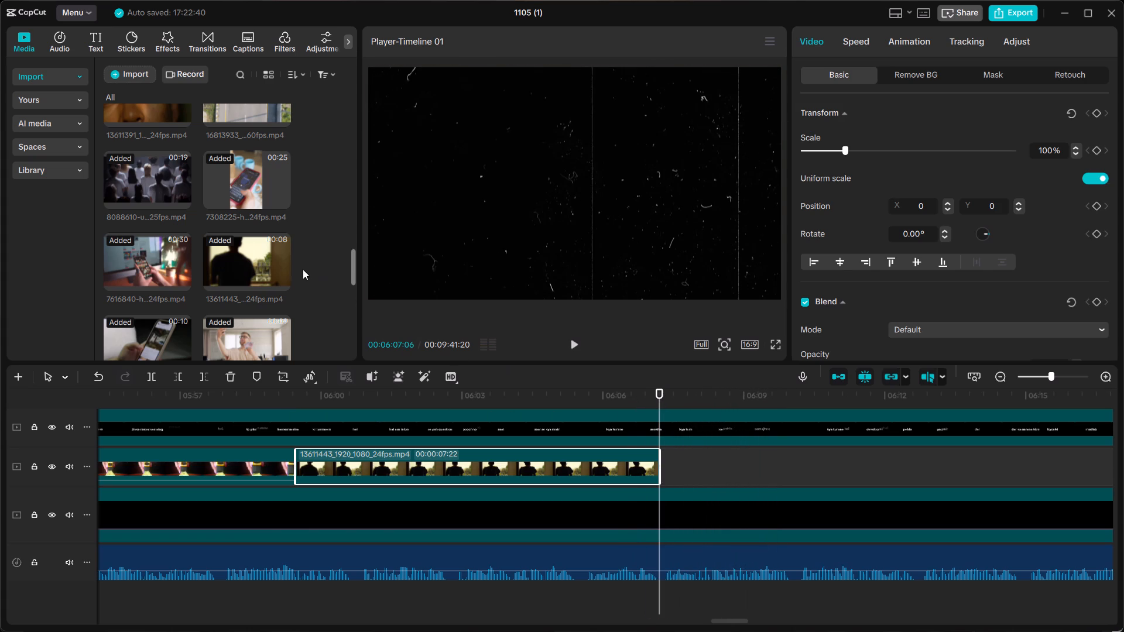
{"action": "scroll", "coordinate": [282, 268], "scroll_direction": "down", "scroll_amount": 8}
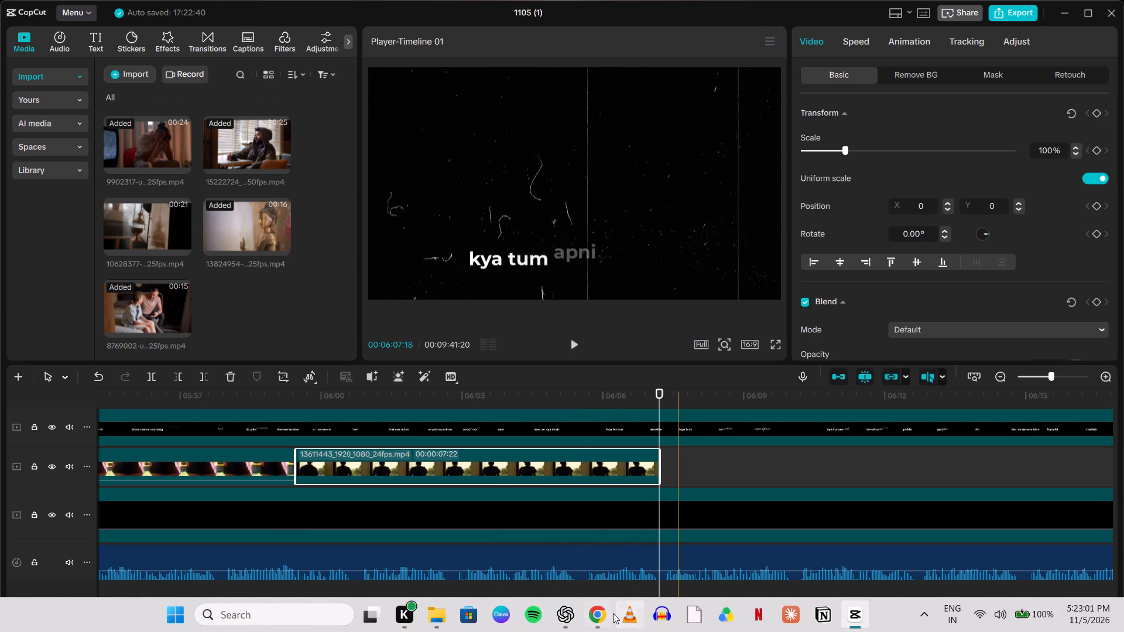
{"action": "left_click", "coordinate": [599, 613]}
{"action": "left_click", "coordinate": [761, 116]}
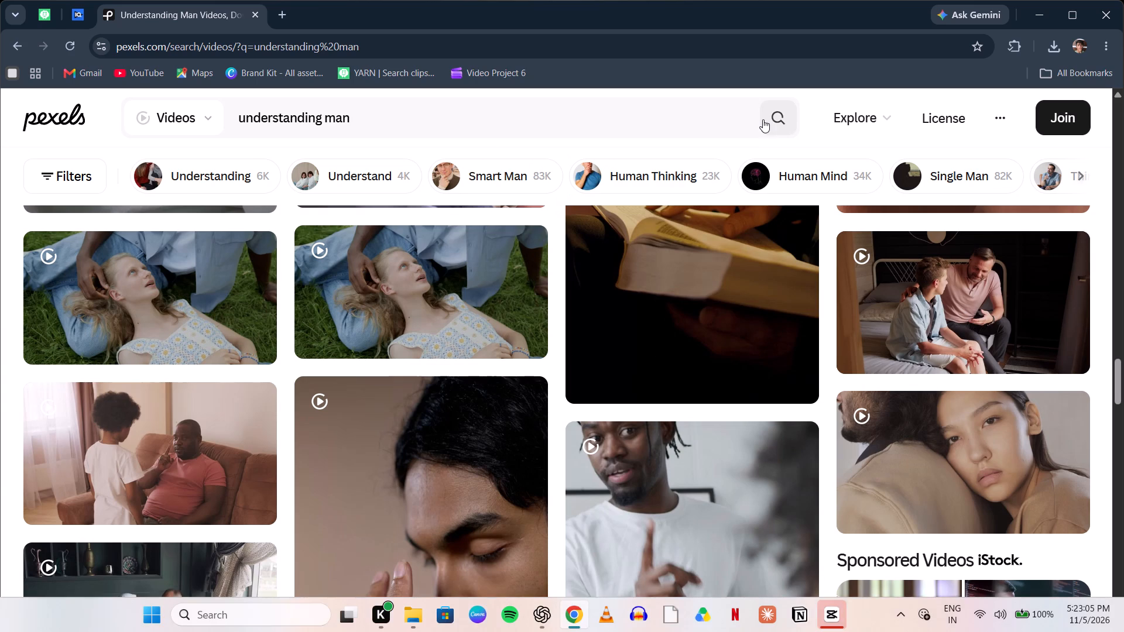
{"action": "scroll", "coordinate": [695, 324], "scroll_direction": "down", "scroll_amount": 8}
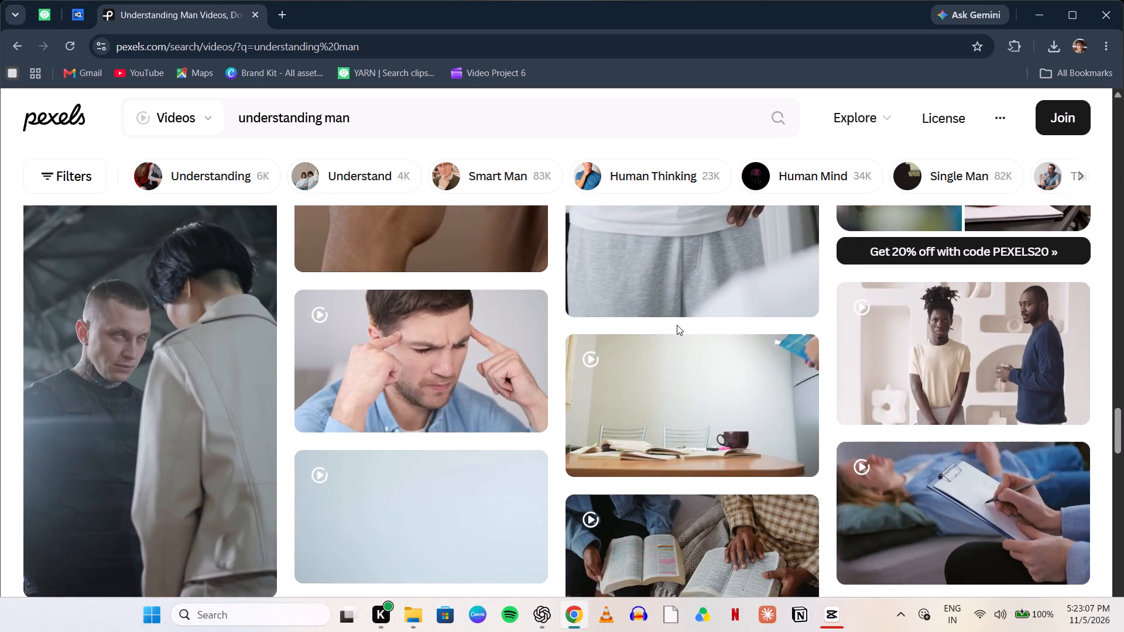
{"action": "scroll", "coordinate": [677, 325], "scroll_direction": "up", "scroll_amount": 8}
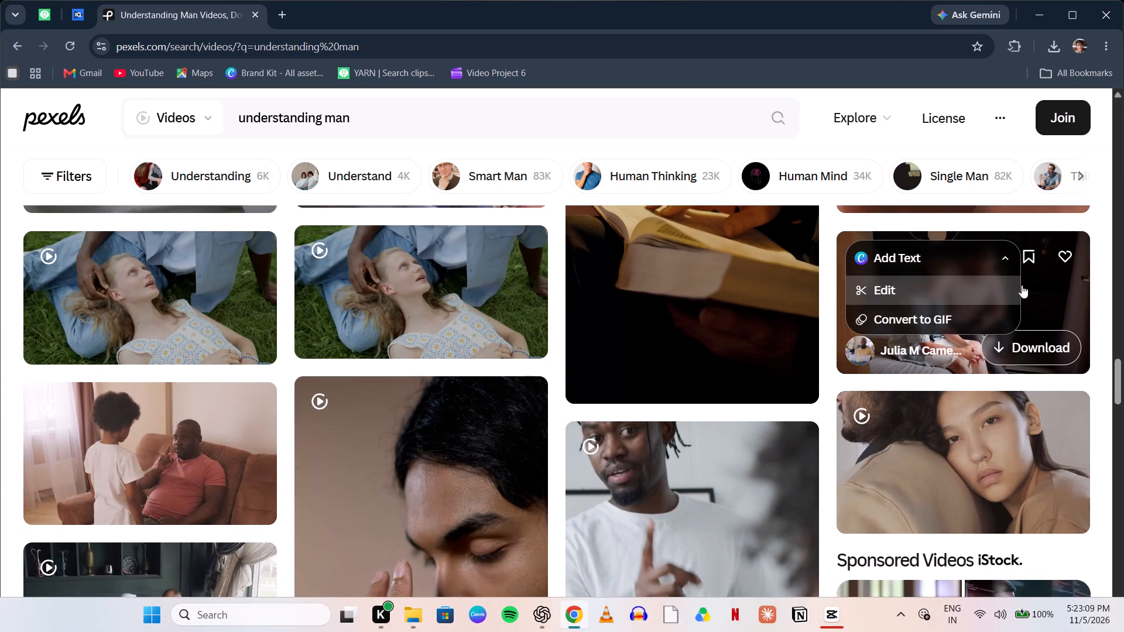
From the related videos of the Pexels father-and-son bedroom clip, download the MART PRODUCTION clip of a man reading a book with a boy.
{"action": "left_click", "coordinate": [1057, 293]}
{"action": "scroll", "coordinate": [179, 277], "scroll_direction": "down", "scroll_amount": 5}
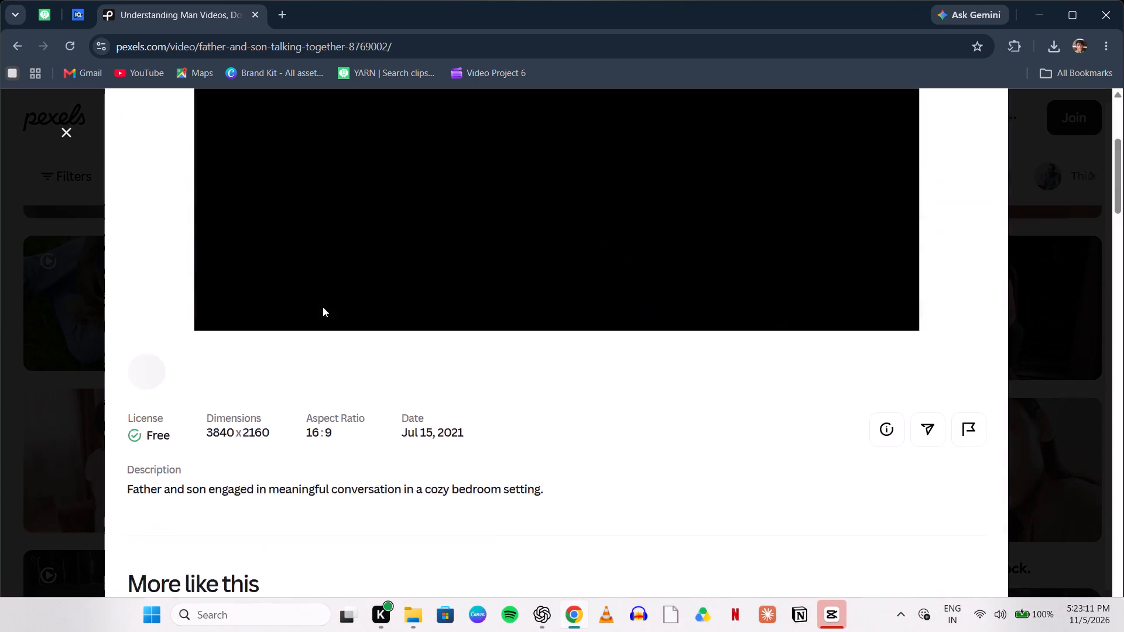
{"action": "scroll", "coordinate": [520, 338], "scroll_direction": "down", "scroll_amount": 6}
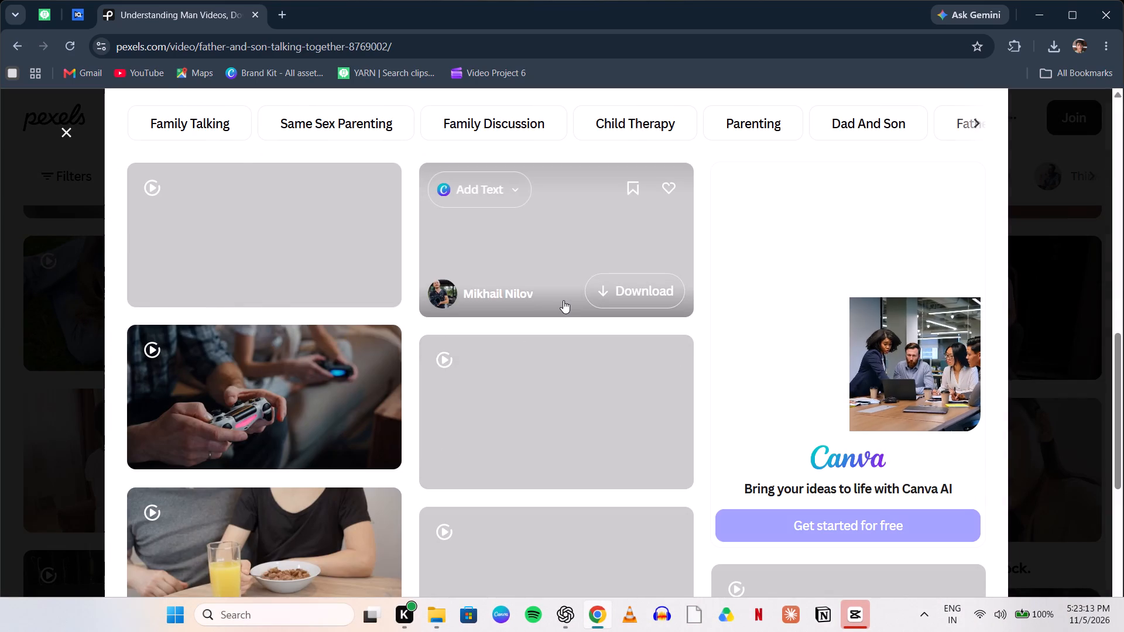
{"action": "scroll", "coordinate": [568, 315], "scroll_direction": "down", "scroll_amount": 2}
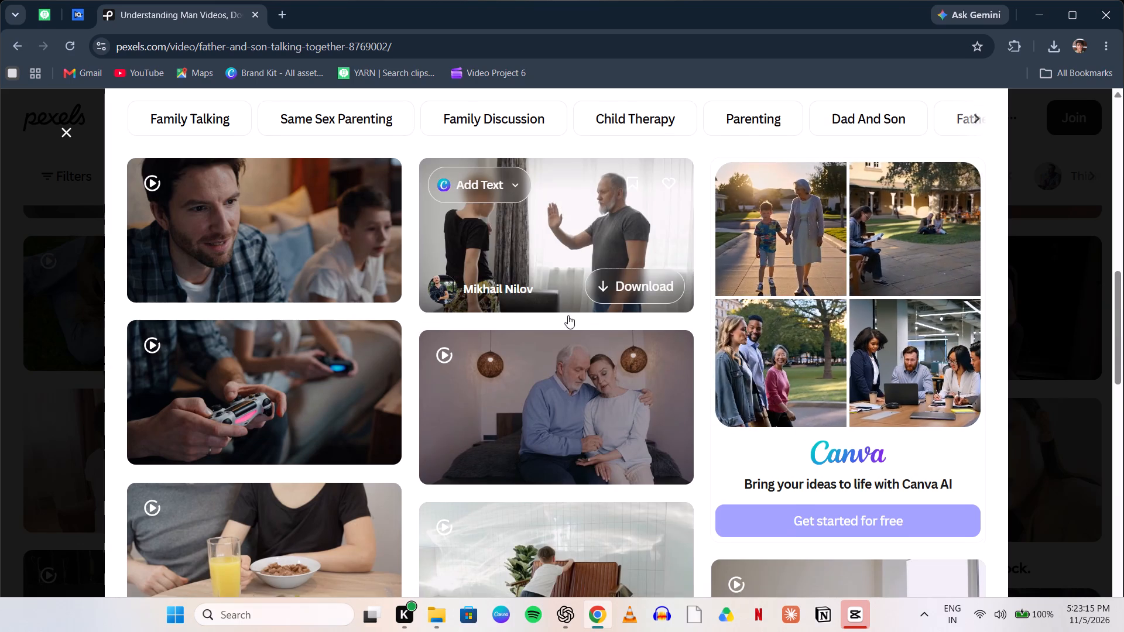
{"action": "scroll", "coordinate": [568, 315], "scroll_direction": "down", "scroll_amount": 3}
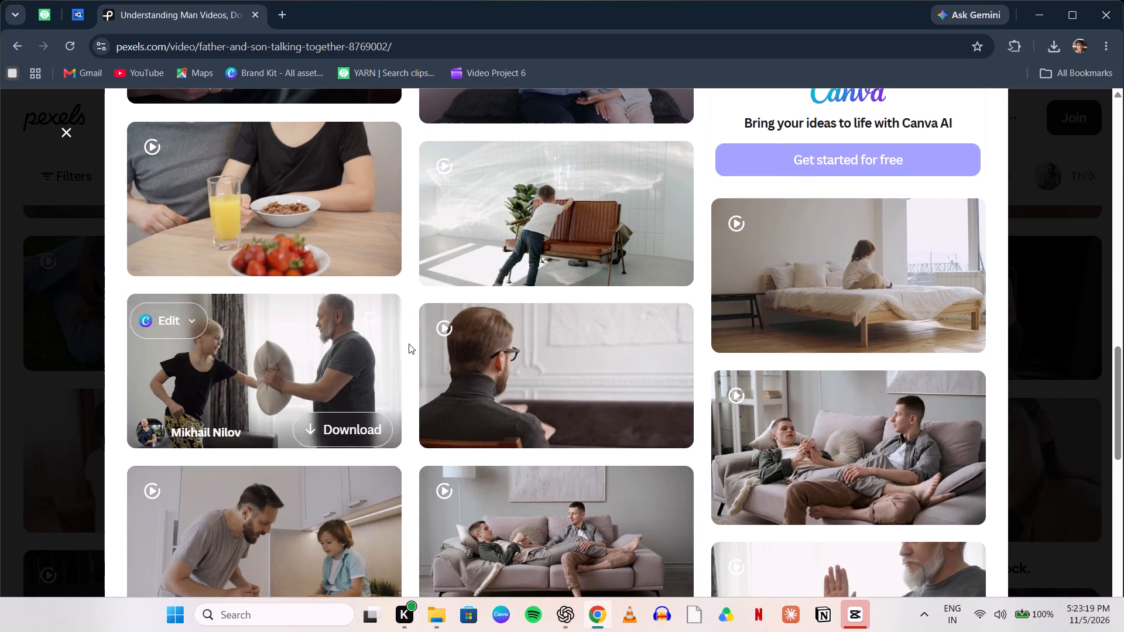
{"action": "scroll", "coordinate": [426, 342], "scroll_direction": "down", "scroll_amount": 5}
{"action": "scroll", "coordinate": [351, 382], "scroll_direction": "down", "scroll_amount": 4}
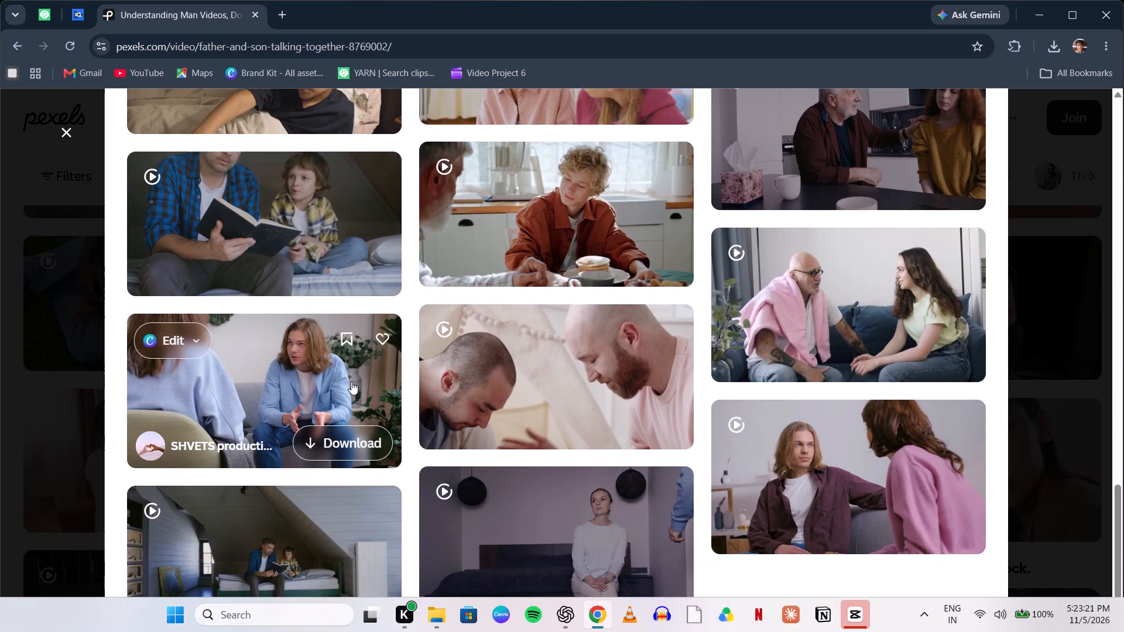
{"action": "scroll", "coordinate": [221, 375], "scroll_direction": "up", "scroll_amount": 3}
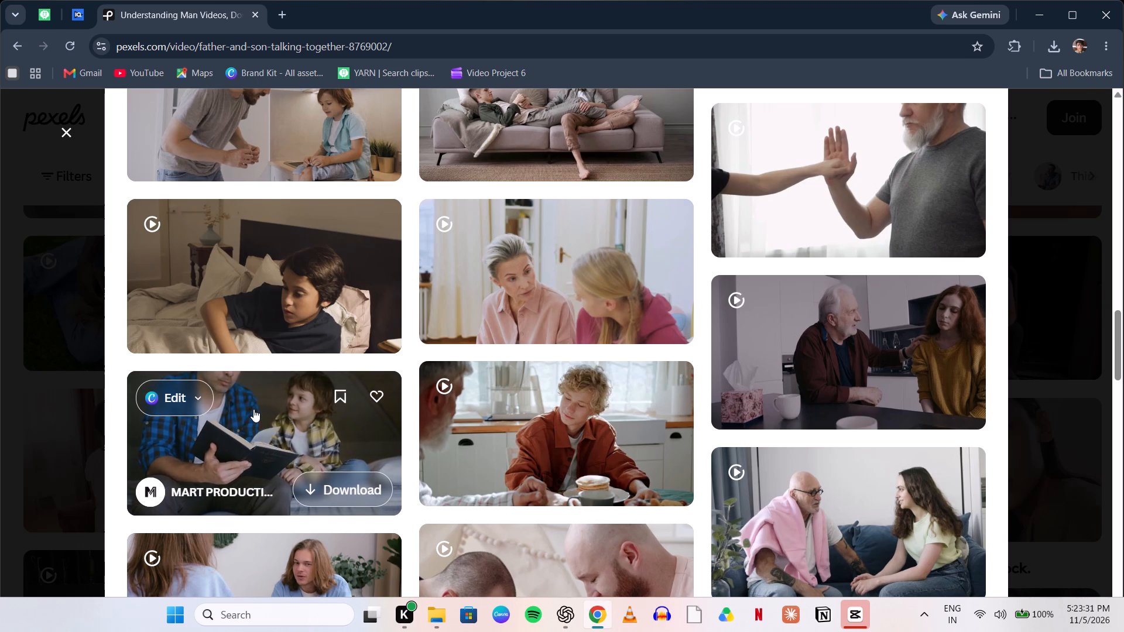
{"action": "left_click", "coordinate": [337, 485]}
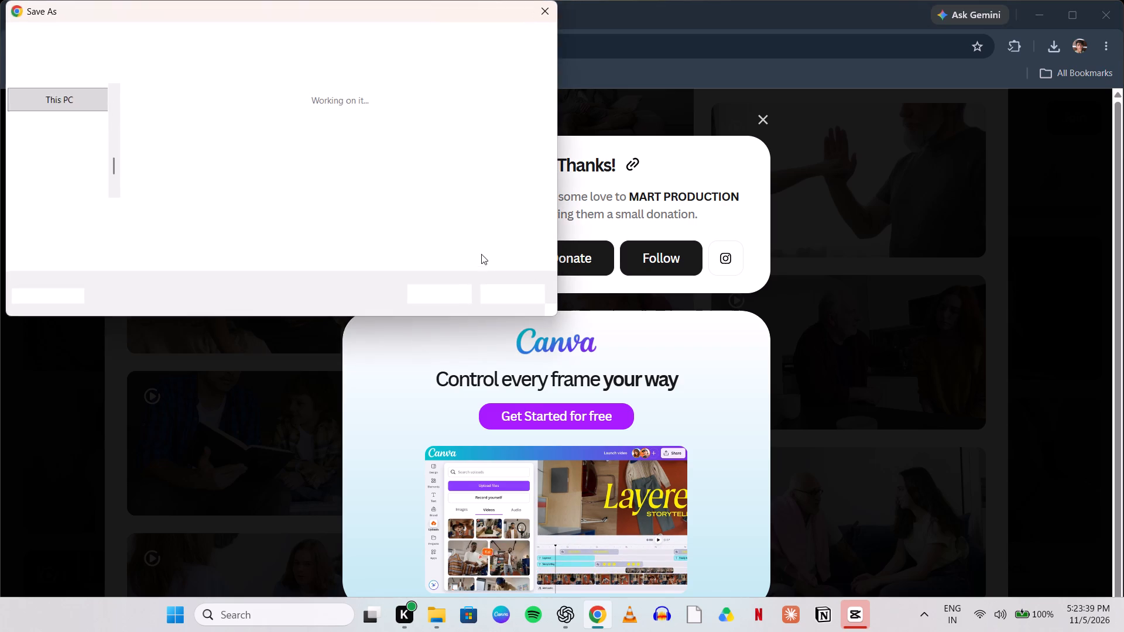
{"action": "left_click", "coordinate": [437, 291]}
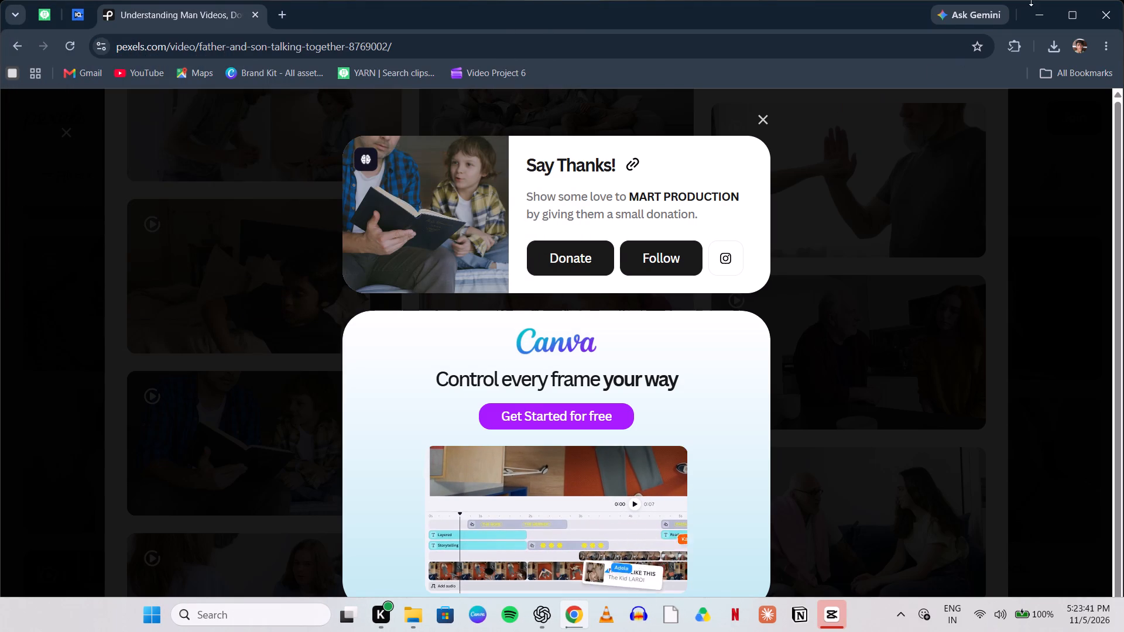
Return to CapCut and import the downloaded clip 7641633-uhd_4096_2160_25fps into the project media.
{"action": "left_click", "coordinate": [1036, 13]}
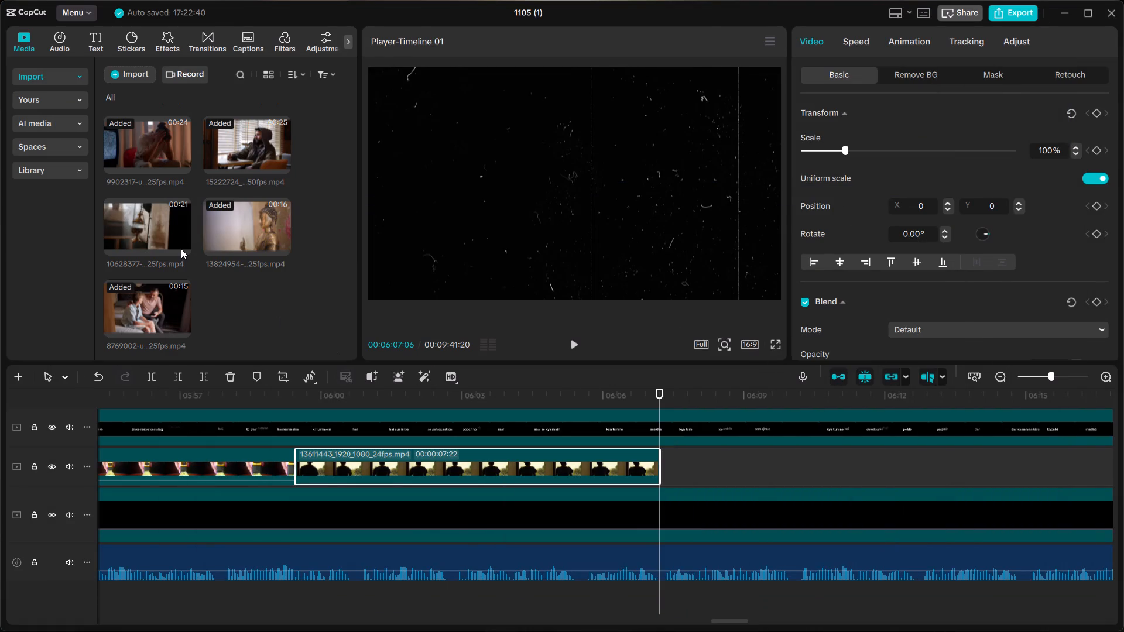
{"action": "left_click", "coordinate": [122, 76]}
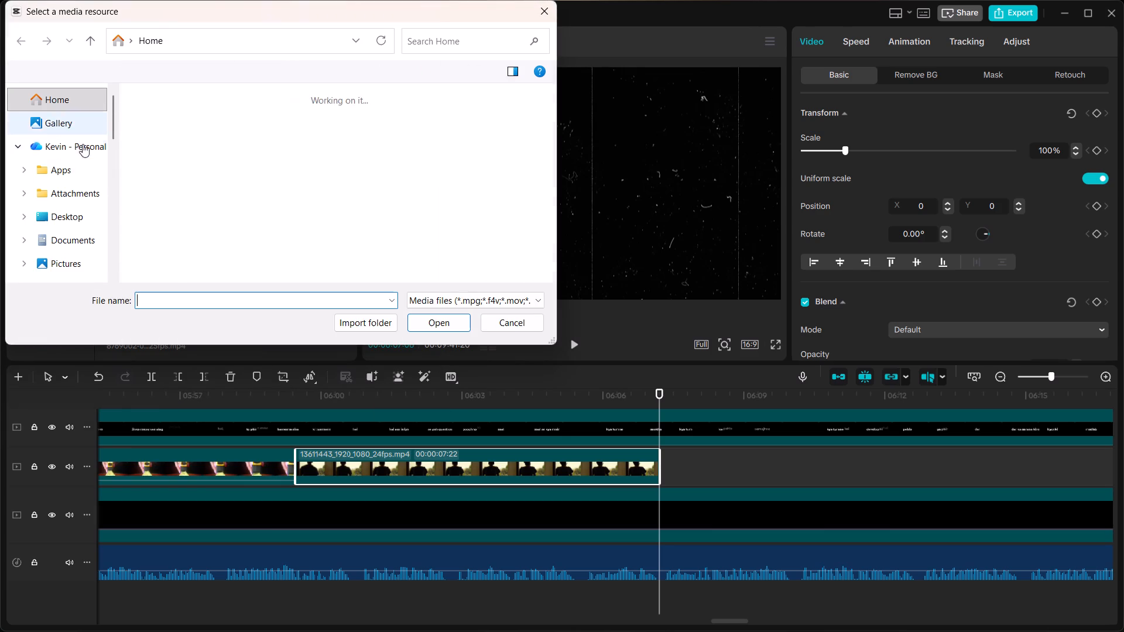
{"action": "scroll", "coordinate": [58, 155], "scroll_direction": "up", "scroll_amount": 1}
{"action": "scroll", "coordinate": [314, 157], "scroll_direction": "down", "scroll_amount": 2}
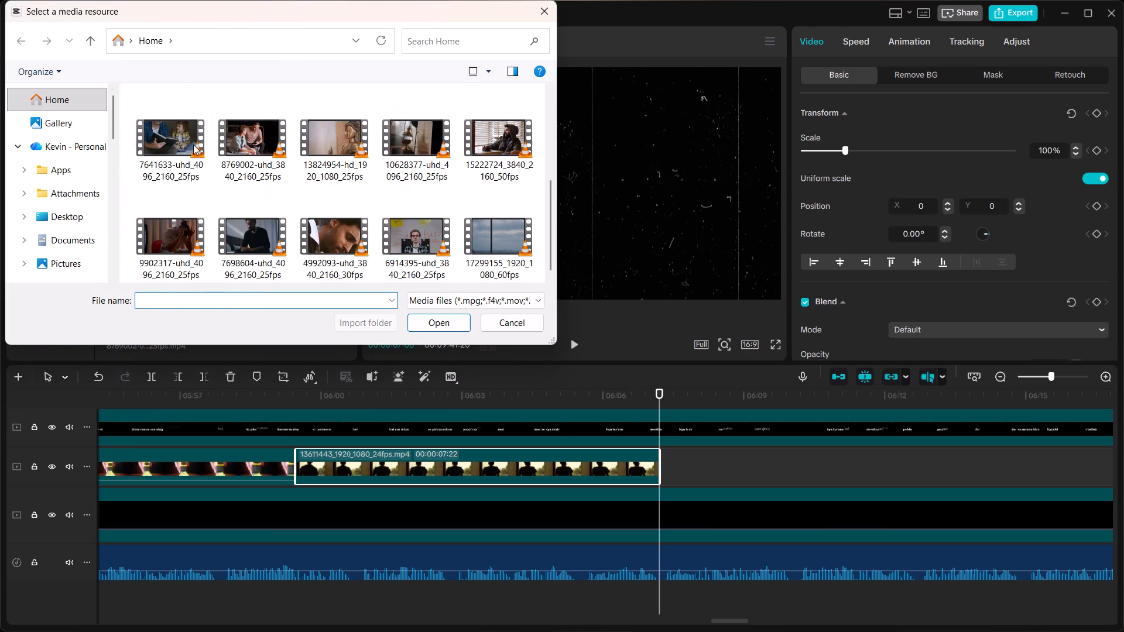
{"action": "left_click", "coordinate": [177, 136]}
{"action": "left_click", "coordinate": [437, 322]}
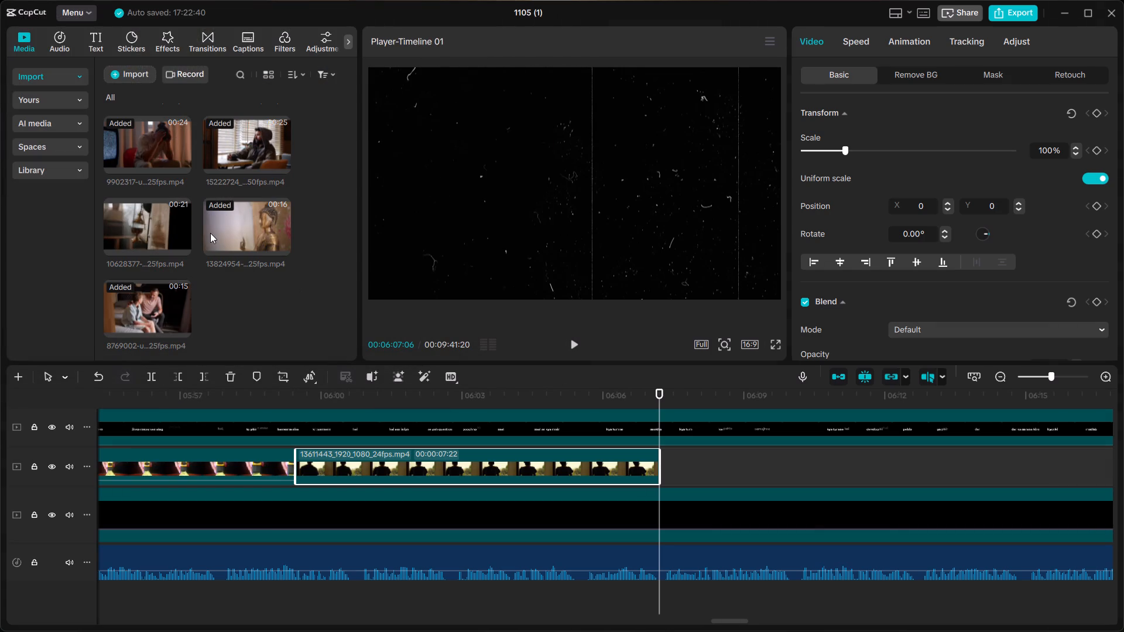
Place the book-reading clip 7641633-uhd_4096_2160_25fps on the B-roll track at 00:06:07:06, directly after the silhouetted-man clip.
{"action": "scroll", "coordinate": [210, 233], "scroll_direction": "down", "scroll_amount": 6}
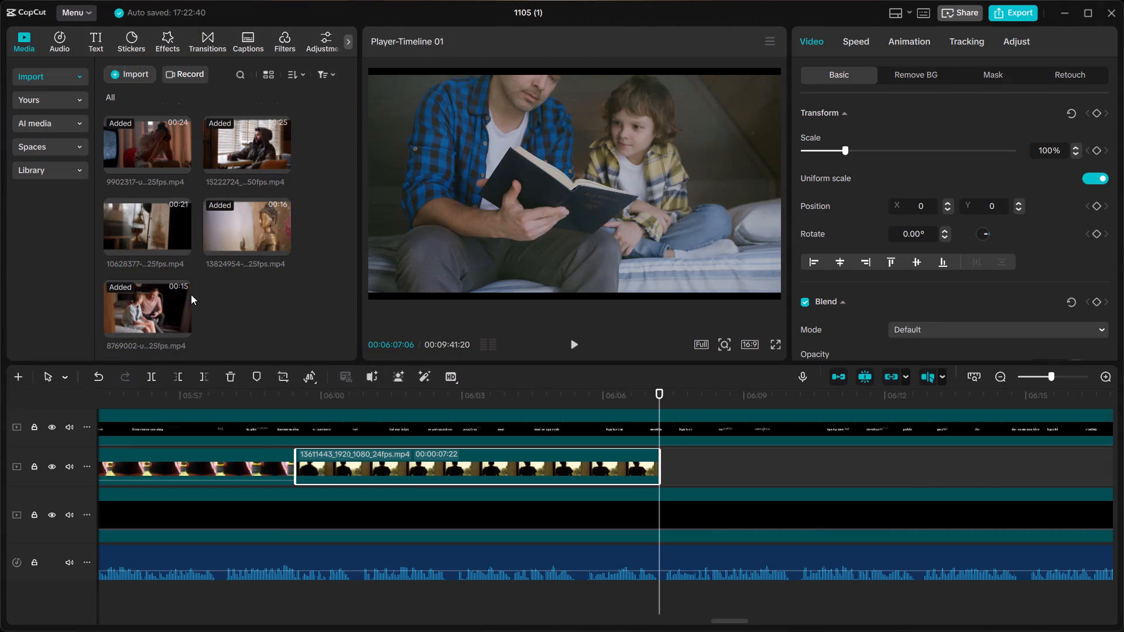
{"action": "scroll", "coordinate": [248, 273], "scroll_direction": "down", "scroll_amount": 8}
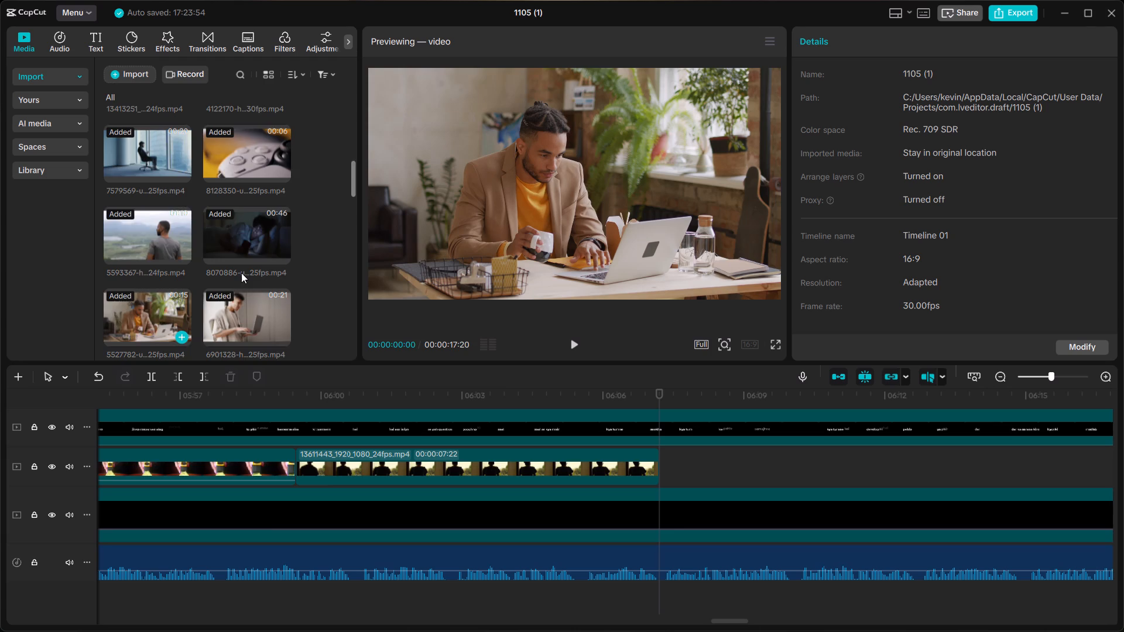
{"action": "scroll", "coordinate": [241, 273], "scroll_direction": "down", "scroll_amount": 3}
{"action": "scroll", "coordinate": [158, 263], "scroll_direction": "down", "scroll_amount": 2}
{"action": "left_click_drag", "start_coordinate": [225, 303], "coordinate": [695, 449]}
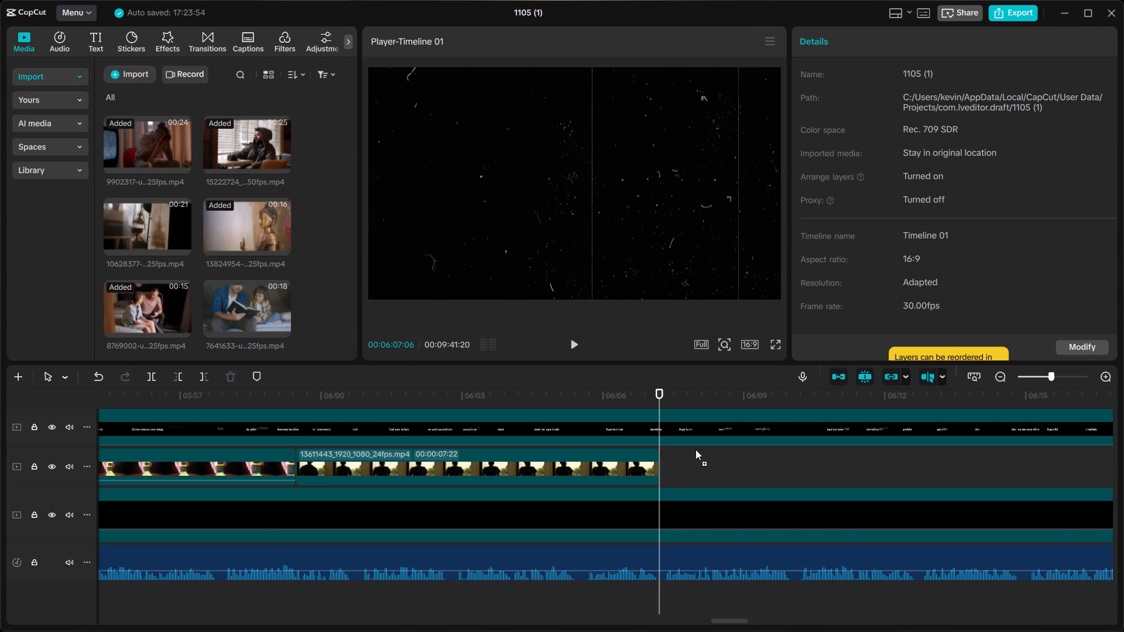
{"action": "left_click_drag", "start_coordinate": [695, 449], "coordinate": [663, 466]}
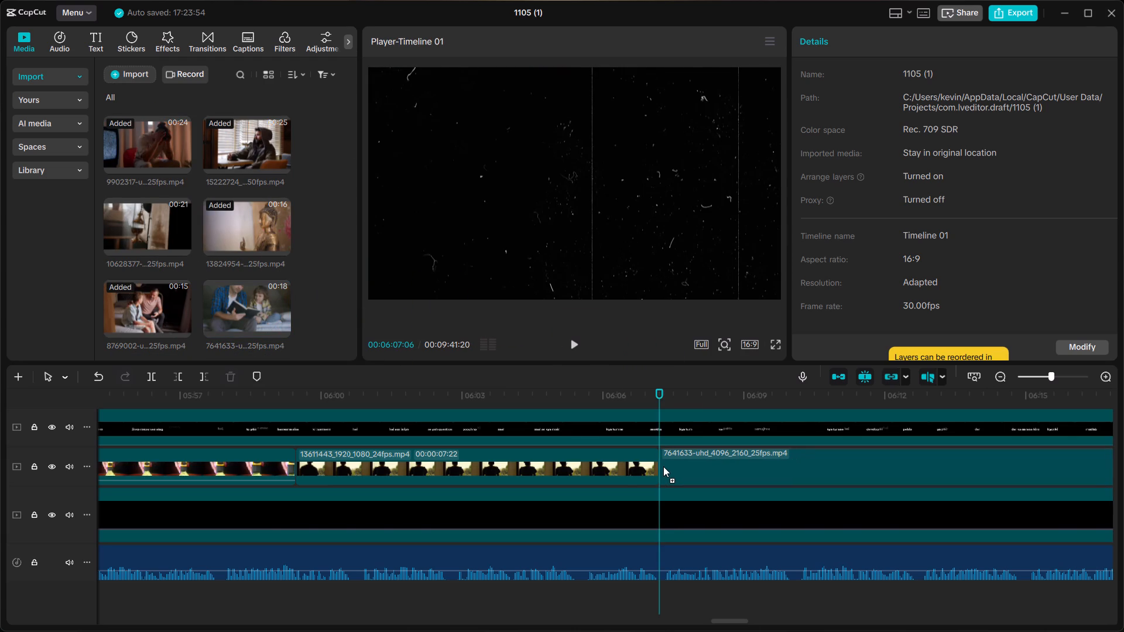
{"action": "left_click_drag", "start_coordinate": [663, 466], "coordinate": [662, 466]}
Scale the man-and-boy book-reading clip to 107% so it fills the frame without black bars.
{"action": "left_click", "coordinate": [676, 390]}
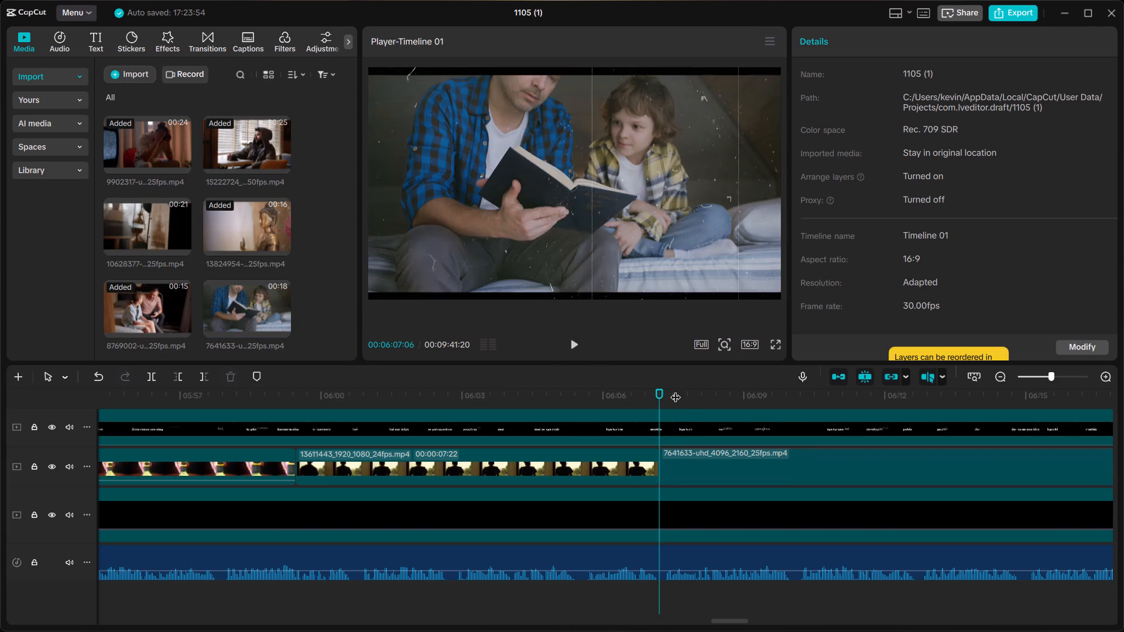
{"action": "left_click_drag", "start_coordinate": [661, 383], "coordinate": [666, 383]}
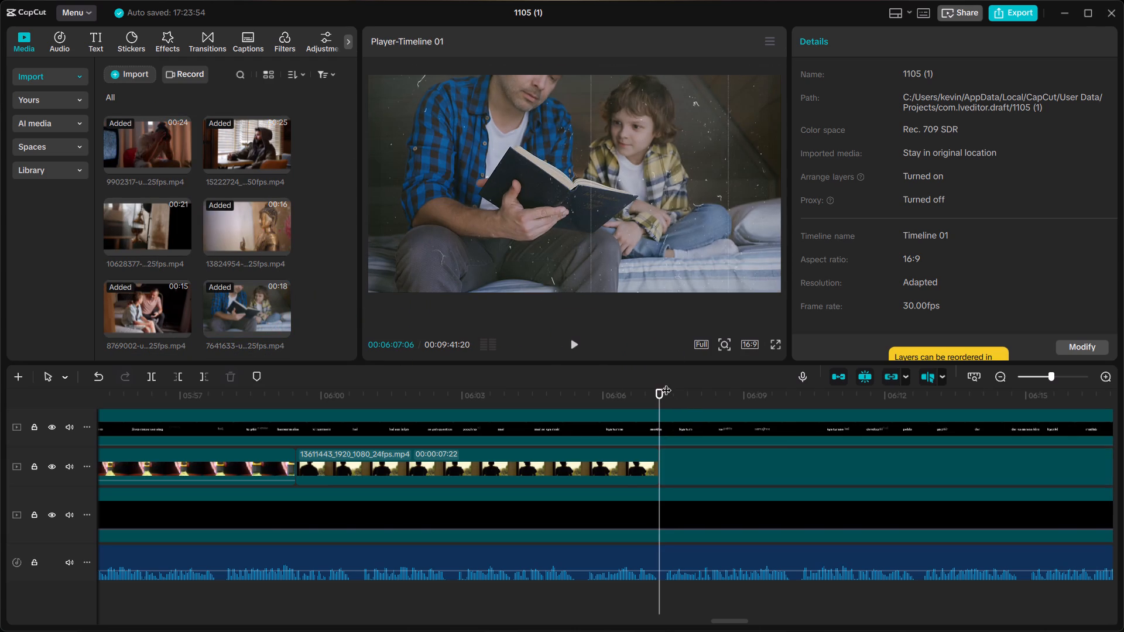
{"action": "left_click_drag", "start_coordinate": [666, 383], "coordinate": [670, 384]}
{"action": "left_click", "coordinate": [674, 386]}
{"action": "left_click", "coordinate": [688, 389]}
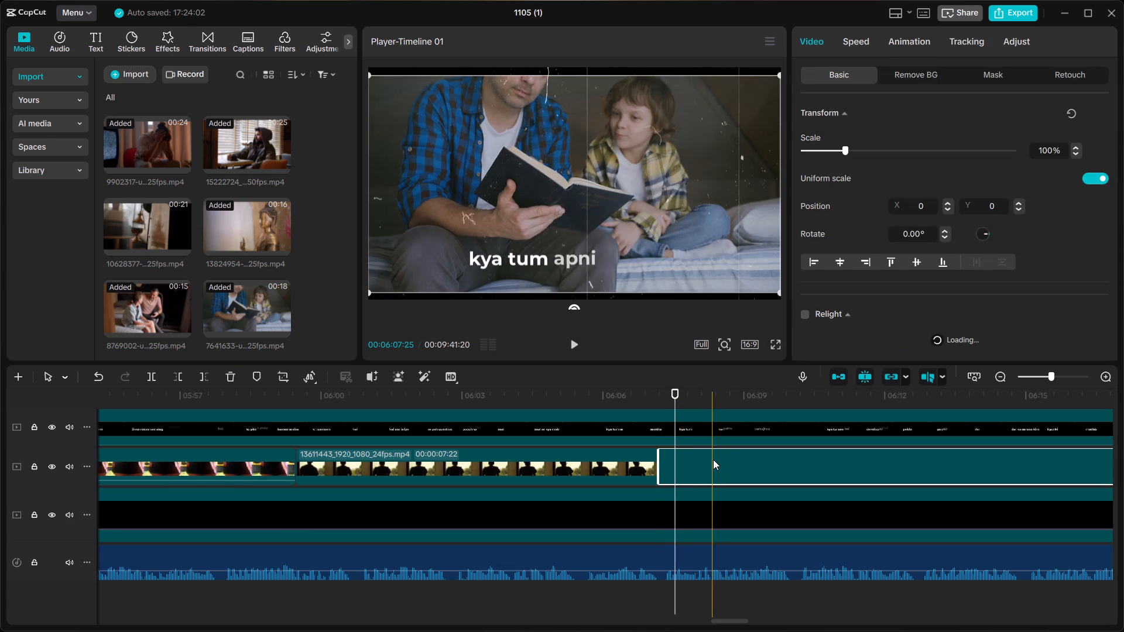
{"action": "left_click", "coordinate": [713, 459]}
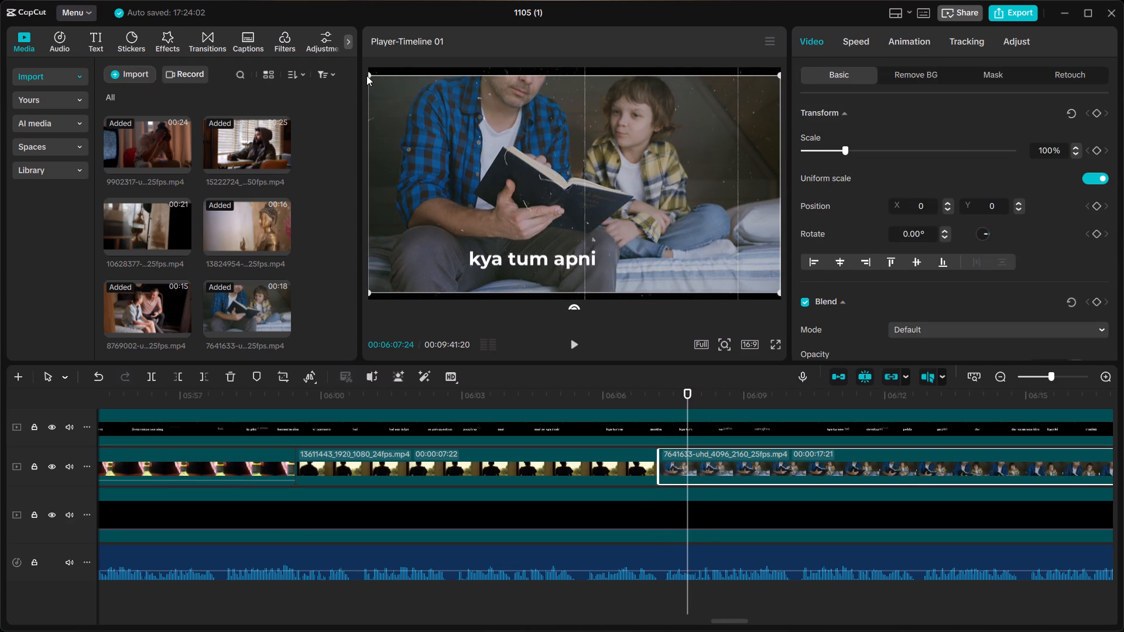
{"action": "left_click_drag", "start_coordinate": [371, 72], "coordinate": [357, 61]}
Play from 00:06:06:25 through the book-reading clip to check it against the voiceover and captions.
{"action": "left_click", "coordinate": [642, 393]}
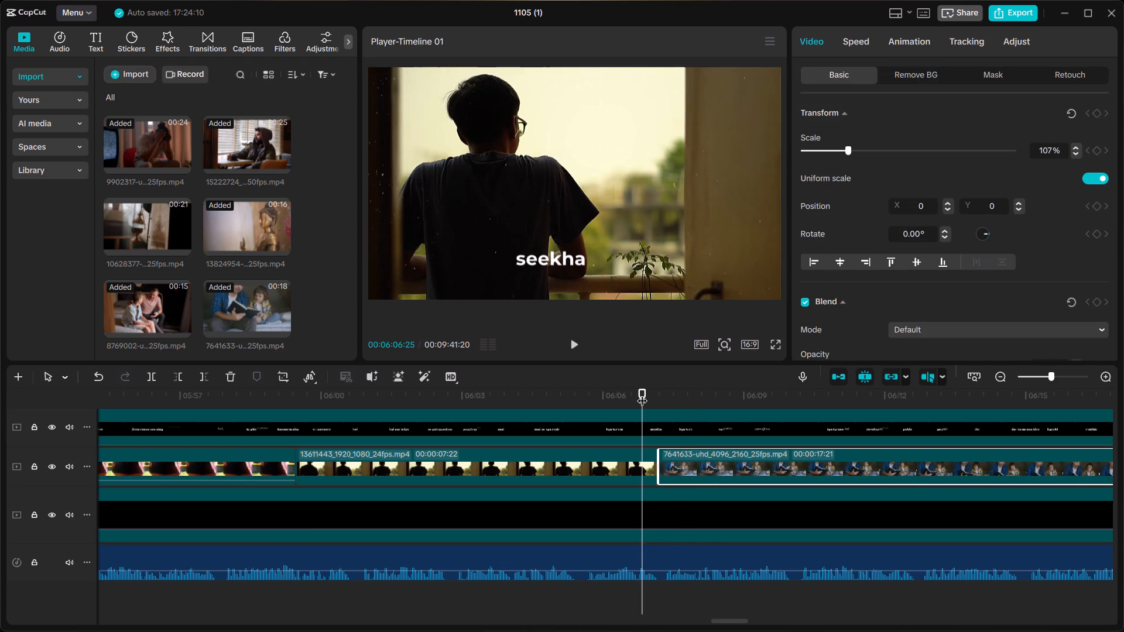
{"action": "key", "text": "space"}
{"action": "left_click", "coordinate": [636, 386]}
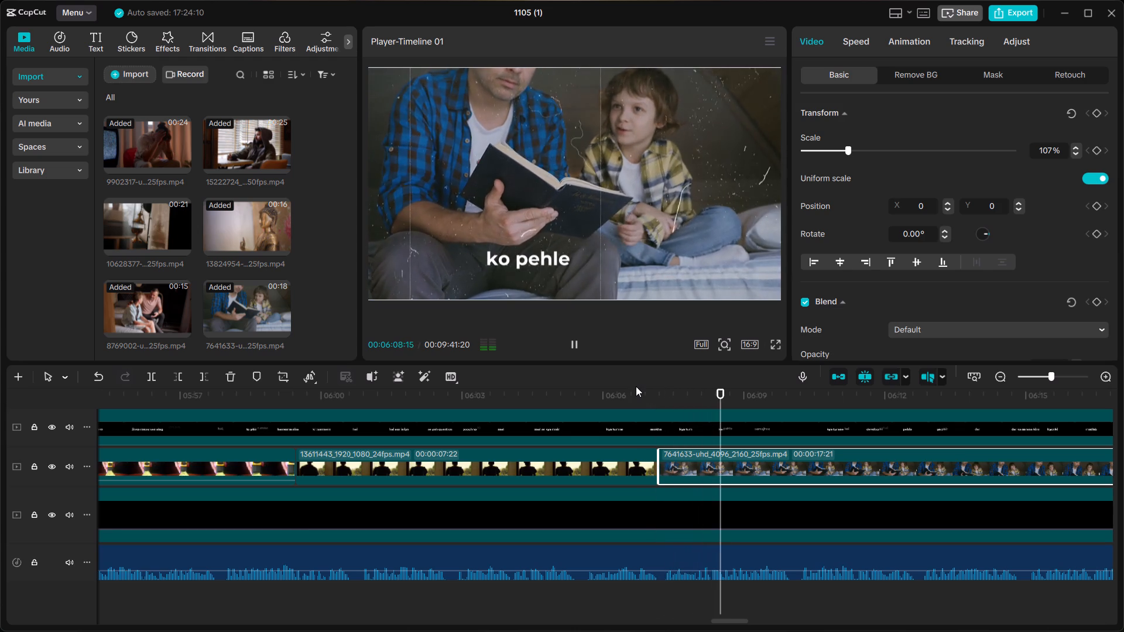
{"action": "left_click", "coordinate": [636, 386]}
{"action": "left_click", "coordinate": [622, 401]}
{"action": "key", "text": "space"}
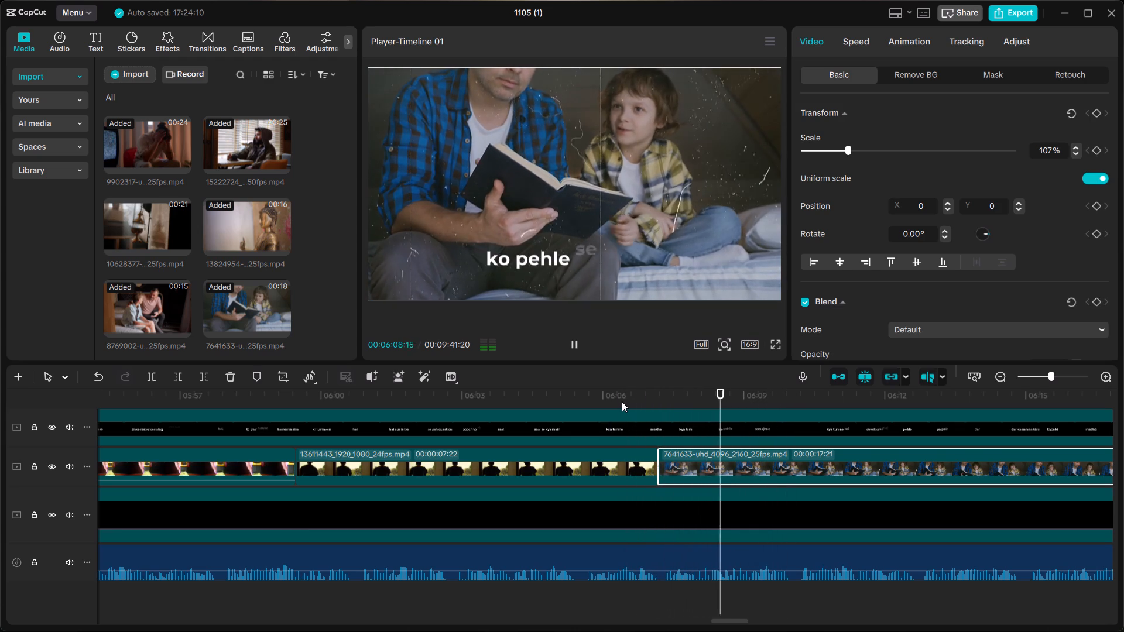
{"action": "scroll", "coordinate": [622, 401], "scroll_direction": "left", "scroll_amount": 1}
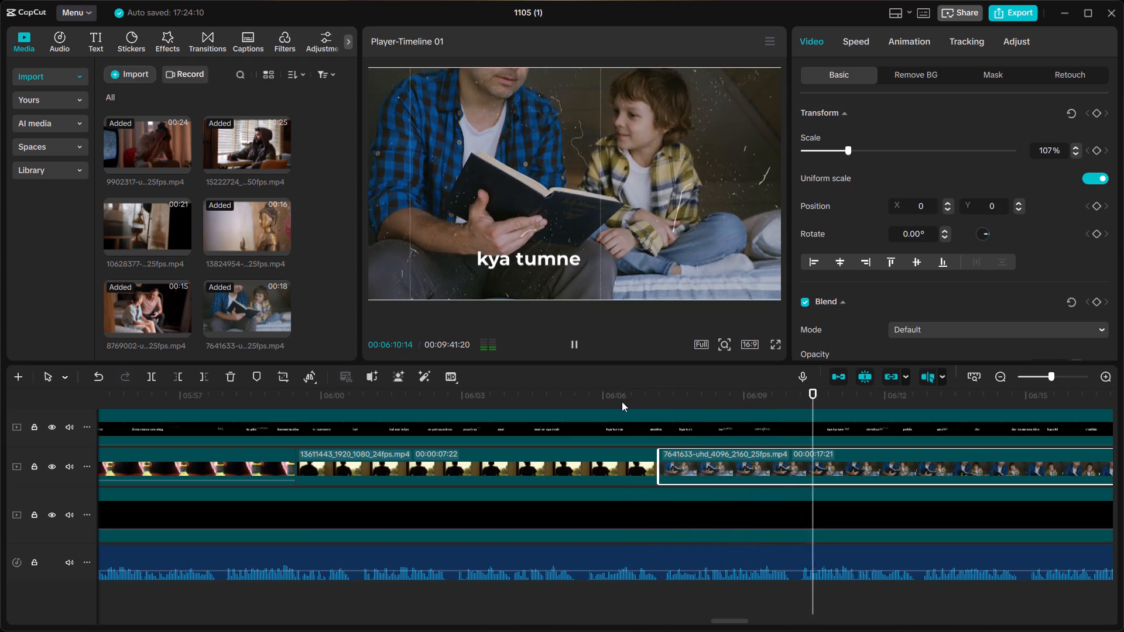
{"action": "scroll", "coordinate": [622, 401], "scroll_direction": "left", "scroll_amount": 1}
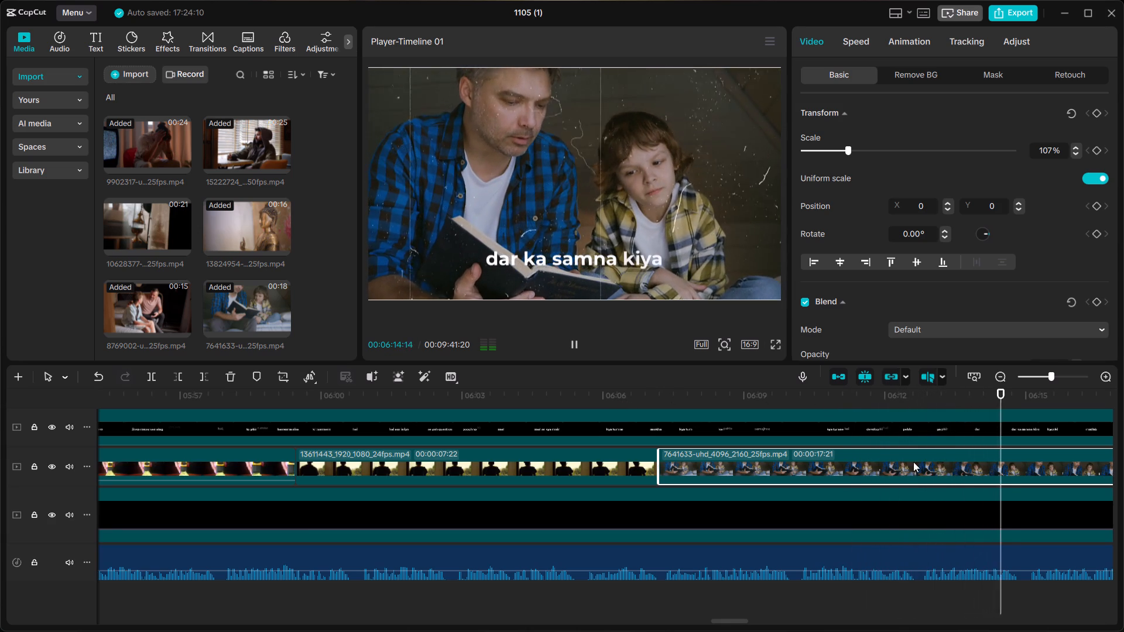
{"action": "key", "text": "space"}
Split the book-reading clip at 00:06:10:06 and delete the part after the cut.
{"action": "left_click", "coordinate": [800, 420]}
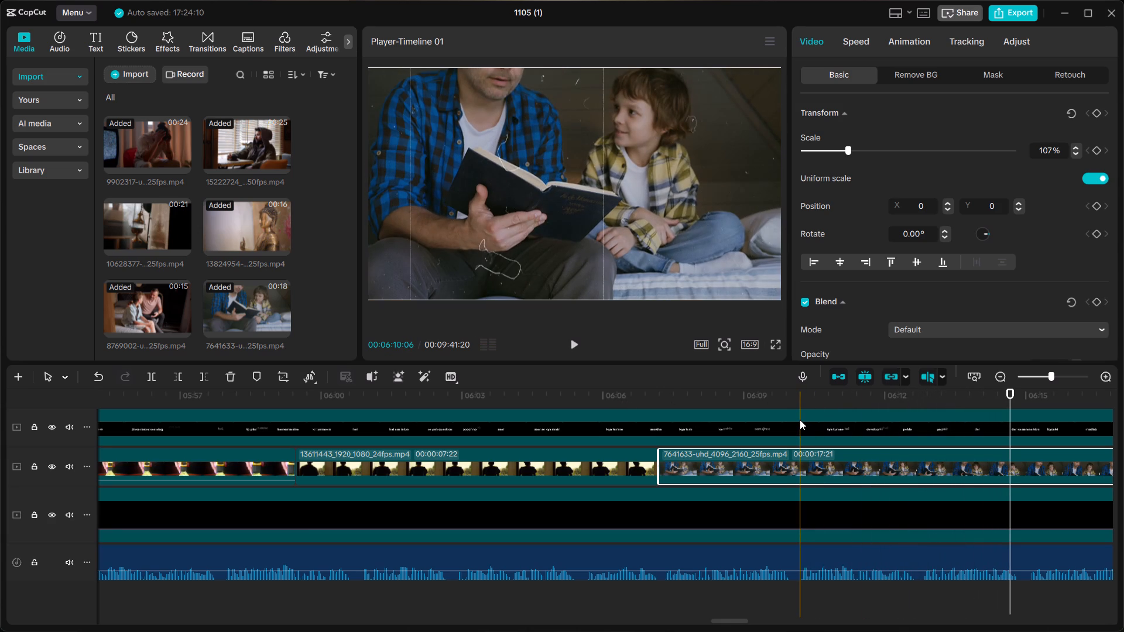
{"action": "left_click", "coordinate": [800, 459]}
{"action": "key", "text": "ctrl+b"}
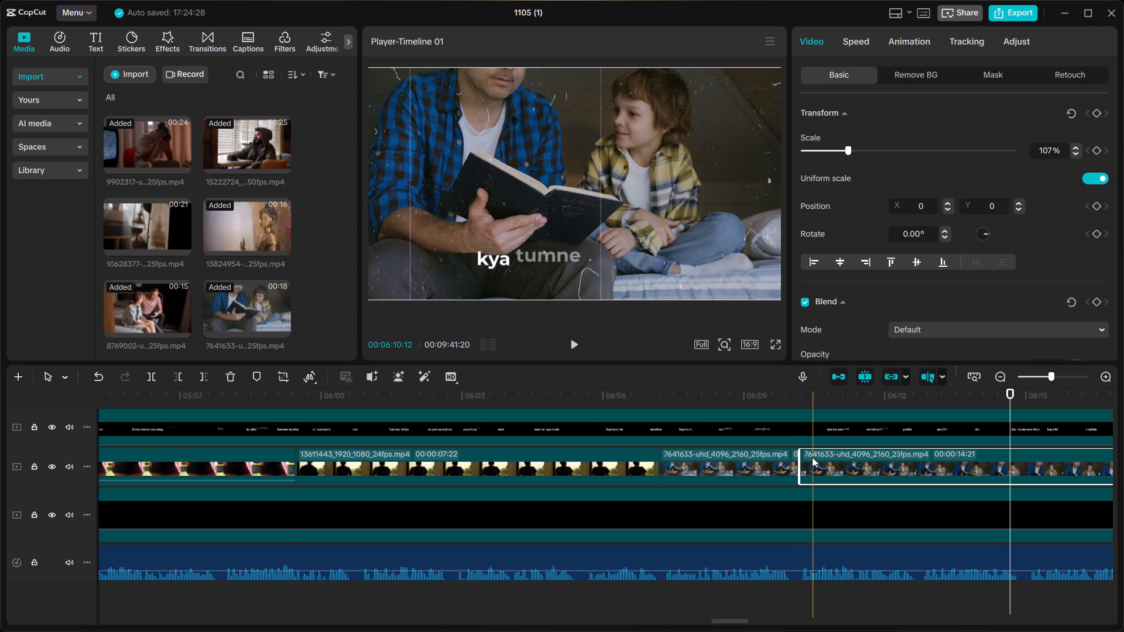
{"action": "key", "text": "BackSpace"}
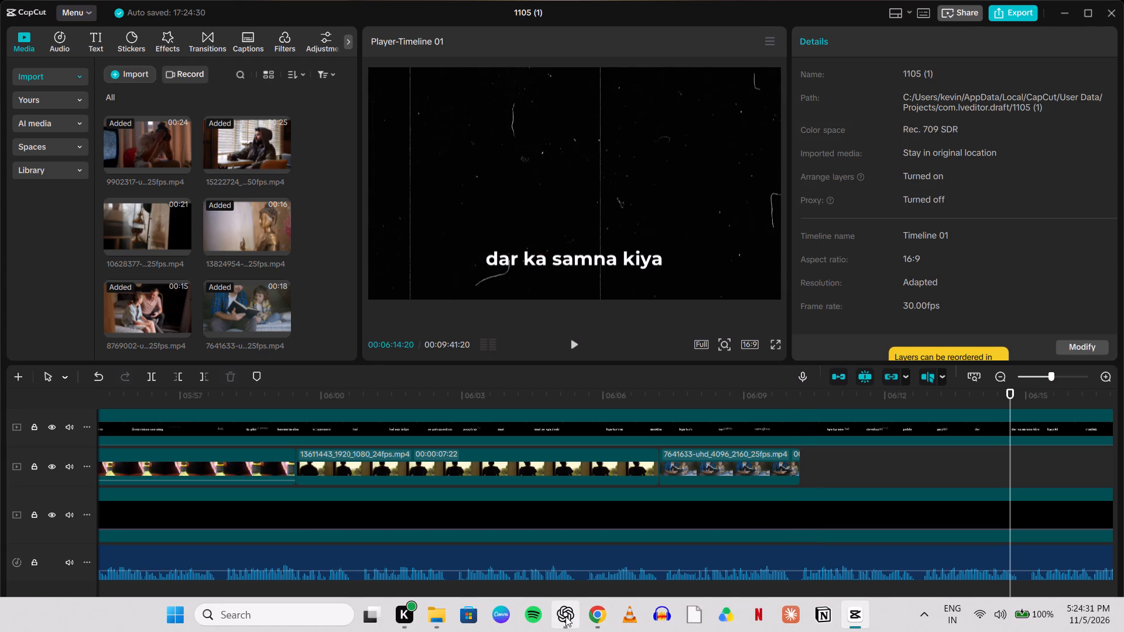
Switch to Chrome and, from the Pexels related videos, download the clip of two men facing each other in a dark blue-lit bedroom.
{"action": "left_click", "coordinate": [598, 612]}
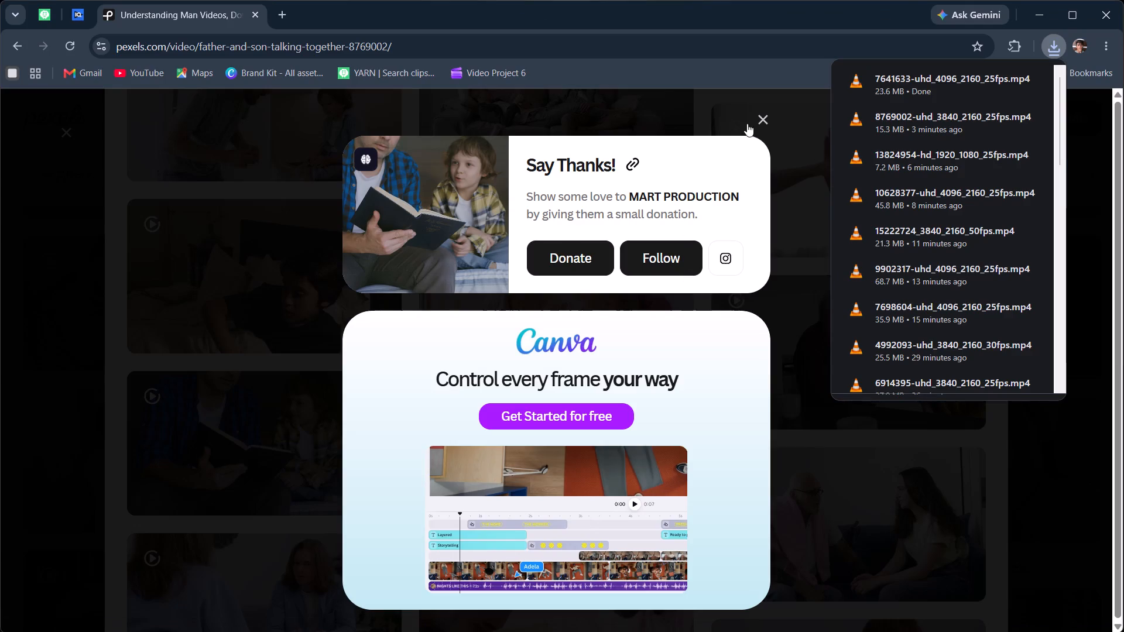
{"action": "left_click", "coordinate": [761, 118]}
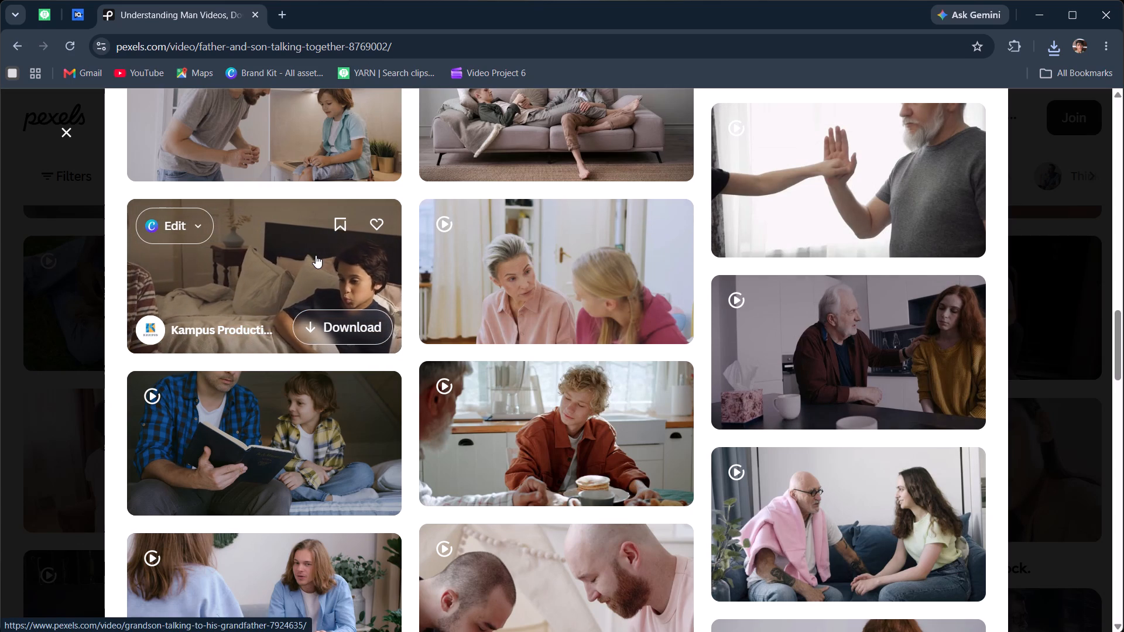
{"action": "scroll", "coordinate": [316, 255], "scroll_direction": "down", "scroll_amount": 6}
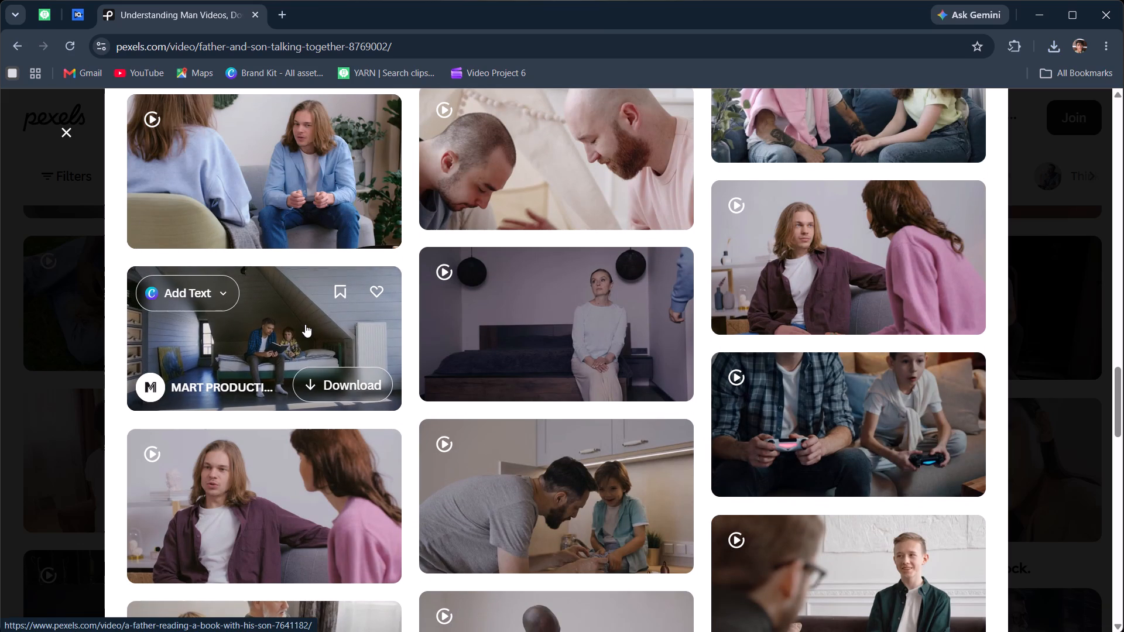
{"action": "scroll", "coordinate": [305, 325], "scroll_direction": "down", "scroll_amount": 2}
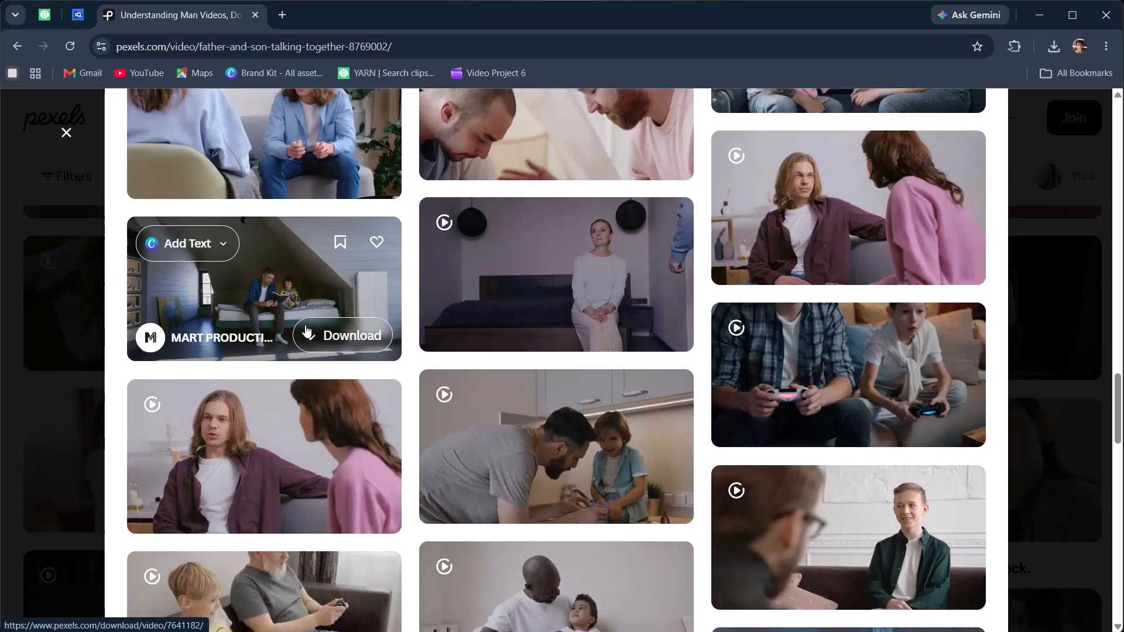
{"action": "scroll", "coordinate": [305, 325], "scroll_direction": "down", "scroll_amount": 5}
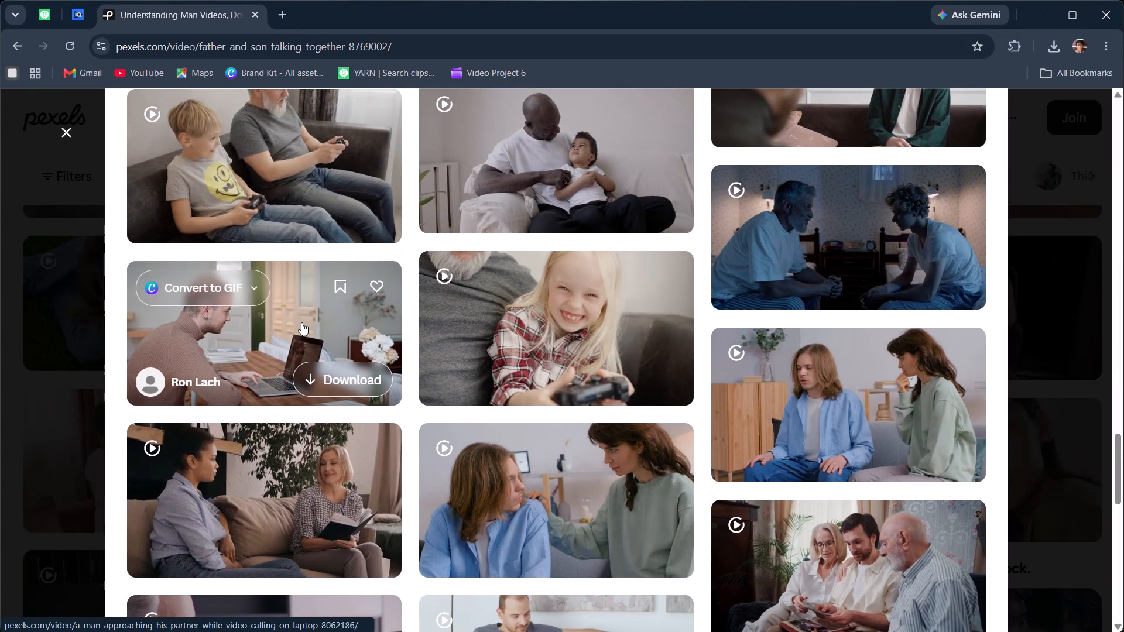
{"action": "left_click", "coordinate": [919, 329]}
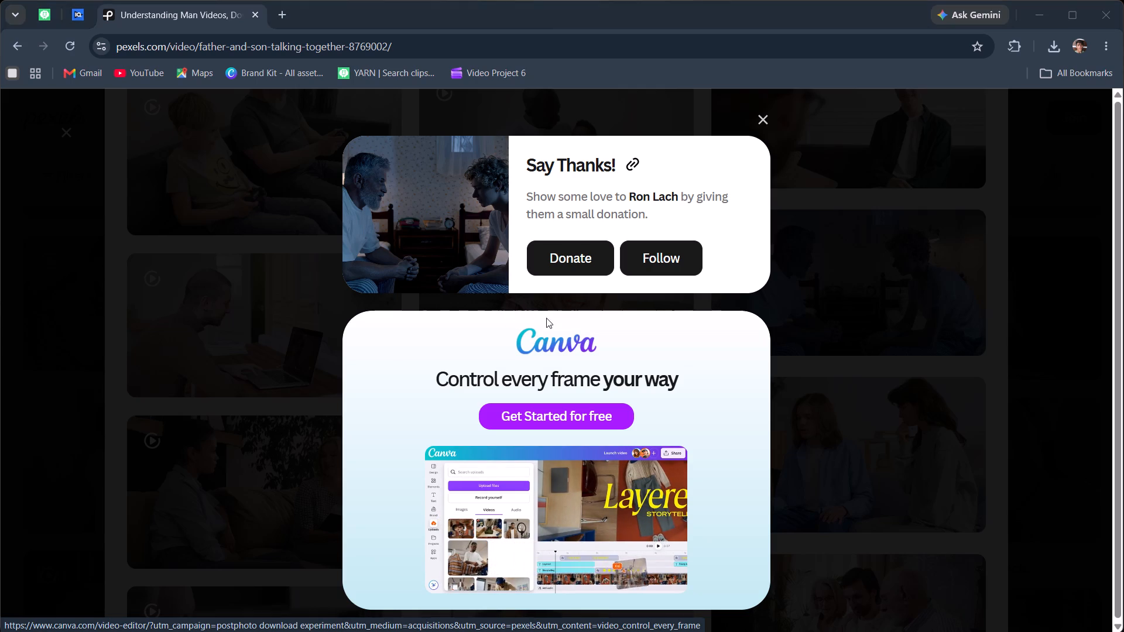
{"action": "left_click", "coordinate": [437, 289]}
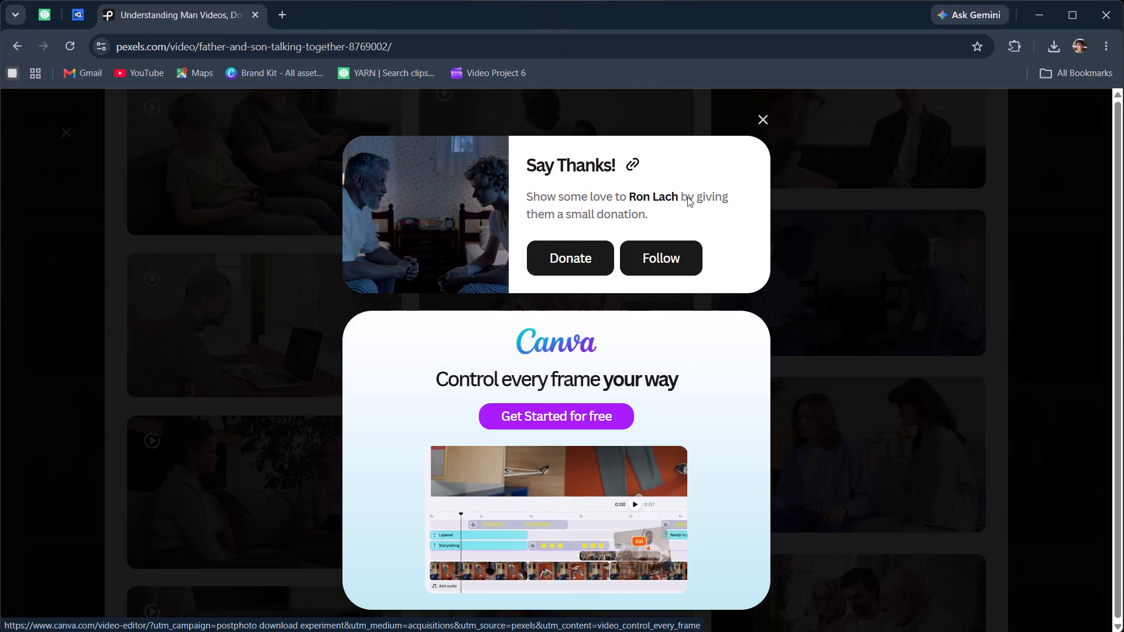
{"action": "left_click", "coordinate": [758, 123]}
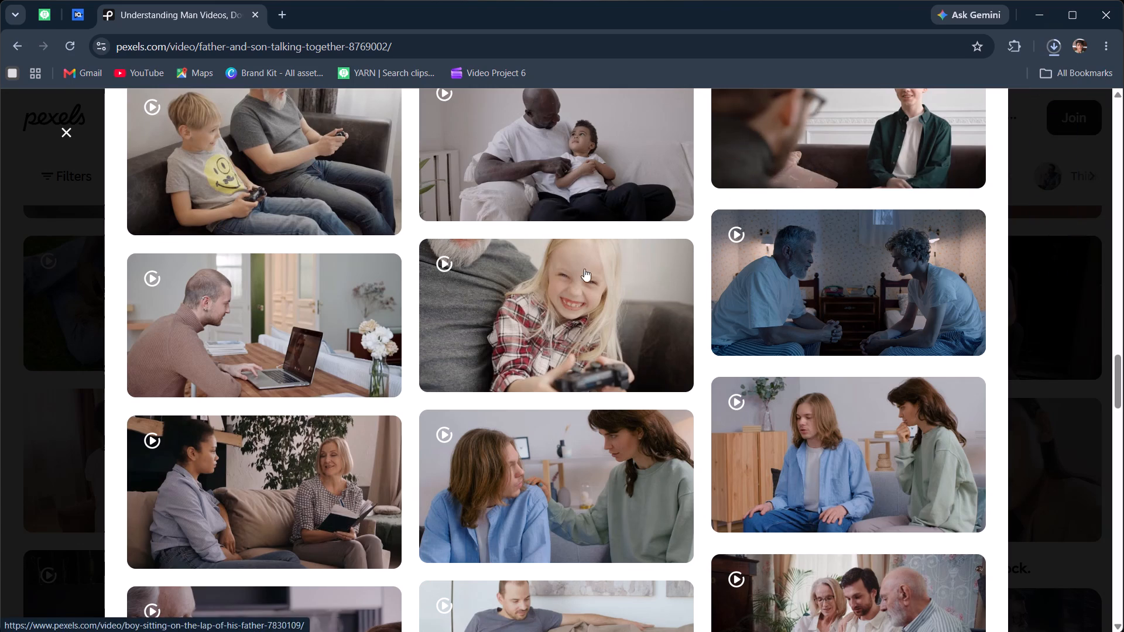
Further down the related videos, download the MART PRODUCTION clip of a frustrated man in black sitting on a bed.
{"action": "scroll", "coordinate": [528, 375], "scroll_direction": "down", "scroll_amount": 5}
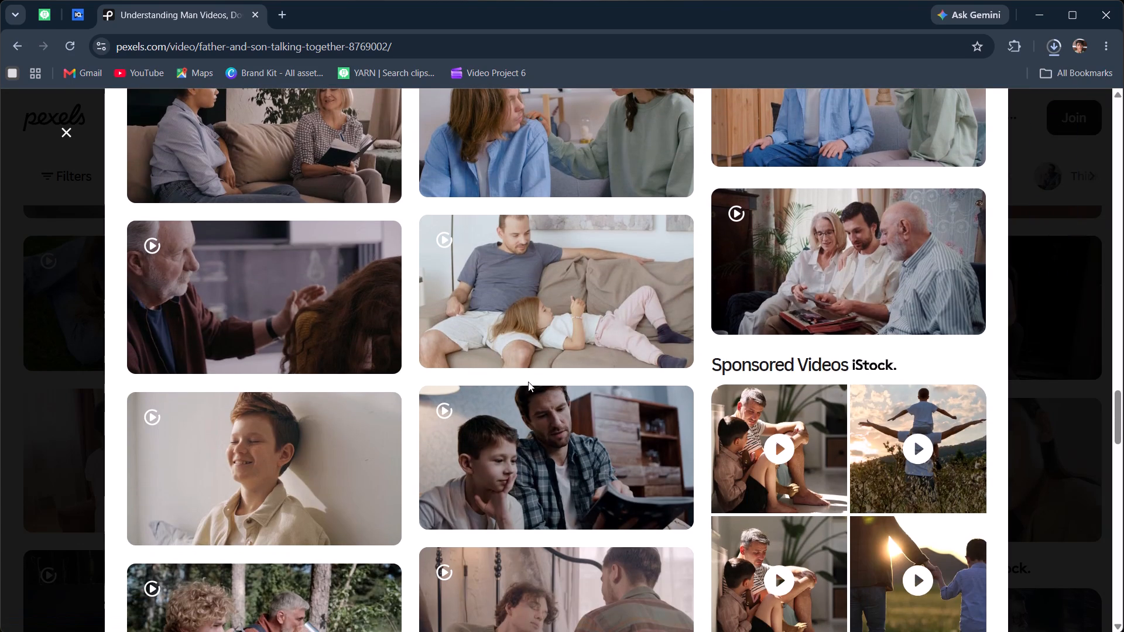
{"action": "scroll", "coordinate": [528, 382], "scroll_direction": "down", "scroll_amount": 3}
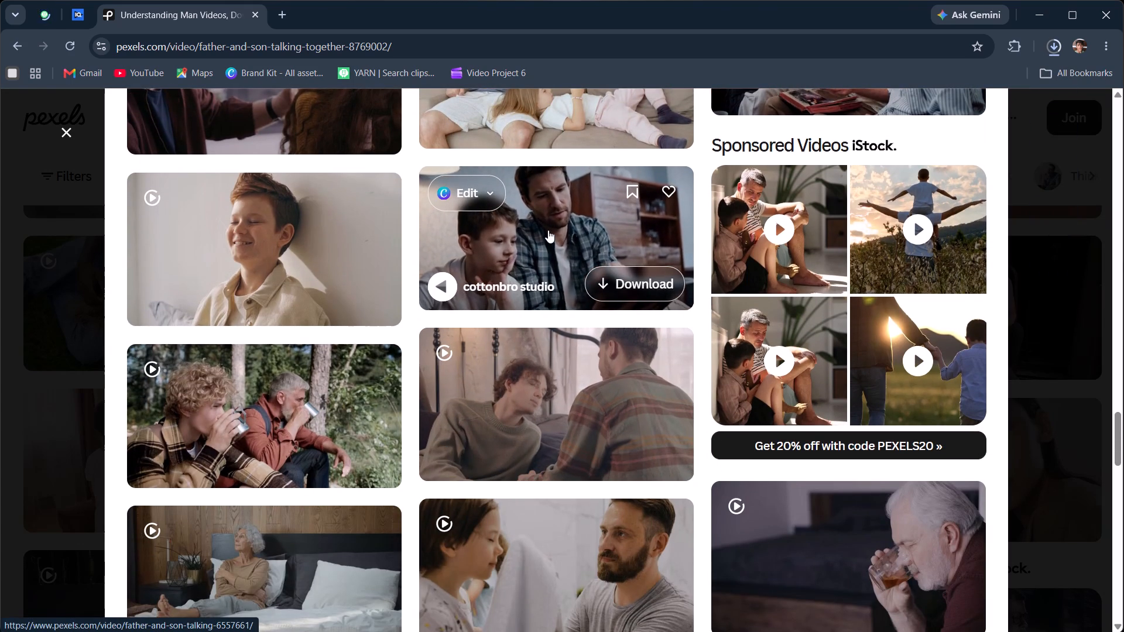
{"action": "scroll", "coordinate": [548, 230], "scroll_direction": "down", "scroll_amount": 3}
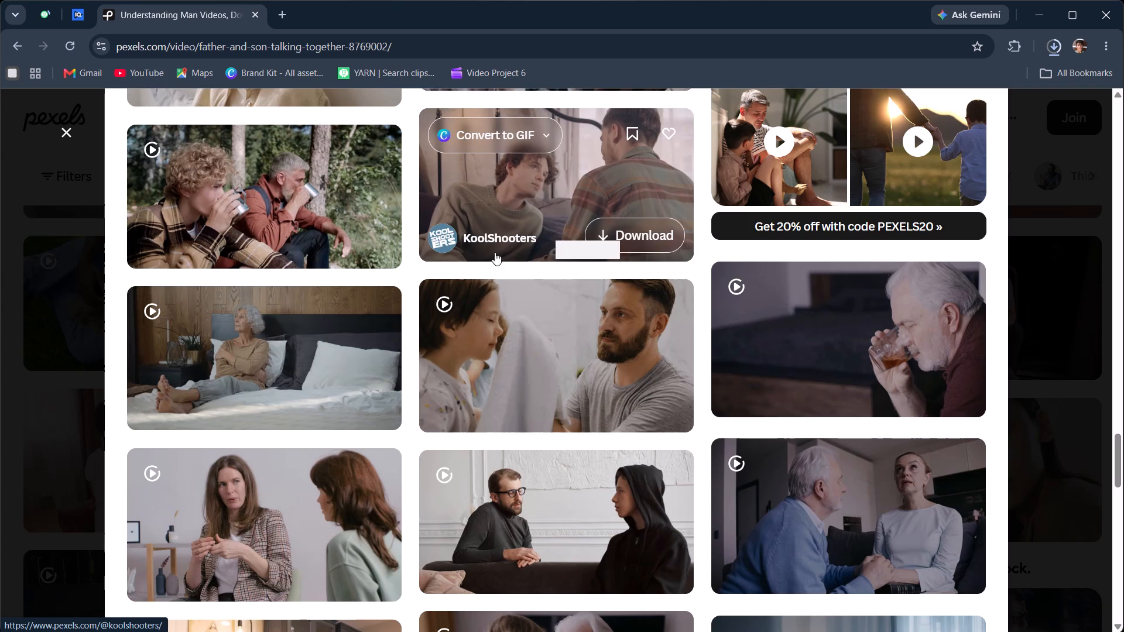
{"action": "scroll", "coordinate": [529, 304], "scroll_direction": "down", "scroll_amount": 5}
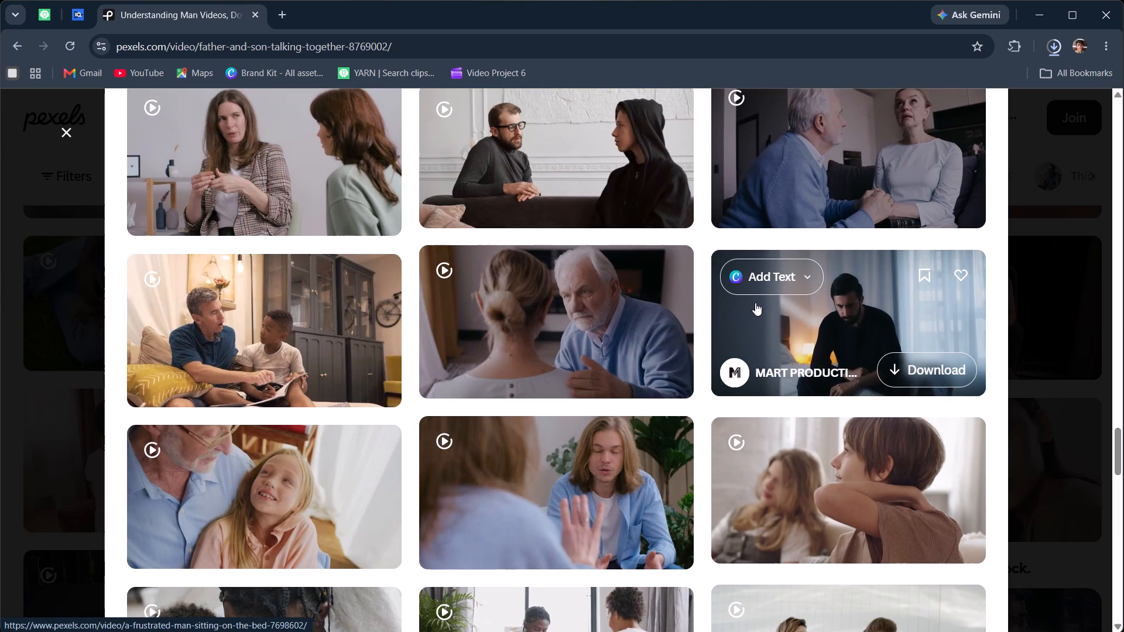
{"action": "left_click", "coordinate": [909, 363]}
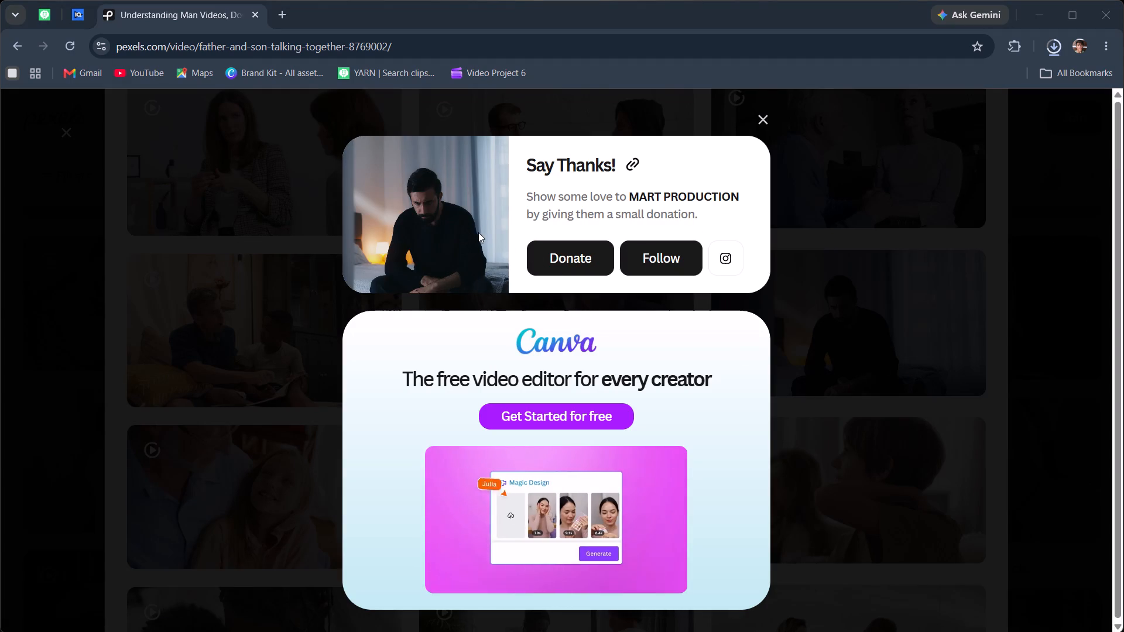
{"action": "left_click", "coordinate": [443, 290]}
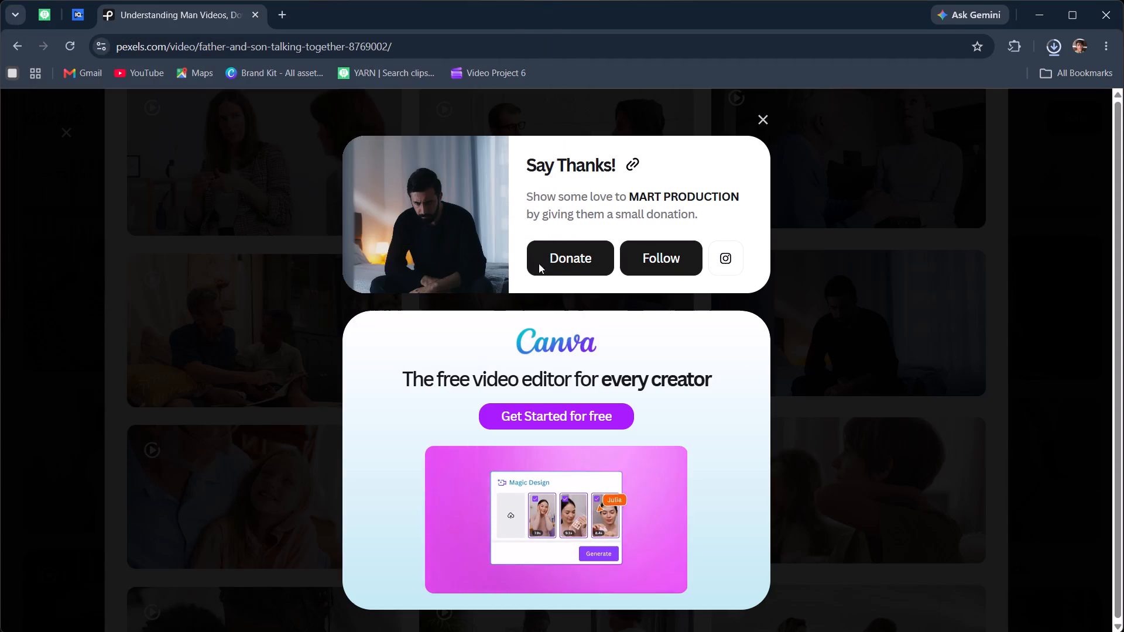
{"action": "left_click", "coordinate": [763, 119]}
From the Pexels related videos, download the breakfast clip with orange juice, a cereal bowl and strawberries, and check the download list.
{"action": "scroll", "coordinate": [385, 367], "scroll_direction": "down", "scroll_amount": 5}
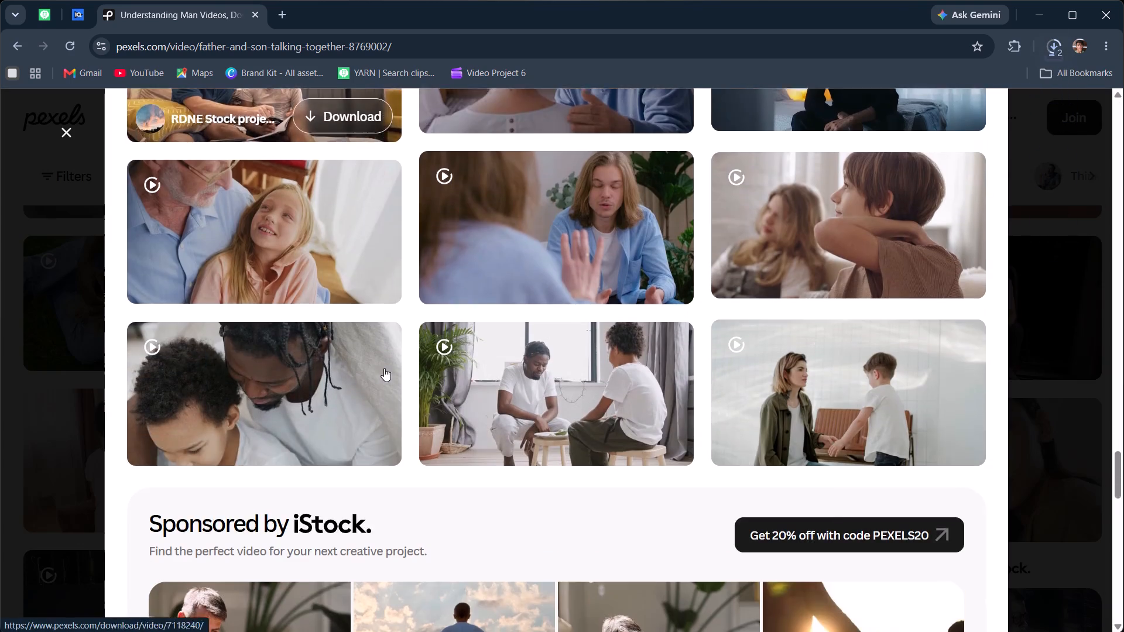
{"action": "scroll", "coordinate": [647, 281], "scroll_direction": "up", "scroll_amount": 16}
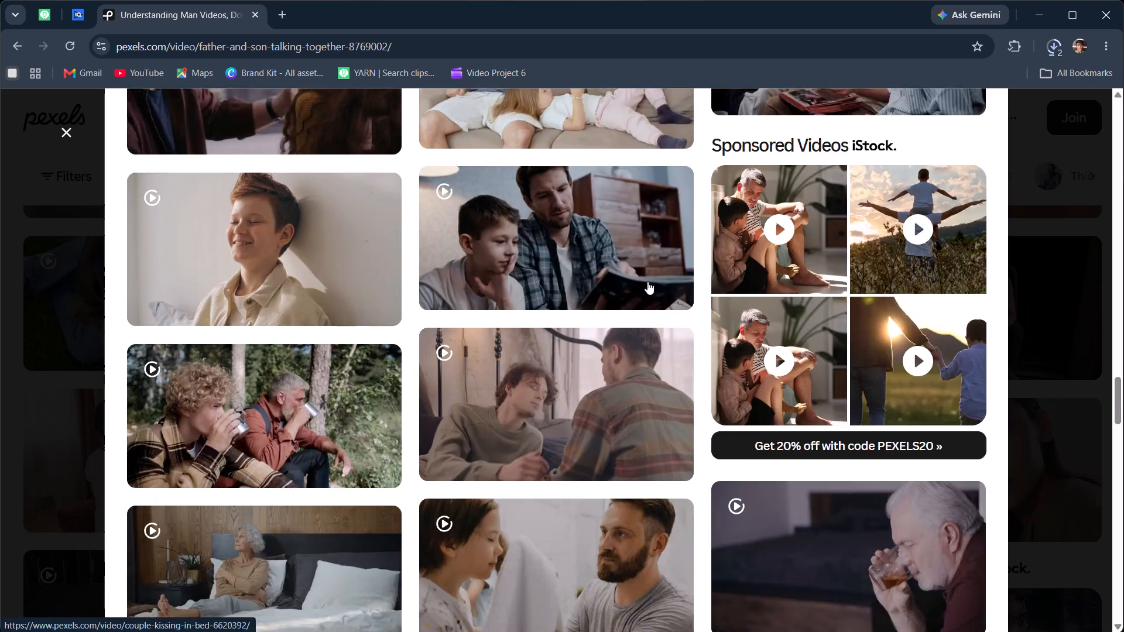
{"action": "scroll", "coordinate": [647, 281], "scroll_direction": "up", "scroll_amount": 20}
{"action": "scroll", "coordinate": [647, 281], "scroll_direction": "up", "scroll_amount": 15}
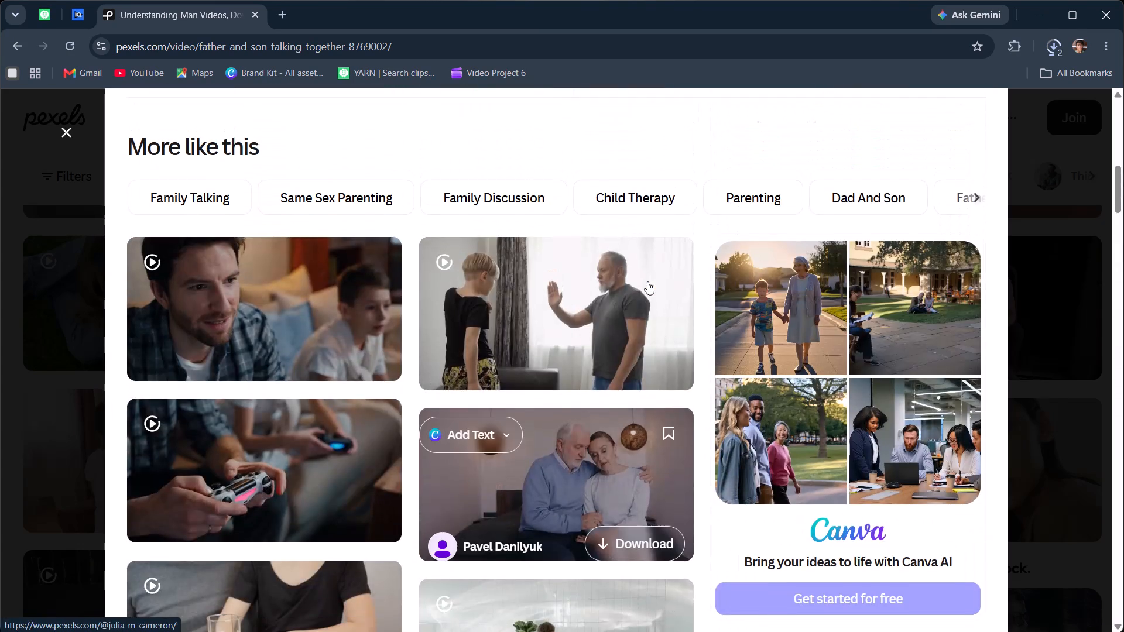
{"action": "scroll", "coordinate": [464, 290], "scroll_direction": "up", "scroll_amount": 6}
{"action": "scroll", "coordinate": [477, 298], "scroll_direction": "down", "scroll_amount": 2}
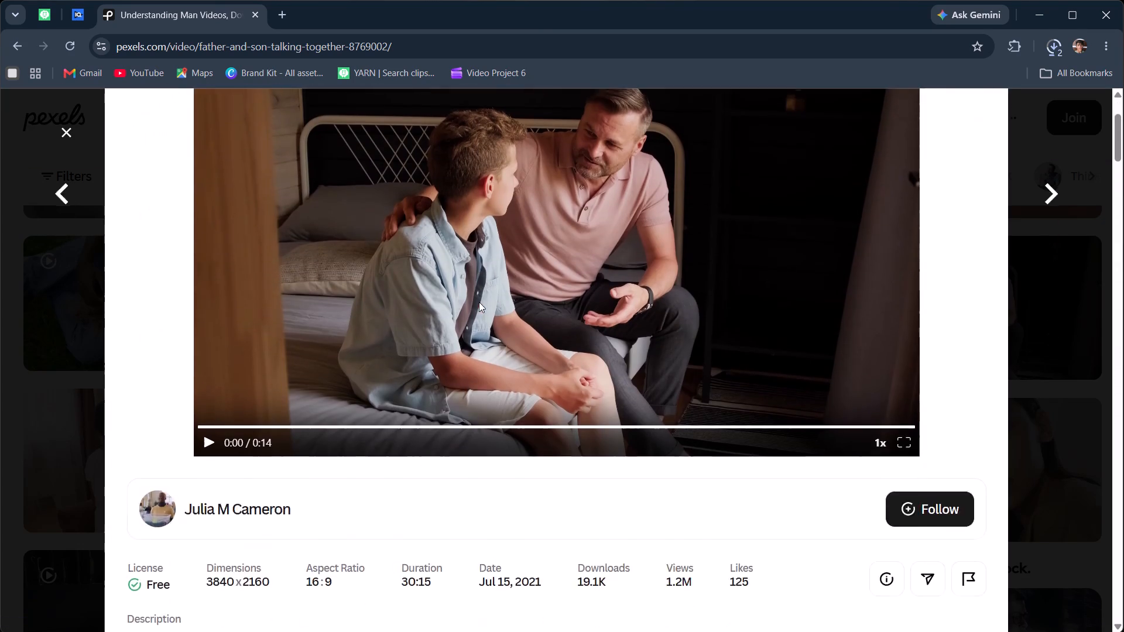
{"action": "scroll", "coordinate": [479, 302], "scroll_direction": "up", "scroll_amount": 5}
{"action": "scroll", "coordinate": [479, 302], "scroll_direction": "down", "scroll_amount": 9}
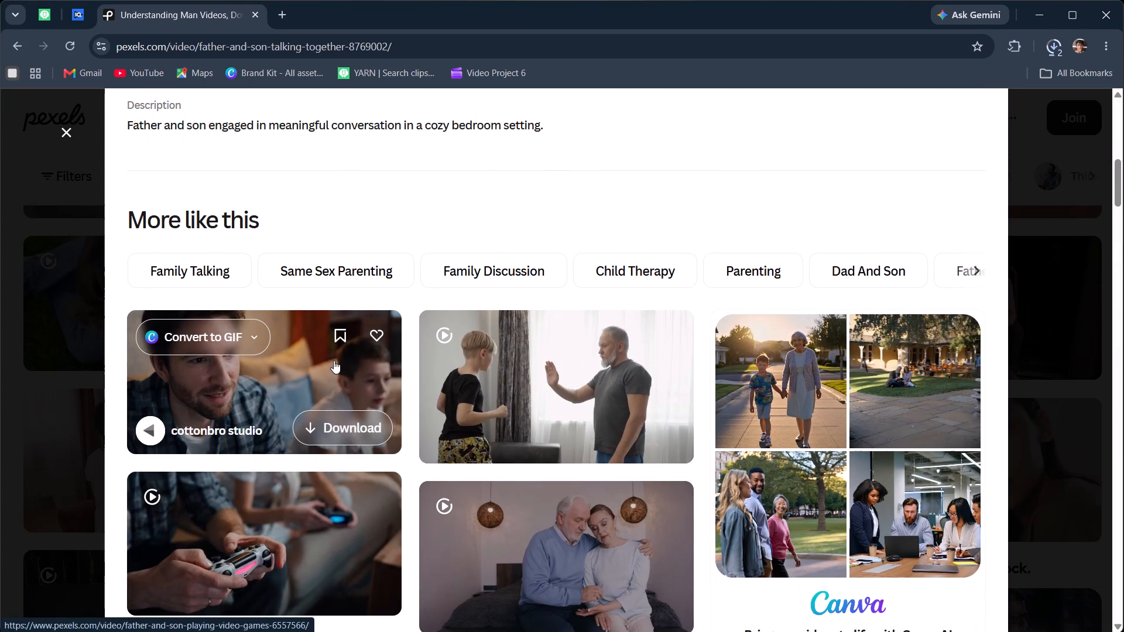
{"action": "scroll", "coordinate": [649, 383], "scroll_direction": "down", "scroll_amount": 5}
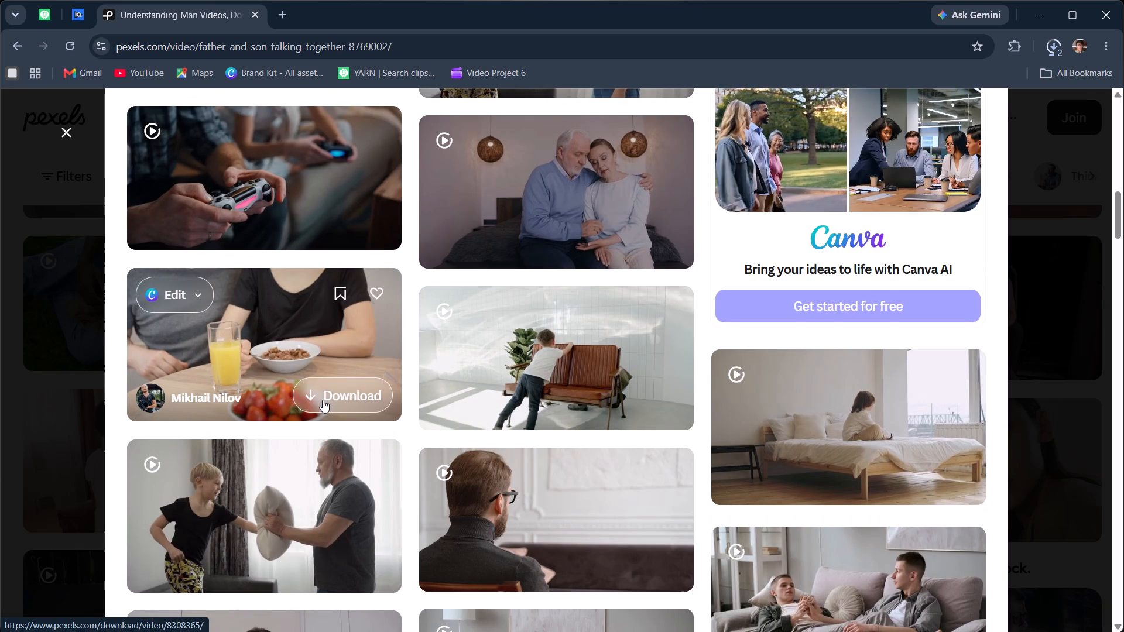
{"action": "left_click", "coordinate": [323, 400]}
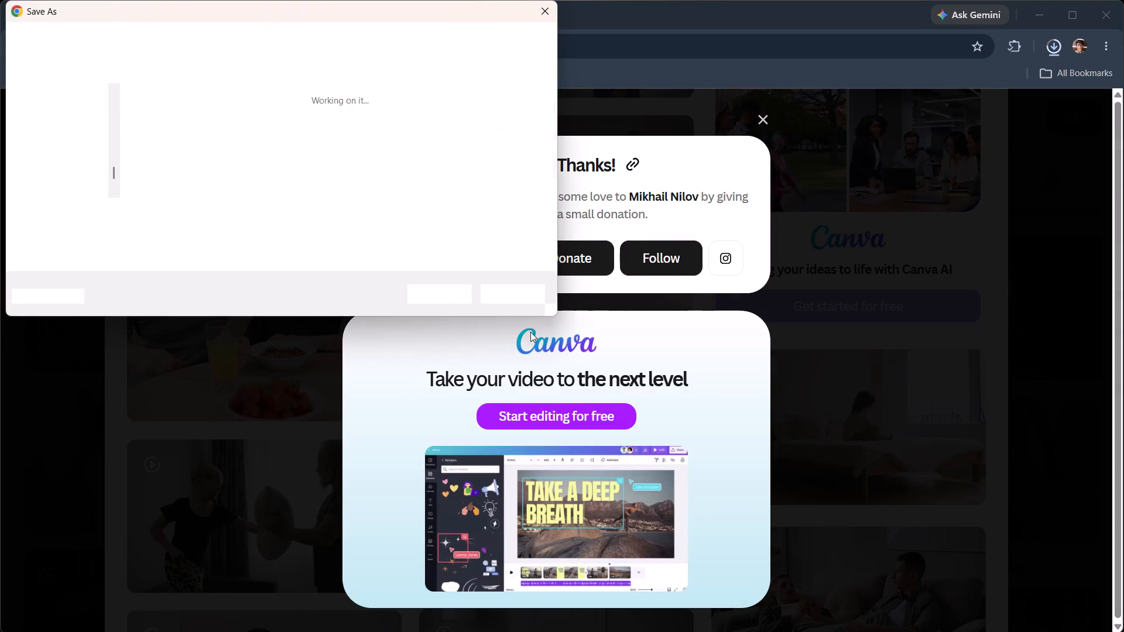
{"action": "left_click", "coordinate": [424, 290]}
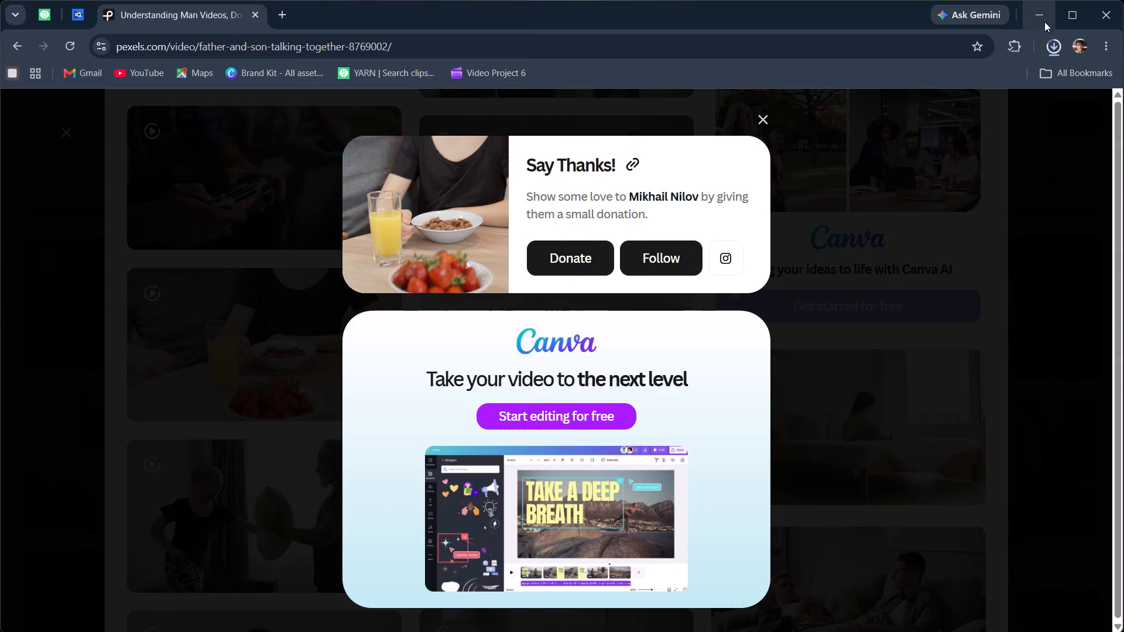
{"action": "left_click", "coordinate": [1049, 50]}
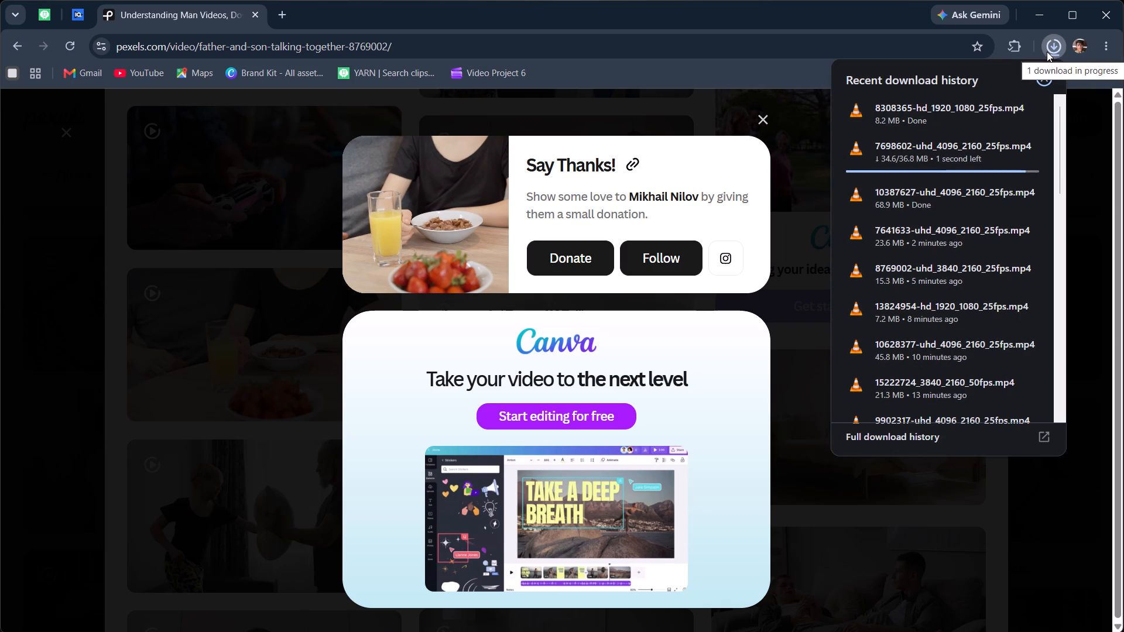
Switch to CapCut, replay the book-reading clip from 00:06:07:06, and park the playhead at its end at 00:06:10:06.
{"action": "left_click", "coordinate": [831, 619]}
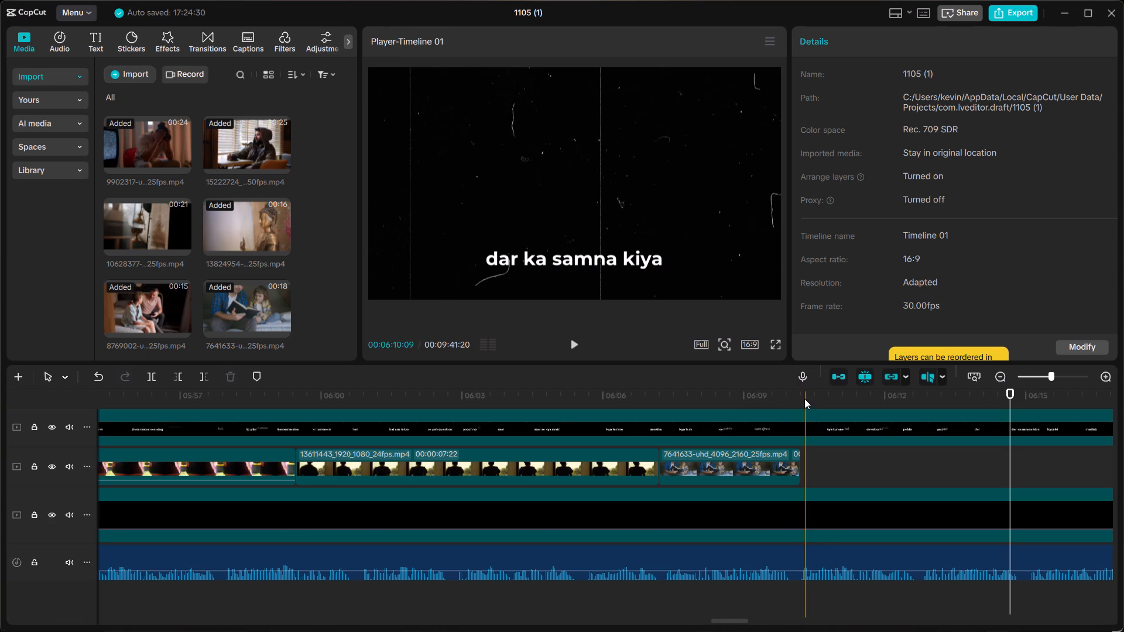
{"action": "left_click", "coordinate": [801, 396]}
{"action": "left_click", "coordinate": [661, 391]}
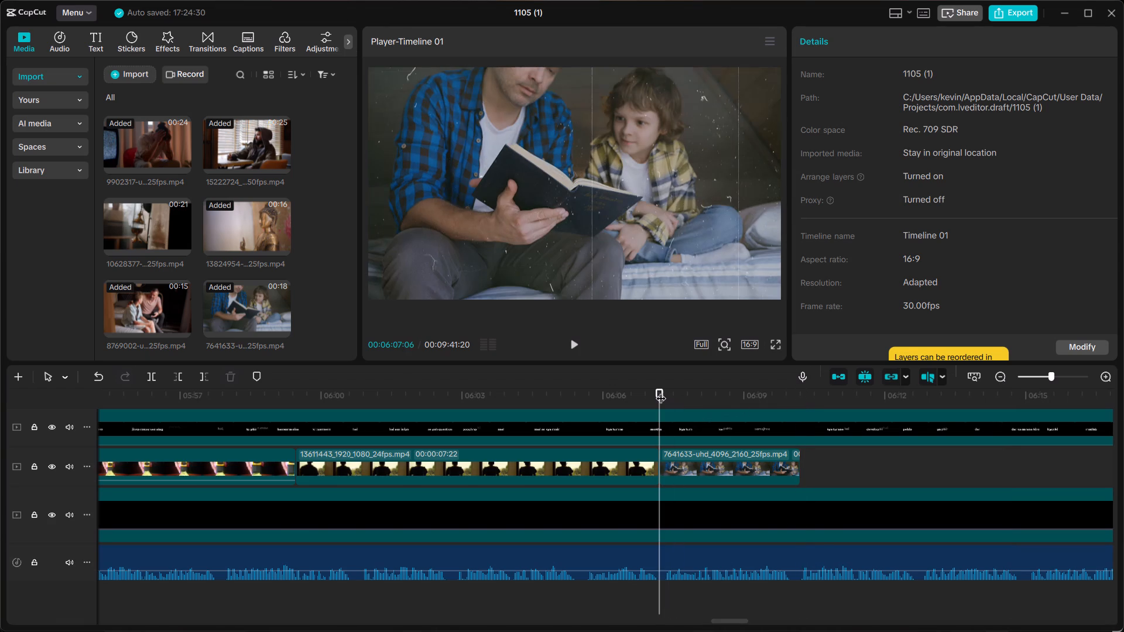
{"action": "key", "text": "space"}
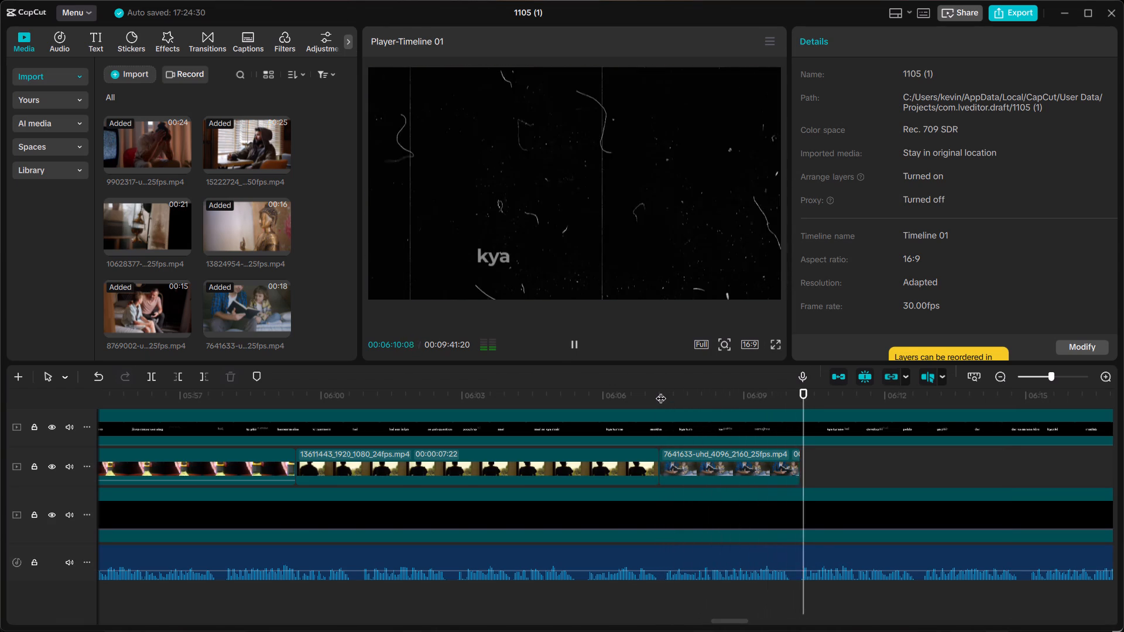
{"action": "key", "text": "space"}
{"action": "left_click", "coordinate": [797, 405]}
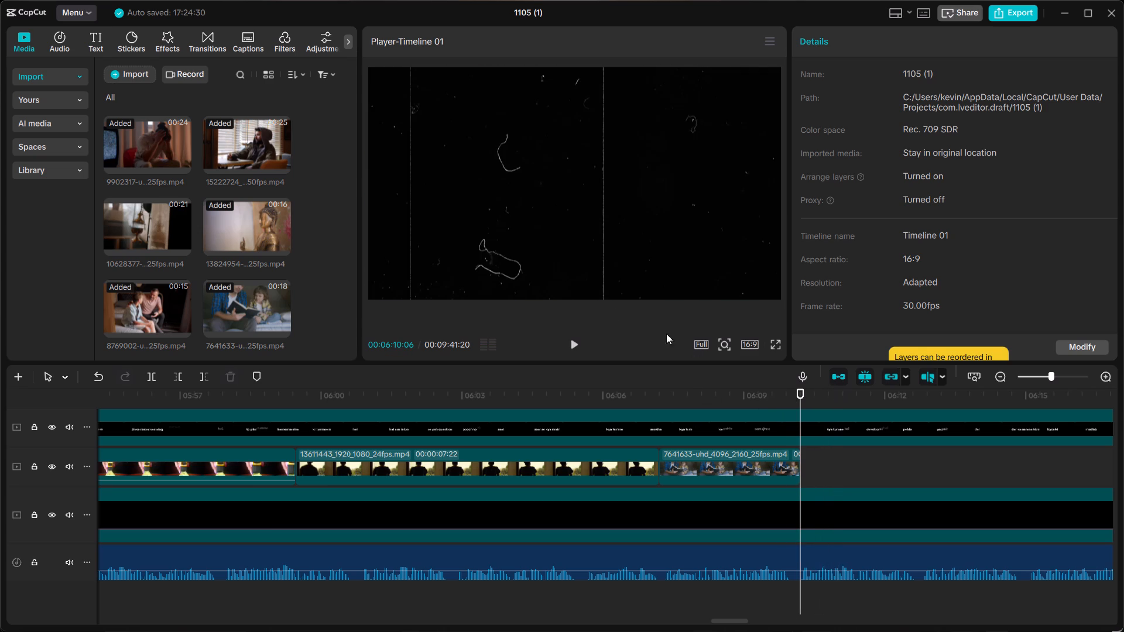
Import the three newly downloaded clips 8308365, 7698602 and 10387627 into the project media.
{"action": "left_click", "coordinate": [152, 75]}
{"action": "scroll", "coordinate": [25, 141], "scroll_direction": "up", "scroll_amount": 5}
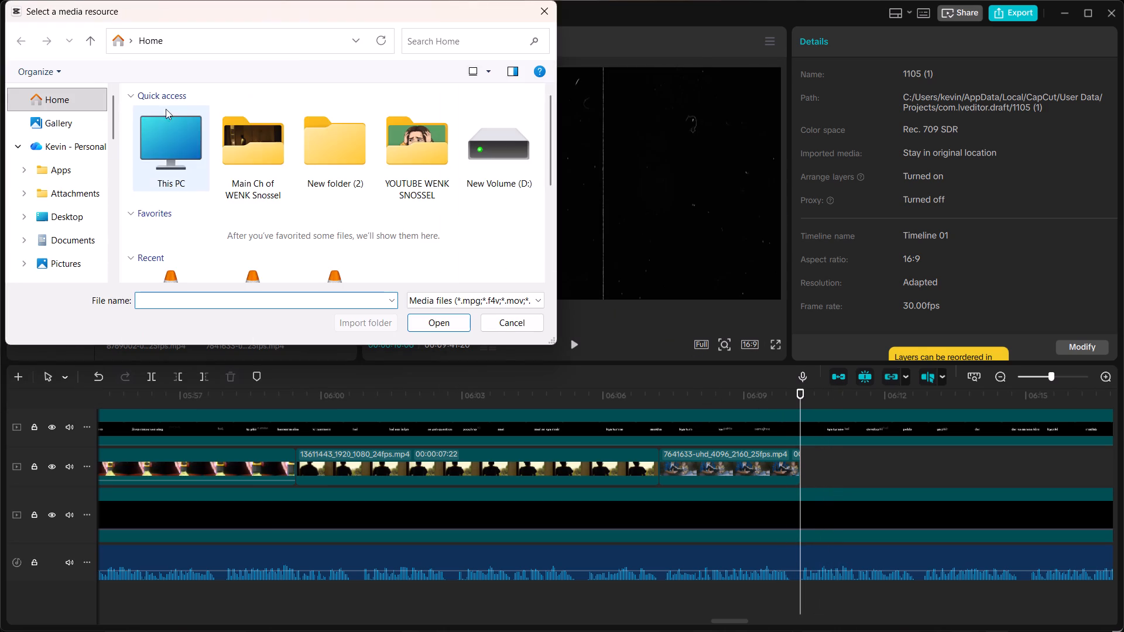
{"action": "scroll", "coordinate": [182, 121], "scroll_direction": "down", "scroll_amount": 4}
{"action": "scroll", "coordinate": [189, 131], "scroll_direction": "up", "scroll_amount": 1}
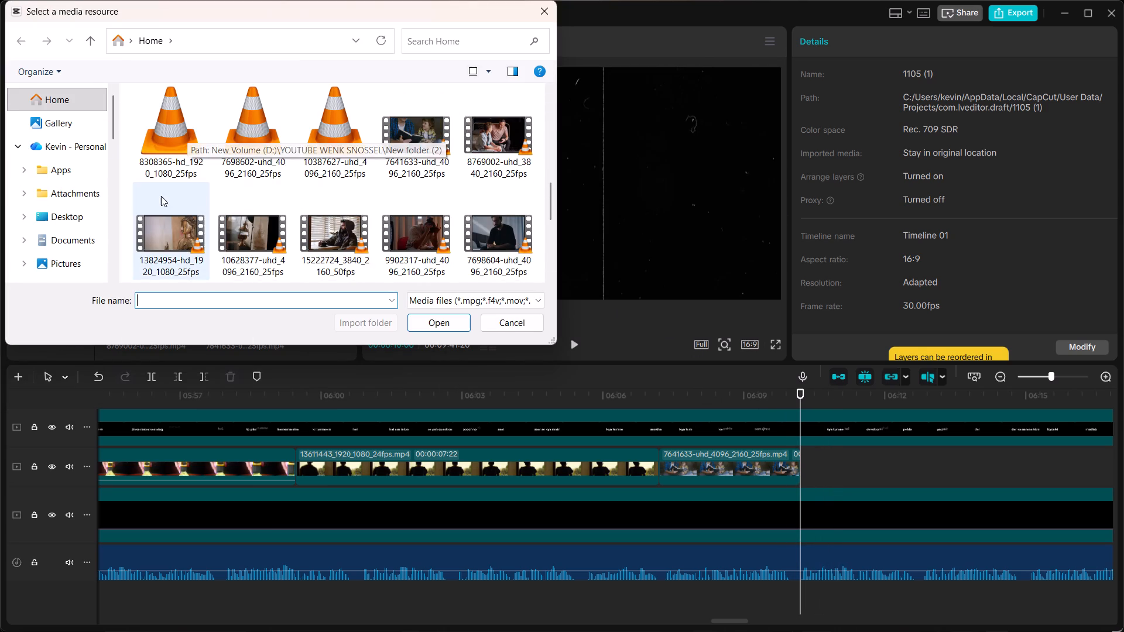
{"action": "left_click_drag", "start_coordinate": [371, 188], "coordinate": [321, 172]}
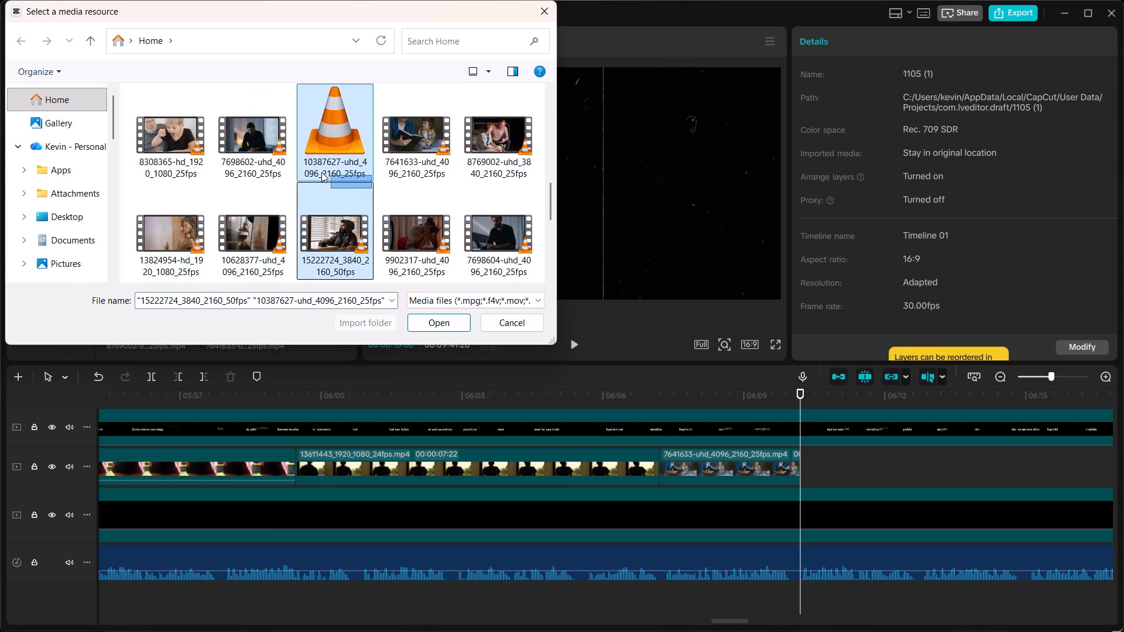
{"action": "left_click_drag", "start_coordinate": [321, 172], "coordinate": [146, 111]}
{"action": "left_click", "coordinate": [124, 94]}
{"action": "left_click_drag", "start_coordinate": [124, 94], "coordinate": [249, 121]}
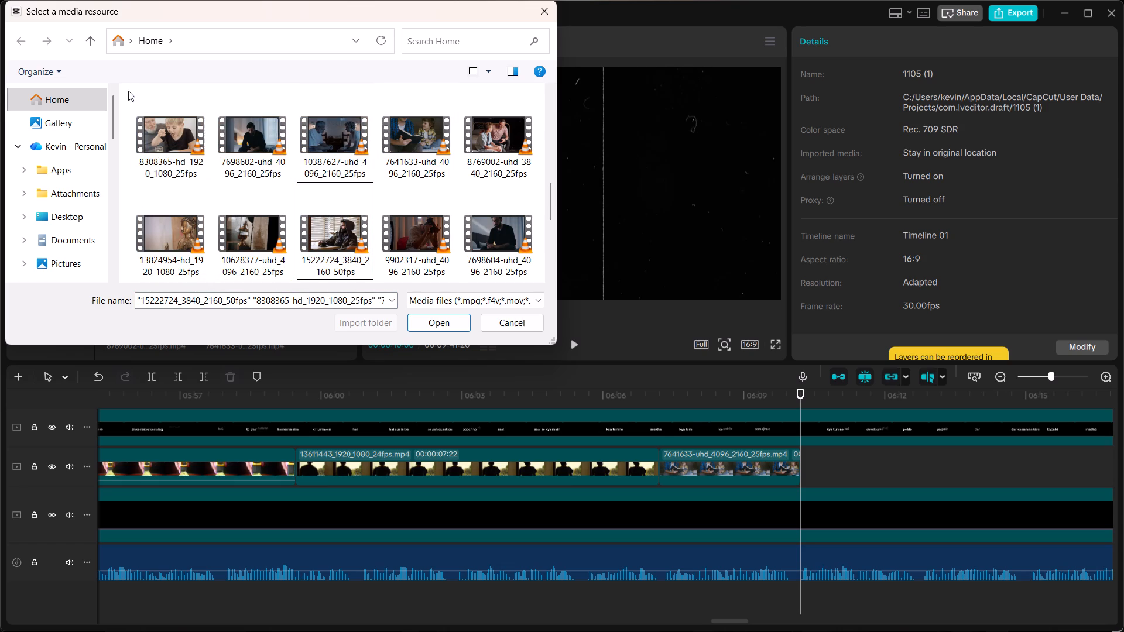
{"action": "left_click_drag", "start_coordinate": [128, 95], "coordinate": [341, 105]}
{"action": "left_click", "coordinate": [440, 323]}
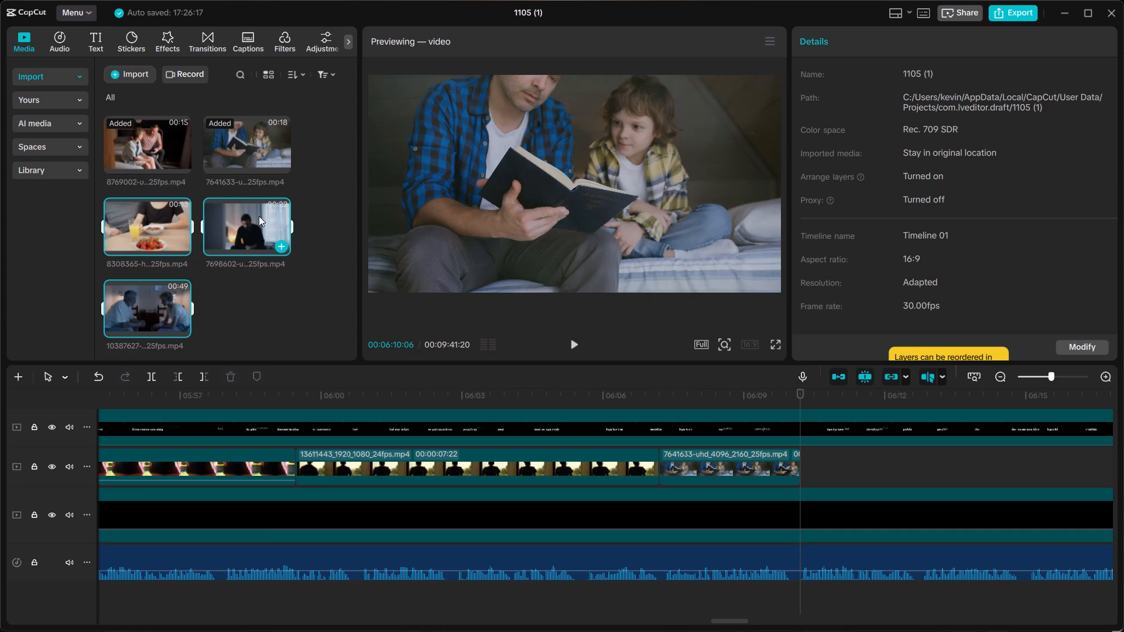
Place the three imported clips on the B-roll track directly after the book-reading clip at 00:06:10:06, starting with the breakfast clip.
{"action": "left_click_drag", "start_coordinate": [135, 228], "coordinate": [160, 208]}
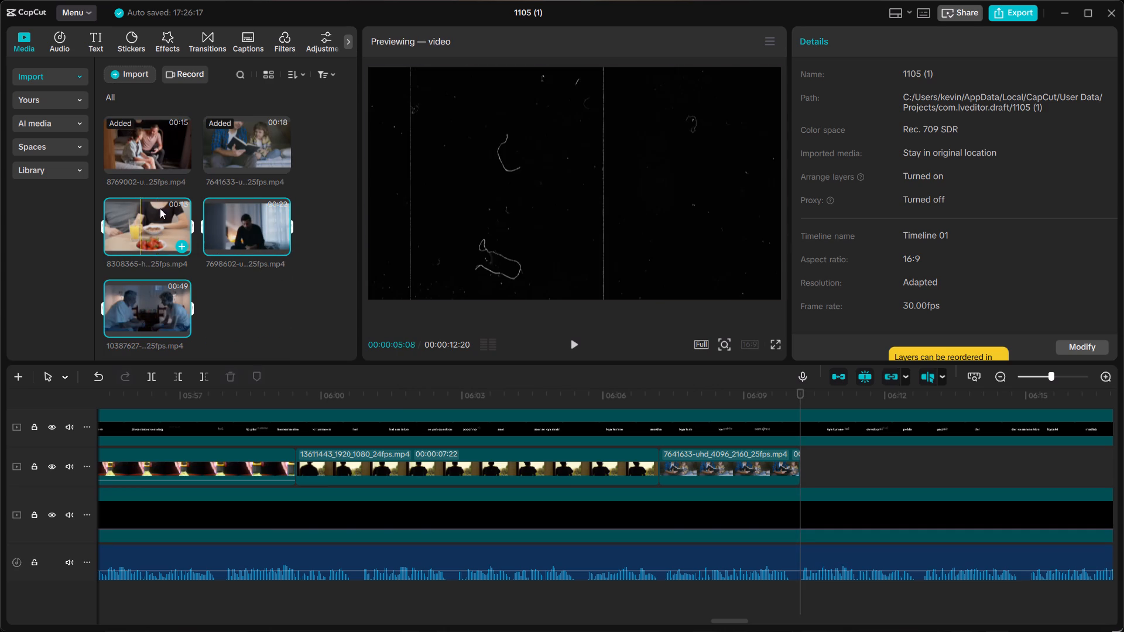
{"action": "left_click_drag", "start_coordinate": [160, 208], "coordinate": [814, 480]}
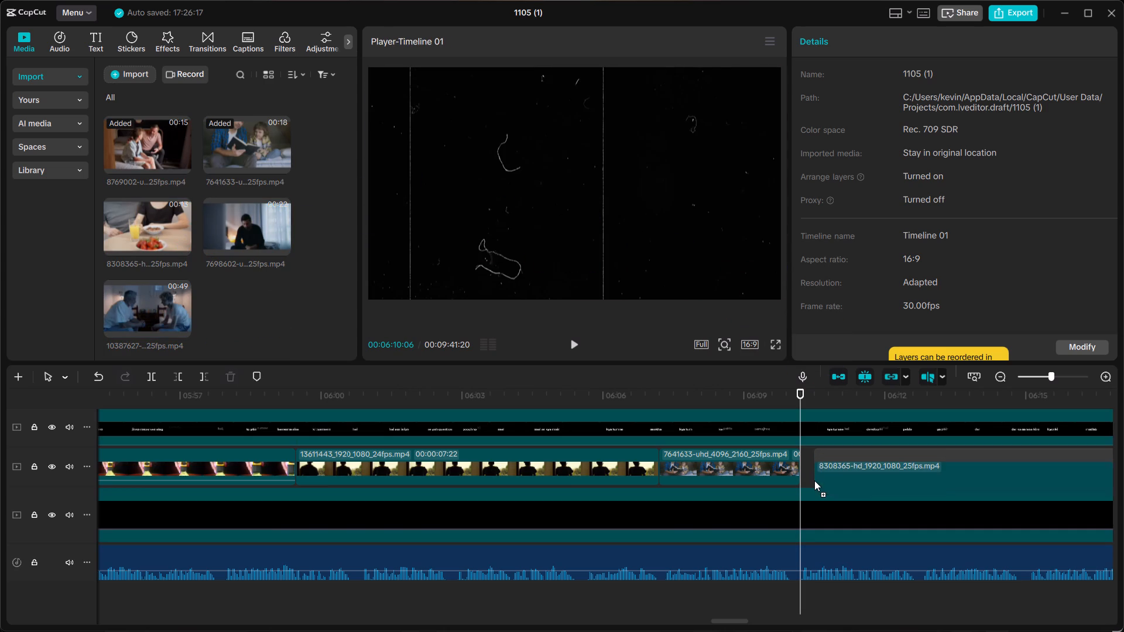
{"action": "left_click_drag", "start_coordinate": [814, 480], "coordinate": [801, 472]}
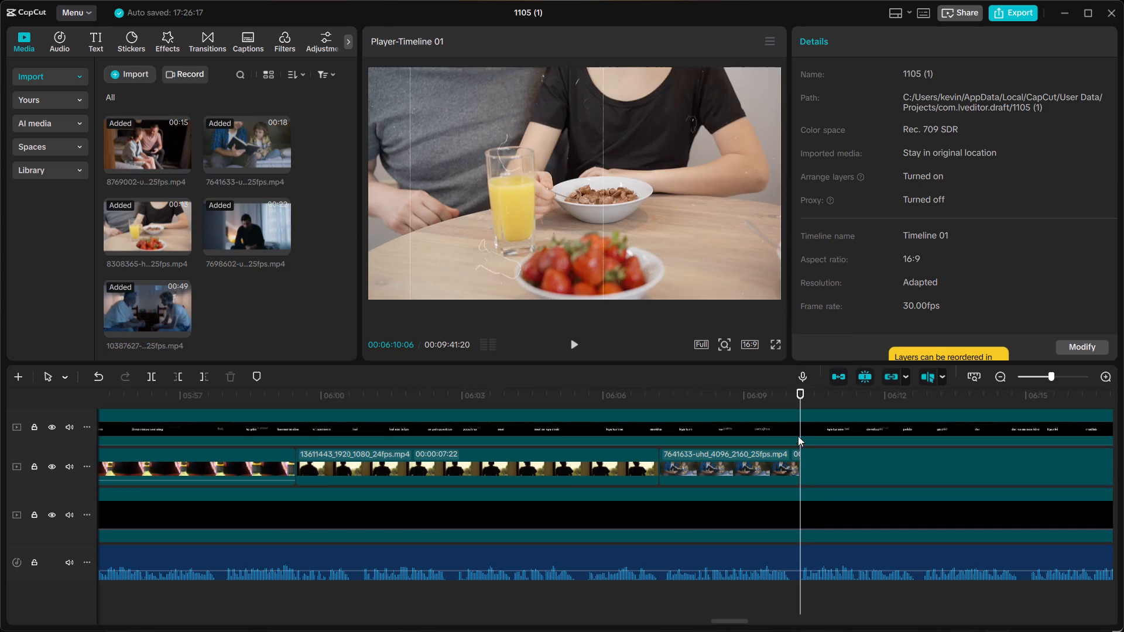
Play across the start of the breakfast clip against the voiceover and split it at 00:06:12:24.
{"action": "left_click", "coordinate": [790, 399]}
{"action": "left_click", "coordinate": [788, 396]}
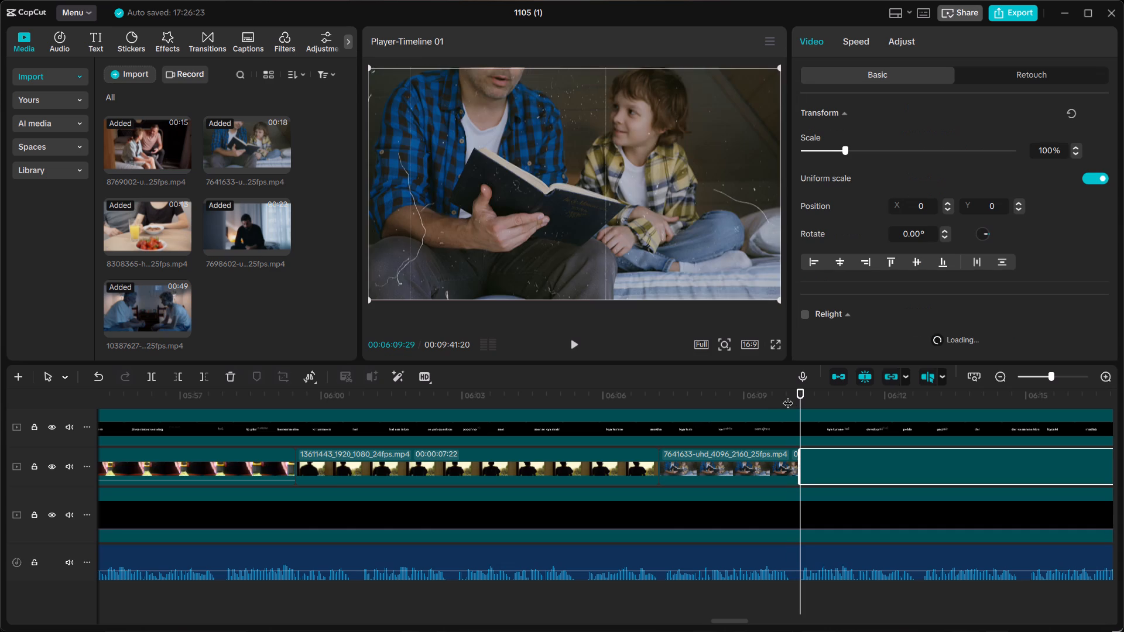
{"action": "key", "text": "space"}
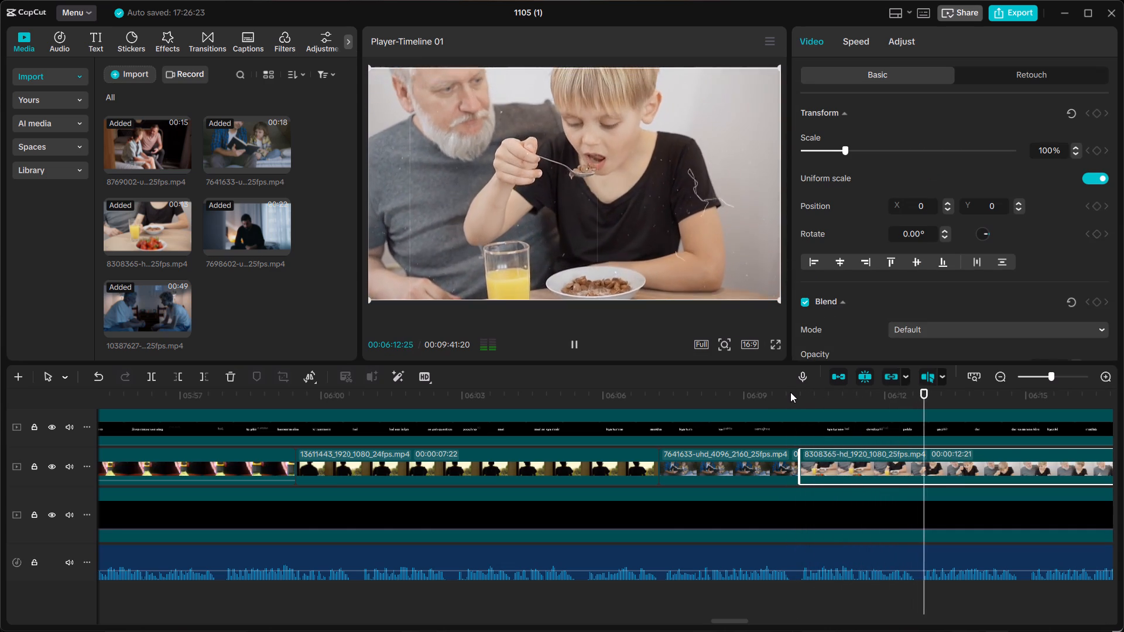
{"action": "key", "text": "space"}
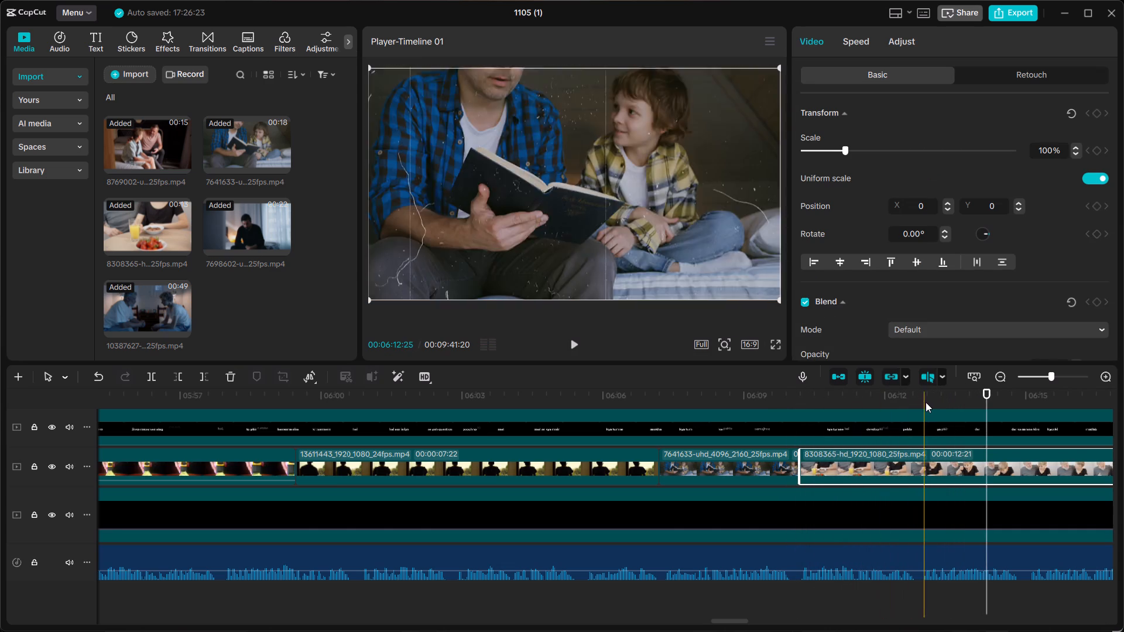
{"action": "left_click", "coordinate": [923, 403]}
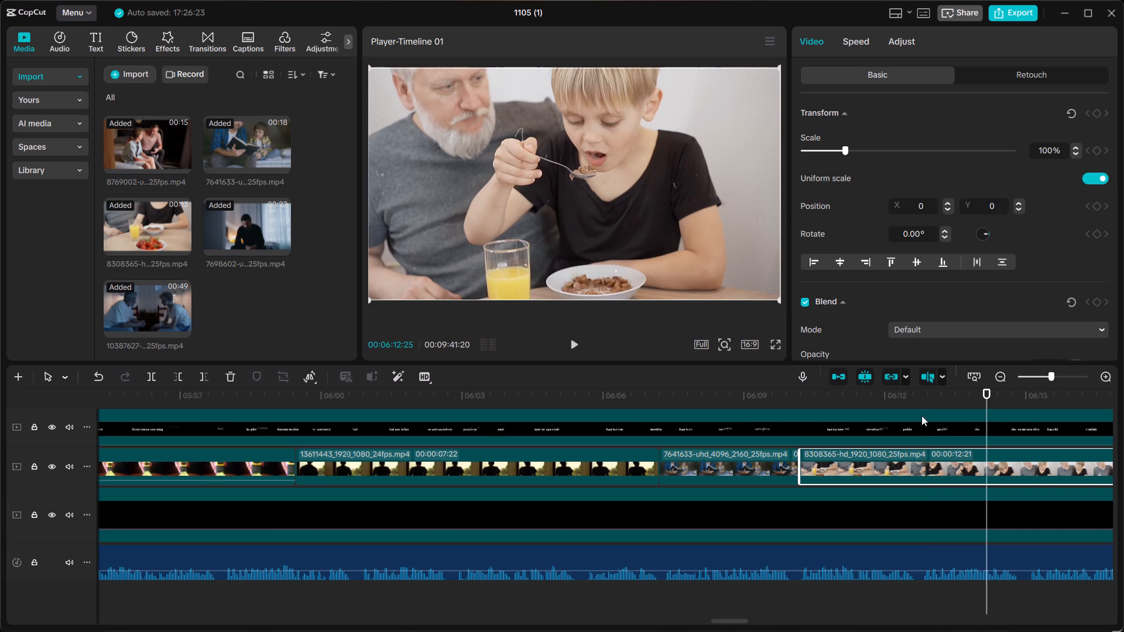
{"action": "left_click", "coordinate": [925, 464]}
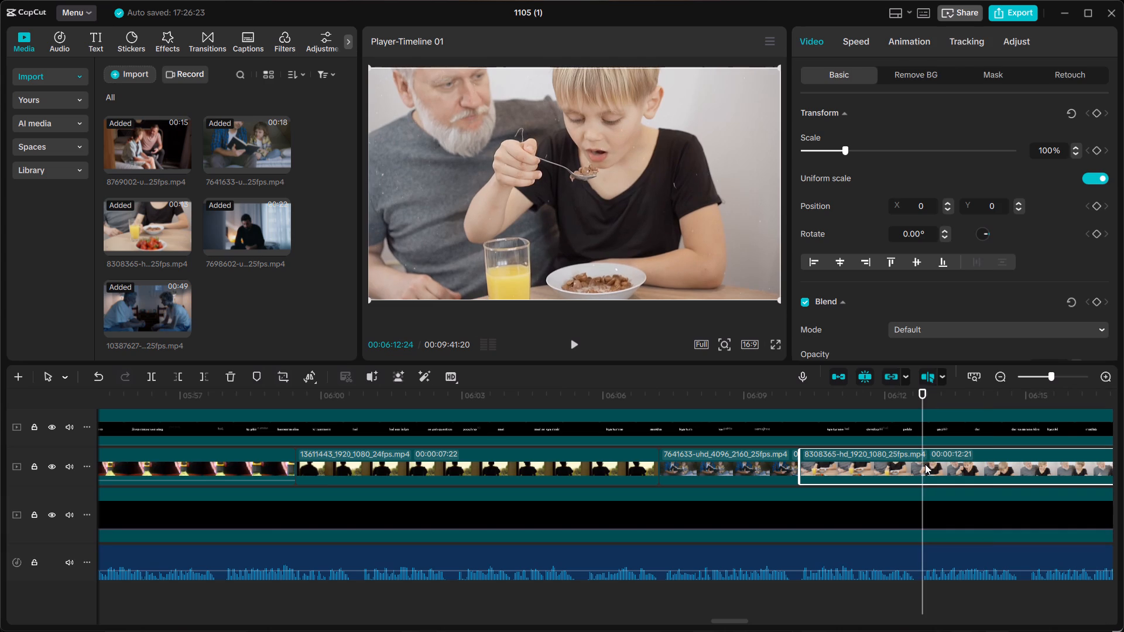
{"action": "key", "text": "ctrl+b"}
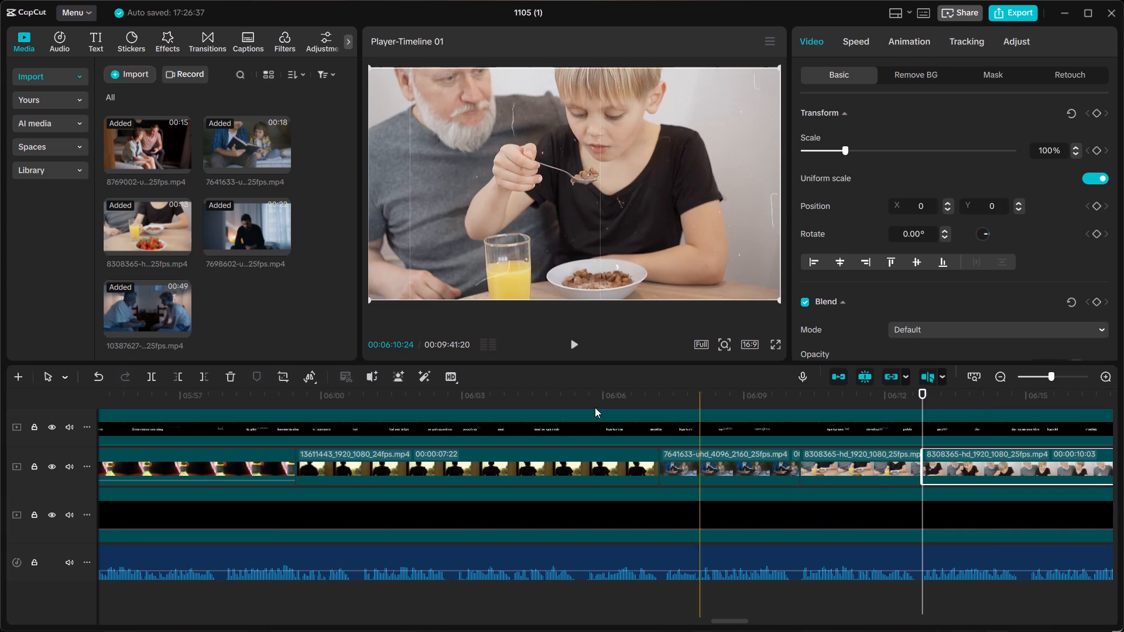
Replace the part of the breakfast clip after the cut with the 7698602 clip of the man in black, keeping the original video effect.
{"action": "left_click_drag", "start_coordinate": [237, 228], "coordinate": [280, 224]}
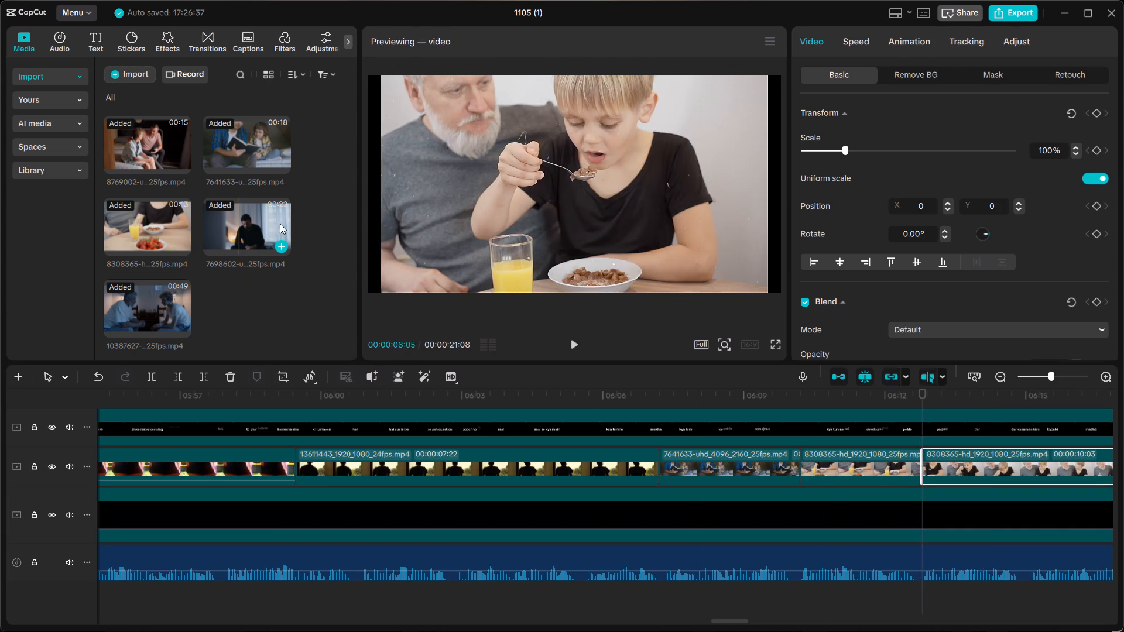
{"action": "left_click_drag", "start_coordinate": [280, 224], "coordinate": [948, 468]}
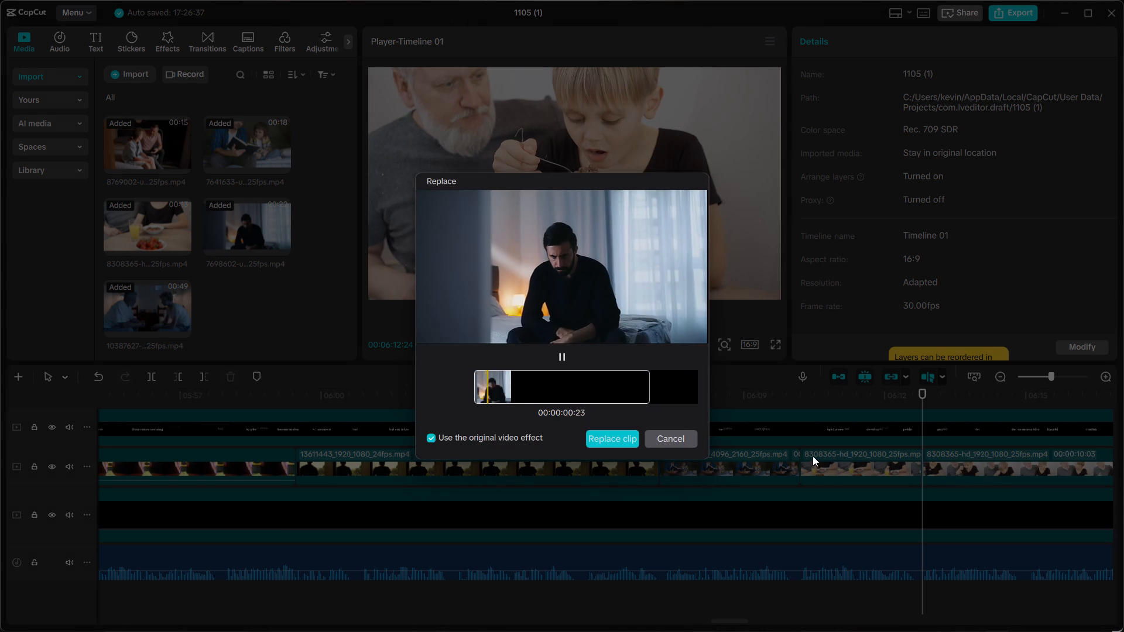
{"action": "left_click", "coordinate": [621, 440]}
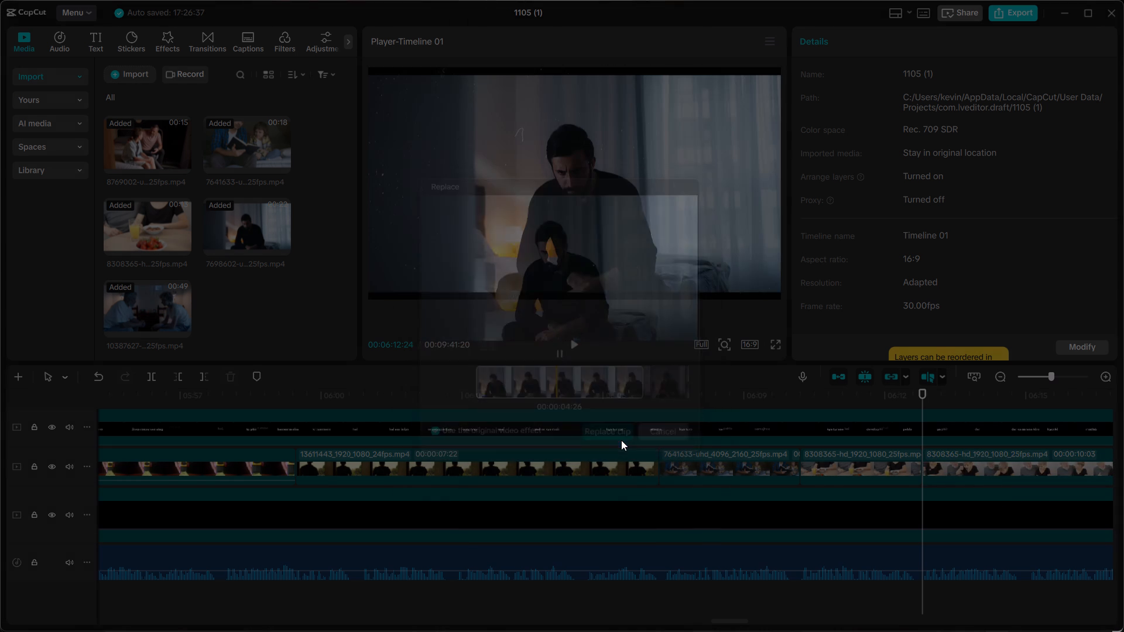
Scale up the clip of the man in black sitting on the bed so it fills the frame without black bars.
{"action": "left_click", "coordinate": [950, 409]}
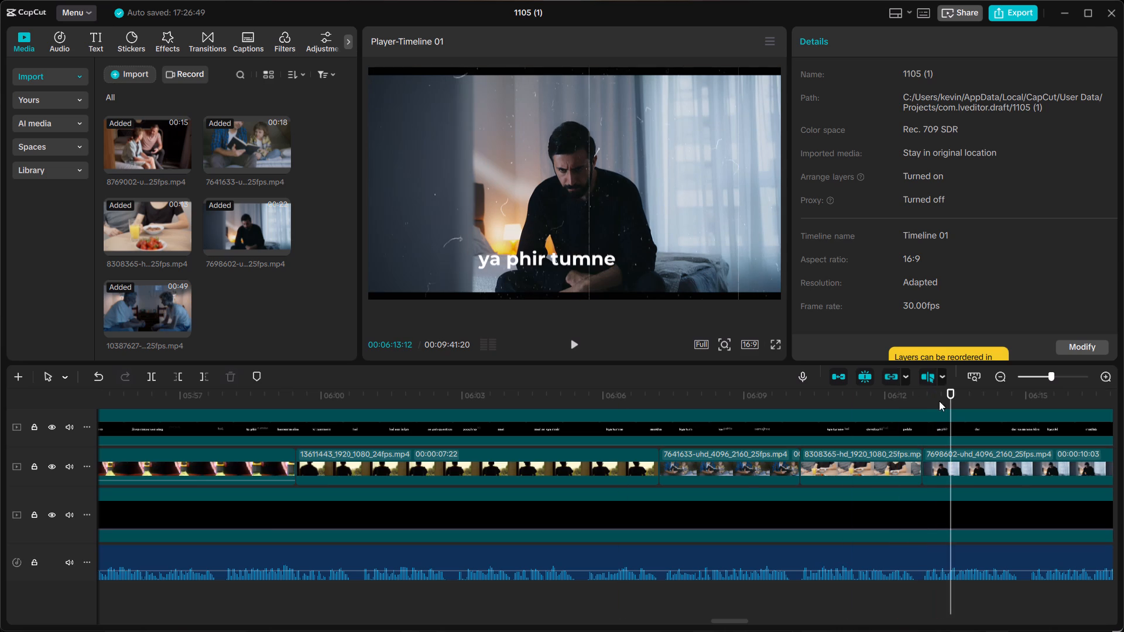
{"action": "left_click", "coordinate": [952, 473]}
{"action": "left_click", "coordinate": [367, 73]}
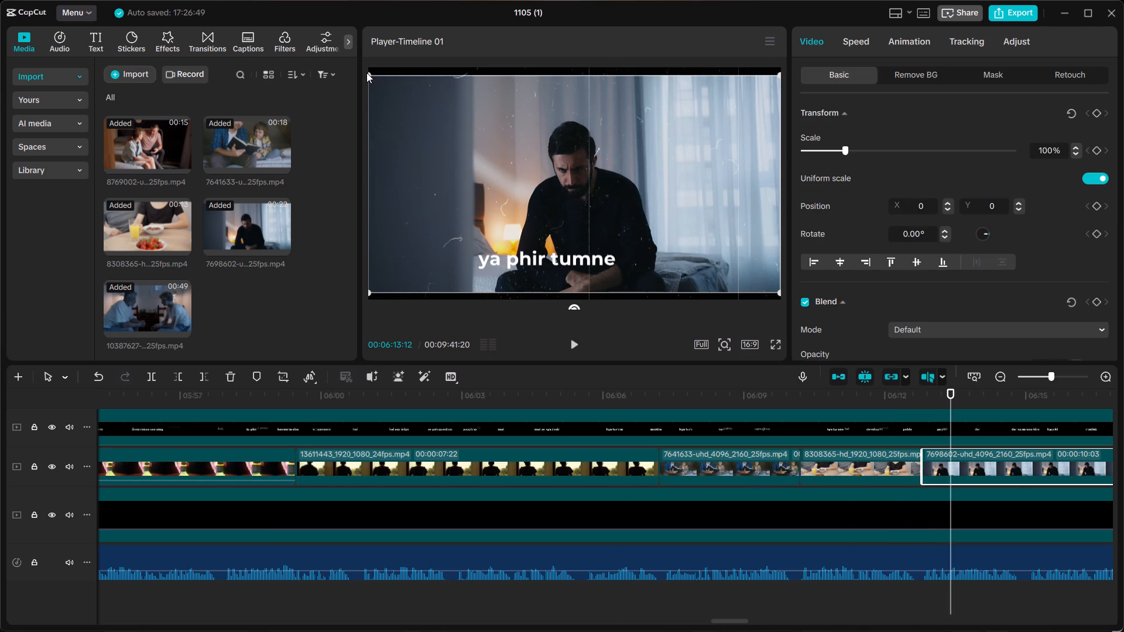
{"action": "left_click_drag", "start_coordinate": [369, 73], "coordinate": [348, 59]}
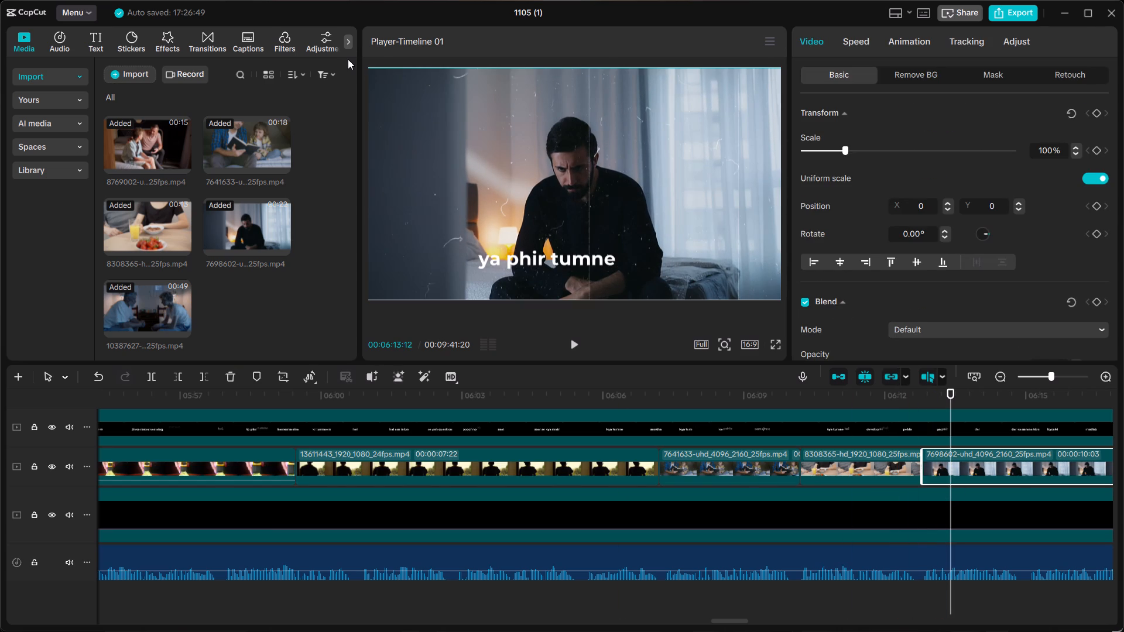
Finish scaling the clip of the man in black on the bed to 107%.
{"action": "left_click_drag", "start_coordinate": [348, 59], "coordinate": [342, 58]}
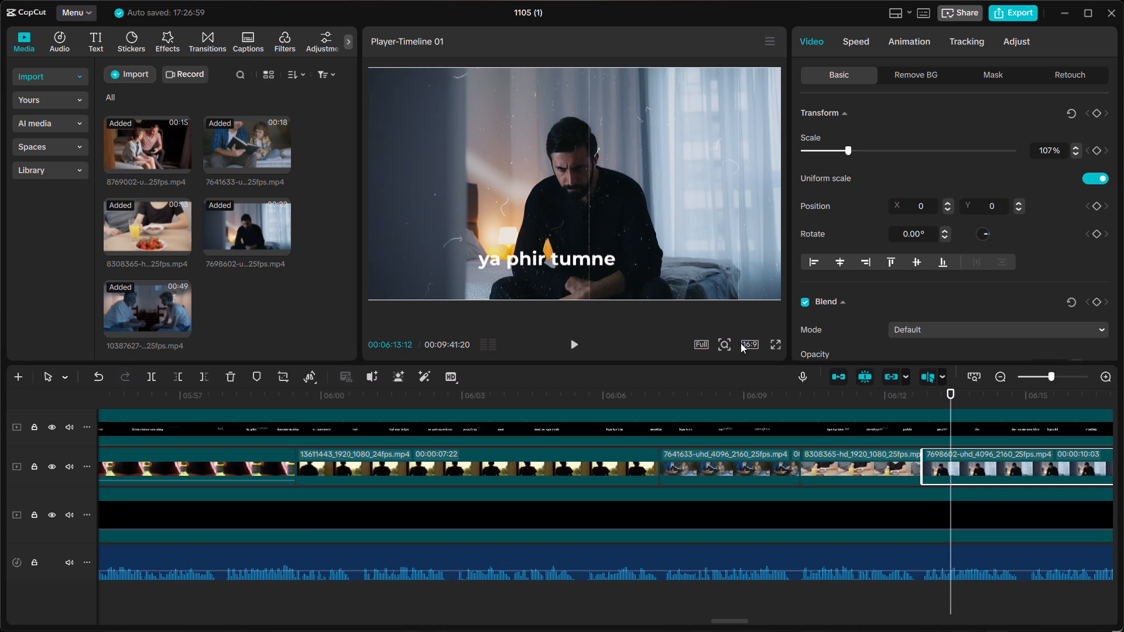
Play through the scaled man-in-black clip against the voiceover and delete the second 7698602 clip that follows it.
{"action": "left_click", "coordinate": [895, 393]}
{"action": "key", "text": "space"}
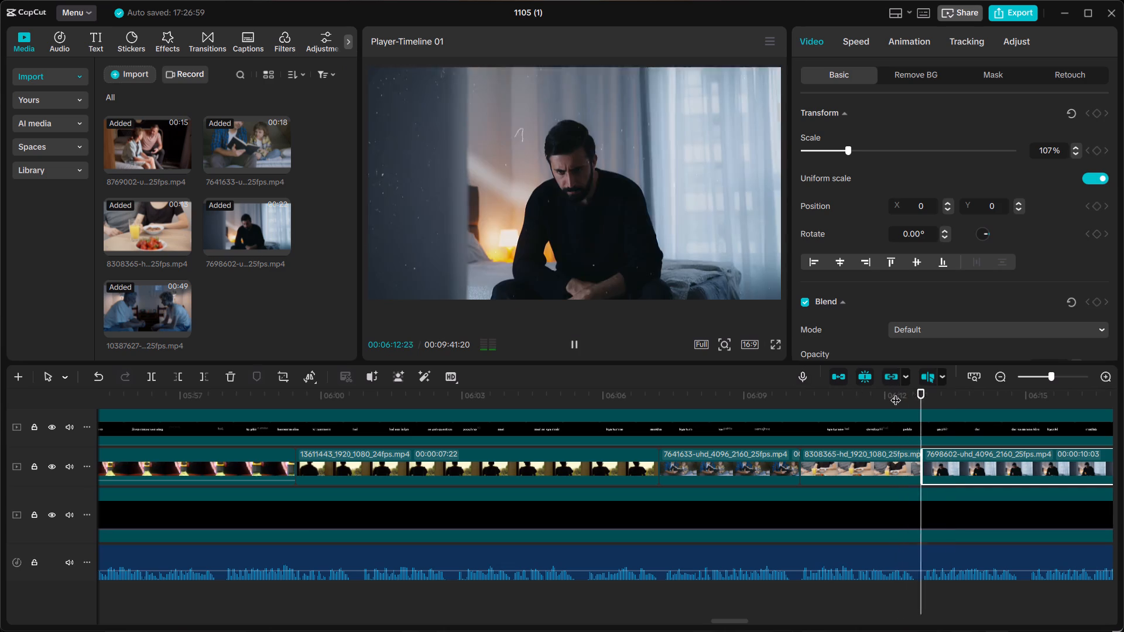
{"action": "scroll", "coordinate": [896, 393], "scroll_direction": "left", "scroll_amount": 1}
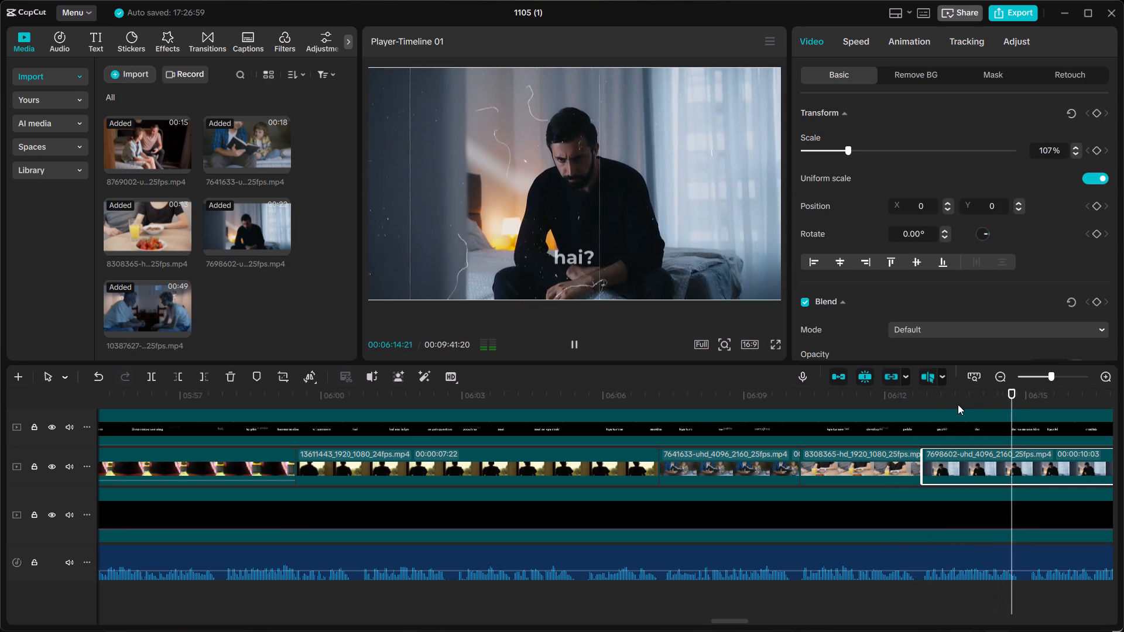
{"action": "scroll", "coordinate": [988, 411], "scroll_direction": "left", "scroll_amount": 2}
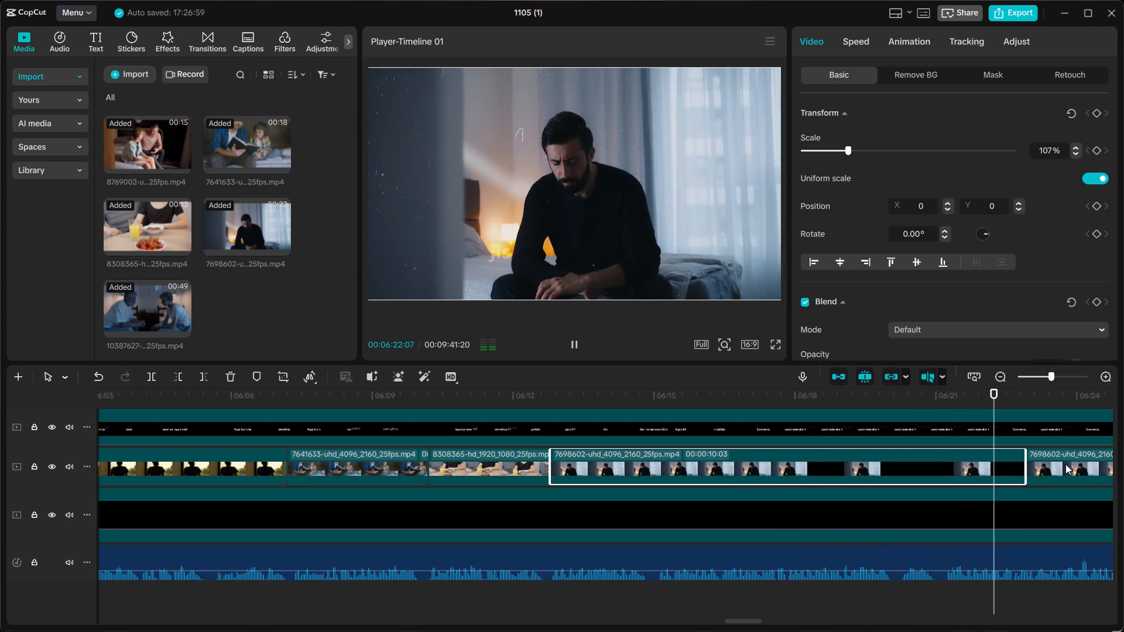
{"action": "key", "text": "space"}
{"action": "scroll", "coordinate": [1058, 468], "scroll_direction": "left", "scroll_amount": 1}
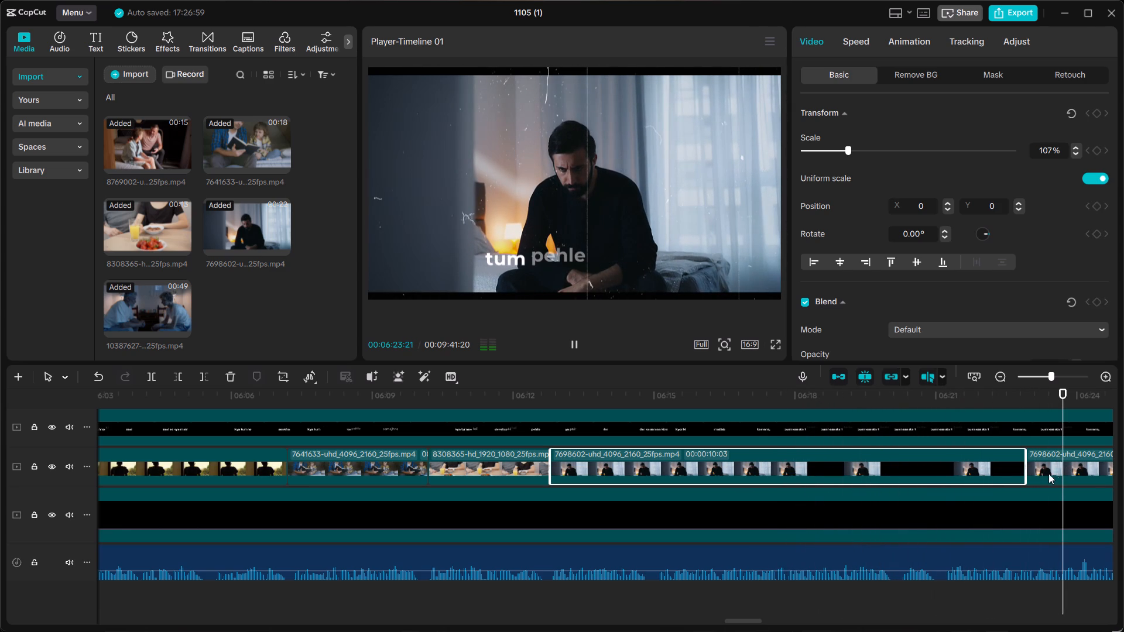
{"action": "scroll", "coordinate": [1048, 473], "scroll_direction": "left", "scroll_amount": 2}
{"action": "left_click", "coordinate": [503, 463]}
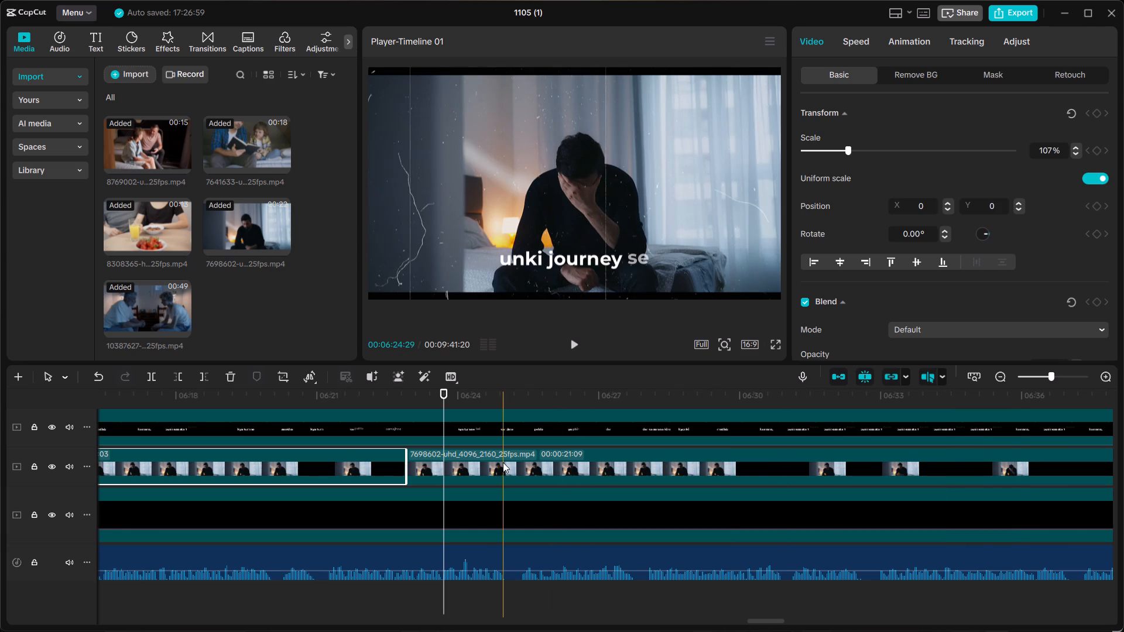
{"action": "key", "text": "BackSpace"}
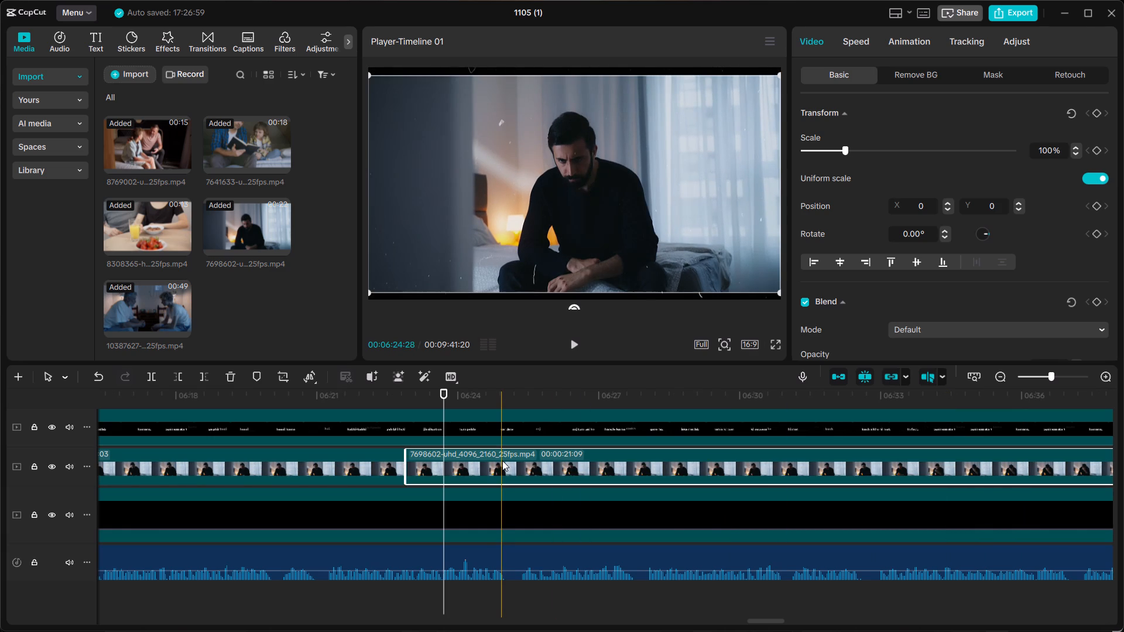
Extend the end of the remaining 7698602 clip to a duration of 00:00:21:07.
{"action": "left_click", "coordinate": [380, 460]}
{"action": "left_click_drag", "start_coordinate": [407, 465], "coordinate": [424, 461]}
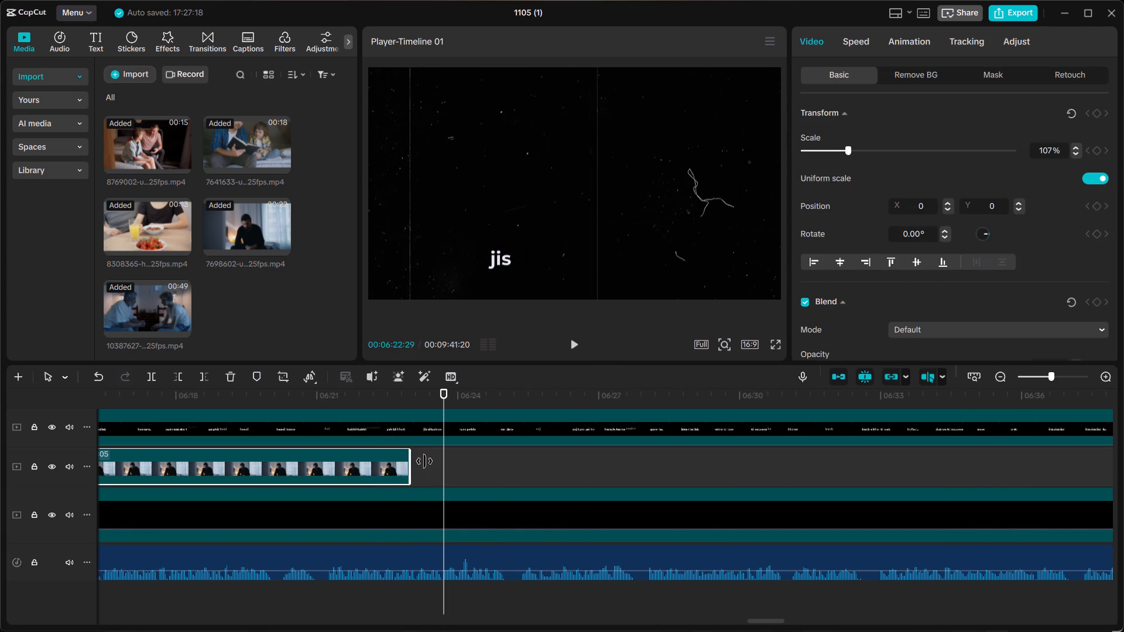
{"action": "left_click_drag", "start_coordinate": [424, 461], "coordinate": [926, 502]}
Play the man-in-black clip around 00:06:20 to 00:06:24 against the captions to judge where the footage should change.
{"action": "left_click", "coordinate": [297, 397]}
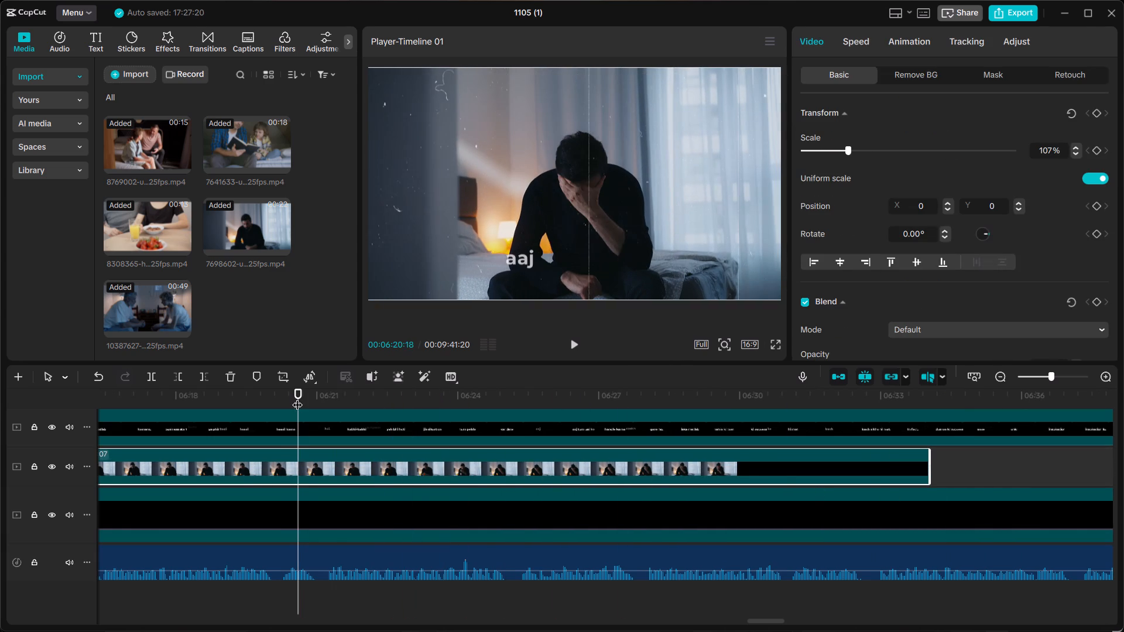
{"action": "key", "text": "space"}
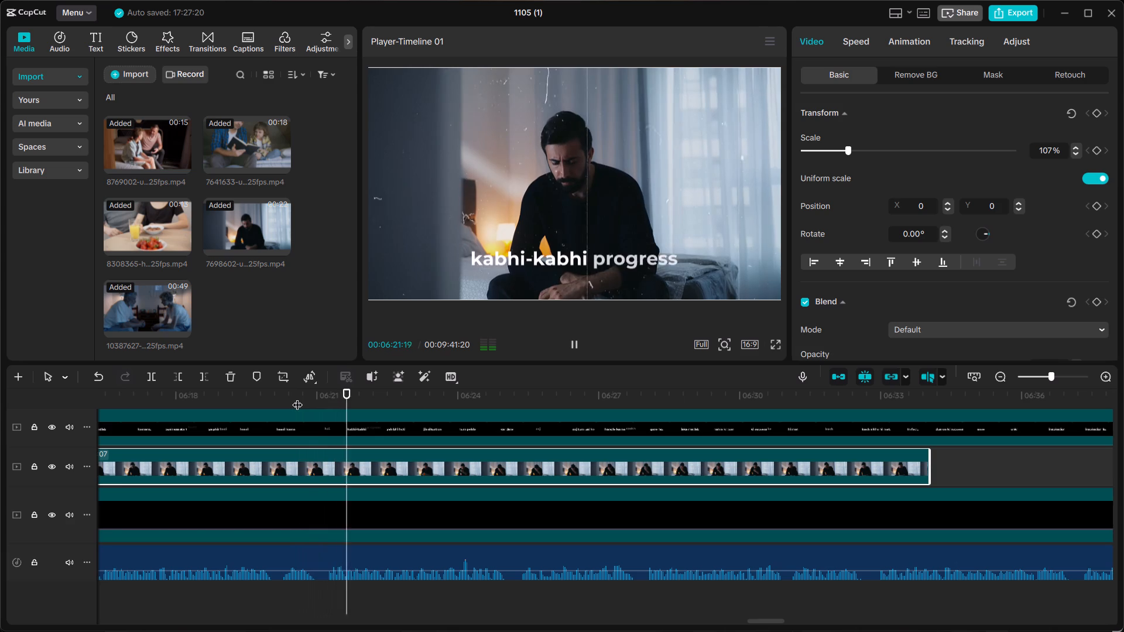
{"action": "scroll", "coordinate": [297, 397], "scroll_direction": "right", "scroll_amount": 4}
{"action": "scroll", "coordinate": [416, 414], "scroll_direction": "right", "scroll_amount": 1}
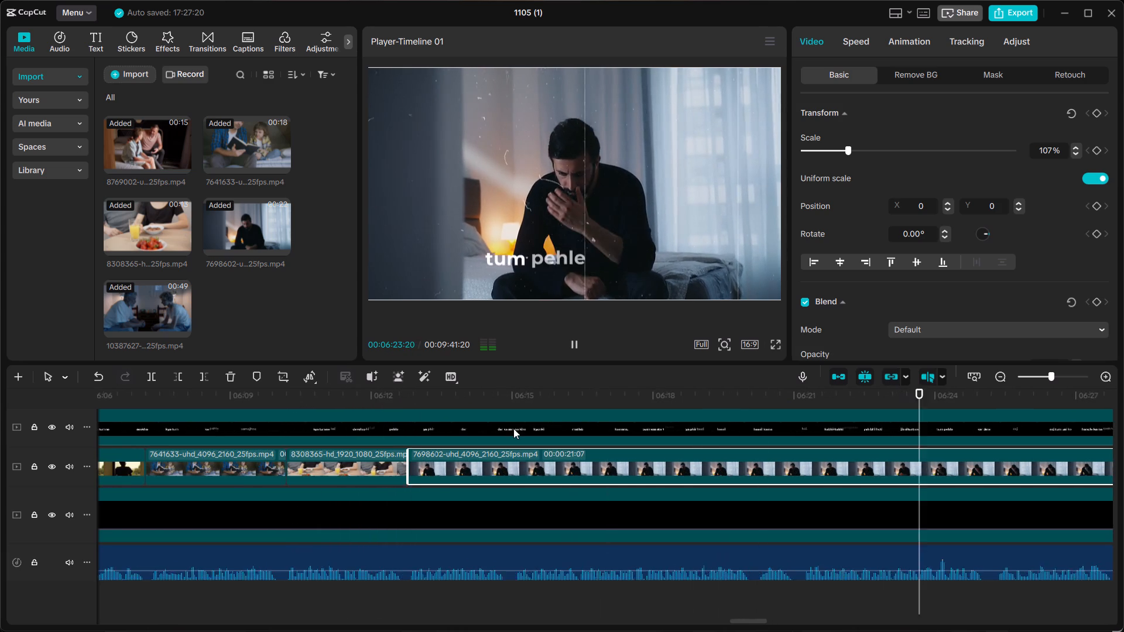
{"action": "scroll", "coordinate": [513, 428], "scroll_direction": "right", "scroll_amount": 1}
{"action": "key", "text": "space"}
{"action": "left_click", "coordinate": [771, 407]}
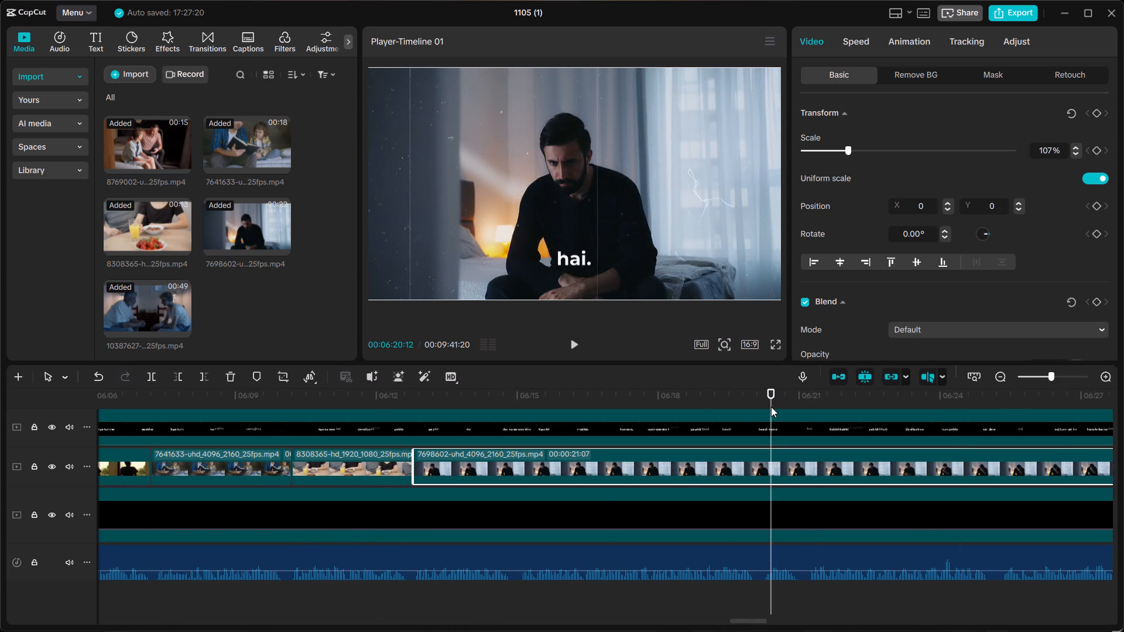
{"action": "key", "text": "space"}
{"action": "key", "text": "space"}
Play on from 00:06:14:27 while browsing the imported media for a clip that fits the upcoming voiceover lines.
{"action": "left_click", "coordinate": [513, 417]}
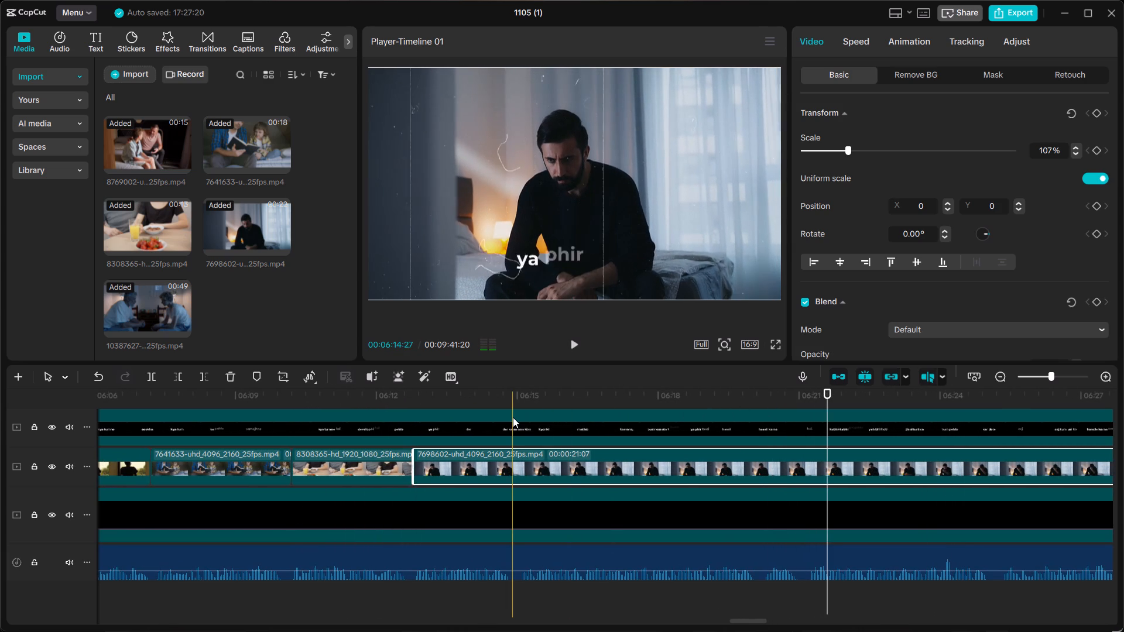
{"action": "key", "text": "space"}
{"action": "scroll", "coordinate": [284, 306], "scroll_direction": "up", "scroll_amount": 4}
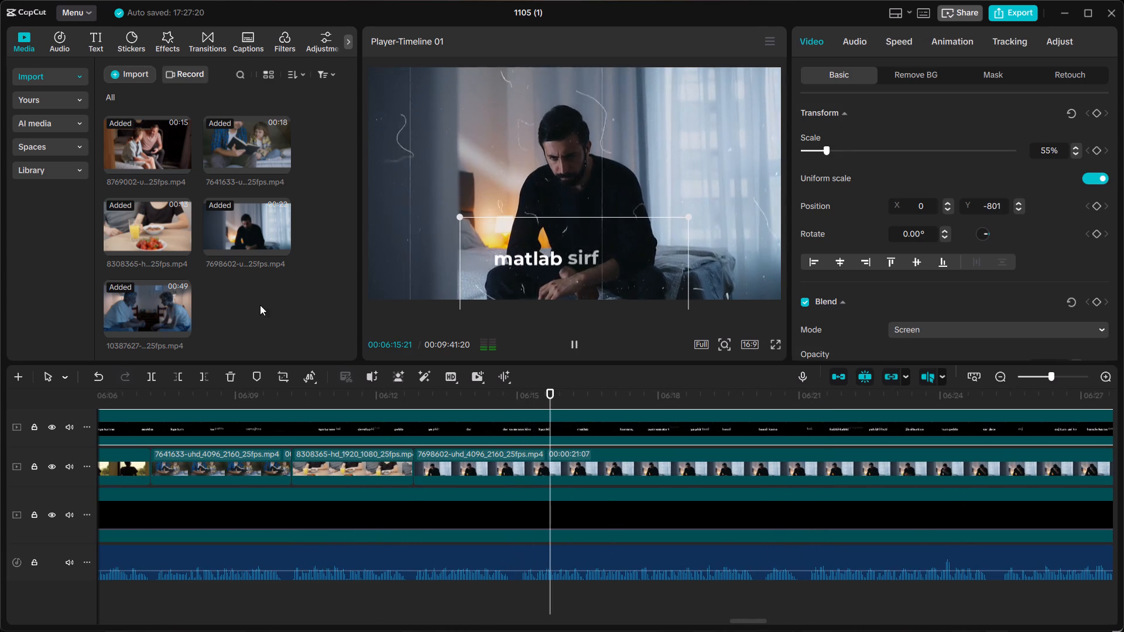
{"action": "scroll", "coordinate": [209, 301], "scroll_direction": "up", "scroll_amount": 3}
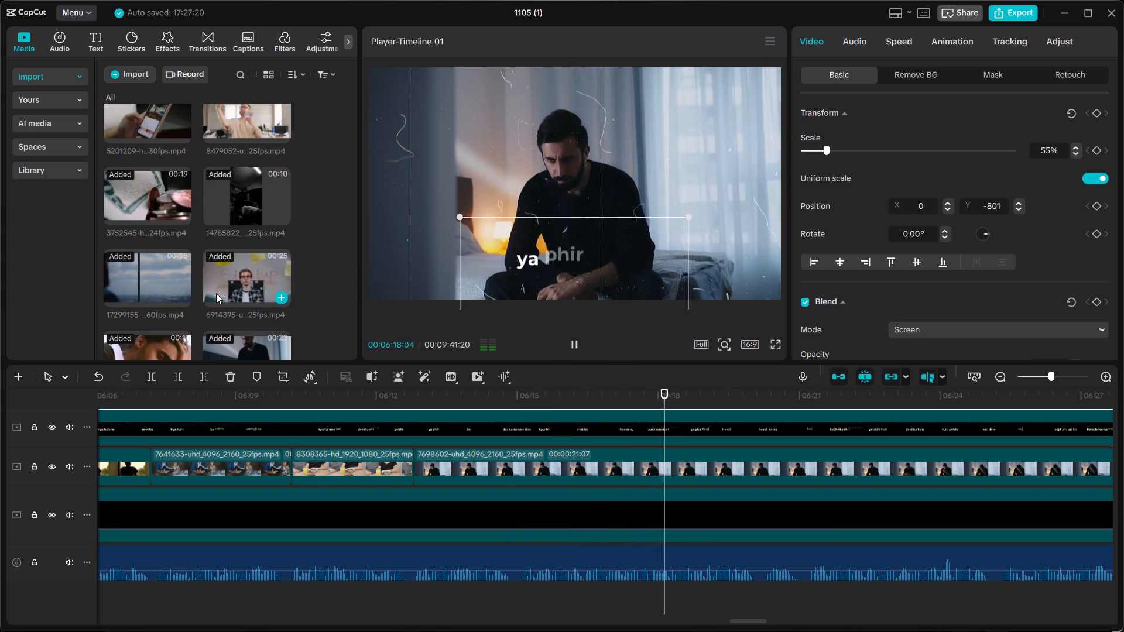
{"action": "scroll", "coordinate": [216, 293], "scroll_direction": "up", "scroll_amount": 2}
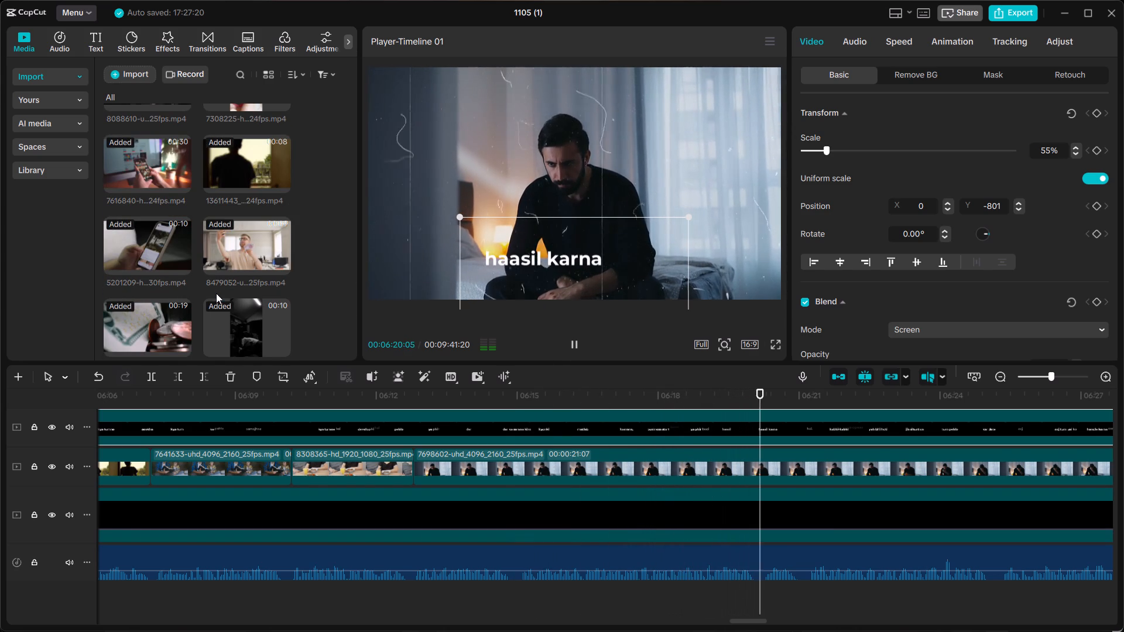
{"action": "scroll", "coordinate": [216, 293], "scroll_direction": "up", "scroll_amount": 5}
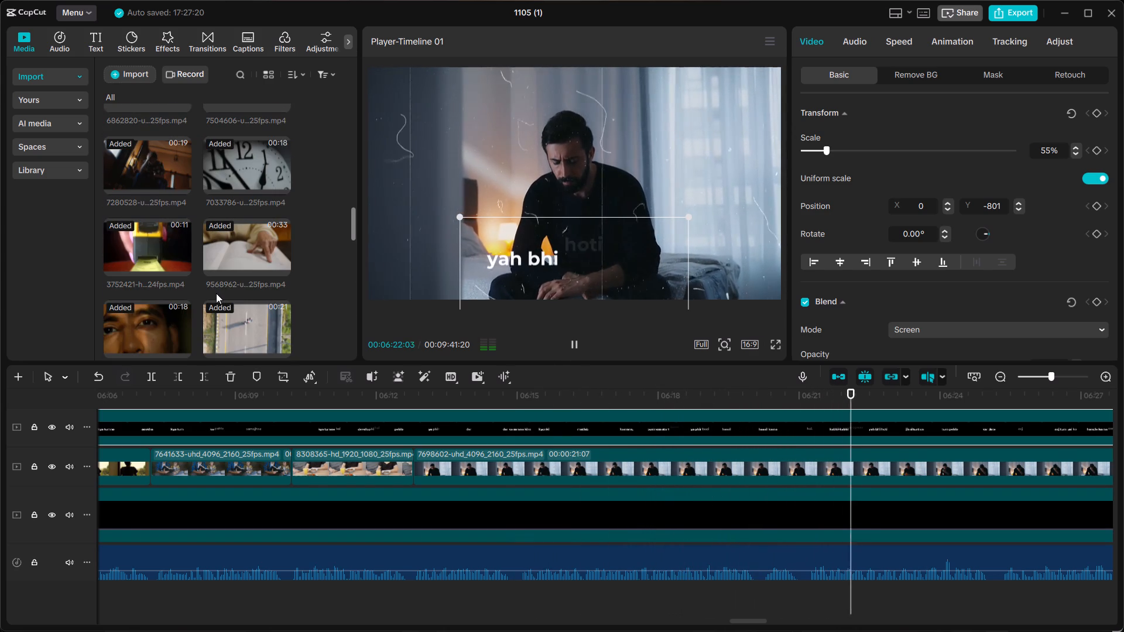
{"action": "scroll", "coordinate": [216, 293], "scroll_direction": "up", "scroll_amount": 2}
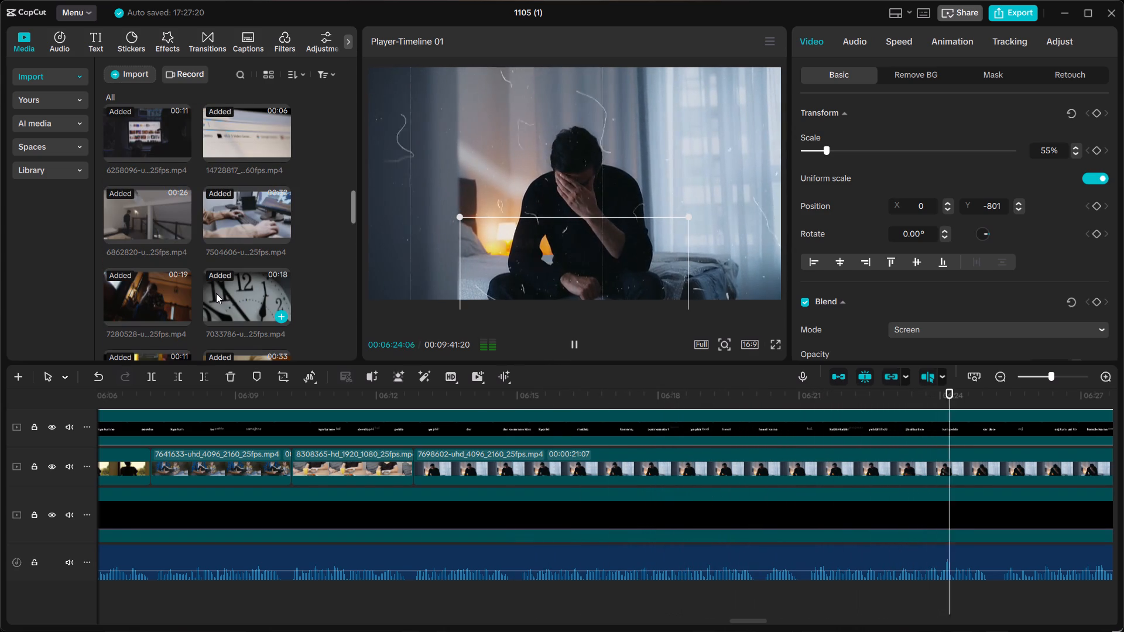
{"action": "key", "text": "space"}
{"action": "scroll", "coordinate": [216, 293], "scroll_direction": "up", "scroll_amount": 3}
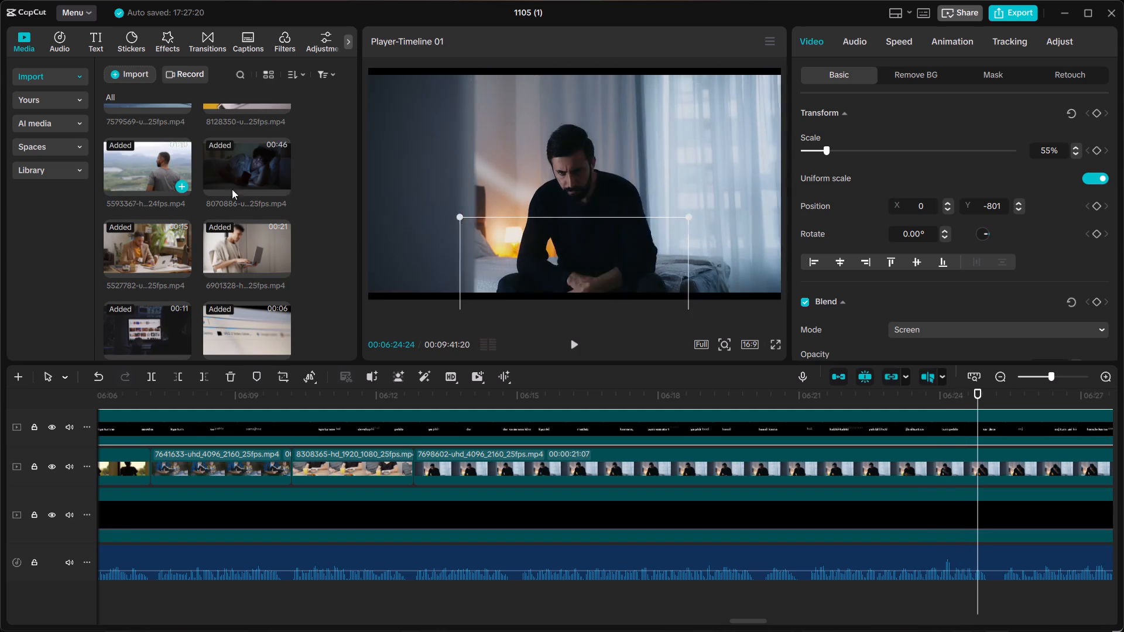
{"action": "scroll", "coordinate": [242, 187], "scroll_direction": "up", "scroll_amount": 1}
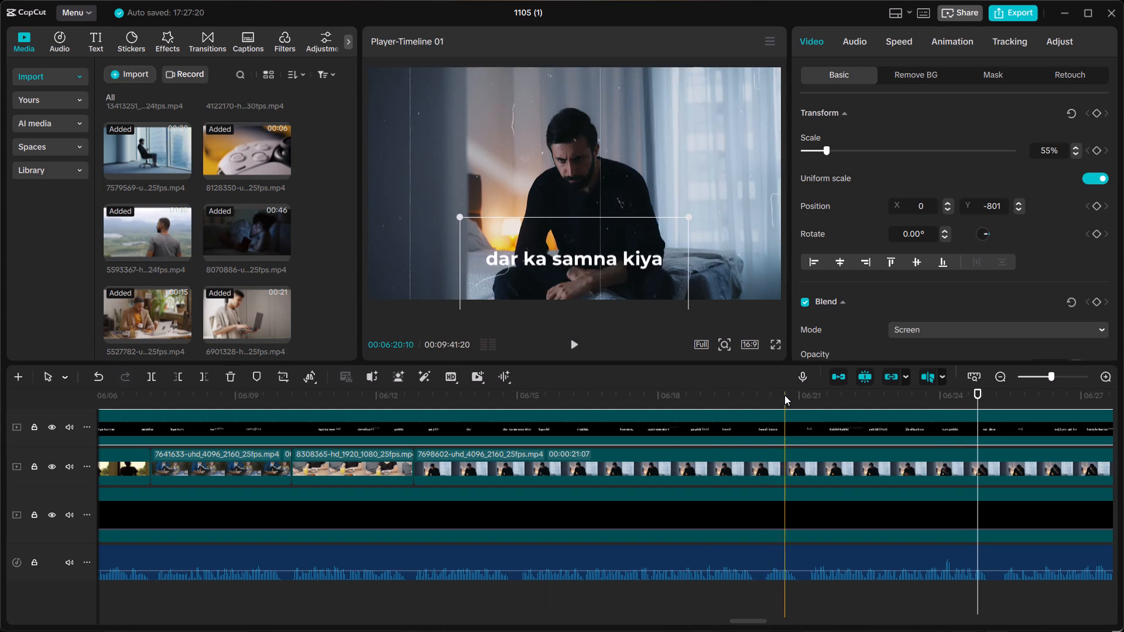
Split the man-in-black clip at 00:06:21:06, where the new sentence starts, and delete the part after the cut.
{"action": "left_click", "coordinate": [799, 401]}
{"action": "key", "text": "space"}
{"action": "key", "text": "space"}
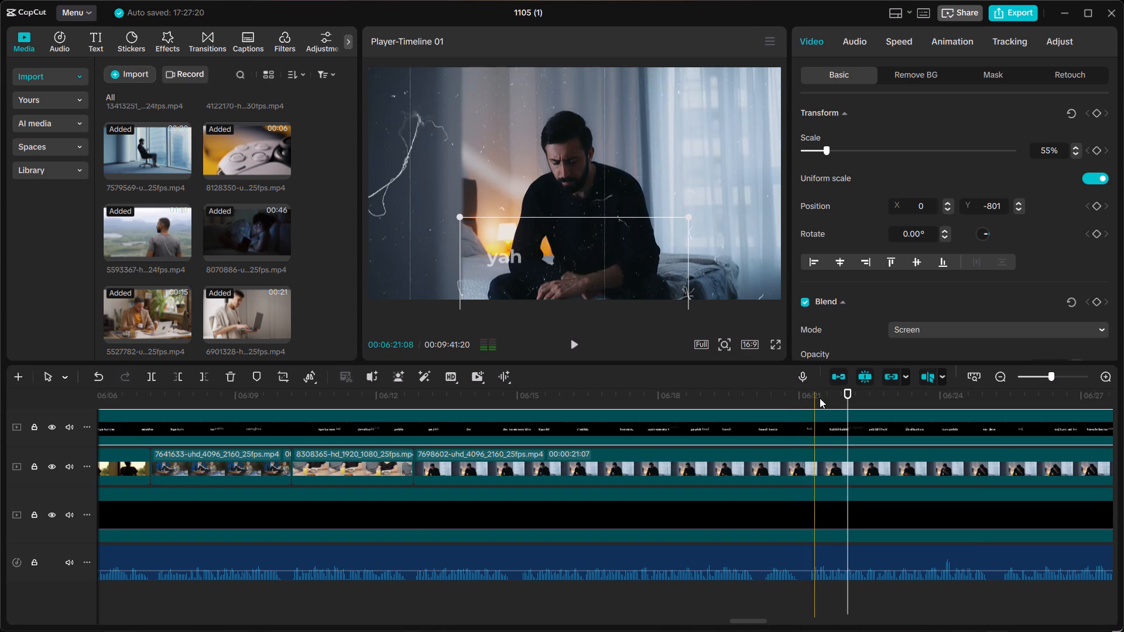
{"action": "left_click", "coordinate": [809, 397]}
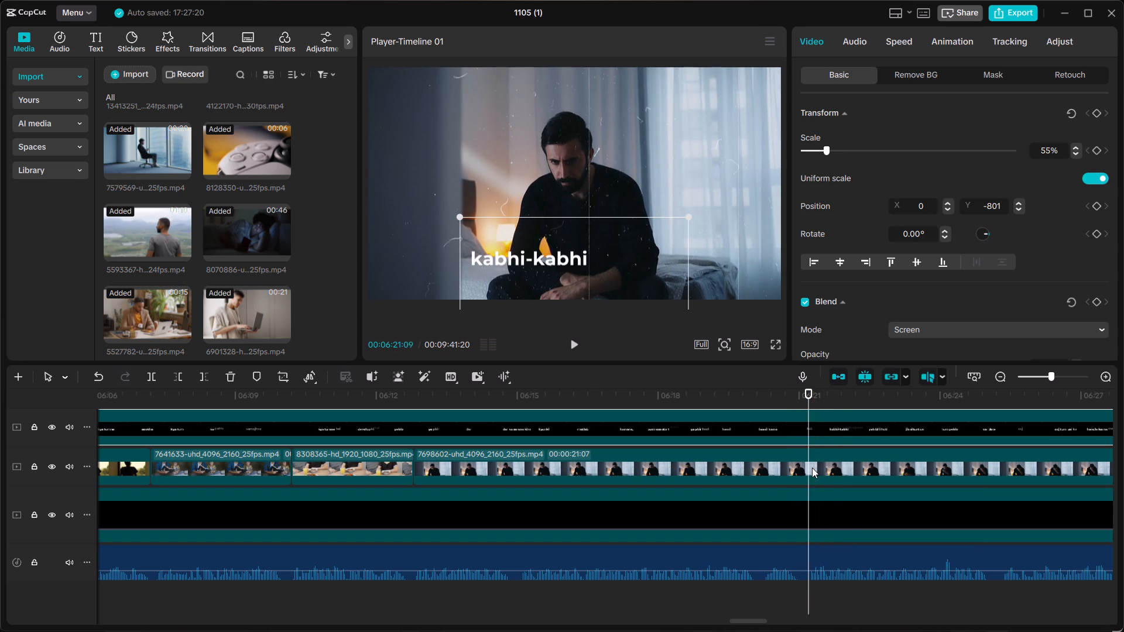
{"action": "left_click", "coordinate": [812, 468]}
{"action": "key", "text": "ctrl+b"}
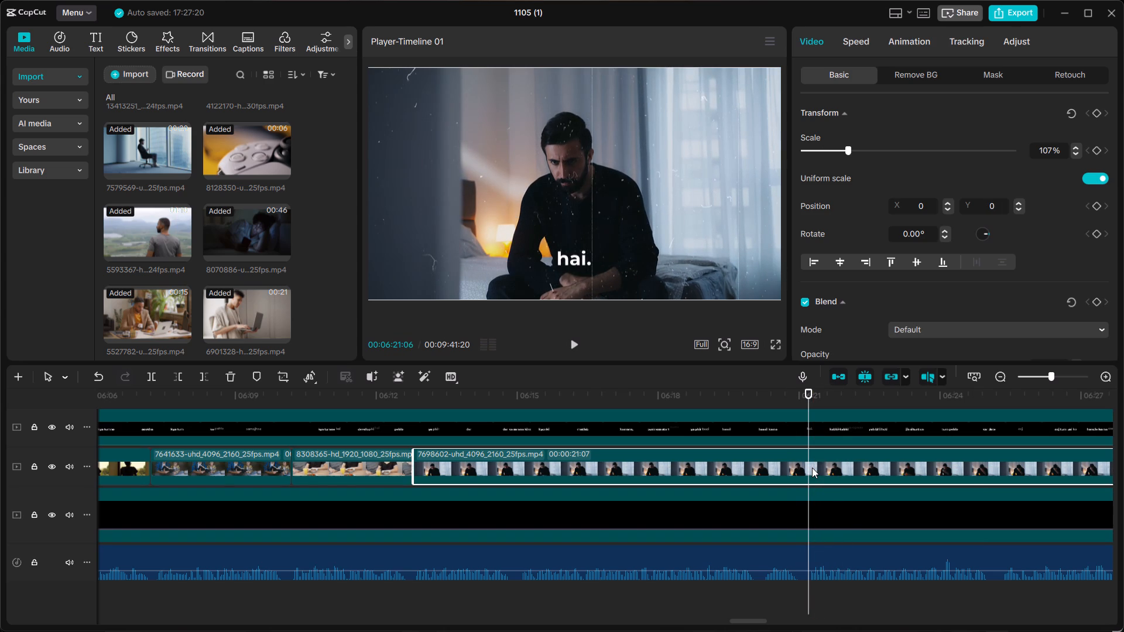
{"action": "key", "text": "BackSpace"}
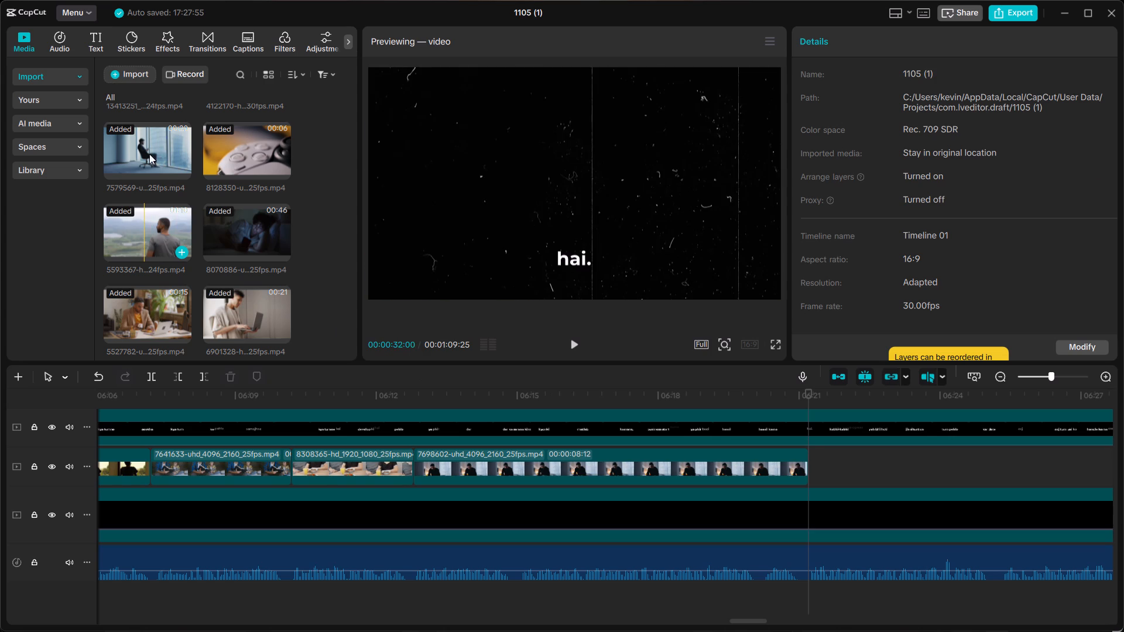
Place the 7579569 clip of the man in the office chair directly after the man-in-black clip at 00:06:21:06.
{"action": "left_click_drag", "start_coordinate": [138, 155], "coordinate": [446, 177]}
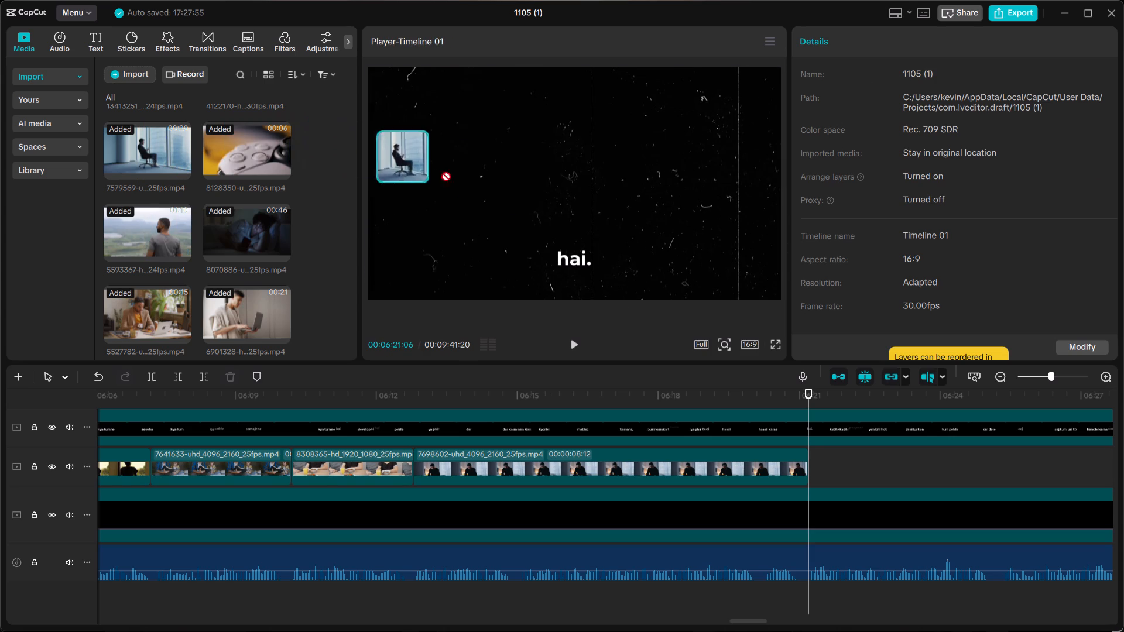
{"action": "left_click_drag", "start_coordinate": [446, 177], "coordinate": [810, 462]}
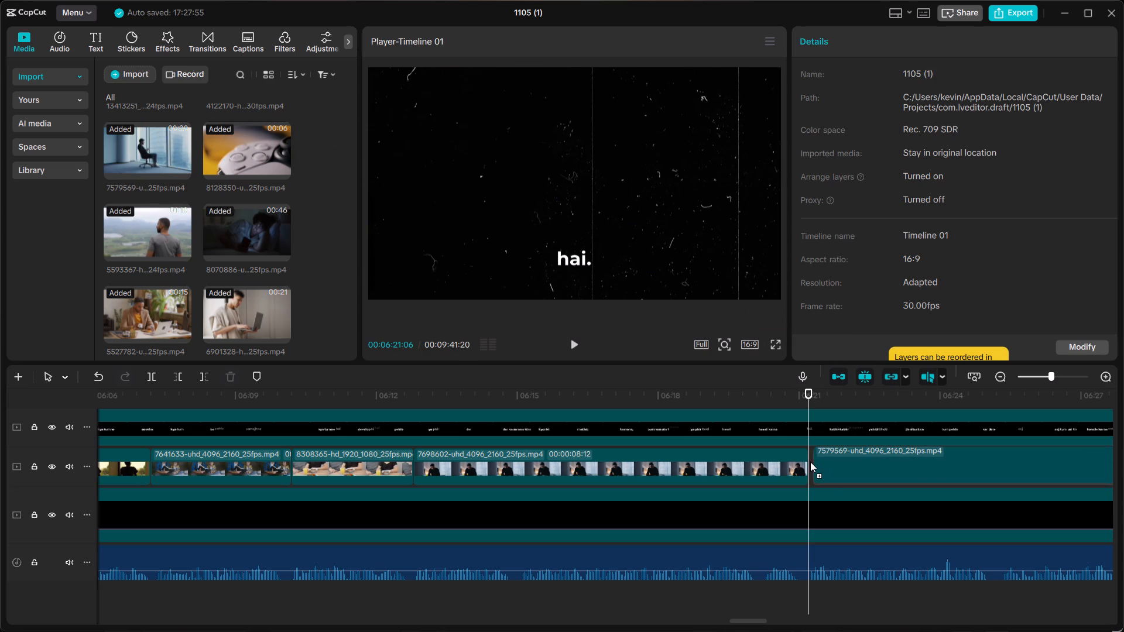
{"action": "left_click_drag", "start_coordinate": [810, 462], "coordinate": [808, 462]}
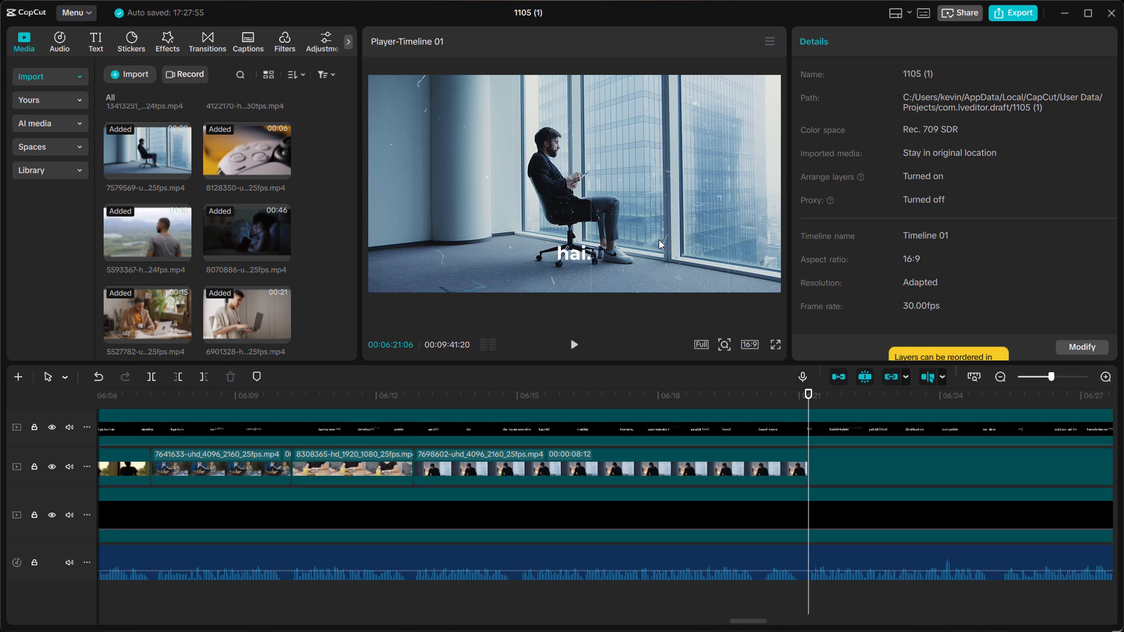
Play across the new cut and scale the office-chair clip up to 111% so it fills the frame without black bars.
{"action": "left_click", "coordinate": [789, 396]}
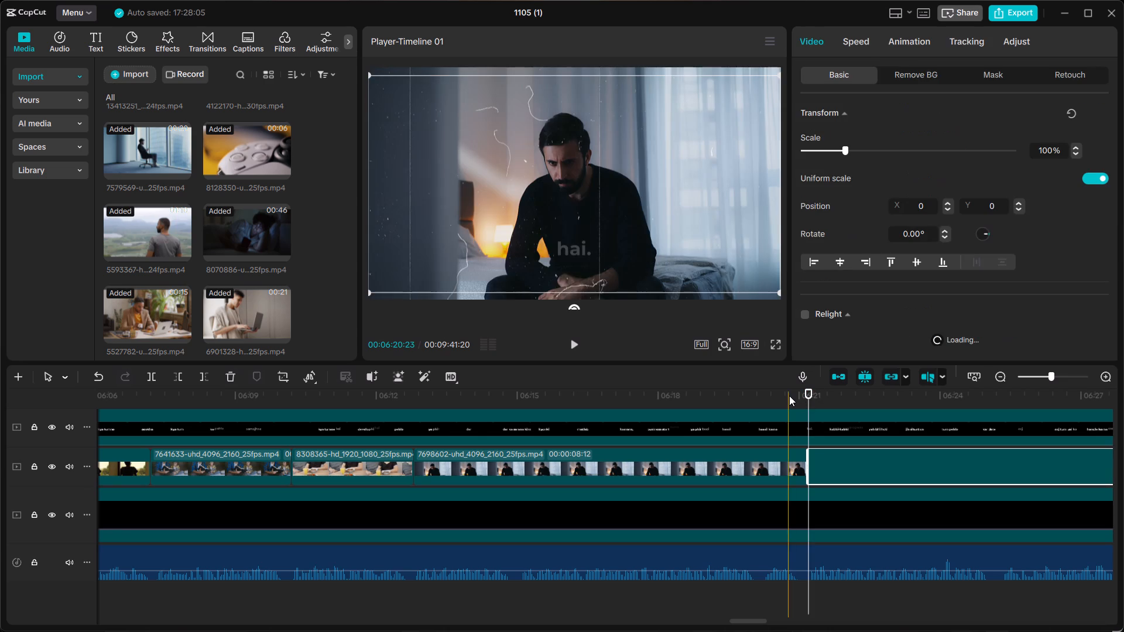
{"action": "key", "text": "space"}
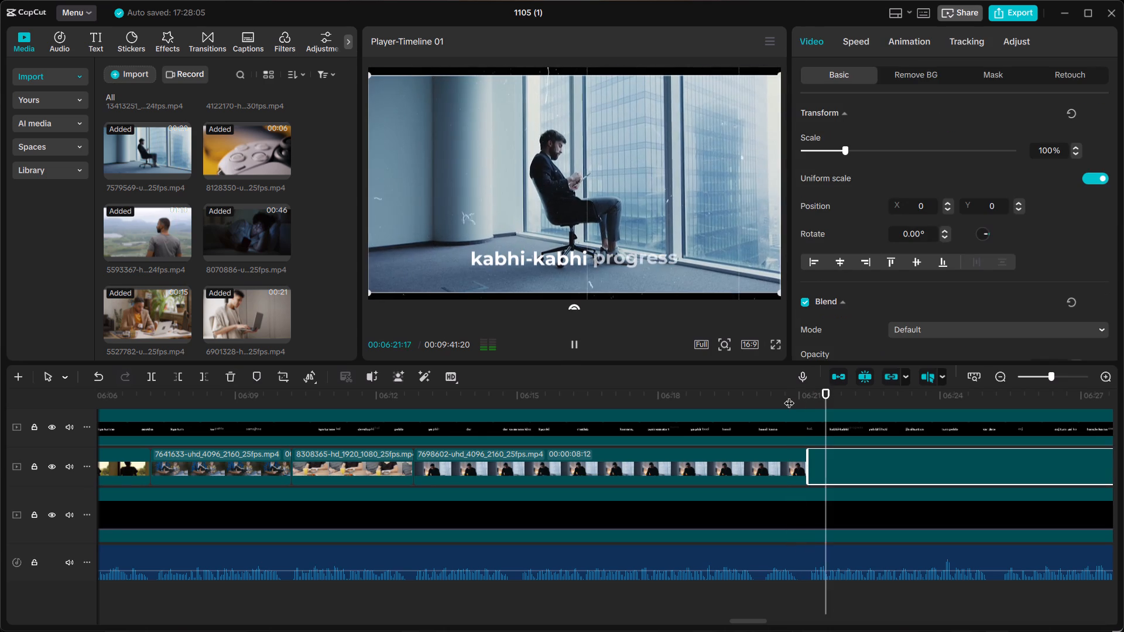
{"action": "key", "text": "space"}
{"action": "left_click", "coordinate": [821, 398]}
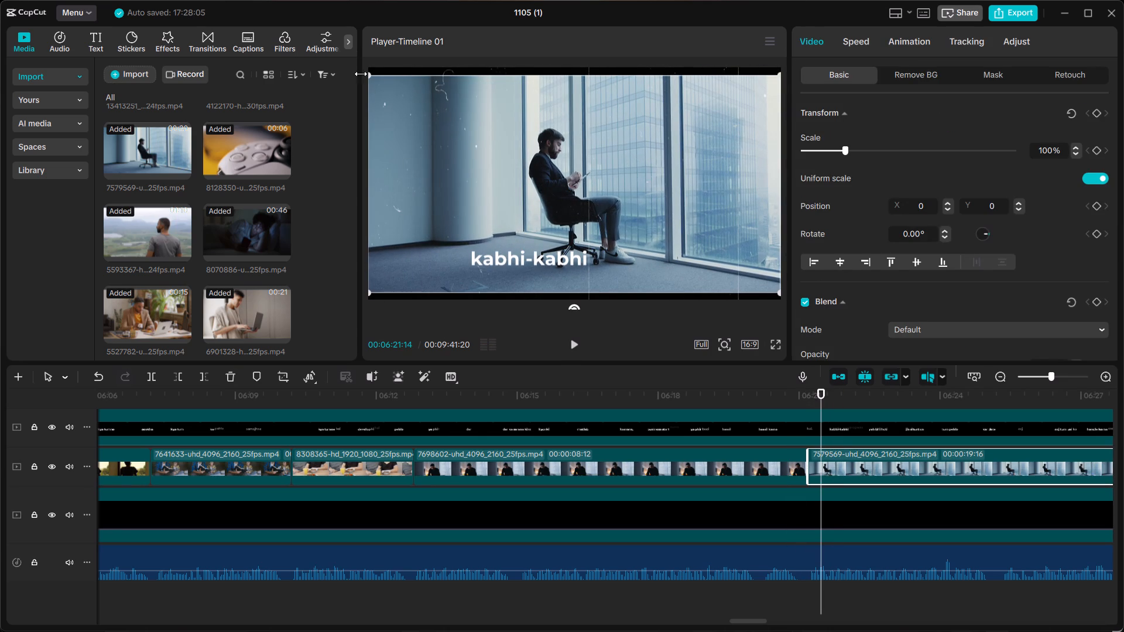
{"action": "left_click", "coordinate": [366, 74]}
{"action": "left_click_drag", "start_coordinate": [369, 73], "coordinate": [340, 68]}
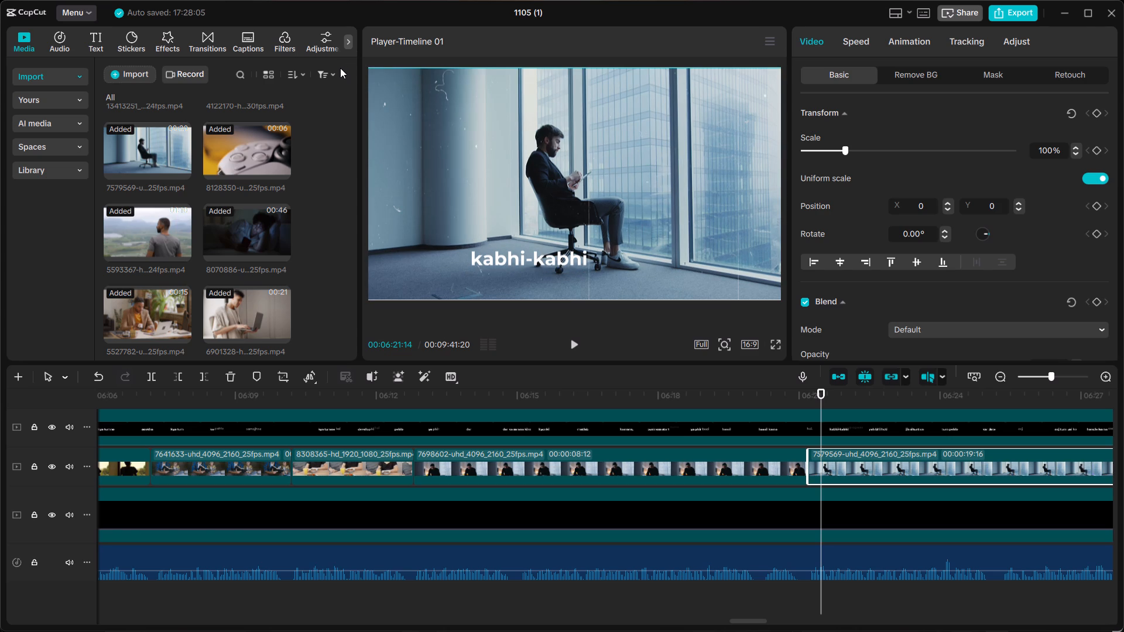
{"action": "left_click_drag", "start_coordinate": [340, 68], "coordinate": [332, 64]}
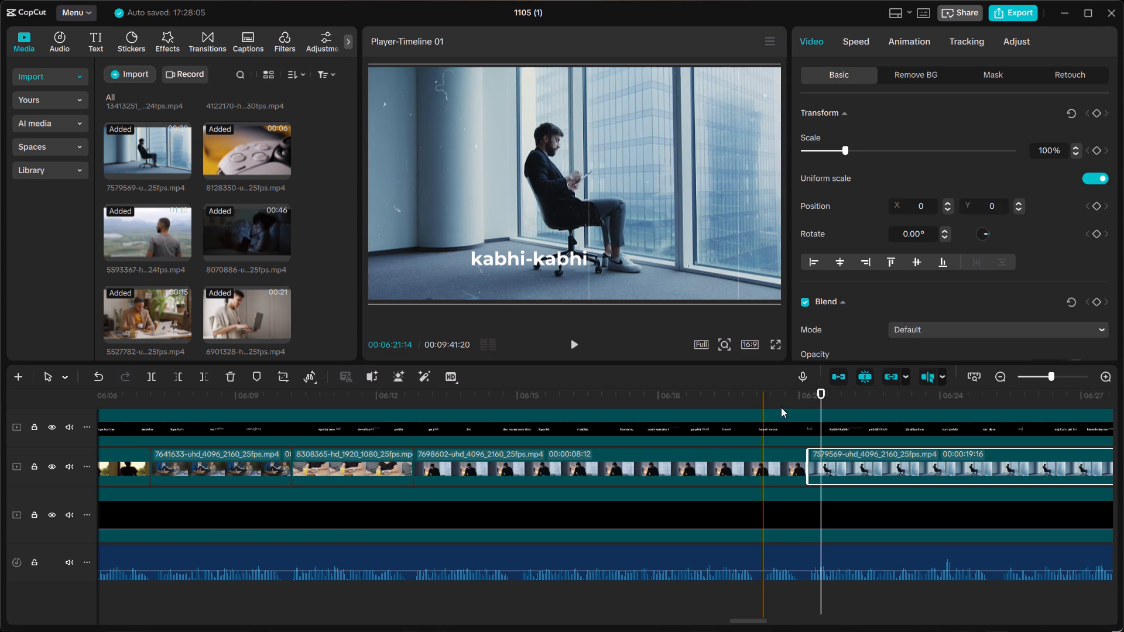
Play the office-chair clip against the voiceover and split it at 00:06:28:01, where the "gaye ho." caption ends.
{"action": "left_click", "coordinate": [799, 396]}
{"action": "key", "text": "space"}
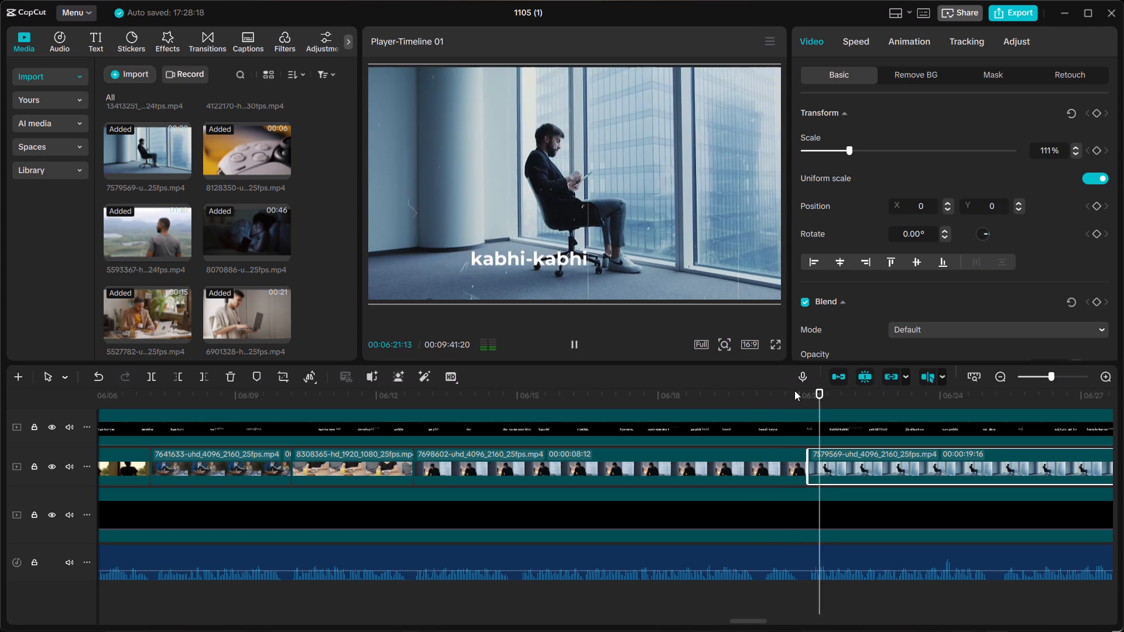
{"action": "left_click", "coordinate": [794, 390]}
{"action": "key", "text": "space"}
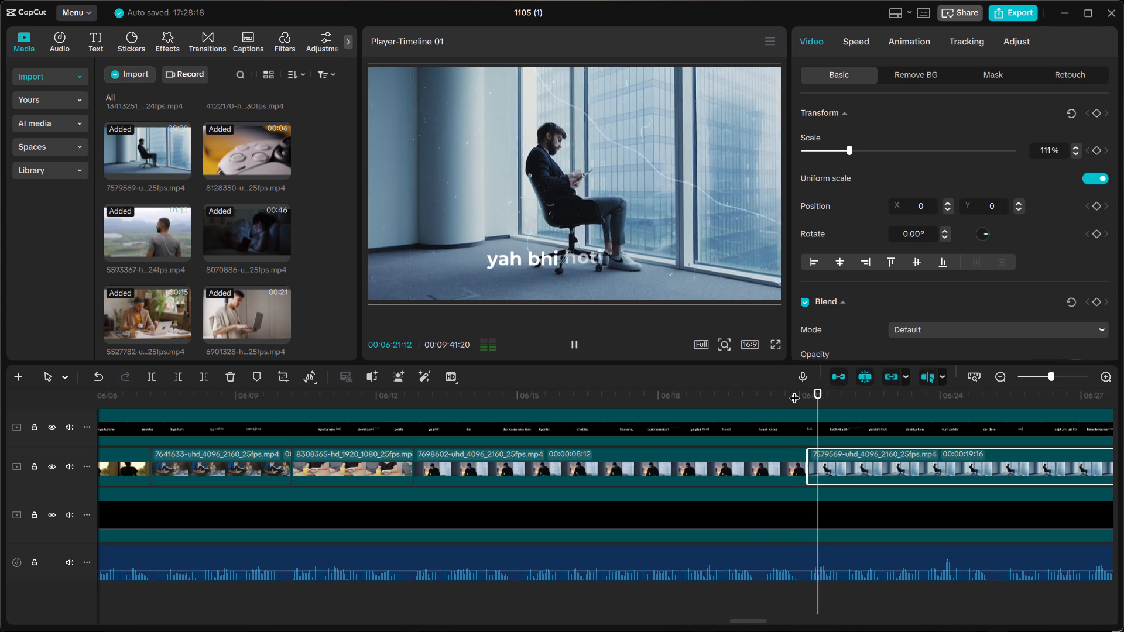
{"action": "scroll", "coordinate": [794, 390], "scroll_direction": "left", "scroll_amount": 1}
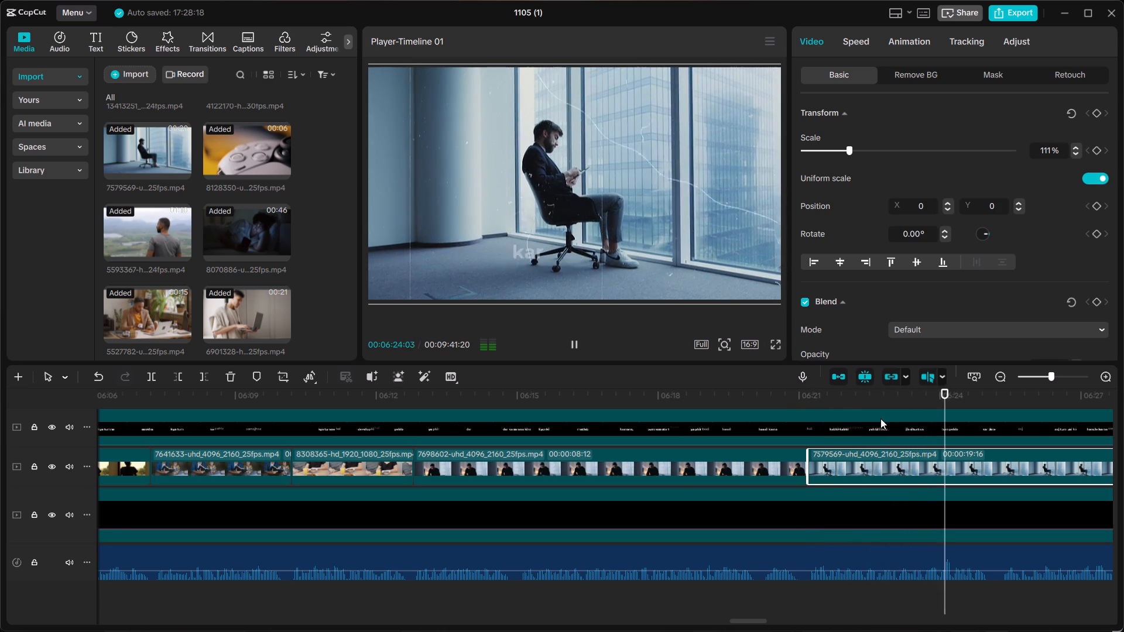
{"action": "scroll", "coordinate": [900, 421], "scroll_direction": "left", "scroll_amount": 1}
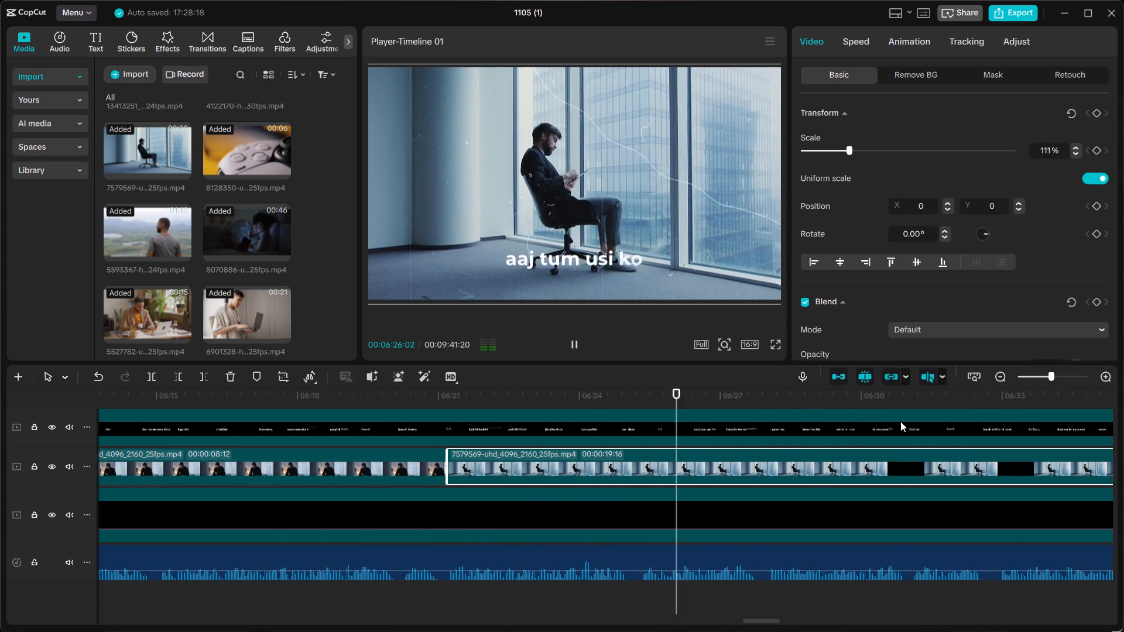
{"action": "scroll", "coordinate": [900, 421], "scroll_direction": "left", "scroll_amount": 1}
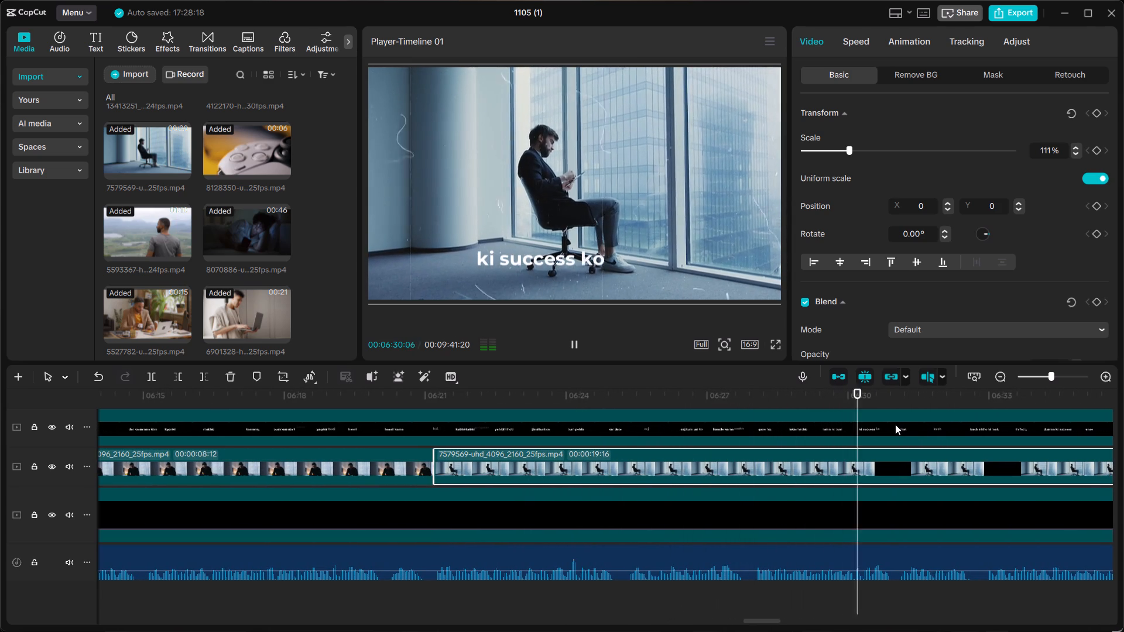
{"action": "key", "text": "space"}
{"action": "left_click", "coordinate": [755, 404]}
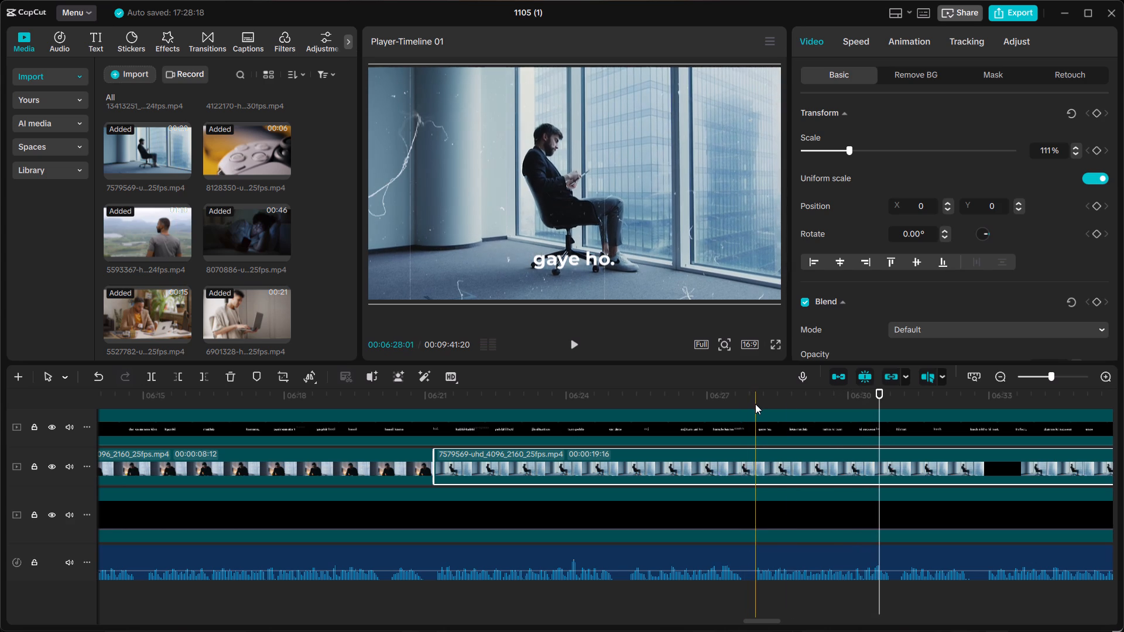
{"action": "left_click", "coordinate": [760, 463]}
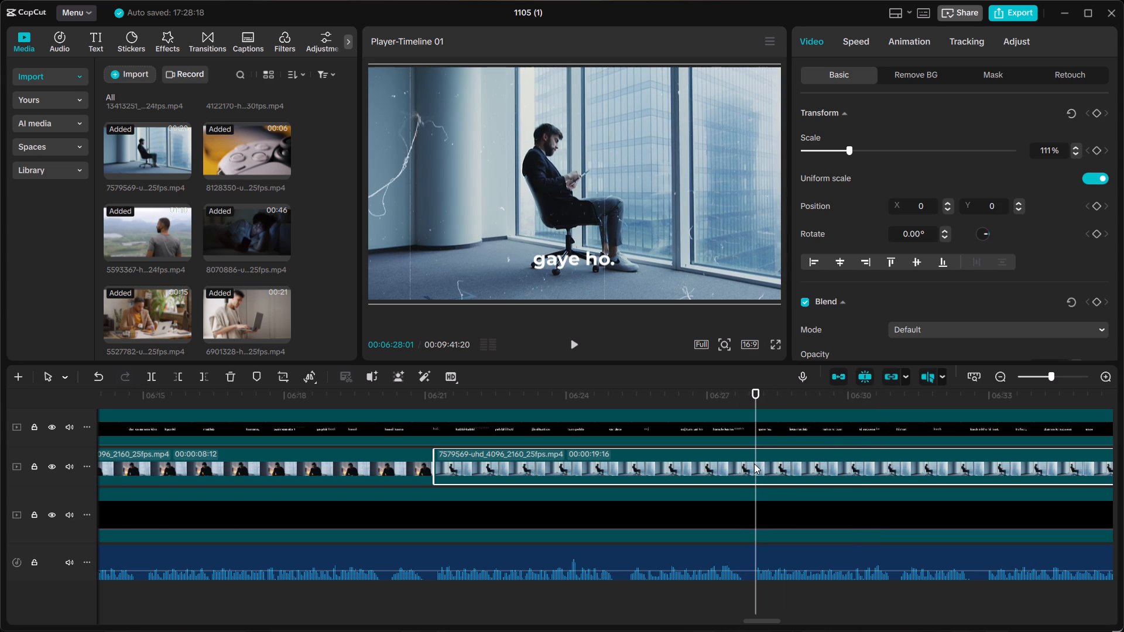
{"action": "left_click", "coordinate": [754, 463]}
{"action": "key", "text": "ctrl+b"}
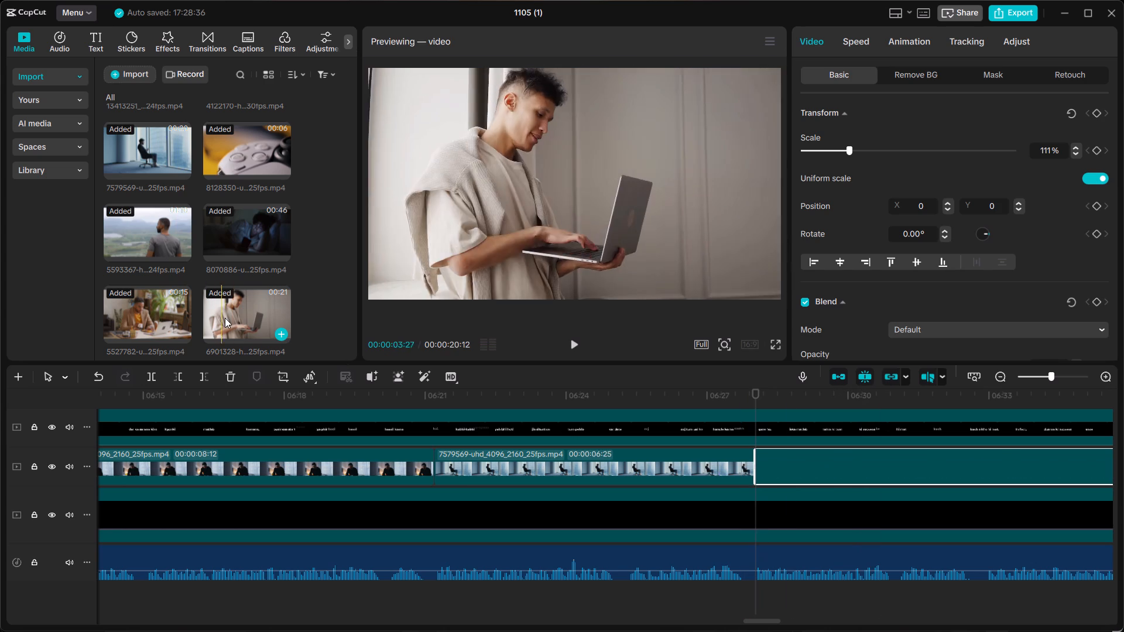
Browse the imported media and replay from about 00:06:21 to choose a clip that suits the voiceover after the new cut.
{"action": "scroll", "coordinate": [218, 232], "scroll_direction": "up", "scroll_amount": 3}
{"action": "scroll", "coordinate": [218, 232], "scroll_direction": "down", "scroll_amount": 2}
{"action": "scroll", "coordinate": [218, 232], "scroll_direction": "up", "scroll_amount": 2}
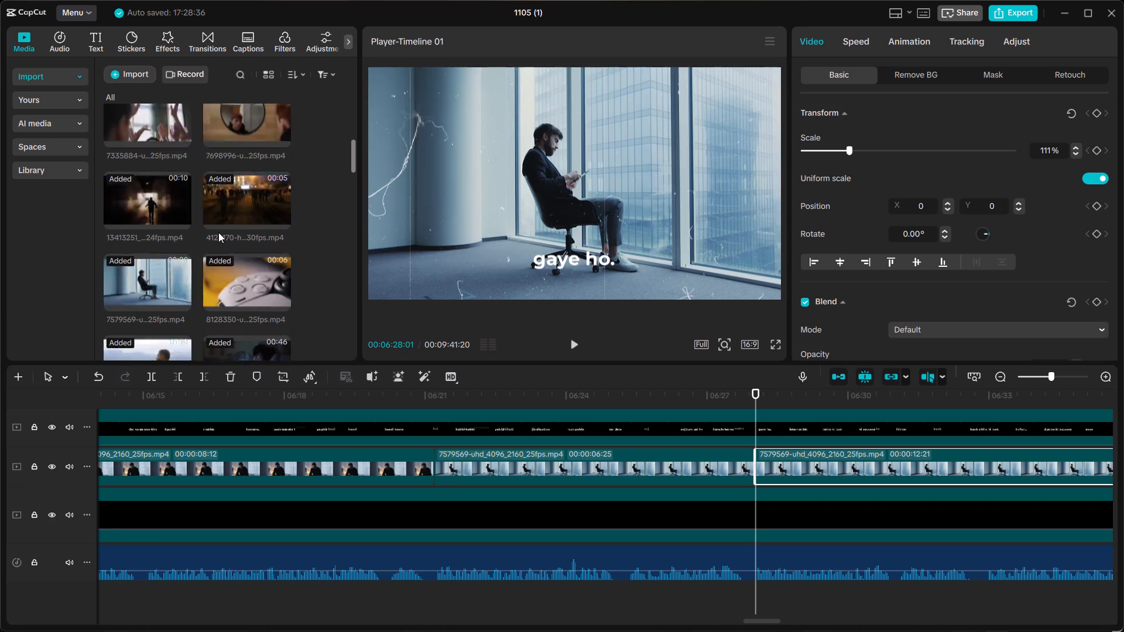
{"action": "scroll", "coordinate": [232, 257], "scroll_direction": "up", "scroll_amount": 2}
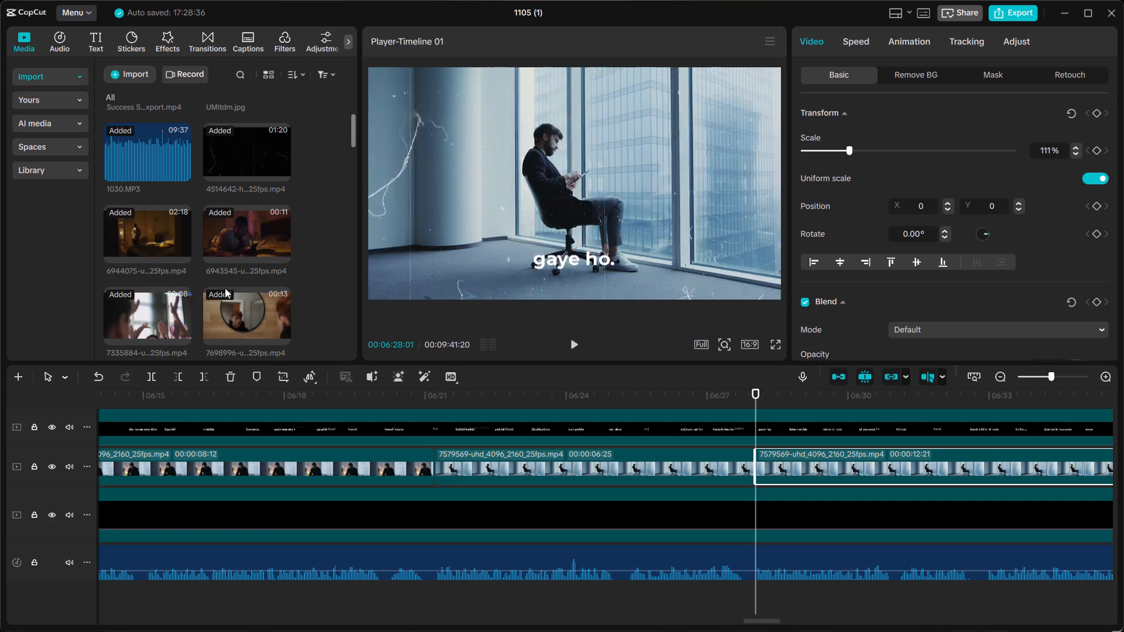
{"action": "scroll", "coordinate": [237, 254], "scroll_direction": "up", "scroll_amount": 2}
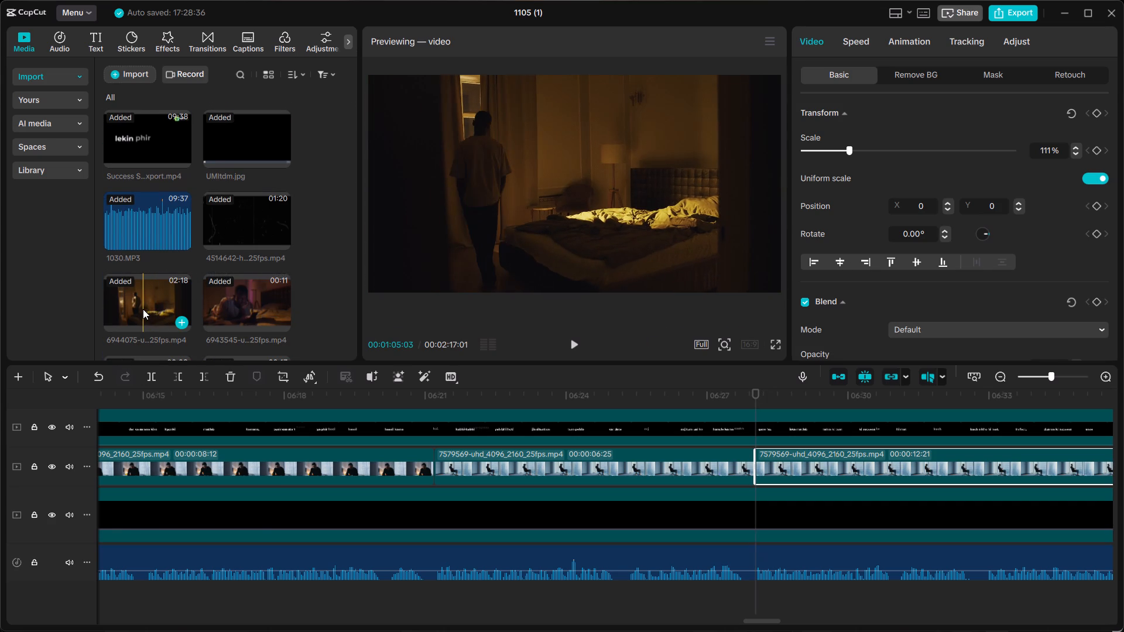
{"action": "scroll", "coordinate": [143, 309], "scroll_direction": "up", "scroll_amount": 3}
{"action": "scroll", "coordinate": [273, 197], "scroll_direction": "up", "scroll_amount": 1}
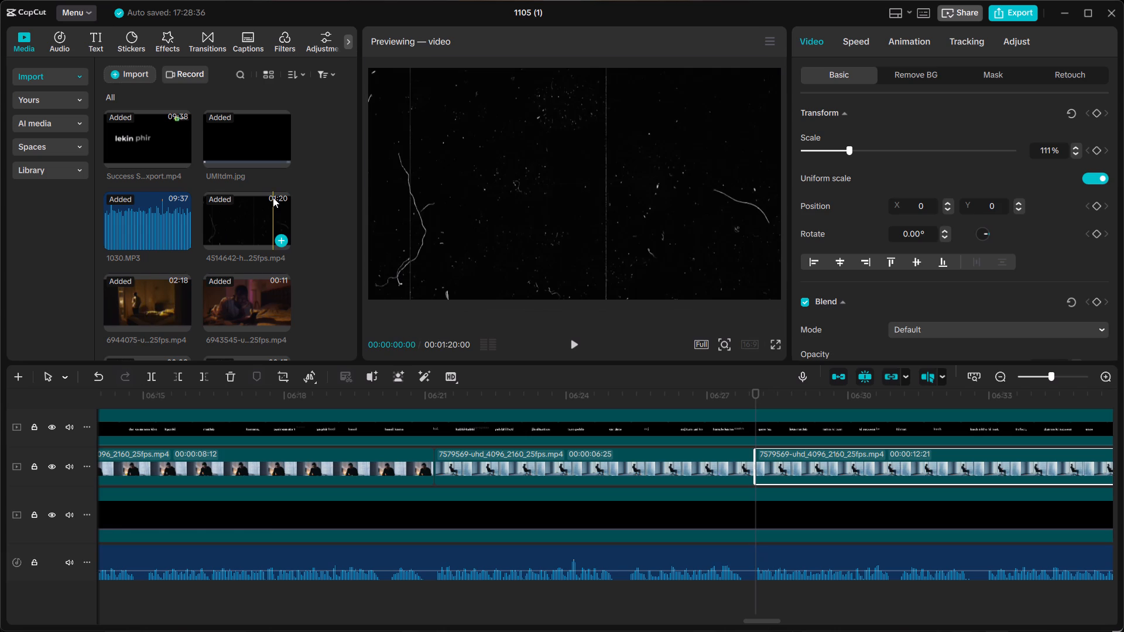
{"action": "scroll", "coordinate": [273, 197], "scroll_direction": "down", "scroll_amount": 5}
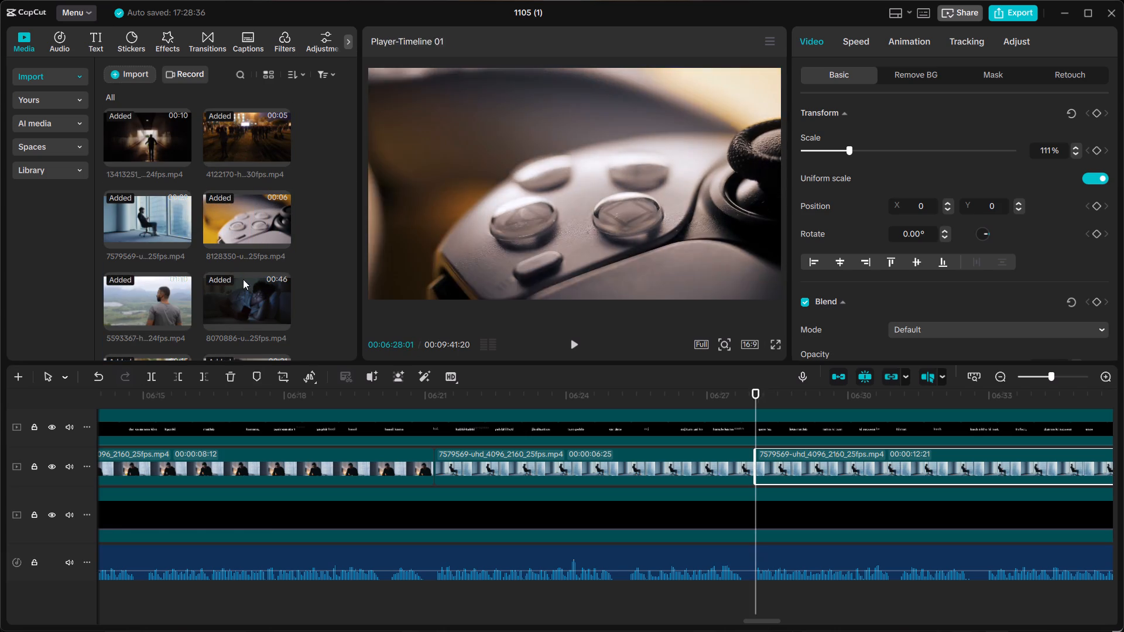
{"action": "left_click", "coordinate": [418, 398]}
{"action": "key", "text": "space"}
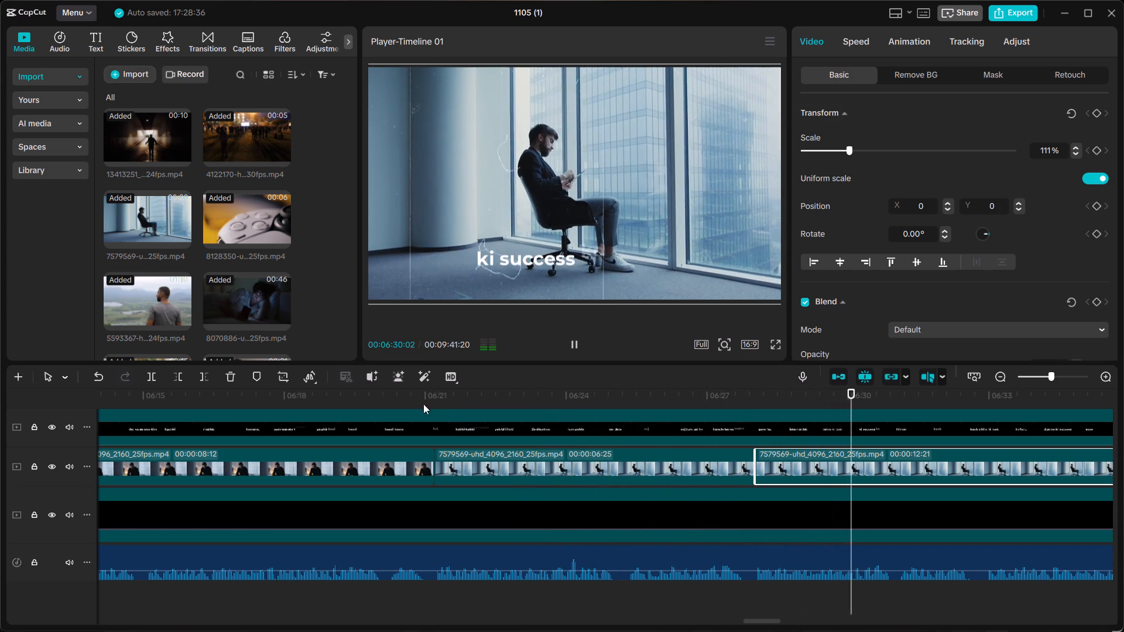
{"action": "key", "text": "space"}
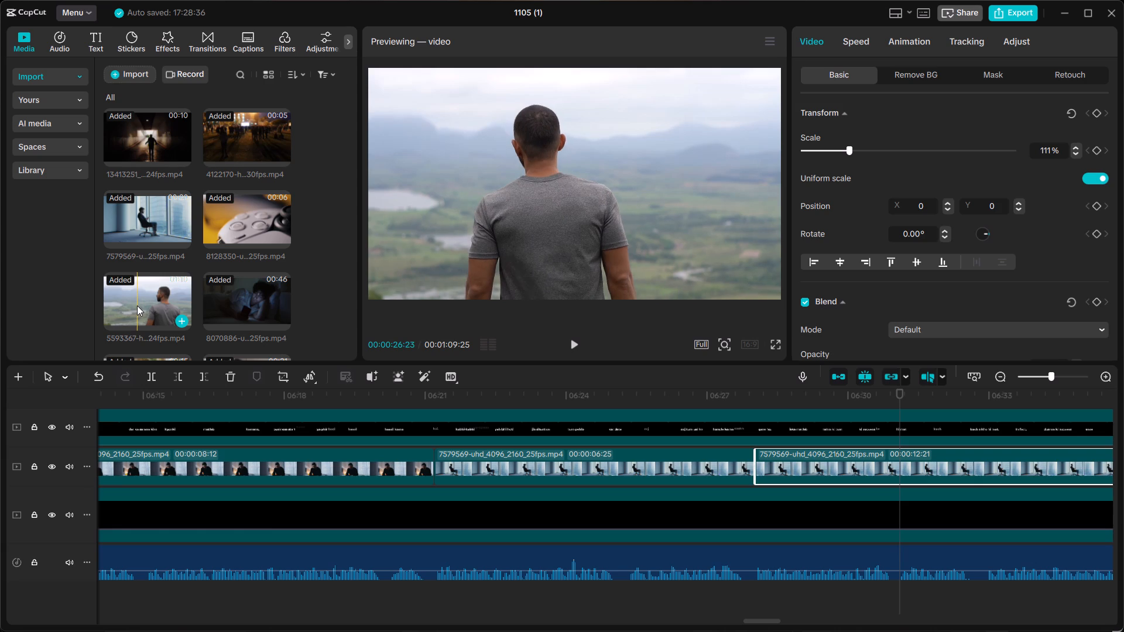
Replace the second part of the office-chair clip with the 5593367 clip of the man overlooking the valley, keeping the original video effect.
{"action": "left_click_drag", "start_coordinate": [137, 305], "coordinate": [162, 295]}
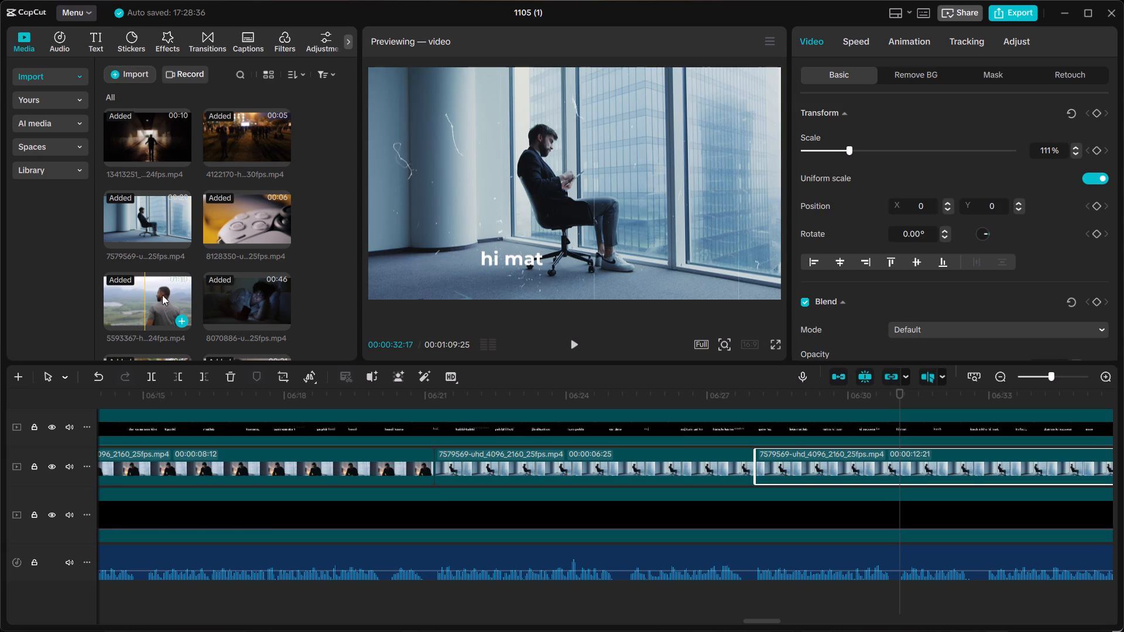
{"action": "left_click_drag", "start_coordinate": [162, 295], "coordinate": [829, 473]}
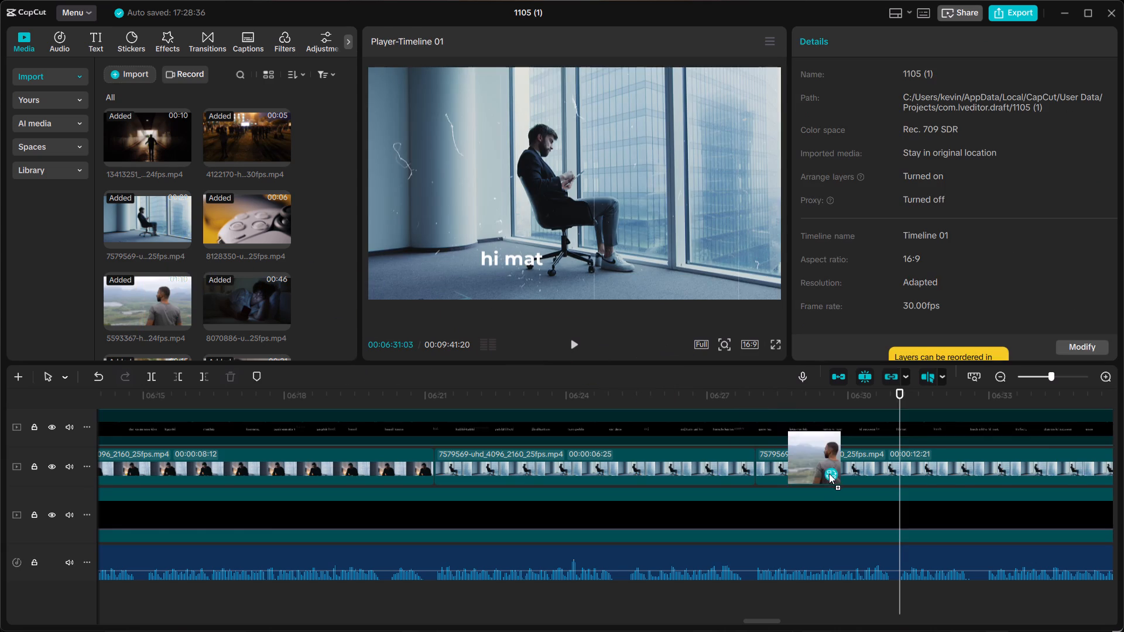
{"action": "left_click_drag", "start_coordinate": [829, 473], "coordinate": [826, 471]}
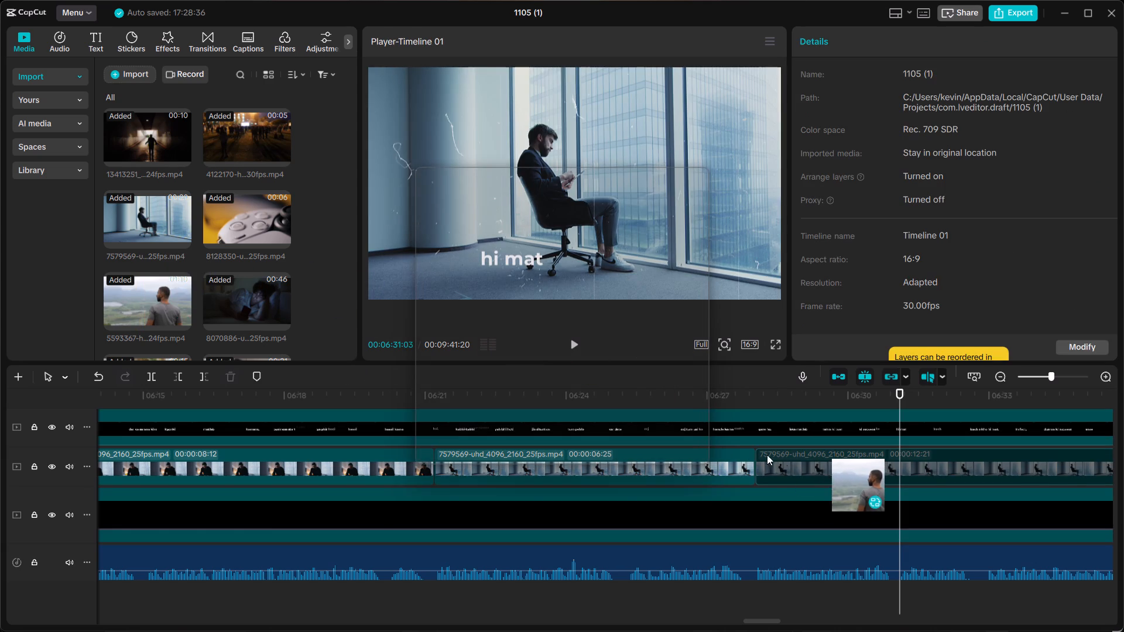
{"action": "left_click", "coordinate": [610, 448]}
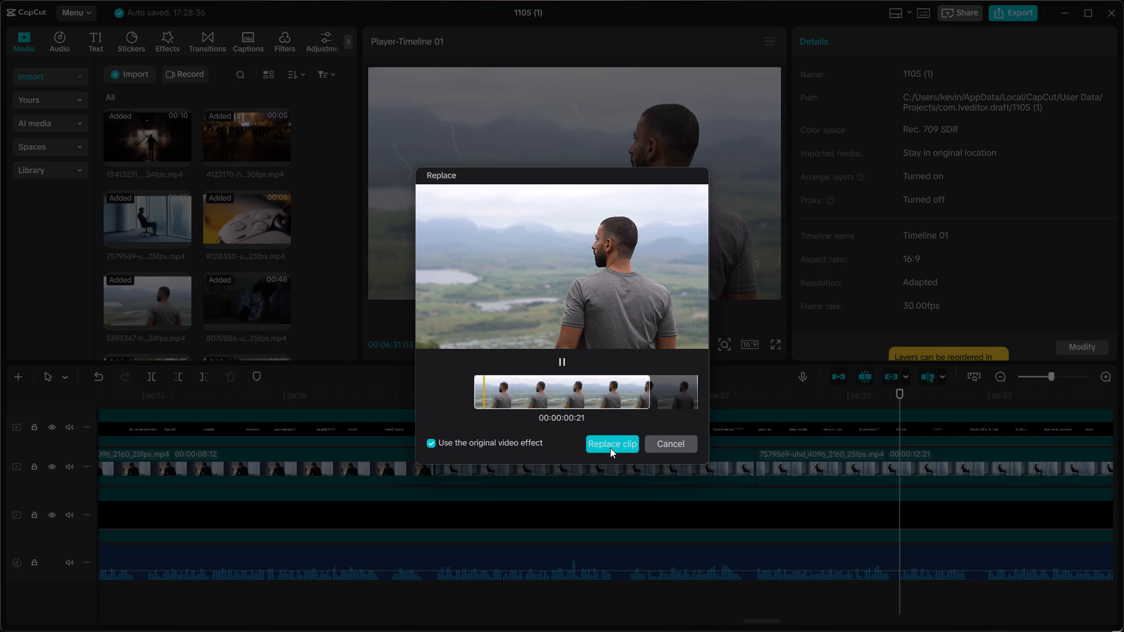
Play across the cut at 00:06:28:01 and on past the end of the valley clip, checking it against the voiceover and captions.
{"action": "left_click", "coordinate": [756, 409]}
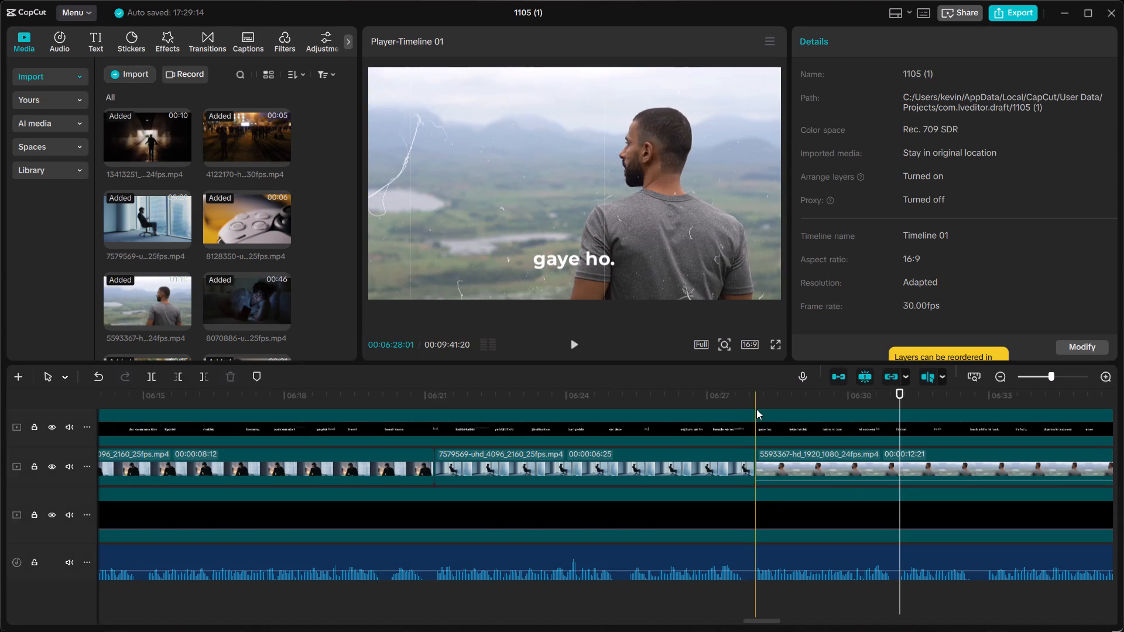
{"action": "key", "text": "space"}
{"action": "scroll", "coordinate": [756, 409], "scroll_direction": "left", "scroll_amount": 1}
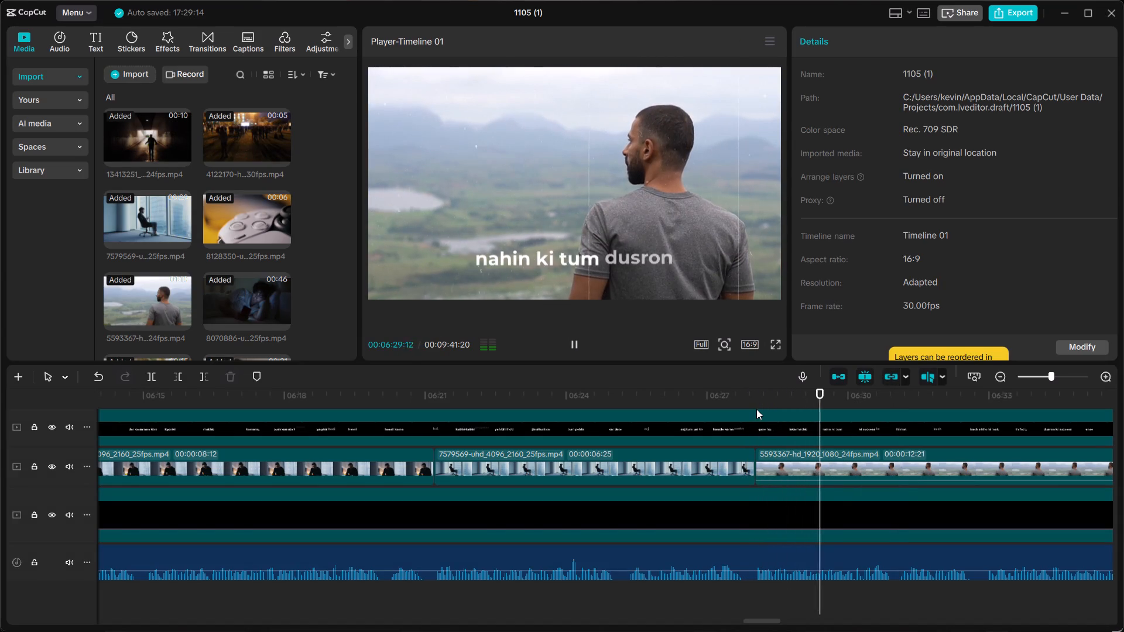
{"action": "scroll", "coordinate": [756, 409], "scroll_direction": "left", "scroll_amount": 2}
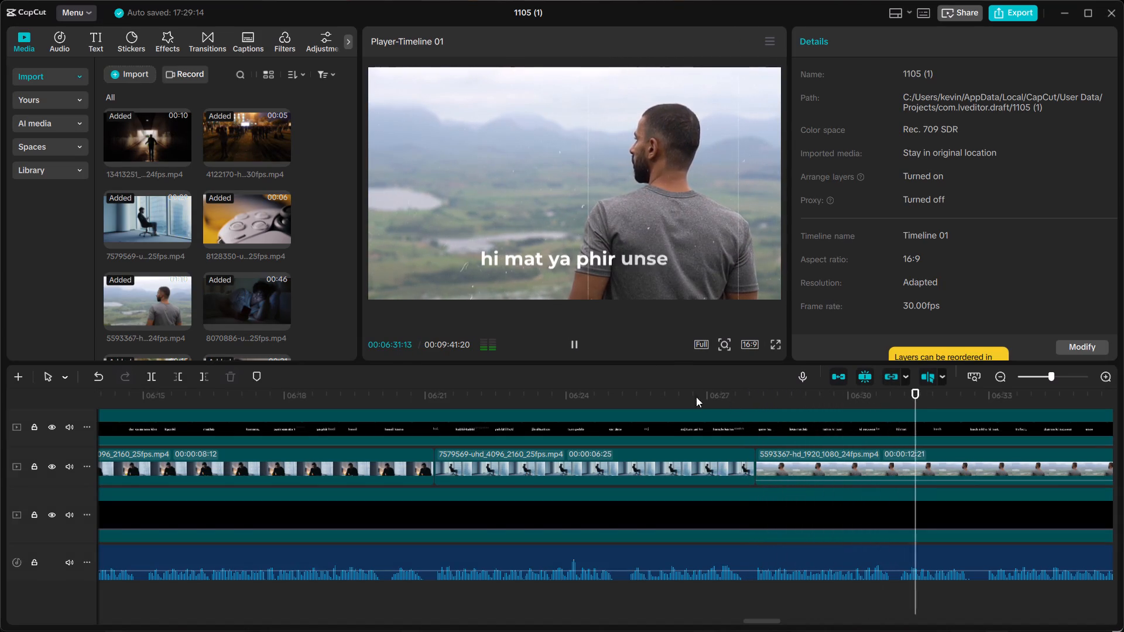
{"action": "left_click", "coordinate": [688, 397]}
{"action": "key", "text": "space"}
{"action": "key", "text": "space"}
{"action": "scroll", "coordinate": [688, 397], "scroll_direction": "left", "scroll_amount": 1}
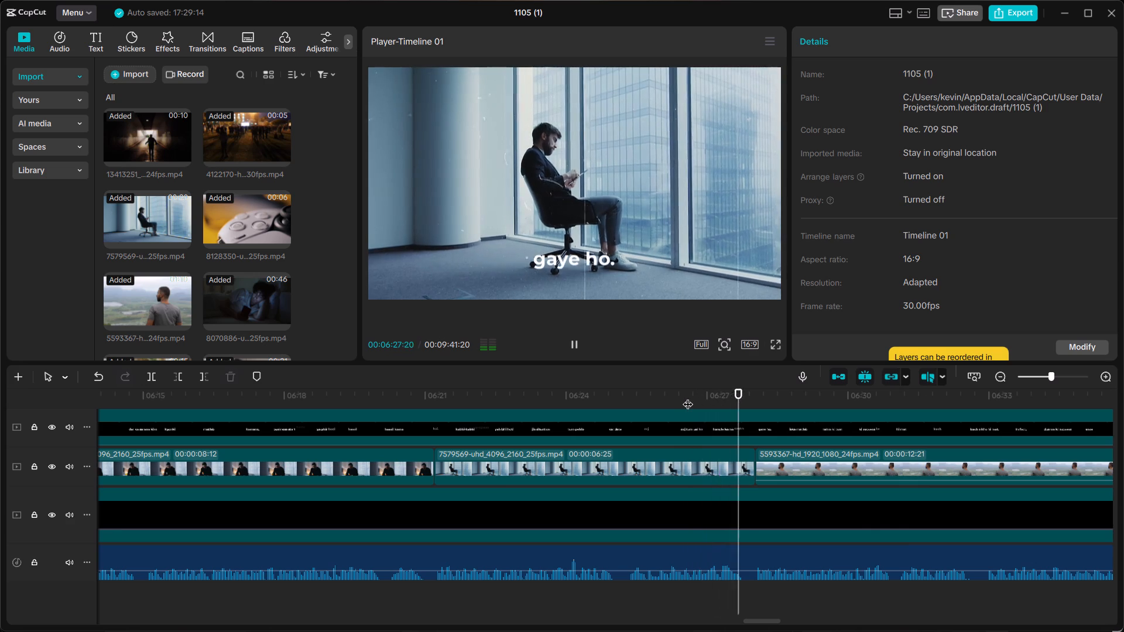
{"action": "scroll", "coordinate": [688, 397], "scroll_direction": "left", "scroll_amount": 1}
{"action": "scroll", "coordinate": [746, 411], "scroll_direction": "left", "scroll_amount": 3}
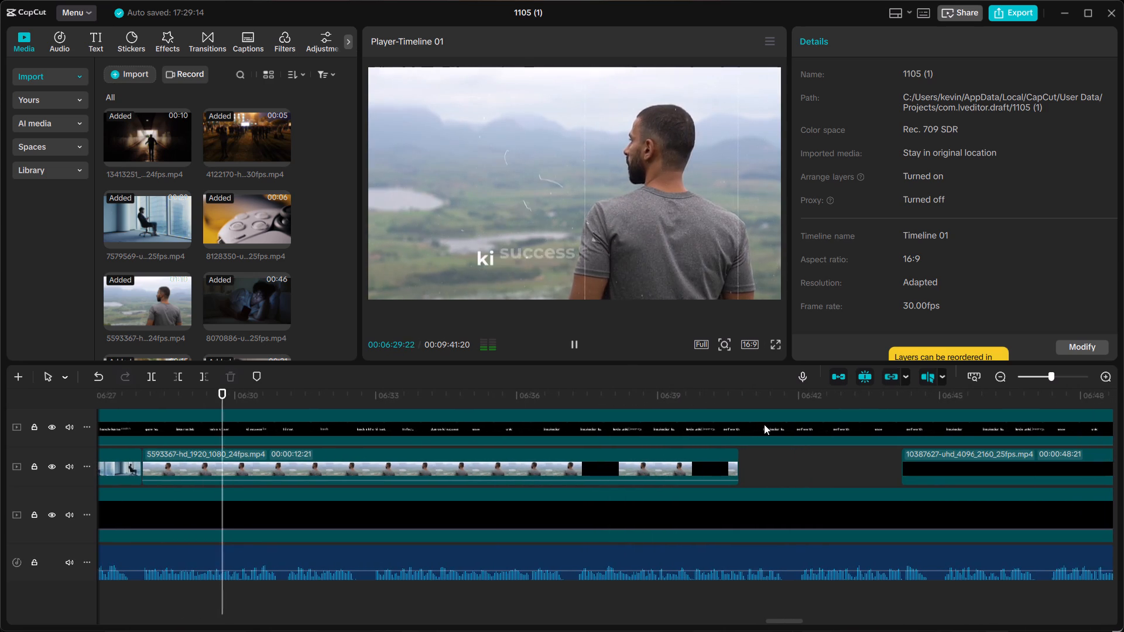
{"action": "scroll", "coordinate": [764, 424], "scroll_direction": "left", "scroll_amount": 1}
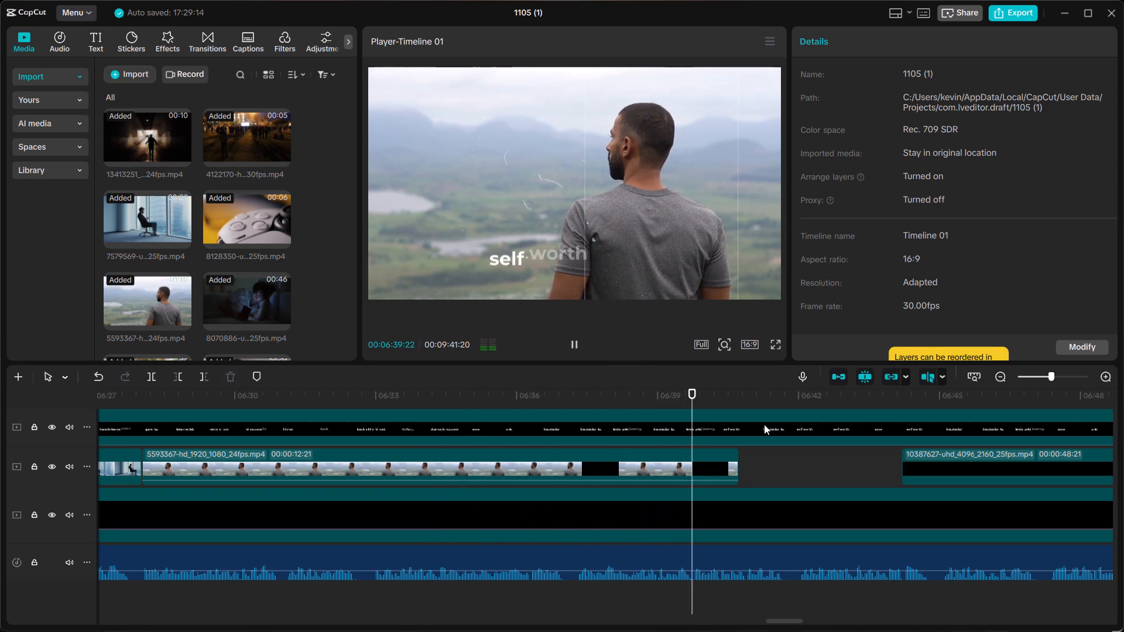
{"action": "key", "text": "space"}
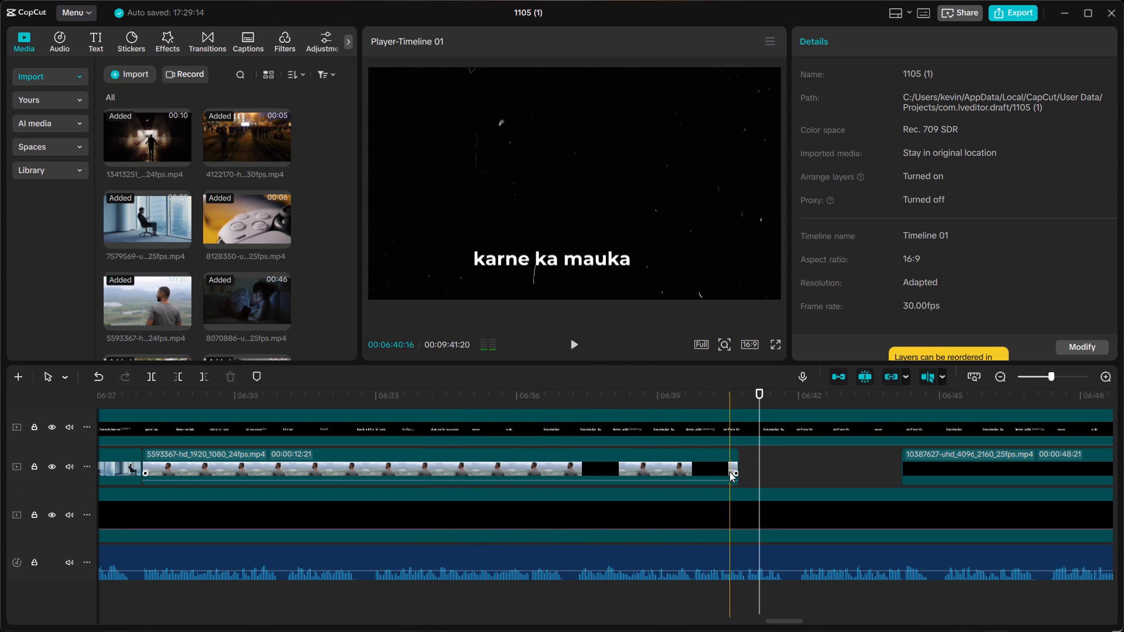
Extend the end of the 5593367 valley clip into the gap, to a duration of 00:00:14:13.
{"action": "left_click", "coordinate": [720, 456]}
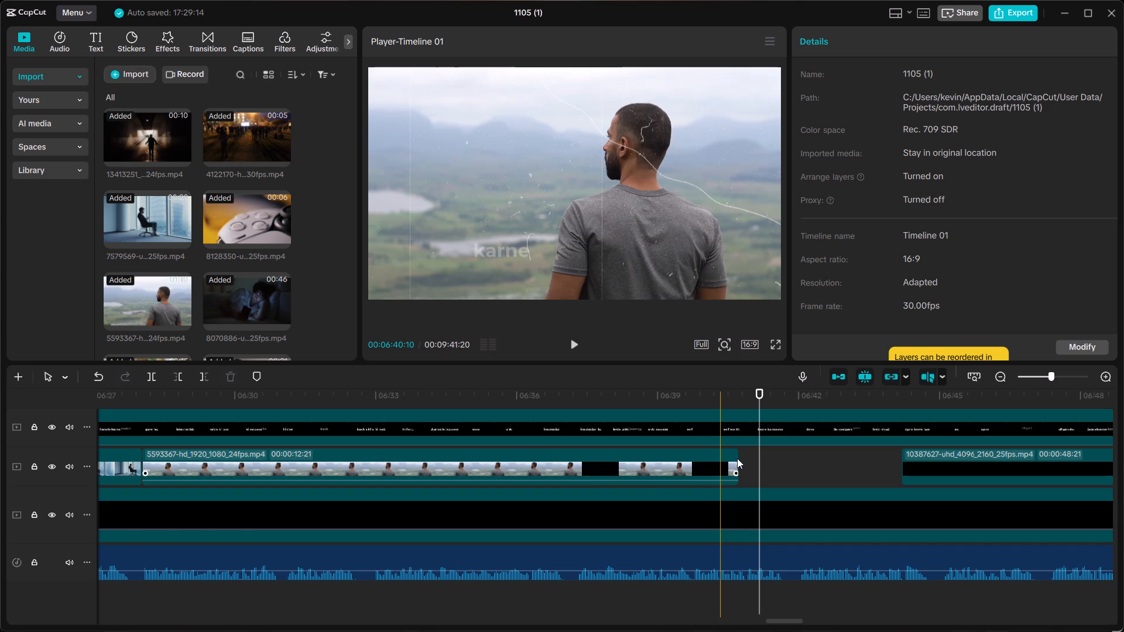
{"action": "left_click_drag", "start_coordinate": [738, 459], "coordinate": [820, 475]}
Play the extended end, split the valley clip at 00:06:42:02, where the "So compare karo" line starts, and delete the remainder.
{"action": "left_click", "coordinate": [710, 401]}
{"action": "key", "text": "space"}
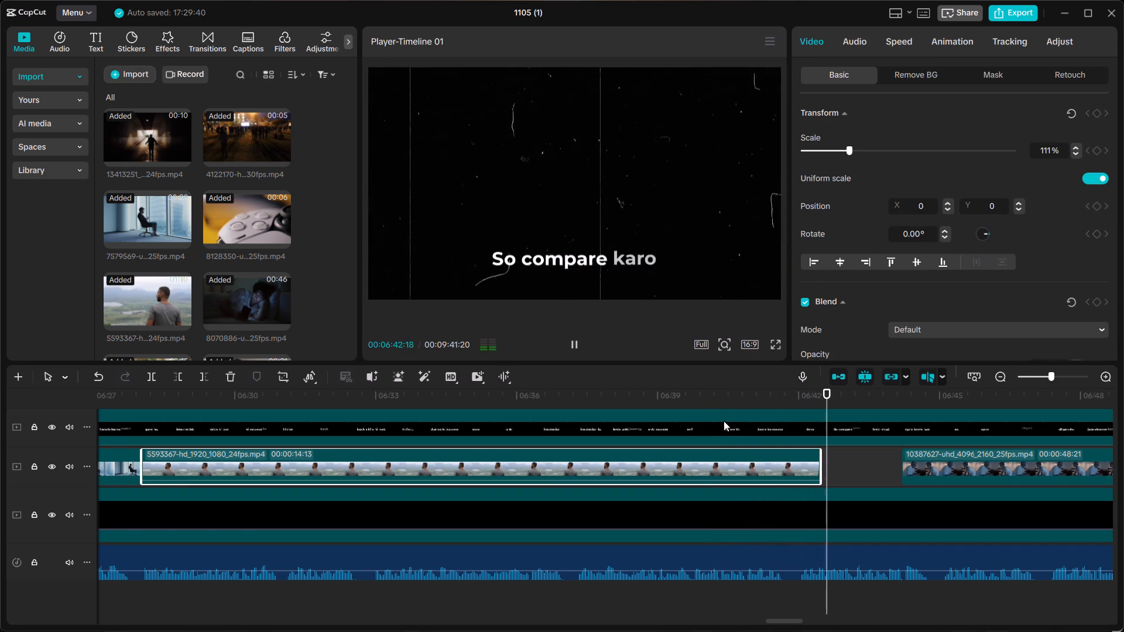
{"action": "key", "text": "space"}
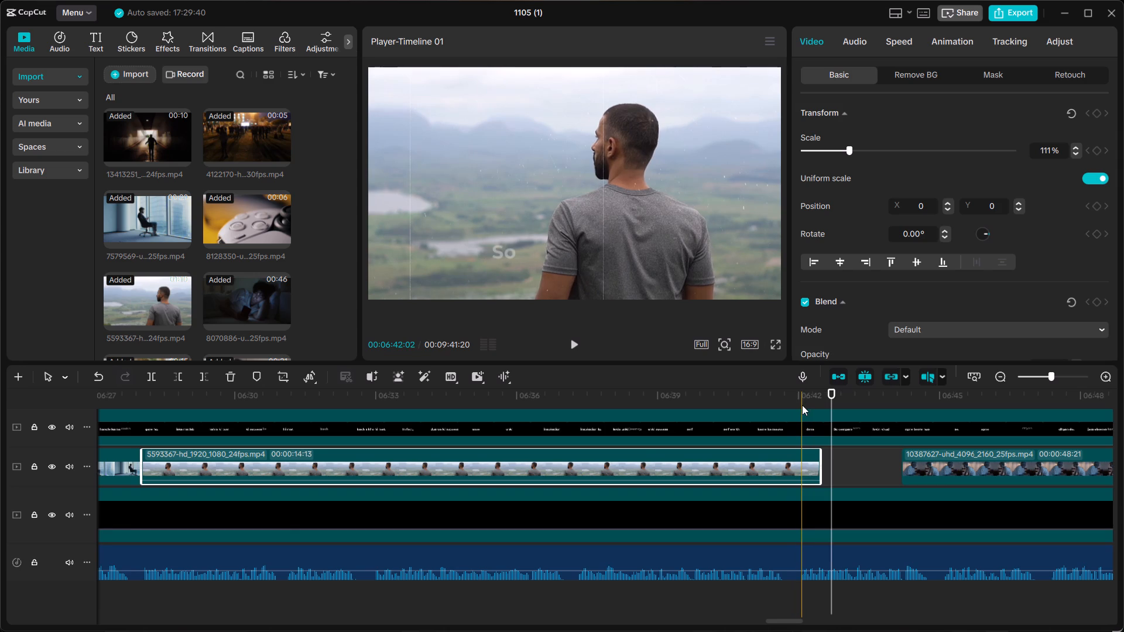
{"action": "left_click", "coordinate": [802, 405]}
{"action": "left_click", "coordinate": [806, 458]}
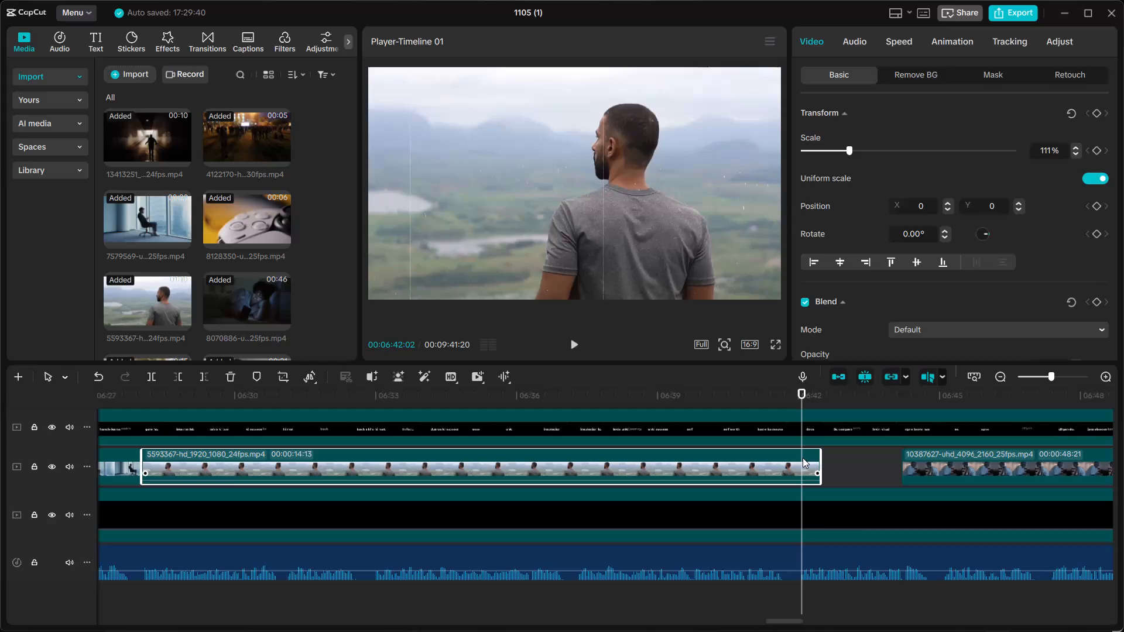
{"action": "key", "text": "ctrl+b"}
{"action": "key", "text": "BackSpace"}
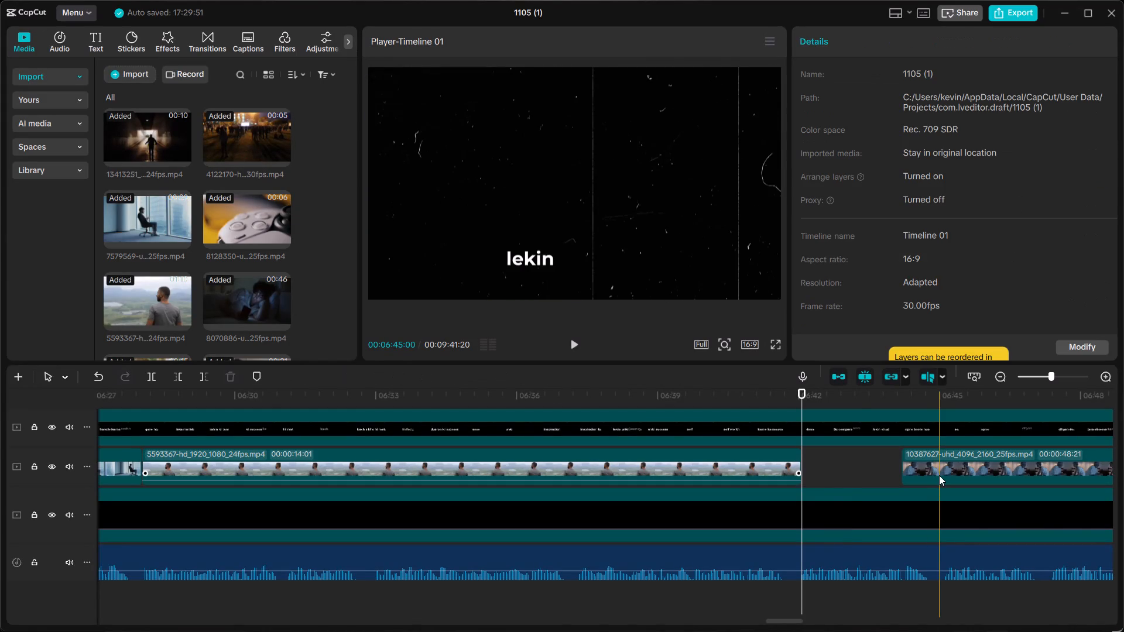
Move the 10387627 clip of the two men in the bedroom back to 00:06:42:02, directly after the valley clip.
{"action": "left_click", "coordinate": [939, 475]}
{"action": "left_click_drag", "start_coordinate": [967, 472], "coordinate": [885, 466]}
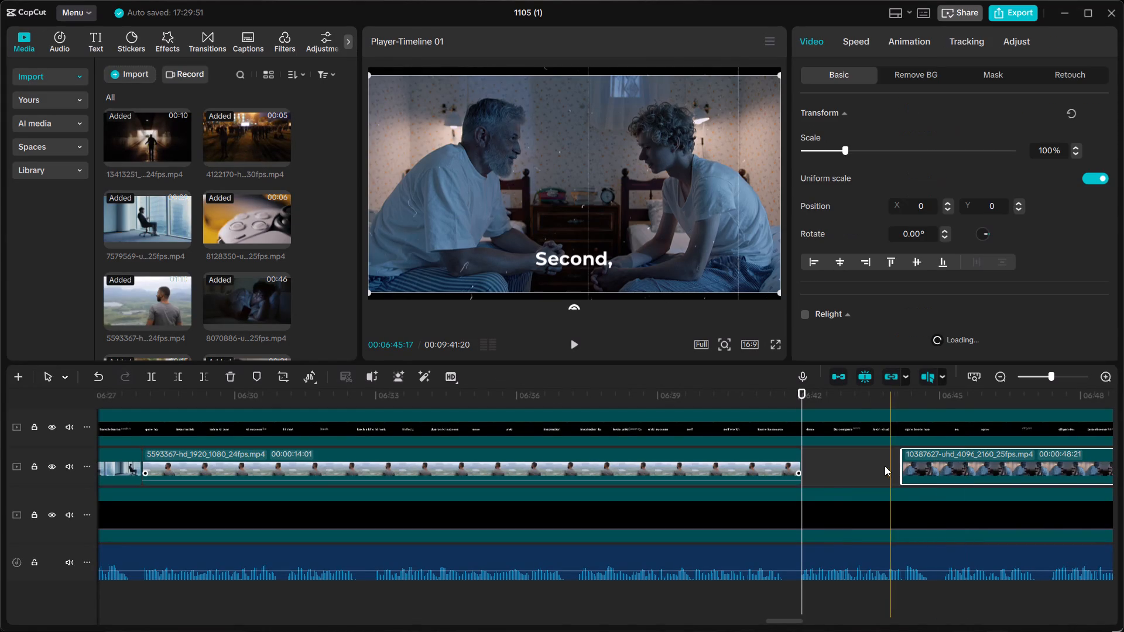
{"action": "left_click_drag", "start_coordinate": [885, 466], "coordinate": [870, 475]}
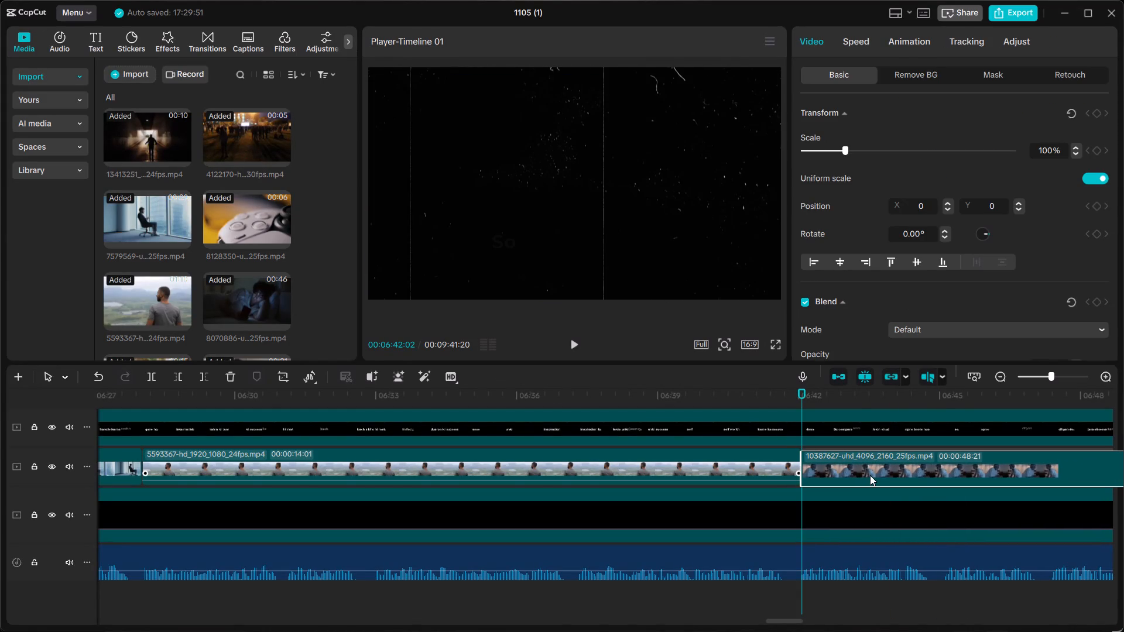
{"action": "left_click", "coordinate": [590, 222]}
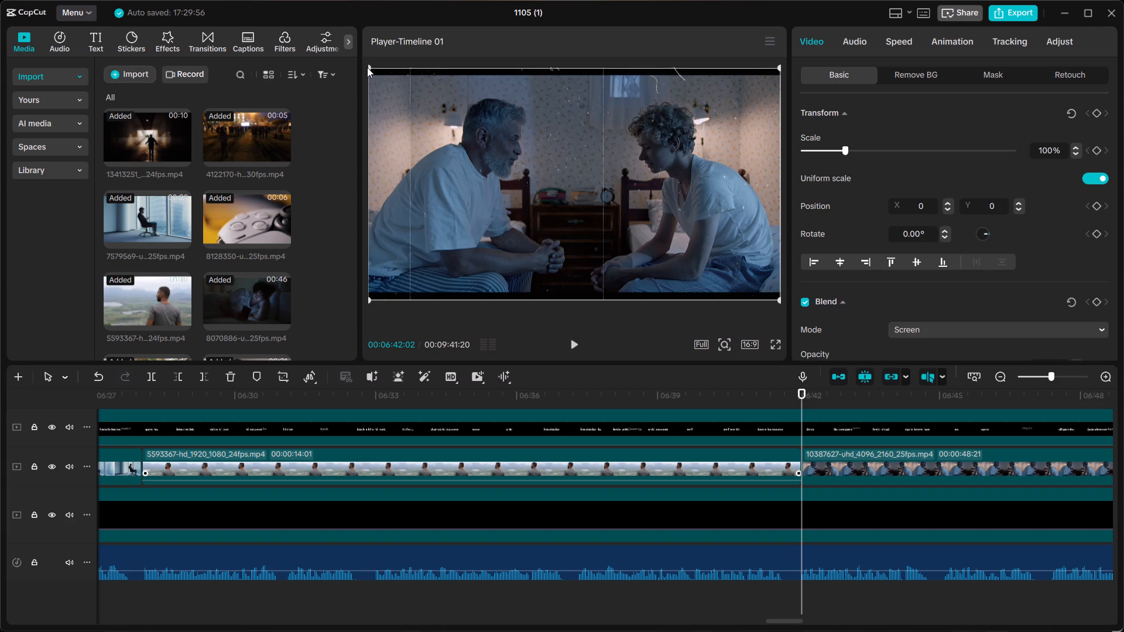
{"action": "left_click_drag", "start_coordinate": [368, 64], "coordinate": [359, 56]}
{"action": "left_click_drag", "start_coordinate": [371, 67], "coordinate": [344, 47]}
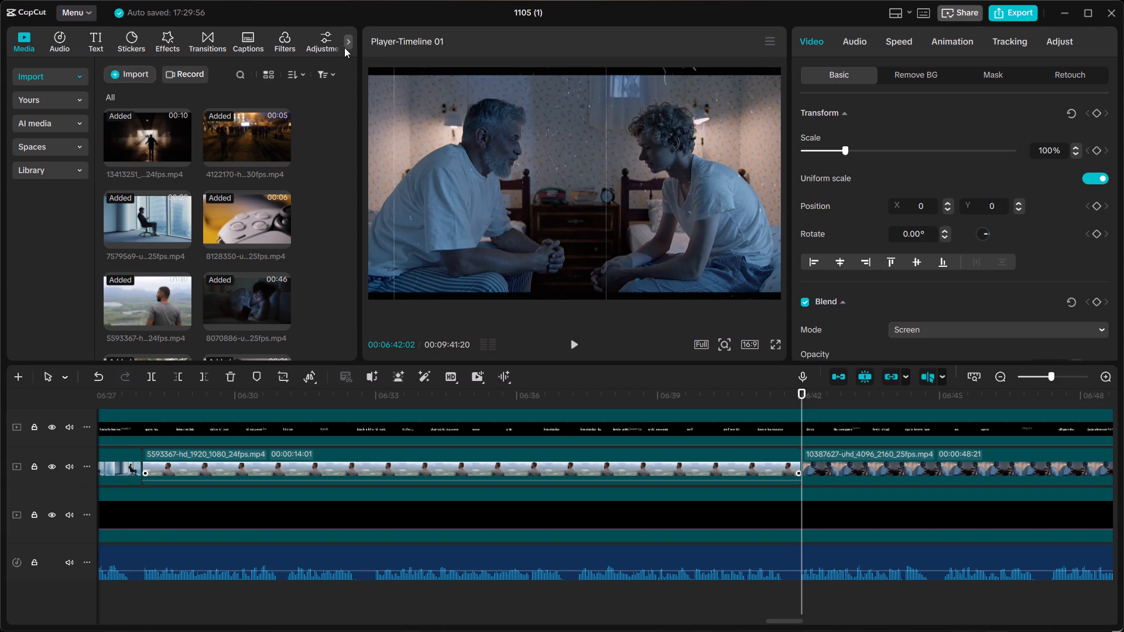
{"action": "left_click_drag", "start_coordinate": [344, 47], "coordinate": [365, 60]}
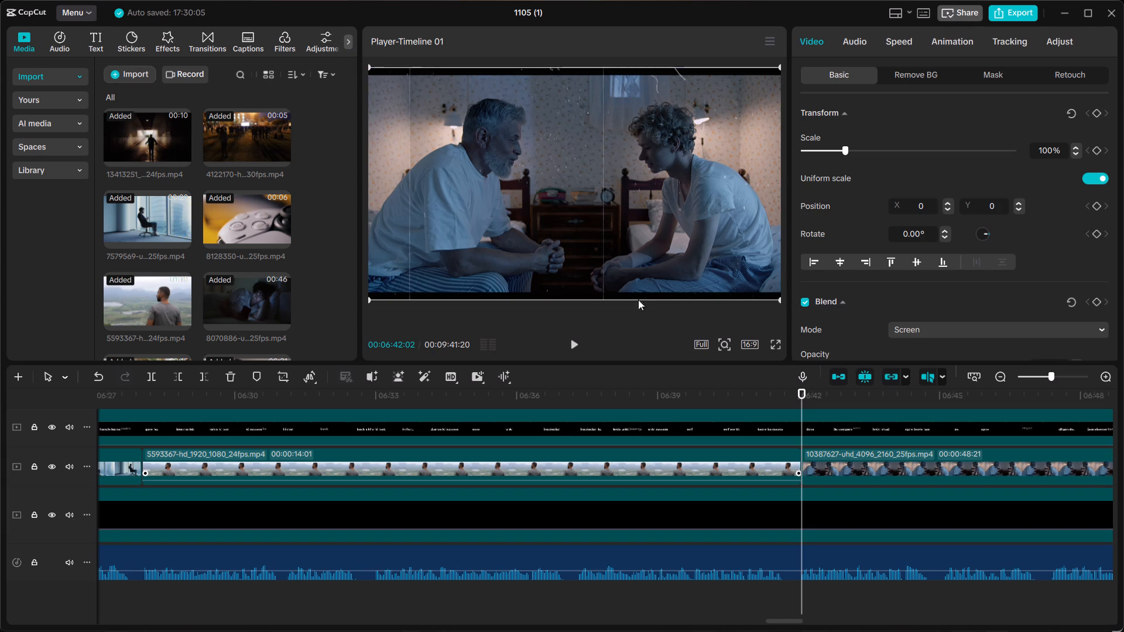
Scale the 10387627 clip of the two men in the bedroom up to 107% so it fills the frame.
{"action": "left_click", "coordinate": [839, 459]}
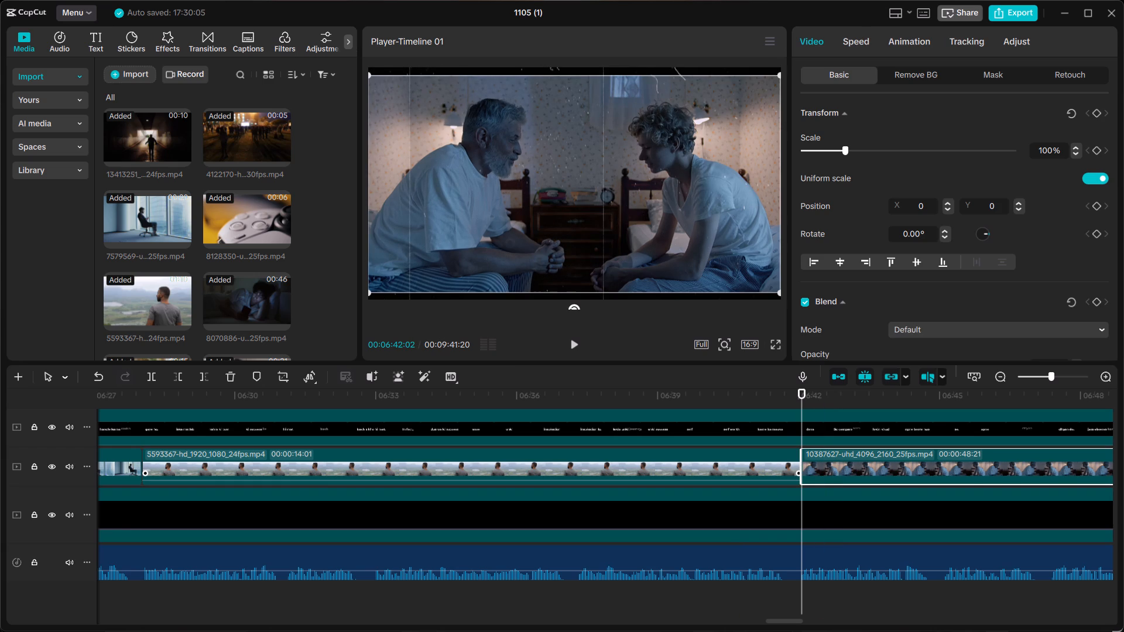
{"action": "left_click_drag", "start_coordinate": [369, 76], "coordinate": [357, 67]}
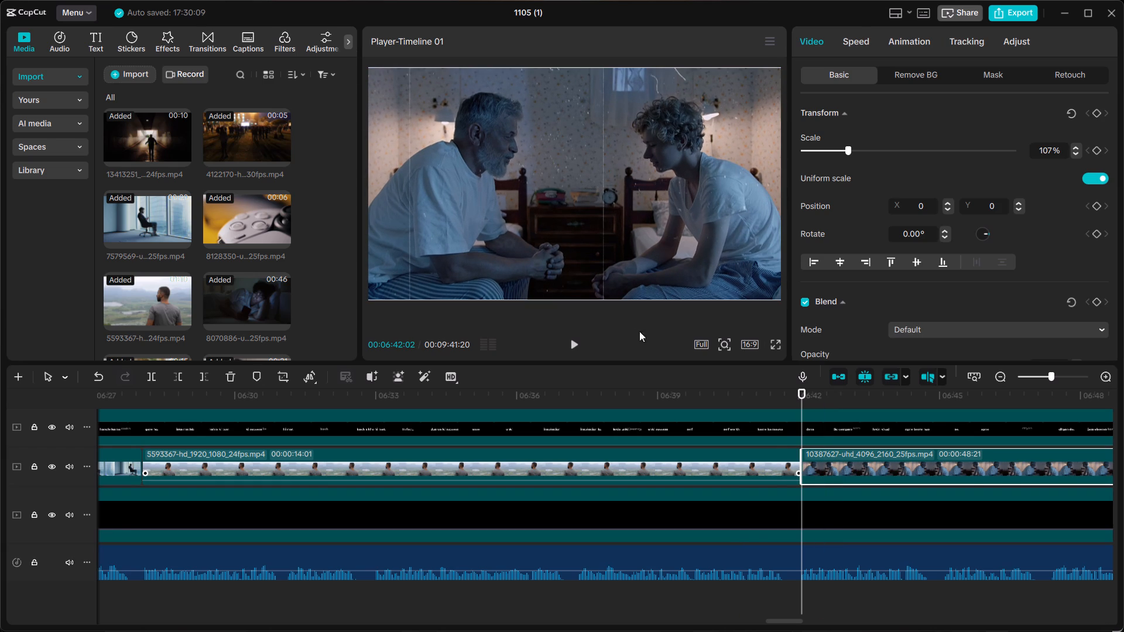
Play the bedroom clip from its start and split it at 00:06:45:03, where the "apne beete hue" line ends on "se.".
{"action": "left_click", "coordinate": [777, 391]}
{"action": "key", "text": "space"}
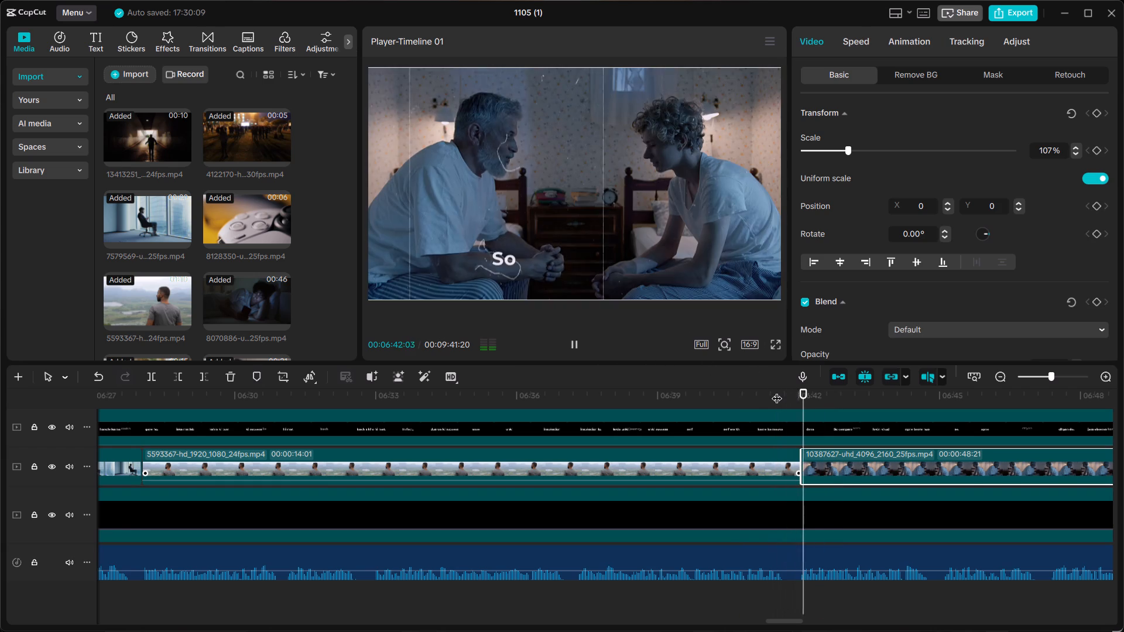
{"action": "scroll", "coordinate": [777, 391], "scroll_direction": "left", "scroll_amount": 1}
{"action": "scroll", "coordinate": [844, 409], "scroll_direction": "left", "scroll_amount": 1}
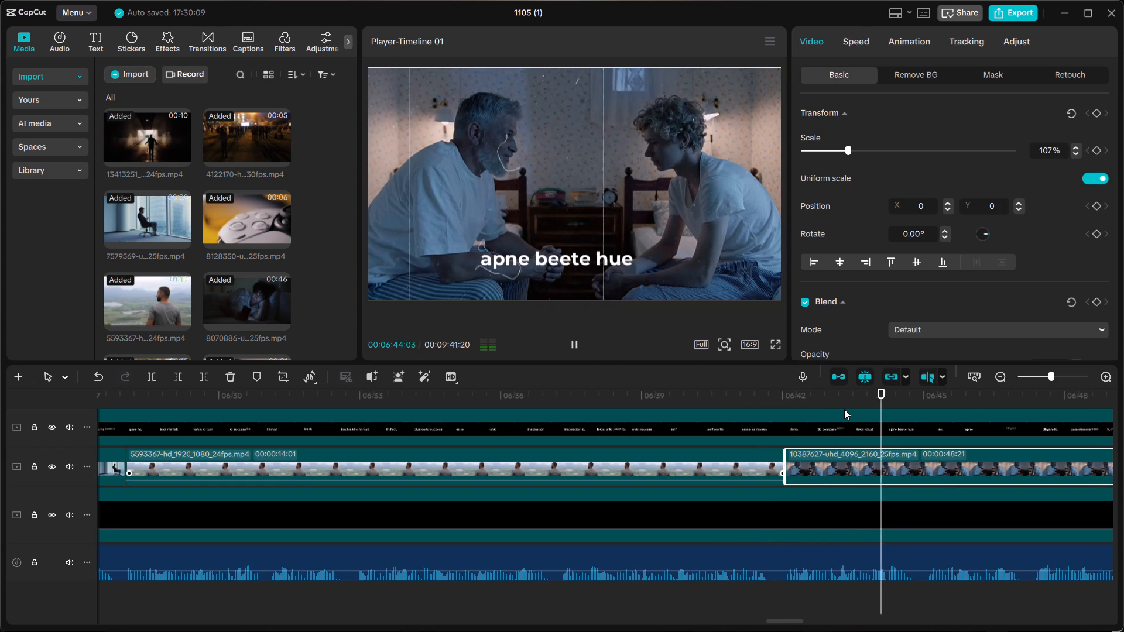
{"action": "scroll", "coordinate": [844, 409], "scroll_direction": "left", "scroll_amount": 1}
{"action": "key", "text": "space"}
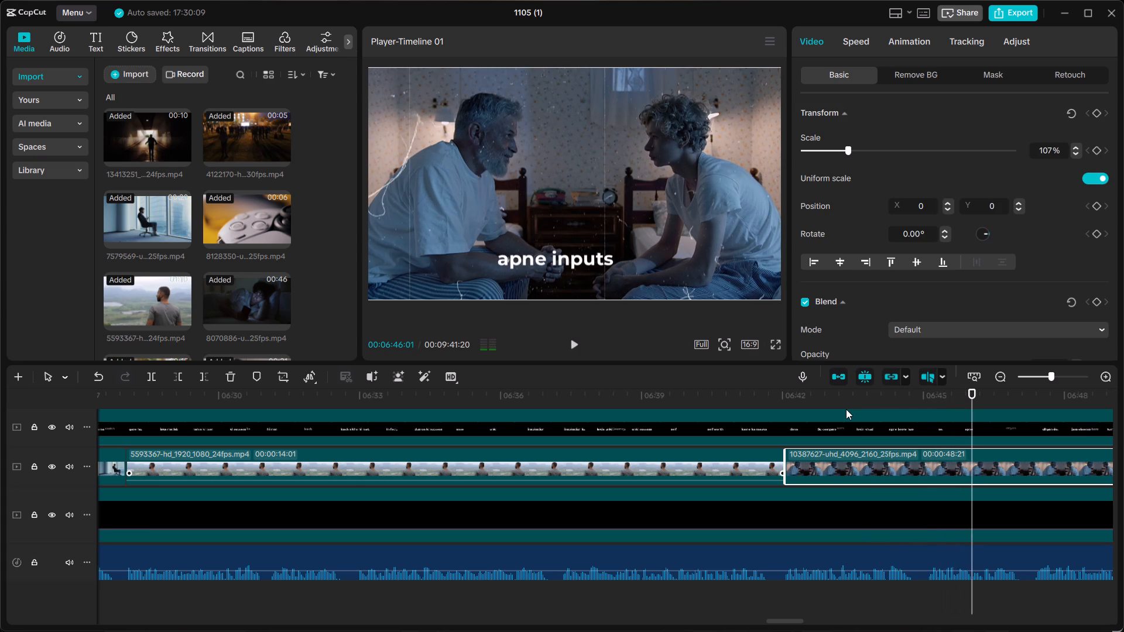
{"action": "scroll", "coordinate": [846, 409], "scroll_direction": "left", "scroll_amount": 1}
{"action": "scroll", "coordinate": [943, 433], "scroll_direction": "left", "scroll_amount": 1}
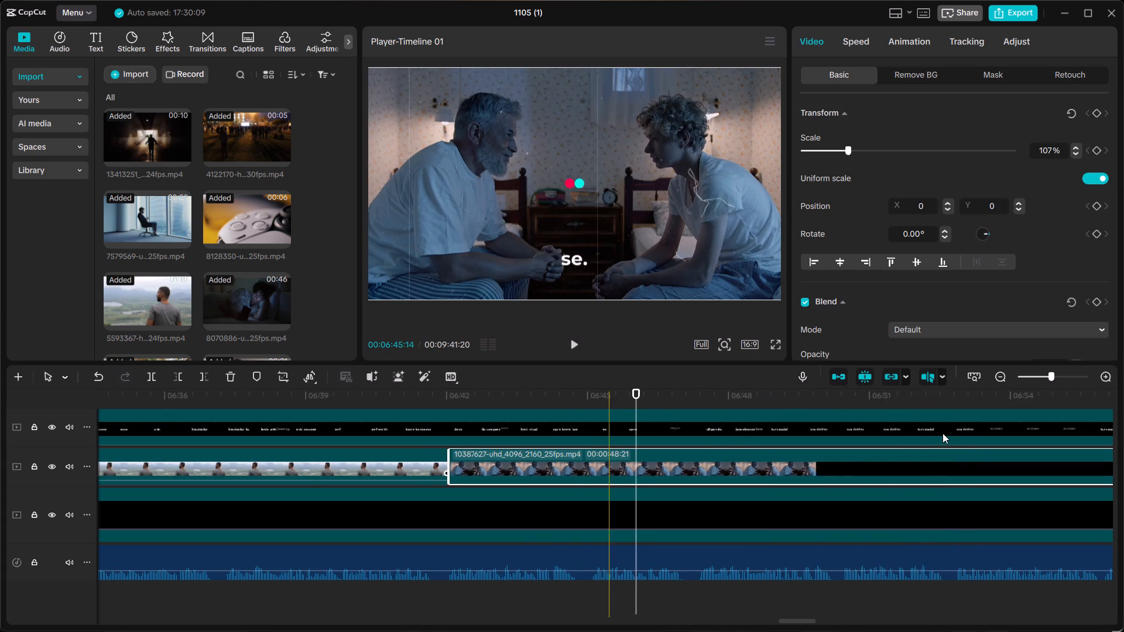
{"action": "left_click", "coordinate": [591, 438]}
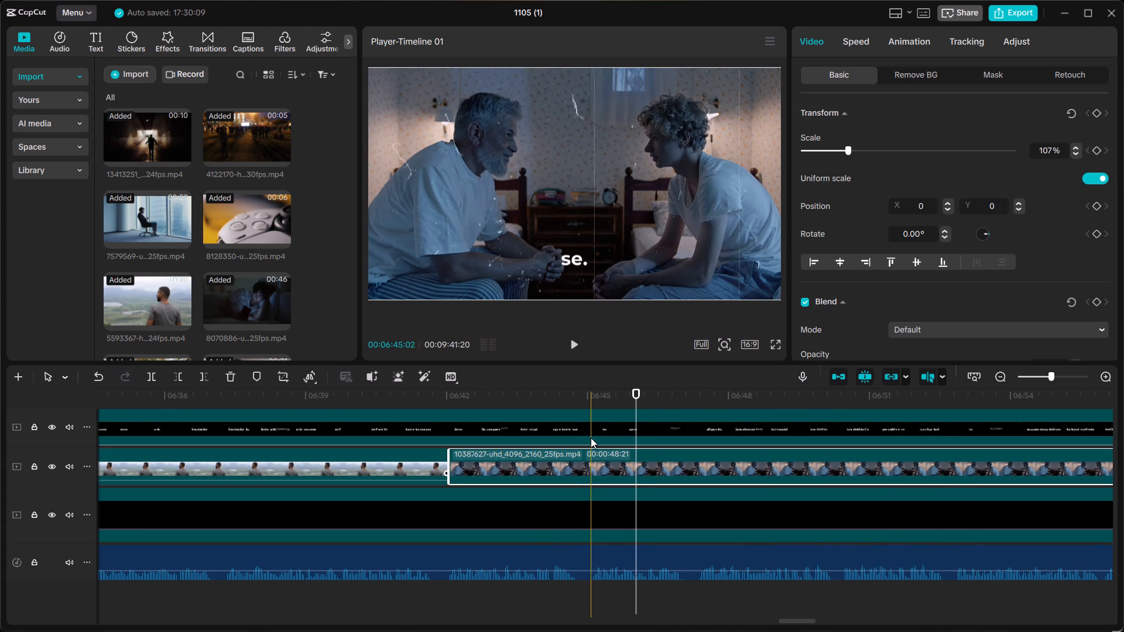
{"action": "left_click", "coordinate": [592, 454]}
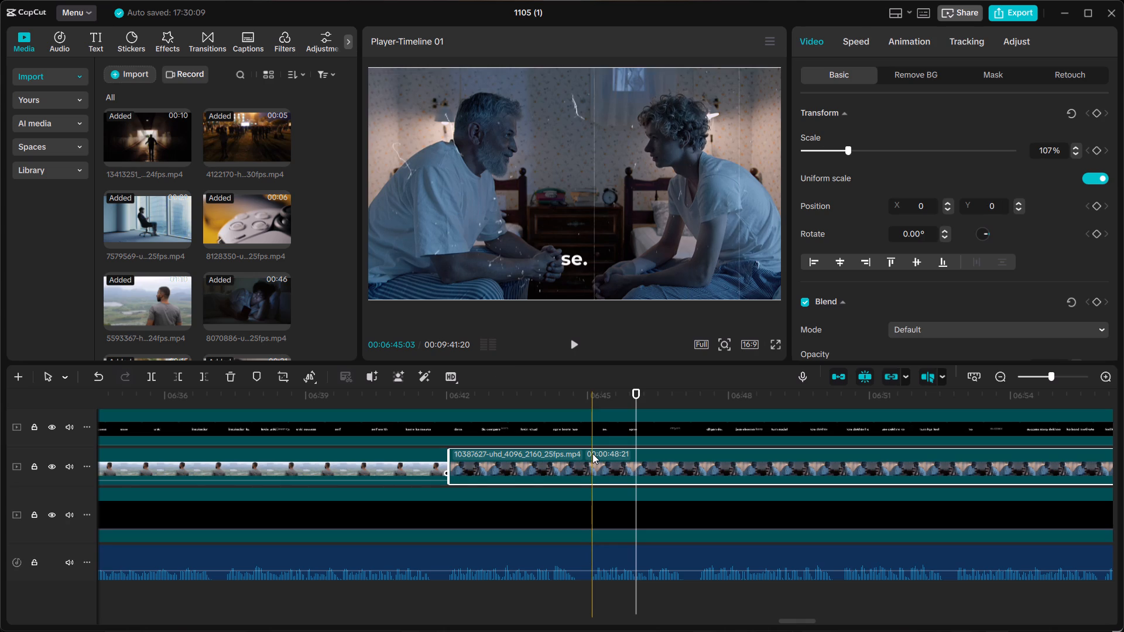
{"action": "key", "text": "ctrl+b"}
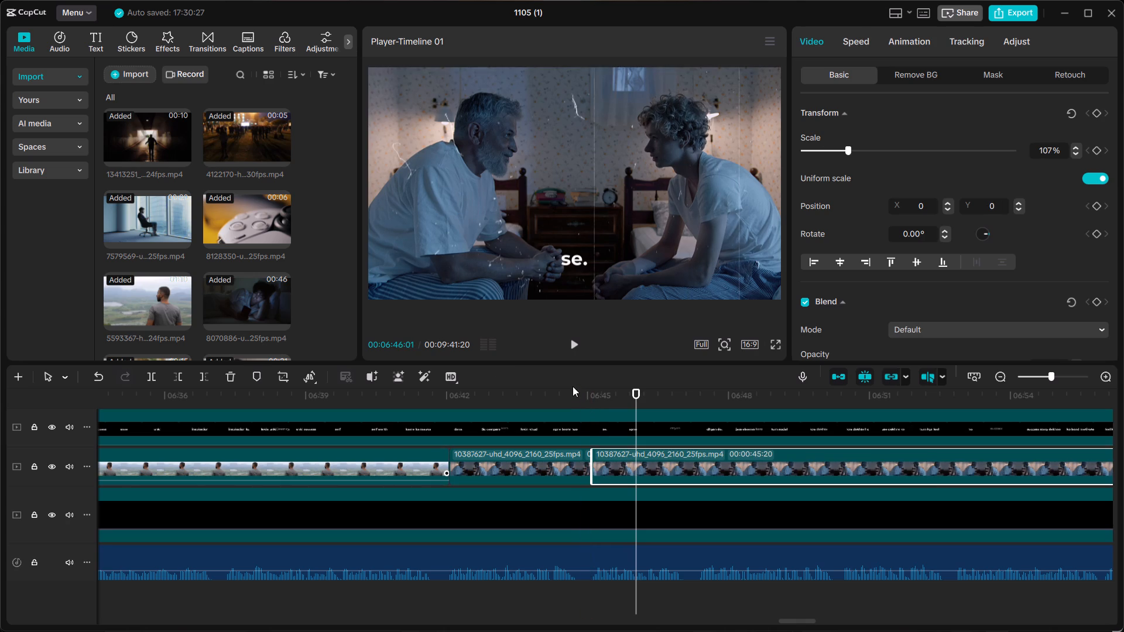
Play repeatedly across the new split in the bedroom clip, checking it against the voiceover and captions.
{"action": "left_click", "coordinate": [573, 386]}
{"action": "left_click", "coordinate": [570, 411]}
{"action": "key", "text": "space"}
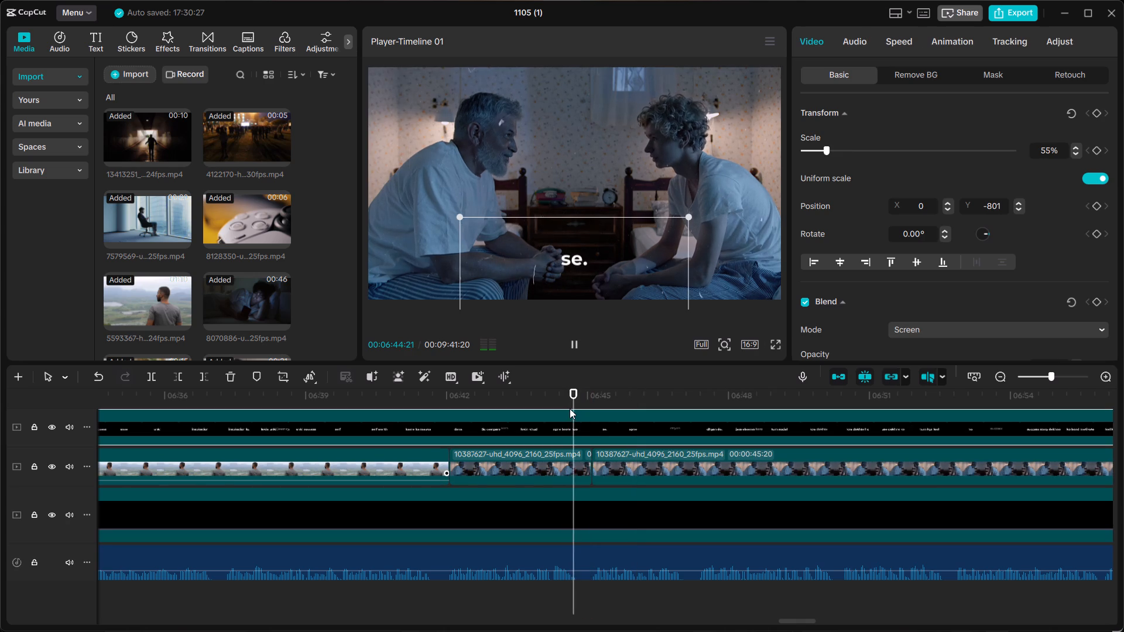
{"action": "key", "text": "space"}
{"action": "left_click", "coordinate": [632, 461]}
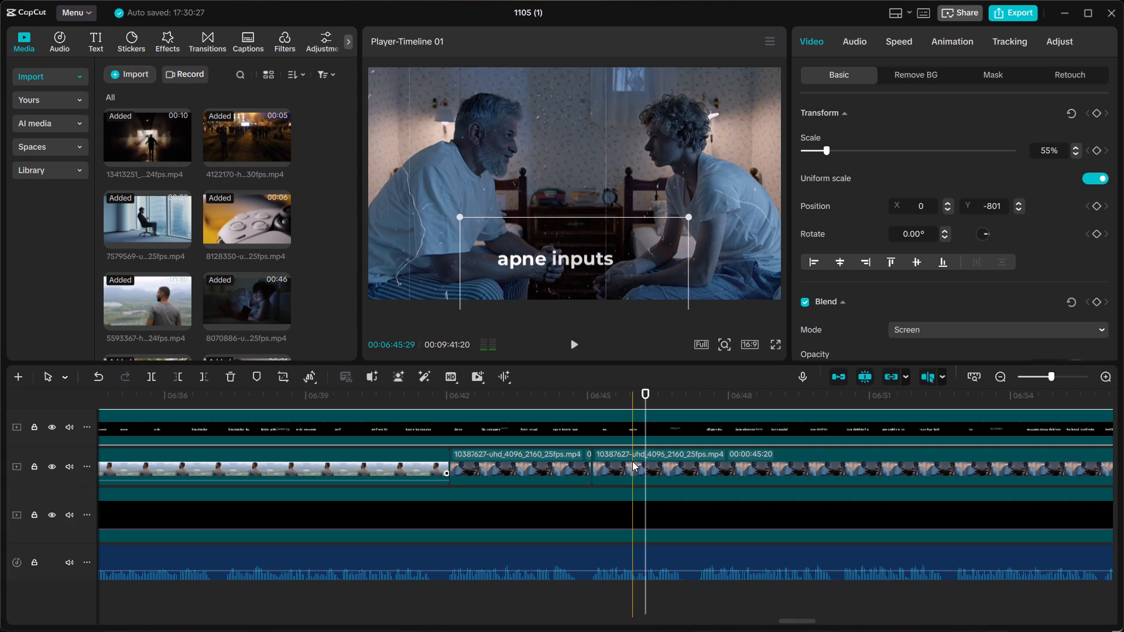
{"action": "left_click", "coordinate": [592, 404]}
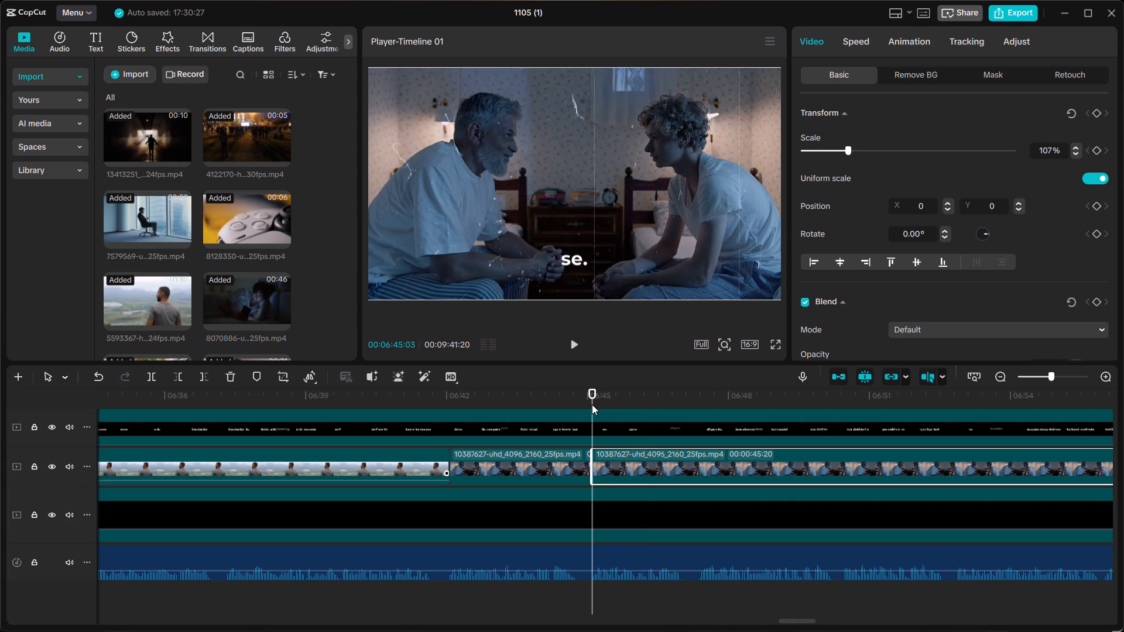
{"action": "key", "text": "space"}
{"action": "key", "text": "space"}
{"action": "left_click", "coordinate": [568, 399]}
{"action": "key", "text": "space"}
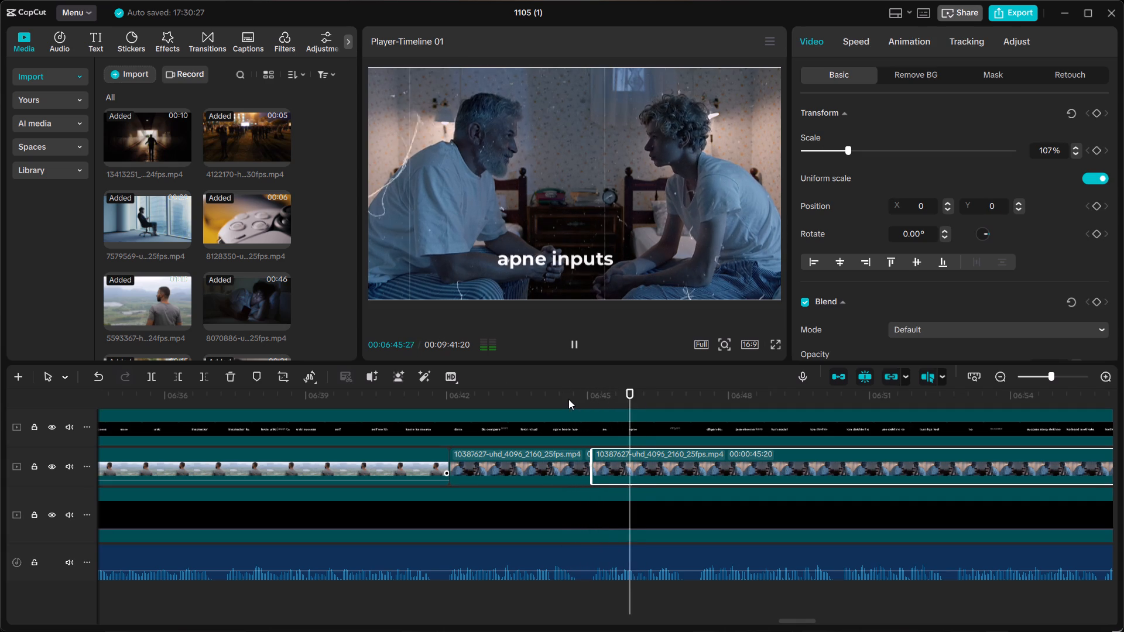
{"action": "key", "text": "space"}
Shift the cut in the bedroom clip one frame to 00:06:45:04, trimming the second part's start and extending the first part's end.
{"action": "left_click", "coordinate": [592, 461]}
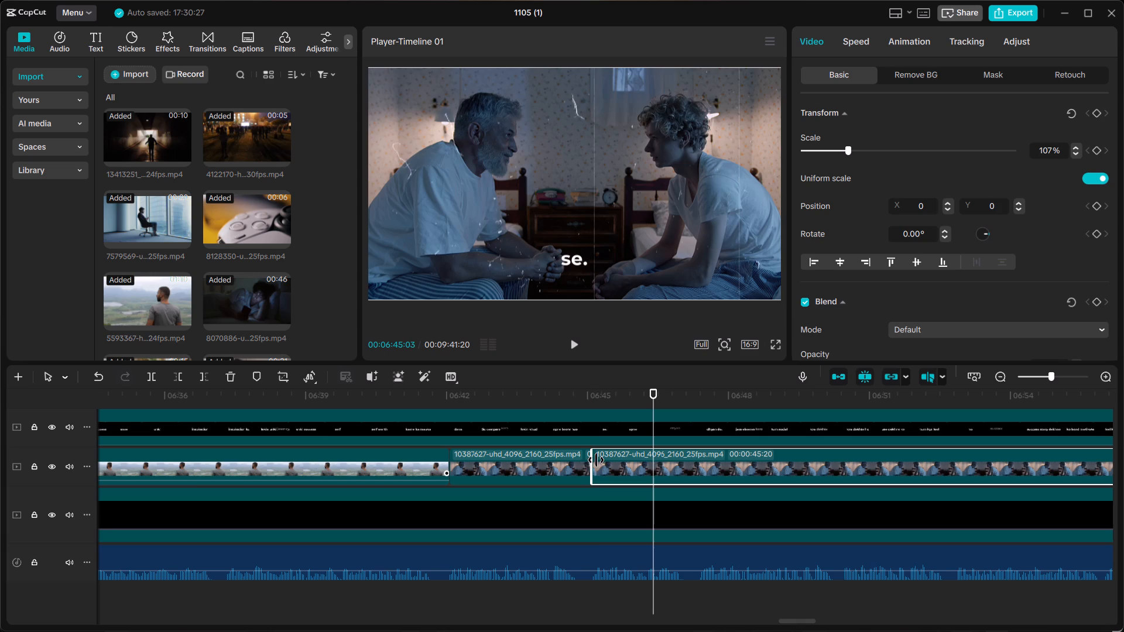
{"action": "left_click", "coordinate": [578, 463]}
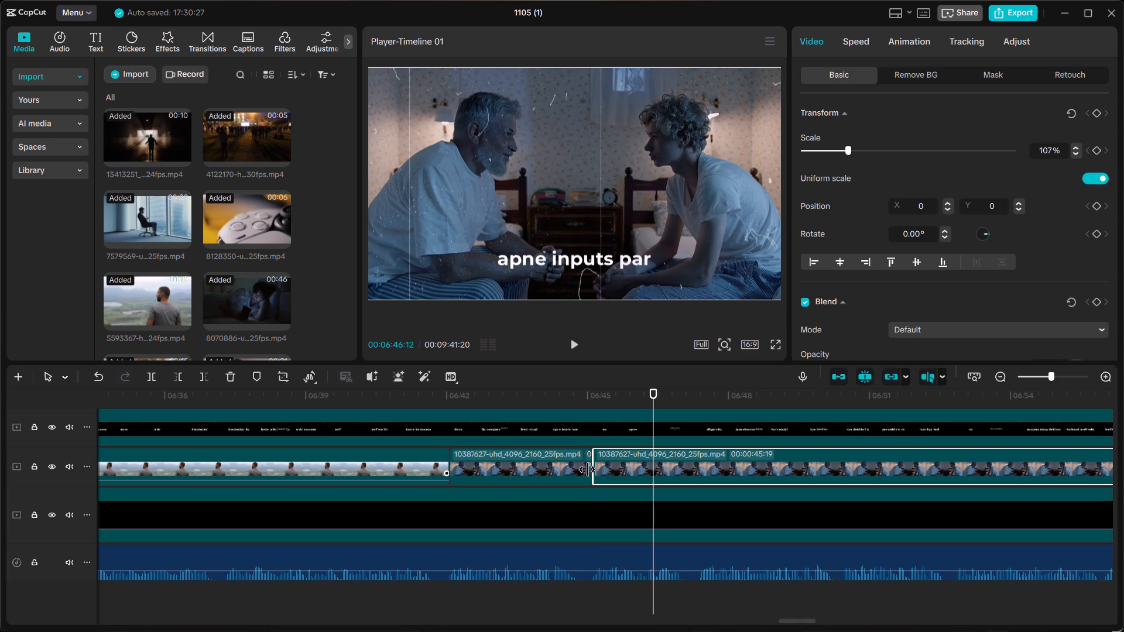
{"action": "left_click", "coordinate": [590, 463]}
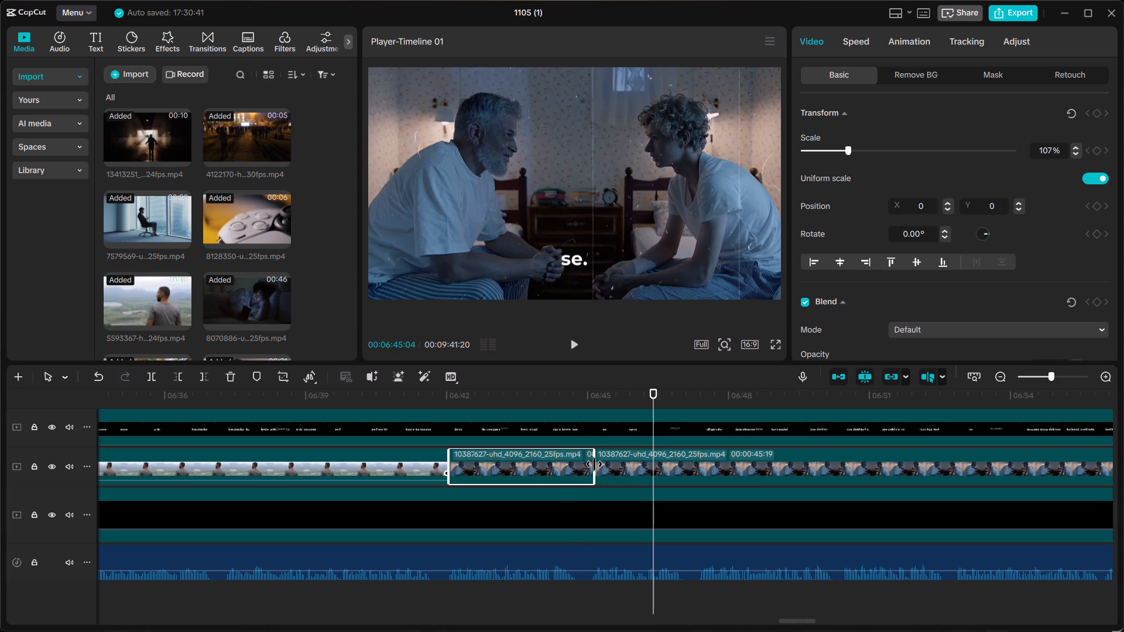
Delete the second part of the bedroom clip after the cut and play on past its new end.
{"action": "left_click", "coordinate": [563, 383]}
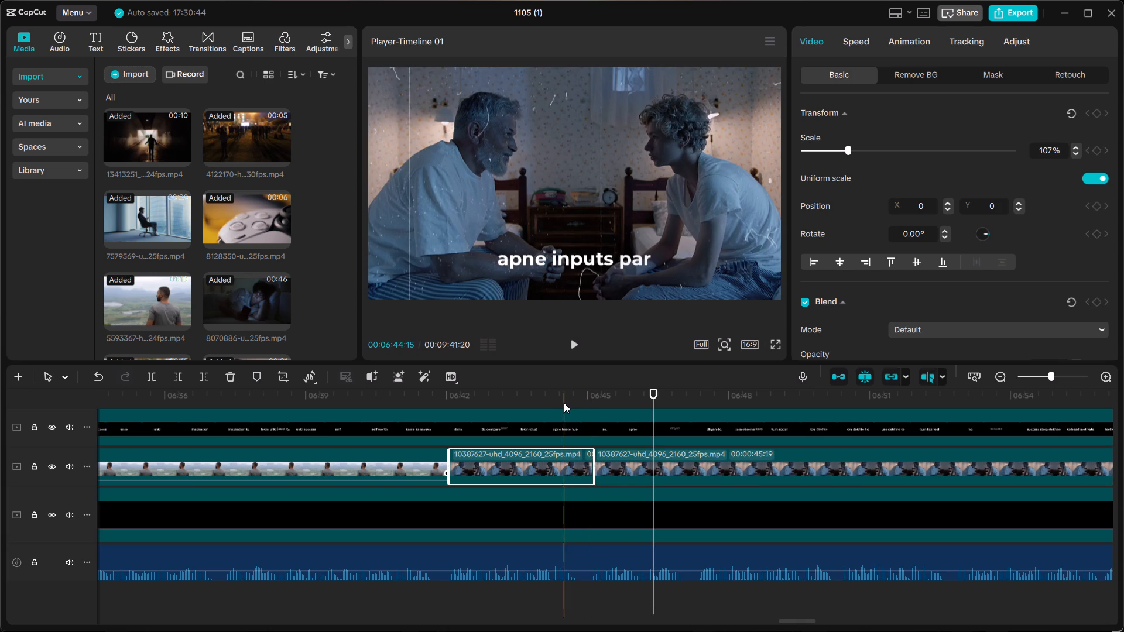
{"action": "left_click", "coordinate": [564, 403]}
{"action": "left_click", "coordinate": [643, 465]}
{"action": "key", "text": "BackSpace"}
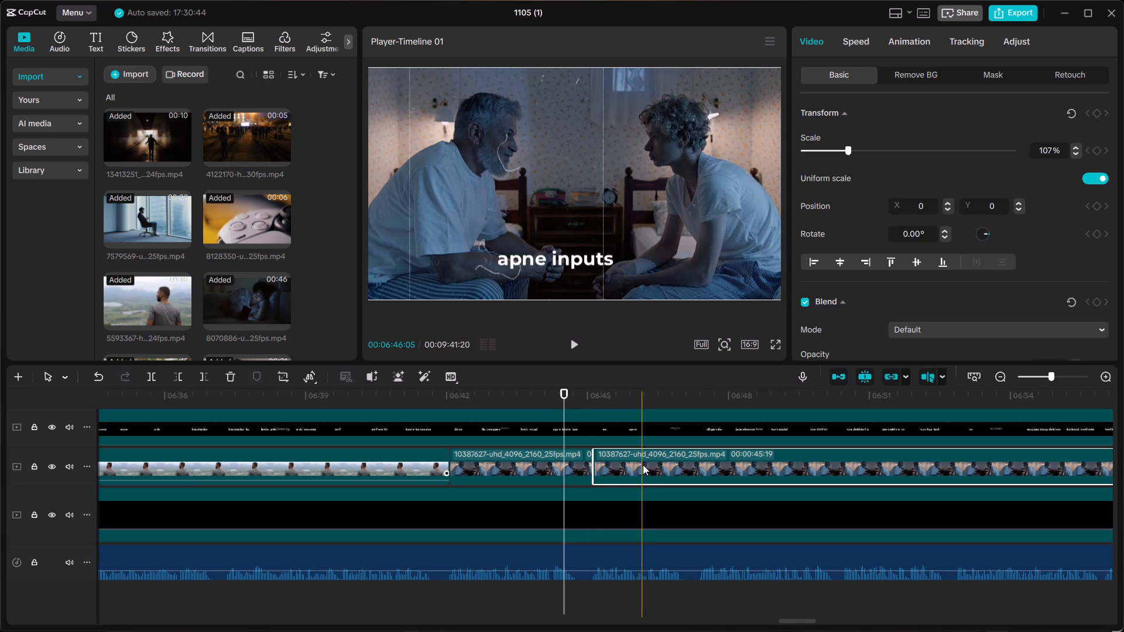
{"action": "left_click", "coordinate": [508, 394]}
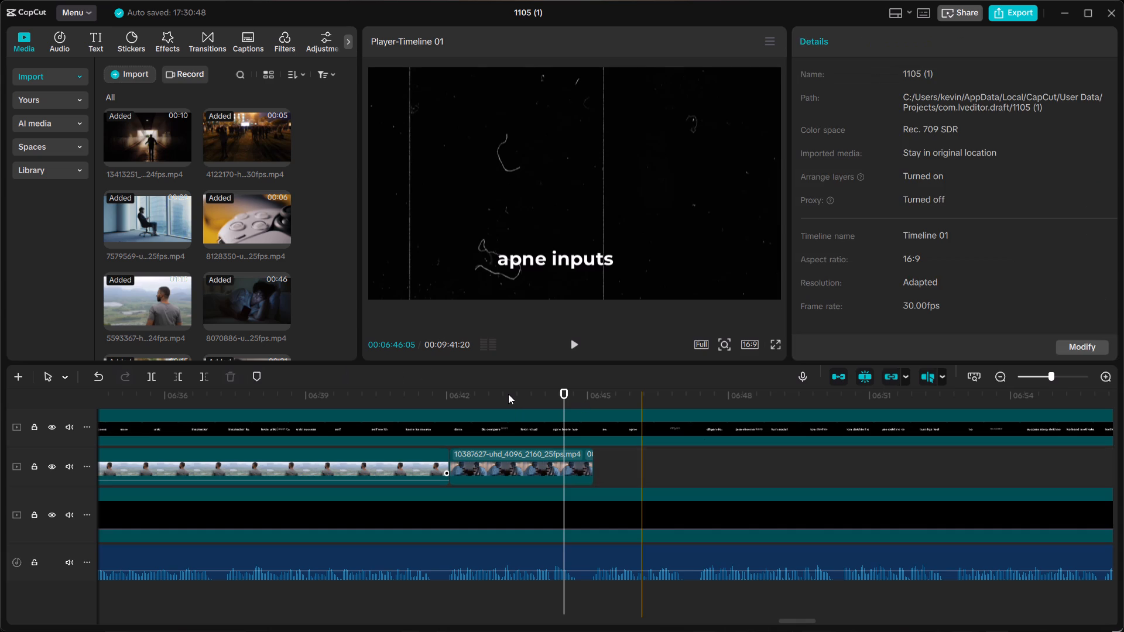
{"action": "key", "text": "space"}
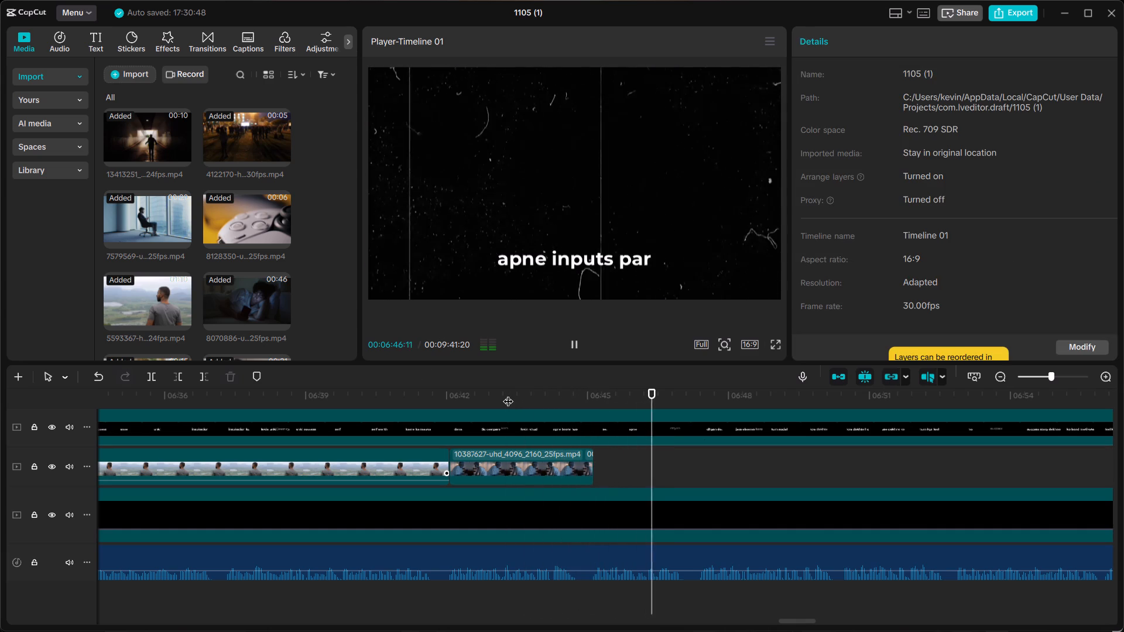
{"action": "key", "text": "space"}
Mute the 5593367 valley clip by setting its volume to -∞ dB, and check the two clips before it for audio.
{"action": "left_click", "coordinate": [519, 478]}
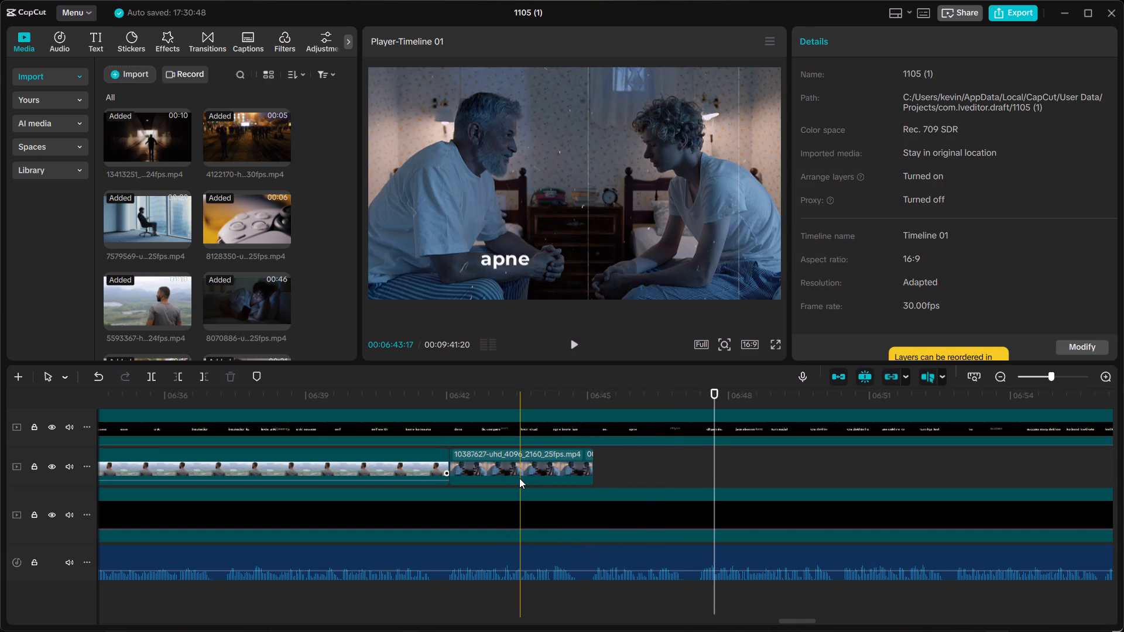
{"action": "left_click", "coordinate": [344, 466]}
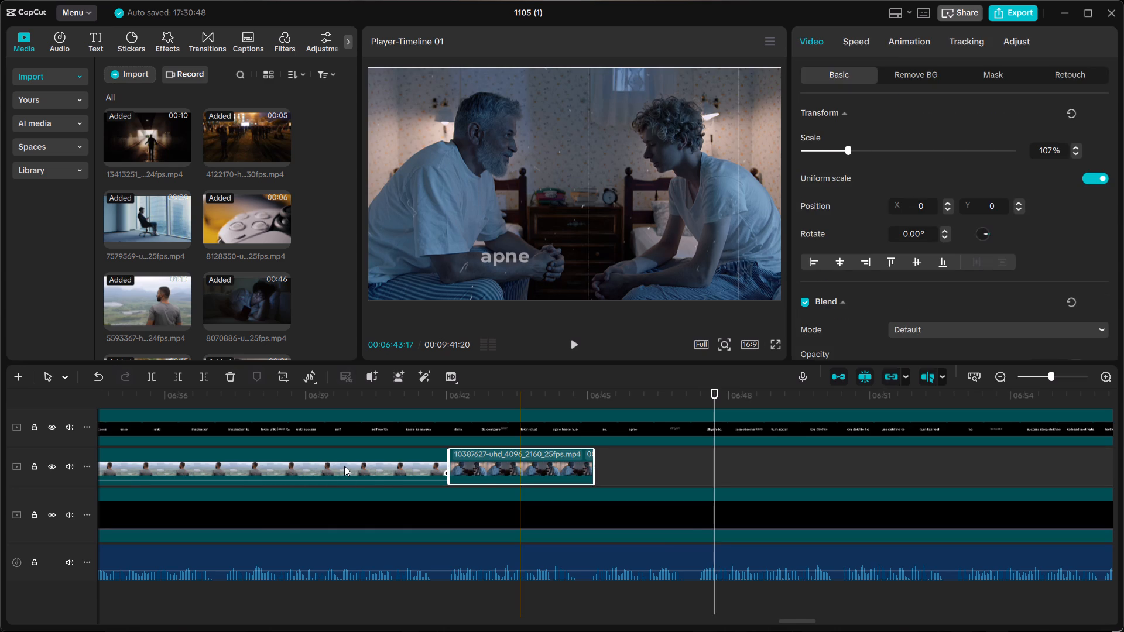
{"action": "left_click", "coordinate": [855, 42]}
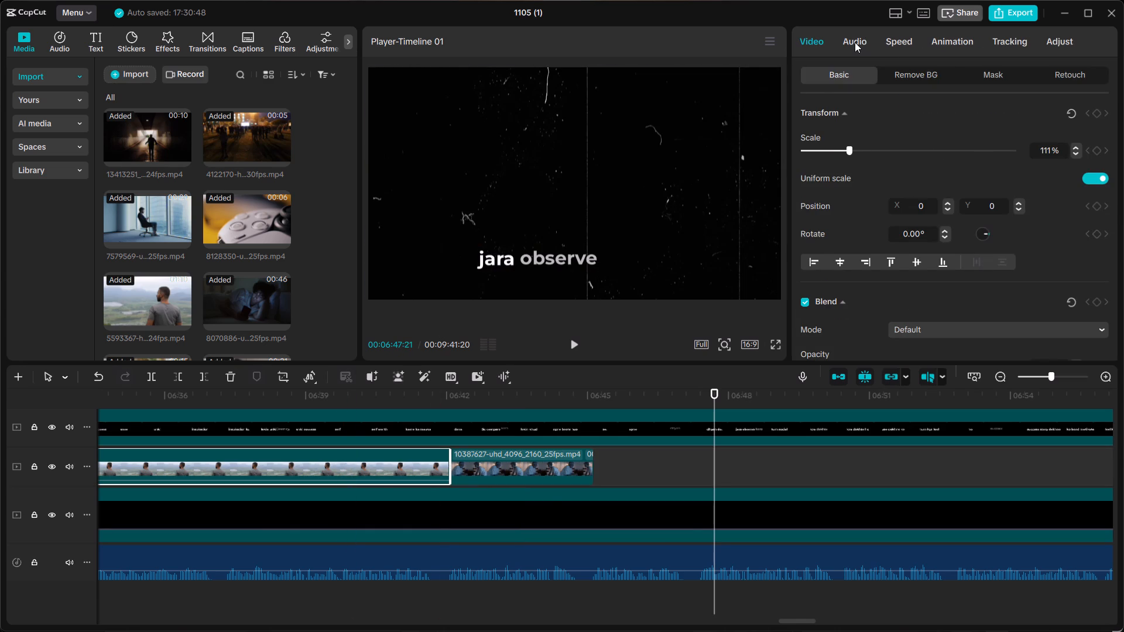
{"action": "left_click_drag", "start_coordinate": [962, 148], "coordinate": [911, 153]}
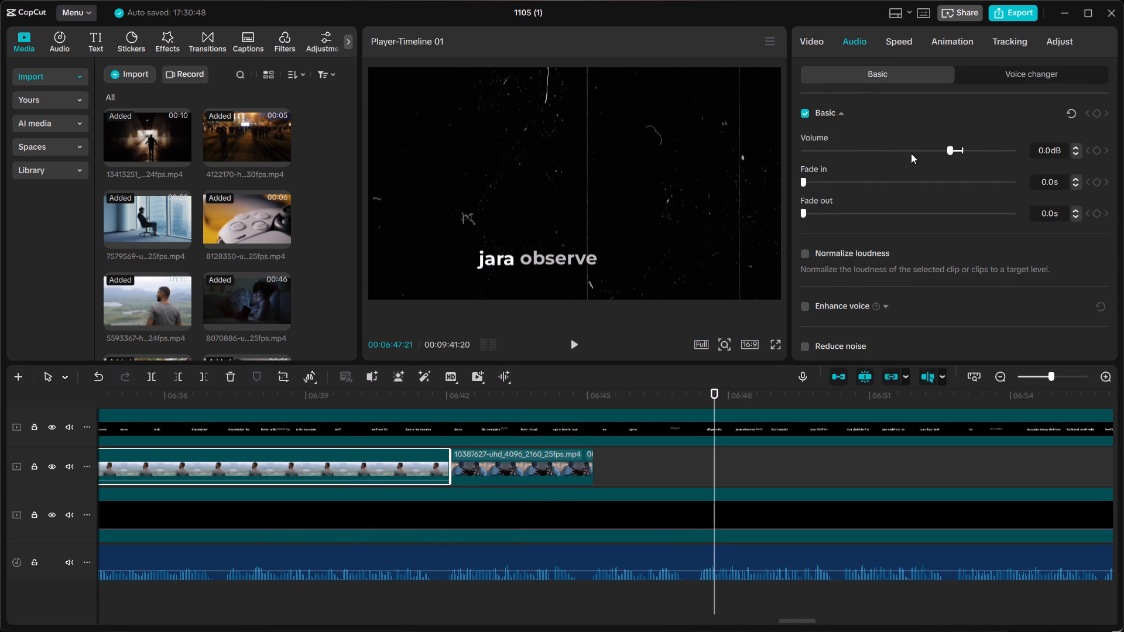
{"action": "left_click_drag", "start_coordinate": [911, 153], "coordinate": [767, 163]}
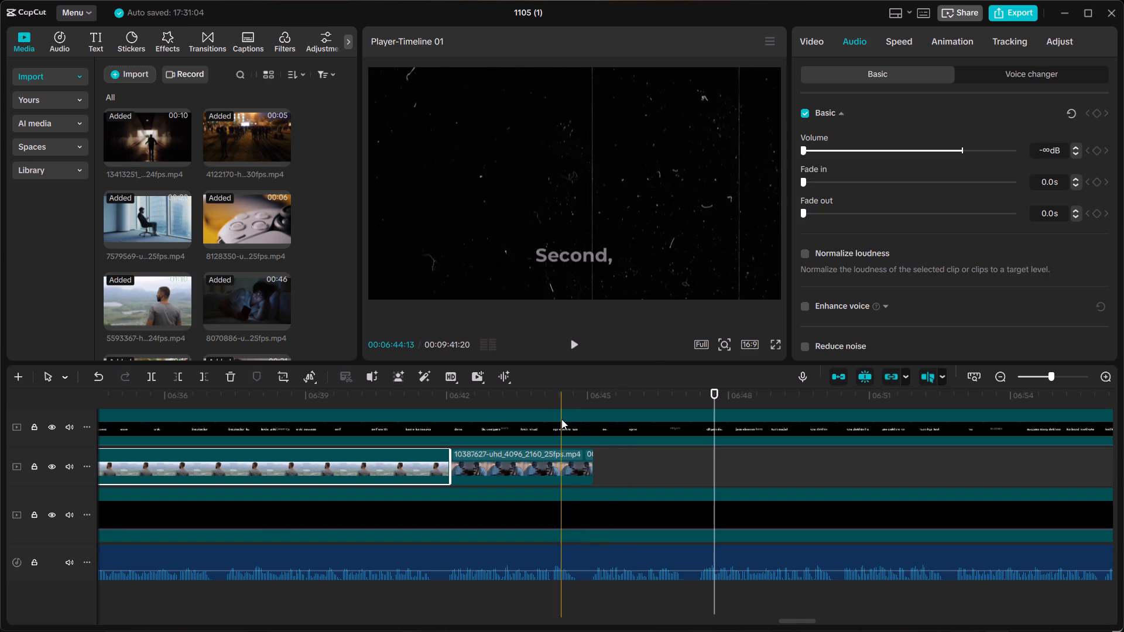
{"action": "scroll", "coordinate": [561, 419], "scroll_direction": "right", "scroll_amount": 4}
{"action": "left_click", "coordinate": [666, 466]}
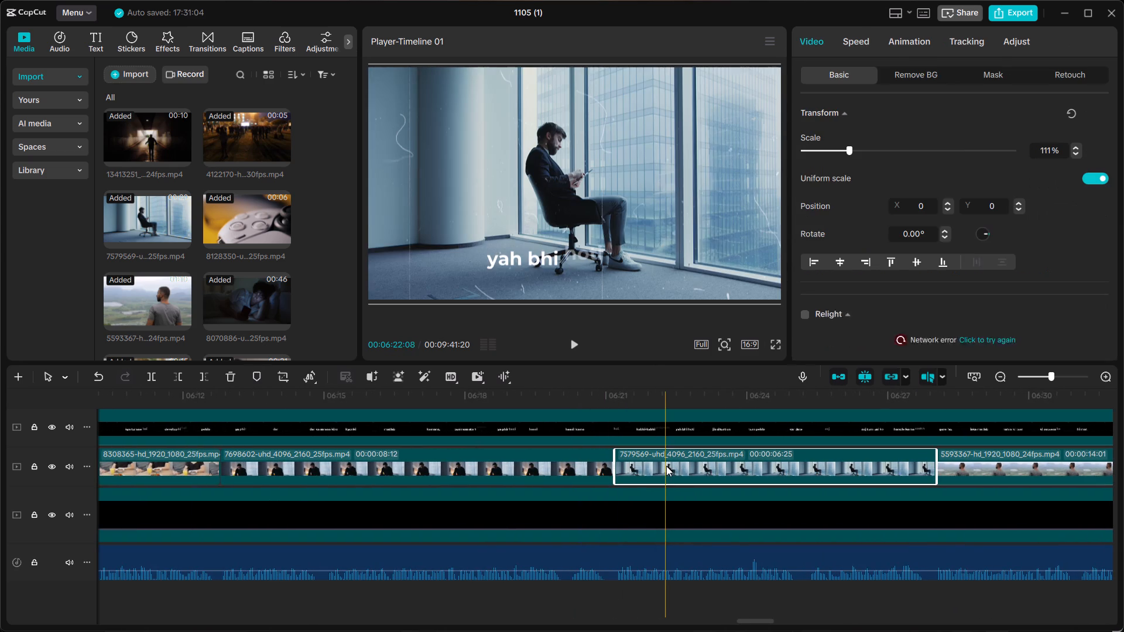
{"action": "left_click", "coordinate": [466, 461]}
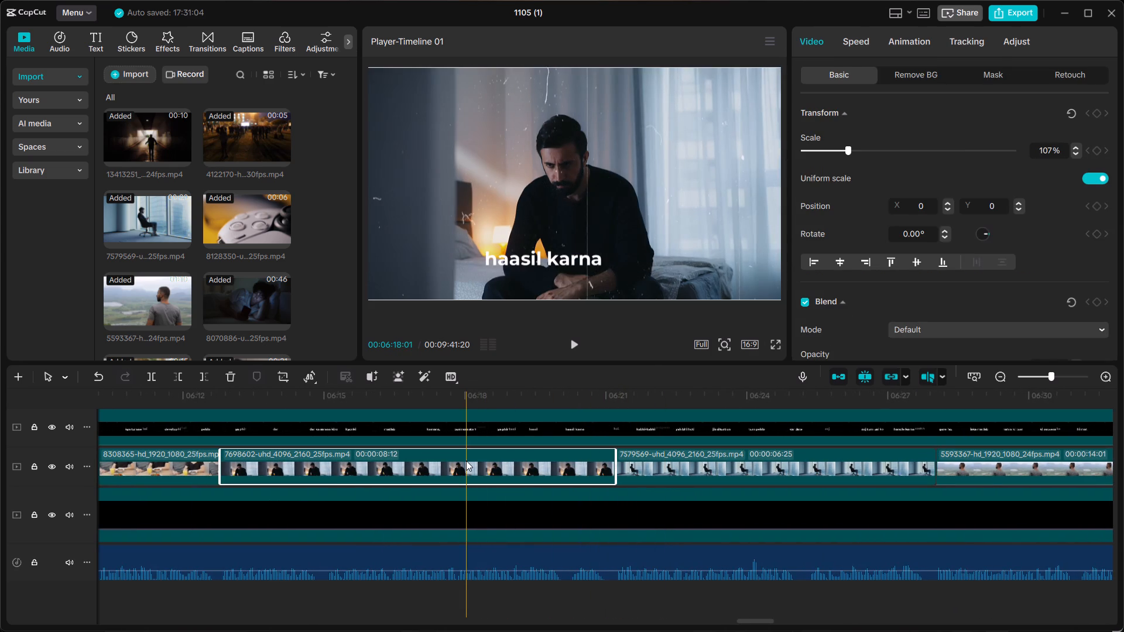
Play the uncovered section after the bedroom clip, listening to the "tum social media" line that needs B-roll.
{"action": "scroll", "coordinate": [612, 463], "scroll_direction": "left", "scroll_amount": 4}
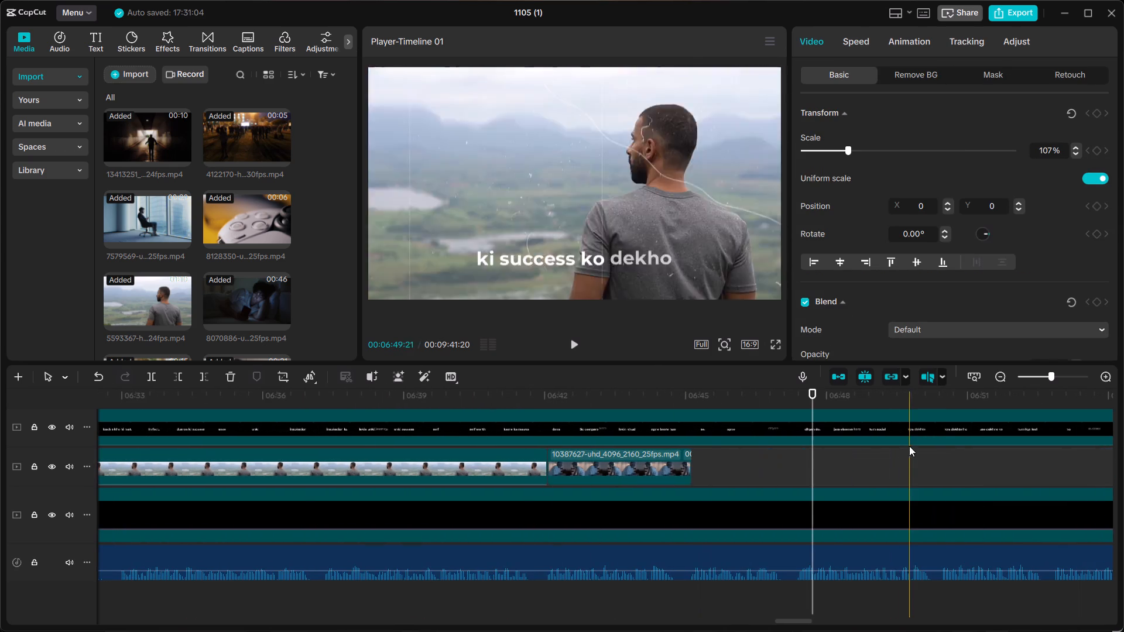
{"action": "left_click", "coordinate": [691, 415]}
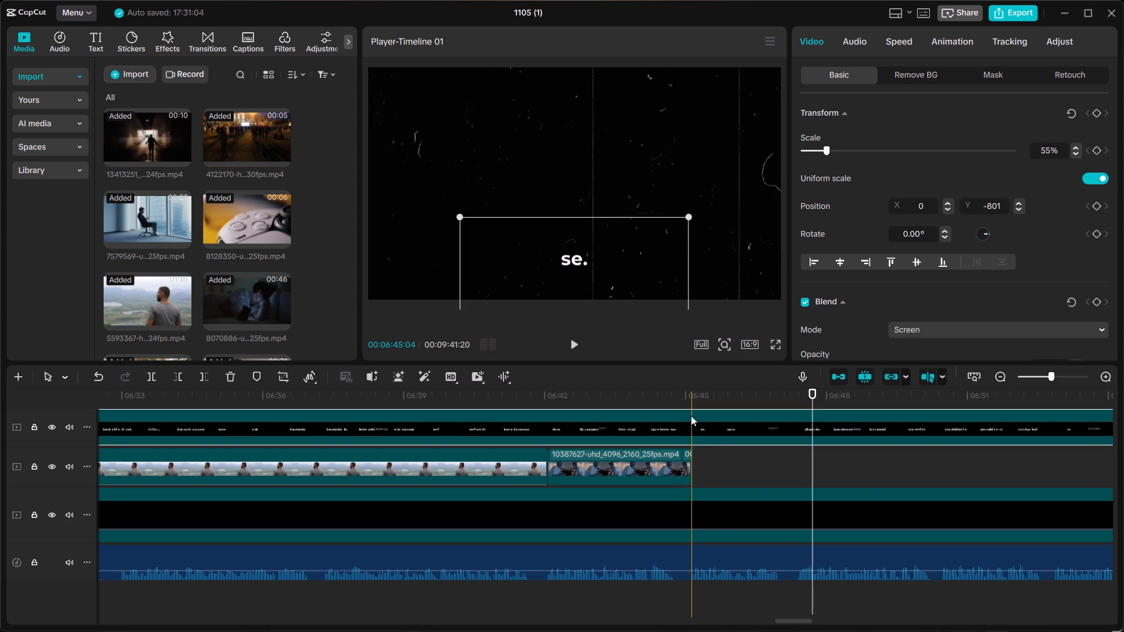
{"action": "key", "text": "space"}
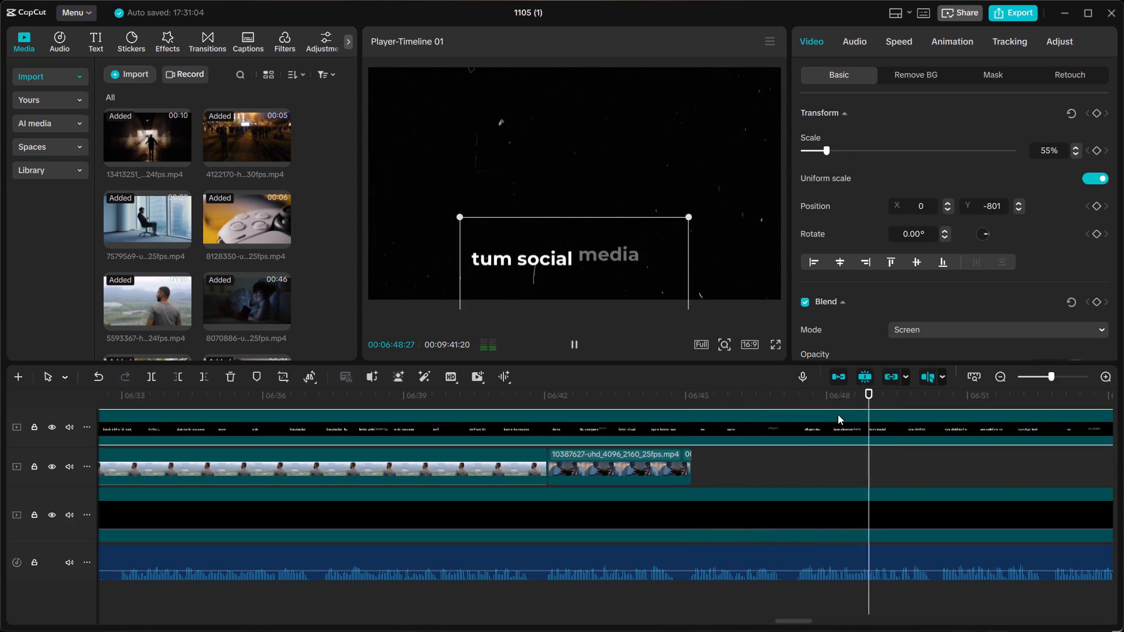
{"action": "key", "text": "space"}
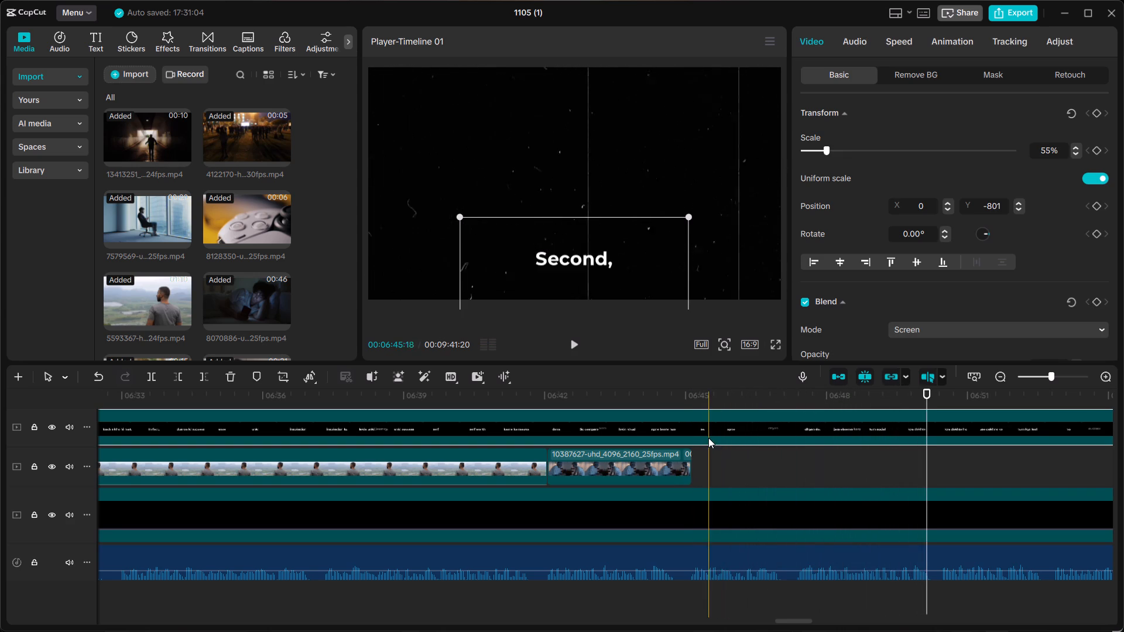
Switch to Pexels in Chrome, dismiss the thank-you pop-up and close the father-and-son video page.
{"action": "left_click", "coordinate": [693, 425]}
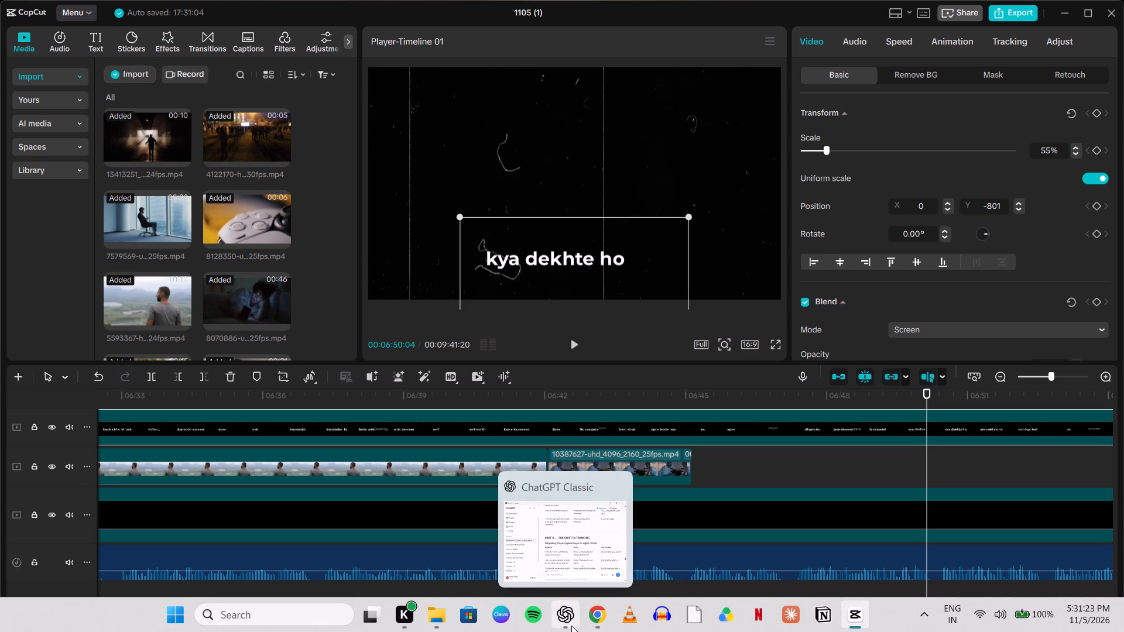
{"action": "left_click", "coordinate": [600, 624]}
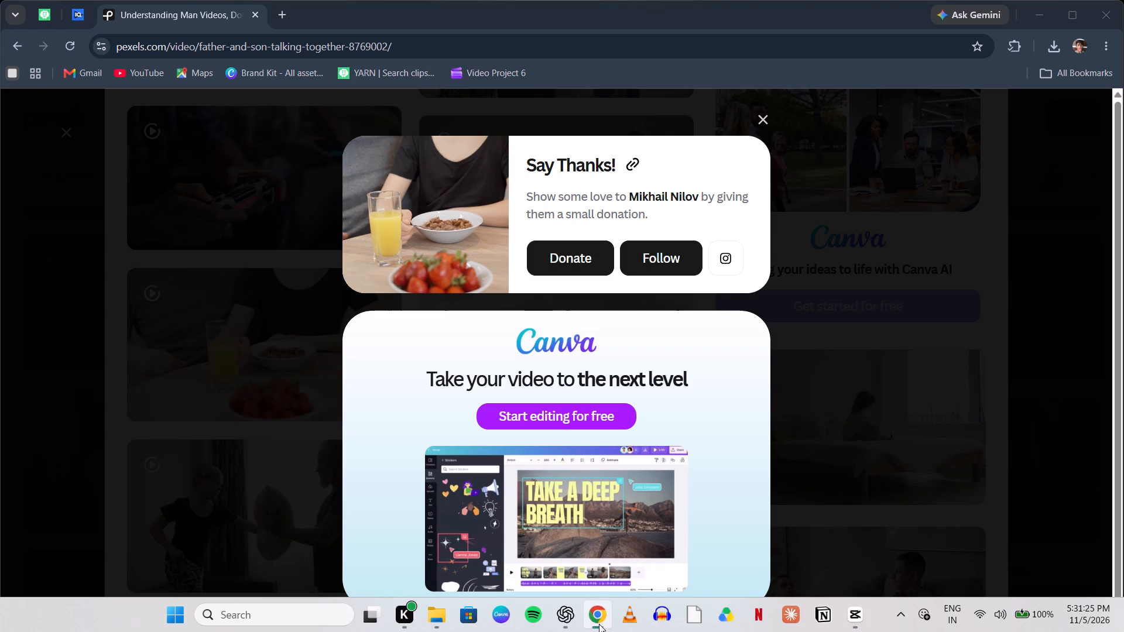
{"action": "left_click", "coordinate": [762, 115]}
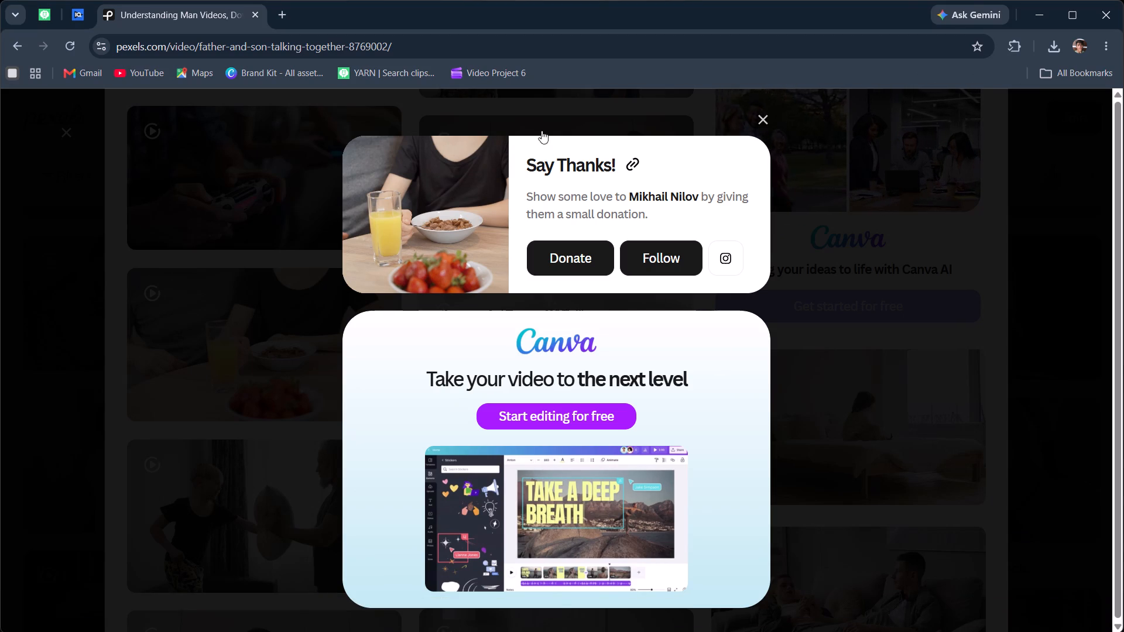
{"action": "scroll", "coordinate": [632, 188], "scroll_direction": "up", "scroll_amount": 13}
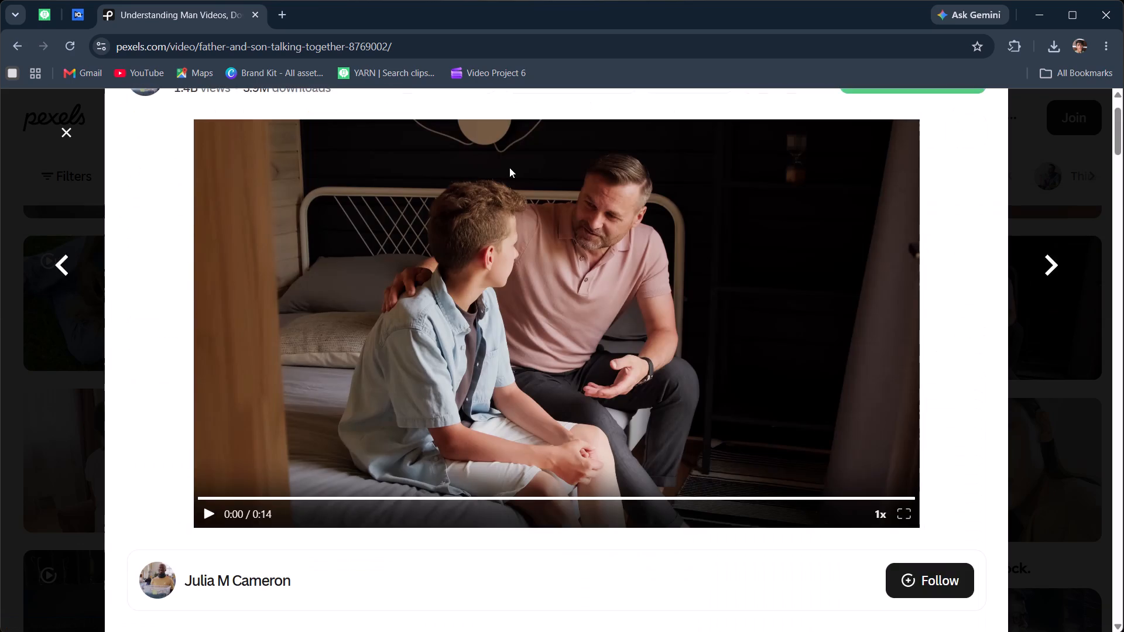
{"action": "scroll", "coordinate": [510, 167], "scroll_direction": "up", "scroll_amount": 5}
{"action": "left_click", "coordinate": [58, 132]}
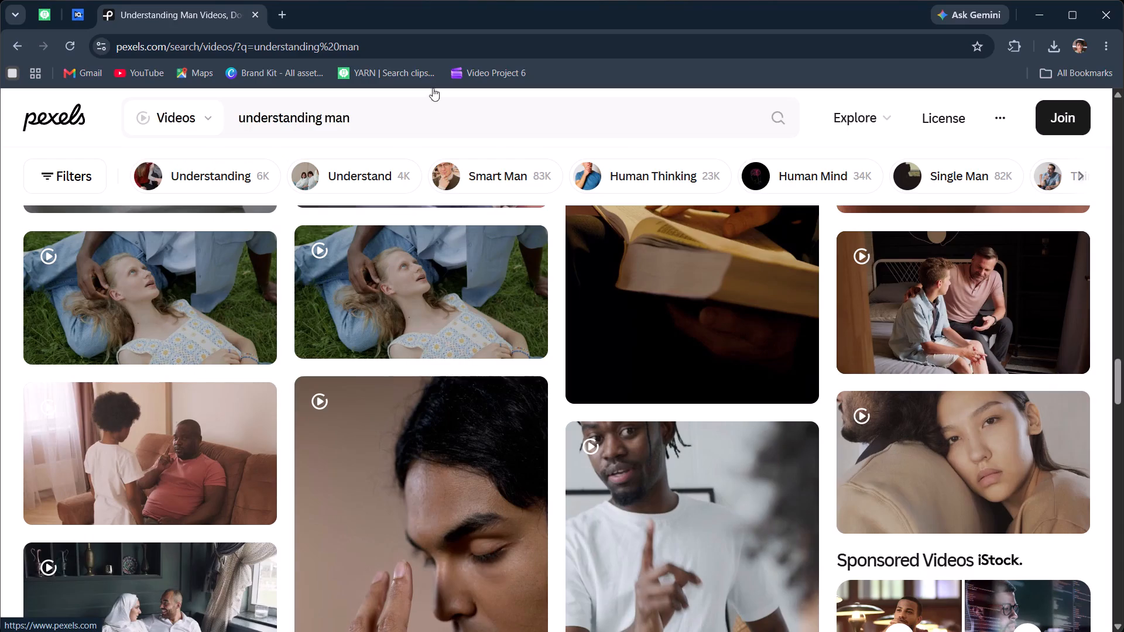
Search the Pexels video library for "social media consuption".
{"action": "left_click", "coordinate": [389, 122]}
{"action": "left_click_drag", "start_coordinate": [376, 115], "coordinate": [241, 118]}
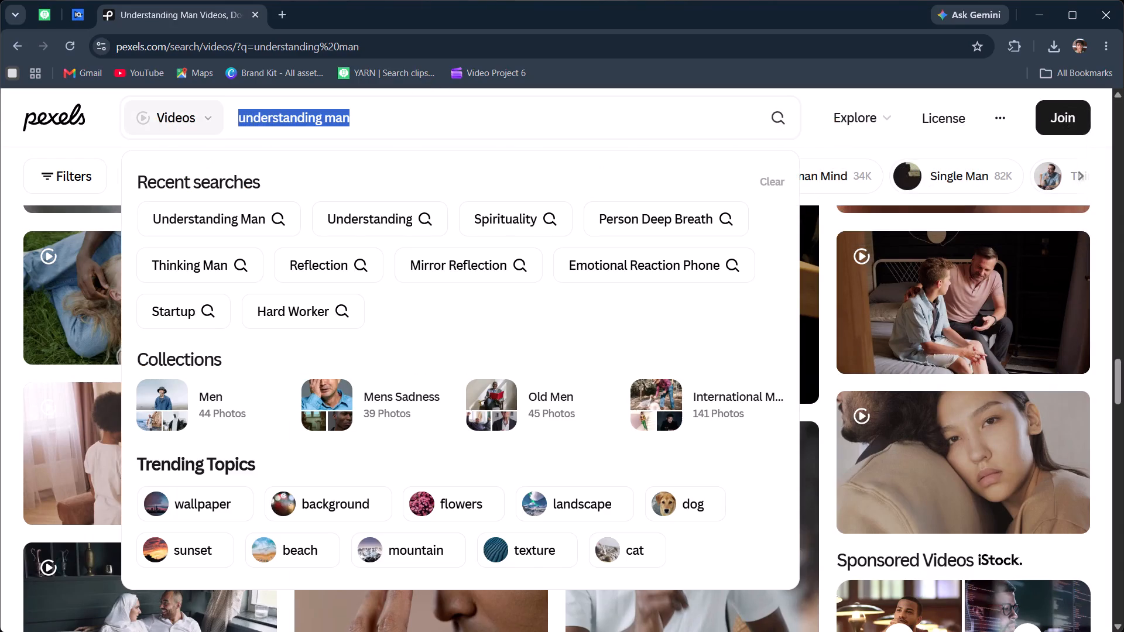
{"action": "key", "text": "BackSpace"}
{"action": "type", "text": "soco"}
{"action": "key", "text": "BackSpace"}
{"action": "type", "text": "ial media co"}
{"action": "key", "text": "n"}
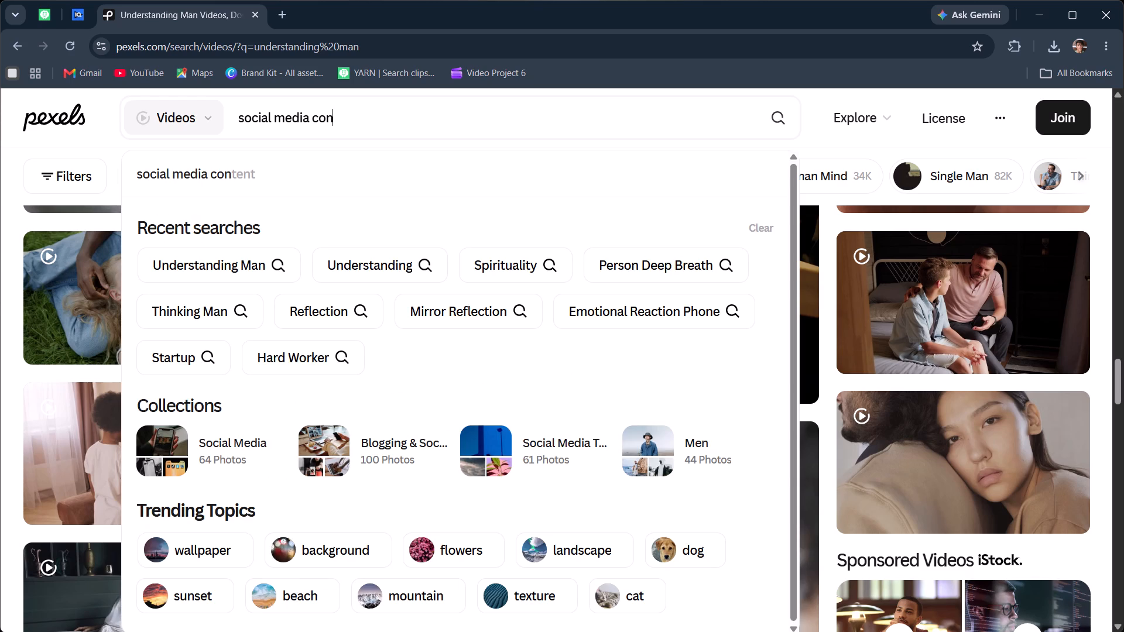
{"action": "type", "text": "suption"}
{"action": "key", "text": "Return"}
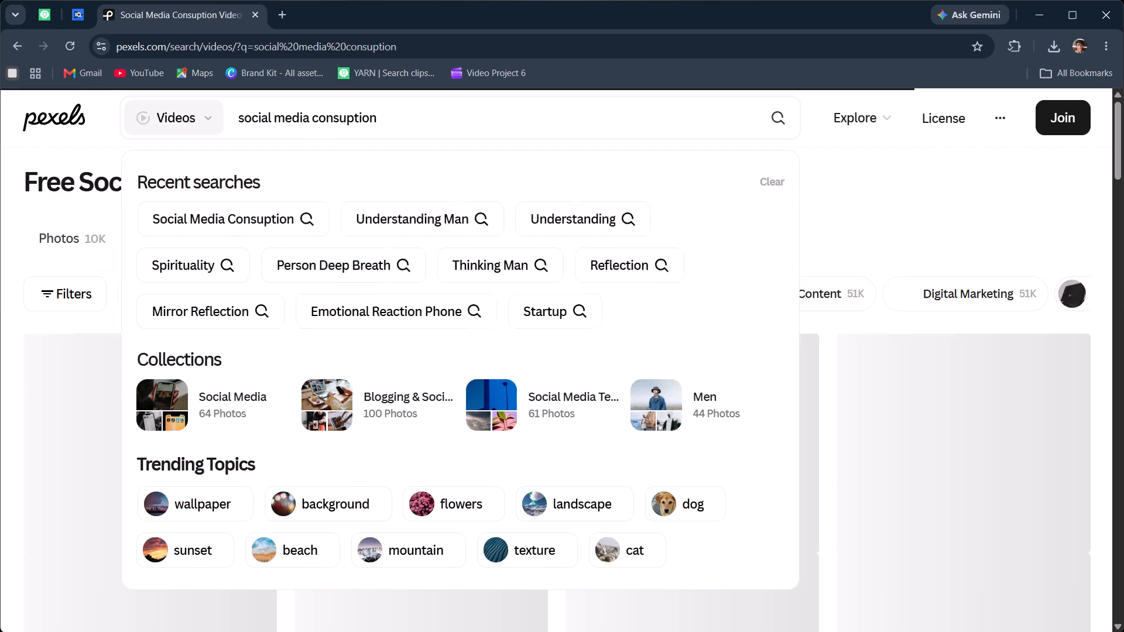
Download and save the dark clip of a hand scrolling a phone at a table with glasses, and dismiss the thank-you pop-up.
{"action": "scroll", "coordinate": [420, 199], "scroll_direction": "down", "scroll_amount": 1}
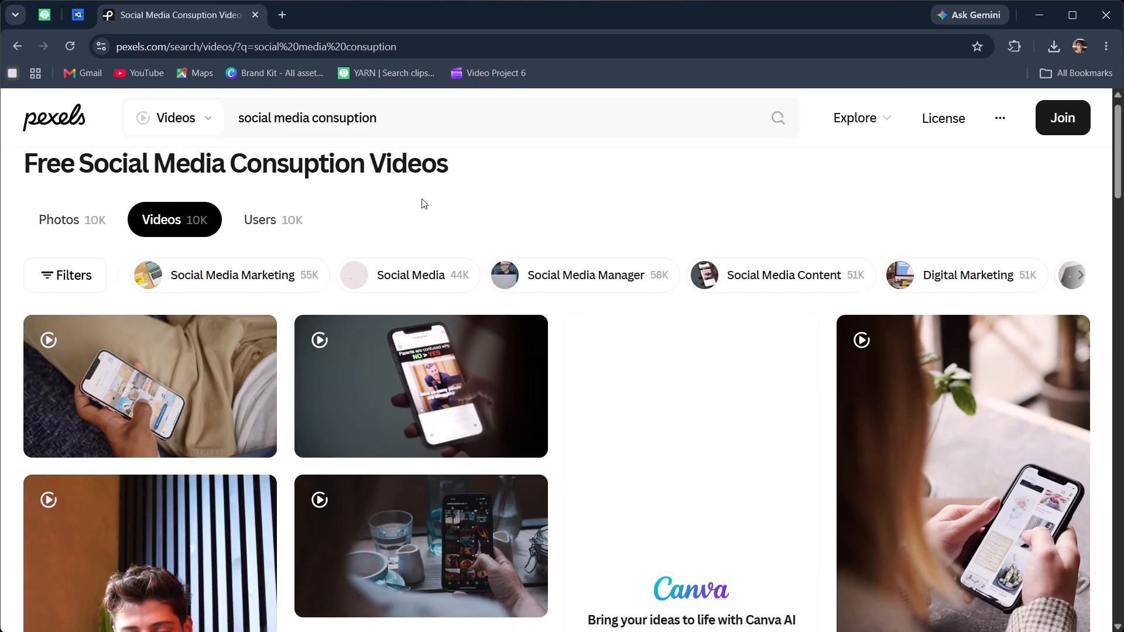
{"action": "scroll", "coordinate": [519, 142], "scroll_direction": "down", "scroll_amount": 2}
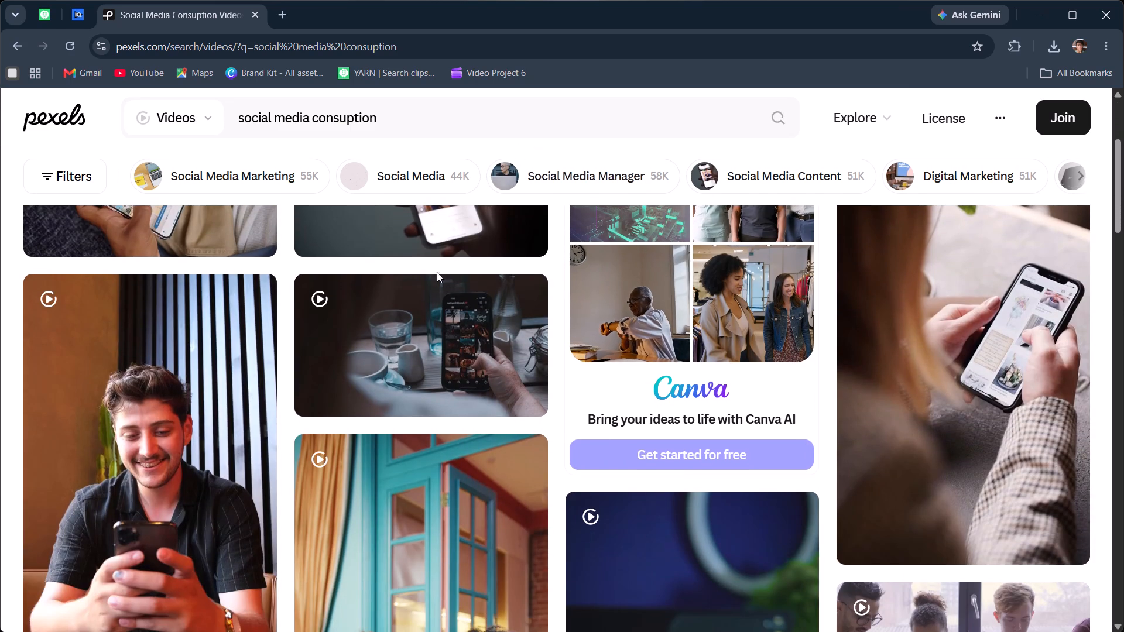
{"action": "left_click", "coordinate": [478, 379]}
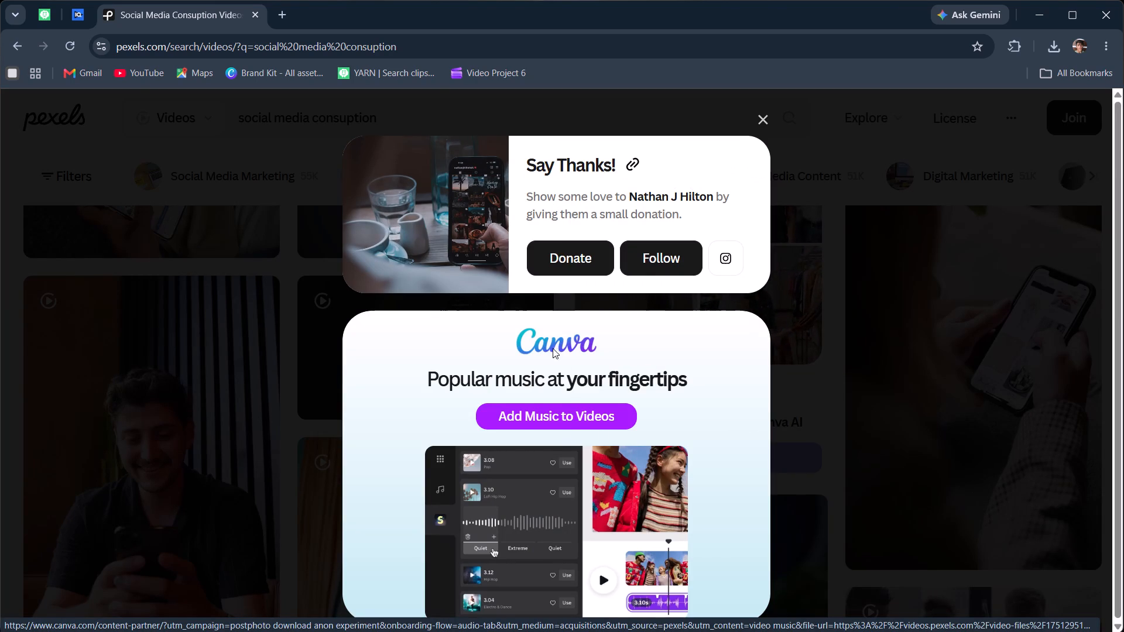
{"action": "left_click", "coordinate": [434, 296]}
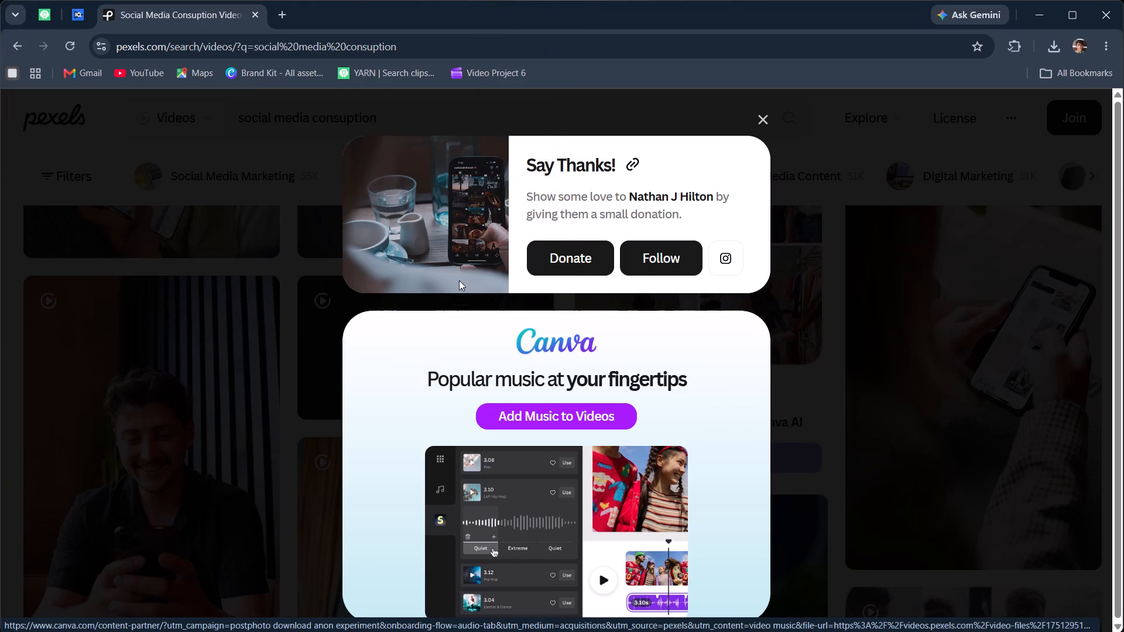
{"action": "left_click", "coordinate": [760, 112]}
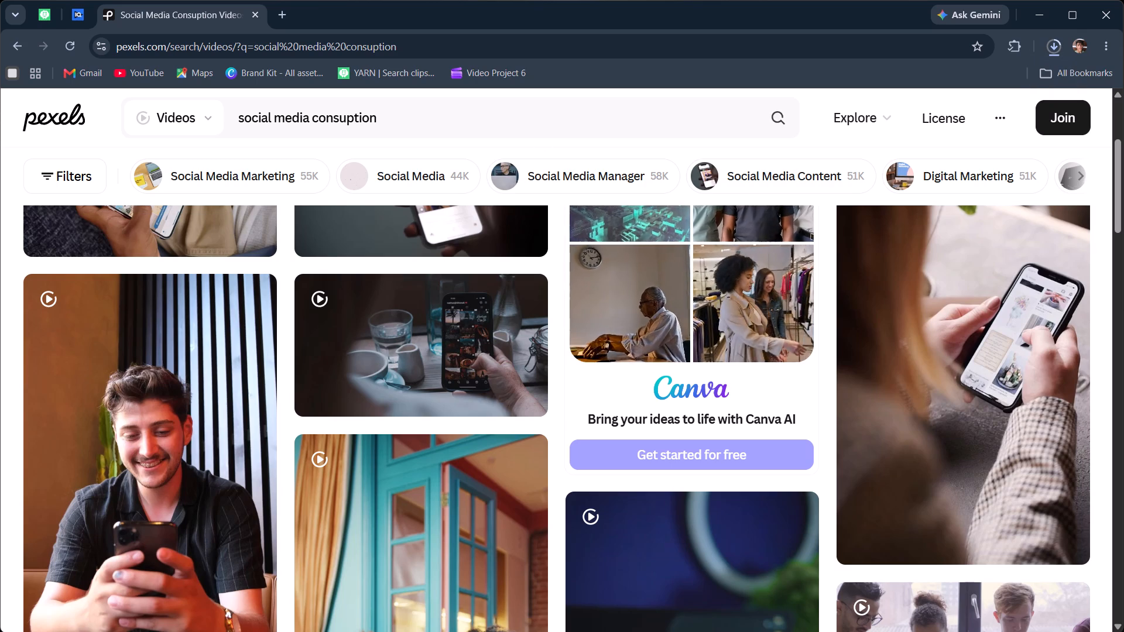
Skim the remaining social media clips and search the Pexels video library for "eyes".
{"action": "scroll", "coordinate": [534, 339], "scroll_direction": "down", "scroll_amount": 3}
{"action": "scroll", "coordinate": [458, 473], "scroll_direction": "down", "scroll_amount": 3}
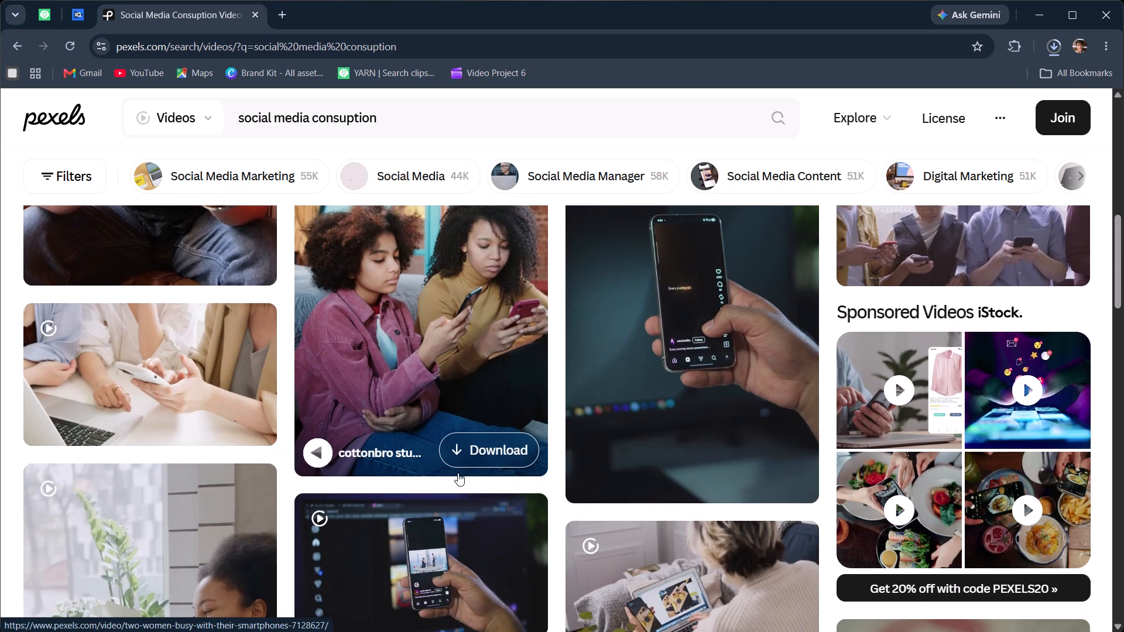
{"action": "scroll", "coordinate": [320, 433], "scroll_direction": "down", "scroll_amount": 3}
{"action": "scroll", "coordinate": [387, 418], "scroll_direction": "up", "scroll_amount": 5}
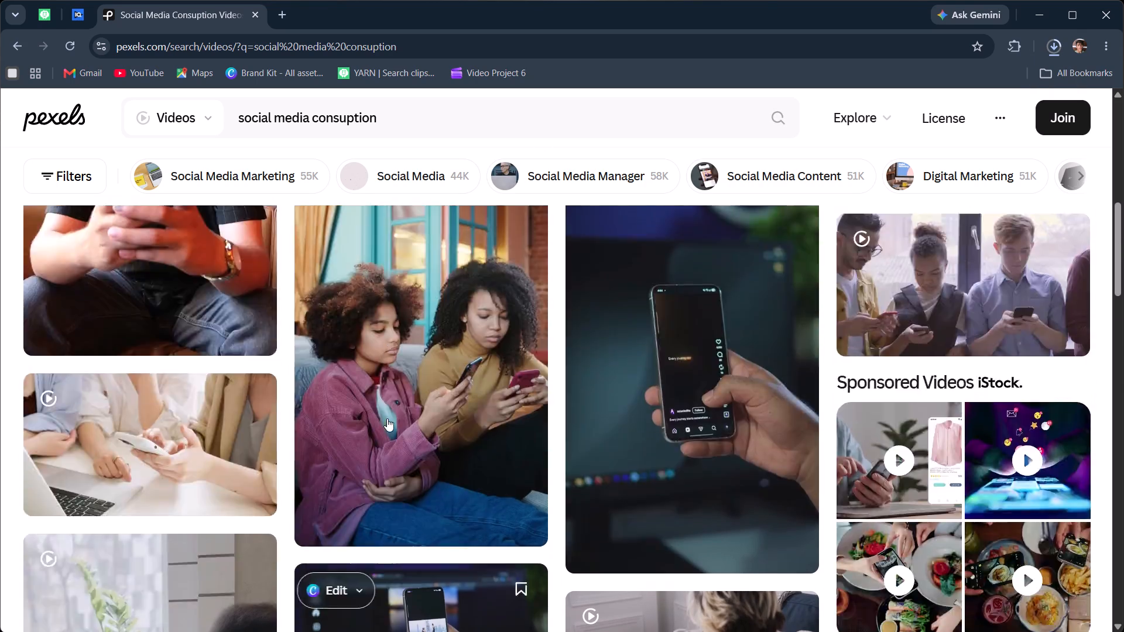
{"action": "scroll", "coordinate": [387, 418], "scroll_direction": "up", "scroll_amount": 7}
{"action": "left_click_drag", "start_coordinate": [383, 121], "coordinate": [235, 108]}
{"action": "key", "text": "BackSpace"}
{"action": "type", "text": "eyes"}
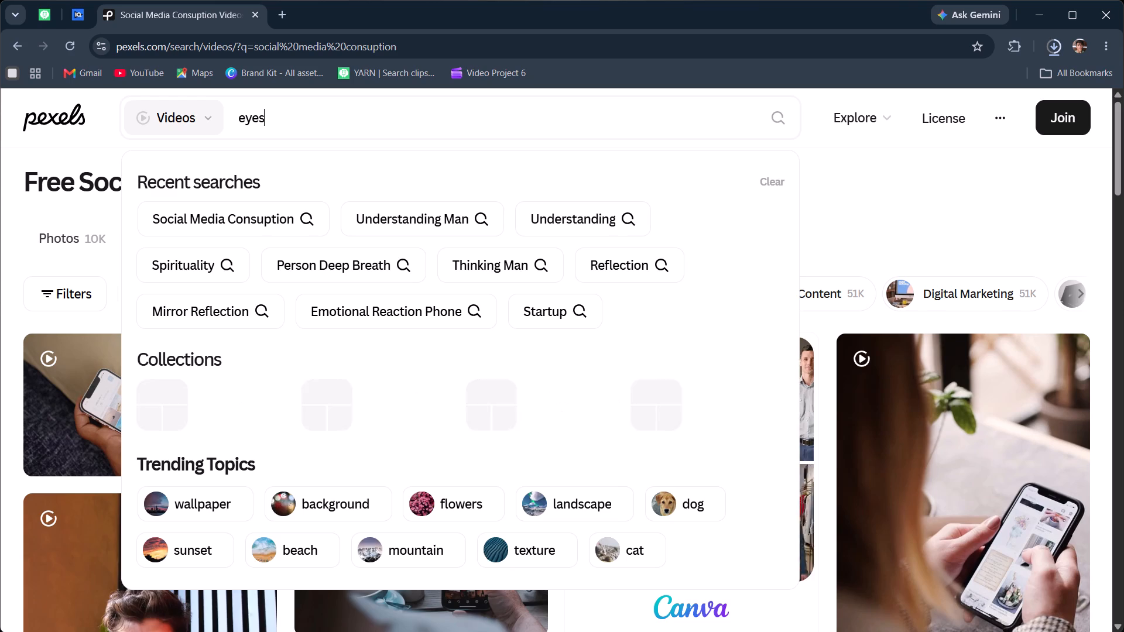
{"action": "key", "text": "Return"}
Find the close-up of a green eye among the results and download it as 12271148-uhd_3840_2160_25fps (1).
{"action": "scroll", "coordinate": [406, 150], "scroll_direction": "down", "scroll_amount": 2}
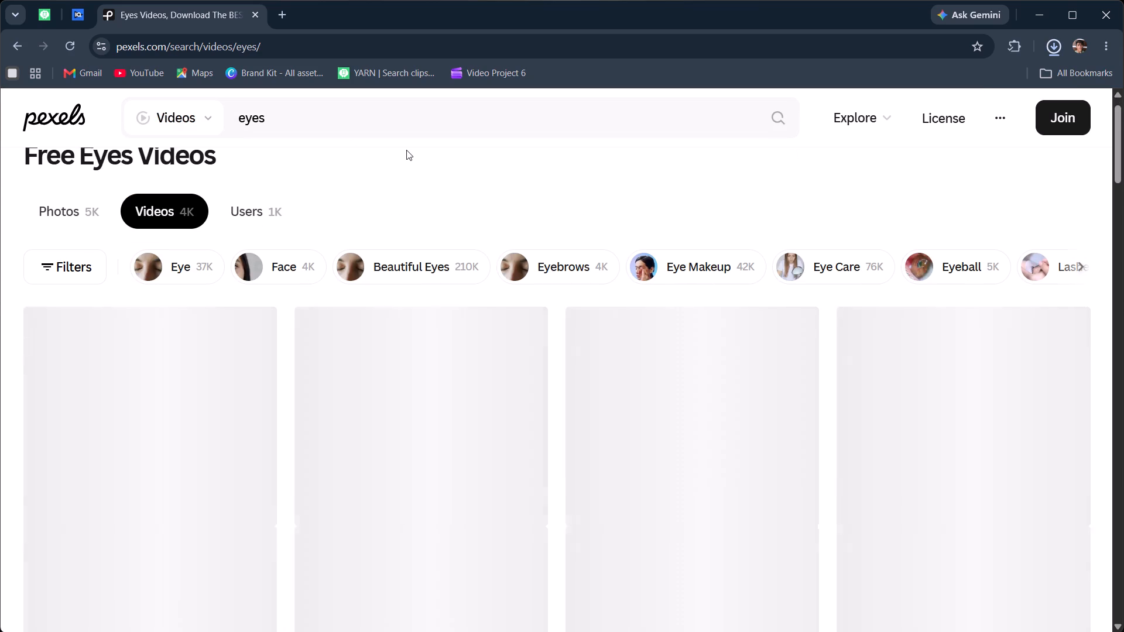
{"action": "scroll", "coordinate": [355, 277], "scroll_direction": "up", "scroll_amount": 1}
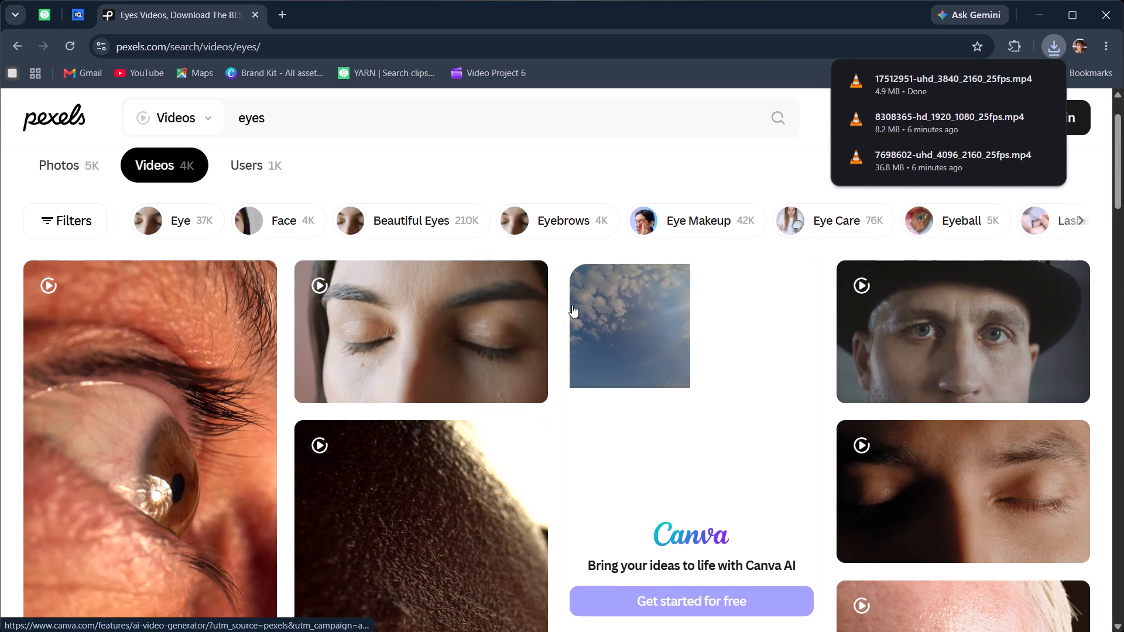
{"action": "scroll", "coordinate": [441, 334], "scroll_direction": "down", "scroll_amount": 7}
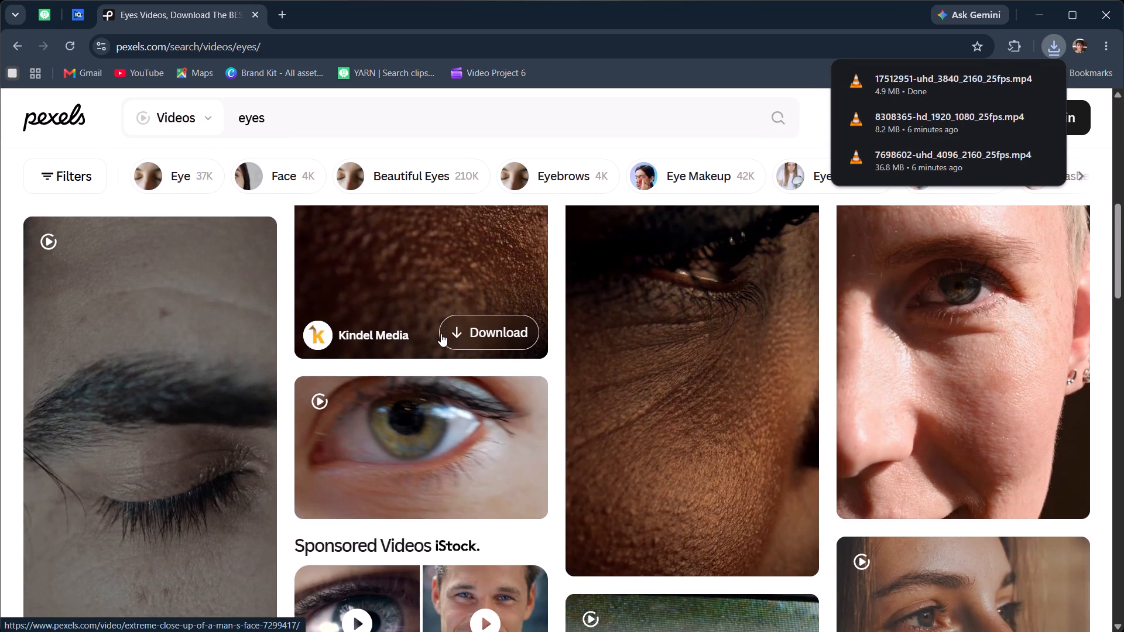
{"action": "scroll", "coordinate": [441, 334], "scroll_direction": "down", "scroll_amount": 8}
{"action": "scroll", "coordinate": [433, 344], "scroll_direction": "up", "scroll_amount": 4}
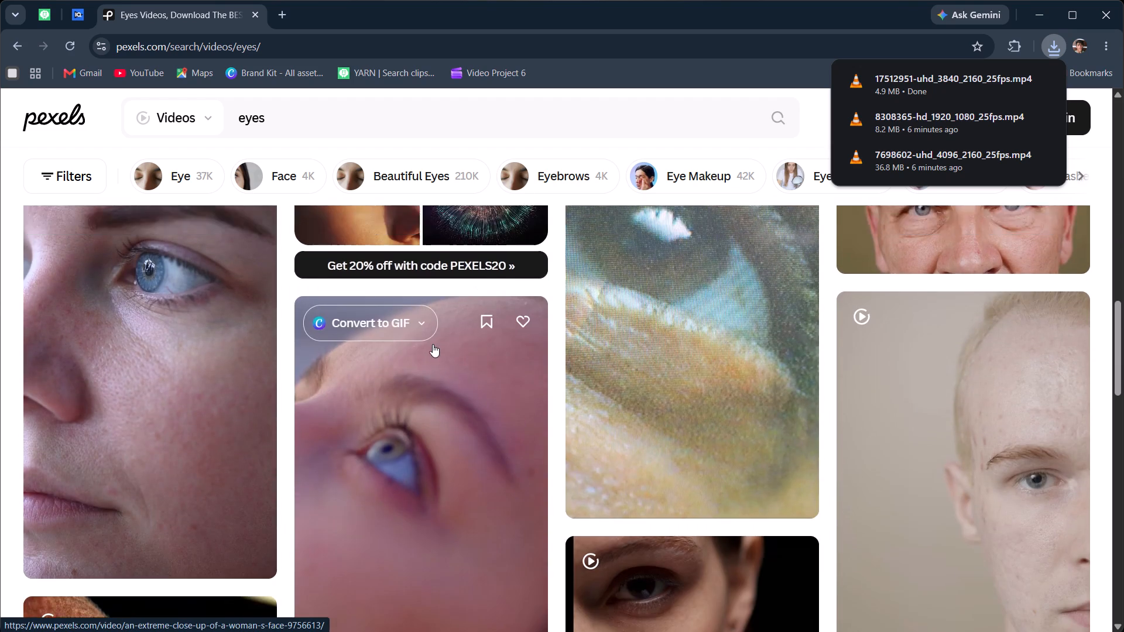
{"action": "scroll", "coordinate": [427, 300], "scroll_direction": "up", "scroll_amount": 3}
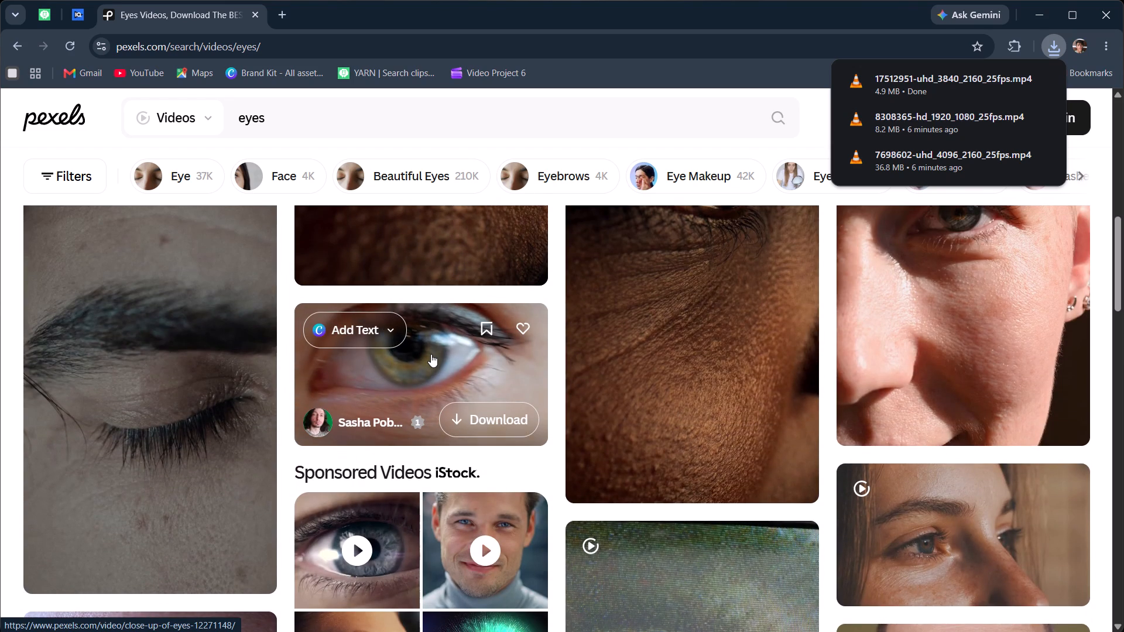
{"action": "left_click", "coordinate": [488, 416]}
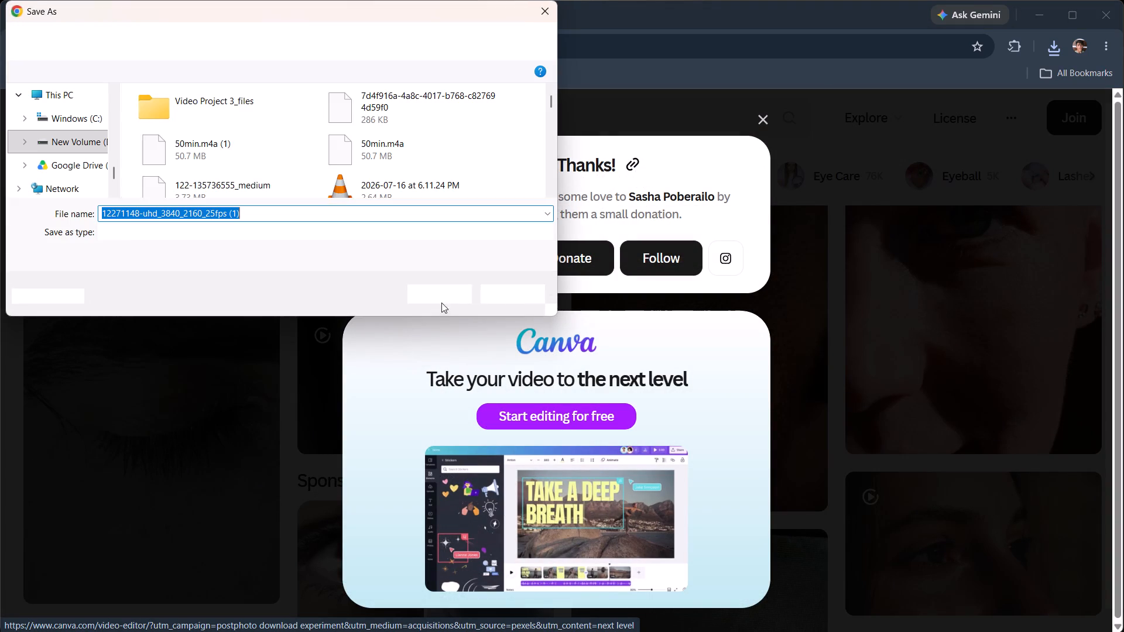
{"action": "left_click", "coordinate": [437, 296]}
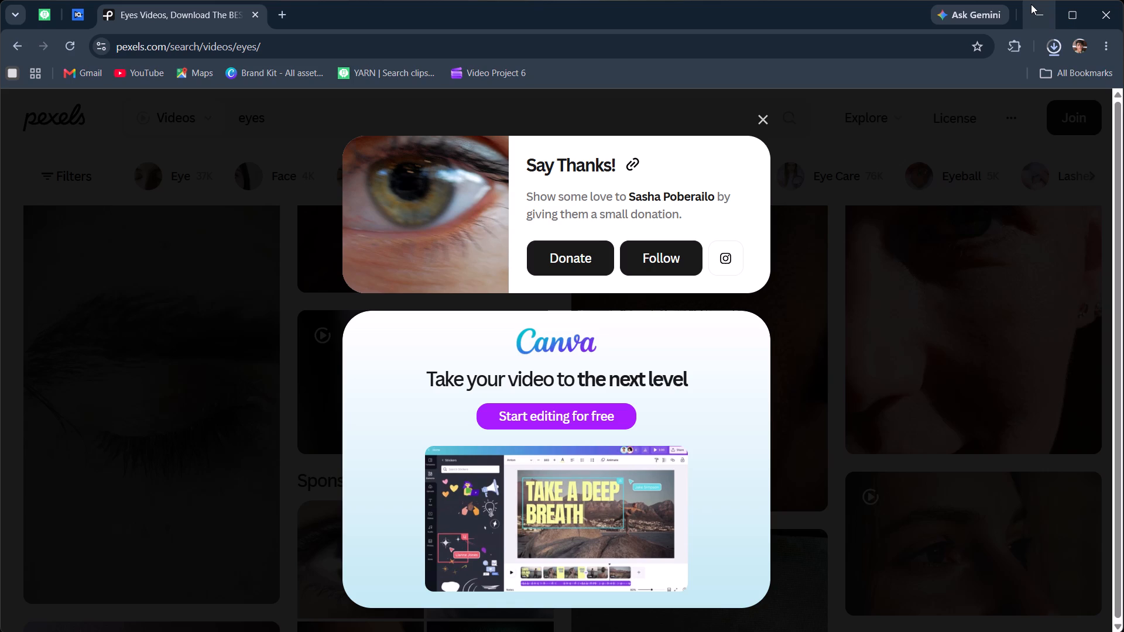
Return to CapCut, put the playhead at the bedroom clip's end, 00:06:45:04, and import the eye clip 12271148-uhd_3840_2160_25fps (1).
{"action": "left_click", "coordinate": [1031, 4]}
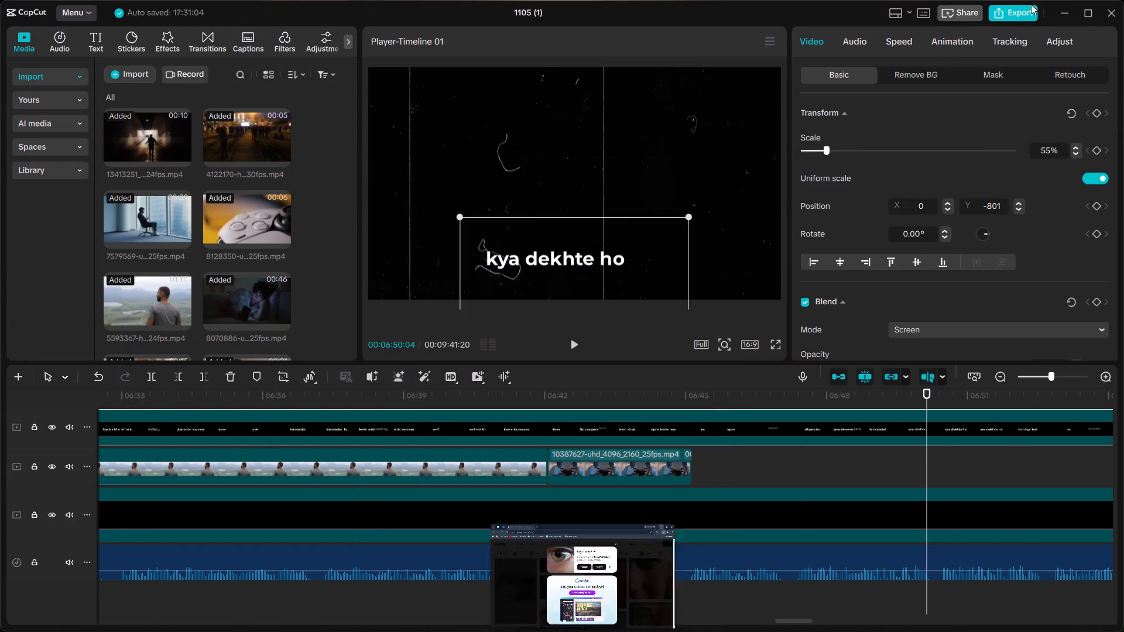
{"action": "left_click", "coordinate": [690, 406]}
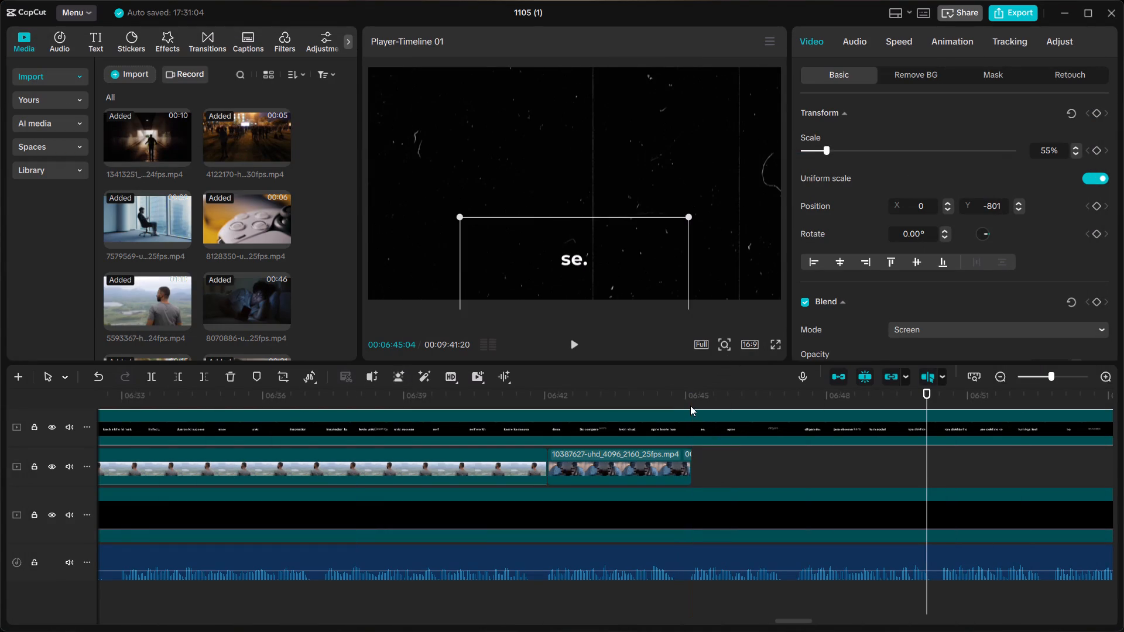
{"action": "left_click", "coordinate": [129, 79]}
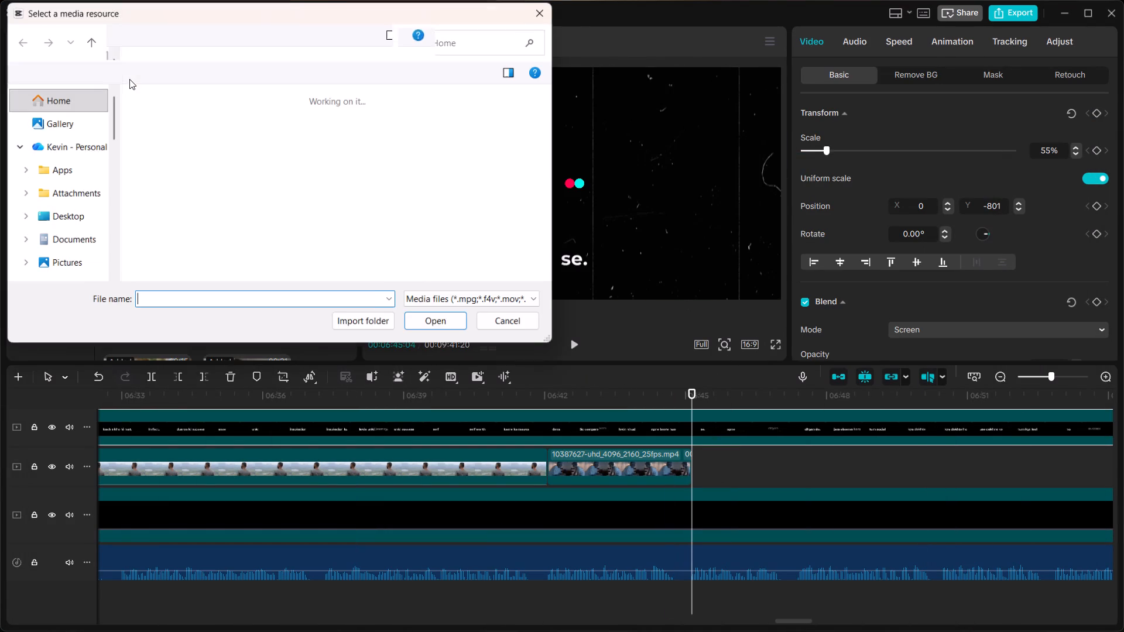
{"action": "scroll", "coordinate": [126, 90], "scroll_direction": "down", "scroll_amount": 5}
{"action": "scroll", "coordinate": [224, 147], "scroll_direction": "up", "scroll_amount": 1}
{"action": "scroll", "coordinate": [222, 150], "scroll_direction": "down", "scroll_amount": 2}
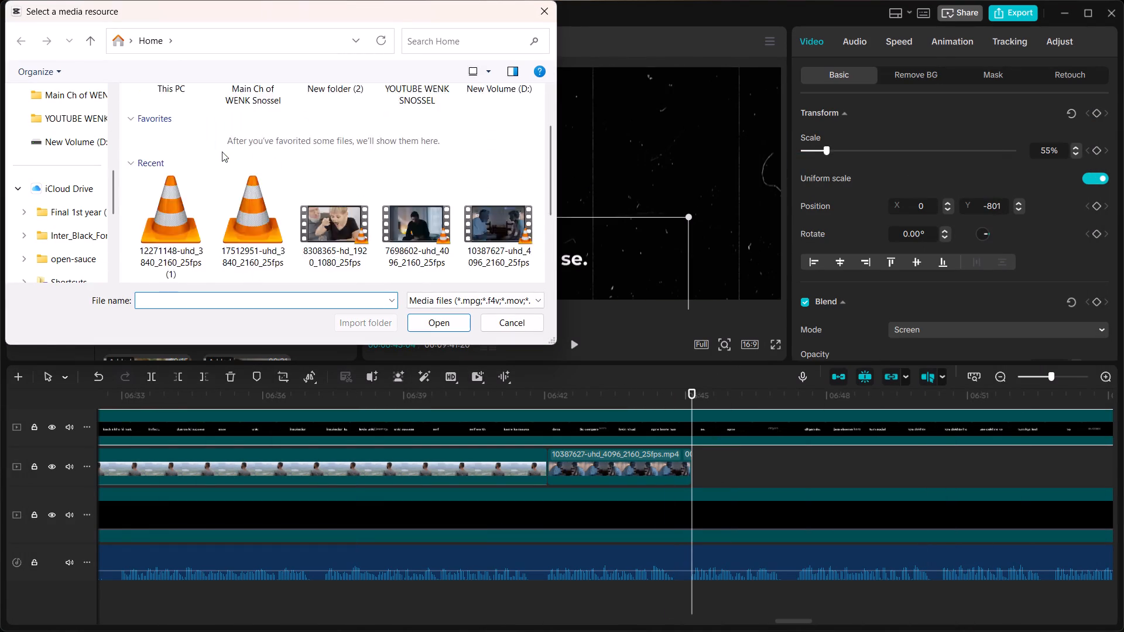
{"action": "left_click", "coordinate": [172, 143]}
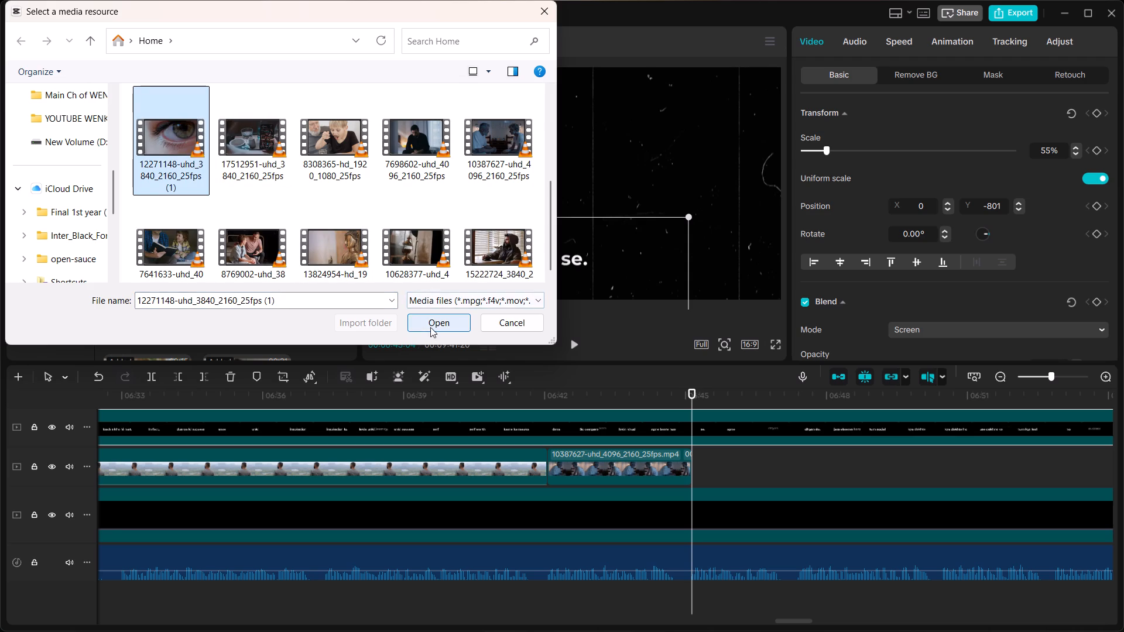
{"action": "left_click", "coordinate": [430, 327]}
Place the imported eye close-up on the B-roll track directly after the bedroom clip, starting at 00:06:45:04.
{"action": "scroll", "coordinate": [235, 216], "scroll_direction": "down", "scroll_amount": 5}
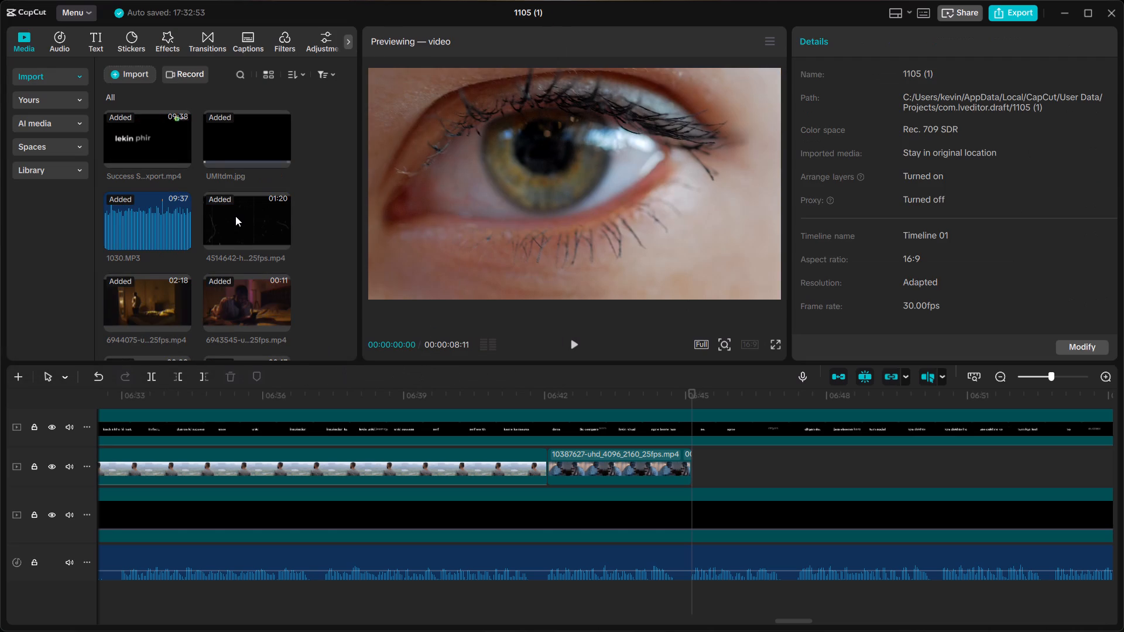
{"action": "scroll", "coordinate": [237, 226], "scroll_direction": "down", "scroll_amount": 13}
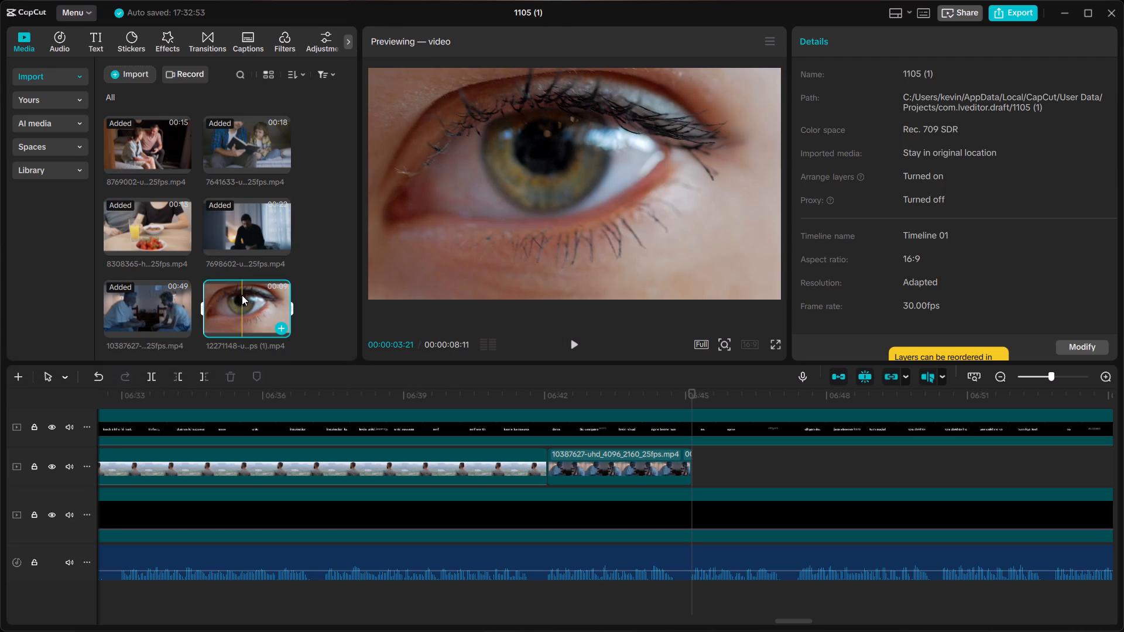
{"action": "left_click_drag", "start_coordinate": [237, 308], "coordinate": [711, 462]}
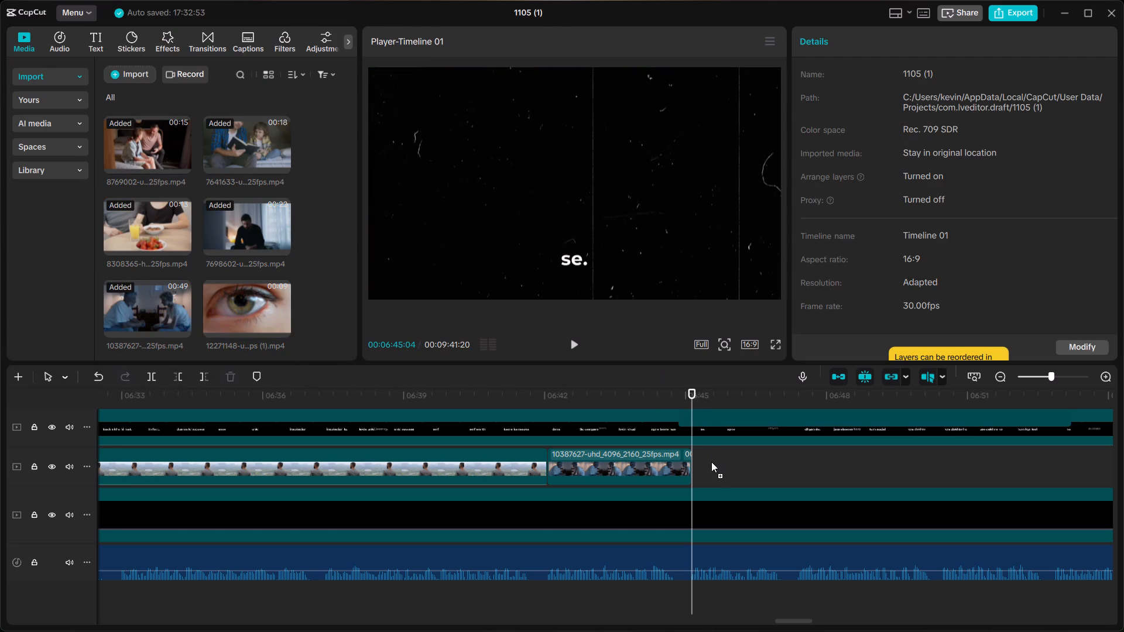
{"action": "left_click_drag", "start_coordinate": [711, 462], "coordinate": [694, 466]}
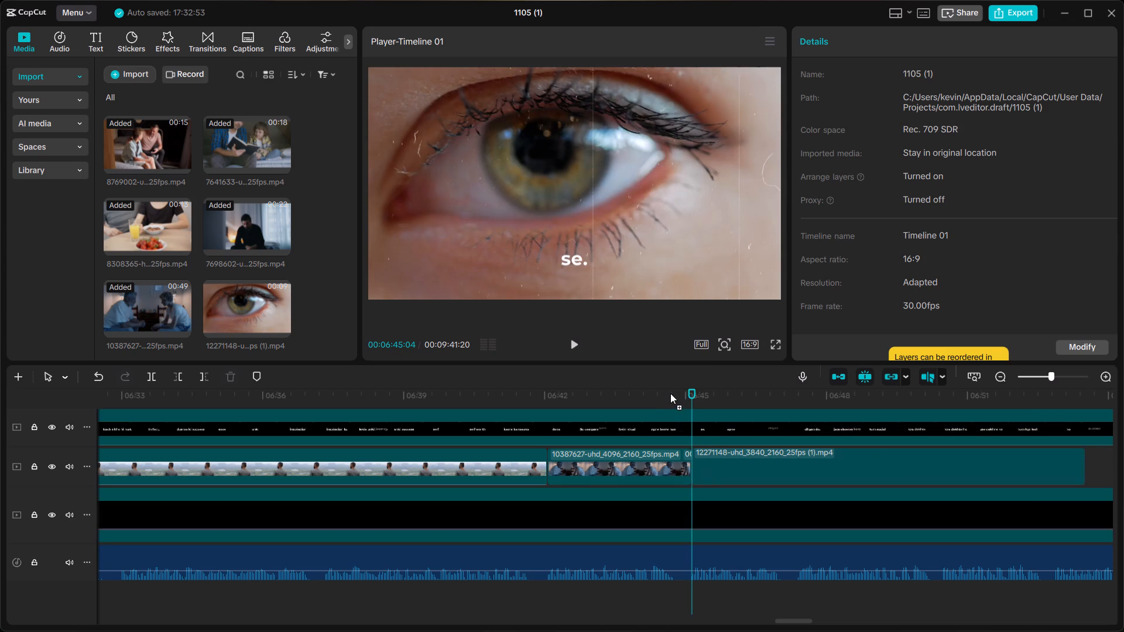
Play through the cut from the bedroom clip into the eye close-up and examine its timing against the voiceover and captions.
{"action": "left_click", "coordinate": [670, 393]}
{"action": "left_click", "coordinate": [675, 390]}
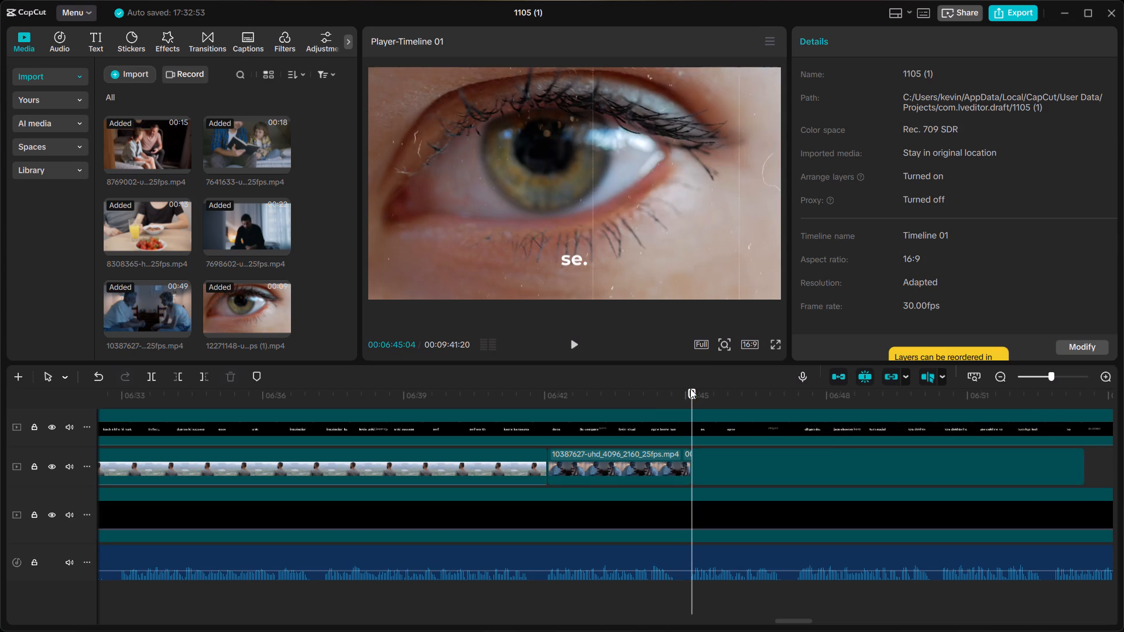
{"action": "left_click_drag", "start_coordinate": [690, 389], "coordinate": [678, 390]}
{"action": "left_click", "coordinate": [671, 390]}
{"action": "left_click", "coordinate": [751, 474]}
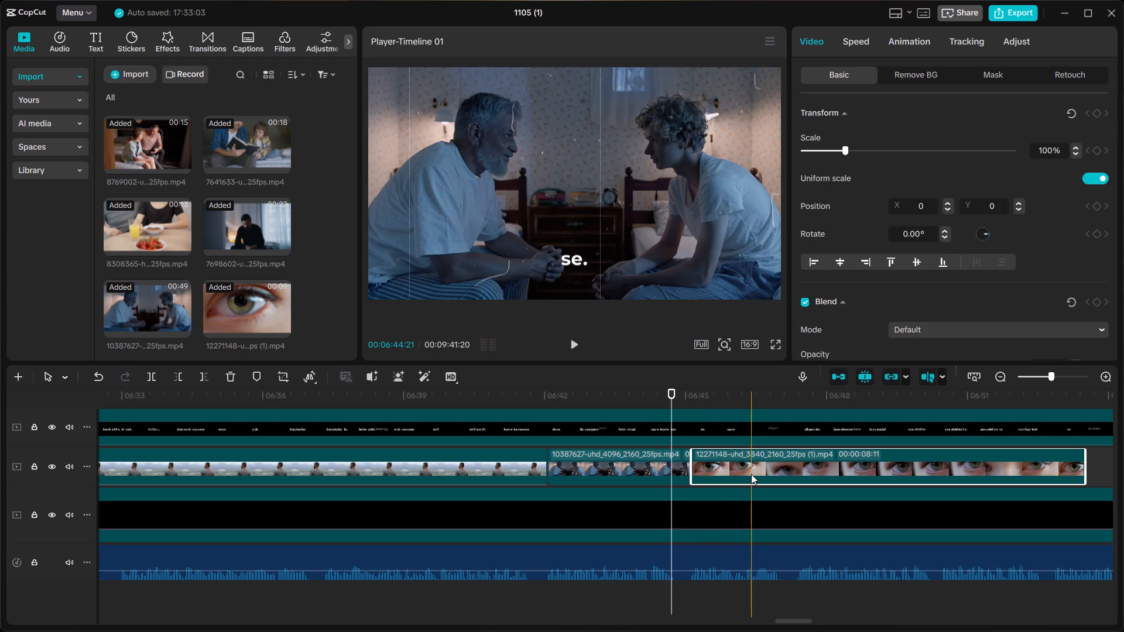
{"action": "left_click", "coordinate": [725, 408]}
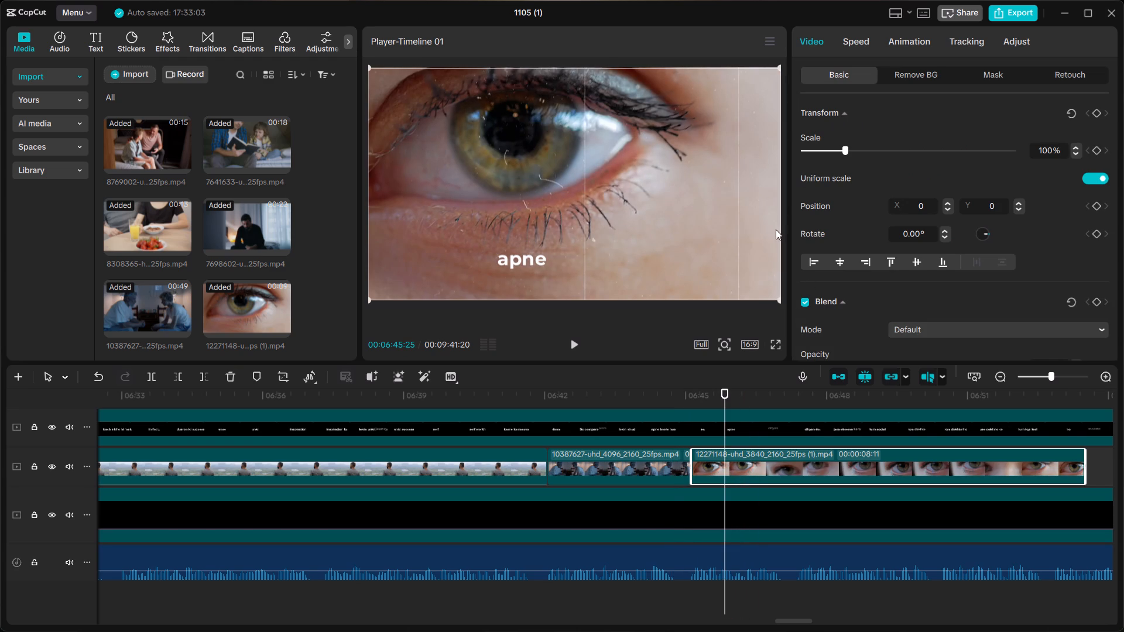
{"action": "left_click", "coordinate": [674, 394]}
{"action": "key", "text": "space"}
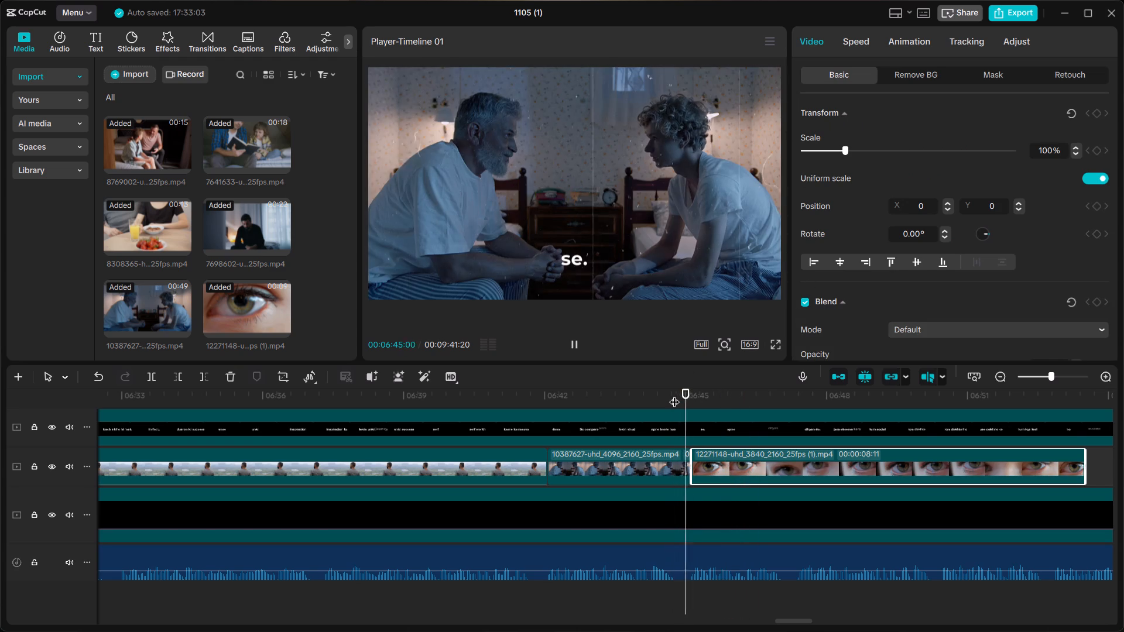
{"action": "left_click", "coordinate": [674, 394]}
{"action": "left_click", "coordinate": [664, 399]}
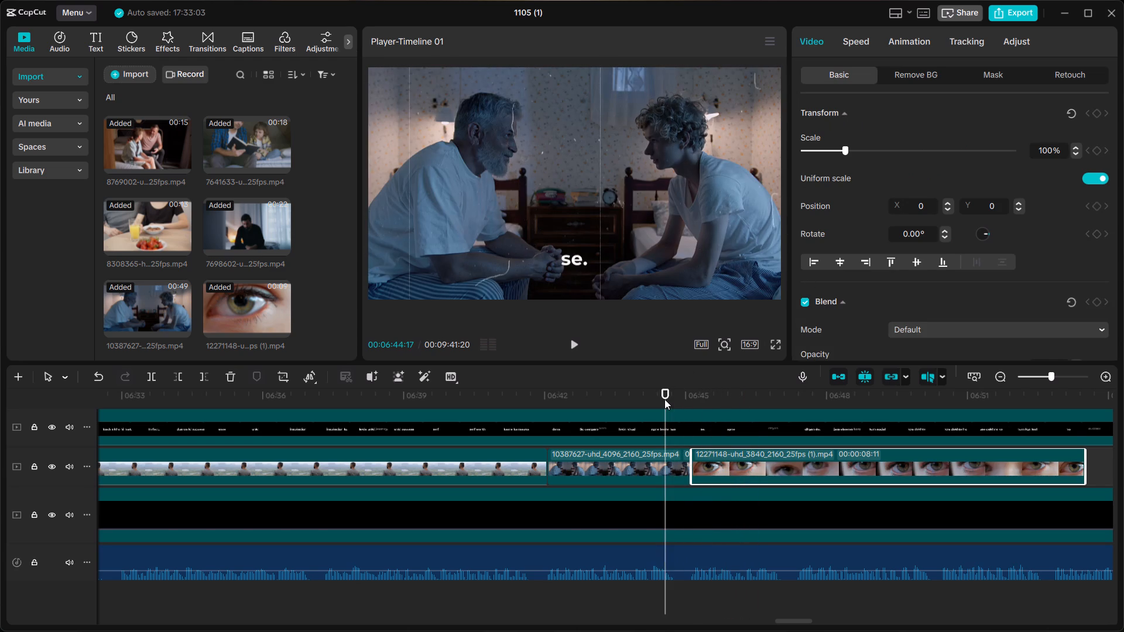
{"action": "key", "text": "space"}
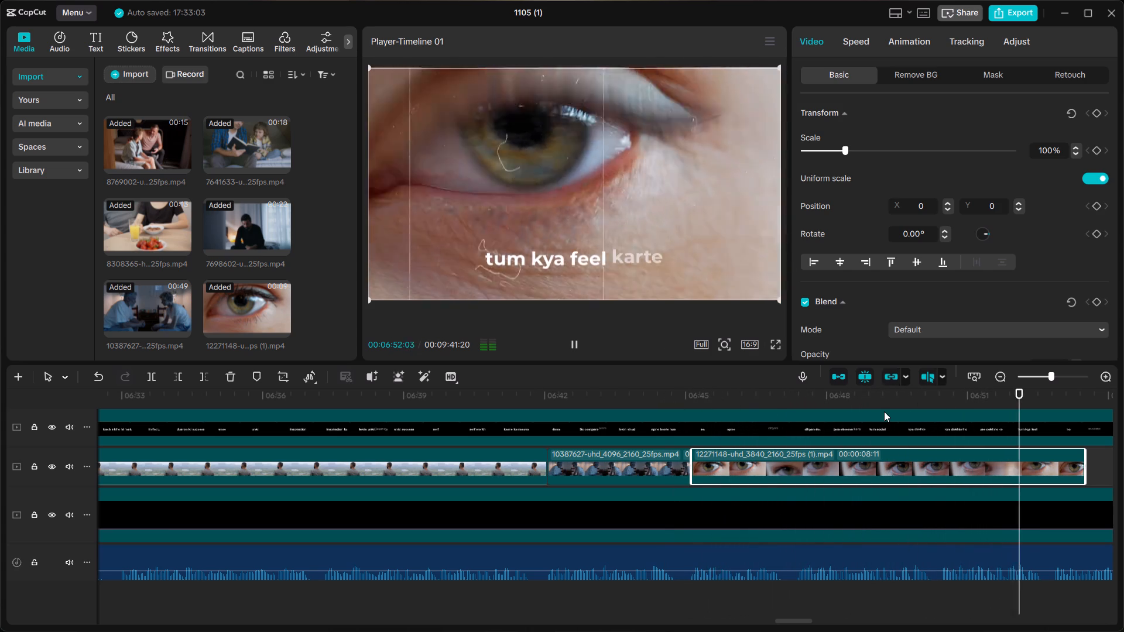
{"action": "key", "text": "space"}
Split the eye close-up at 00:06:47:12, where the caption "dhyan do." ends, and delete the remainder after the split.
{"action": "left_click", "coordinate": [796, 418]}
{"action": "key", "text": "space"}
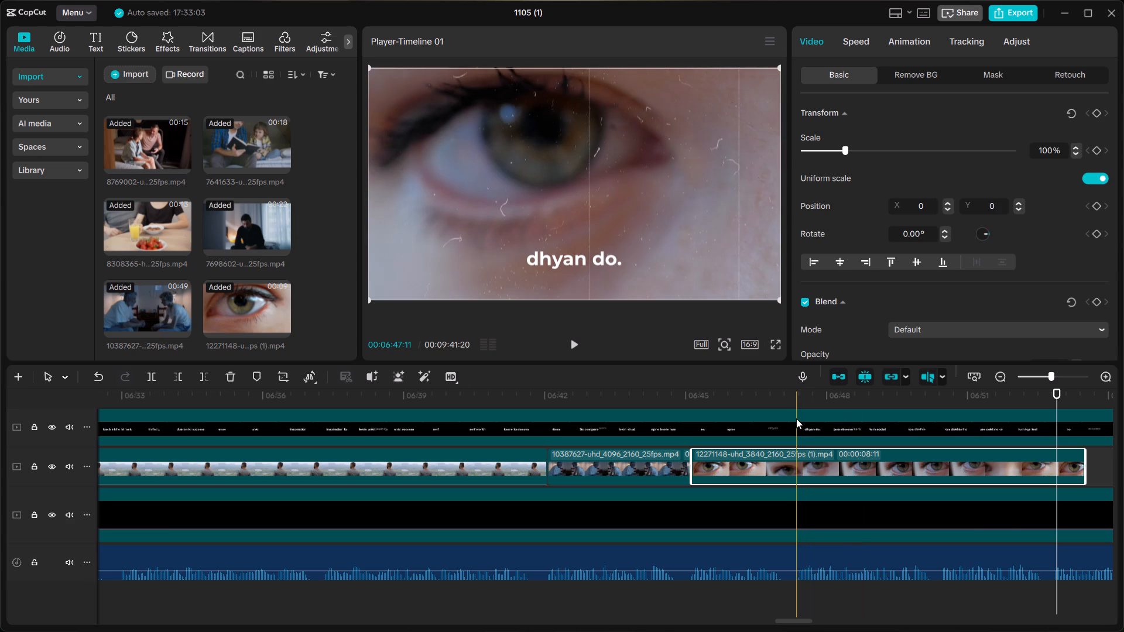
{"action": "key", "text": "space"}
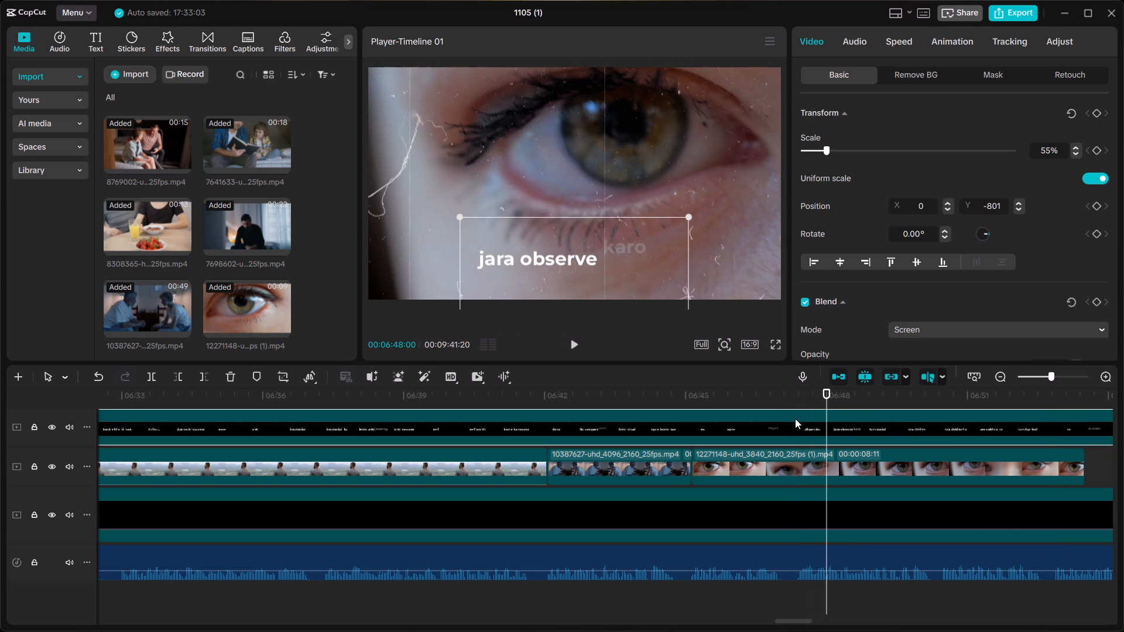
{"action": "left_click", "coordinate": [795, 418]}
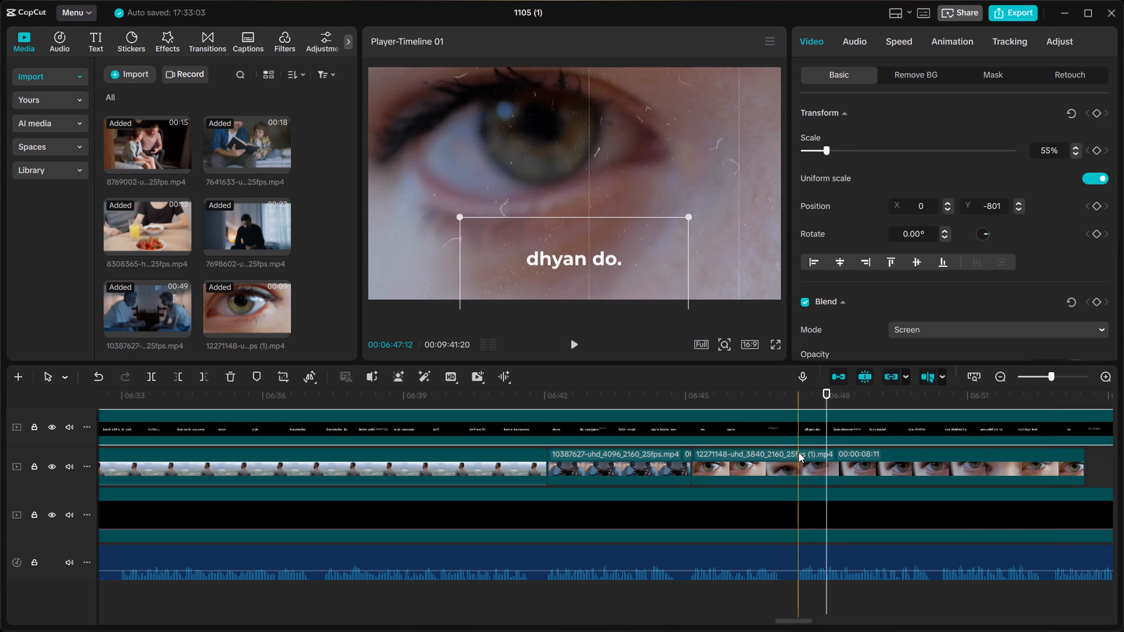
{"action": "left_click", "coordinate": [799, 452]}
{"action": "key", "text": "ctrl+b"}
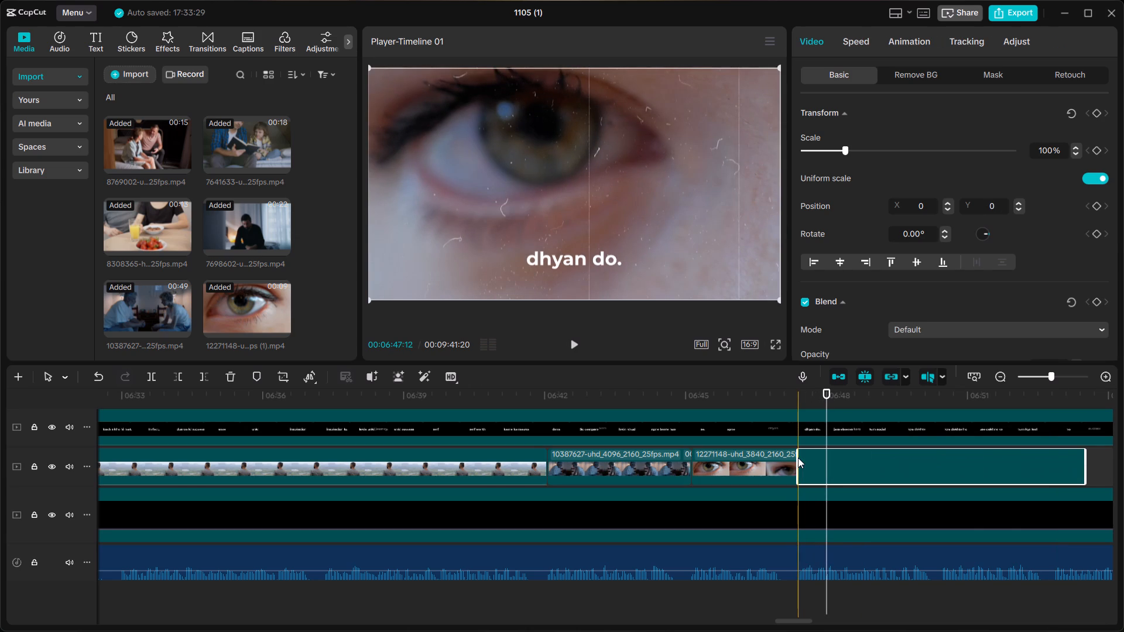
{"action": "key", "text": "BackSpace"}
Import the phone-scrolling clip 17512951-uhd_3840_2160_25fps and place it on the B-roll track directly after the trimmed eye close-up.
{"action": "scroll", "coordinate": [206, 166], "scroll_direction": "down", "scroll_amount": 19}
{"action": "left_click", "coordinate": [126, 79]}
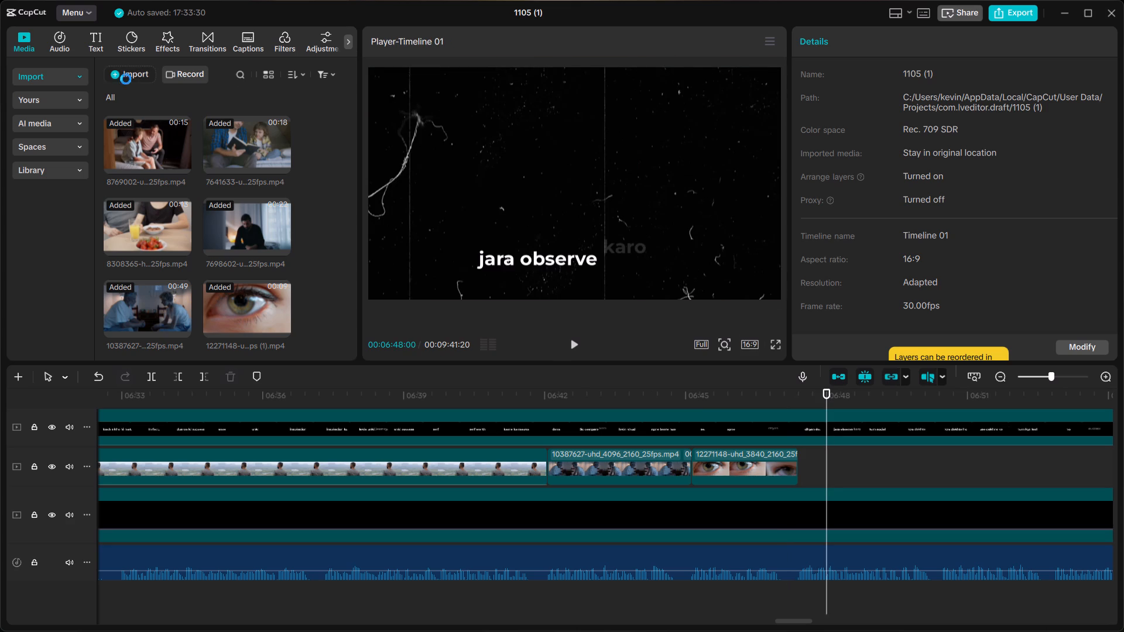
{"action": "scroll", "coordinate": [232, 126], "scroll_direction": "down", "scroll_amount": 2}
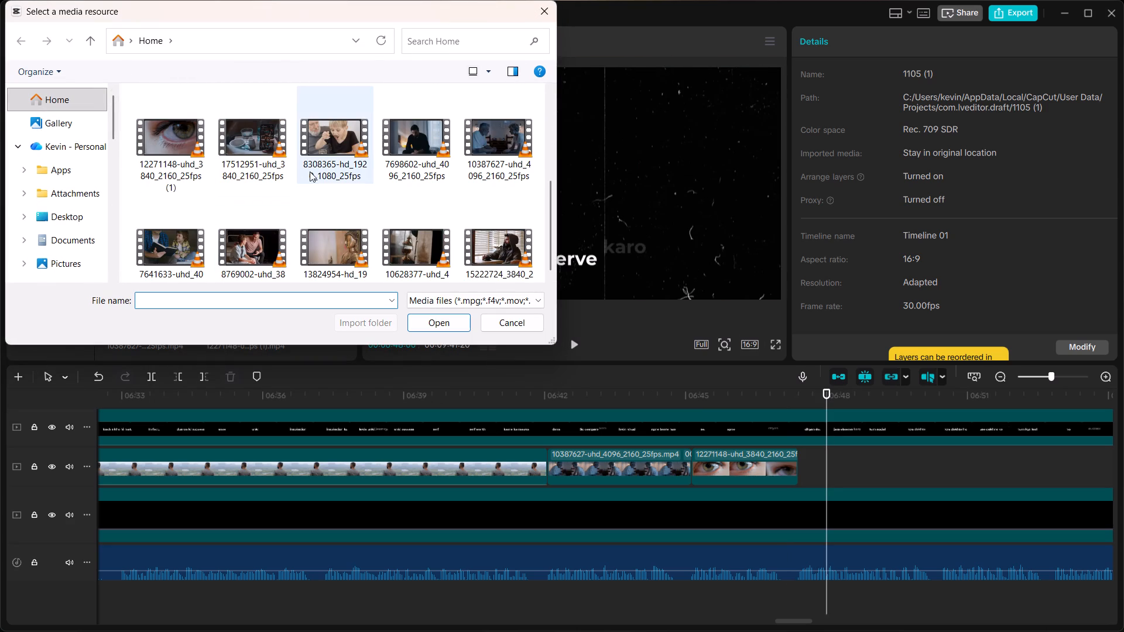
{"action": "left_click", "coordinate": [239, 152]}
{"action": "left_click", "coordinate": [444, 319]}
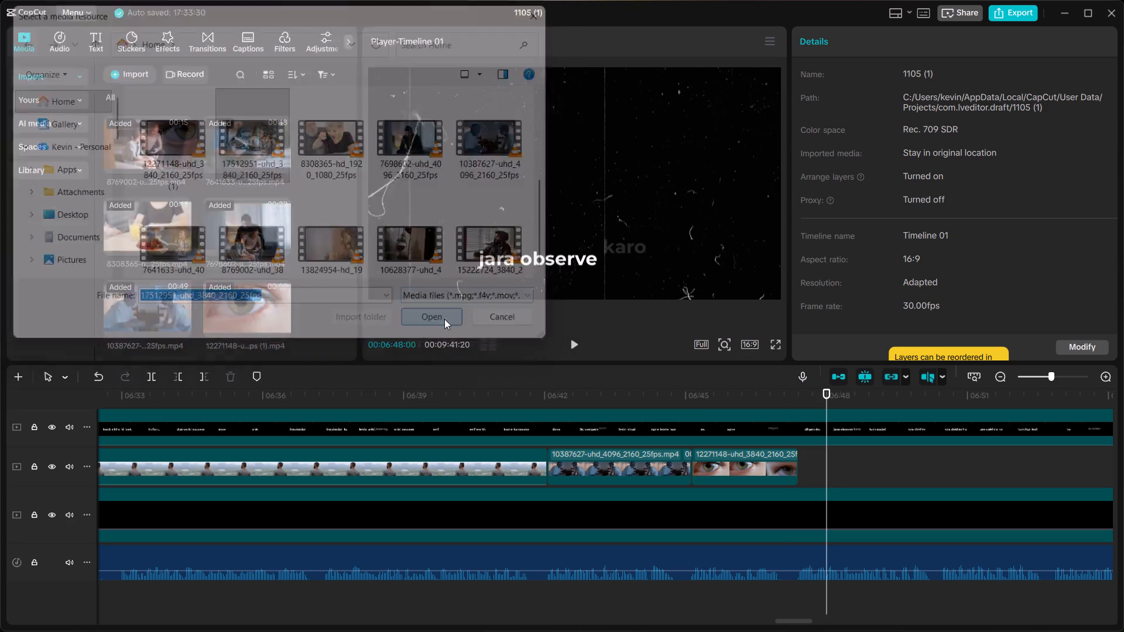
{"action": "left_click_drag", "start_coordinate": [133, 298], "coordinate": [801, 469]}
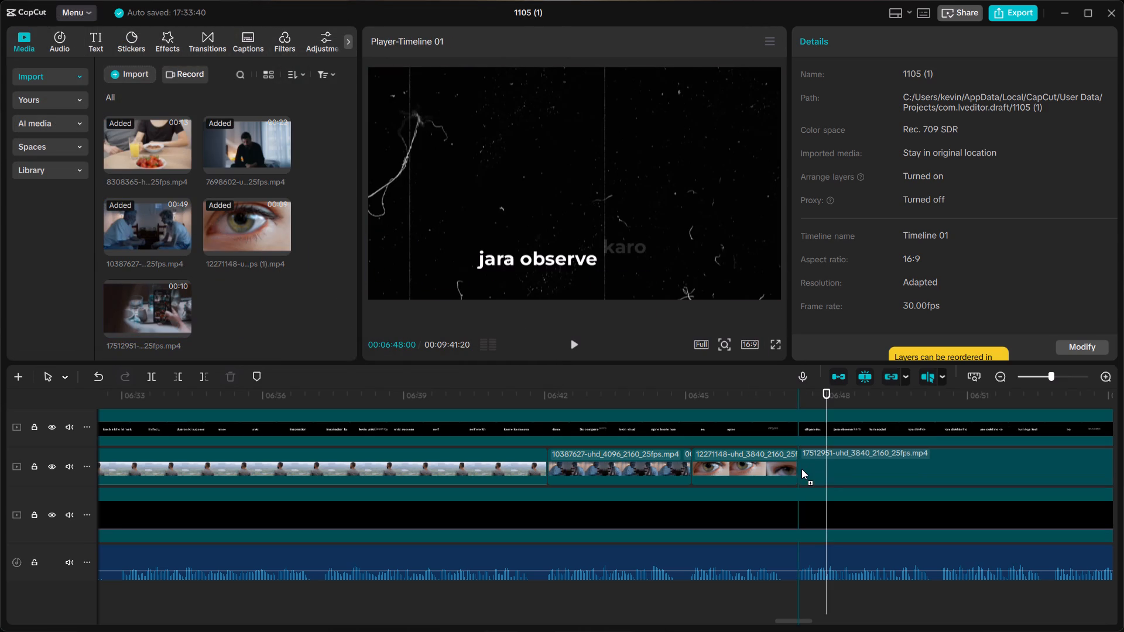
Replay the cut from the eye close-up into the phone-scrolling clip and listen on past the phone clip's end.
{"action": "left_click", "coordinate": [812, 402]}
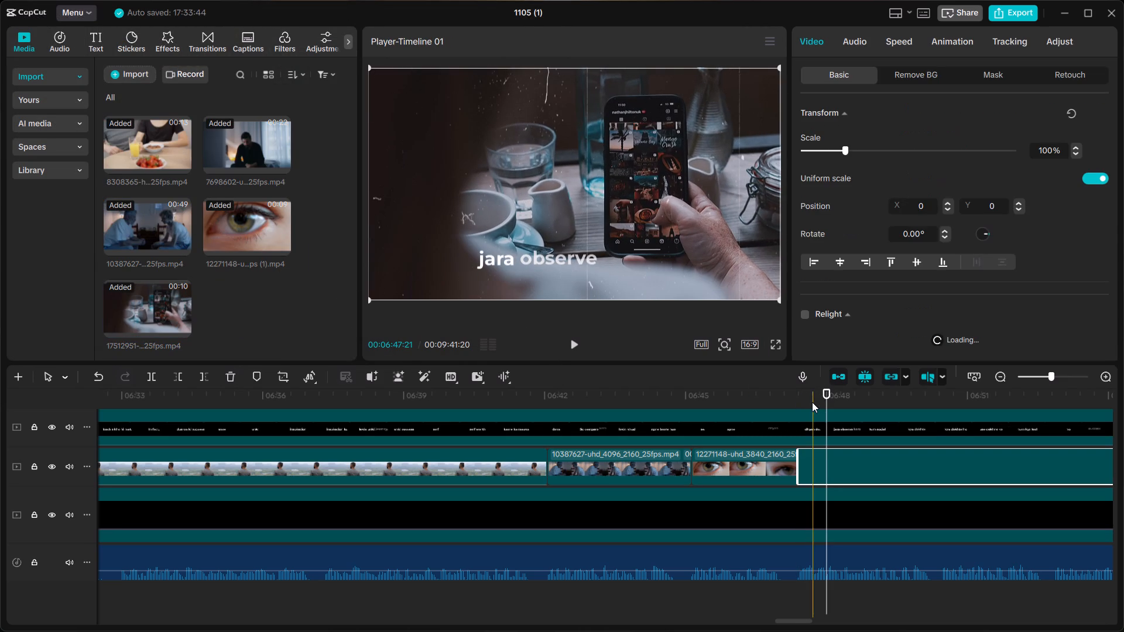
{"action": "left_click", "coordinate": [772, 403]}
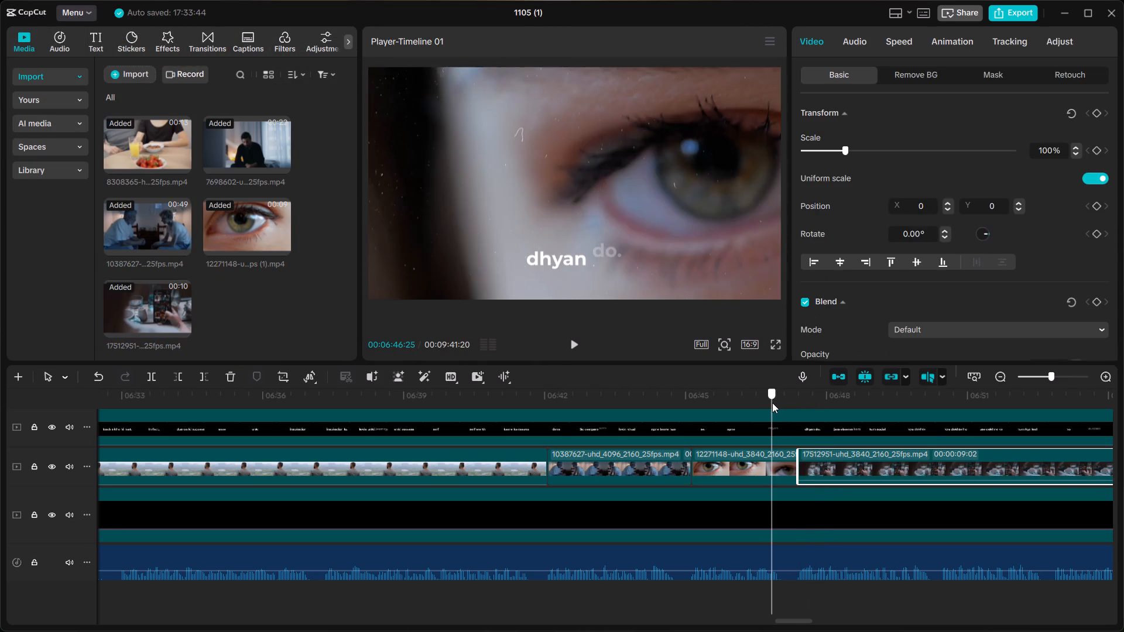
{"action": "key", "text": "space"}
{"action": "left_click", "coordinate": [772, 403]}
{"action": "key", "text": "space"}
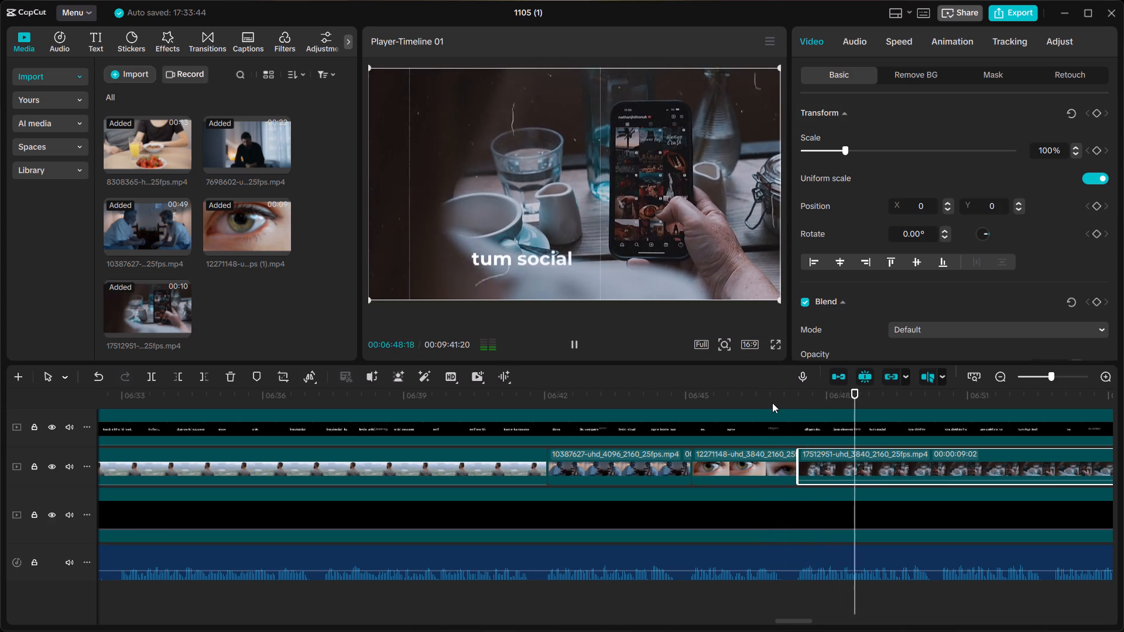
{"action": "left_click", "coordinate": [773, 399]}
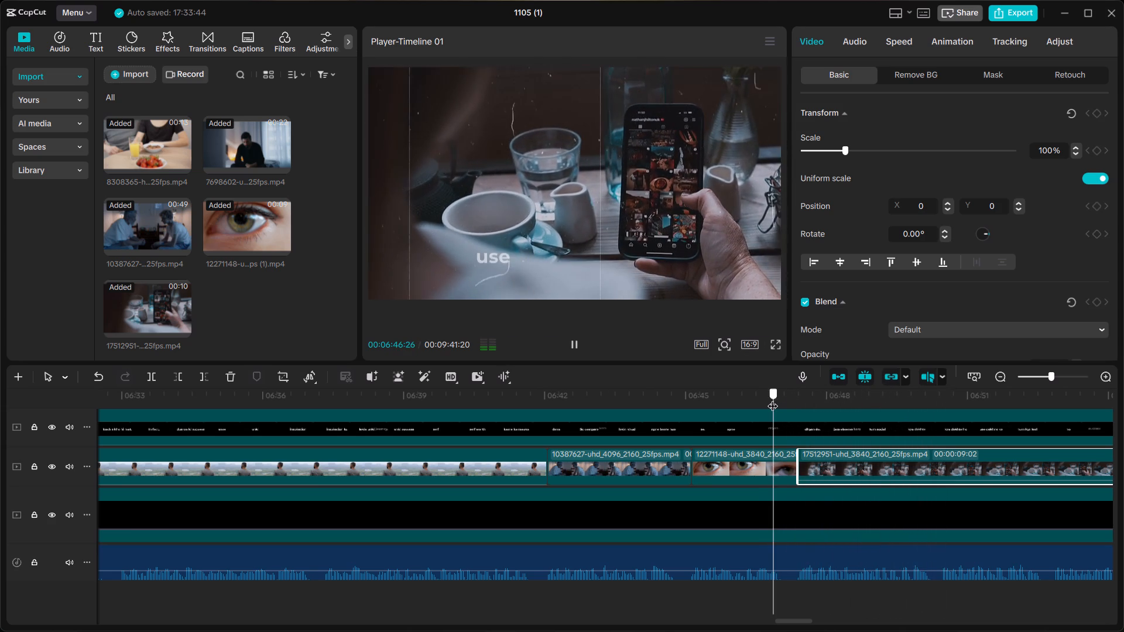
{"action": "key", "text": "space"}
{"action": "key", "text": "space"}
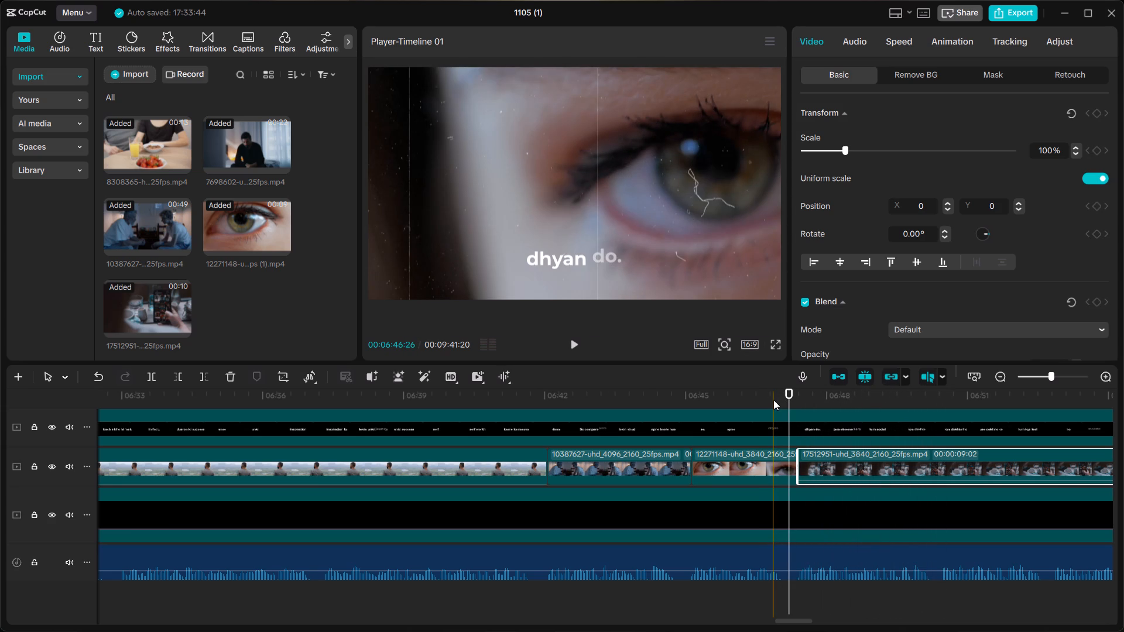
{"action": "left_click", "coordinate": [773, 400]}
{"action": "key", "text": "space"}
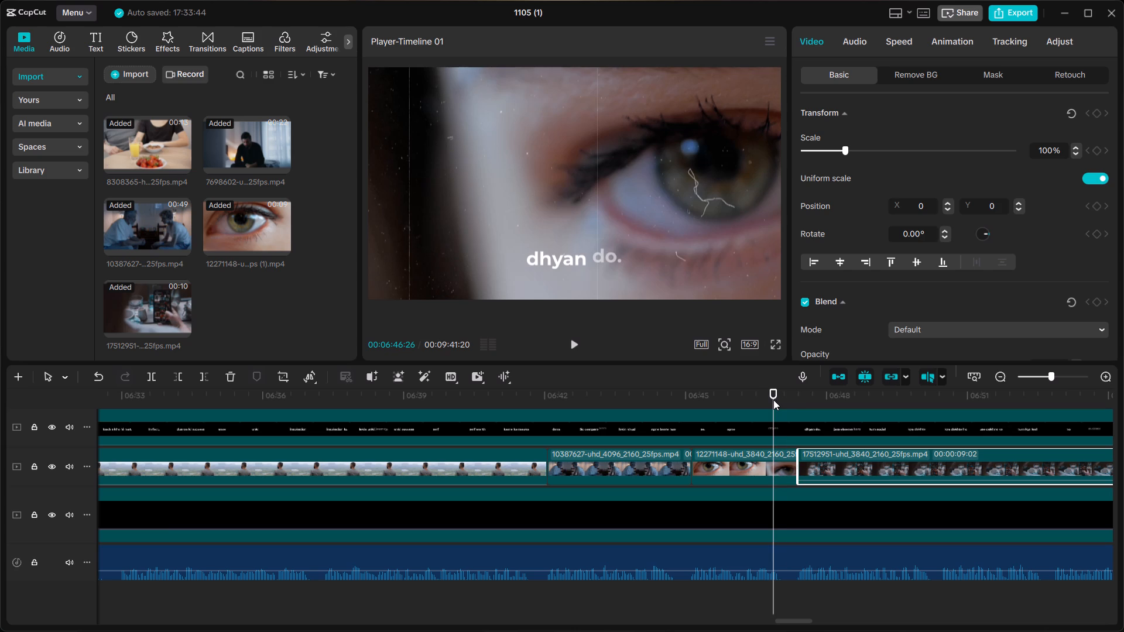
{"action": "scroll", "coordinate": [773, 400], "scroll_direction": "left", "scroll_amount": 1}
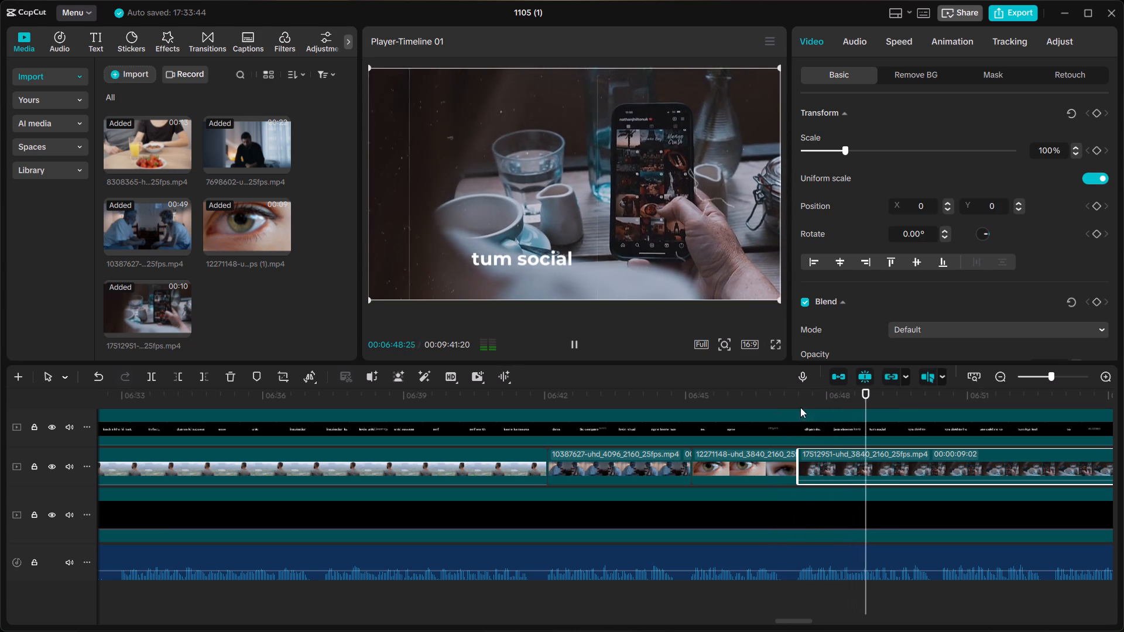
{"action": "scroll", "coordinate": [822, 407], "scroll_direction": "left", "scroll_amount": 1}
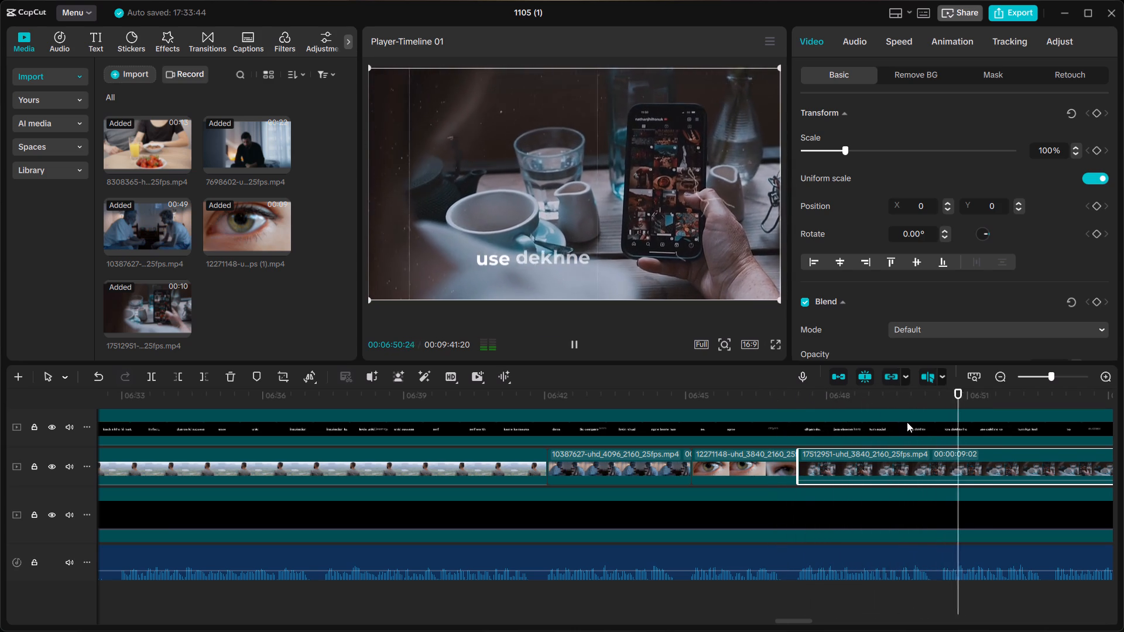
{"action": "scroll", "coordinate": [910, 422], "scroll_direction": "left", "scroll_amount": 2}
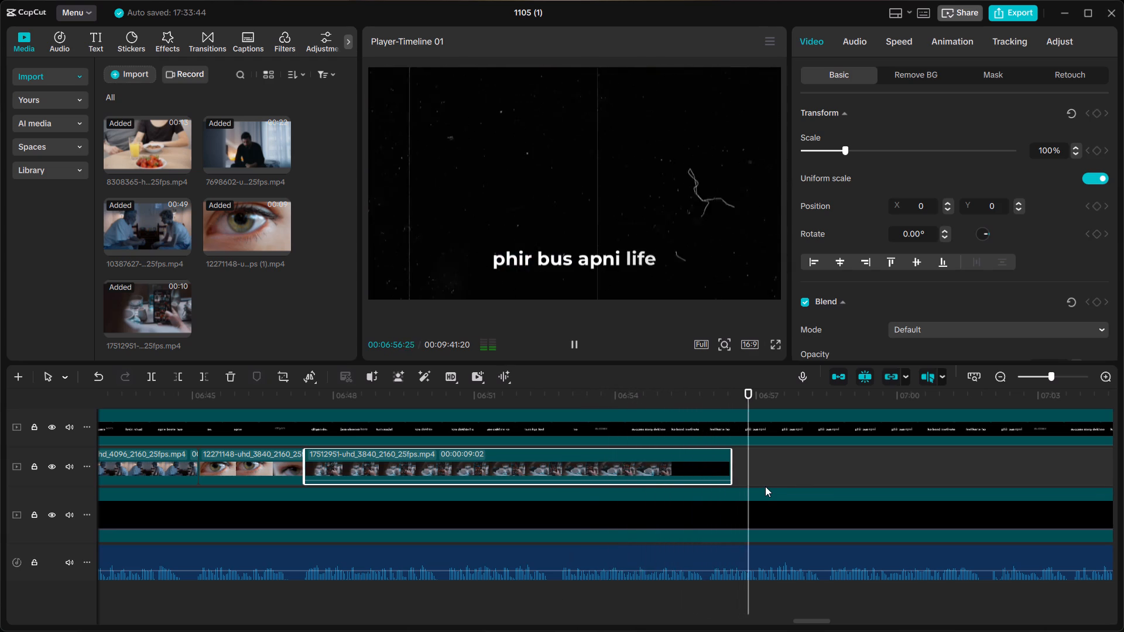
{"action": "key", "text": "space"}
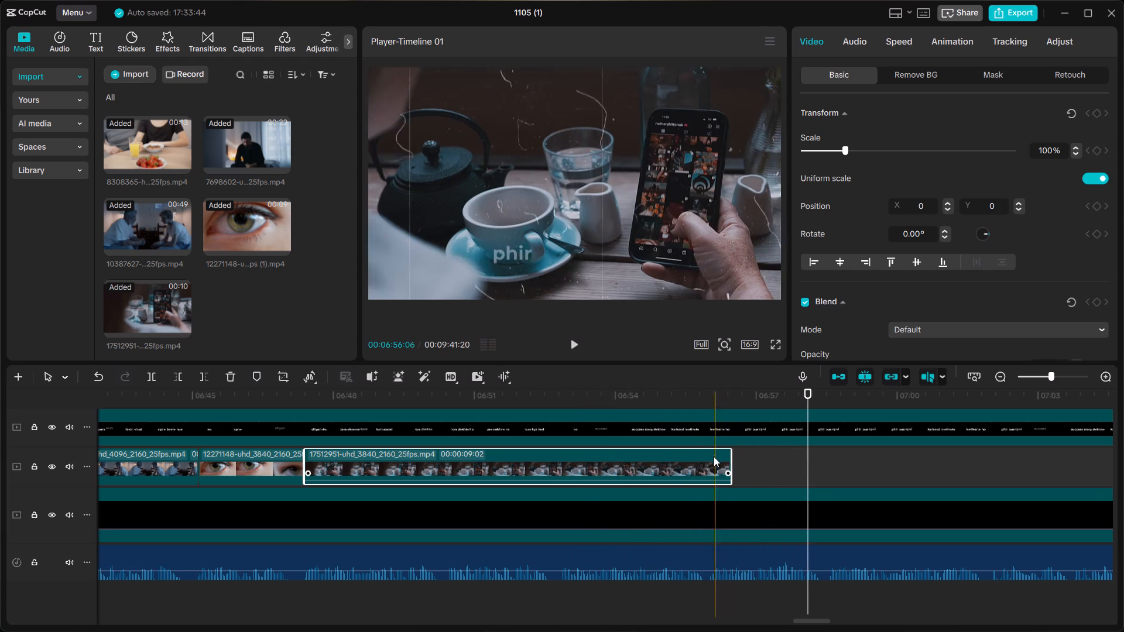
Split the phone-scrolling clip at 00:06:55:29, at the caption "feel karte ho", and delete the leftover end piece.
{"action": "left_click", "coordinate": [707, 453]}
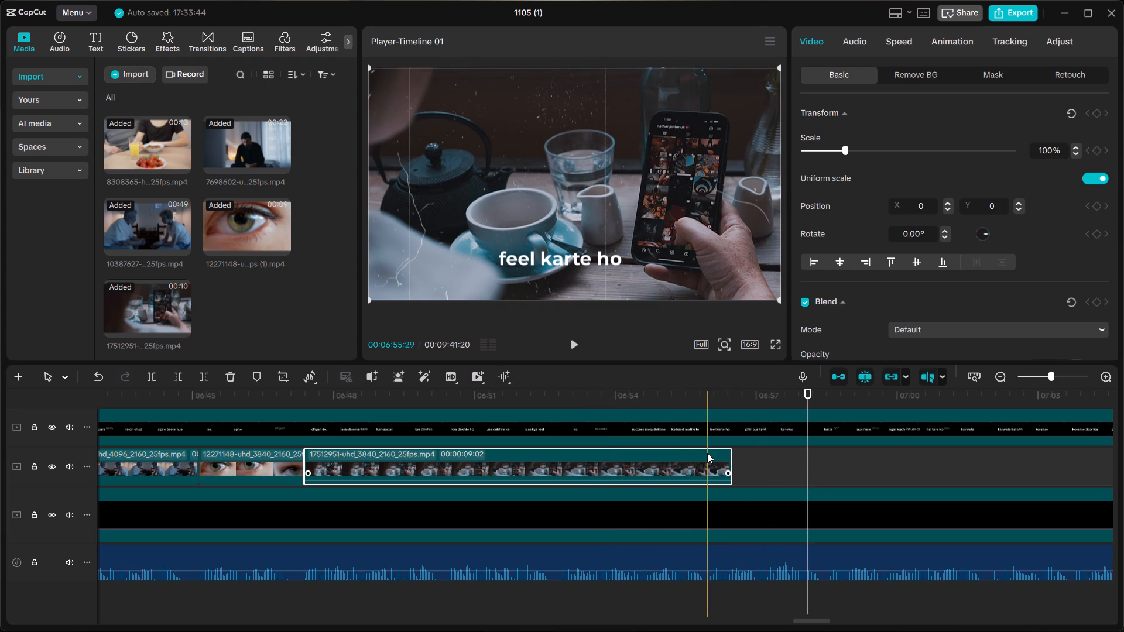
{"action": "key", "text": "ctrl+b"}
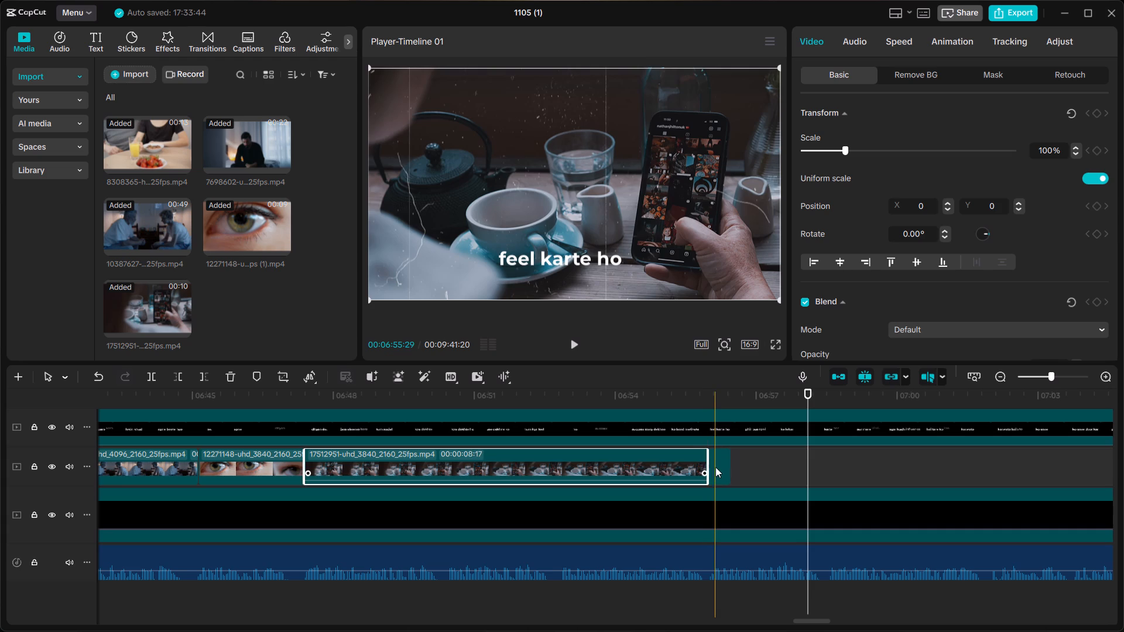
{"action": "key", "text": "BackSpace"}
Find the imported clip 9902317 of a person holding their head beside a static TV and place it directly after the phone-scrolling clip.
{"action": "scroll", "coordinate": [232, 192], "scroll_direction": "up", "scroll_amount": 1}
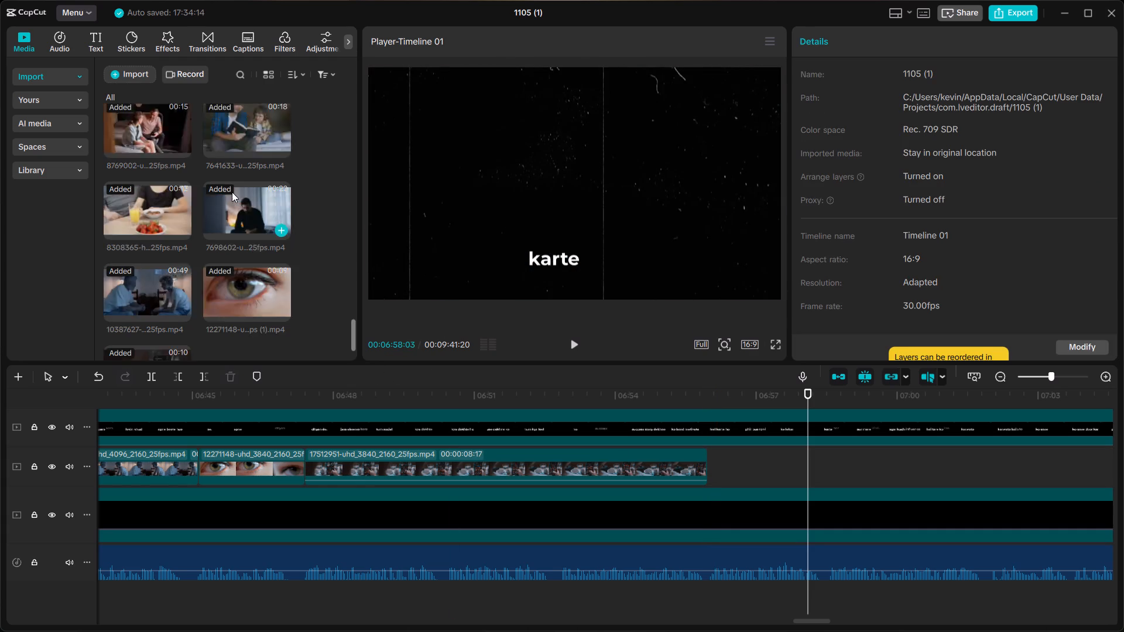
{"action": "scroll", "coordinate": [232, 192], "scroll_direction": "up", "scroll_amount": 1}
{"action": "scroll", "coordinate": [232, 192], "scroll_direction": "down", "scroll_amount": 1}
{"action": "scroll", "coordinate": [233, 193], "scroll_direction": "up", "scroll_amount": 4}
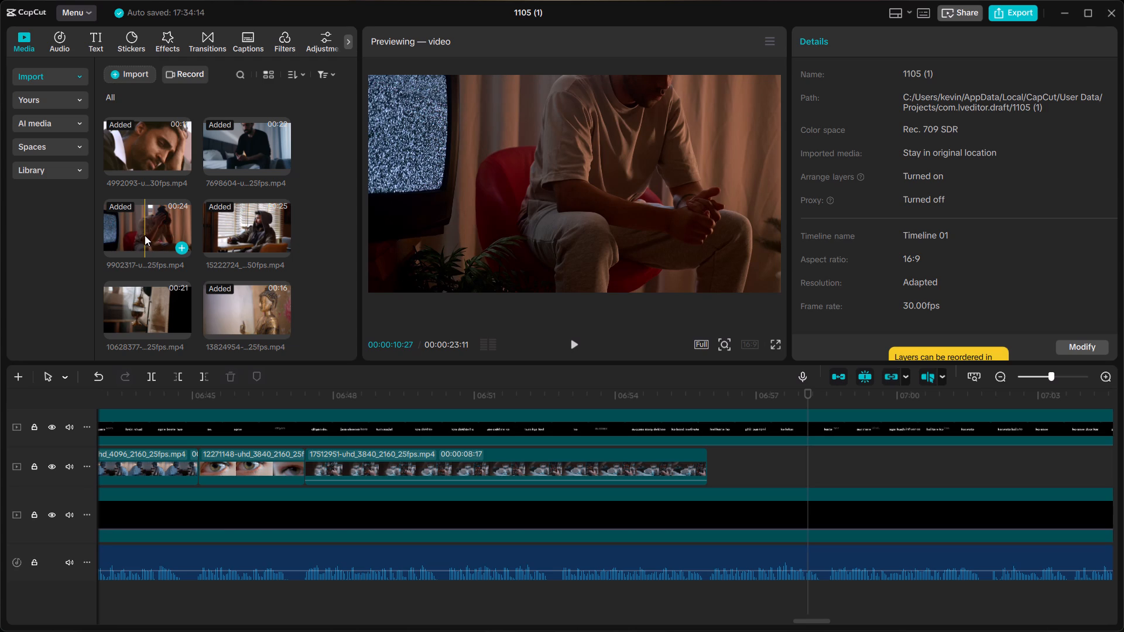
{"action": "left_click_drag", "start_coordinate": [145, 235], "coordinate": [719, 463]}
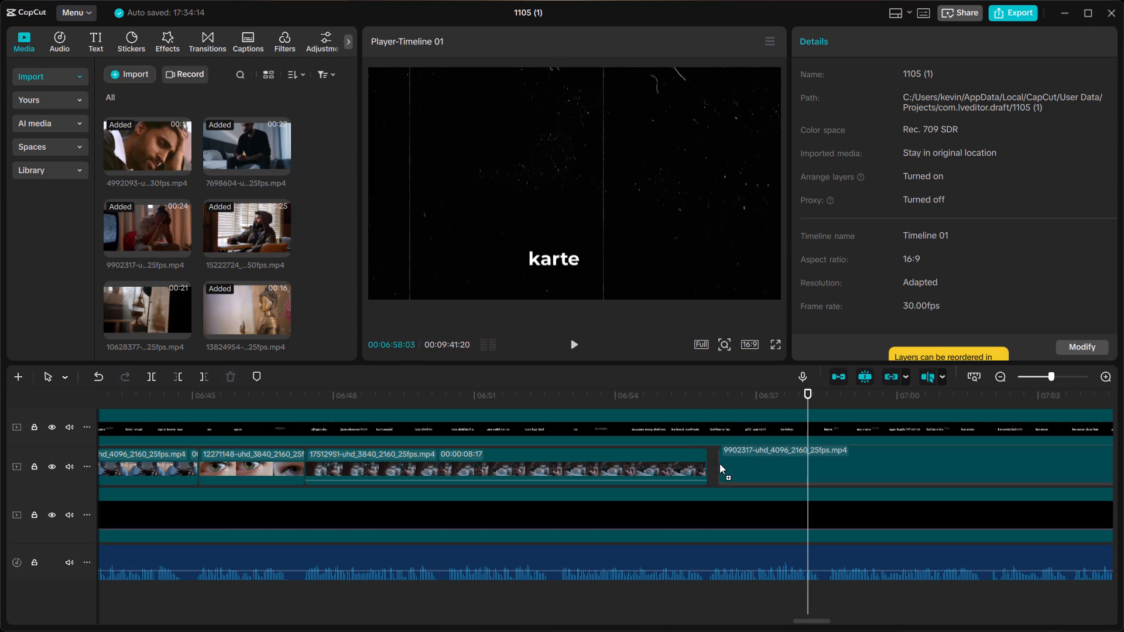
{"action": "left_click_drag", "start_coordinate": [719, 463], "coordinate": [711, 467]}
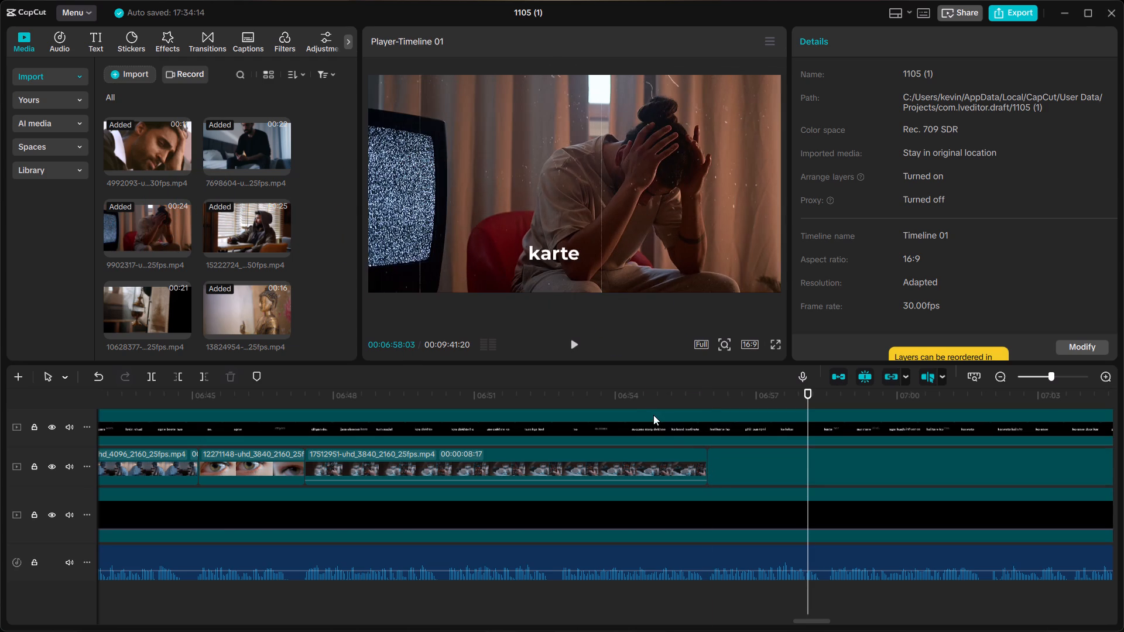
Scale the static-TV clip 9902317 up to 107% so it fills the frame without black bars.
{"action": "left_click", "coordinate": [643, 401]}
{"action": "key", "text": "space"}
{"action": "key", "text": "space"}
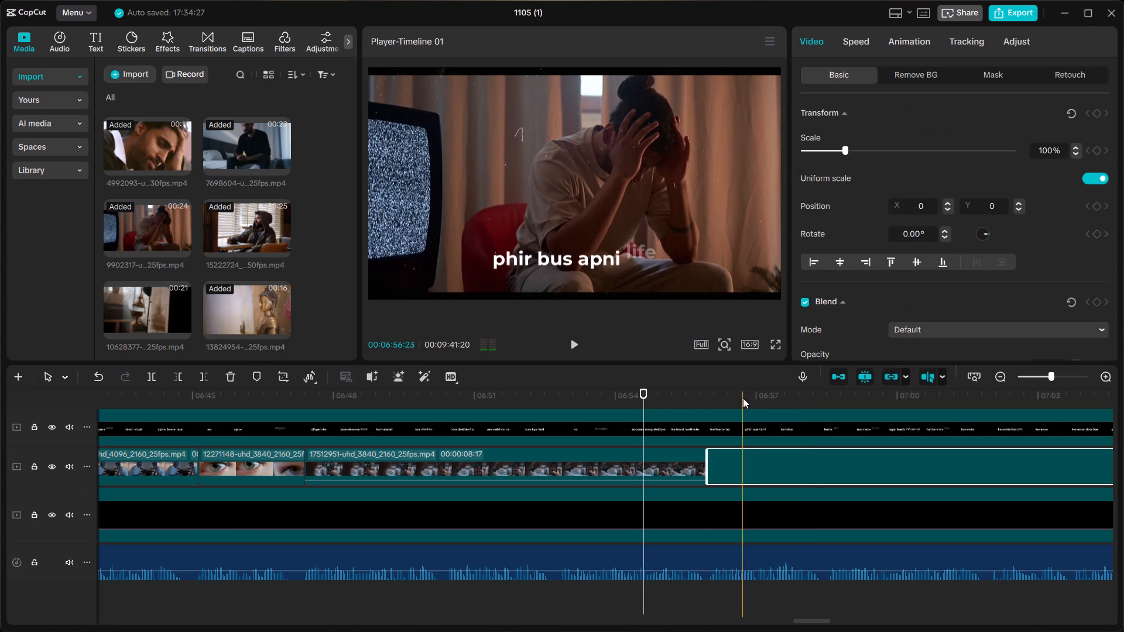
{"action": "left_click", "coordinate": [736, 401]}
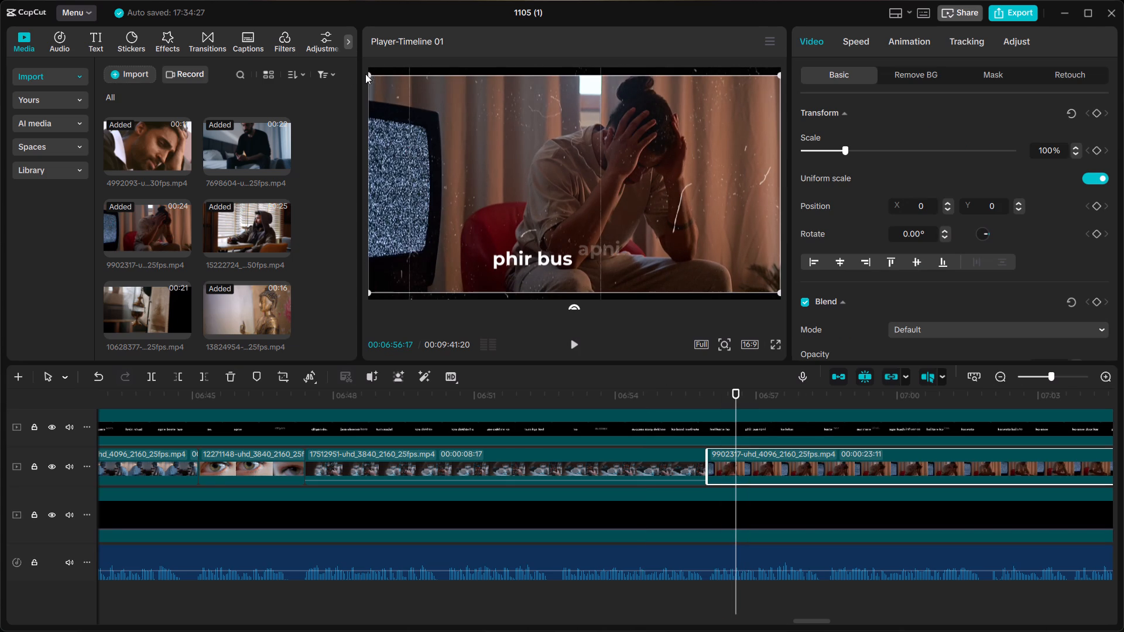
{"action": "left_click_drag", "start_coordinate": [370, 74], "coordinate": [353, 61]}
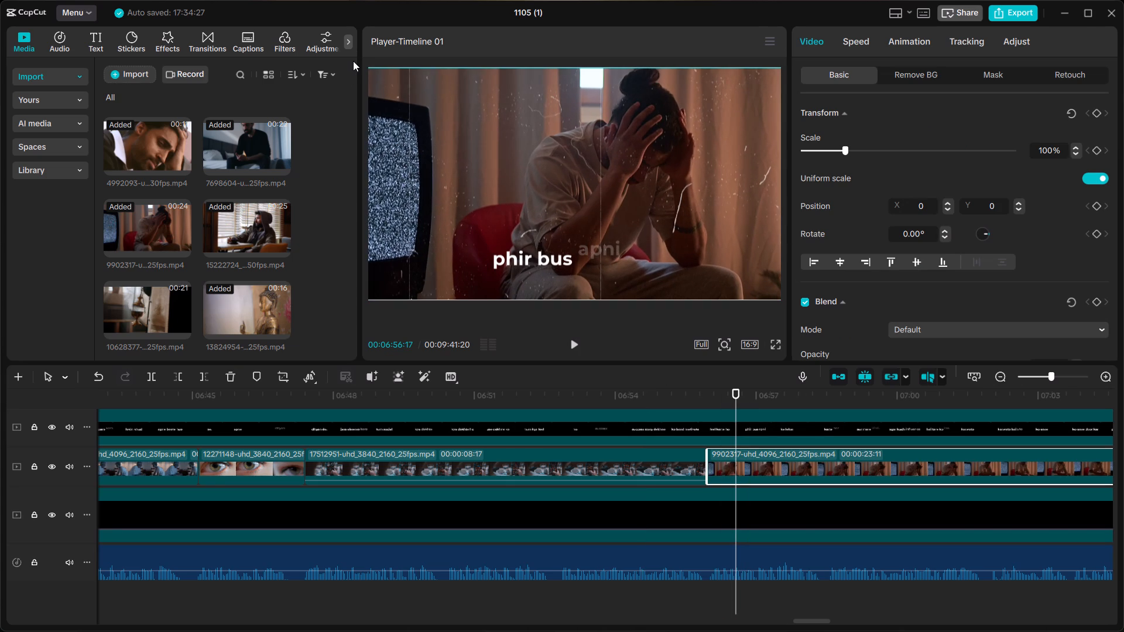
{"action": "left_click_drag", "start_coordinate": [353, 61], "coordinate": [347, 59]}
Replay the cut from the phone-scrolling clip into the static-TV clip 9902317 and listen on to find its end point.
{"action": "left_click", "coordinate": [683, 397]}
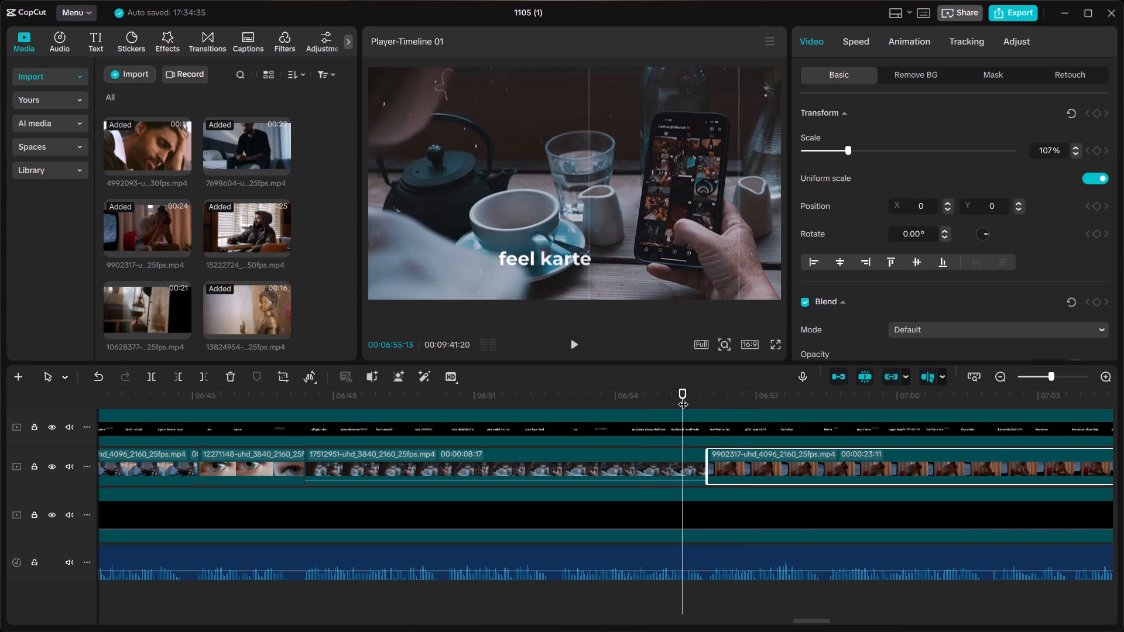
{"action": "key", "text": "space"}
{"action": "scroll", "coordinate": [683, 397], "scroll_direction": "left", "scroll_amount": 1}
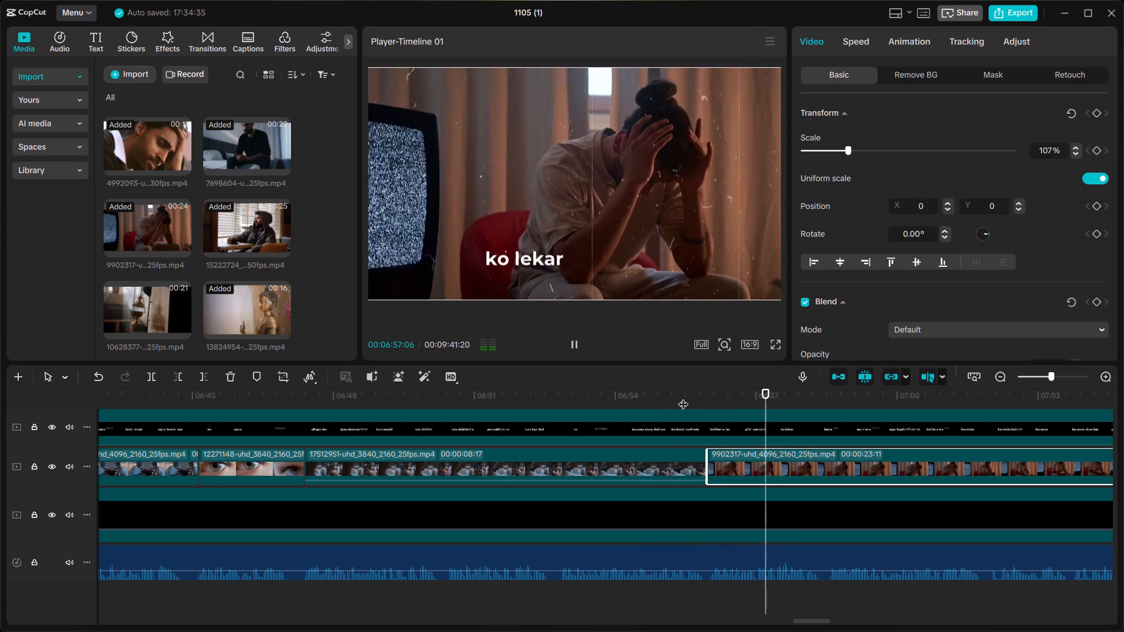
{"action": "scroll", "coordinate": [683, 397], "scroll_direction": "left", "scroll_amount": 1}
{"action": "scroll", "coordinate": [733, 400], "scroll_direction": "up", "scroll_amount": 1}
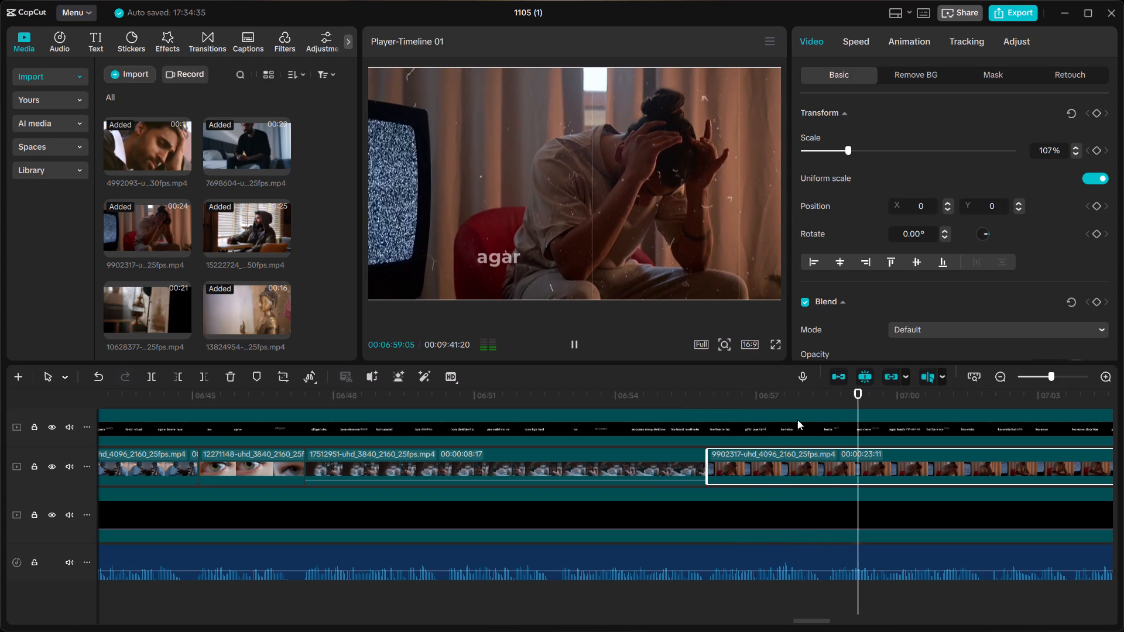
{"action": "scroll", "coordinate": [838, 424], "scroll_direction": "left", "scroll_amount": 1}
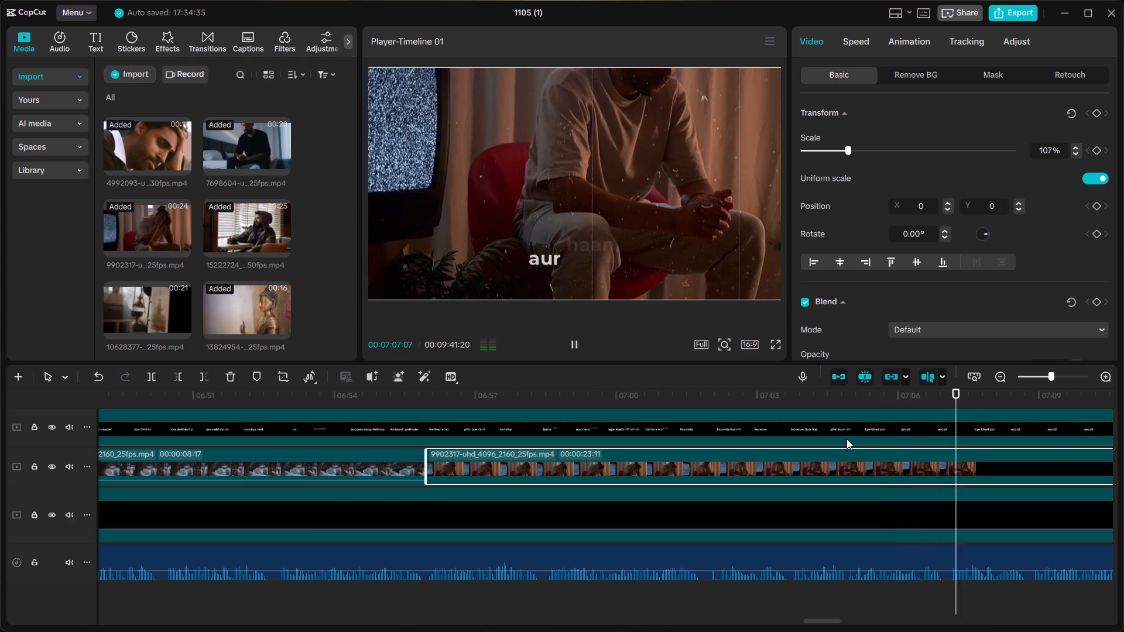
{"action": "key", "text": "space"}
{"action": "left_click", "coordinate": [626, 403]}
{"action": "key", "text": "space"}
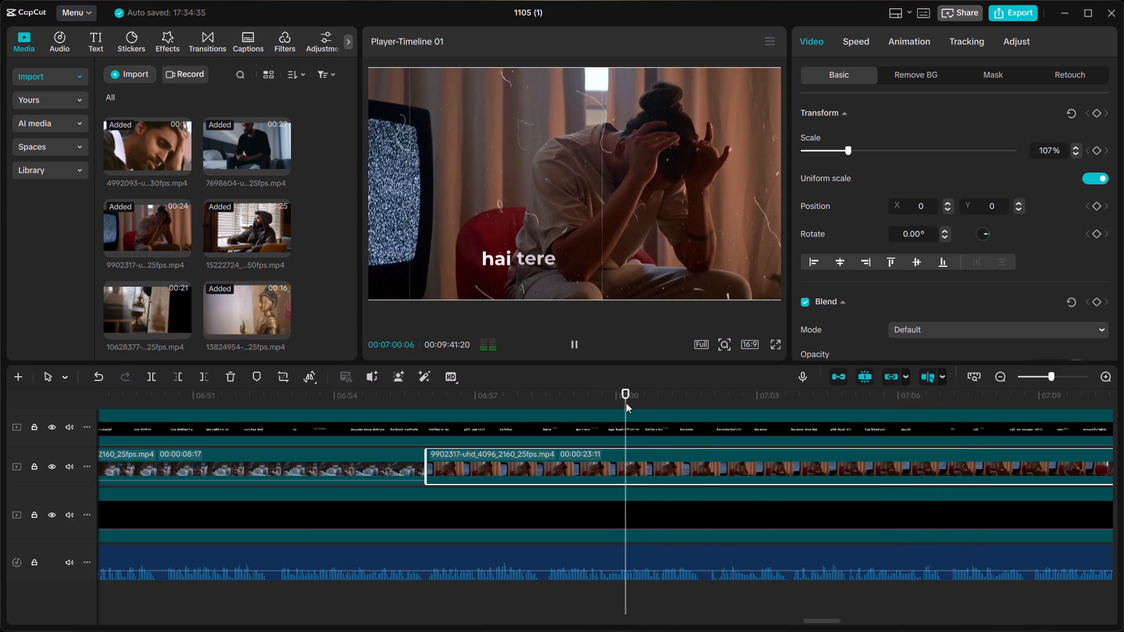
{"action": "key", "text": "space"}
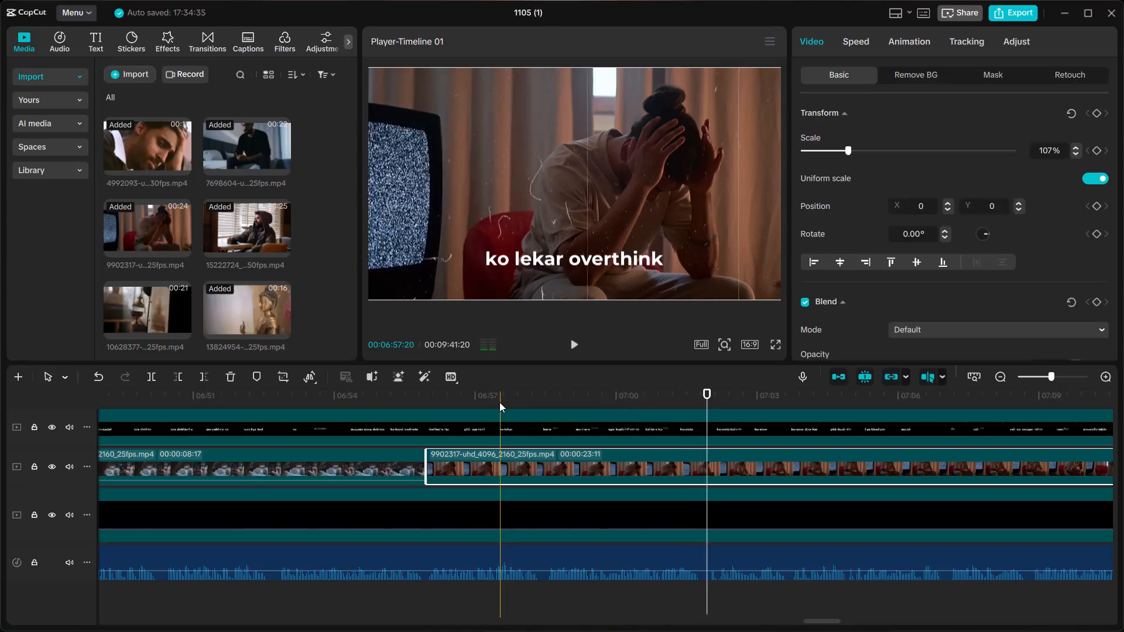
Split the static-TV clip 9902317 at about 00:06:58:17, just before the caption "aur mere bhai,", and delete the leftover end piece.
{"action": "left_click", "coordinate": [498, 403]}
{"action": "key", "text": "space"}
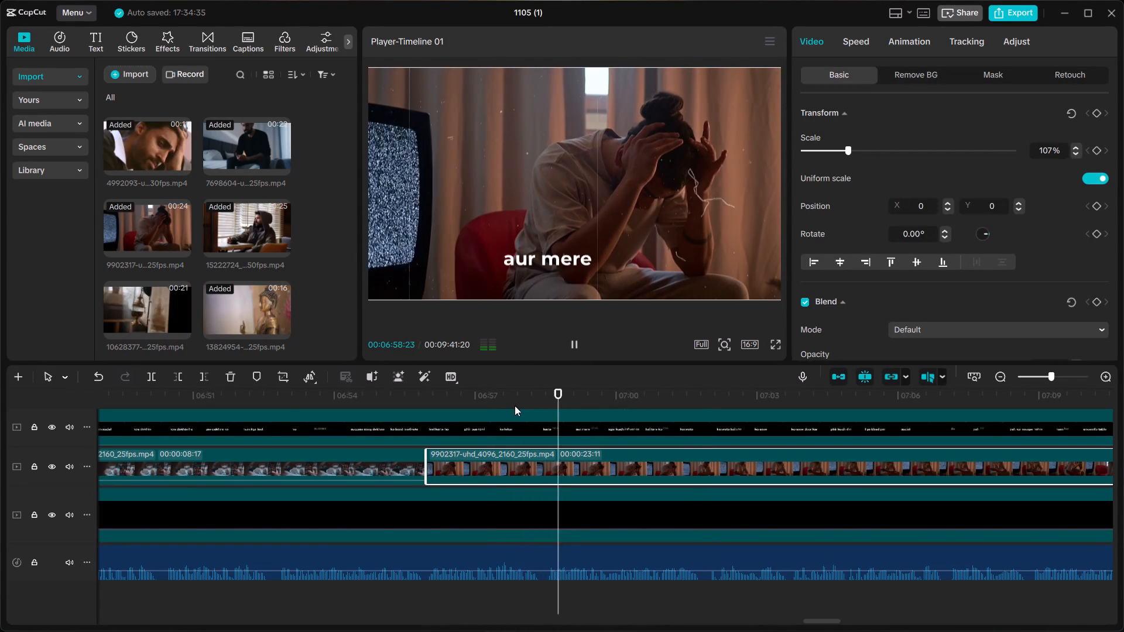
{"action": "key", "text": "space"}
{"action": "left_click", "coordinate": [547, 421]}
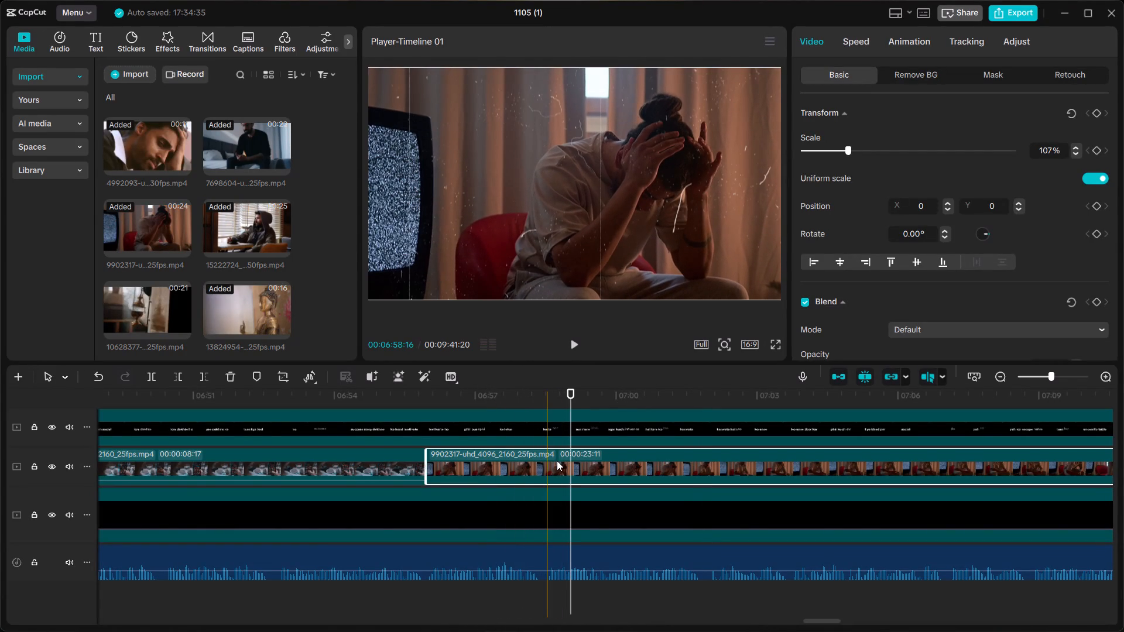
{"action": "left_click", "coordinate": [548, 463]}
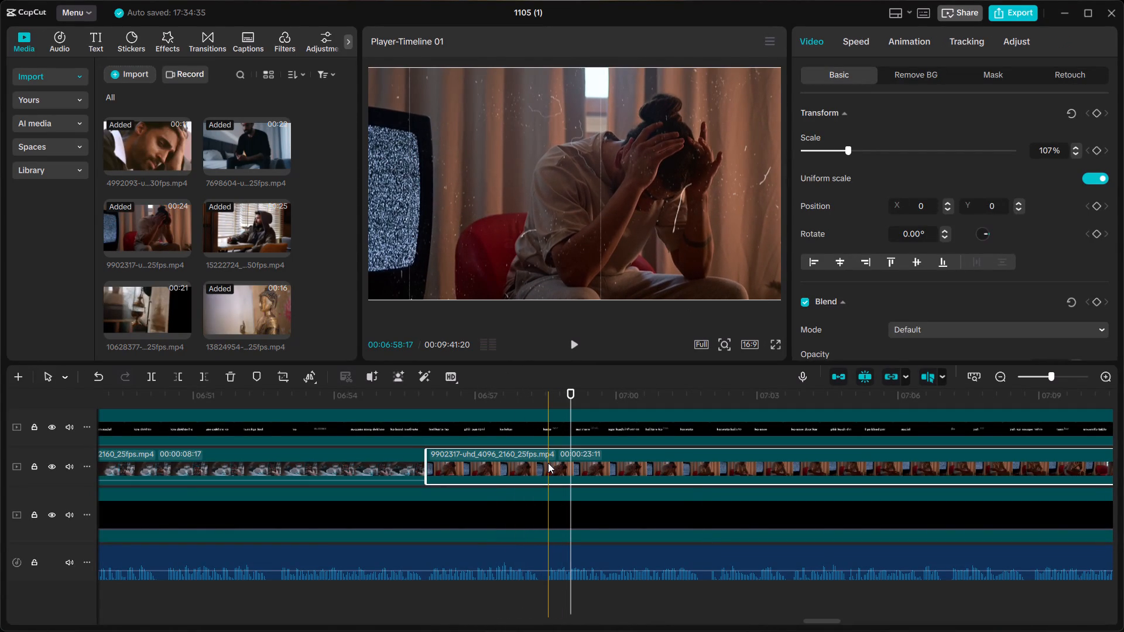
{"action": "key", "text": "ctrl+b"}
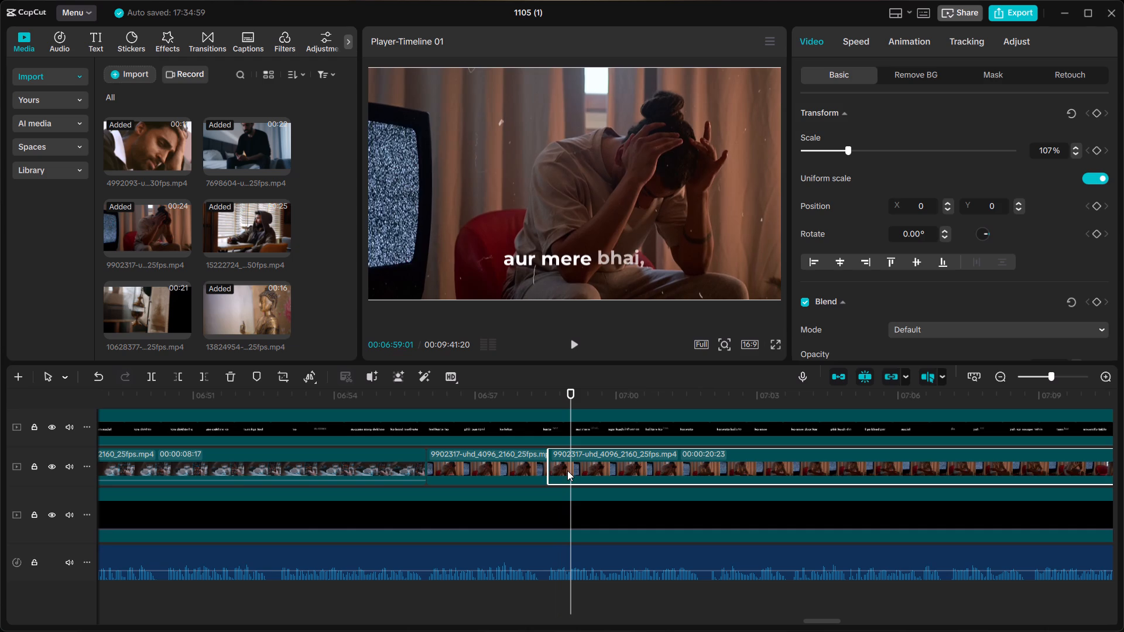
{"action": "key", "text": "BackSpace"}
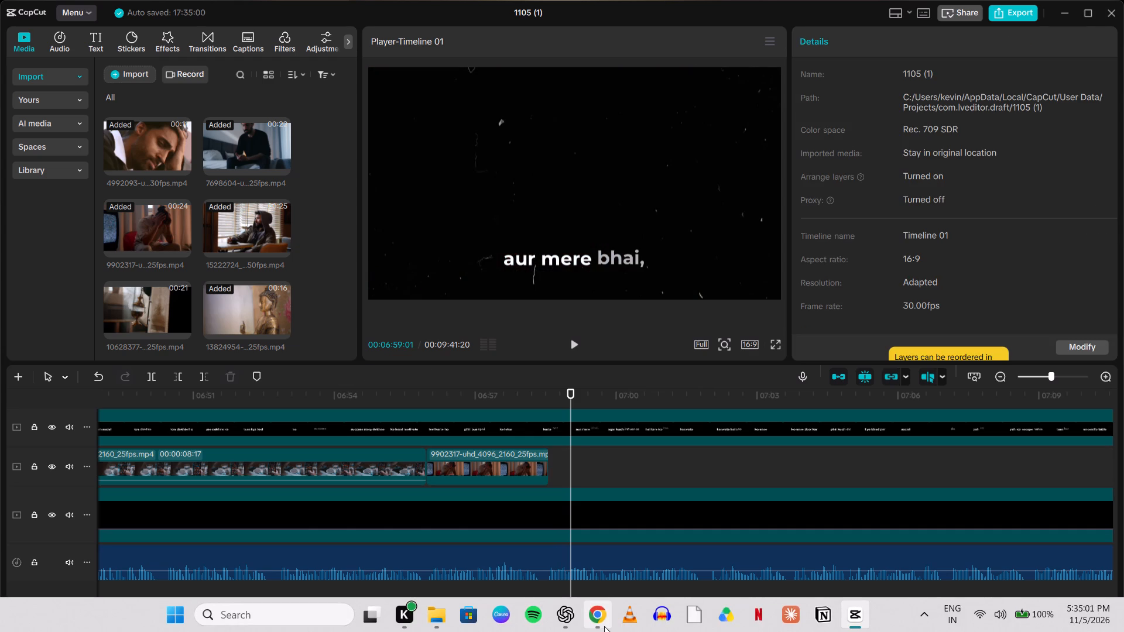
Switch to Chrome, dismiss the Pexels thank-you popup and search the Pexels videos for "fear".
{"action": "left_click", "coordinate": [604, 626]}
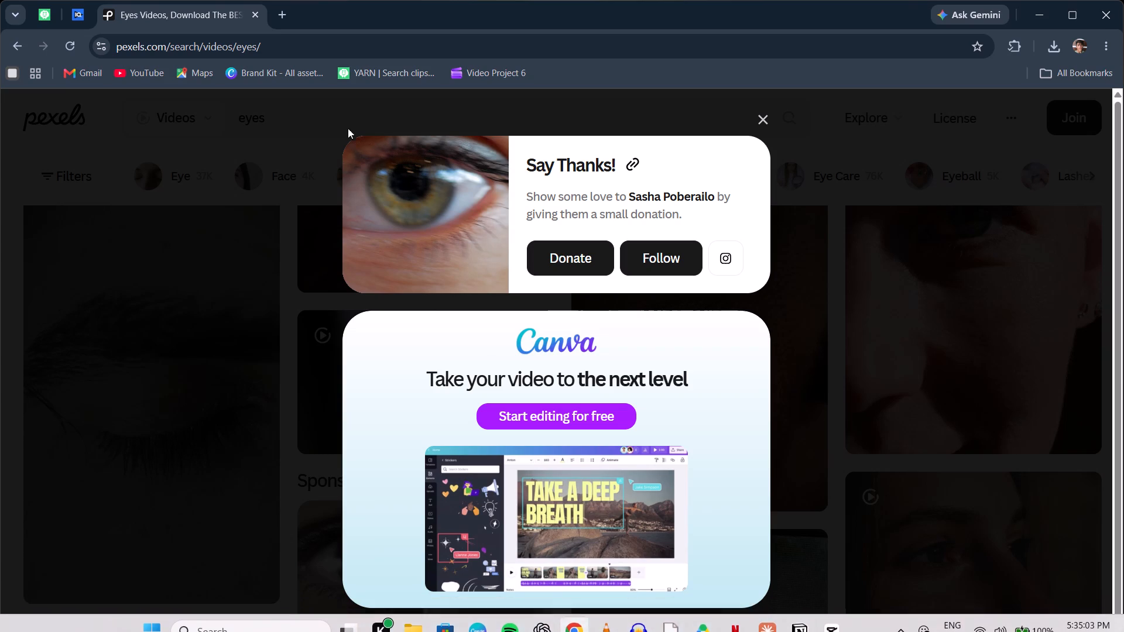
{"action": "left_click", "coordinate": [760, 113]}
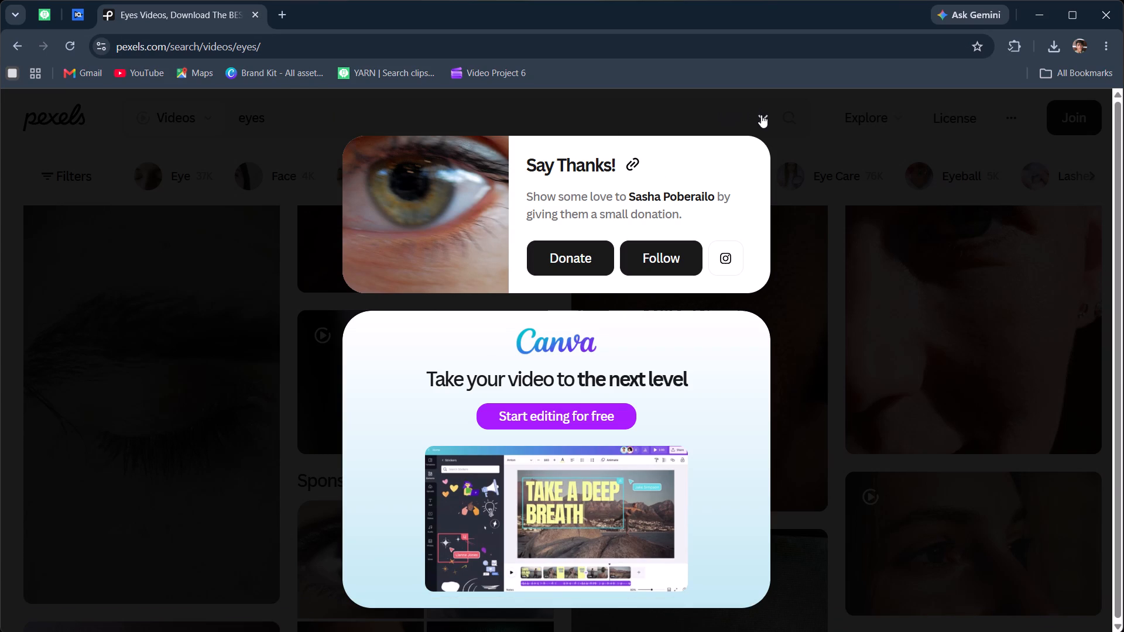
{"action": "left_click", "coordinate": [386, 123]}
{"action": "left_click_drag", "start_coordinate": [383, 119], "coordinate": [213, 114]}
{"action": "type", "text": "fear"}
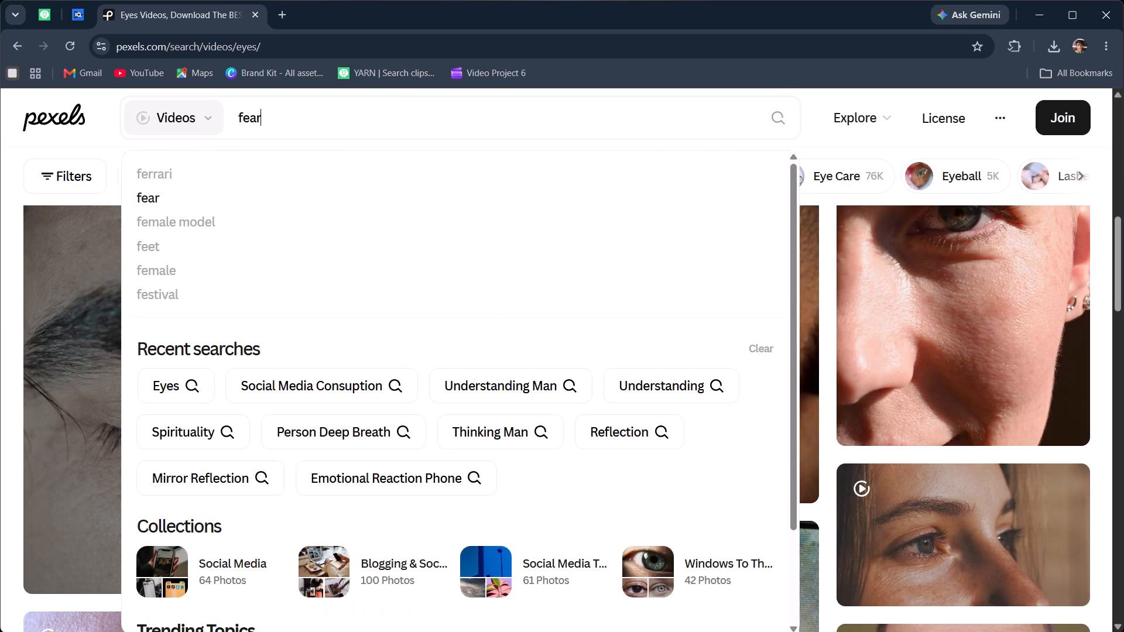
{"action": "key", "text": "Return"}
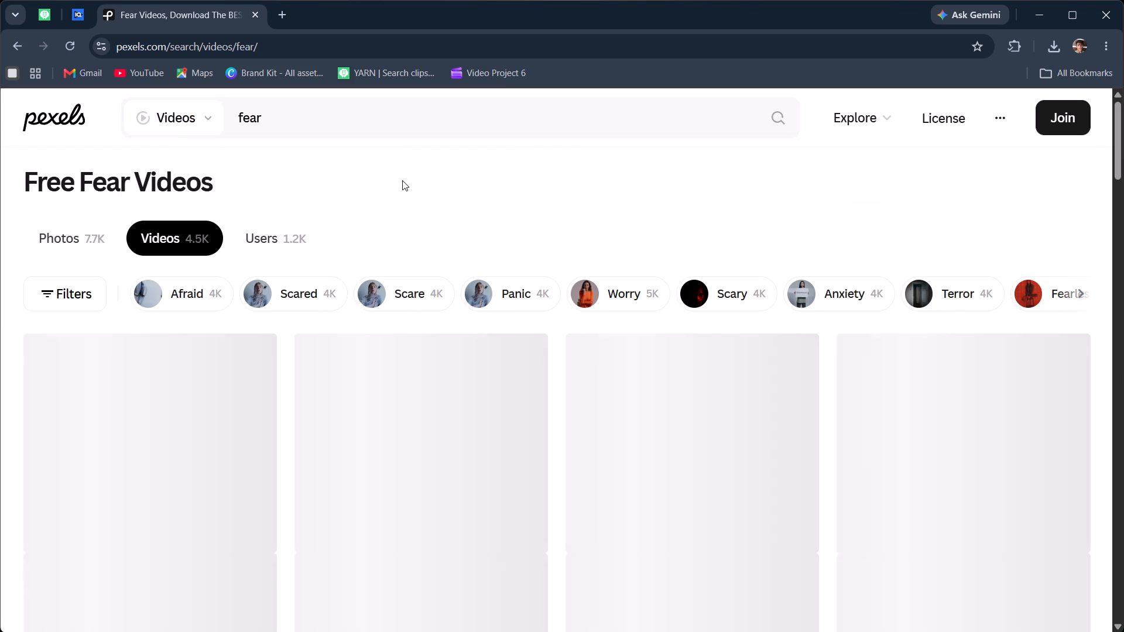
Download the "fear" result of the anxious woman resting her hand at her mouth, save it, and dismiss the thank-you popup.
{"action": "scroll", "coordinate": [403, 181], "scroll_direction": "down", "scroll_amount": 3}
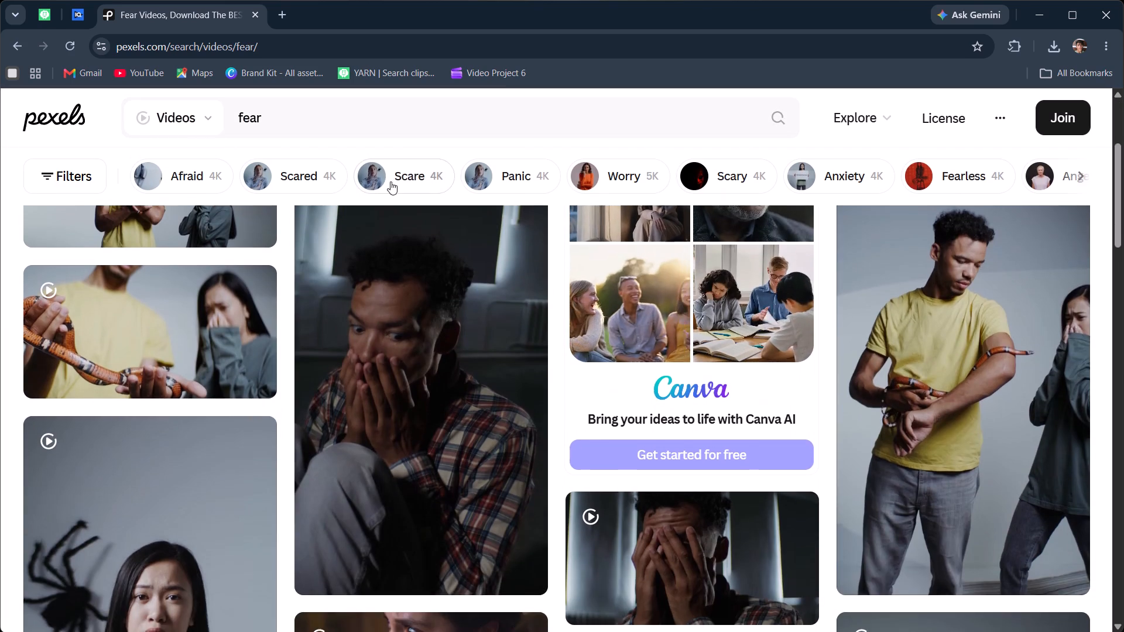
{"action": "scroll", "coordinate": [385, 223], "scroll_direction": "down", "scroll_amount": 3}
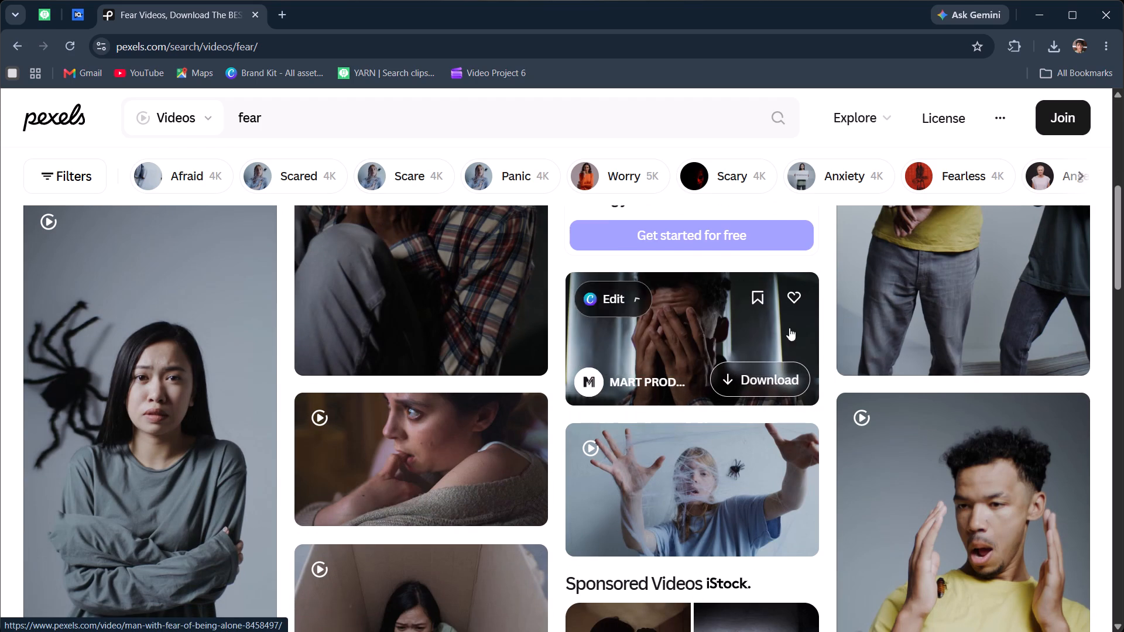
{"action": "left_click", "coordinate": [484, 494]}
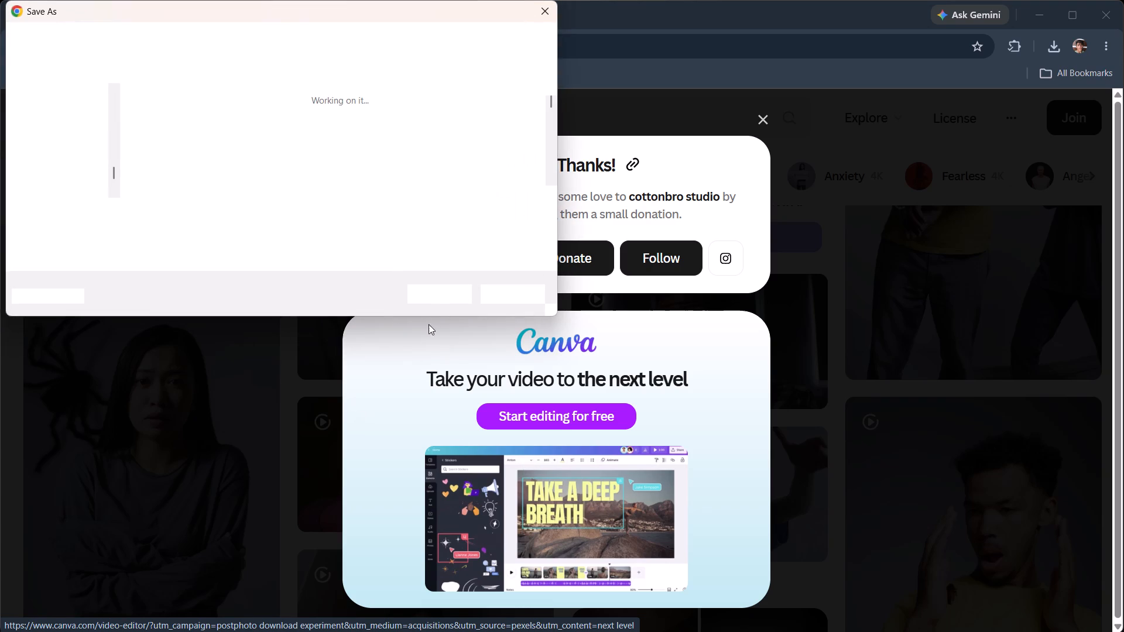
{"action": "left_click", "coordinate": [441, 288]}
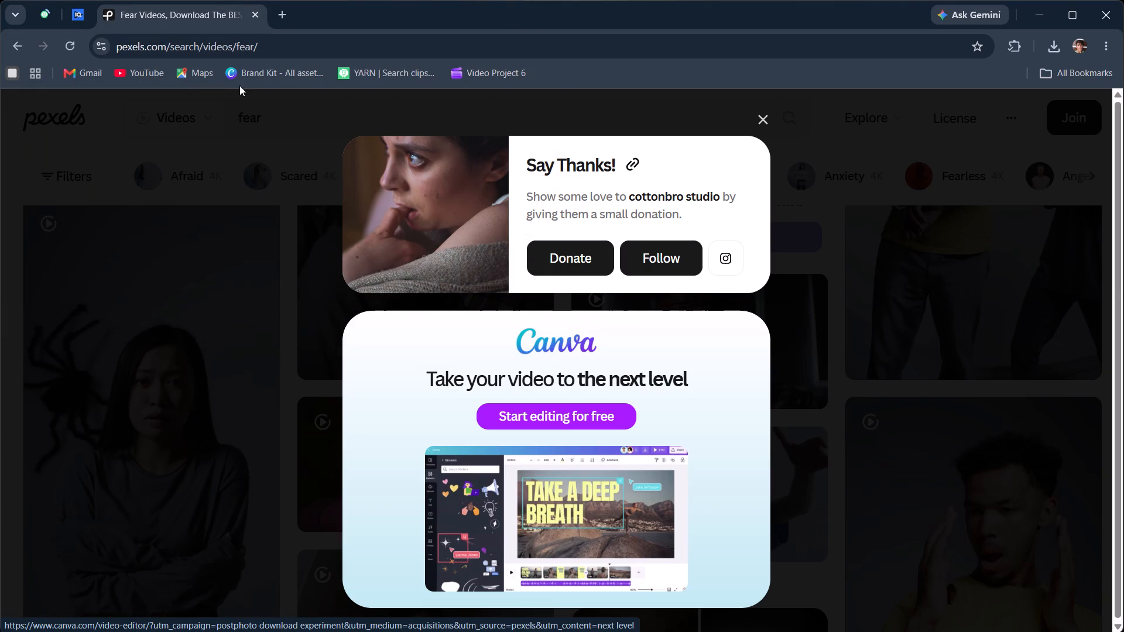
{"action": "scroll", "coordinate": [249, 122], "scroll_direction": "up", "scroll_amount": 1}
{"action": "left_click", "coordinate": [765, 120]}
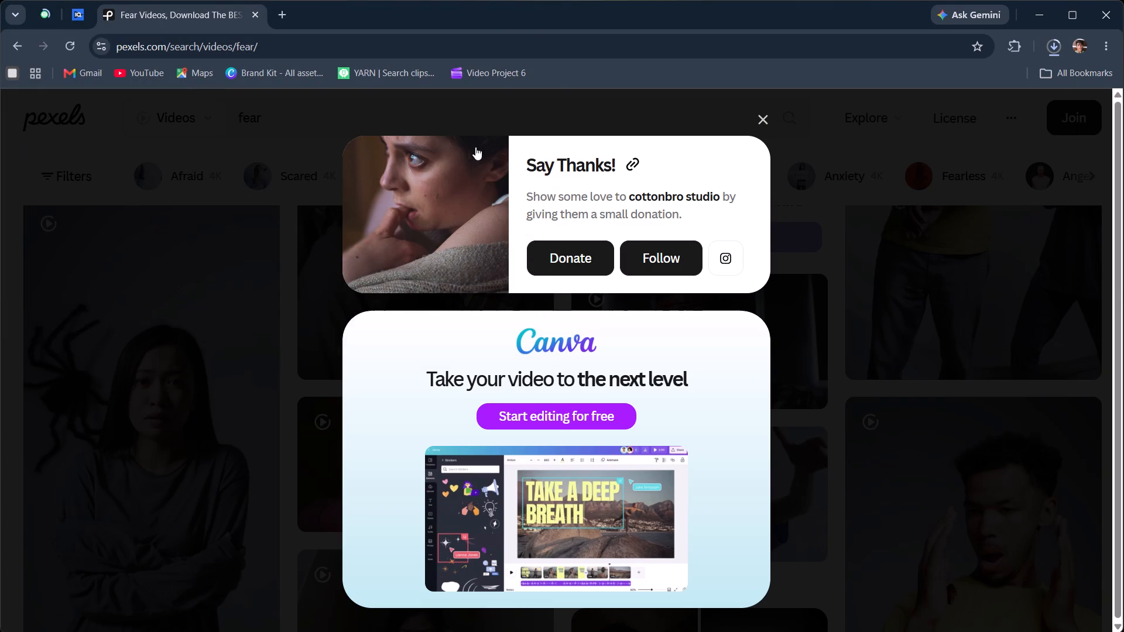
Search the Pexels videos for "escape".
{"action": "left_click", "coordinate": [314, 133]}
{"action": "left_click_drag", "start_coordinate": [289, 133], "coordinate": [245, 124]}
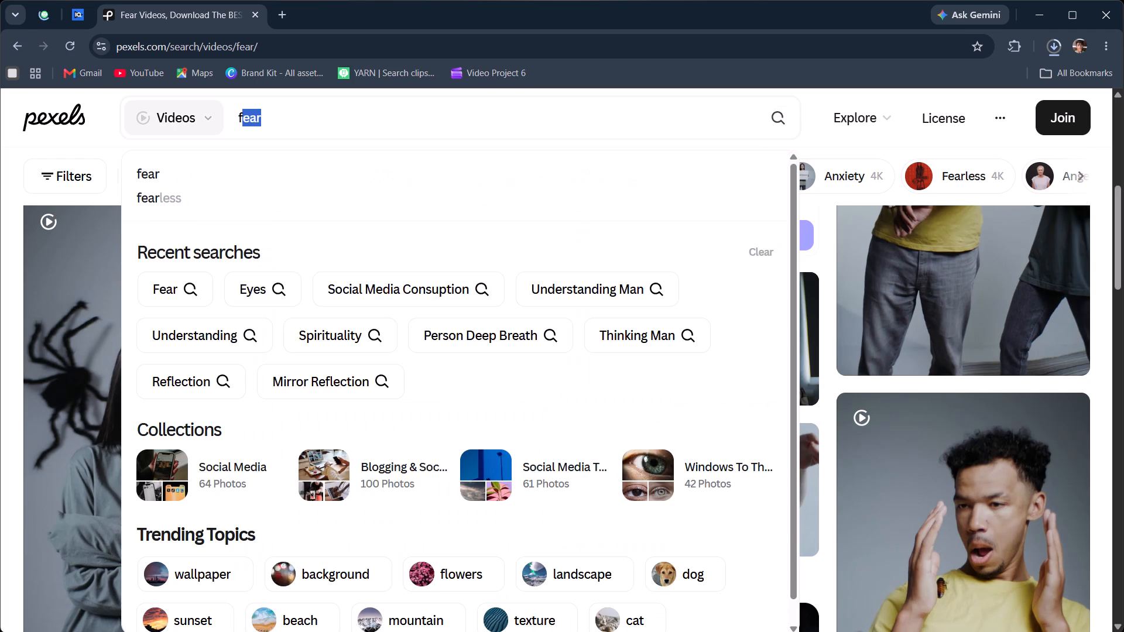
{"action": "left_click_drag", "start_coordinate": [245, 124], "coordinate": [234, 123]}
{"action": "key", "text": "BackSpace"}
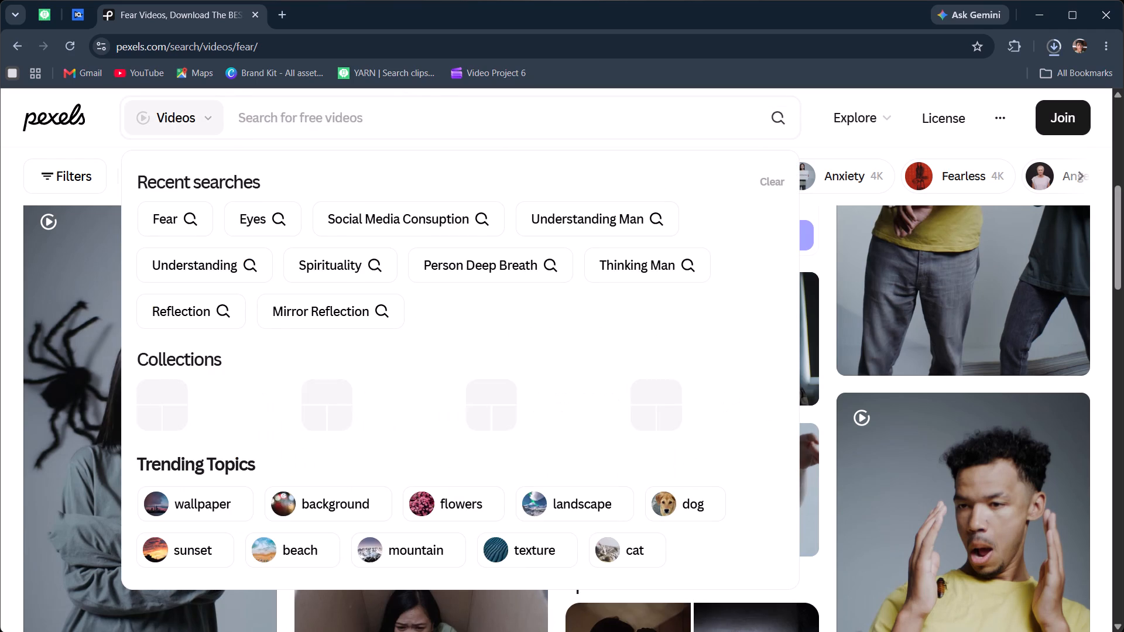
{"action": "type", "text": "ecap"}
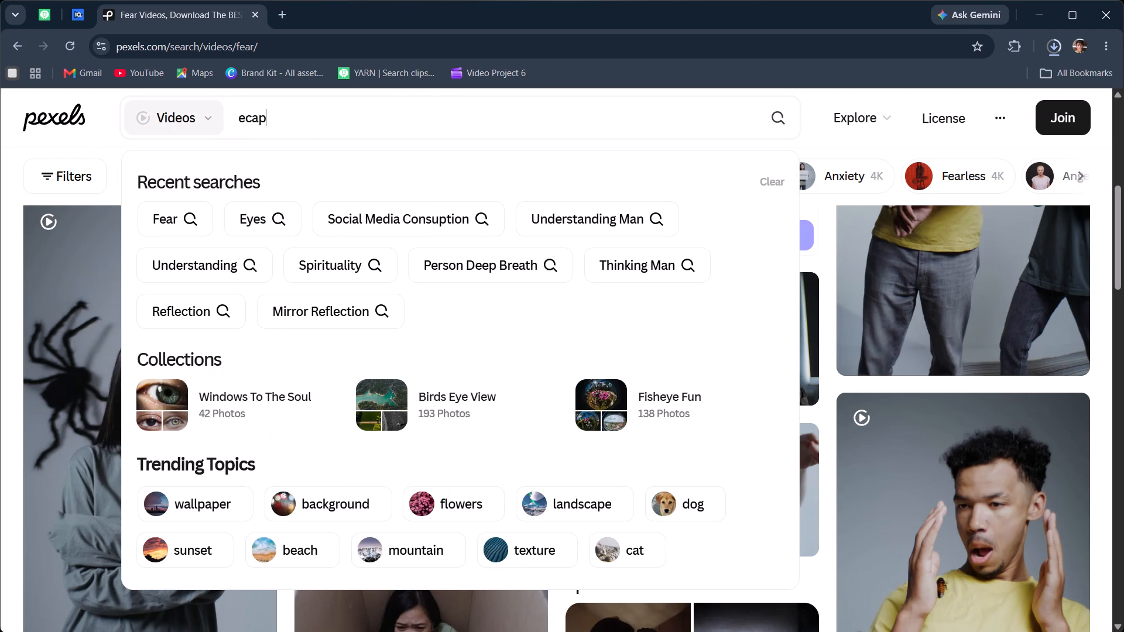
{"action": "key", "text": "BackSpace"}
{"action": "key", "text": "BackSpace"}
{"action": "key", "text": "BackSpace"}
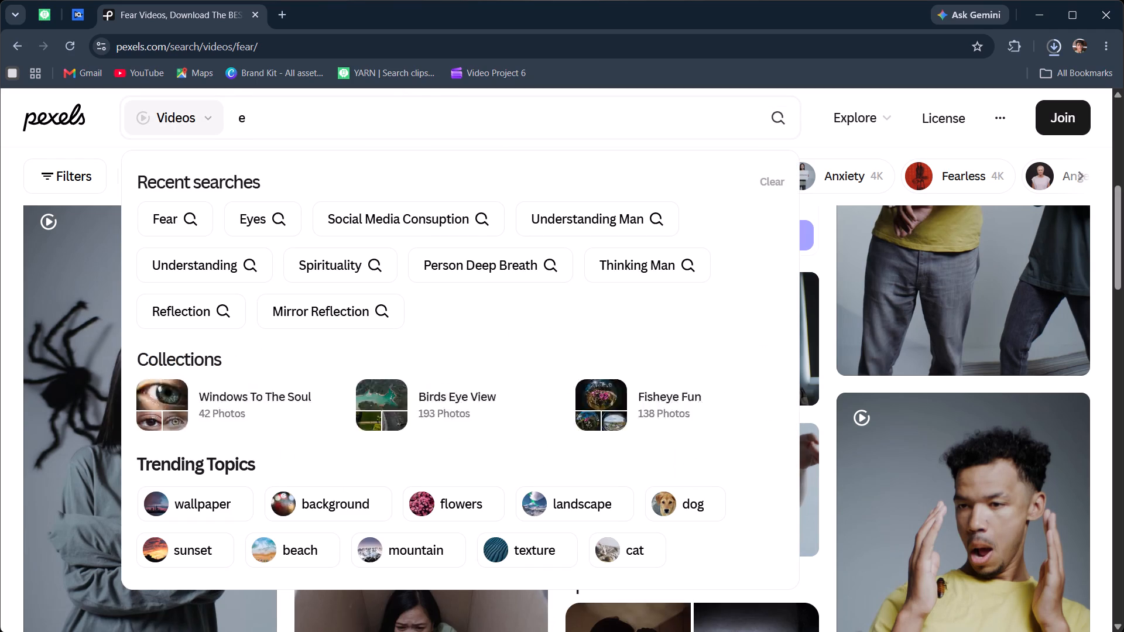
{"action": "type", "text": "sacpe"}
{"action": "key", "text": "Return"}
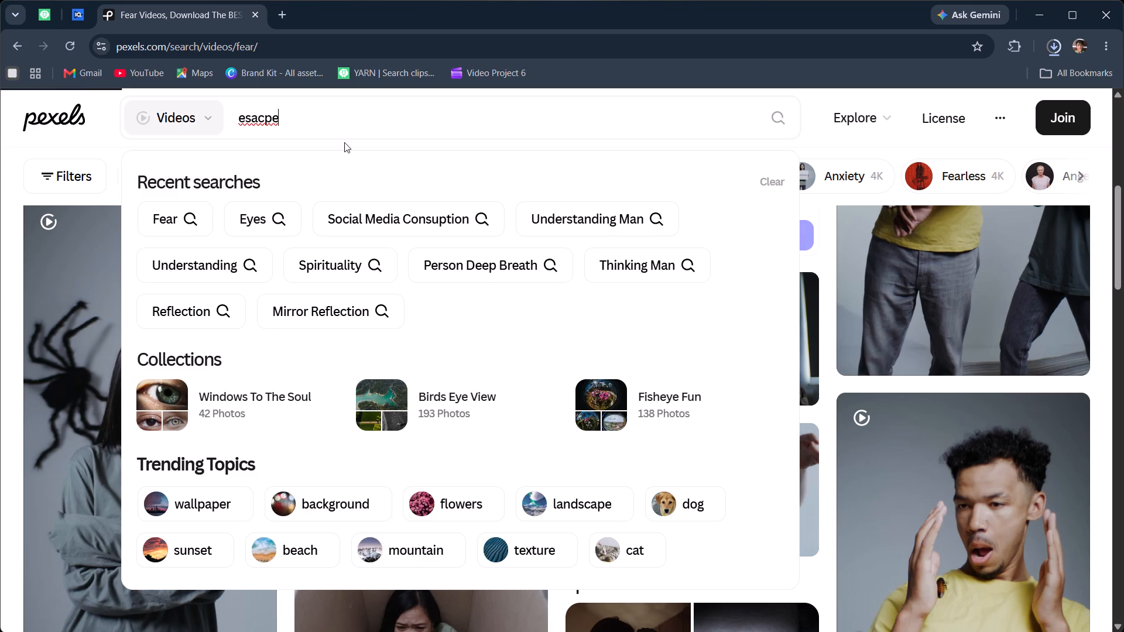
{"action": "scroll", "coordinate": [412, 214], "scroll_direction": "down", "scroll_amount": 1}
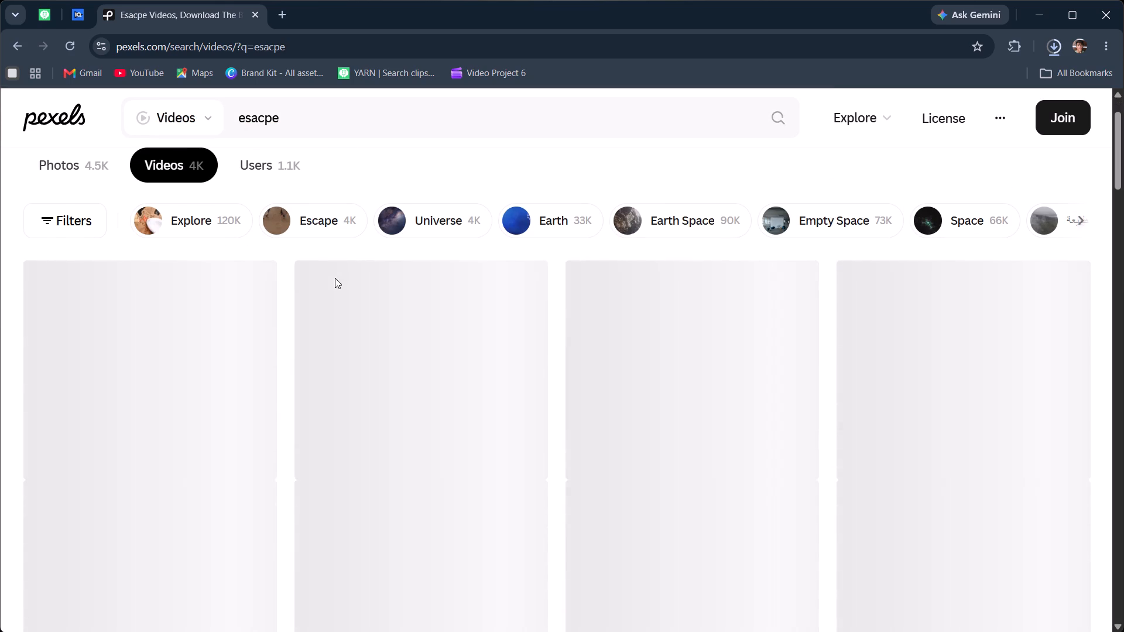
{"action": "left_click", "coordinate": [286, 212]}
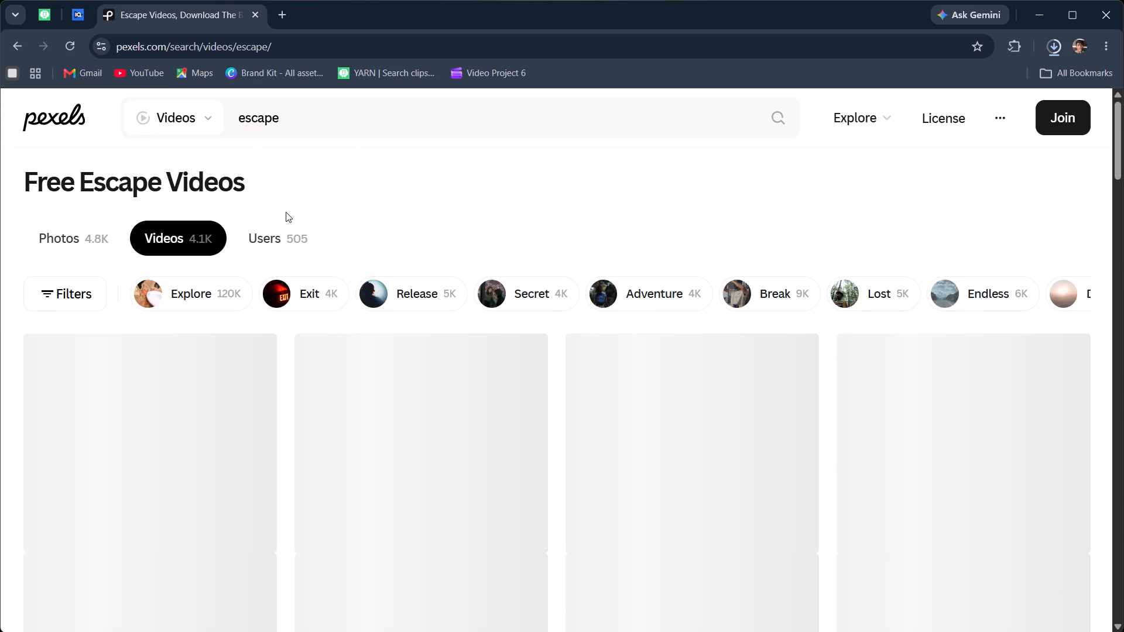
Browse the "escape" video results for a clip that suits the next voiceover line.
{"action": "scroll", "coordinate": [503, 224], "scroll_direction": "down", "scroll_amount": 1}
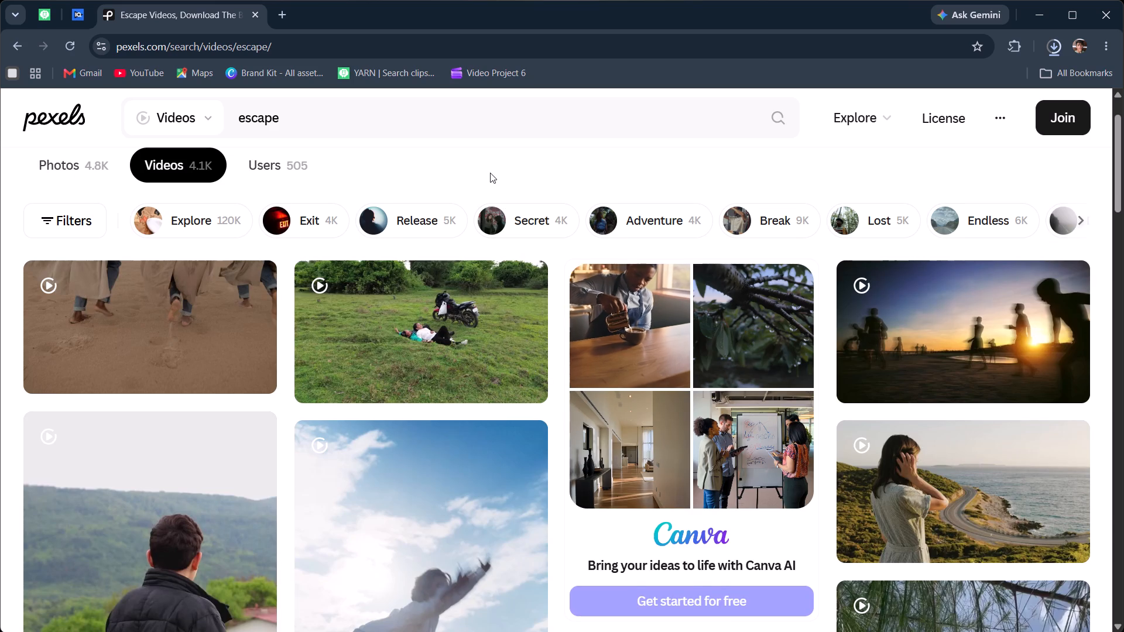
{"action": "scroll", "coordinate": [490, 173], "scroll_direction": "down", "scroll_amount": 8}
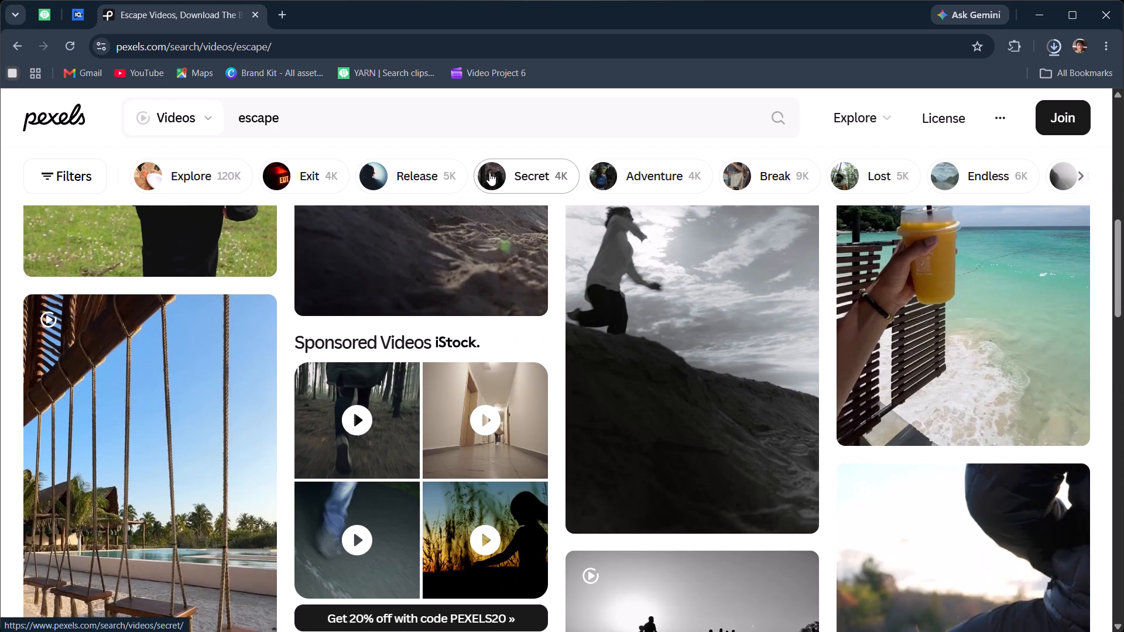
{"action": "scroll", "coordinate": [487, 237], "scroll_direction": "down", "scroll_amount": 4}
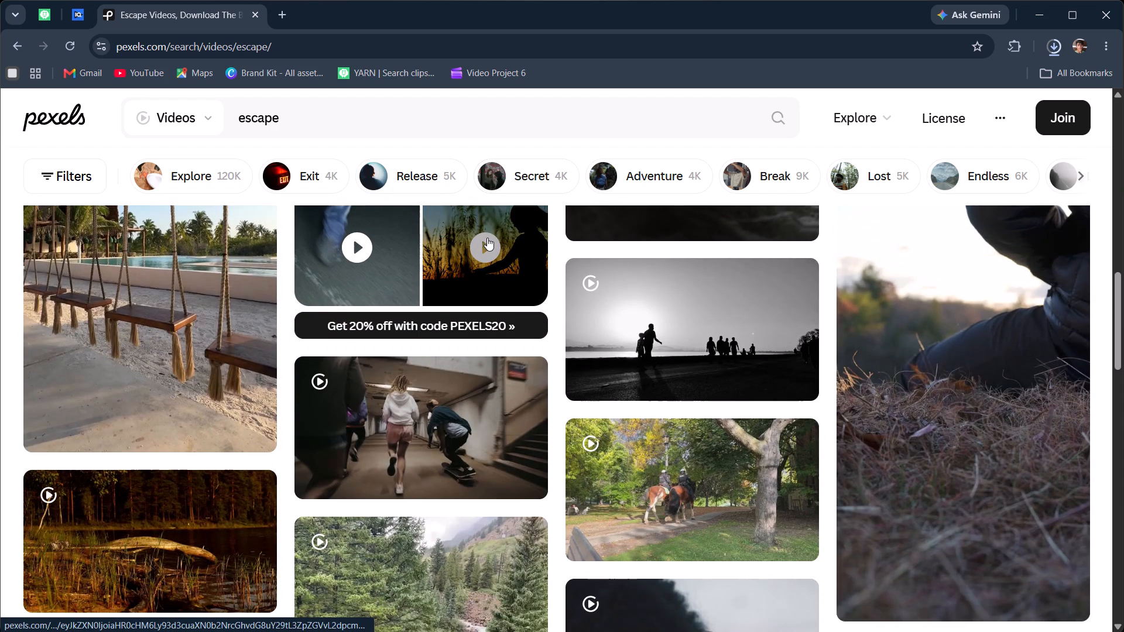
{"action": "scroll", "coordinate": [497, 293], "scroll_direction": "down", "scroll_amount": 8}
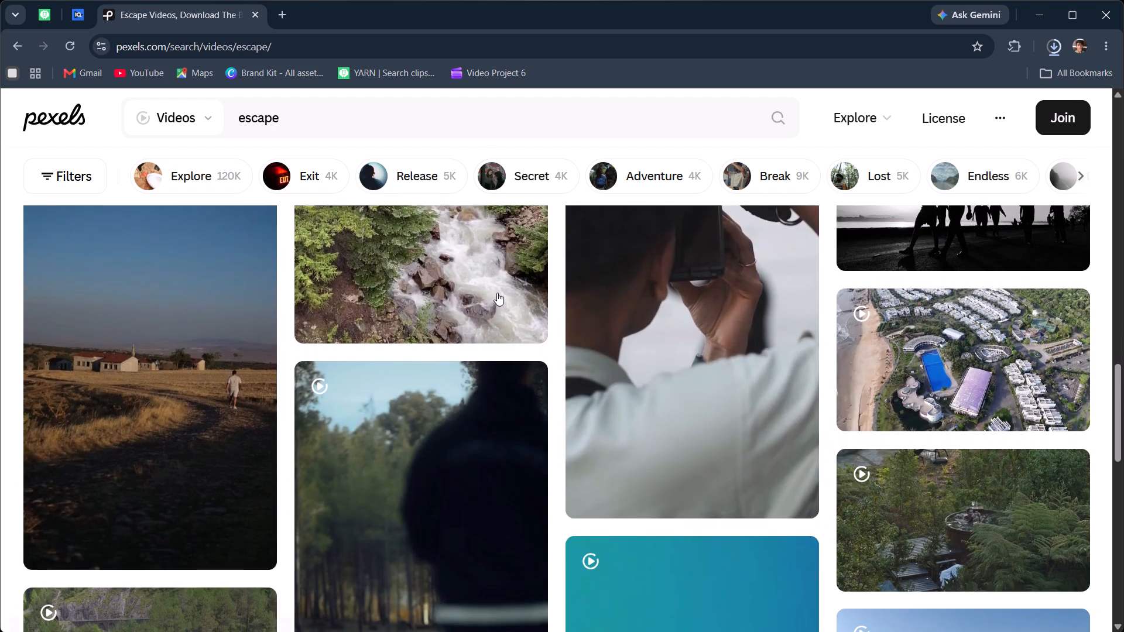
{"action": "scroll", "coordinate": [497, 293], "scroll_direction": "down", "scroll_amount": 5}
{"action": "scroll", "coordinate": [497, 293], "scroll_direction": "up", "scroll_amount": 3}
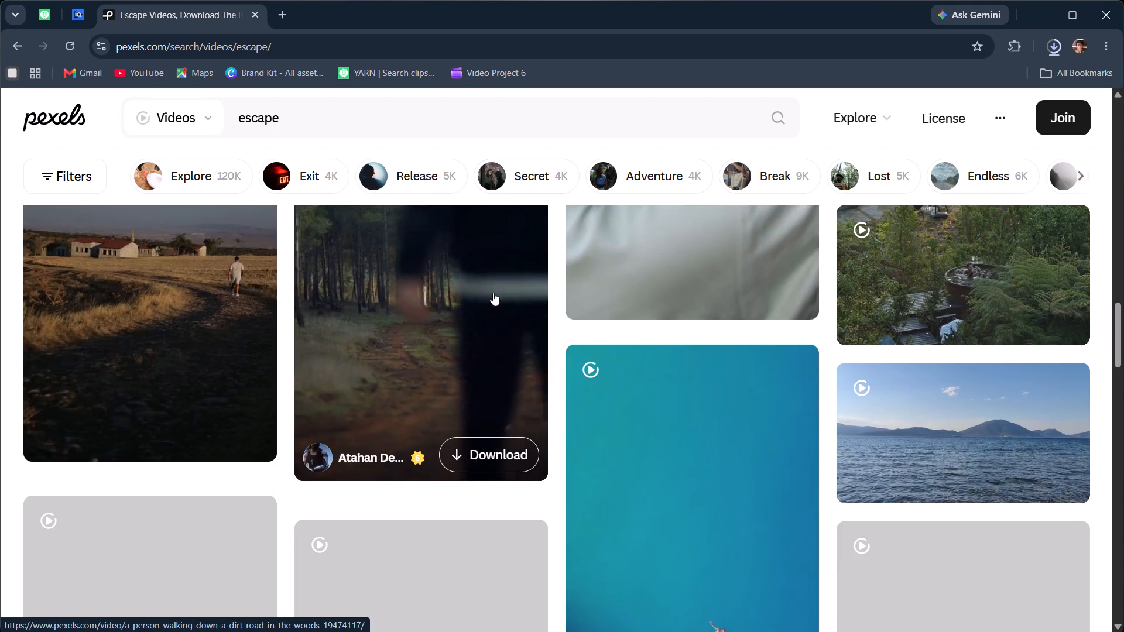
{"action": "scroll", "coordinate": [437, 290], "scroll_direction": "up", "scroll_amount": 18}
Replace the Pexels video search term with "insecure" and run the search.
{"action": "left_click_drag", "start_coordinate": [344, 111], "coordinate": [308, 111]}
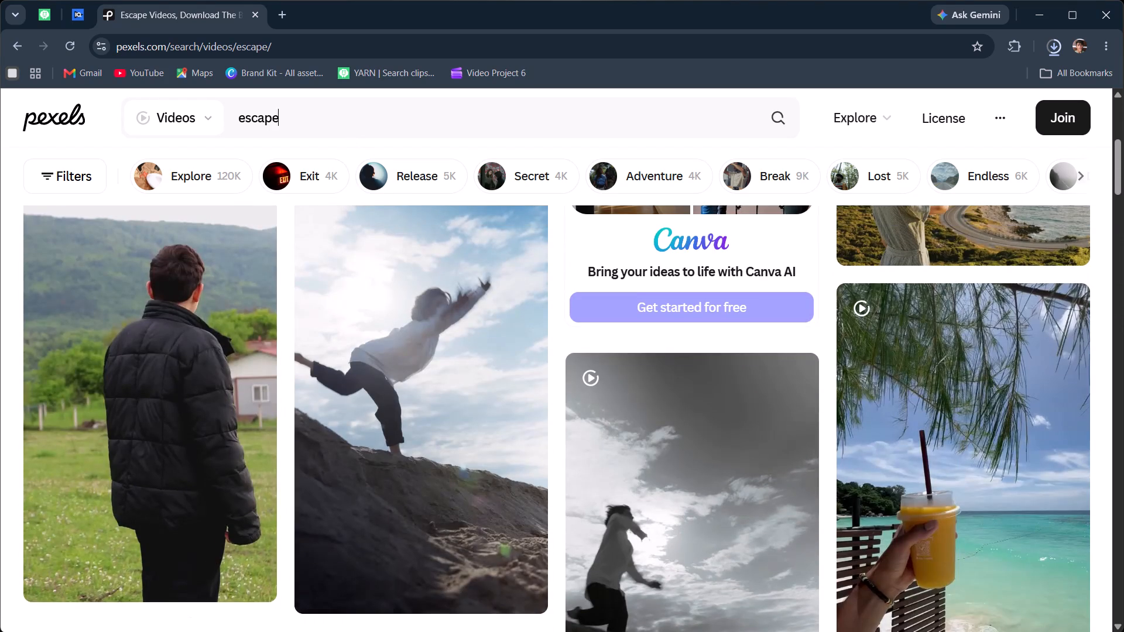
{"action": "left_click_drag", "start_coordinate": [308, 111], "coordinate": [236, 111]}
{"action": "key", "text": "BackSpace"}
{"action": "type", "text": "insec"}
{"action": "key", "text": "c"}
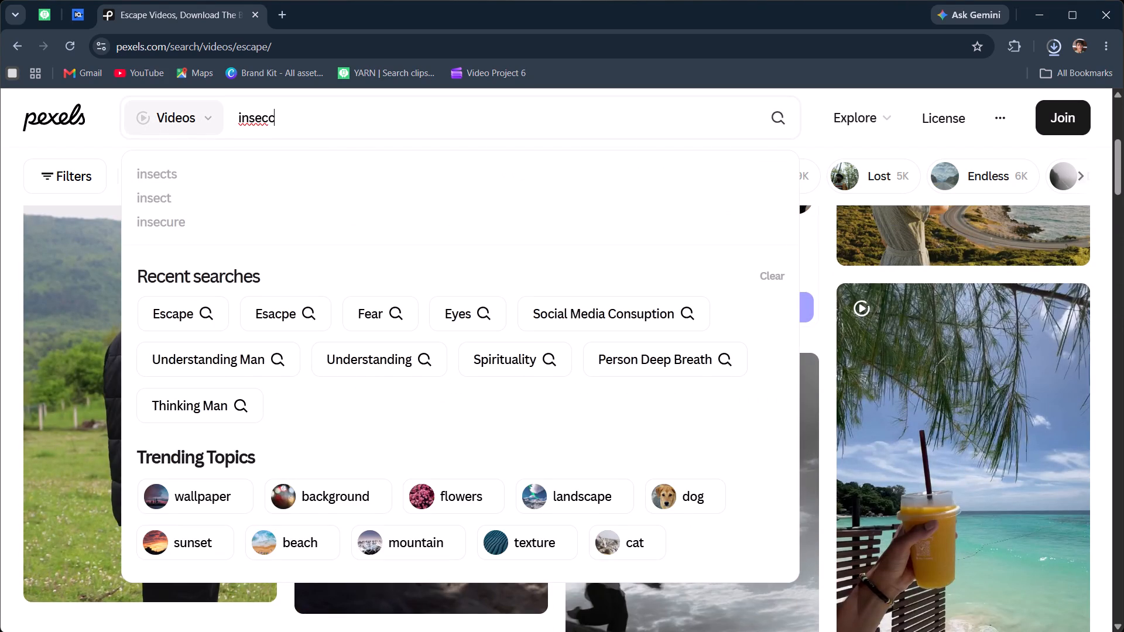
{"action": "key", "text": "BackSpace"}
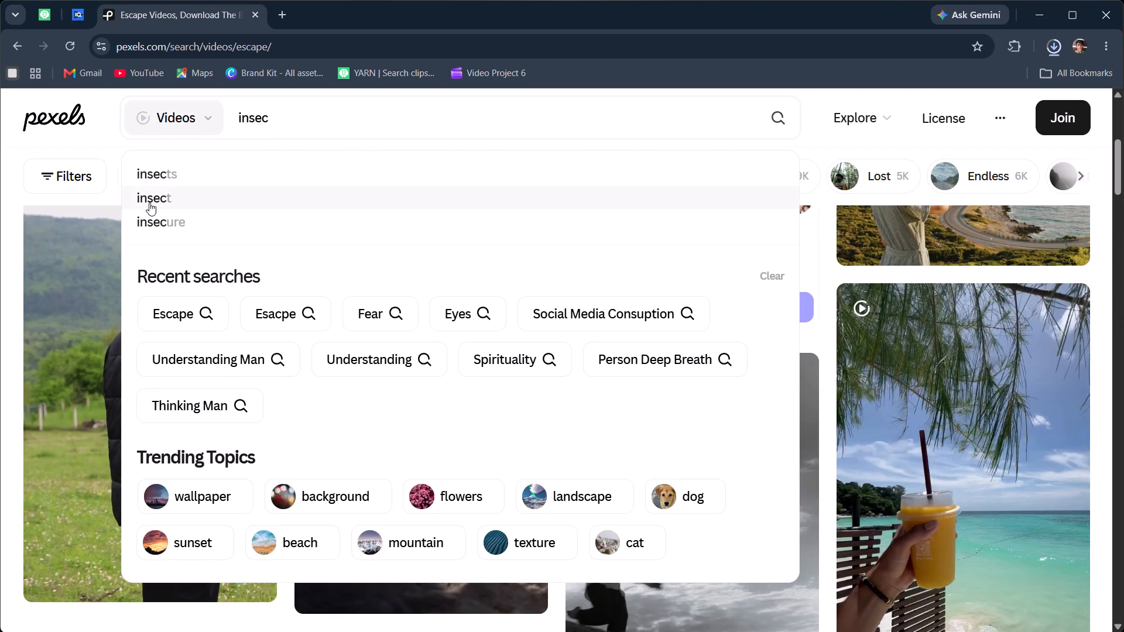
{"action": "left_click", "coordinate": [161, 225]}
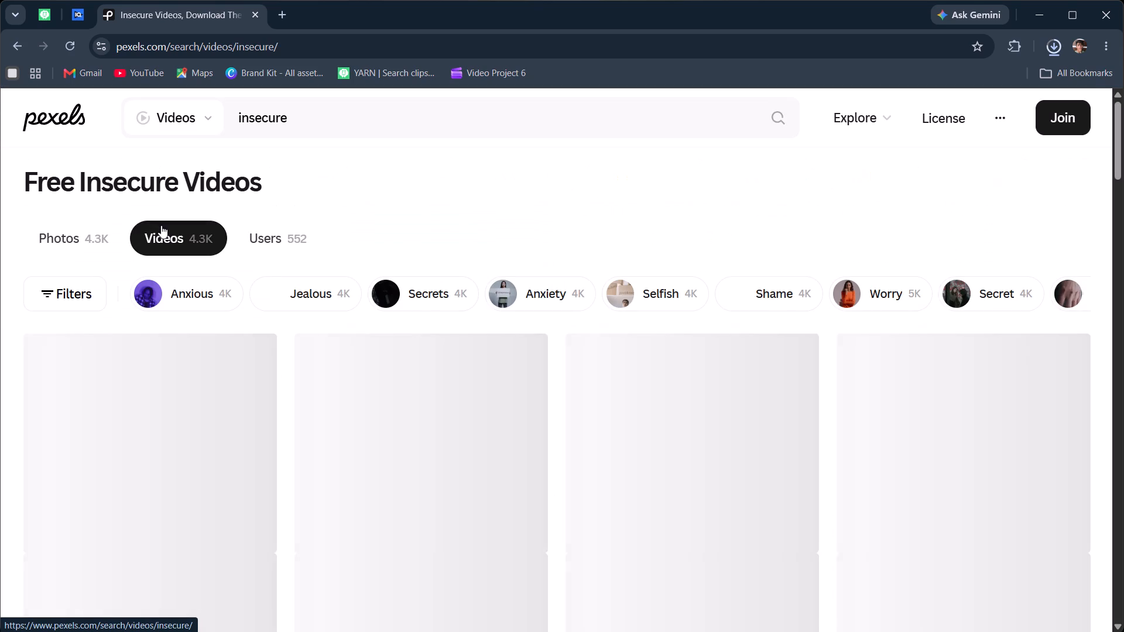
Download the "insecure" result of the man hiding behind a wall in a teal room and save it to the project folder.
{"action": "scroll", "coordinate": [499, 174], "scroll_direction": "down", "scroll_amount": 2}
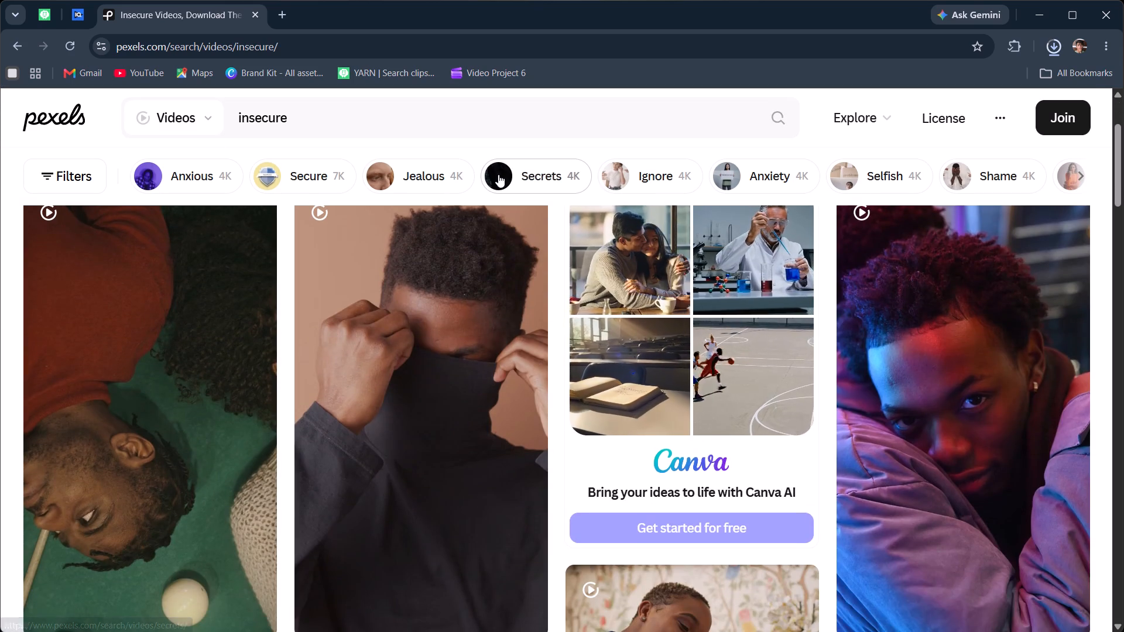
{"action": "scroll", "coordinate": [498, 174], "scroll_direction": "down", "scroll_amount": 14}
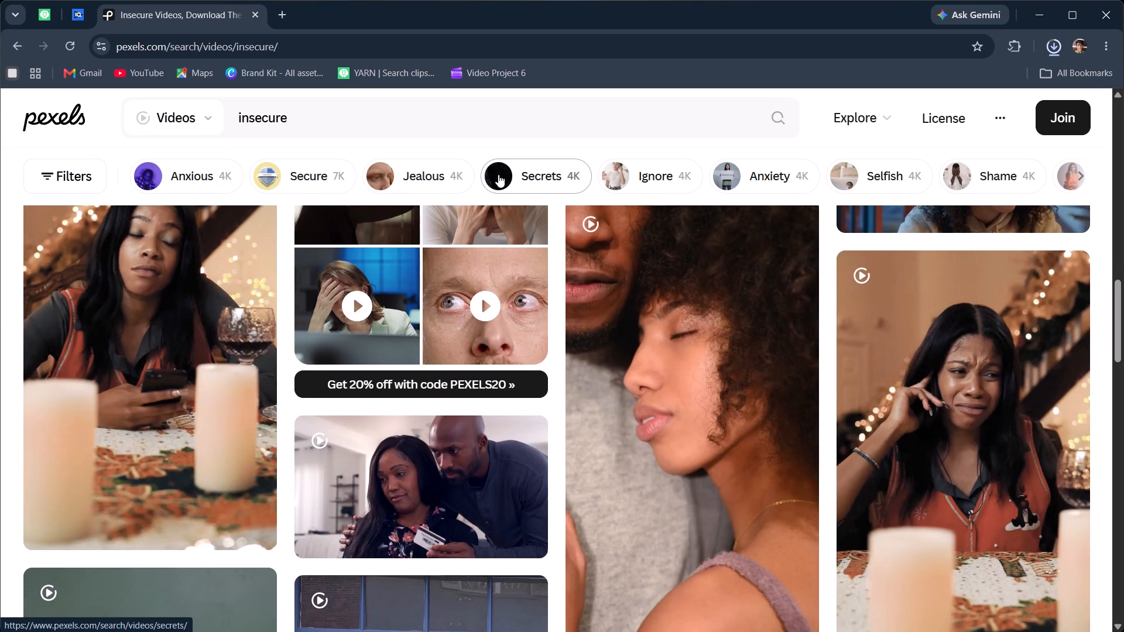
{"action": "scroll", "coordinate": [498, 176], "scroll_direction": "down", "scroll_amount": 7}
{"action": "scroll", "coordinate": [494, 226], "scroll_direction": "down", "scroll_amount": 4}
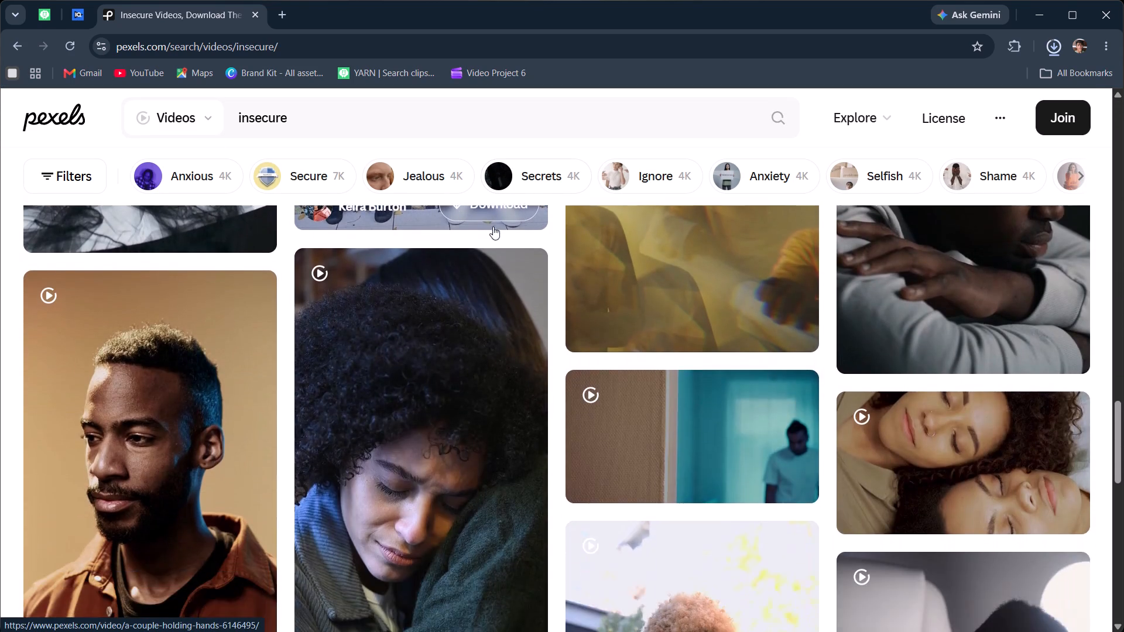
{"action": "scroll", "coordinate": [493, 226], "scroll_direction": "down", "scroll_amount": 4}
{"action": "scroll", "coordinate": [493, 226], "scroll_direction": "up", "scroll_amount": 3}
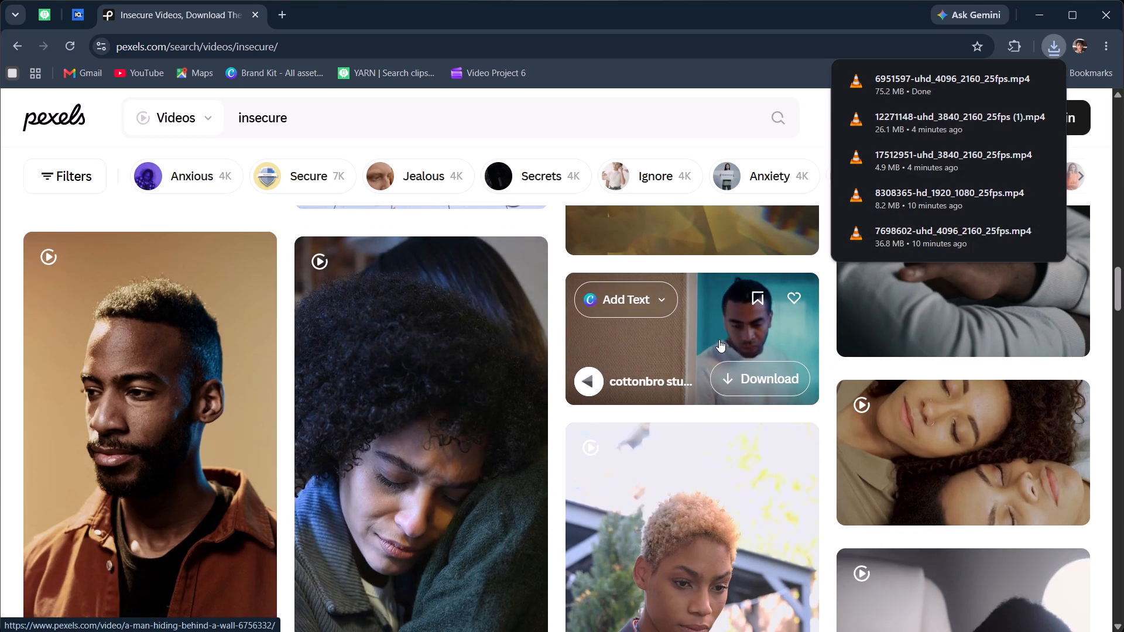
{"action": "left_click", "coordinate": [740, 367]}
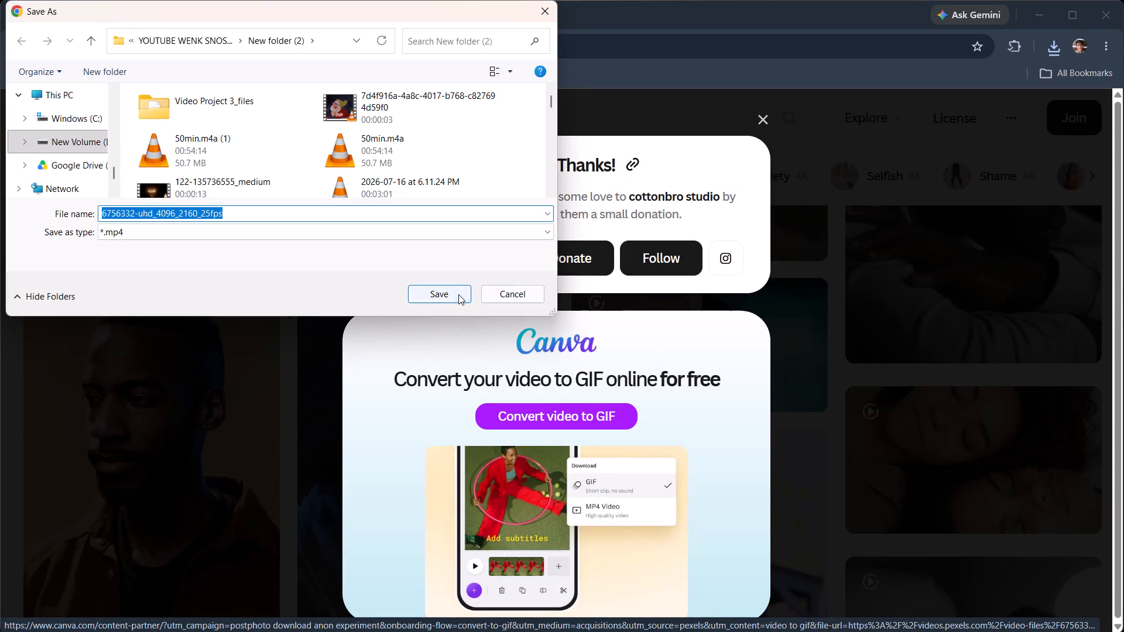
{"action": "left_click", "coordinate": [458, 294]}
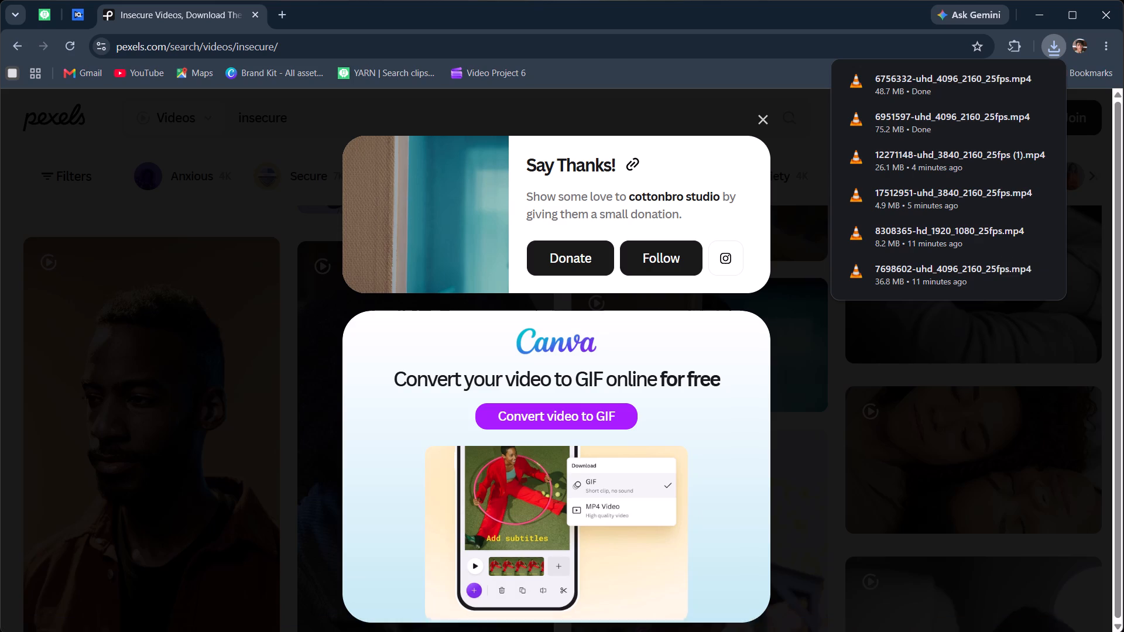
Switch to CapCut and import the downloaded clip 6756332-uhd_4096_2160_25fps into the project media.
{"action": "left_click", "coordinate": [848, 617]}
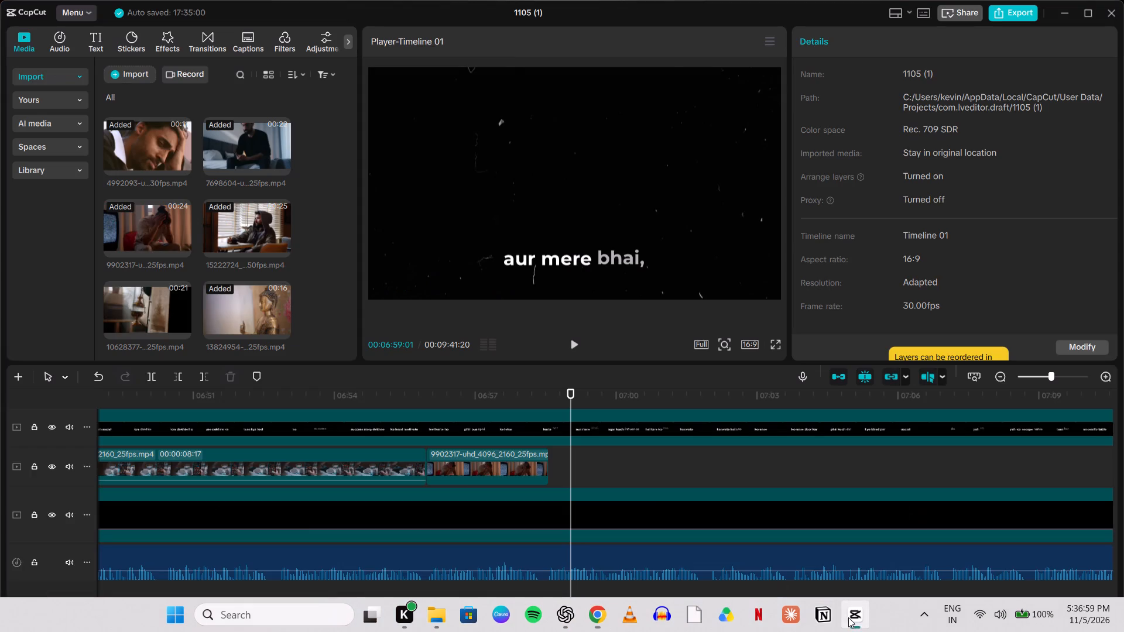
{"action": "left_click", "coordinate": [553, 402]}
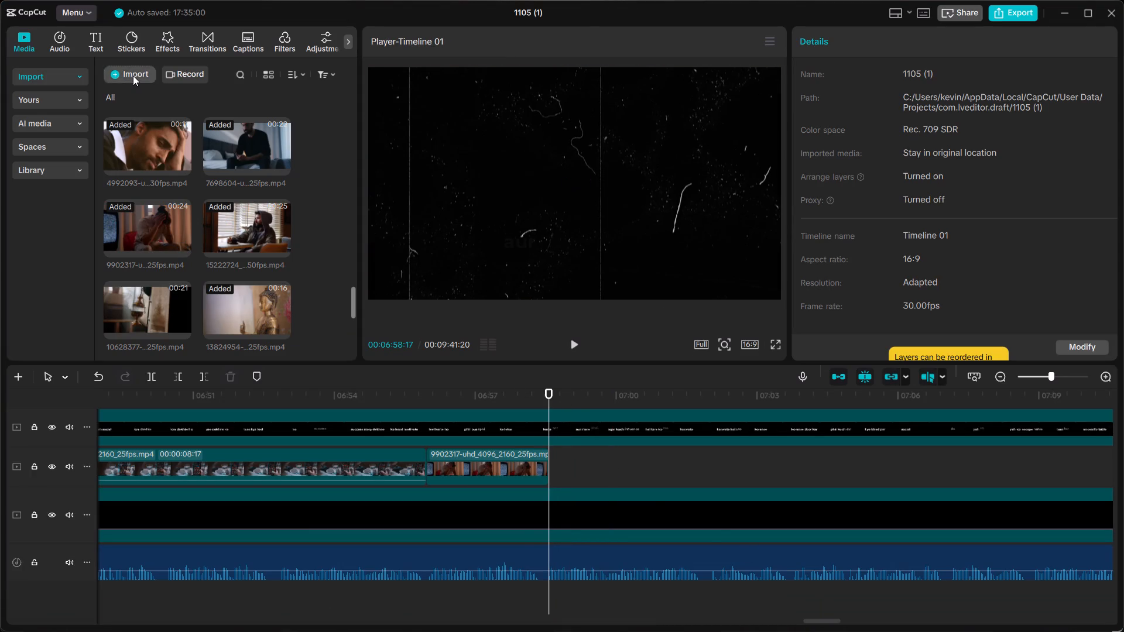
{"action": "left_click", "coordinate": [133, 75]}
{"action": "scroll", "coordinate": [53, 118], "scroll_direction": "up", "scroll_amount": 1}
{"action": "scroll", "coordinate": [241, 152], "scroll_direction": "down", "scroll_amount": 2}
{"action": "scroll", "coordinate": [201, 186], "scroll_direction": "down", "scroll_amount": 1}
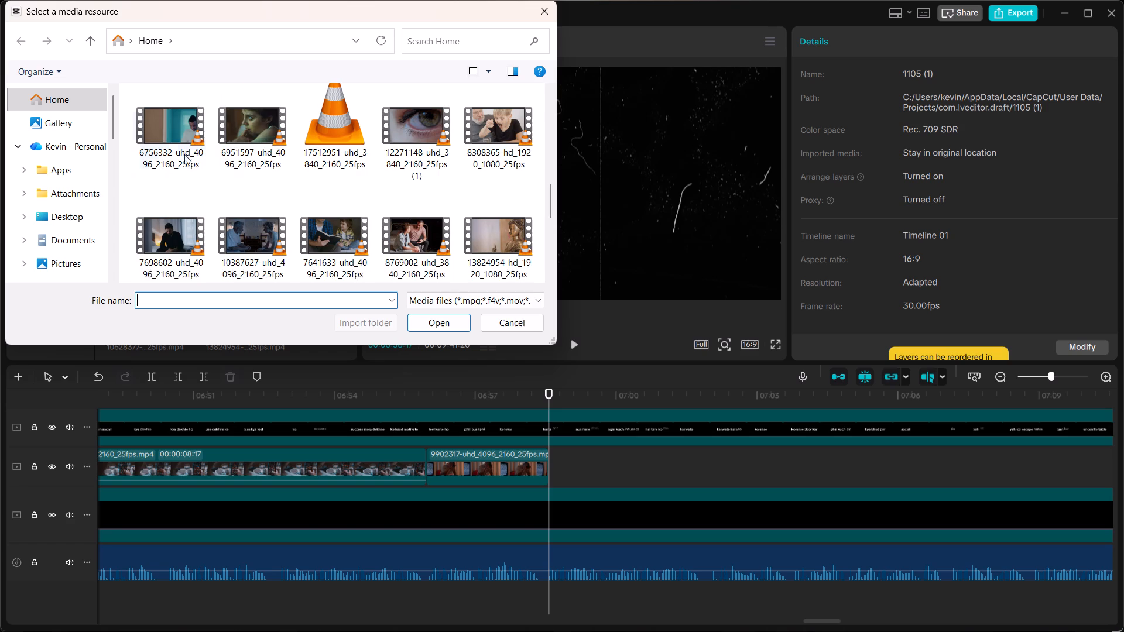
{"action": "scroll", "coordinate": [166, 130], "scroll_direction": "up", "scroll_amount": 1}
{"action": "left_click", "coordinate": [162, 137]}
{"action": "left_click", "coordinate": [434, 324]}
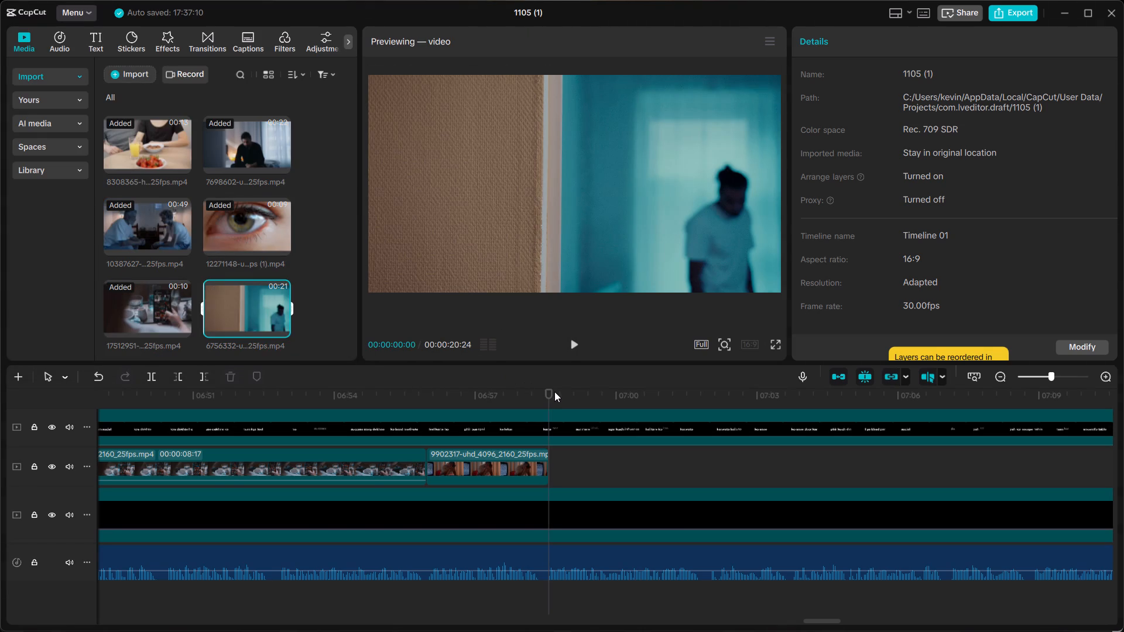
Place the man-behind-a-wall clip on the B-roll track directly after the 9902317 clip and play across the cut.
{"action": "left_click_drag", "start_coordinate": [231, 300], "coordinate": [585, 472]}
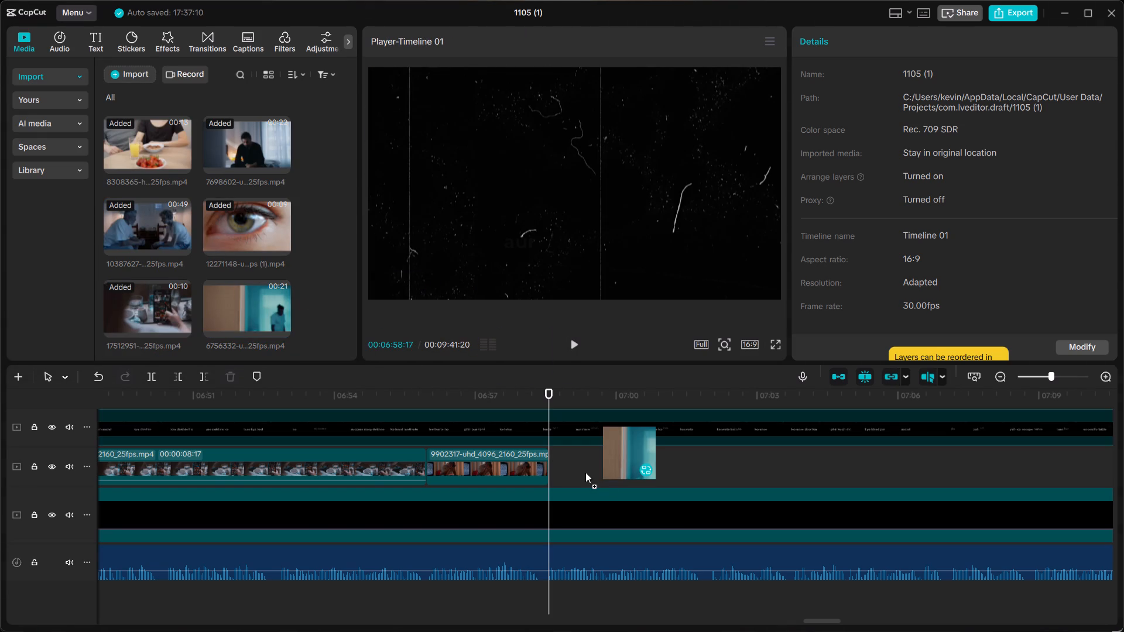
{"action": "left_click_drag", "start_coordinate": [585, 472], "coordinate": [554, 473]}
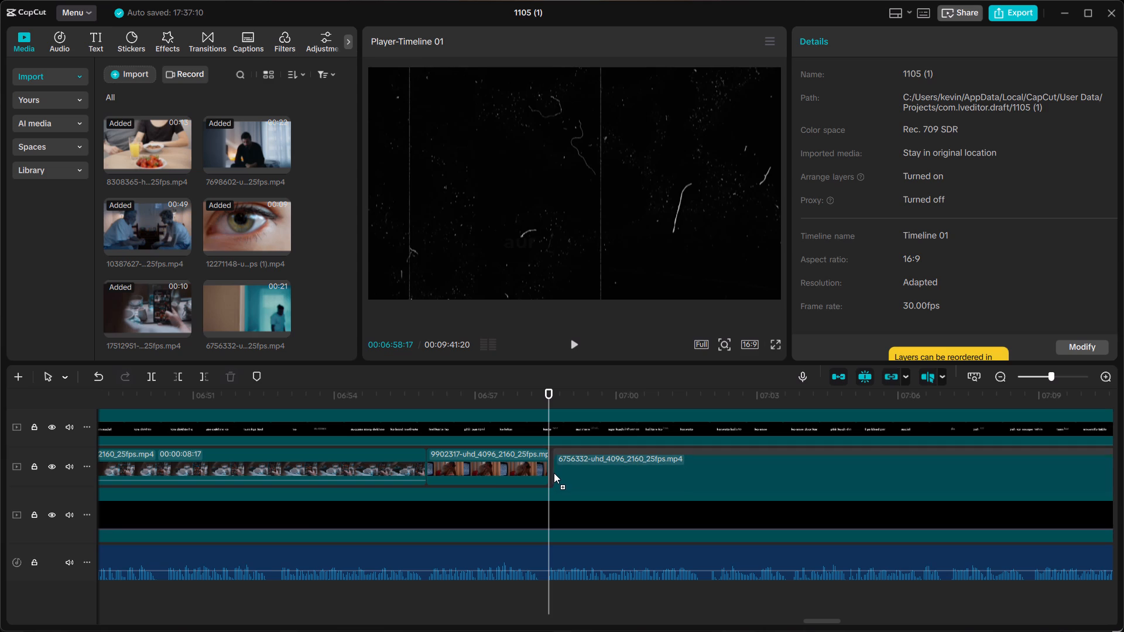
{"action": "left_click_drag", "start_coordinate": [554, 473], "coordinate": [552, 467]}
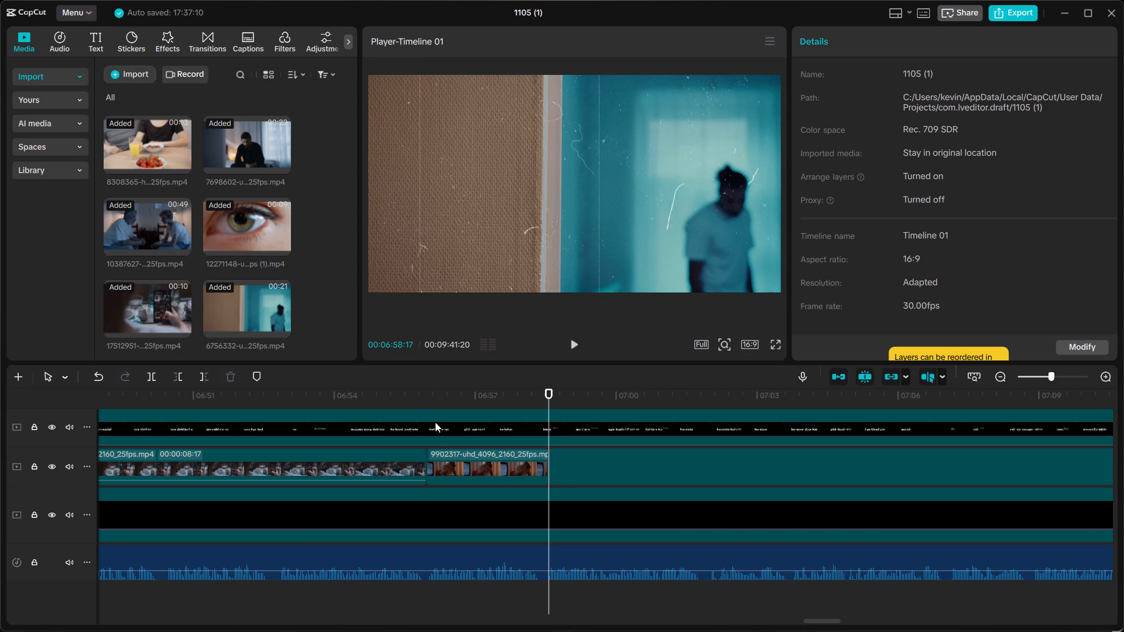
{"action": "left_click", "coordinate": [420, 410]}
{"action": "left_click", "coordinate": [414, 393]}
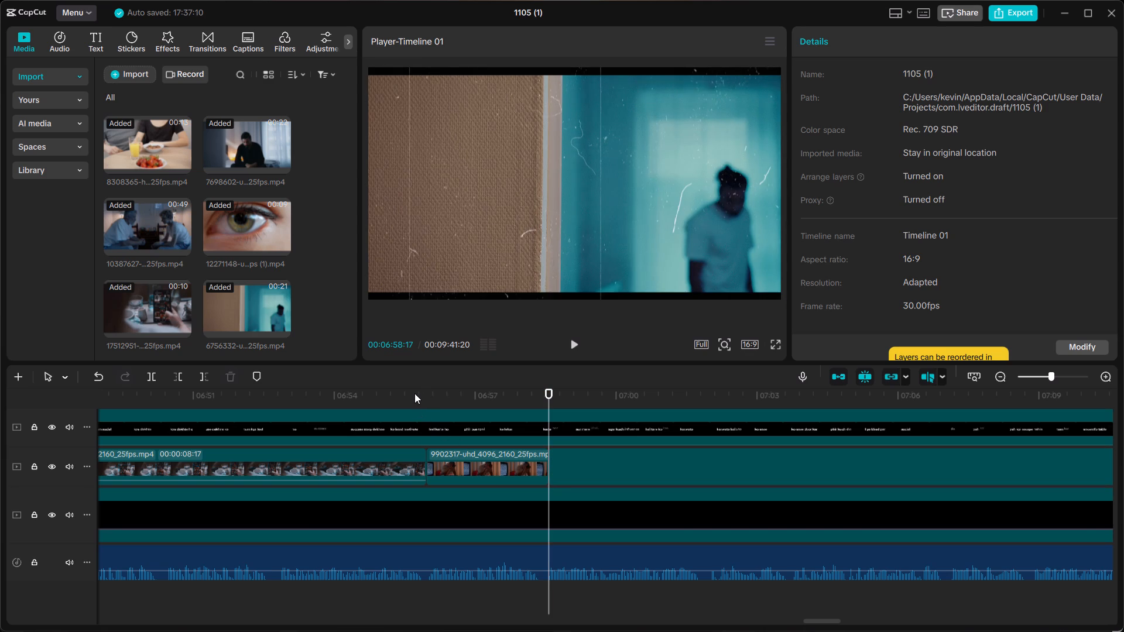
{"action": "key", "text": "space"}
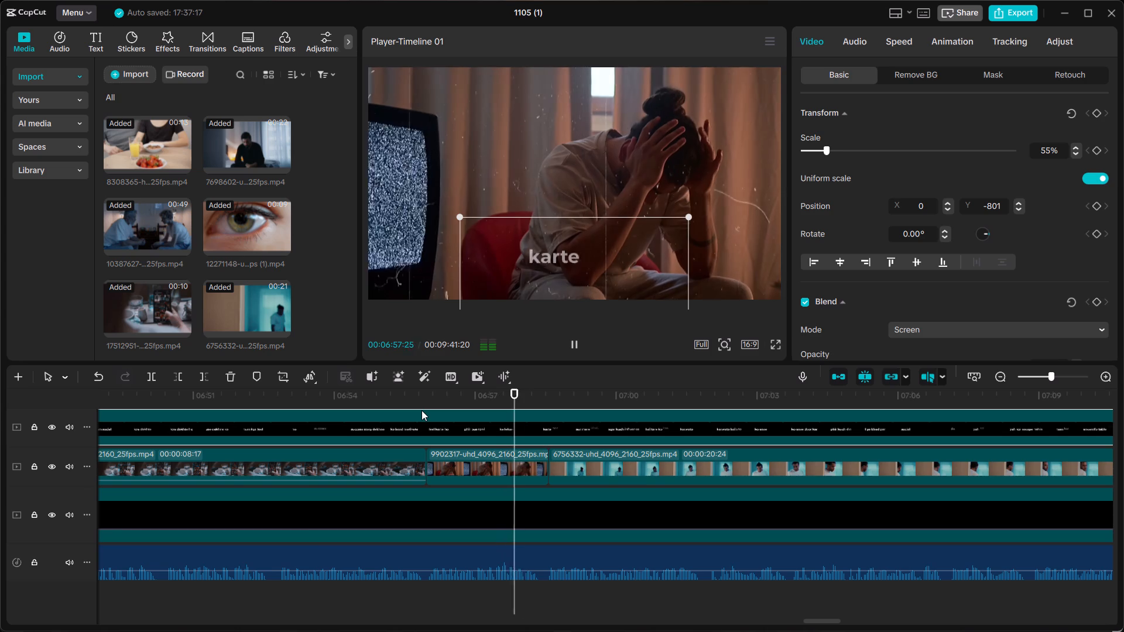
{"action": "key", "text": "space"}
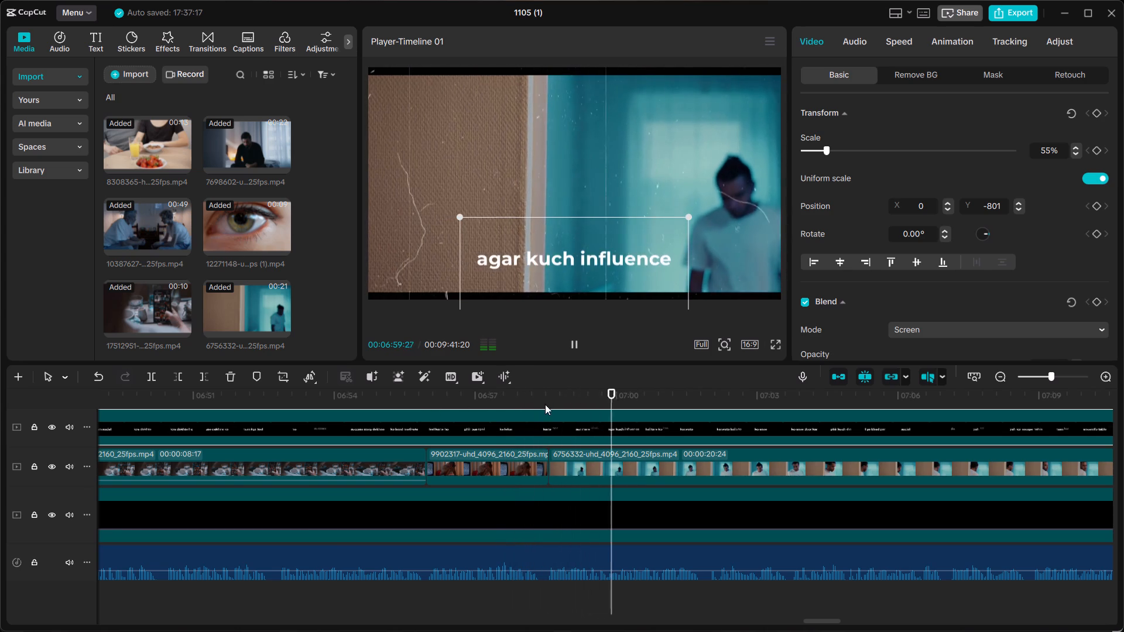
Scale the man-behind-a-wall clip up to 107% so it fills the frame.
{"action": "left_click", "coordinate": [588, 465]}
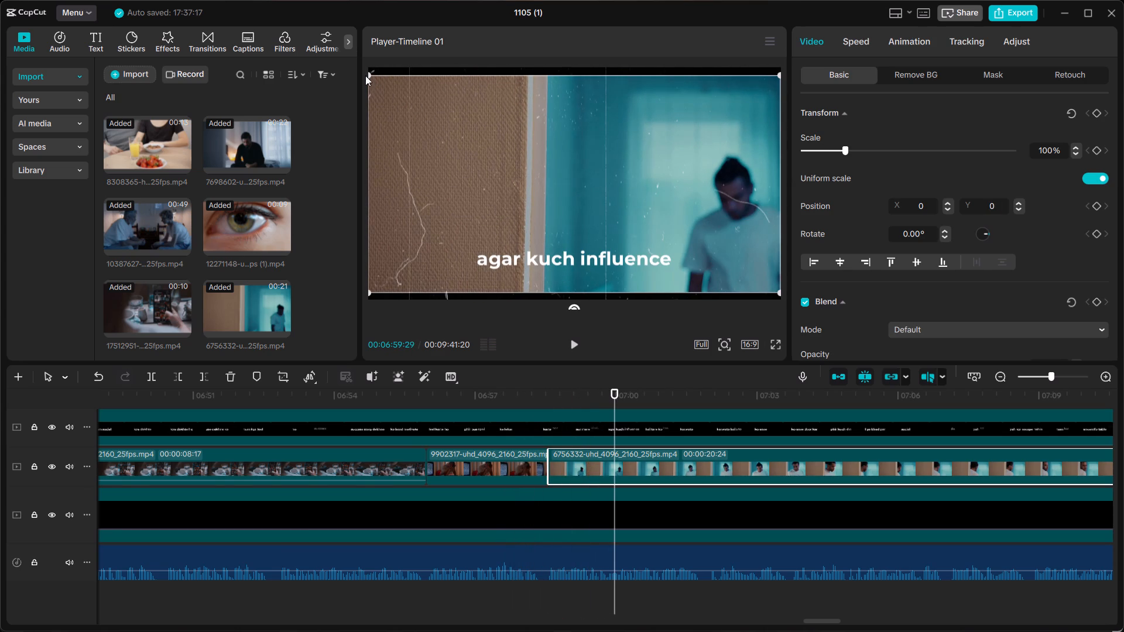
{"action": "left_click_drag", "start_coordinate": [370, 71], "coordinate": [369, 70]}
{"action": "left_click_drag", "start_coordinate": [369, 70], "coordinate": [355, 56]}
{"action": "left_click", "coordinate": [622, 467]}
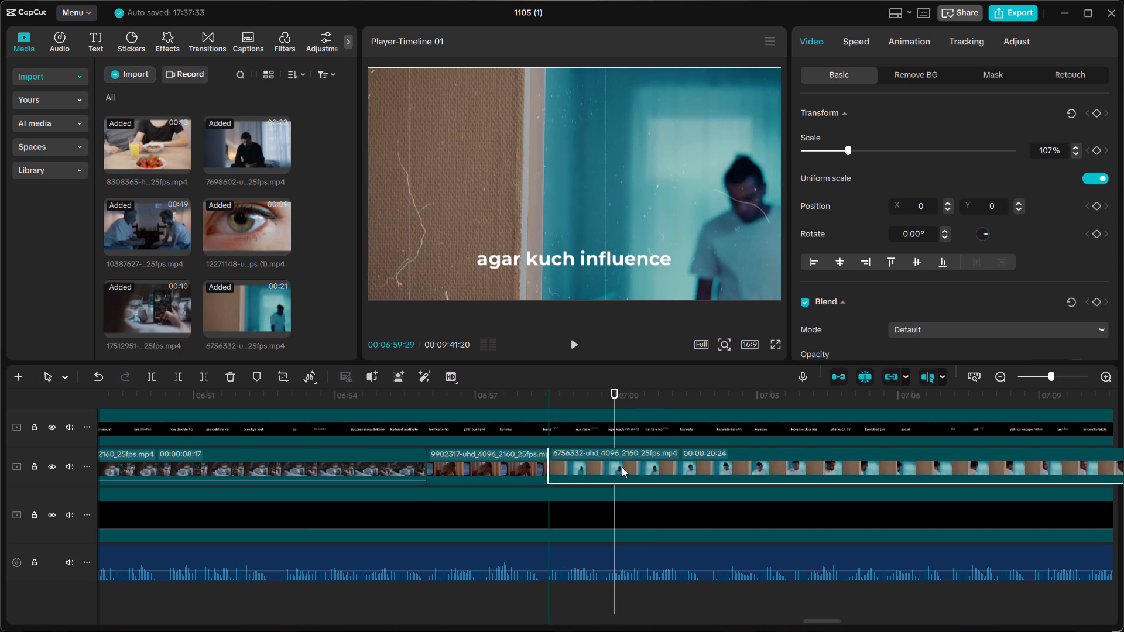
Play from just before the man-behind-a-wall clip to past its end, checking it against the voiceover and captions.
{"action": "left_click", "coordinate": [537, 401]}
{"action": "key", "text": "space"}
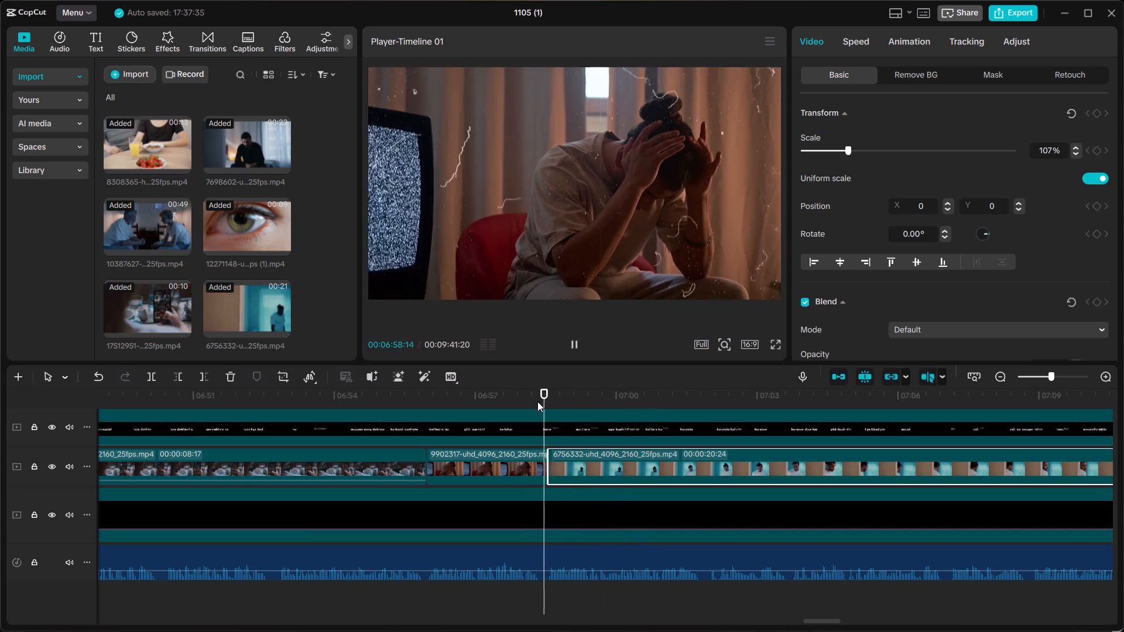
{"action": "left_click", "coordinate": [534, 399]}
{"action": "key", "text": "space"}
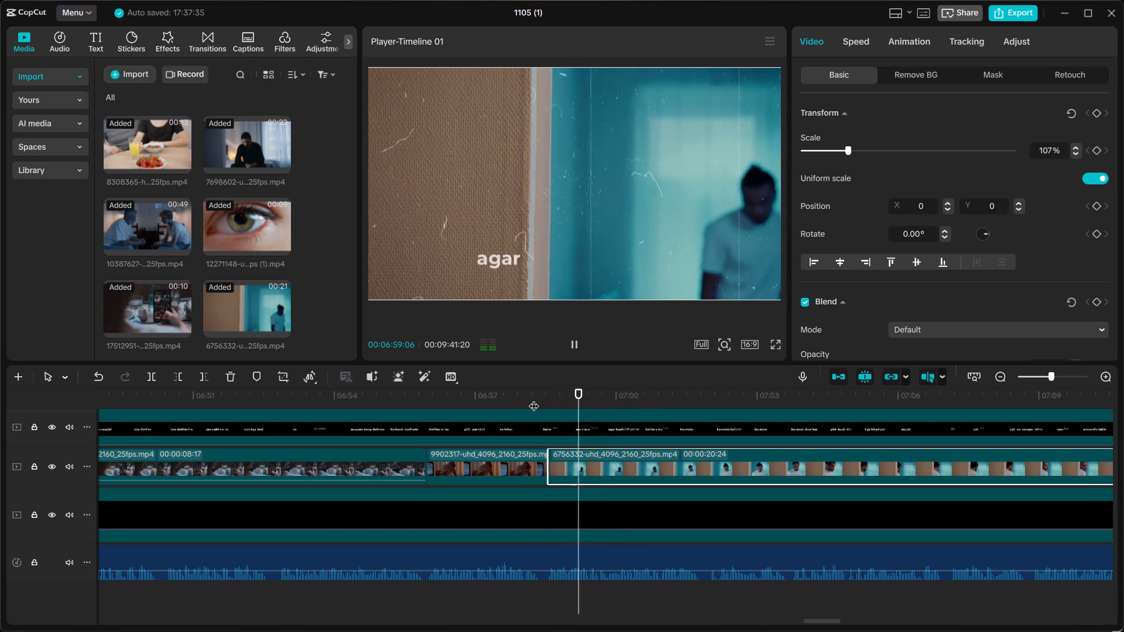
{"action": "left_click", "coordinate": [524, 393]}
{"action": "key", "text": "space"}
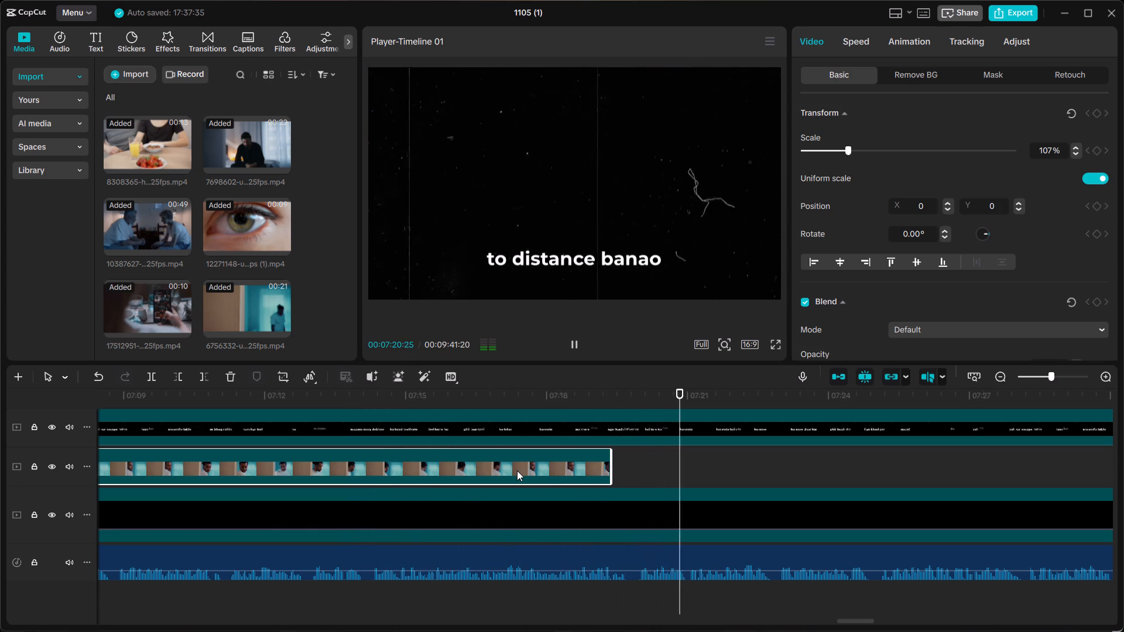
{"action": "key", "text": "space"}
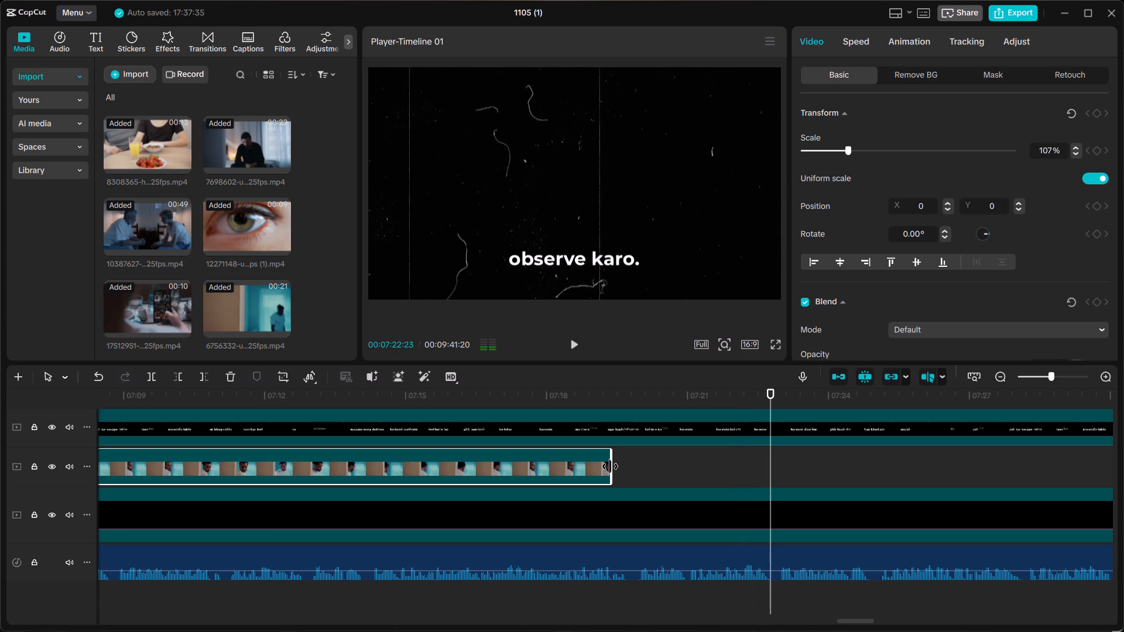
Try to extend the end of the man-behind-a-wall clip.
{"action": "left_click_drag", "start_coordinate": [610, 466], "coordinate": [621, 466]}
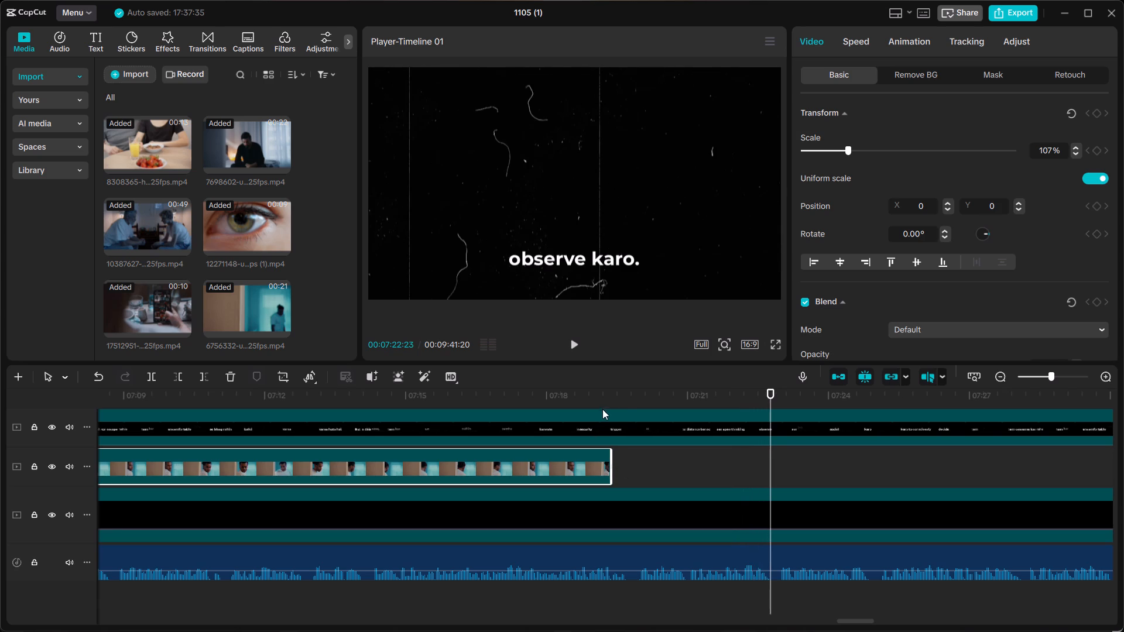
Replay the last seconds of the man-behind-a-wall clip to check where it ends relative to the "trigger karti hai" caption.
{"action": "left_click", "coordinate": [614, 396]}
{"action": "left_click", "coordinate": [570, 386]}
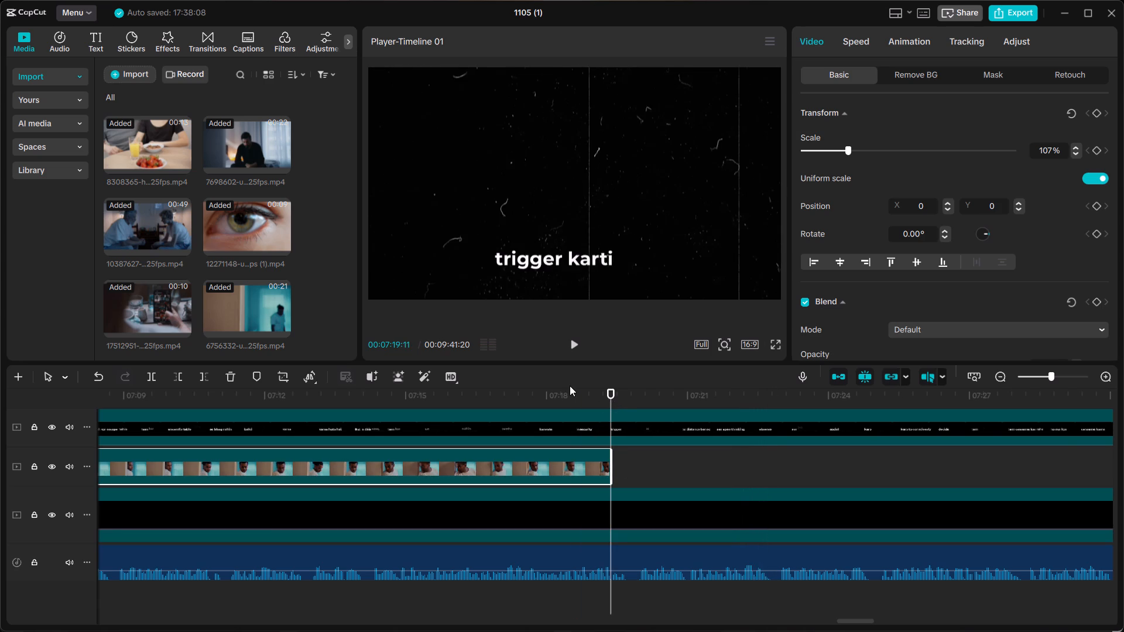
{"action": "left_click", "coordinate": [558, 391]}
{"action": "left_click", "coordinate": [450, 406]}
{"action": "key", "text": "space"}
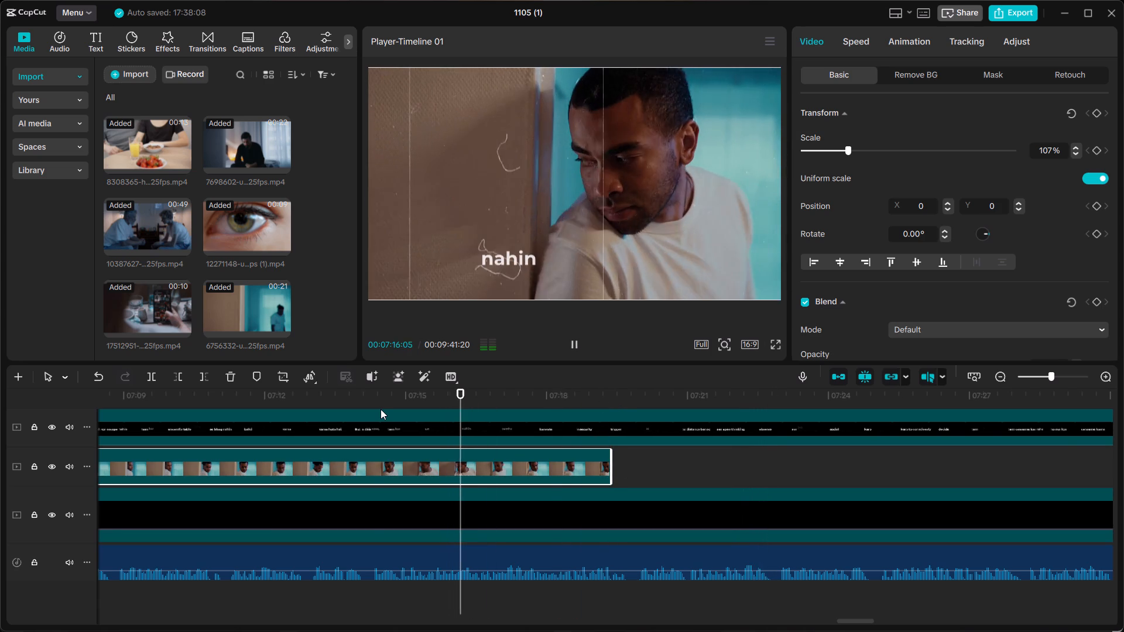
{"action": "key", "text": "space"}
{"action": "left_click", "coordinate": [374, 409]}
{"action": "key", "text": "space"}
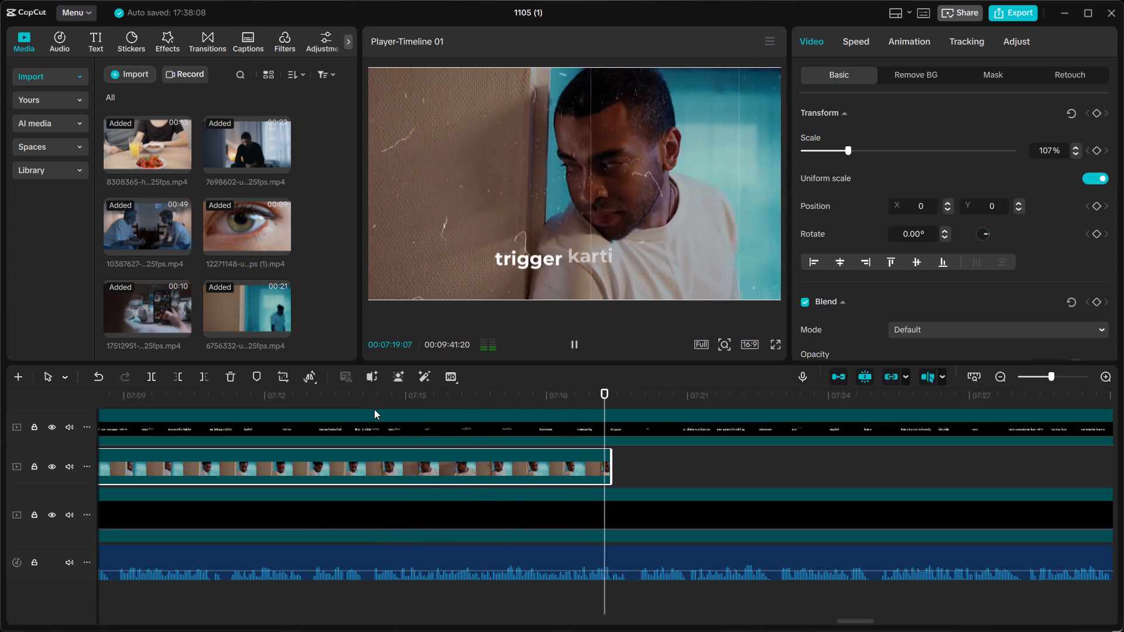
{"action": "key", "text": "space"}
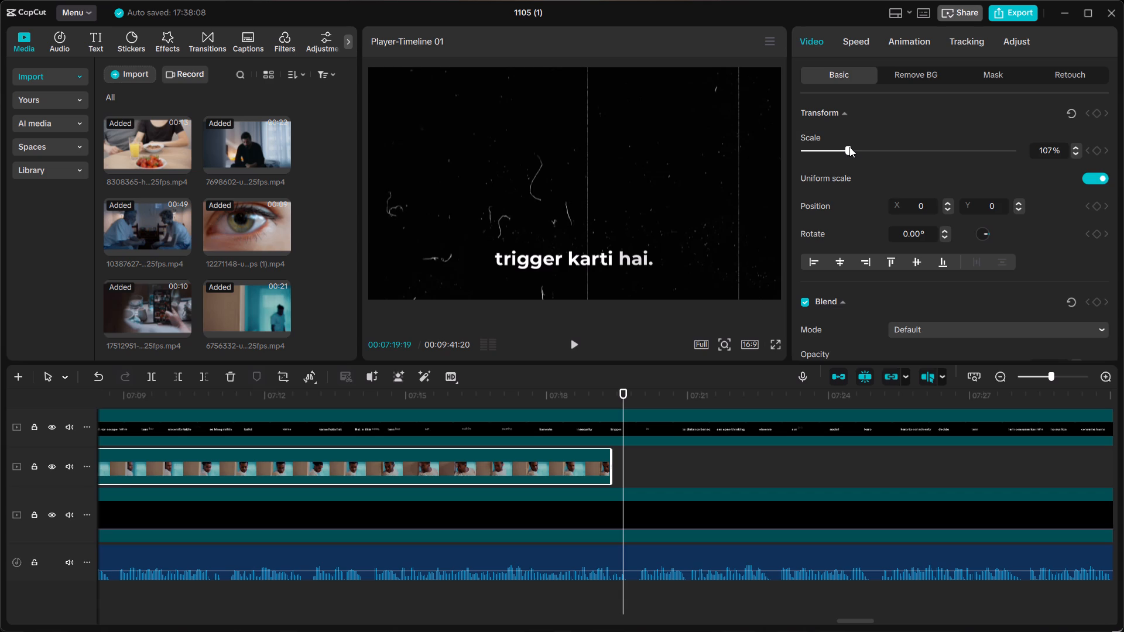
Slow the man-behind-a-wall clip to 0.87x speed and play through its new ending.
{"action": "left_click", "coordinate": [849, 35]}
{"action": "left_click", "coordinate": [862, 45]}
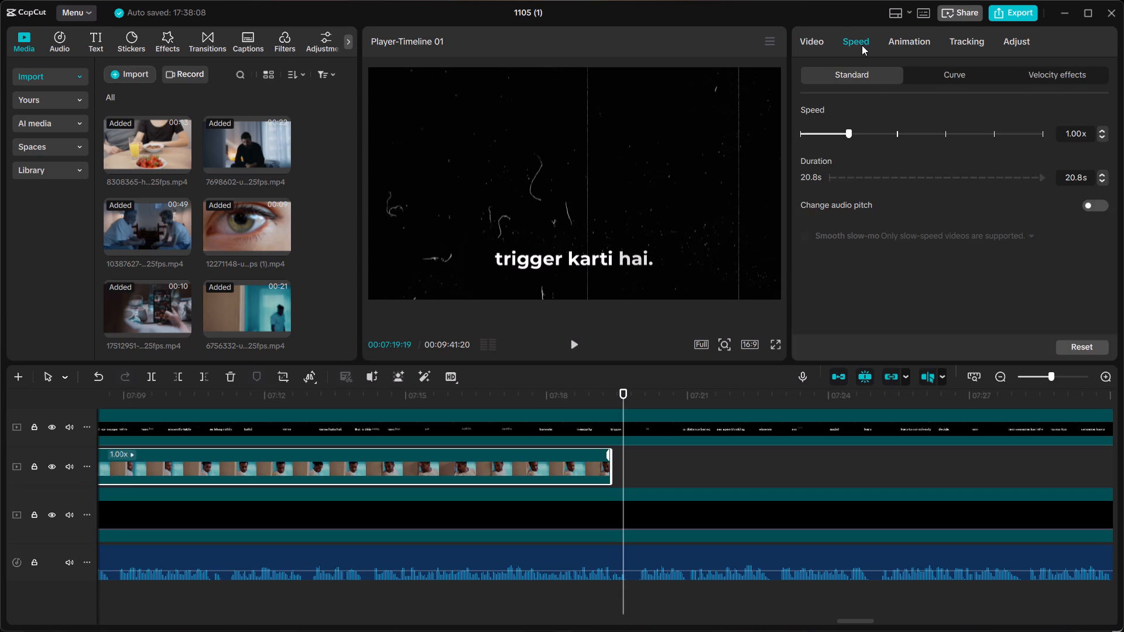
{"action": "left_click_drag", "start_coordinate": [846, 133], "coordinate": [842, 139]}
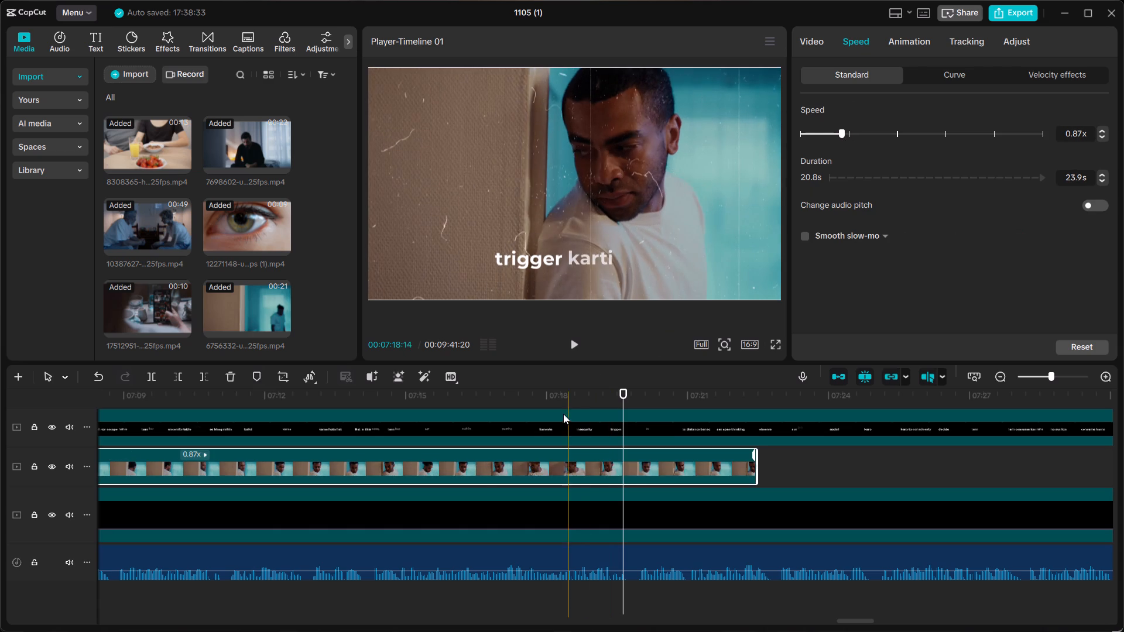
{"action": "left_click", "coordinate": [559, 406]}
{"action": "key", "text": "space"}
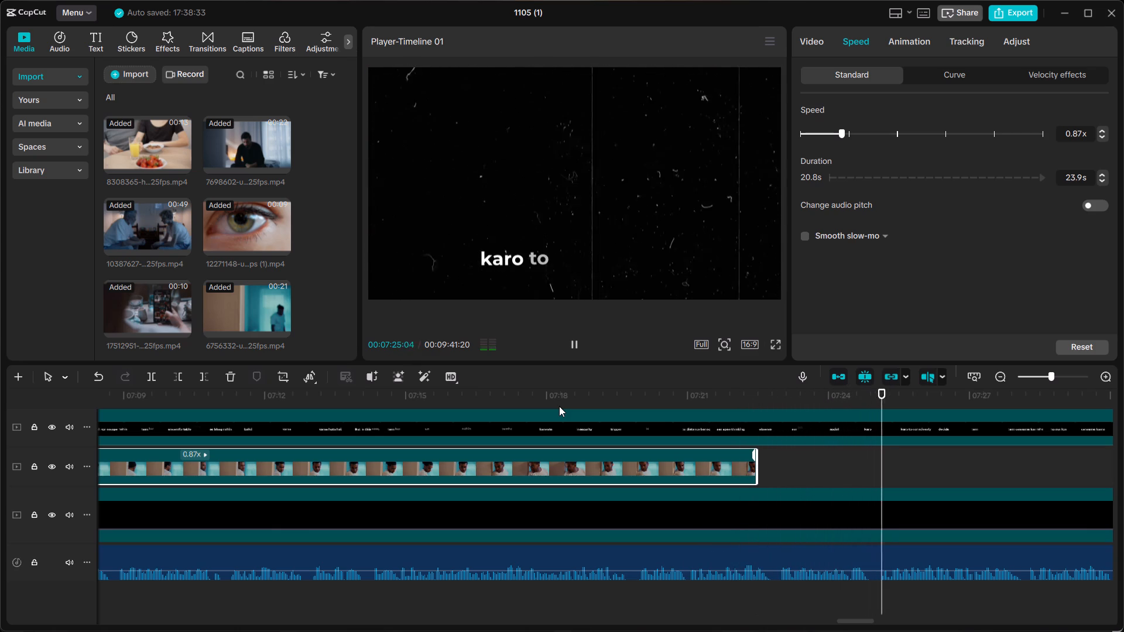
Replay the moments around the end of the man-behind-a-wall clip, checking its cut point against the "observe karo" caption.
{"action": "key", "text": "space"}
{"action": "left_click", "coordinate": [718, 400]}
{"action": "key", "text": "space"}
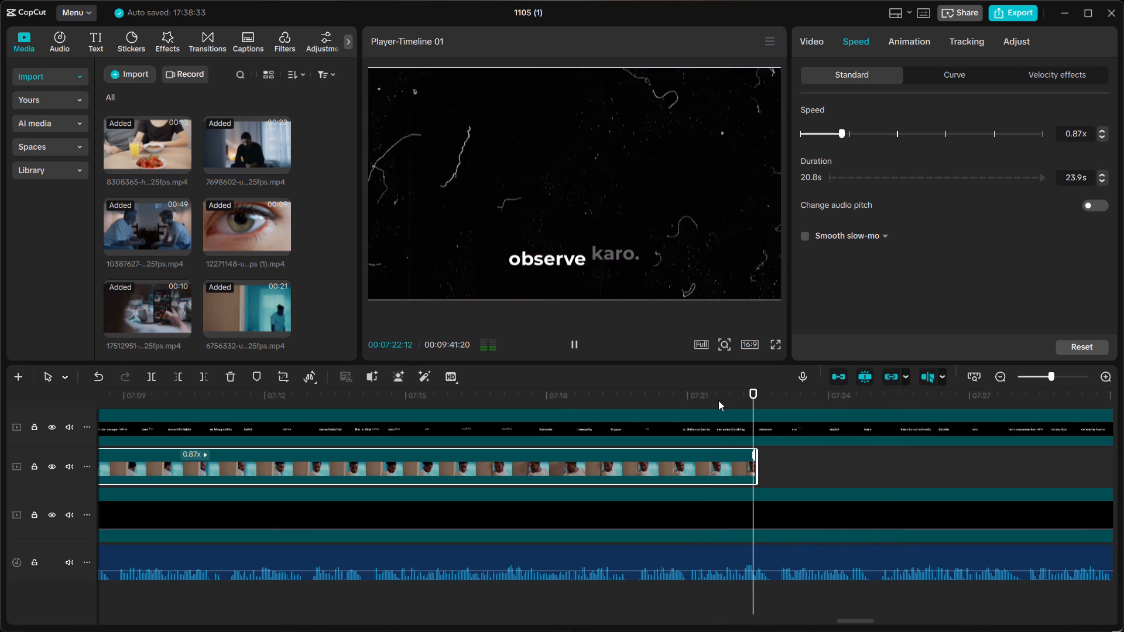
{"action": "key", "text": "space"}
{"action": "left_click", "coordinate": [758, 400]}
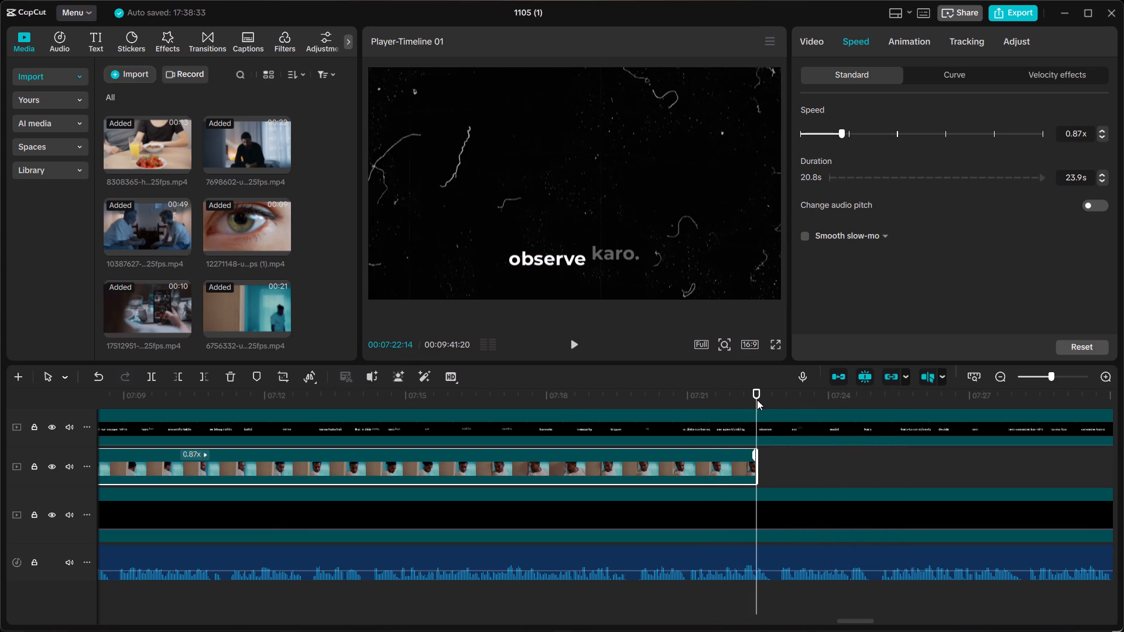
{"action": "left_click", "coordinate": [734, 398]}
{"action": "key", "text": "space"}
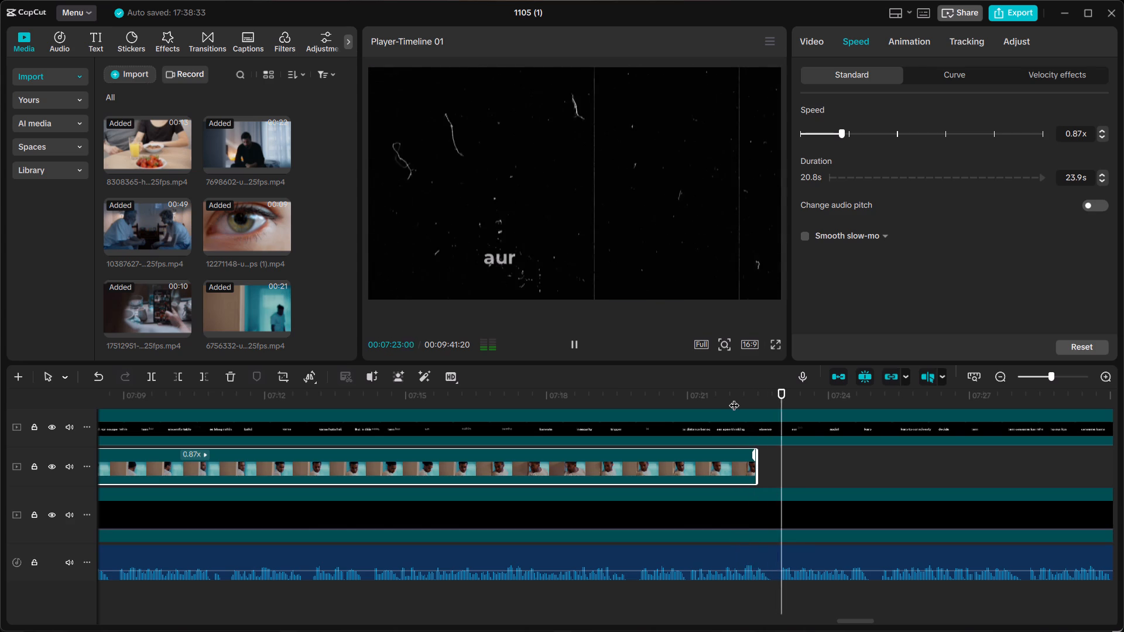
{"action": "key", "text": "space"}
{"action": "left_click", "coordinate": [758, 397]}
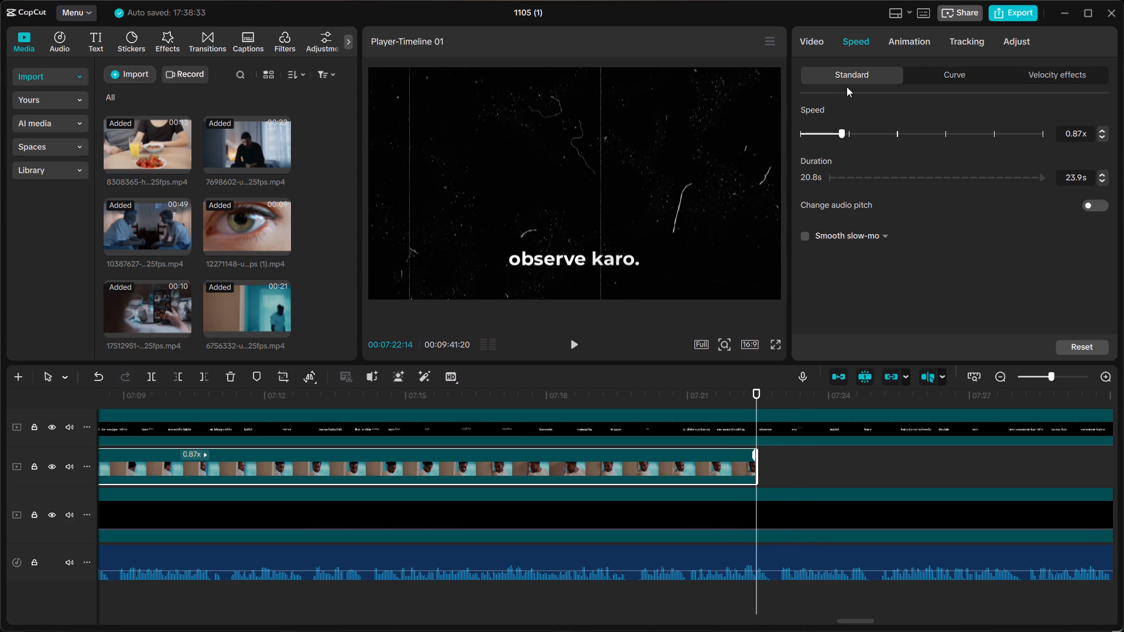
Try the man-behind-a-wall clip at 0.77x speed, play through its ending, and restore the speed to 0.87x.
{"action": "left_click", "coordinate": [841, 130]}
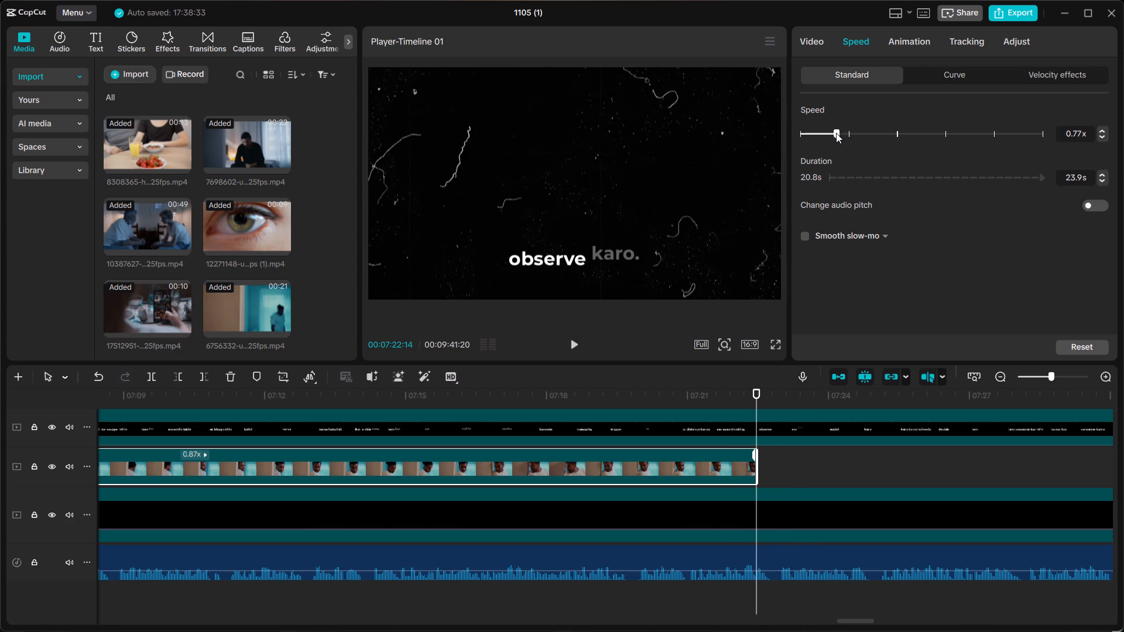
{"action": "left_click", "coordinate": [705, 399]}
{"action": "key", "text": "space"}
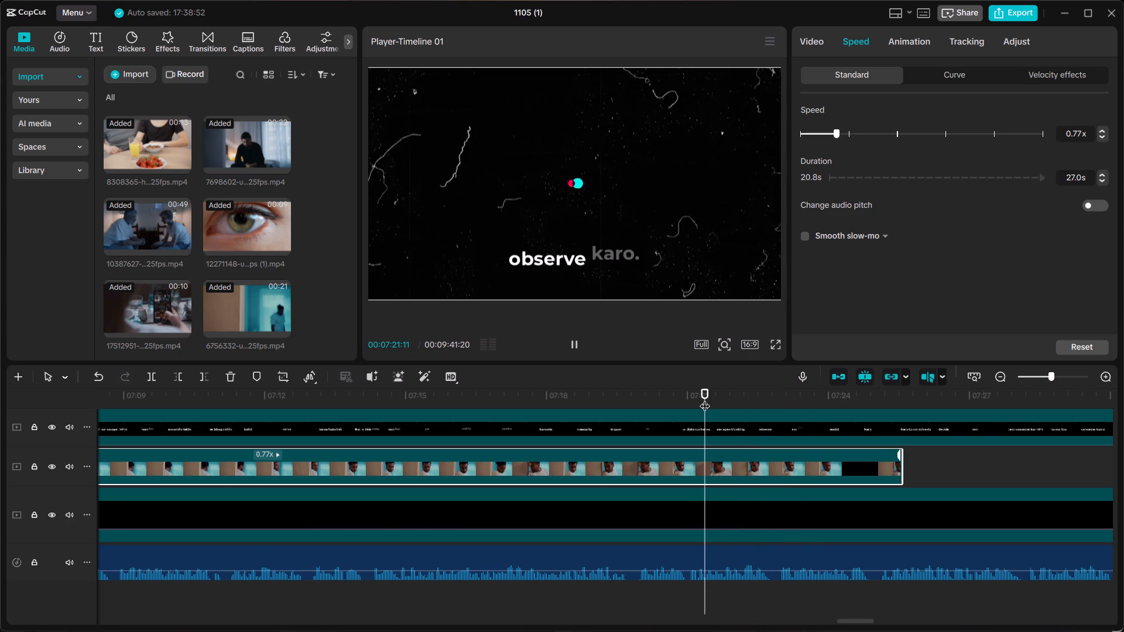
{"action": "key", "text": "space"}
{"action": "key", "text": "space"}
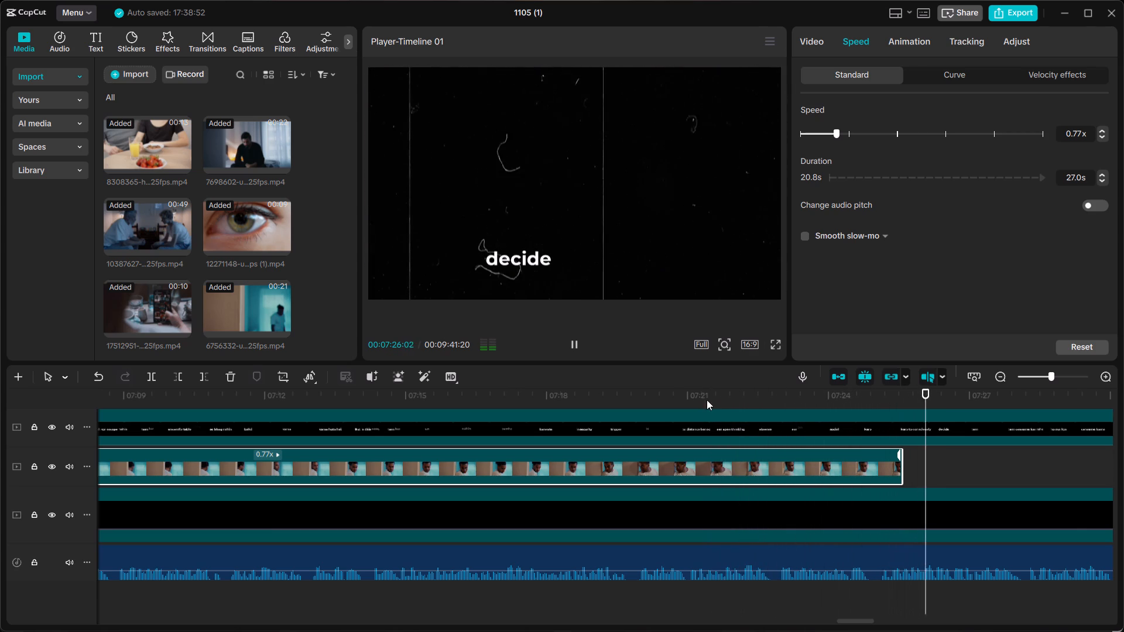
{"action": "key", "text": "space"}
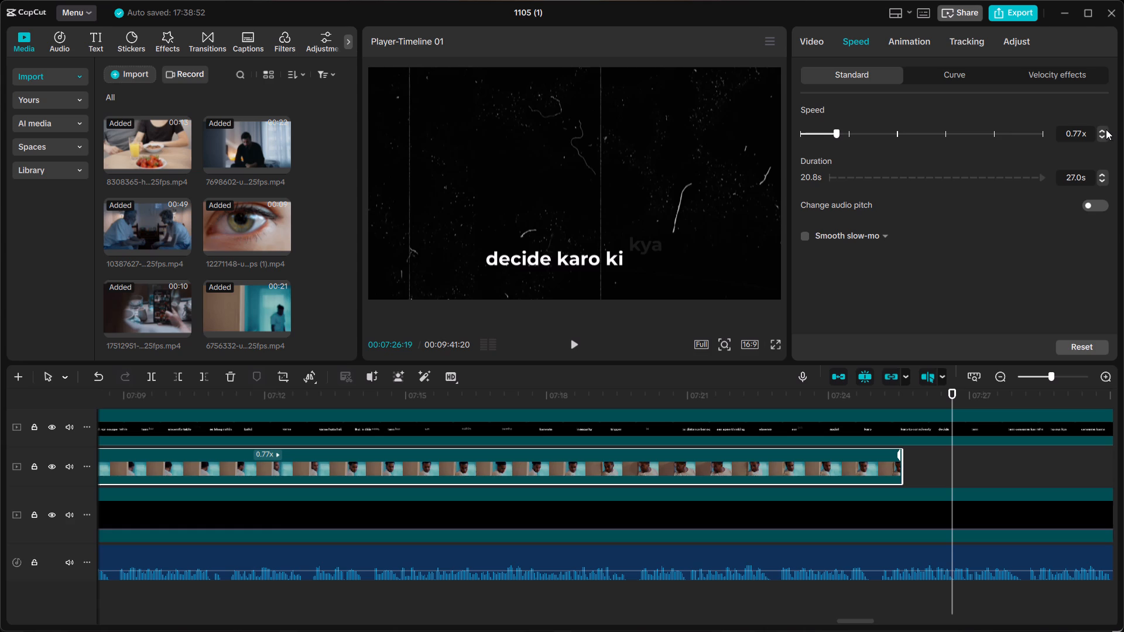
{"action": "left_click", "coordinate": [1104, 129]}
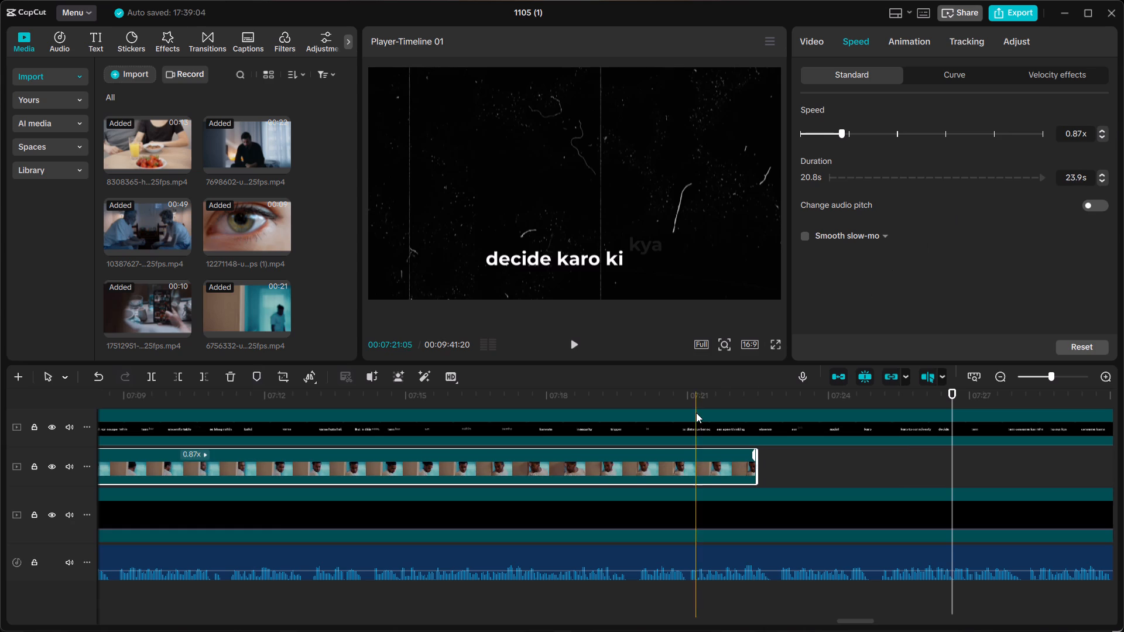
Reuse the phone-scrolling clip 5201209-hd_1920_1080_30fps from the imported media, placing it directly after the man-behind-a-wall clip at 00:07:22:14.
{"action": "left_click", "coordinate": [715, 420]}
{"action": "key", "text": "space"}
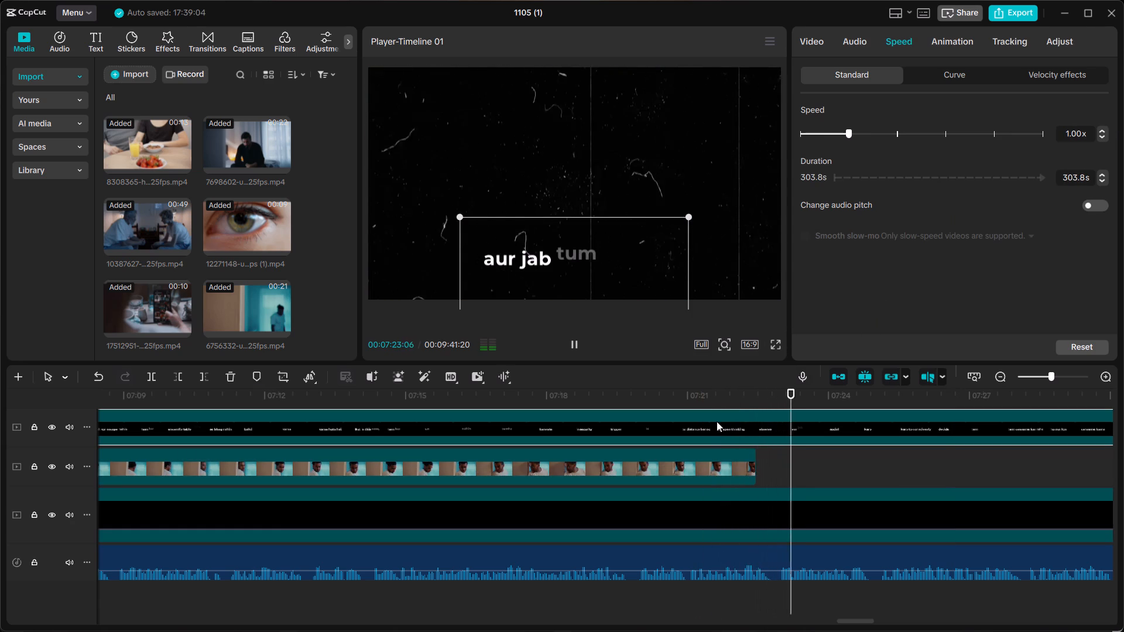
{"action": "key", "text": "space"}
{"action": "left_click", "coordinate": [756, 398]}
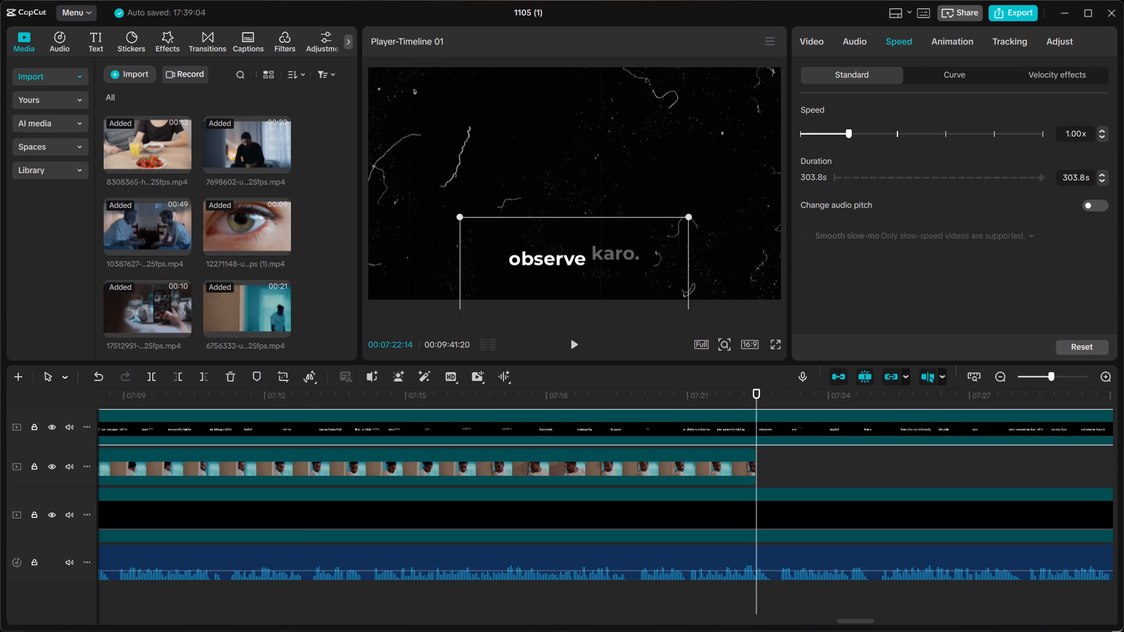
{"action": "scroll", "coordinate": [85, 631], "scroll_direction": "right", "scroll_amount": 3}
{"action": "scroll", "coordinate": [391, 486], "scroll_direction": "right", "scroll_amount": 4}
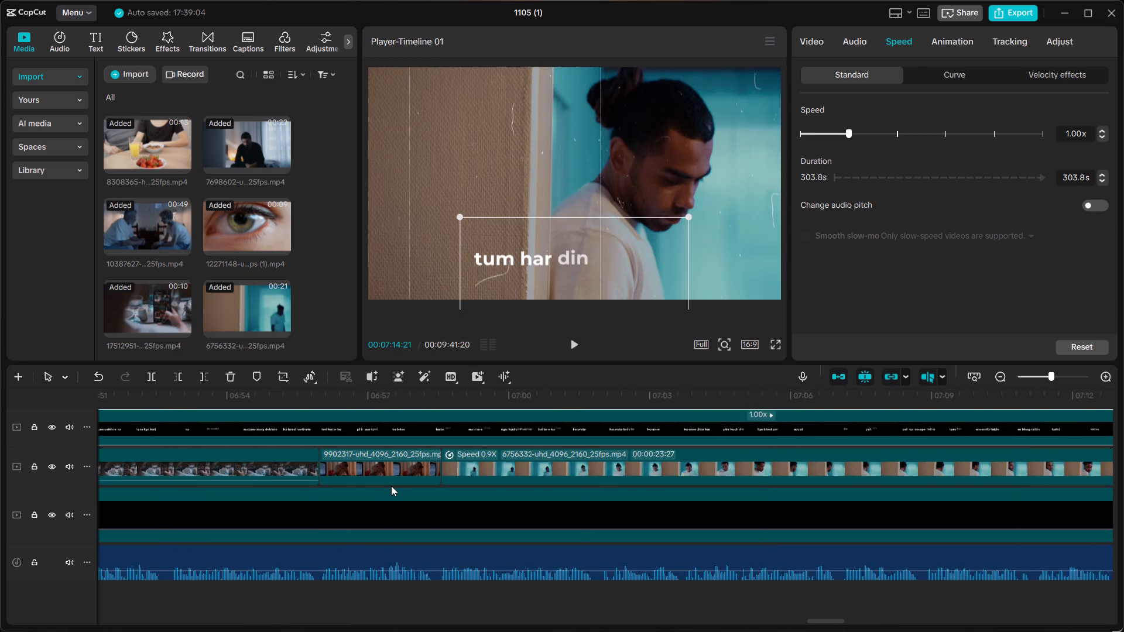
{"action": "scroll", "coordinate": [391, 486], "scroll_direction": "right", "scroll_amount": 2}
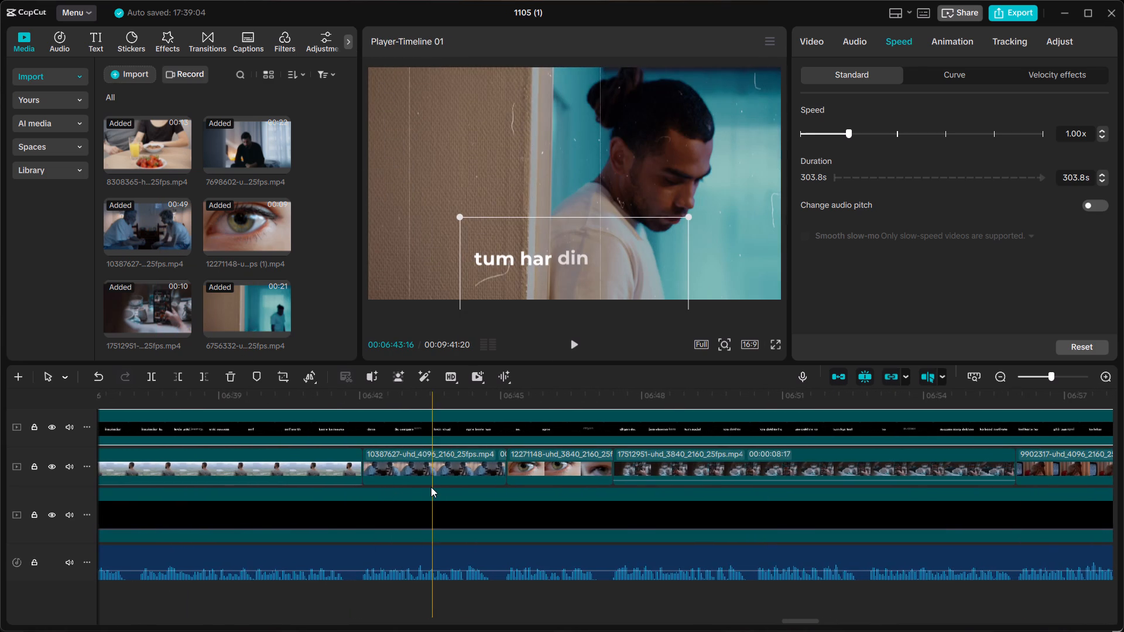
{"action": "scroll", "coordinate": [431, 487], "scroll_direction": "left", "scroll_amount": 6}
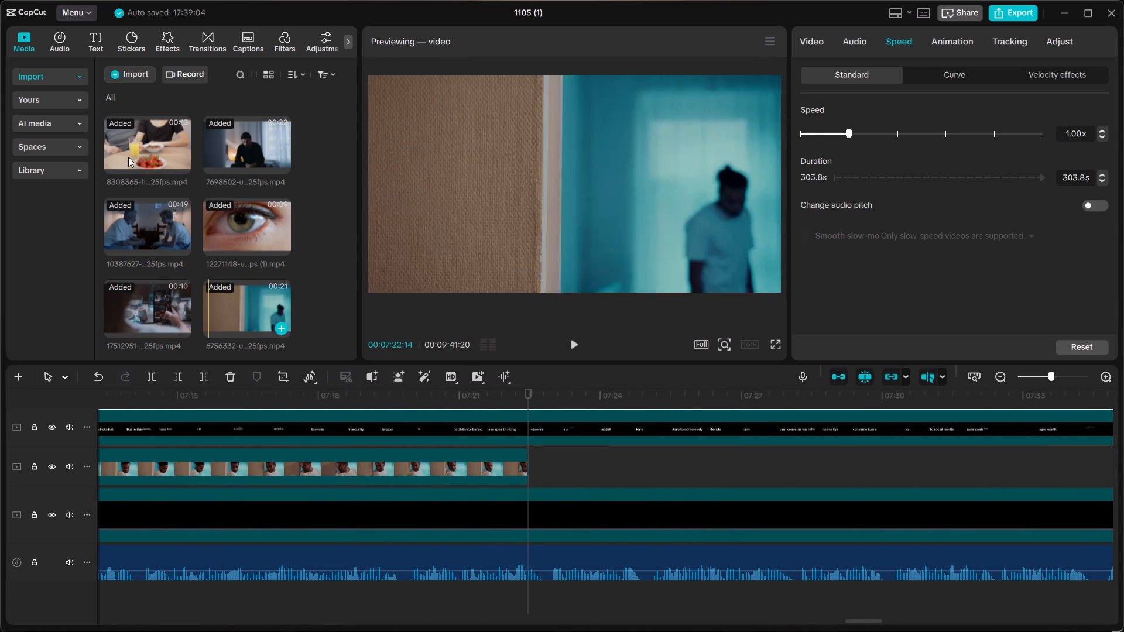
{"action": "scroll", "coordinate": [129, 158], "scroll_direction": "down", "scroll_amount": 4}
{"action": "scroll", "coordinate": [217, 233], "scroll_direction": "up", "scroll_amount": 6}
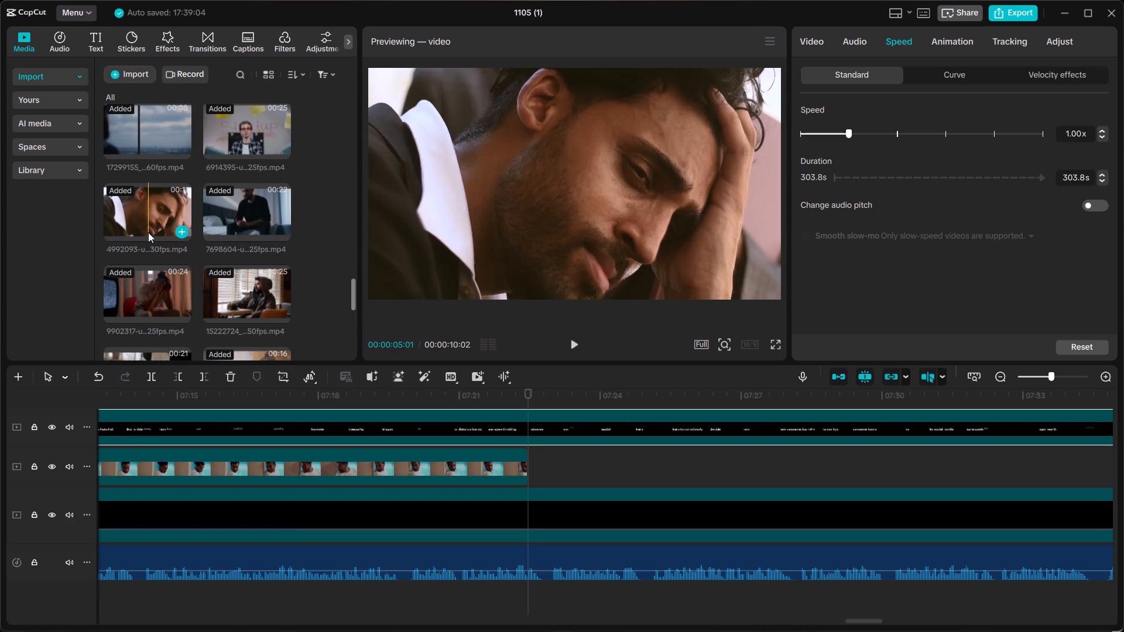
{"action": "scroll", "coordinate": [220, 209], "scroll_direction": "up", "scroll_amount": 3}
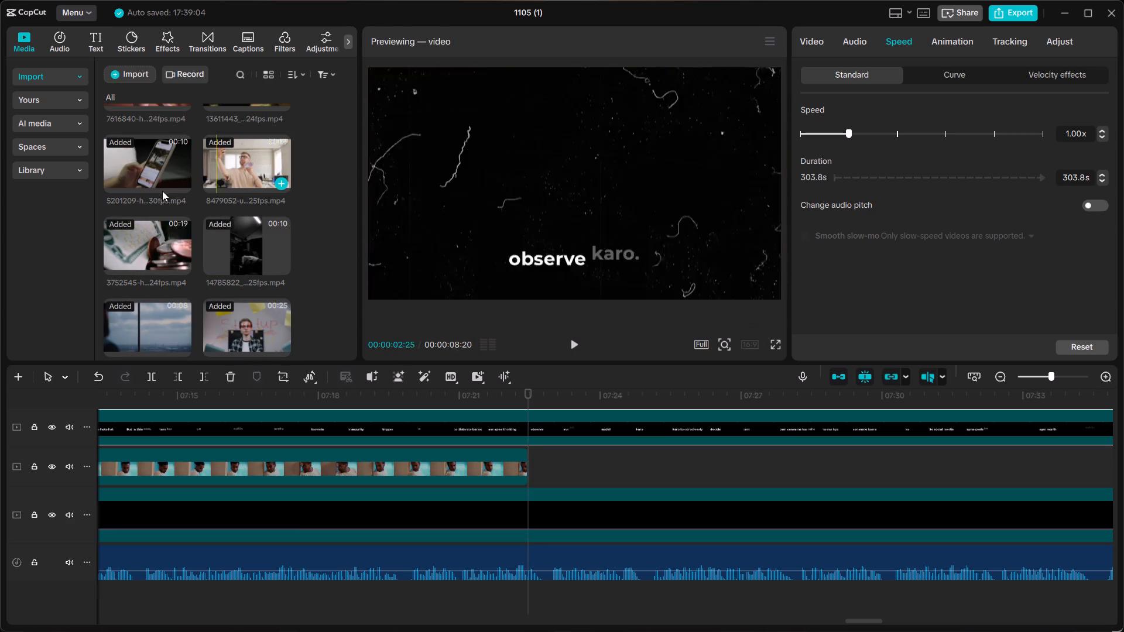
{"action": "left_click_drag", "start_coordinate": [141, 174], "coordinate": [527, 415]}
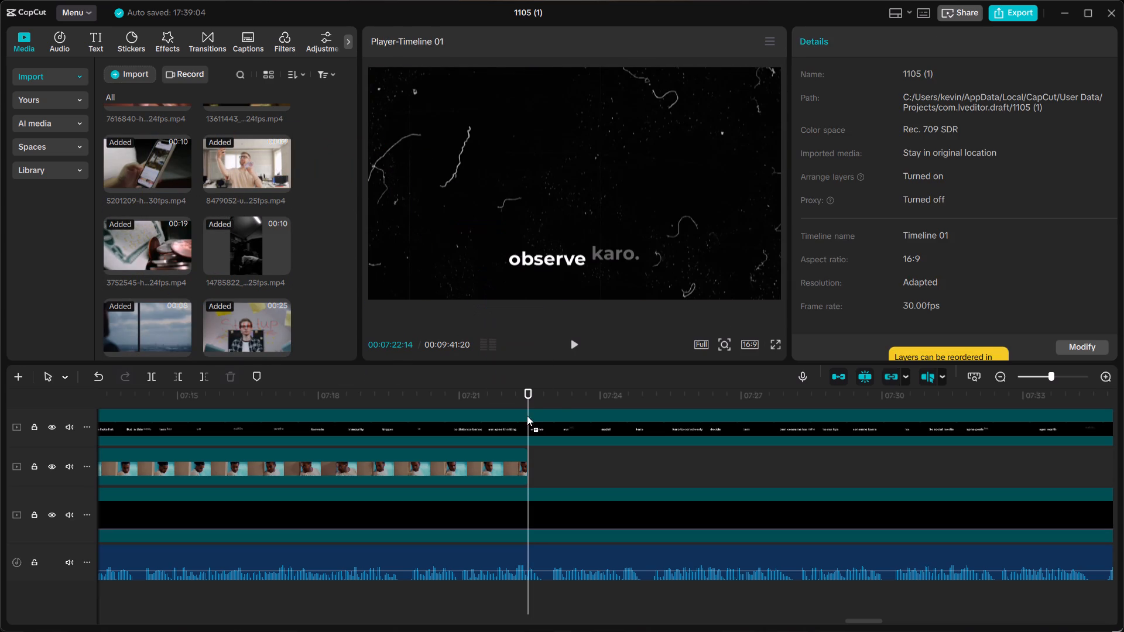
{"action": "left_click_drag", "start_coordinate": [527, 415], "coordinate": [530, 461]}
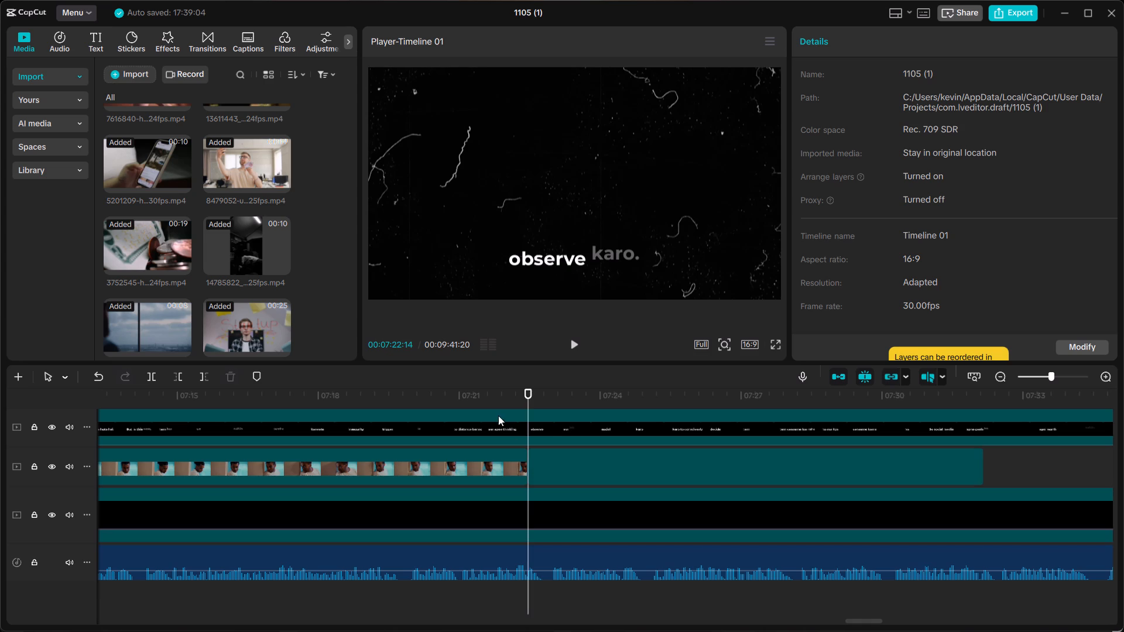
Play from just before the phone-scrolling clip to past its end, checking it against the voiceover and captions.
{"action": "left_click", "coordinate": [506, 401]}
{"action": "key", "text": "space"}
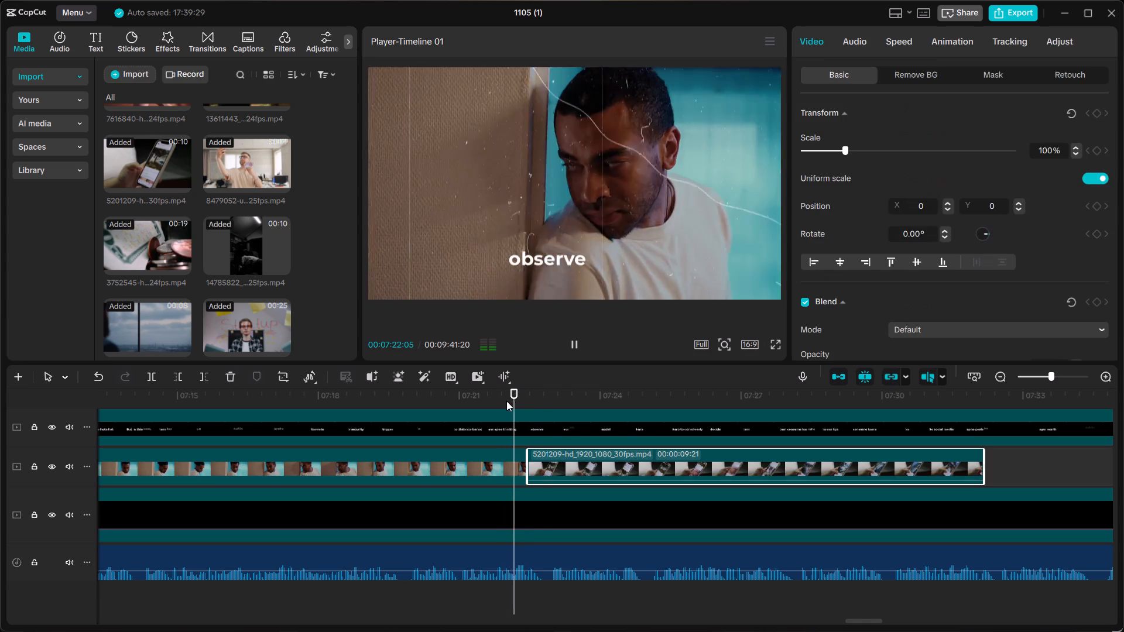
{"action": "left_click", "coordinate": [506, 401]}
{"action": "key", "text": "space"}
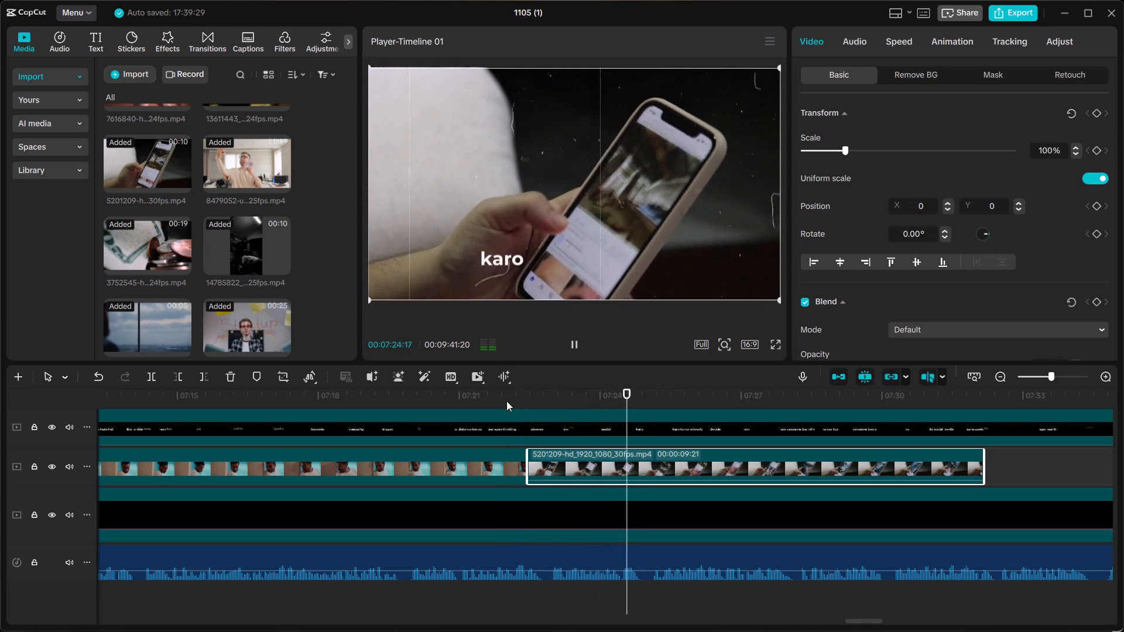
{"action": "scroll", "coordinate": [506, 401], "scroll_direction": "left", "scroll_amount": 2}
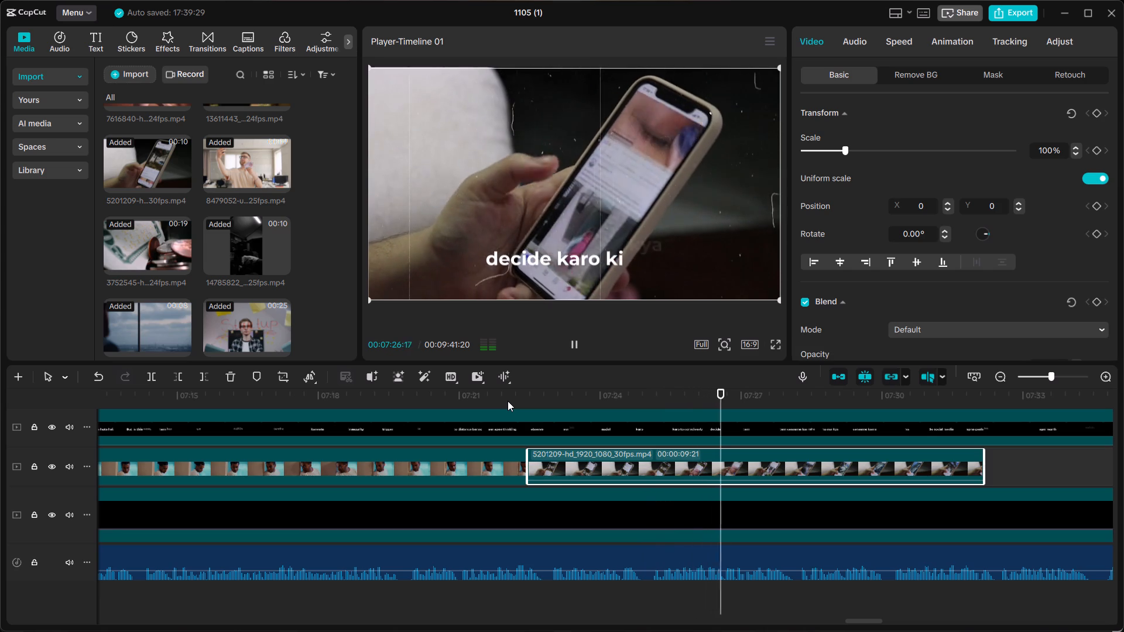
{"action": "scroll", "coordinate": [698, 410], "scroll_direction": "left", "scroll_amount": 1}
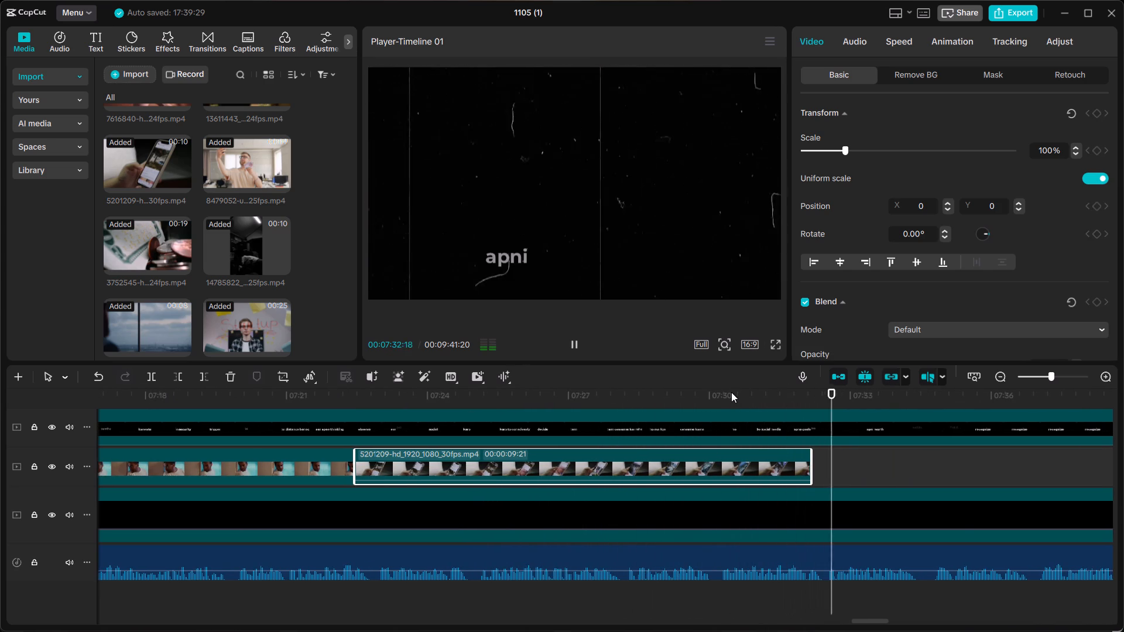
{"action": "key", "text": "space"}
{"action": "left_click", "coordinate": [808, 415]}
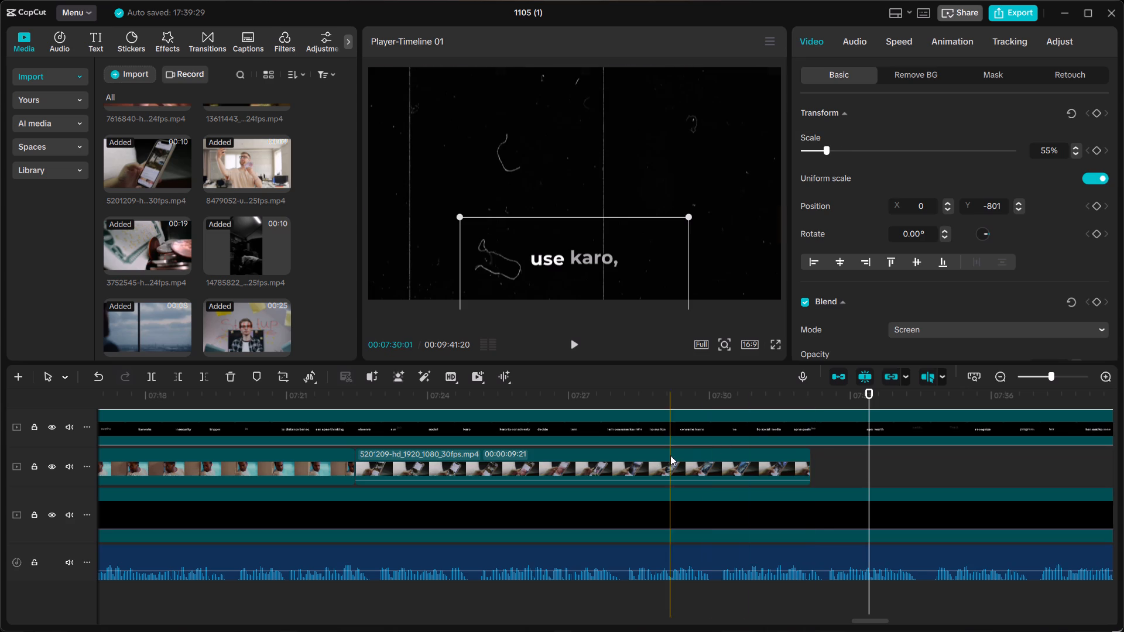
{"action": "left_click", "coordinate": [813, 425]}
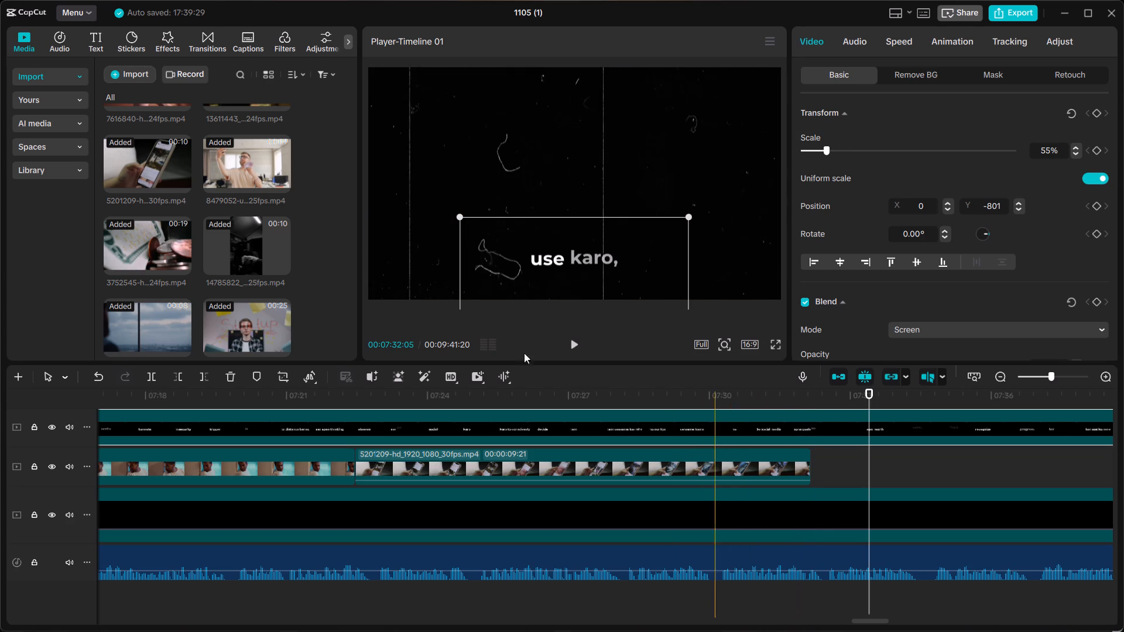
Import the video file 6951597-uhd_4096_2160_25fps into the project media.
{"action": "scroll", "coordinate": [160, 217], "scroll_direction": "down", "scroll_amount": 12}
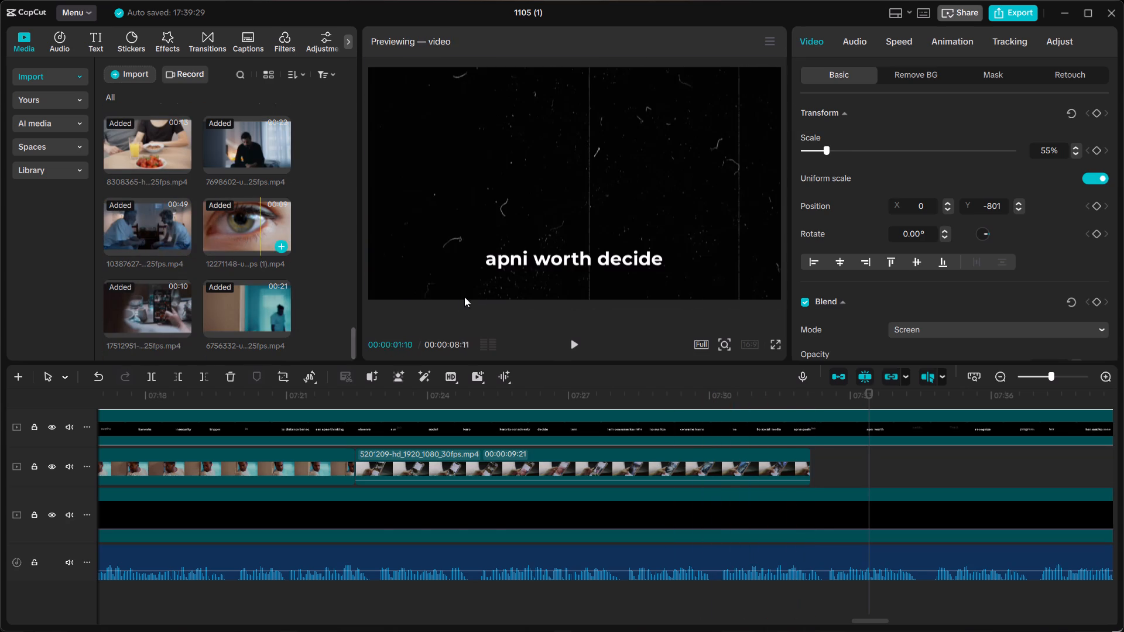
{"action": "left_click", "coordinate": [115, 70]}
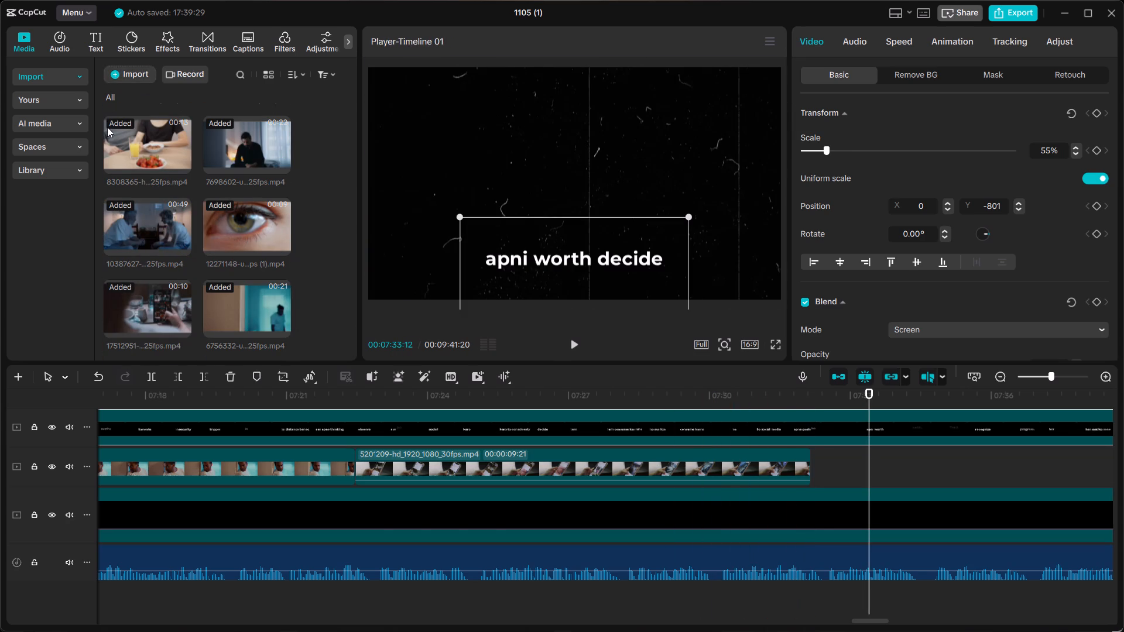
{"action": "scroll", "coordinate": [232, 156], "scroll_direction": "down", "scroll_amount": 2}
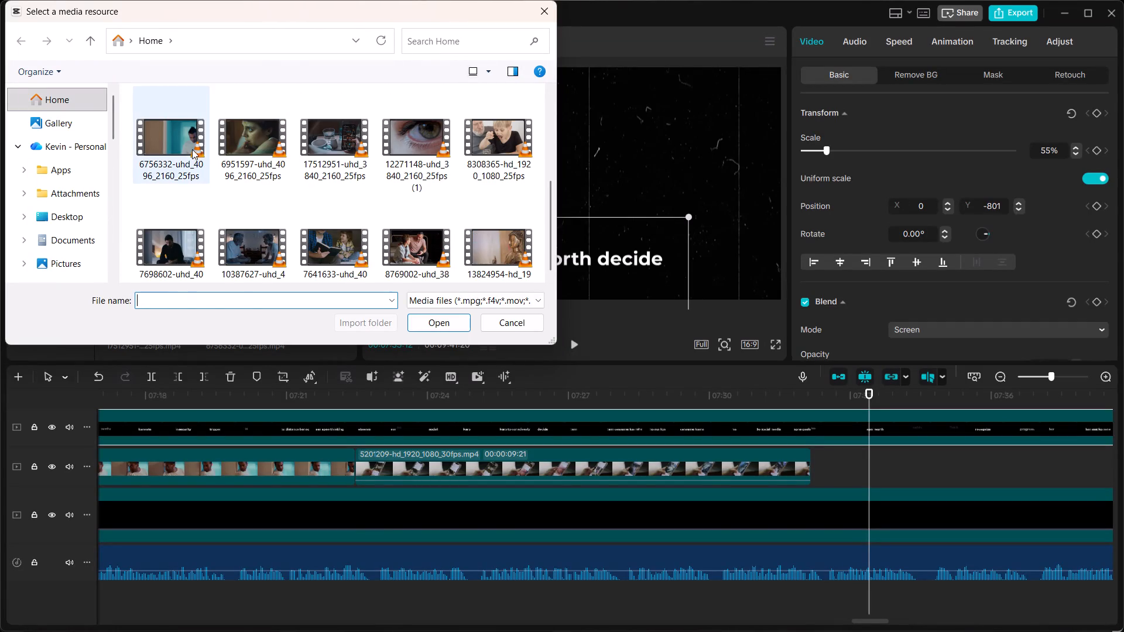
{"action": "left_click", "coordinate": [259, 147]}
{"action": "left_click", "coordinate": [440, 326]}
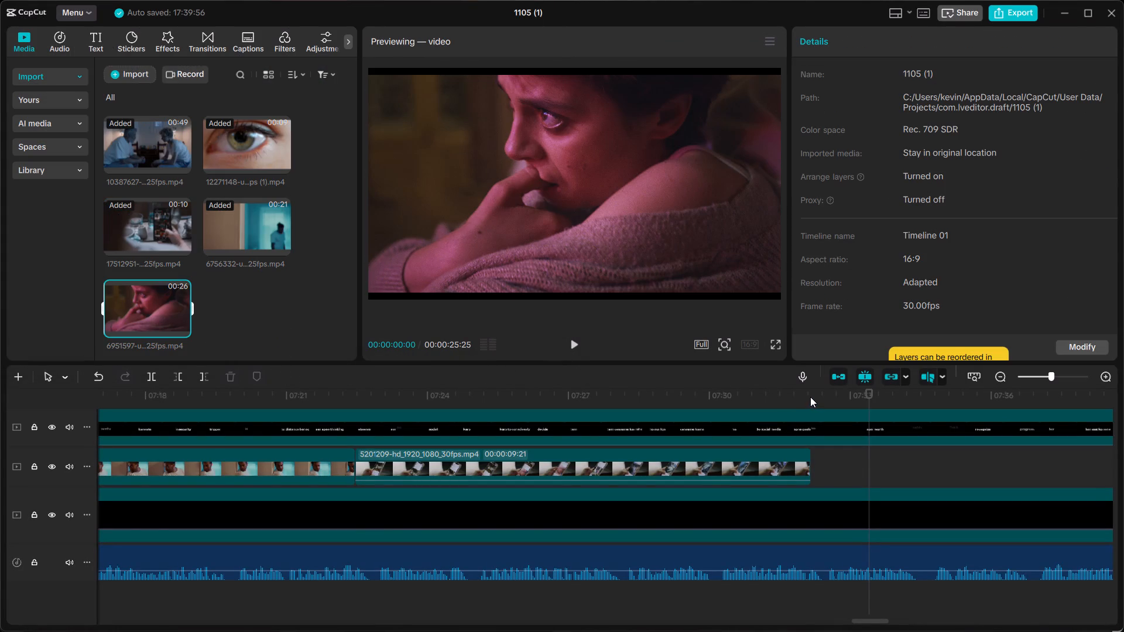
Place the imported pensive-woman clip 6951597 on the B-roll track directly after the phone-scrolling clip.
{"action": "left_click", "coordinate": [810, 397]}
{"action": "left_click_drag", "start_coordinate": [138, 314], "coordinate": [610, 295]}
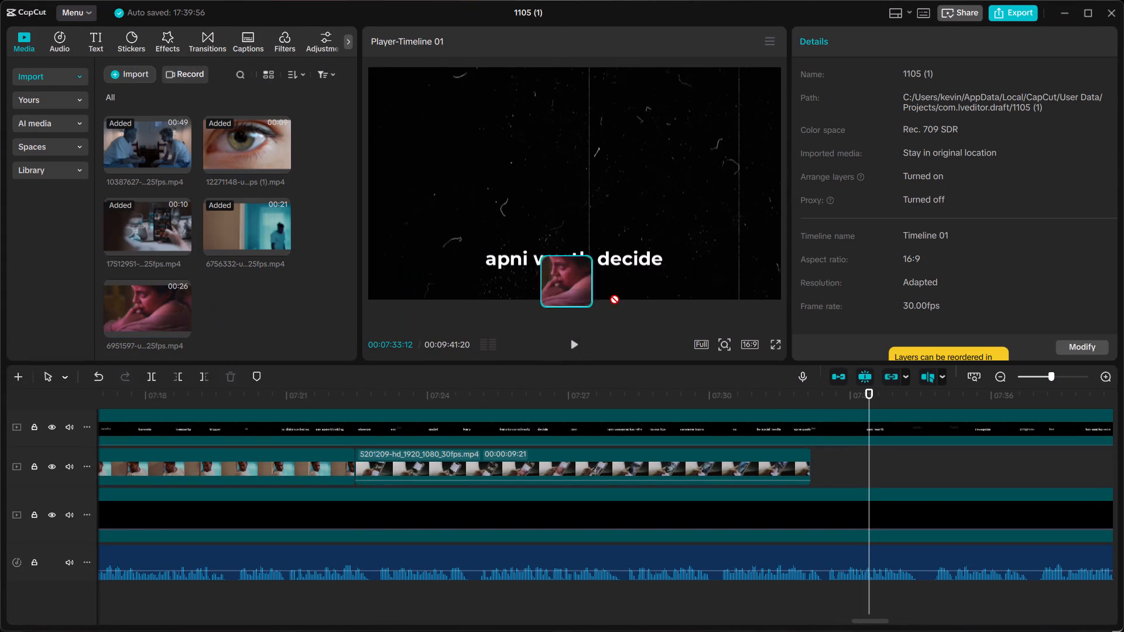
{"action": "left_click_drag", "start_coordinate": [610, 295], "coordinate": [814, 464]}
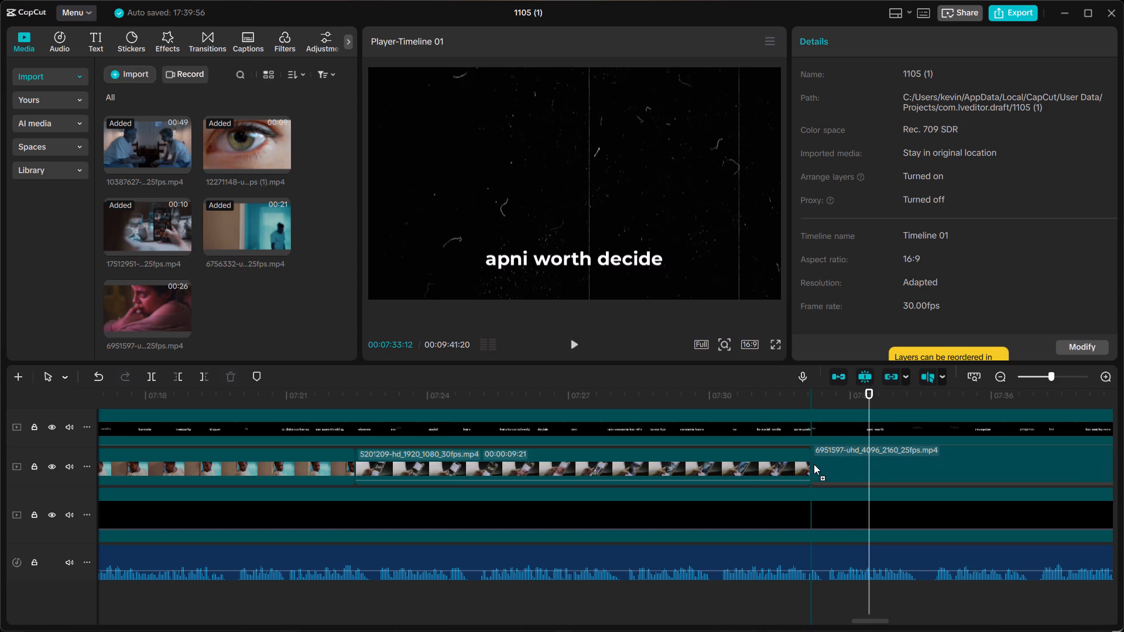
Enlarge the pensive-woman clip so it fills the frame without black bars above and below.
{"action": "left_click", "coordinate": [834, 390]}
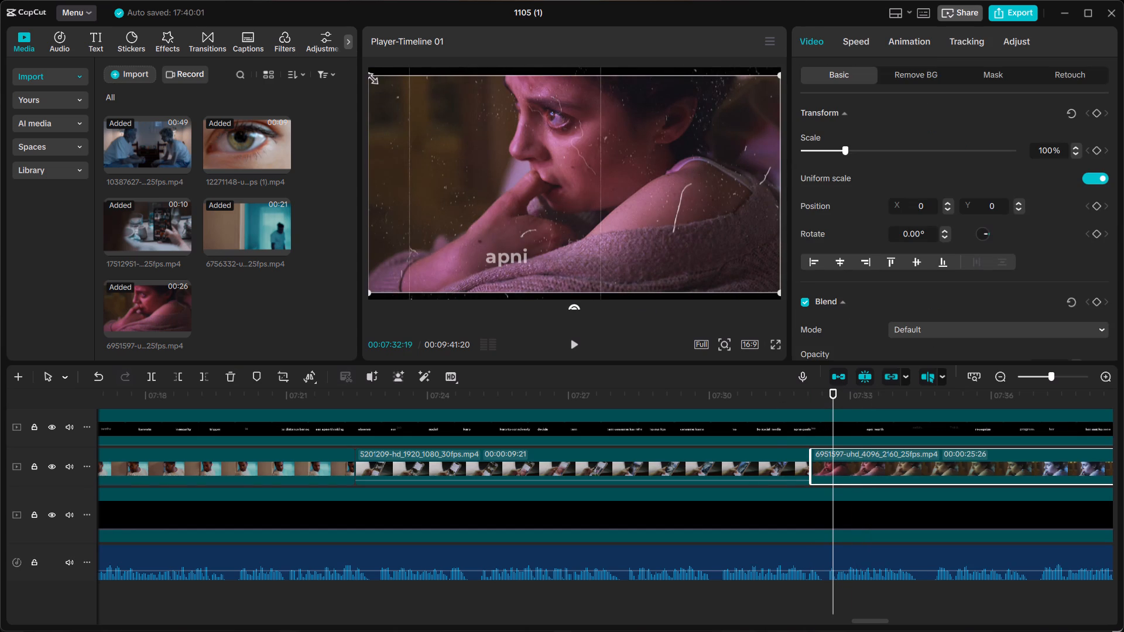
{"action": "left_click_drag", "start_coordinate": [368, 75], "coordinate": [348, 61]}
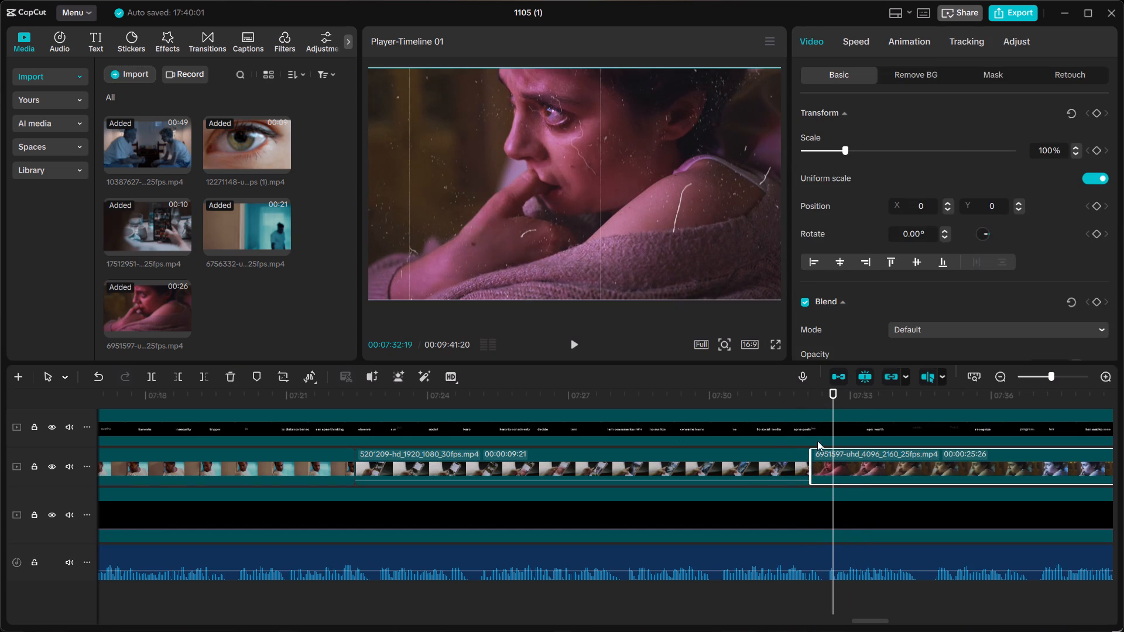
Play from just before the start of the pensive-woman clip into it, checking it against the voiceover and captions.
{"action": "left_click", "coordinate": [793, 411]}
{"action": "key", "text": "space"}
{"action": "left_click", "coordinate": [783, 404]}
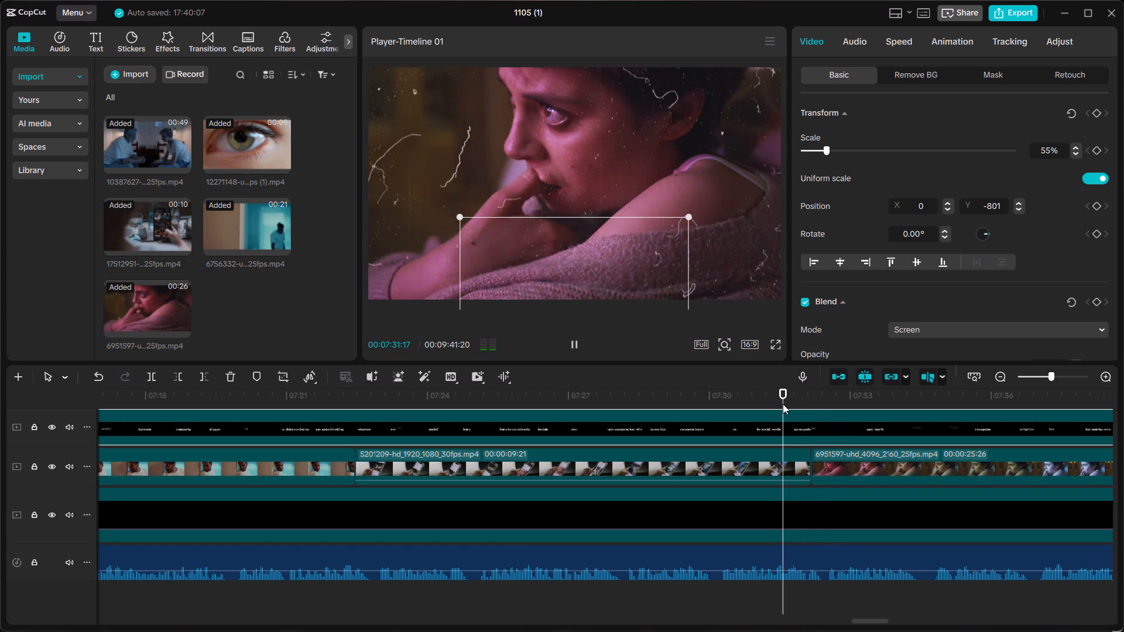
{"action": "key", "text": "space"}
{"action": "scroll", "coordinate": [783, 404], "scroll_direction": "left", "scroll_amount": 2}
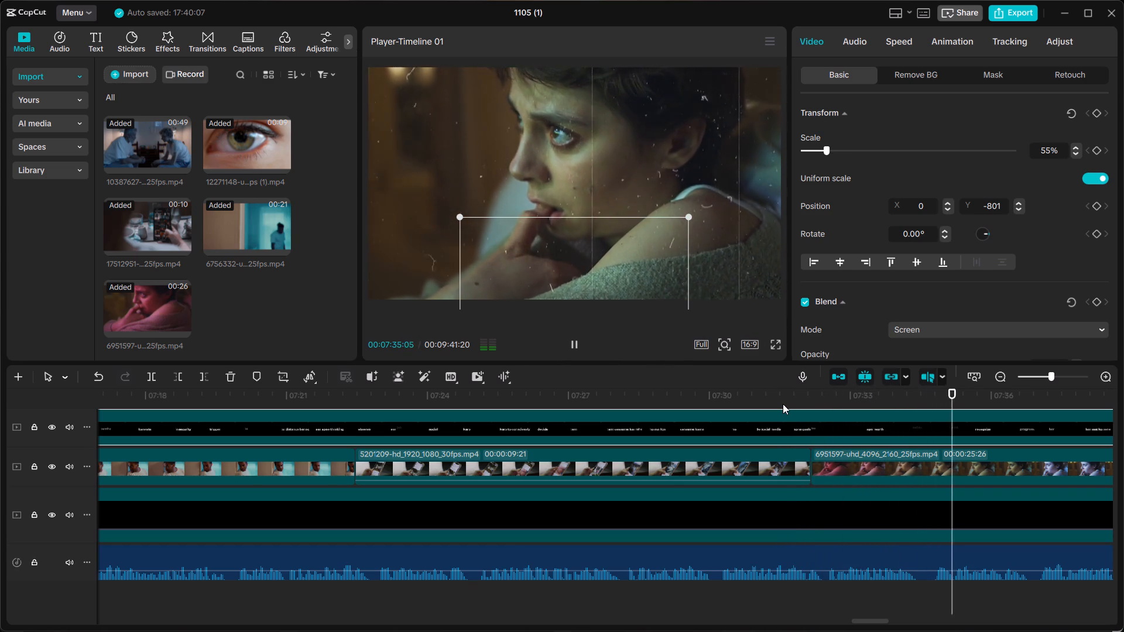
{"action": "scroll", "coordinate": [783, 404], "scroll_direction": "left", "scroll_amount": 1}
{"action": "key", "text": "space"}
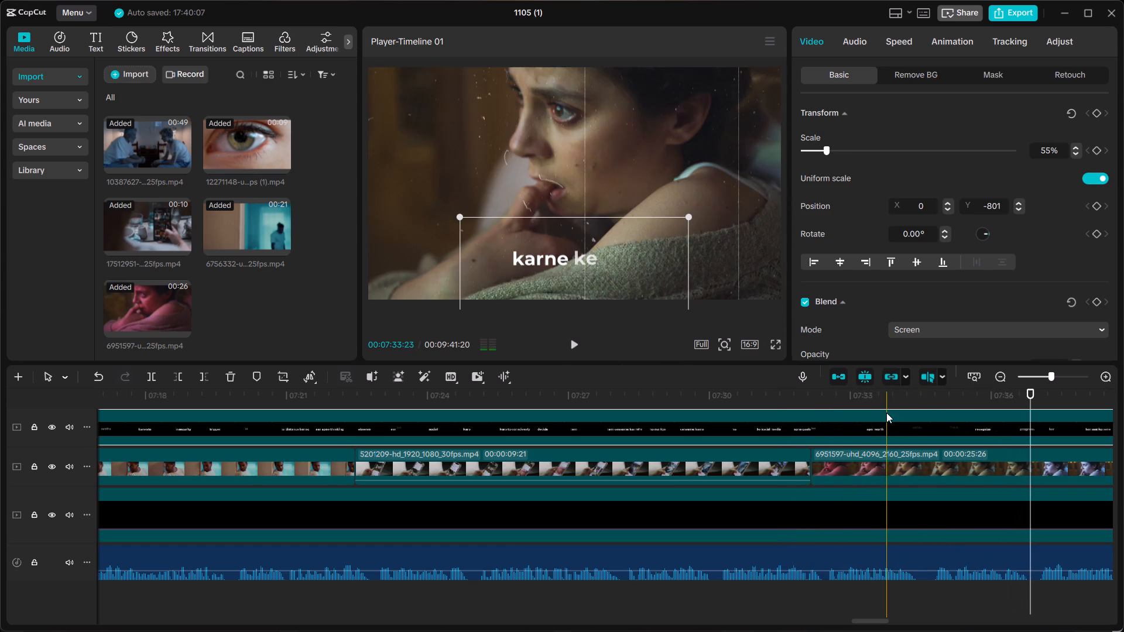
Split the pensive-woman clip 6951597 at 00:07:34:23, just before the "Third" caption line, and delete the part after the cut.
{"action": "scroll", "coordinate": [943, 415], "scroll_direction": "left", "scroll_amount": 1}
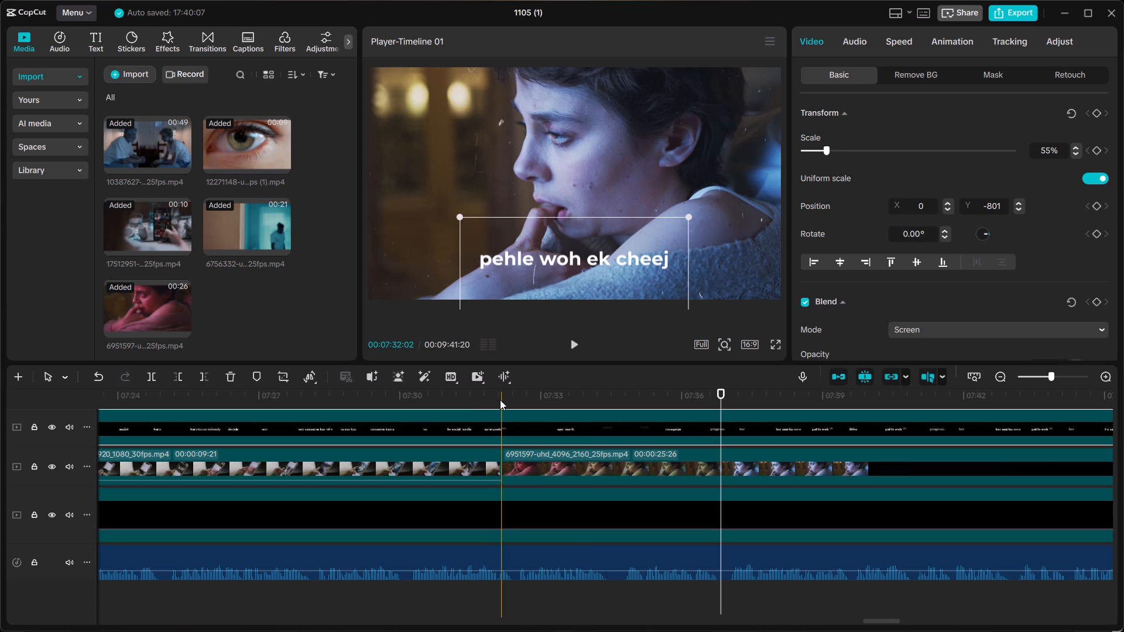
{"action": "left_click", "coordinate": [500, 400]}
{"action": "key", "text": "space"}
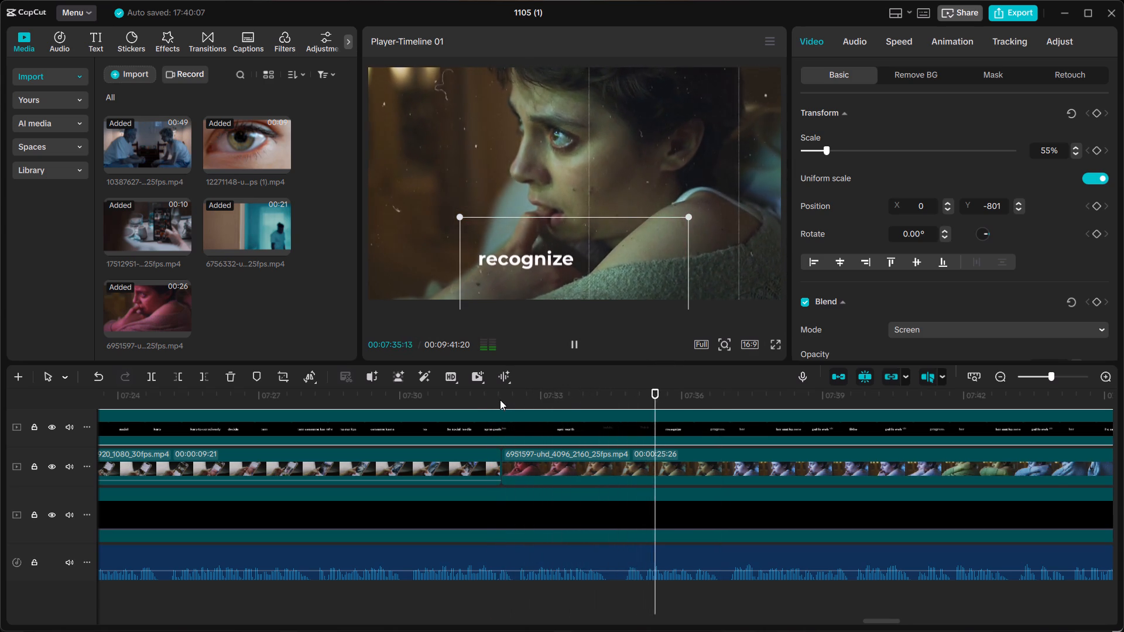
{"action": "key", "text": "space"}
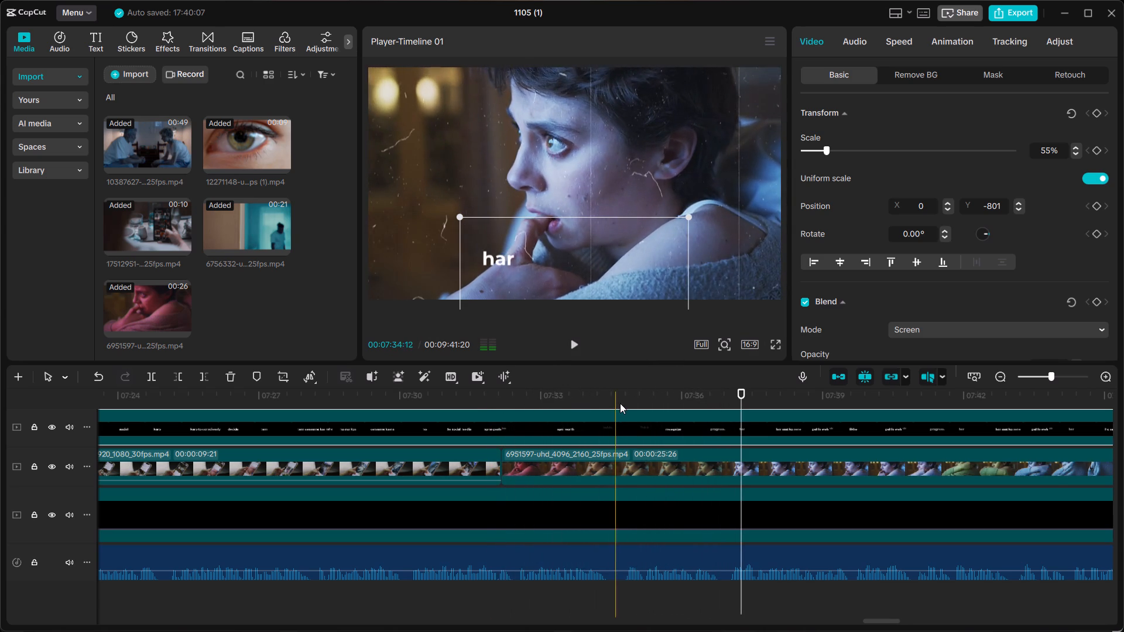
{"action": "left_click", "coordinate": [623, 405]}
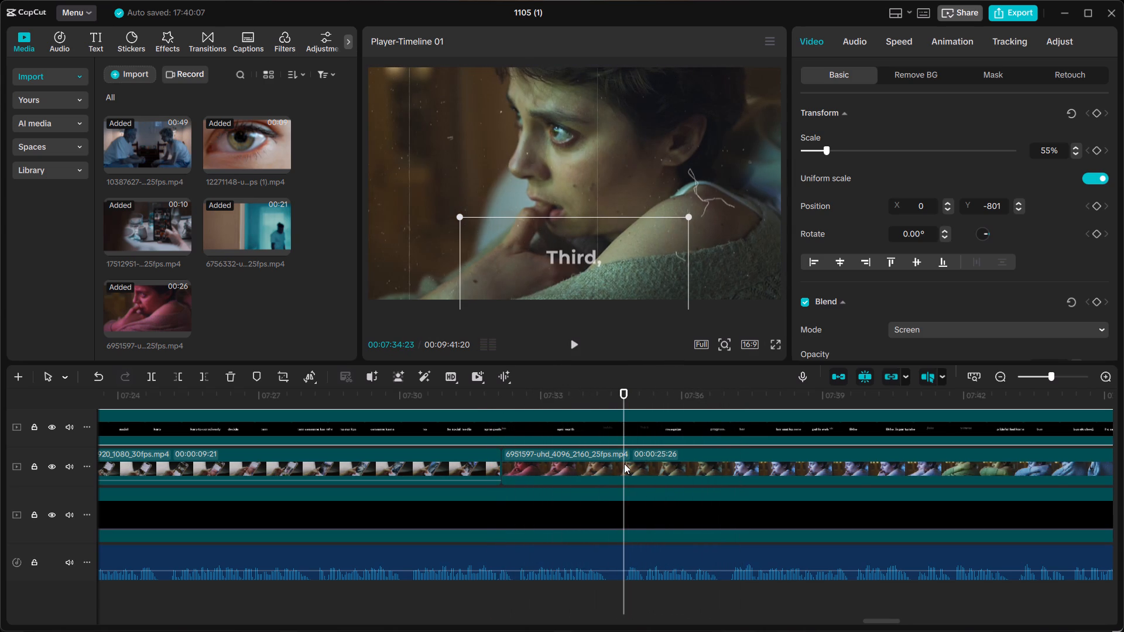
{"action": "left_click", "coordinate": [623, 465]}
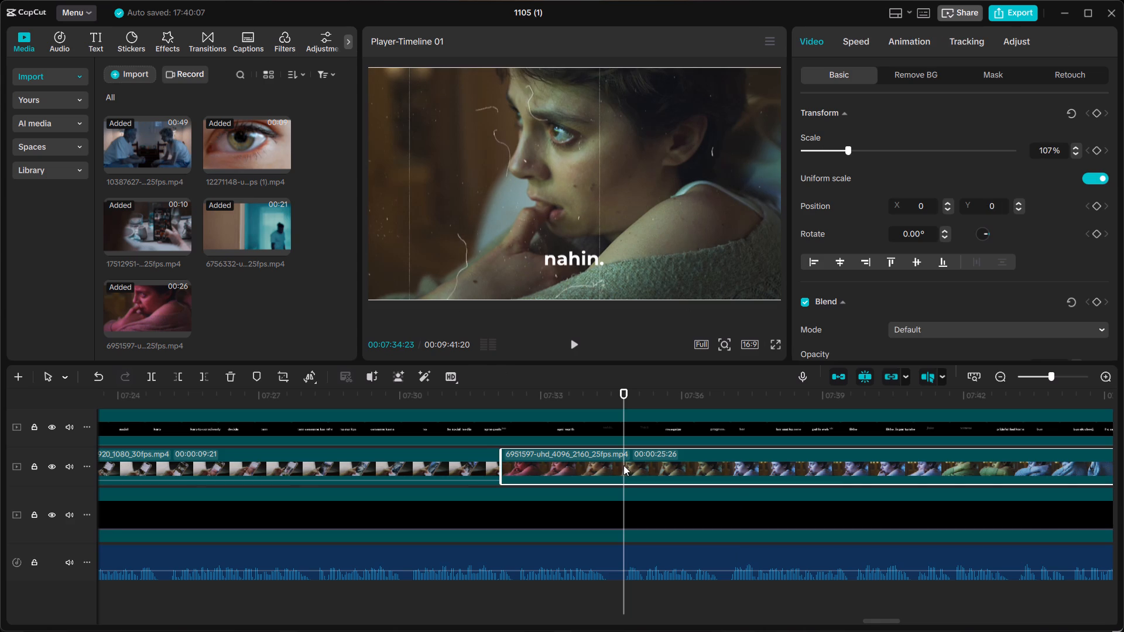
{"action": "key", "text": "ctrl+b"}
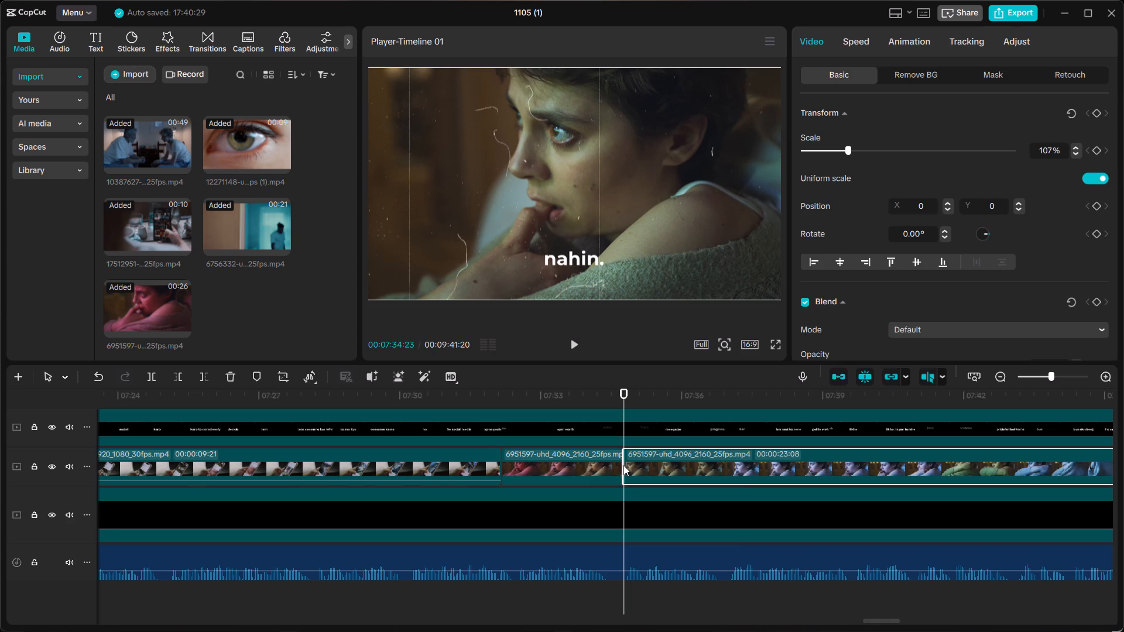
{"action": "key", "text": "BackSpace"}
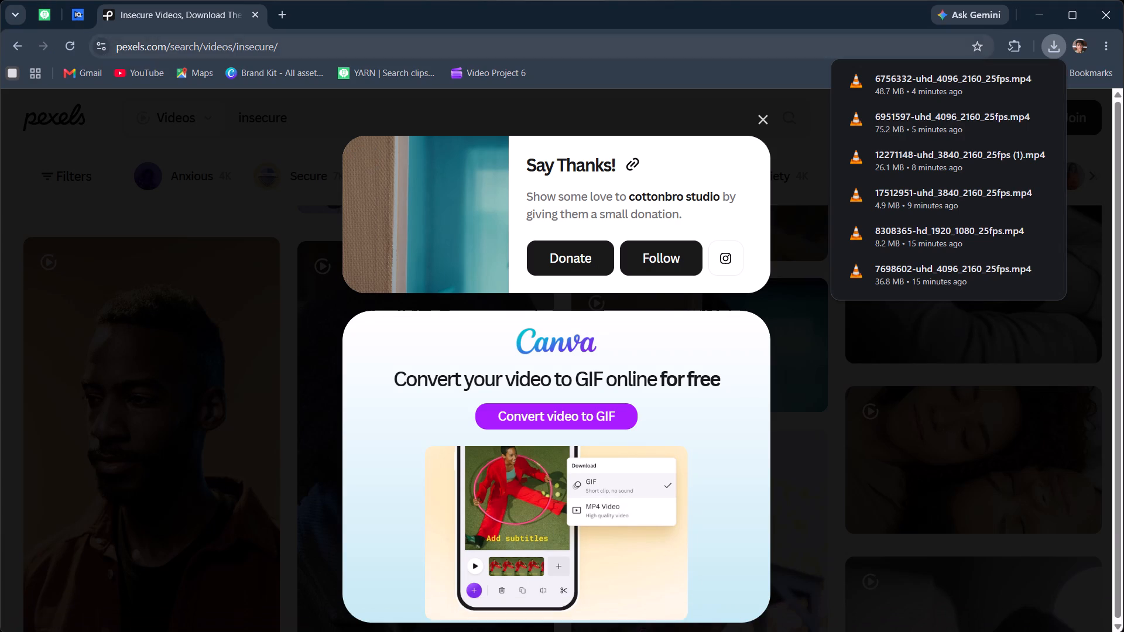
{"action": "left_click", "coordinate": [283, 49]}
{"action": "key", "text": "ctrl+v"}
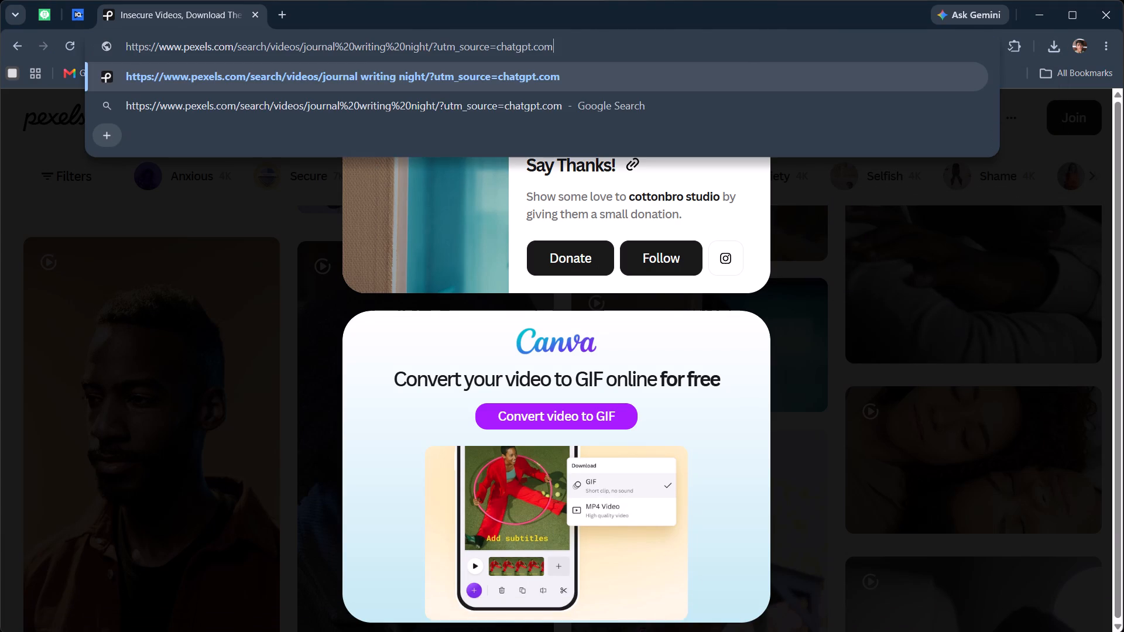
{"action": "key", "text": "Return"}
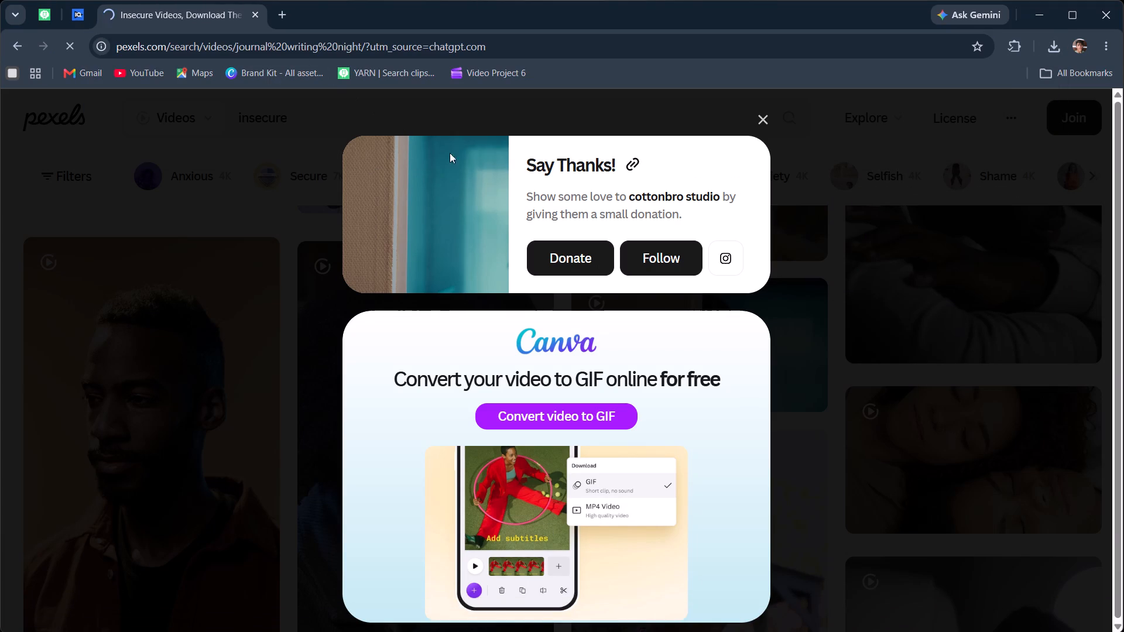
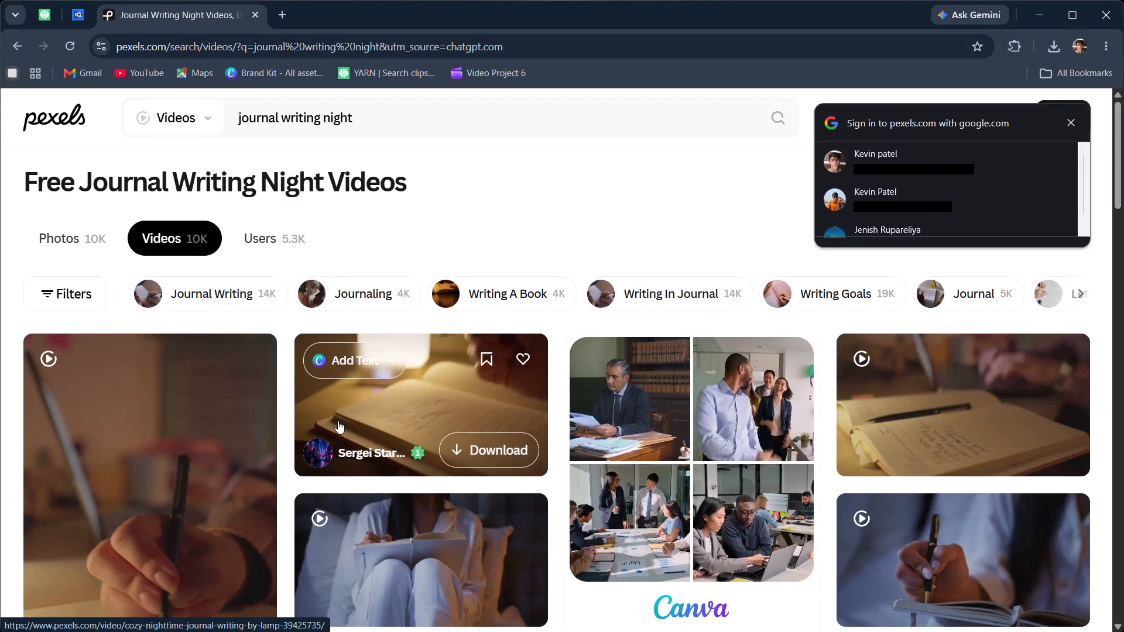
Download the nighttime journal-writing-by-lamp video from the Pexels results and save it.
{"action": "left_click", "coordinate": [468, 445]}
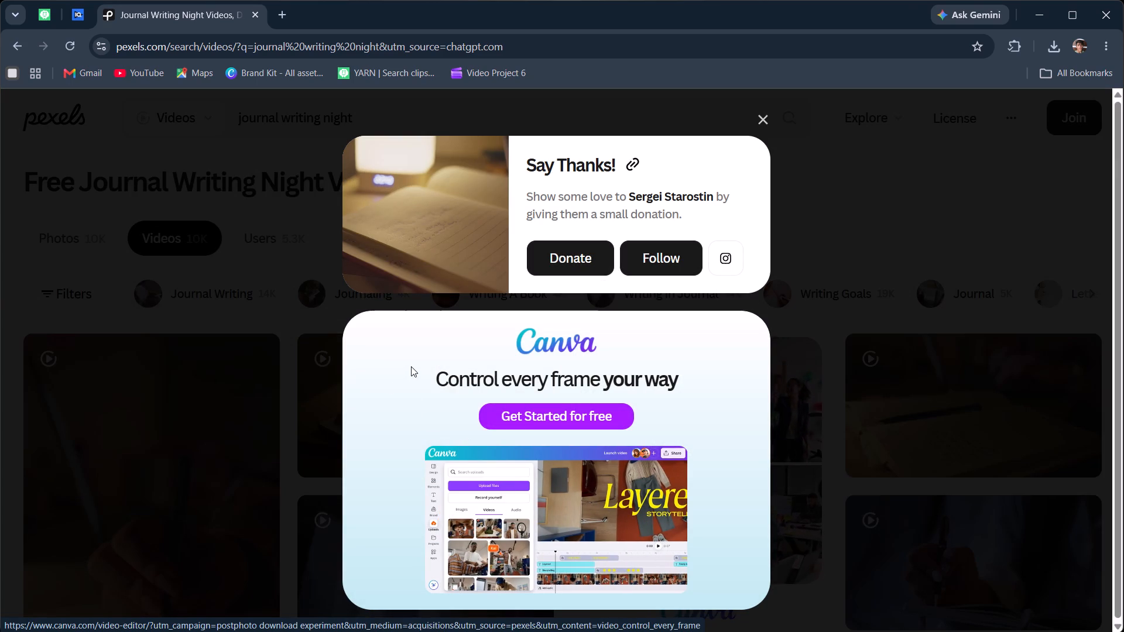
{"action": "left_click", "coordinate": [431, 301]}
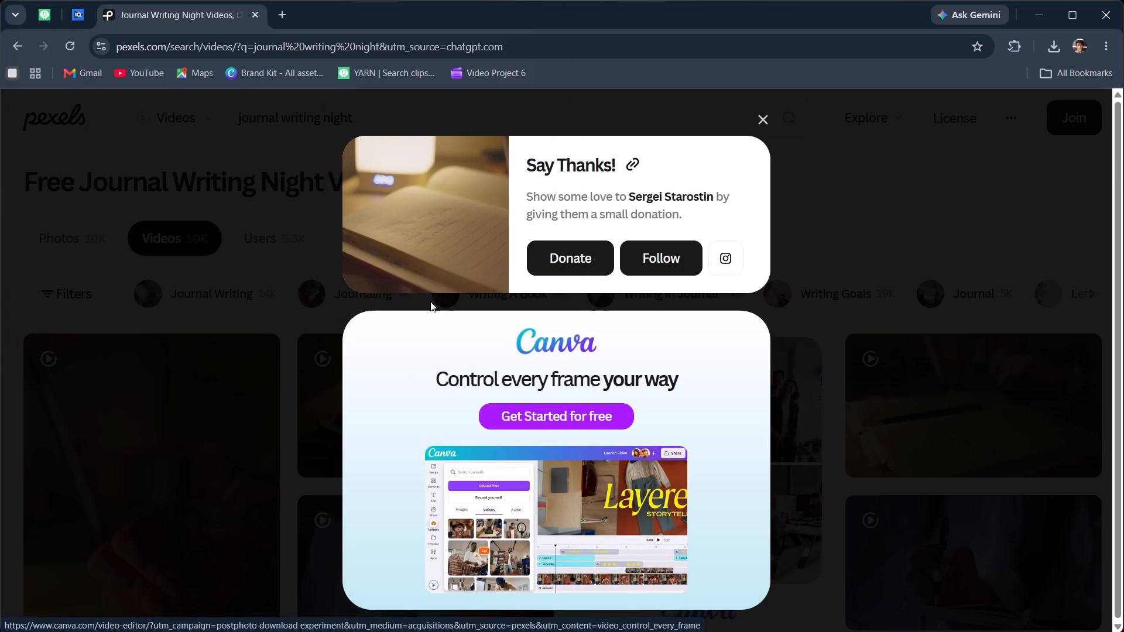
Switch back to CapCut and import the downloaded journal video 16788320_3840_2160_30fps (1) into the project media.
{"action": "left_click", "coordinate": [1029, 11]}
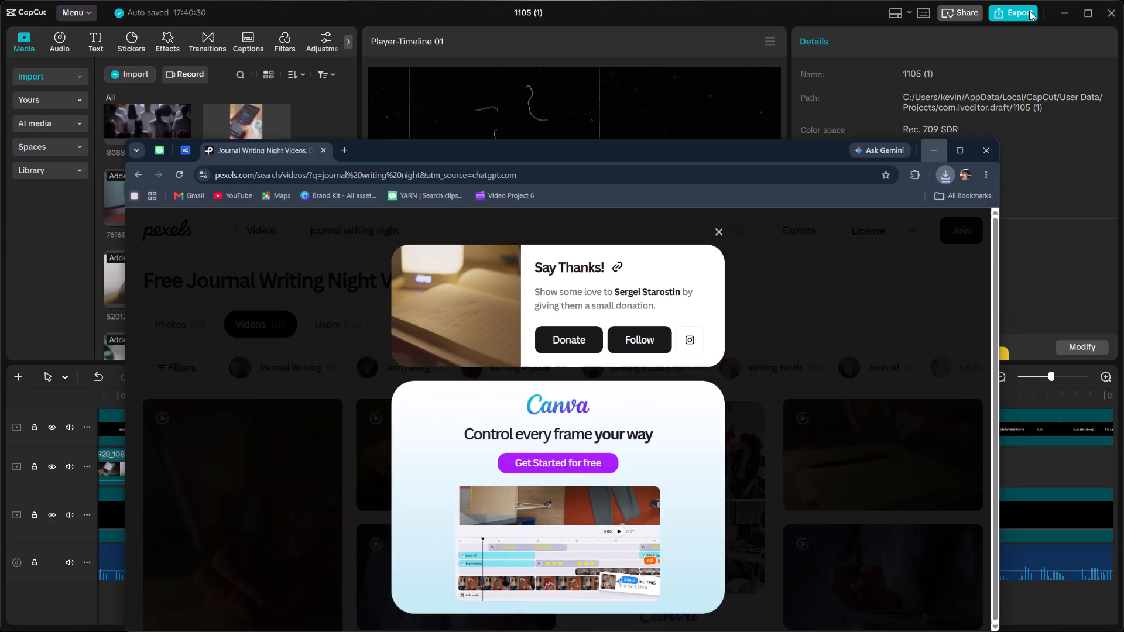
{"action": "scroll", "coordinate": [218, 234], "scroll_direction": "down", "scroll_amount": 3}
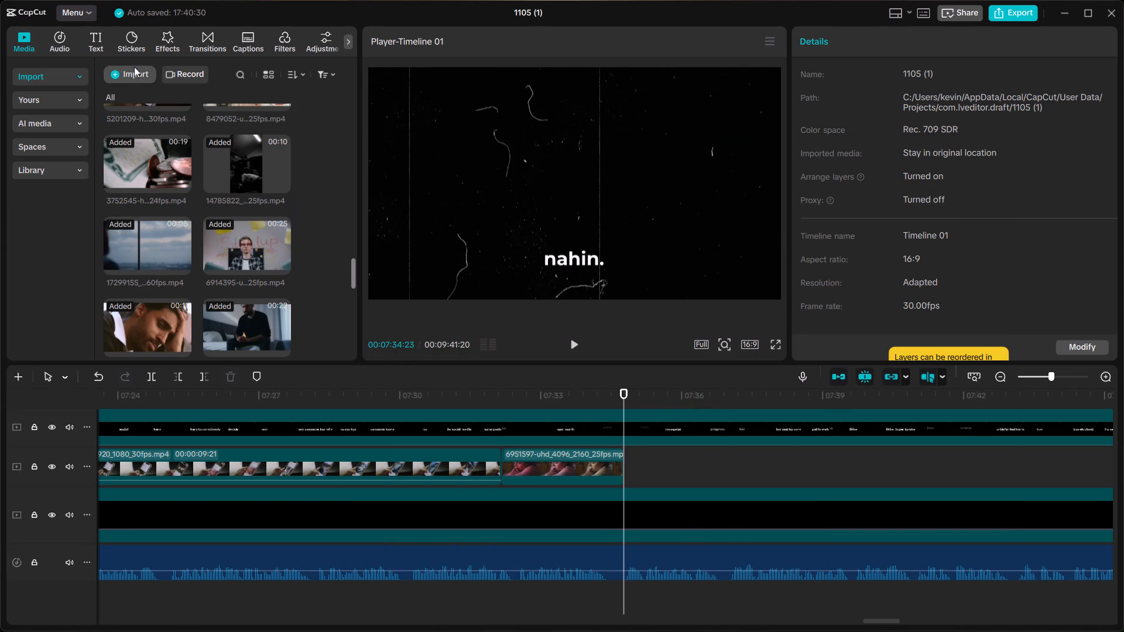
{"action": "left_click", "coordinate": [135, 72]}
{"action": "scroll", "coordinate": [165, 156], "scroll_direction": "down", "scroll_amount": 2}
{"action": "left_click", "coordinate": [165, 154]}
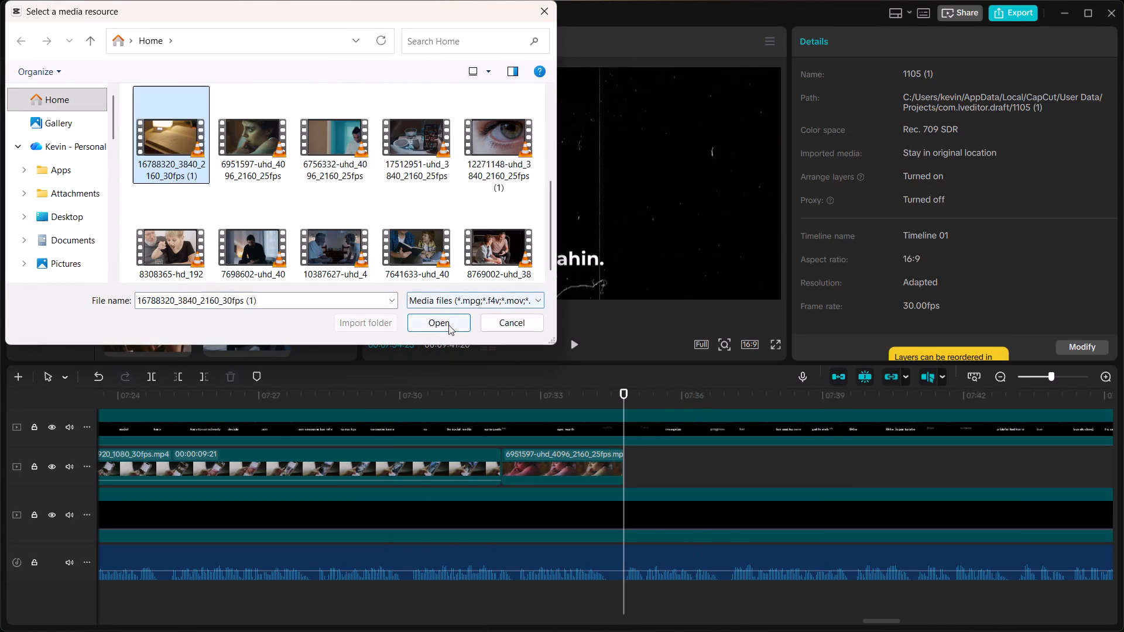
{"action": "left_click", "coordinate": [448, 325]}
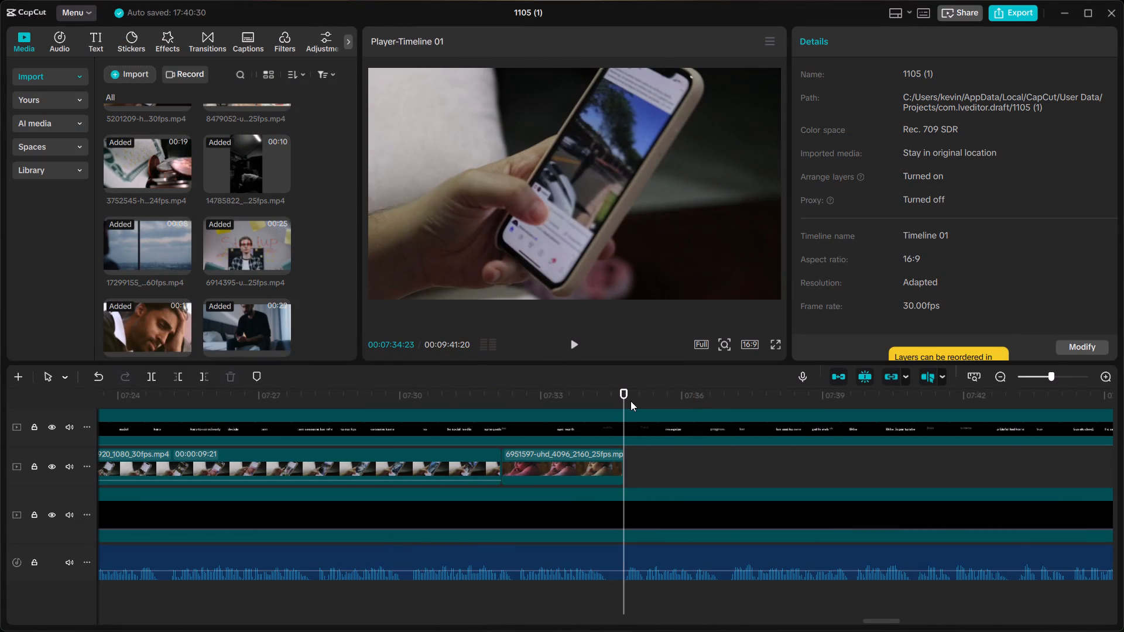
Place the journal clip 16788320 on the B-roll track at 00:07:34:23, directly after the pensive-woman clip 6951597.
{"action": "scroll", "coordinate": [153, 222], "scroll_direction": "down", "scroll_amount": 5}
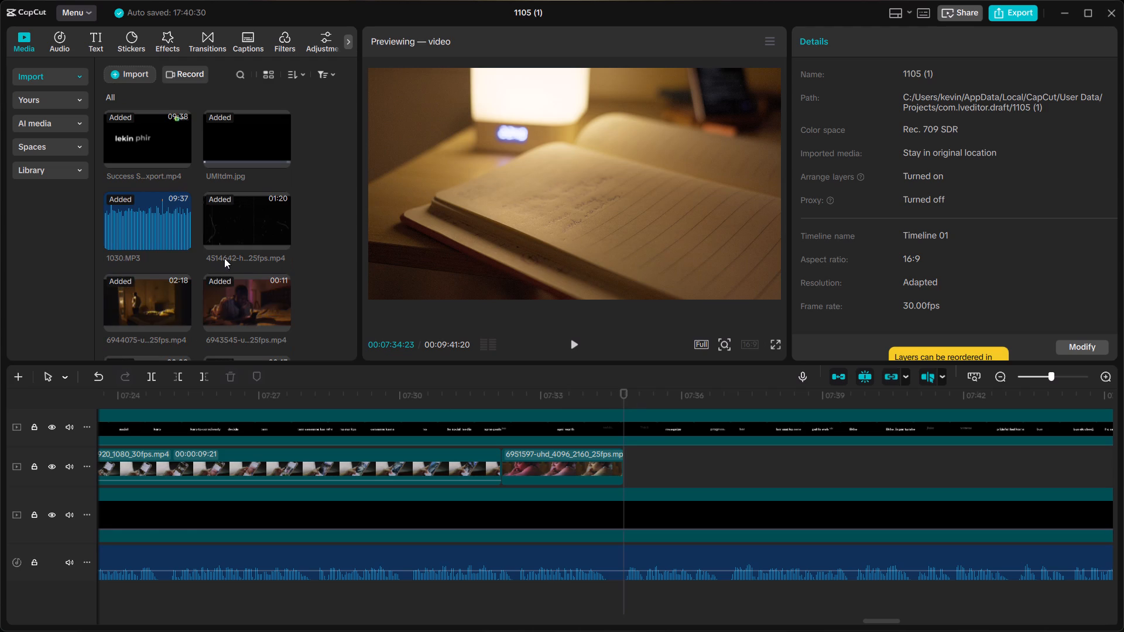
{"action": "scroll", "coordinate": [224, 258], "scroll_direction": "down", "scroll_amount": 19}
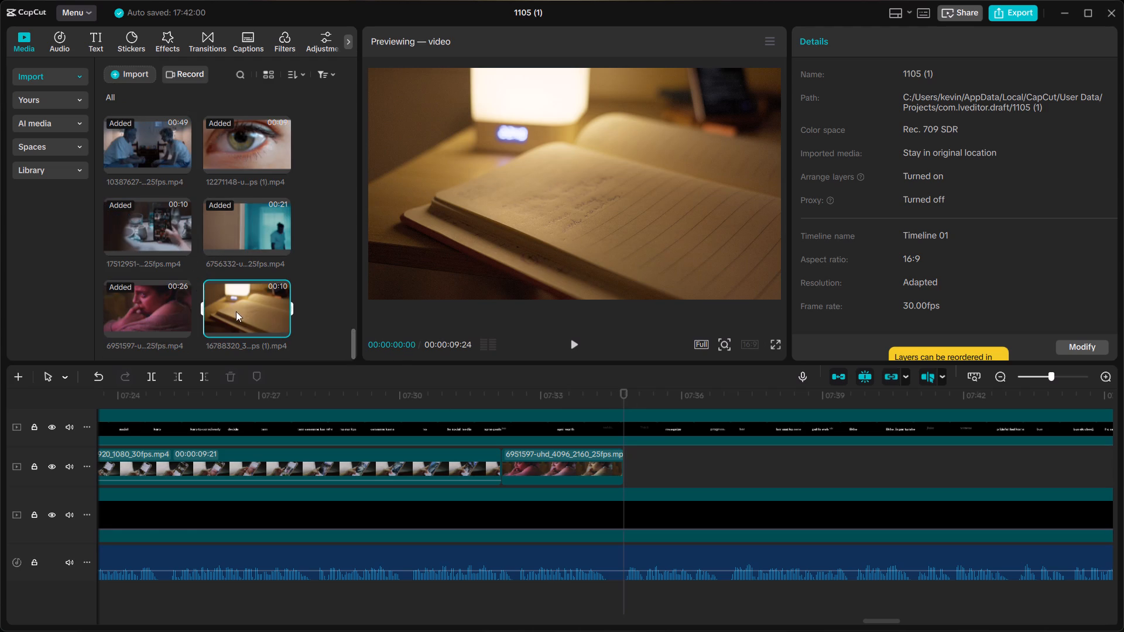
{"action": "left_click_drag", "start_coordinate": [246, 308], "coordinate": [641, 405]}
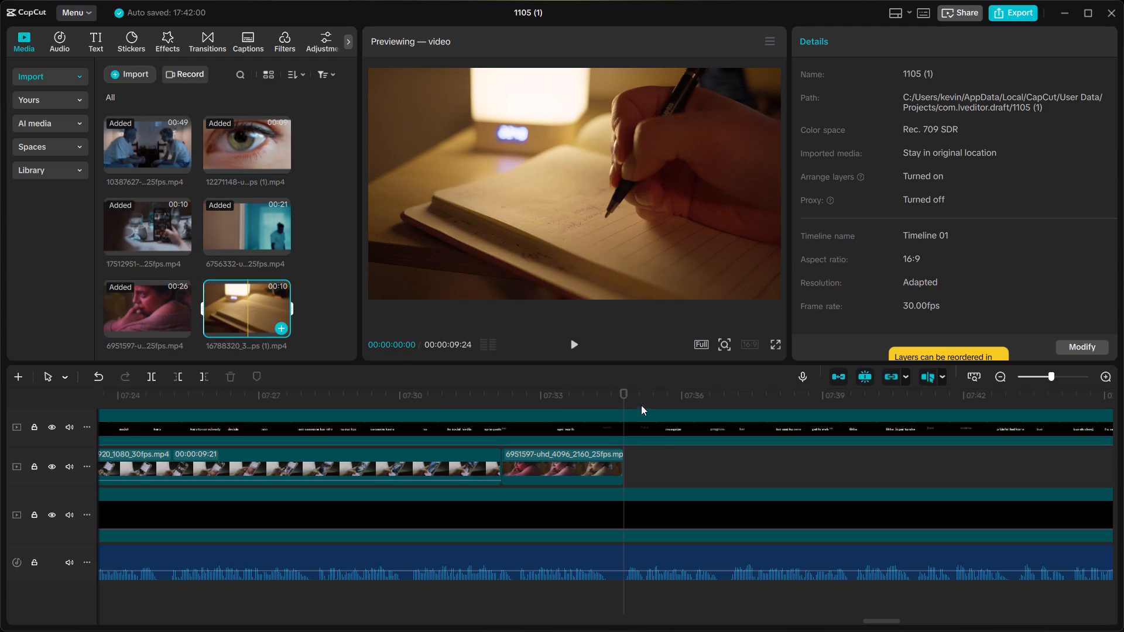
{"action": "left_click_drag", "start_coordinate": [641, 405], "coordinate": [659, 465]}
{"action": "left_click_drag", "start_coordinate": [659, 465], "coordinate": [651, 466]}
{"action": "left_click_drag", "start_coordinate": [239, 309], "coordinate": [453, 281]}
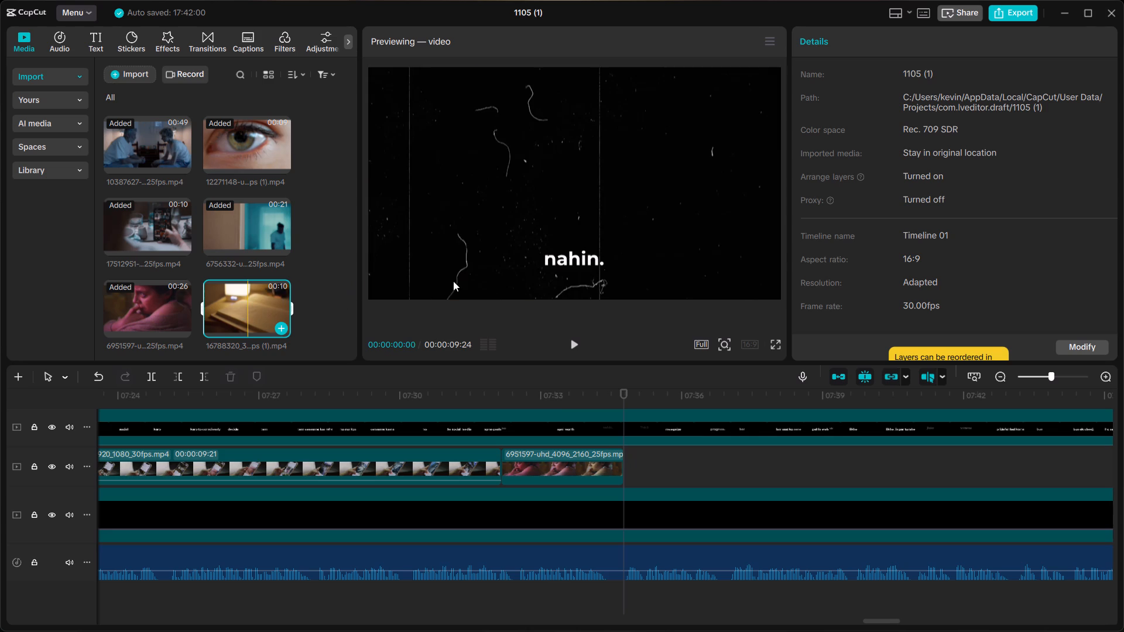
{"action": "left_click_drag", "start_coordinate": [453, 281], "coordinate": [642, 468]}
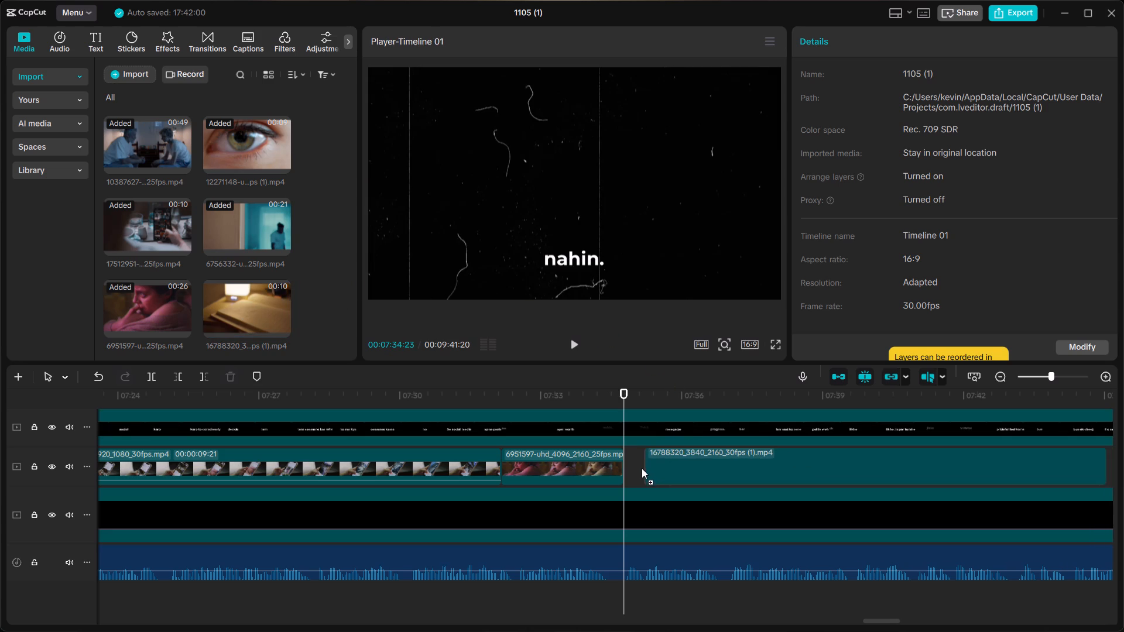
{"action": "left_click_drag", "start_coordinate": [642, 468], "coordinate": [626, 472]}
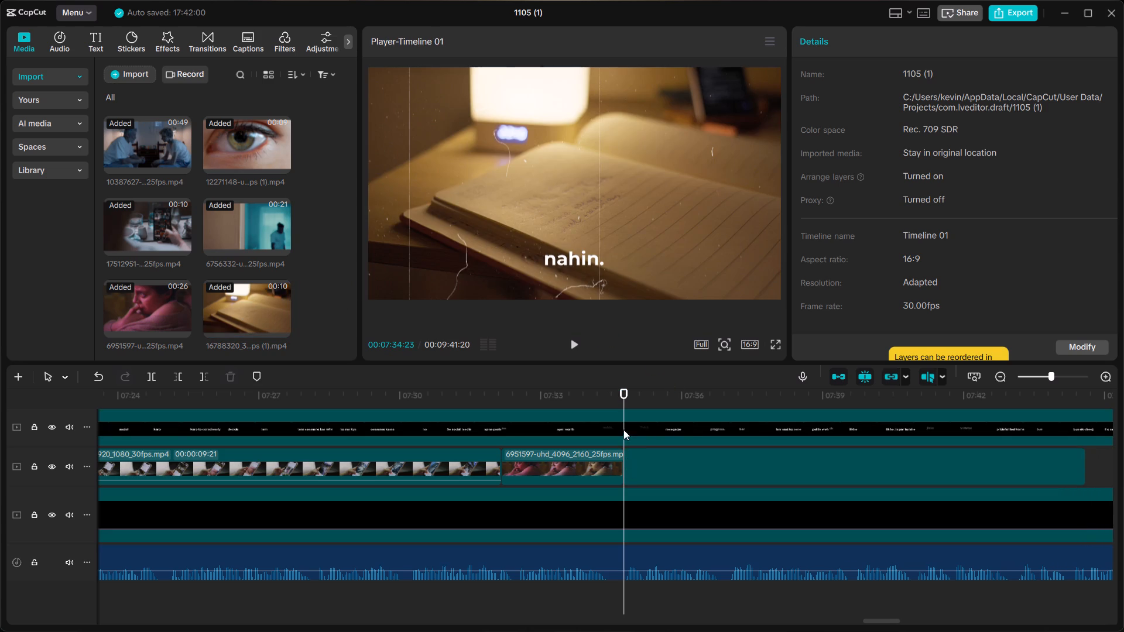
Play the journal clip from its start through its end, checking it against the voiceover and captions.
{"action": "left_click", "coordinate": [648, 405]}
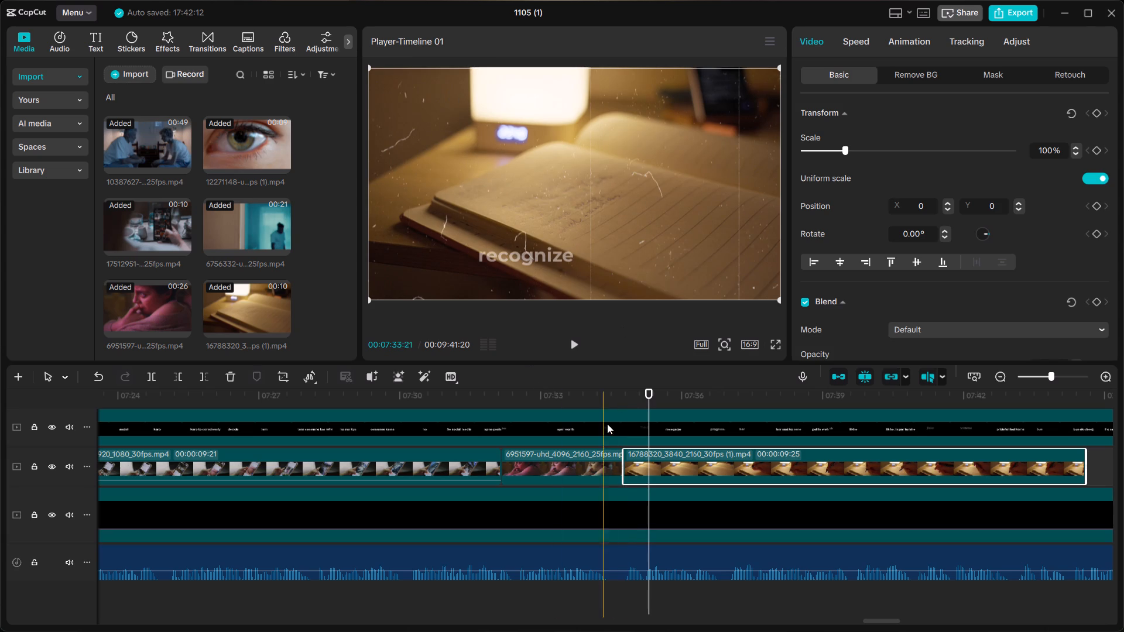
{"action": "left_click", "coordinate": [621, 403]}
{"action": "key", "text": "space"}
{"action": "left_click", "coordinate": [621, 403]}
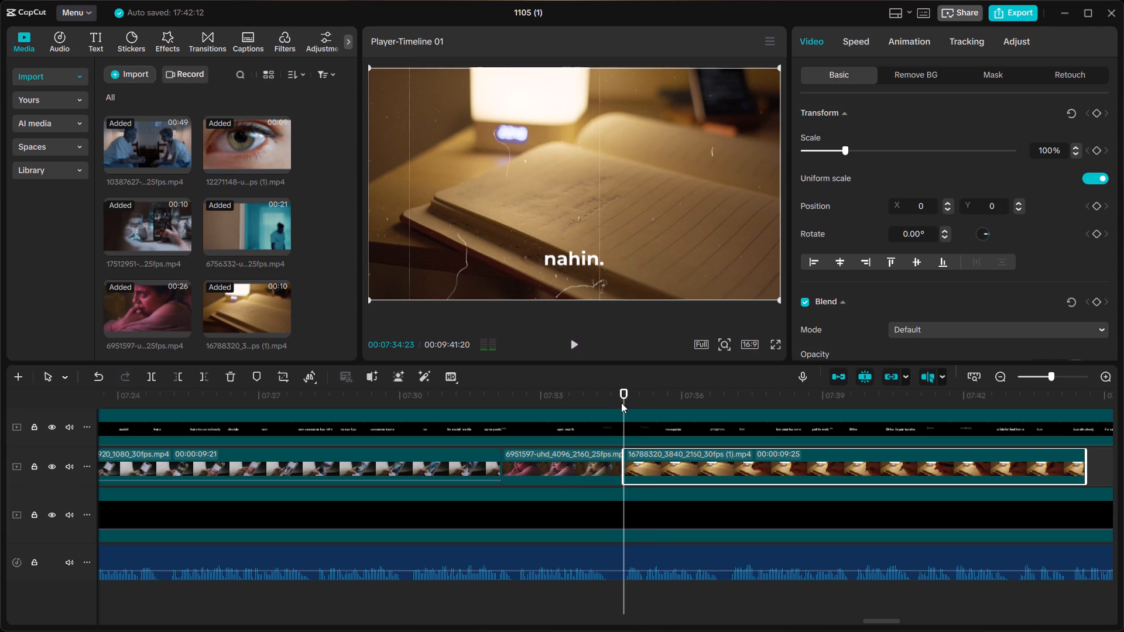
{"action": "key", "text": "space"}
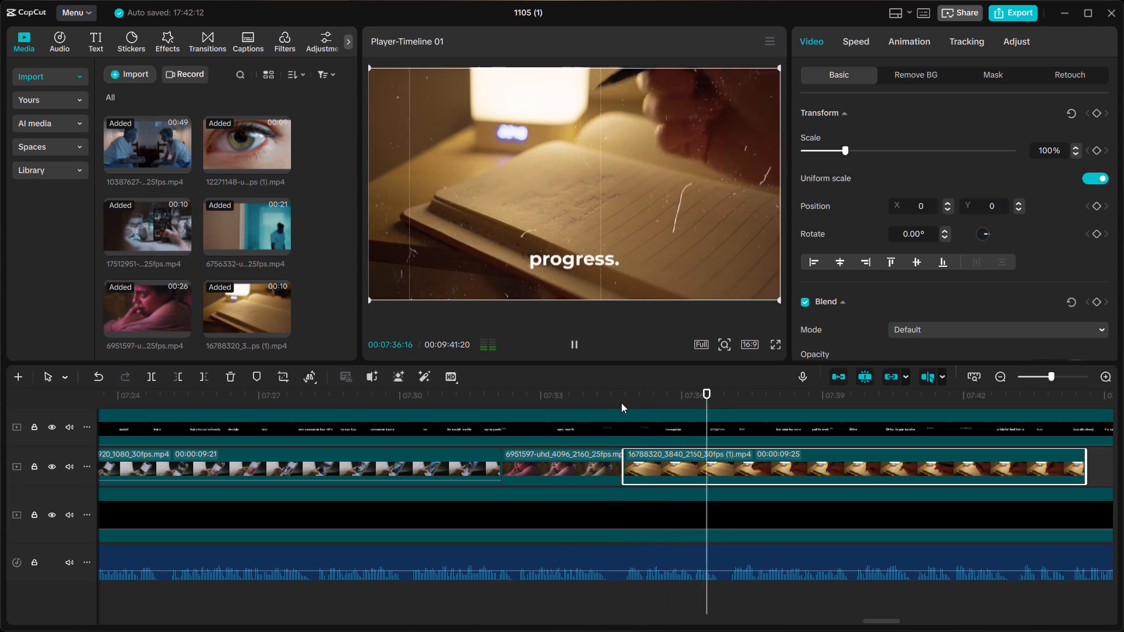
{"action": "scroll", "coordinate": [621, 403], "scroll_direction": "left", "scroll_amount": 1}
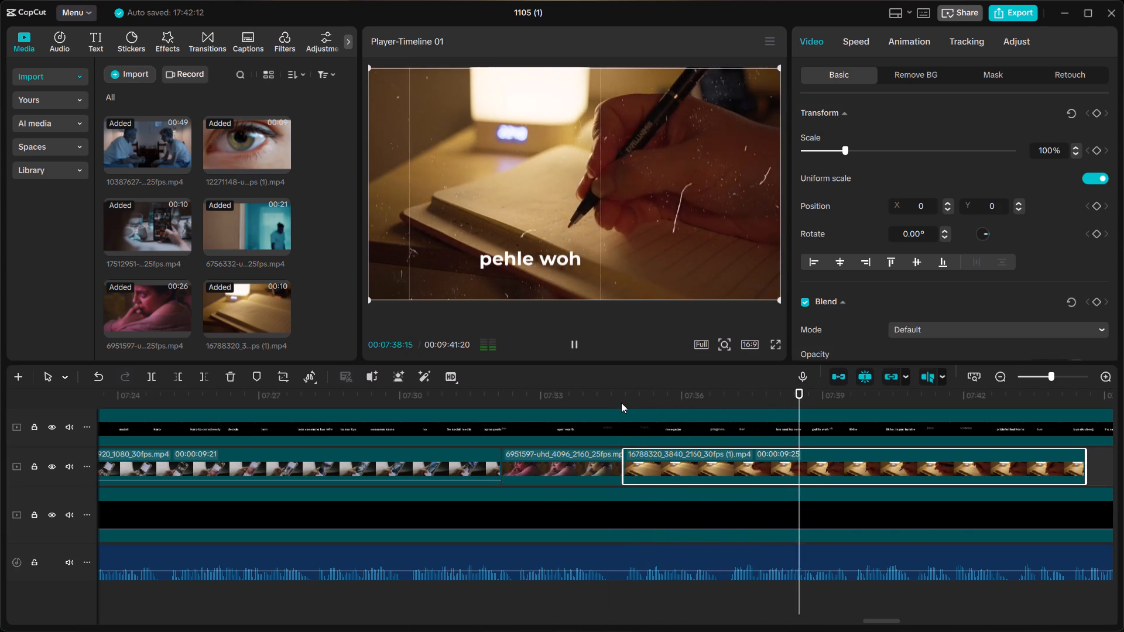
{"action": "scroll", "coordinate": [621, 403], "scroll_direction": "left", "scroll_amount": 2}
{"action": "scroll", "coordinate": [823, 421], "scroll_direction": "left", "scroll_amount": 1}
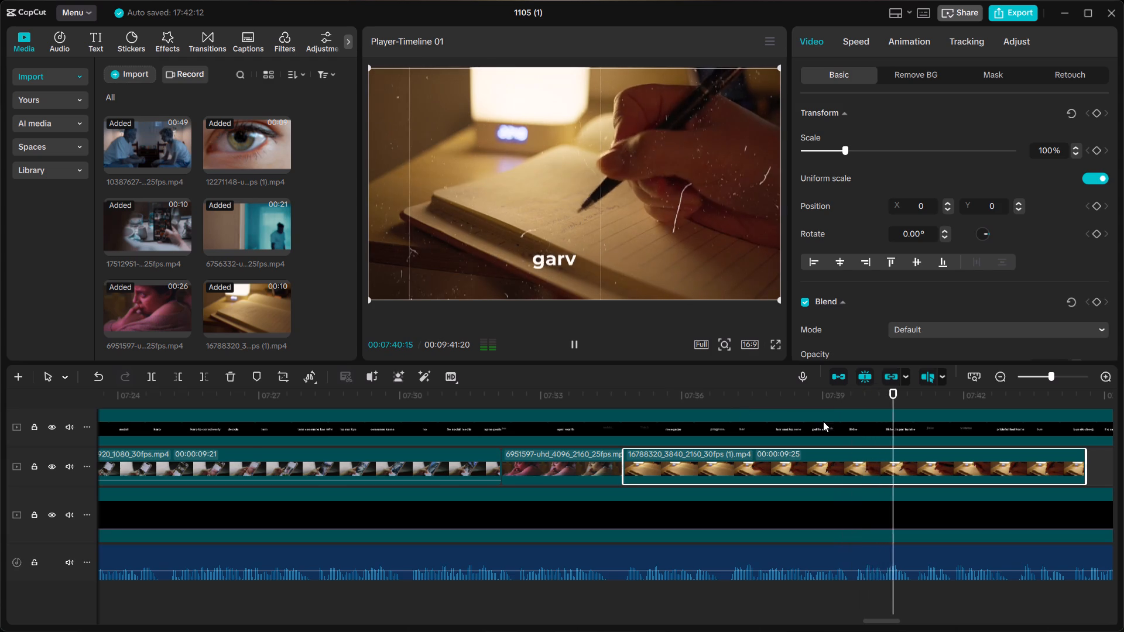
{"action": "scroll", "coordinate": [823, 421], "scroll_direction": "left", "scroll_amount": 1}
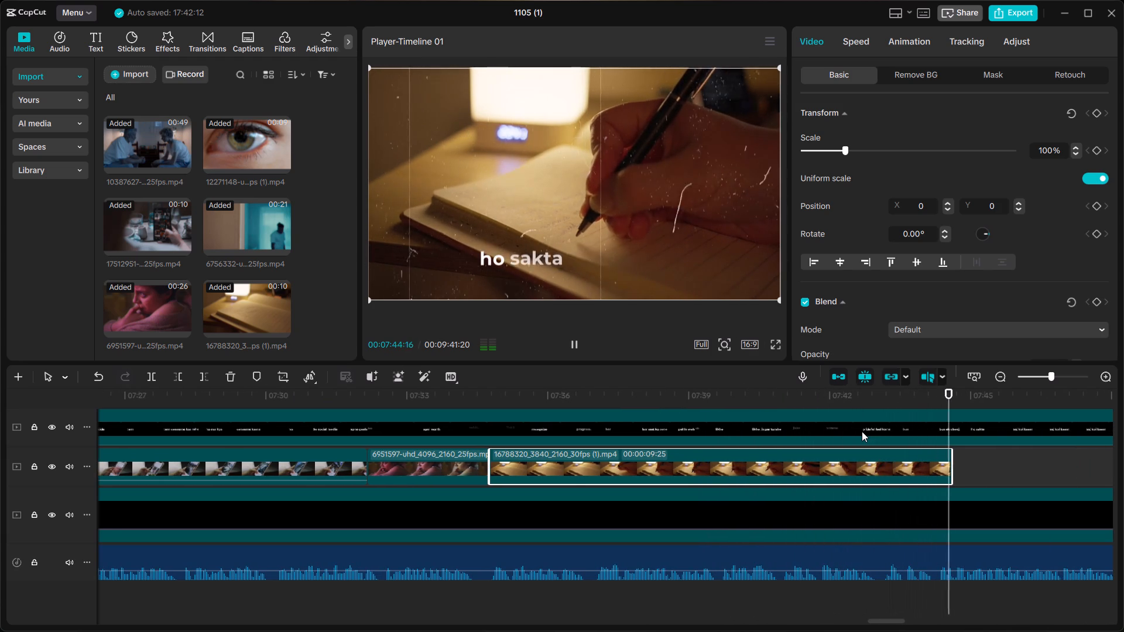
{"action": "key", "text": "space"}
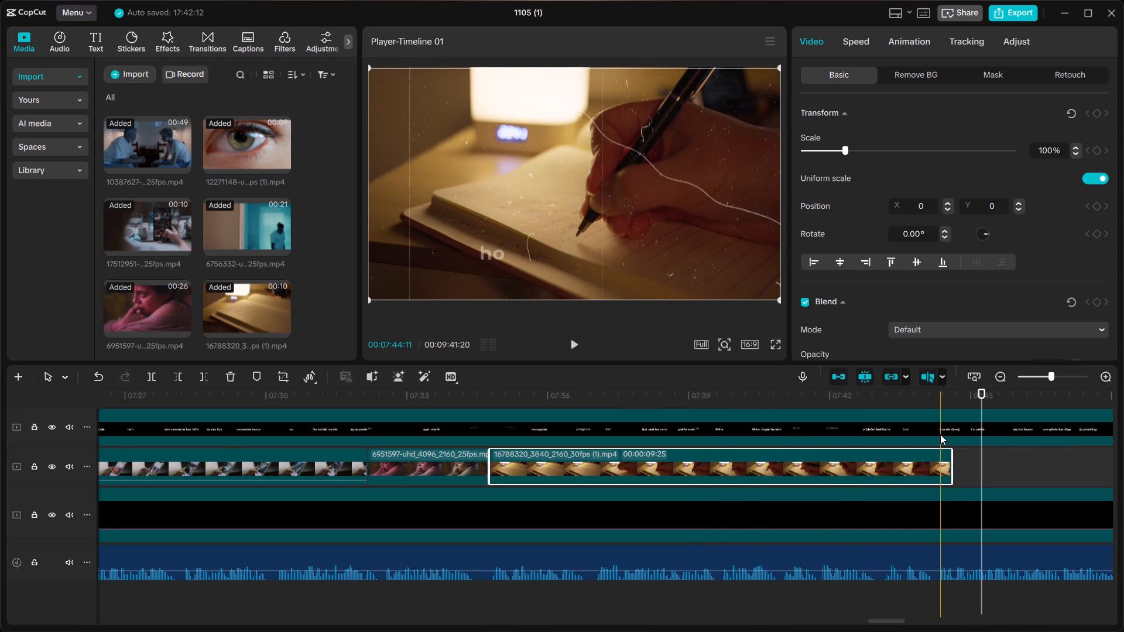
Split the journal clip 16788320 at 00:07:44:11, as the "ho sakta" caption begins, and delete the part after the cut.
{"action": "left_click", "coordinate": [940, 434]}
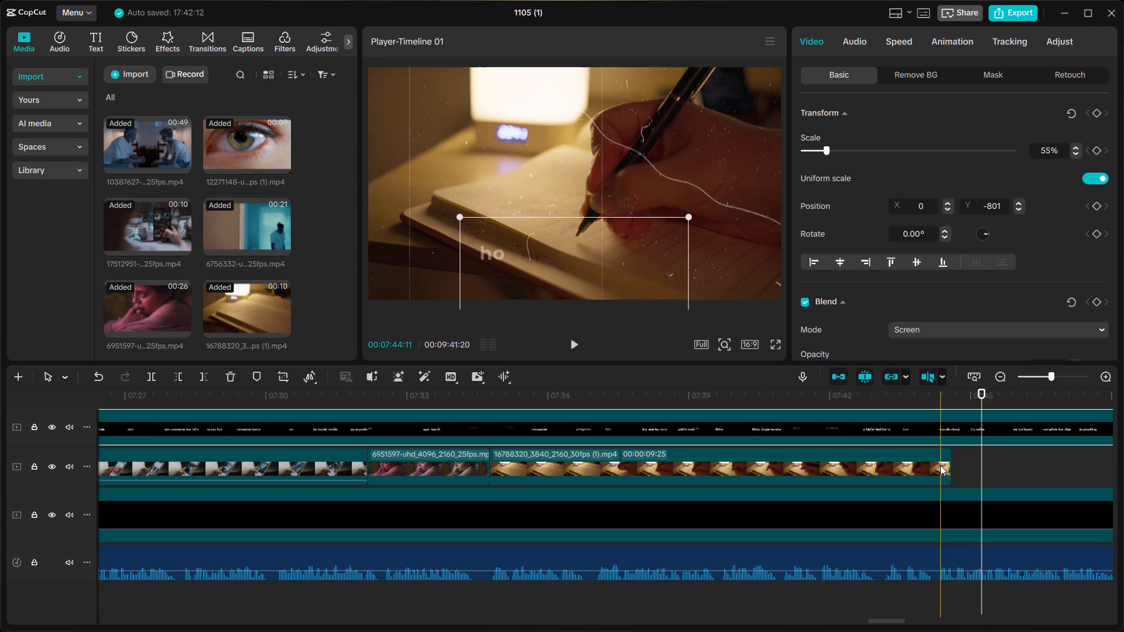
{"action": "left_click", "coordinate": [940, 465]}
{"action": "key", "text": "ctrl+b"}
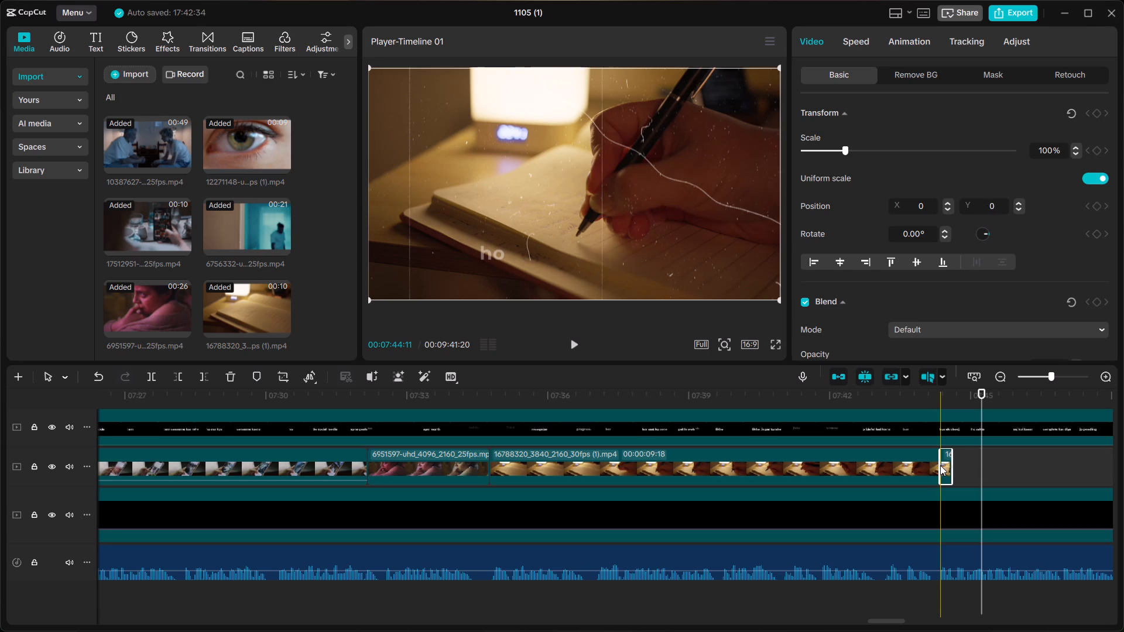
{"action": "key", "text": "BackSpace"}
{"action": "key", "text": "space"}
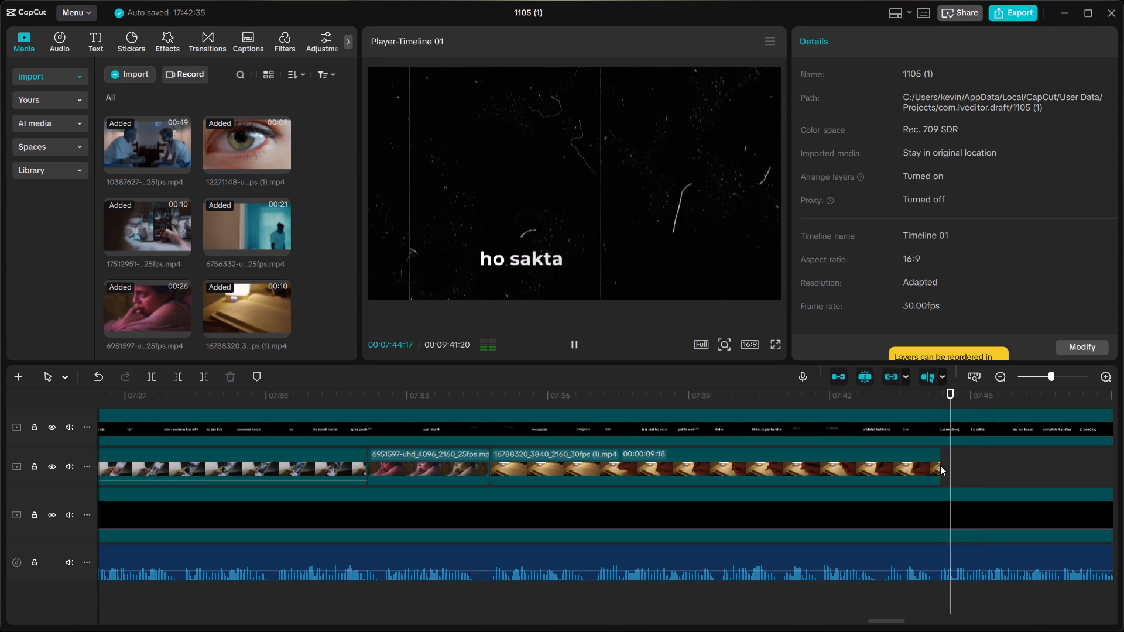
{"action": "key", "text": "space"}
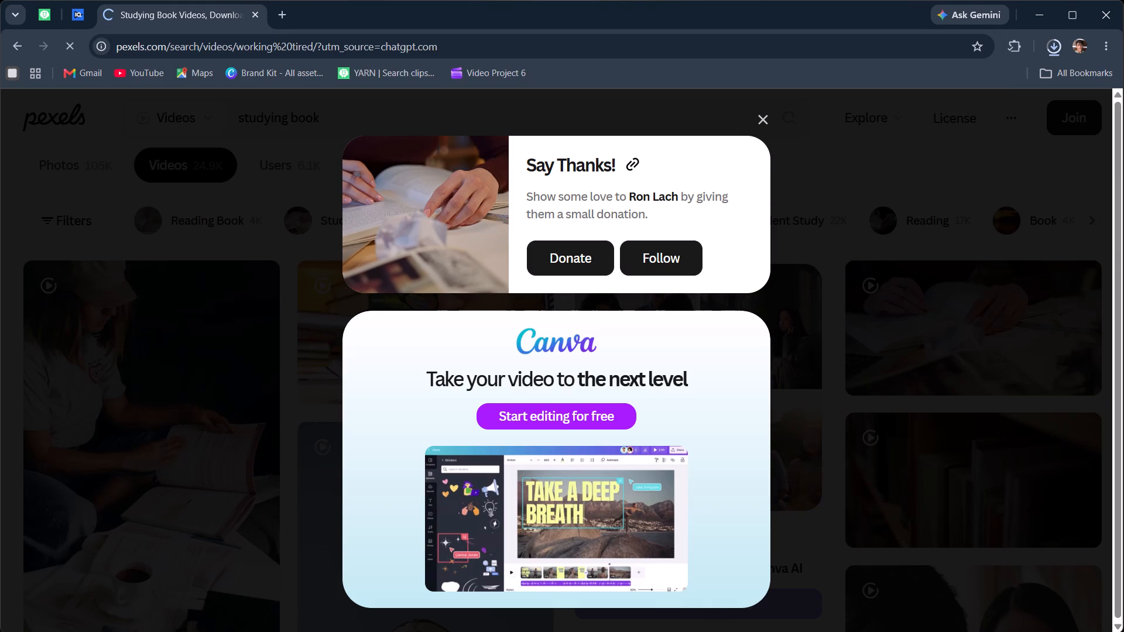
Look through the Pexels tired working video results for a clip of someone who keeps working despite being tired.
{"action": "scroll", "coordinate": [530, 137], "scroll_direction": "down", "scroll_amount": 2}
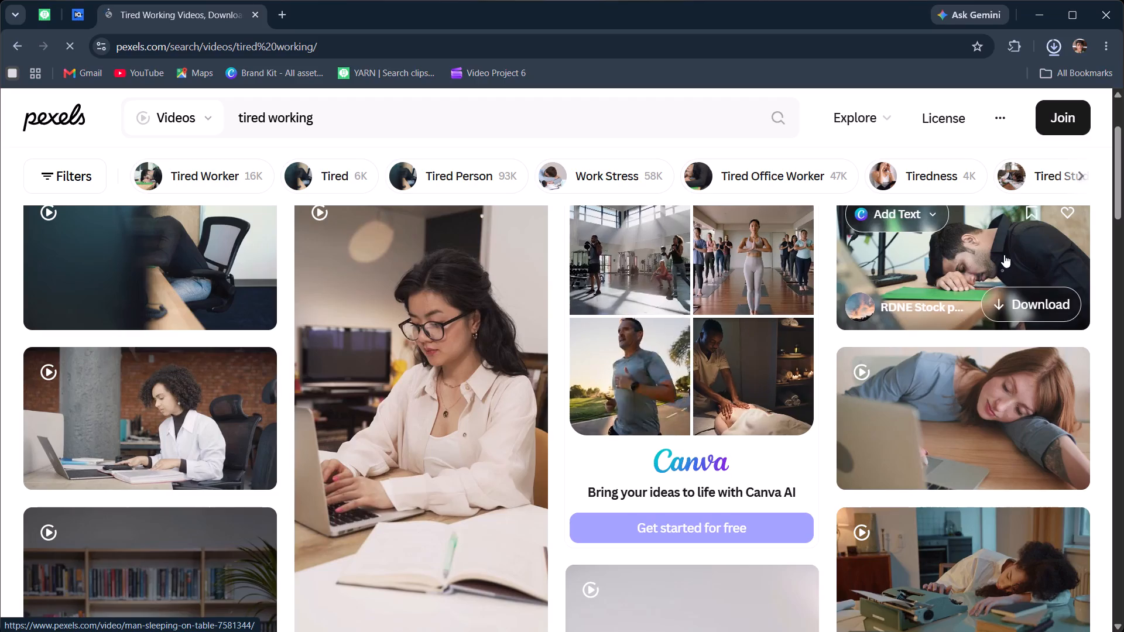
{"action": "scroll", "coordinate": [938, 417], "scroll_direction": "down", "scroll_amount": 6}
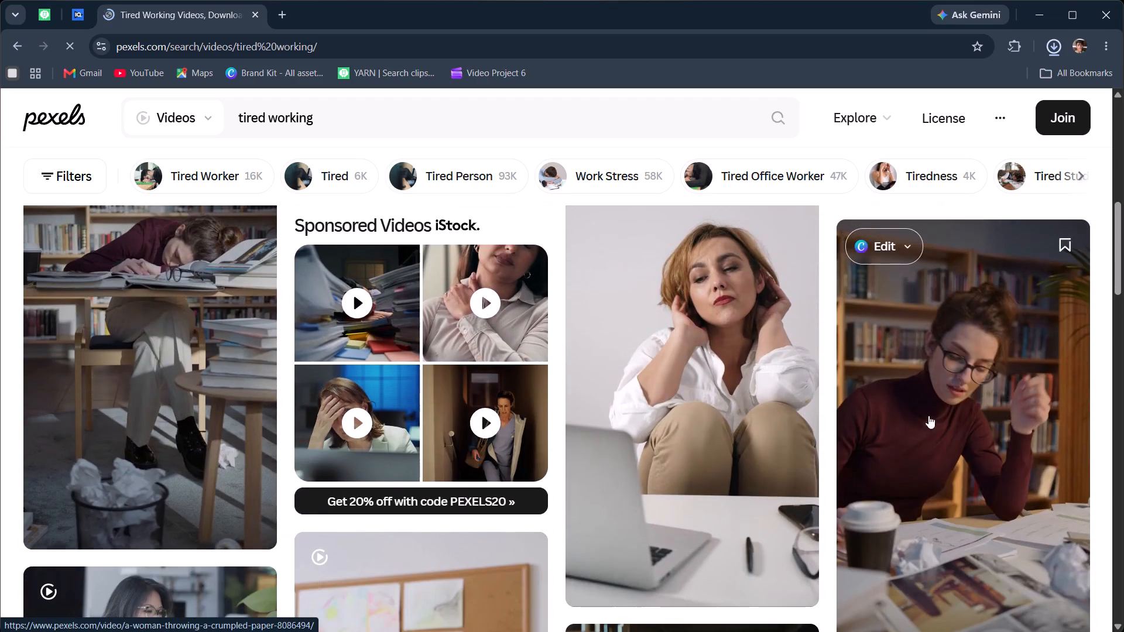
{"action": "scroll", "coordinate": [725, 408], "scroll_direction": "down", "scroll_amount": 3}
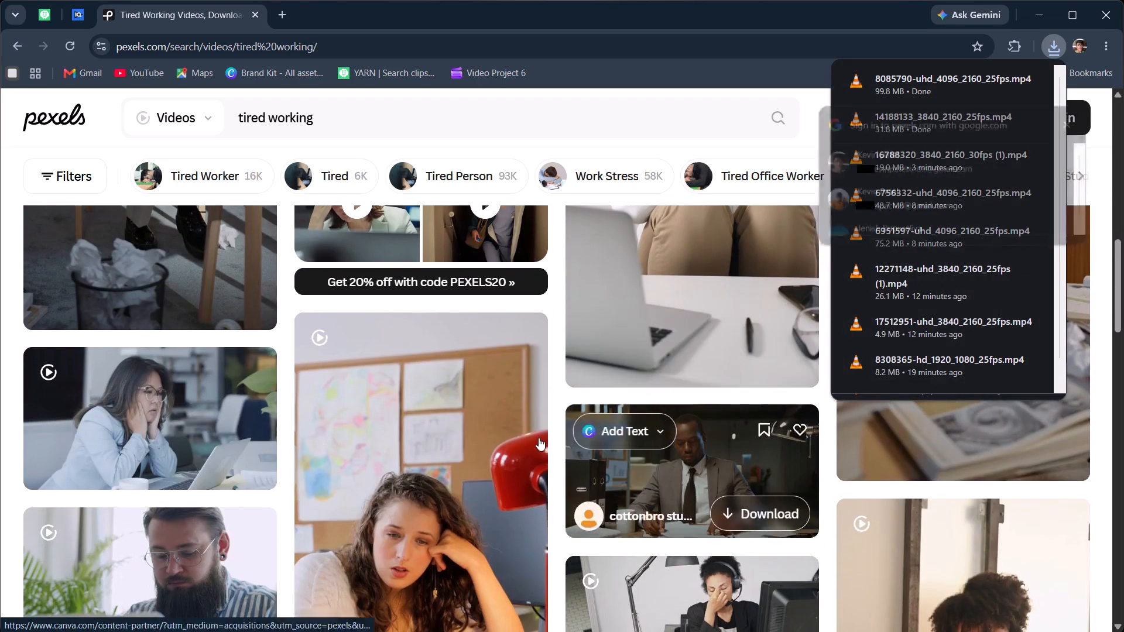
{"action": "scroll", "coordinate": [697, 468], "scroll_direction": "down", "scroll_amount": 3}
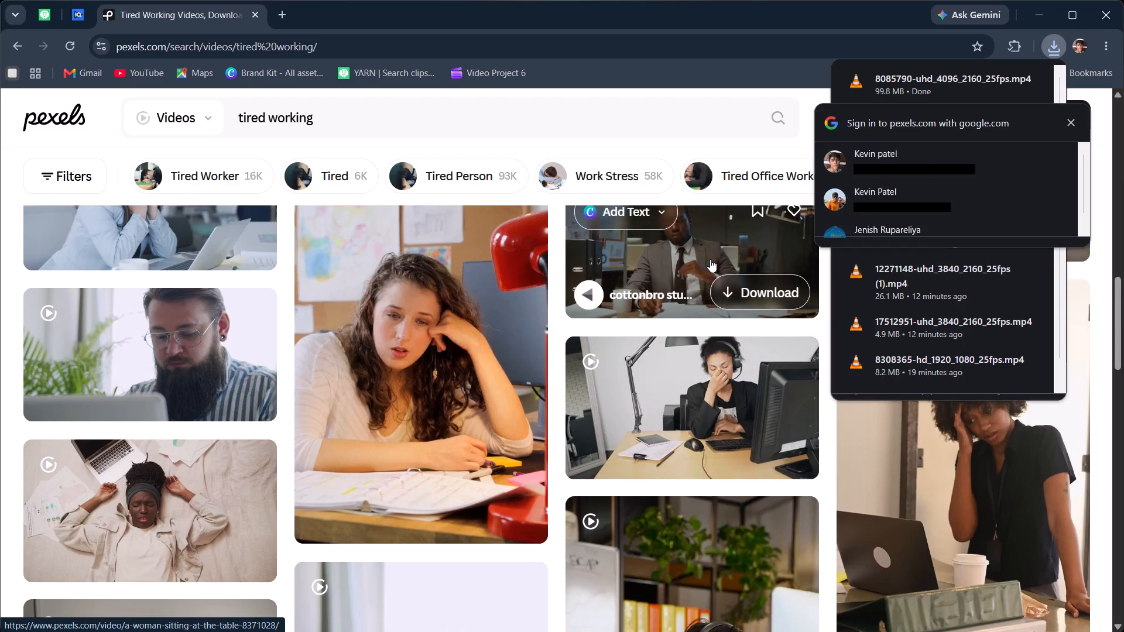
{"action": "scroll", "coordinate": [710, 259], "scroll_direction": "down", "scroll_amount": 4}
{"action": "scroll", "coordinate": [605, 530], "scroll_direction": "down", "scroll_amount": 2}
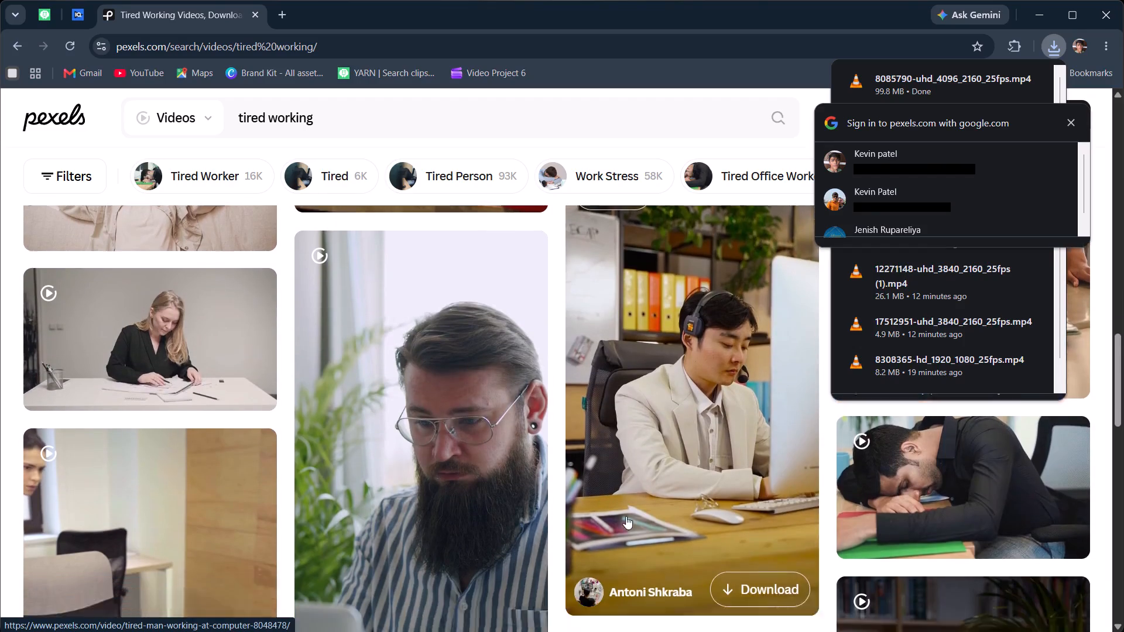
{"action": "scroll", "coordinate": [782, 537], "scroll_direction": "down", "scroll_amount": 3}
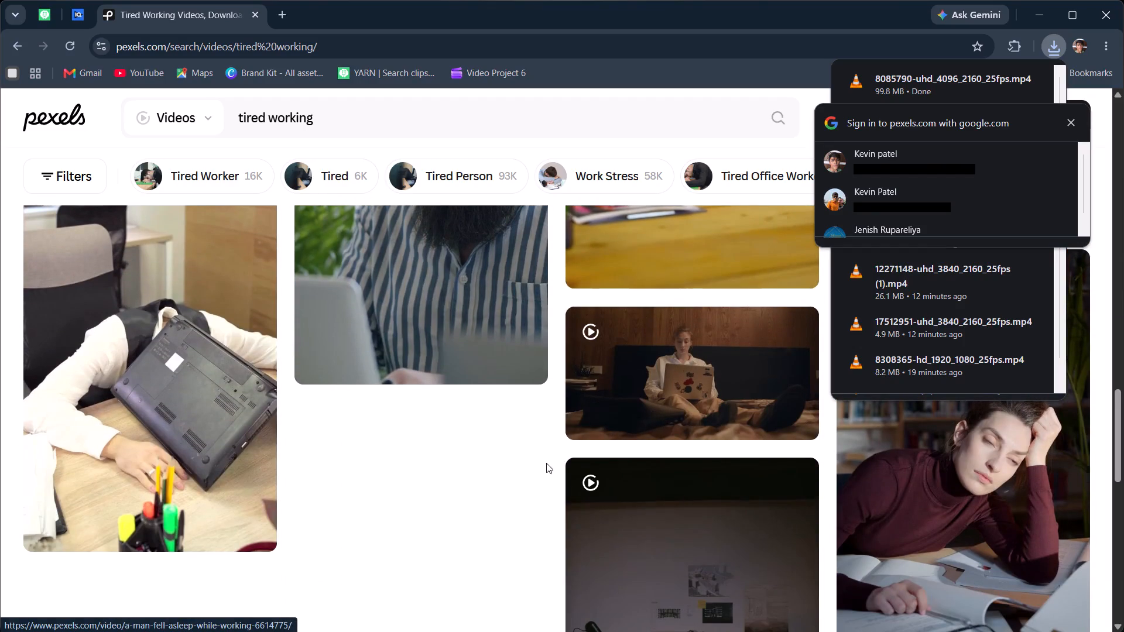
{"action": "scroll", "coordinate": [543, 435], "scroll_direction": "down", "scroll_amount": 6}
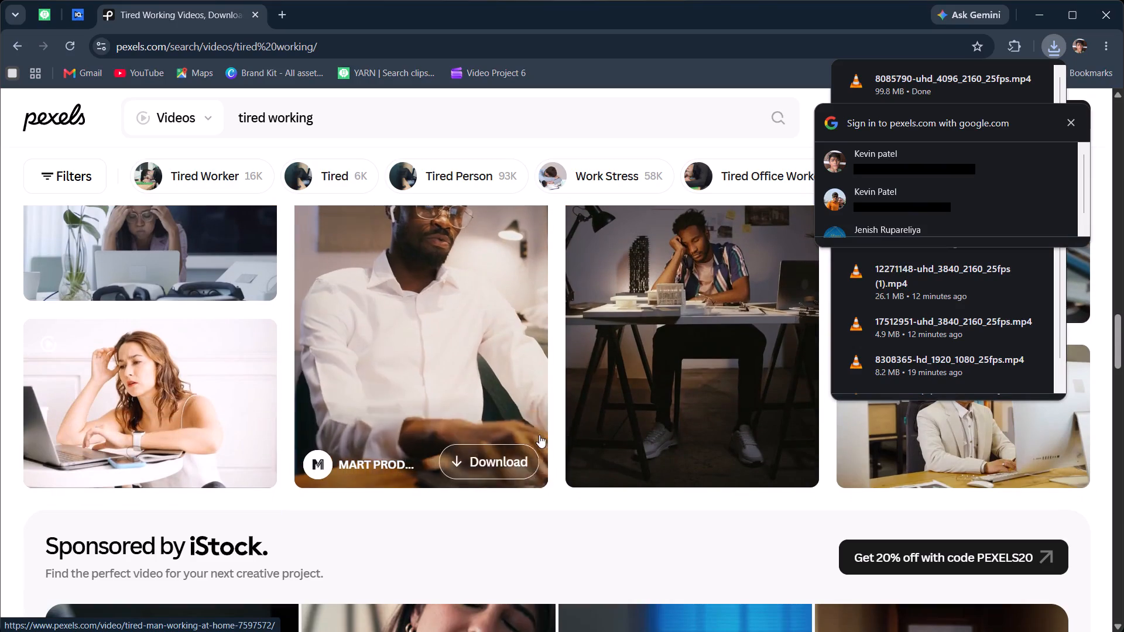
{"action": "scroll", "coordinate": [338, 422], "scroll_direction": "down", "scroll_amount": 4}
{"action": "scroll", "coordinate": [329, 451], "scroll_direction": "up", "scroll_amount": 6}
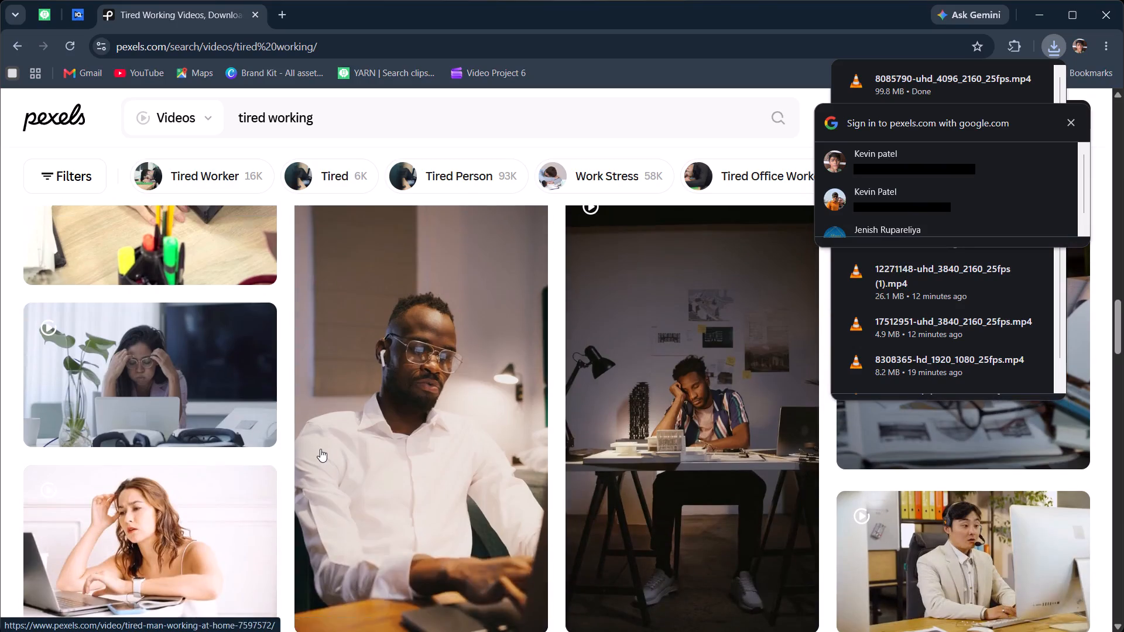
{"action": "scroll", "coordinate": [176, 426], "scroll_direction": "up", "scroll_amount": 7}
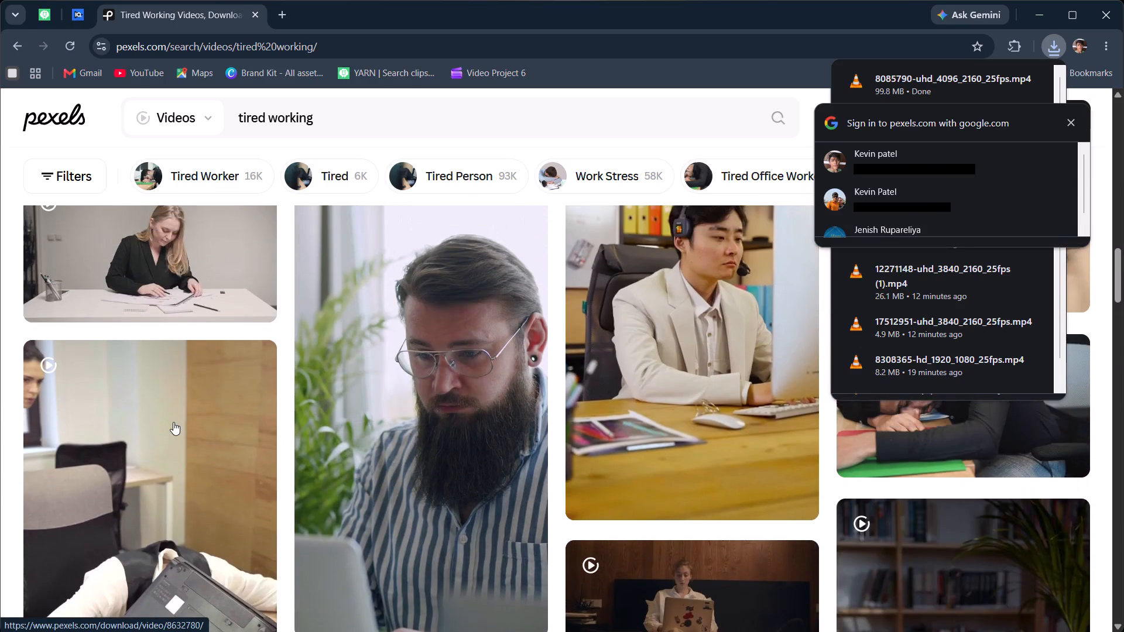
{"action": "scroll", "coordinate": [173, 422], "scroll_direction": "up", "scroll_amount": 9}
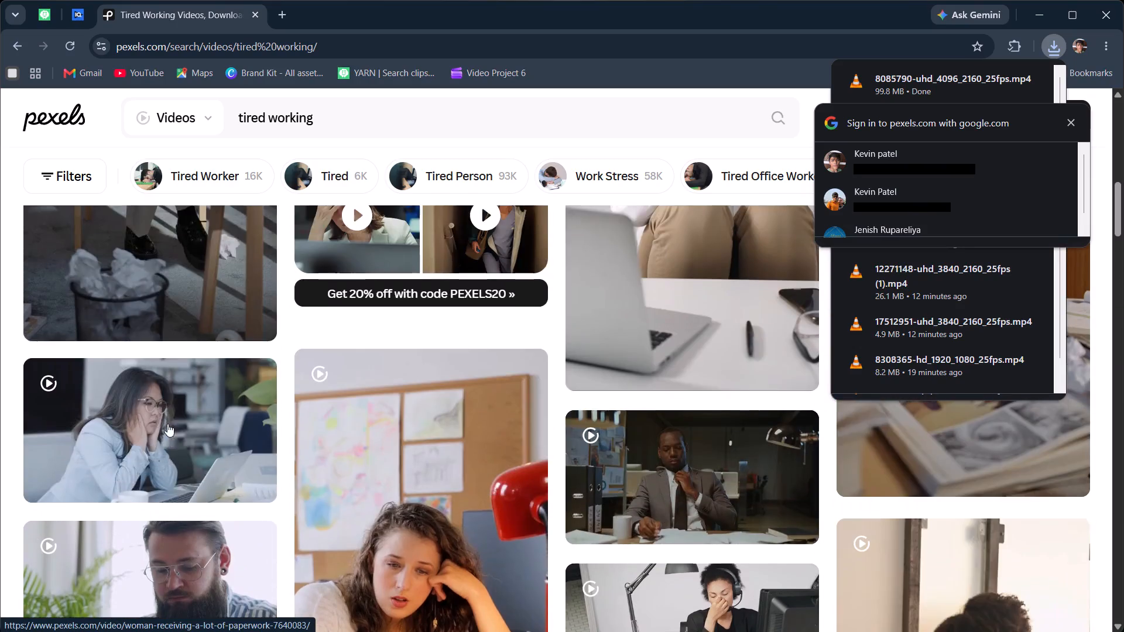
{"action": "scroll", "coordinate": [167, 424], "scroll_direction": "up", "scroll_amount": 11}
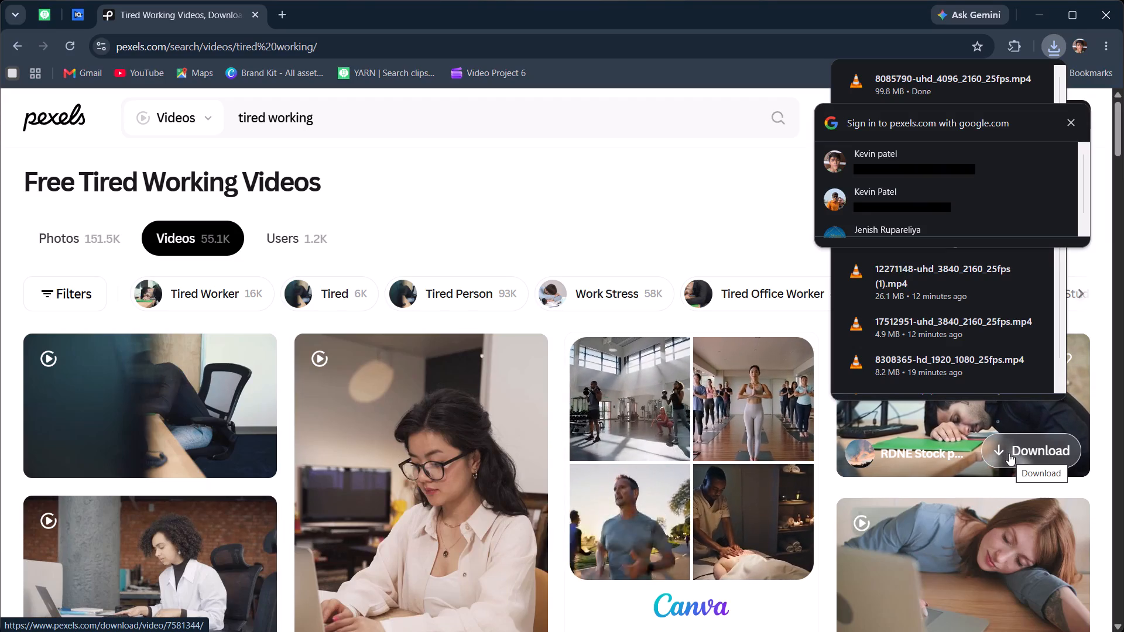
{"action": "scroll", "coordinate": [949, 544], "scroll_direction": "down", "scroll_amount": 1}
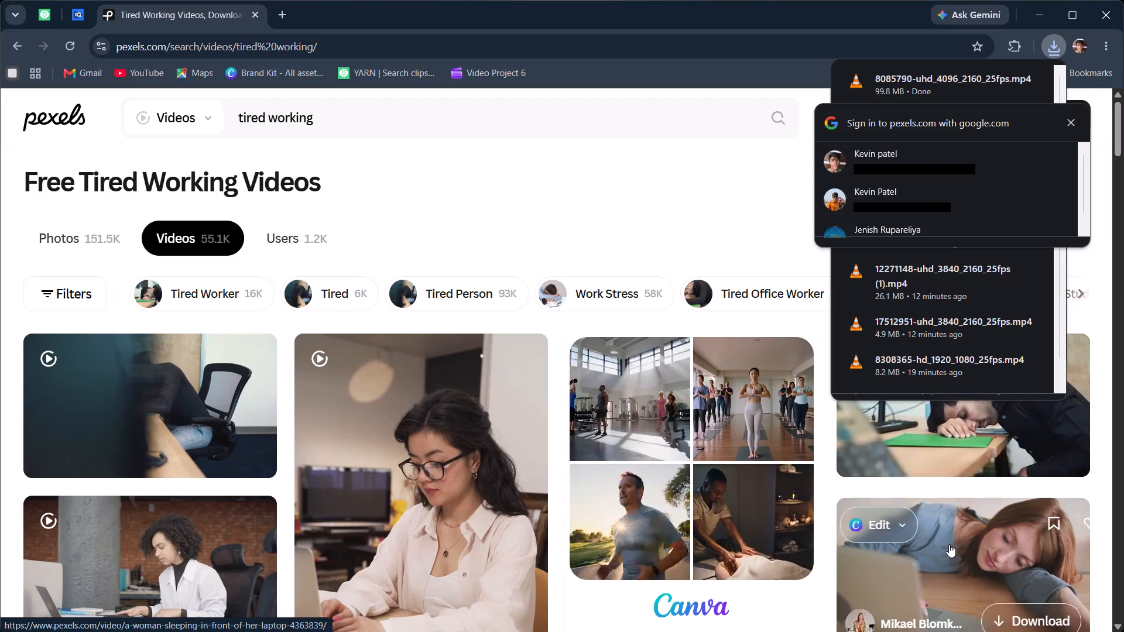
{"action": "scroll", "coordinate": [949, 544], "scroll_direction": "down", "scroll_amount": 4}
{"action": "scroll", "coordinate": [928, 524], "scroll_direction": "up", "scroll_amount": 2}
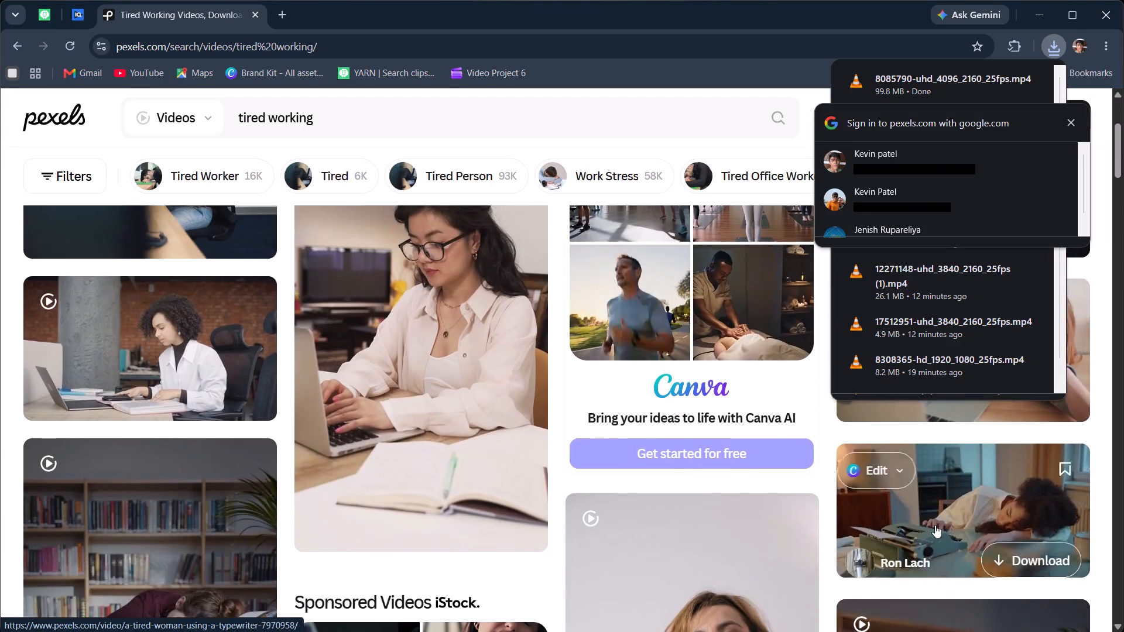
{"action": "scroll", "coordinate": [943, 521], "scroll_direction": "down", "scroll_amount": 7}
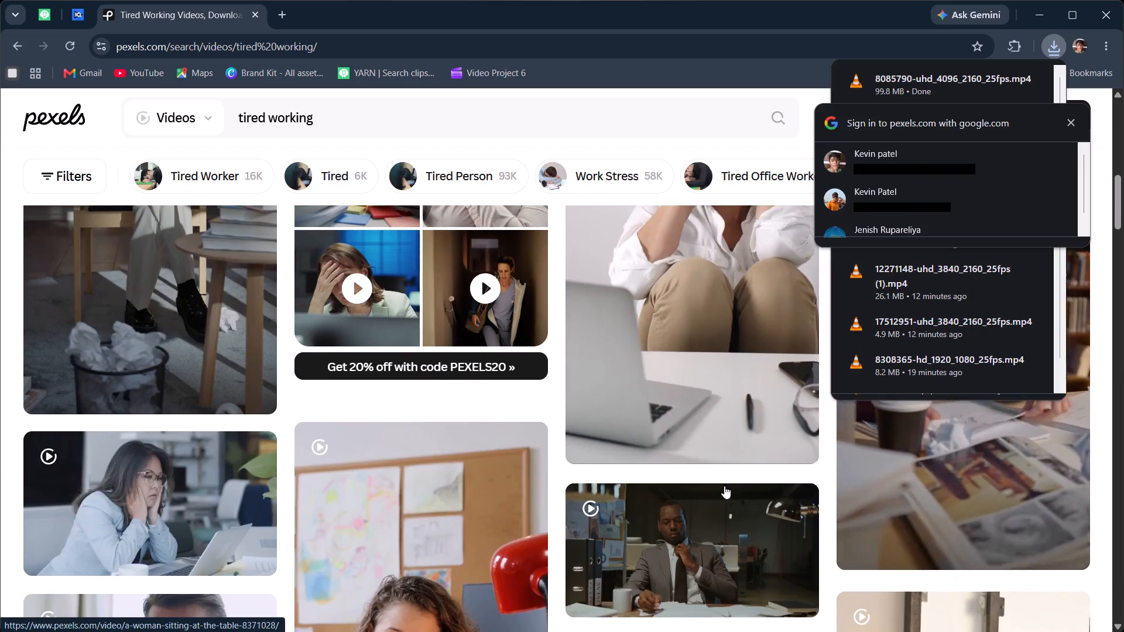
{"action": "scroll", "coordinate": [704, 490], "scroll_direction": "down", "scroll_amount": 2}
{"action": "scroll", "coordinate": [724, 418], "scroll_direction": "down", "scroll_amount": 5}
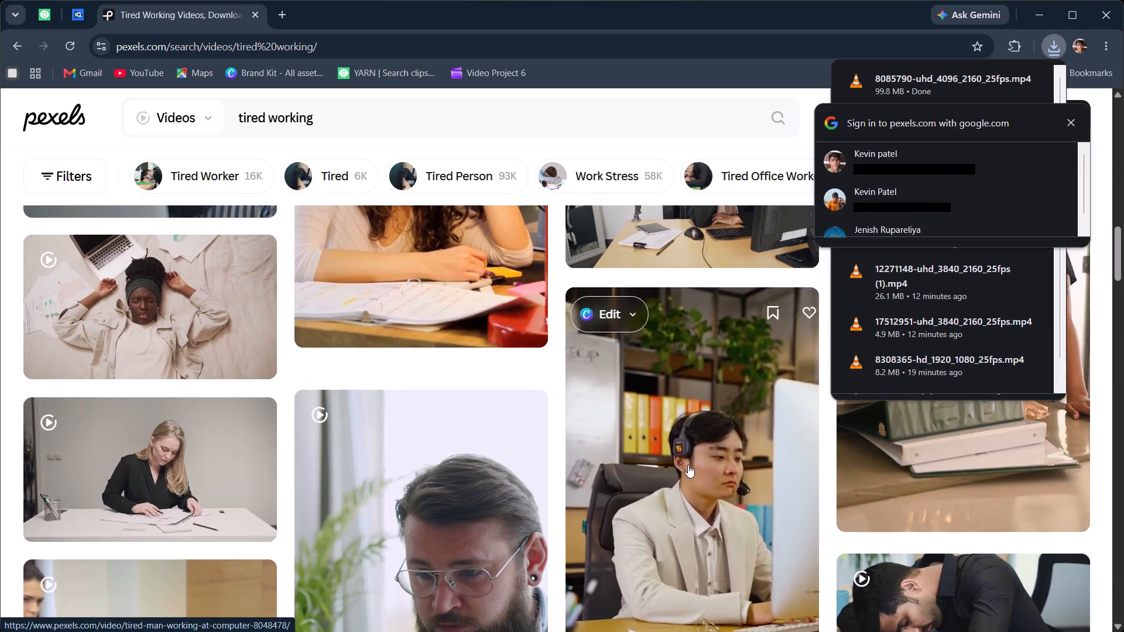
{"action": "scroll", "coordinate": [686, 466], "scroll_direction": "down", "scroll_amount": 7}
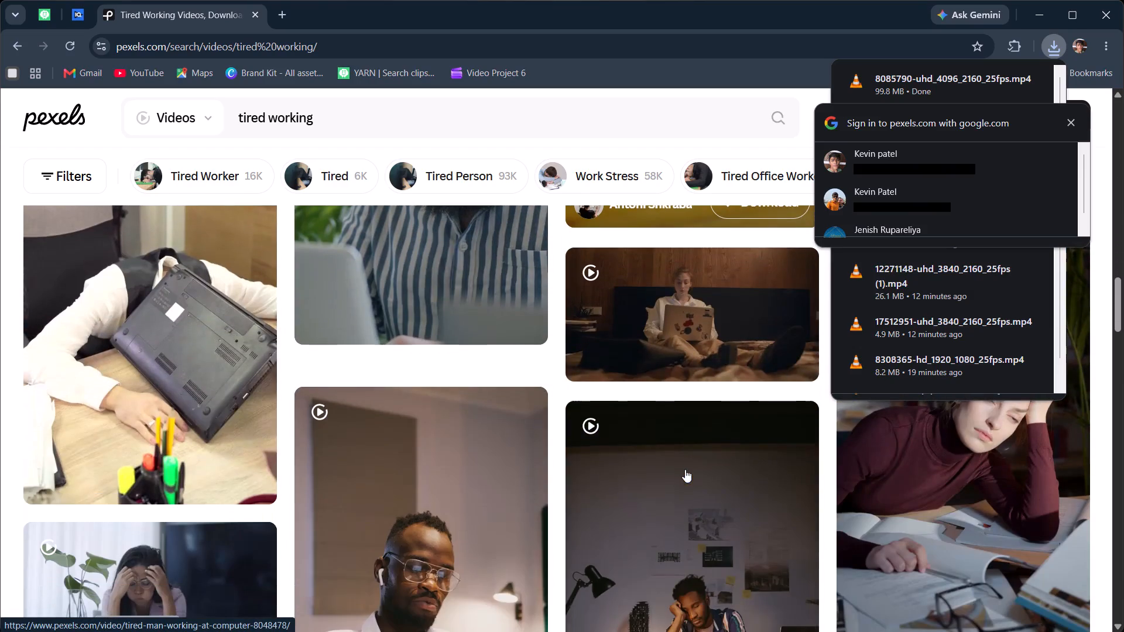
{"action": "scroll", "coordinate": [684, 470], "scroll_direction": "down", "scroll_amount": 11}
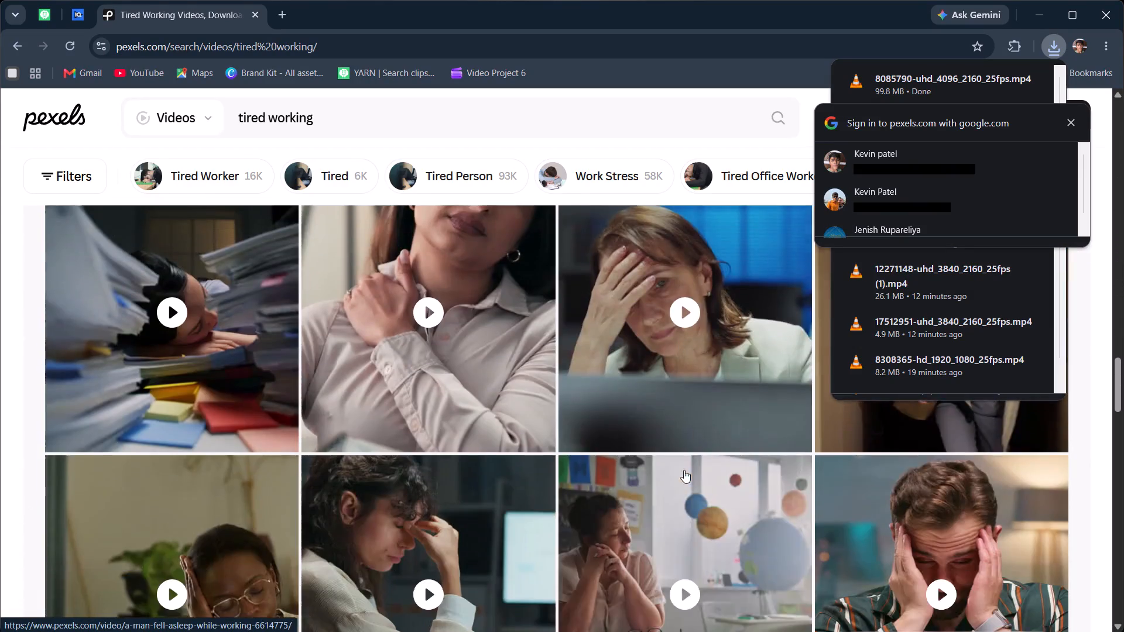
{"action": "scroll", "coordinate": [683, 473], "scroll_direction": "down", "scroll_amount": 13}
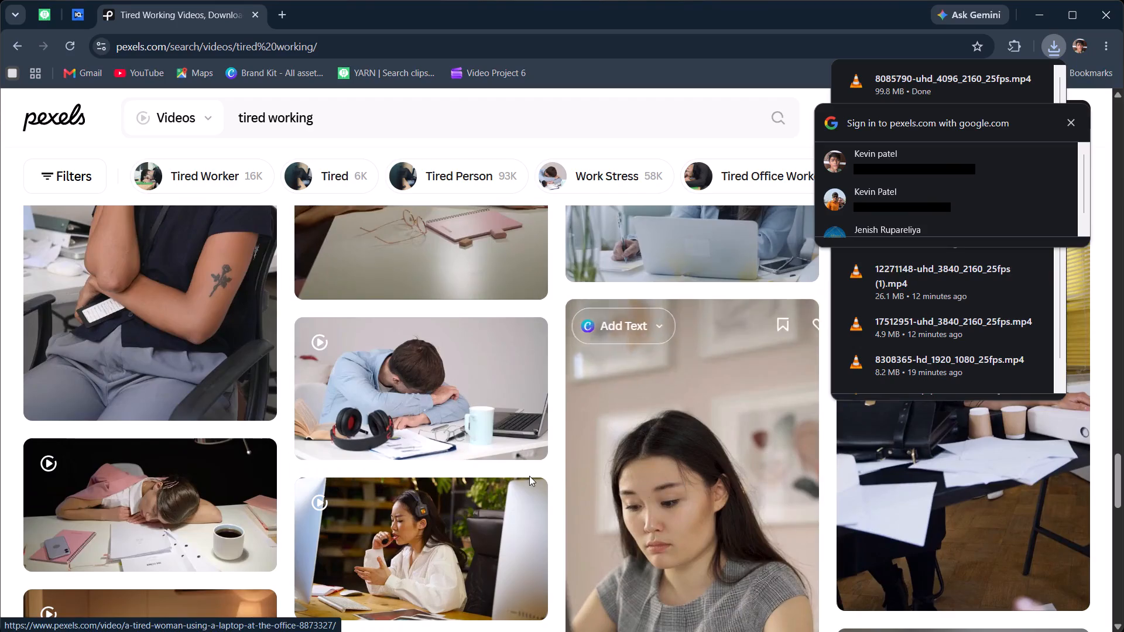
{"action": "scroll", "coordinate": [529, 476], "scroll_direction": "down", "scroll_amount": 3}
{"action": "scroll", "coordinate": [409, 484], "scroll_direction": "down", "scroll_amount": 3}
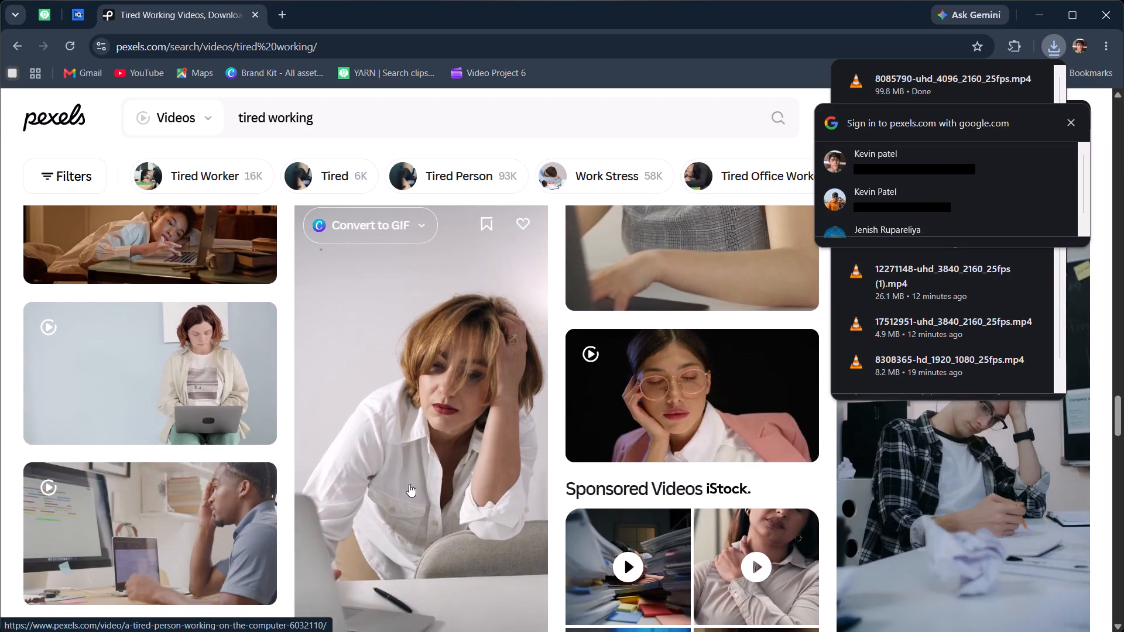
{"action": "scroll", "coordinate": [409, 485], "scroll_direction": "down", "scroll_amount": 4}
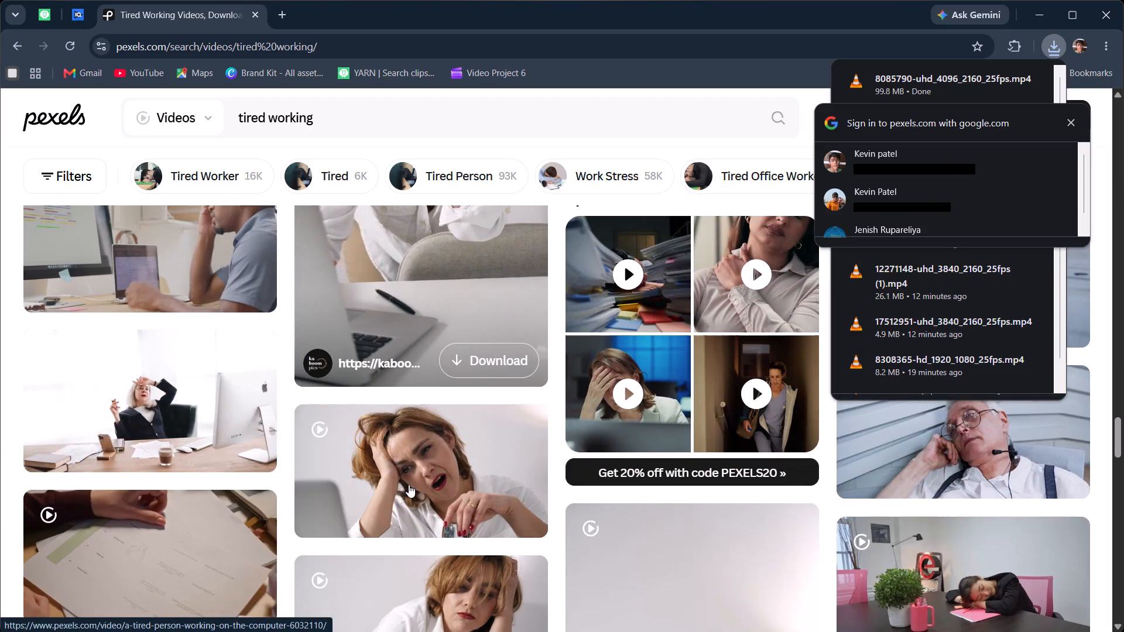
{"action": "scroll", "coordinate": [101, 418], "scroll_direction": "down", "scroll_amount": 1}
{"action": "scroll", "coordinate": [81, 490], "scroll_direction": "down", "scroll_amount": 3}
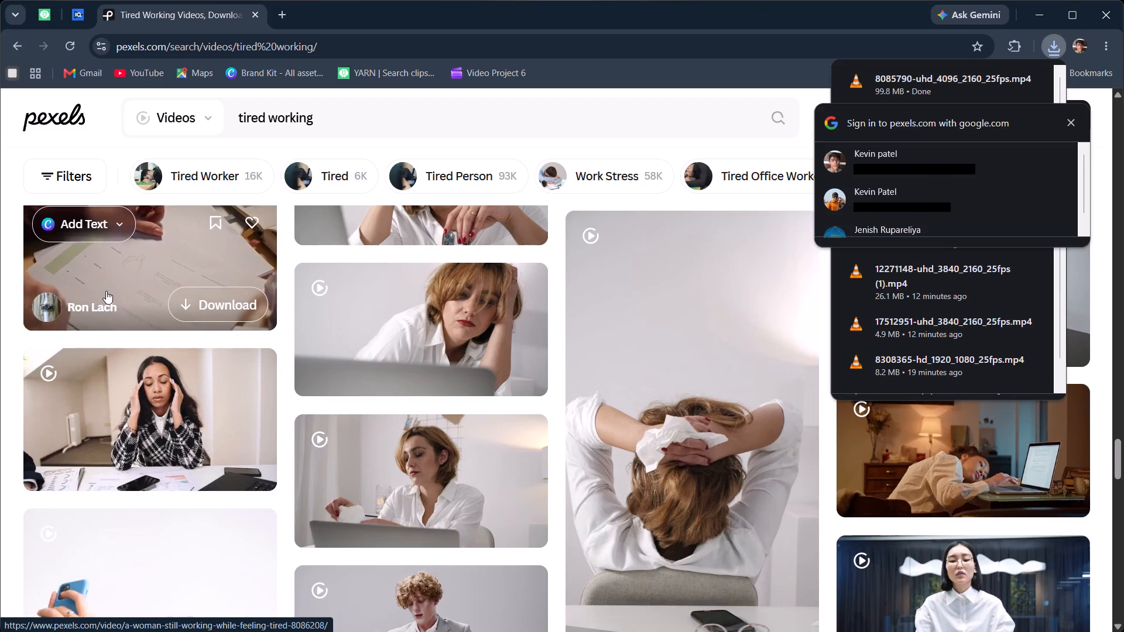
{"action": "scroll", "coordinate": [106, 303], "scroll_direction": "down", "scroll_amount": 4}
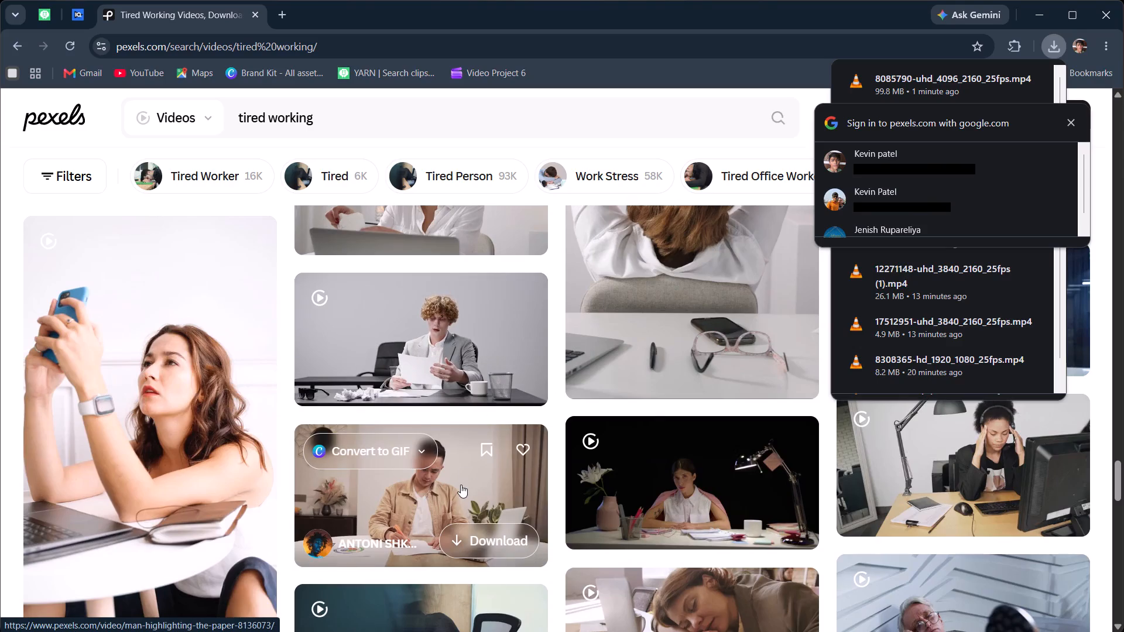
{"action": "scroll", "coordinate": [461, 485], "scroll_direction": "down", "scroll_amount": 4}
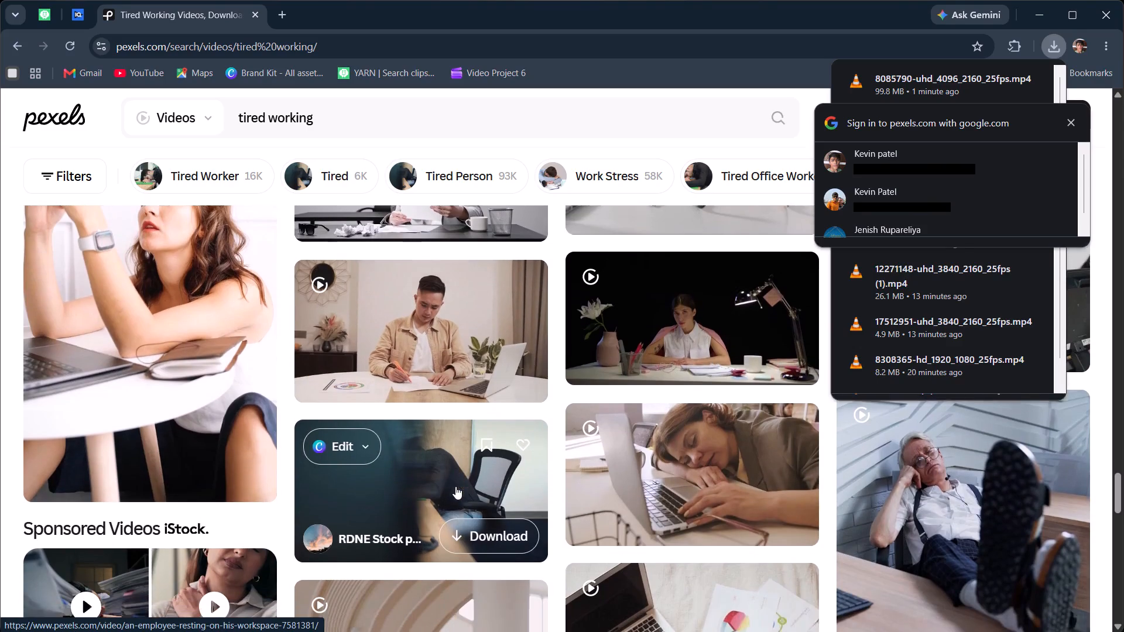
{"action": "scroll", "coordinate": [426, 459], "scroll_direction": "down", "scroll_amount": 8}
{"action": "scroll", "coordinate": [426, 459], "scroll_direction": "up", "scroll_amount": 3}
{"action": "scroll", "coordinate": [426, 459], "scroll_direction": "down", "scroll_amount": 4}
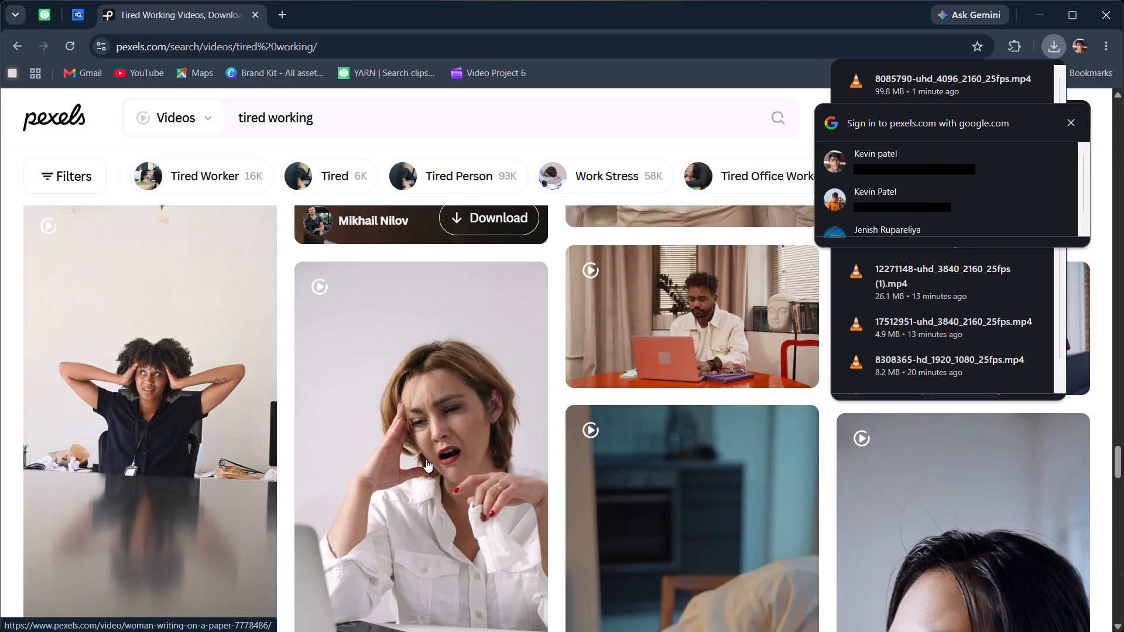
Find and download the Pexels video of a tired boy studying in silhouette by a window, saving it as 5182689-hd_1920_1080_30fps.
{"action": "scroll", "coordinate": [426, 459], "scroll_direction": "up", "scroll_amount": 3}
{"action": "scroll", "coordinate": [426, 459], "scroll_direction": "down", "scroll_amount": 5}
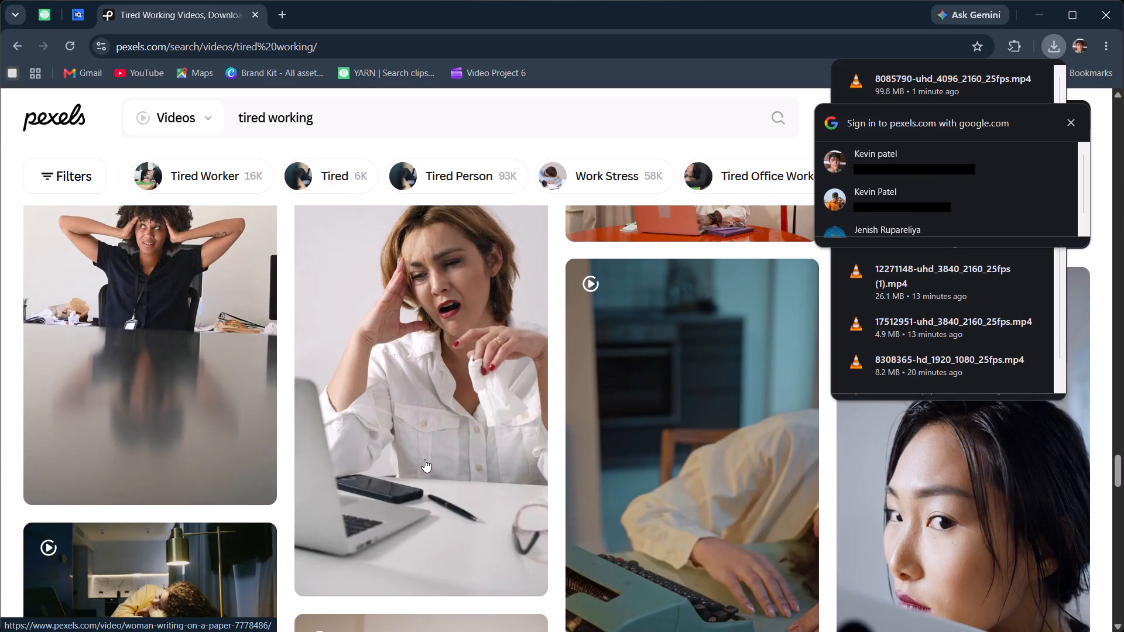
{"action": "scroll", "coordinate": [423, 459], "scroll_direction": "up", "scroll_amount": 5}
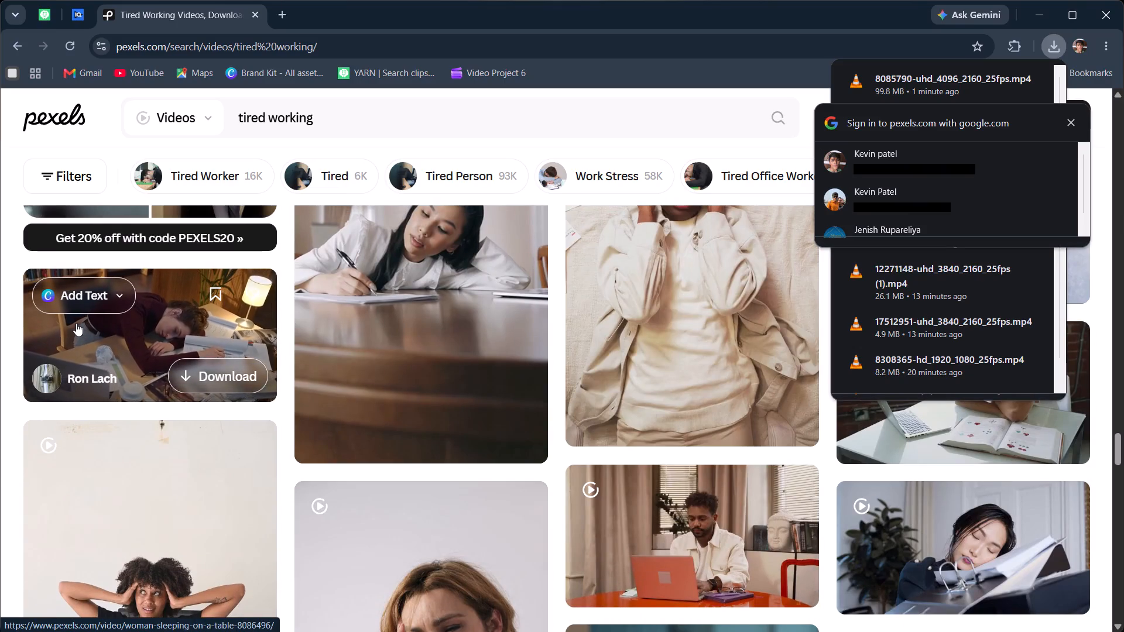
{"action": "scroll", "coordinate": [76, 323], "scroll_direction": "down", "scroll_amount": 7}
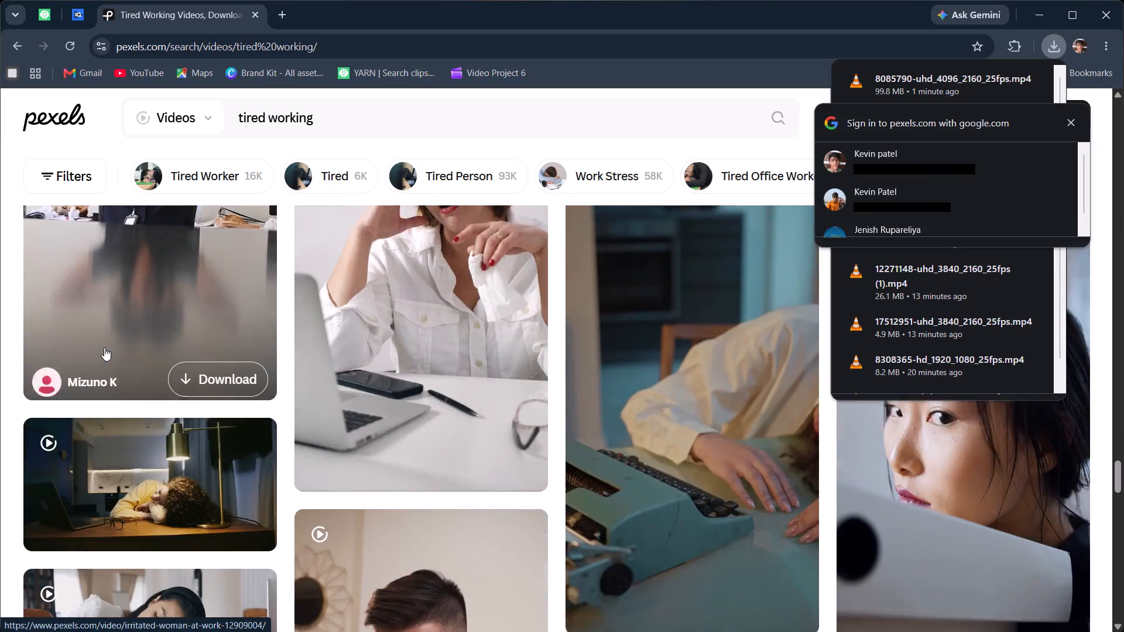
{"action": "scroll", "coordinate": [105, 455], "scroll_direction": "down", "scroll_amount": 5}
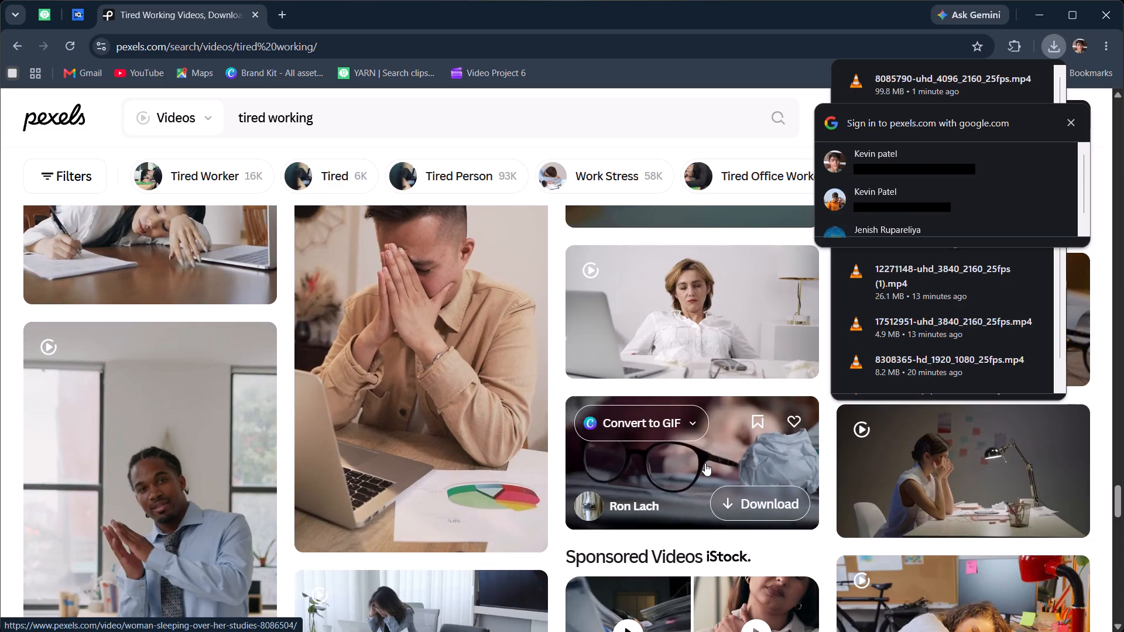
{"action": "scroll", "coordinate": [705, 463], "scroll_direction": "down", "scroll_amount": 11}
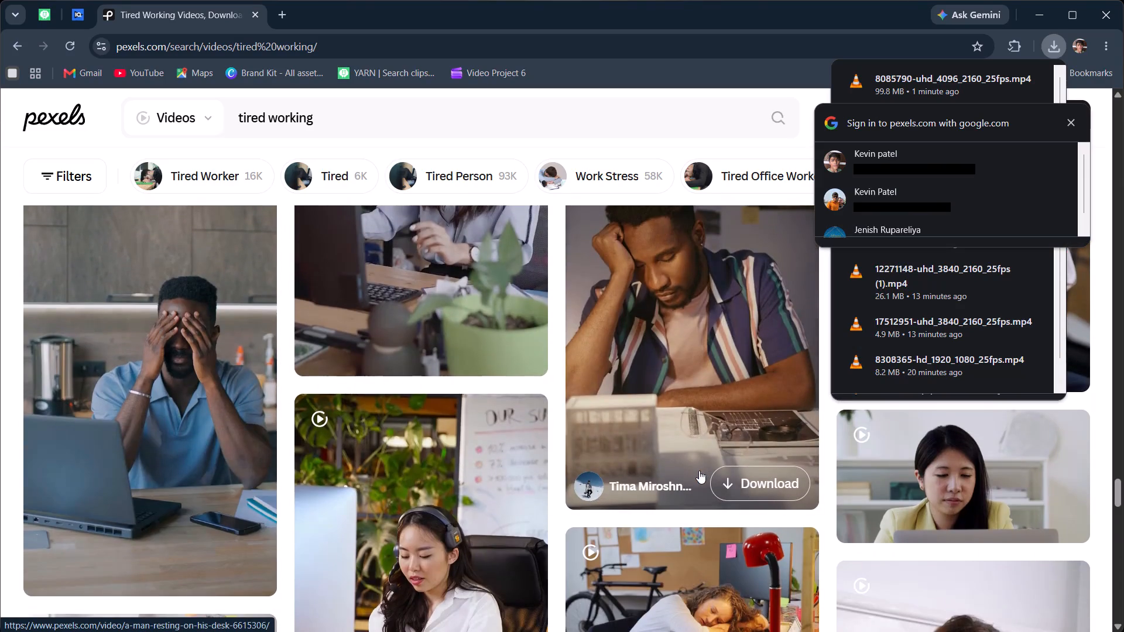
{"action": "scroll", "coordinate": [686, 489], "scroll_direction": "down", "scroll_amount": 9}
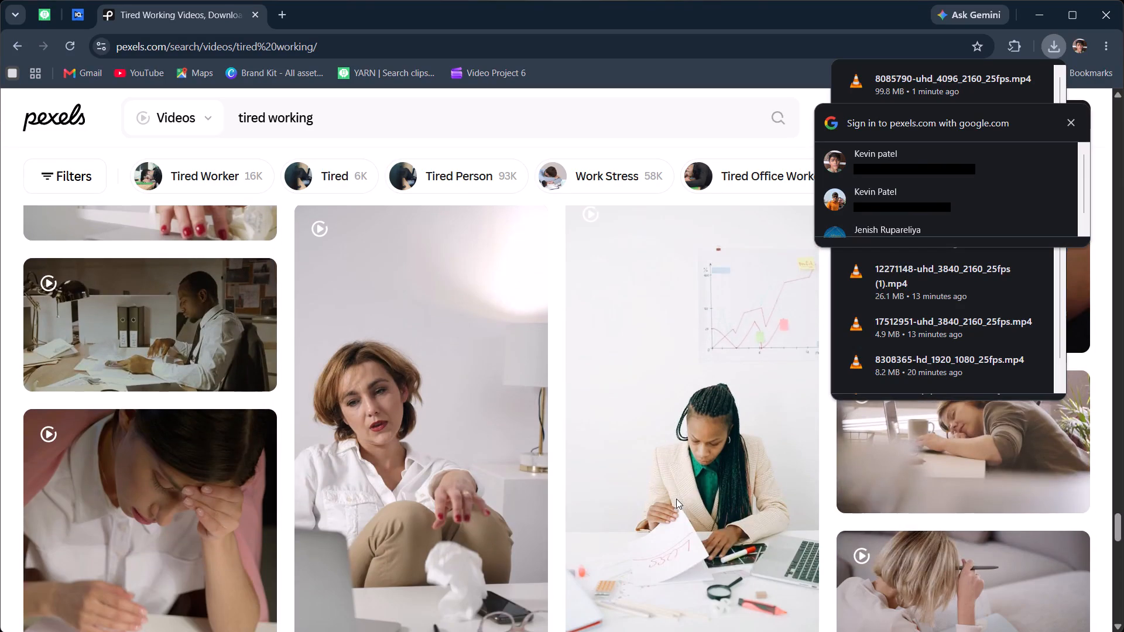
{"action": "scroll", "coordinate": [676, 499], "scroll_direction": "down", "scroll_amount": 6}
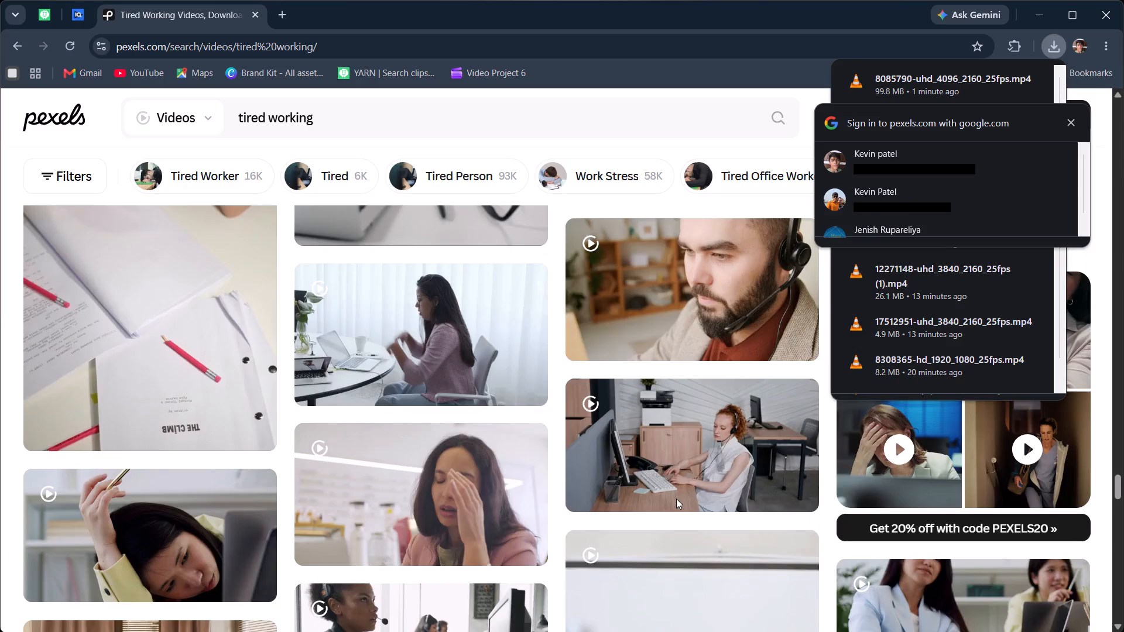
{"action": "scroll", "coordinate": [676, 499], "scroll_direction": "down", "scroll_amount": 5}
{"action": "scroll", "coordinate": [546, 472], "scroll_direction": "down", "scroll_amount": 5}
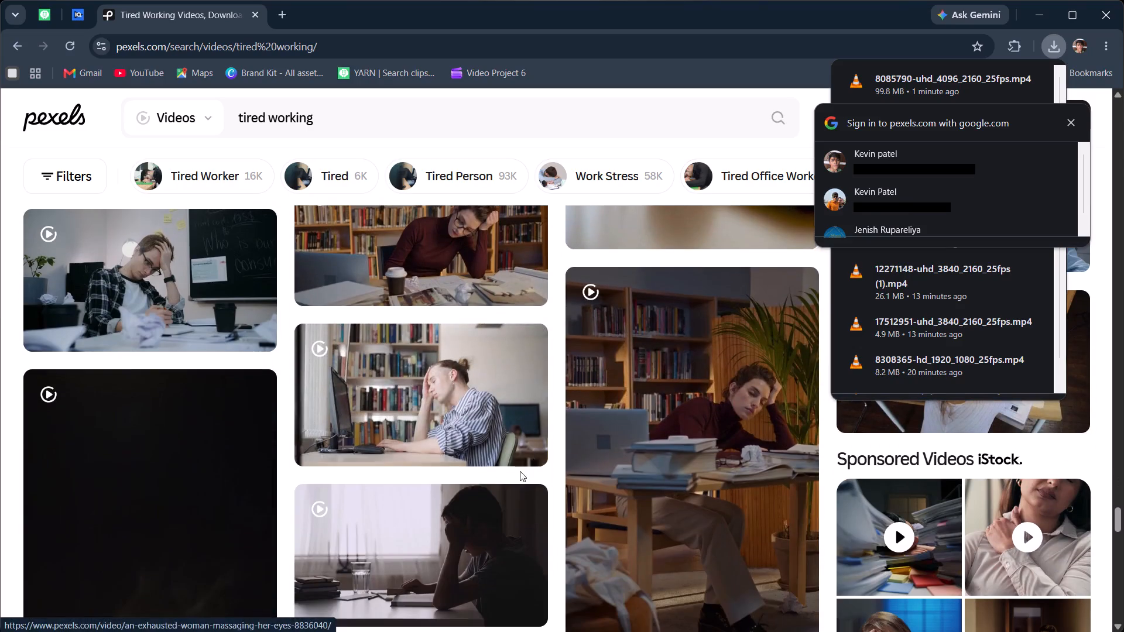
{"action": "scroll", "coordinate": [658, 425], "scroll_direction": "down", "scroll_amount": 3}
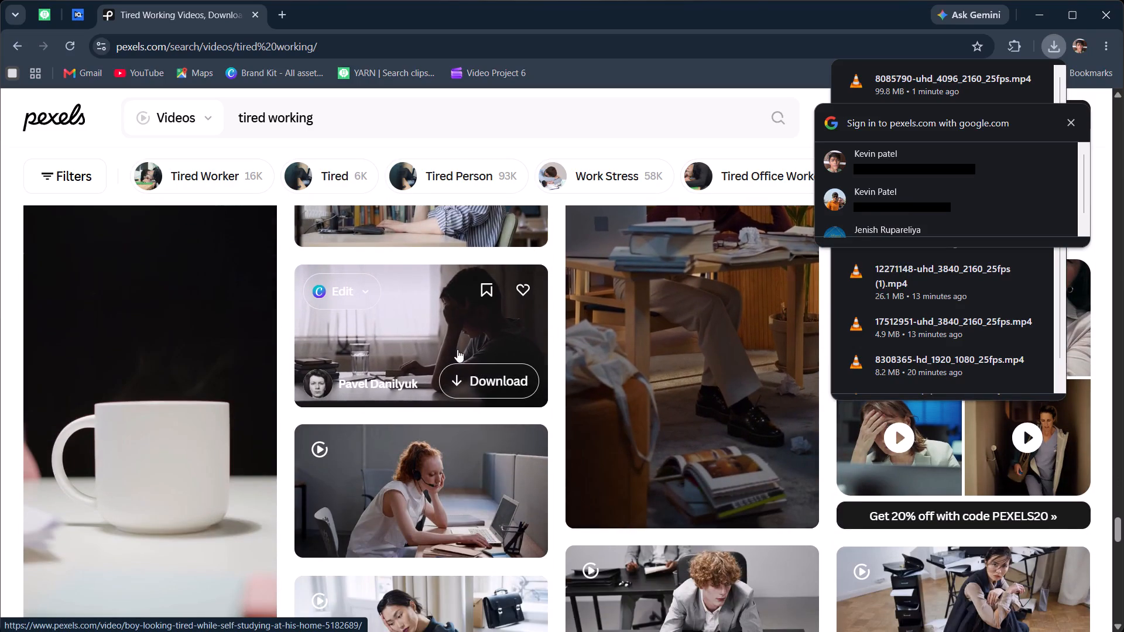
{"action": "left_click", "coordinate": [471, 374]}
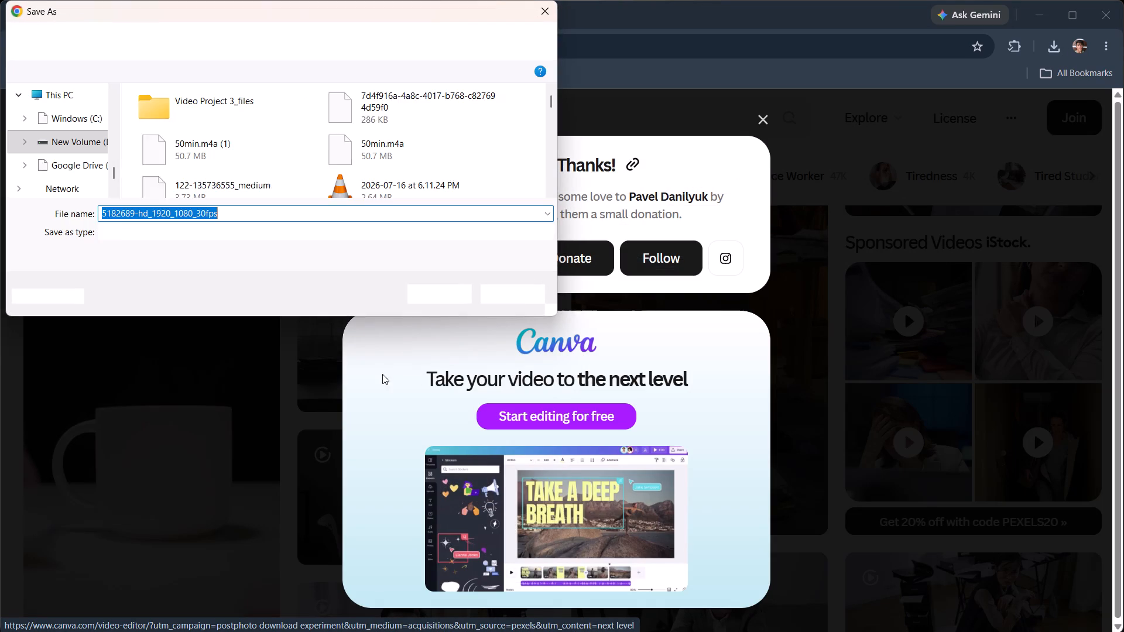
{"action": "left_click", "coordinate": [444, 296]}
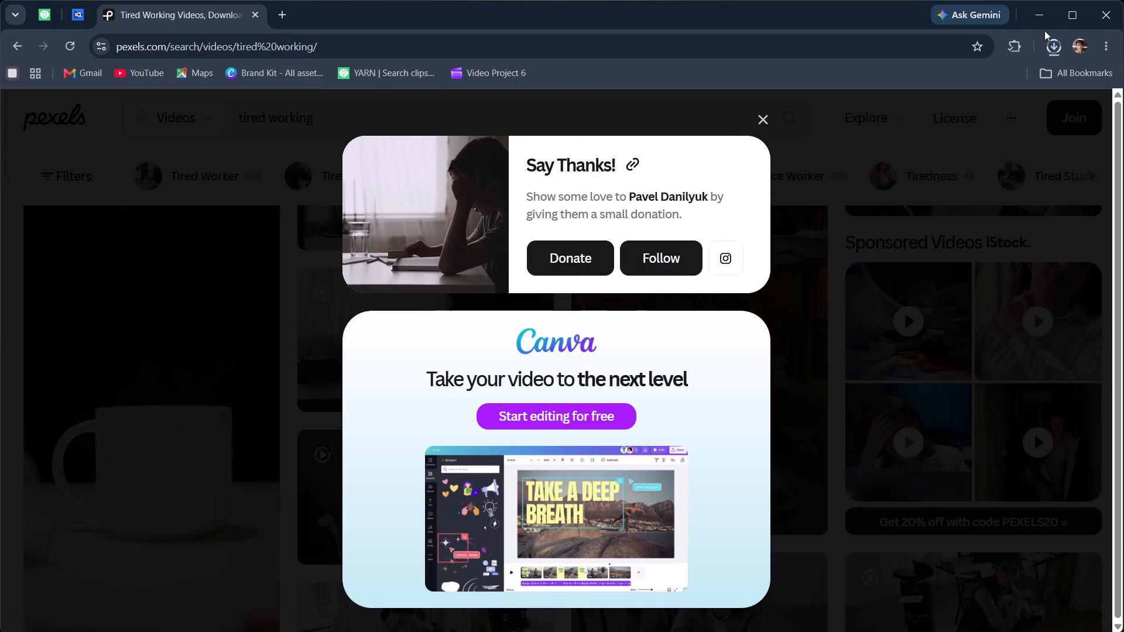
Switch to CapCut and import the three newest downloads: 5182689-hd_1920_1080_30fps, 8085790-uhd_4096_2160_25fps and 14188133_3840_2160_25fps.
{"action": "left_click", "coordinate": [1040, 20]}
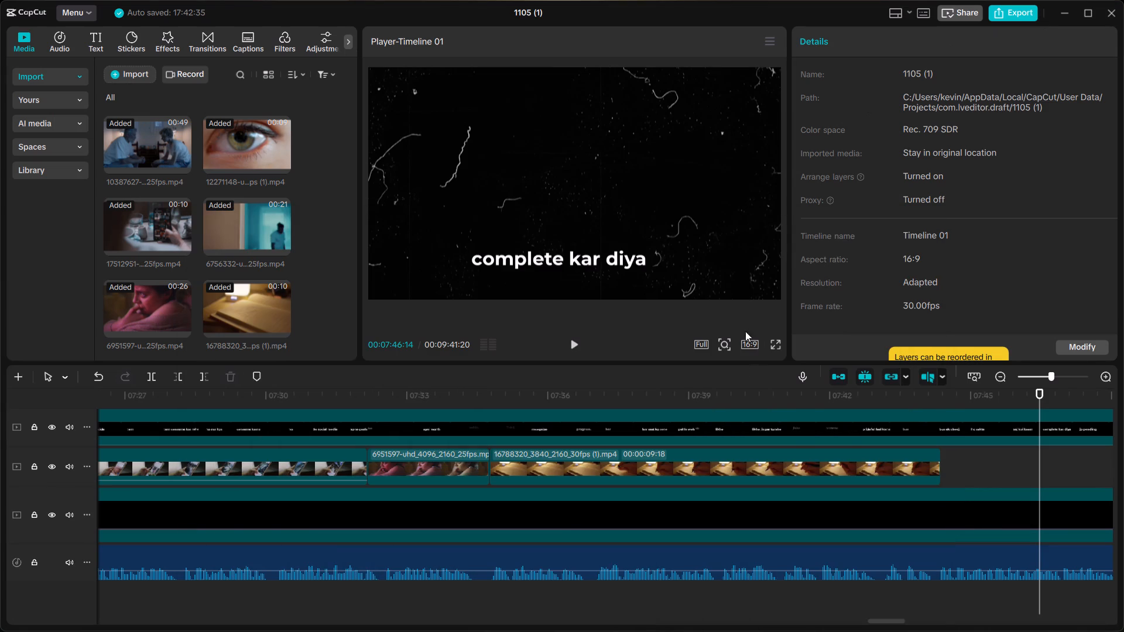
{"action": "left_click", "coordinate": [945, 395]}
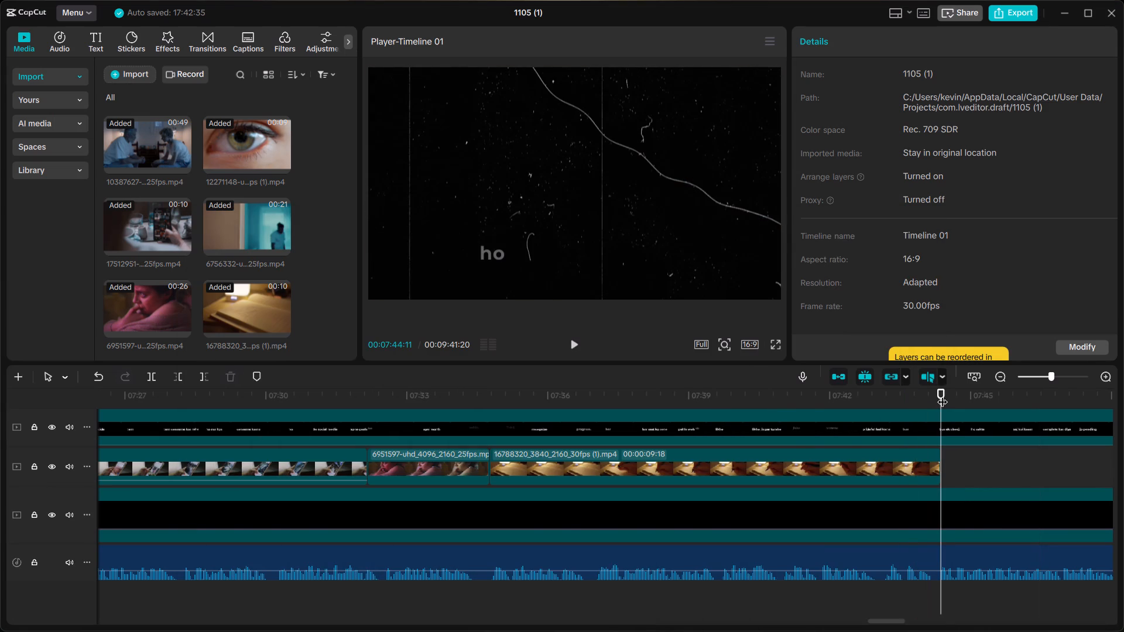
{"action": "key", "text": "space"}
{"action": "key", "text": "space"}
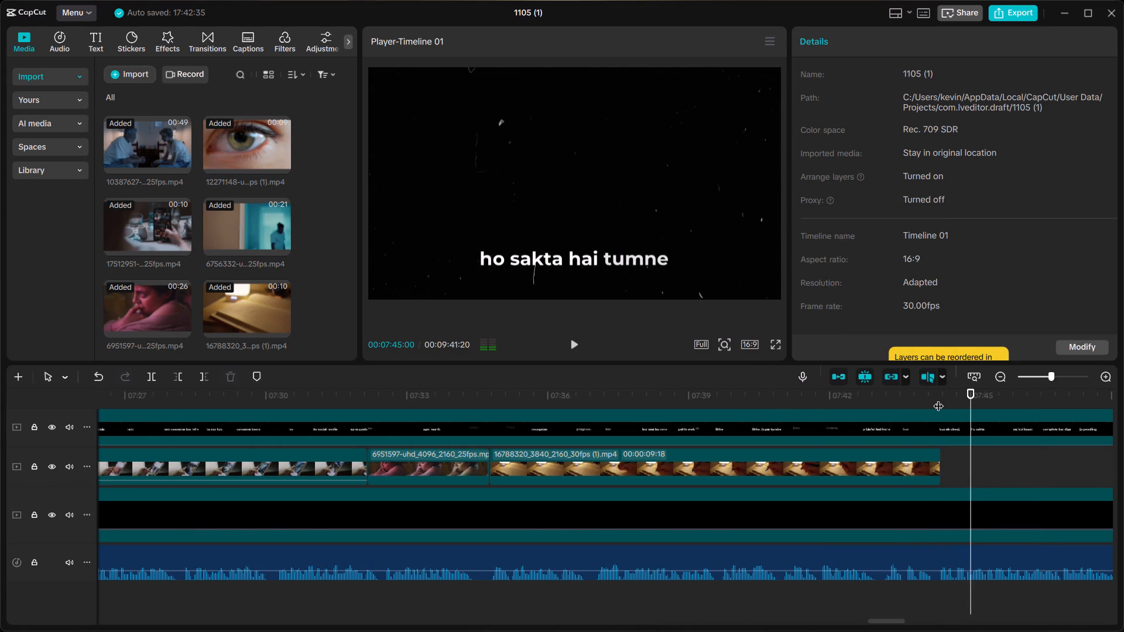
{"action": "left_click", "coordinate": [938, 399]}
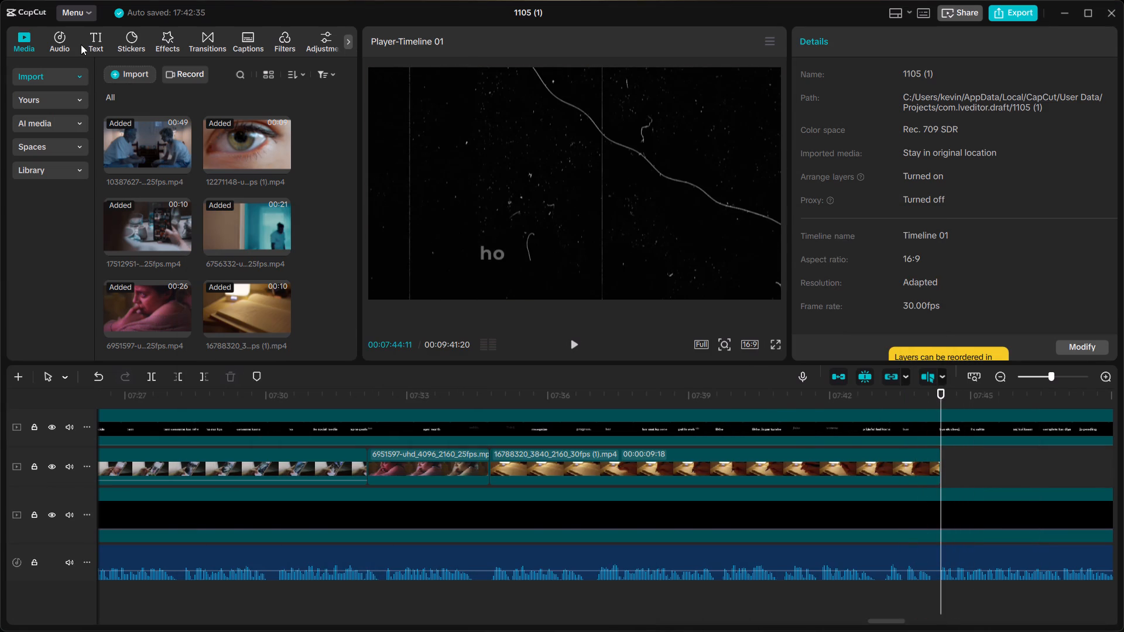
{"action": "left_click", "coordinate": [112, 74]}
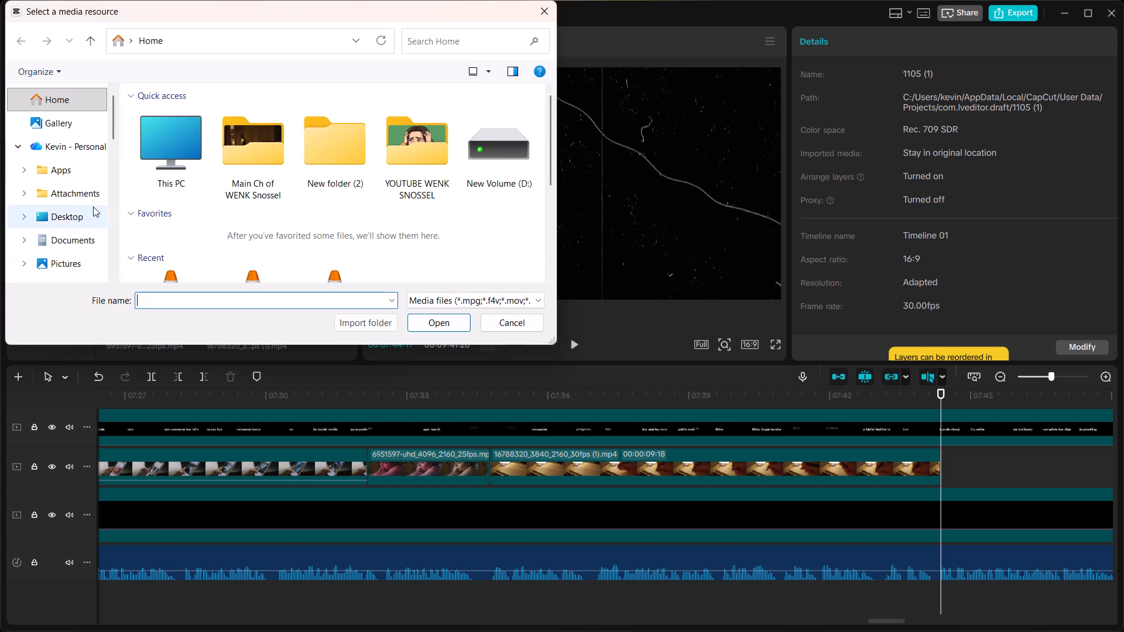
{"action": "scroll", "coordinate": [95, 160], "scroll_direction": "down", "scroll_amount": 1}
{"action": "scroll", "coordinate": [206, 167], "scroll_direction": "down", "scroll_amount": 2}
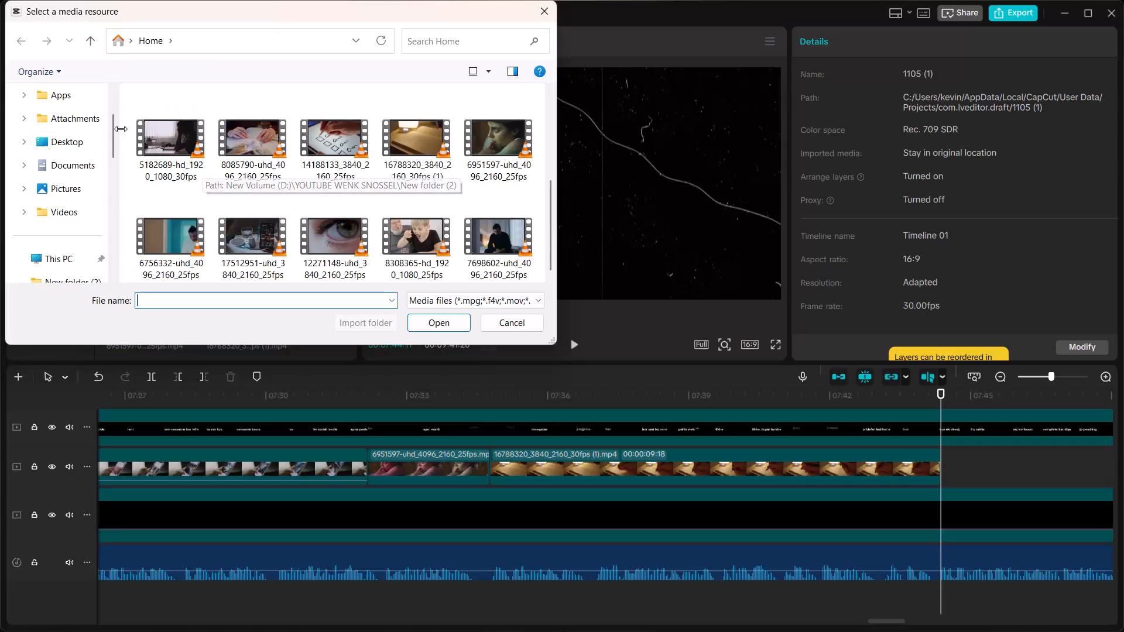
{"action": "left_click_drag", "start_coordinate": [130, 109], "coordinate": [334, 143]}
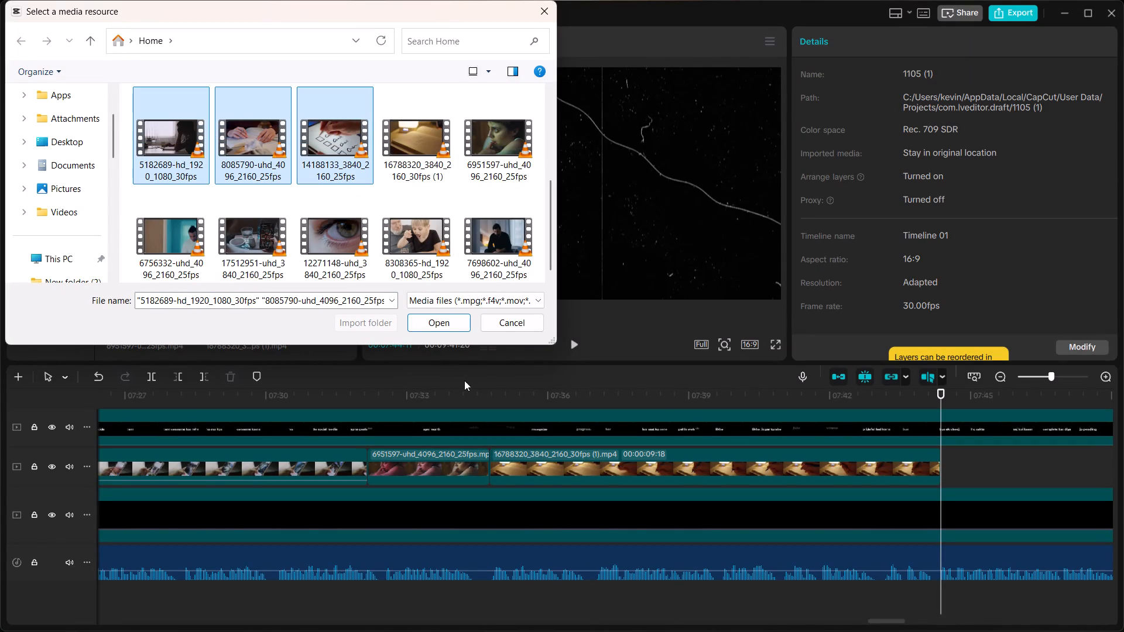
{"action": "left_click", "coordinate": [434, 328]}
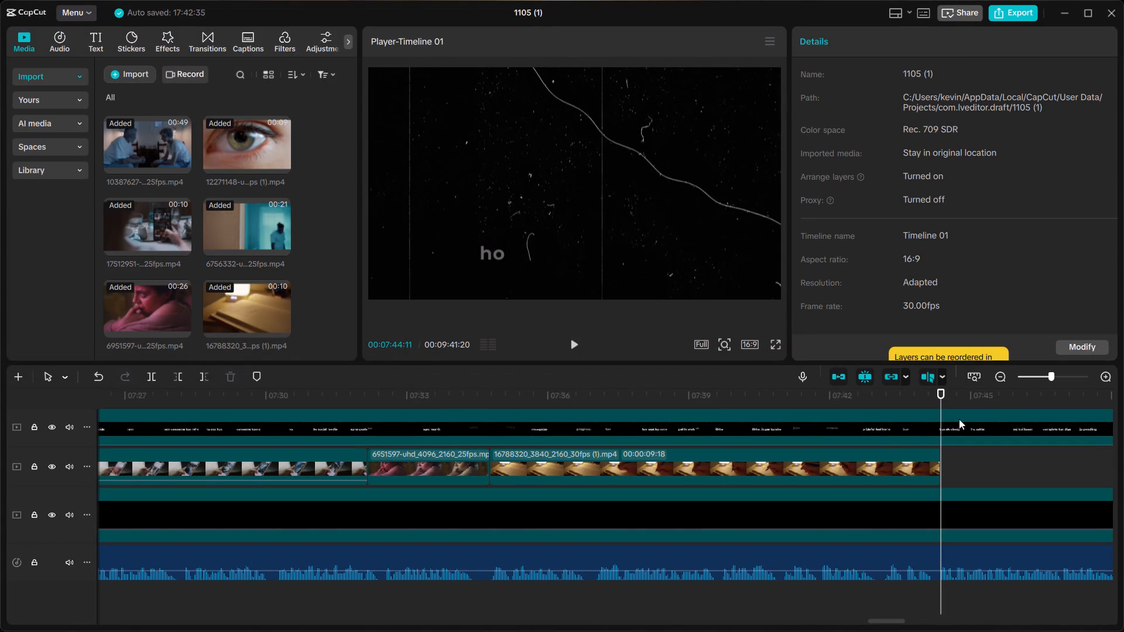
Place the 14188133 checklist clip on the B-roll track directly after the 16788320 book clip, at 00:07:44:11.
{"action": "scroll", "coordinate": [996, 399], "scroll_direction": "left", "scroll_amount": 1}
{"action": "scroll", "coordinate": [1029, 455], "scroll_direction": "left", "scroll_amount": 1}
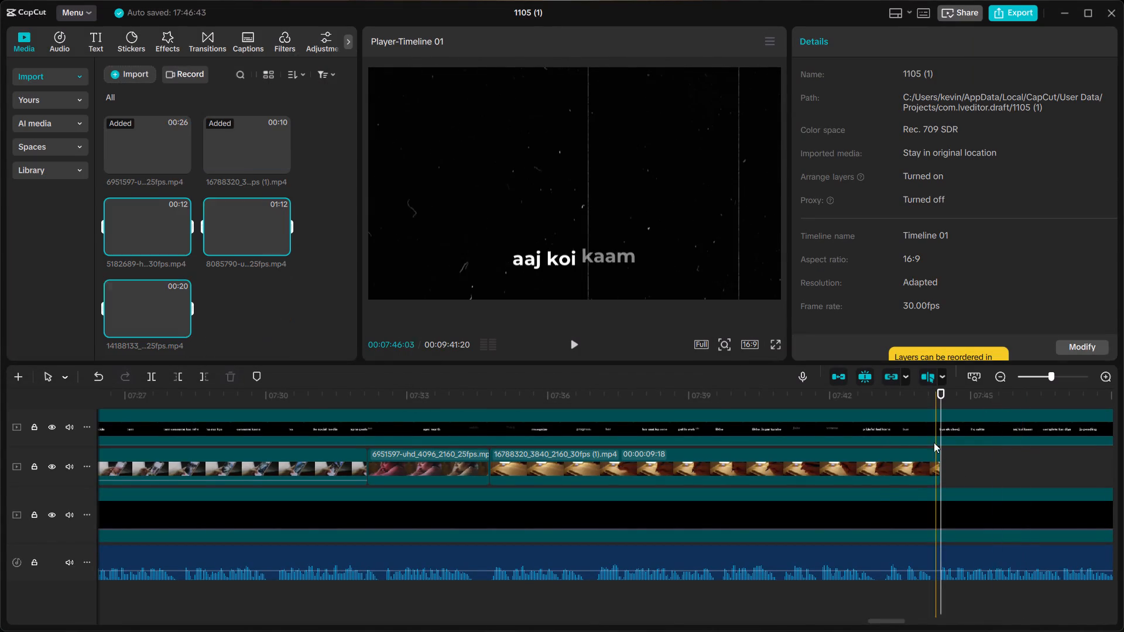
{"action": "left_click", "coordinate": [810, 395]}
{"action": "left_click", "coordinate": [829, 394]}
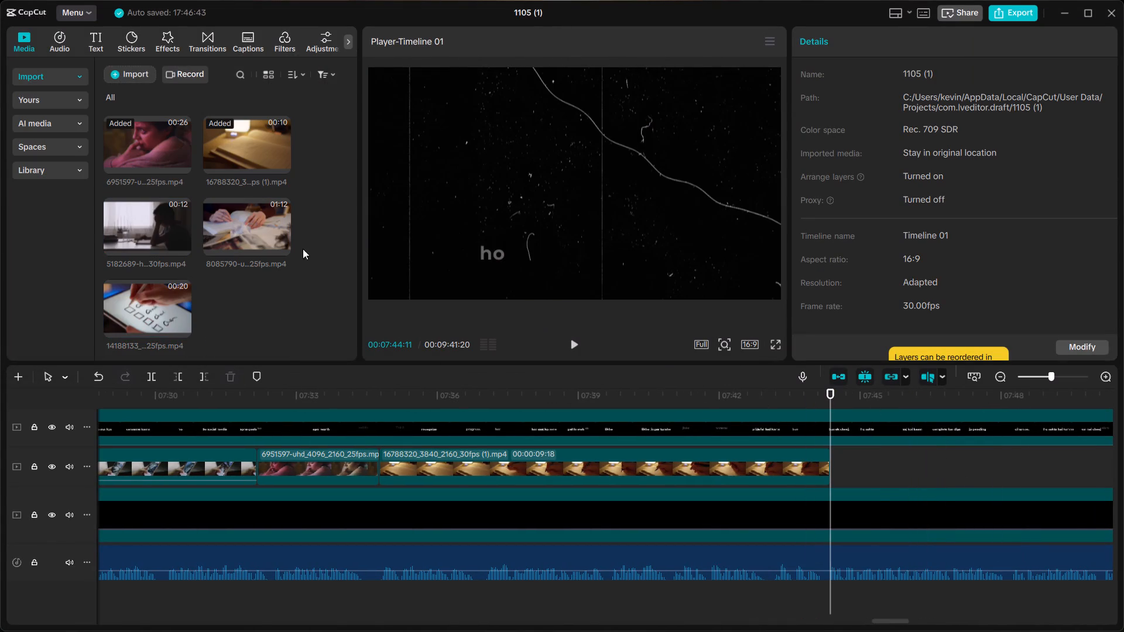
{"action": "left_click_drag", "start_coordinate": [160, 308], "coordinate": [848, 425]}
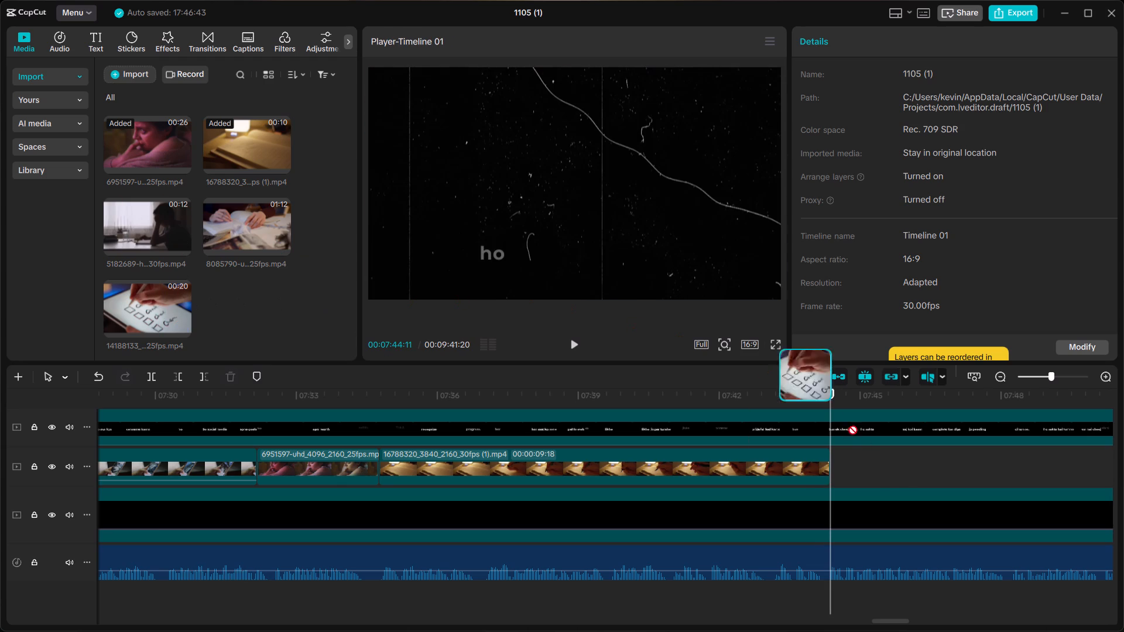
{"action": "left_click_drag", "start_coordinate": [848, 425], "coordinate": [838, 474]}
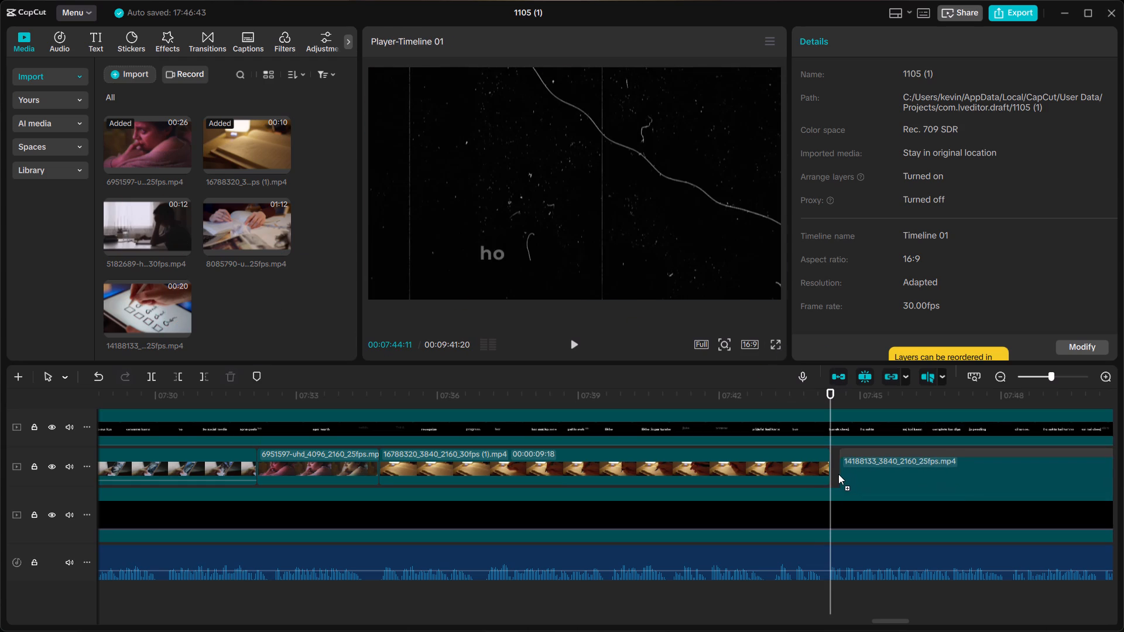
{"action": "left_click_drag", "start_coordinate": [838, 474], "coordinate": [832, 470]}
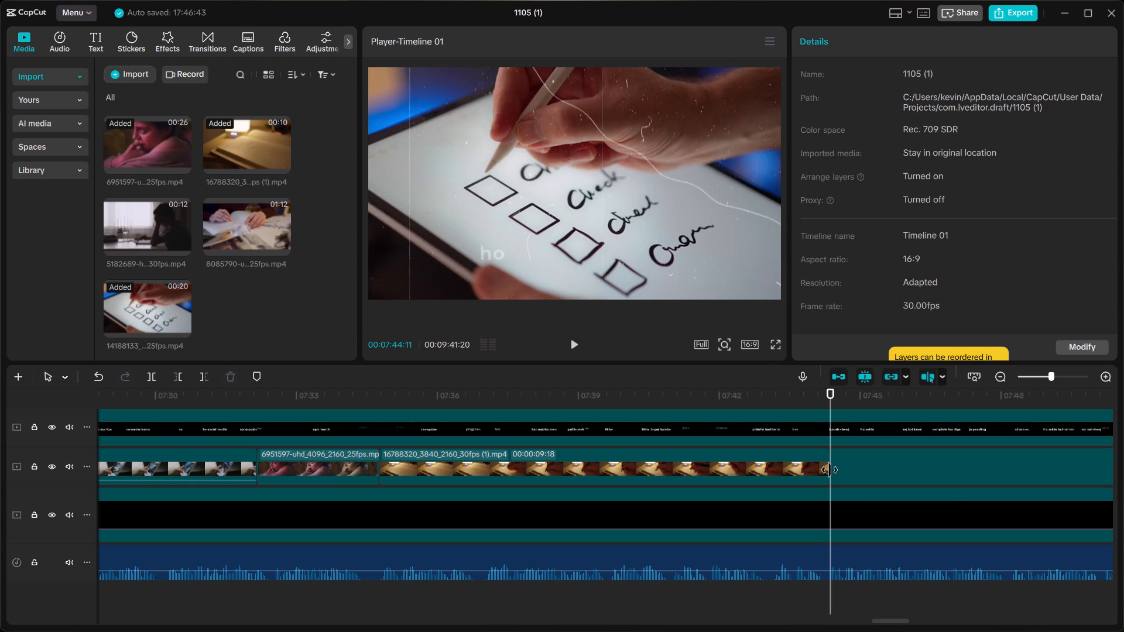
Play the checklist clip against the voiceover, split it at 00:07:48:07 and delete the remainder, leaving a duration of 00:00:03:26.
{"action": "left_click", "coordinate": [854, 408]}
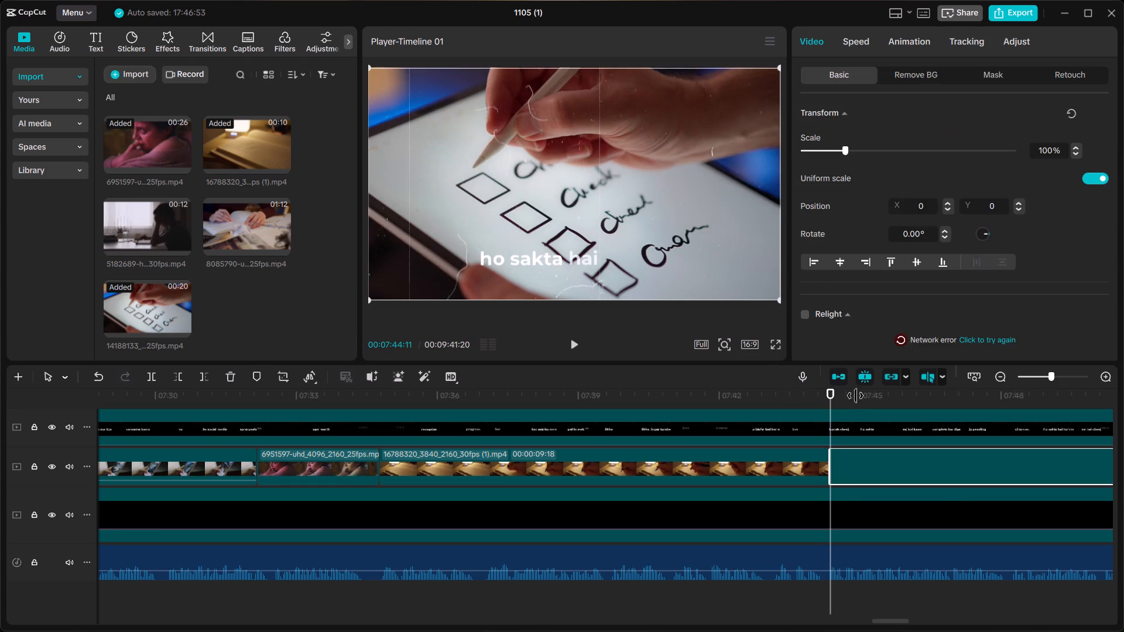
{"action": "left_click", "coordinate": [857, 393]}
{"action": "left_click", "coordinate": [831, 390]}
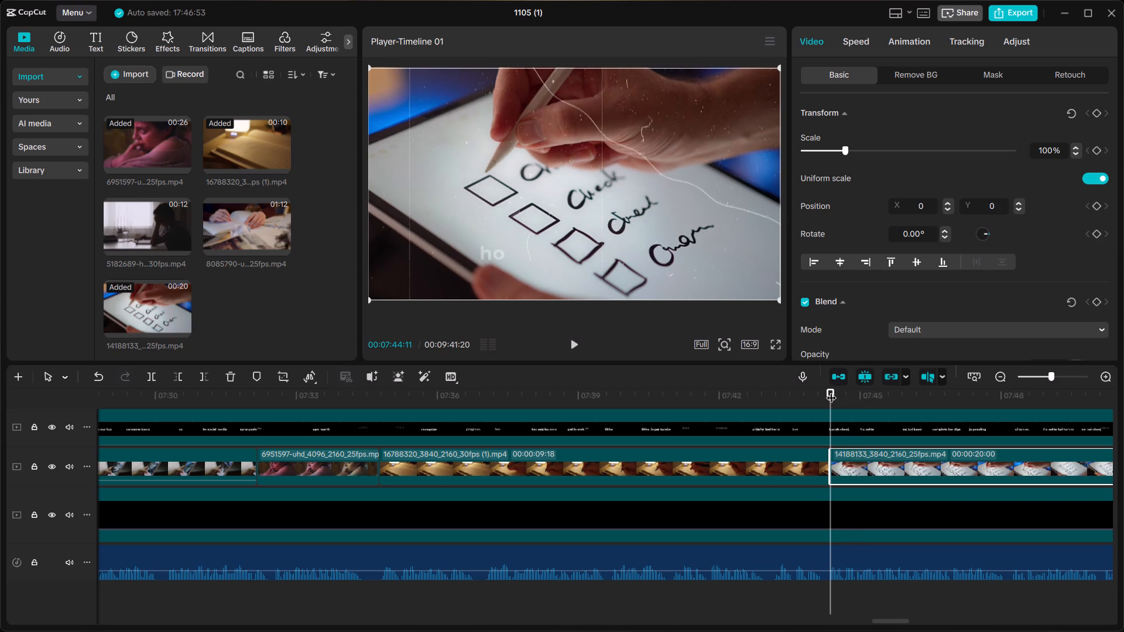
{"action": "key", "text": "space"}
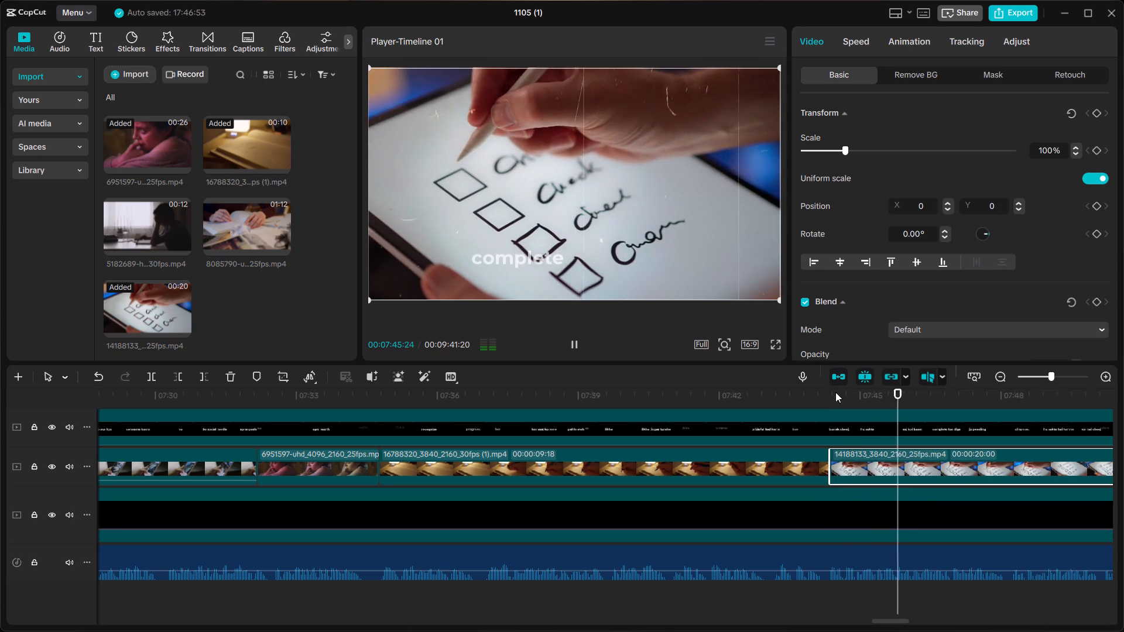
{"action": "scroll", "coordinate": [835, 392], "scroll_direction": "left", "scroll_amount": 3}
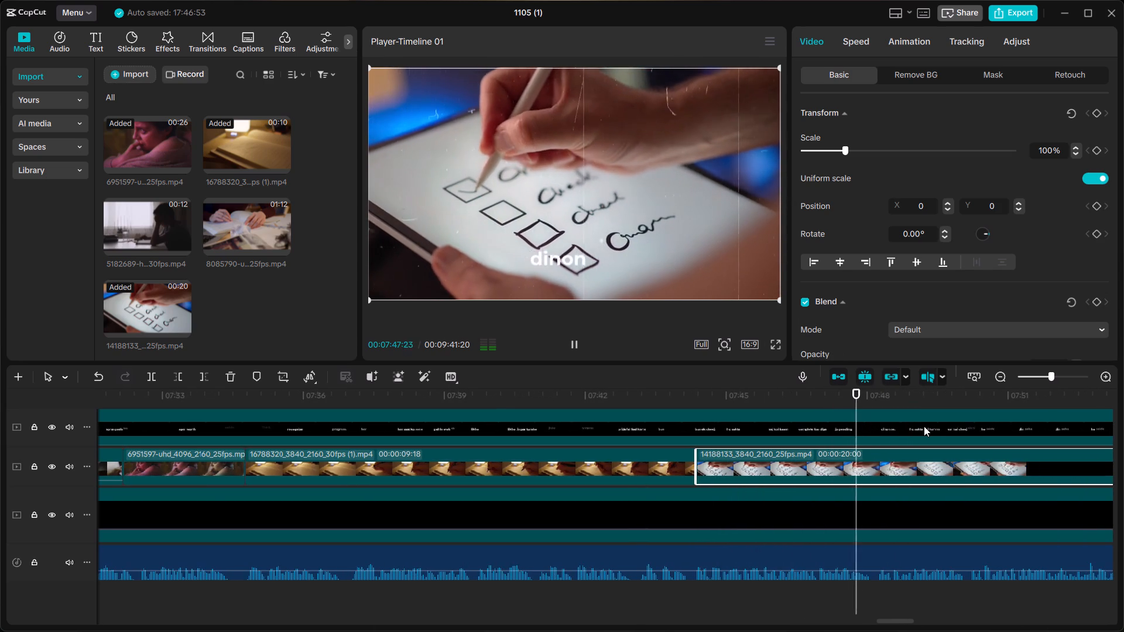
{"action": "key", "text": "space"}
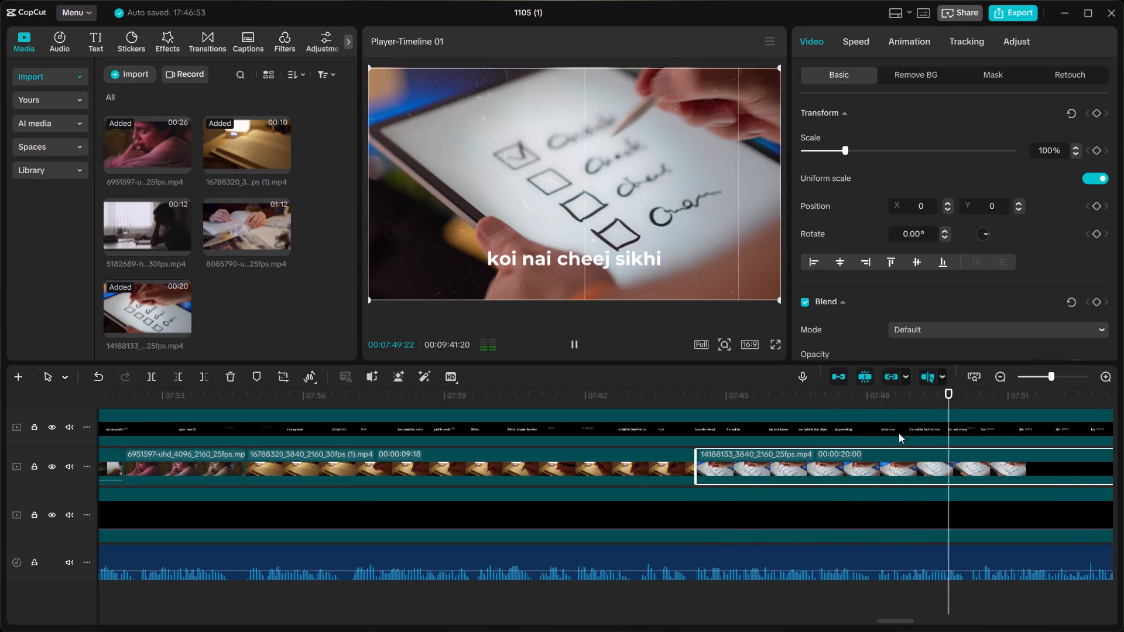
{"action": "left_click", "coordinate": [878, 428]}
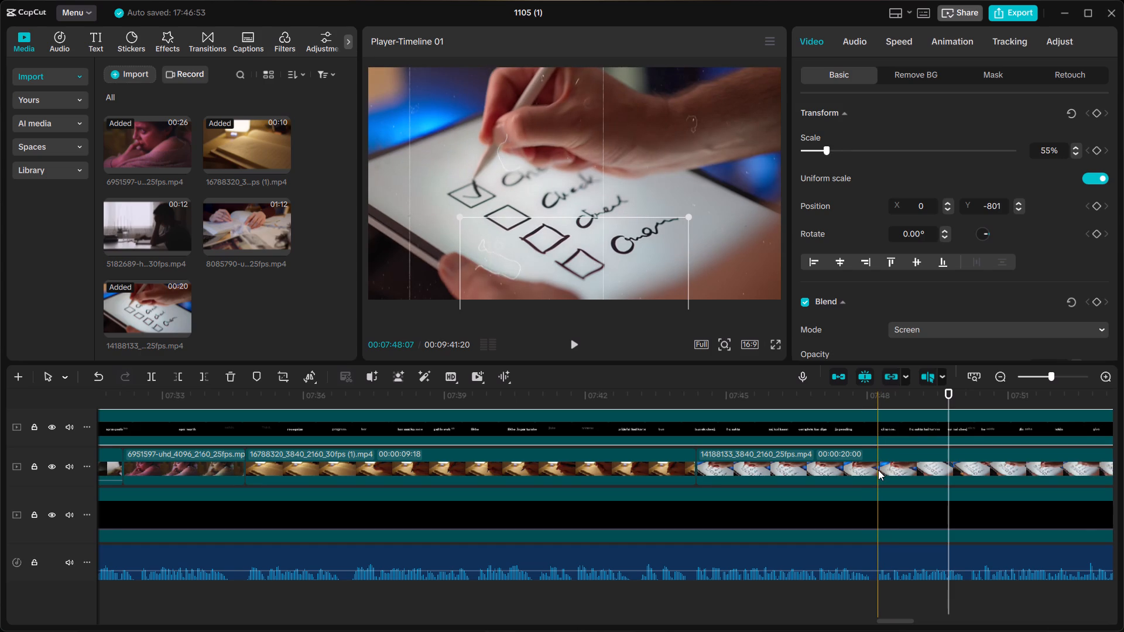
{"action": "left_click", "coordinate": [878, 470]}
{"action": "key", "text": "ctrl+b"}
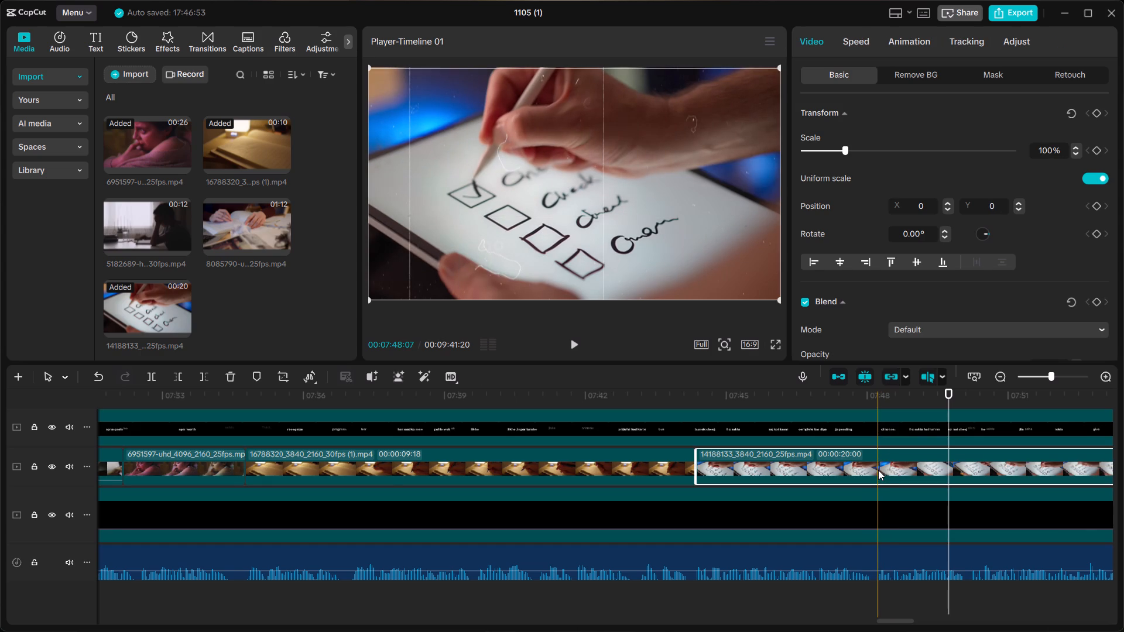
{"action": "left_click", "coordinate": [887, 470]}
{"action": "key", "text": "BackSpace"}
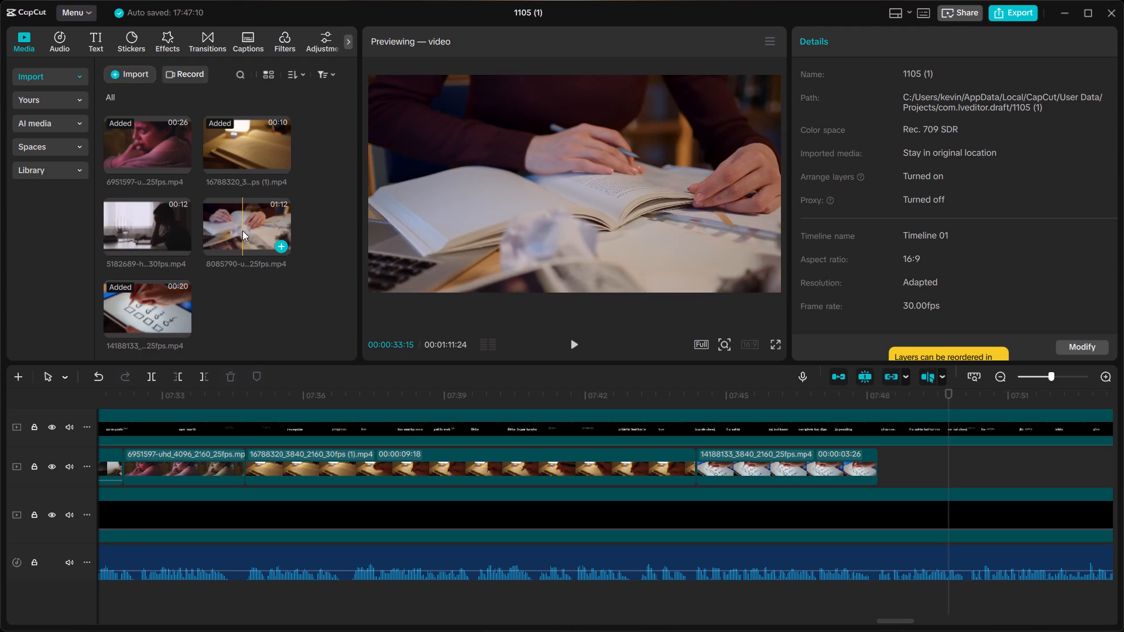
Place the 8085790 open-book studying clip directly after the checklist clip on the B-roll track and play its start against the captions.
{"action": "left_click_drag", "start_coordinate": [242, 231], "coordinate": [896, 468]}
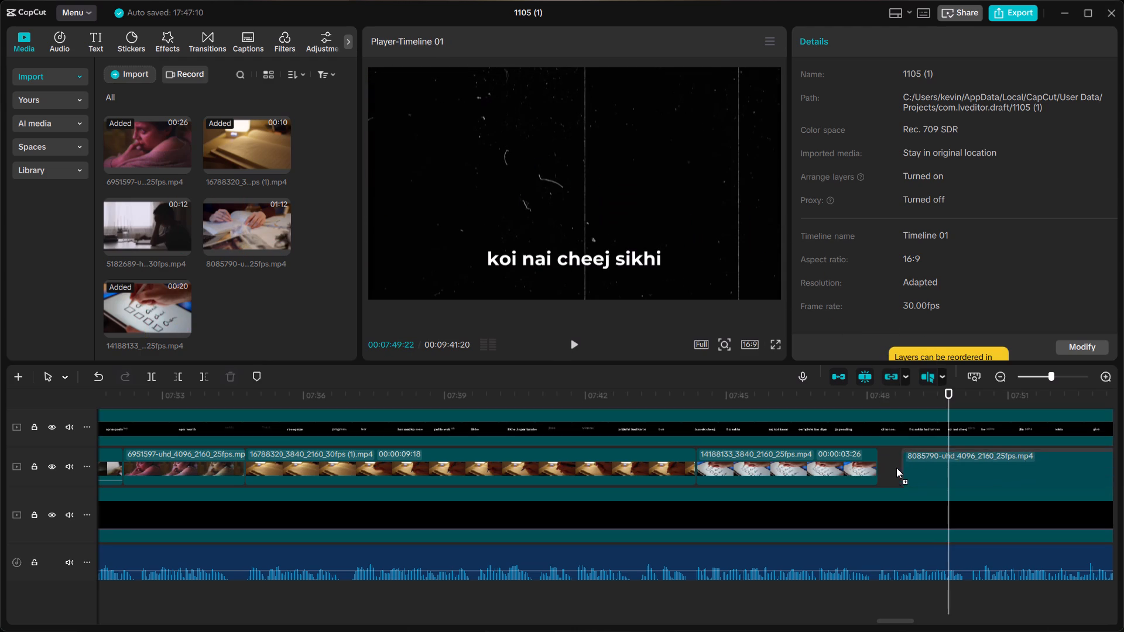
{"action": "left_click_drag", "start_coordinate": [896, 468], "coordinate": [878, 468]}
{"action": "left_click", "coordinate": [871, 406]}
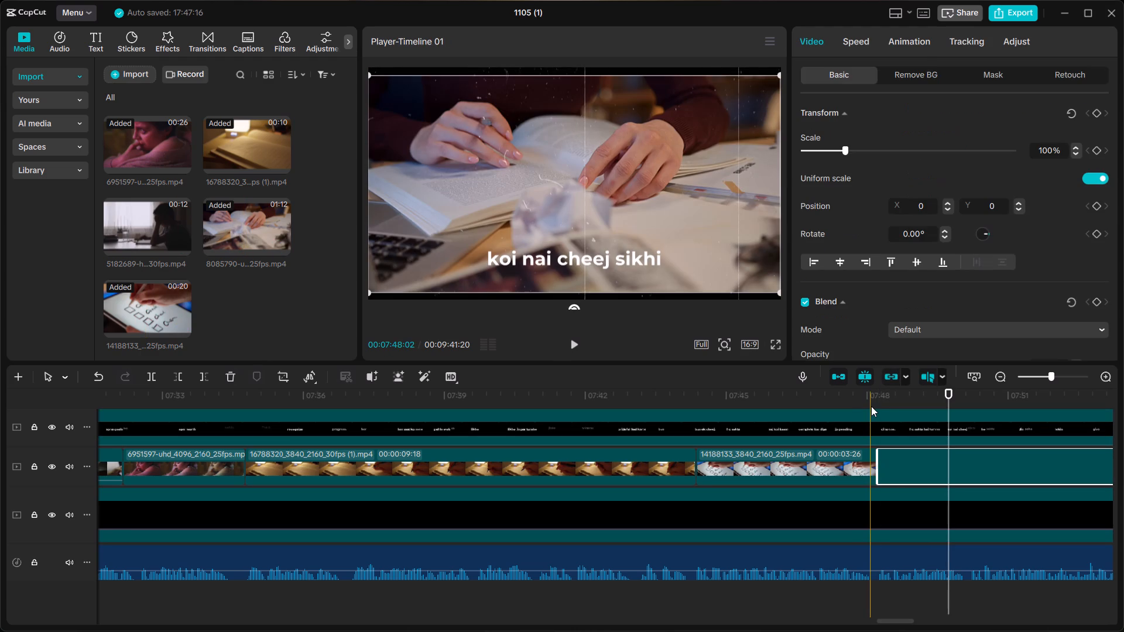
{"action": "key", "text": "space"}
{"action": "key", "text": "space"}
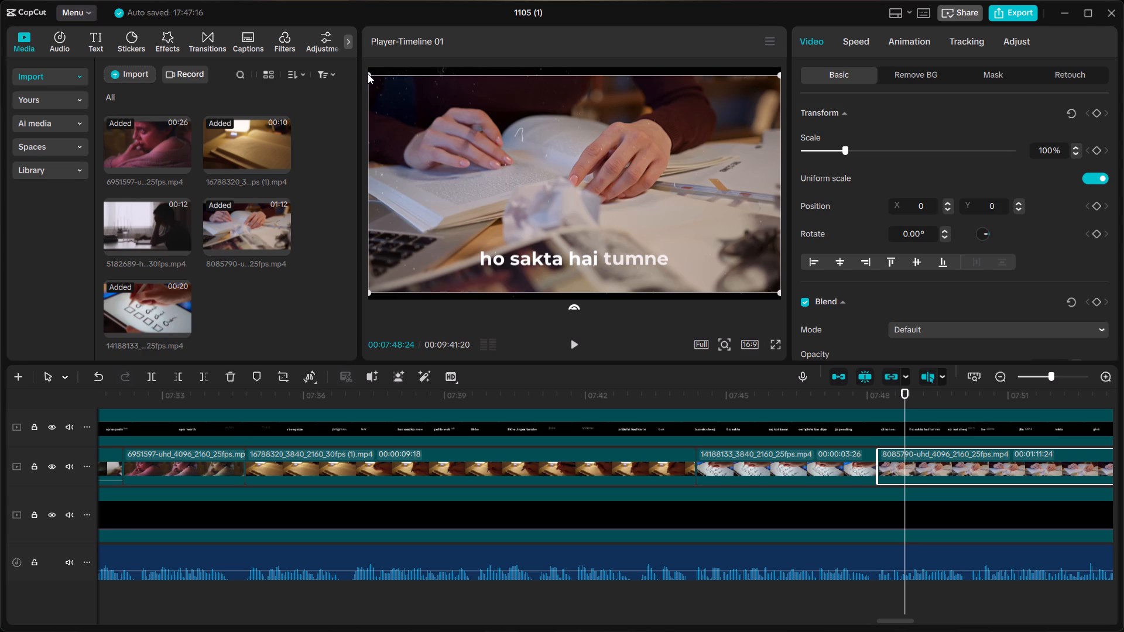
Scale the 8085790 open-book clip up to 107% so it fills the frame.
{"action": "left_click_drag", "start_coordinate": [370, 73], "coordinate": [351, 62]}
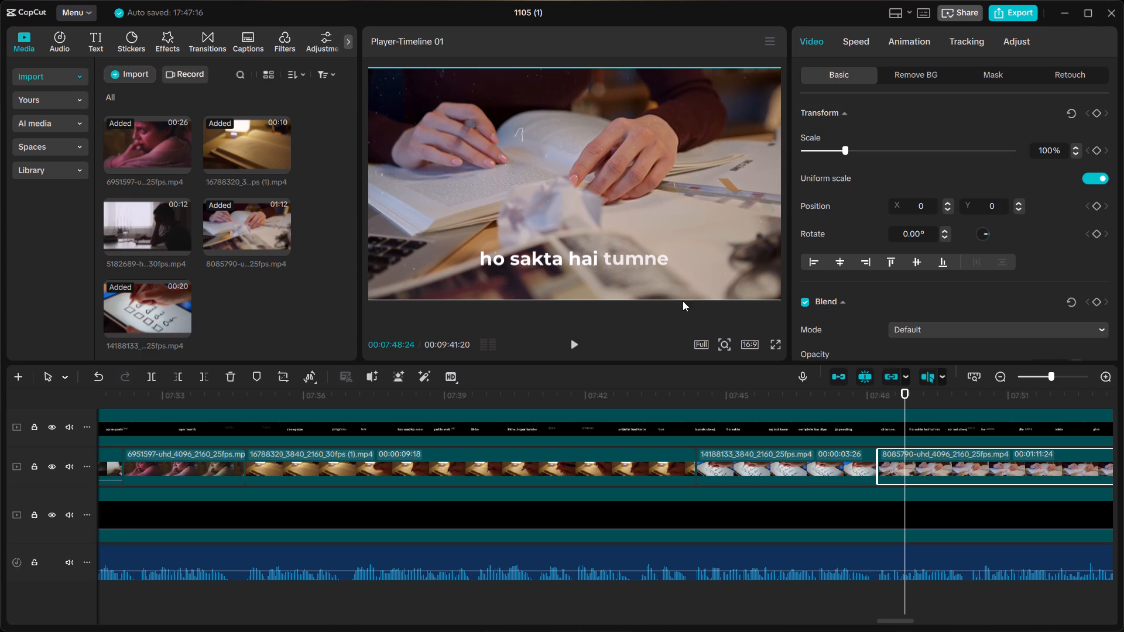
Play the open-book clip against the voiceover, split it at 00:07:50:07 and delete the remainder.
{"action": "left_click", "coordinate": [861, 387]}
{"action": "key", "text": "space"}
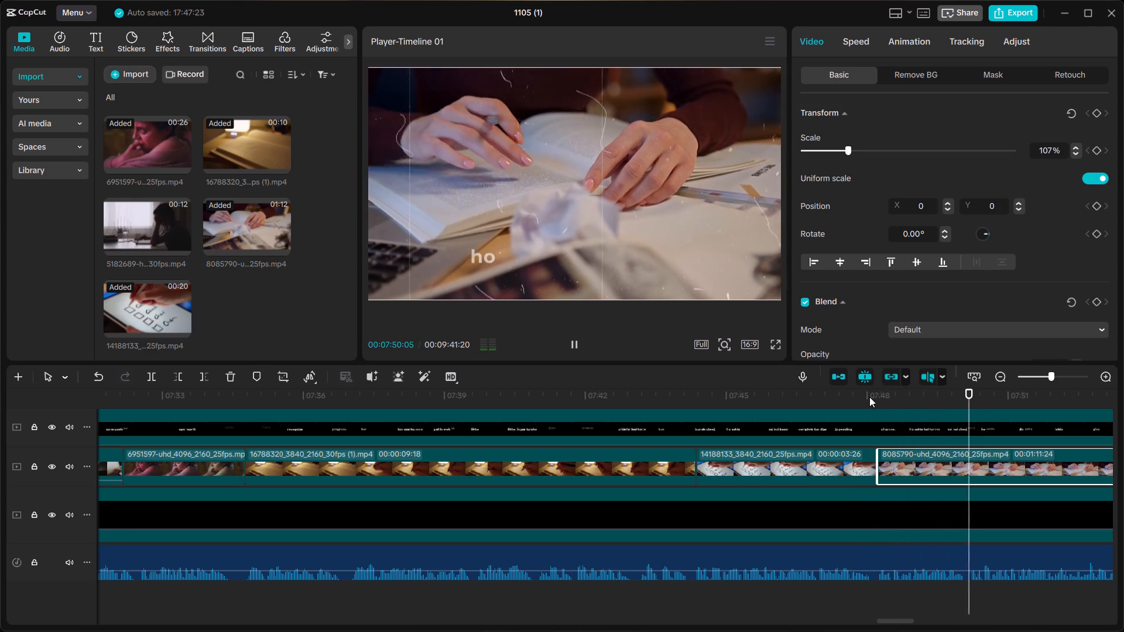
{"action": "key", "text": "space"}
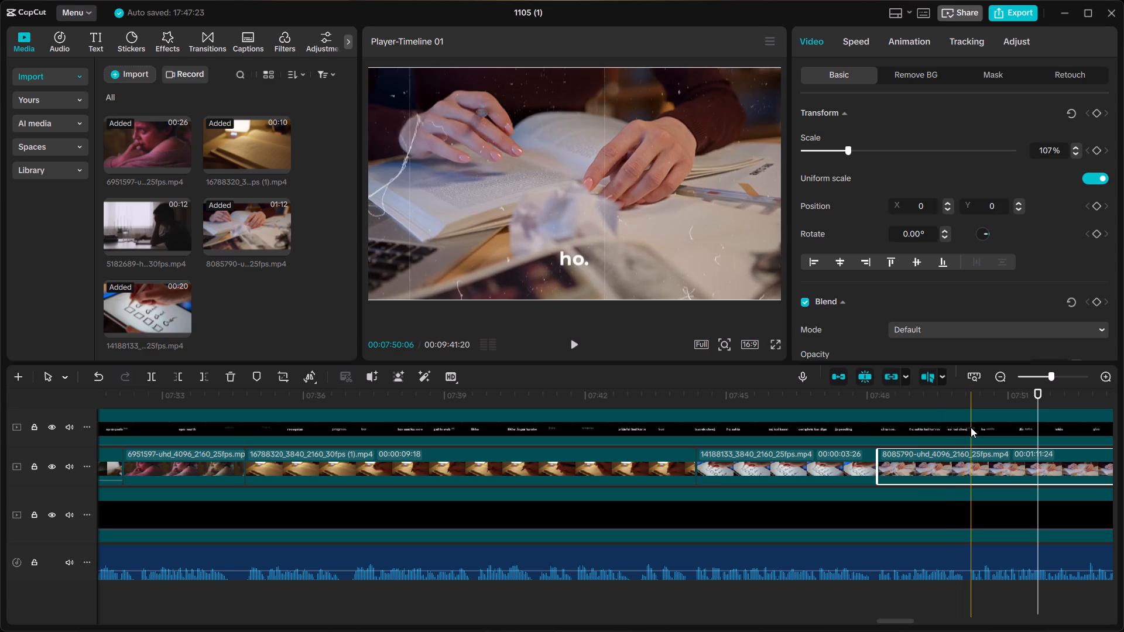
{"action": "left_click", "coordinate": [971, 428]}
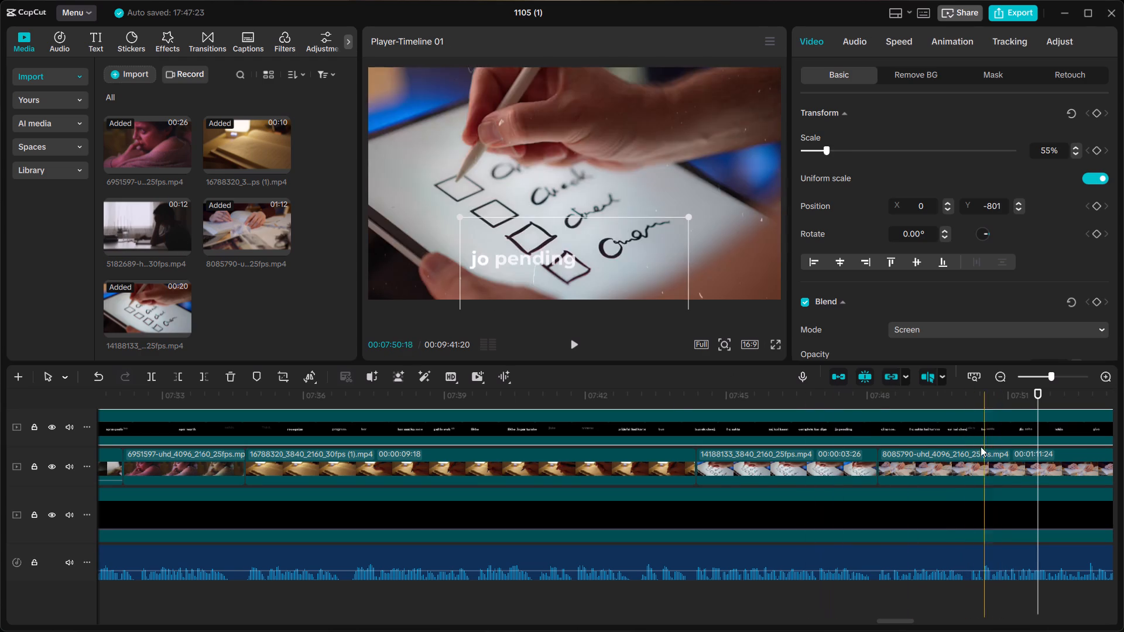
{"action": "left_click", "coordinate": [972, 446]}
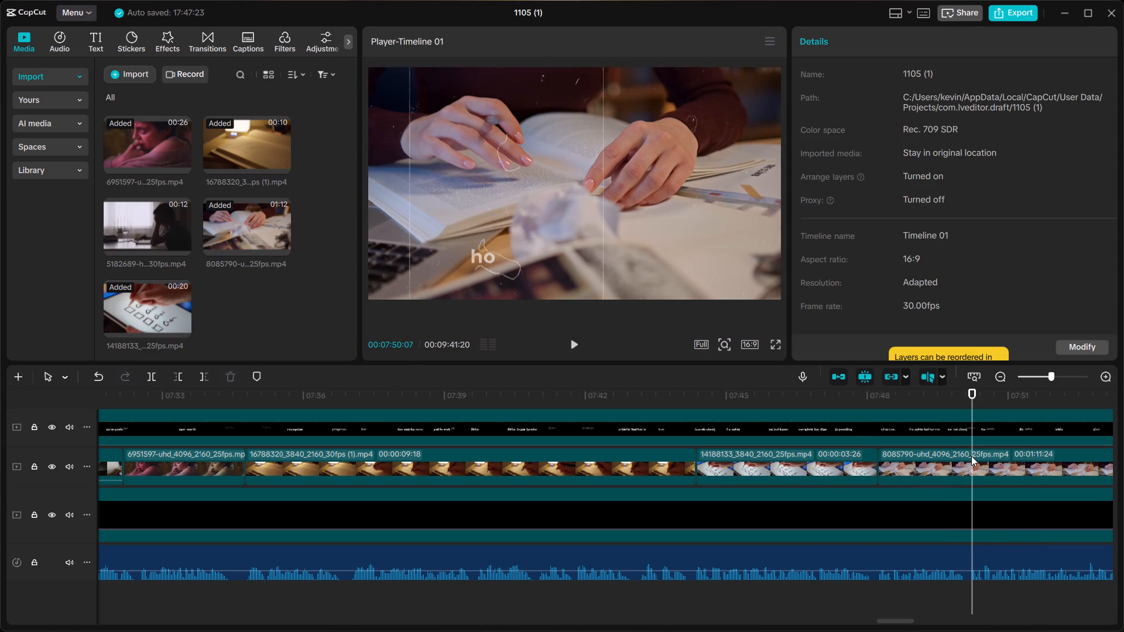
{"action": "left_click", "coordinate": [971, 456]}
{"action": "key", "text": "ctrl+b"}
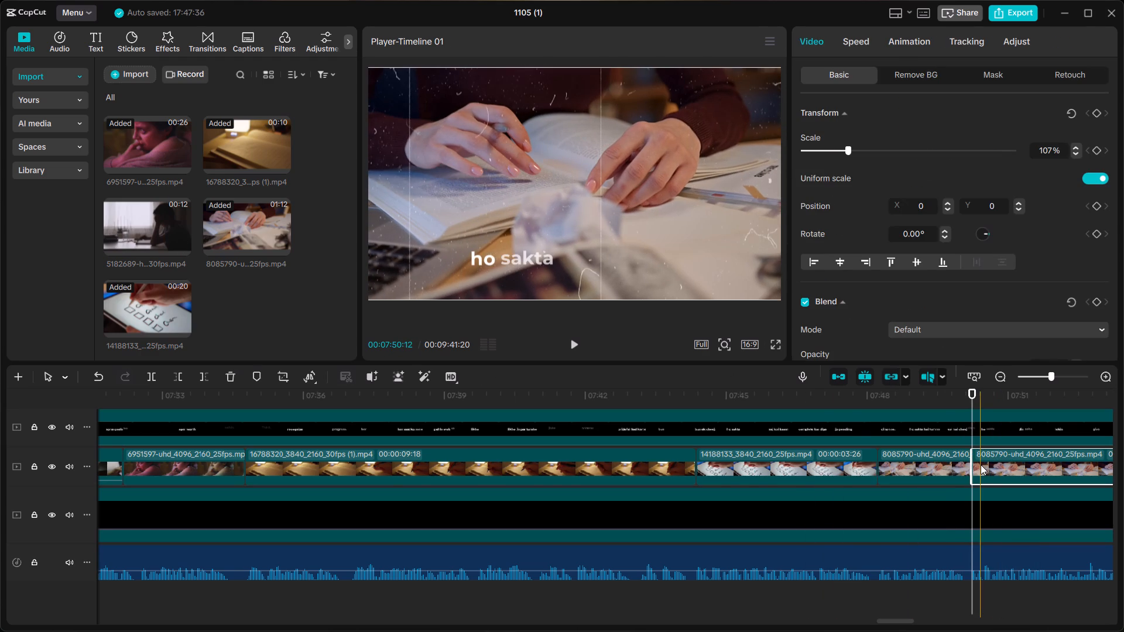
{"action": "key", "text": "BackSpace"}
Place the 5182689 clip of the man at the desk directly after the 8085790 clip on the B-roll track.
{"action": "left_click_drag", "start_coordinate": [138, 233], "coordinate": [220, 211]}
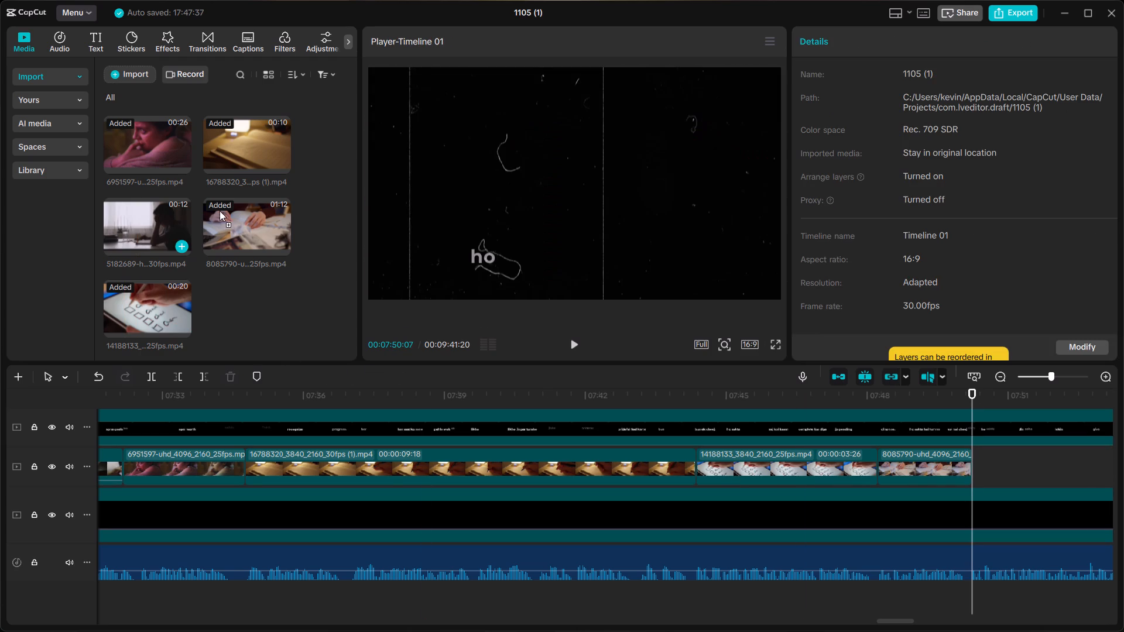
{"action": "left_click_drag", "start_coordinate": [220, 211], "coordinate": [988, 470]}
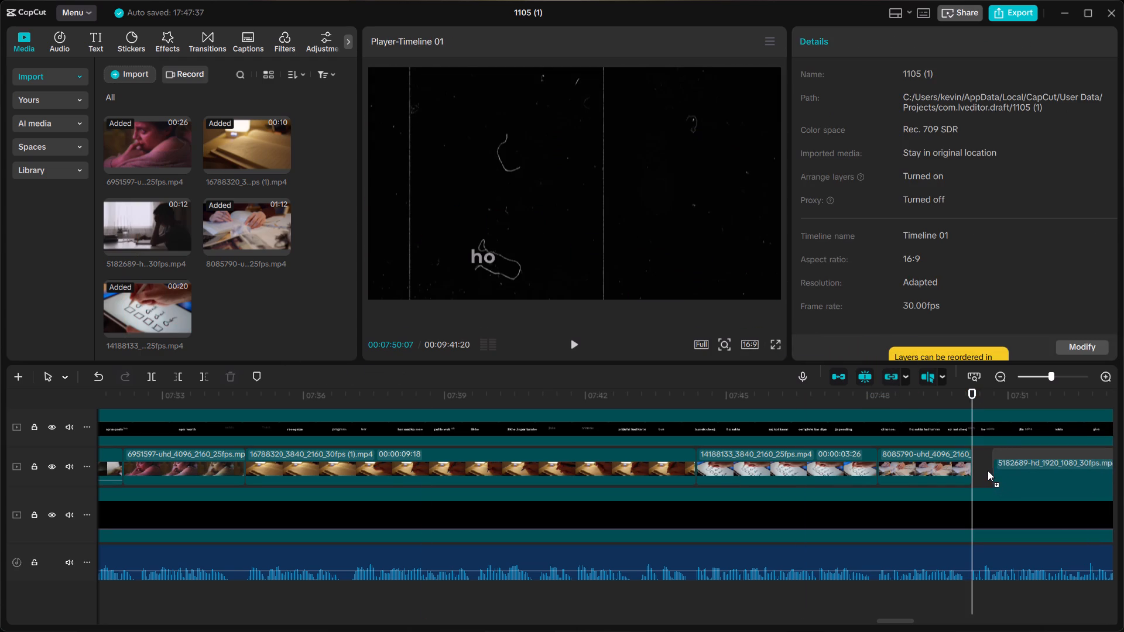
{"action": "left_click_drag", "start_coordinate": [988, 470], "coordinate": [971, 468]}
Scale the 5182689 desk clip up to 106%.
{"action": "scroll", "coordinate": [971, 468], "scroll_direction": "left", "scroll_amount": 1}
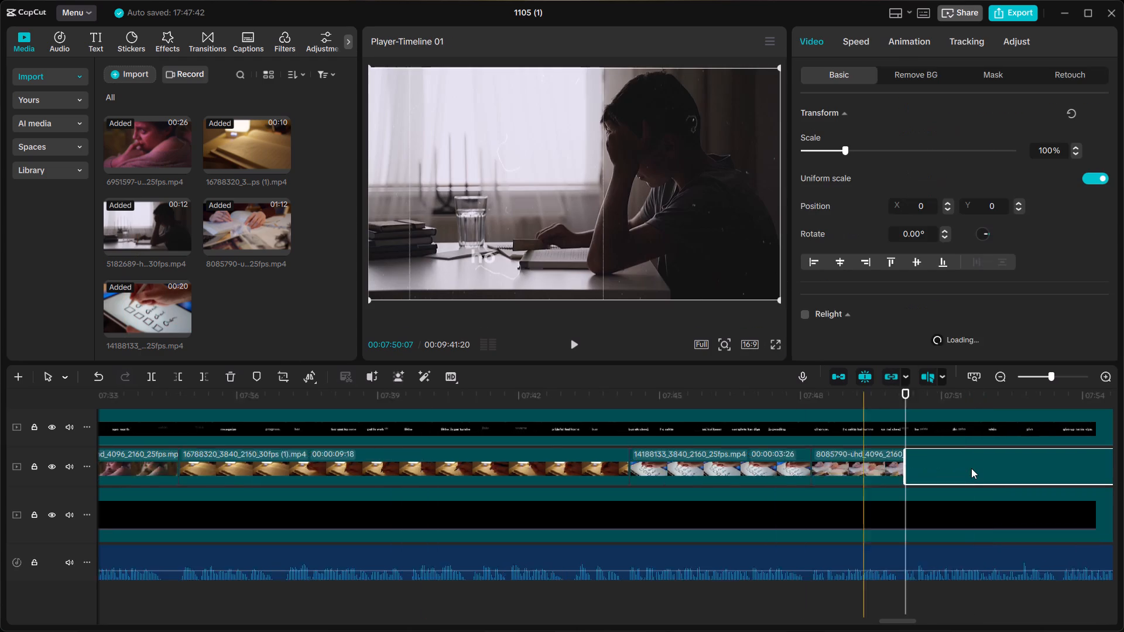
{"action": "scroll", "coordinate": [971, 468], "scroll_direction": "left", "scroll_amount": 1}
{"action": "left_click", "coordinate": [790, 406]}
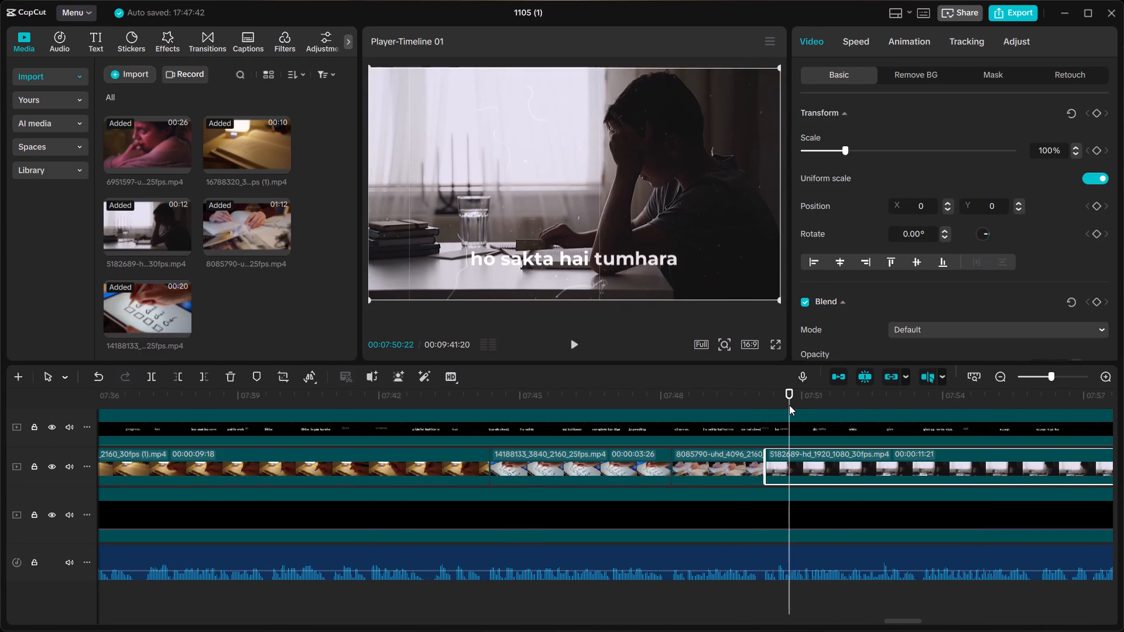
{"action": "left_click_drag", "start_coordinate": [368, 65], "coordinate": [360, 60]}
{"action": "left_click_drag", "start_coordinate": [360, 60], "coordinate": [347, 55]}
{"action": "left_click_drag", "start_coordinate": [368, 70], "coordinate": [350, 60]}
Play the 5182689 desk clip against the voiceover and captions, and reverse it.
{"action": "left_click", "coordinate": [742, 390]}
{"action": "key", "text": "space"}
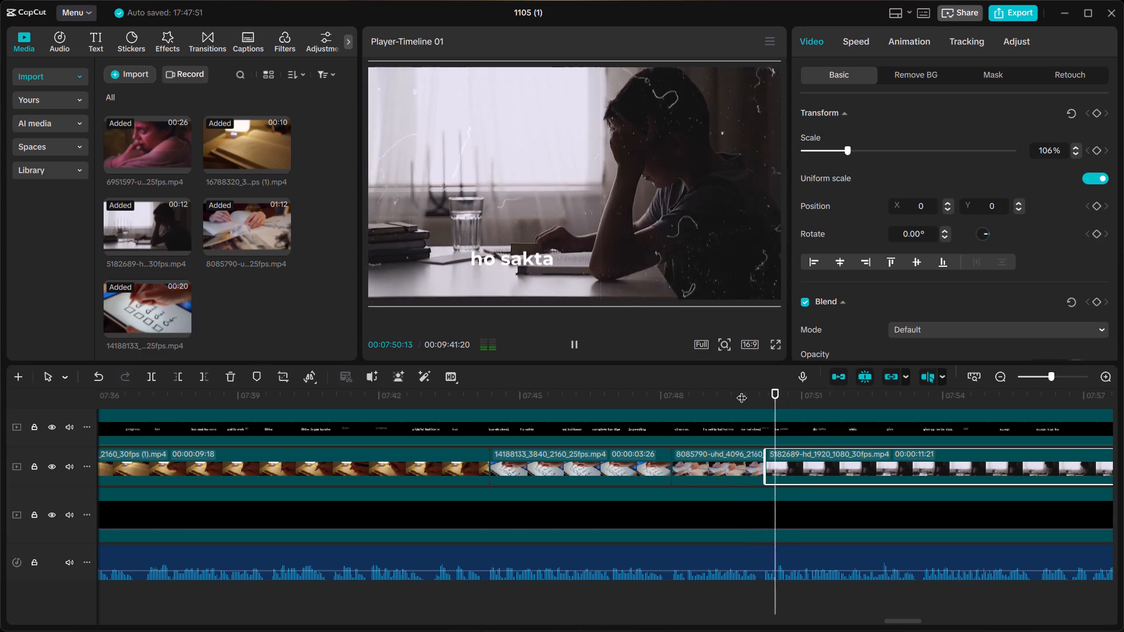
{"action": "left_click", "coordinate": [742, 390]}
{"action": "key", "text": "space"}
{"action": "scroll", "coordinate": [742, 390], "scroll_direction": "left", "scroll_amount": 1}
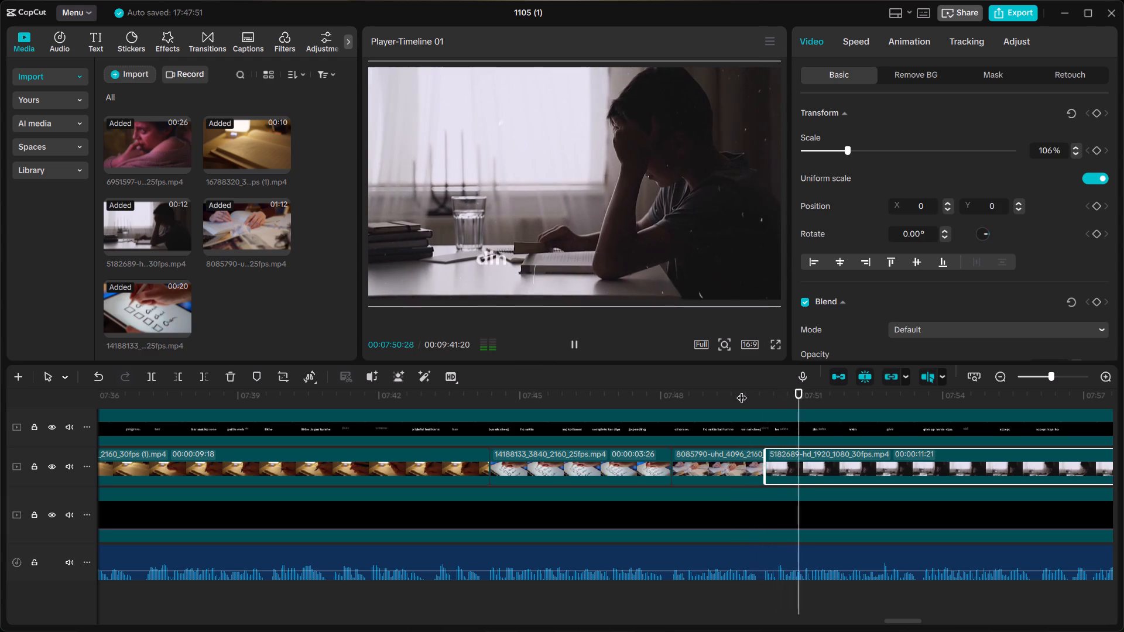
{"action": "scroll", "coordinate": [742, 390], "scroll_direction": "left", "scroll_amount": 2}
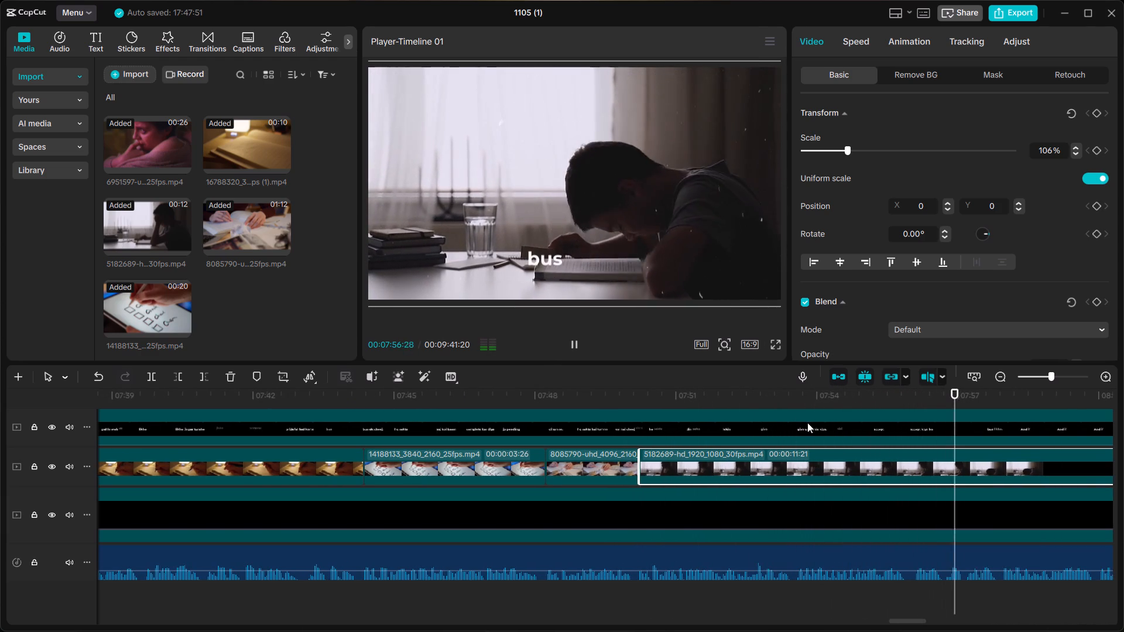
{"action": "scroll", "coordinate": [811, 423], "scroll_direction": "left", "scroll_amount": 1}
{"action": "key", "text": "space"}
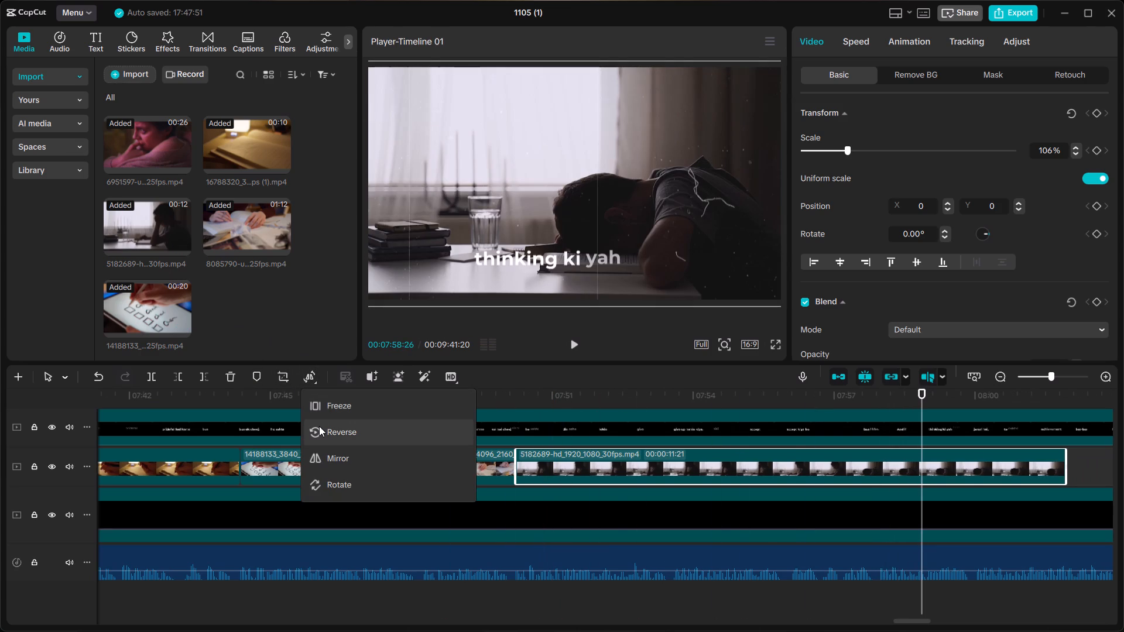
{"action": "left_click", "coordinate": [319, 426]}
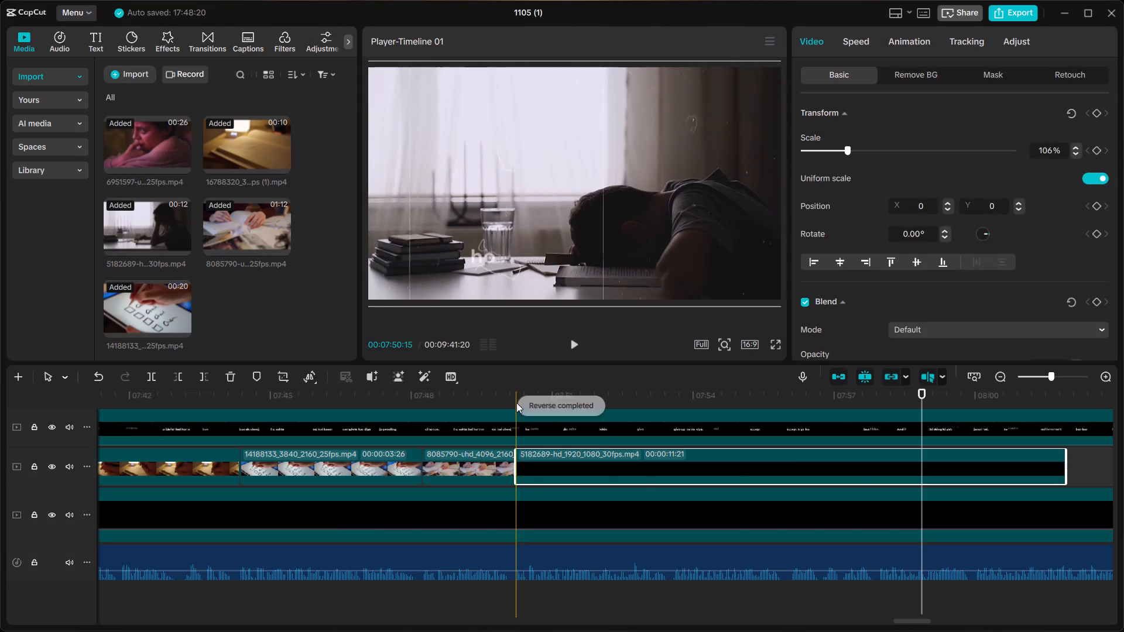
Play the reversed desk clip, trim its start to a duration of 00:00:10:24 and move it back against the 8085790 clip.
{"action": "left_click", "coordinate": [516, 403]}
{"action": "key", "text": "space"}
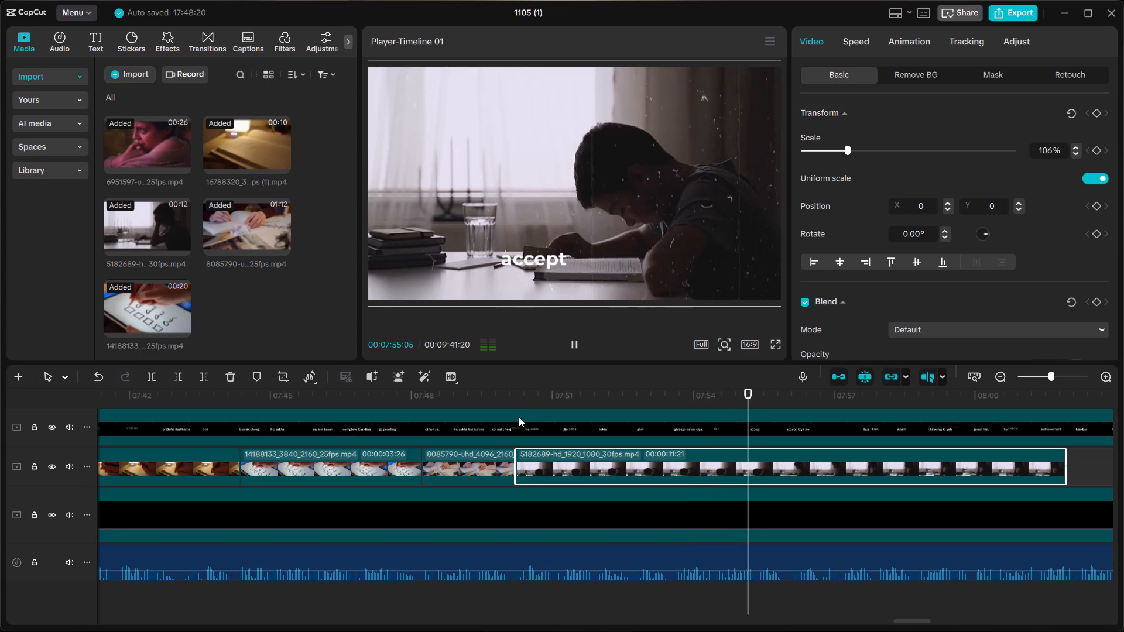
{"action": "key", "text": "space"}
{"action": "left_click_drag", "start_coordinate": [518, 462], "coordinate": [547, 471]}
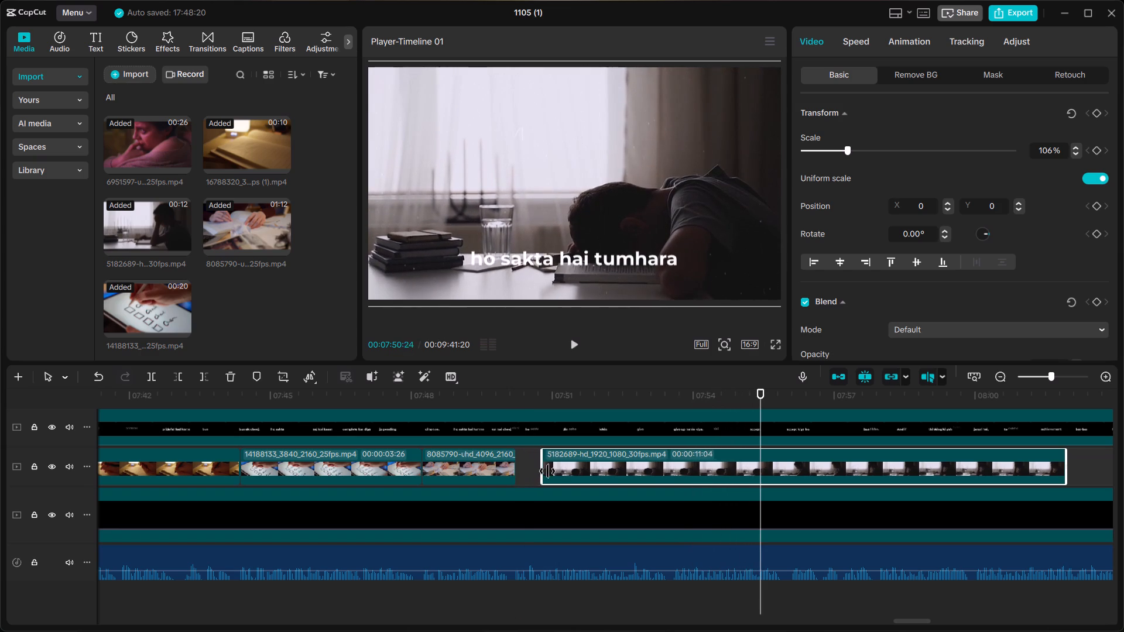
{"action": "left_click_drag", "start_coordinate": [547, 471], "coordinate": [560, 478]}
{"action": "left_click_drag", "start_coordinate": [580, 471], "coordinate": [533, 474]}
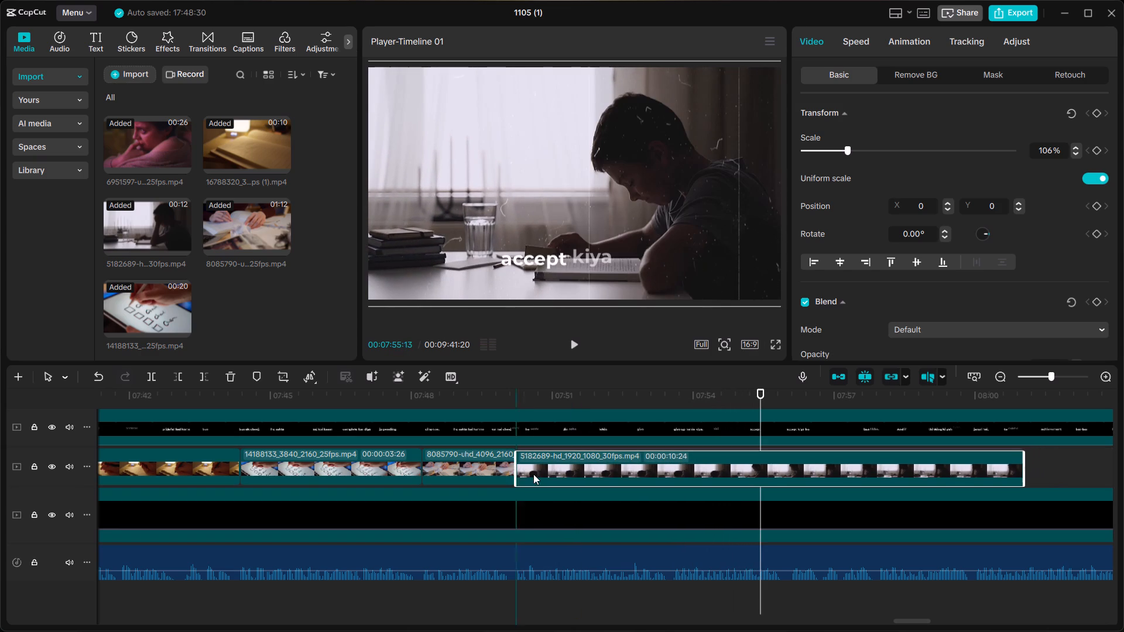
{"action": "left_click_drag", "start_coordinate": [533, 474], "coordinate": [537, 476]}
Replay the desk clip's opening, trim its start to a duration of 00:00:09:27 and close the gap before it.
{"action": "left_click", "coordinate": [513, 394]}
{"action": "key", "text": "space"}
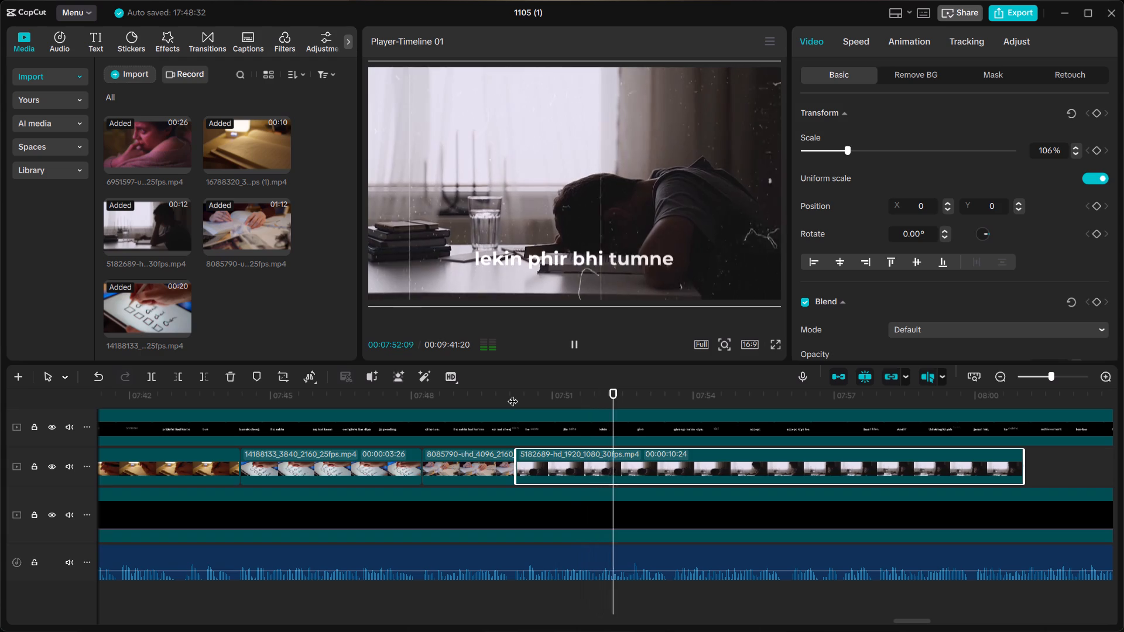
{"action": "key", "text": "space"}
{"action": "left_click", "coordinate": [550, 457]}
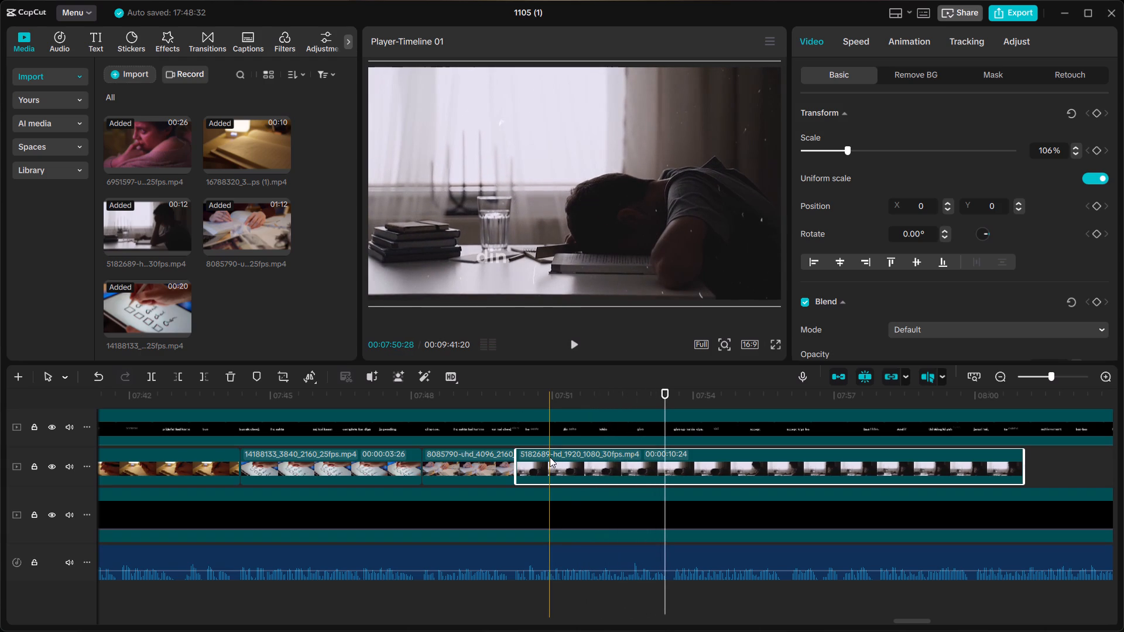
{"action": "left_click_drag", "start_coordinate": [516, 458], "coordinate": [560, 469]}
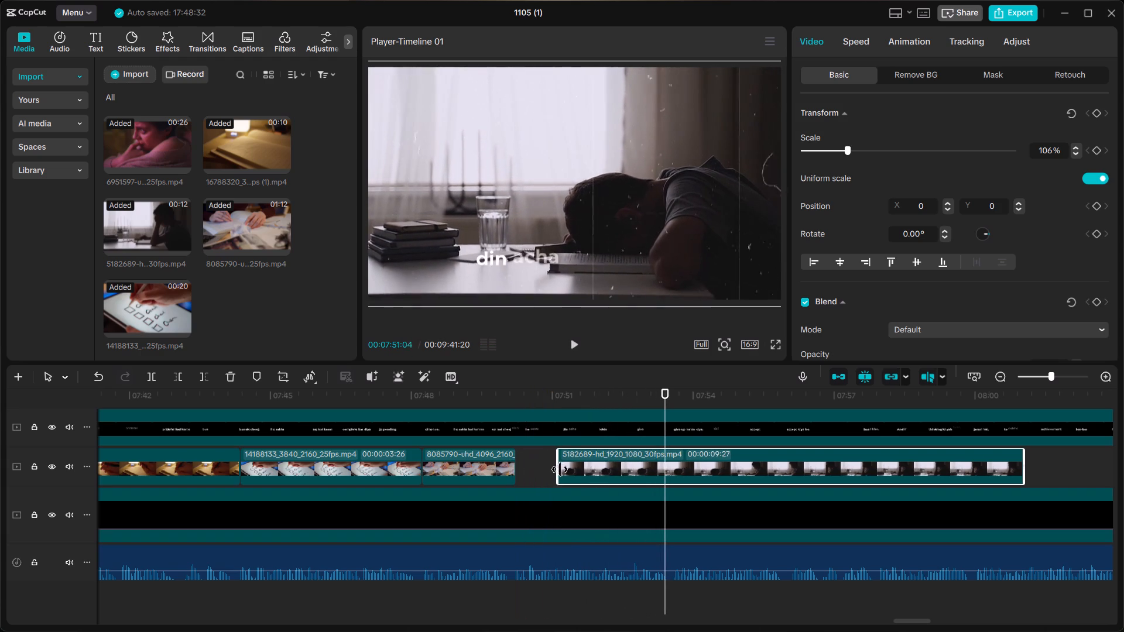
{"action": "left_click_drag", "start_coordinate": [582, 466], "coordinate": [543, 468]}
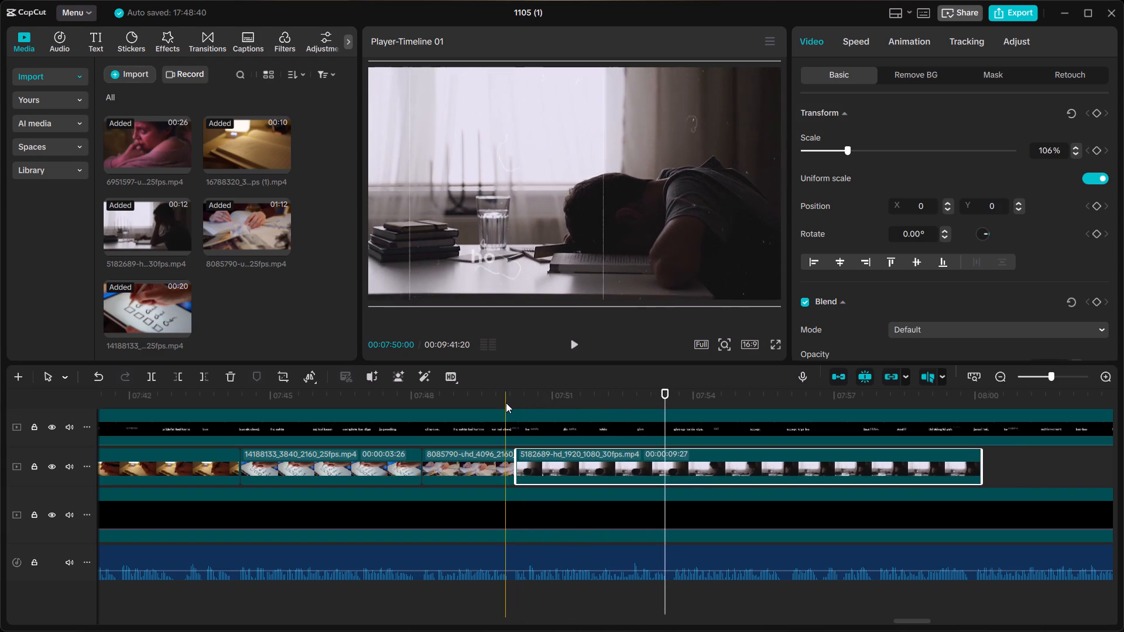
Replay the desk clip's opening, trim its start to a duration of 00:00:09:10 and close the gap before it.
{"action": "left_click", "coordinate": [506, 401]}
{"action": "key", "text": "space"}
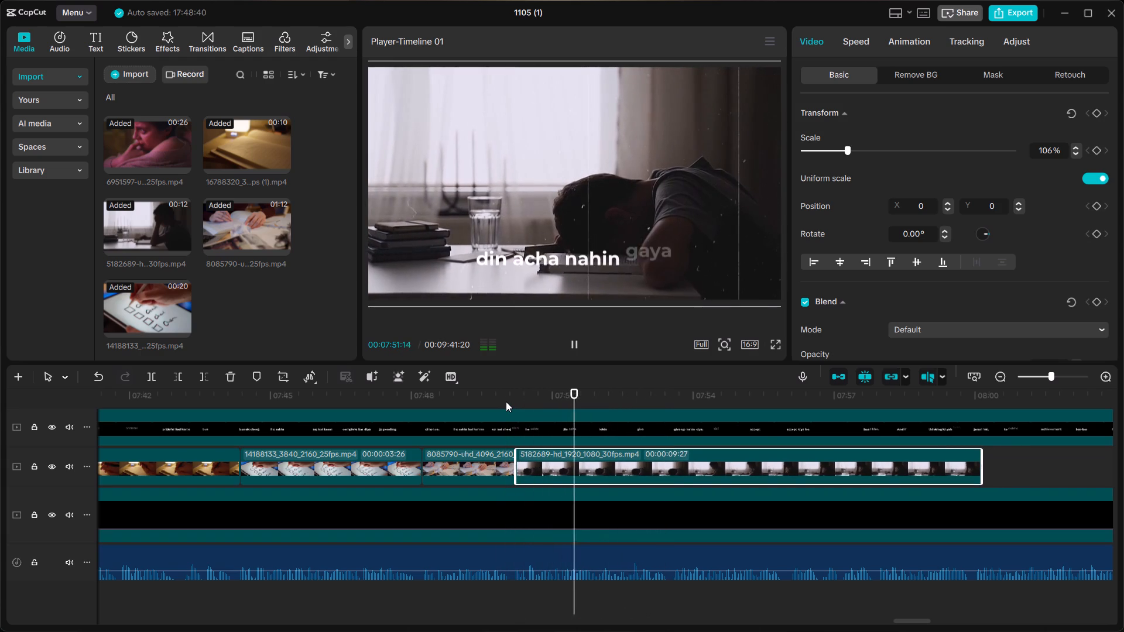
{"action": "key", "text": "space"}
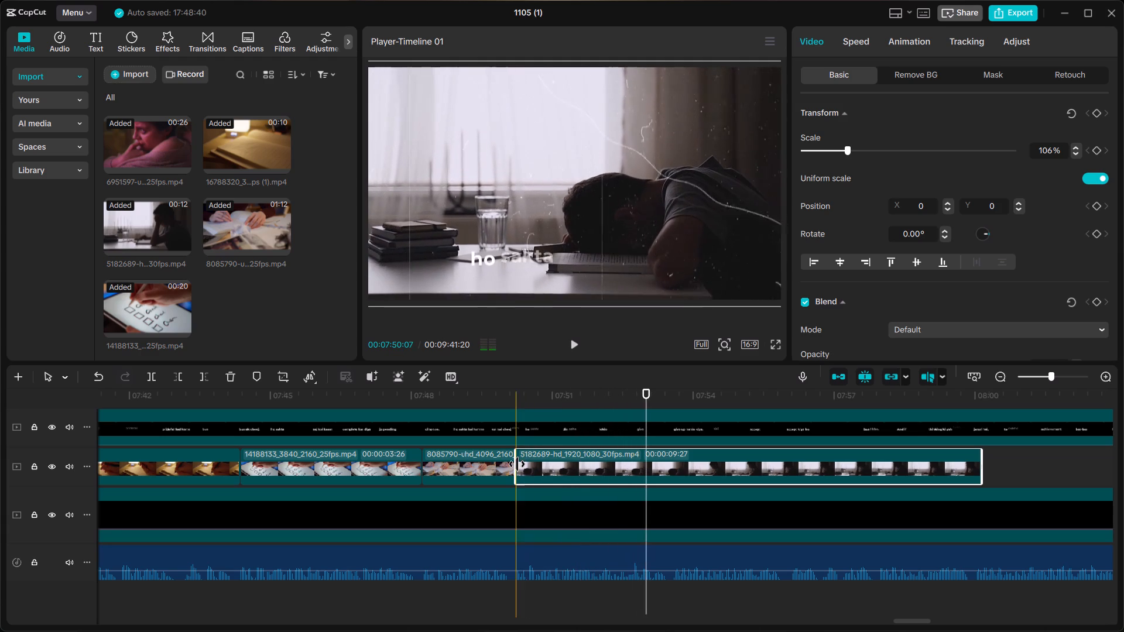
{"action": "left_click_drag", "start_coordinate": [516, 461], "coordinate": [543, 475]}
{"action": "left_click_drag", "start_coordinate": [561, 464], "coordinate": [539, 467]}
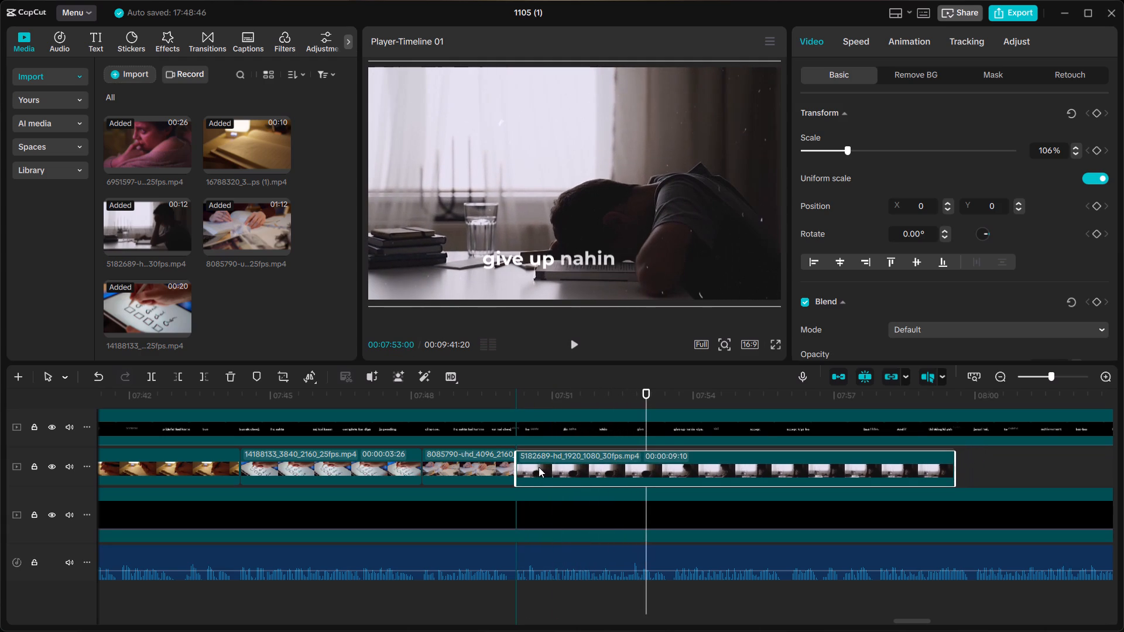
{"action": "left_click_drag", "start_coordinate": [539, 467], "coordinate": [538, 468]}
Play the desk clip against the captions, split it at 00:07:57:29 and delete the remainder, leaving a duration of 00:00:07:22.
{"action": "left_click", "coordinate": [500, 398]}
{"action": "key", "text": "space"}
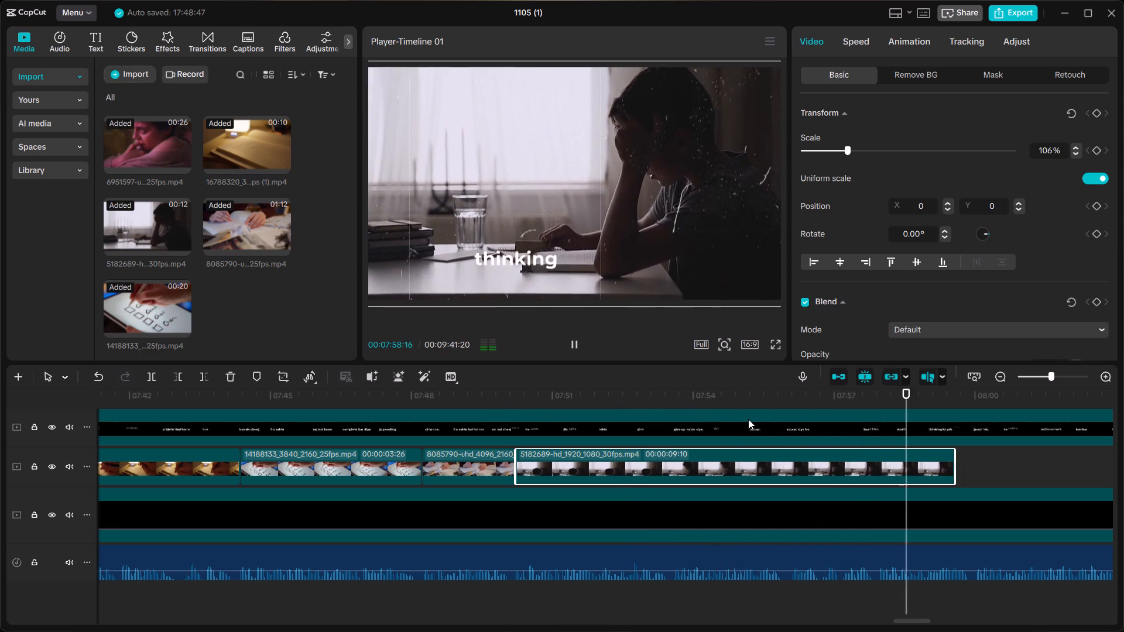
{"action": "key", "text": "space"}
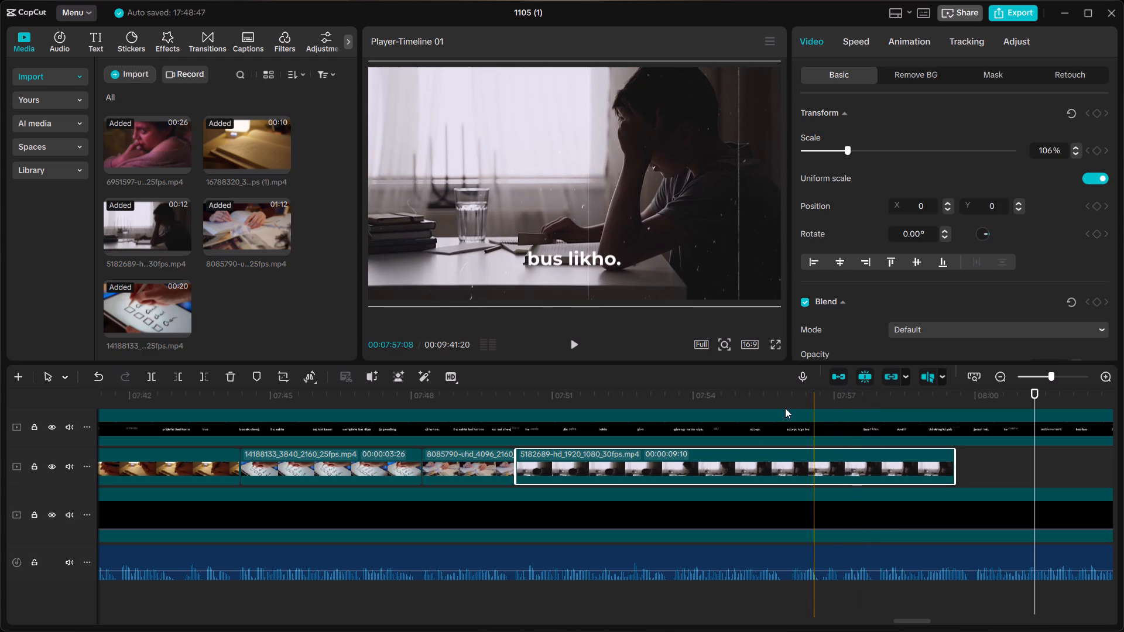
{"action": "left_click", "coordinate": [778, 427]}
{"action": "key", "text": "space"}
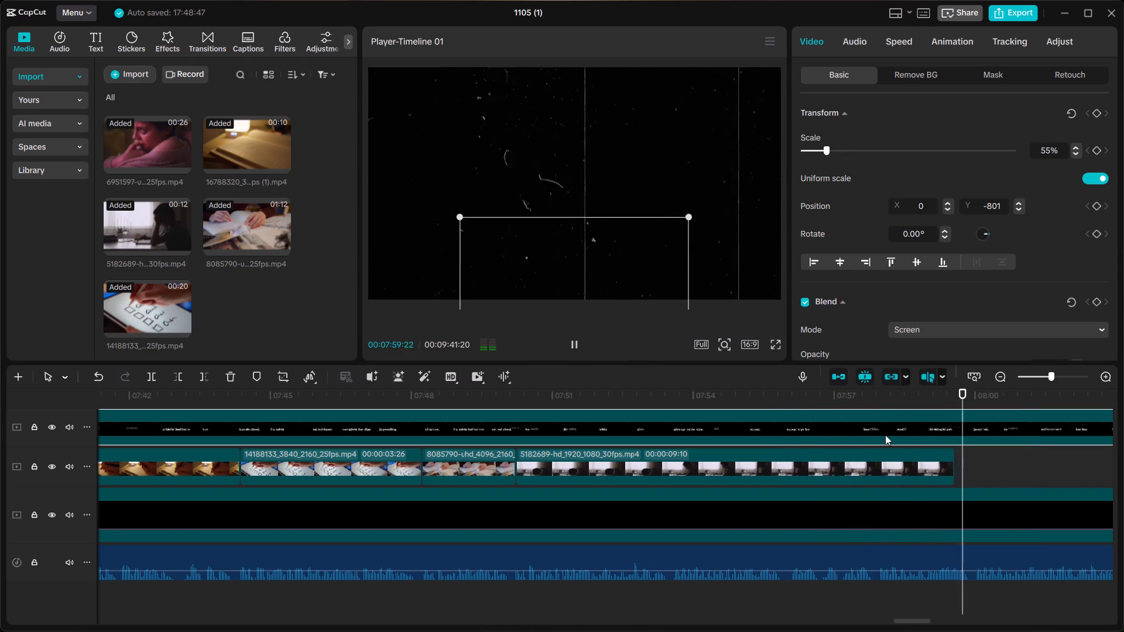
{"action": "key", "text": "space"}
{"action": "left_click", "coordinate": [880, 438]}
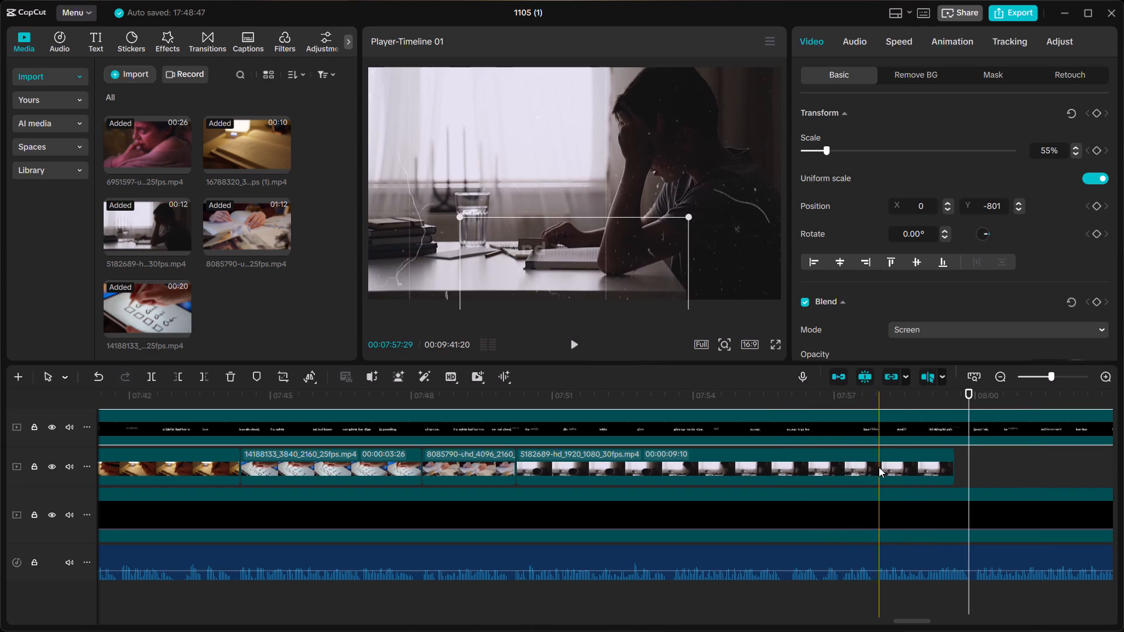
{"action": "left_click", "coordinate": [879, 467]}
{"action": "key", "text": "ctrl+b"}
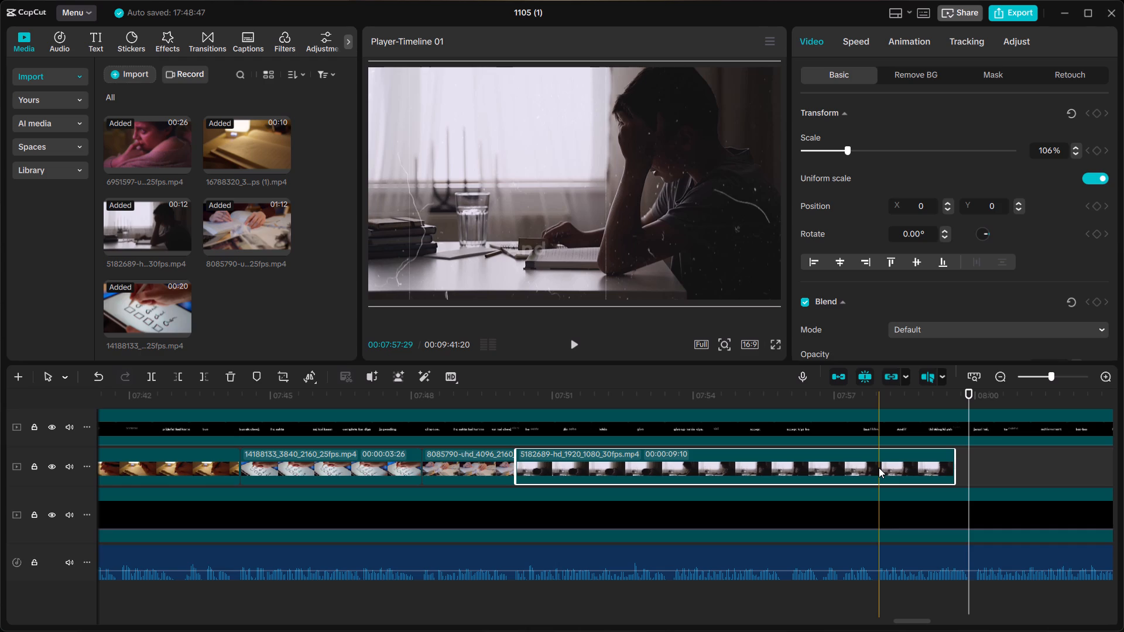
{"action": "key", "text": "BackSpace"}
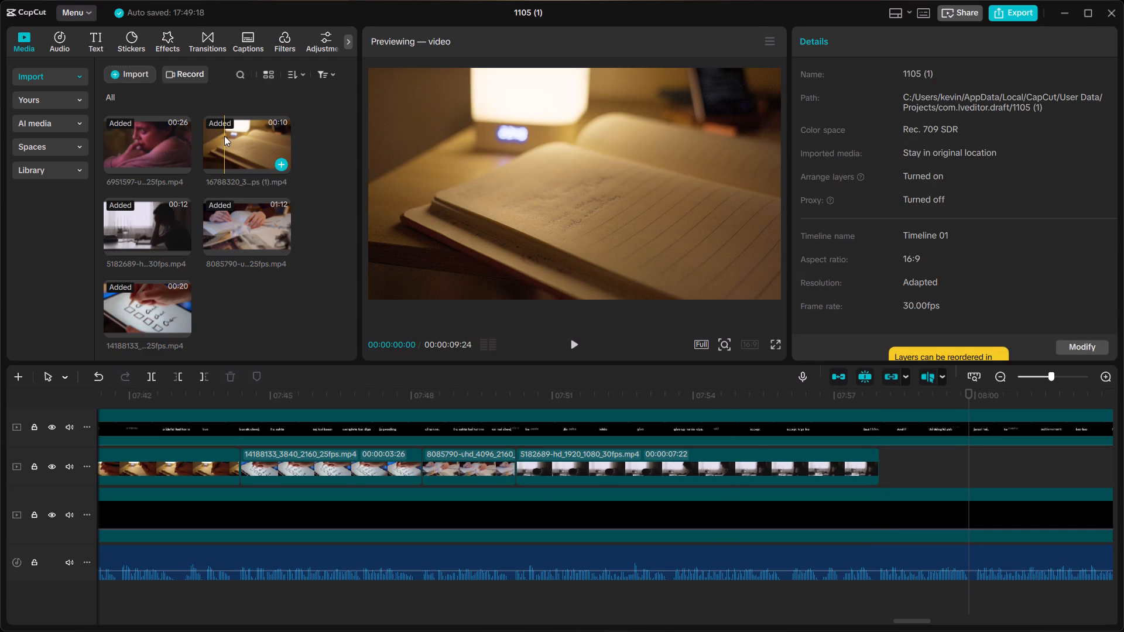
Place the 16788320 notebook-writing clip directly after the 5182689 desk clip on the B-roll track, at 00:07:57:29.
{"action": "left_click_drag", "start_coordinate": [224, 136], "coordinate": [907, 479]}
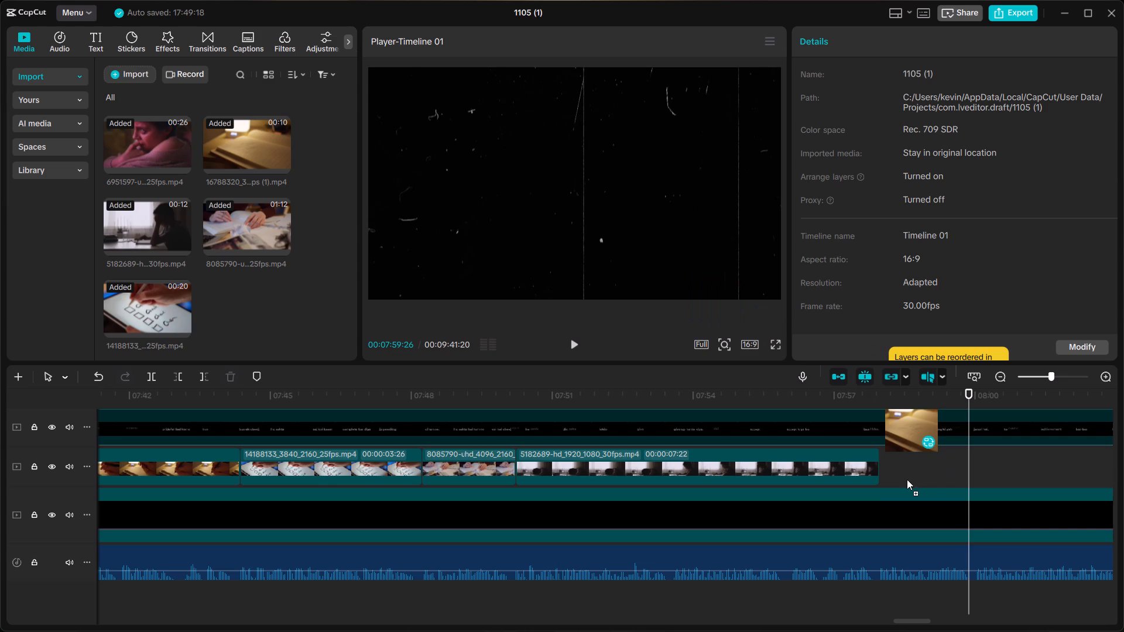
{"action": "left_click_drag", "start_coordinate": [907, 479], "coordinate": [878, 469]}
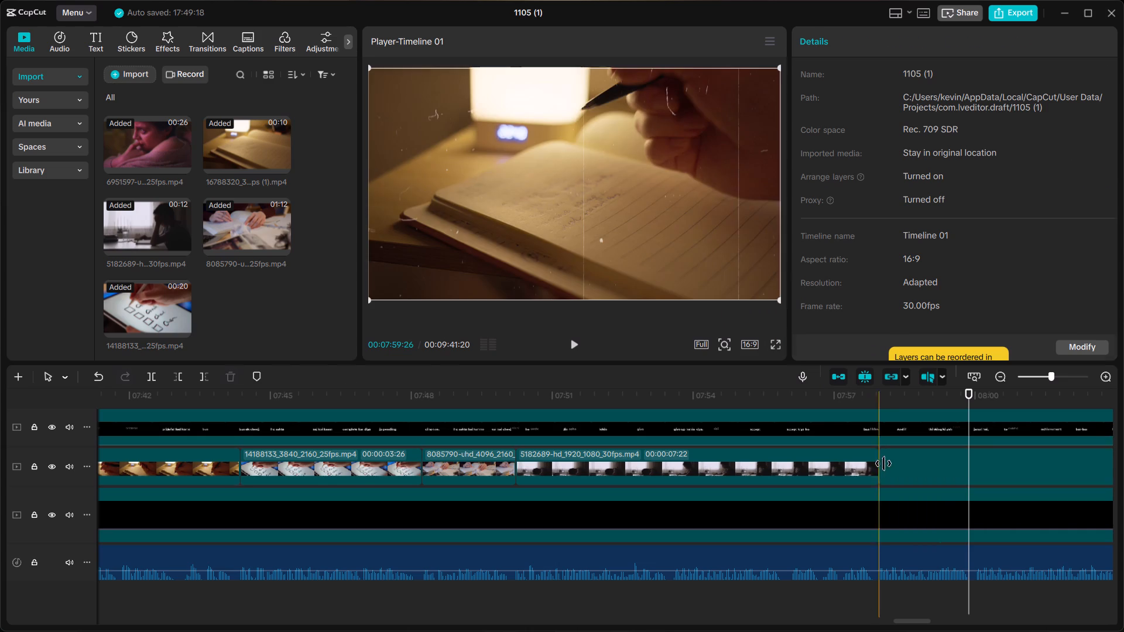
Trim the start of the 16788320 notebook-writing clip to a duration of 00:00:06:12 and move it back against the 5182689 desk clip.
{"action": "left_click", "coordinate": [890, 462]}
{"action": "left_click_drag", "start_coordinate": [880, 458], "coordinate": [1034, 475]}
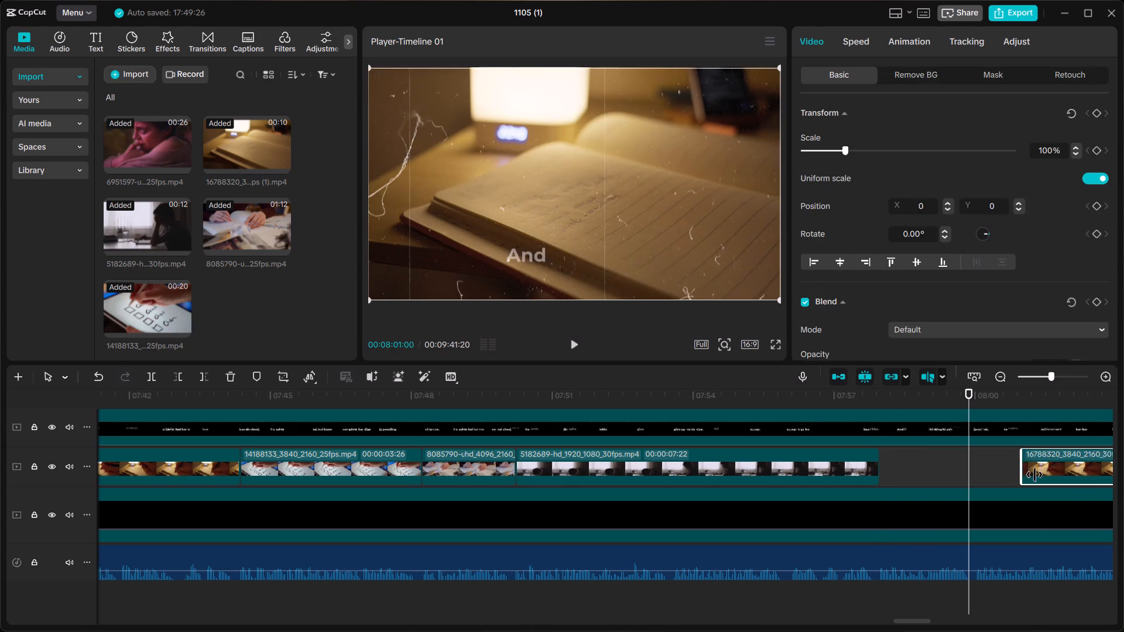
{"action": "left_click_drag", "start_coordinate": [1034, 475], "coordinate": [1043, 477]}
{"action": "left_click_drag", "start_coordinate": [1079, 468], "coordinate": [915, 469]}
Play the notebook-writing clip from its join with the desk clip and check it against the voiceover and captions.
{"action": "left_click", "coordinate": [875, 410]}
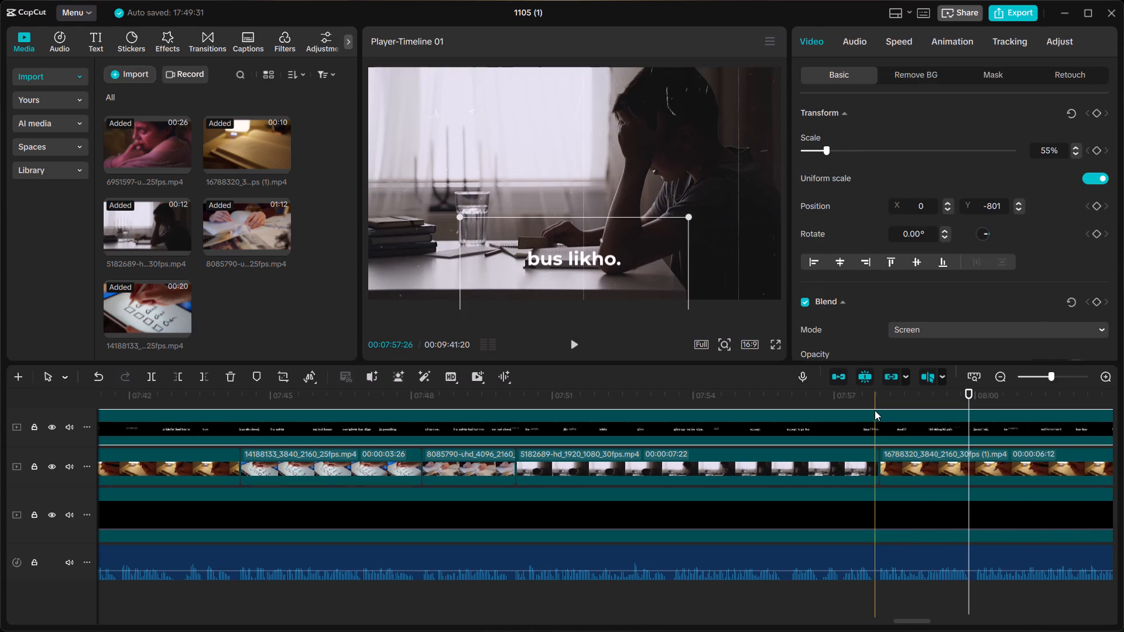
{"action": "key", "text": "space"}
{"action": "left_click", "coordinate": [875, 410]}
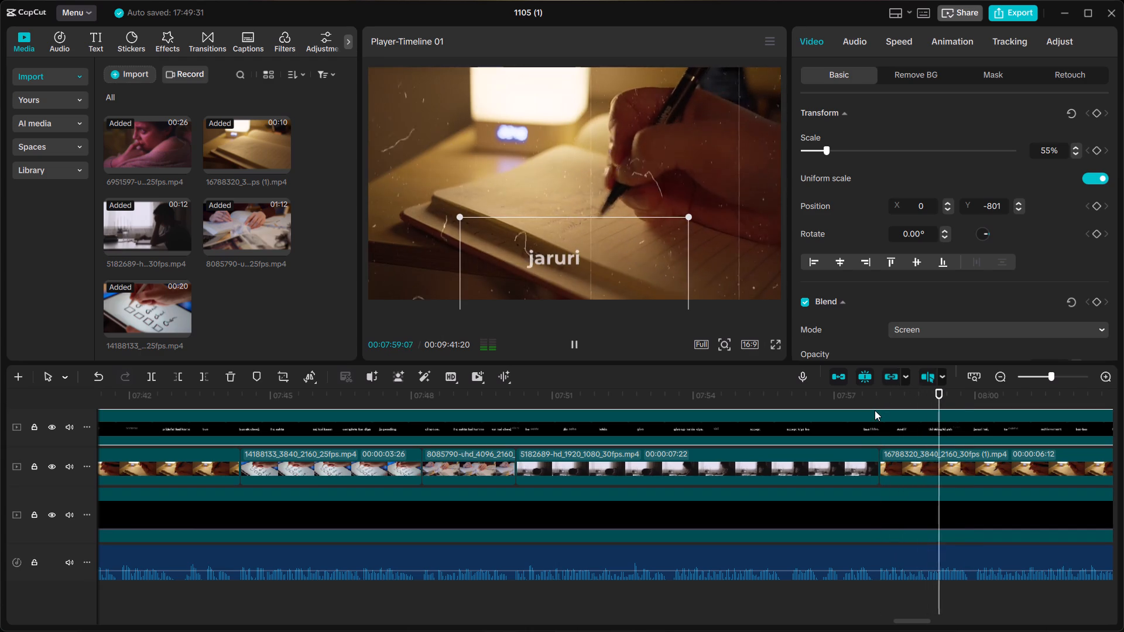
{"action": "left_click", "coordinate": [879, 396]}
{"action": "key", "text": "space"}
{"action": "key", "text": "space"}
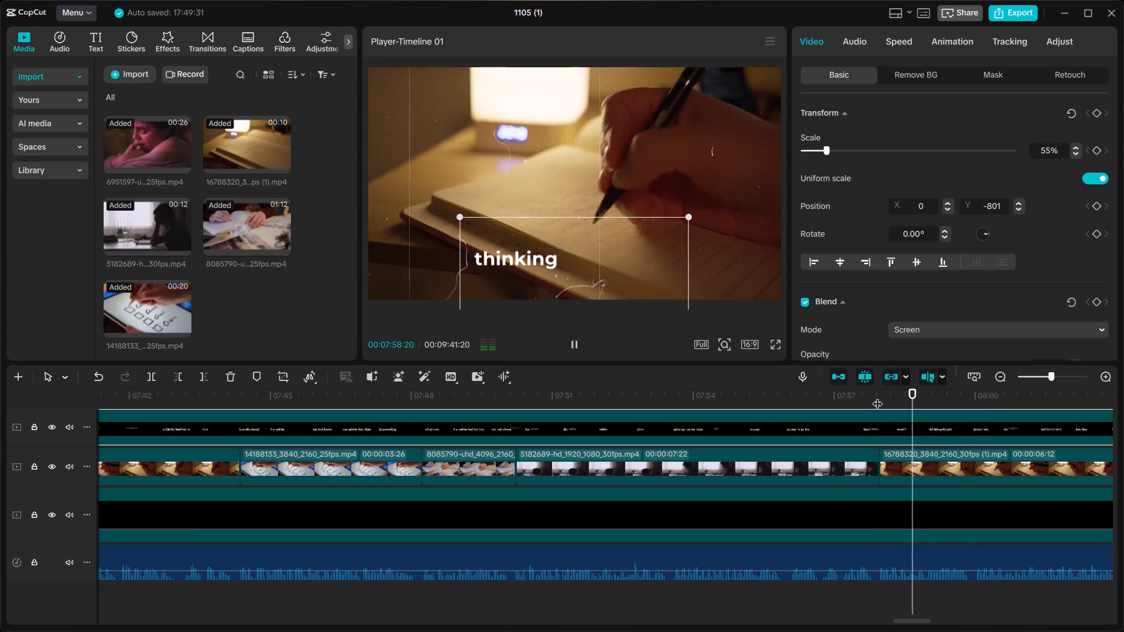
{"action": "scroll", "coordinate": [878, 396], "scroll_direction": "left", "scroll_amount": 3}
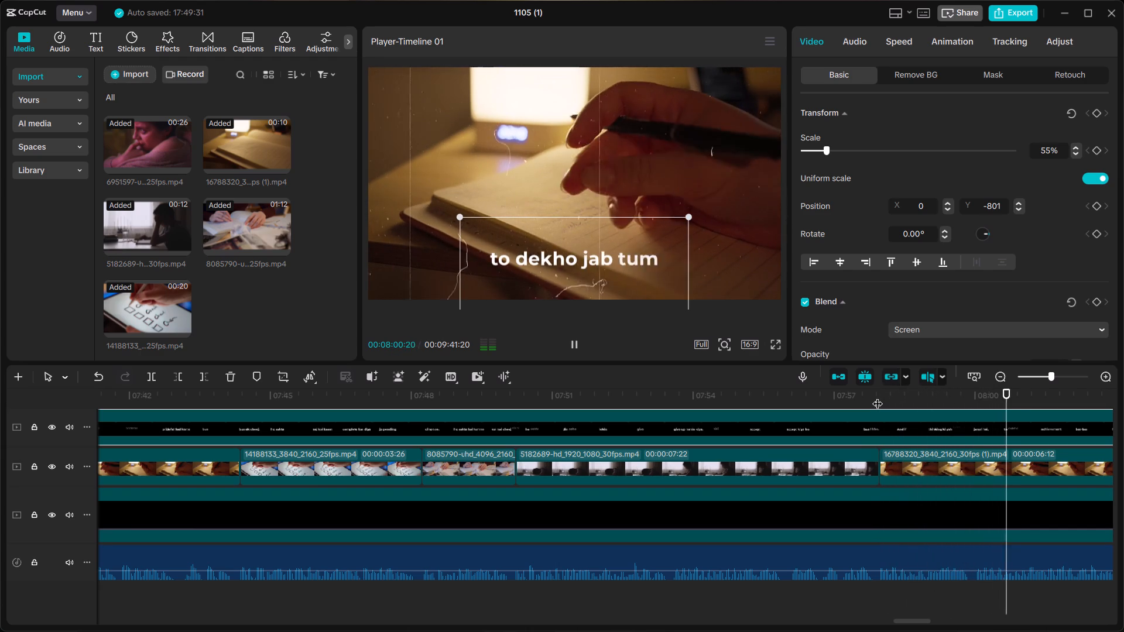
{"action": "scroll", "coordinate": [878, 396], "scroll_direction": "left", "scroll_amount": 1}
{"action": "key", "text": "space"}
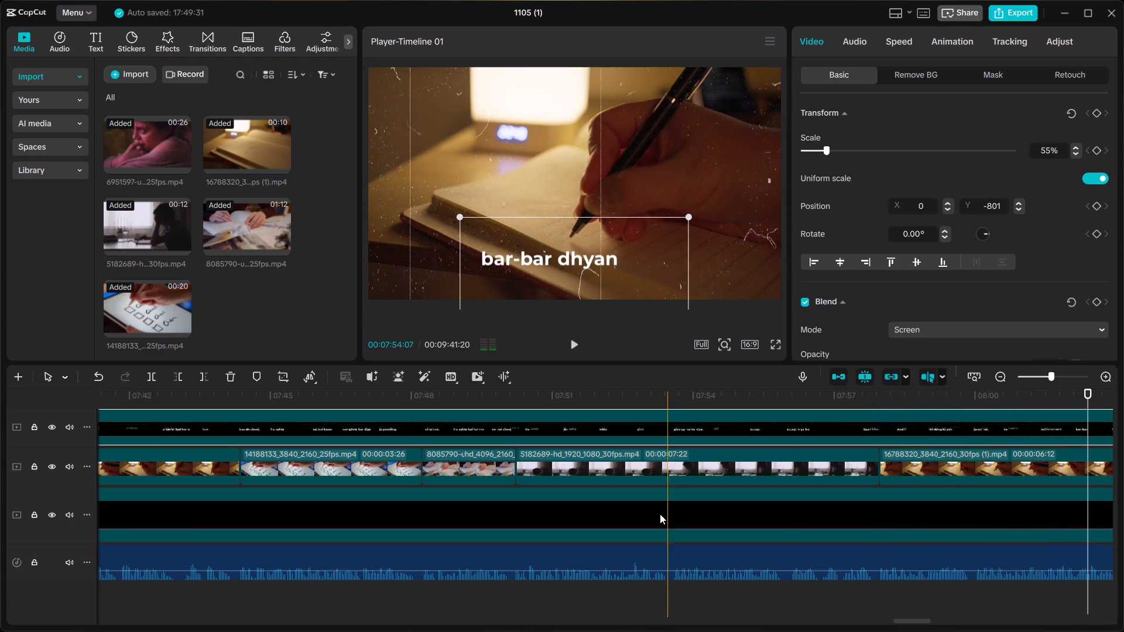
{"action": "left_click", "coordinate": [975, 456]}
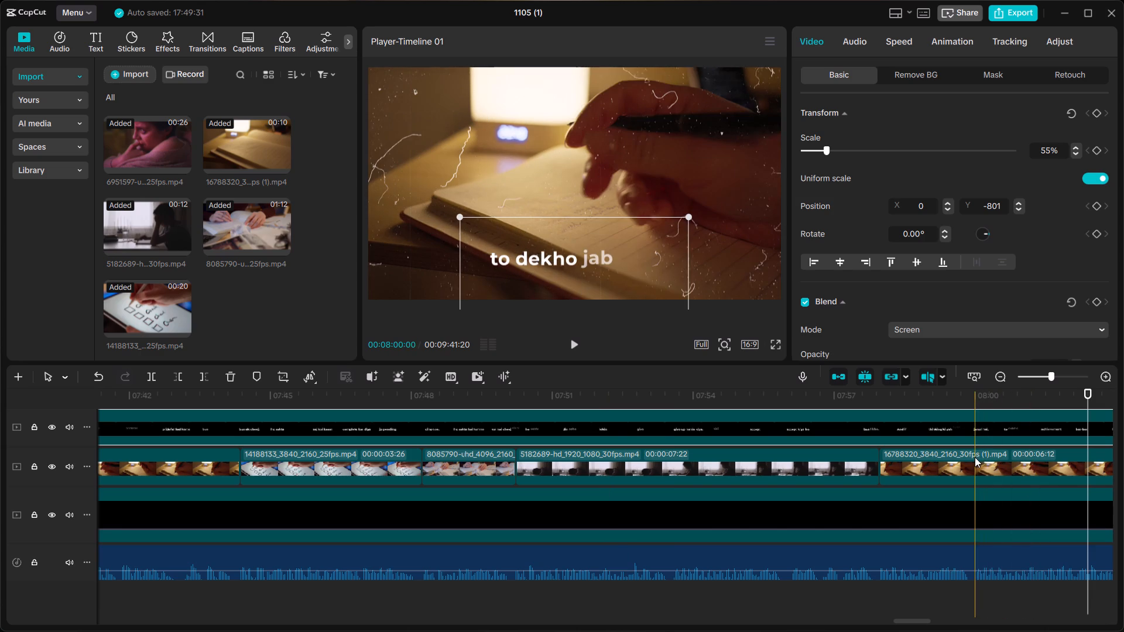
{"action": "key", "text": "space"}
{"action": "key", "text": "space"}
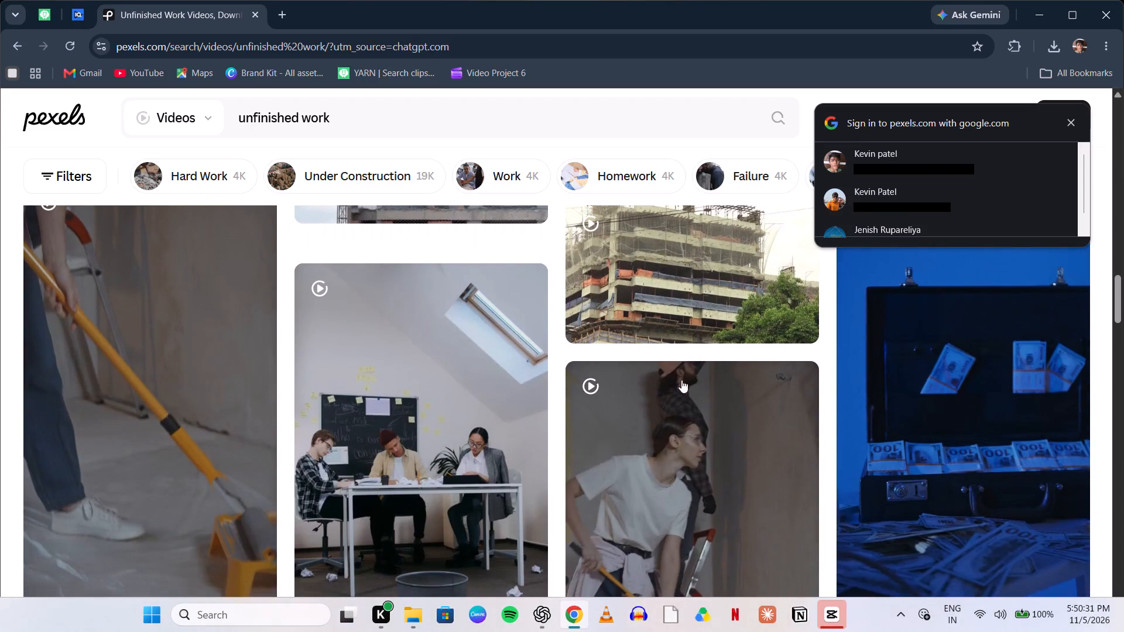
{"action": "scroll", "coordinate": [680, 380], "scroll_direction": "down", "scroll_amount": 7}
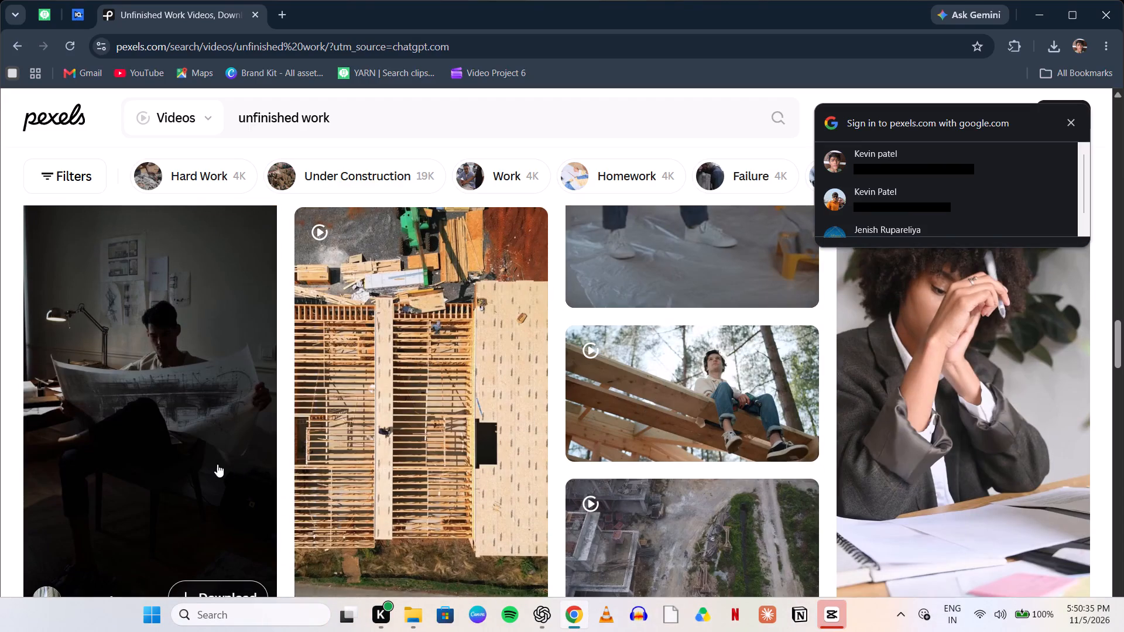
{"action": "scroll", "coordinate": [196, 459], "scroll_direction": "down", "scroll_amount": 3}
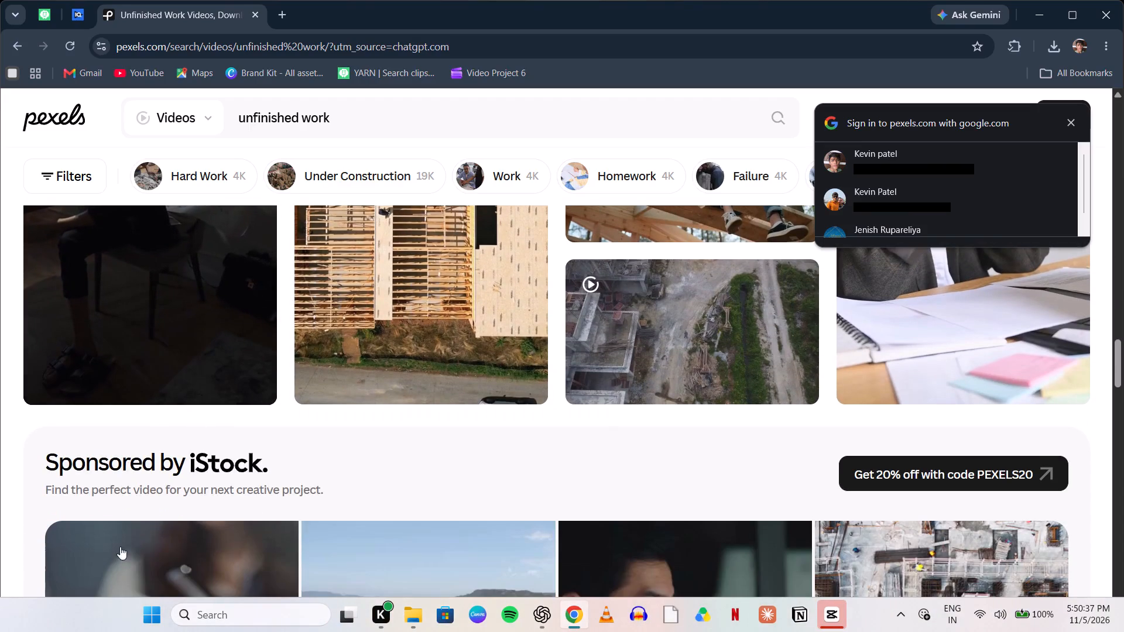
{"action": "scroll", "coordinate": [884, 344], "scroll_direction": "up", "scroll_amount": 4}
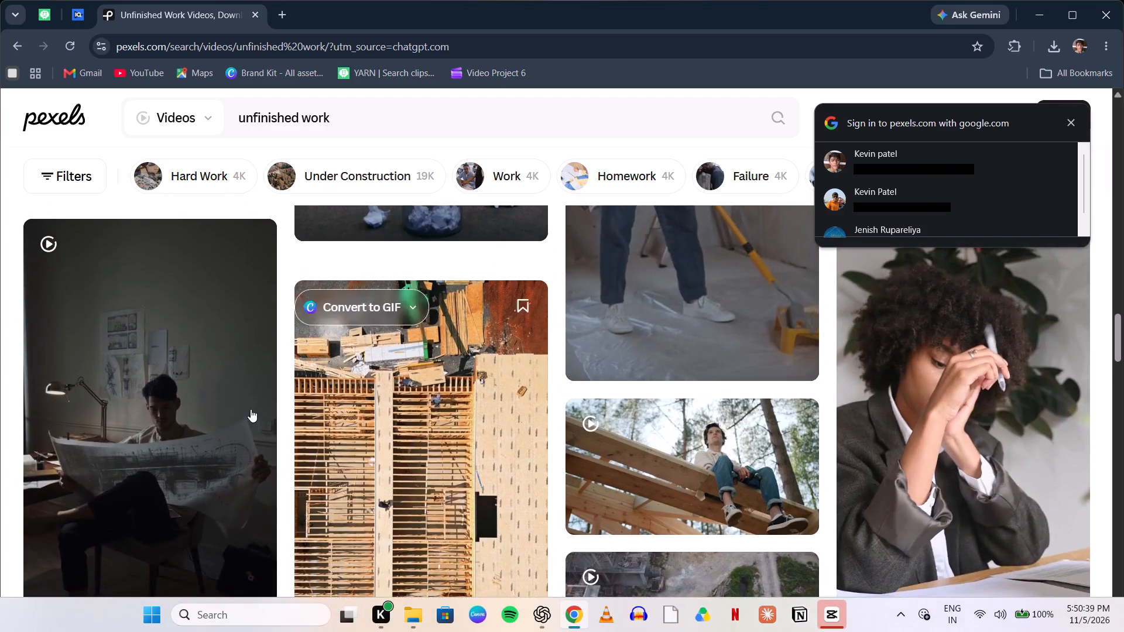
{"action": "scroll", "coordinate": [217, 410], "scroll_direction": "down", "scroll_amount": 2}
{"action": "left_click", "coordinate": [219, 523]}
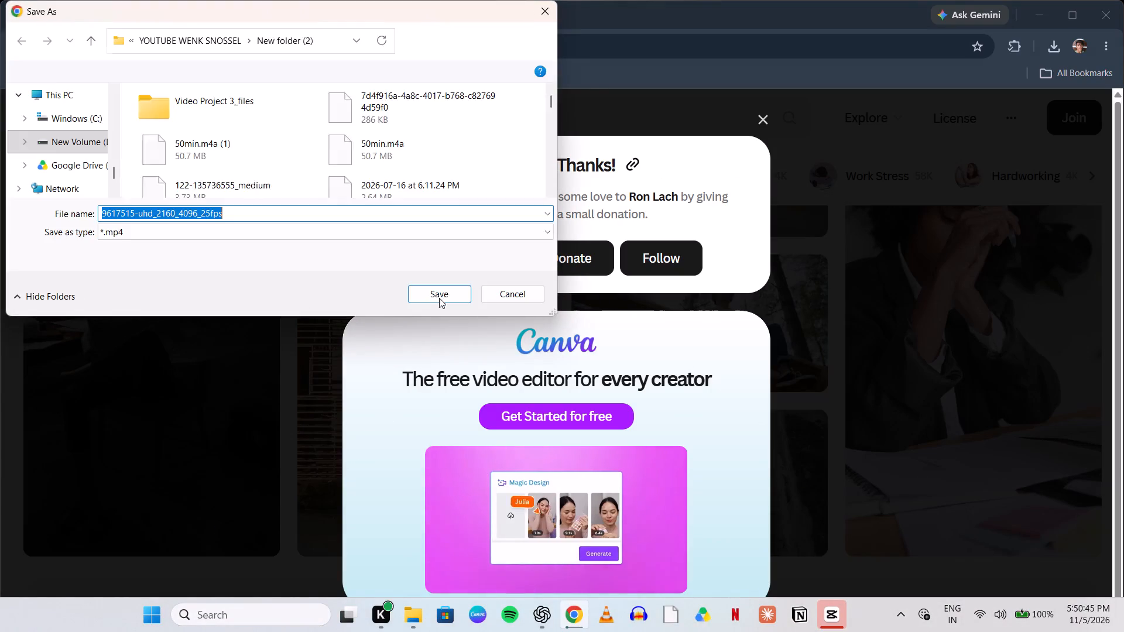
{"action": "left_click", "coordinate": [440, 294]}
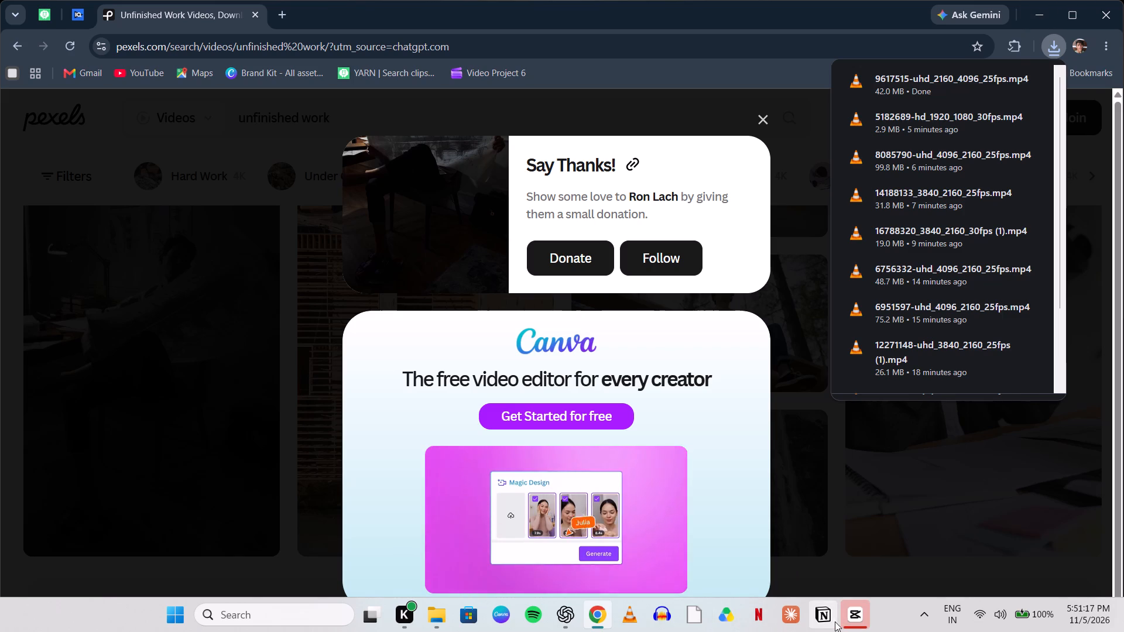
Return to CapCut, split the 16788320 notebook-writing clip at 00:08:00:00, and delete the part after the cut.
{"action": "left_click", "coordinate": [854, 616]}
{"action": "left_click", "coordinate": [882, 414]}
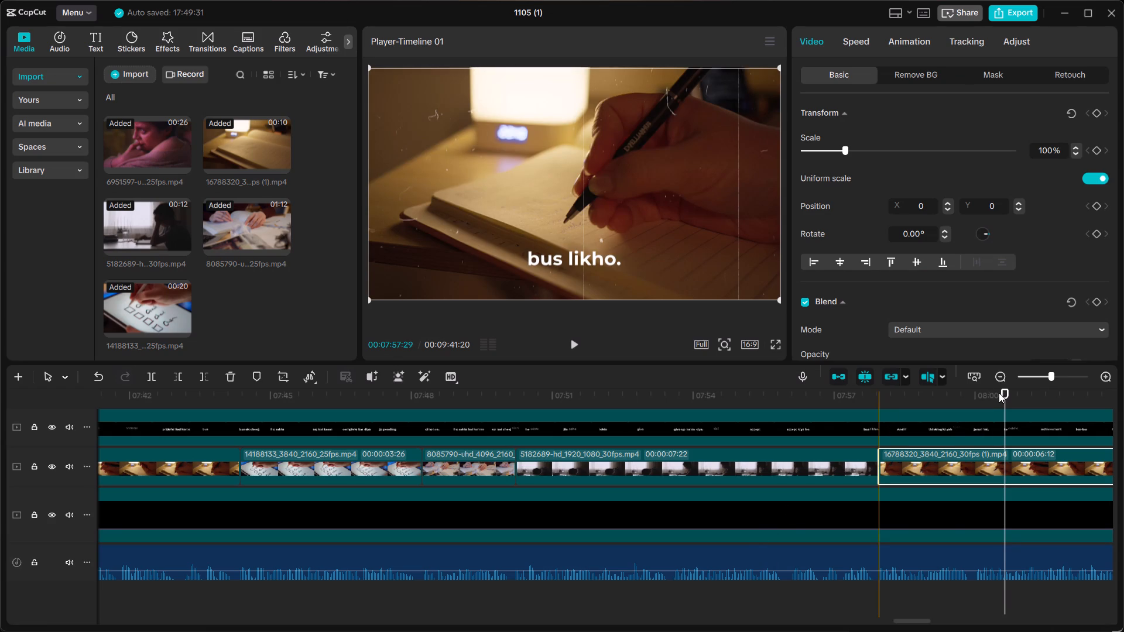
{"action": "left_click_drag", "start_coordinate": [1002, 390], "coordinate": [990, 399]}
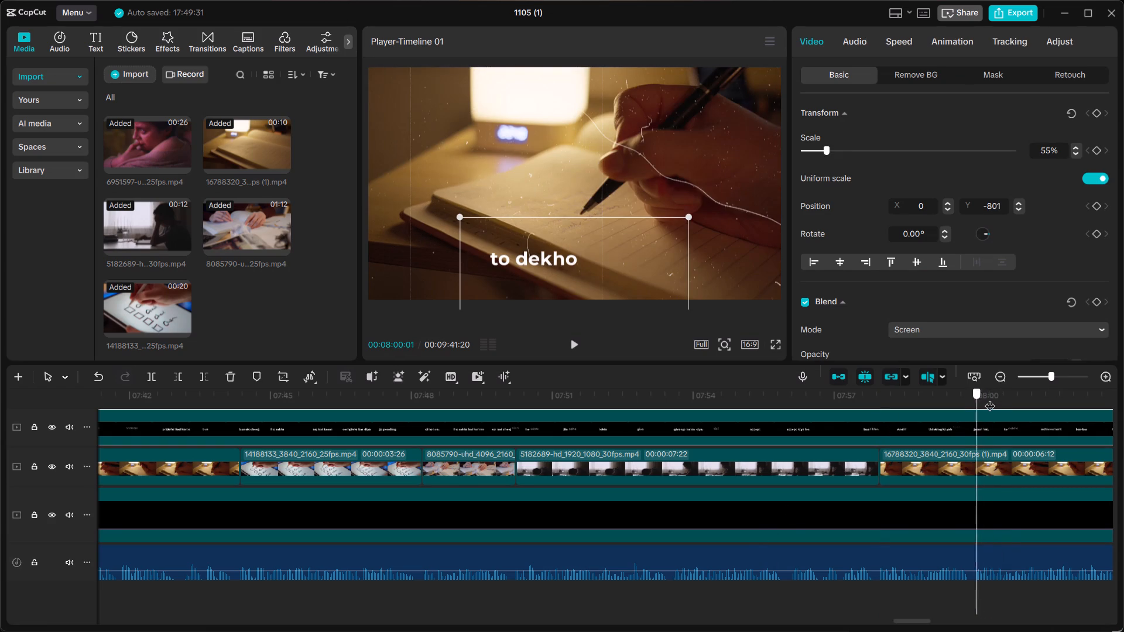
{"action": "left_click_drag", "start_coordinate": [990, 399], "coordinate": [975, 406]}
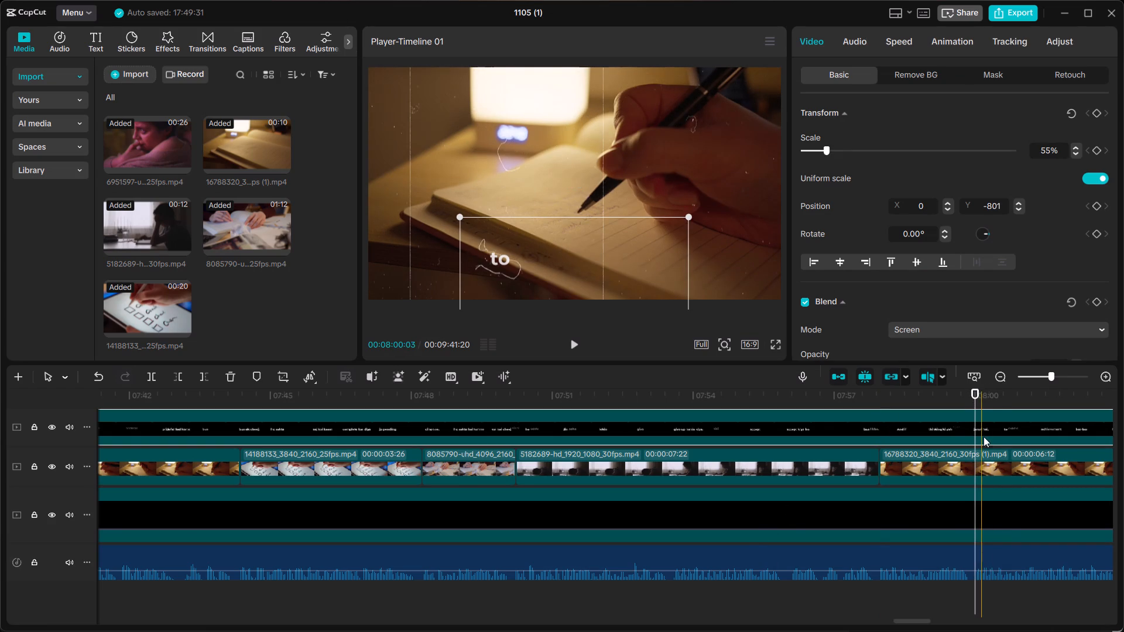
{"action": "left_click", "coordinate": [977, 462]}
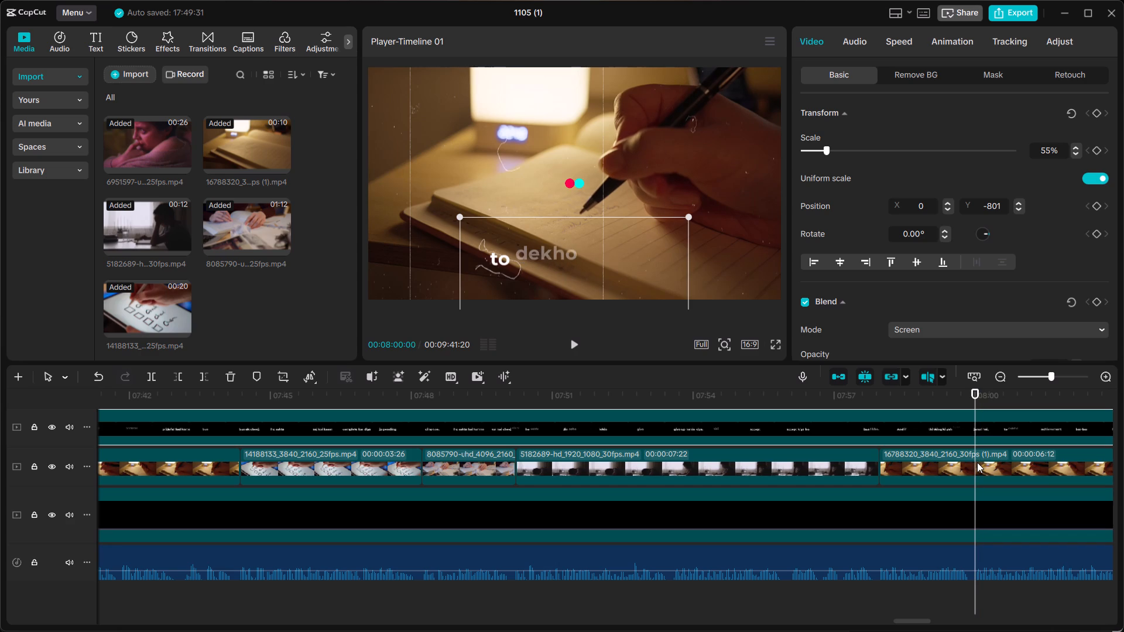
{"action": "key", "text": "ctrl+b"}
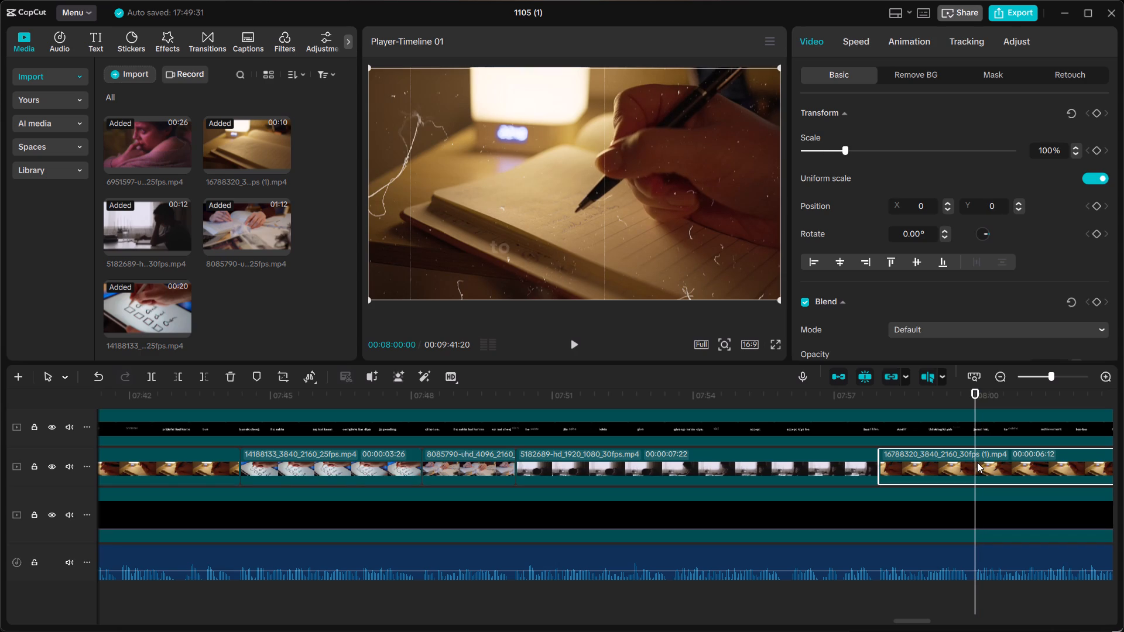
{"action": "key", "text": "BackSpace"}
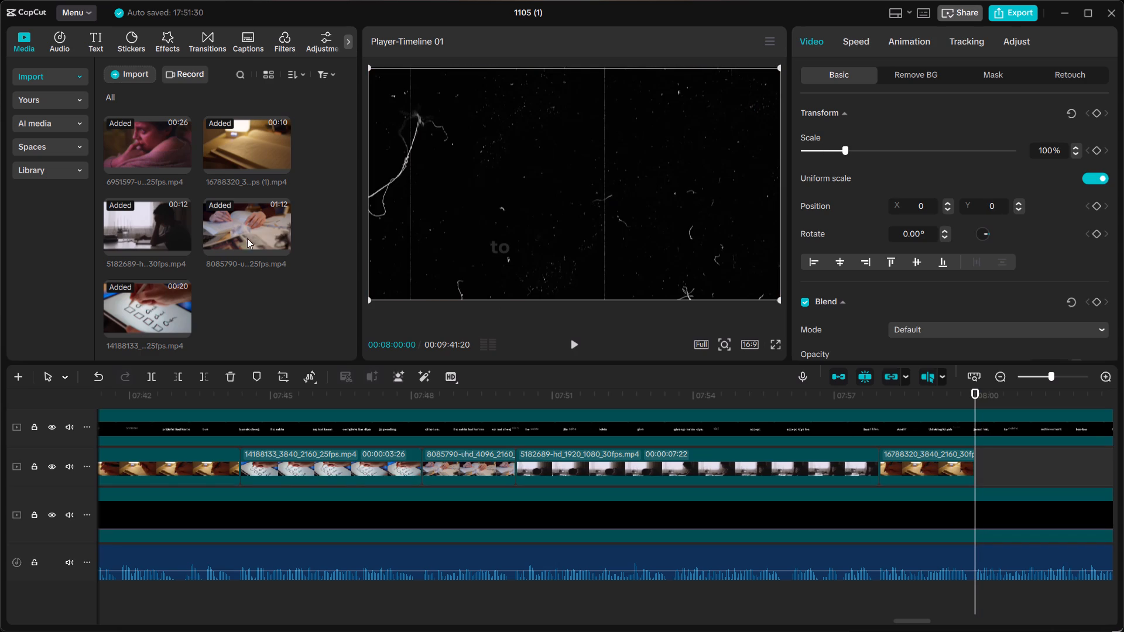
Import the 9617515-uhd_2160_4096_25fps clip and place it directly after the notebook-writing clip at 00:08:00:00.
{"action": "left_click", "coordinate": [139, 76]}
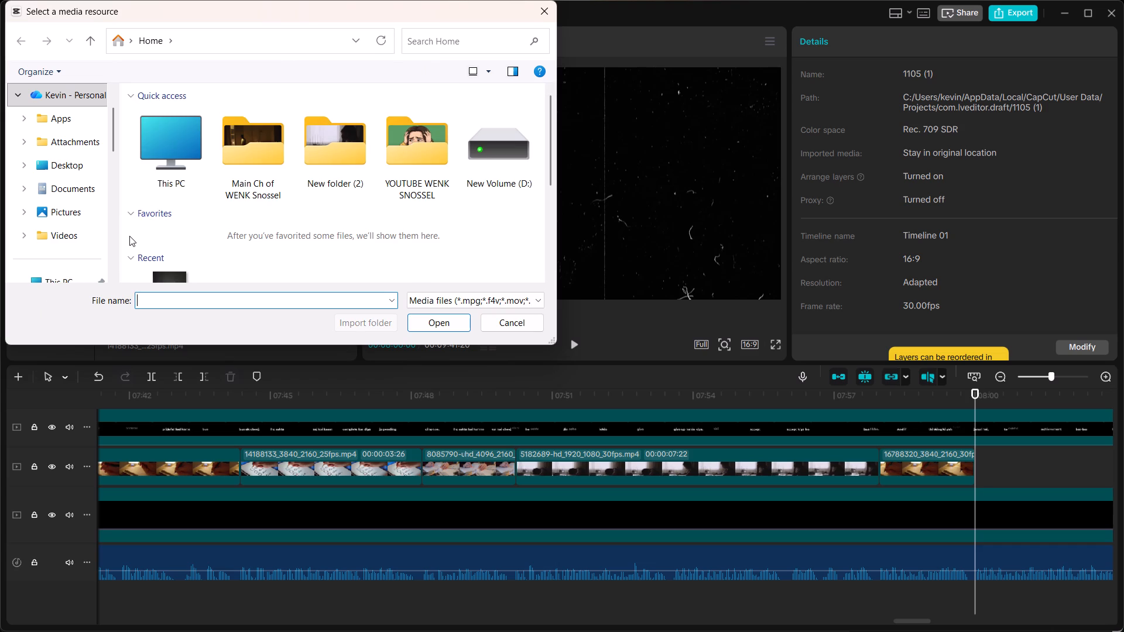
{"action": "scroll", "coordinate": [252, 211], "scroll_direction": "down", "scroll_amount": 3}
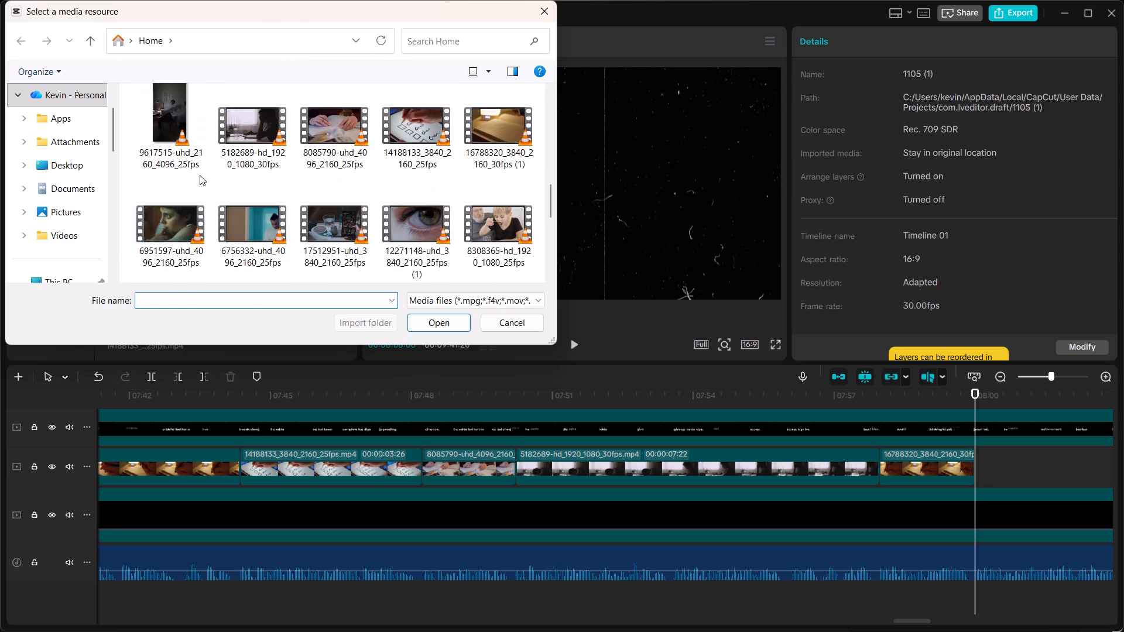
{"action": "left_click", "coordinate": [167, 137]}
{"action": "left_click", "coordinate": [450, 322]}
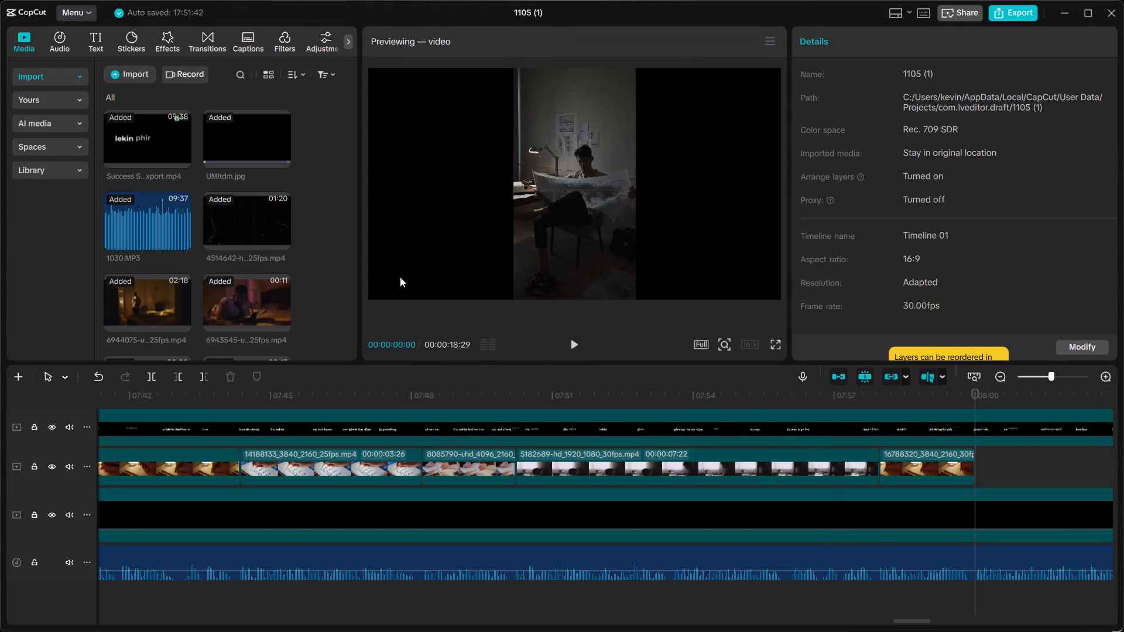
{"action": "scroll", "coordinate": [877, 420], "scroll_direction": "left", "scroll_amount": 2}
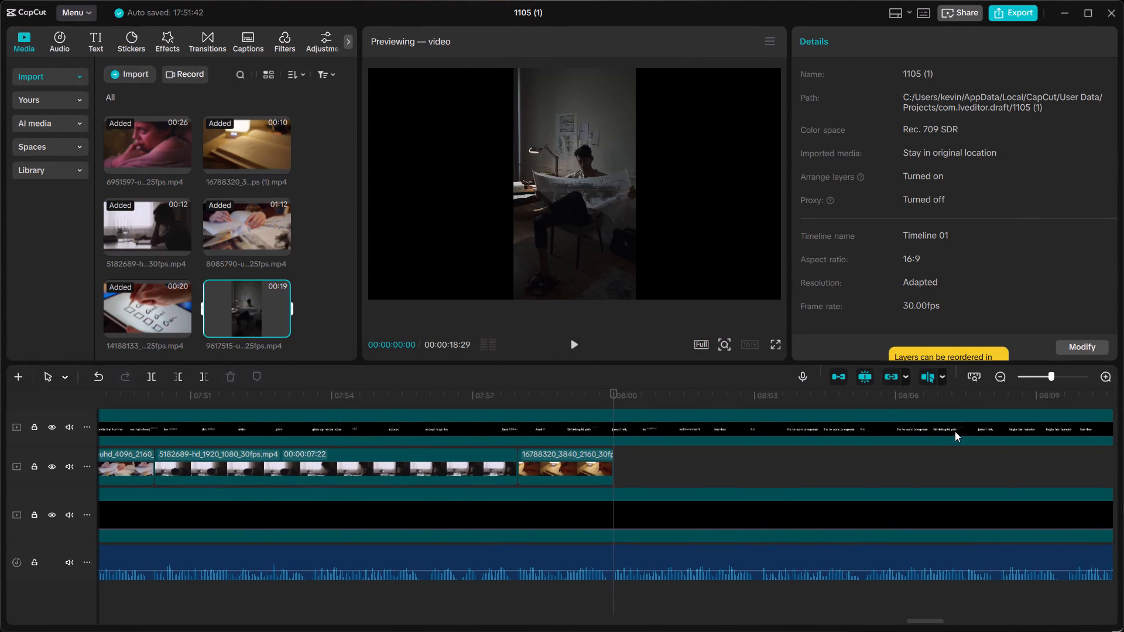
{"action": "left_click_drag", "start_coordinate": [245, 310], "coordinate": [433, 297]}
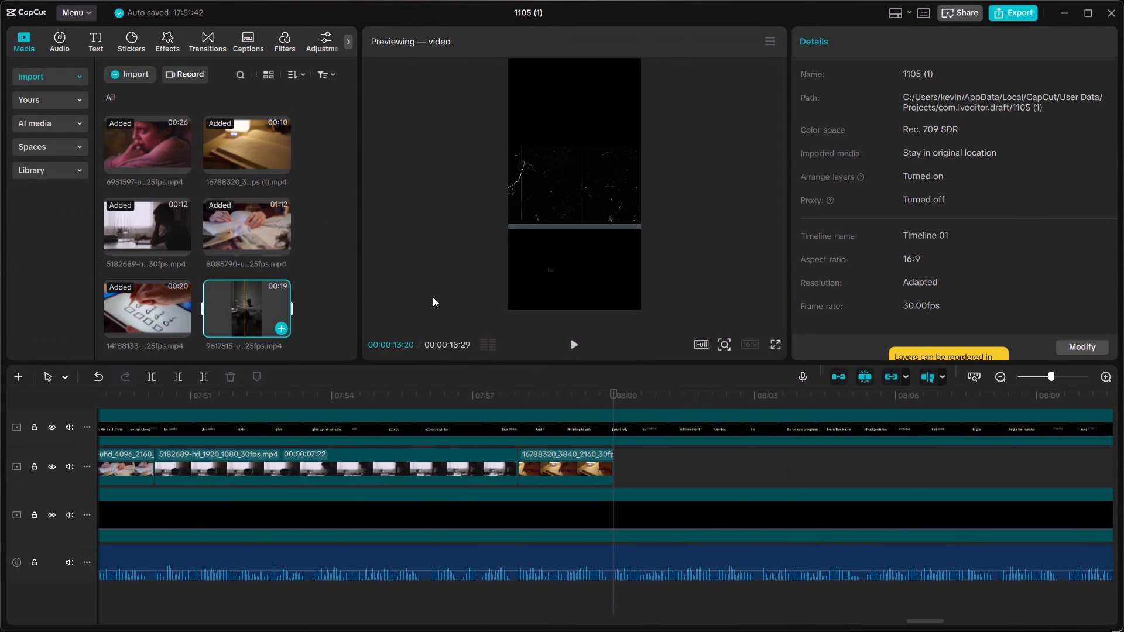
{"action": "left_click_drag", "start_coordinate": [433, 297], "coordinate": [615, 466]}
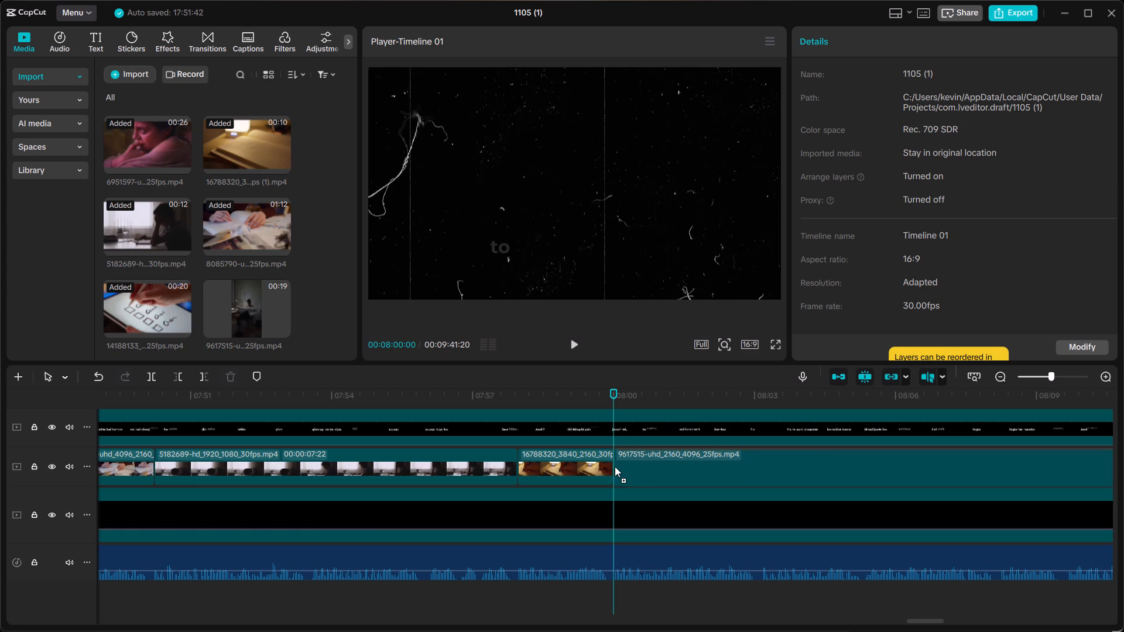
{"action": "left_click_drag", "start_coordinate": [615, 466], "coordinate": [614, 466]}
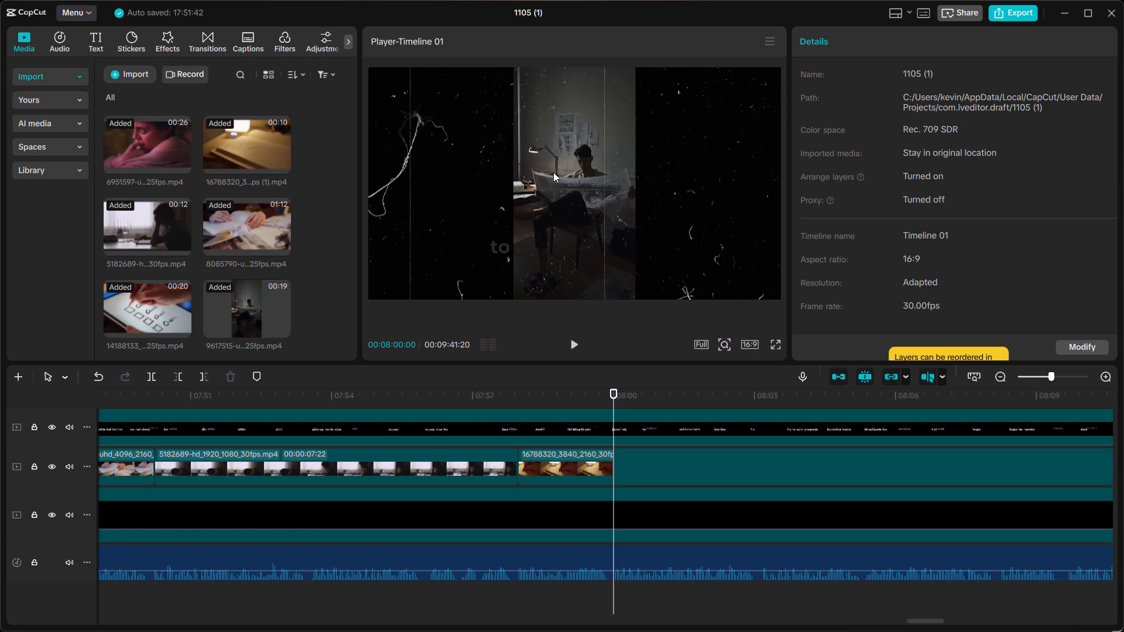
Scale the vertical plan-reading clip to 349% so it fills the 16:9 frame, and position it at X 0, Y 0.
{"action": "left_click", "coordinate": [651, 393]}
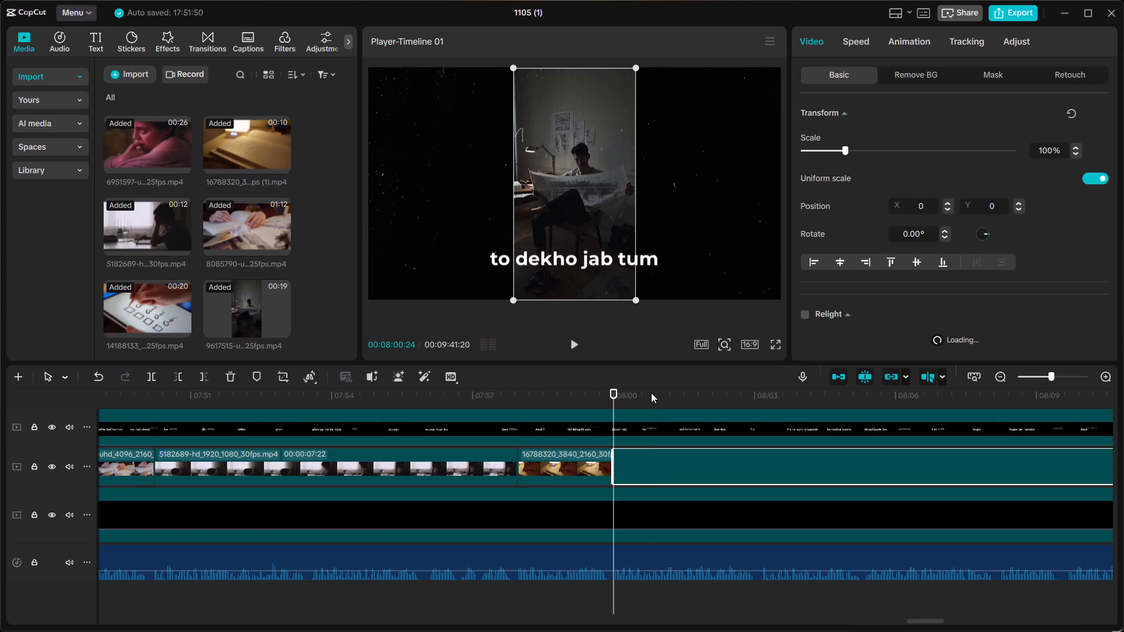
{"action": "left_click_drag", "start_coordinate": [510, 66], "coordinate": [0, 66]}
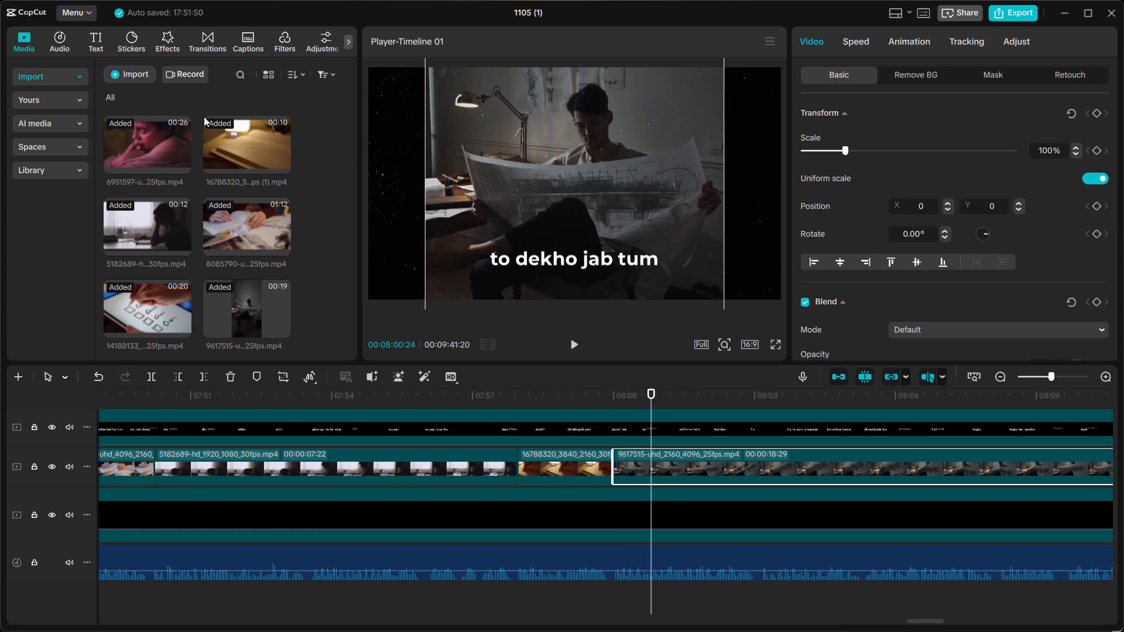
{"action": "left_click_drag", "start_coordinate": [567, 139], "coordinate": [555, 269]}
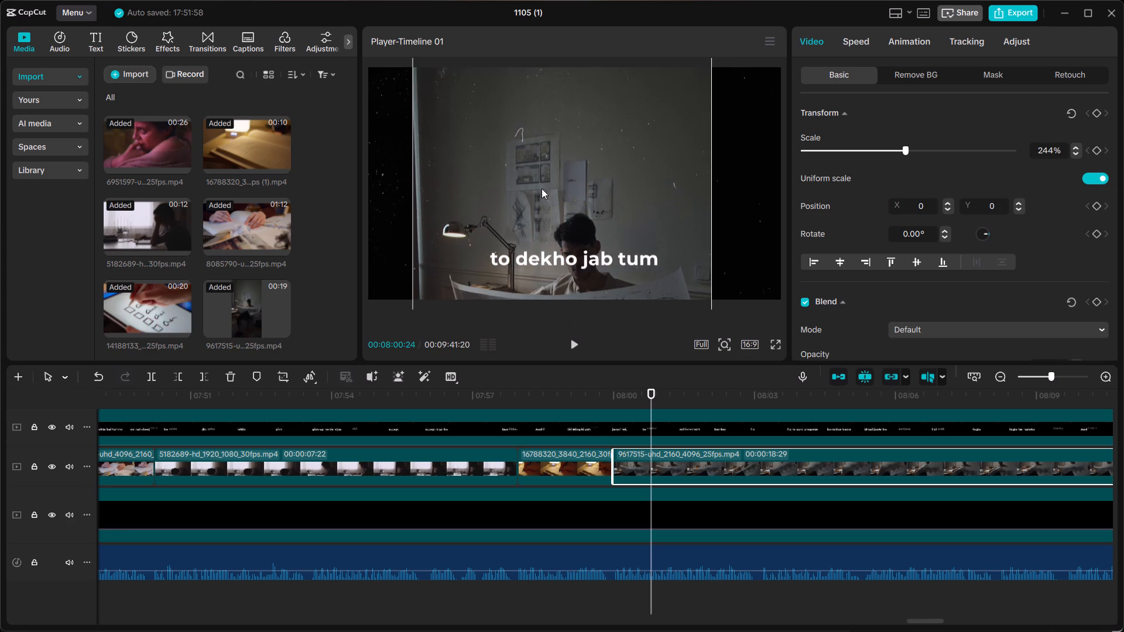
{"action": "left_click_drag", "start_coordinate": [508, 123], "coordinate": [513, 211]}
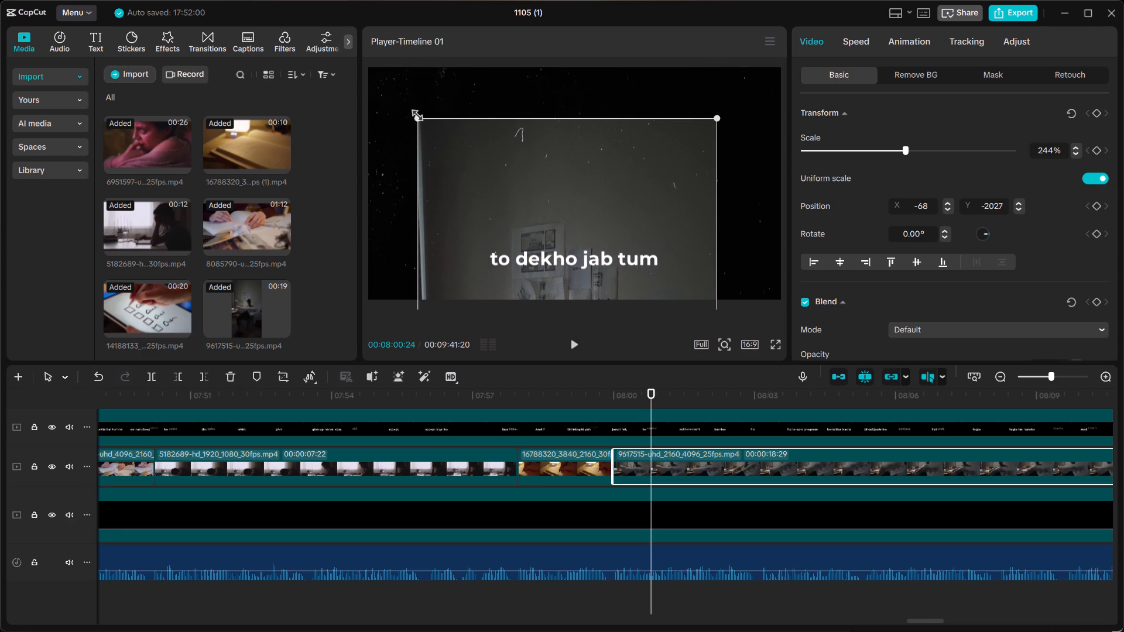
{"action": "left_click_drag", "start_coordinate": [414, 113], "coordinate": [73, 90]}
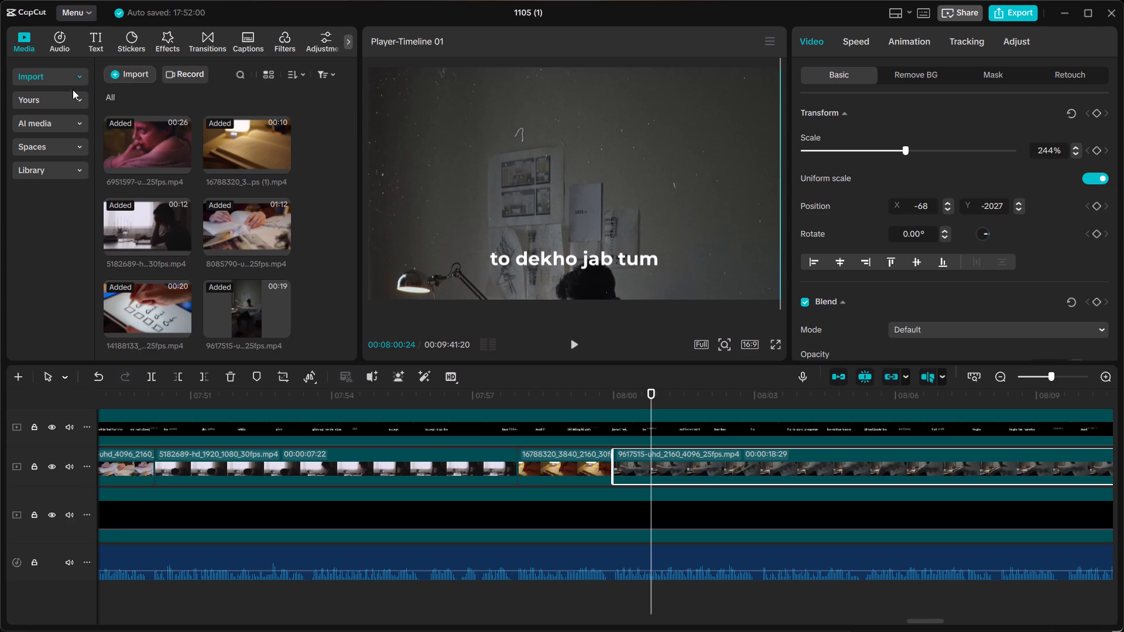
{"action": "left_click_drag", "start_coordinate": [73, 90], "coordinate": [53, 95]}
{"action": "left_click_drag", "start_coordinate": [556, 165], "coordinate": [570, 114]}
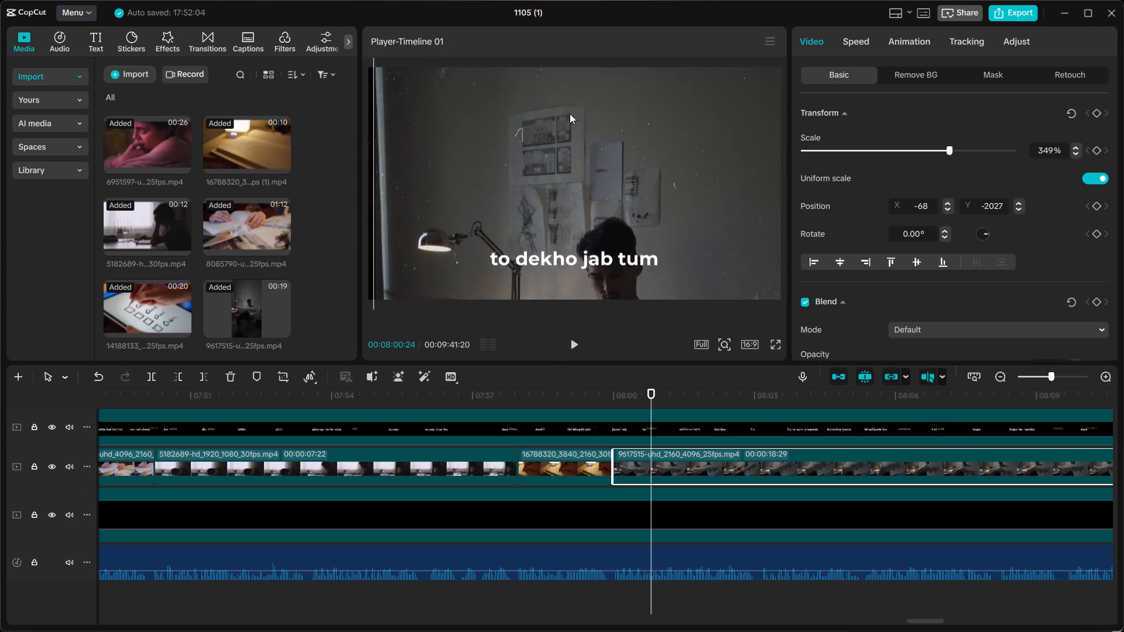
{"action": "left_click_drag", "start_coordinate": [570, 114], "coordinate": [558, 0]}
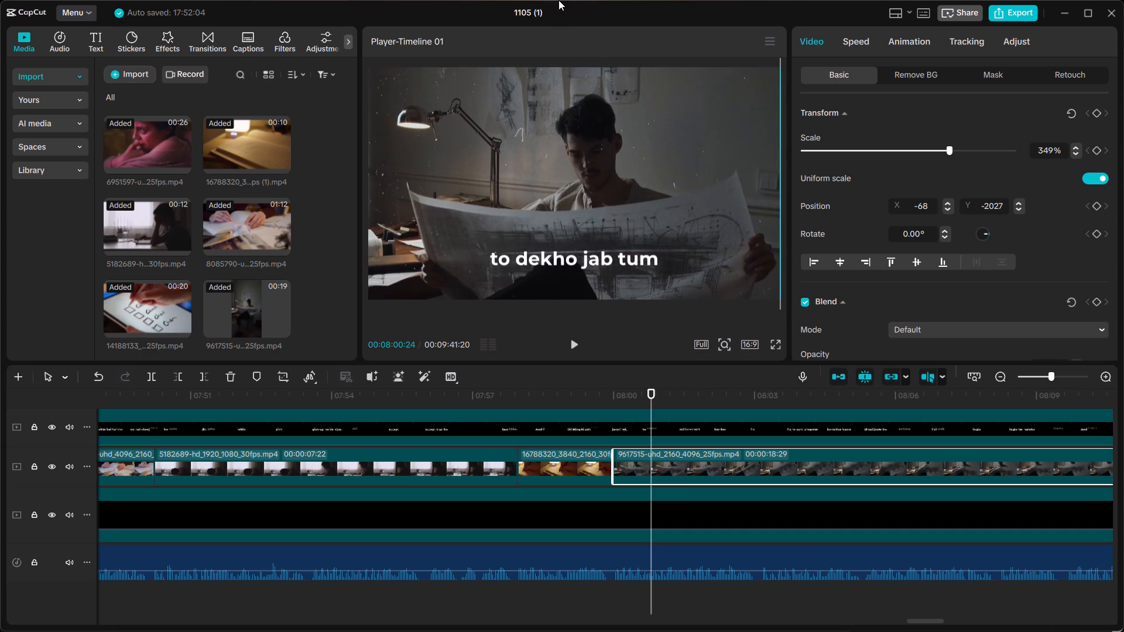
{"action": "left_click_drag", "start_coordinate": [558, 0], "coordinate": [570, 0]}
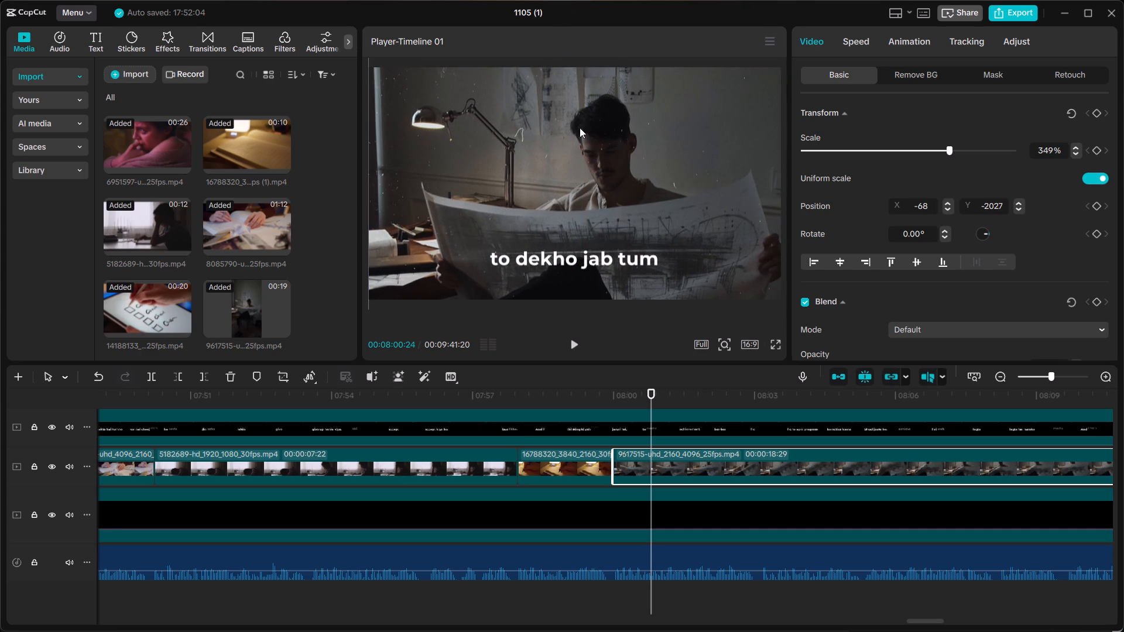
{"action": "left_click_drag", "start_coordinate": [653, 198], "coordinate": [643, 126]}
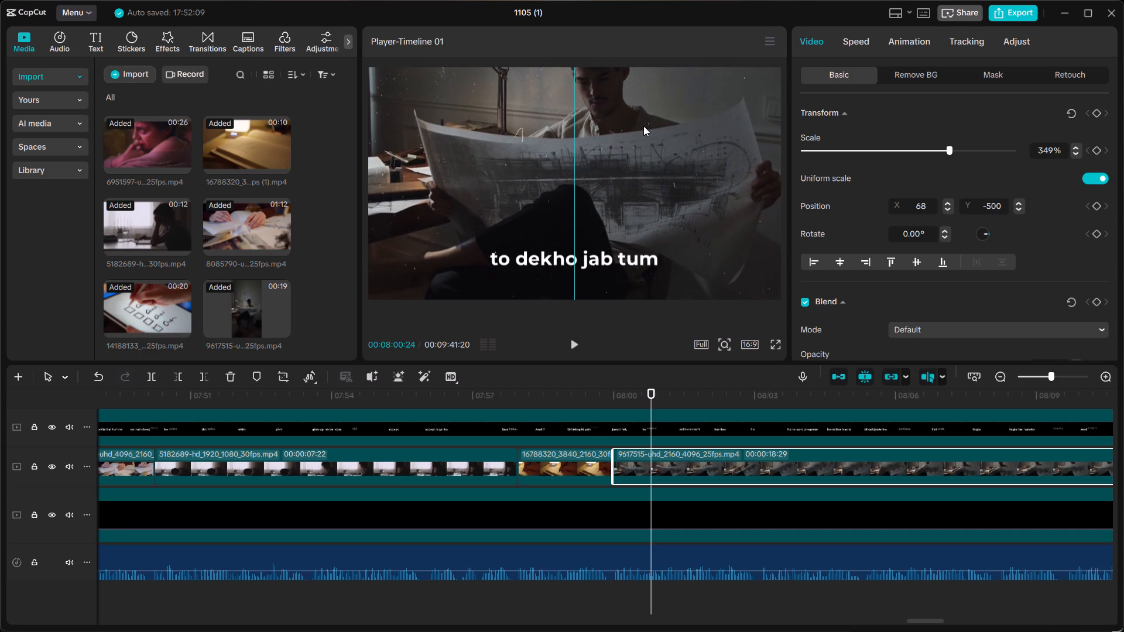
{"action": "left_click_drag", "start_coordinate": [643, 126], "coordinate": [643, 141]}
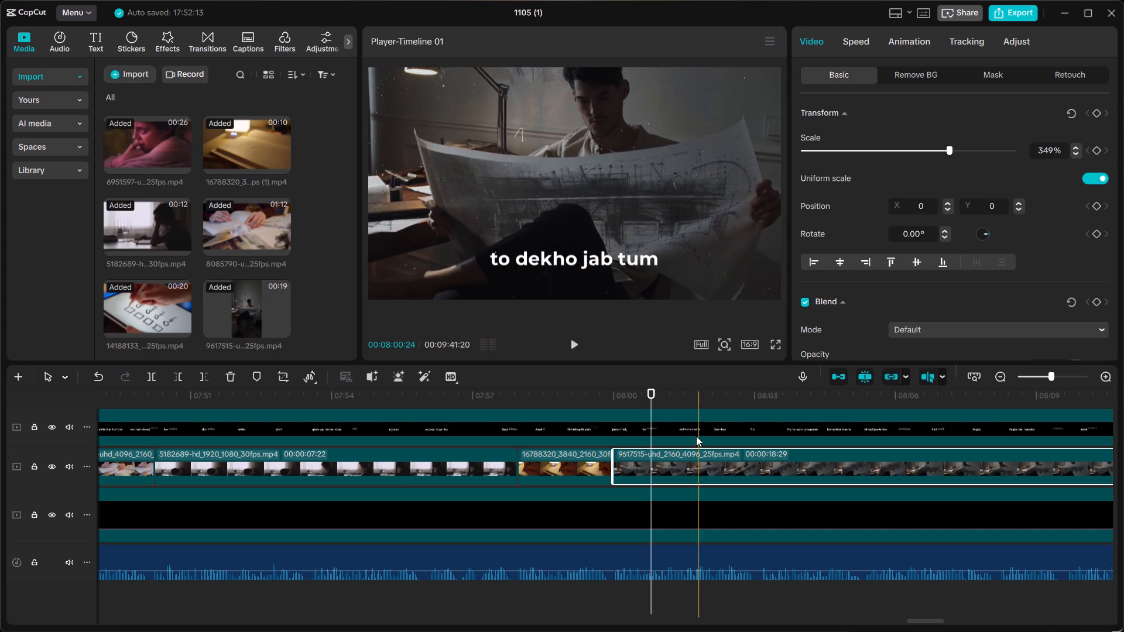
Play across the join between the notebook-writing and plan-reading clips and check the footage against the voiceover and captions.
{"action": "left_click", "coordinate": [597, 387]}
{"action": "left_click", "coordinate": [602, 390]}
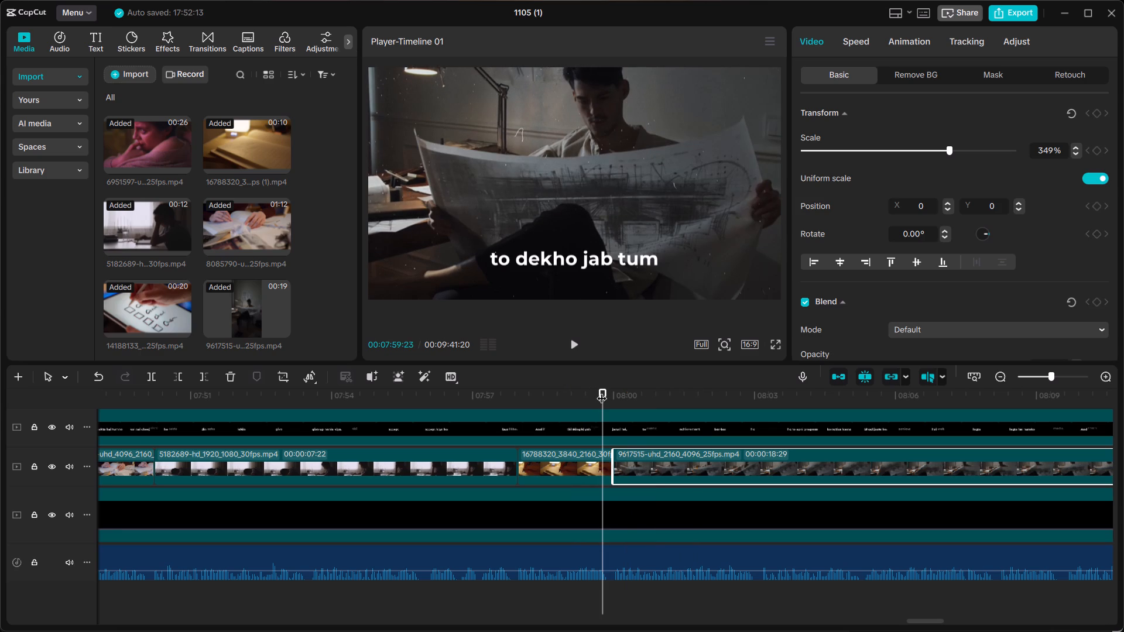
{"action": "left_click", "coordinate": [602, 391]}
{"action": "key", "text": "space"}
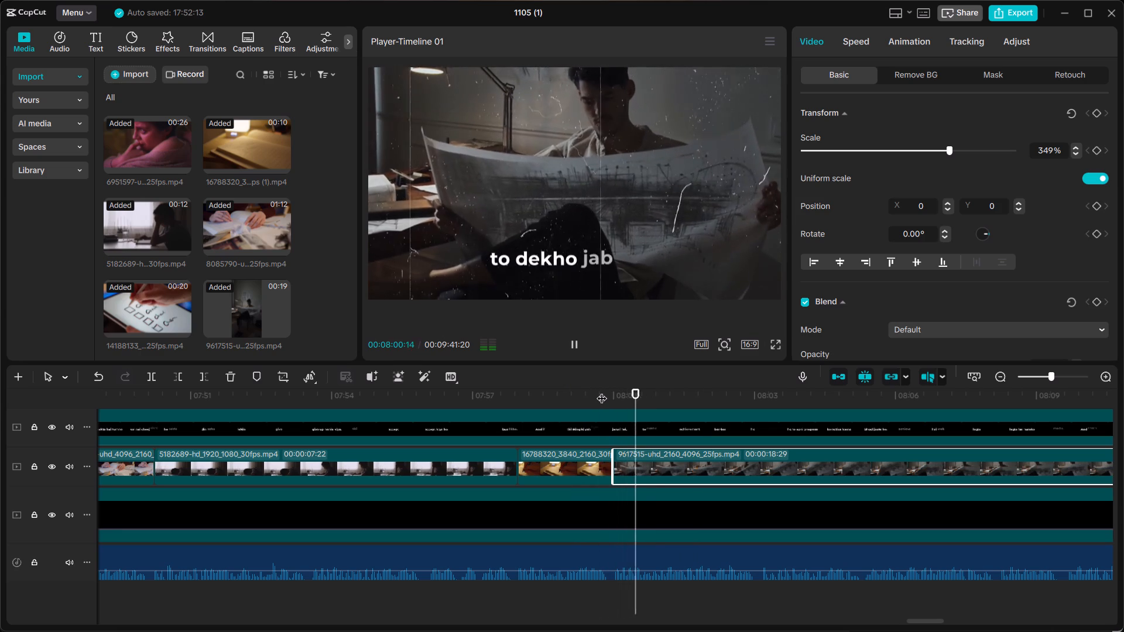
{"action": "left_click", "coordinate": [602, 391]}
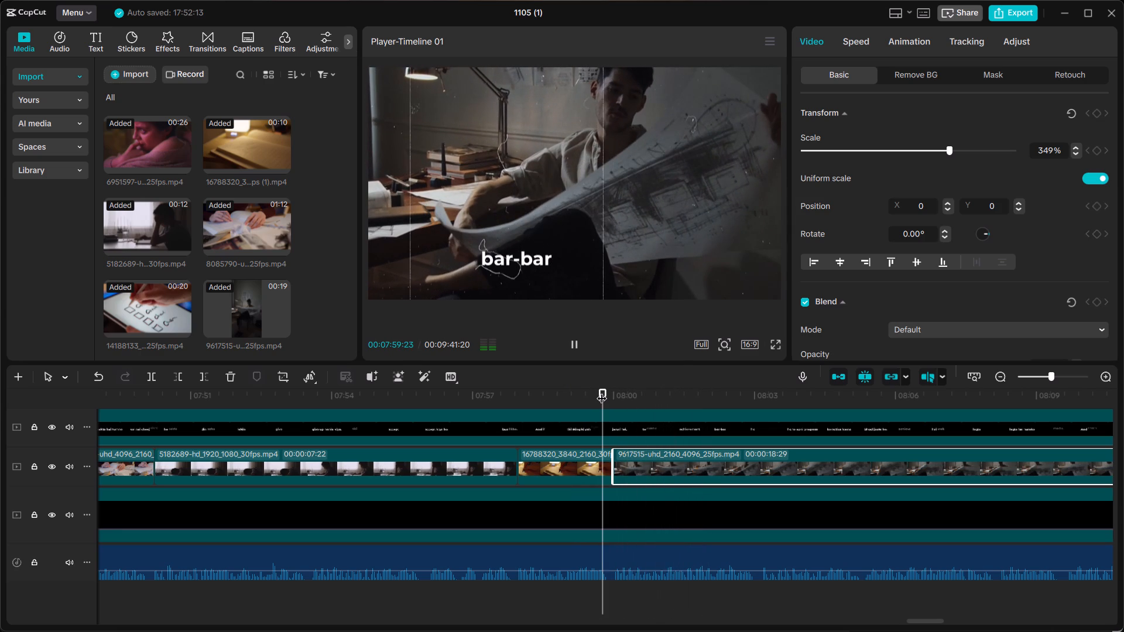
{"action": "key", "text": "space"}
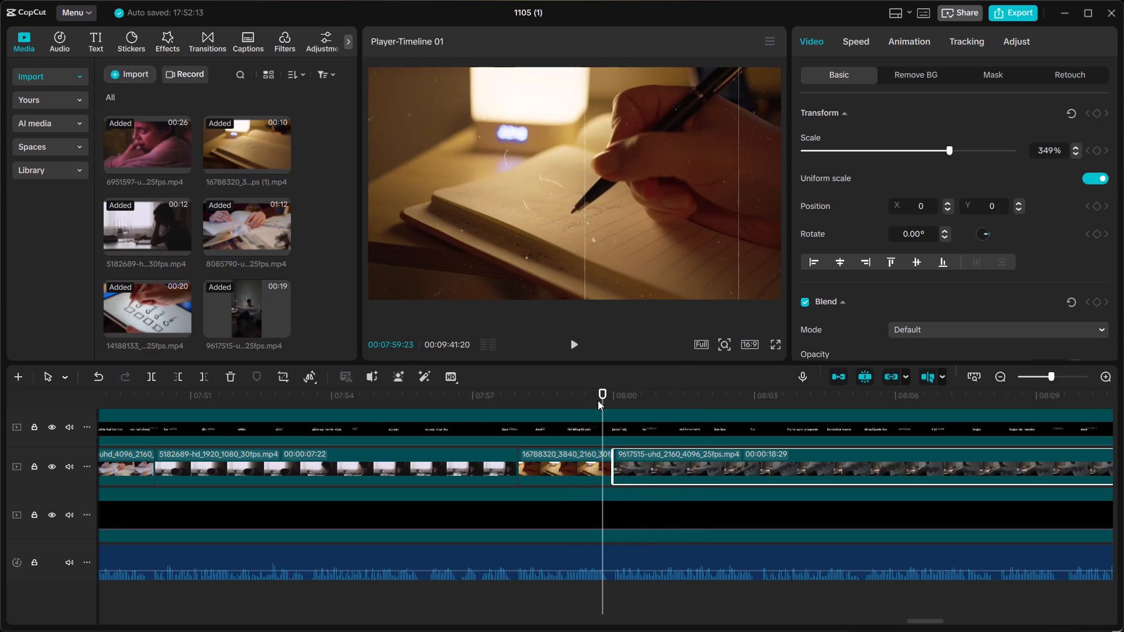
{"action": "left_click", "coordinate": [585, 404]}
{"action": "key", "text": "space"}
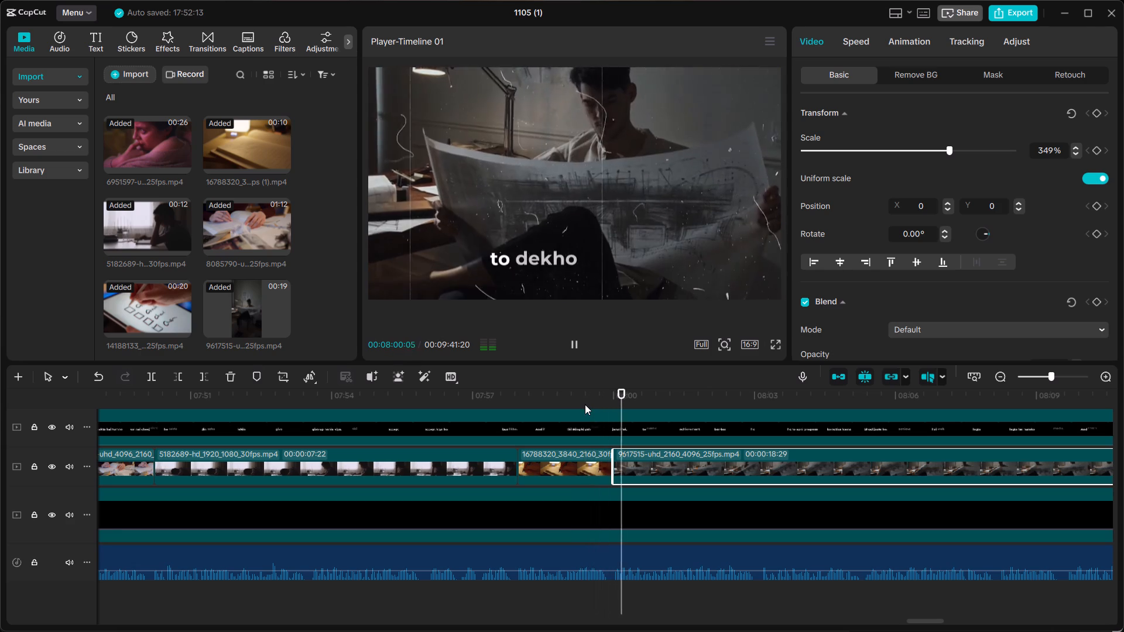
{"action": "scroll", "coordinate": [585, 404], "scroll_direction": "left", "scroll_amount": 1}
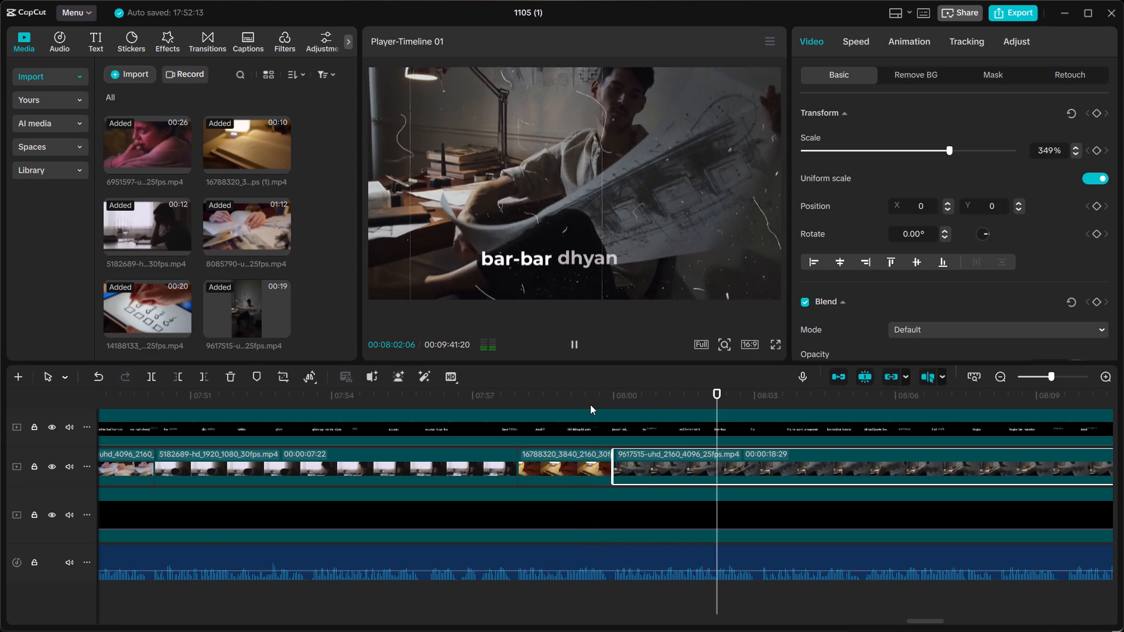
{"action": "scroll", "coordinate": [590, 404], "scroll_direction": "left", "scroll_amount": 1}
{"action": "scroll", "coordinate": [730, 411], "scroll_direction": "left", "scroll_amount": 1}
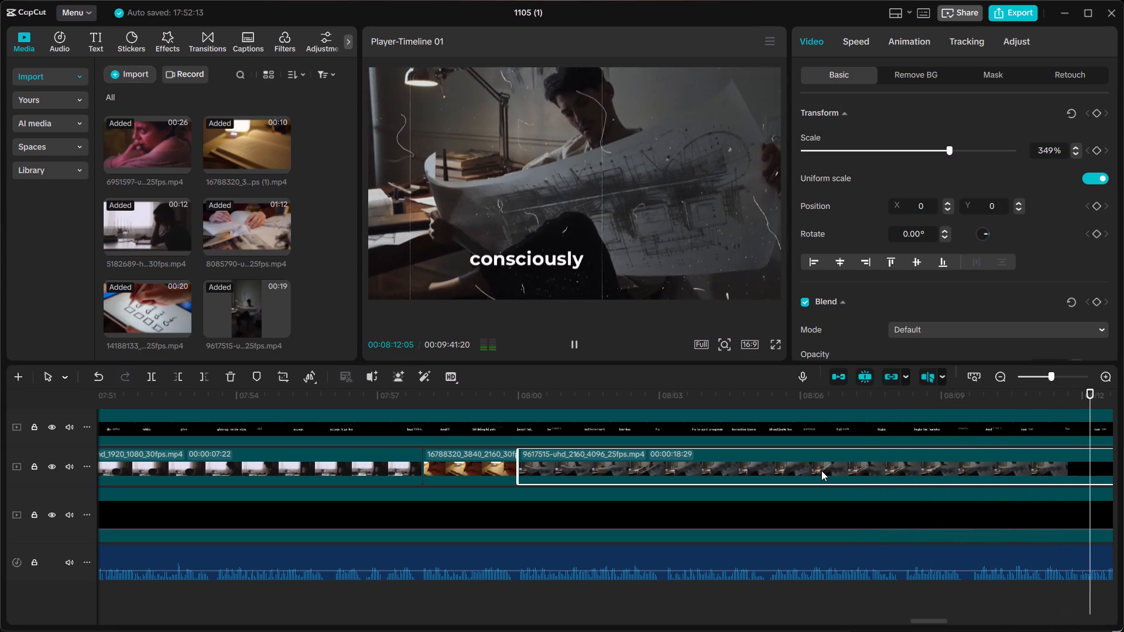
{"action": "key", "text": "space"}
{"action": "scroll", "coordinate": [821, 470], "scroll_direction": "right", "scroll_amount": 1}
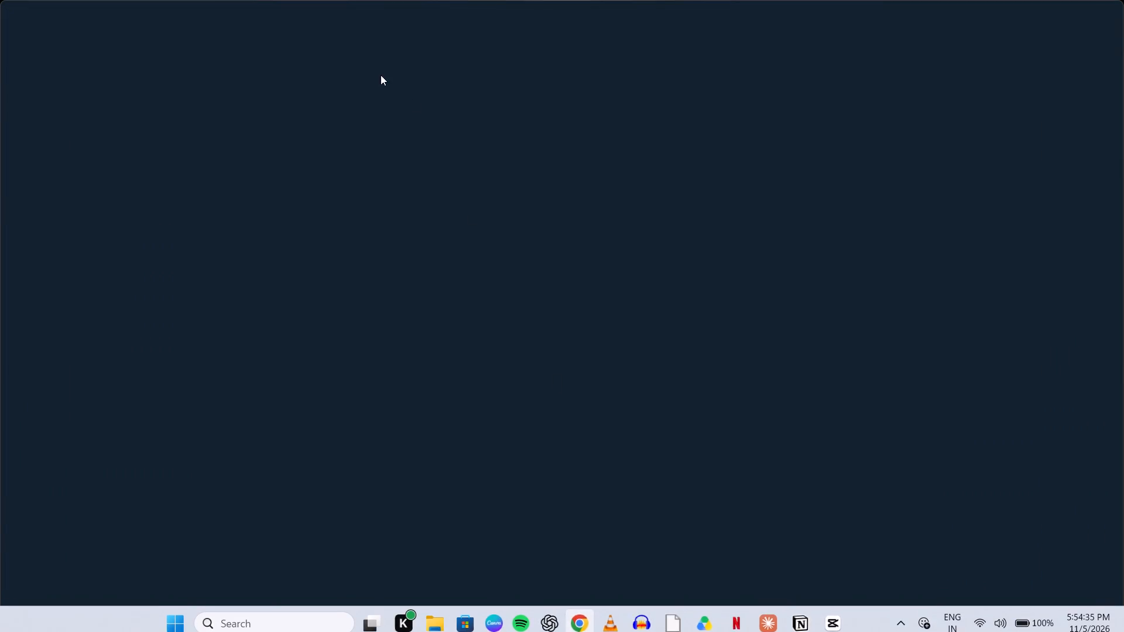
{"action": "left_click", "coordinate": [395, 47]}
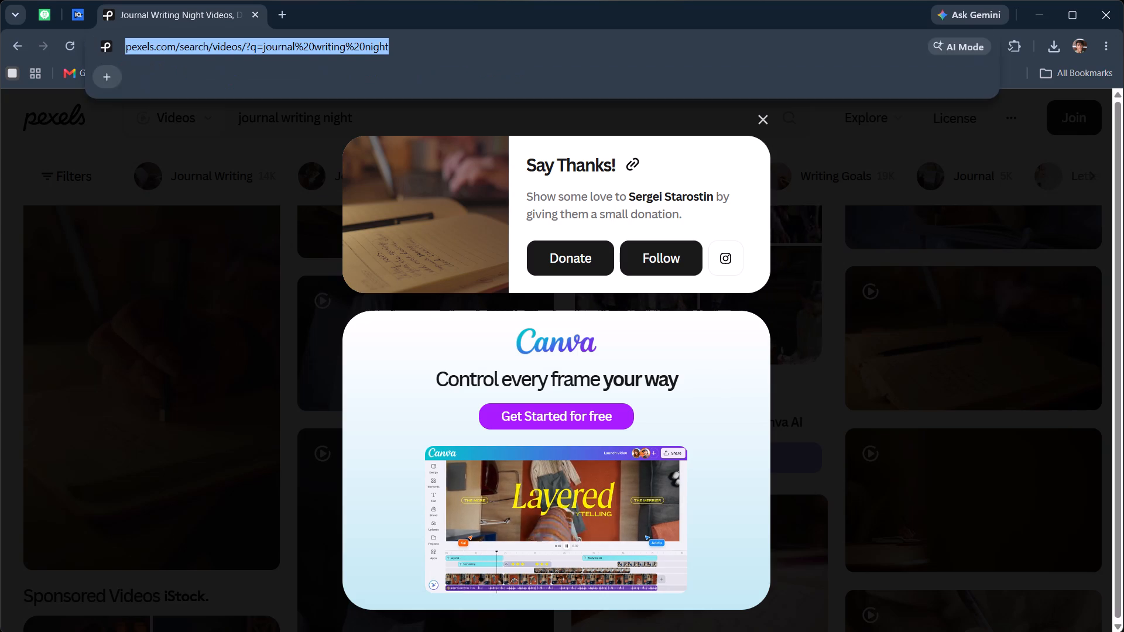
{"action": "key", "text": "ctrl+v"}
{"action": "key", "text": "Return"}
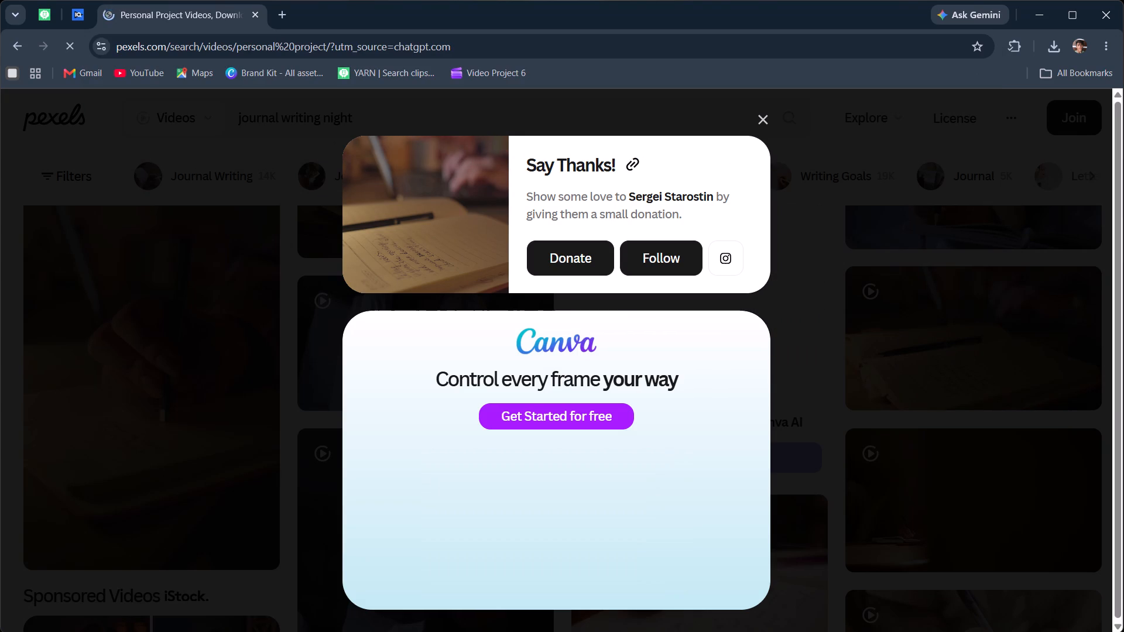
Download the video of hands bookbinding on a green cutting mat with metal rulers, keeping the suggested file name.
{"action": "scroll", "coordinate": [369, 135], "scroll_direction": "down", "scroll_amount": 2}
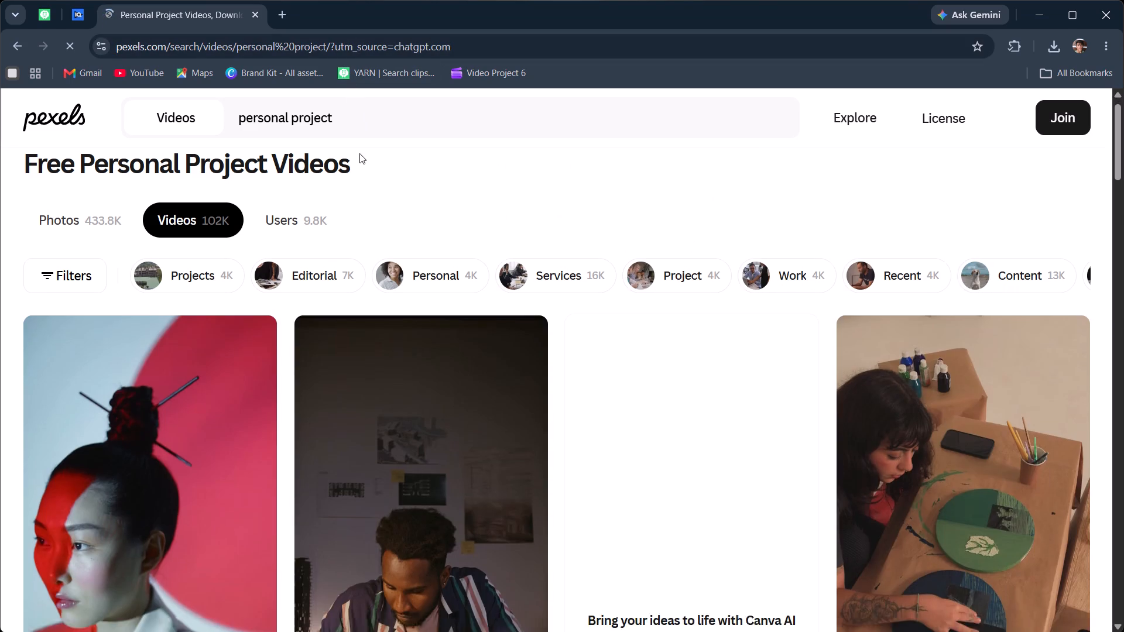
{"action": "scroll", "coordinate": [359, 153], "scroll_direction": "down", "scroll_amount": 5}
{"action": "scroll", "coordinate": [351, 156], "scroll_direction": "up", "scroll_amount": 3}
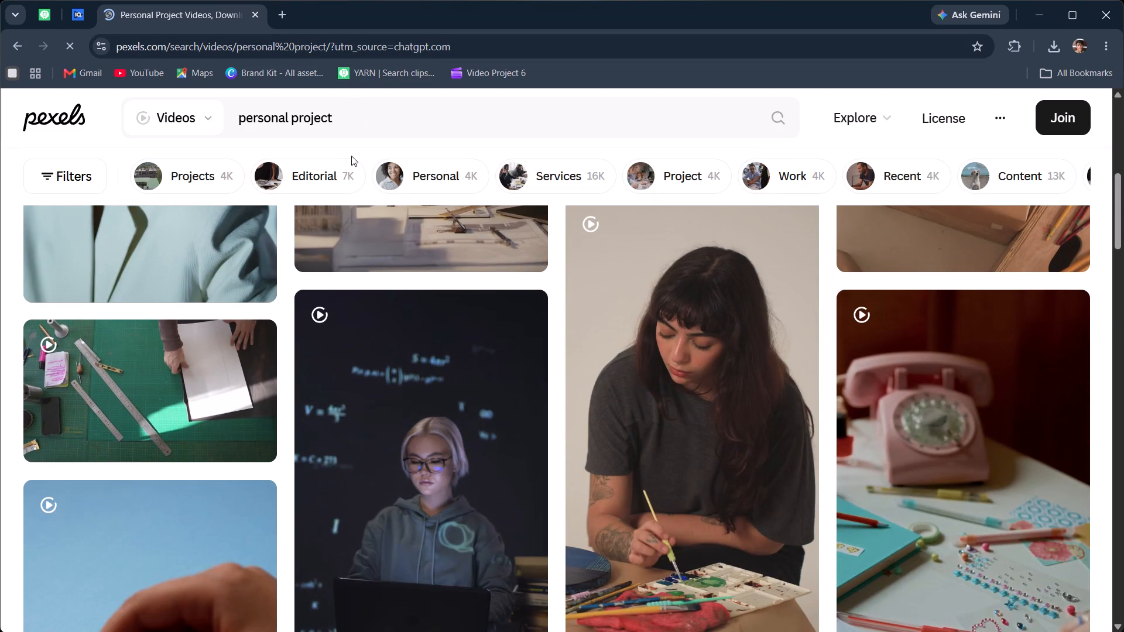
{"action": "scroll", "coordinate": [351, 156], "scroll_direction": "up", "scroll_amount": 2}
{"action": "scroll", "coordinate": [351, 156], "scroll_direction": "down", "scroll_amount": 3}
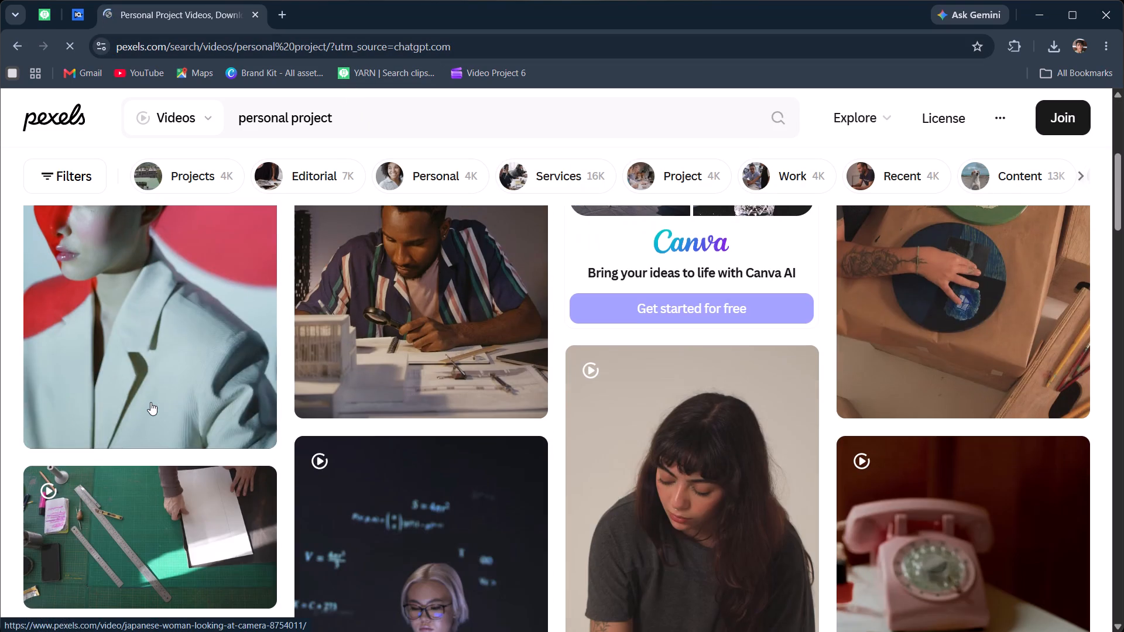
{"action": "scroll", "coordinate": [154, 400], "scroll_direction": "down", "scroll_amount": 2}
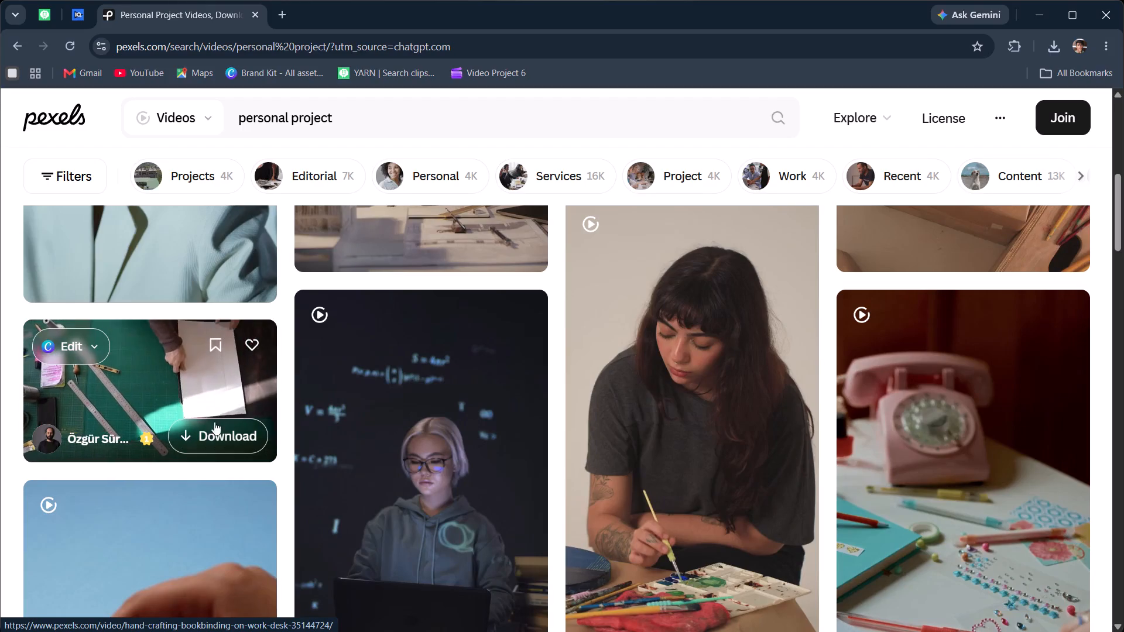
{"action": "left_click", "coordinate": [219, 446]}
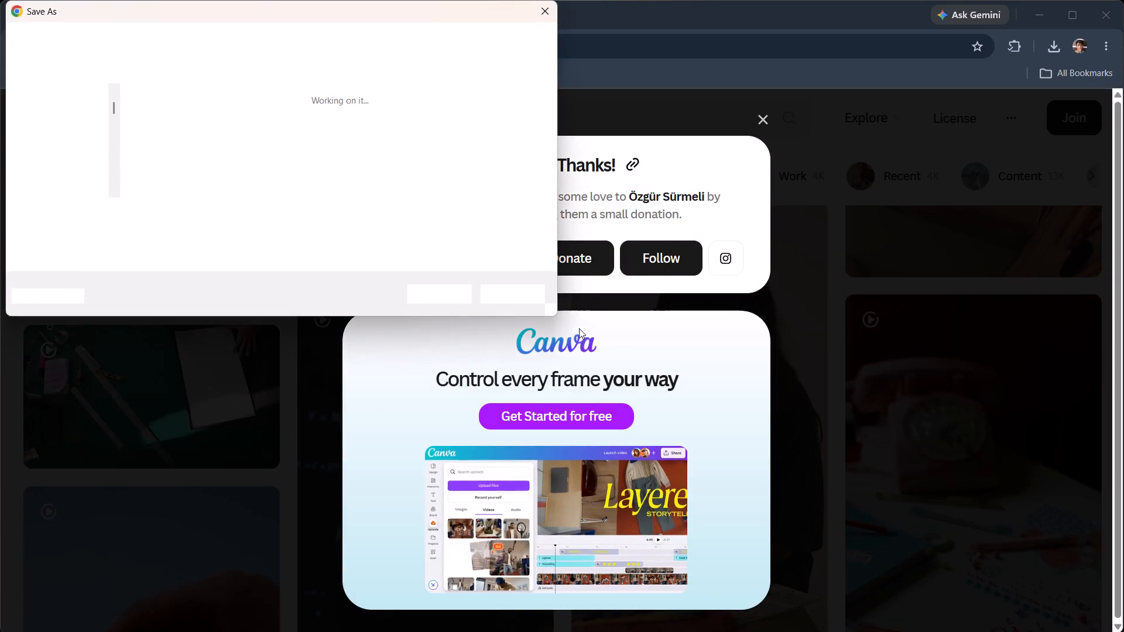
{"action": "left_click", "coordinate": [429, 295]}
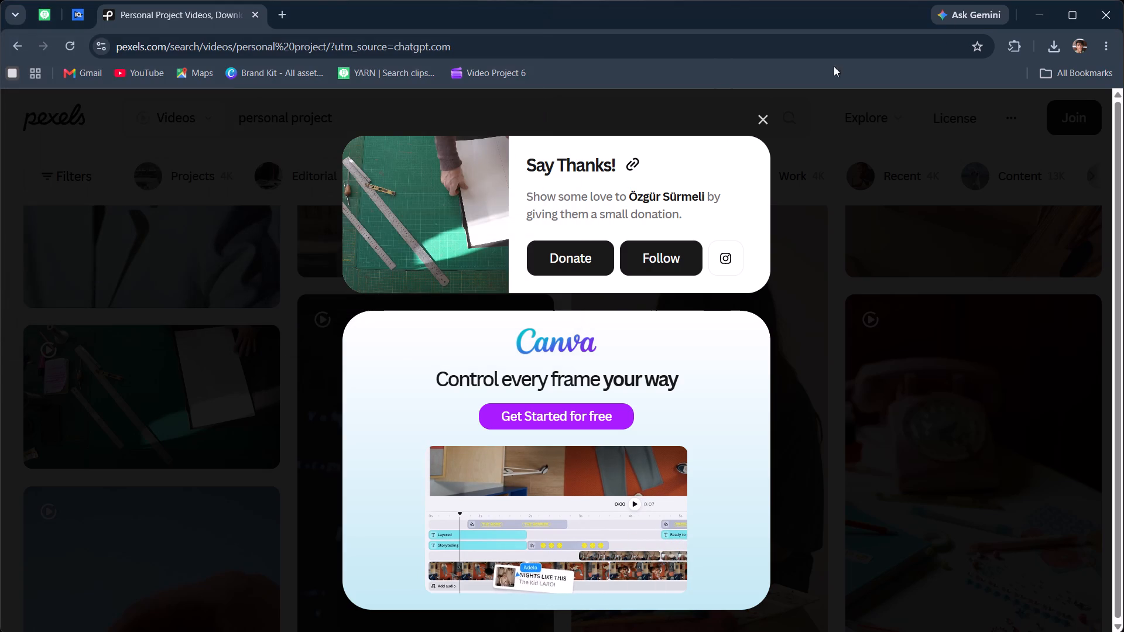
Return to CapCut and import the 14888399_1920_1080_25fps clip into the project media.
{"action": "left_click", "coordinate": [1033, 14]}
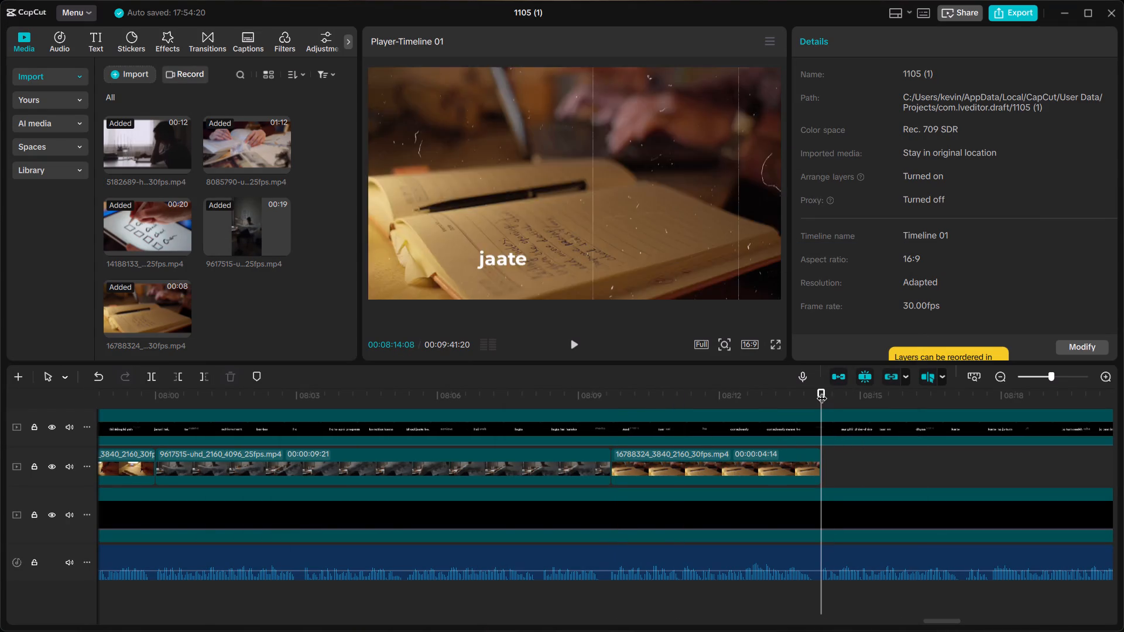
{"action": "left_click_drag", "start_coordinate": [822, 390], "coordinate": [805, 390]}
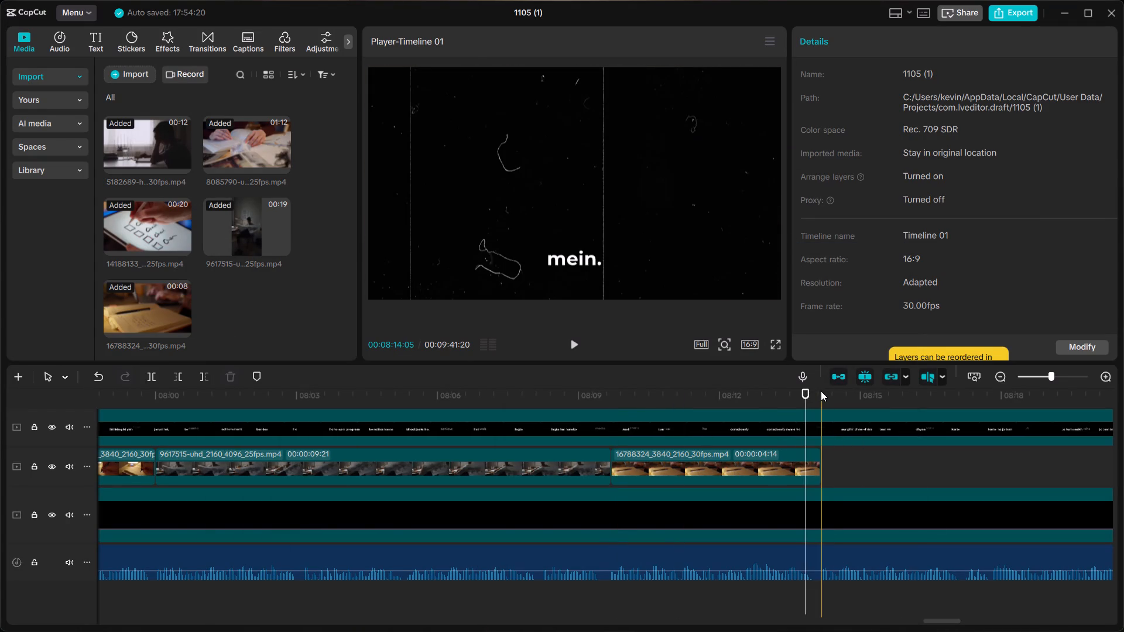
{"action": "left_click", "coordinate": [821, 391]}
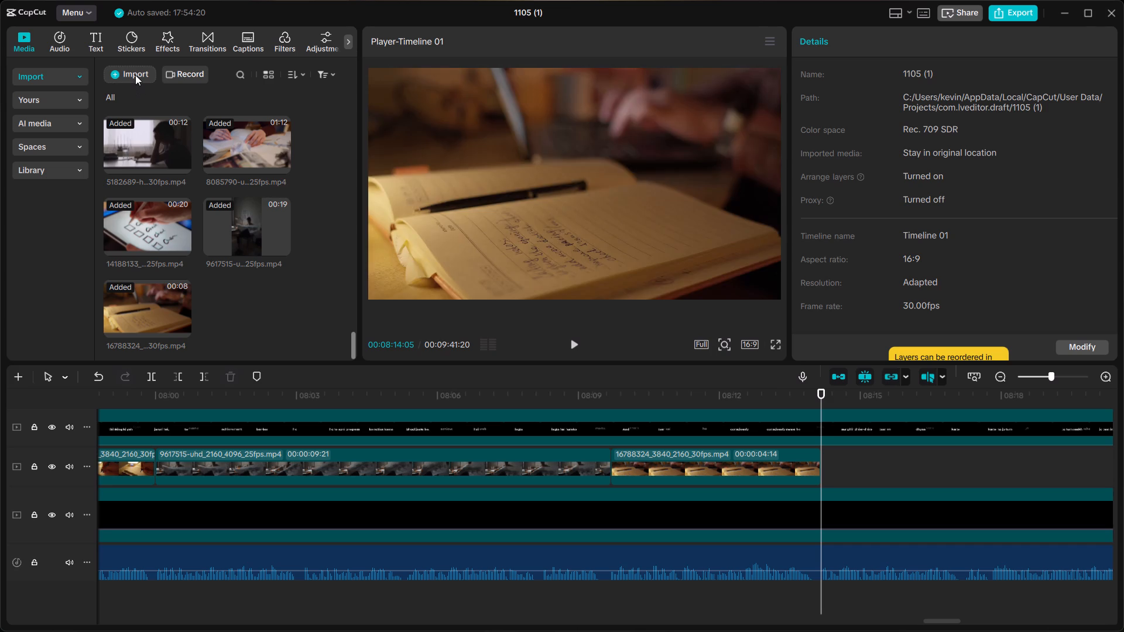
{"action": "left_click", "coordinate": [135, 75]}
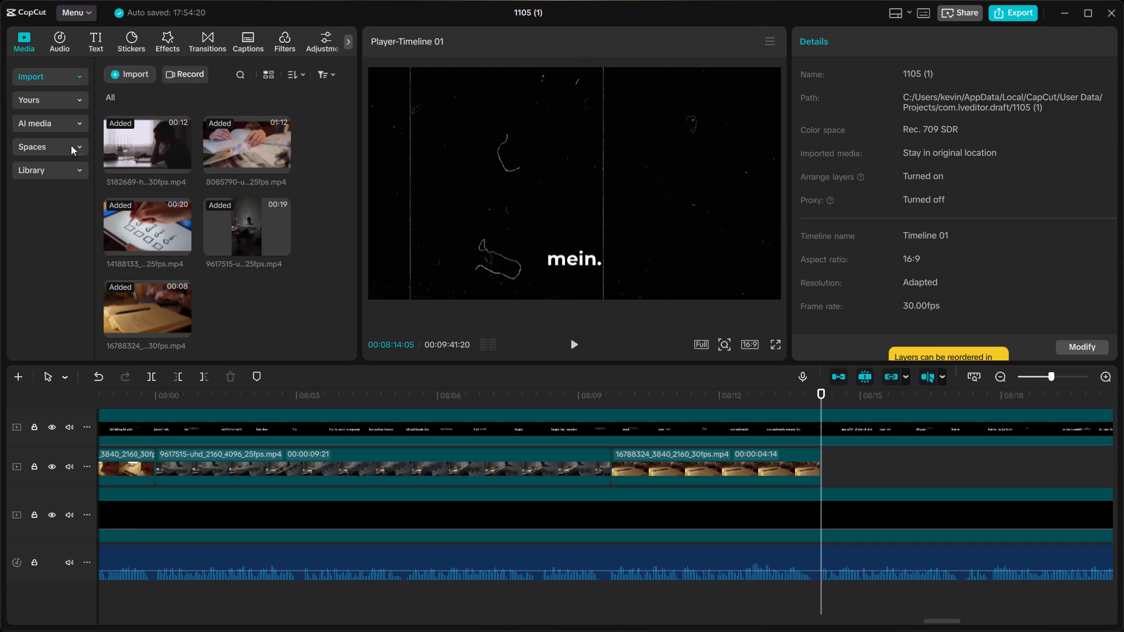
{"action": "scroll", "coordinate": [61, 154], "scroll_direction": "up", "scroll_amount": 4}
{"action": "scroll", "coordinate": [273, 126], "scroll_direction": "down", "scroll_amount": 2}
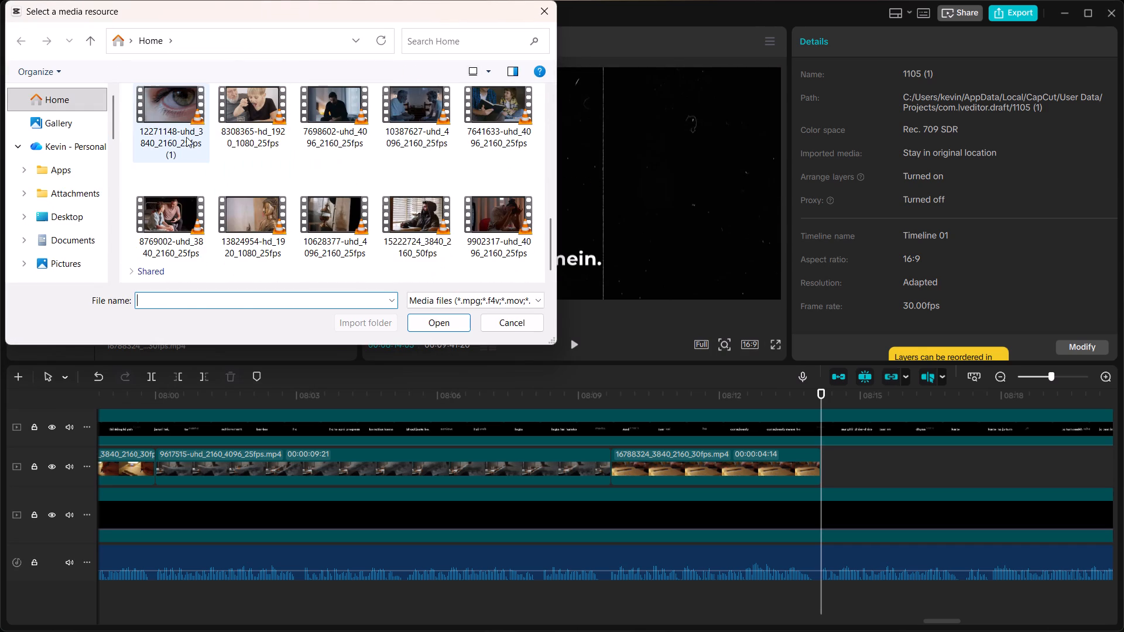
{"action": "left_click", "coordinate": [179, 112]}
{"action": "scroll", "coordinate": [192, 121], "scroll_direction": "up", "scroll_amount": 2}
{"action": "left_click", "coordinate": [173, 156]}
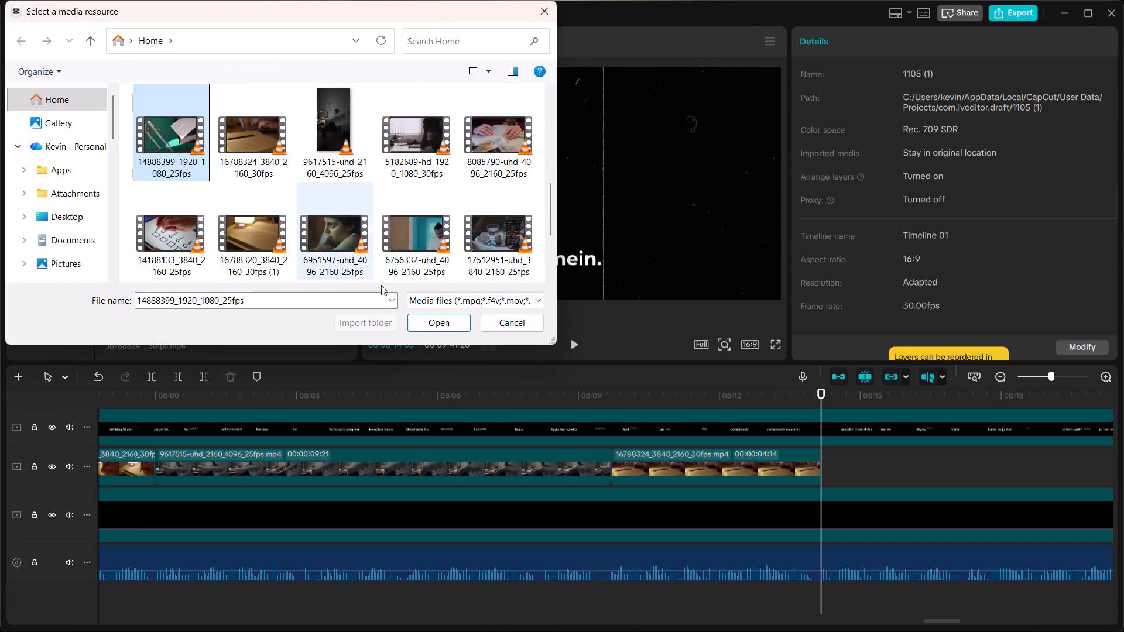
{"action": "left_click", "coordinate": [434, 324]}
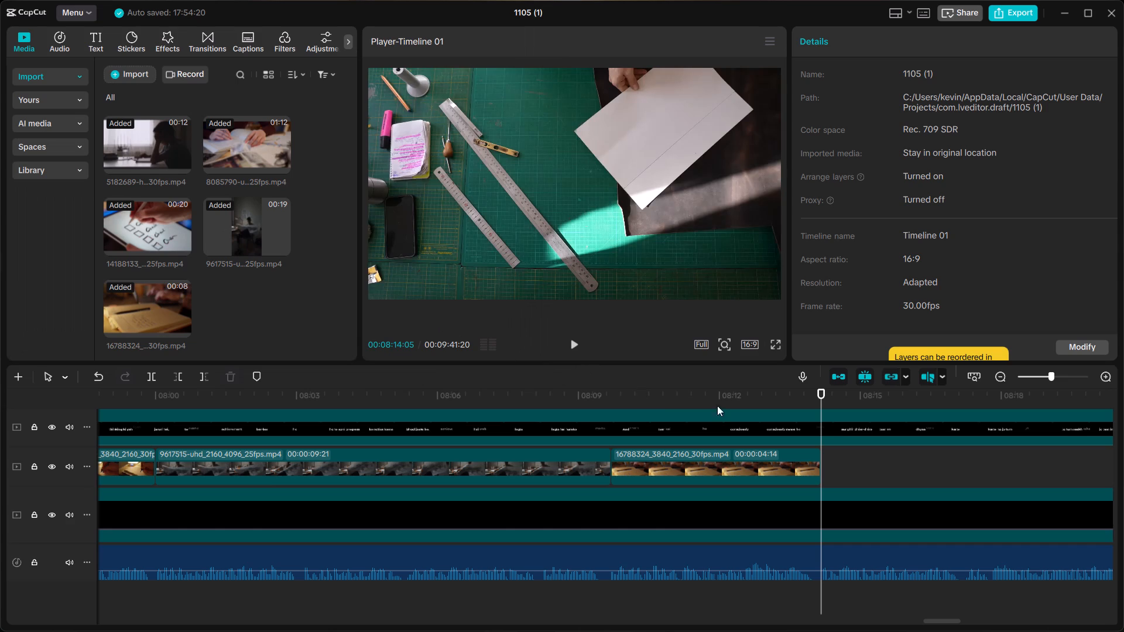
Place the 14888399 bookbinding clip on the B-roll track directly after the open-notebook clip, at 00:08:14:05.
{"action": "scroll", "coordinate": [239, 266], "scroll_direction": "down", "scroll_amount": 3}
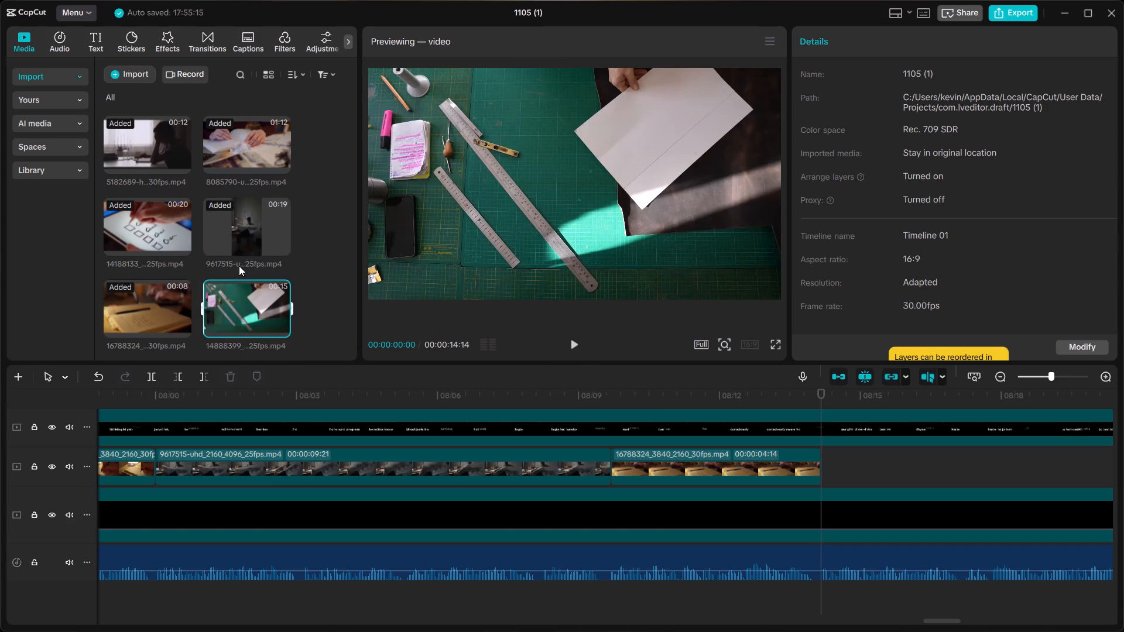
{"action": "scroll", "coordinate": [239, 266], "scroll_direction": "down", "scroll_amount": 2}
{"action": "left_click_drag", "start_coordinate": [227, 318], "coordinate": [836, 469]}
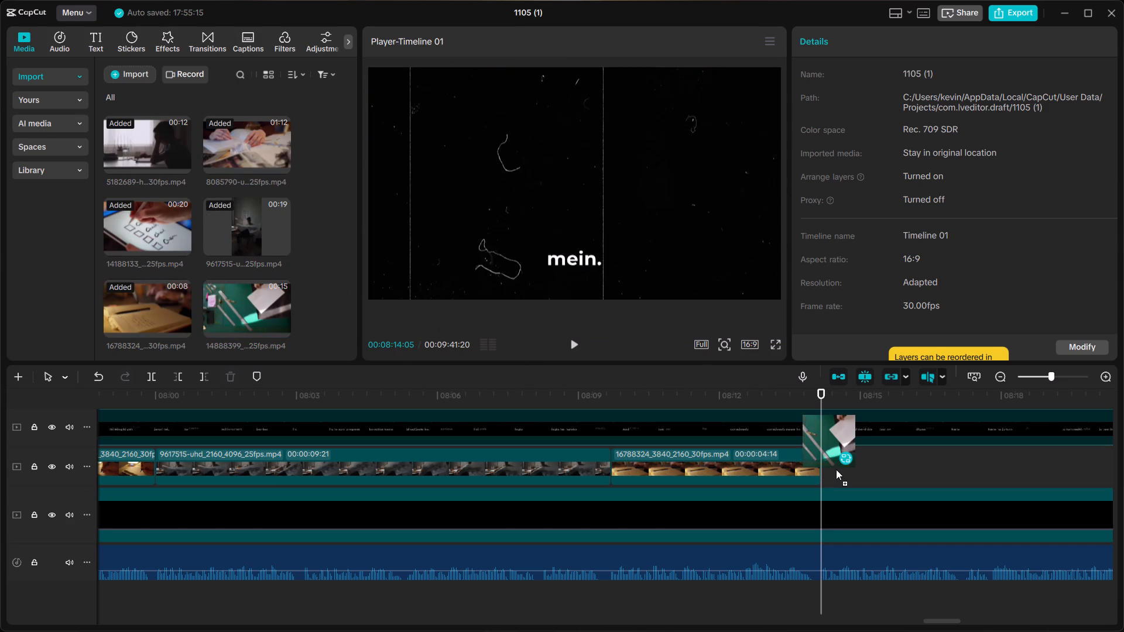
{"action": "left_click_drag", "start_coordinate": [836, 469], "coordinate": [823, 470]}
{"action": "left_click", "coordinate": [803, 396]}
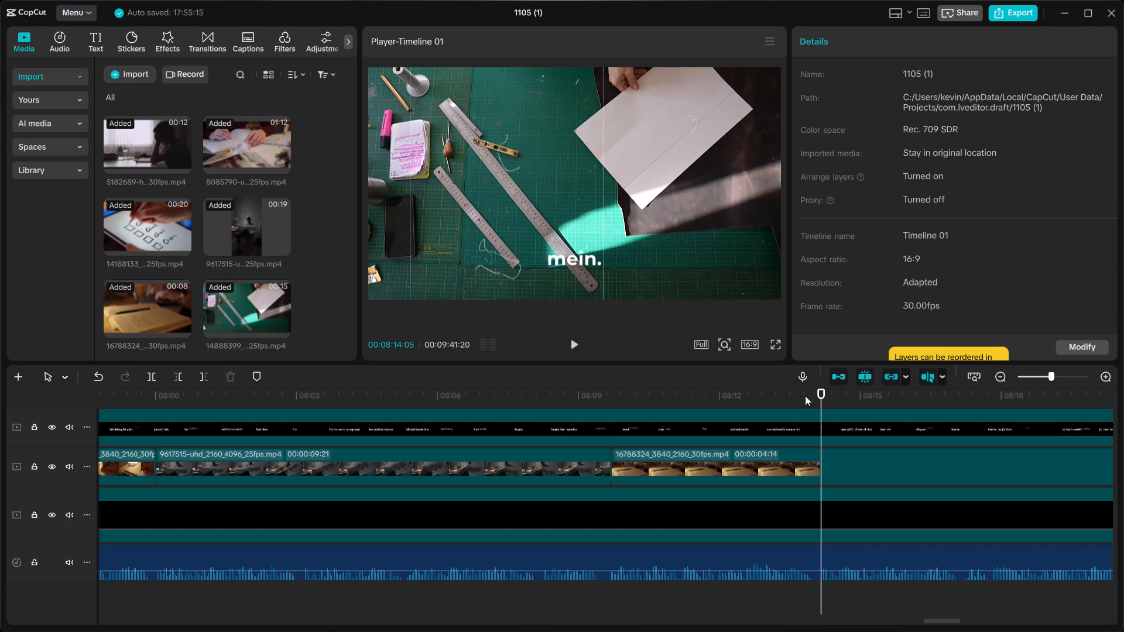
Play back the timeline from the end of the open-notebook clip through the bookbinding clip, checking it against the voiceover and captions.
{"action": "left_click", "coordinate": [813, 389]}
{"action": "left_click", "coordinate": [802, 397]}
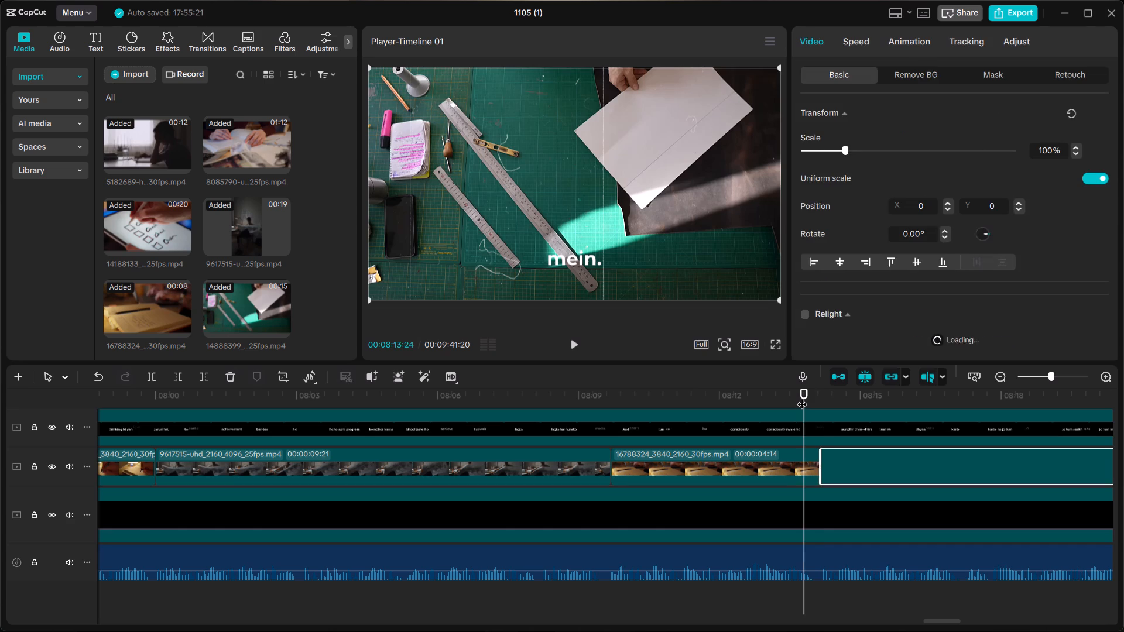
{"action": "key", "text": "space"}
{"action": "left_click", "coordinate": [794, 396]}
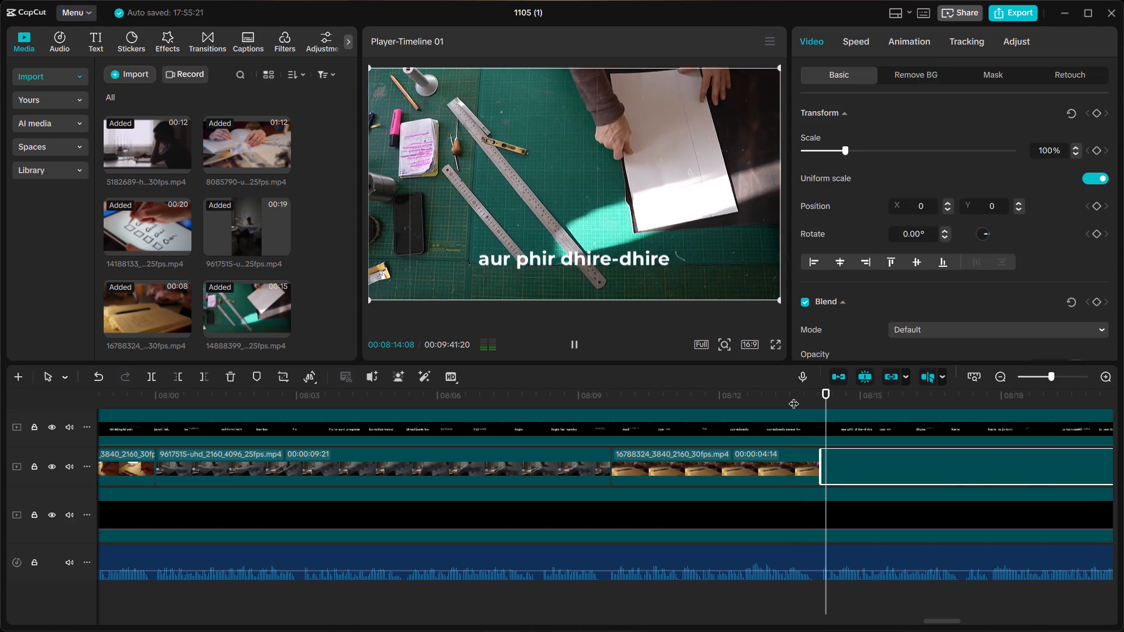
{"action": "left_click", "coordinate": [794, 396]}
{"action": "key", "text": "space"}
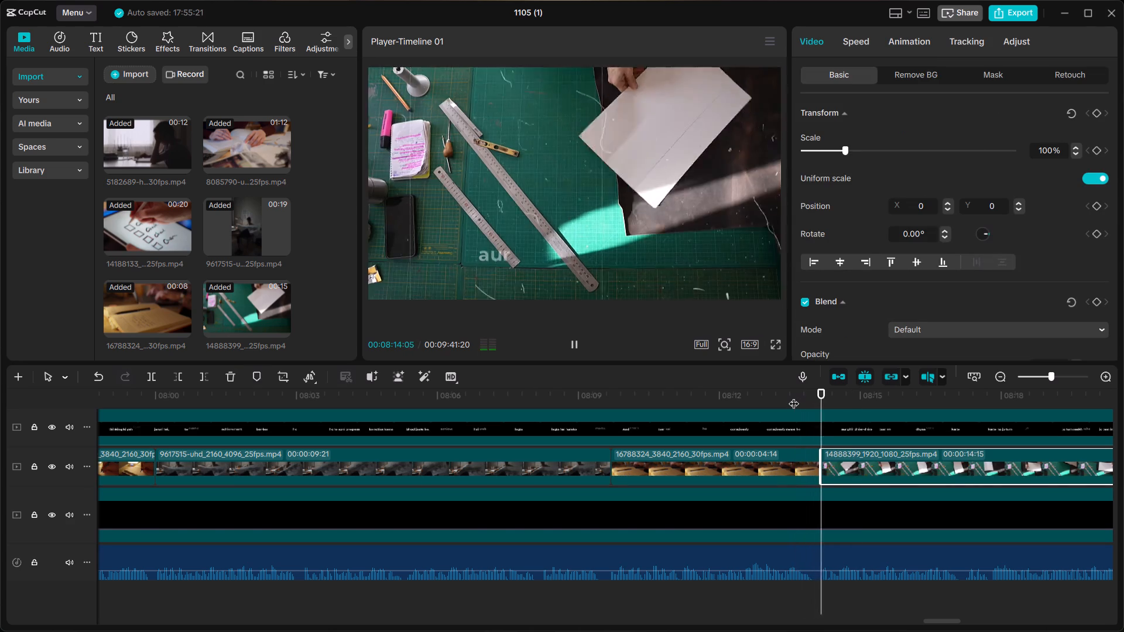
{"action": "scroll", "coordinate": [794, 396], "scroll_direction": "left", "scroll_amount": 1}
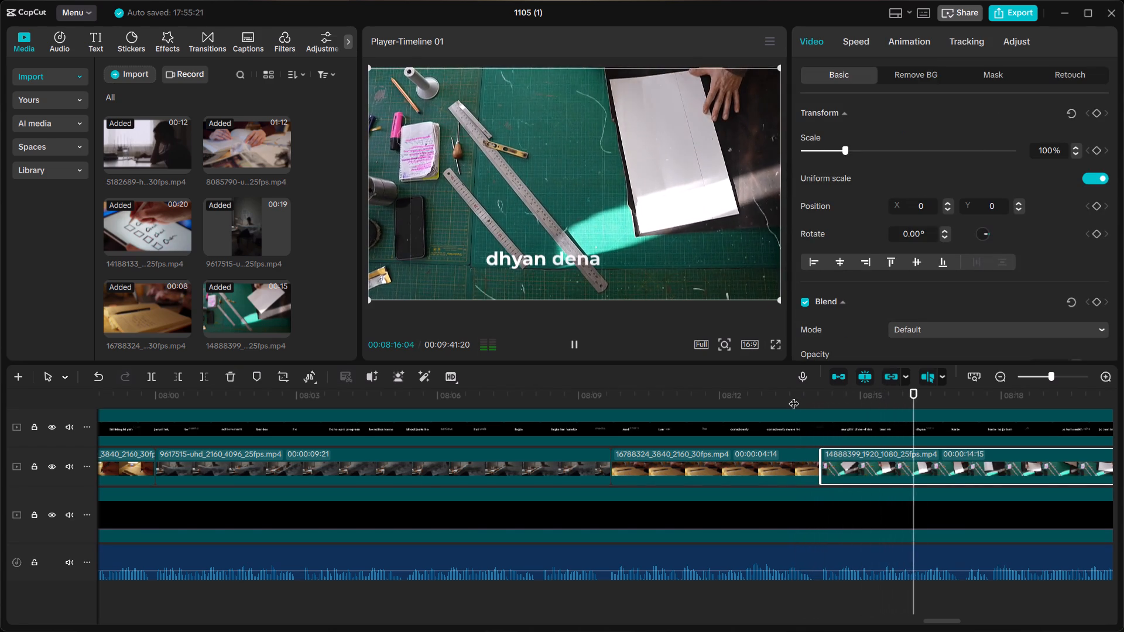
{"action": "scroll", "coordinate": [794, 396], "scroll_direction": "left", "scroll_amount": 2}
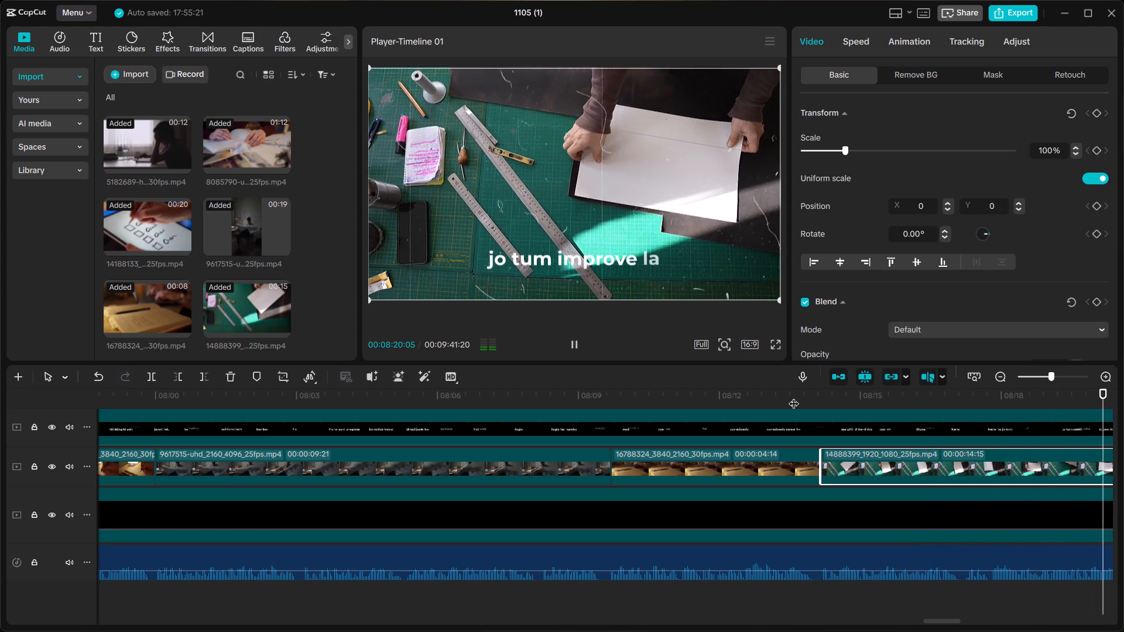
{"action": "scroll", "coordinate": [794, 396], "scroll_direction": "left", "scroll_amount": 1}
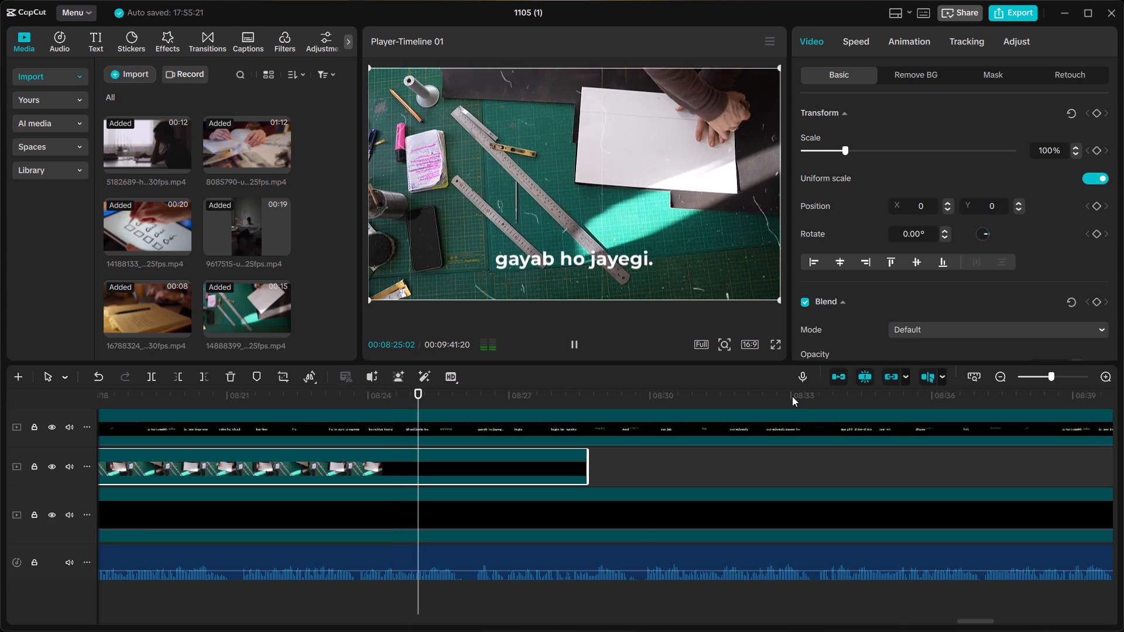
{"action": "left_click", "coordinate": [850, 50]}
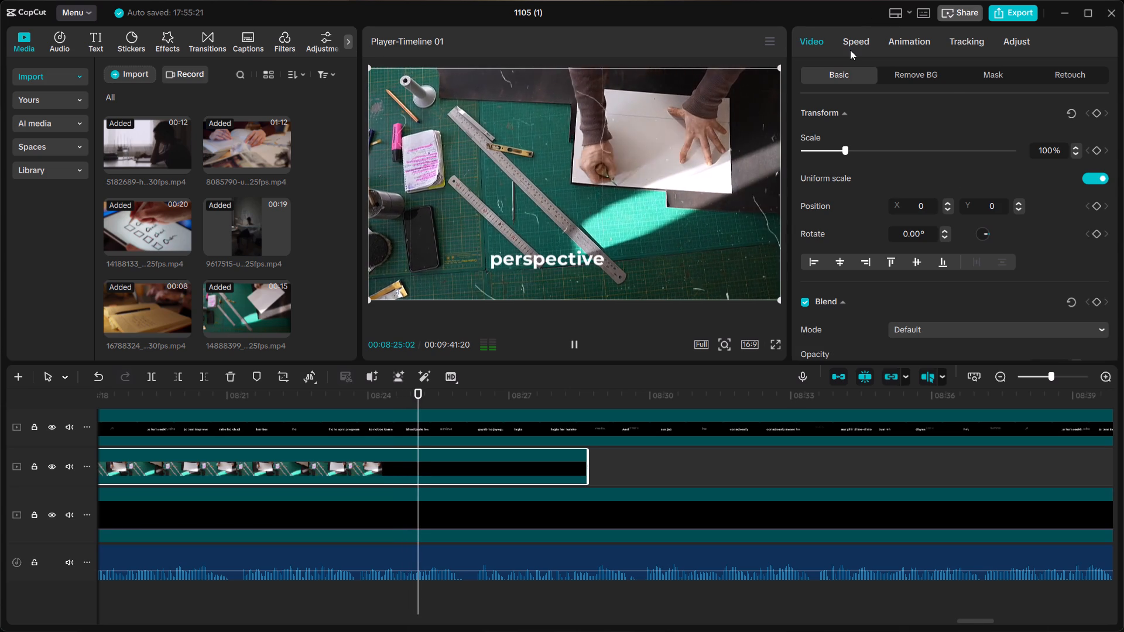
{"action": "left_click", "coordinate": [824, 43]}
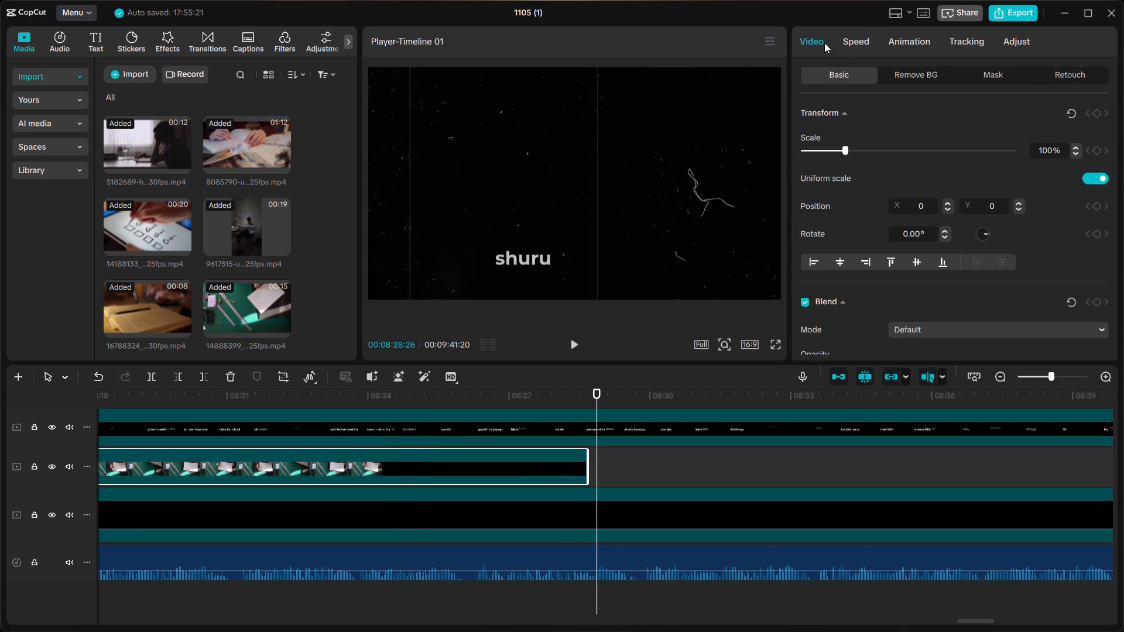
Replay the bookbinding clip to find the cut point, split it at 00:08:21:11 before "ab main jhooth nahin", and delete the remainder.
{"action": "left_click", "coordinate": [282, 398]}
{"action": "key", "text": "space"}
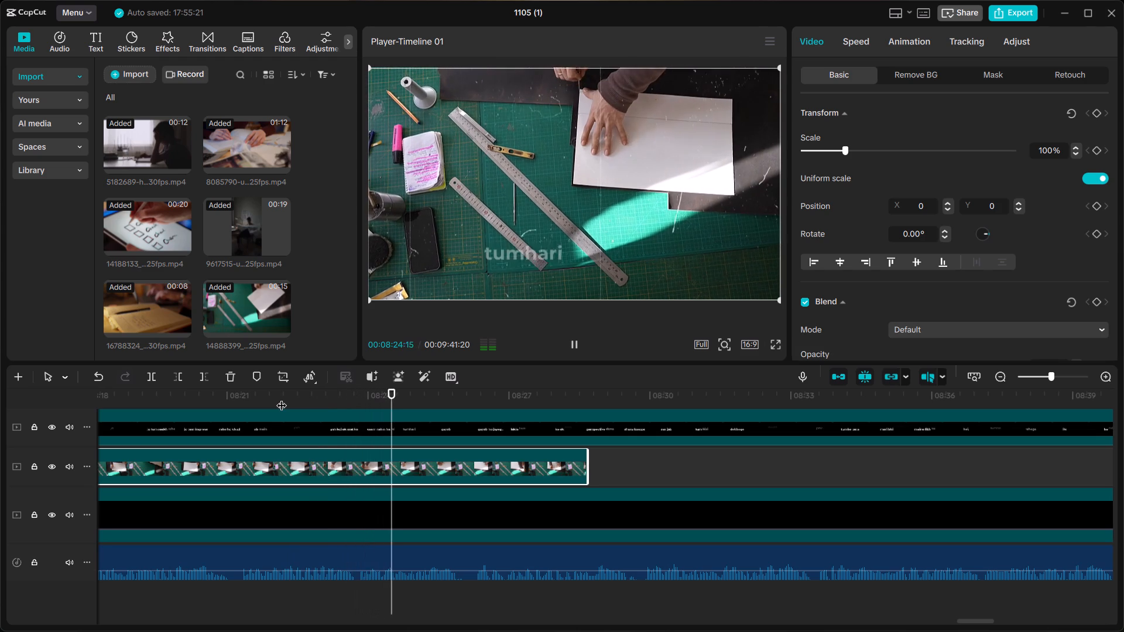
{"action": "key", "text": "space"}
{"action": "scroll", "coordinate": [259, 396], "scroll_direction": "right", "scroll_amount": 2}
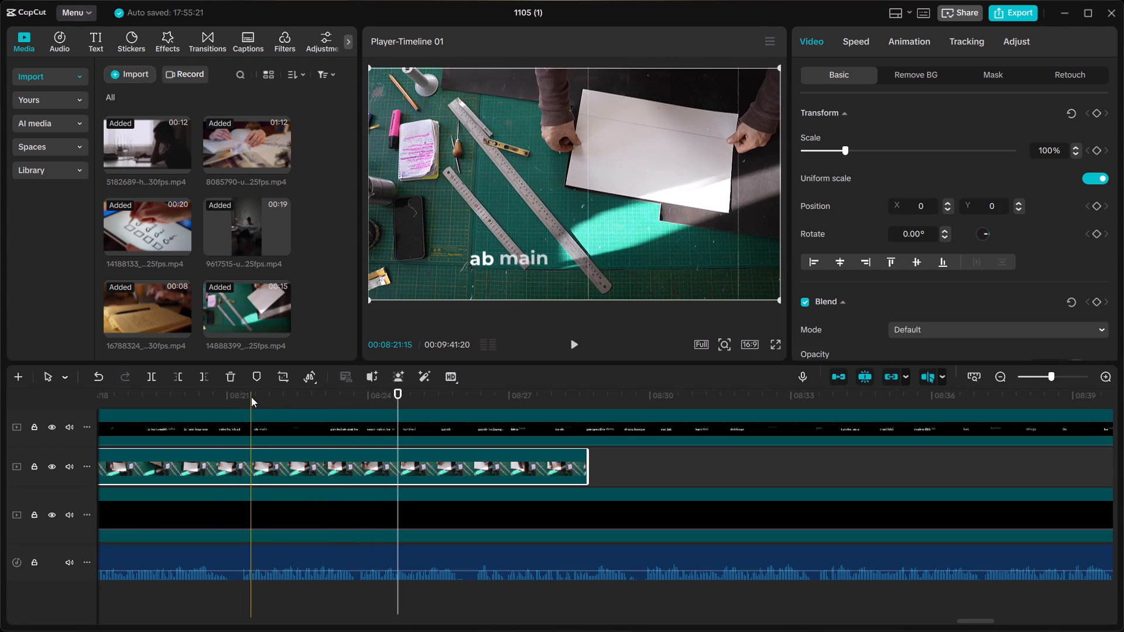
{"action": "scroll", "coordinate": [251, 397], "scroll_direction": "right", "scroll_amount": 1}
{"action": "left_click", "coordinate": [142, 403]}
{"action": "key", "text": "space"}
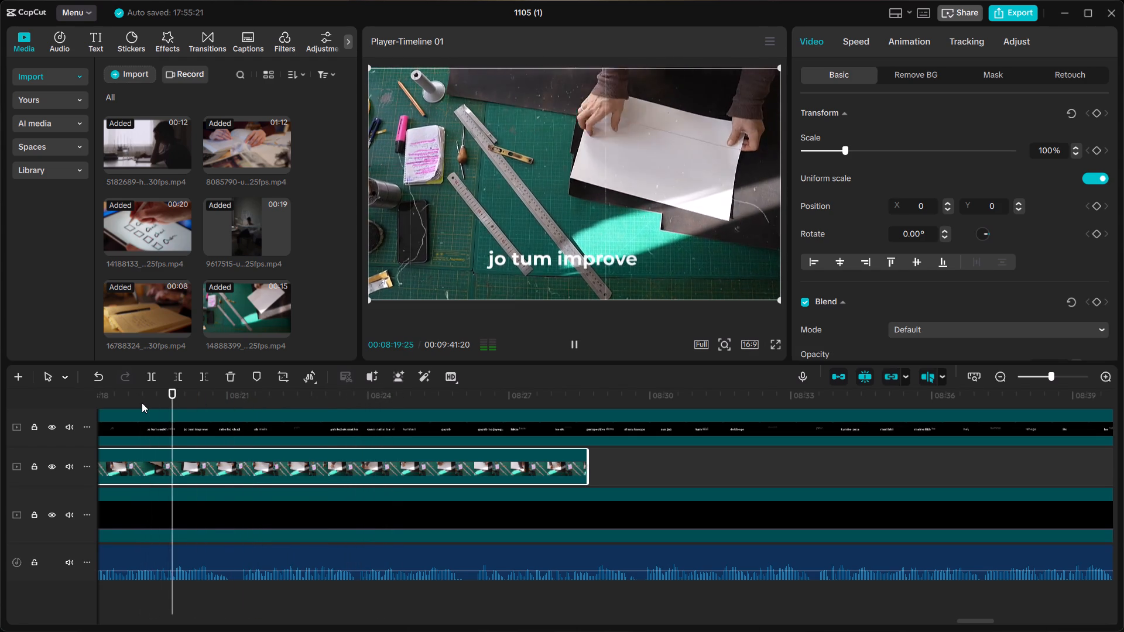
{"action": "key", "text": "space"}
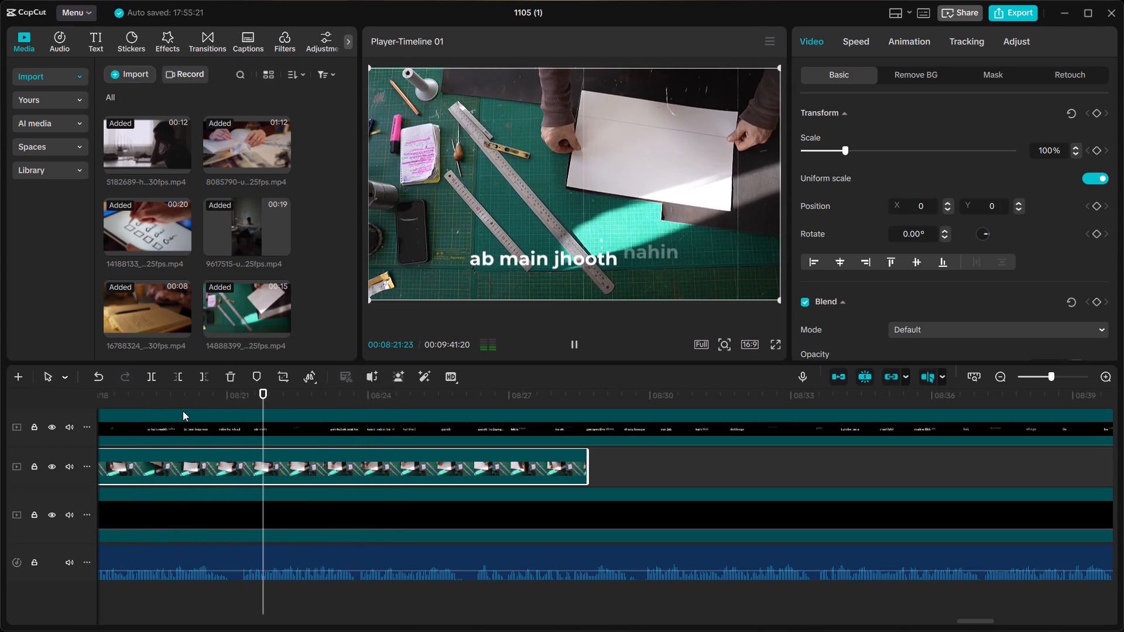
{"action": "left_click", "coordinate": [243, 438]}
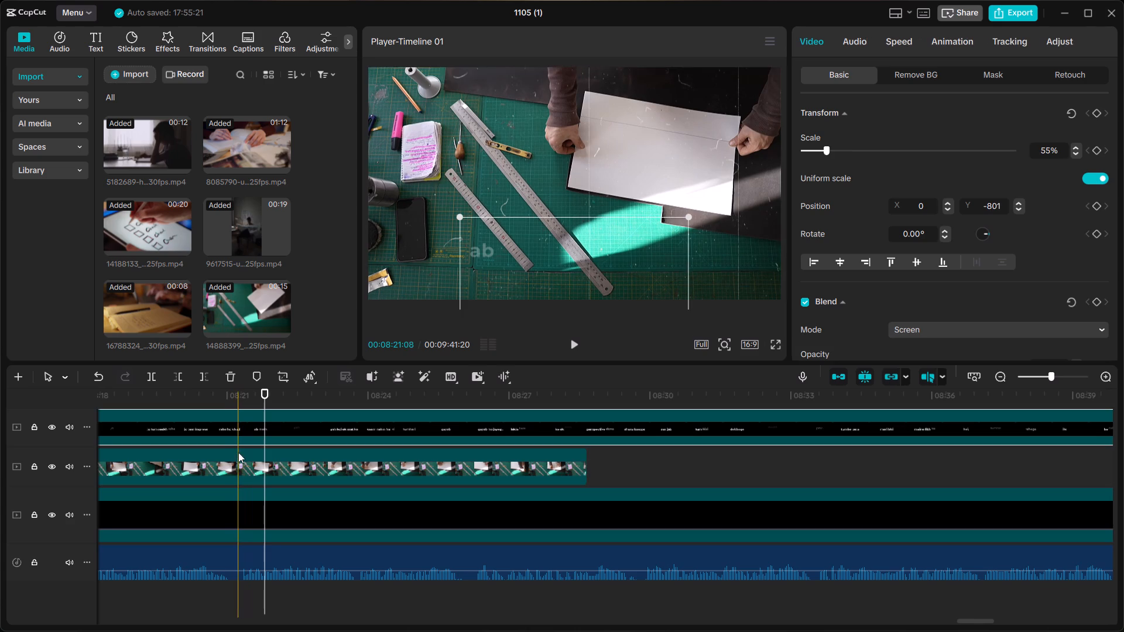
{"action": "left_click", "coordinate": [239, 466]}
{"action": "left_click", "coordinate": [242, 470]}
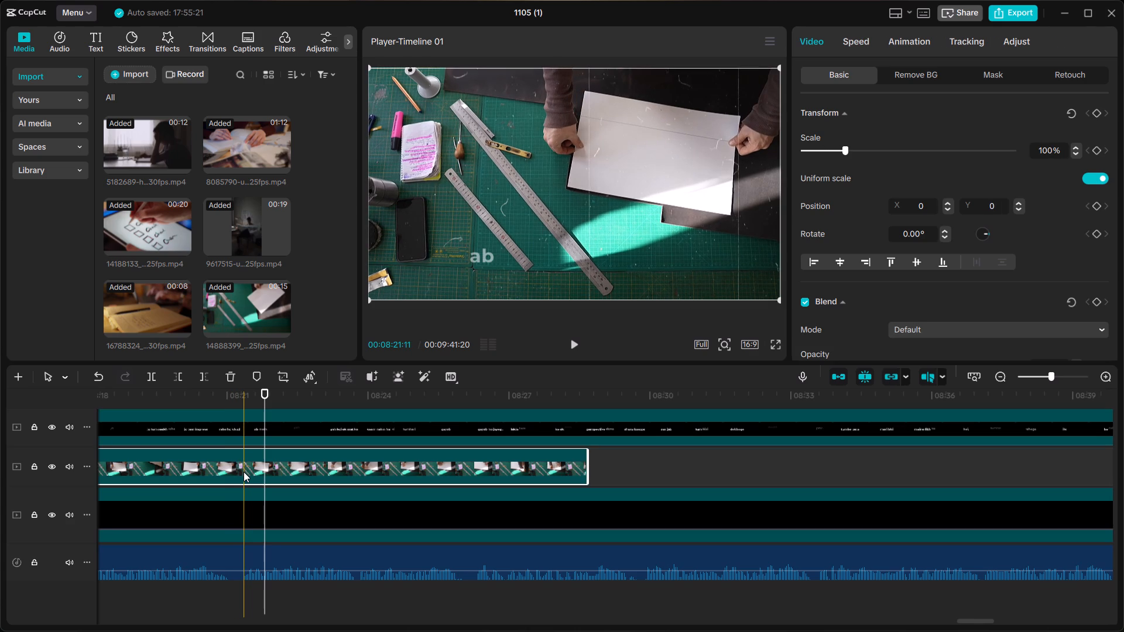
{"action": "key", "text": "ctrl+b"}
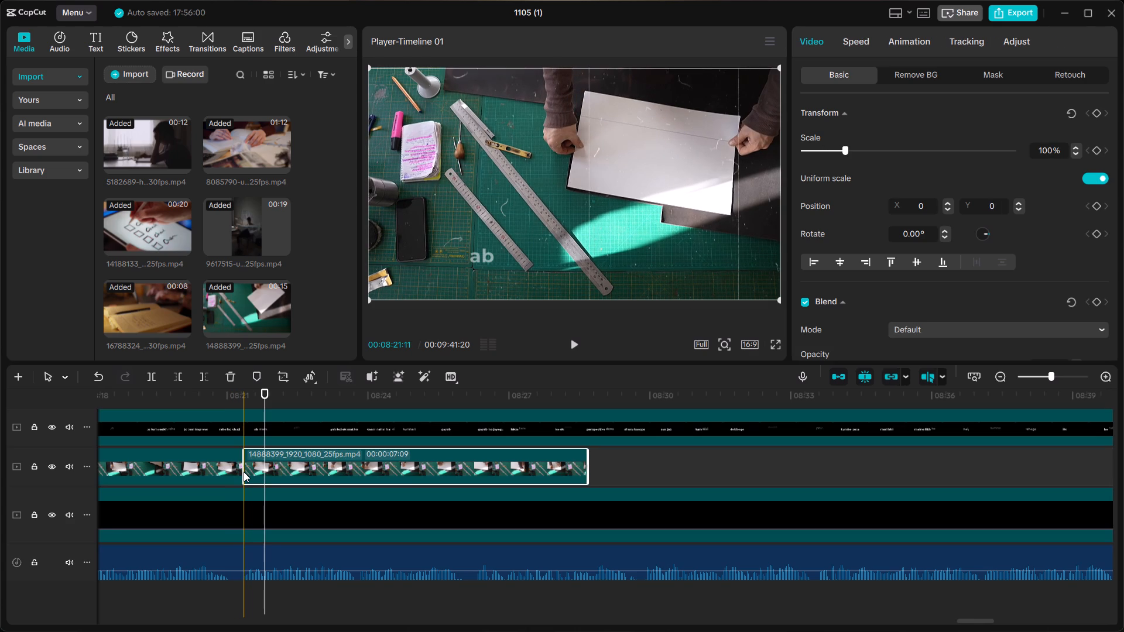
{"action": "key", "text": "BackSpace"}
Look through the imported project media for an existing clip that suits the "ab main jhooth nahin" caption line.
{"action": "scroll", "coordinate": [163, 264], "scroll_direction": "down", "scroll_amount": 1}
{"action": "scroll", "coordinate": [163, 264], "scroll_direction": "up", "scroll_amount": 4}
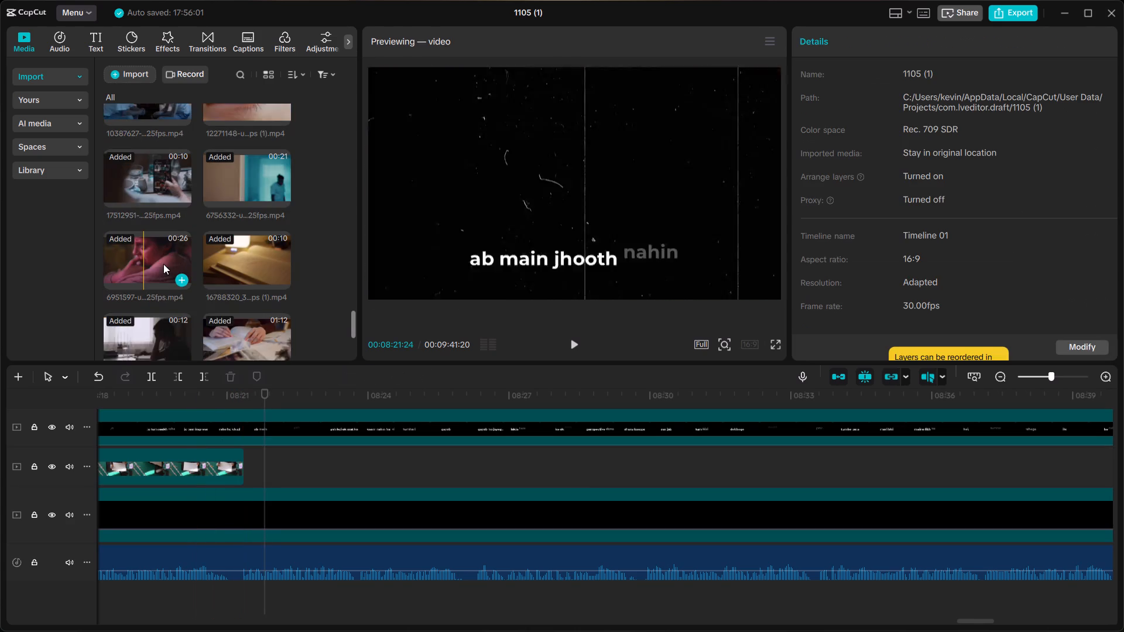
{"action": "scroll", "coordinate": [163, 264], "scroll_direction": "up", "scroll_amount": 4}
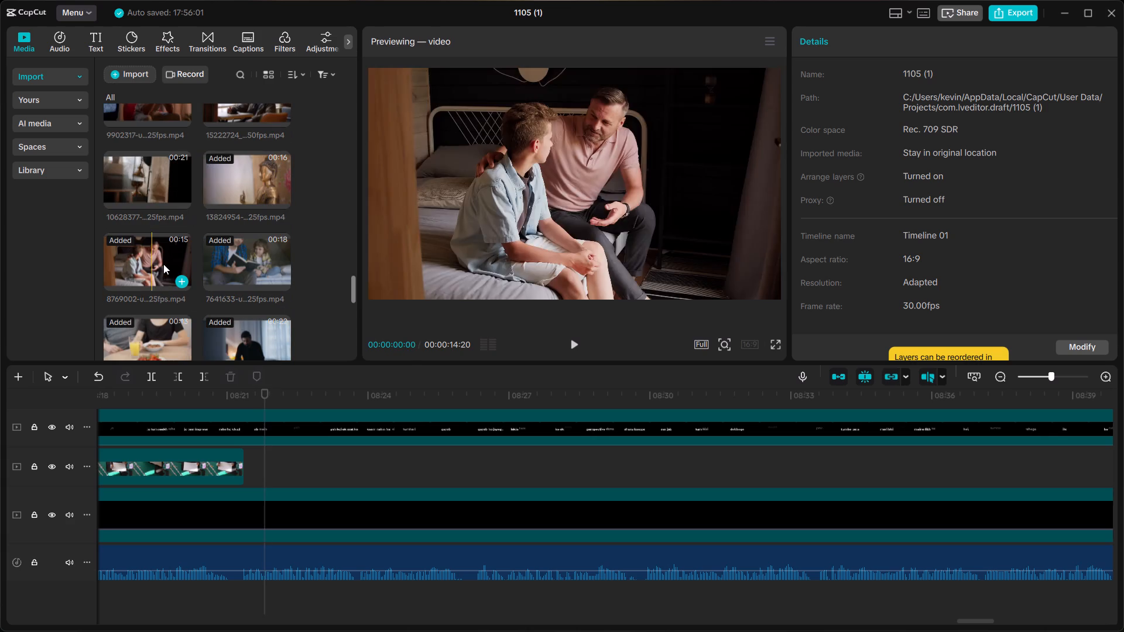
{"action": "scroll", "coordinate": [196, 214], "scroll_direction": "up", "scroll_amount": 5}
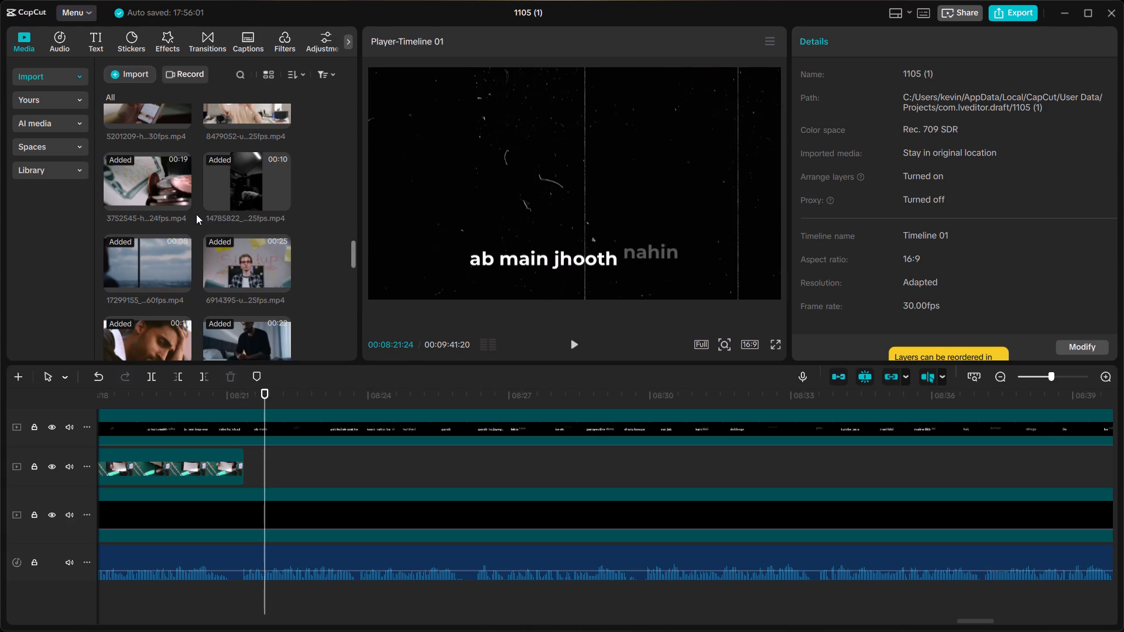
{"action": "scroll", "coordinate": [196, 215], "scroll_direction": "up", "scroll_amount": 2}
{"action": "scroll", "coordinate": [196, 215], "scroll_direction": "down", "scroll_amount": 6}
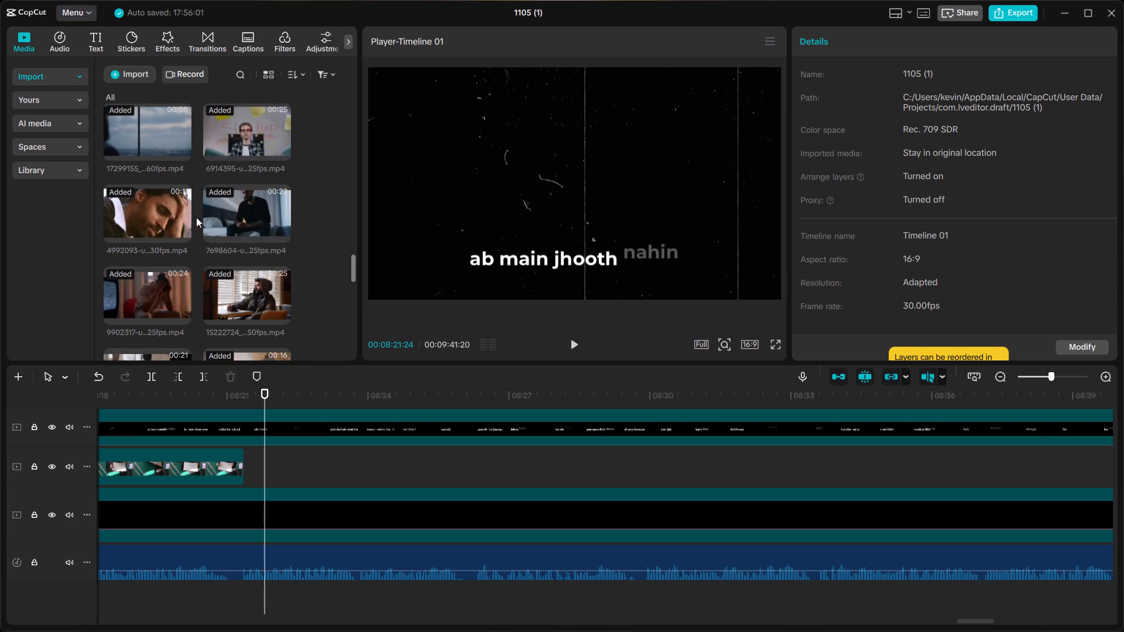
{"action": "scroll", "coordinate": [196, 217], "scroll_direction": "down", "scroll_amount": 8}
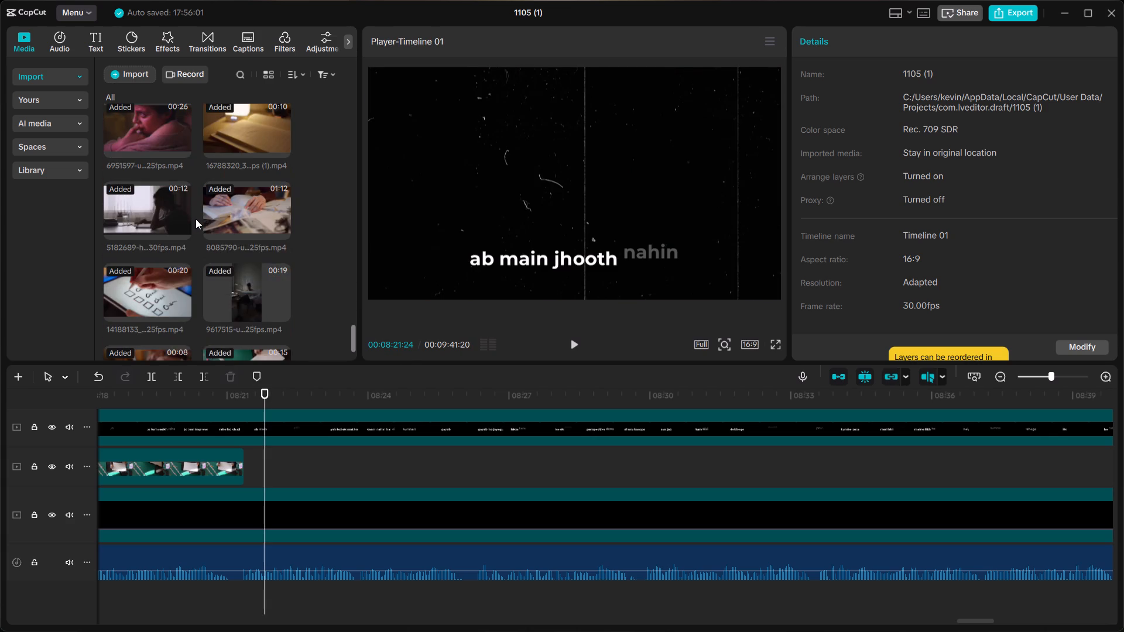
{"action": "scroll", "coordinate": [196, 219], "scroll_direction": "up", "scroll_amount": 19}
{"action": "scroll", "coordinate": [191, 224], "scroll_direction": "up", "scroll_amount": 4}
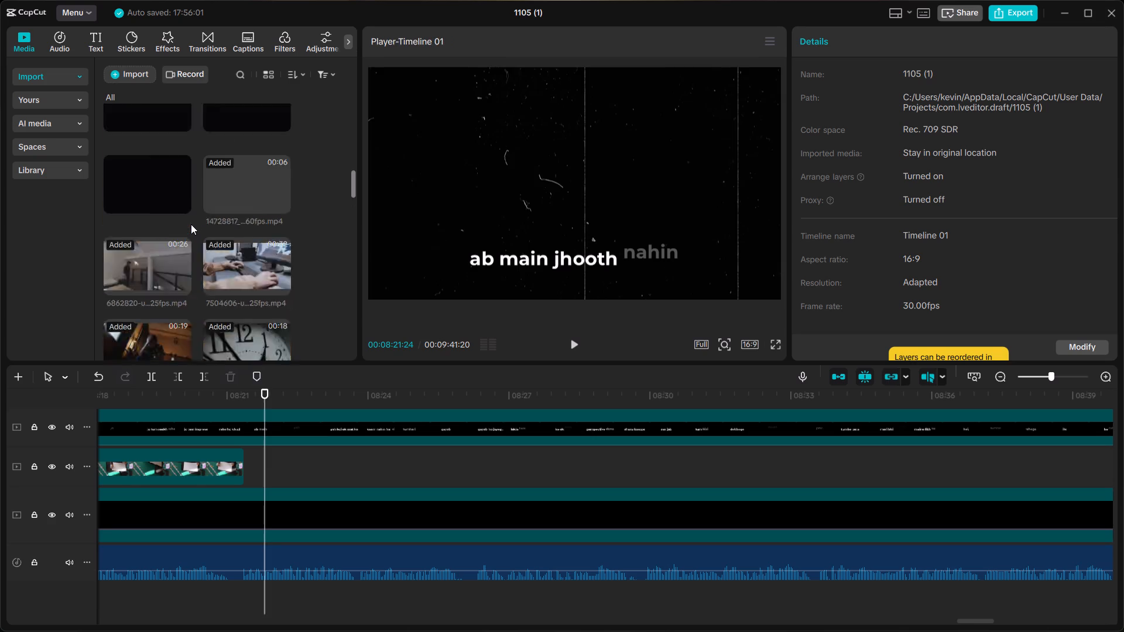
{"action": "scroll", "coordinate": [158, 254], "scroll_direction": "up", "scroll_amount": 5}
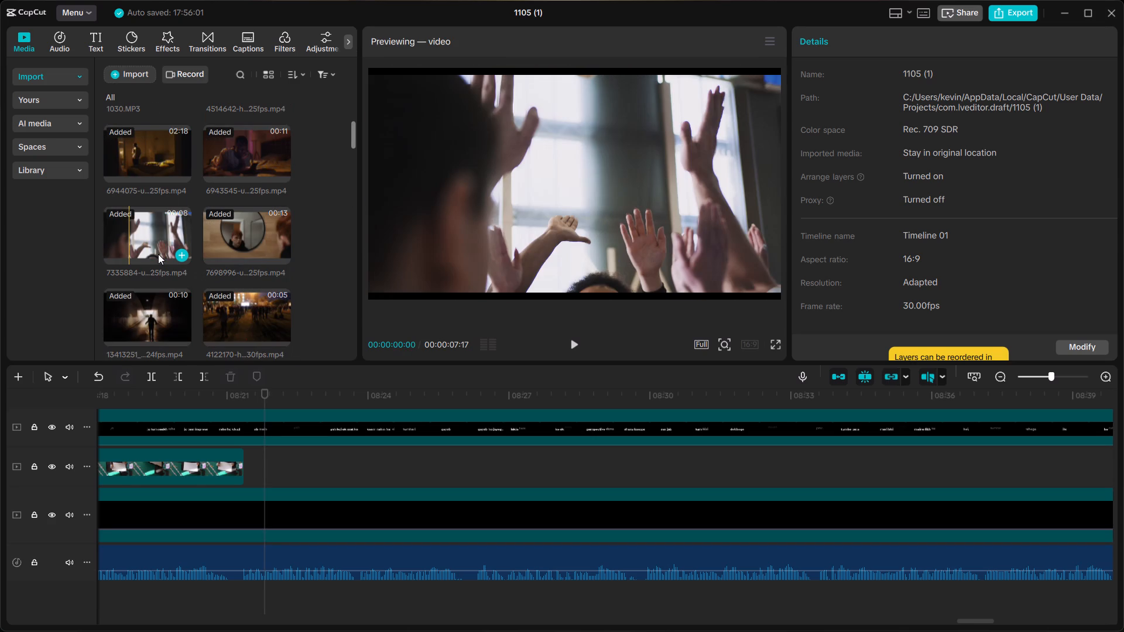
{"action": "scroll", "coordinate": [154, 243], "scroll_direction": "up", "scroll_amount": 3}
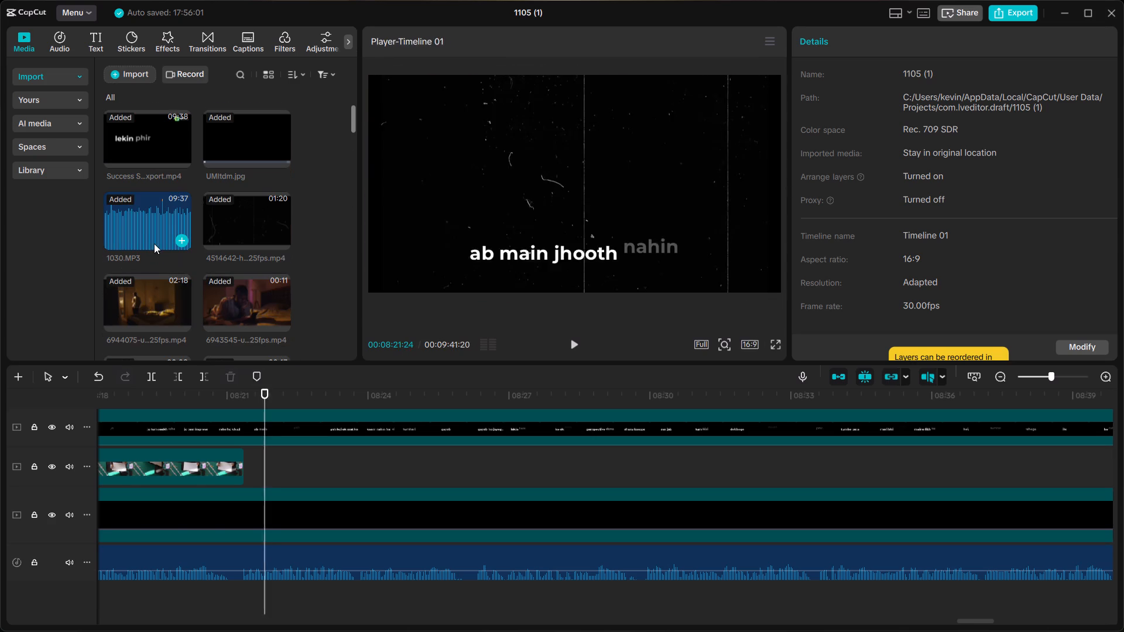
{"action": "scroll", "coordinate": [256, 300], "scroll_direction": "up", "scroll_amount": 4}
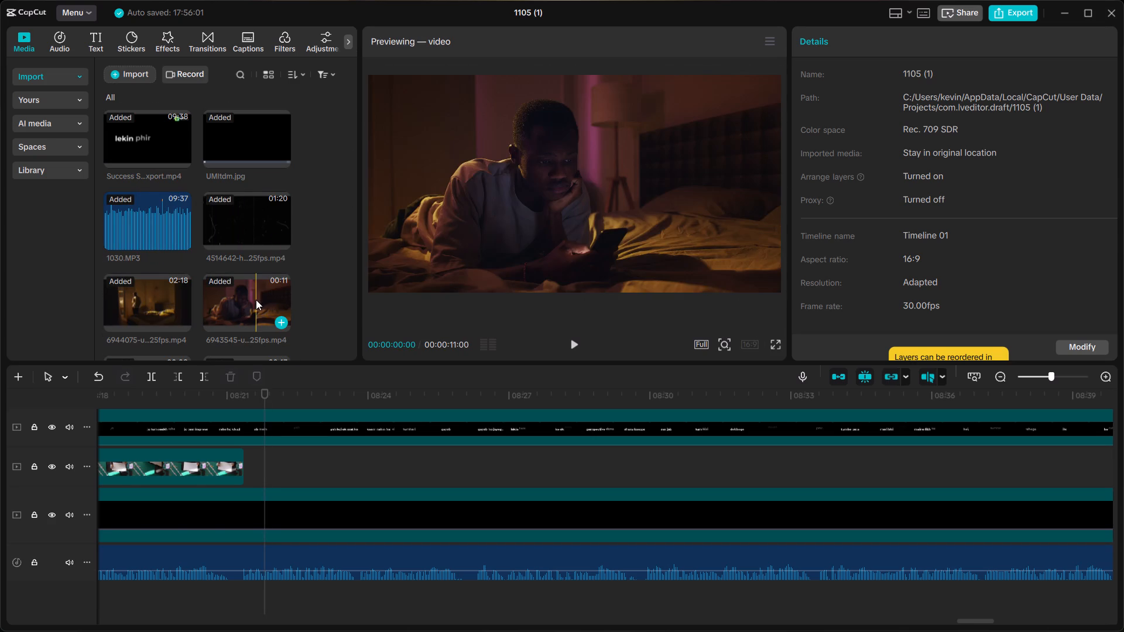
{"action": "scroll", "coordinate": [231, 256], "scroll_direction": "down", "scroll_amount": 6}
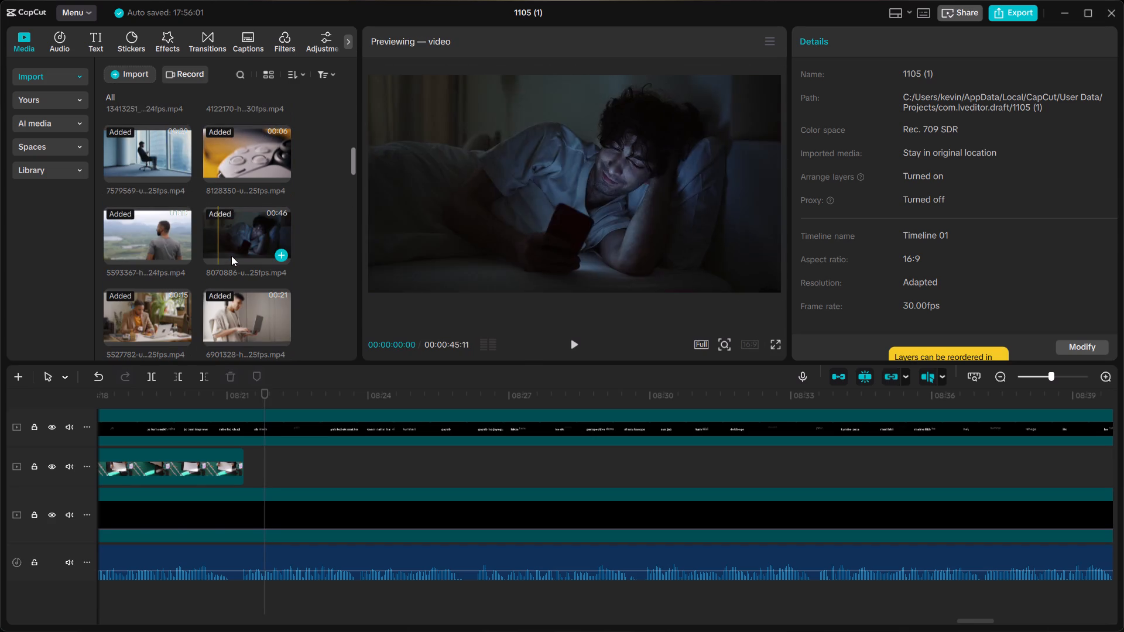
{"action": "scroll", "coordinate": [231, 256], "scroll_direction": "down", "scroll_amount": 4}
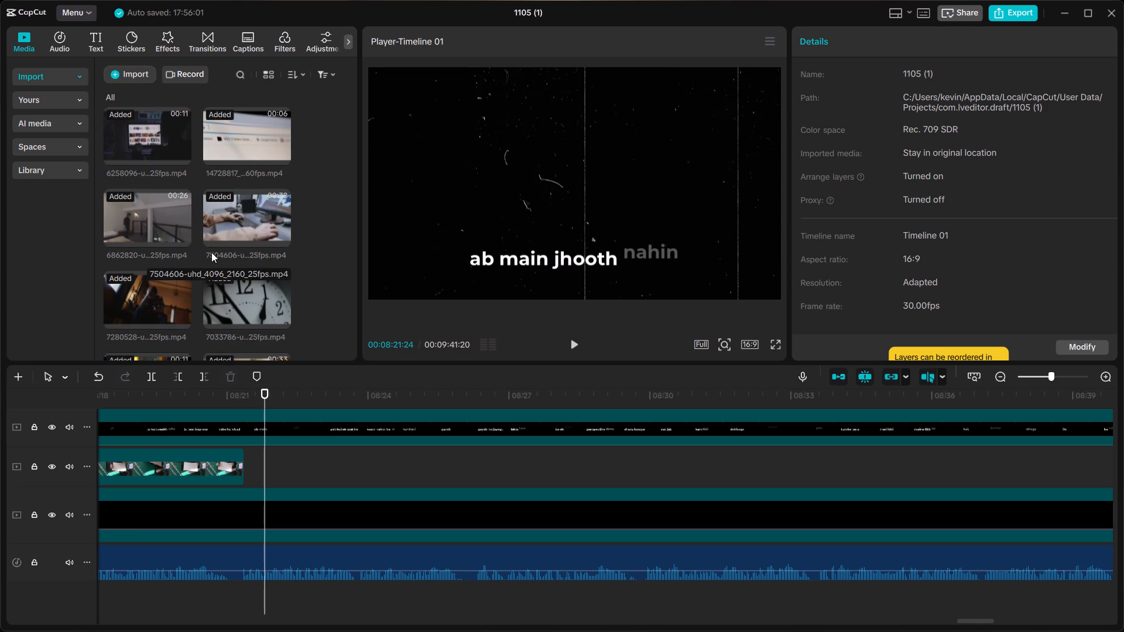
{"action": "scroll", "coordinate": [211, 252], "scroll_direction": "down", "scroll_amount": 4}
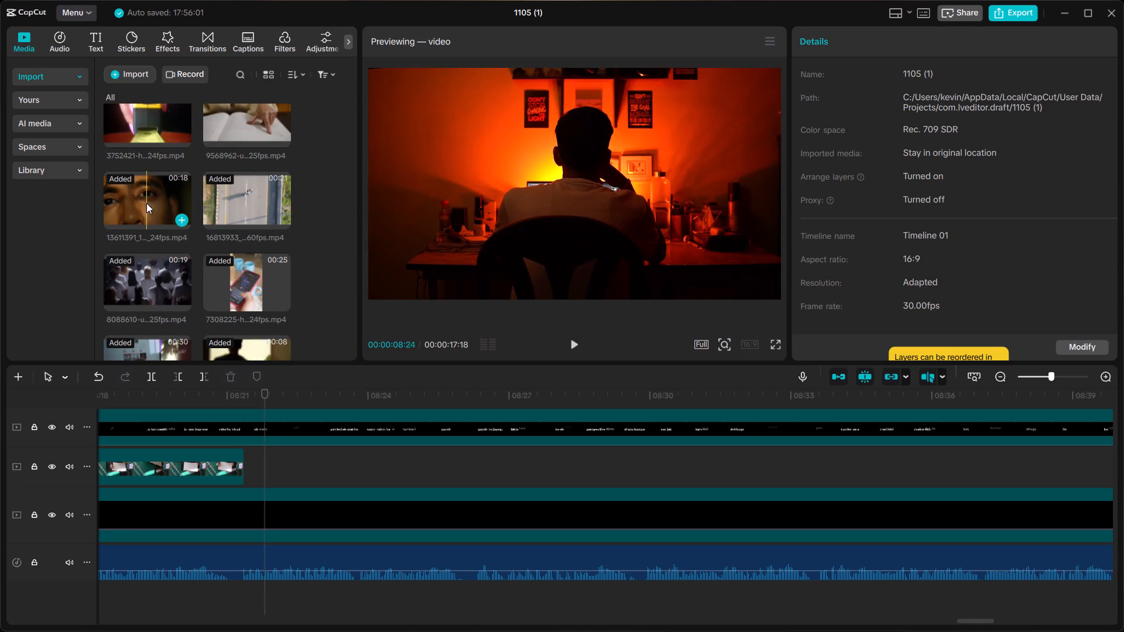
Place the 13611391_1920_1080_24fps clip on the B-roll track directly after the trimmed bookbinding clip, without replacing that clip.
{"action": "left_click_drag", "start_coordinate": [146, 203], "coordinate": [239, 473]}
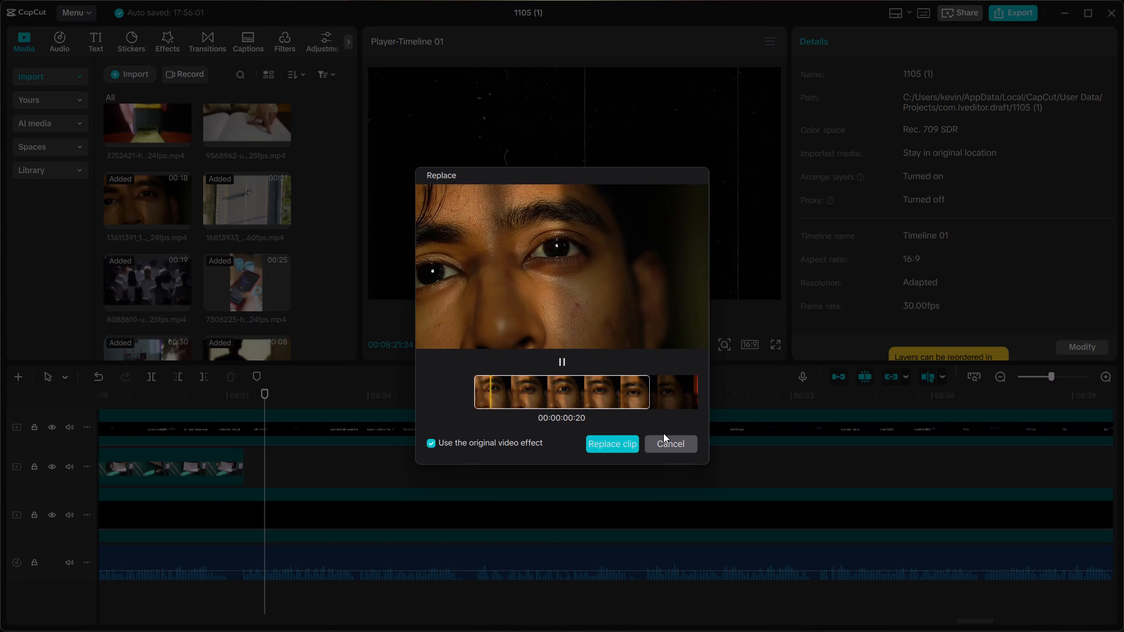
{"action": "left_click", "coordinate": [667, 447]}
{"action": "left_click_drag", "start_coordinate": [118, 201], "coordinate": [314, 360]}
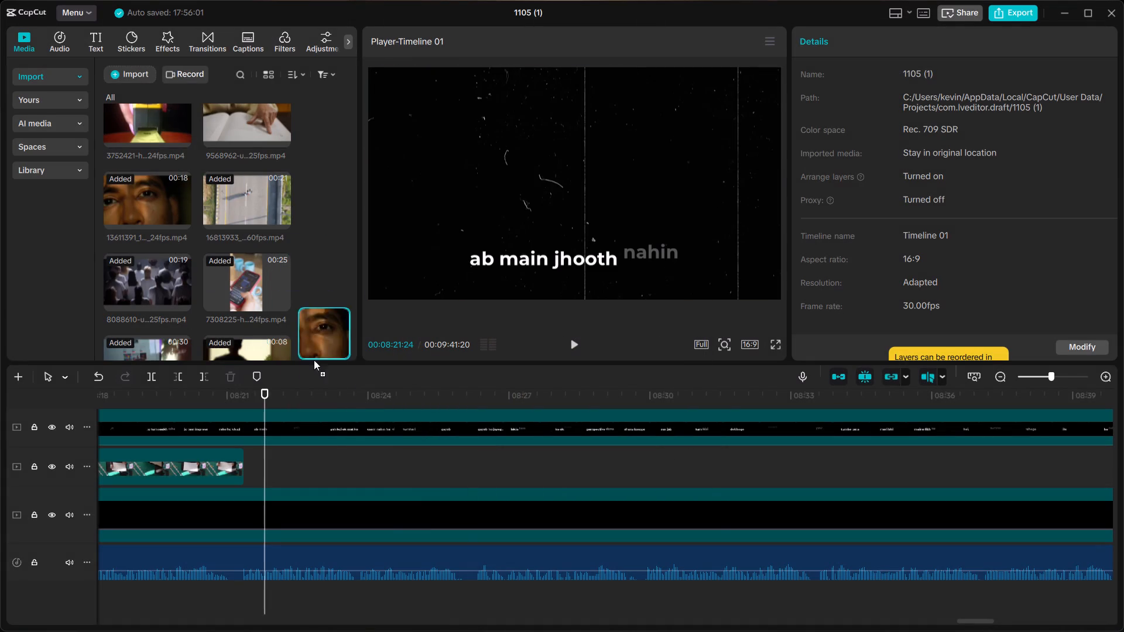
{"action": "left_click_drag", "start_coordinate": [314, 360], "coordinate": [248, 460]}
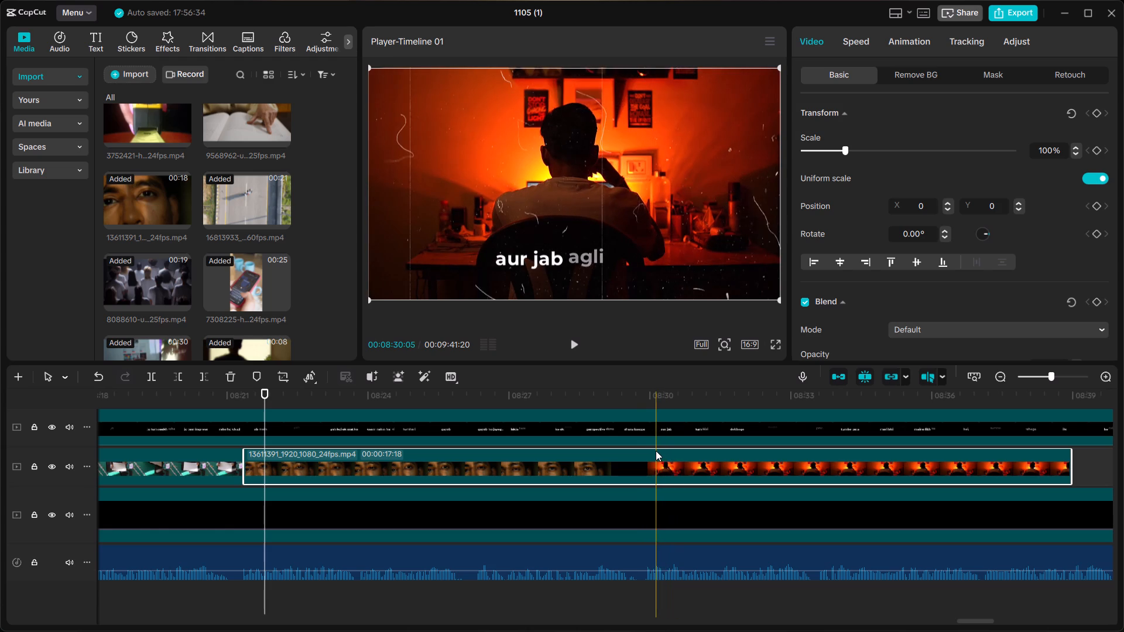
Split the 13611391 clip at 00:08:29:26, where the orange-lit desk shot starts, and delete the close-up eyes portion before it.
{"action": "left_click", "coordinate": [646, 451]}
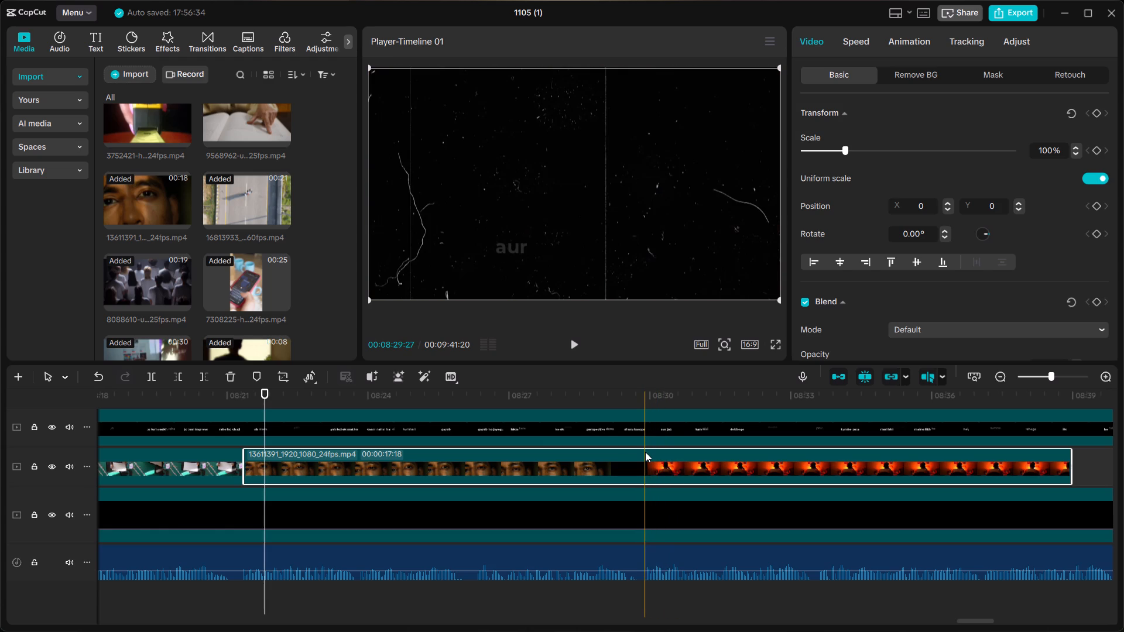
{"action": "left_click", "coordinate": [645, 452]}
{"action": "left_click", "coordinate": [644, 465]}
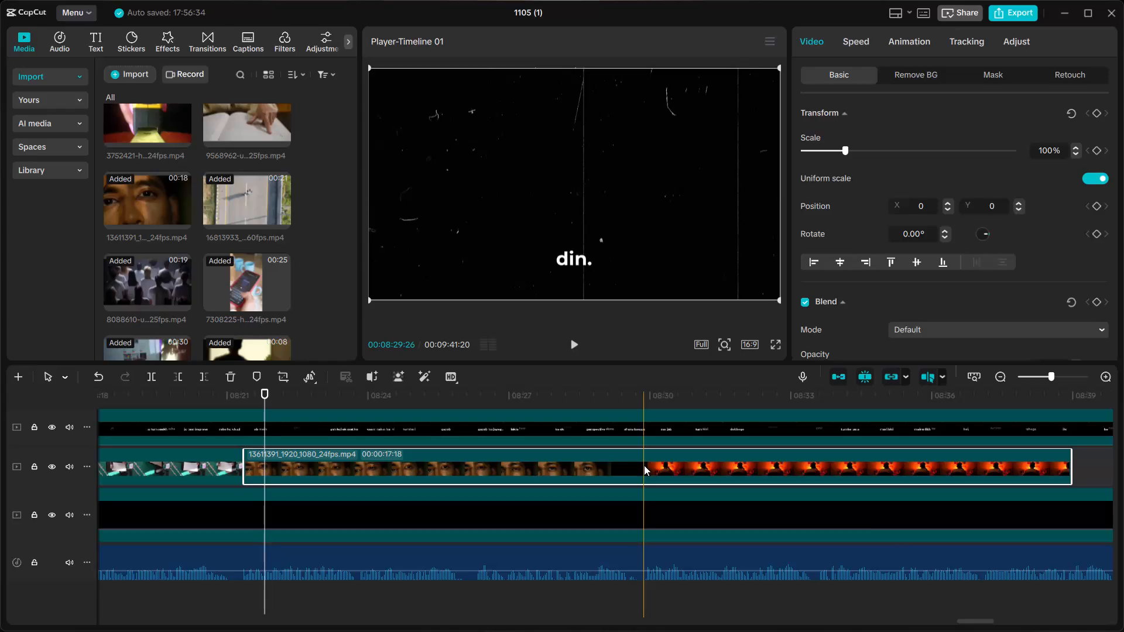
{"action": "key", "text": "ctrl+b"}
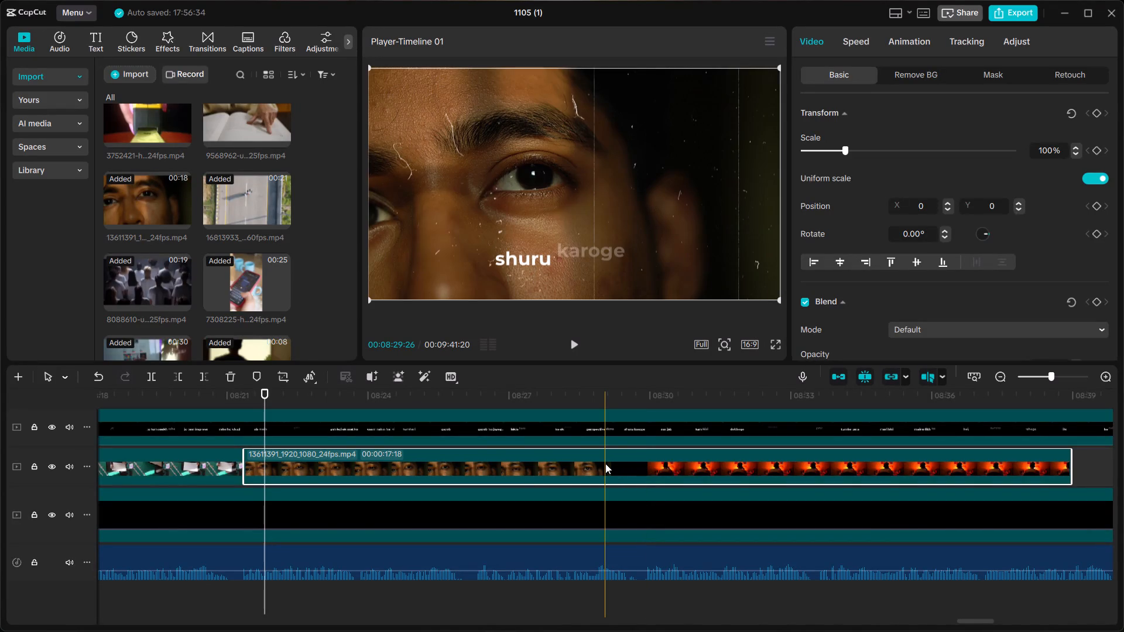
{"action": "left_click", "coordinate": [620, 461]}
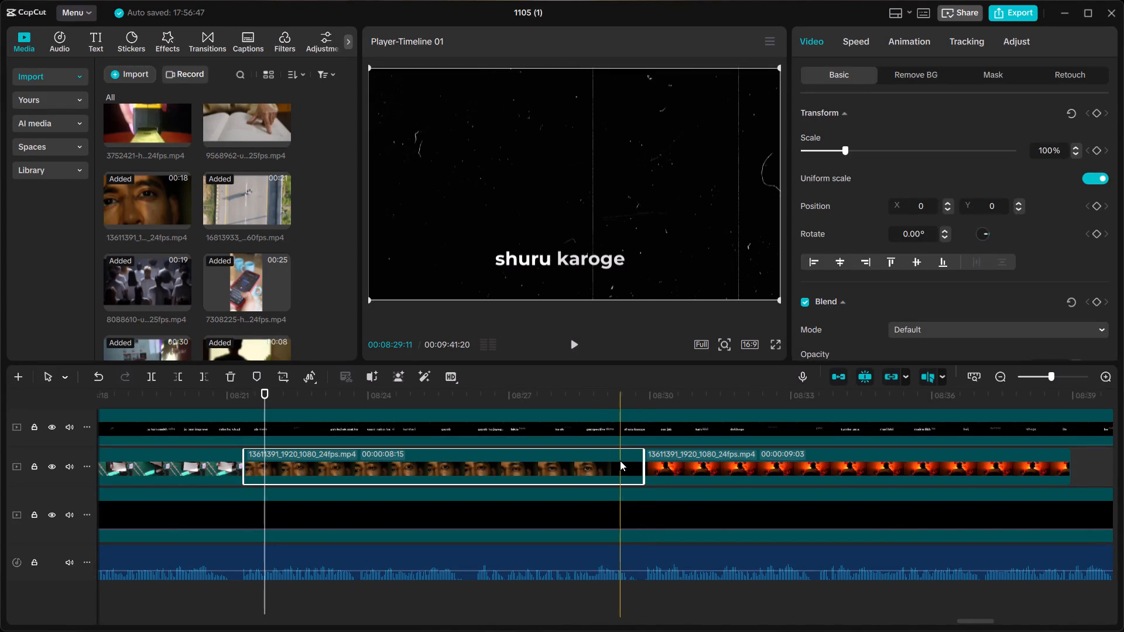
{"action": "key", "text": "BackSpace"}
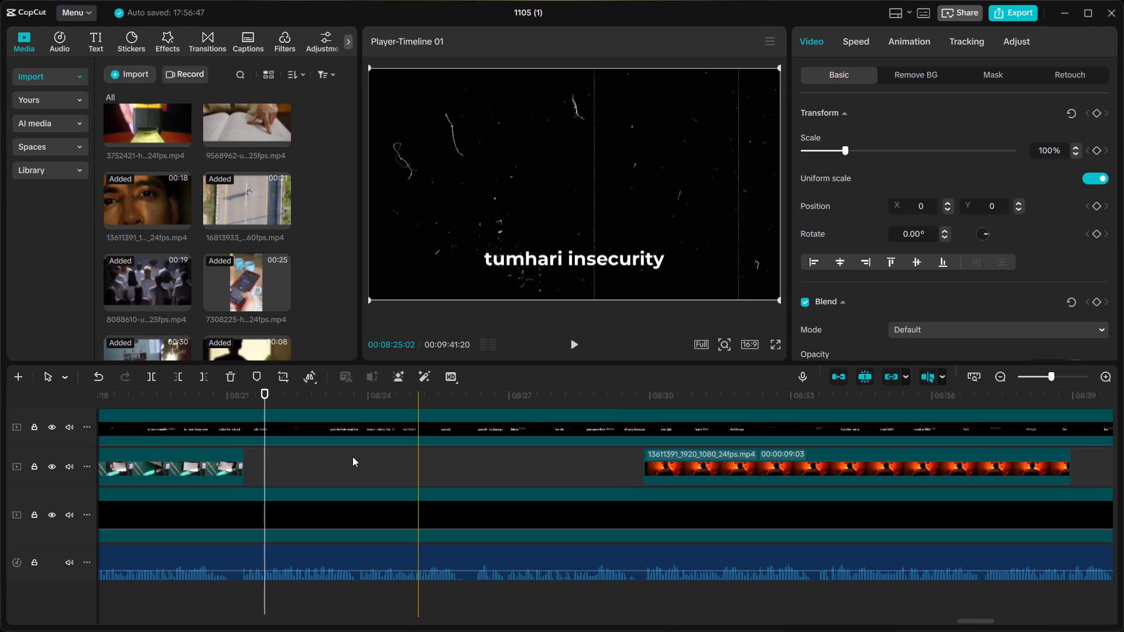
Close the gap between the bookbinding clip and the orange-lit desk shot on the B-roll track.
{"action": "right_click", "coordinate": [352, 456]}
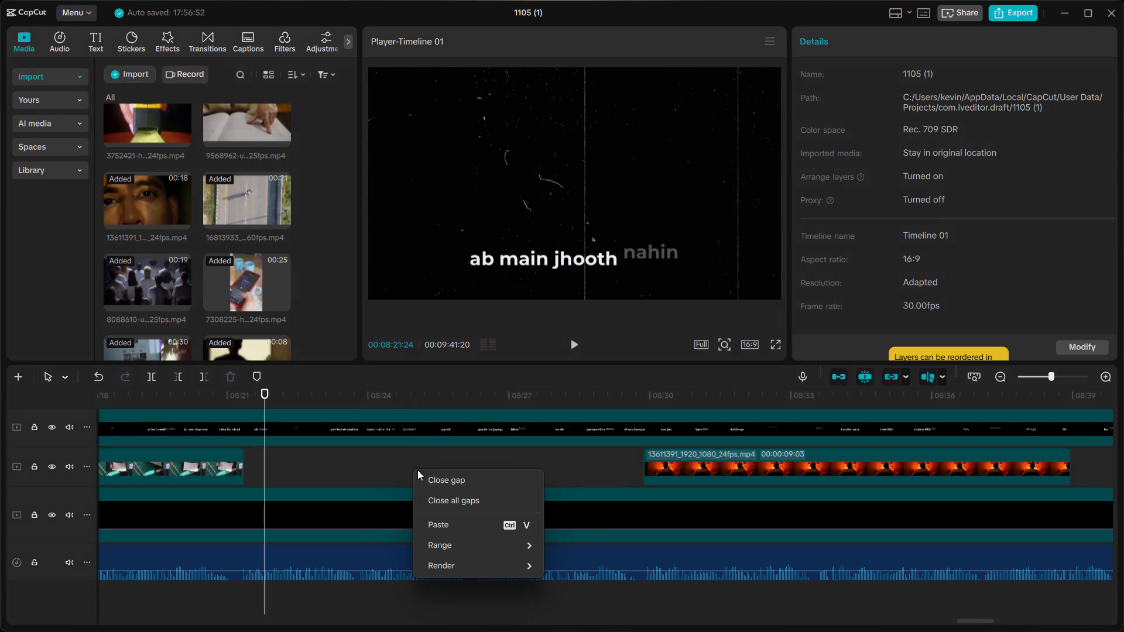
{"action": "left_click", "coordinate": [428, 479]}
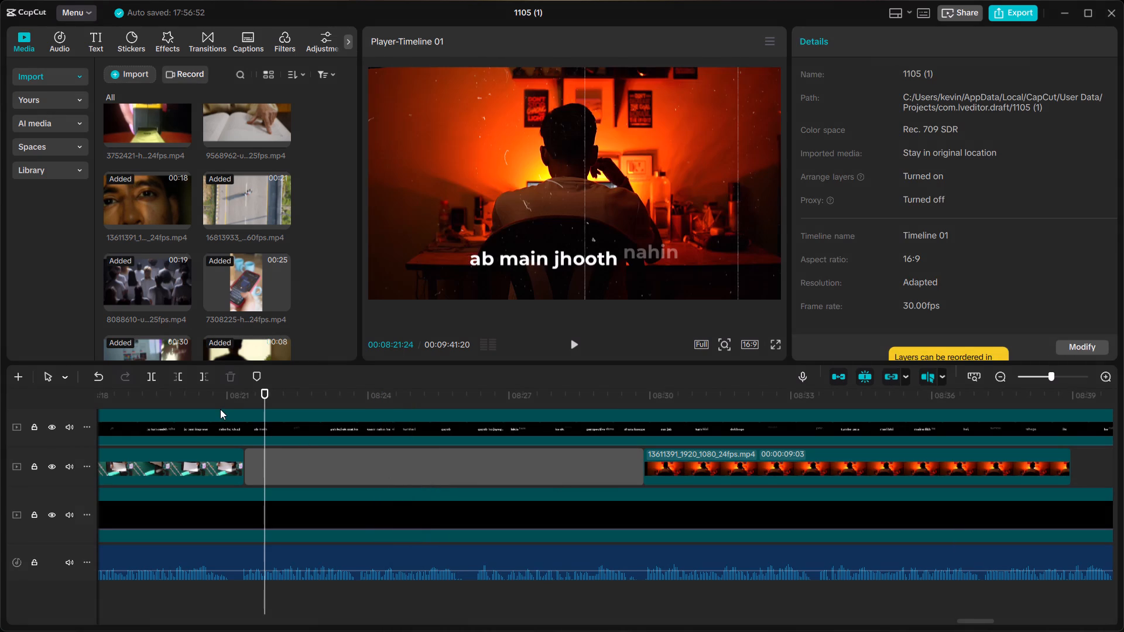
Replay the desk shot to find the cut point, split it at 00:08:29:27 before "aur jab agli baar", and delete the remainder.
{"action": "left_click", "coordinate": [215, 393]}
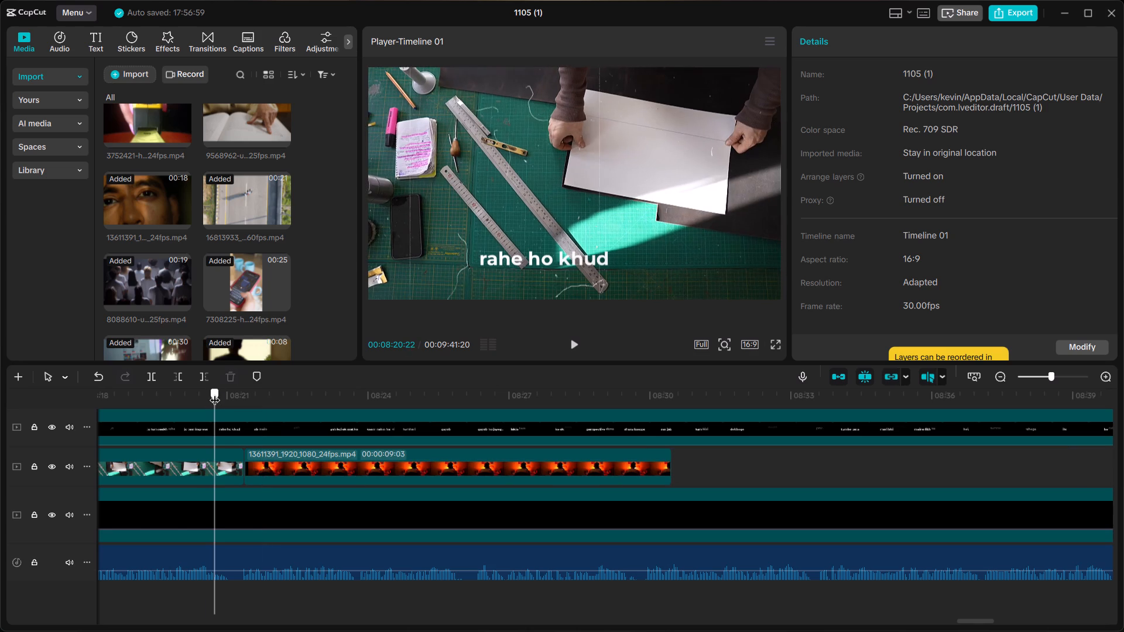
{"action": "key", "text": "space"}
{"action": "left_click", "coordinate": [215, 393]}
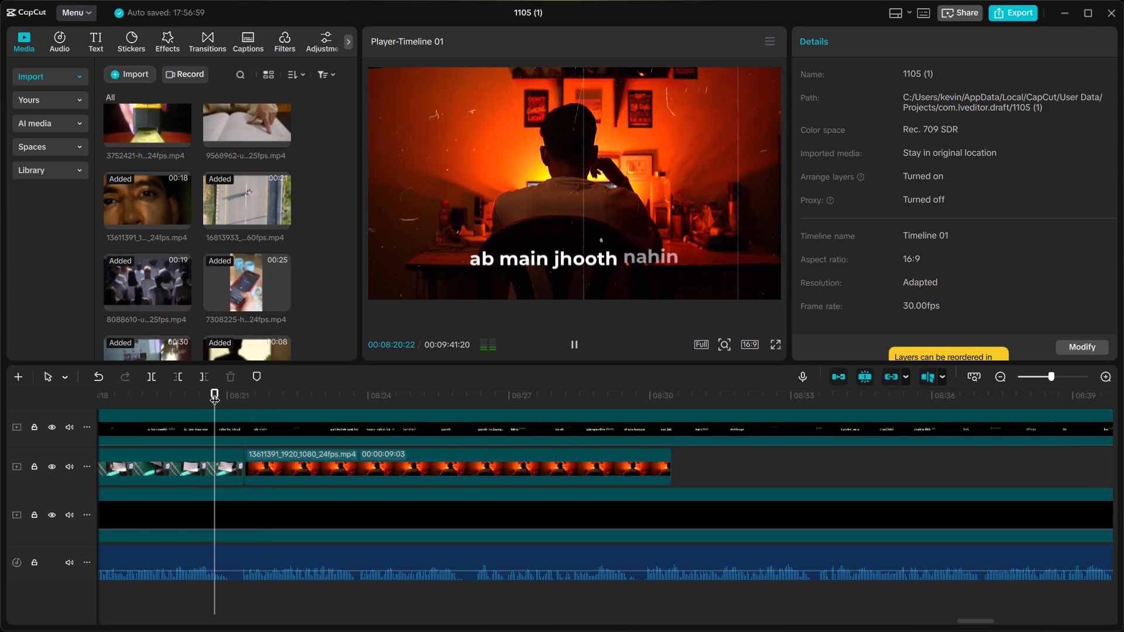
{"action": "key", "text": "space"}
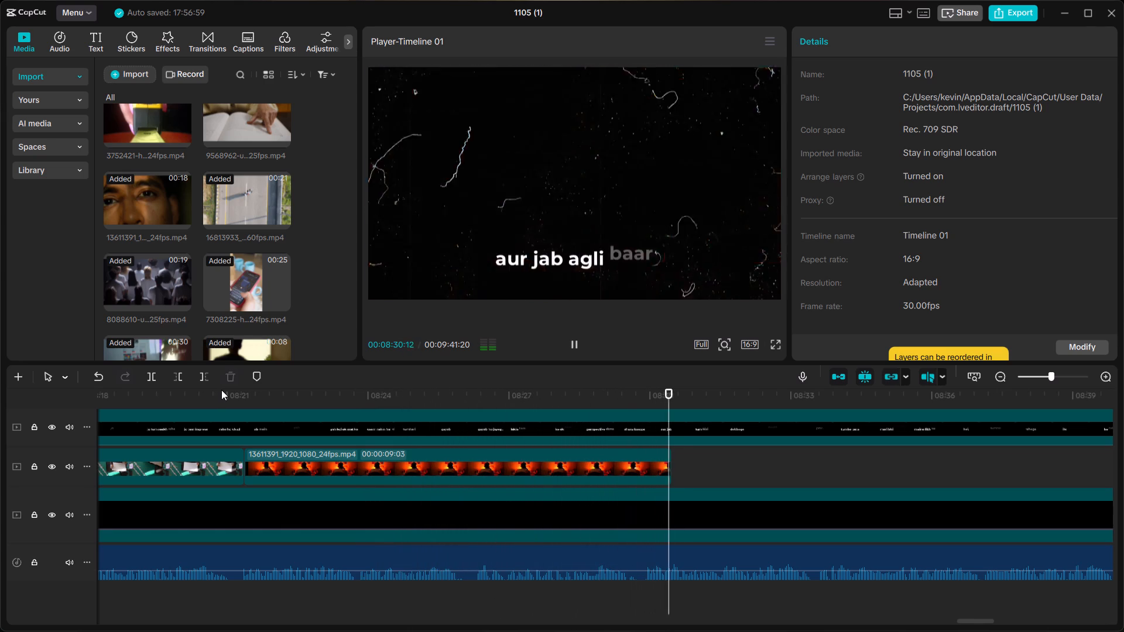
{"action": "key", "text": "space"}
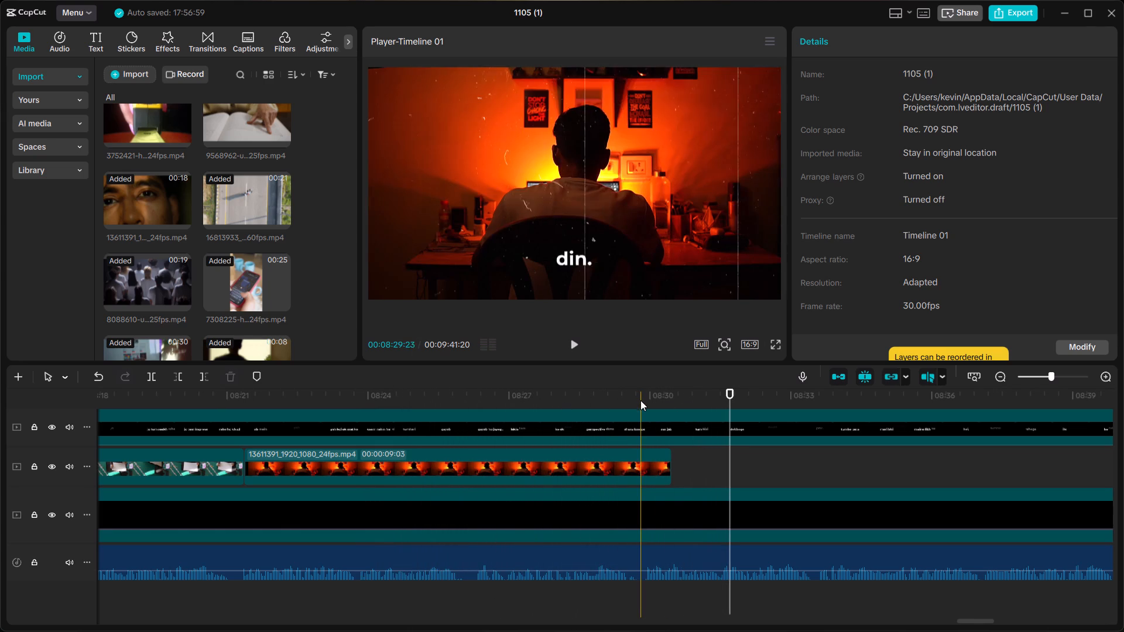
{"action": "left_click", "coordinate": [645, 406]}
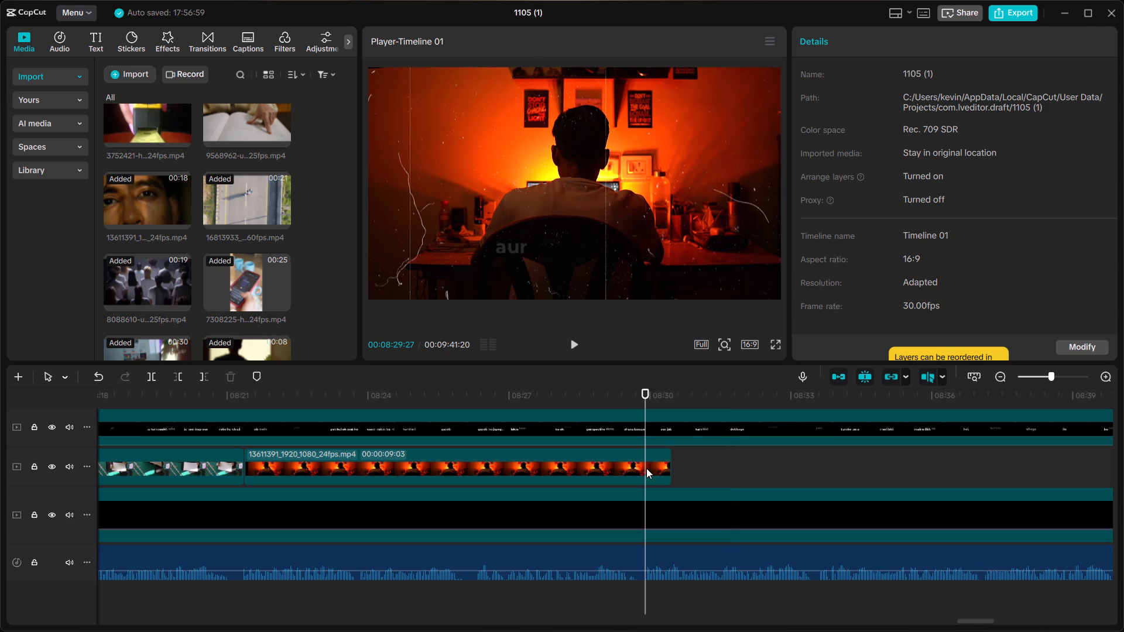
{"action": "left_click", "coordinate": [646, 468]}
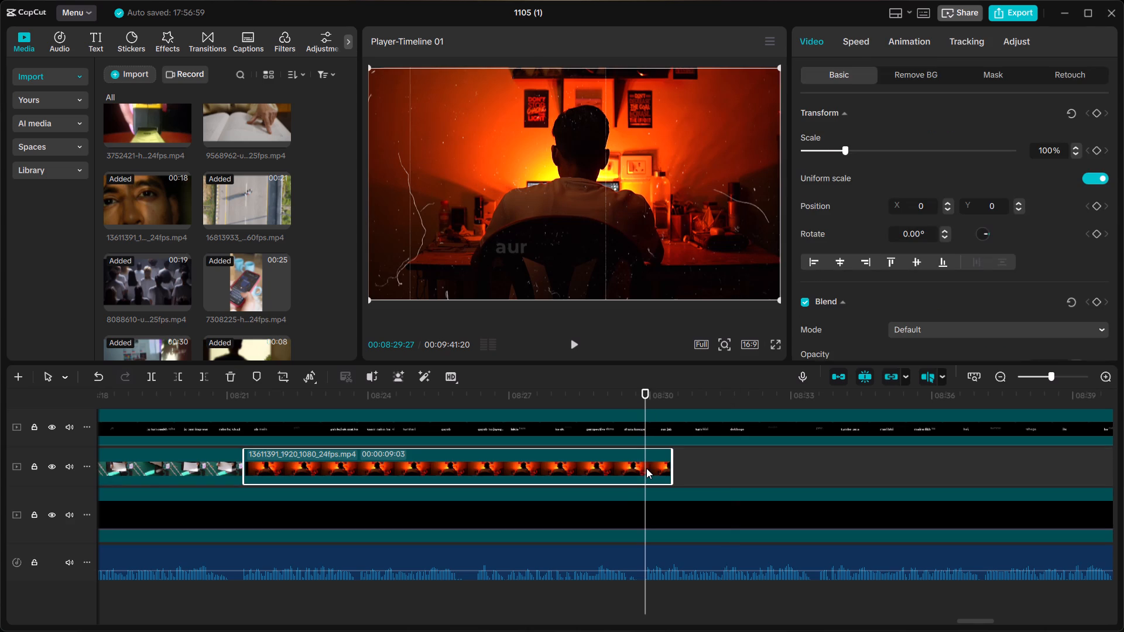
{"action": "key", "text": "ctrl+b"}
{"action": "key", "text": "BackSpace"}
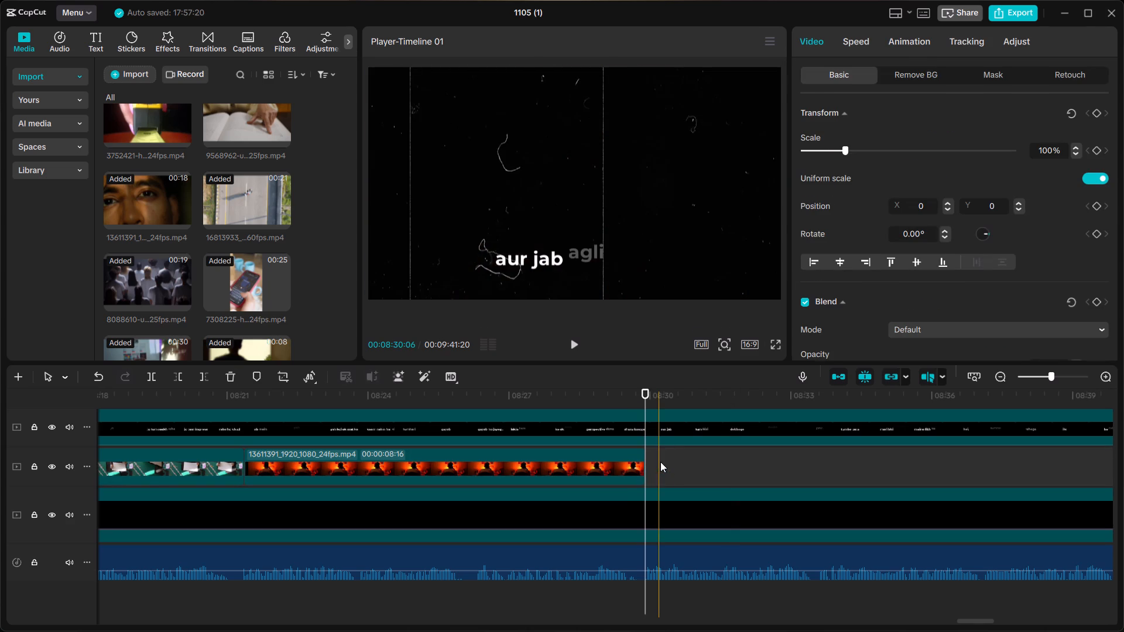
{"action": "left_click", "coordinate": [564, 612]}
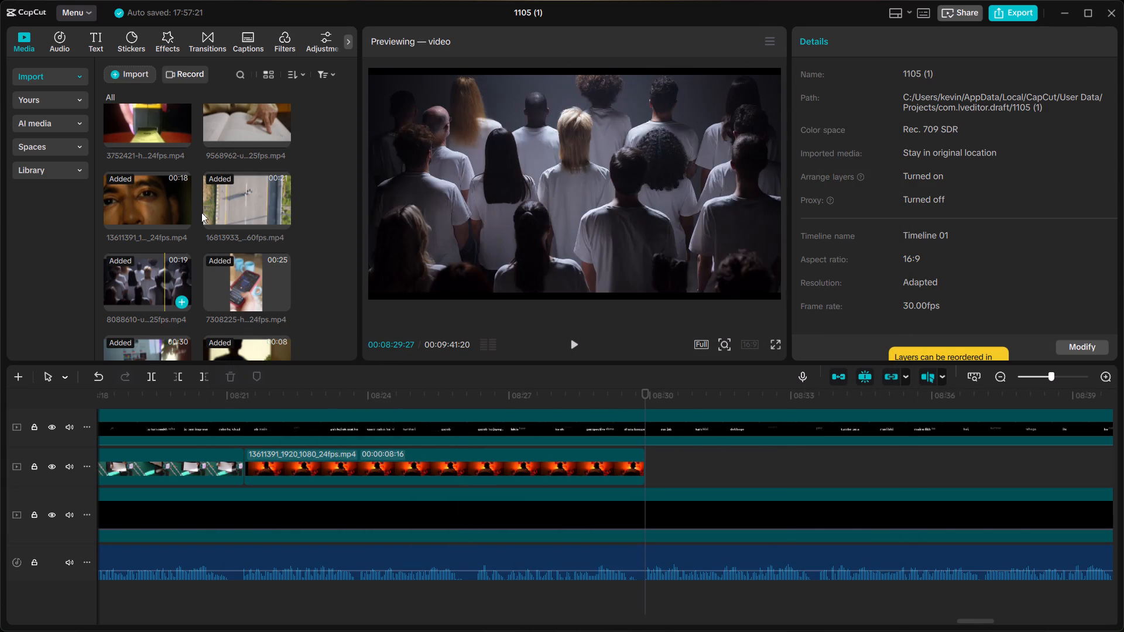
{"action": "scroll", "coordinate": [136, 222], "scroll_direction": "up", "scroll_amount": 3}
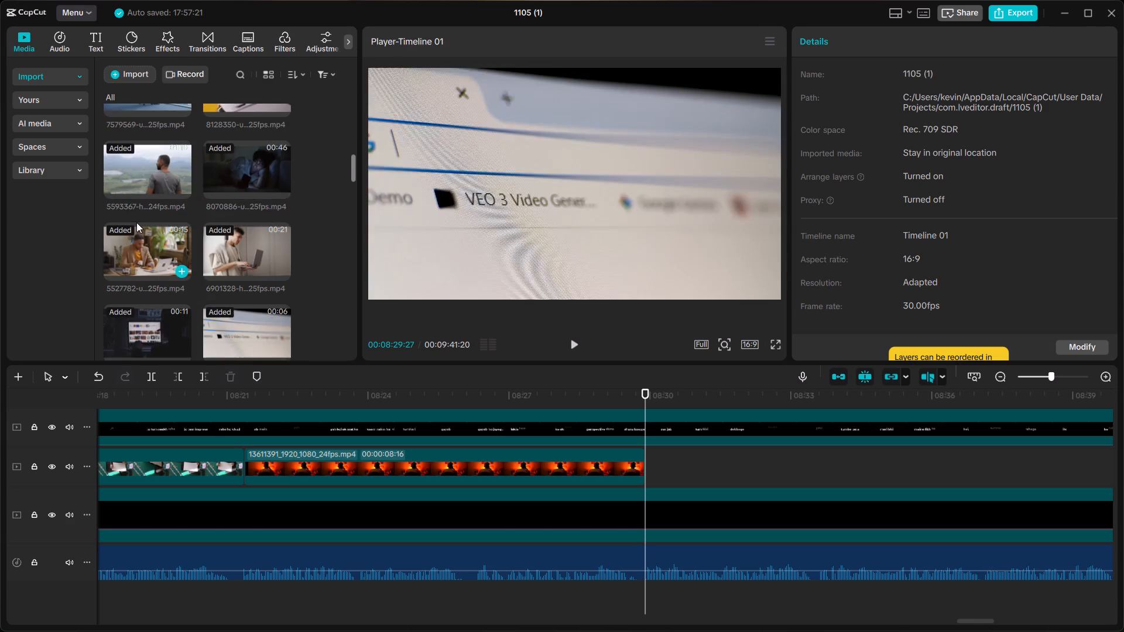
{"action": "left_click_drag", "start_coordinate": [247, 238], "coordinate": [273, 212]}
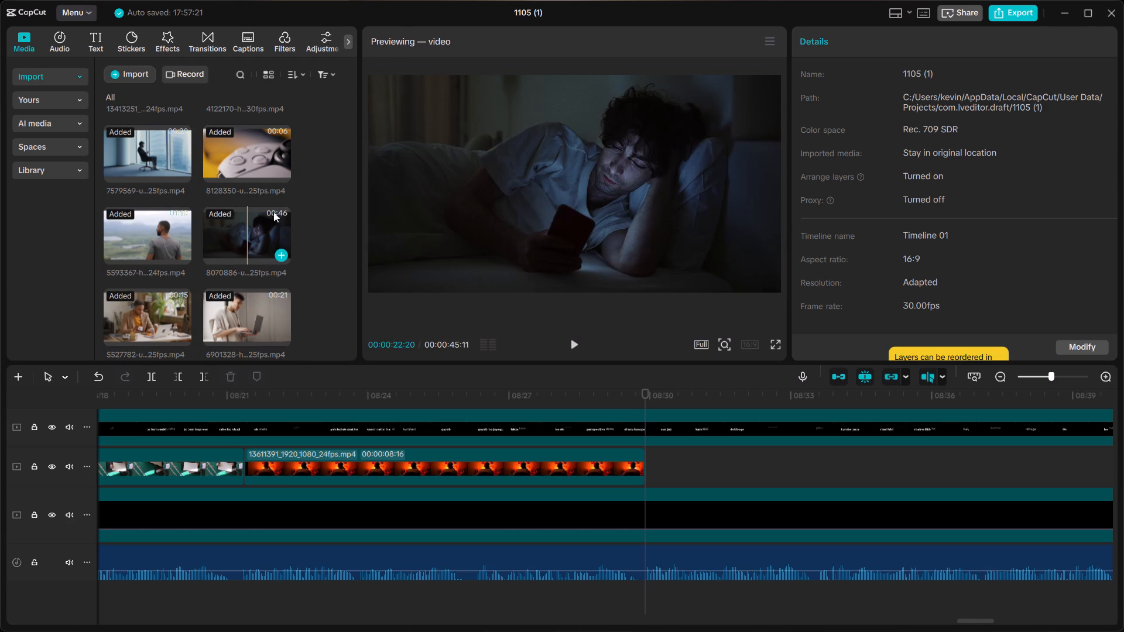
{"action": "left_click_drag", "start_coordinate": [273, 212], "coordinate": [659, 458]}
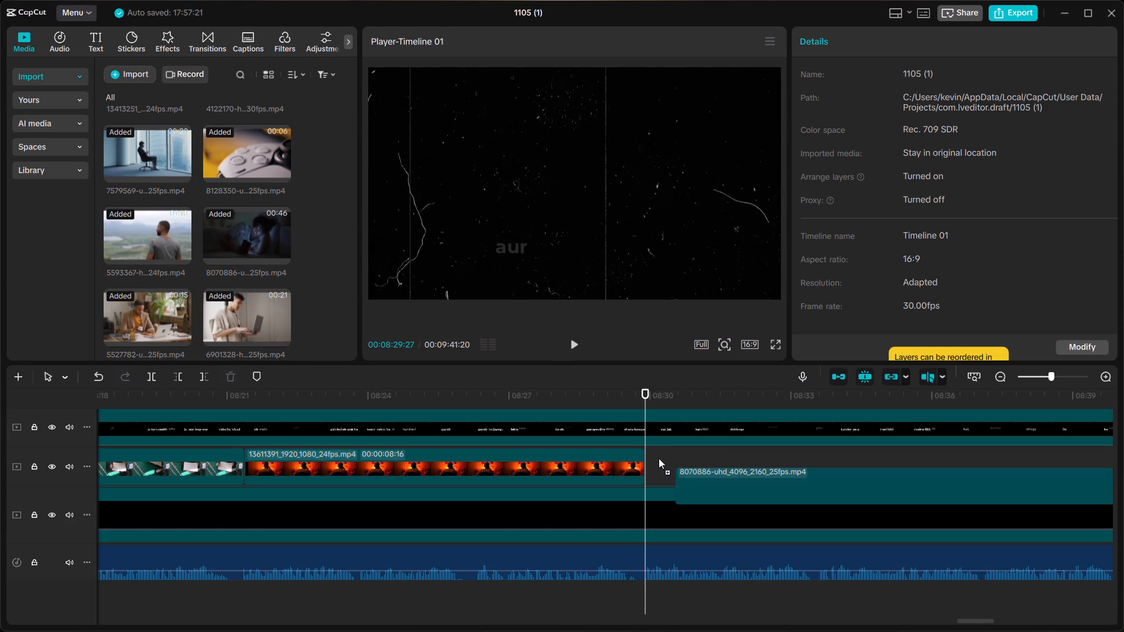
{"action": "left_click_drag", "start_coordinate": [659, 458], "coordinate": [645, 456]}
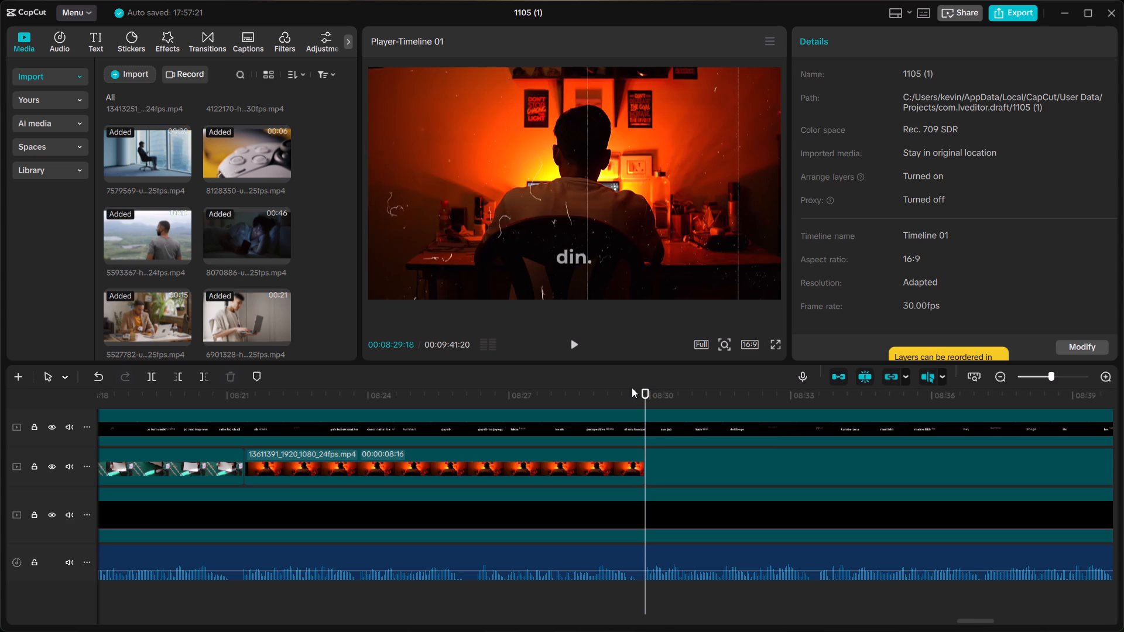
Enlarge the 8070886 phone-in-bed clip to 107% scale so it fills the frame.
{"action": "left_click", "coordinate": [632, 387]}
{"action": "left_click", "coordinate": [633, 391]}
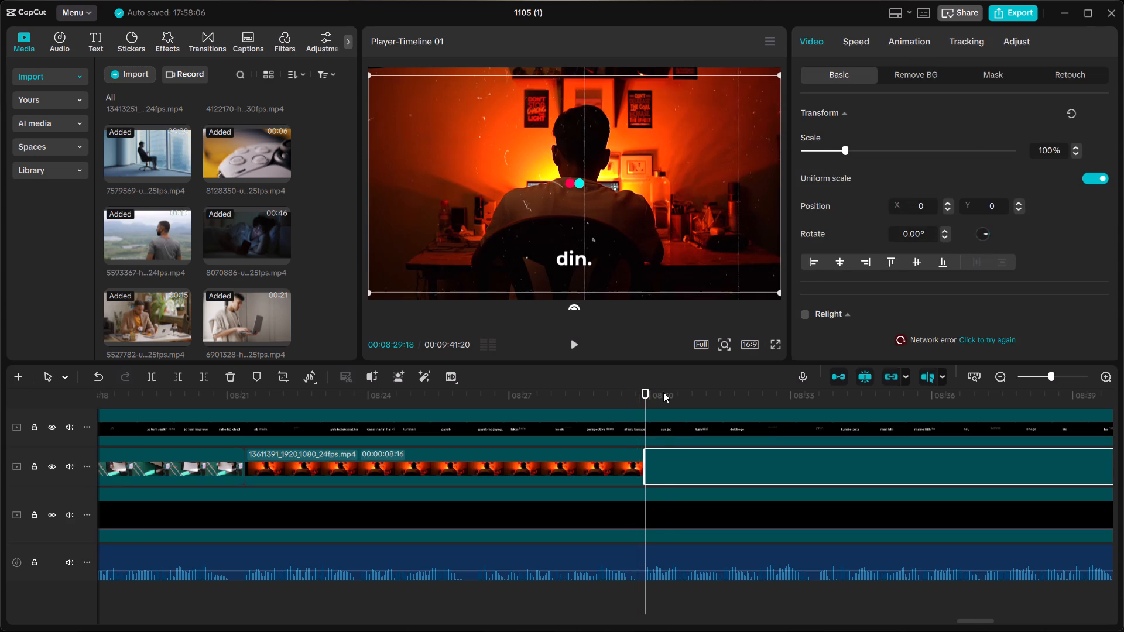
{"action": "left_click", "coordinate": [663, 392]}
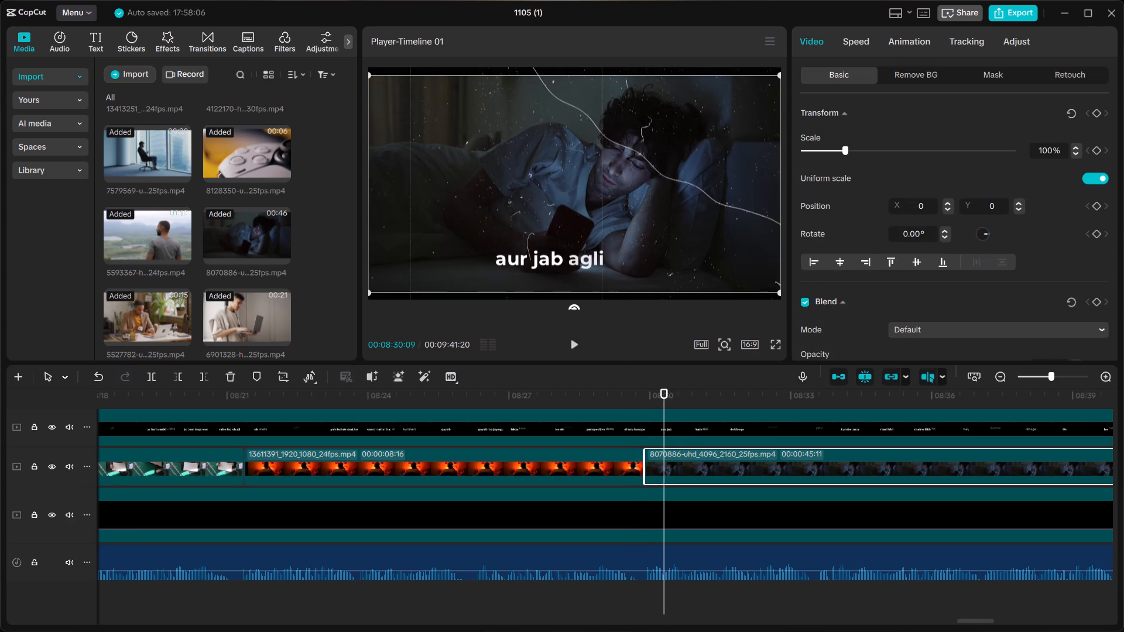
{"action": "left_click_drag", "start_coordinate": [369, 75], "coordinate": [355, 64]}
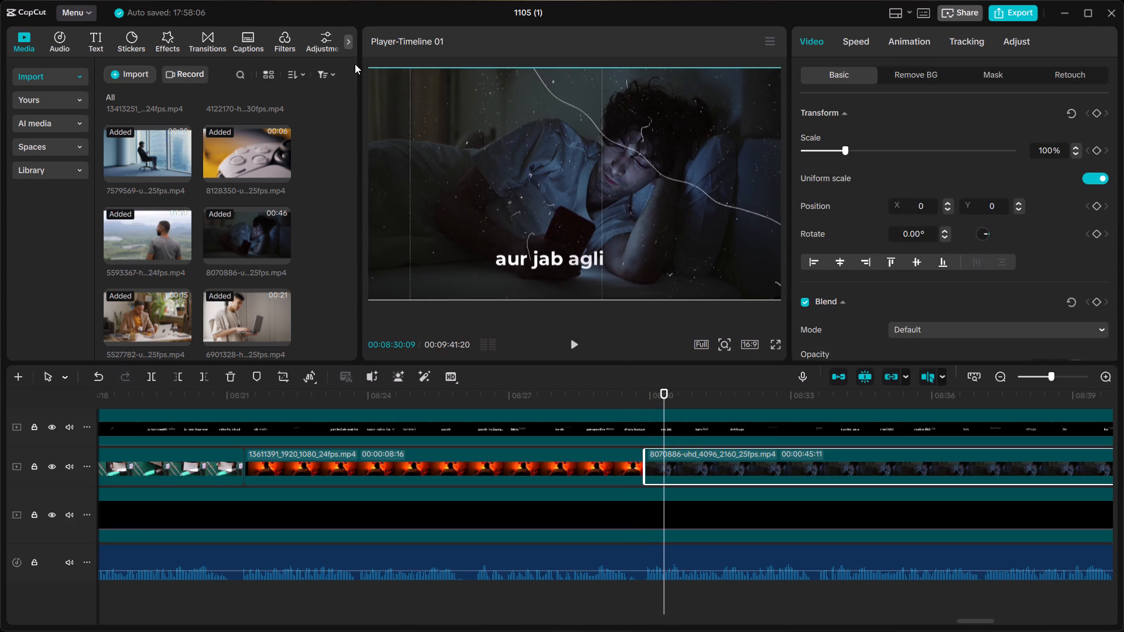
{"action": "left_click_drag", "start_coordinate": [355, 64], "coordinate": [355, 64]}
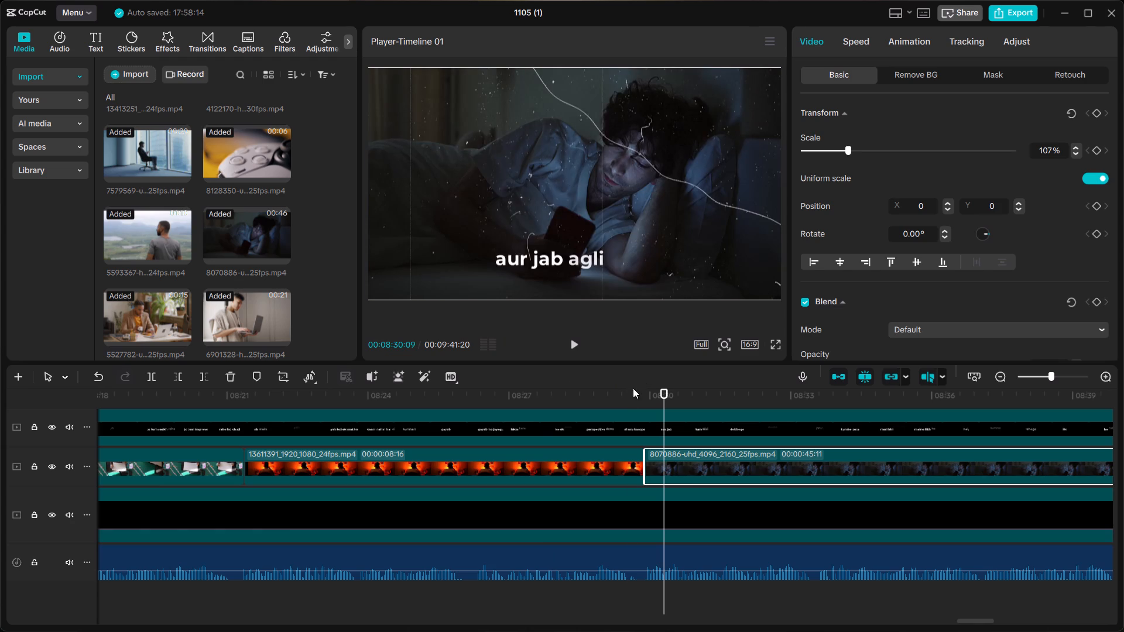
Replay the phone-in-bed clip to find the cut point, split it at 00:08:33:18 before "tumhe", and delete the remainder.
{"action": "left_click", "coordinate": [633, 388]}
{"action": "key", "text": "space"}
{"action": "left_click", "coordinate": [626, 399]}
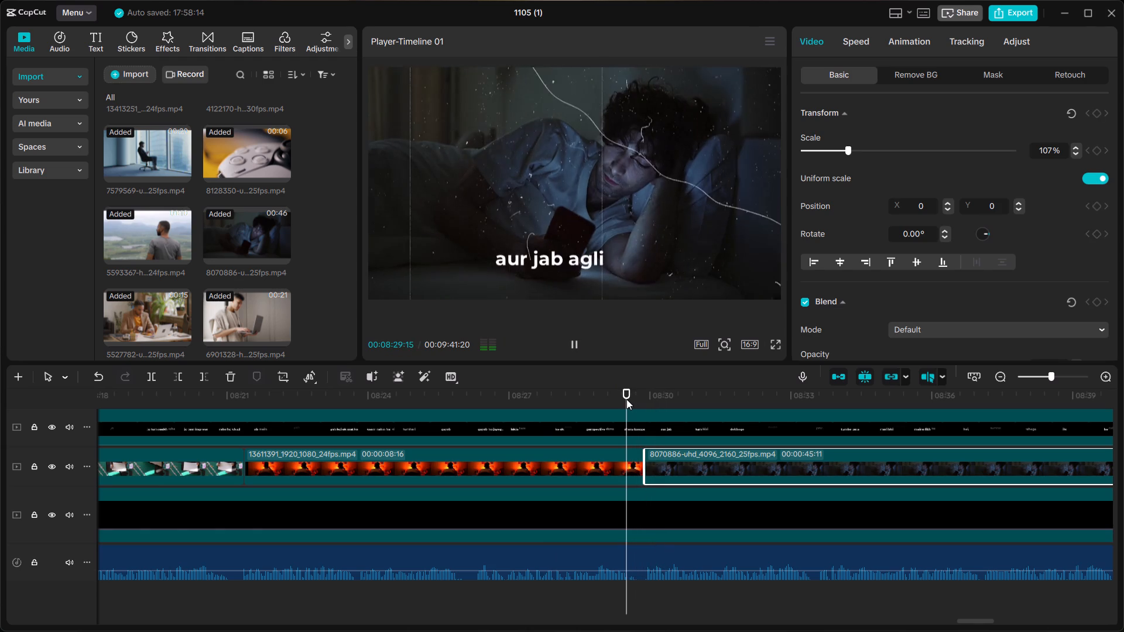
{"action": "key", "text": "space"}
{"action": "left_click", "coordinate": [626, 399]}
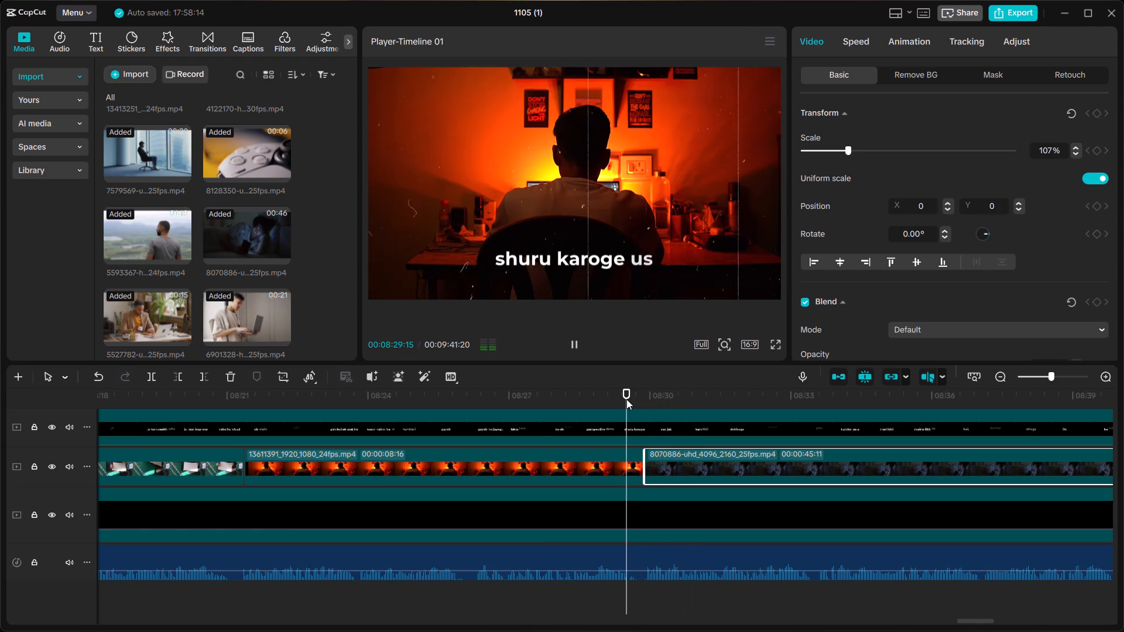
{"action": "key", "text": "space"}
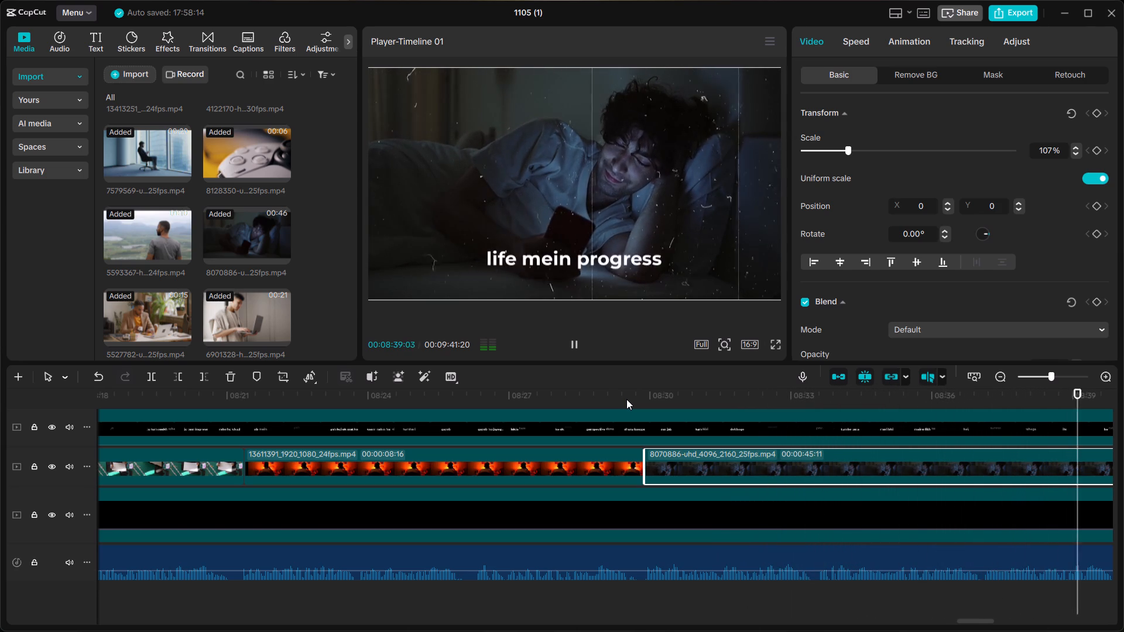
{"action": "key", "text": "space"}
{"action": "left_click", "coordinate": [650, 399]}
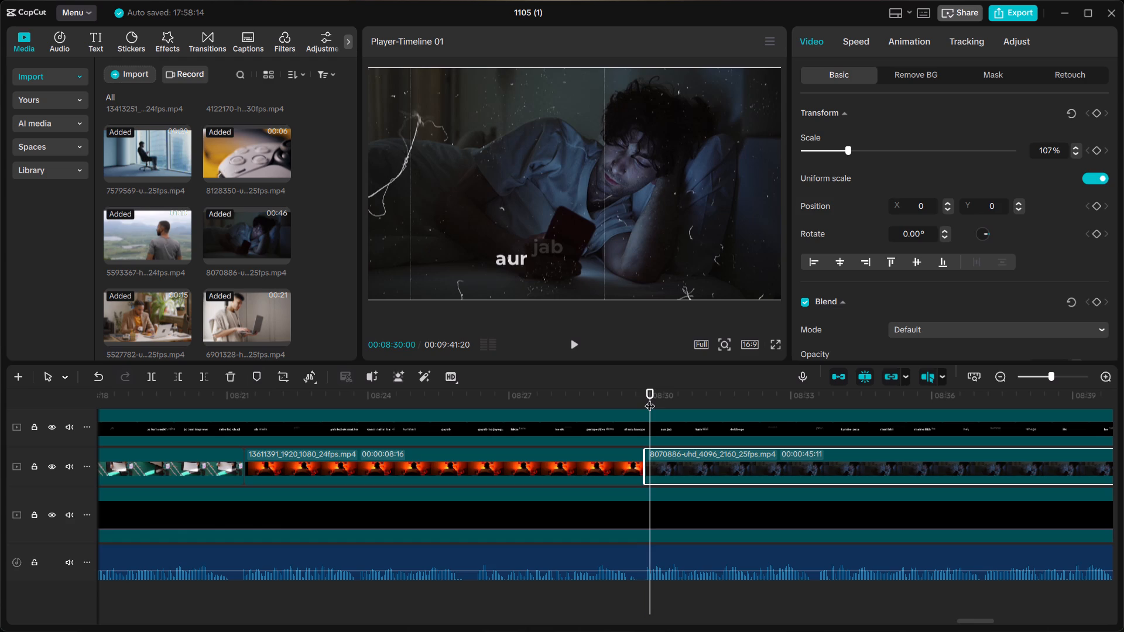
{"action": "left_click", "coordinate": [645, 398]}
{"action": "key", "text": "space"}
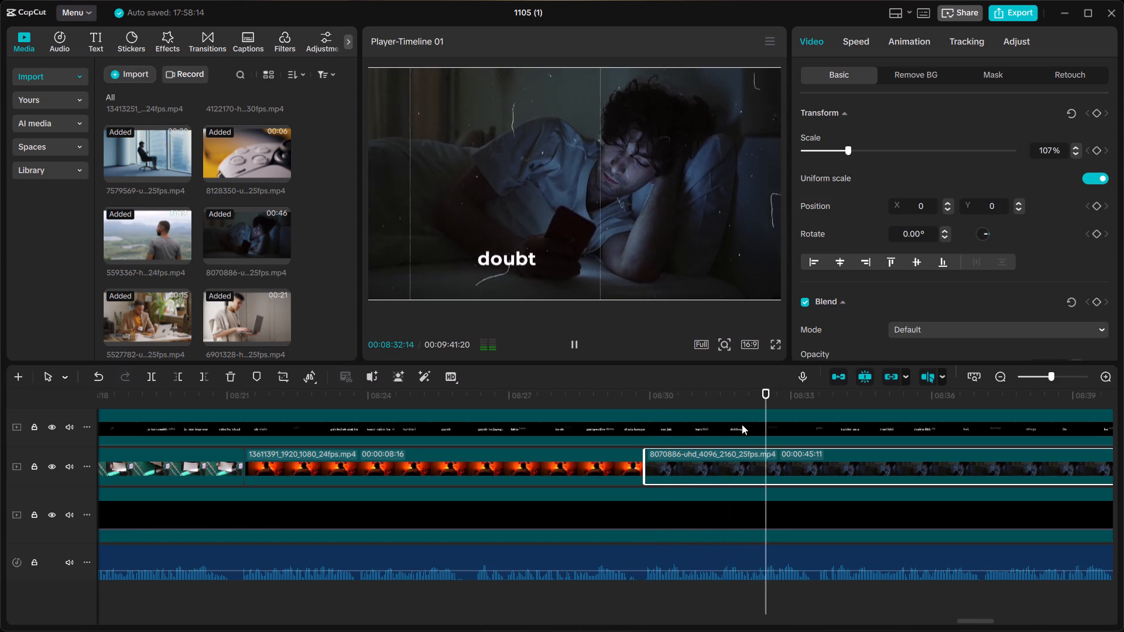
{"action": "key", "text": "space"}
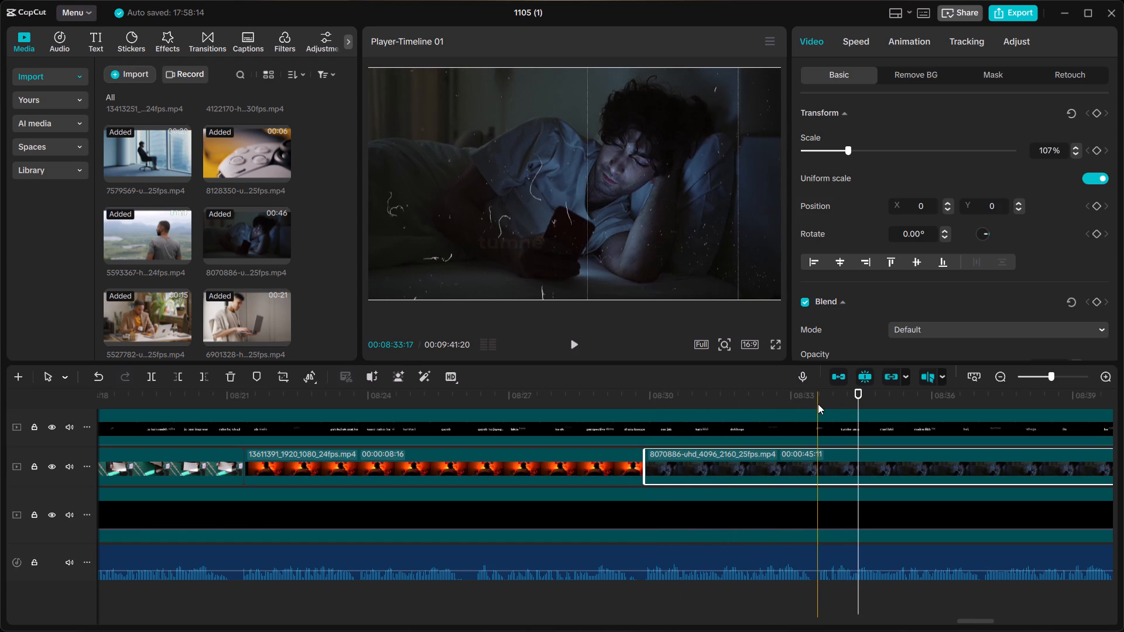
{"action": "left_click", "coordinate": [819, 410]}
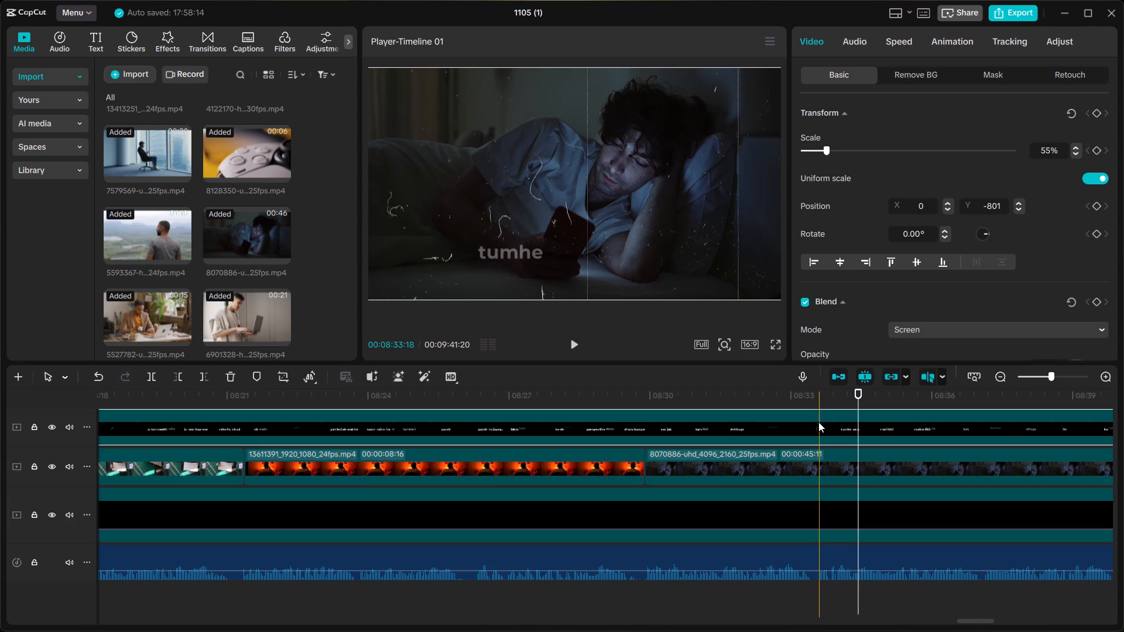
{"action": "left_click", "coordinate": [819, 470]}
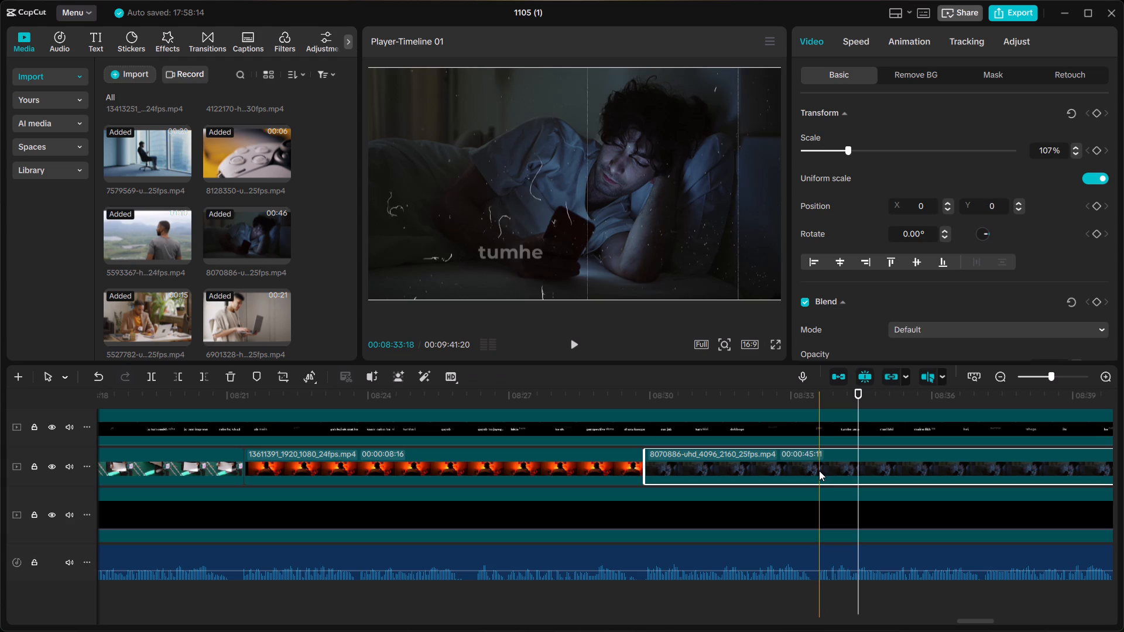
{"action": "key", "text": "ctrl+b"}
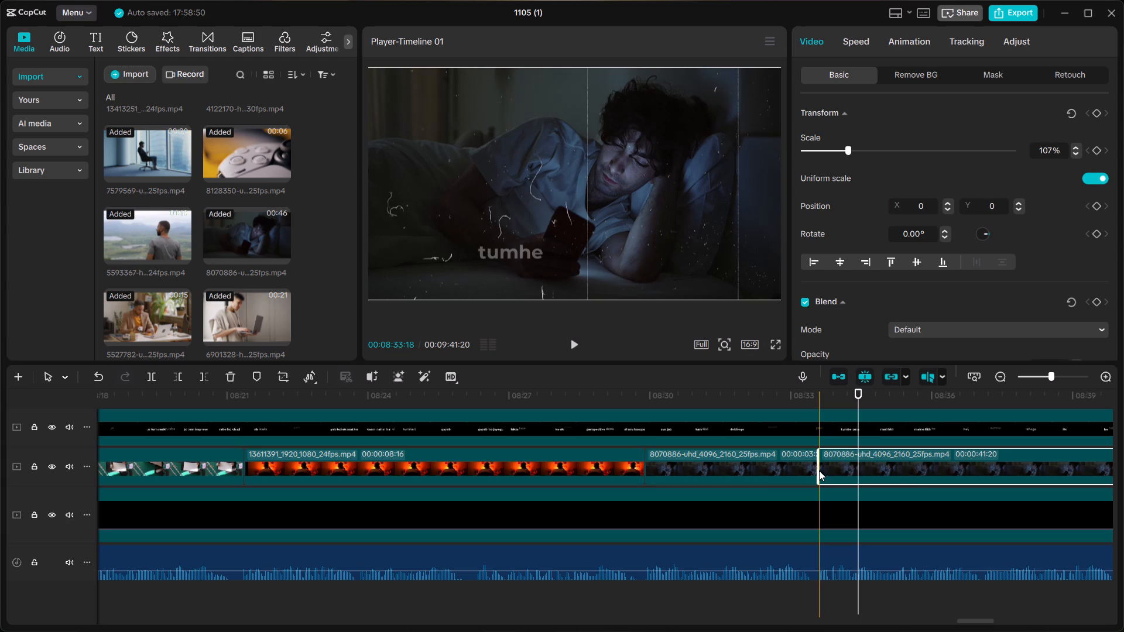
{"action": "key", "text": "BackSpace"}
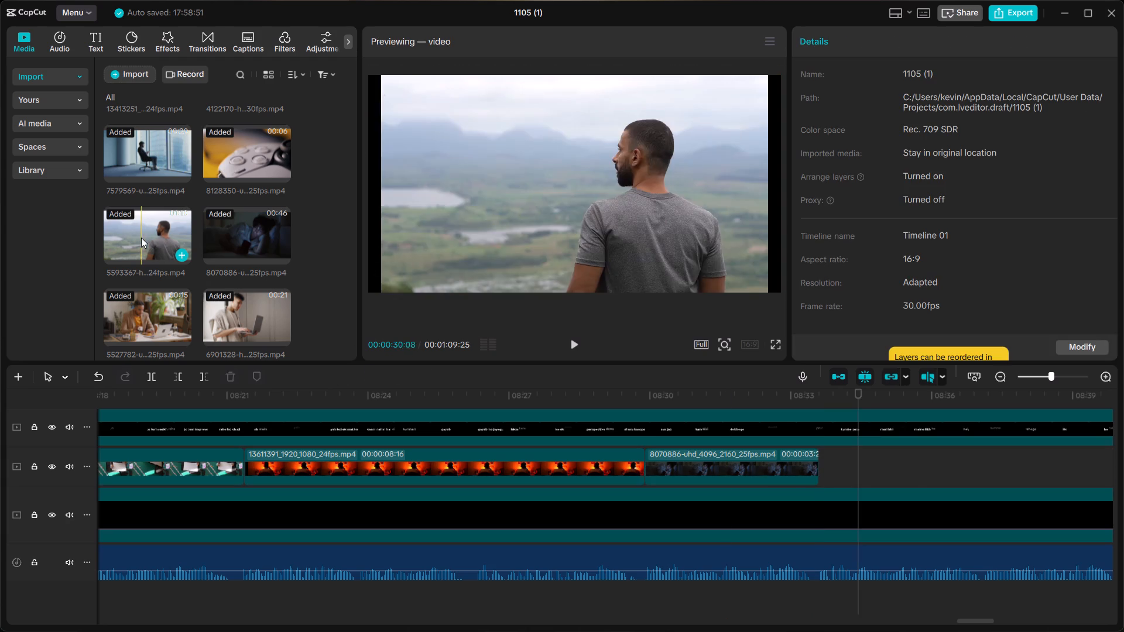
Place the 5593367-hd_1920_1080_24fps clip of the man overlooking the valley directly after the trimmed phone-in-bed clip.
{"action": "left_click_drag", "start_coordinate": [141, 238], "coordinate": [823, 466]}
Split the valley clip at 00:09:13:03, shortly before the man spreads his arms, and delete the part before the cut.
{"action": "scroll", "coordinate": [823, 466], "scroll_direction": "left", "scroll_amount": 1}
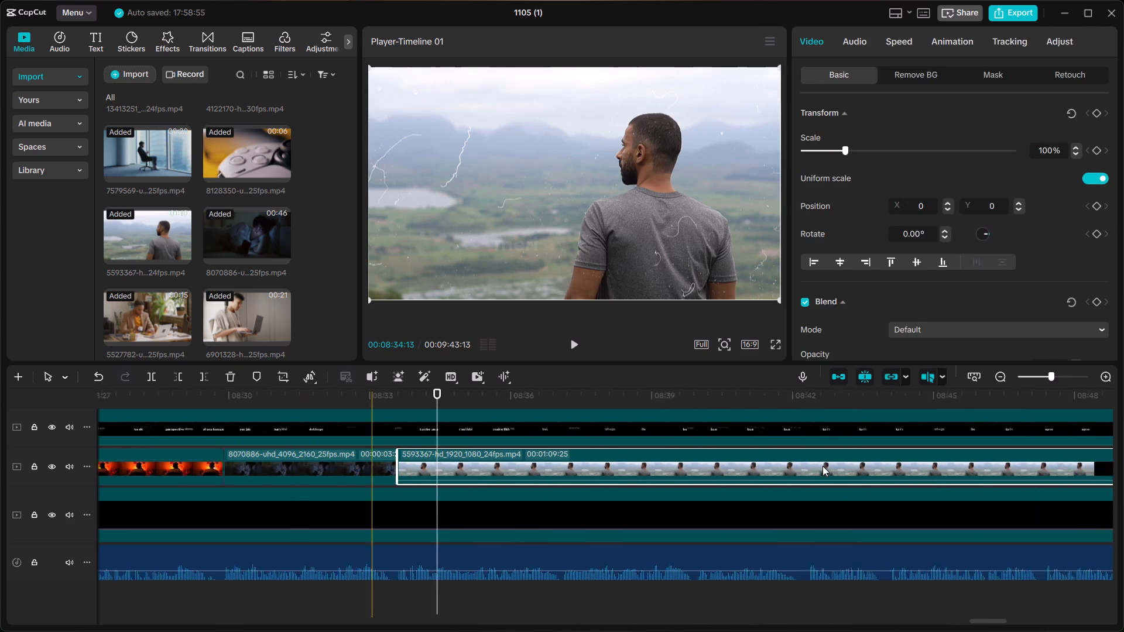
{"action": "scroll", "coordinate": [823, 466], "scroll_direction": "left", "scroll_amount": 1}
{"action": "scroll", "coordinate": [916, 452], "scroll_direction": "left", "scroll_amount": 1}
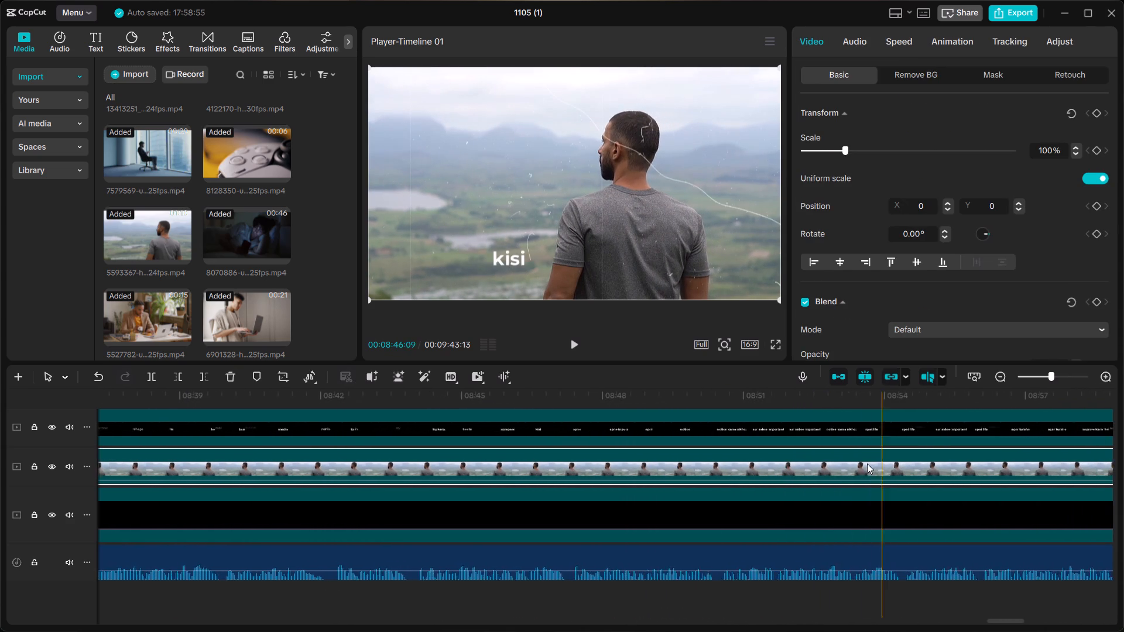
{"action": "scroll", "coordinate": [841, 456], "scroll_direction": "left", "scroll_amount": 1}
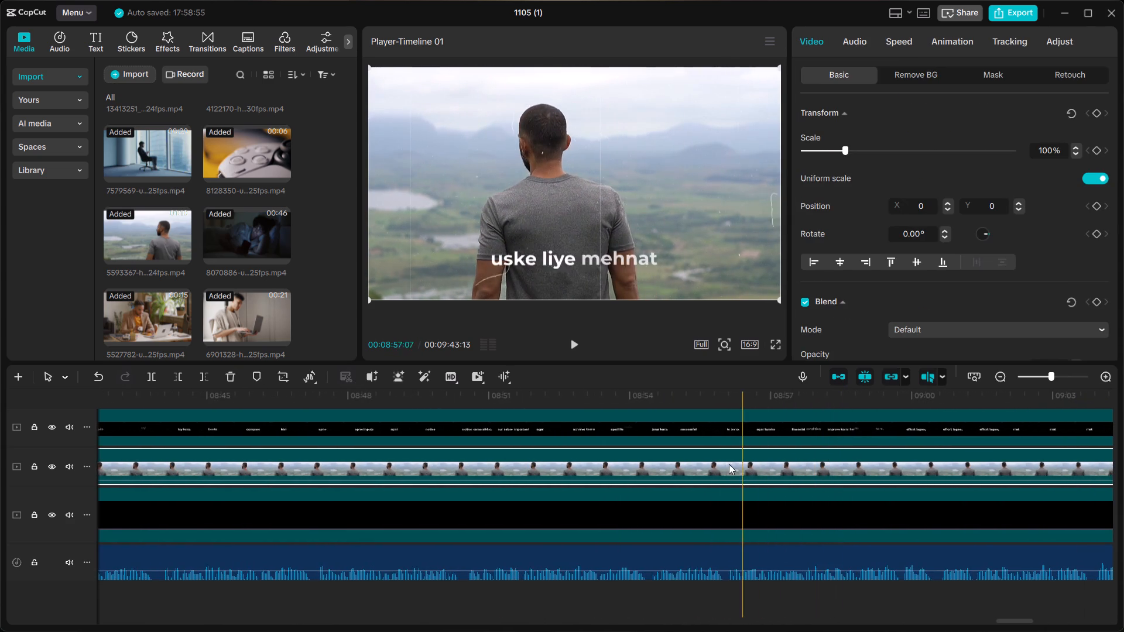
{"action": "scroll", "coordinate": [743, 462], "scroll_direction": "left", "scroll_amount": 3}
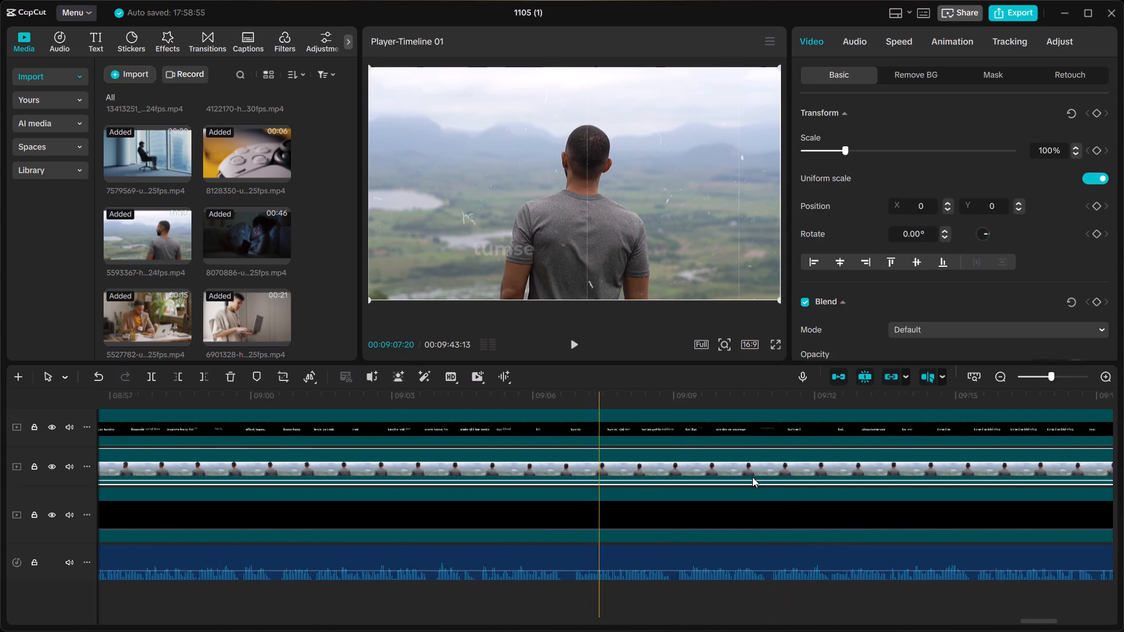
{"action": "scroll", "coordinate": [752, 477], "scroll_direction": "left", "scroll_amount": 1}
{"action": "scroll", "coordinate": [668, 485], "scroll_direction": "left", "scroll_amount": 1}
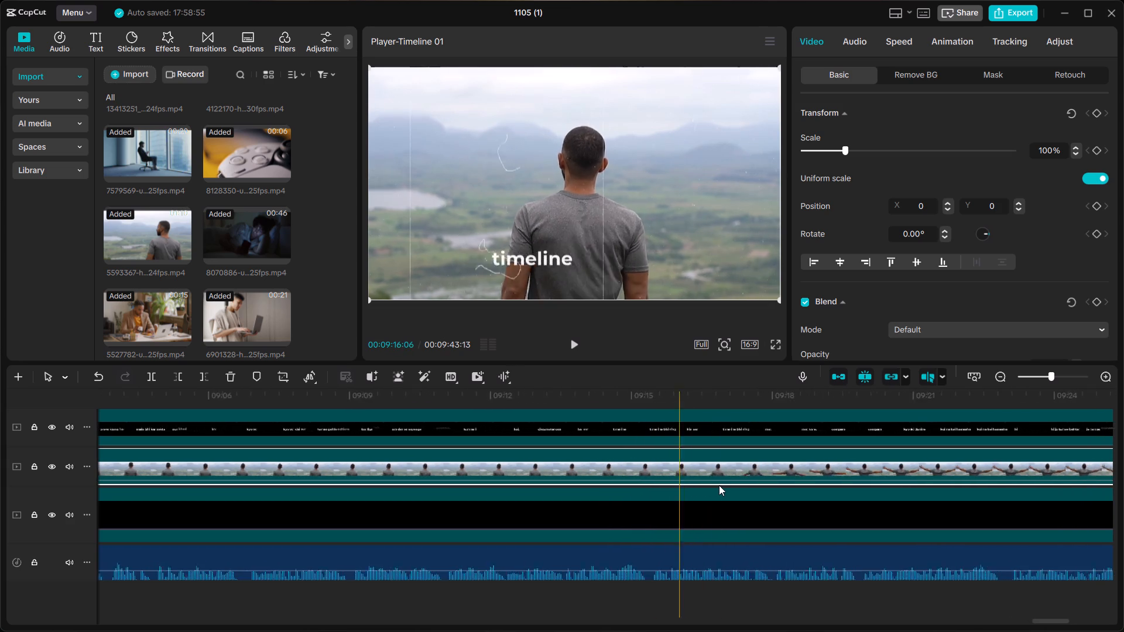
{"action": "scroll", "coordinate": [719, 485], "scroll_direction": "left", "scroll_amount": 1}
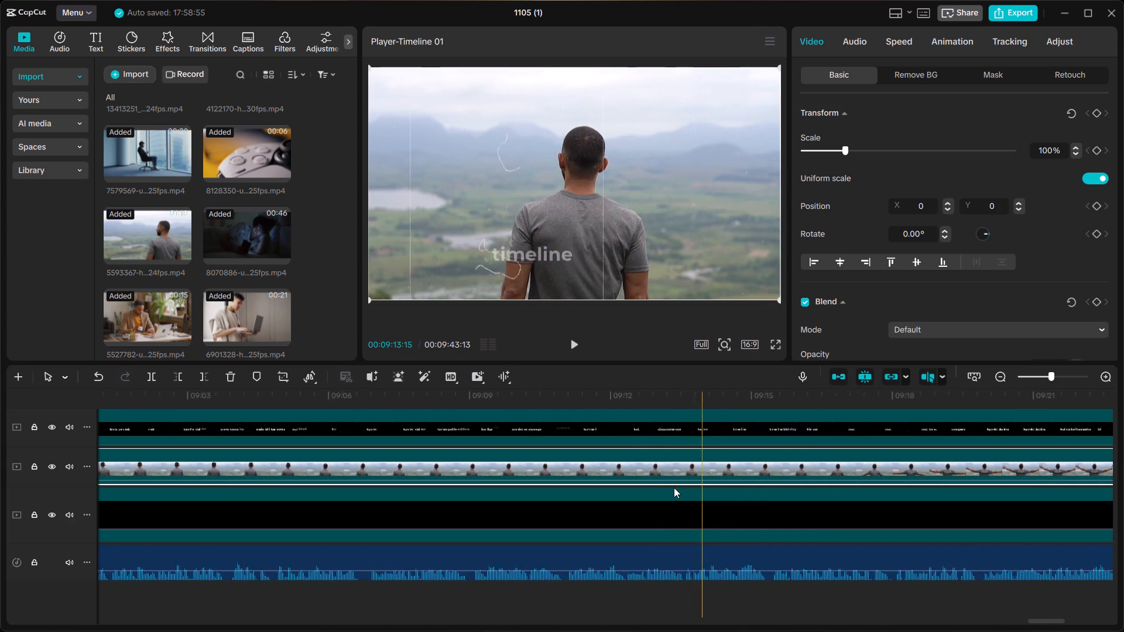
{"action": "scroll", "coordinate": [674, 487], "scroll_direction": "left", "scroll_amount": 1}
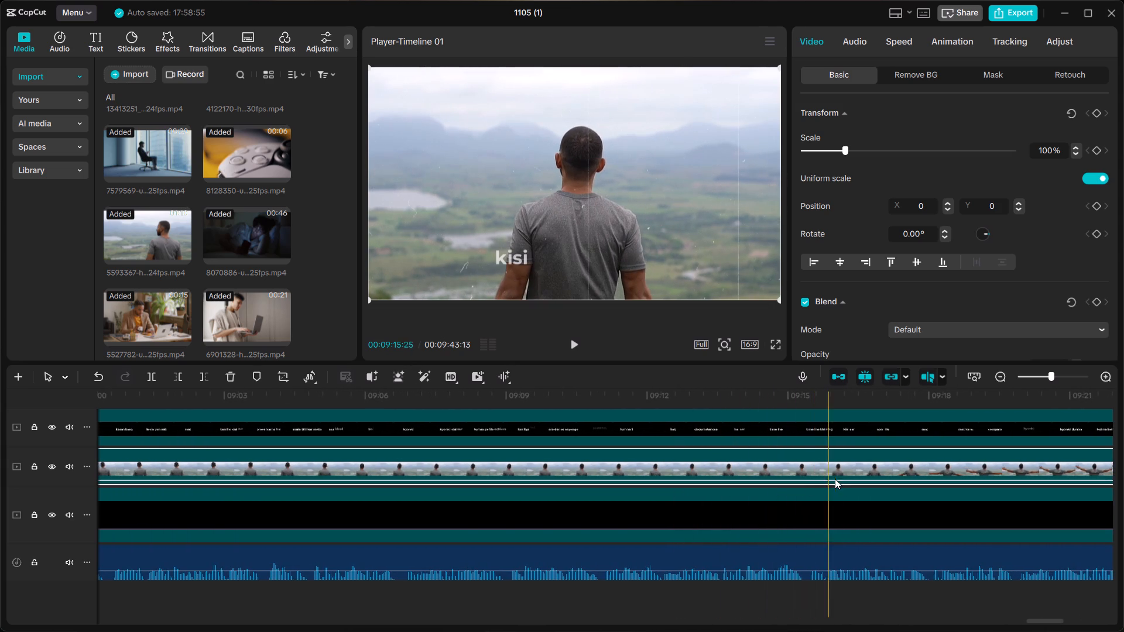
{"action": "left_click", "coordinate": [703, 479]}
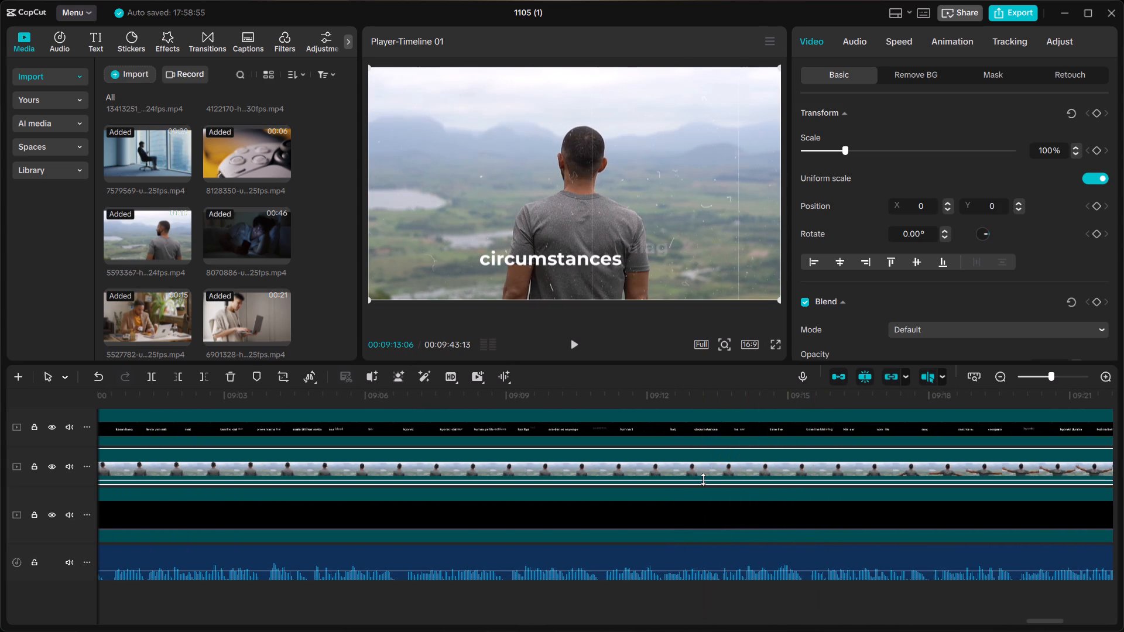
{"action": "left_click", "coordinate": [698, 471]}
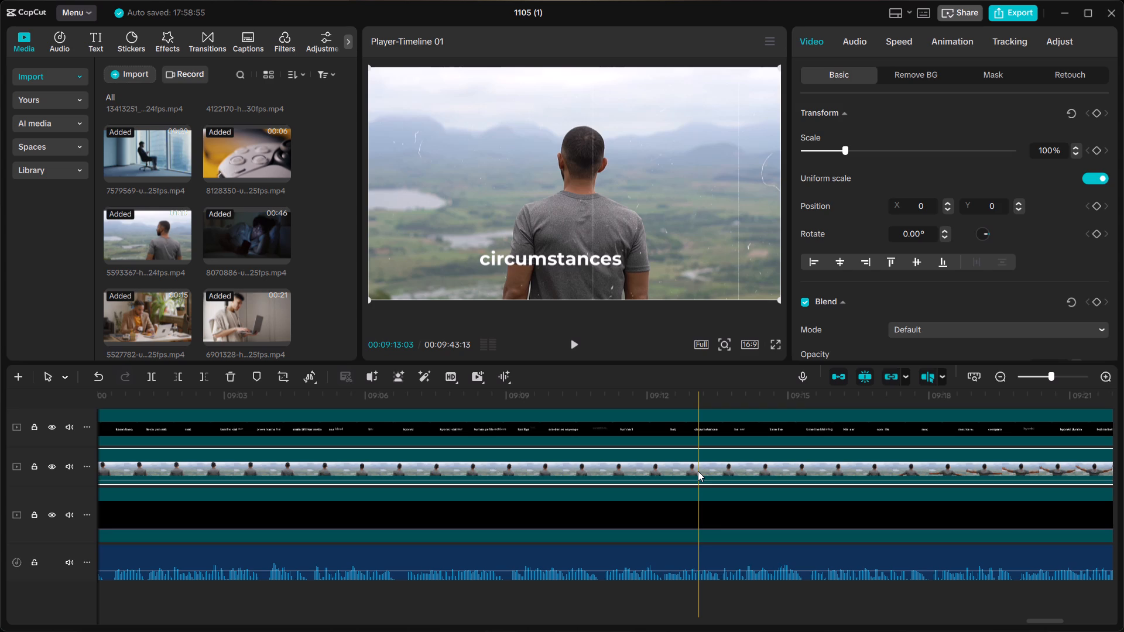
{"action": "key", "text": "ctrl+b"}
{"action": "left_click", "coordinate": [657, 470]}
{"action": "key", "text": "BackSpace"}
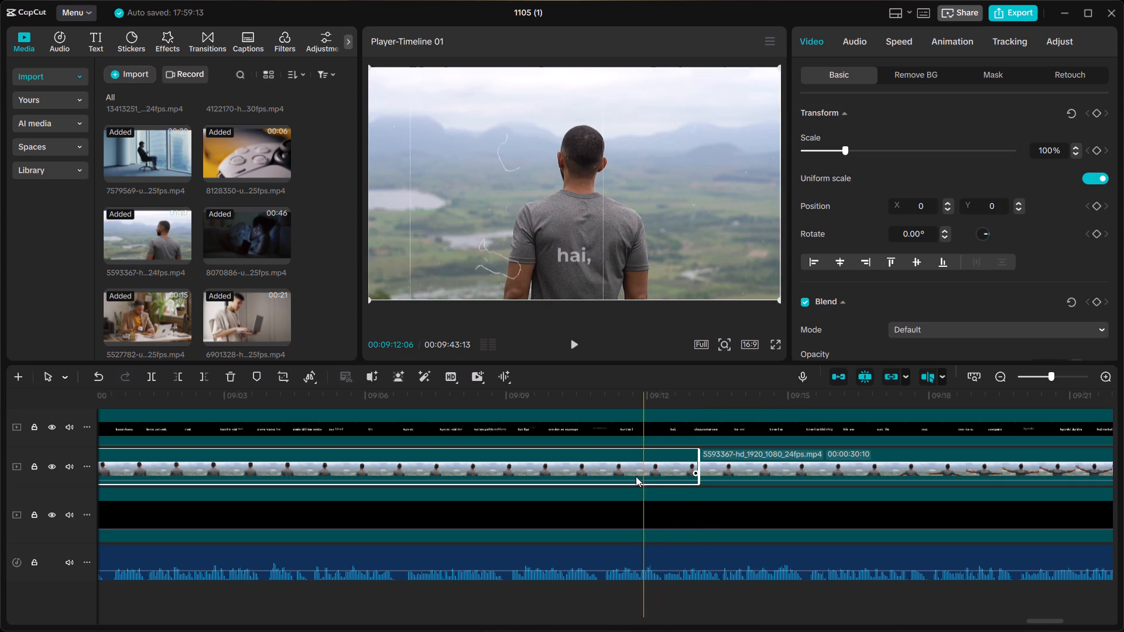
{"action": "right_click", "coordinate": [571, 466]}
{"action": "left_click", "coordinate": [601, 476]}
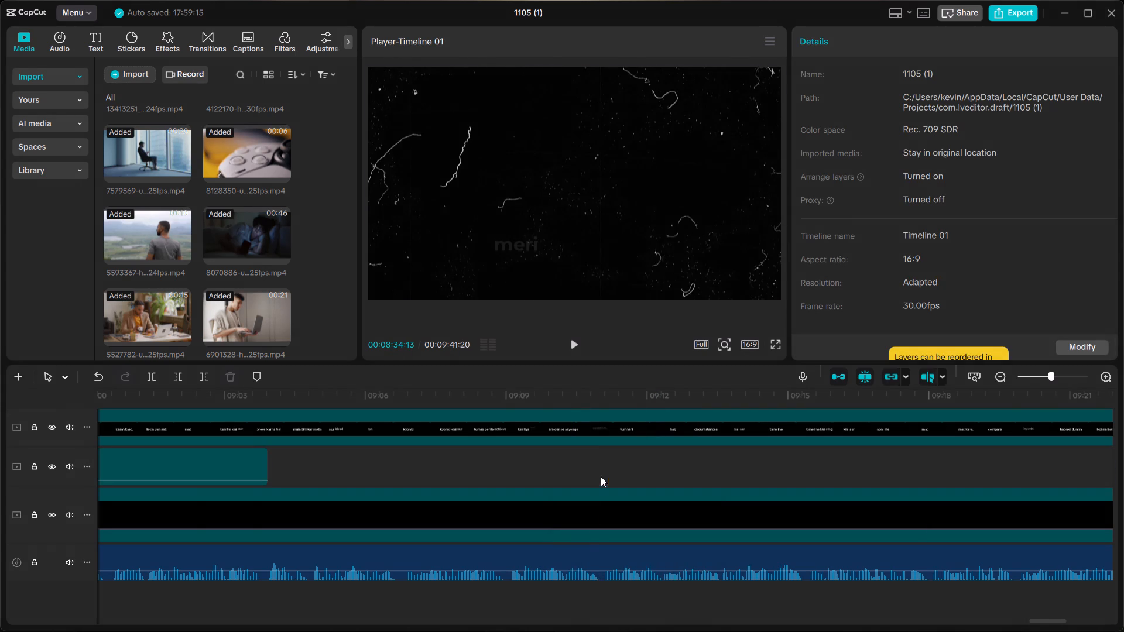
Mute the remaining valley clip by lowering its volume to -∞ dB.
{"action": "left_click", "coordinate": [181, 465]}
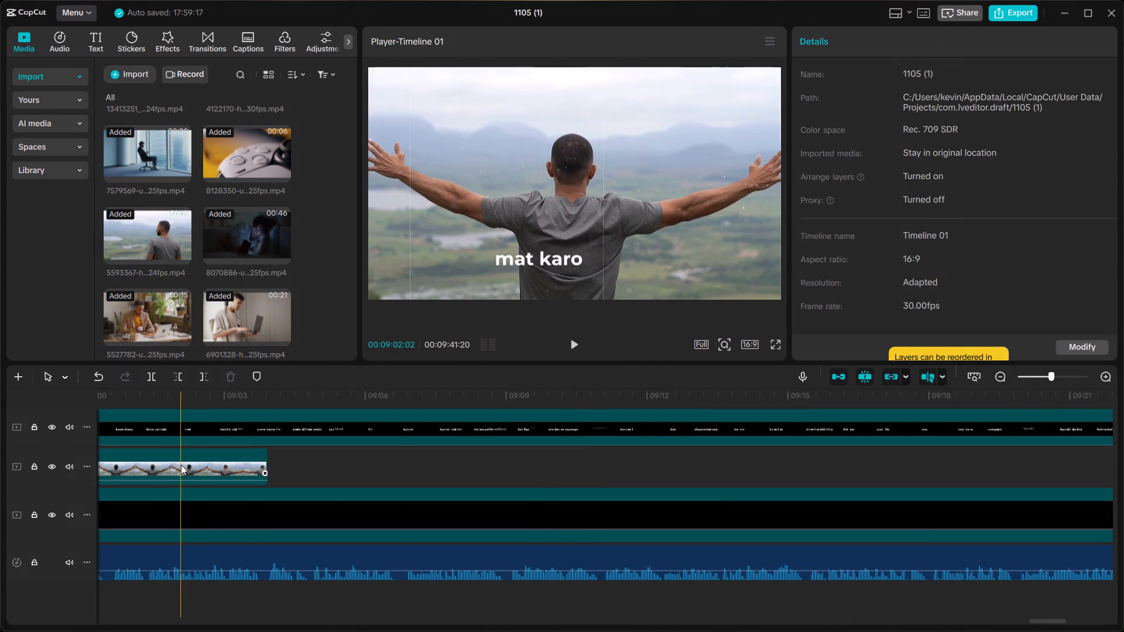
{"action": "left_click", "coordinate": [861, 39]}
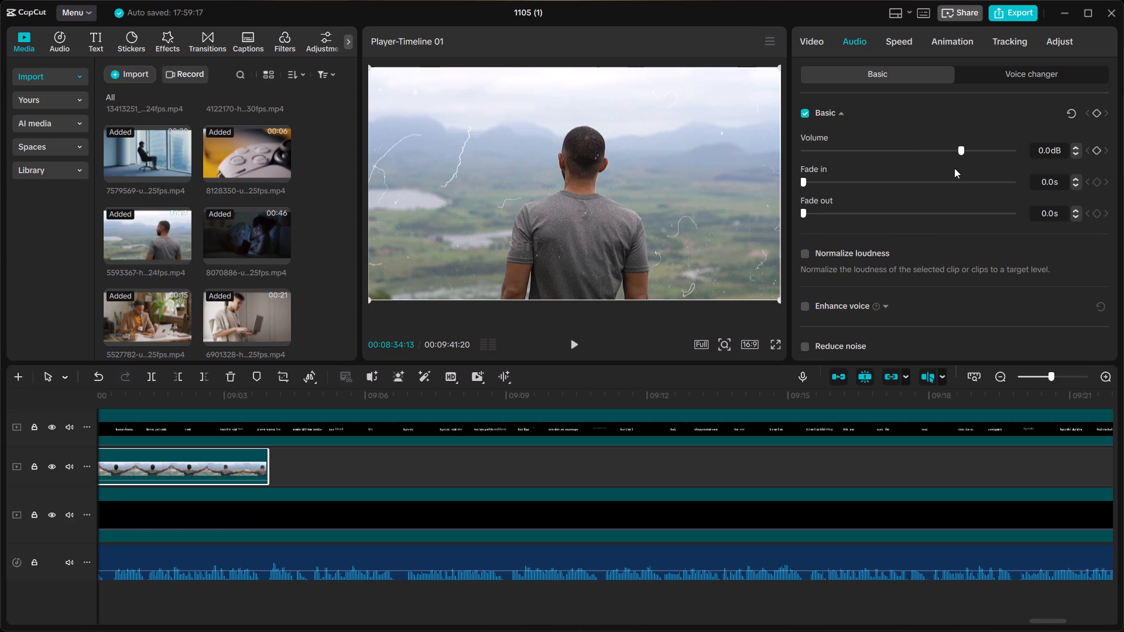
{"action": "left_click_drag", "start_coordinate": [959, 149], "coordinate": [790, 170]}
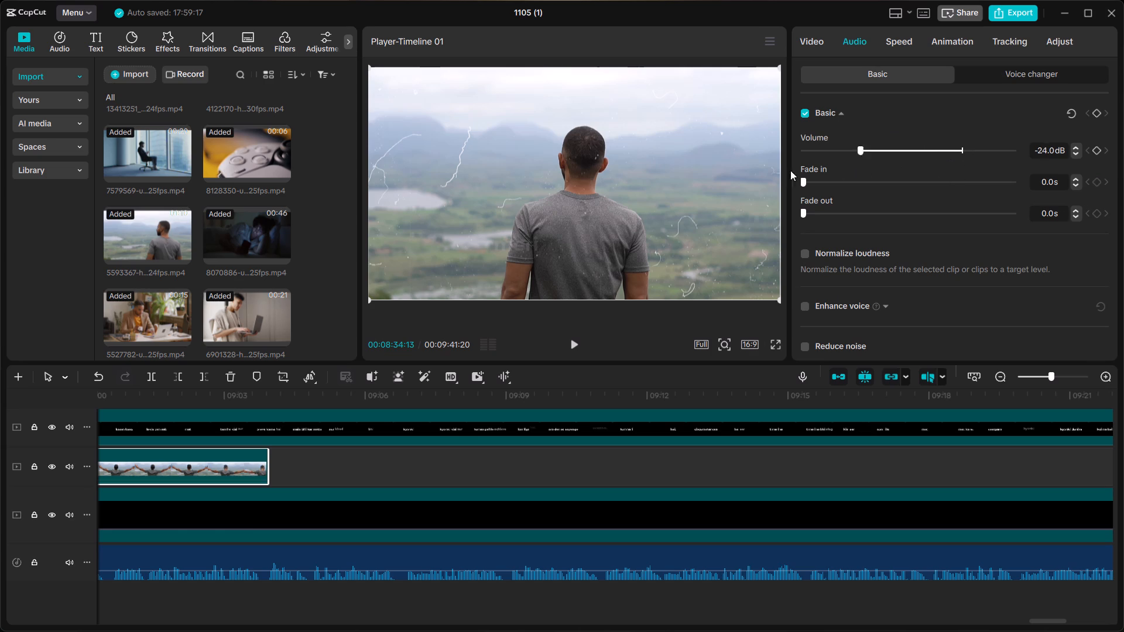
{"action": "left_click_drag", "start_coordinate": [790, 170], "coordinate": [728, 171]}
Replay from the end of the phone-in-bed clip and split the valley clip at 00:08:44:03, after "try karo.".
{"action": "scroll", "coordinate": [525, 500], "scroll_direction": "right", "scroll_amount": 3}
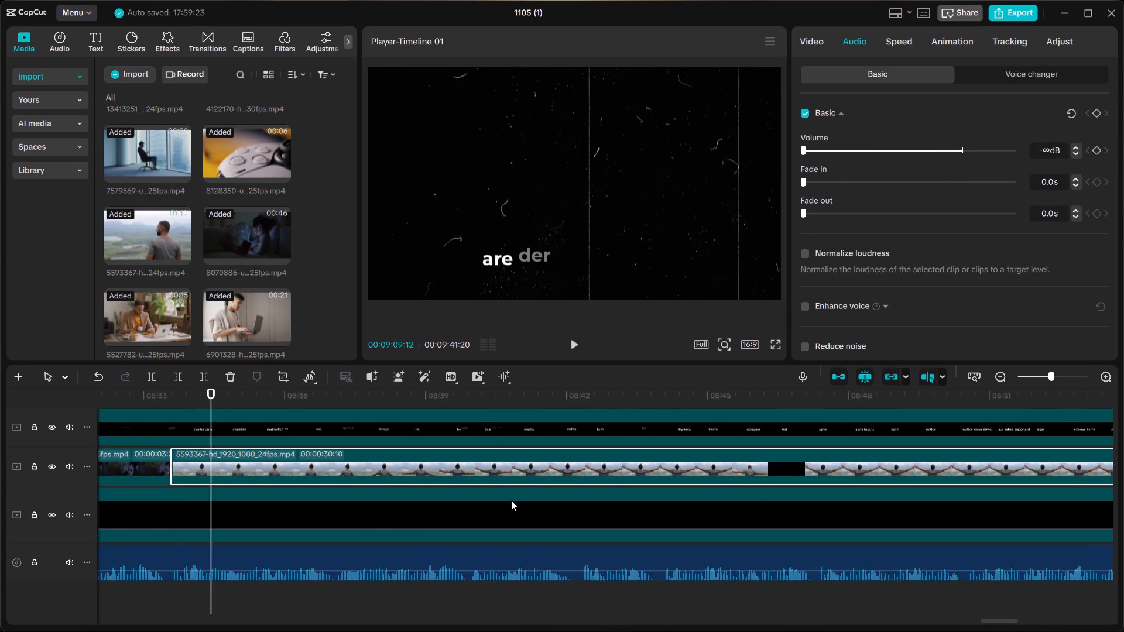
{"action": "scroll", "coordinate": [511, 500], "scroll_direction": "right", "scroll_amount": 1}
{"action": "scroll", "coordinate": [492, 437], "scroll_direction": "right", "scroll_amount": 2}
{"action": "left_click", "coordinate": [439, 401]}
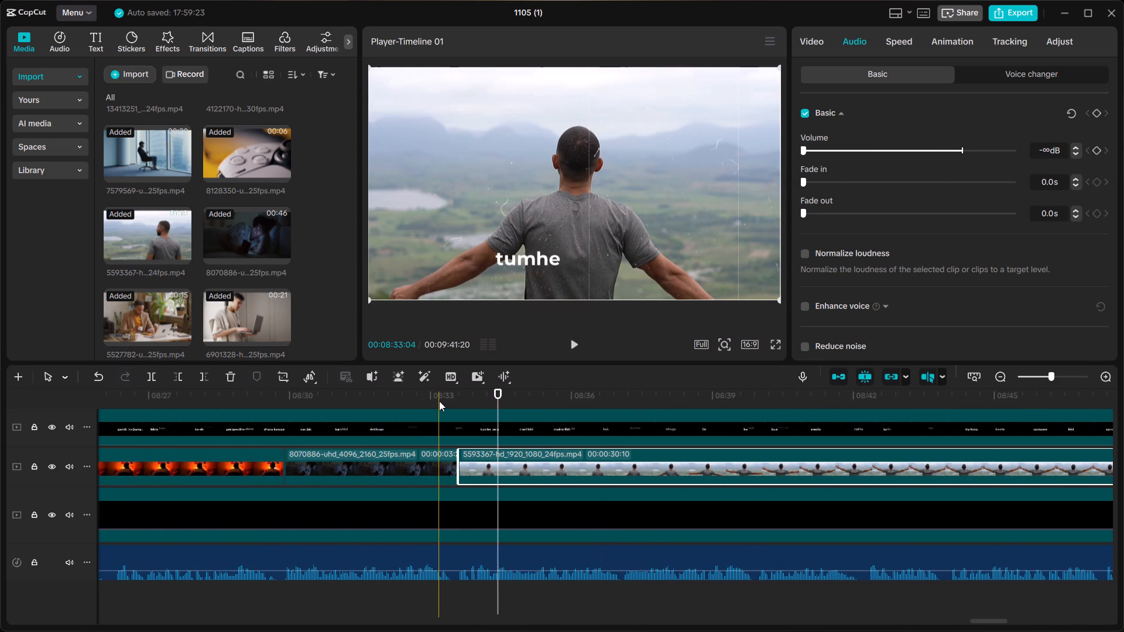
{"action": "key", "text": "space"}
{"action": "left_click", "coordinate": [409, 400]}
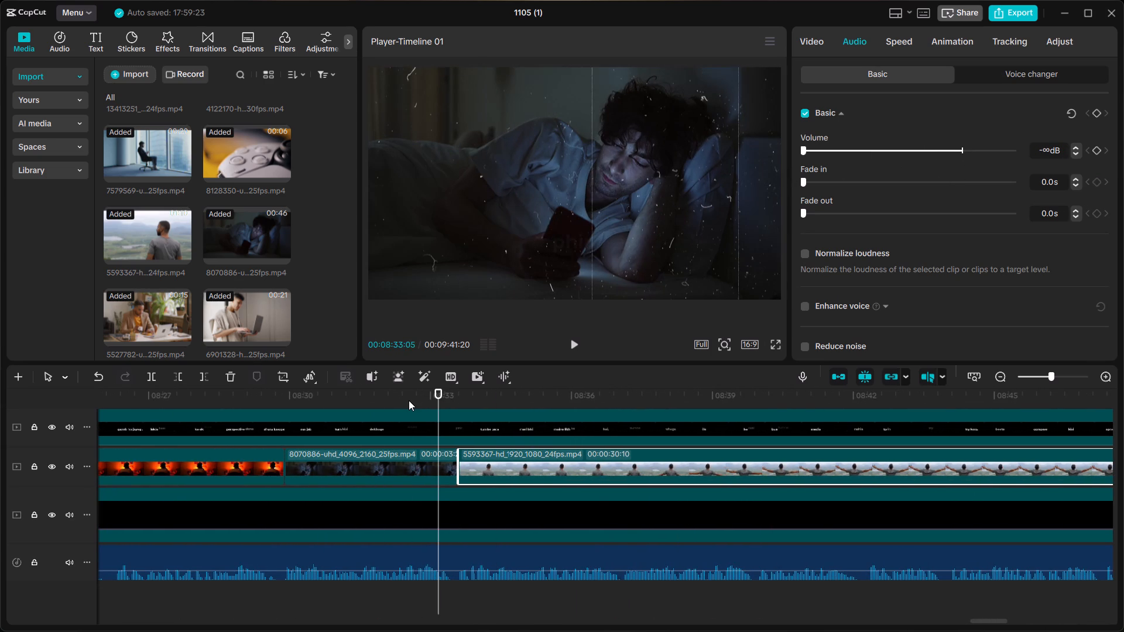
{"action": "key", "text": "space"}
{"action": "left_click", "coordinate": [409, 400]}
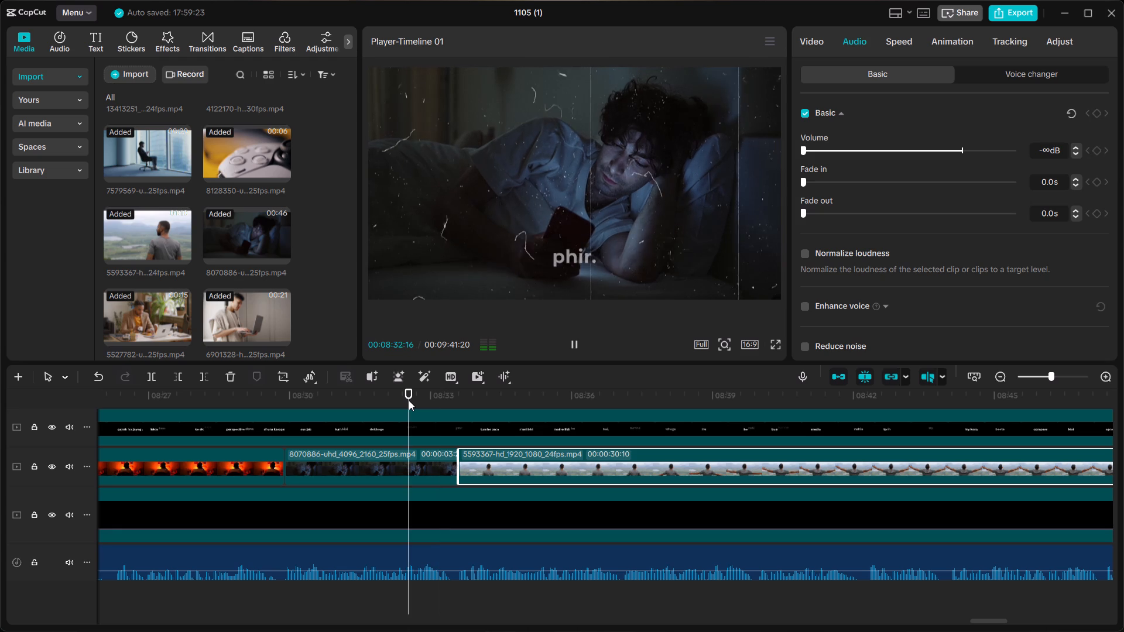
{"action": "key", "text": "space"}
{"action": "left_click", "coordinate": [389, 403]}
{"action": "key", "text": "space"}
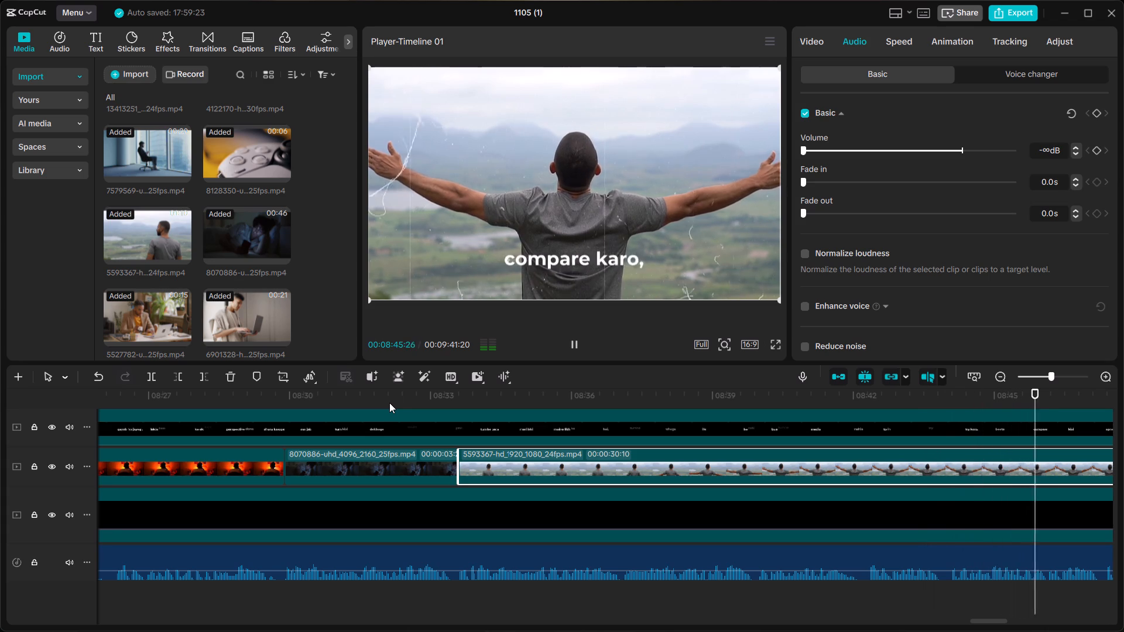
{"action": "key", "text": "space"}
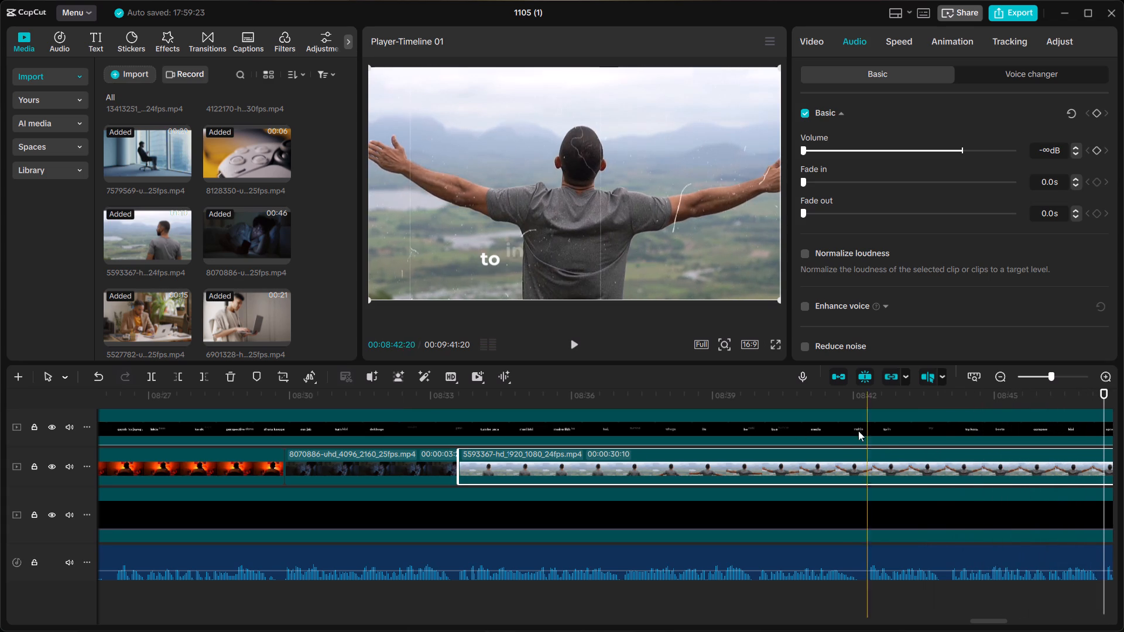
{"action": "left_click", "coordinate": [809, 410]}
{"action": "key", "text": "space"}
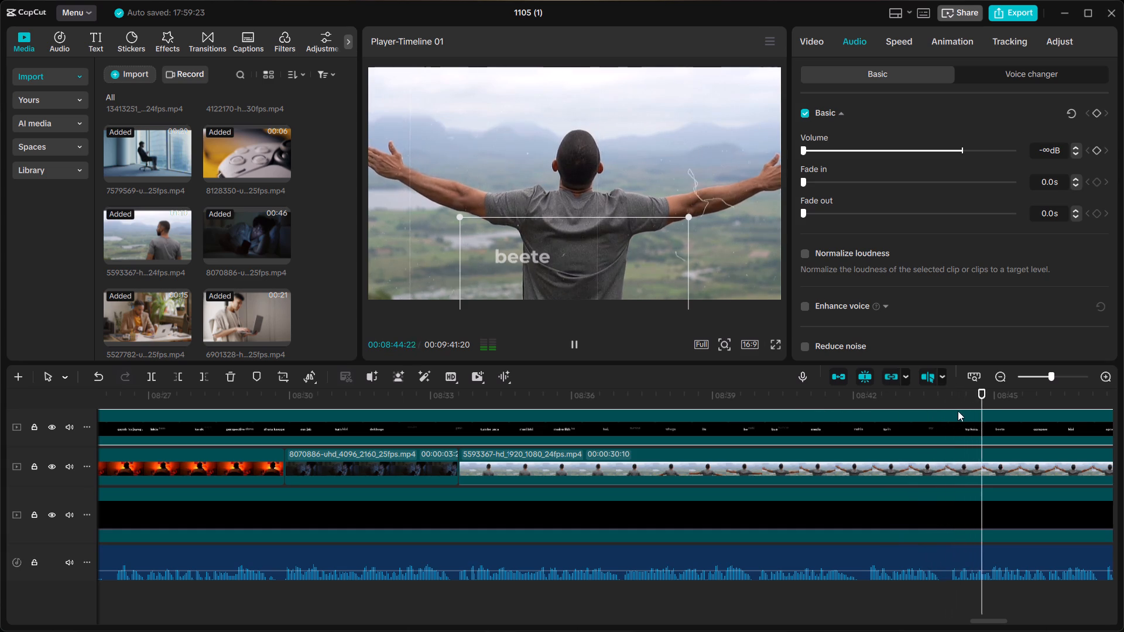
{"action": "key", "text": "space"}
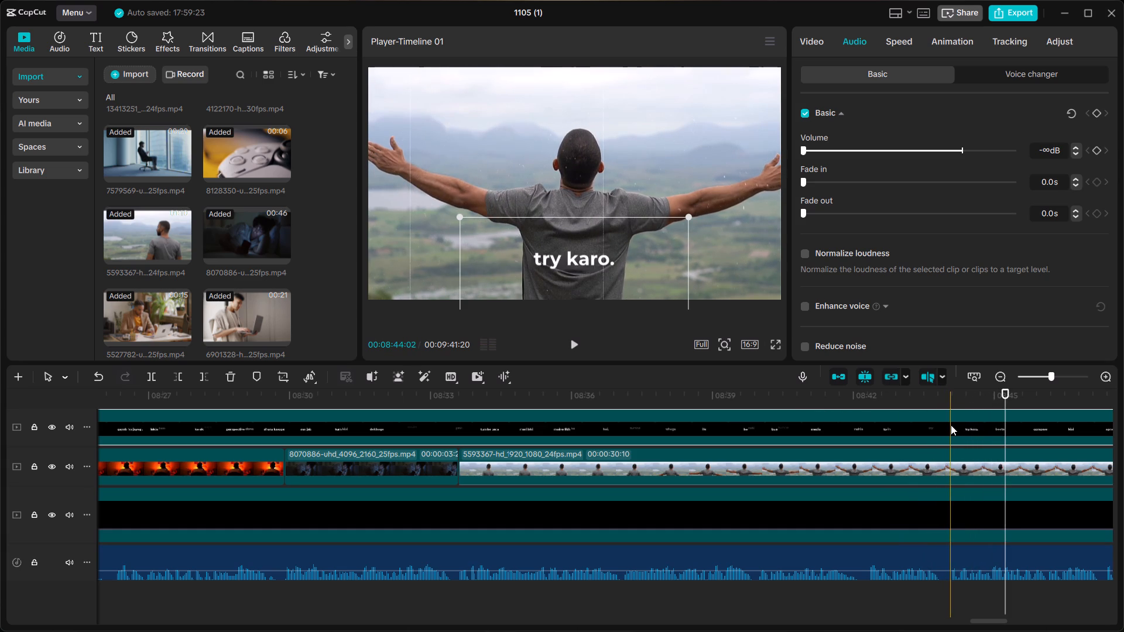
{"action": "left_click", "coordinate": [951, 425]}
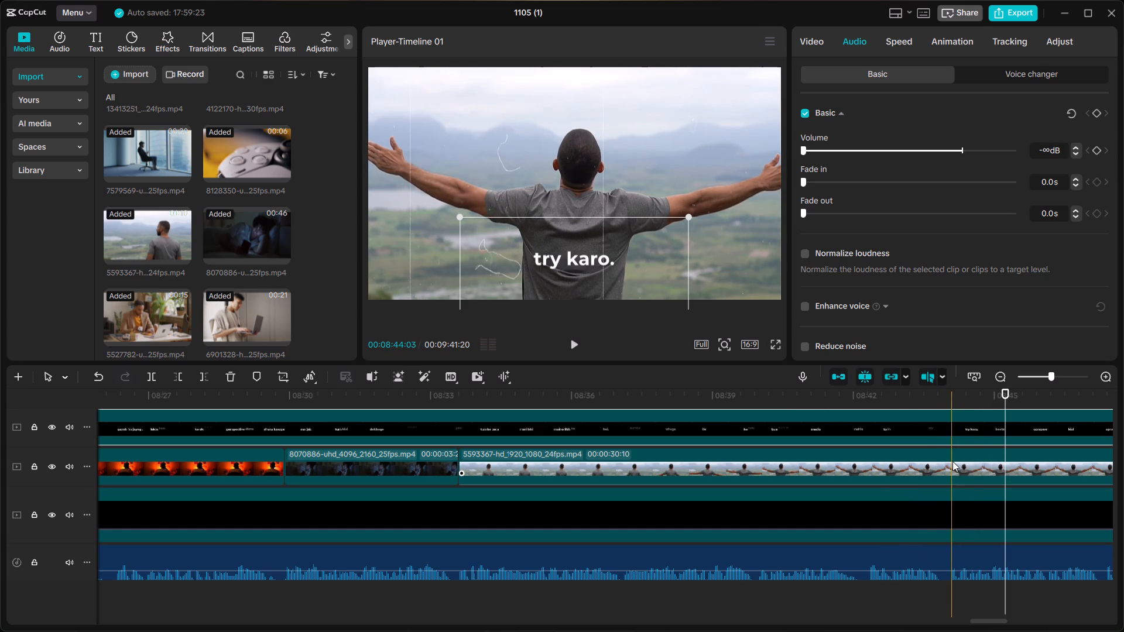
{"action": "left_click", "coordinate": [952, 461]}
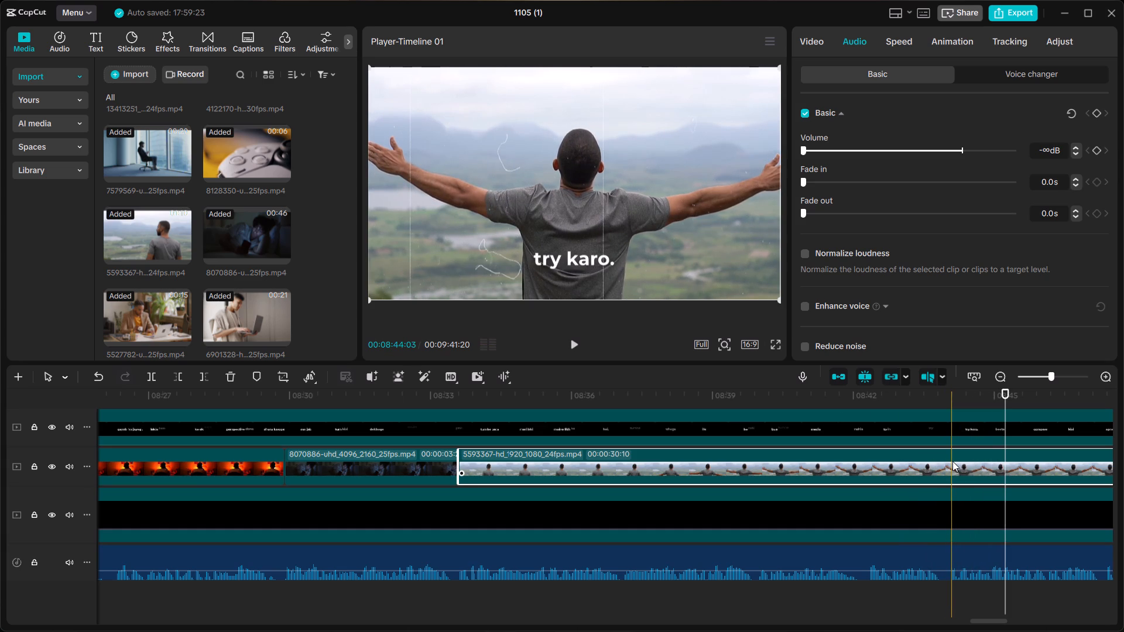
{"action": "key", "text": "ctrl+b"}
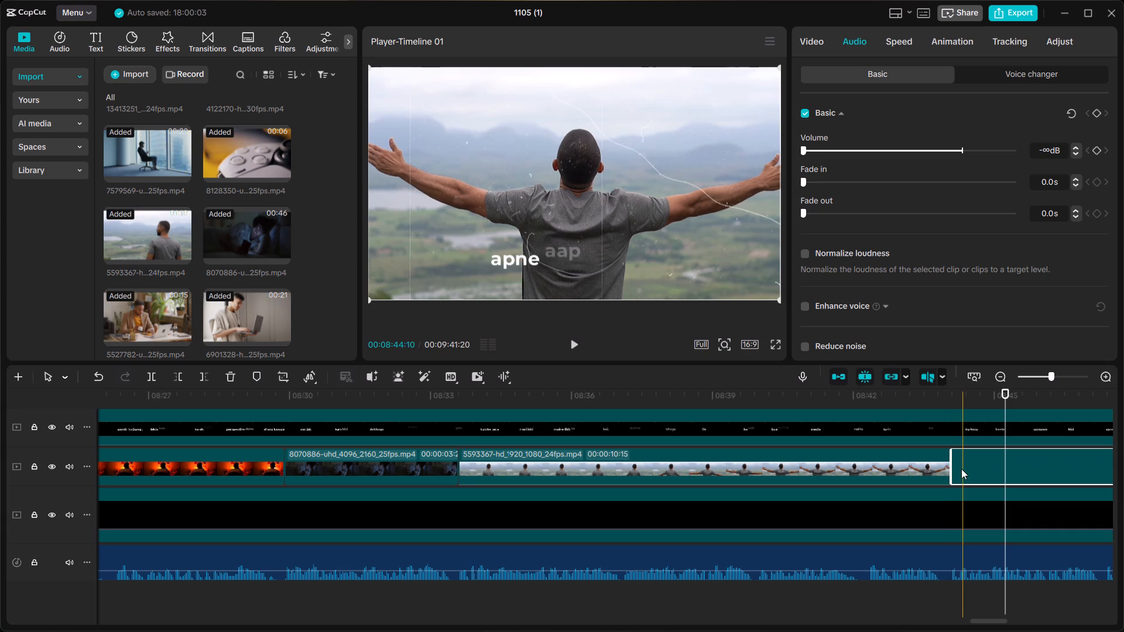
Delete the part of the valley clip after the cut at 00:08:44:03.
{"action": "key", "text": "BackSpace"}
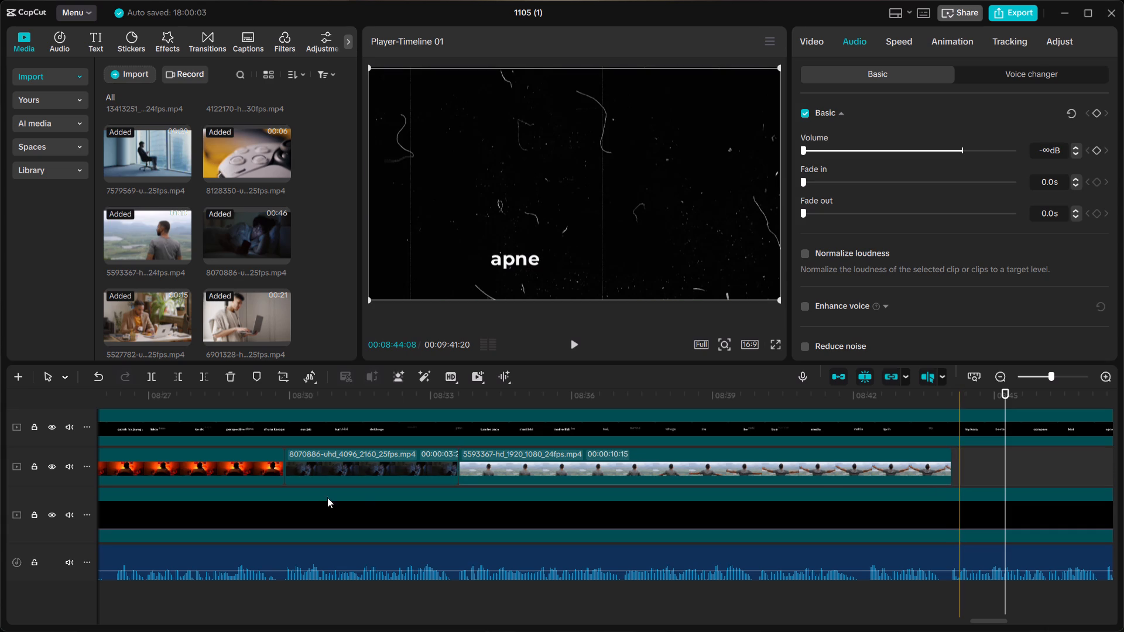
{"action": "left_click", "coordinate": [950, 414]}
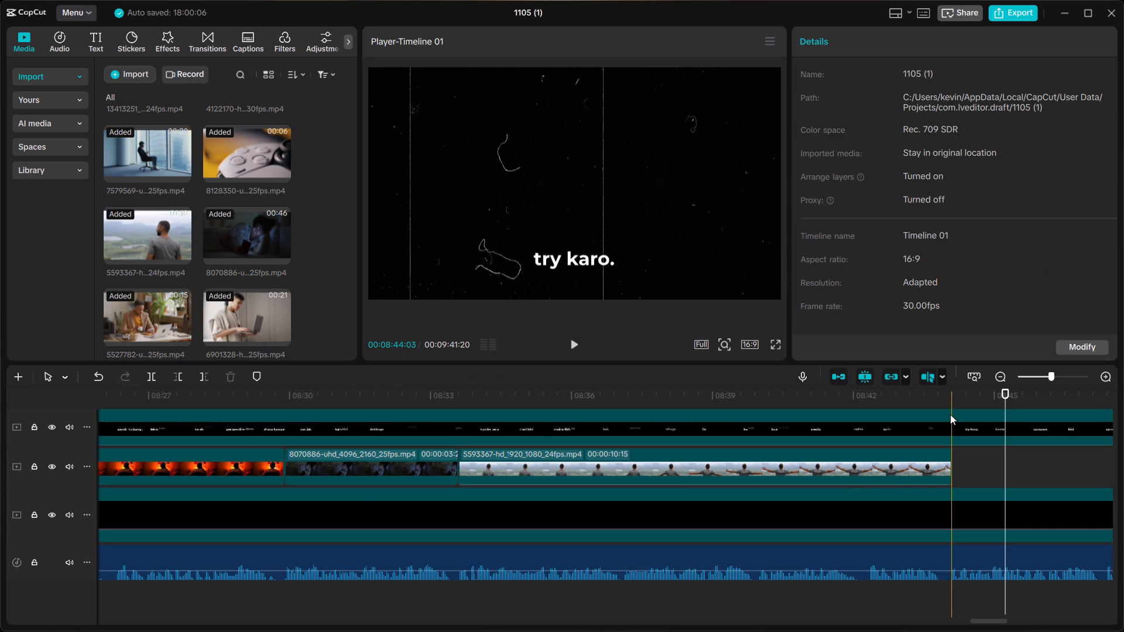
Find the 10387627-uhd_4096_2160_25fps clip of the two men talking on beds and place it directly after the valley clip.
{"action": "scroll", "coordinate": [140, 200], "scroll_direction": "down", "scroll_amount": 8}
{"action": "scroll", "coordinate": [203, 257], "scroll_direction": "down", "scroll_amount": 2}
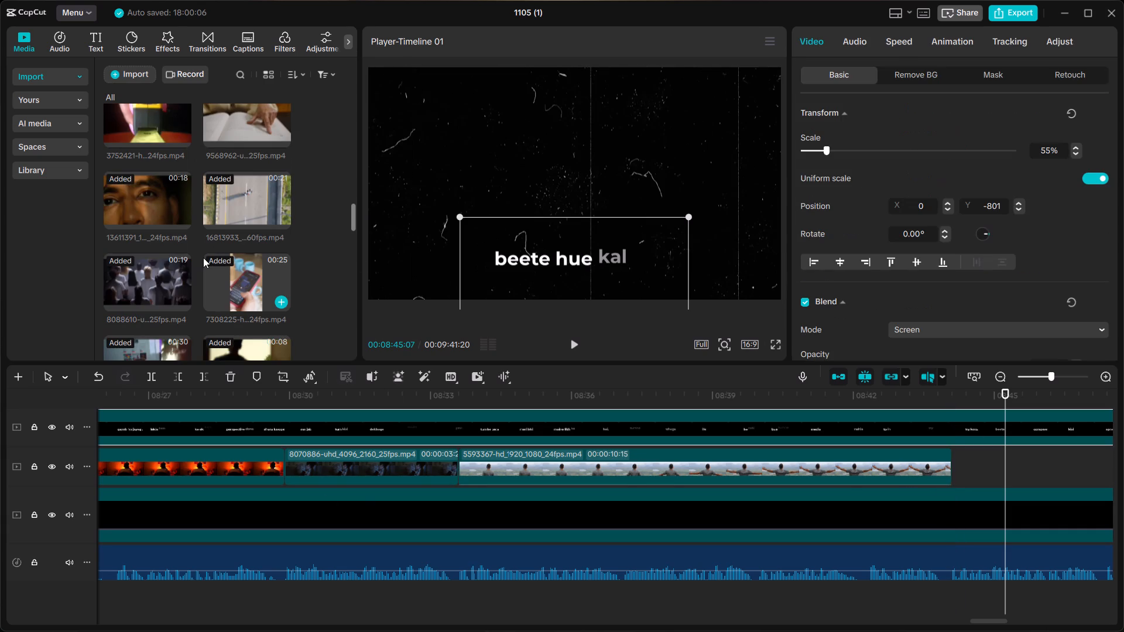
{"action": "scroll", "coordinate": [203, 257], "scroll_direction": "down", "scroll_amount": 13}
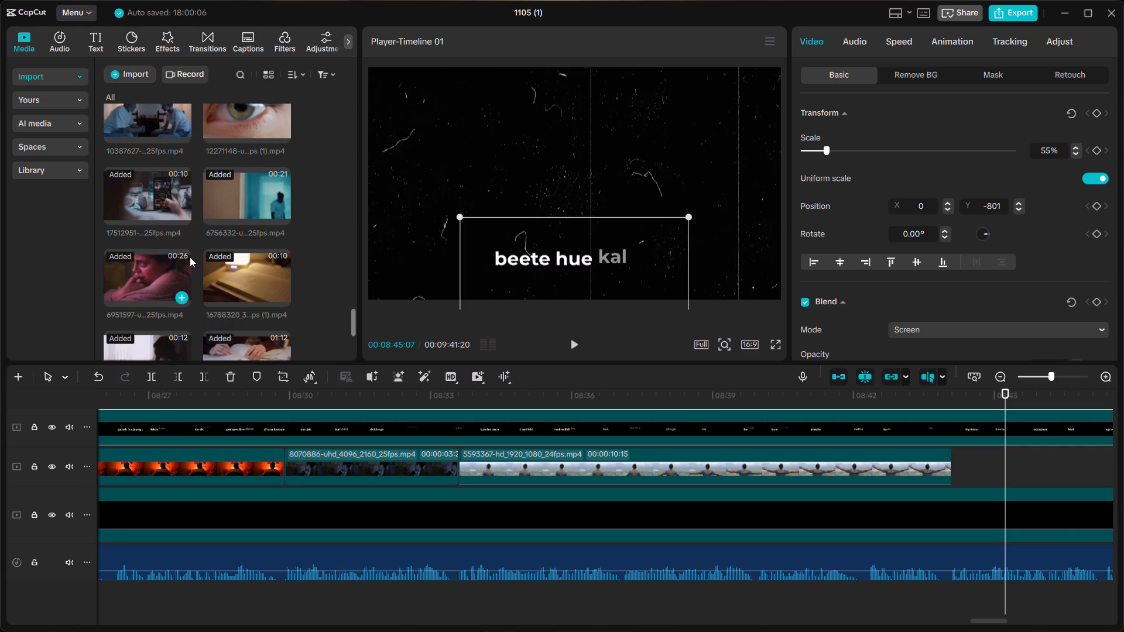
{"action": "scroll", "coordinate": [190, 257], "scroll_direction": "down", "scroll_amount": 5}
{"action": "scroll", "coordinate": [166, 122], "scroll_direction": "up", "scroll_amount": 1}
{"action": "left_click", "coordinate": [146, 125]}
{"action": "scroll", "coordinate": [160, 226], "scroll_direction": "down", "scroll_amount": 2}
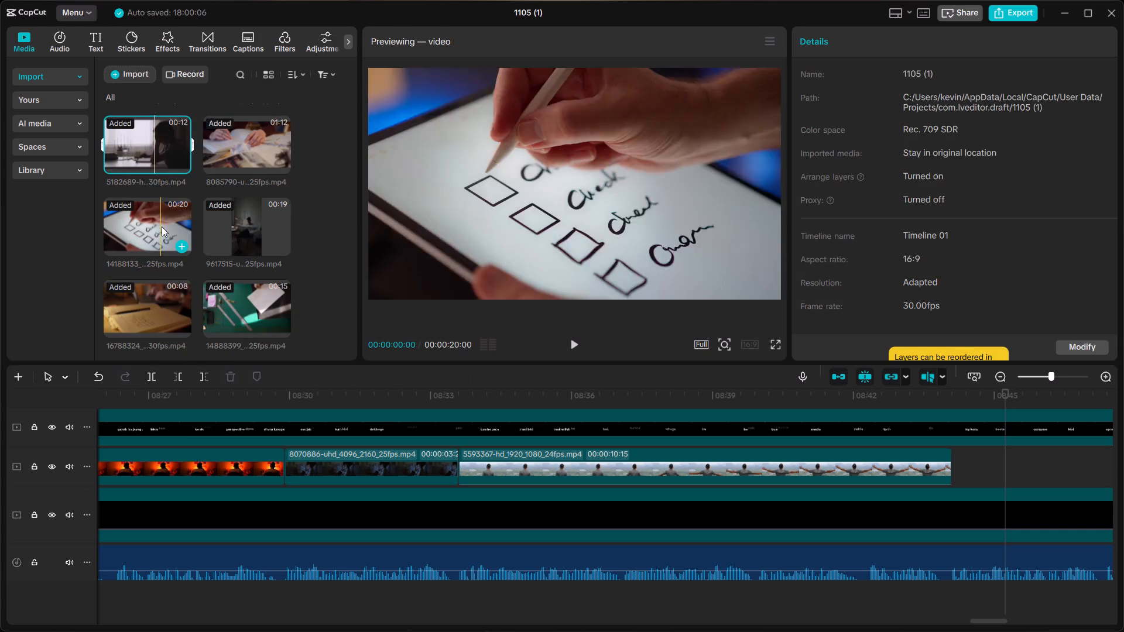
{"action": "scroll", "coordinate": [162, 226], "scroll_direction": "up", "scroll_amount": 7}
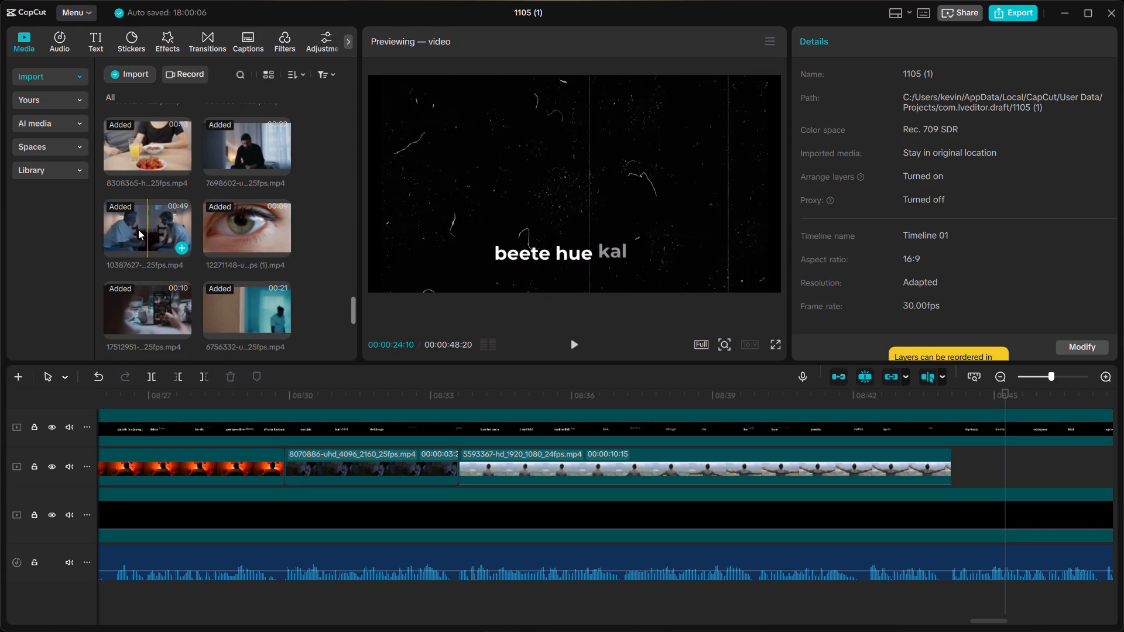
{"action": "left_click", "coordinate": [138, 229]}
{"action": "scroll", "coordinate": [150, 249], "scroll_direction": "down", "scroll_amount": 1}
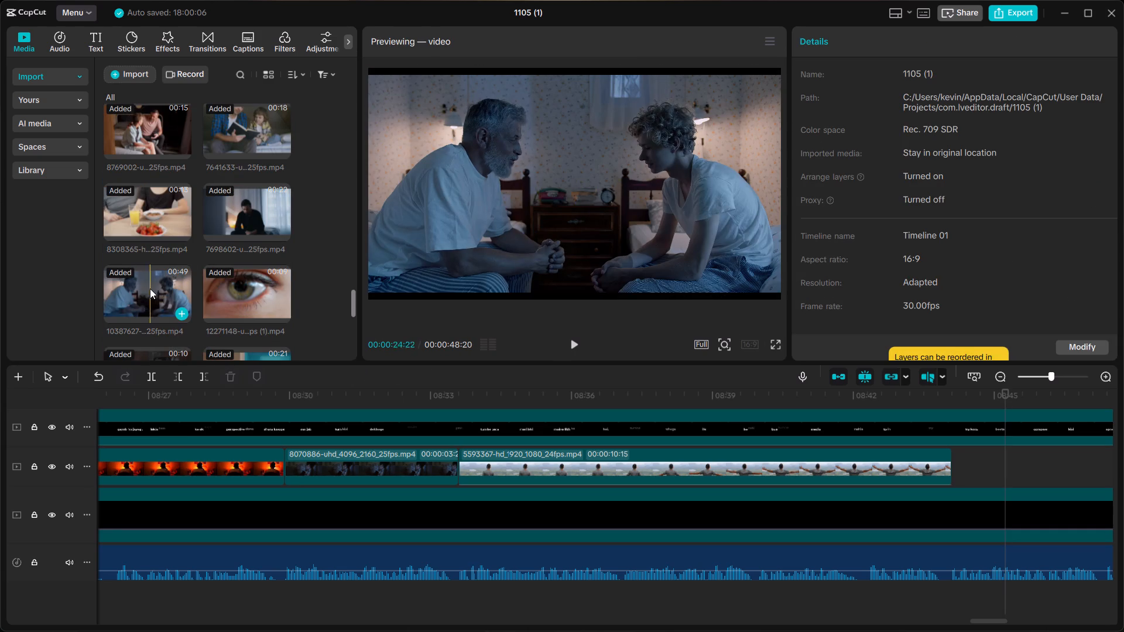
{"action": "left_click_drag", "start_coordinate": [149, 291], "coordinate": [1022, 400]}
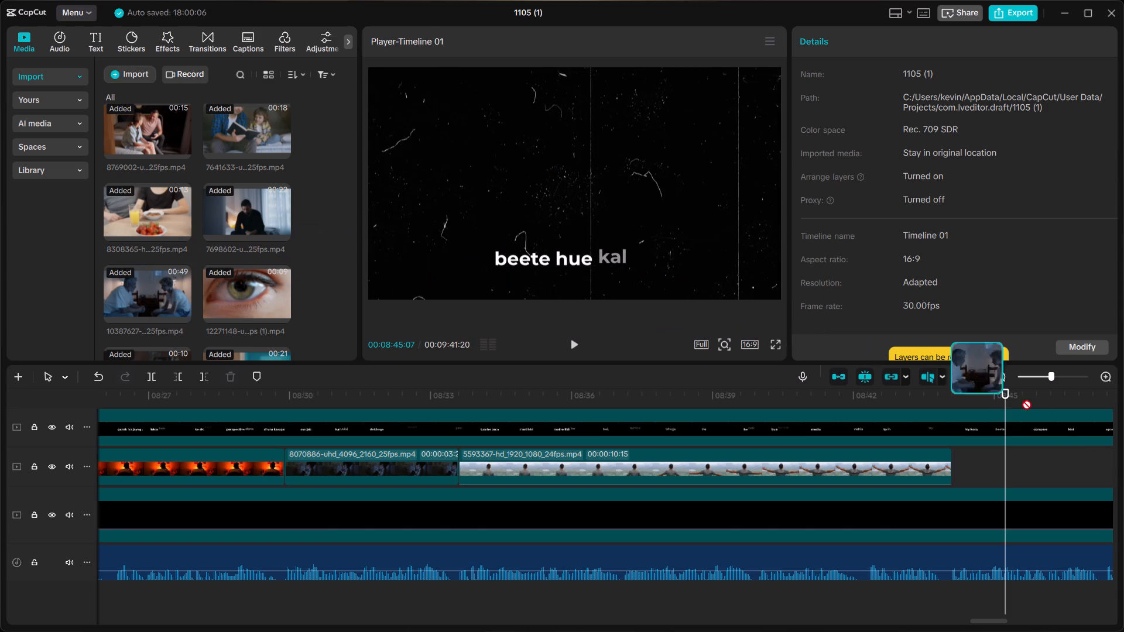
{"action": "left_click_drag", "start_coordinate": [1022, 400], "coordinate": [953, 463]}
{"action": "scroll", "coordinate": [953, 463], "scroll_direction": "left", "scroll_amount": 1}
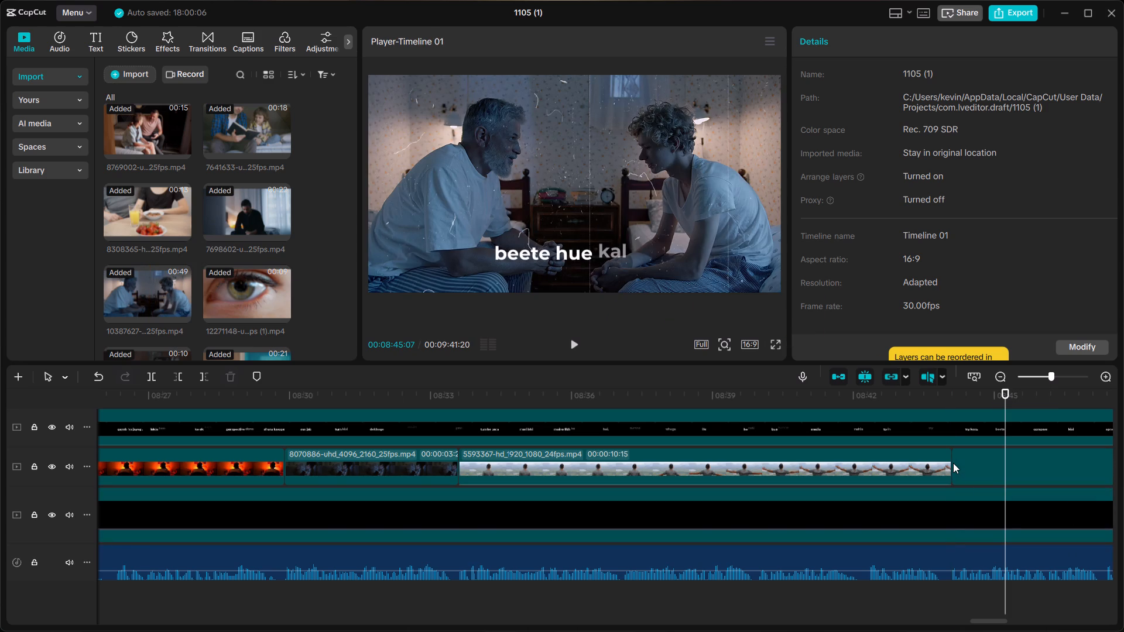
{"action": "scroll", "coordinate": [953, 463], "scroll_direction": "left", "scroll_amount": 1}
{"action": "scroll", "coordinate": [955, 400], "scroll_direction": "left", "scroll_amount": 1}
Enlarge the two-men clip to 107% scale so it fills the frame.
{"action": "left_click", "coordinate": [955, 400]}
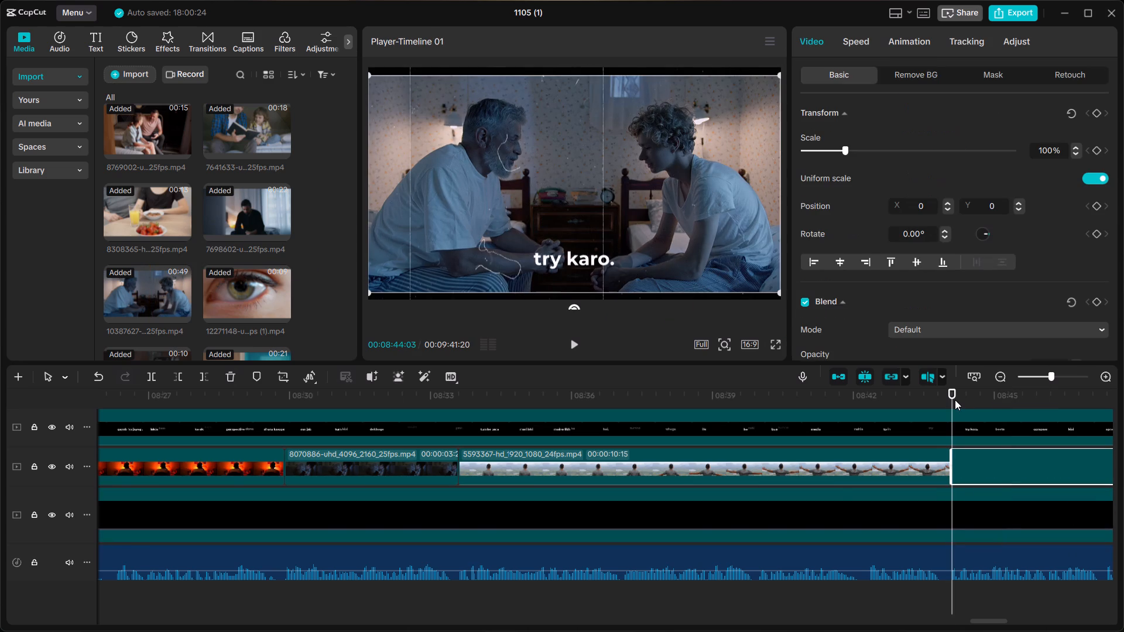
{"action": "scroll", "coordinate": [955, 400], "scroll_direction": "left", "scroll_amount": 1}
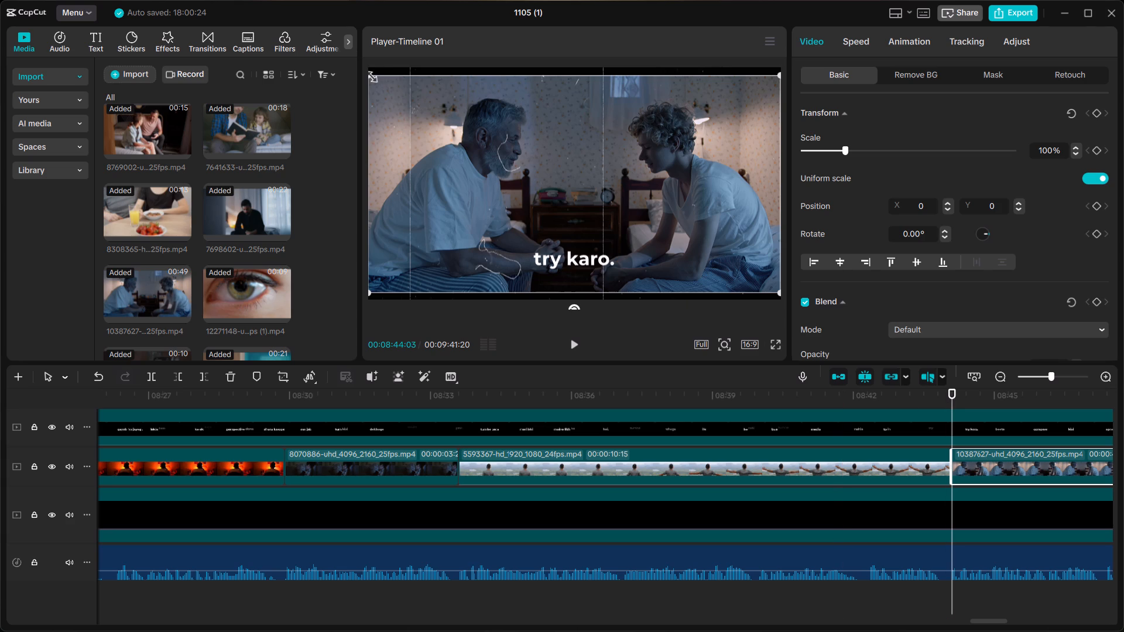
{"action": "left_click_drag", "start_coordinate": [366, 74], "coordinate": [356, 69]}
{"action": "left_click_drag", "start_coordinate": [370, 73], "coordinate": [366, 66]}
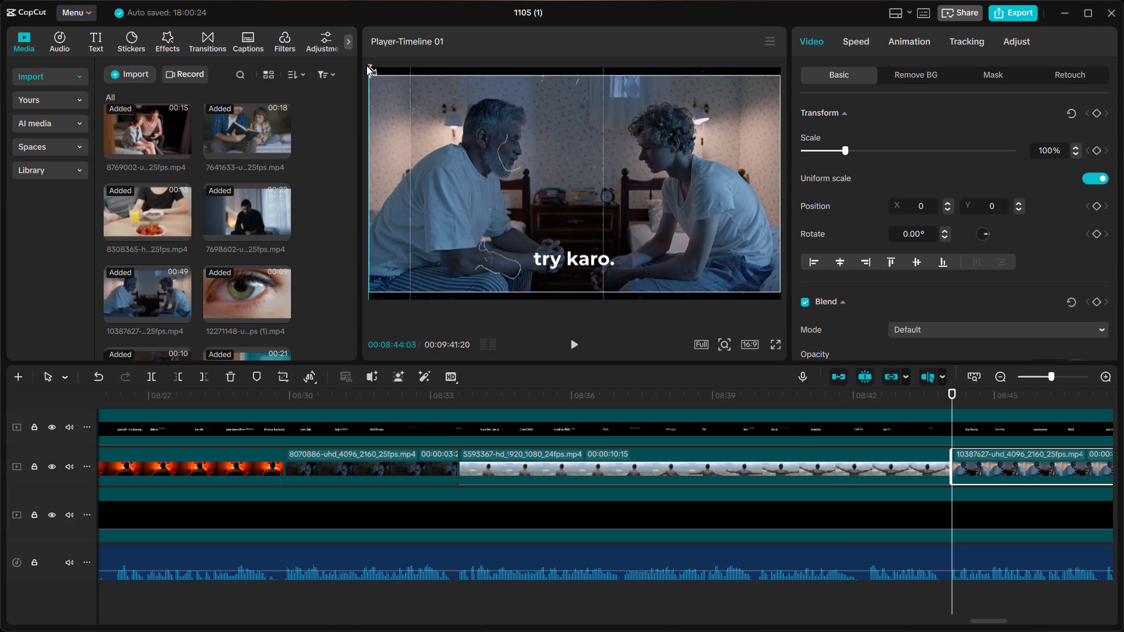
{"action": "left_click_drag", "start_coordinate": [366, 66], "coordinate": [354, 60]}
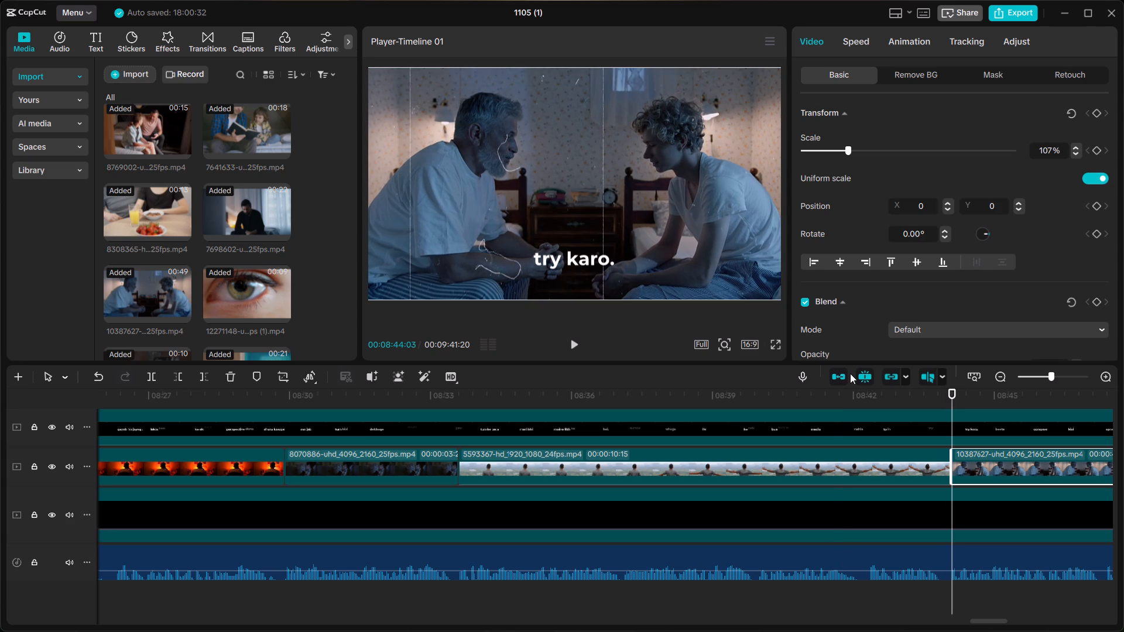
Replay the two-men clip from its start, split it at 00:08:47:12 after "kisi aur se nahin." and delete the part after the cut.
{"action": "scroll", "coordinate": [850, 373], "scroll_direction": "left", "scroll_amount": 2}
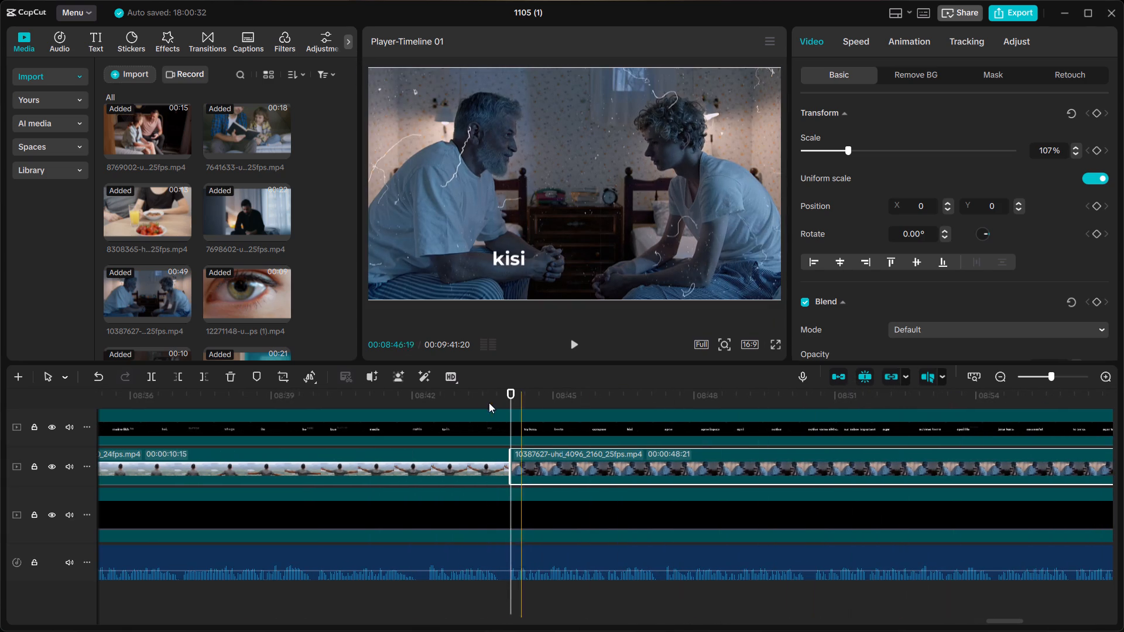
{"action": "left_click", "coordinate": [485, 389]}
{"action": "left_click", "coordinate": [509, 396]}
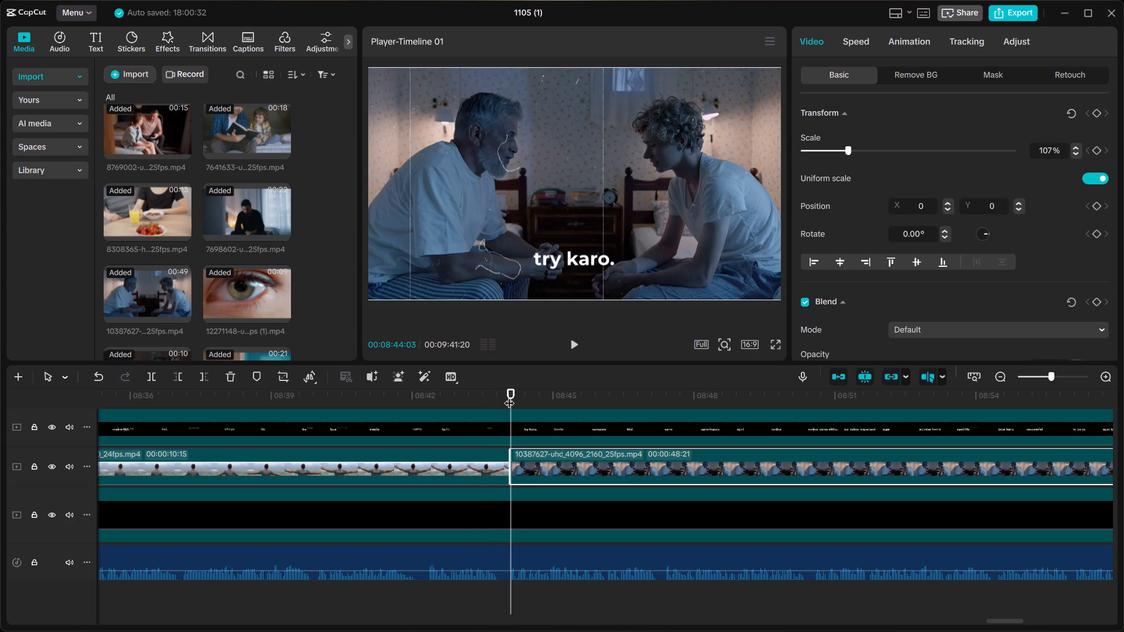
{"action": "key", "text": "space"}
{"action": "left_click", "coordinate": [509, 396]}
{"action": "key", "text": "space"}
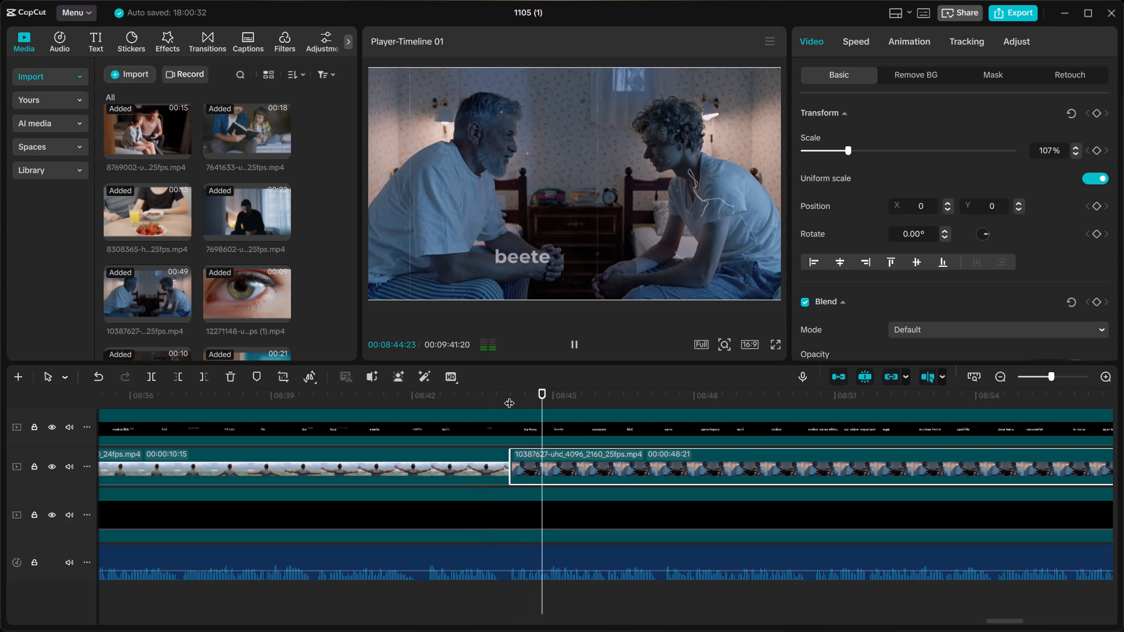
{"action": "left_click", "coordinate": [509, 396]}
{"action": "key", "text": "space"}
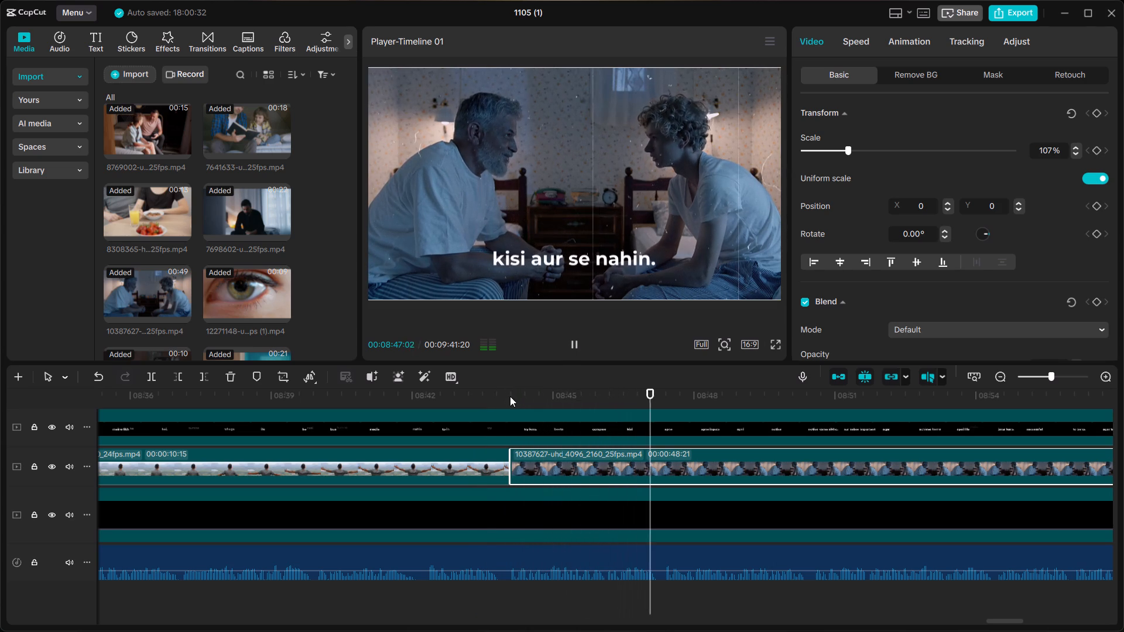
{"action": "key", "text": "space"}
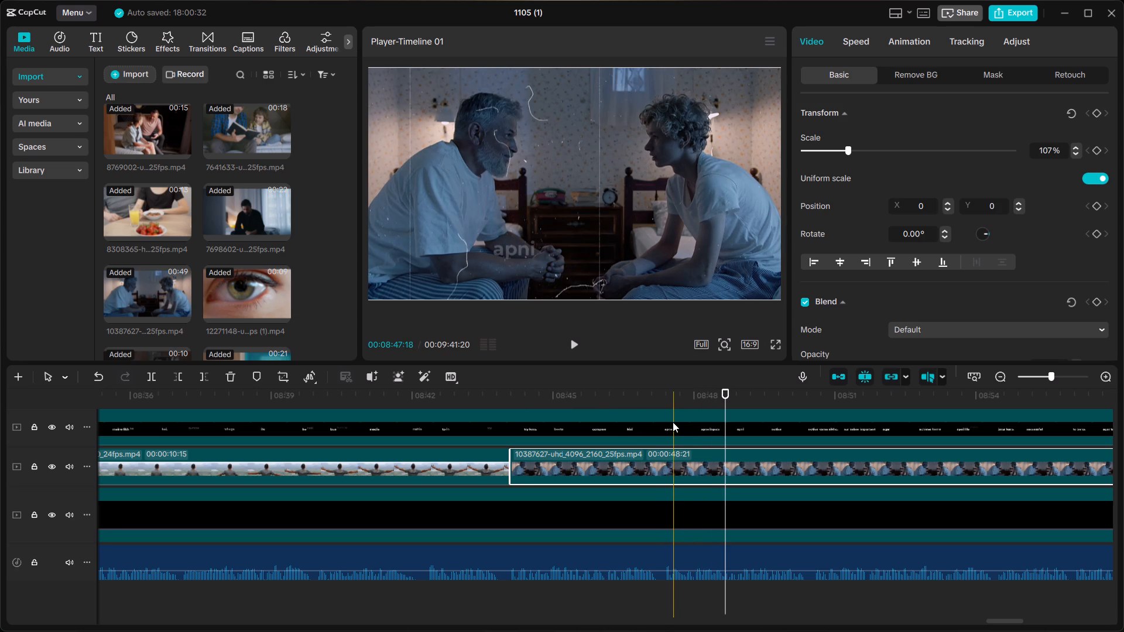
{"action": "left_click", "coordinate": [666, 425]}
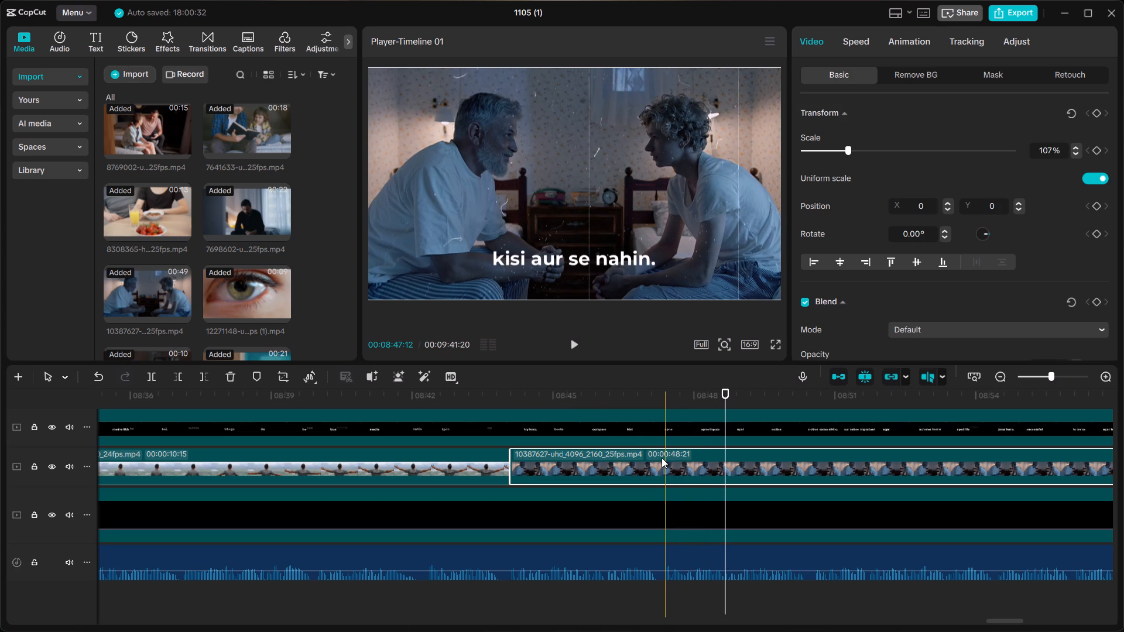
{"action": "left_click", "coordinate": [666, 467]}
{"action": "key", "text": "ctrl+b"}
{"action": "key", "text": "BackSpace"}
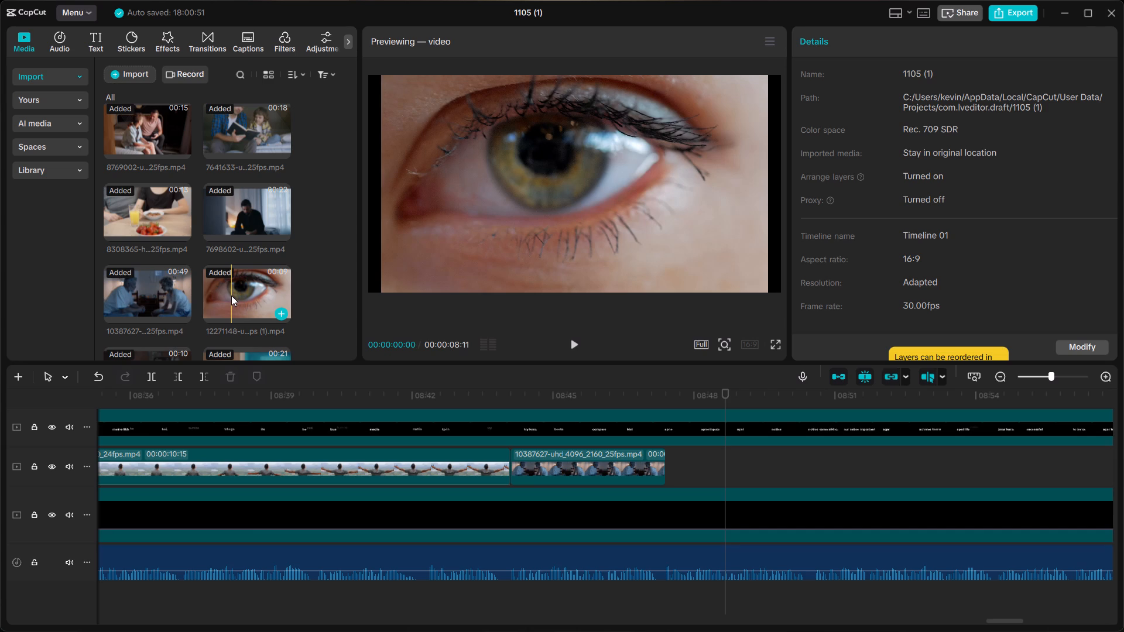
Browse the imported media and place the 6951597-uhd_4096_2160_25fps clip of the pensive woman directly after the trimmed two-men clip.
{"action": "left_click_drag", "start_coordinate": [231, 296], "coordinate": [244, 288]}
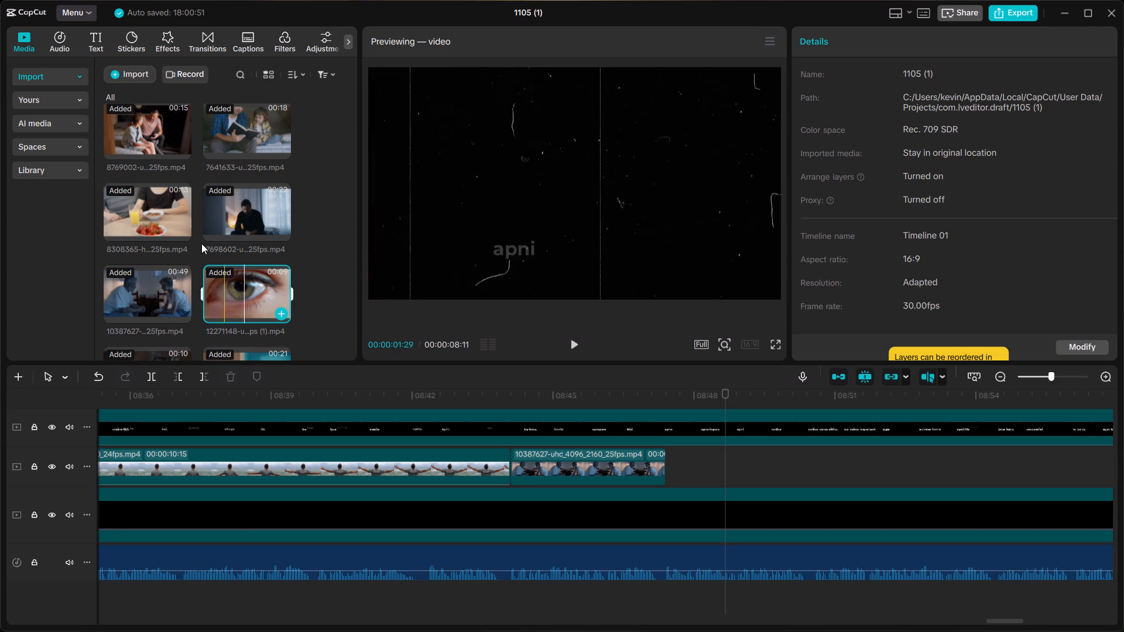
{"action": "scroll", "coordinate": [190, 194], "scroll_direction": "down", "scroll_amount": 3}
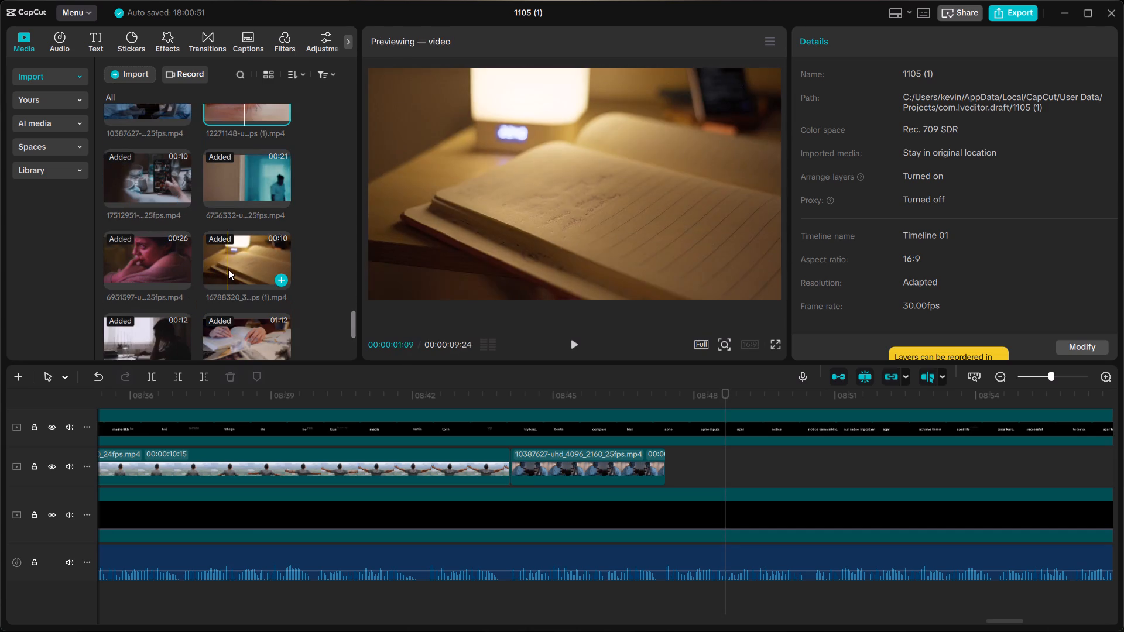
{"action": "scroll", "coordinate": [159, 277], "scroll_direction": "down", "scroll_amount": 2}
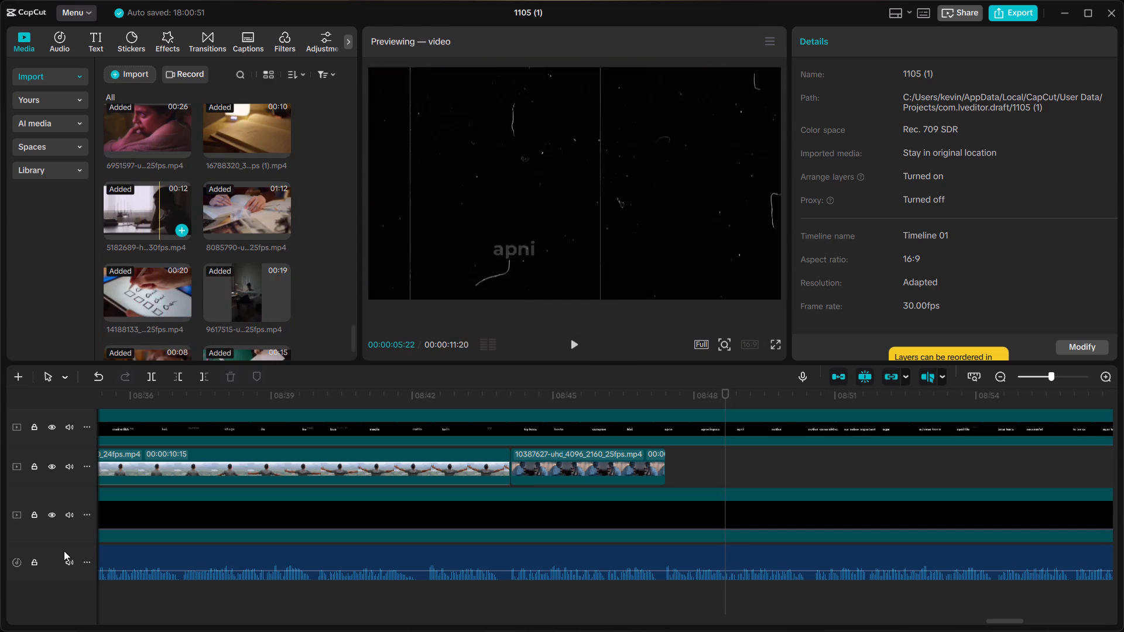
{"action": "left_click_drag", "start_coordinate": [134, 126], "coordinate": [150, 121]}
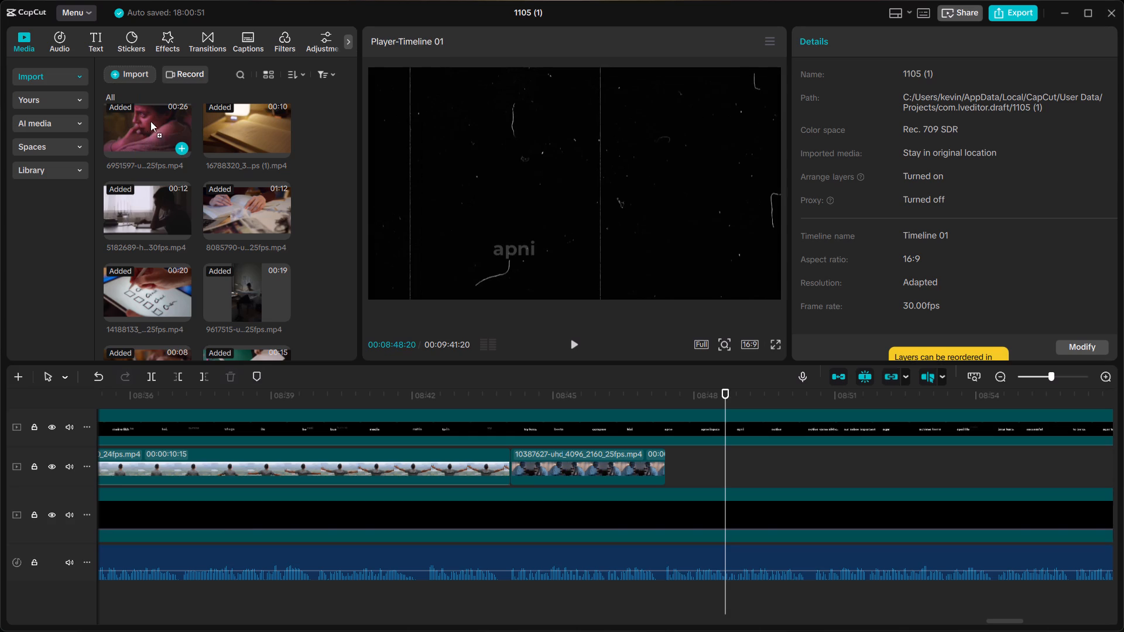
{"action": "left_click_drag", "start_coordinate": [150, 121], "coordinate": [673, 455]}
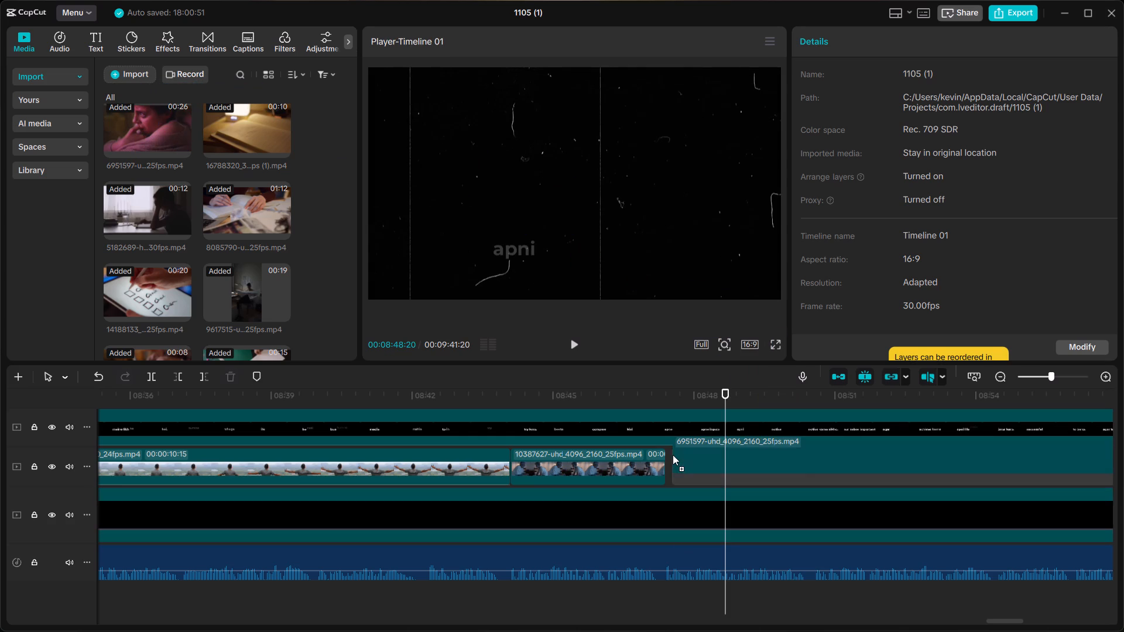
{"action": "left_click_drag", "start_coordinate": [673, 455], "coordinate": [665, 456]}
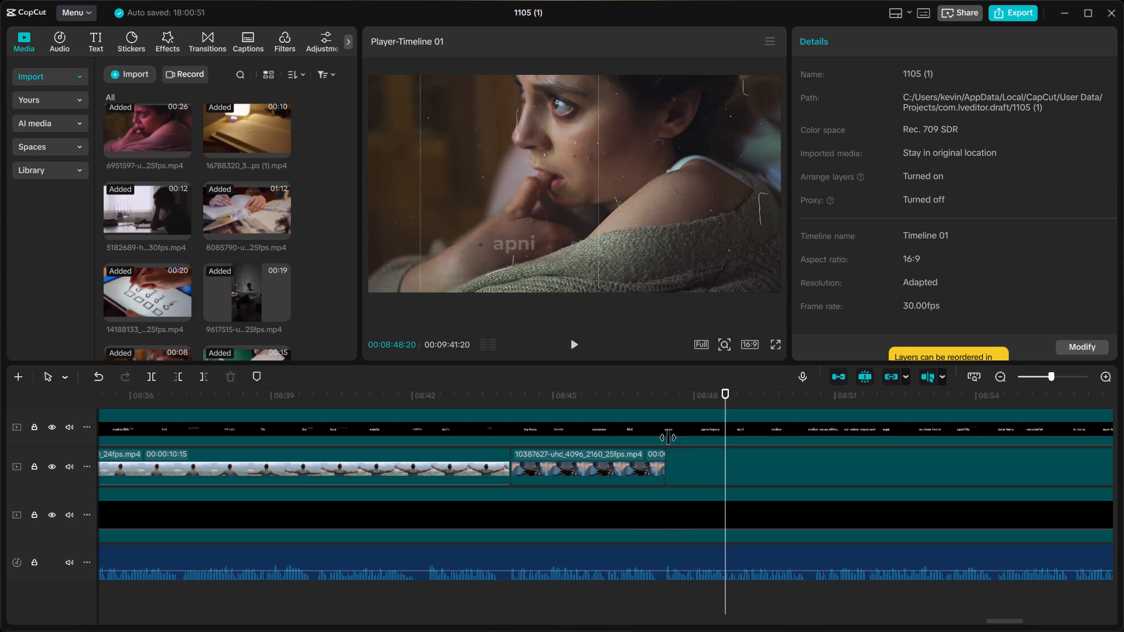
Enlarge the pensive-woman clip to 107% scale so it fills the frame.
{"action": "left_click", "coordinate": [687, 389]}
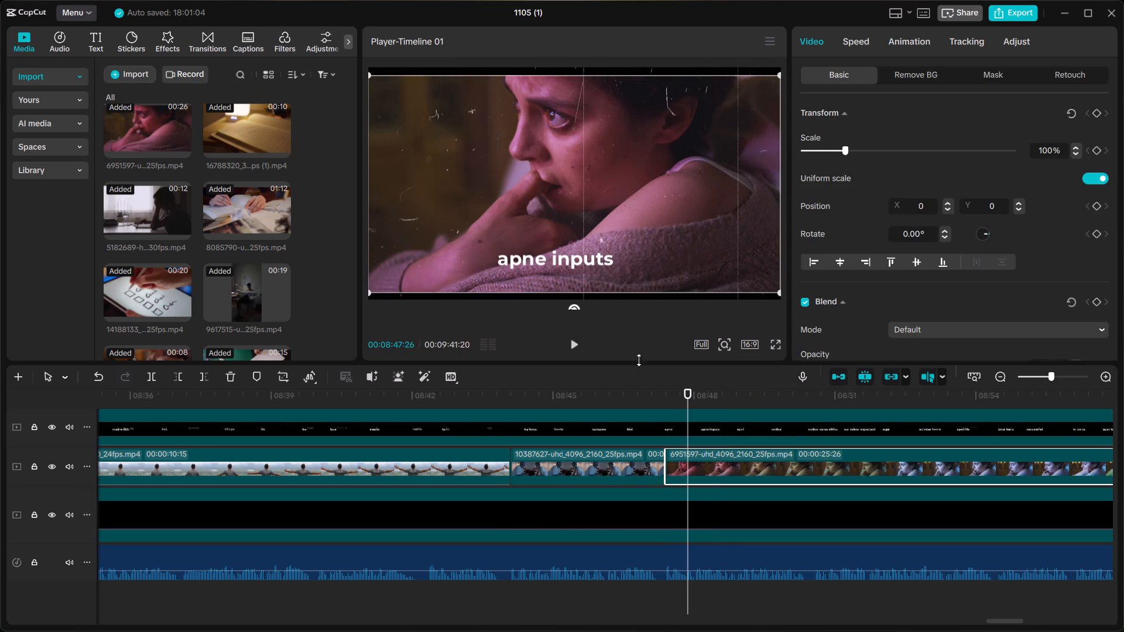
{"action": "left_click", "coordinate": [364, 72]}
{"action": "left_click_drag", "start_coordinate": [370, 70], "coordinate": [360, 62]}
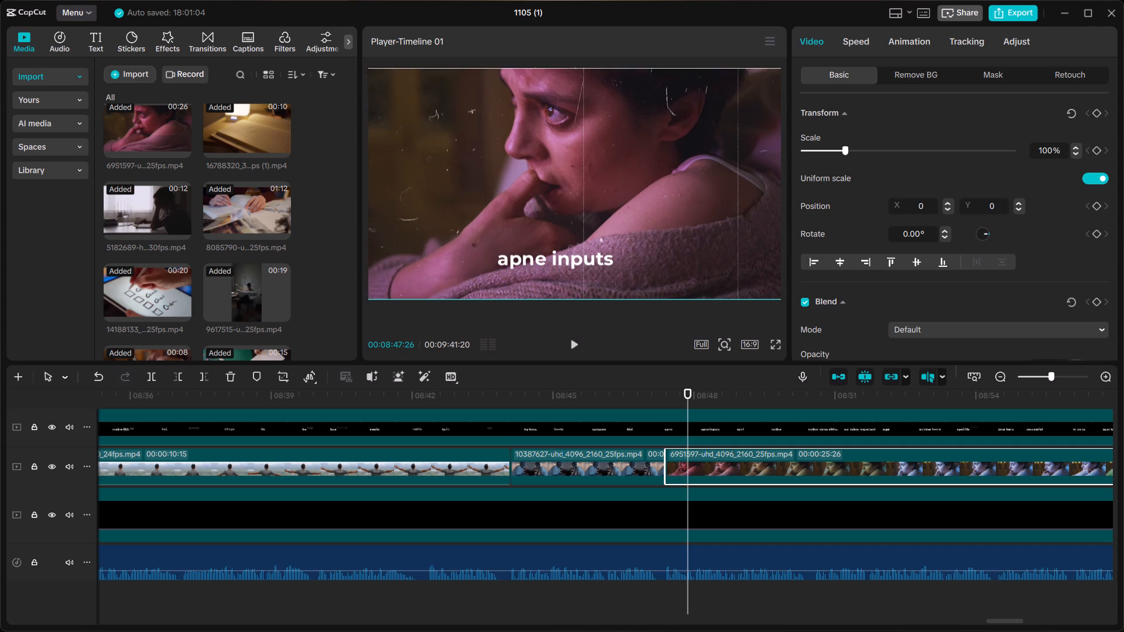
{"action": "left_click_drag", "start_coordinate": [360, 62], "coordinate": [358, 60]}
Replay the cut into the pensive-woman clip, split it at 00:08:48:20 after "dhyan do," and delete the part after the cut.
{"action": "left_click", "coordinate": [652, 393]}
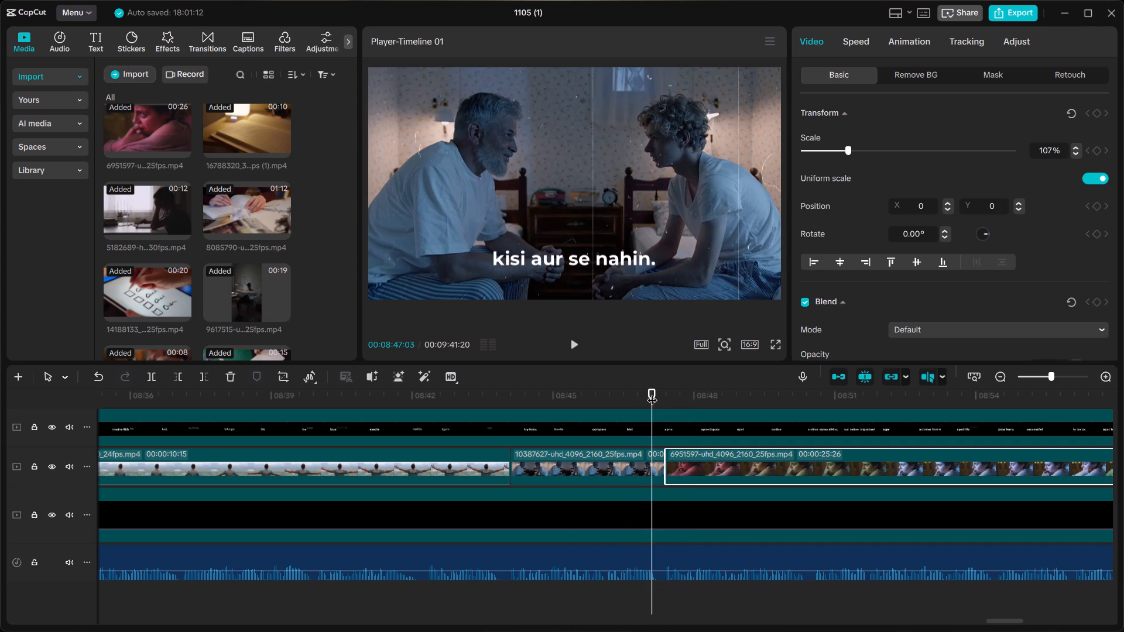
{"action": "key", "text": "space"}
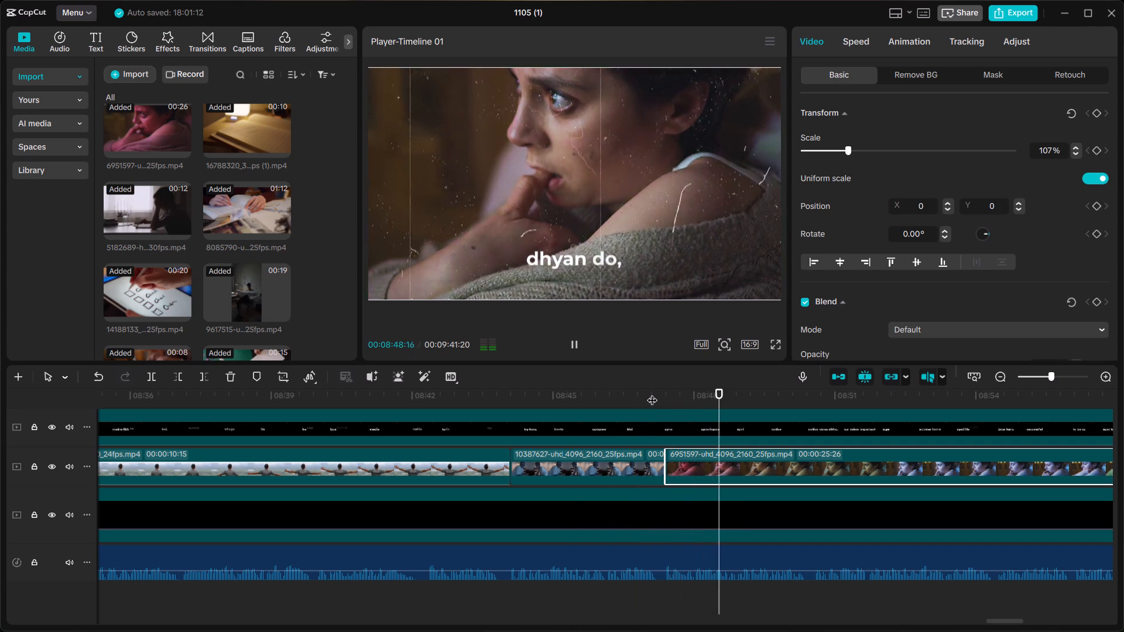
{"action": "left_click", "coordinate": [652, 393]}
{"action": "key", "text": "space"}
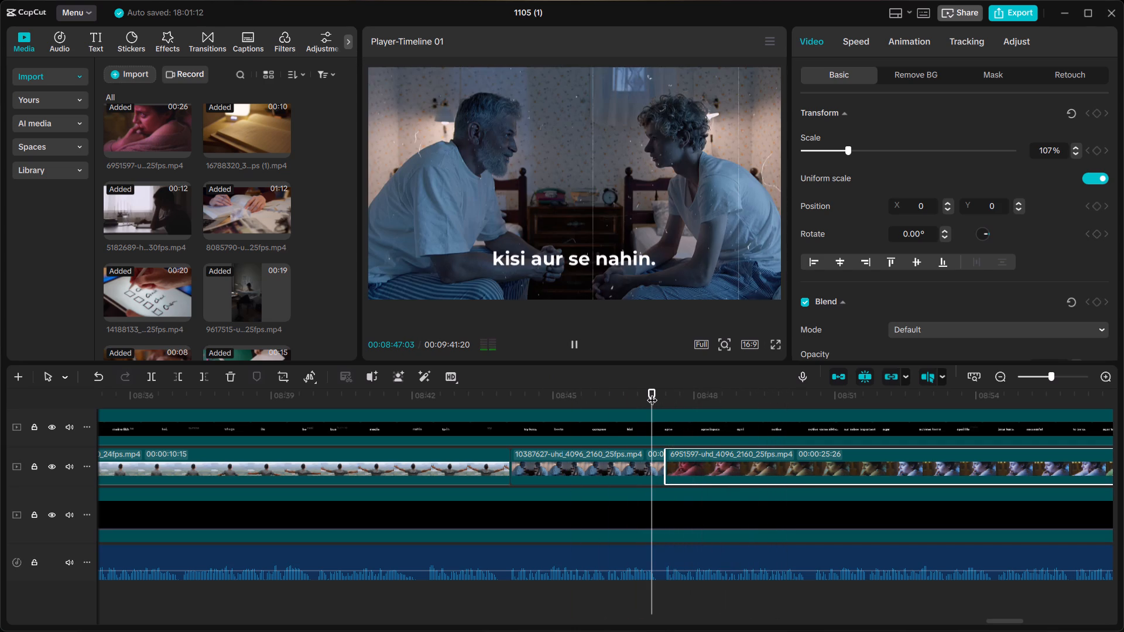
{"action": "left_click", "coordinate": [662, 400]}
{"action": "key", "text": "space"}
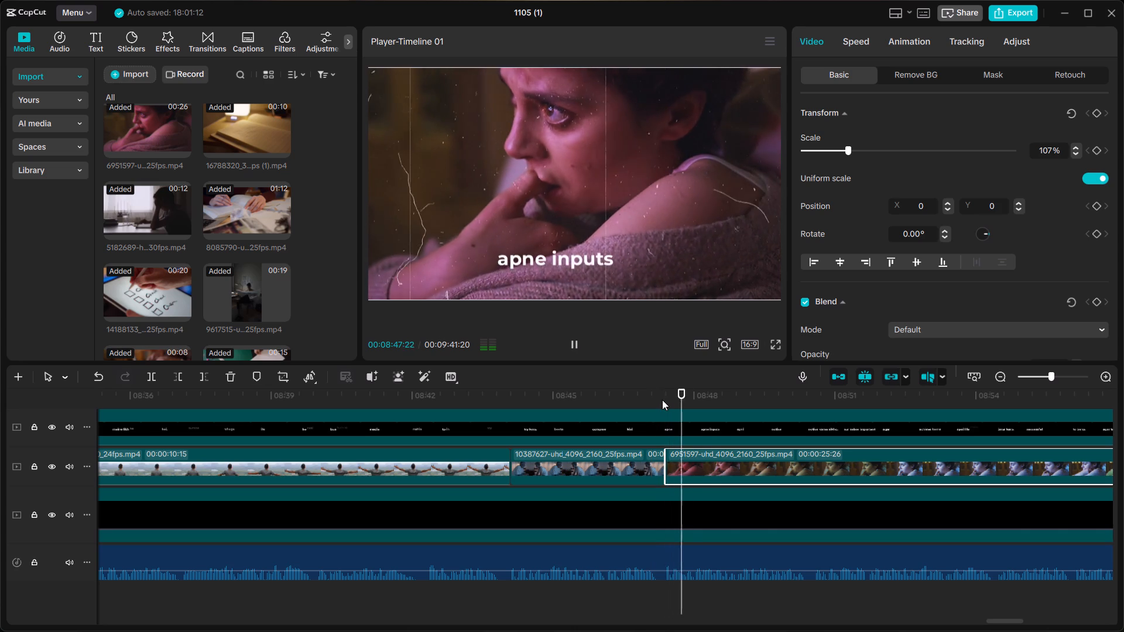
{"action": "key", "text": "space"}
{"action": "left_click", "coordinate": [739, 460]}
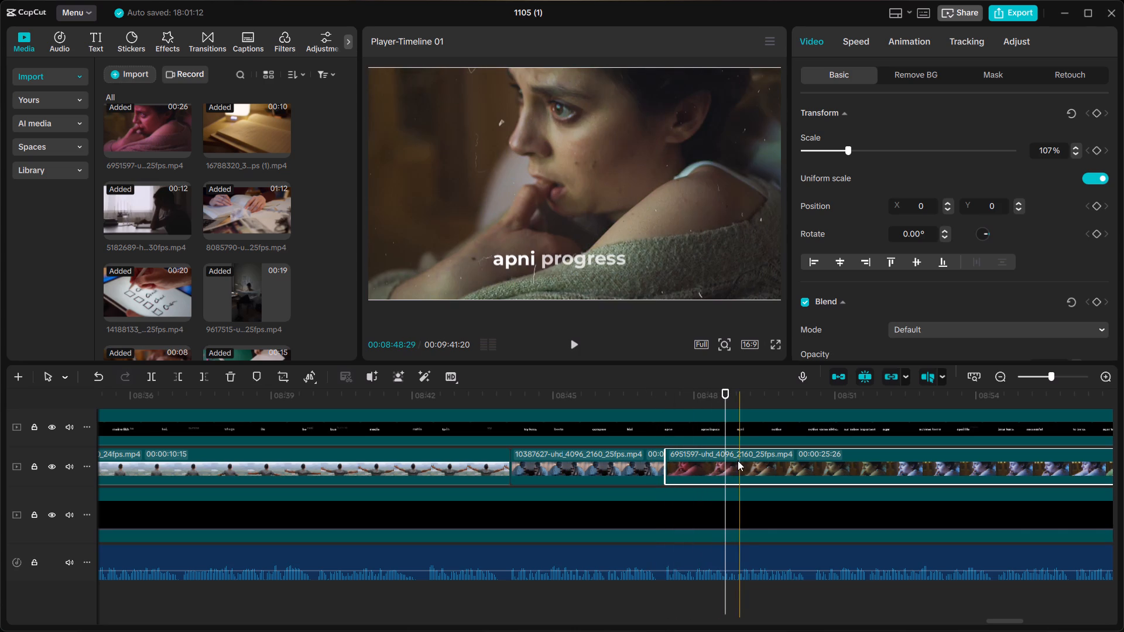
{"action": "key", "text": "ctrl+b"}
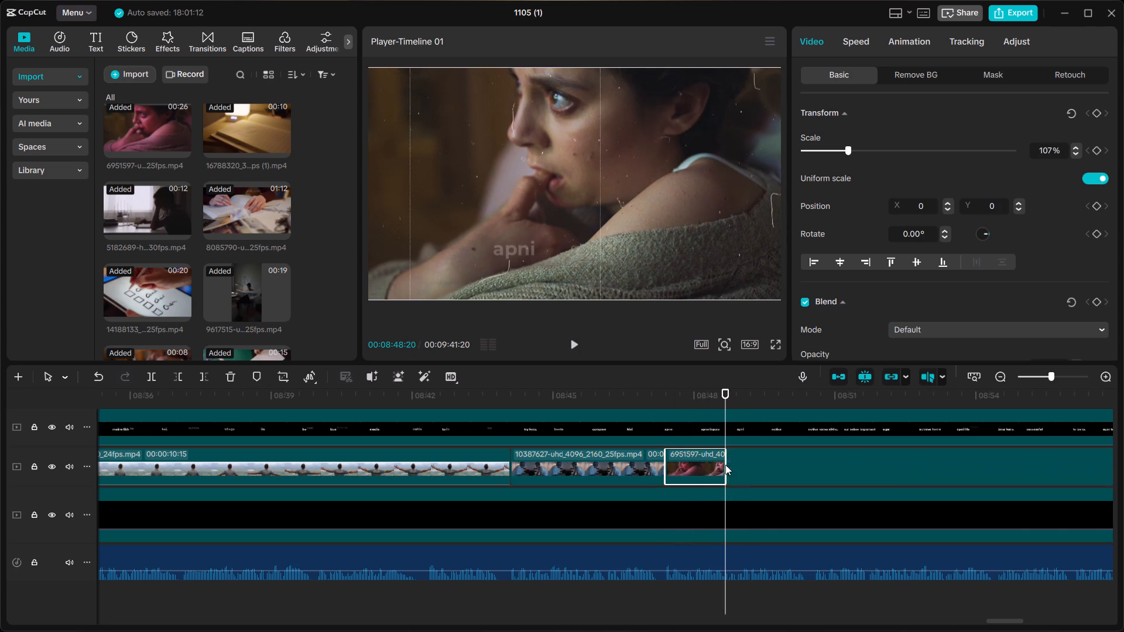
{"action": "key", "text": "BackSpace"}
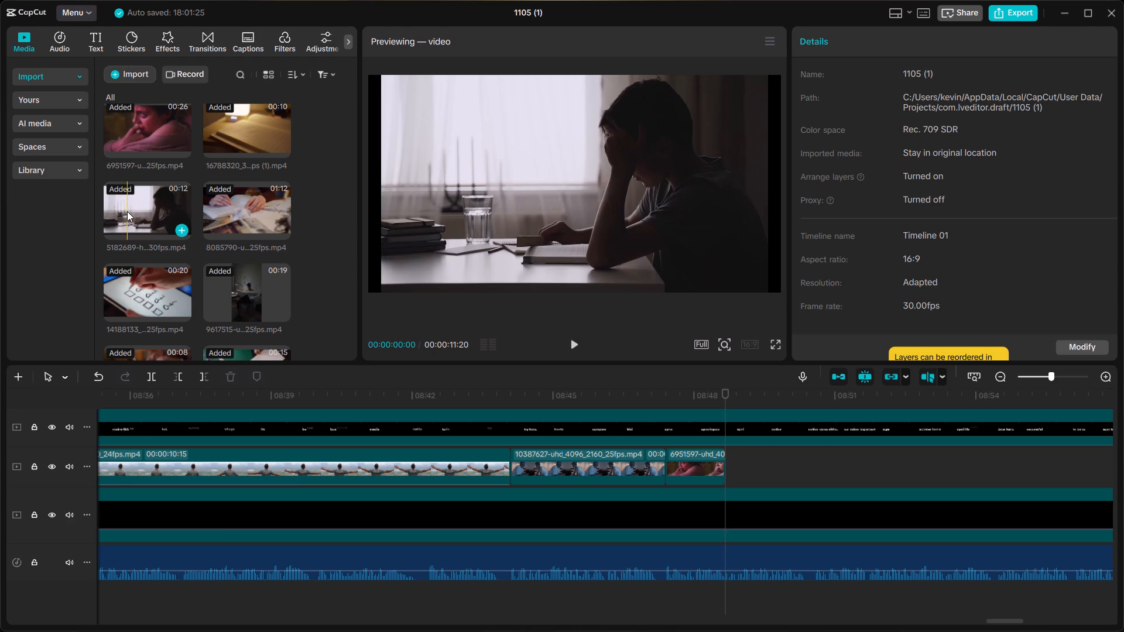
Place the 16788320_3840_2160_30fps (1) clip of a hand writing in a notebook directly after the trimmed pensive-woman clip.
{"action": "left_click_drag", "start_coordinate": [243, 136], "coordinate": [603, 395]}
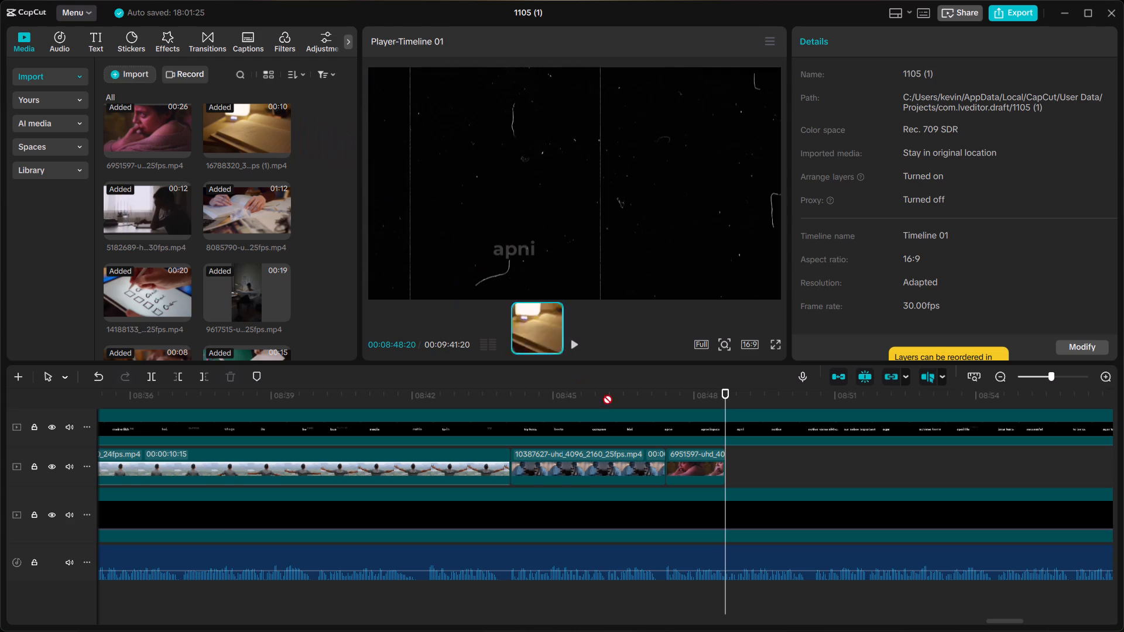
{"action": "left_click_drag", "start_coordinate": [603, 395], "coordinate": [727, 462]}
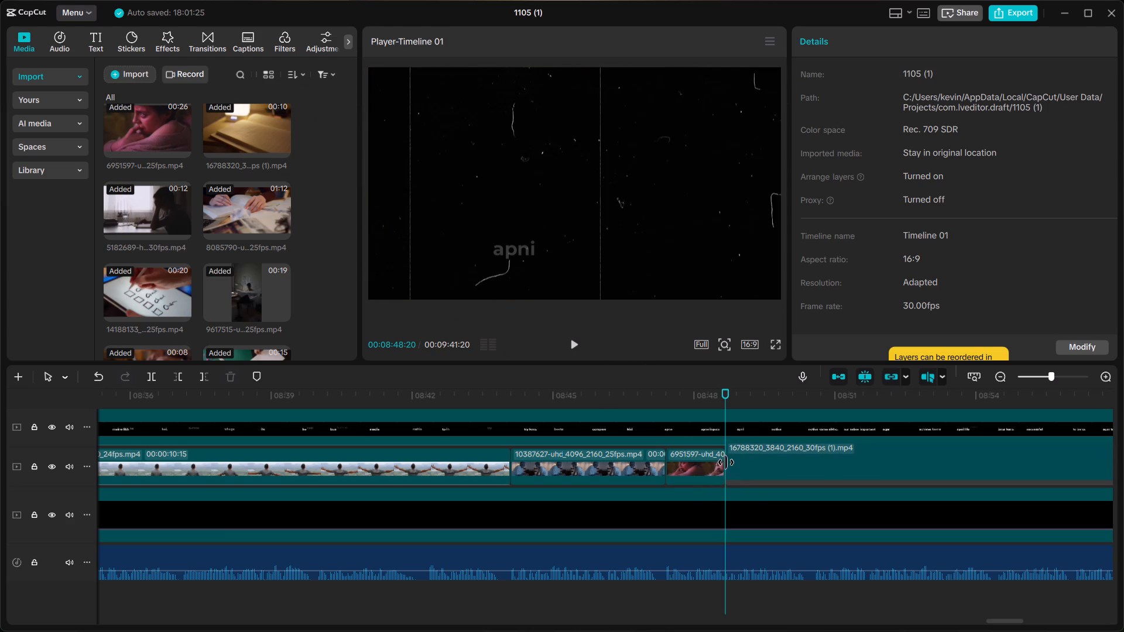
Trim the start of the notebook-writing clip to leave 00:00:06:22, and move it back against the pensive-woman clip.
{"action": "left_click_drag", "start_coordinate": [724, 463], "coordinate": [862, 462]}
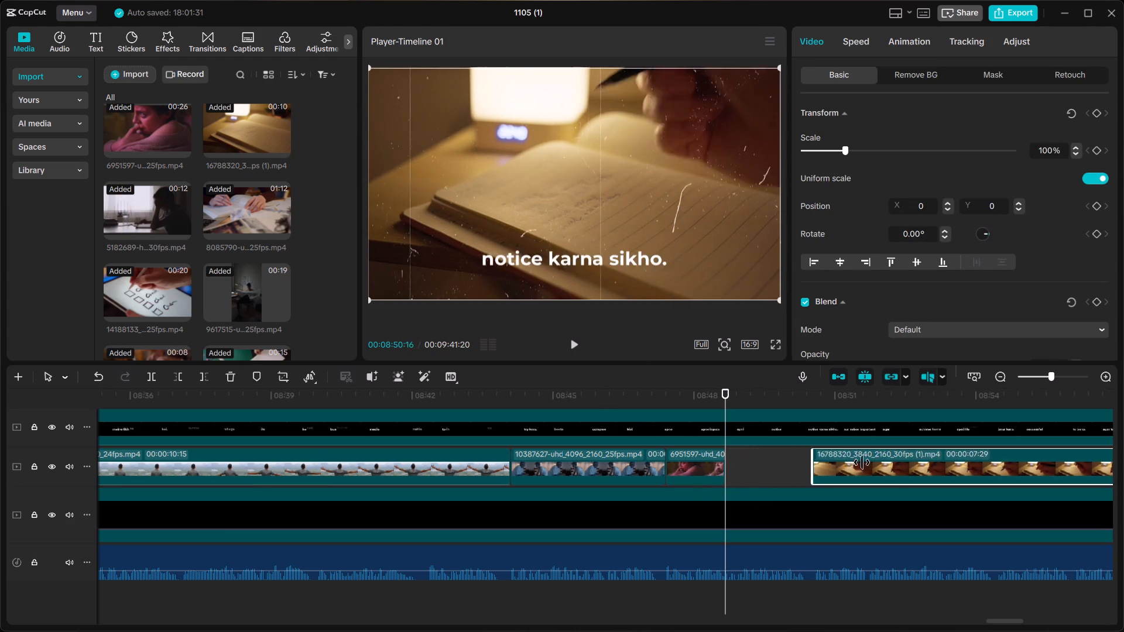
{"action": "left_click_drag", "start_coordinate": [862, 462], "coordinate": [871, 462]}
{"action": "left_click_drag", "start_coordinate": [928, 469], "coordinate": [754, 479]}
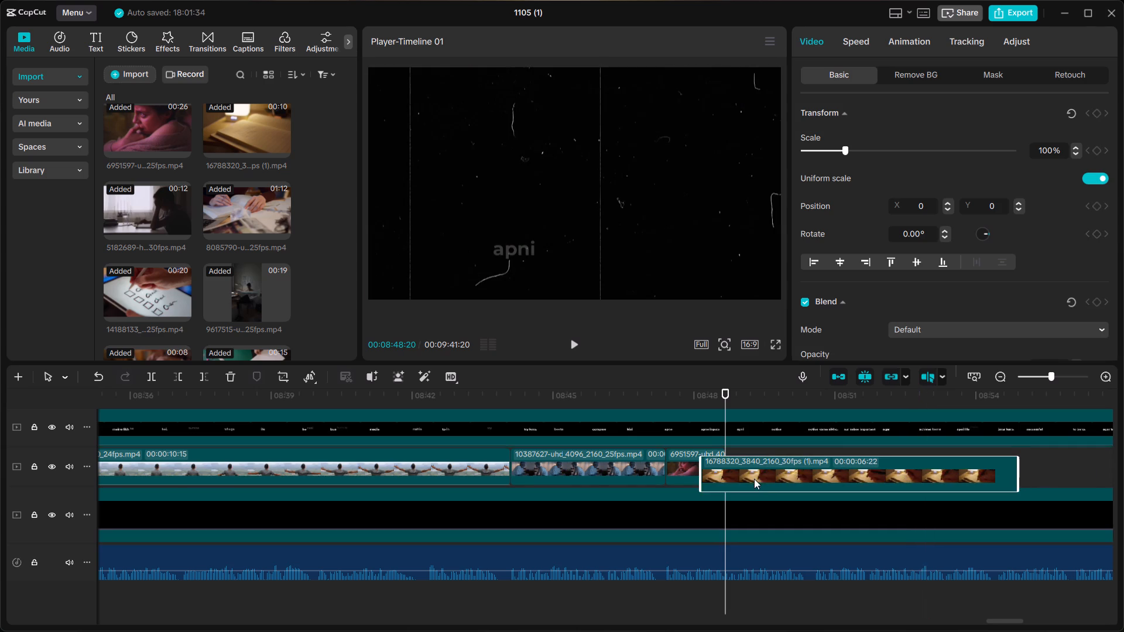
{"action": "left_click_drag", "start_coordinate": [754, 479], "coordinate": [784, 471]}
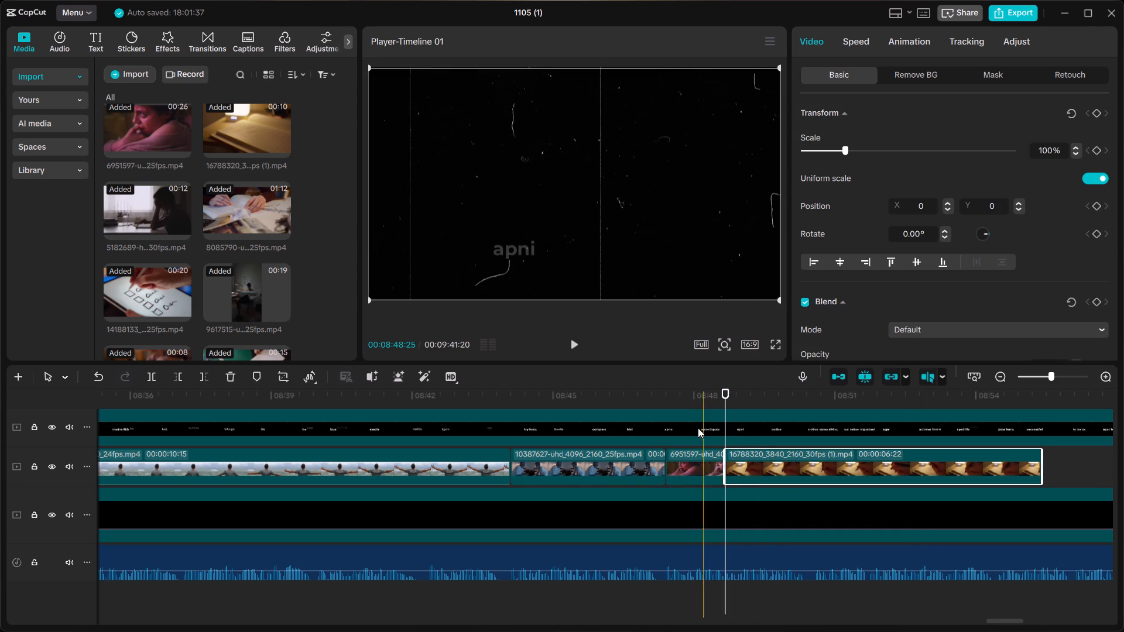
Play through the notebook-writing clip, split it at 00:08:54:14 after "jarur karo." and delete the part after the cut.
{"action": "left_click", "coordinate": [693, 421]}
{"action": "key", "text": "space"}
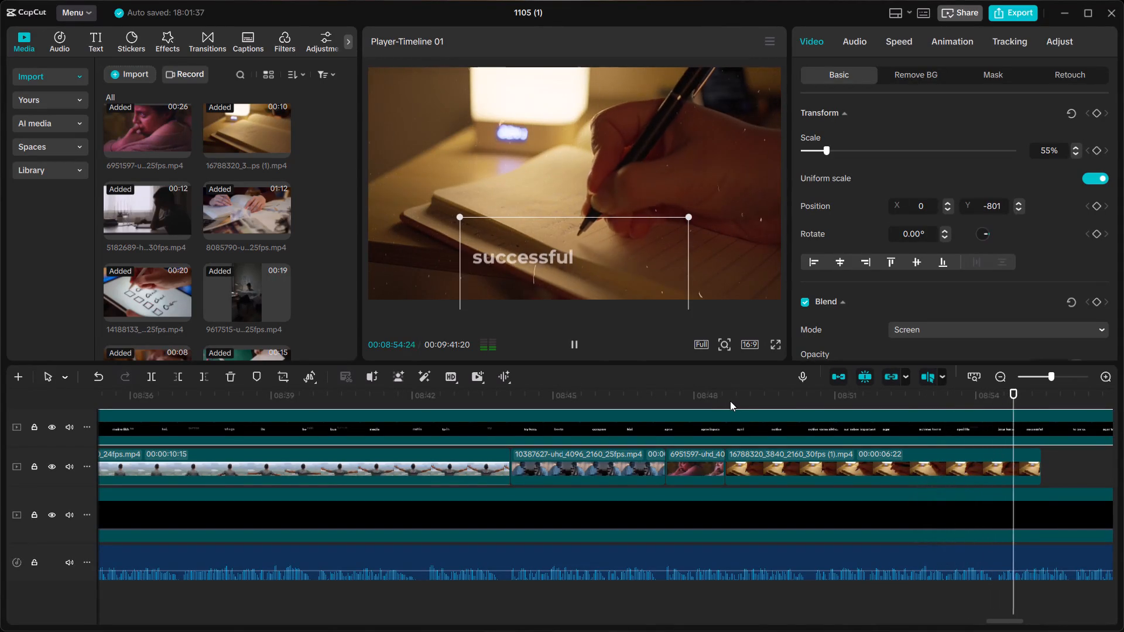
{"action": "key", "text": "space"}
{"action": "scroll", "coordinate": [938, 423], "scroll_direction": "left", "scroll_amount": 1}
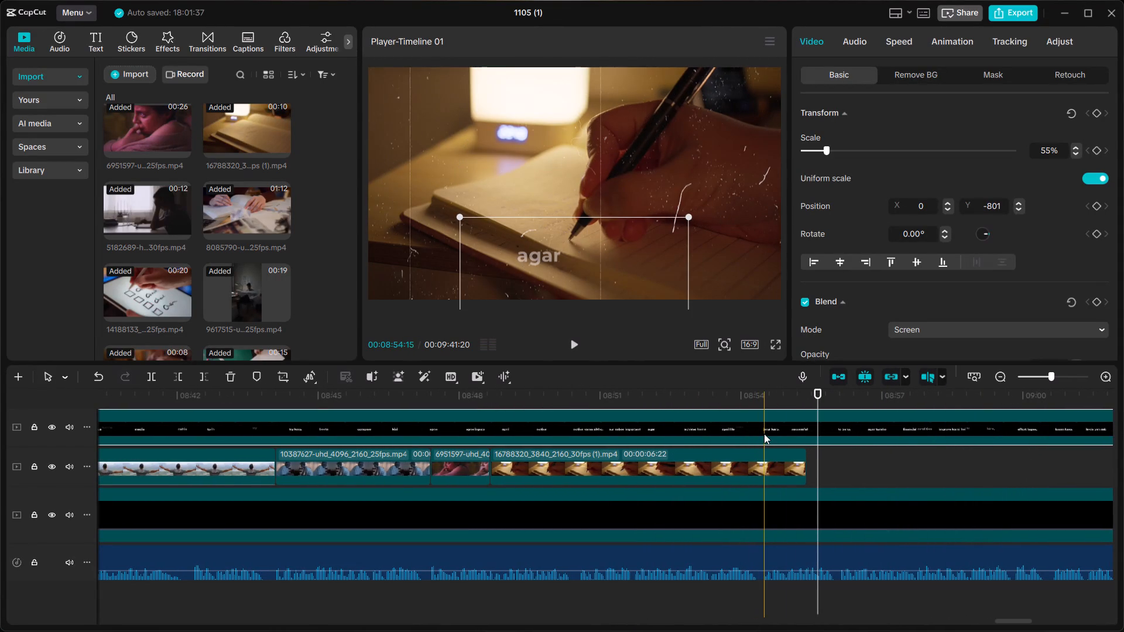
{"action": "left_click", "coordinate": [764, 434]}
{"action": "left_click", "coordinate": [763, 468]}
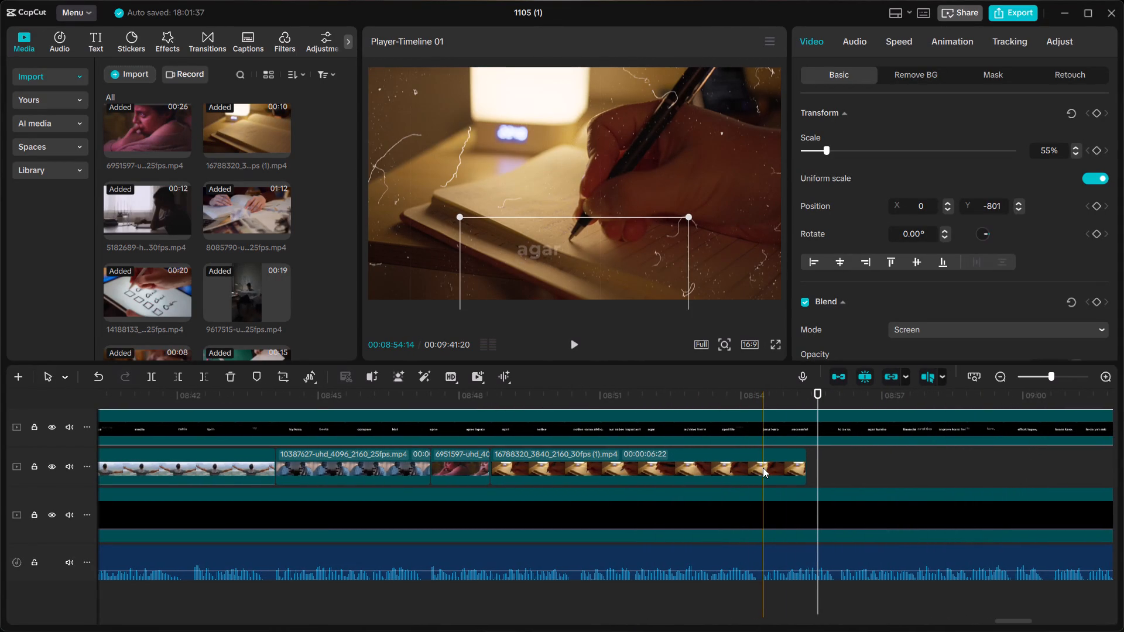
{"action": "key", "text": "ctrl+b"}
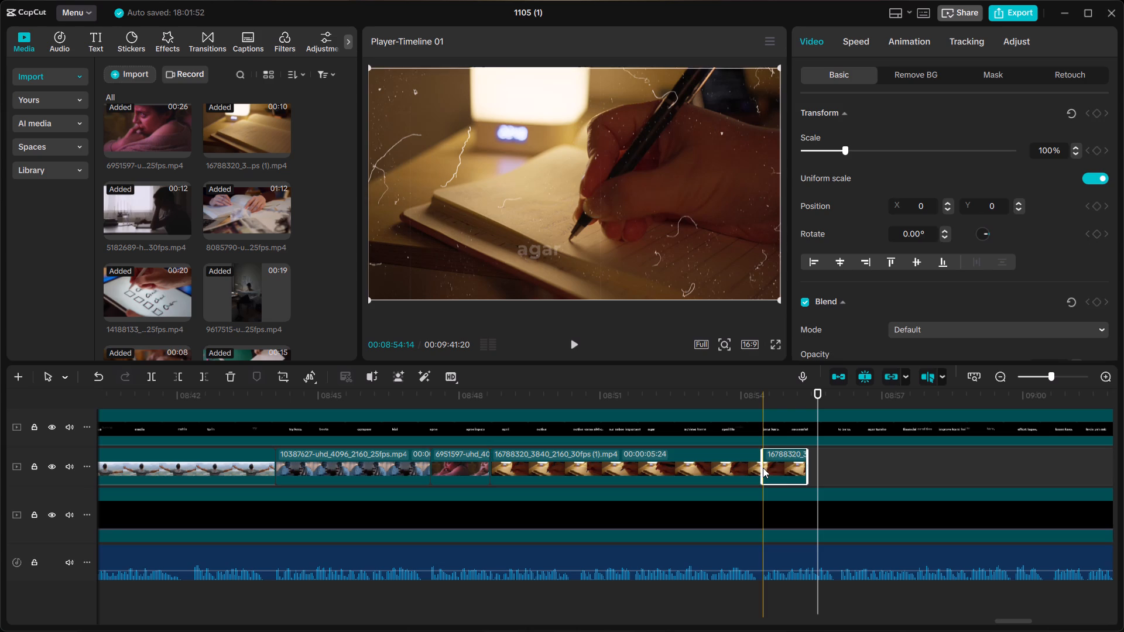
{"action": "key", "text": "BackSpace"}
{"action": "left_click", "coordinate": [737, 394]}
{"action": "key", "text": "space"}
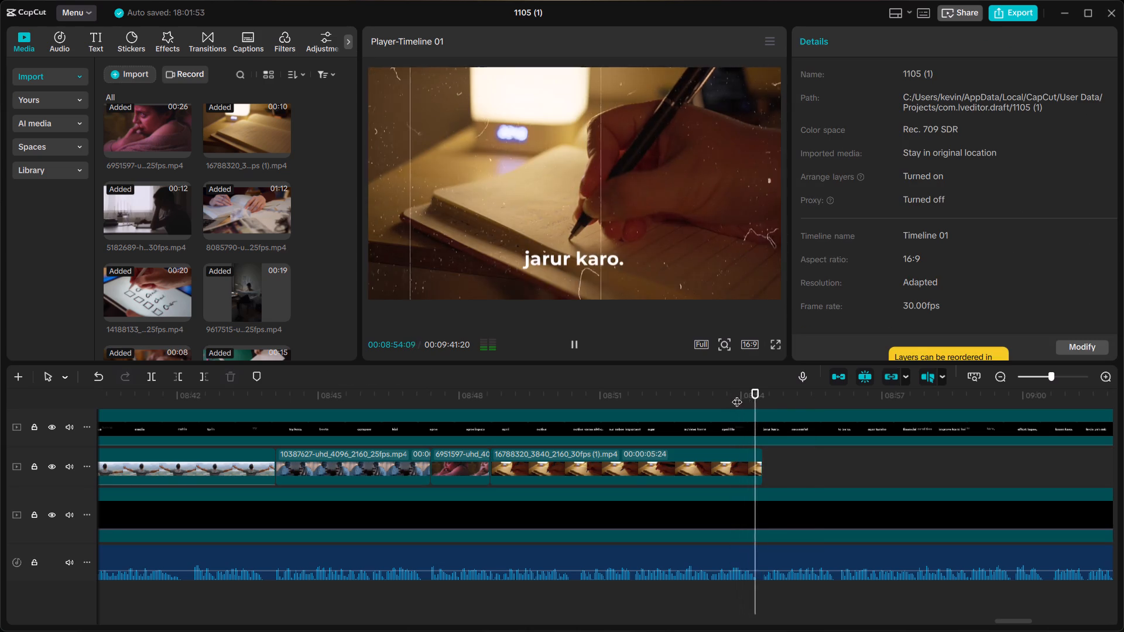
{"action": "key", "text": "space"}
{"action": "left_click", "coordinate": [763, 396]}
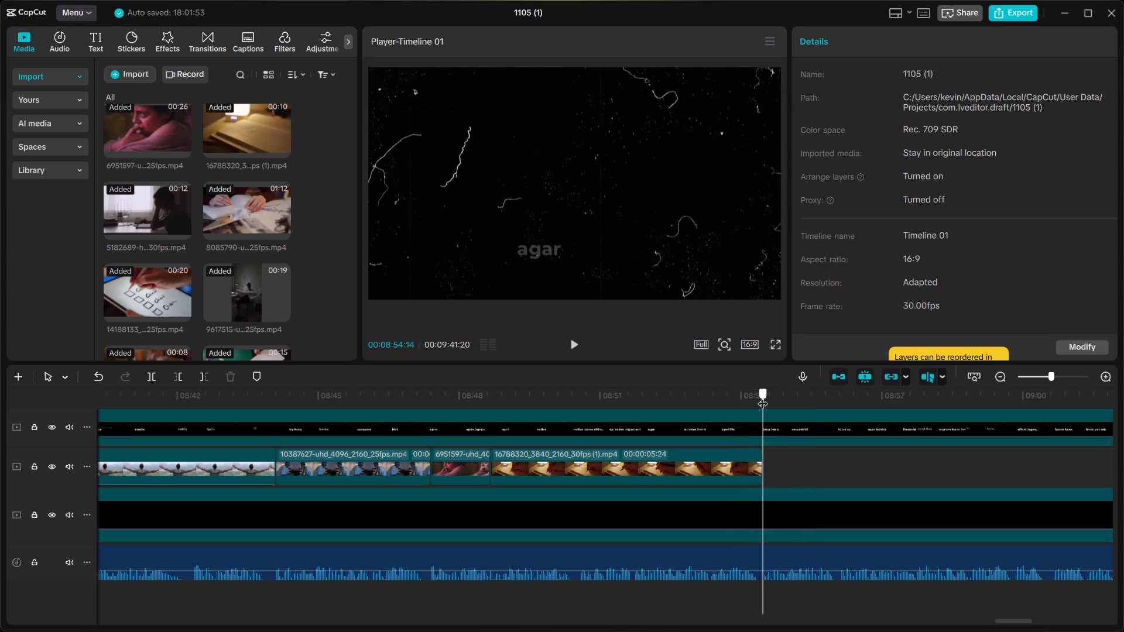
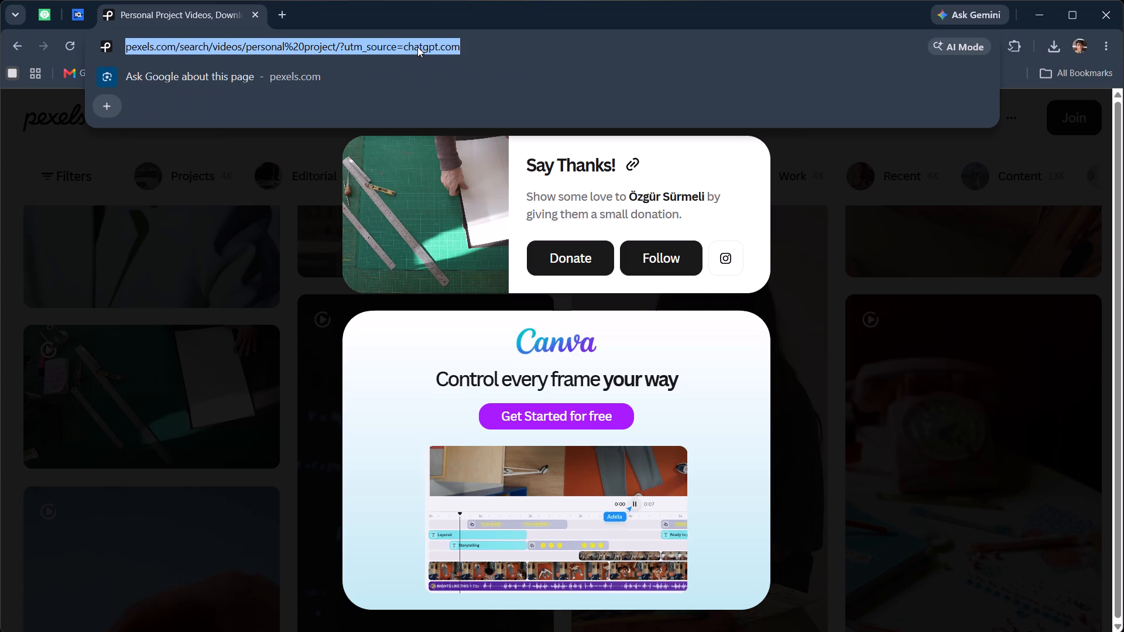
{"action": "key", "text": "ctrl+v"}
{"action": "key", "text": "Return"}
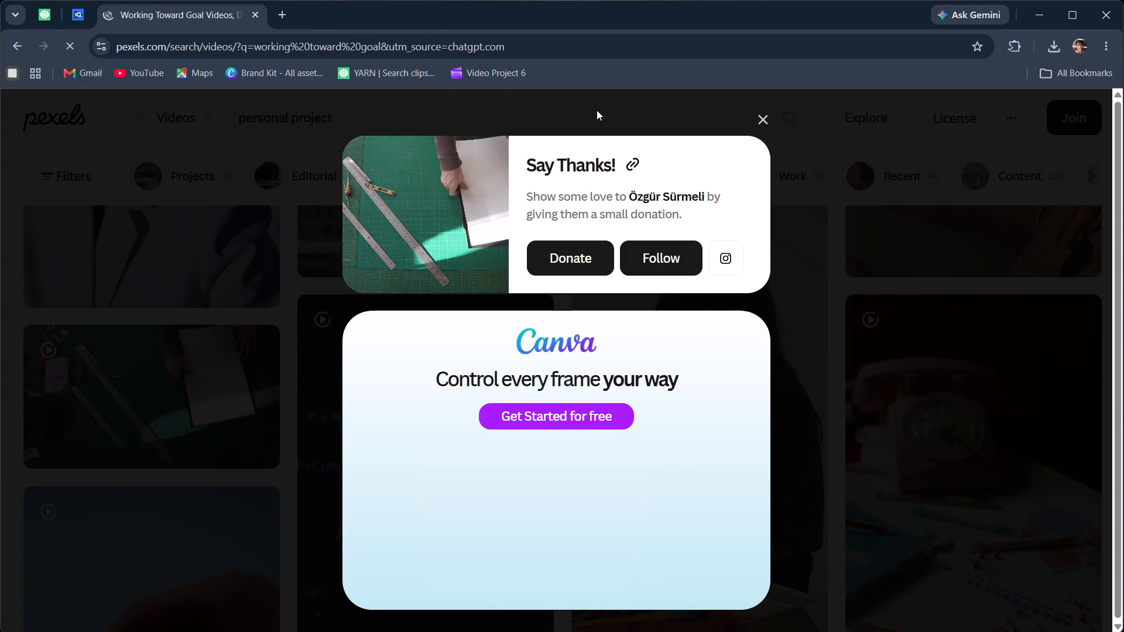
Download the Pexels video of the seated man writing on a whiteboard, saving it as 6248644-uhd_3840_2160_25fps.mp4.
{"action": "scroll", "coordinate": [433, 199], "scroll_direction": "down", "scroll_amount": 2}
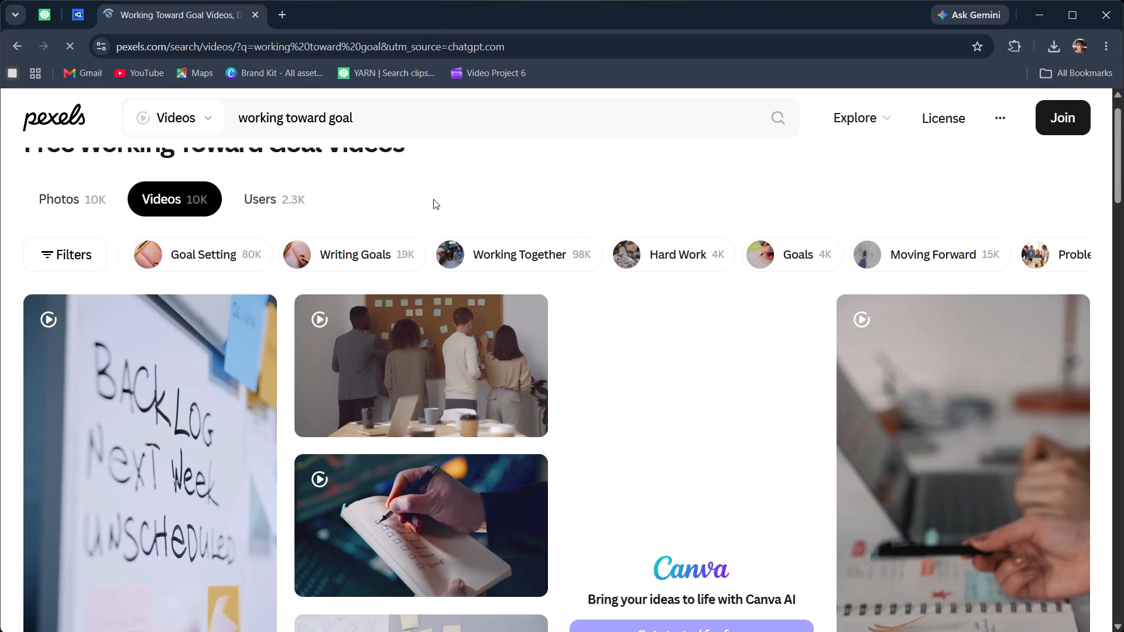
{"action": "scroll", "coordinate": [441, 404], "scroll_direction": "down", "scroll_amount": 1}
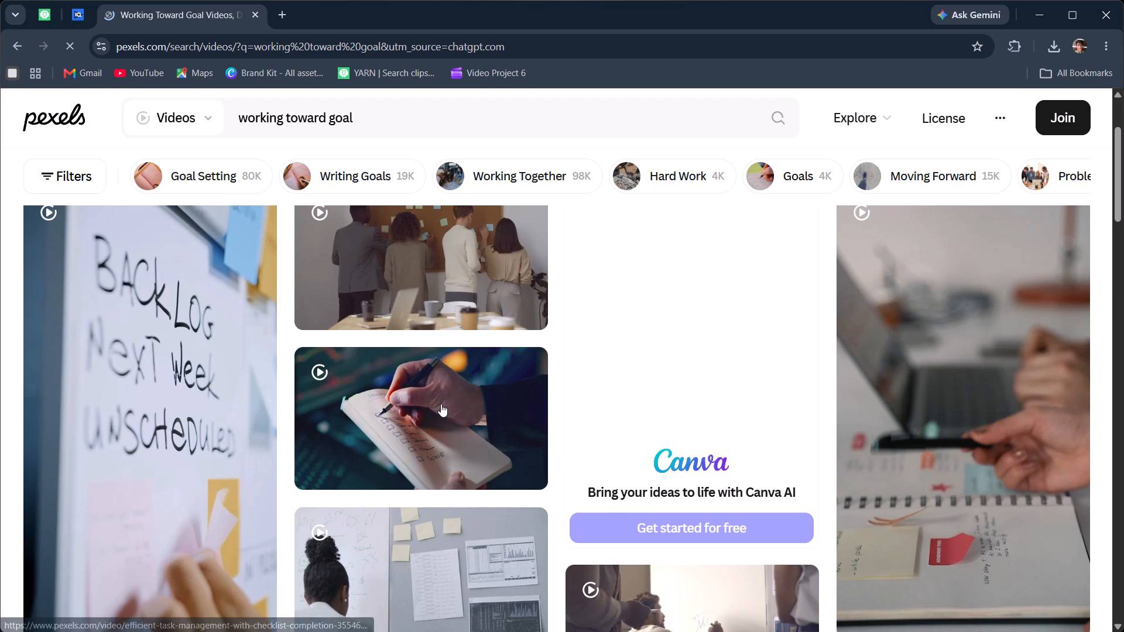
{"action": "scroll", "coordinate": [441, 404], "scroll_direction": "down", "scroll_amount": 2}
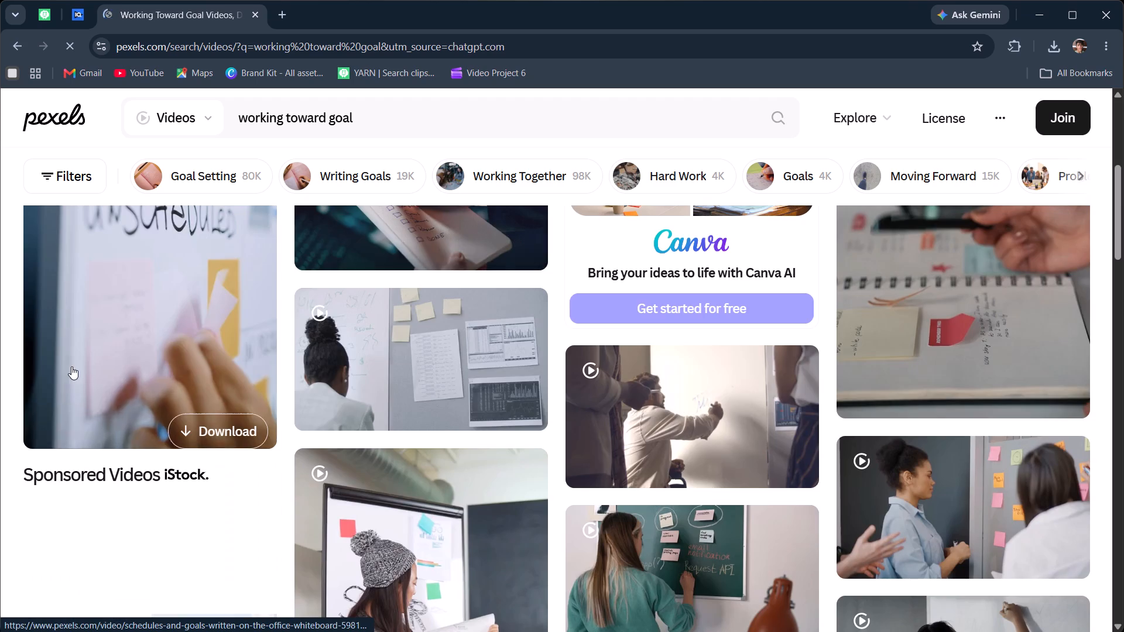
{"action": "scroll", "coordinate": [721, 373], "scroll_direction": "down", "scroll_amount": 2}
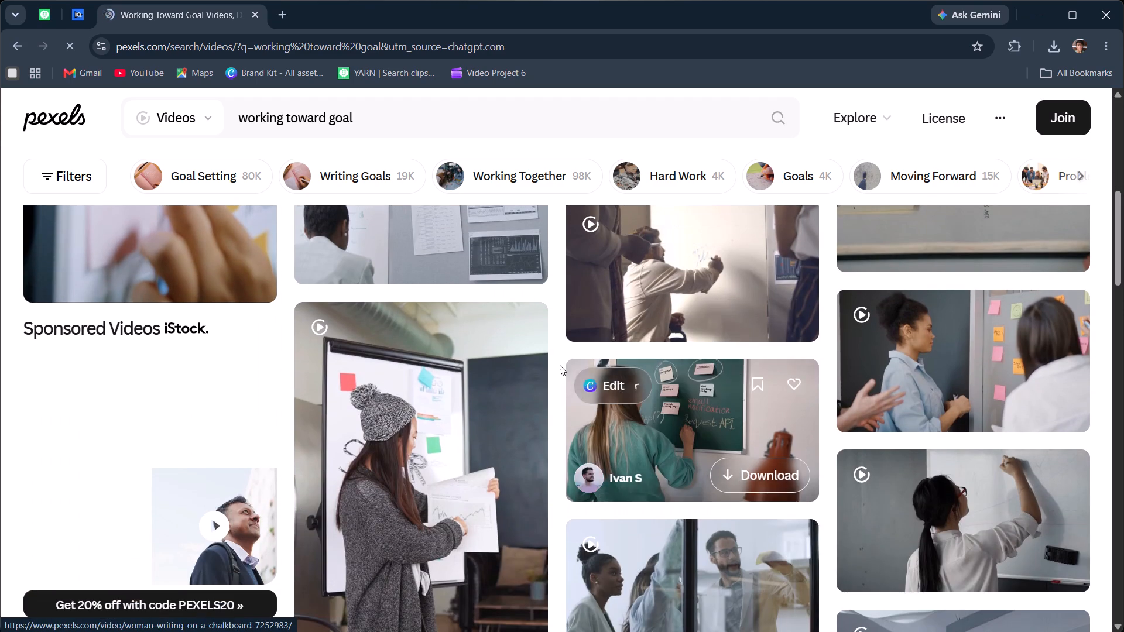
{"action": "left_click", "coordinate": [752, 322]}
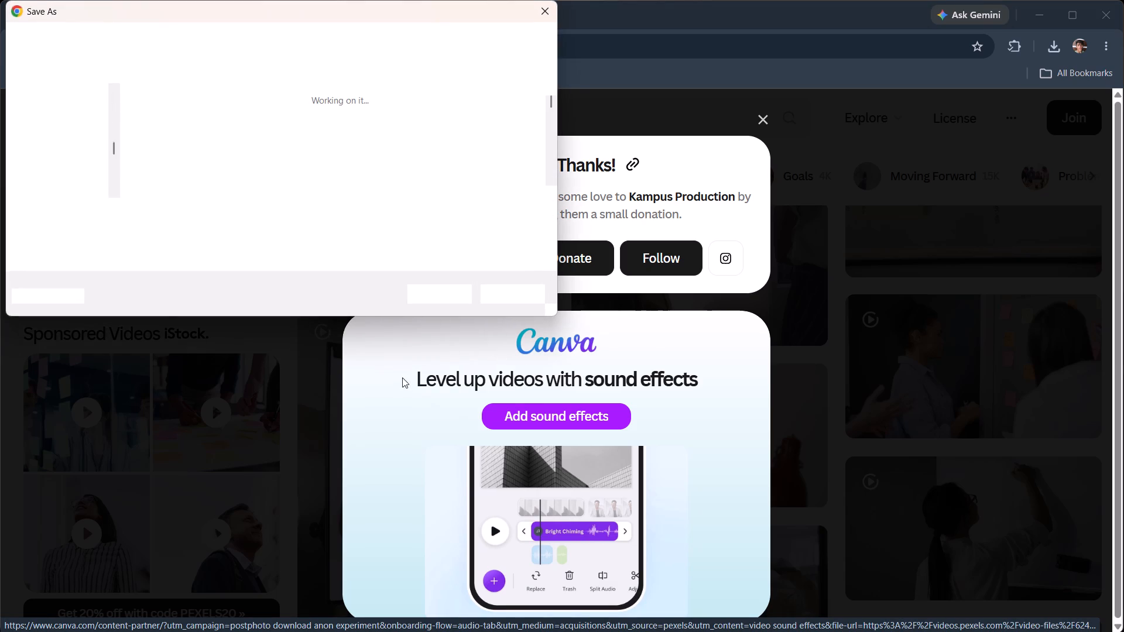
{"action": "left_click", "coordinate": [434, 293]}
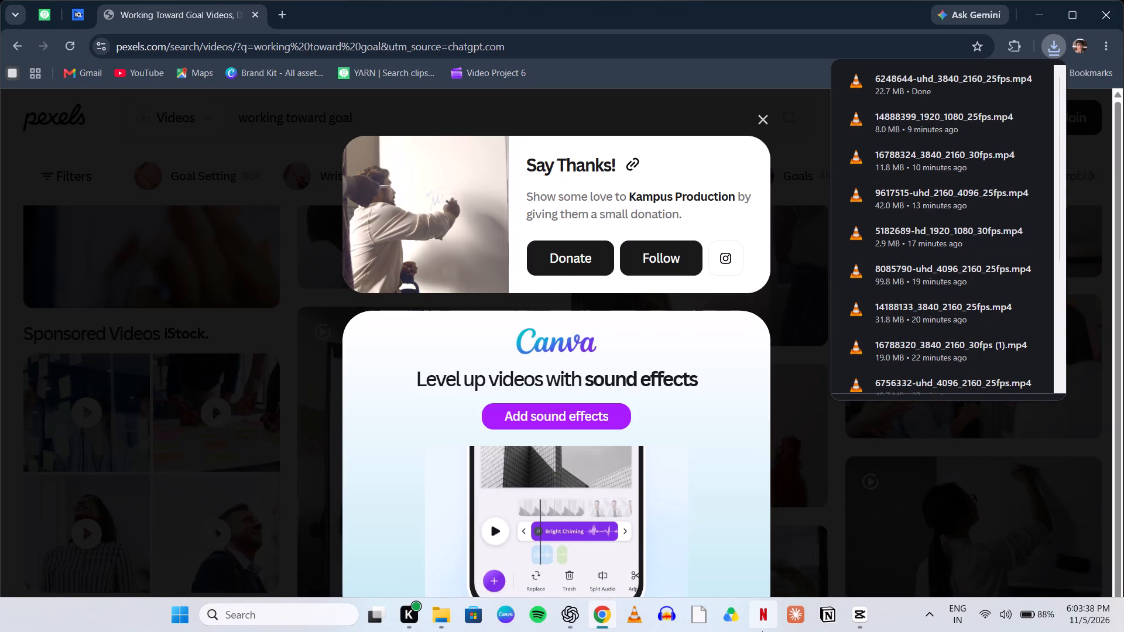
Switch to CapCut and import 6248644-uhd_3840_2160_25fps from the recent files into the project media.
{"action": "left_click", "coordinate": [859, 622]}
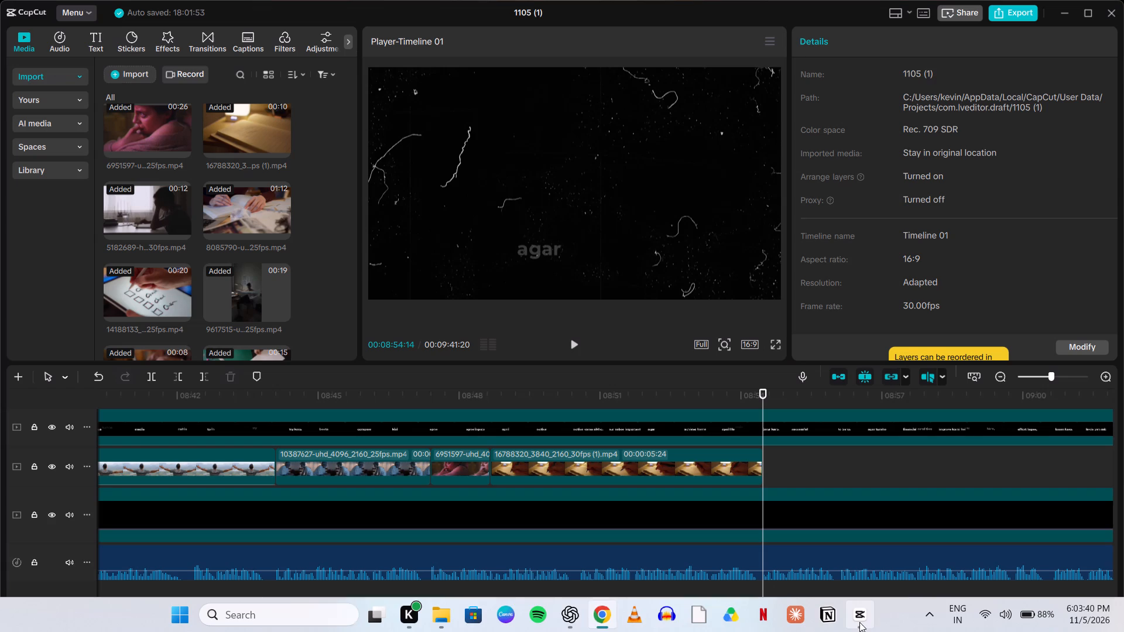
{"action": "left_click", "coordinate": [118, 77]}
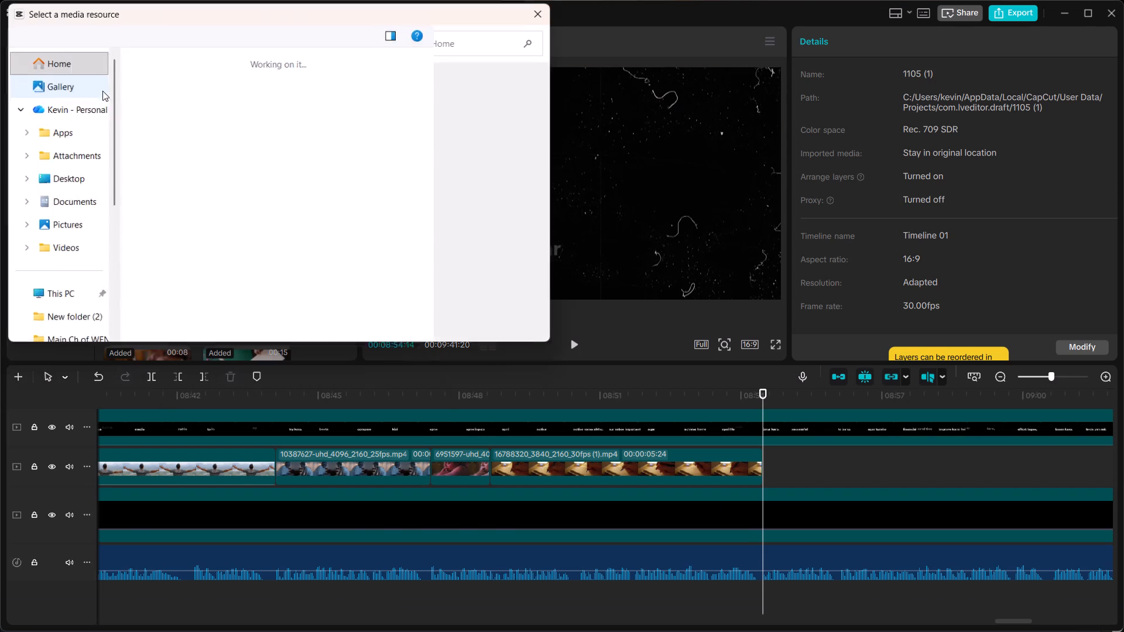
{"action": "scroll", "coordinate": [191, 159], "scroll_direction": "down", "scroll_amount": 2}
{"action": "left_click", "coordinate": [181, 112]}
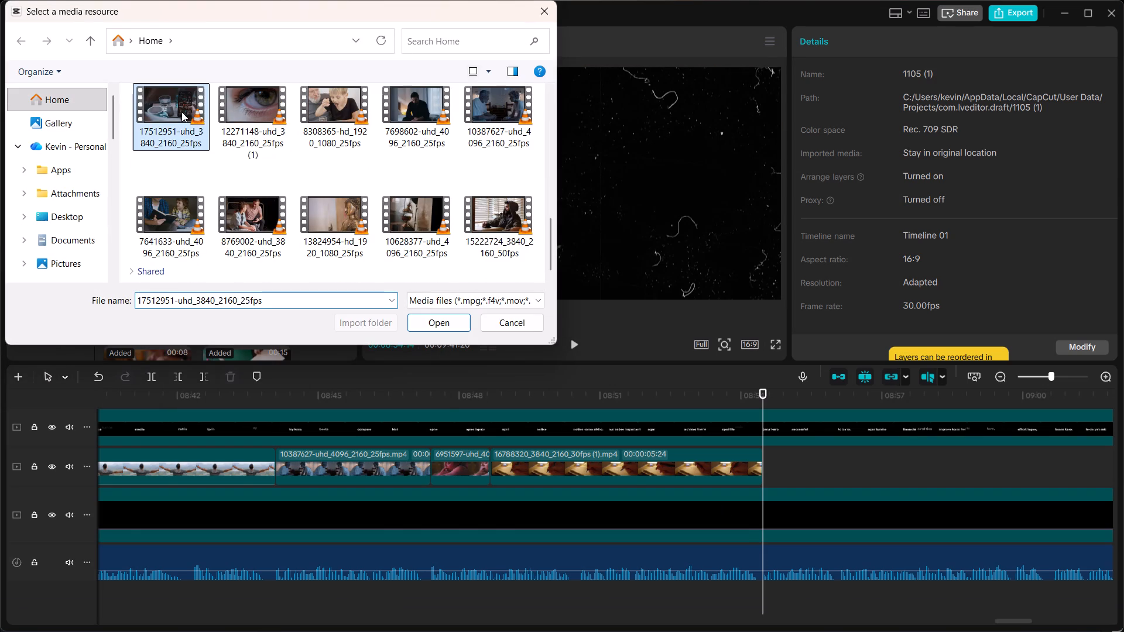
{"action": "scroll", "coordinate": [324, 144], "scroll_direction": "up", "scroll_amount": 2}
{"action": "scroll", "coordinate": [199, 156], "scroll_direction": "up", "scroll_amount": 2}
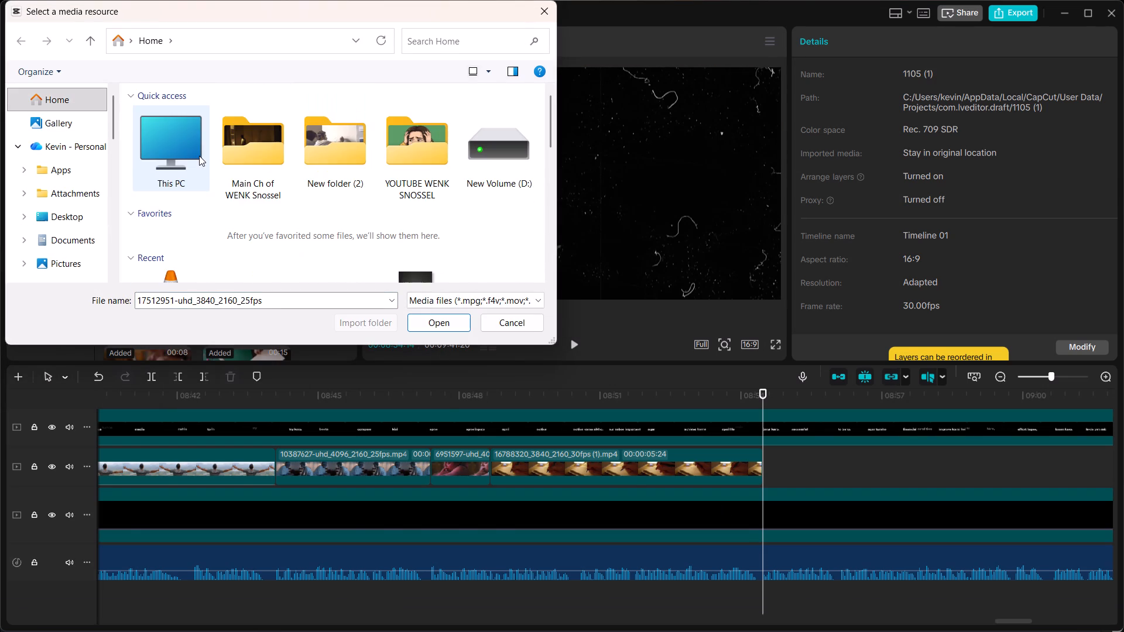
{"action": "scroll", "coordinate": [191, 209], "scroll_direction": "down", "scroll_amount": 1}
{"action": "left_click", "coordinate": [176, 177]}
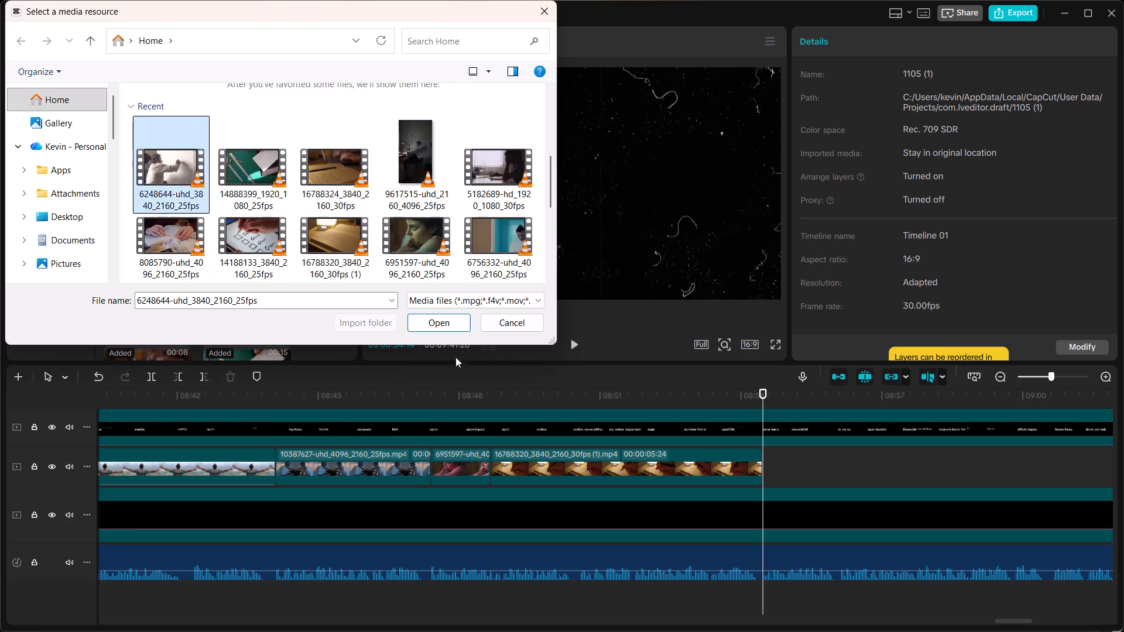
{"action": "left_click", "coordinate": [444, 326]}
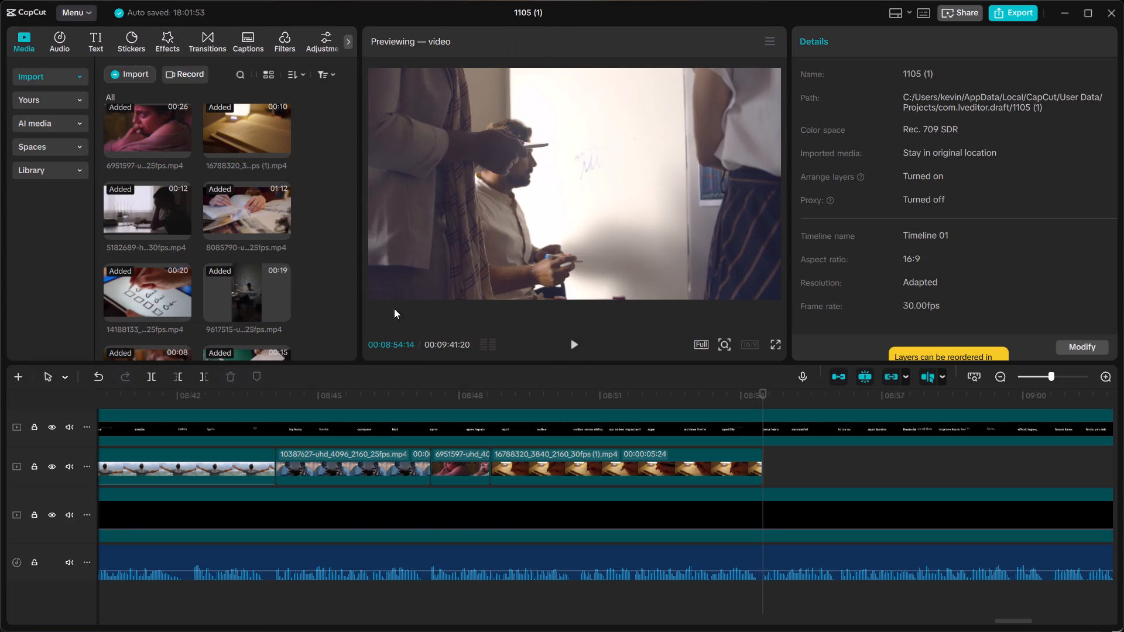
Place the imported 6248644 whiteboard clip on the B-roll track at 00:08:54:14, directly after the 16788320 notebook clip.
{"action": "scroll", "coordinate": [190, 227], "scroll_direction": "down", "scroll_amount": 7}
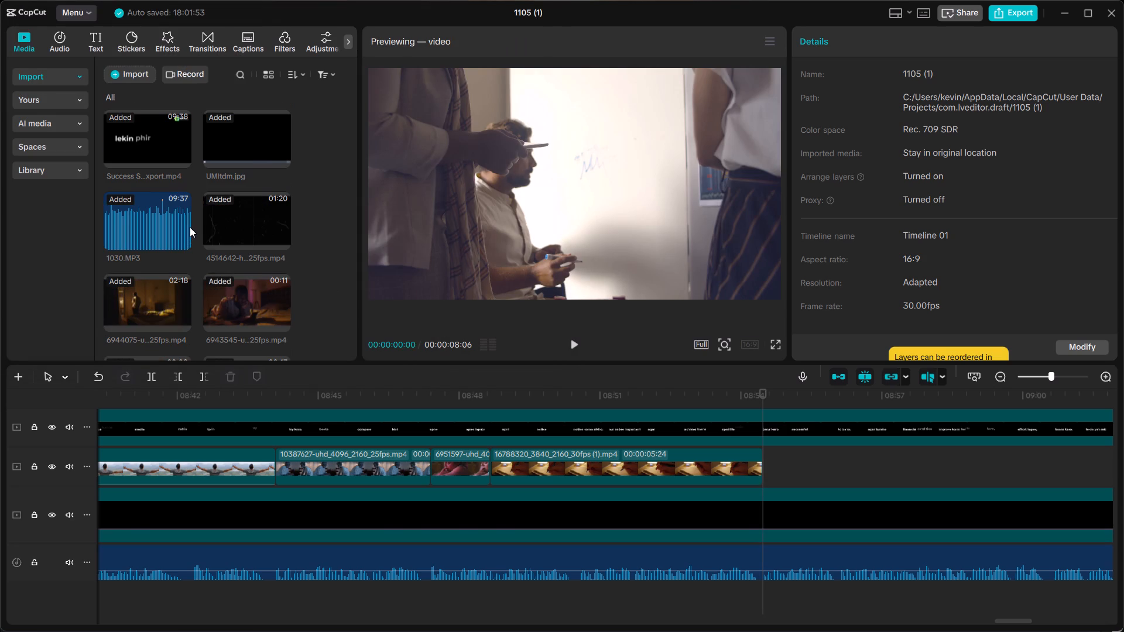
{"action": "scroll", "coordinate": [190, 227], "scroll_direction": "down", "scroll_amount": 3}
{"action": "left_click_drag", "start_coordinate": [142, 311], "coordinate": [246, 284]}
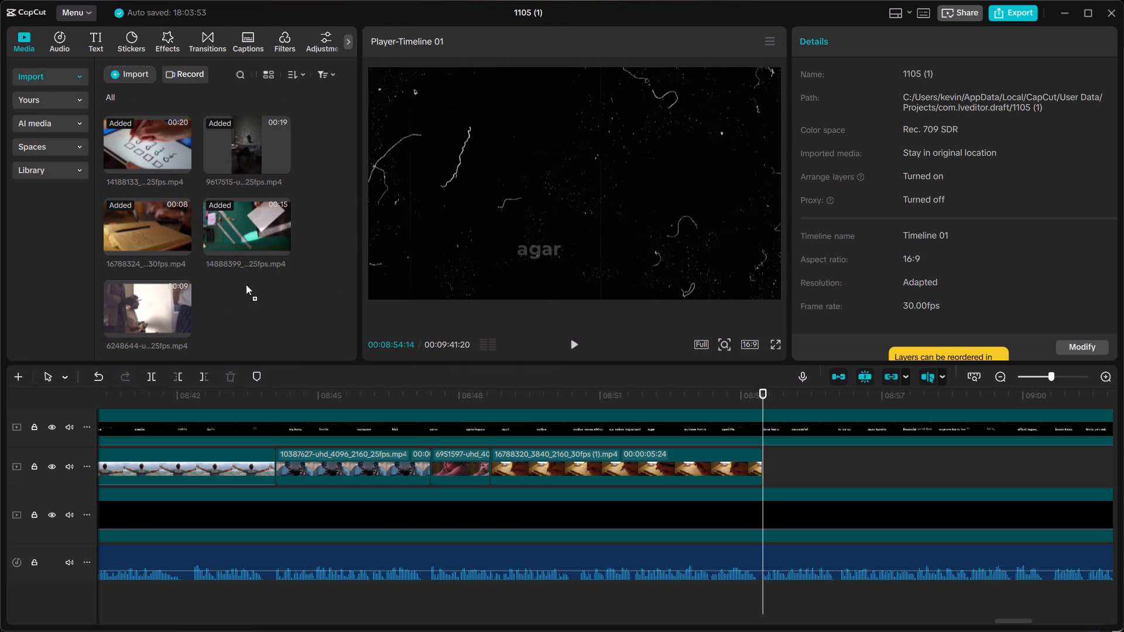
{"action": "left_click_drag", "start_coordinate": [246, 284], "coordinate": [790, 461]}
{"action": "left_click_drag", "start_coordinate": [790, 461], "coordinate": [764, 463]}
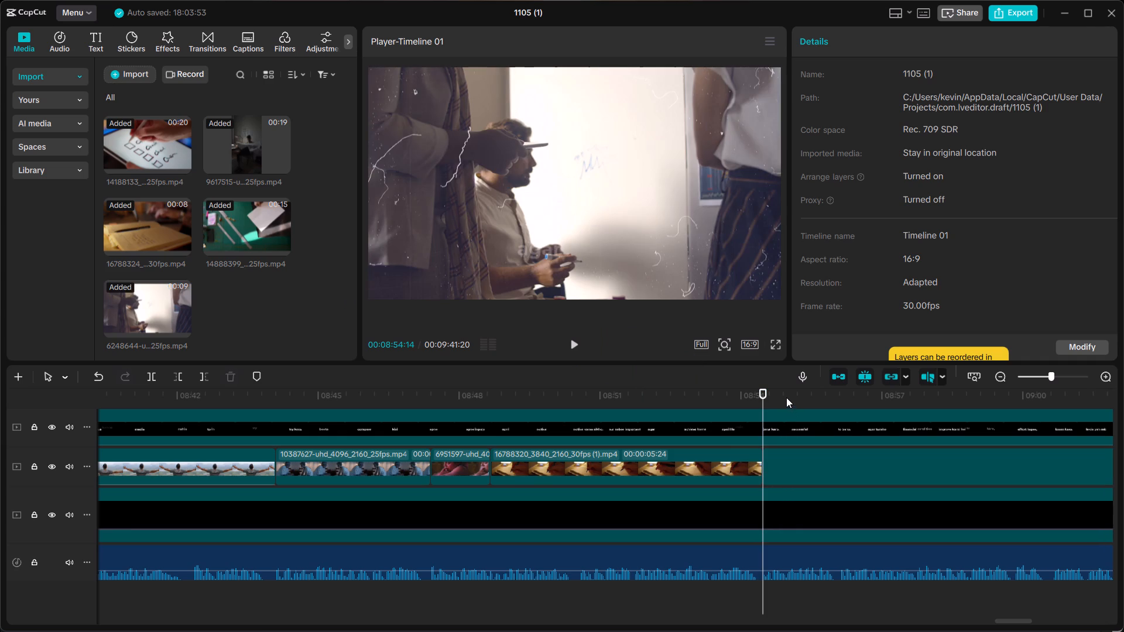
Mute the 6248644 whiteboard clip by lowering its volume to -∞ dB.
{"action": "left_click", "coordinate": [786, 397]}
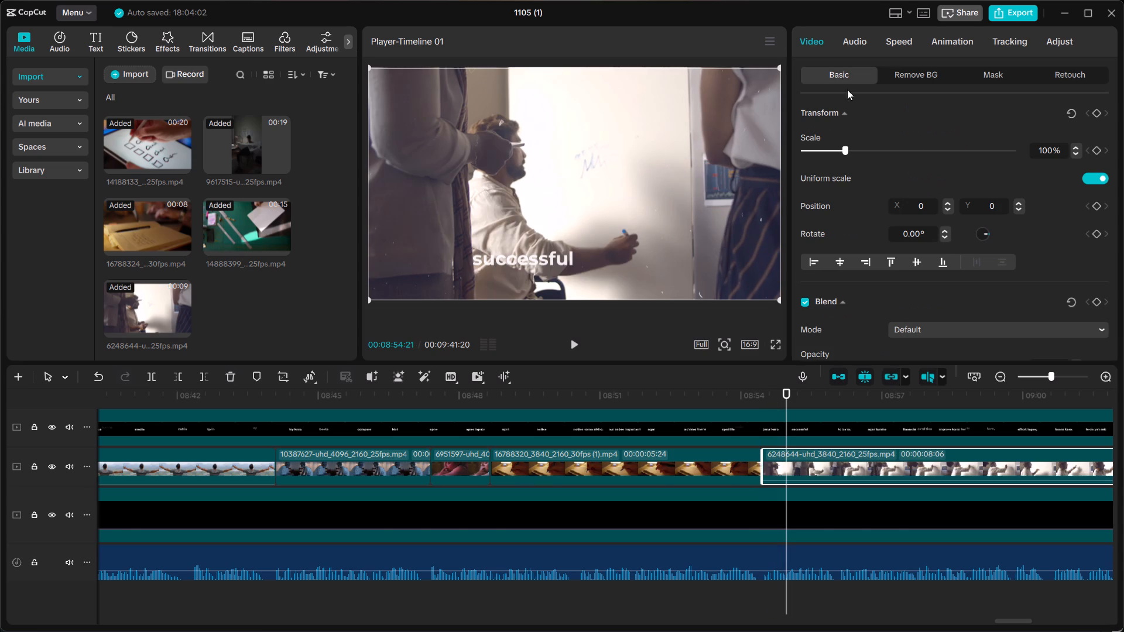
{"action": "left_click", "coordinate": [861, 37]}
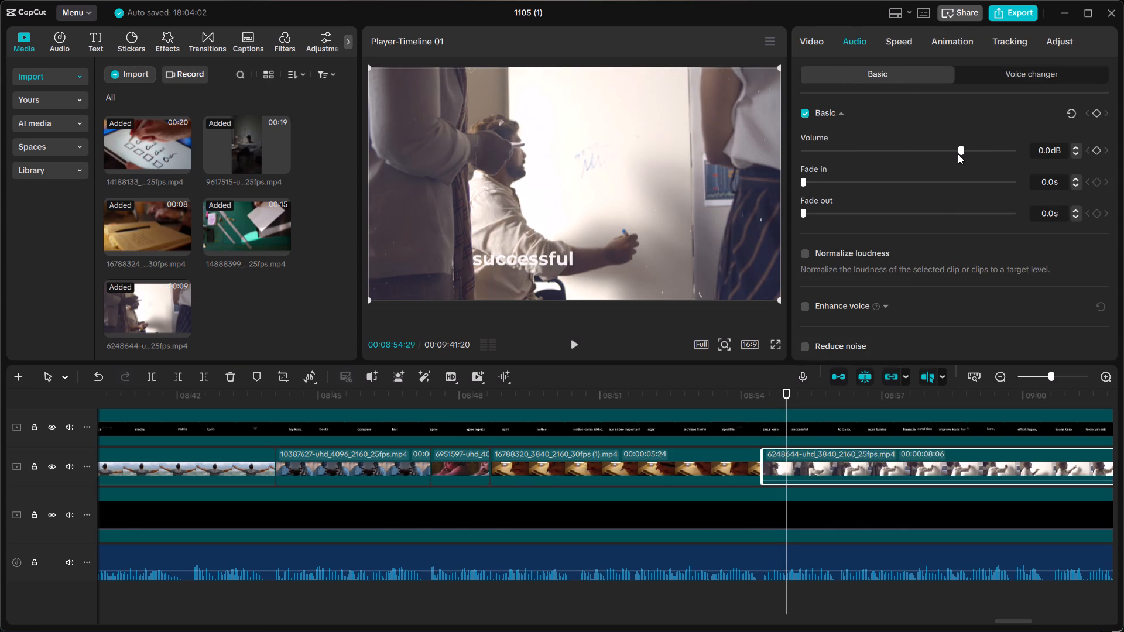
{"action": "left_click_drag", "start_coordinate": [959, 152], "coordinate": [694, 168]}
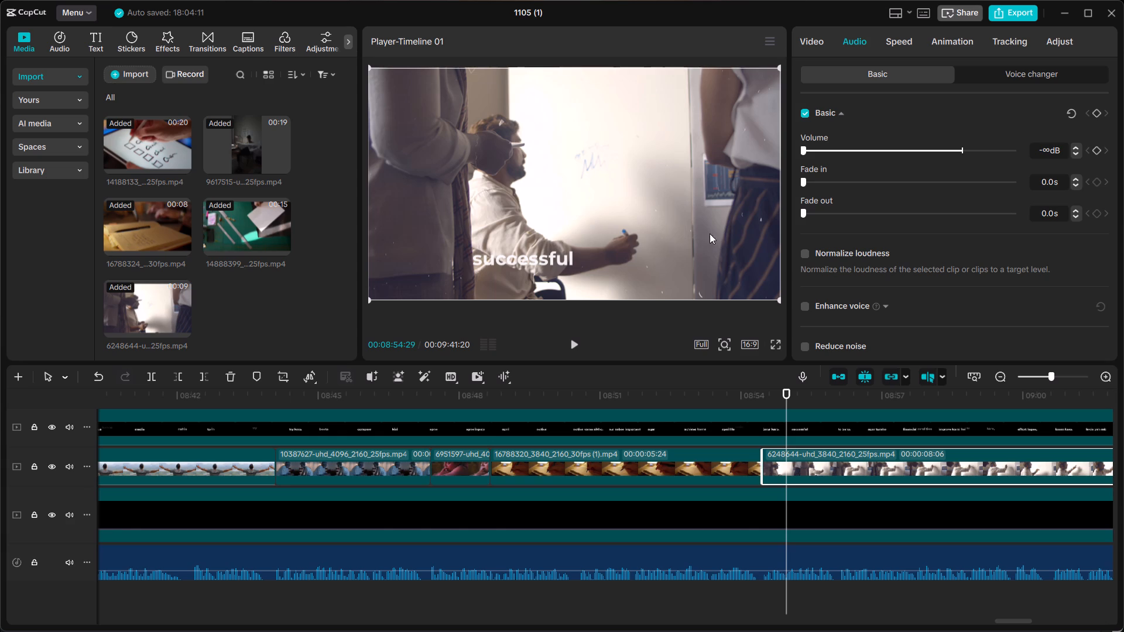
Play the whiteboard clip from its start against the voiceover and captions to judge where it should end.
{"action": "left_click", "coordinate": [750, 404]}
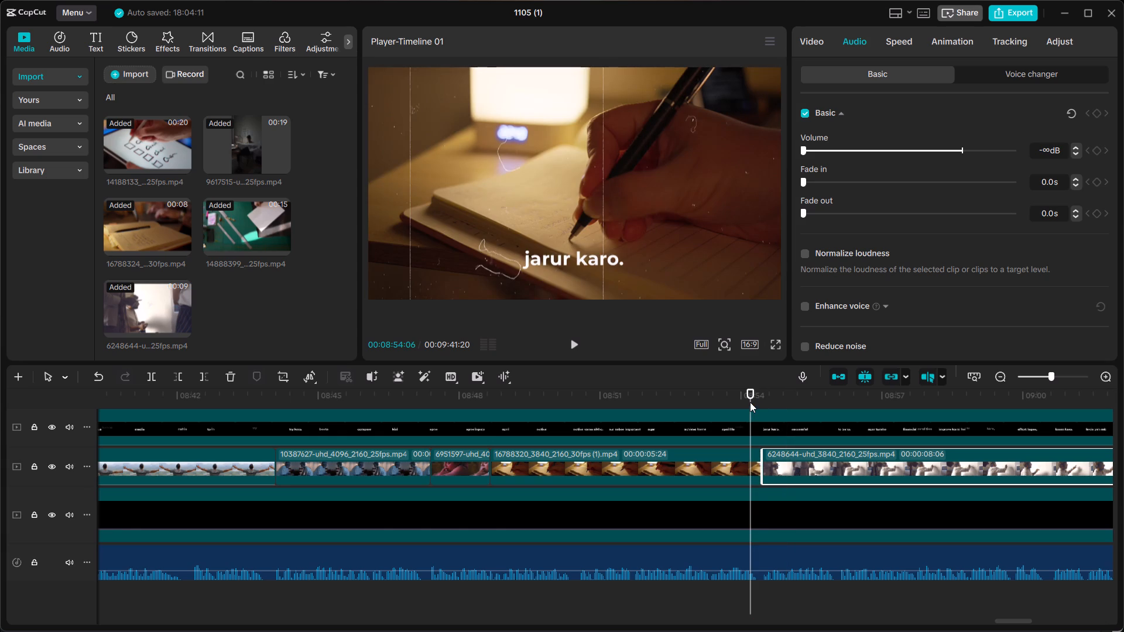
{"action": "key", "text": "space"}
{"action": "left_click", "coordinate": [745, 396]}
{"action": "key", "text": "space"}
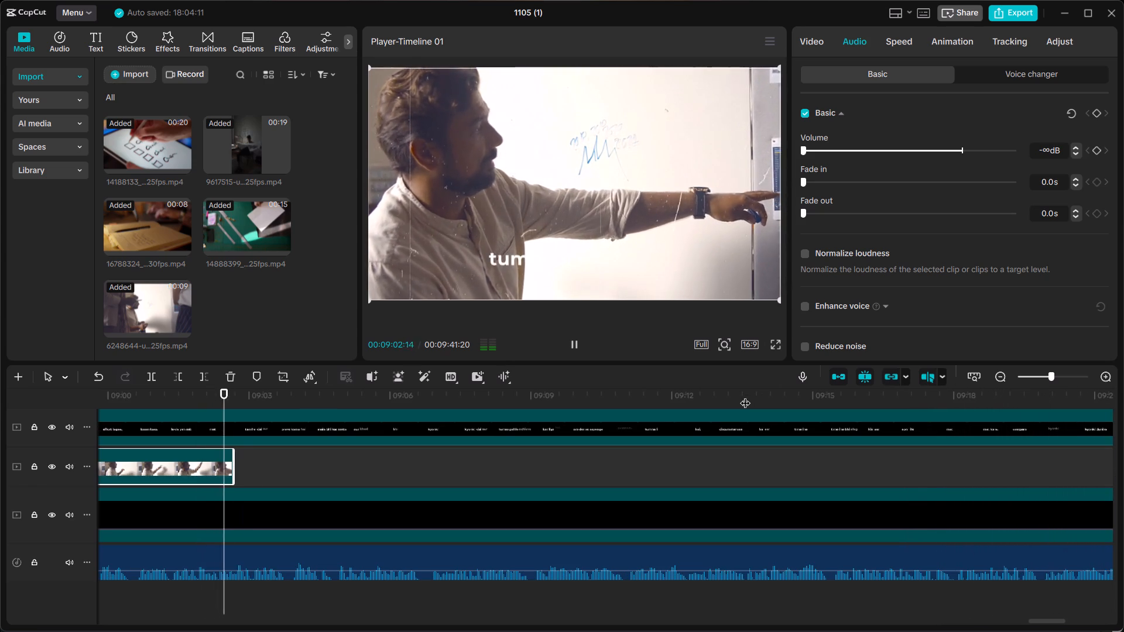
{"action": "key", "text": "space"}
{"action": "scroll", "coordinate": [668, 478], "scroll_direction": "right", "scroll_amount": 1}
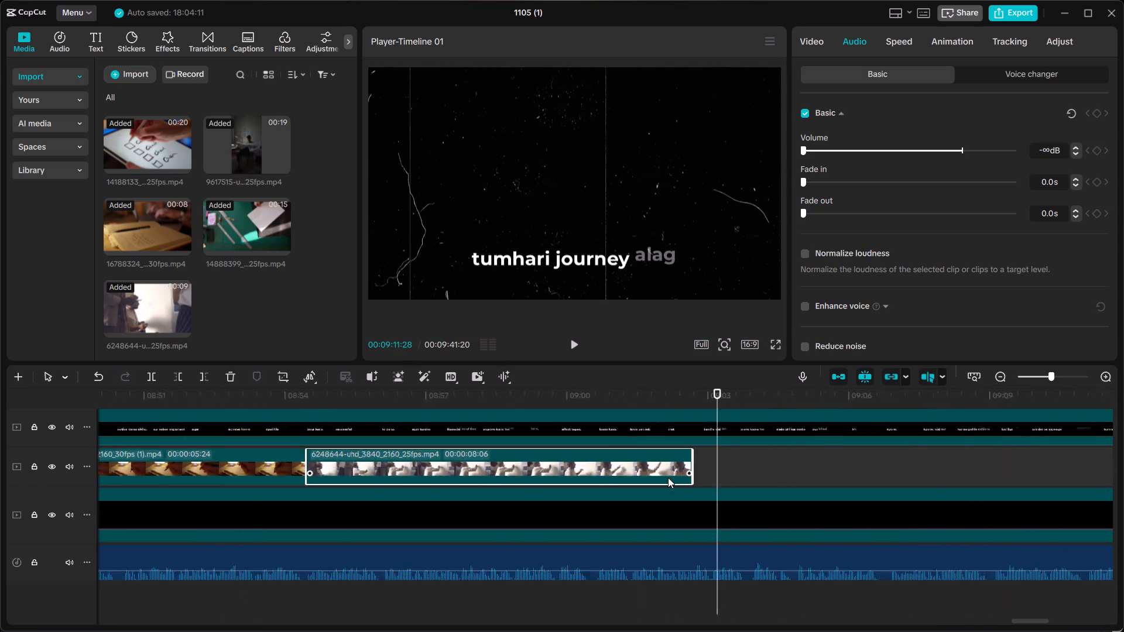
{"action": "scroll", "coordinate": [668, 478], "scroll_direction": "right", "scroll_amount": 1}
{"action": "left_click", "coordinate": [581, 426]}
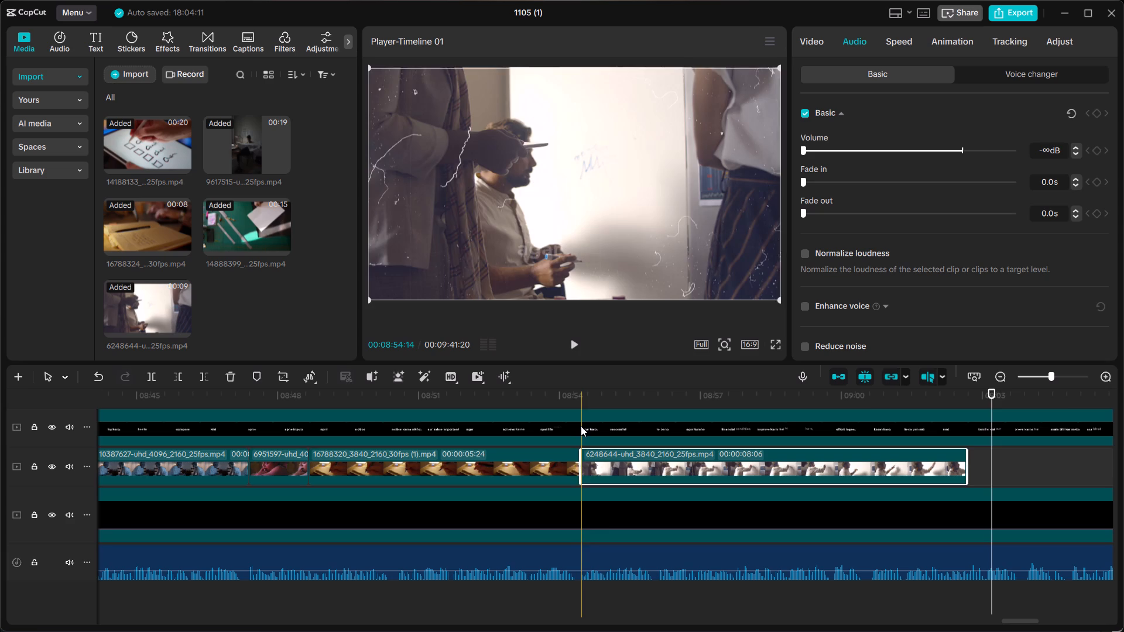
{"action": "key", "text": "space"}
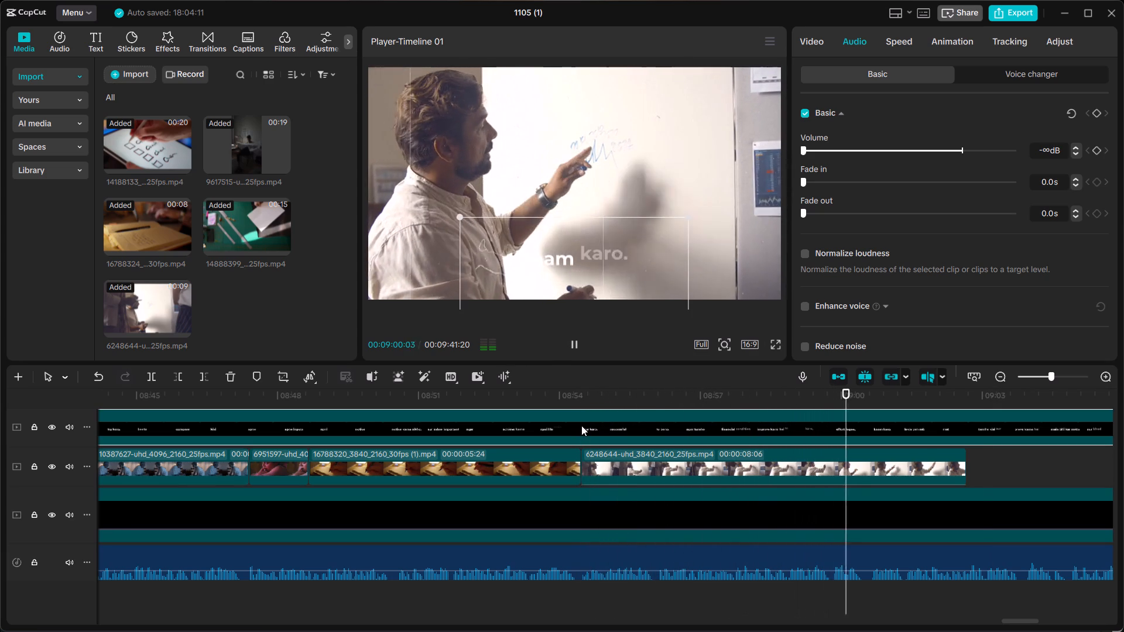
{"action": "key", "text": "space"}
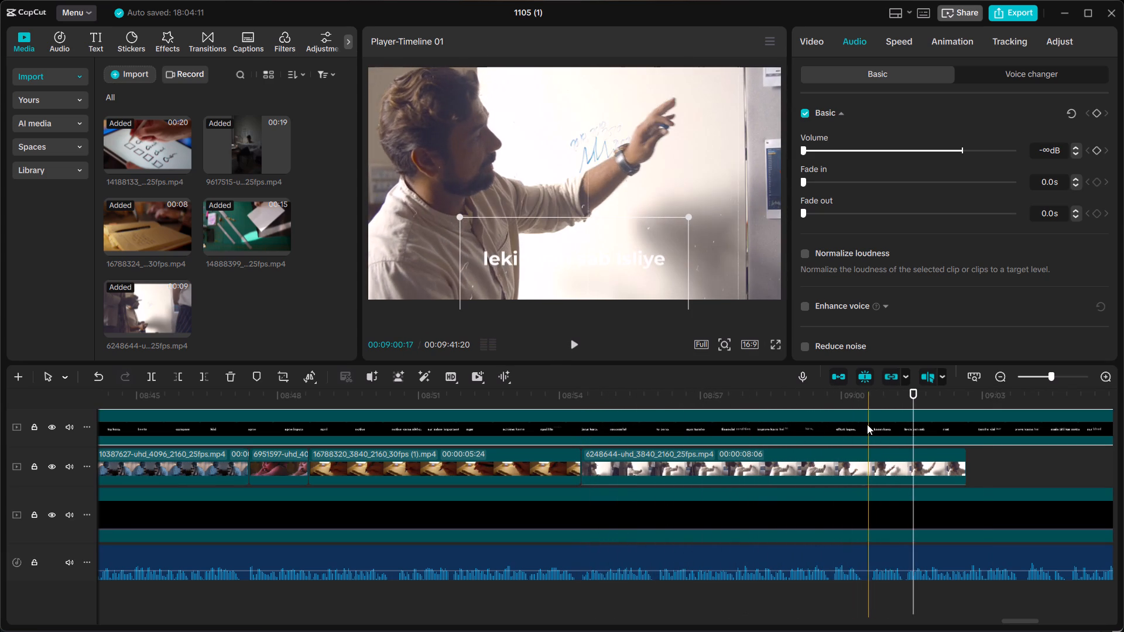
Split the 6248644 whiteboard clip at 00:09:00:20 and delete the part after the cut.
{"action": "left_click", "coordinate": [871, 424]}
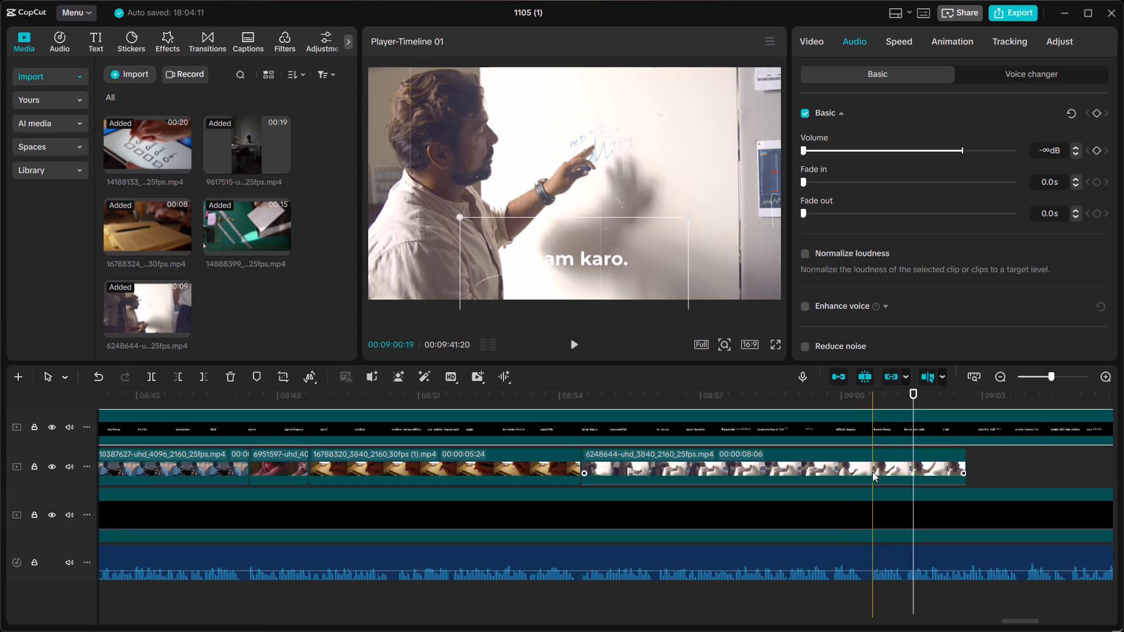
{"action": "left_click", "coordinate": [872, 472]}
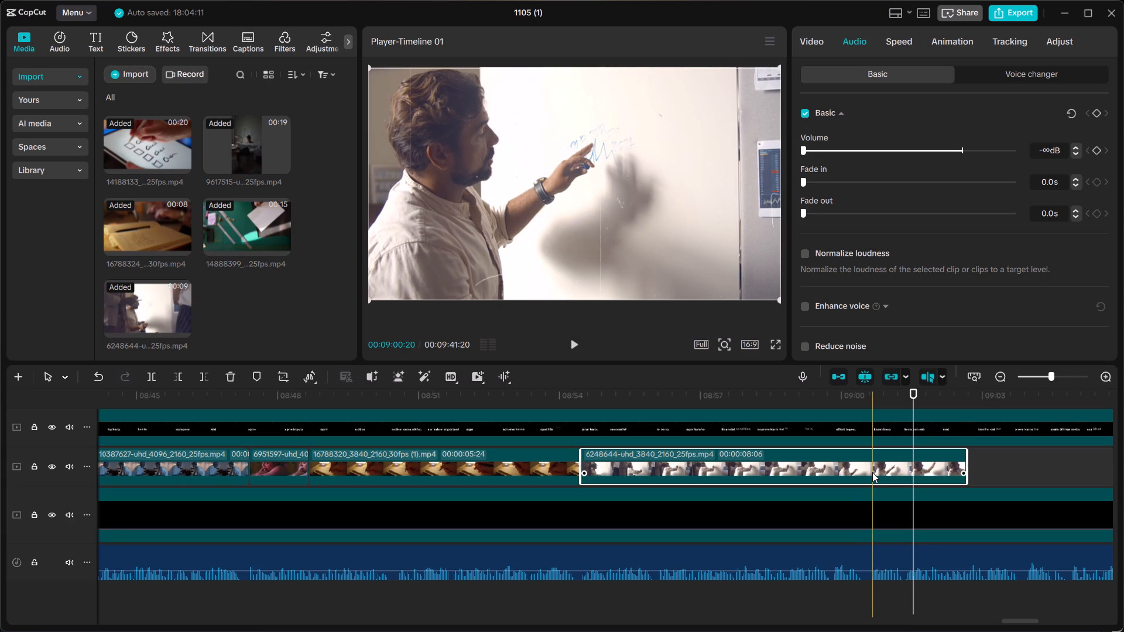
{"action": "key", "text": "ctrl+b"}
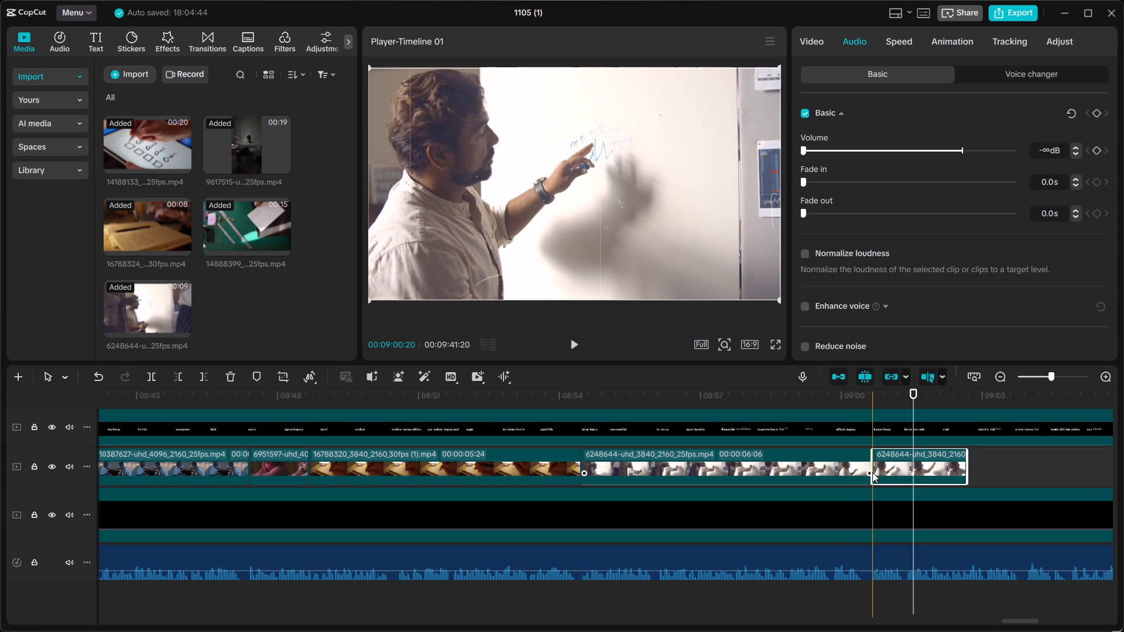
{"action": "key", "text": "BackSpace"}
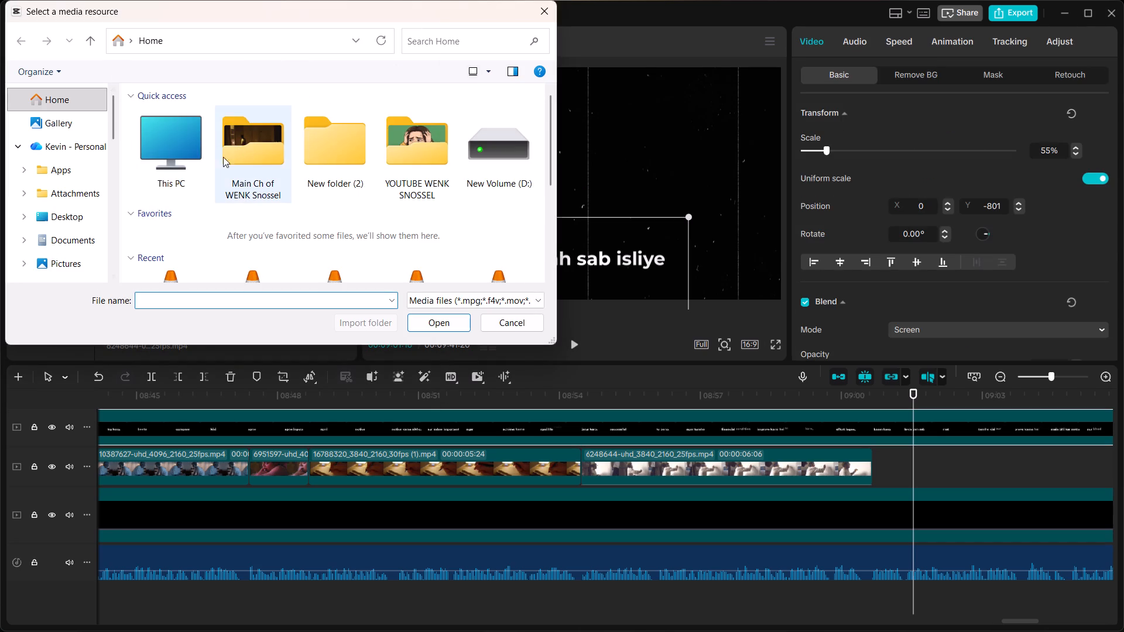
{"action": "scroll", "coordinate": [197, 174], "scroll_direction": "down", "scroll_amount": 2}
{"action": "left_click", "coordinate": [166, 121]}
{"action": "scroll", "coordinate": [232, 139], "scroll_direction": "up", "scroll_amount": 1}
{"action": "left_click", "coordinate": [165, 146]}
{"action": "scroll", "coordinate": [252, 153], "scroll_direction": "up", "scroll_amount": 2}
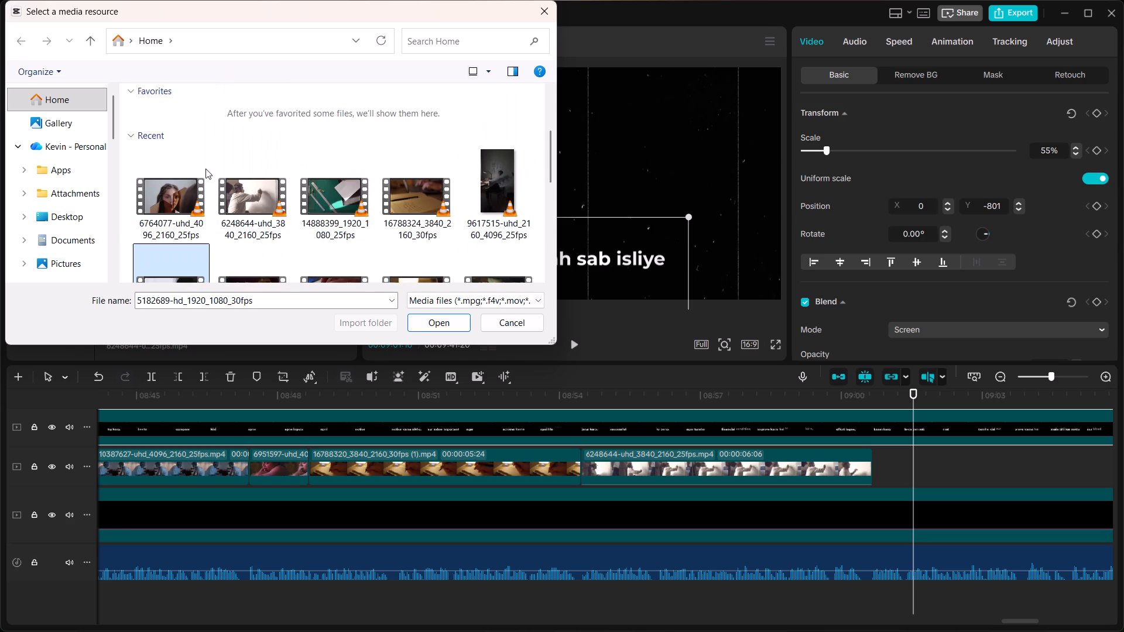
{"action": "left_click", "coordinate": [167, 204]}
{"action": "left_click", "coordinate": [448, 320]}
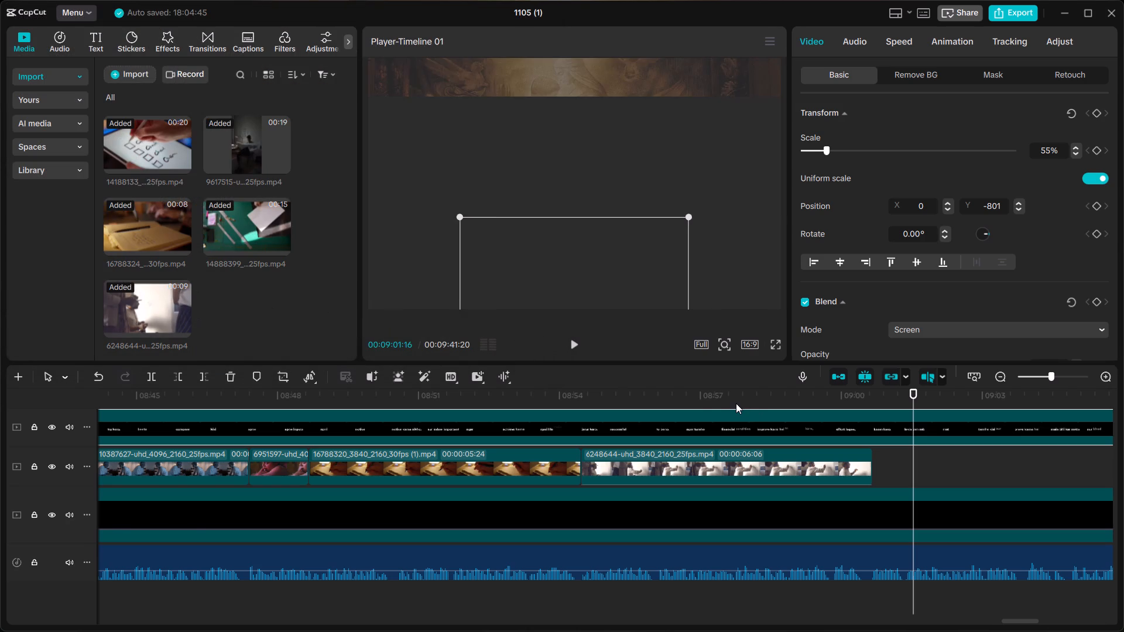
Place the imported 6764077 mirror clip on the B-roll track at 00:09:00:20, directly after the 6248644 whiteboard clip.
{"action": "scroll", "coordinate": [240, 246], "scroll_direction": "down", "scroll_amount": 5}
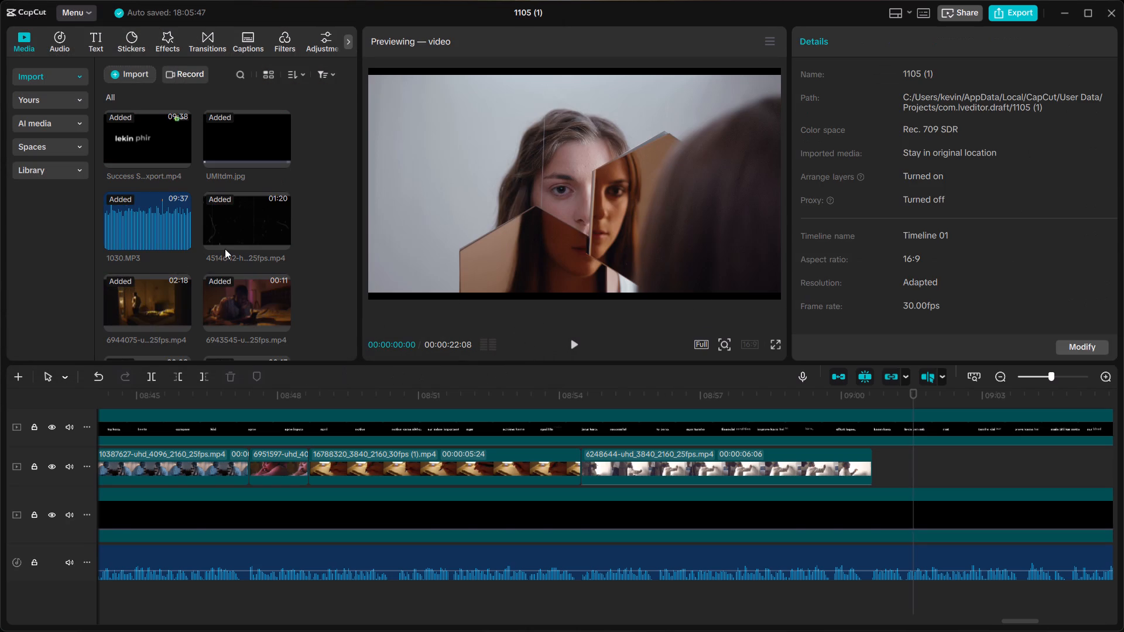
{"action": "scroll", "coordinate": [217, 259], "scroll_direction": "down", "scroll_amount": 17}
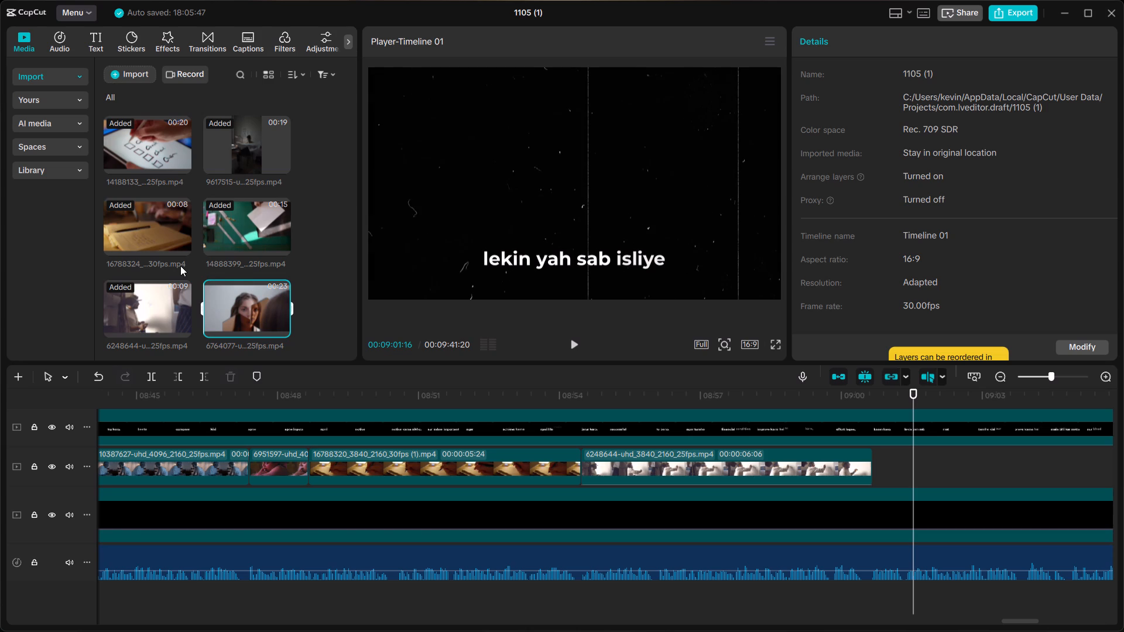
{"action": "scroll", "coordinate": [180, 266], "scroll_direction": "down", "scroll_amount": 1}
{"action": "left_click_drag", "start_coordinate": [239, 314], "coordinate": [890, 472]}
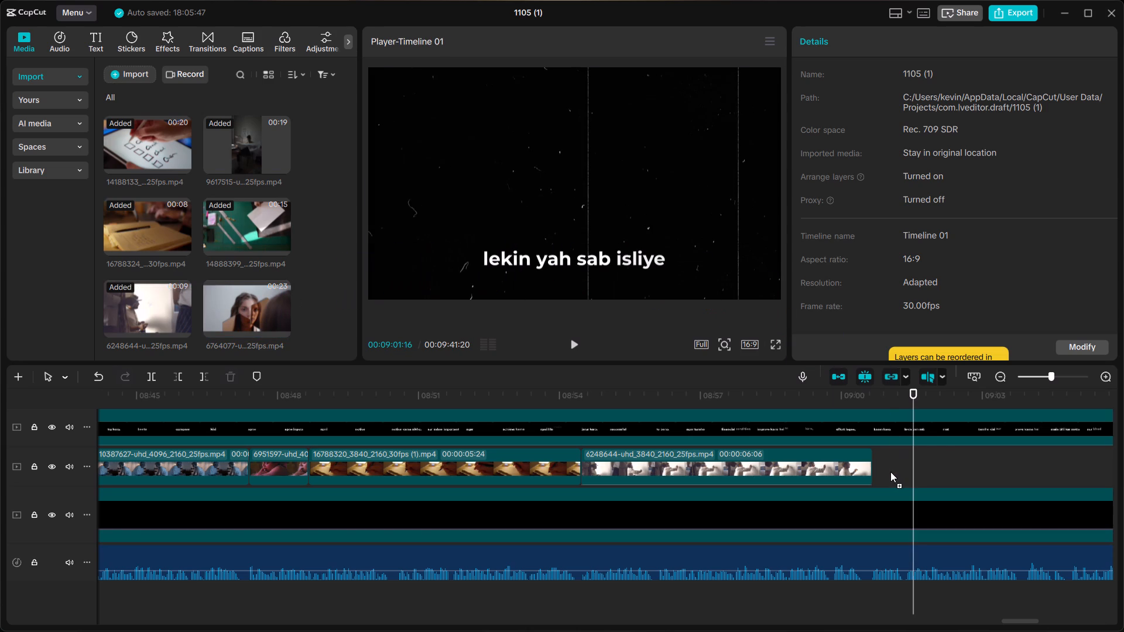
{"action": "left_click_drag", "start_coordinate": [890, 472], "coordinate": [876, 476]}
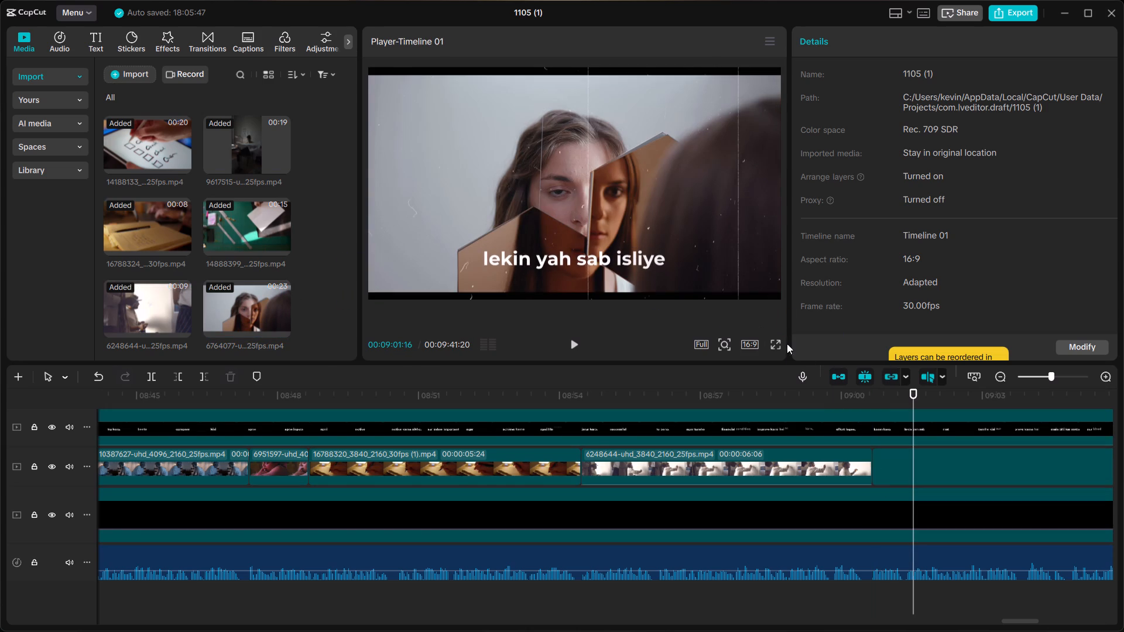
Scale the 6764077 mirror clip up to 107% so it fills the 16:9 frame without black bars.
{"action": "left_click", "coordinate": [877, 409]}
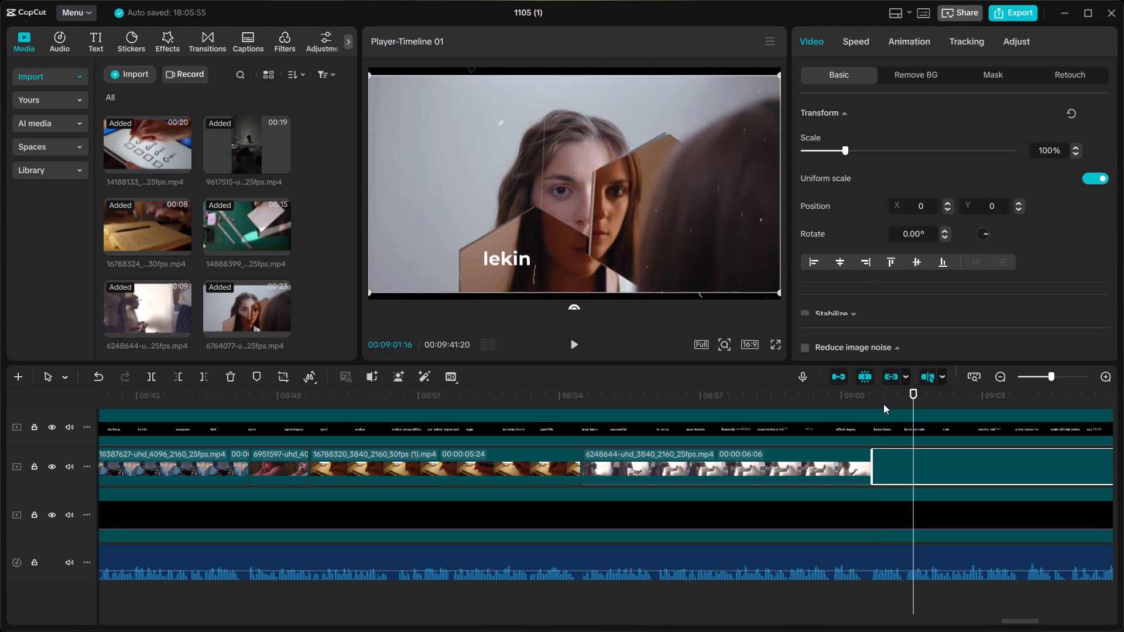
{"action": "left_click", "coordinate": [883, 404]}
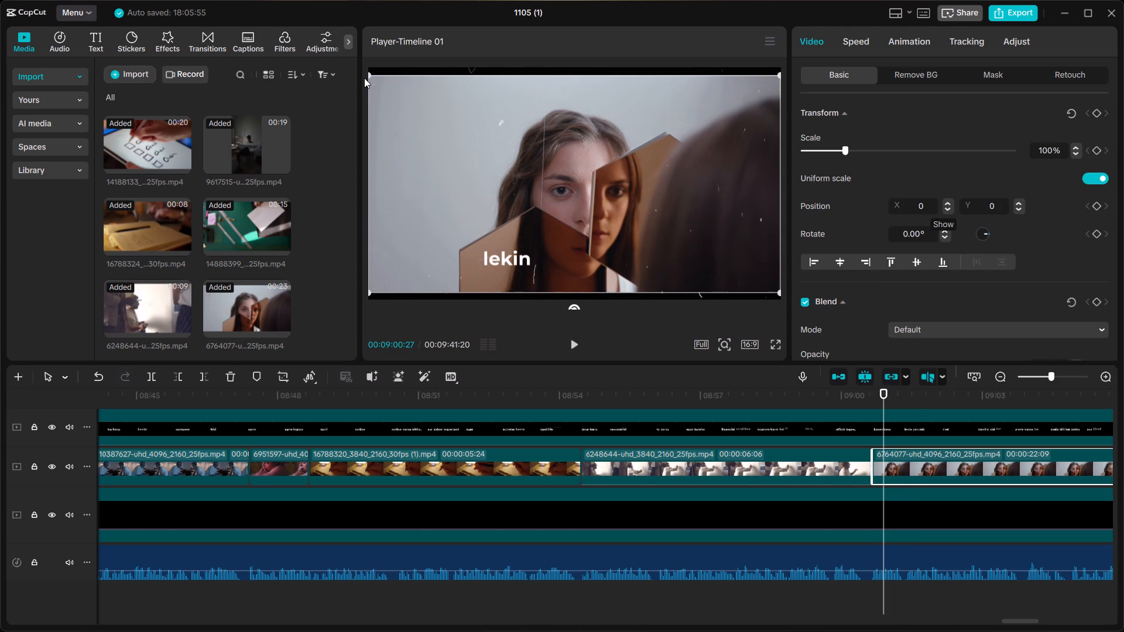
{"action": "left_click_drag", "start_coordinate": [368, 74], "coordinate": [361, 63]}
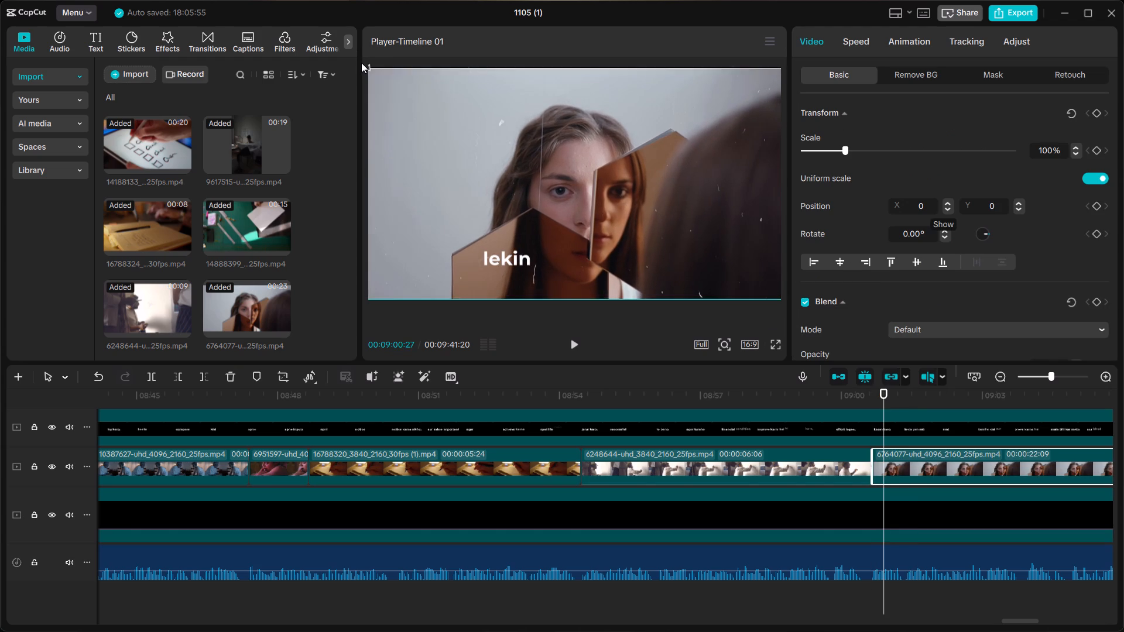
{"action": "left_click_drag", "start_coordinate": [361, 63], "coordinate": [344, 61]}
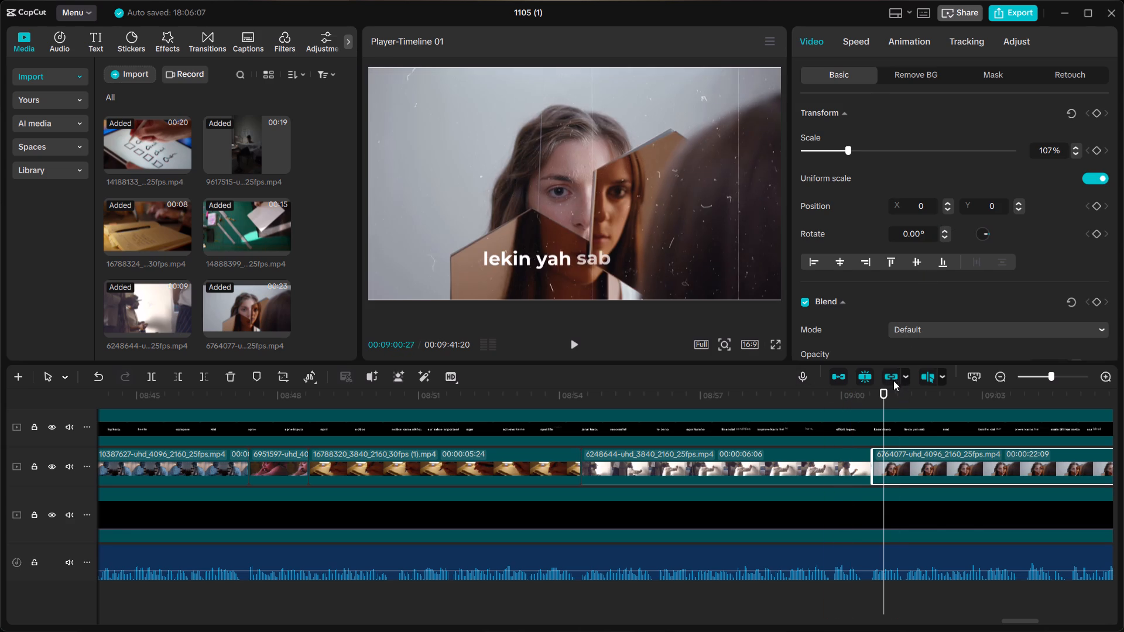
Play back the 6764077 mirror clip against the voiceover from 00:09:00:20 to check how long it should run.
{"action": "left_click", "coordinate": [871, 397]}
{"action": "key", "text": "space"}
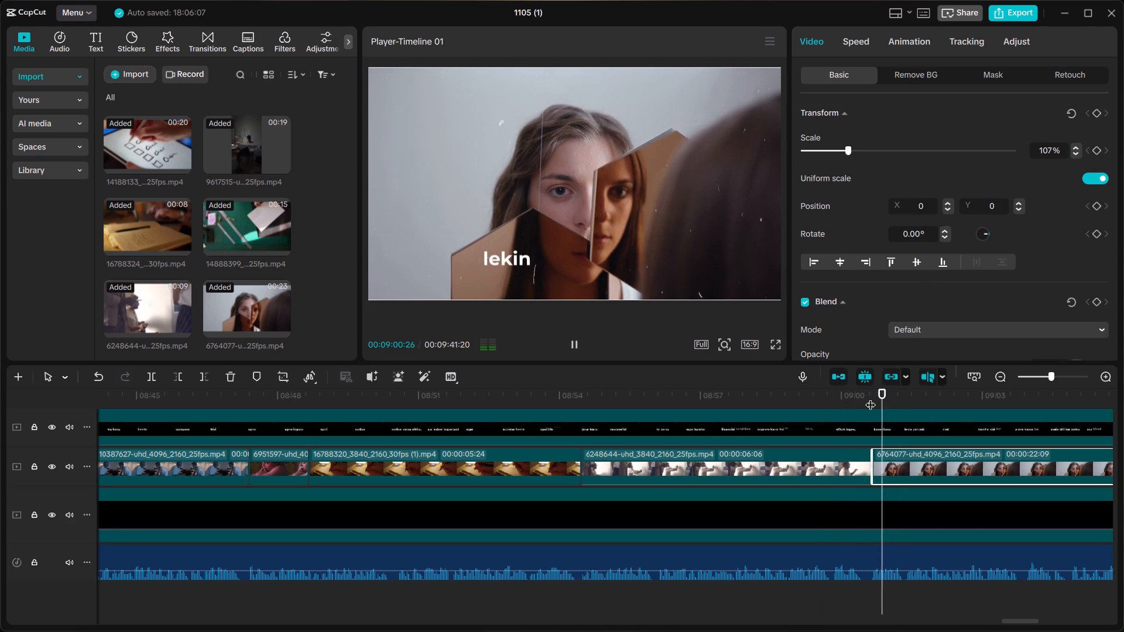
{"action": "left_click", "coordinate": [871, 397]}
{"action": "key", "text": "space"}
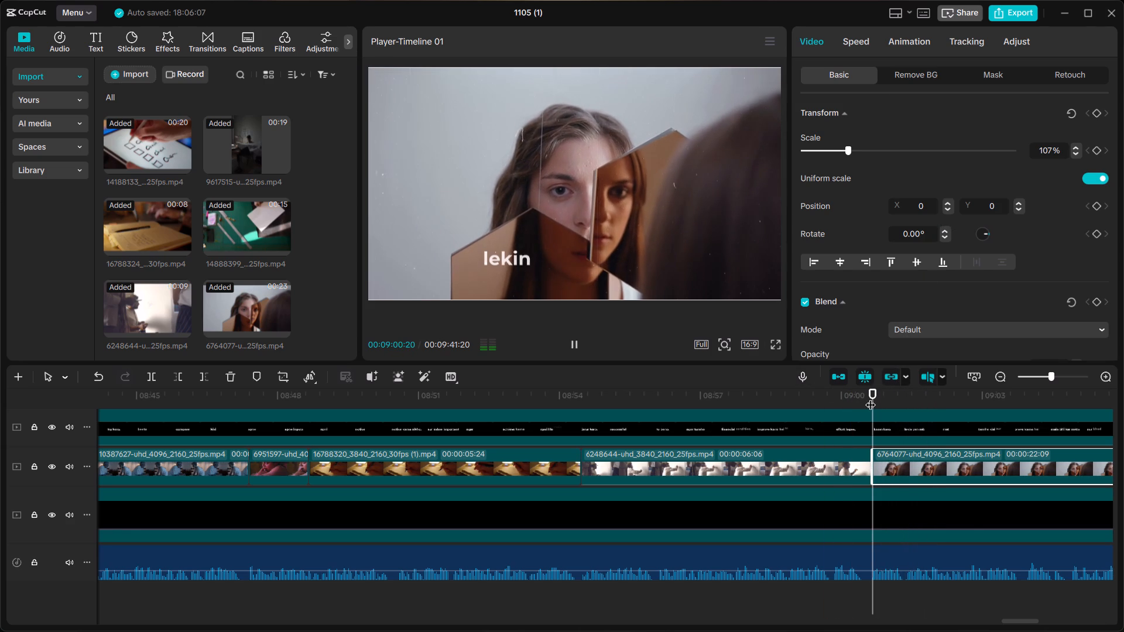
{"action": "scroll", "coordinate": [871, 397], "scroll_direction": "left", "scroll_amount": 2}
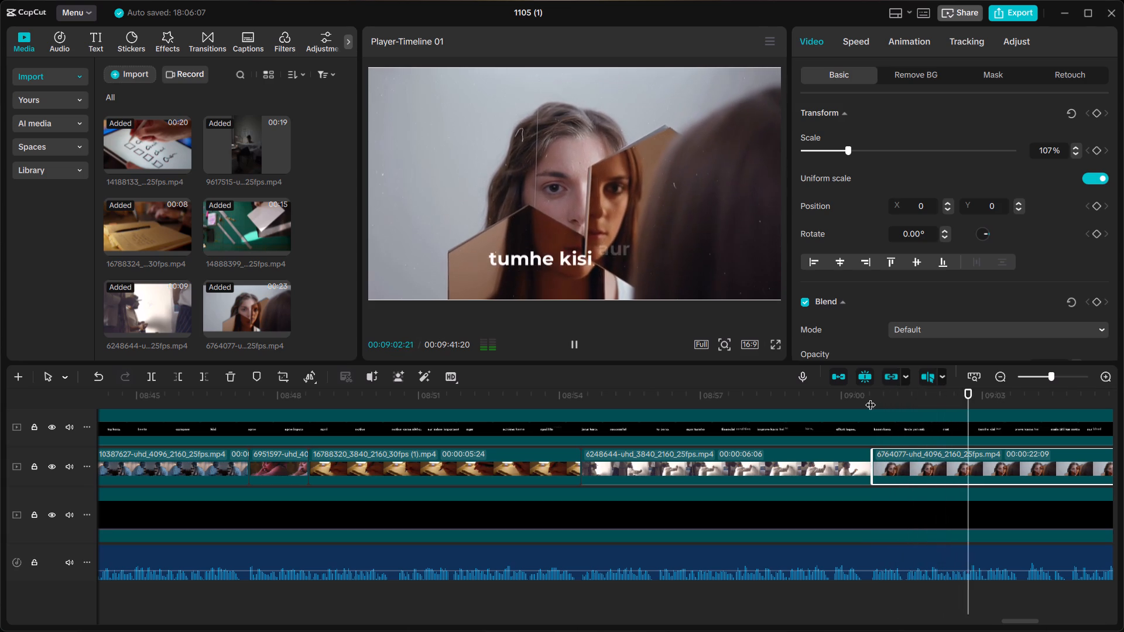
{"action": "scroll", "coordinate": [871, 397], "scroll_direction": "left", "scroll_amount": 2}
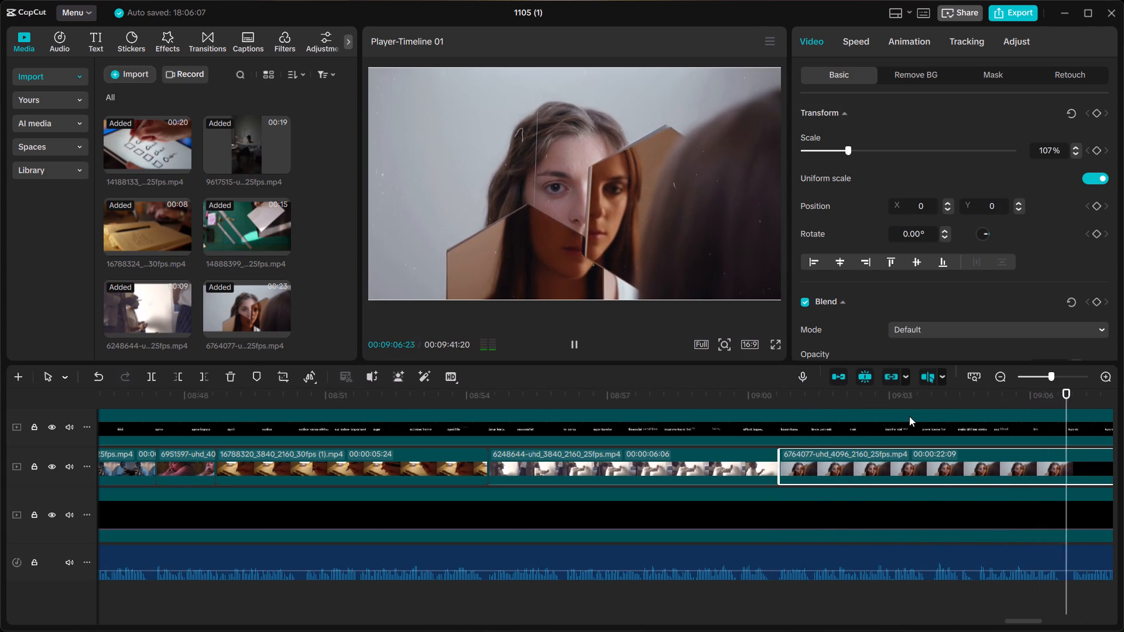
{"action": "key", "text": "space"}
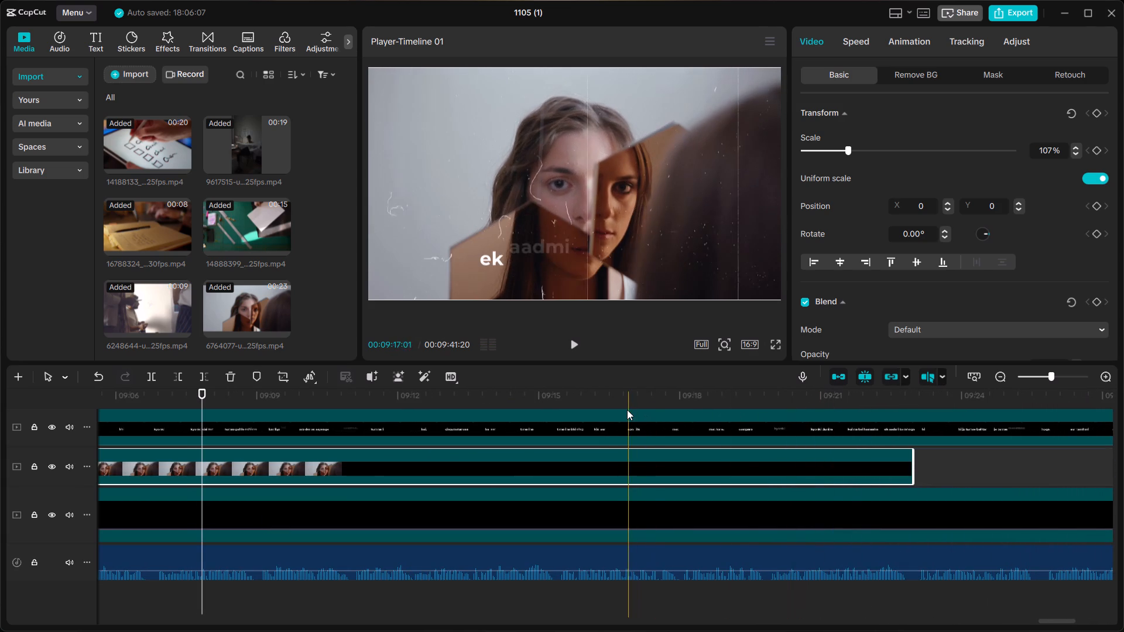
{"action": "scroll", "coordinate": [627, 410], "scroll_direction": "right", "scroll_amount": 3}
Trim the 6764077 mirror clip by splitting it at 00:09:04:27, after the caption "hun.", and deleting the remaining part.
{"action": "left_click", "coordinate": [560, 397]}
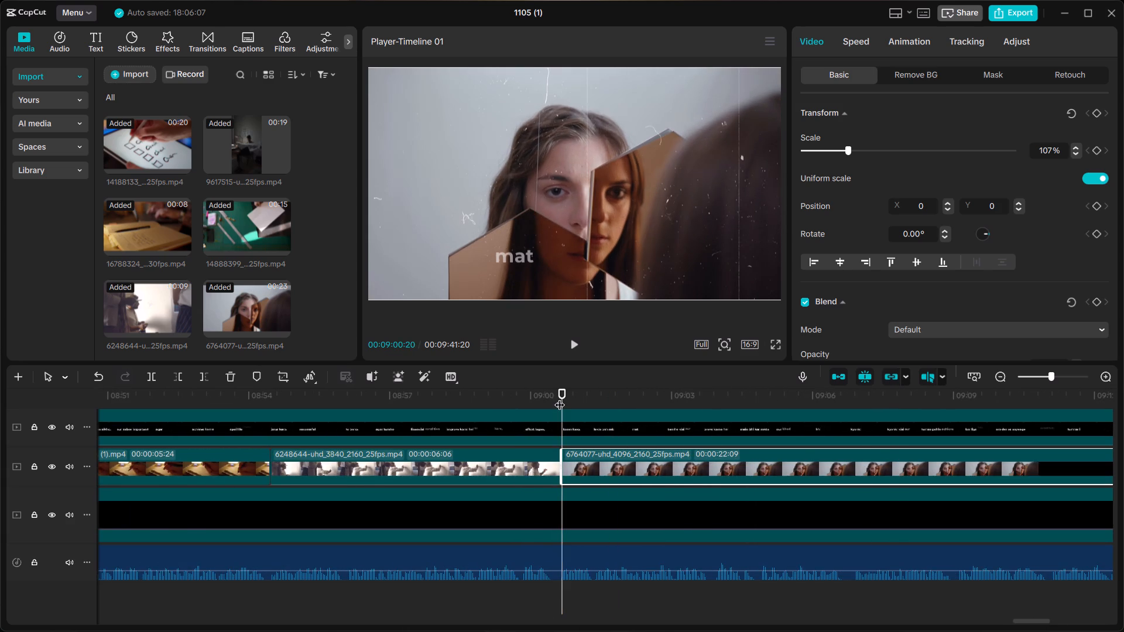
{"action": "key", "text": "space"}
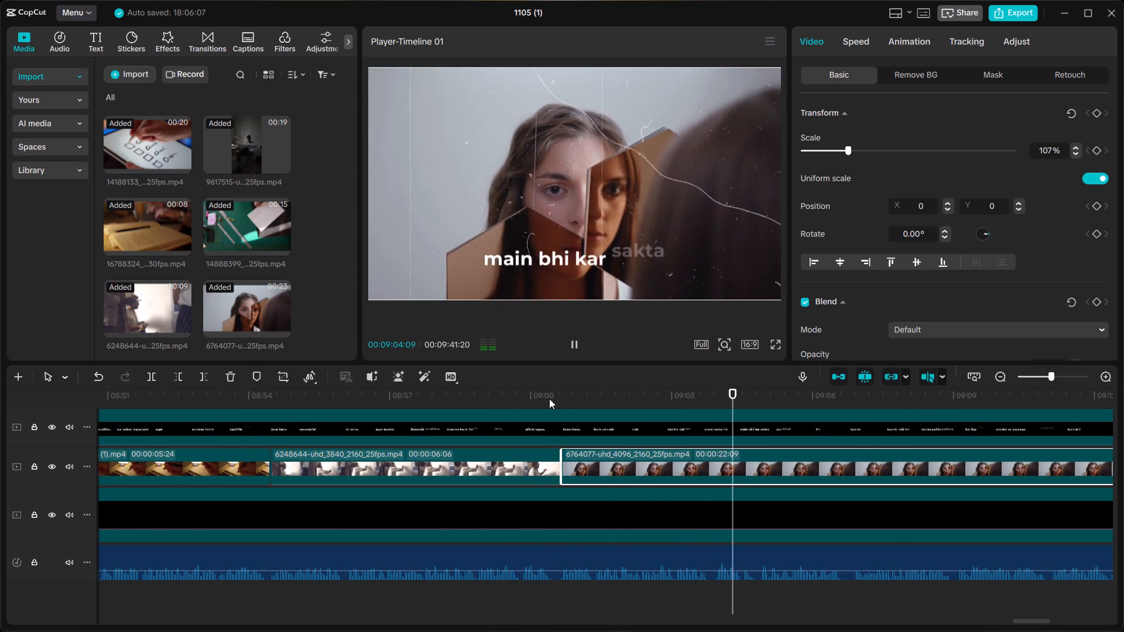
{"action": "key", "text": "space"}
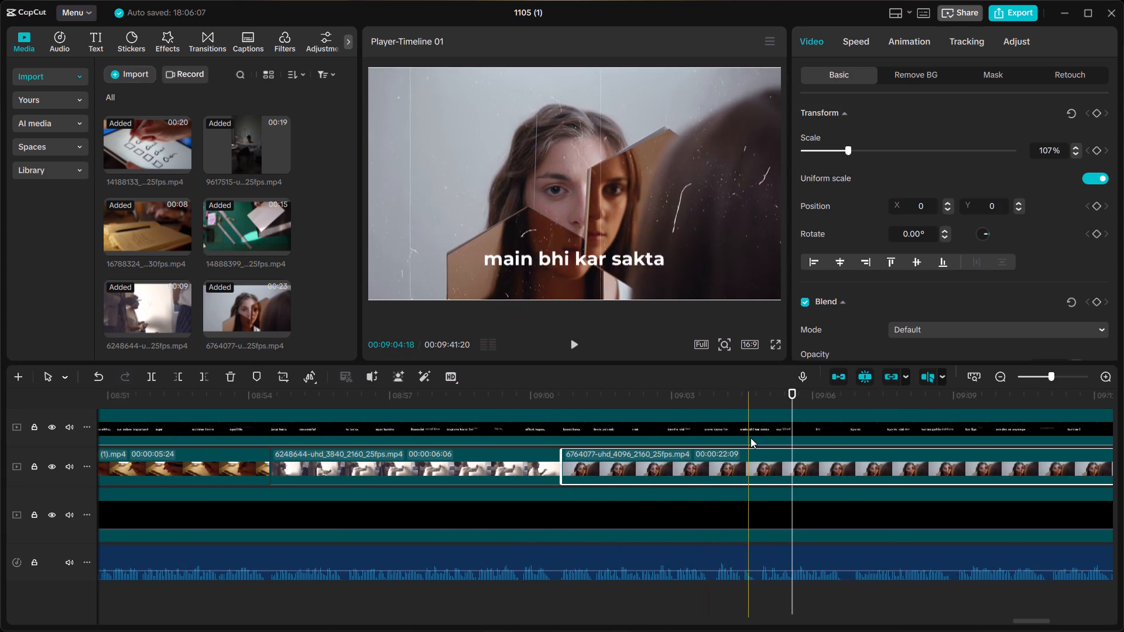
{"action": "left_click", "coordinate": [760, 441]}
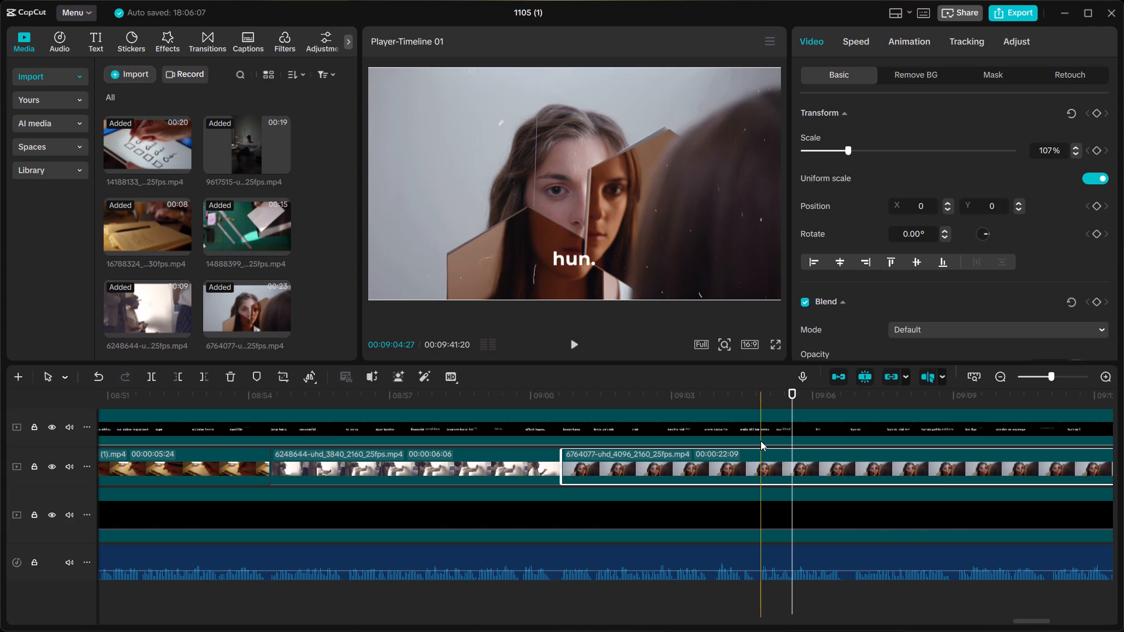
{"action": "left_click", "coordinate": [760, 463]}
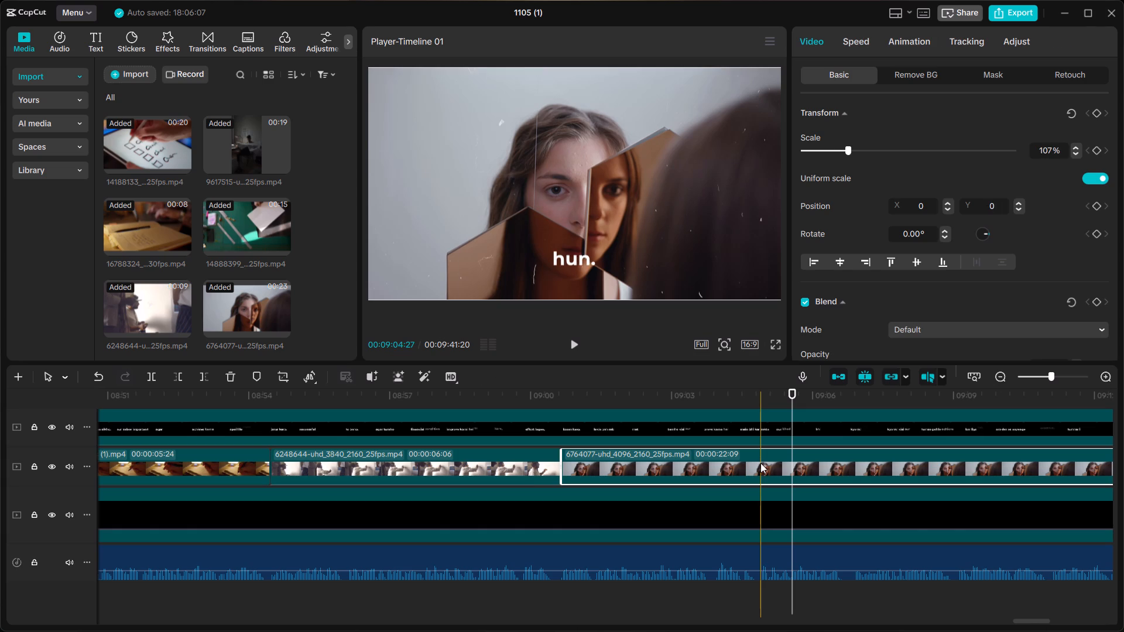
{"action": "key", "text": "ctrl+b"}
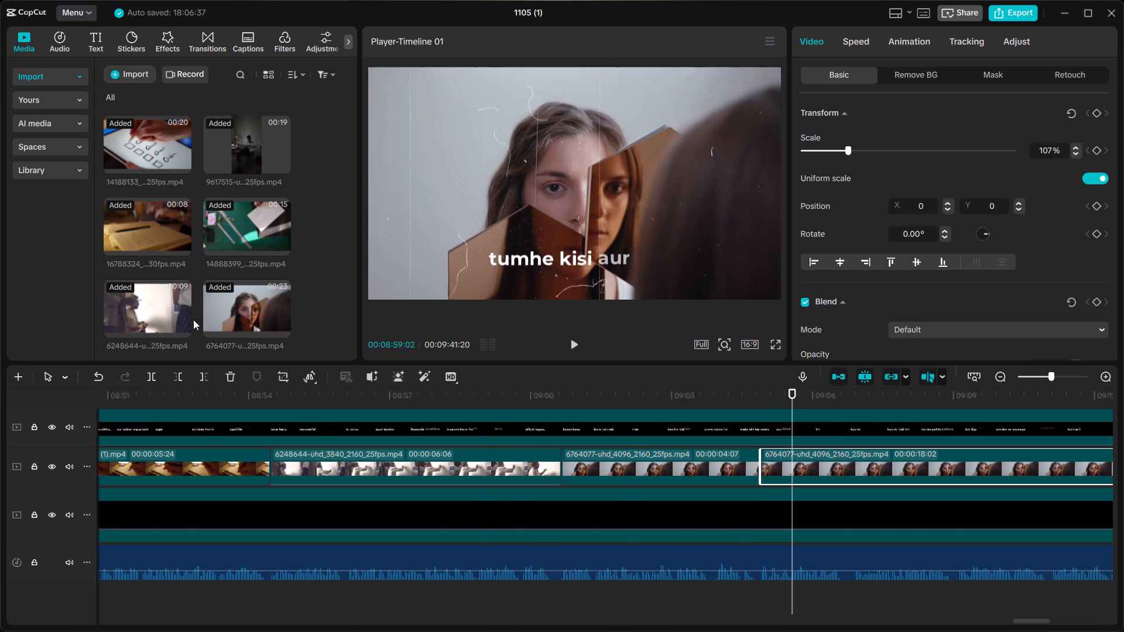
{"action": "scroll", "coordinate": [220, 218], "scroll_direction": "up", "scroll_amount": 3}
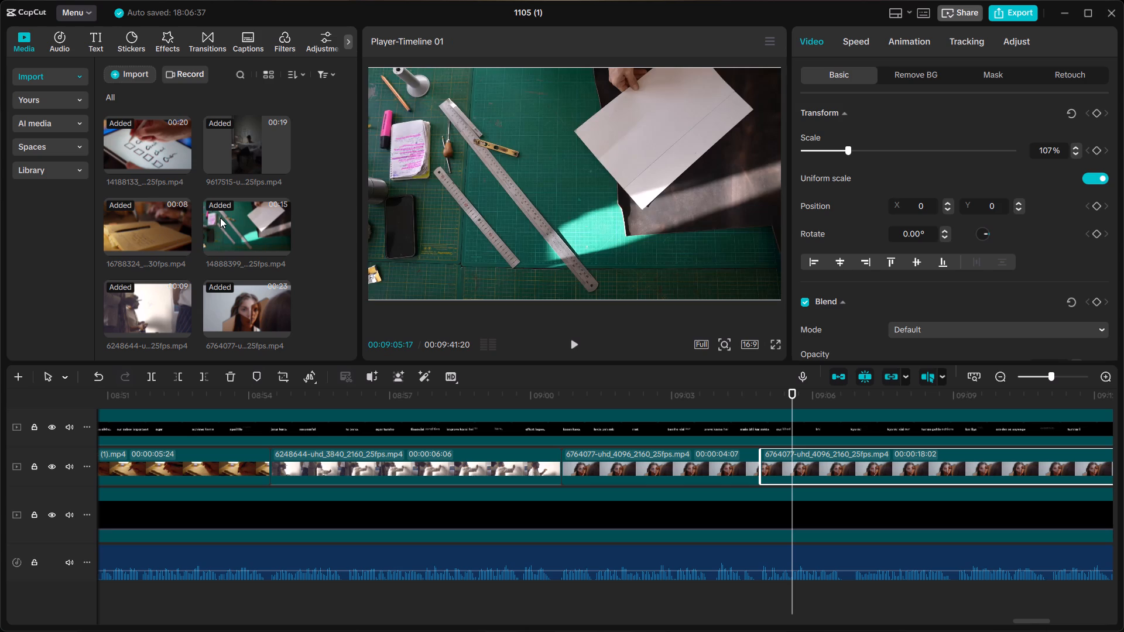
{"action": "scroll", "coordinate": [229, 182], "scroll_direction": "up", "scroll_amount": 3}
{"action": "scroll", "coordinate": [157, 154], "scroll_direction": "up", "scroll_amount": 3}
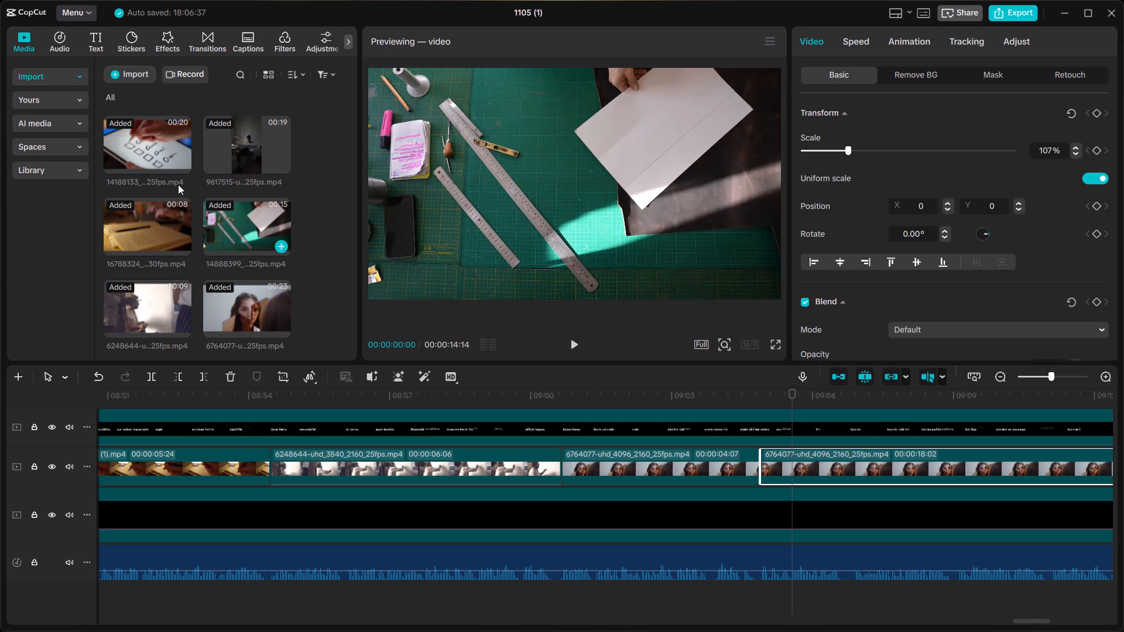
{"action": "scroll", "coordinate": [215, 209], "scroll_direction": "up", "scroll_amount": 2}
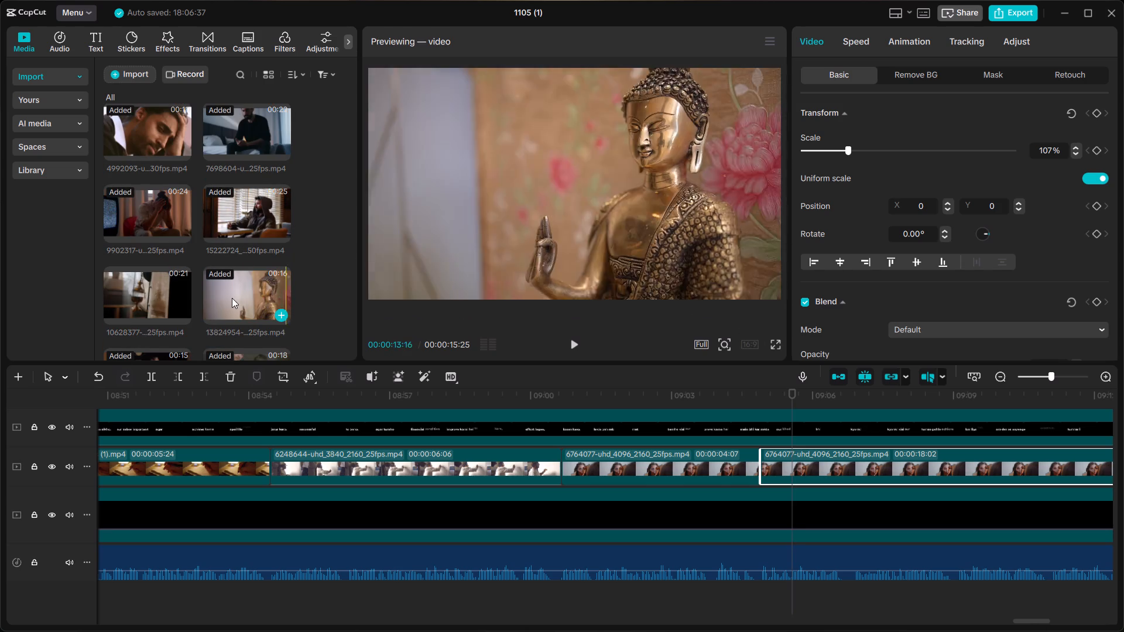
{"action": "scroll", "coordinate": [237, 174], "scroll_direction": "up", "scroll_amount": 2}
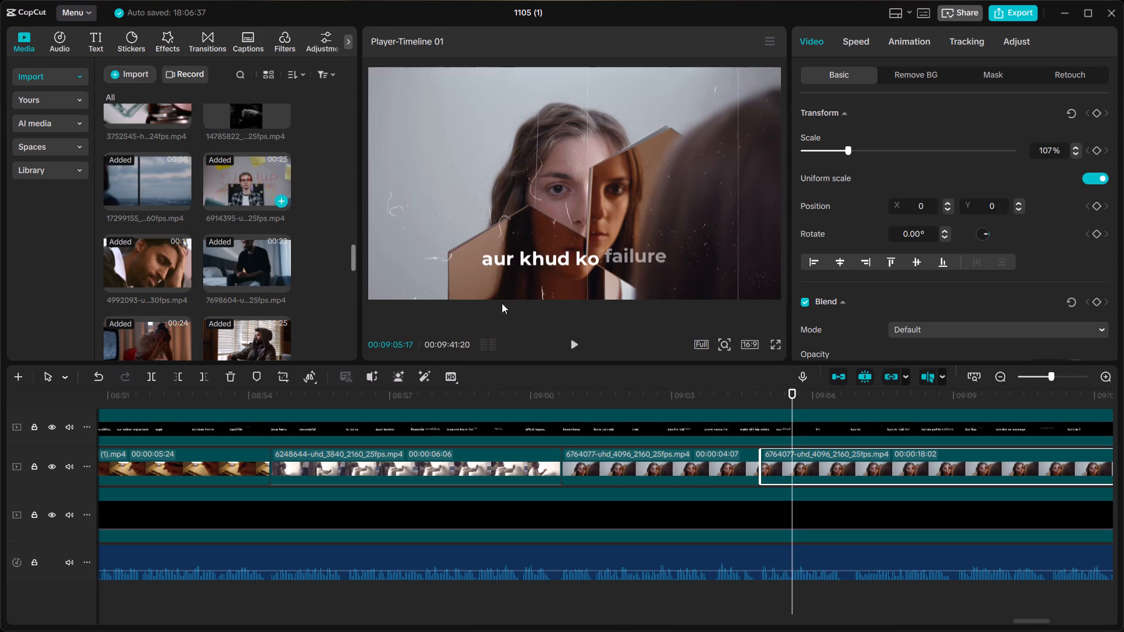
{"action": "key", "text": "BackSpace"}
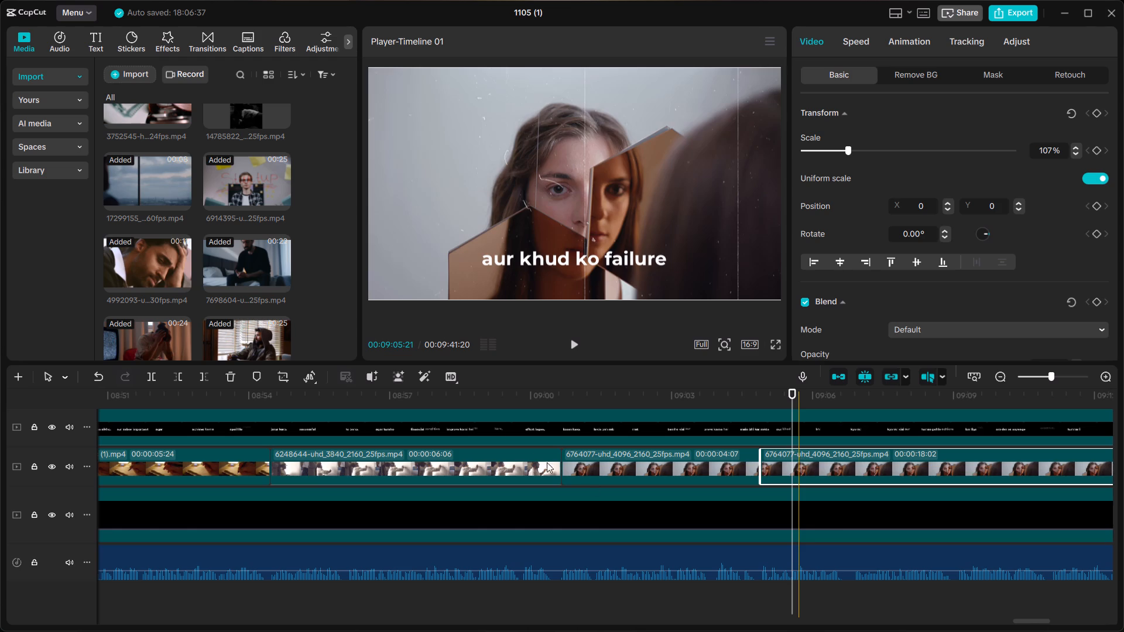
Place the 7033786-uhd_3840_2160_25fps clock clip from the project media on the B-roll track, directly after the trimmed mirror clip.
{"action": "scroll", "coordinate": [161, 208], "scroll_direction": "up", "scroll_amount": 2}
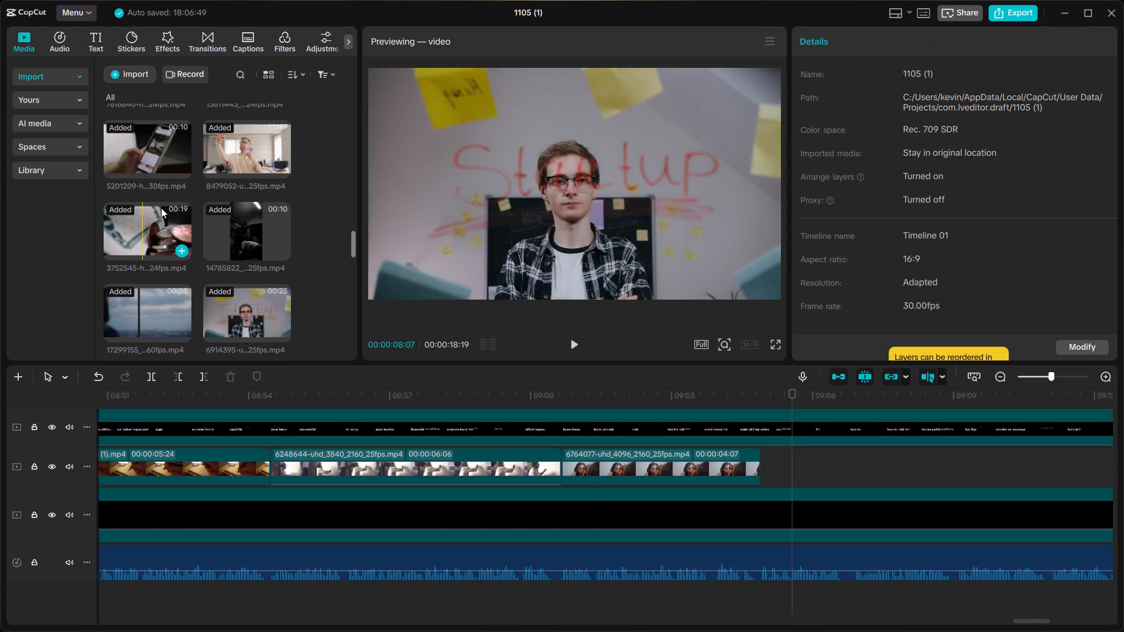
{"action": "scroll", "coordinate": [161, 208], "scroll_direction": "up", "scroll_amount": 1}
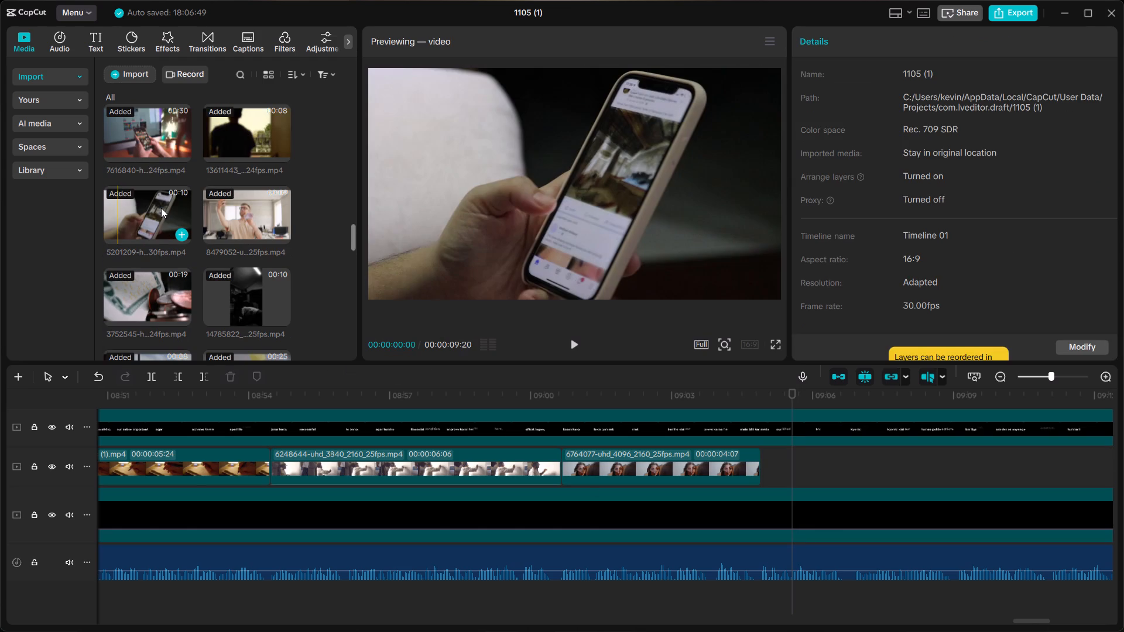
{"action": "scroll", "coordinate": [230, 160], "scroll_direction": "up", "scroll_amount": 1}
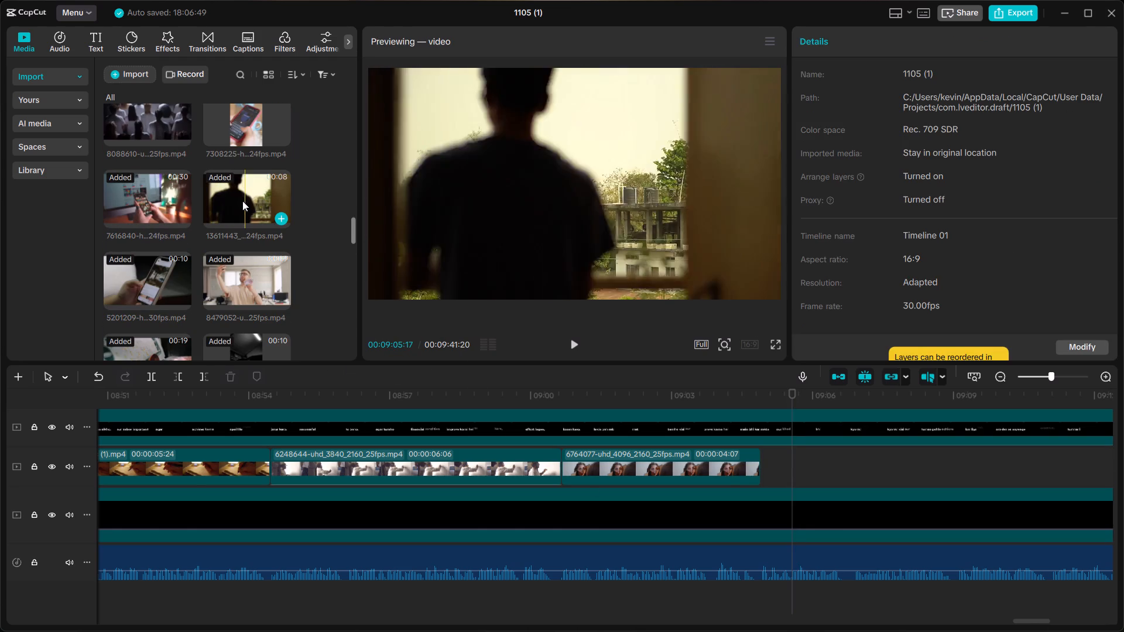
{"action": "scroll", "coordinate": [242, 201], "scroll_direction": "up", "scroll_amount": 2}
{"action": "scroll", "coordinate": [151, 214], "scroll_direction": "up", "scroll_amount": 2}
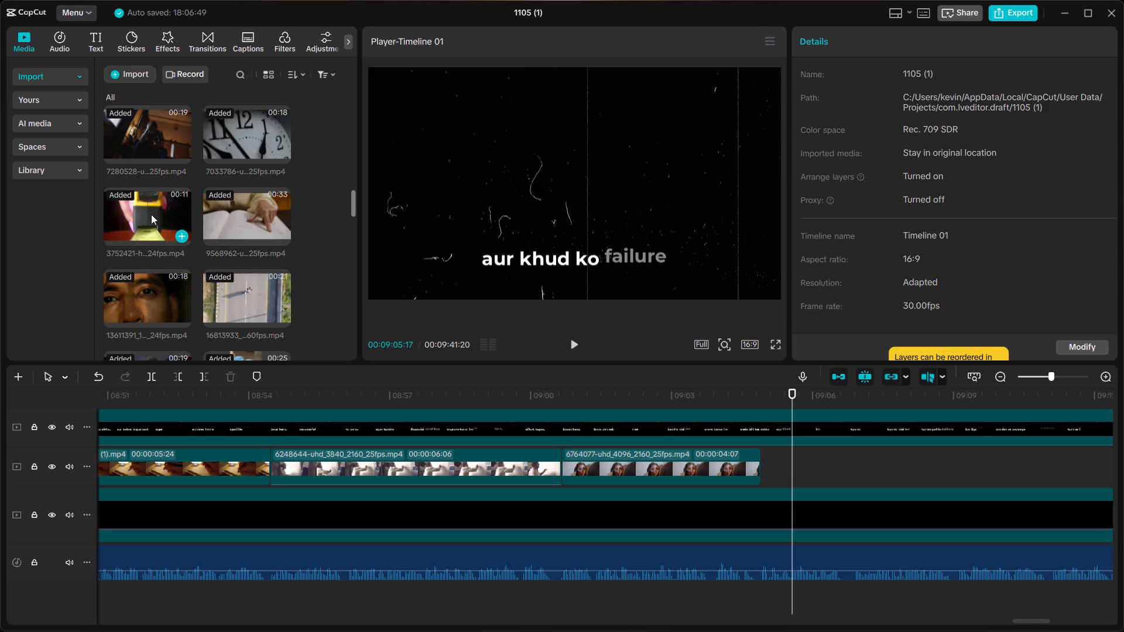
{"action": "scroll", "coordinate": [235, 222], "scroll_direction": "up", "scroll_amount": 1}
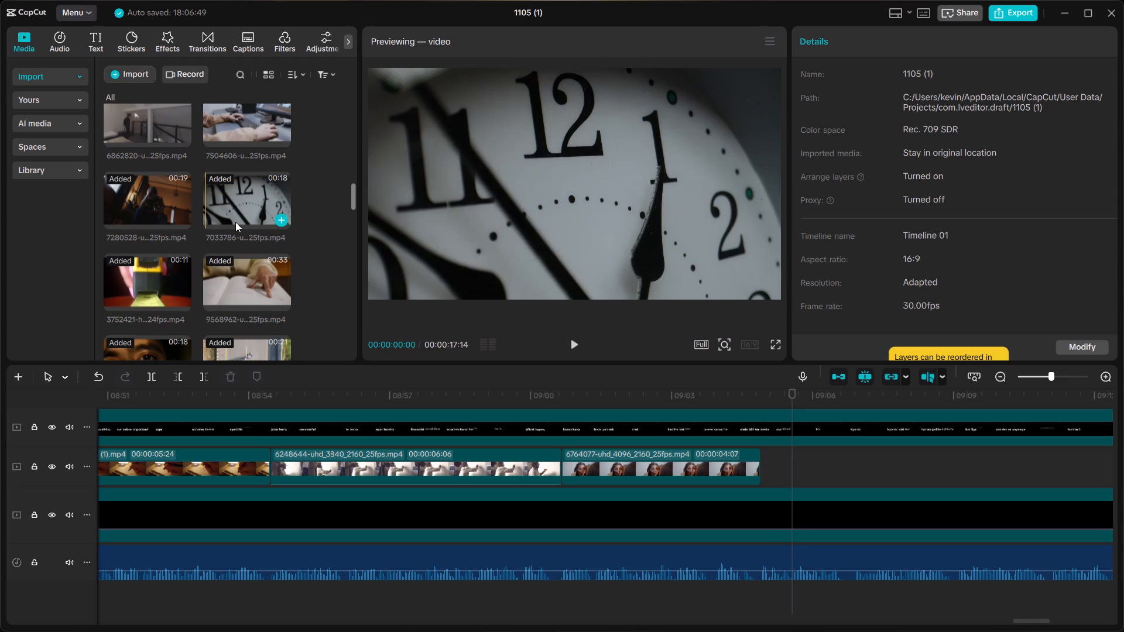
{"action": "left_click_drag", "start_coordinate": [245, 207], "coordinate": [739, 366]}
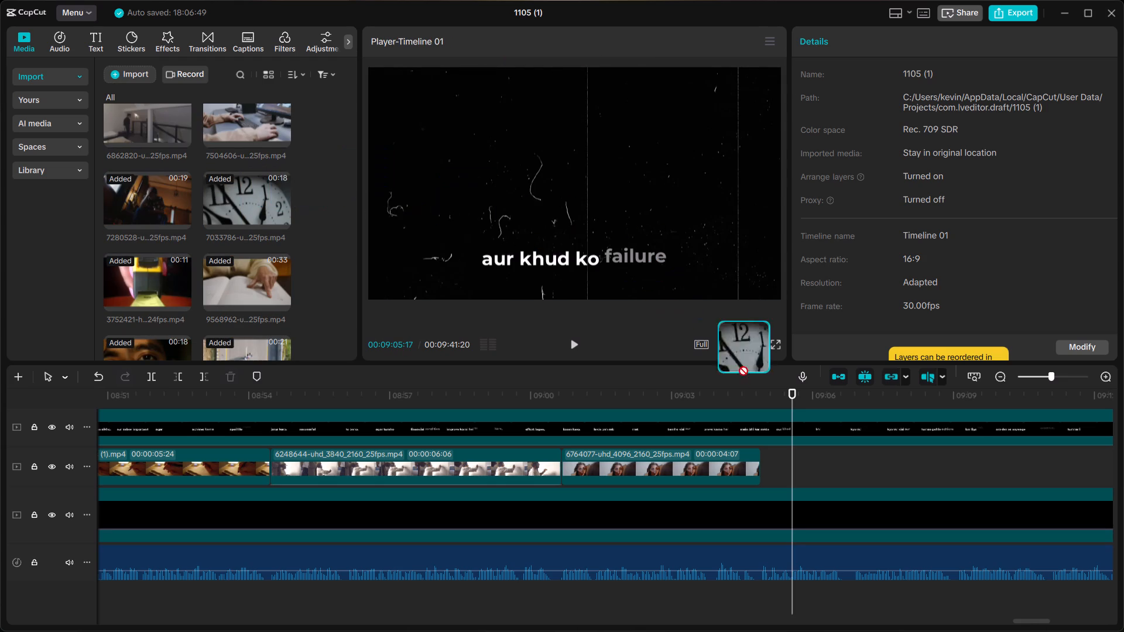
{"action": "left_click_drag", "start_coordinate": [739, 366], "coordinate": [762, 459]}
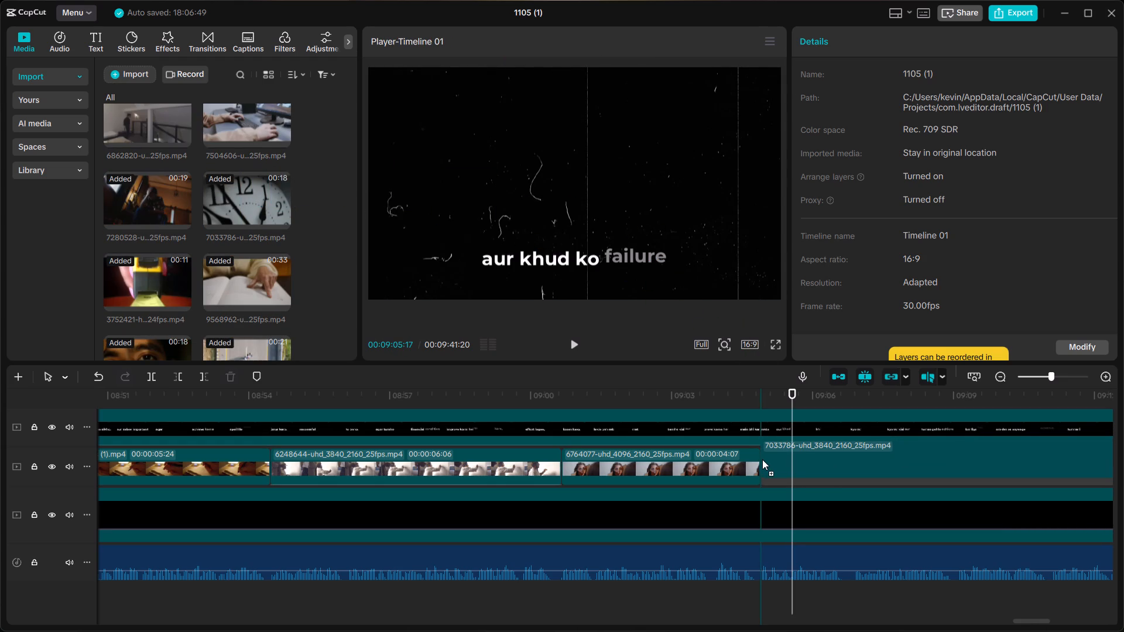
Play the clock section against the voiceover and split the 7033786 clip at 00:09:11:03, where the "tumhari" caption begins.
{"action": "left_click", "coordinate": [754, 403]}
{"action": "key", "text": "space"}
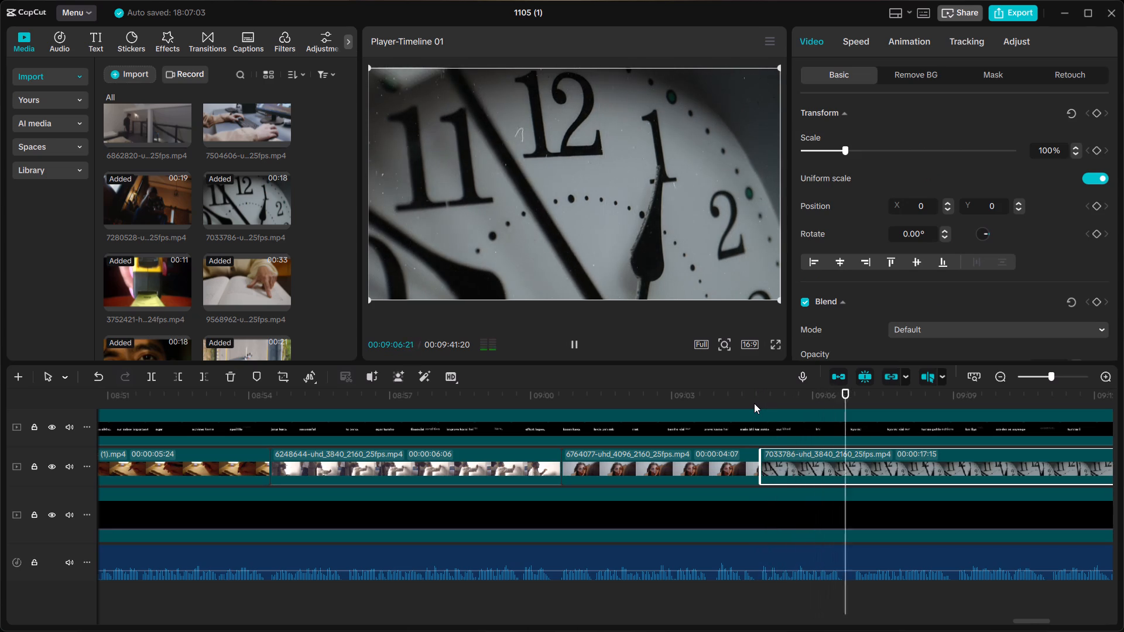
{"action": "scroll", "coordinate": [754, 403], "scroll_direction": "left", "scroll_amount": 1}
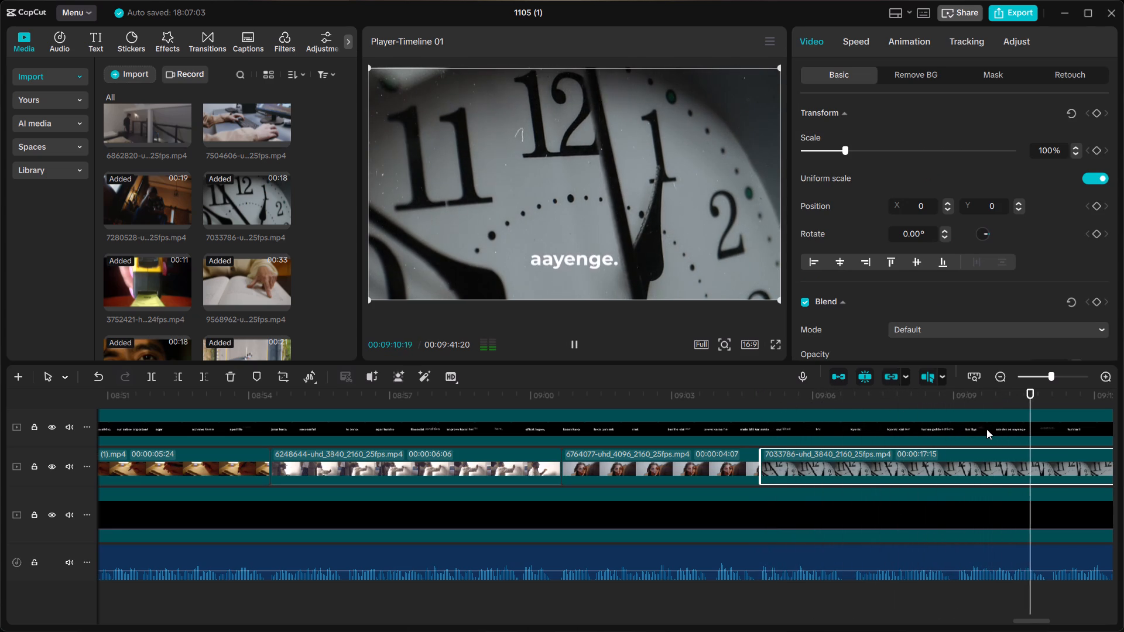
{"action": "scroll", "coordinate": [986, 429], "scroll_direction": "left", "scroll_amount": 1}
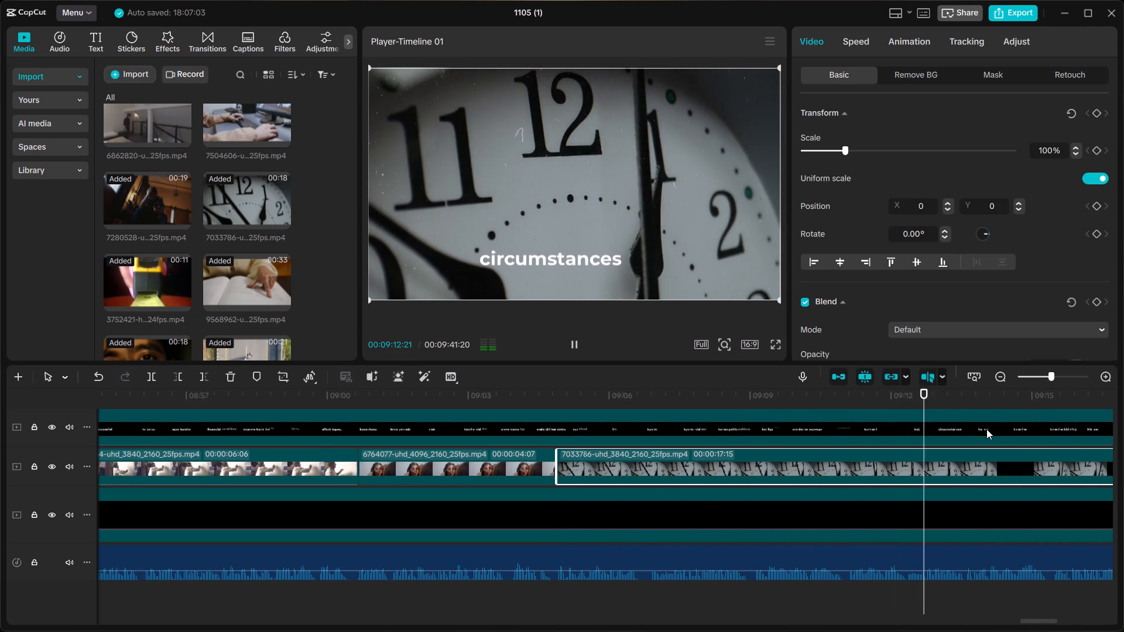
{"action": "key", "text": "space"}
{"action": "left_click", "coordinate": [849, 404]}
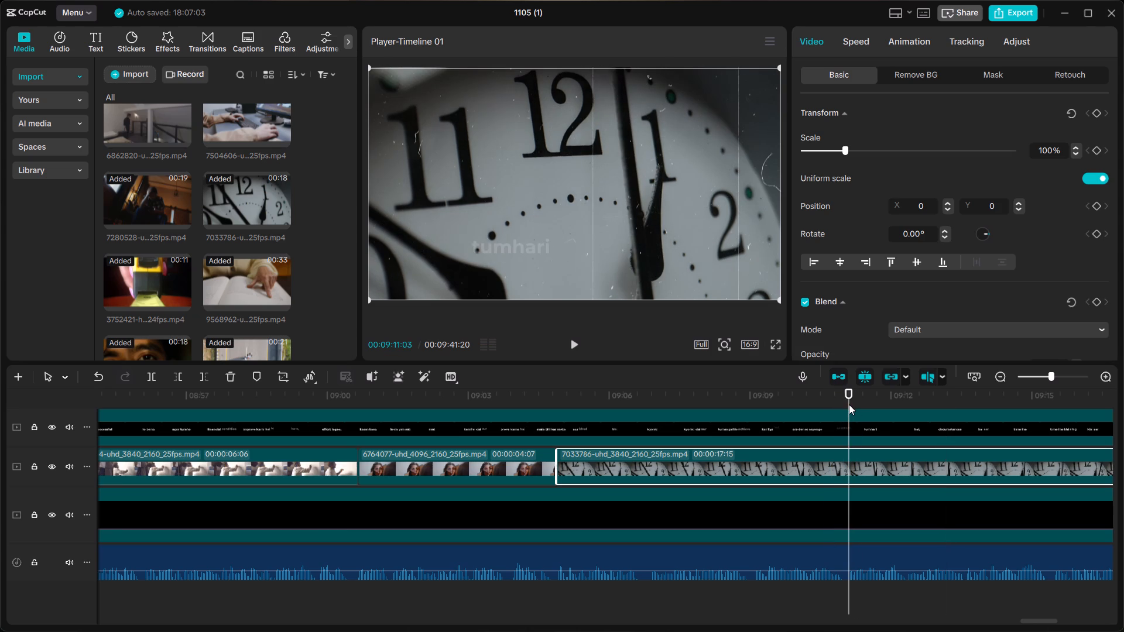
{"action": "left_click", "coordinate": [849, 461]}
{"action": "key", "text": "ctrl+b"}
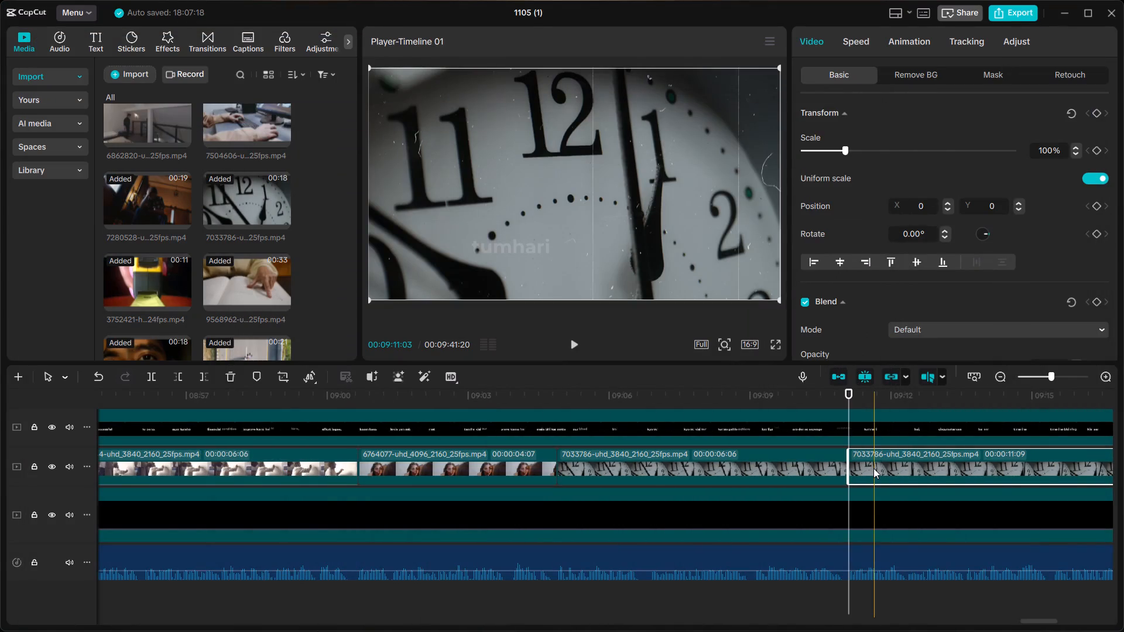
{"action": "key", "text": "BackSpace"}
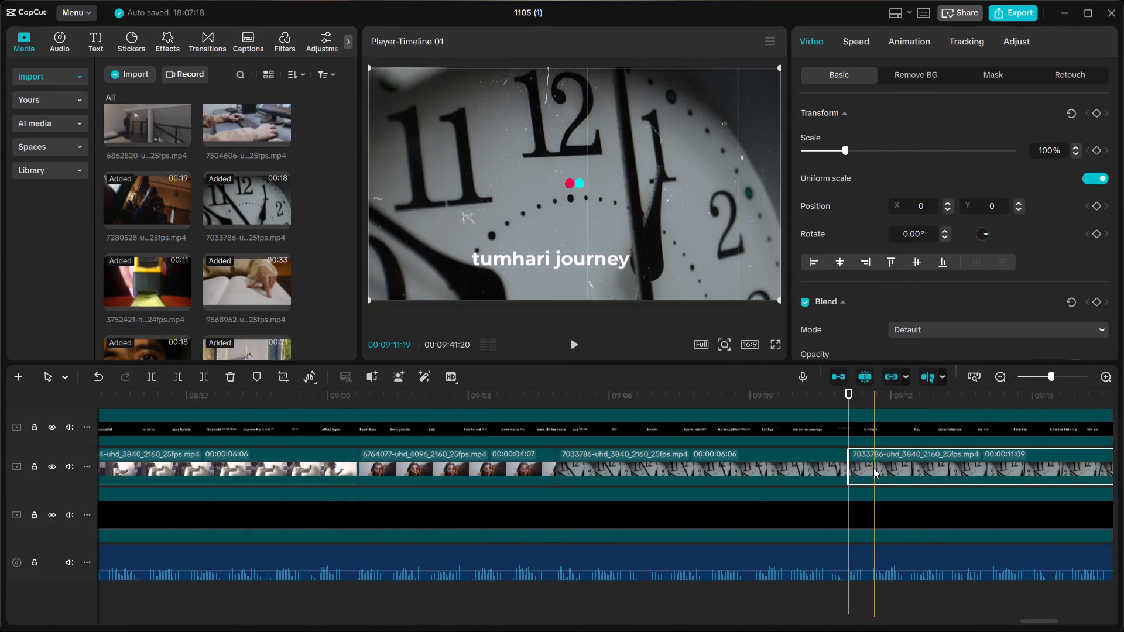
{"action": "key", "text": "BackSpace"}
{"action": "scroll", "coordinate": [862, 458], "scroll_direction": "left", "scroll_amount": 1}
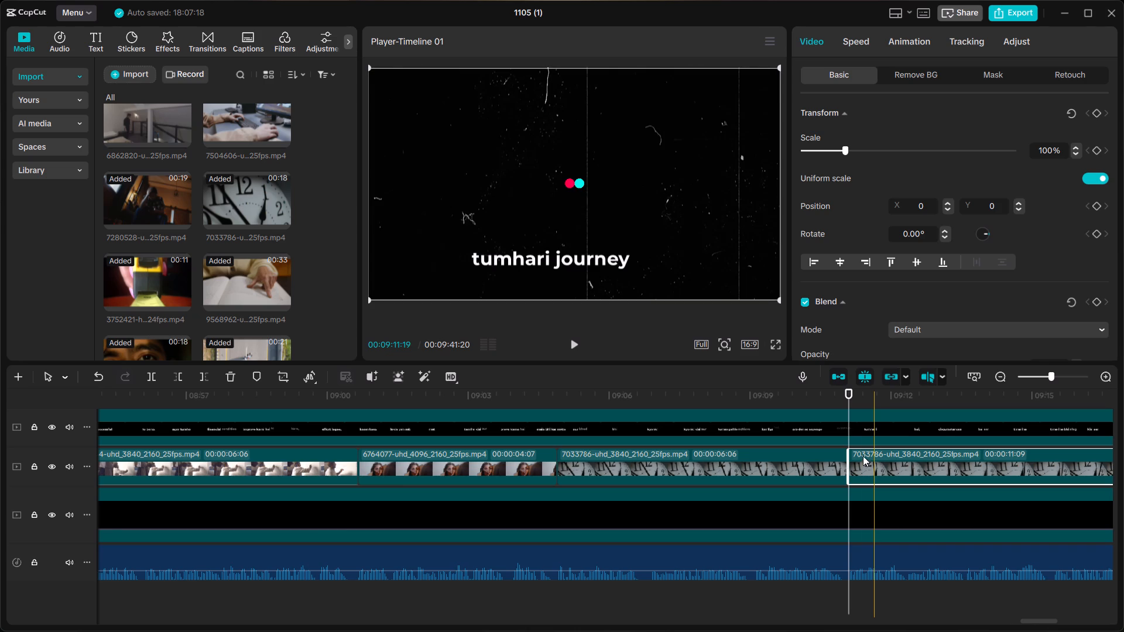
{"action": "scroll", "coordinate": [863, 456], "scroll_direction": "left", "scroll_amount": 3}
{"action": "scroll", "coordinate": [896, 434], "scroll_direction": "right", "scroll_amount": 1}
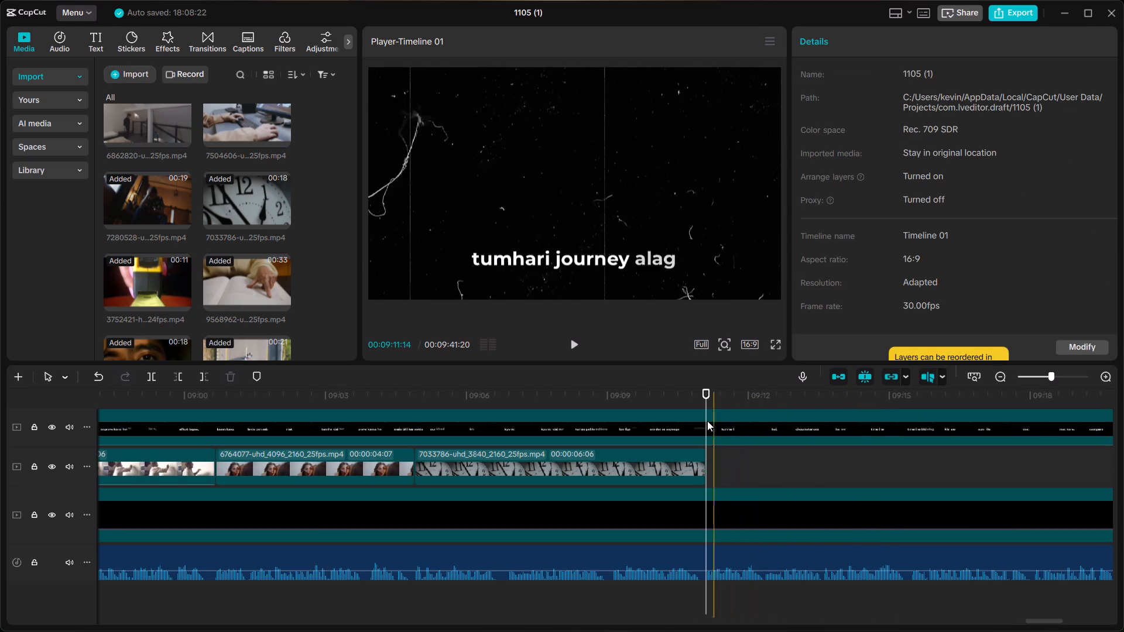
Import 9586828-uhd_4096_2160_25fps and place it on the B-roll track at 00:09:11:03, directly after the clock clip.
{"action": "left_click", "coordinate": [680, 399]}
{"action": "left_click", "coordinate": [707, 397]}
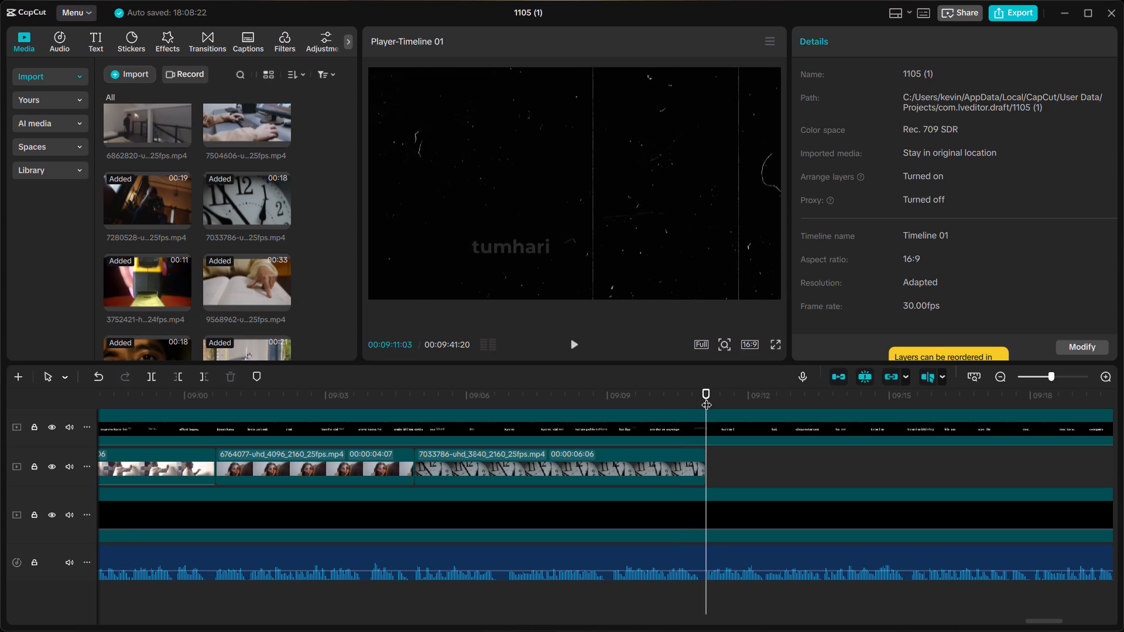
{"action": "left_click", "coordinate": [112, 71]}
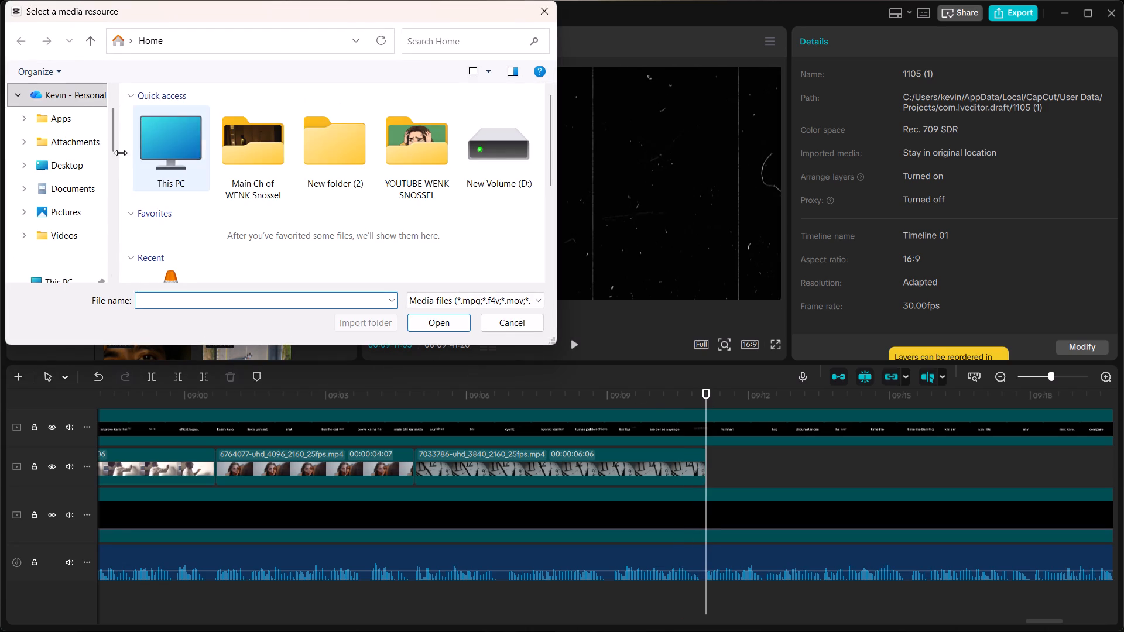
{"action": "scroll", "coordinate": [234, 164], "scroll_direction": "down", "scroll_amount": 2}
{"action": "left_click", "coordinate": [181, 93]}
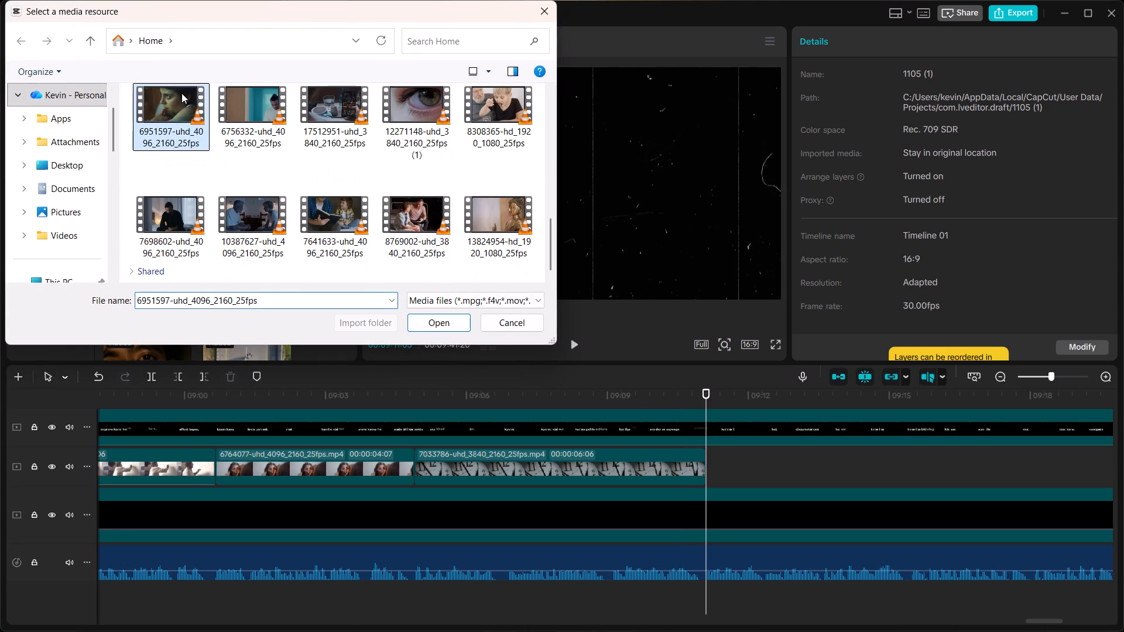
{"action": "scroll", "coordinate": [197, 114], "scroll_direction": "up", "scroll_amount": 2}
{"action": "left_click", "coordinate": [162, 142]}
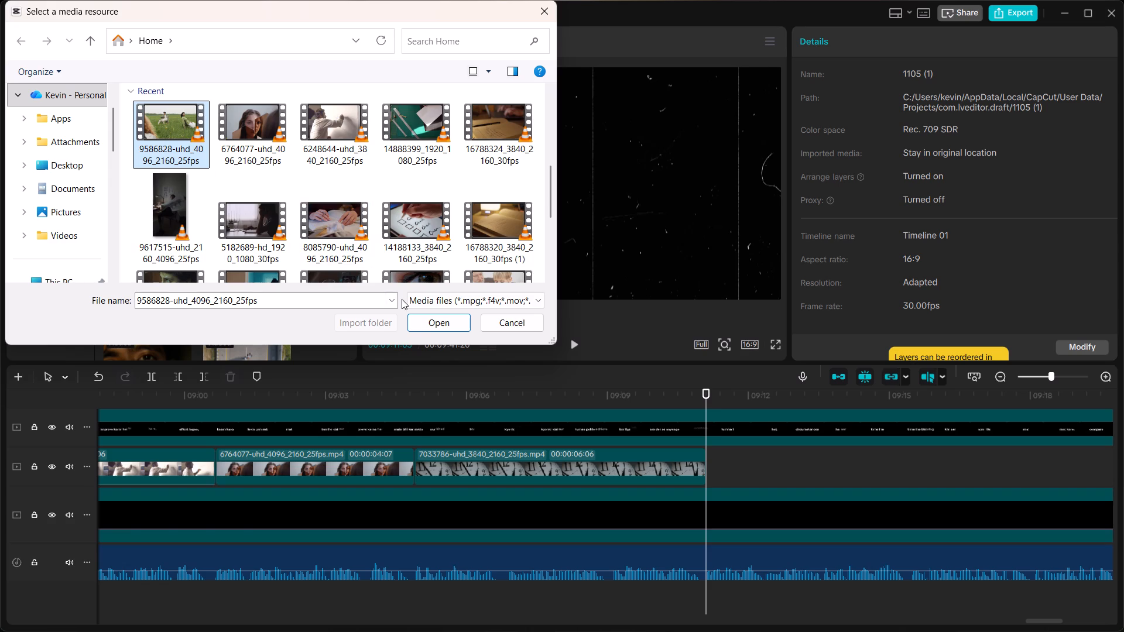
{"action": "left_click", "coordinate": [421, 326]}
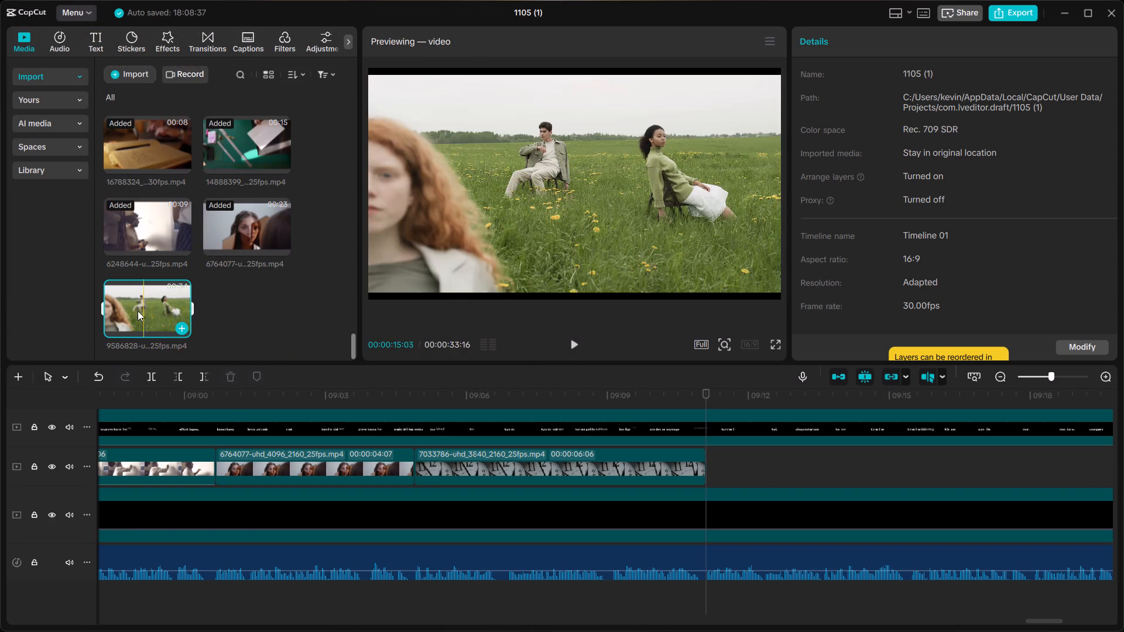
{"action": "left_click_drag", "start_coordinate": [138, 311], "coordinate": [715, 475]}
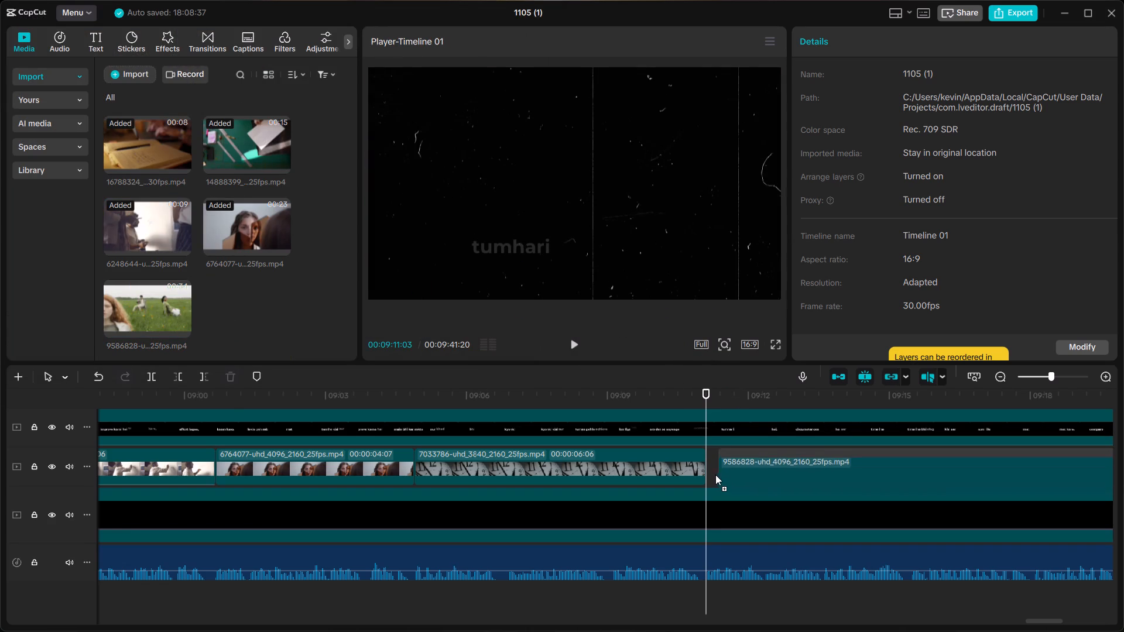
{"action": "left_click_drag", "start_coordinate": [715, 475], "coordinate": [708, 469]}
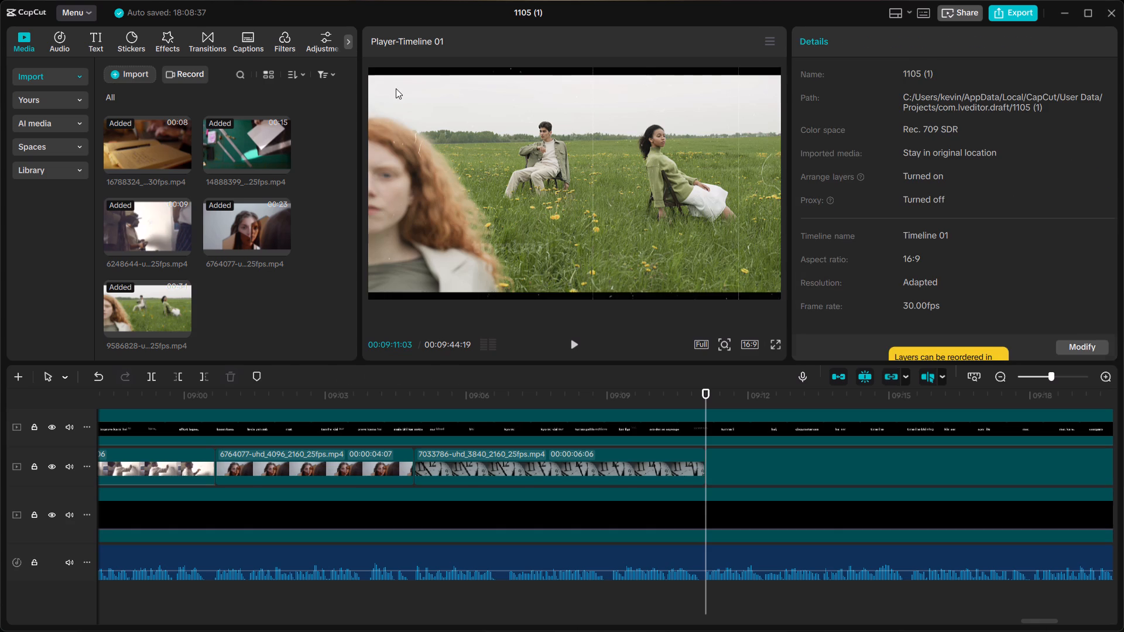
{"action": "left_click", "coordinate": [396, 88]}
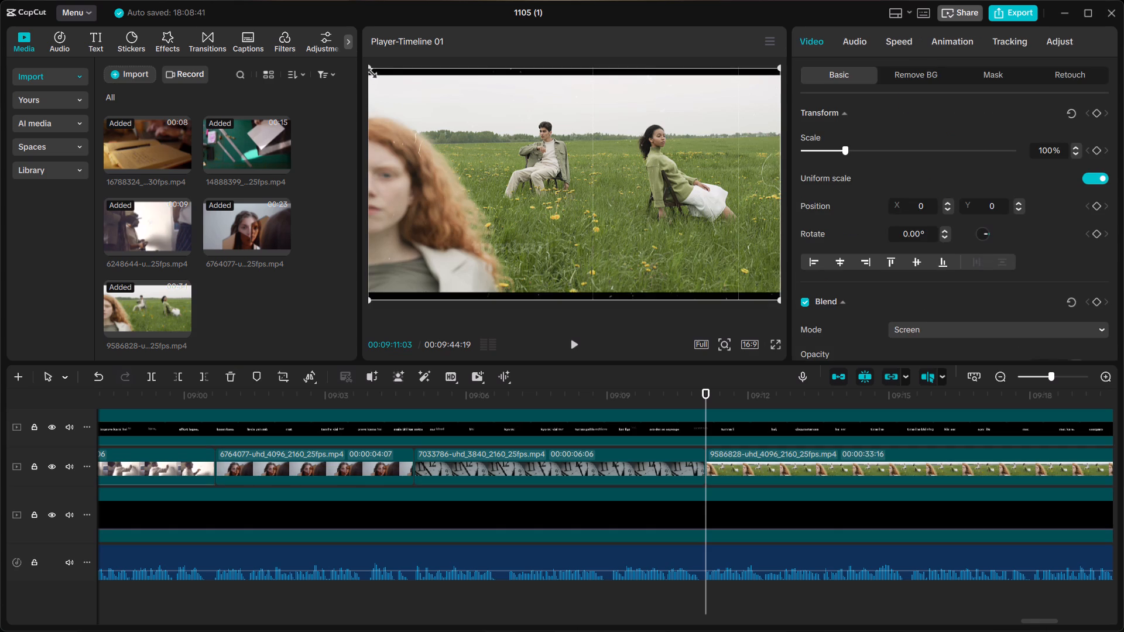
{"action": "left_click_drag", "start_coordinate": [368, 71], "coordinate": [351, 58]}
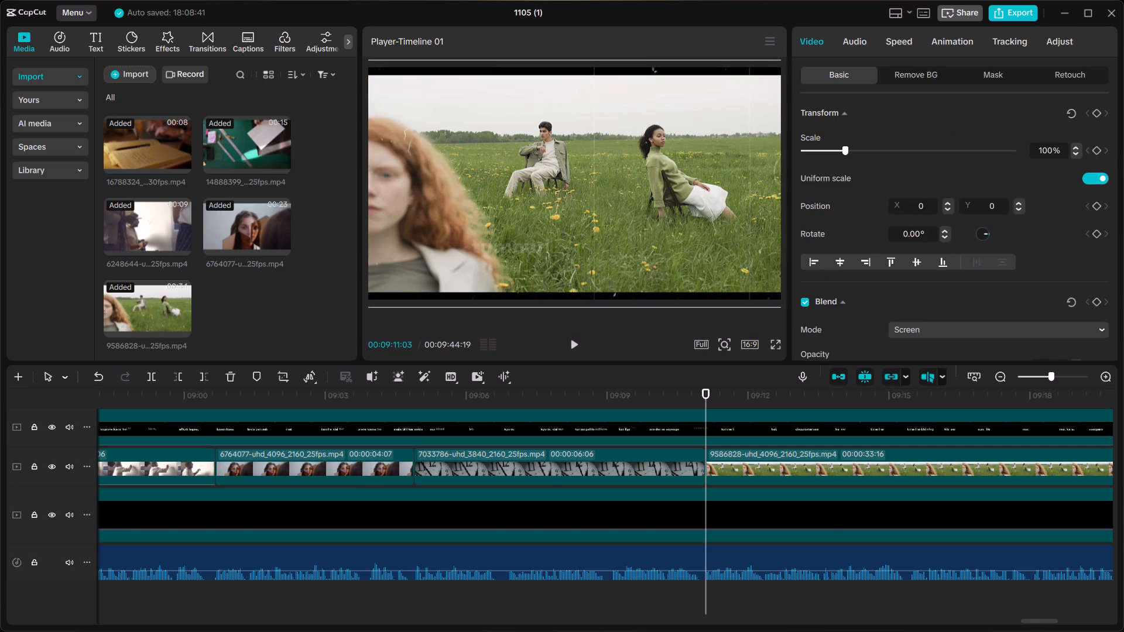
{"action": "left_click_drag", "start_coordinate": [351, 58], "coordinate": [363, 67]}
Scale the 9586828 field clip to 107% so it fills the frame without black bars.
{"action": "left_click", "coordinate": [751, 454]}
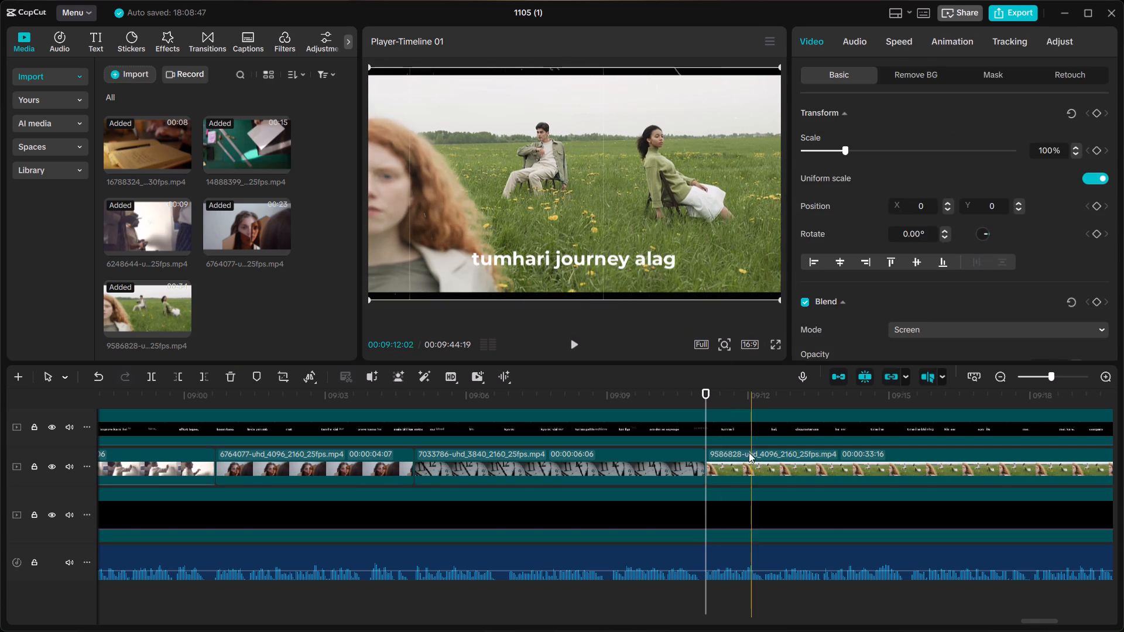
{"action": "left_click", "coordinate": [366, 74]}
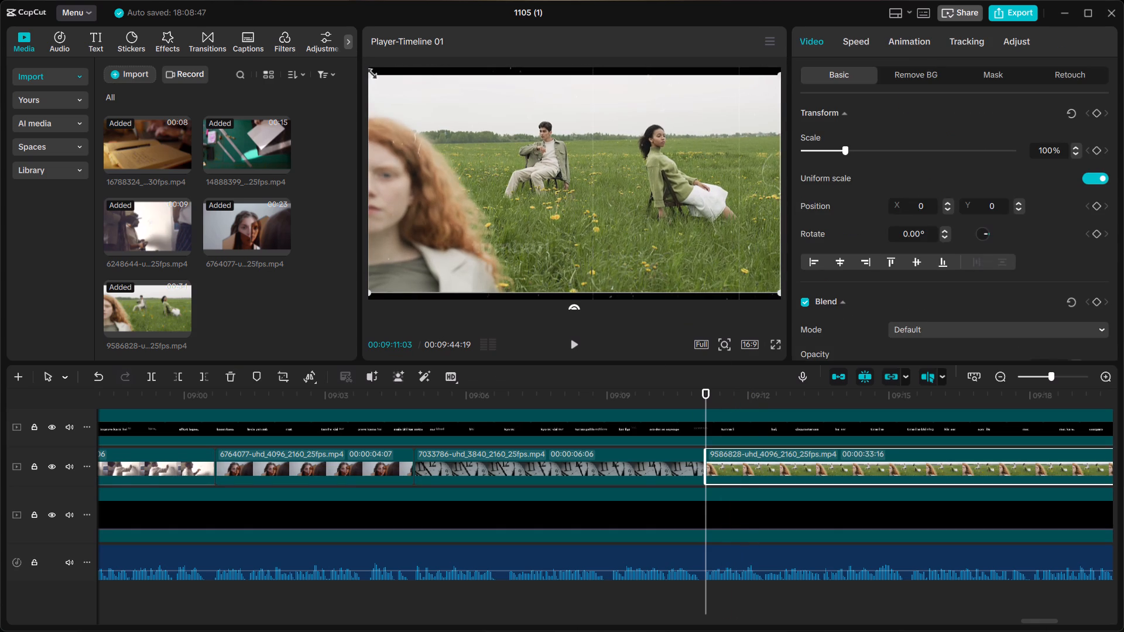
{"action": "left_click_drag", "start_coordinate": [368, 71], "coordinate": [349, 60]}
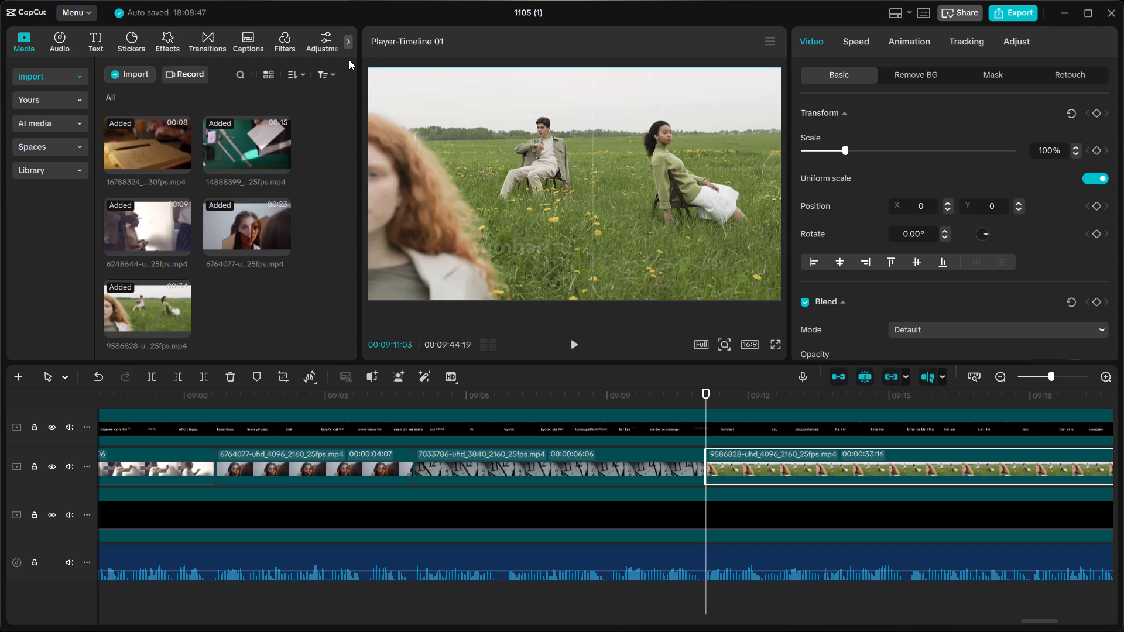
{"action": "left_click_drag", "start_coordinate": [349, 60], "coordinate": [348, 60]}
Play the timeline from just before 00:09:11:03 through the field clip to review the join and the voiceover lines it covers.
{"action": "left_click", "coordinate": [691, 394]}
{"action": "key", "text": "space"}
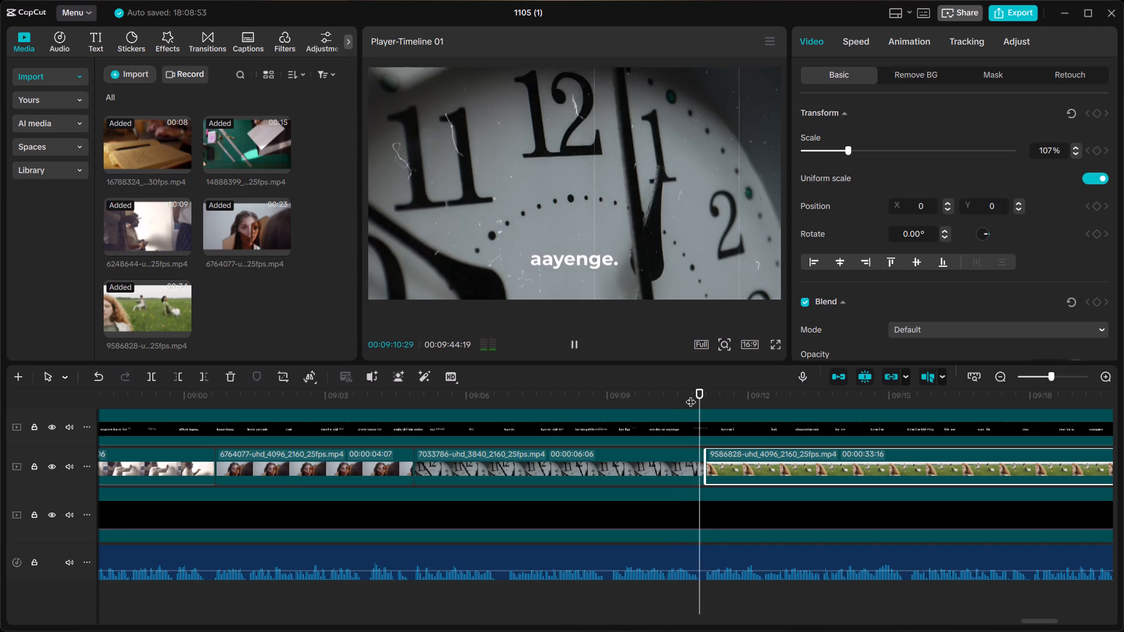
{"action": "left_click", "coordinate": [691, 394]}
{"action": "key", "text": "space"}
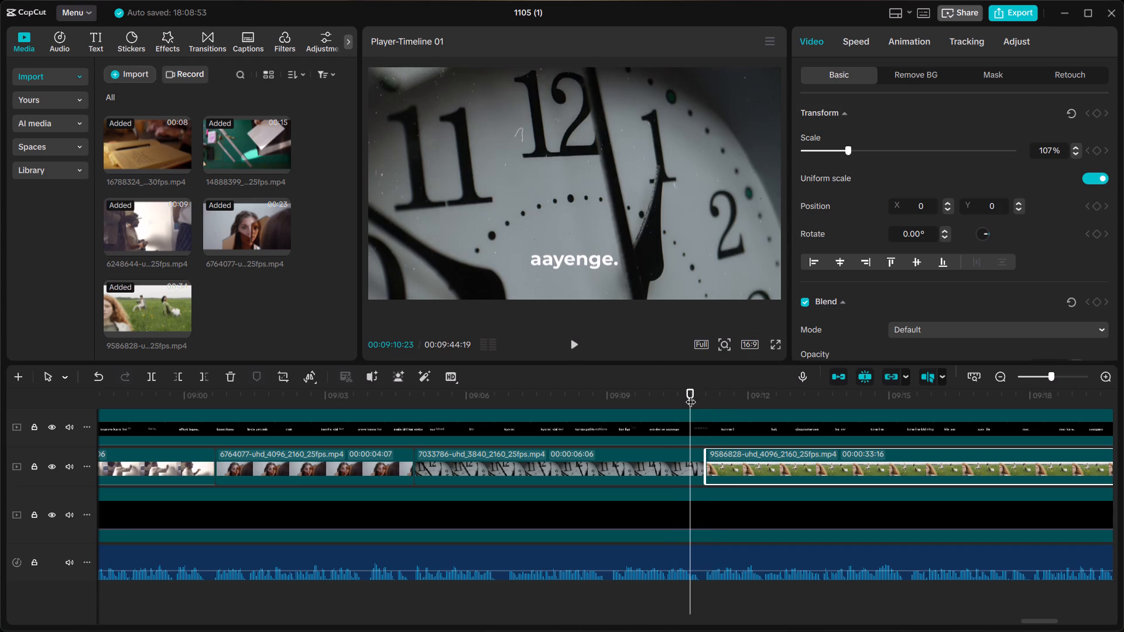
{"action": "left_click", "coordinate": [691, 394]}
{"action": "key", "text": "space"}
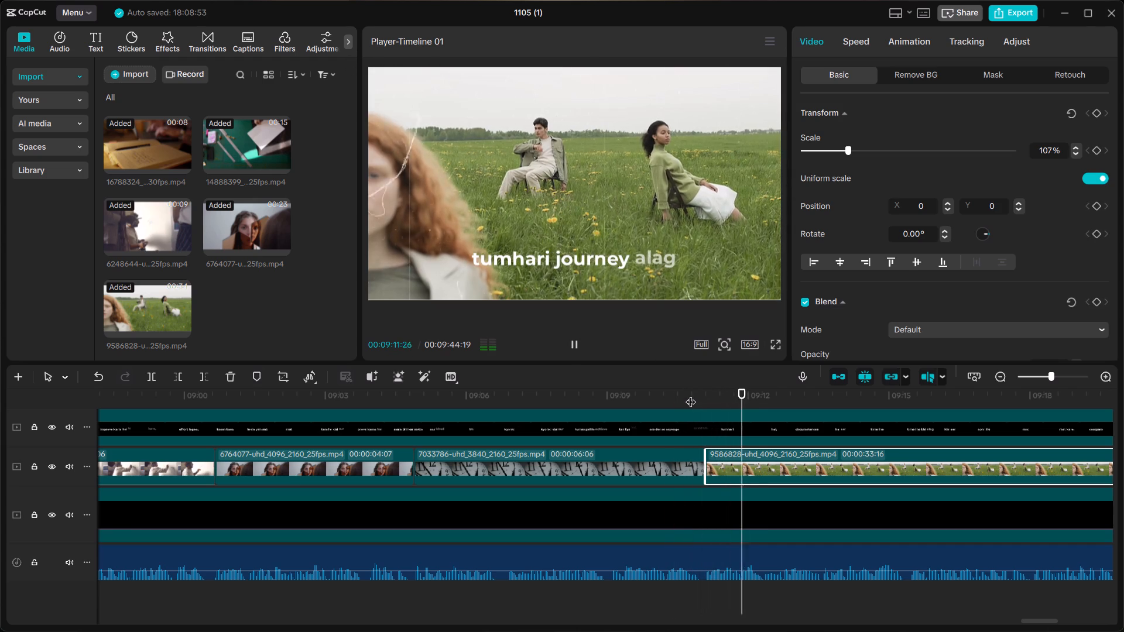
{"action": "scroll", "coordinate": [691, 394], "scroll_direction": "left", "scroll_amount": 1}
{"action": "scroll", "coordinate": [738, 455], "scroll_direction": "left", "scroll_amount": 1}
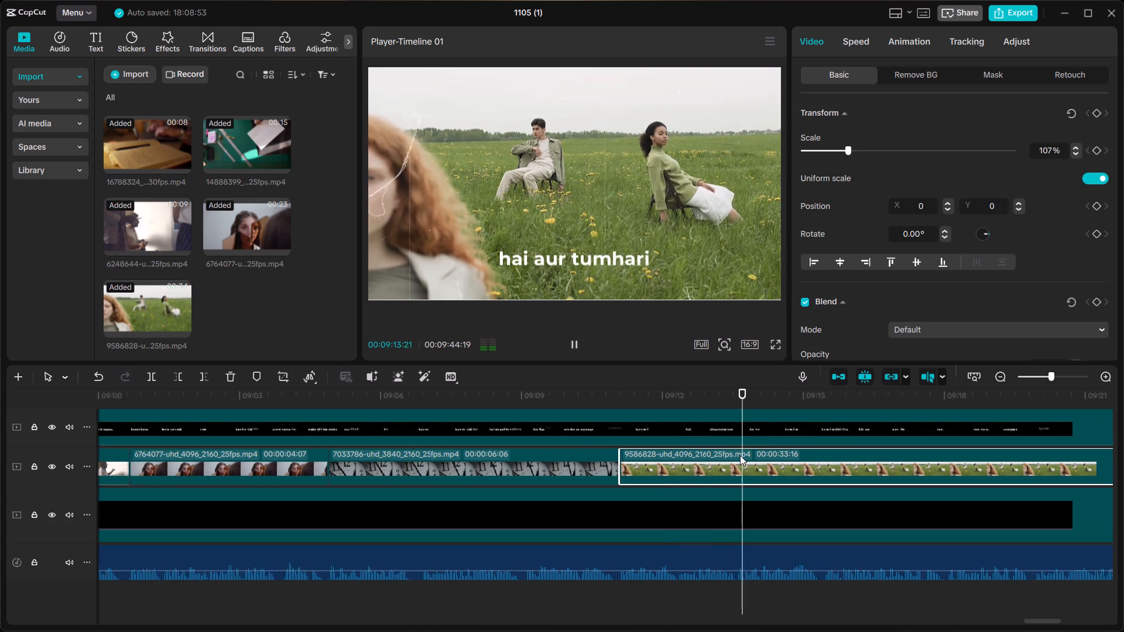
{"action": "scroll", "coordinate": [740, 455], "scroll_direction": "left", "scroll_amount": 1}
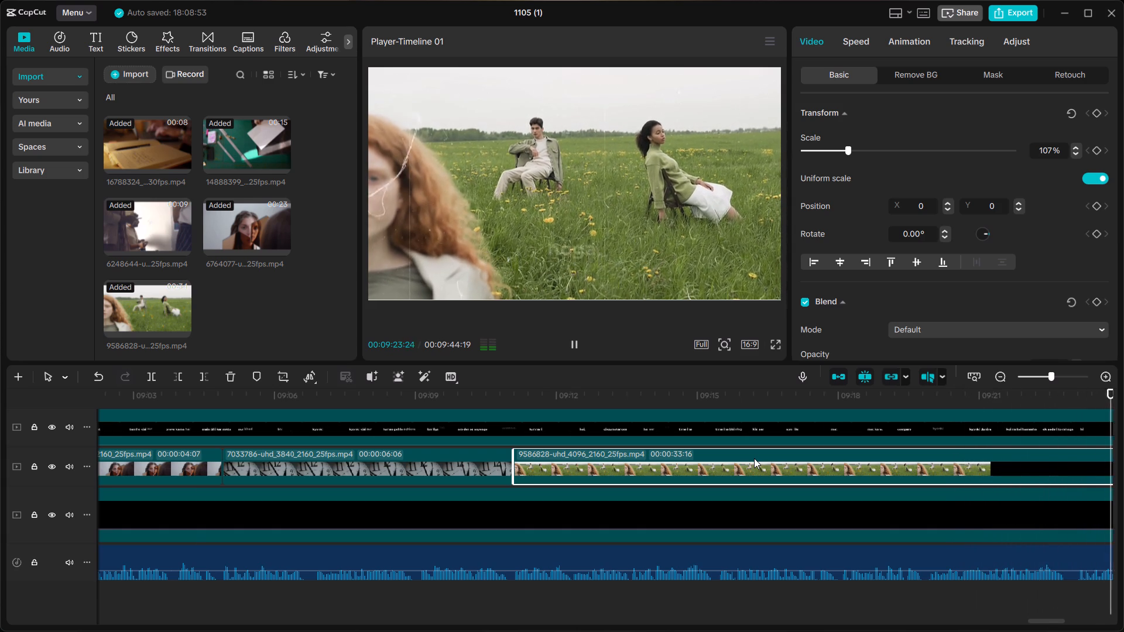
{"action": "key", "text": "space"}
{"action": "scroll", "coordinate": [754, 458], "scroll_direction": "right", "scroll_amount": 2}
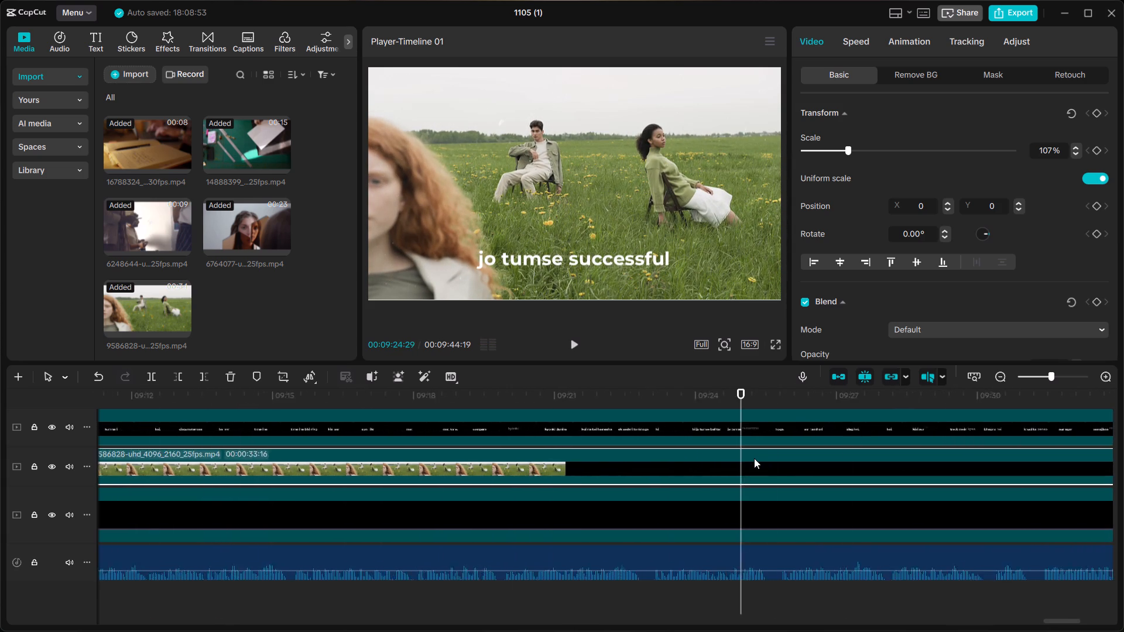
{"action": "scroll", "coordinate": [754, 458], "scroll_direction": "right", "scroll_amount": 2}
Replay the field clip's voiceover, split the 9586828 clip at 00:09:15:14 where "kisi" begins, and delete its remainder.
{"action": "left_click", "coordinate": [532, 400]}
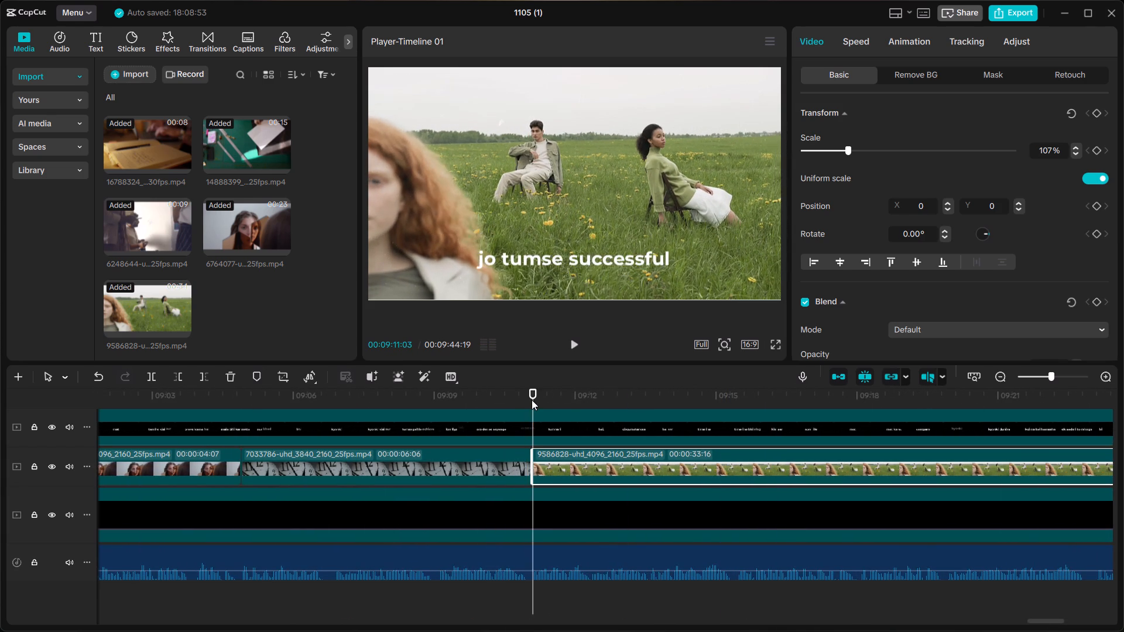
{"action": "key", "text": "space"}
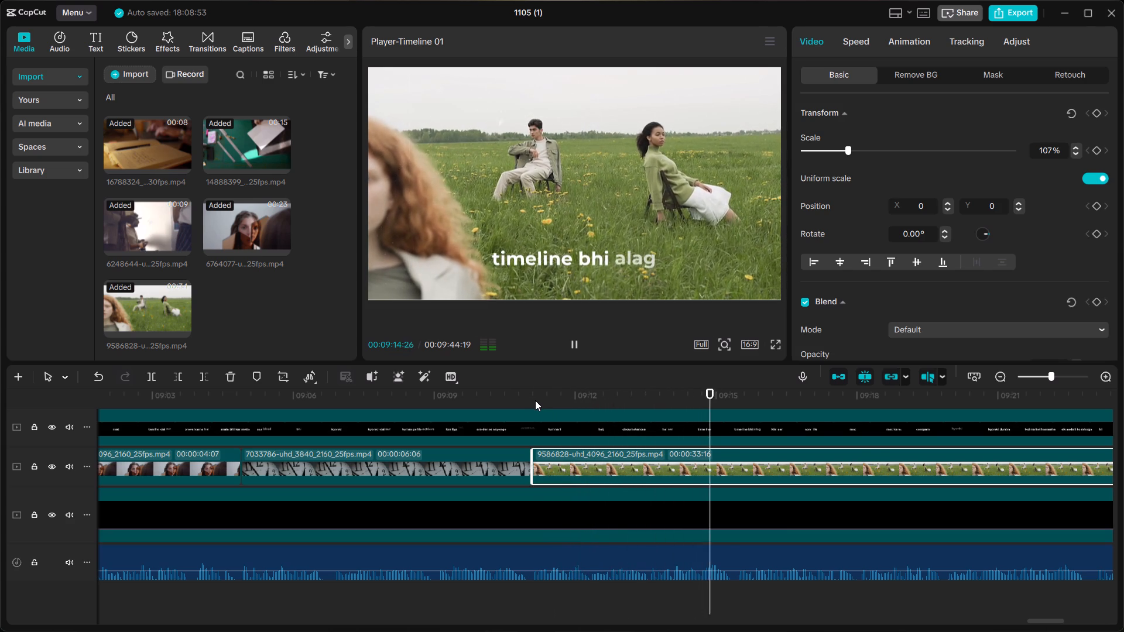
{"action": "key", "text": "space"}
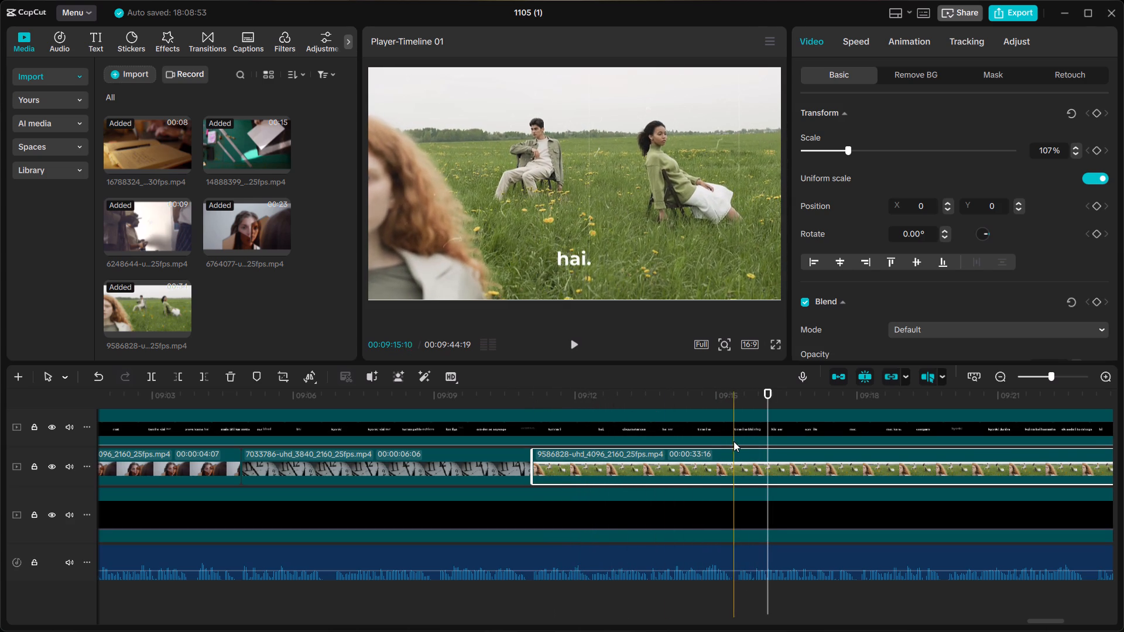
{"action": "left_click", "coordinate": [738, 444]}
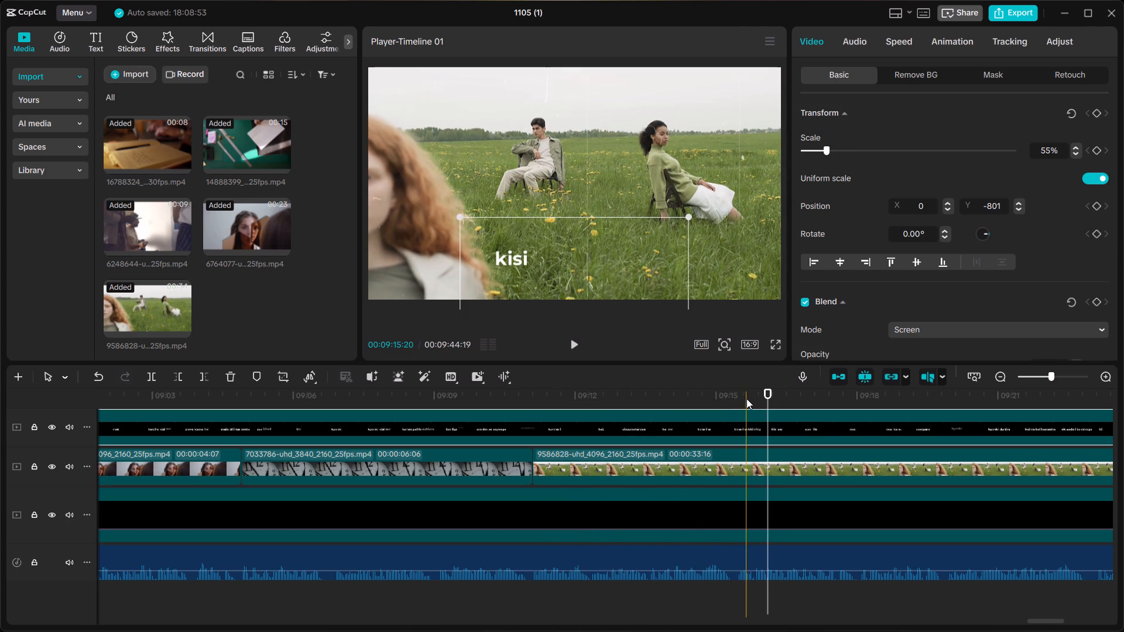
{"action": "left_click", "coordinate": [738, 389]}
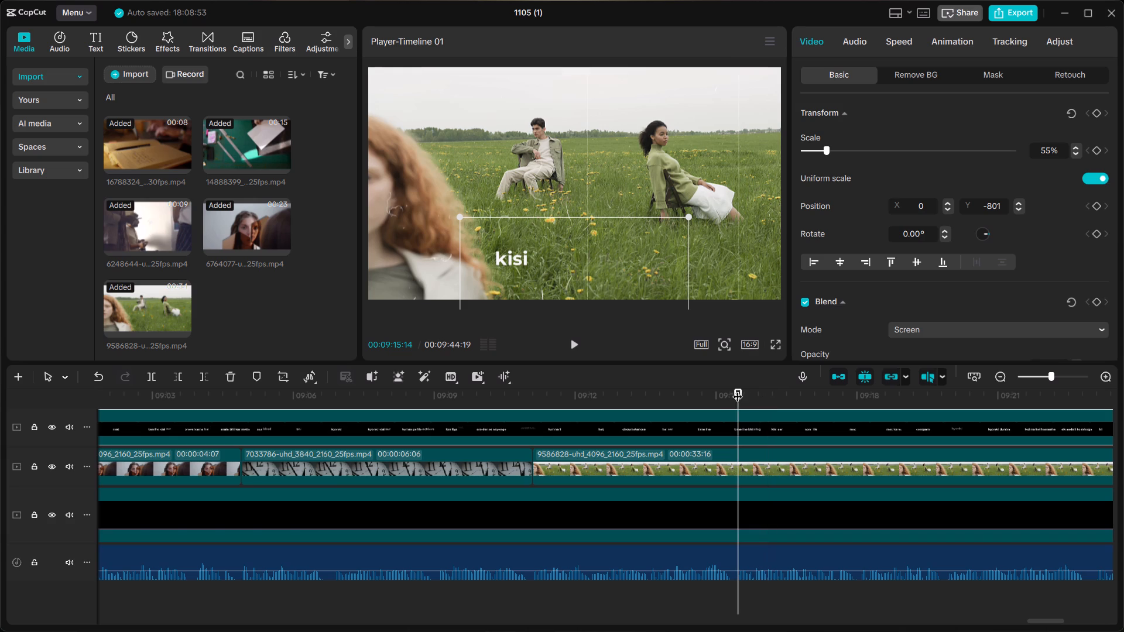
{"action": "left_click", "coordinate": [738, 461]}
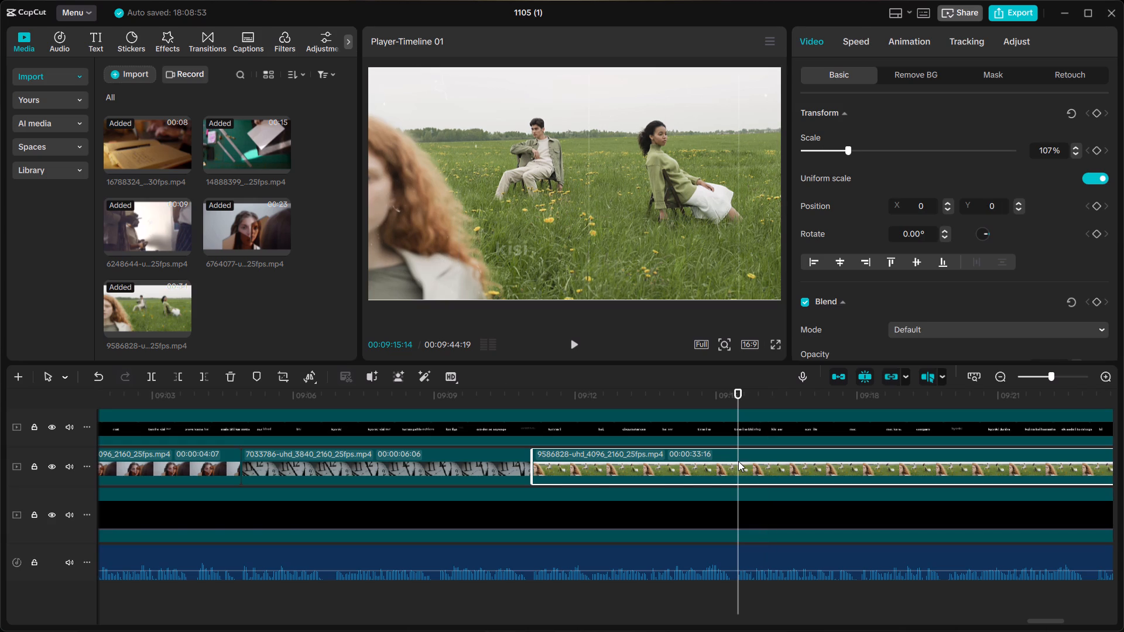
{"action": "key", "text": "b"}
{"action": "left_click", "coordinate": [739, 463]}
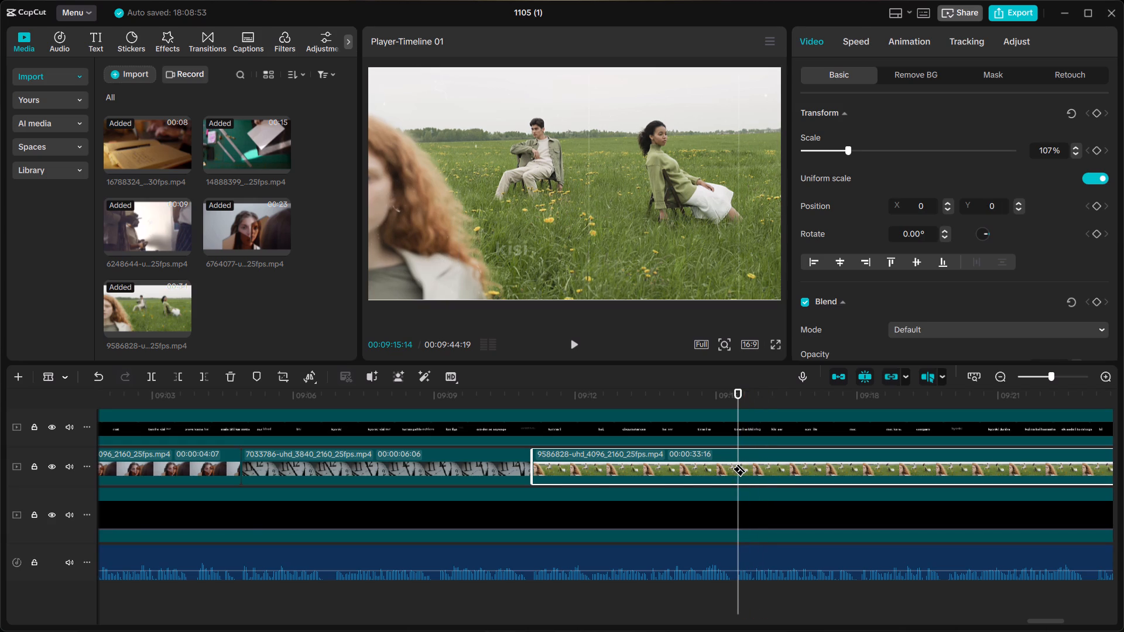
{"action": "key", "text": "a"}
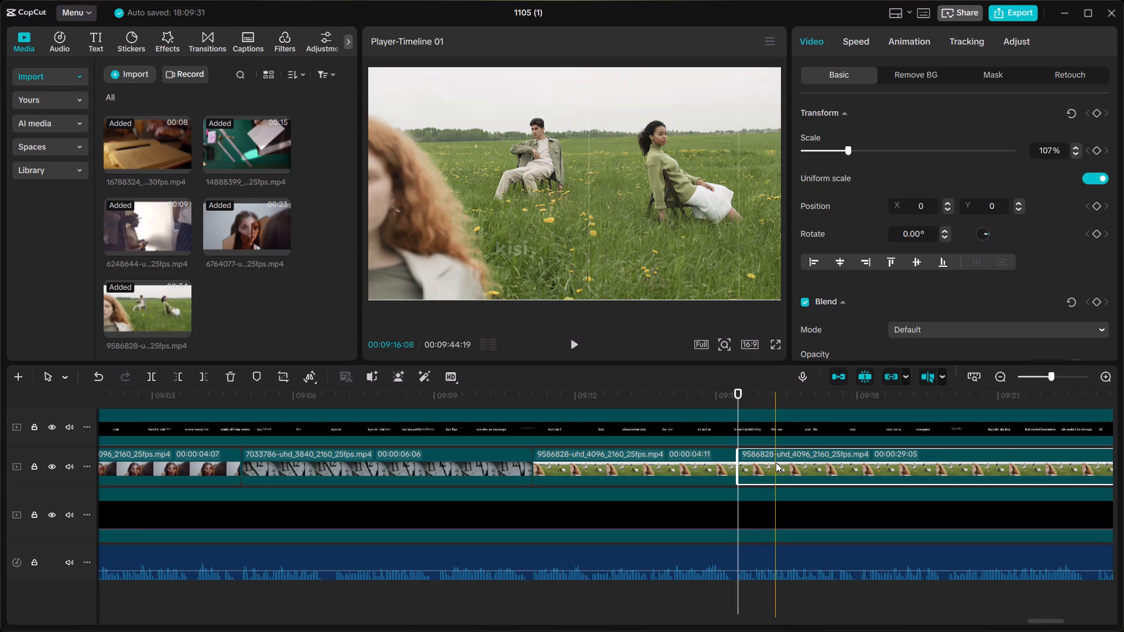
{"action": "key", "text": "BackSpace"}
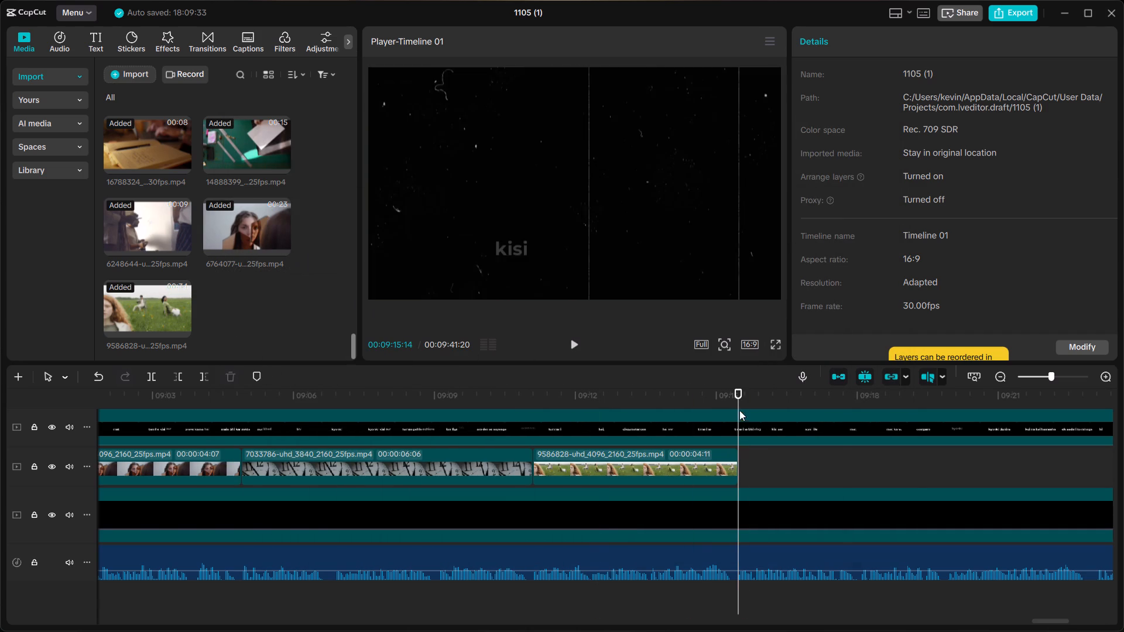
Back in CapCut, reuse the 6914395 startup-man clip from the imported media, placing it at 00:09:15:14 directly after the field clip.
{"action": "left_click", "coordinate": [721, 408]}
{"action": "key", "text": "space"}
{"action": "key", "text": "space"}
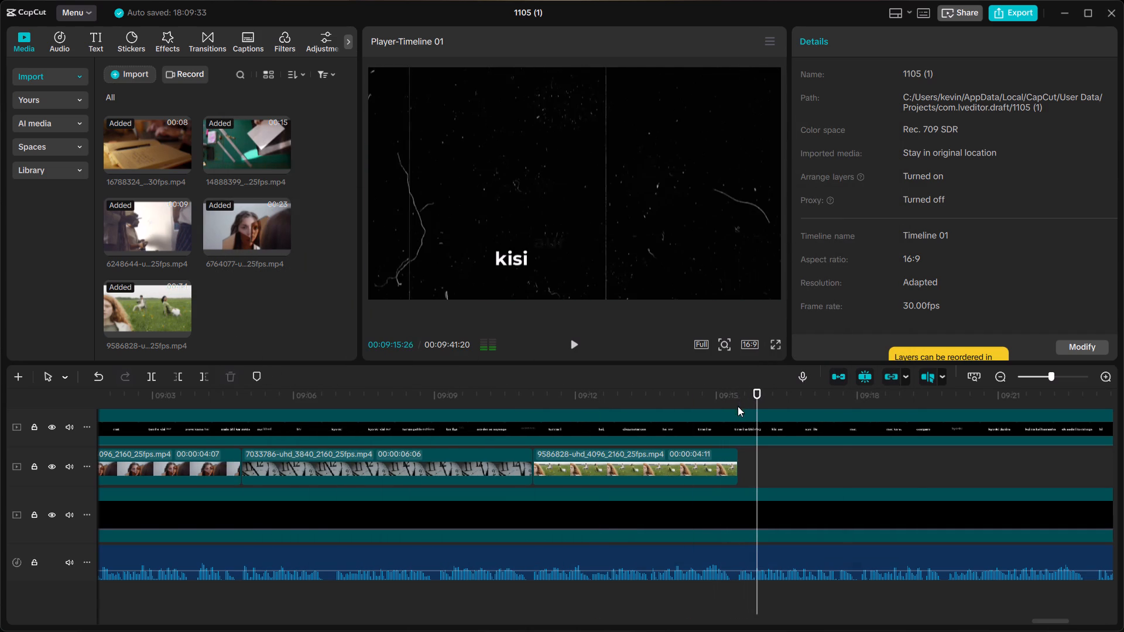
{"action": "left_click", "coordinate": [740, 417]}
{"action": "scroll", "coordinate": [272, 194], "scroll_direction": "up", "scroll_amount": 4}
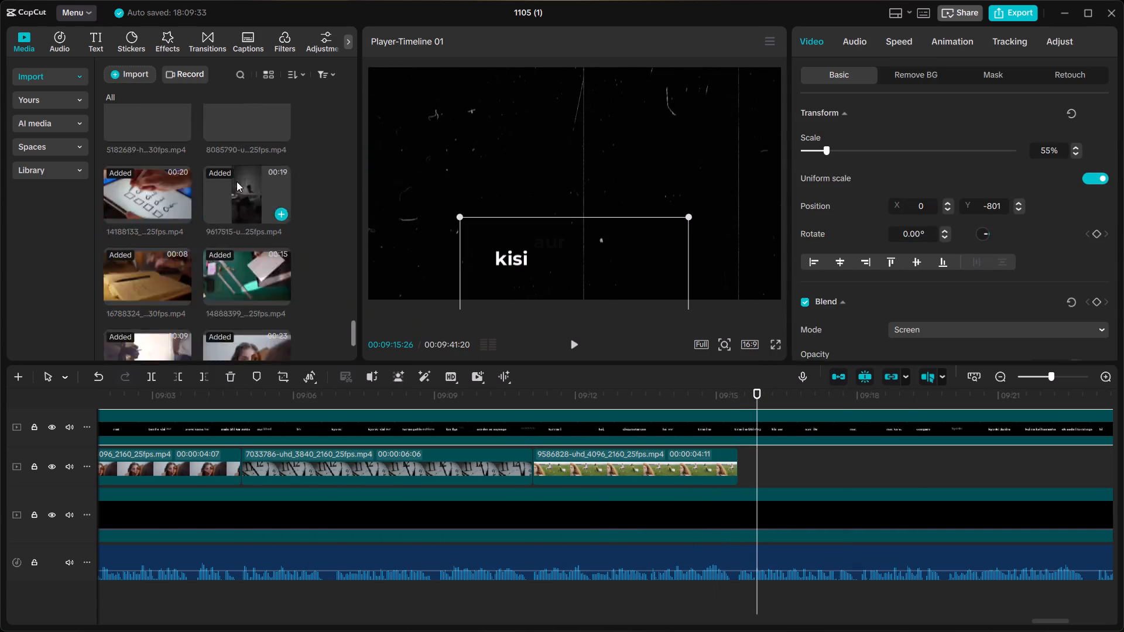
{"action": "scroll", "coordinate": [237, 181], "scroll_direction": "up", "scroll_amount": 8}
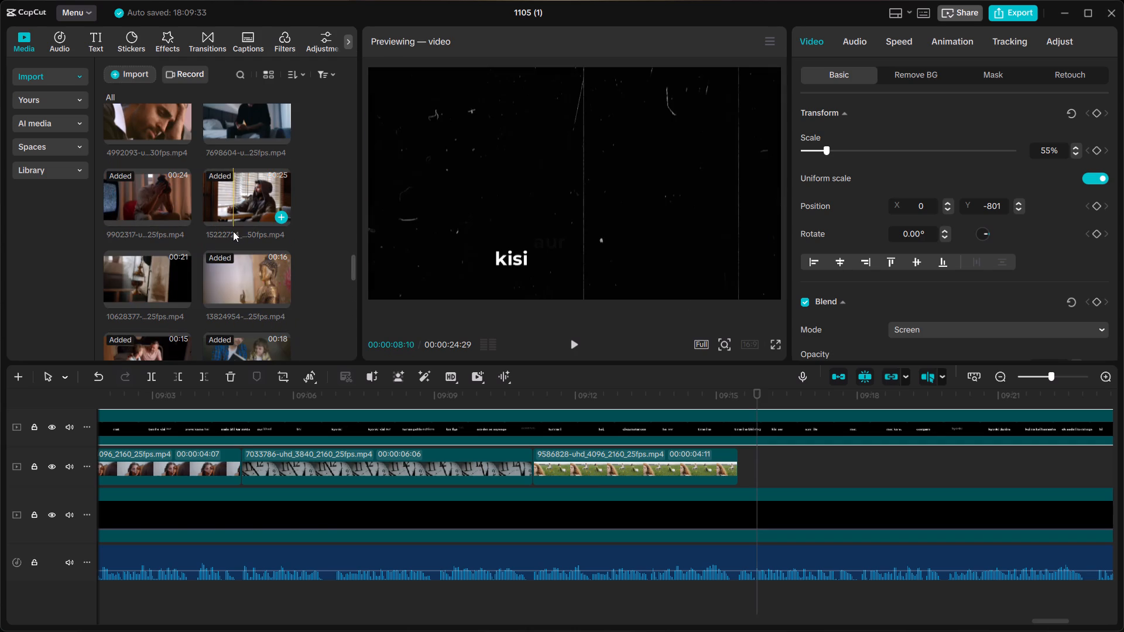
{"action": "scroll", "coordinate": [232, 216], "scroll_direction": "up", "scroll_amount": 3}
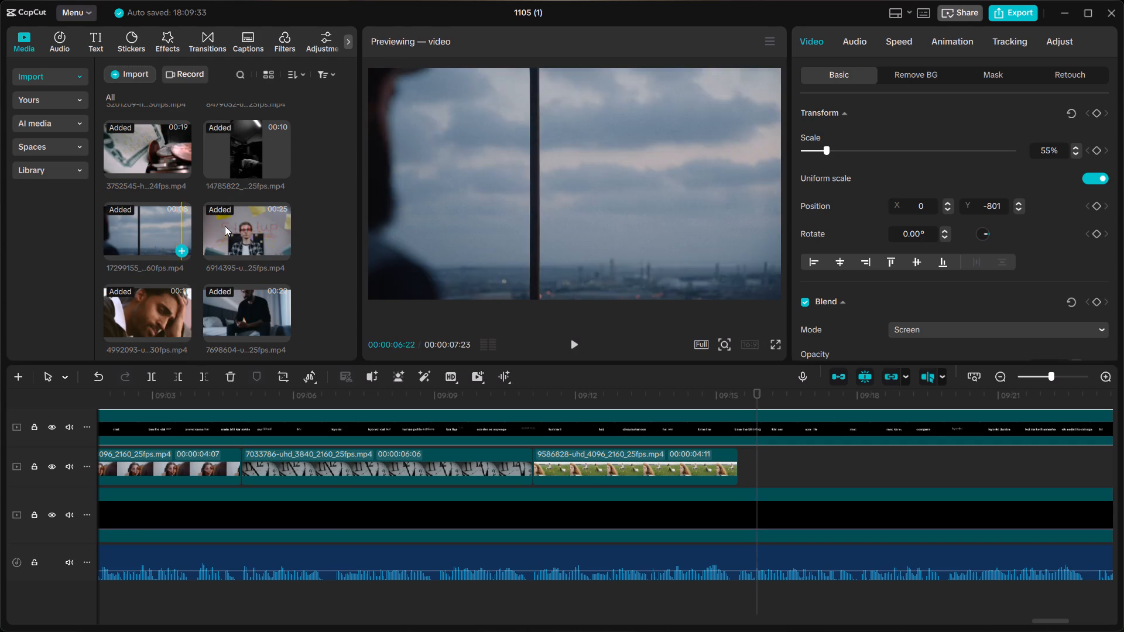
{"action": "left_click_drag", "start_coordinate": [235, 228], "coordinate": [337, 220]}
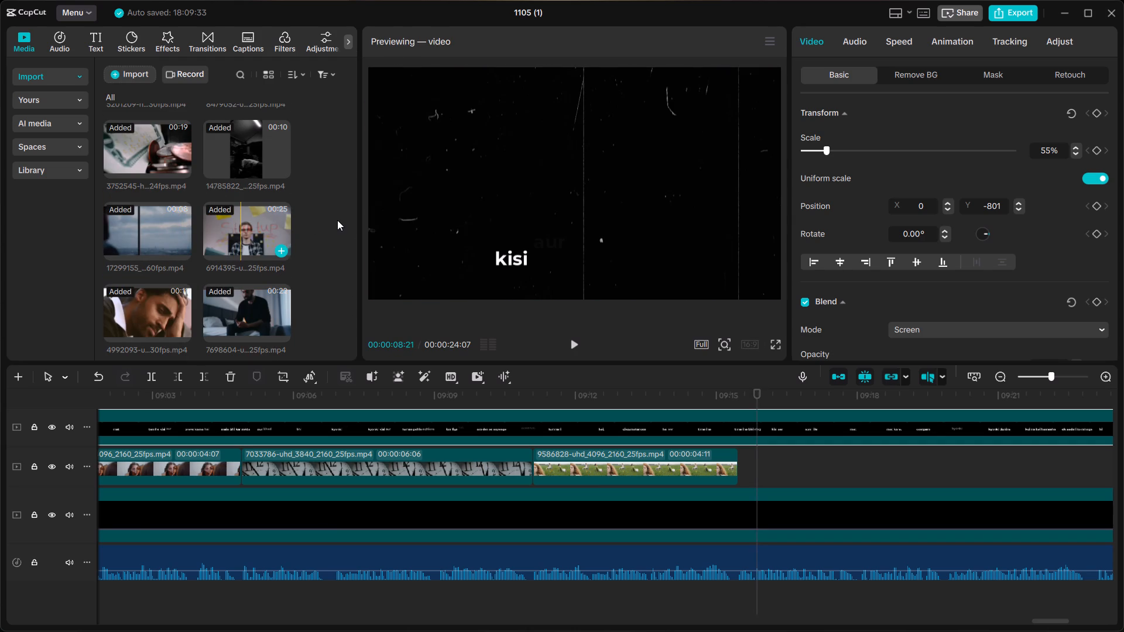
{"action": "left_click_drag", "start_coordinate": [337, 220], "coordinate": [227, 253]}
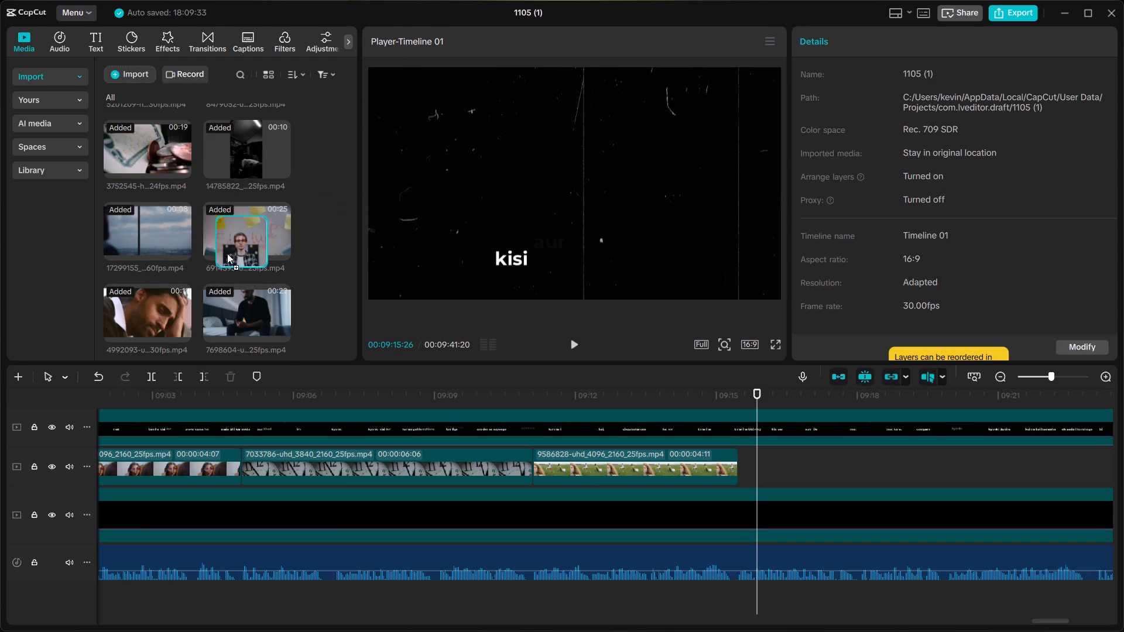
{"action": "left_click_drag", "start_coordinate": [227, 253], "coordinate": [739, 445]}
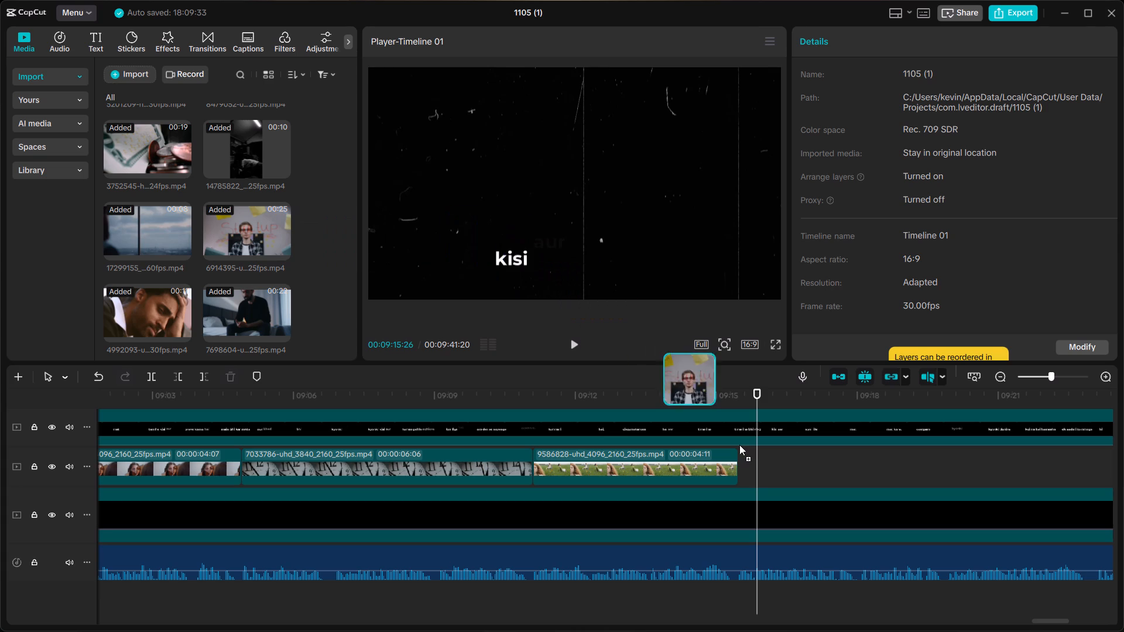
{"action": "left_click_drag", "start_coordinate": [739, 445], "coordinate": [736, 474]}
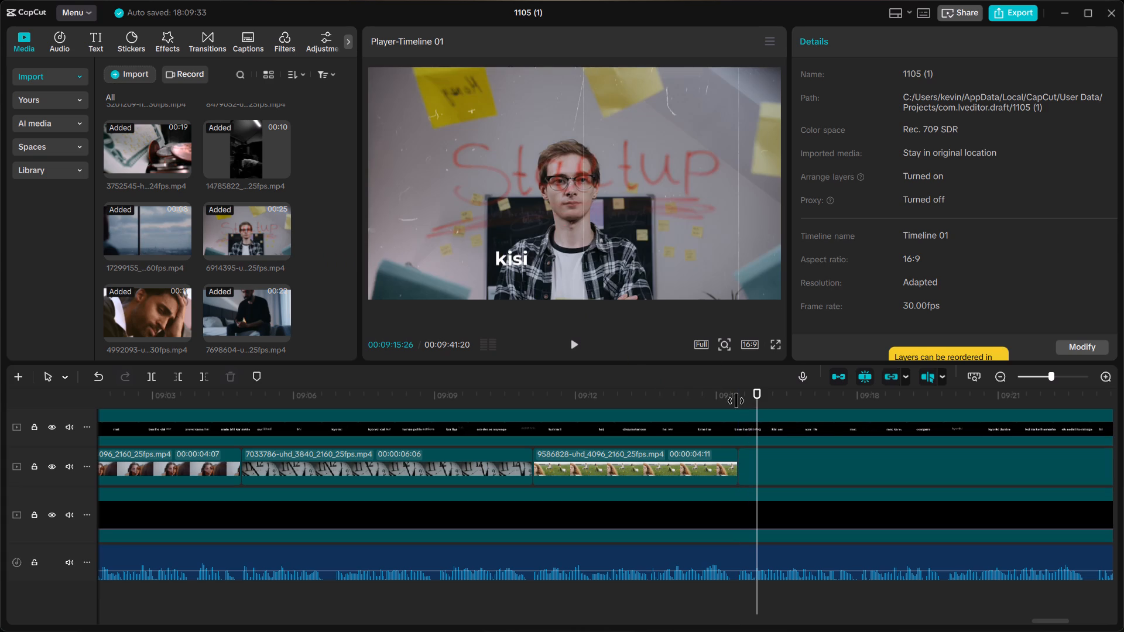
Play the timeline from just before 00:09:15:14 through the startup-man clip to find where the voiceover word "kyonki" begins.
{"action": "left_click", "coordinate": [748, 397]}
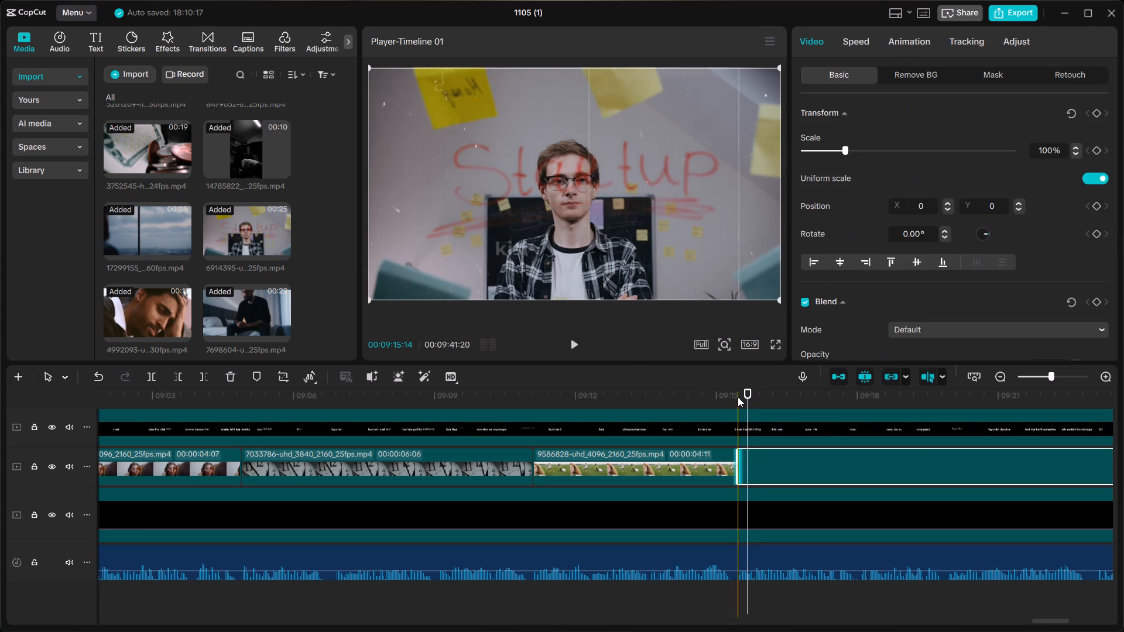
{"action": "left_click", "coordinate": [730, 396]}
{"action": "key", "text": "space"}
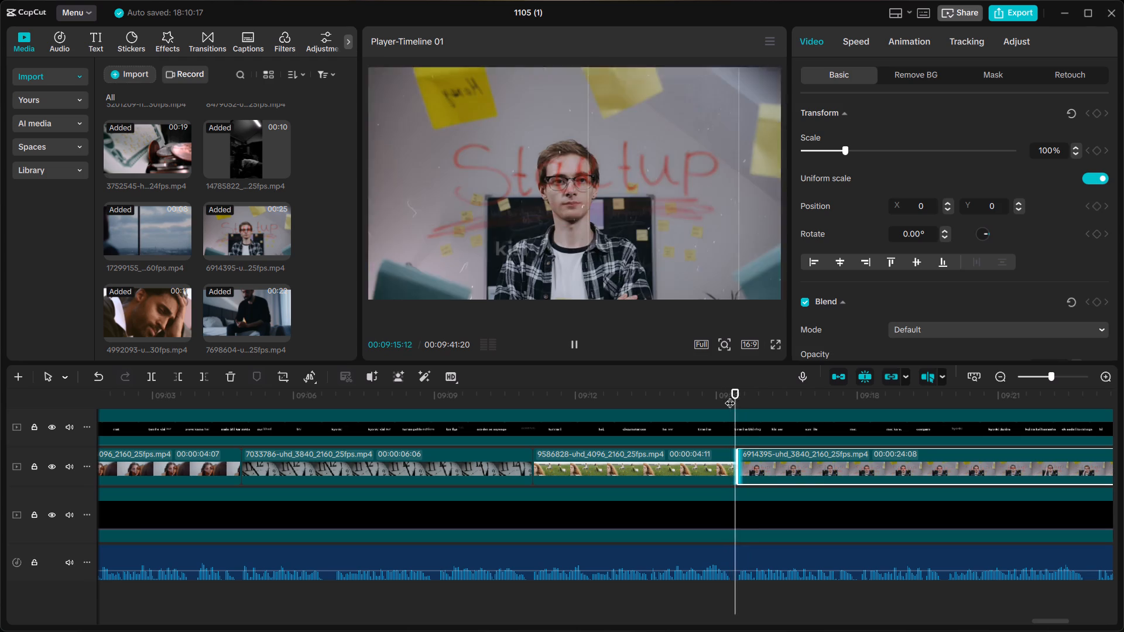
{"action": "left_click", "coordinate": [703, 396]}
{"action": "key", "text": "space"}
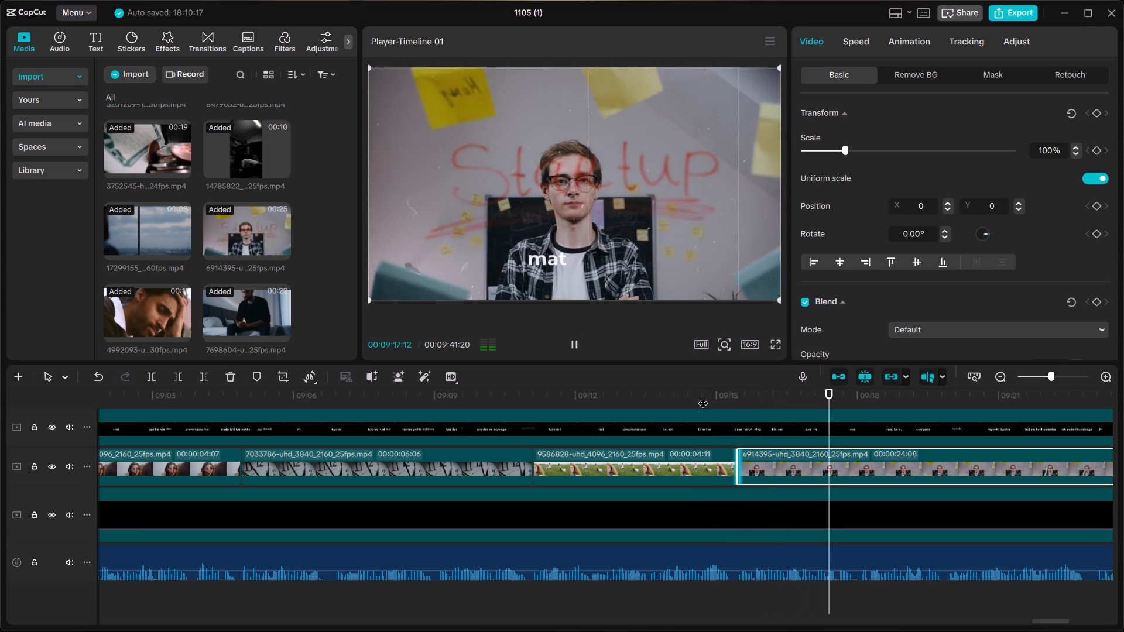
{"action": "scroll", "coordinate": [703, 396], "scroll_direction": "left", "scroll_amount": 2}
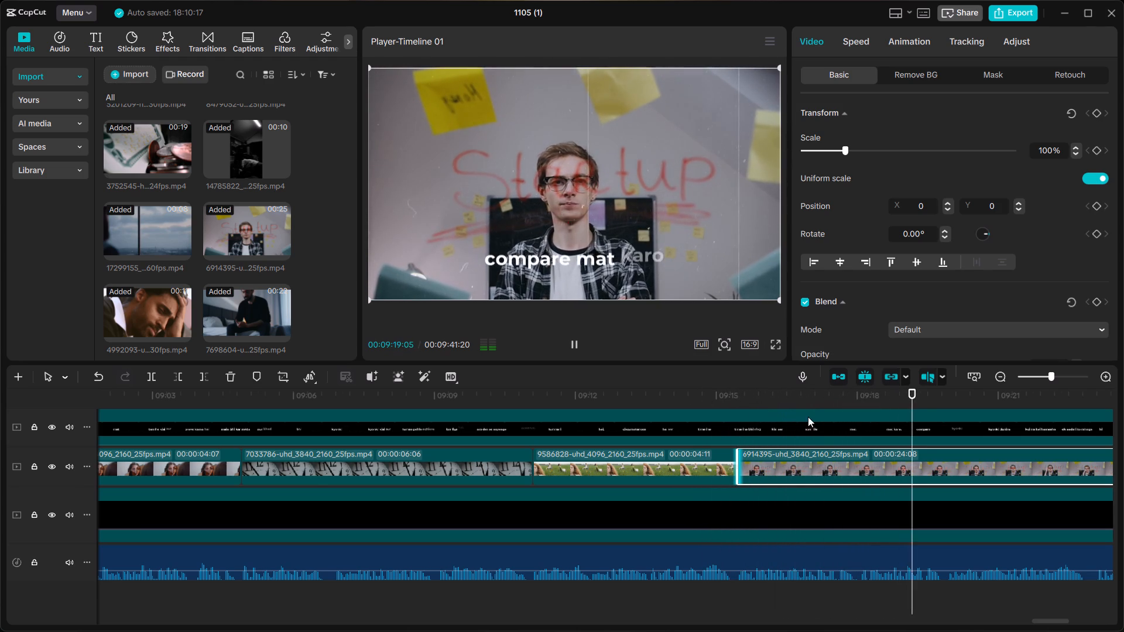
{"action": "scroll", "coordinate": [808, 417], "scroll_direction": "left", "scroll_amount": 1}
{"action": "key", "text": "space"}
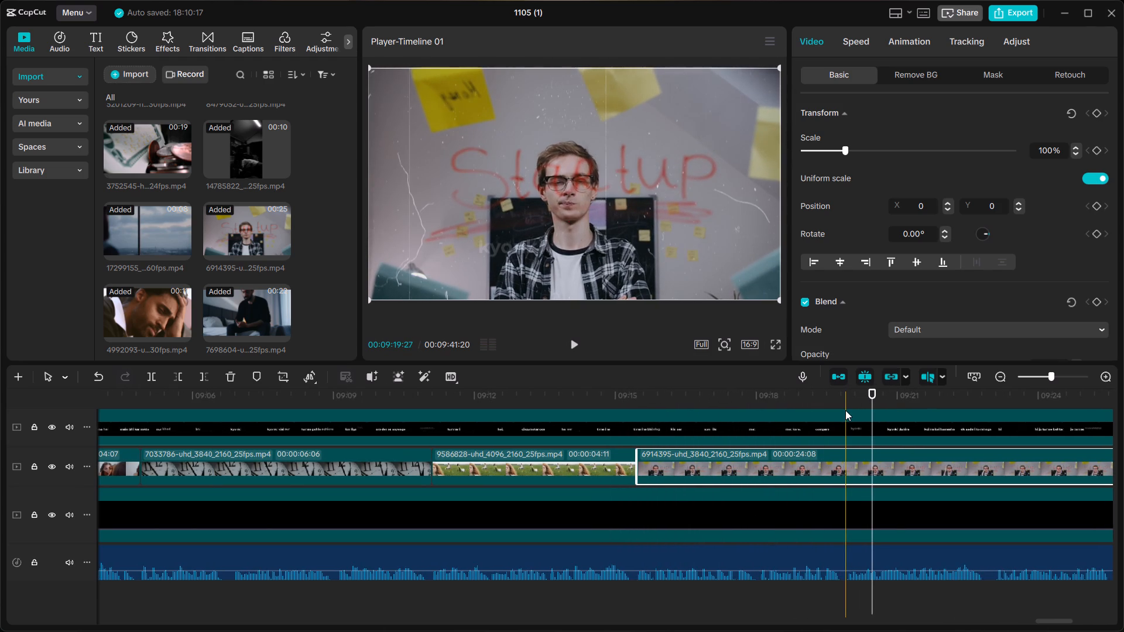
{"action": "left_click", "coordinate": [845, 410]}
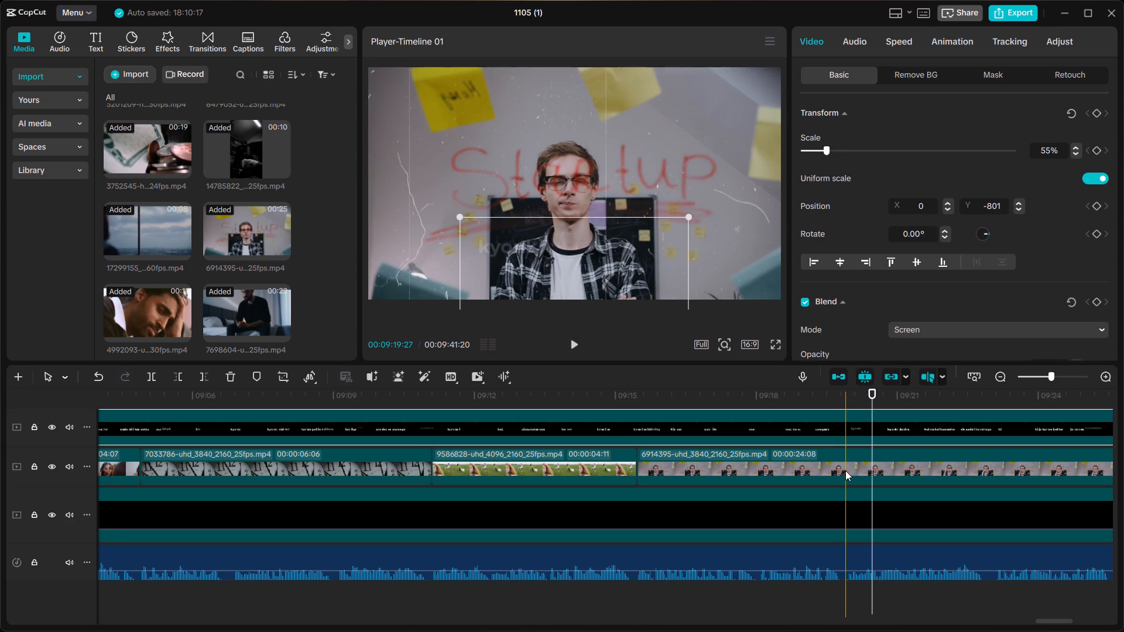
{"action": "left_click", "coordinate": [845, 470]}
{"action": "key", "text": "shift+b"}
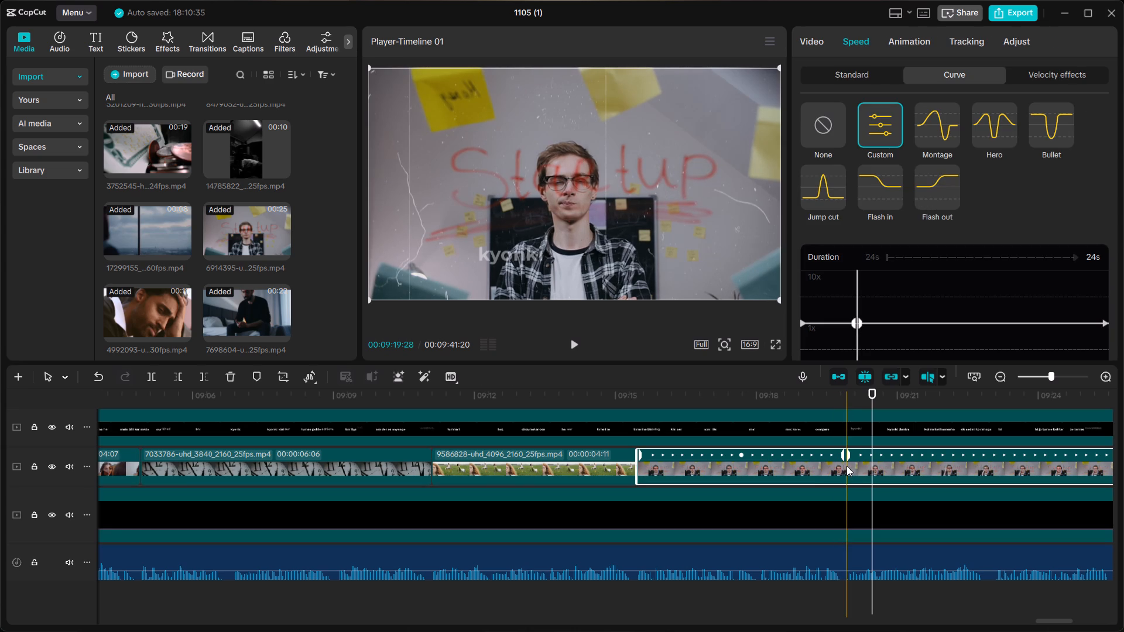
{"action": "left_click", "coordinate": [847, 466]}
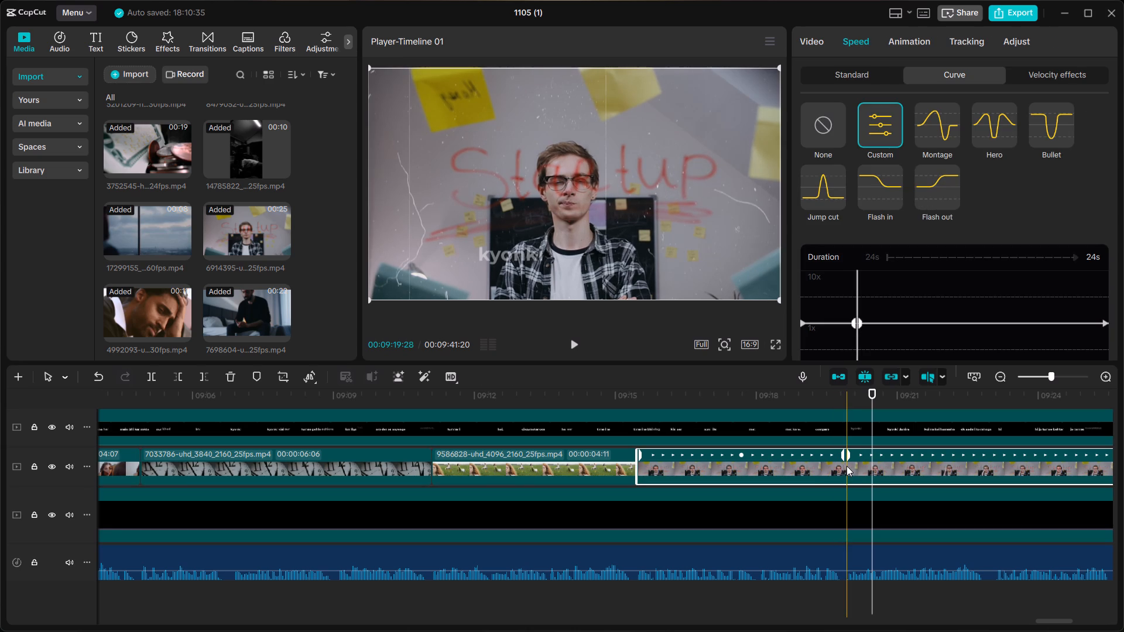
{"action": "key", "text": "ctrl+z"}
Split the 6914395 startup-man clip at 00:09:19:28, where "kyonki" begins, and delete its remainder.
{"action": "left_click", "coordinate": [847, 466]}
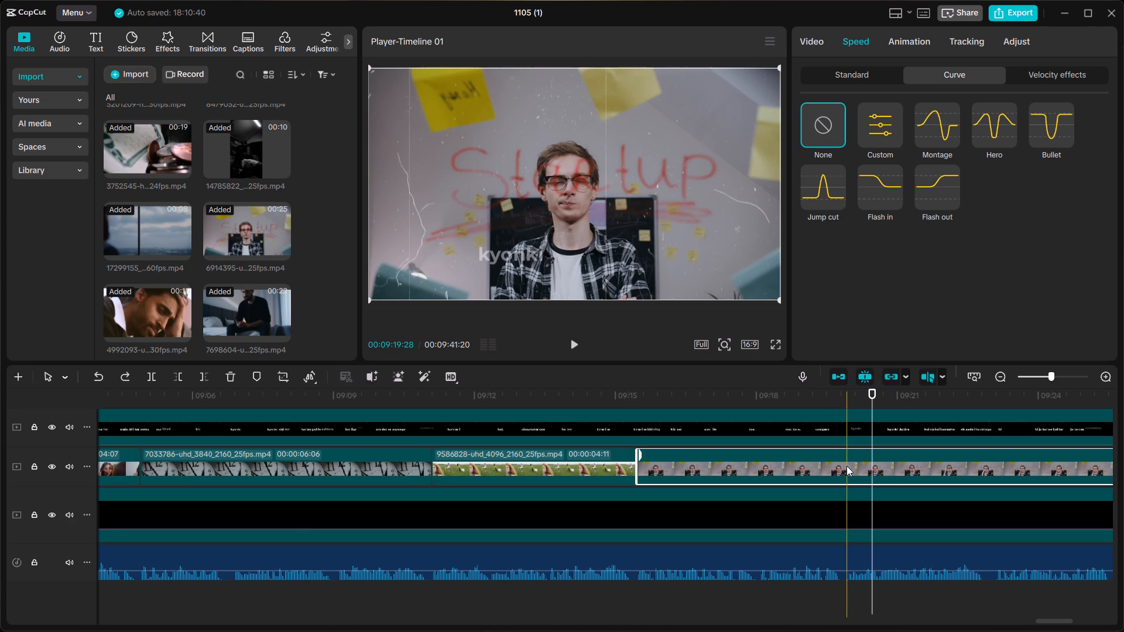
{"action": "left_click", "coordinate": [847, 466]}
{"action": "key", "text": "ctrl+b"}
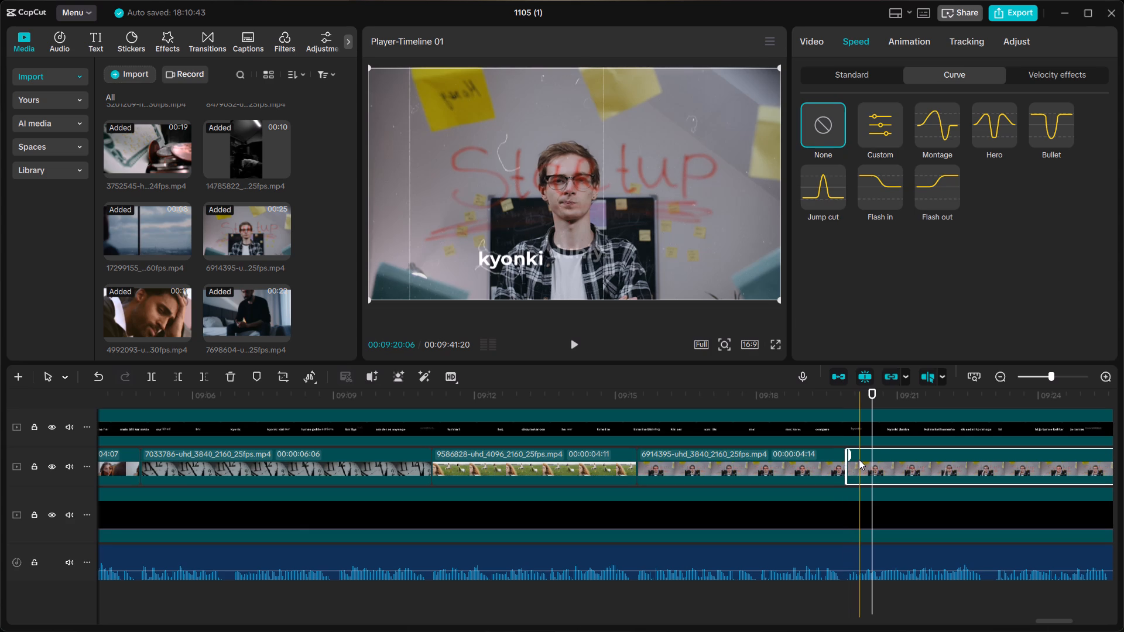
{"action": "key", "text": "BackSpace"}
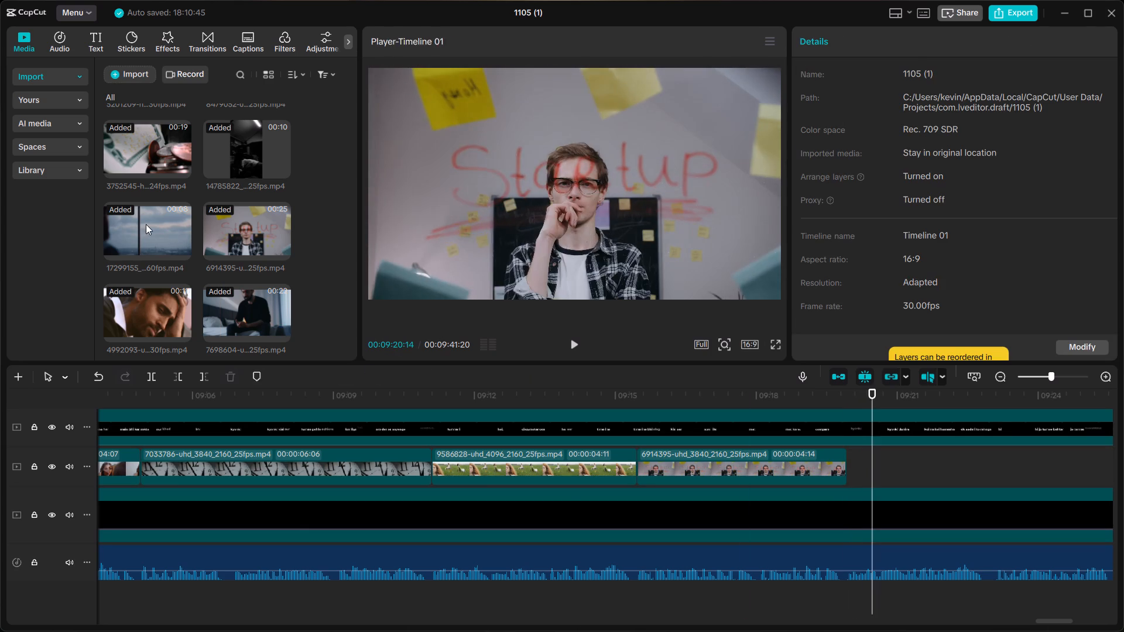
Reuse the 17299155 hard-hat worker clip from the imported media, placing it at 00:09:19:28 directly after the startup-man clip.
{"action": "left_click_drag", "start_coordinate": [140, 234], "coordinate": [163, 206]}
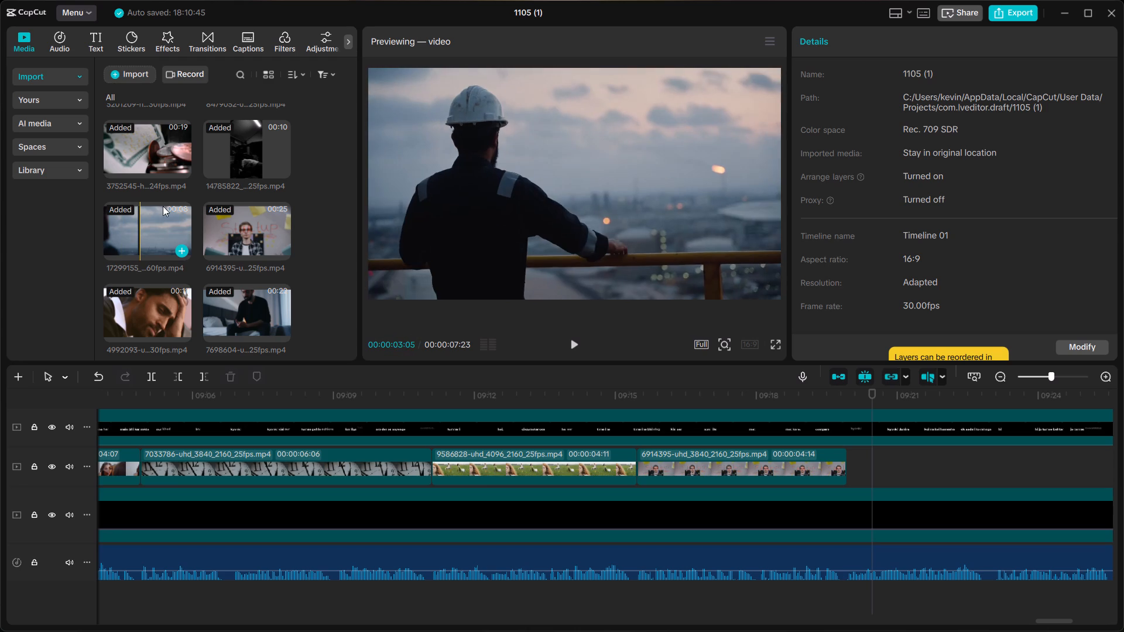
{"action": "left_click_drag", "start_coordinate": [163, 206], "coordinate": [859, 475]}
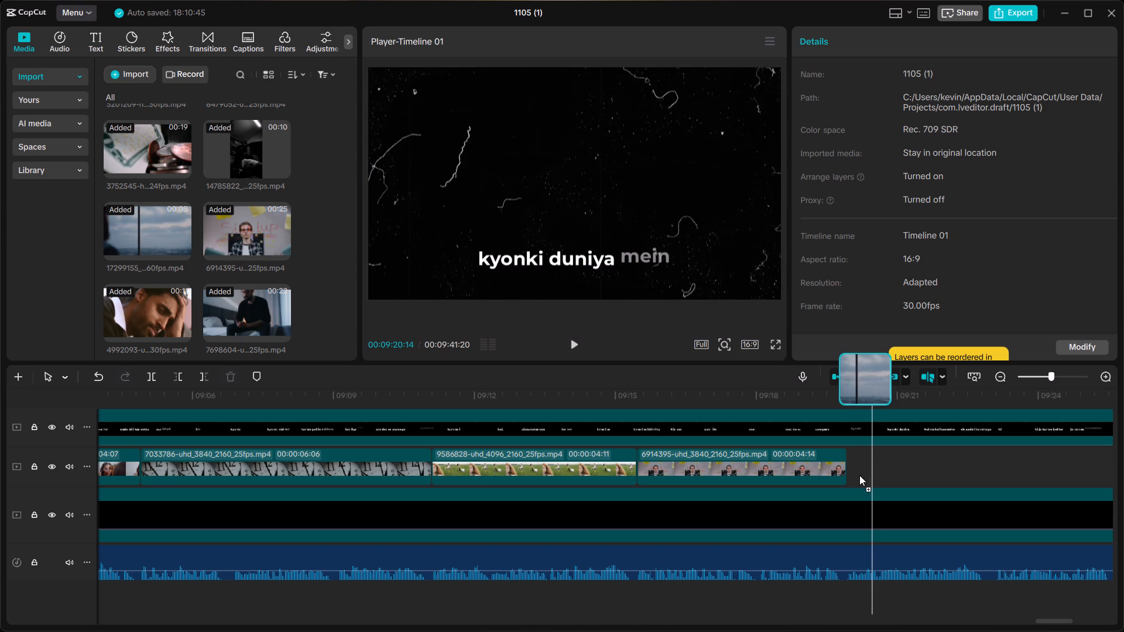
{"action": "left_click_drag", "start_coordinate": [859, 475], "coordinate": [850, 473]}
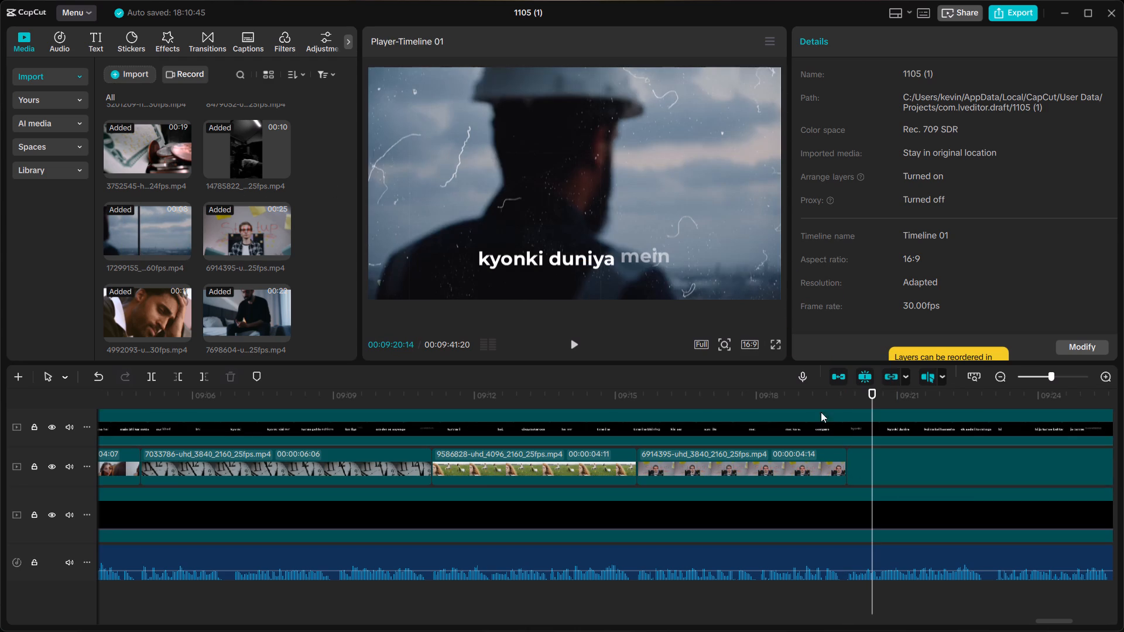
Play the timeline from just before 00:09:19:28 through the hard-hat worker clip to review the join and the voiceover lines it covers.
{"action": "left_click", "coordinate": [832, 396]}
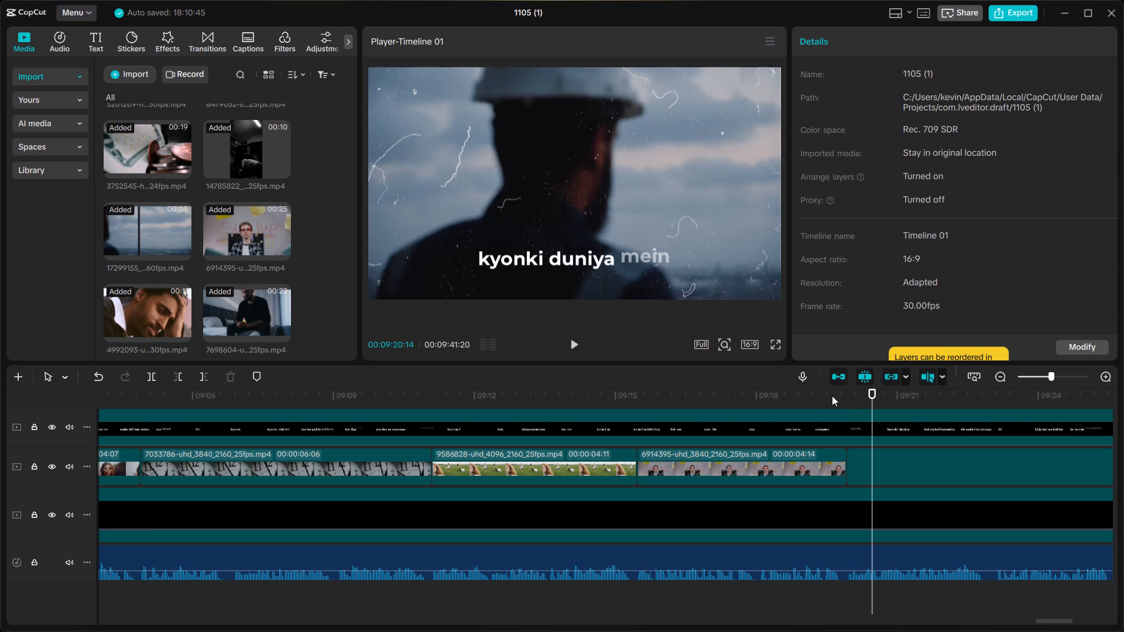
{"action": "left_click", "coordinate": [832, 396]}
{"action": "left_click", "coordinate": [859, 389]}
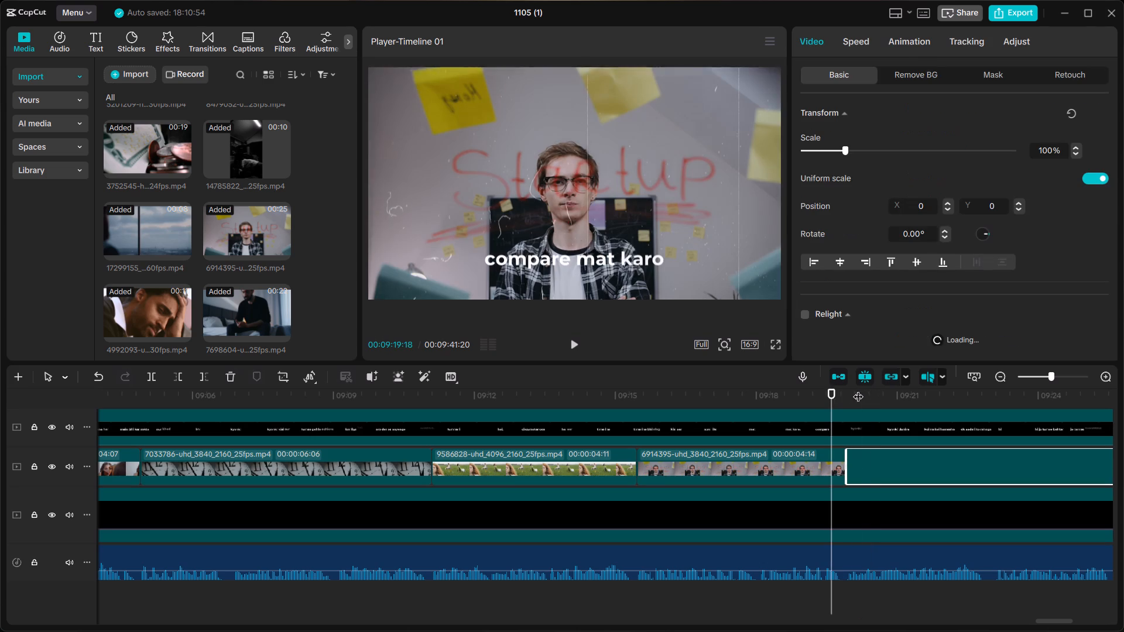
{"action": "left_click", "coordinate": [827, 391]}
{"action": "key", "text": "space"}
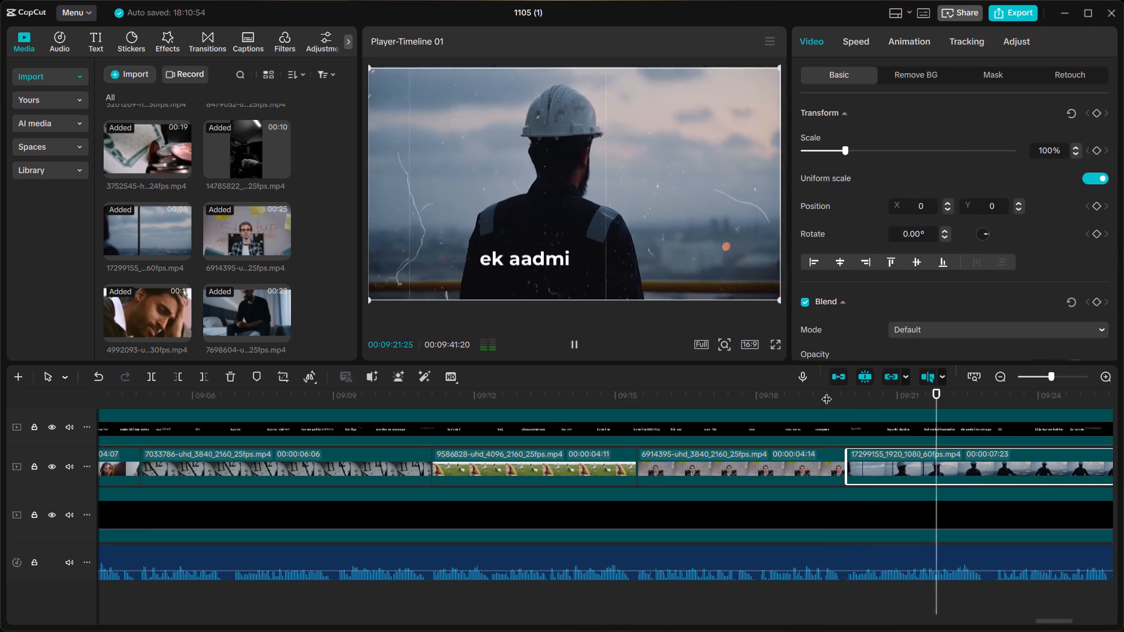
{"action": "scroll", "coordinate": [827, 391], "scroll_direction": "left", "scroll_amount": 2}
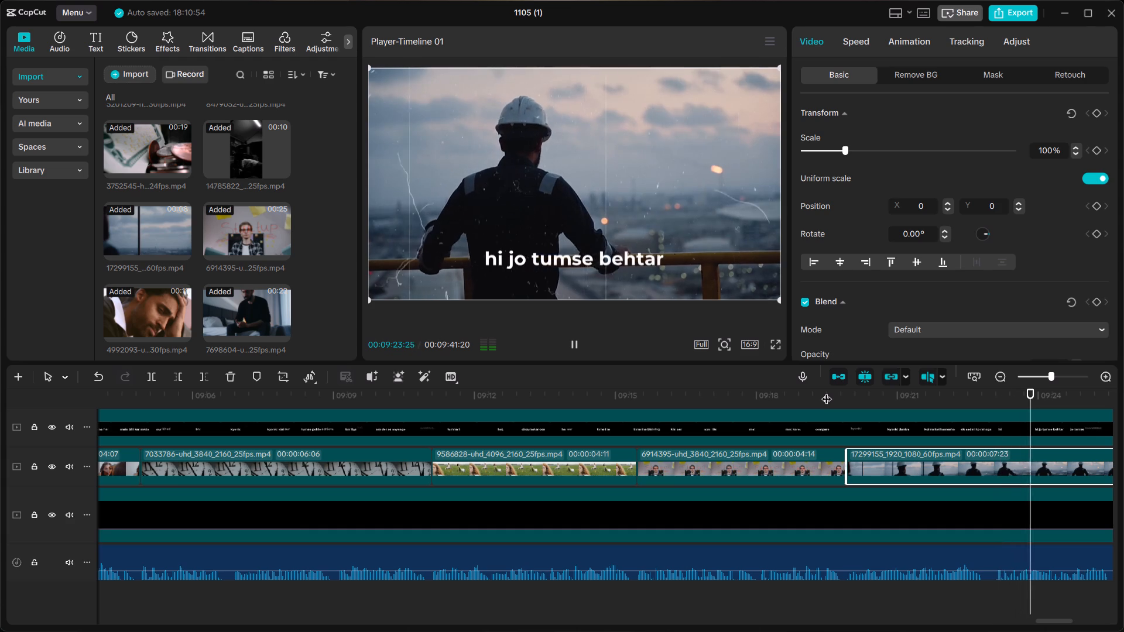
{"action": "scroll", "coordinate": [827, 391], "scroll_direction": "left", "scroll_amount": 3}
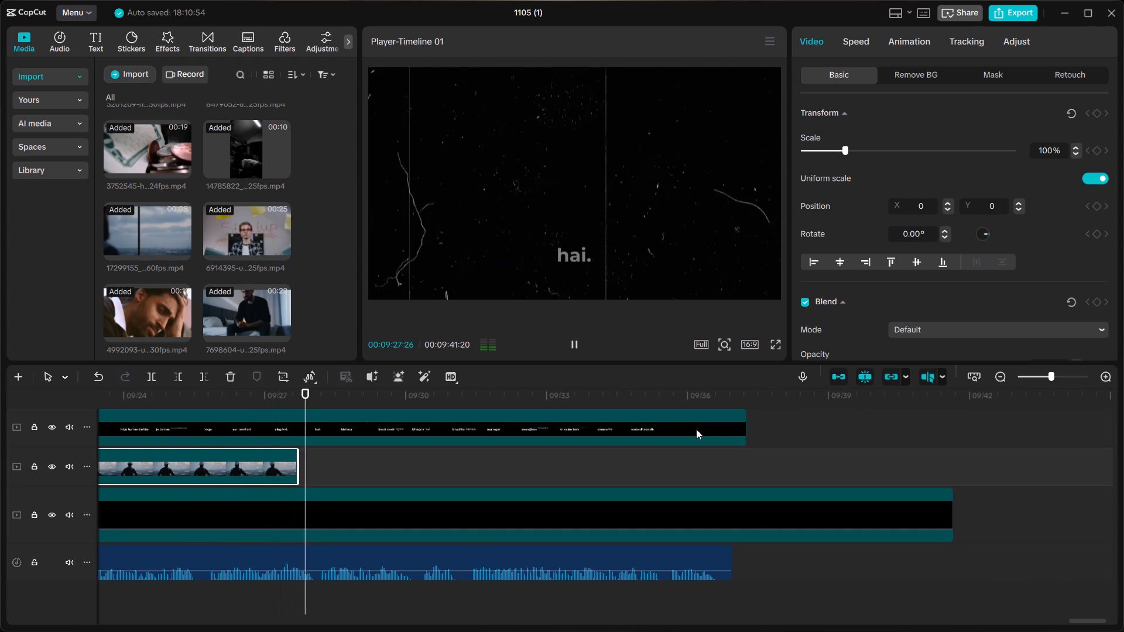
{"action": "key", "text": "space"}
Replay the worker clip's voiceover, split the 17299155 clip at 00:09:25:25 where "aur" begins, and delete its remainder.
{"action": "left_click", "coordinate": [145, 396]}
{"action": "key", "text": "space"}
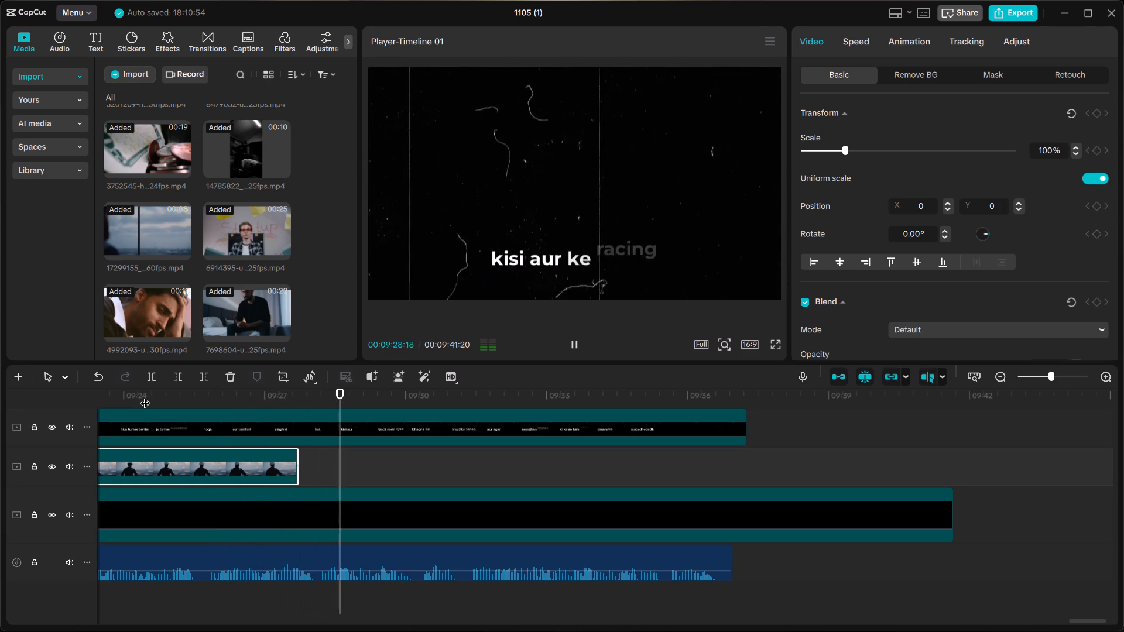
{"action": "key", "text": "space"}
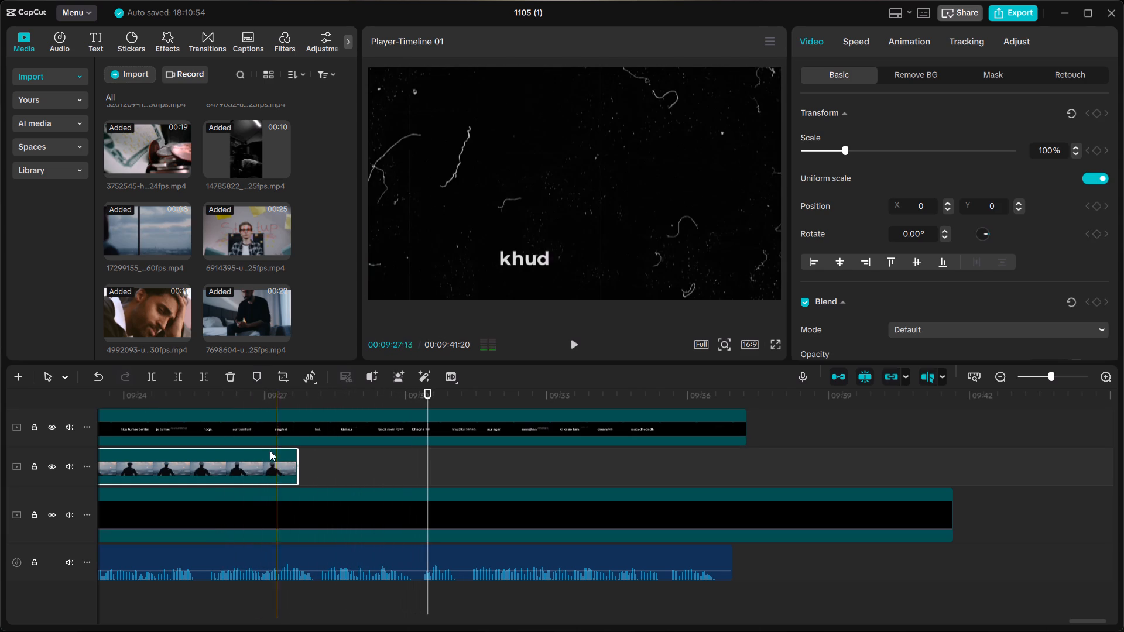
{"action": "left_click", "coordinate": [208, 429]}
{"action": "key", "text": "space"}
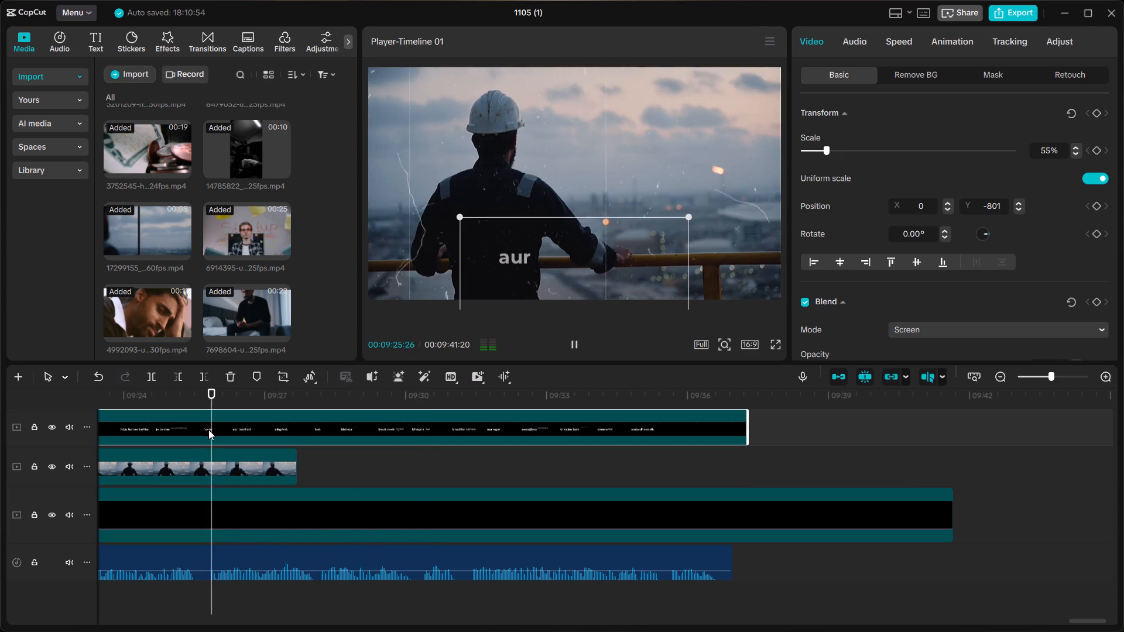
{"action": "key", "text": "space"}
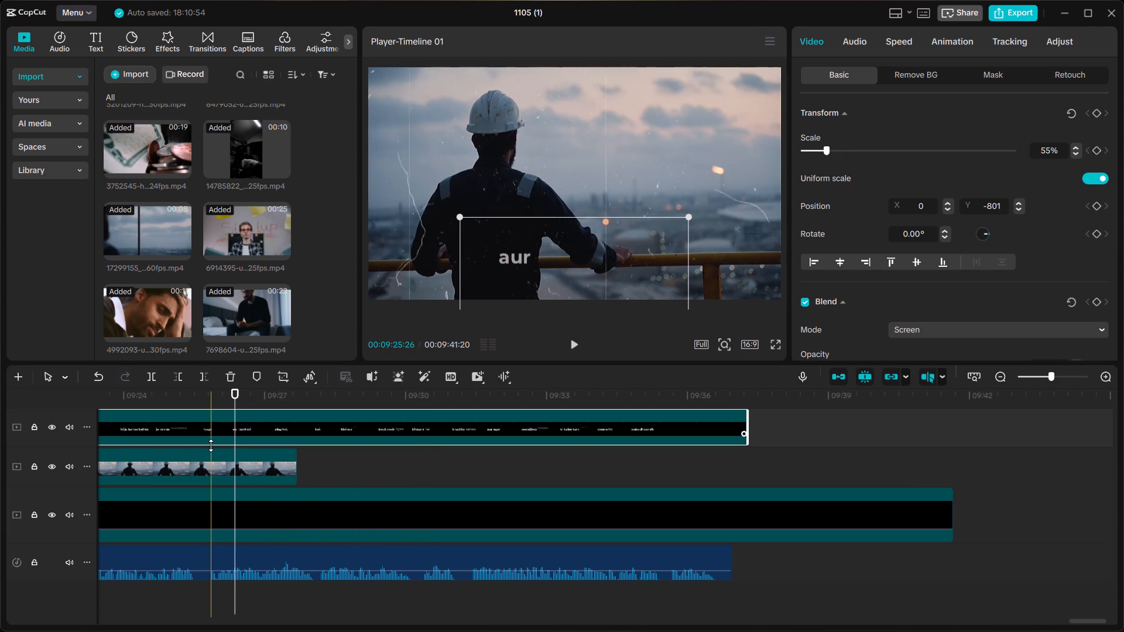
{"action": "left_click", "coordinate": [210, 445]}
{"action": "left_click", "coordinate": [210, 468]}
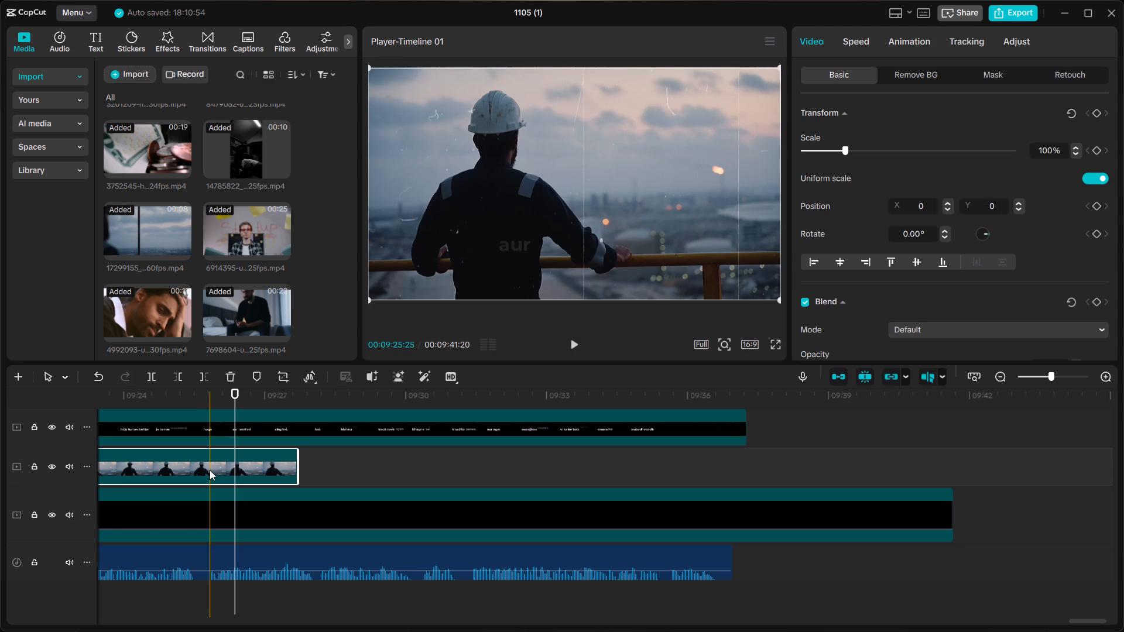
{"action": "key", "text": "ctrl+b"}
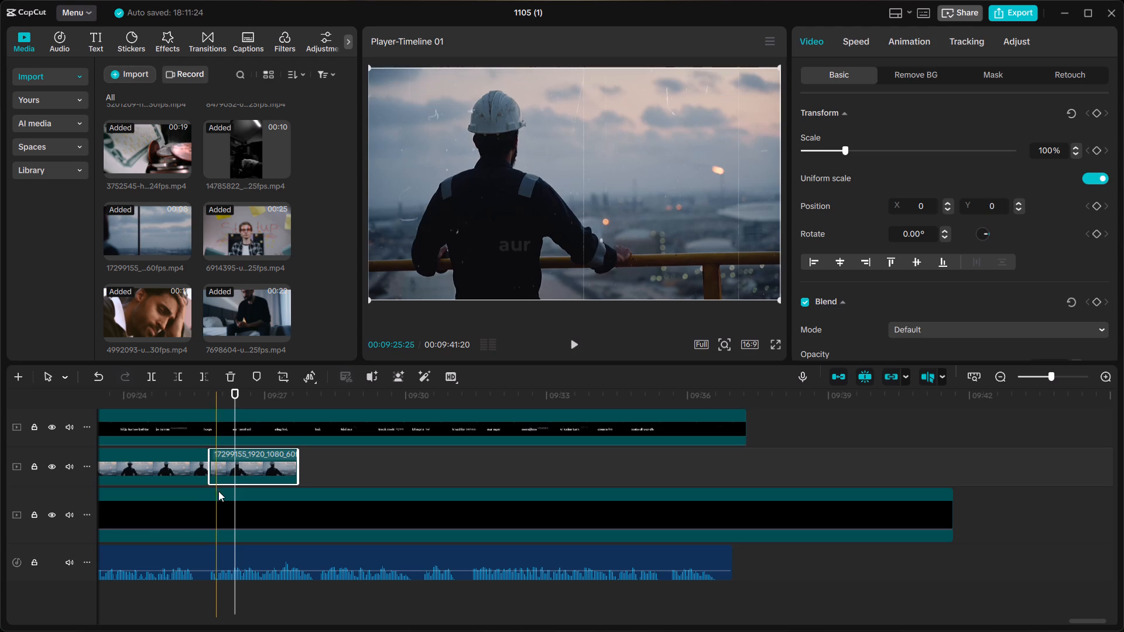
{"action": "key", "text": "BackSpace"}
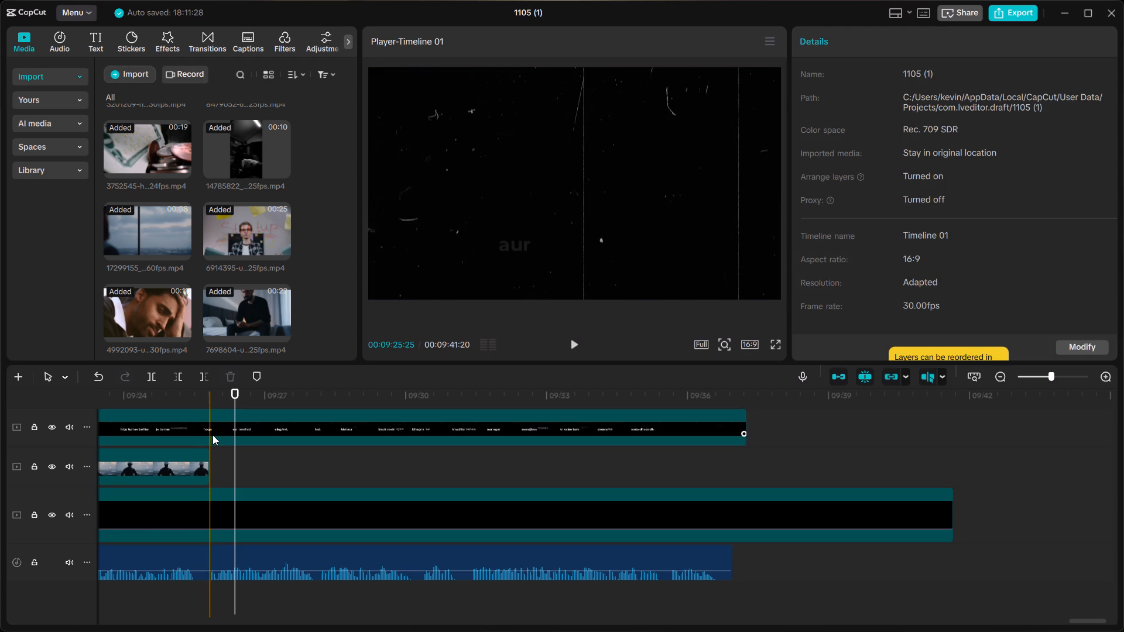
In Chrome, download the 9257202 video of models looking in different directions from Pexels' "different people lifestyles" results, and return to CapCut.
{"action": "left_click", "coordinate": [213, 435]}
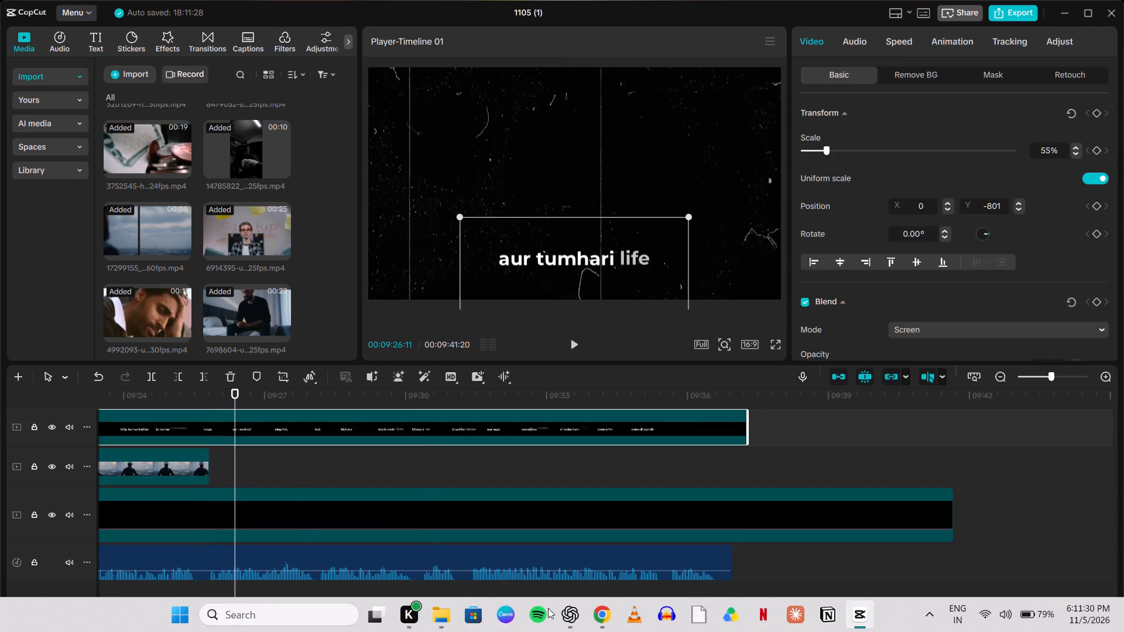
{"action": "left_click", "coordinate": [609, 620]}
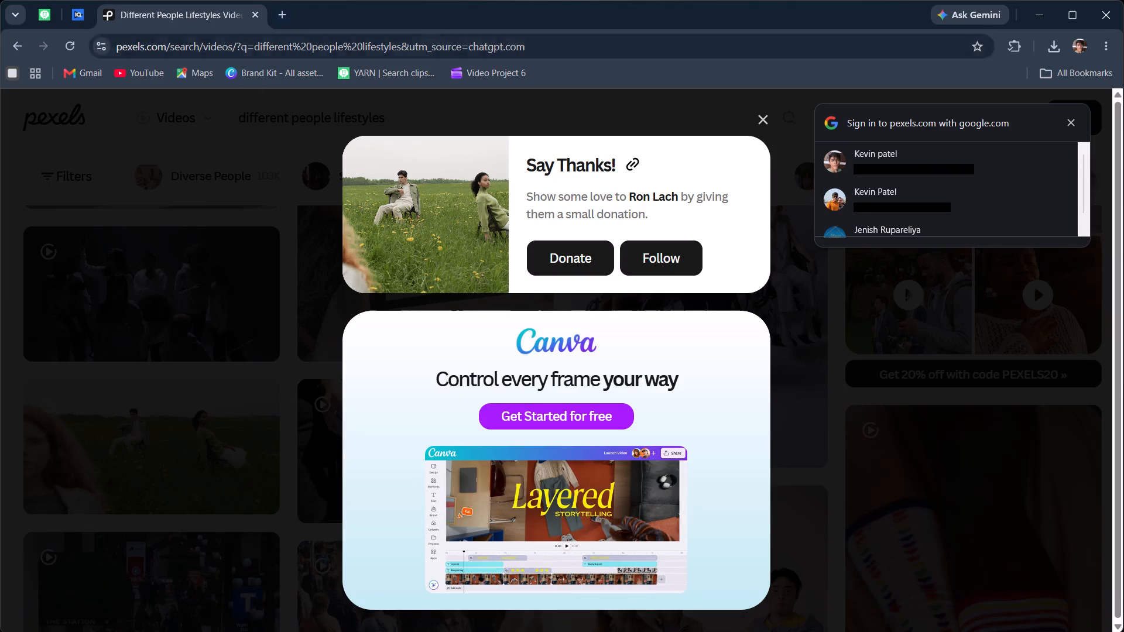
{"action": "left_click", "coordinate": [763, 119]}
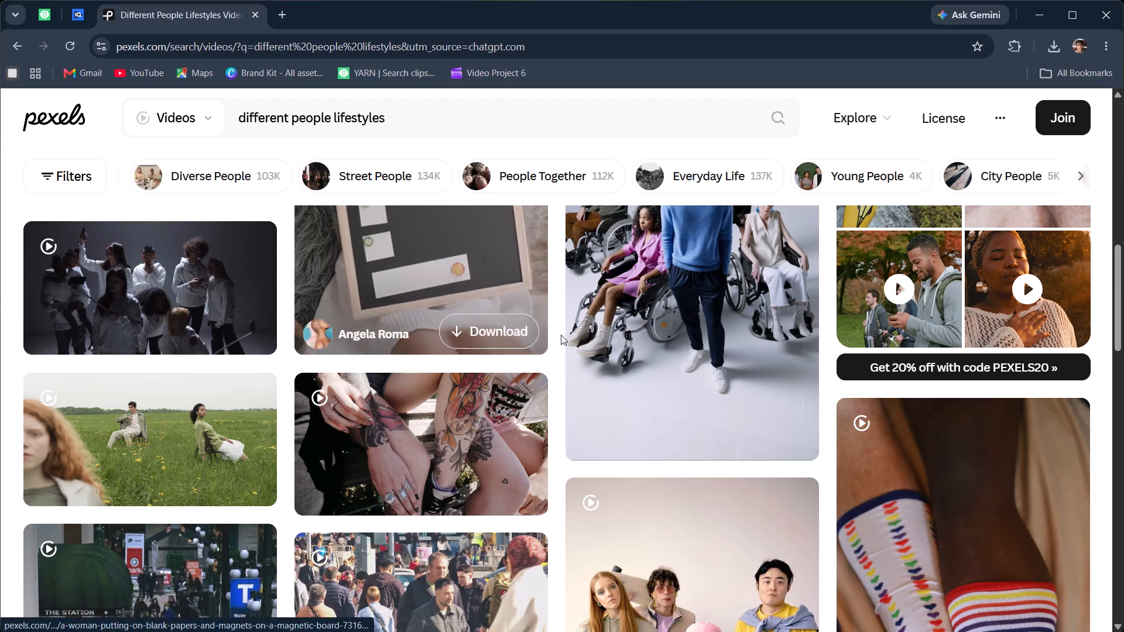
{"action": "scroll", "coordinate": [561, 335], "scroll_direction": "up", "scroll_amount": 8}
{"action": "scroll", "coordinate": [475, 341], "scroll_direction": "up", "scroll_amount": 5}
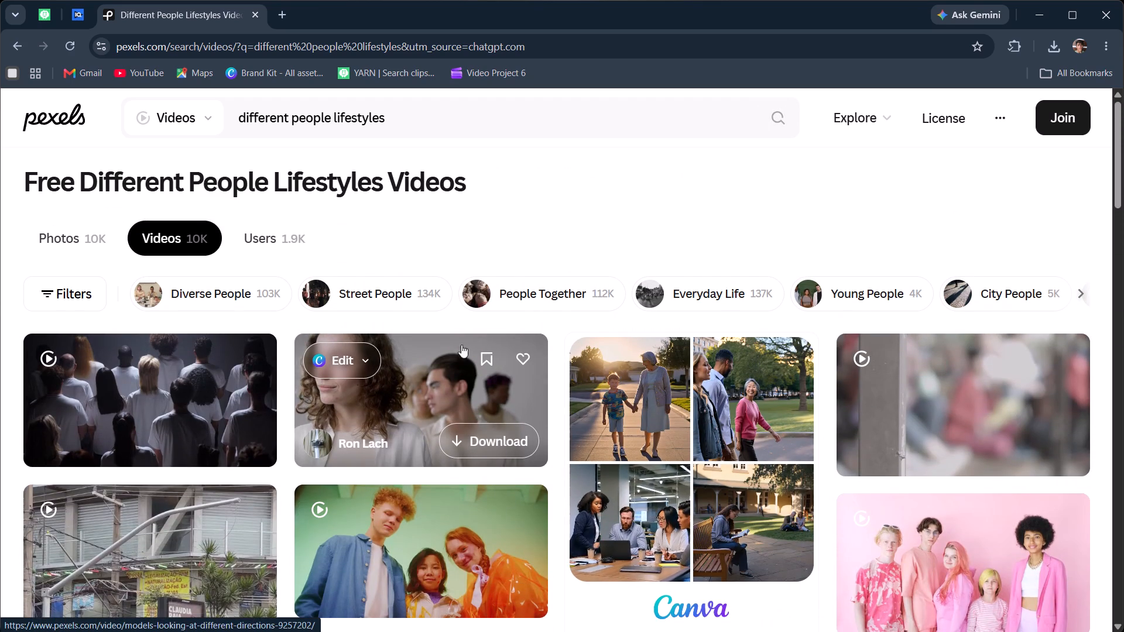
{"action": "left_click", "coordinate": [466, 441]}
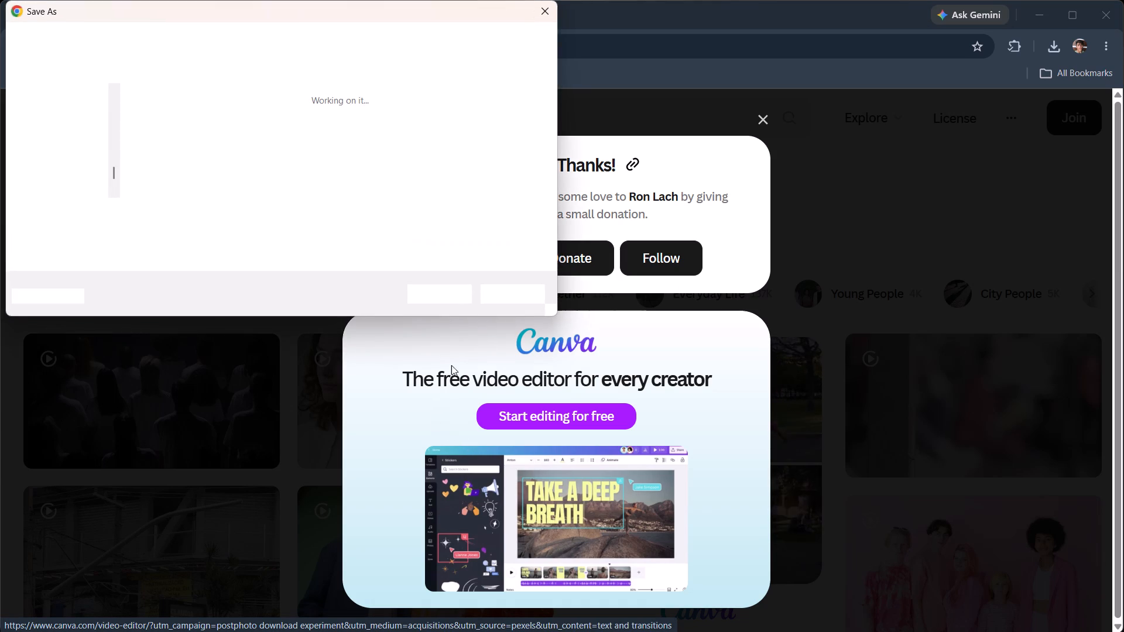
{"action": "left_click", "coordinate": [440, 298]}
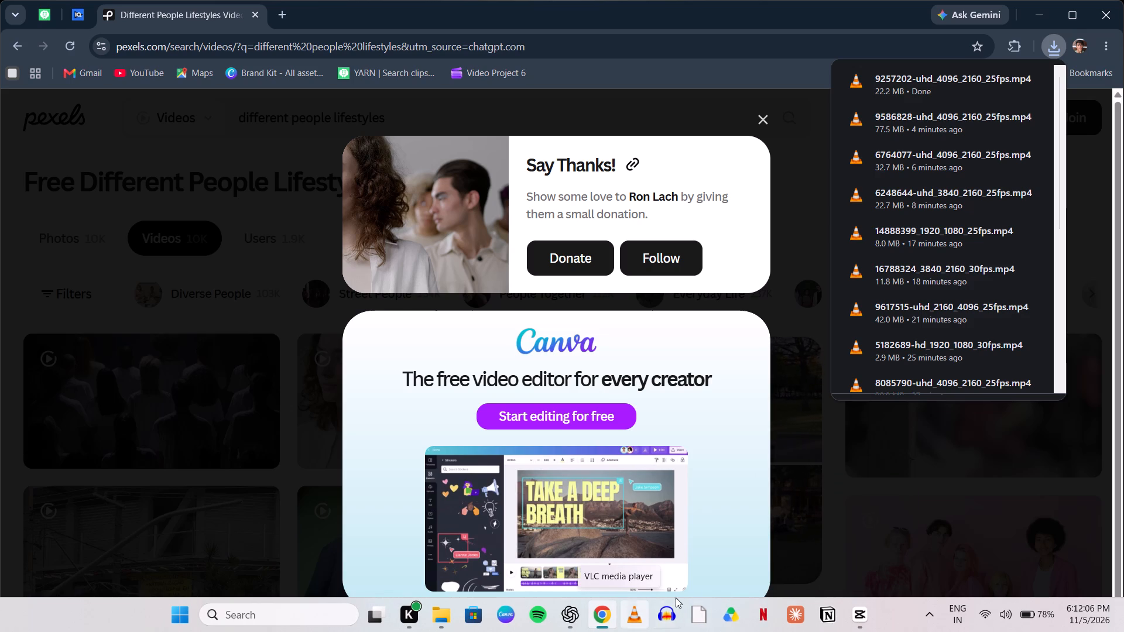
{"action": "left_click", "coordinate": [571, 616]}
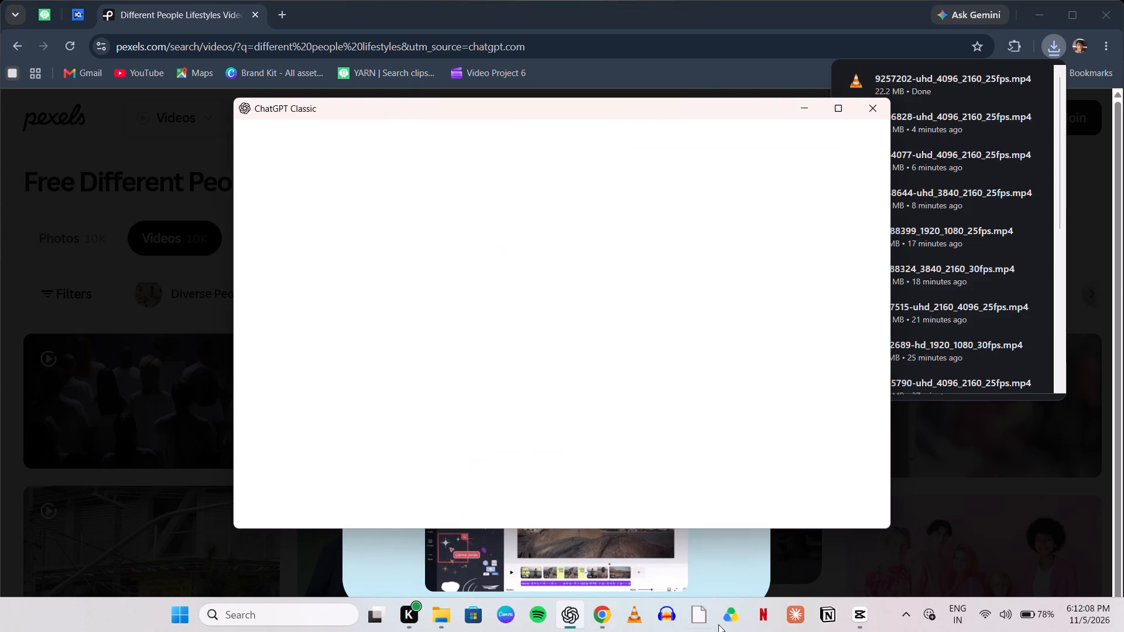
{"action": "left_click", "coordinate": [825, 626]}
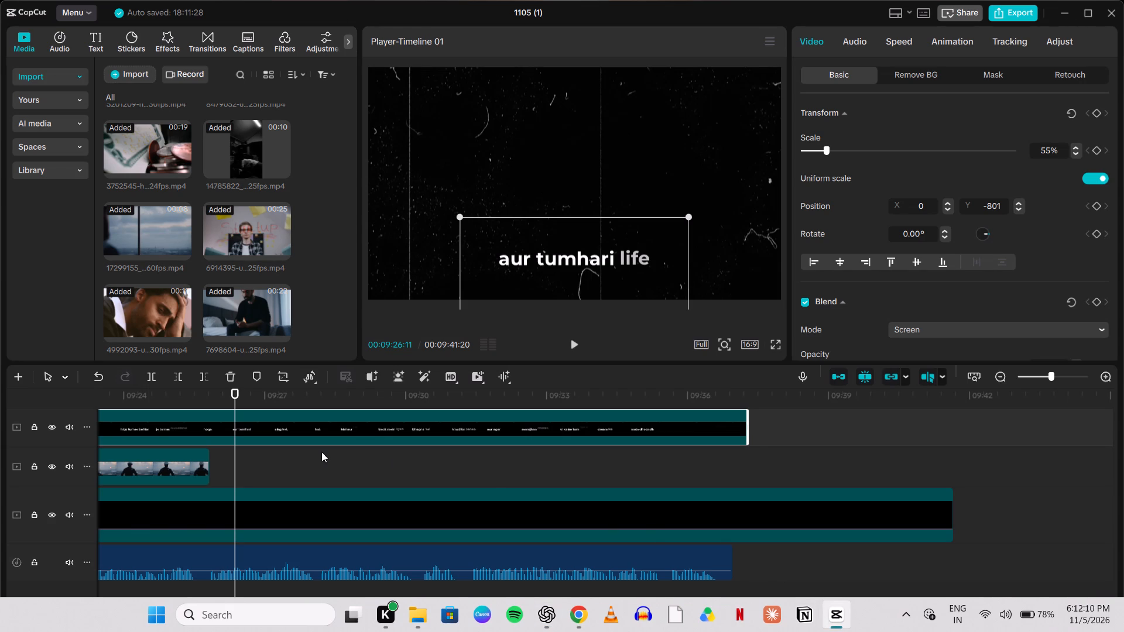
Import the downloaded 9257202-uhd_4096_2160_25fps video from the recent files into the project media.
{"action": "left_click", "coordinate": [213, 410]}
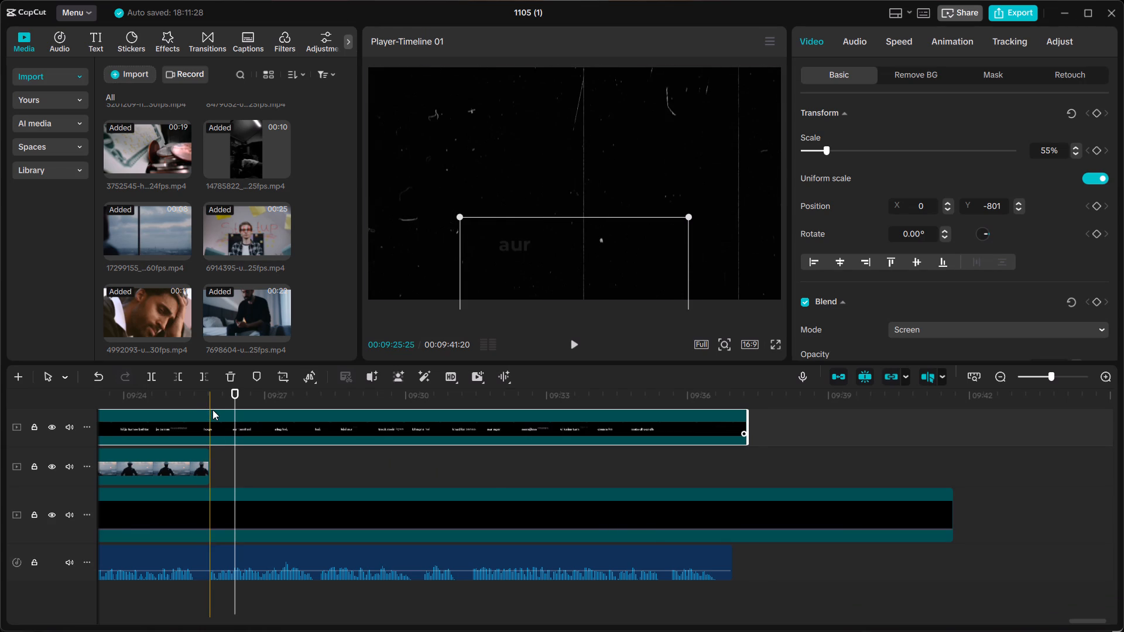
{"action": "left_click", "coordinate": [129, 75]}
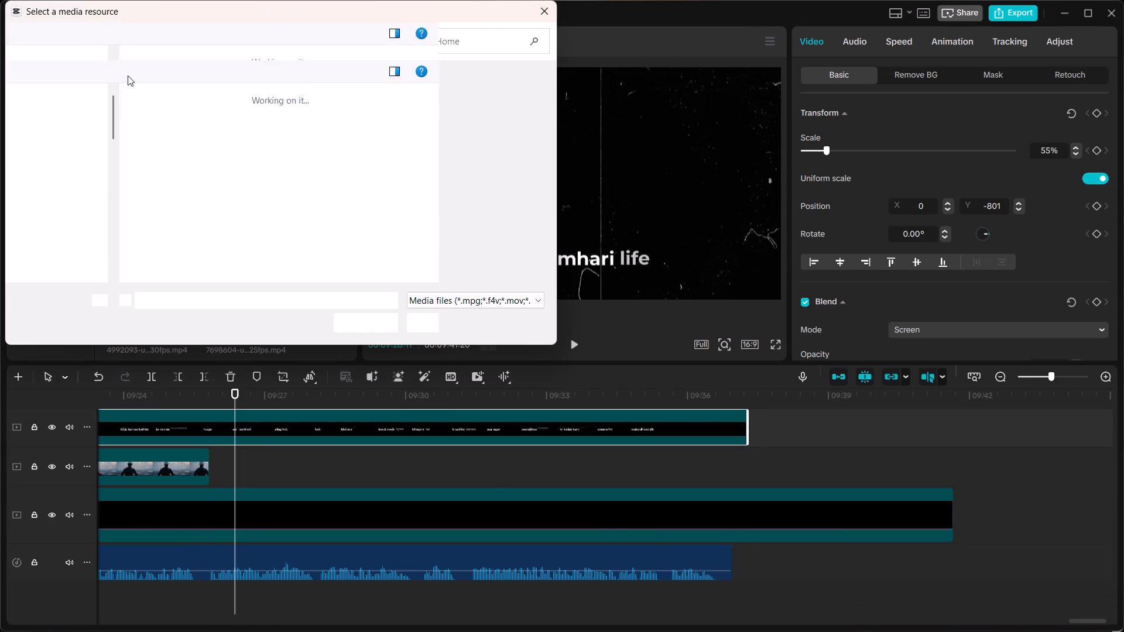
{"action": "scroll", "coordinate": [186, 172], "scroll_direction": "down", "scroll_amount": 1}
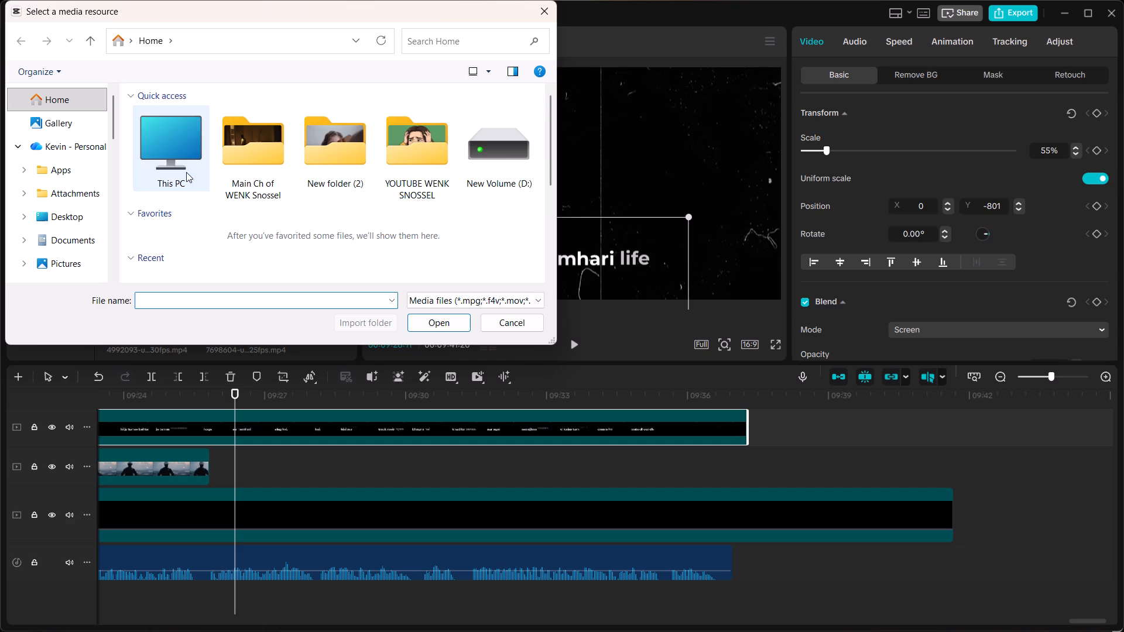
{"action": "scroll", "coordinate": [186, 172], "scroll_direction": "down", "scroll_amount": 1}
{"action": "left_click", "coordinate": [157, 199]}
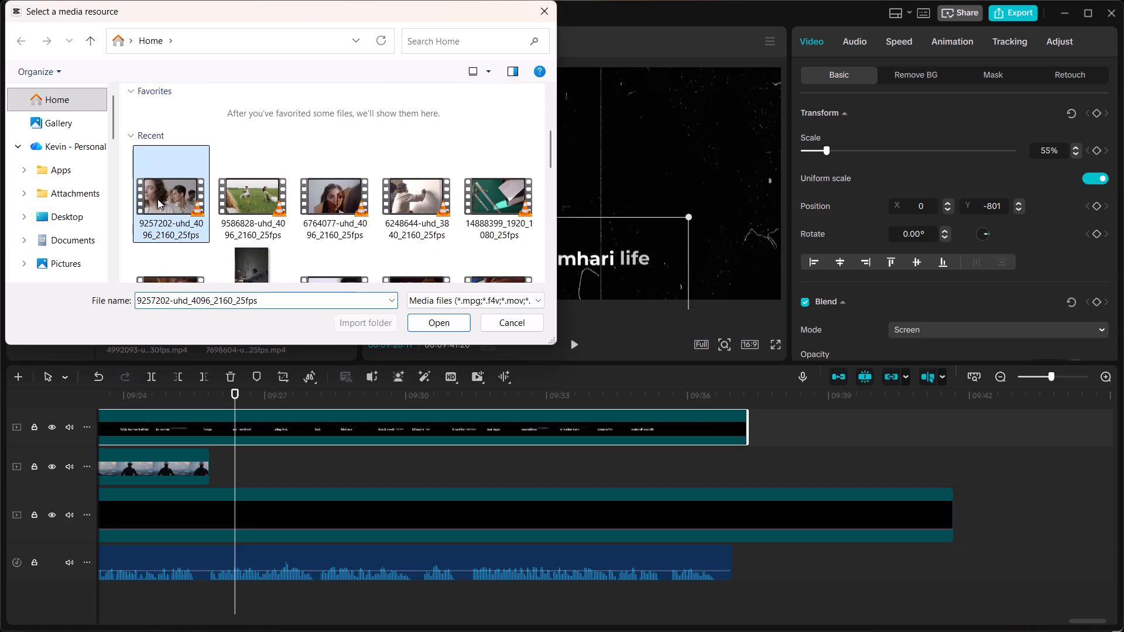
{"action": "left_click", "coordinate": [433, 325]}
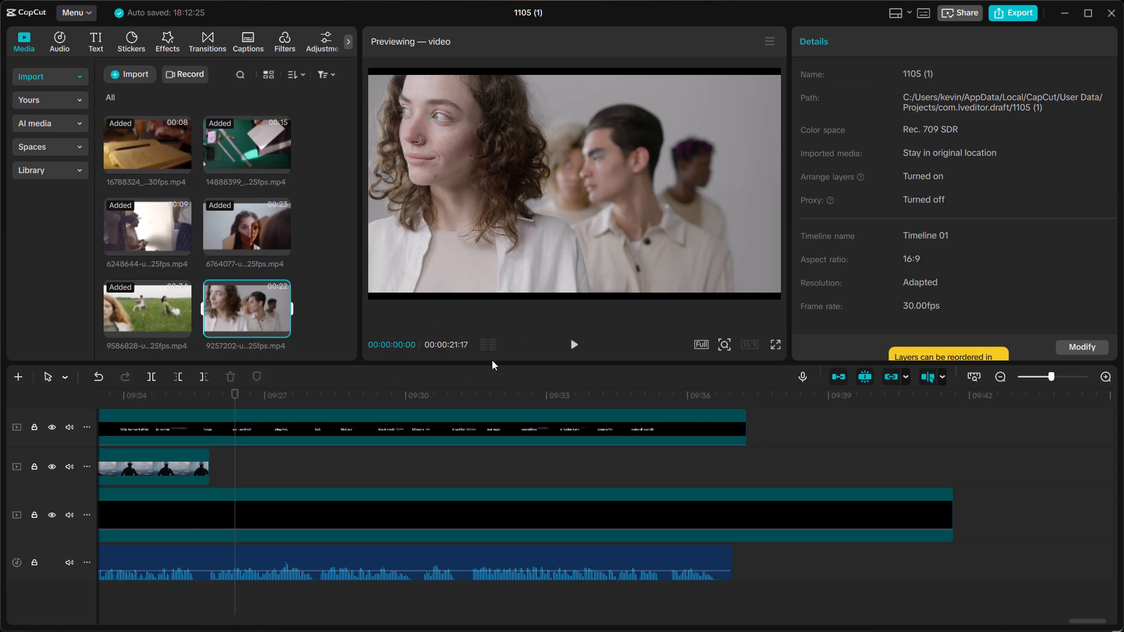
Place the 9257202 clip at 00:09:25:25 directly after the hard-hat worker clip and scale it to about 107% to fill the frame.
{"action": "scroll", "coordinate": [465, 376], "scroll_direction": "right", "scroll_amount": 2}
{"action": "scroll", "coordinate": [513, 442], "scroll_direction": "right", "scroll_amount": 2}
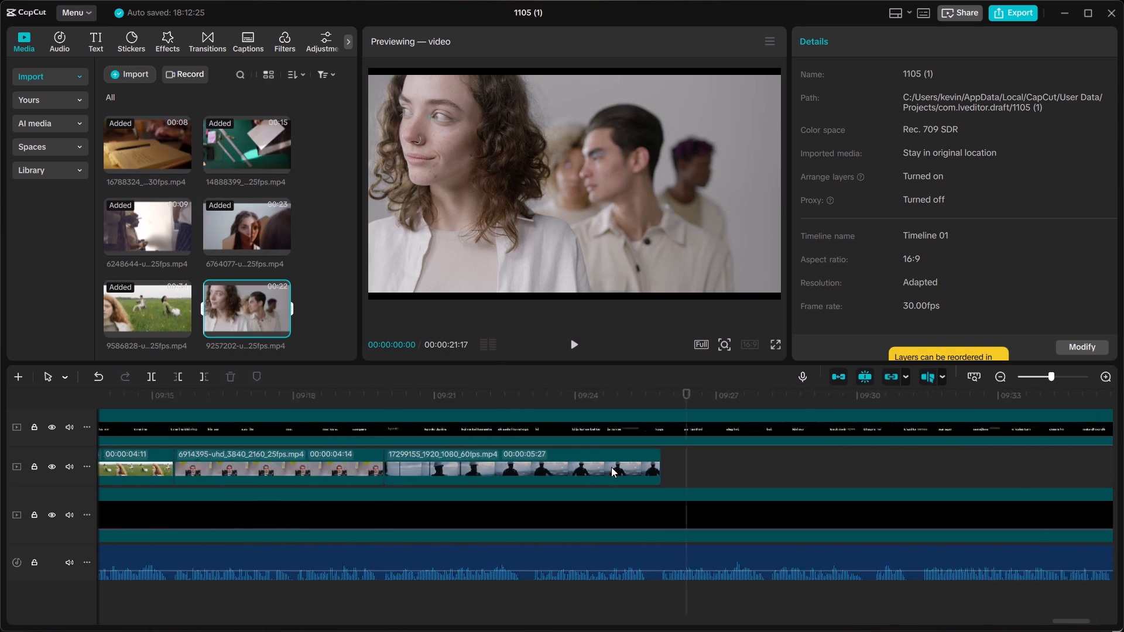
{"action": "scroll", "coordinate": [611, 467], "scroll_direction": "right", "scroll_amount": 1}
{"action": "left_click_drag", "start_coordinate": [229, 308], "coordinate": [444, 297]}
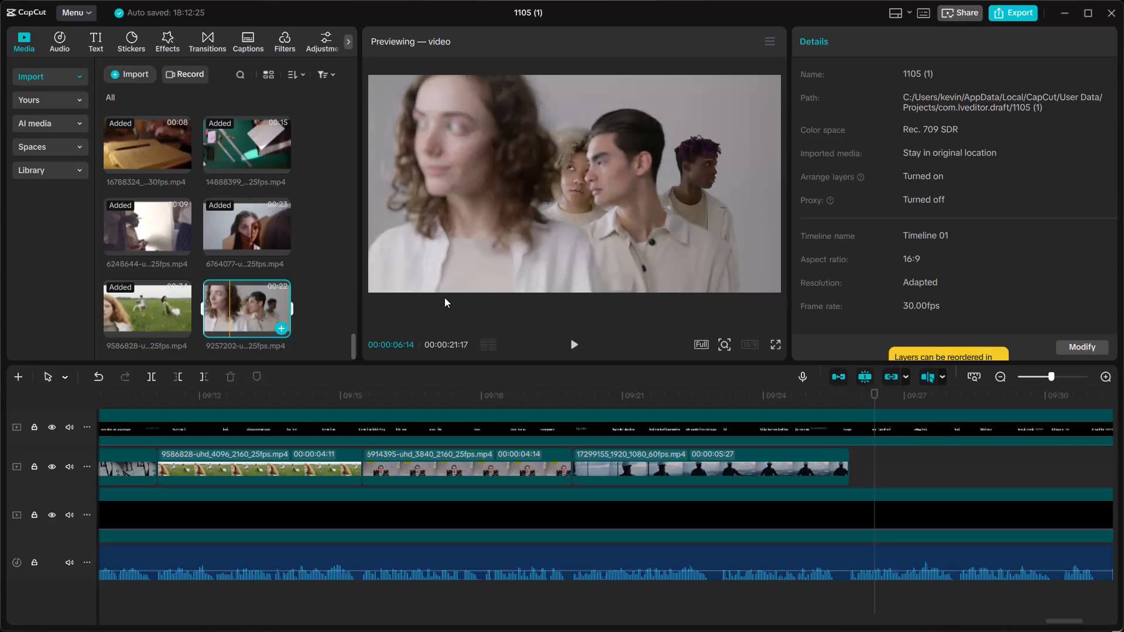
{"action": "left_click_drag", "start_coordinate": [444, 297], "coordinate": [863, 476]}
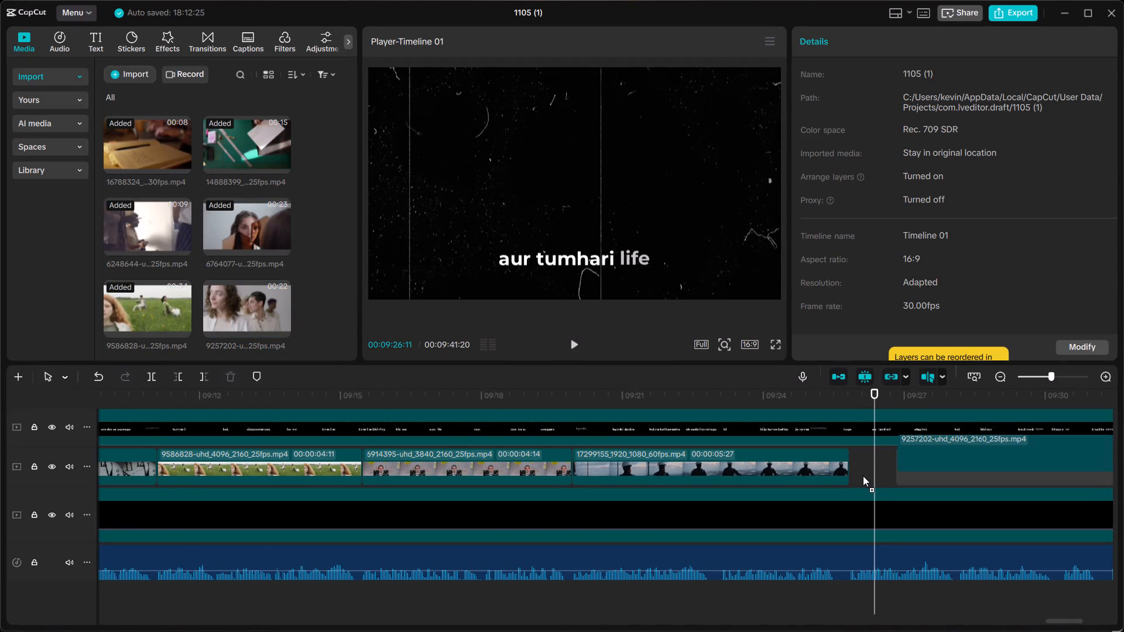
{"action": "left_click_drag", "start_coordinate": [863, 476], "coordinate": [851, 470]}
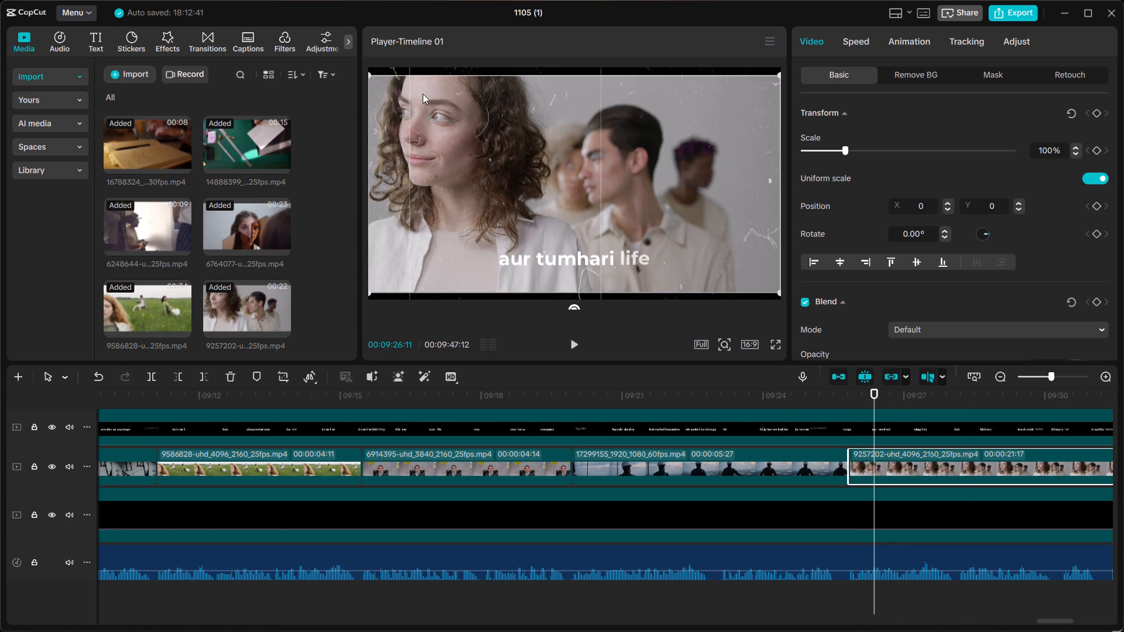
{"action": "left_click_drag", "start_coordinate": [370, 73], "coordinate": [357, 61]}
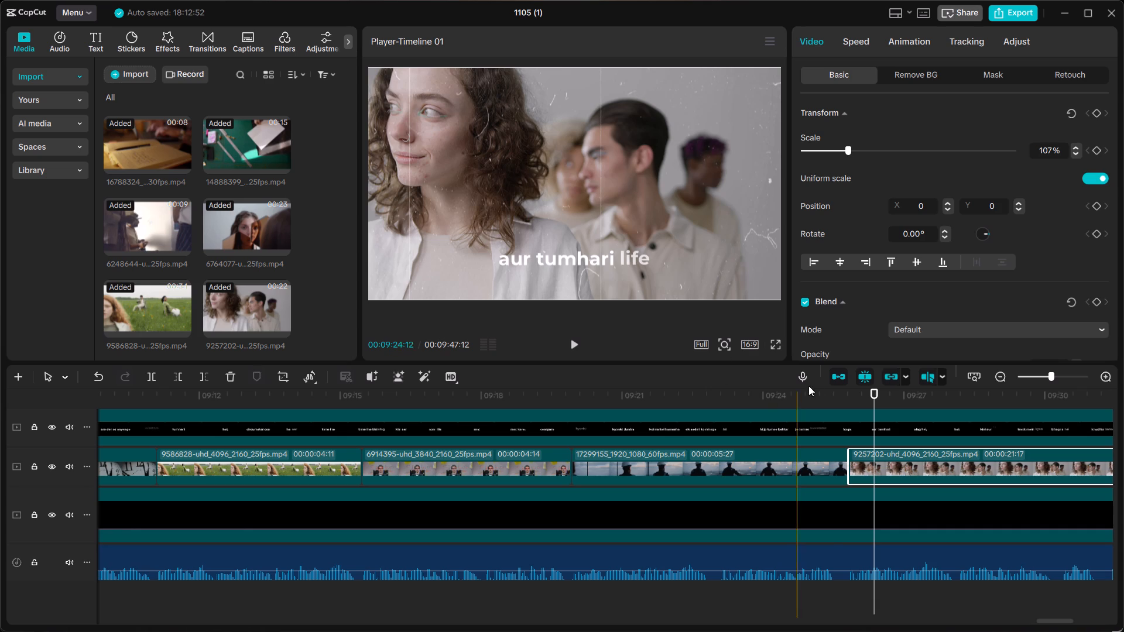
Play the timeline from just before the 9257202 clip, then replay its opening, to check it against the voiceover.
{"action": "left_click", "coordinate": [832, 393]}
{"action": "key", "text": "space"}
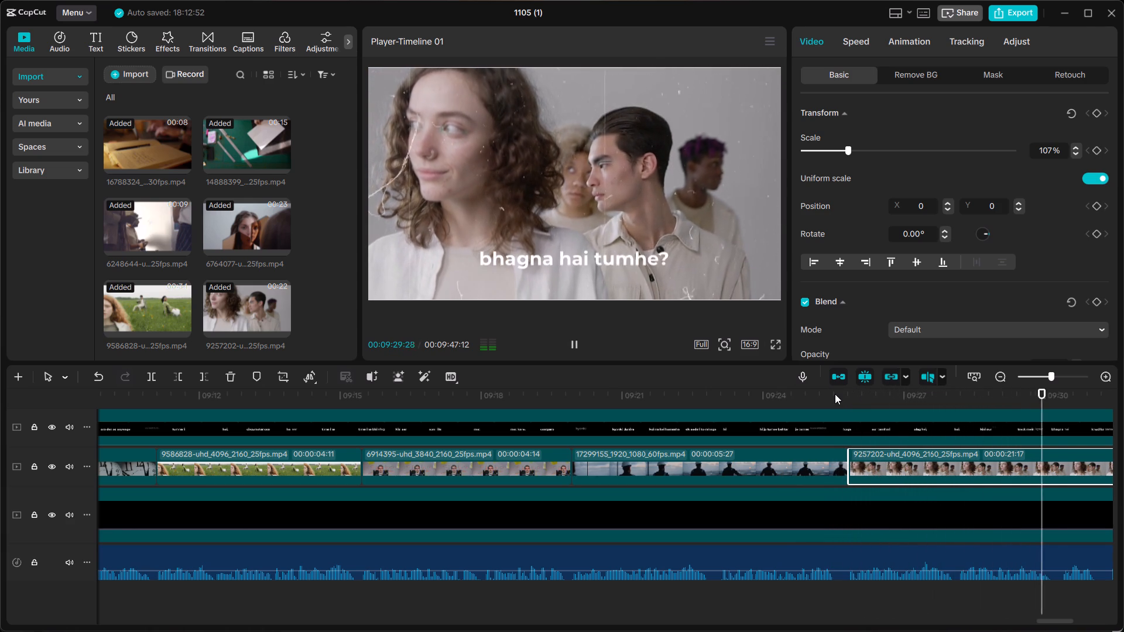
{"action": "key", "text": "space"}
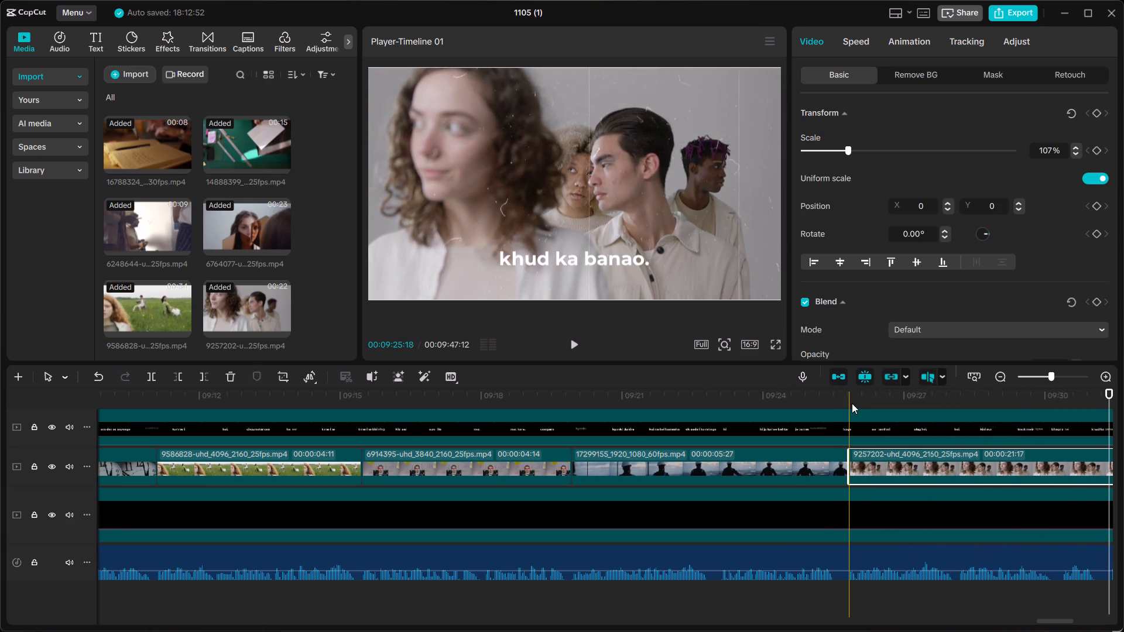
{"action": "left_click", "coordinate": [852, 403]}
{"action": "key", "text": "space"}
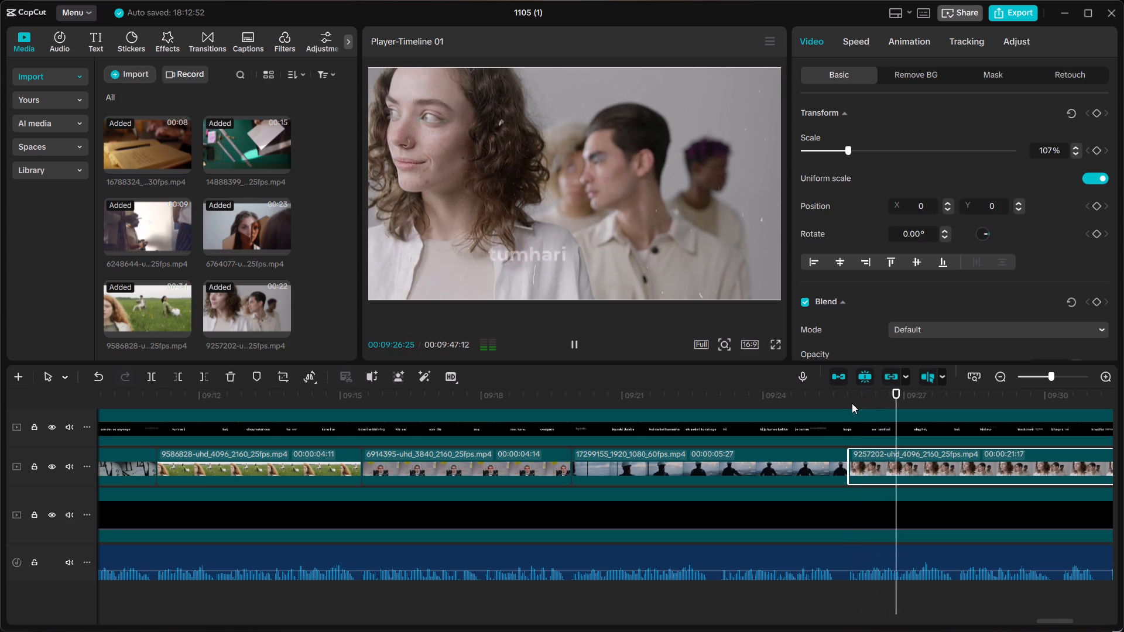
{"action": "left_click", "coordinate": [852, 403]}
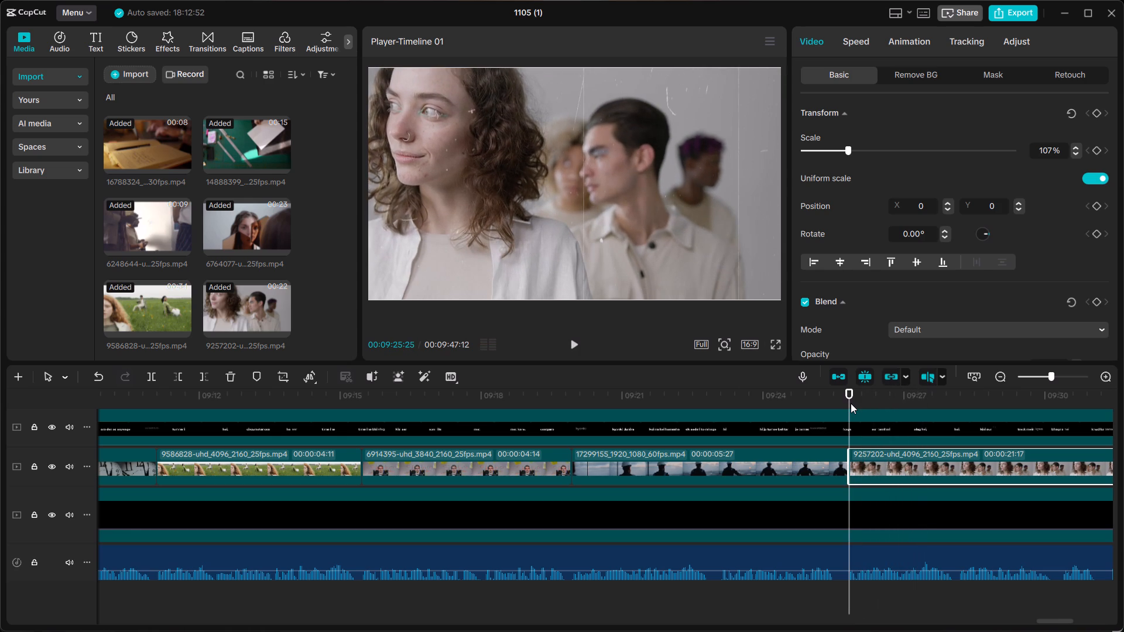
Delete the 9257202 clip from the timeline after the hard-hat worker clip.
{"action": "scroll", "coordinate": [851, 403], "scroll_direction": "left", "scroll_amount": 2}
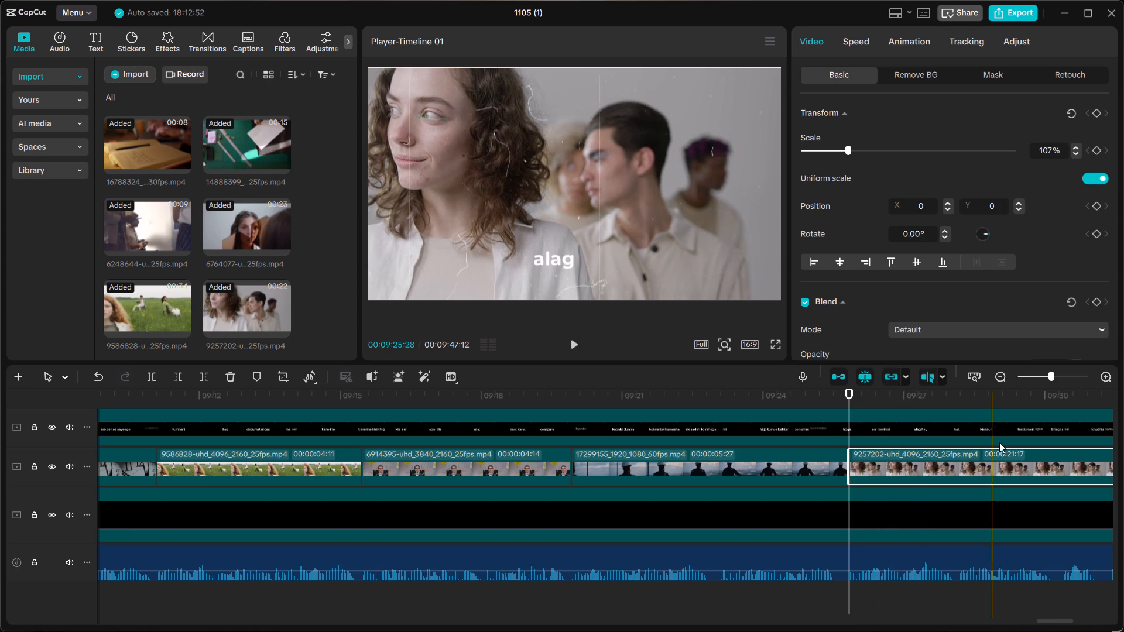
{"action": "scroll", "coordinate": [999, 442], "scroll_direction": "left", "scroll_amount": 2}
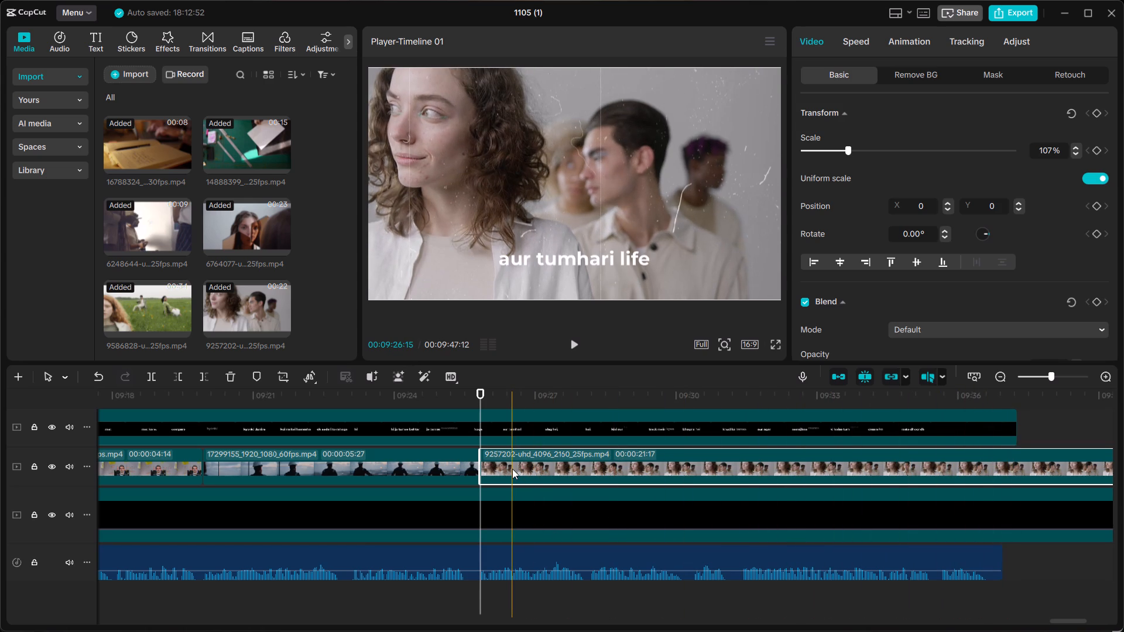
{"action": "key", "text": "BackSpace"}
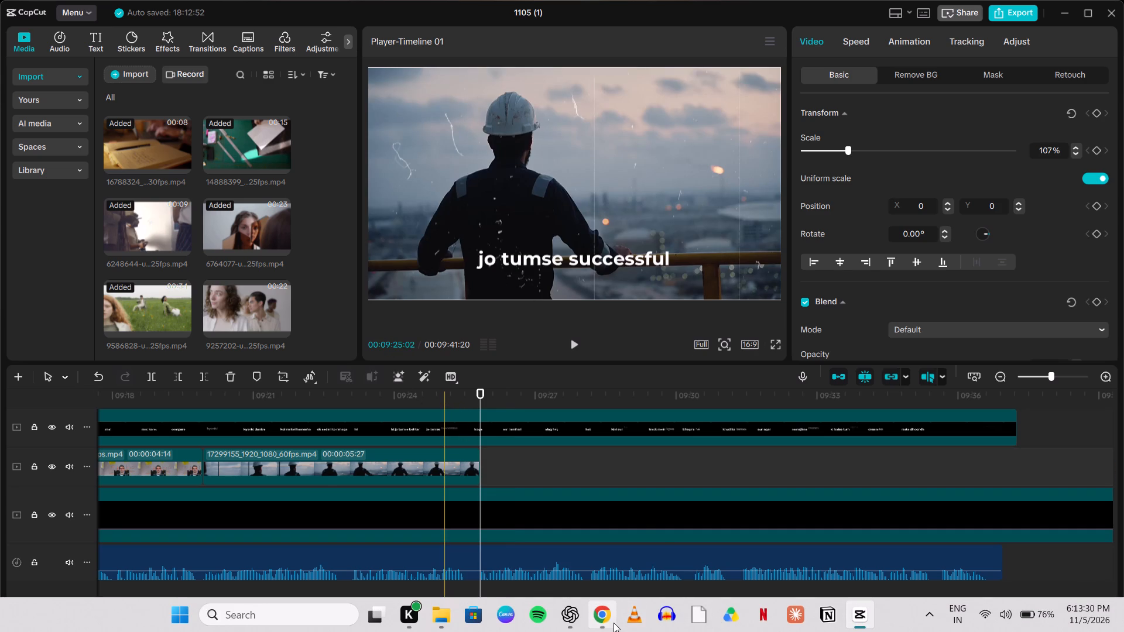
In Chrome, examine Pexels' "different people lifestyles" video results for a replacement clip showing different people.
{"action": "left_click", "coordinate": [601, 623]}
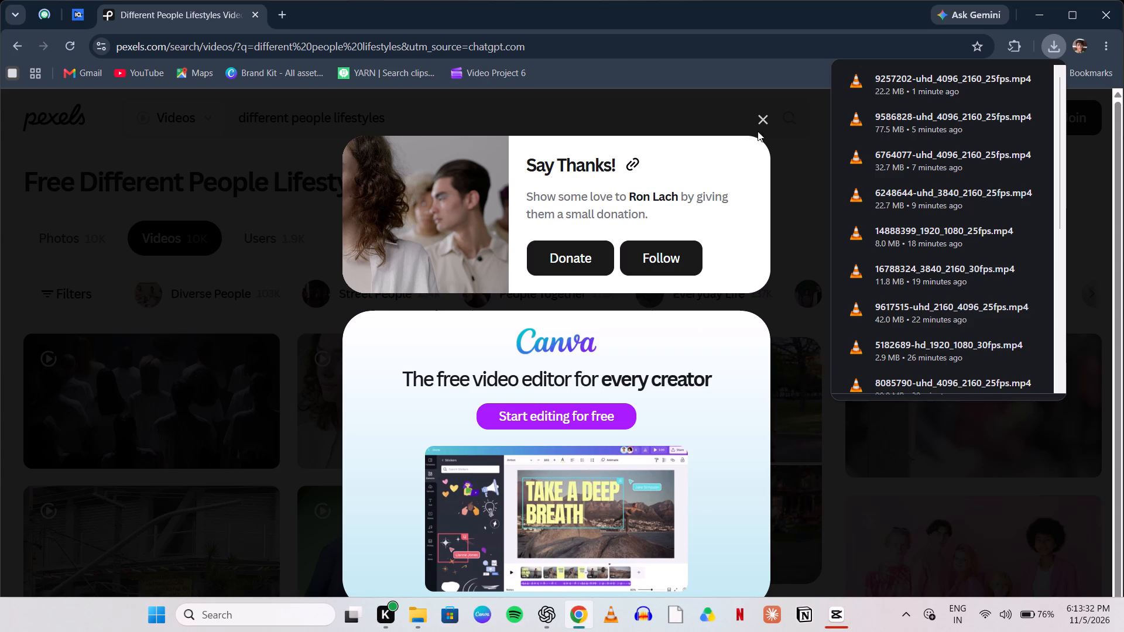
{"action": "left_click", "coordinate": [761, 118]}
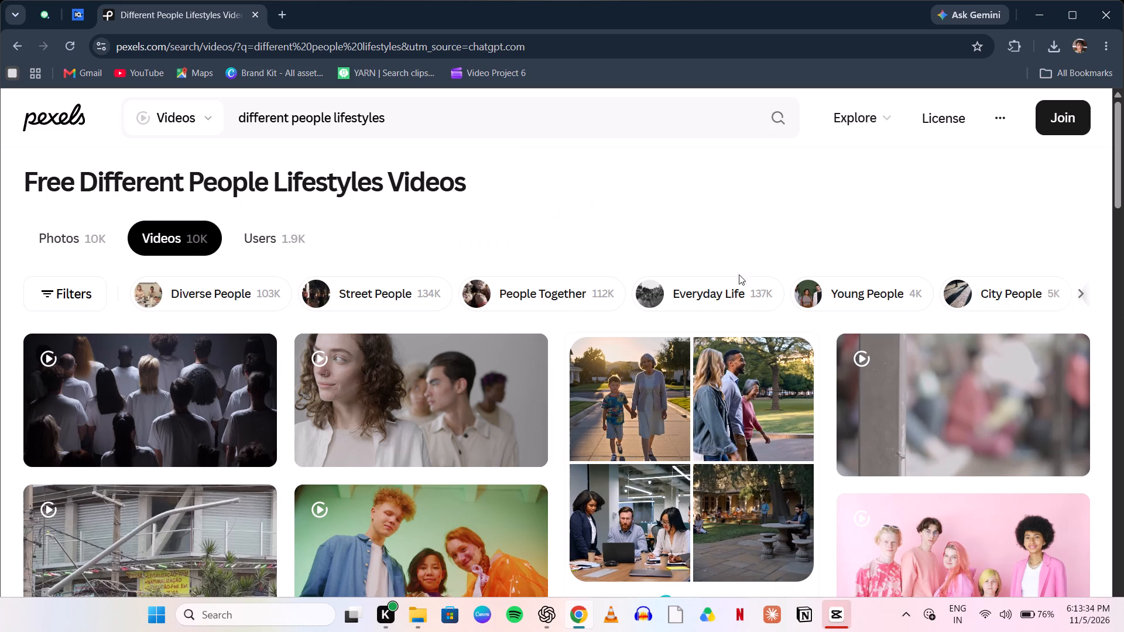
{"action": "scroll", "coordinate": [878, 412], "scroll_direction": "down", "scroll_amount": 3}
{"action": "scroll", "coordinate": [424, 490], "scroll_direction": "down", "scroll_amount": 2}
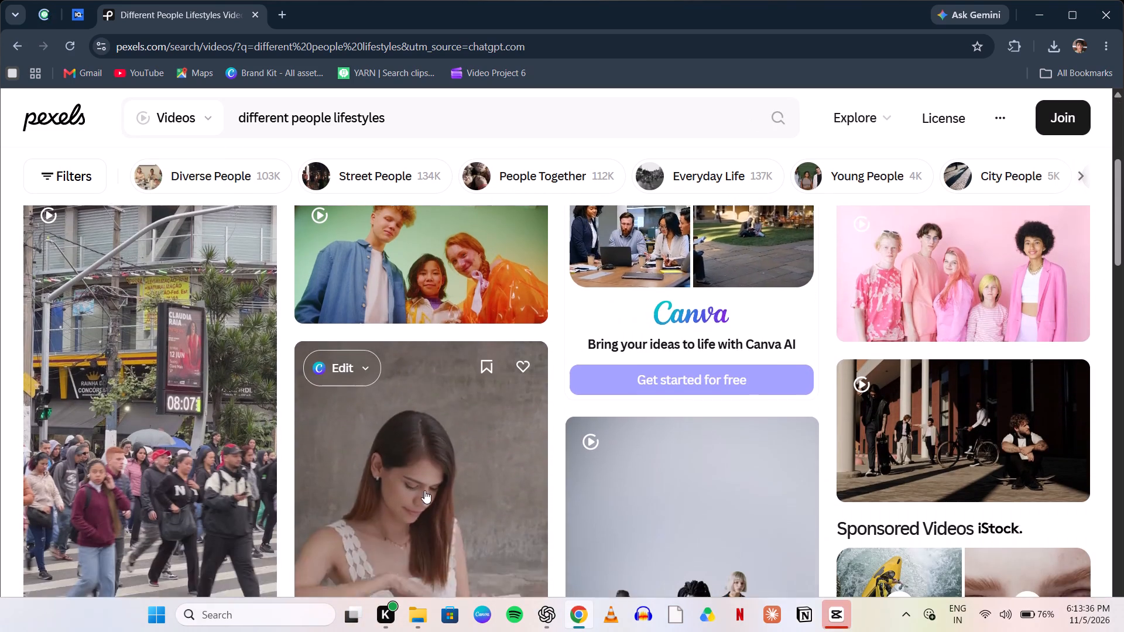
{"action": "scroll", "coordinate": [424, 490], "scroll_direction": "down", "scroll_amount": 1}
{"action": "scroll", "coordinate": [489, 456], "scroll_direction": "down", "scroll_amount": 6}
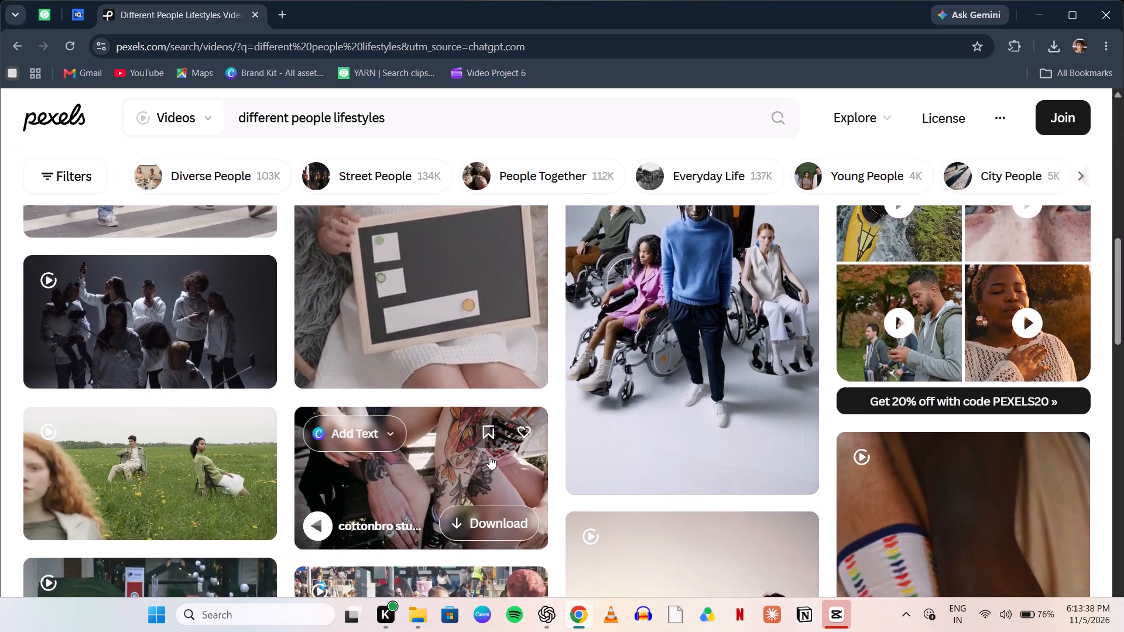
{"action": "scroll", "coordinate": [489, 456], "scroll_direction": "down", "scroll_amount": 3}
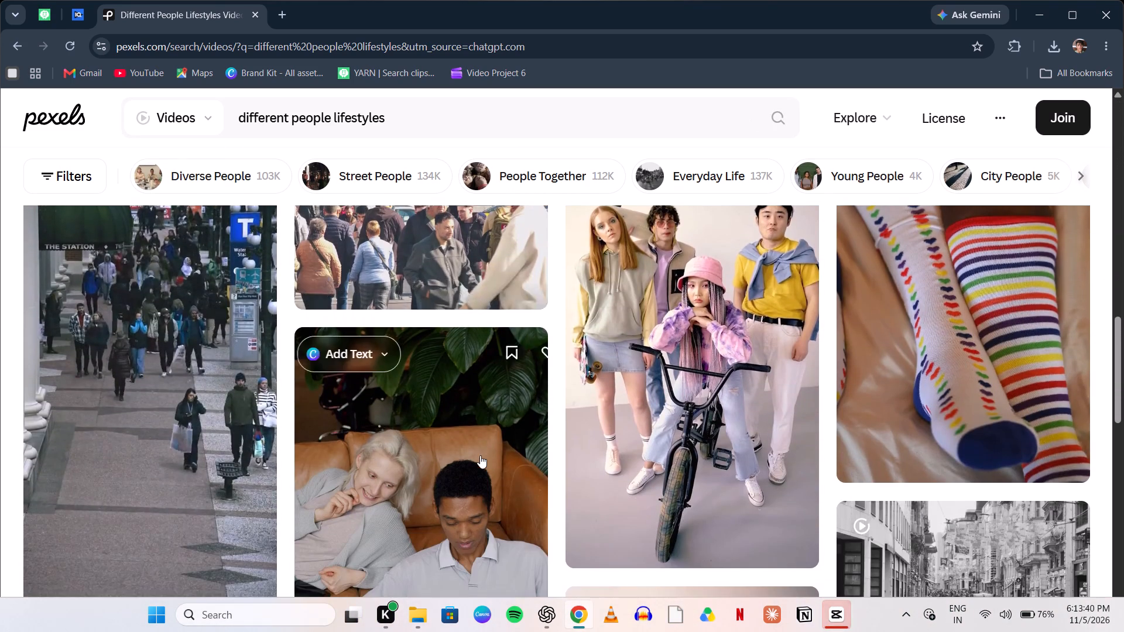
{"action": "scroll", "coordinate": [480, 455], "scroll_direction": "down", "scroll_amount": 5}
{"action": "scroll", "coordinate": [480, 455], "scroll_direction": "up", "scroll_amount": 2}
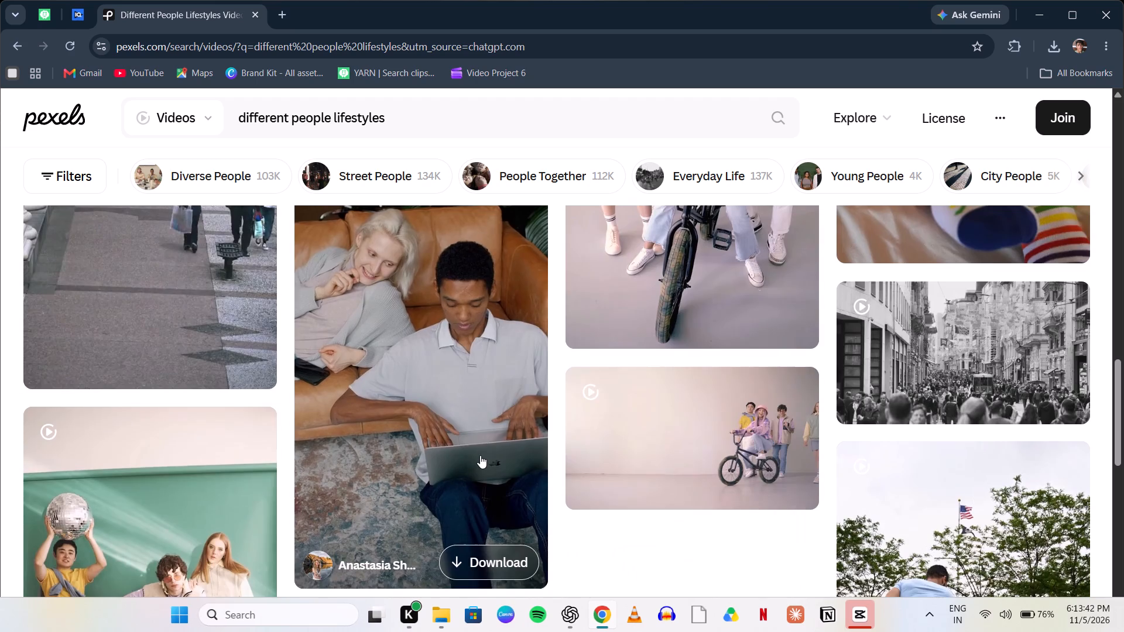
{"action": "scroll", "coordinate": [480, 455], "scroll_direction": "down", "scroll_amount": 4}
{"action": "scroll", "coordinate": [480, 455], "scroll_direction": "up", "scroll_amount": 4}
{"action": "scroll", "coordinate": [480, 455], "scroll_direction": "down", "scroll_amount": 15}
{"action": "scroll", "coordinate": [480, 455], "scroll_direction": "up", "scroll_amount": 5}
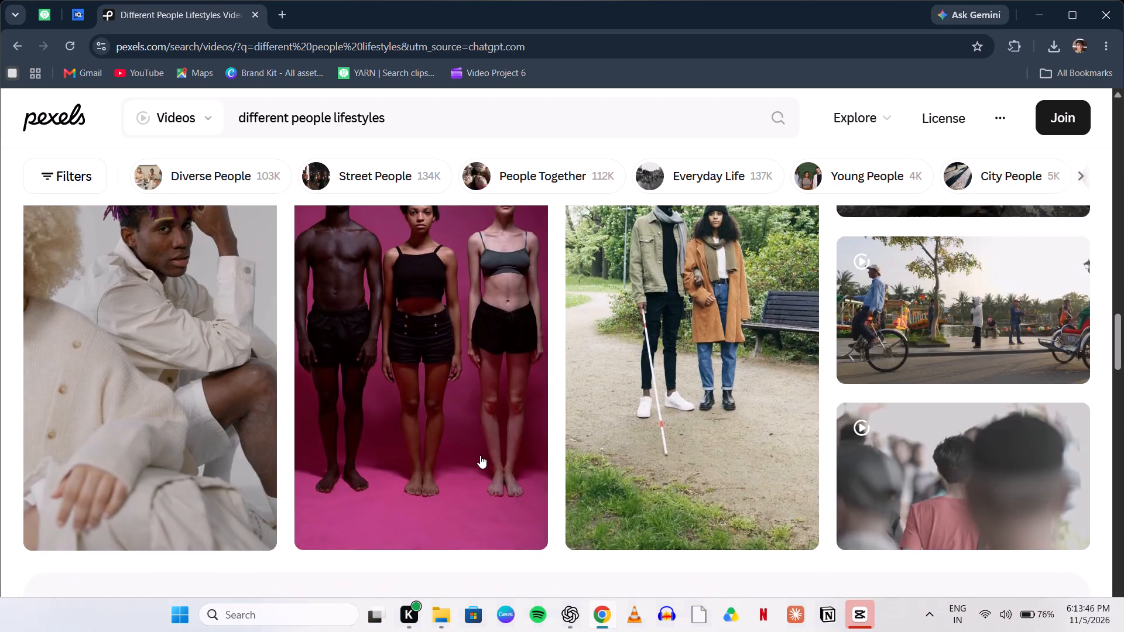
{"action": "scroll", "coordinate": [480, 455], "scroll_direction": "up", "scroll_amount": 3}
{"action": "scroll", "coordinate": [976, 364], "scroll_direction": "up", "scroll_amount": 8}
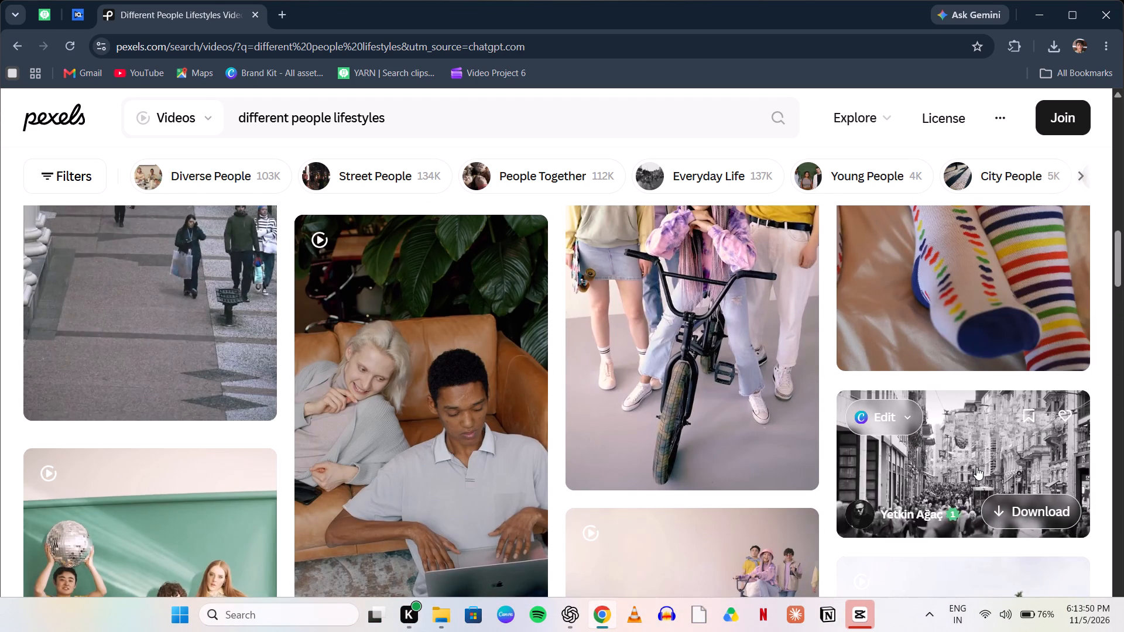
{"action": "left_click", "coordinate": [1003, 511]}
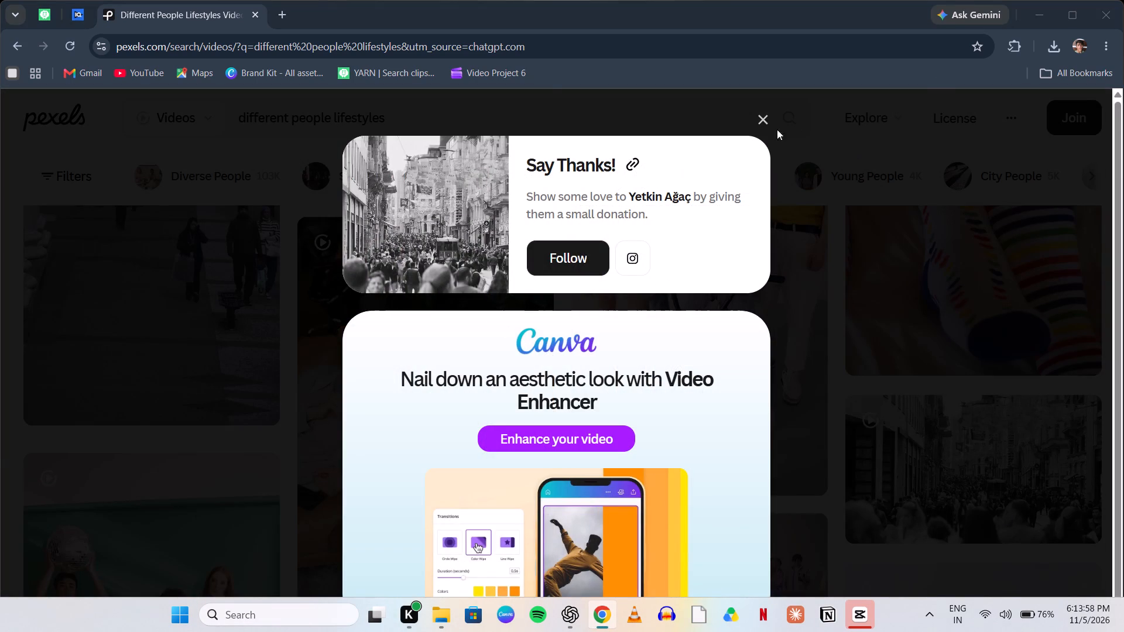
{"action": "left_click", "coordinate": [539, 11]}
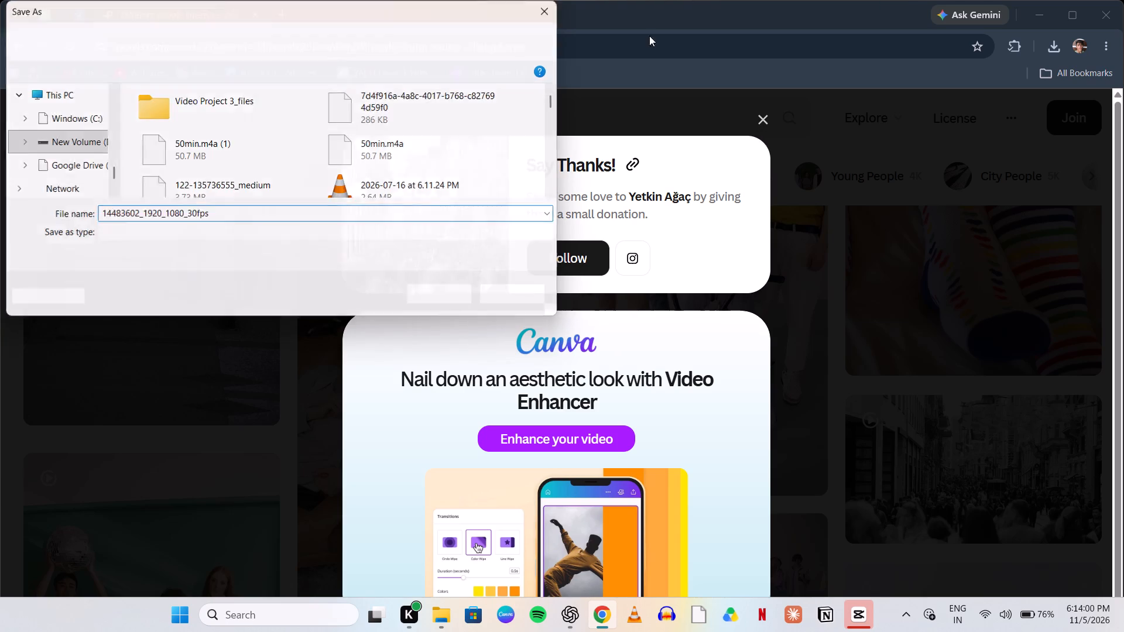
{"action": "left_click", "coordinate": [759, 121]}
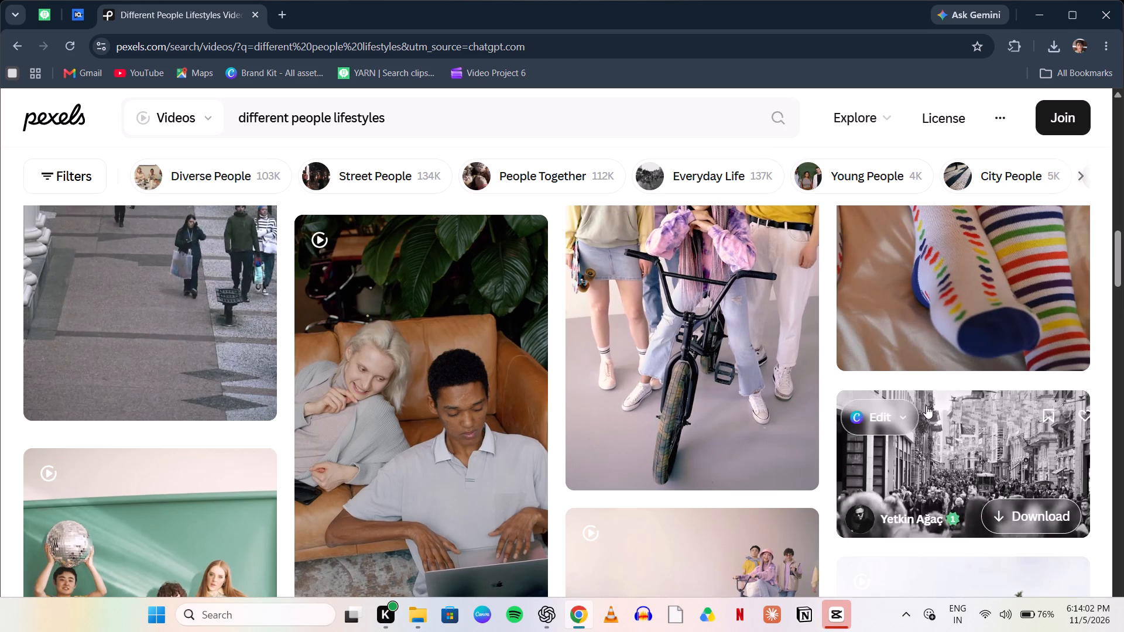
From the related videos of Pexels' black-and-white Istanbul street clip, download the color crowd clip with red market stalls as 15623972_3840_2160_24fps.
{"action": "left_click", "coordinate": [955, 474]}
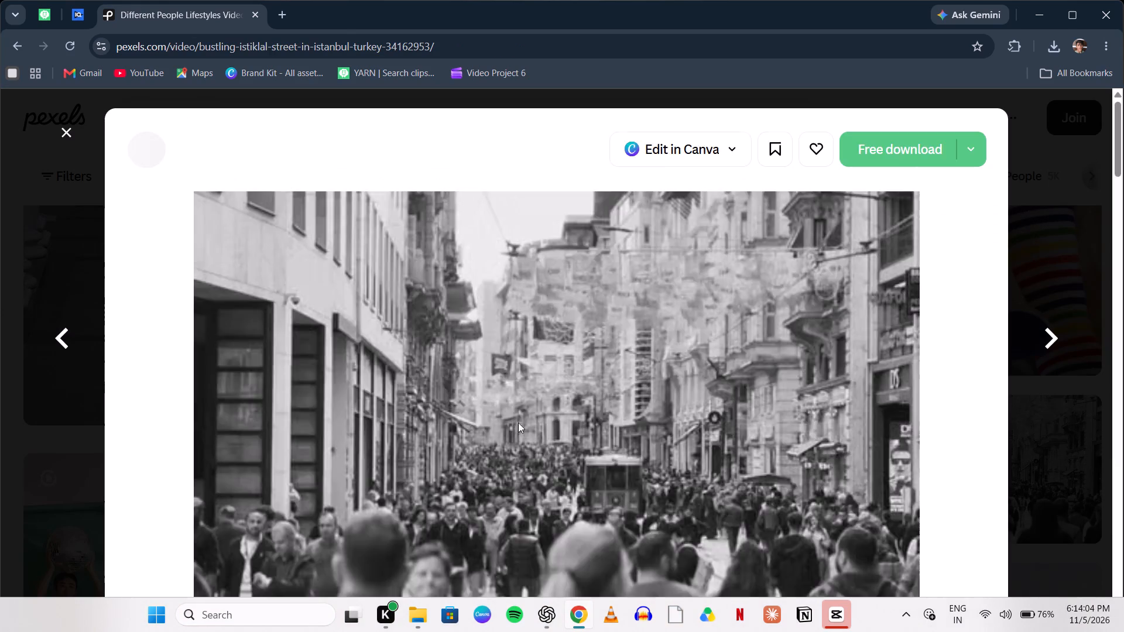
{"action": "scroll", "coordinate": [506, 432], "scroll_direction": "down", "scroll_amount": 10}
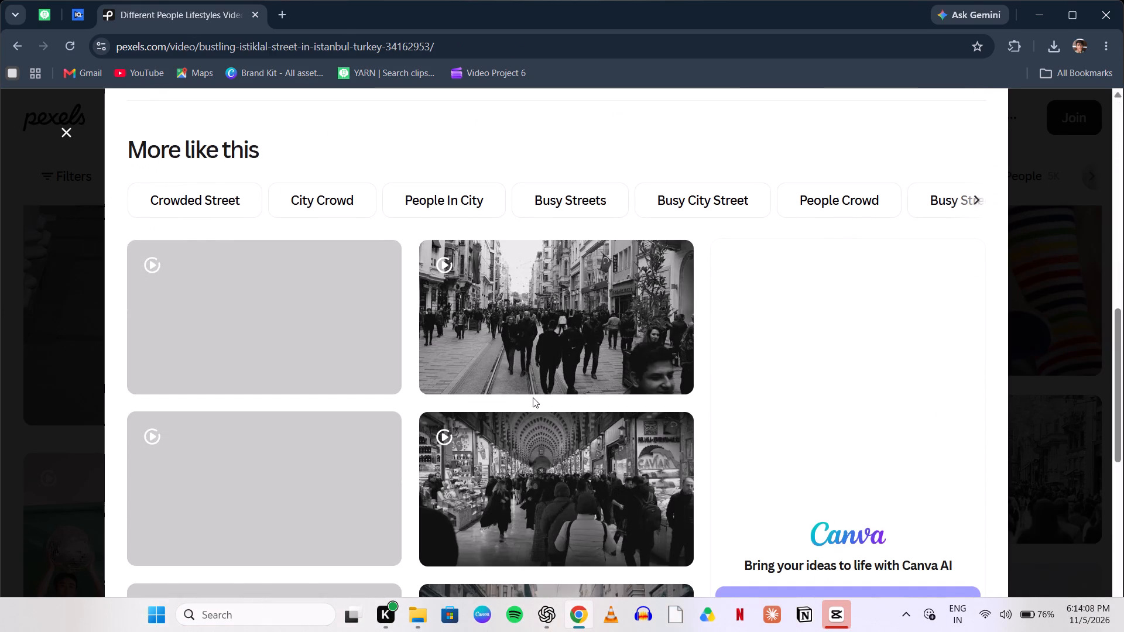
{"action": "scroll", "coordinate": [533, 397], "scroll_direction": "down", "scroll_amount": 8}
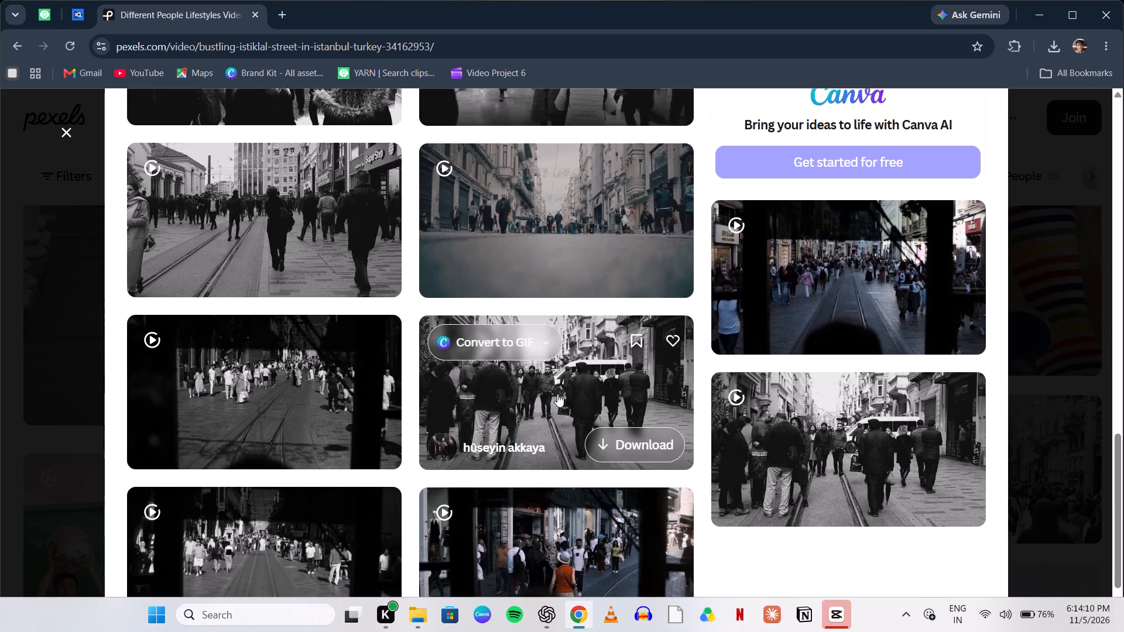
{"action": "scroll", "coordinate": [557, 394], "scroll_direction": "down", "scroll_amount": 1}
{"action": "scroll", "coordinate": [605, 456], "scroll_direction": "down", "scroll_amount": 2}
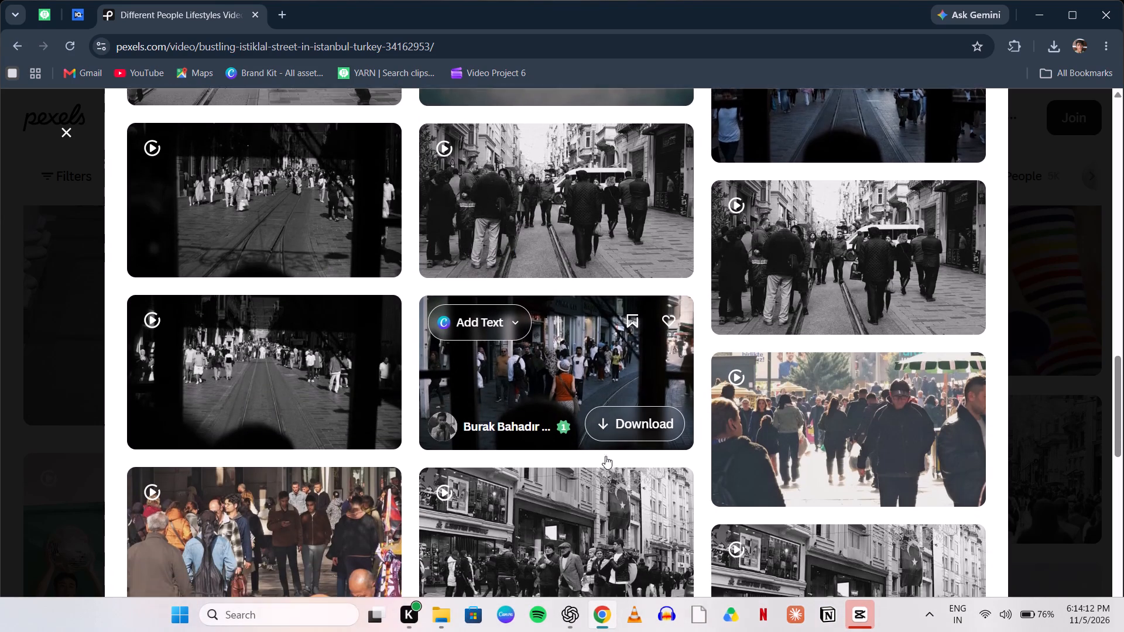
{"action": "scroll", "coordinate": [318, 429], "scroll_direction": "down", "scroll_amount": 3}
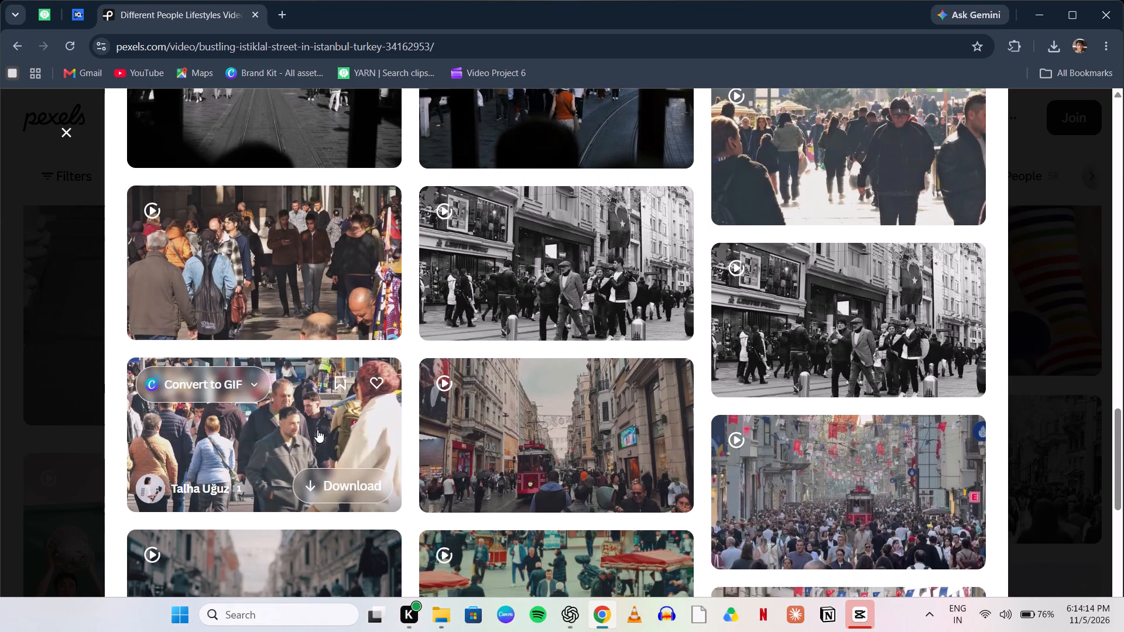
{"action": "scroll", "coordinate": [628, 454], "scroll_direction": "down", "scroll_amount": 3}
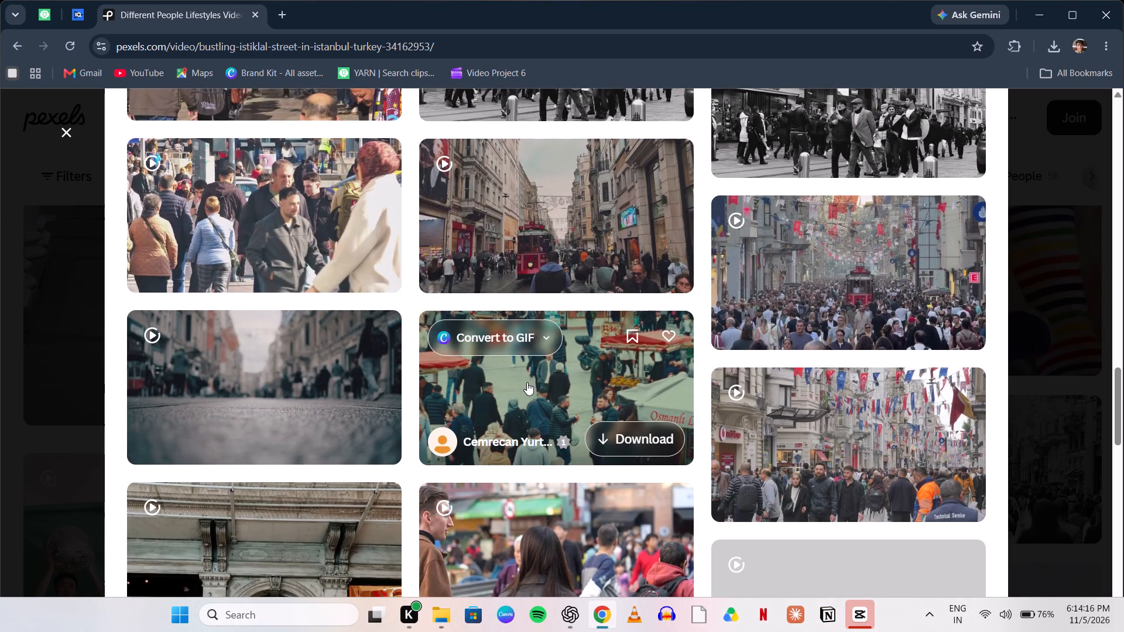
{"action": "left_click", "coordinate": [600, 438]}
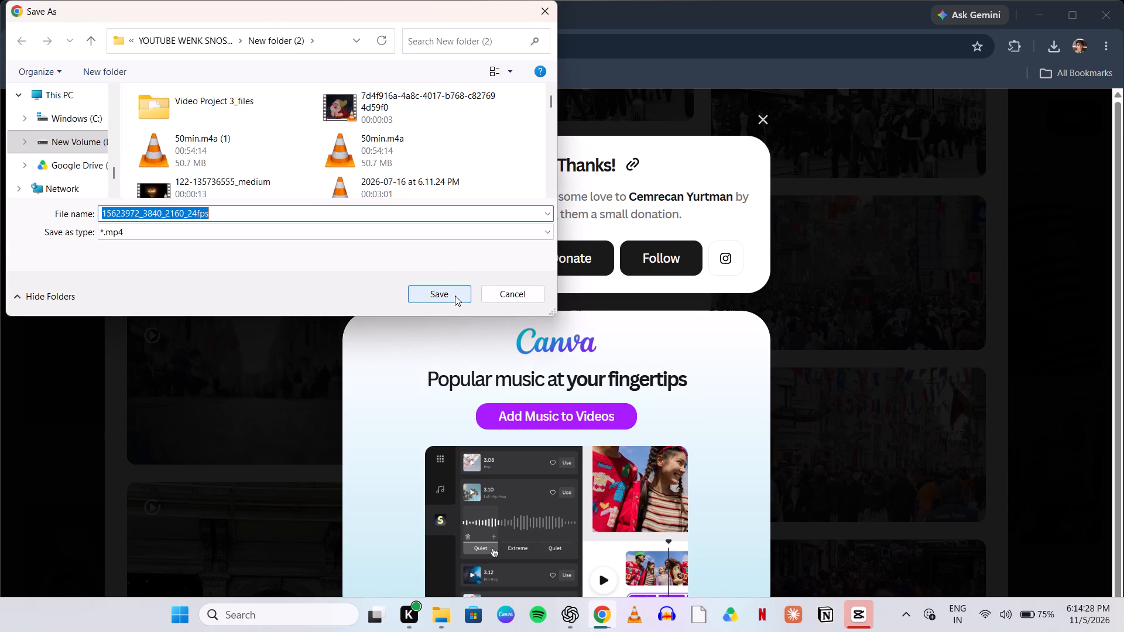
{"action": "left_click", "coordinate": [455, 296]}
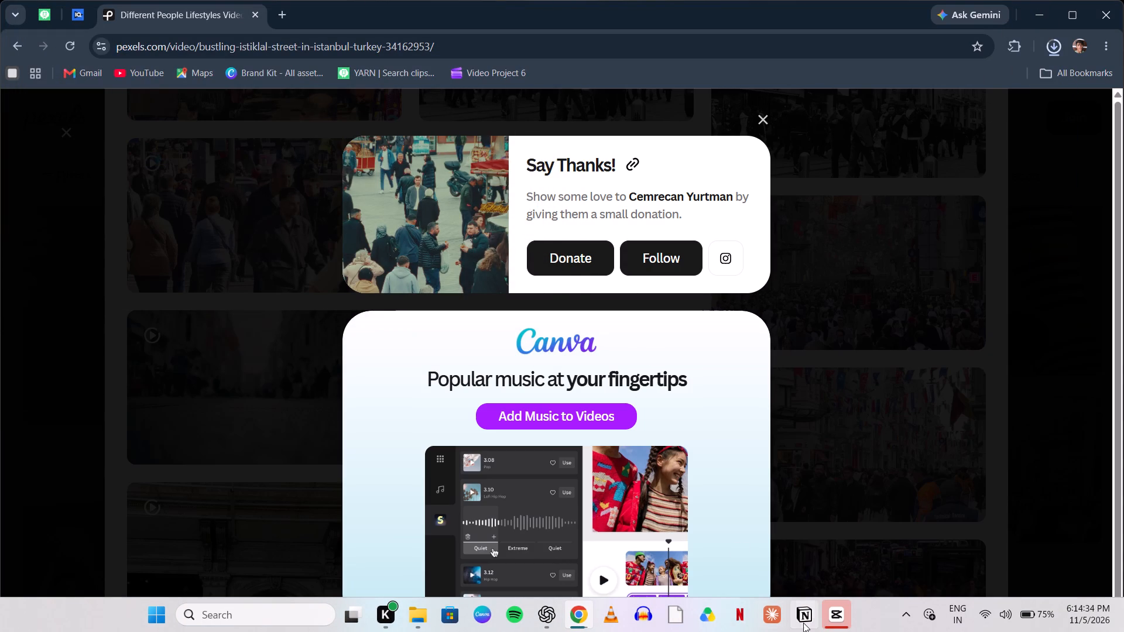
Switch to CapCut and import the downloaded 15623972_3840_2160_24fps clip into the project media.
{"action": "left_click", "coordinate": [832, 624]}
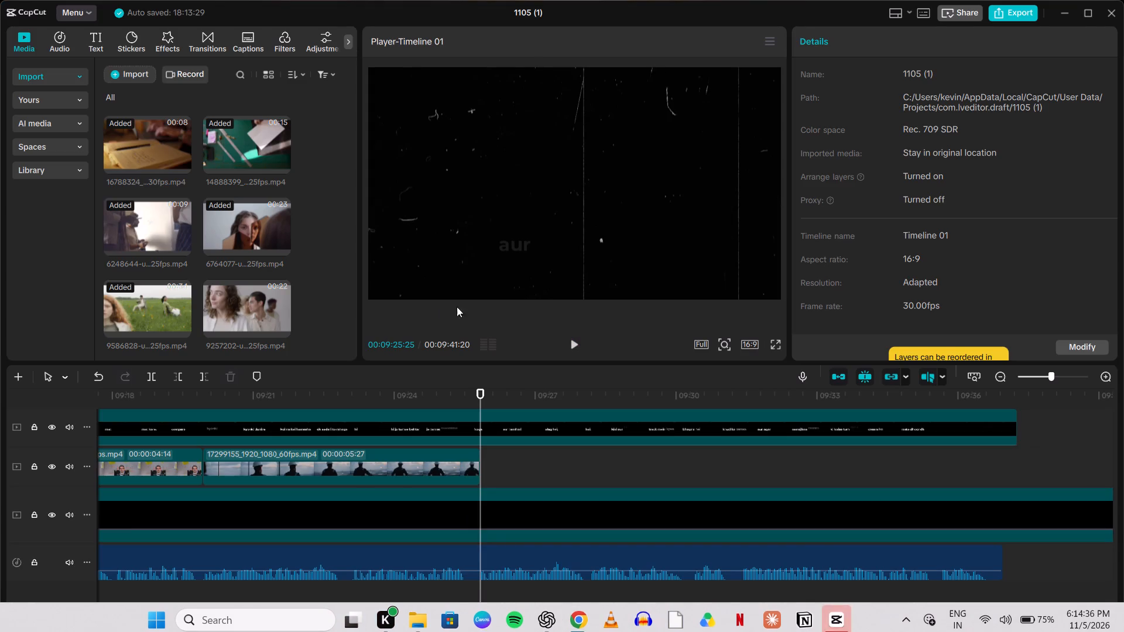
{"action": "left_click", "coordinate": [118, 77]}
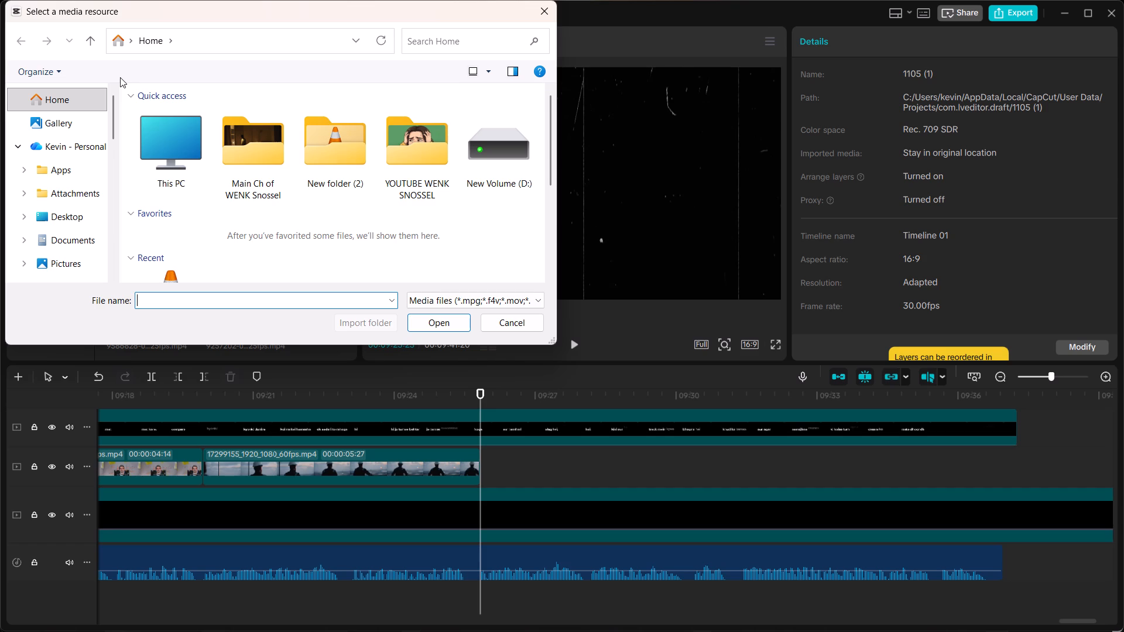
{"action": "scroll", "coordinate": [280, 166], "scroll_direction": "down", "scroll_amount": 2}
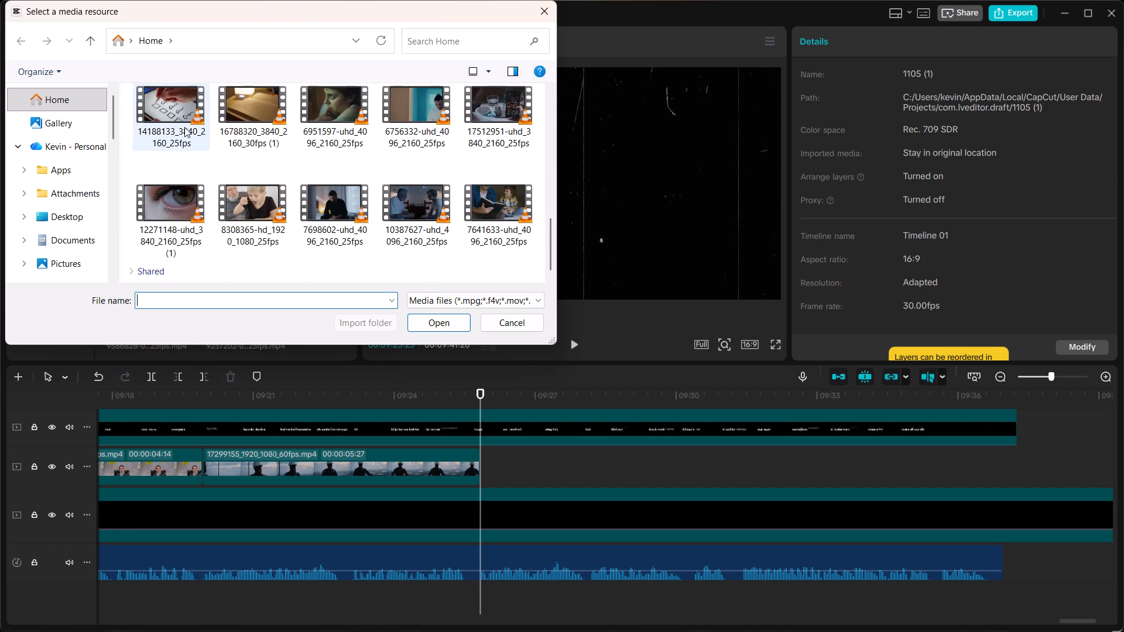
{"action": "scroll", "coordinate": [191, 122], "scroll_direction": "up", "scroll_amount": 3}
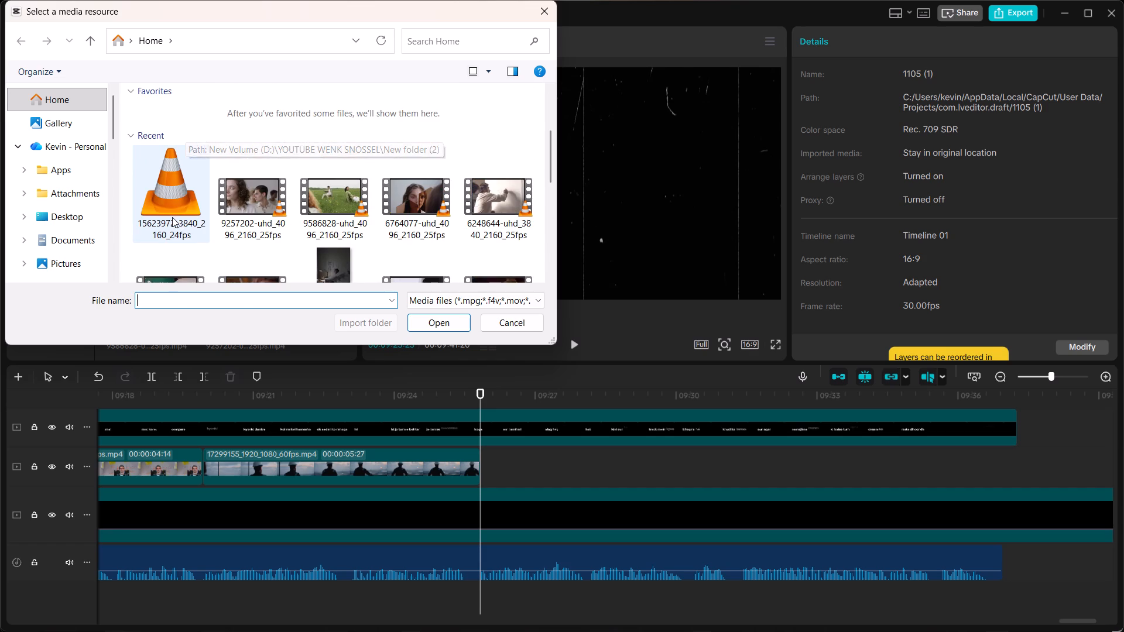
{"action": "left_click", "coordinate": [172, 217]}
{"action": "left_click", "coordinate": [427, 324]}
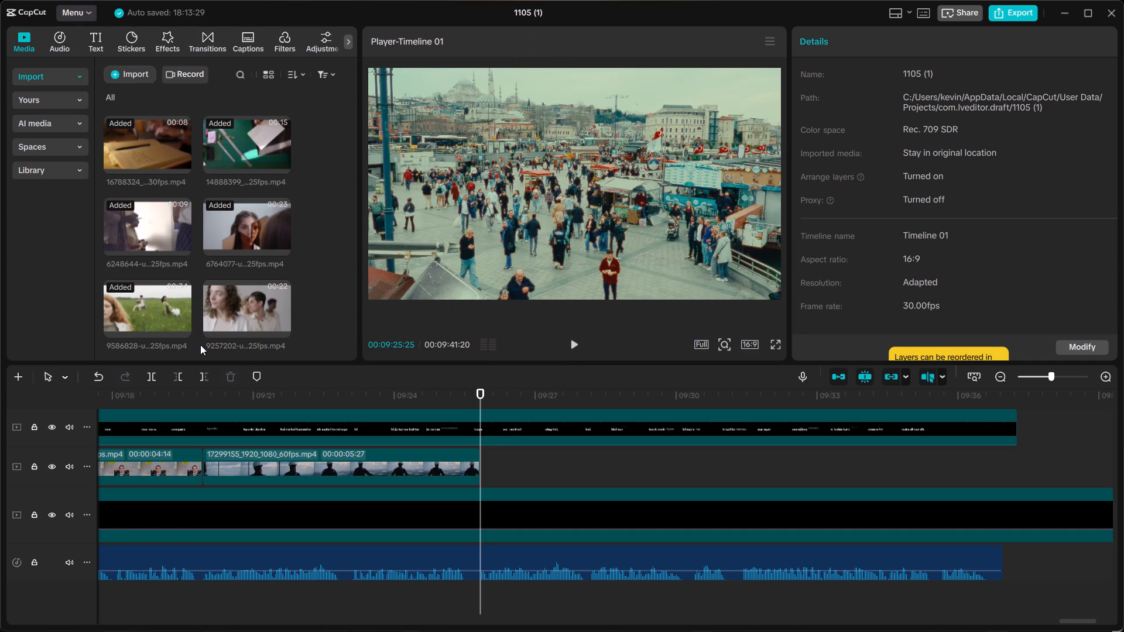
Place the 15623972 crowd clip on the B-roll track at 00:09:25:25, directly after the hard-hat worker clip.
{"action": "scroll", "coordinate": [176, 245], "scroll_direction": "down", "scroll_amount": 15}
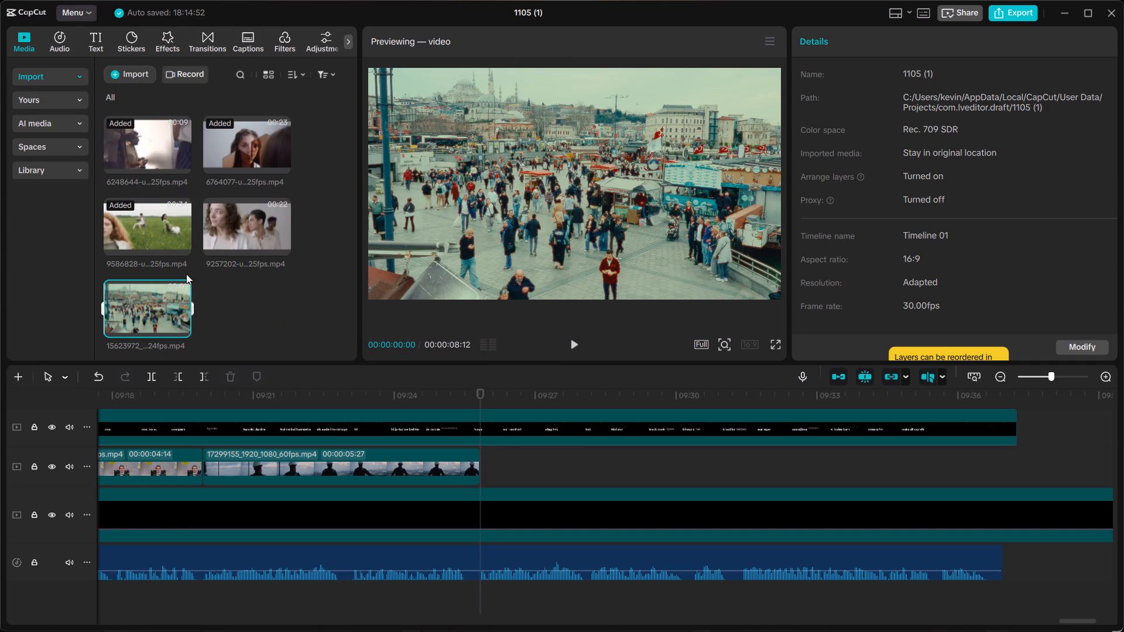
{"action": "left_click_drag", "start_coordinate": [151, 314], "coordinate": [319, 308]}
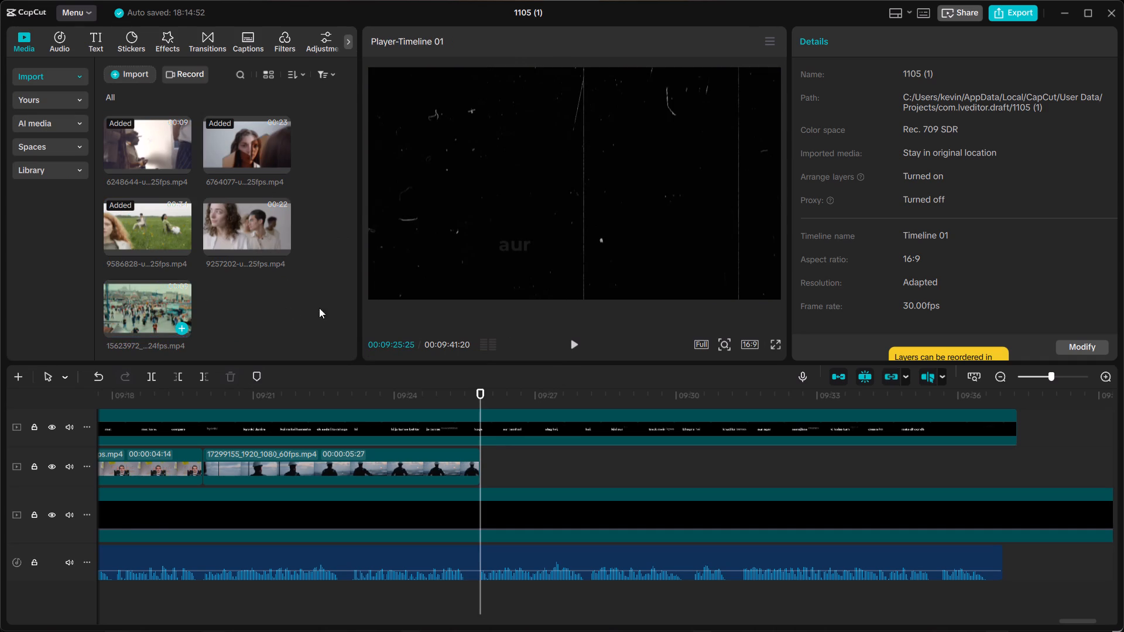
{"action": "left_click_drag", "start_coordinate": [319, 308], "coordinate": [498, 458]}
{"action": "left_click_drag", "start_coordinate": [498, 458], "coordinate": [481, 458]}
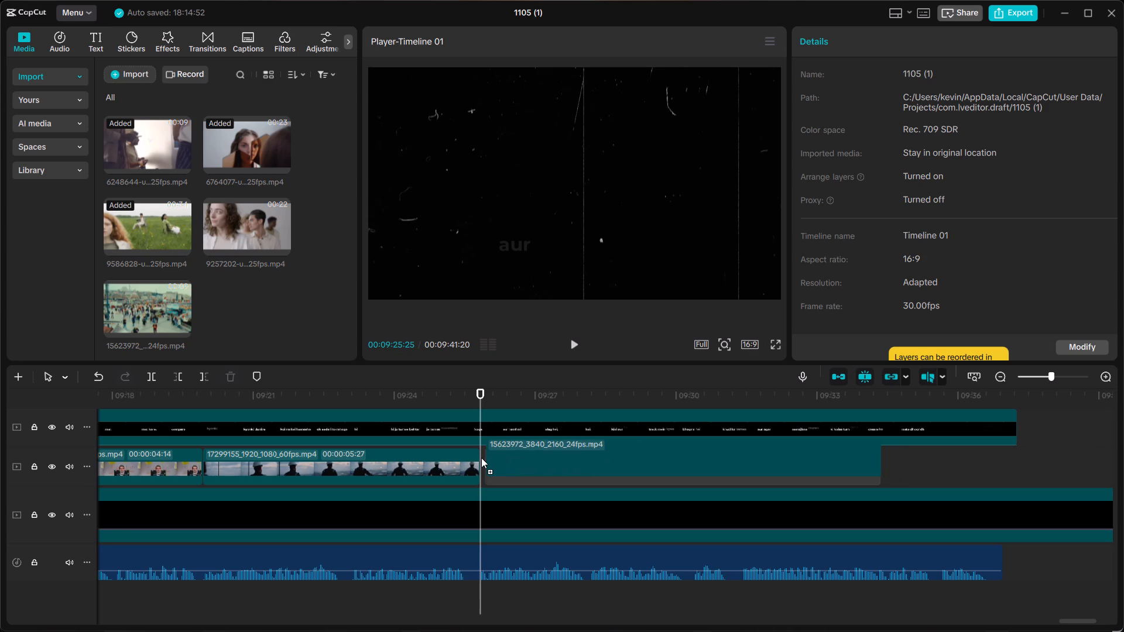
{"action": "left_click_drag", "start_coordinate": [481, 458], "coordinate": [478, 458]}
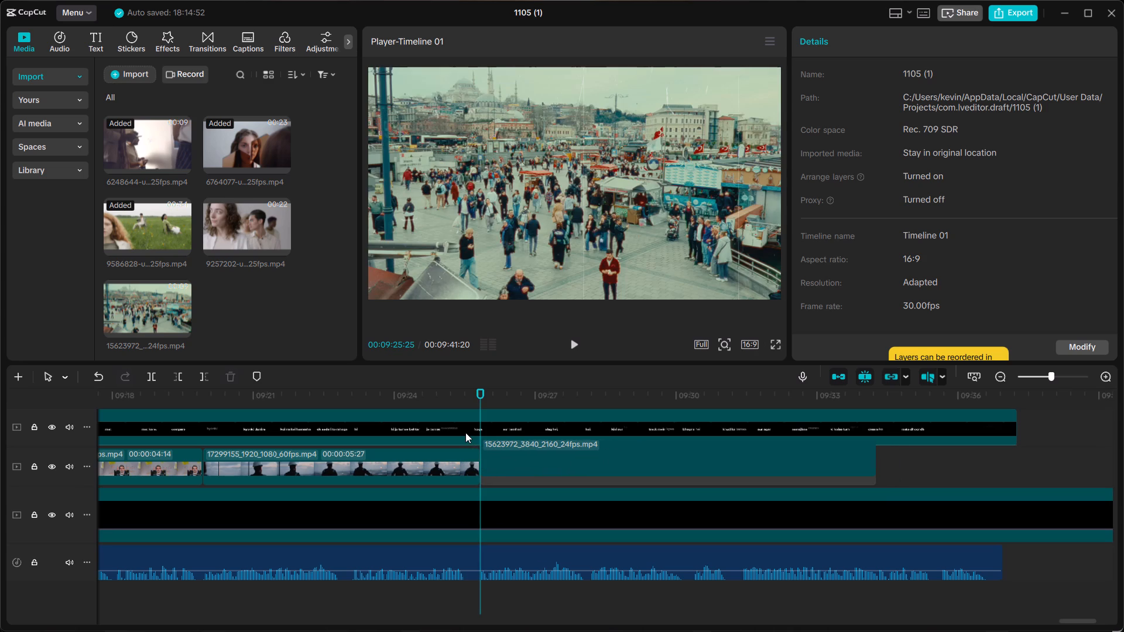
Check the cut from the hard-hat worker clip, then play the crowd clip from 00:09:25:25 past its end against the voiceover.
{"action": "left_click", "coordinate": [457, 393]}
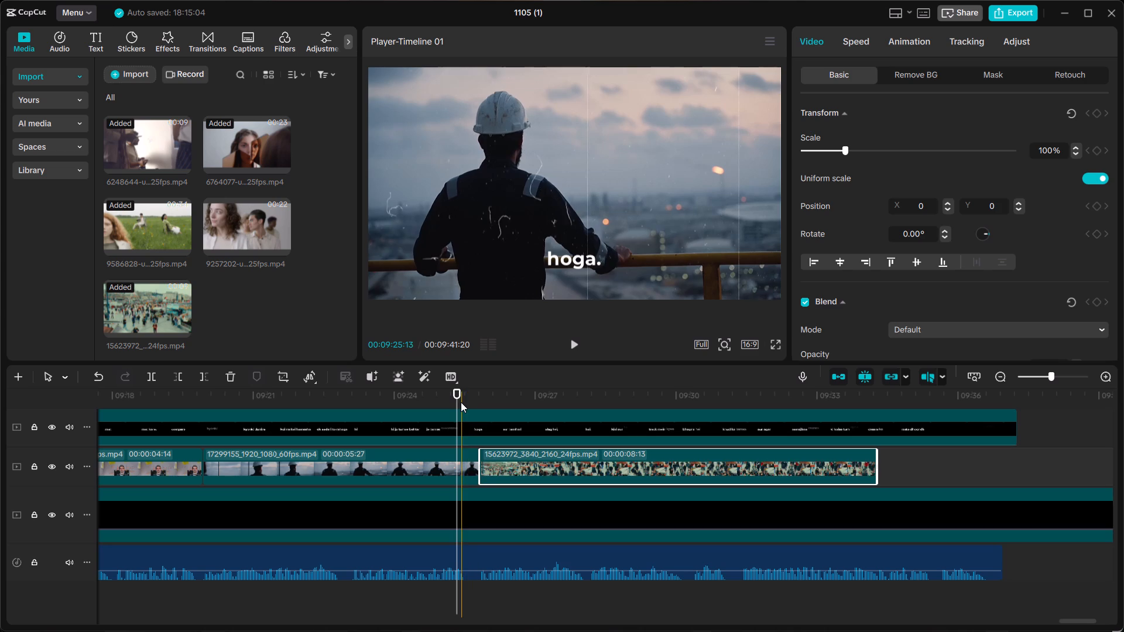
{"action": "left_click", "coordinate": [469, 400]}
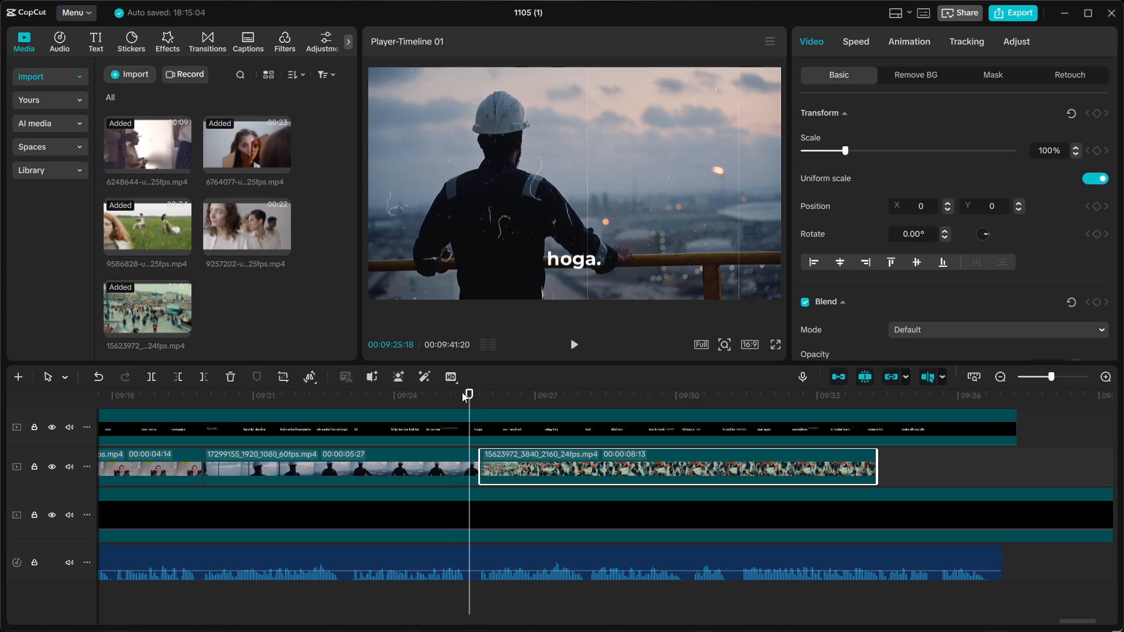
{"action": "left_click", "coordinate": [461, 392]}
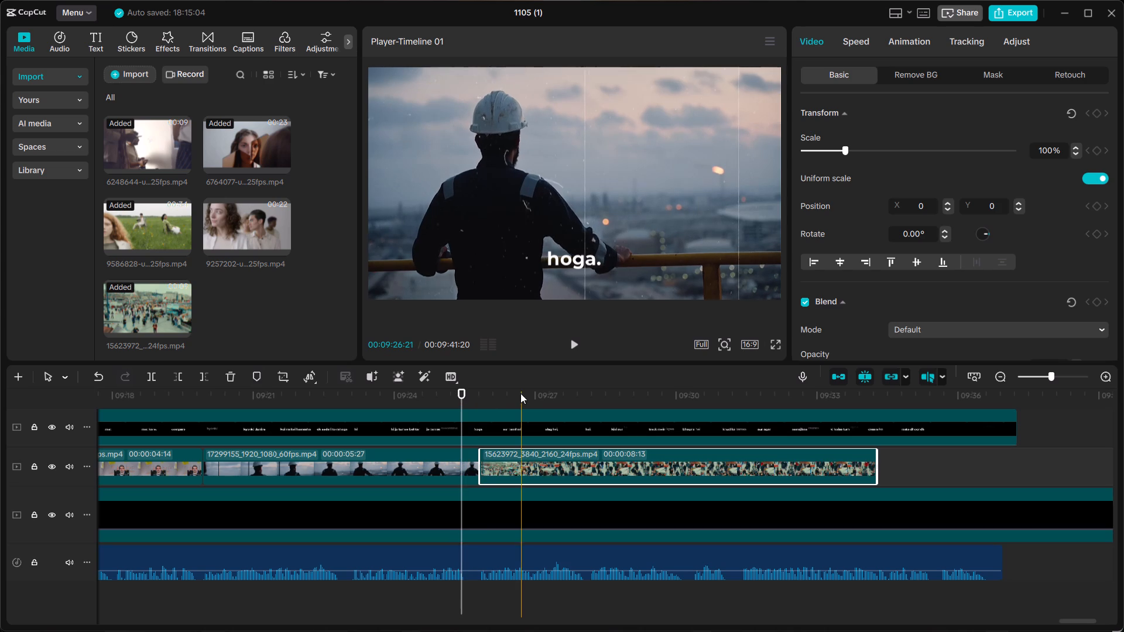
{"action": "left_click", "coordinate": [520, 393]}
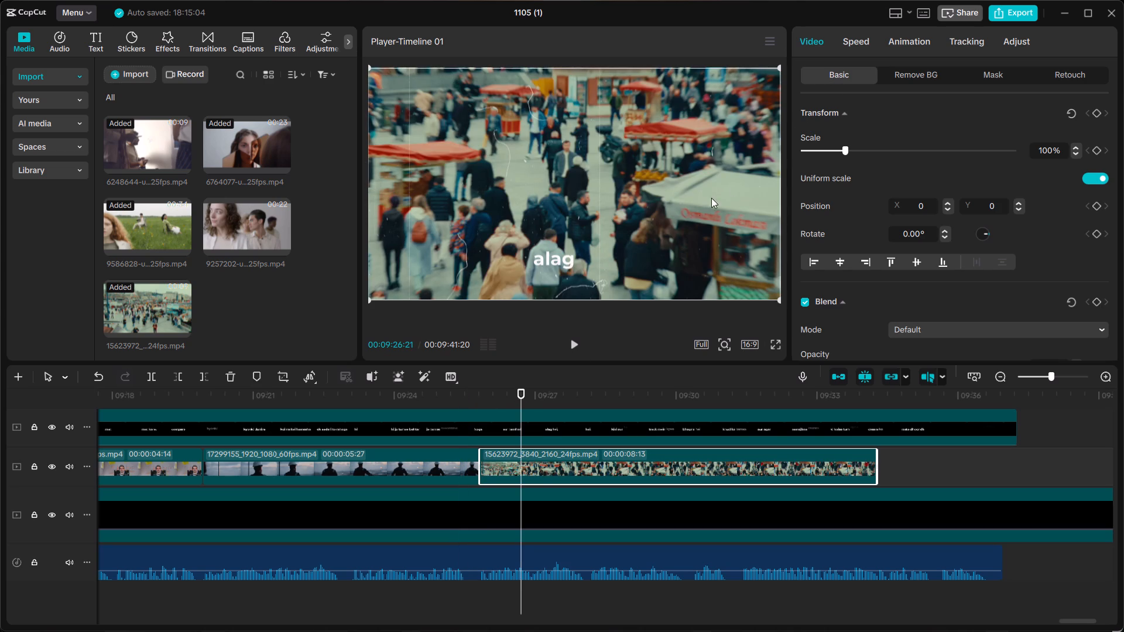
{"action": "left_click", "coordinate": [475, 398]}
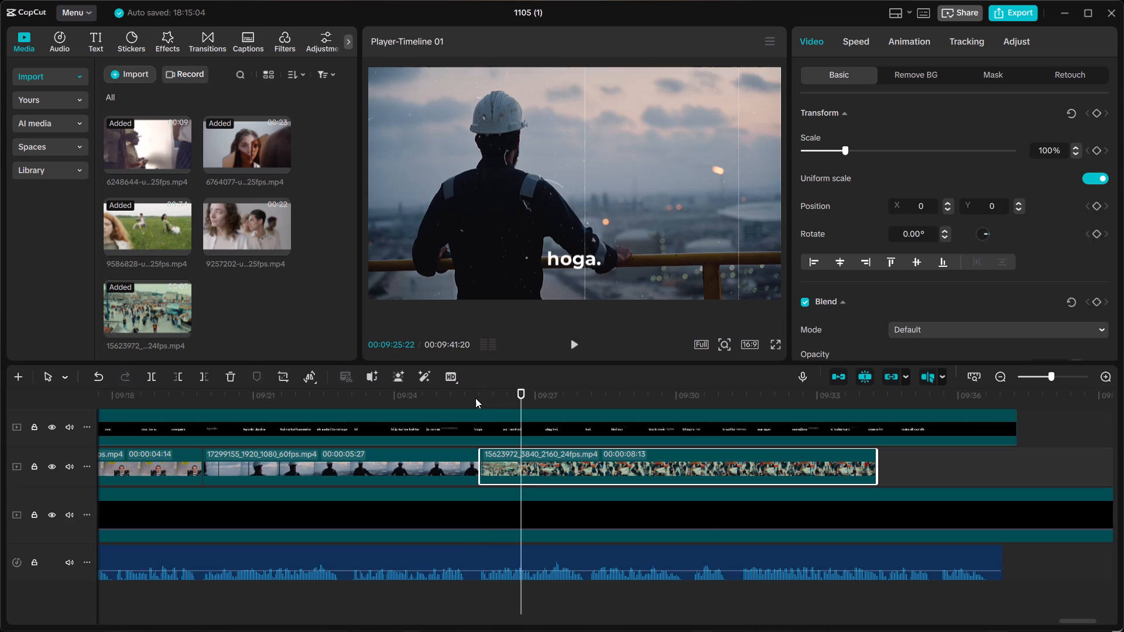
{"action": "left_click", "coordinate": [455, 387]}
{"action": "left_click", "coordinate": [467, 391]}
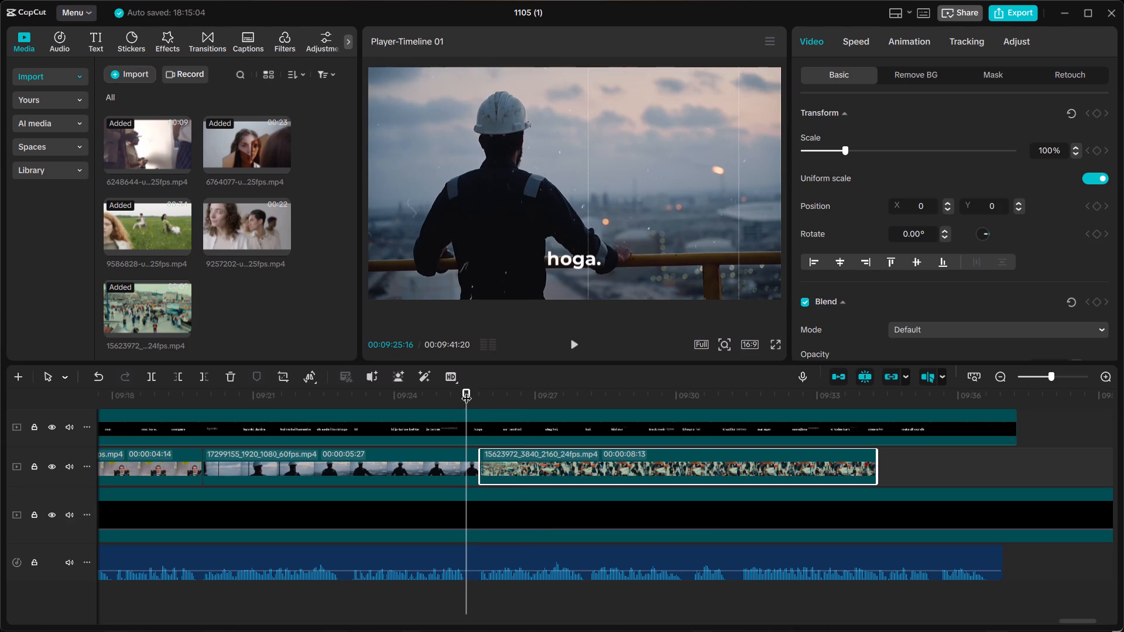
{"action": "left_click", "coordinate": [474, 391]}
{"action": "left_click", "coordinate": [480, 391]}
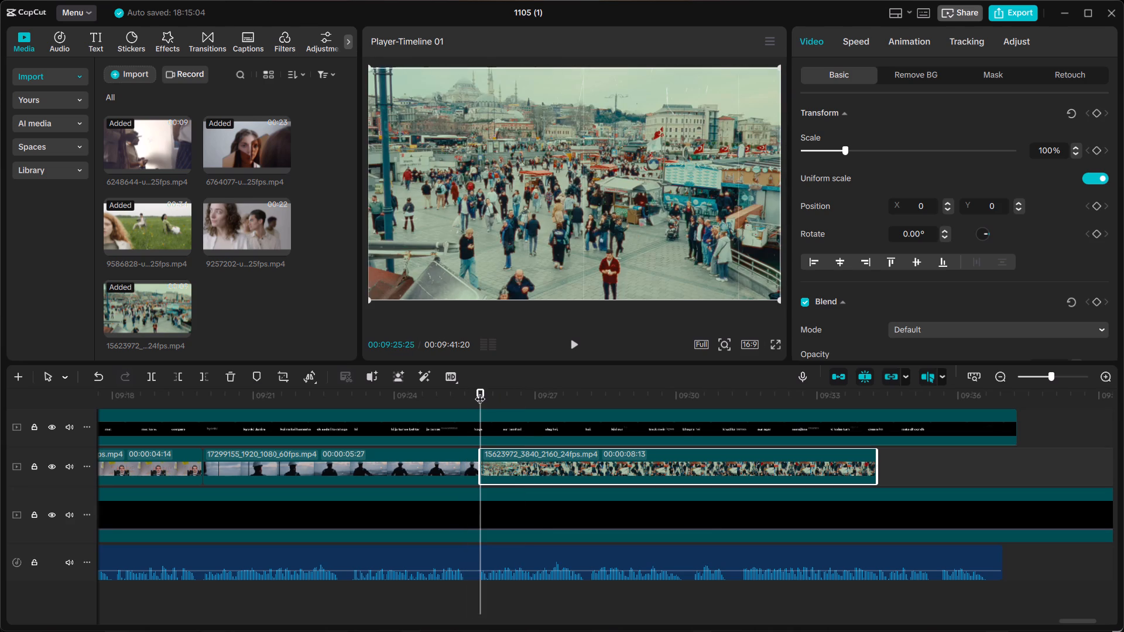
{"action": "key", "text": "space"}
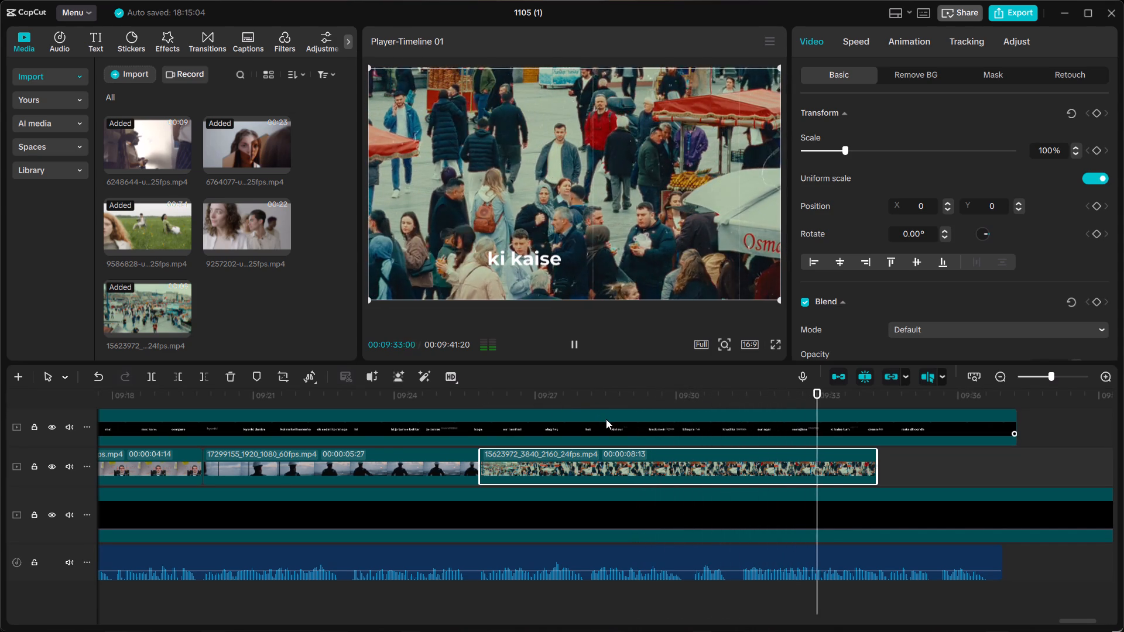
{"action": "scroll", "coordinate": [698, 408], "scroll_direction": "left", "scroll_amount": 1}
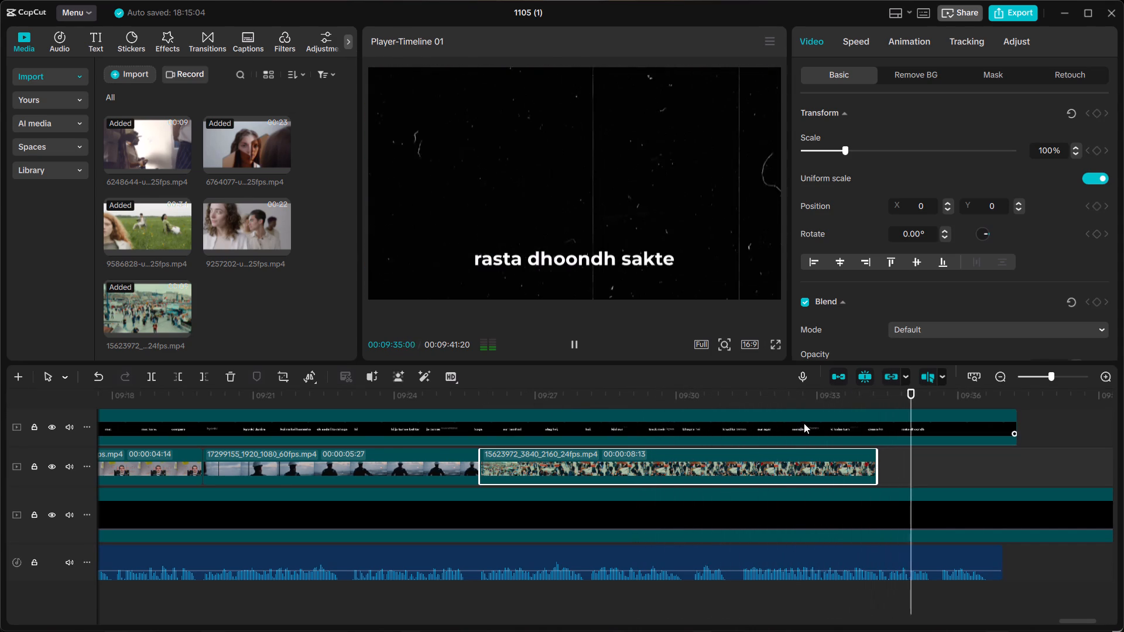
{"action": "key", "text": "space"}
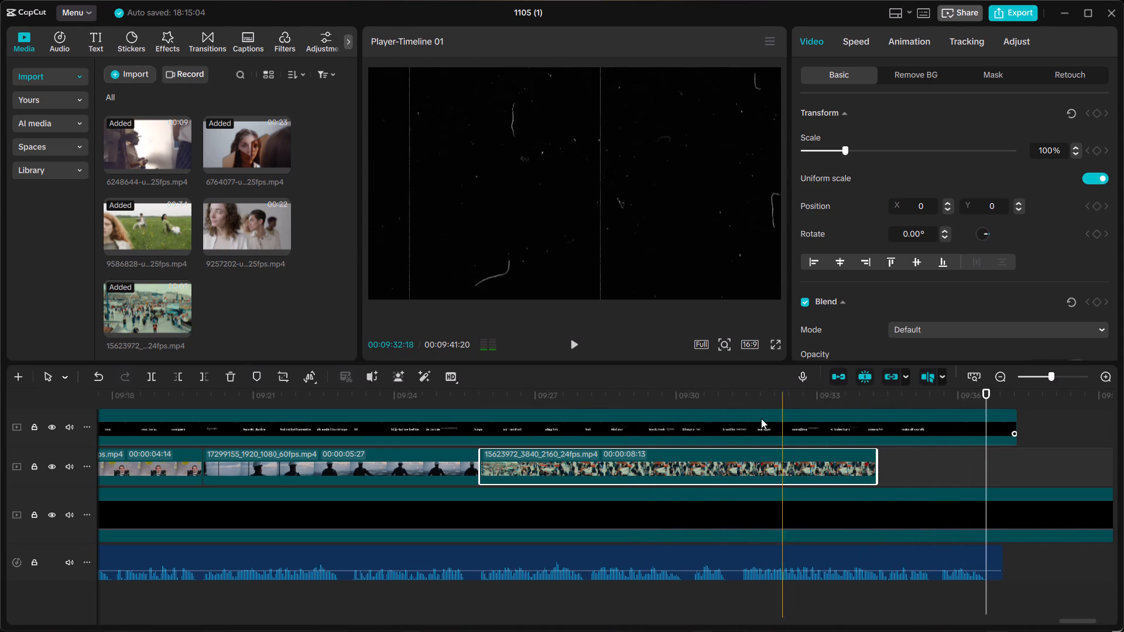
Replay the crowd clip from around 00:09:30 to 00:09:31 to locate where the "aur agar tum yah" line begins.
{"action": "left_click", "coordinate": [739, 406]}
{"action": "key", "text": "space"}
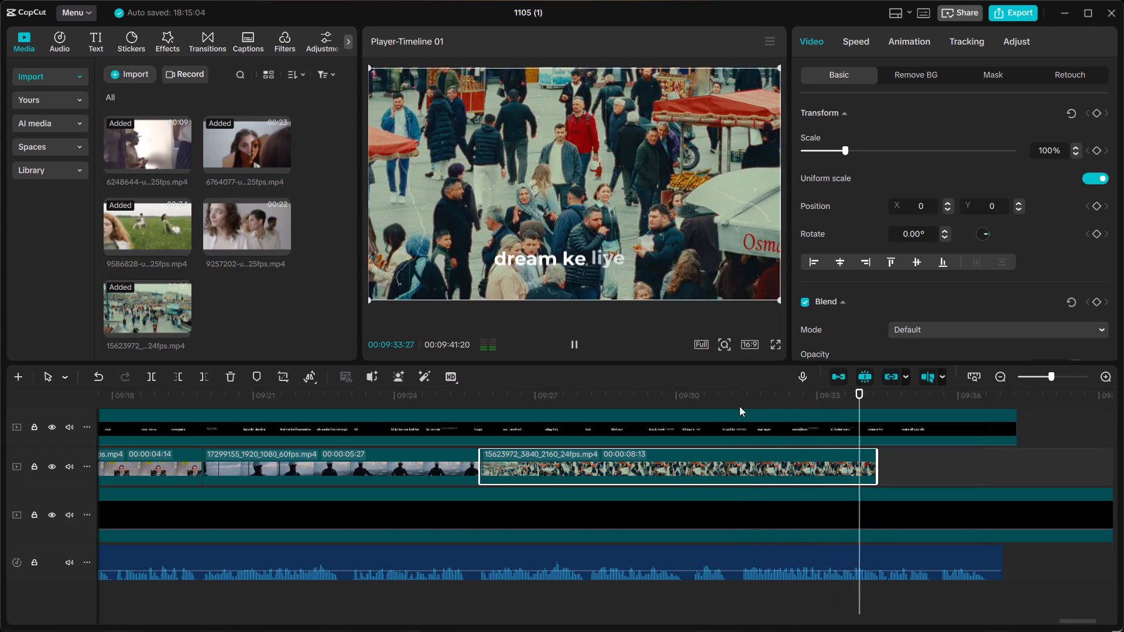
{"action": "key", "text": "space"}
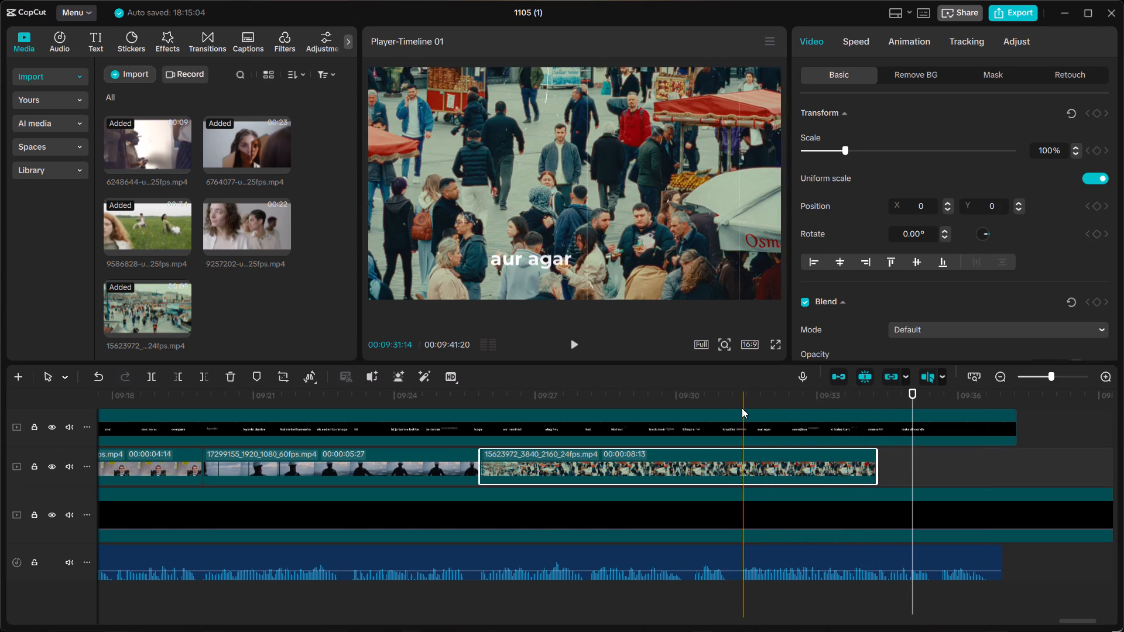
{"action": "left_click", "coordinate": [742, 408]}
{"action": "key", "text": "space"}
{"action": "key", "text": "space"}
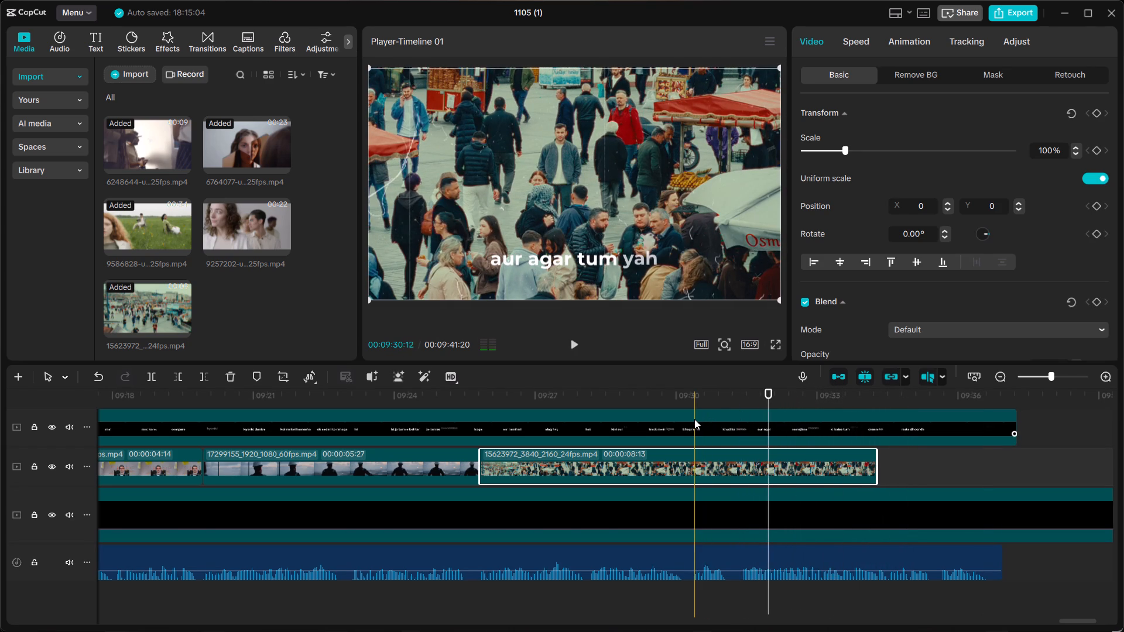
{"action": "left_click", "coordinate": [694, 419]}
{"action": "key", "text": "space"}
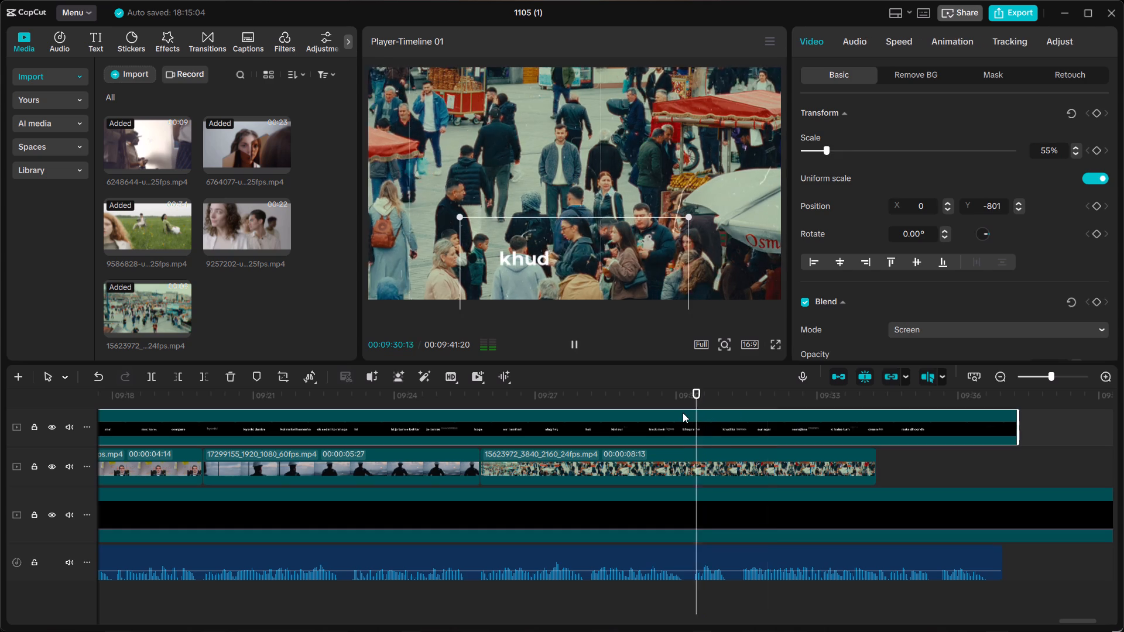
{"action": "key", "text": "space"}
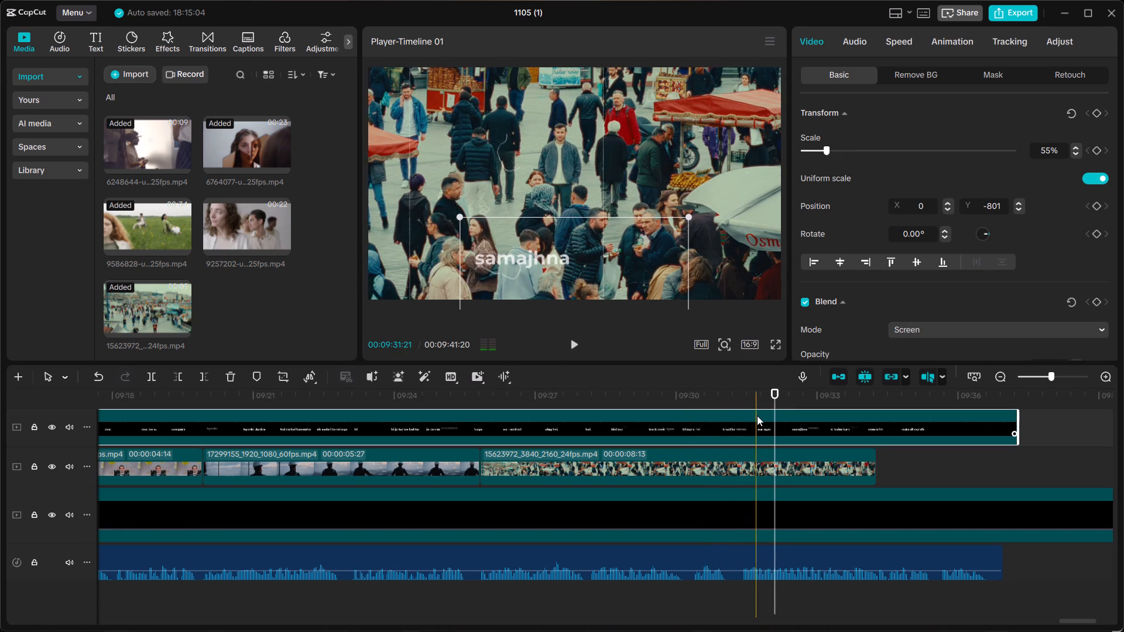
Split the 15623972 crowd clip at 00:09:31:12 and delete the part after the cut.
{"action": "left_click", "coordinate": [742, 411]}
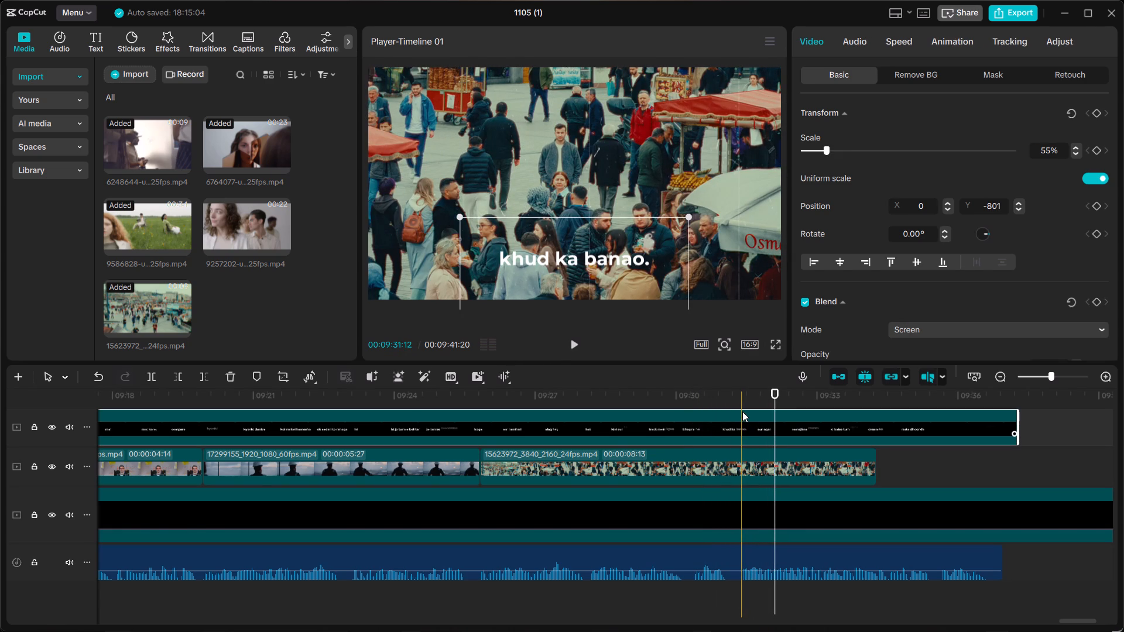
{"action": "left_click", "coordinate": [742, 464]}
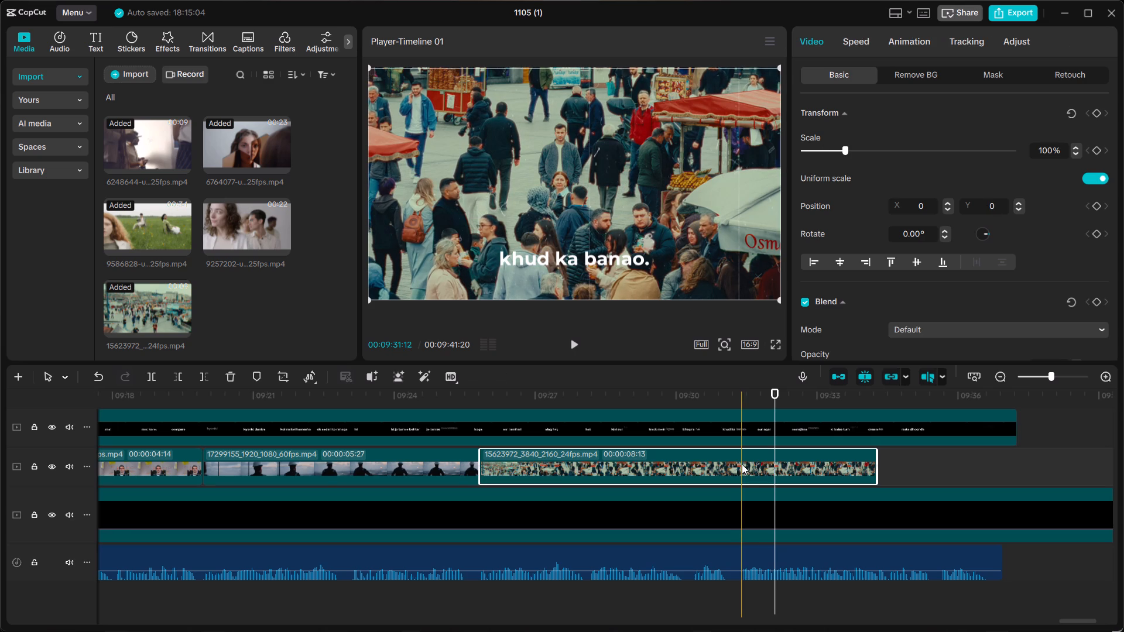
{"action": "key", "text": "ctrl+b"}
{"action": "key", "text": "BackSpace"}
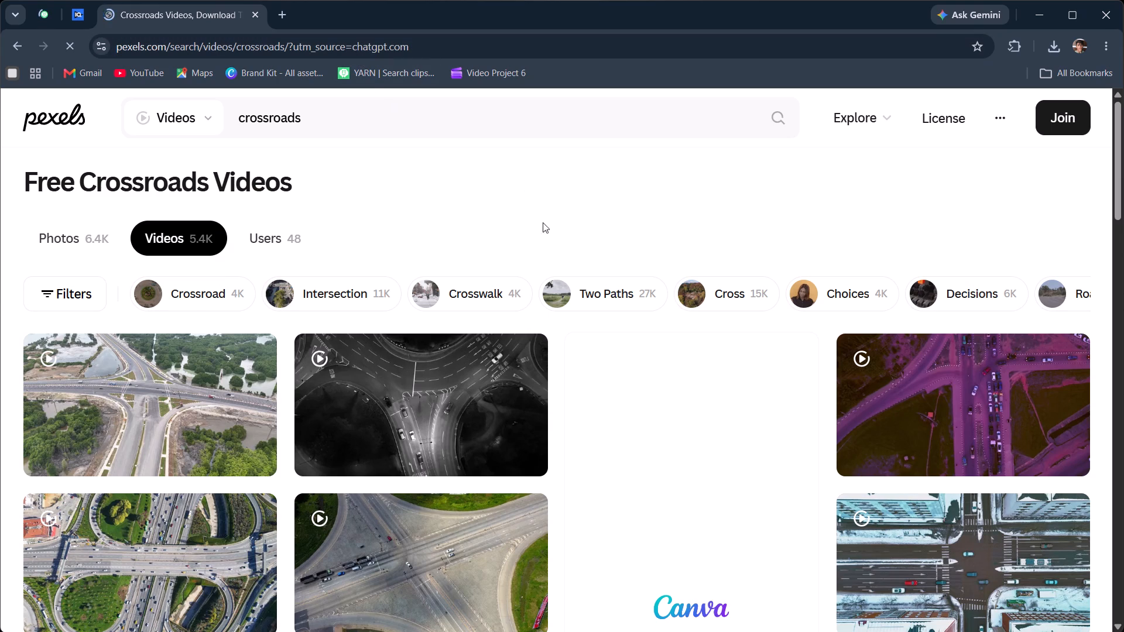
Browse the crossroads videos and download the night traffic time-lapse as 13655721-uhd_3840_2160_25fps into New folder (2).
{"action": "scroll", "coordinate": [643, 232], "scroll_direction": "down", "scroll_amount": 6}
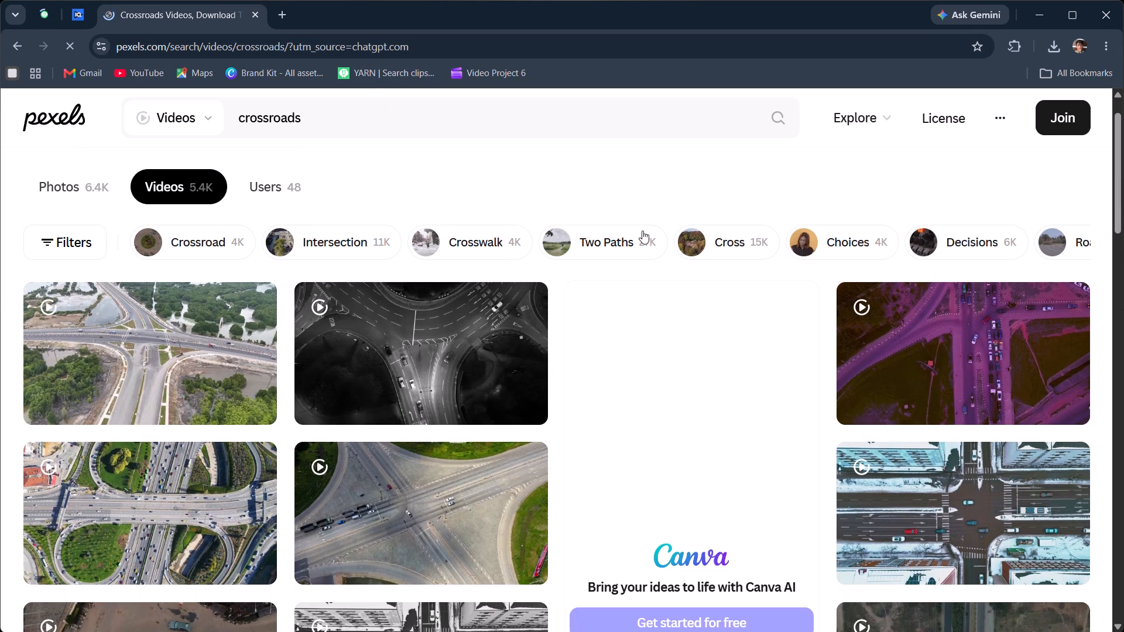
{"action": "scroll", "coordinate": [642, 231], "scroll_direction": "down", "scroll_amount": 5}
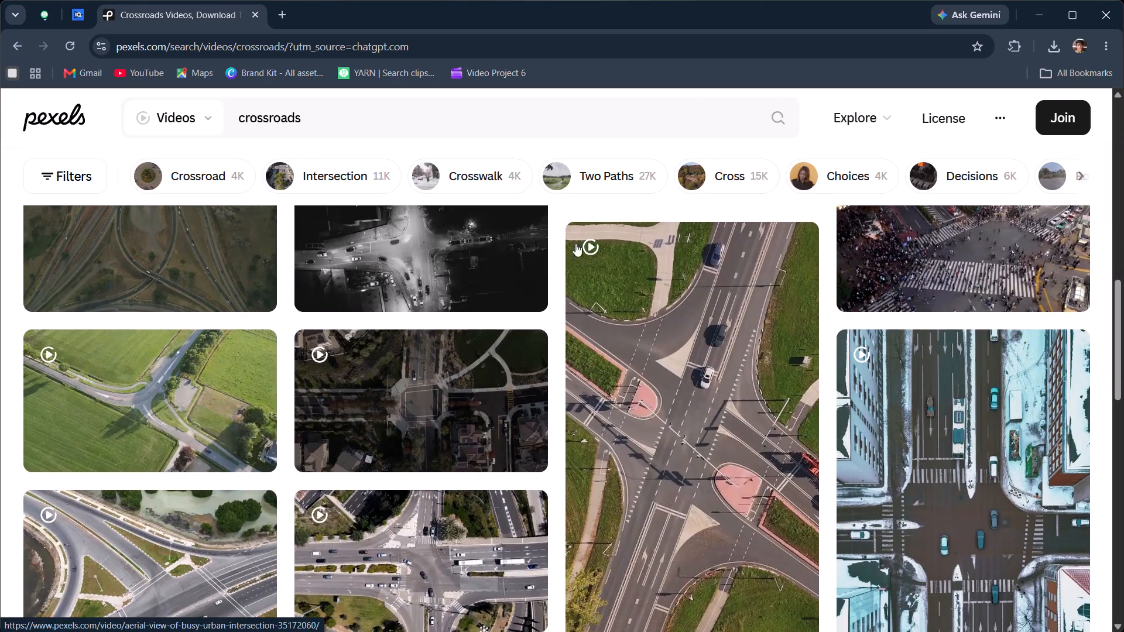
{"action": "scroll", "coordinate": [560, 253], "scroll_direction": "down", "scroll_amount": 3}
{"action": "scroll", "coordinate": [202, 326], "scroll_direction": "down", "scroll_amount": 4}
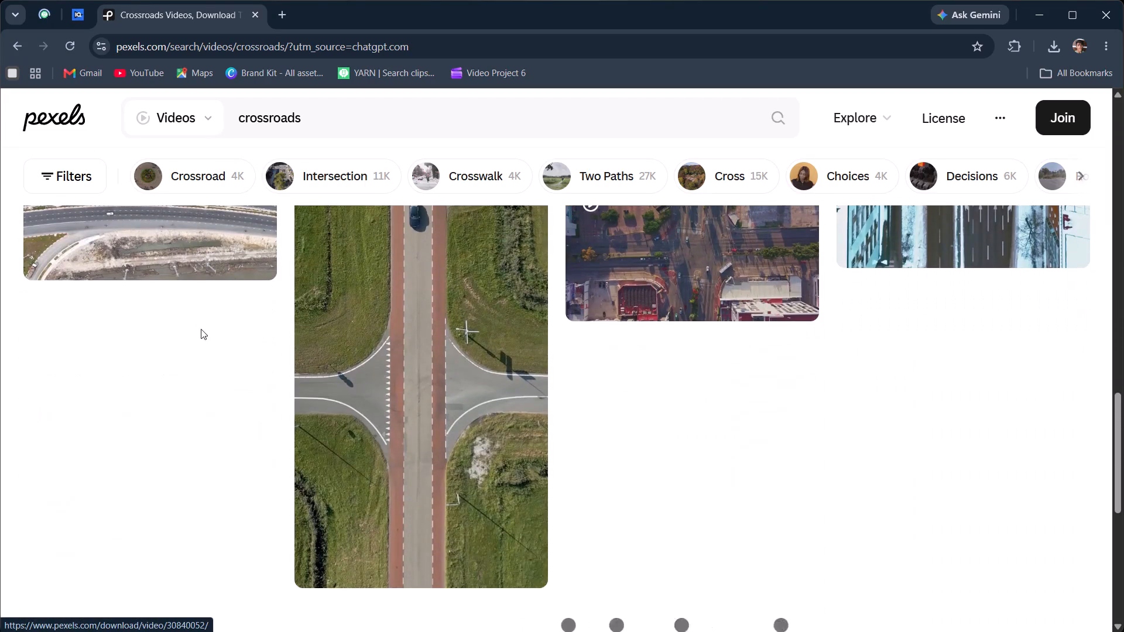
{"action": "scroll", "coordinate": [203, 330], "scroll_direction": "down", "scroll_amount": 3}
{"action": "scroll", "coordinate": [217, 321], "scroll_direction": "up", "scroll_amount": 5}
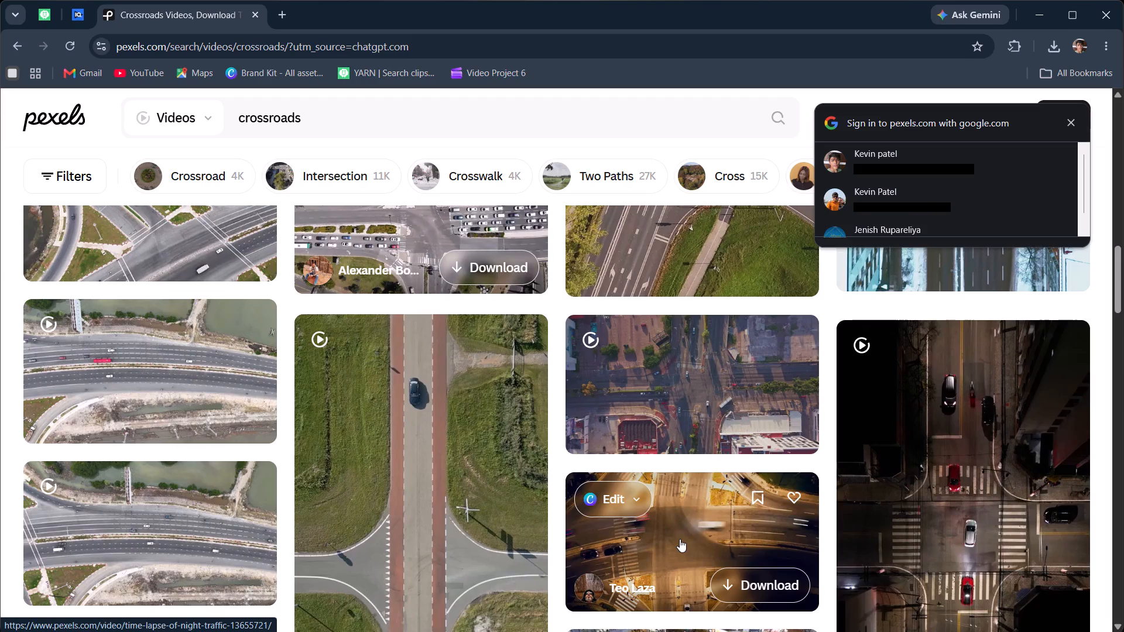
{"action": "scroll", "coordinate": [680, 539], "scroll_direction": "down", "scroll_amount": 1}
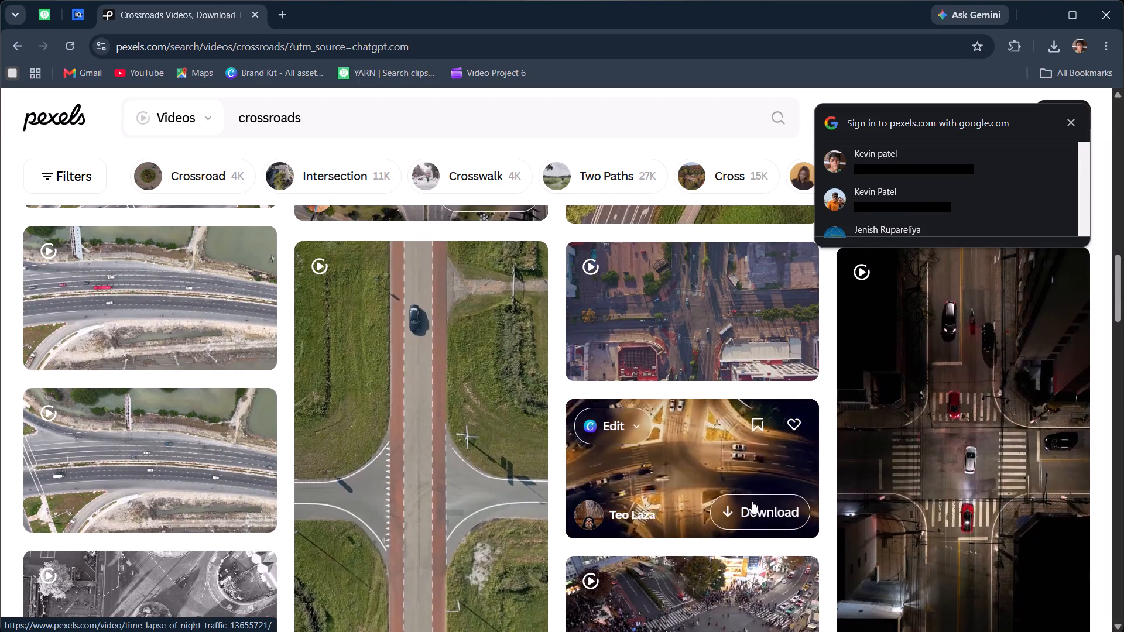
{"action": "left_click", "coordinate": [752, 502]}
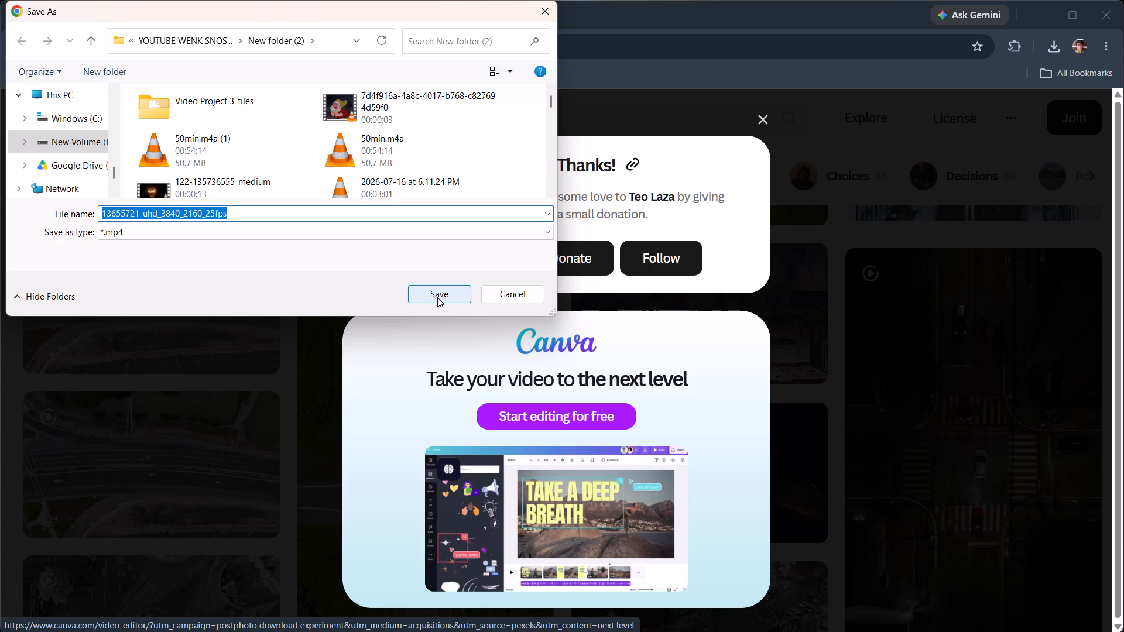
{"action": "left_click", "coordinate": [437, 297]}
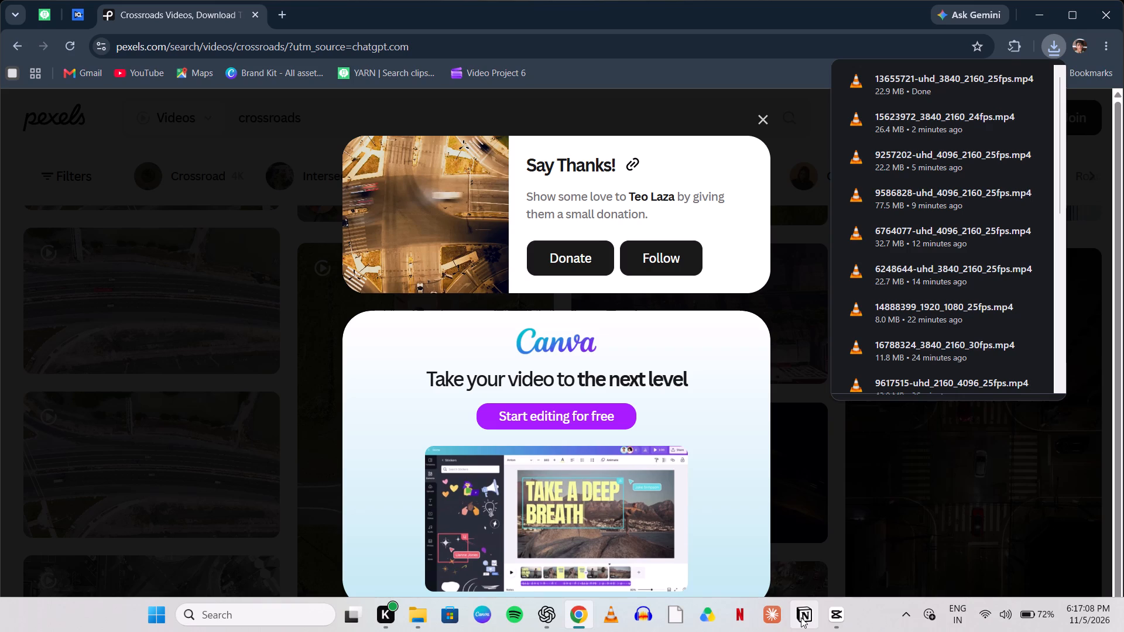
Switch to CapCut, set the playhead to the crowd clip's end at 00:09:31:12, and import the 13655721-uhd_3840_2160_25fps clip.
{"action": "left_click", "coordinate": [837, 626]}
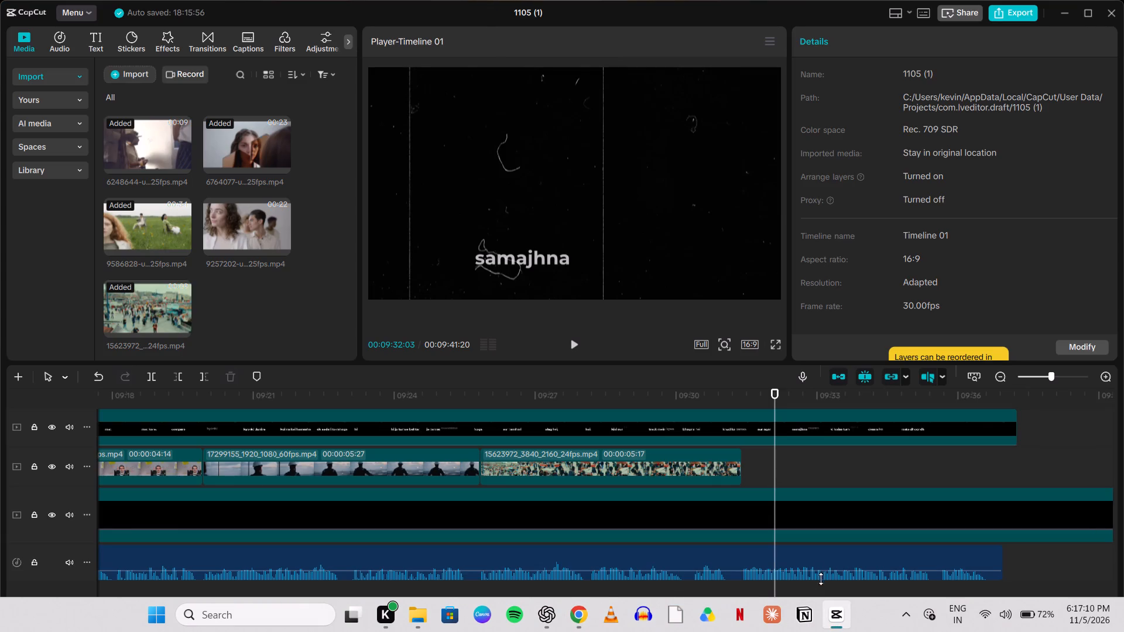
{"action": "left_click", "coordinate": [741, 394]}
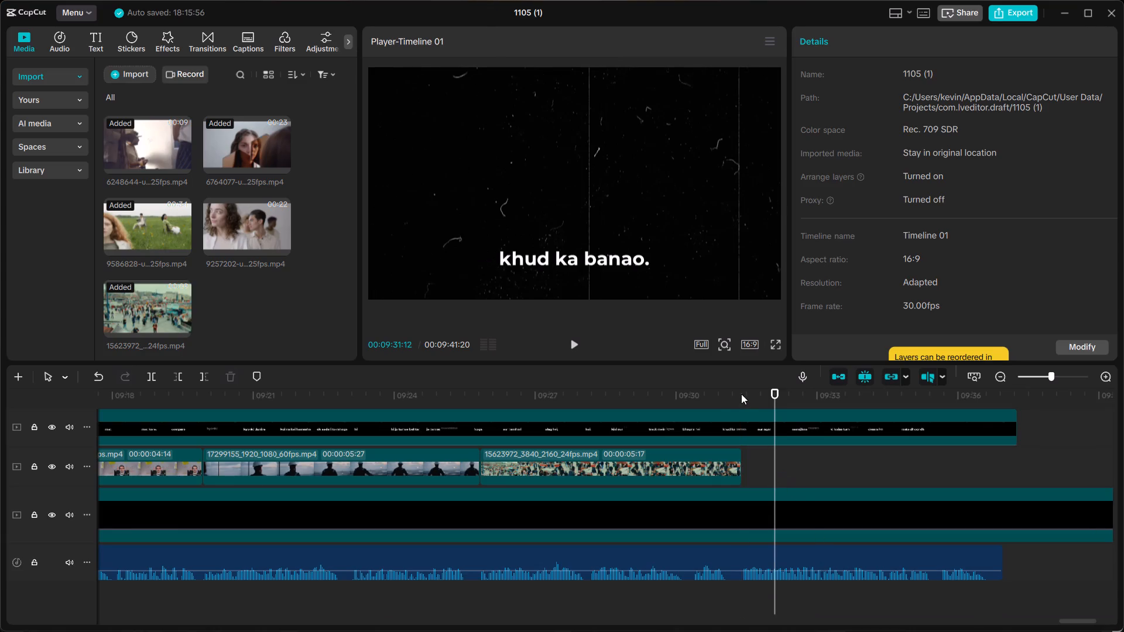
{"action": "left_click", "coordinate": [715, 396]}
{"action": "left_click", "coordinate": [739, 394]}
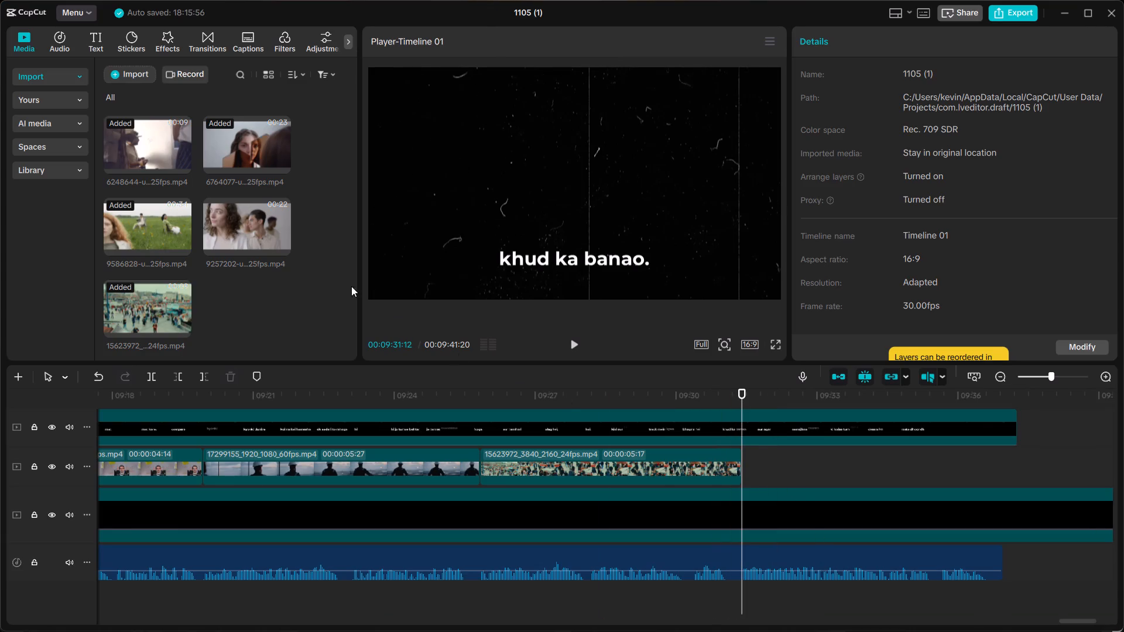
{"action": "left_click", "coordinate": [118, 73]}
{"action": "scroll", "coordinate": [201, 119], "scroll_direction": "down", "scroll_amount": 2}
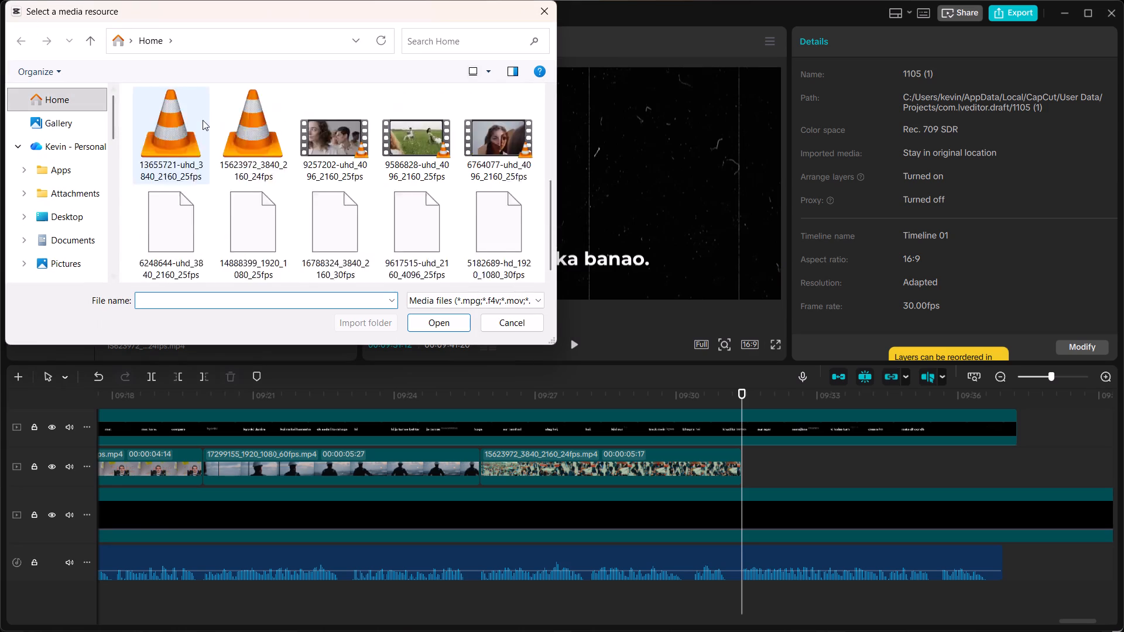
{"action": "scroll", "coordinate": [169, 117], "scroll_direction": "up", "scroll_amount": 2}
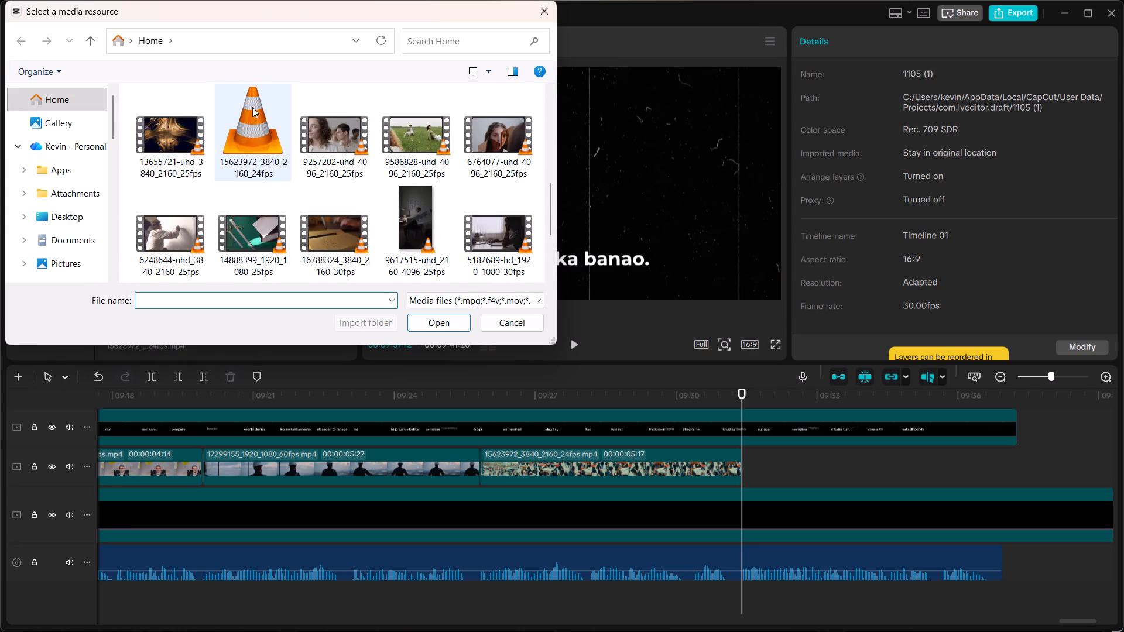
{"action": "left_click", "coordinate": [202, 134]}
{"action": "left_click", "coordinate": [430, 322]}
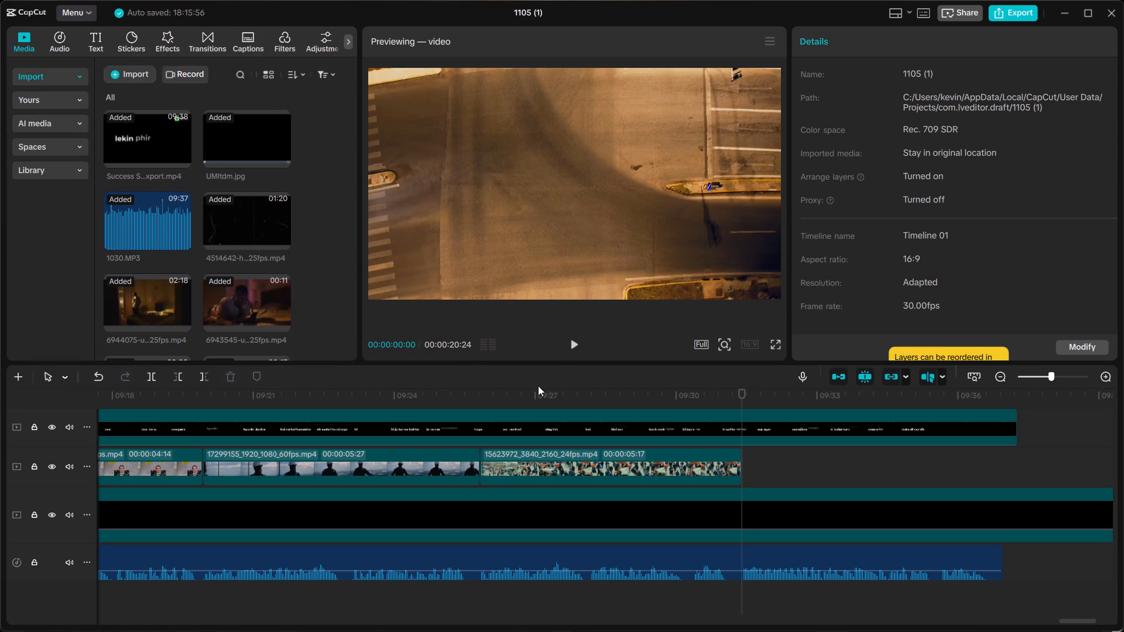
Place the 13655721 night crossroads clip on the B-roll track at 00:09:31:12, directly after the crowd clip.
{"action": "left_click_drag", "start_coordinate": [248, 310], "coordinate": [258, 298]}
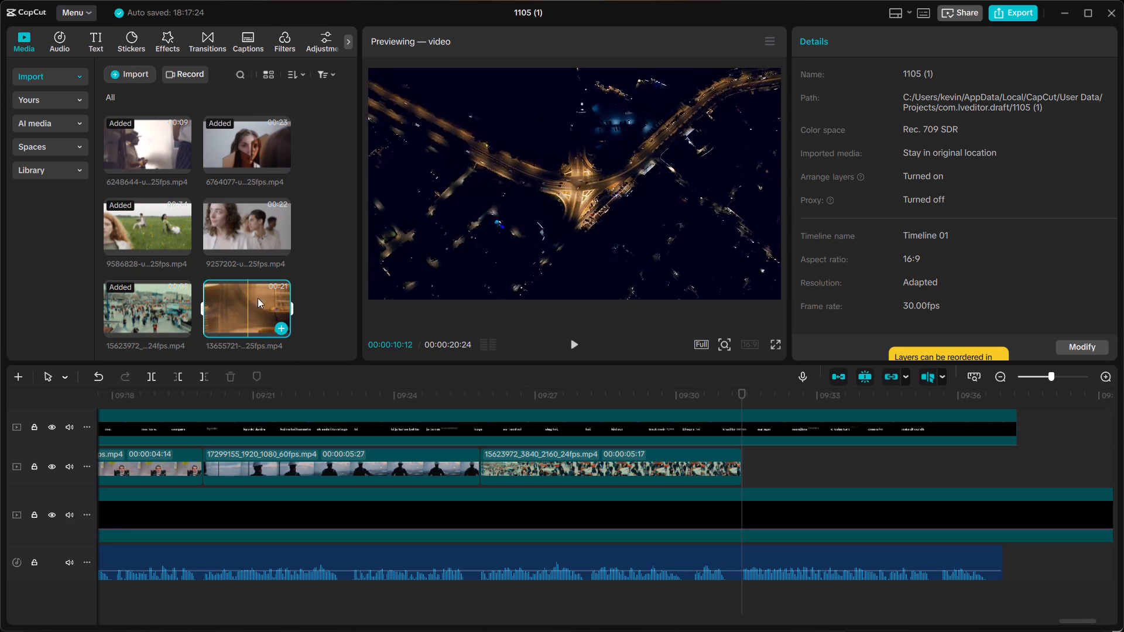
{"action": "left_click_drag", "start_coordinate": [258, 298], "coordinate": [746, 477]}
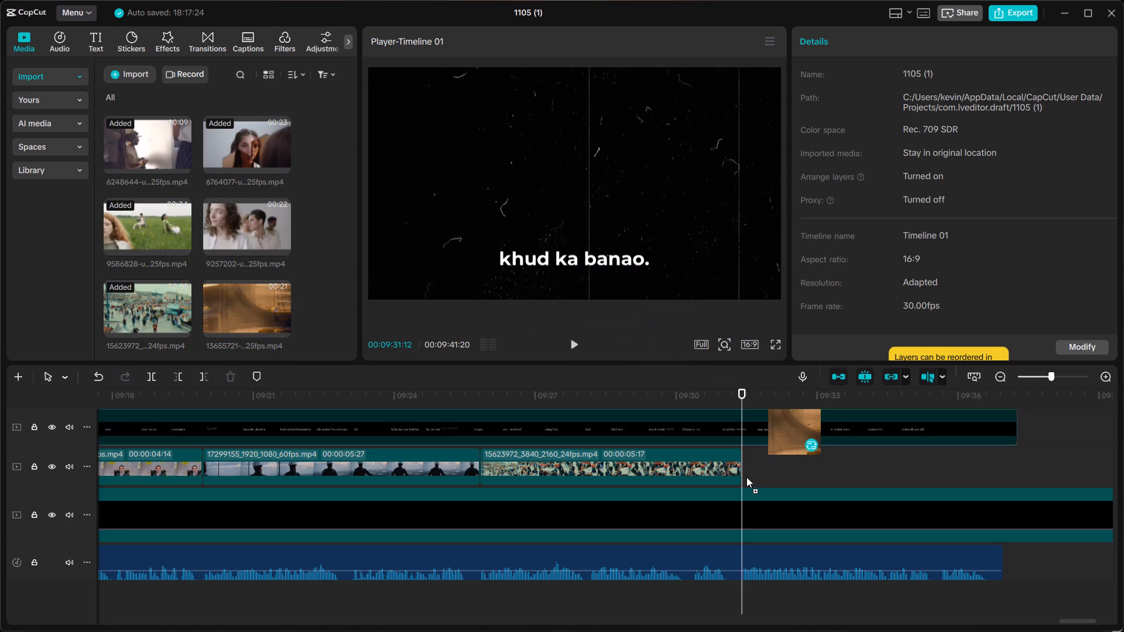
{"action": "left_click_drag", "start_coordinate": [746, 477], "coordinate": [739, 466]}
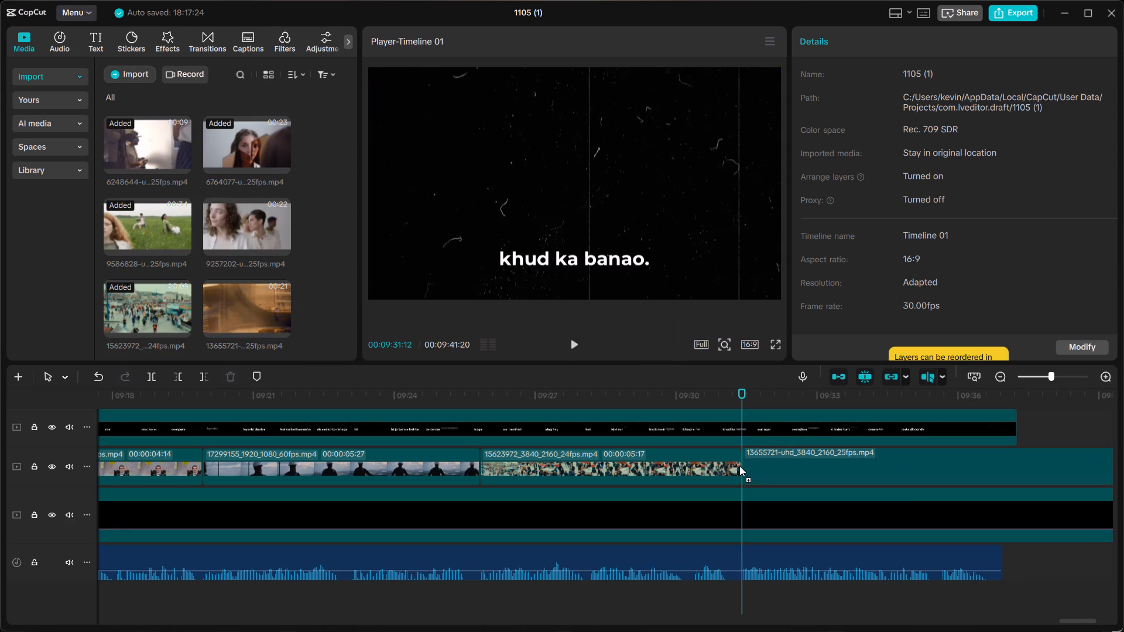
Check the cut from the crowd clip to the night crossroads clip and play through the closing captions.
{"action": "left_click", "coordinate": [718, 396]}
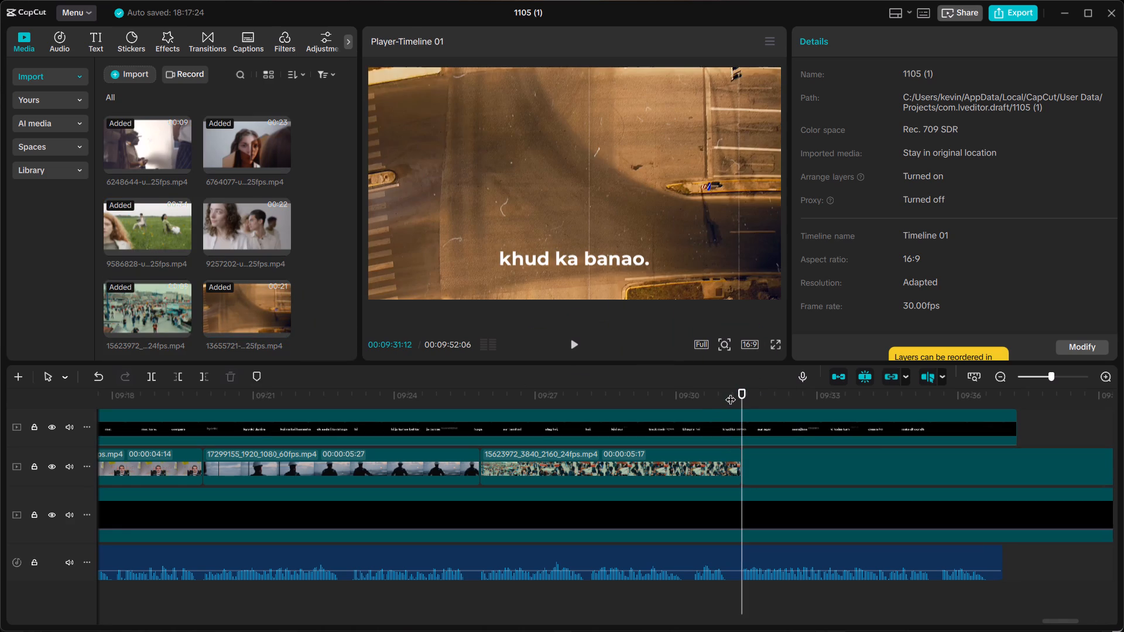
{"action": "left_click_drag", "start_coordinate": [742, 388], "coordinate": [729, 387]}
{"action": "left_click", "coordinate": [729, 387]}
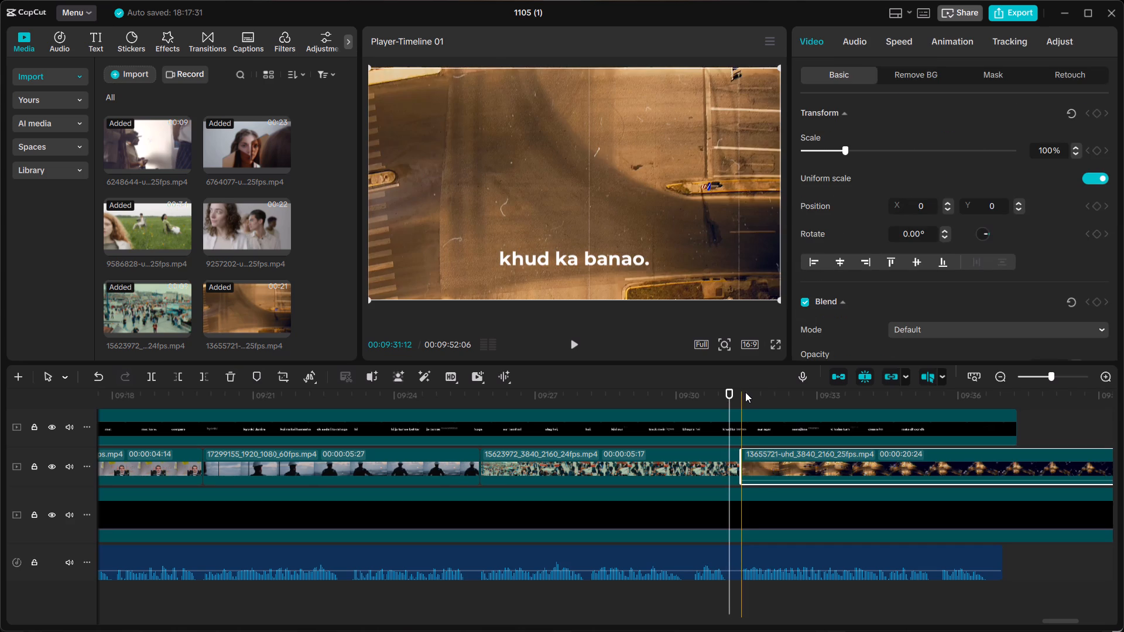
{"action": "left_click", "coordinate": [721, 396]}
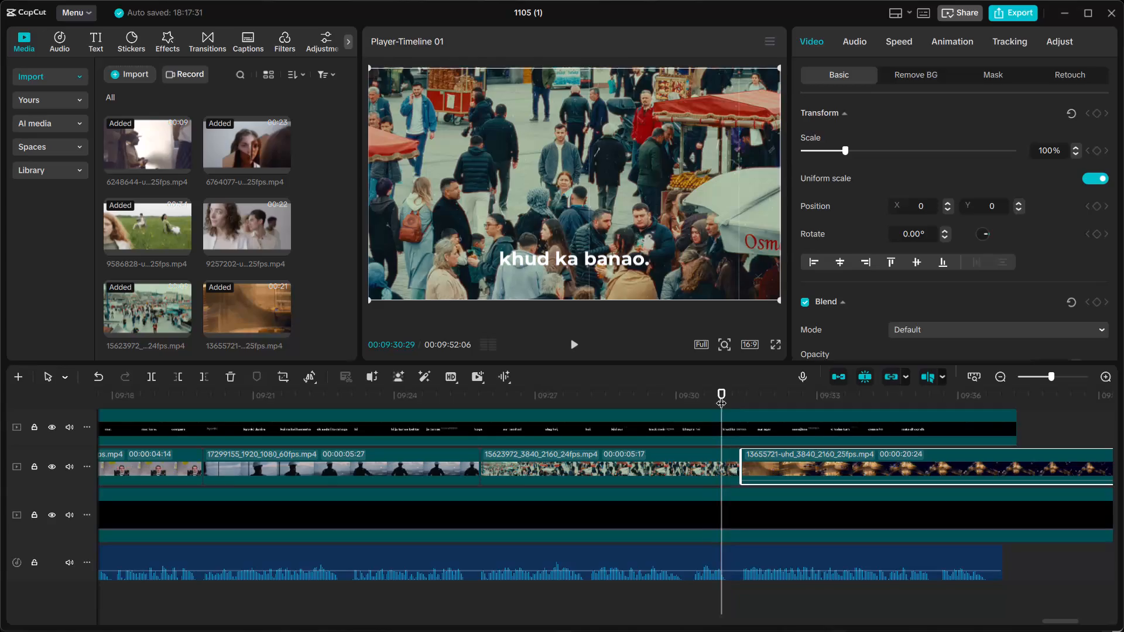
{"action": "left_click", "coordinate": [756, 400]}
{"action": "left_click", "coordinate": [725, 409]}
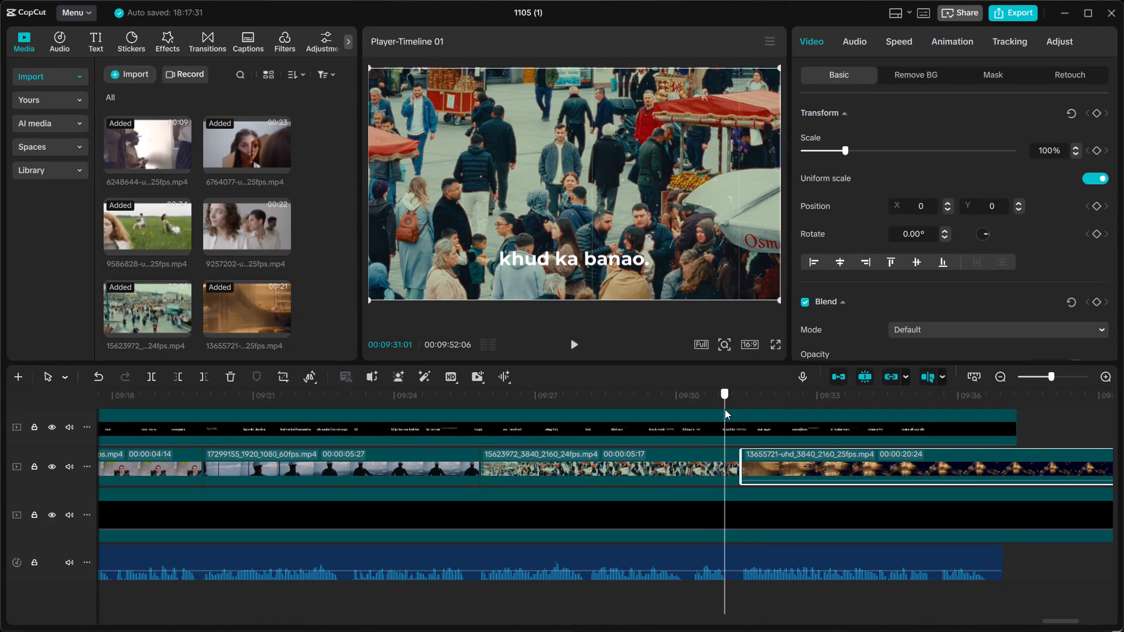
{"action": "left_click", "coordinate": [762, 394]}
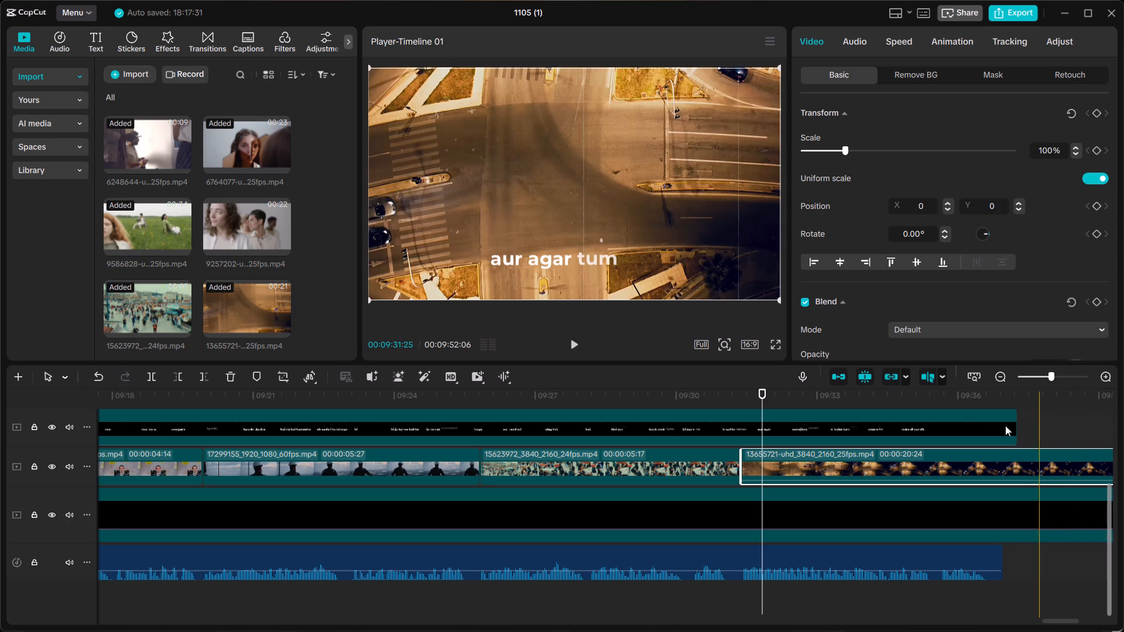
{"action": "scroll", "coordinate": [800, 390], "scroll_direction": "left", "scroll_amount": 1}
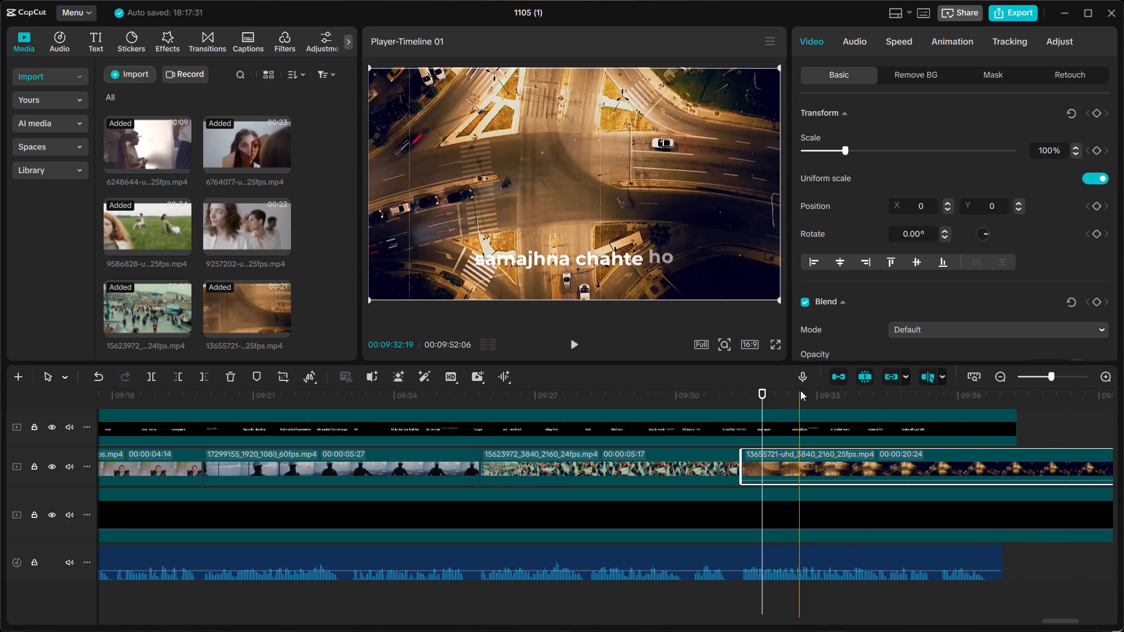
{"action": "scroll", "coordinate": [800, 390], "scroll_direction": "left", "scroll_amount": 1}
{"action": "scroll", "coordinate": [933, 435], "scroll_direction": "right", "scroll_amount": 1}
{"action": "scroll", "coordinate": [1013, 421], "scroll_direction": "left", "scroll_amount": 1}
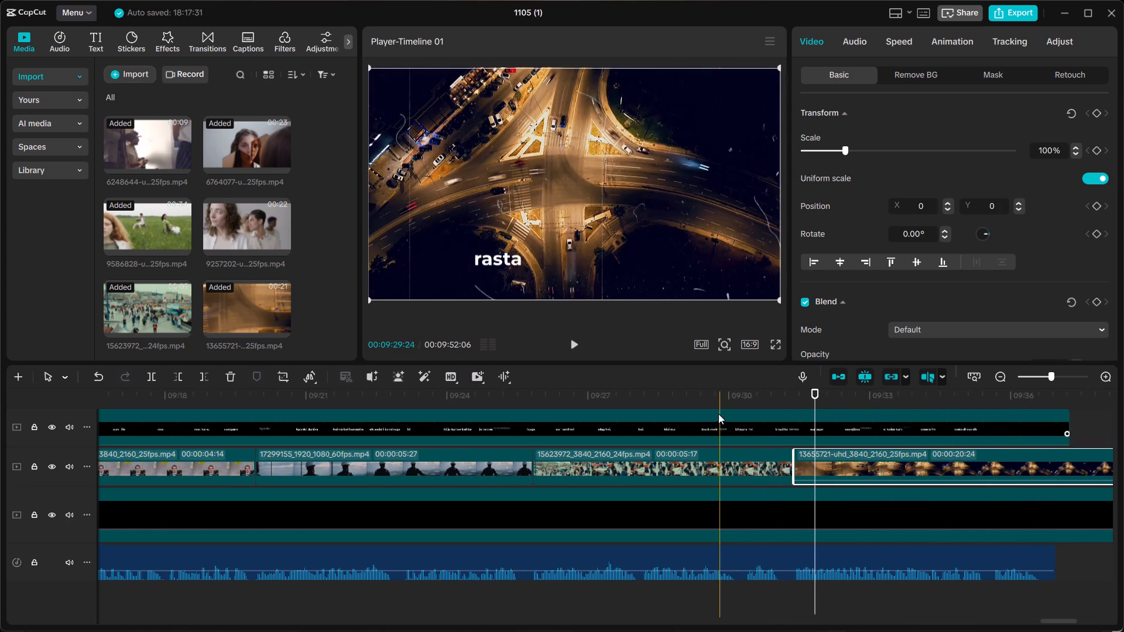
{"action": "left_click", "coordinate": [791, 392]}
{"action": "key", "text": "space"}
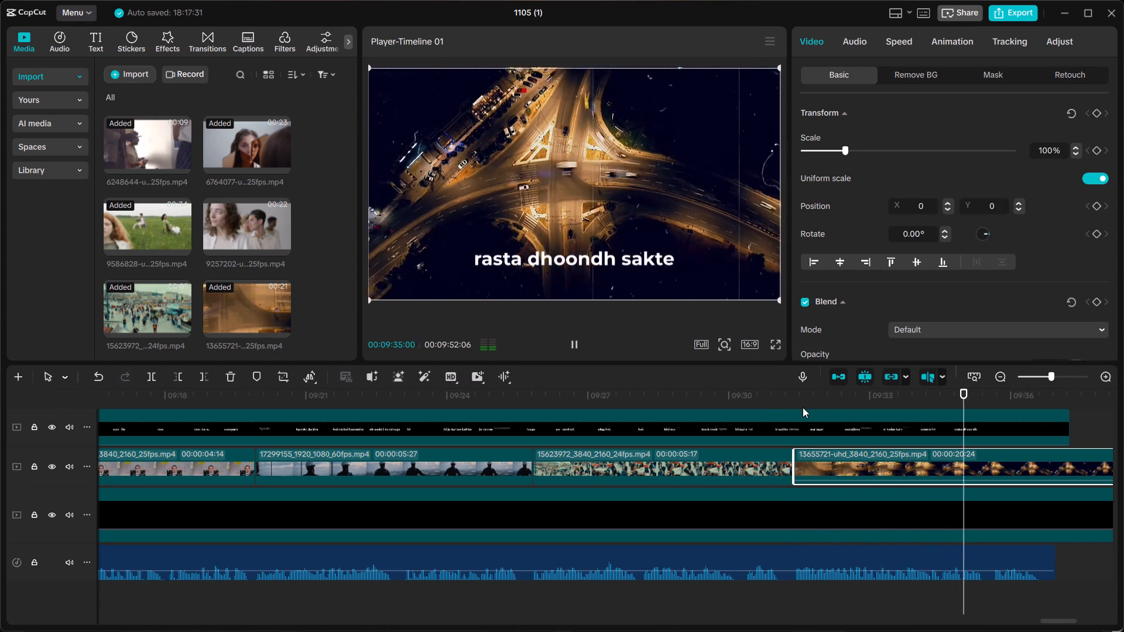
{"action": "key", "text": "space"}
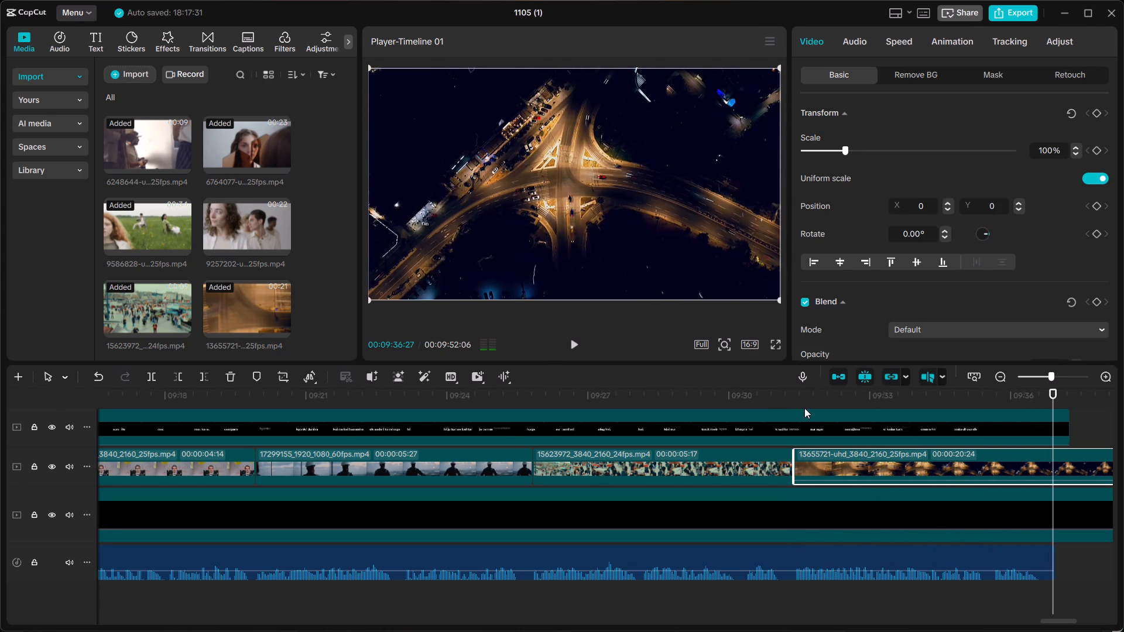
{"action": "key", "text": "space"}
{"action": "key", "text": "space"}
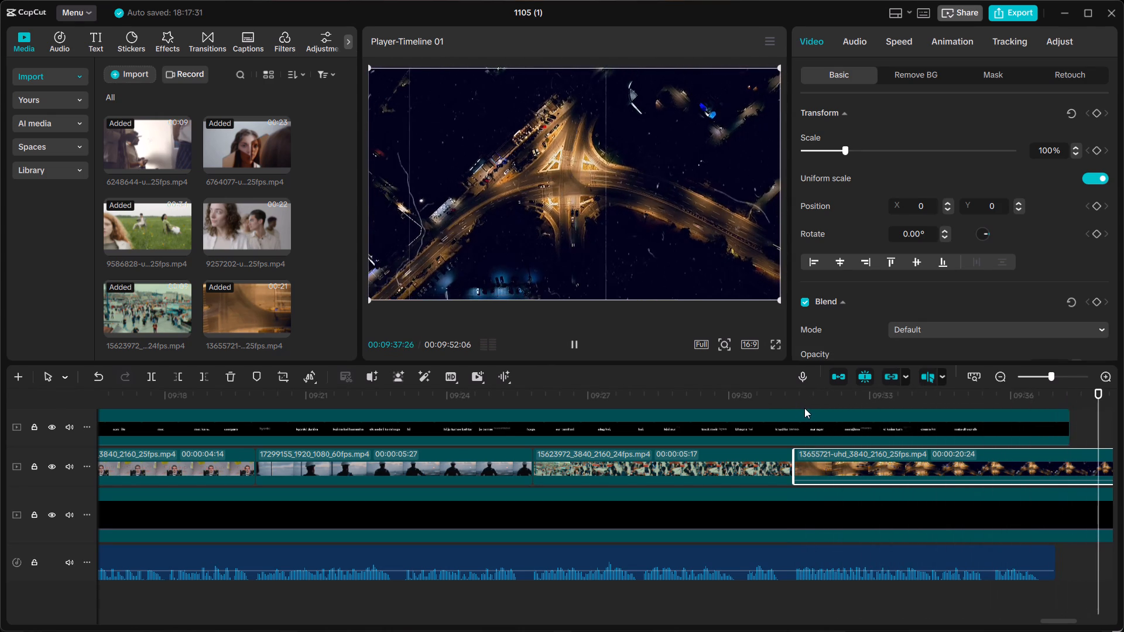
Play the crossroads clip past the end of the voiceover to examine where the B-roll should stop.
{"action": "scroll", "coordinate": [910, 418], "scroll_direction": "left", "scroll_amount": 2}
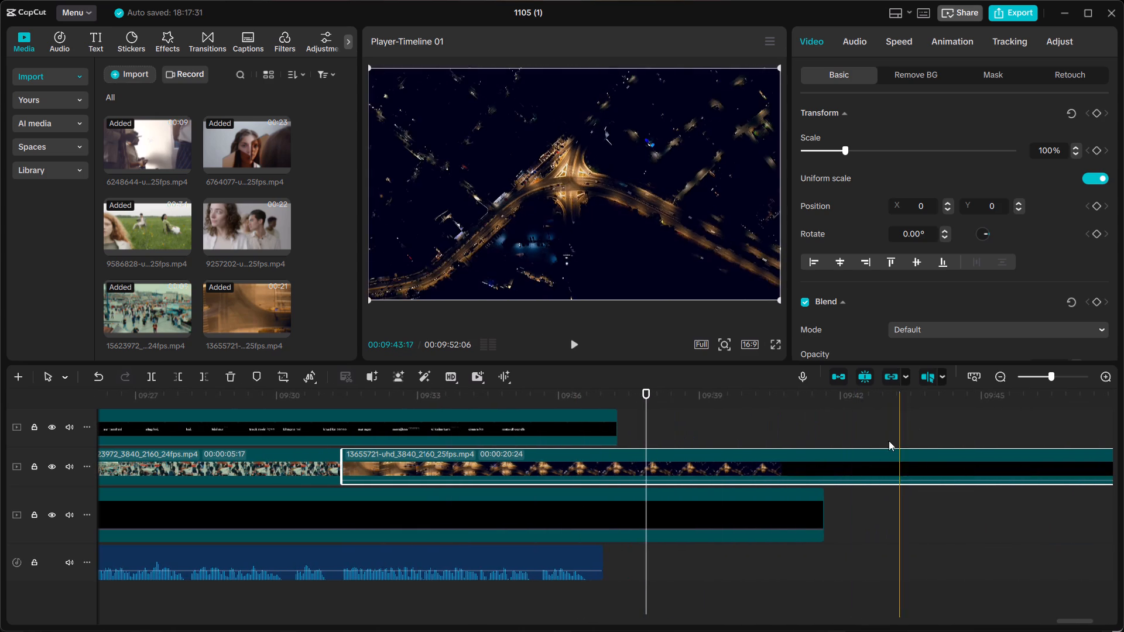
{"action": "left_click", "coordinate": [560, 401]}
{"action": "key", "text": "space"}
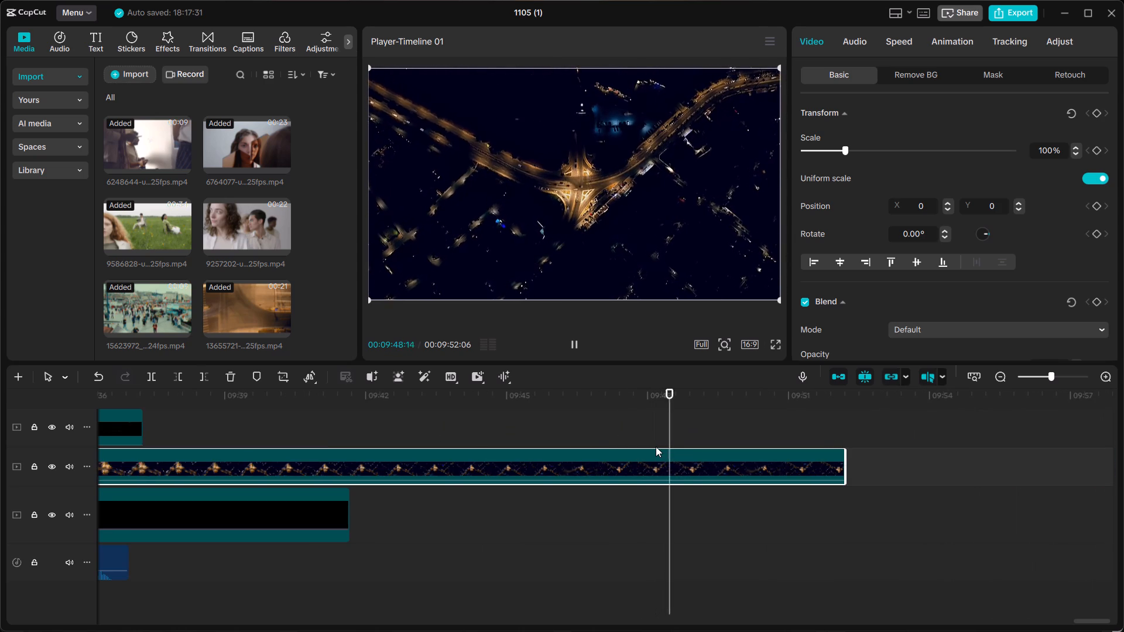
{"action": "key", "text": "space"}
{"action": "scroll", "coordinate": [656, 446], "scroll_direction": "right", "scroll_amount": 1}
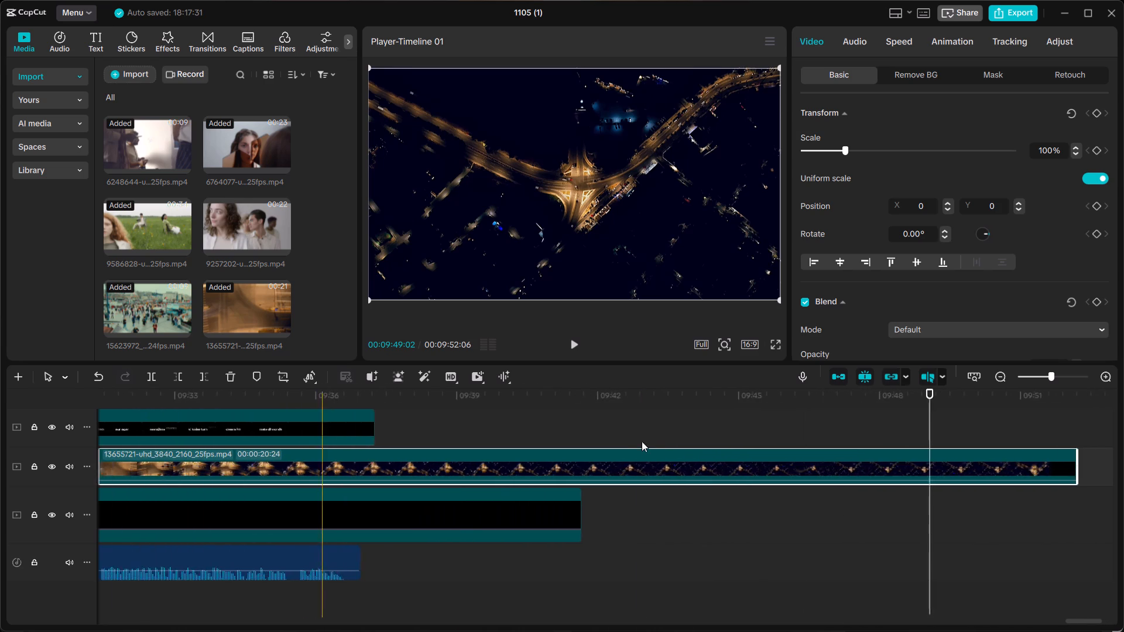
{"action": "scroll", "coordinate": [642, 441], "scroll_direction": "right", "scroll_amount": 2}
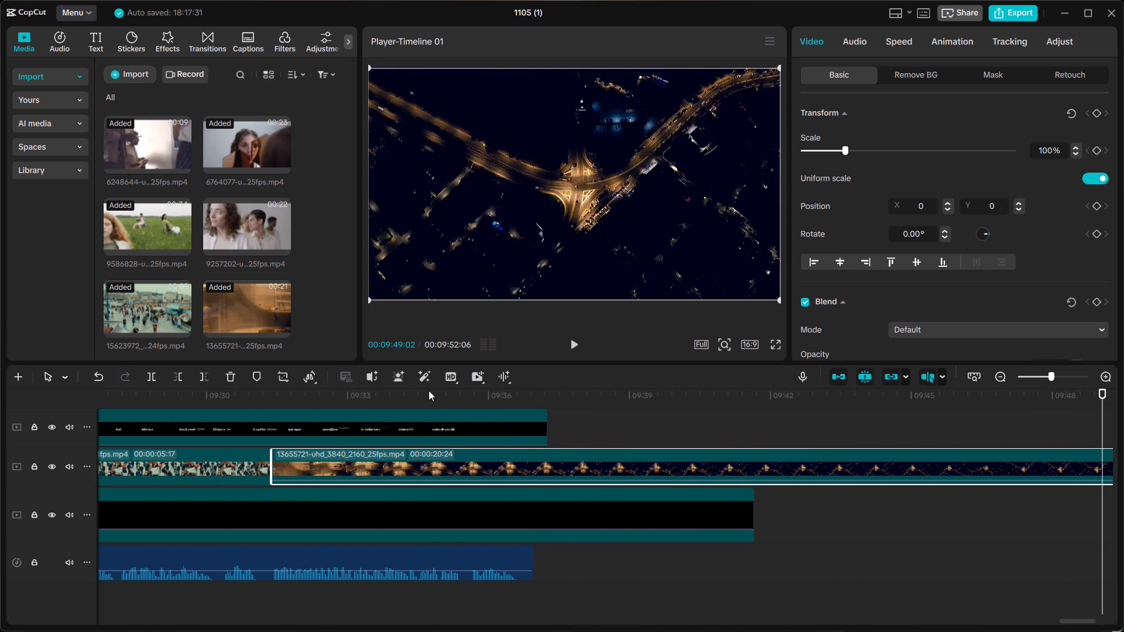
{"action": "left_click", "coordinate": [400, 404]}
{"action": "key", "text": "space"}
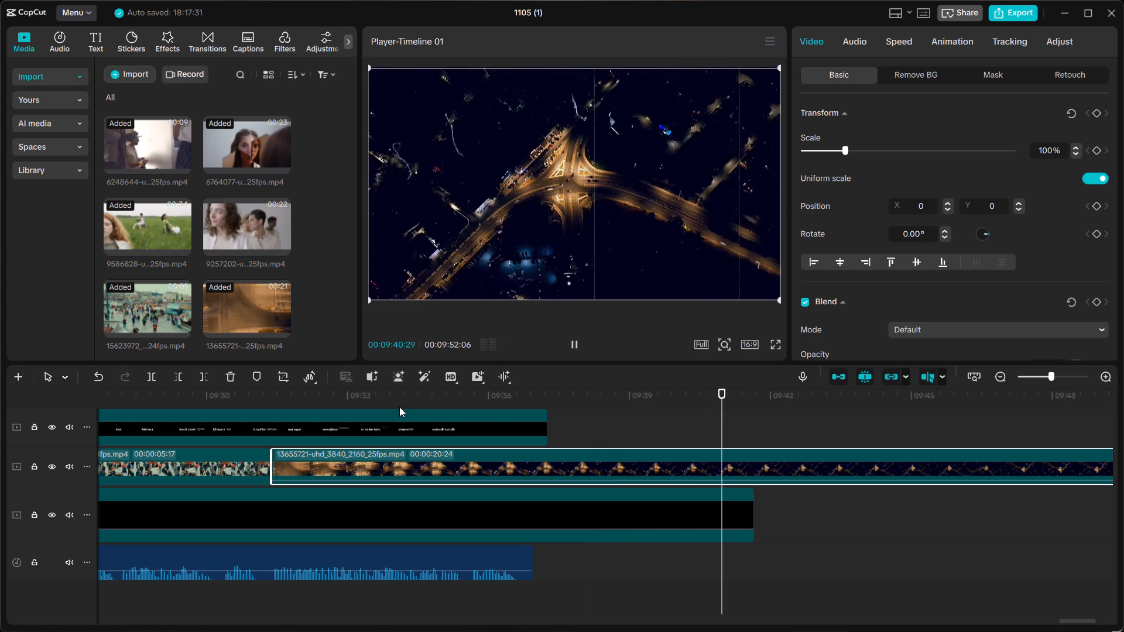
{"action": "key", "text": "space"}
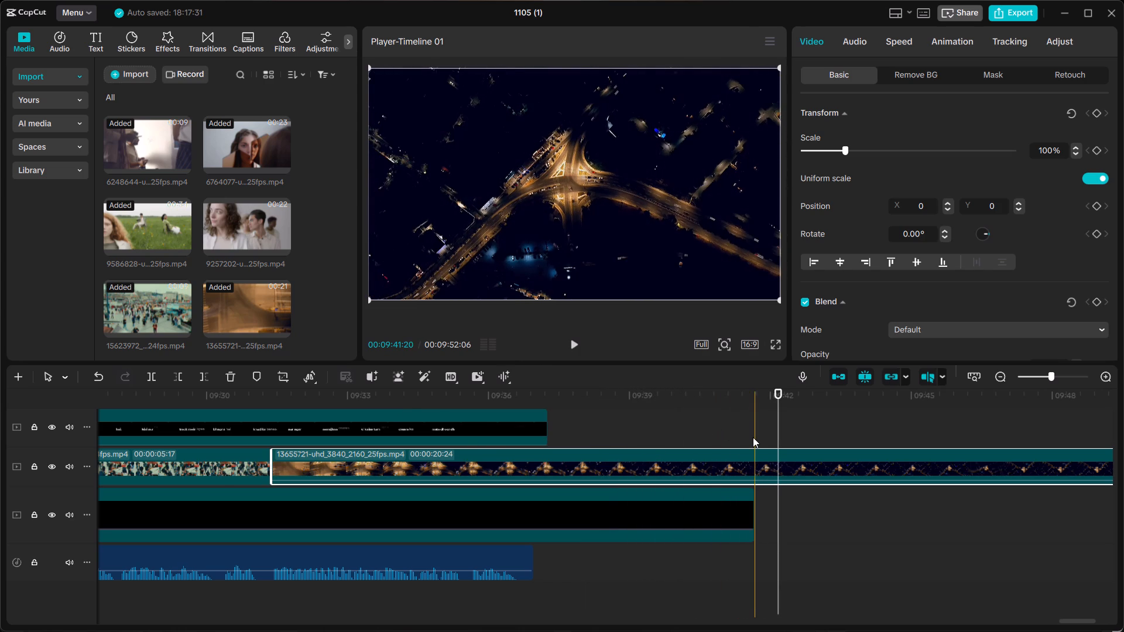
Split the crossroads clip at 00:09:41:20, level with the black overlay's end, and delete the remainder.
{"action": "left_click", "coordinate": [753, 438]}
{"action": "left_click", "coordinate": [754, 456]}
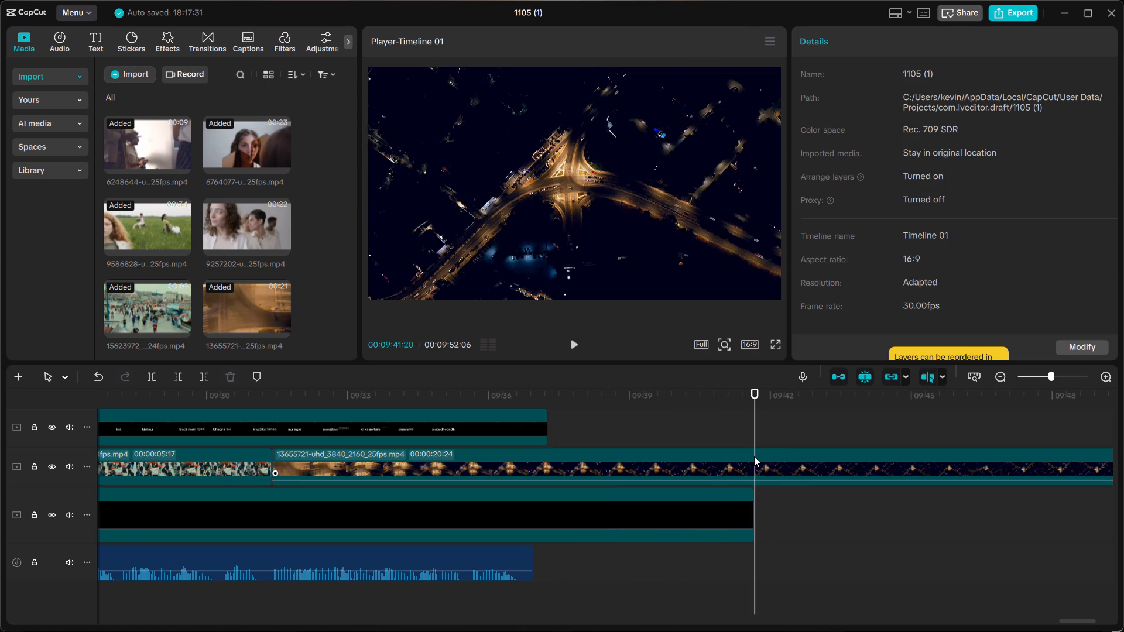
{"action": "key", "text": "ctrl+b"}
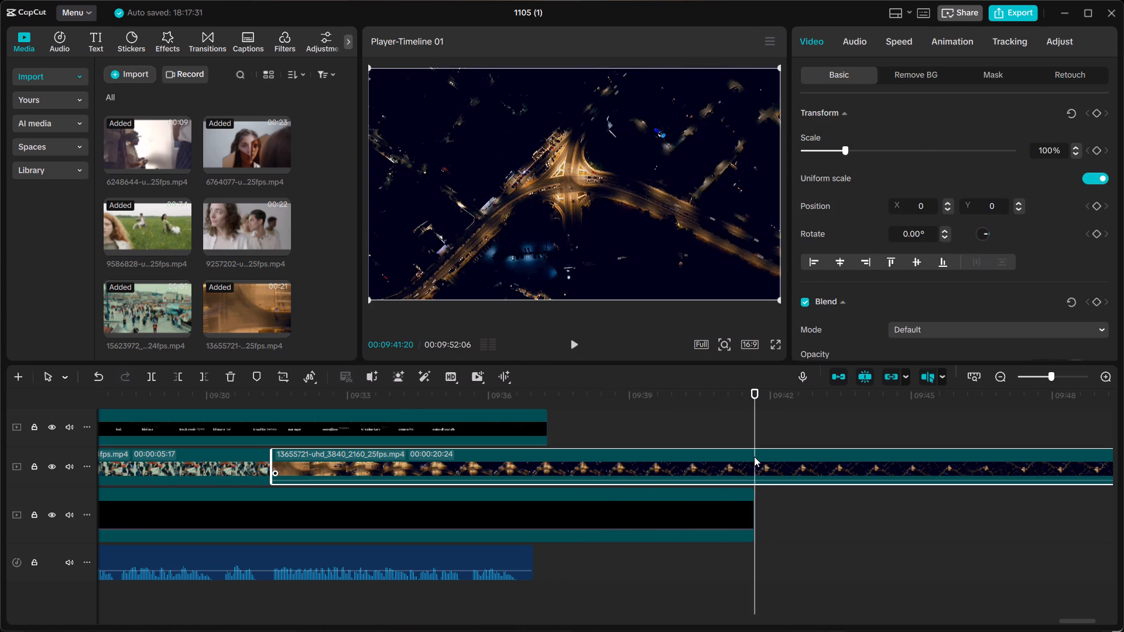
{"action": "key", "text": "BackSpace"}
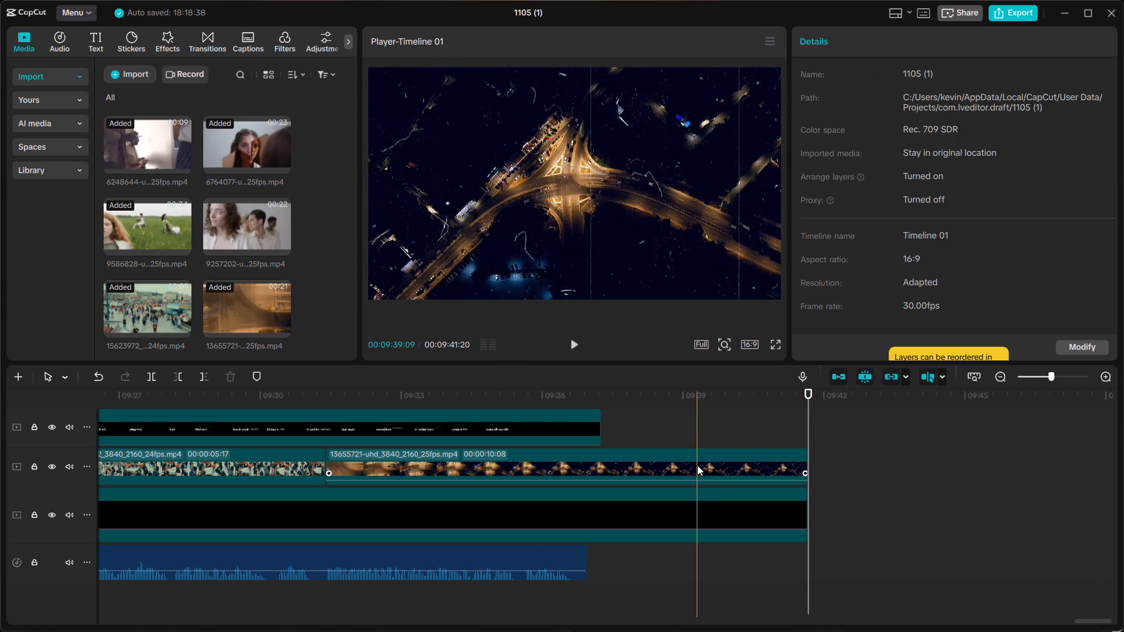
Mute the trimmed crossroads clip by lowering its volume to -∞ dB.
{"action": "left_click", "coordinate": [697, 465]}
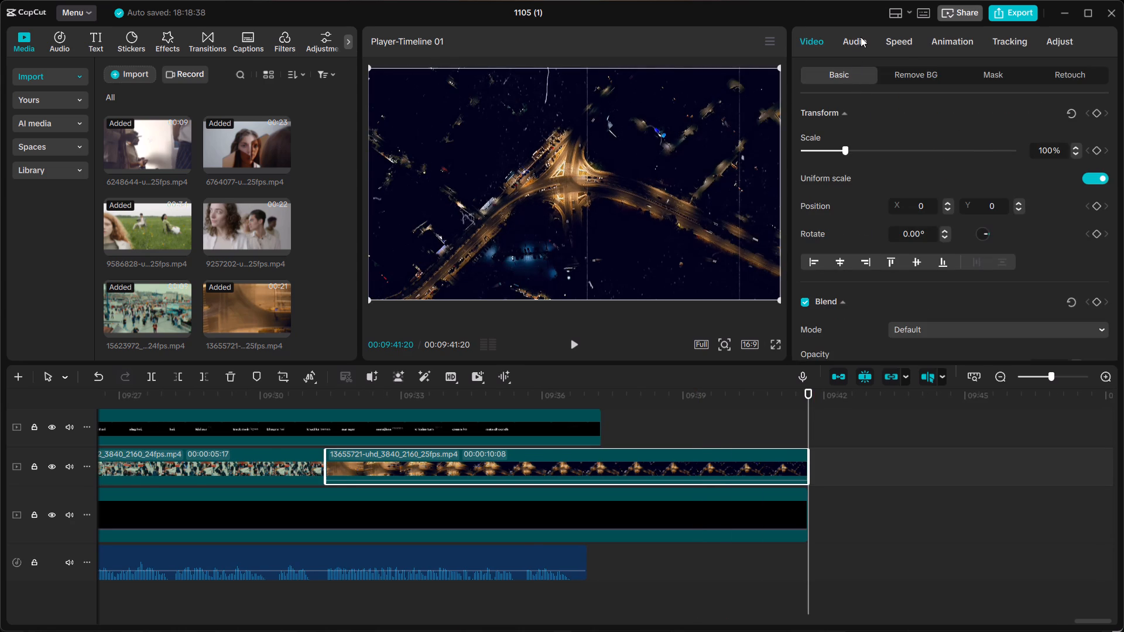
{"action": "left_click", "coordinate": [861, 37]}
{"action": "left_click_drag", "start_coordinate": [959, 152], "coordinate": [950, 152]}
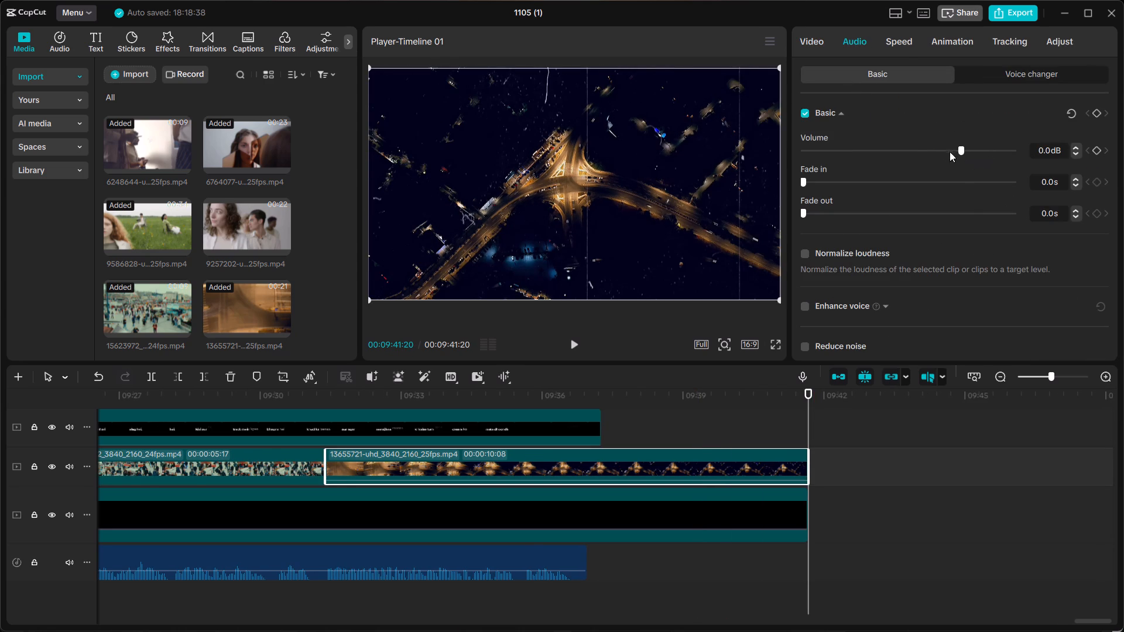
{"action": "left_click_drag", "start_coordinate": [950, 152], "coordinate": [776, 162]}
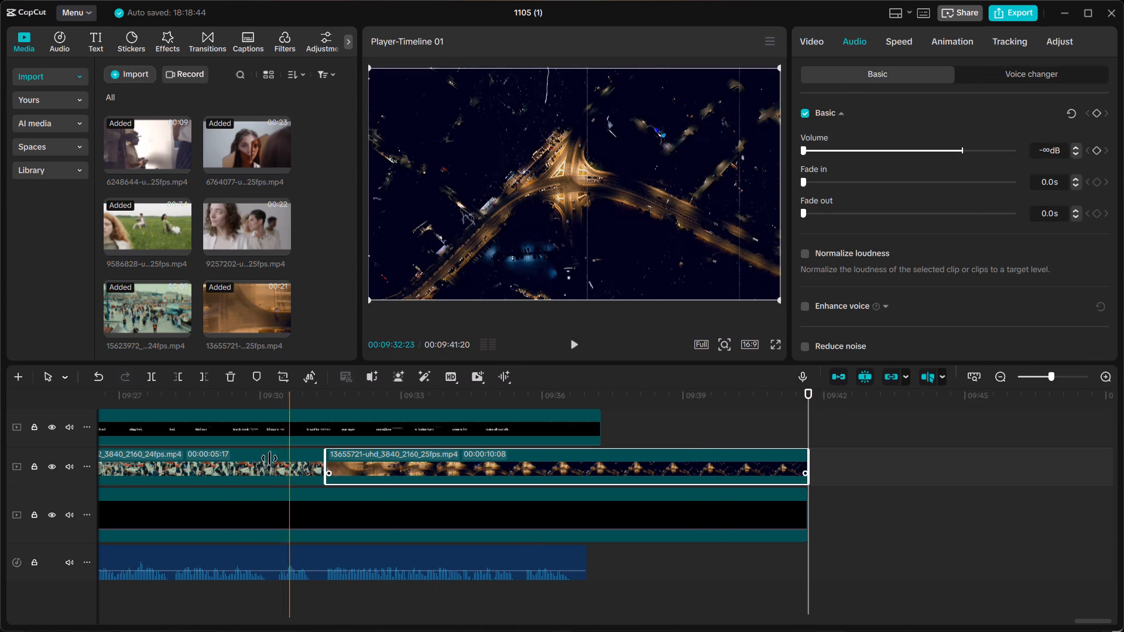
Play back the ending from the crowd clip, and set the playhead to the captions' end at 00:09:37:08.
{"action": "left_click", "coordinate": [244, 400]}
{"action": "key", "text": "space"}
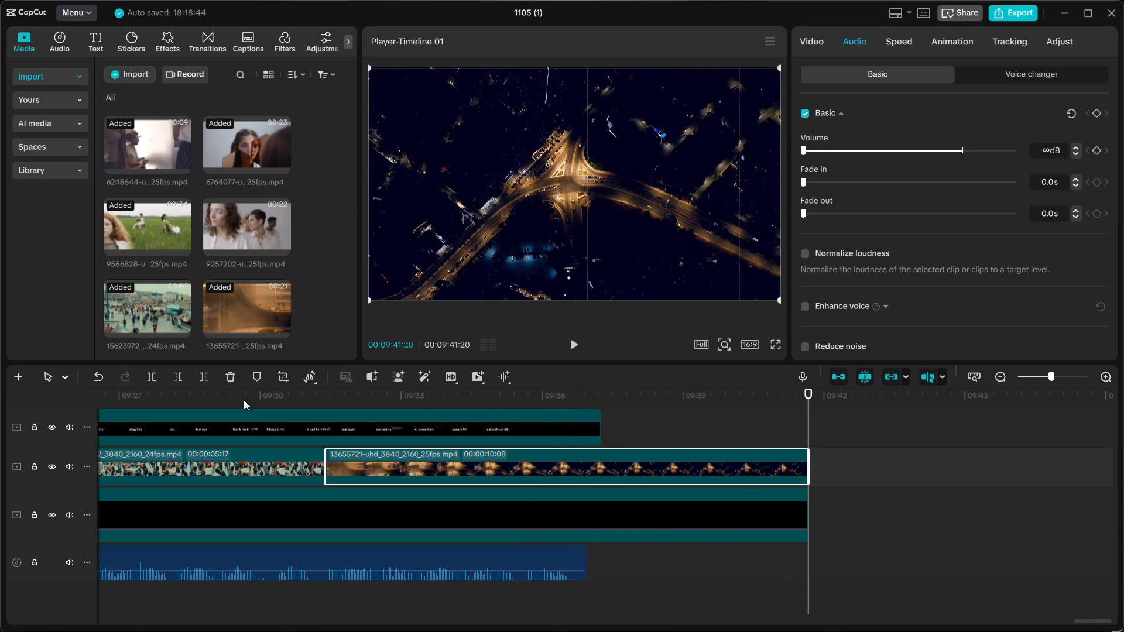
{"action": "left_click", "coordinate": [604, 393]}
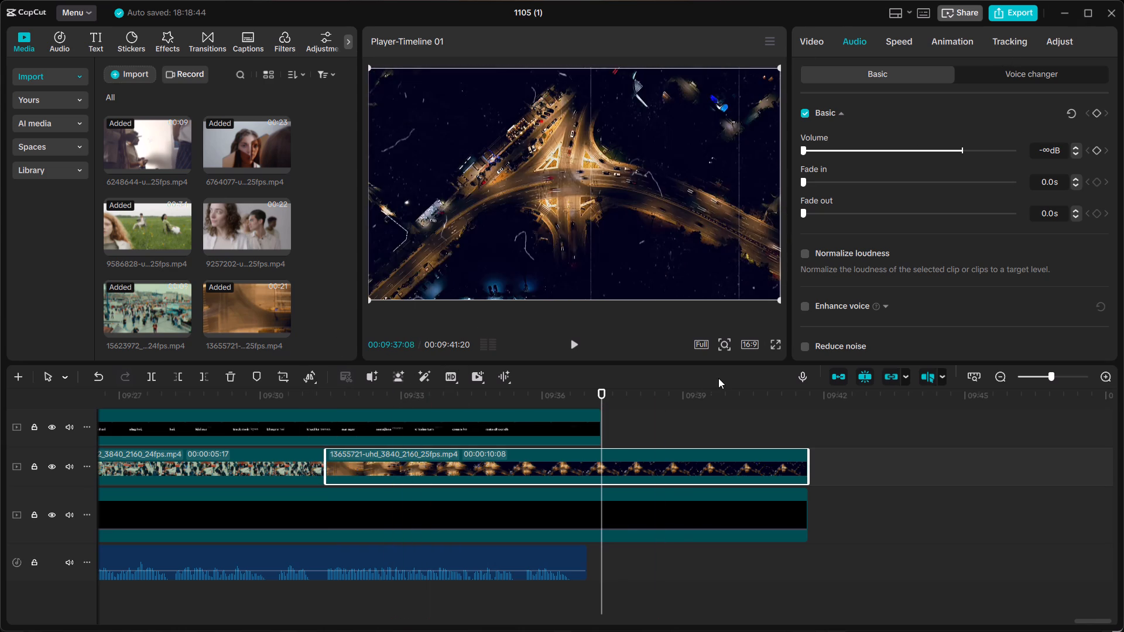
Survey the timeline from the ending back toward the beginning, placing the playhead at 00:01:15:20.
{"action": "scroll", "coordinate": [679, 404], "scroll_direction": "down", "scroll_amount": 12, "text": "ctrl"}
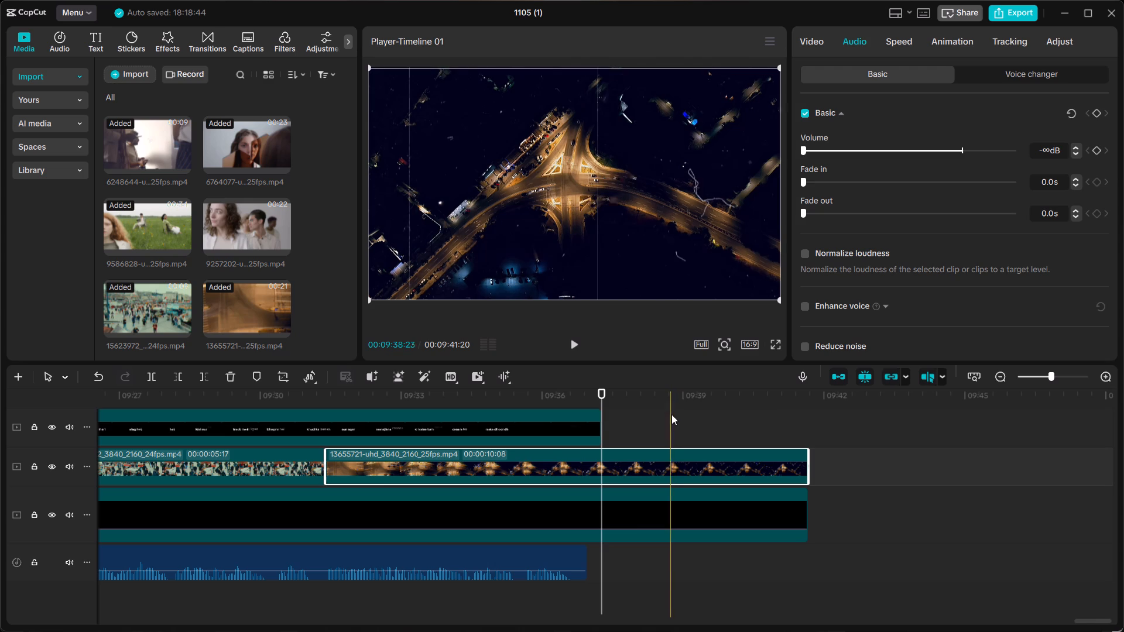
{"action": "scroll", "coordinate": [675, 417], "scroll_direction": "down", "scroll_amount": 13, "text": "ctrl"}
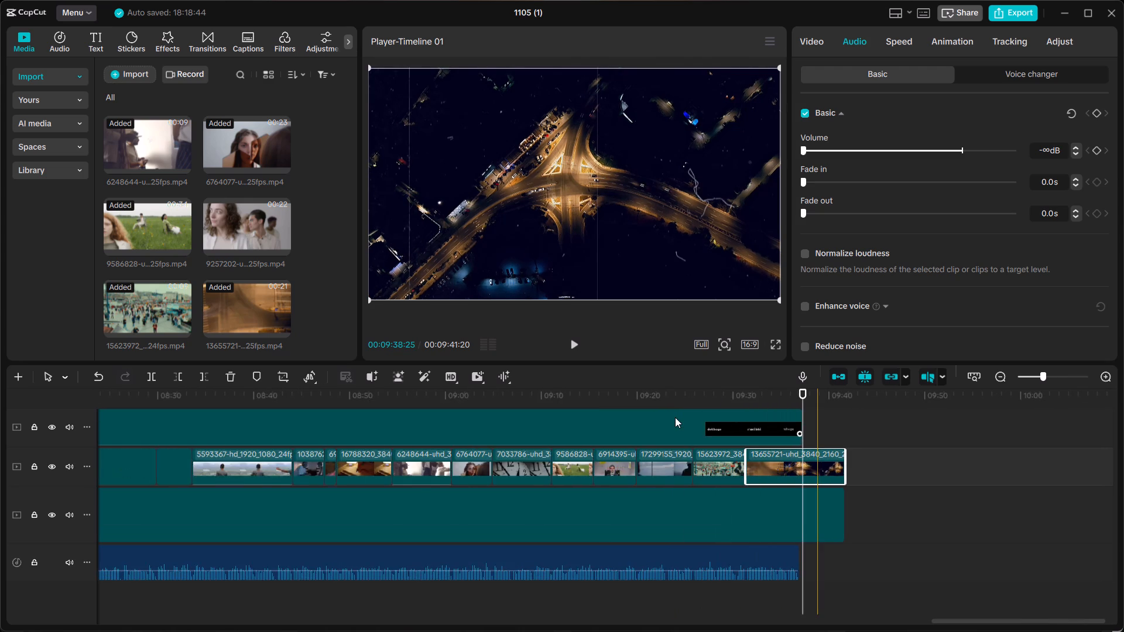
{"action": "scroll", "coordinate": [675, 417], "scroll_direction": "down", "scroll_amount": 15, "text": "ctrl"}
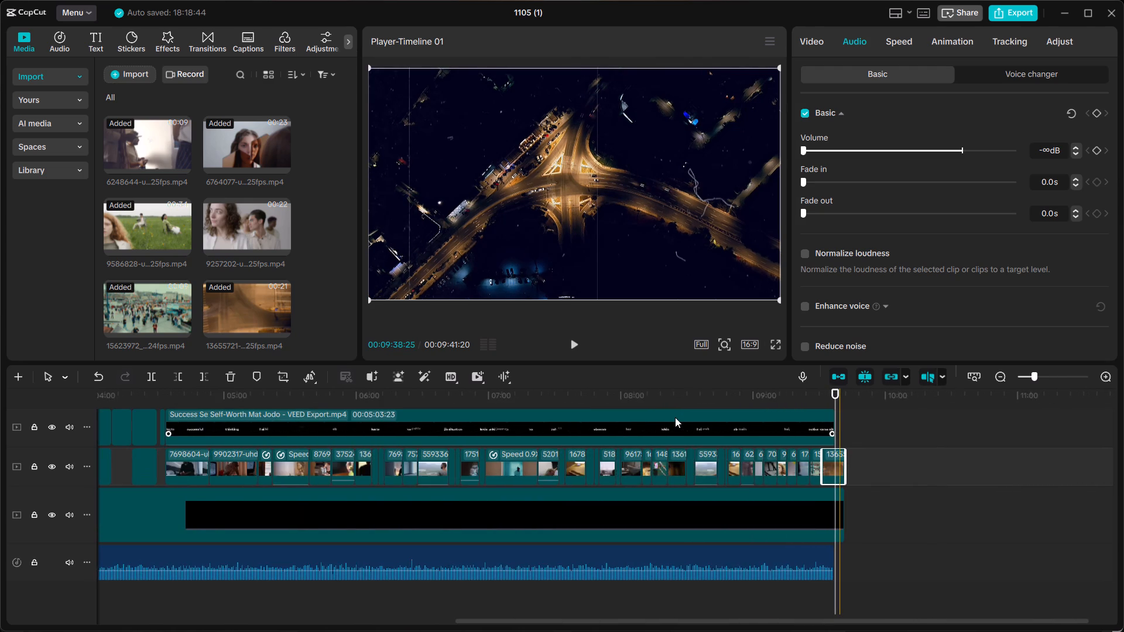
{"action": "scroll", "coordinate": [675, 417], "scroll_direction": "down", "scroll_amount": 3, "text": "ctrl"}
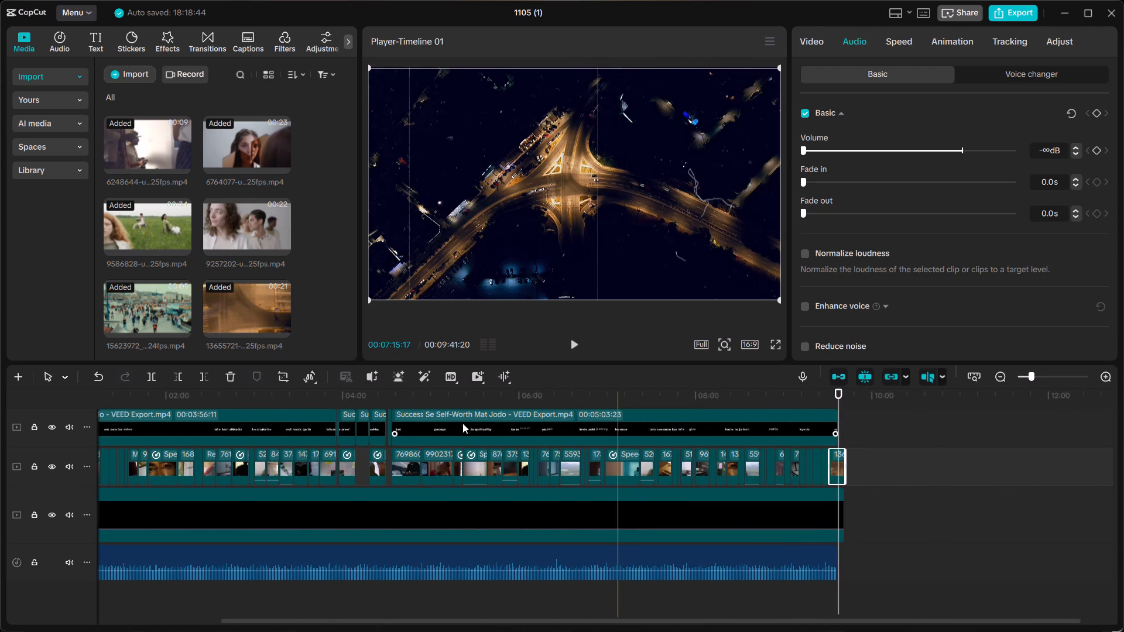
{"action": "scroll", "coordinate": [384, 404], "scroll_direction": "down", "scroll_amount": 2, "text": "ctrl"}
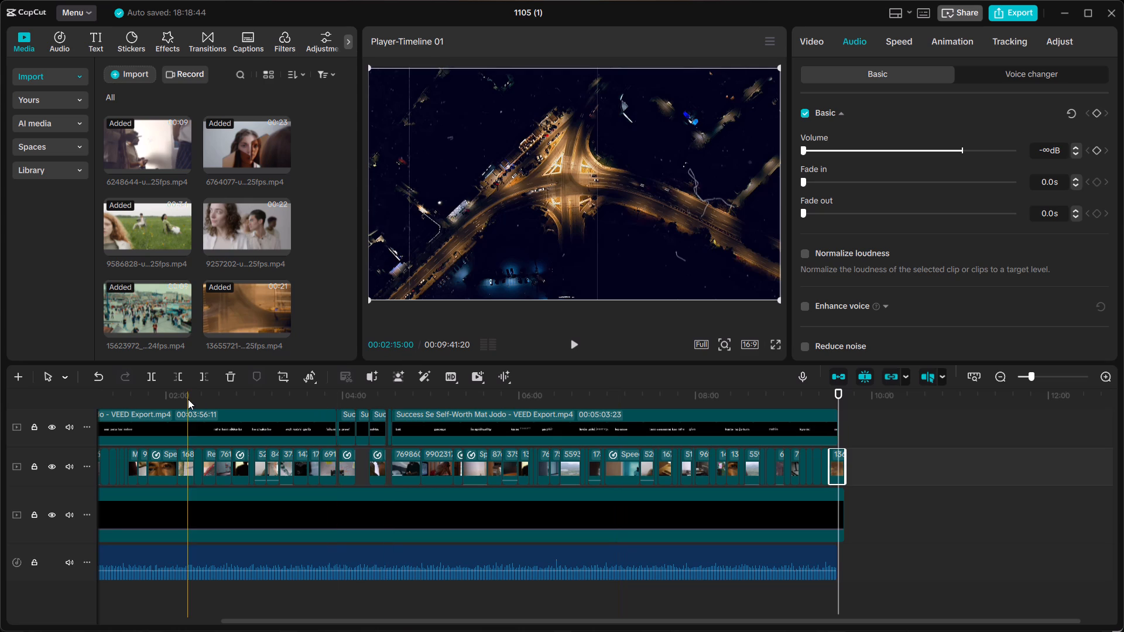
{"action": "scroll", "coordinate": [188, 398], "scroll_direction": "right", "scroll_amount": 4}
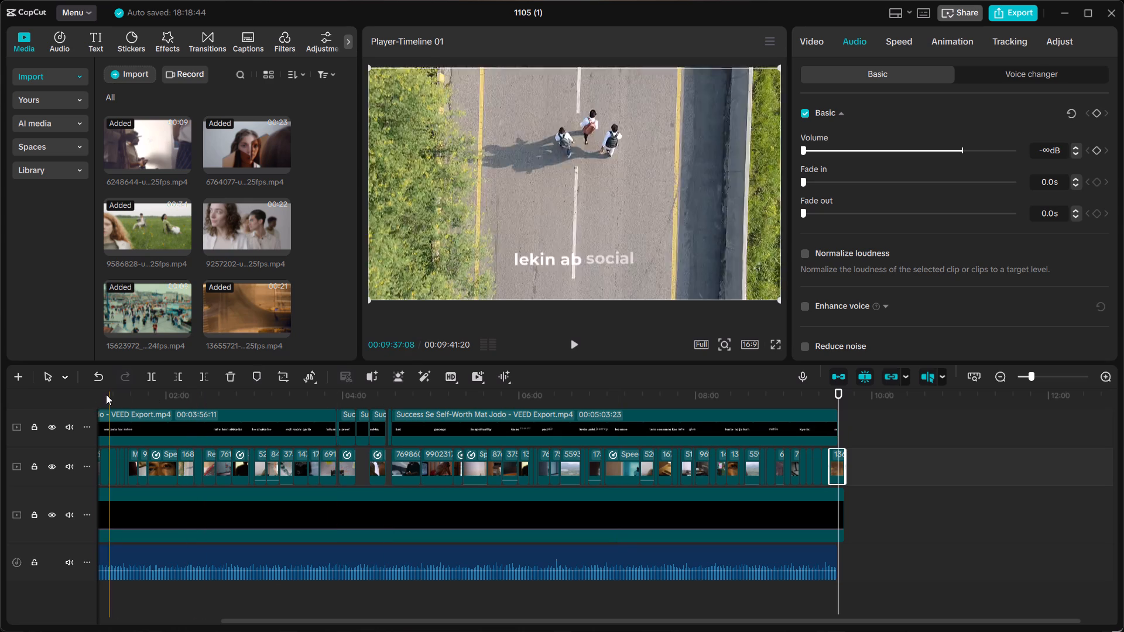
{"action": "left_click", "coordinate": [93, 399]}
{"action": "left_click", "coordinate": [105, 398]}
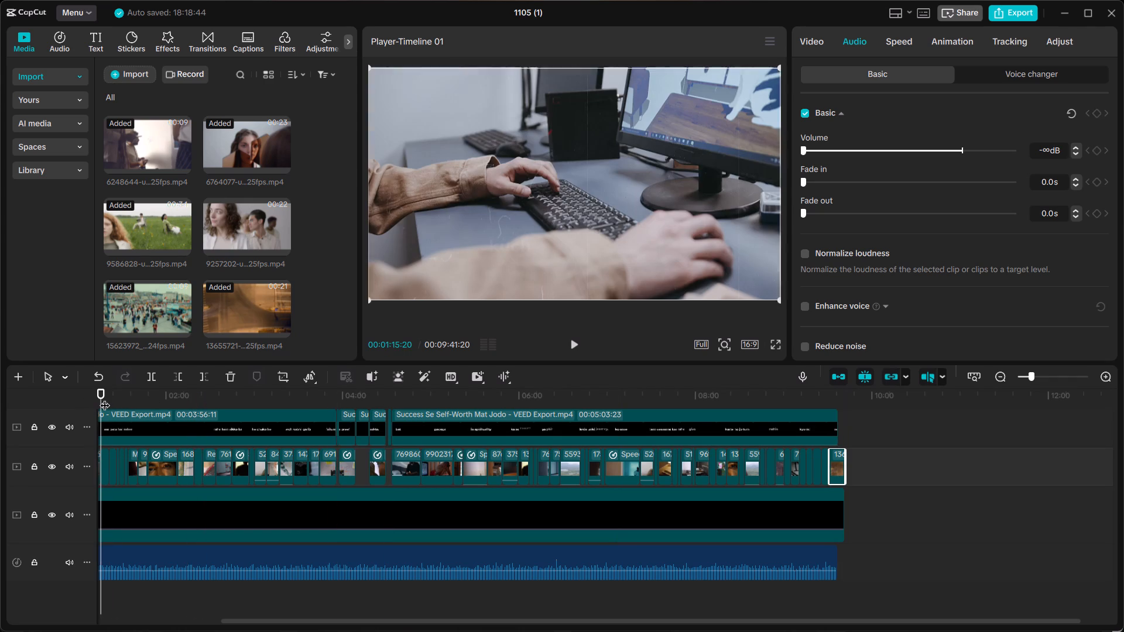
{"action": "scroll", "coordinate": [105, 398], "scroll_direction": "right", "scroll_amount": 2}
{"action": "left_click", "coordinate": [99, 394]}
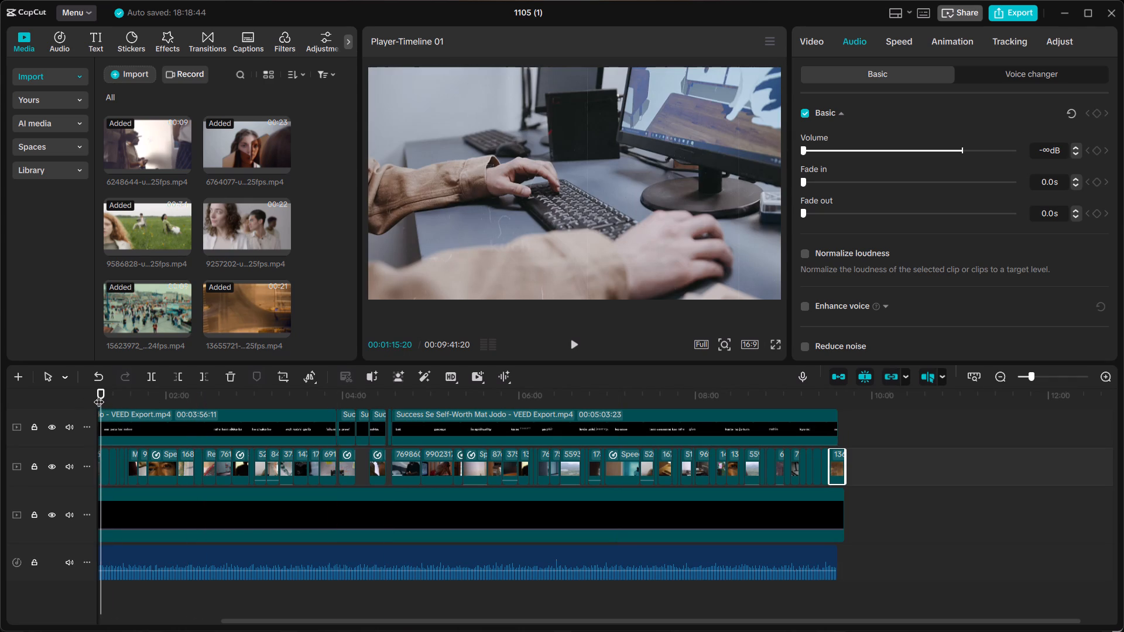
{"action": "left_click_drag", "start_coordinate": [99, 383], "coordinate": [94, 383]}
{"action": "left_click_drag", "start_coordinate": [94, 383], "coordinate": [85, 383]}
Move the short B-roll clip near 02:20 onto a new track directly below the B-roll track, at about 02:38.
{"action": "left_click_drag", "start_coordinate": [195, 467], "coordinate": [224, 562]}
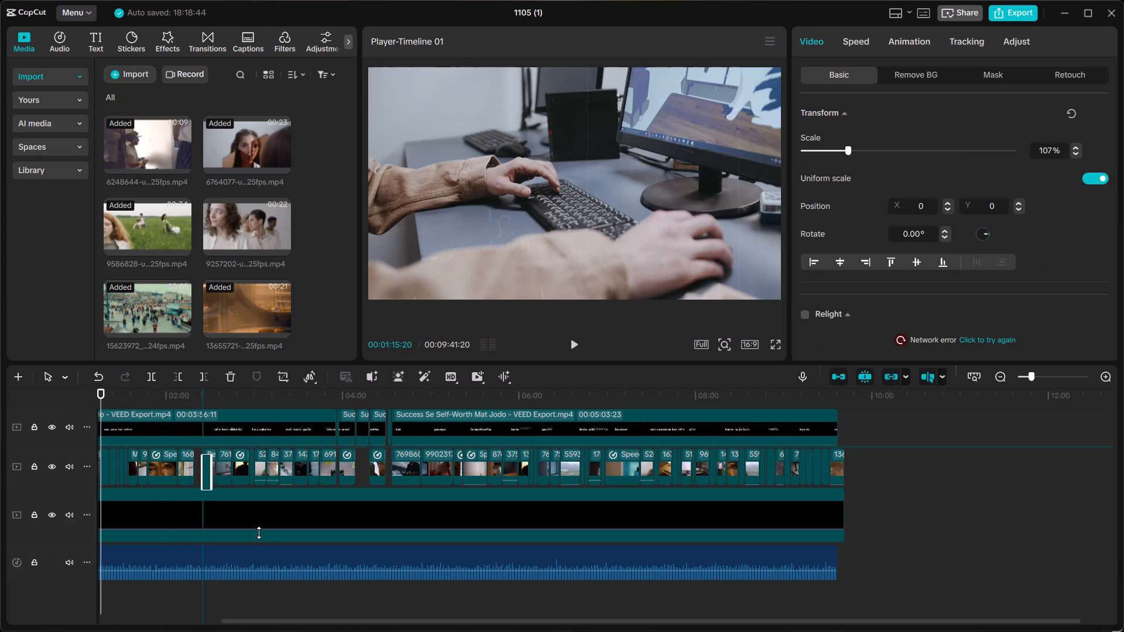
{"action": "scroll", "coordinate": [259, 533], "scroll_direction": "up", "scroll_amount": 1, "text": "ctrl"}
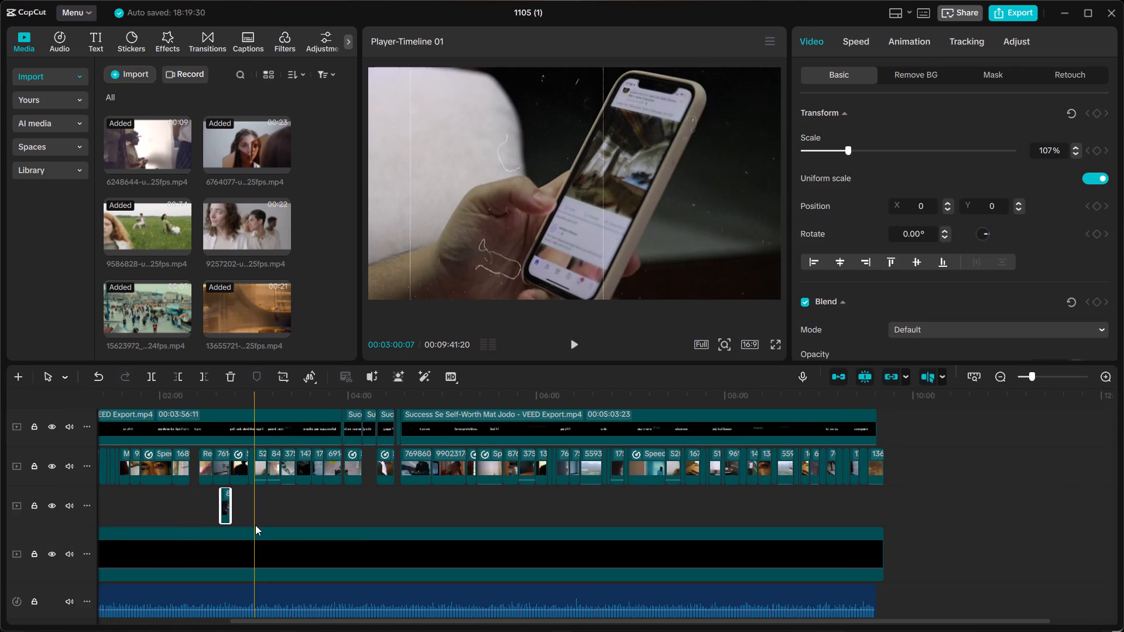
Undo the short B-roll clip's move to the new track, restoring it to its place near 02:20 on the B-roll track.
{"action": "key", "text": "ctrl+z"}
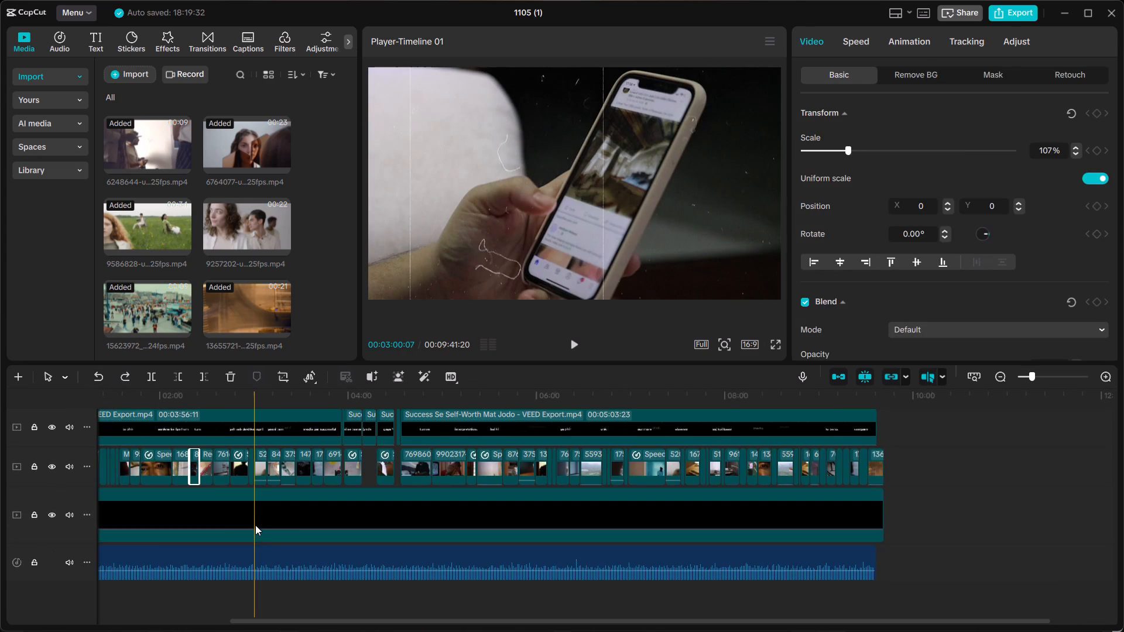
Return the playhead to the timeline's beginning at 00:00:00:00 and play back the first seconds of the opening bedroom clip.
{"action": "scroll", "coordinate": [890, 465], "scroll_direction": "right", "scroll_amount": 1}
{"action": "scroll", "coordinate": [890, 465], "scroll_direction": "up", "scroll_amount": 1, "text": "ctrl"}
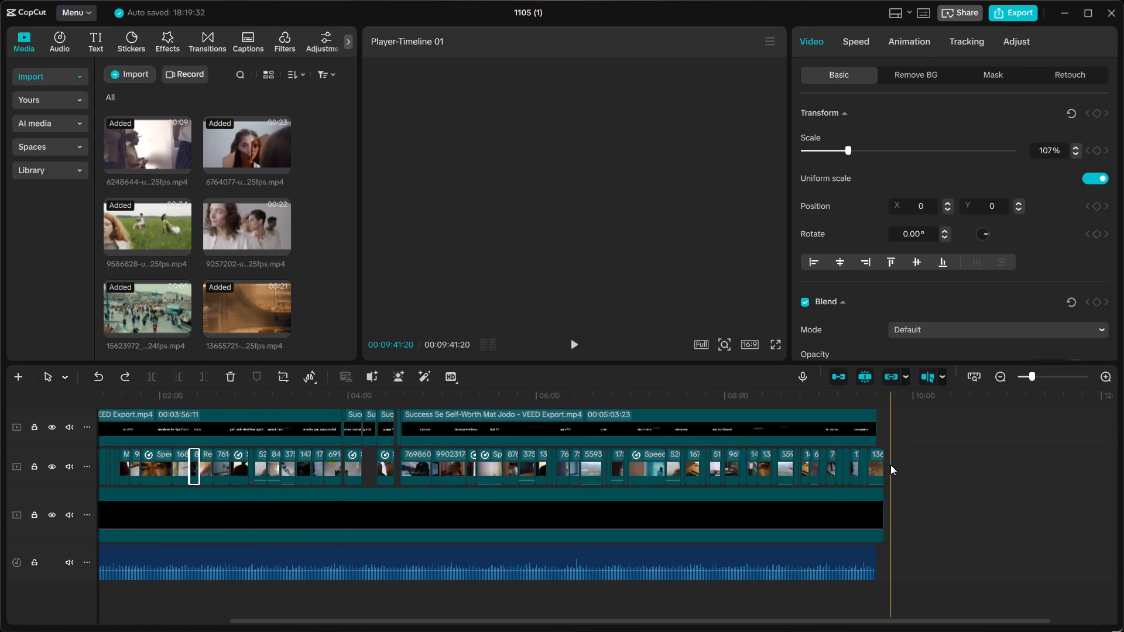
{"action": "scroll", "coordinate": [890, 465], "scroll_direction": "up", "scroll_amount": 1, "text": "ctrl"}
{"action": "scroll", "coordinate": [890, 465], "scroll_direction": "right", "scroll_amount": 20}
{"action": "scroll", "coordinate": [890, 465], "scroll_direction": "right", "scroll_amount": 20}
{"action": "scroll", "coordinate": [890, 465], "scroll_direction": "right", "scroll_amount": 20}
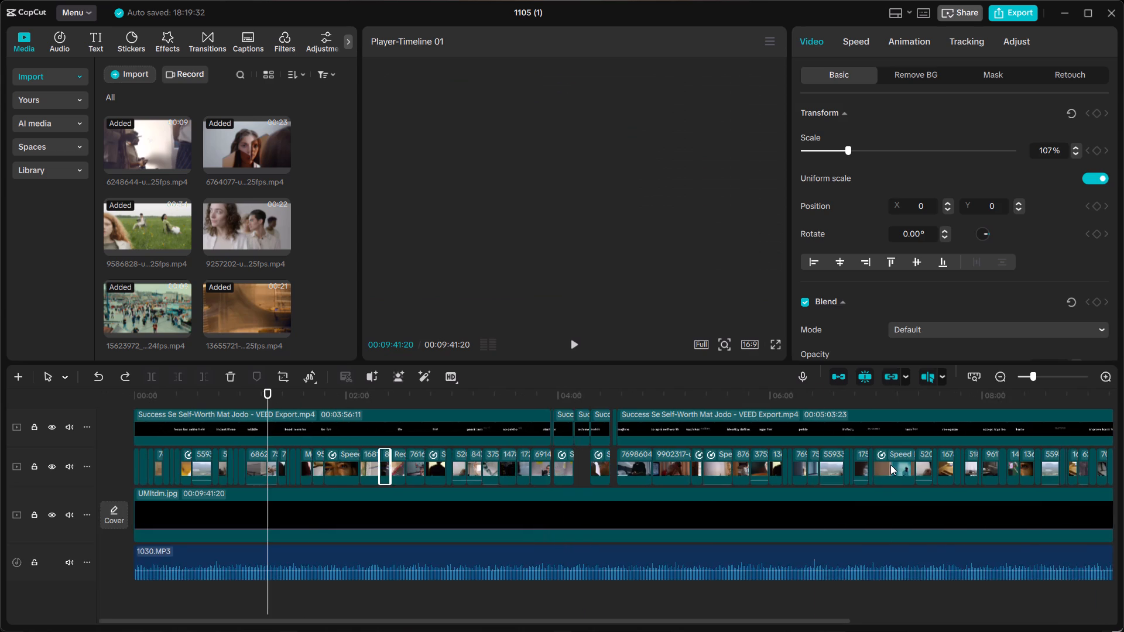
{"action": "scroll", "coordinate": [890, 465], "scroll_direction": "right", "scroll_amount": 20}
{"action": "scroll", "coordinate": [890, 465], "scroll_direction": "right", "scroll_amount": 20}
{"action": "scroll", "coordinate": [890, 465], "scroll_direction": "right", "scroll_amount": 20}
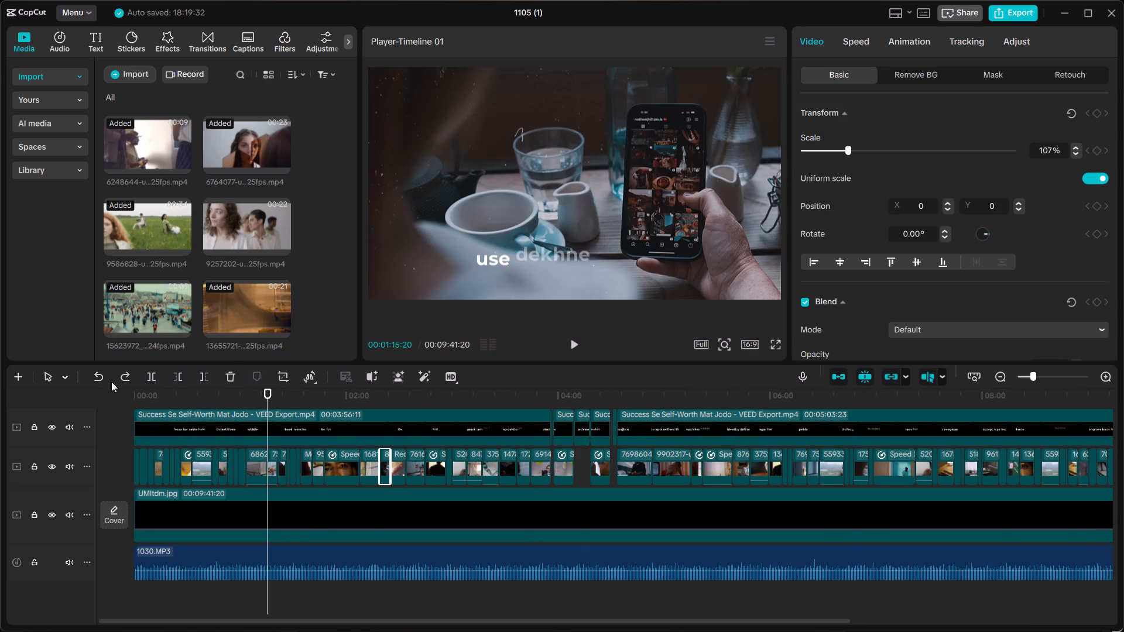
{"action": "left_click", "coordinate": [129, 395]}
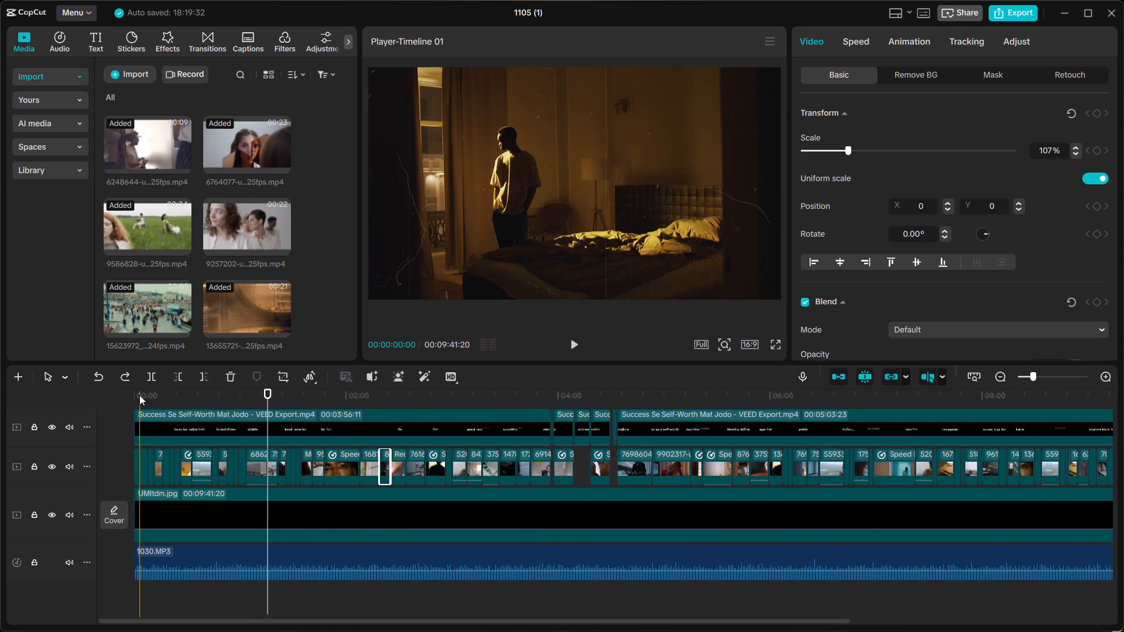
{"action": "left_click", "coordinate": [135, 399]}
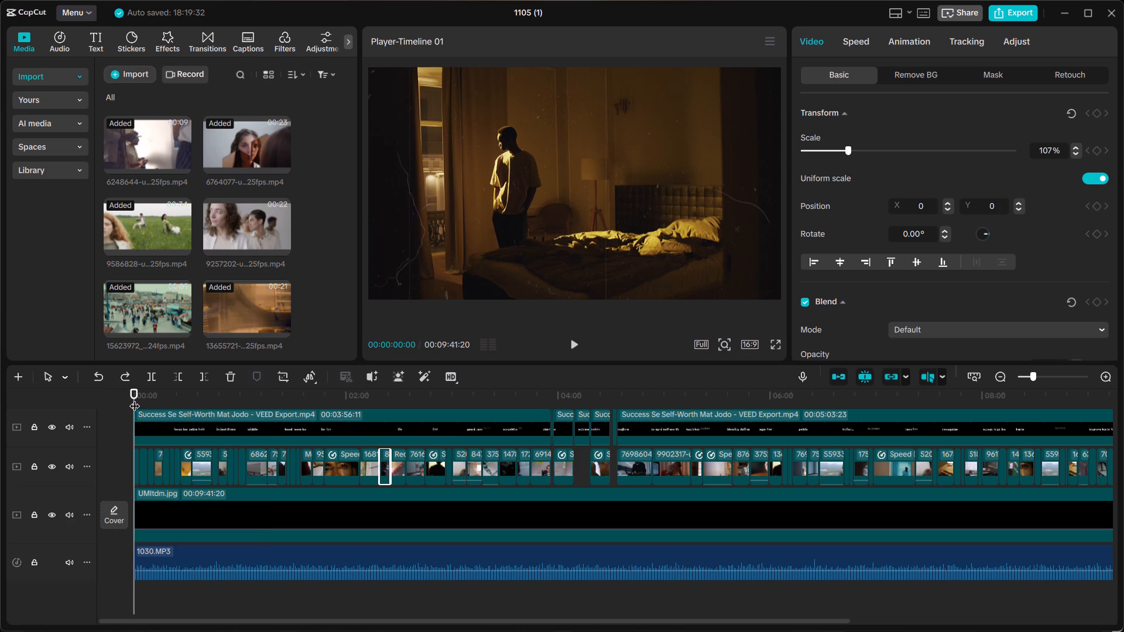
{"action": "key", "text": "space"}
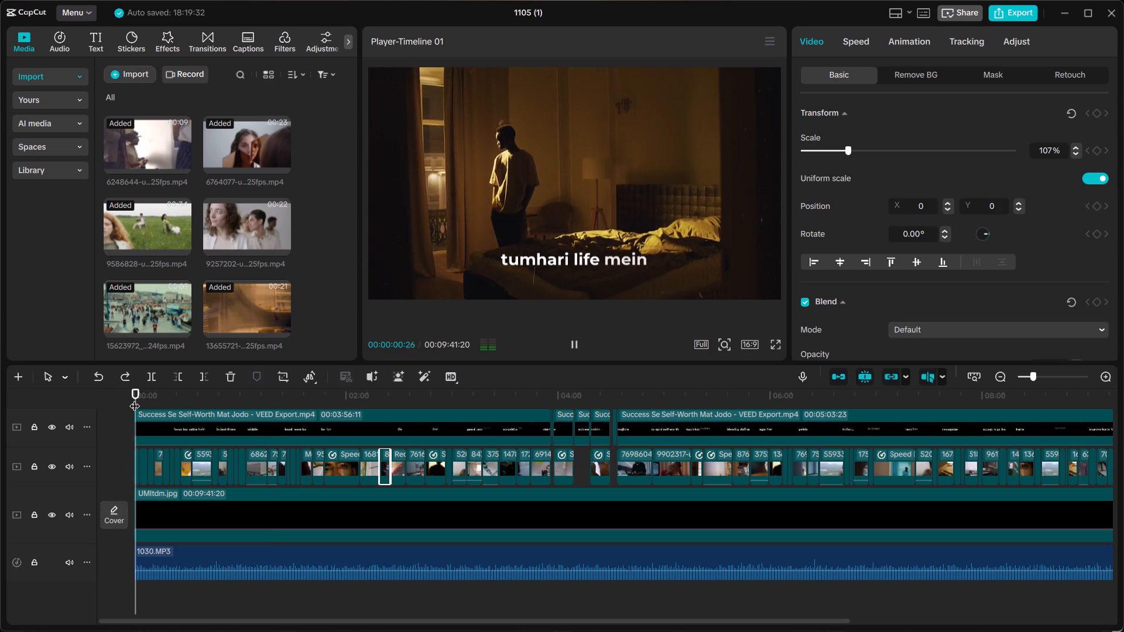
{"action": "key", "text": "space"}
{"action": "left_click", "coordinate": [135, 399]}
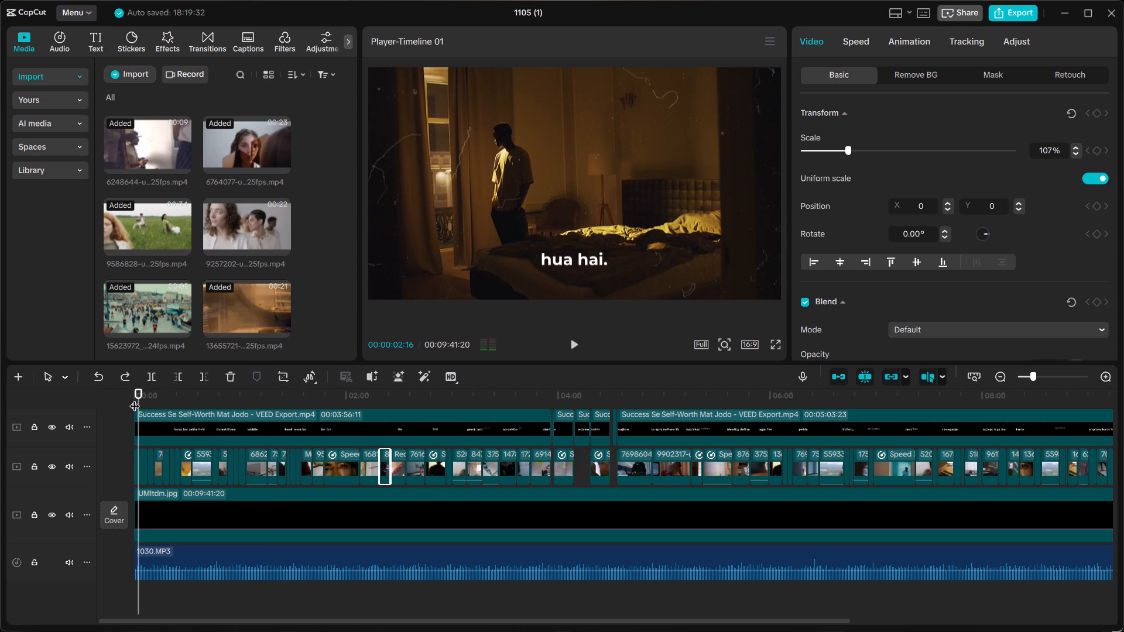
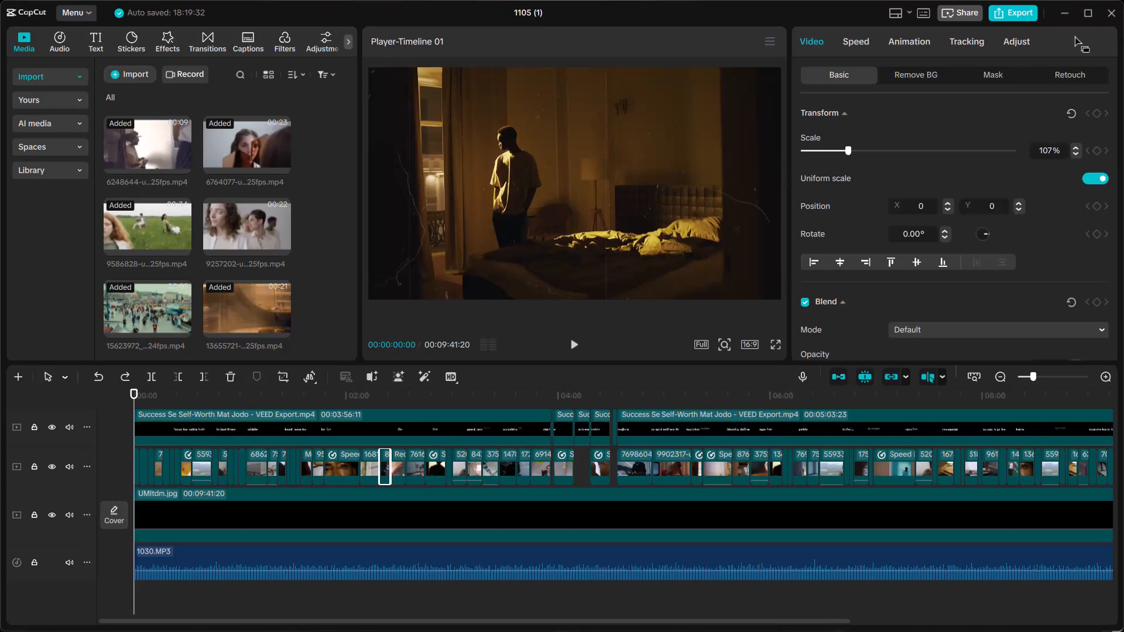
Close the video editor with the 1105 (1) project open, leaving the timeline as it is.
{"action": "left_click", "coordinate": [1111, 14]}
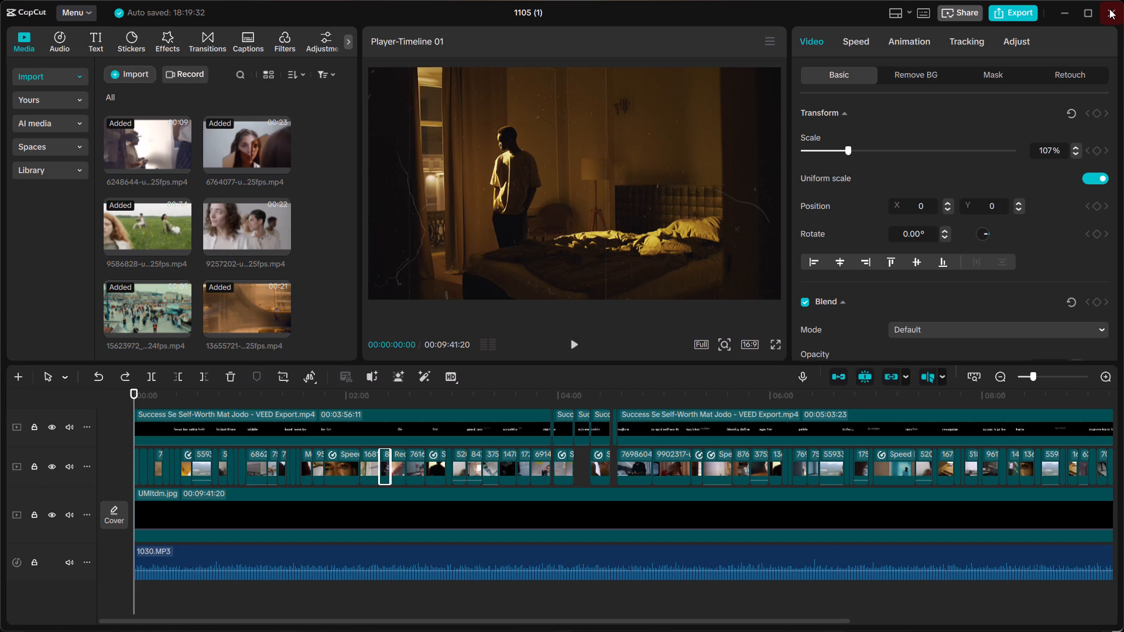
{"action": "left_click", "coordinate": [1109, 9]}
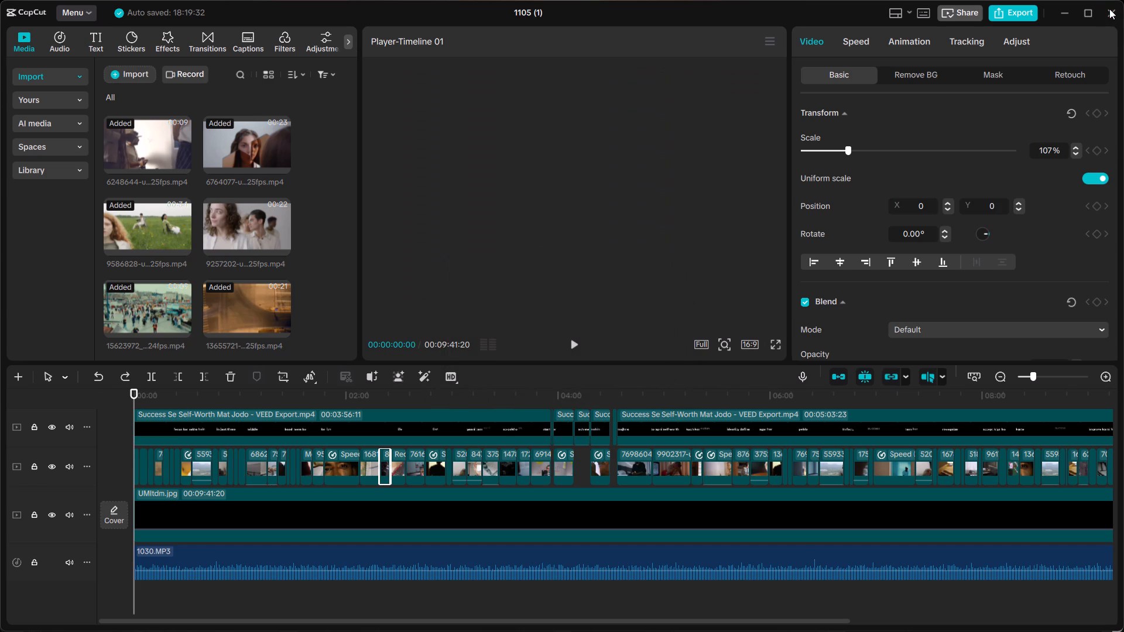
{"action": "left_click", "coordinate": [1109, 10]}
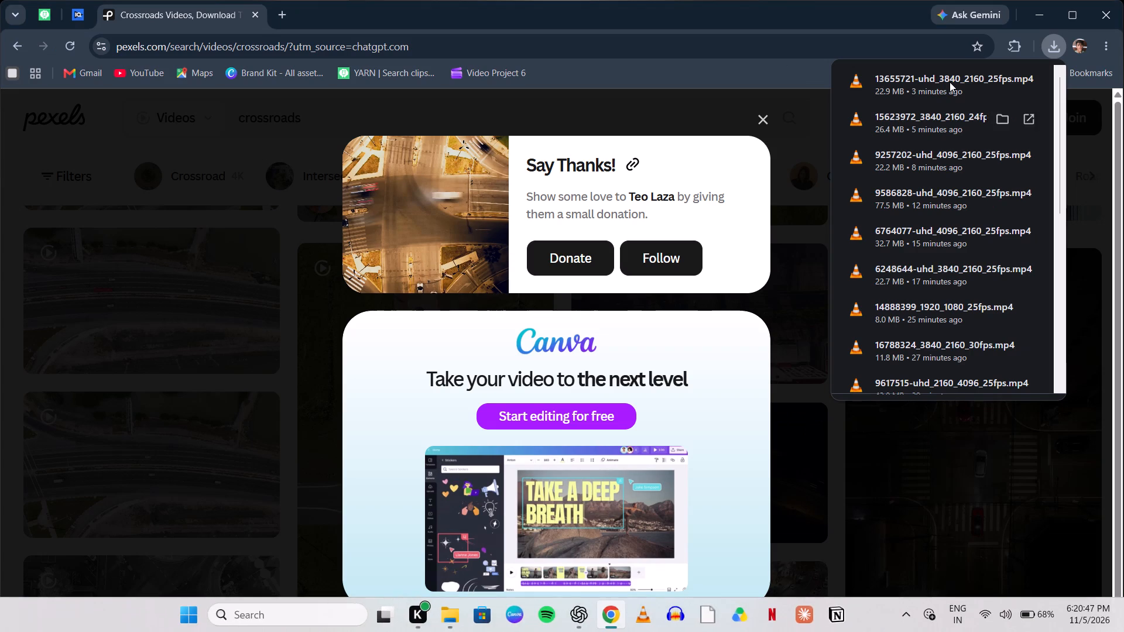
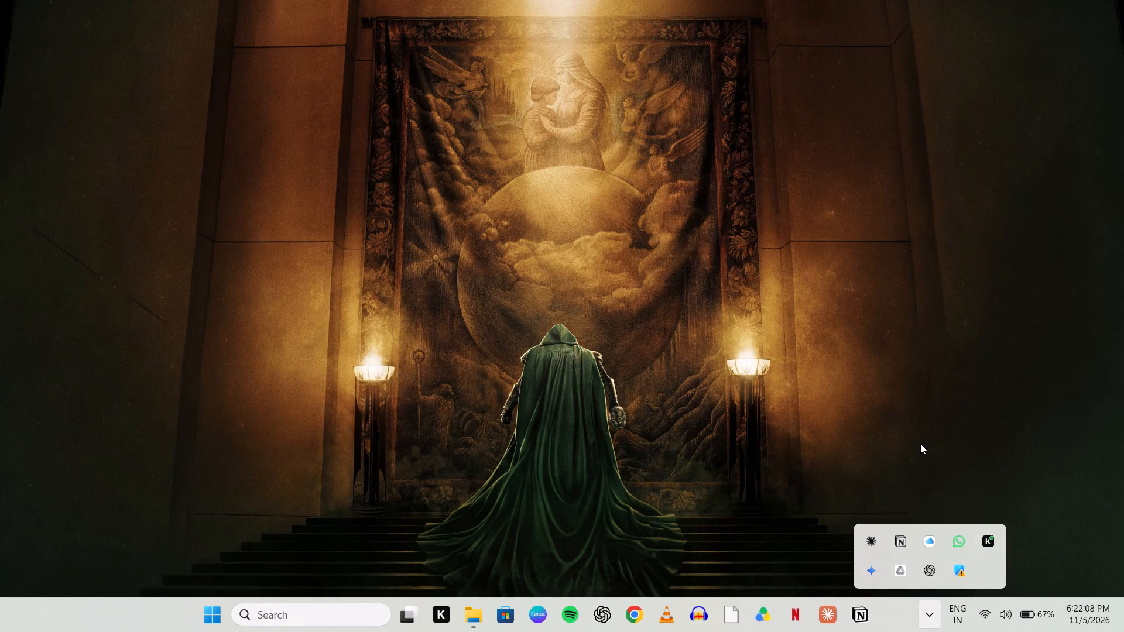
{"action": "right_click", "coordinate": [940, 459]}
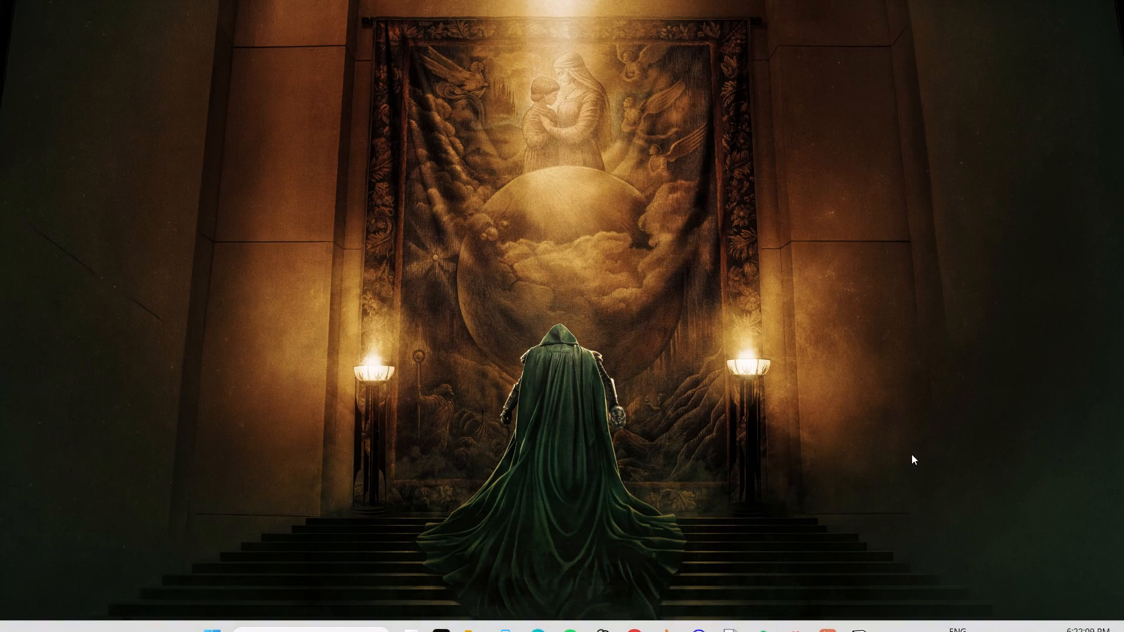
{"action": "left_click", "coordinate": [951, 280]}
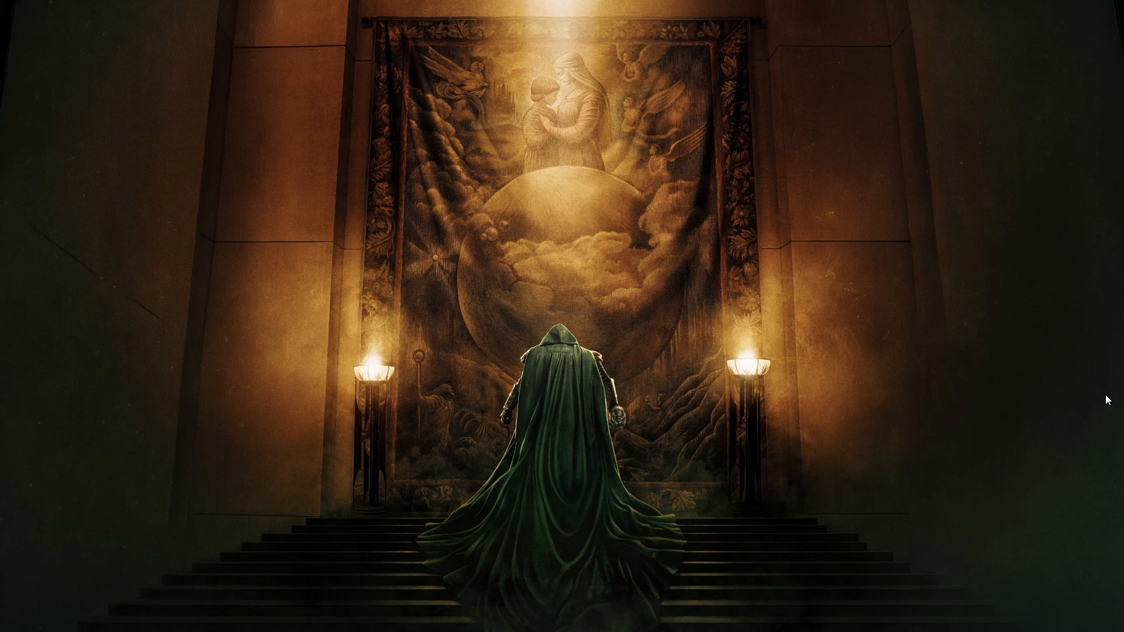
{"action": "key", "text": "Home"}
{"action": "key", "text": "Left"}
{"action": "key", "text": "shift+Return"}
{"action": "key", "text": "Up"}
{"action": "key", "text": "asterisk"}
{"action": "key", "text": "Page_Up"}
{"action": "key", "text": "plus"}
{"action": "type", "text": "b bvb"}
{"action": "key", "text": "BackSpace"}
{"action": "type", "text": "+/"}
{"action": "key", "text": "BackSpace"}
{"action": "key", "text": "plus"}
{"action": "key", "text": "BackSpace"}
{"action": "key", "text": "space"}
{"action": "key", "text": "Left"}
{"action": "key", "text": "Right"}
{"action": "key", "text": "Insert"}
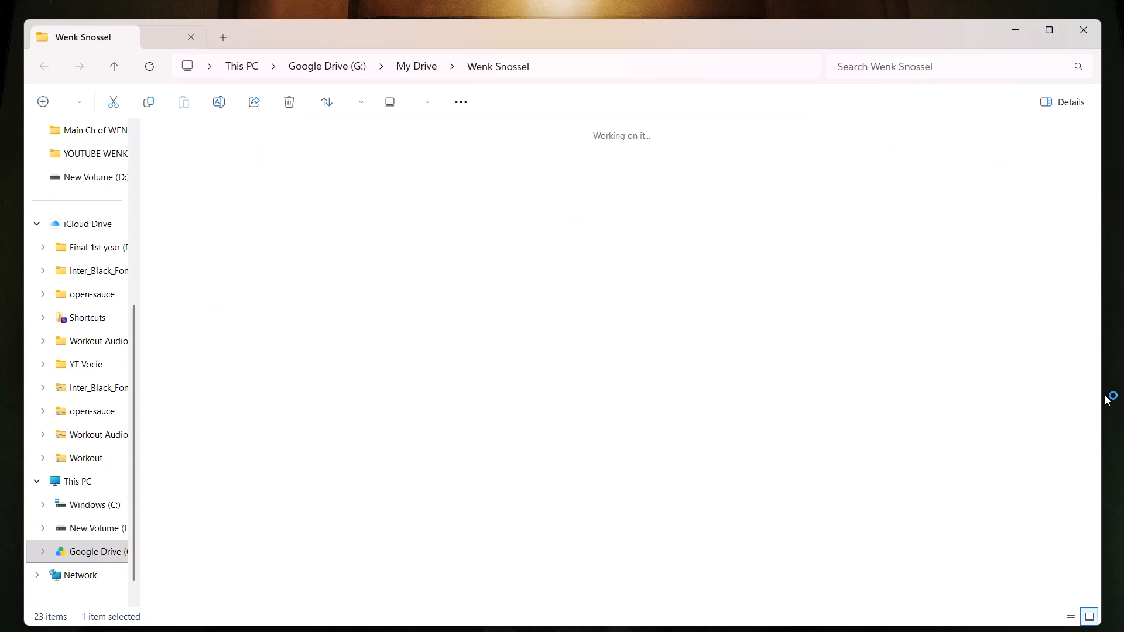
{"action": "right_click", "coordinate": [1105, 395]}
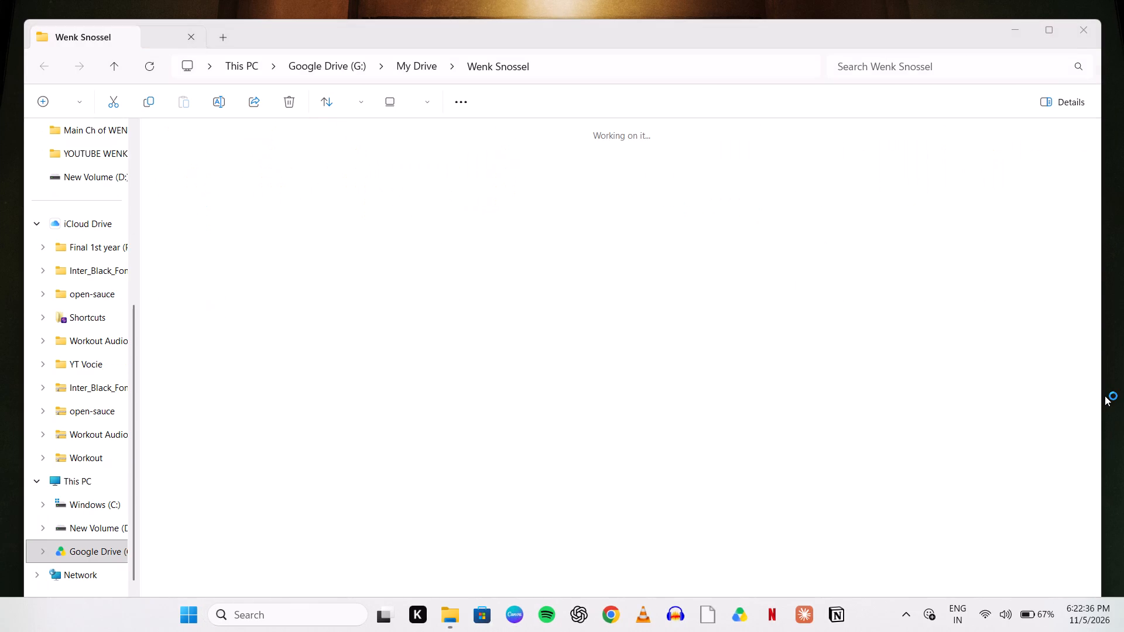
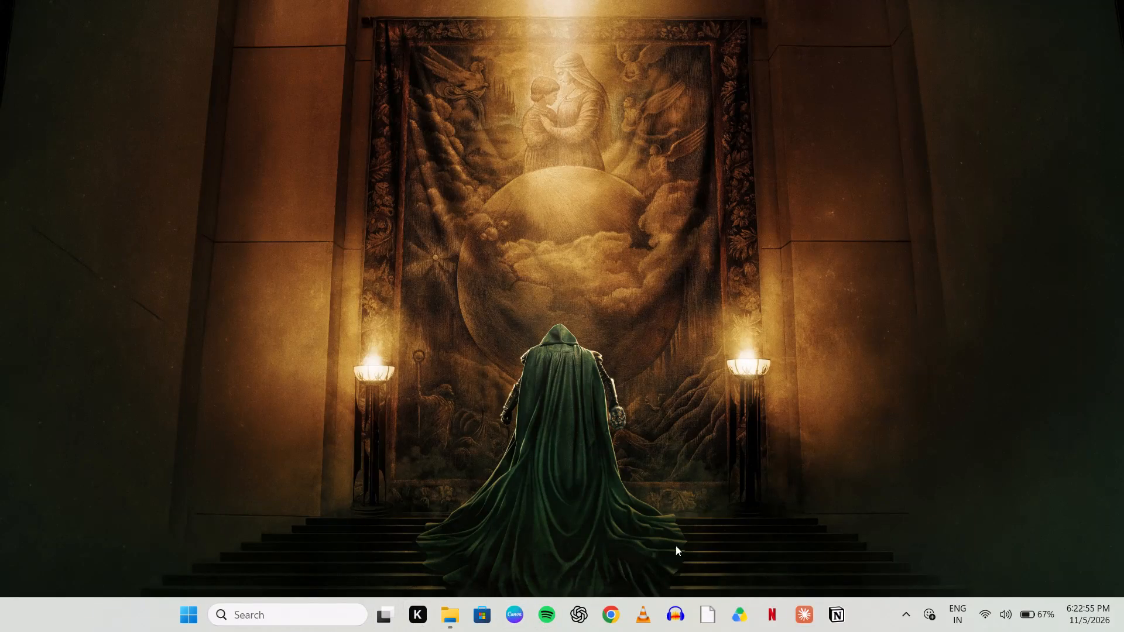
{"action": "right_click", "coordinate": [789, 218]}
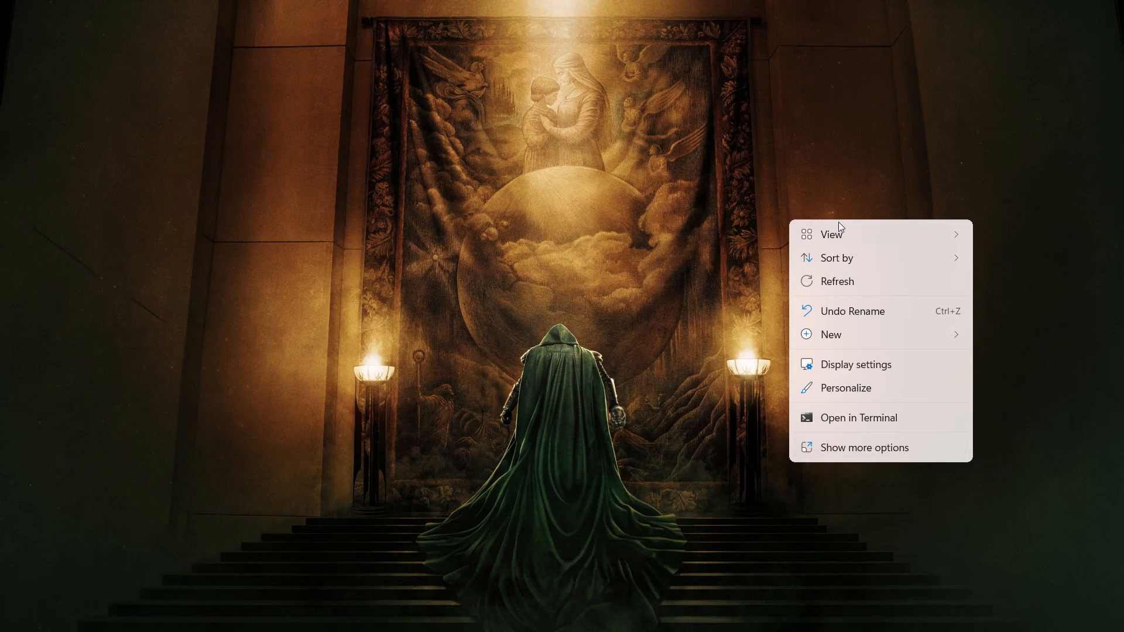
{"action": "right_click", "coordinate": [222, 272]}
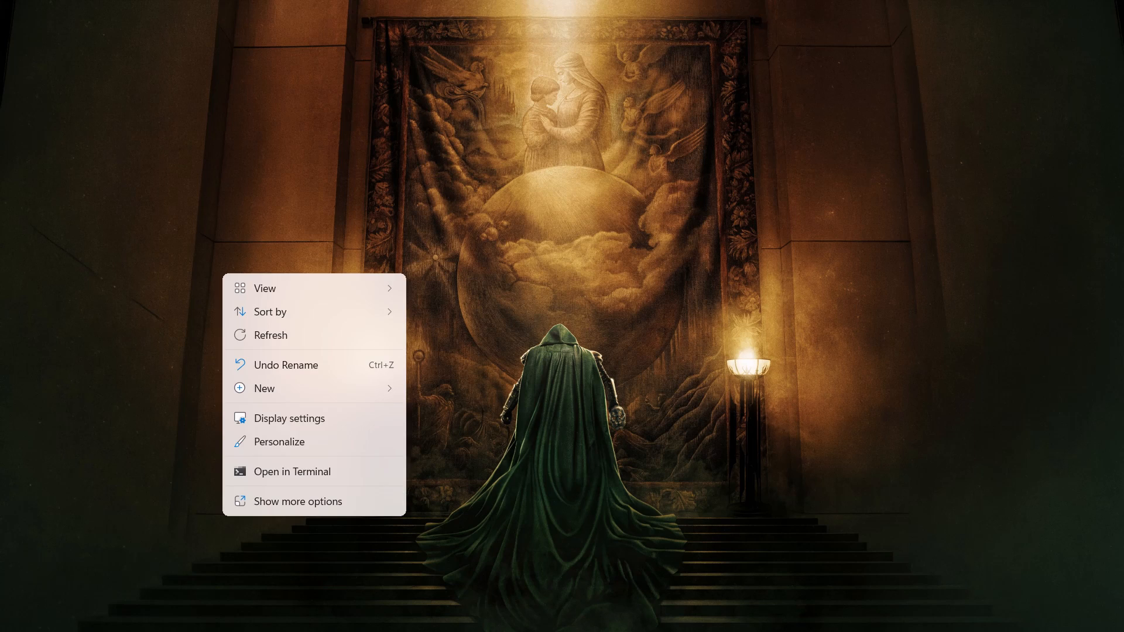
Bring up the Windows power options for ending the computer session.
{"action": "left_click", "coordinate": [189, 628]}
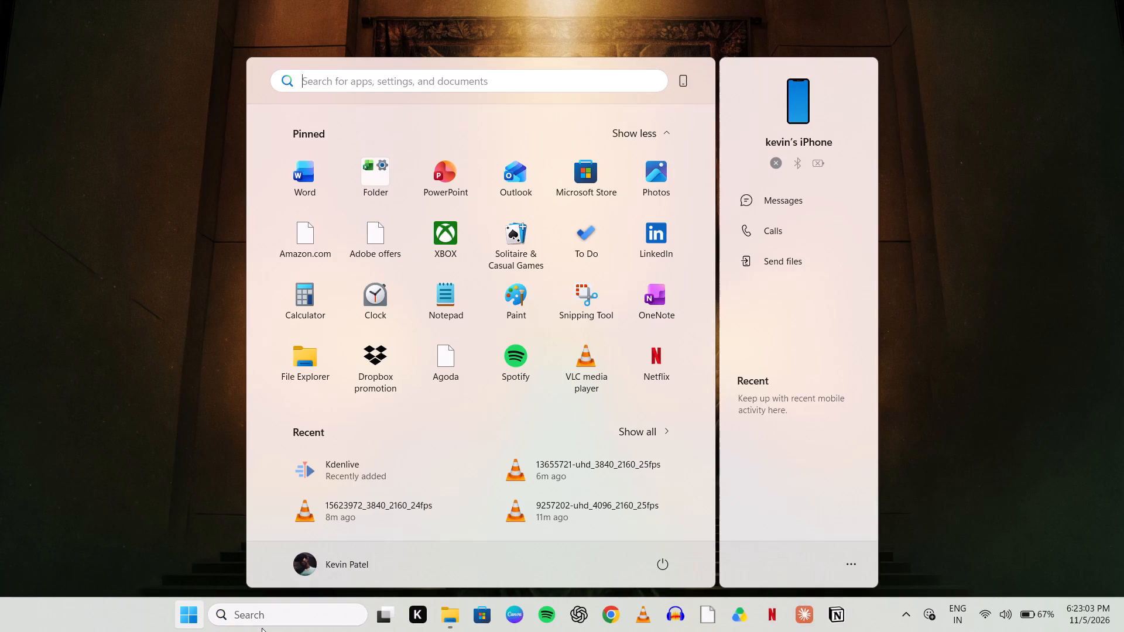
{"action": "left_click", "coordinate": [663, 573]}
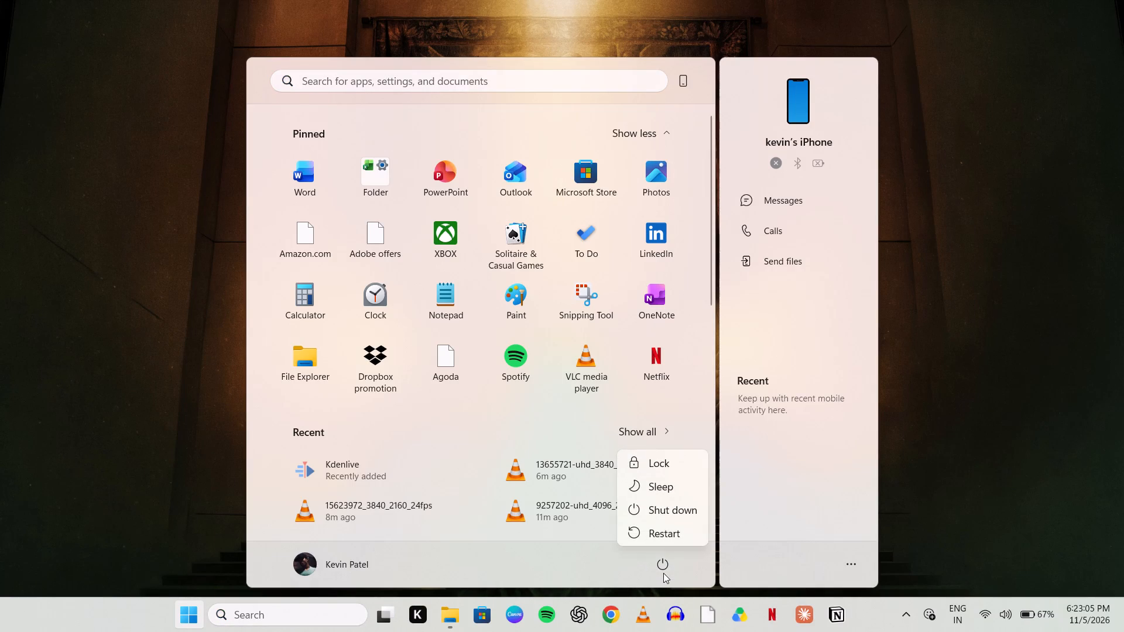